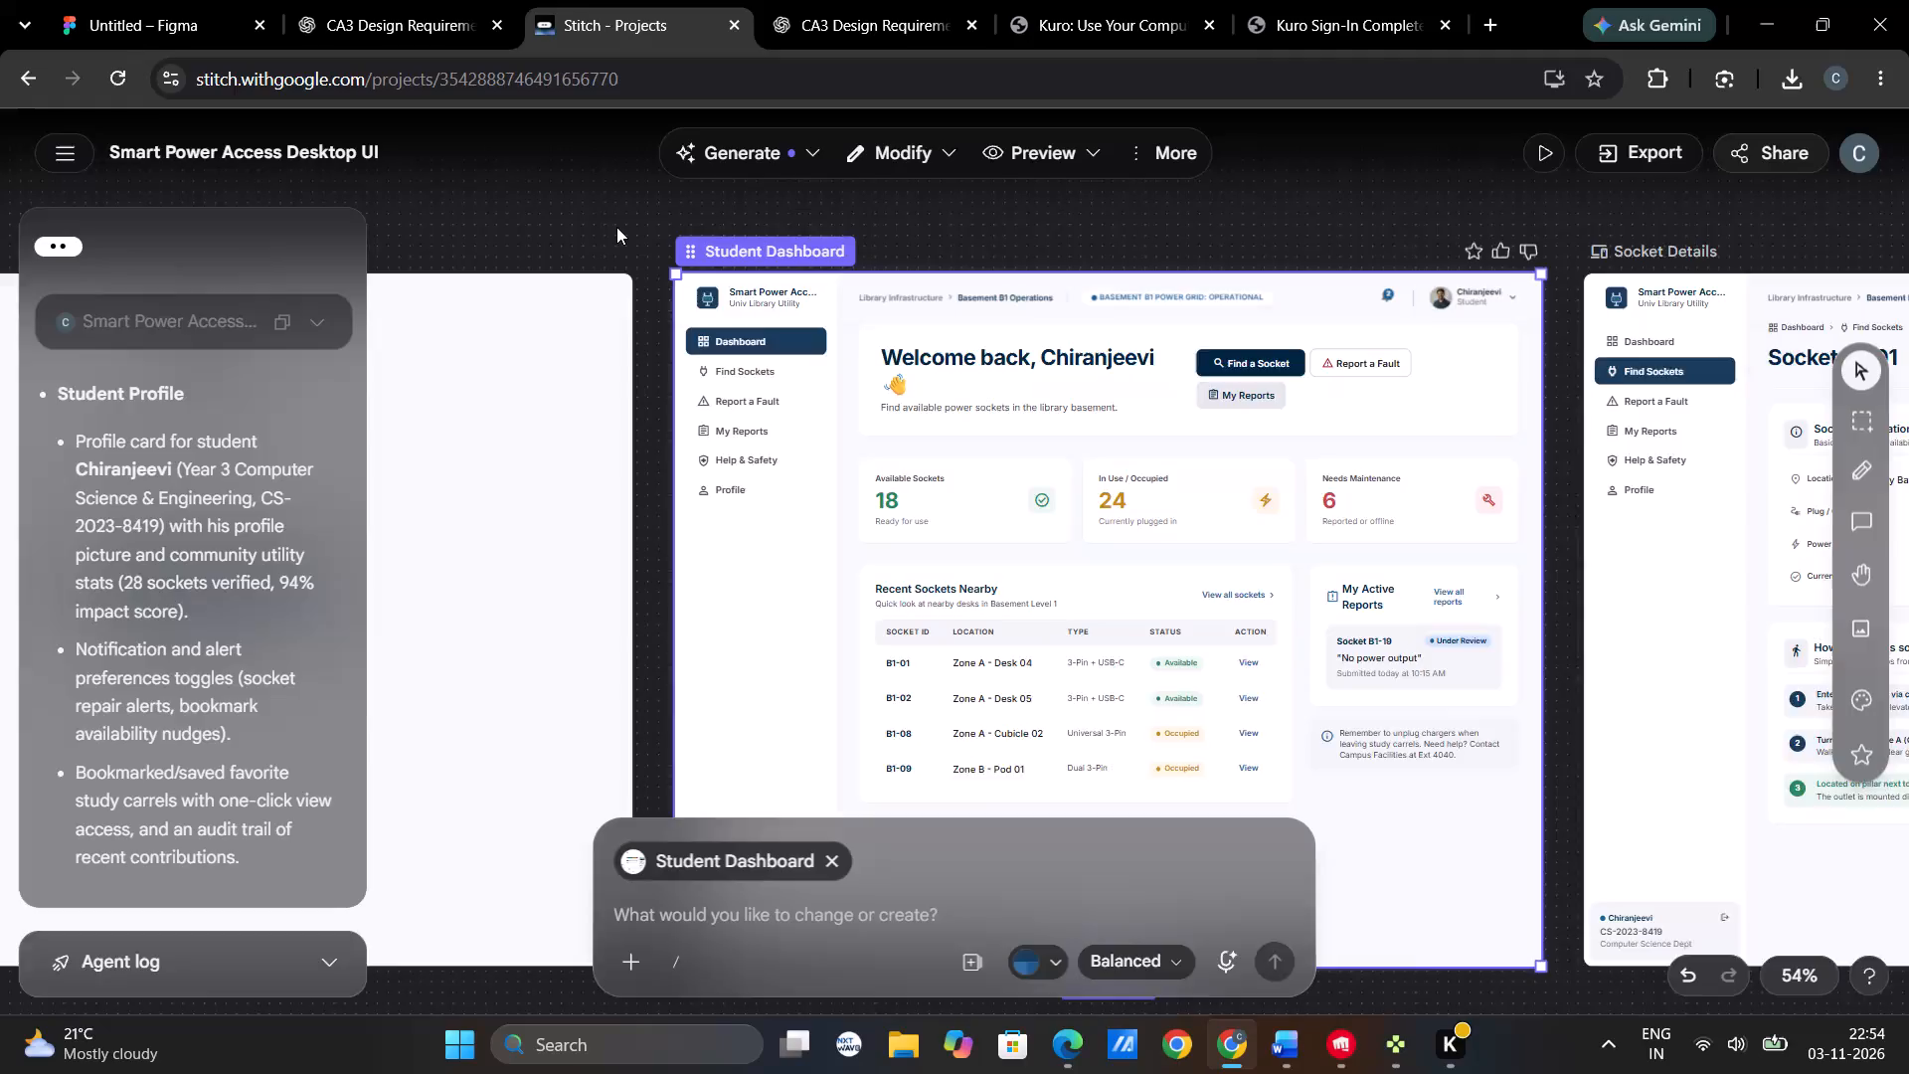
Switch to the Untitled Figma design file.
left_click(201, 0)
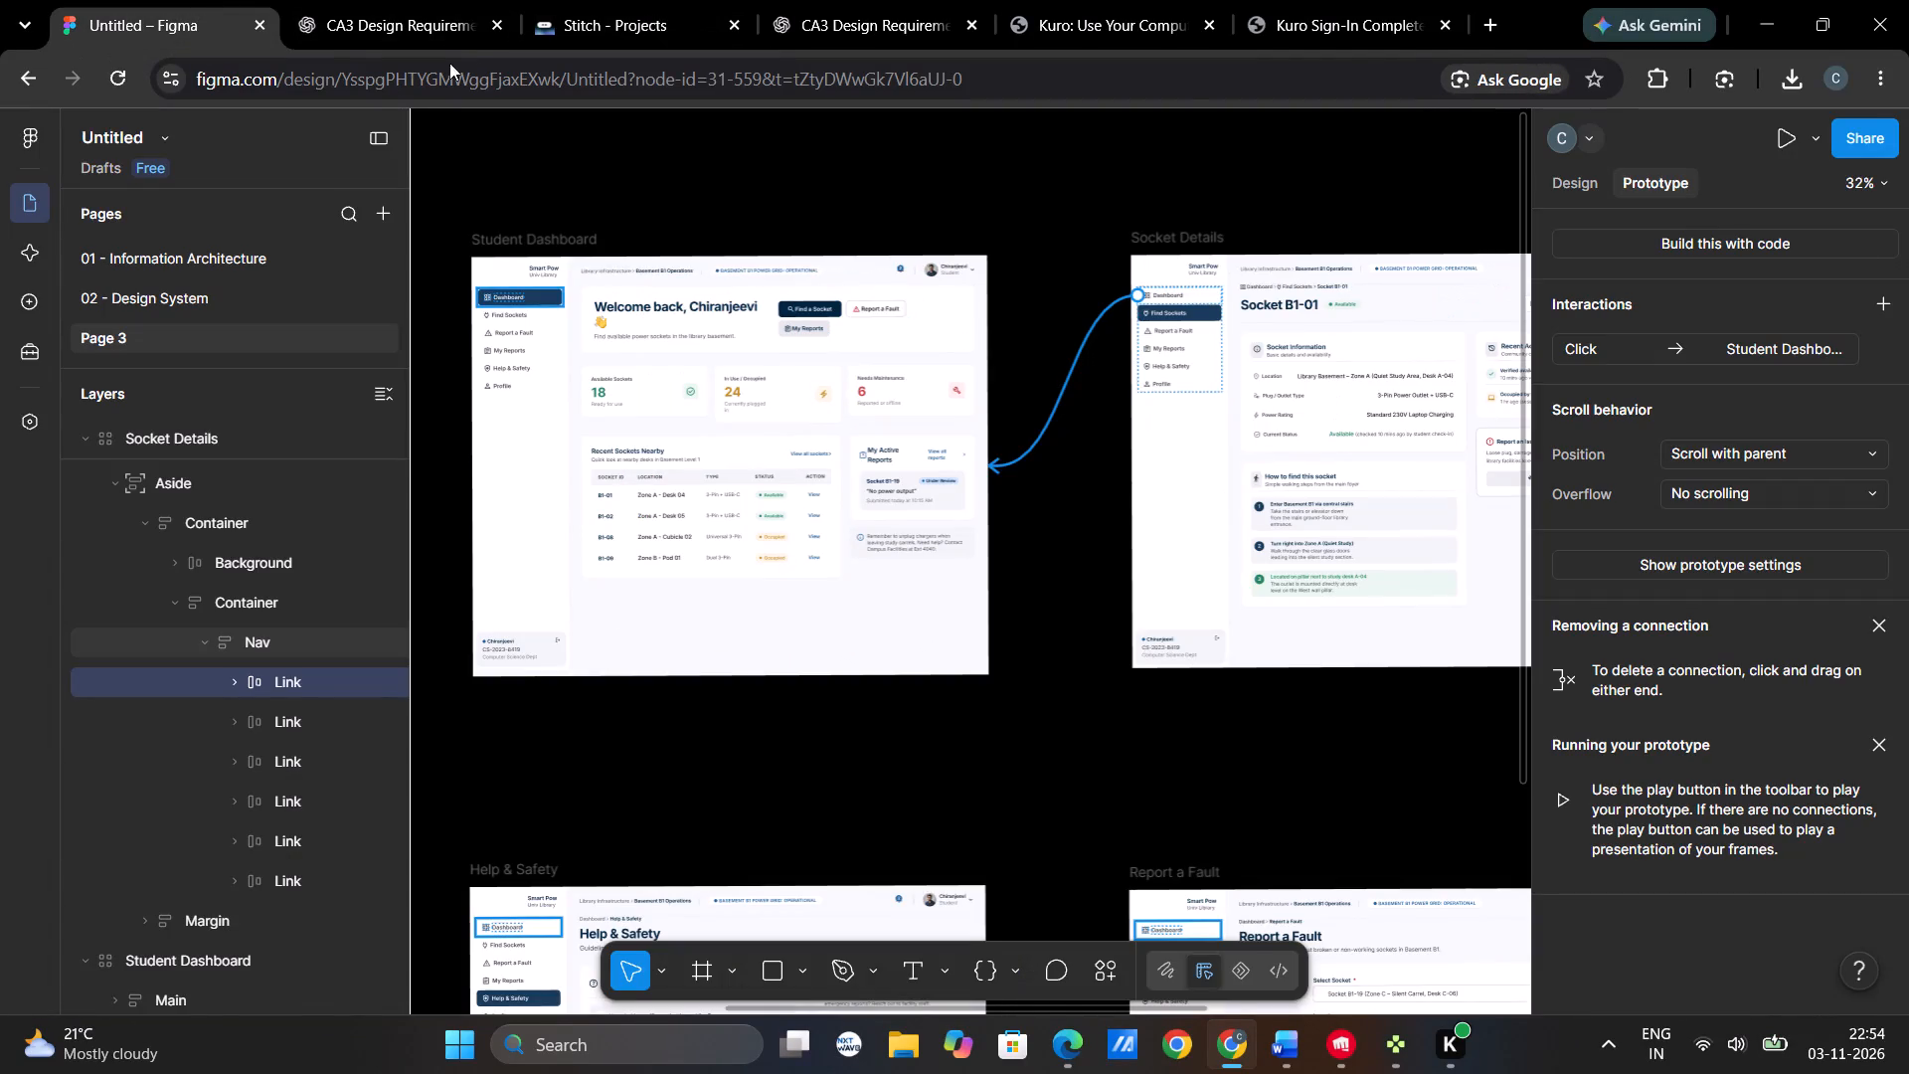
Examine the Student Dashboard, Socket Details and Find Sockets frames and their existing prototype connections.
scroll(1051, 622, "left", 2)
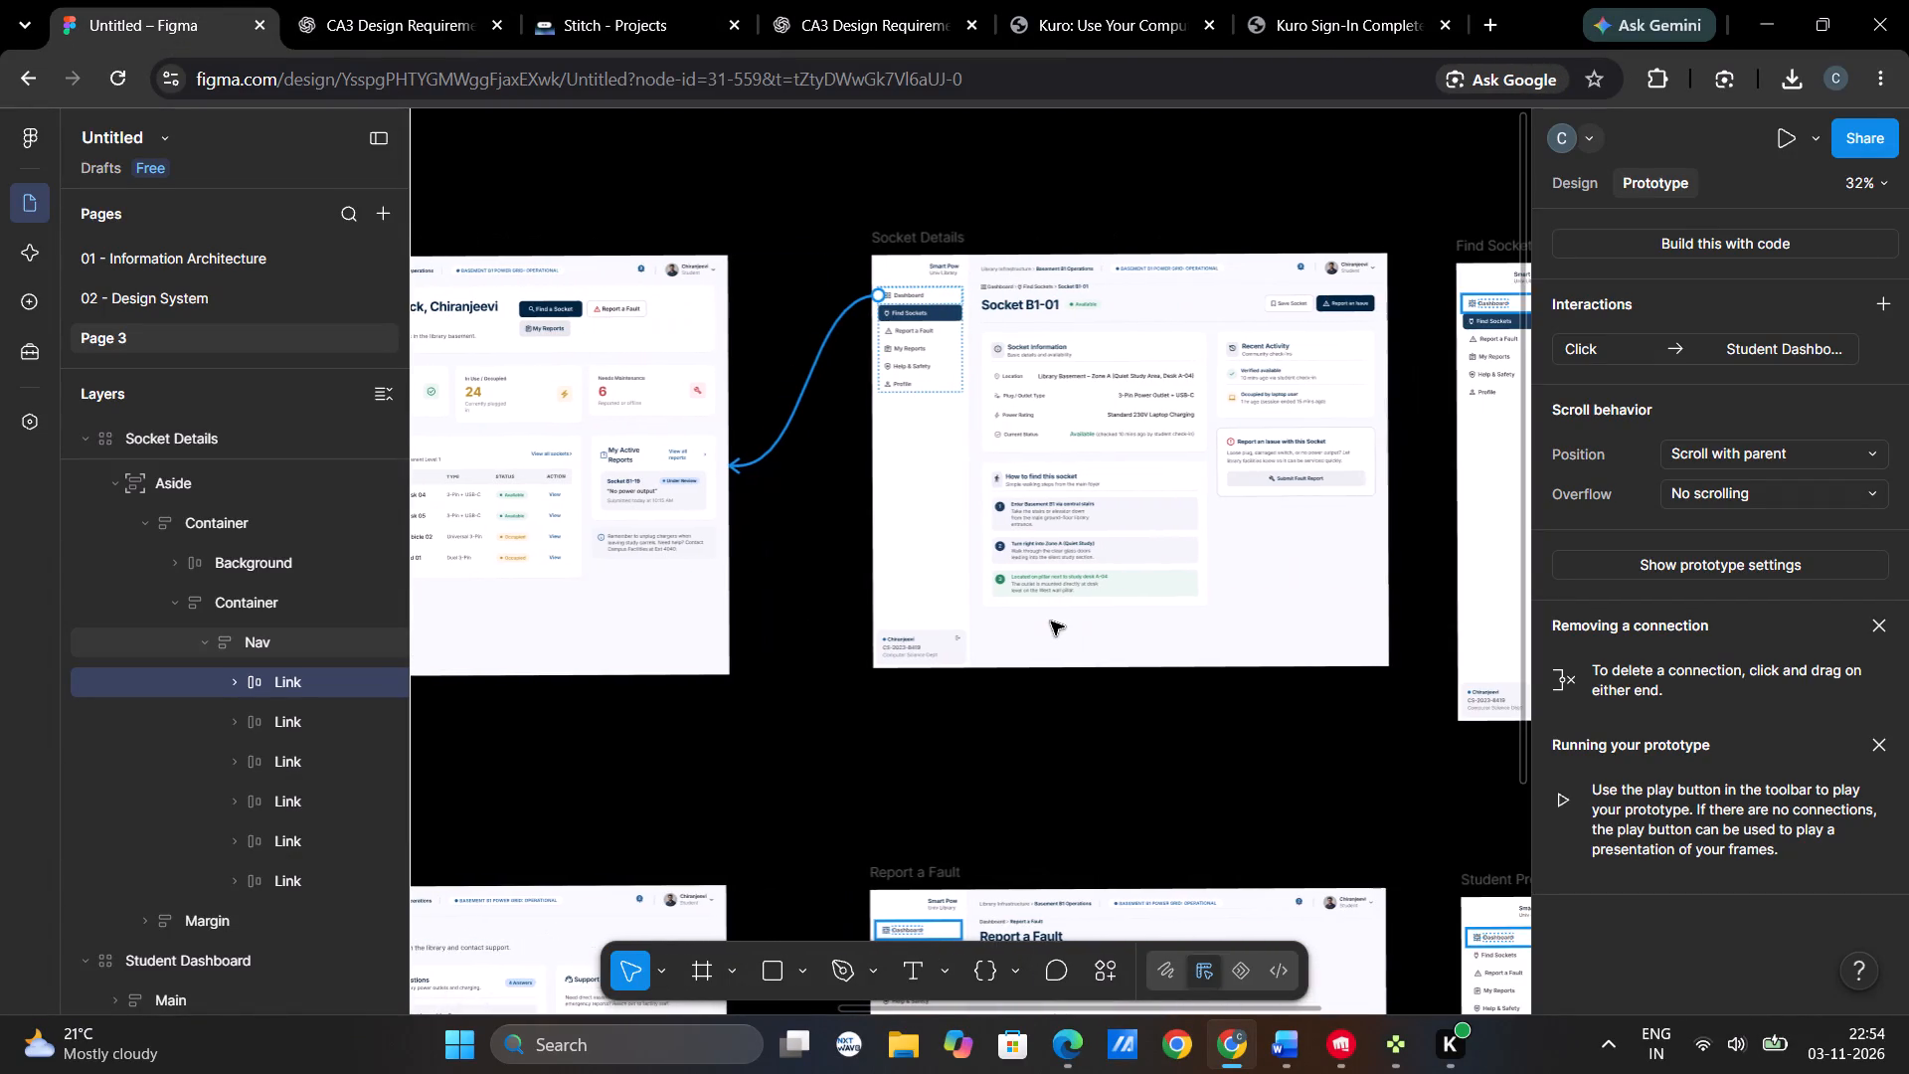
scroll(1051, 622, "left", 3)
scroll(1051, 622, "right", 1)
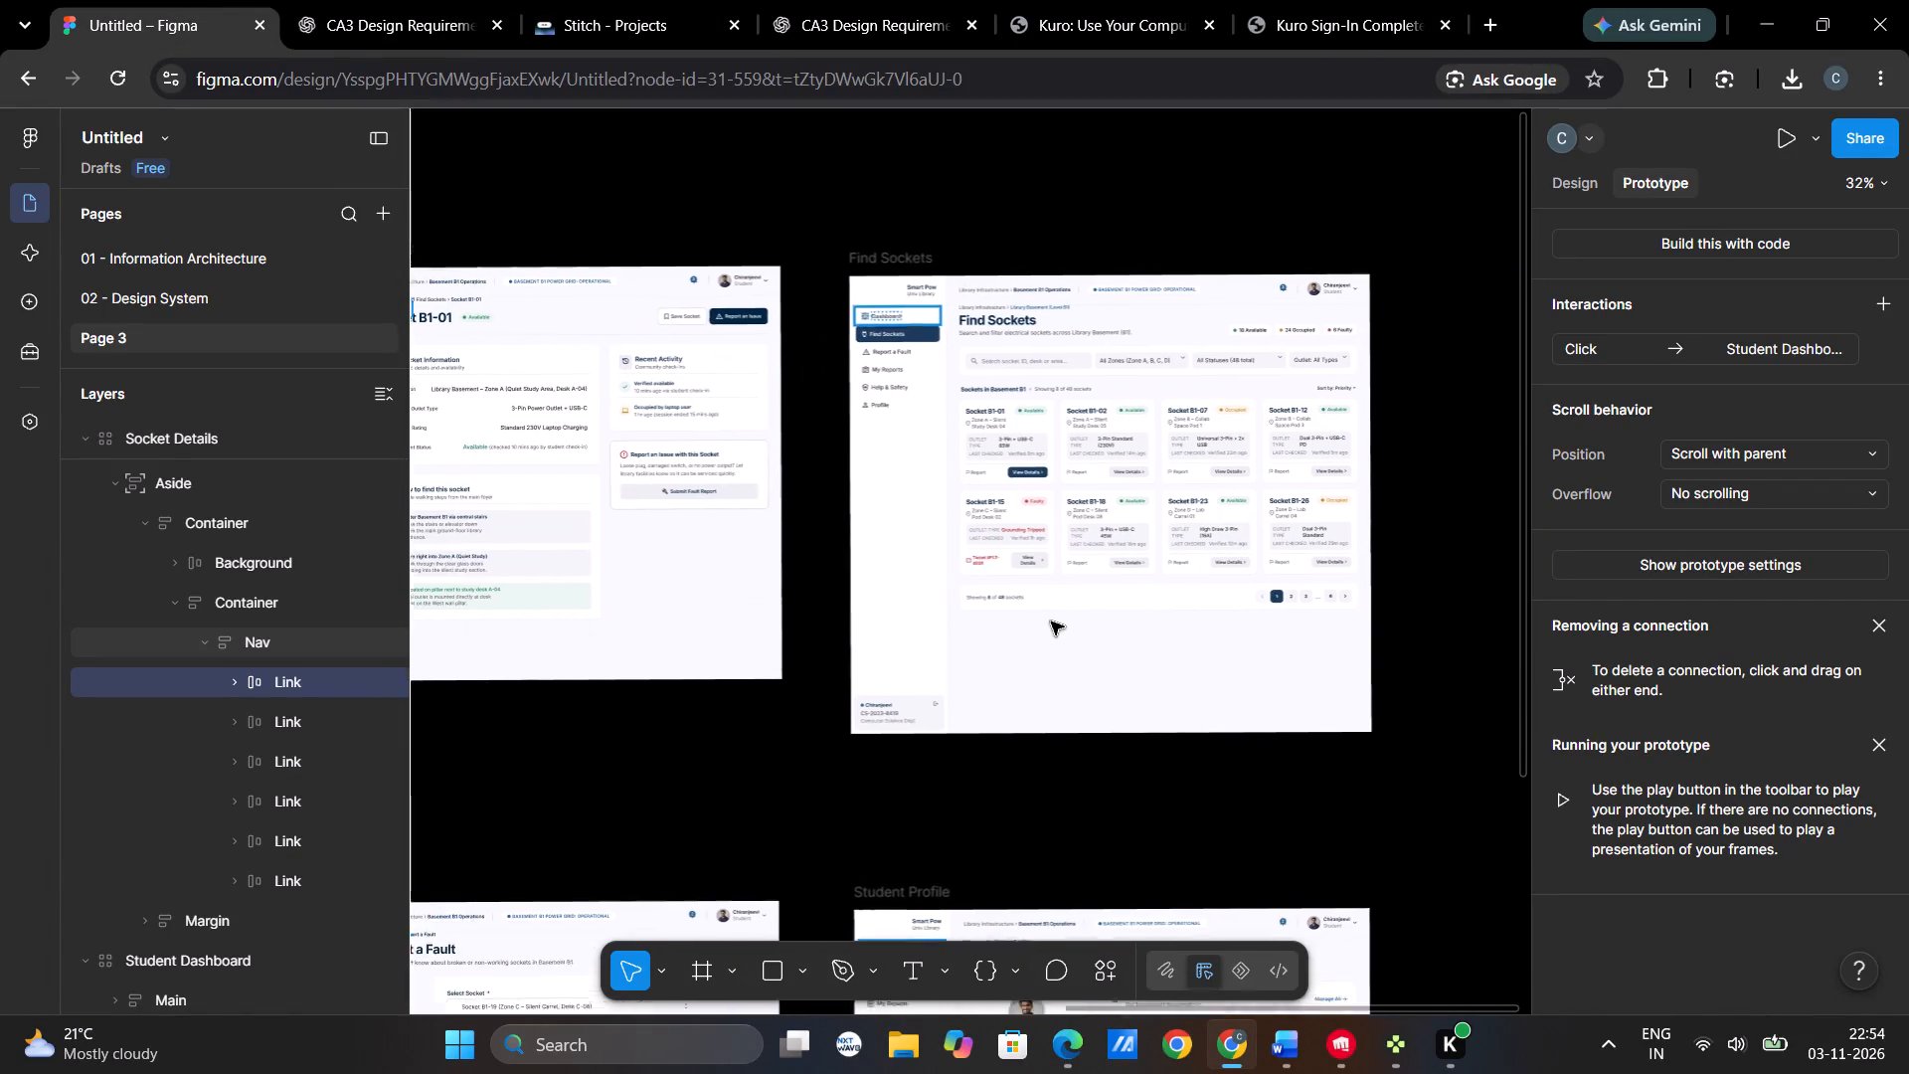
scroll(1051, 622, "right", 1)
scroll(1051, 622, "up", 4)
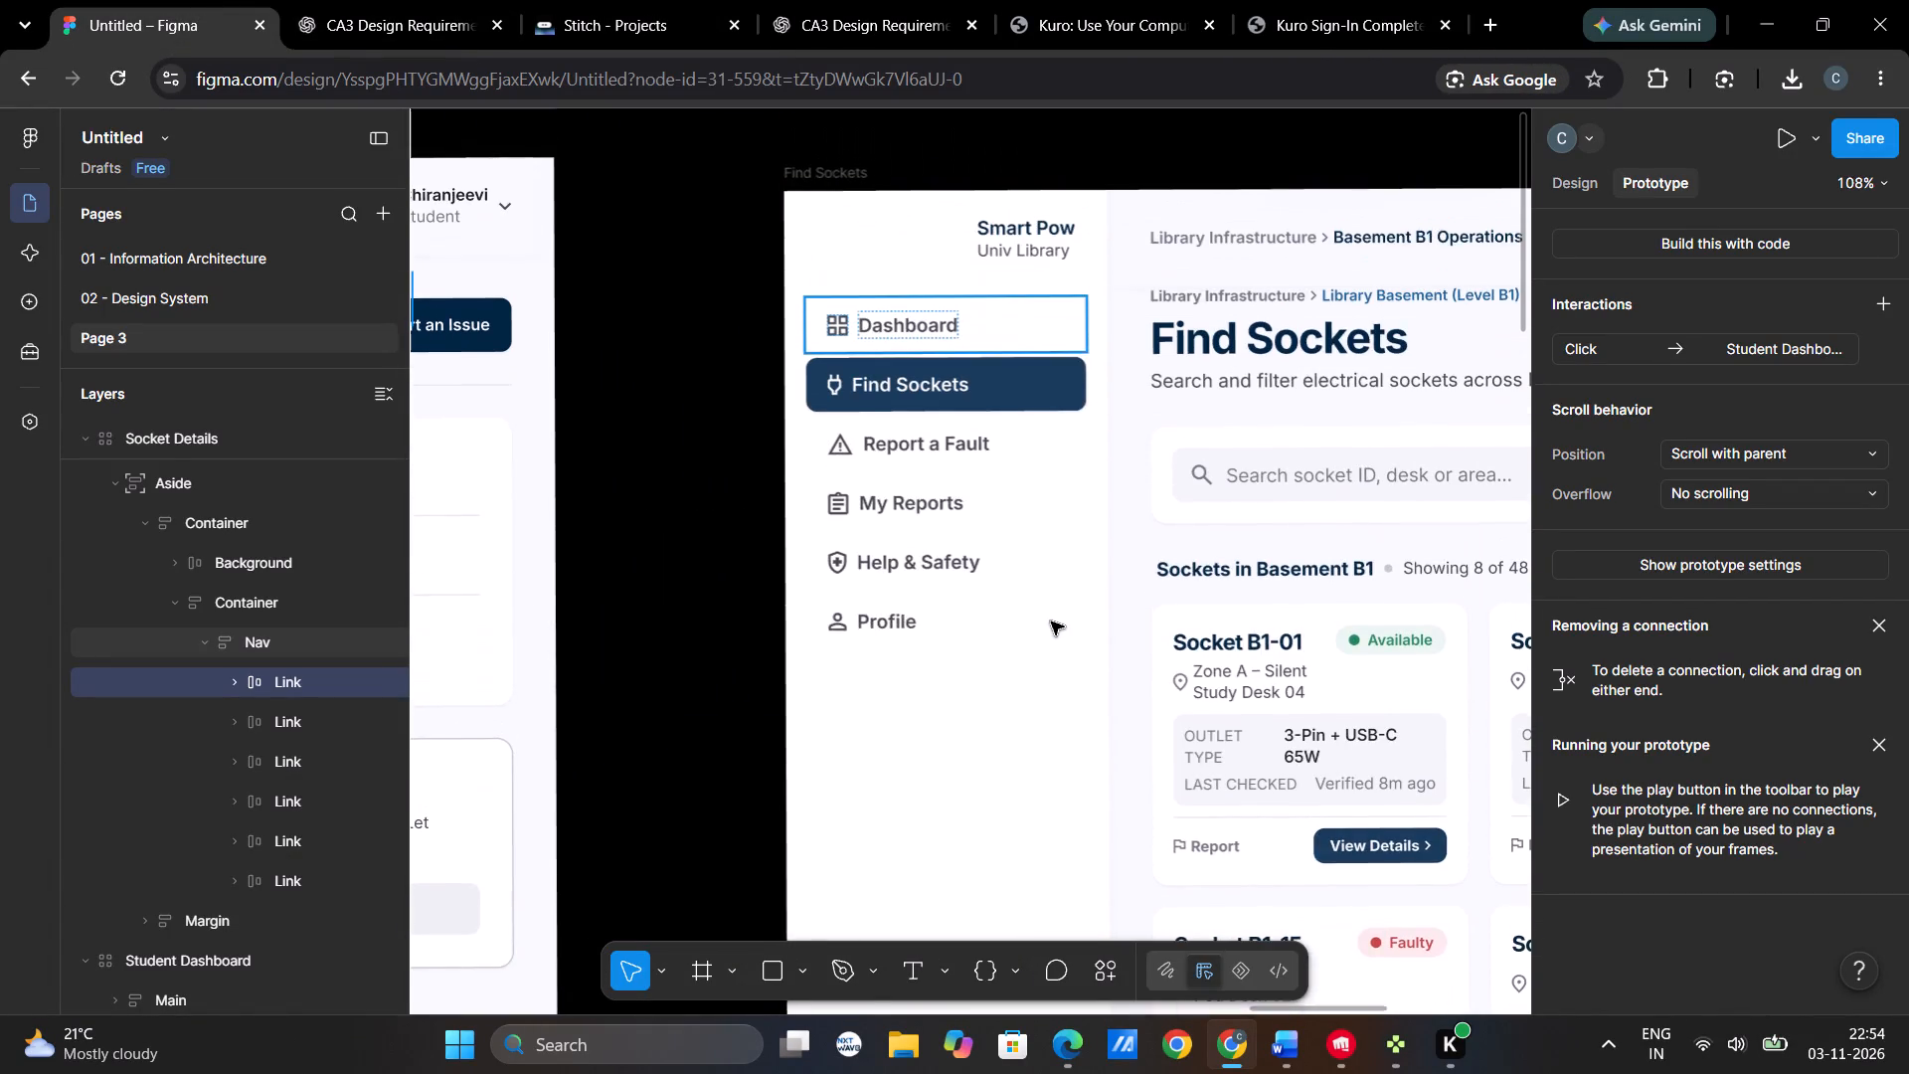
left_click(1041, 421)
scroll(1041, 421, "right", 1)
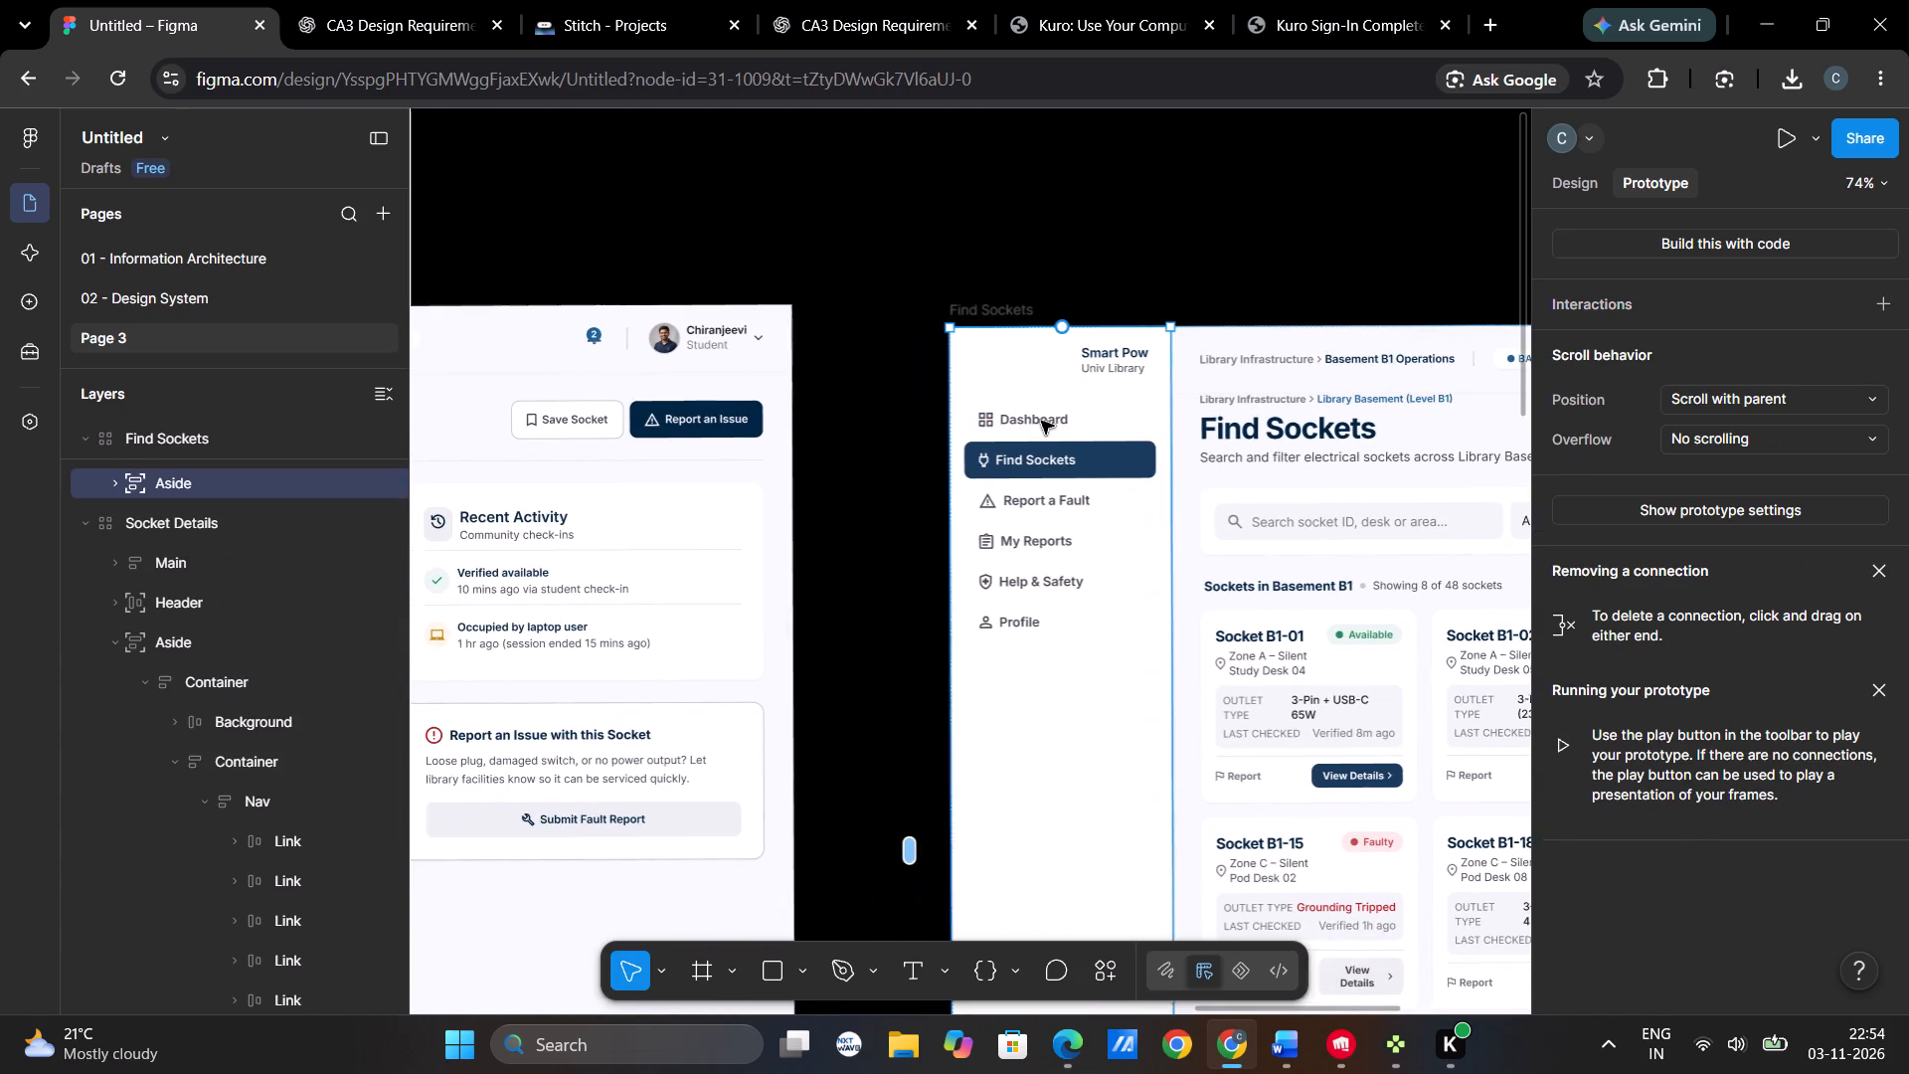
scroll(1041, 421, "right", 3)
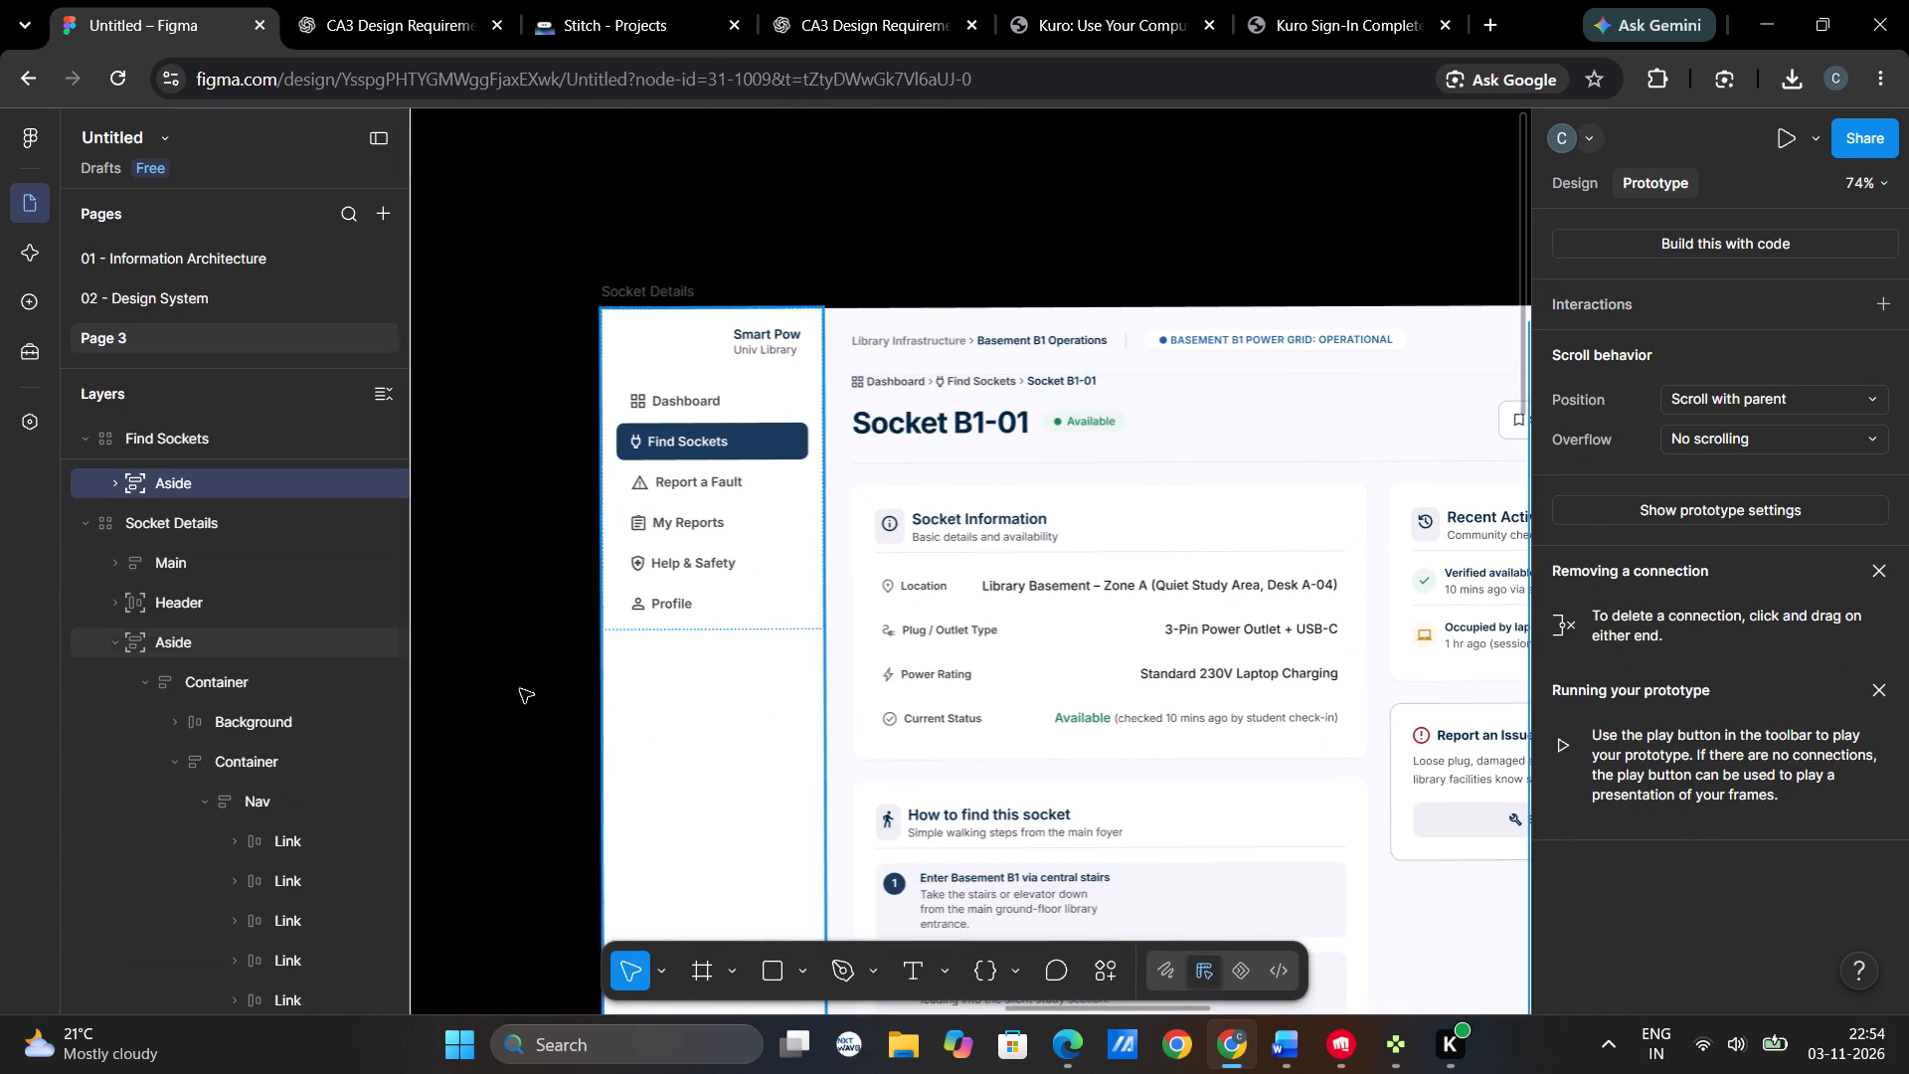
left_click(520, 689)
scroll(520, 689, "down", 1)
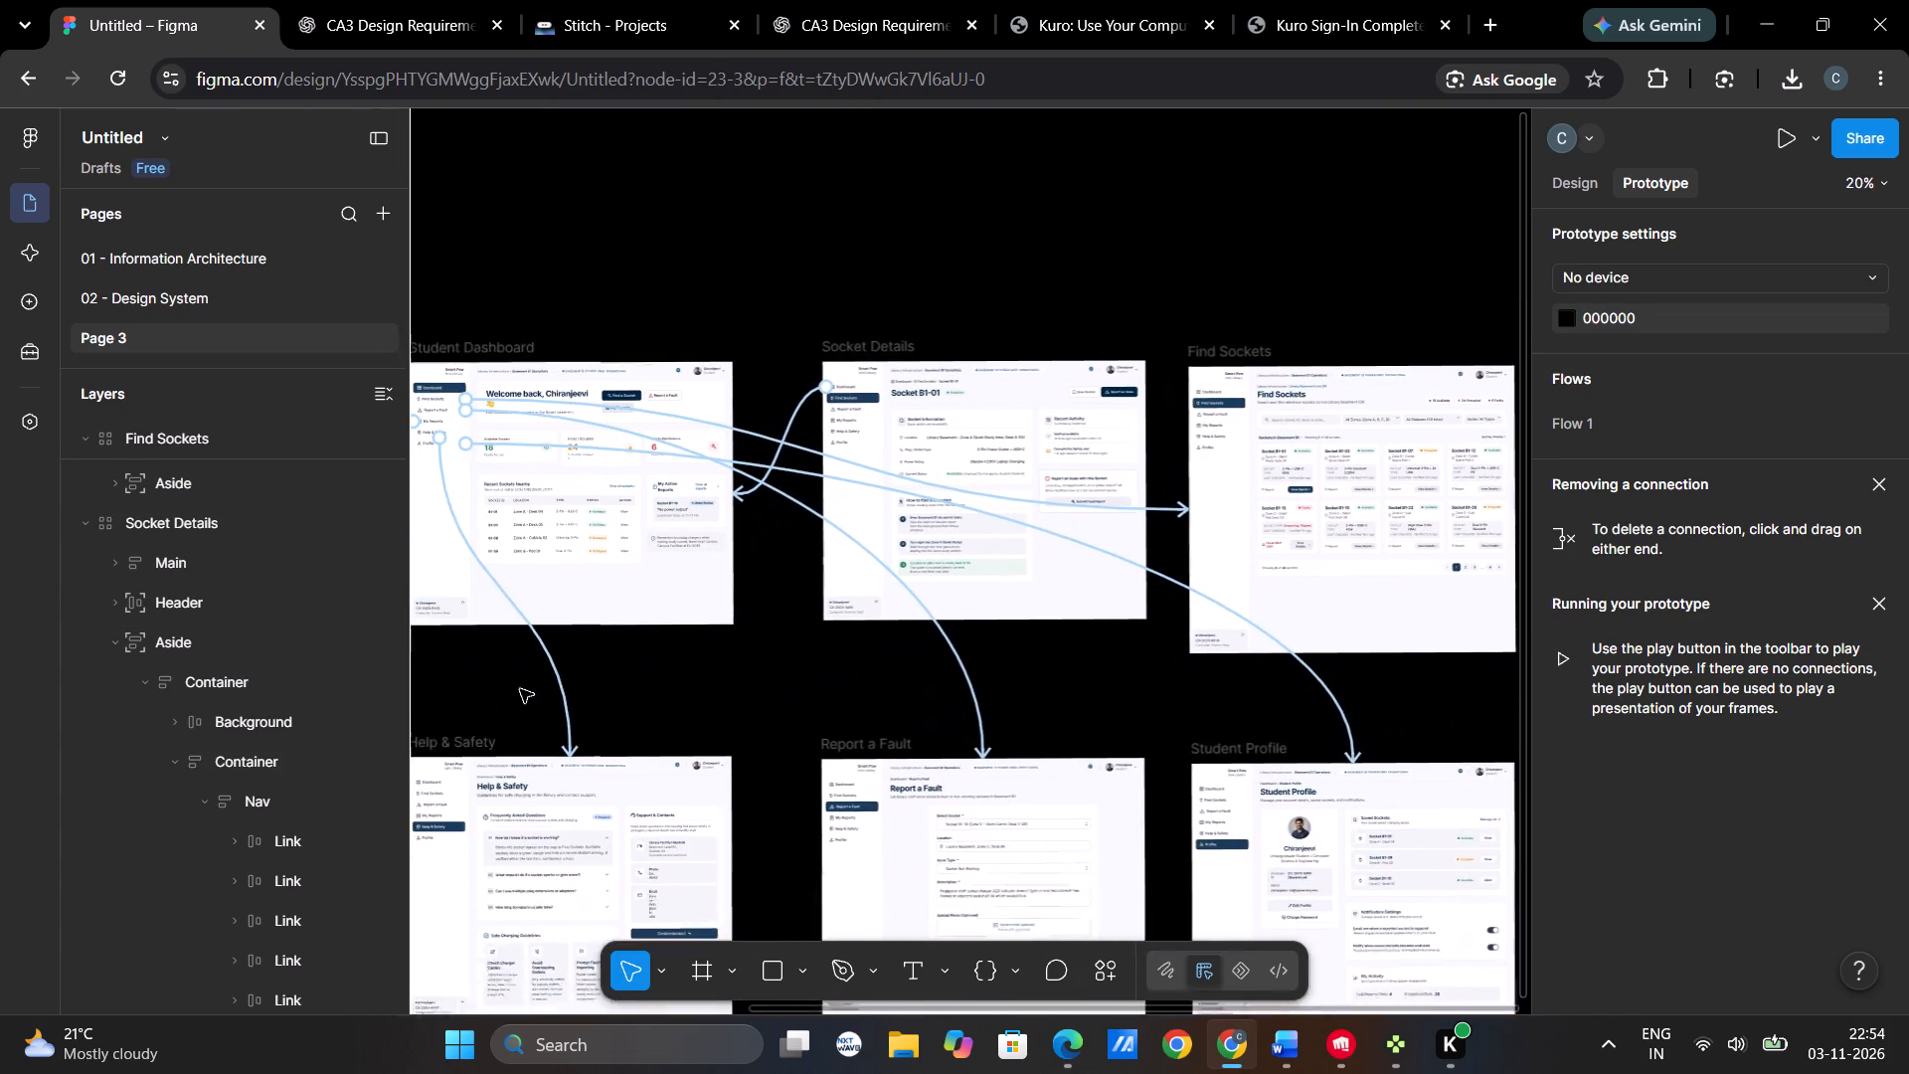
scroll(520, 689, "down", 1)
scroll(520, 689, "up", 1)
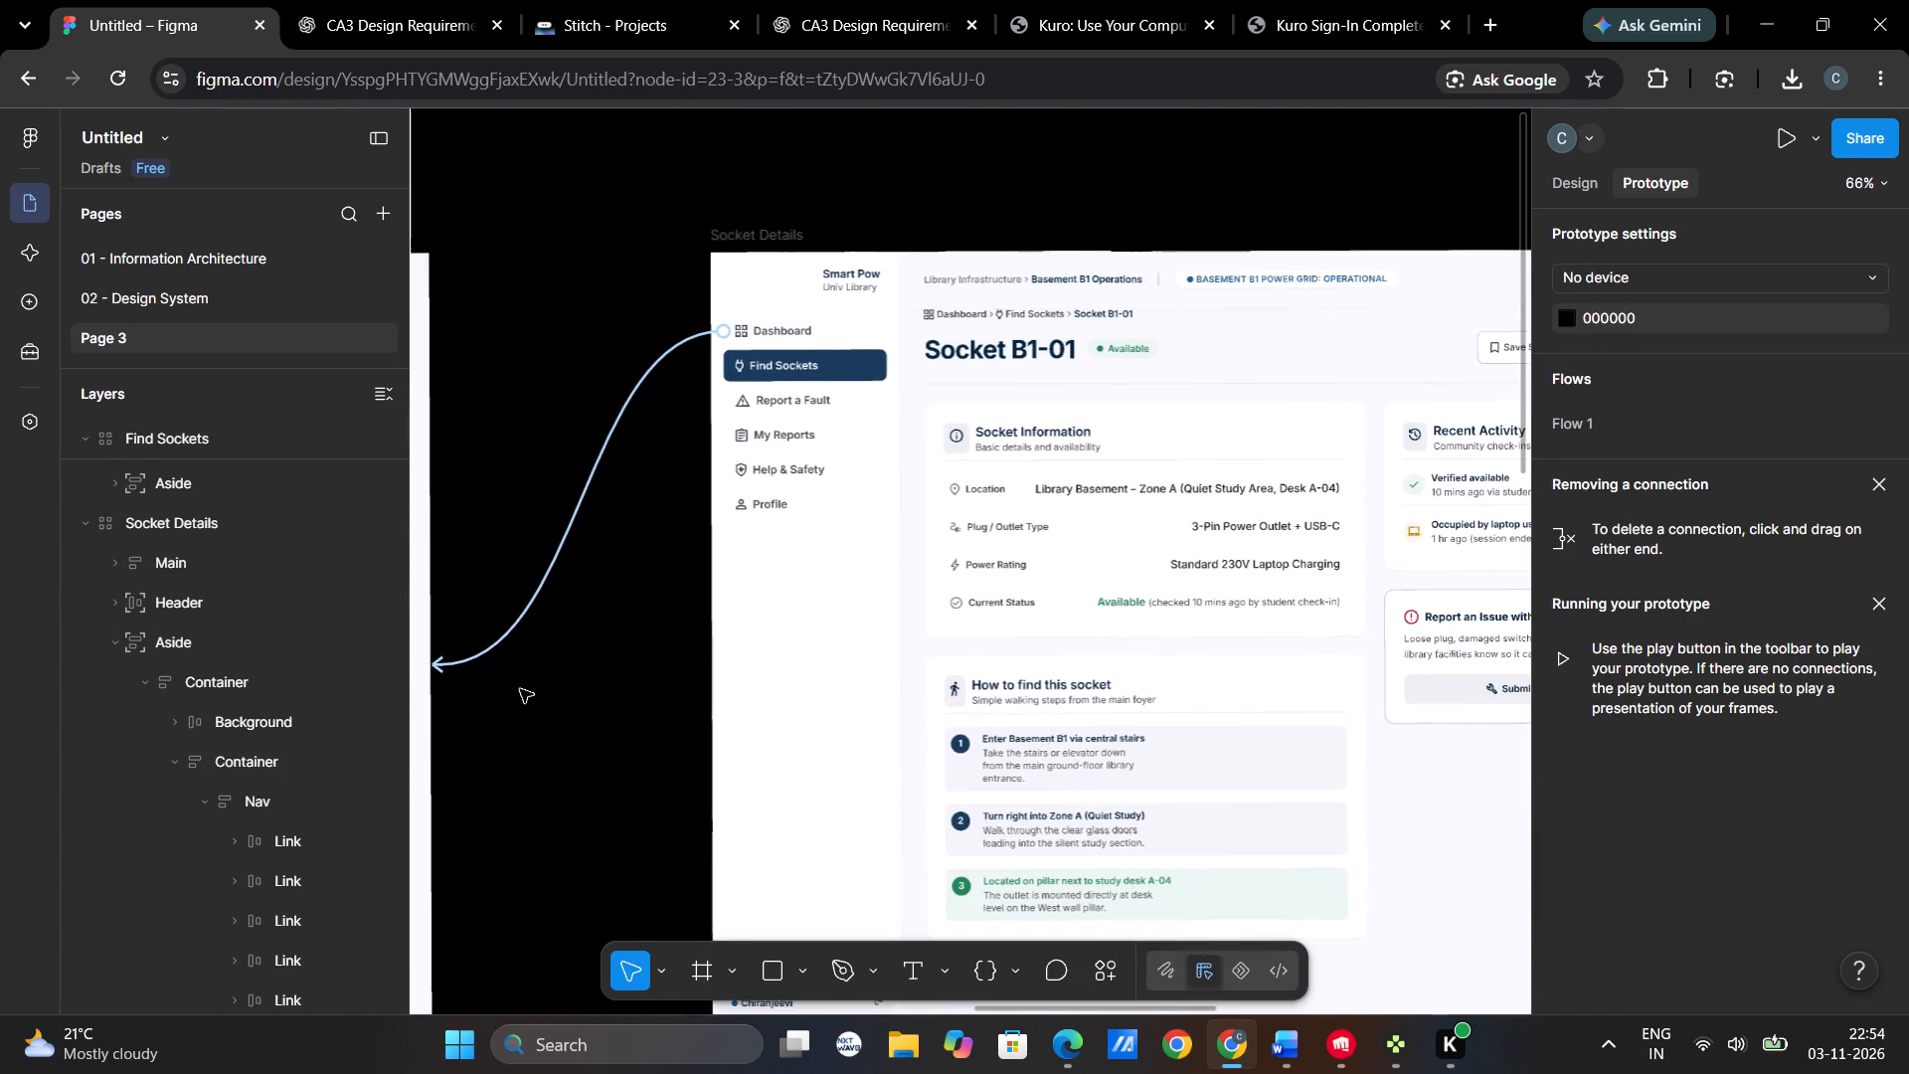
Select the Find Sockets link in the Socket Details frame's sidebar navigation.
triple_click(845, 371)
double_click(845, 371)
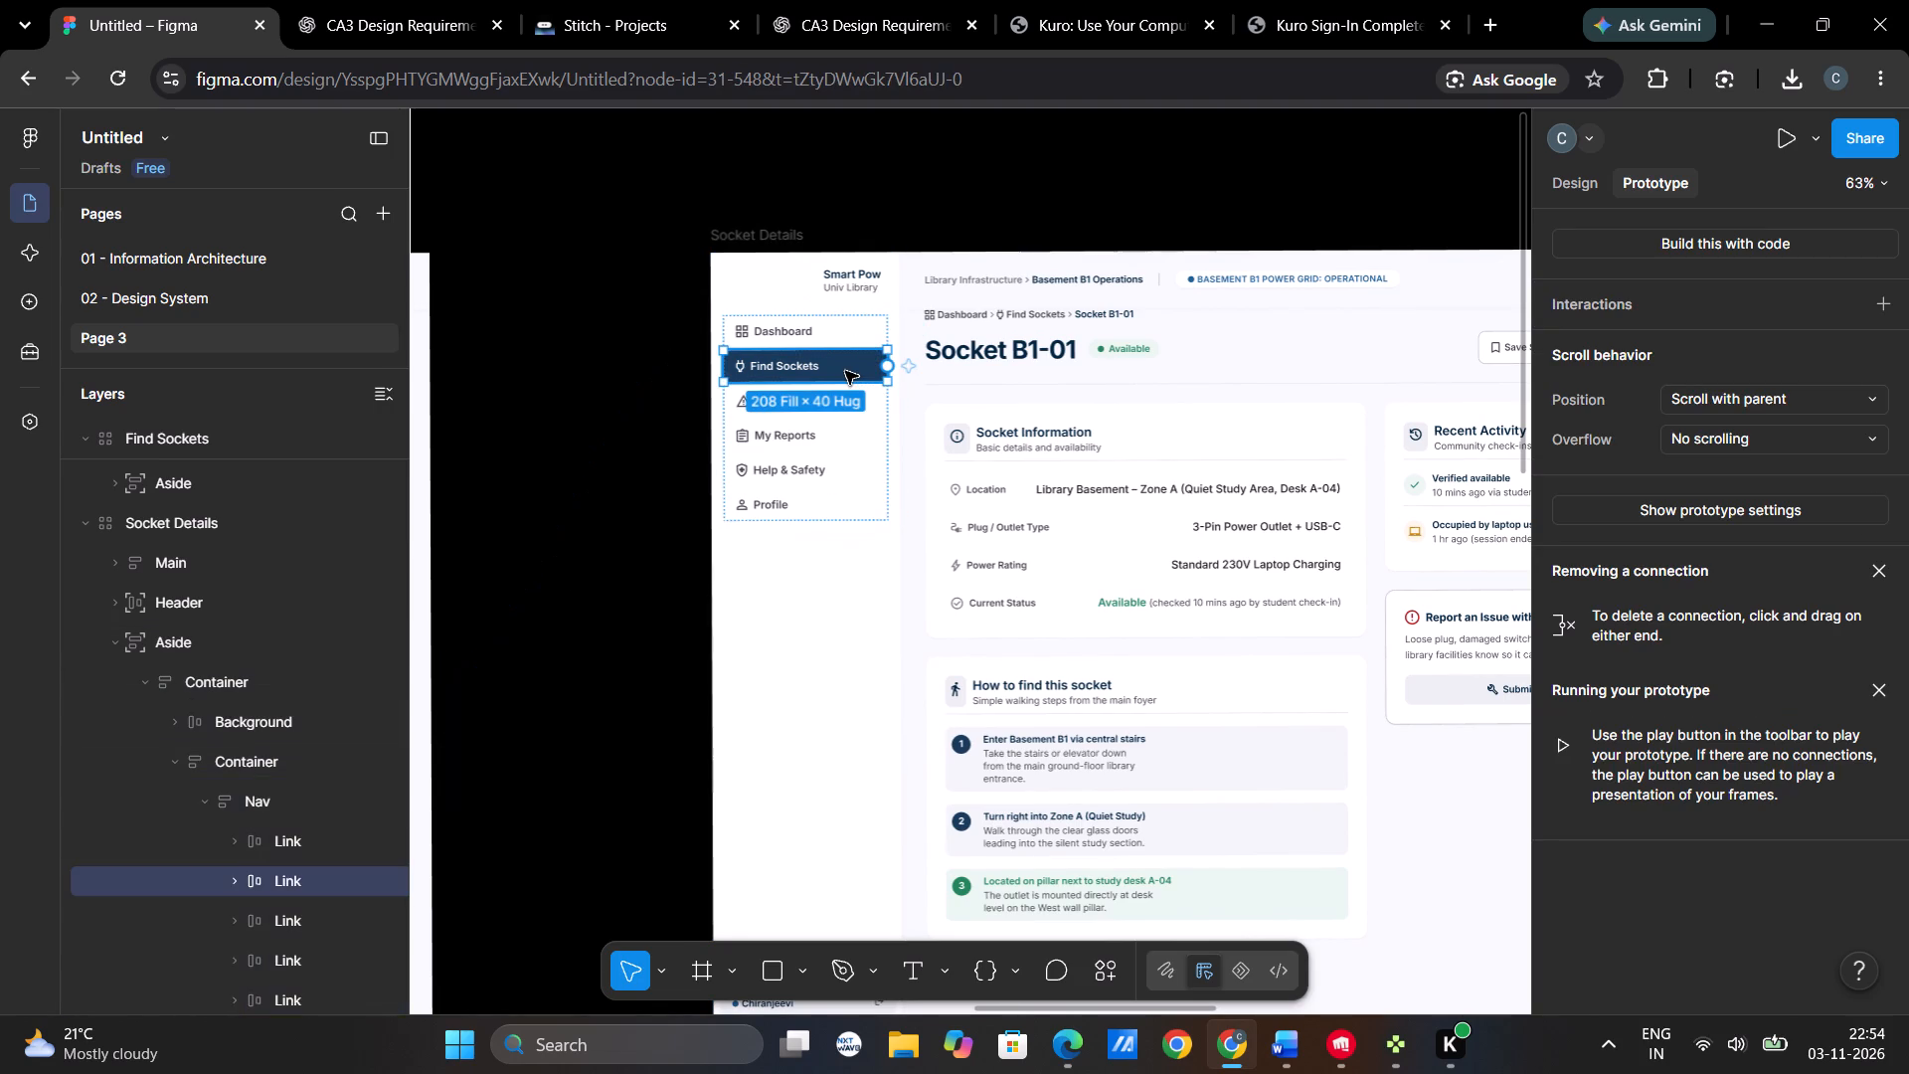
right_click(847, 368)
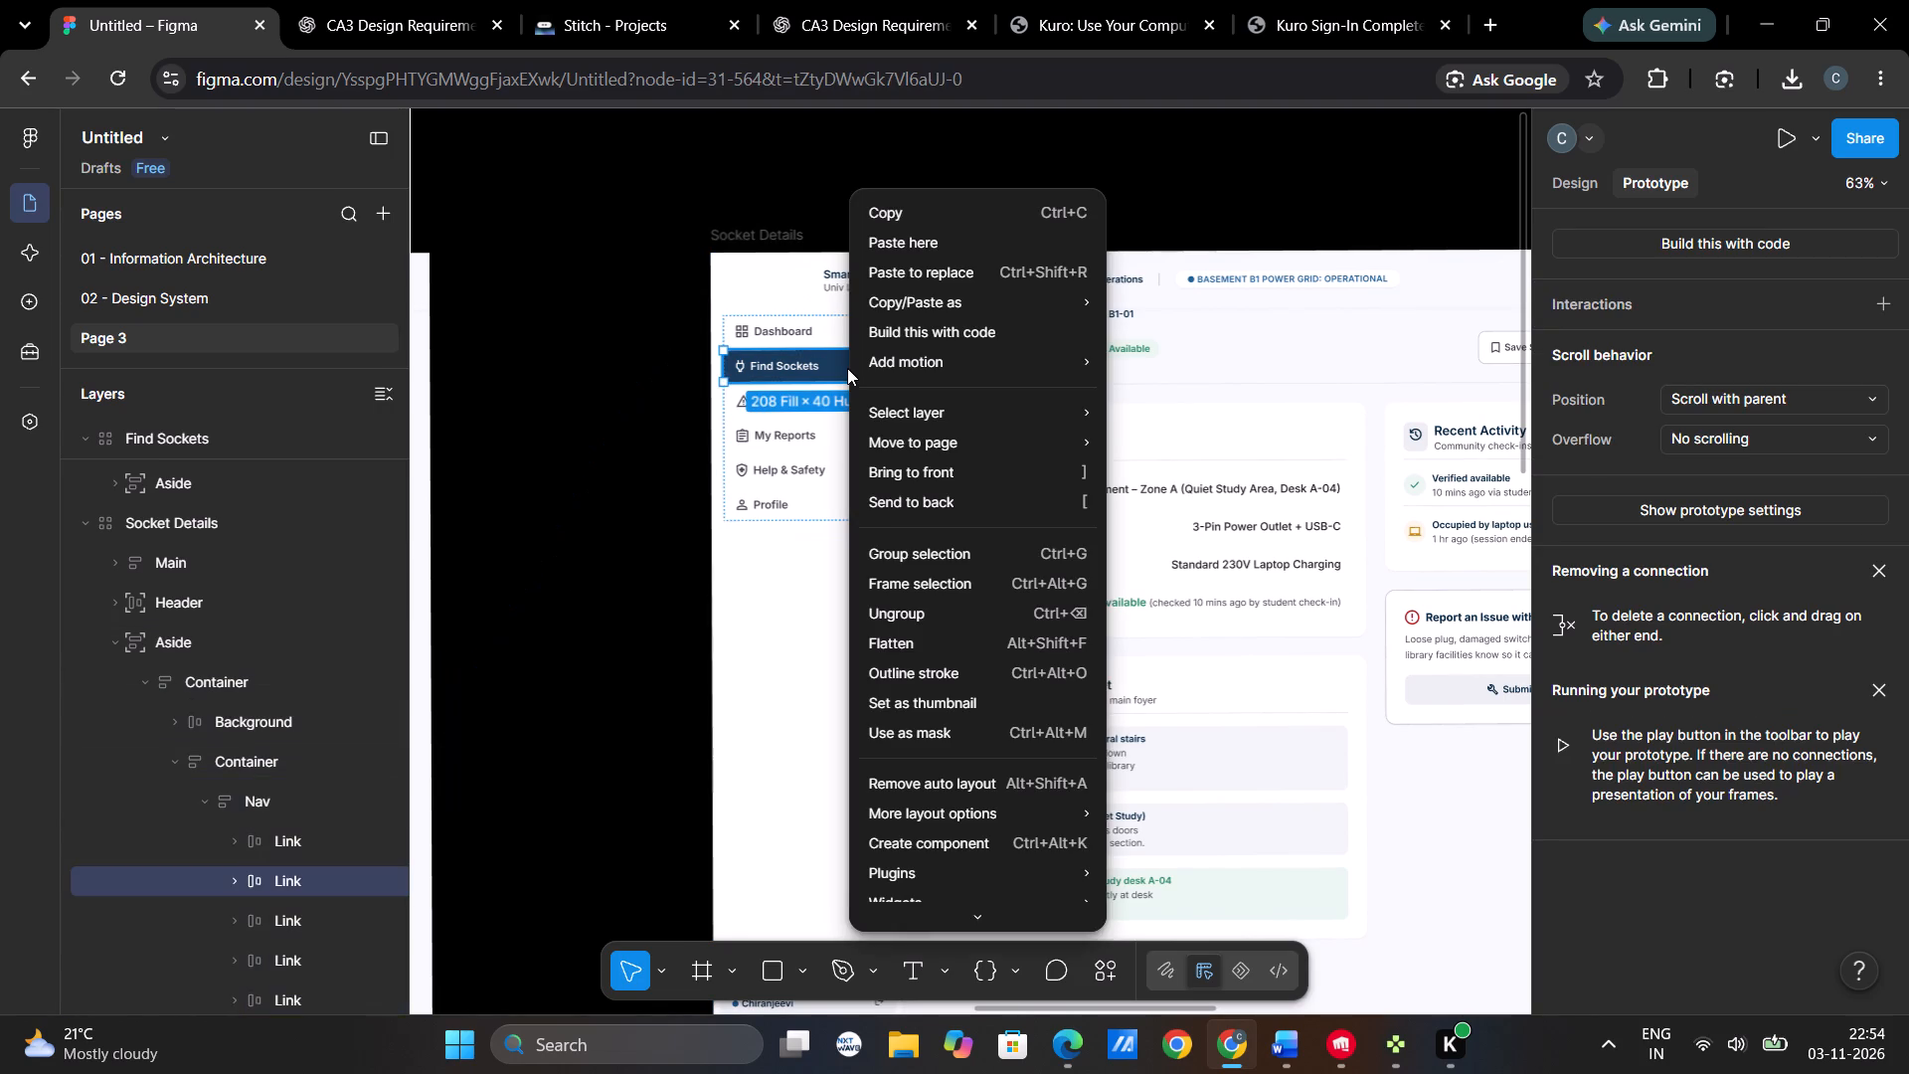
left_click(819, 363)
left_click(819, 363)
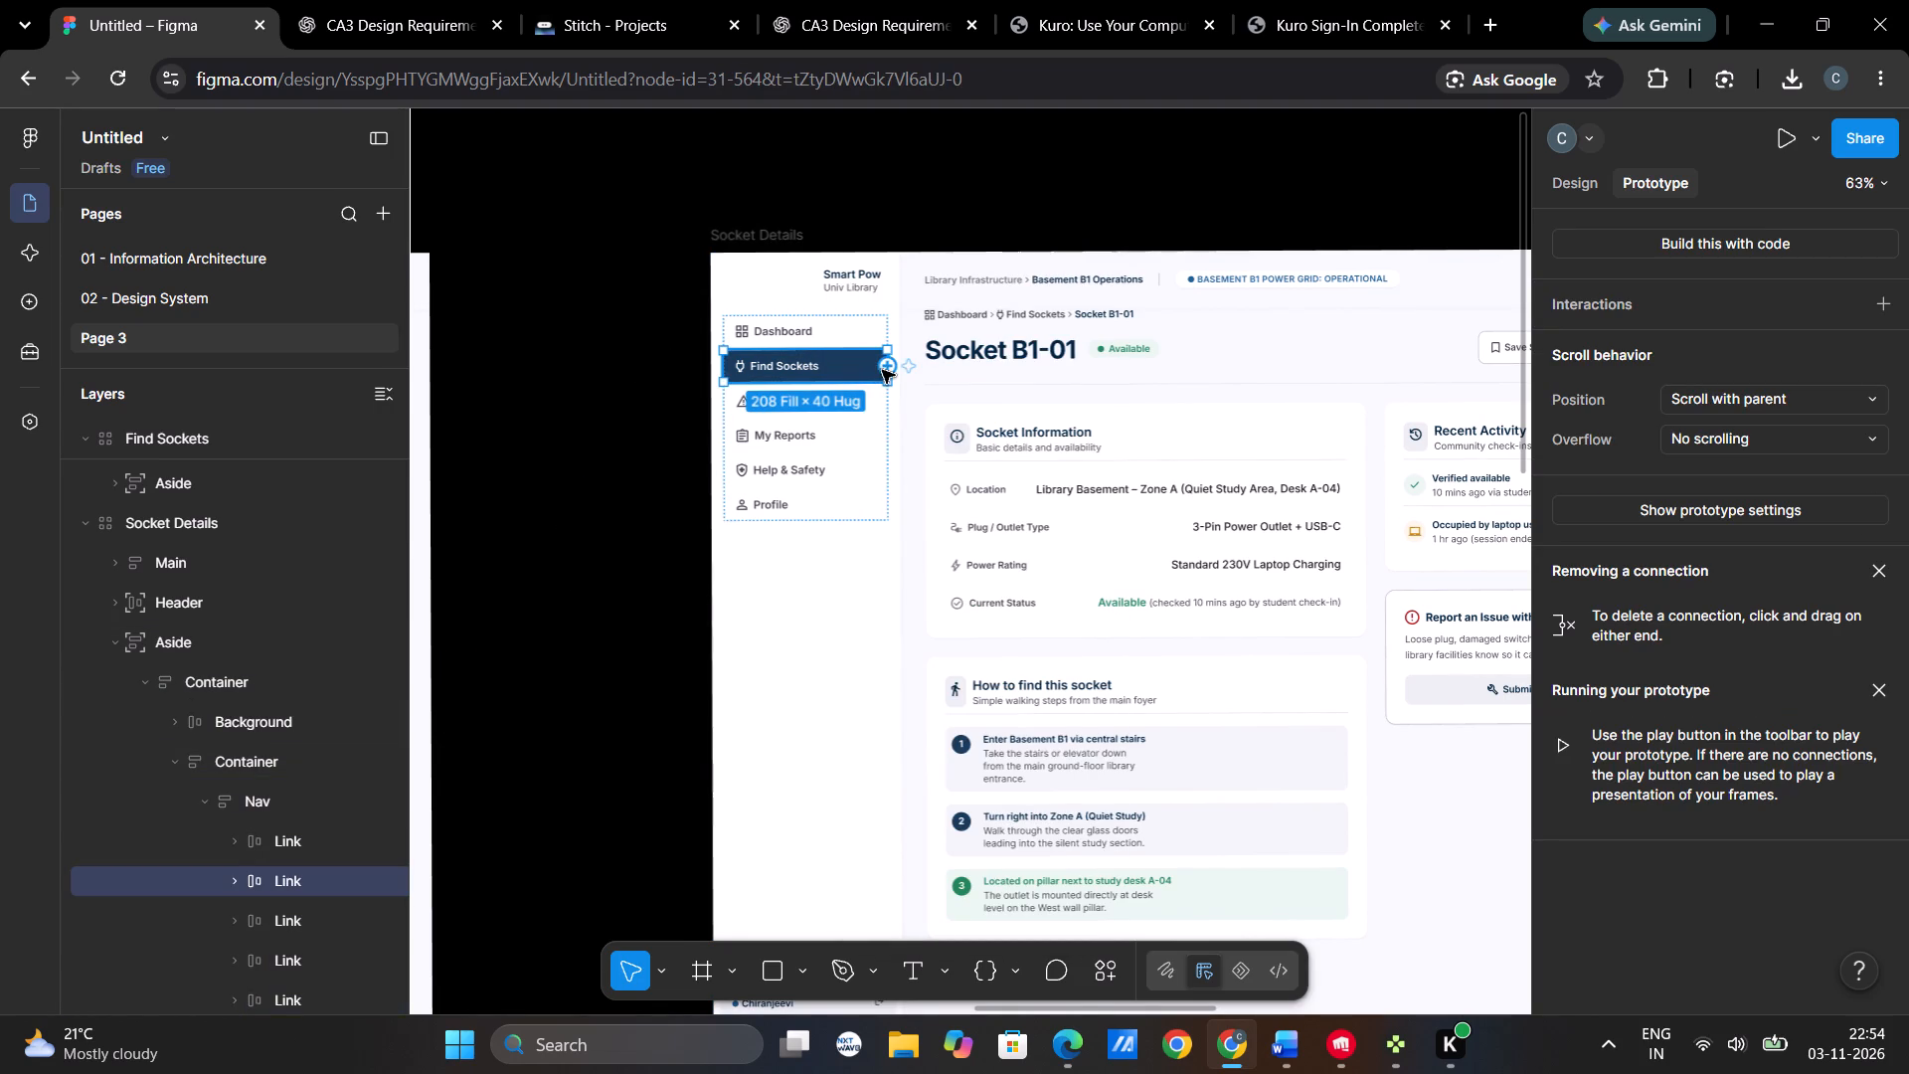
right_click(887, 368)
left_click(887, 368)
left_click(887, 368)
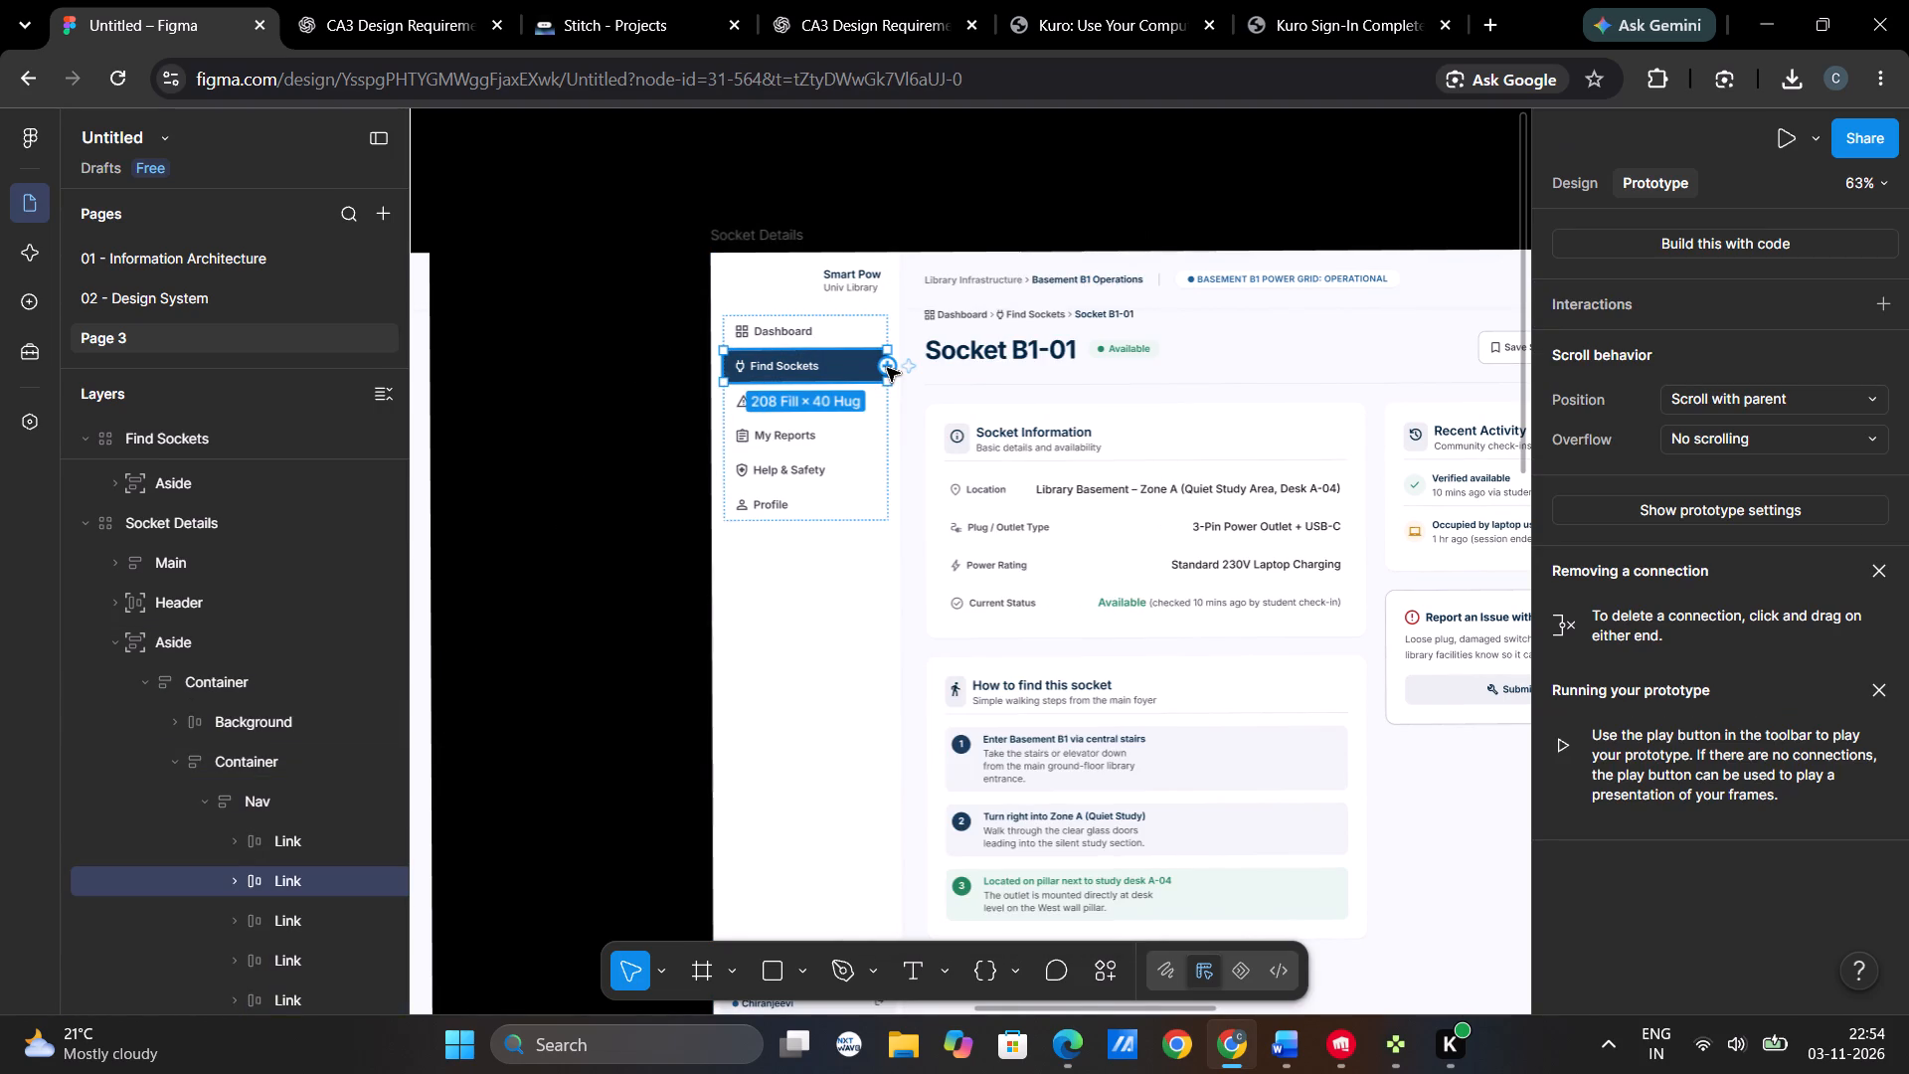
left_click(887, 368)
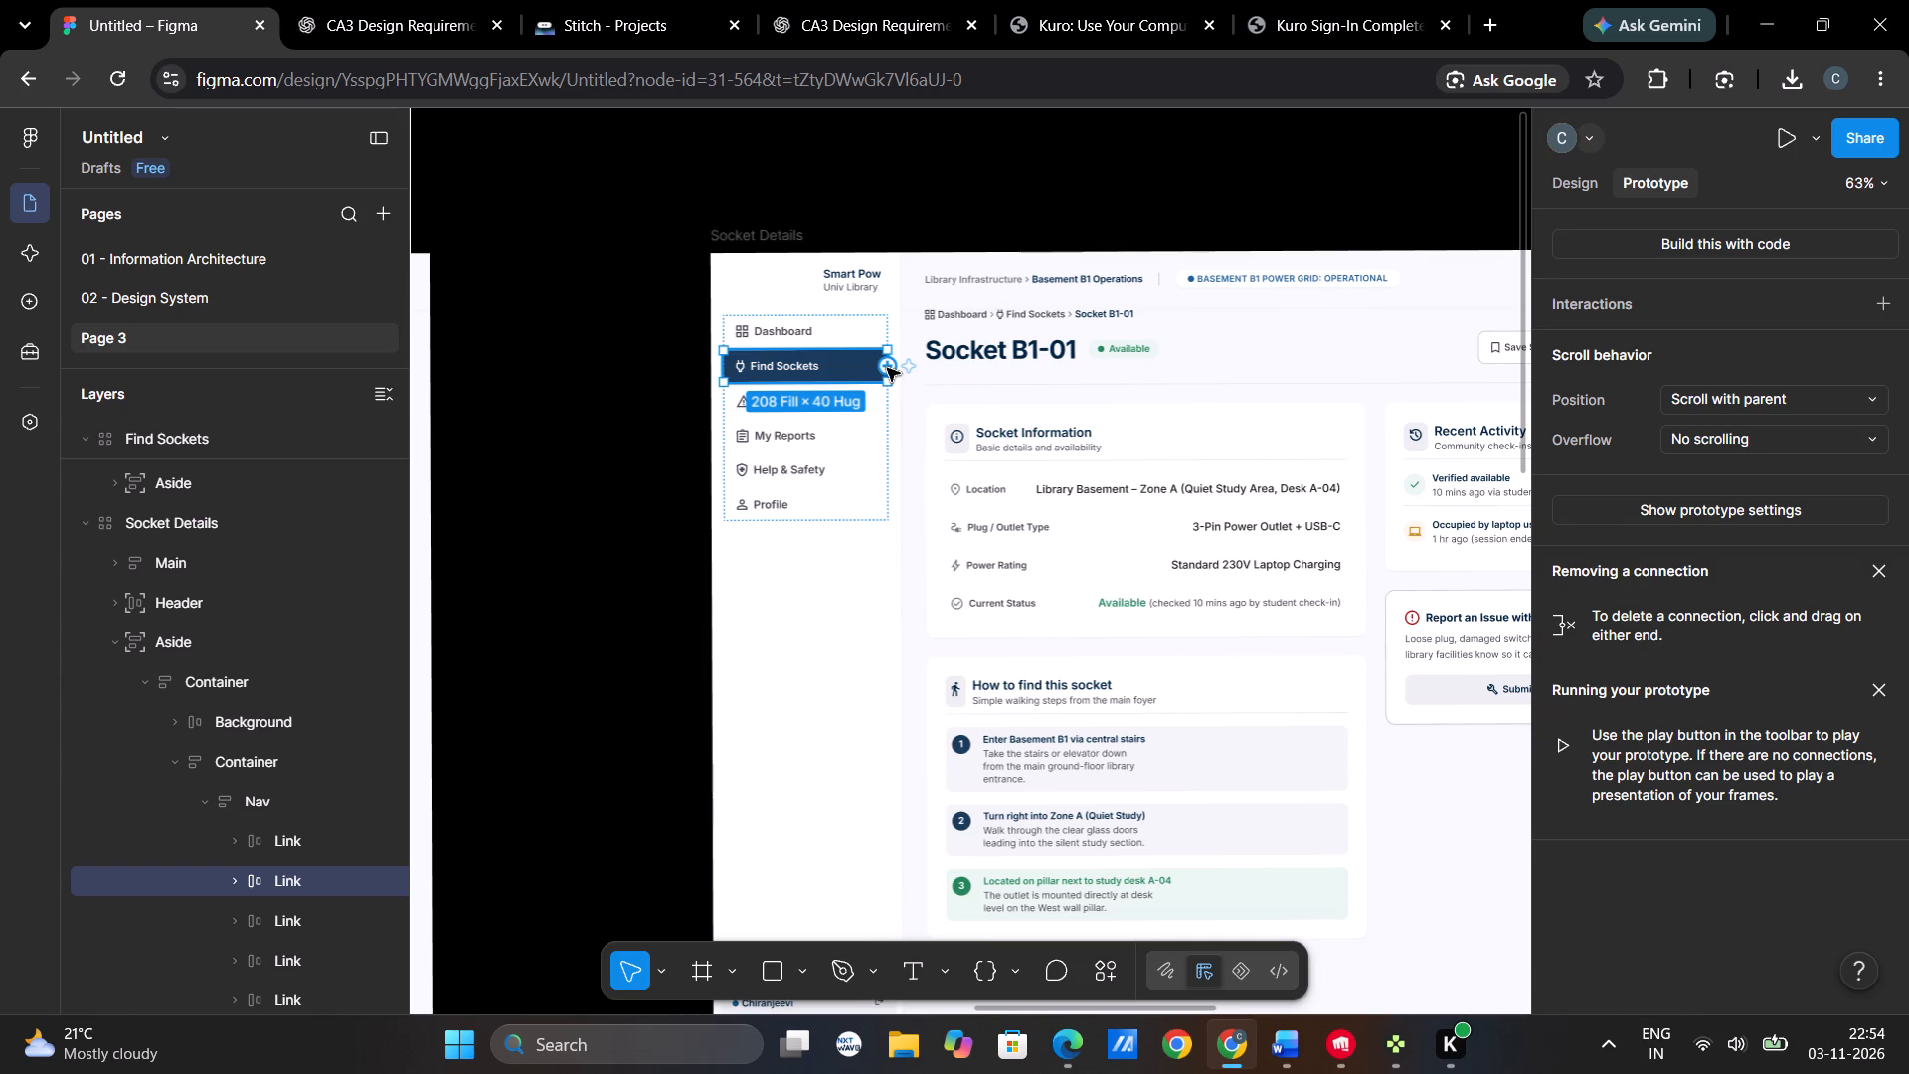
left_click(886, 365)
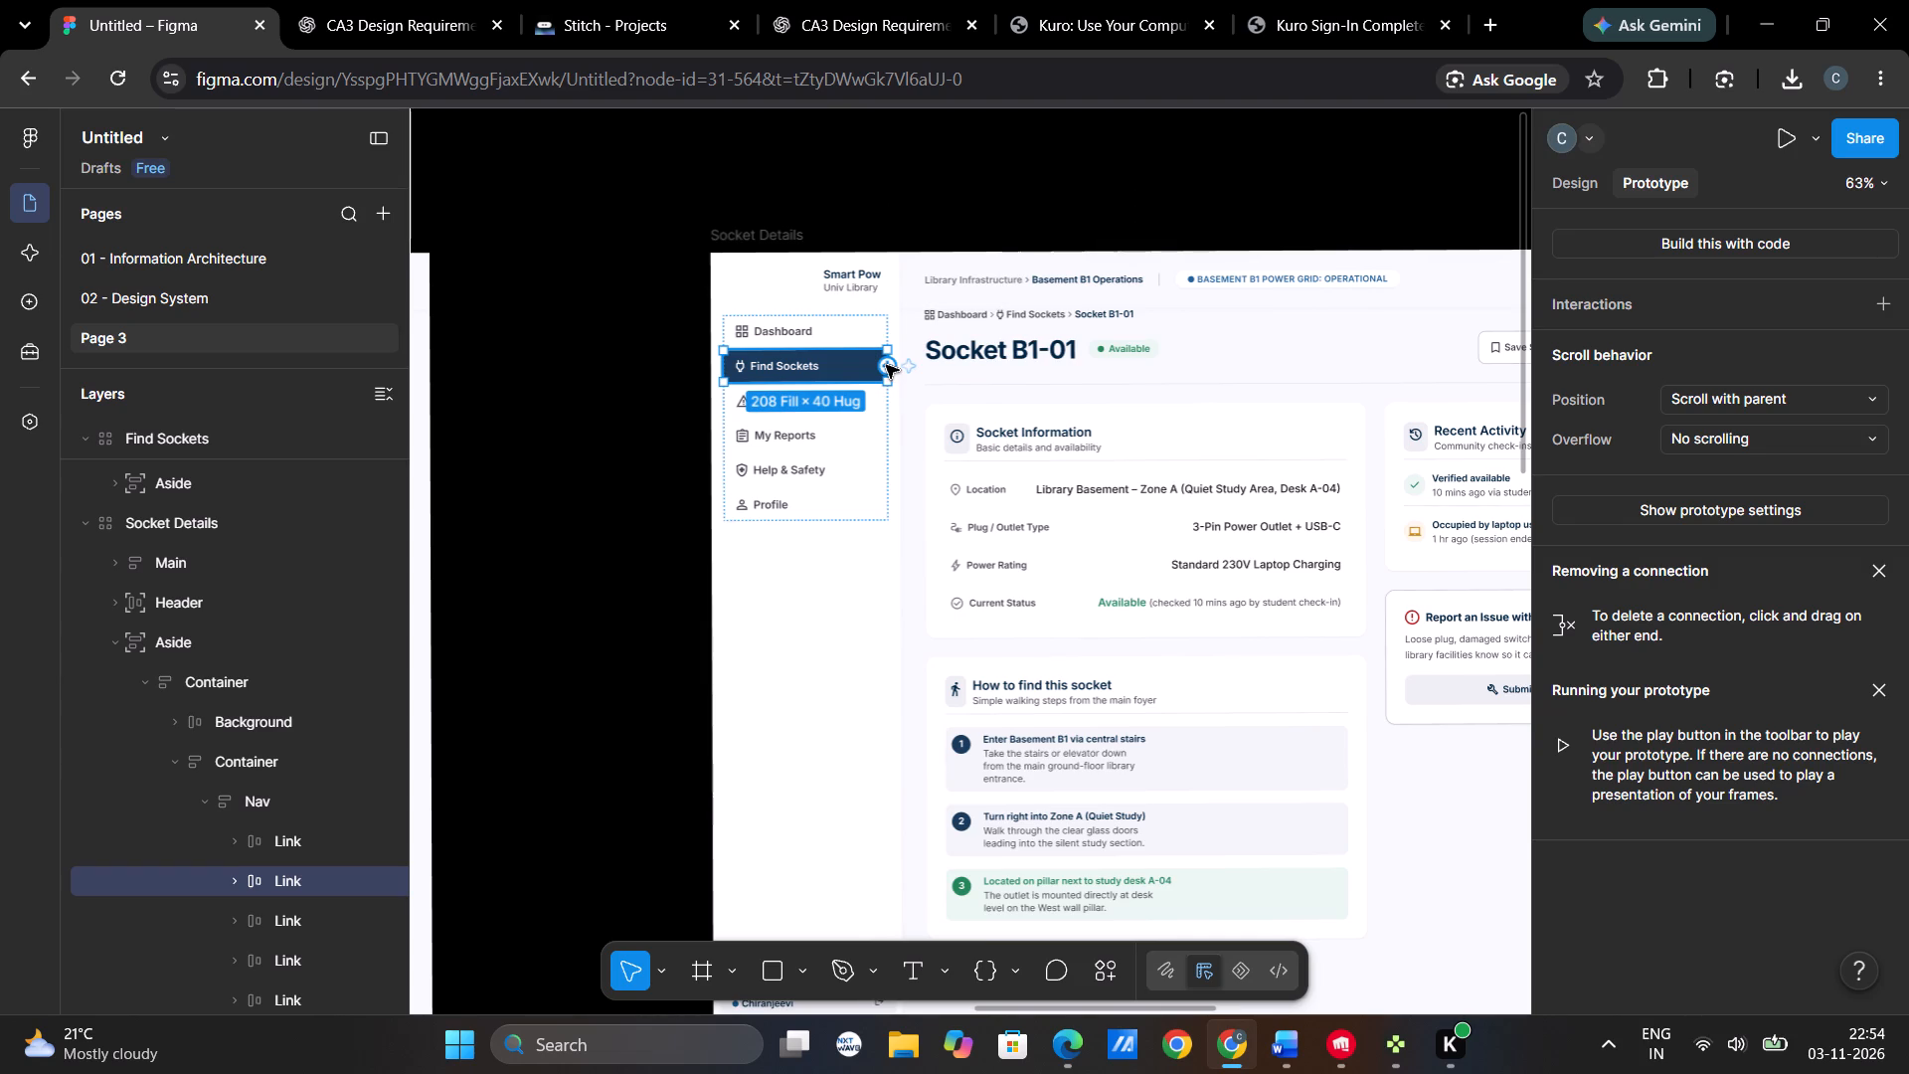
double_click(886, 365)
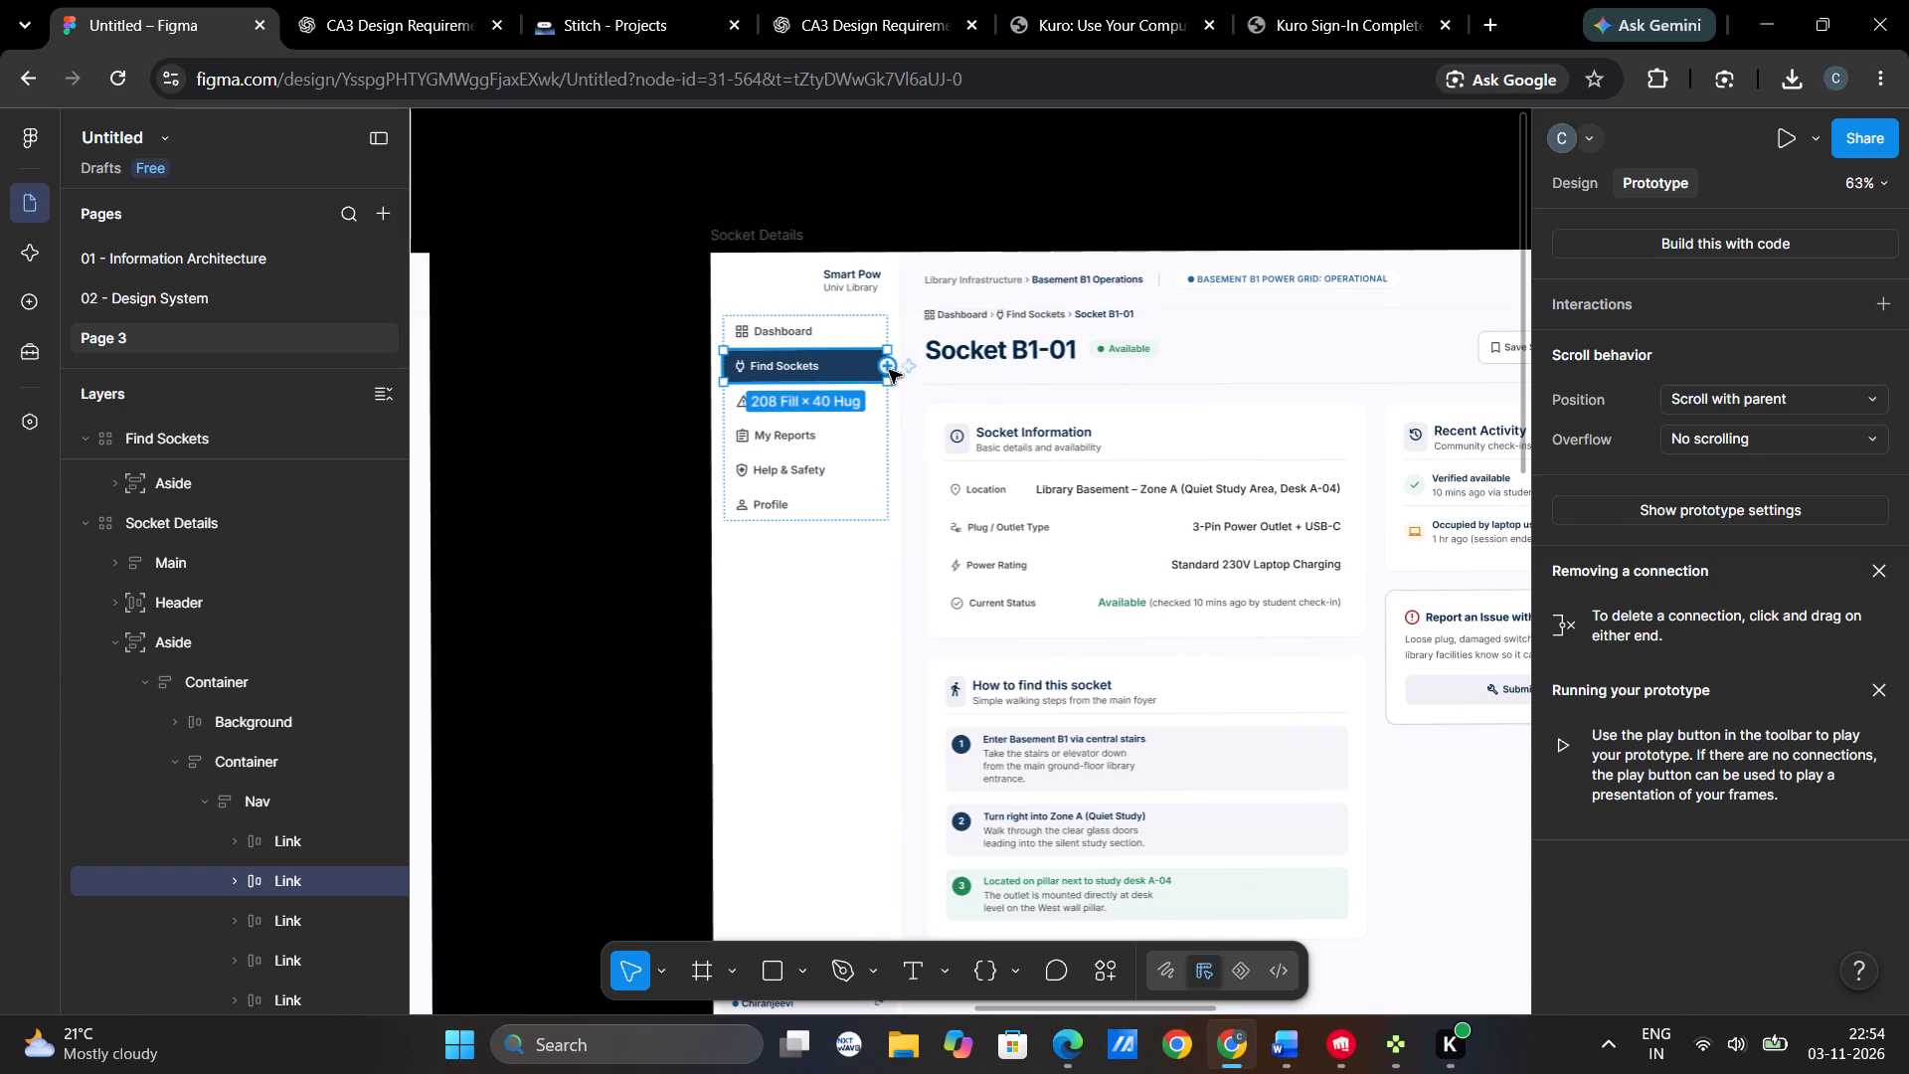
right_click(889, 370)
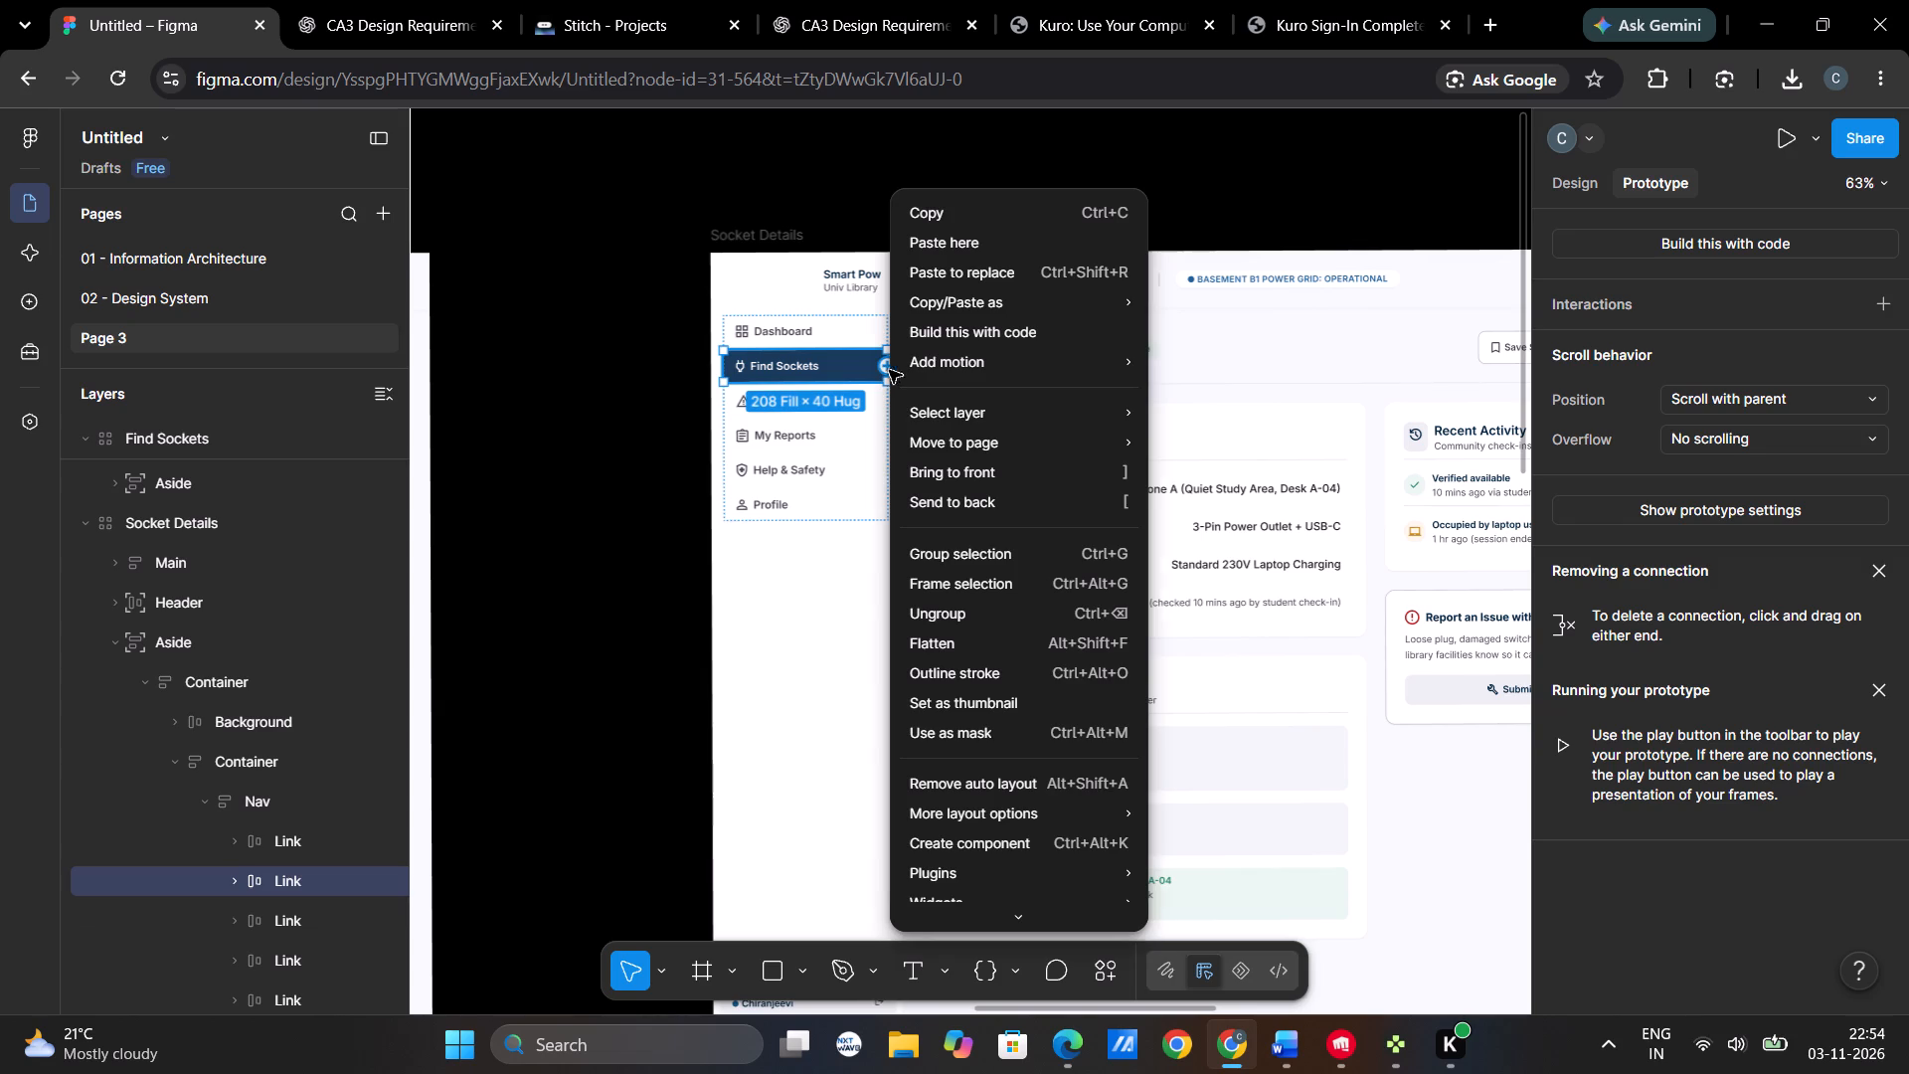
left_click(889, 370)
Add an on-click interaction to the Socket Details frame's Find Sockets link, navigating to Find Sockets with Smart animate.
left_click(1674, 299)
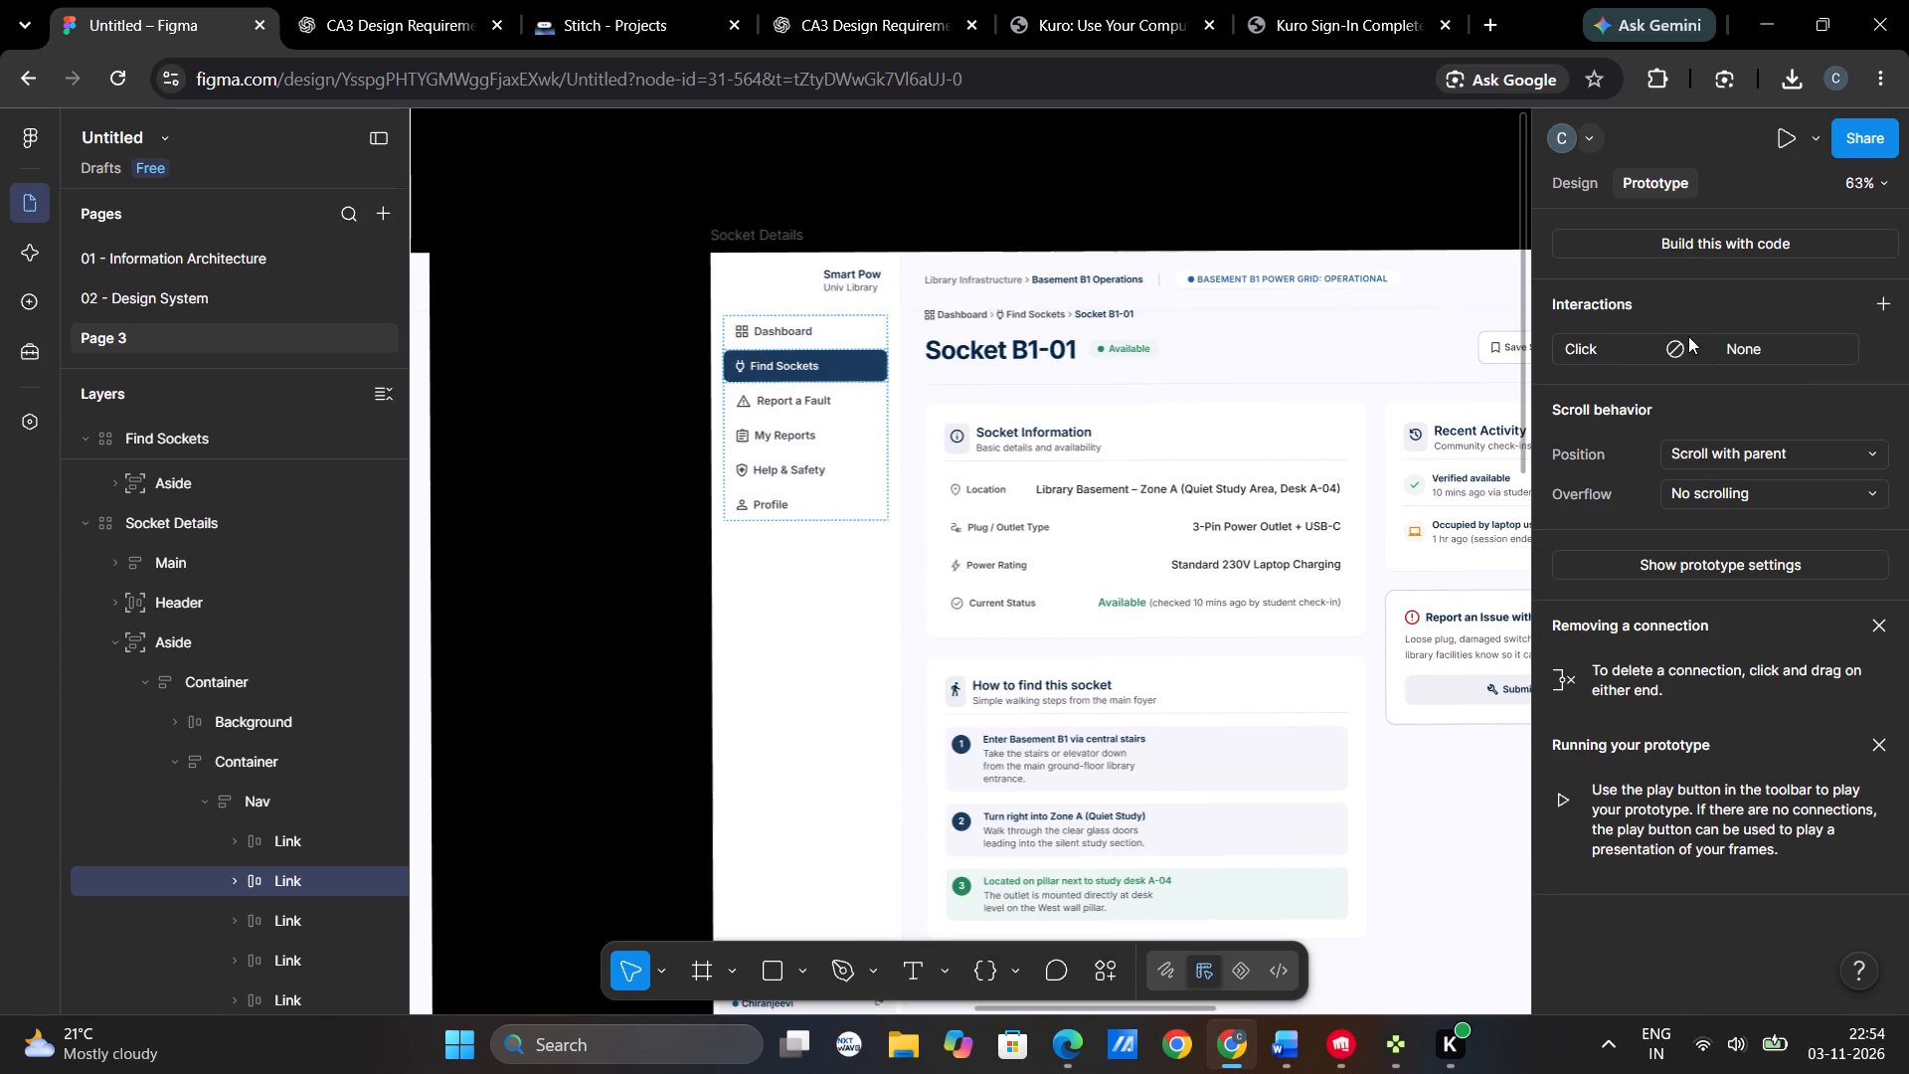
left_click(1710, 350)
left_click(1428, 471)
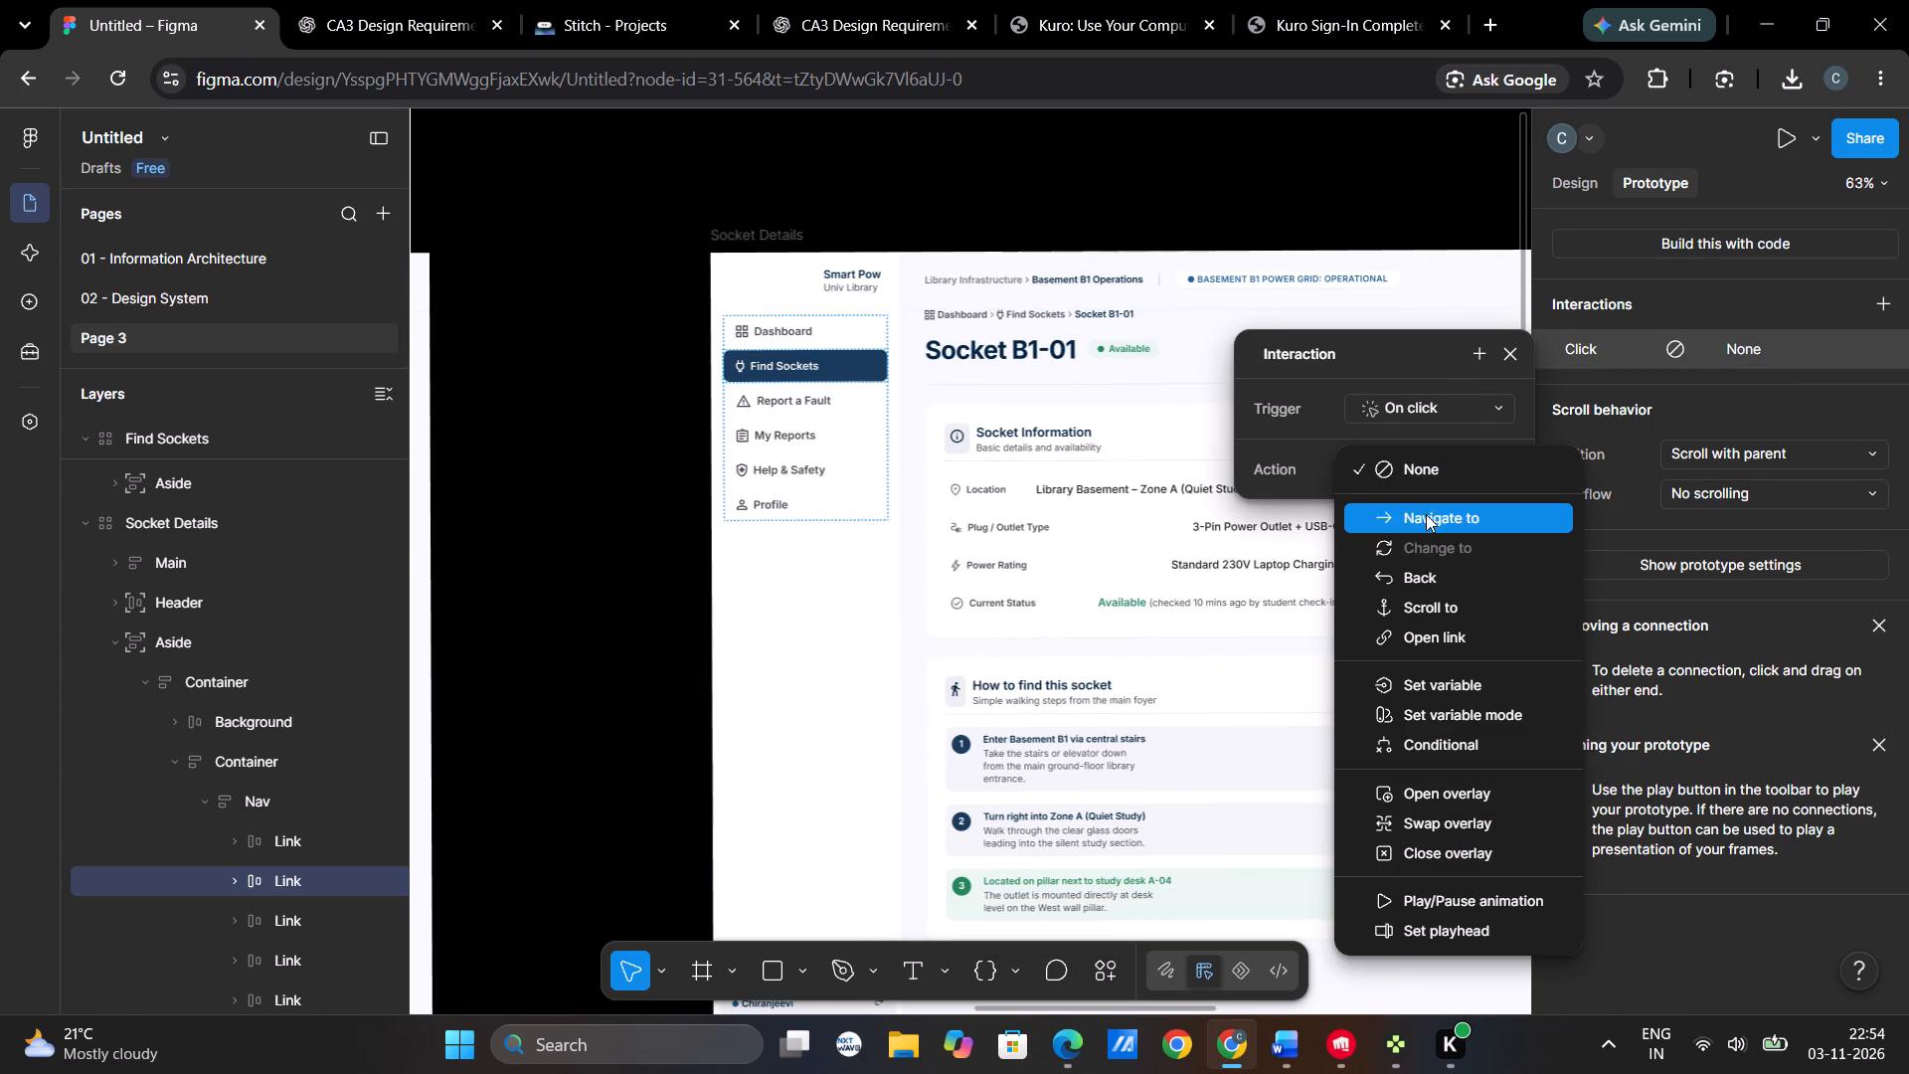
left_click(1426, 508)
left_click(1429, 507)
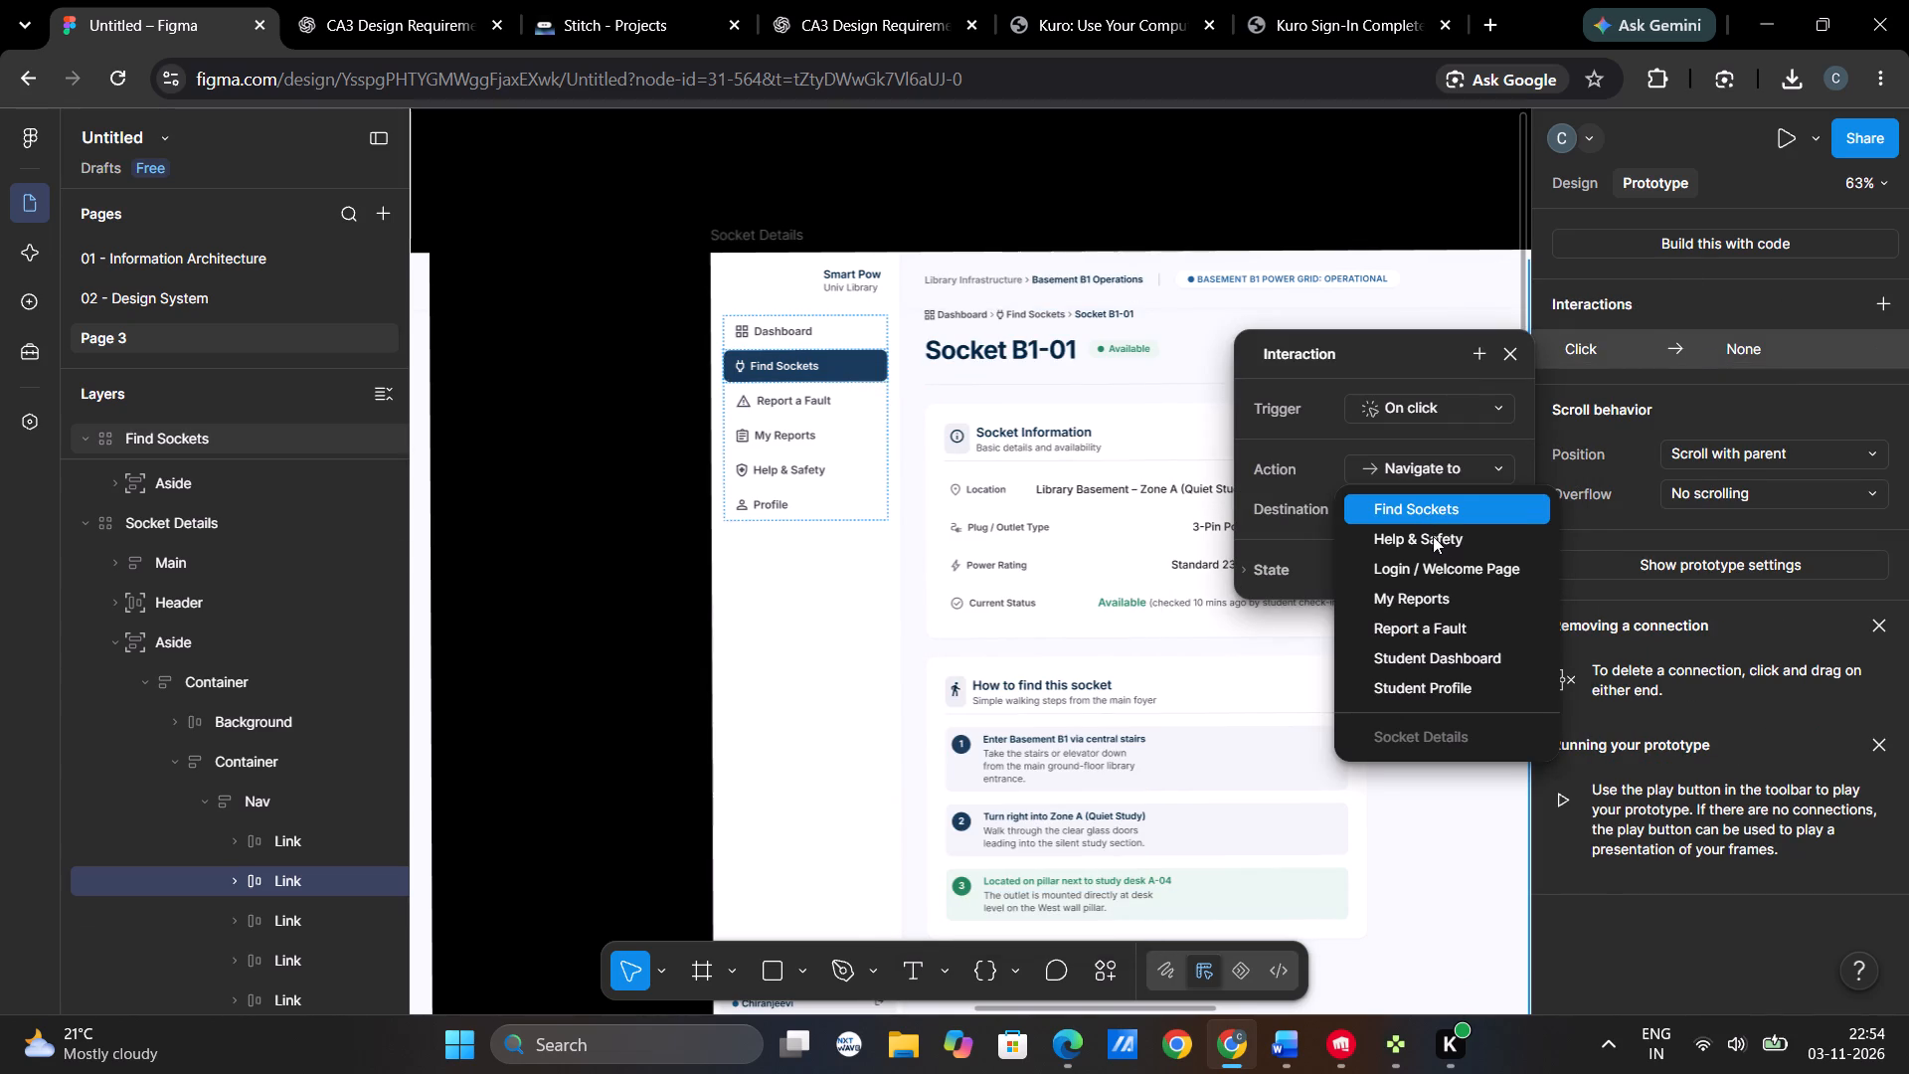
left_click(1434, 506)
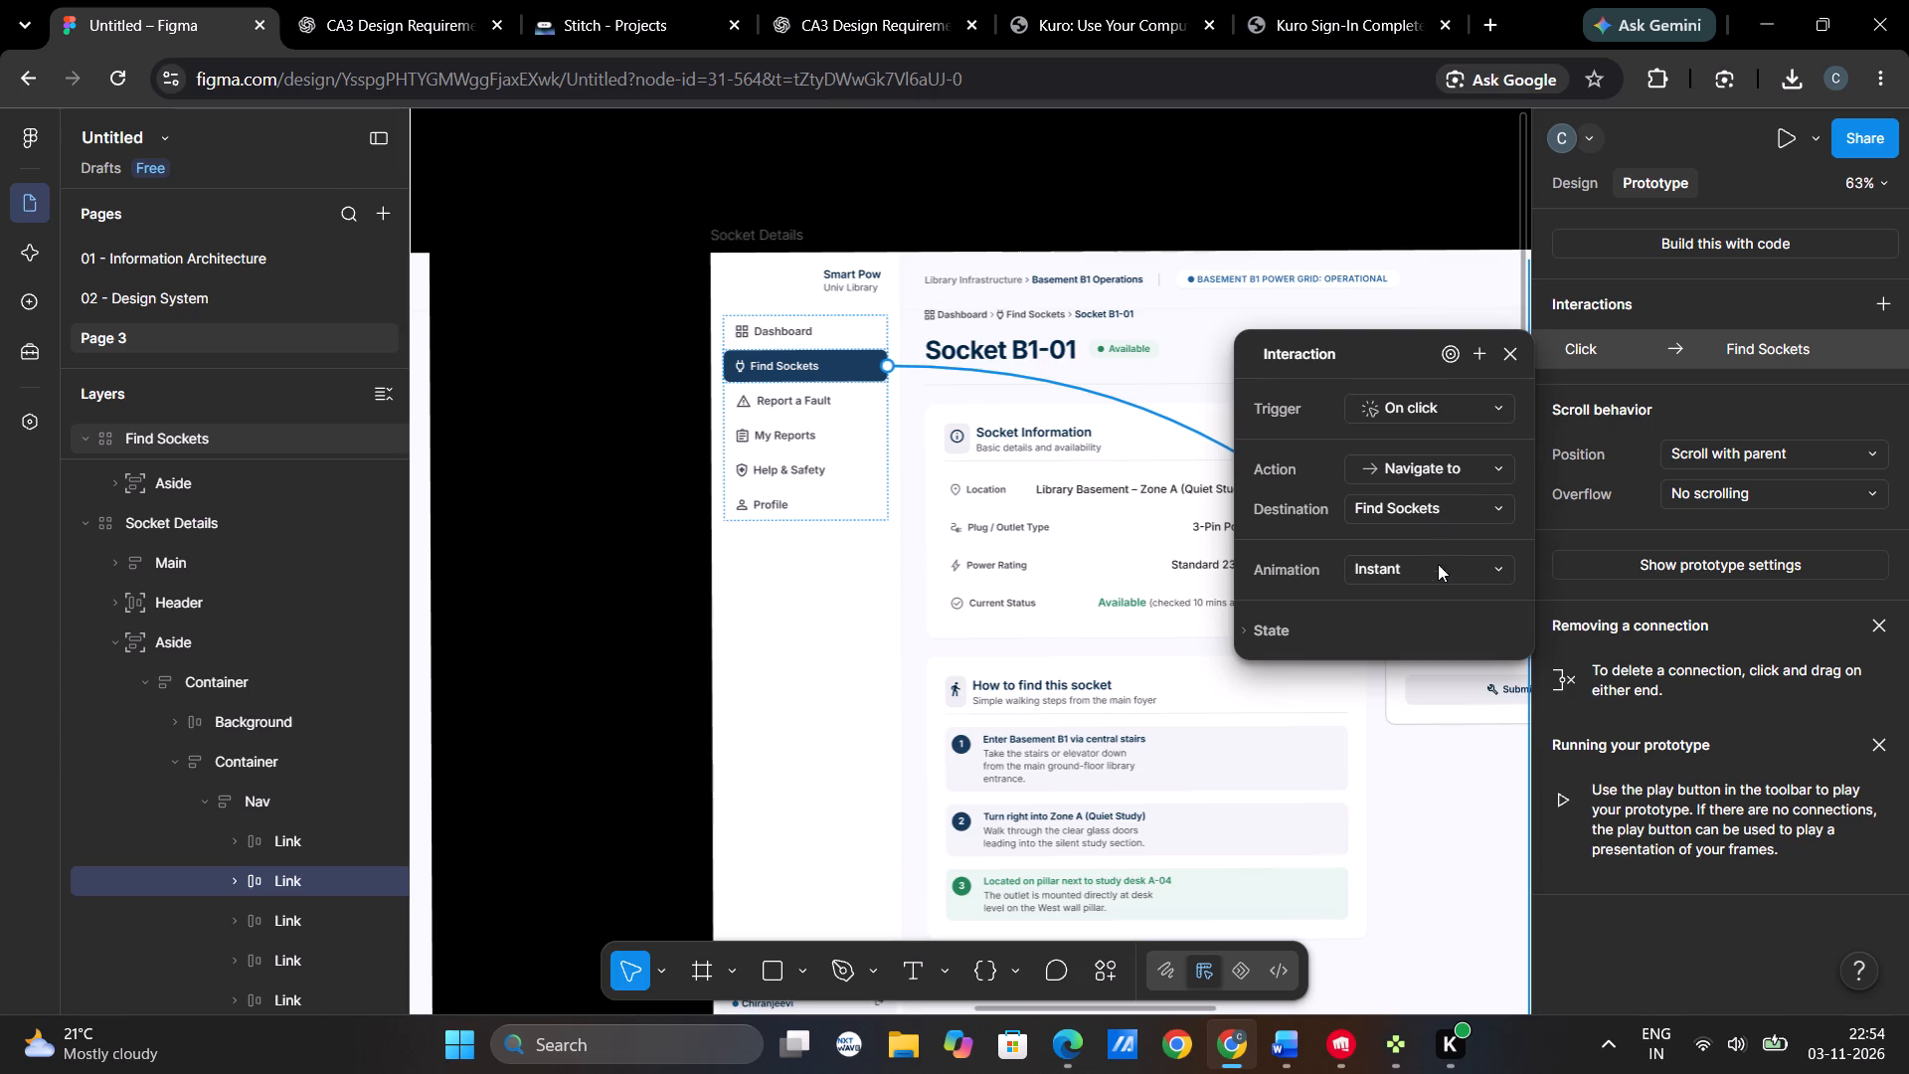
left_click(1438, 571)
left_click(1437, 621)
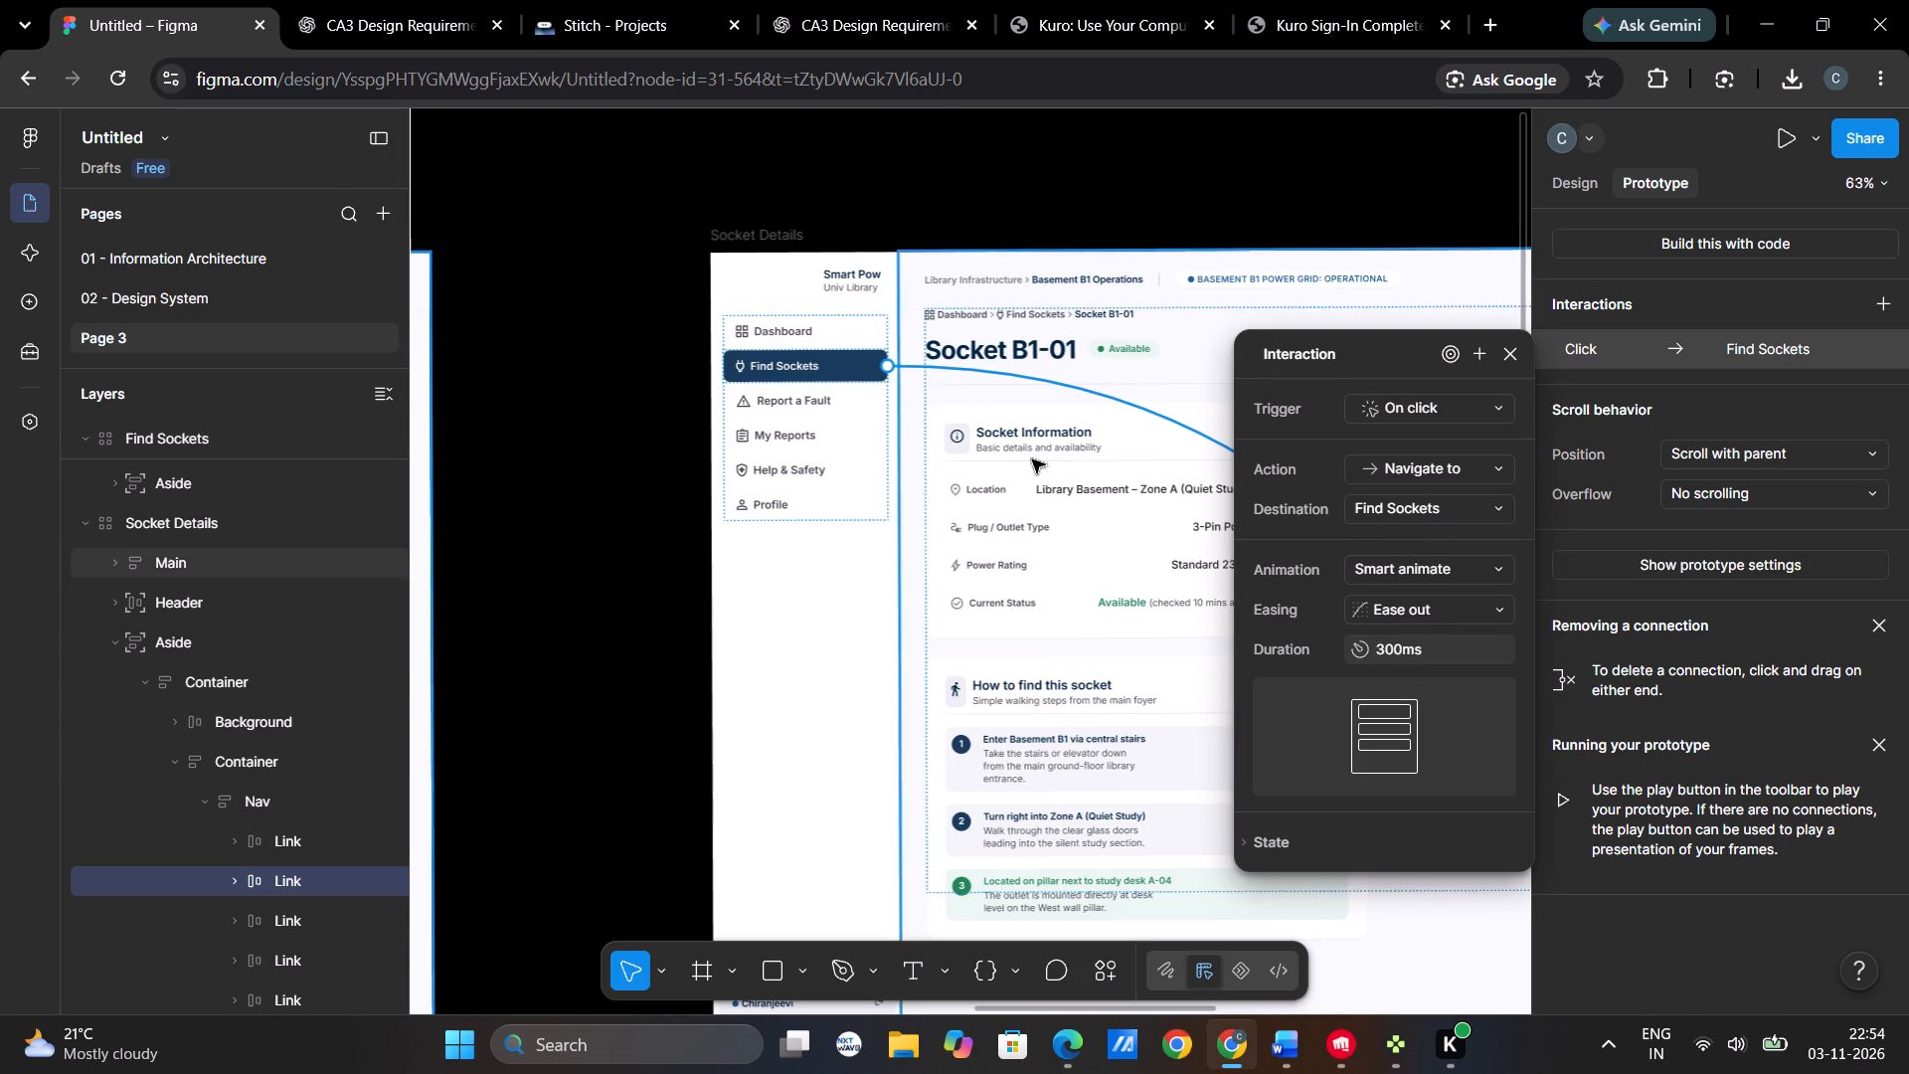
Add an on-click interaction to the Socket Details frame's Report a Fault link, navigating to Report a Fault with Smart animate.
left_click(802, 412)
left_click(854, 399)
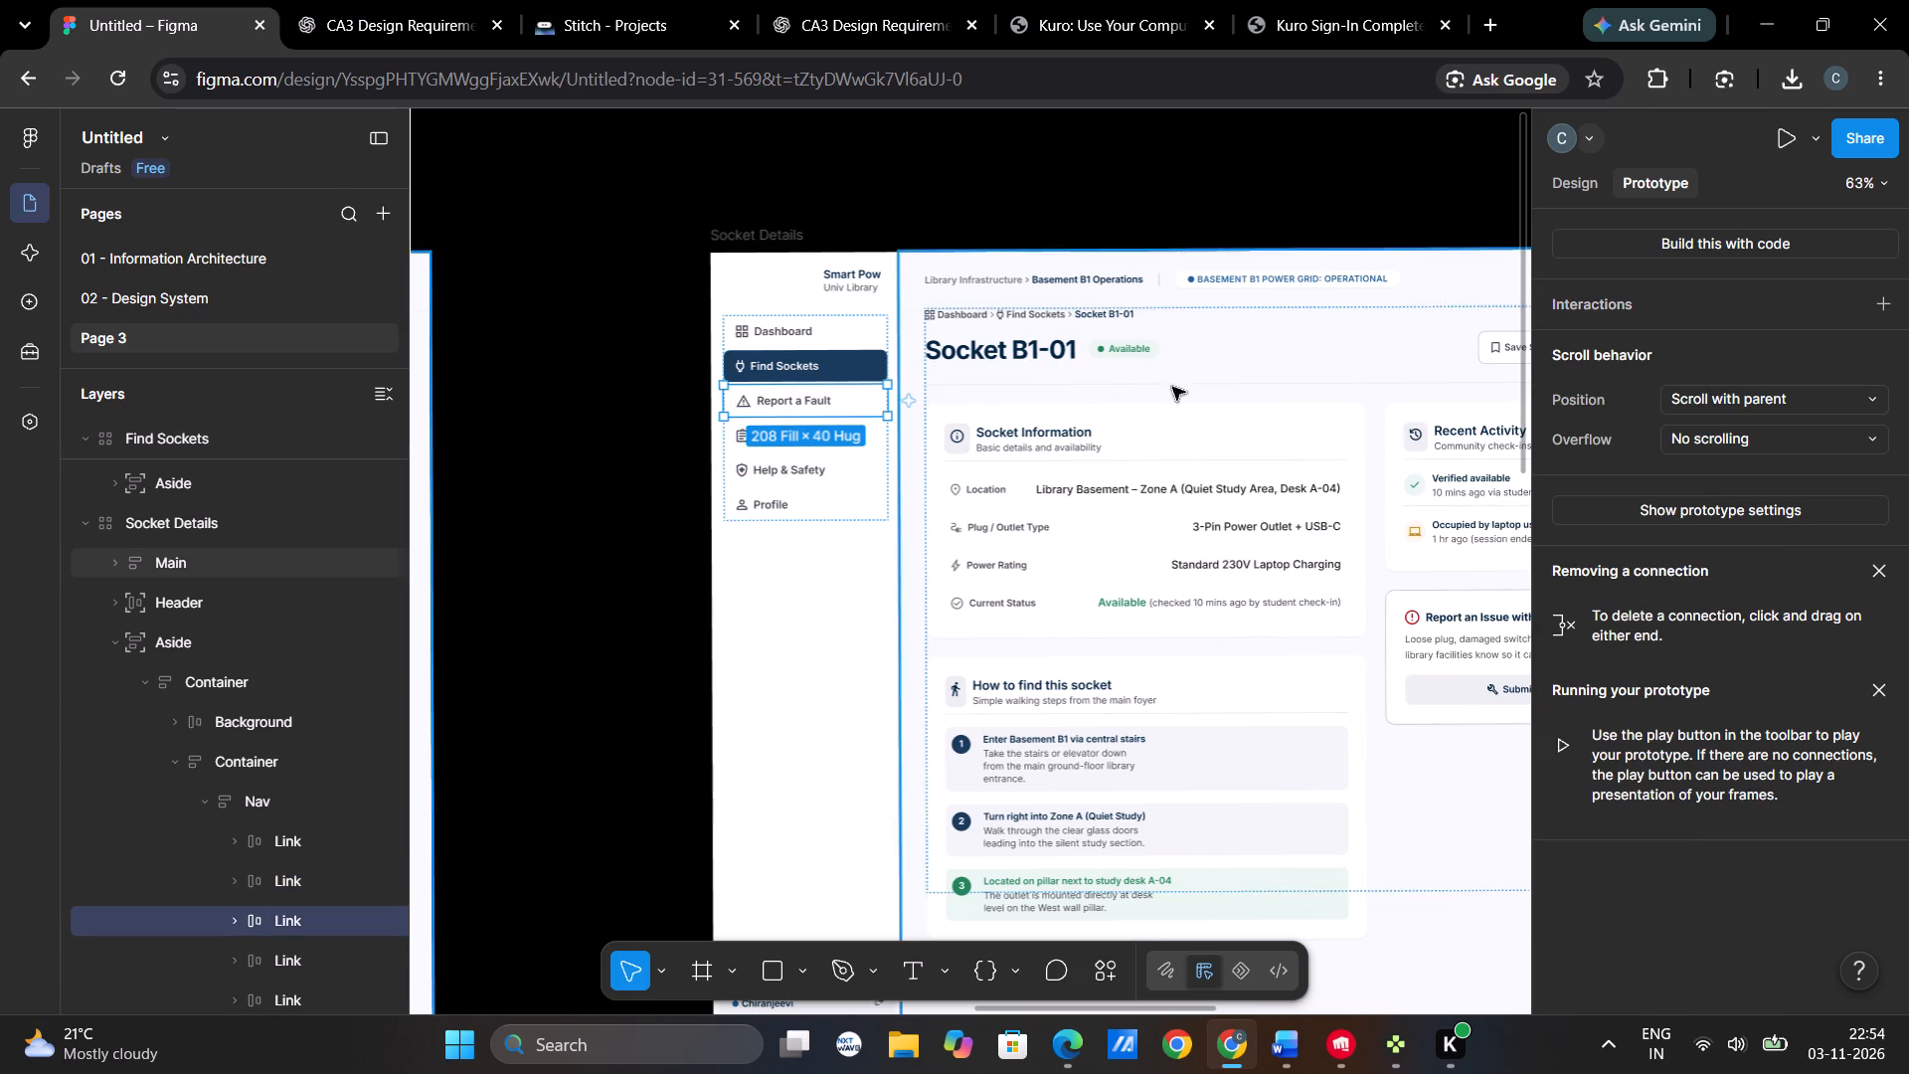
left_click(1765, 314)
left_click(1772, 348)
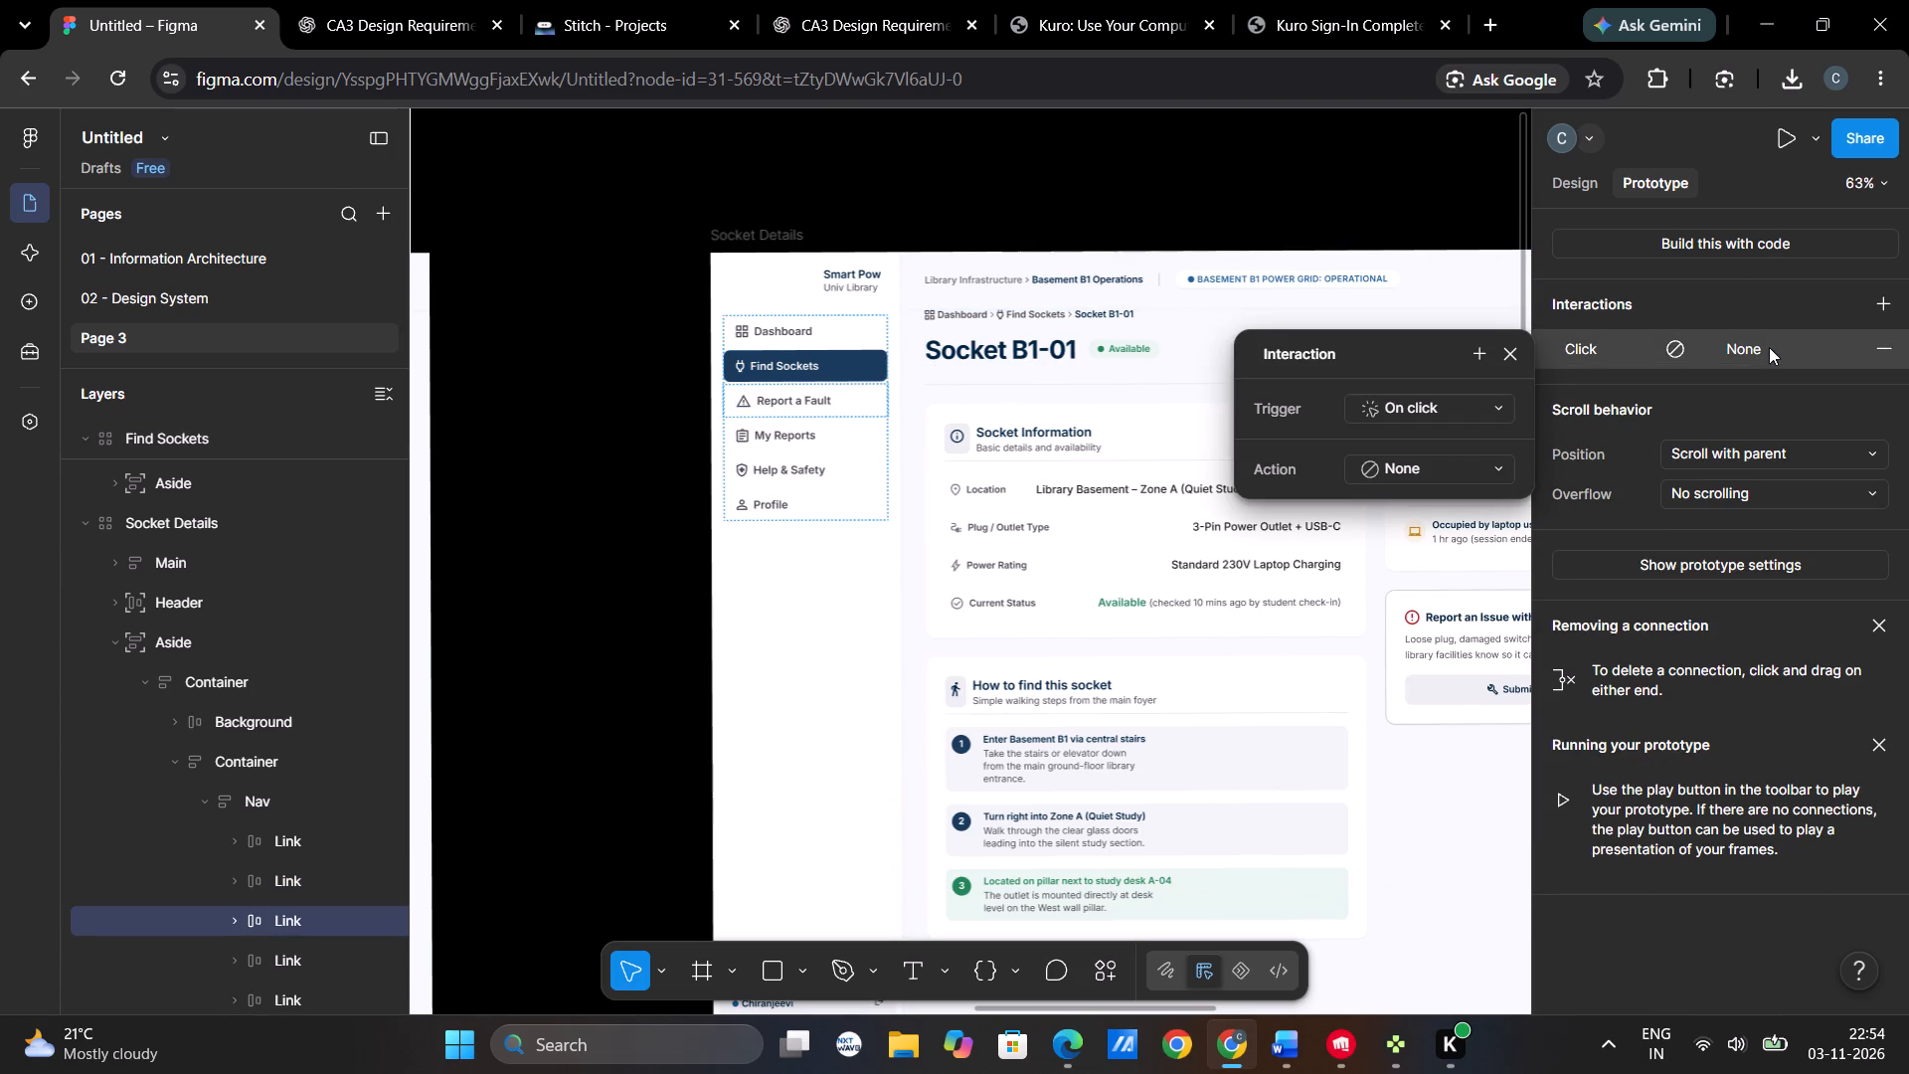
left_click(1446, 471)
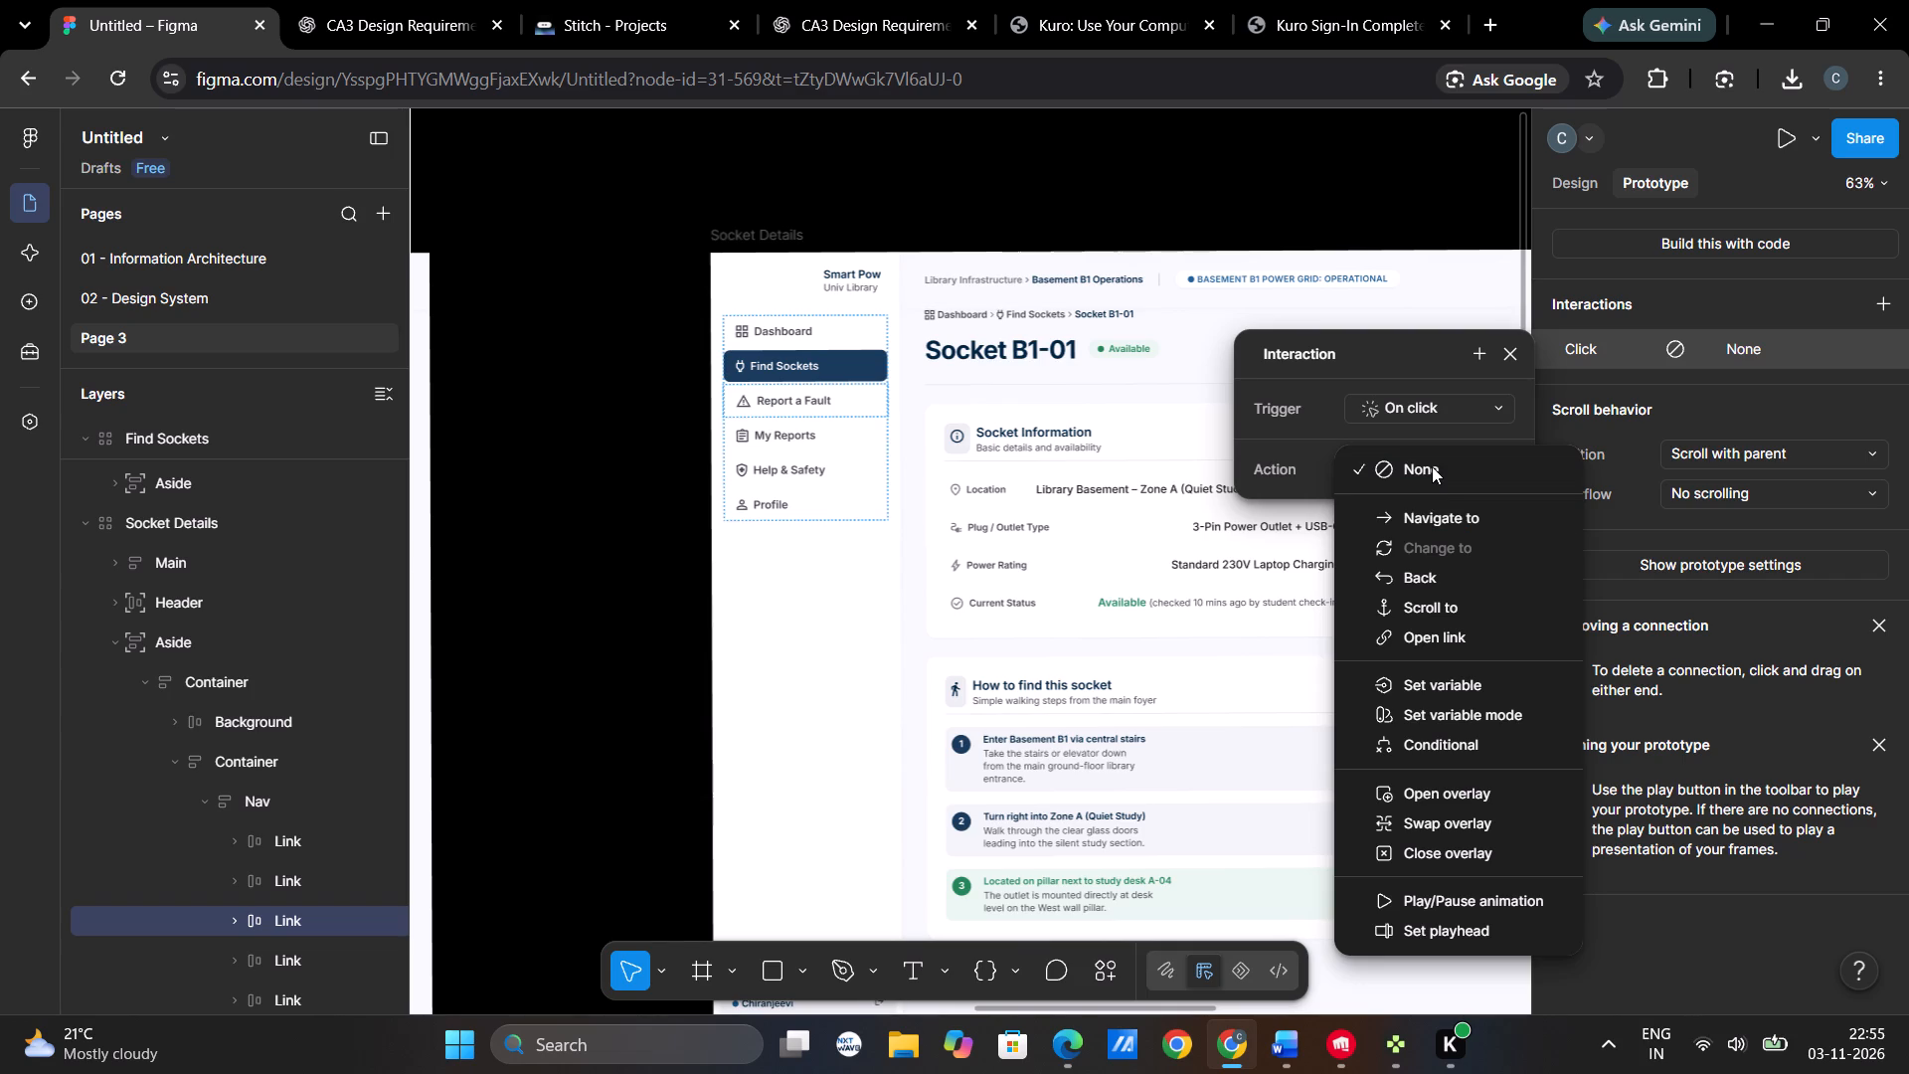
left_click(1449, 515)
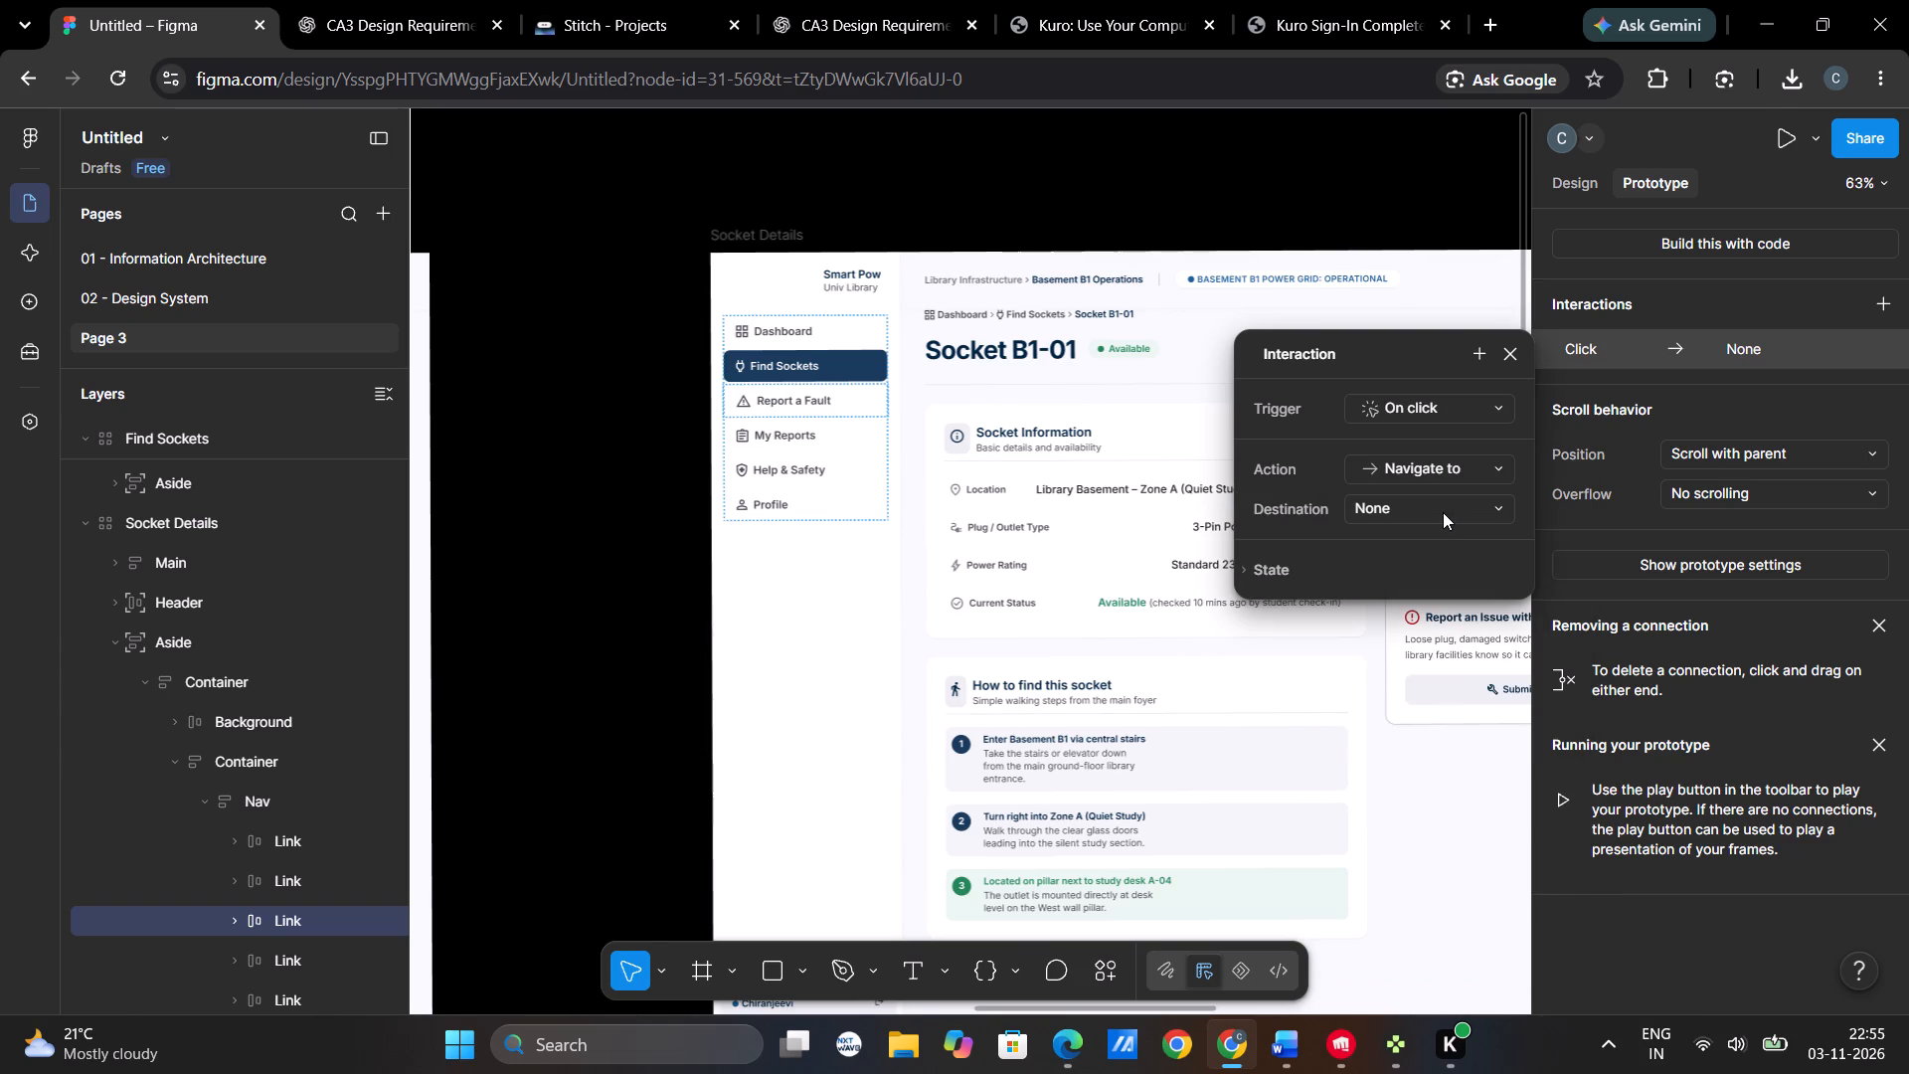
left_click(1443, 515)
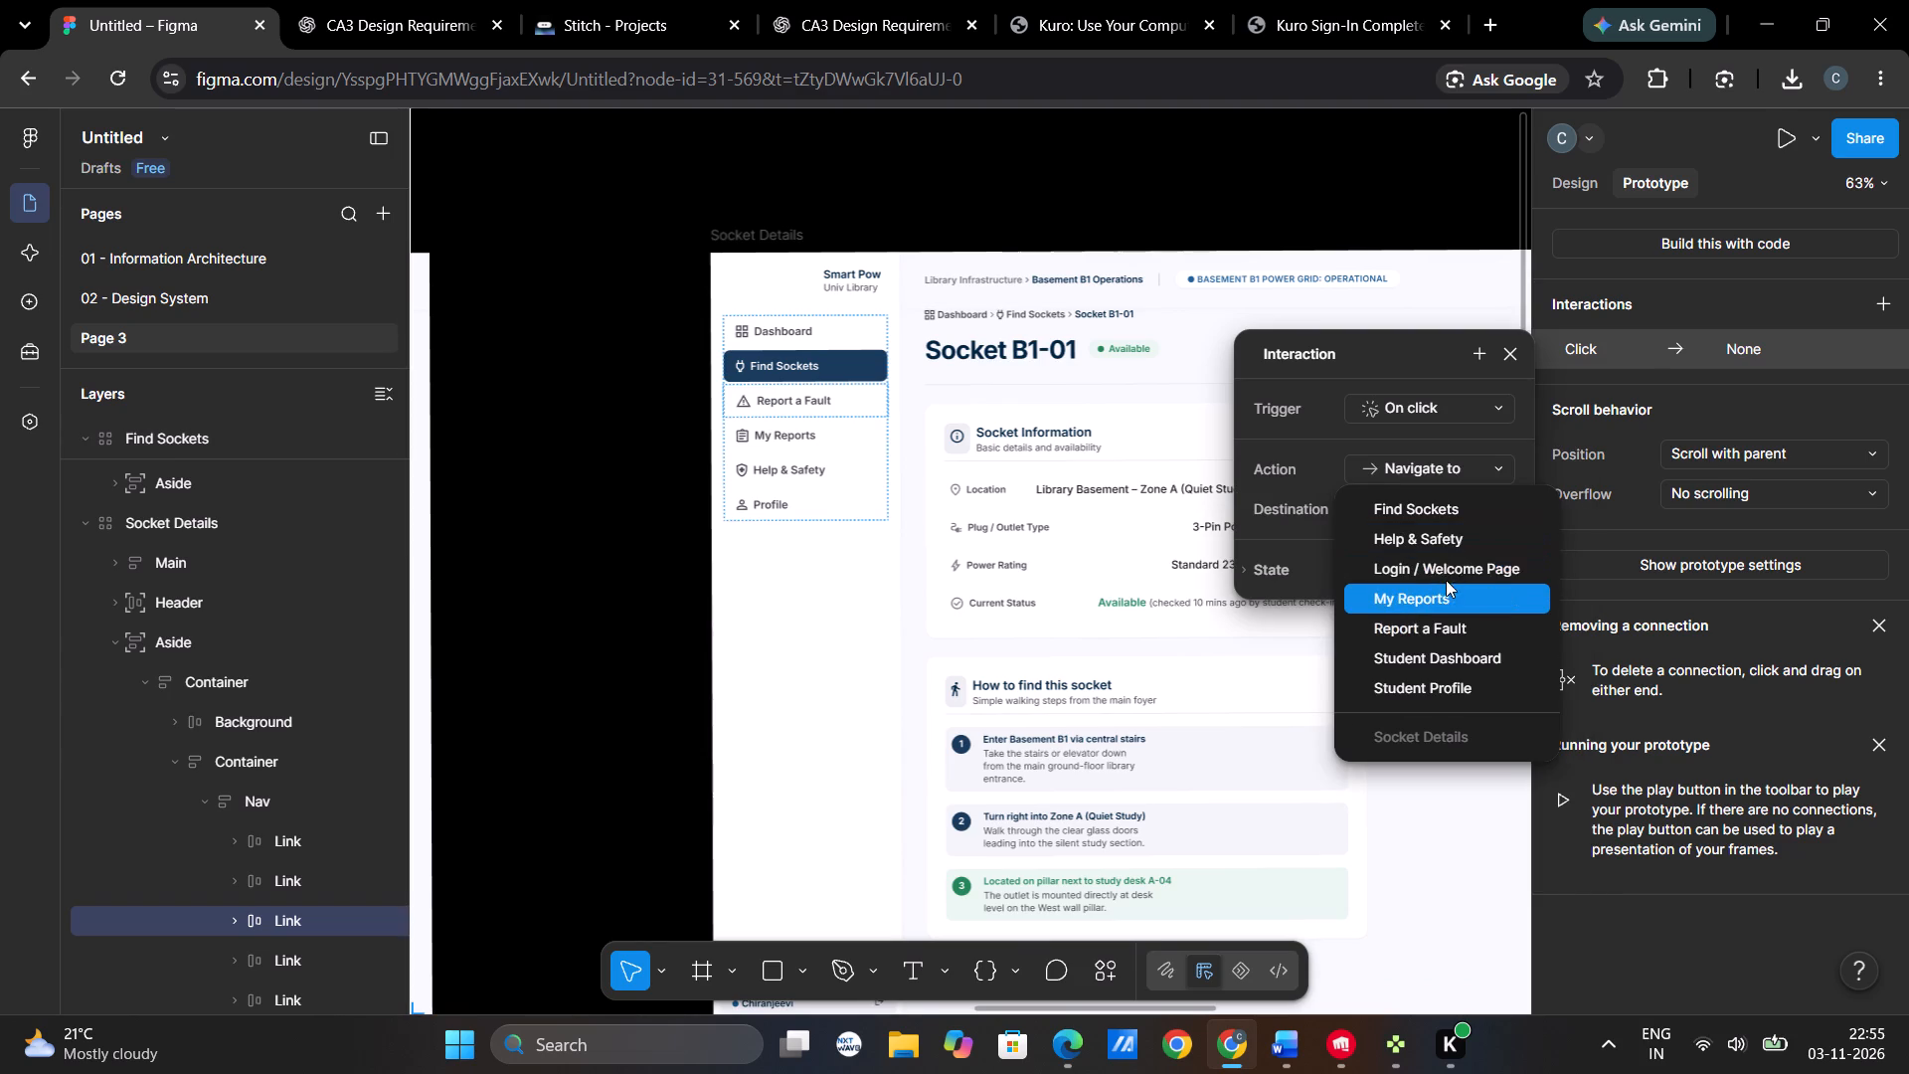
left_click(1461, 624)
left_click(1447, 566)
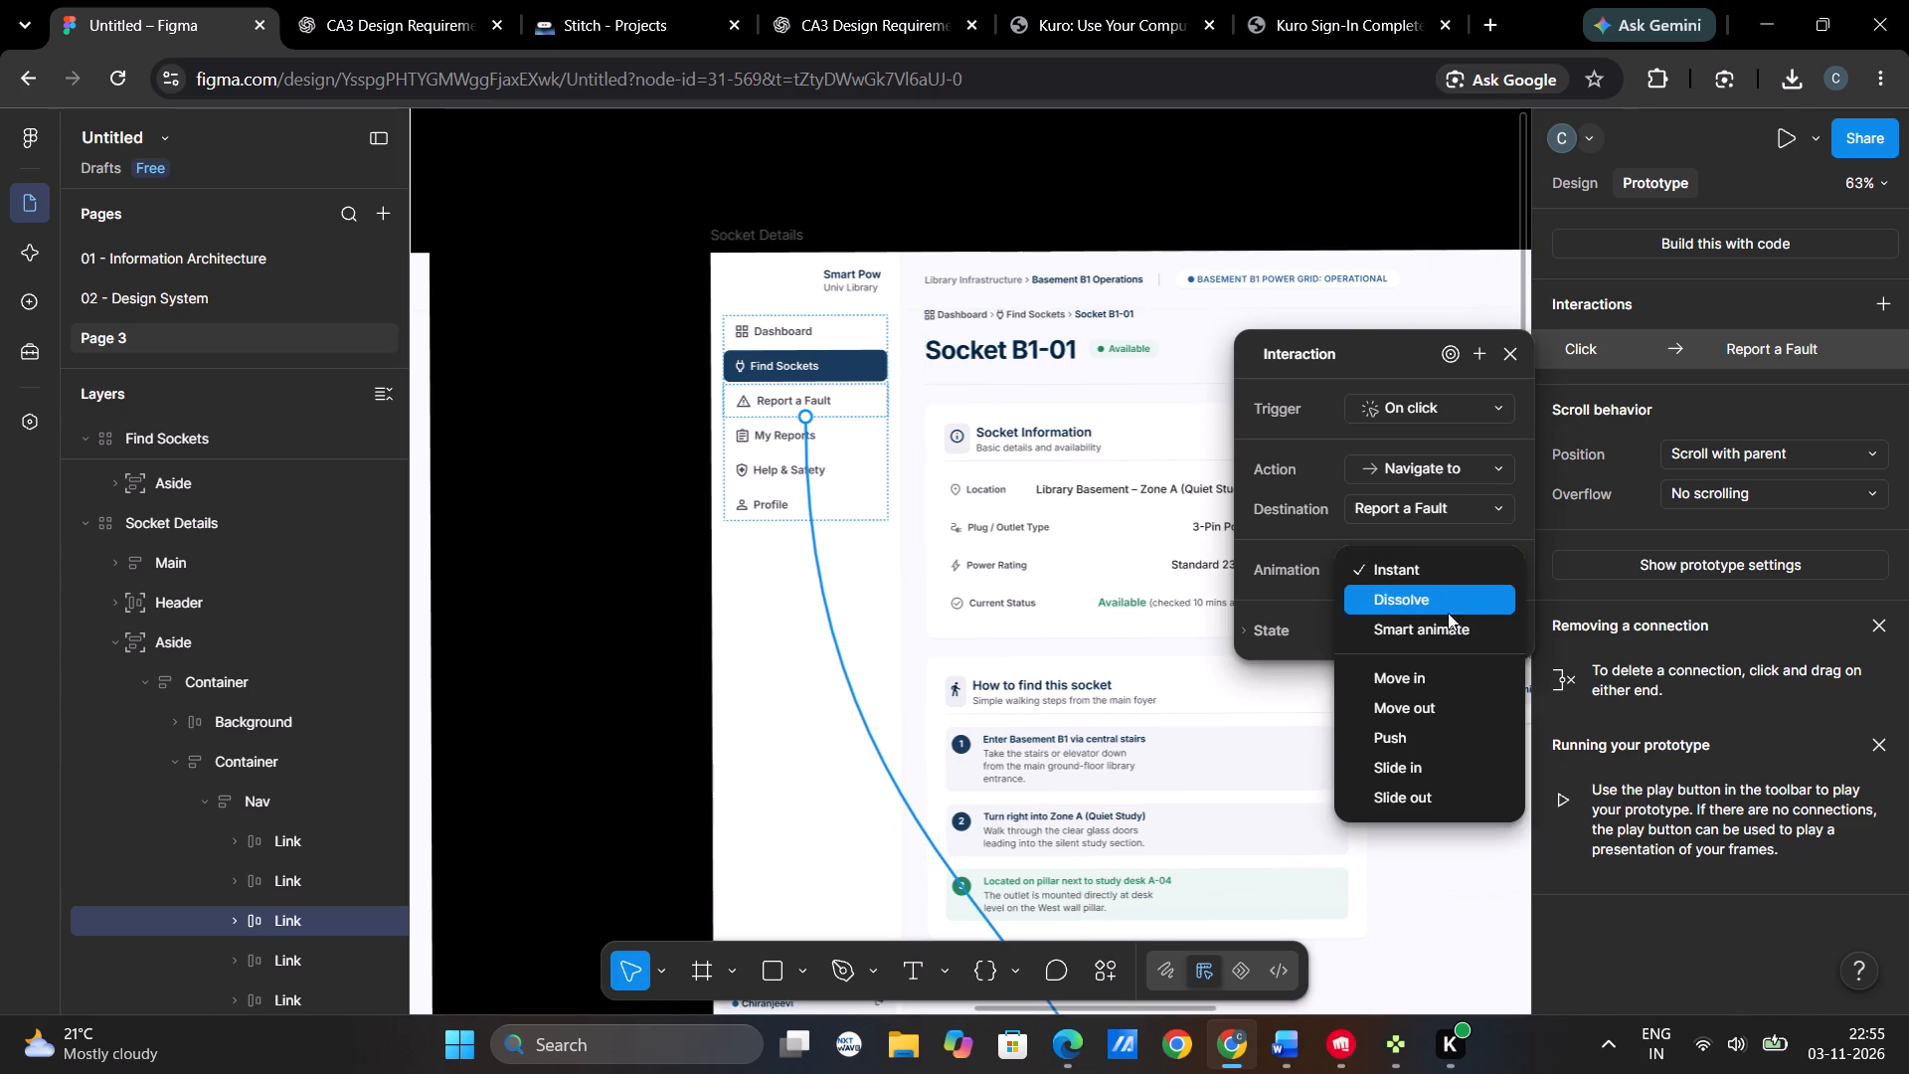
left_click(1444, 633)
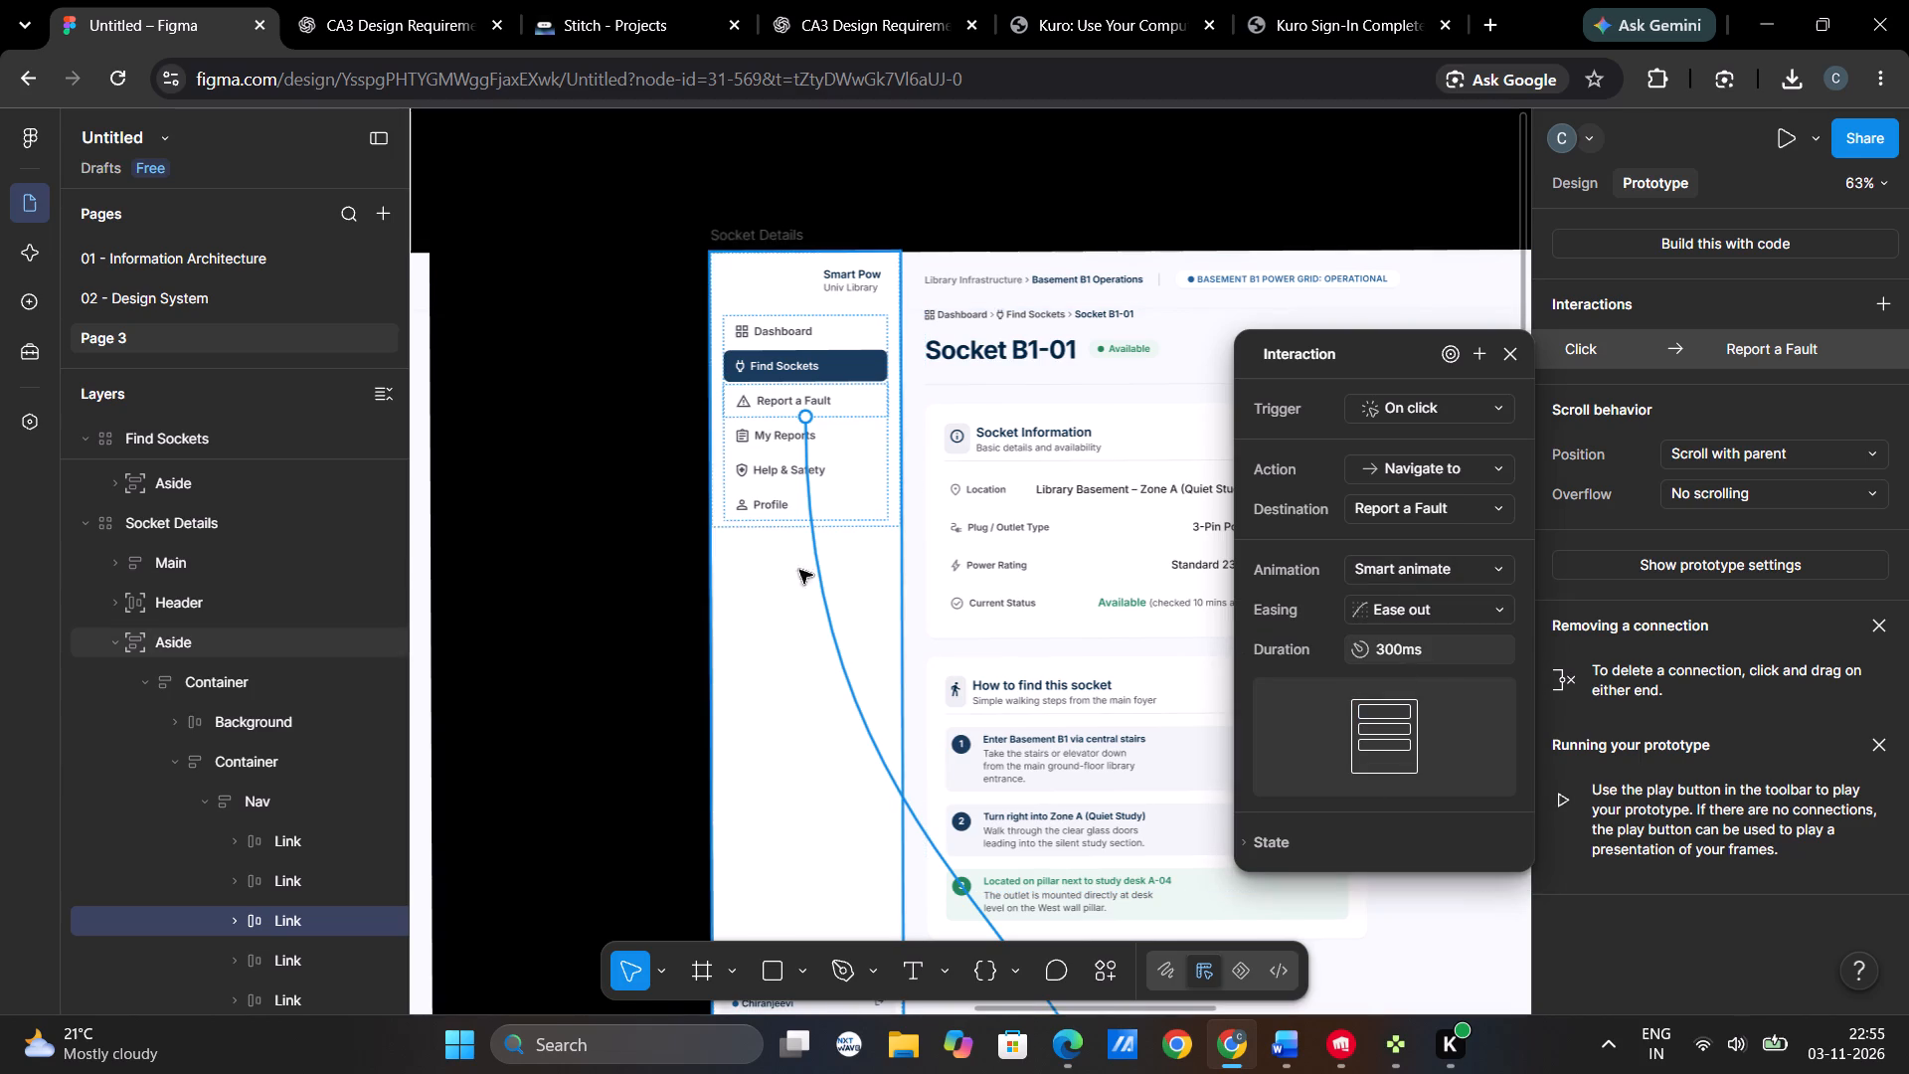
Add an on-click interaction to the Socket Details frame's My Reports link, navigating to My Reports.
left_click(761, 437)
left_click(844, 433)
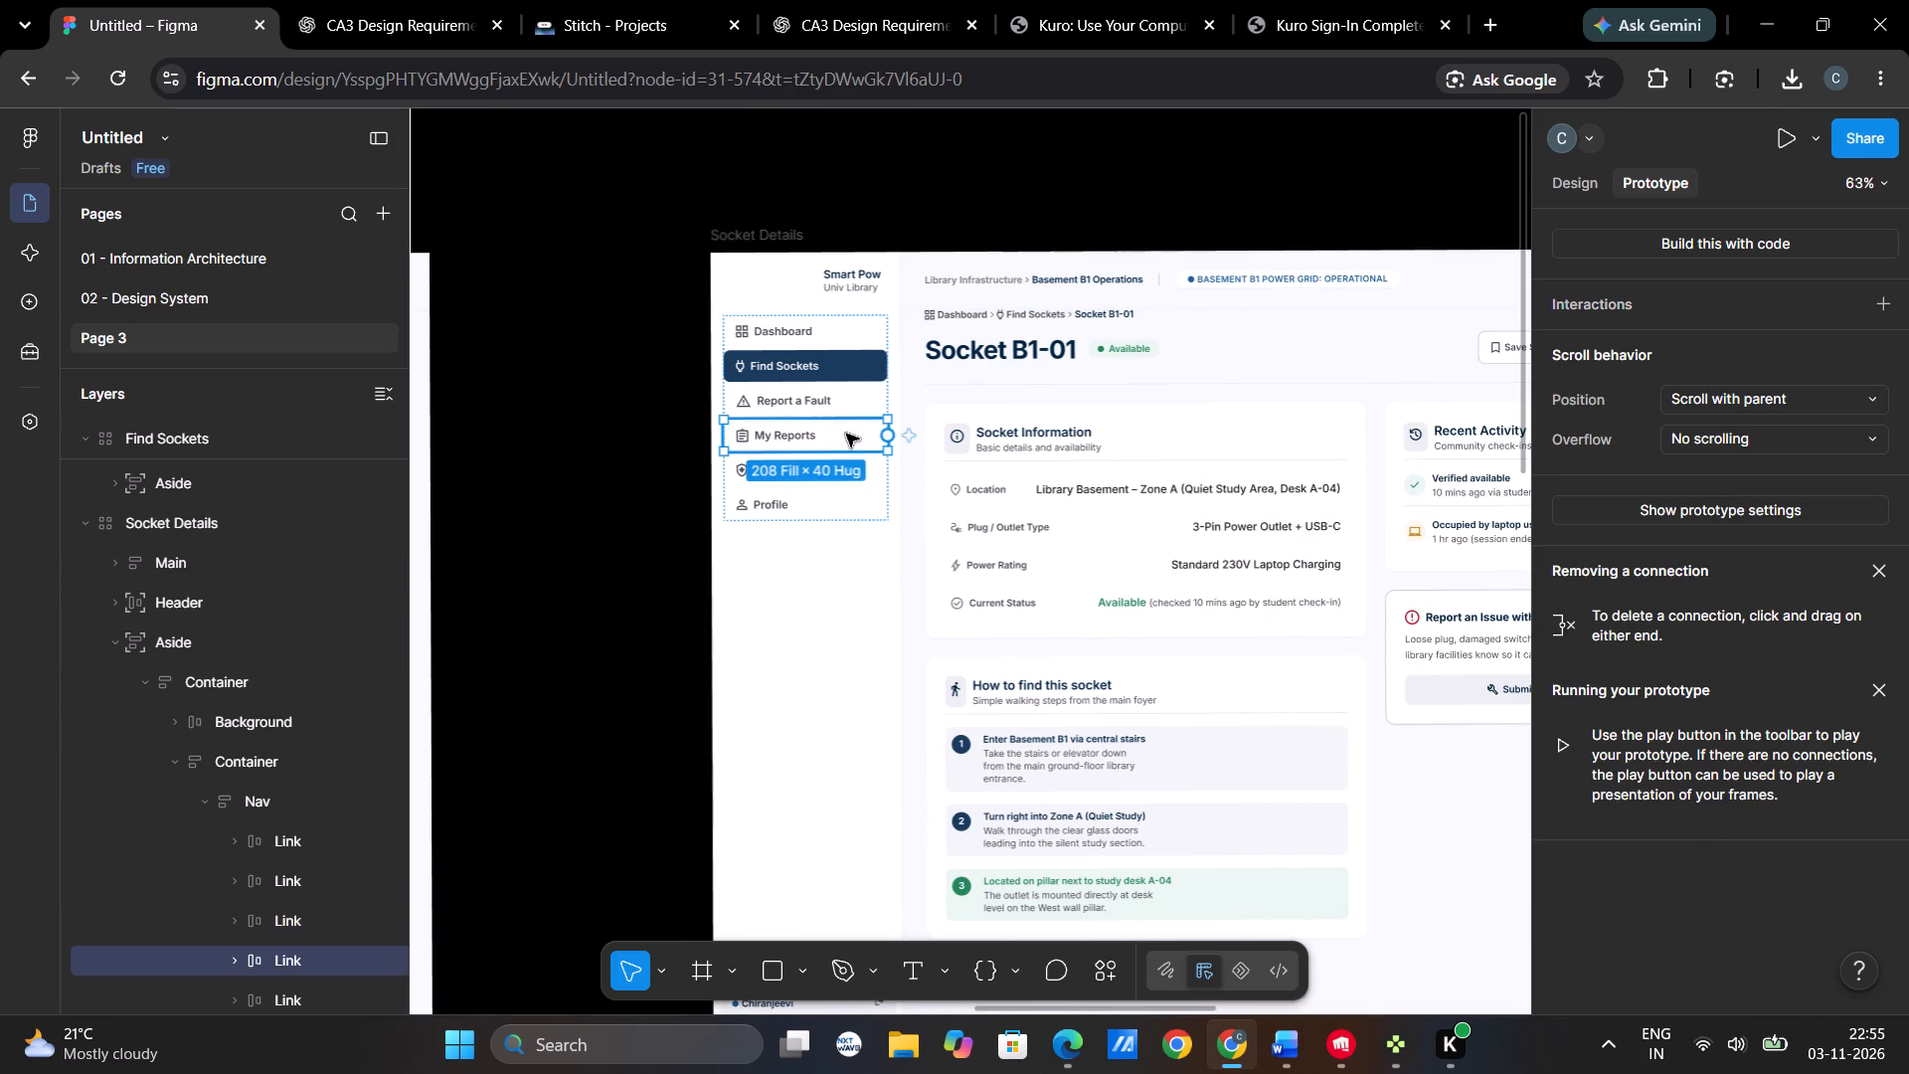
right_click(846, 434)
left_click(825, 441)
left_click(1743, 298)
left_click(1735, 342)
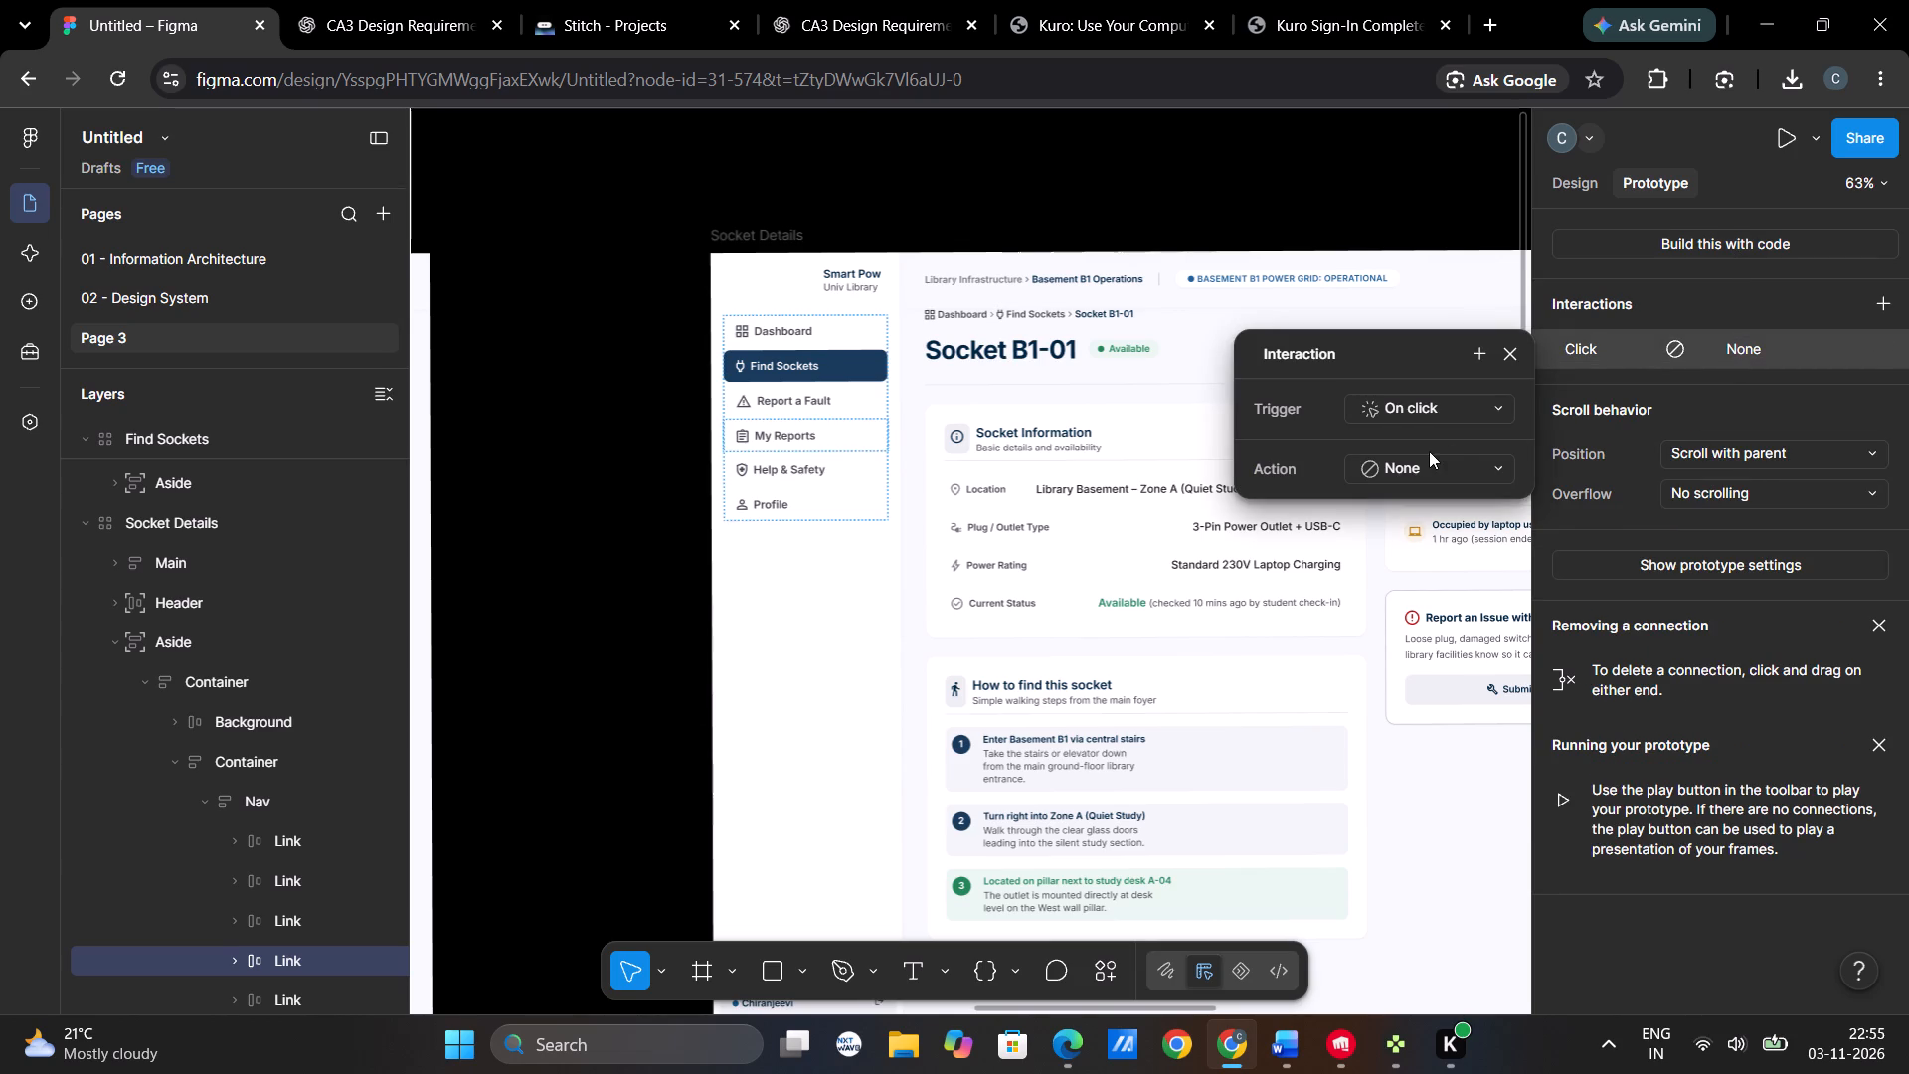
left_click(1447, 462)
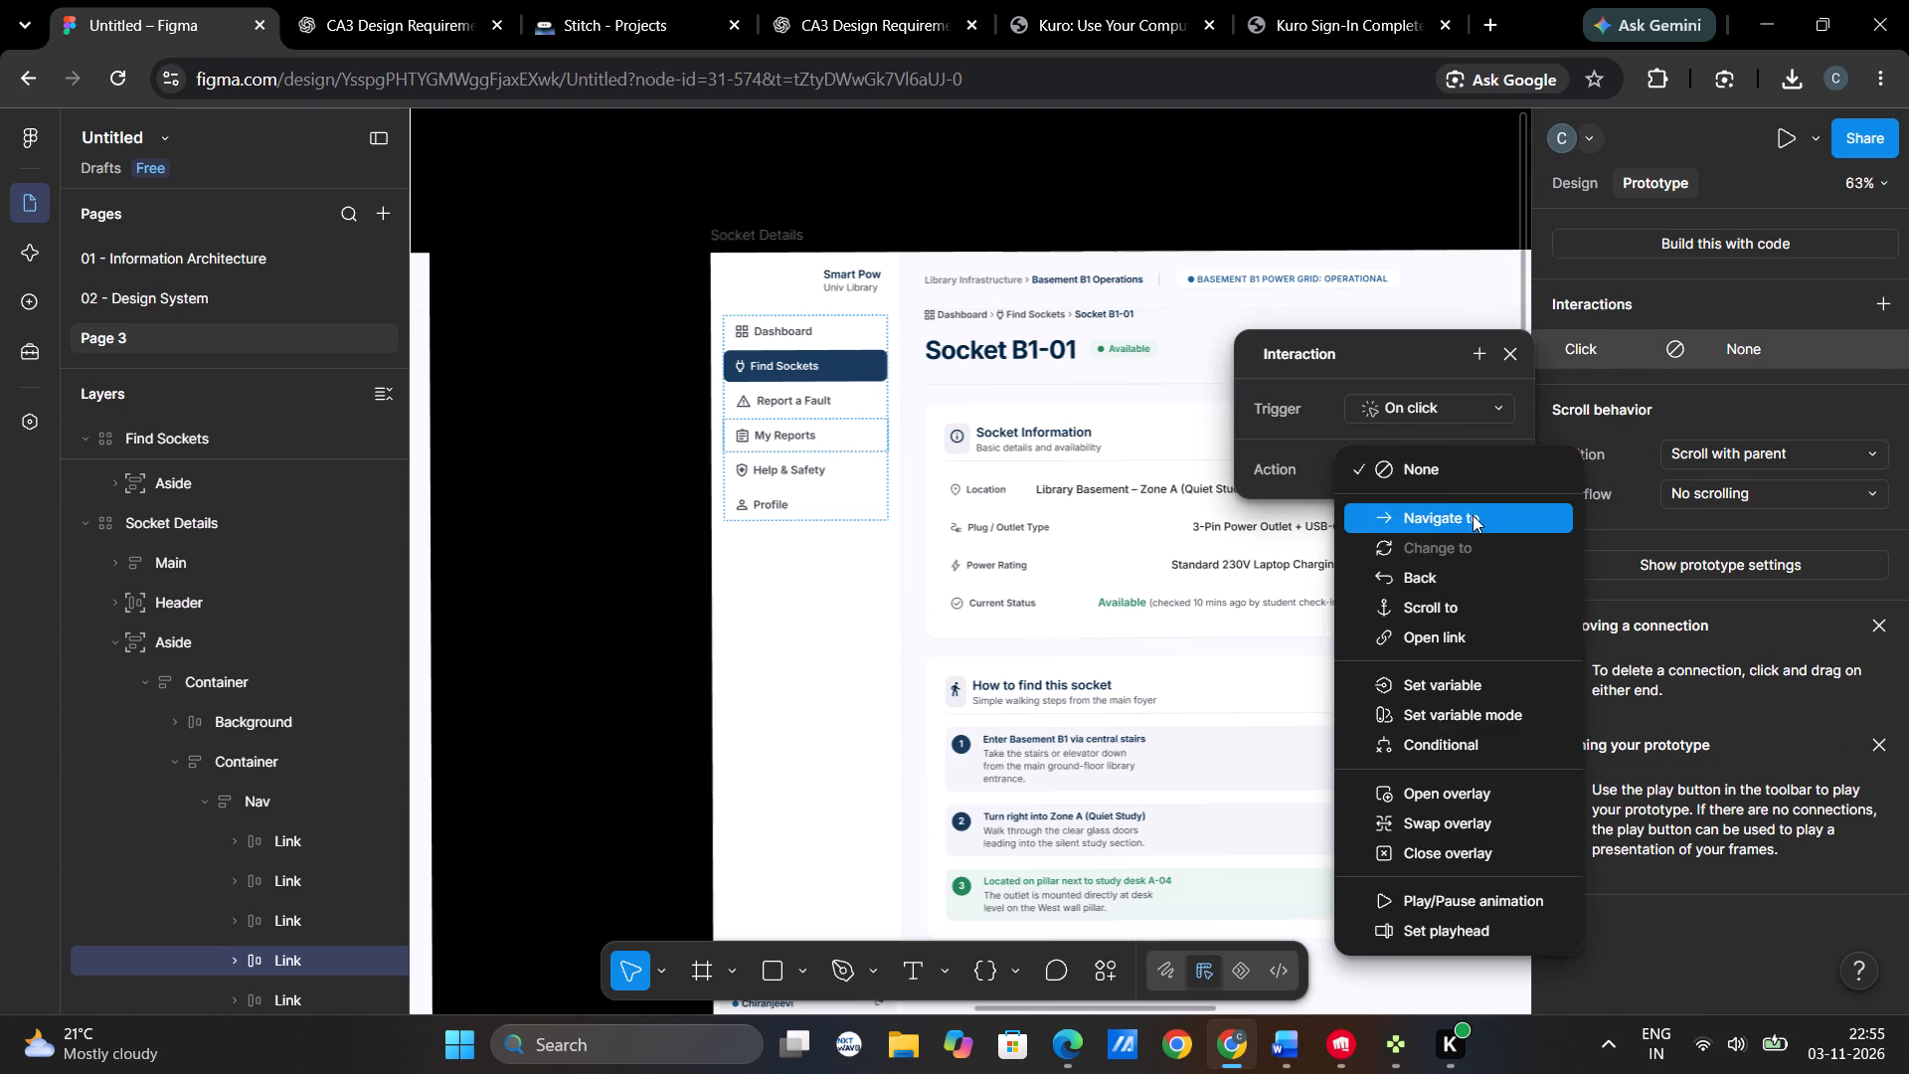
left_click(1473, 515)
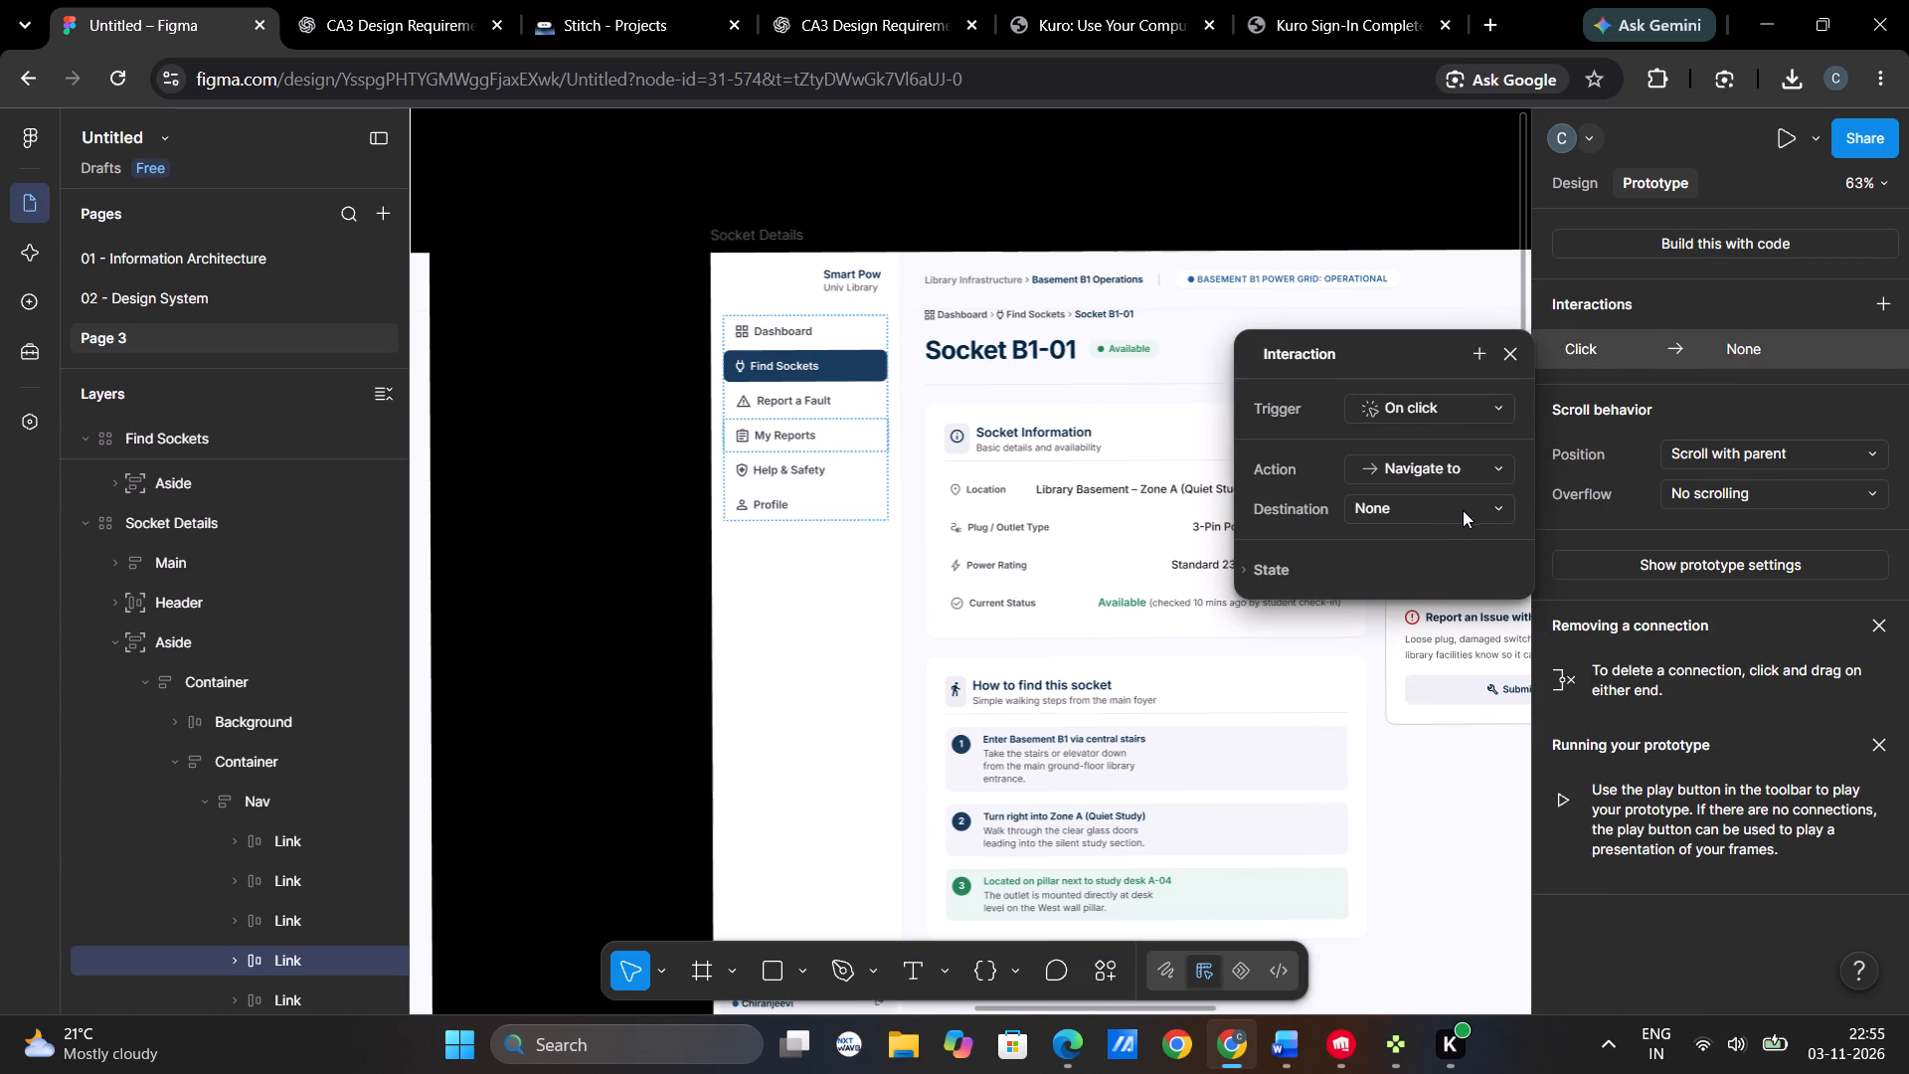
left_click(1446, 508)
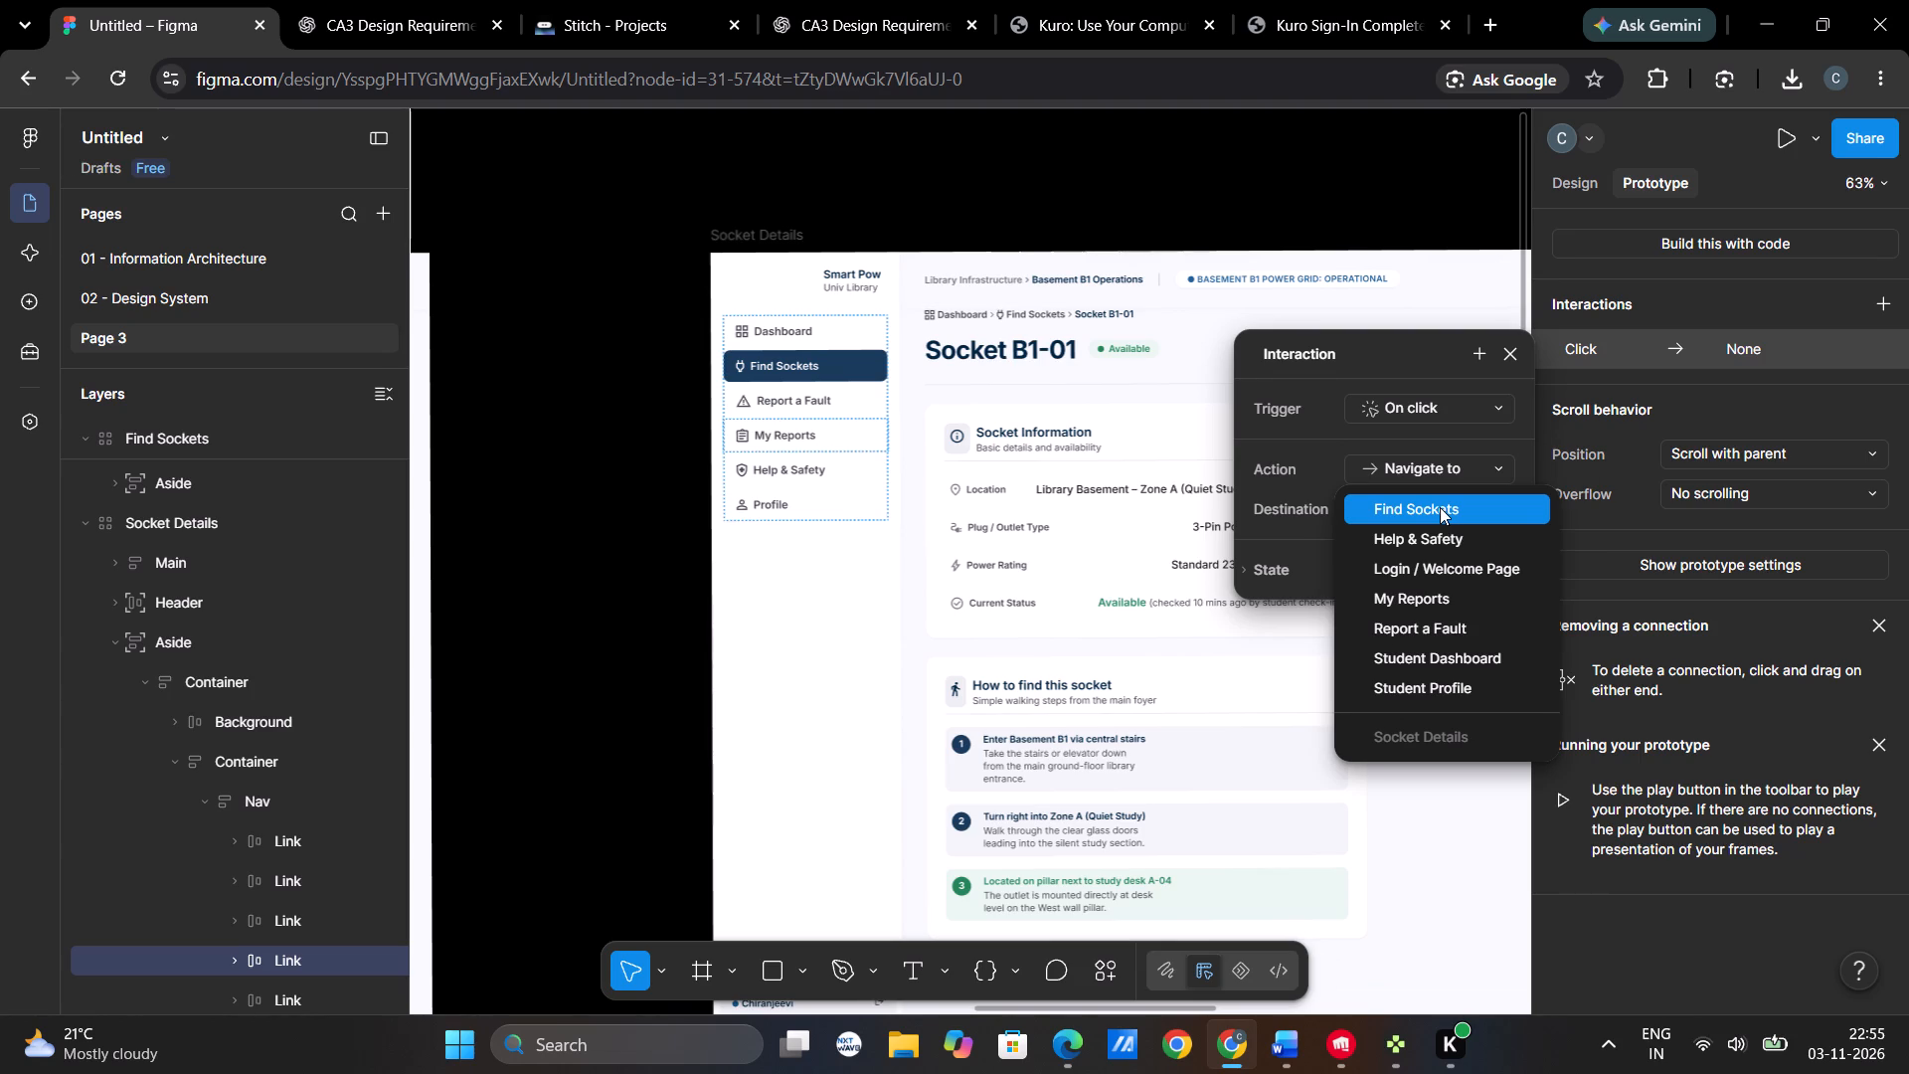
left_click(1443, 594)
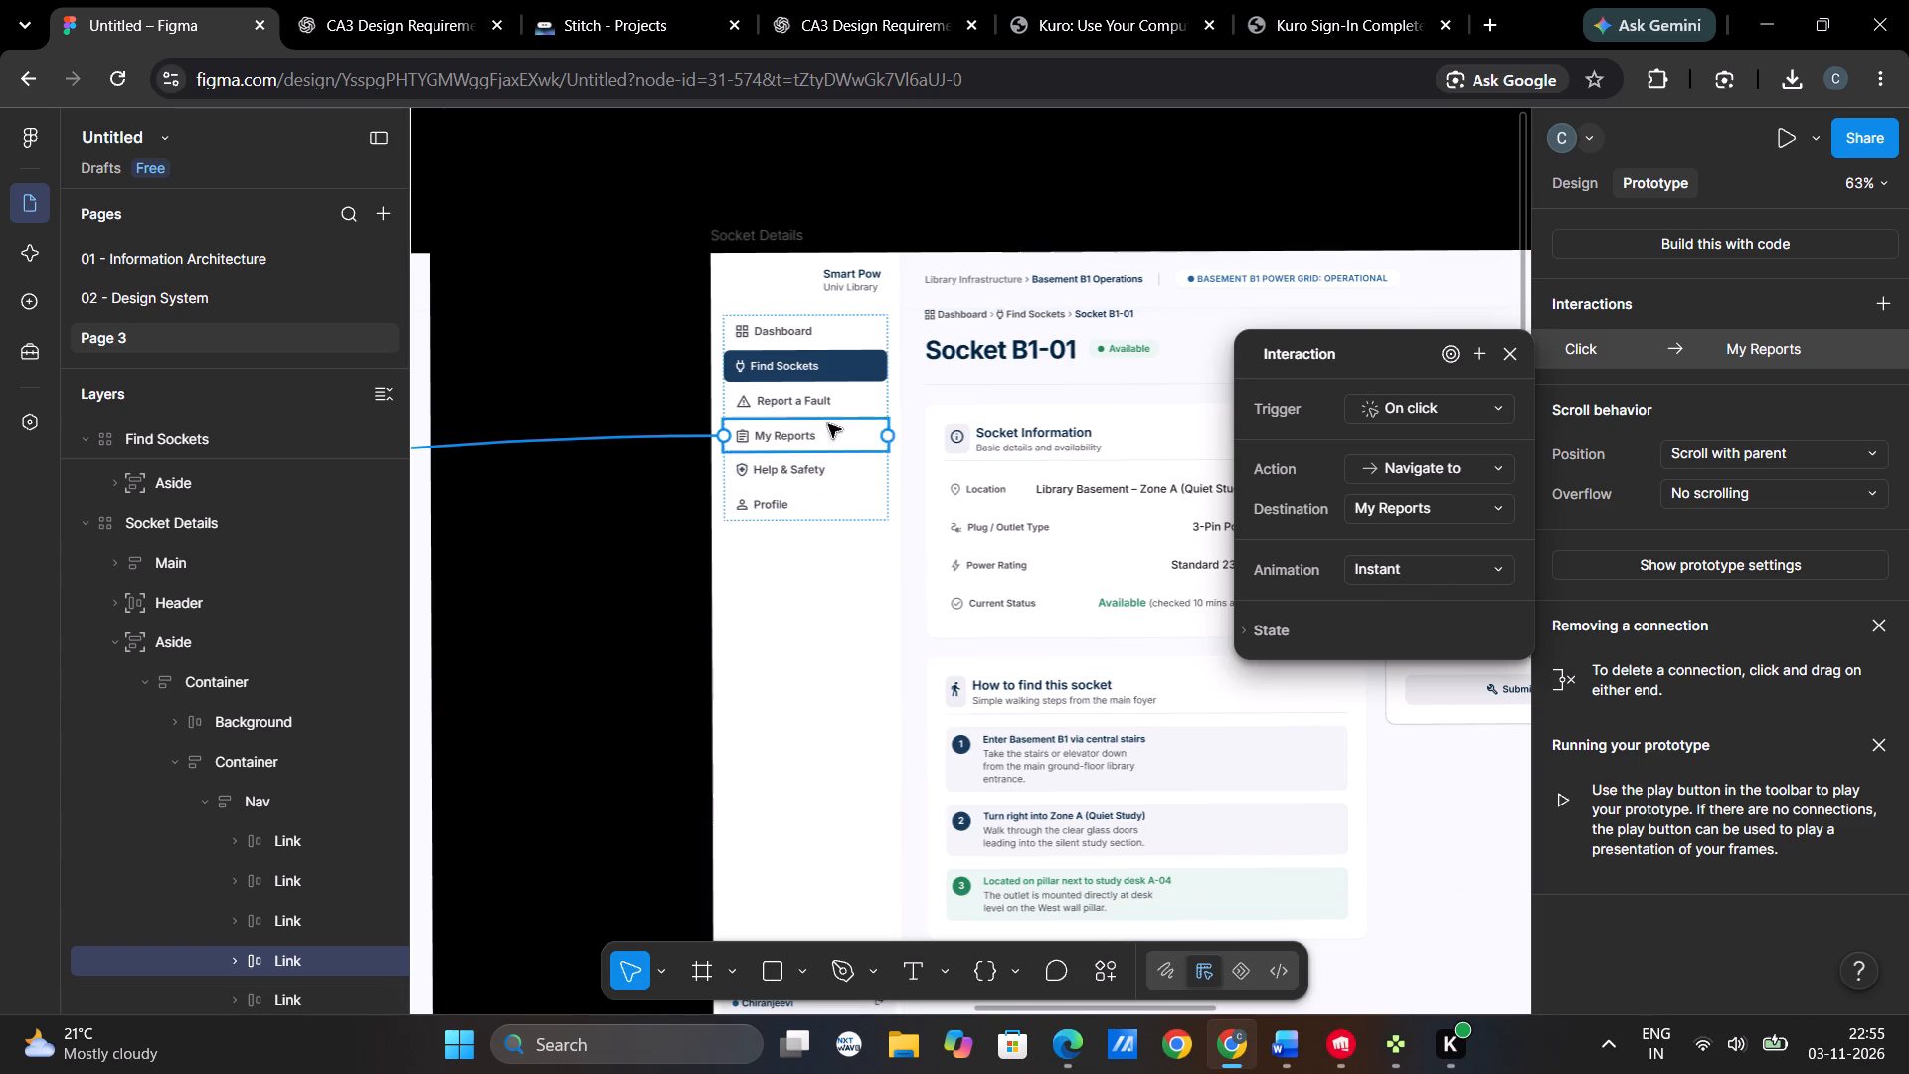
Examine the Socket Details frame's Find Sockets link connection and the Find Sockets frame it leads to.
left_click(845, 370)
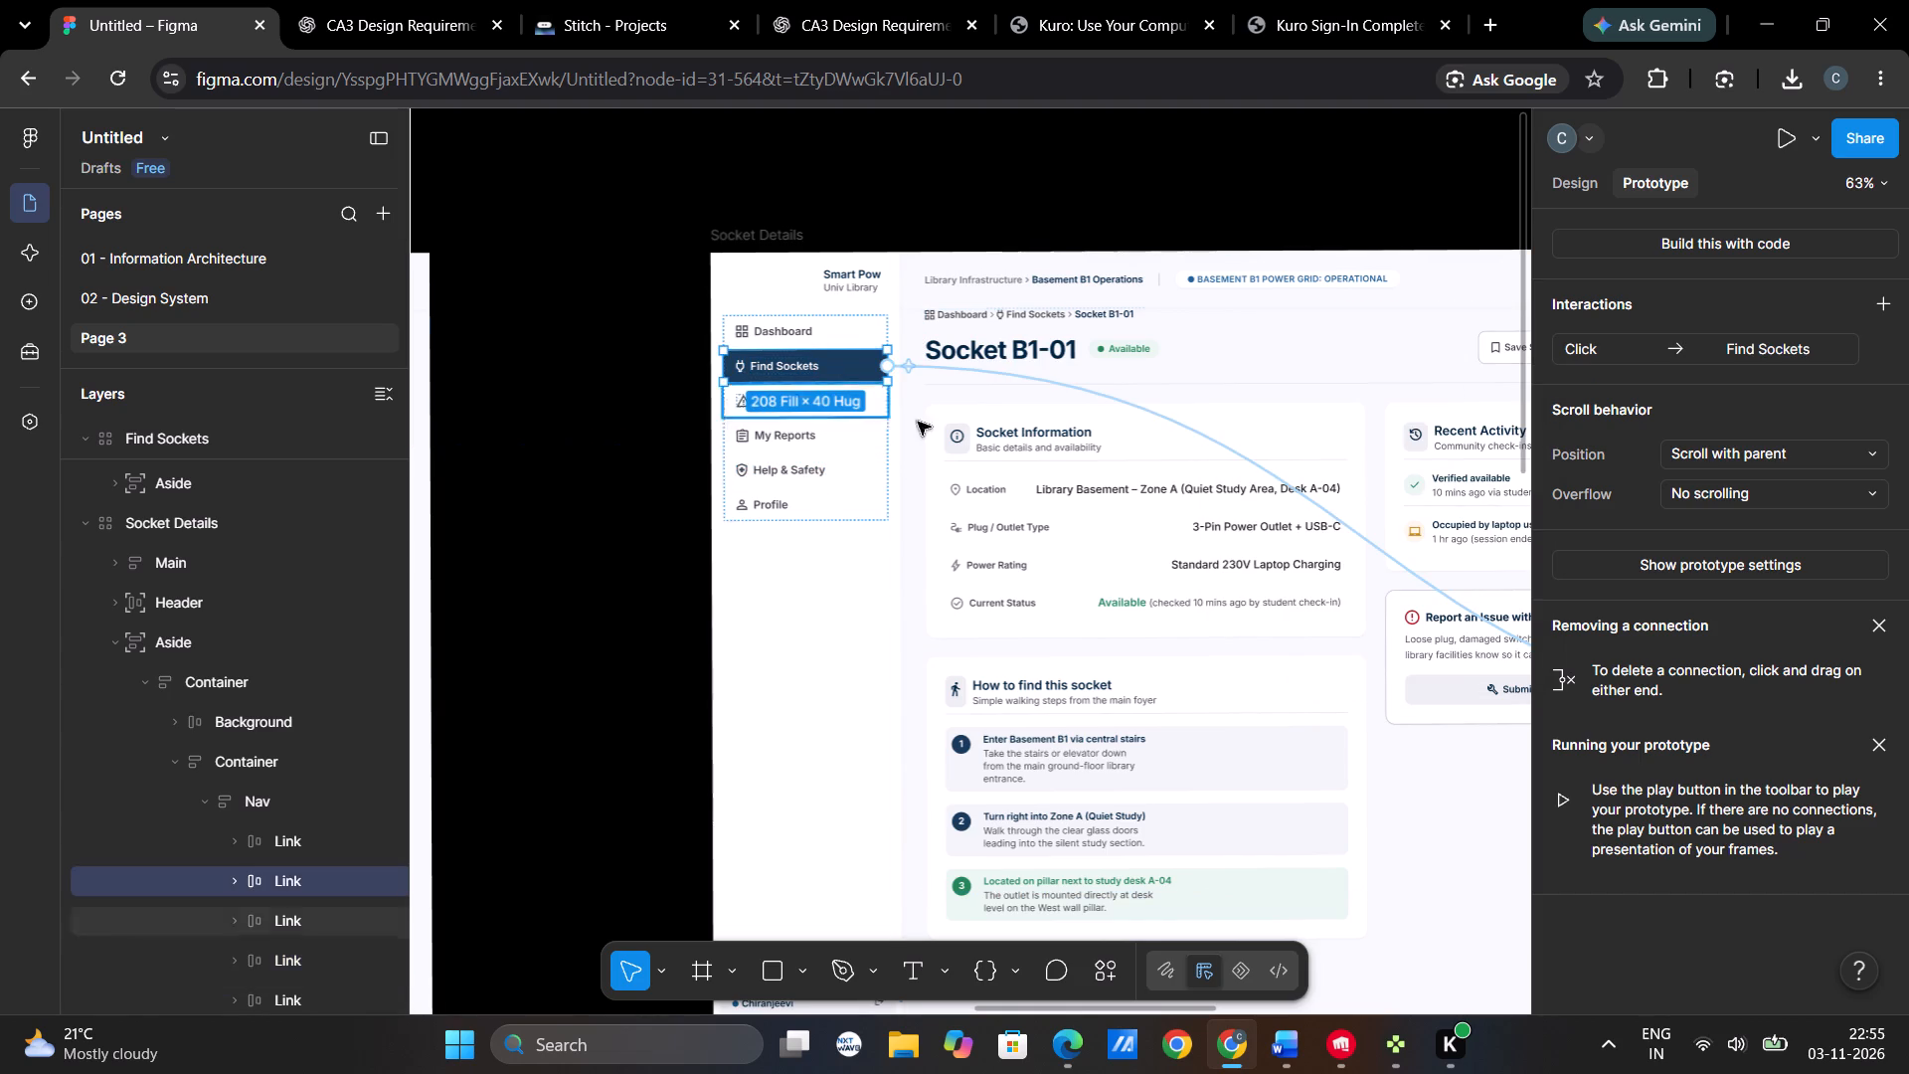
scroll(1199, 552, "left", 4)
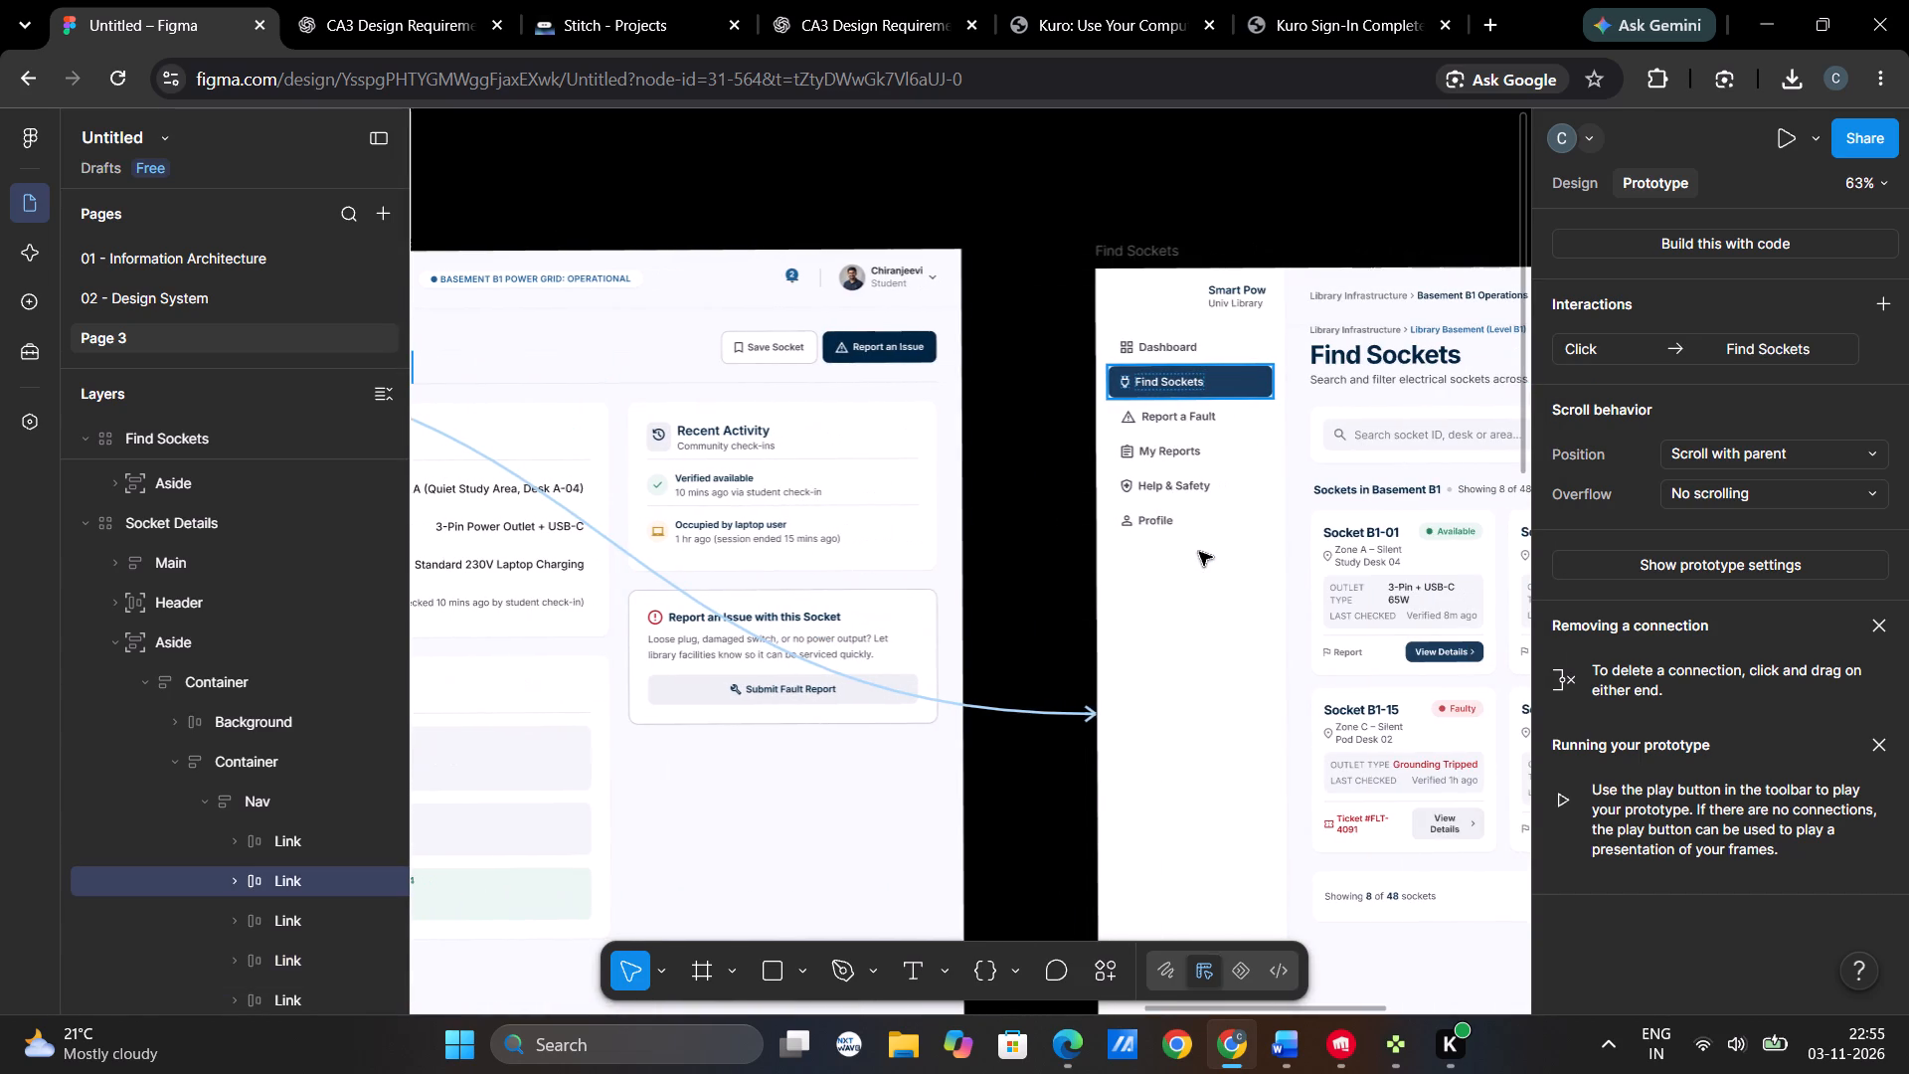
scroll(1199, 552, "right", 1)
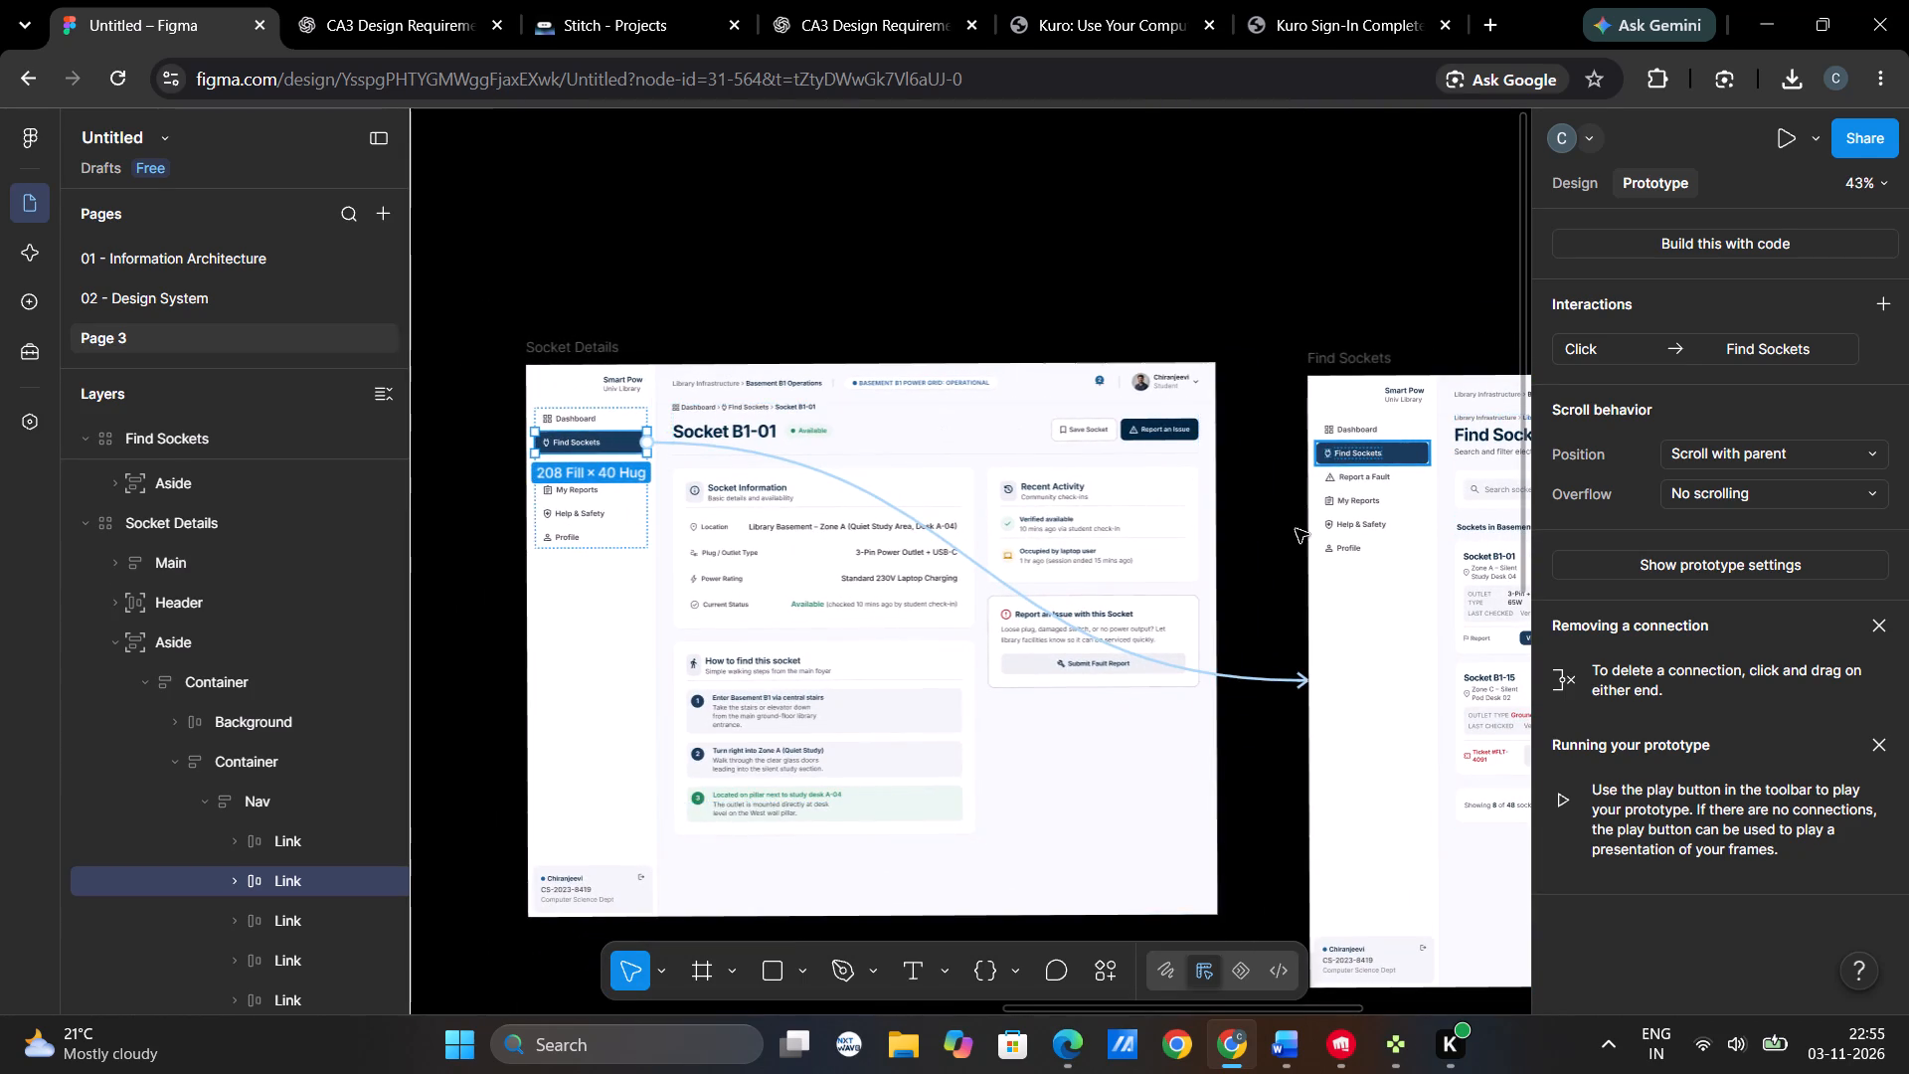
scroll(1296, 529, "left", 3)
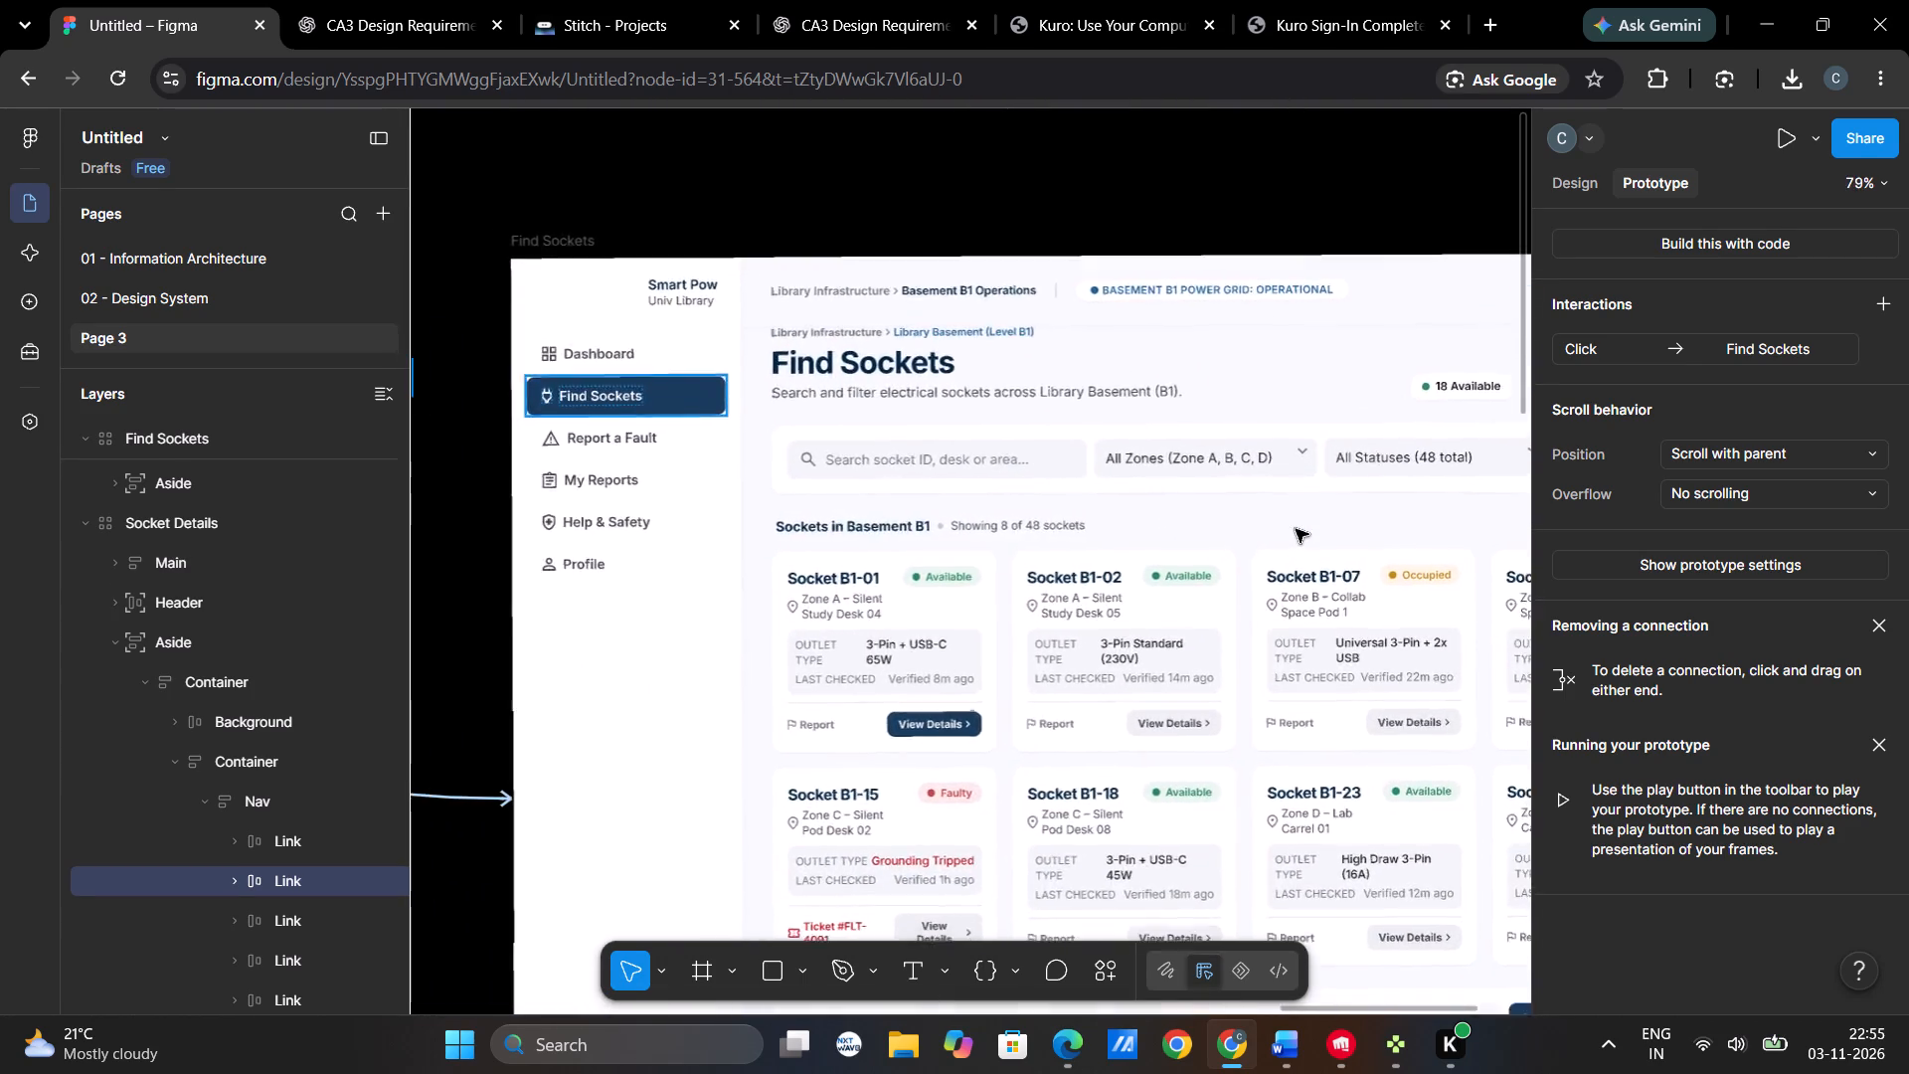
scroll(1296, 529, "right", 2)
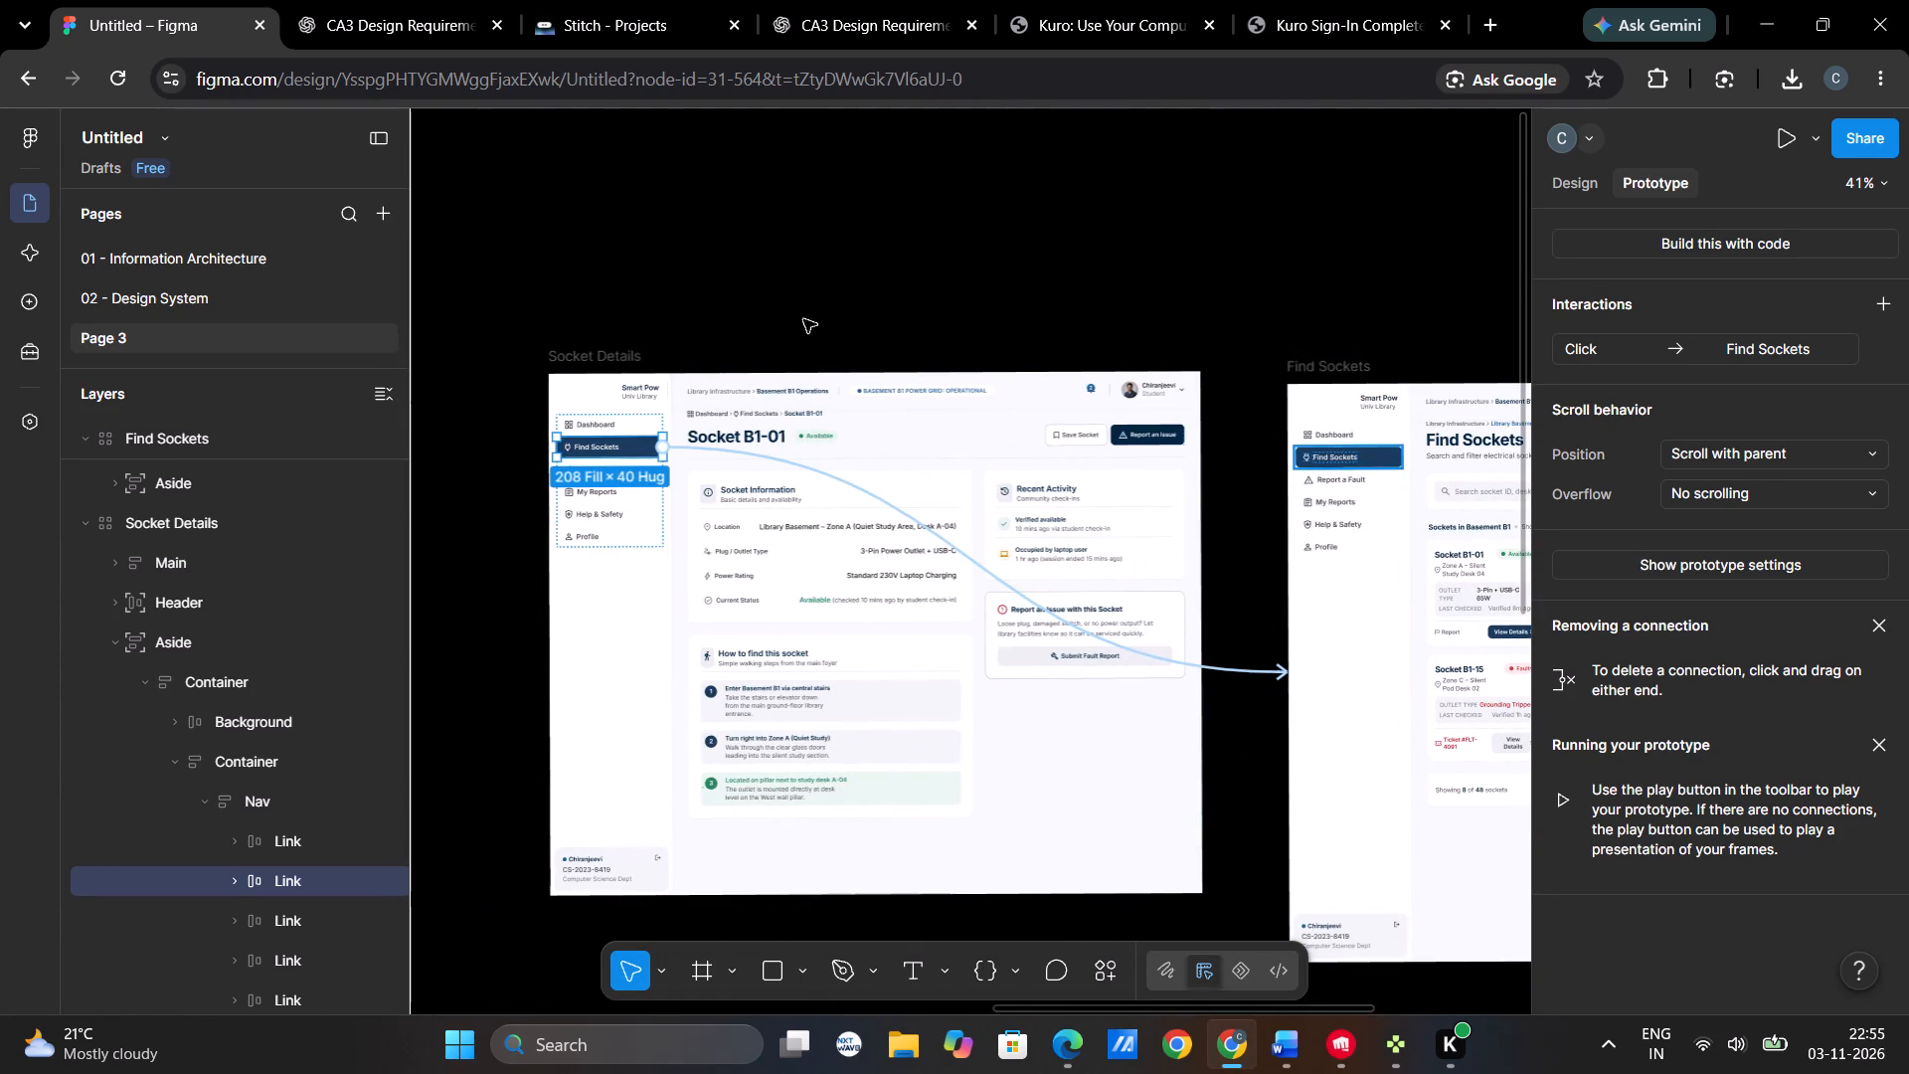
scroll(792, 313, "down", 2)
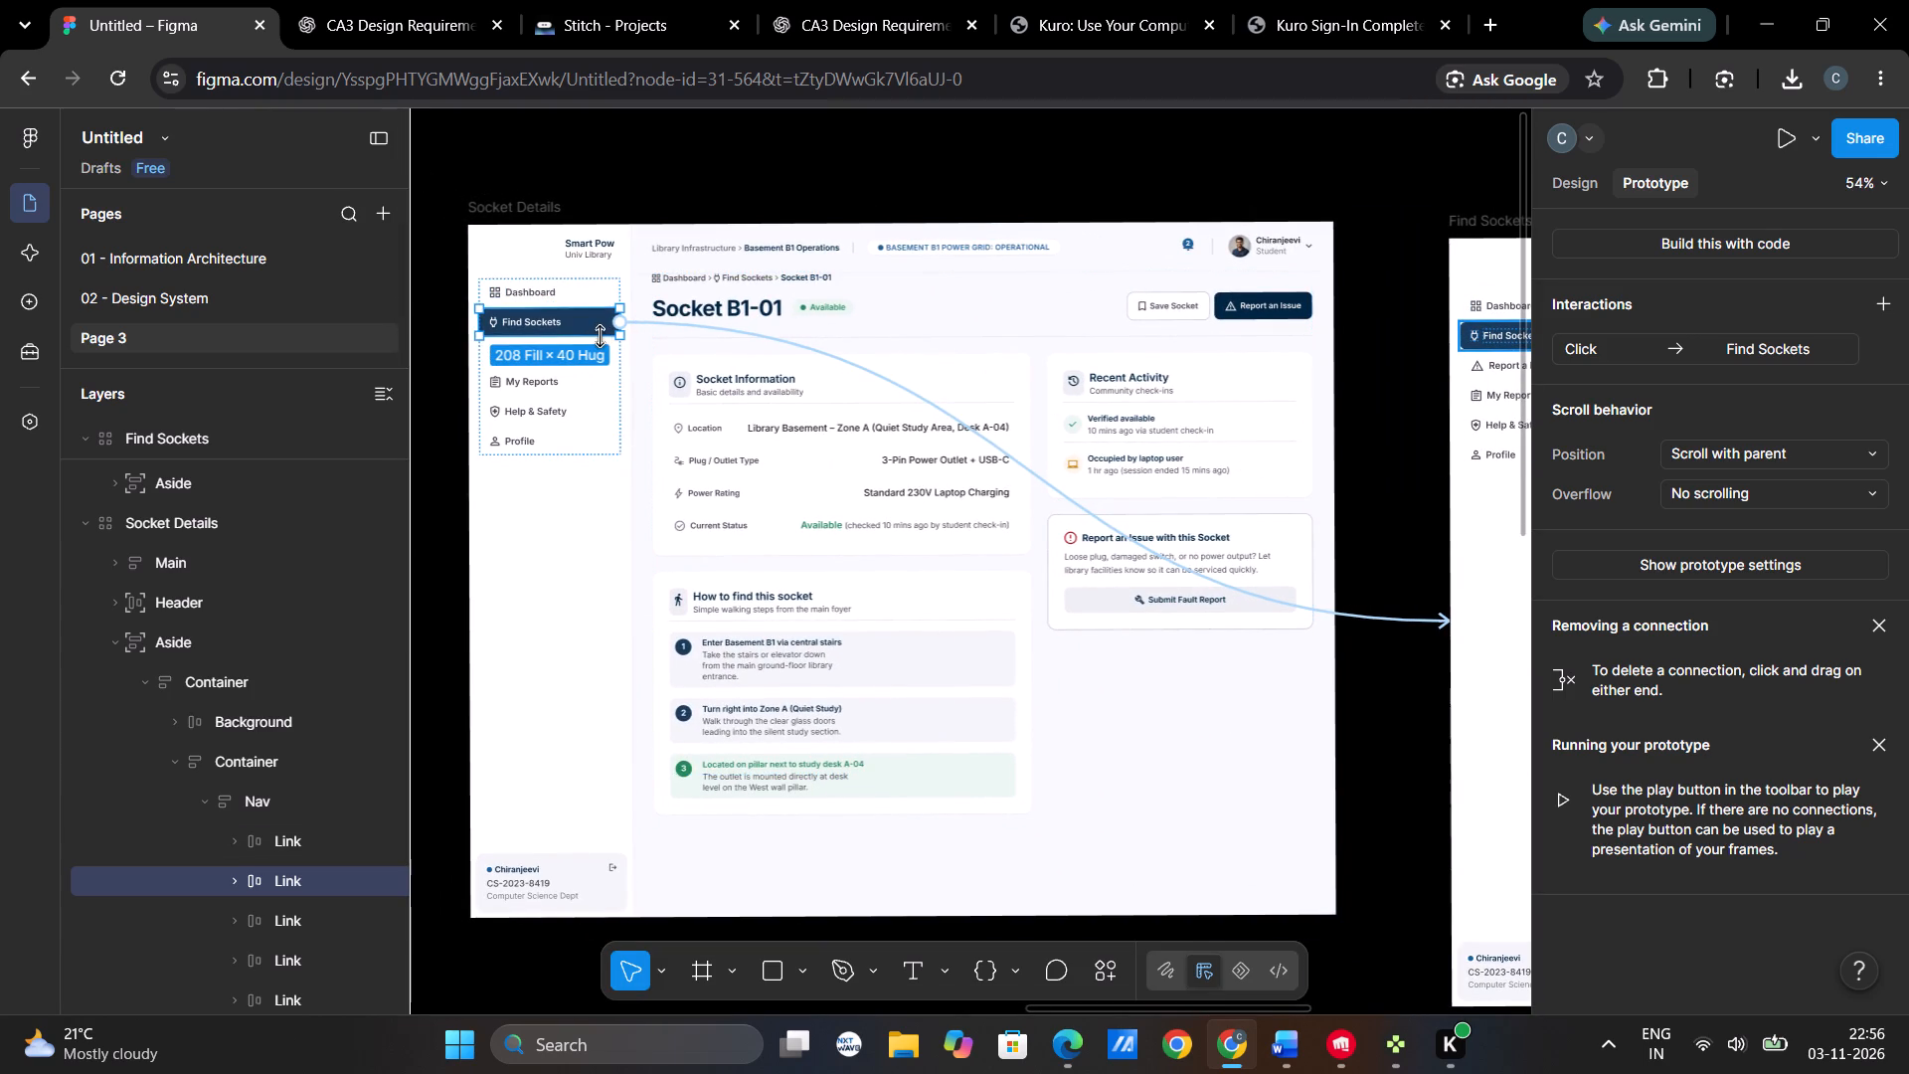
scroll(588, 318, "left", 1)
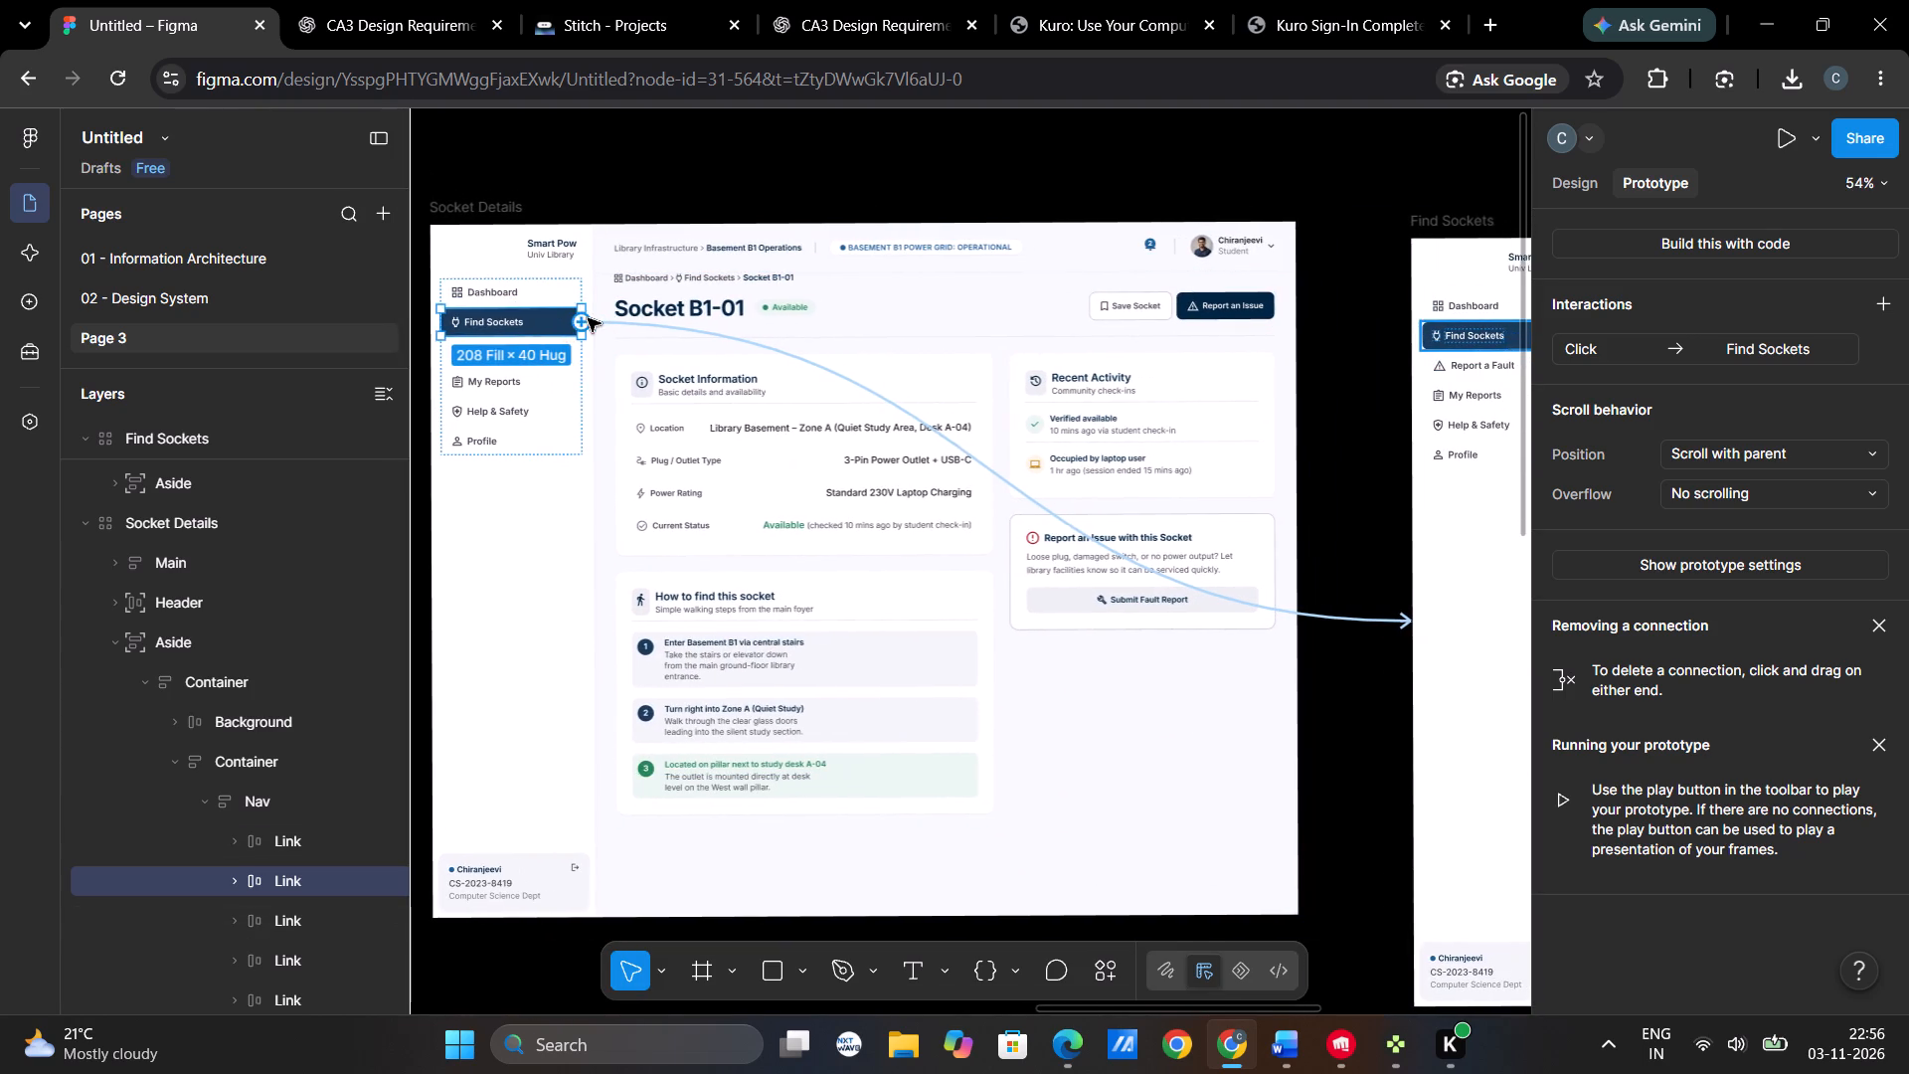
scroll(588, 318, "left", 1)
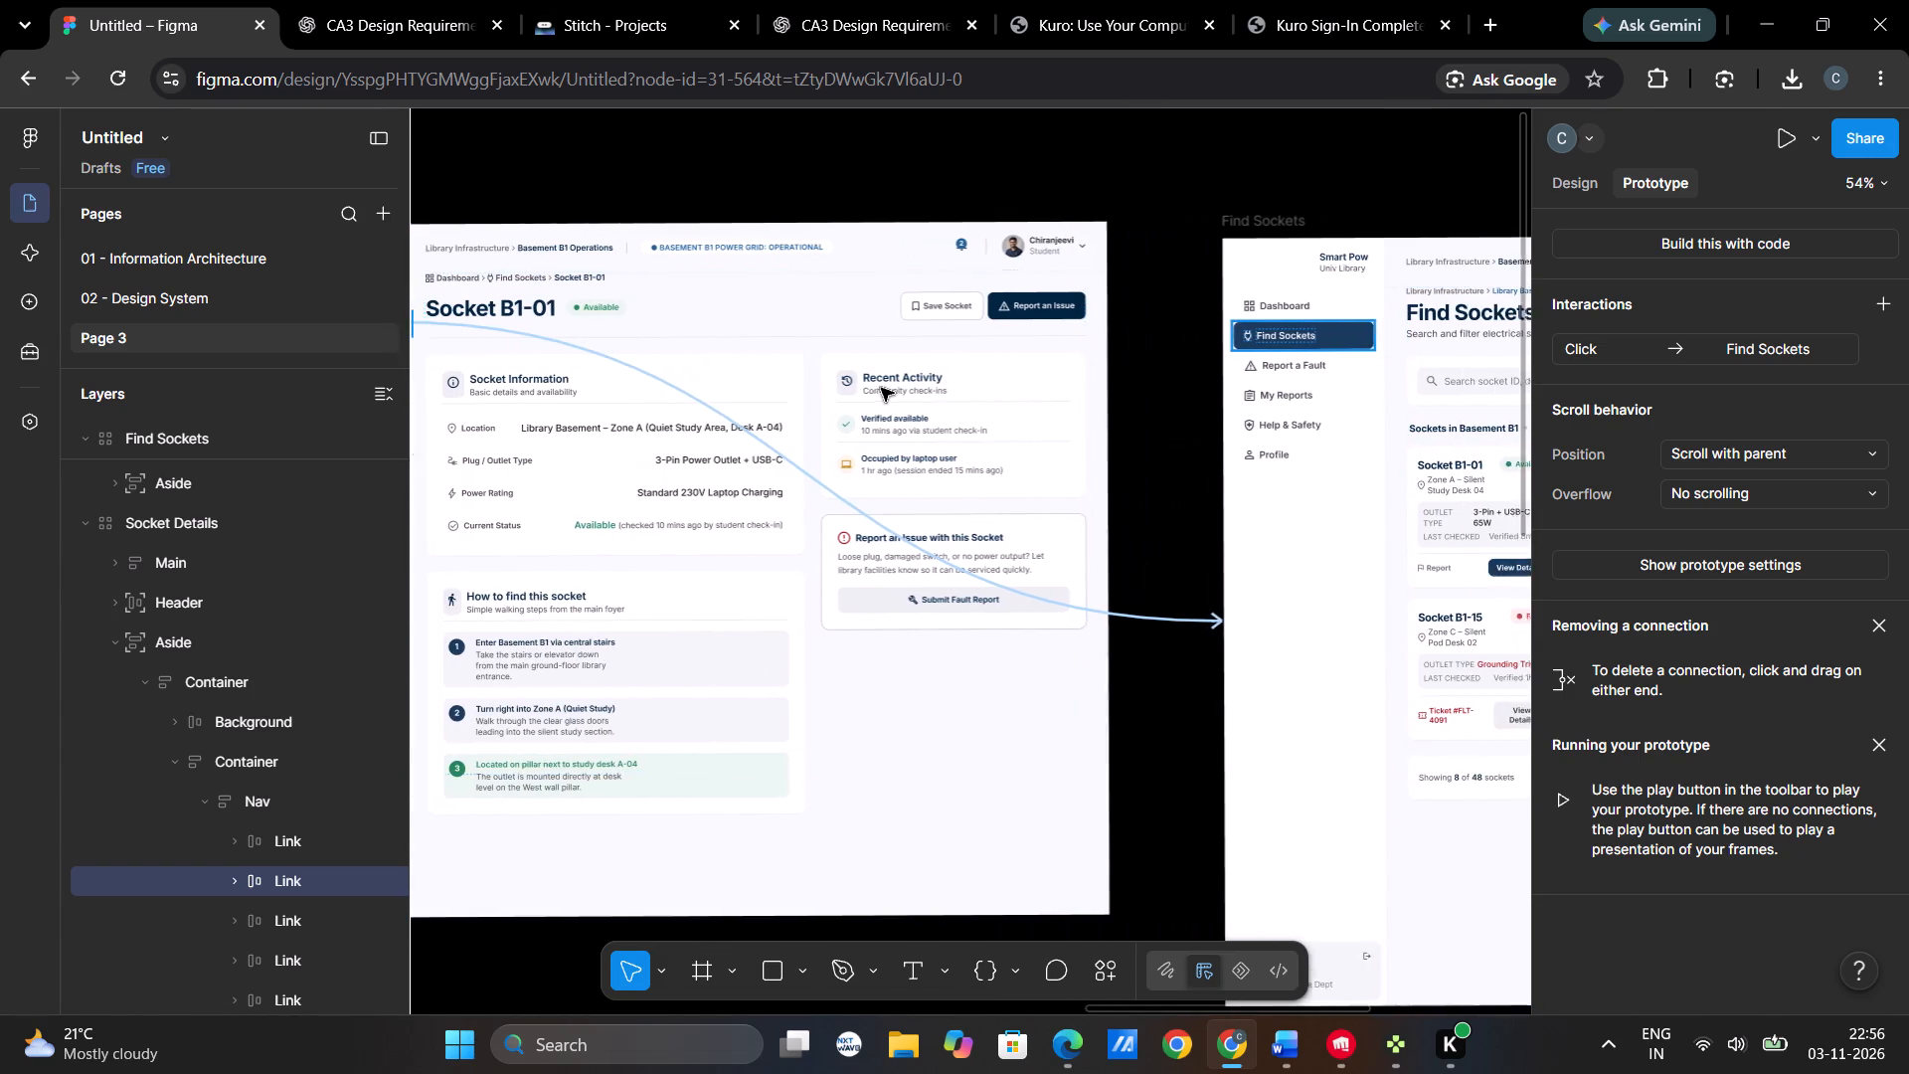
scroll(881, 388, "left", 2)
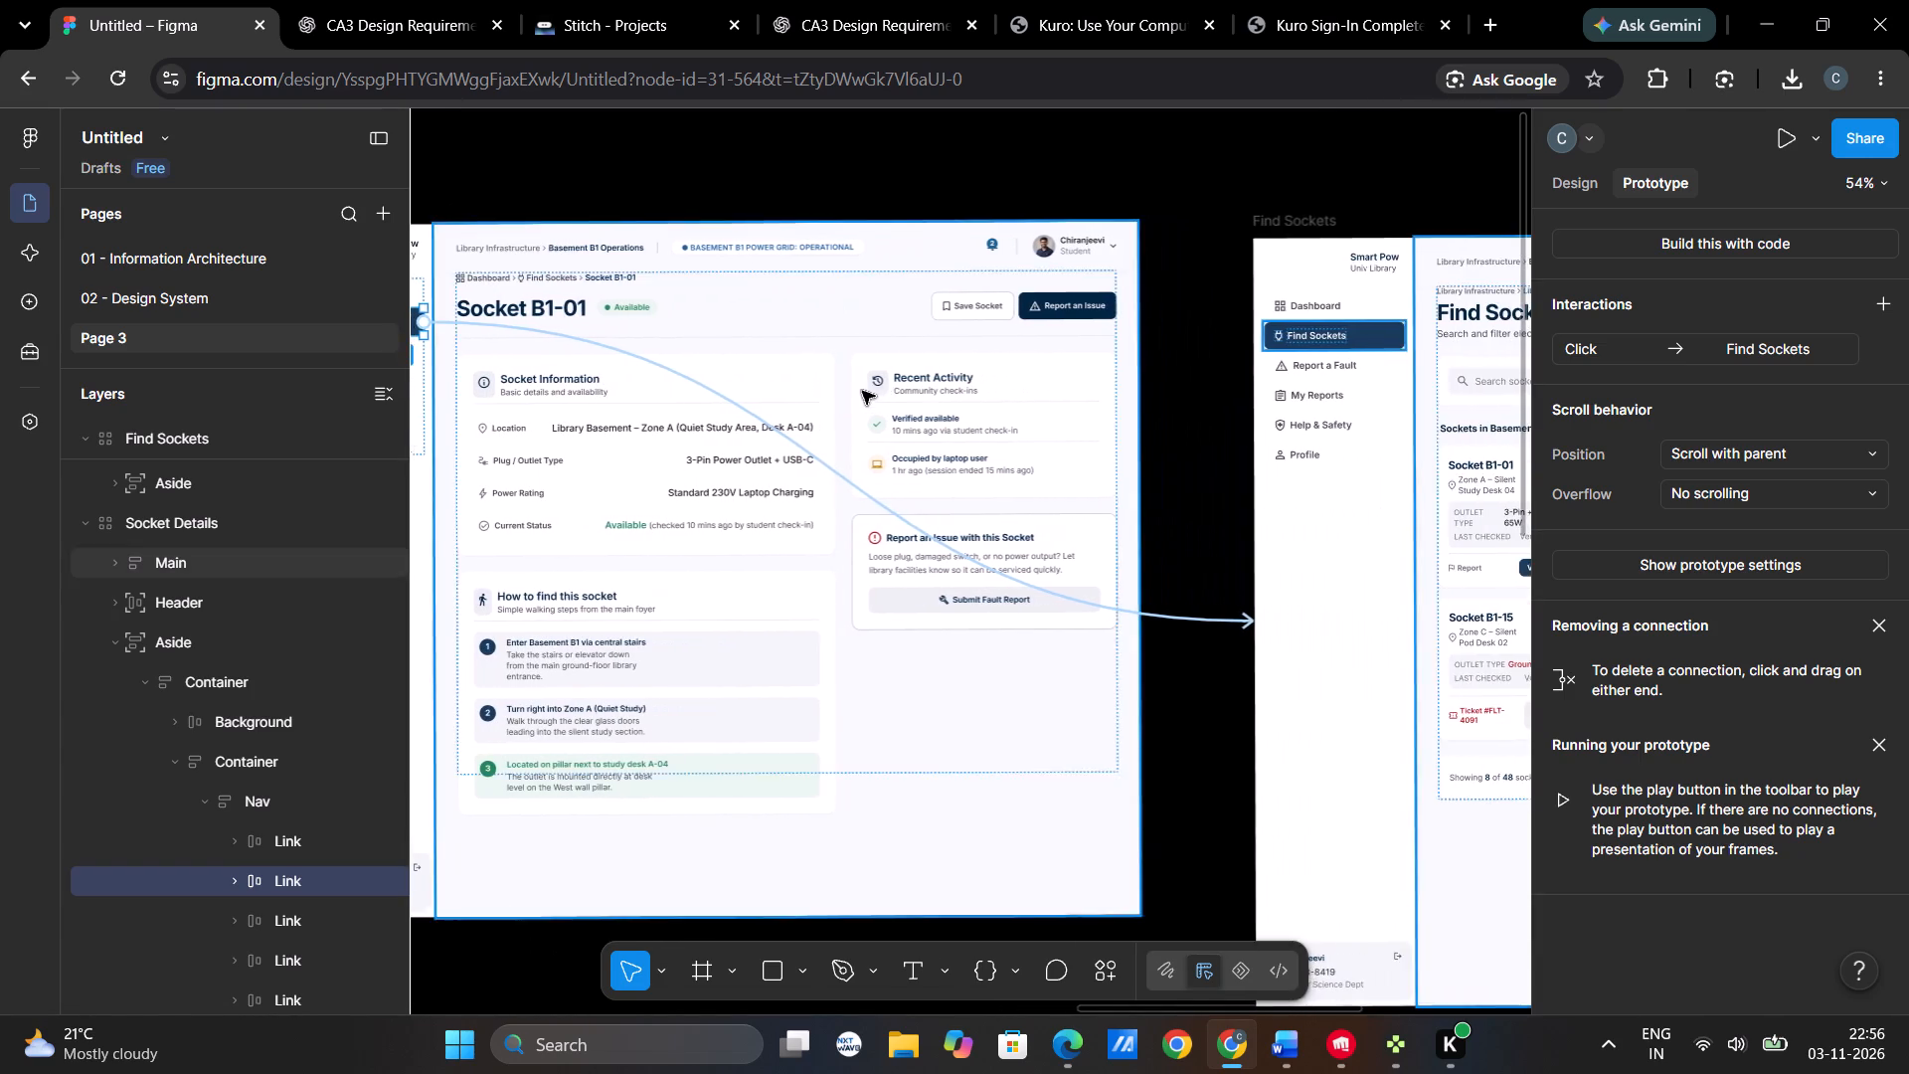
Rearrange the upper row of frames so Find Sockets sits beside Student Dashboard, with Socket Details following Find Sockets.
left_click_drag(736, 342, 1279, 378)
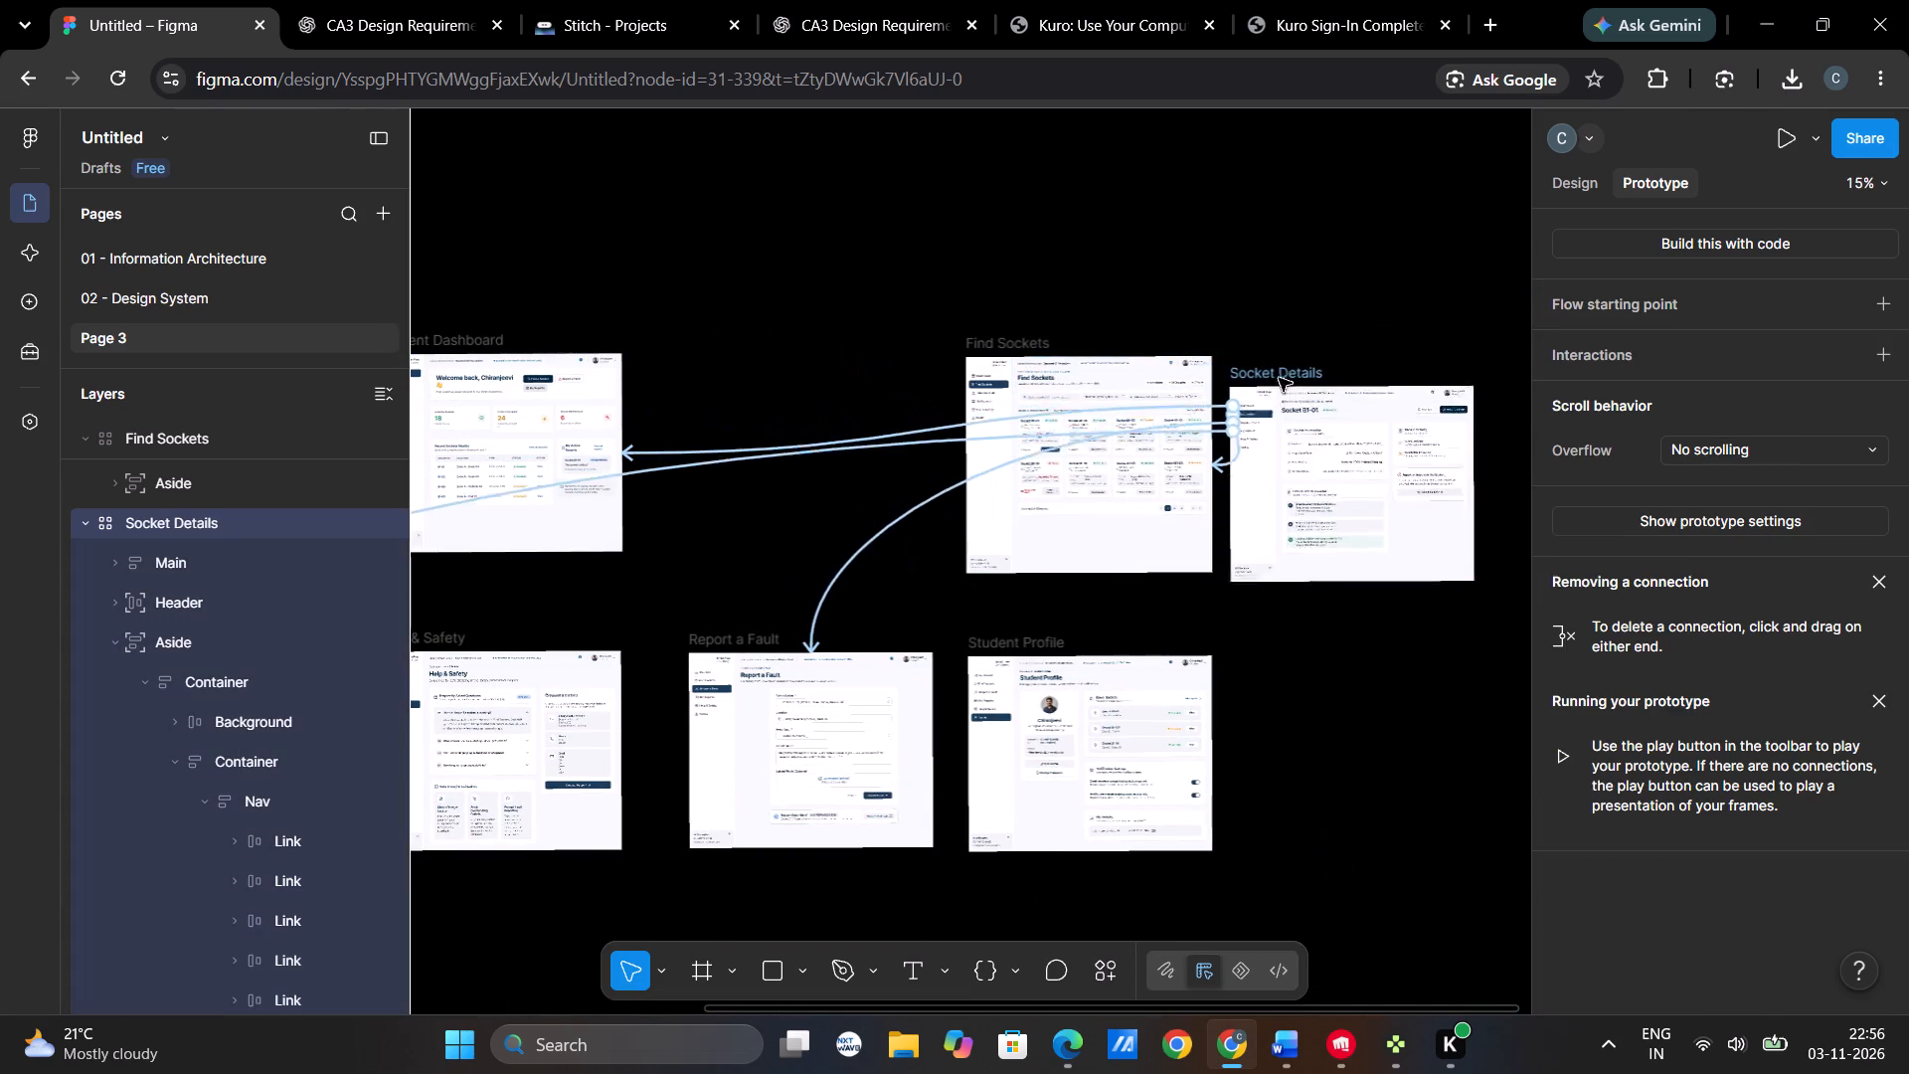
left_click_drag(1279, 378, 1292, 353)
left_click_drag(1023, 347, 776, 336)
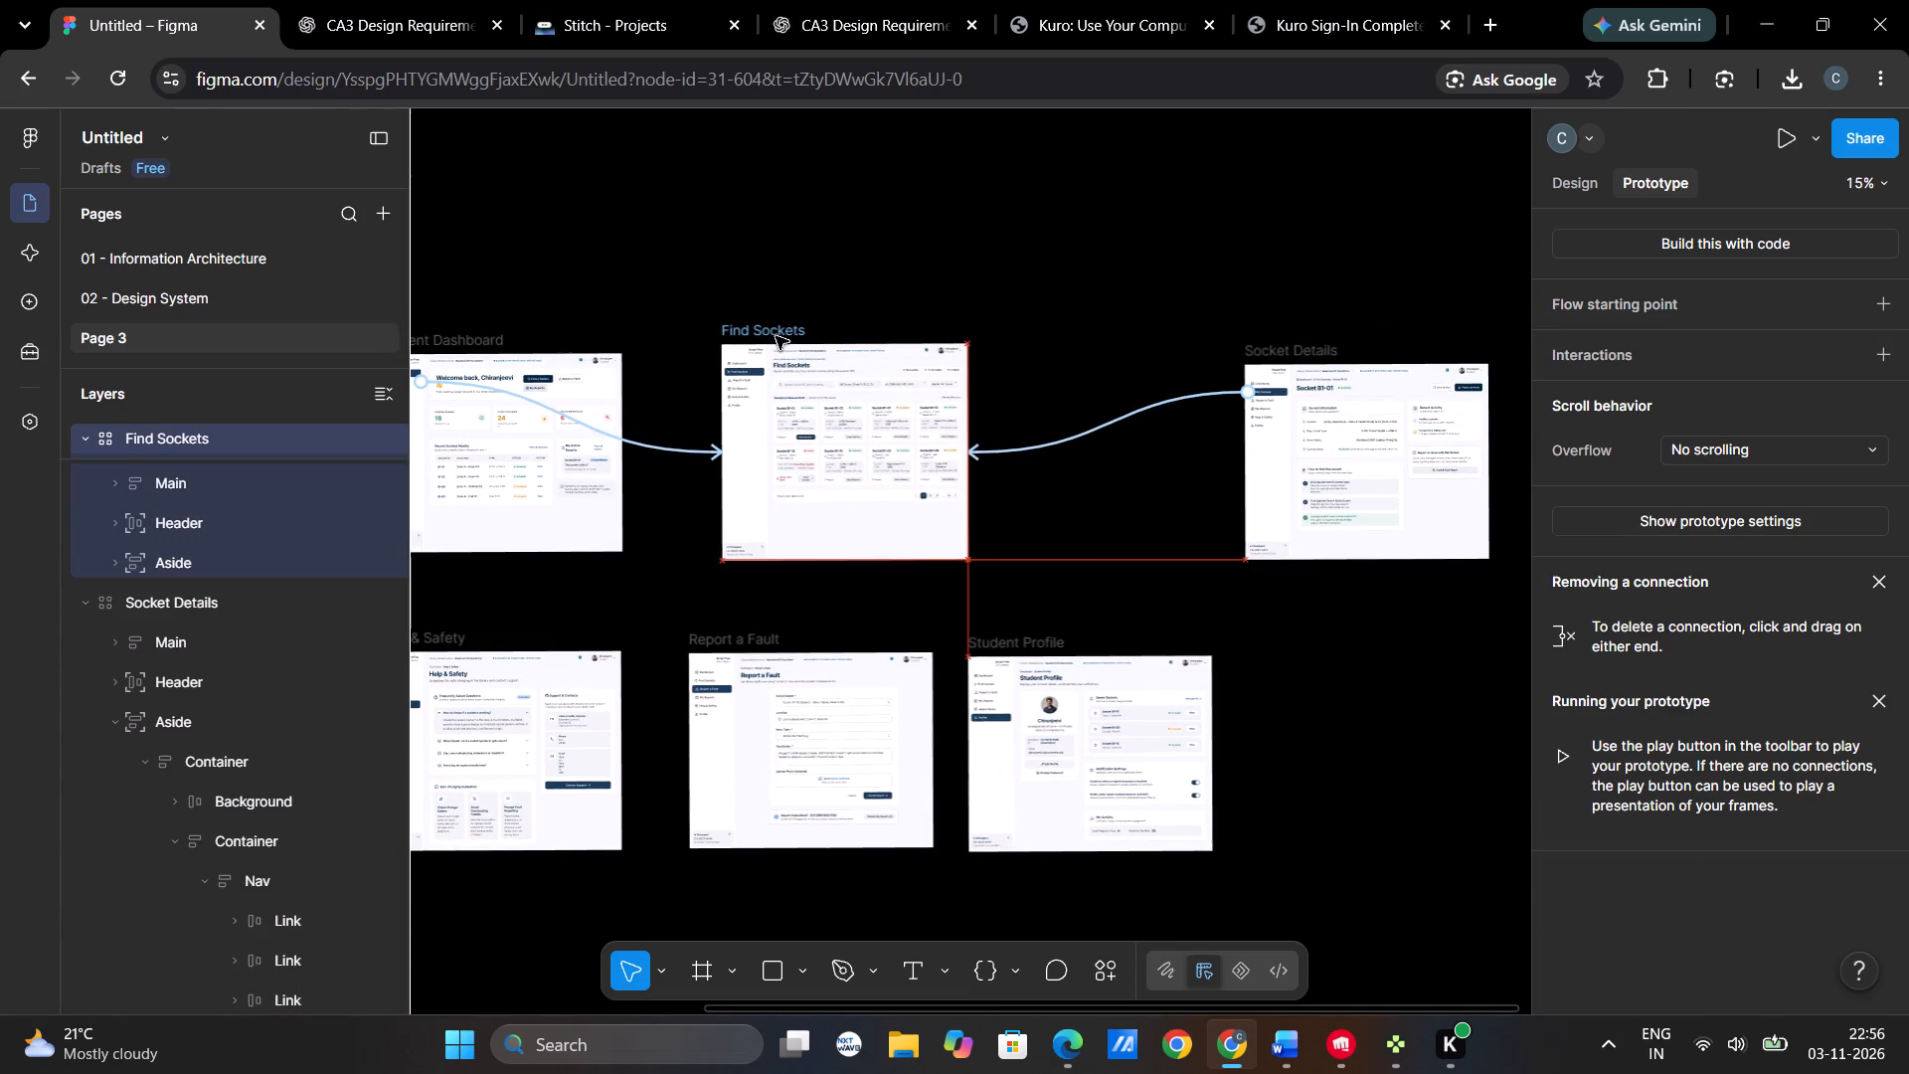
left_click_drag(776, 336, 752, 335)
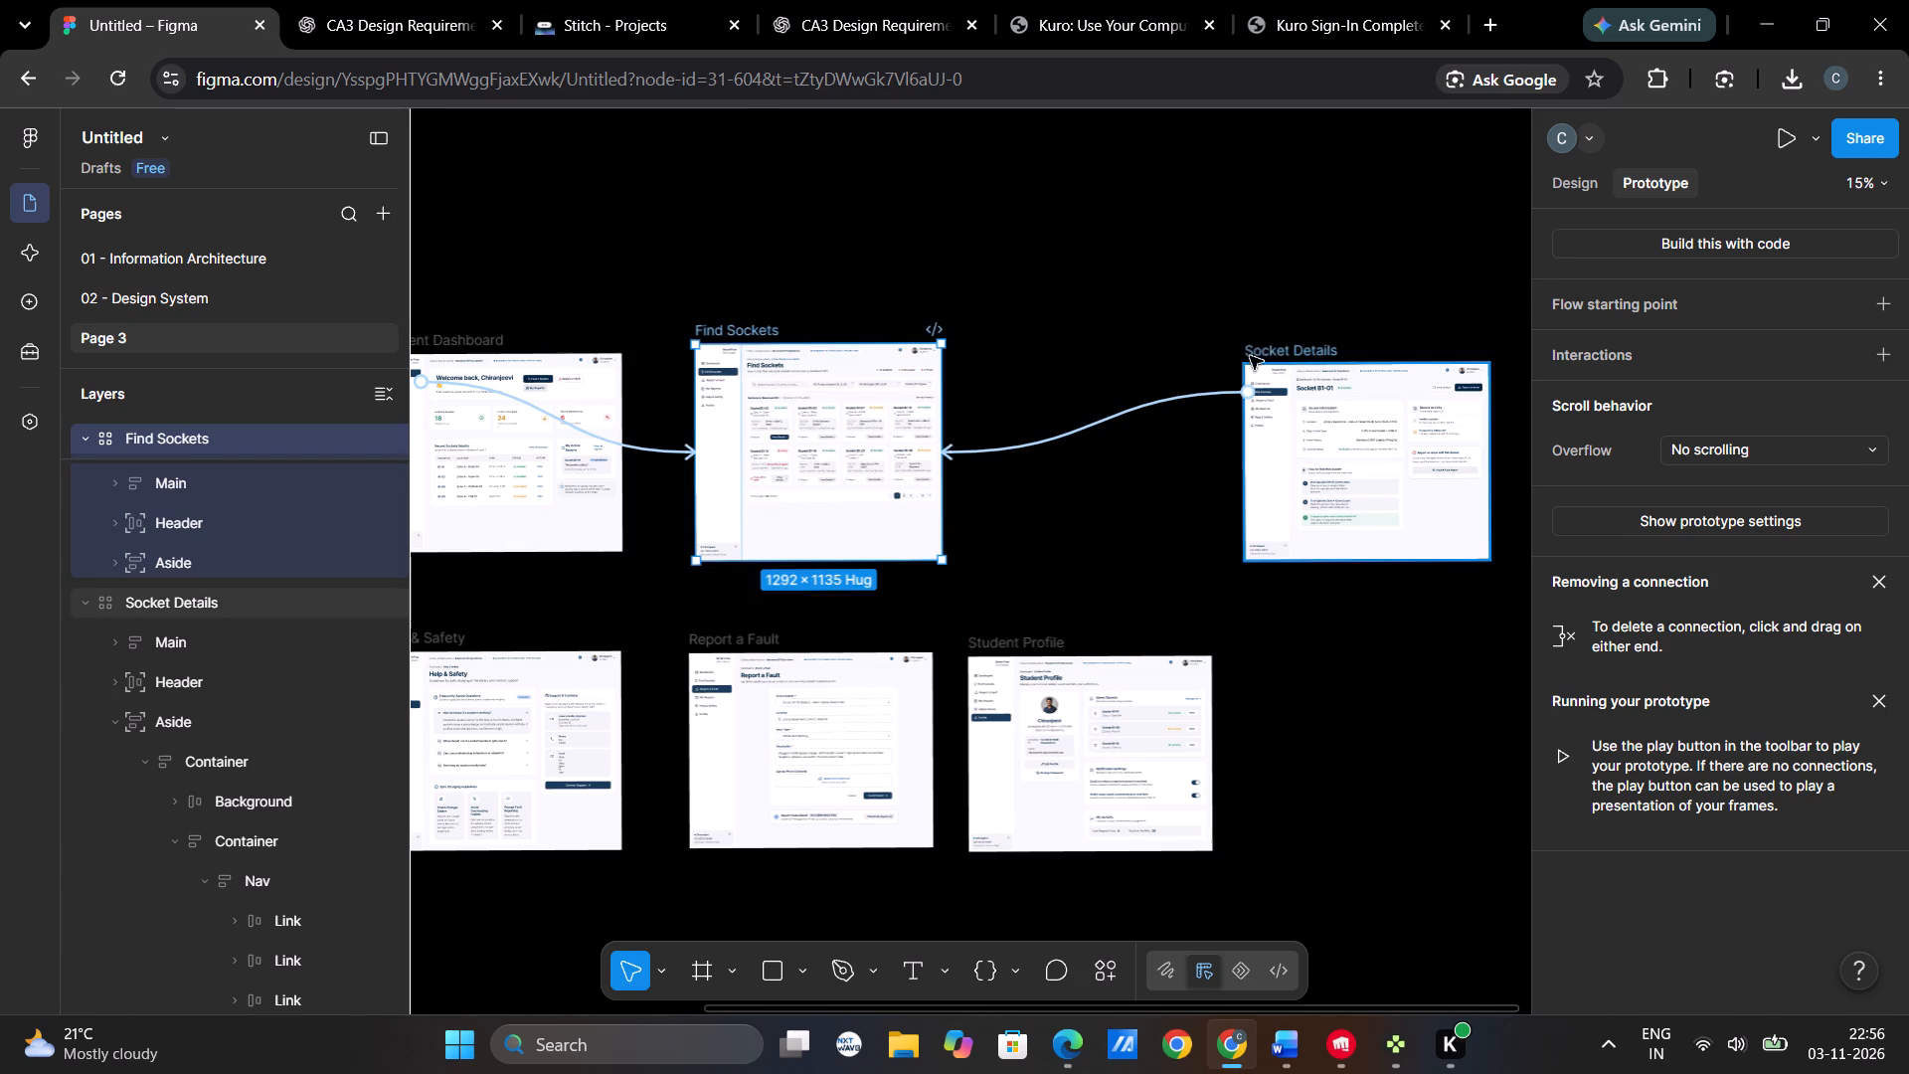
left_click_drag(1267, 356, 1040, 349)
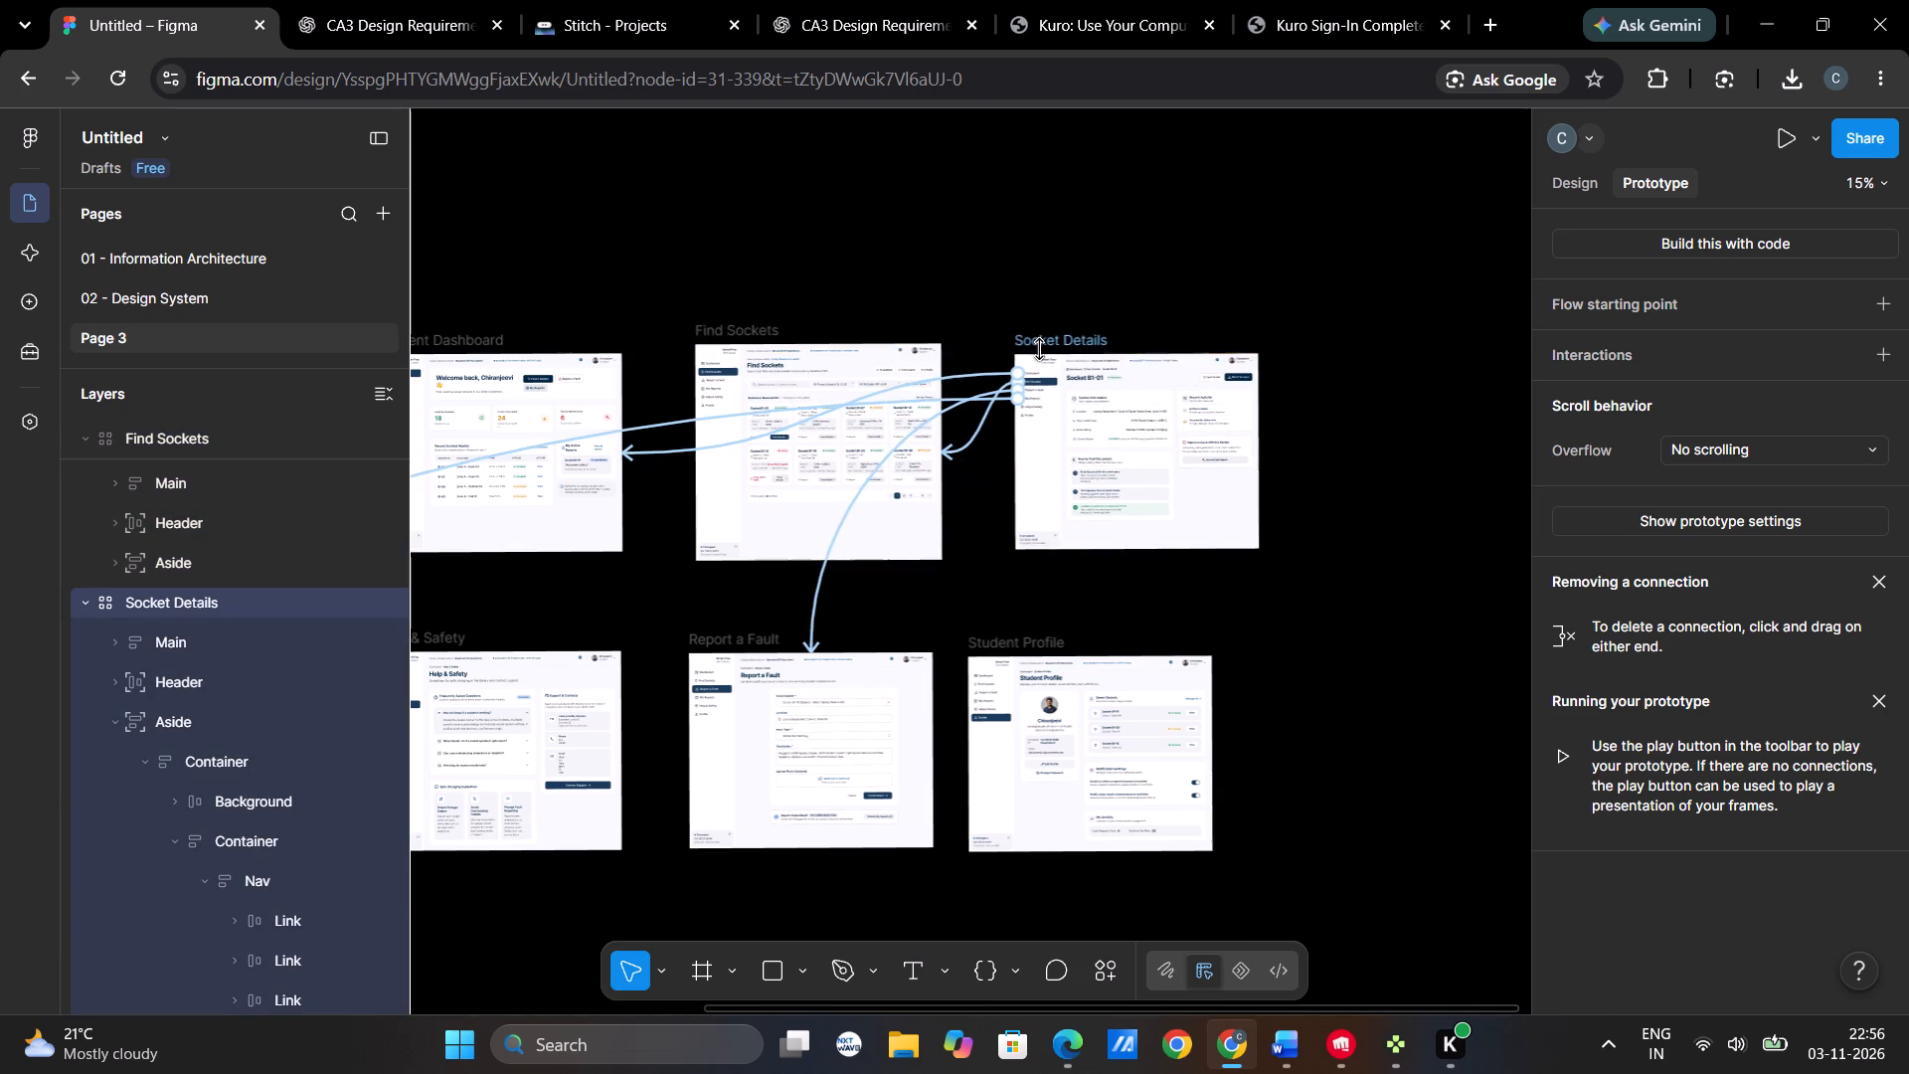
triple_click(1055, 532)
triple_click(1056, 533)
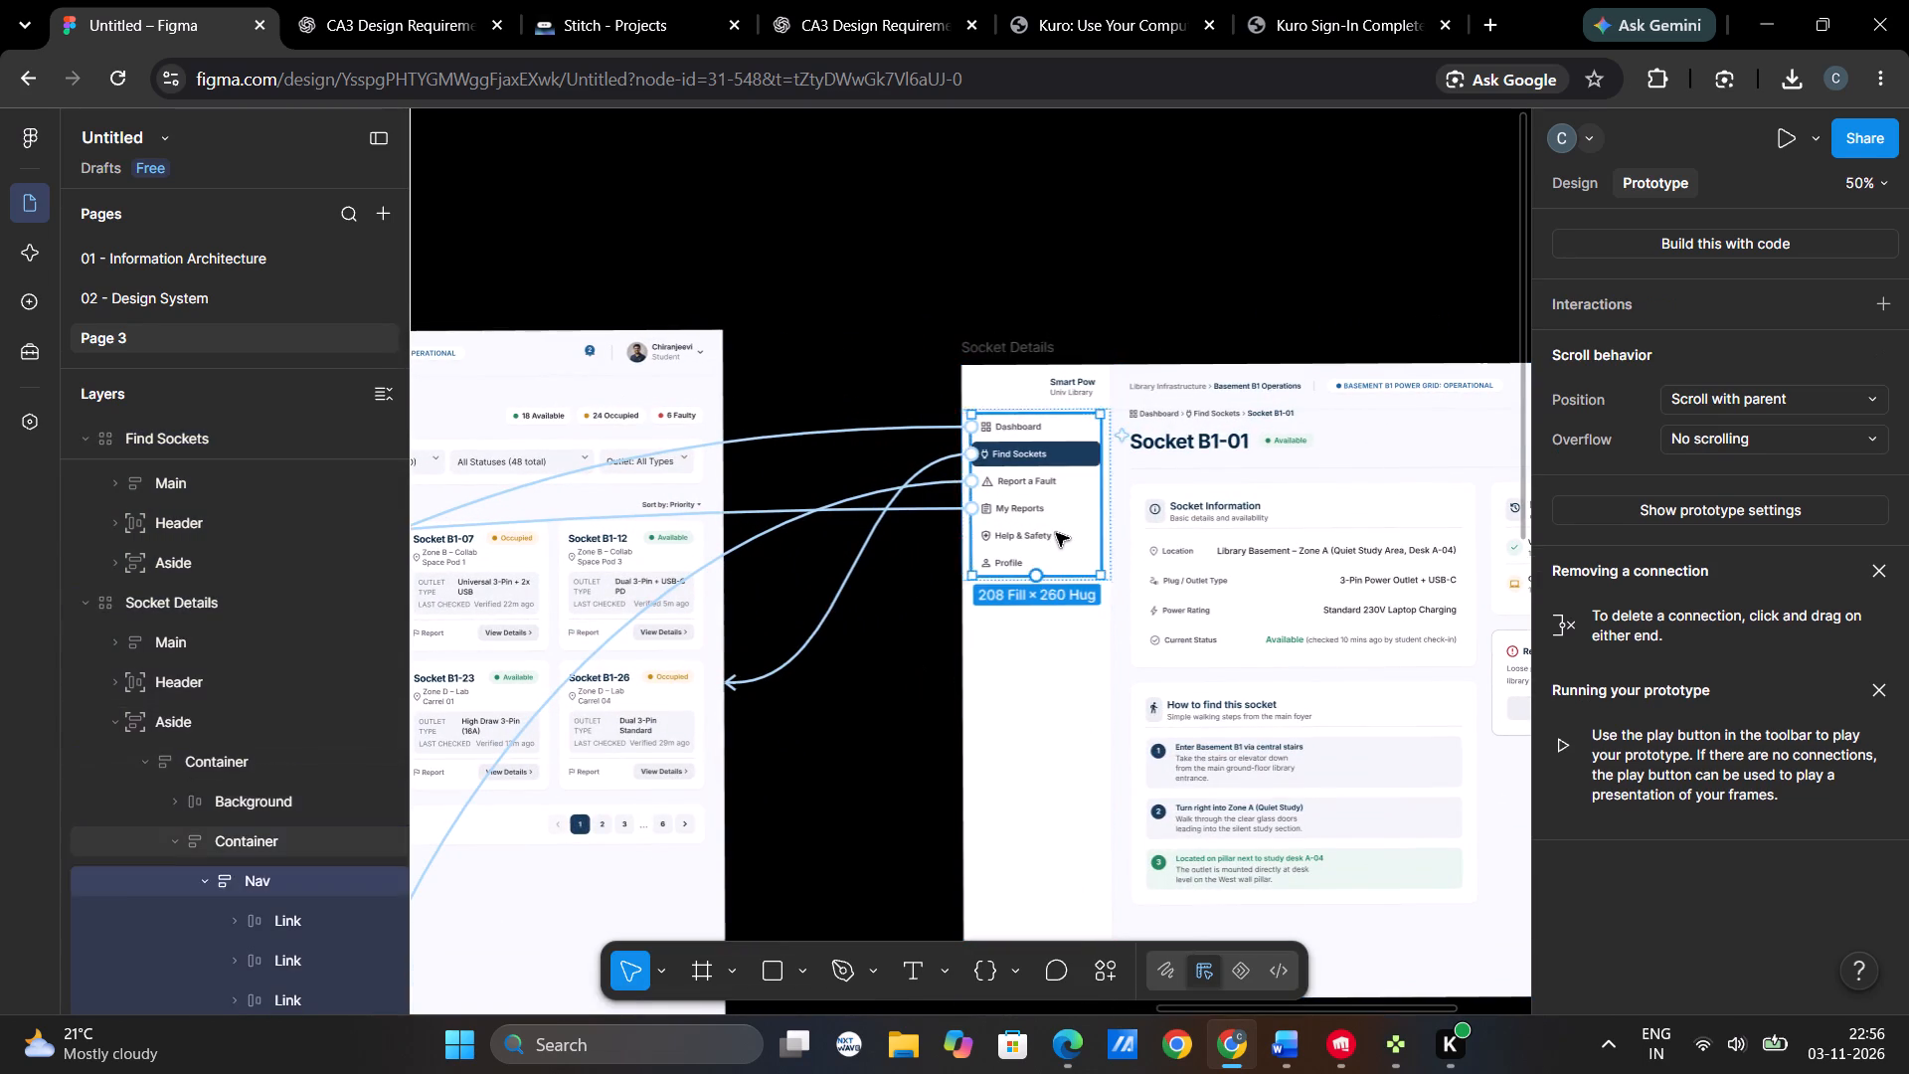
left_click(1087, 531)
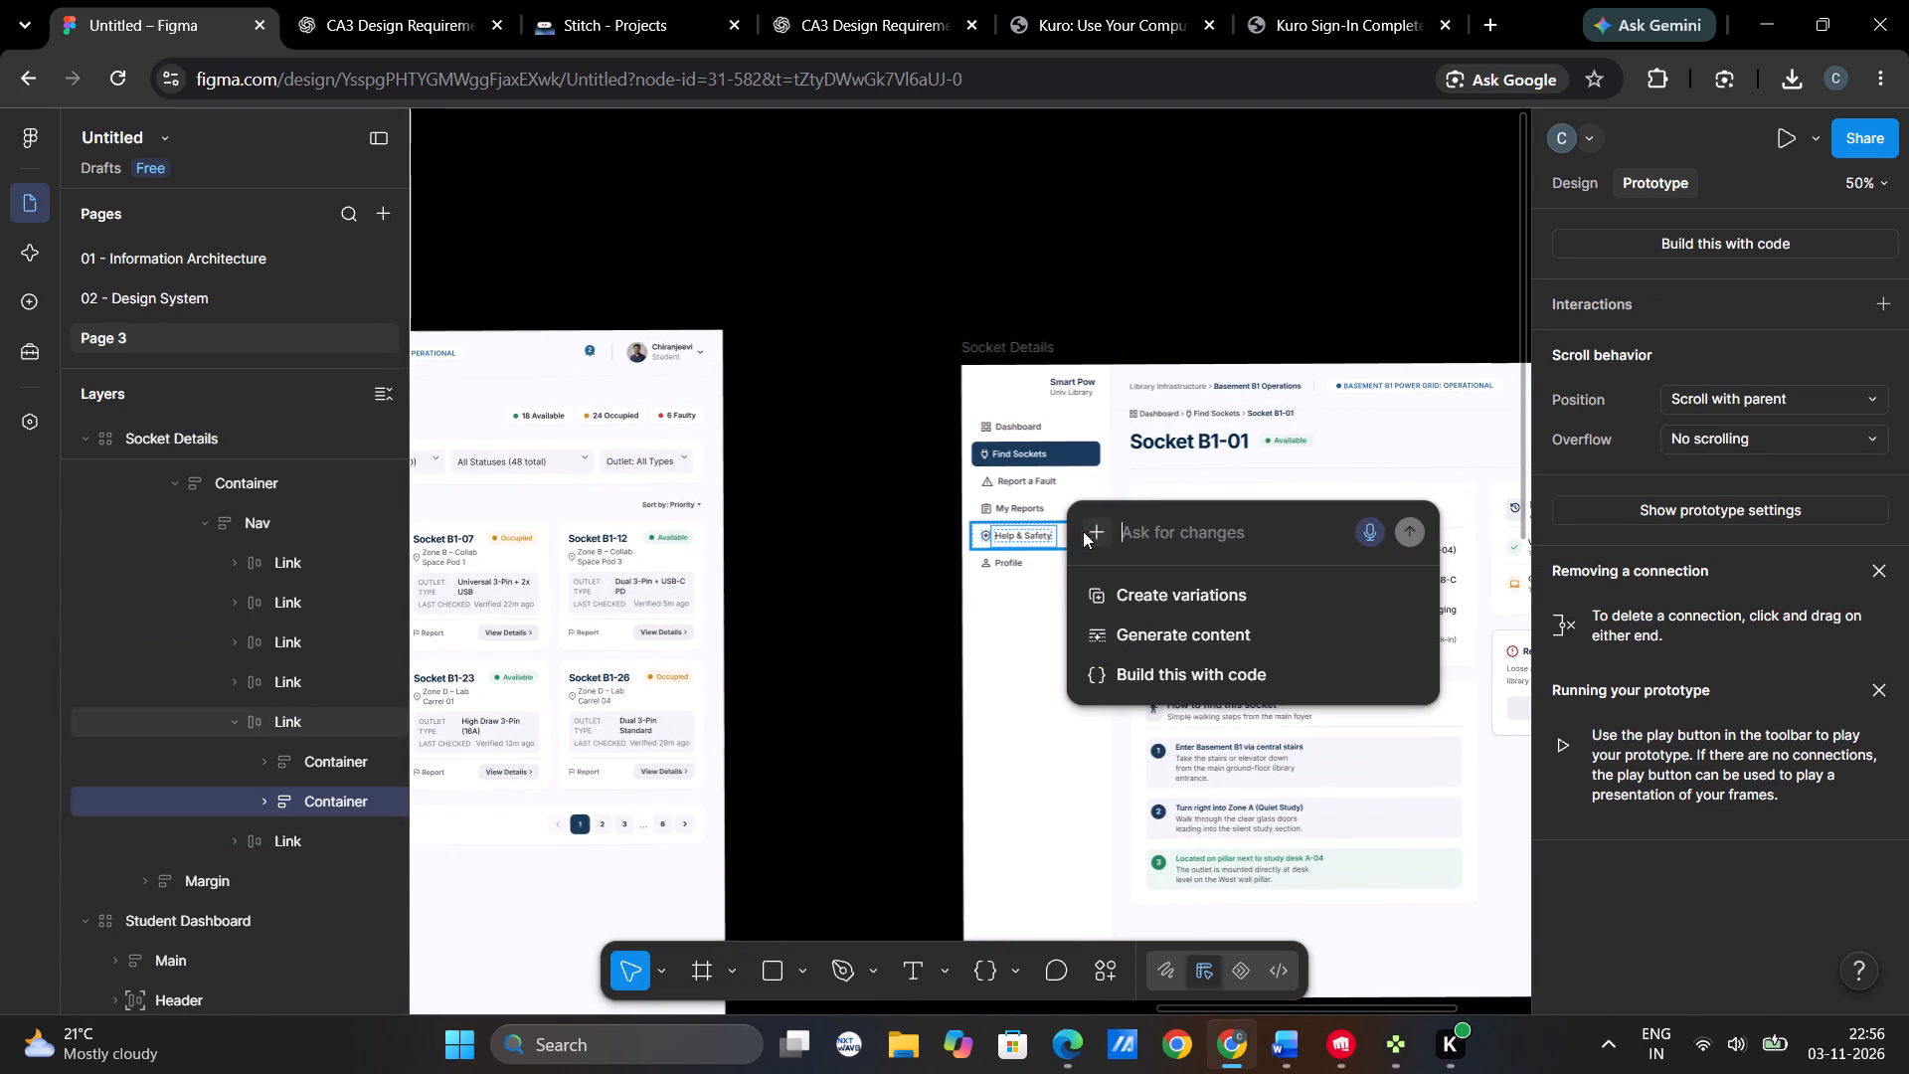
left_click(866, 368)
Add an on-click interaction to the Socket Details frame's Help & Safety link, navigating to Help & Safety with Smart animate.
left_click(1064, 532)
triple_click(1058, 534)
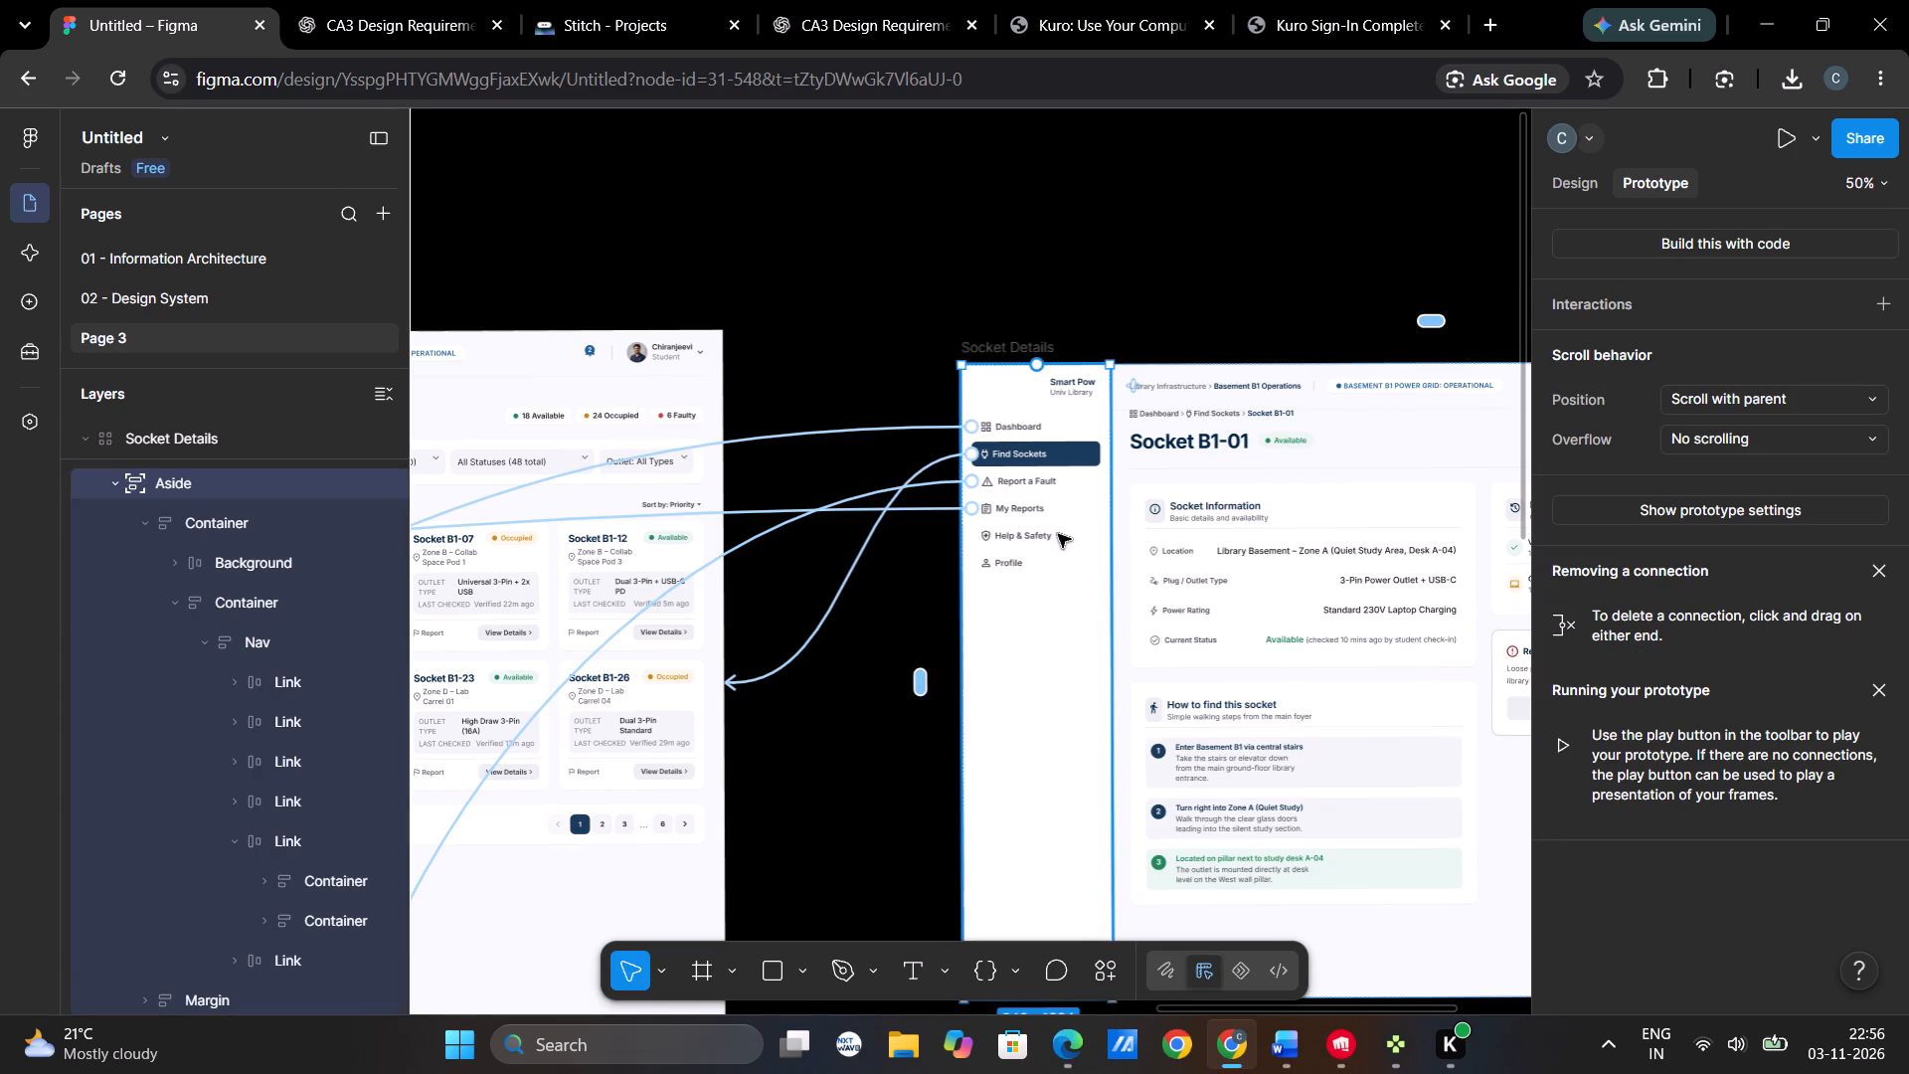
double_click(1056, 534)
right_click(1070, 534)
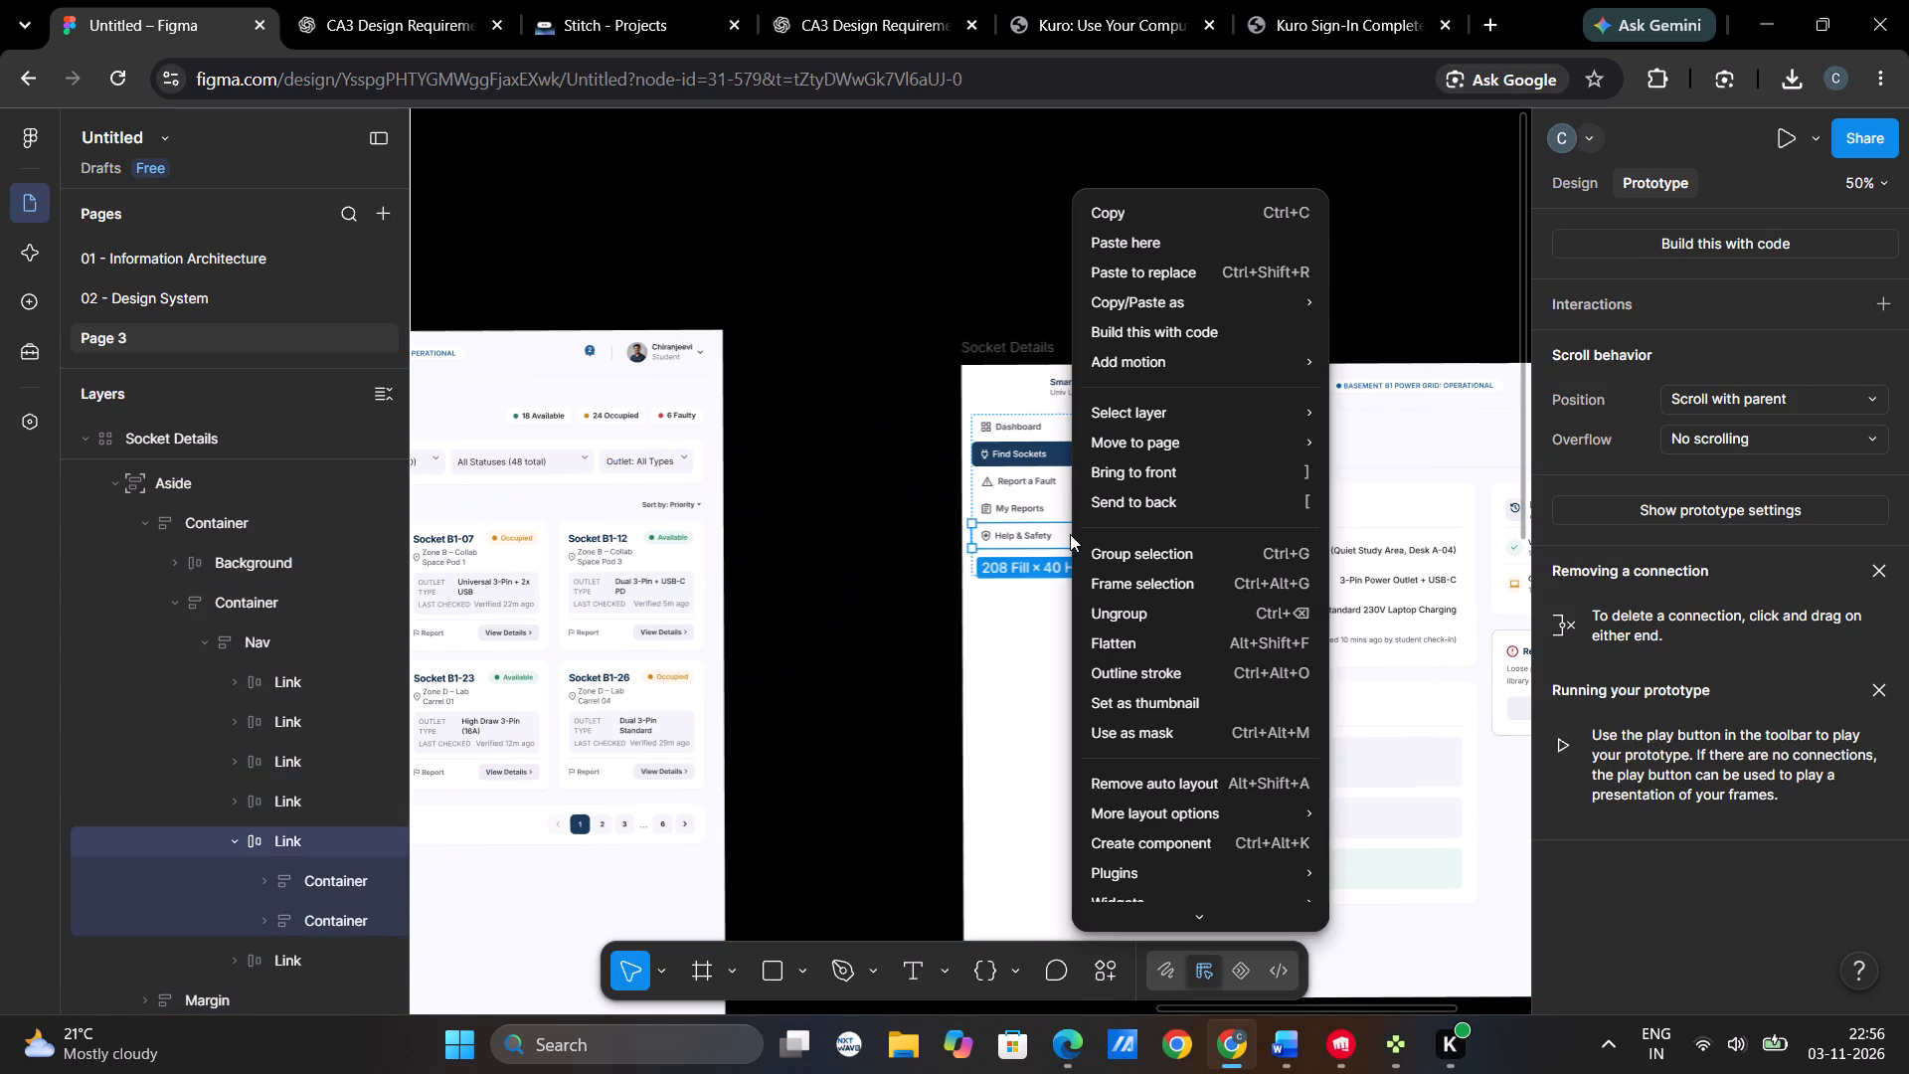
left_click(1785, 311)
left_click(1766, 314)
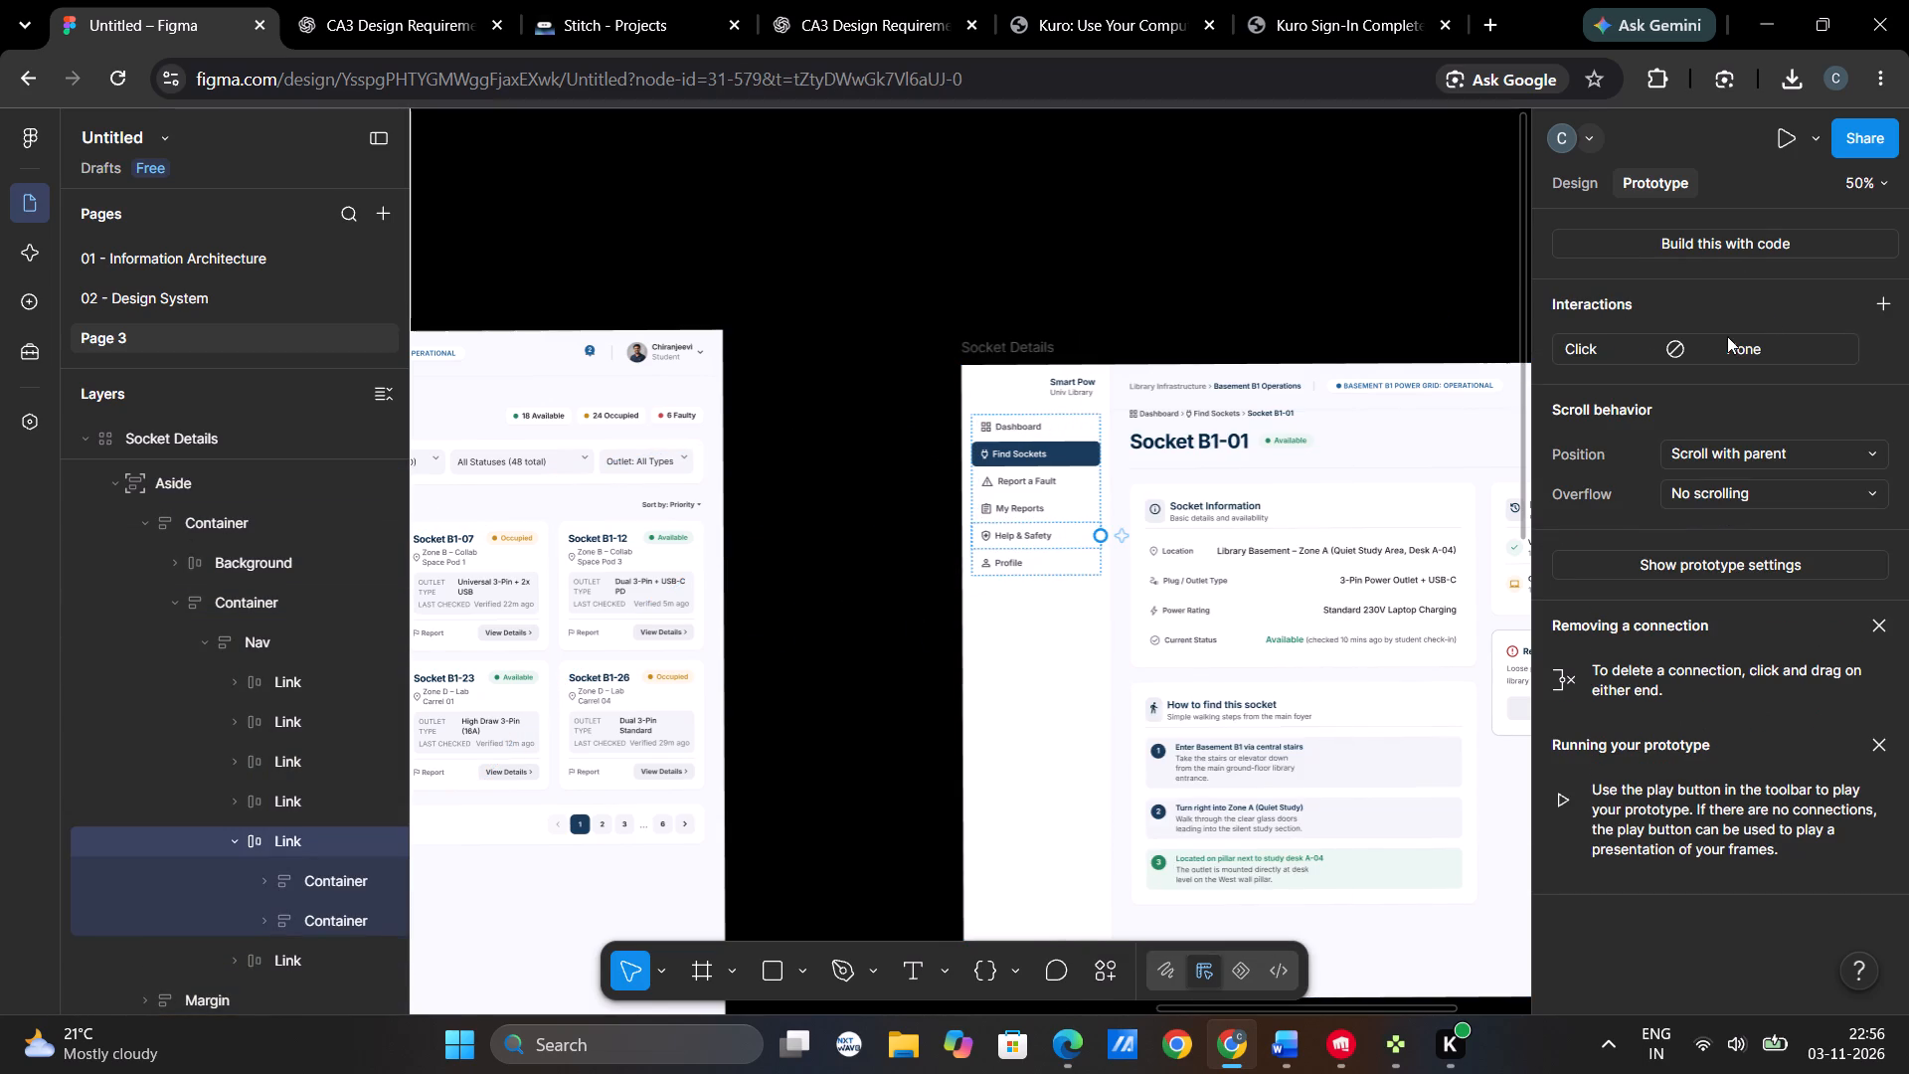
left_click(1727, 343)
left_click(1448, 455)
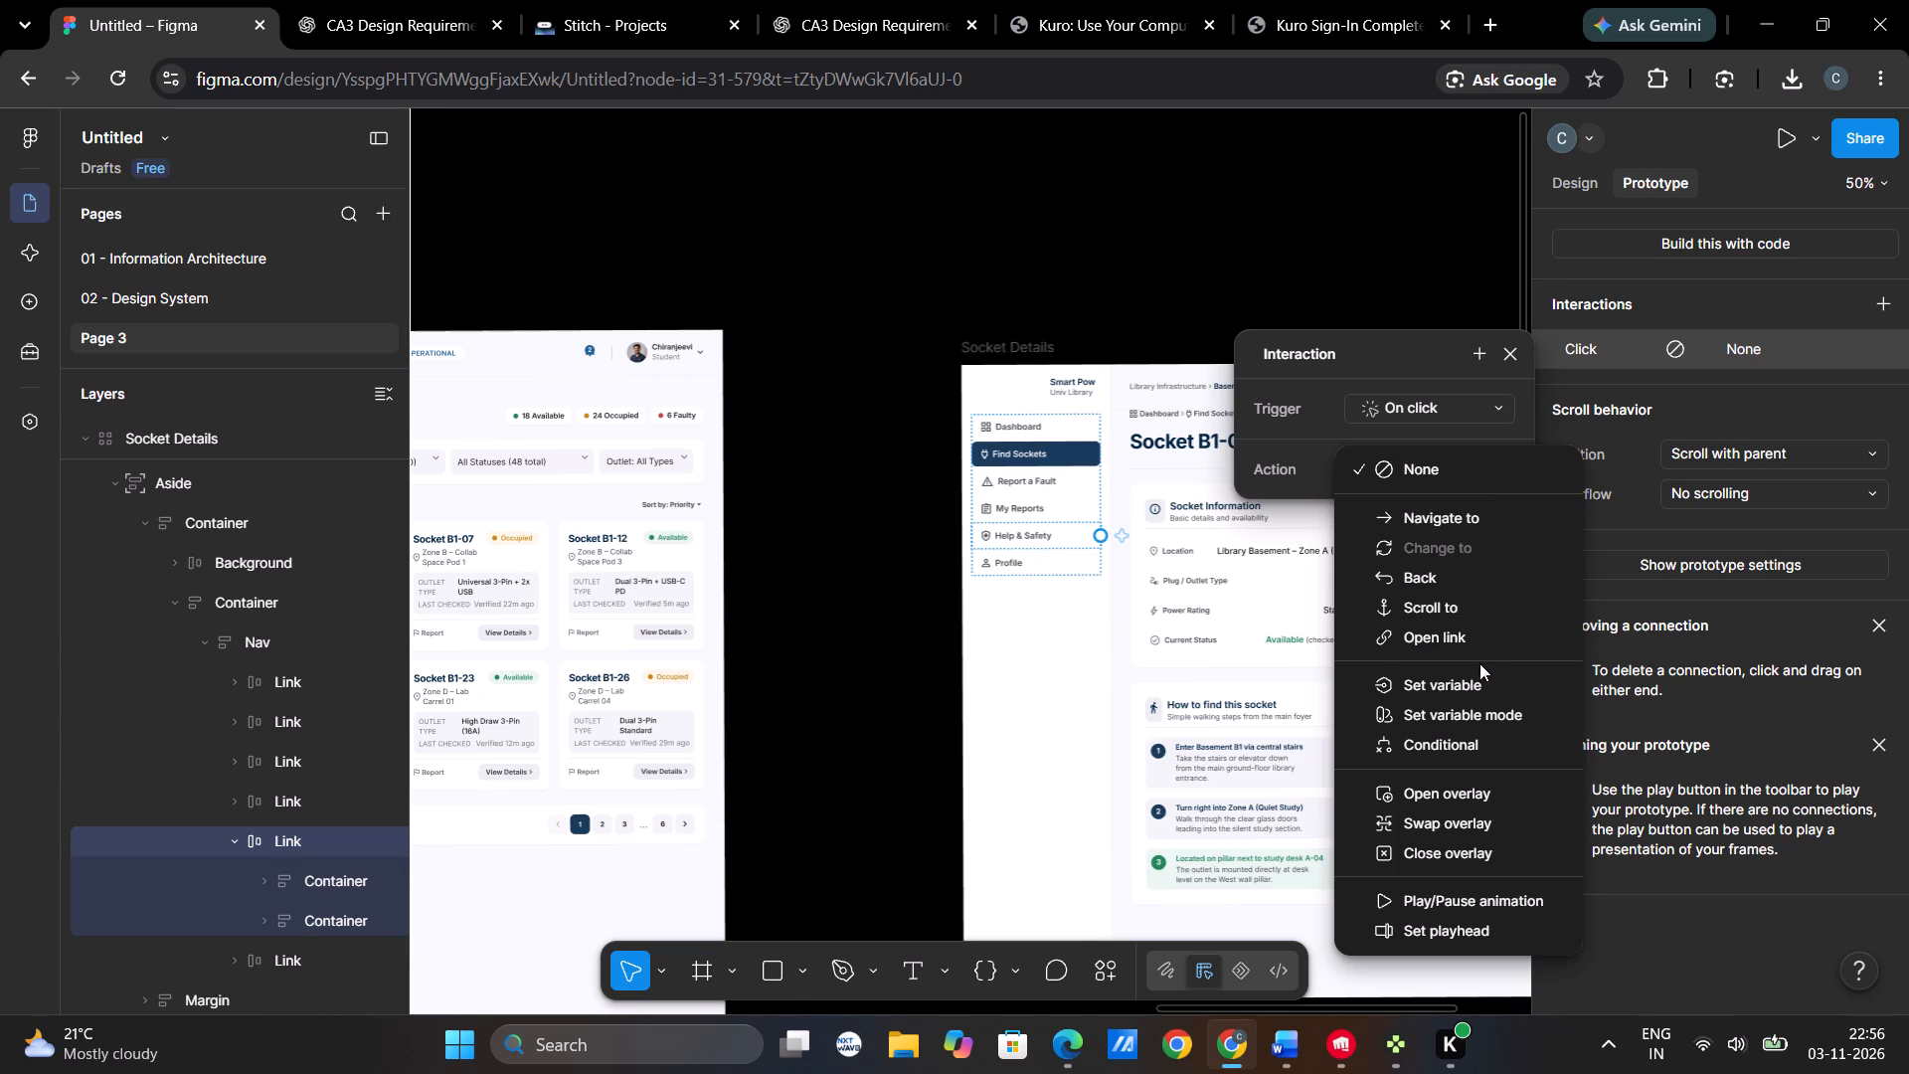
left_click(1439, 516)
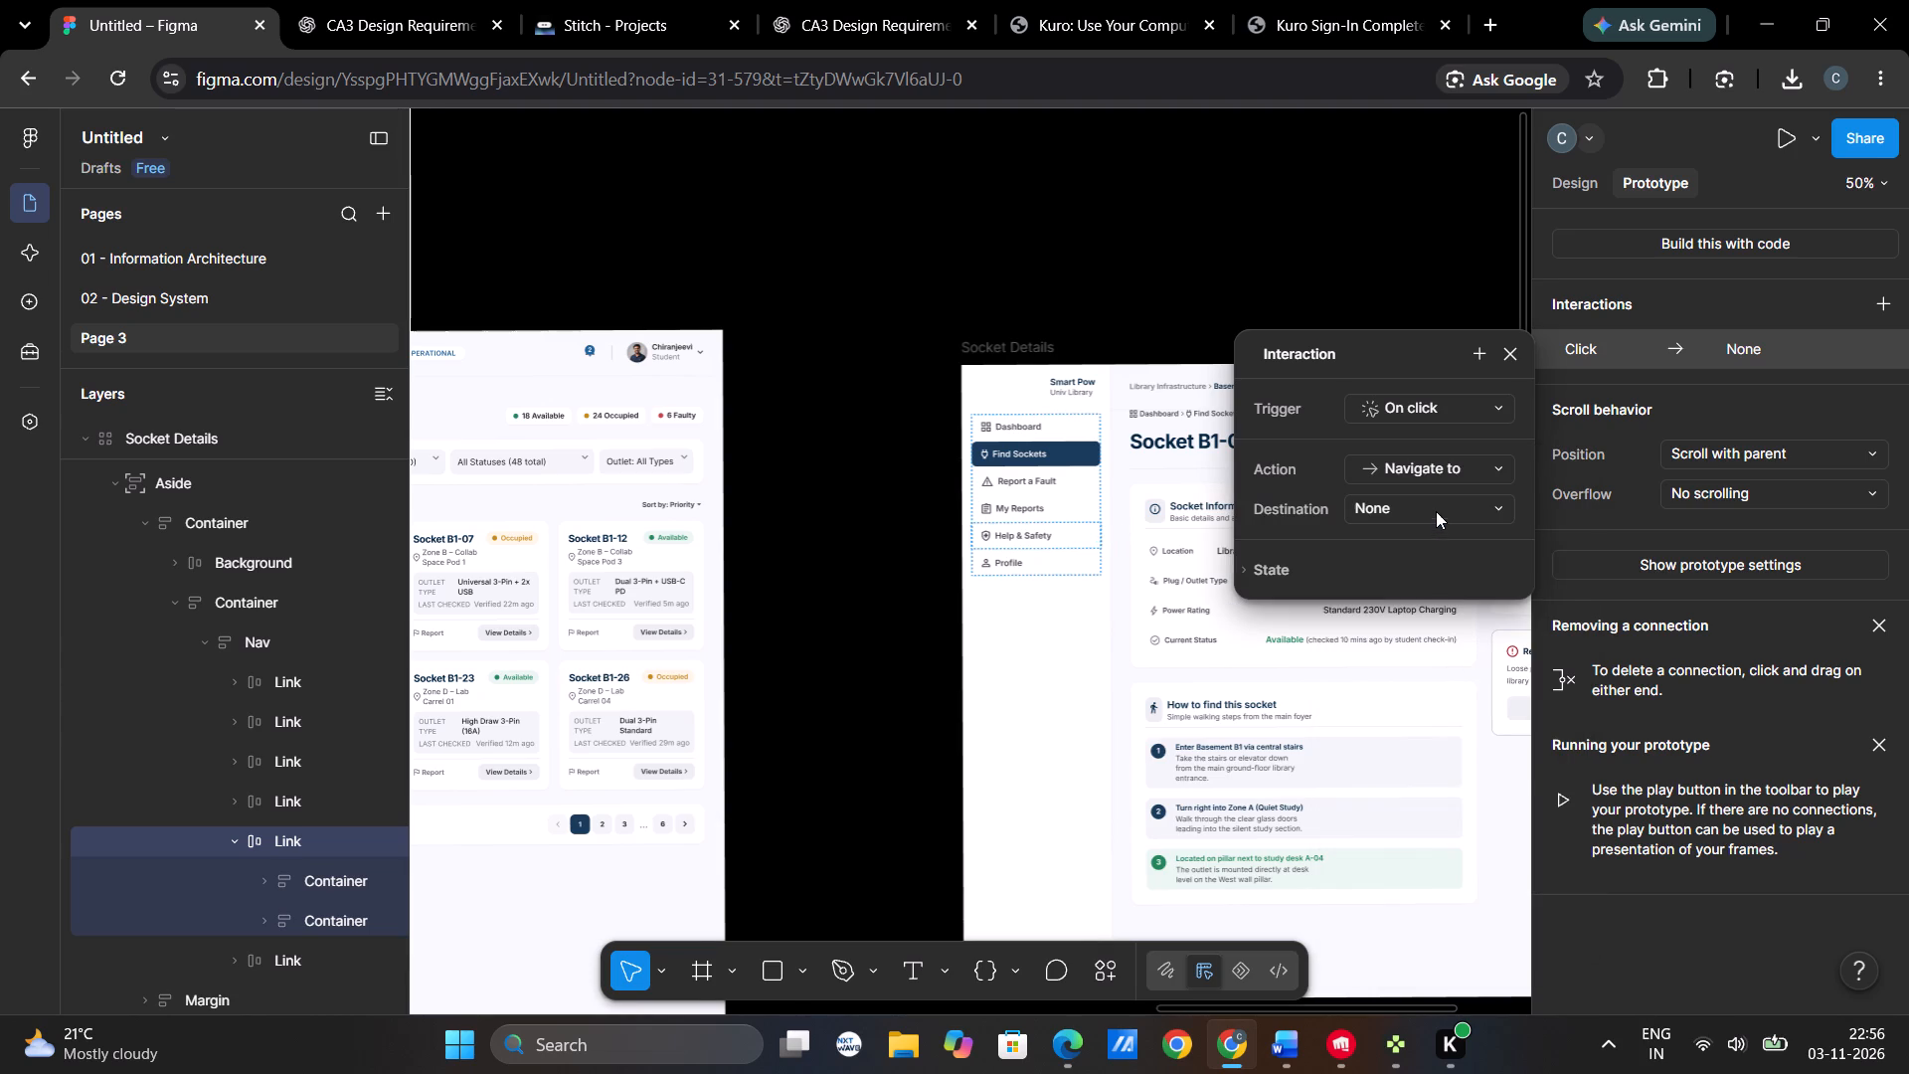
left_click(1435, 511)
left_click(1434, 517)
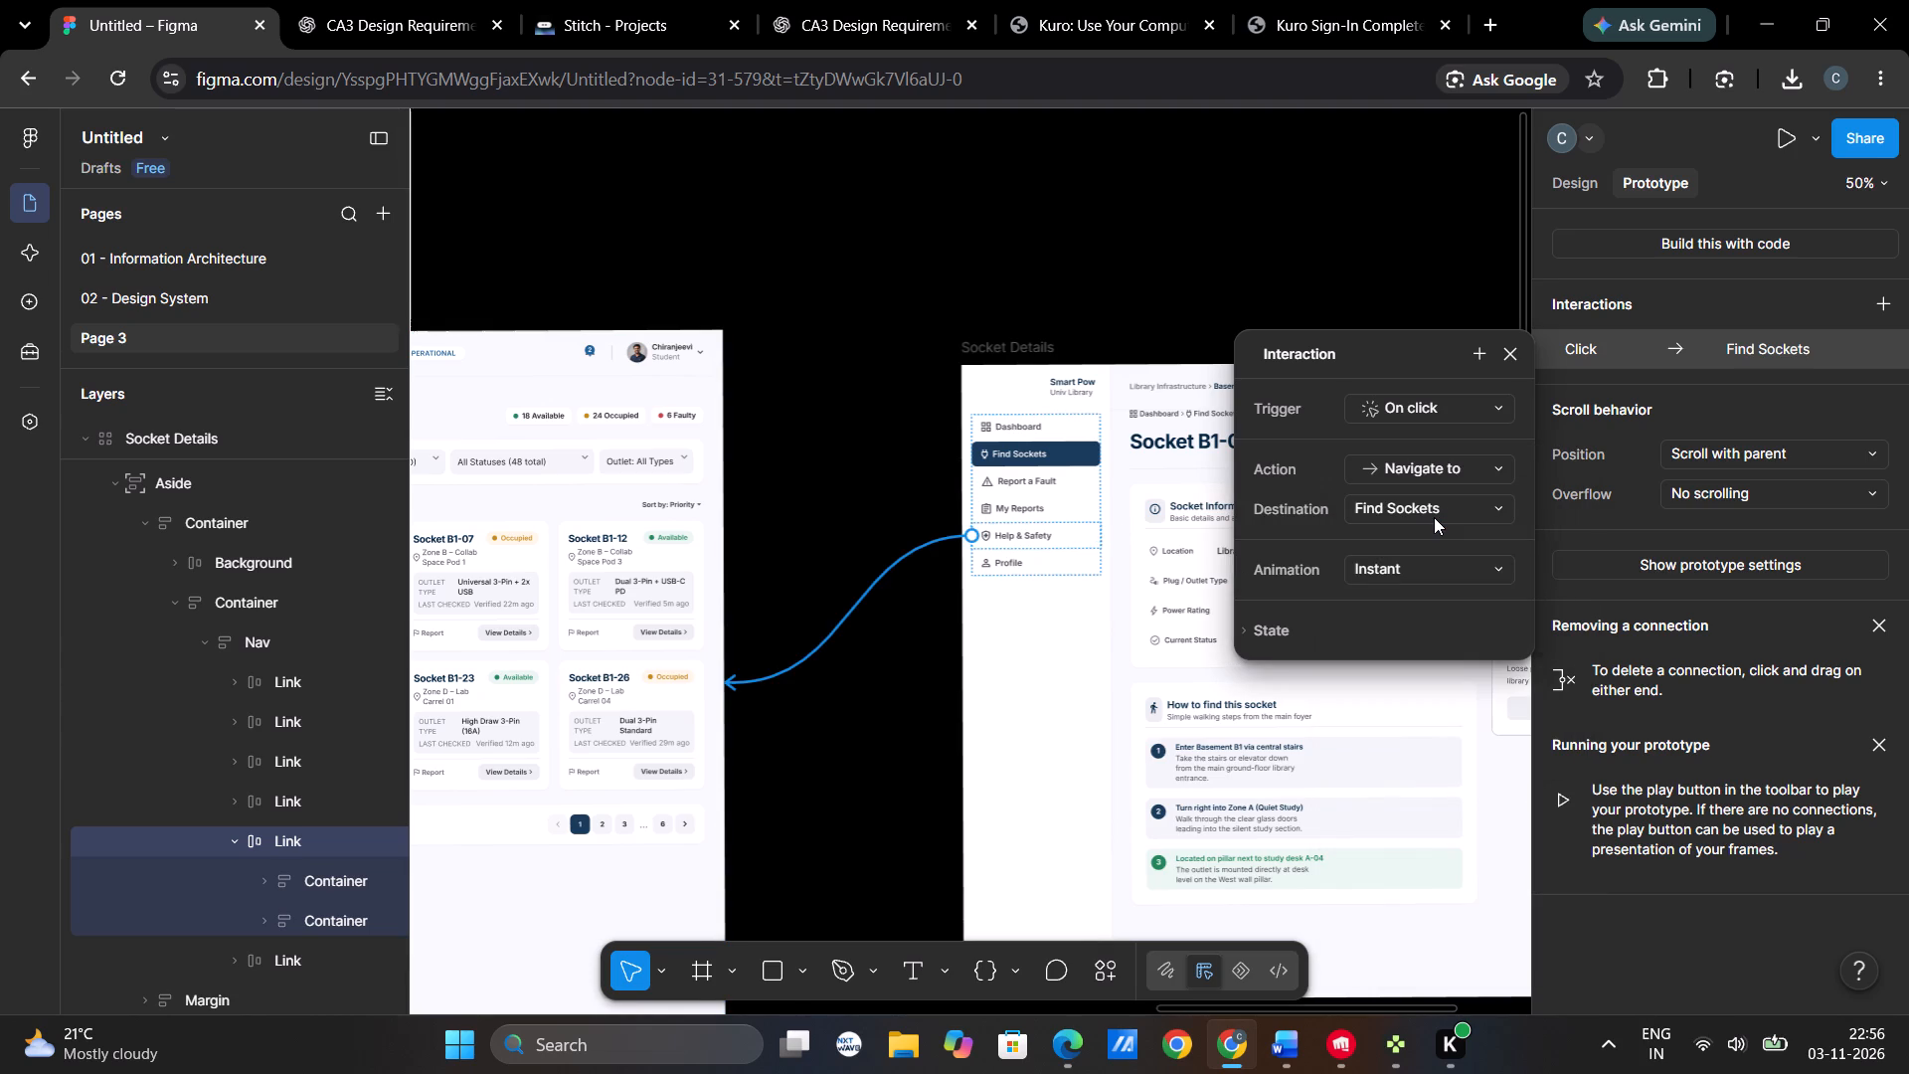
left_click(1434, 514)
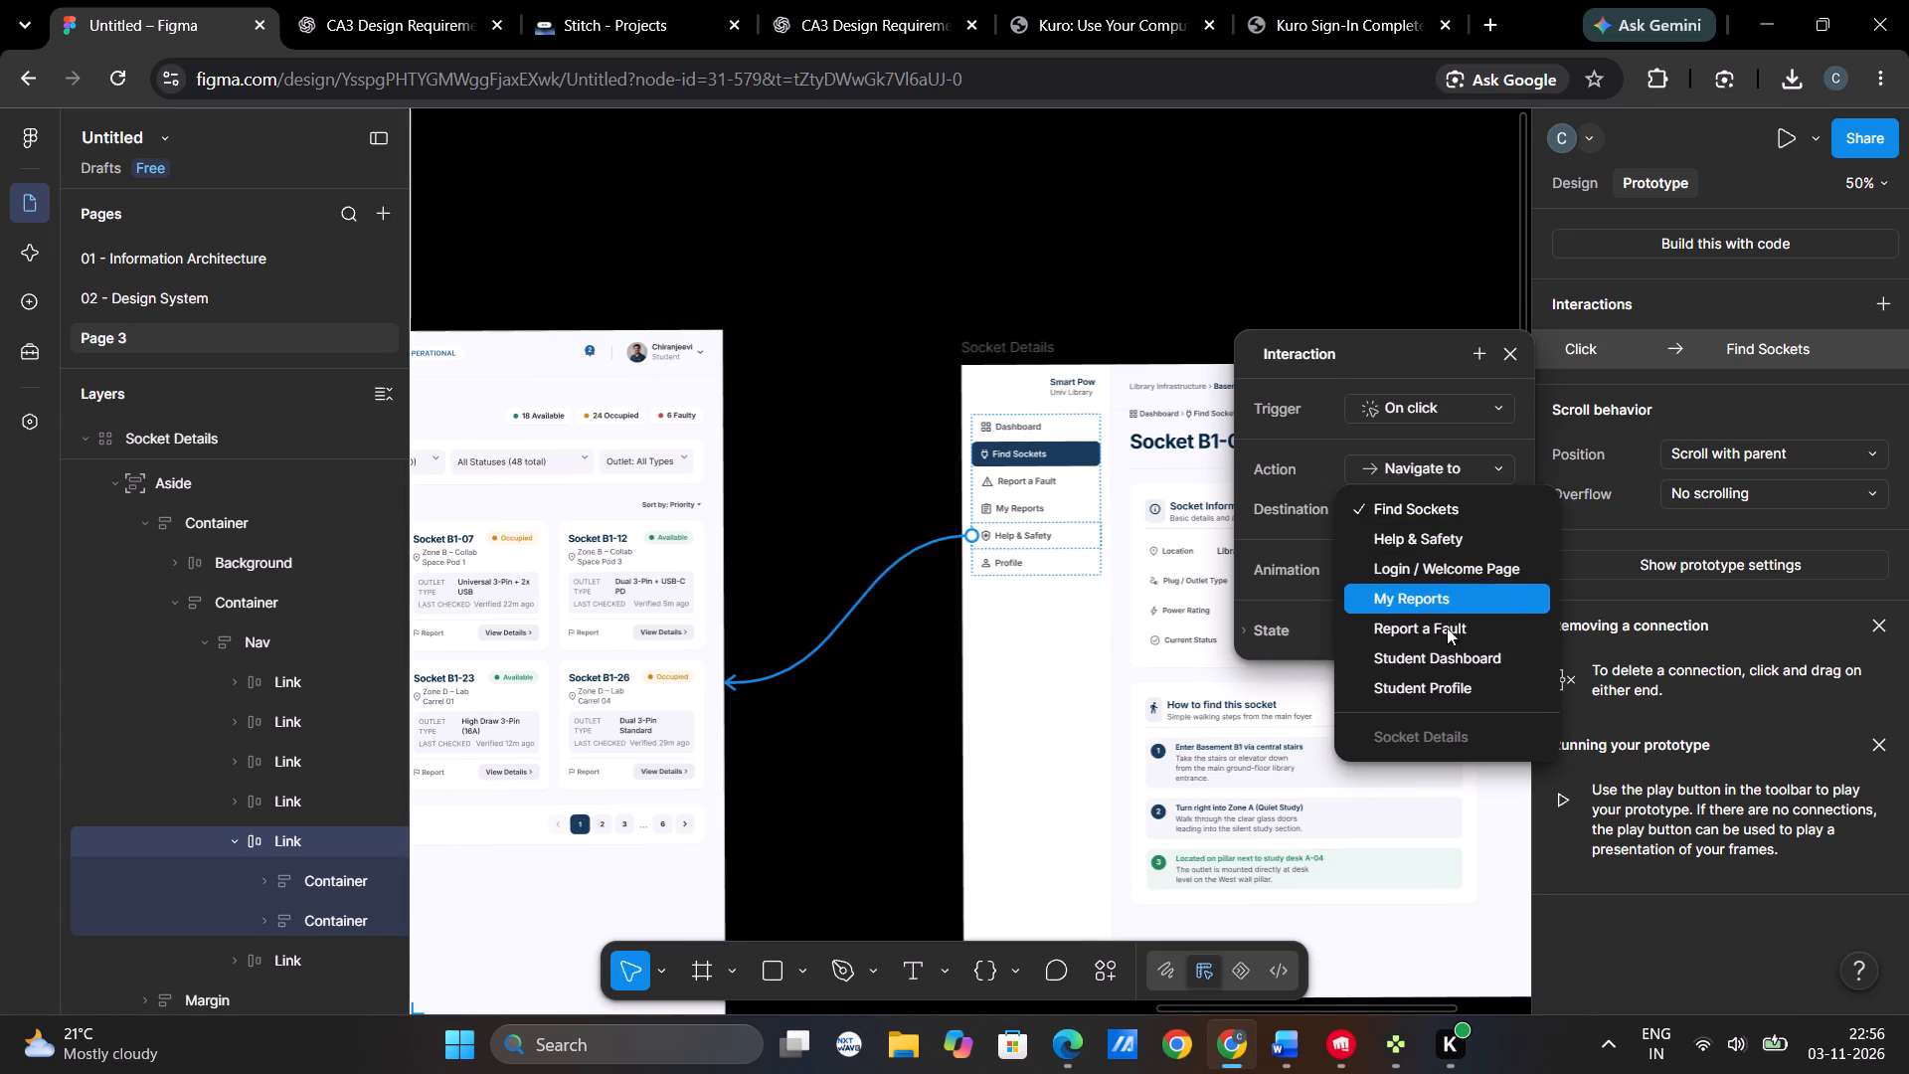
left_click(1417, 540)
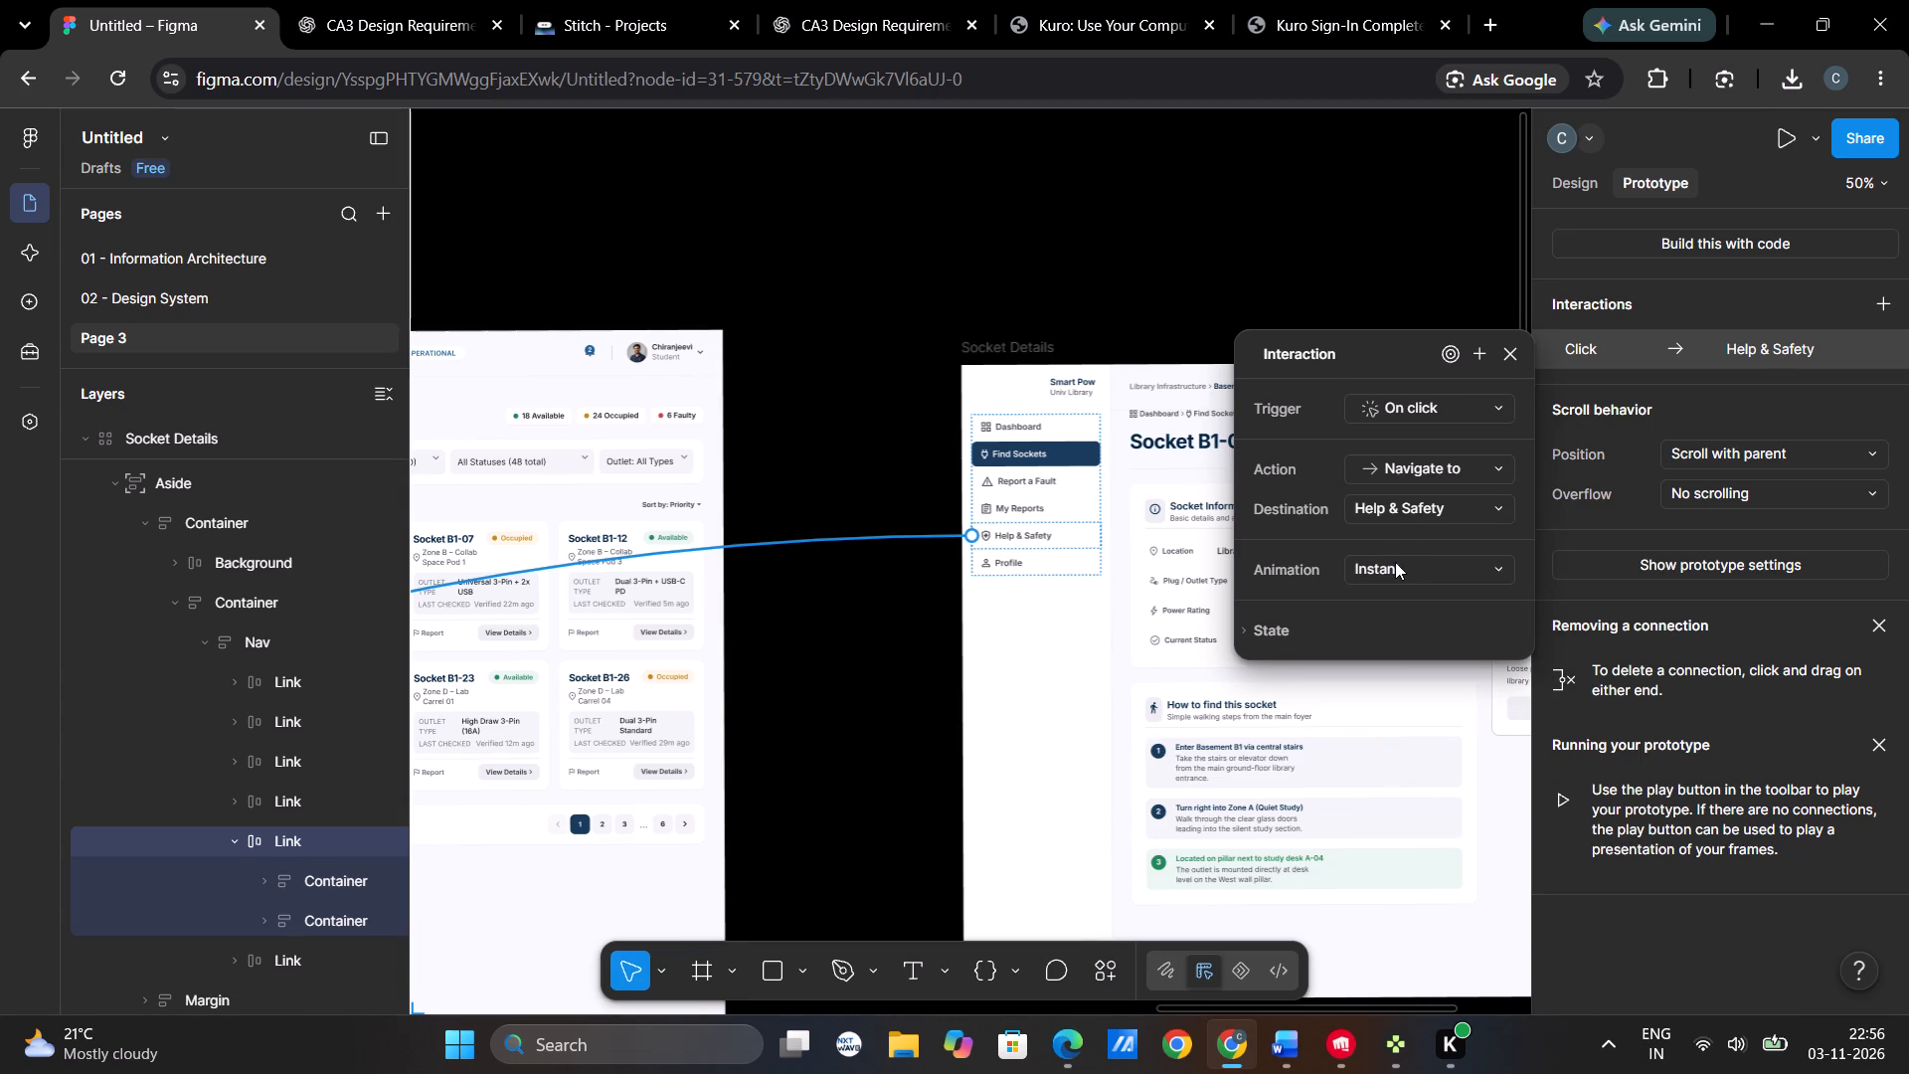
left_click(1395, 562)
left_click(1418, 619)
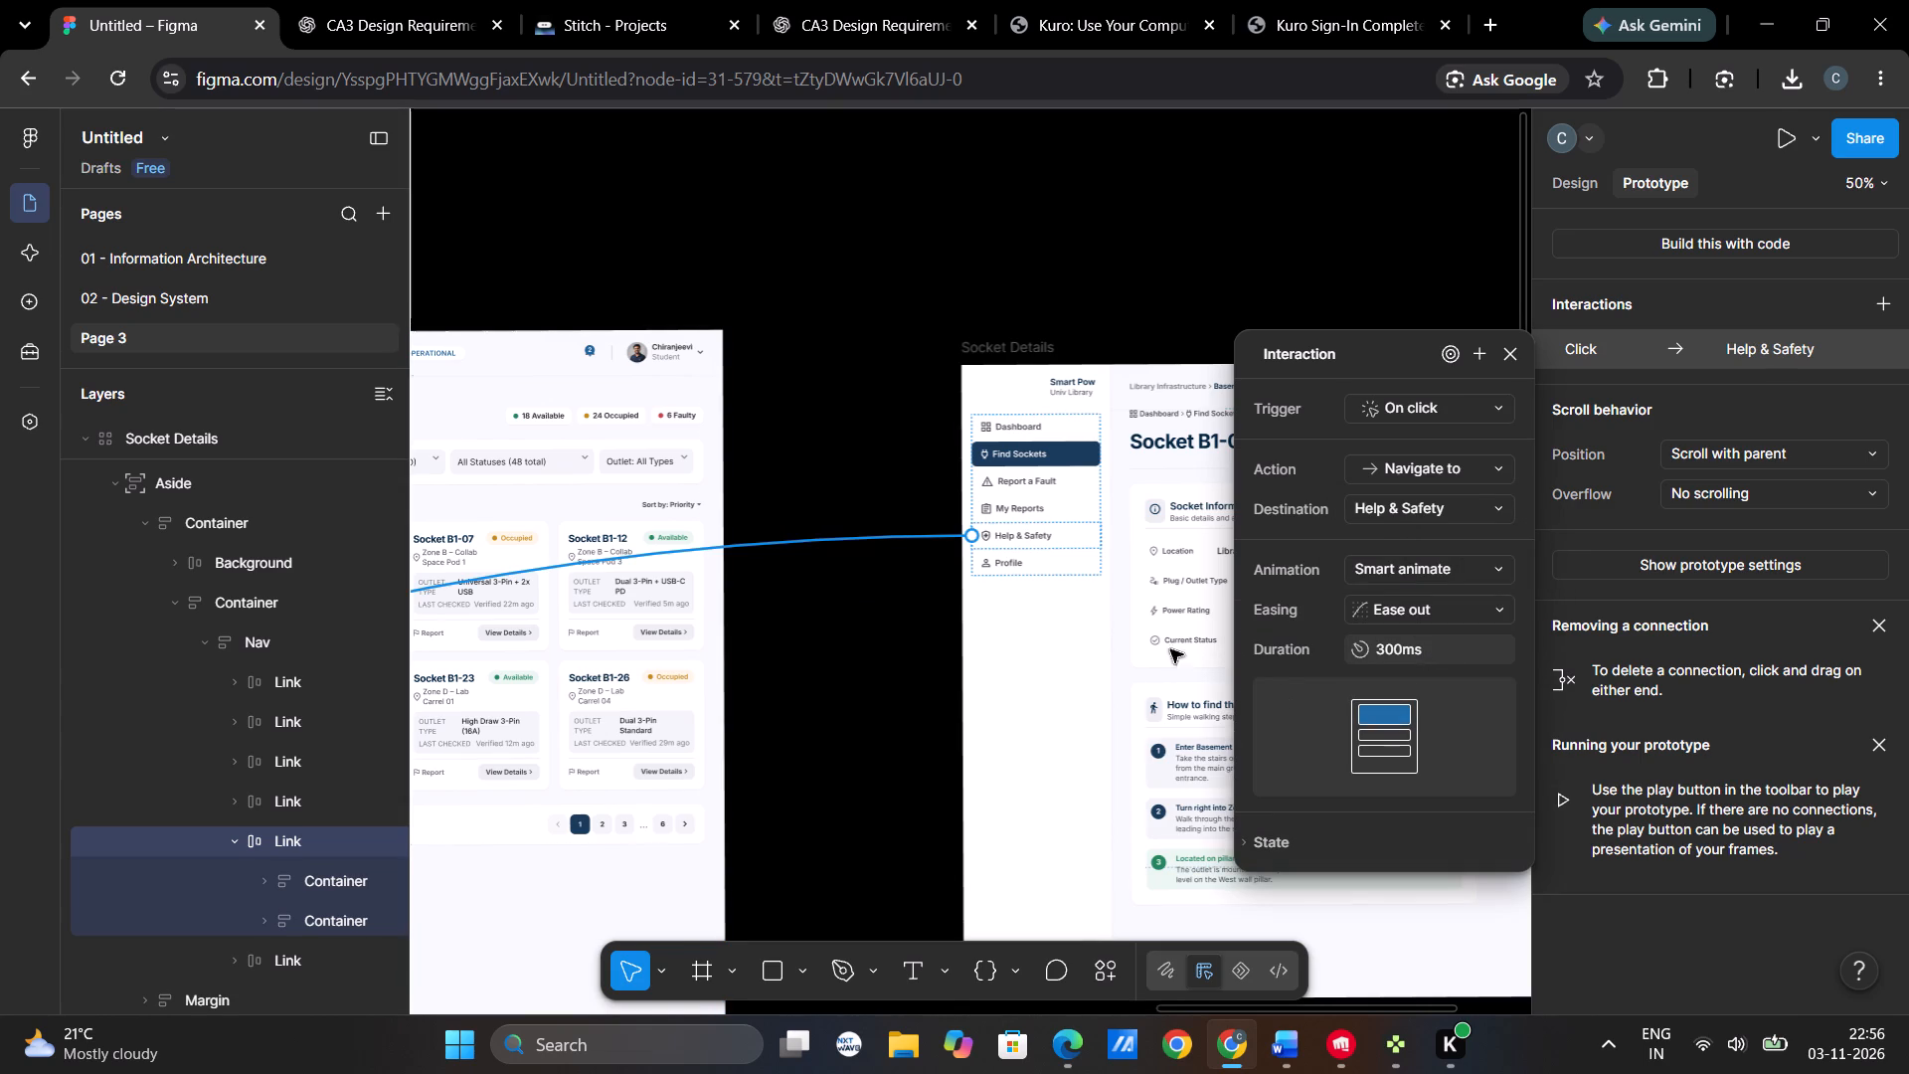
Add an on-click interaction to the Socket Details frame's Profile link, navigating to Student Profile.
left_click(1035, 589)
triple_click(1027, 563)
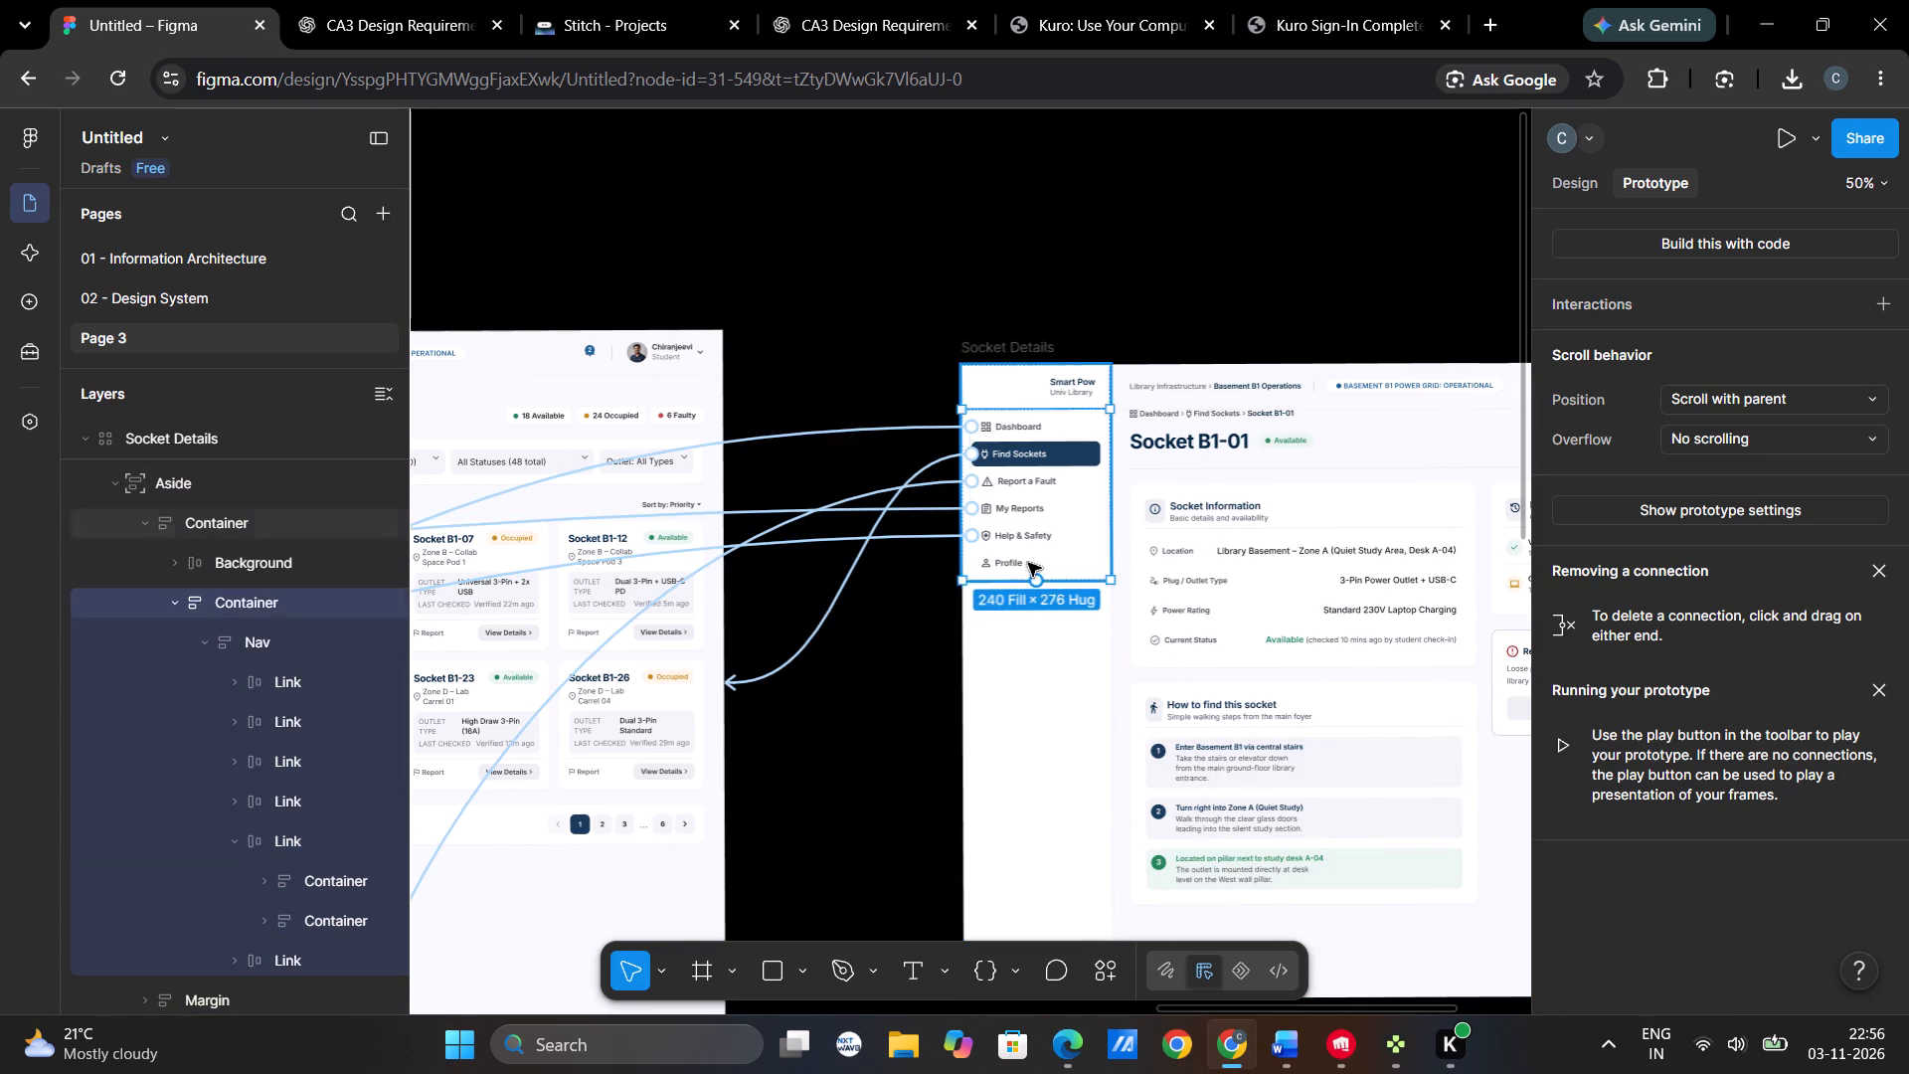
triple_click(1028, 563)
left_click(1029, 565)
triple_click(1052, 560)
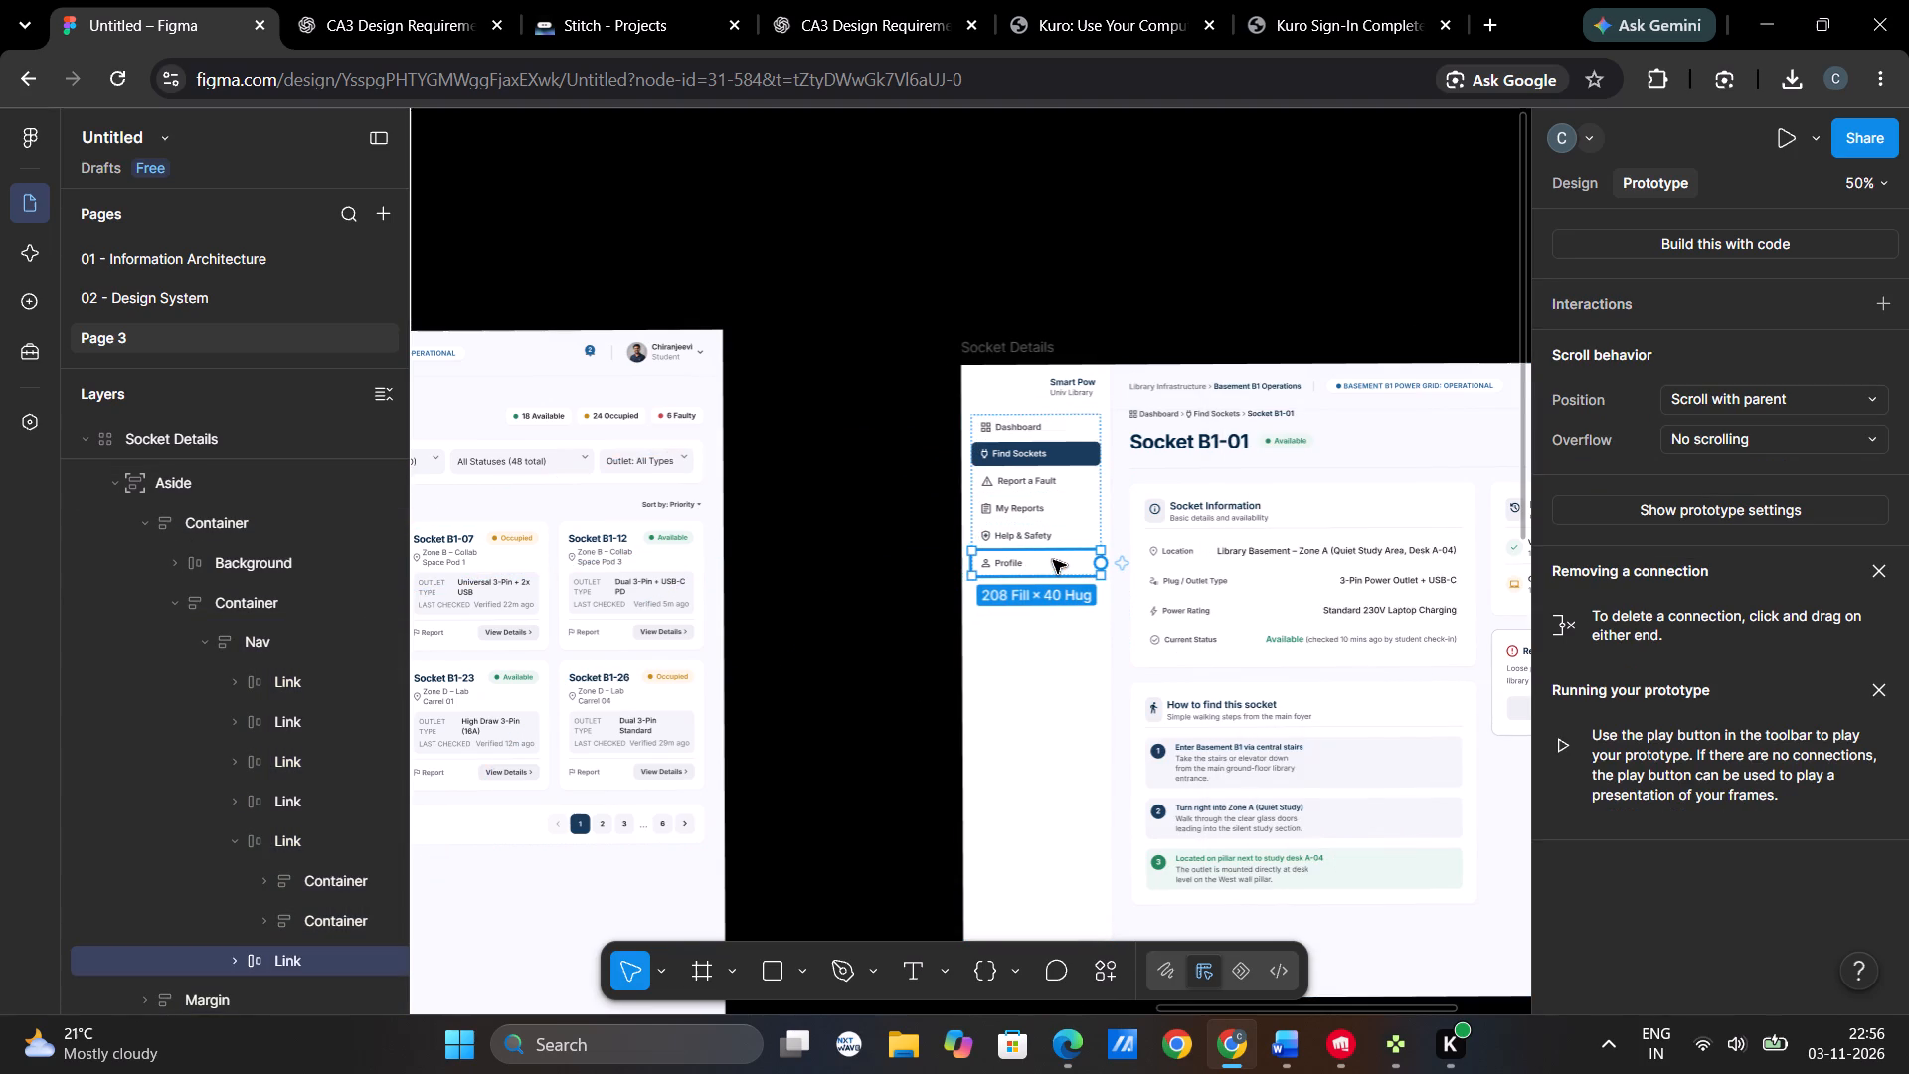
left_click(1056, 565)
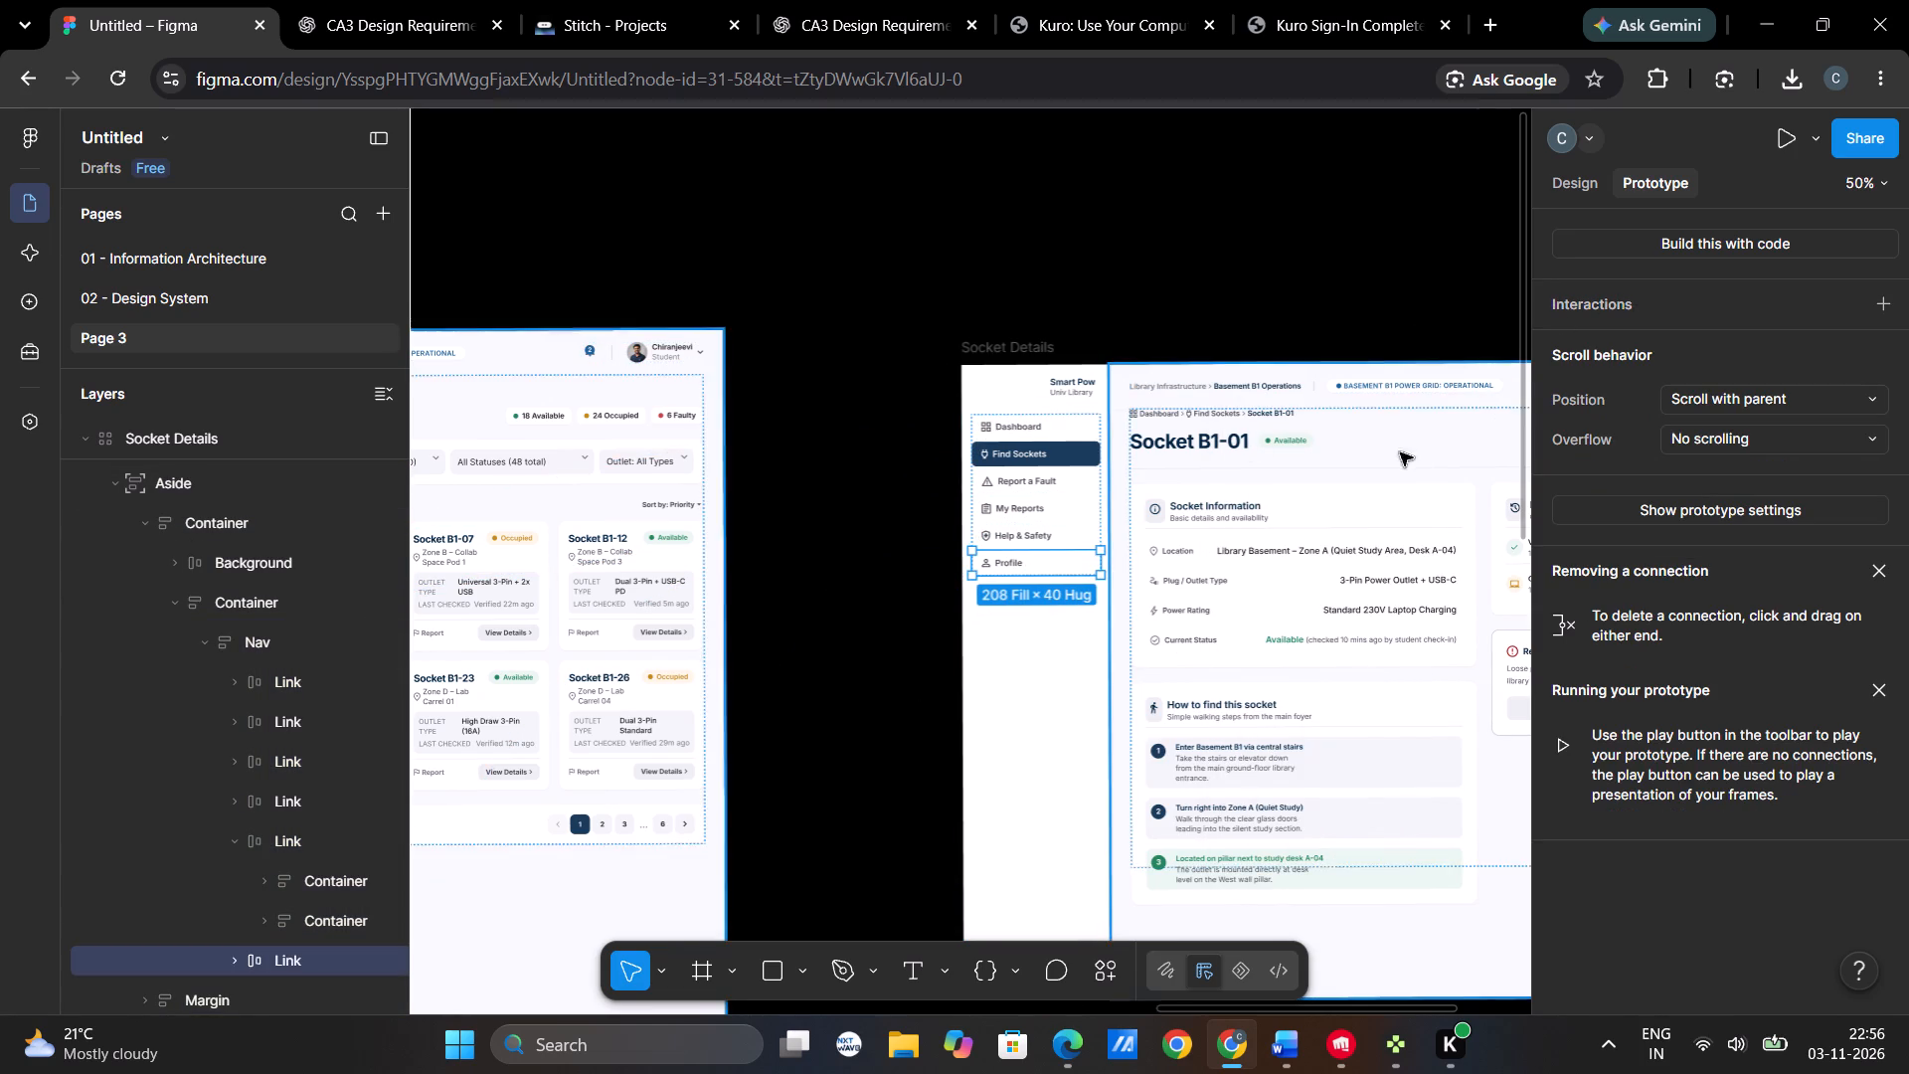
left_click(1671, 308)
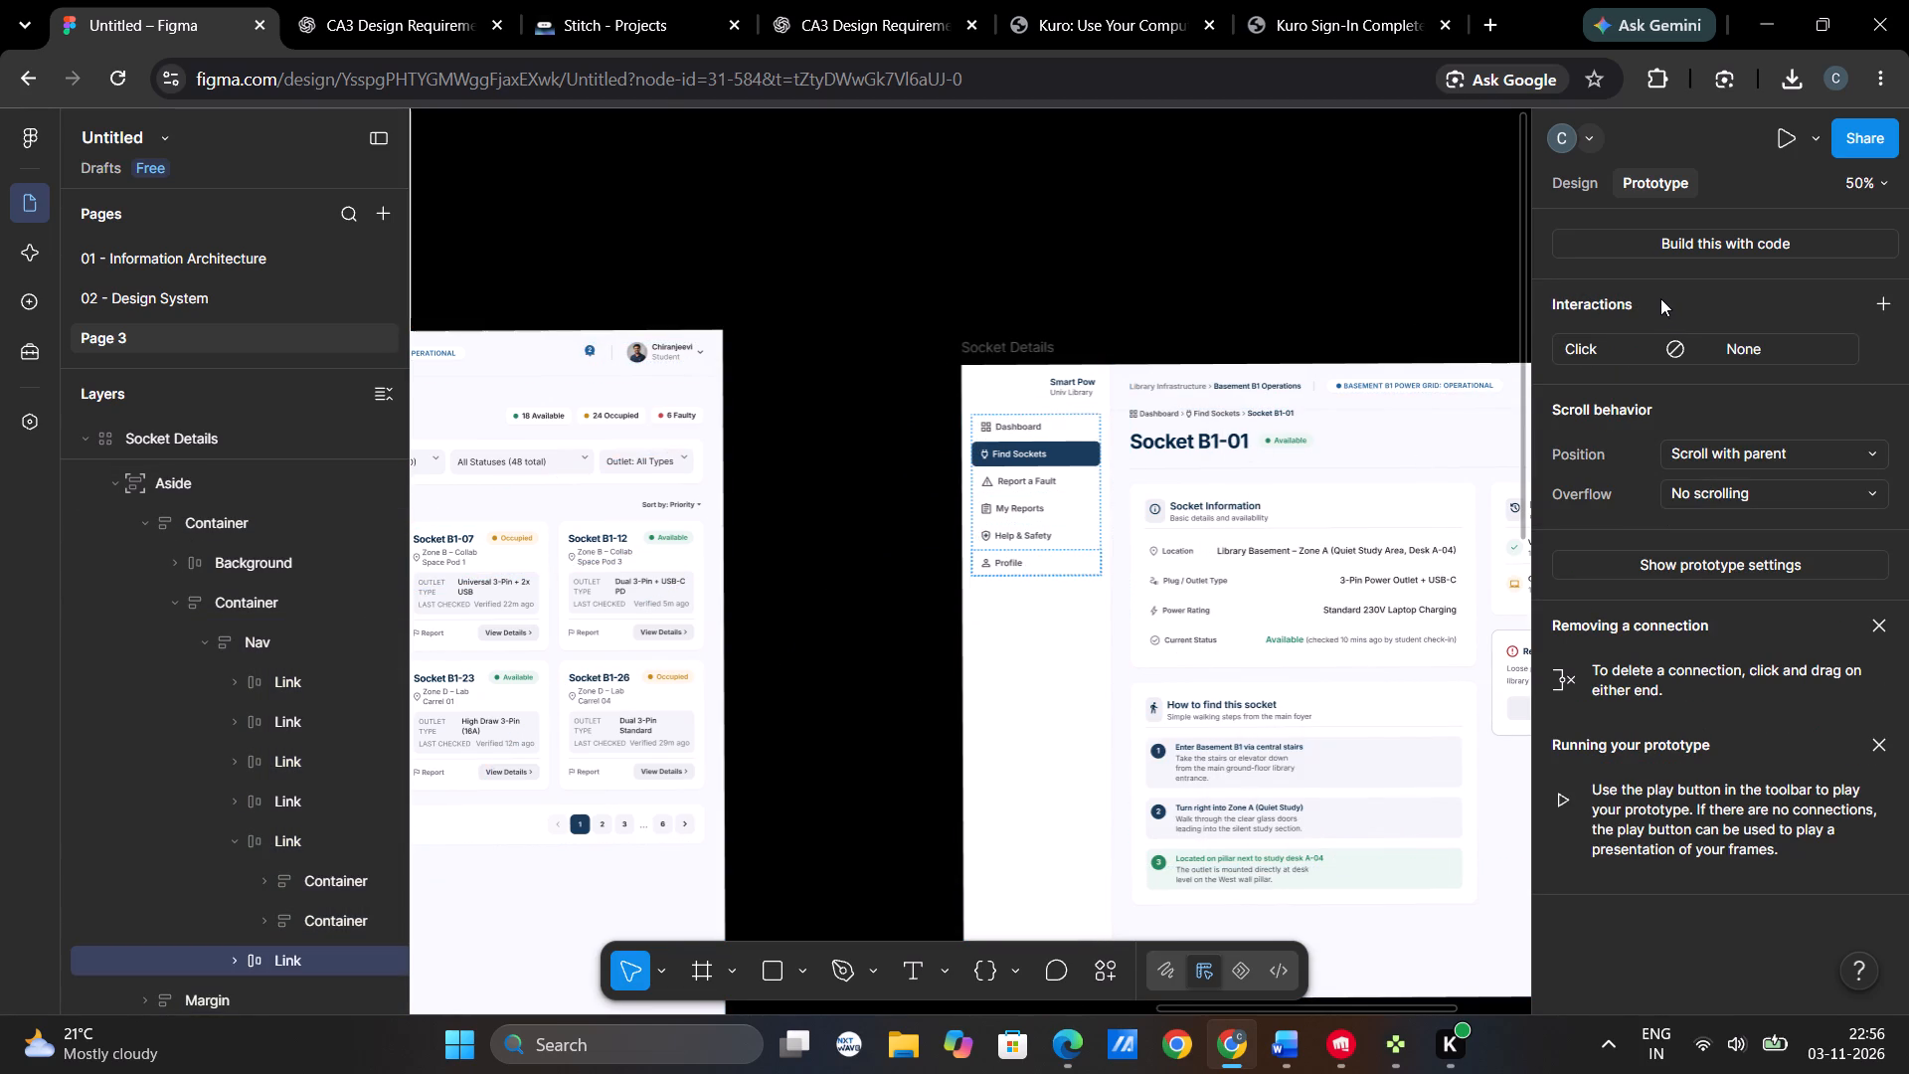
left_click(1716, 335)
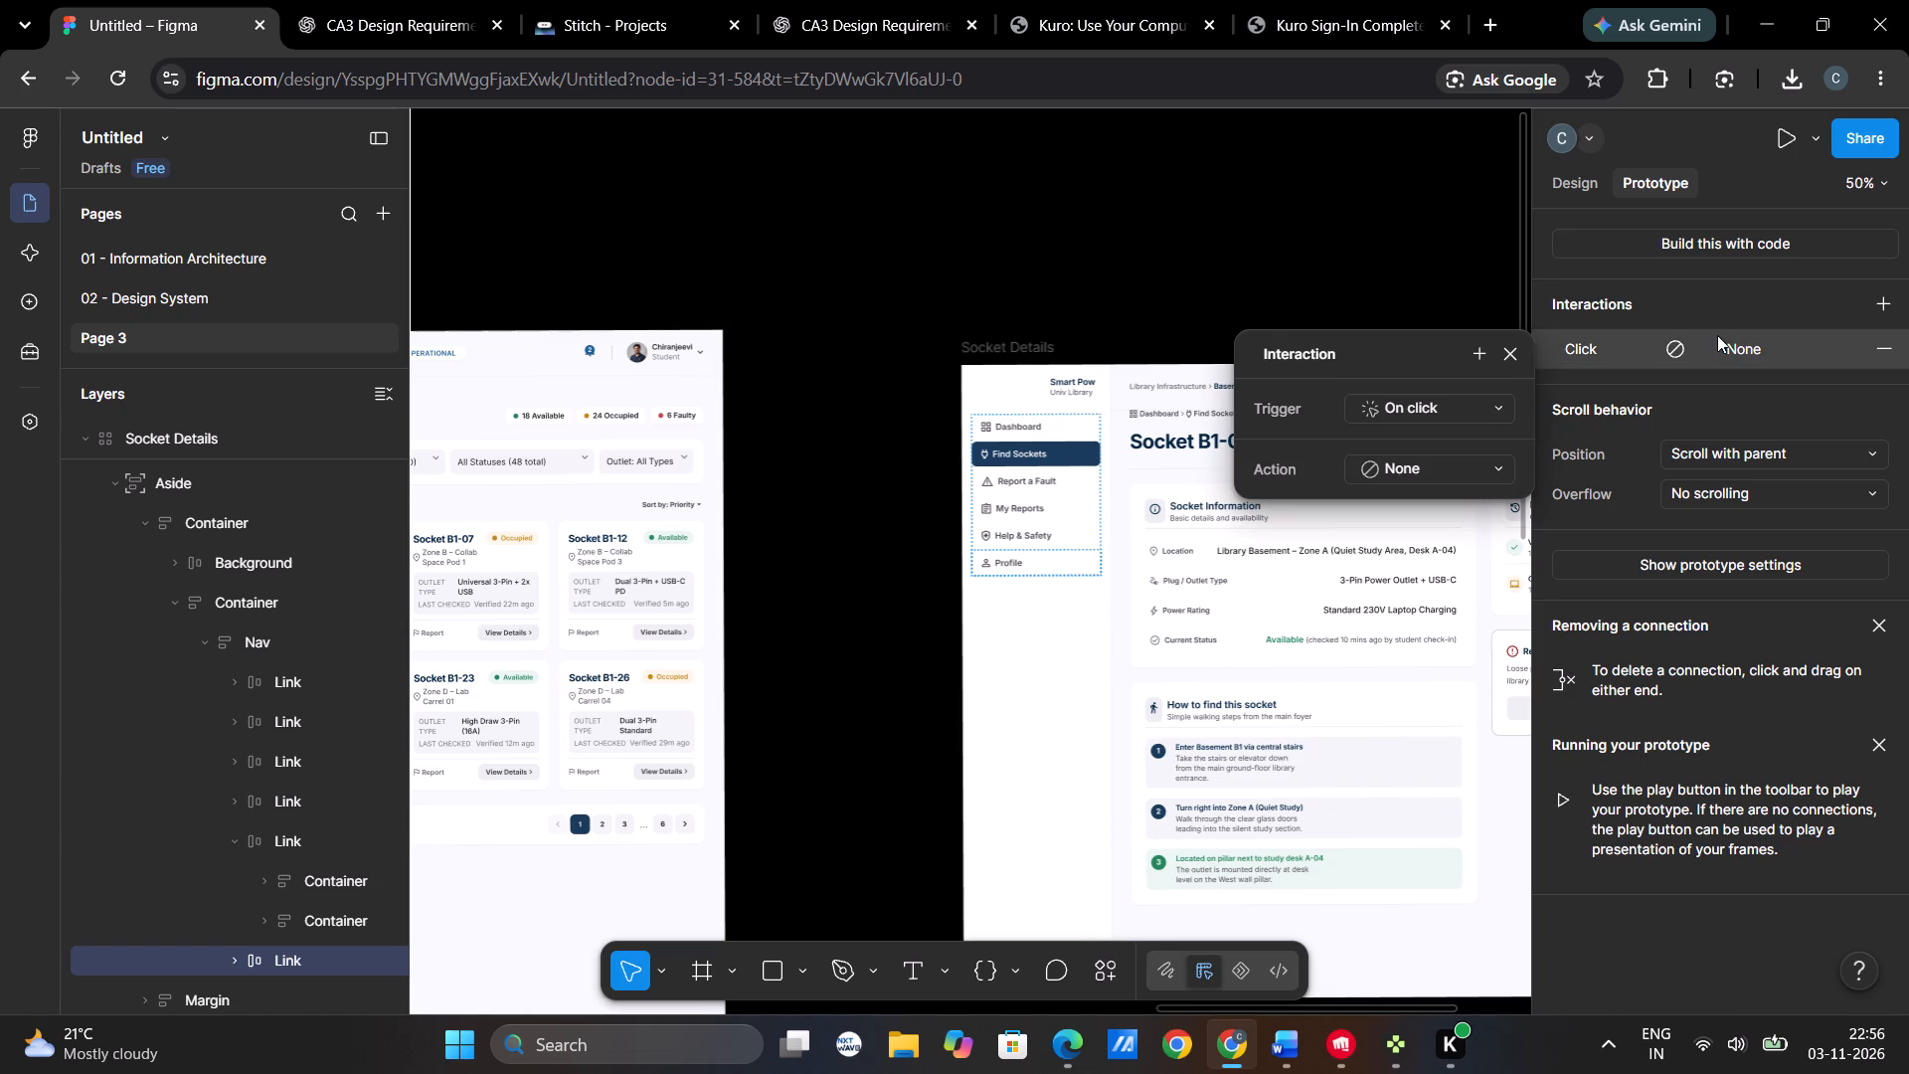
left_click(1435, 462)
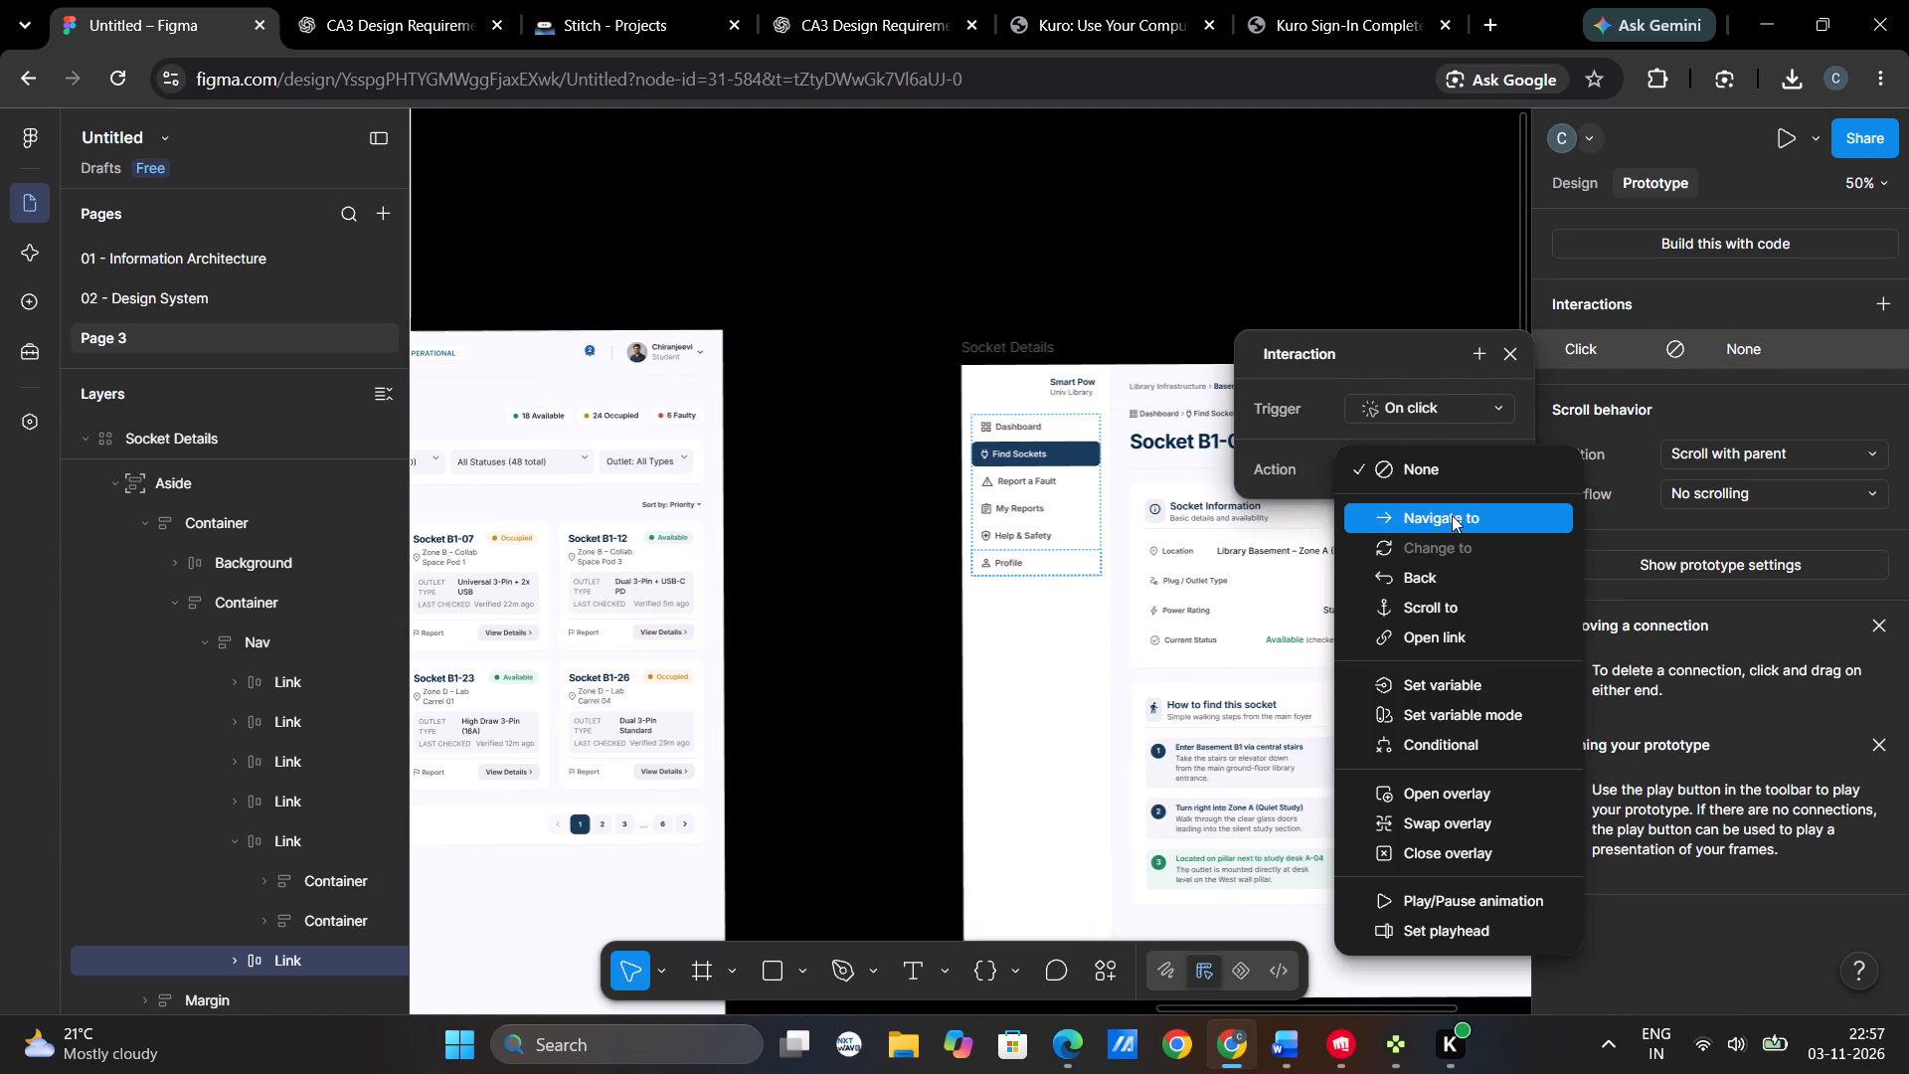
left_click(1452, 515)
left_click(1443, 515)
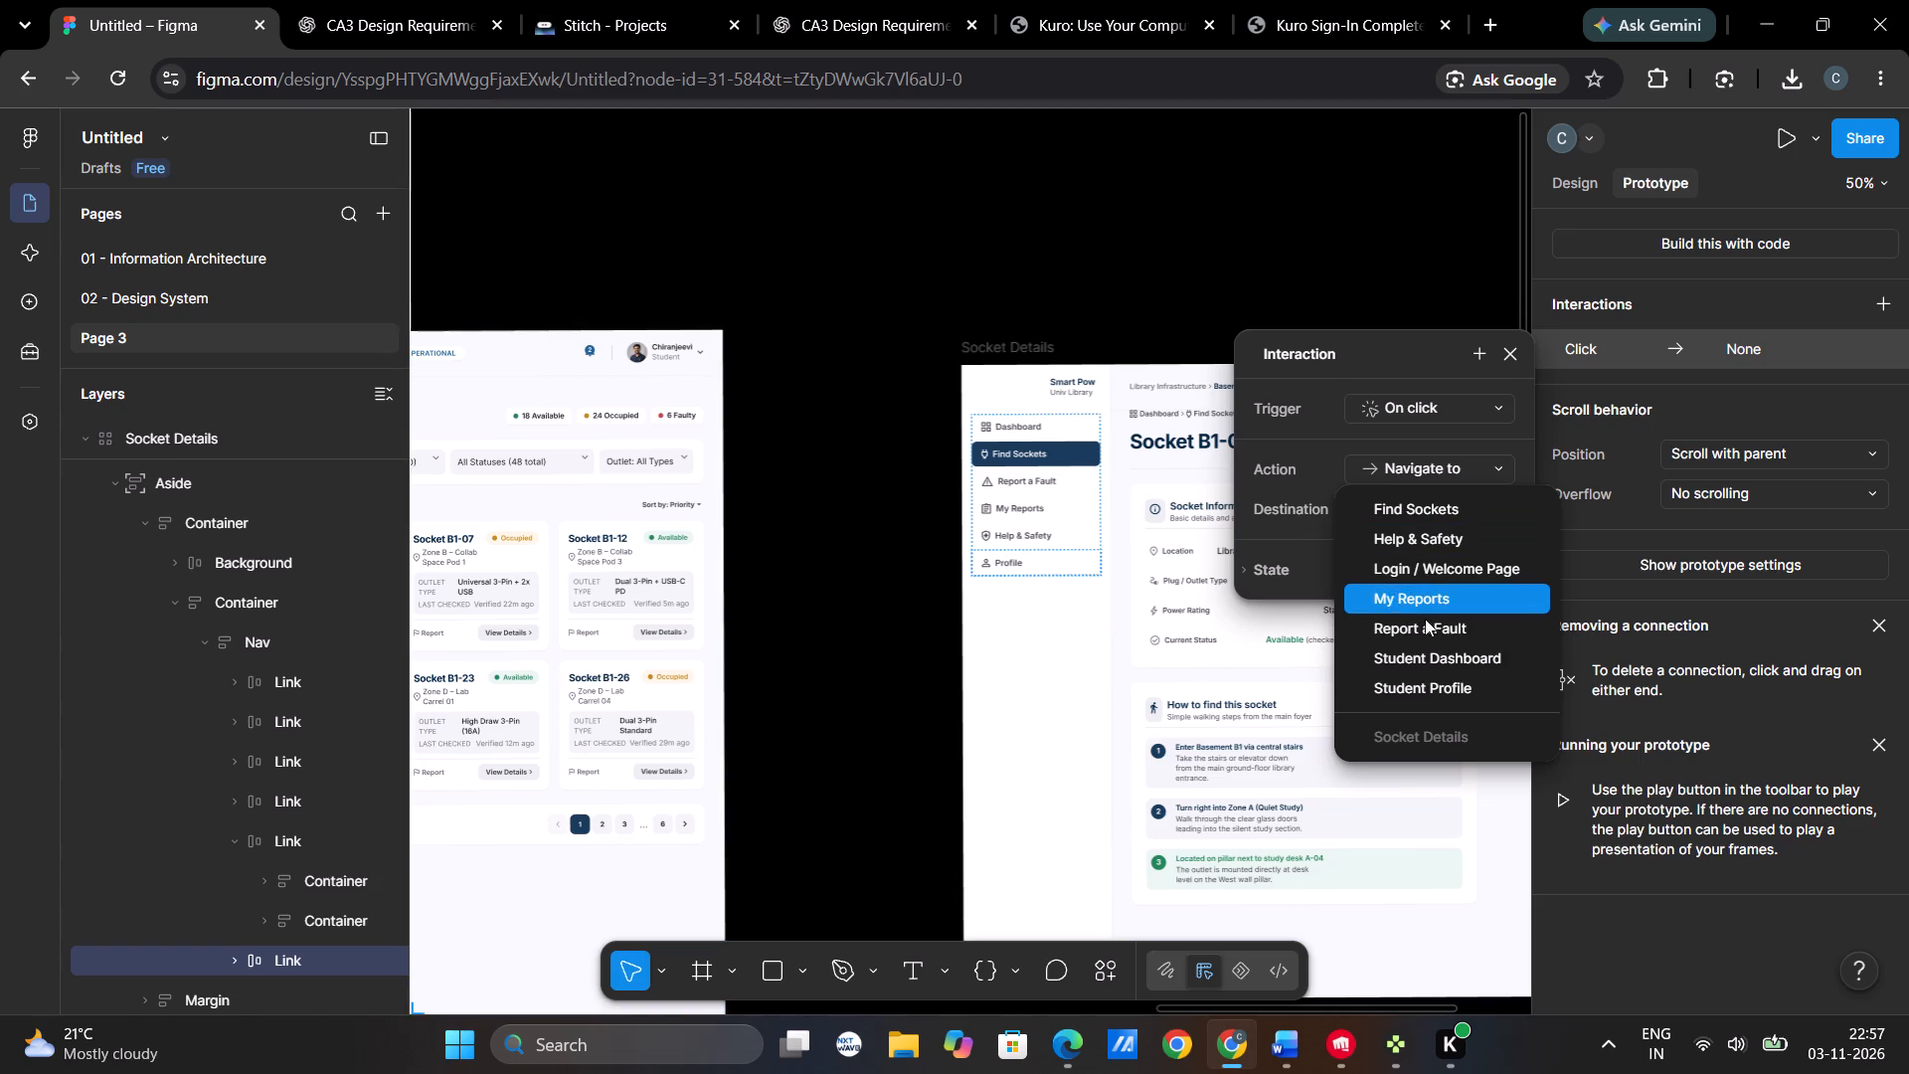
left_click(1439, 676)
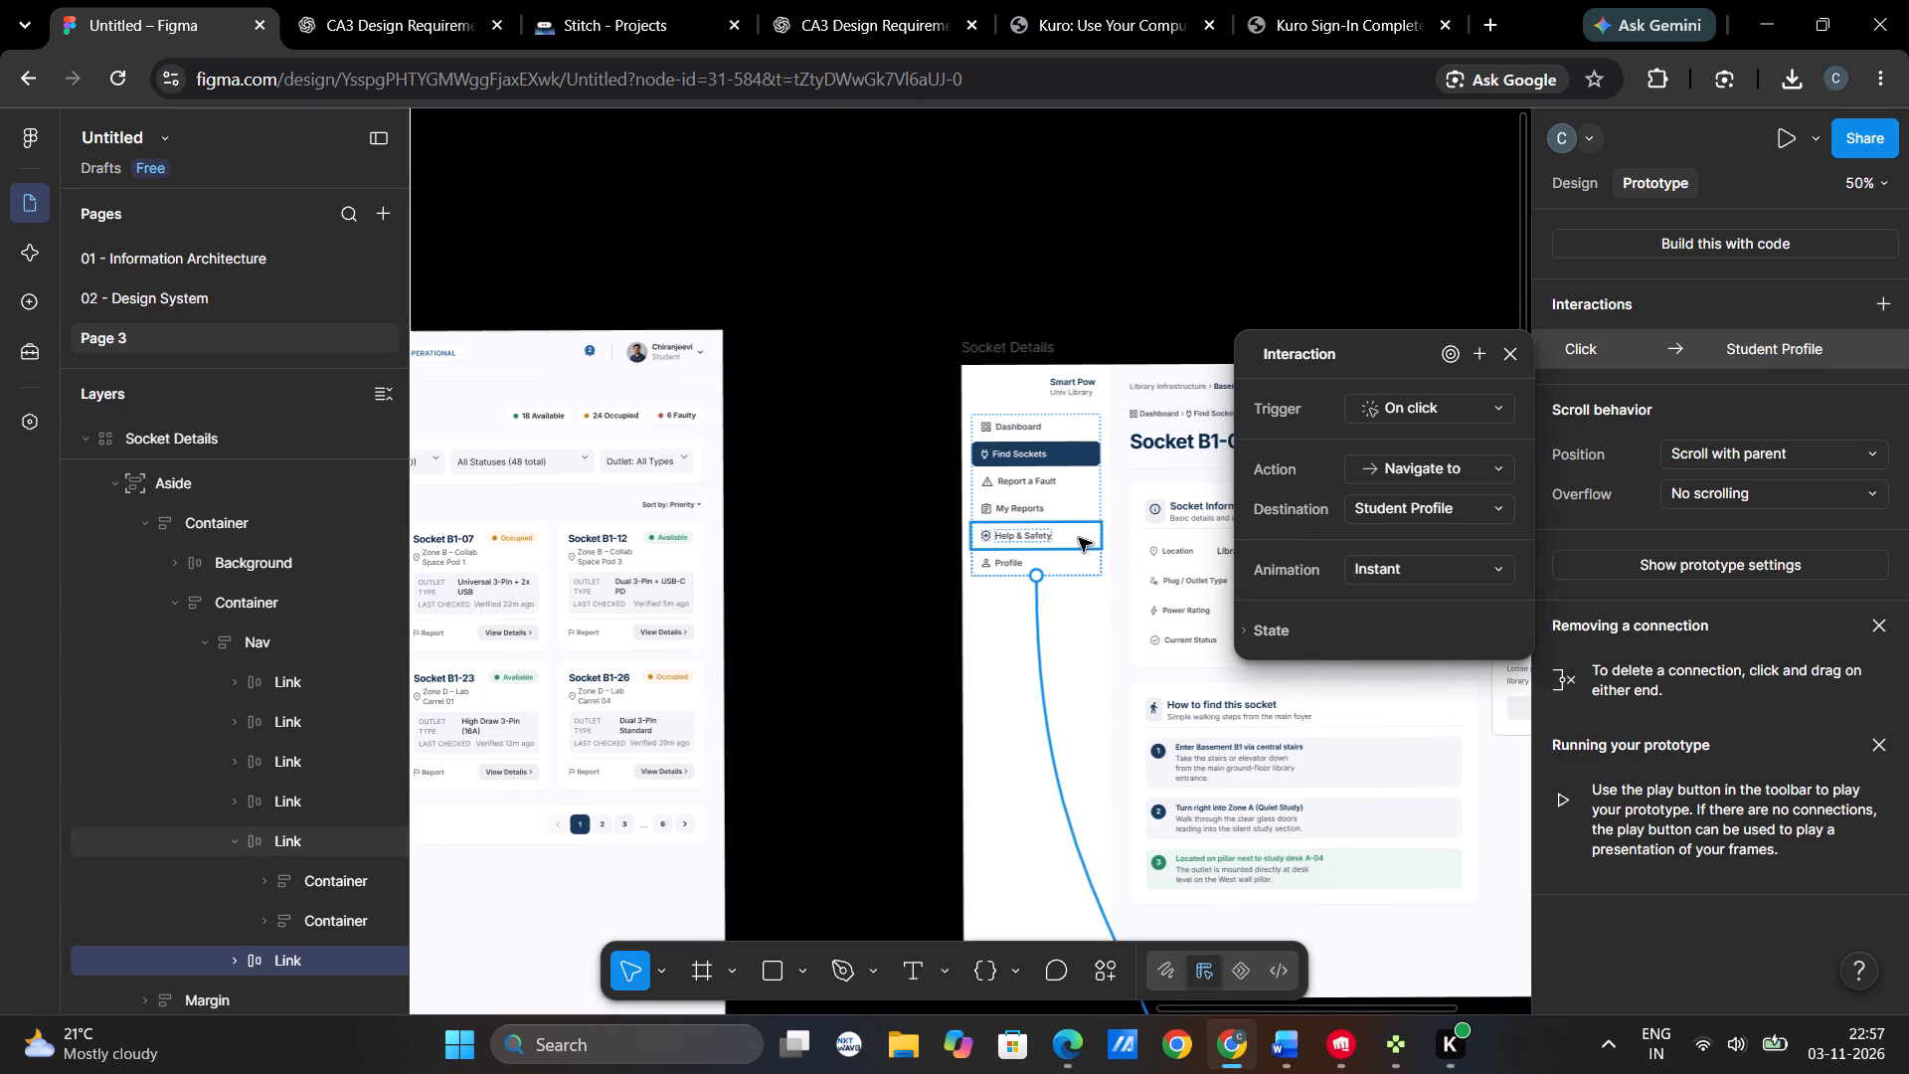
left_click(861, 584)
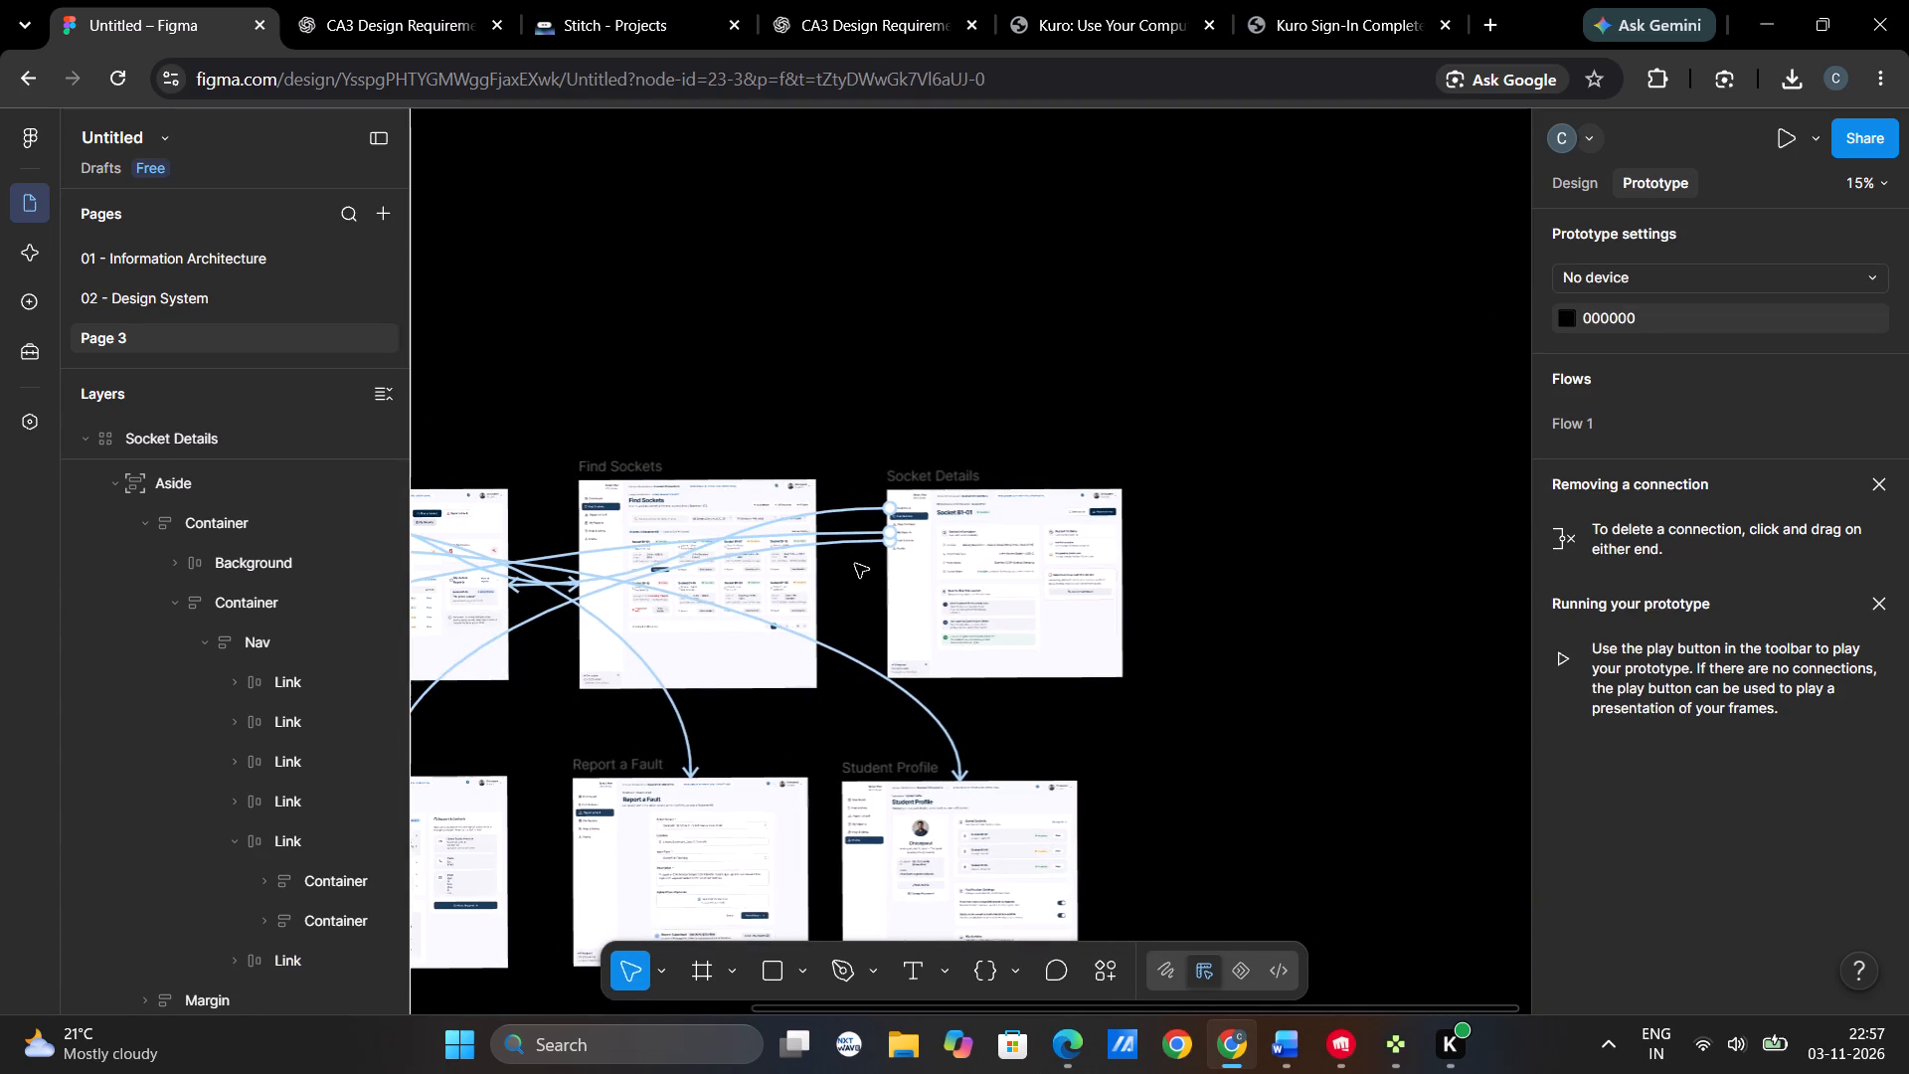
Add an on-click interaction to the Find Sockets frame's Dashboard link, navigating to Student Dashboard.
scroll(855, 564, "down", 1)
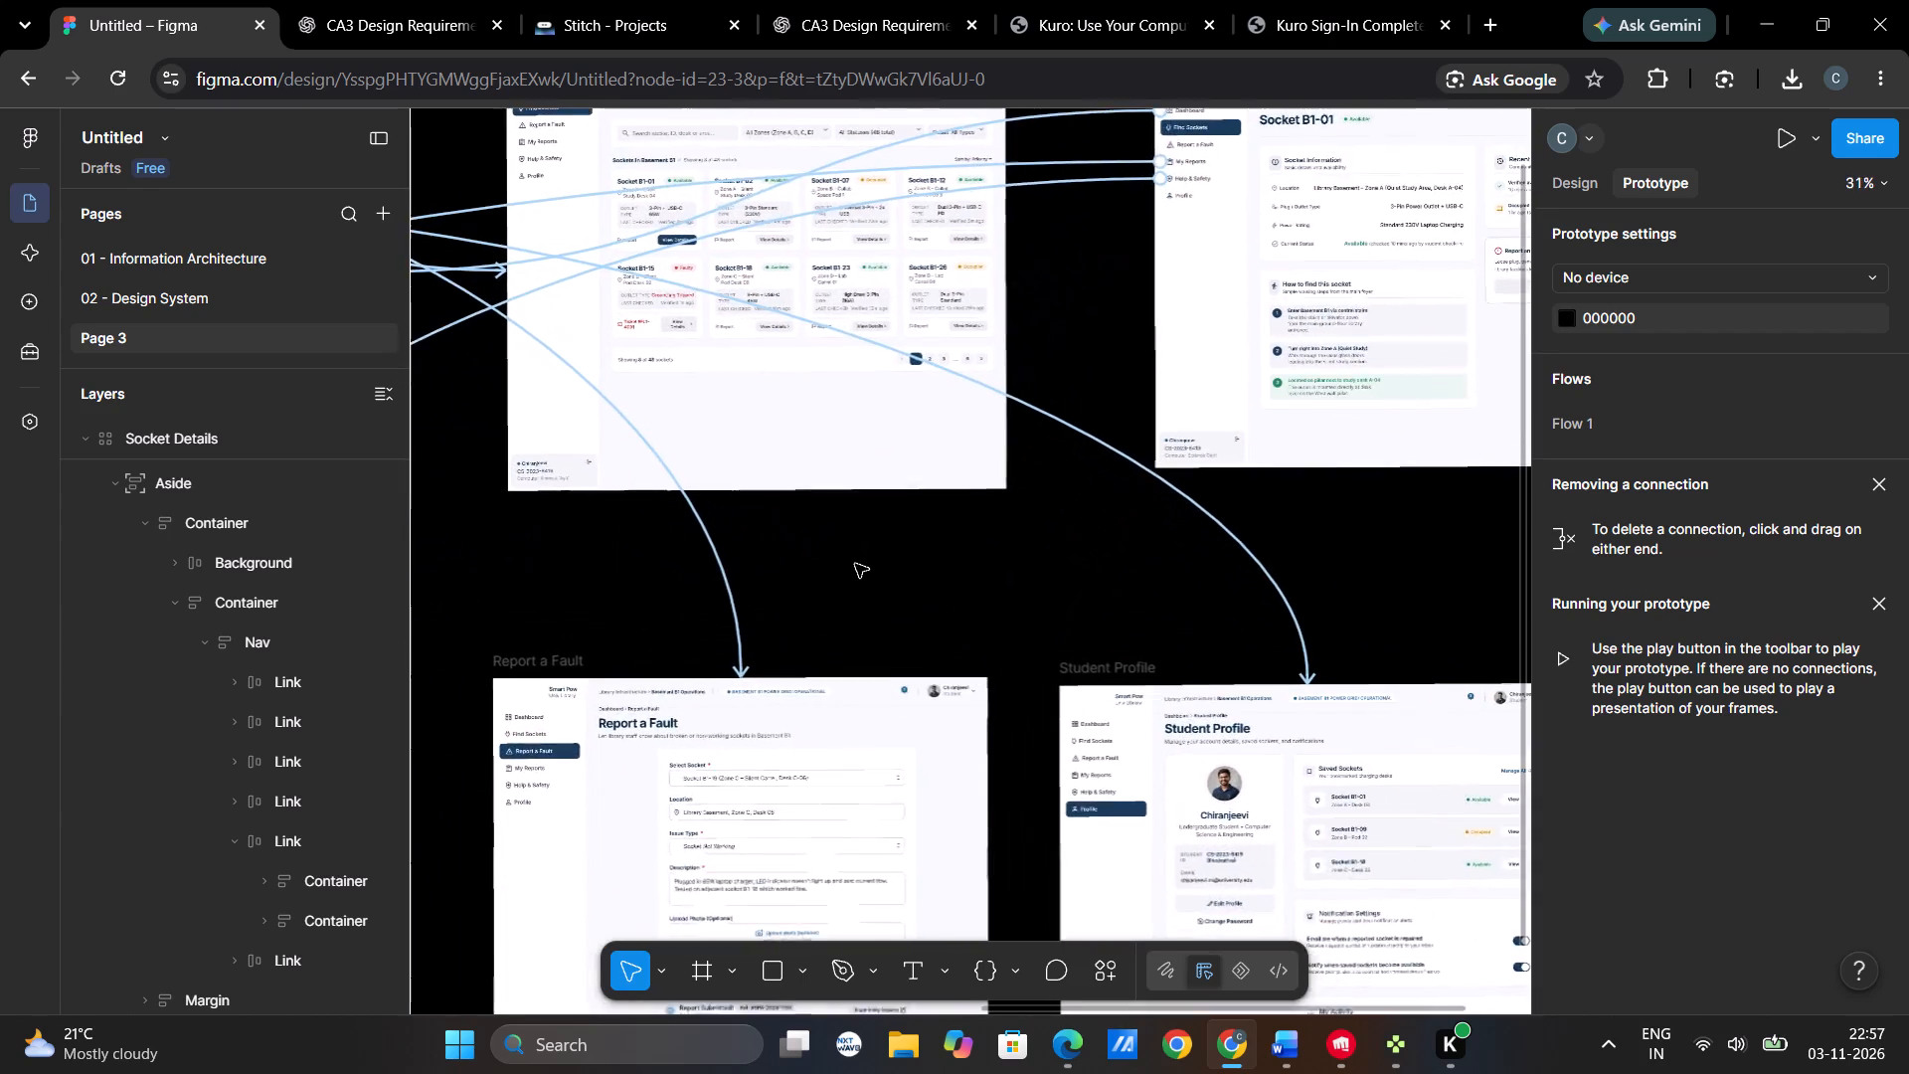
scroll(855, 564, "up", 1)
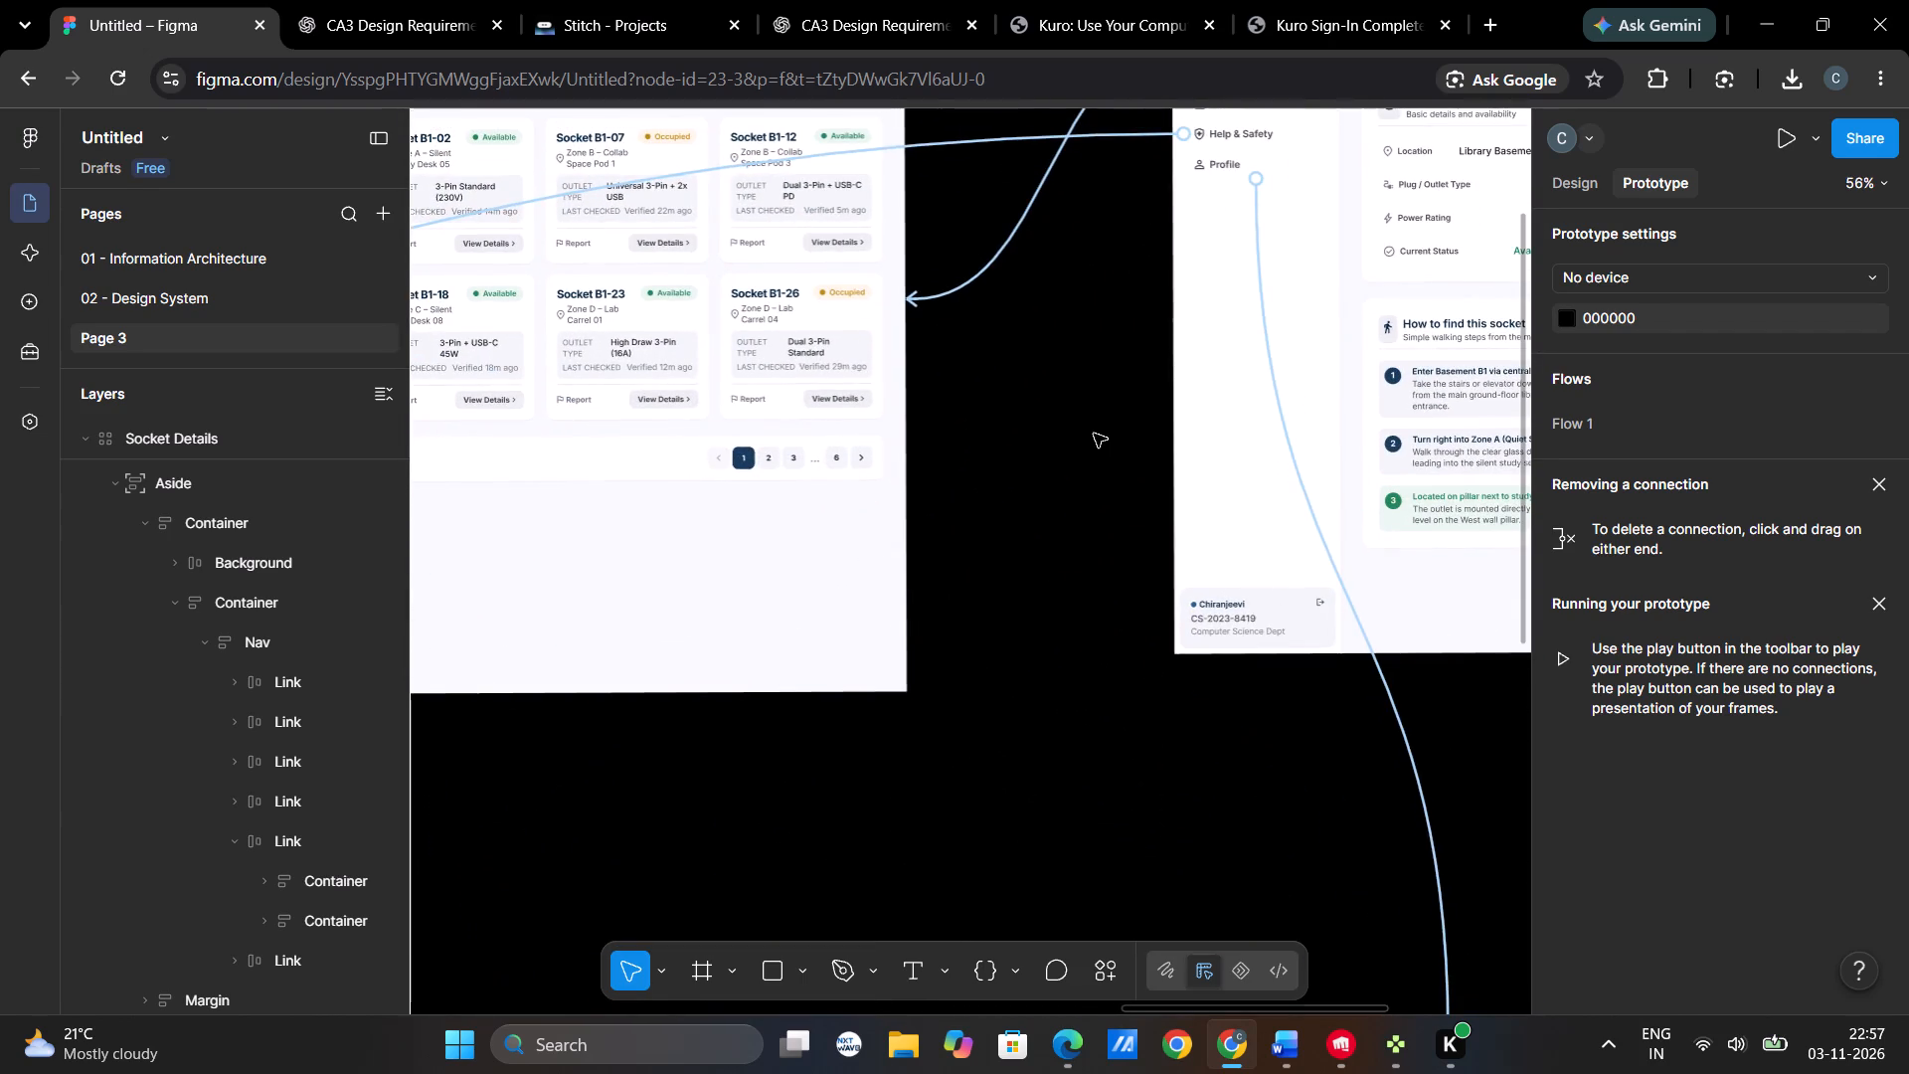
scroll(1094, 434, "up", 2)
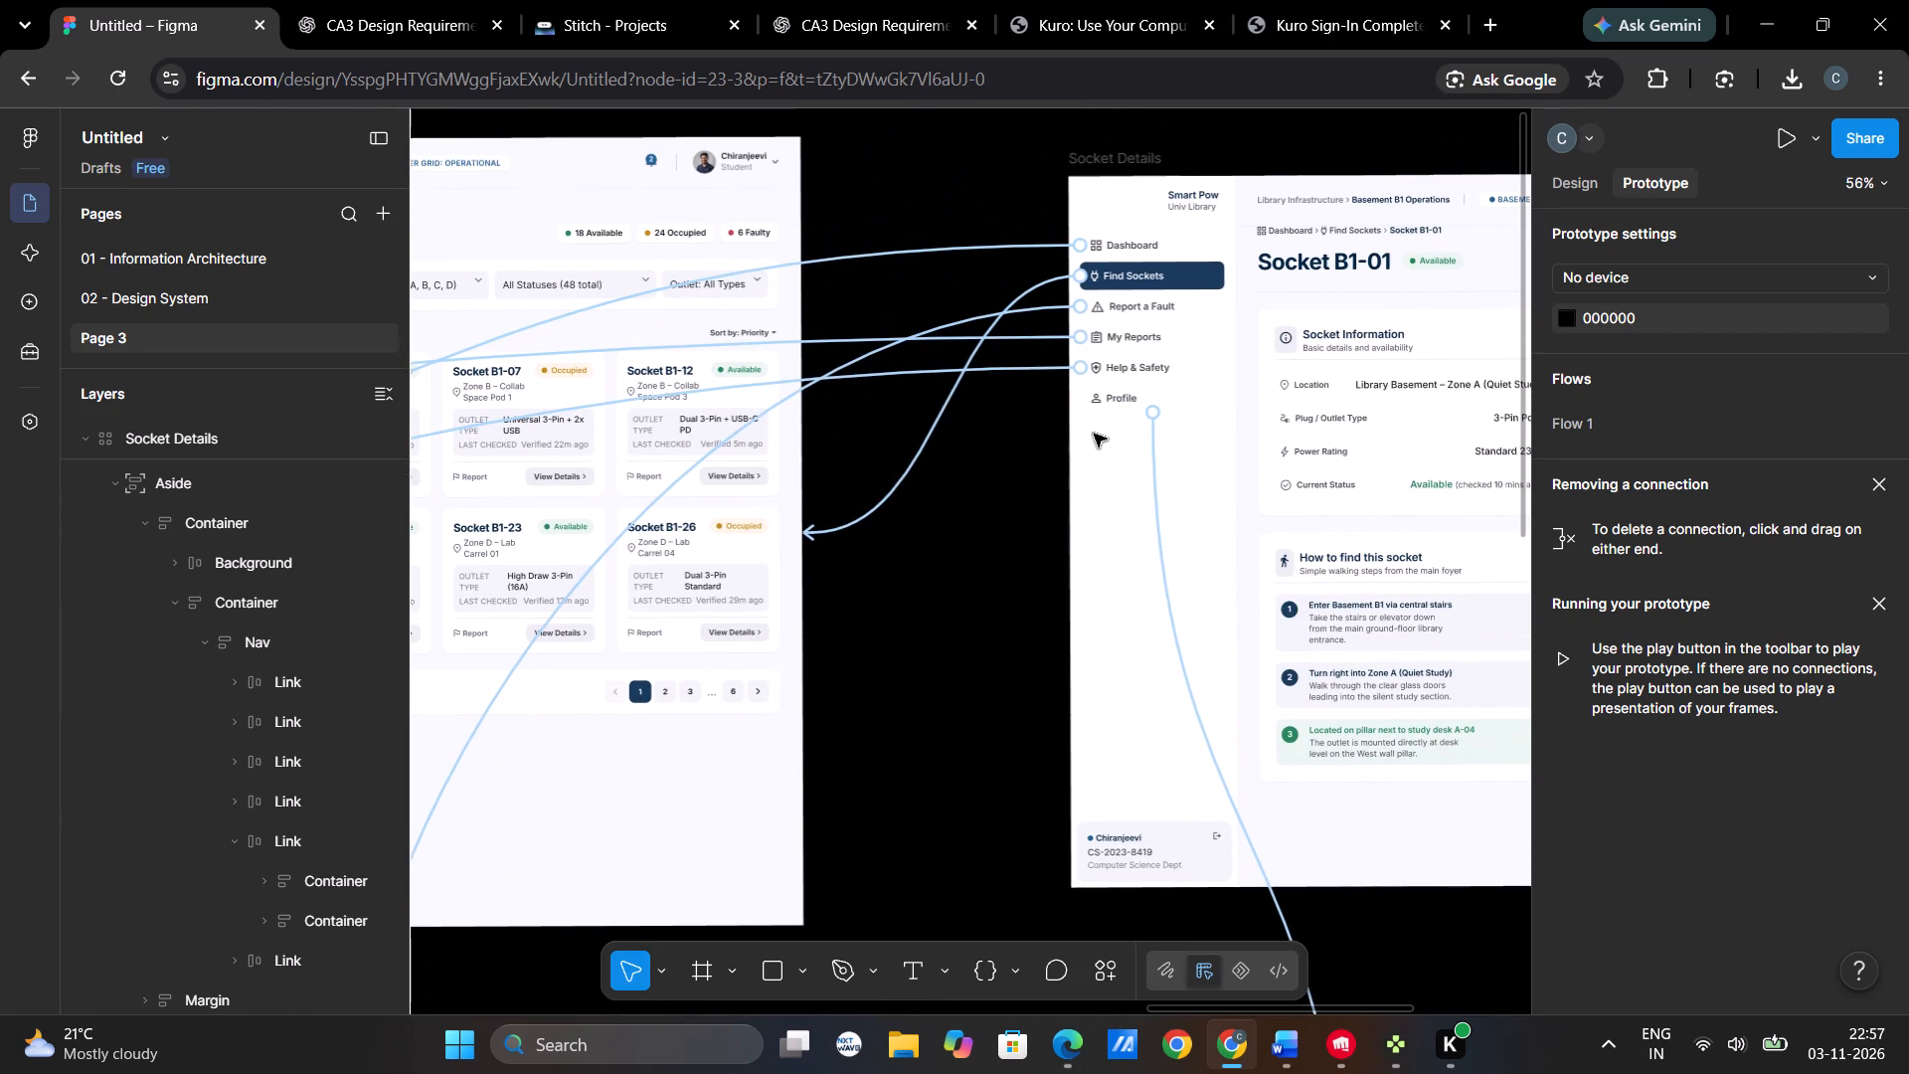
scroll(1094, 434, "left", 1)
scroll(1094, 434, "up", 1)
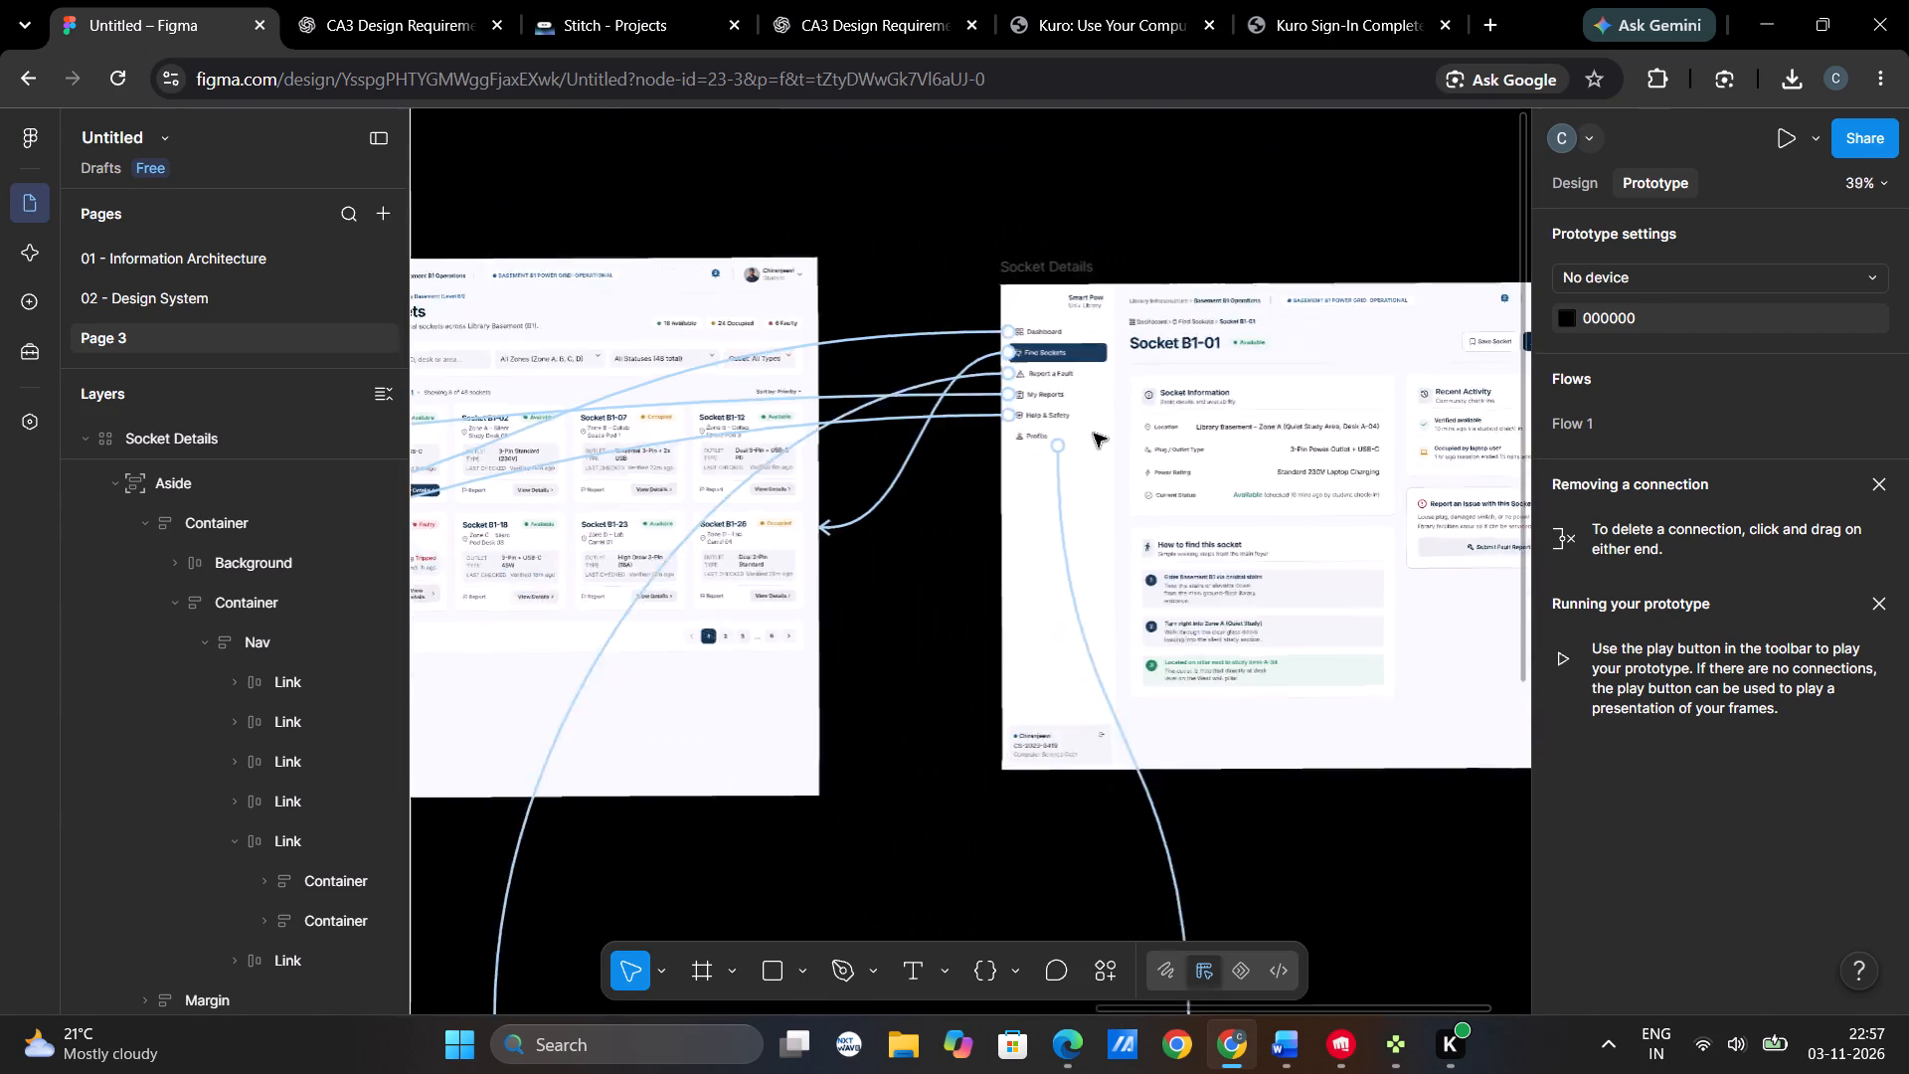
scroll(1094, 434, "right", 2)
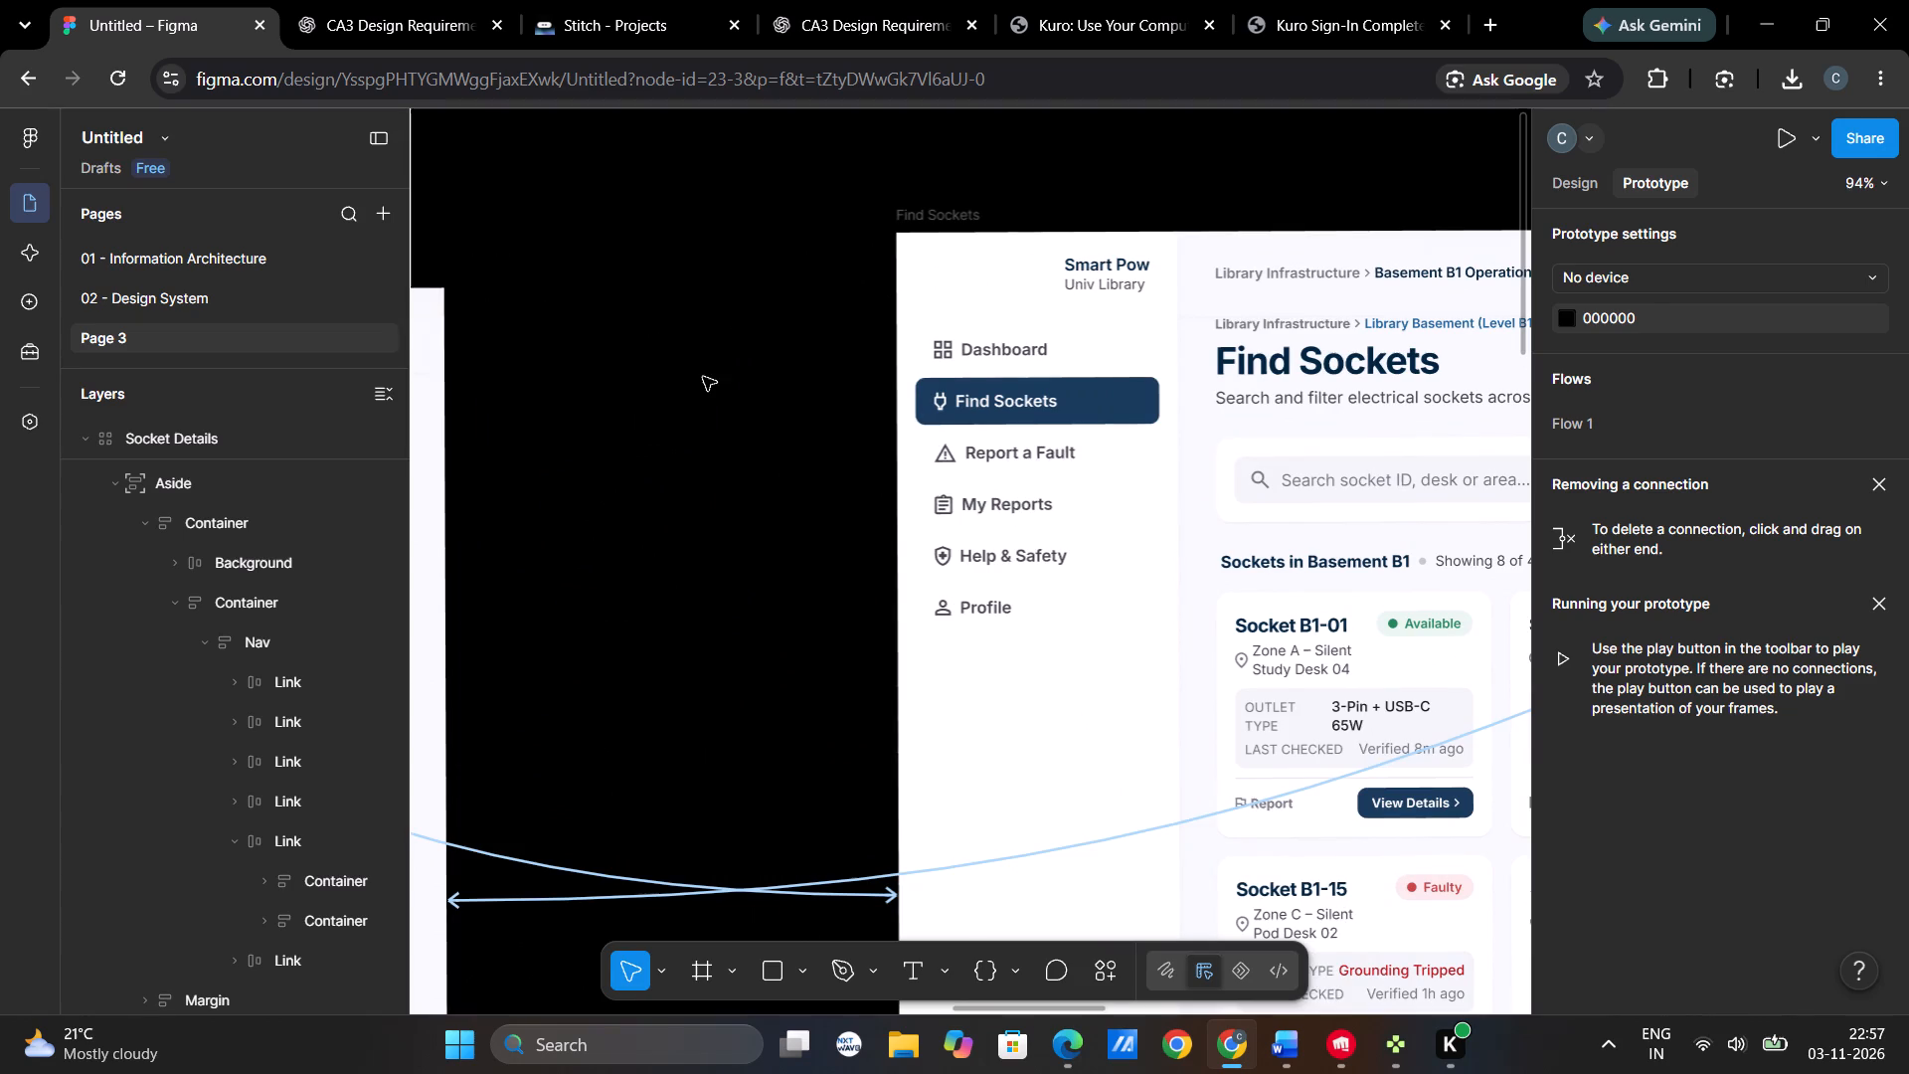
scroll(703, 377, "left", 1)
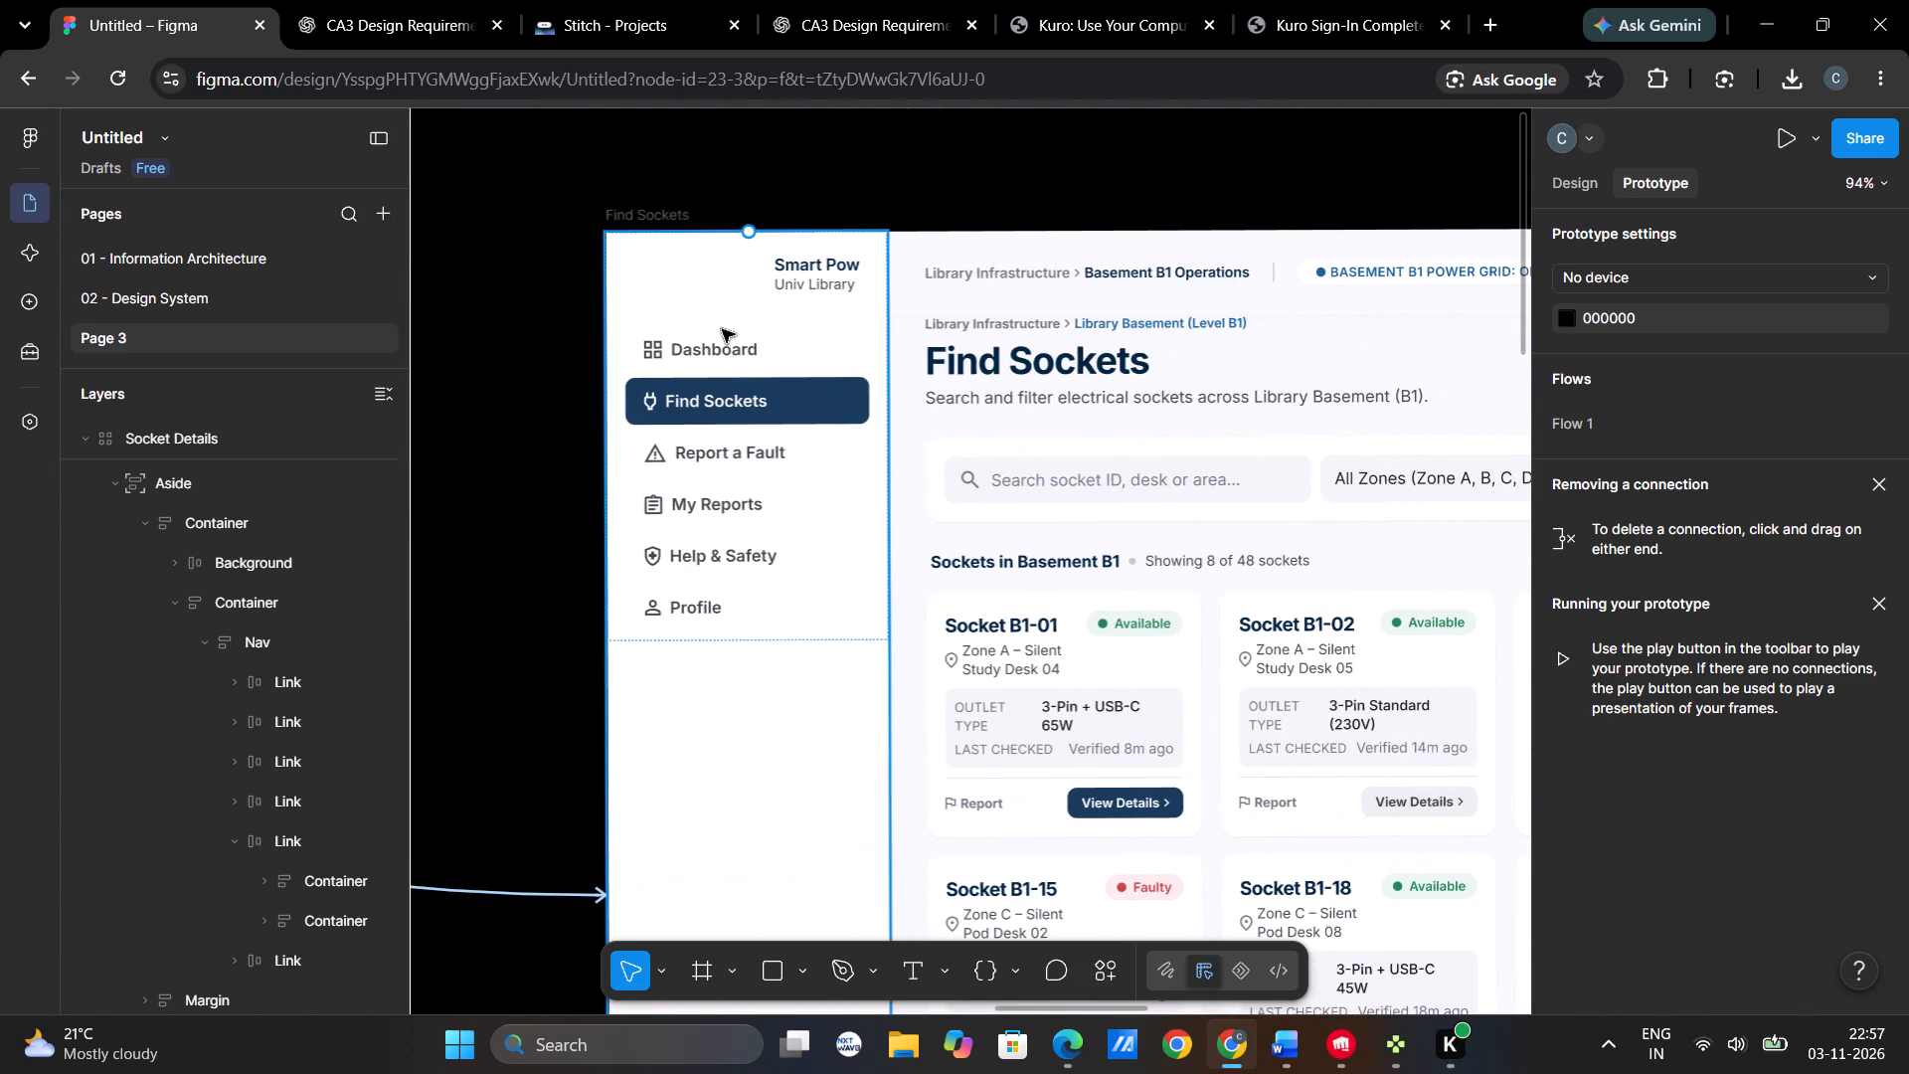
left_click(722, 329)
triple_click(771, 359)
double_click(769, 359)
triple_click(768, 349)
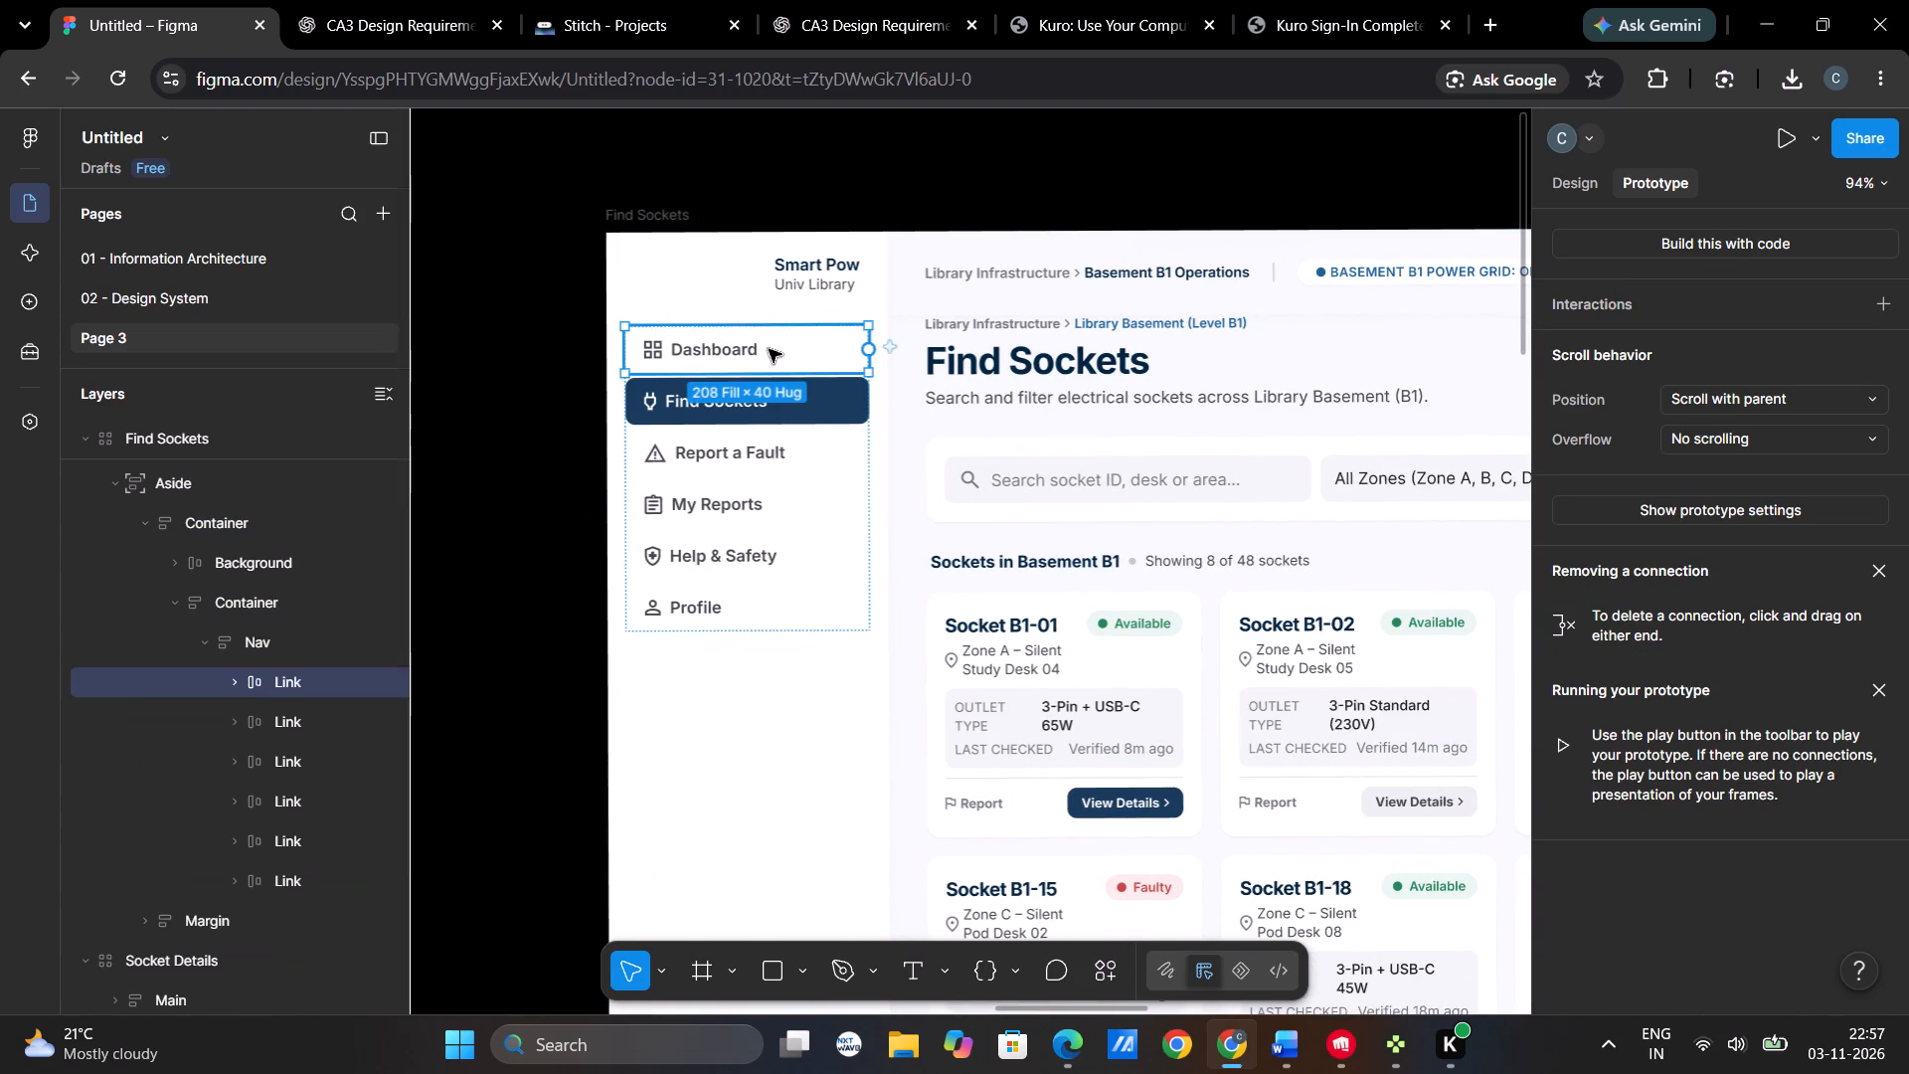
left_click(1699, 314)
left_click(1722, 335)
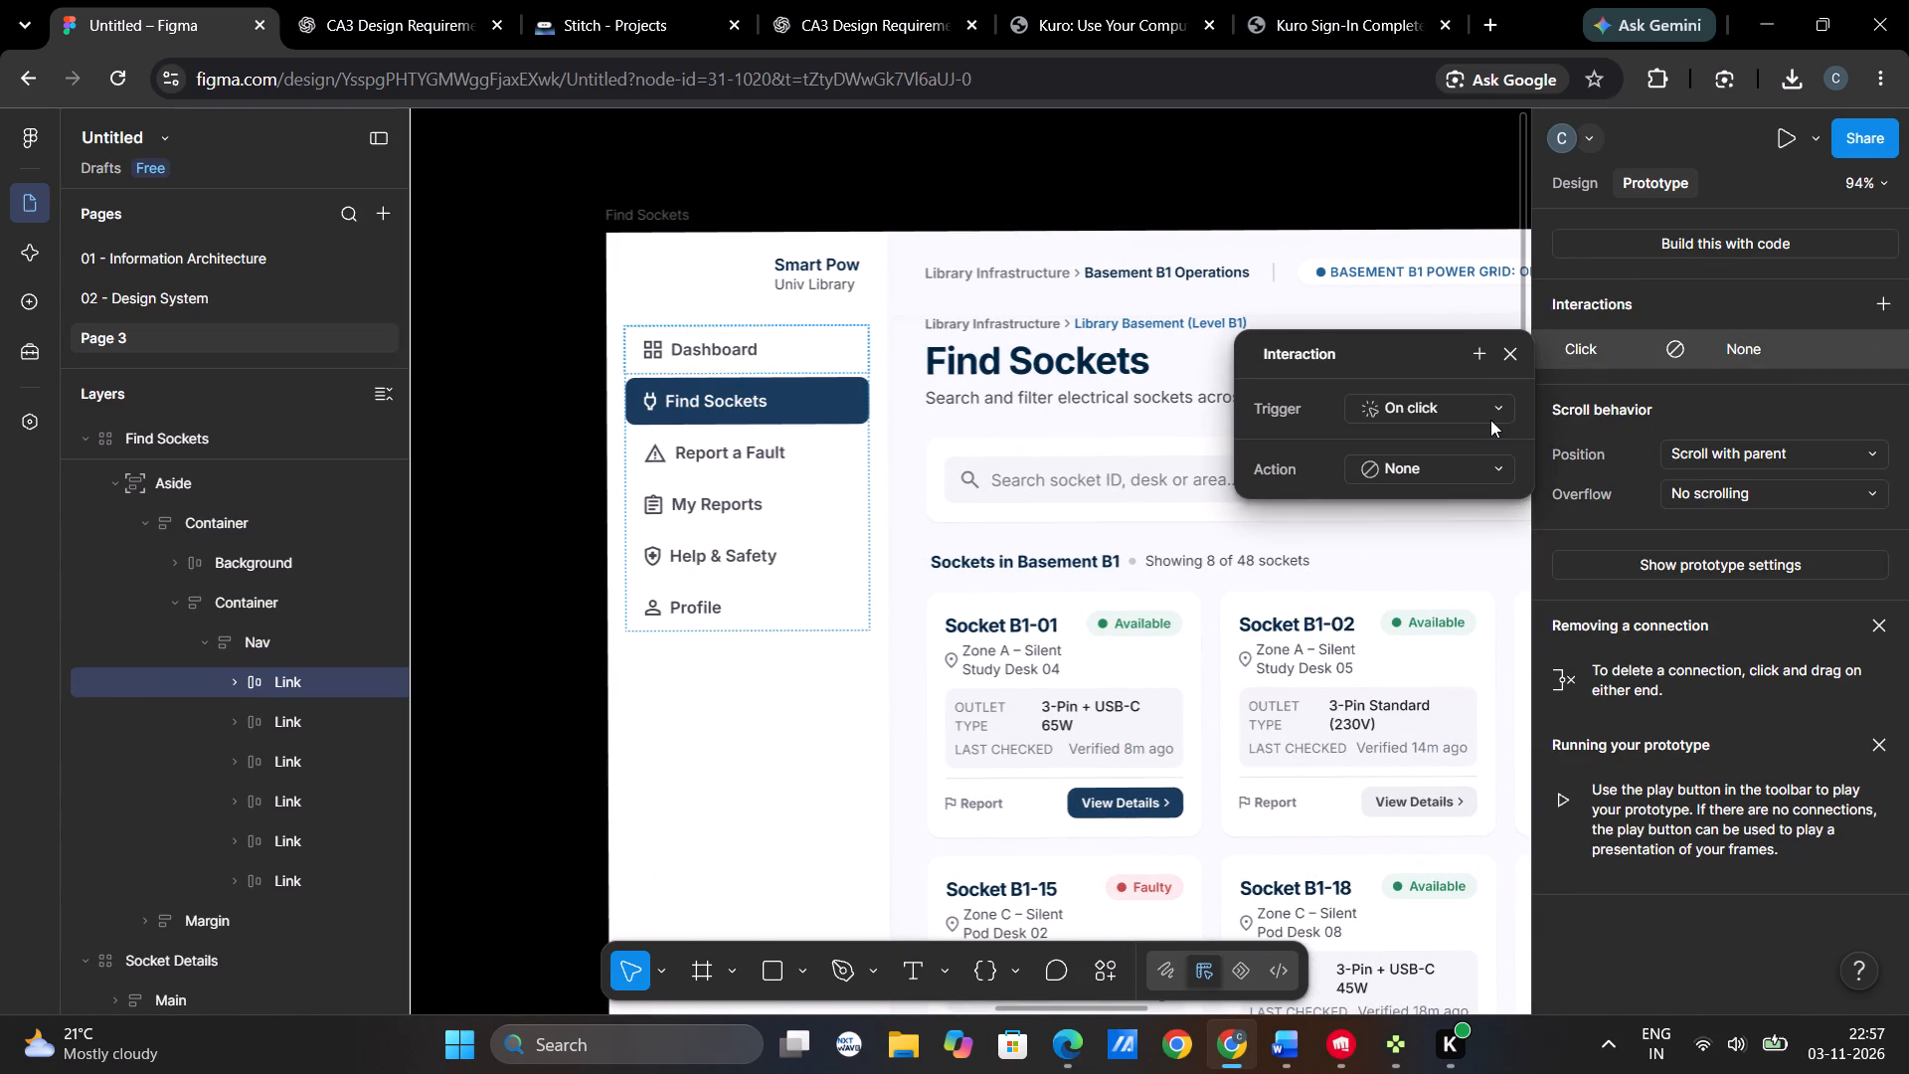
left_click(1488, 411)
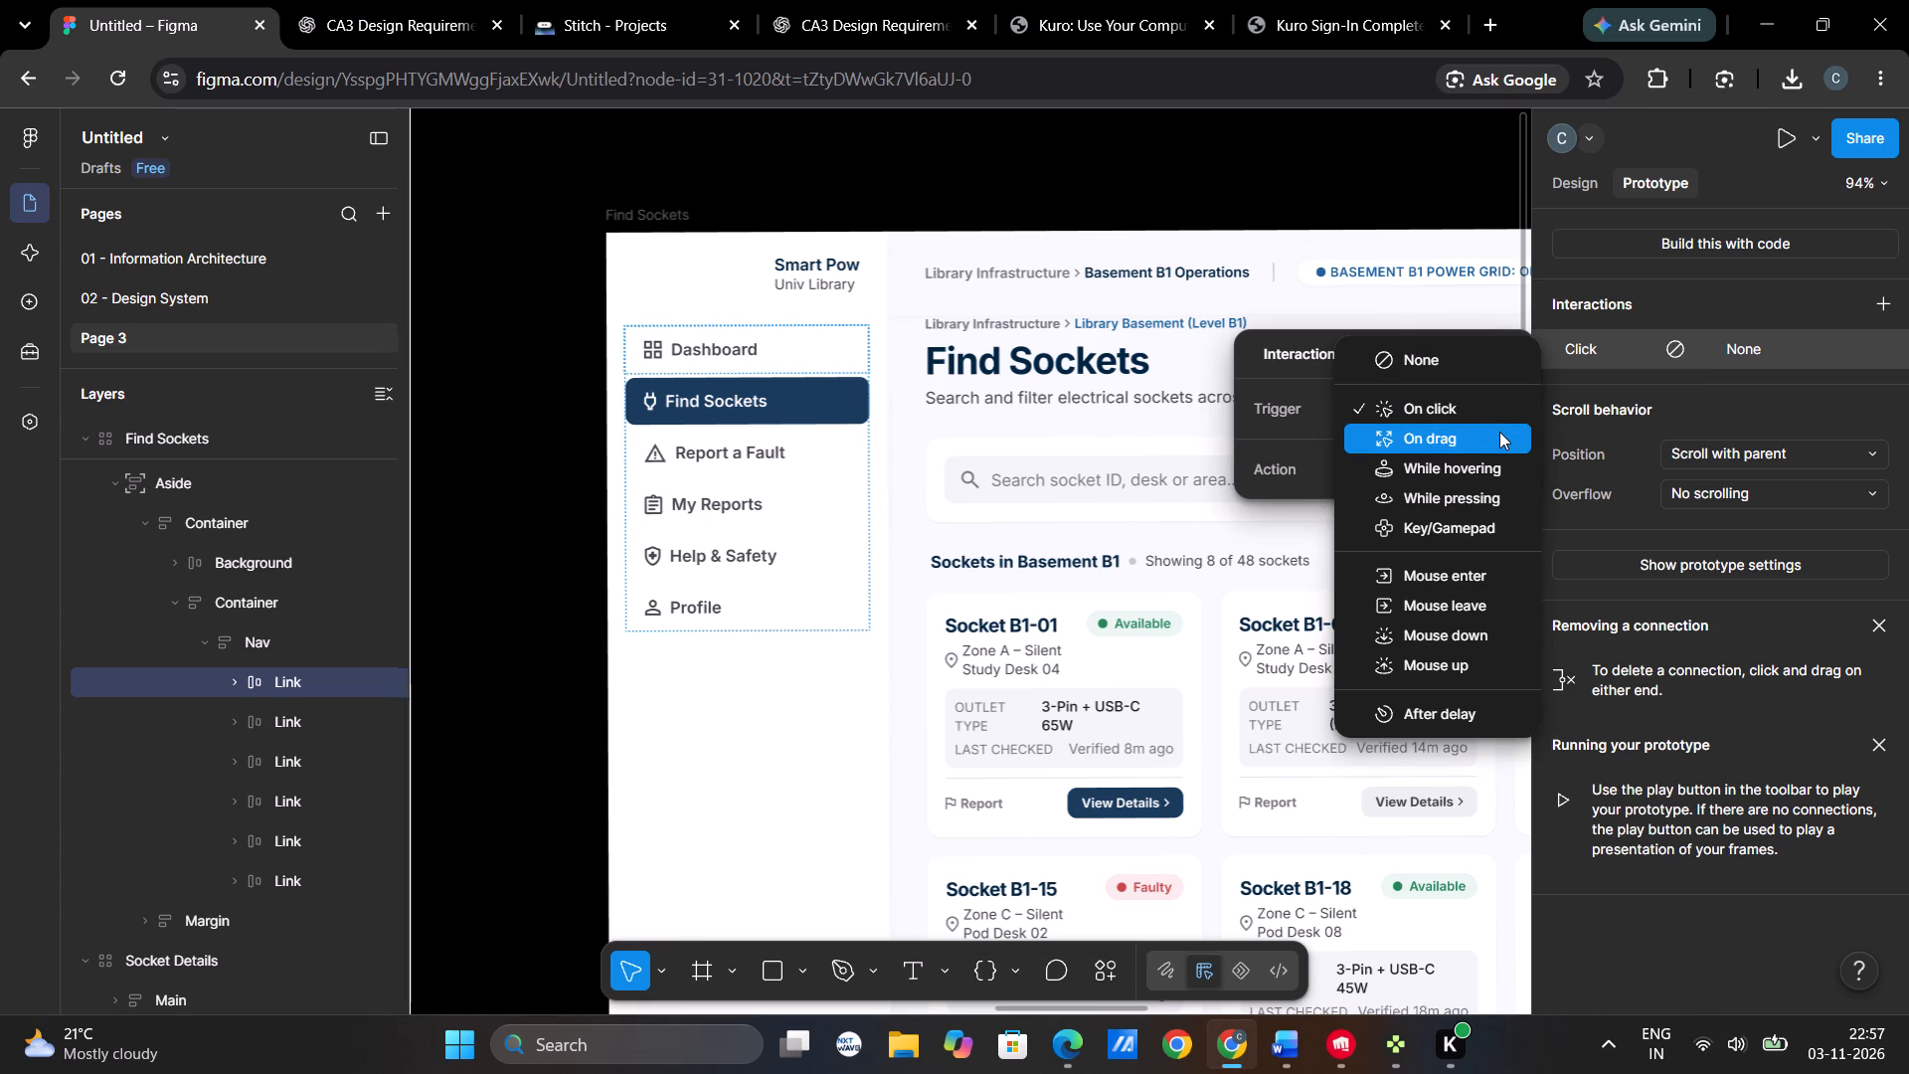
left_click(1451, 411)
left_click(1446, 460)
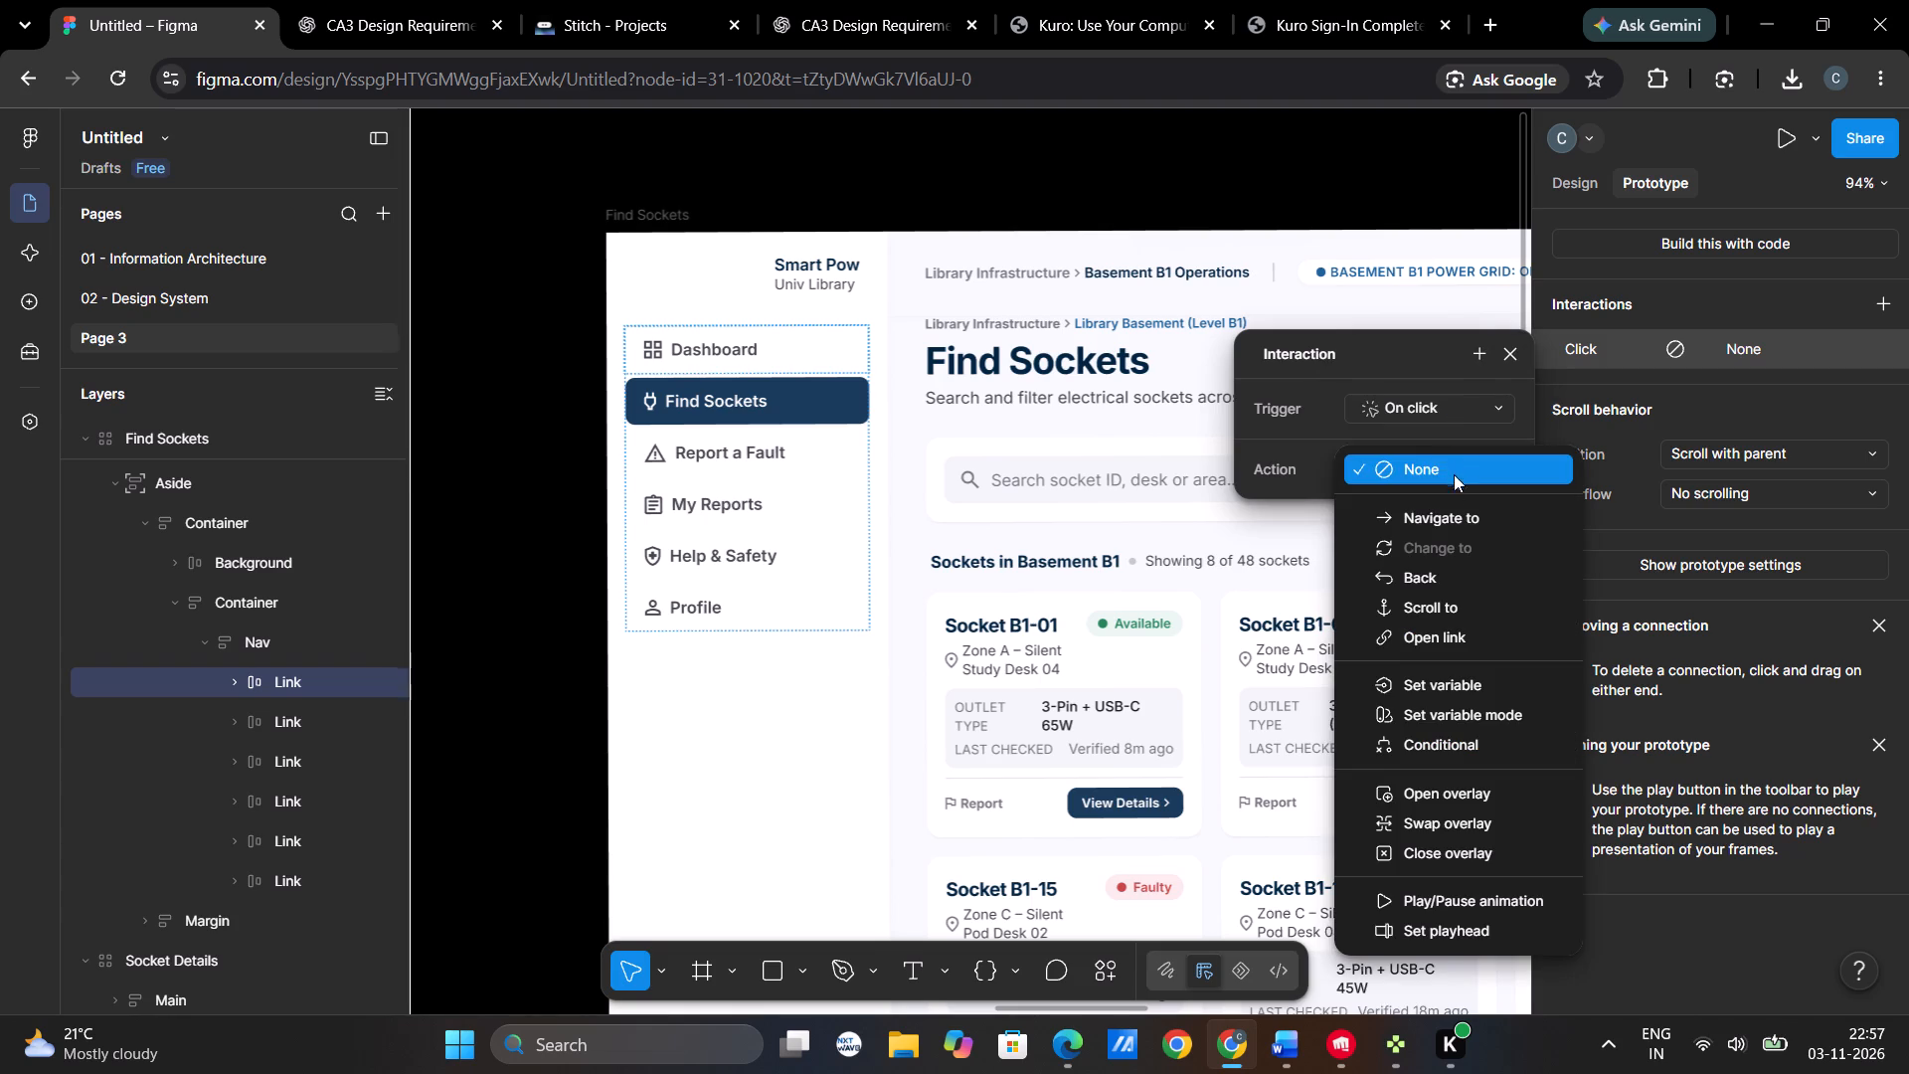
left_click(1448, 520)
left_click(1440, 511)
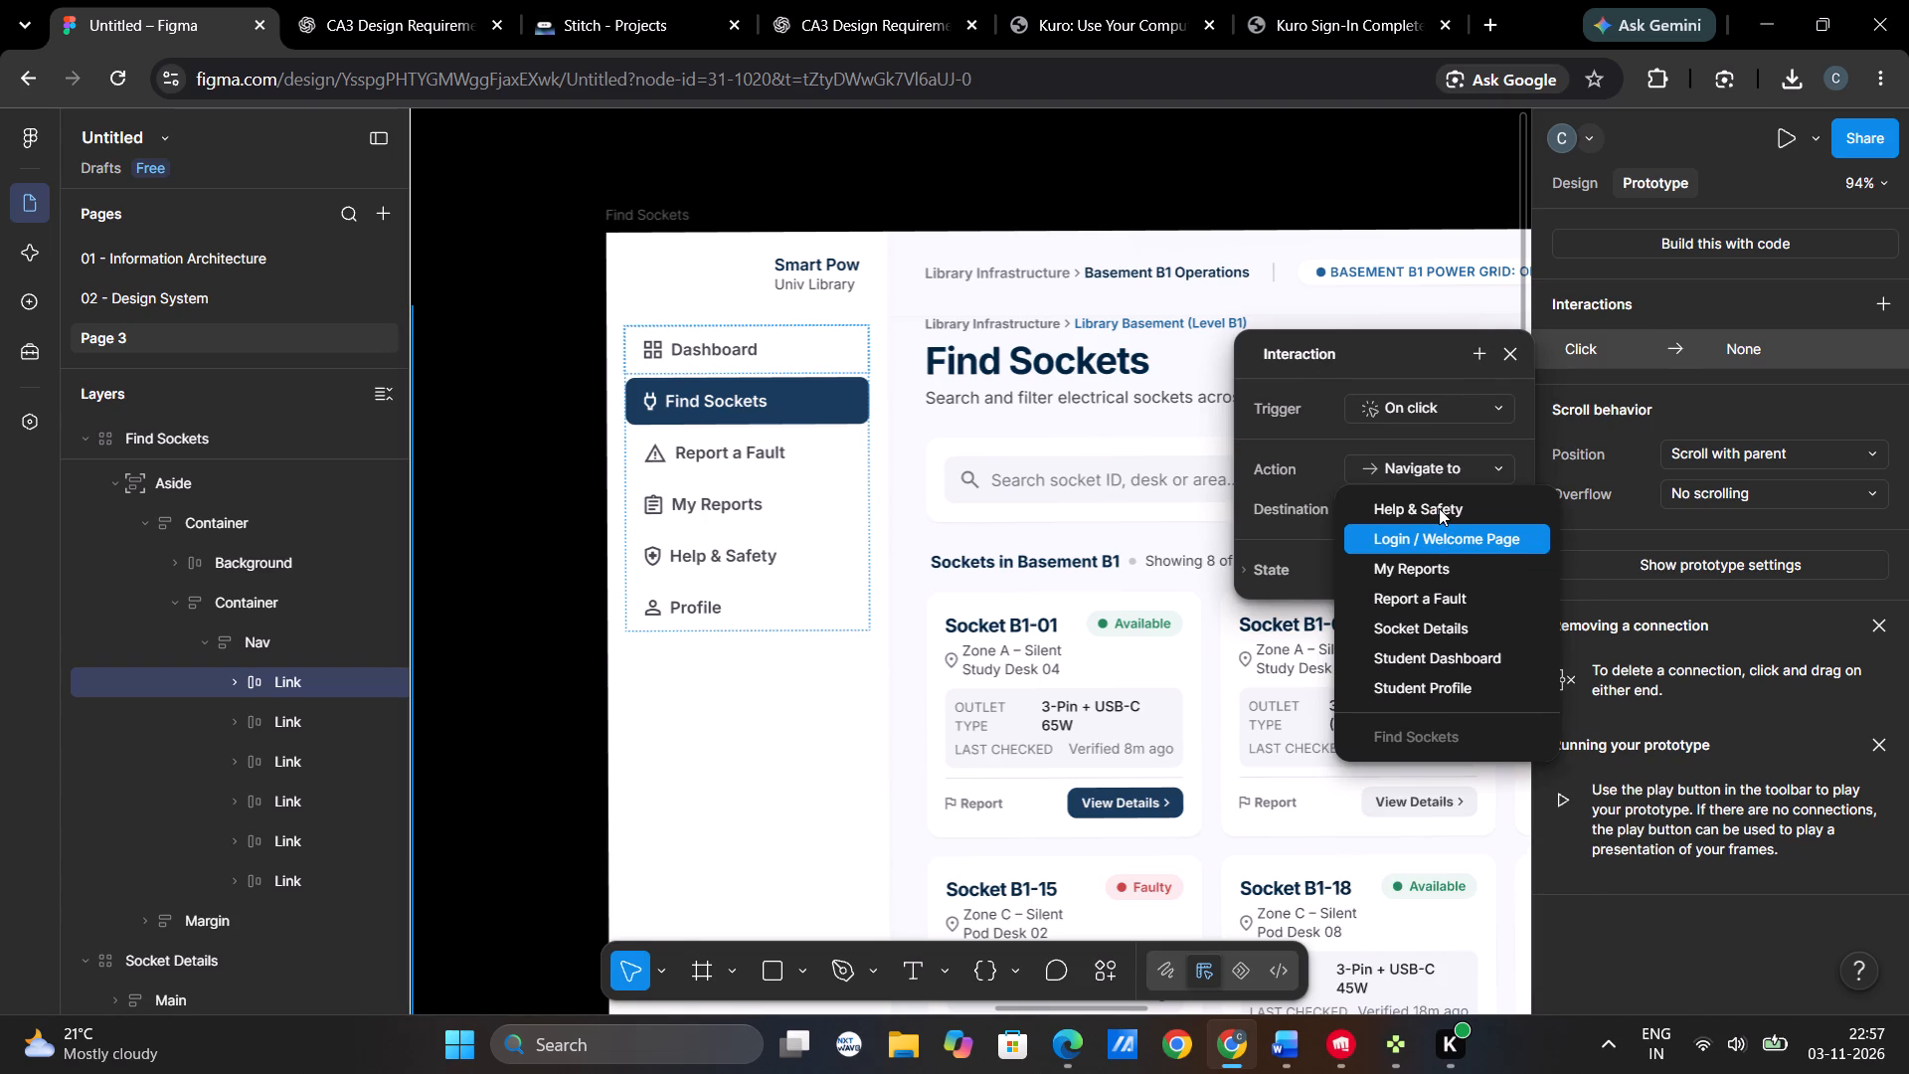
left_click(1406, 410)
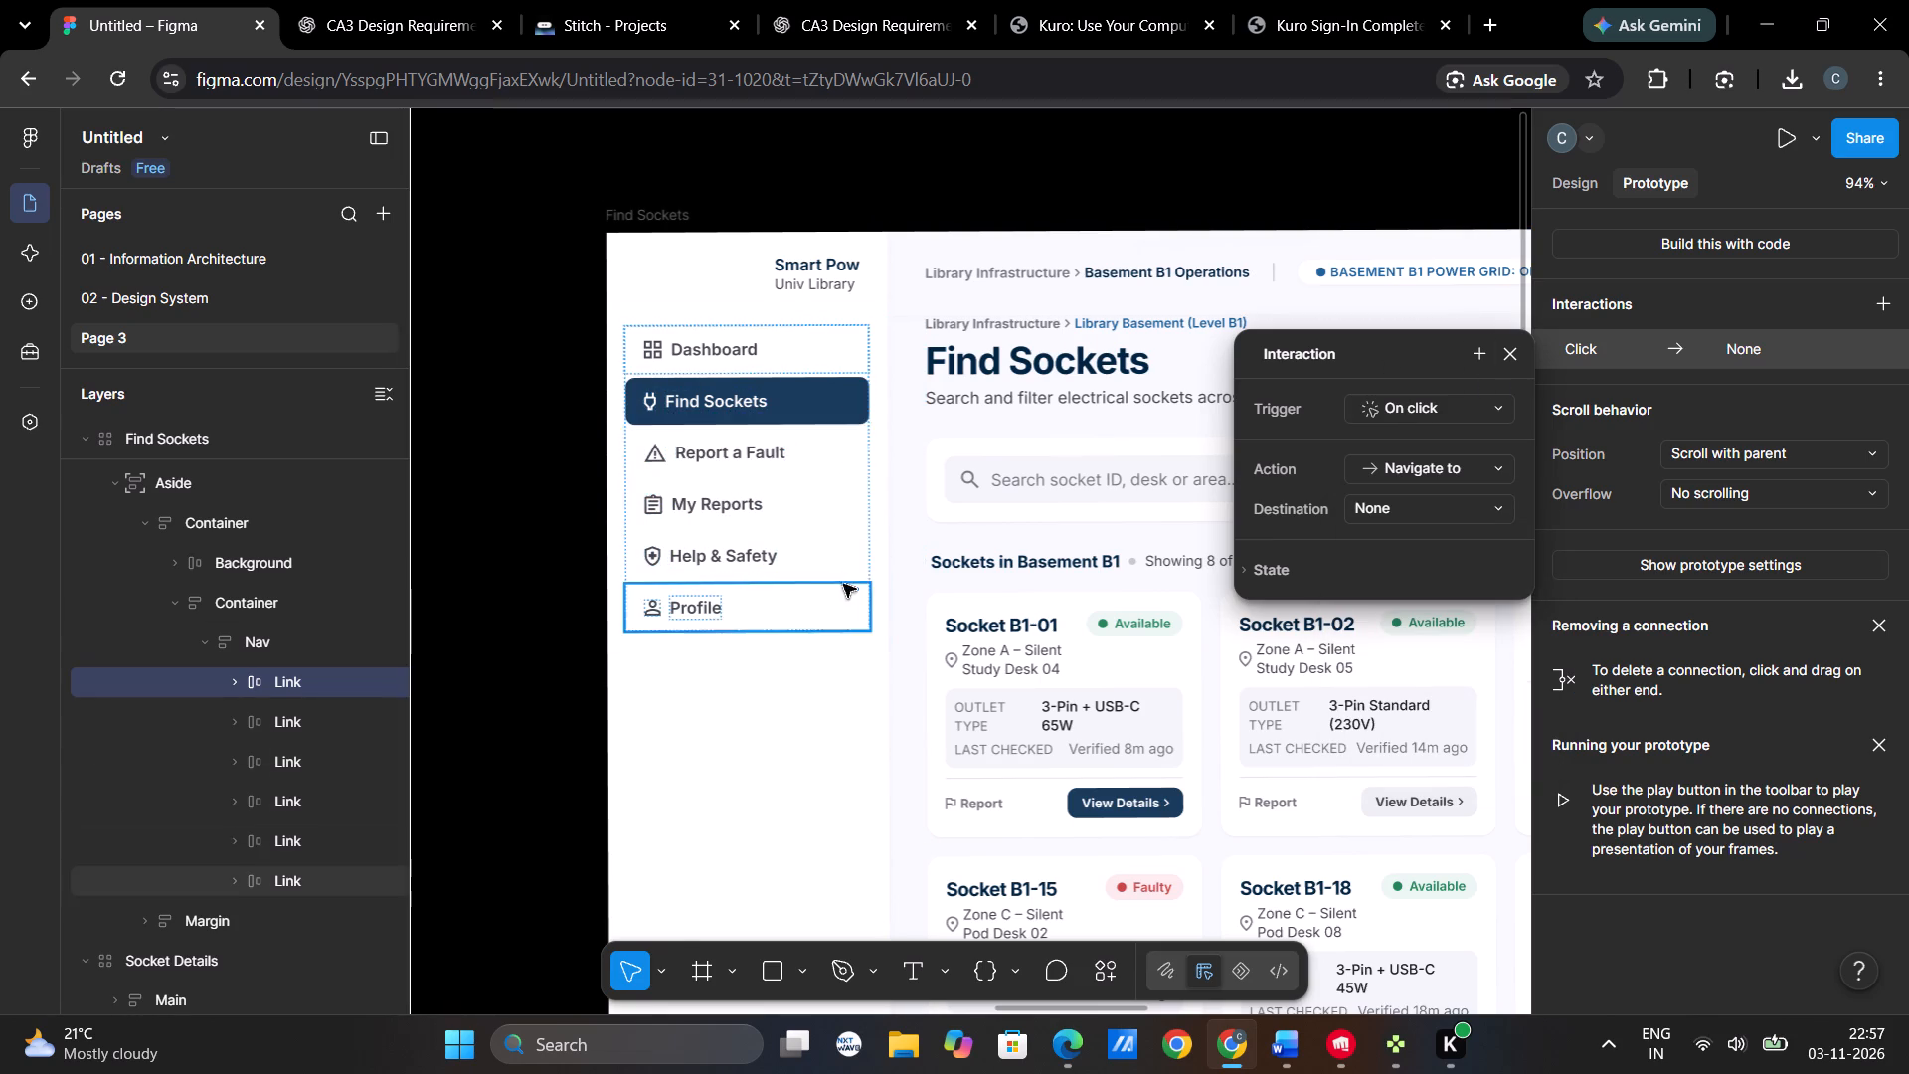
left_click(1447, 512)
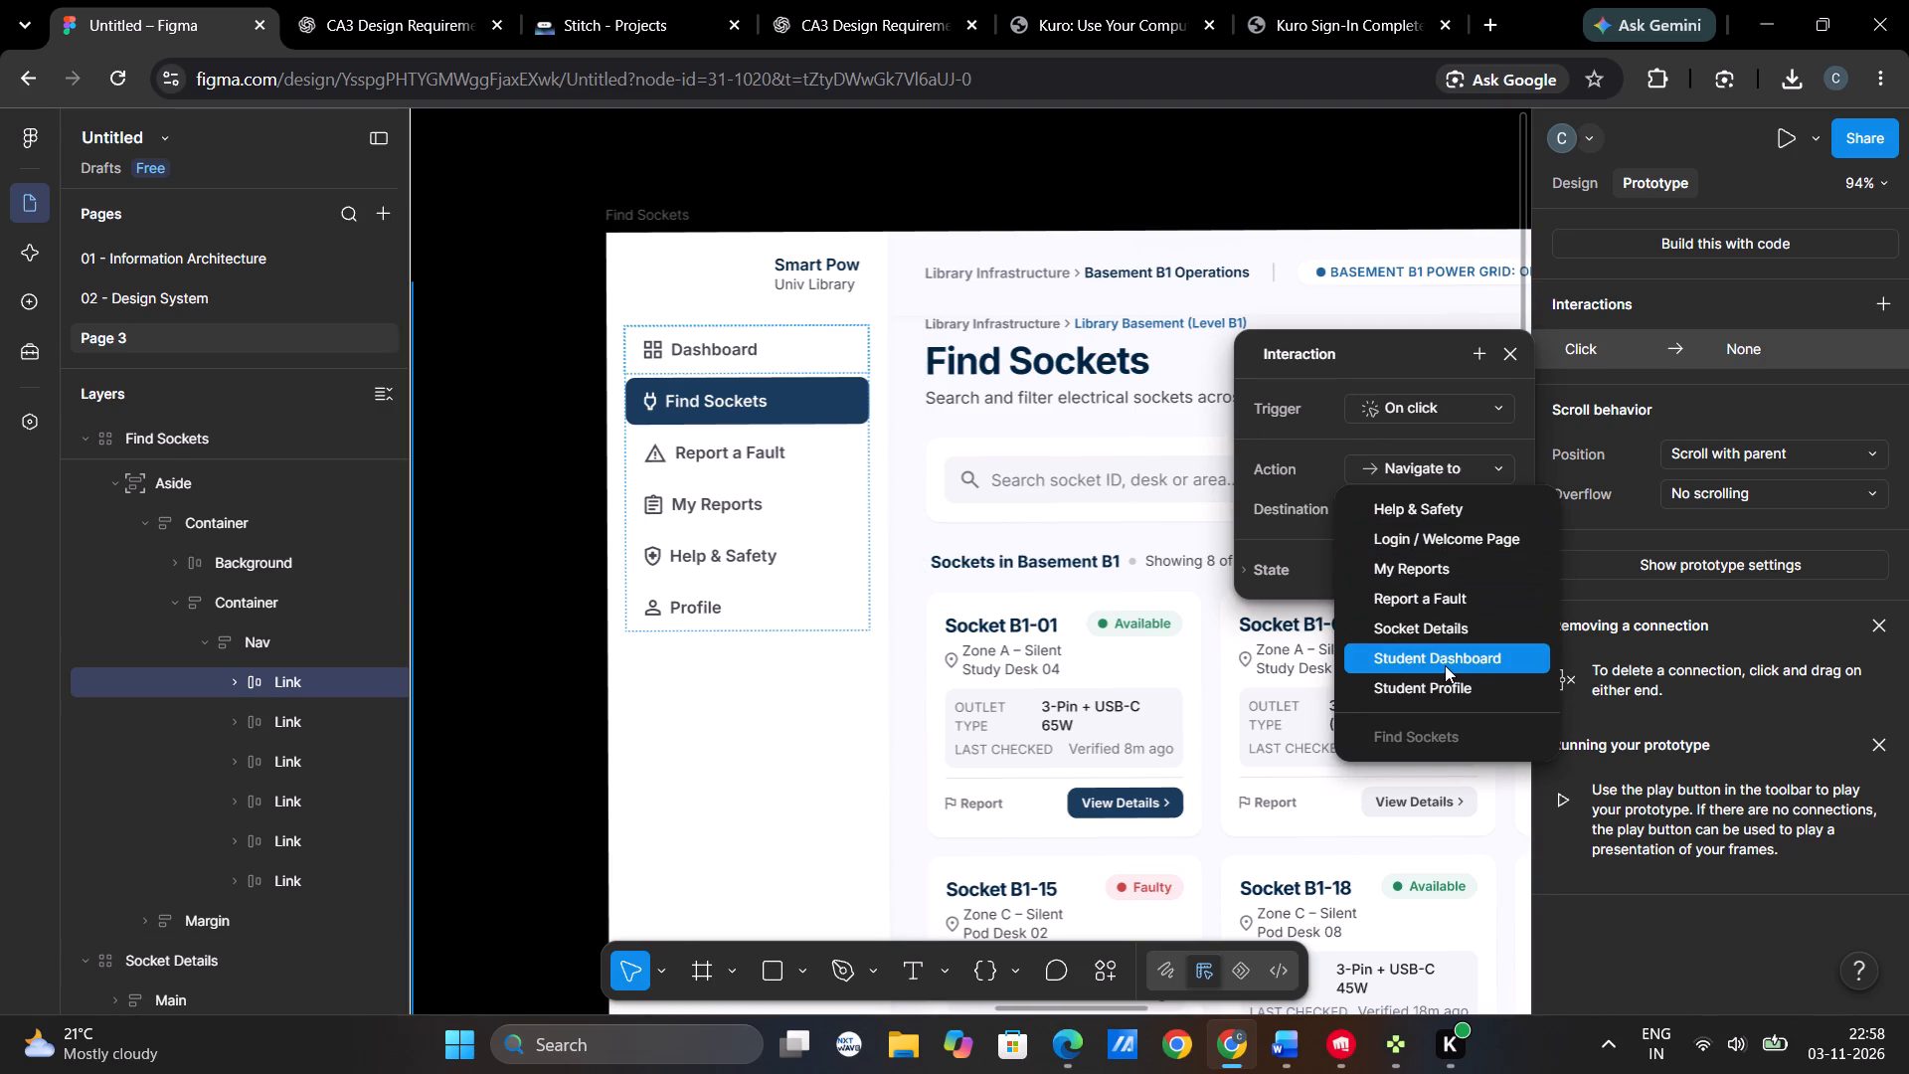
left_click(1445, 665)
Add an on-click Navigate to interaction to the Find Sockets frame's own Find Sockets link, leaving its destination at None.
left_click(807, 398)
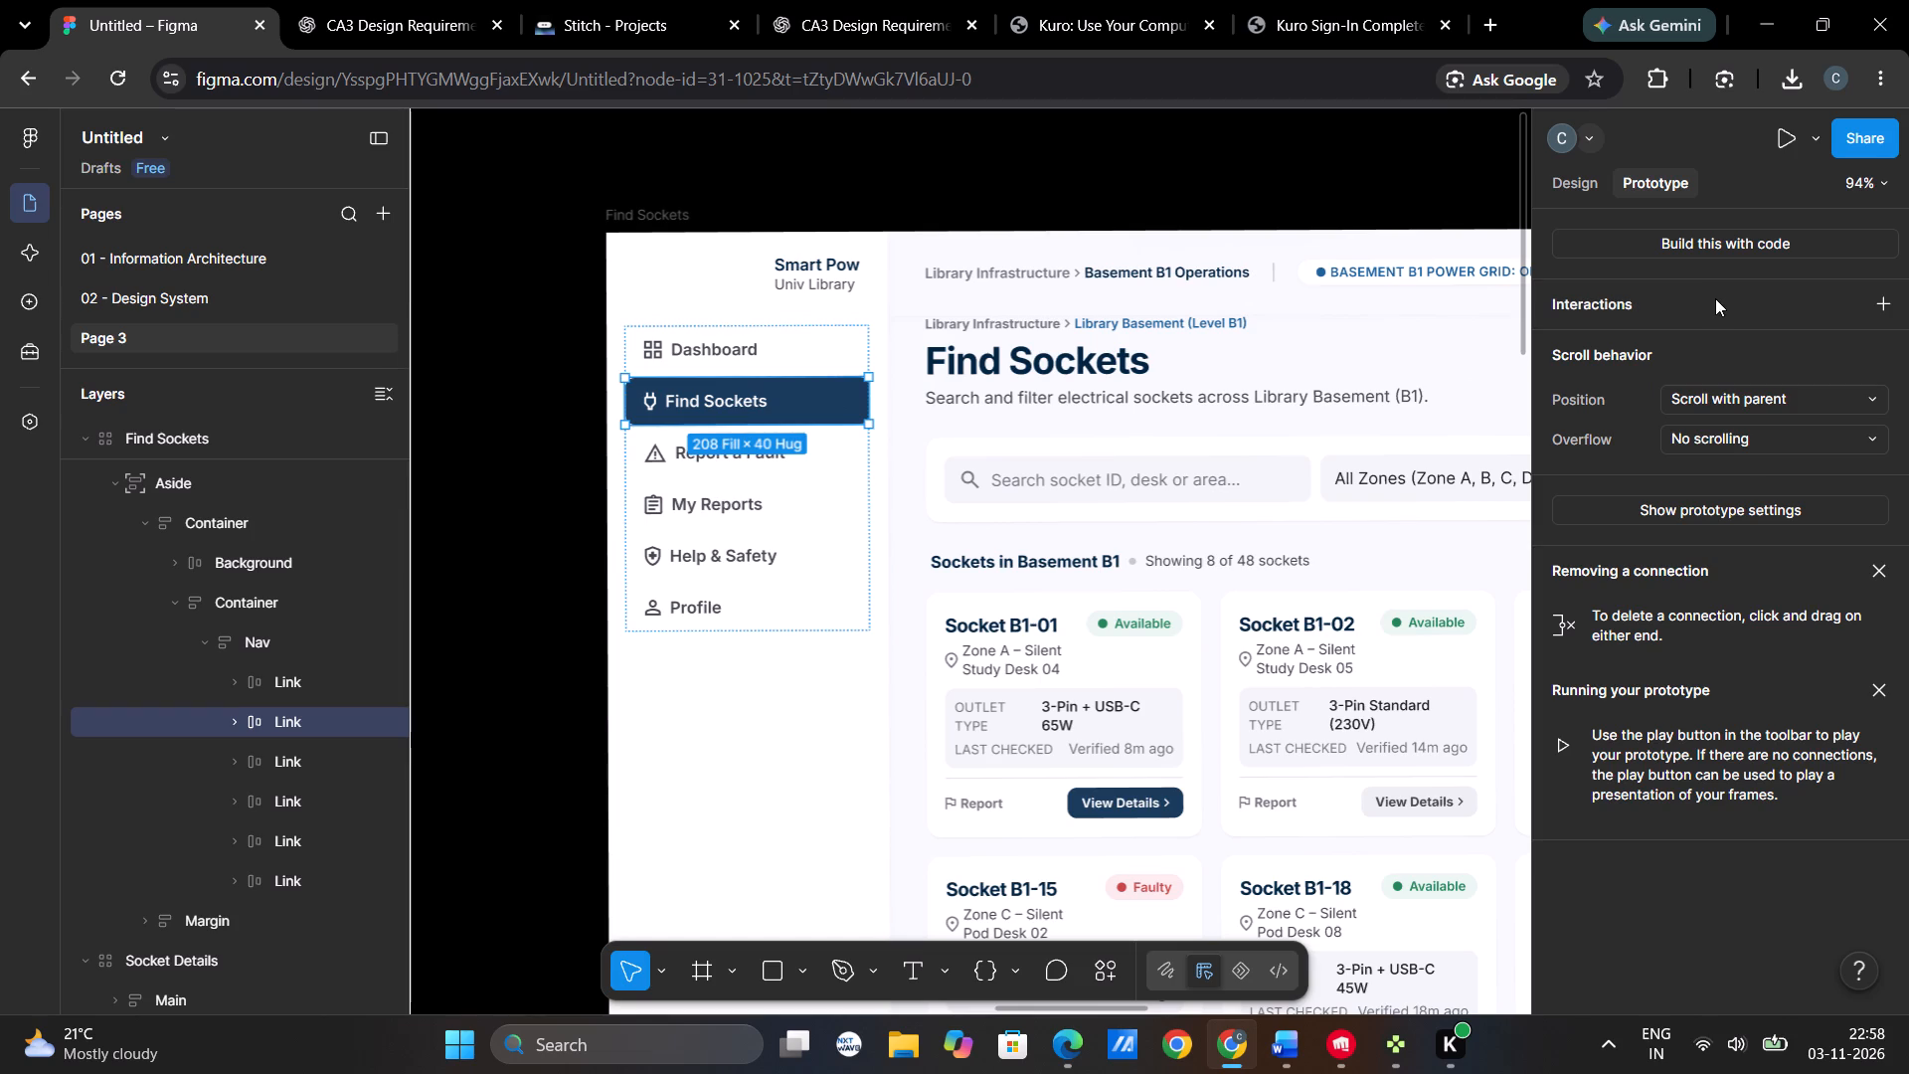
left_click(1715, 298)
left_click(1712, 349)
left_click(1463, 467)
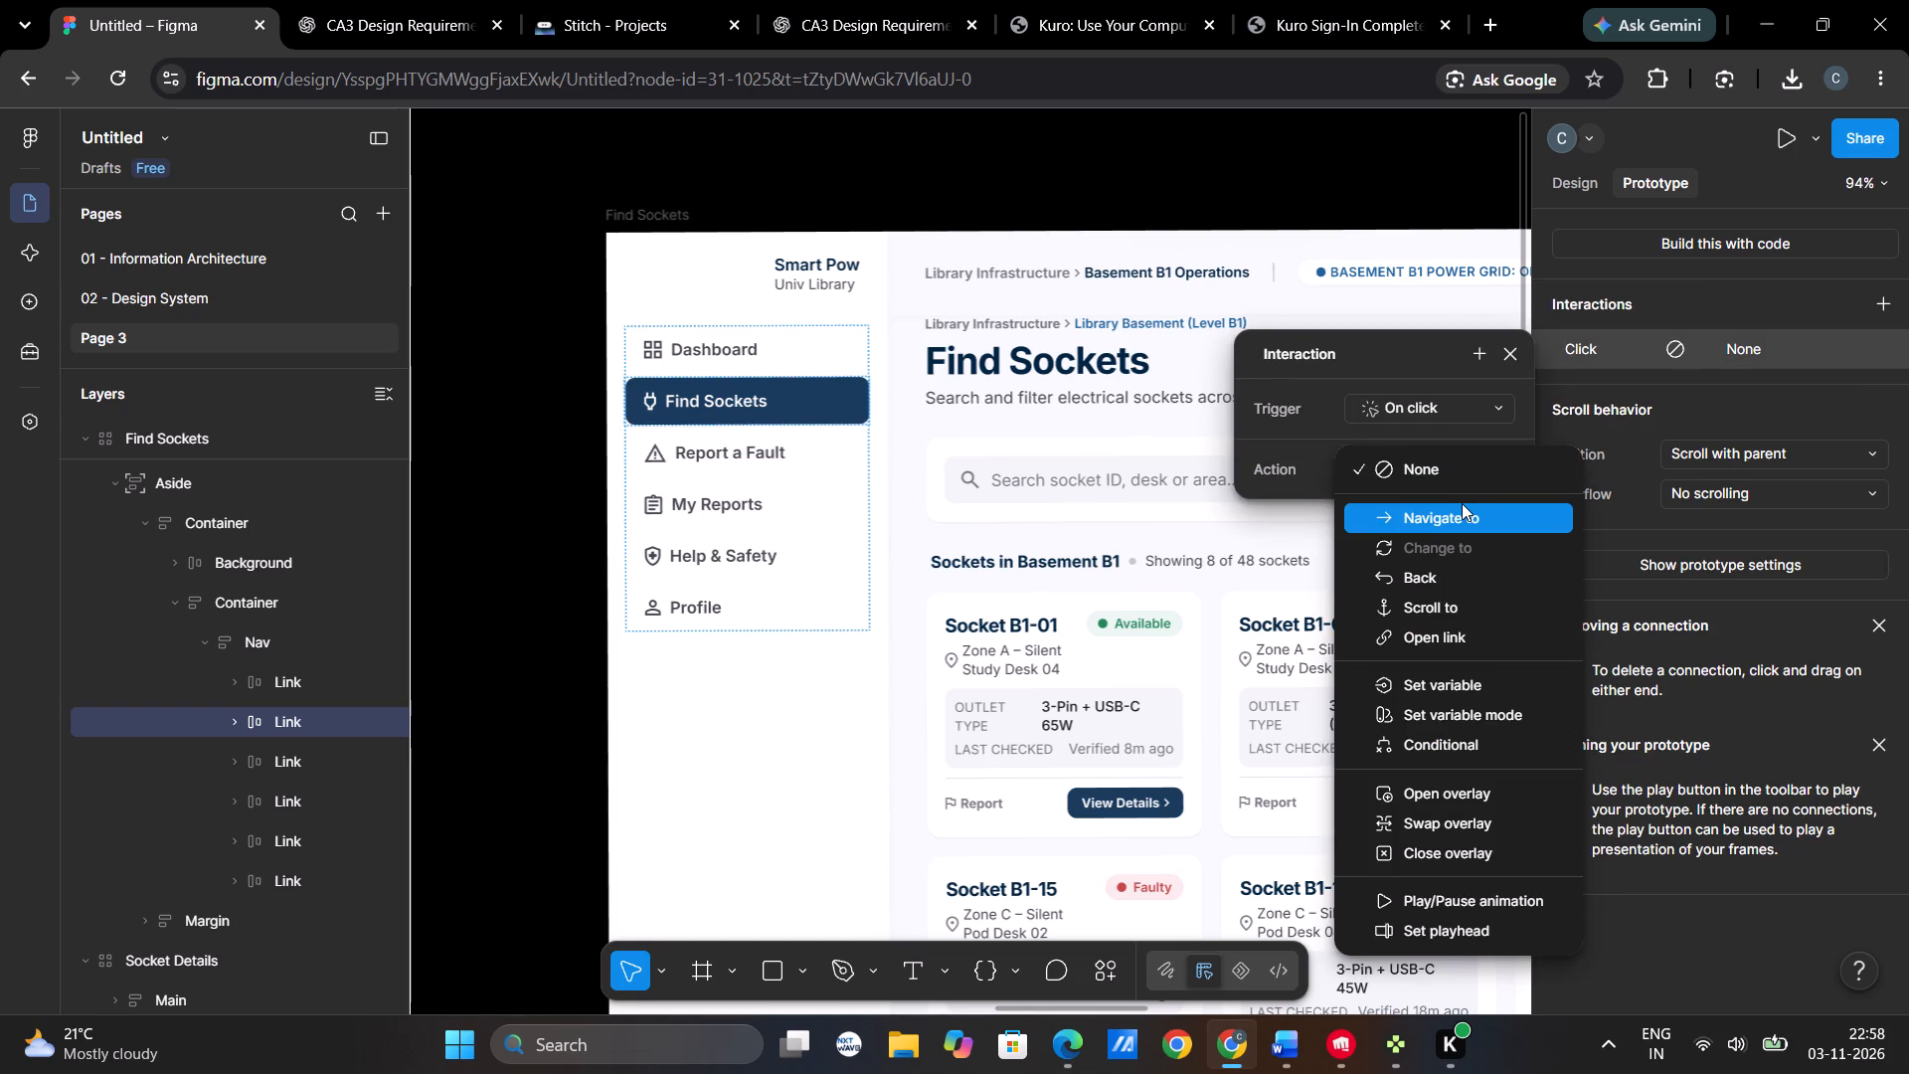
left_click(1468, 512)
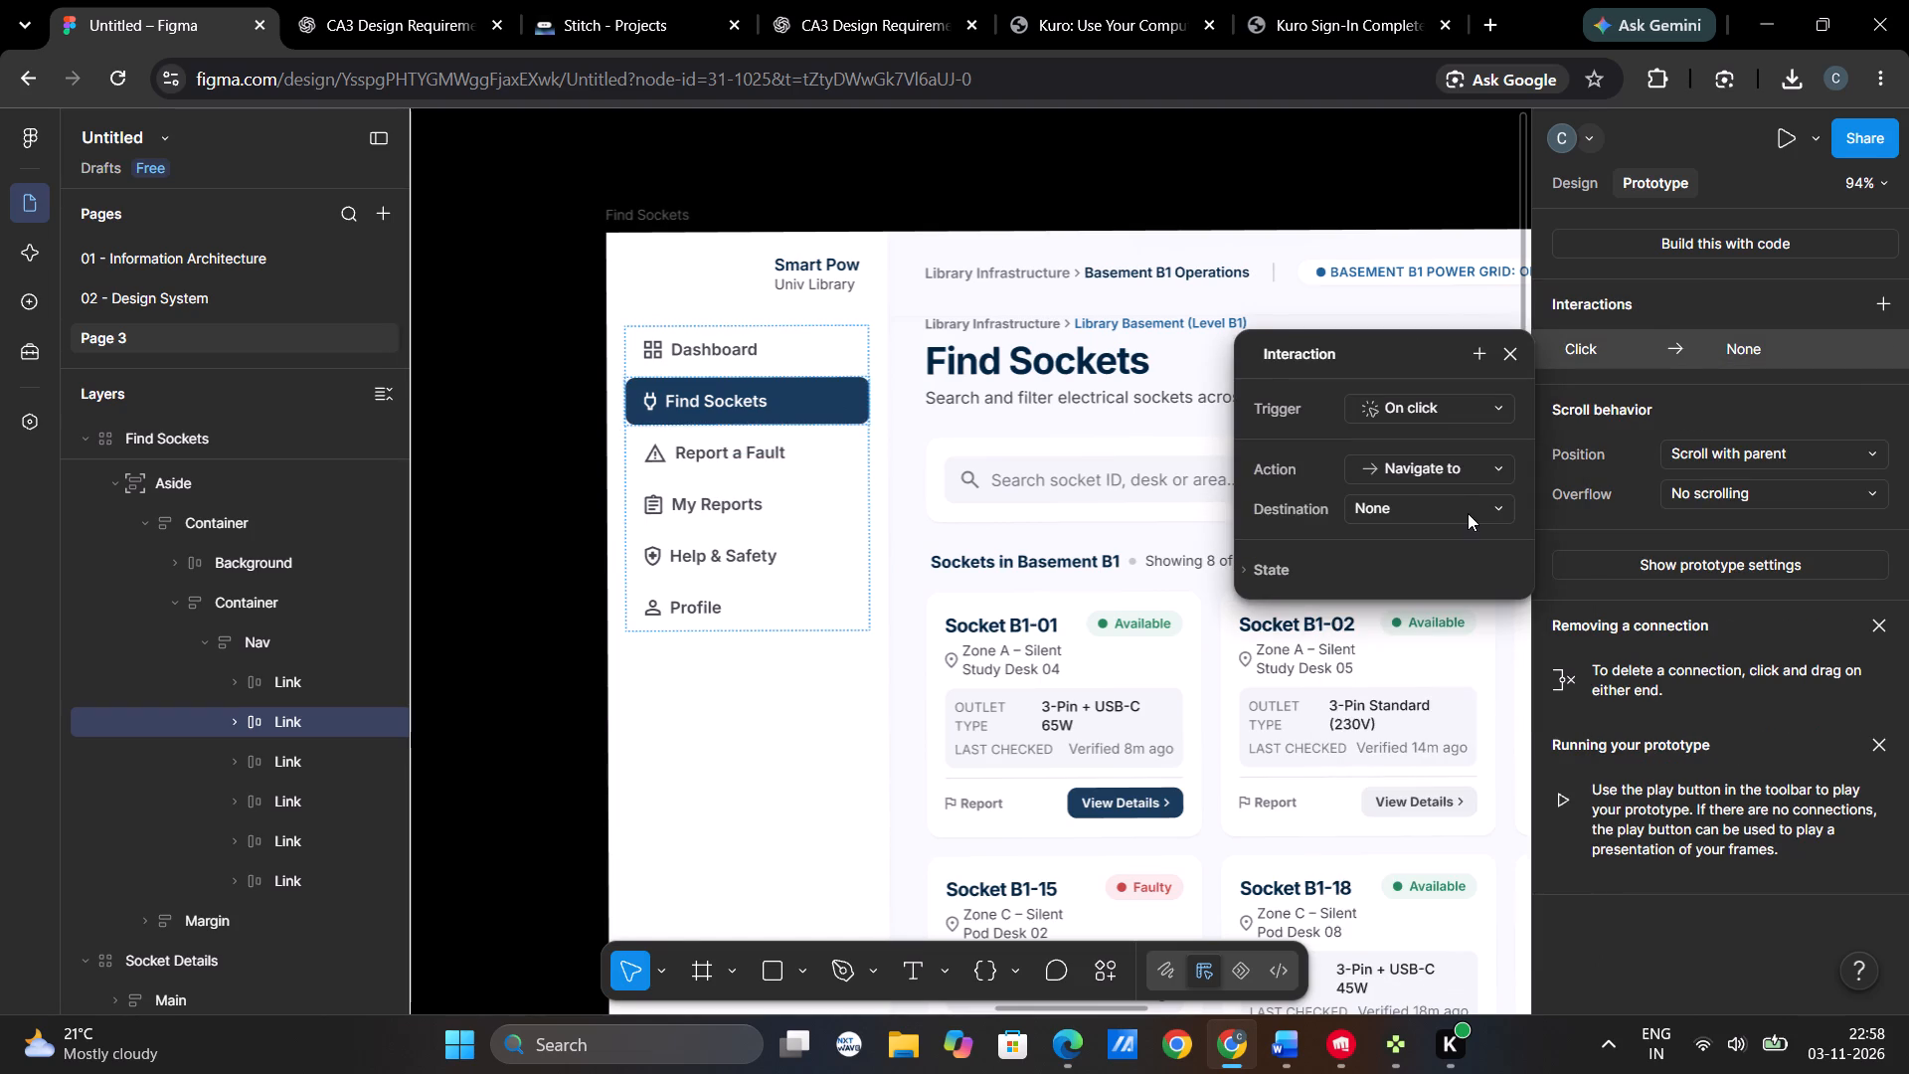
left_click(1464, 505)
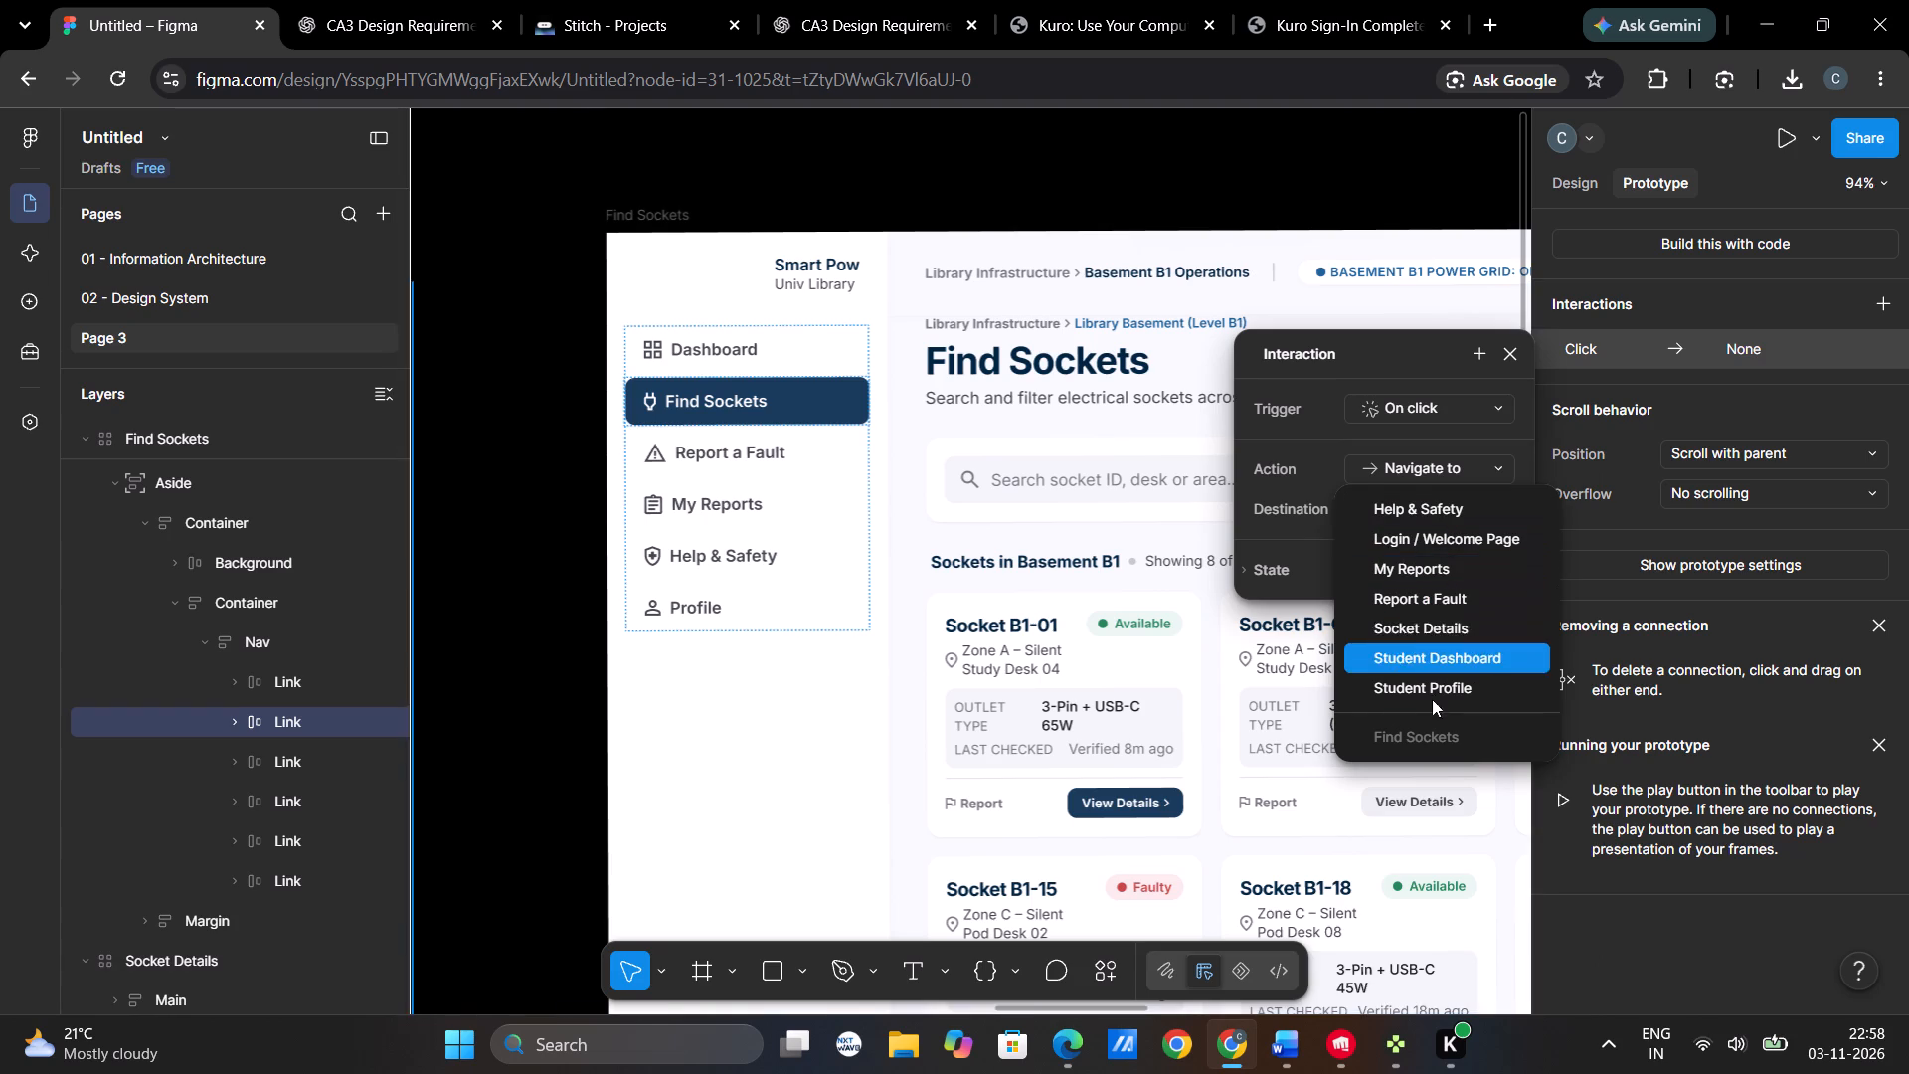
double_click(1375, 163)
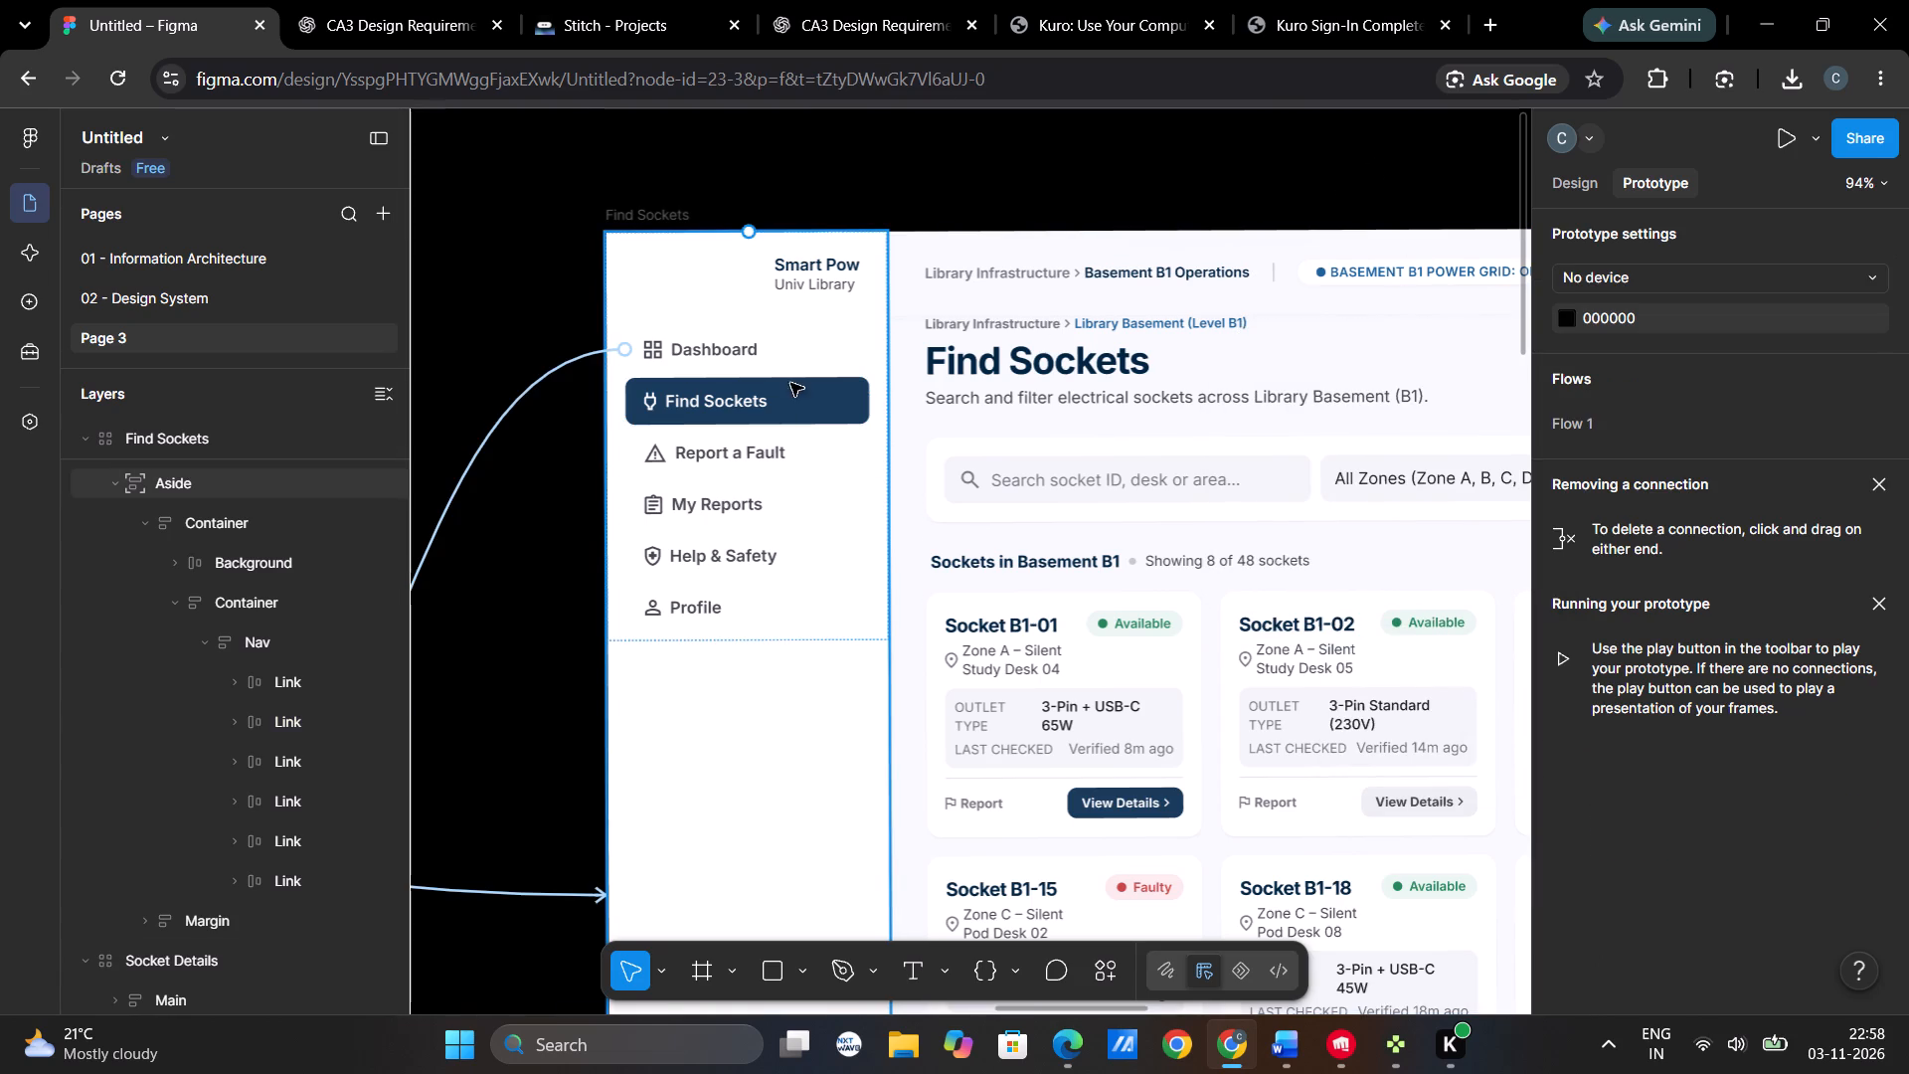
Add an on-click interaction to the Find Sockets frame's Report a Fault link, navigating to Report a Fault.
left_click(800, 455)
triple_click(800, 454)
triple_click(800, 453)
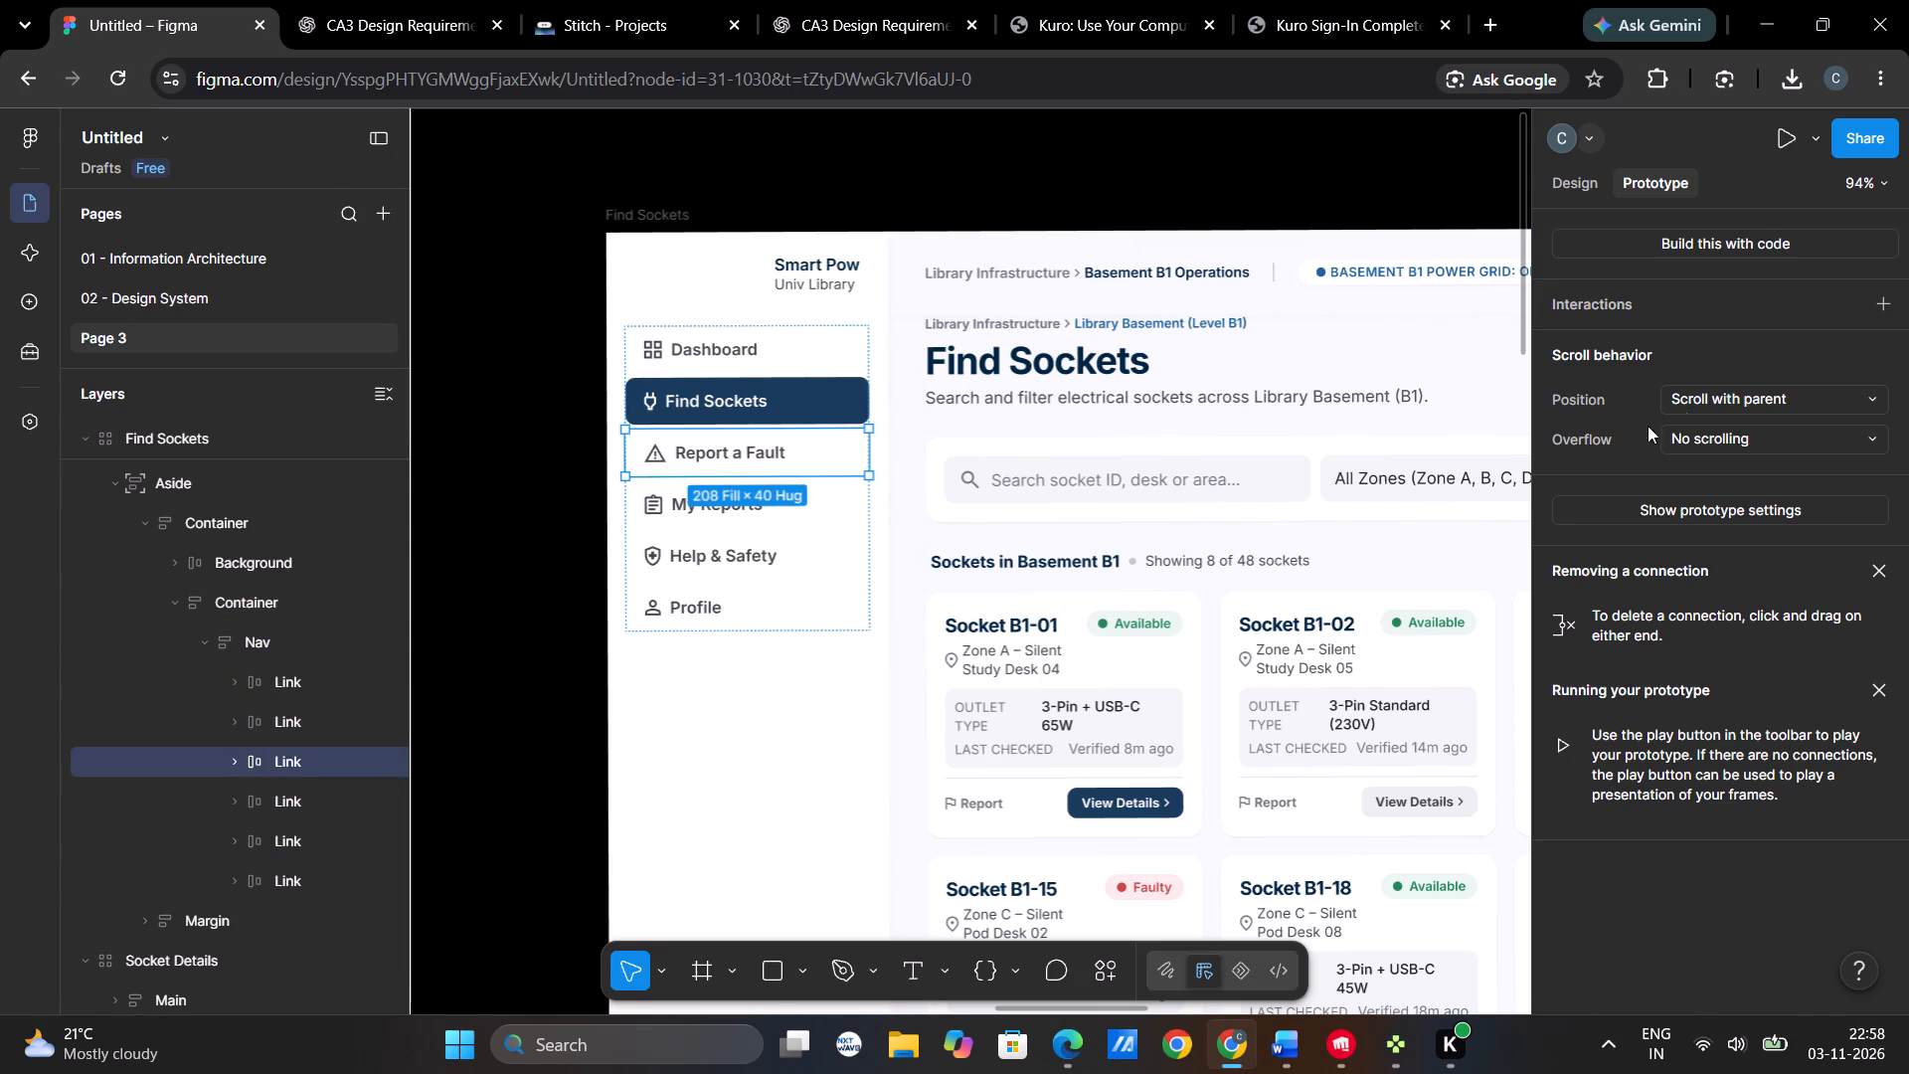
left_click(1772, 297)
left_click(1748, 346)
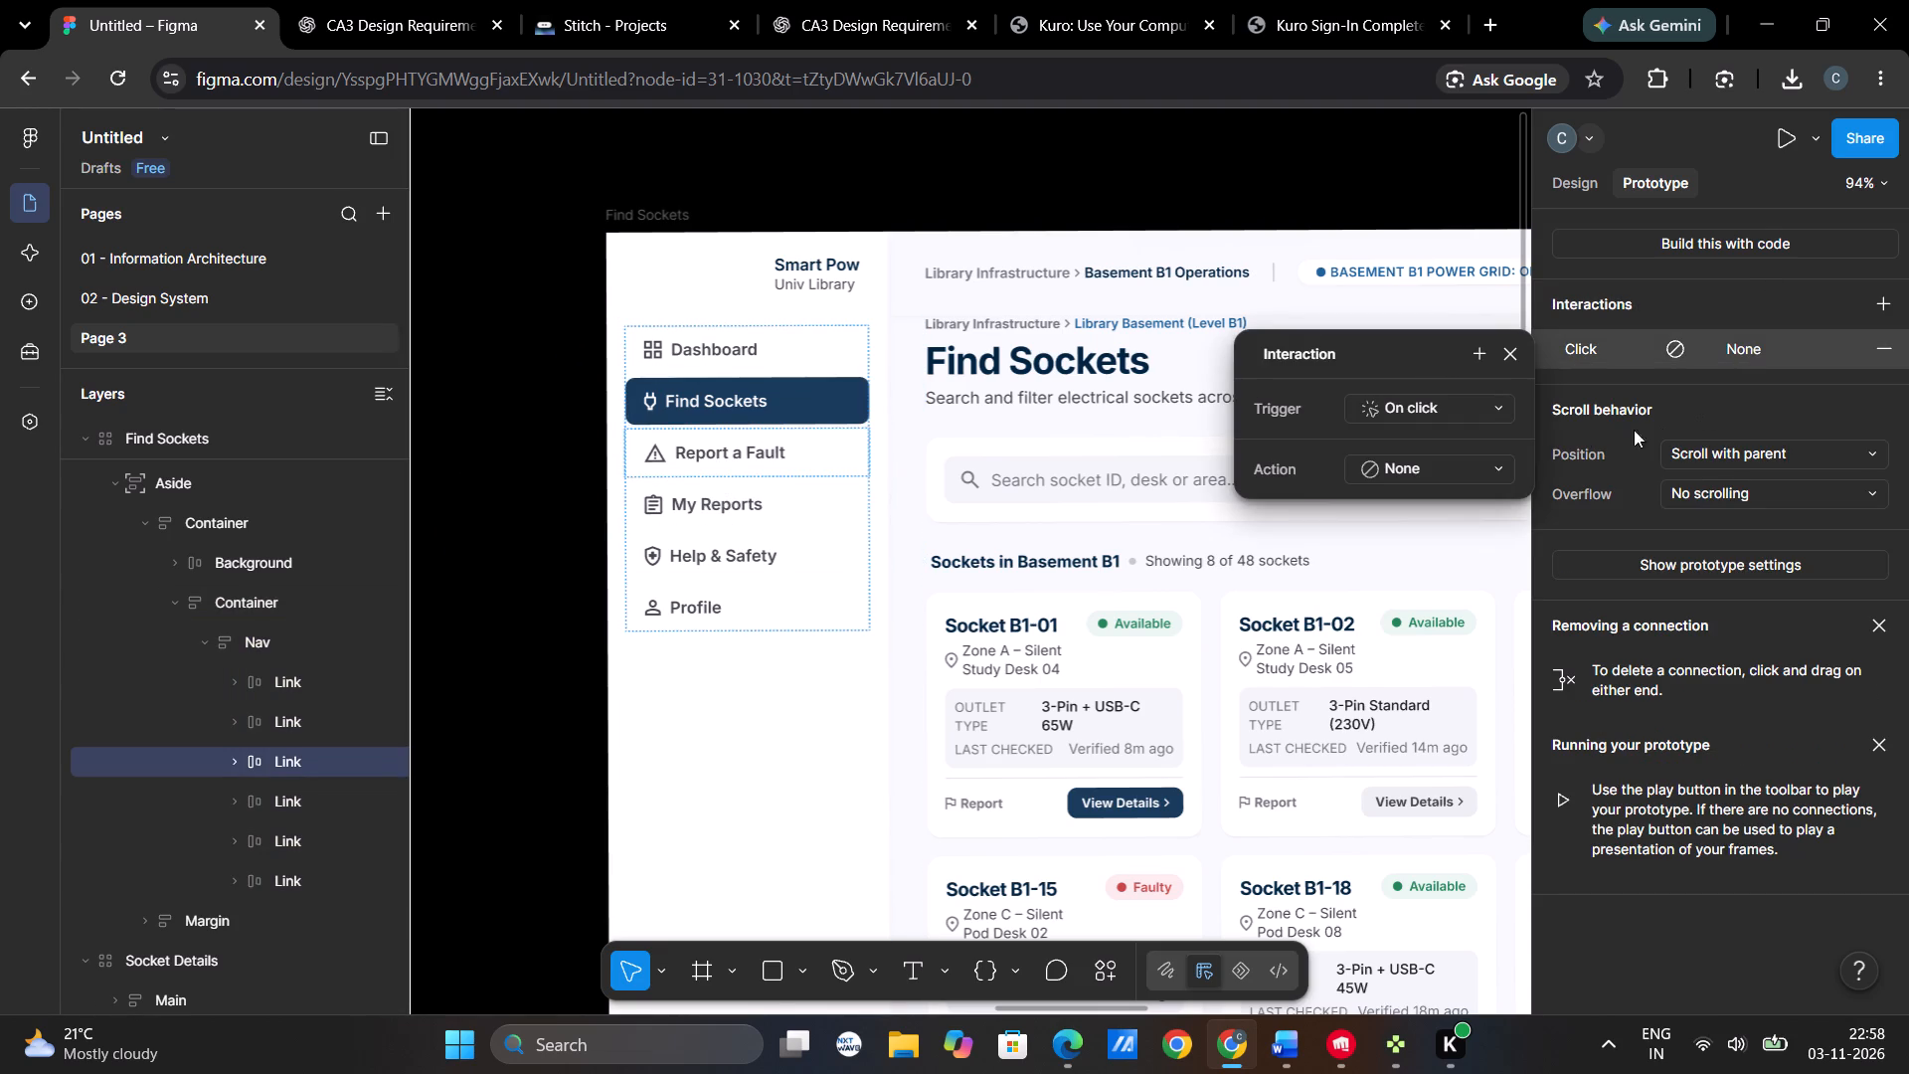
left_click(1474, 467)
left_click(1428, 520)
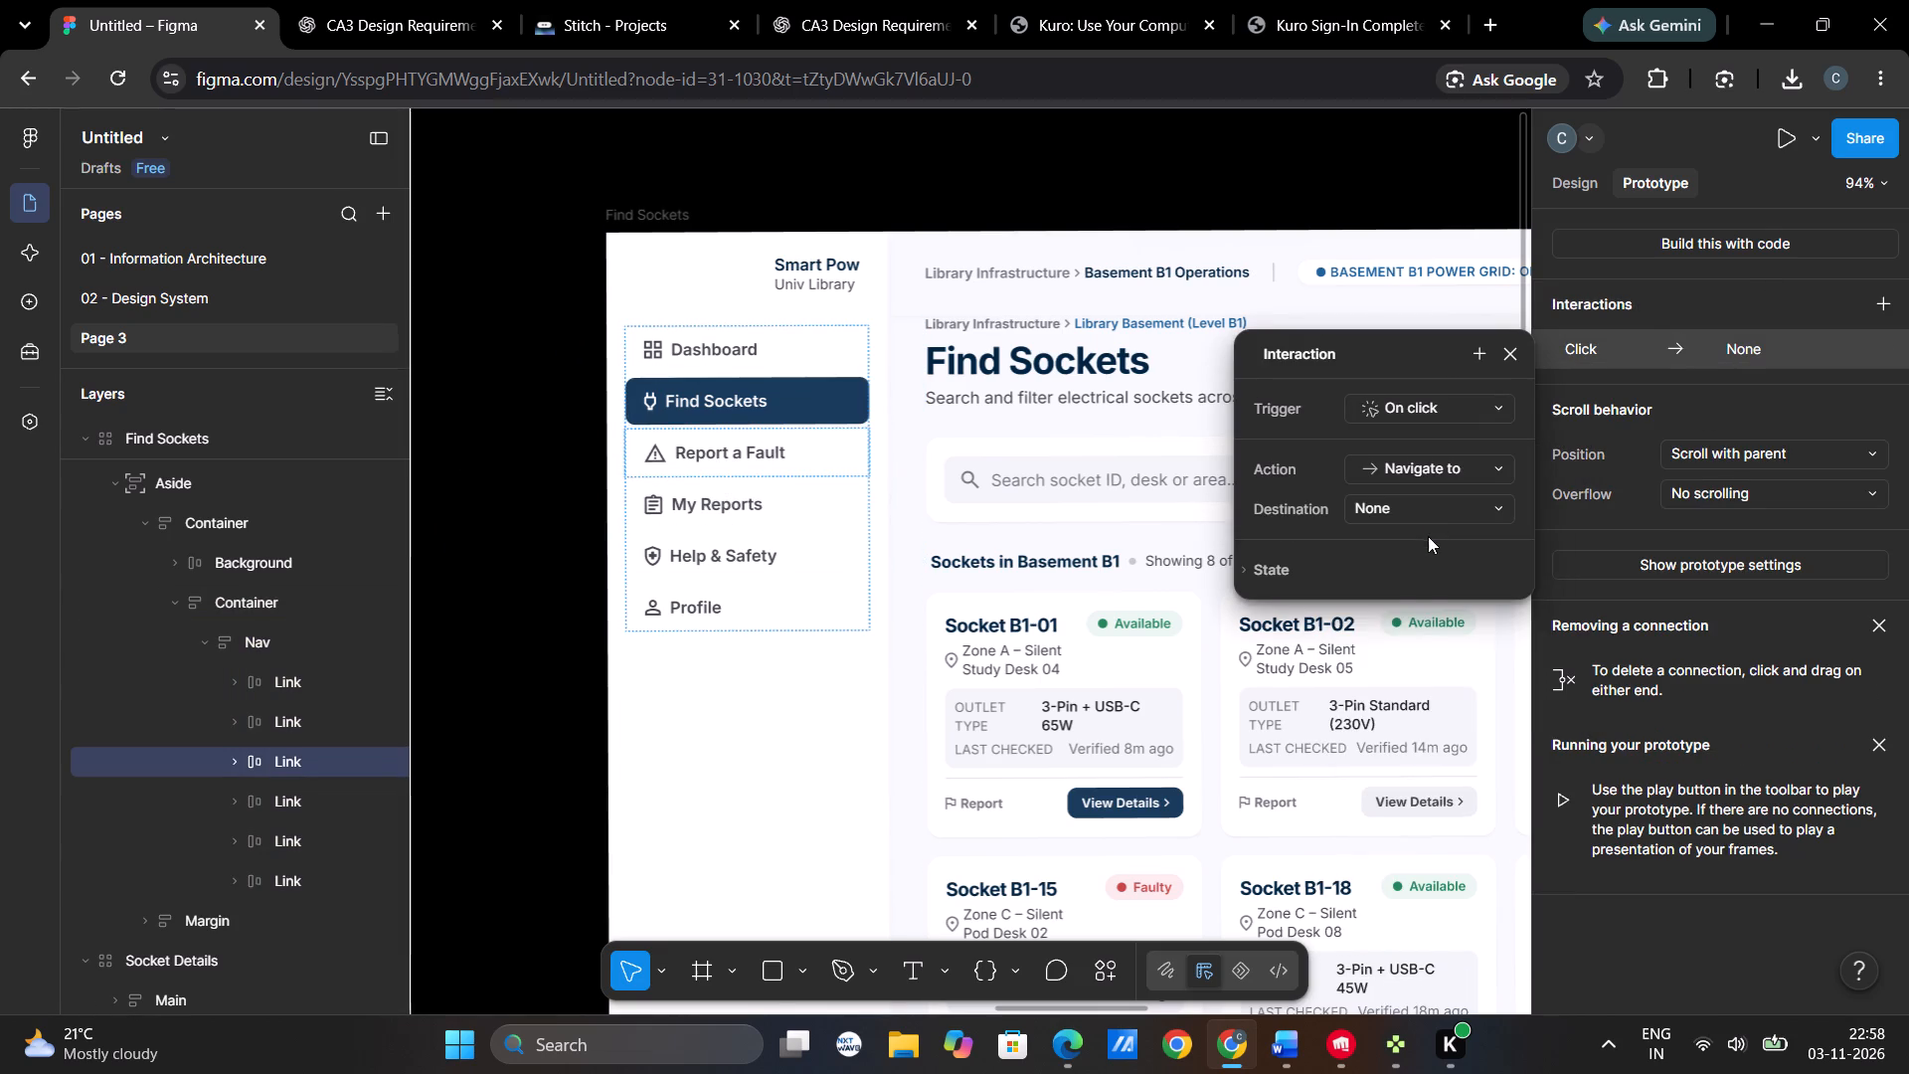
left_click(1423, 508)
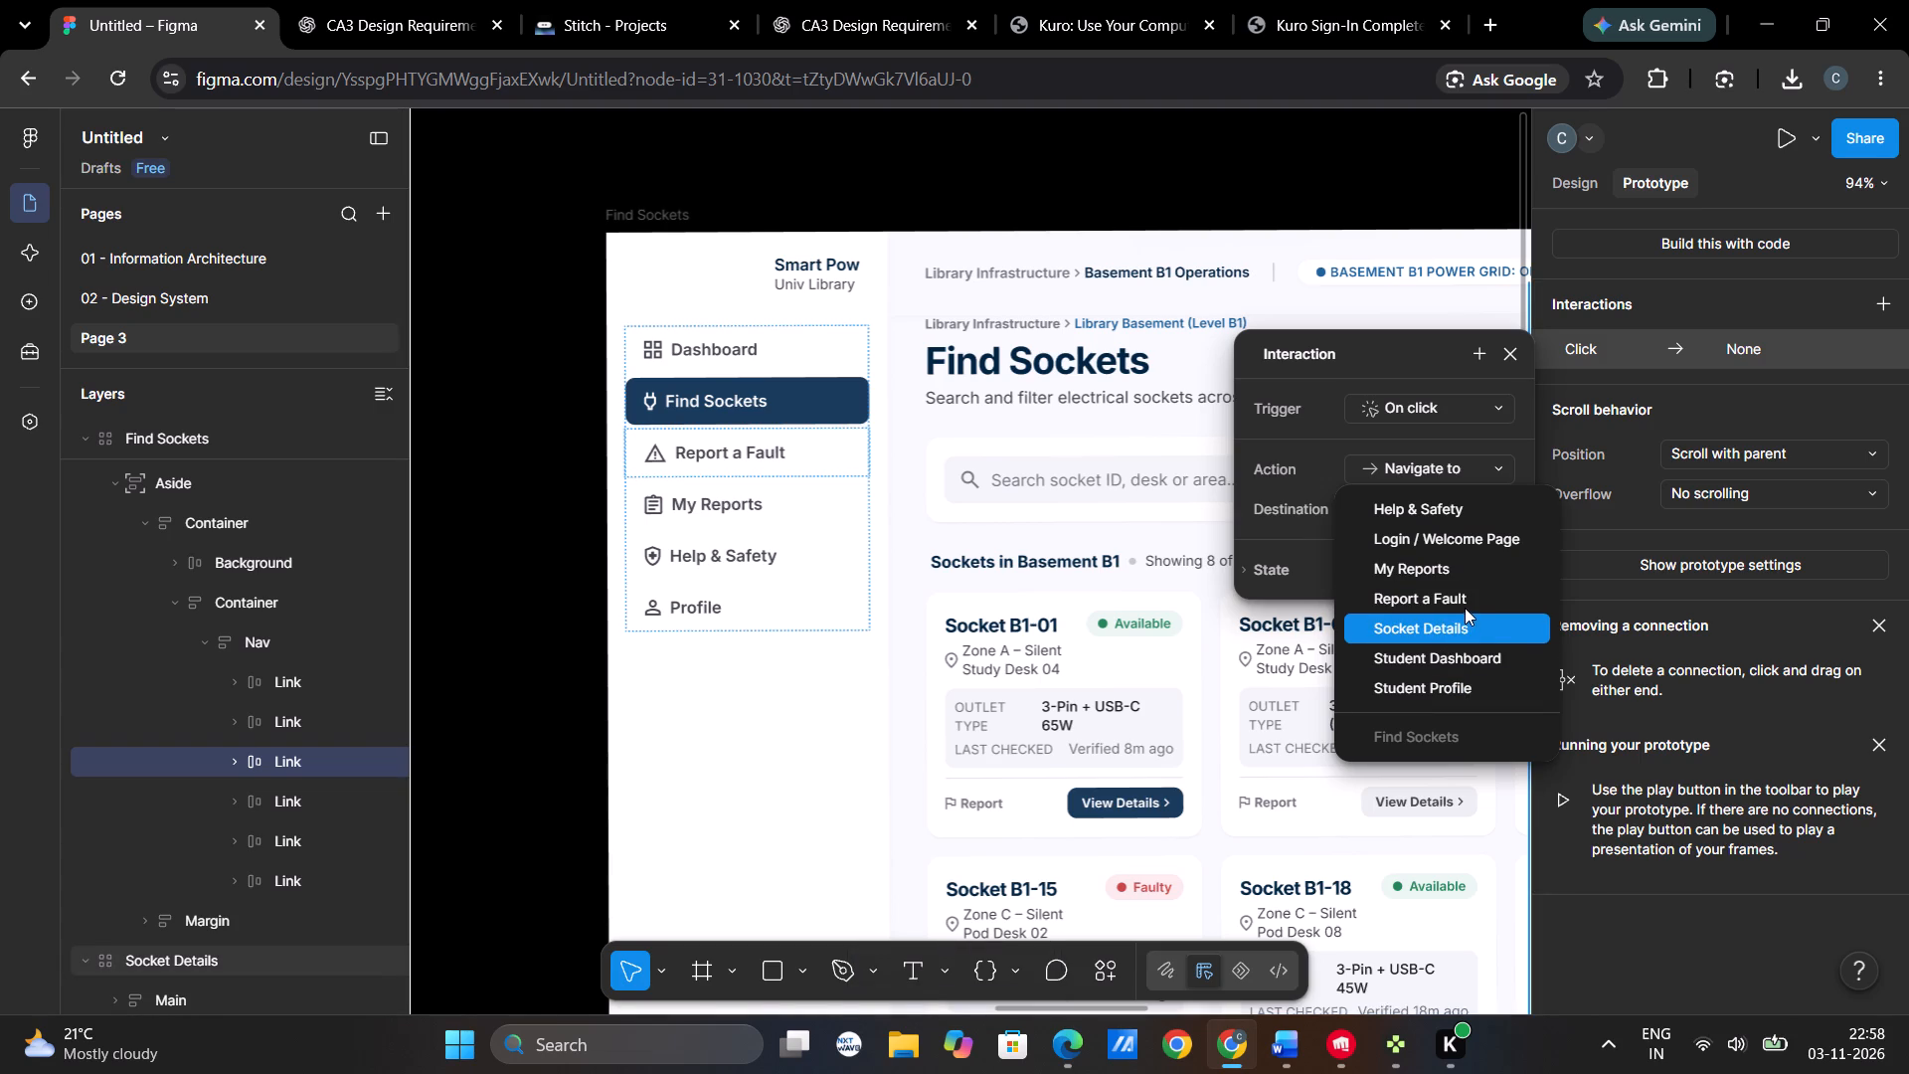
left_click(1462, 596)
left_click(815, 418)
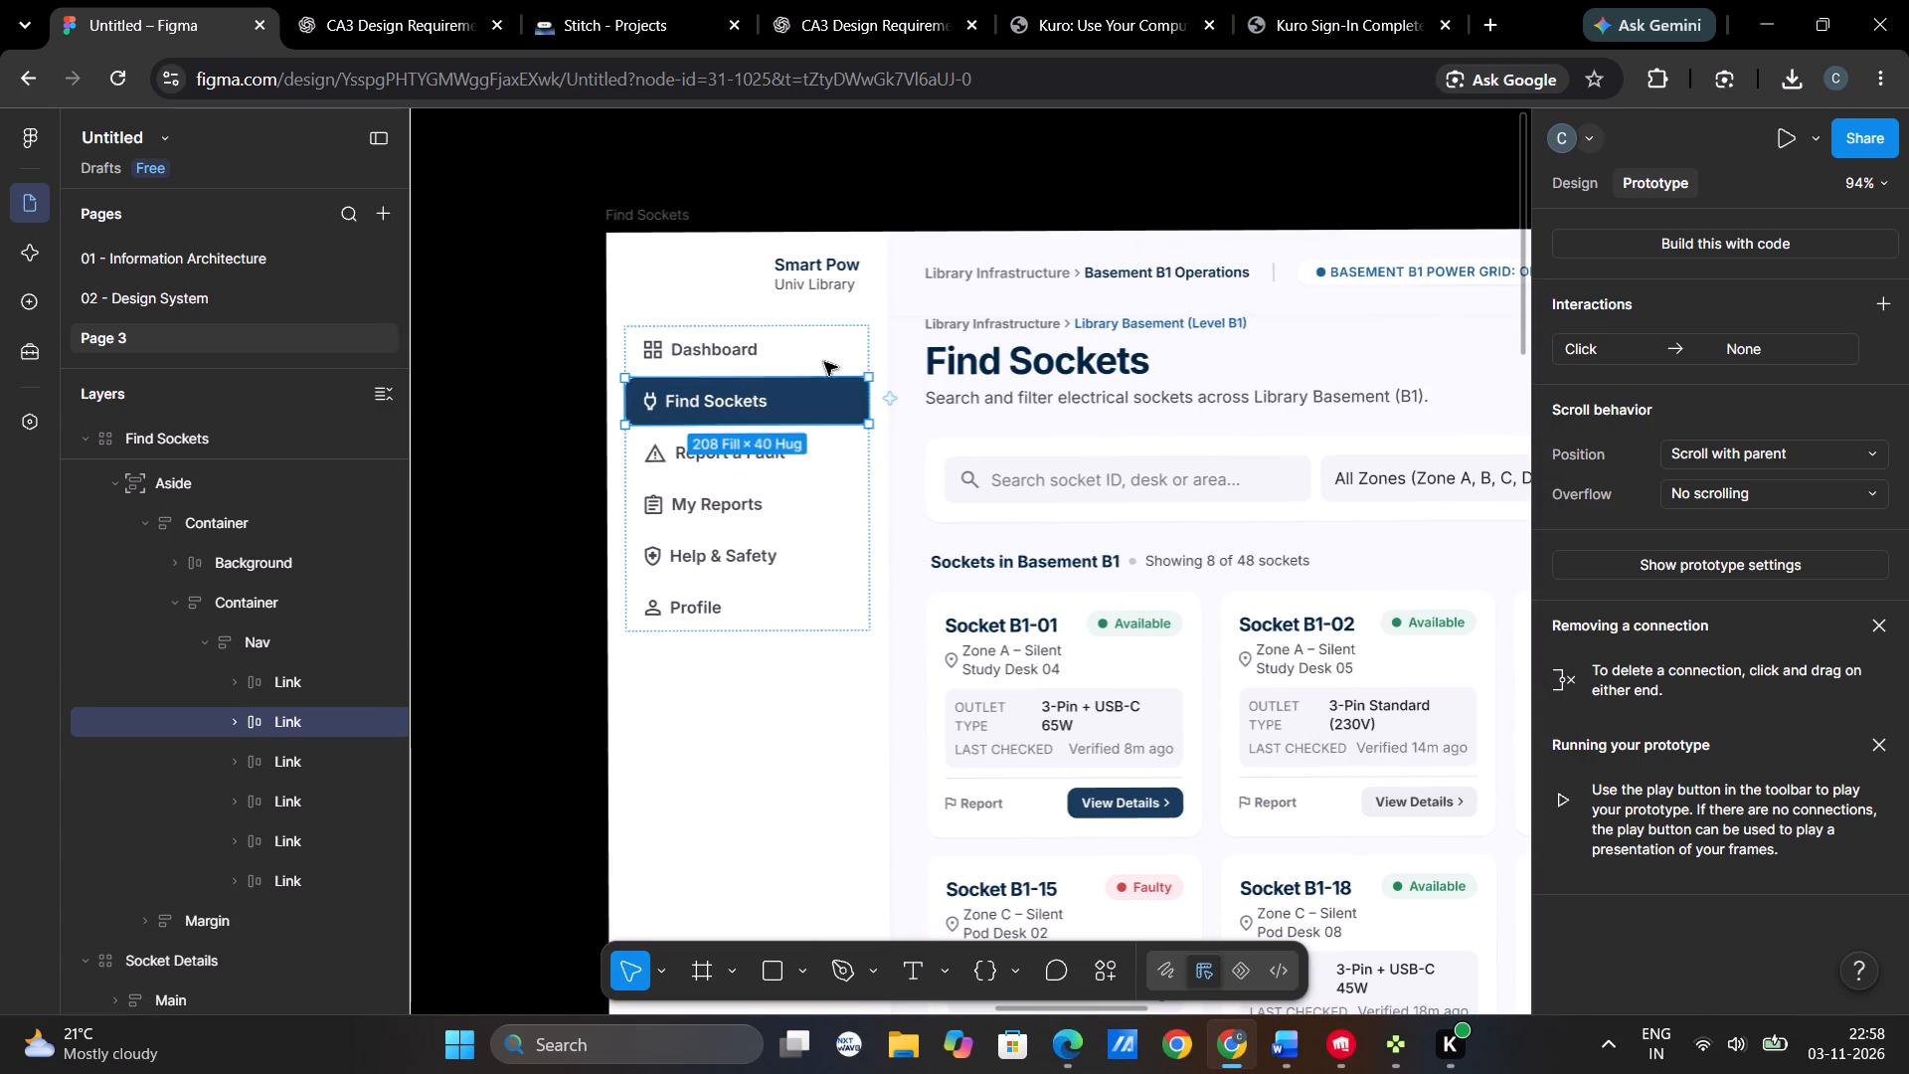
left_click(825, 352)
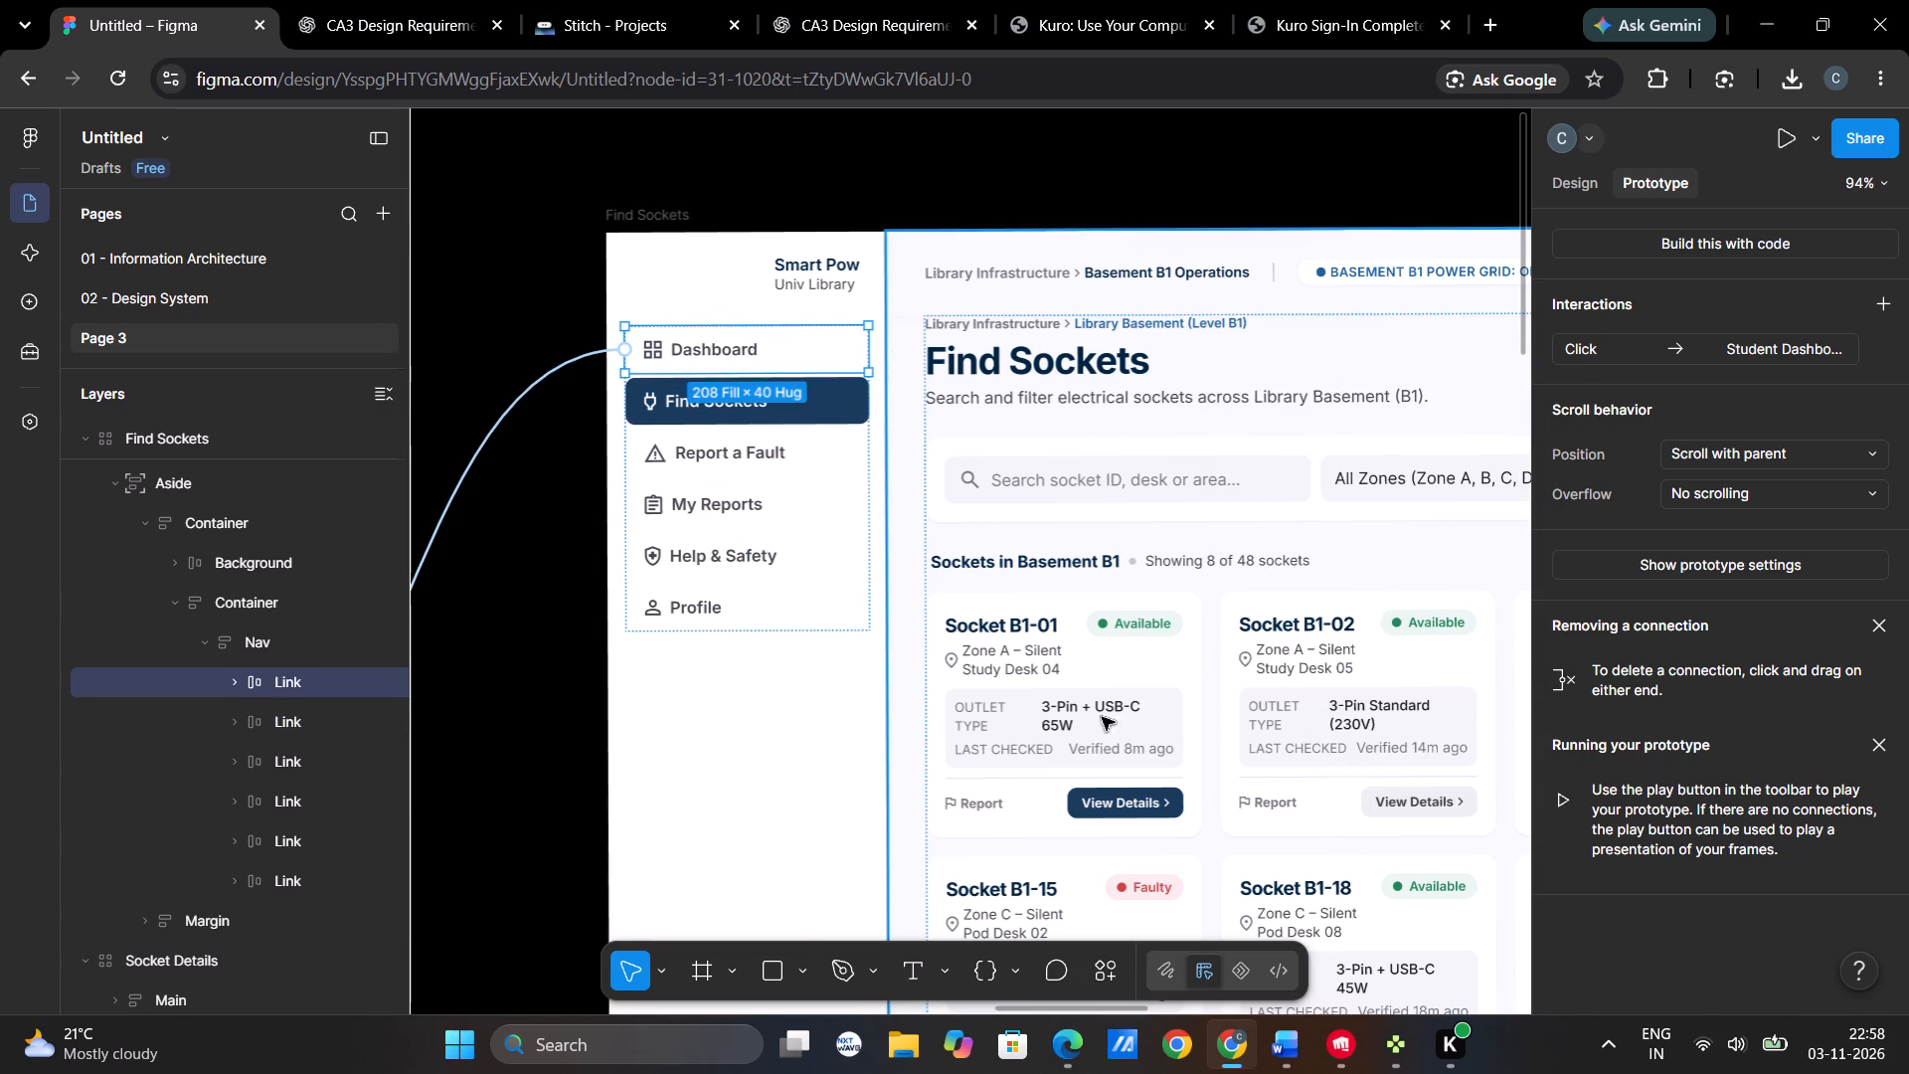
Add an on-click interaction to the Socket B1-01 card's View Details button, navigating to Socket Details with Smart animate.
triple_click(1132, 805)
triple_click(1132, 804)
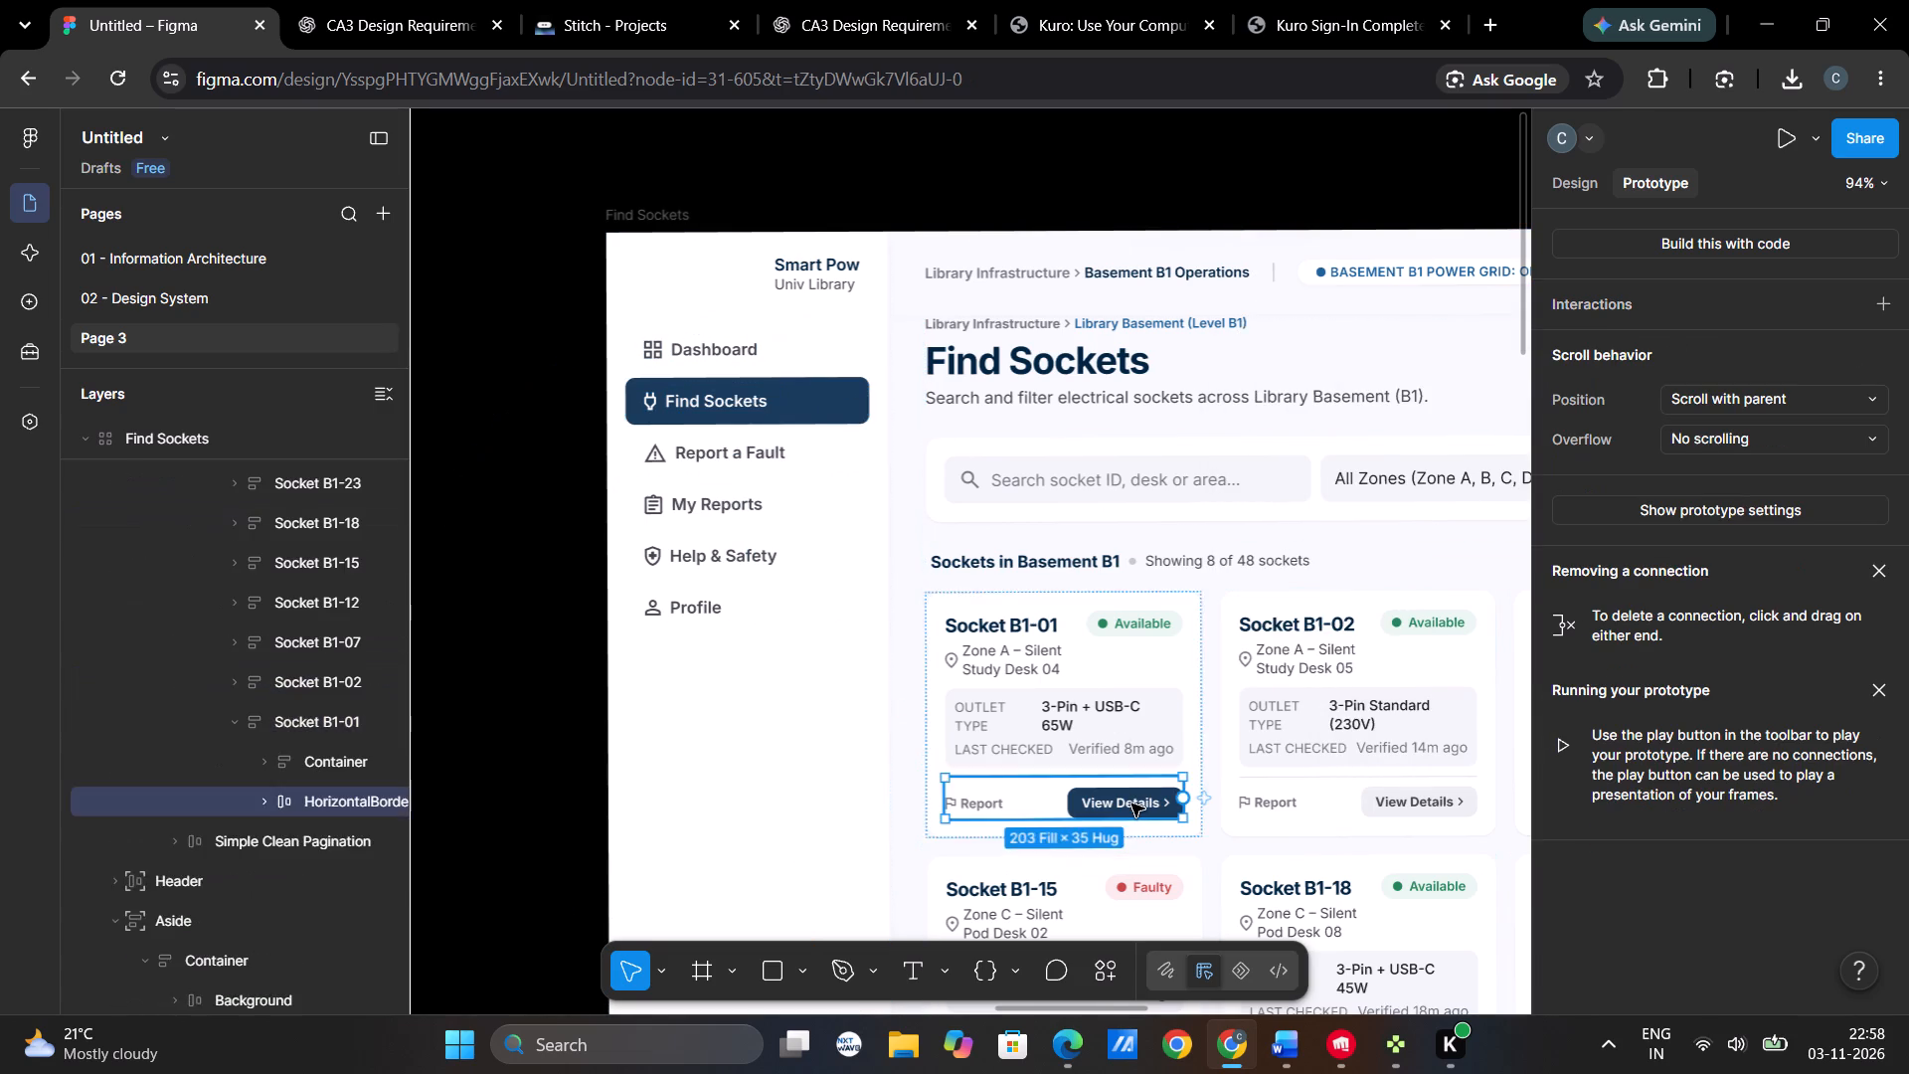
left_click(1131, 804)
left_click(1797, 312)
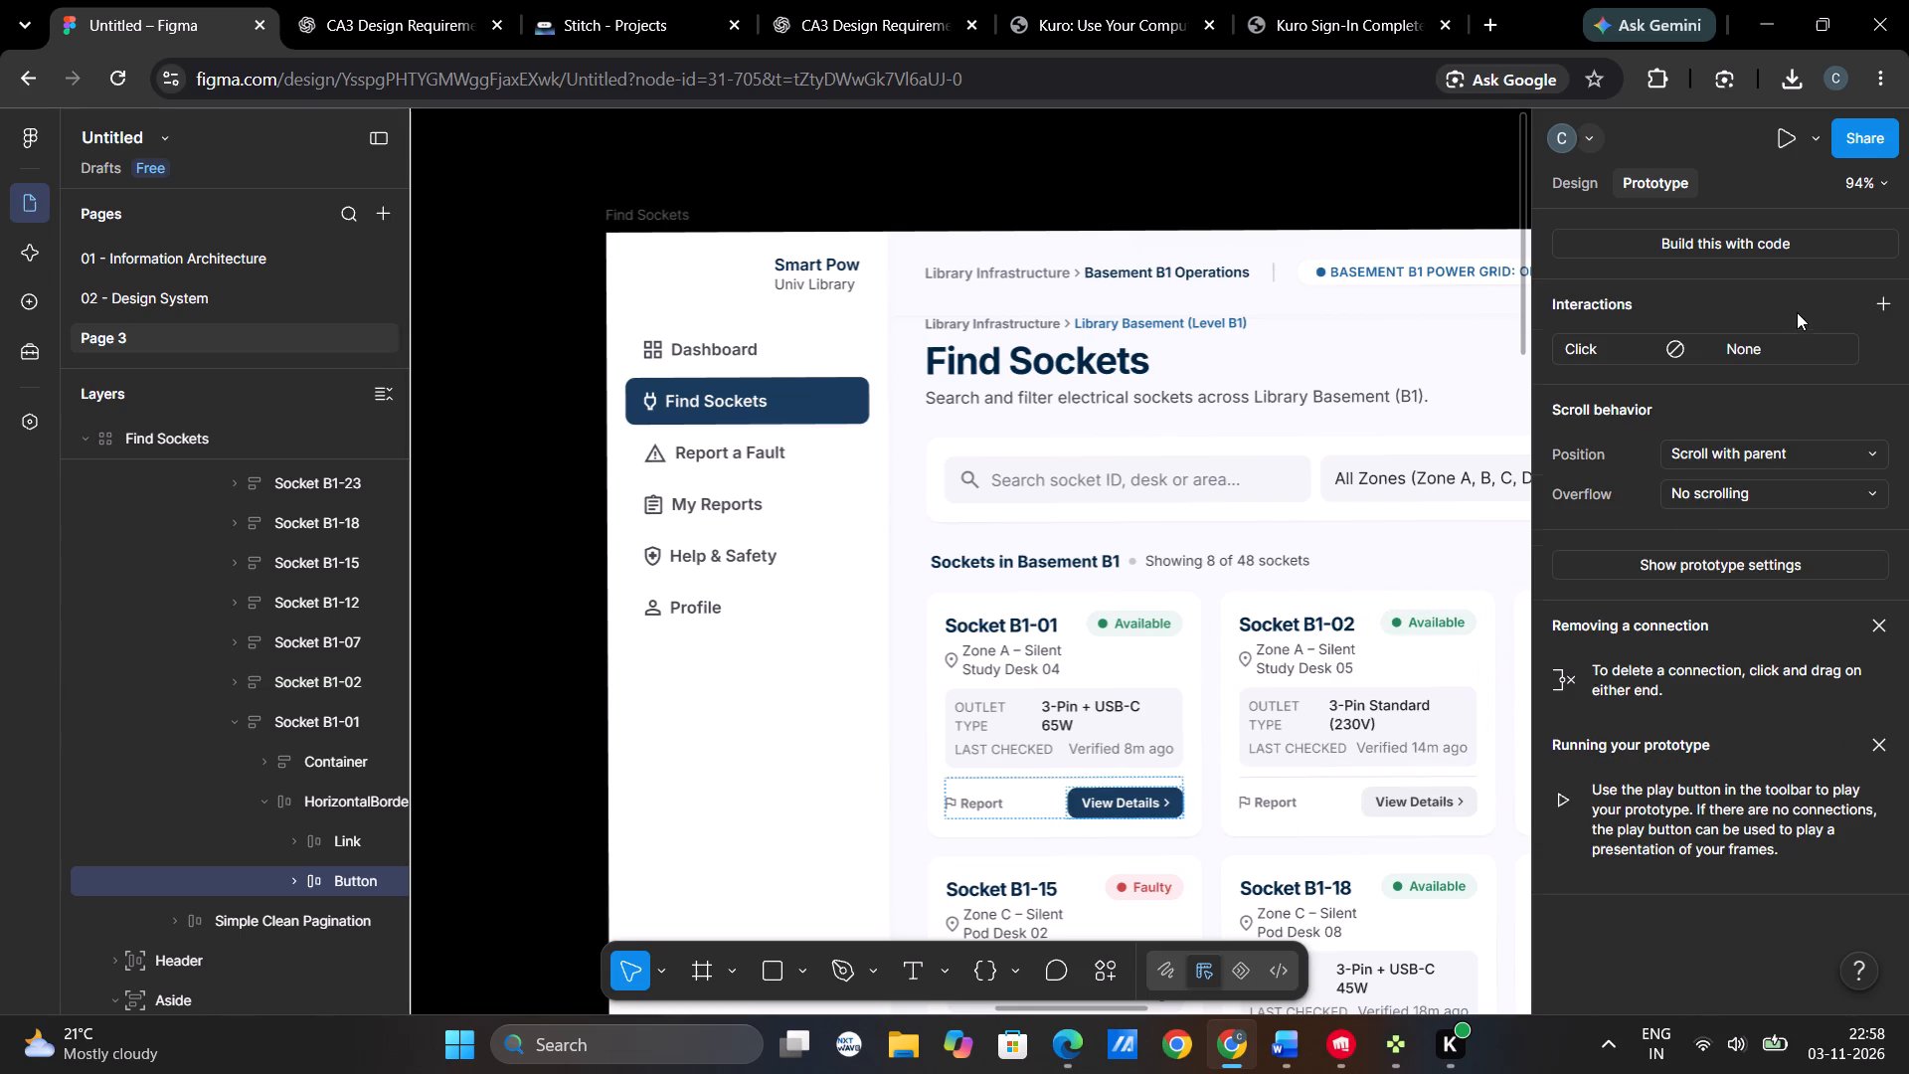
left_click(1767, 348)
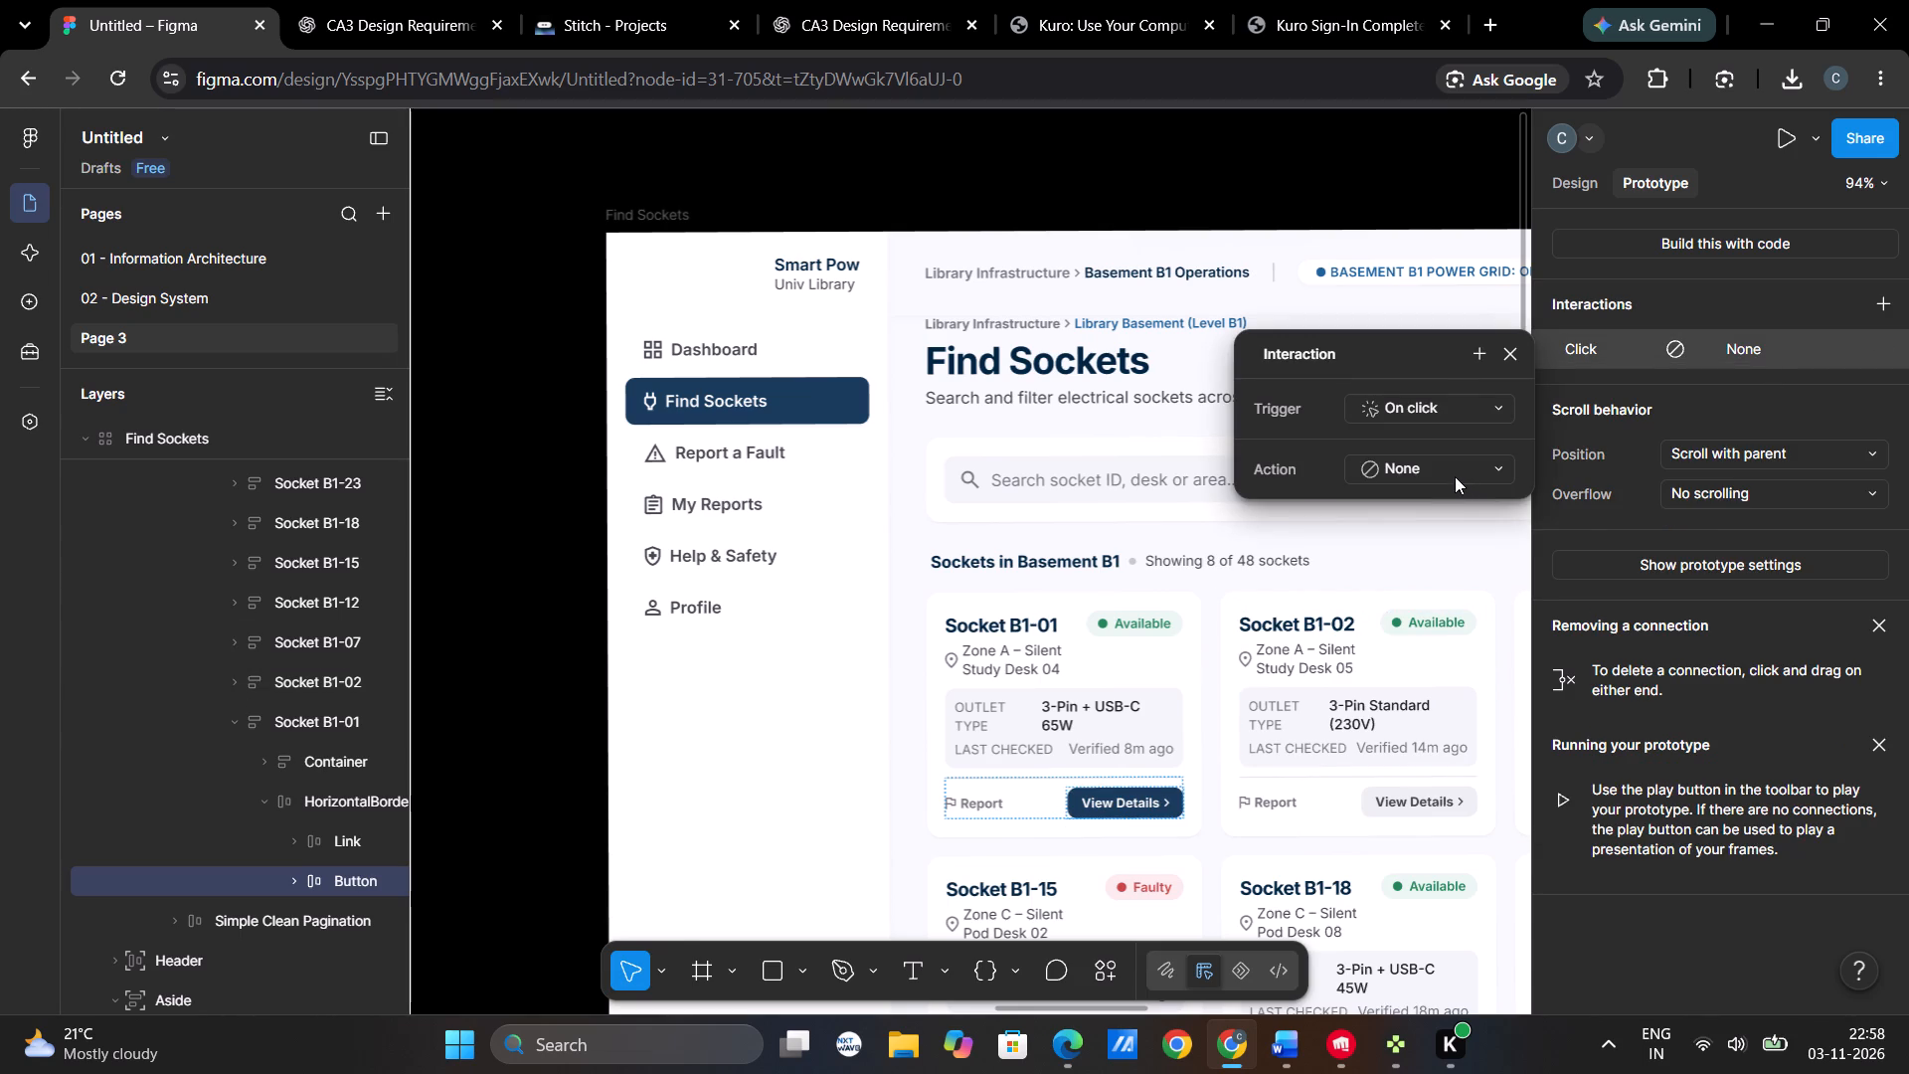
left_click(1453, 473)
left_click(1445, 512)
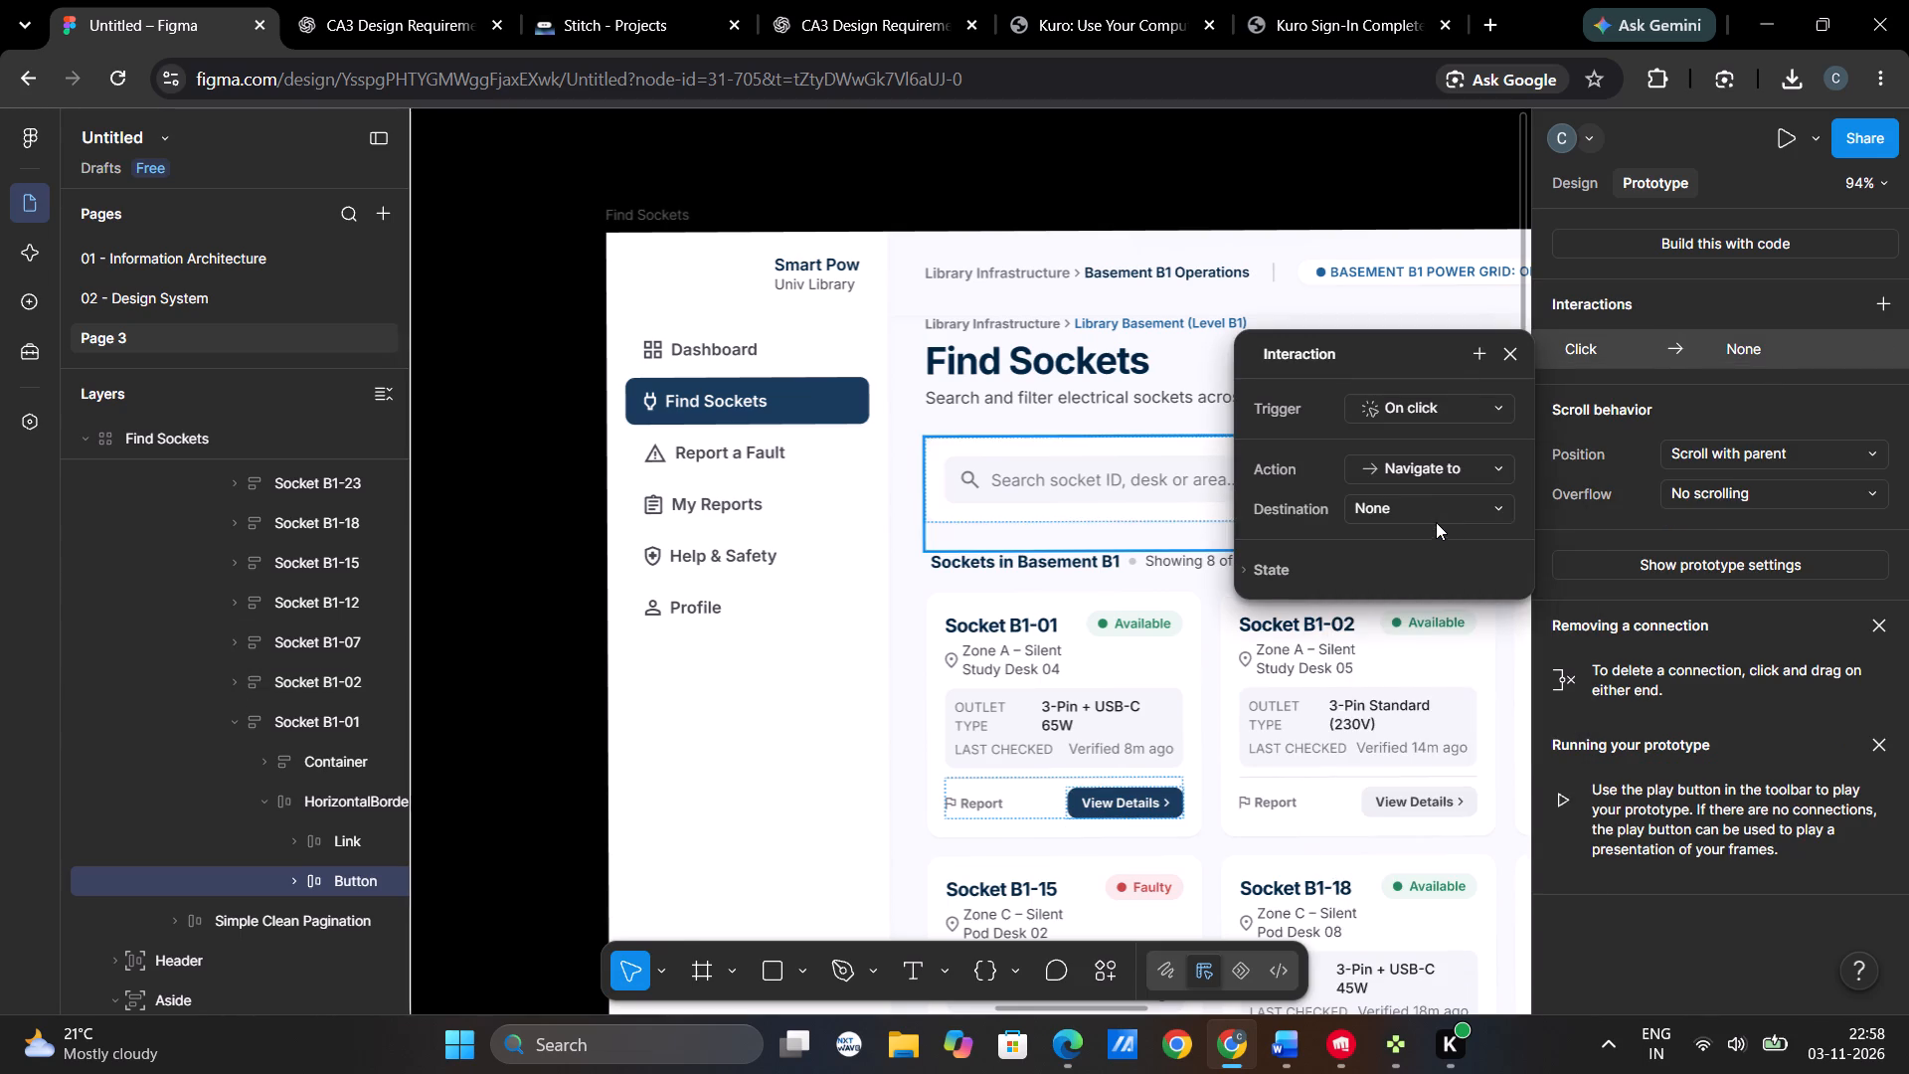
left_click(1435, 518)
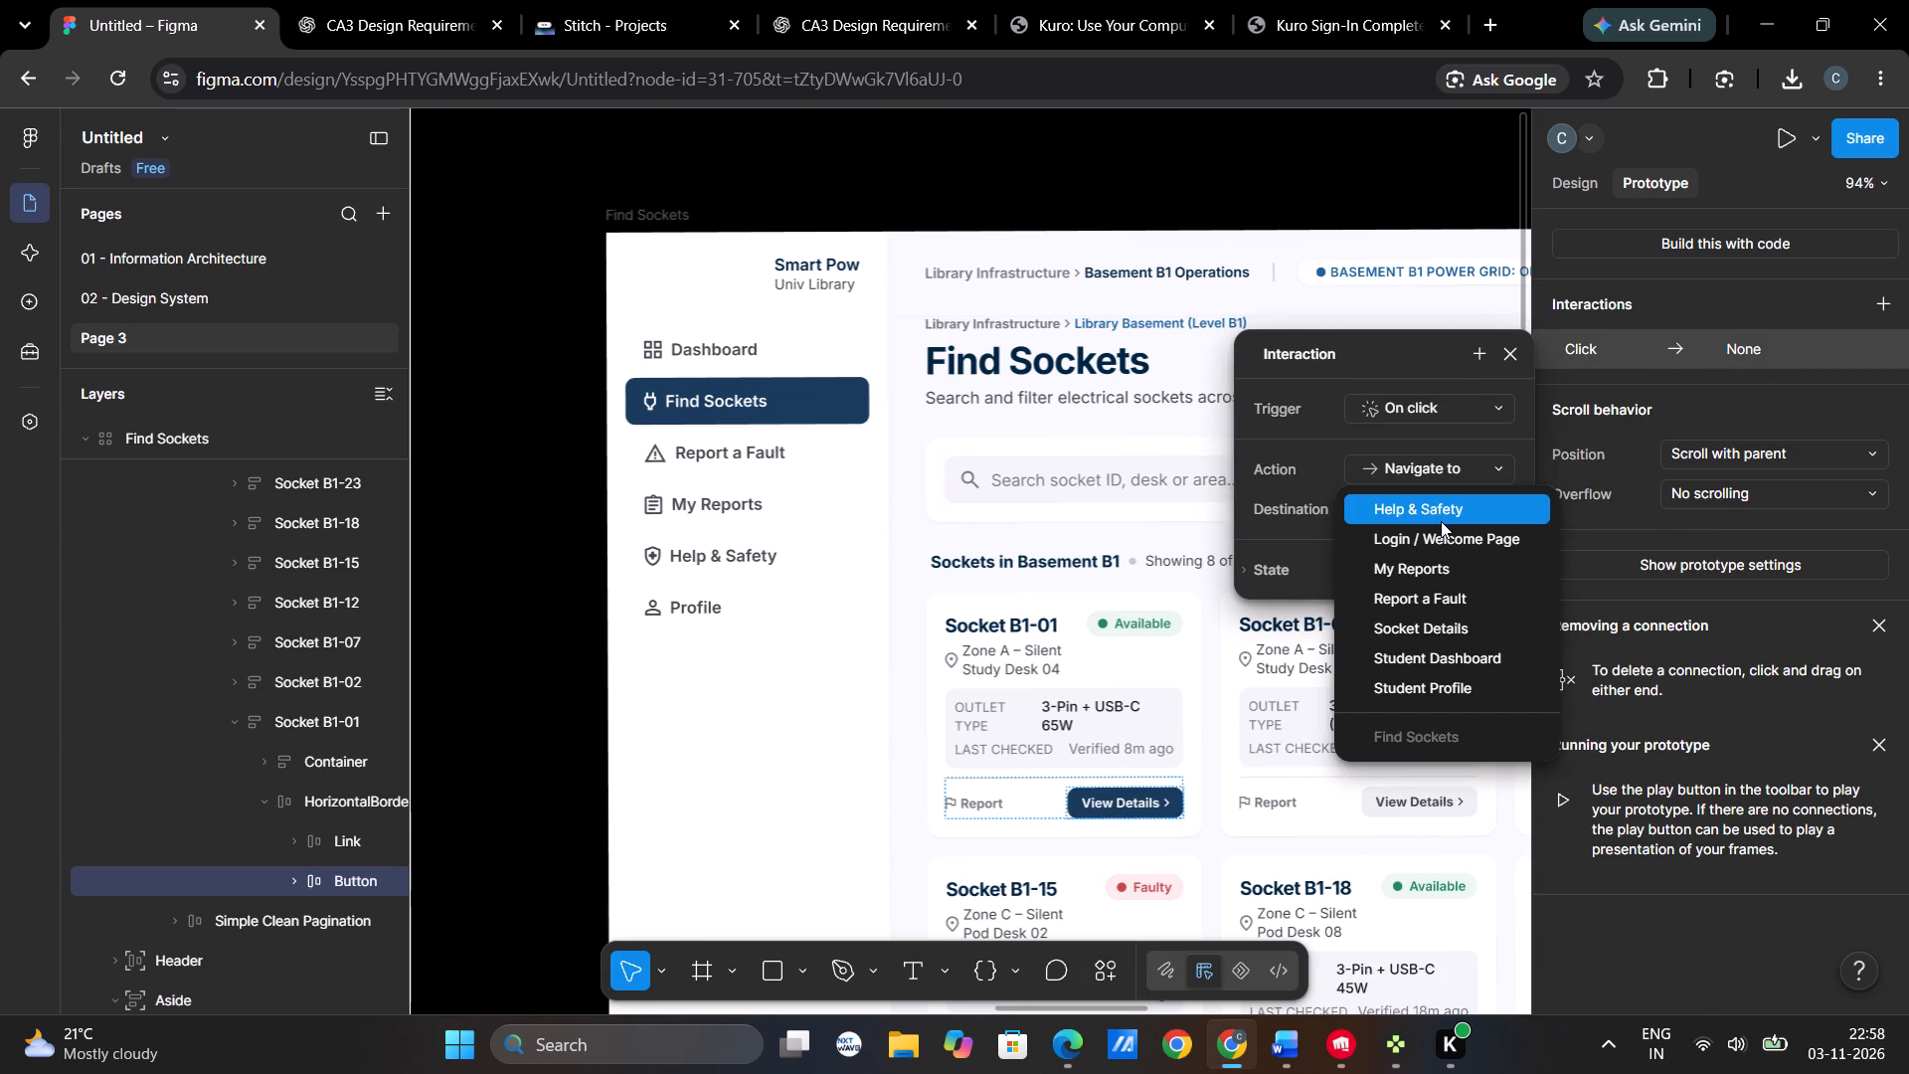
left_click(1448, 629)
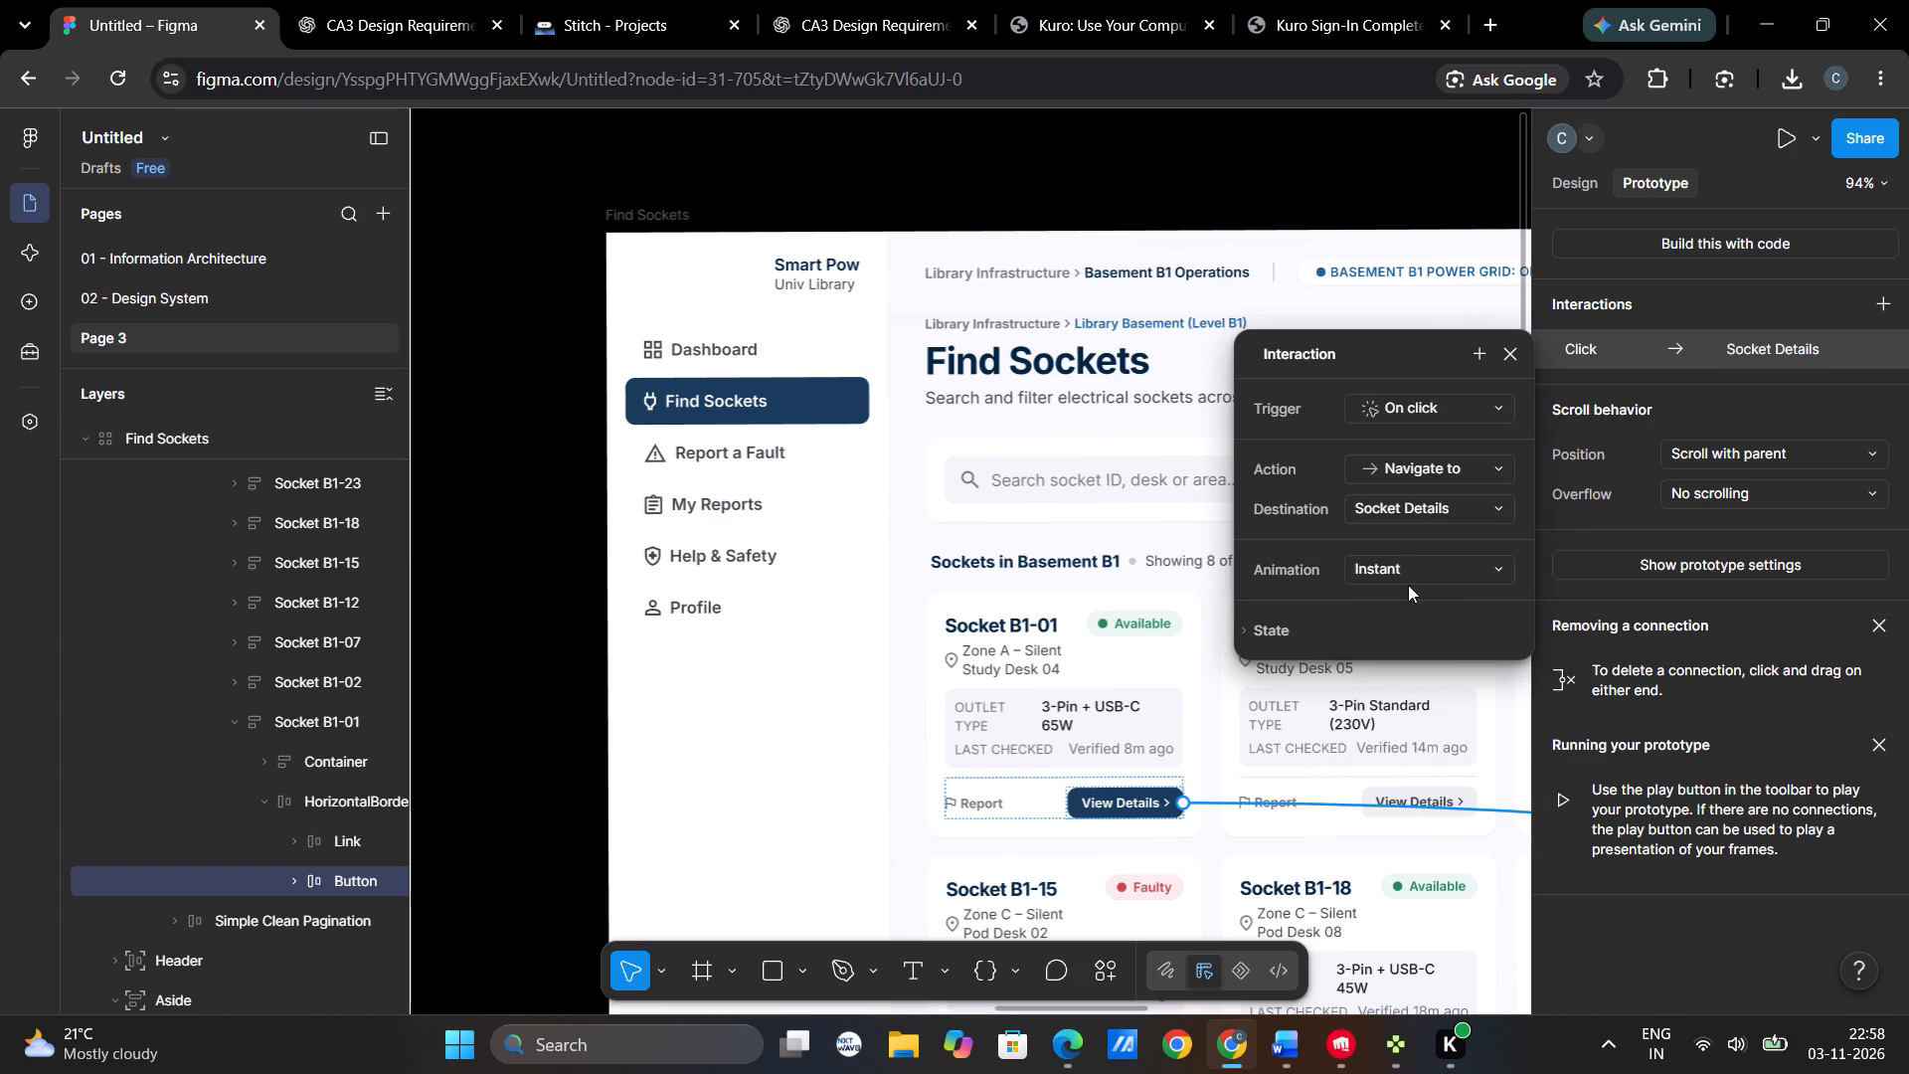
left_click(1425, 561)
left_click(1426, 626)
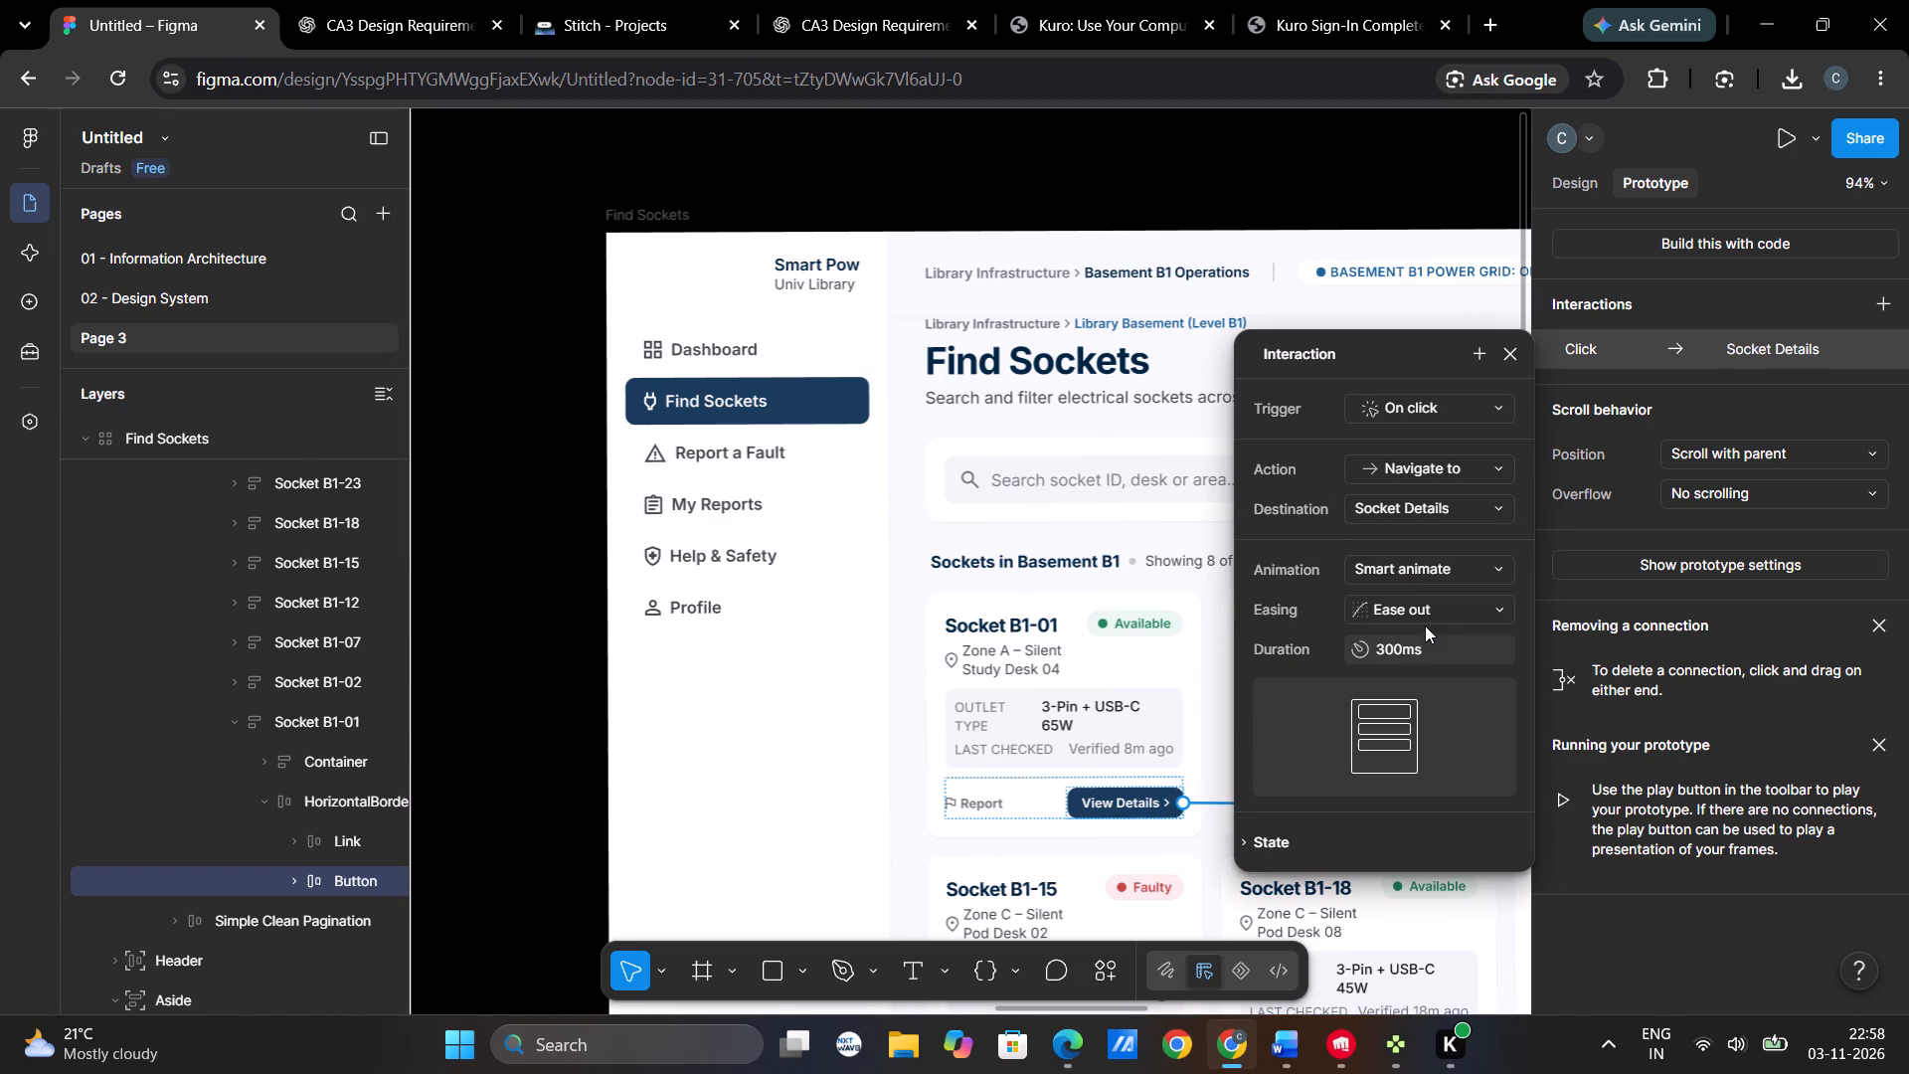
left_click(1259, 185)
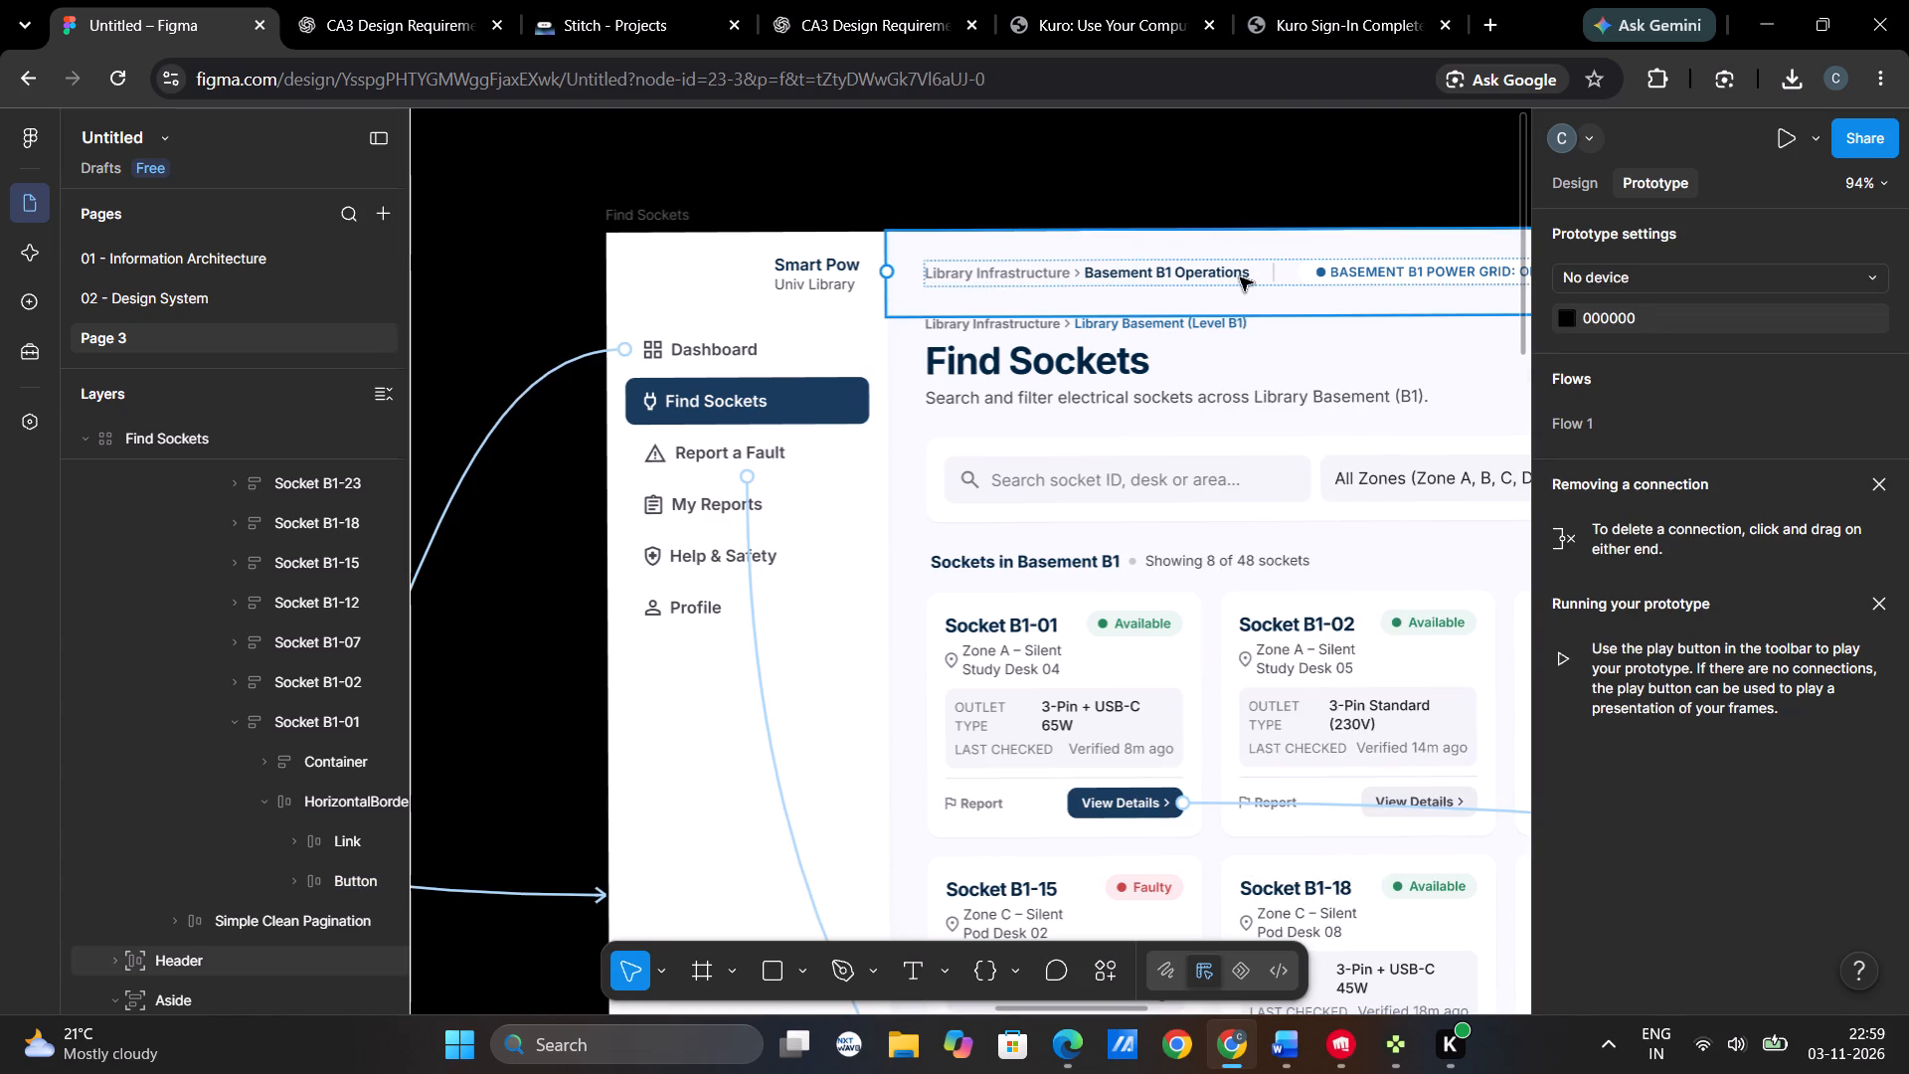
Select the whole student profile container, including avatar and name, in the Find Sockets frame's header for prototyping.
scroll(1240, 277, "left", 5)
scroll(1129, 274, "right", 1)
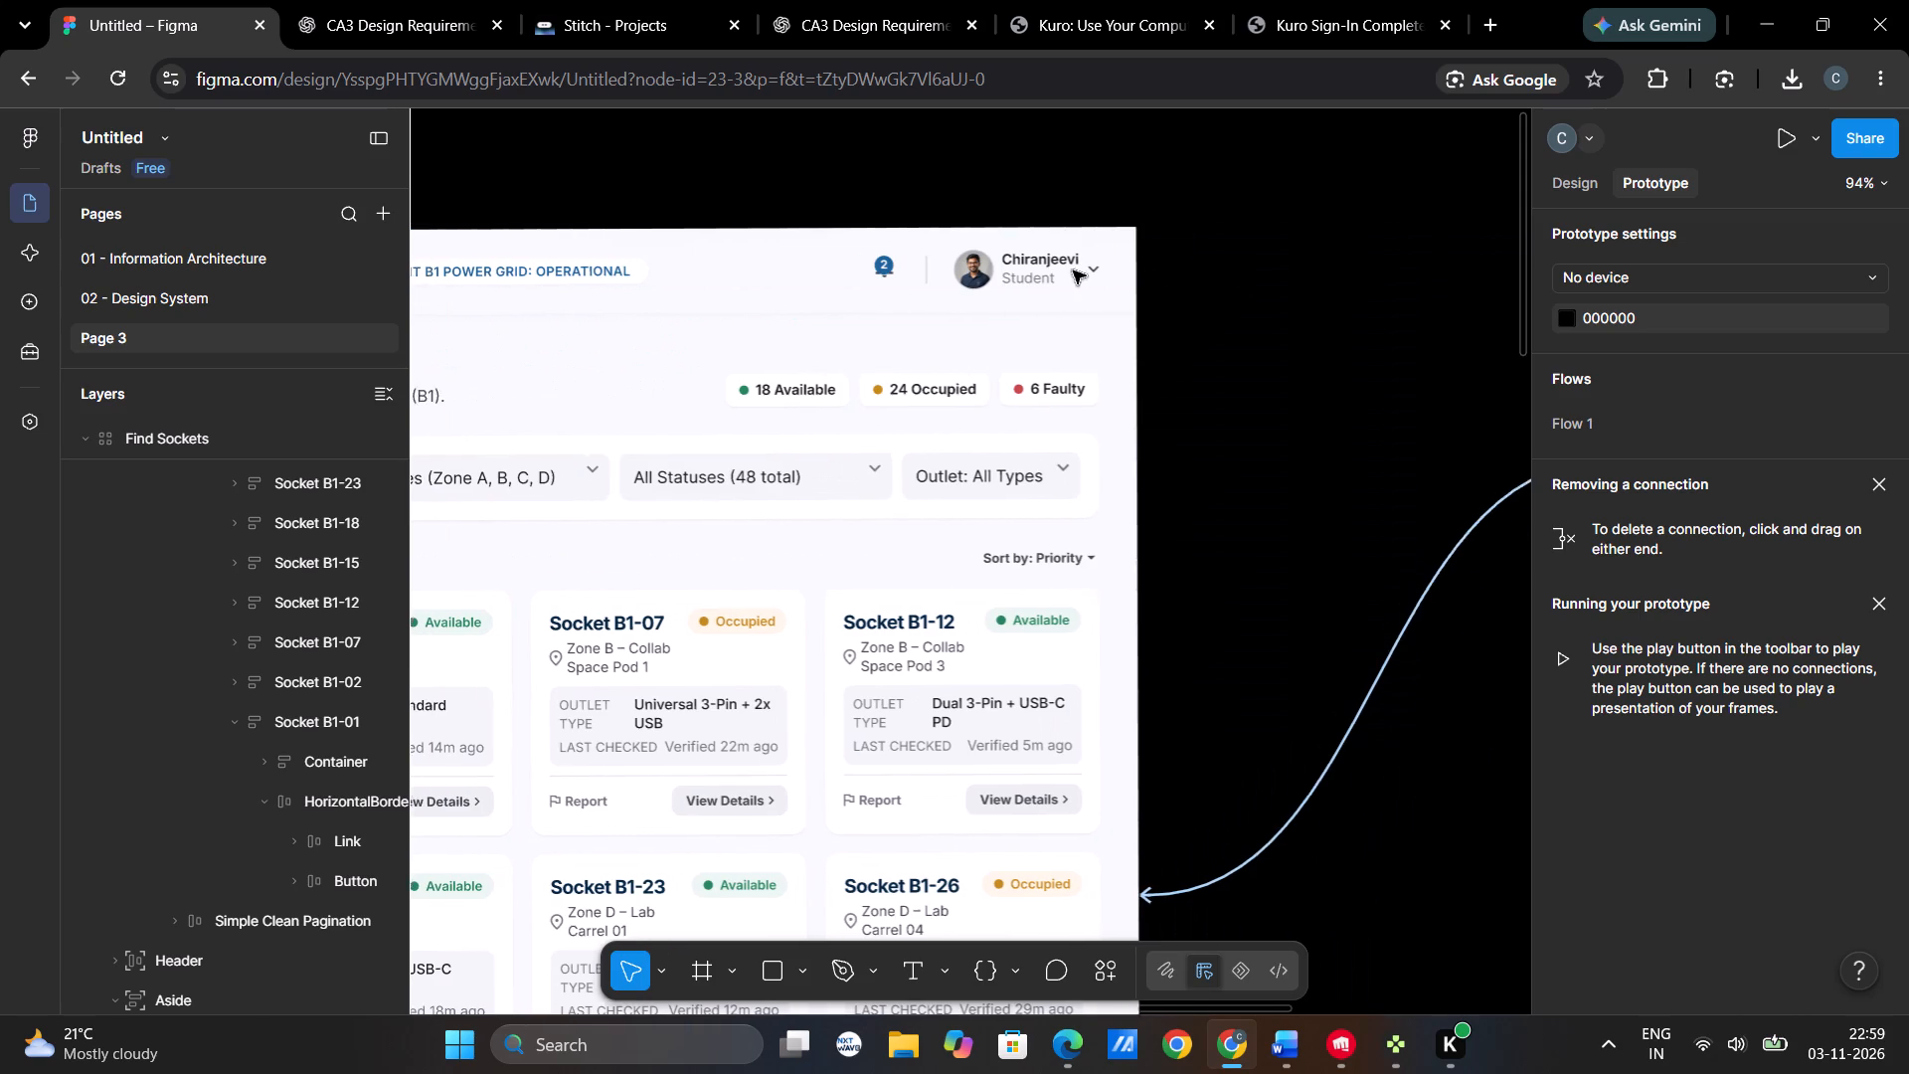
scroll(1073, 270, "right", 1)
left_click(1070, 276)
double_click(1062, 274)
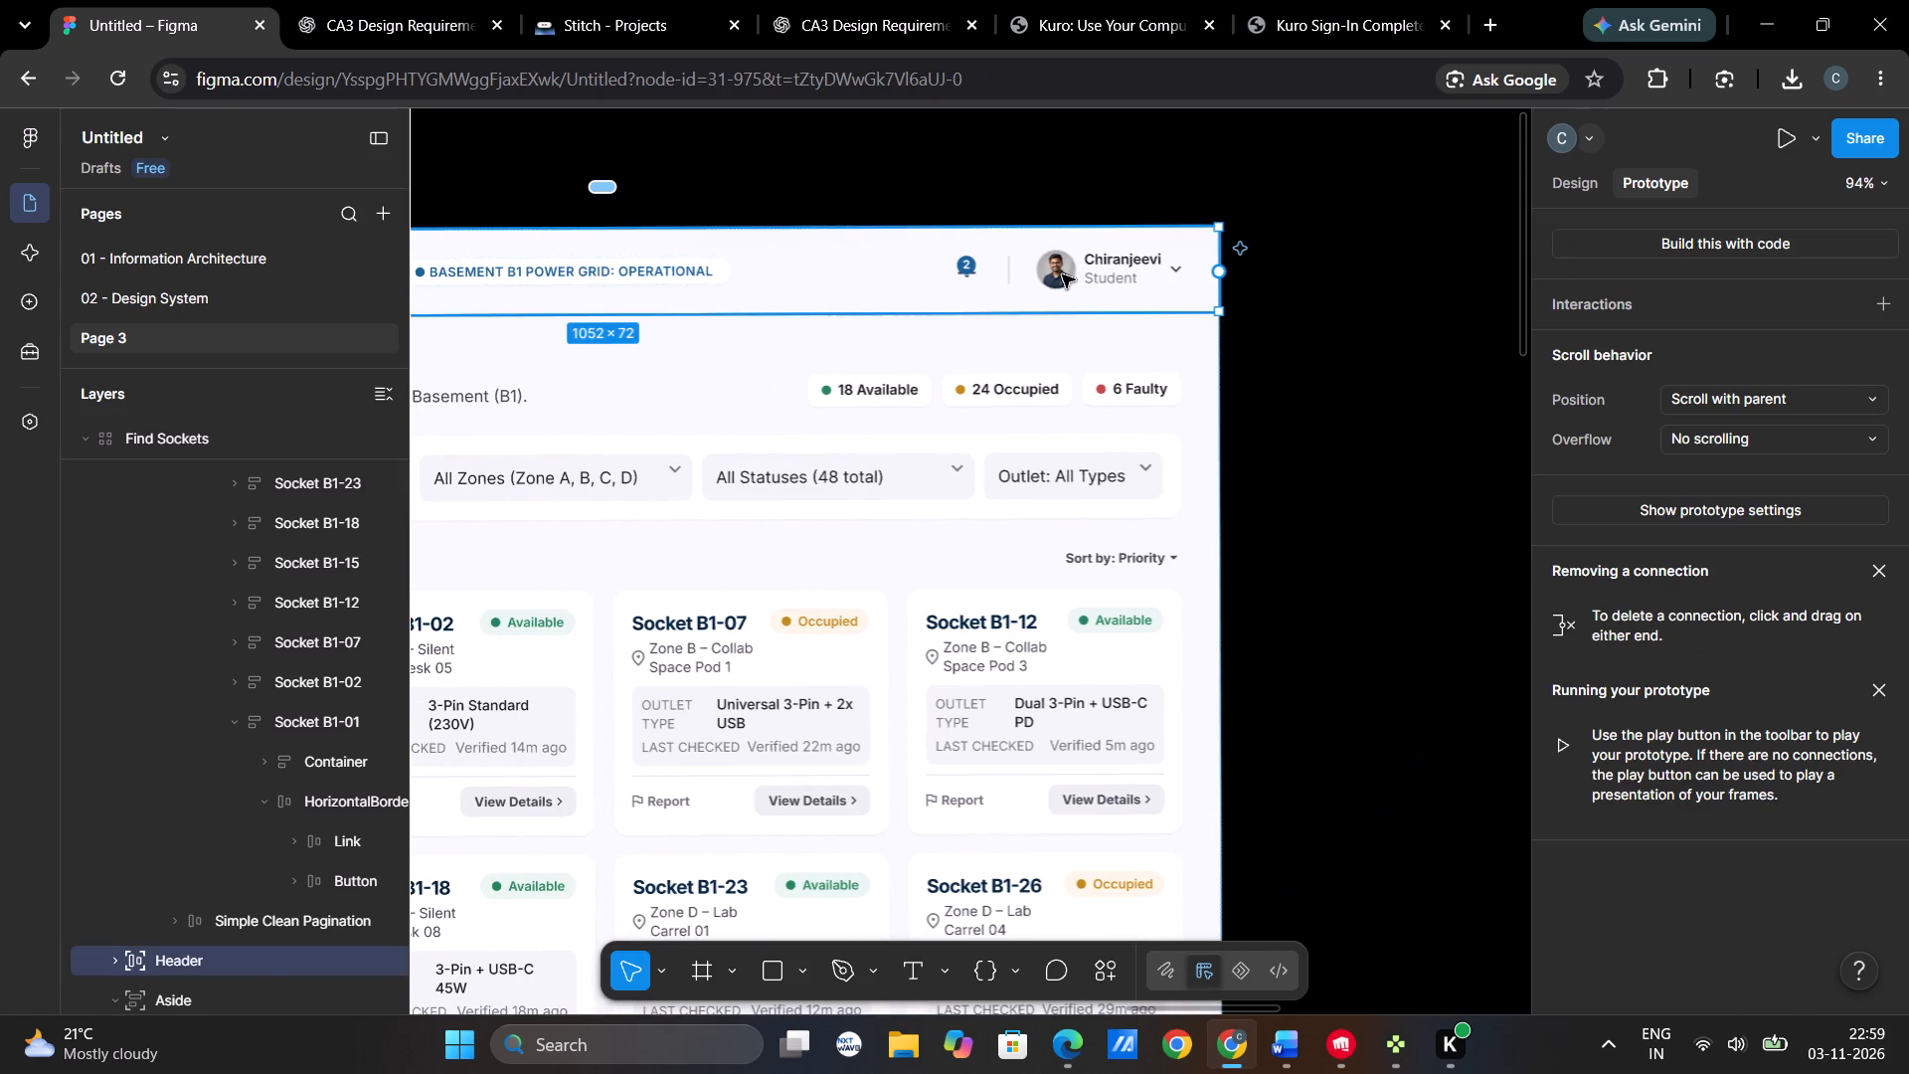
triple_click(1062, 274)
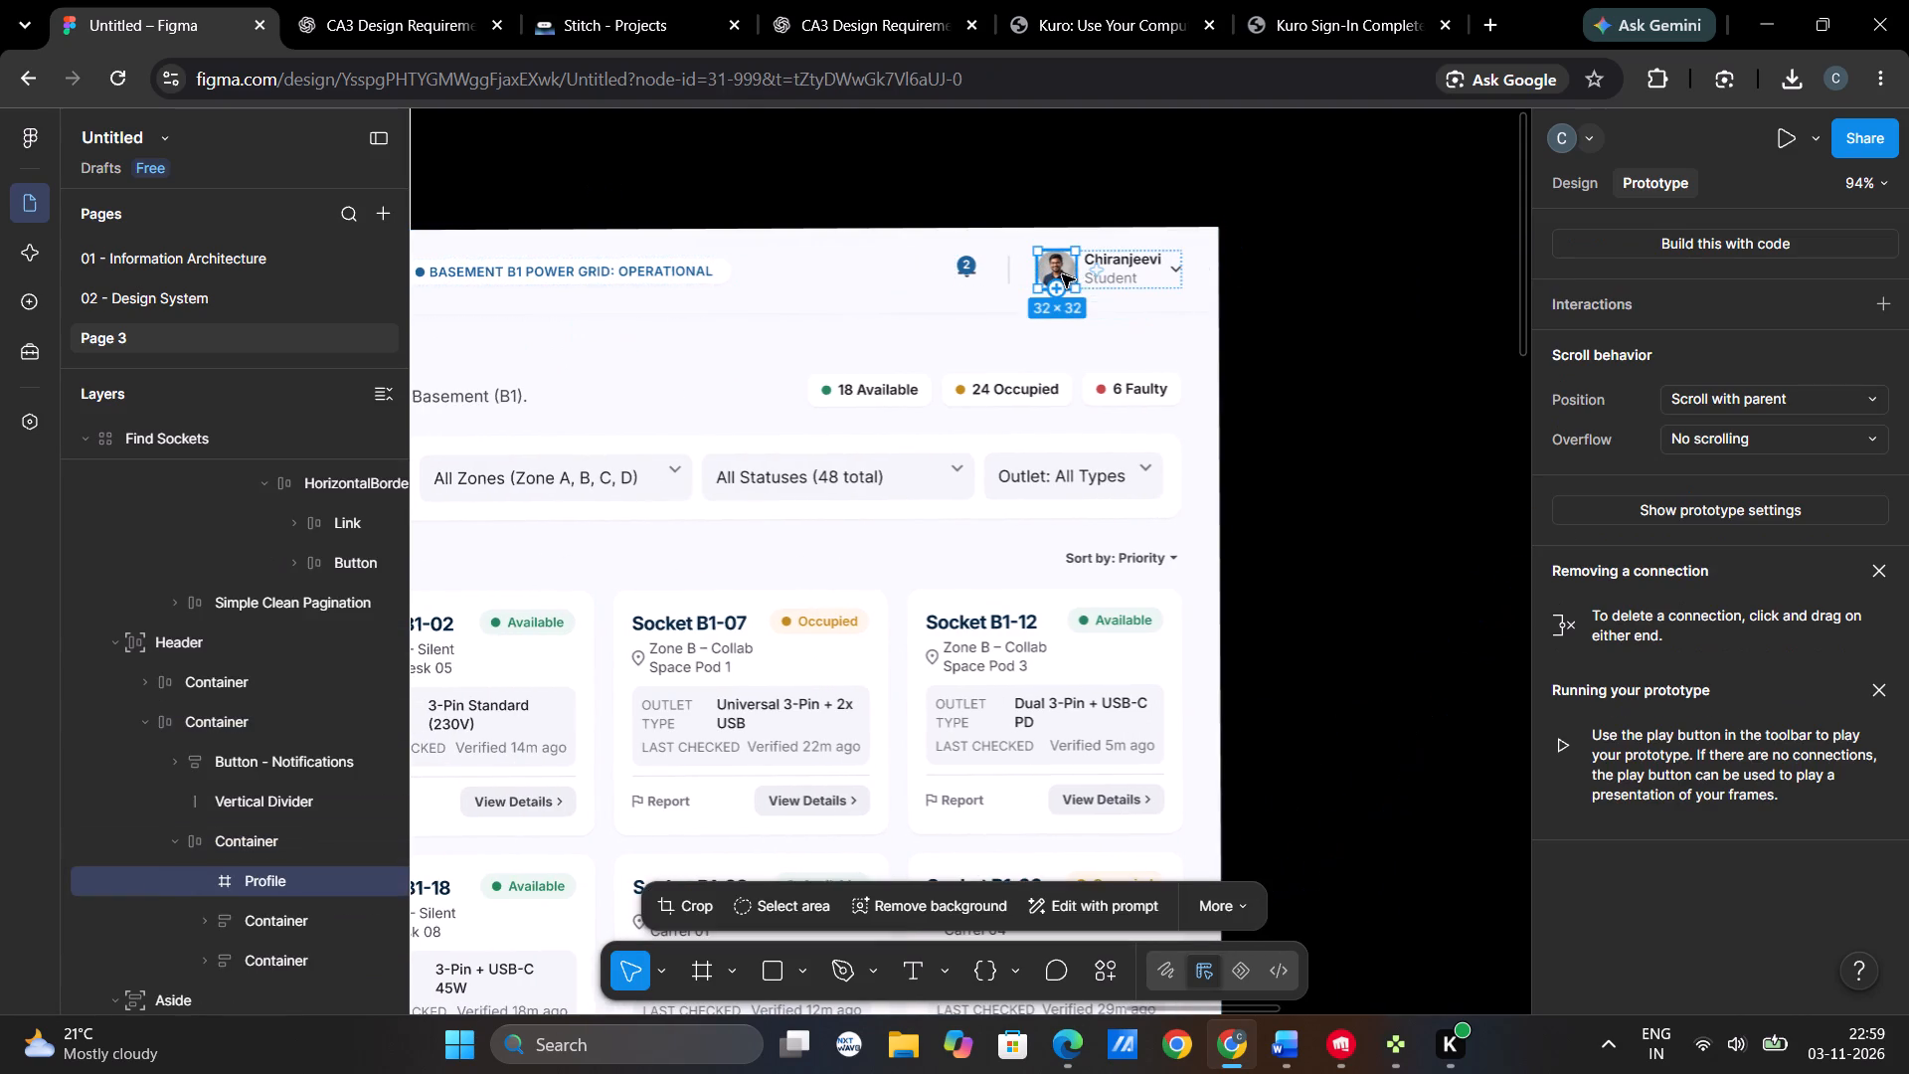
left_click(1297, 242)
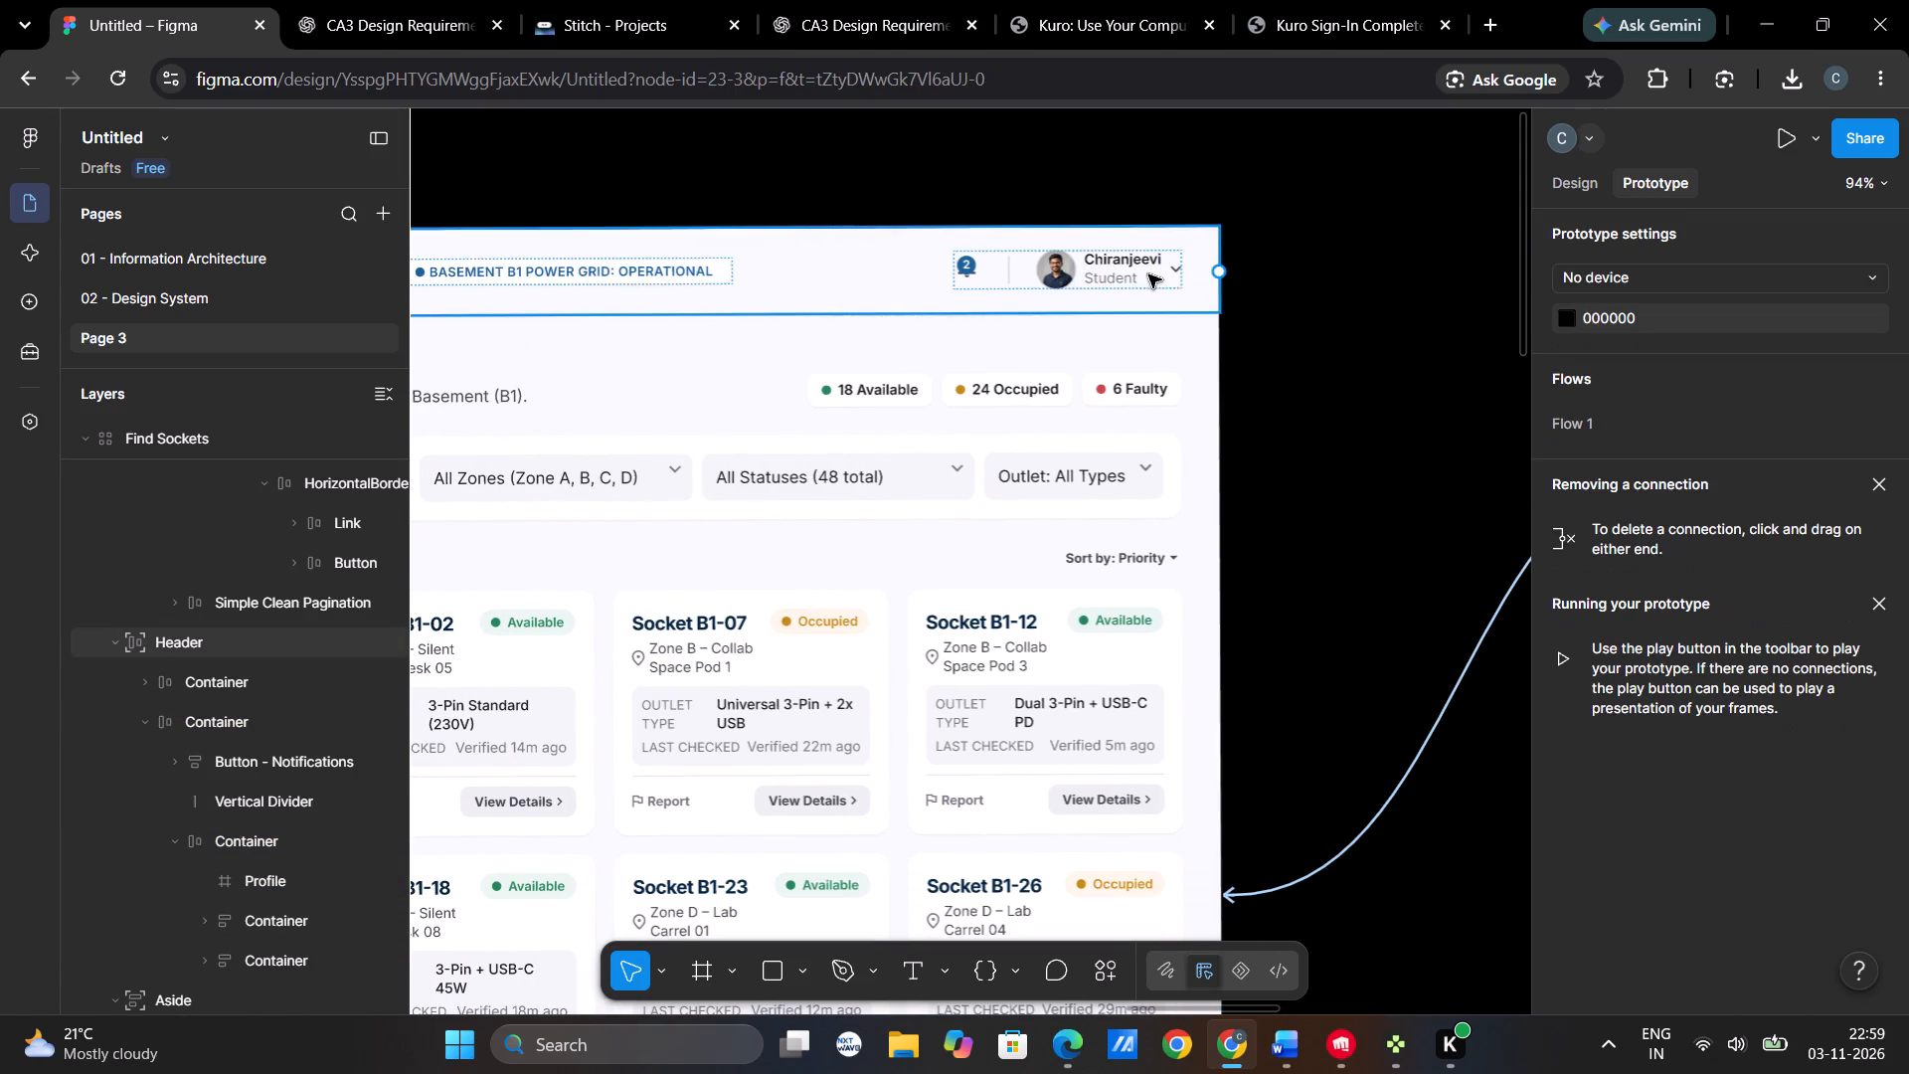
triple_click(1143, 274)
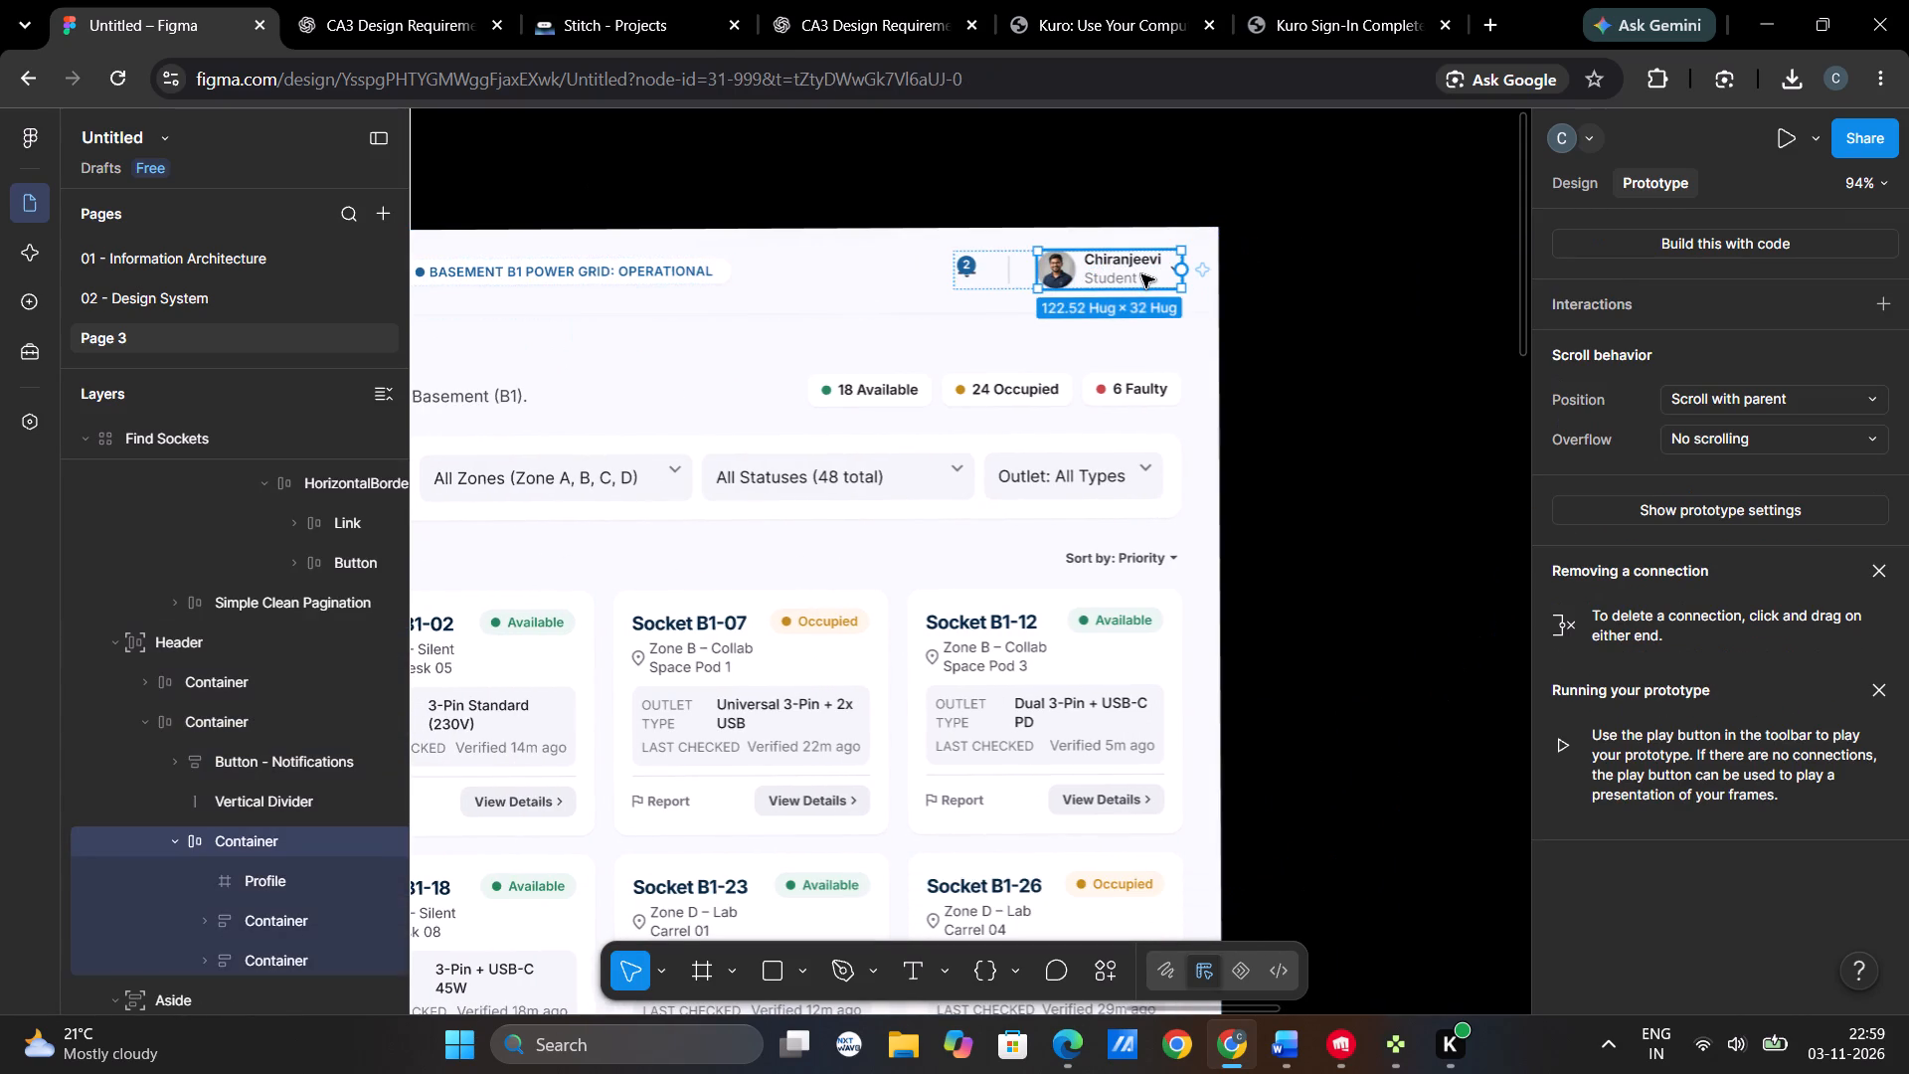
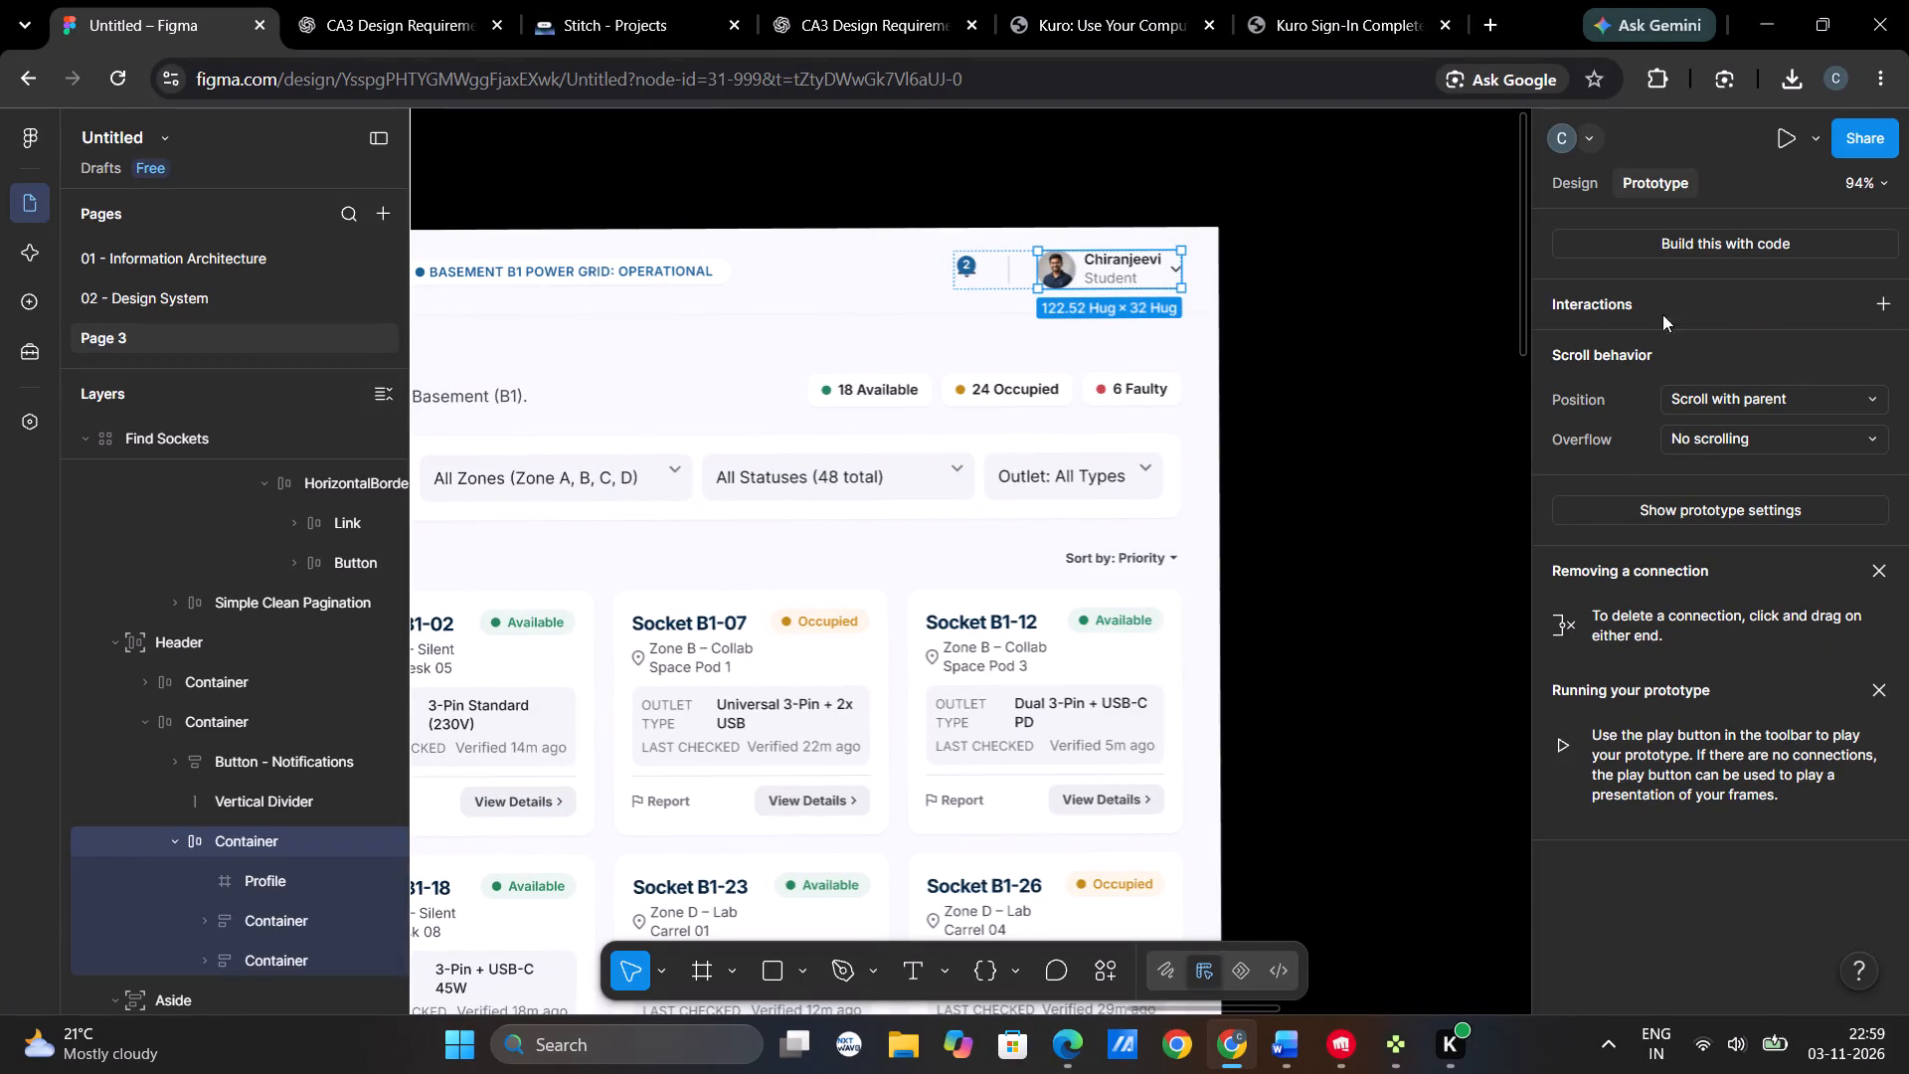
Add an on-click interaction to the Find Sockets frame's My Reports link, navigating to My Reports with Smart animate.
left_click(1335, 337)
scroll(1326, 330, "right", 6)
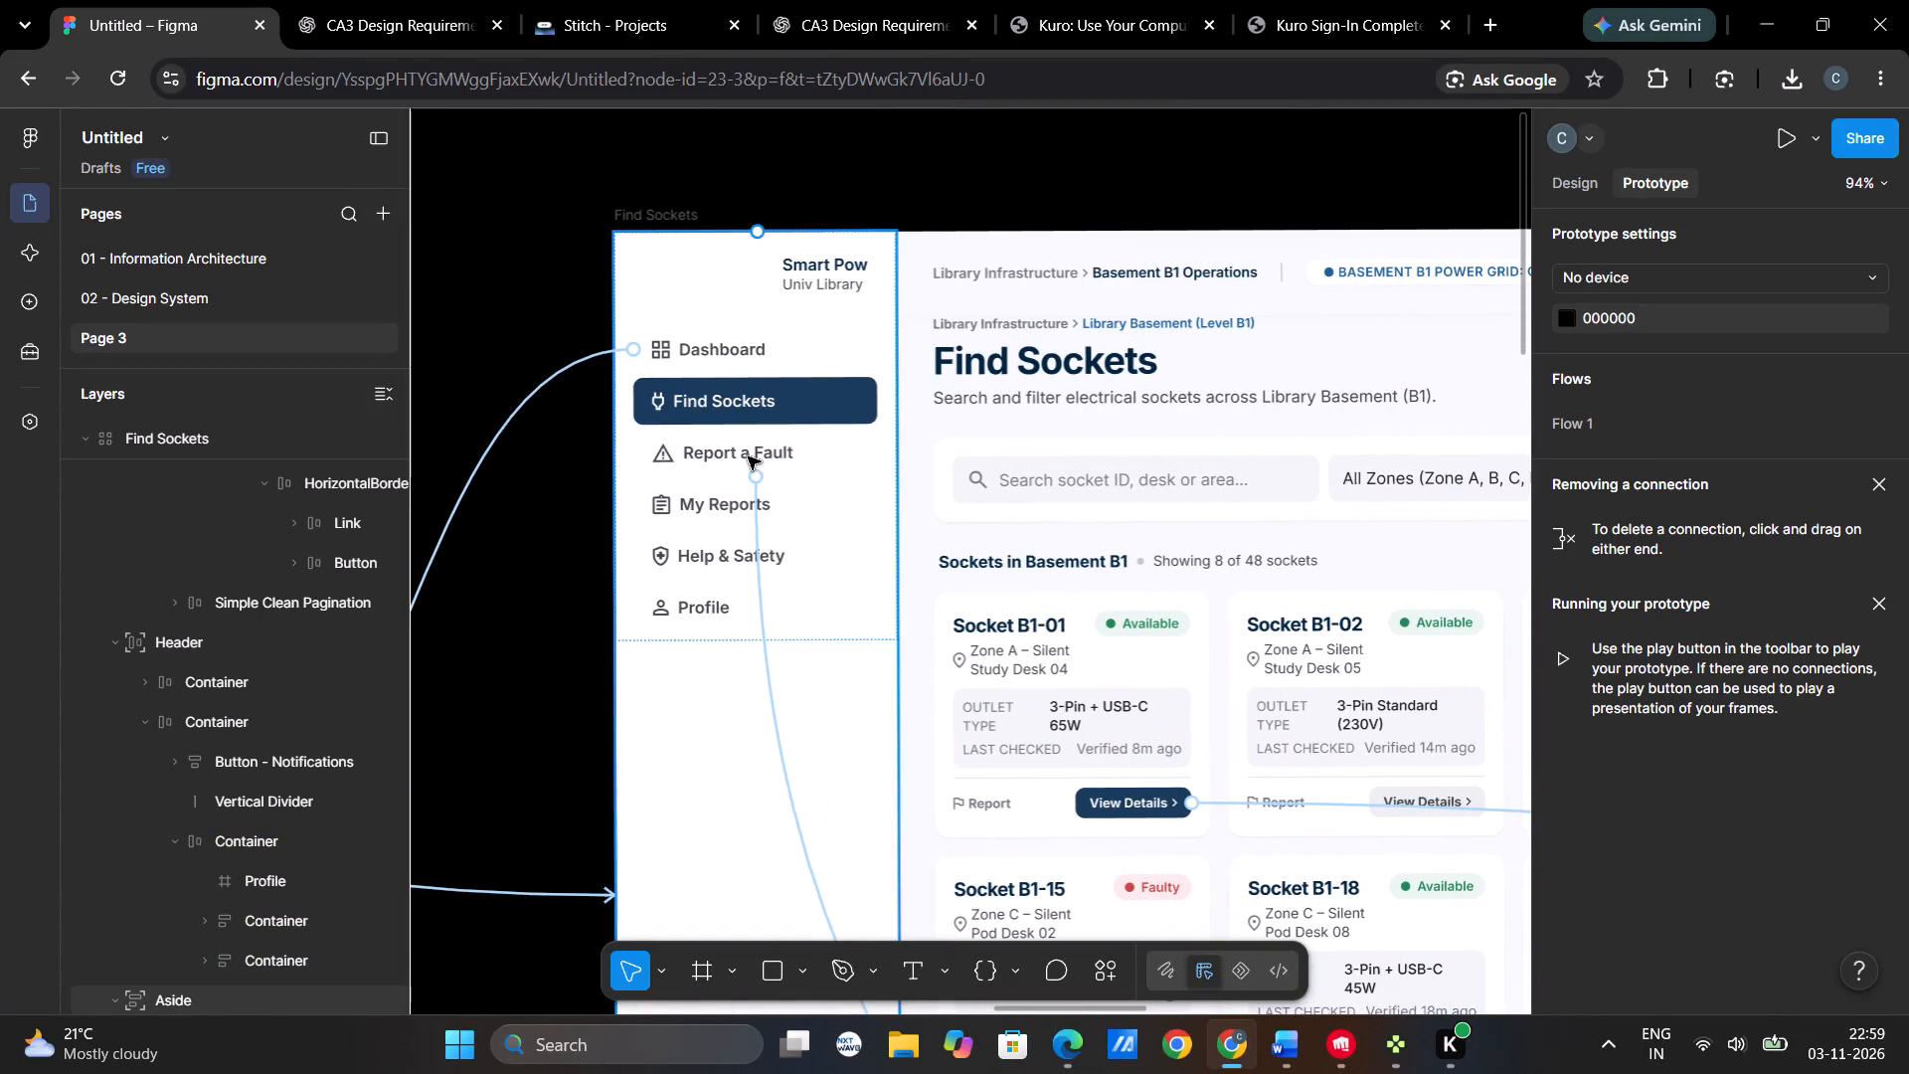
triple_click(730, 503)
triple_click(729, 502)
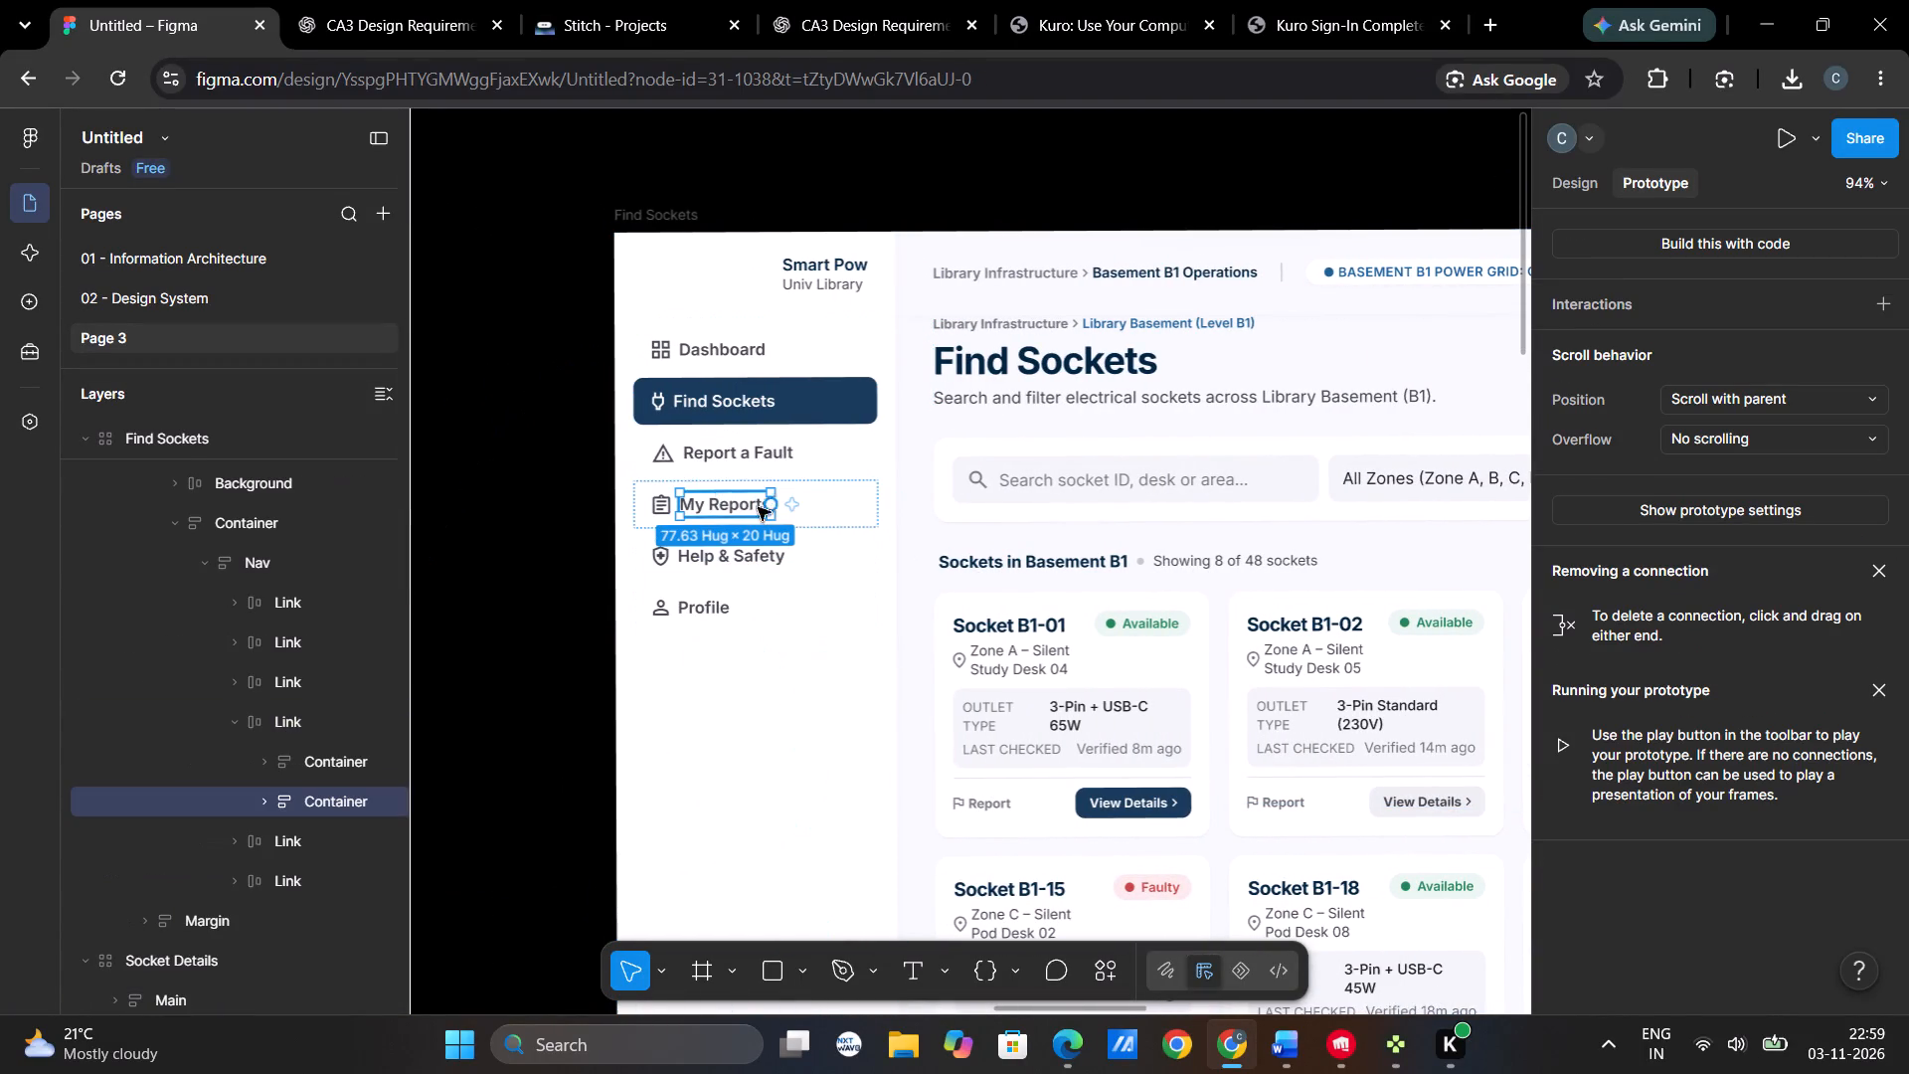
left_click(839, 510)
left_click(1790, 311)
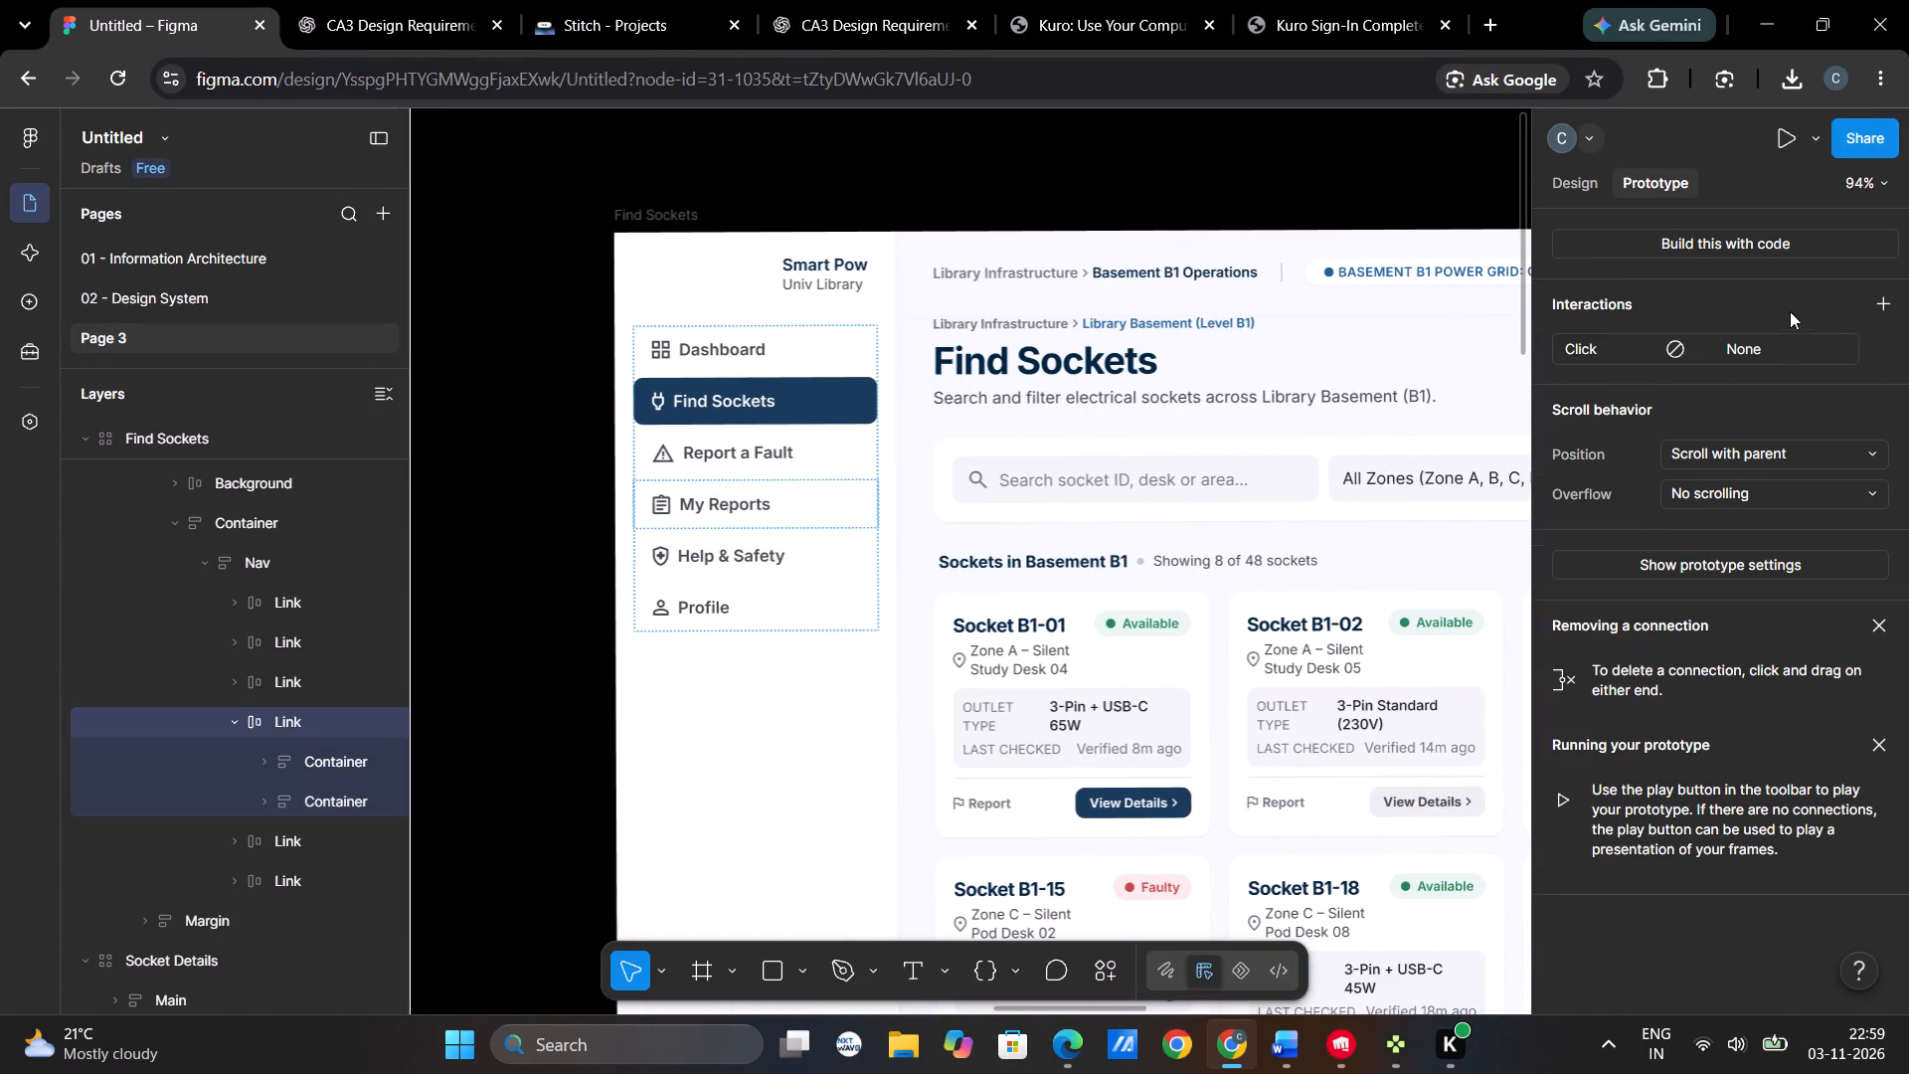
left_click(1756, 328)
left_click(1749, 354)
left_click(1437, 479)
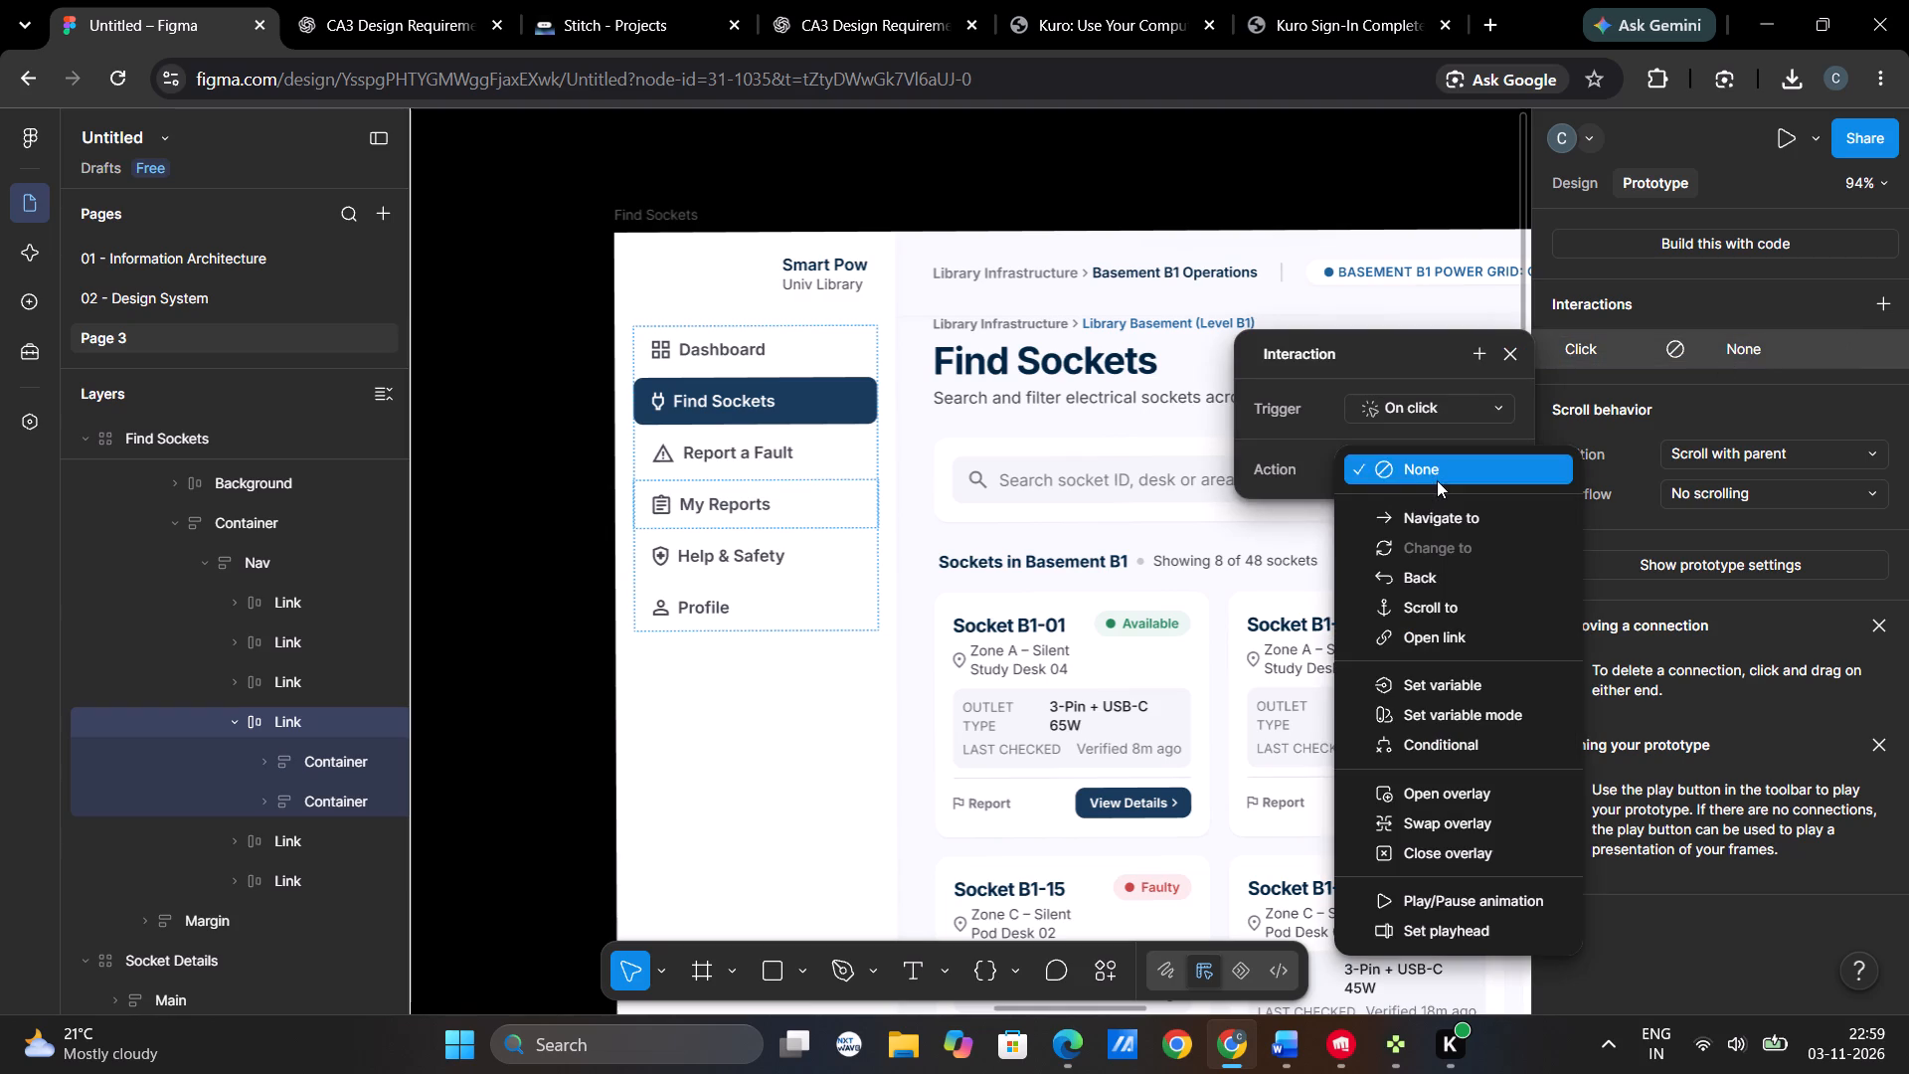
left_click(1447, 510)
left_click(1447, 509)
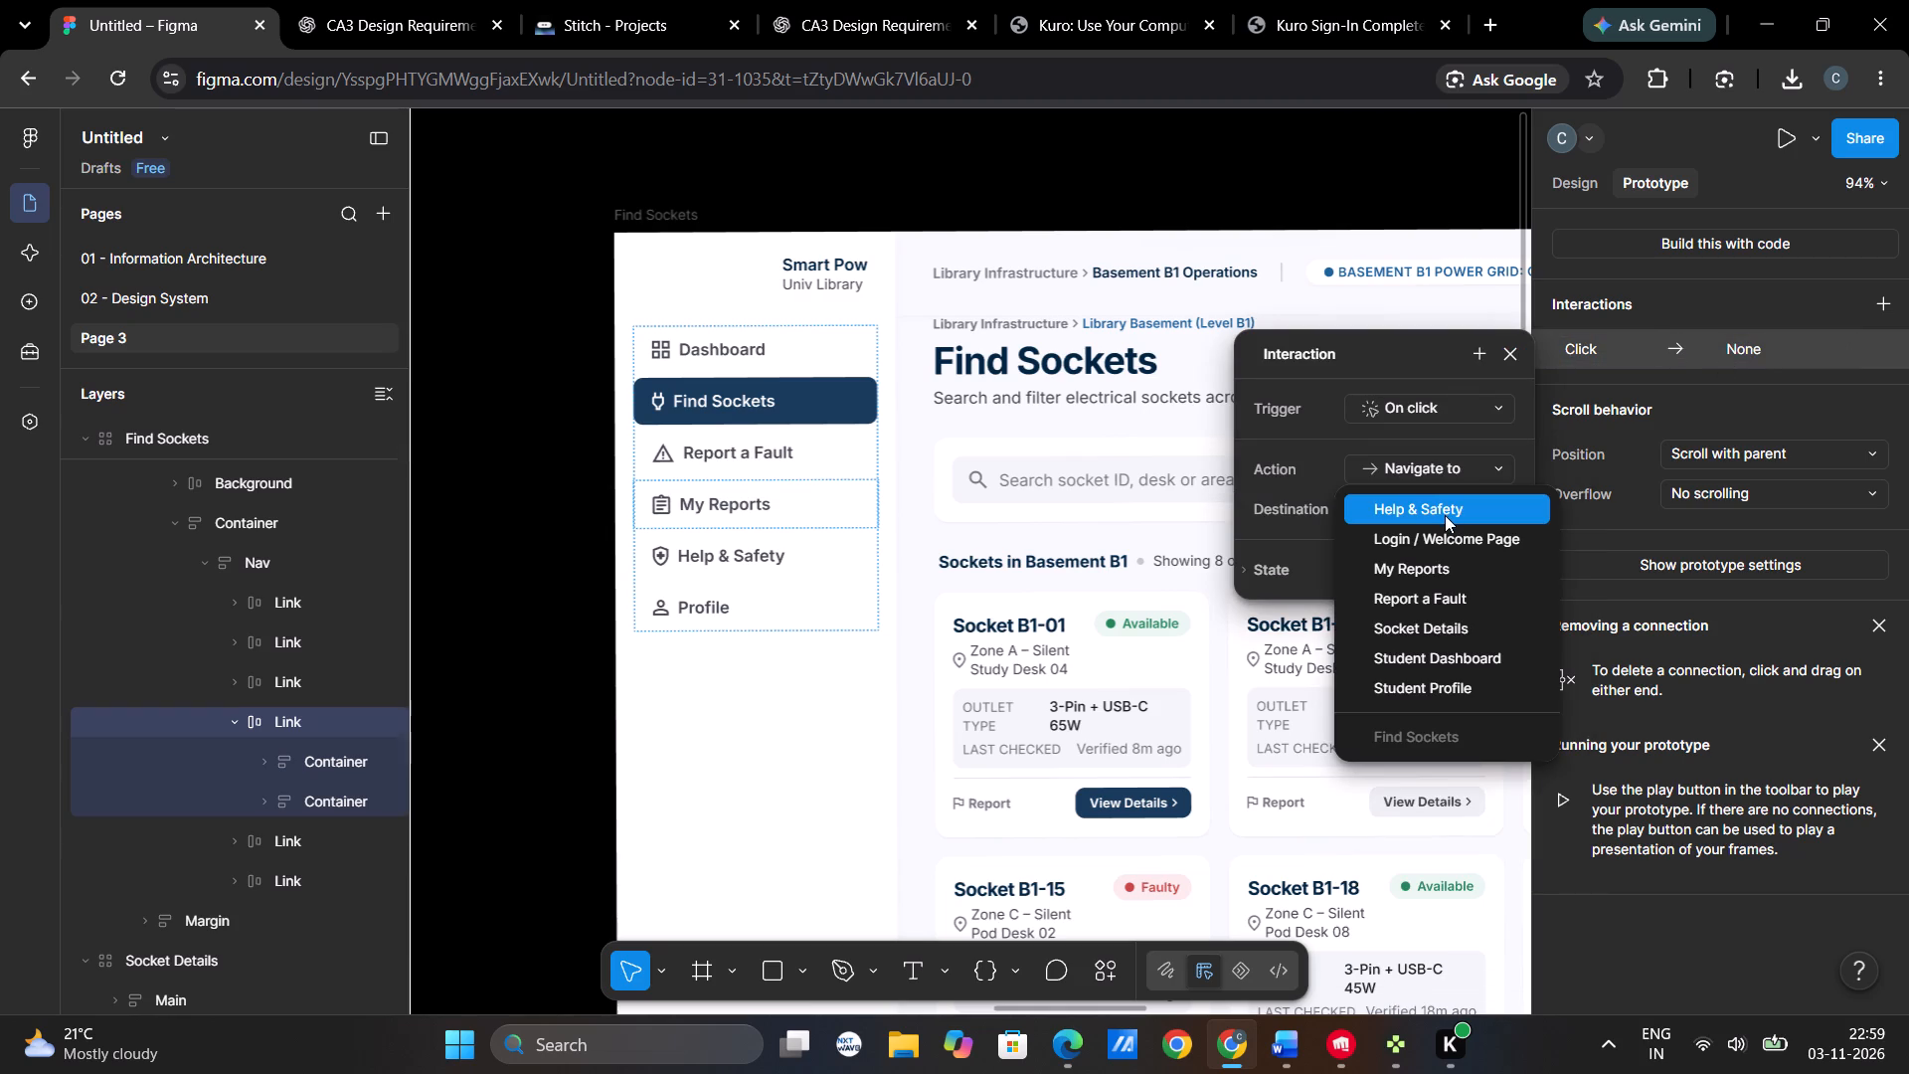
left_click(1433, 569)
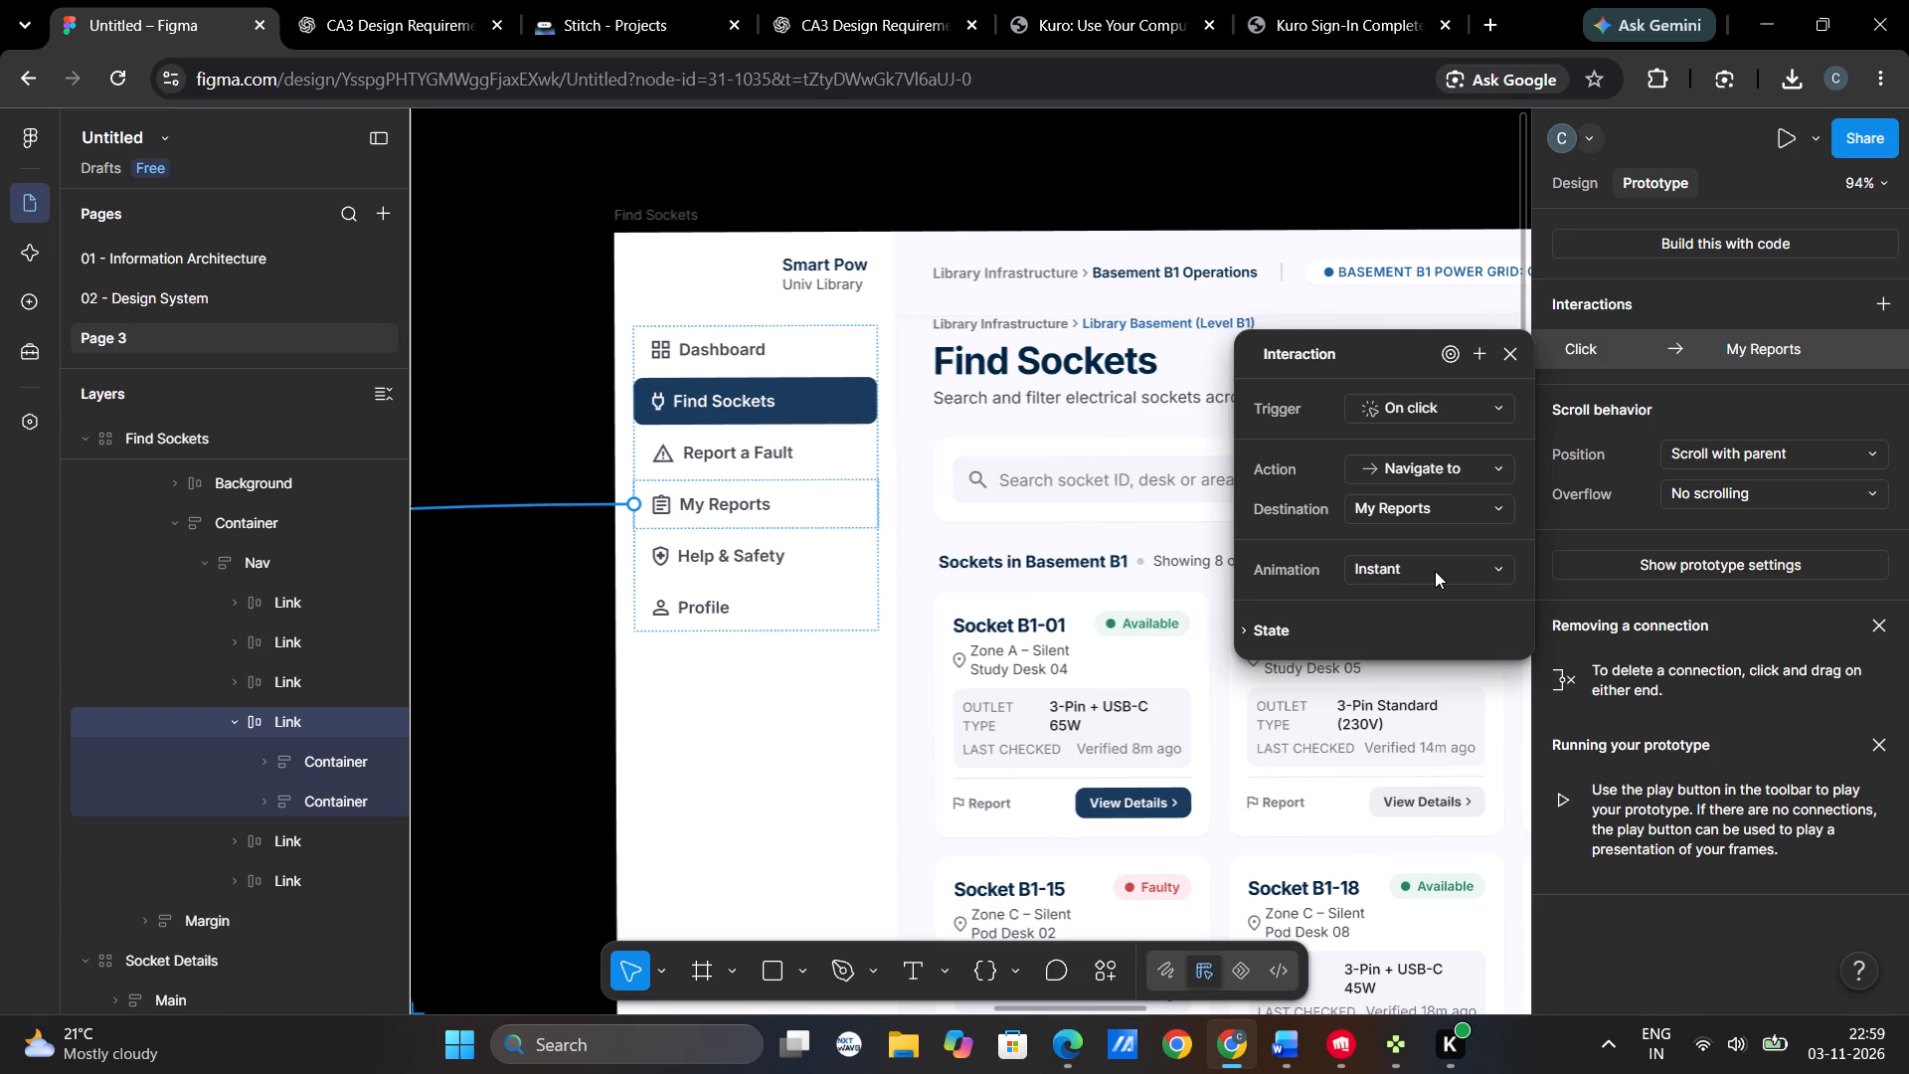
left_click(1435, 571)
left_click(1433, 621)
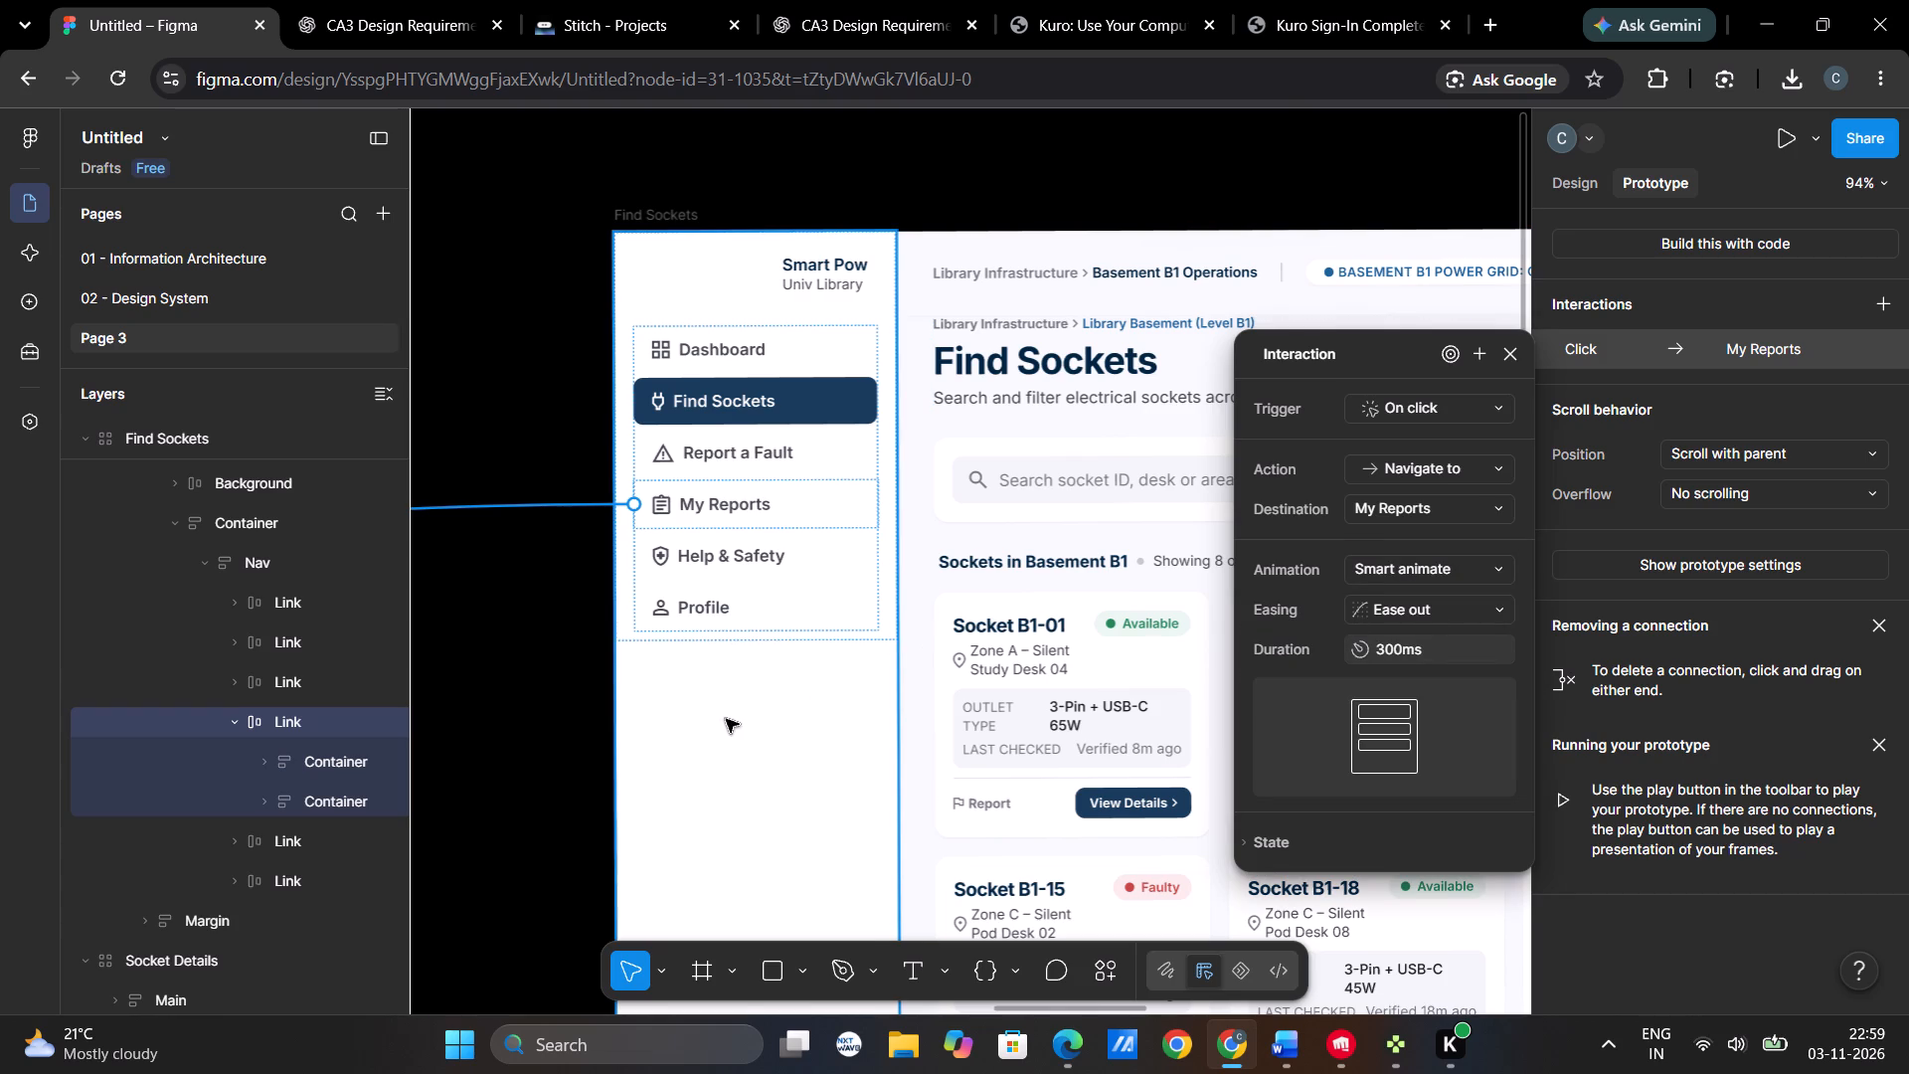
Add an on-click interaction to the Find Sockets frame's Help & Safety link, navigating to Help & Safety with Smart animate.
left_click(762, 676)
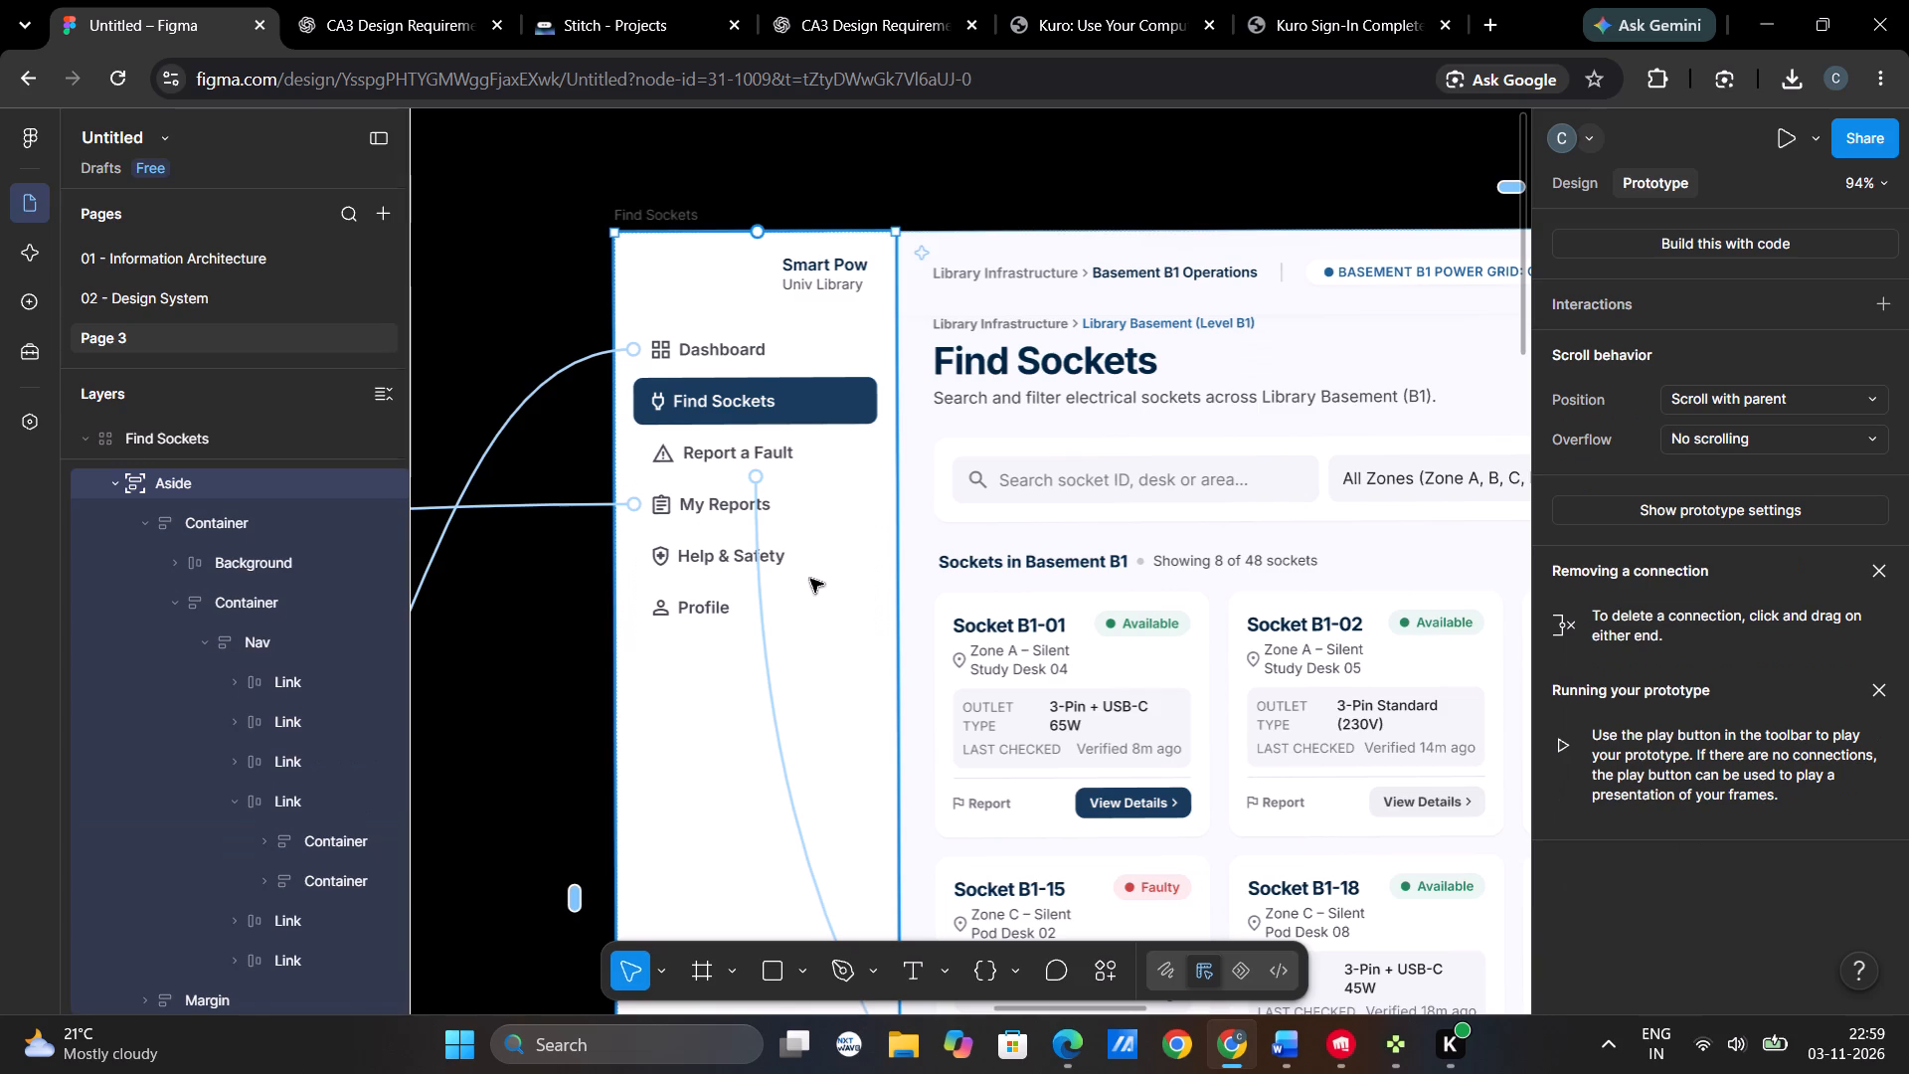
left_click(815, 543)
triple_click(813, 561)
triple_click(813, 560)
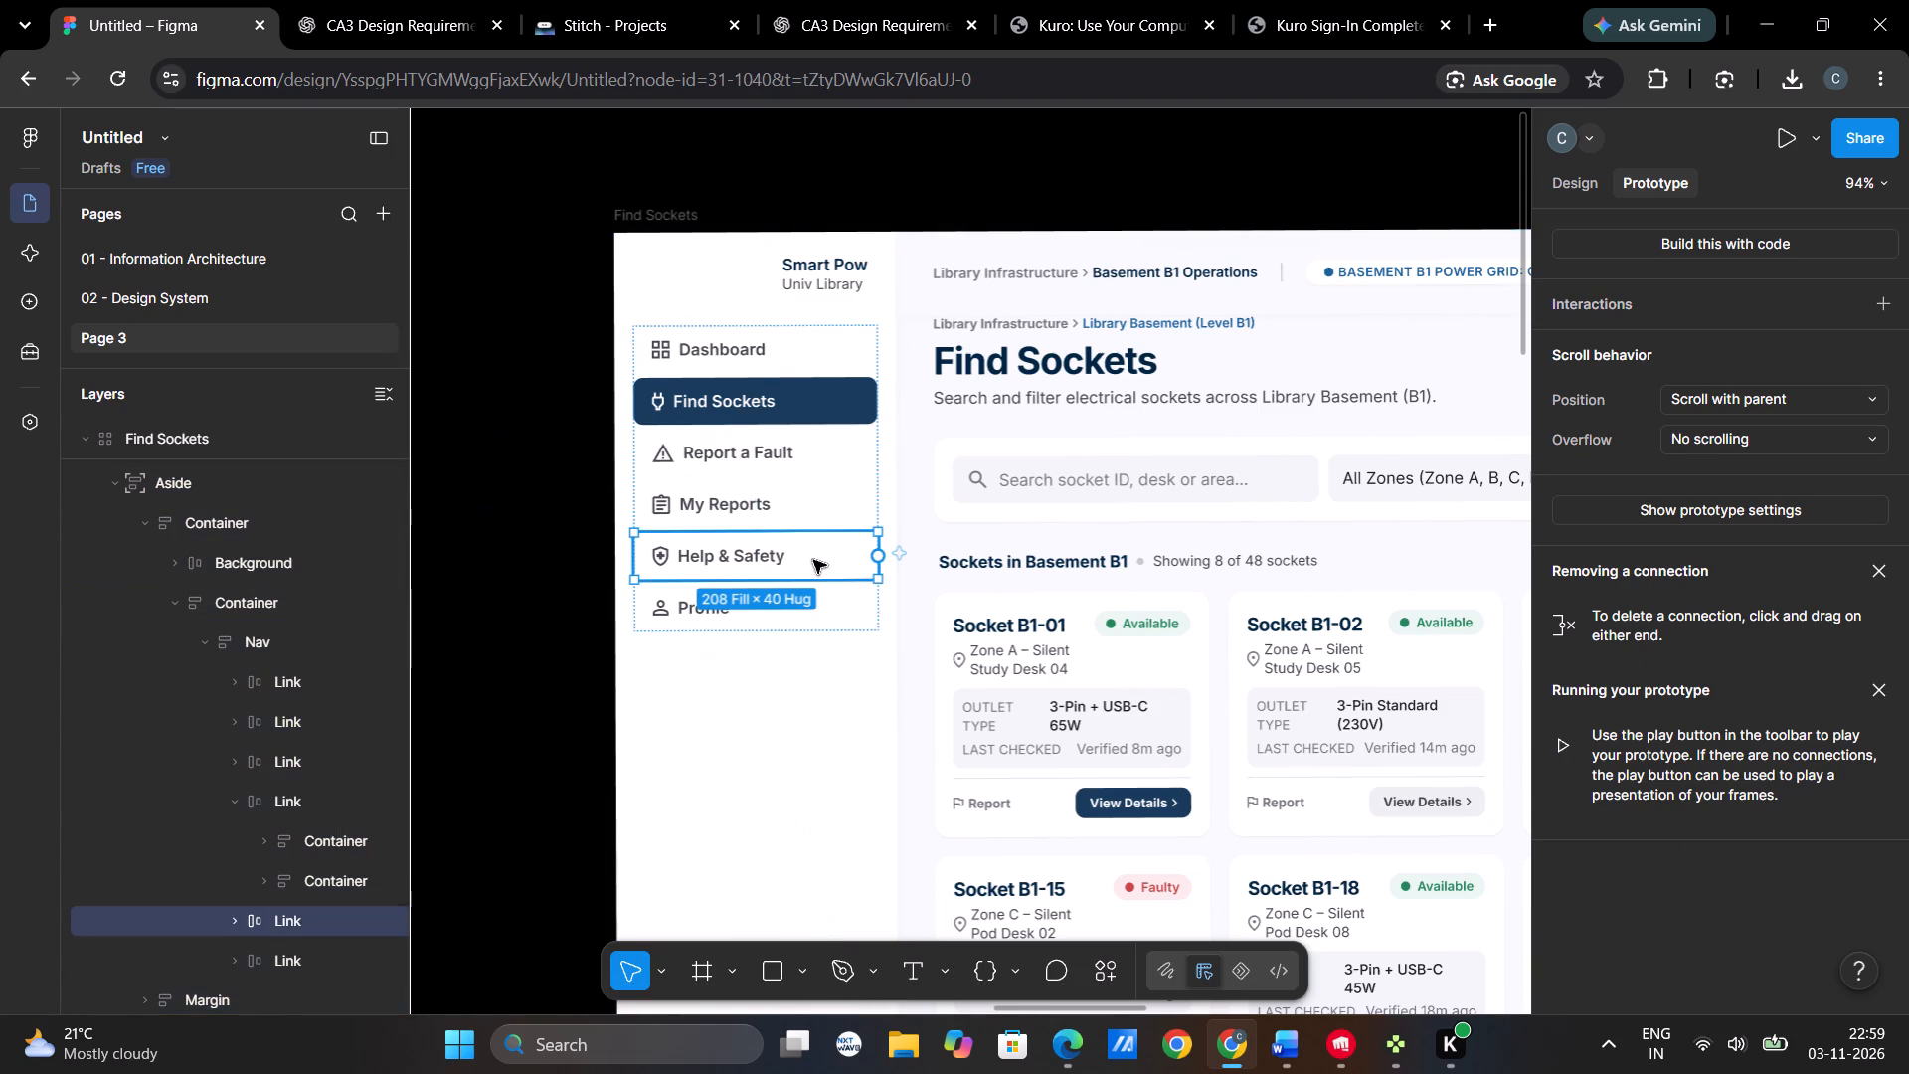
left_click(1785, 315)
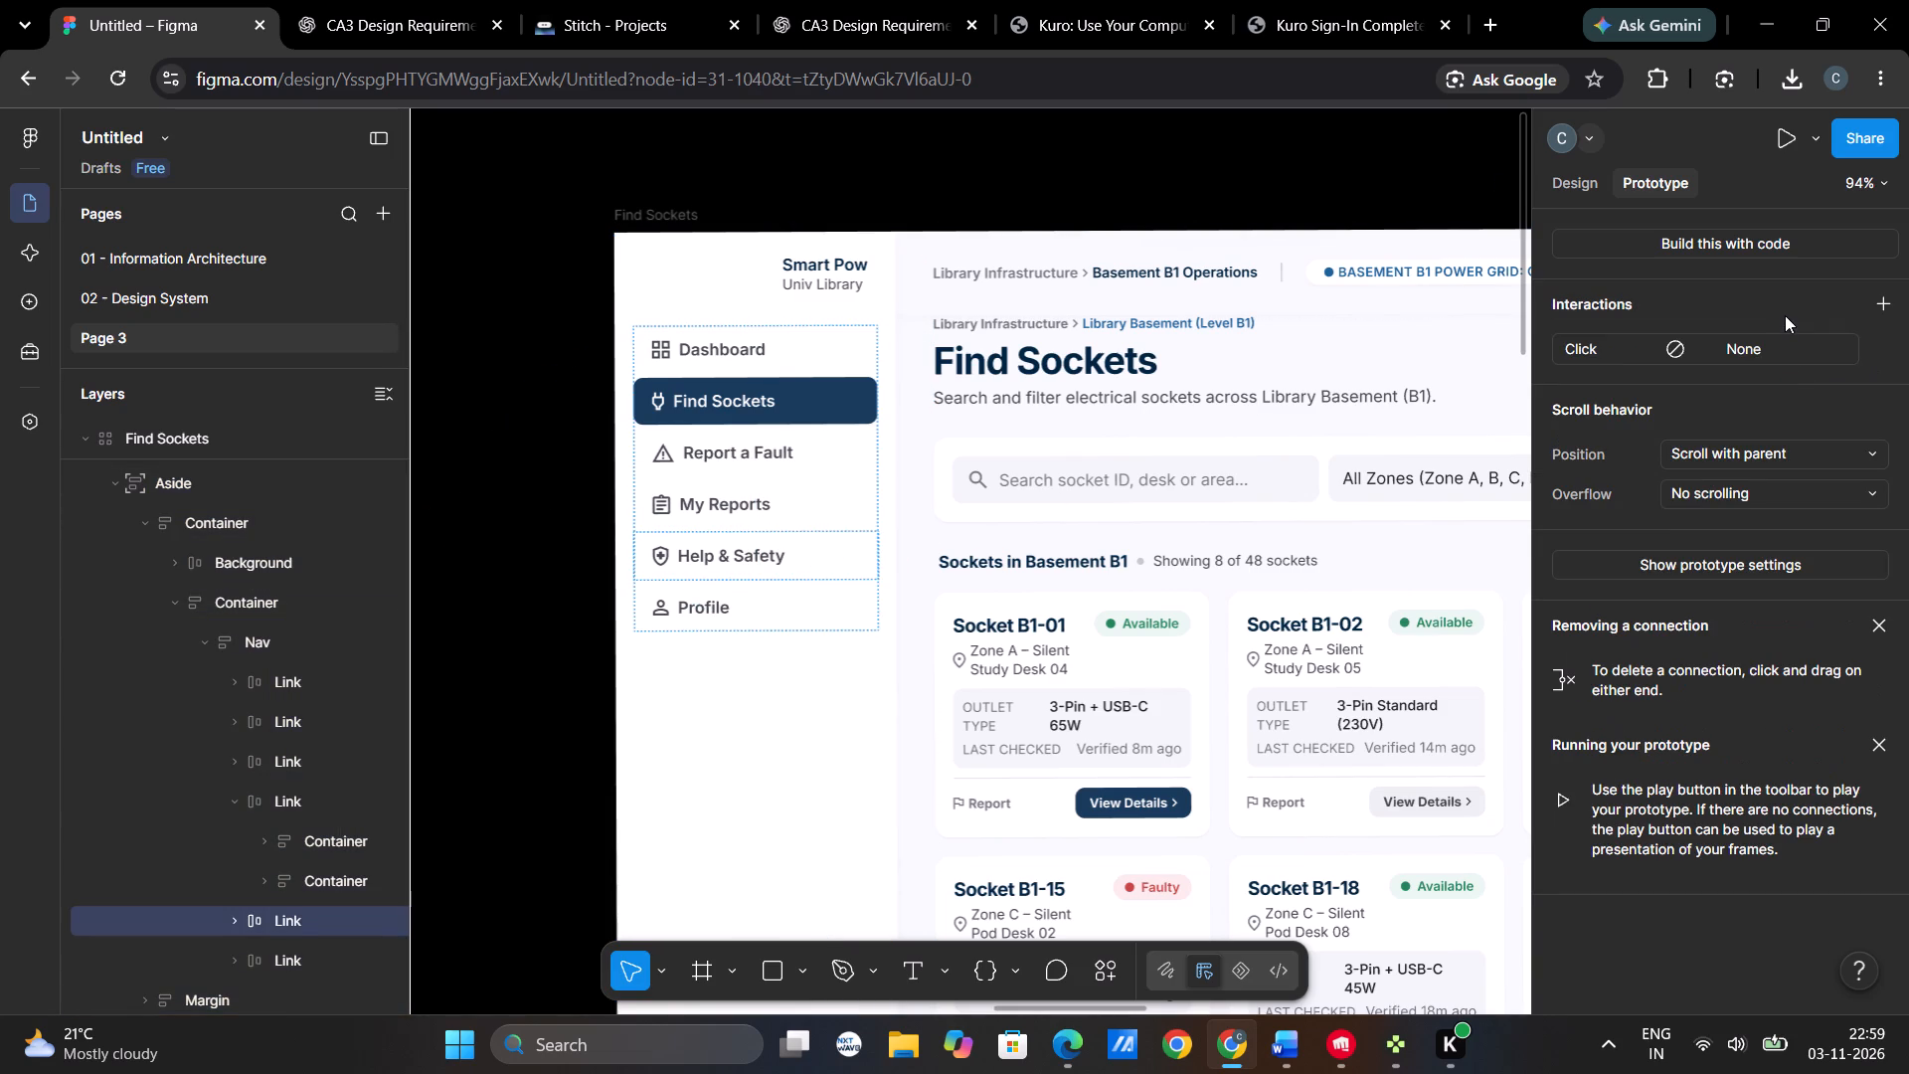
left_click(1771, 349)
left_click(1446, 474)
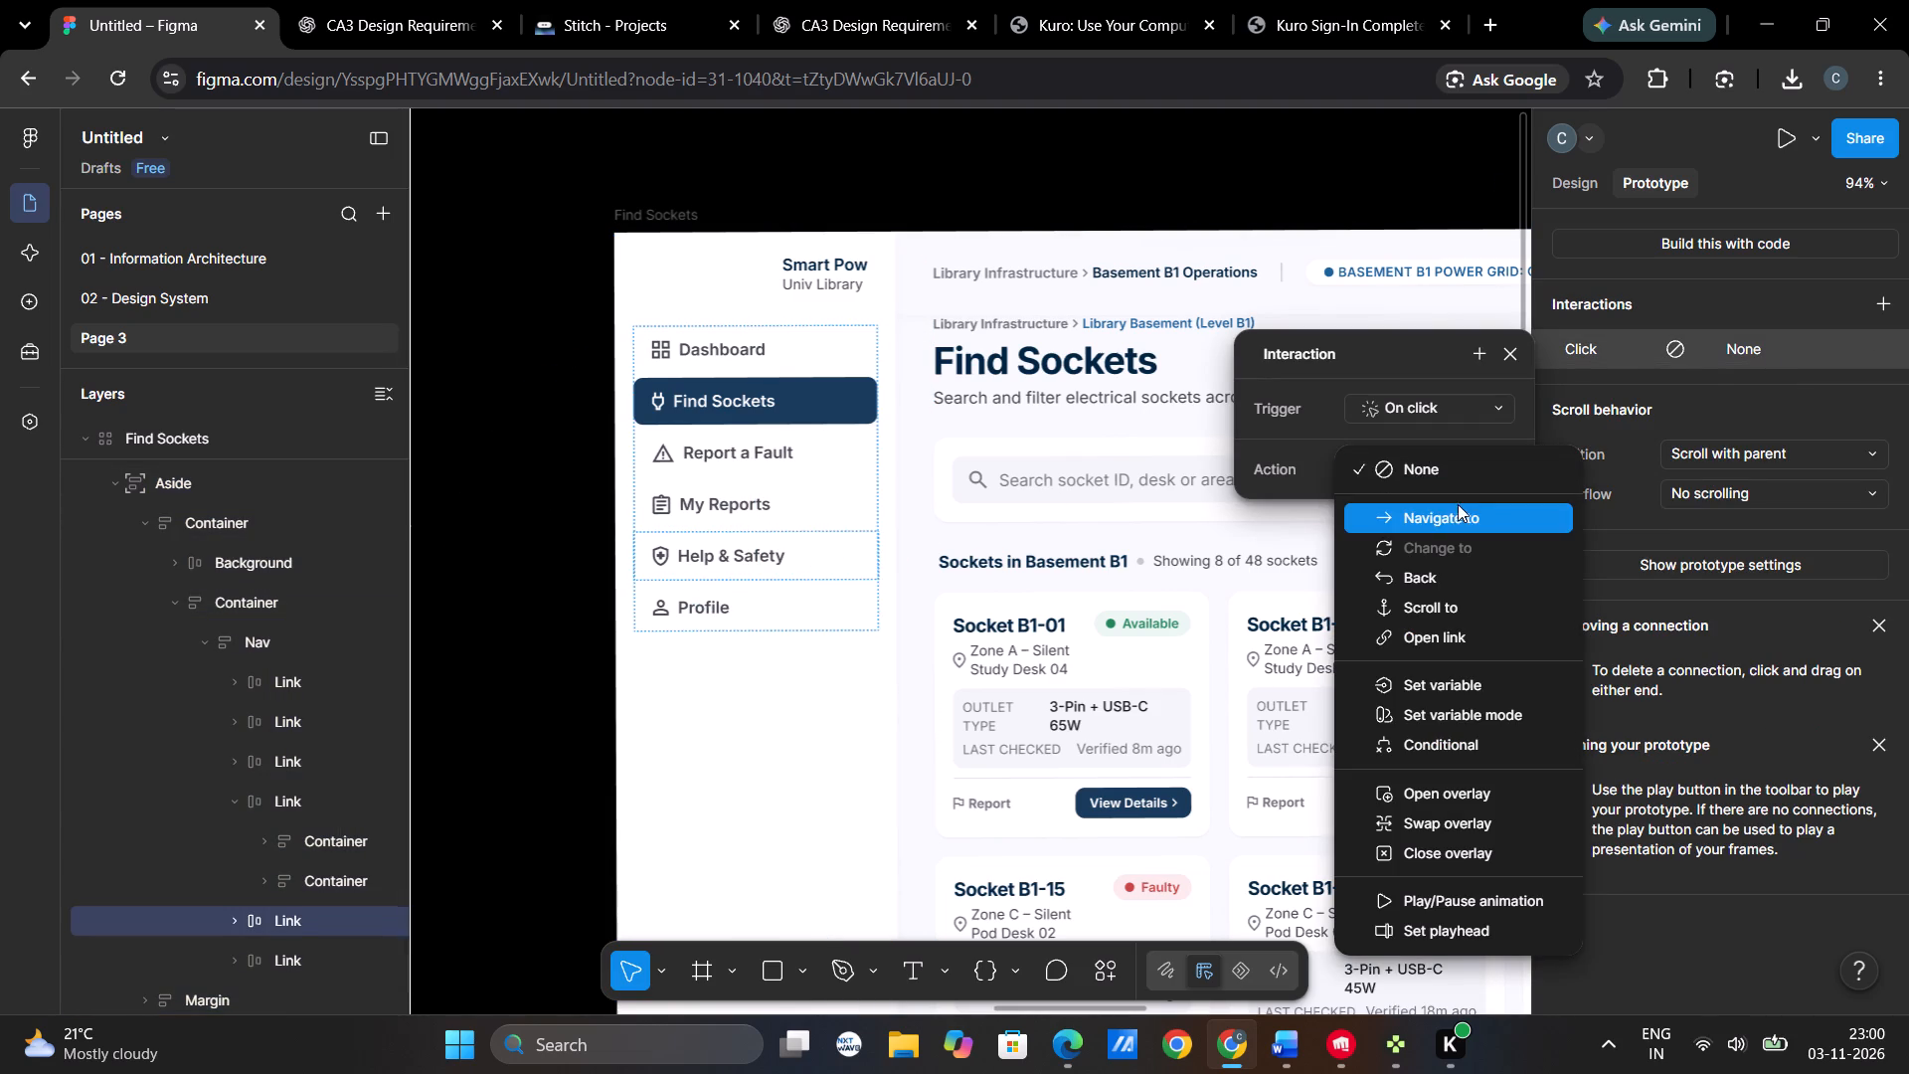
left_click(1460, 508)
left_click(1460, 508)
left_click(1460, 508)
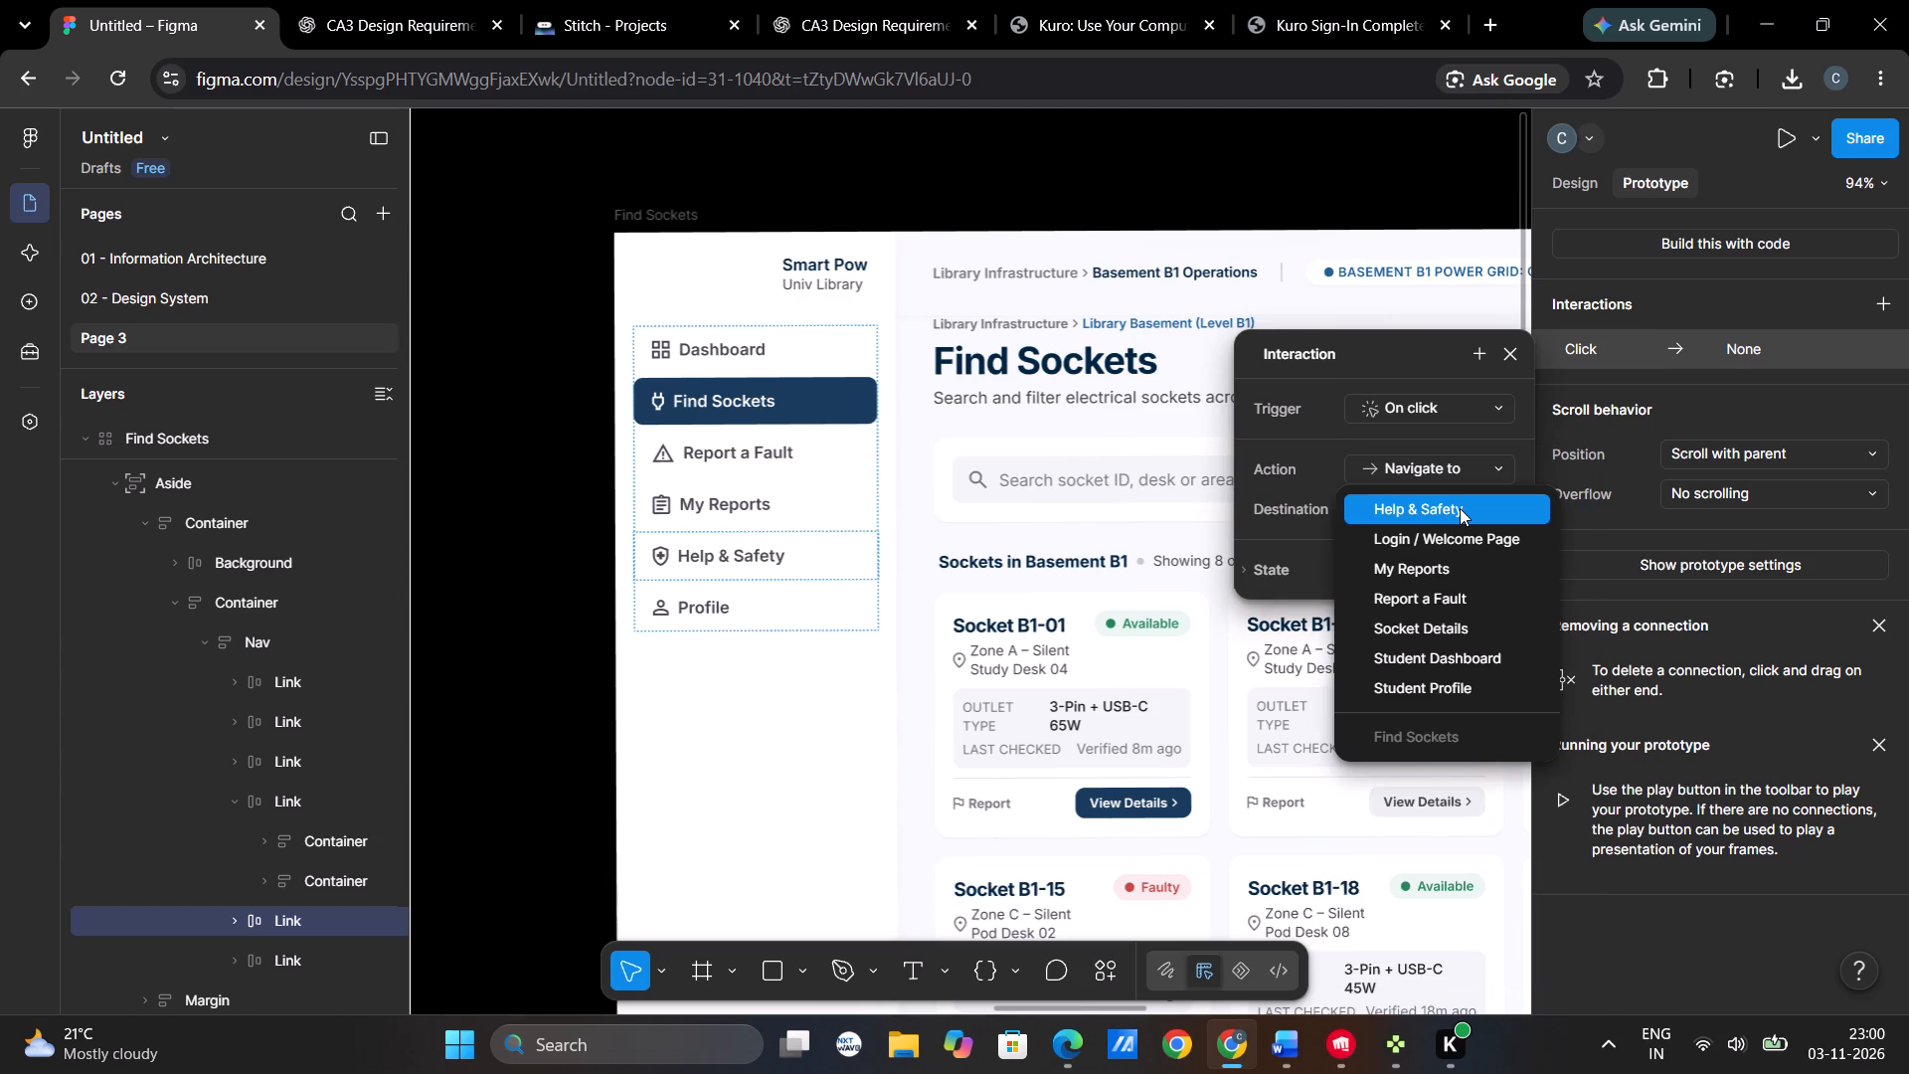
left_click(1442, 557)
left_click(1443, 623)
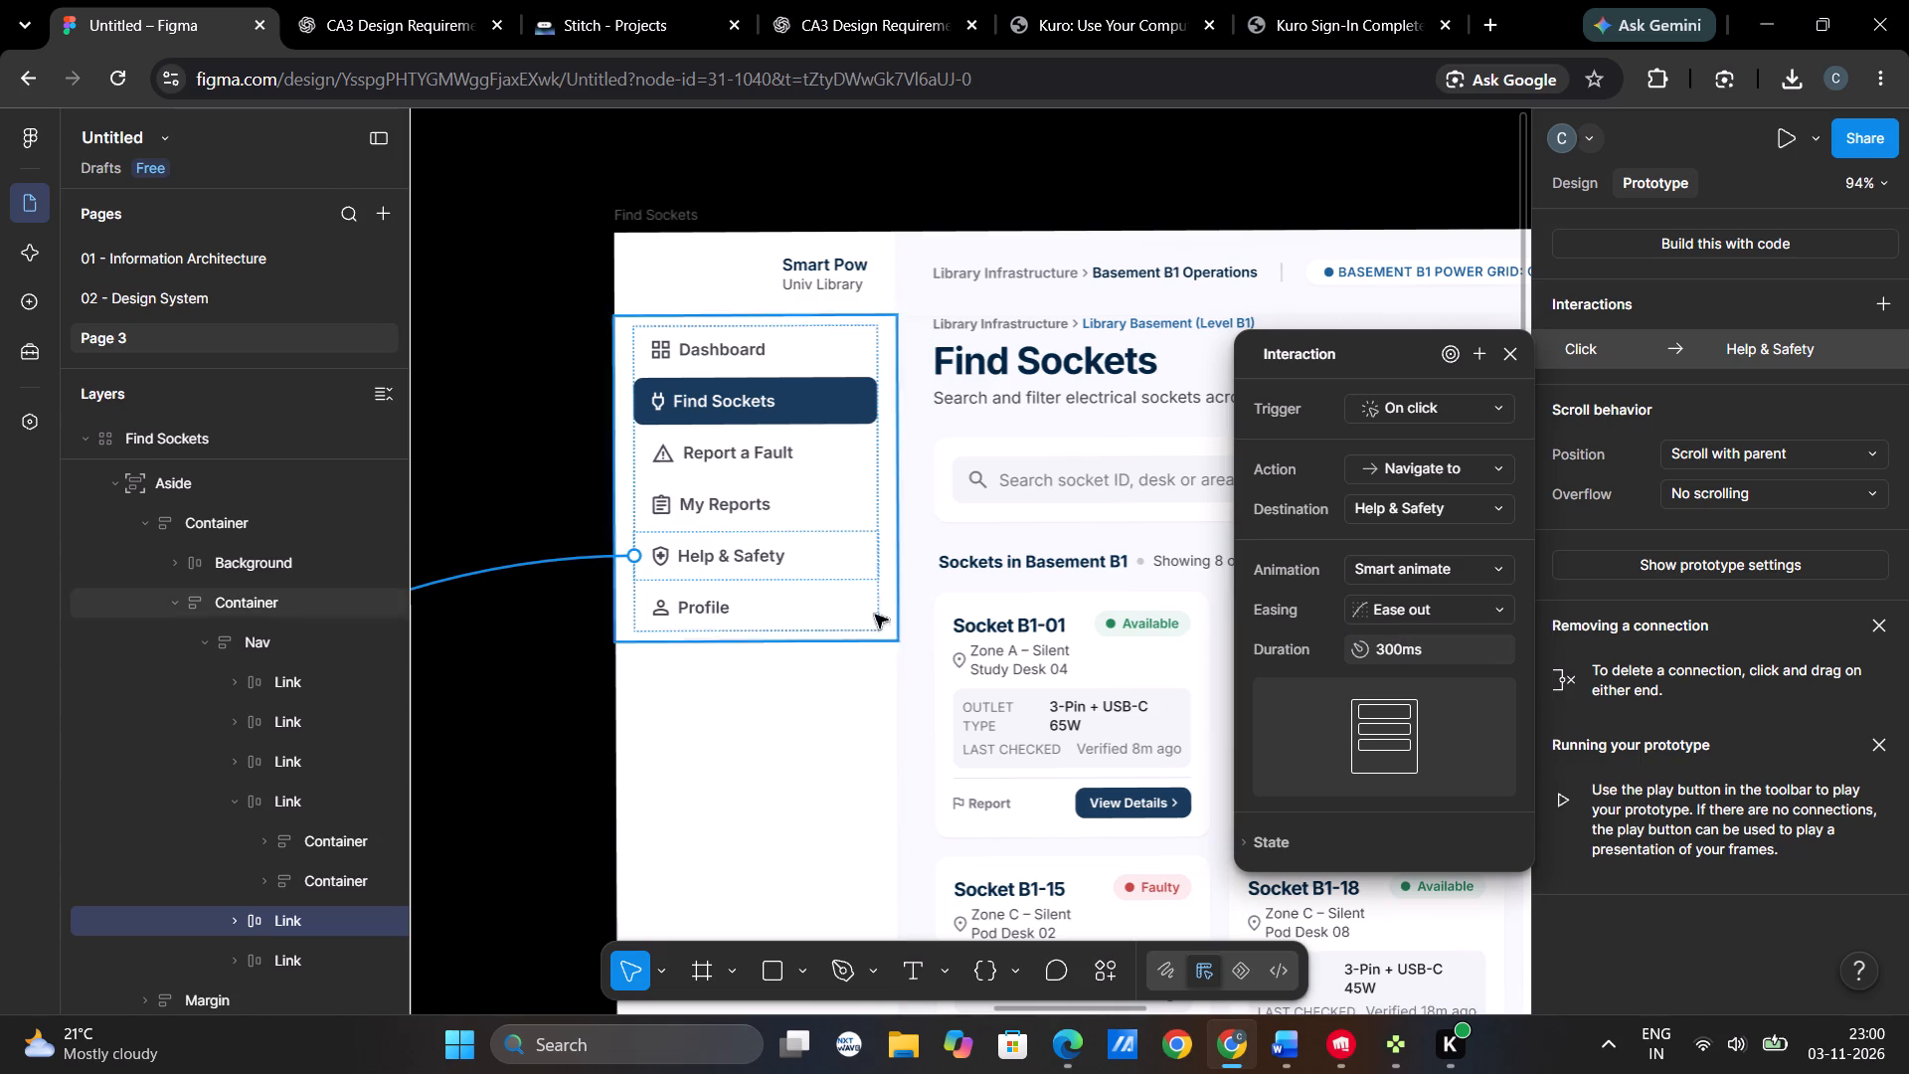
Add an on-click interaction to the Find Sockets frame's Profile link, navigating to Student Profile with Instant animation.
double_click(827, 615)
left_click(1738, 311)
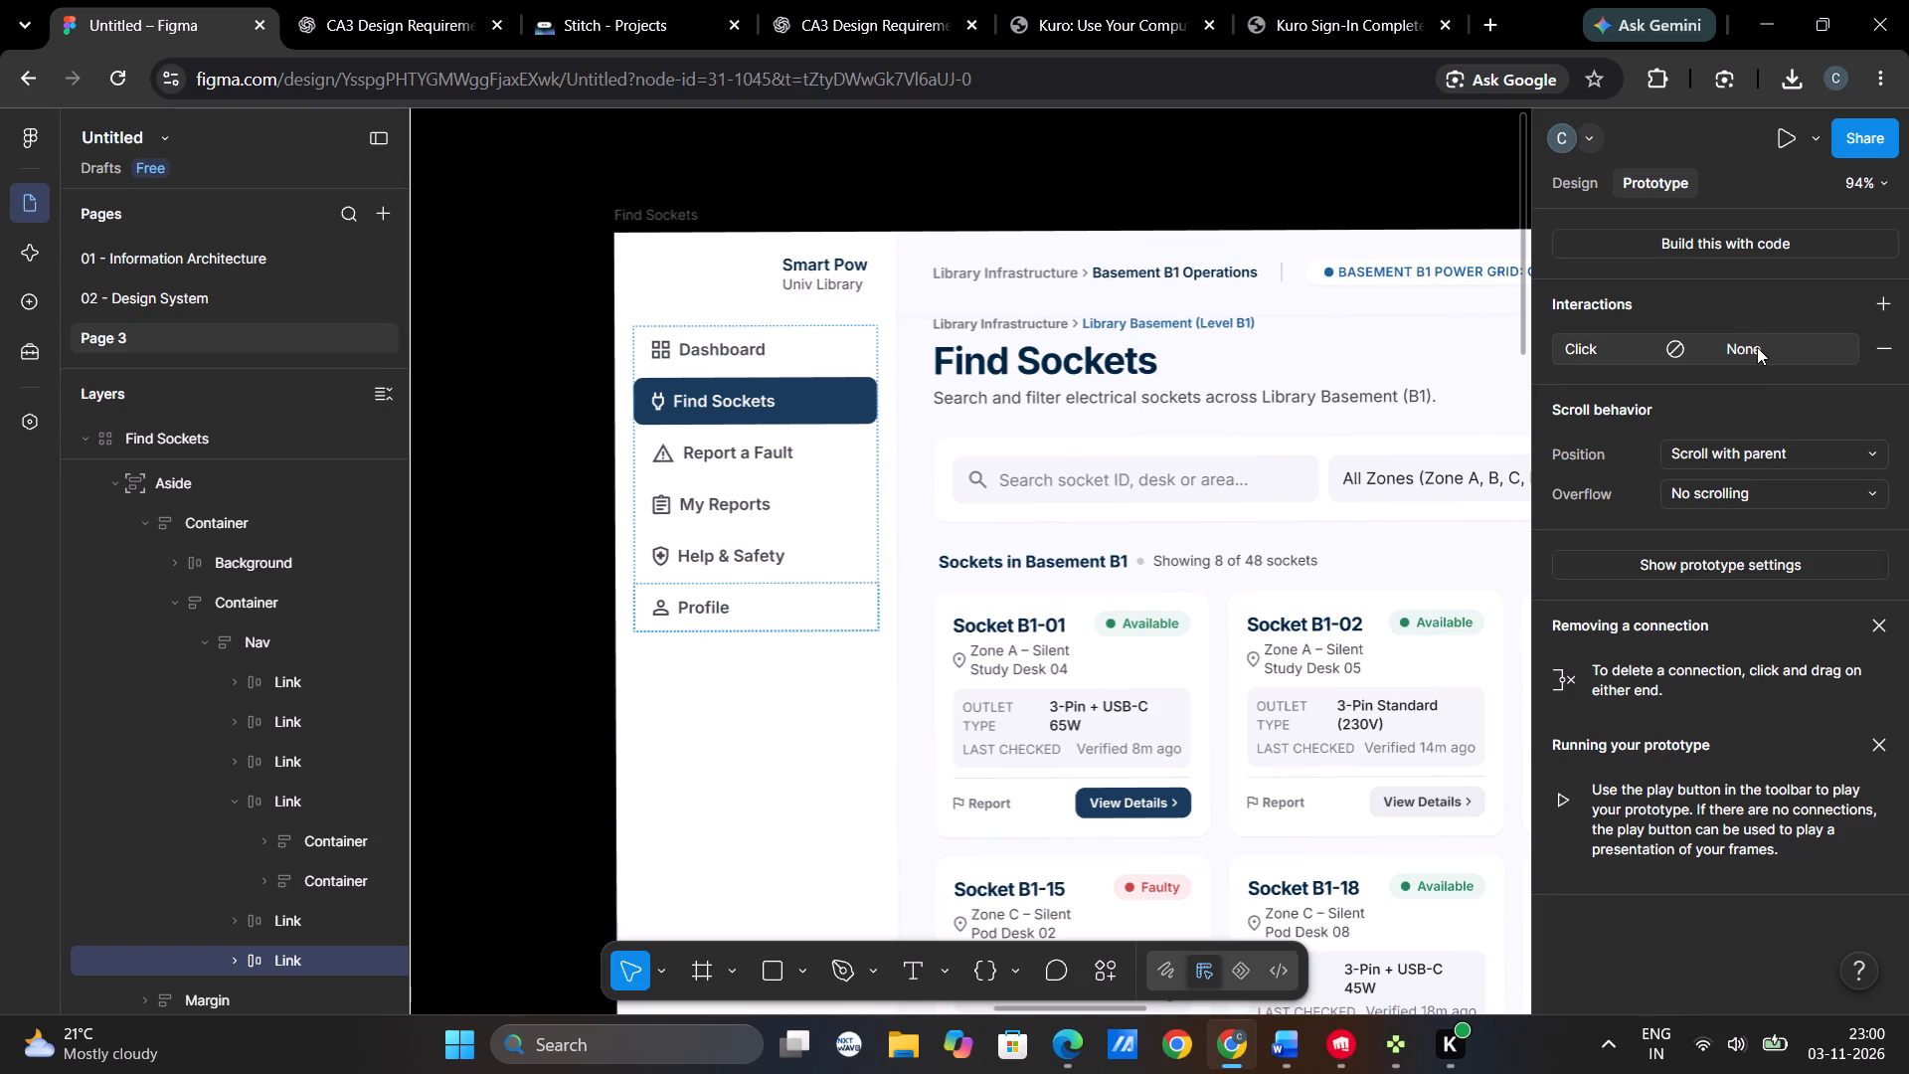
left_click(1757, 347)
left_click(1464, 473)
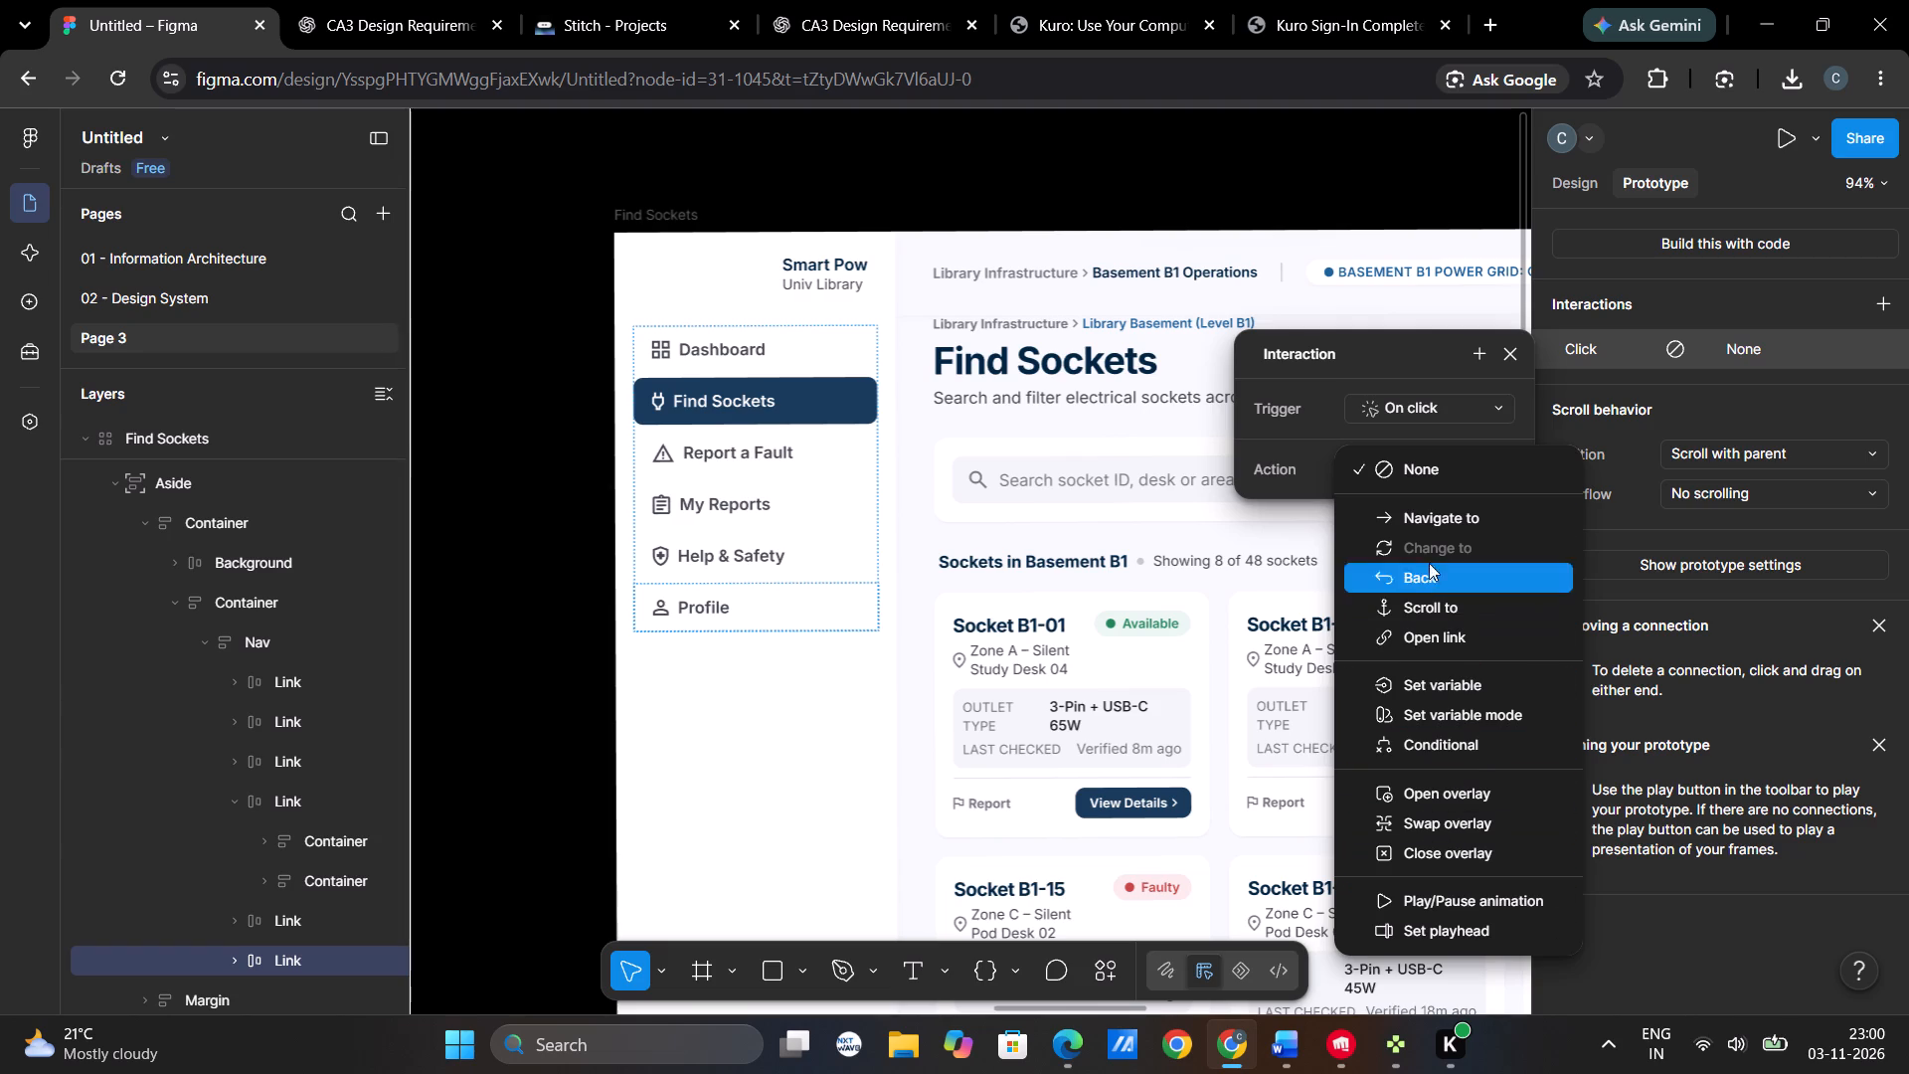
left_click(1427, 511)
left_click(1427, 511)
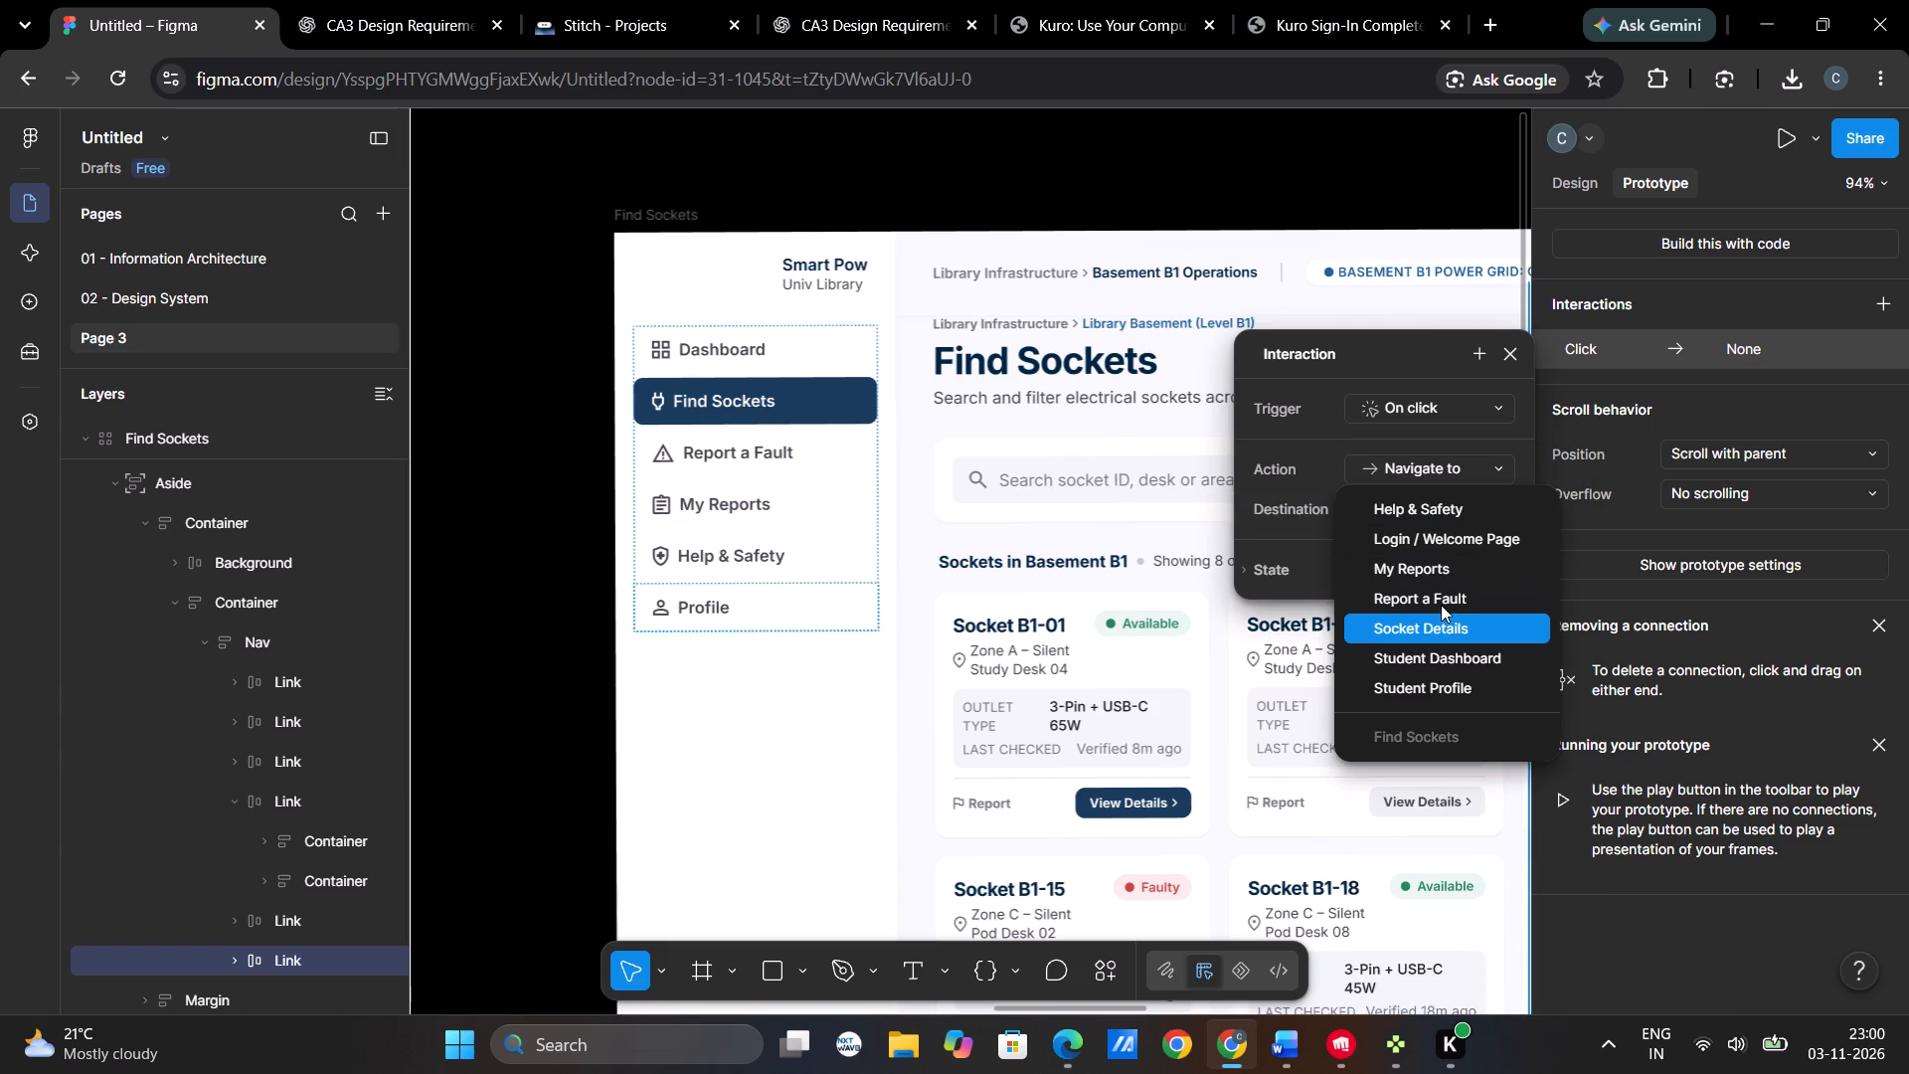
left_click(1451, 685)
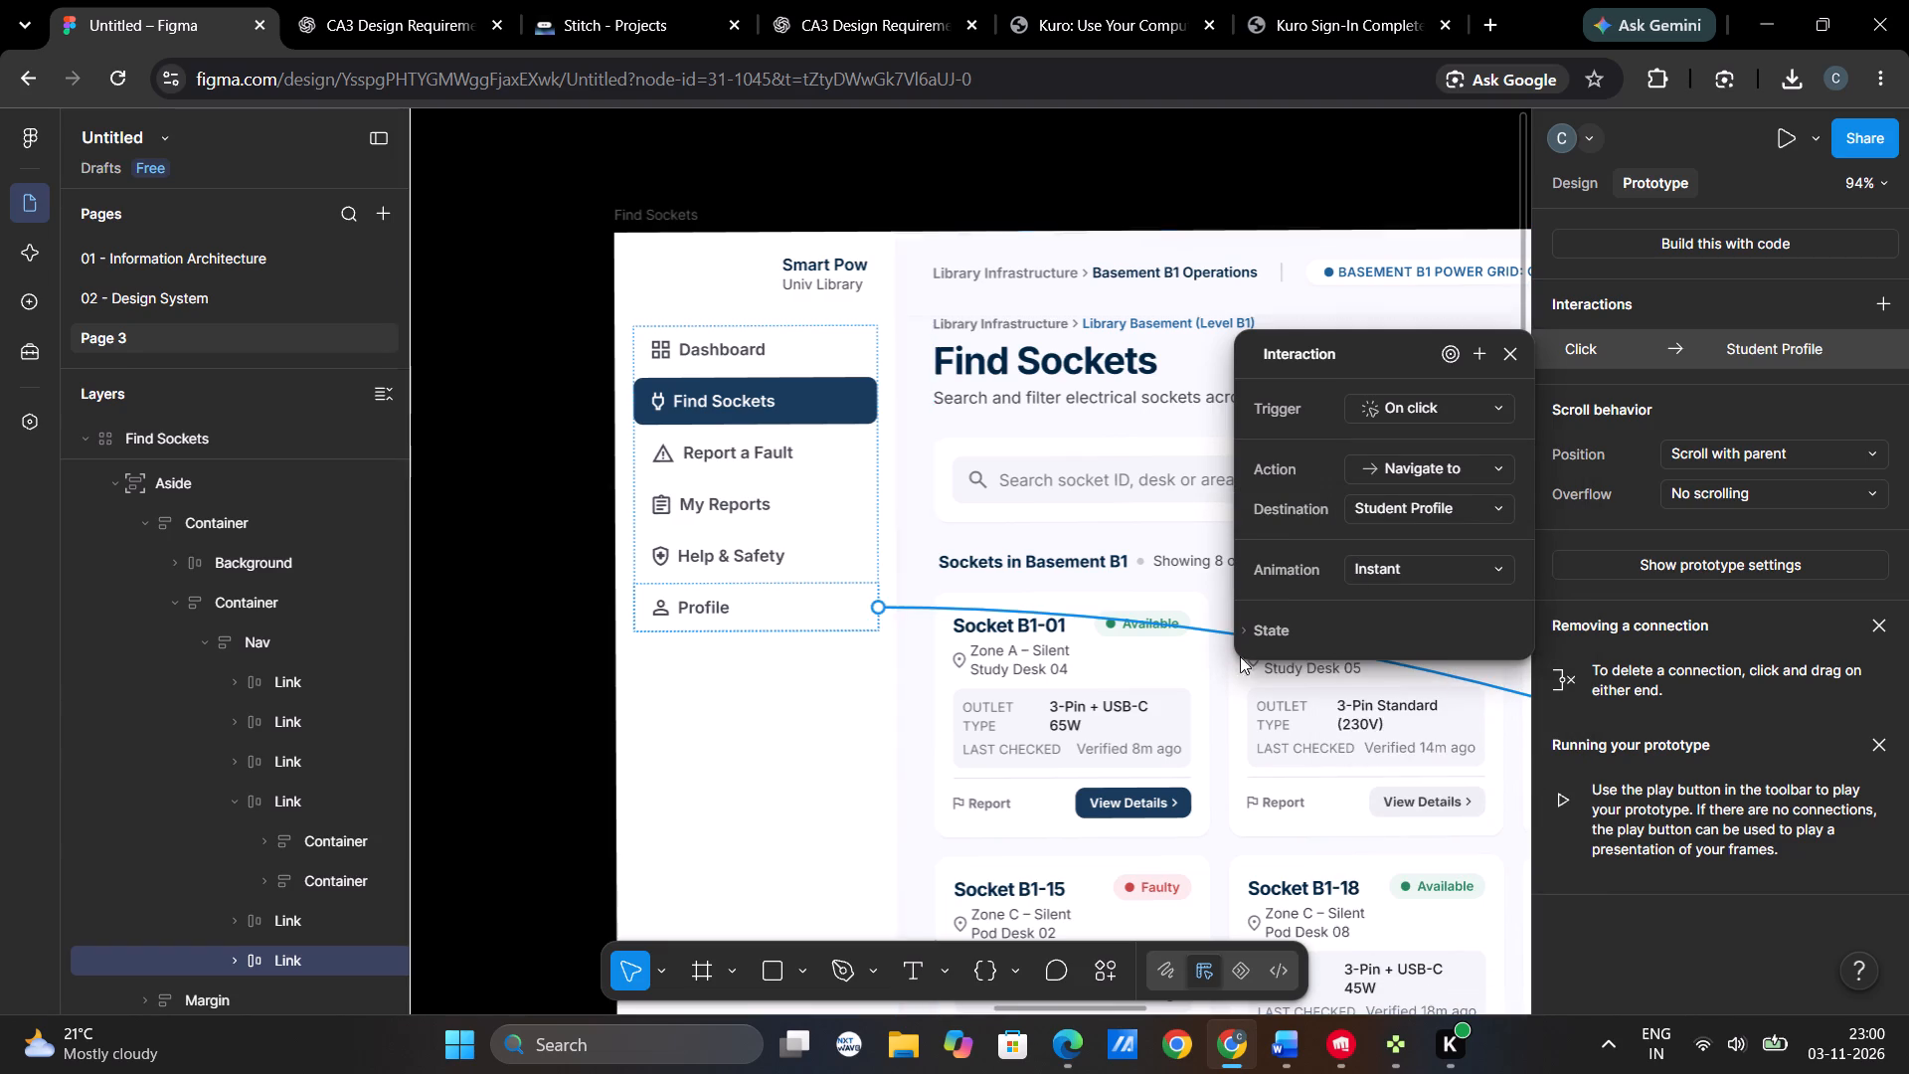
left_click(811, 559)
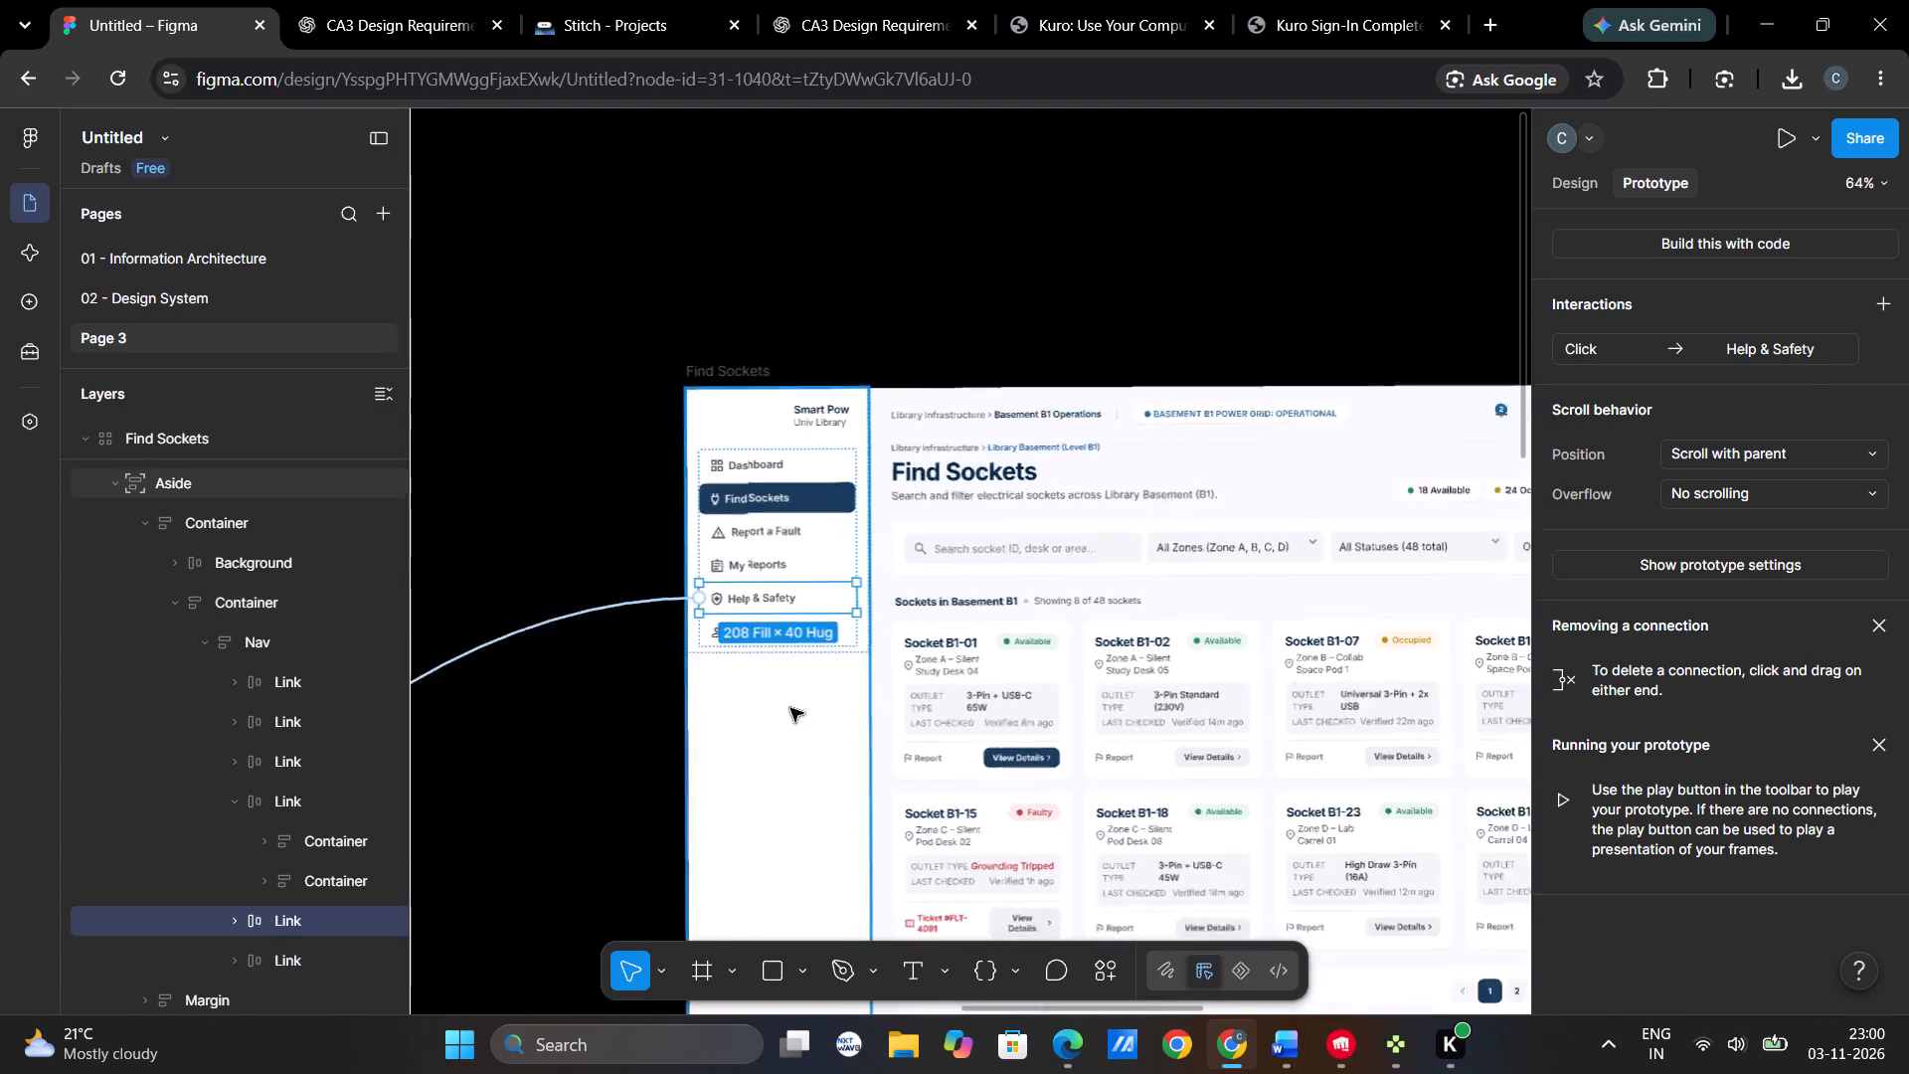
scroll(759, 724, "down", 1)
left_click(726, 701)
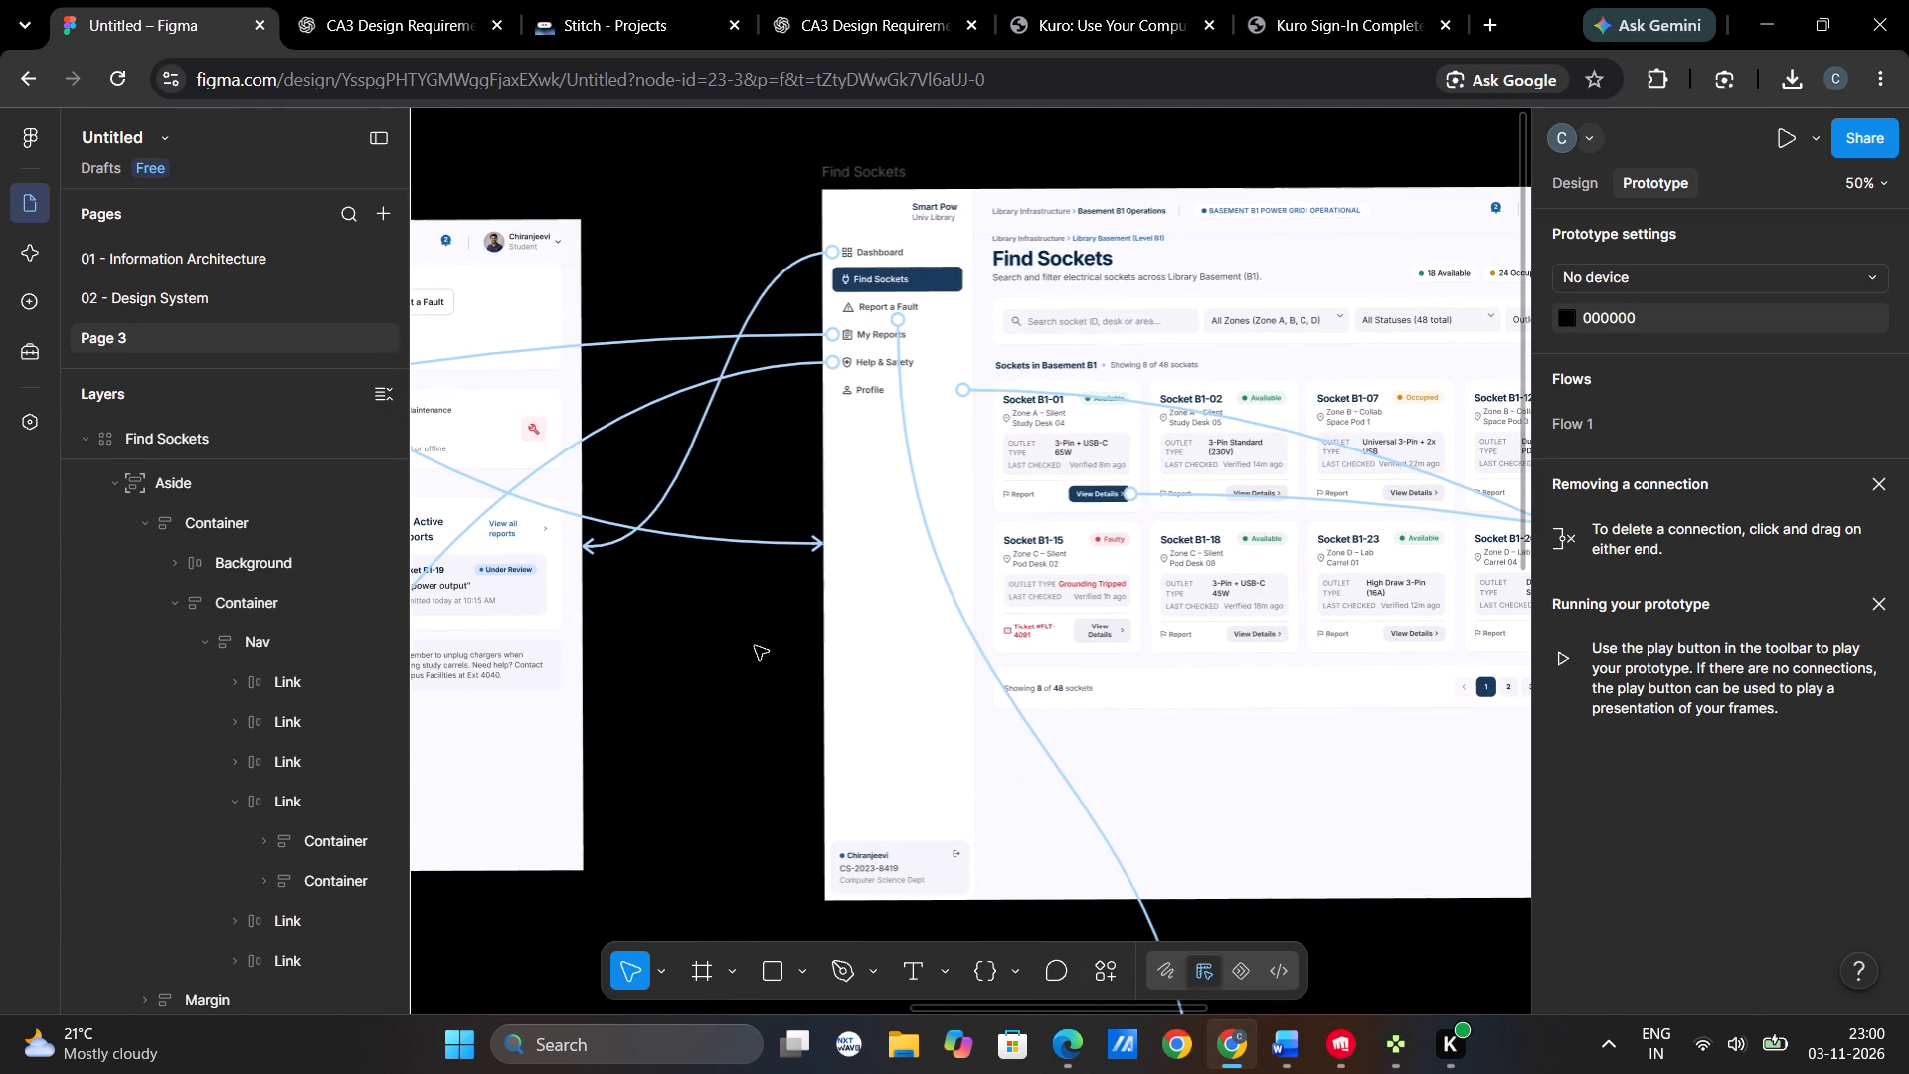
Copy the dark blue plug logo tile from the top of the sign-in card in the Login / Welcome Page frame.
scroll(759, 648, "right", 1)
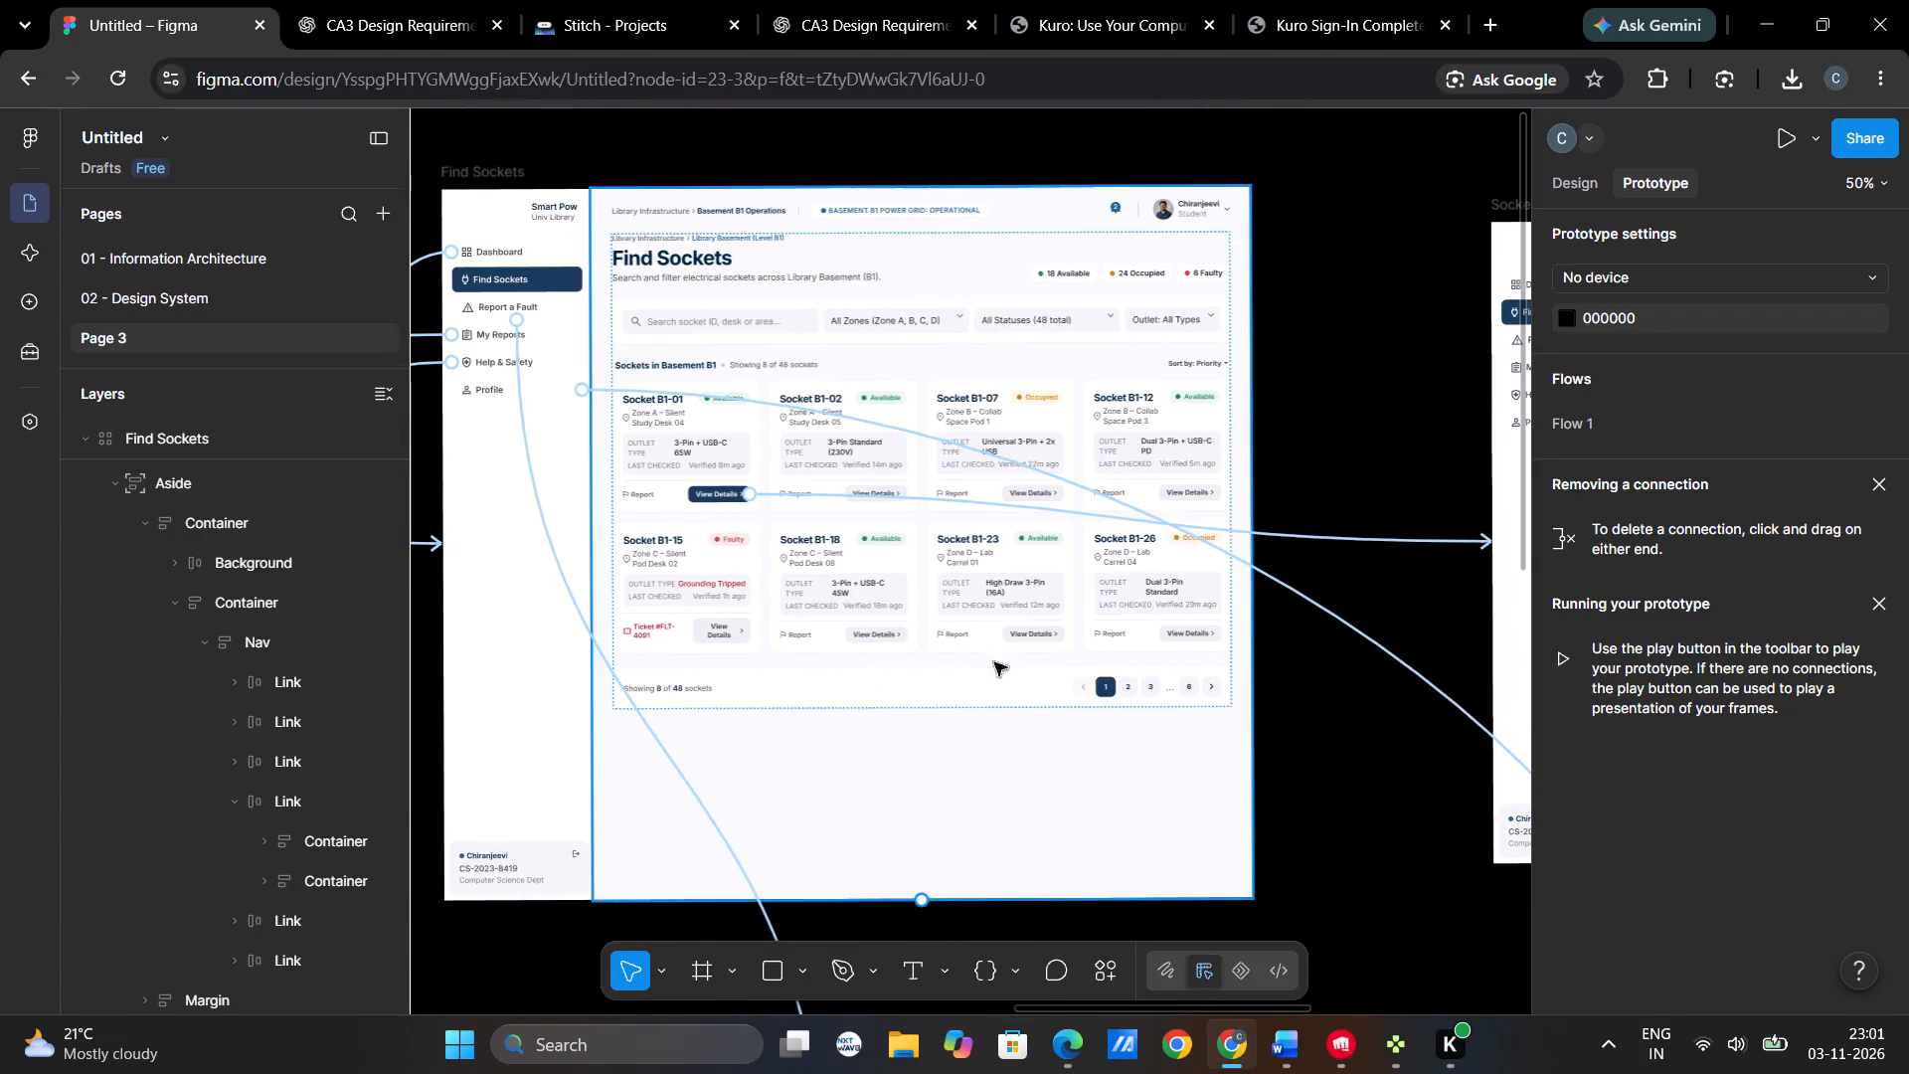
scroll(1056, 674, "right", 1)
scroll(1132, 444, "right", 1)
scroll(1078, 299, "right", 1)
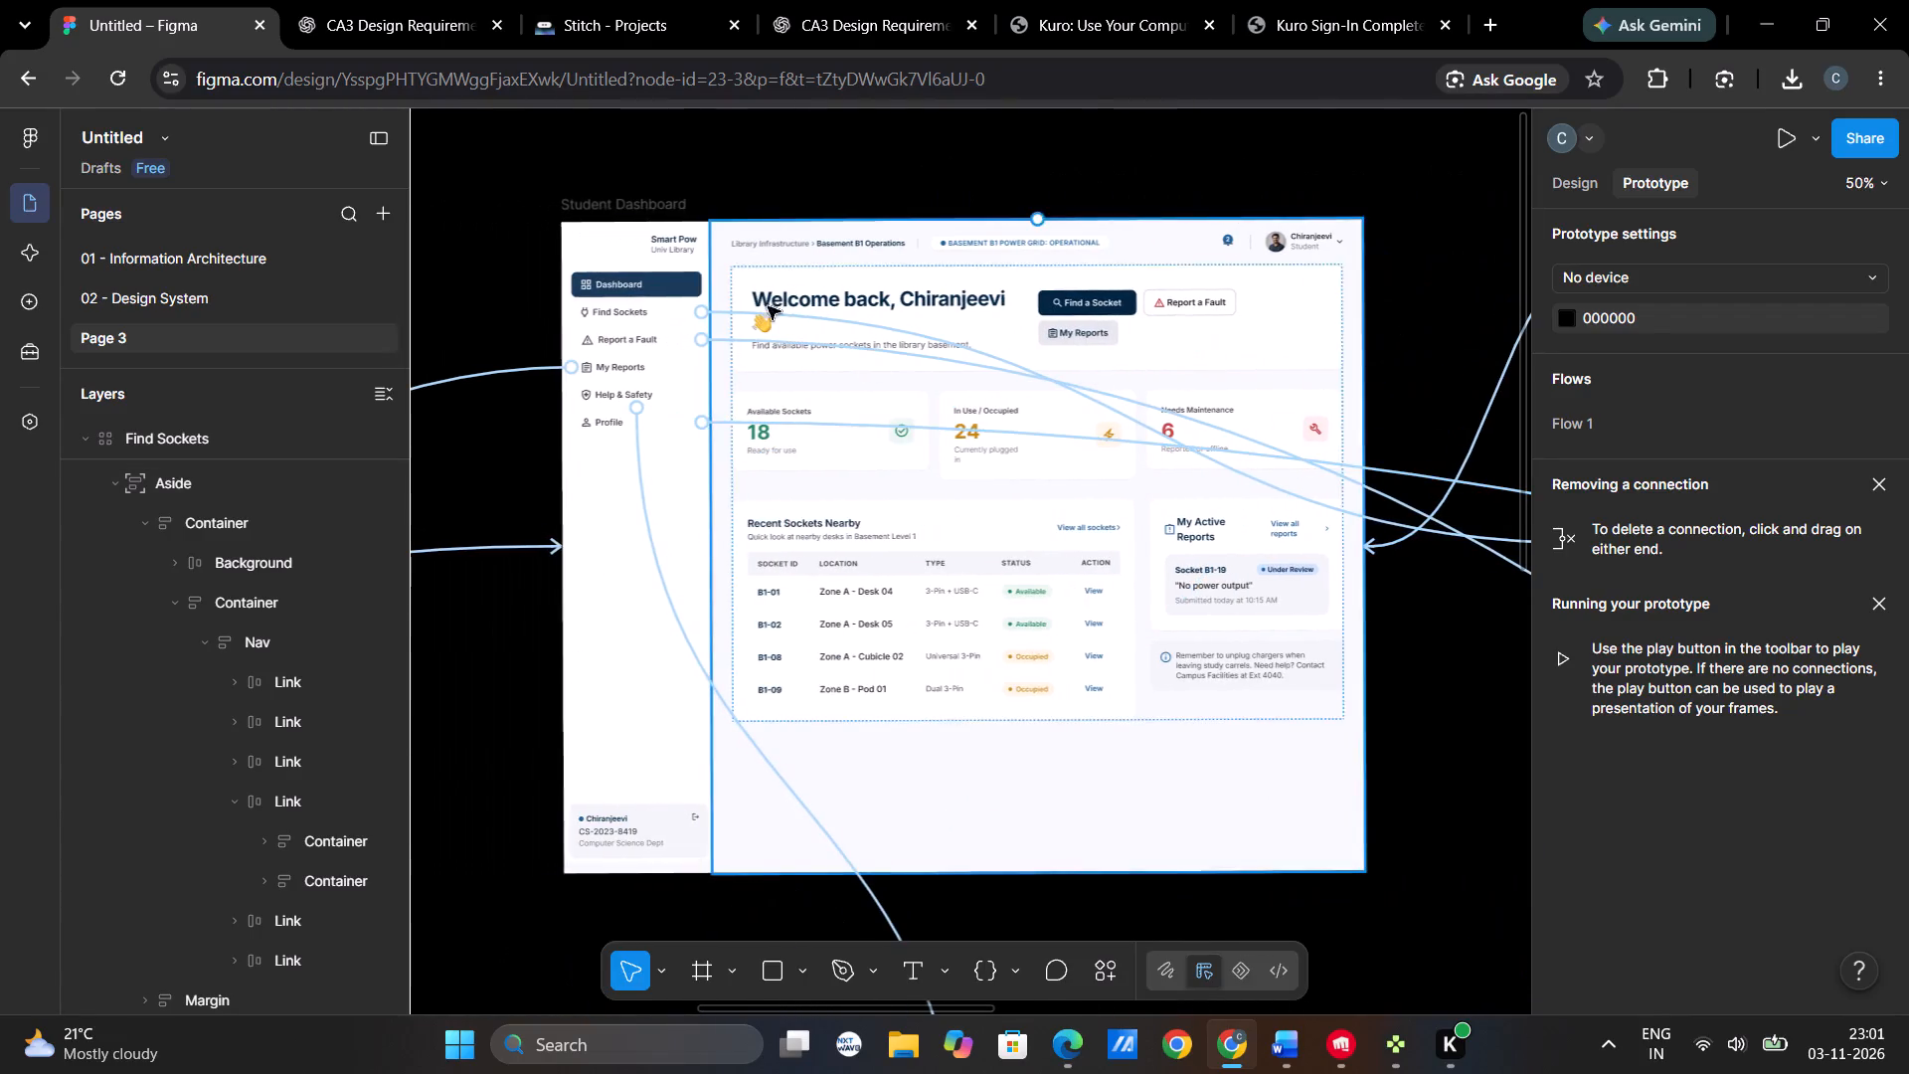
scroll(599, 249, "left", 2)
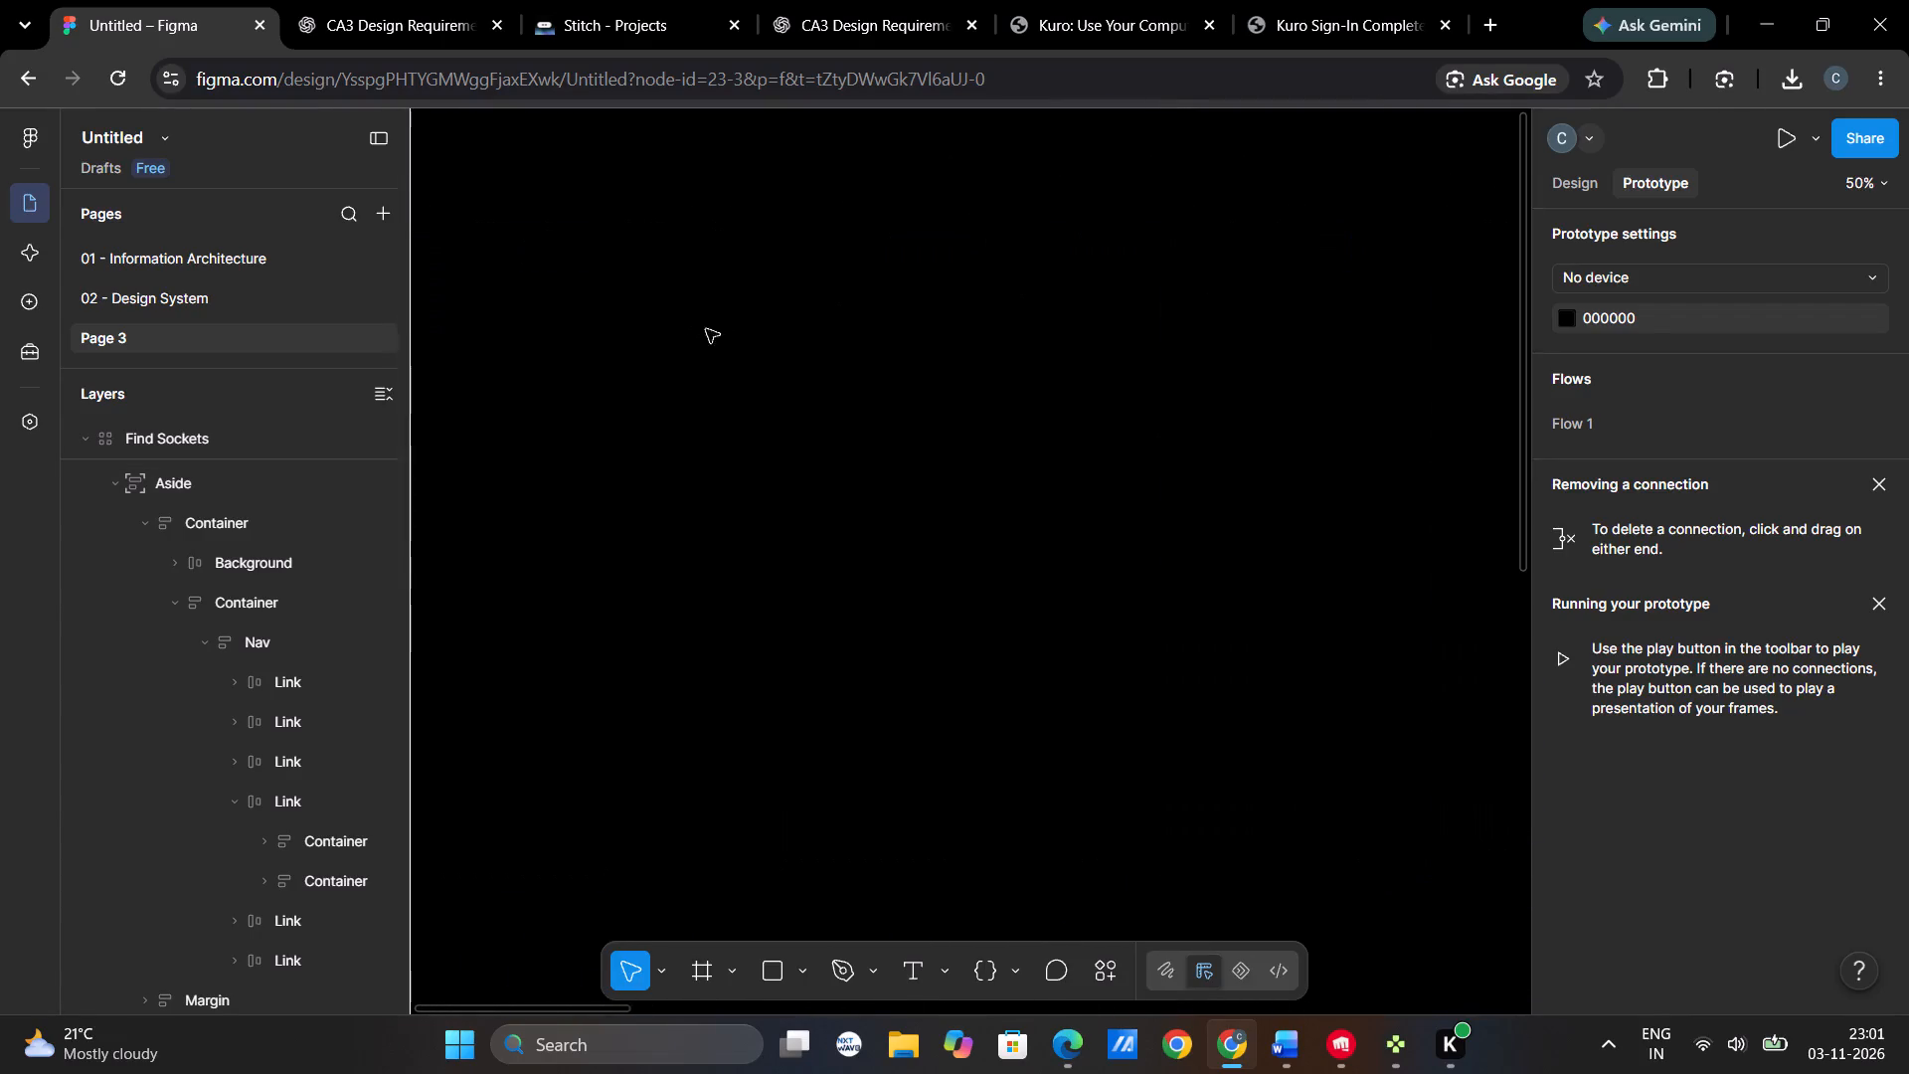
scroll(706, 329, "left", 2)
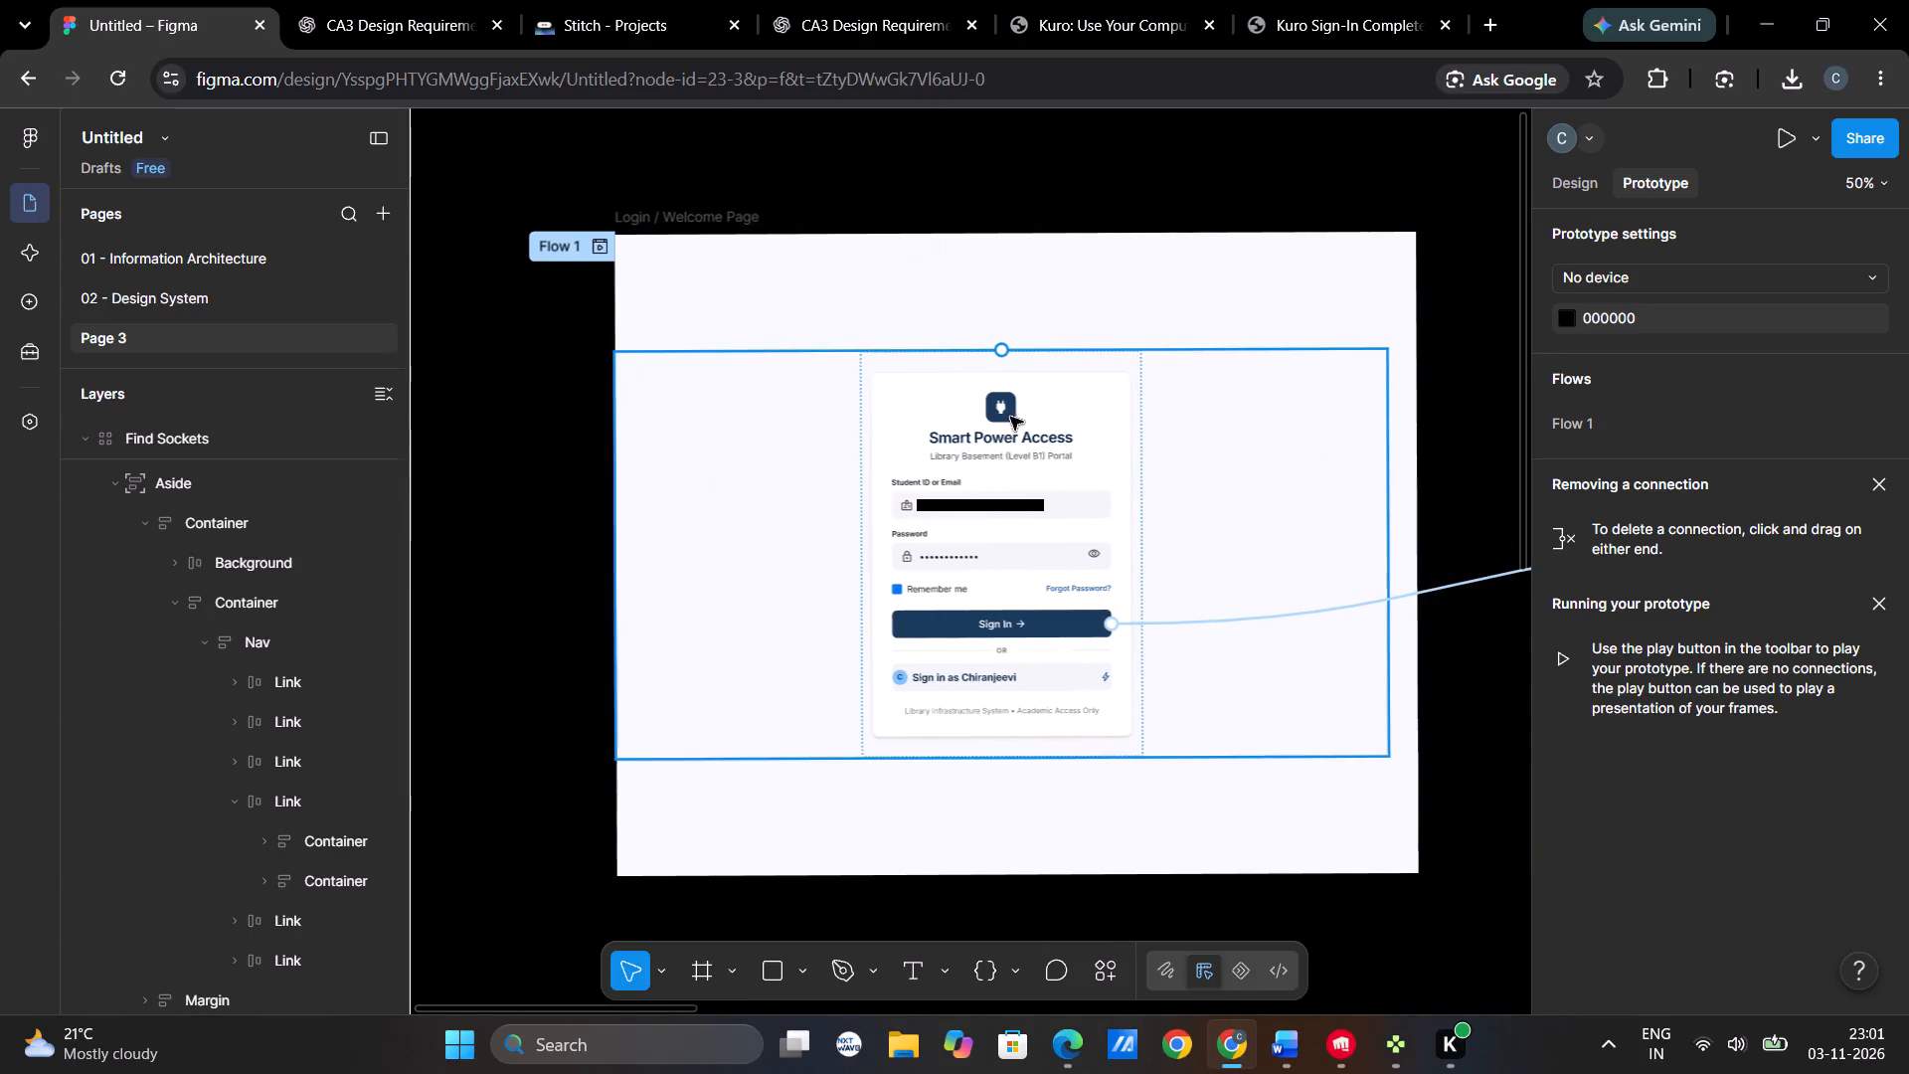
scroll(996, 424, "left", 3)
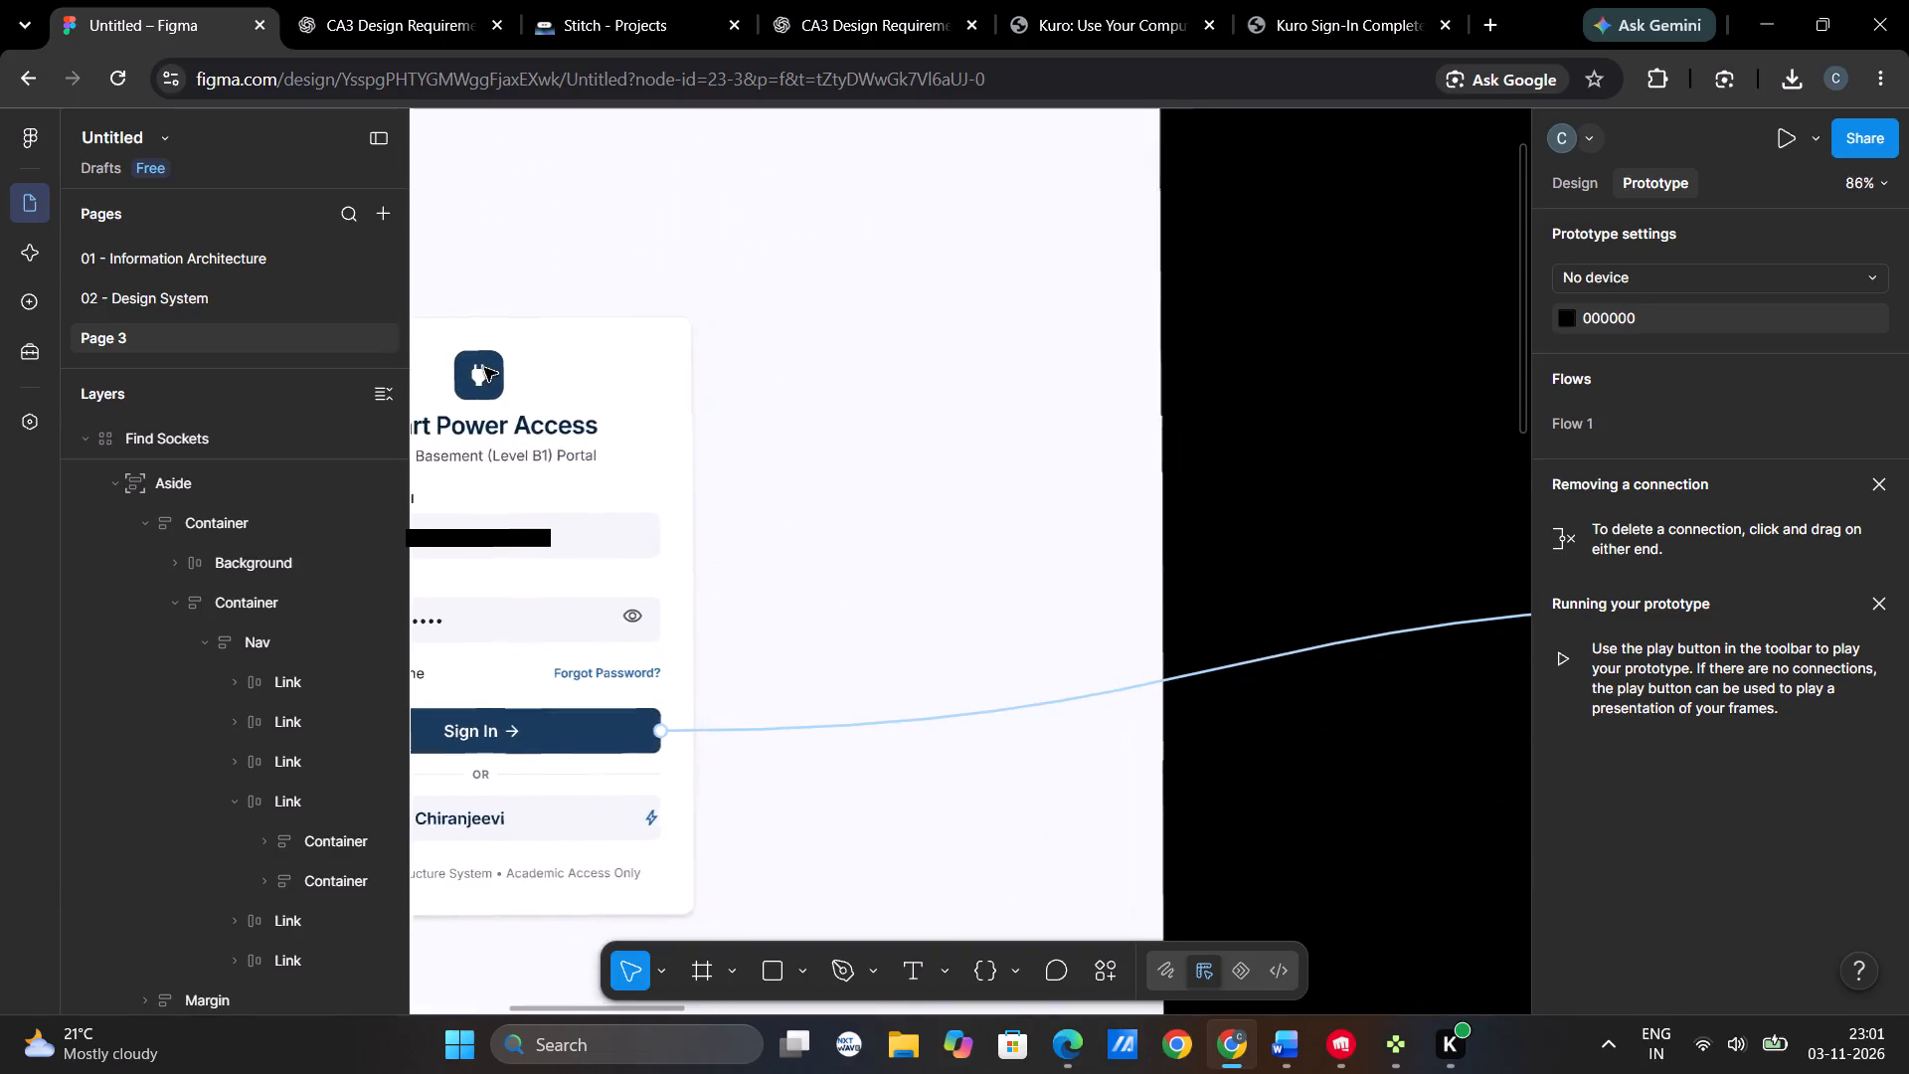
triple_click(484, 368)
triple_click(486, 370)
left_click(487, 371)
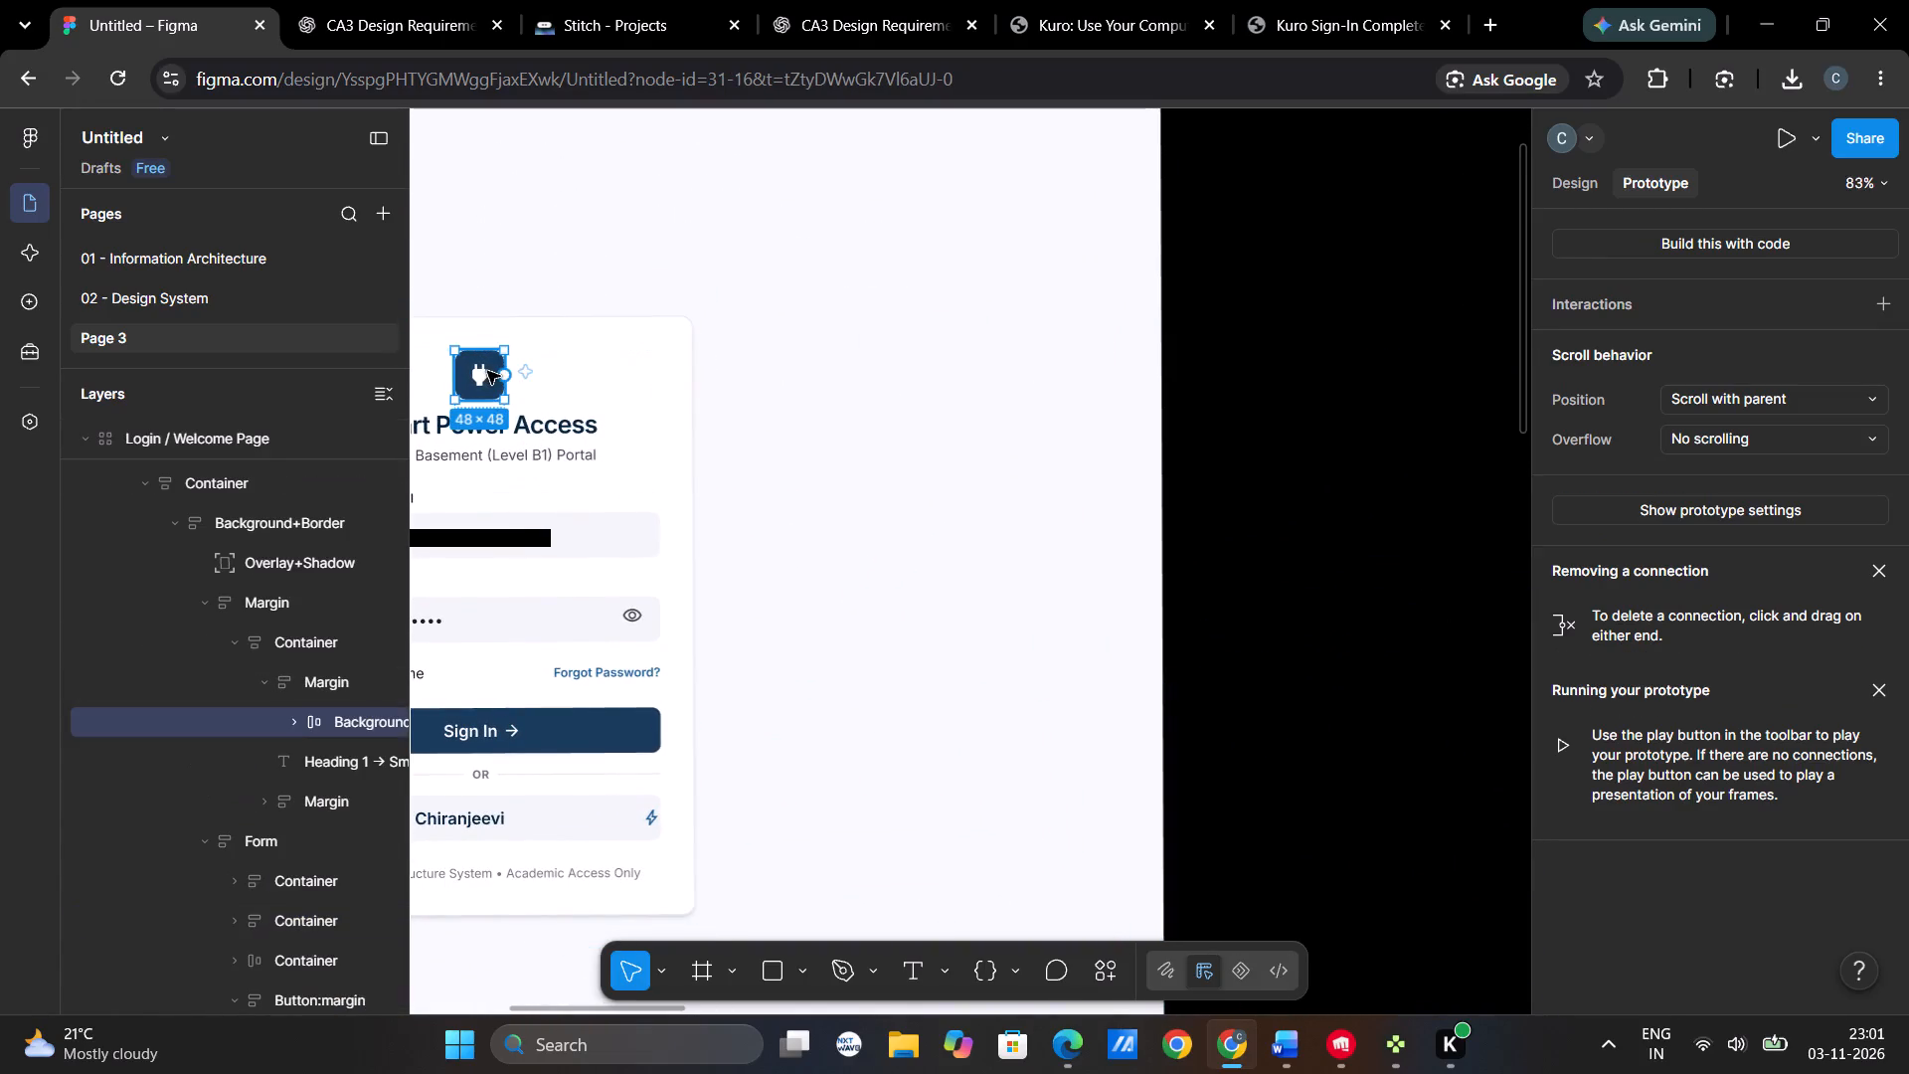
key("ctrl+c")
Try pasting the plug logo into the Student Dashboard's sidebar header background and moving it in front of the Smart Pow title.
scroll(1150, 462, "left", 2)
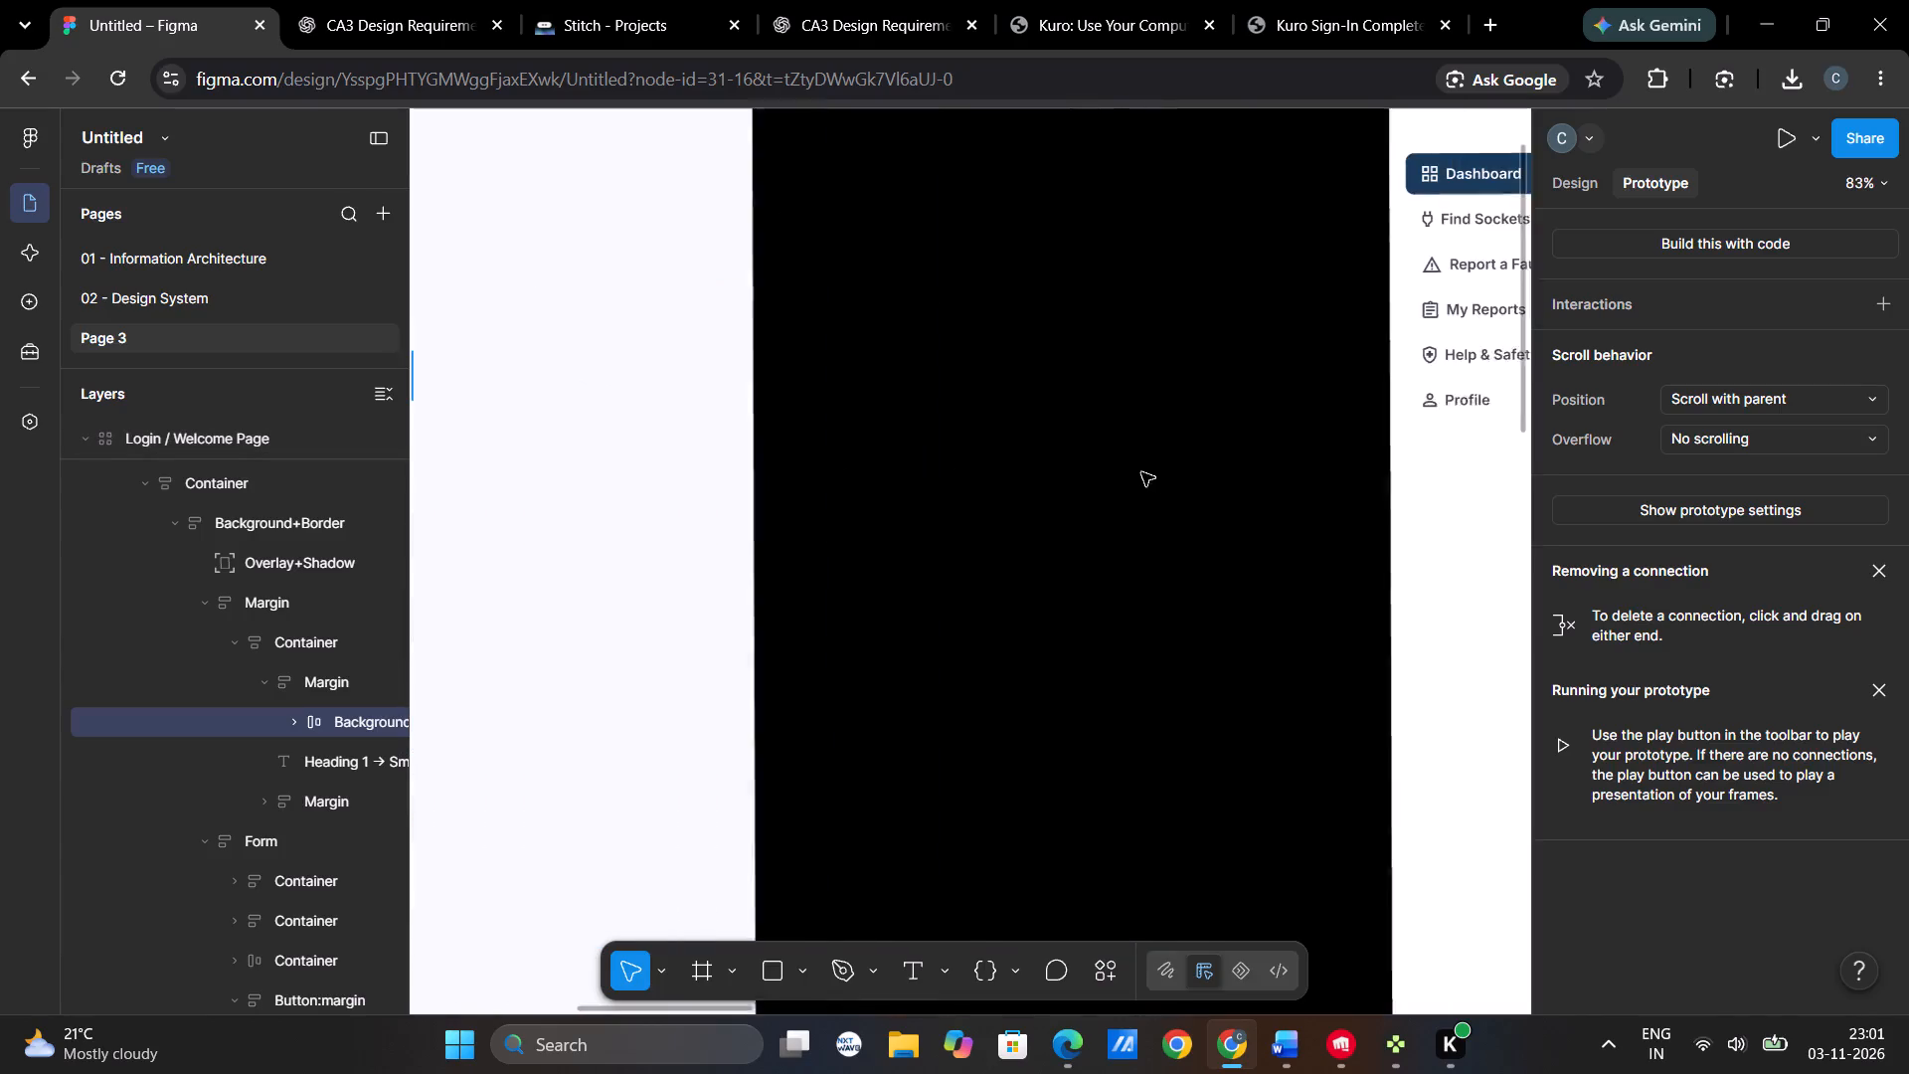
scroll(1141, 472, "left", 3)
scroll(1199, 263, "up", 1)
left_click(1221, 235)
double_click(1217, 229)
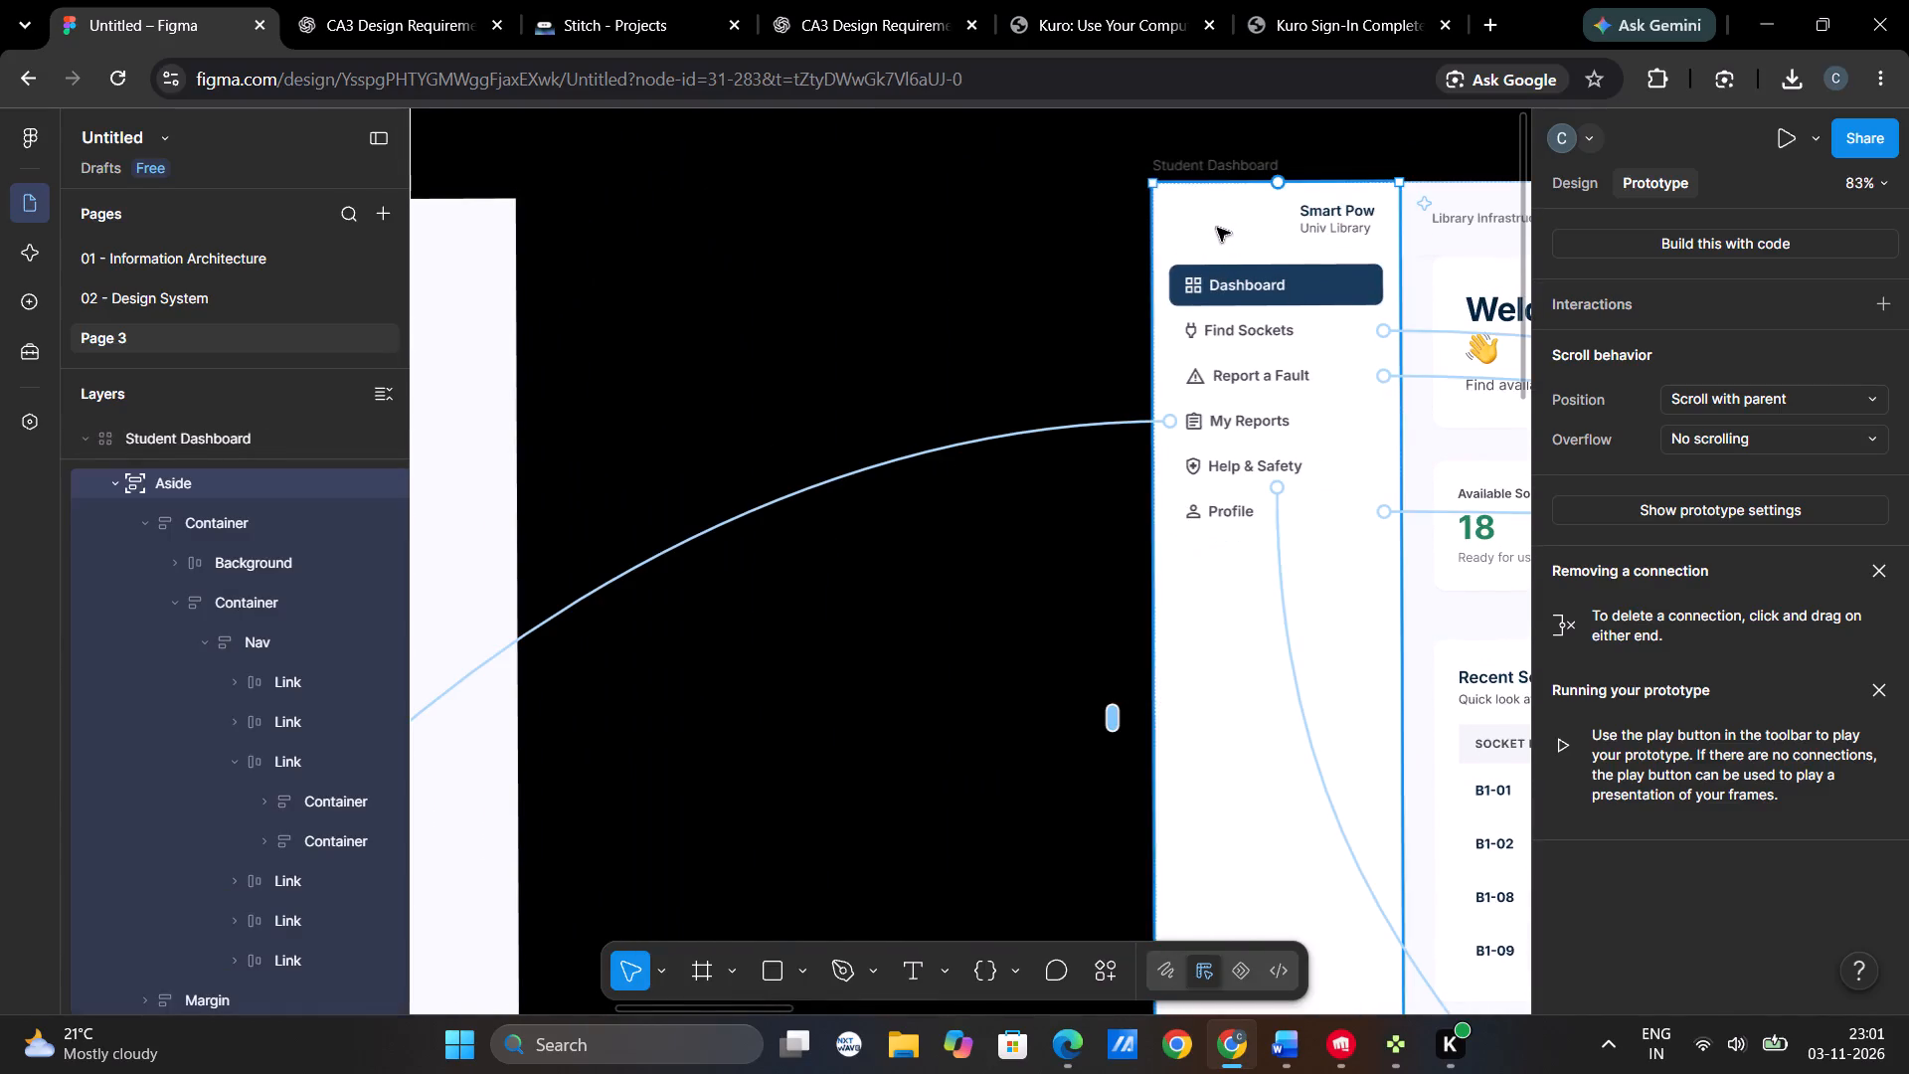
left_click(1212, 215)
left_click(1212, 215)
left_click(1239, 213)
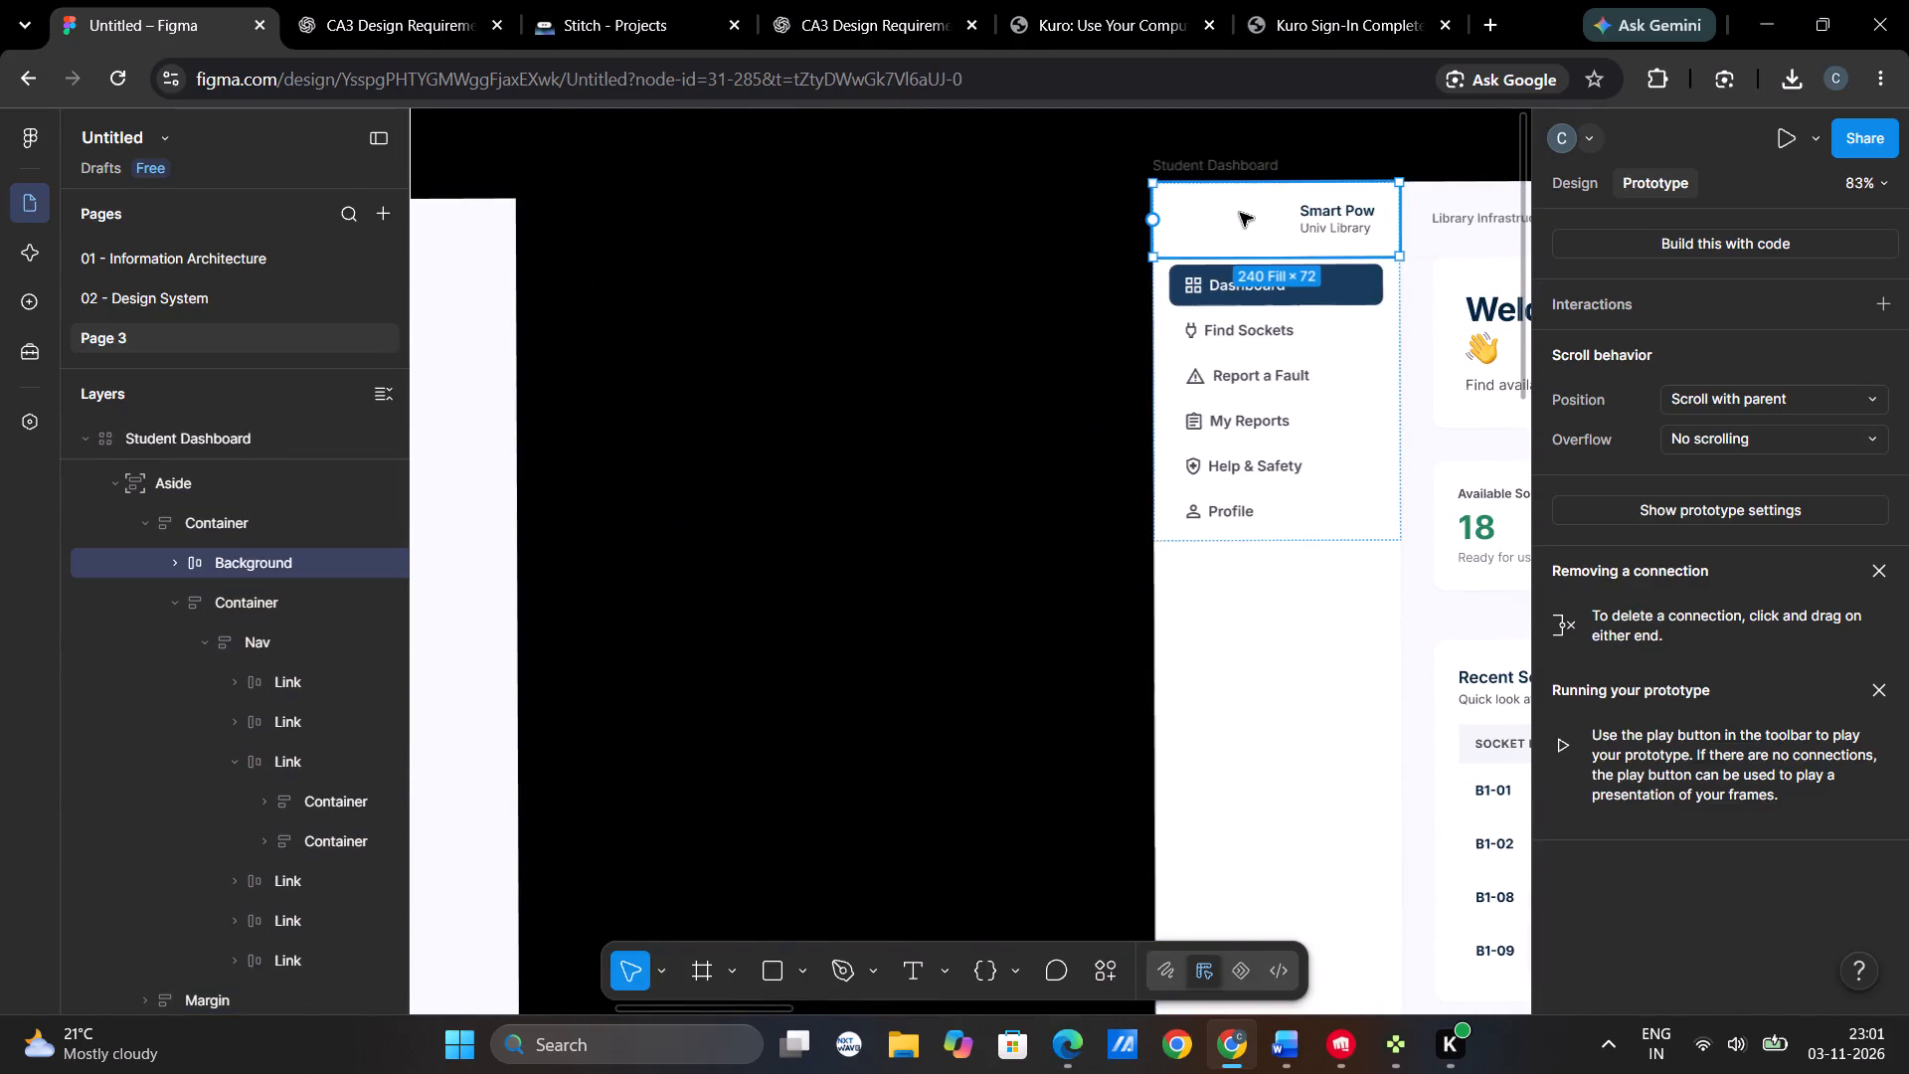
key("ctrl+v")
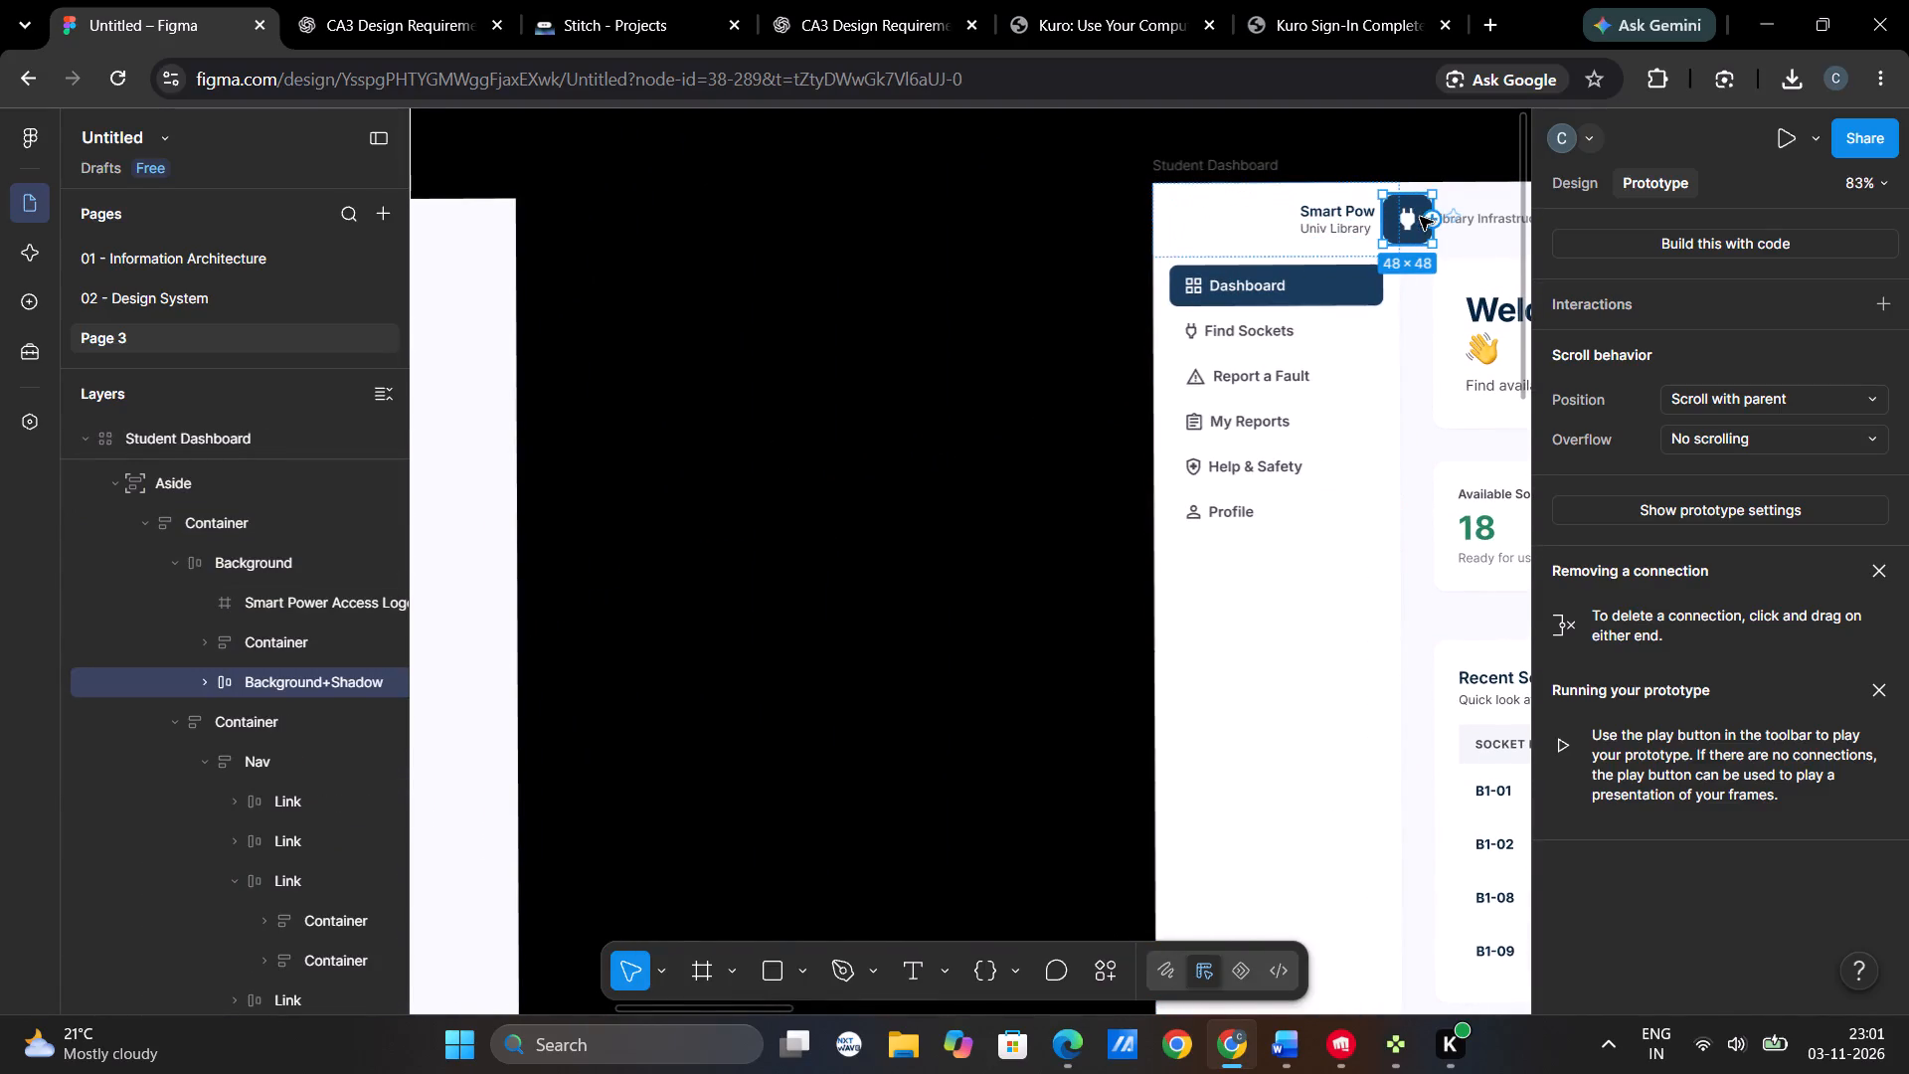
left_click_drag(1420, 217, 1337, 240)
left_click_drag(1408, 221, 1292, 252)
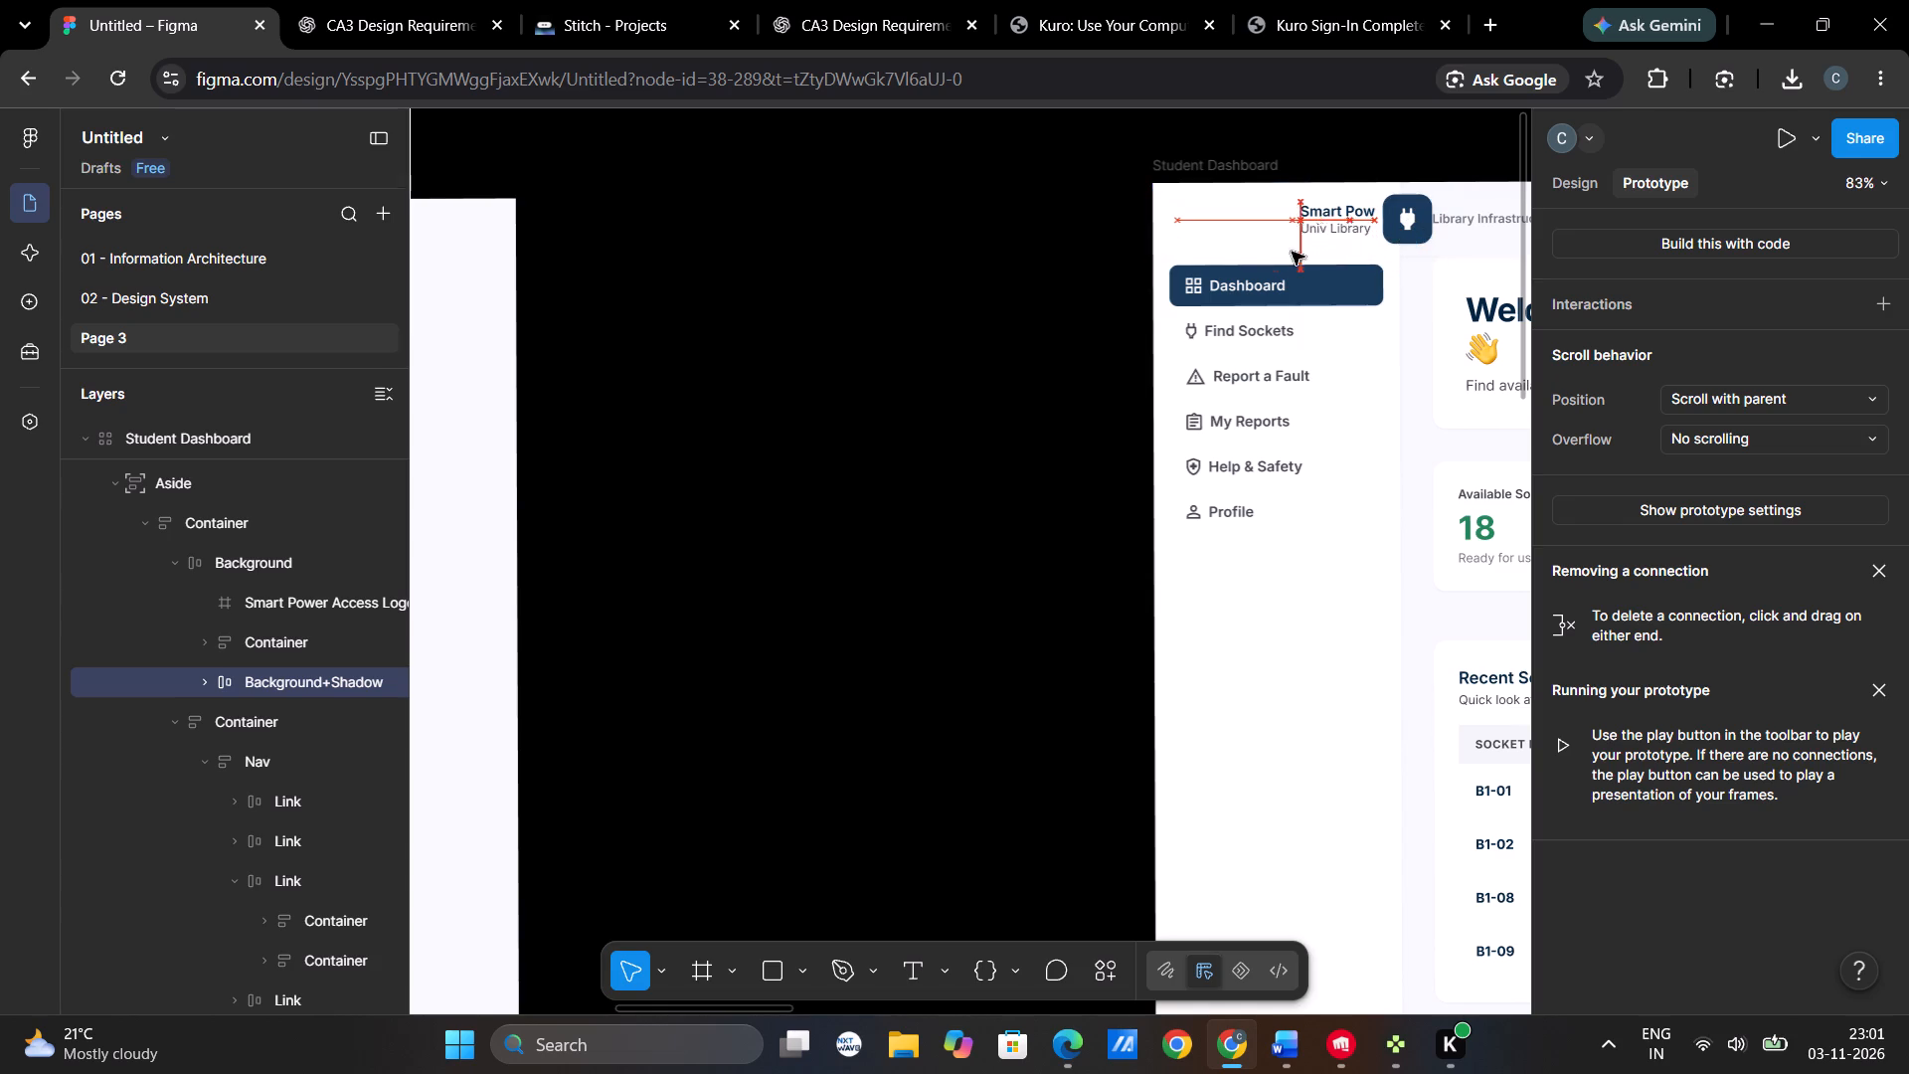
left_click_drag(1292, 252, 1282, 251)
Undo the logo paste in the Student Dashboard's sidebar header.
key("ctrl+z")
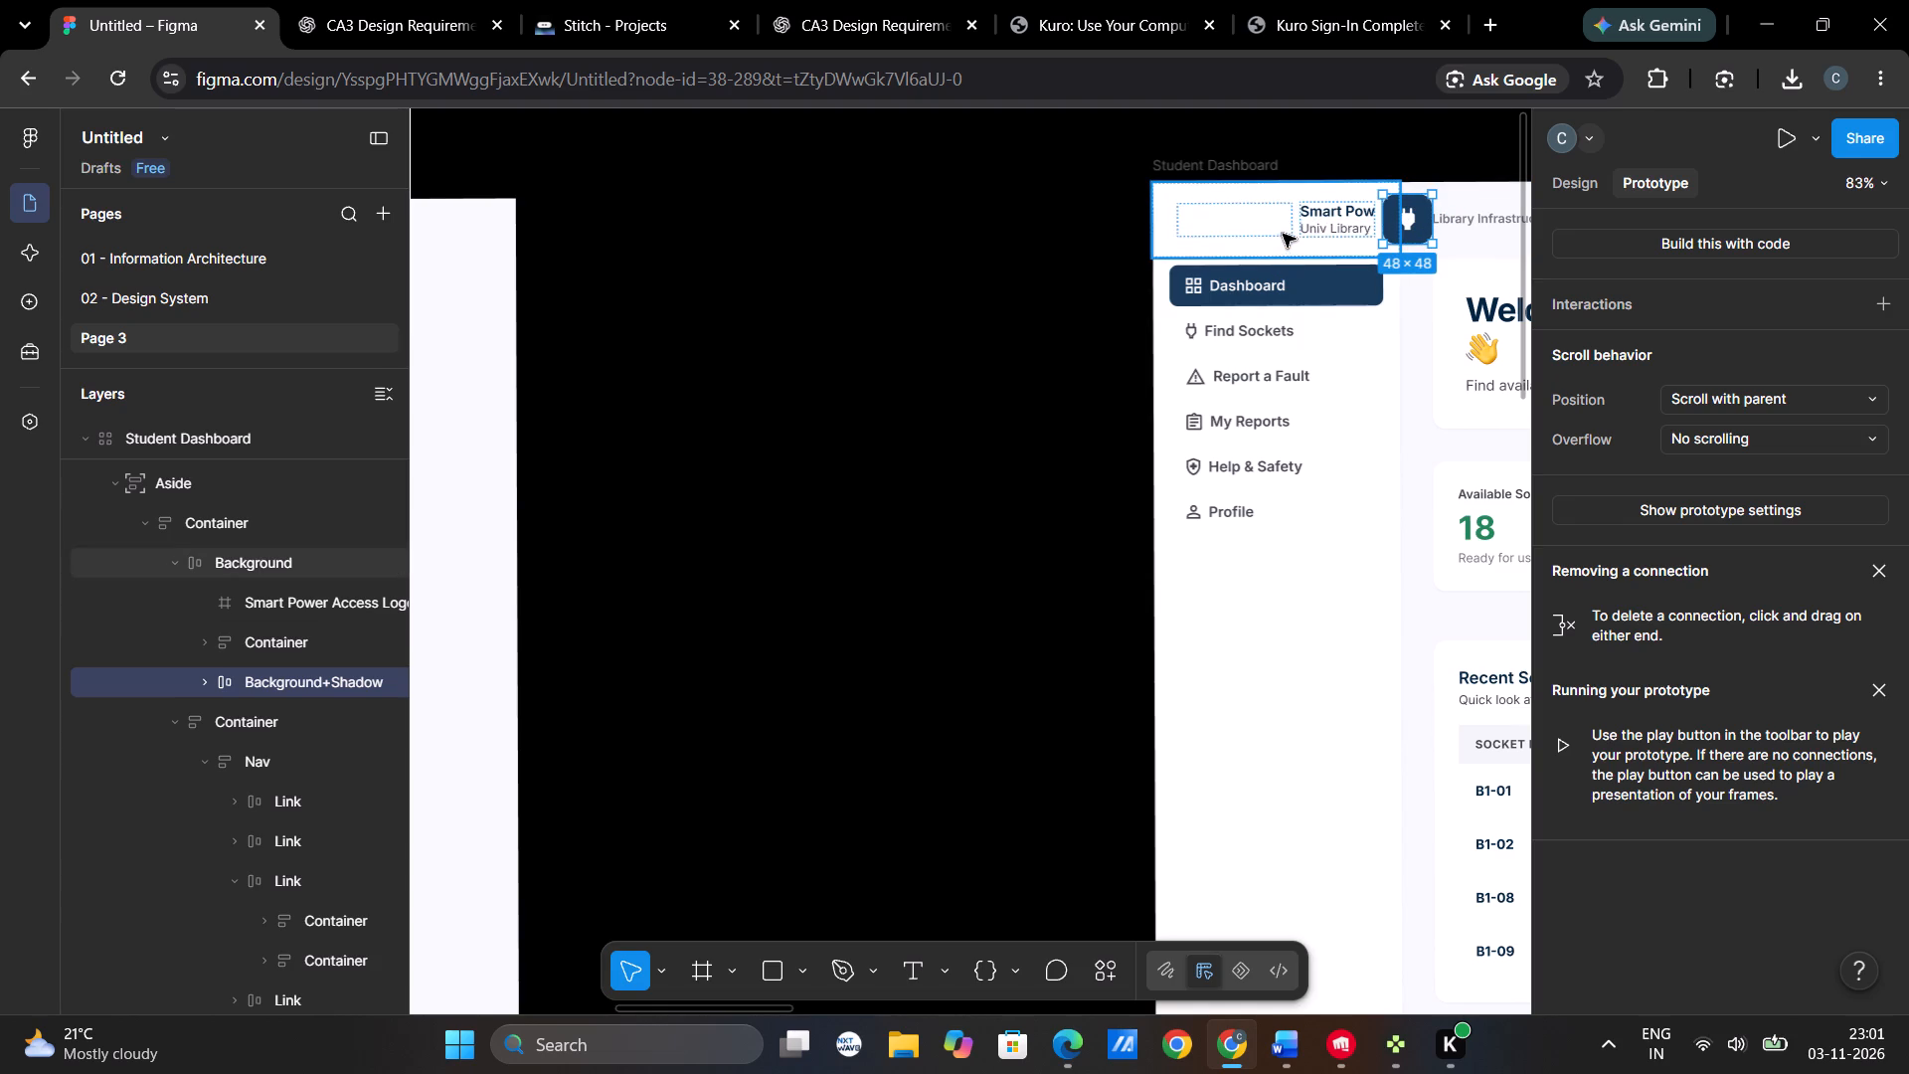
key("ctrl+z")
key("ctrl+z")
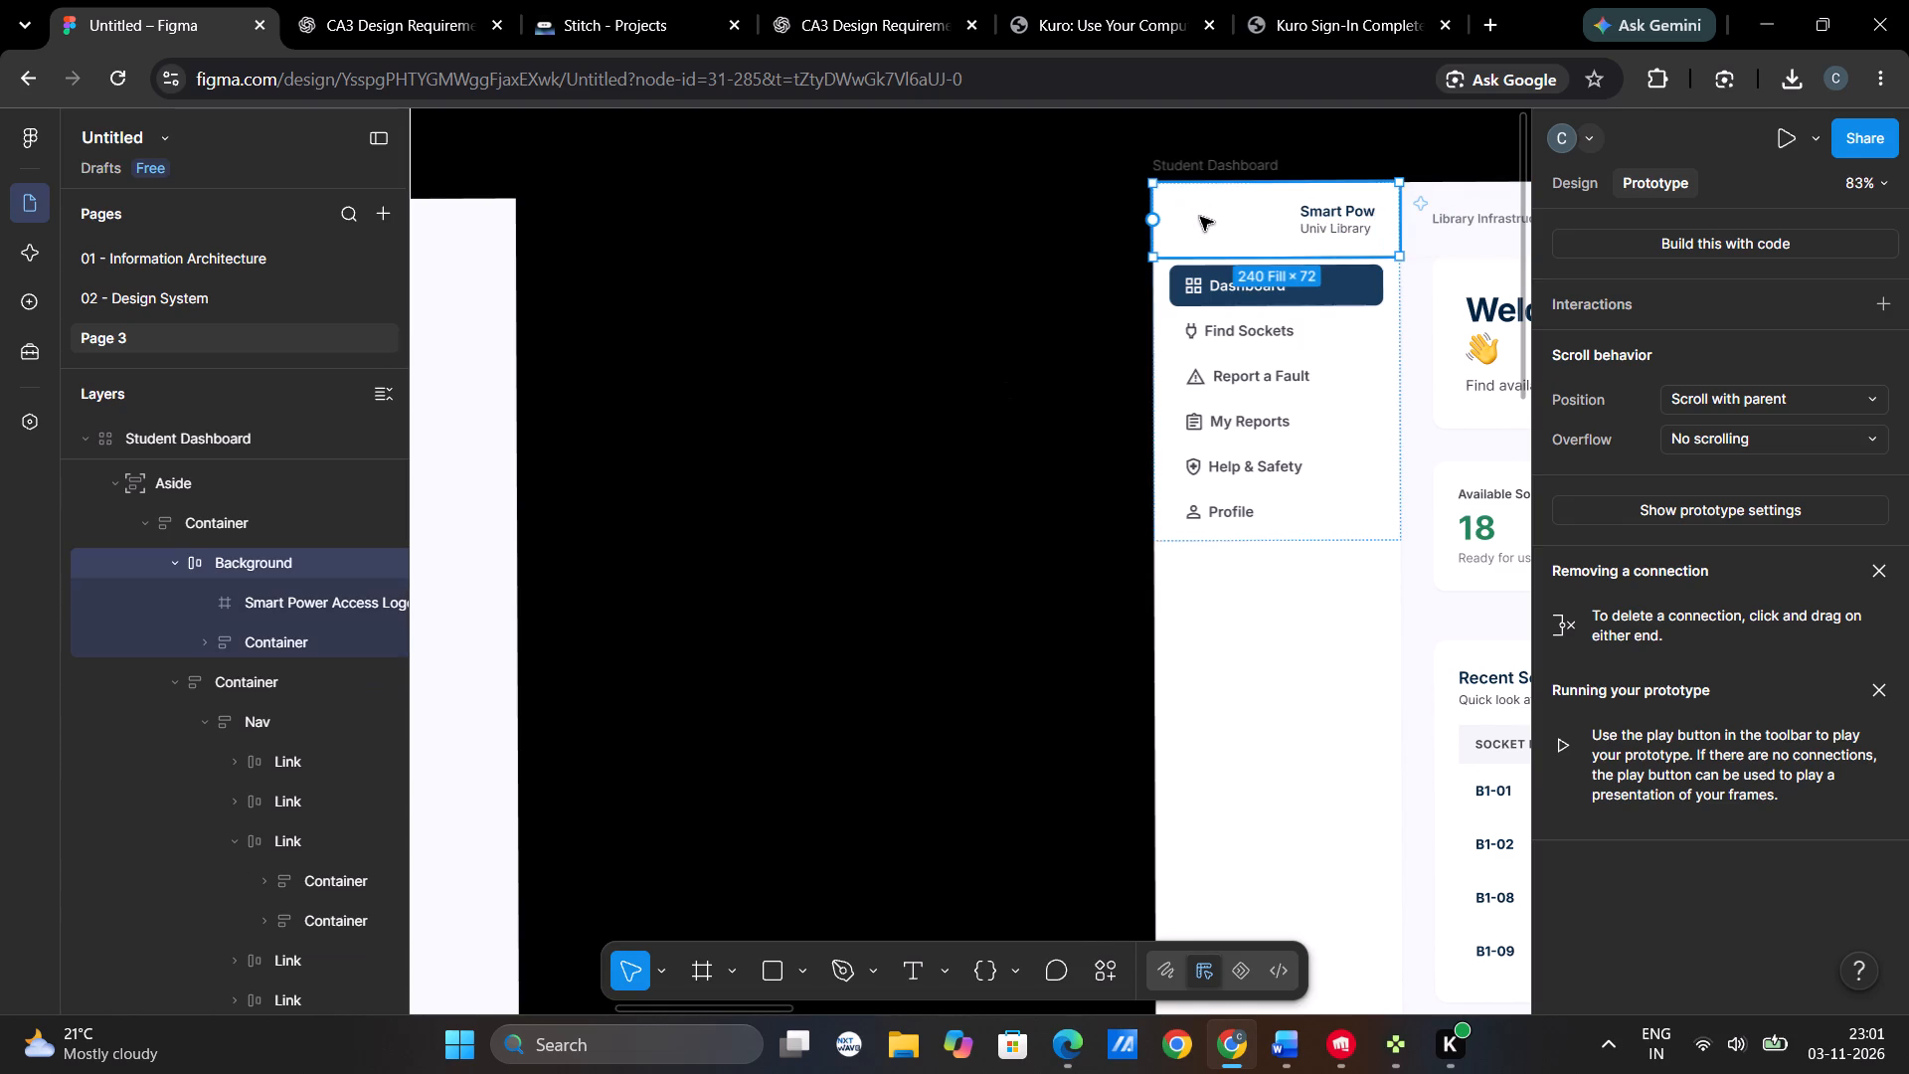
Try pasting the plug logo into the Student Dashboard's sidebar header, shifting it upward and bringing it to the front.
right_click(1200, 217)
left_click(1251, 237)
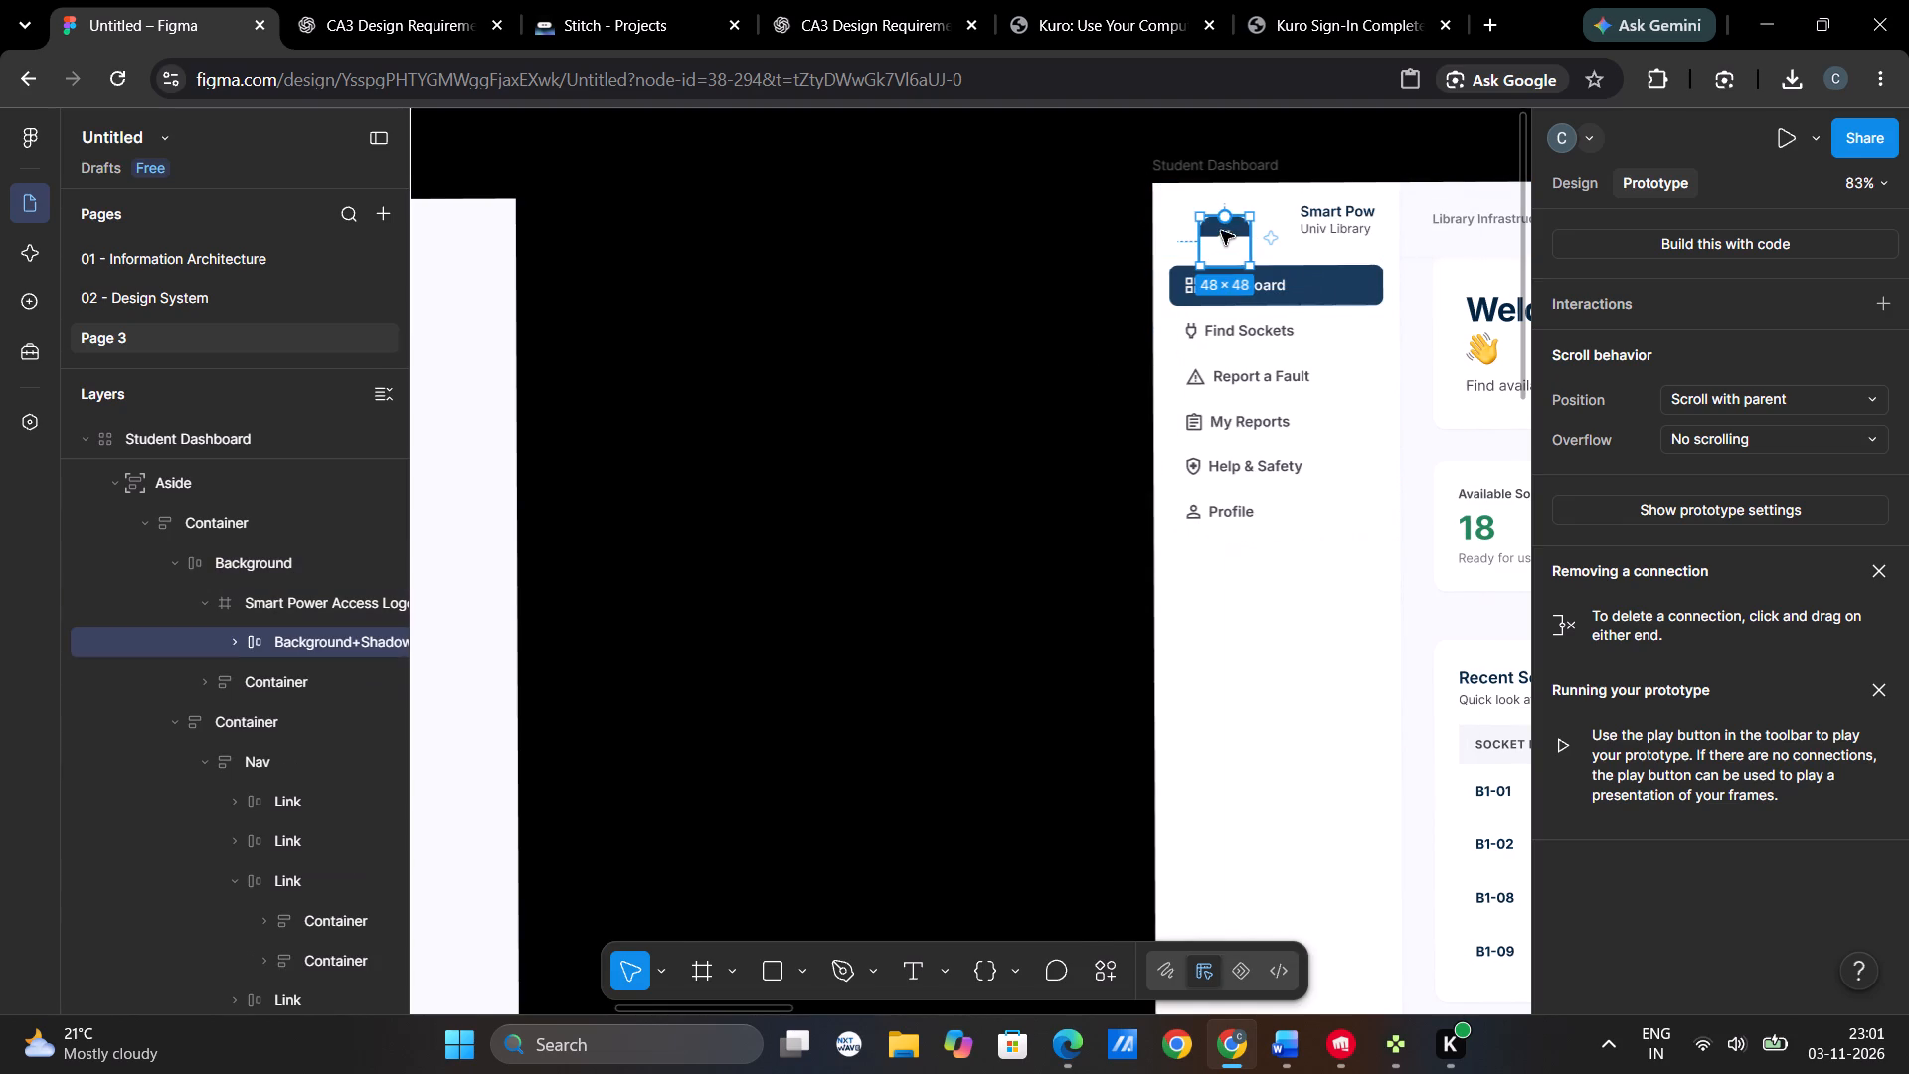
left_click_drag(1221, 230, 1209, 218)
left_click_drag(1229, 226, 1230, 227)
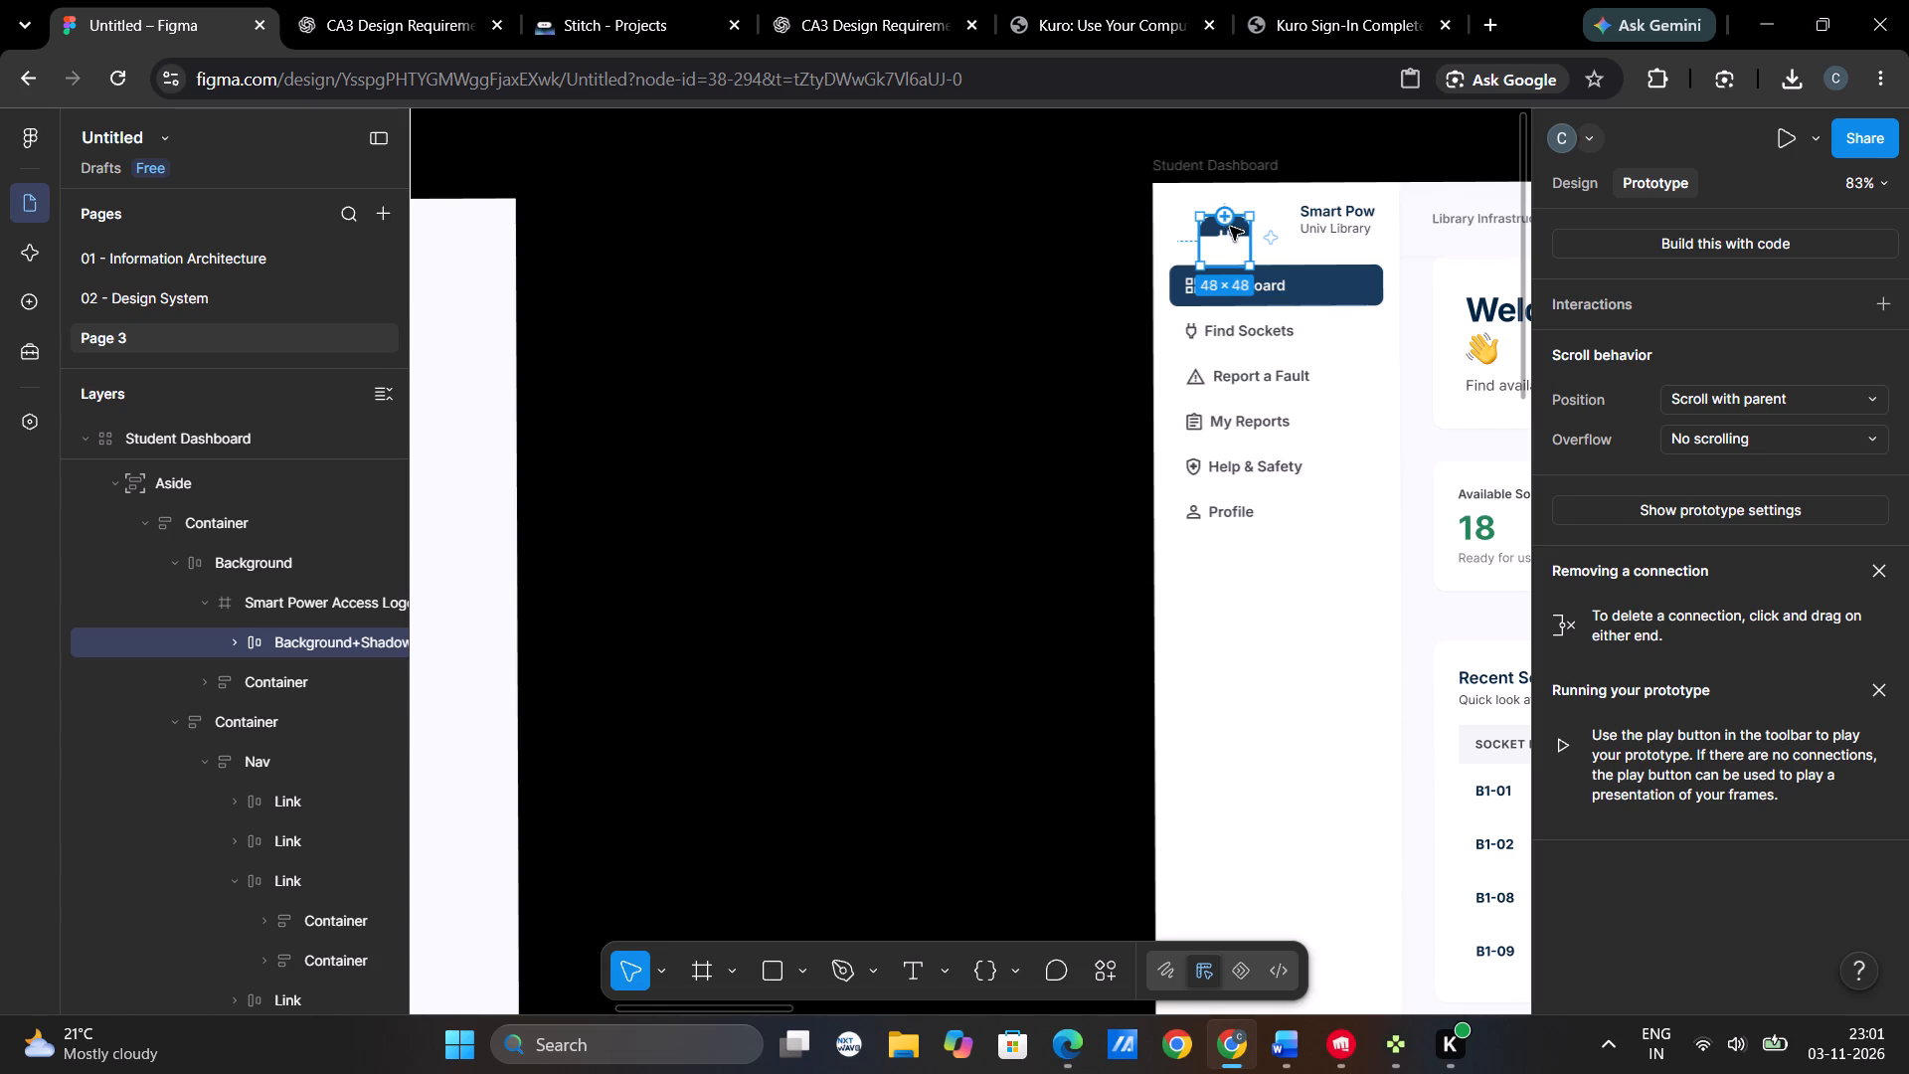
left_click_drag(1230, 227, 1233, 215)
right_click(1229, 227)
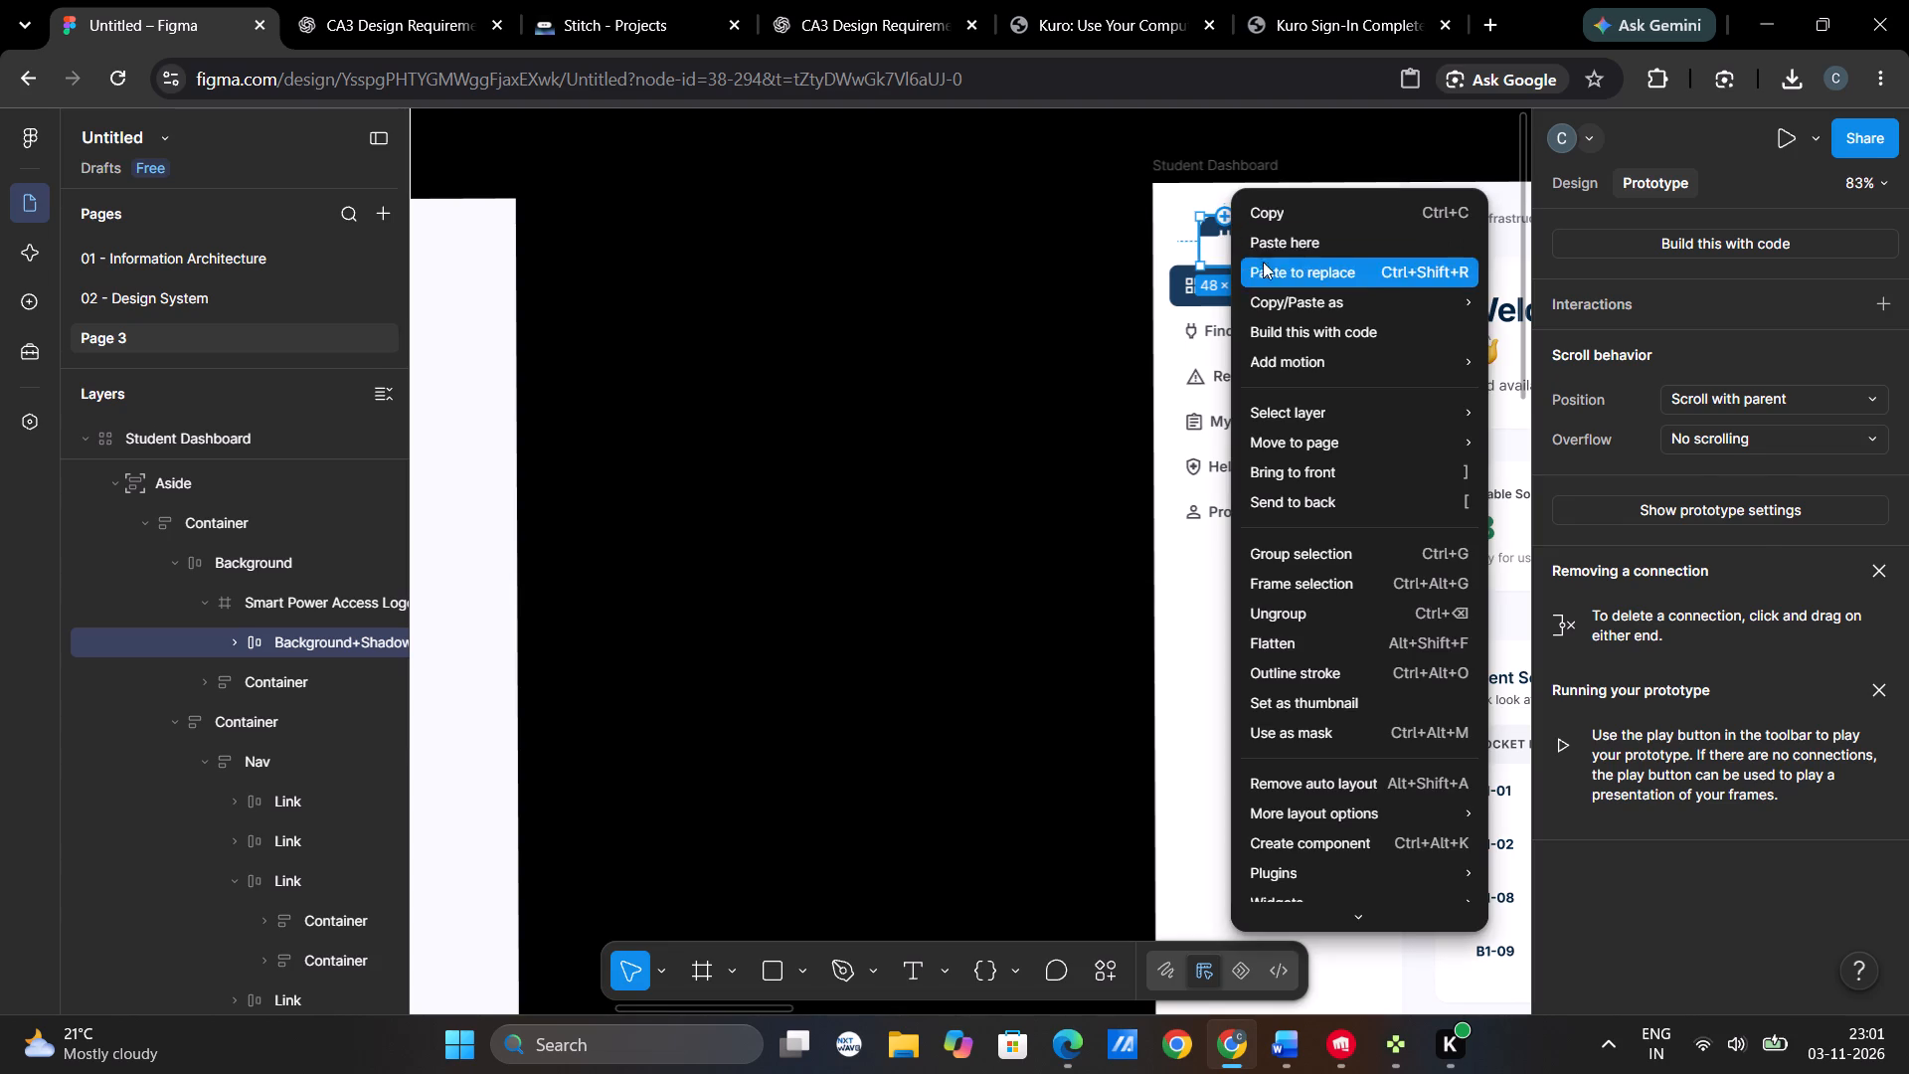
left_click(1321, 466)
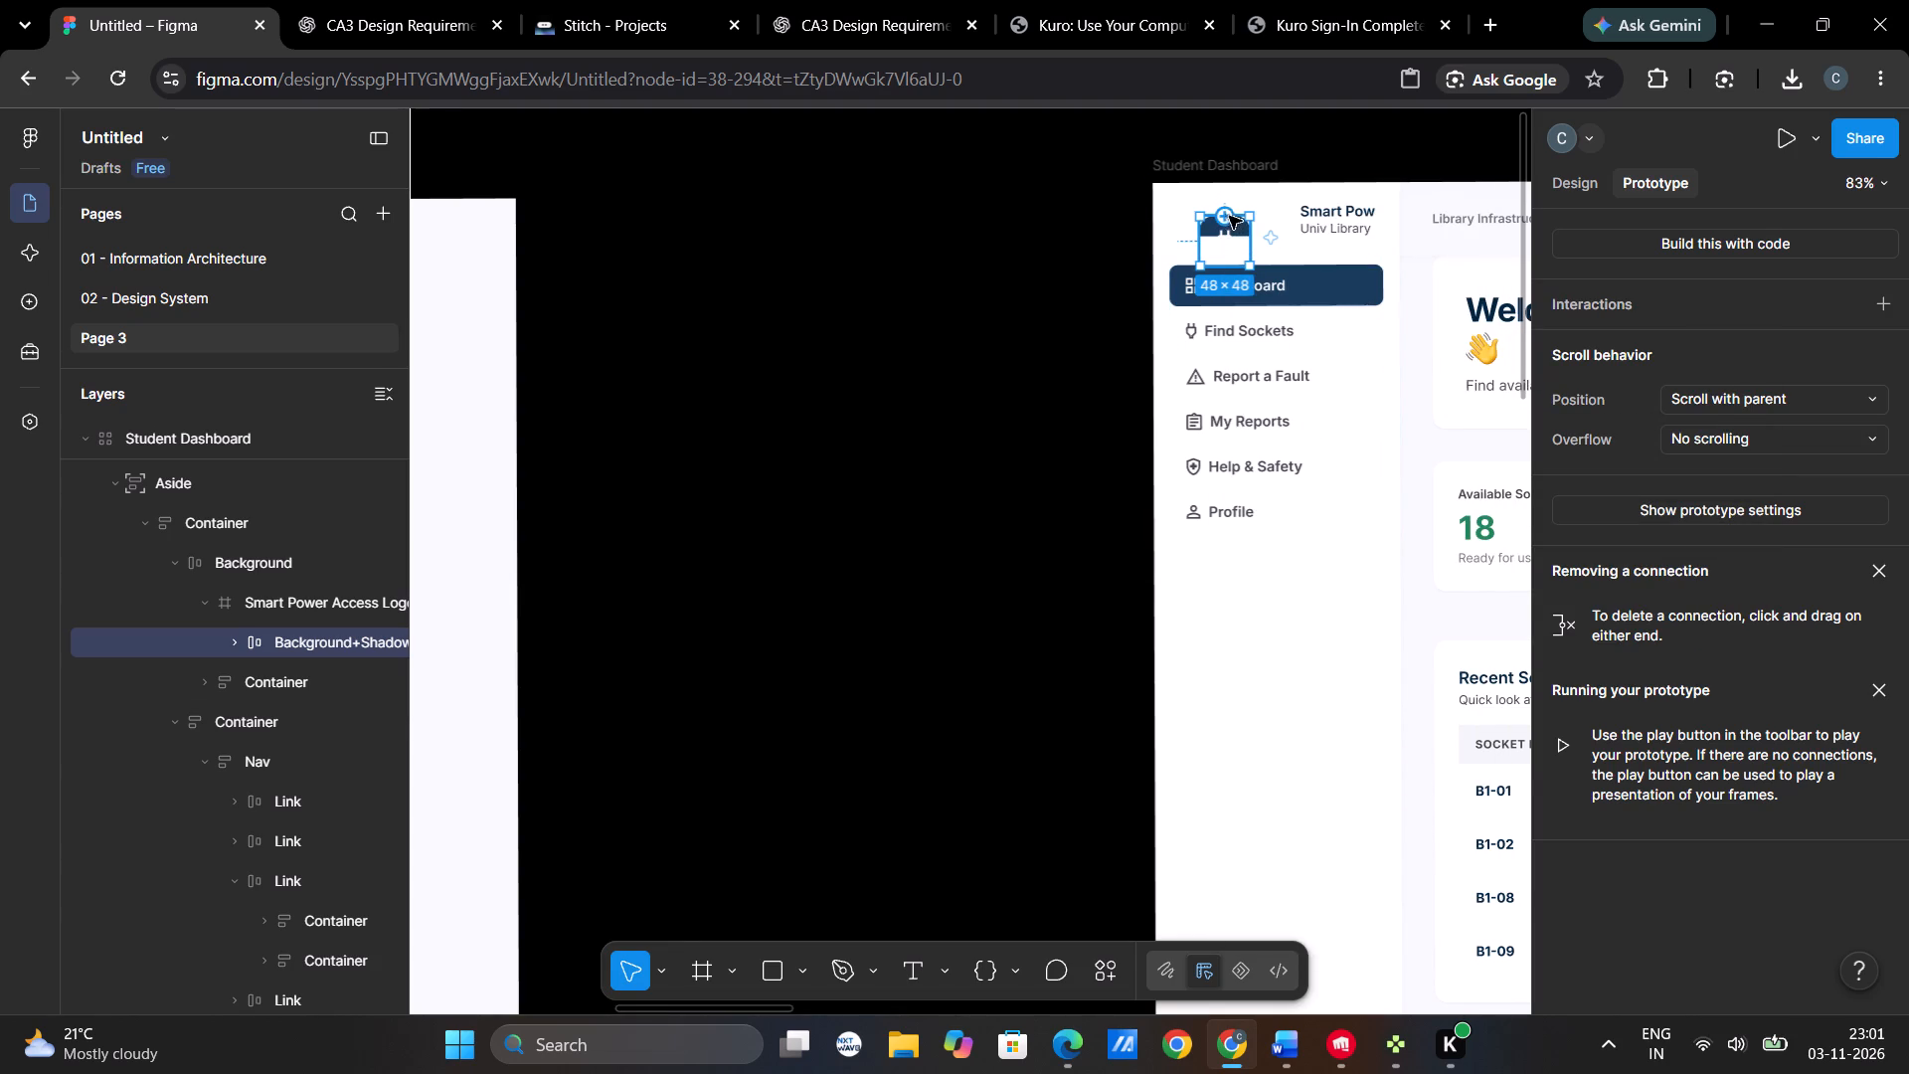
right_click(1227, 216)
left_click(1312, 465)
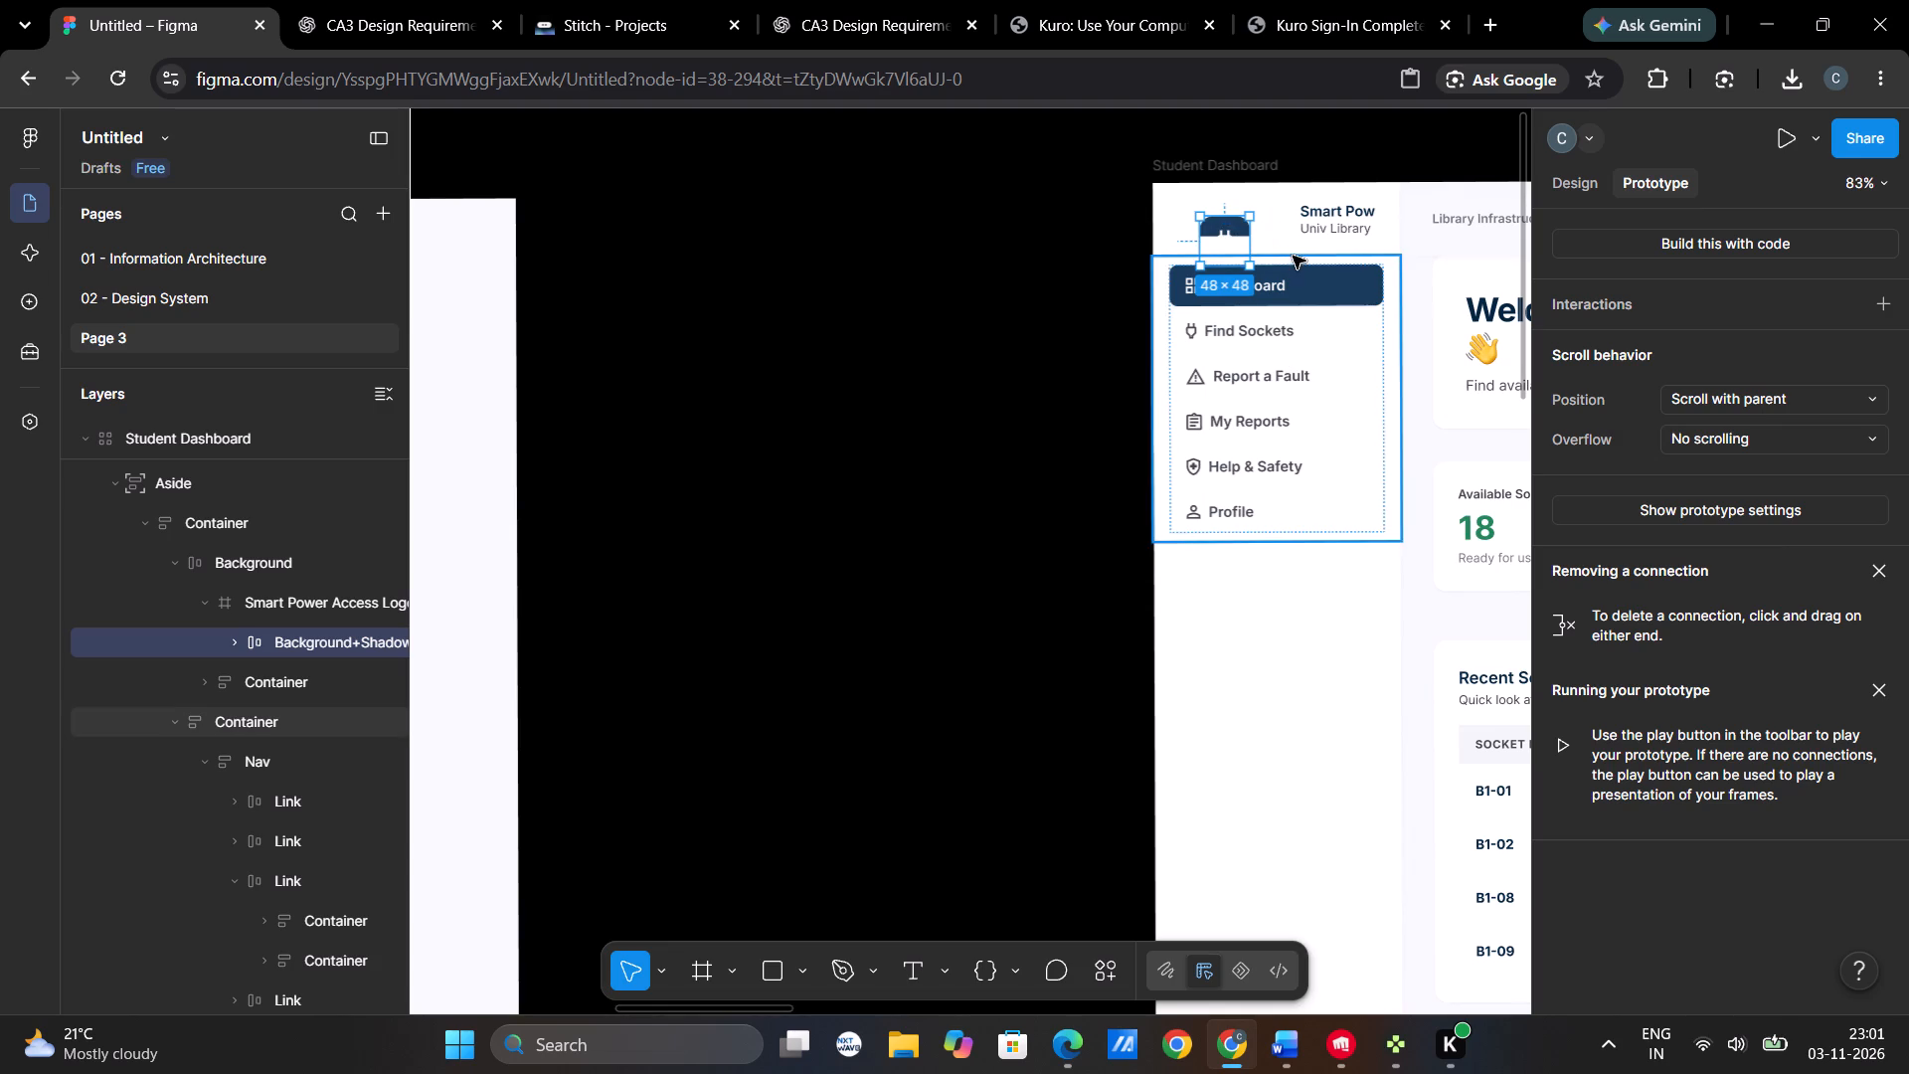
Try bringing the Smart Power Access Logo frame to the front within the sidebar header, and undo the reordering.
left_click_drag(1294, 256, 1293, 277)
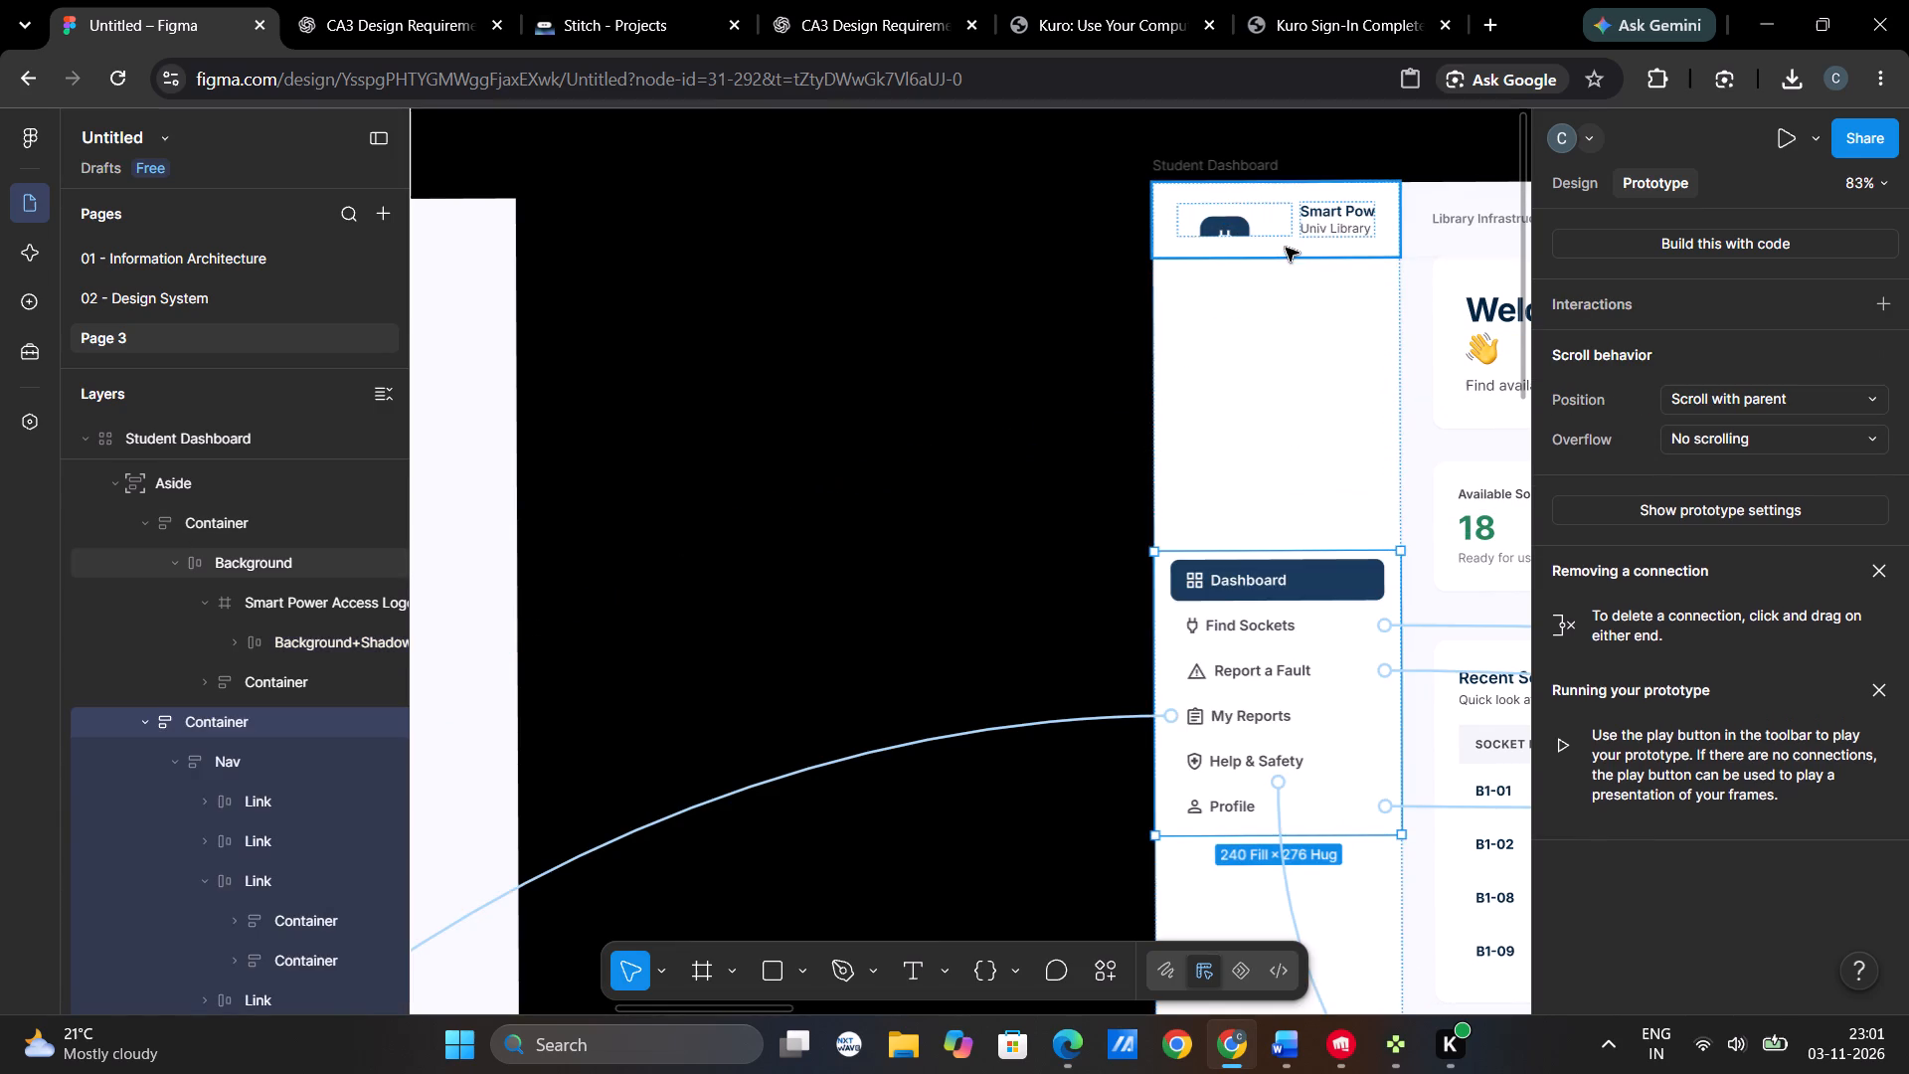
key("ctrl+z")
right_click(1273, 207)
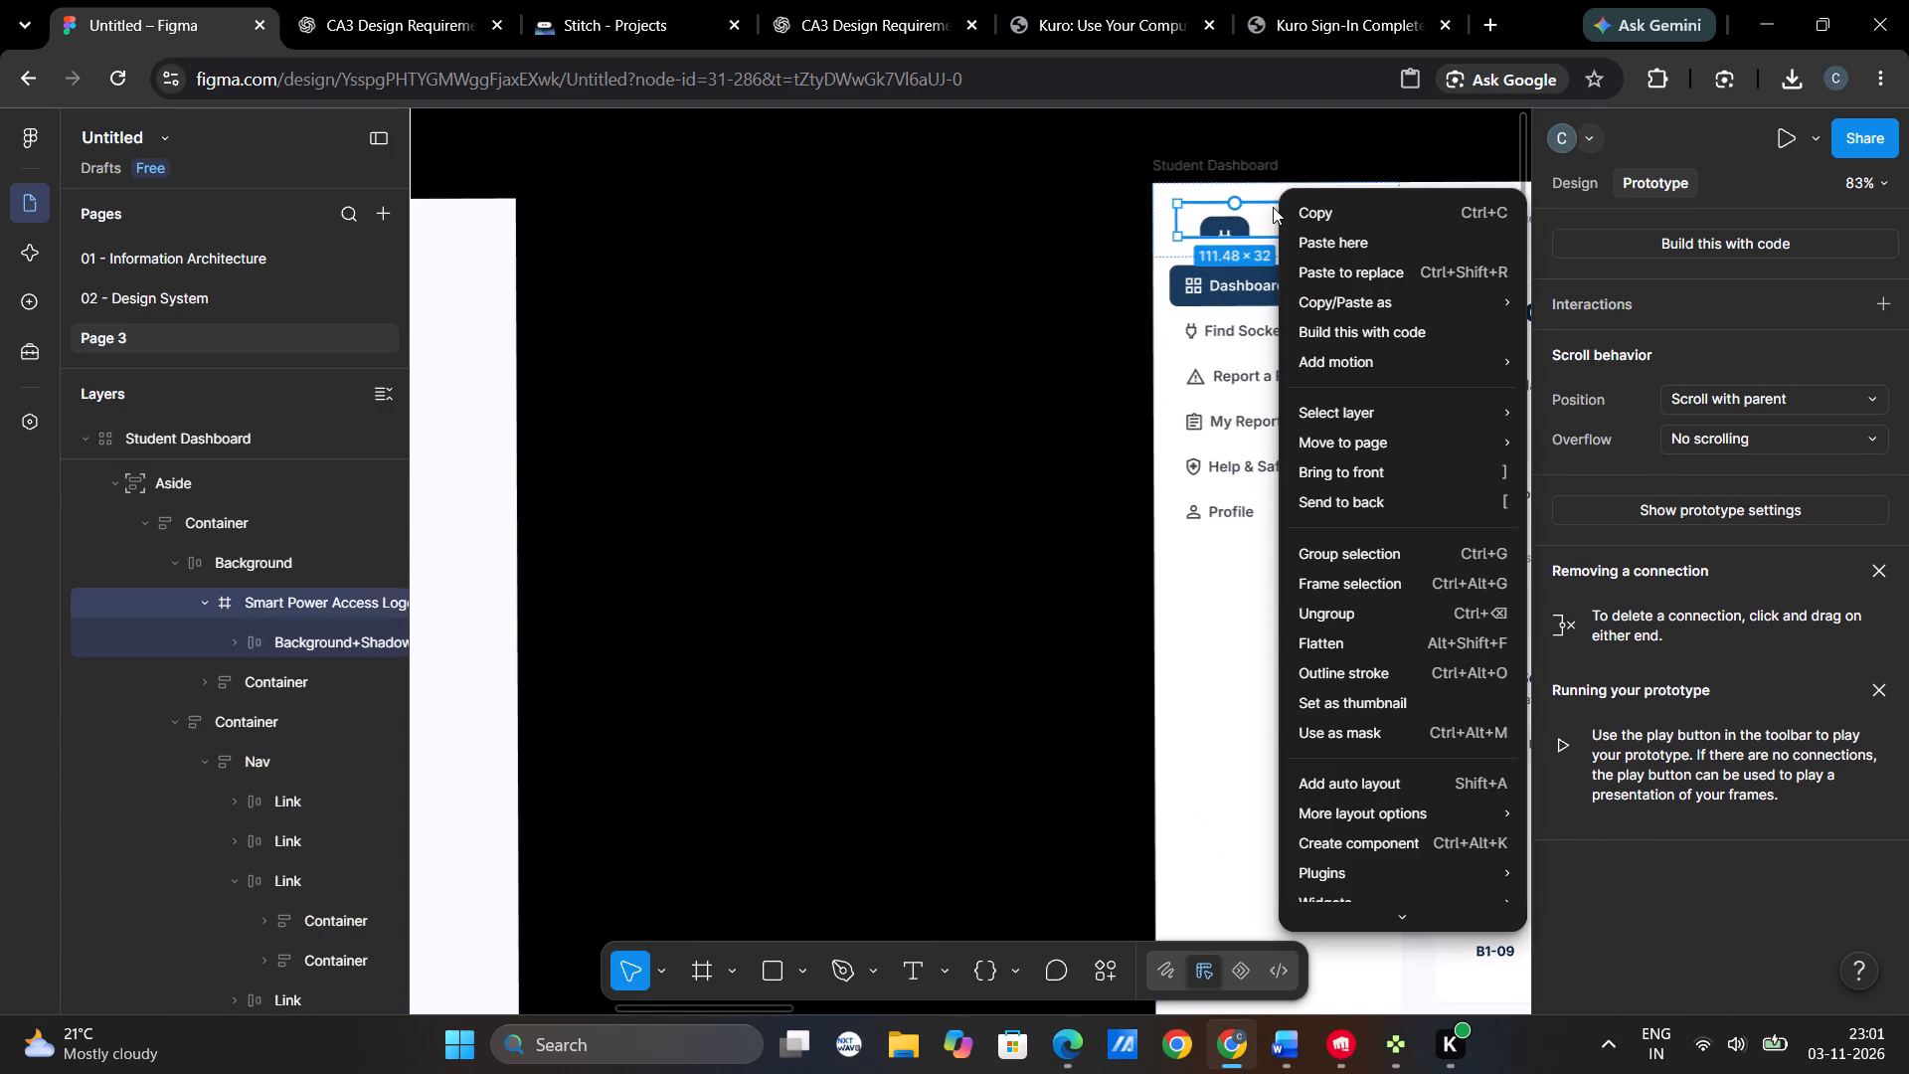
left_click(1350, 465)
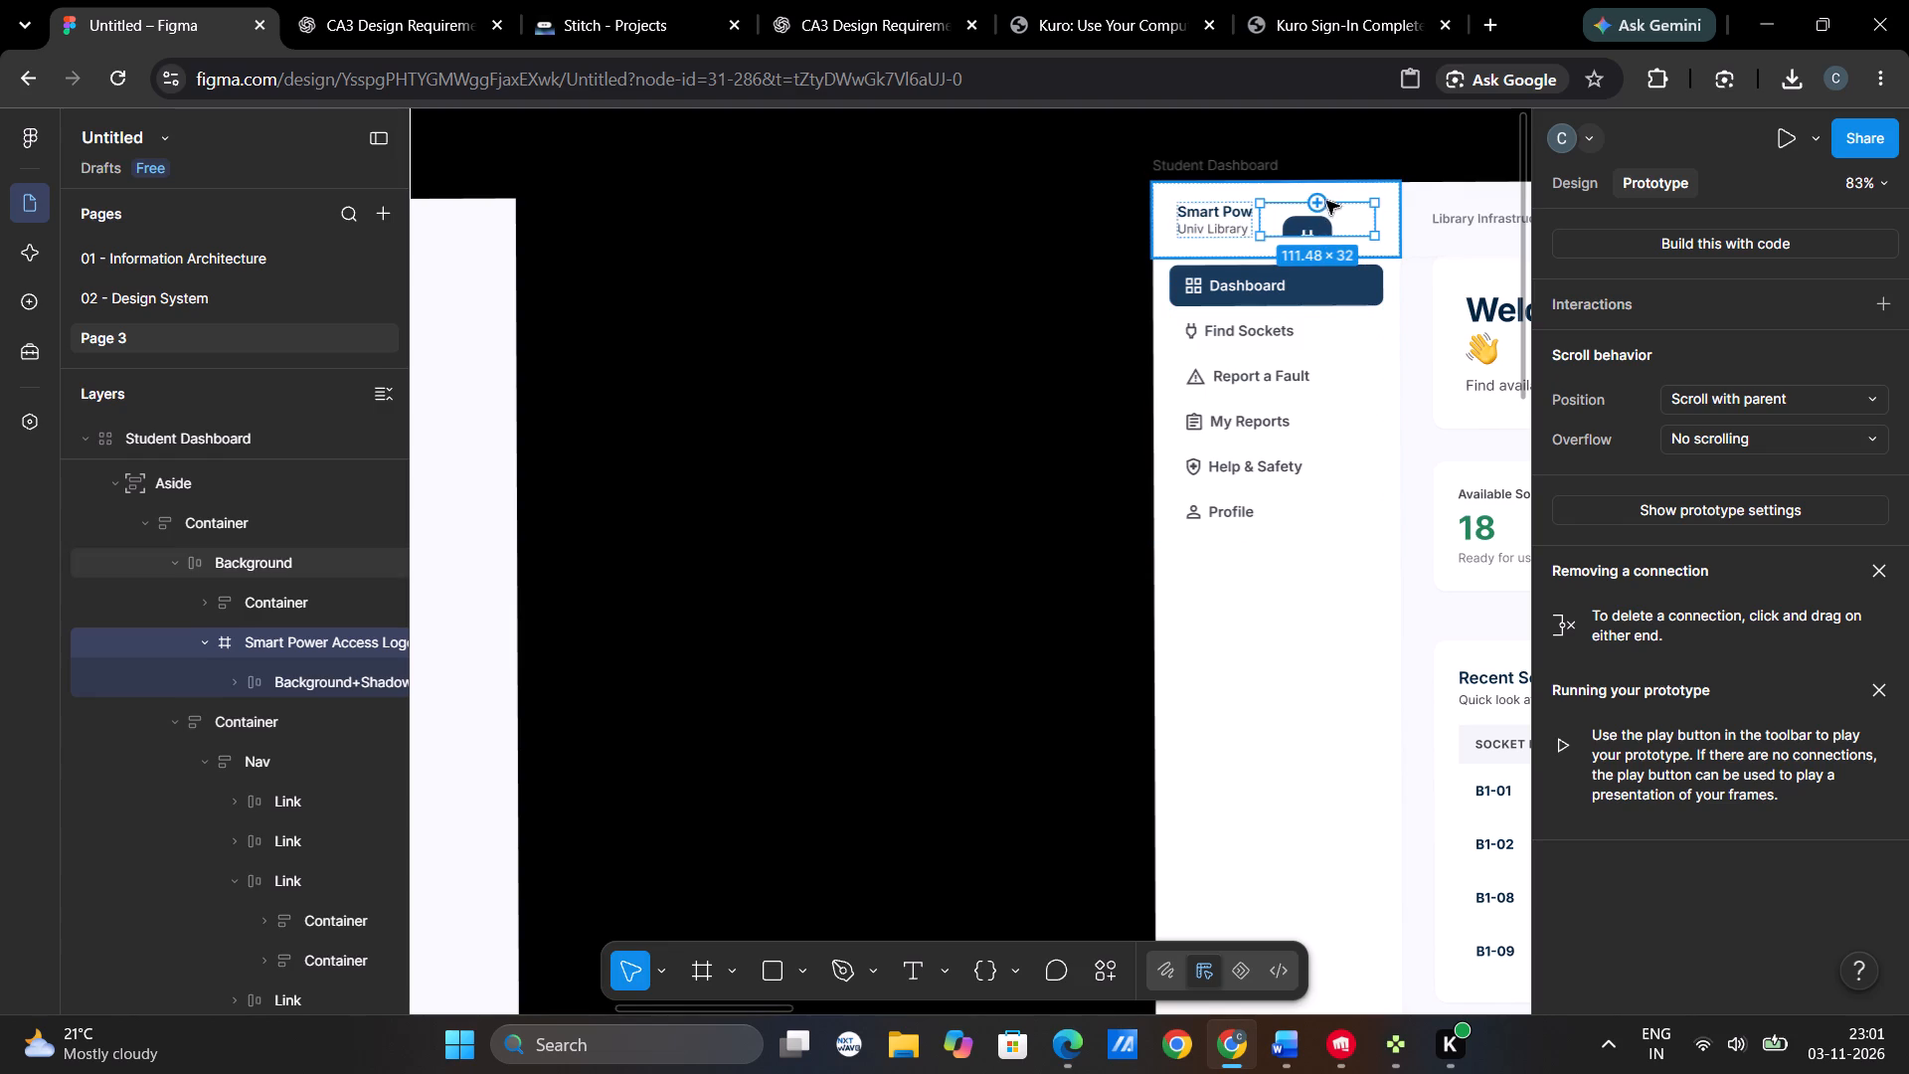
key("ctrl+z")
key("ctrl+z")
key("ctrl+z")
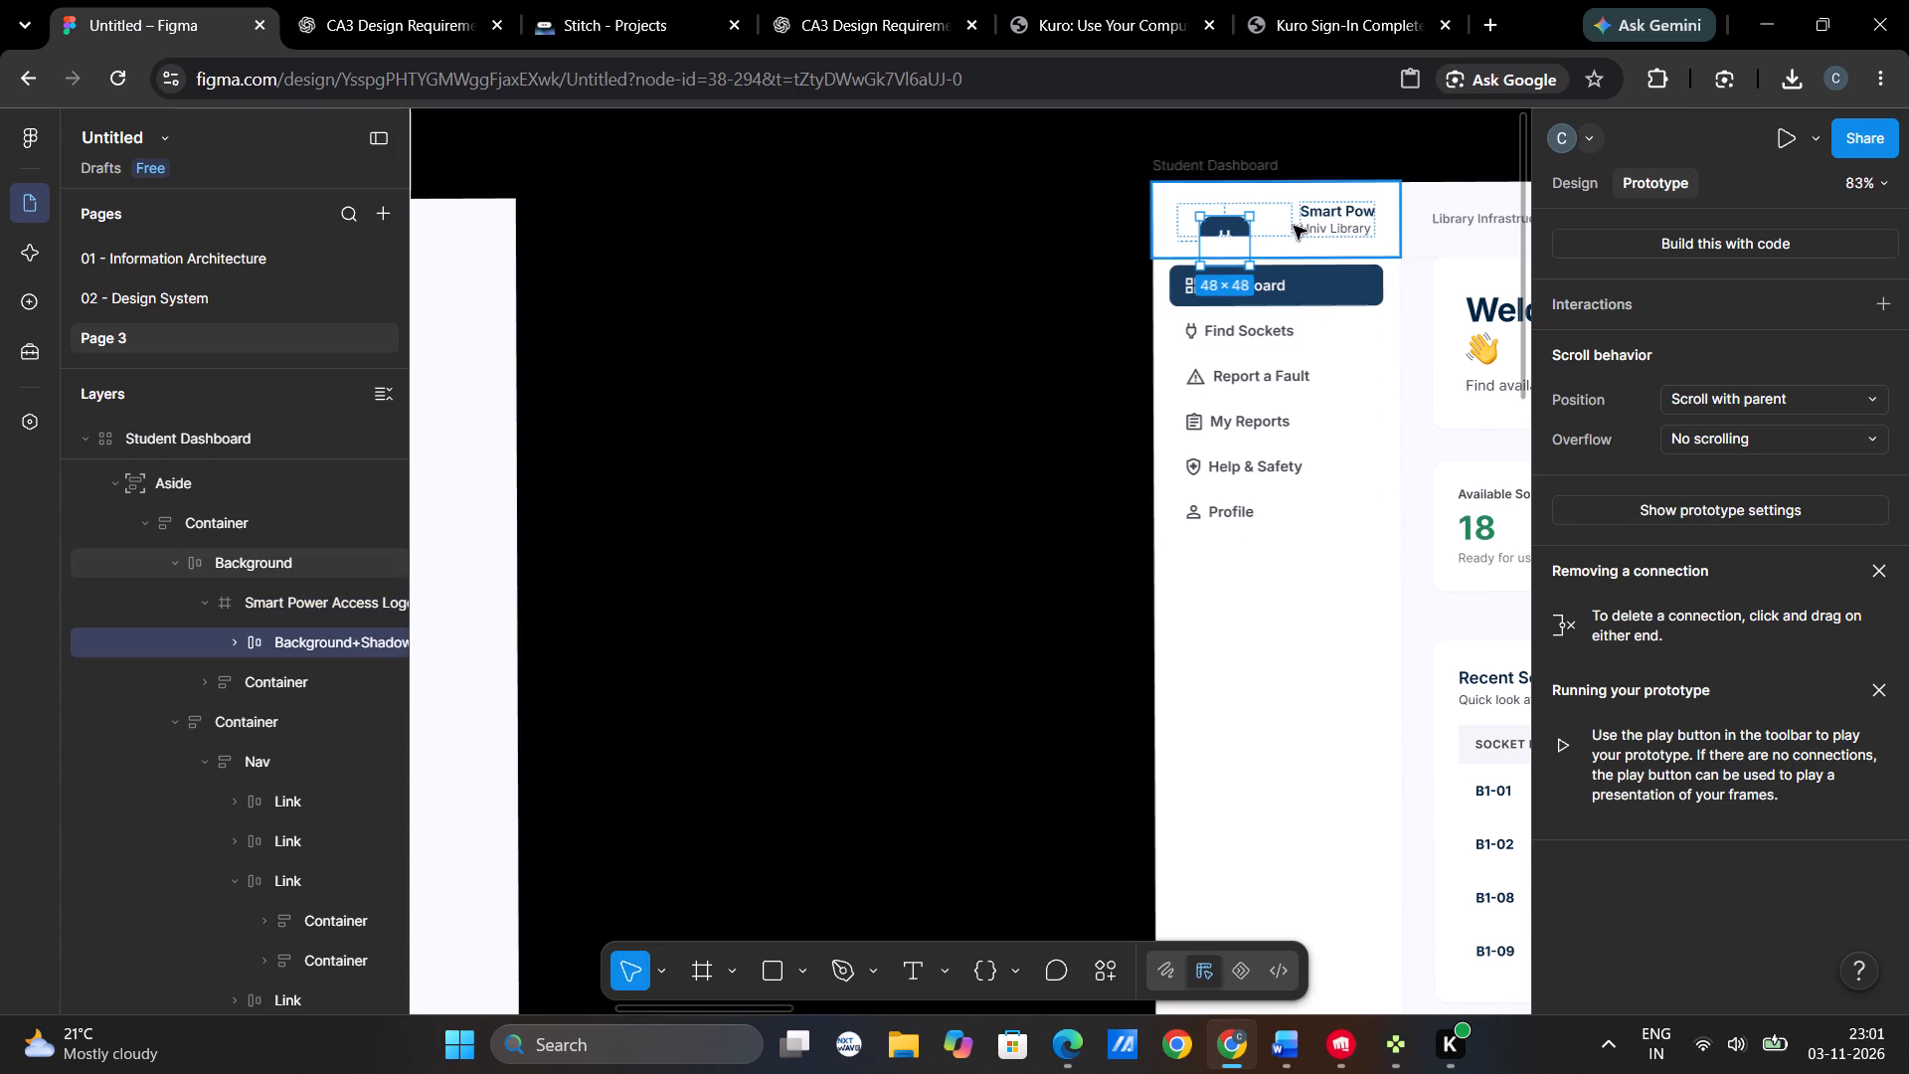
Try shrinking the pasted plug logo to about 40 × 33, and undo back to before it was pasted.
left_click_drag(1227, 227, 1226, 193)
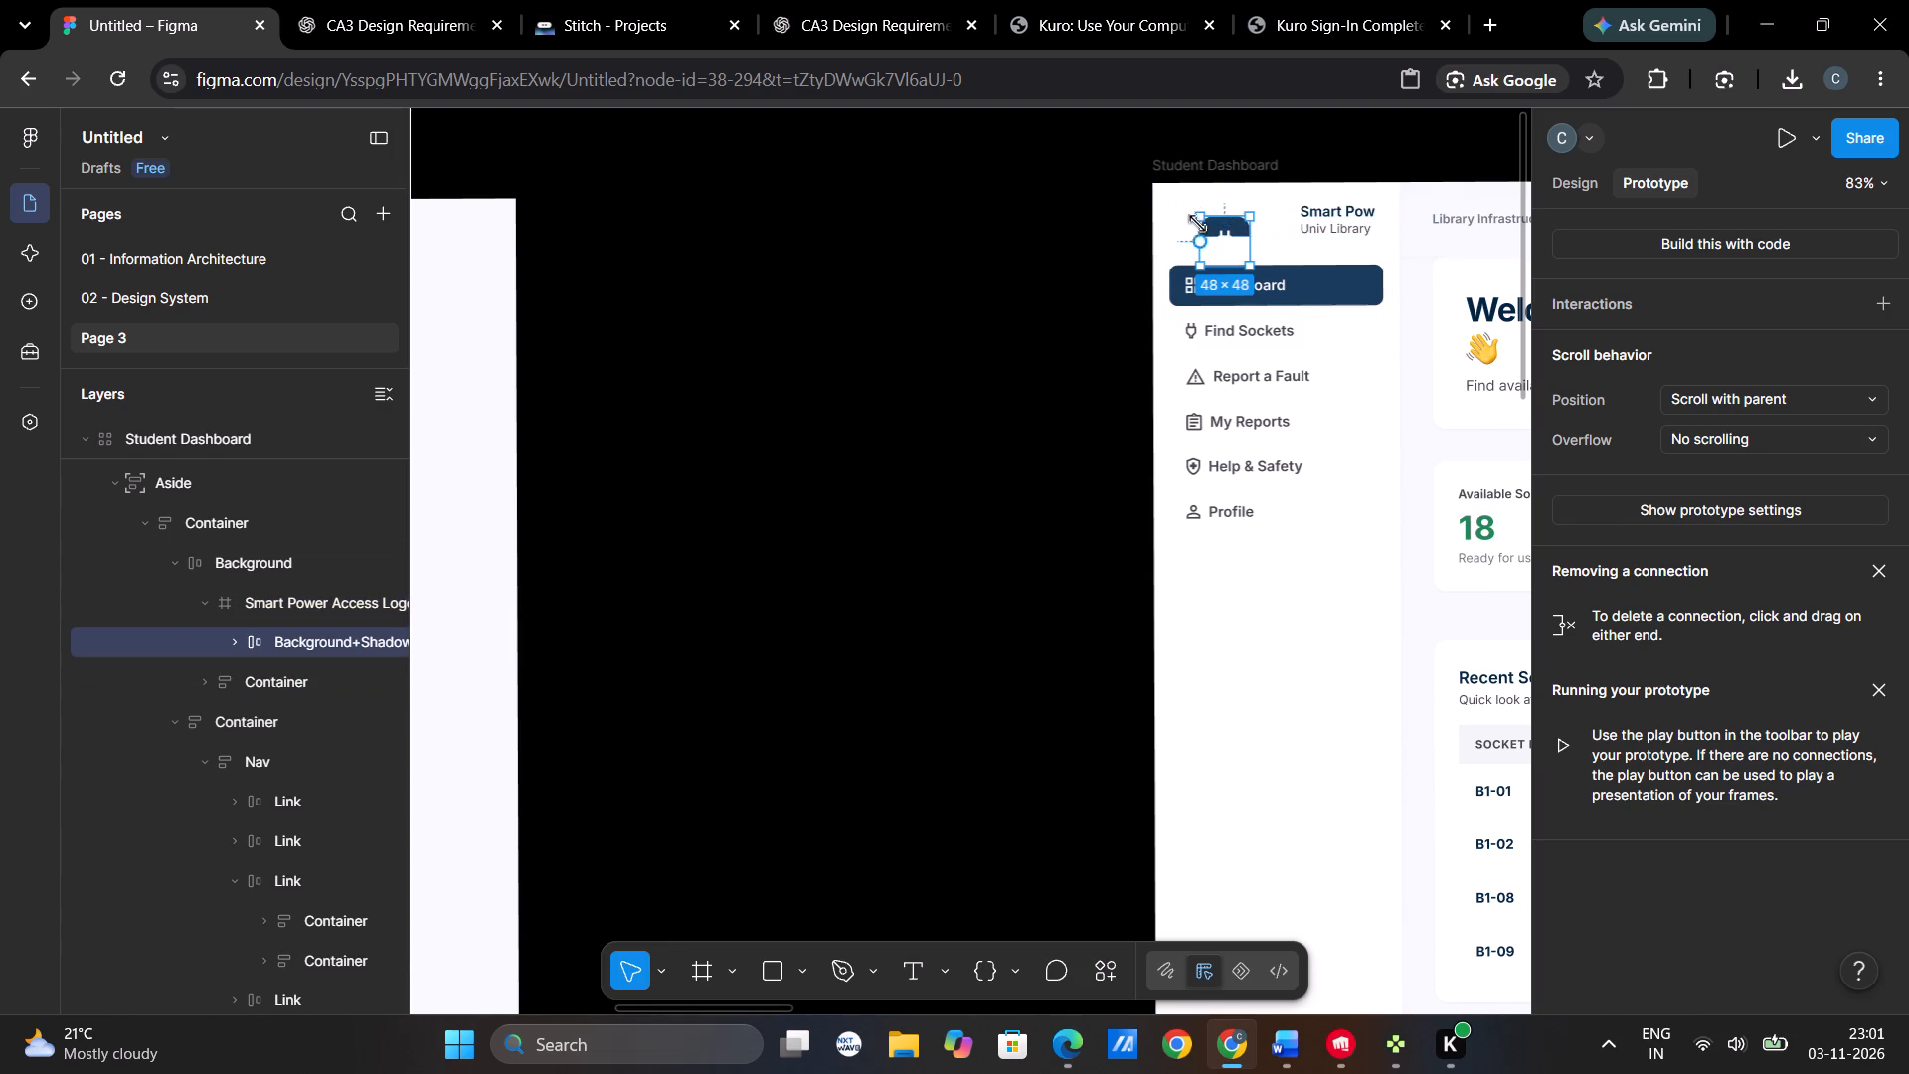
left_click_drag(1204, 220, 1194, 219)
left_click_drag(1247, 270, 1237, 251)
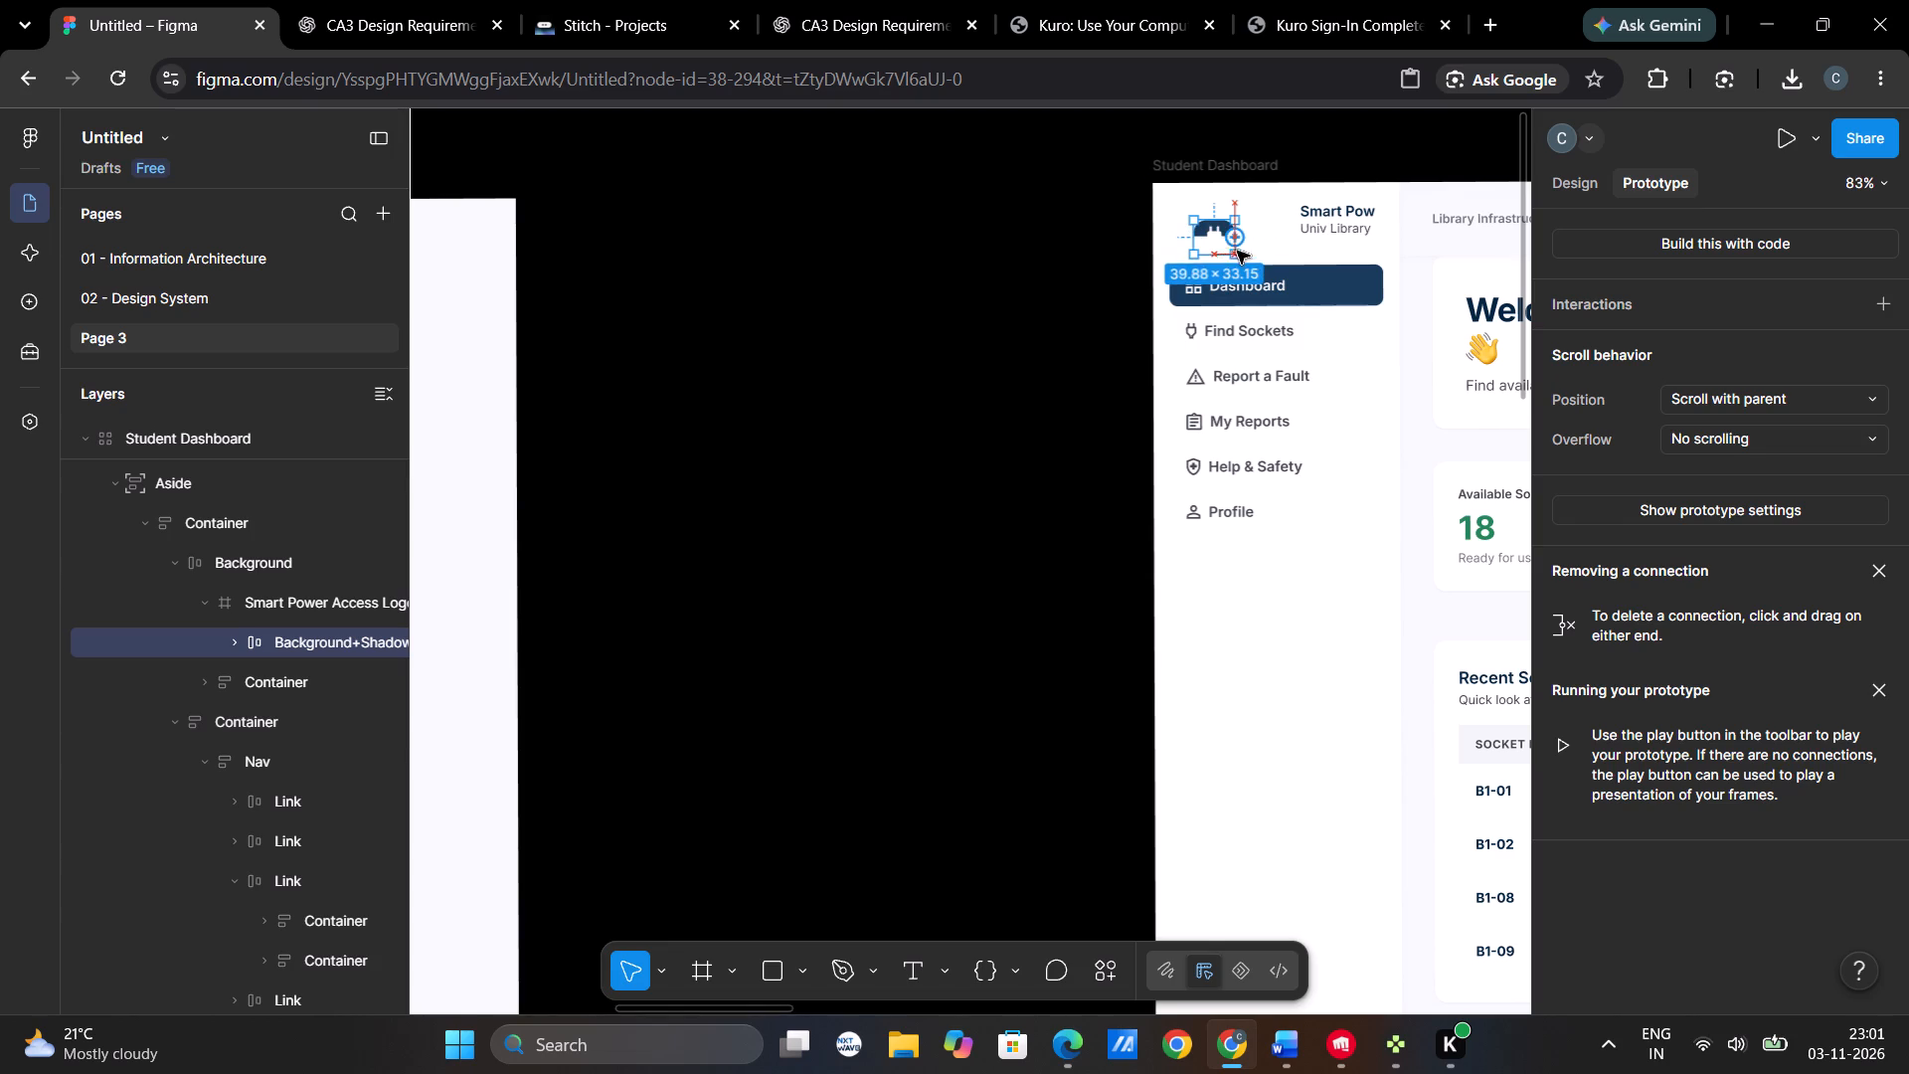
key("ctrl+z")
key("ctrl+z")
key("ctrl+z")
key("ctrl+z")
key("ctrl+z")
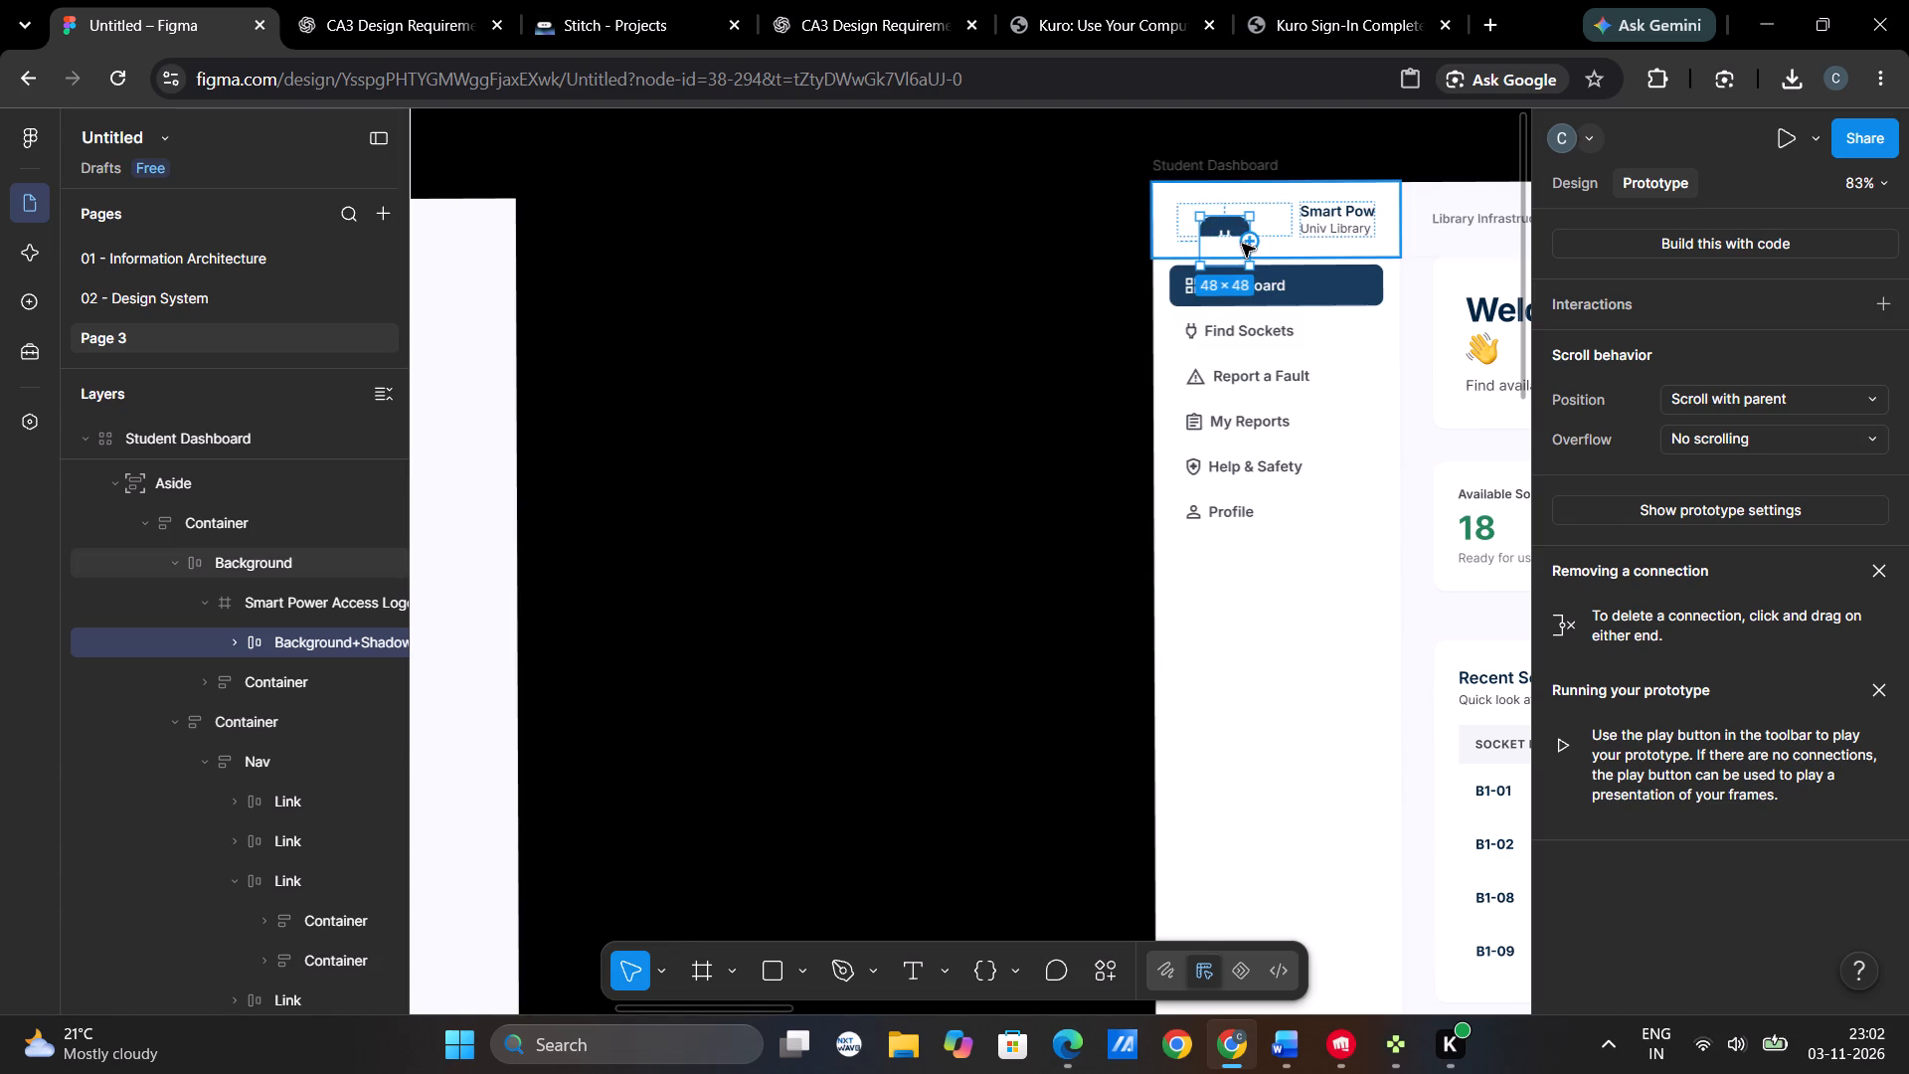
Paste the plug logo again, placed higher in the Student Dashboard's sidebar header beside the Smart Pow title.
right_click(1192, 200)
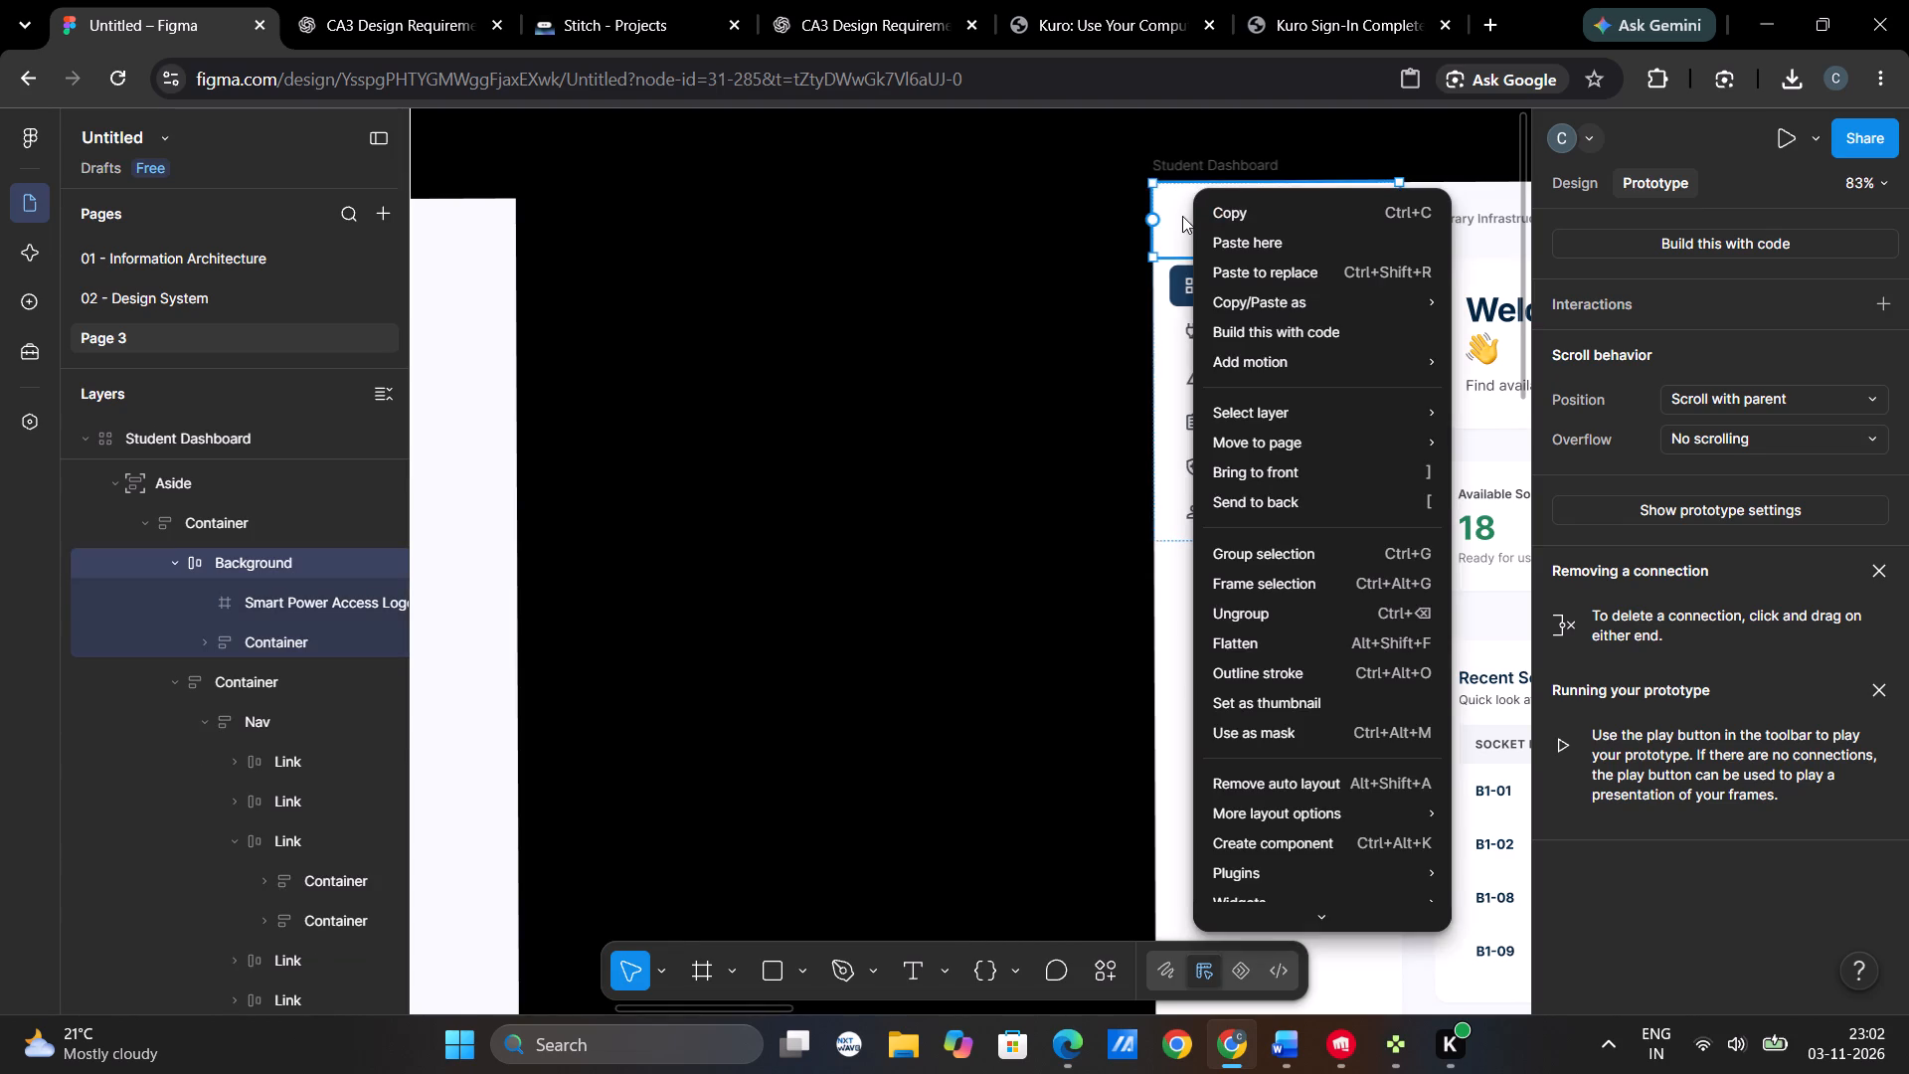
left_click(1226, 238)
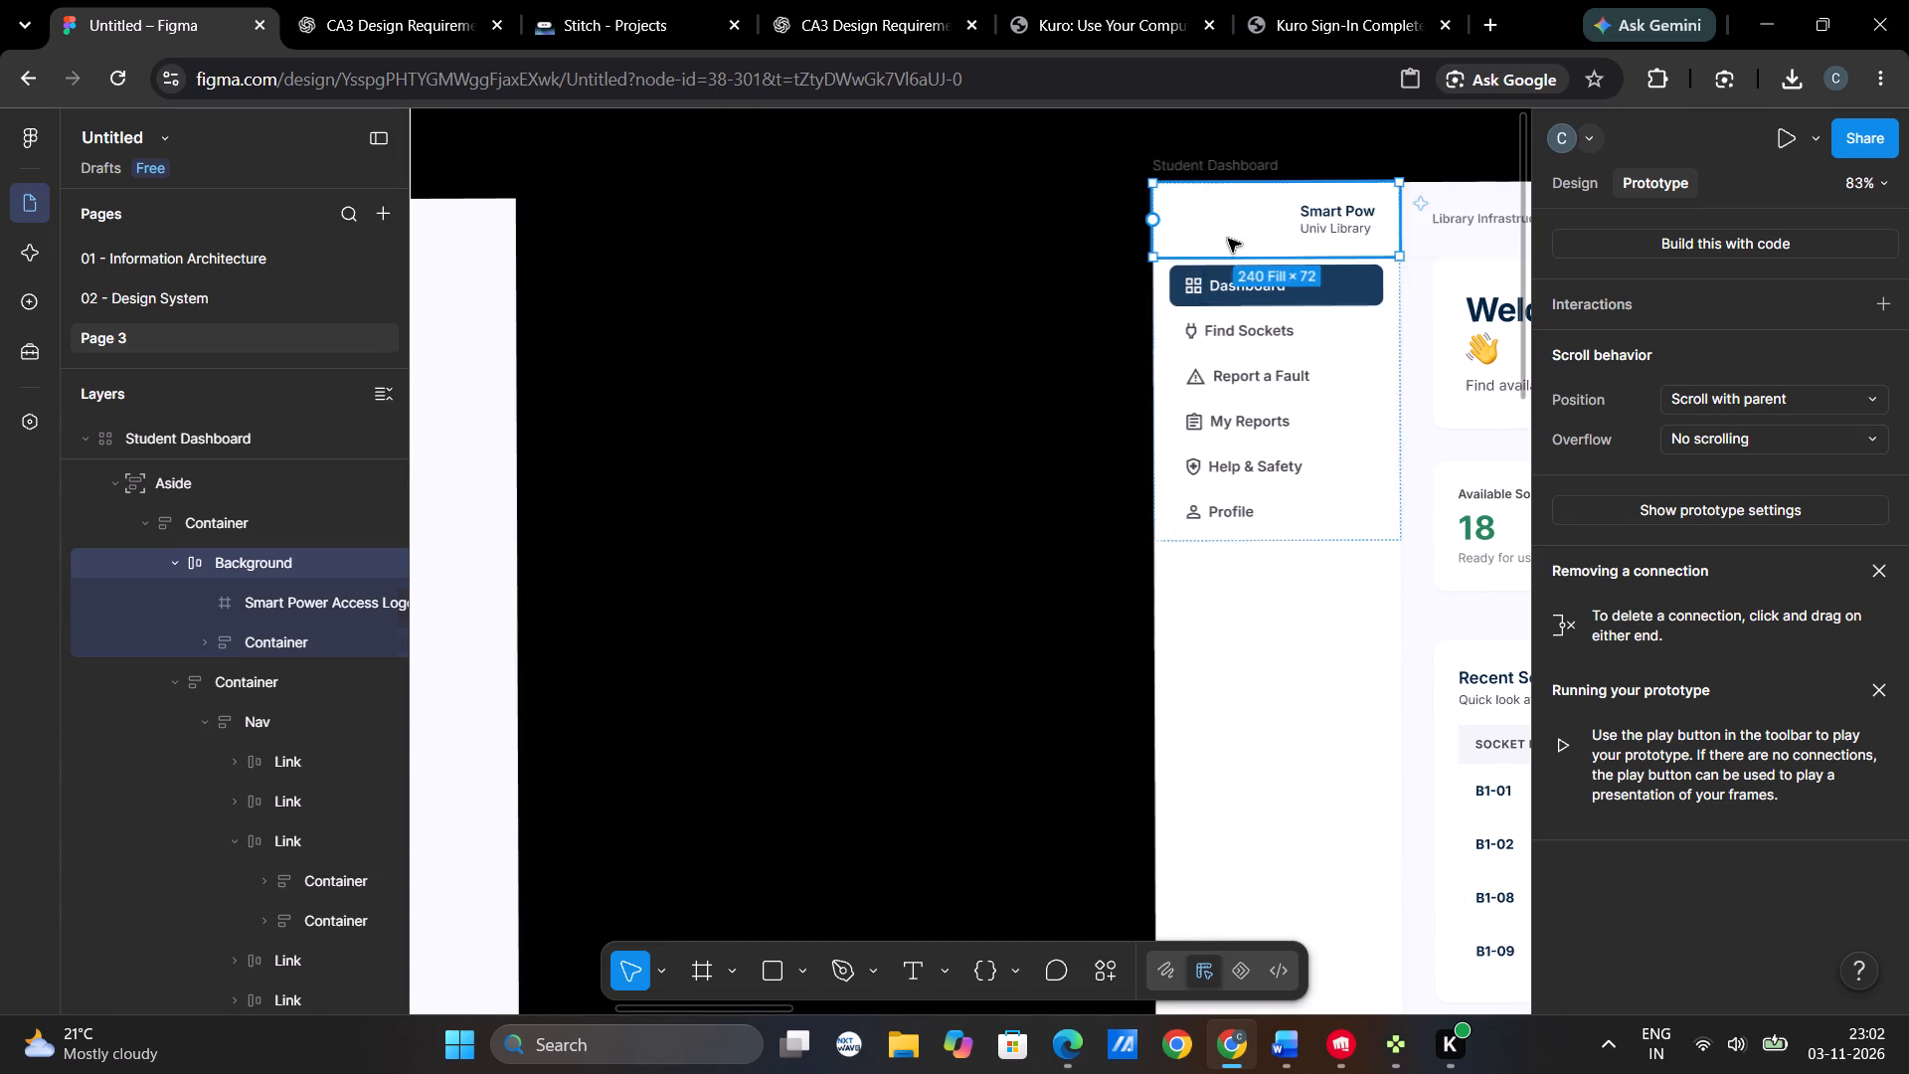
left_click(1277, 210)
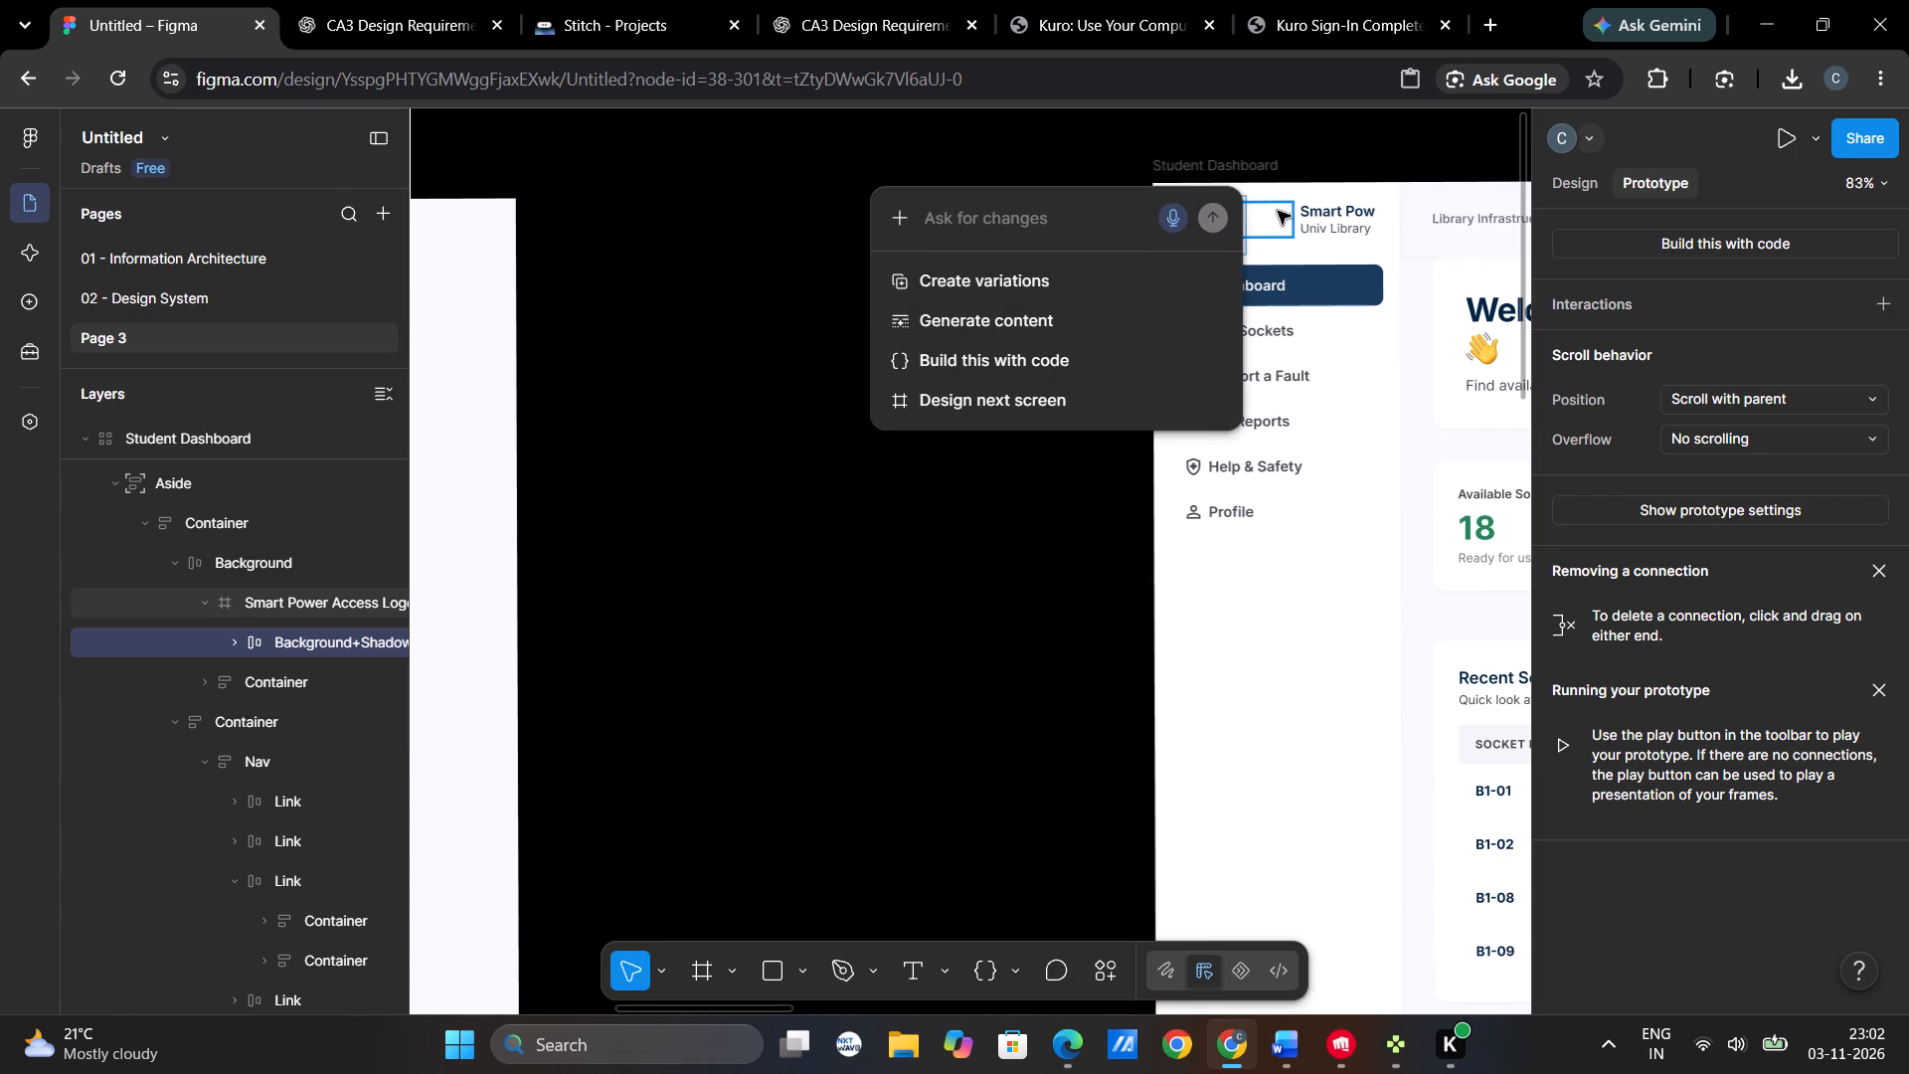
left_click(969, 533)
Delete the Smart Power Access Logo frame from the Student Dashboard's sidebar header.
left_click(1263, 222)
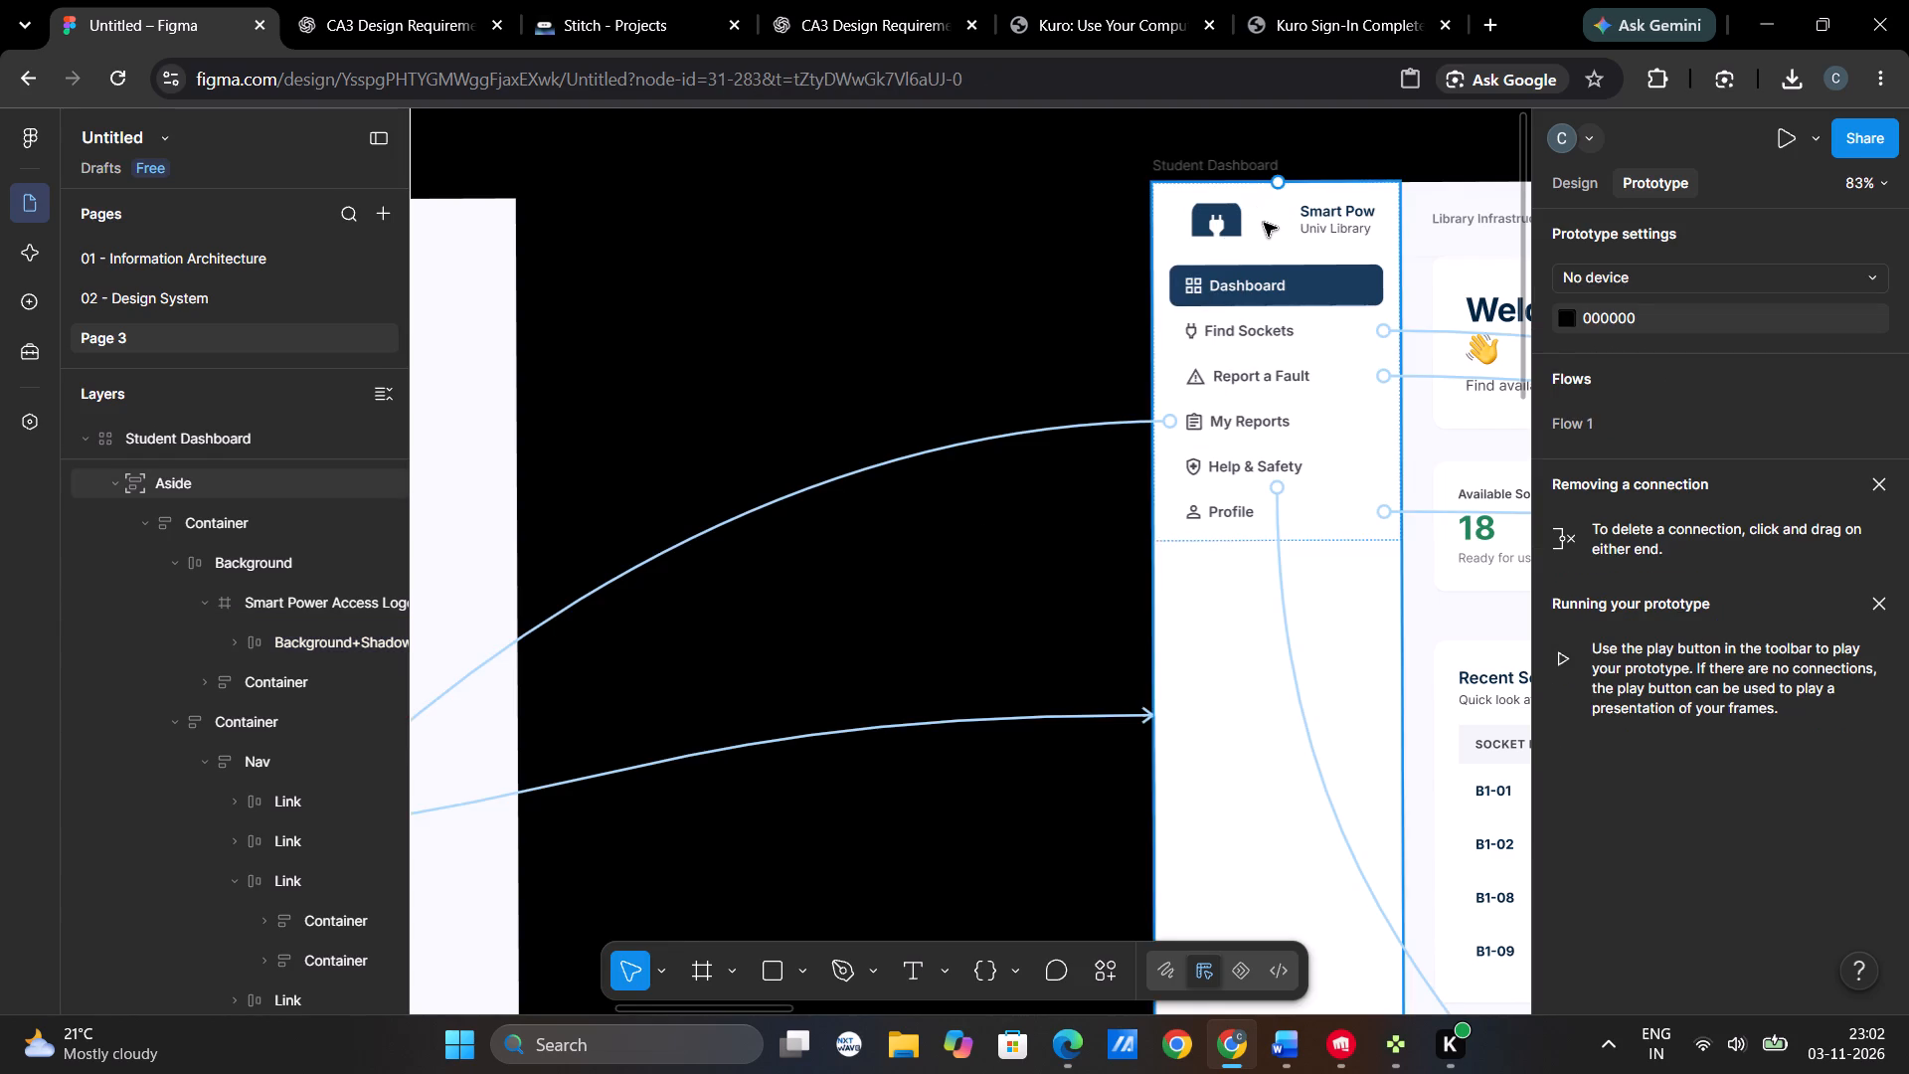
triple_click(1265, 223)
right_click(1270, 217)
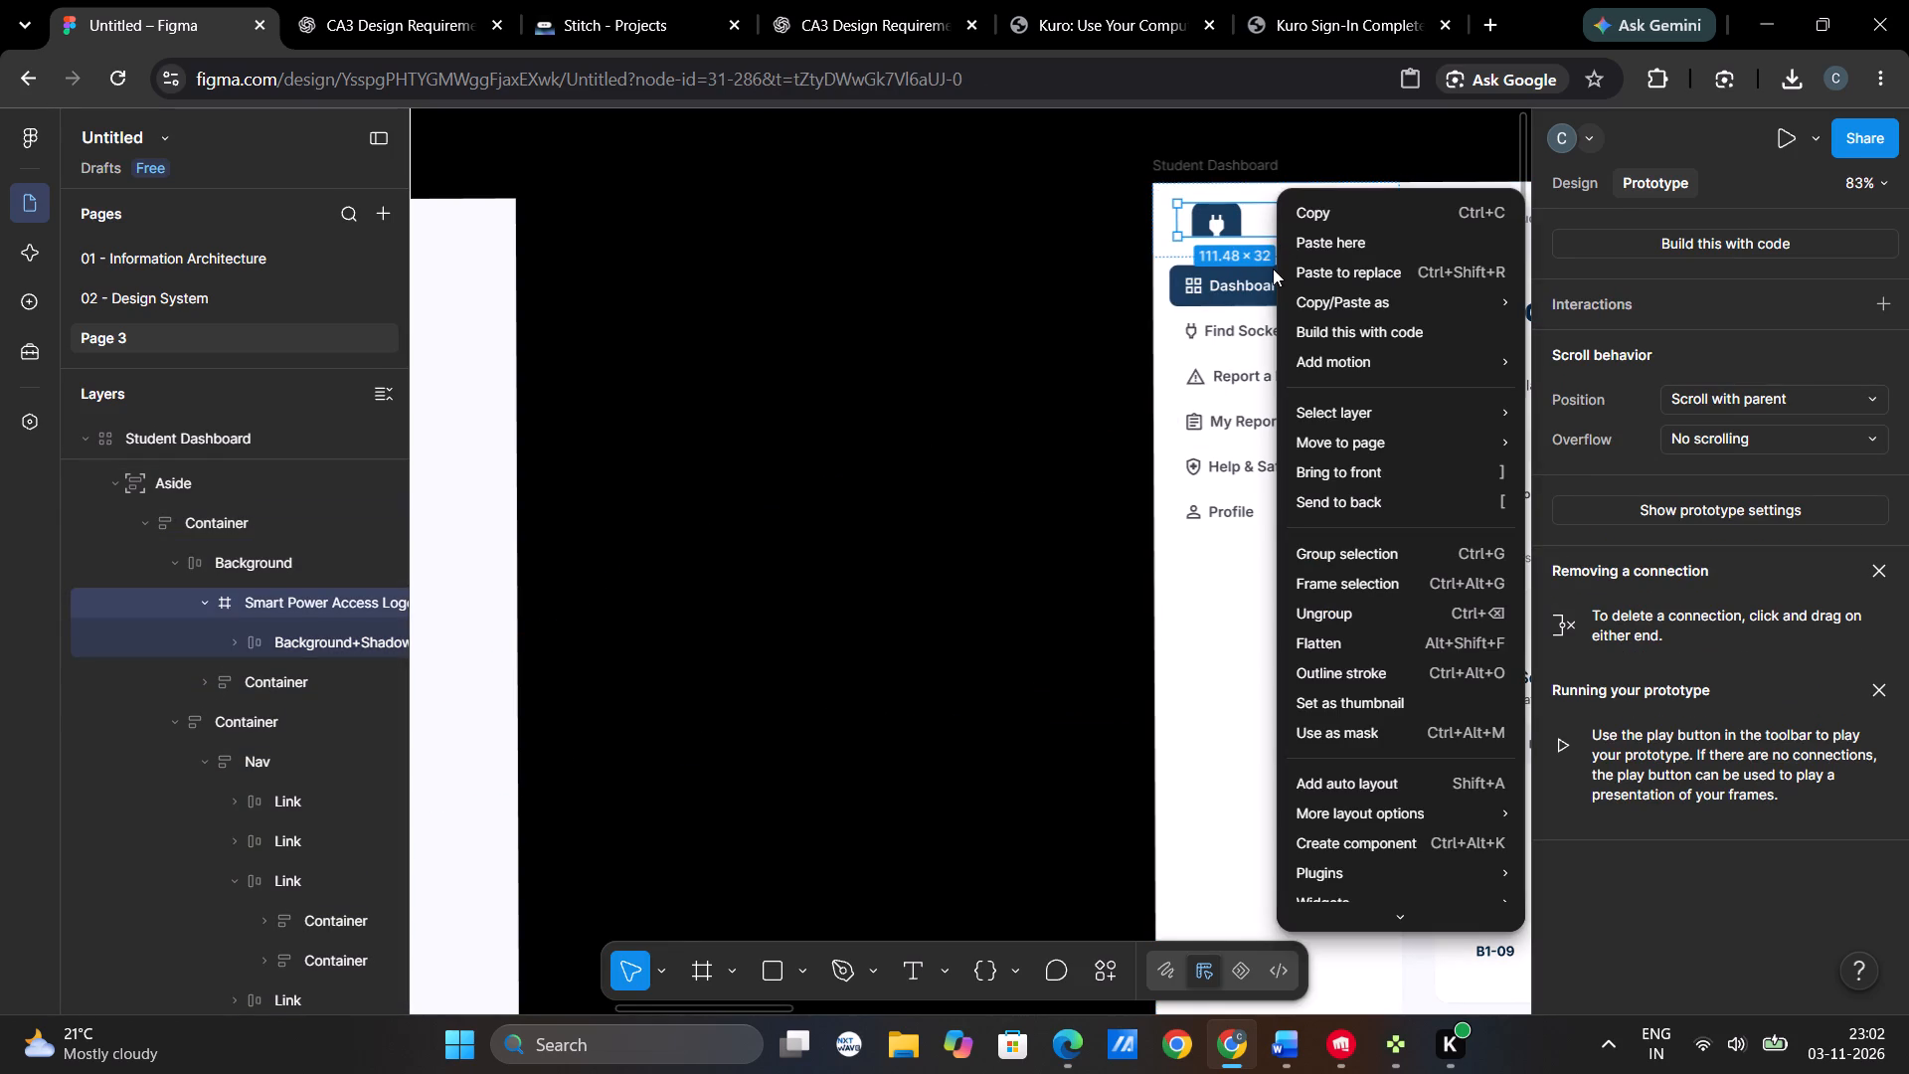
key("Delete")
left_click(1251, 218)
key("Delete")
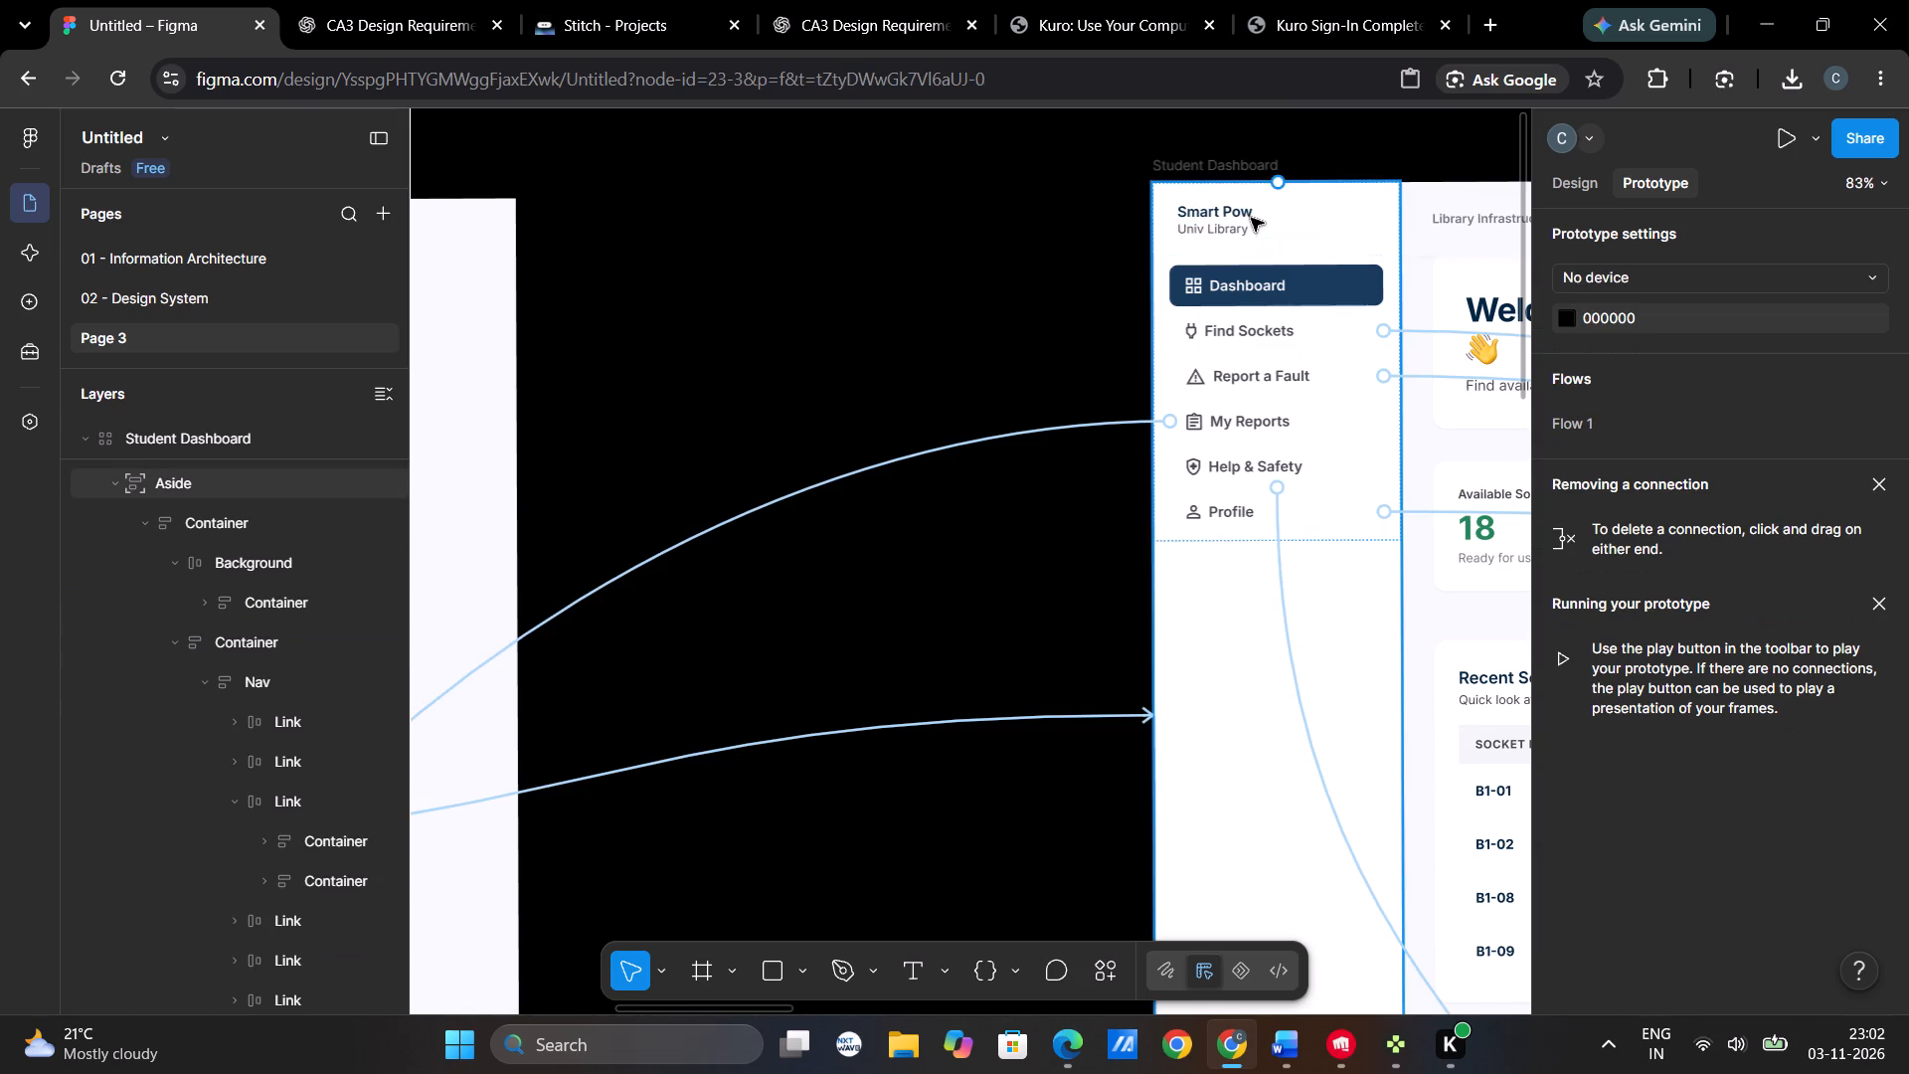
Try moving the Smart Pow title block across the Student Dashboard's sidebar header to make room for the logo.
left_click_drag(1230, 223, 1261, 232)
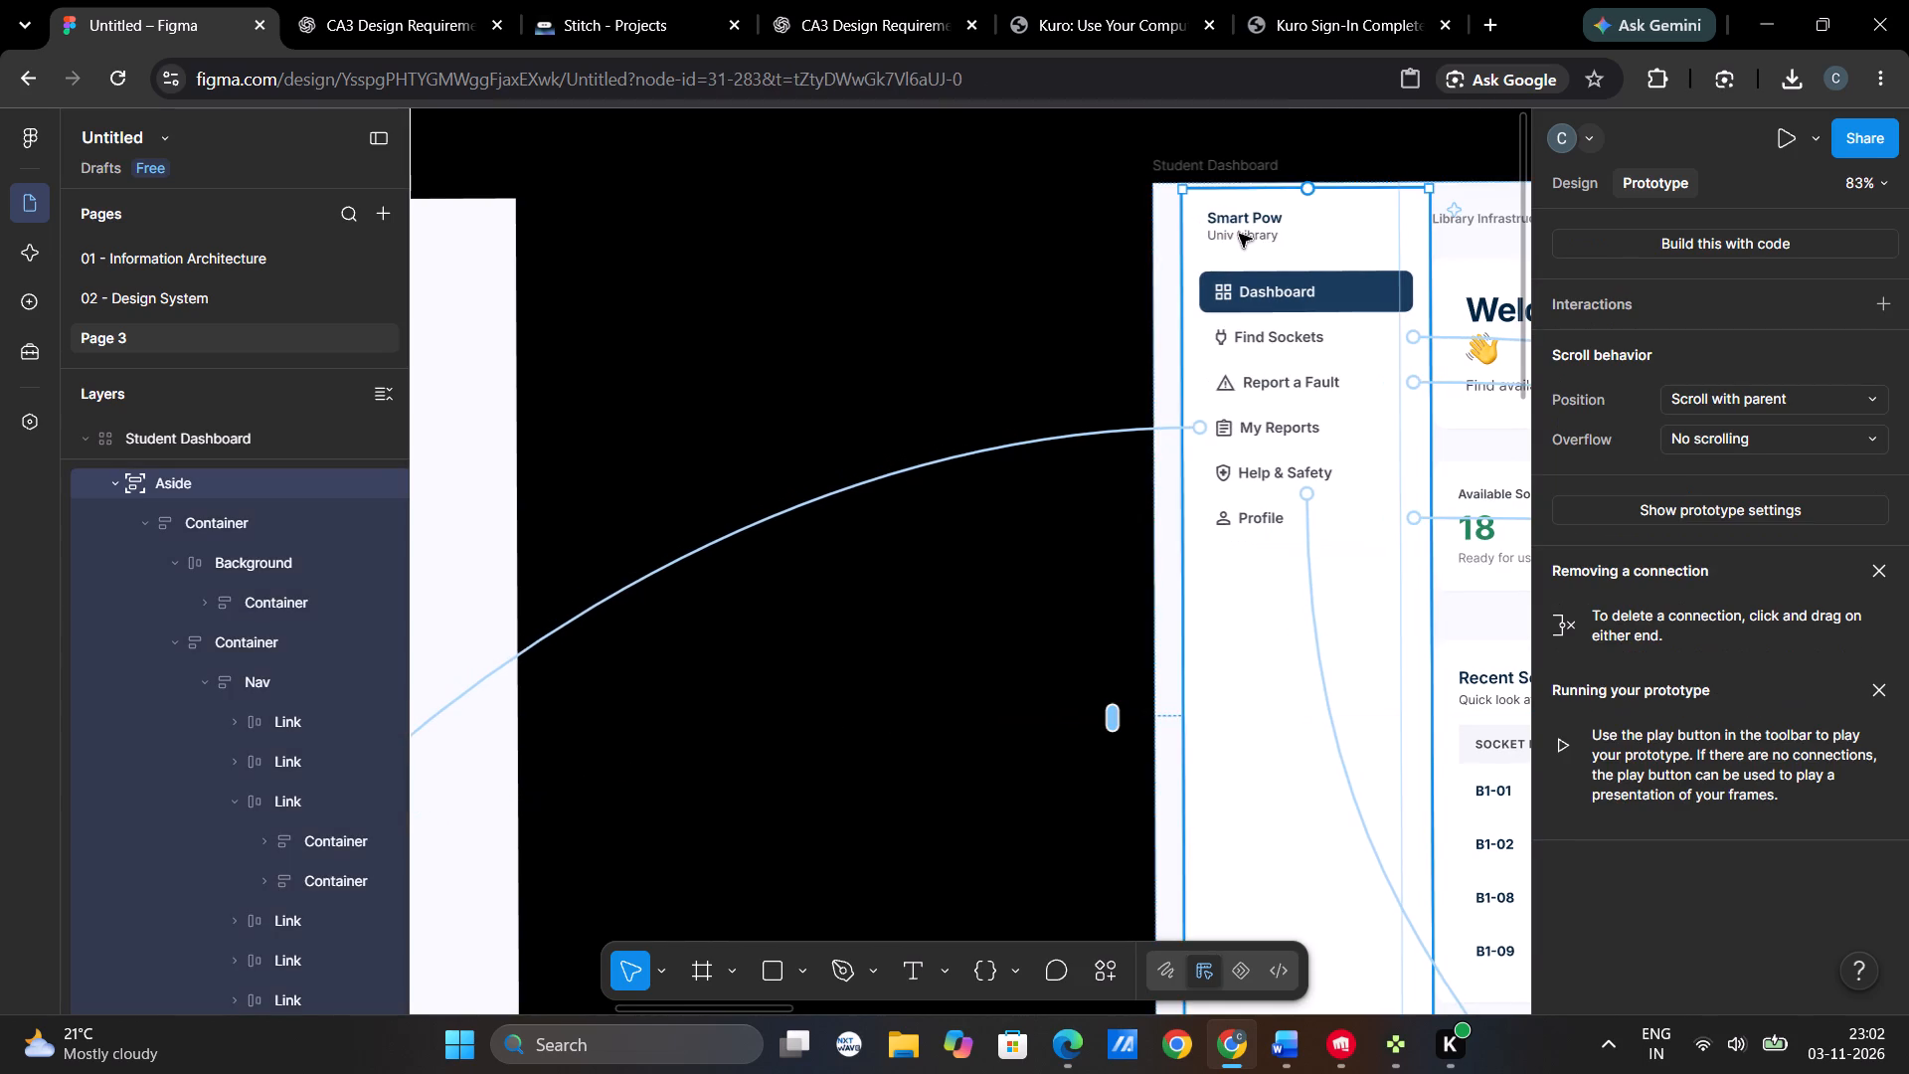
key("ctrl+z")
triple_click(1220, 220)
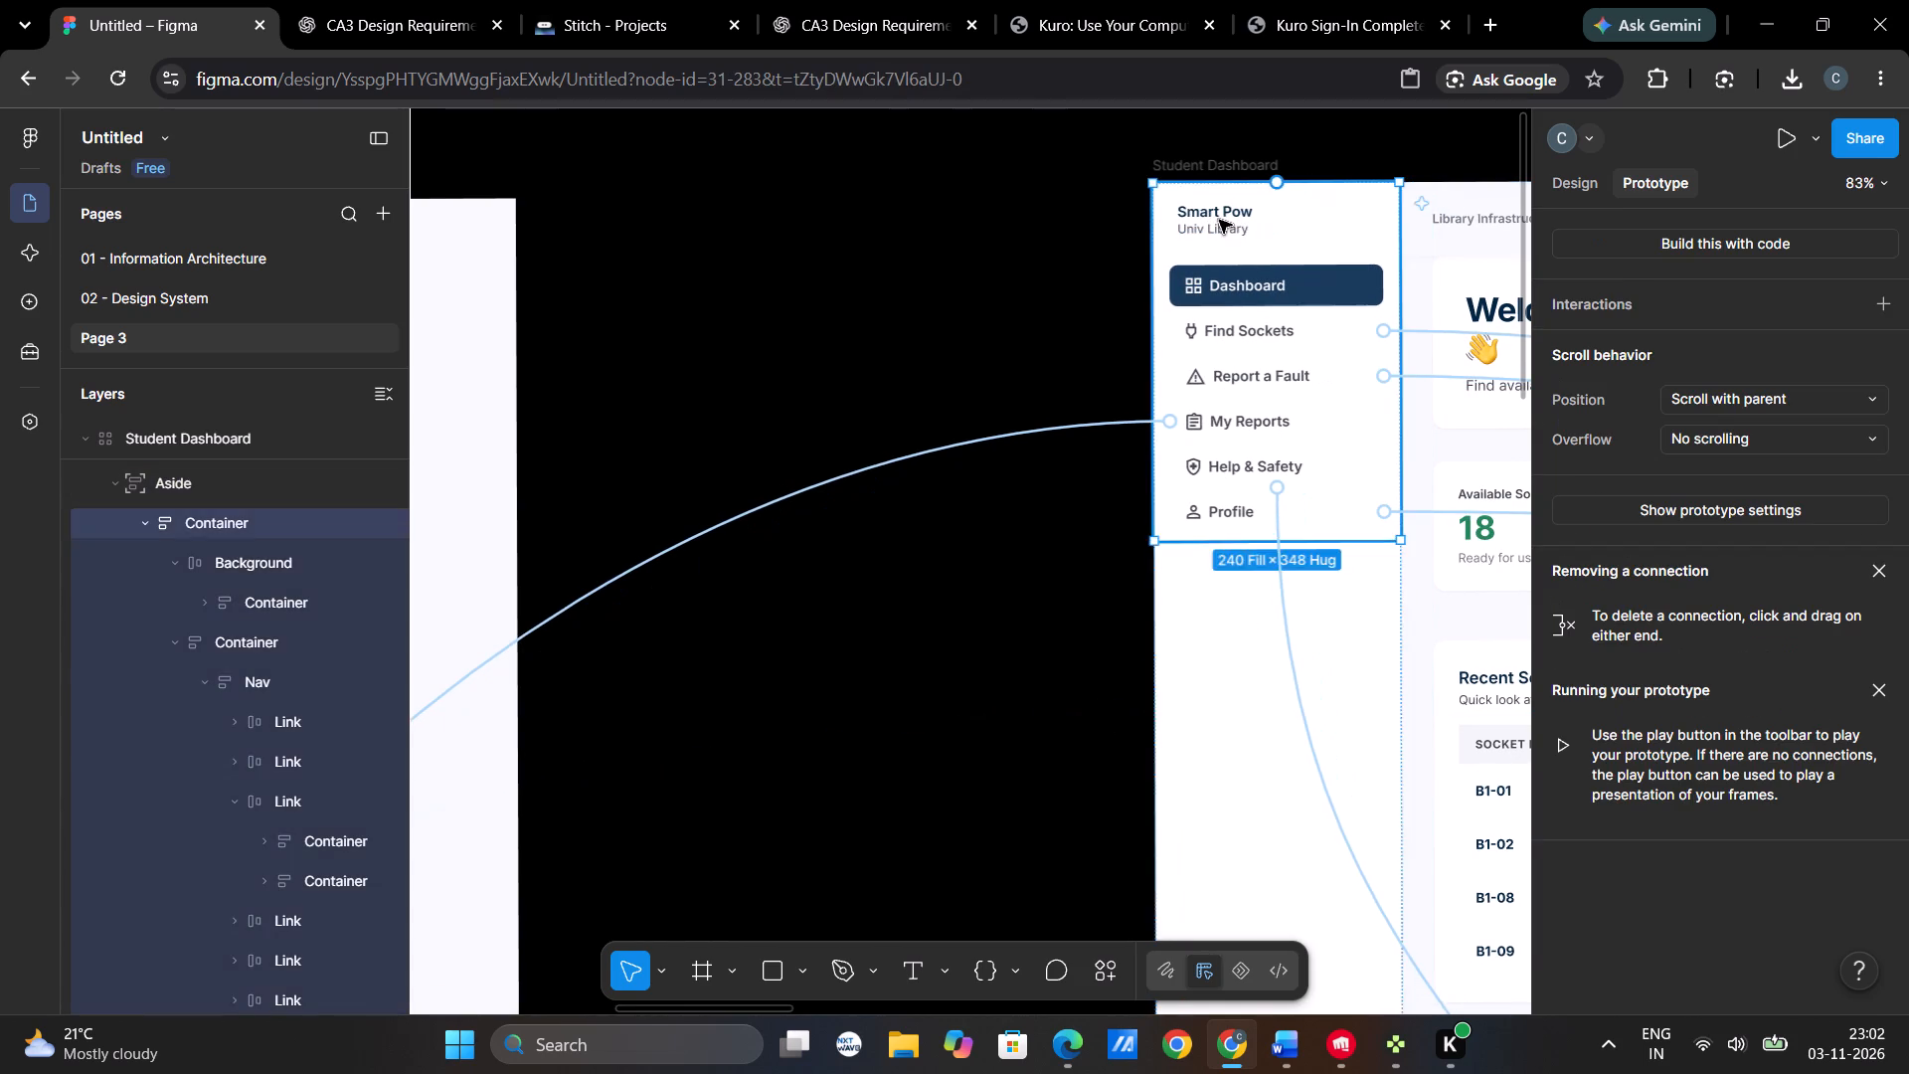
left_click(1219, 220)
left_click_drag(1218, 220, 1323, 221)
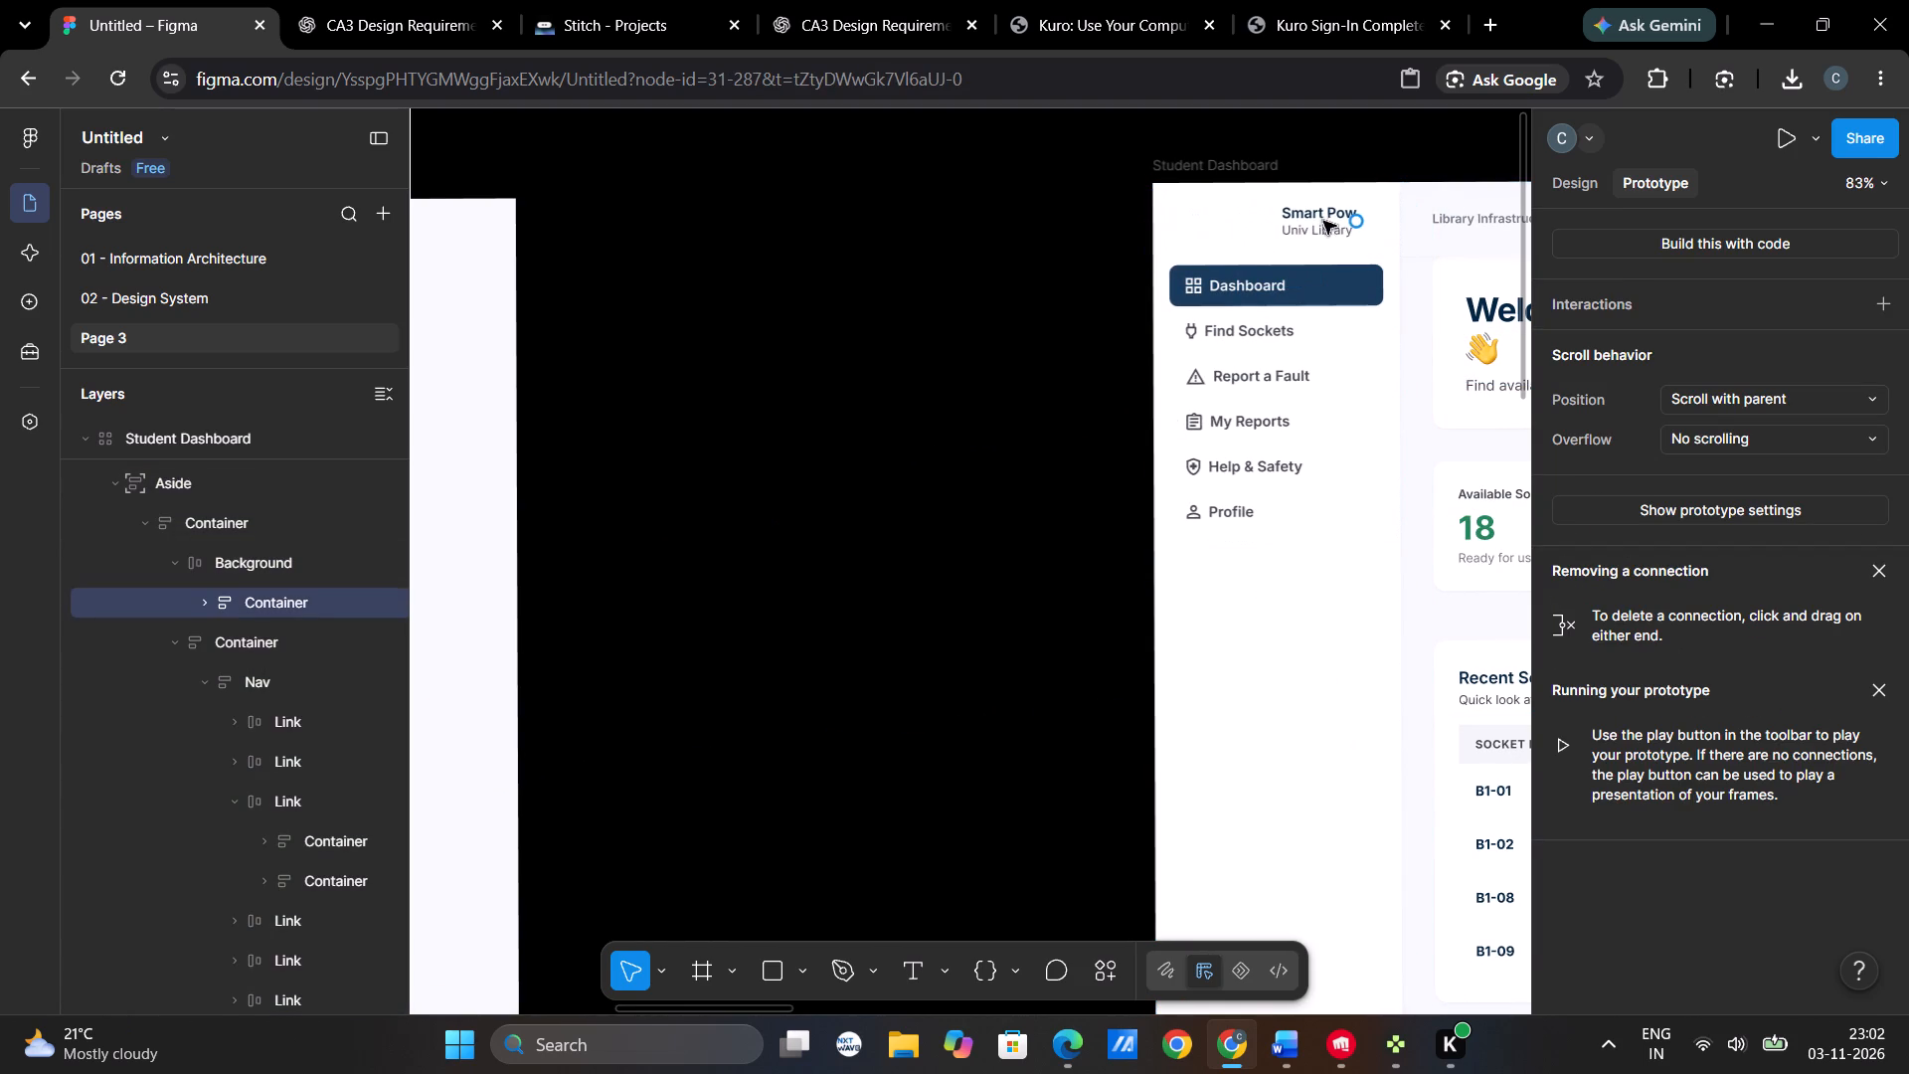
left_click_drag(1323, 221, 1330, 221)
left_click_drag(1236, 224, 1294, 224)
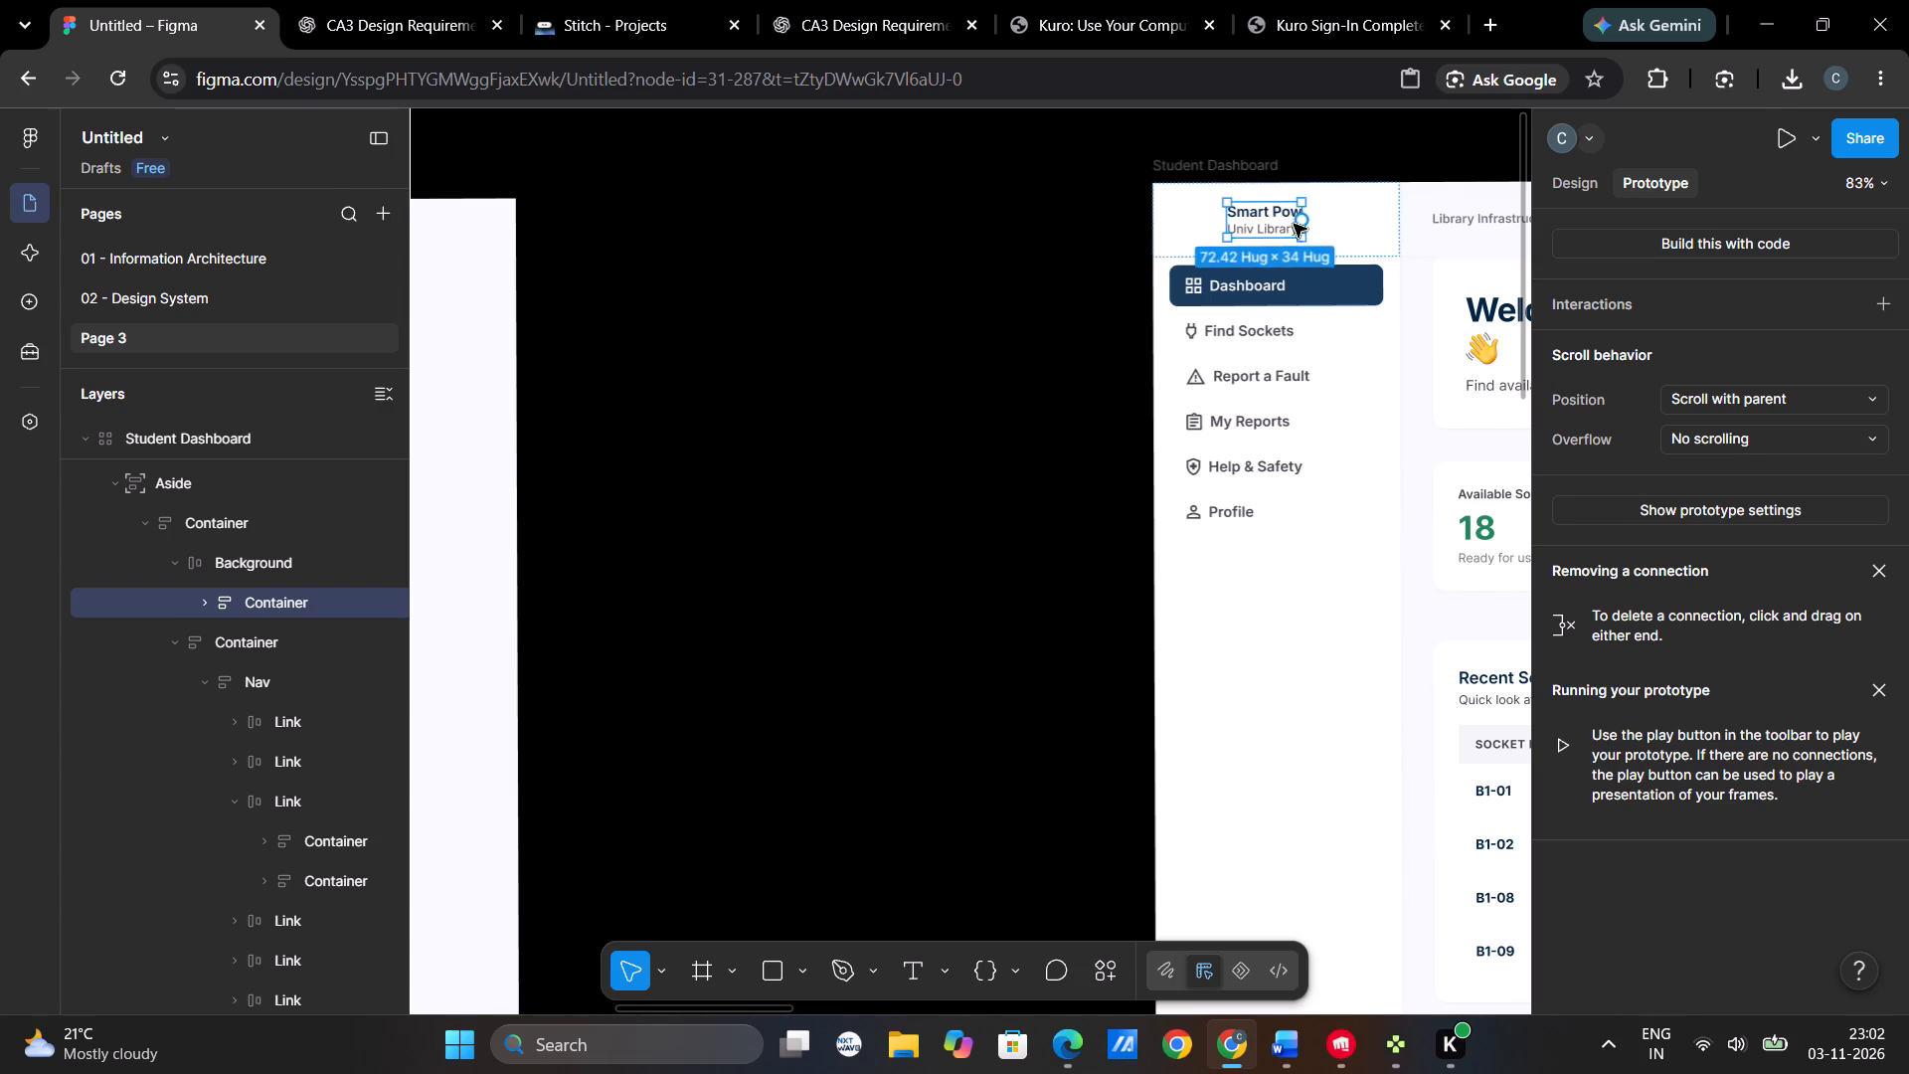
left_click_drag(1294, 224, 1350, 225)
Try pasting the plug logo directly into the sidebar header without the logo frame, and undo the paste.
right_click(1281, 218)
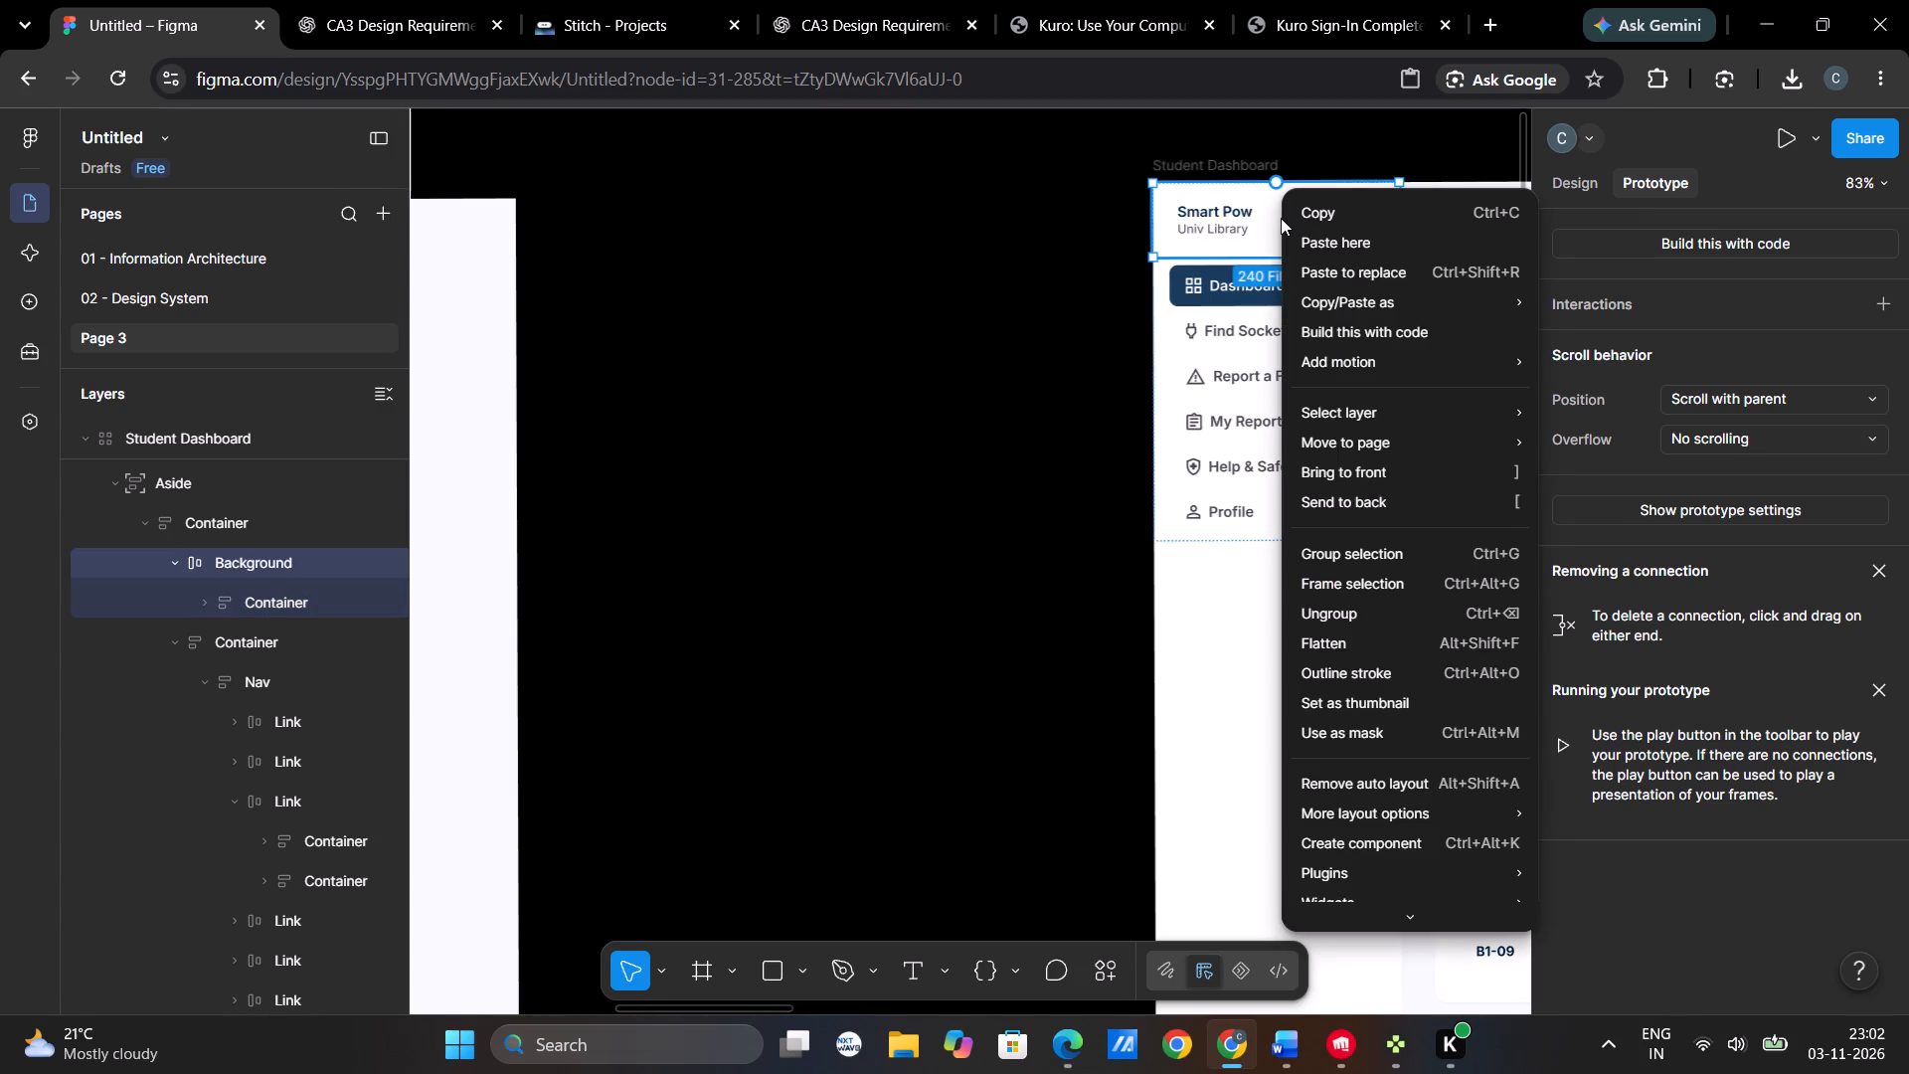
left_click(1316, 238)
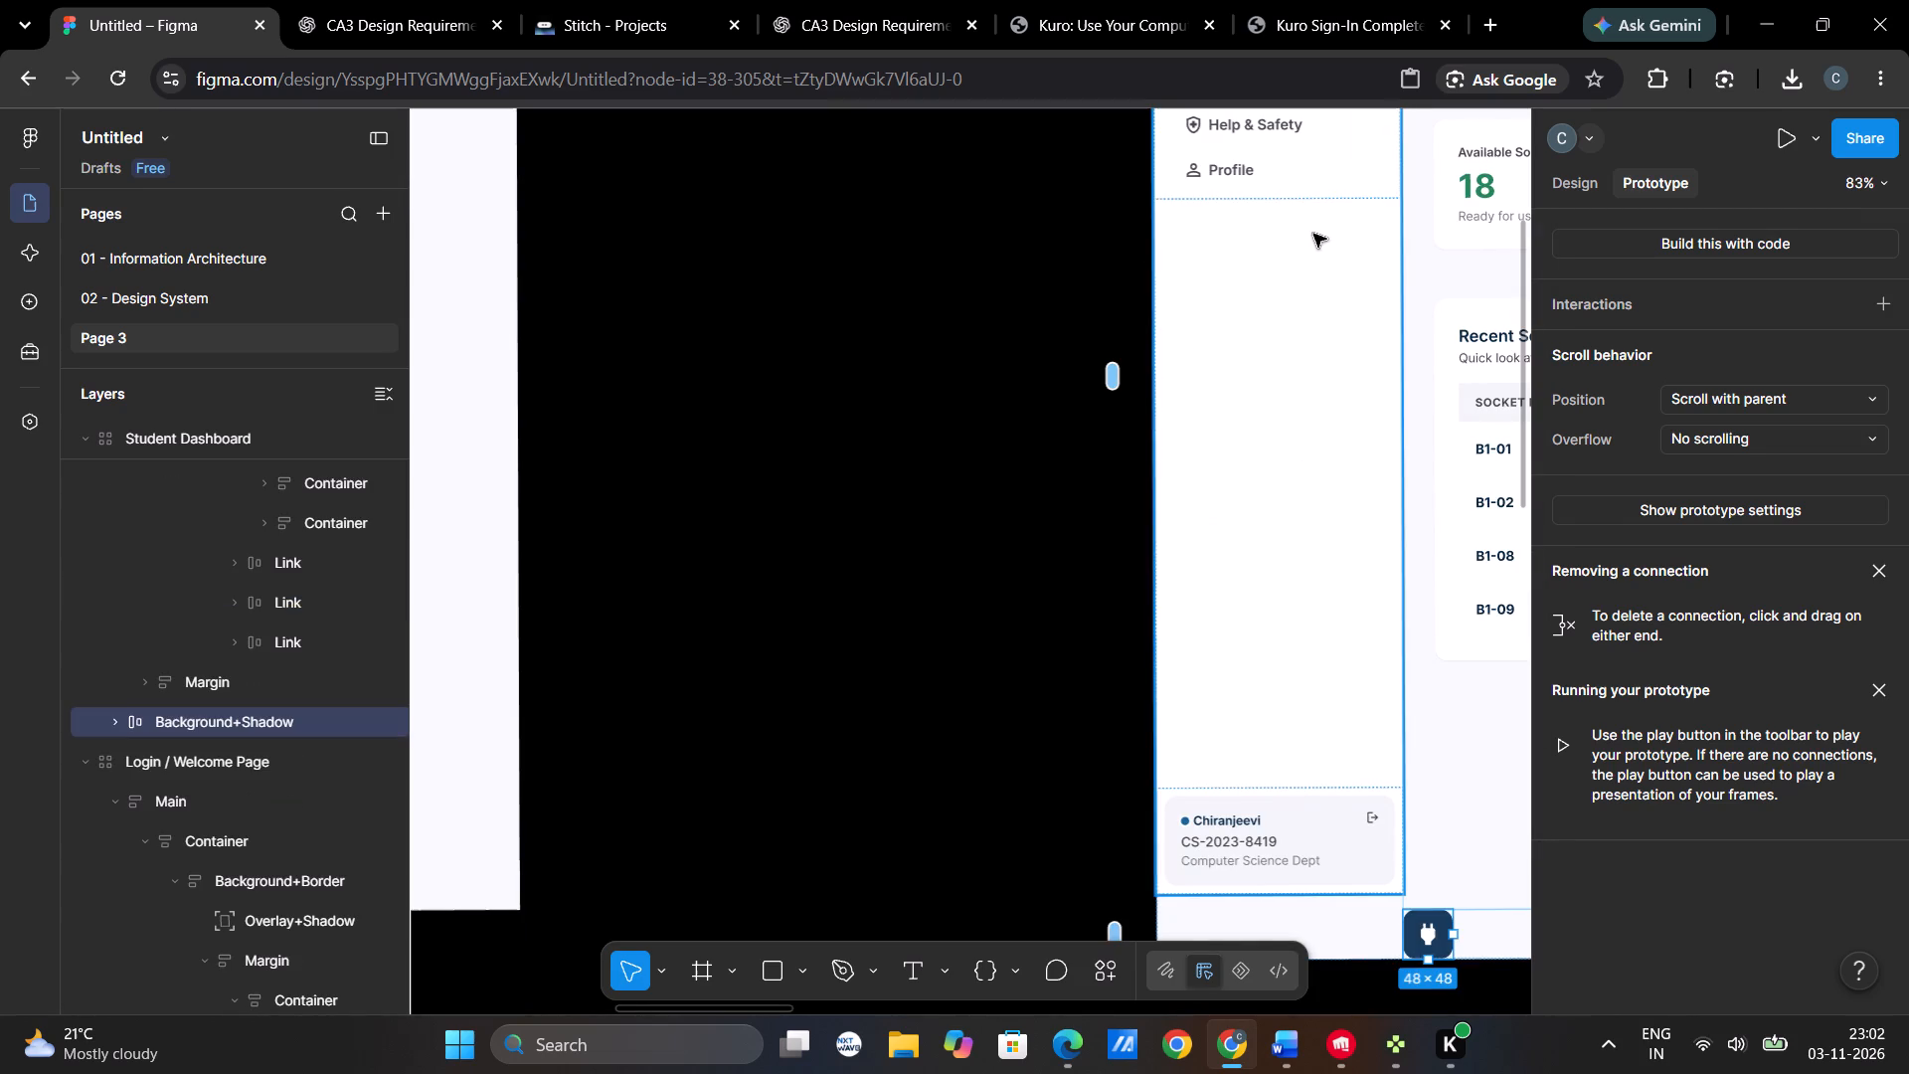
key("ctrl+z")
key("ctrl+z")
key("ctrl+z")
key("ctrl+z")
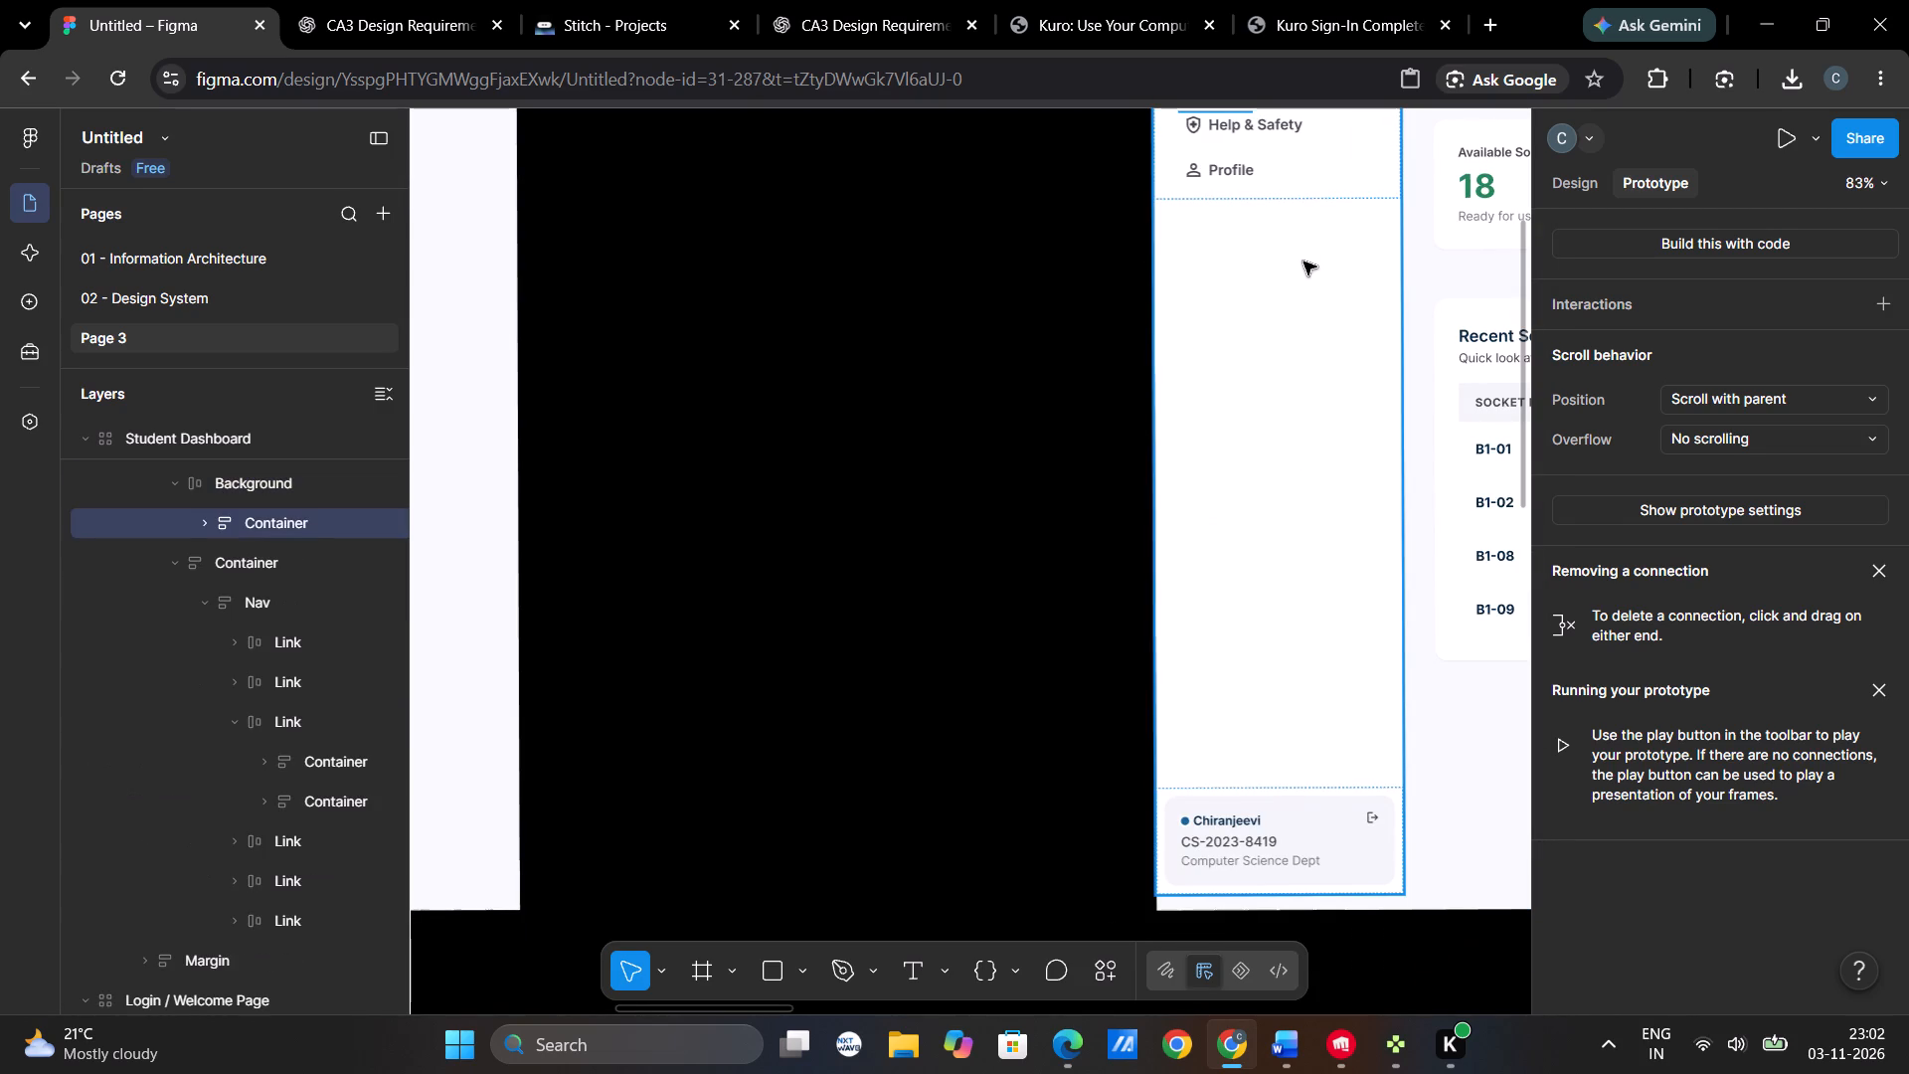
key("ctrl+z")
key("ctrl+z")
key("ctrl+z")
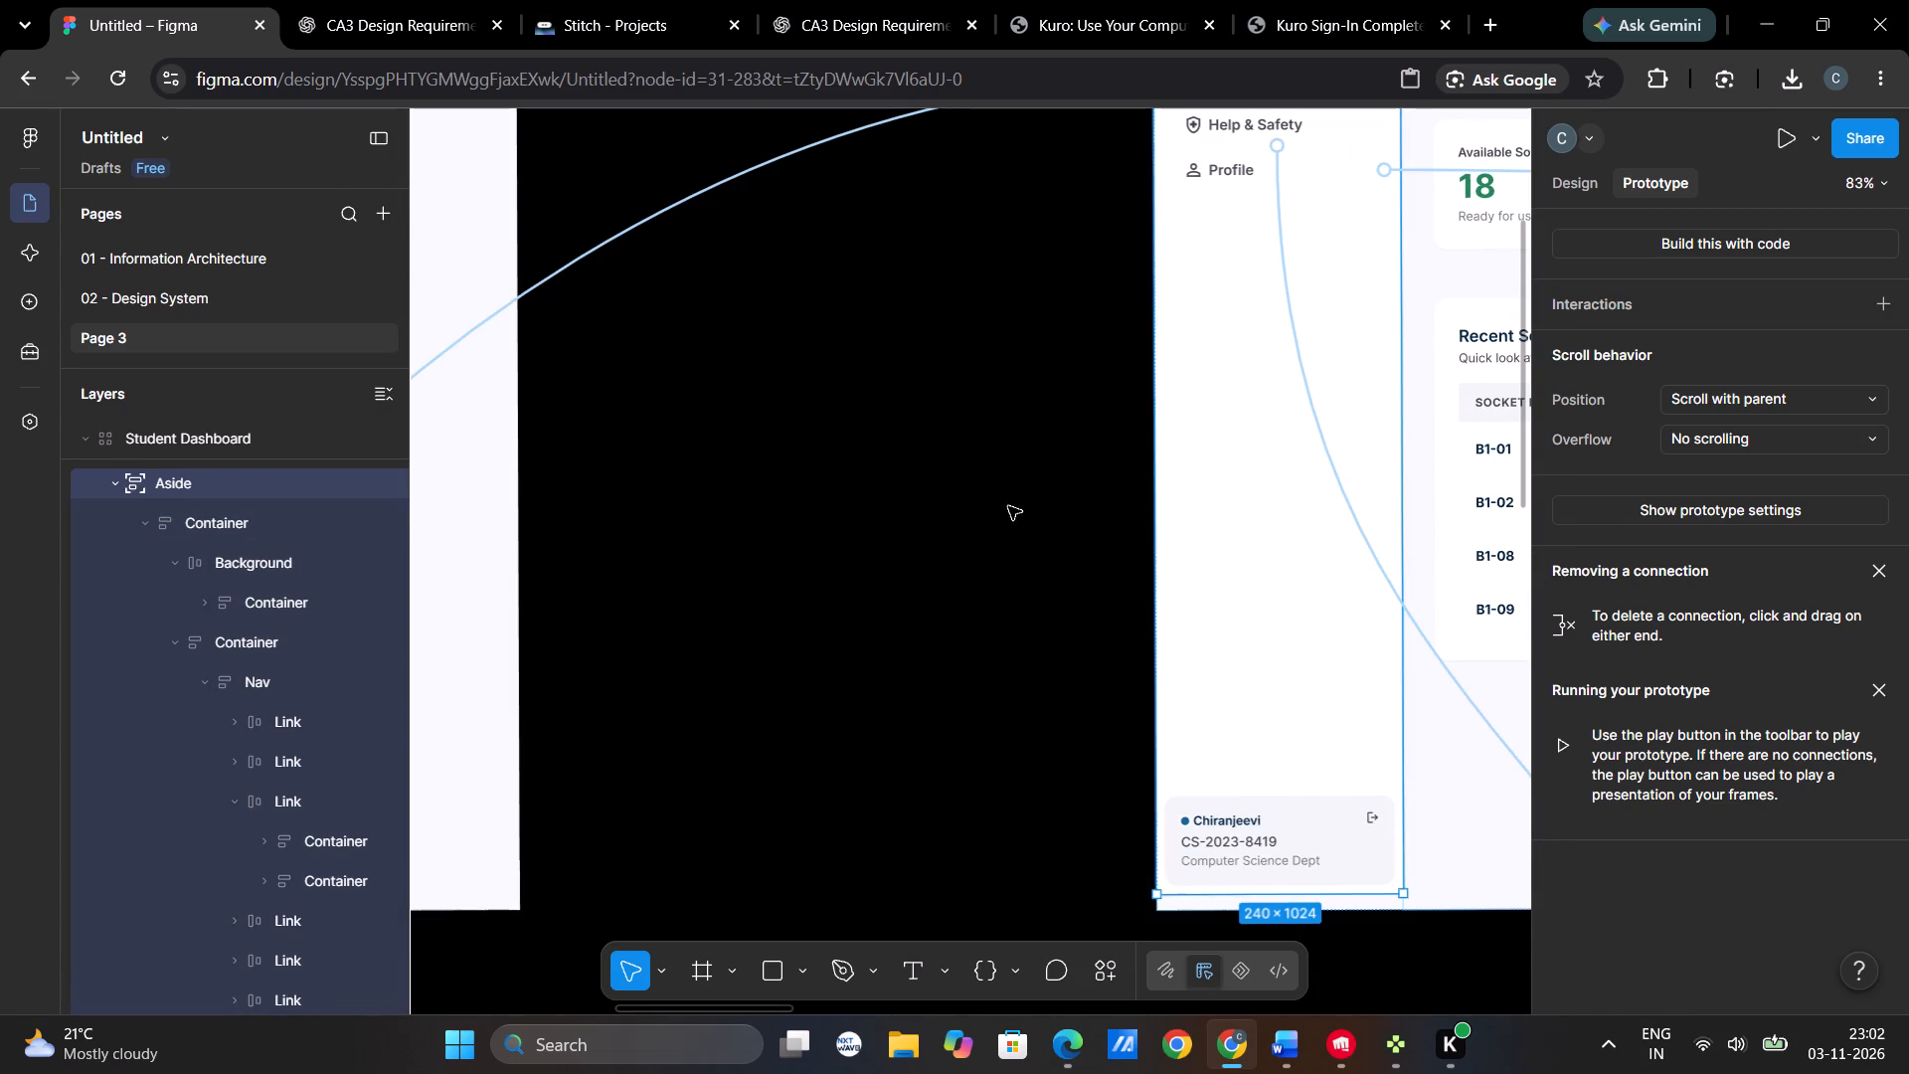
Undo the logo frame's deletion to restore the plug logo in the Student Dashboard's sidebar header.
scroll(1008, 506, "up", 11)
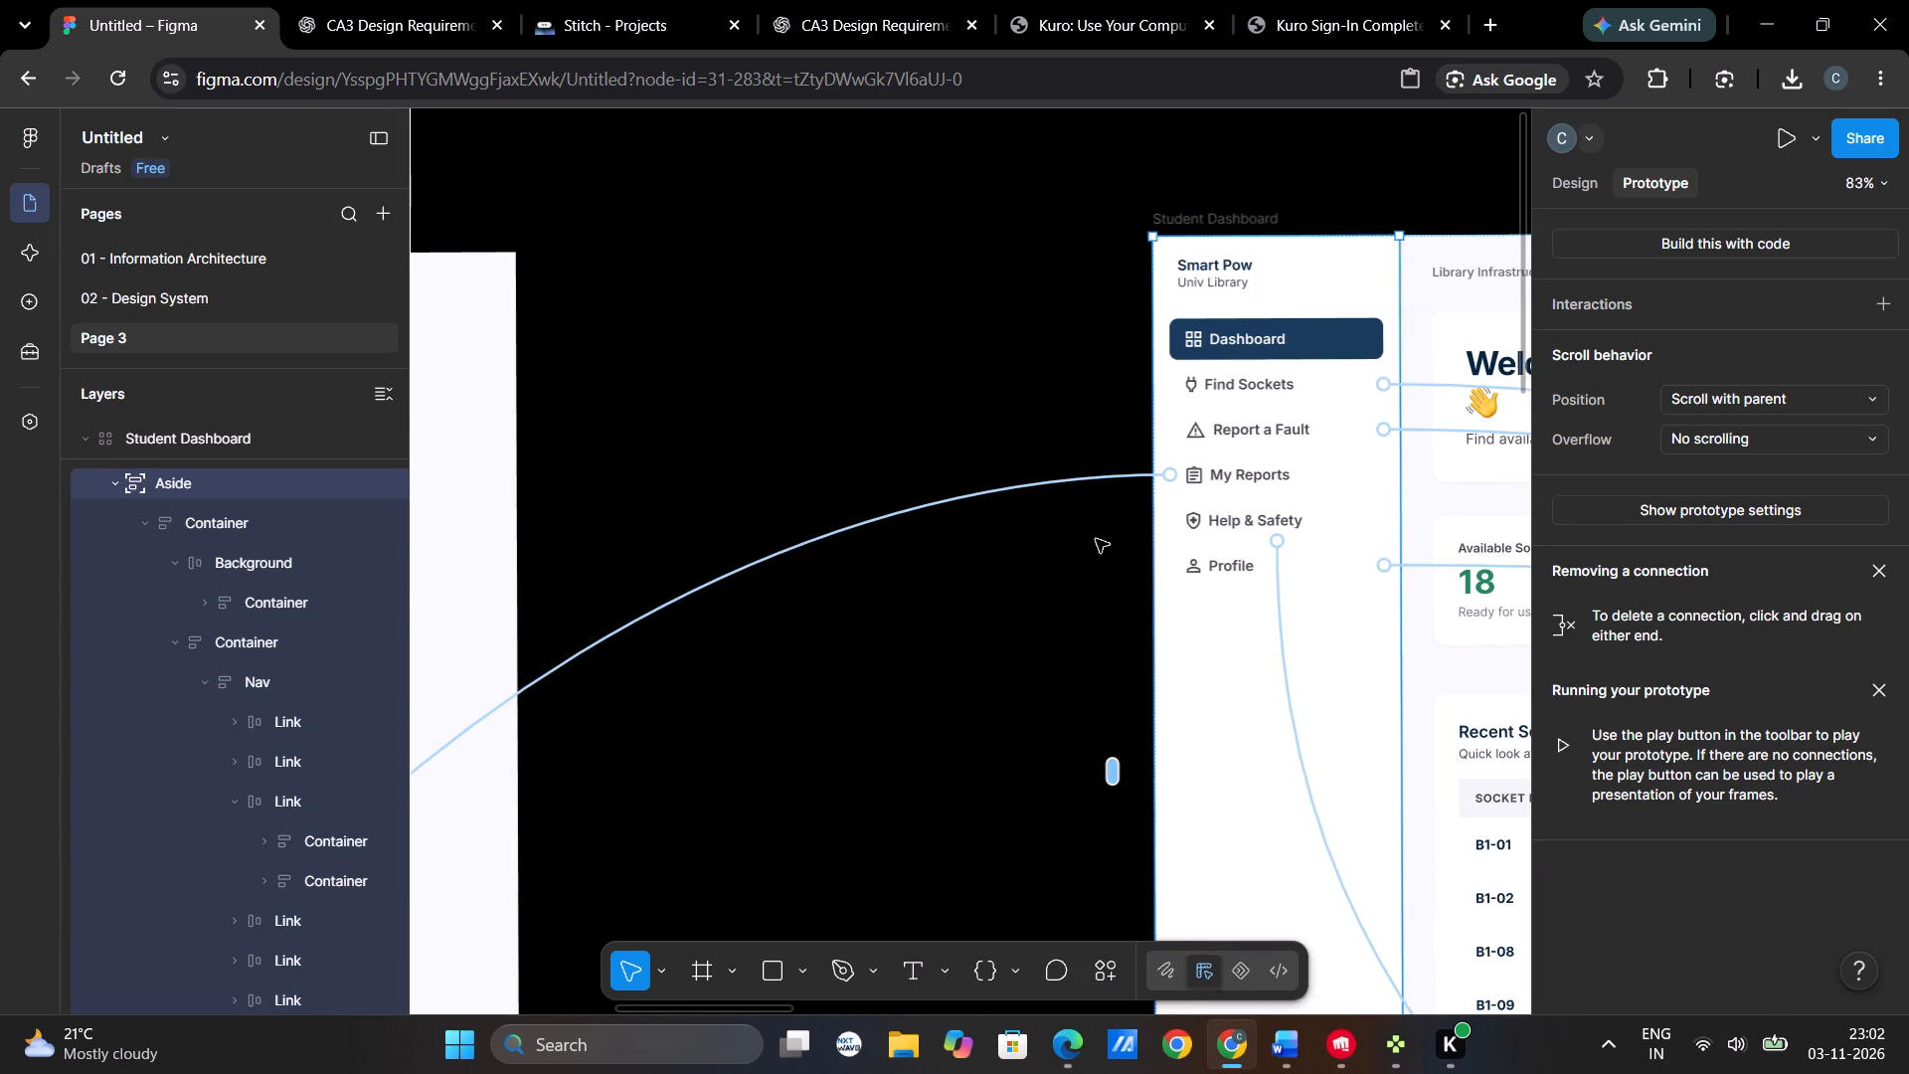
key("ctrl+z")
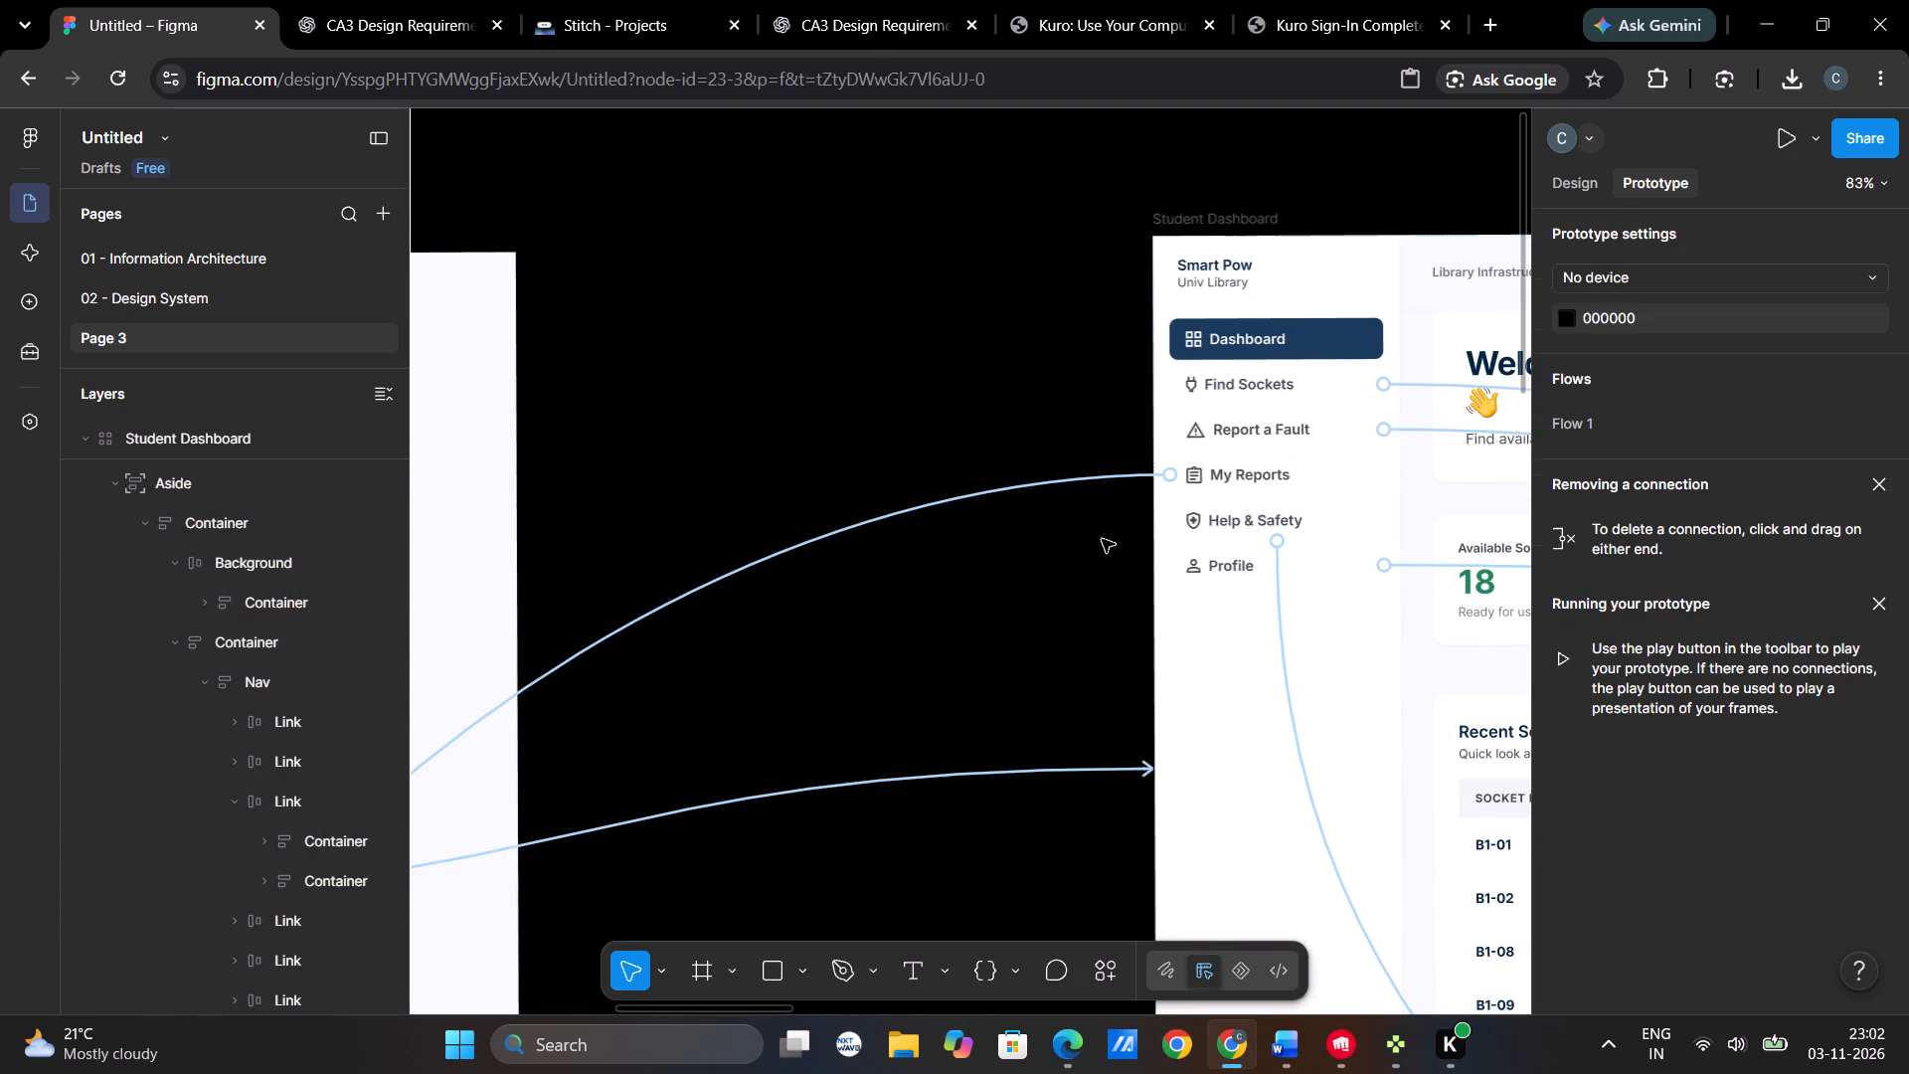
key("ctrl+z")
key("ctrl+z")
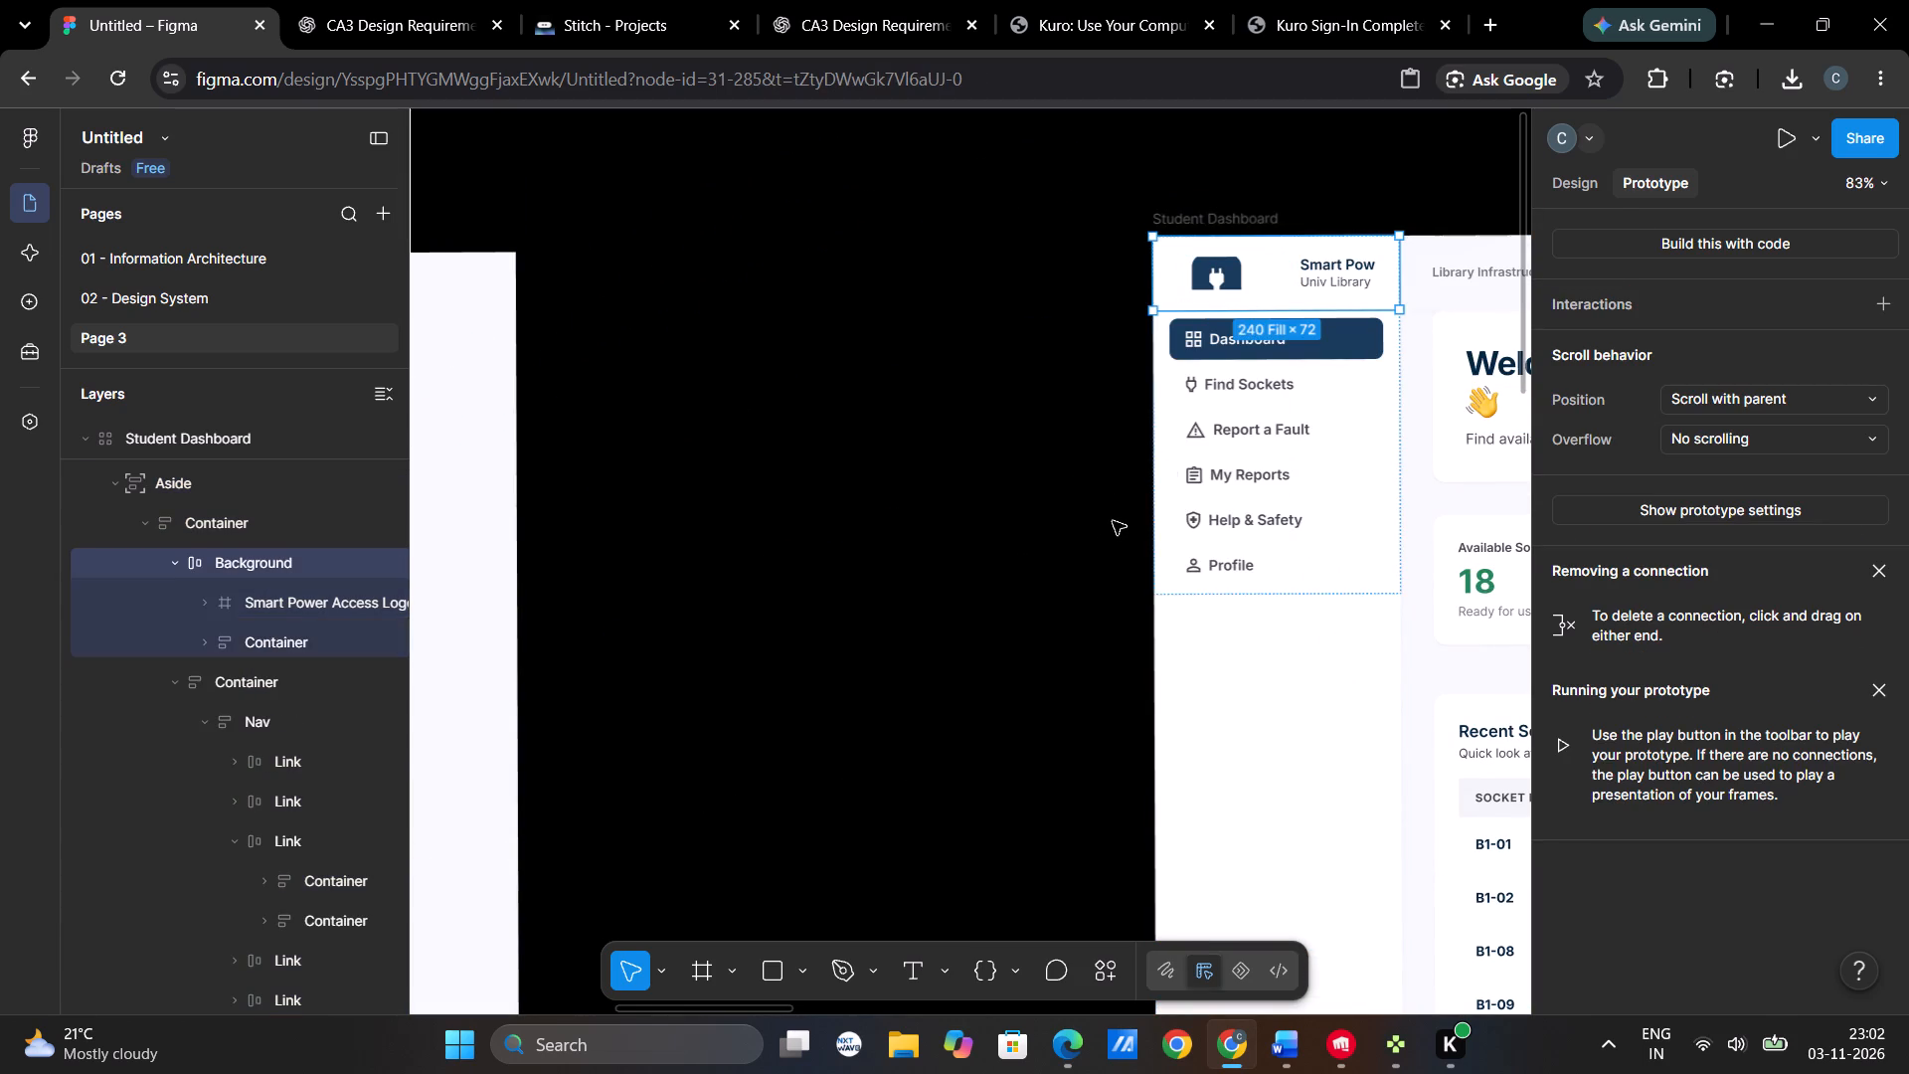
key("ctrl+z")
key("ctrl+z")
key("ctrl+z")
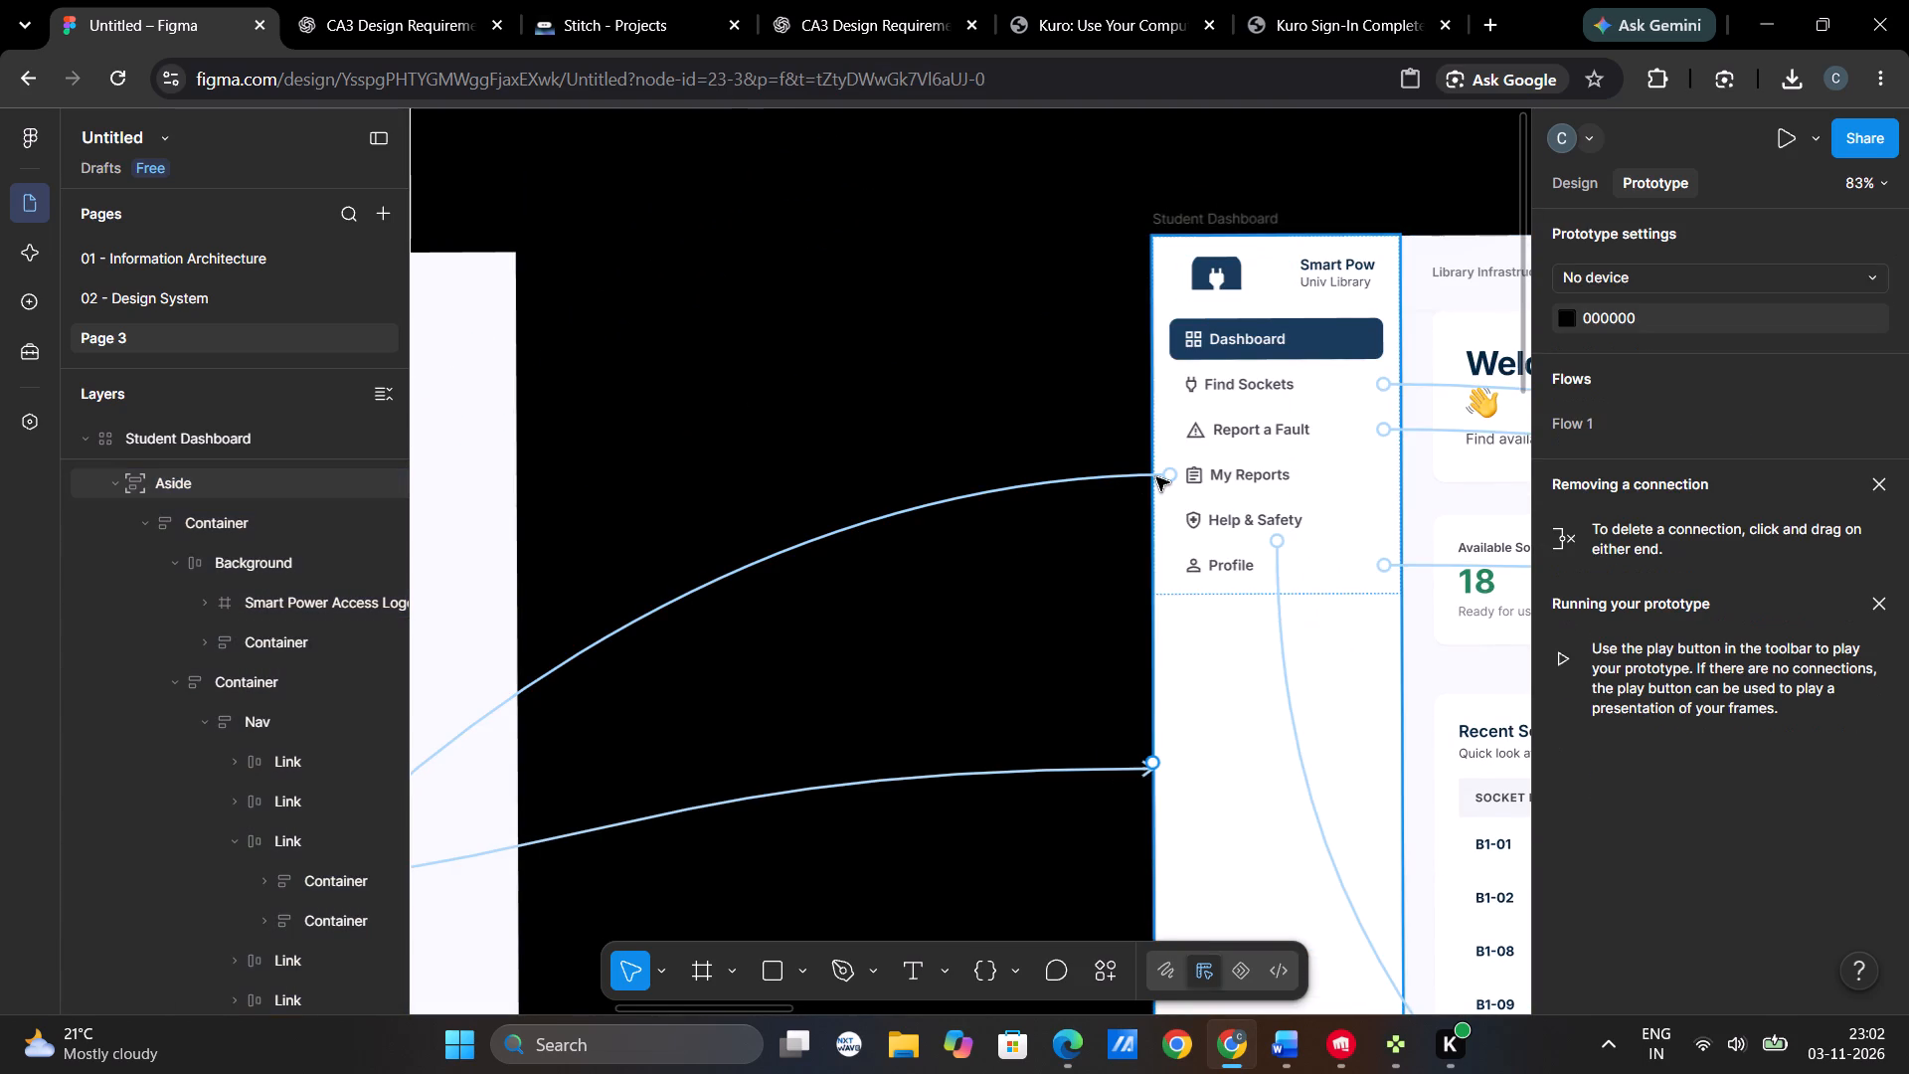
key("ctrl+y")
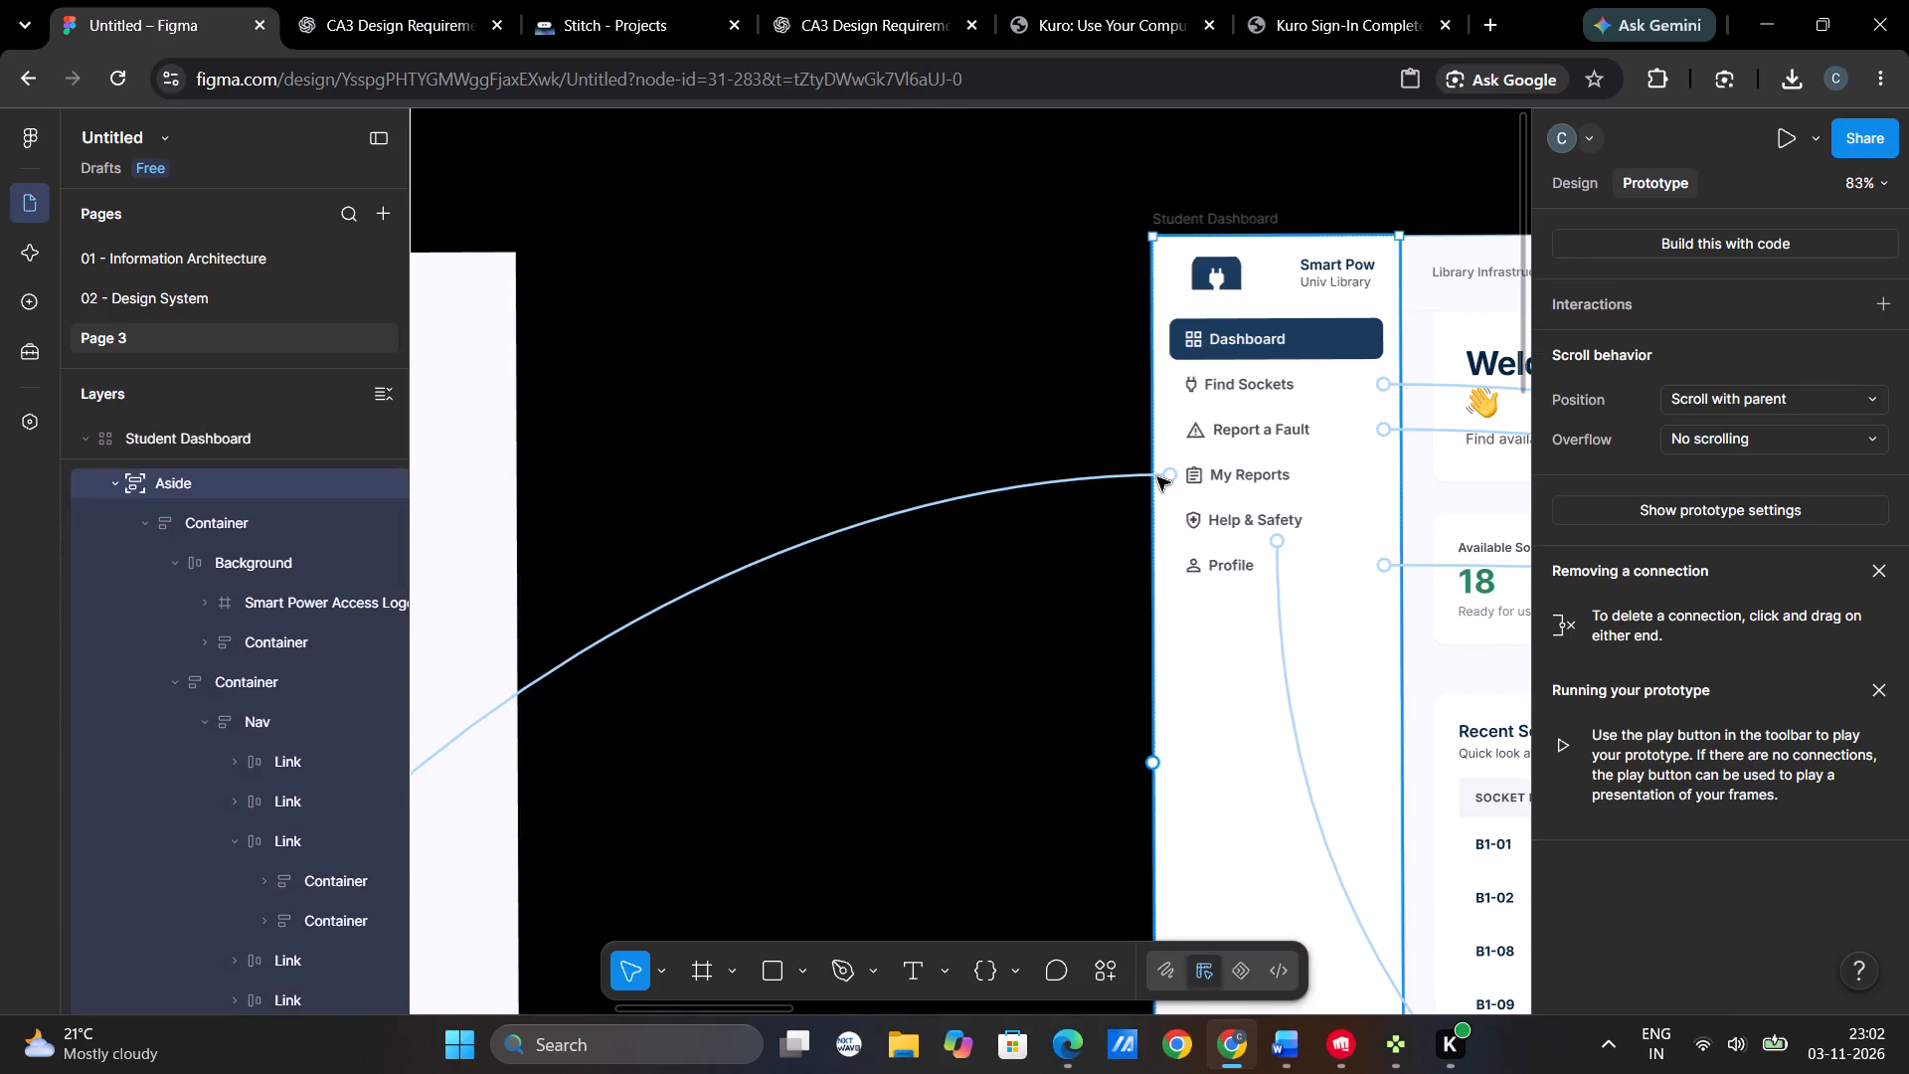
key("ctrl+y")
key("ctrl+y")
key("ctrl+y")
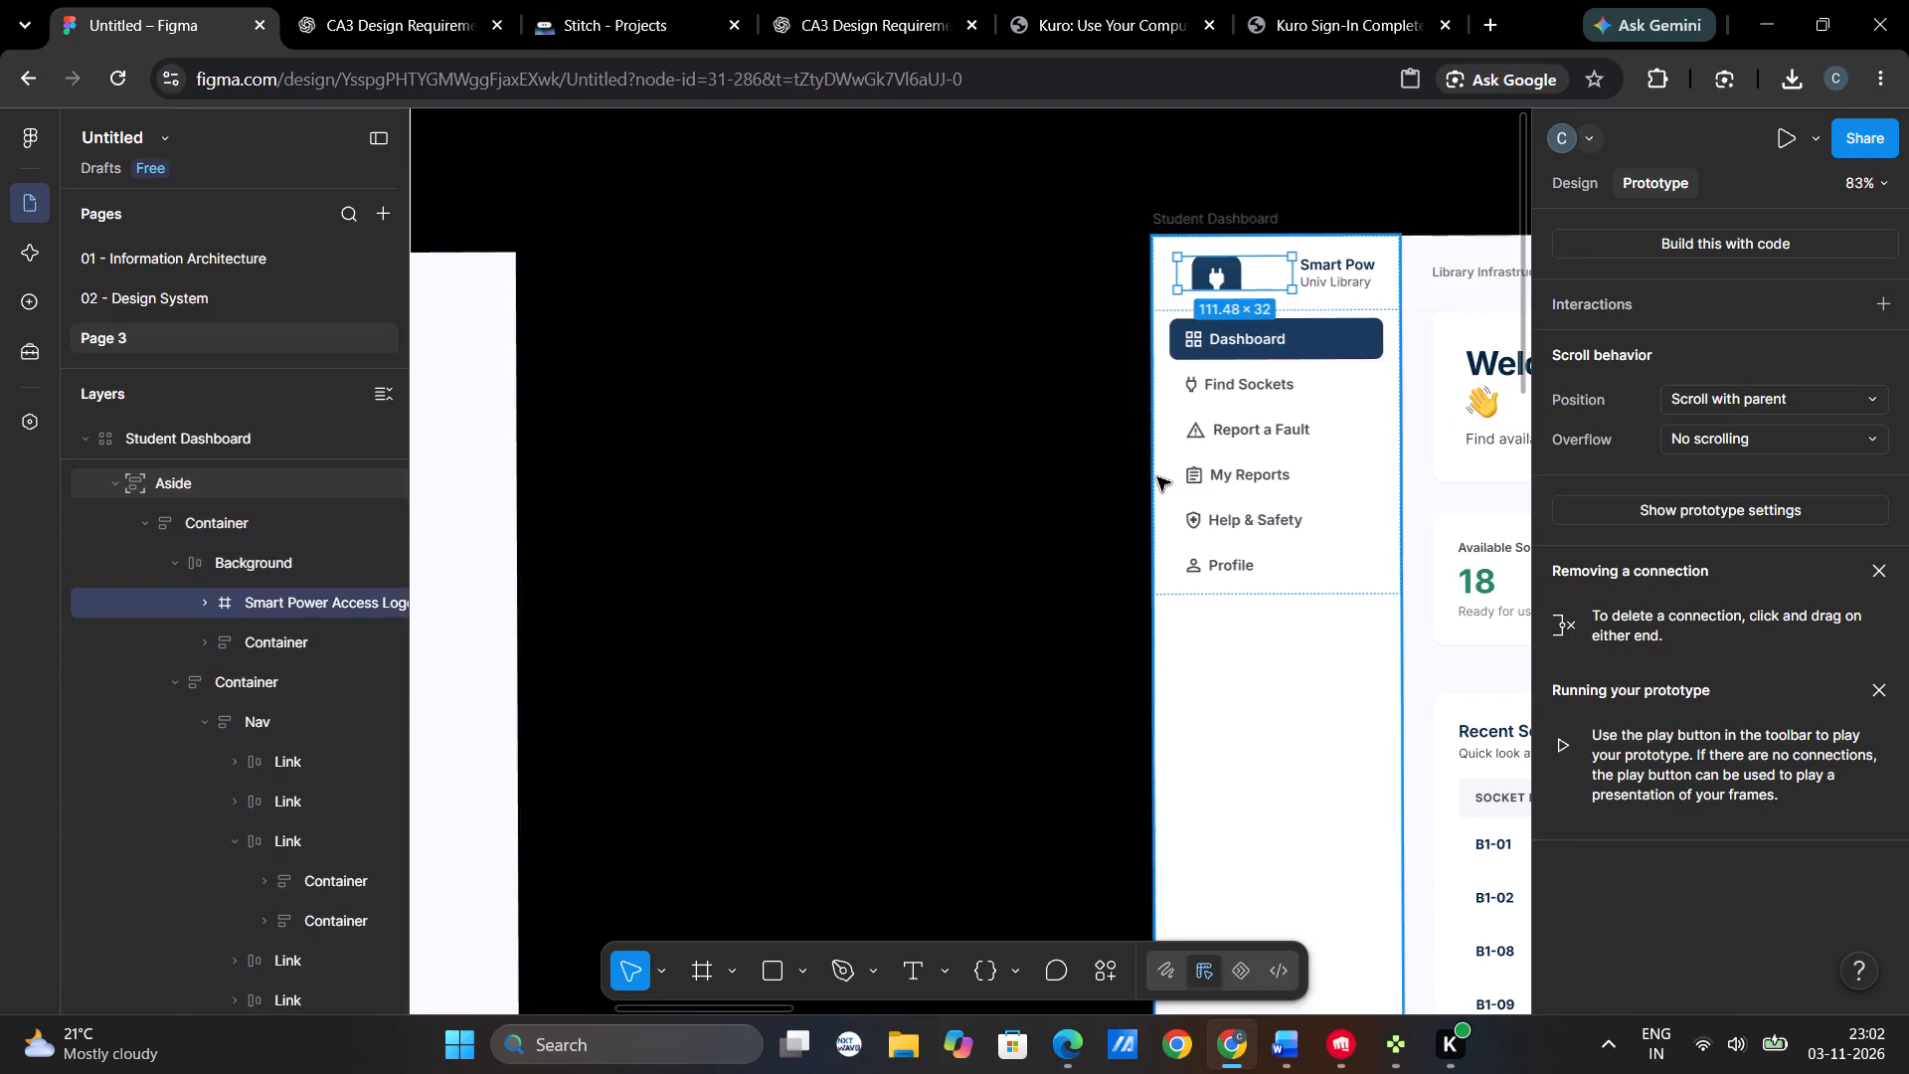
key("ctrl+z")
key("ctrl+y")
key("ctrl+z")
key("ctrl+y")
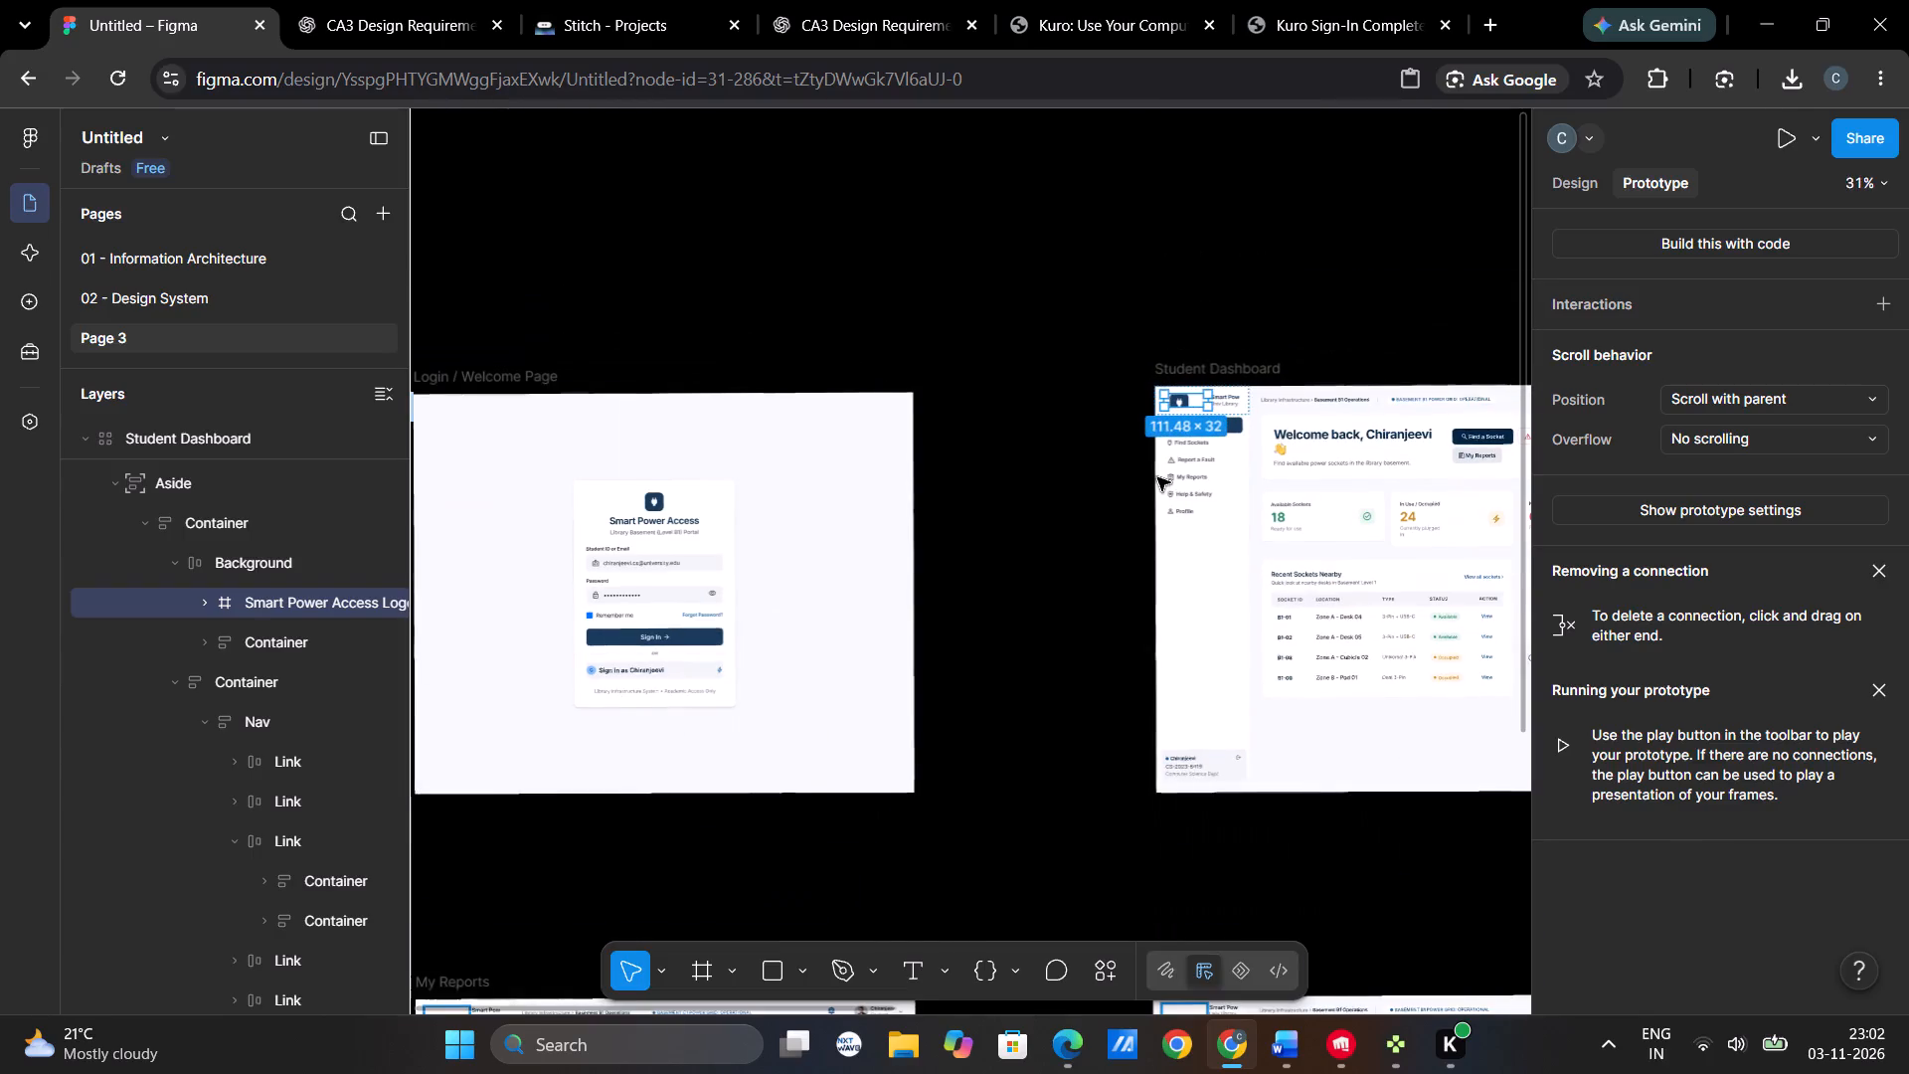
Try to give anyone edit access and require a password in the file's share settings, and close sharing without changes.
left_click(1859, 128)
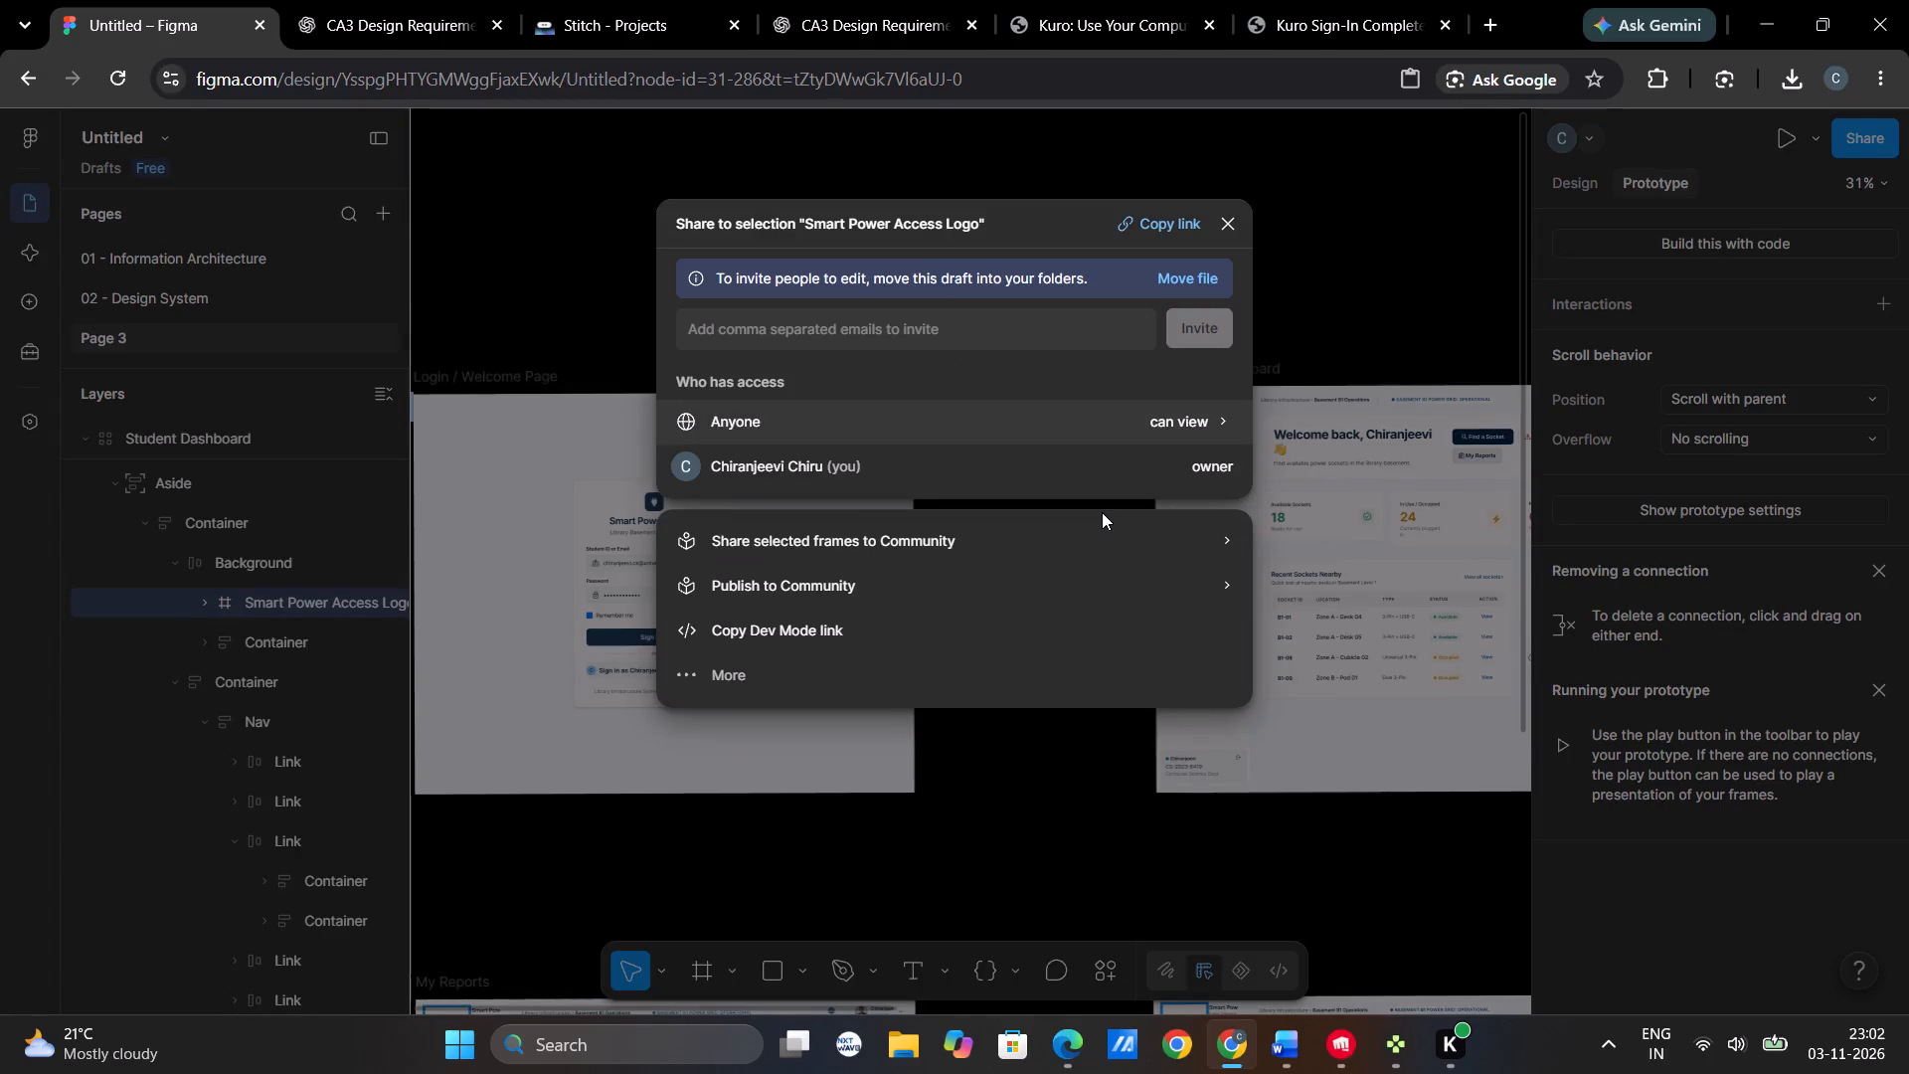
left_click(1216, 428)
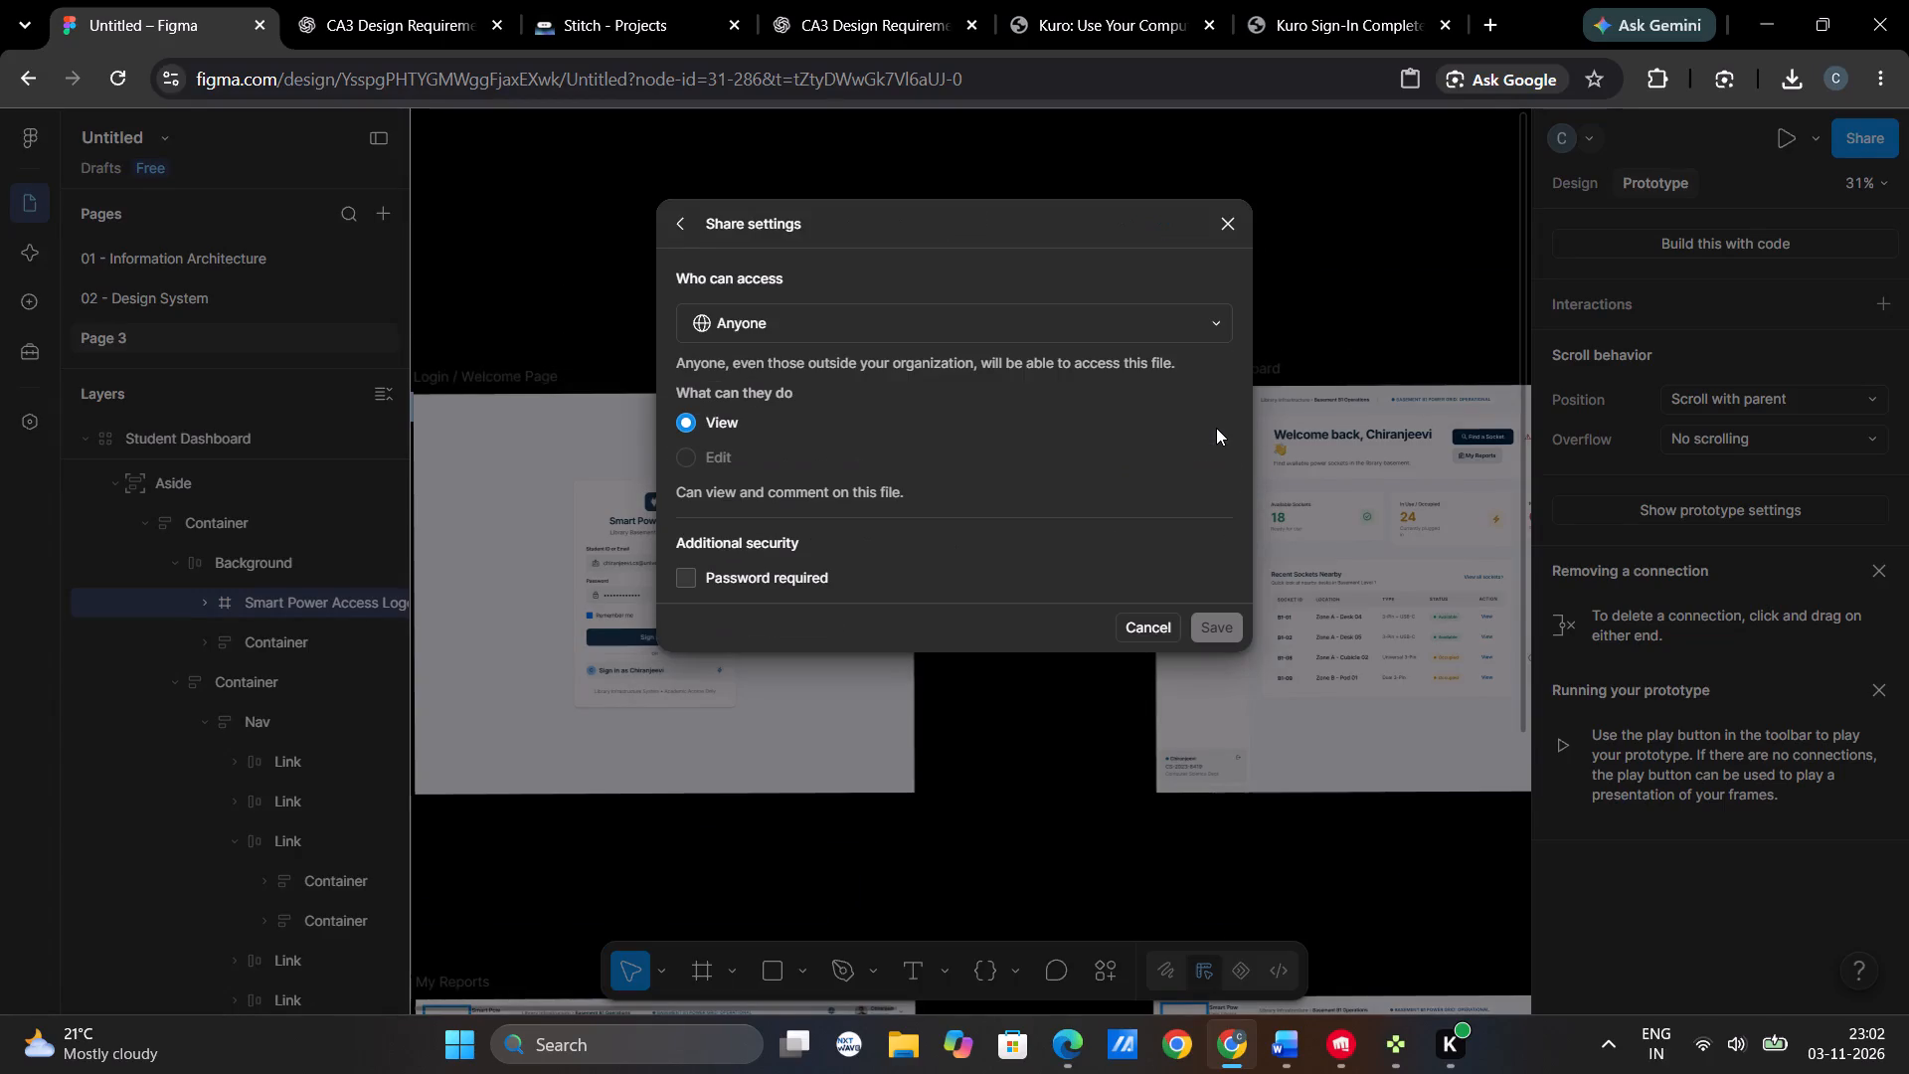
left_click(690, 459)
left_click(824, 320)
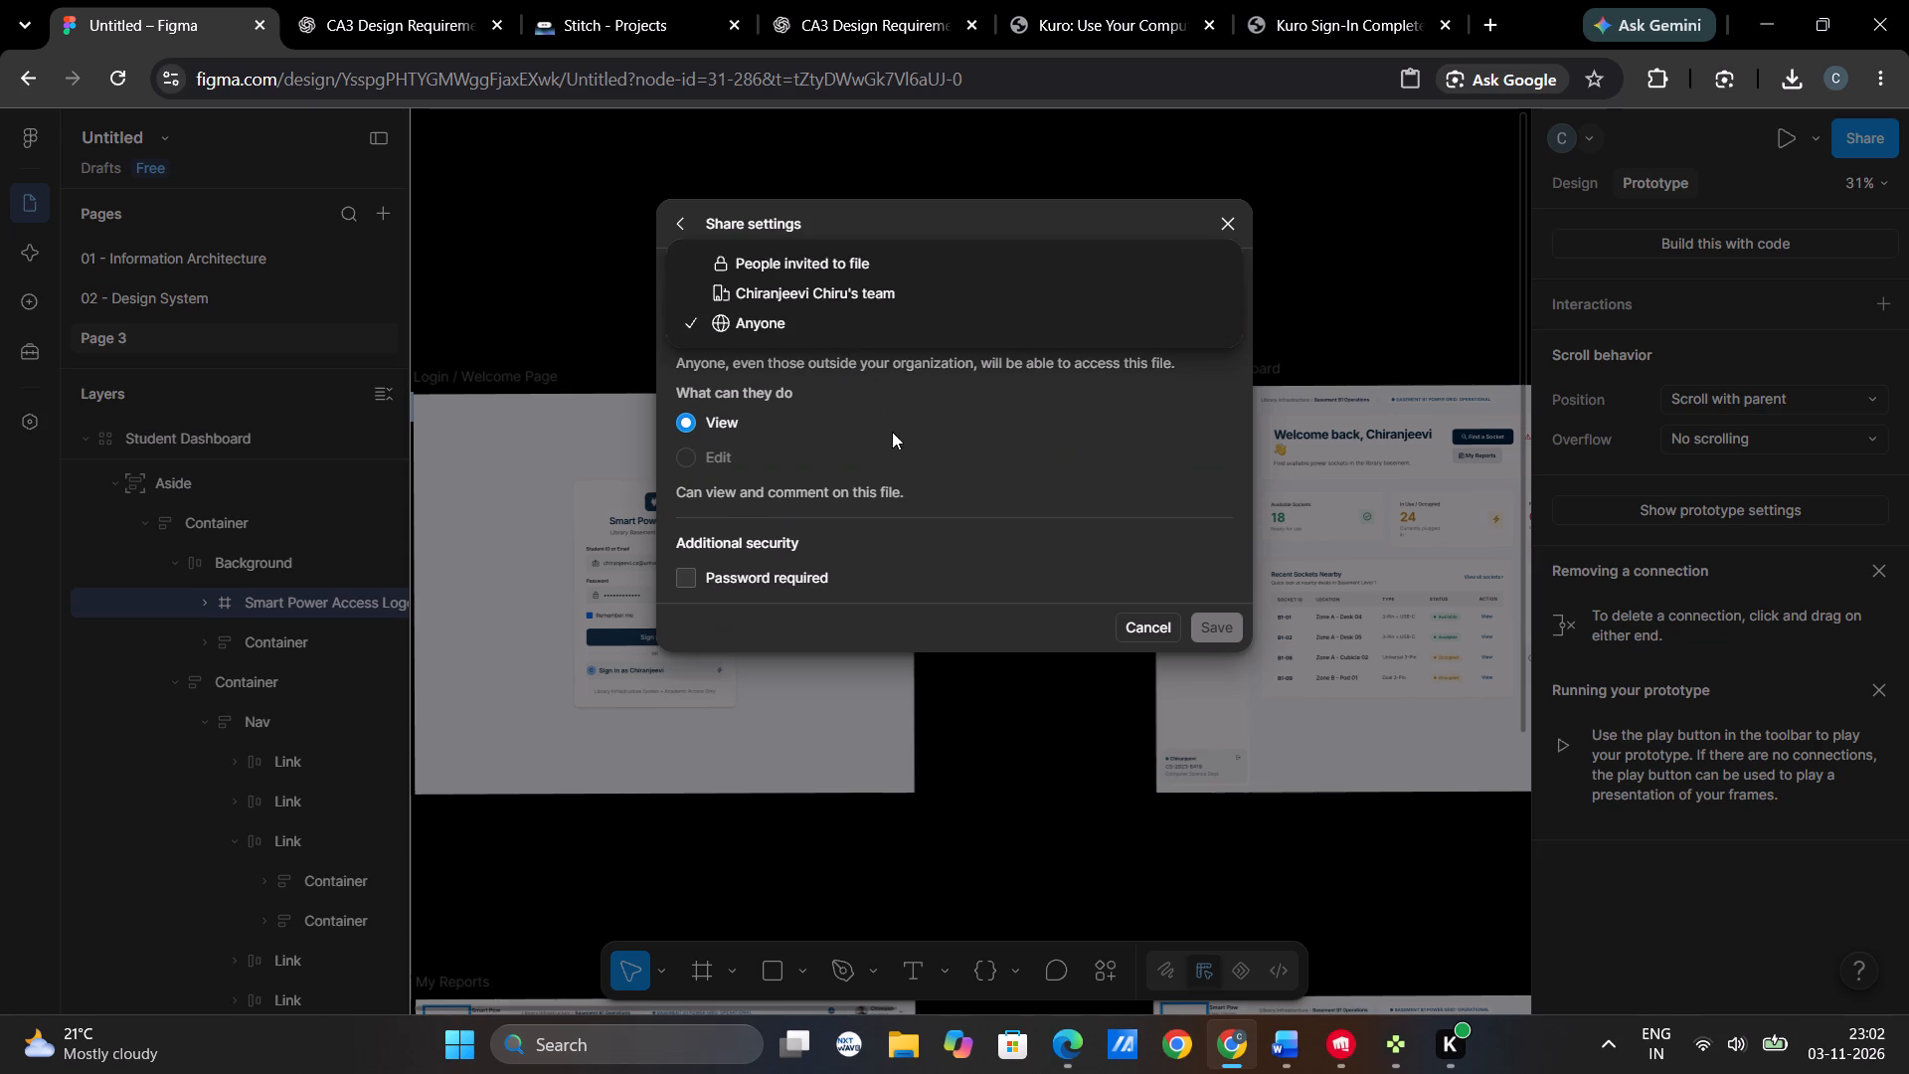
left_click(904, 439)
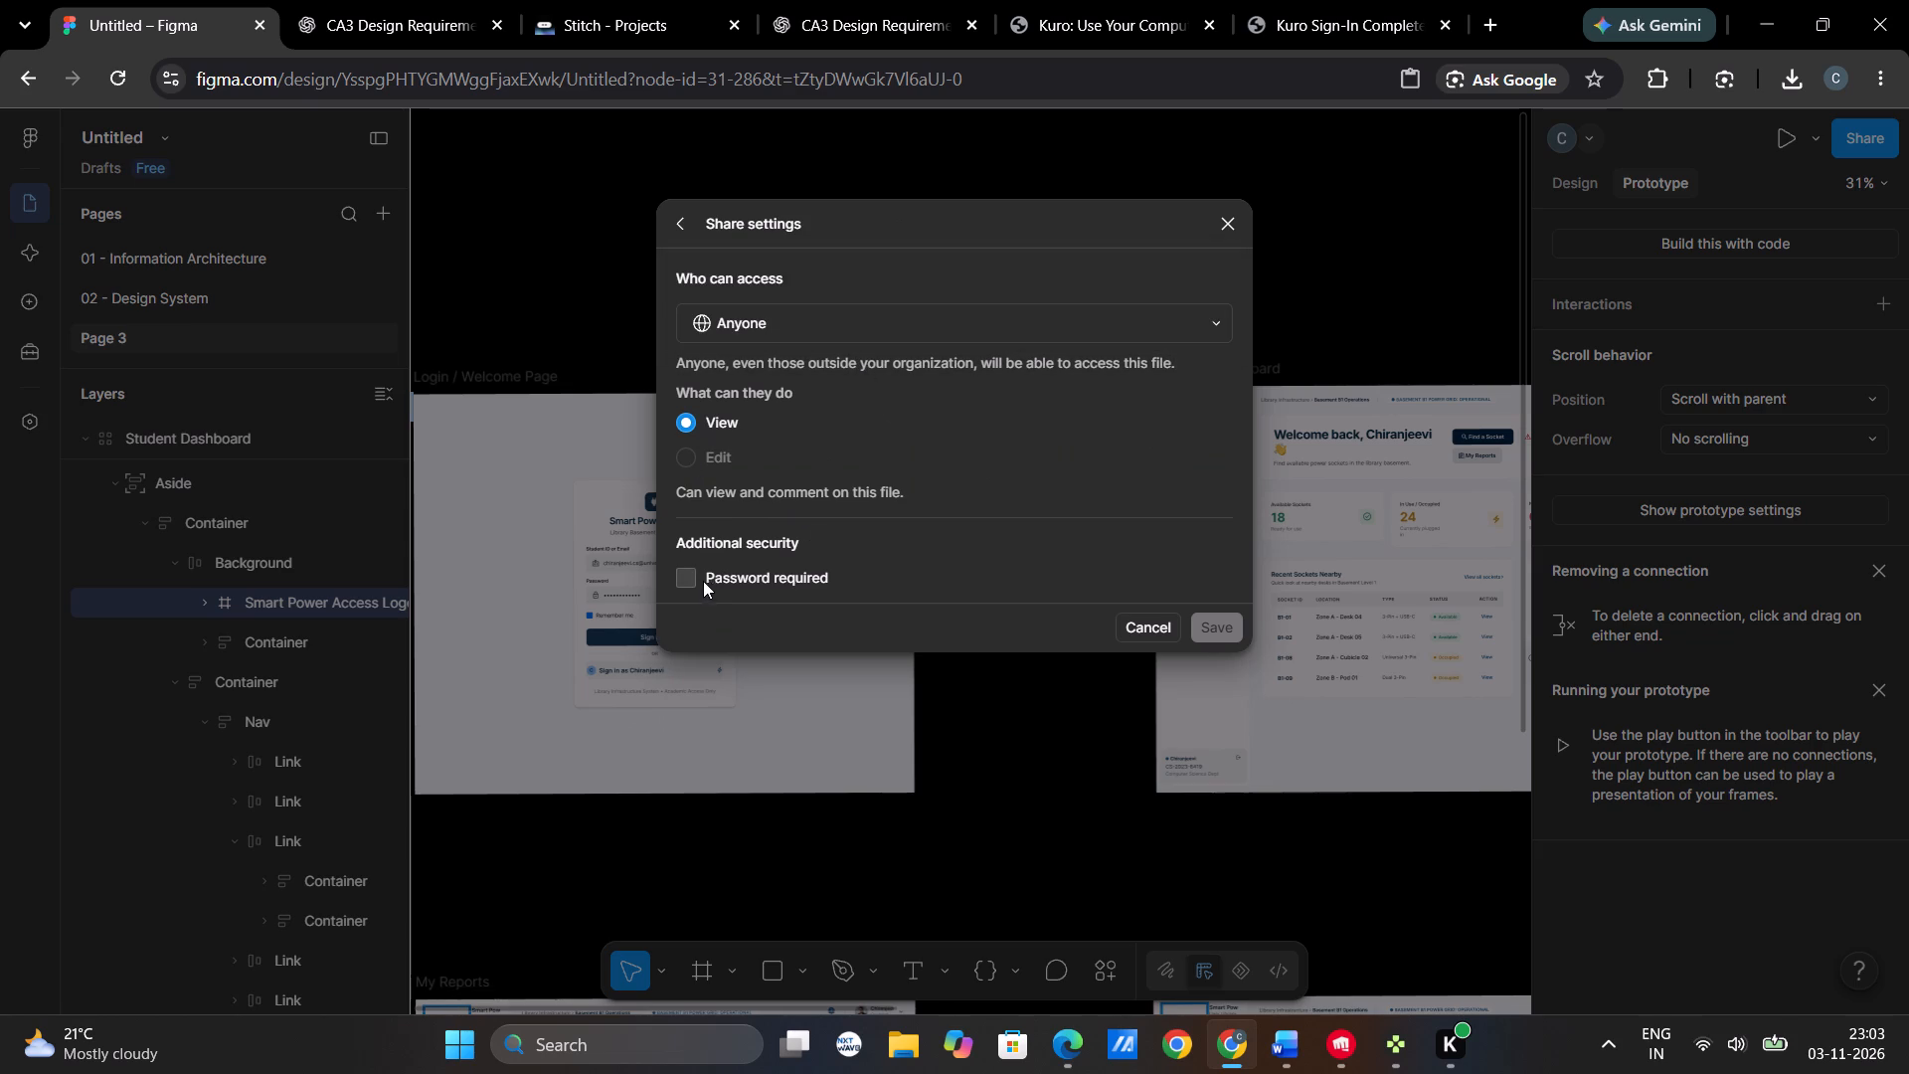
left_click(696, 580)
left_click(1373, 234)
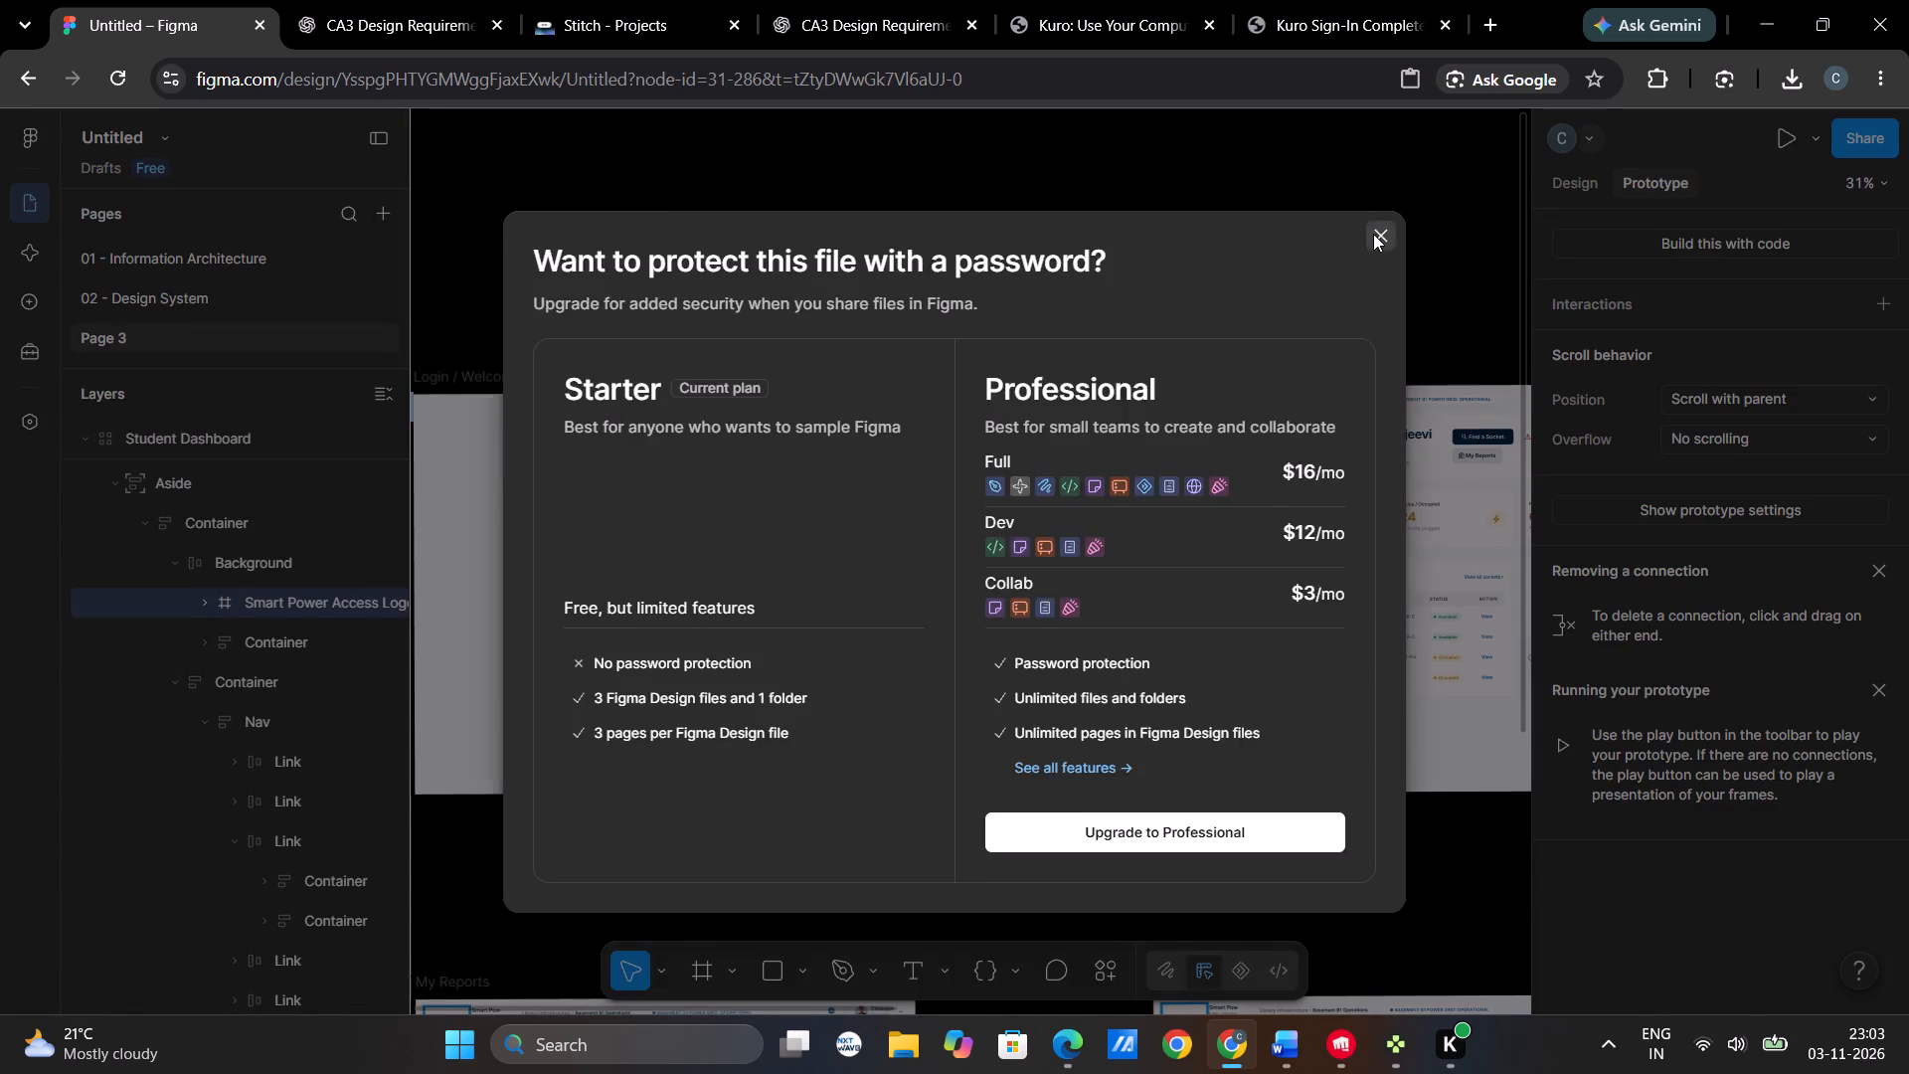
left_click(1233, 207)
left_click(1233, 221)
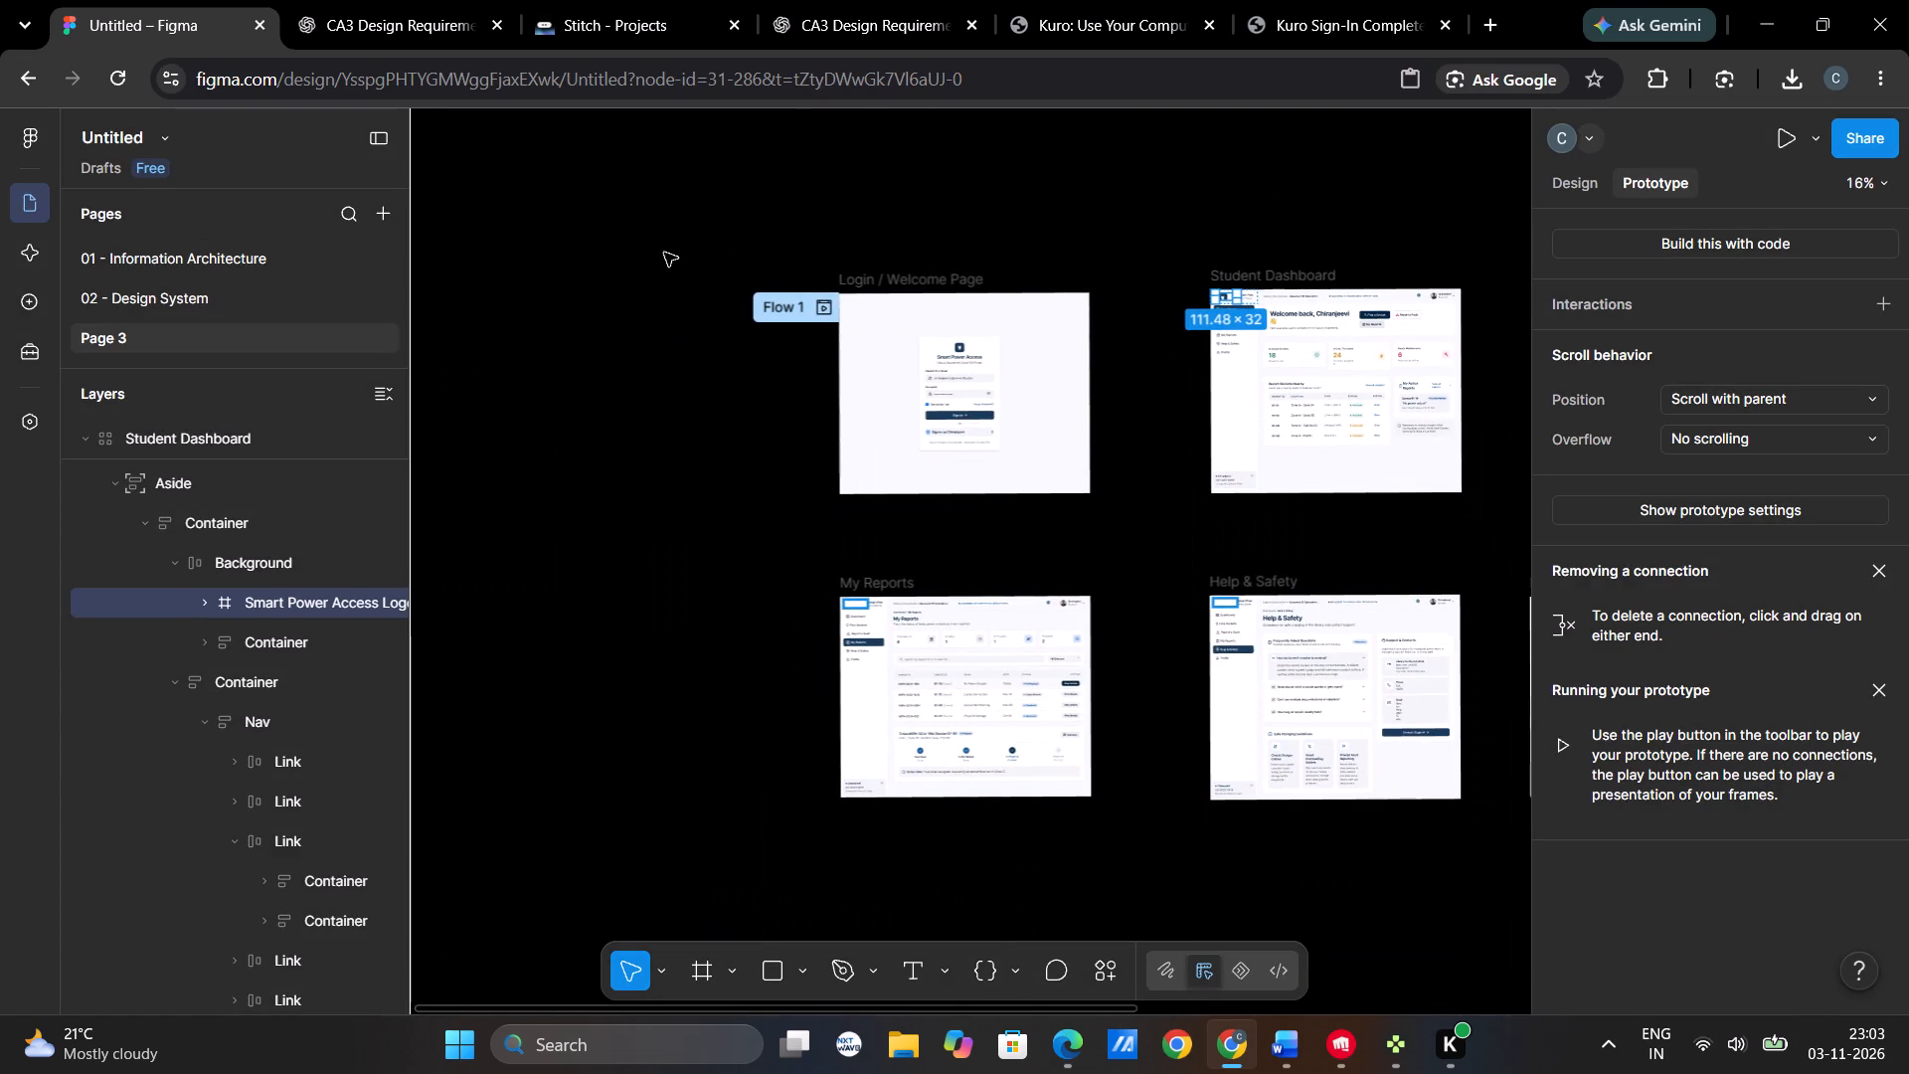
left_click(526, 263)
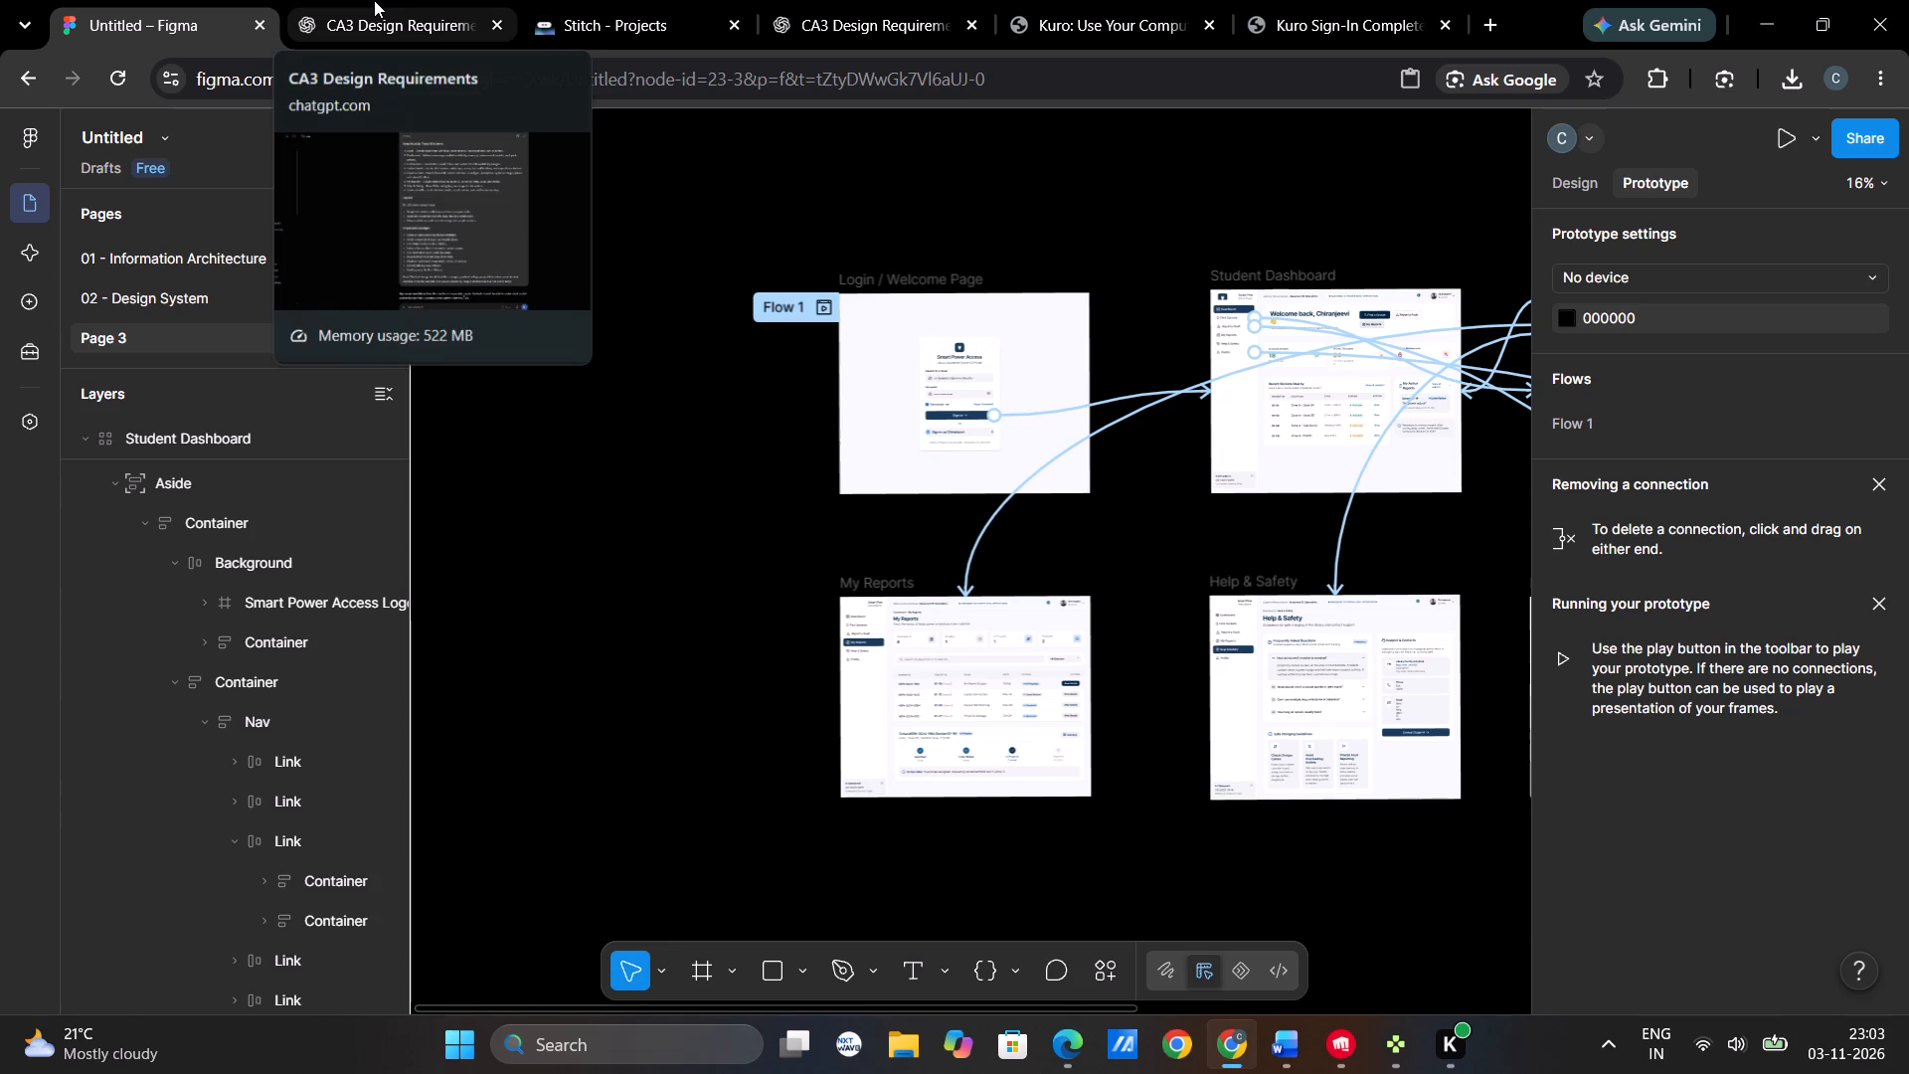
Open the most recent Untitled design file from Figma's recent files in a new browser tab and show Page 3.
left_click(1490, 19)
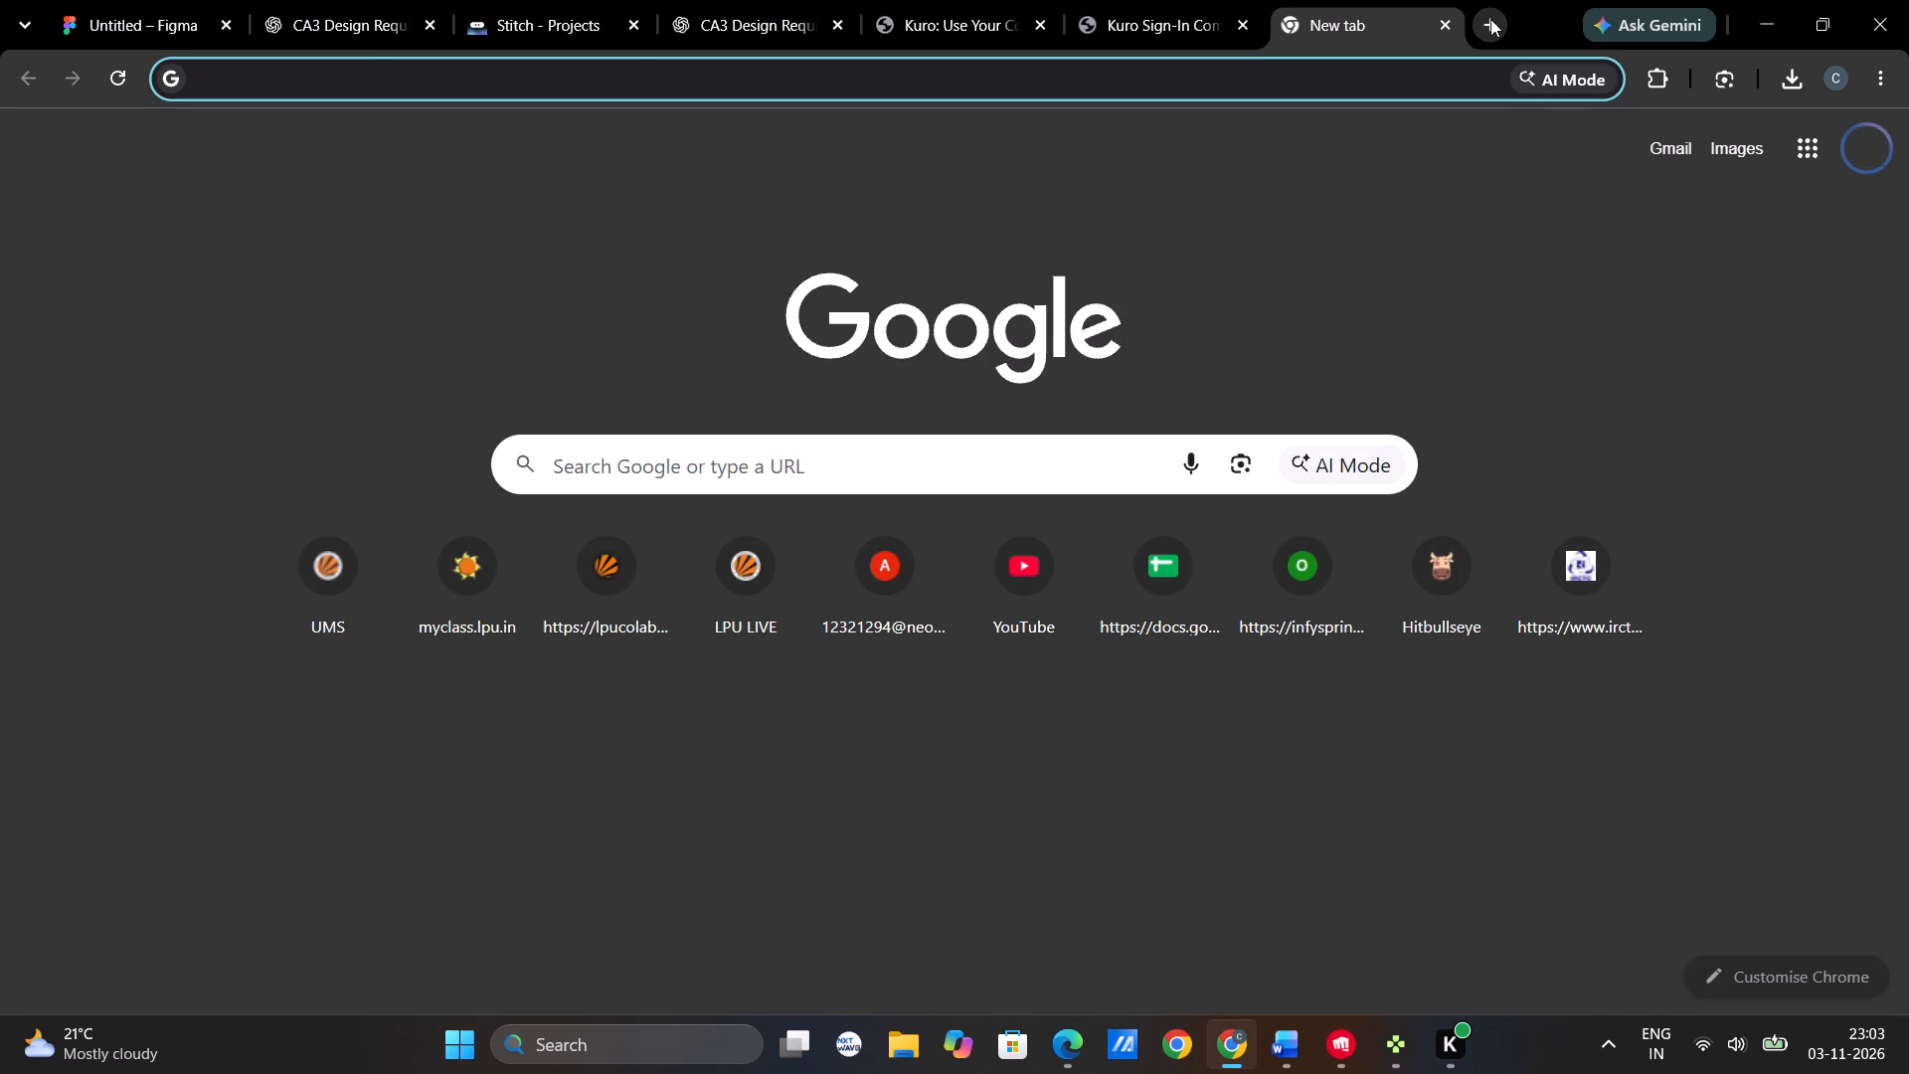
key("f")
type("ig")
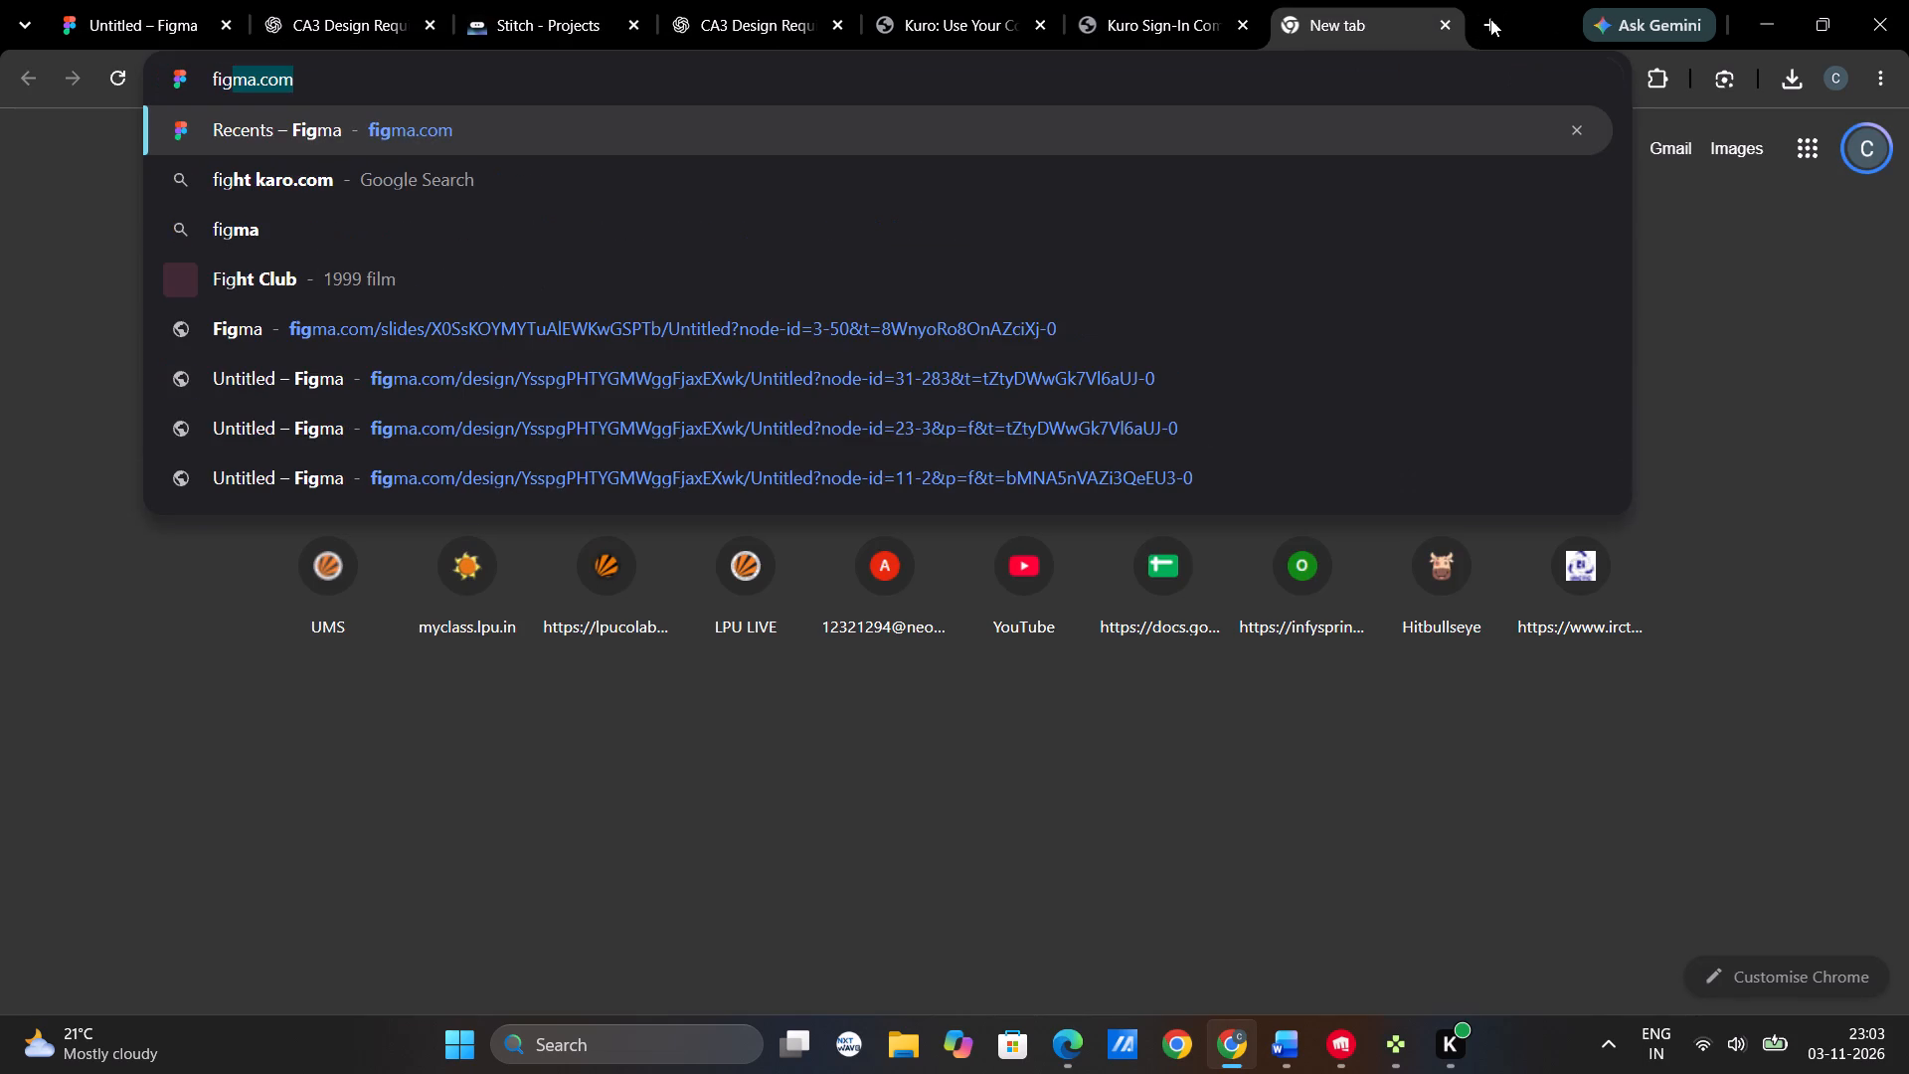
key("Return")
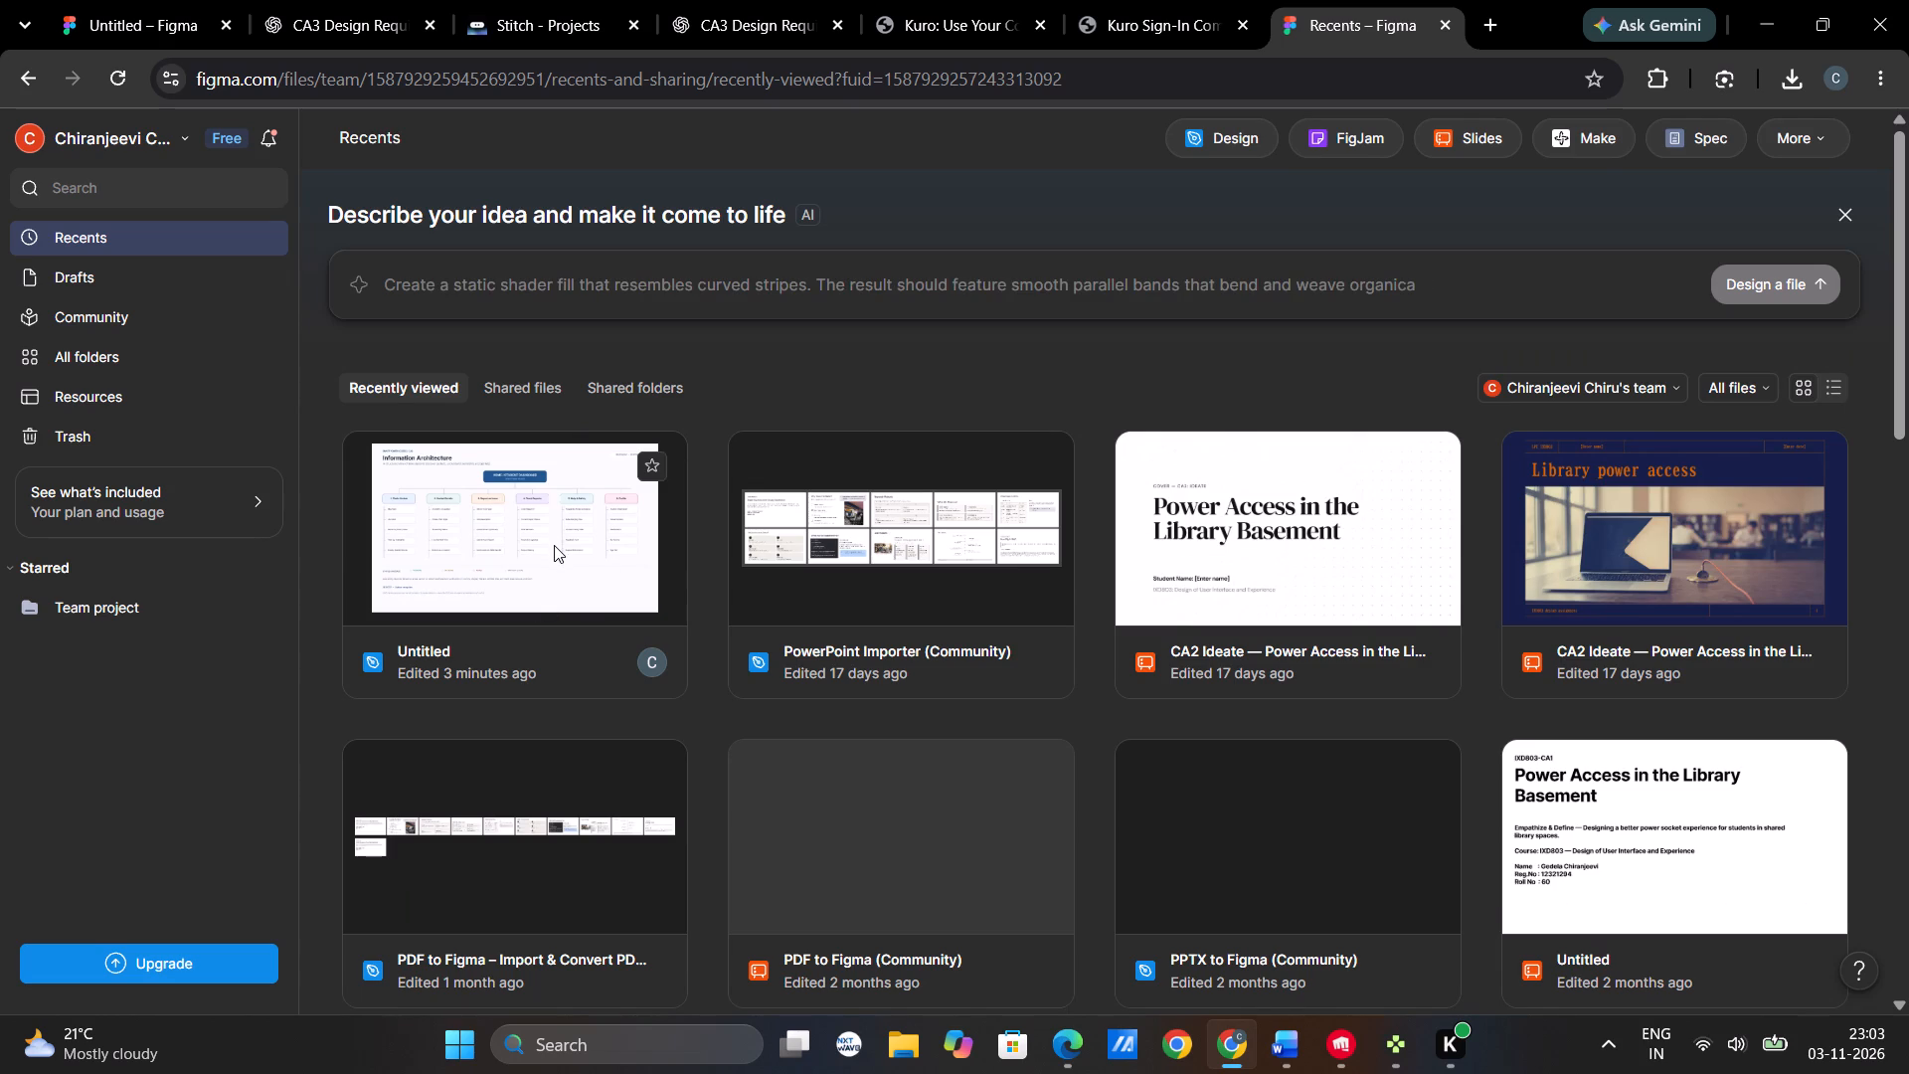
left_click(535, 637)
double_click(535, 637)
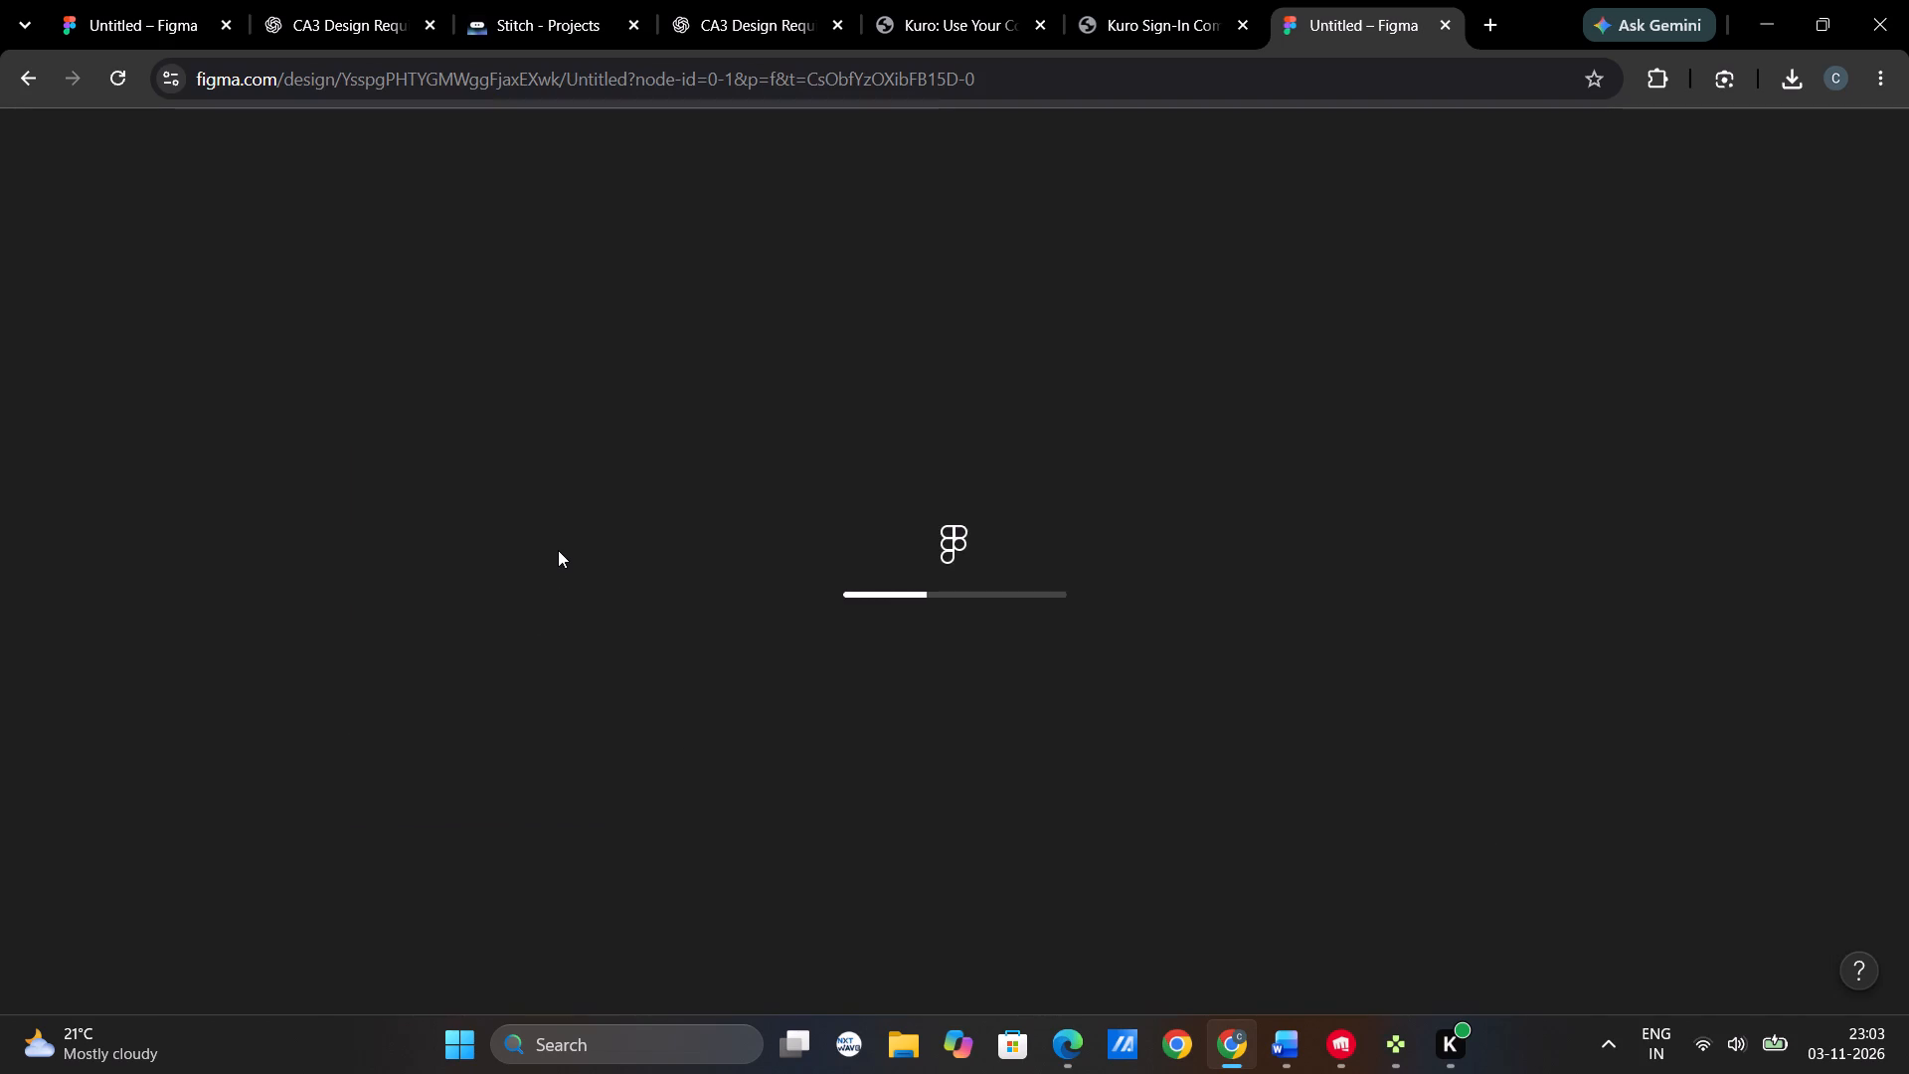
left_click(202, 350)
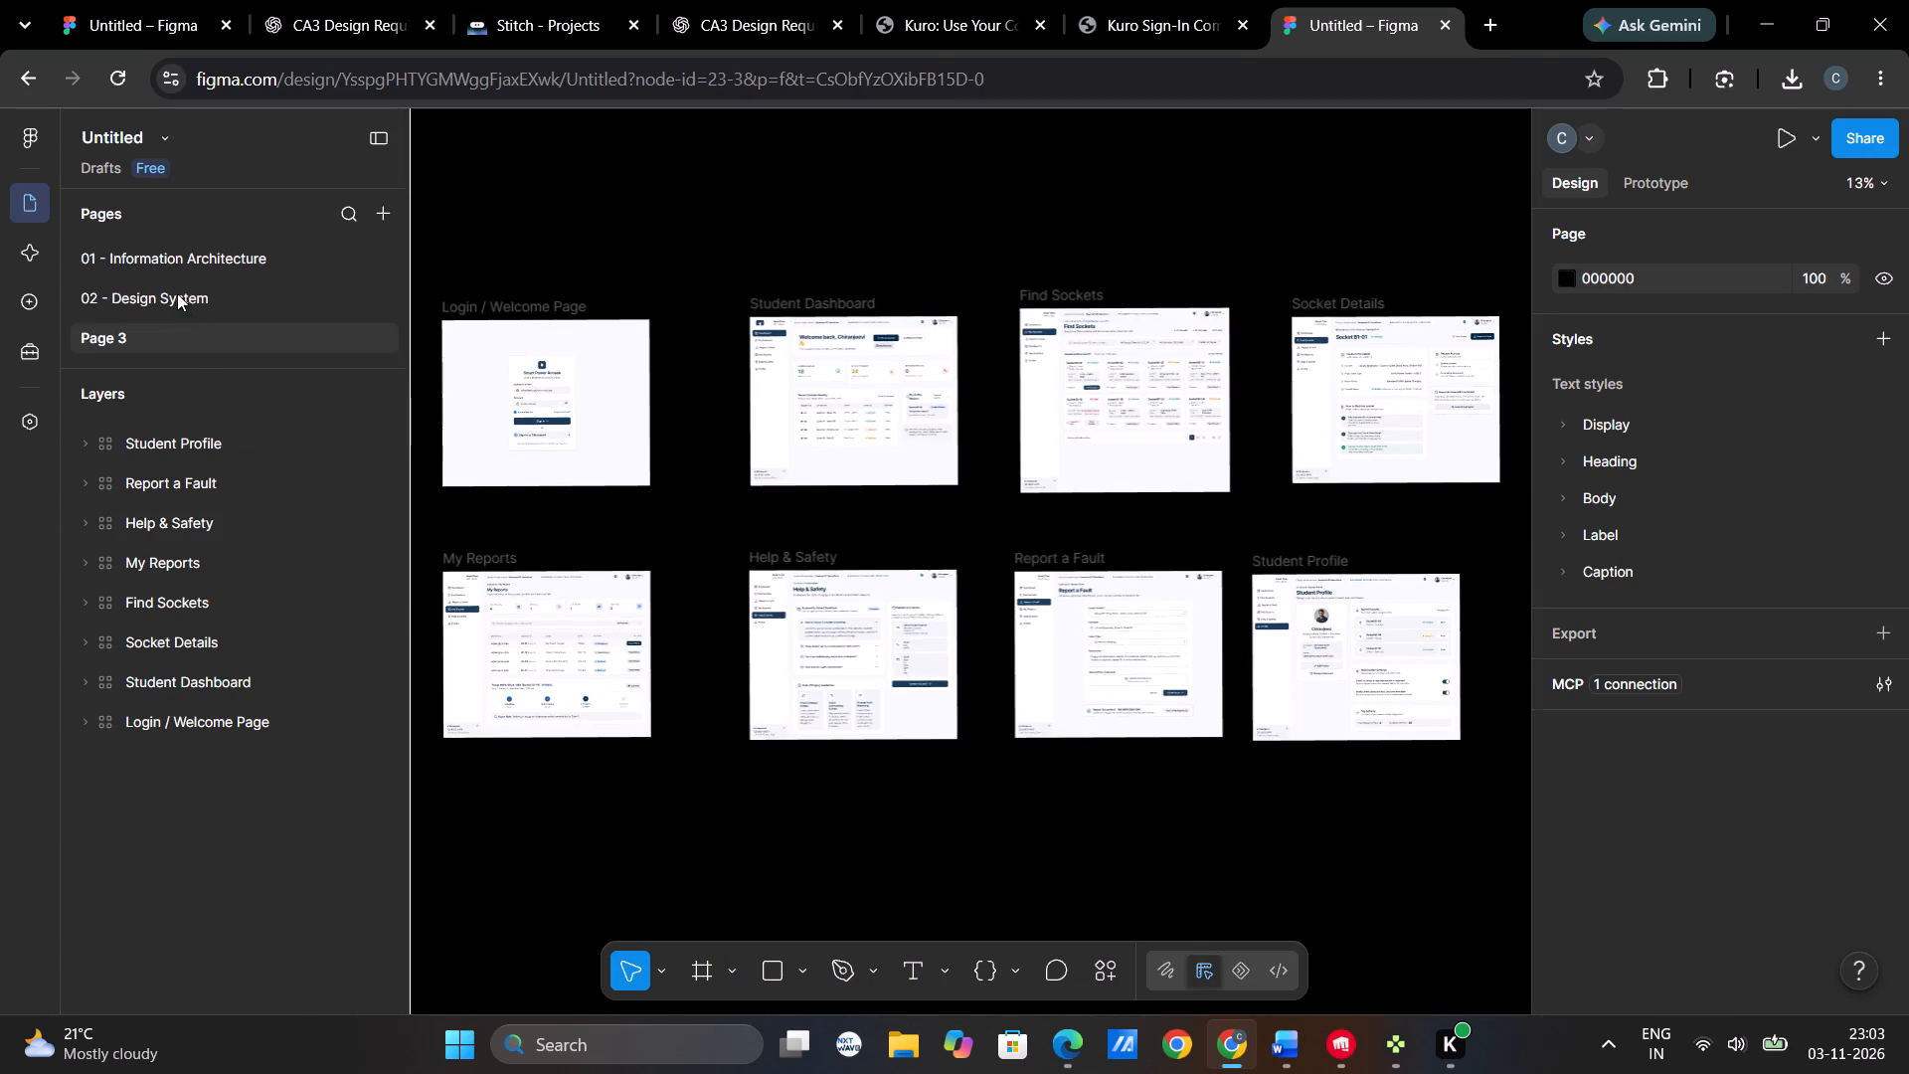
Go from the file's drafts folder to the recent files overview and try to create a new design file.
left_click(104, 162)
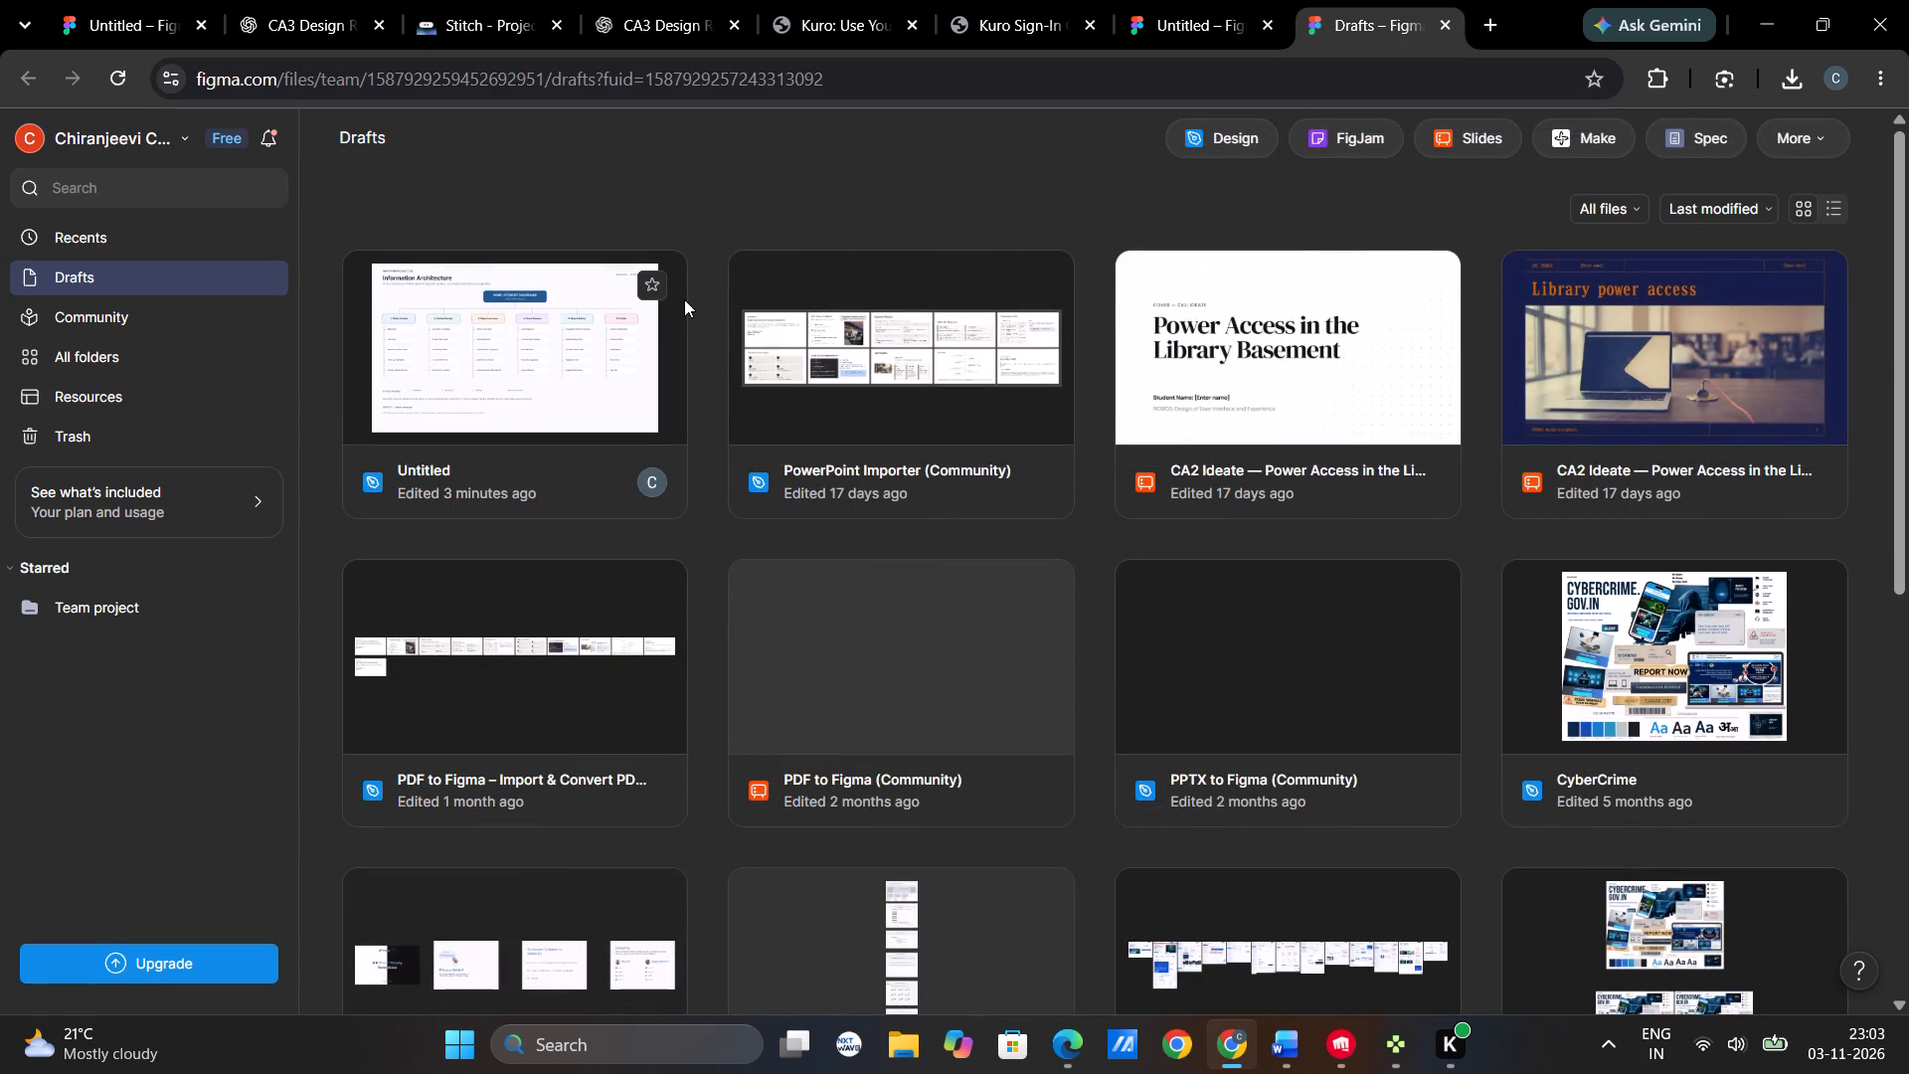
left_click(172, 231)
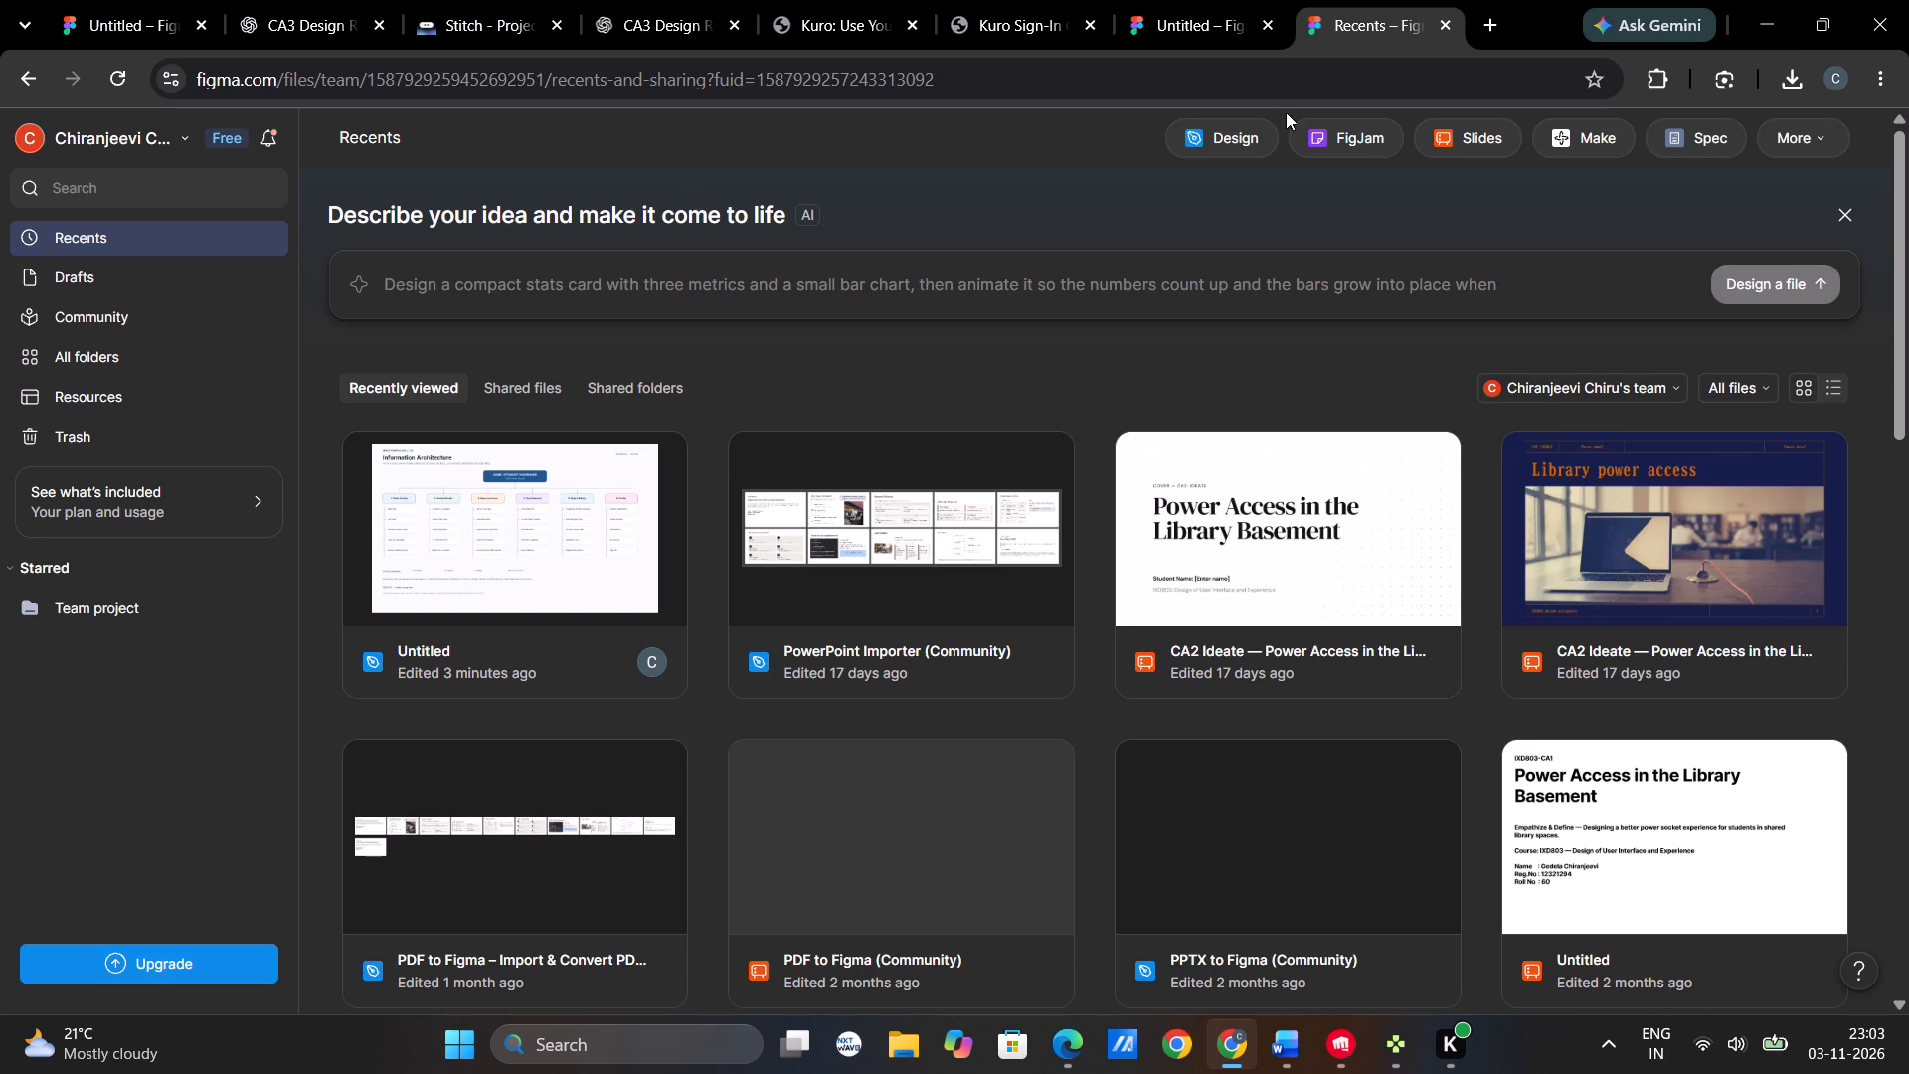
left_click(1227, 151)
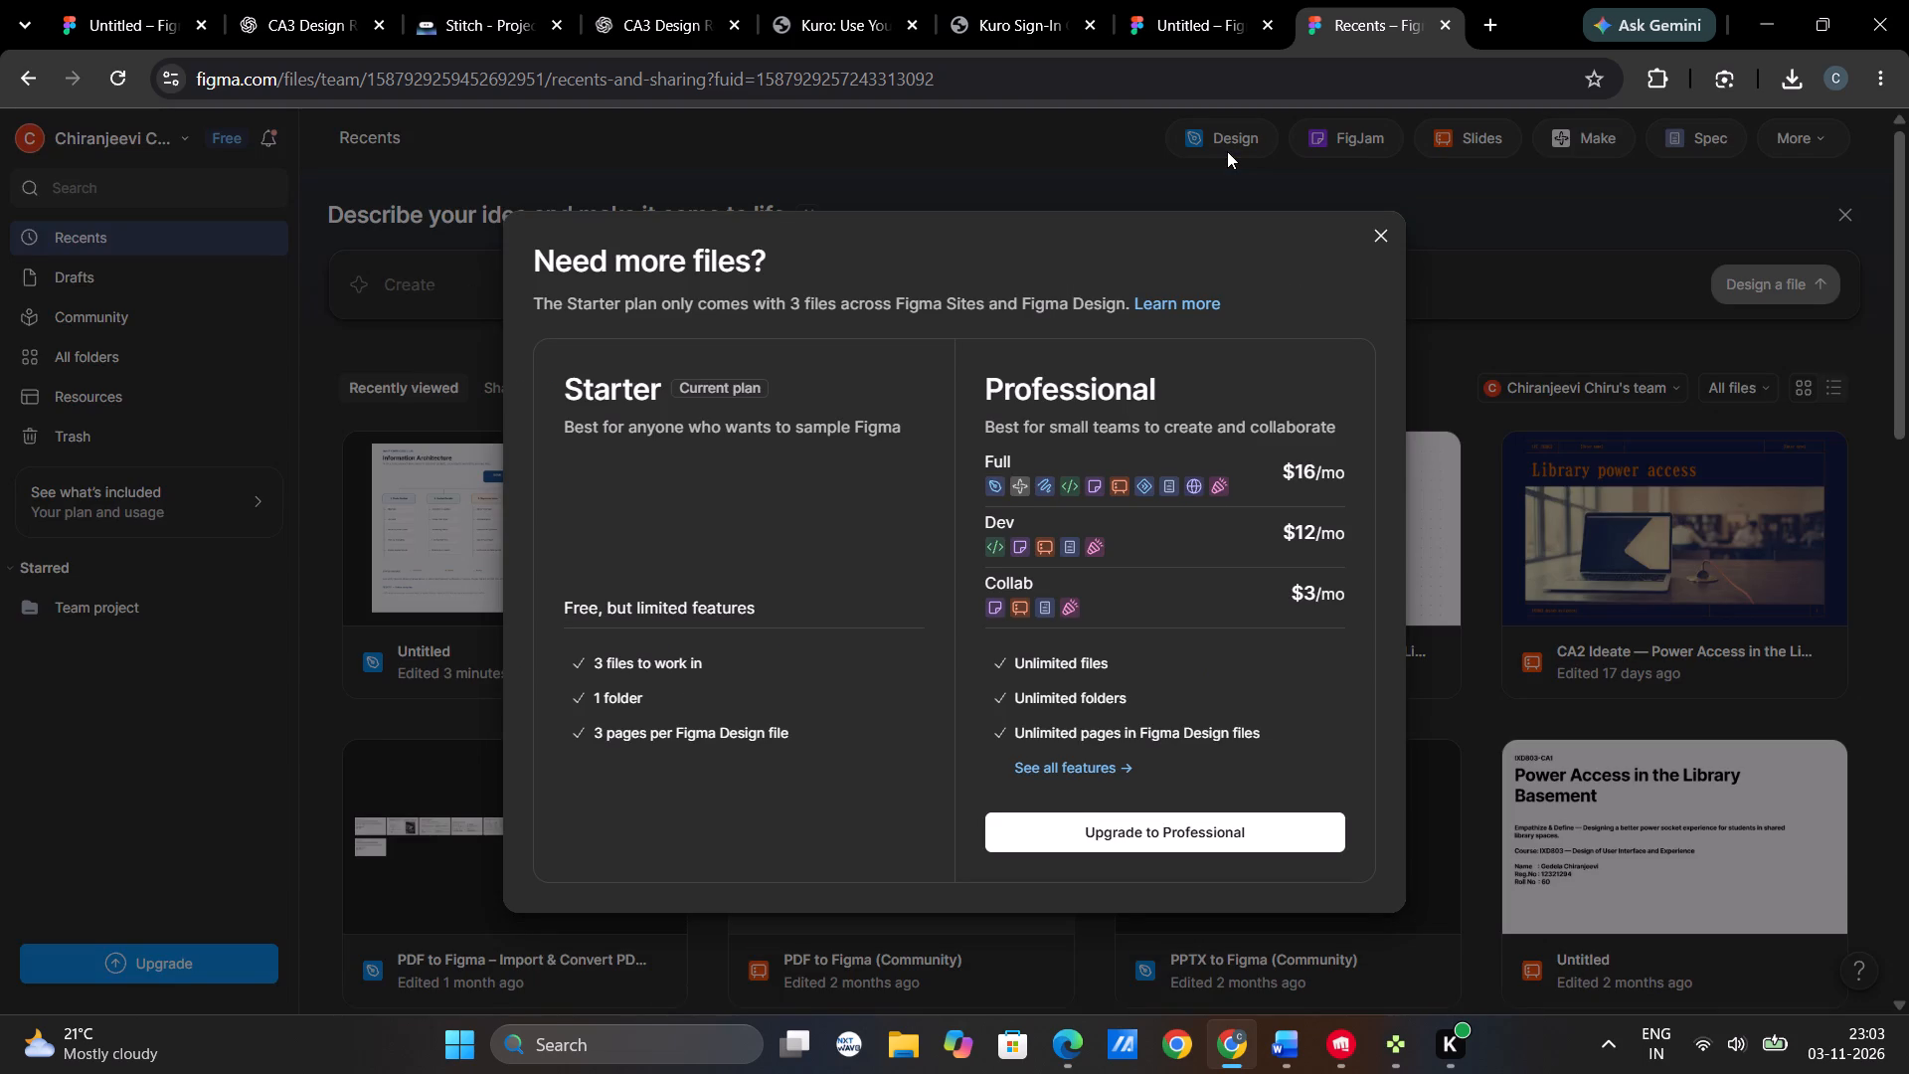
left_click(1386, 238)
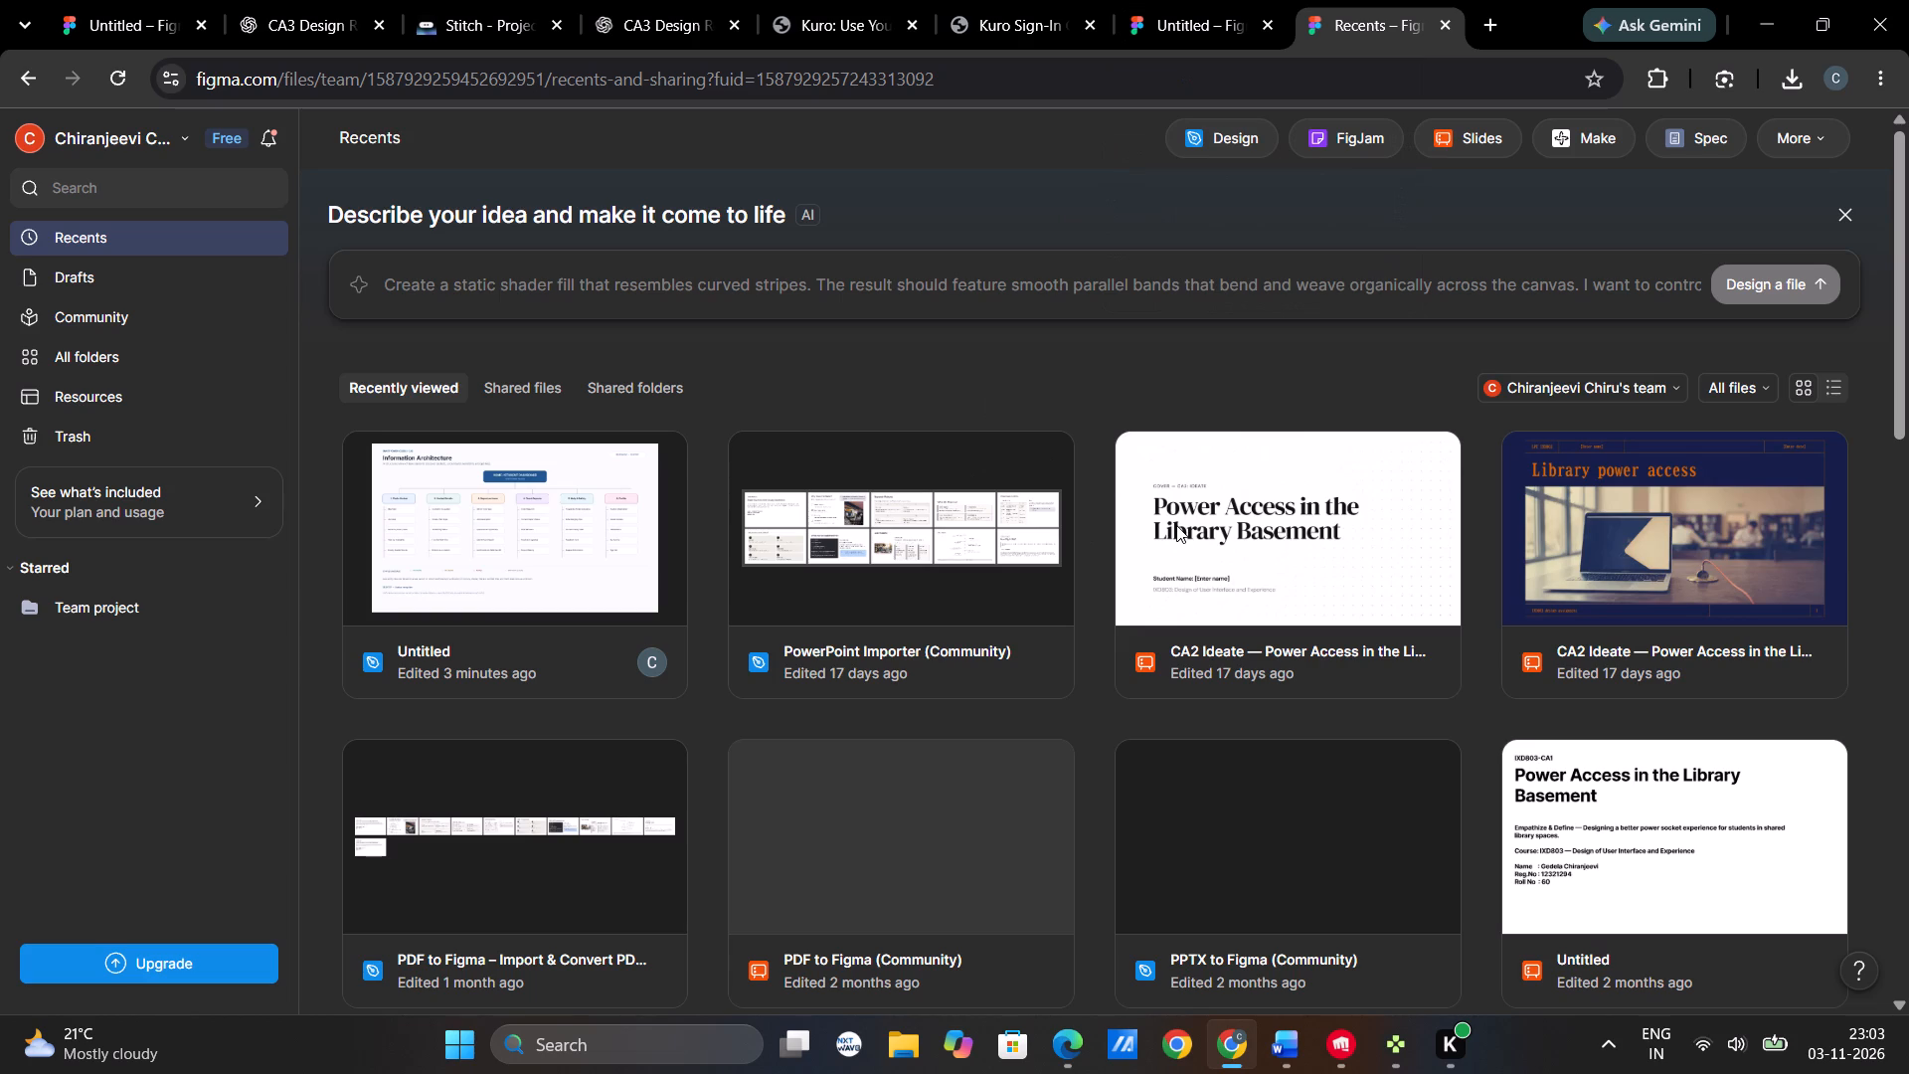
Move the old UIUX design file near the end of the recent files to the trash.
scroll(1635, 536, "down", 4)
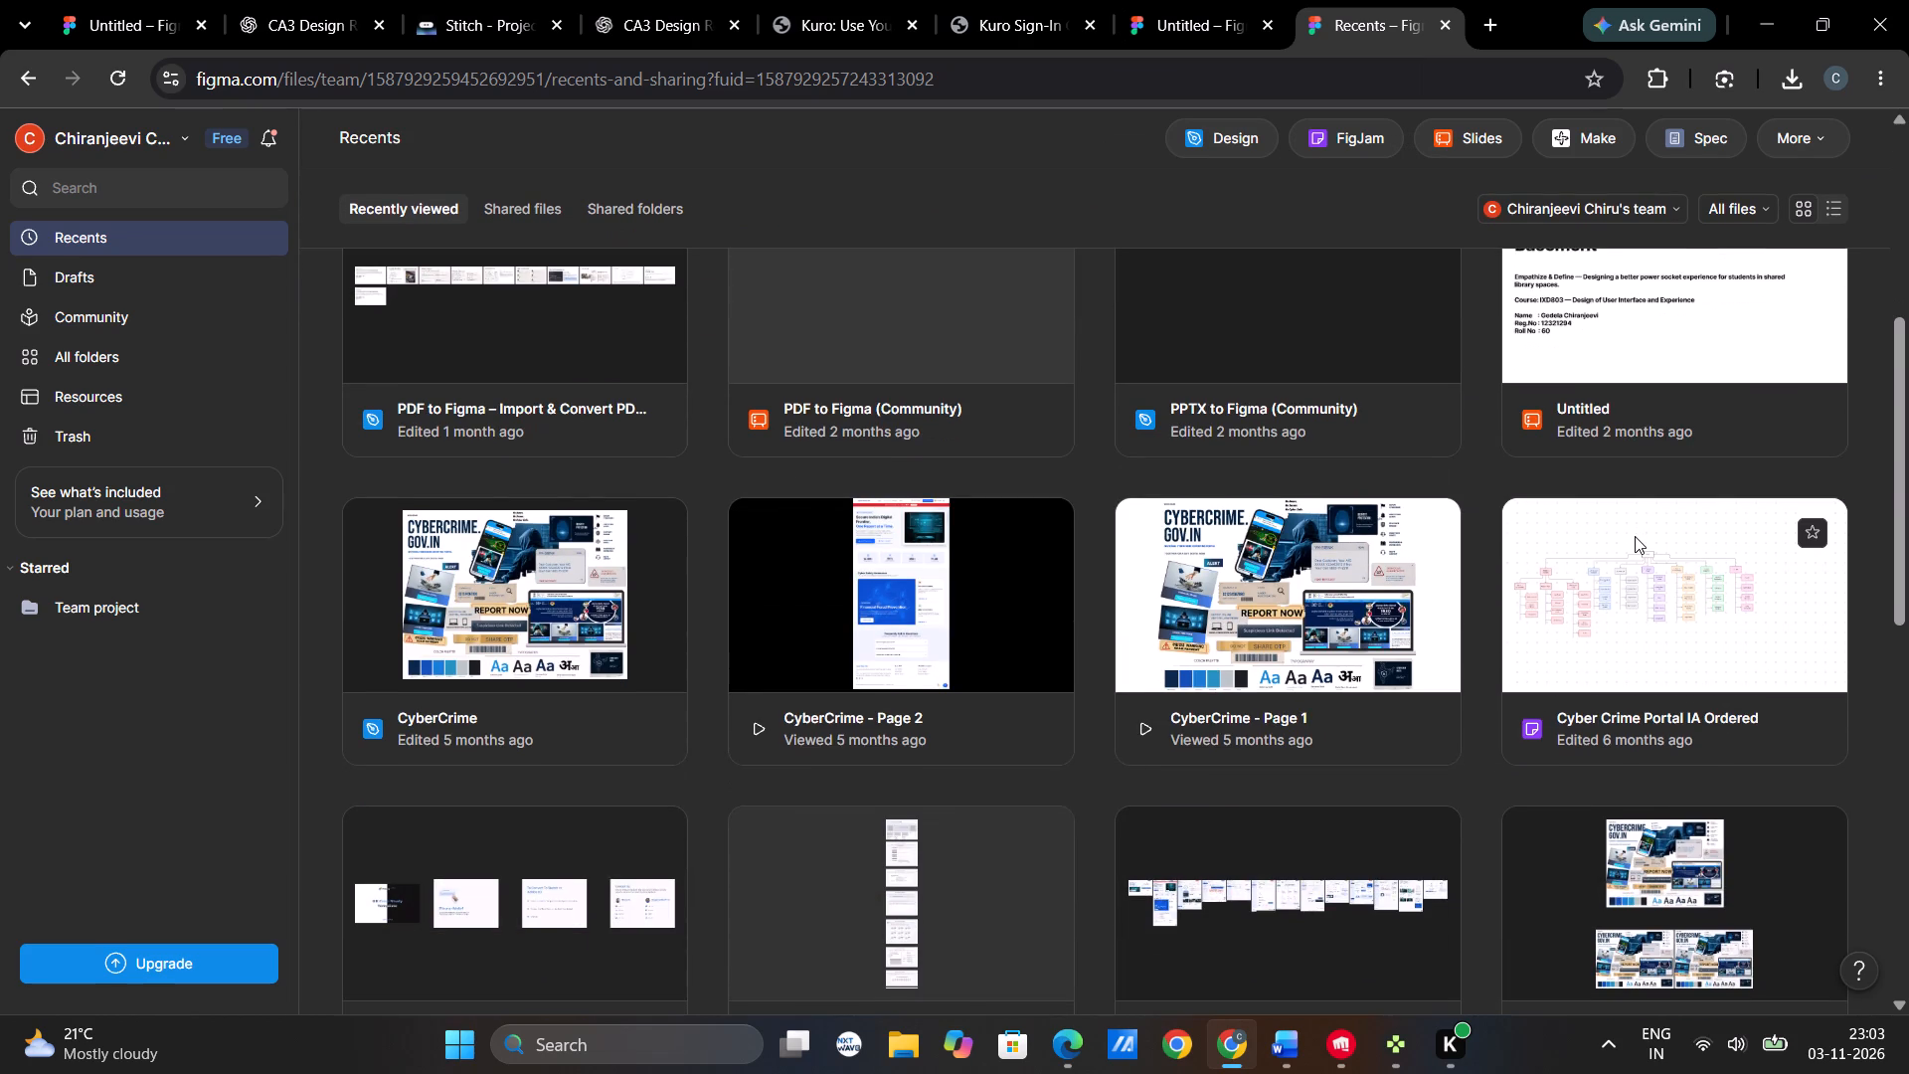
scroll(1057, 619, "down", 1)
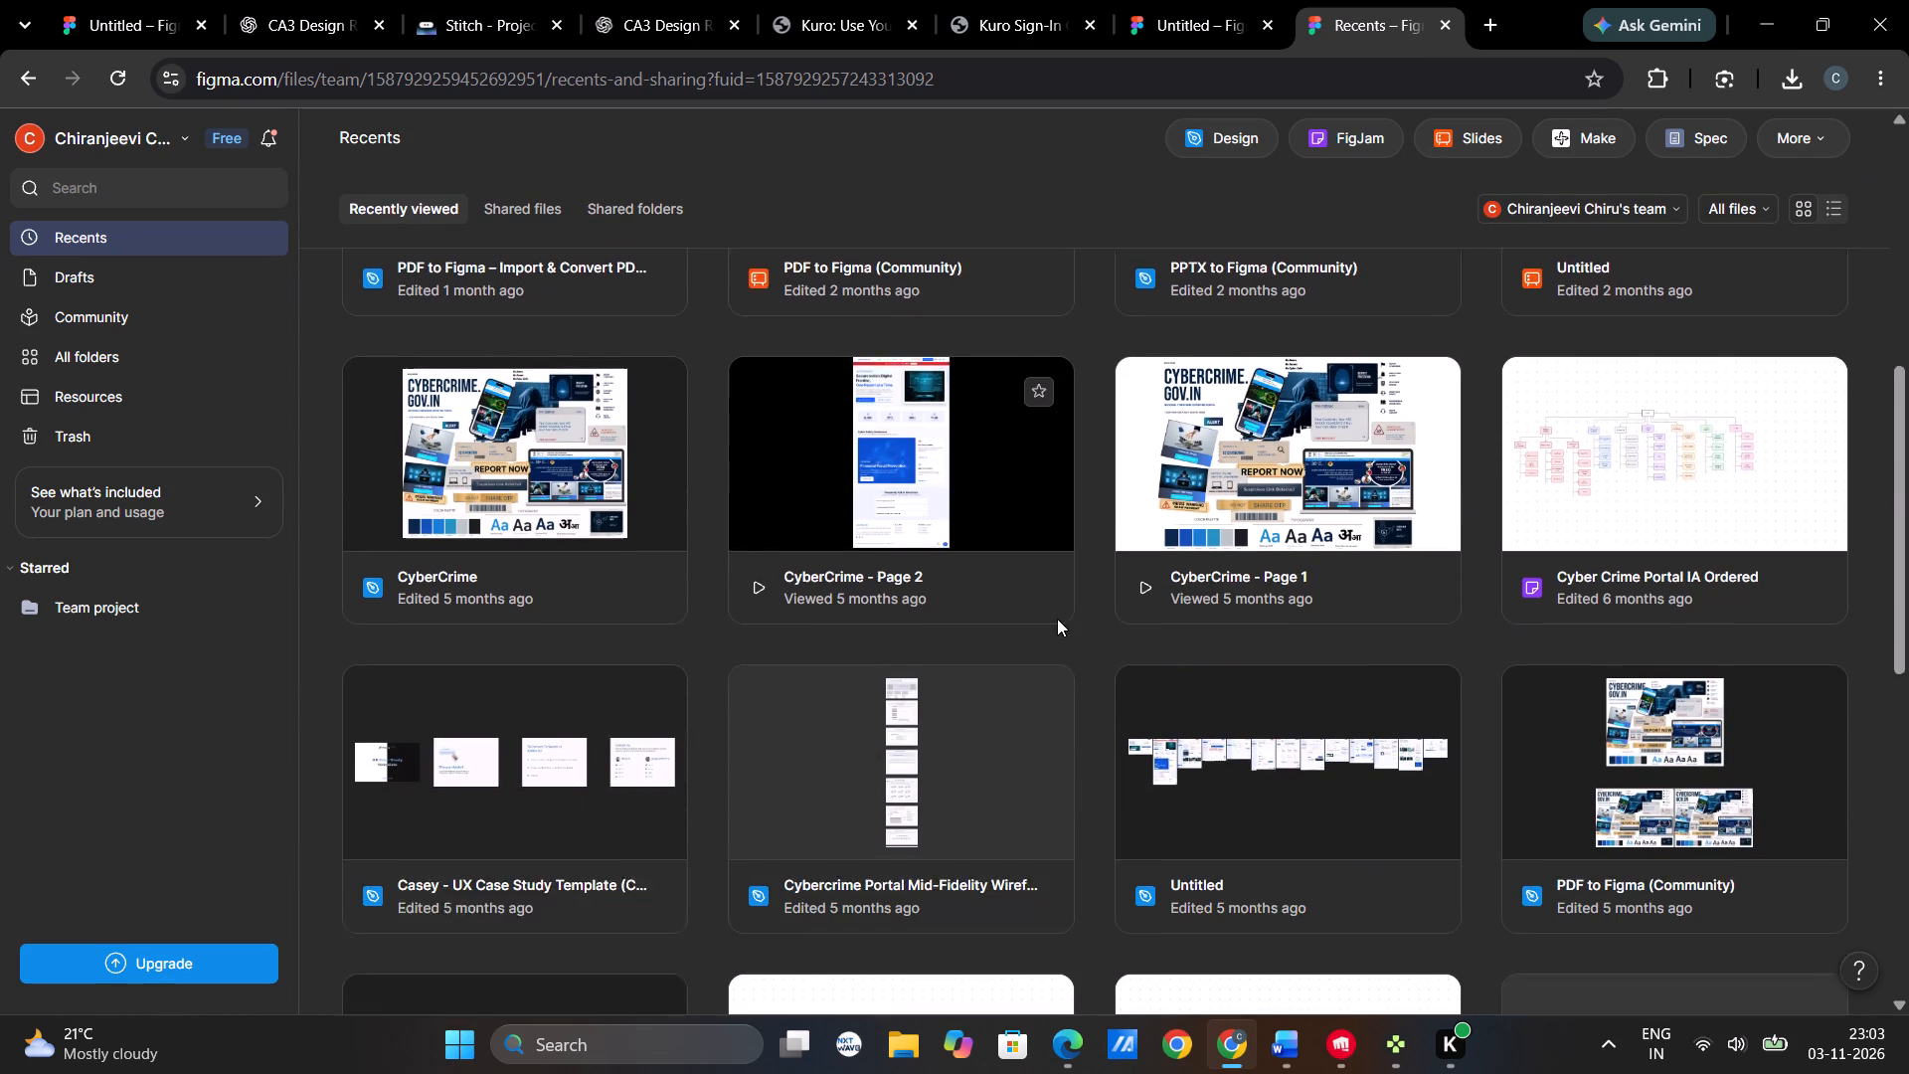
scroll(1057, 619, "down", 3)
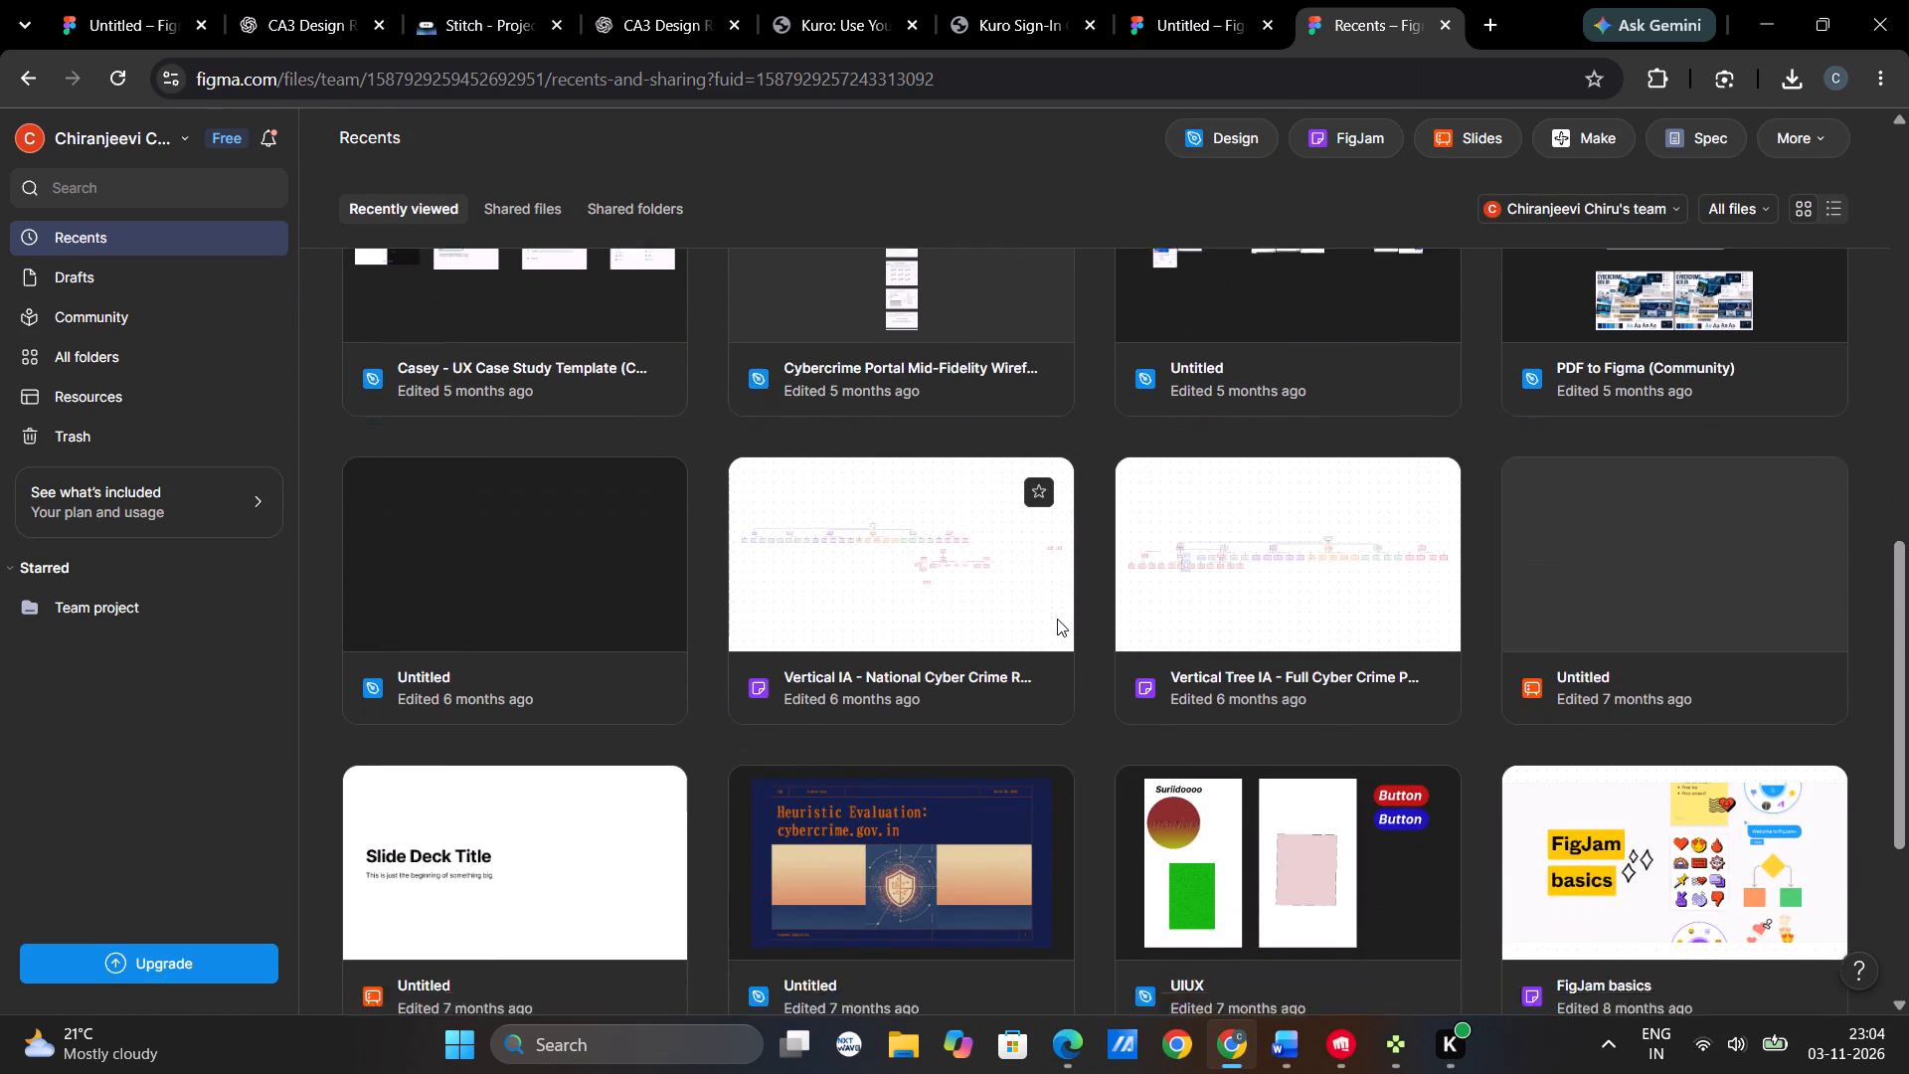
scroll(1057, 619, "down", 2)
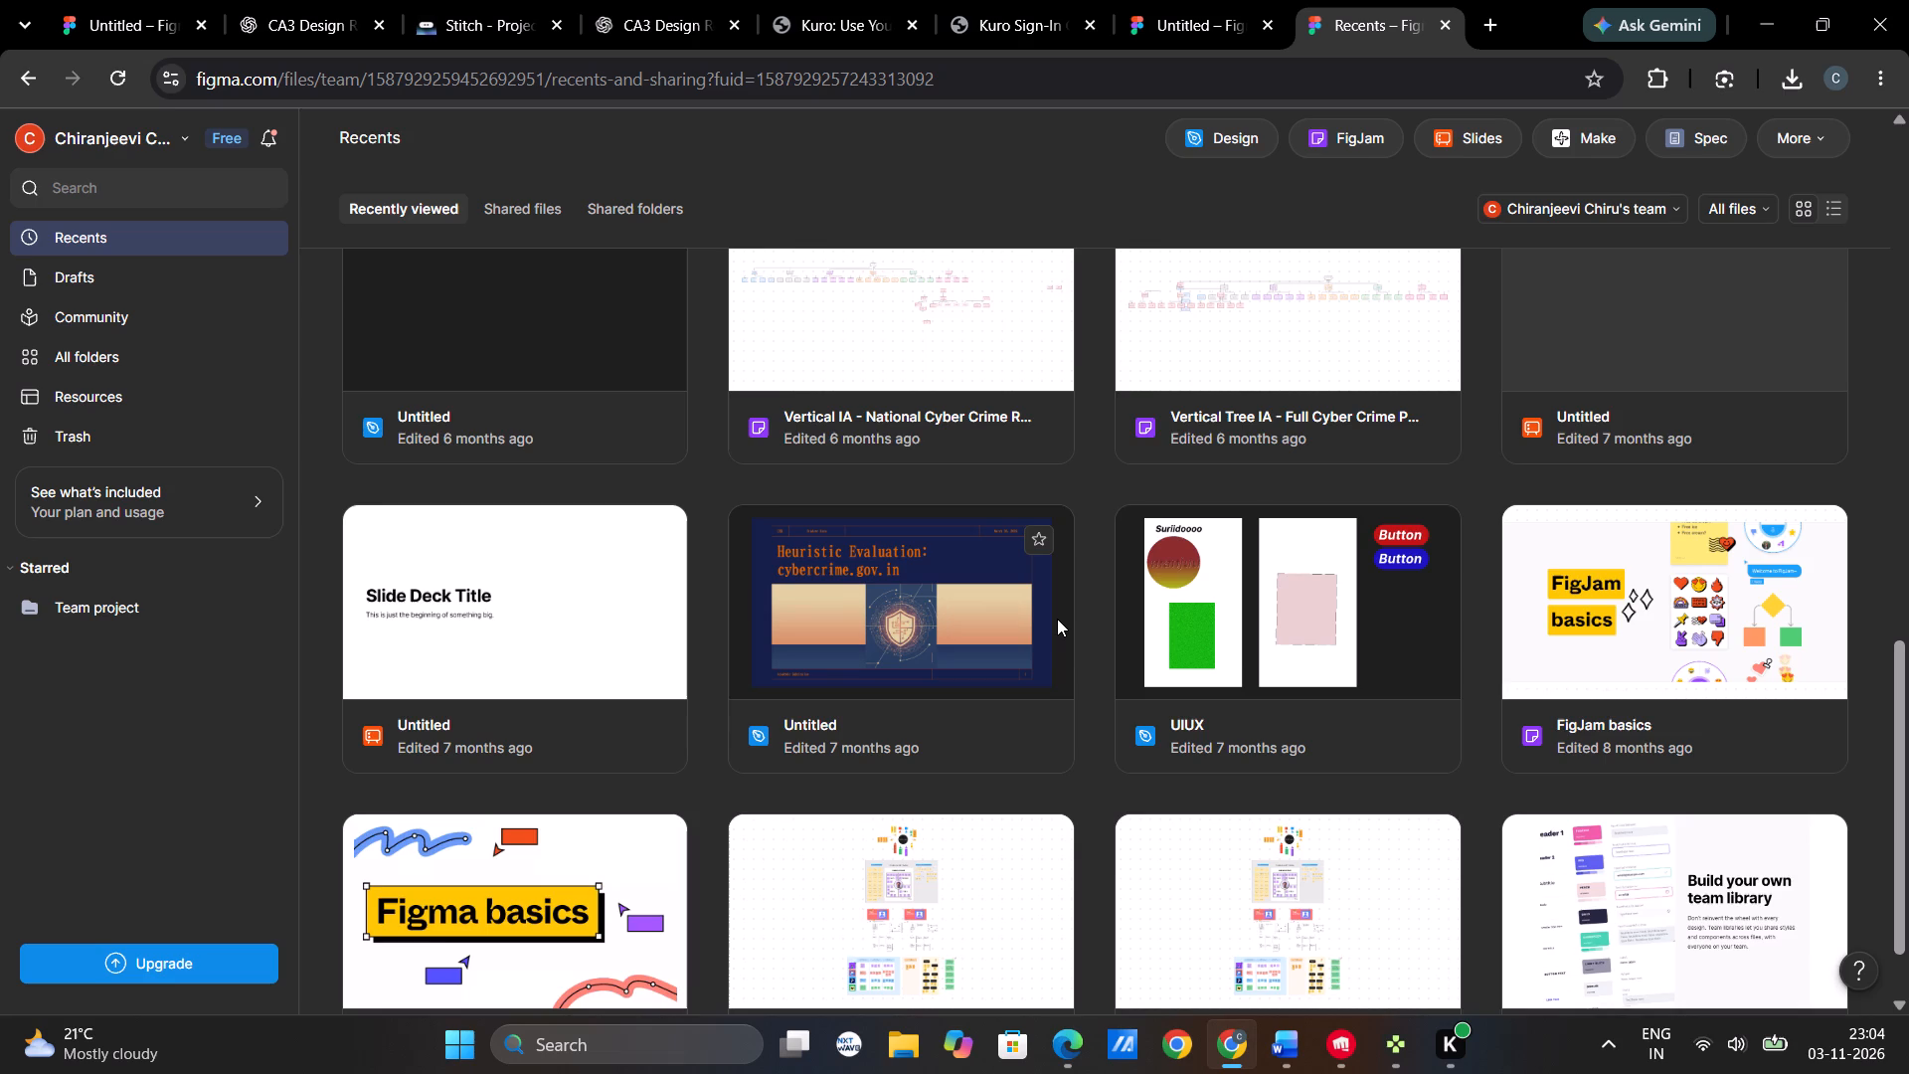
scroll(1057, 619, "down", 2)
left_click(1344, 632)
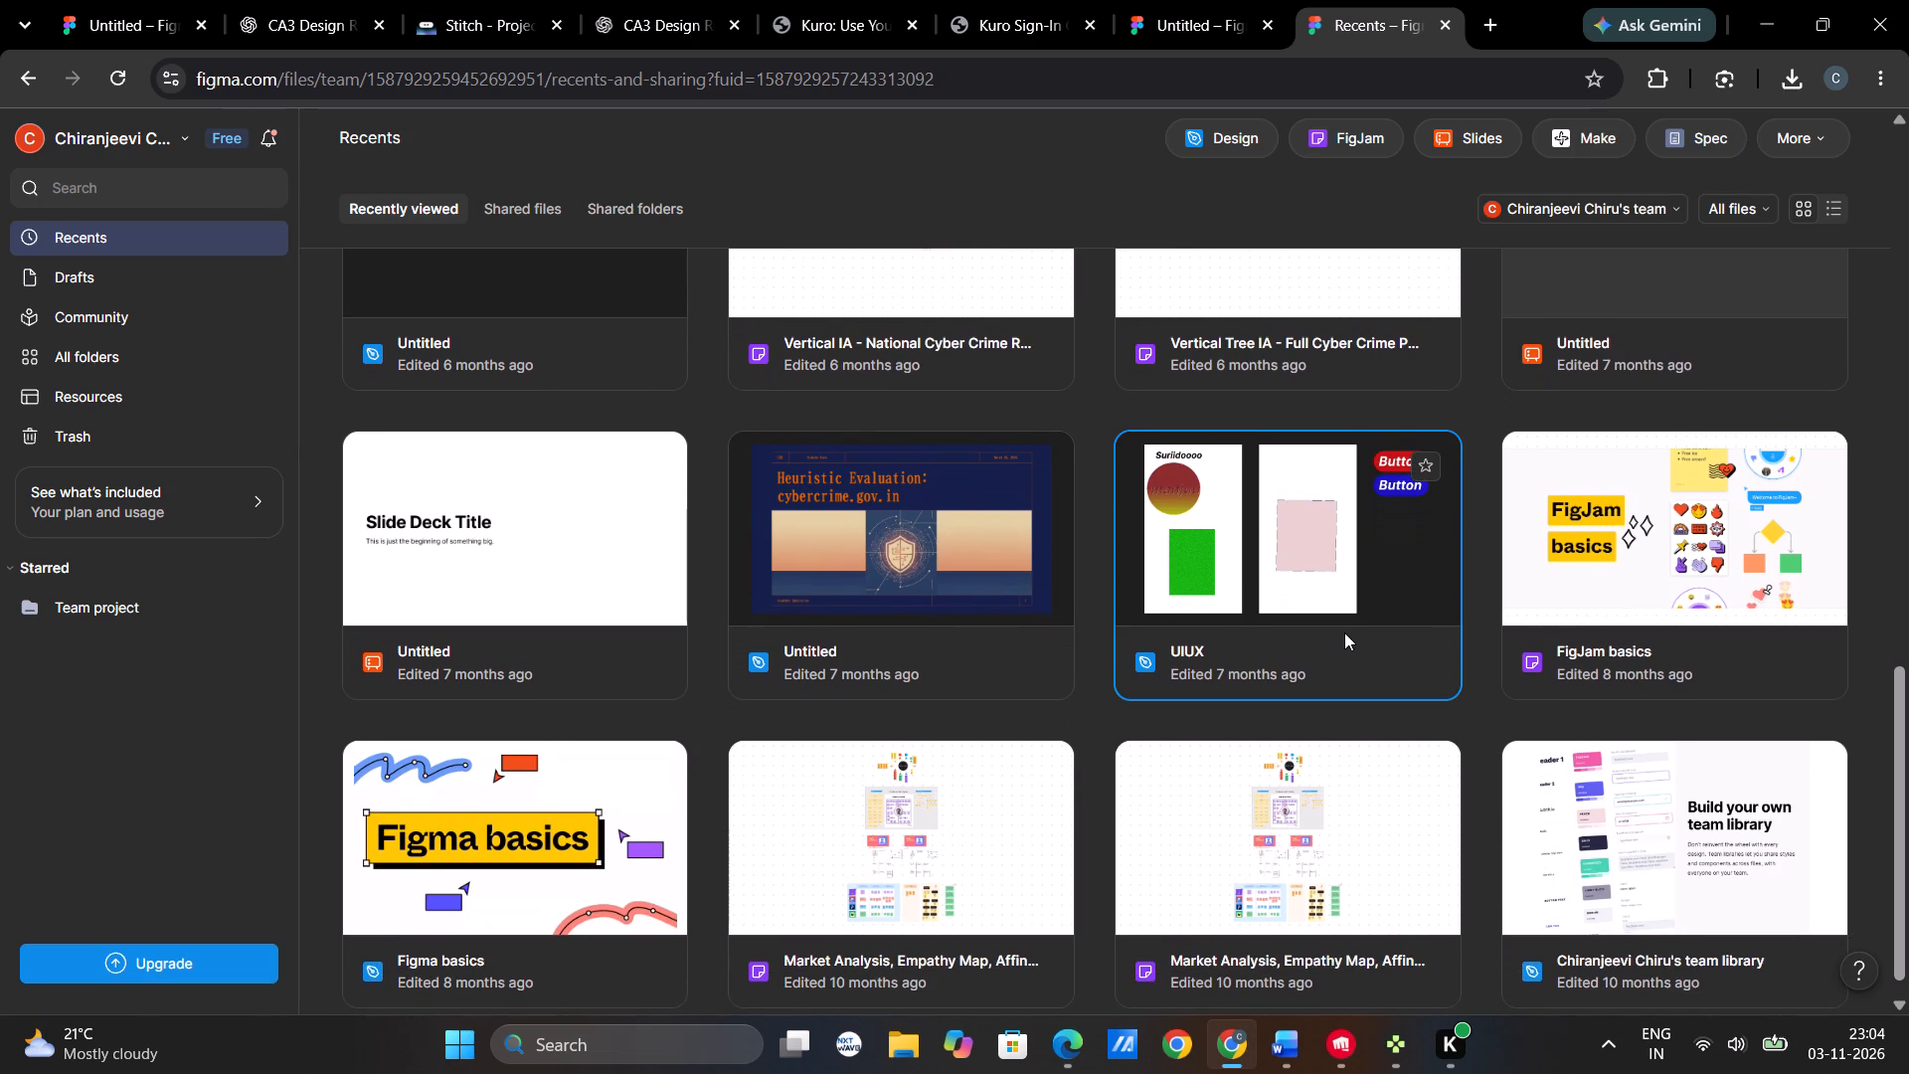
key("Delete")
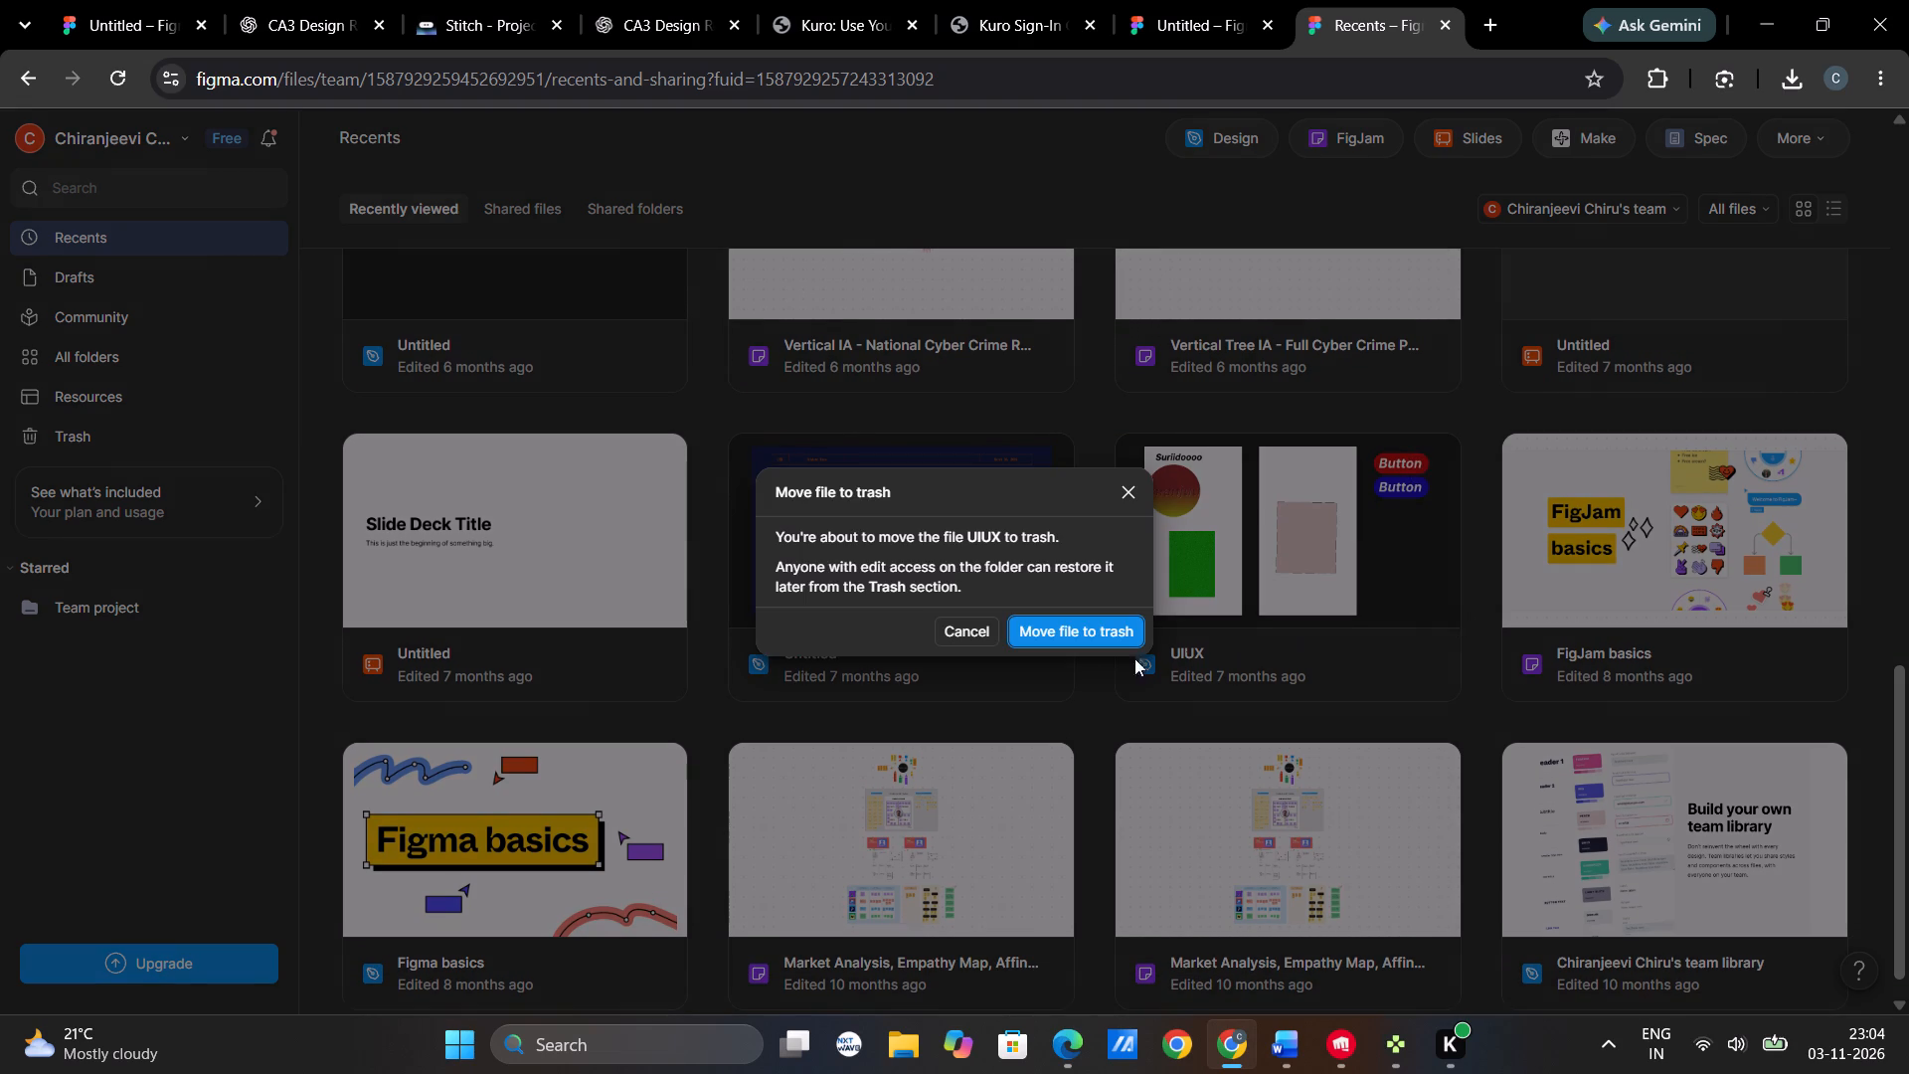
left_click(1066, 634)
Move the Figma basics file to the trash.
left_click(1607, 555)
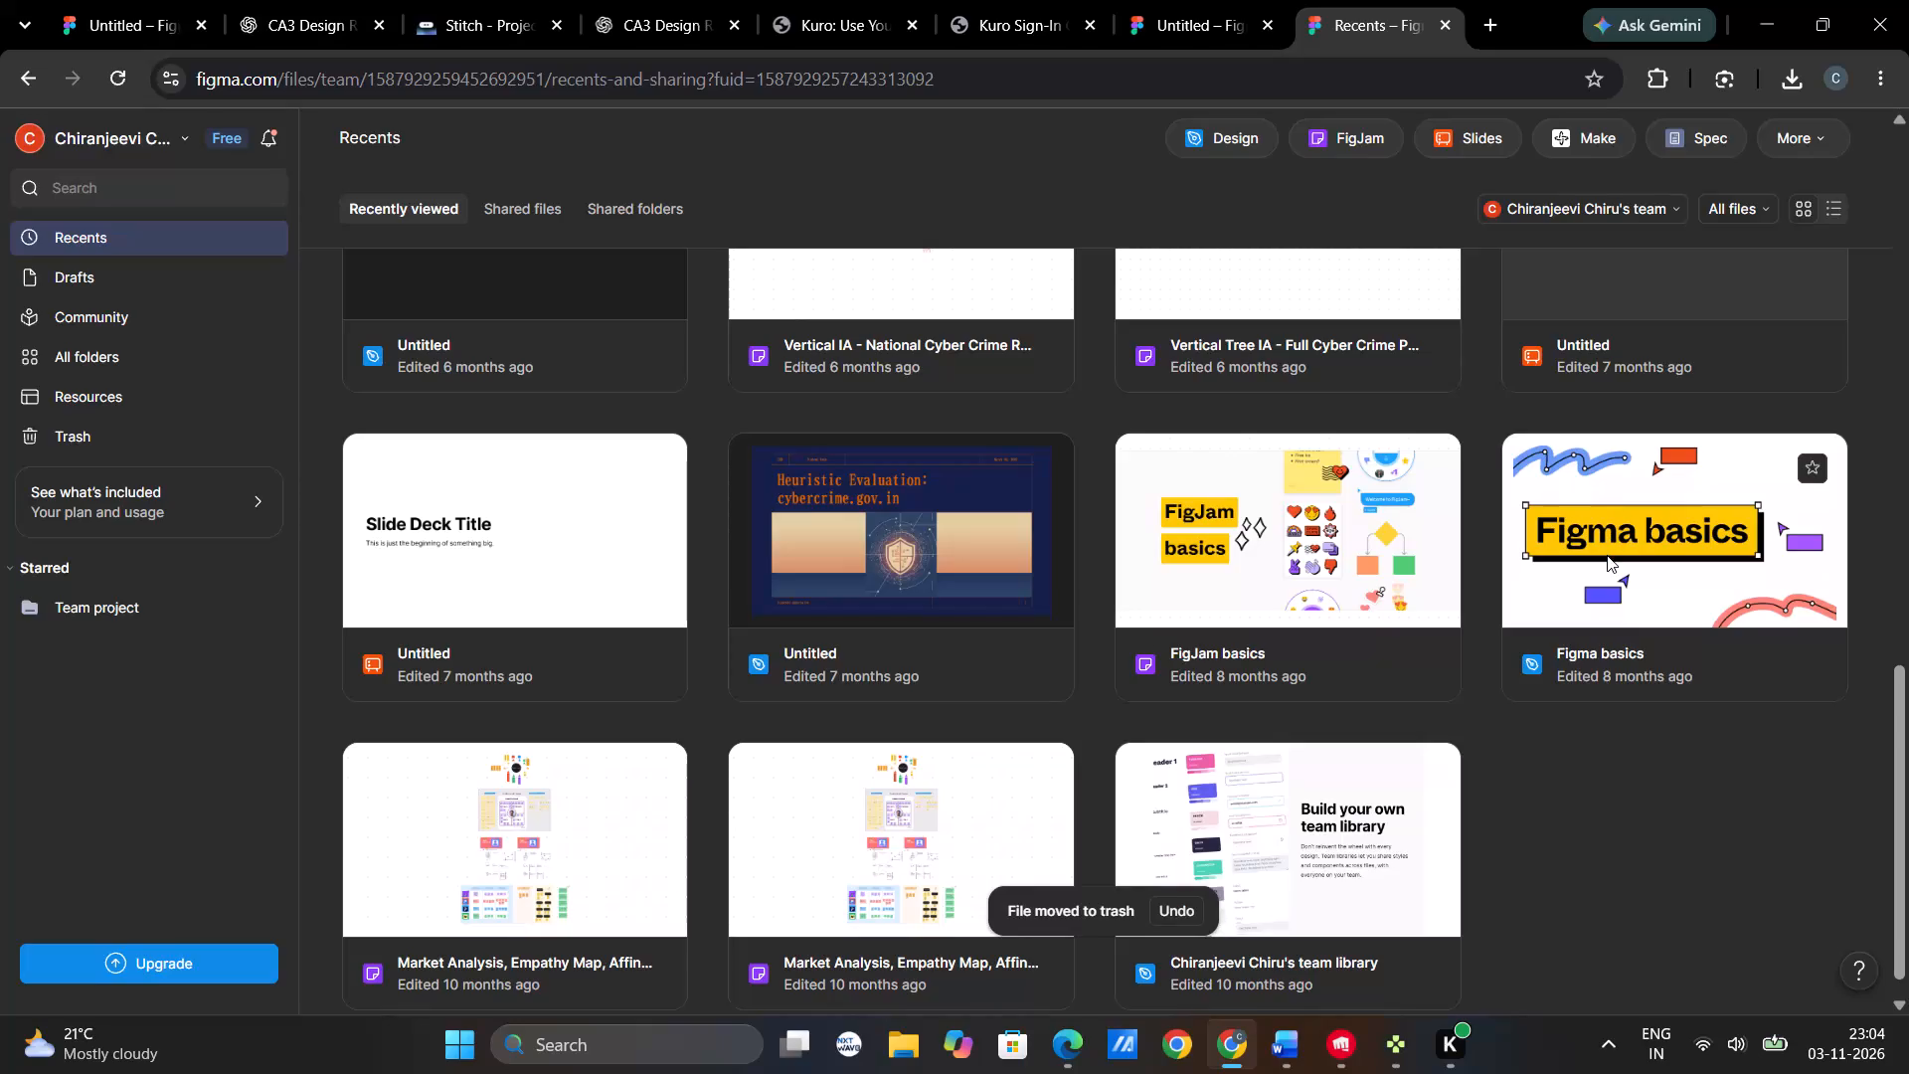
key("Delete")
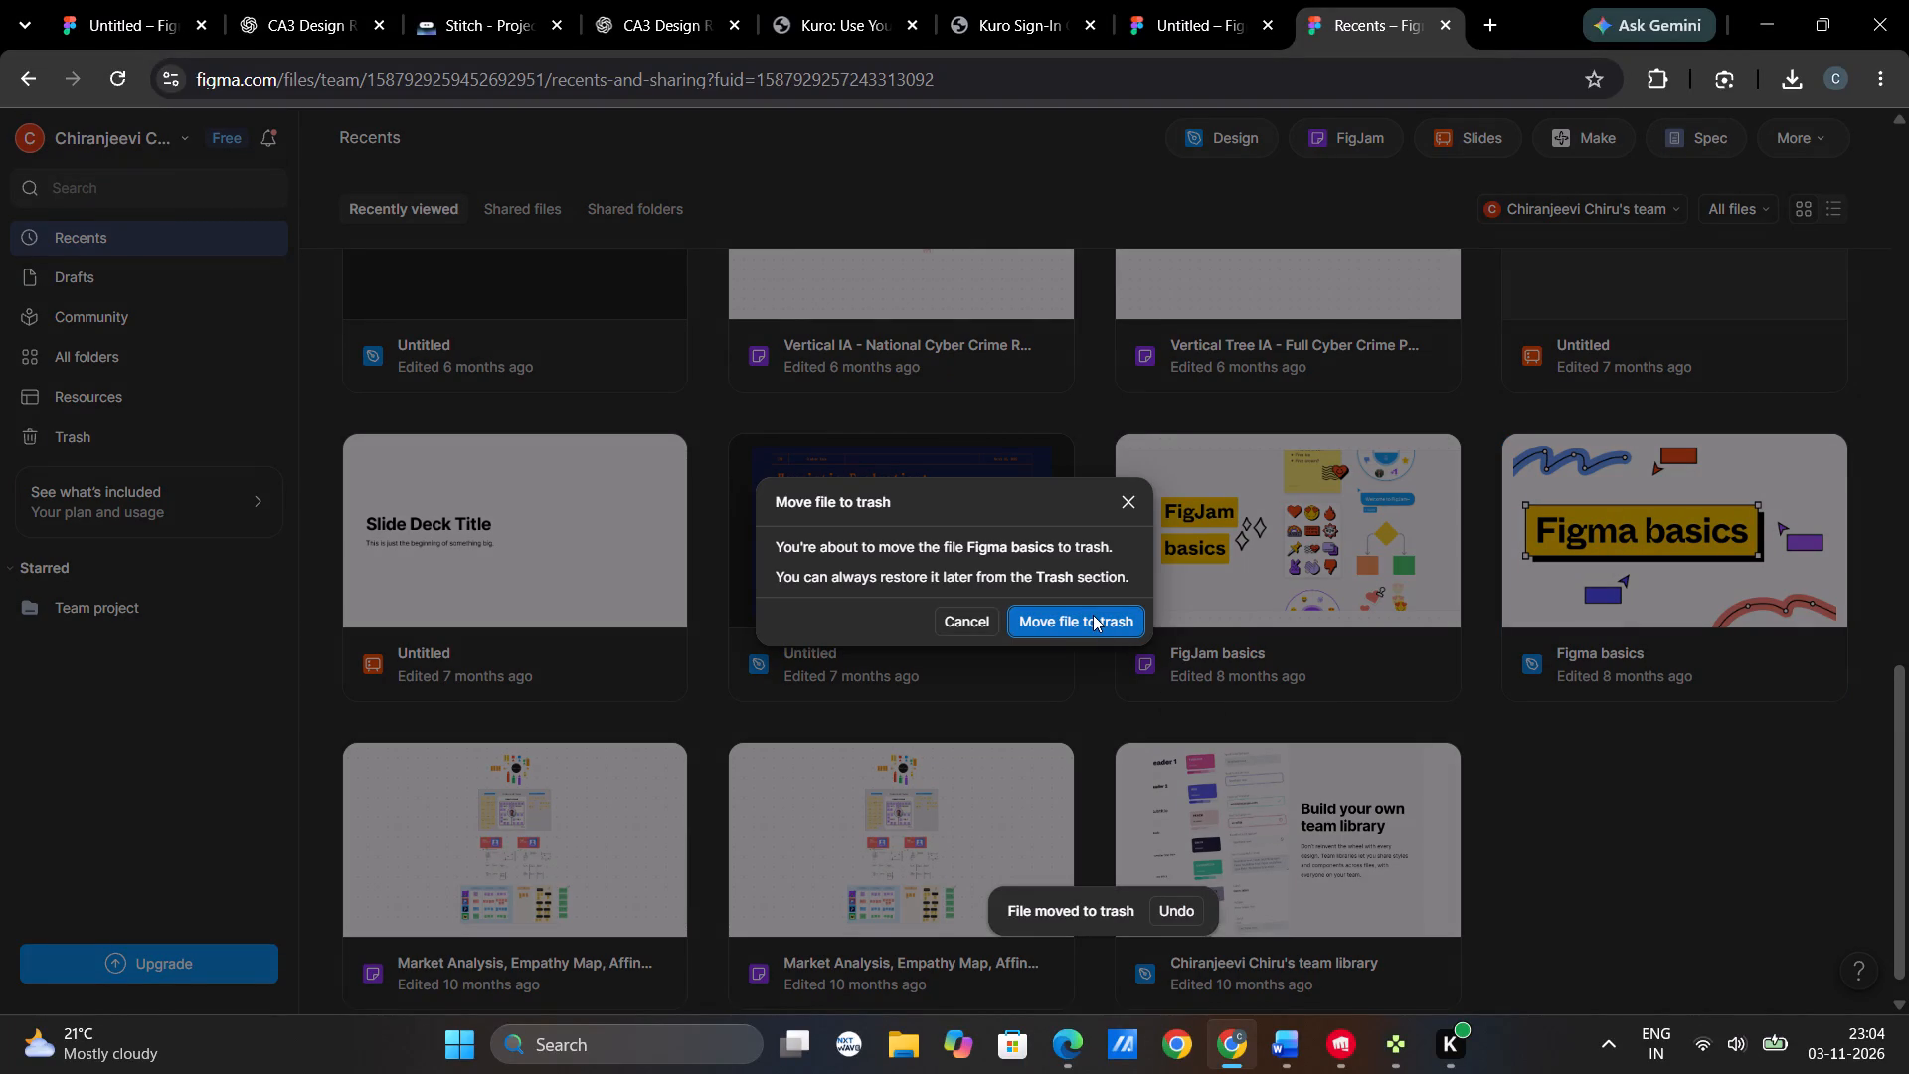
double_click(1093, 615)
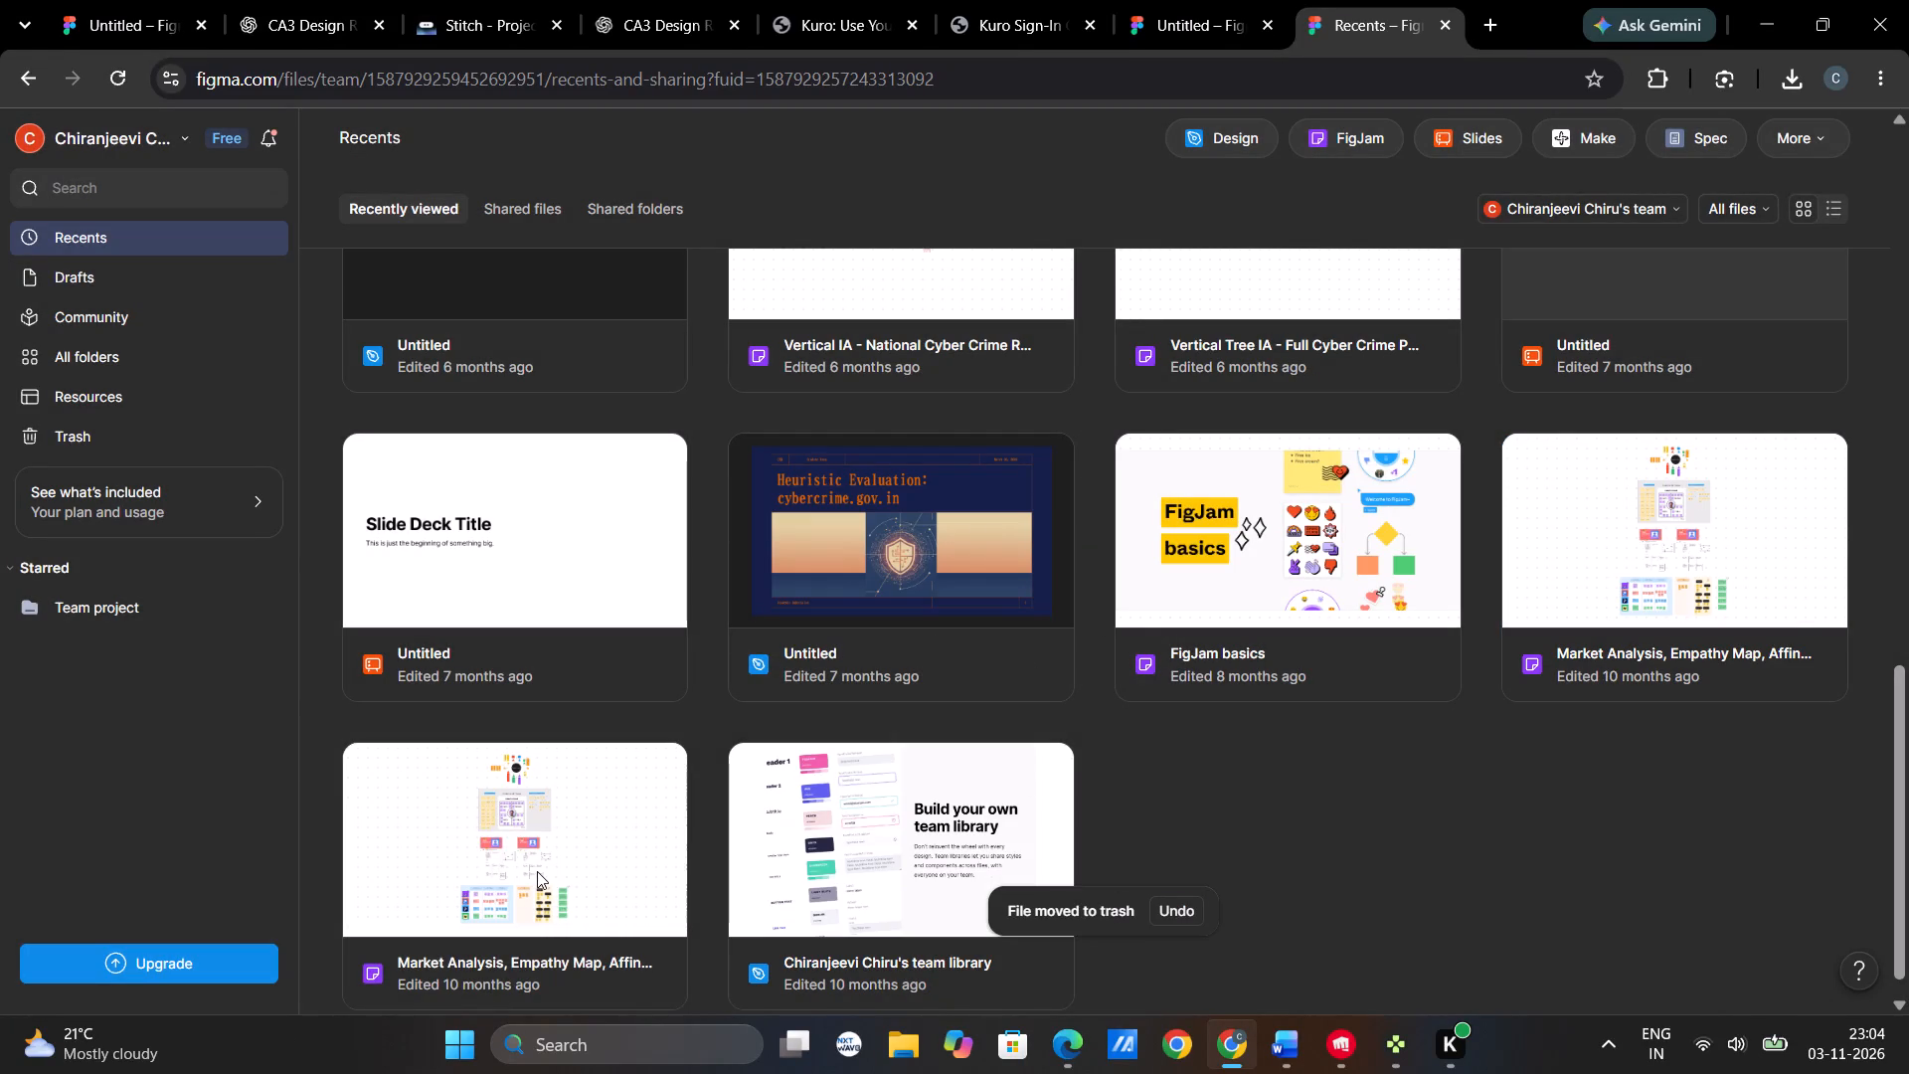
Move the last-listed copy of the Market Analysis, Empathy Map, Affinity Map community file to the trash.
left_click(537, 871)
key("Delete")
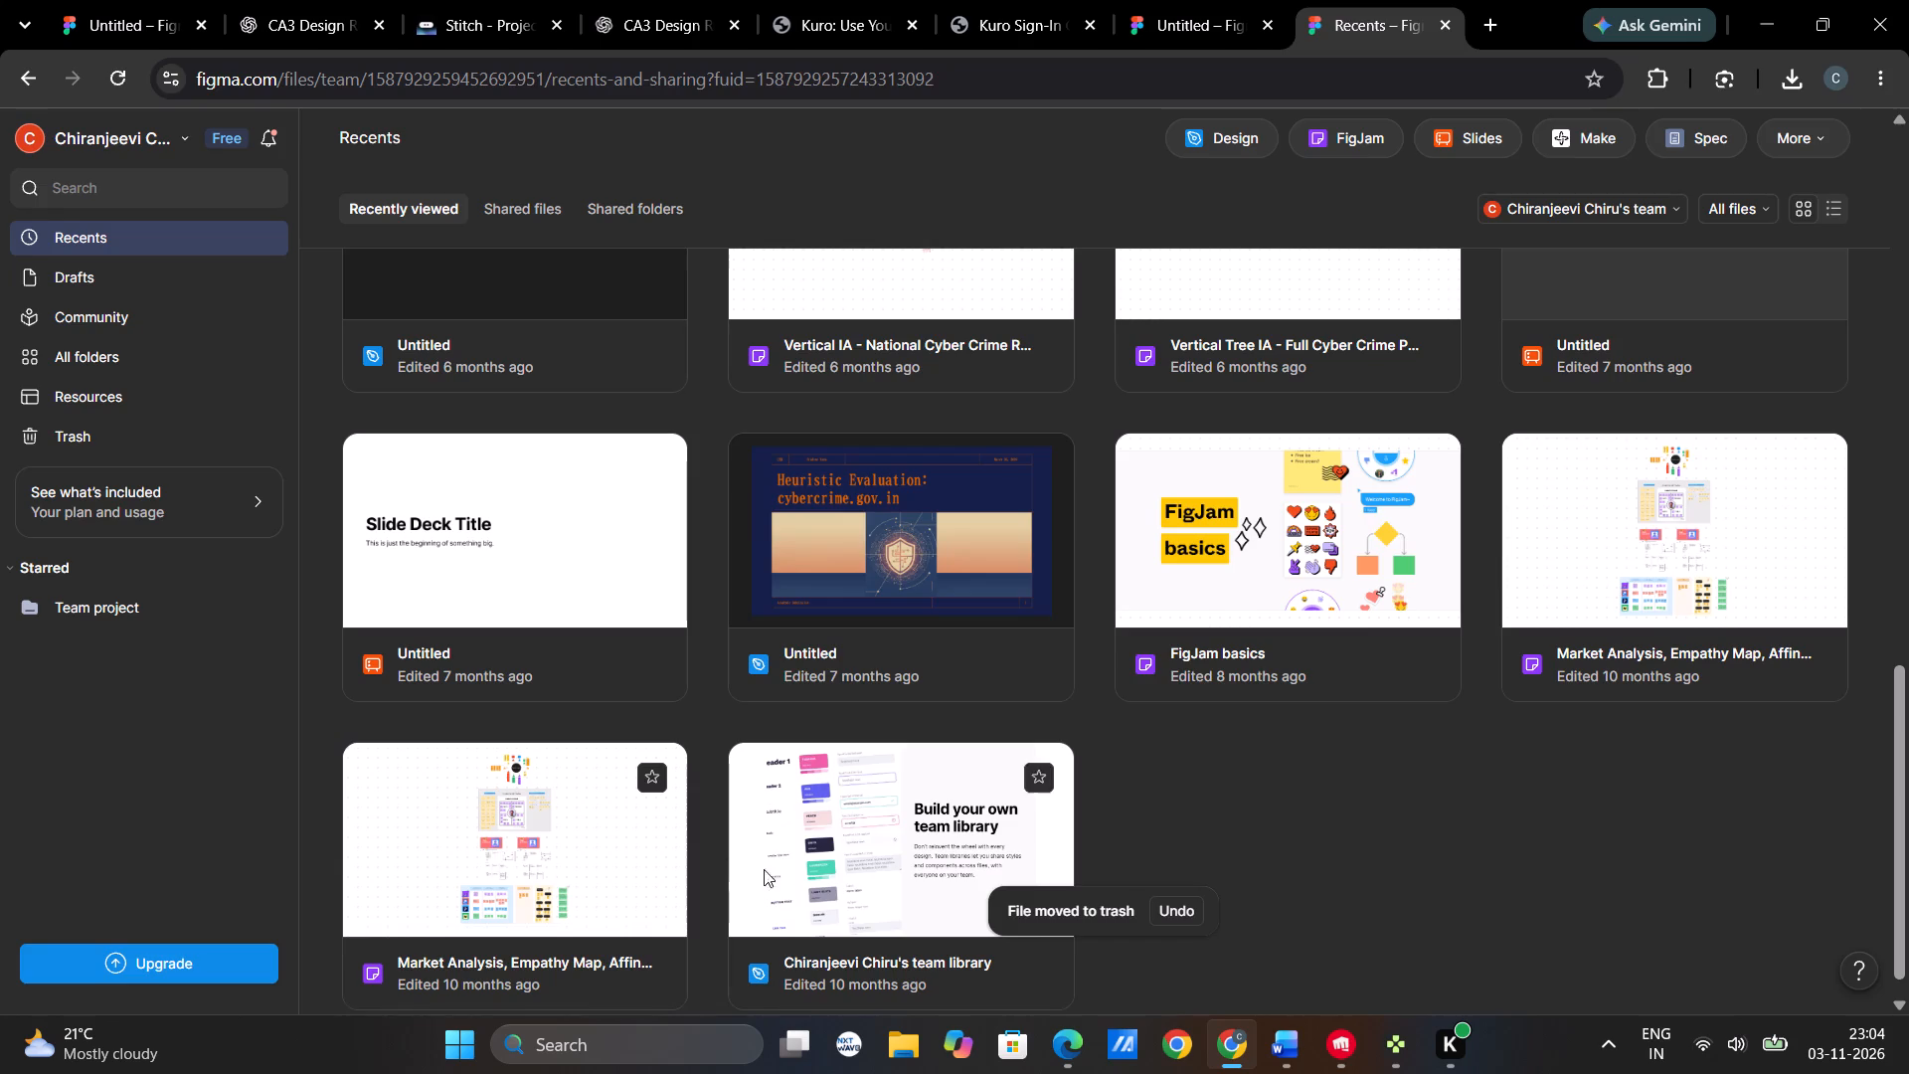
left_click(1067, 656)
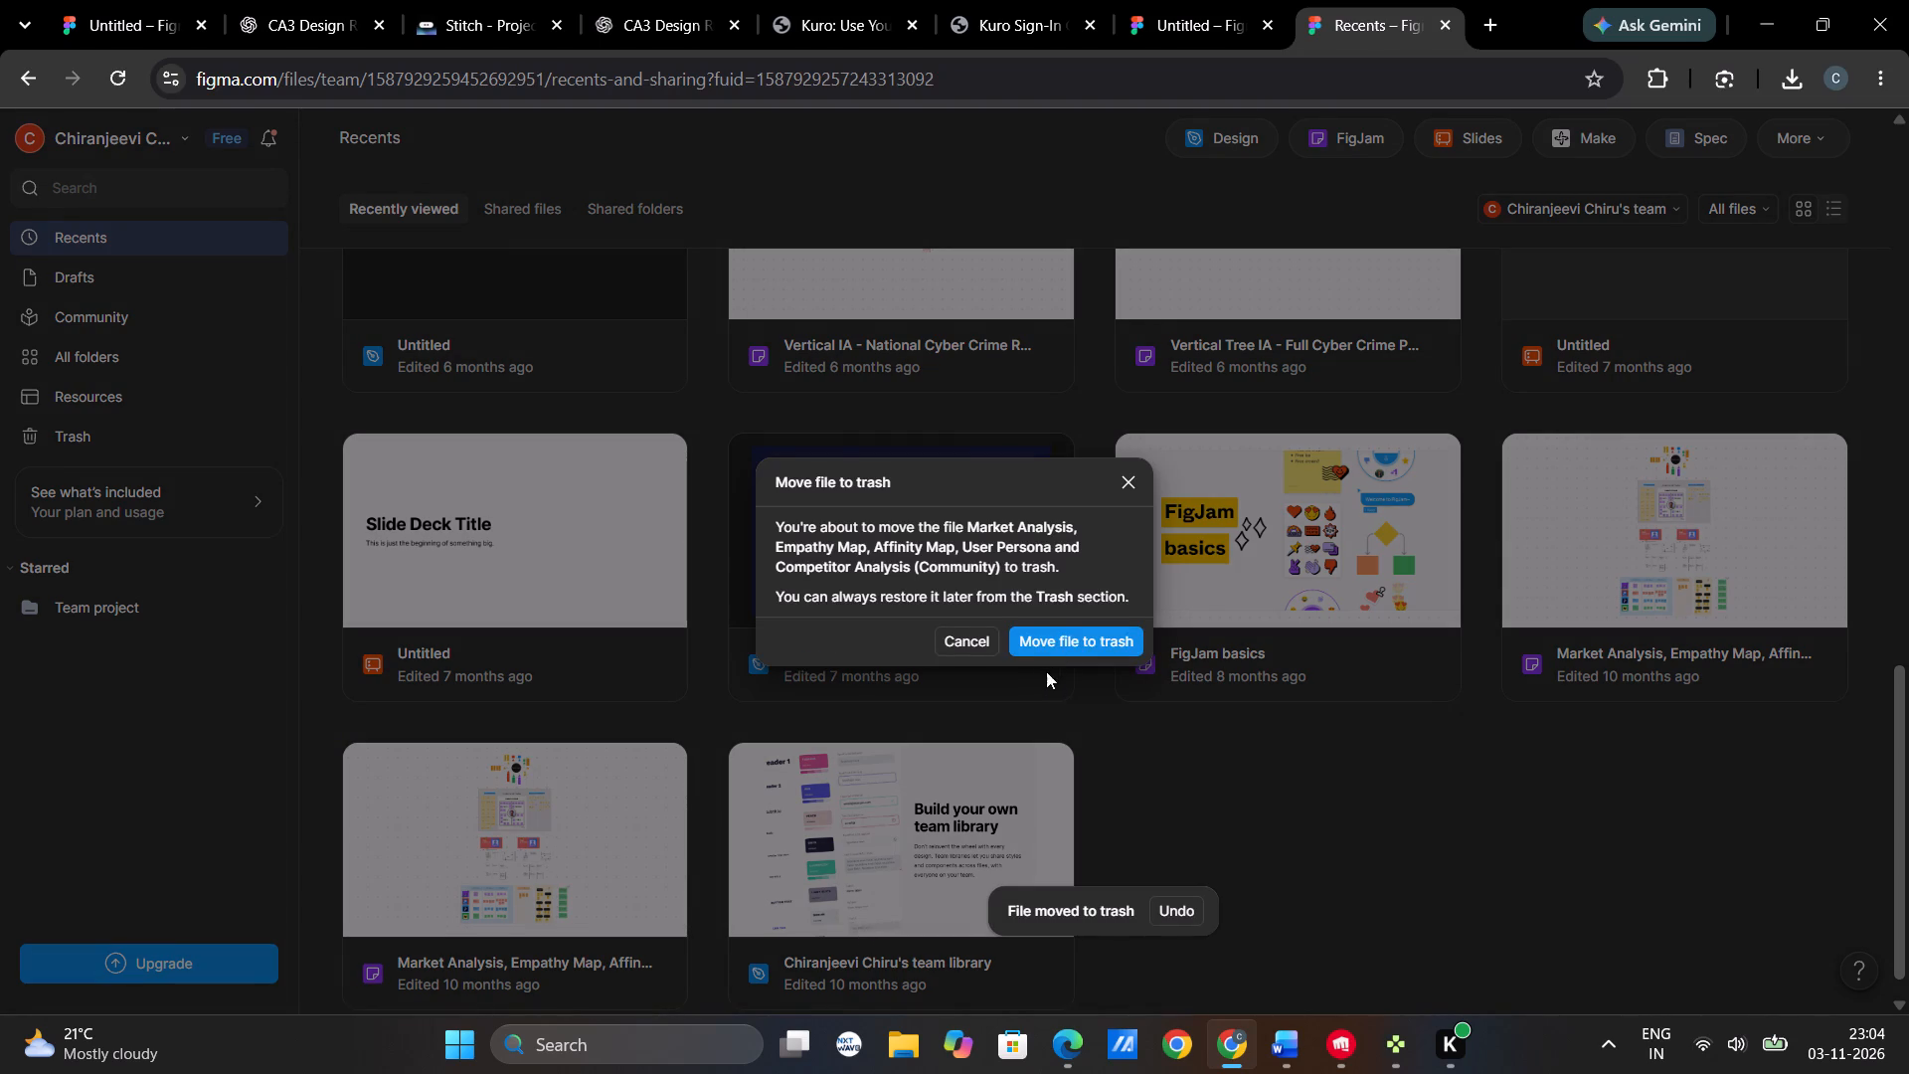
left_click(1068, 631)
Move the team library design file to the trash.
left_click(535, 882)
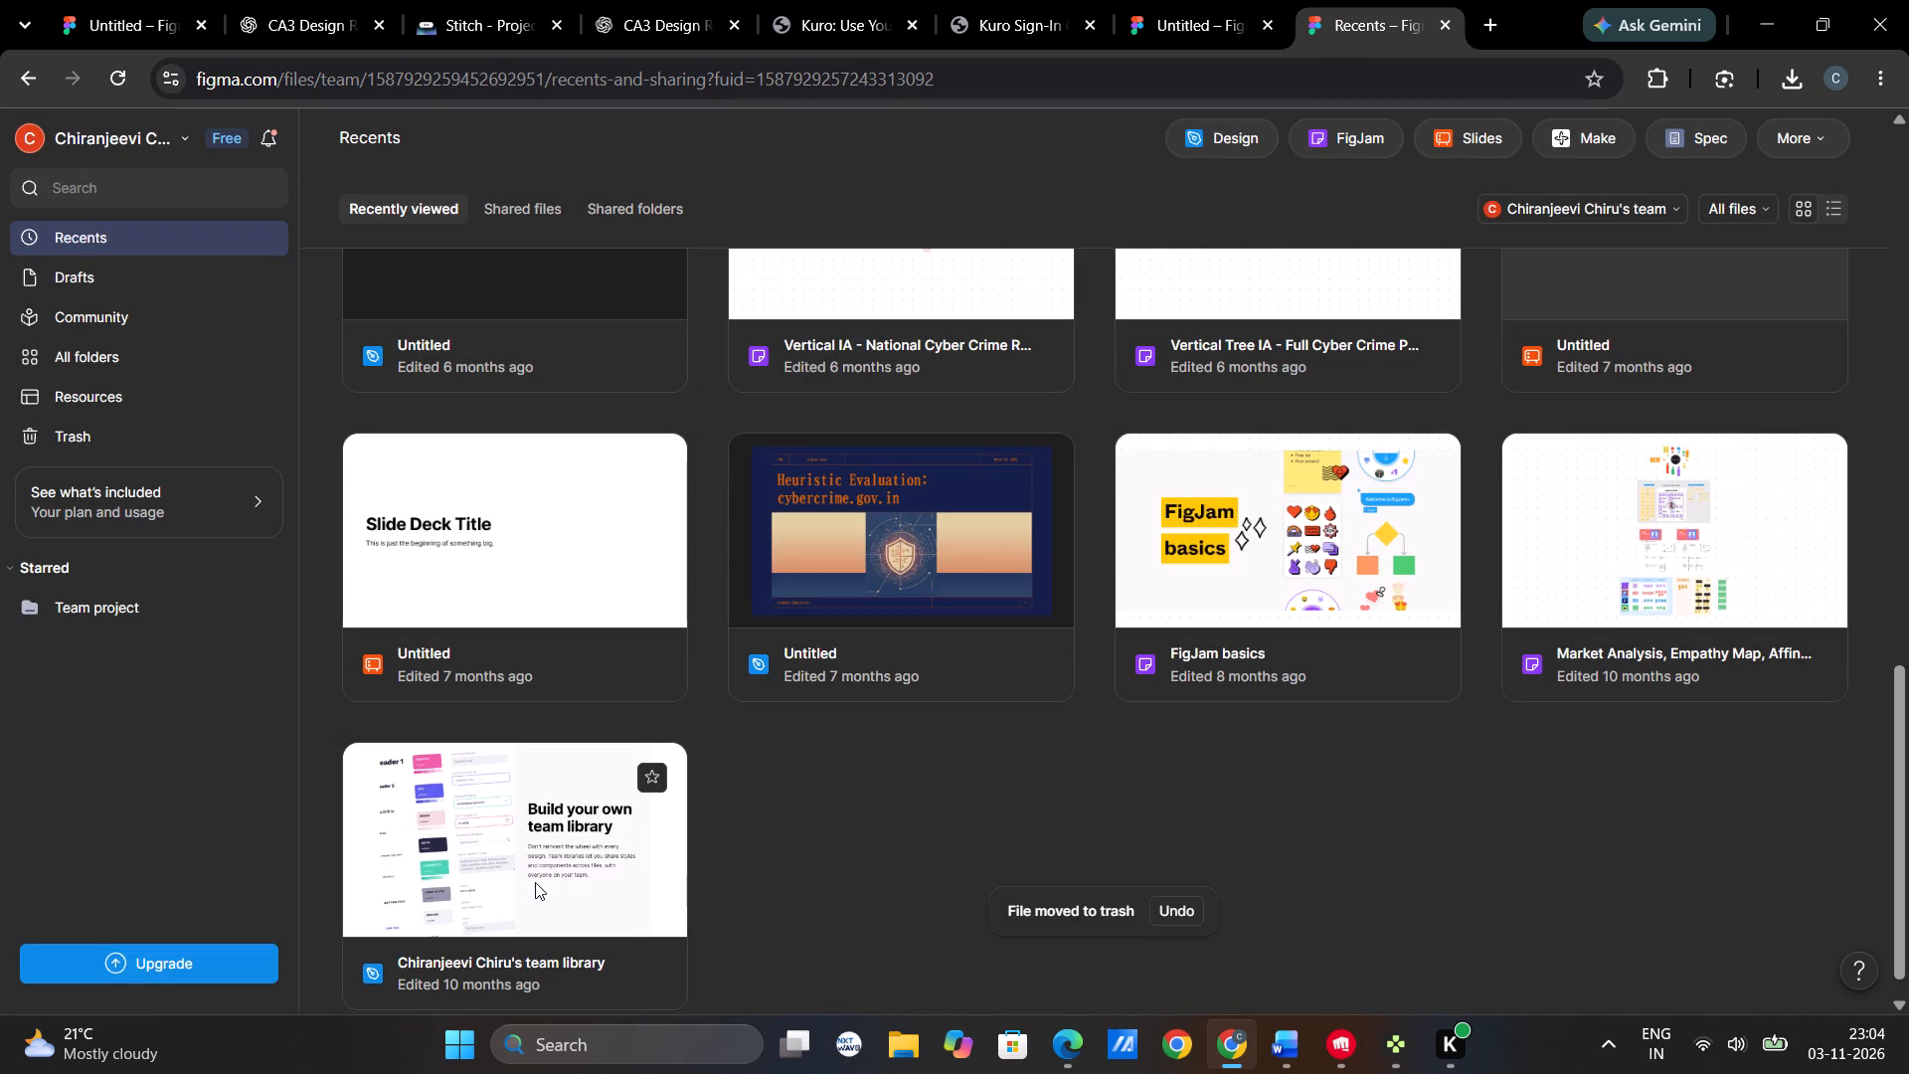
key("Delete")
left_click(1059, 642)
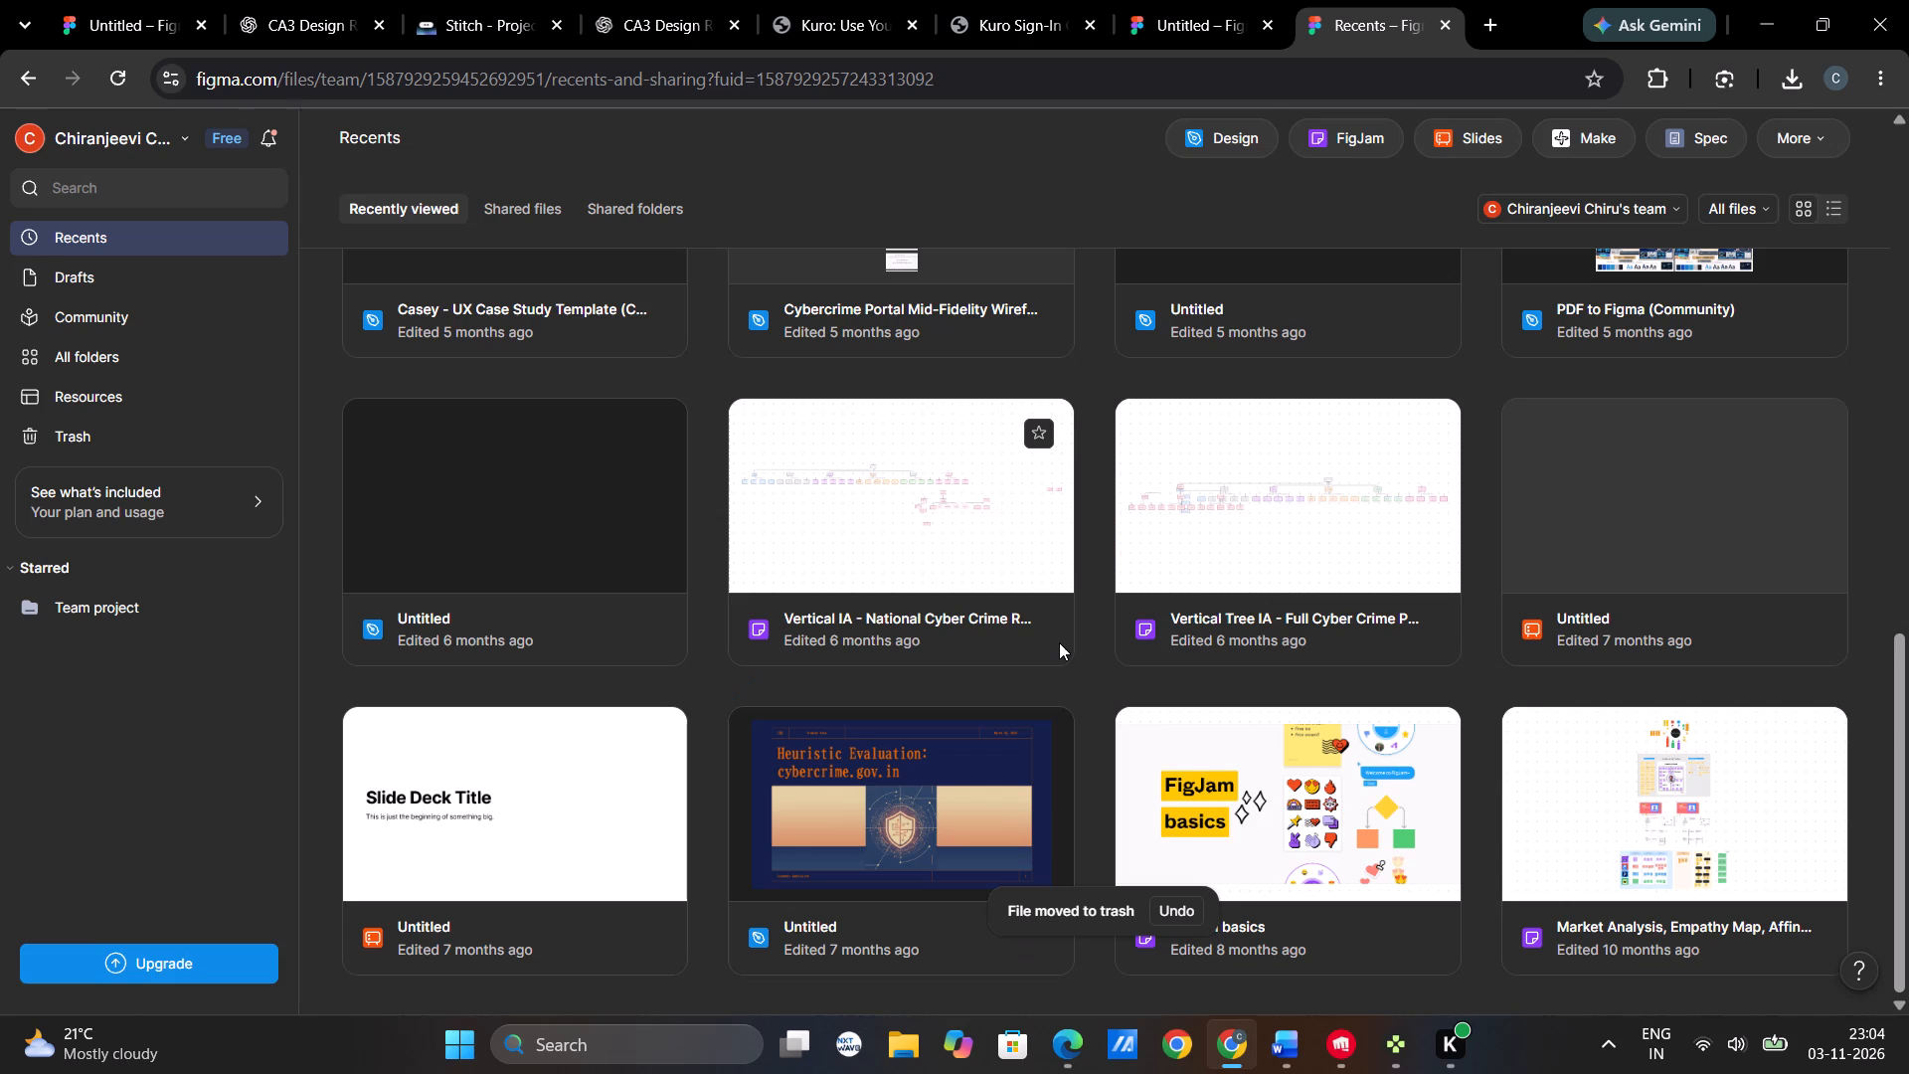
Move the remaining Market Analysis, Empathy Map, Affinity Map community file to the trash.
left_click(1571, 770)
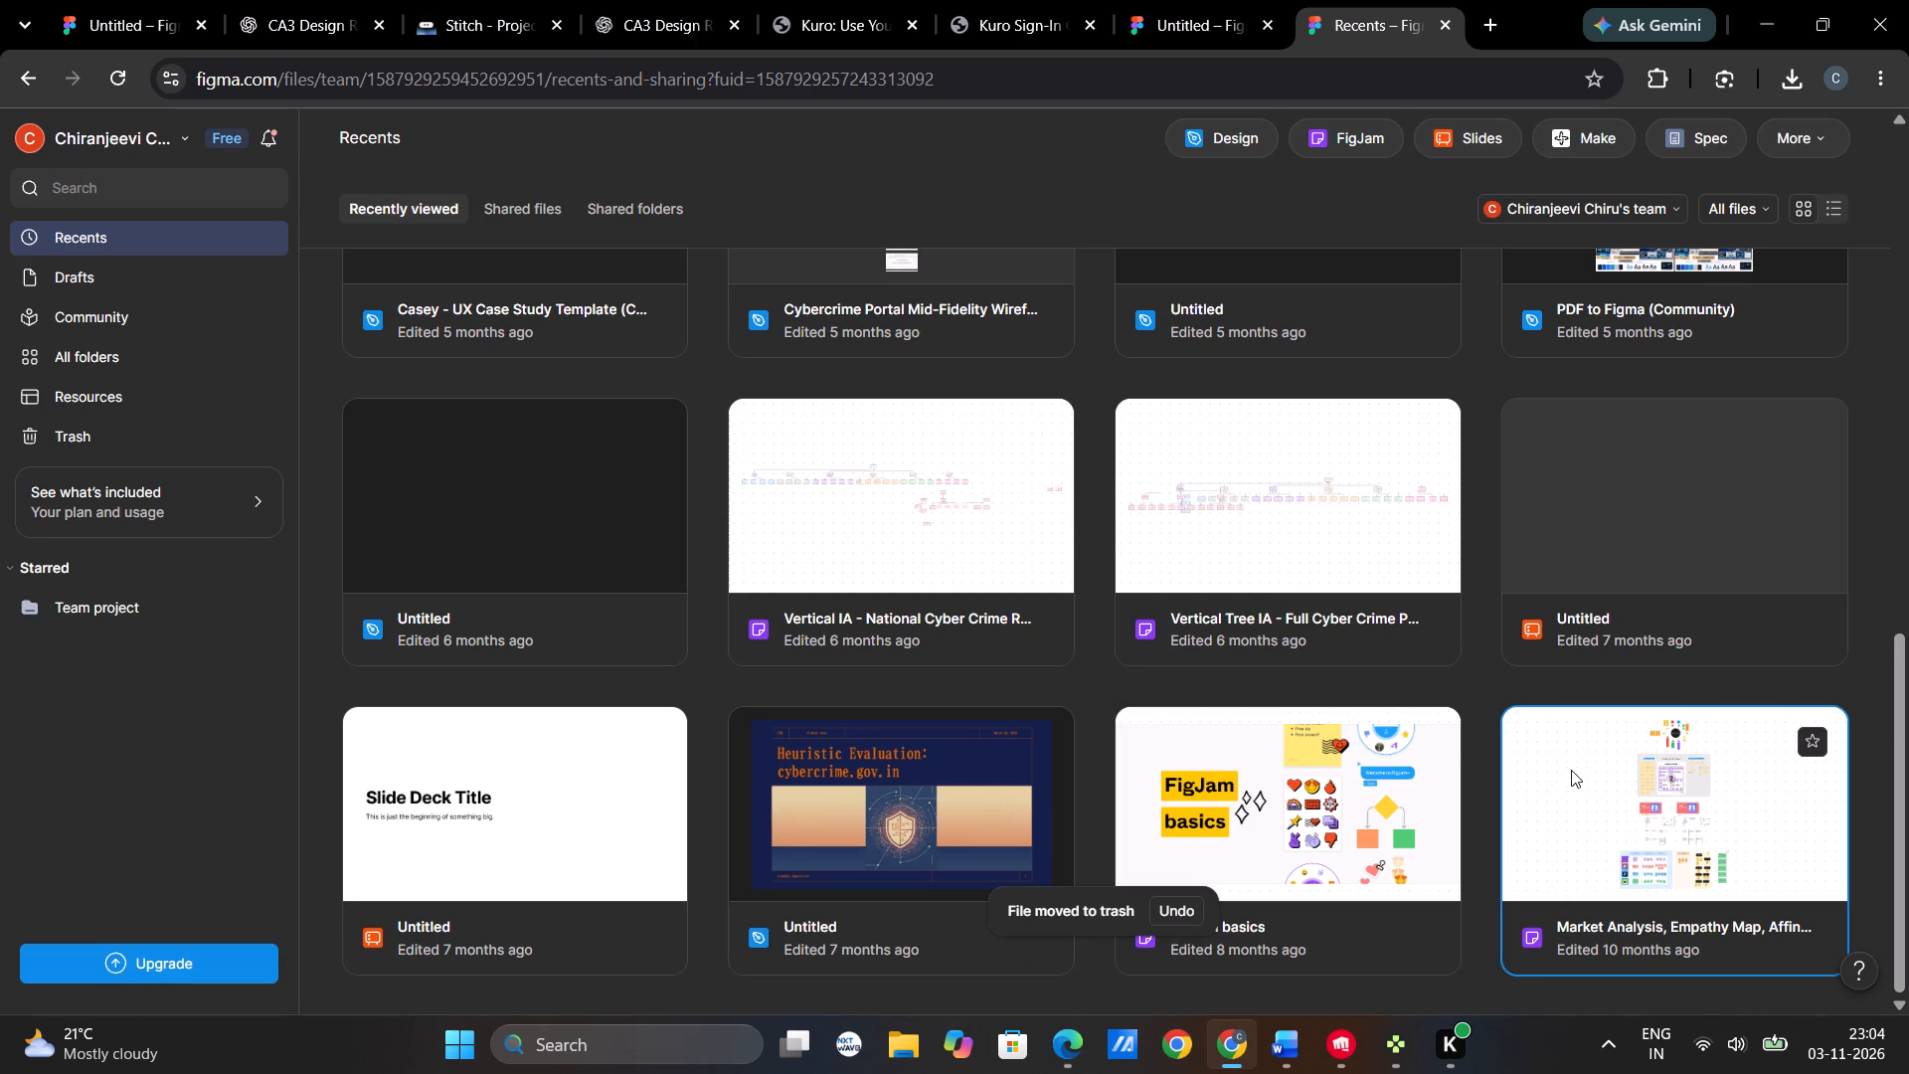
key("Delete")
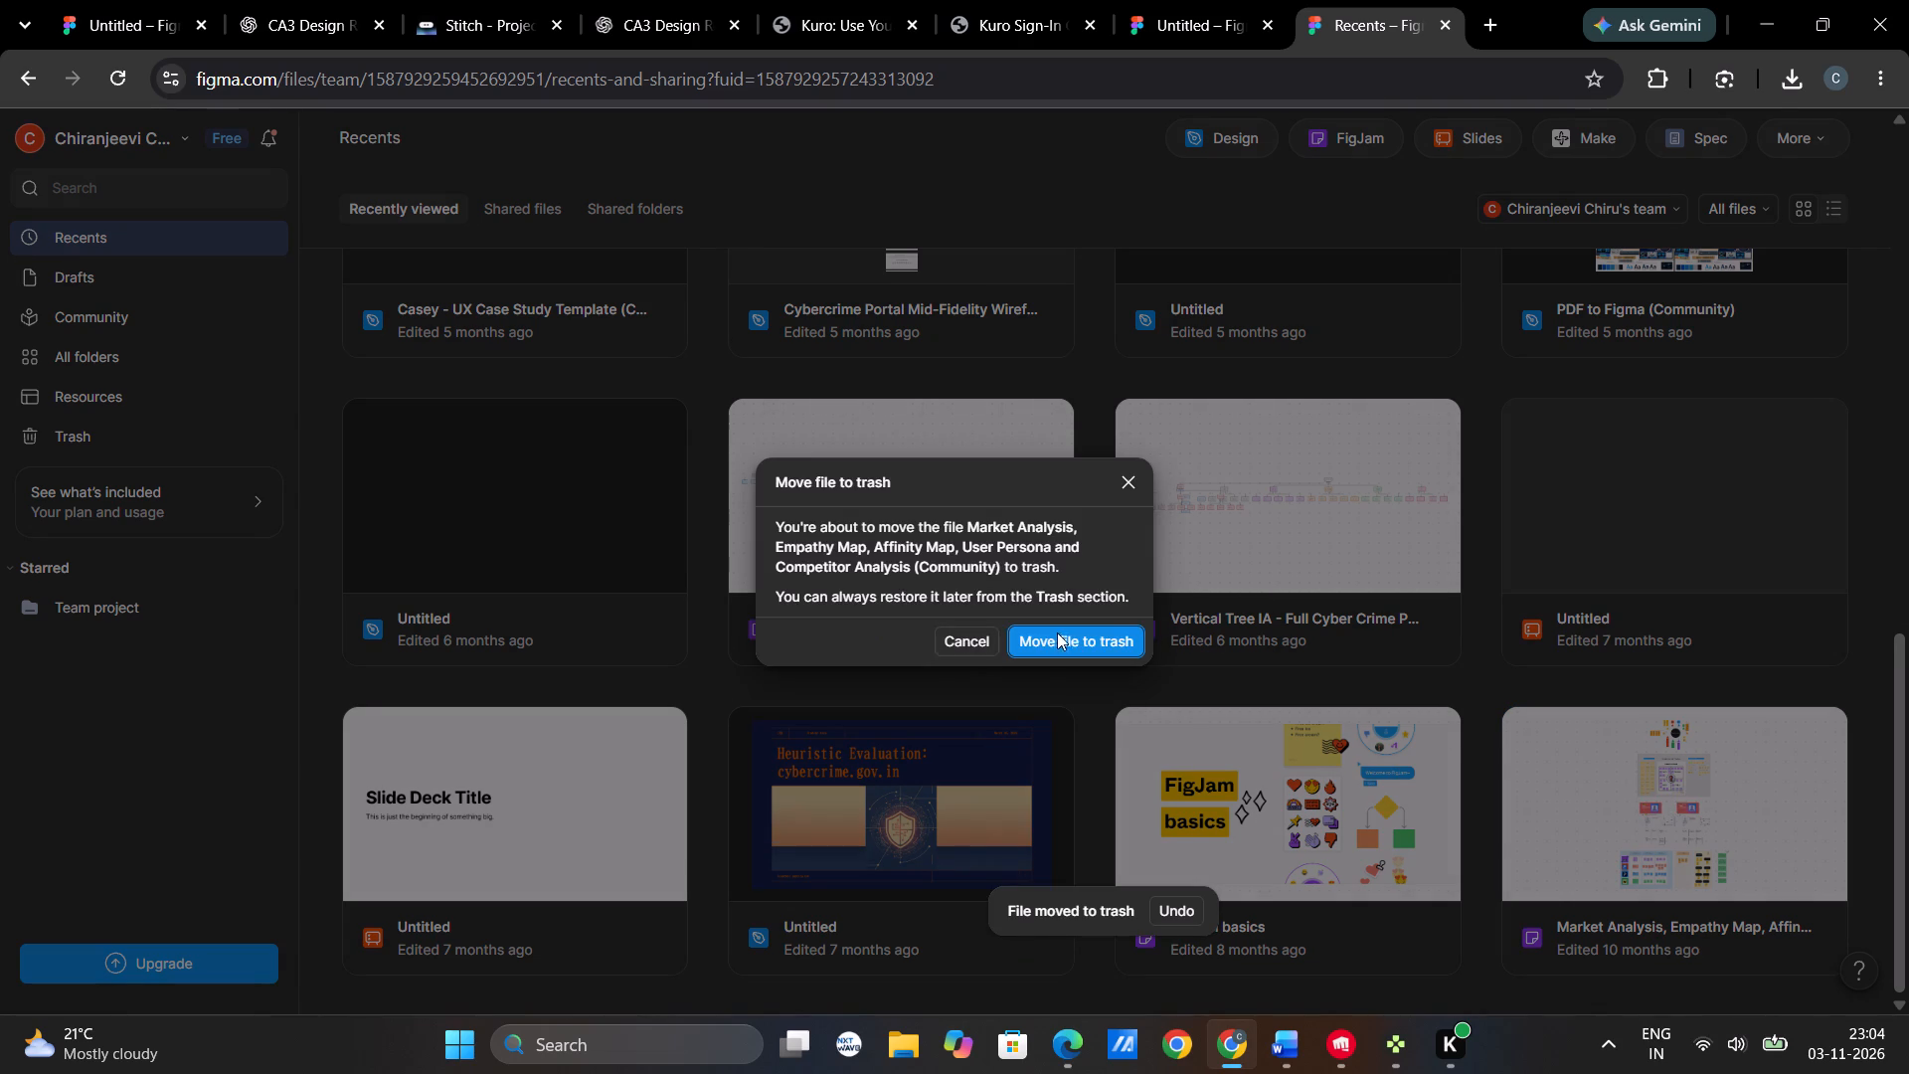
left_click(1060, 635)
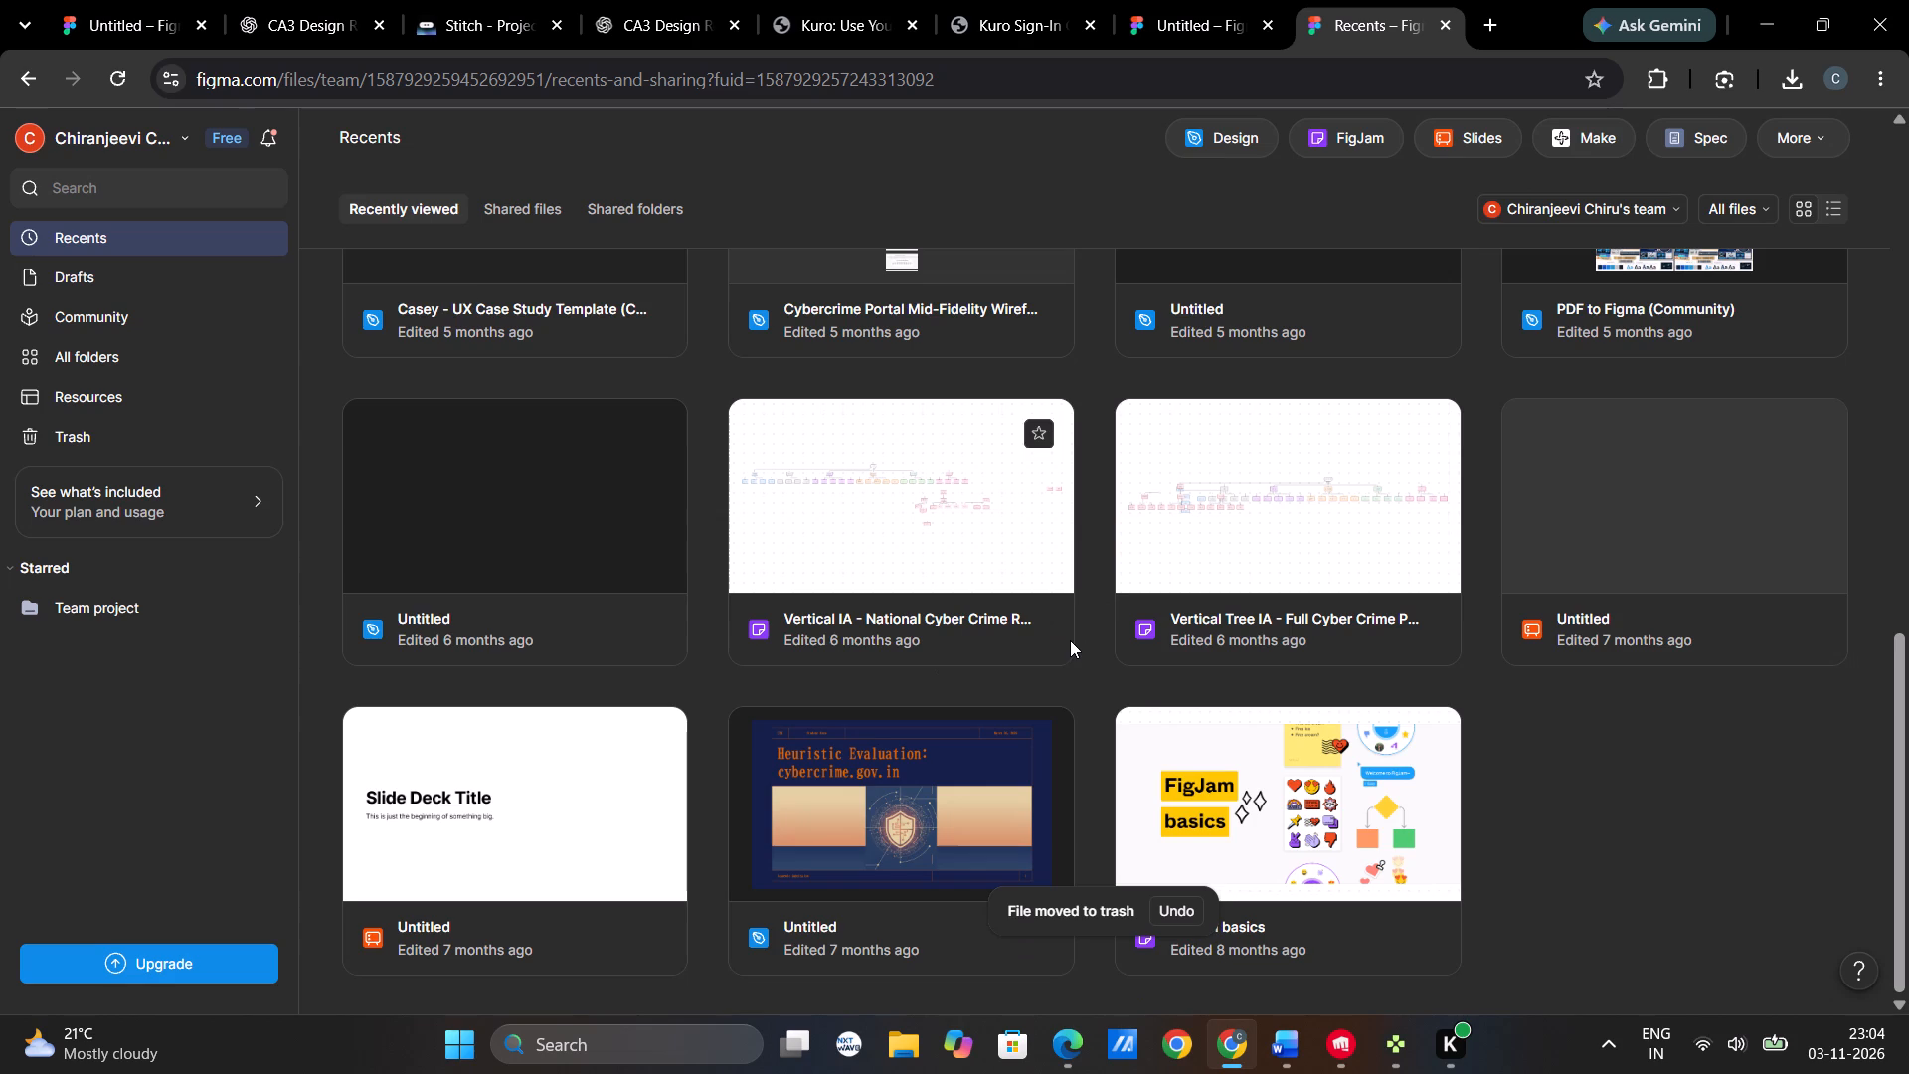
Move the FigJam basics file to the trash.
left_click(1236, 793)
key("Delete")
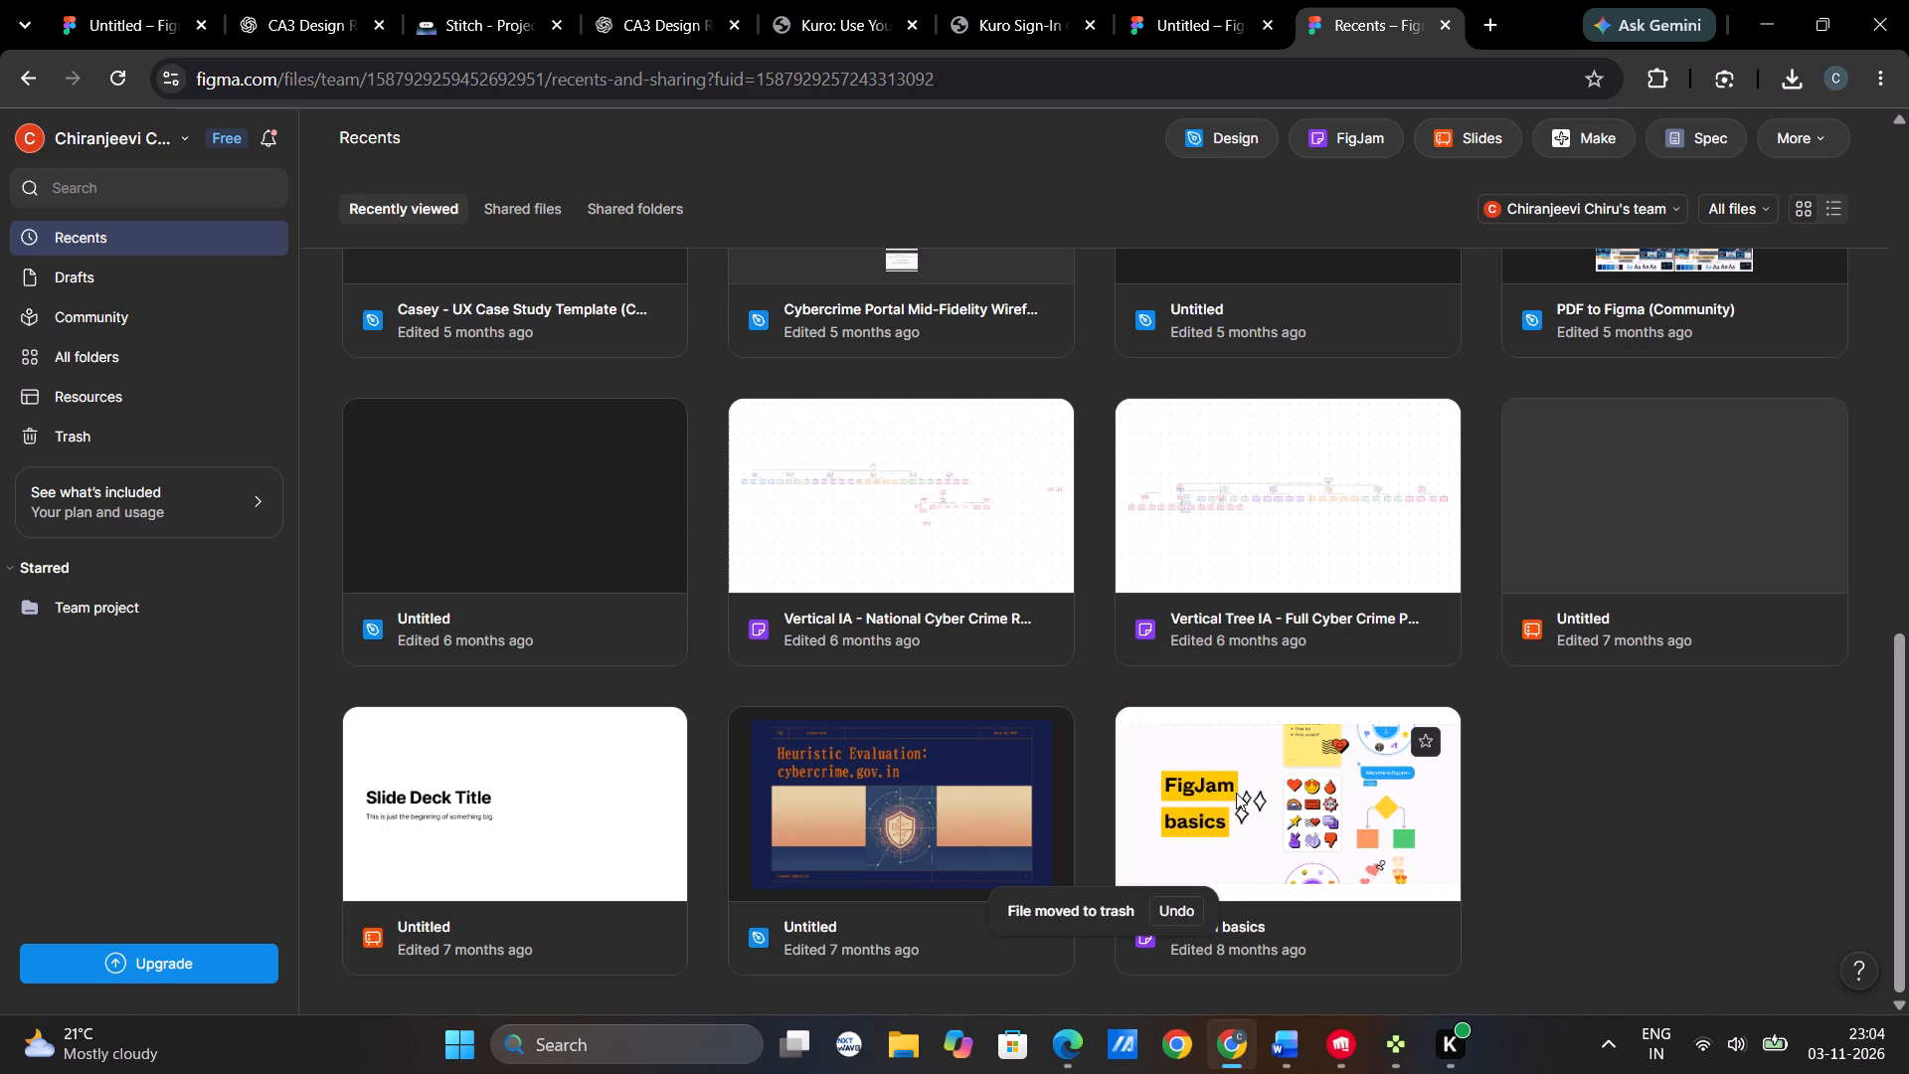
left_click(1084, 615)
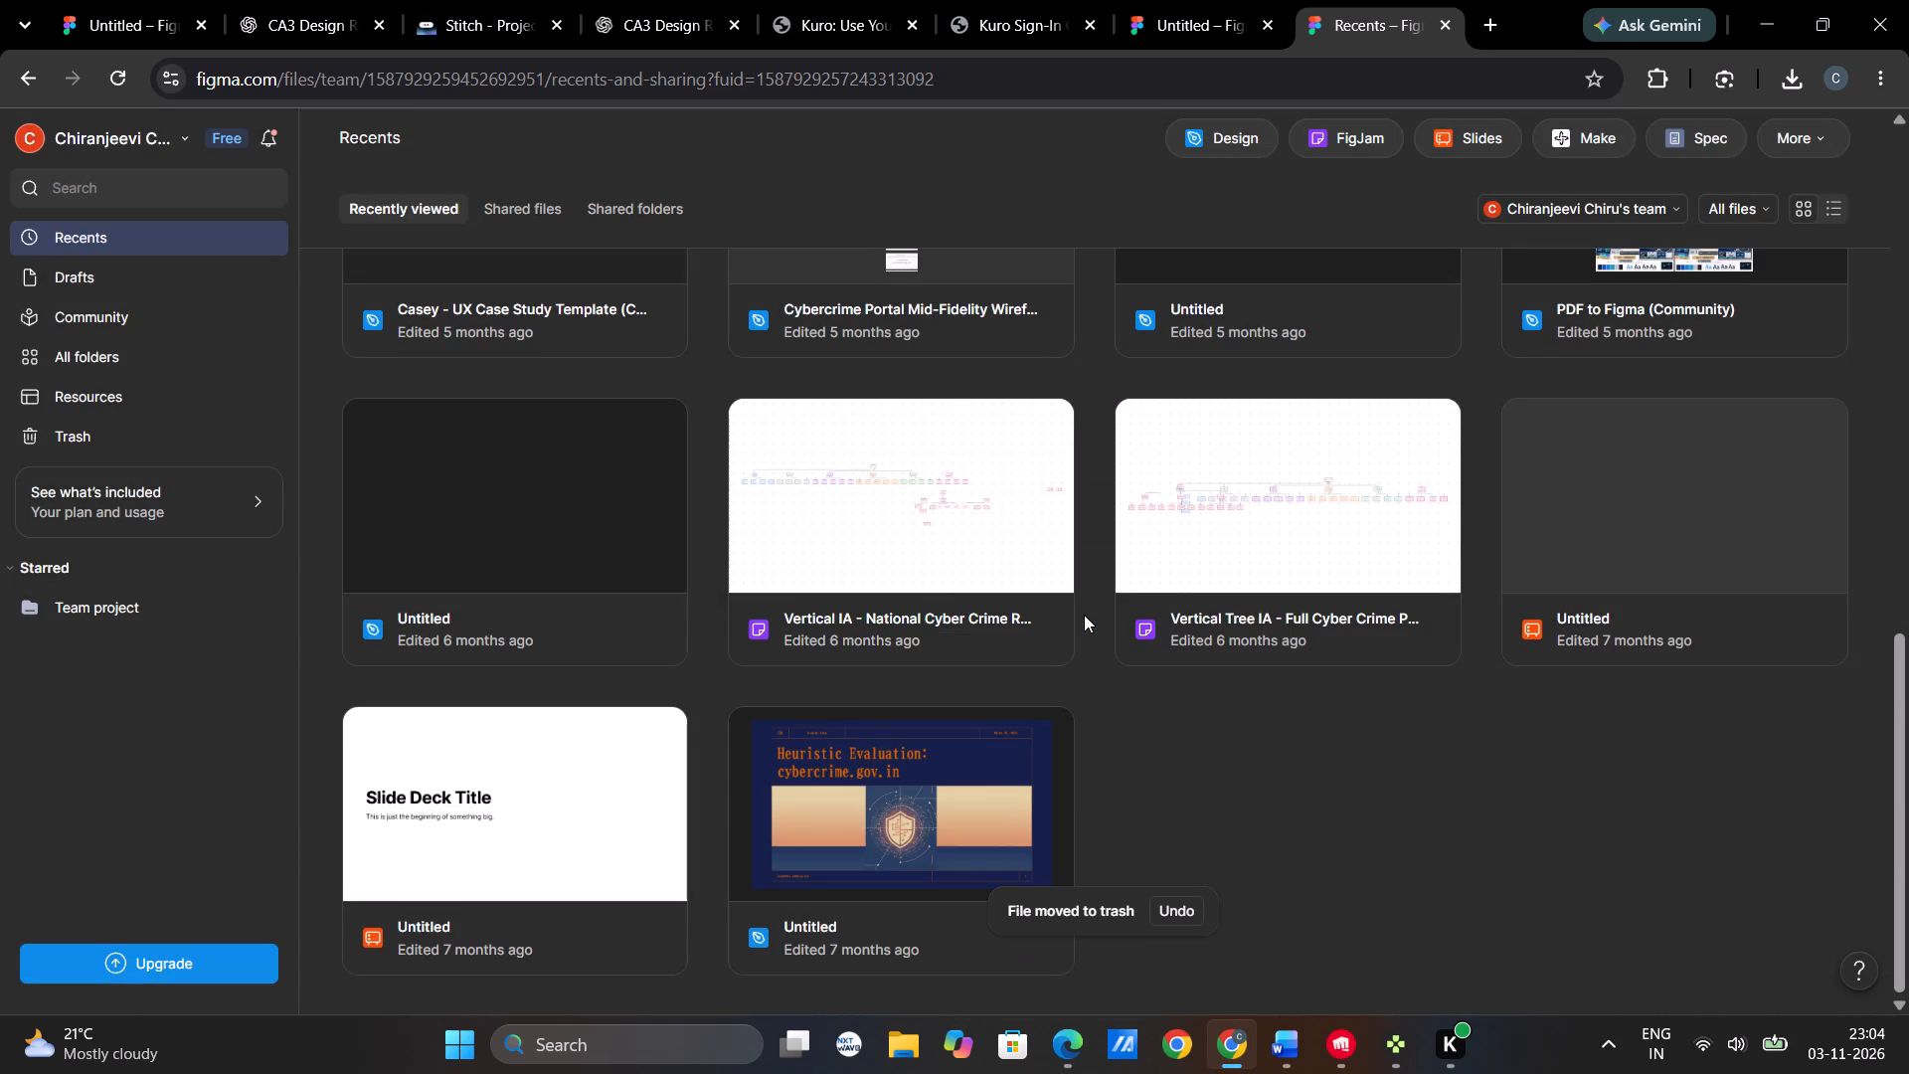
Look through the remaining recently viewed files, from the oldest to the most recent.
scroll(1153, 754, "up", 6)
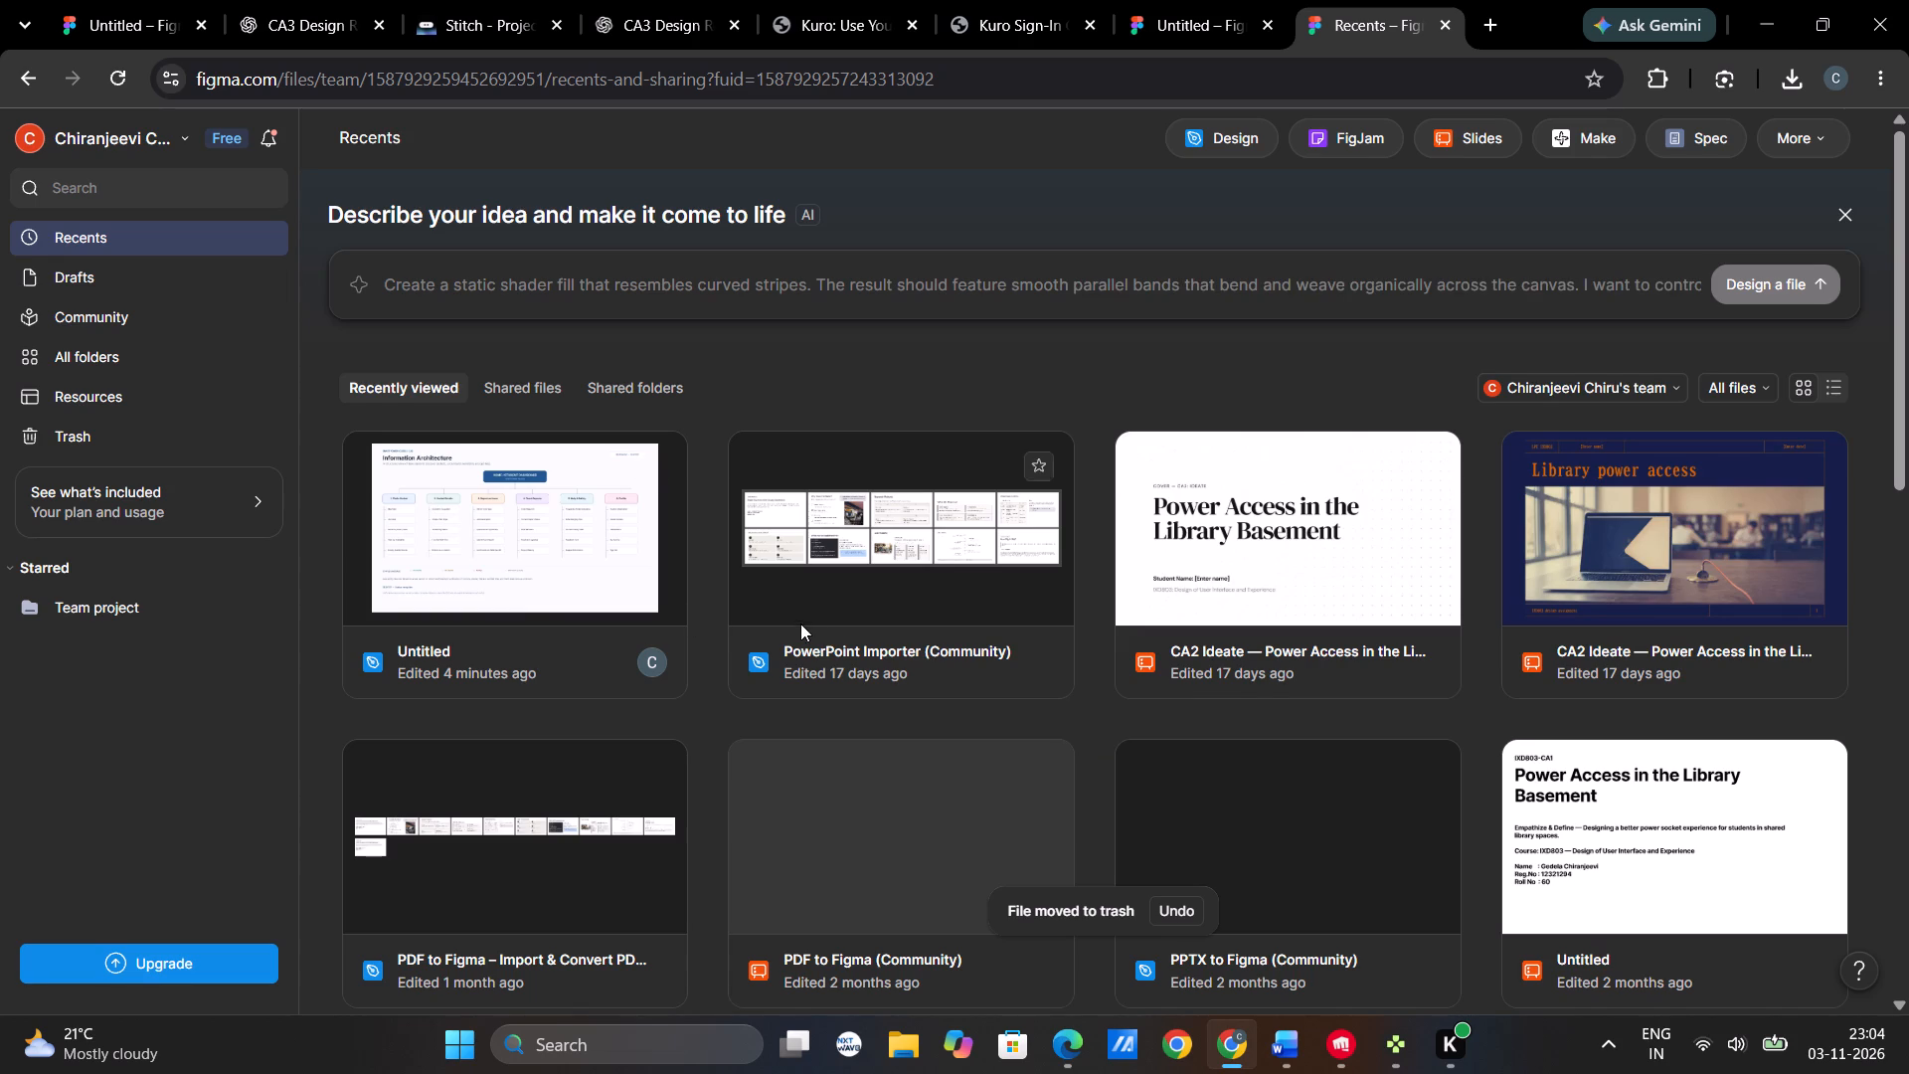
scroll(811, 627, "down", 6)
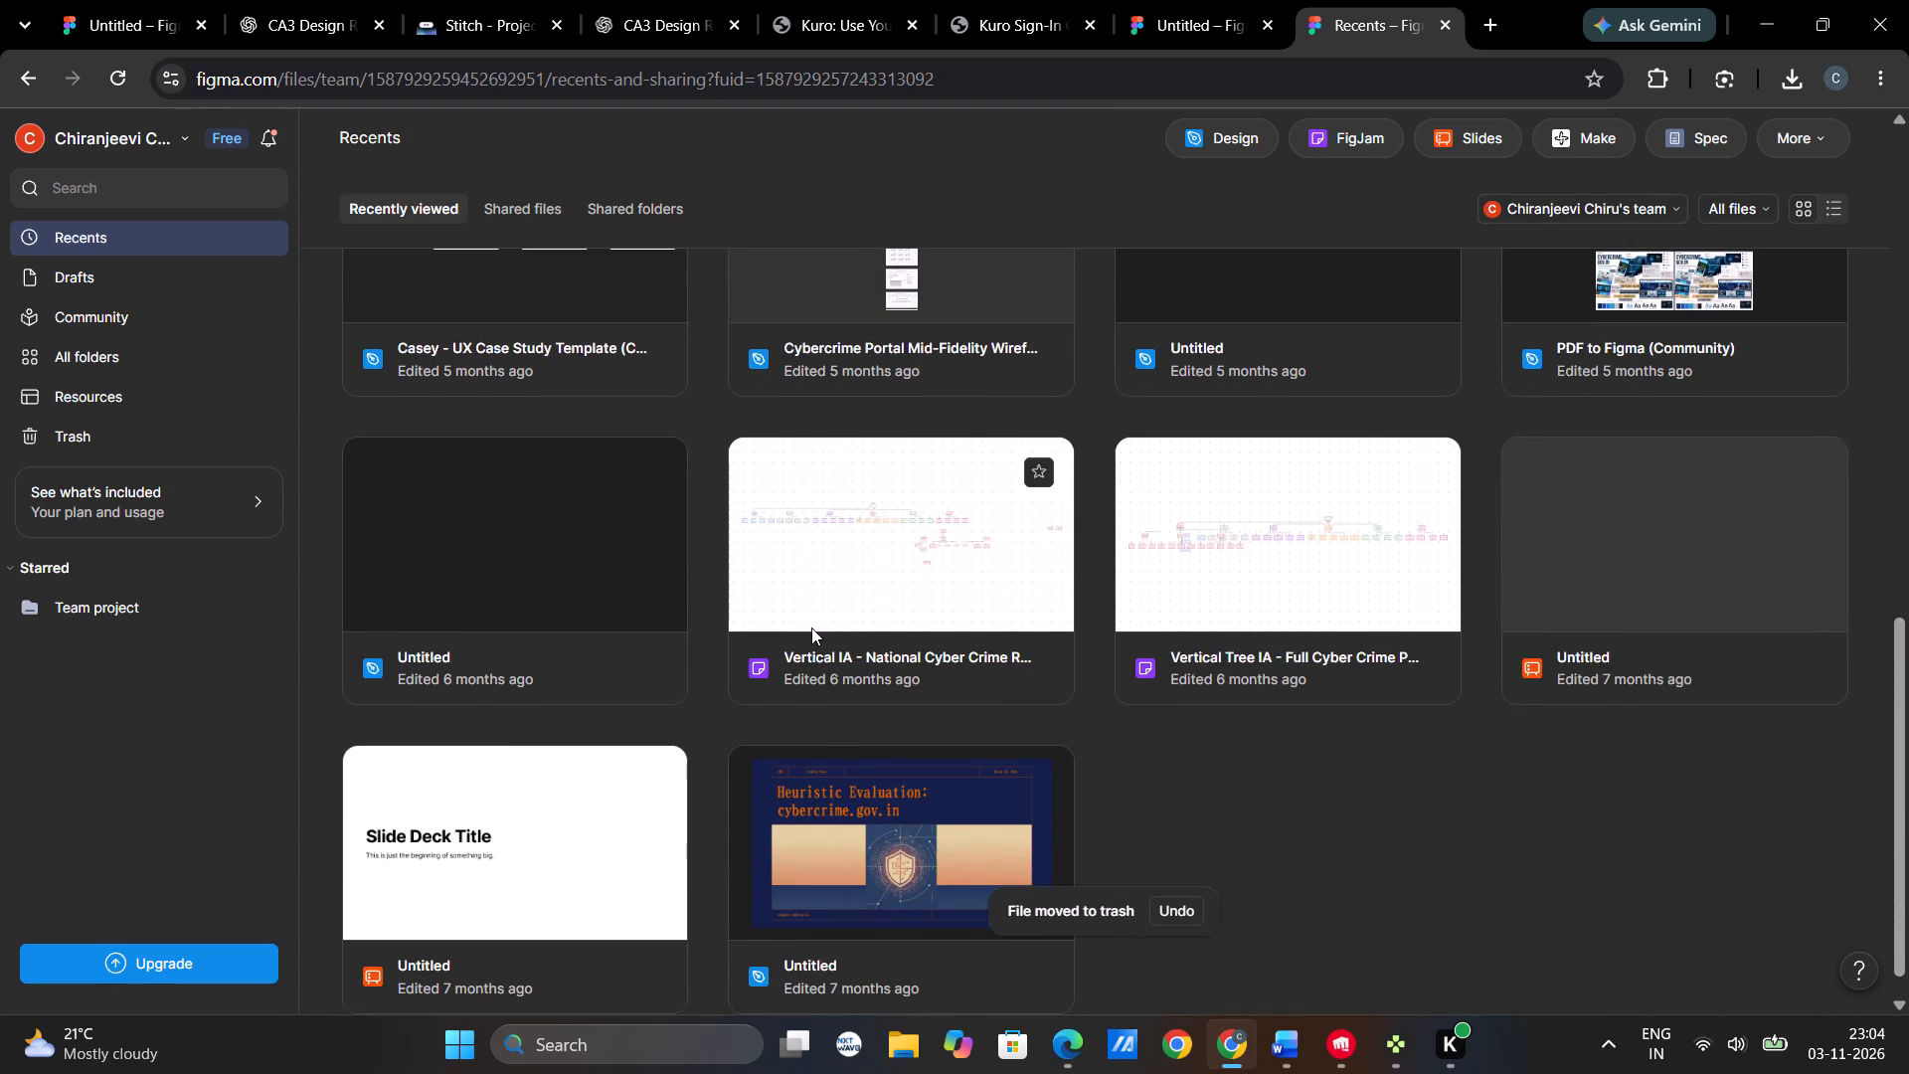
scroll(1211, 698, "down", 1)
scroll(1211, 698, "up", 4)
scroll(1211, 698, "down", 2)
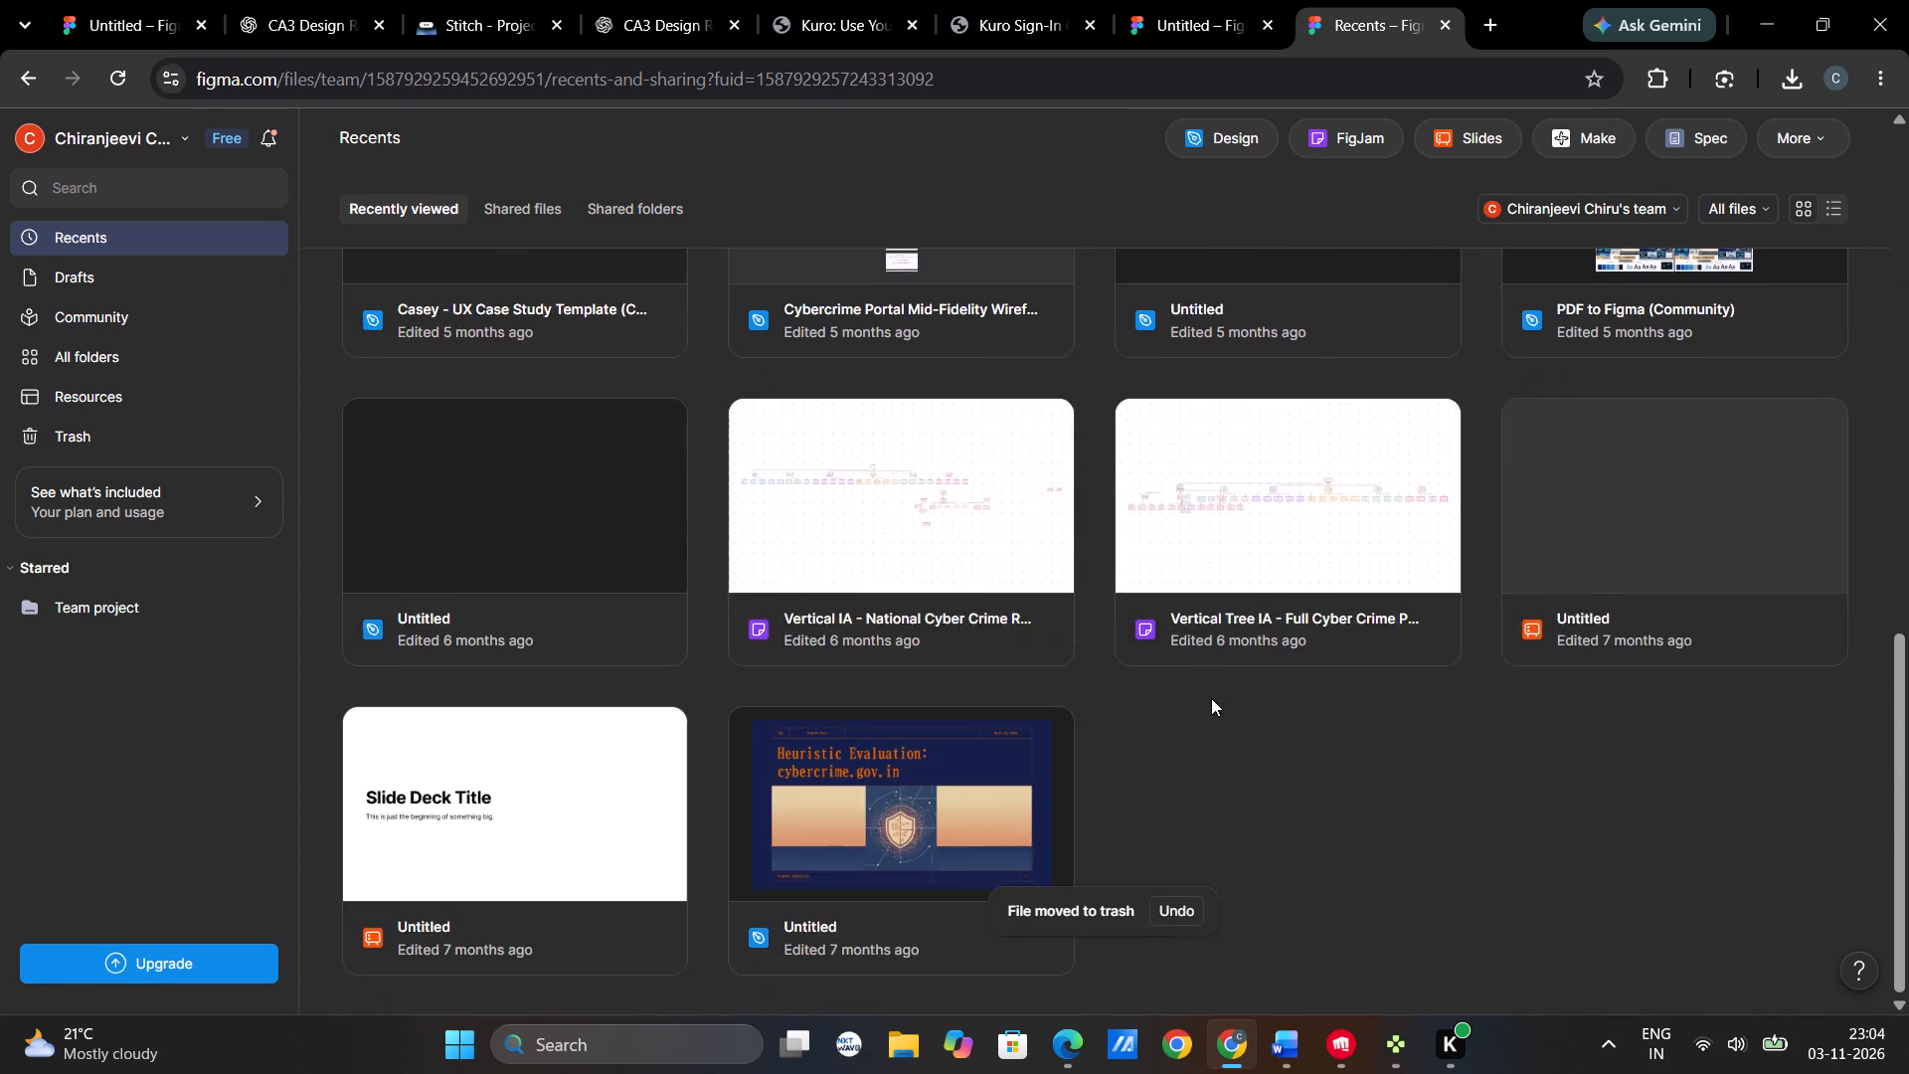
scroll(1211, 698, "up", 4)
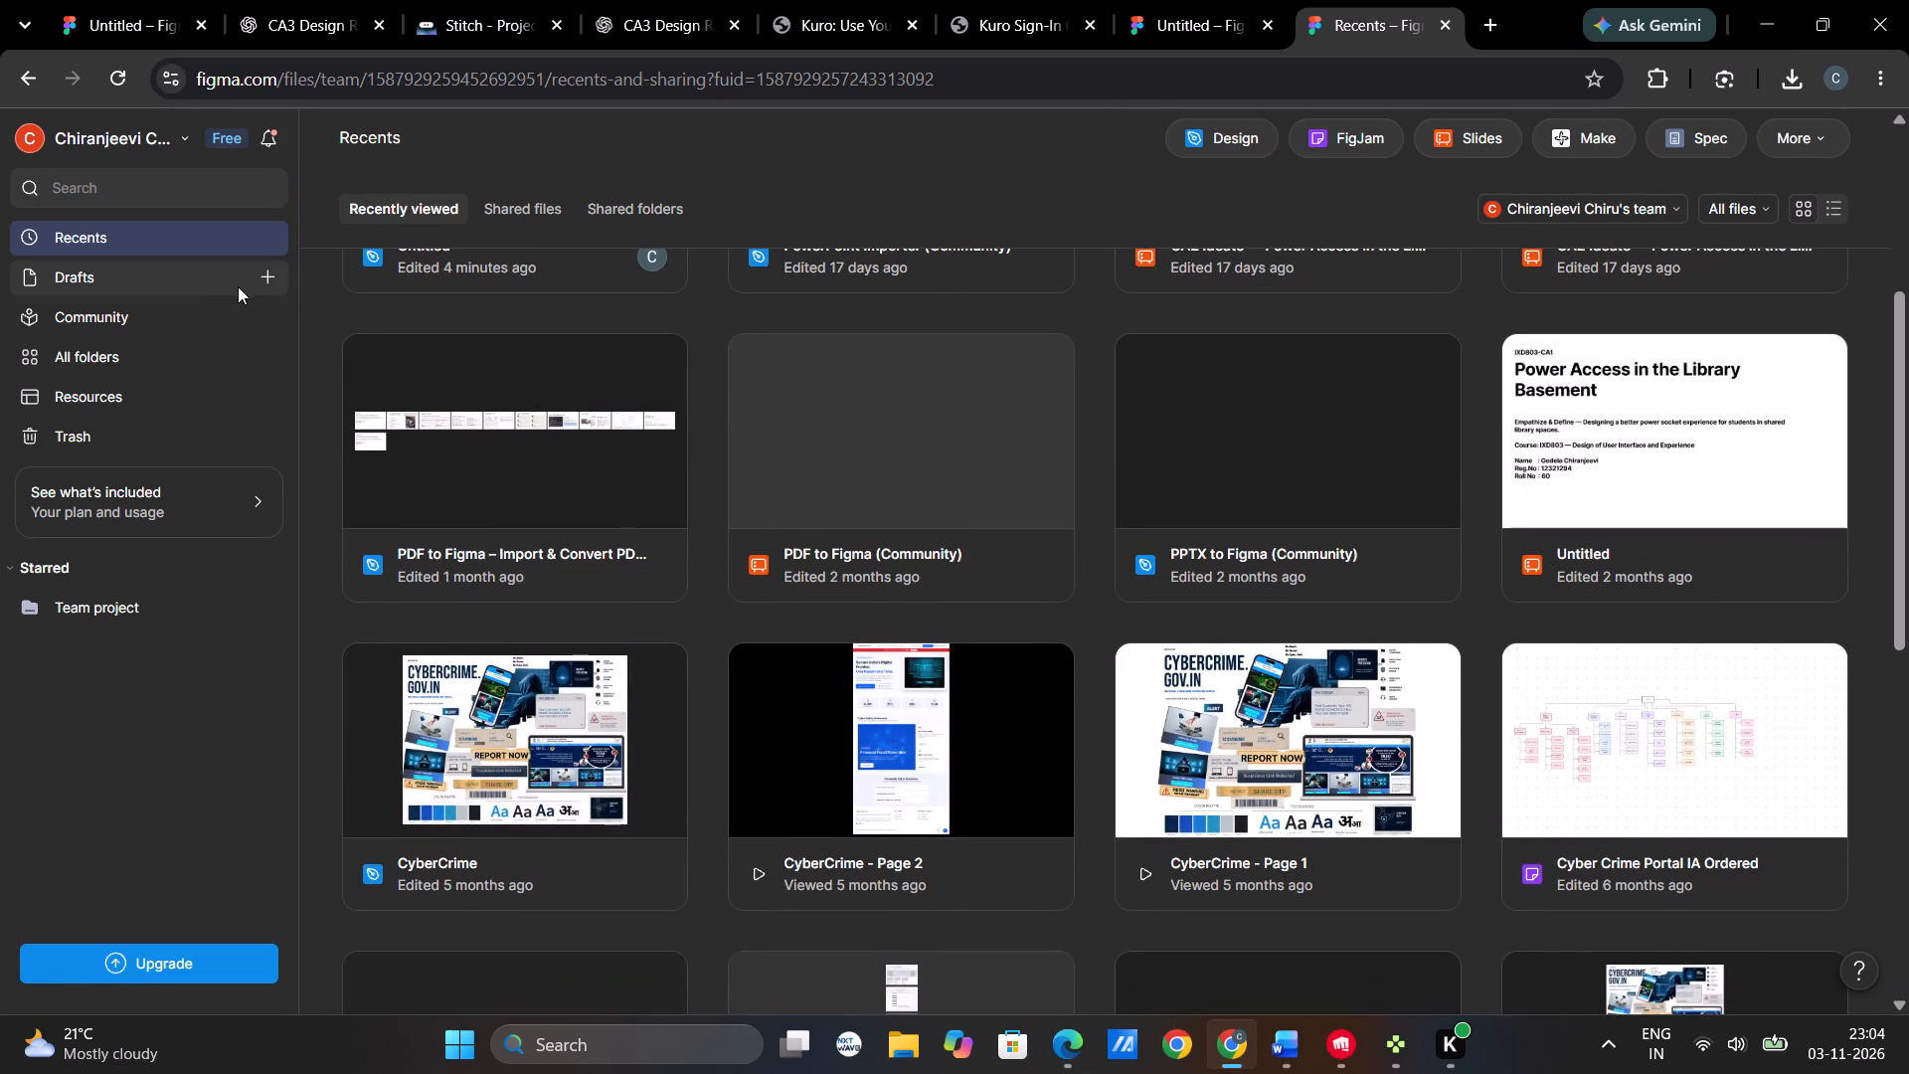
scroll(221, 276, "up", 1)
scroll(563, 359, "up", 3)
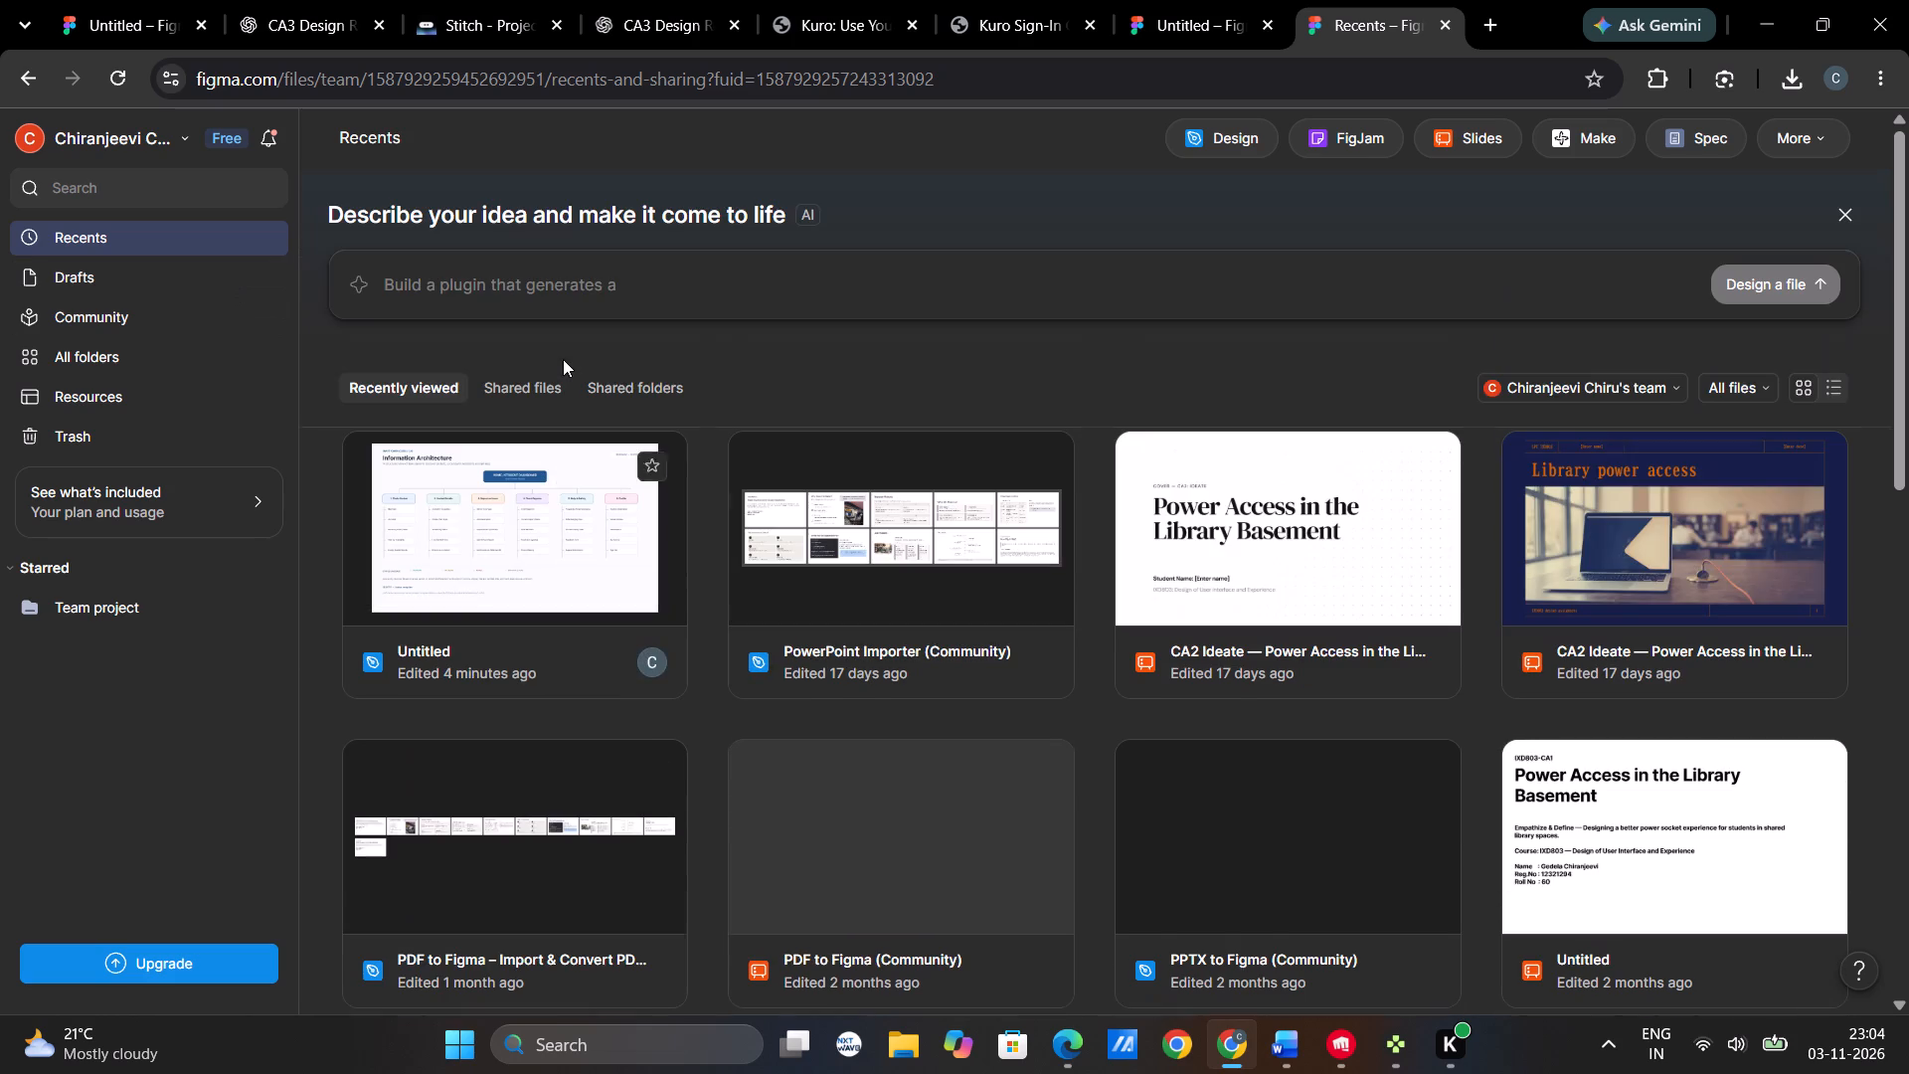
scroll(563, 359, "up", 1)
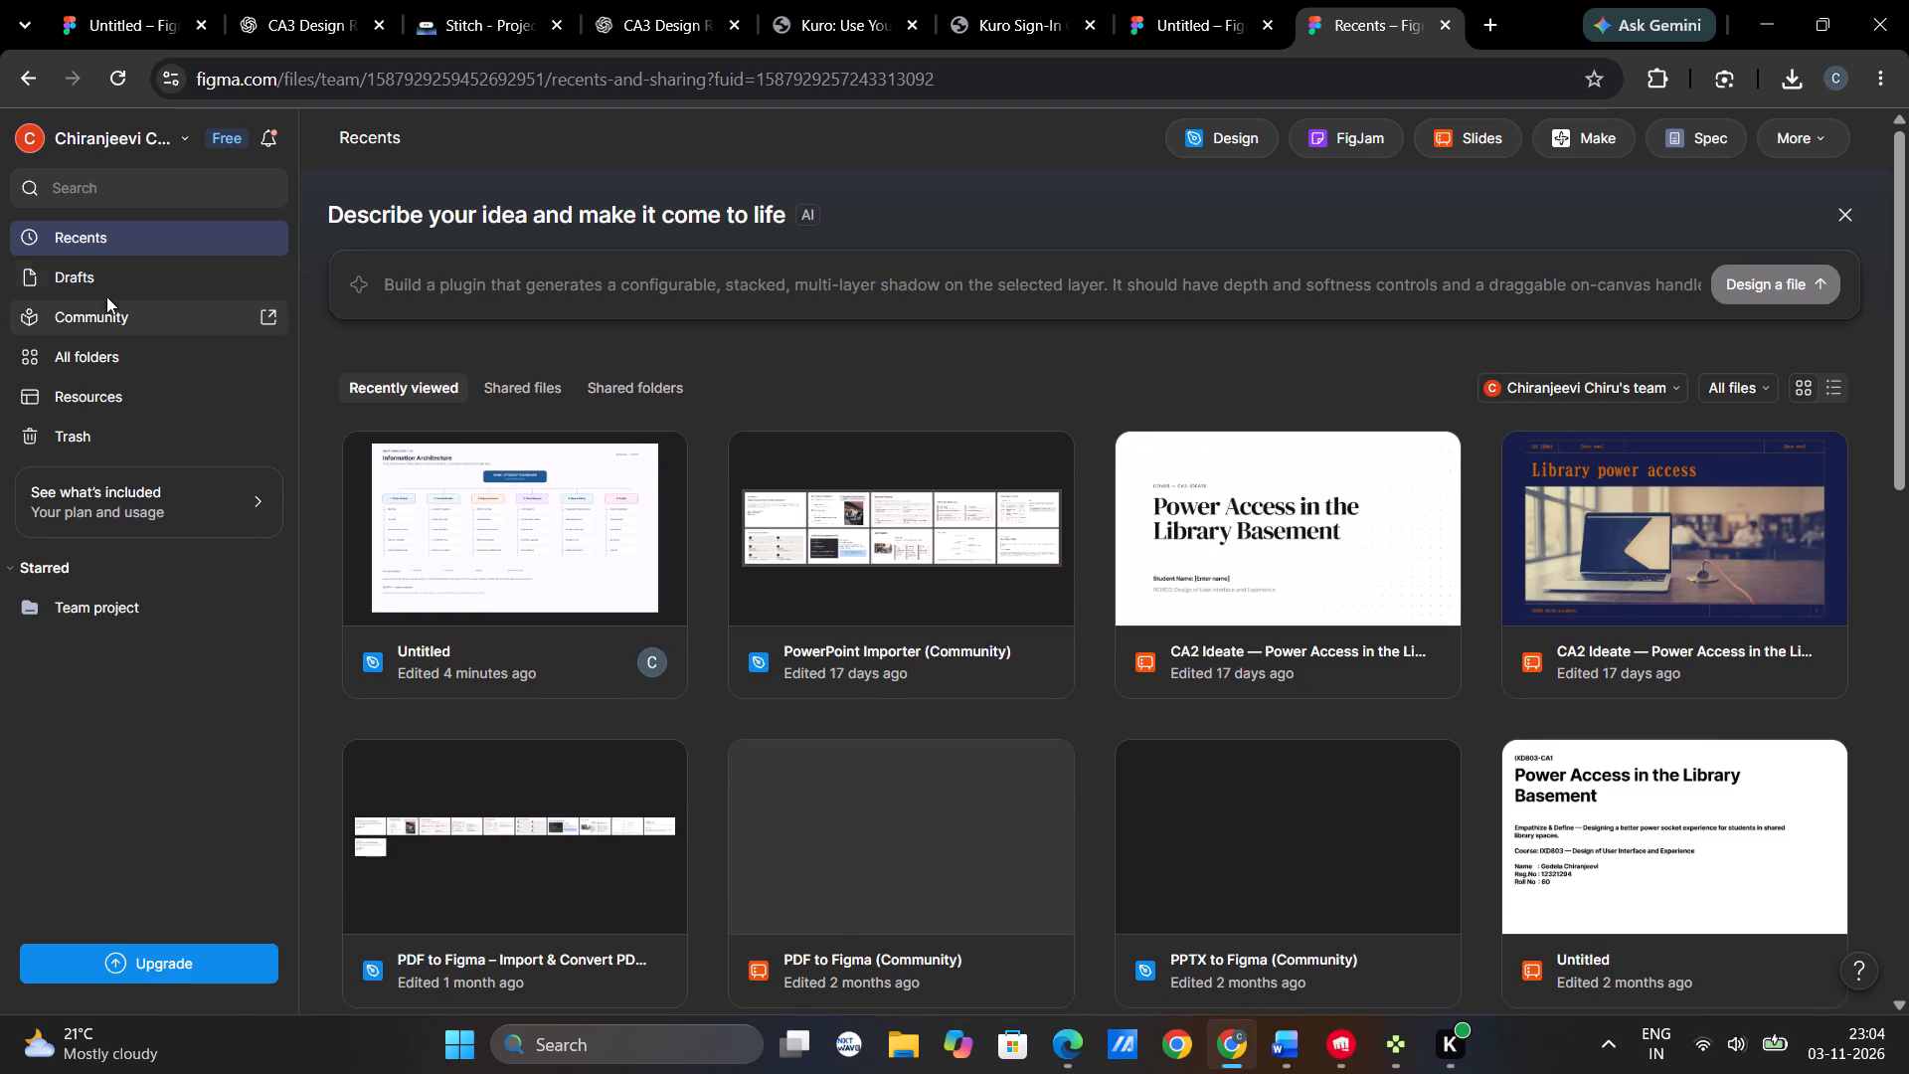
Show the account's draft files.
left_click(95, 281)
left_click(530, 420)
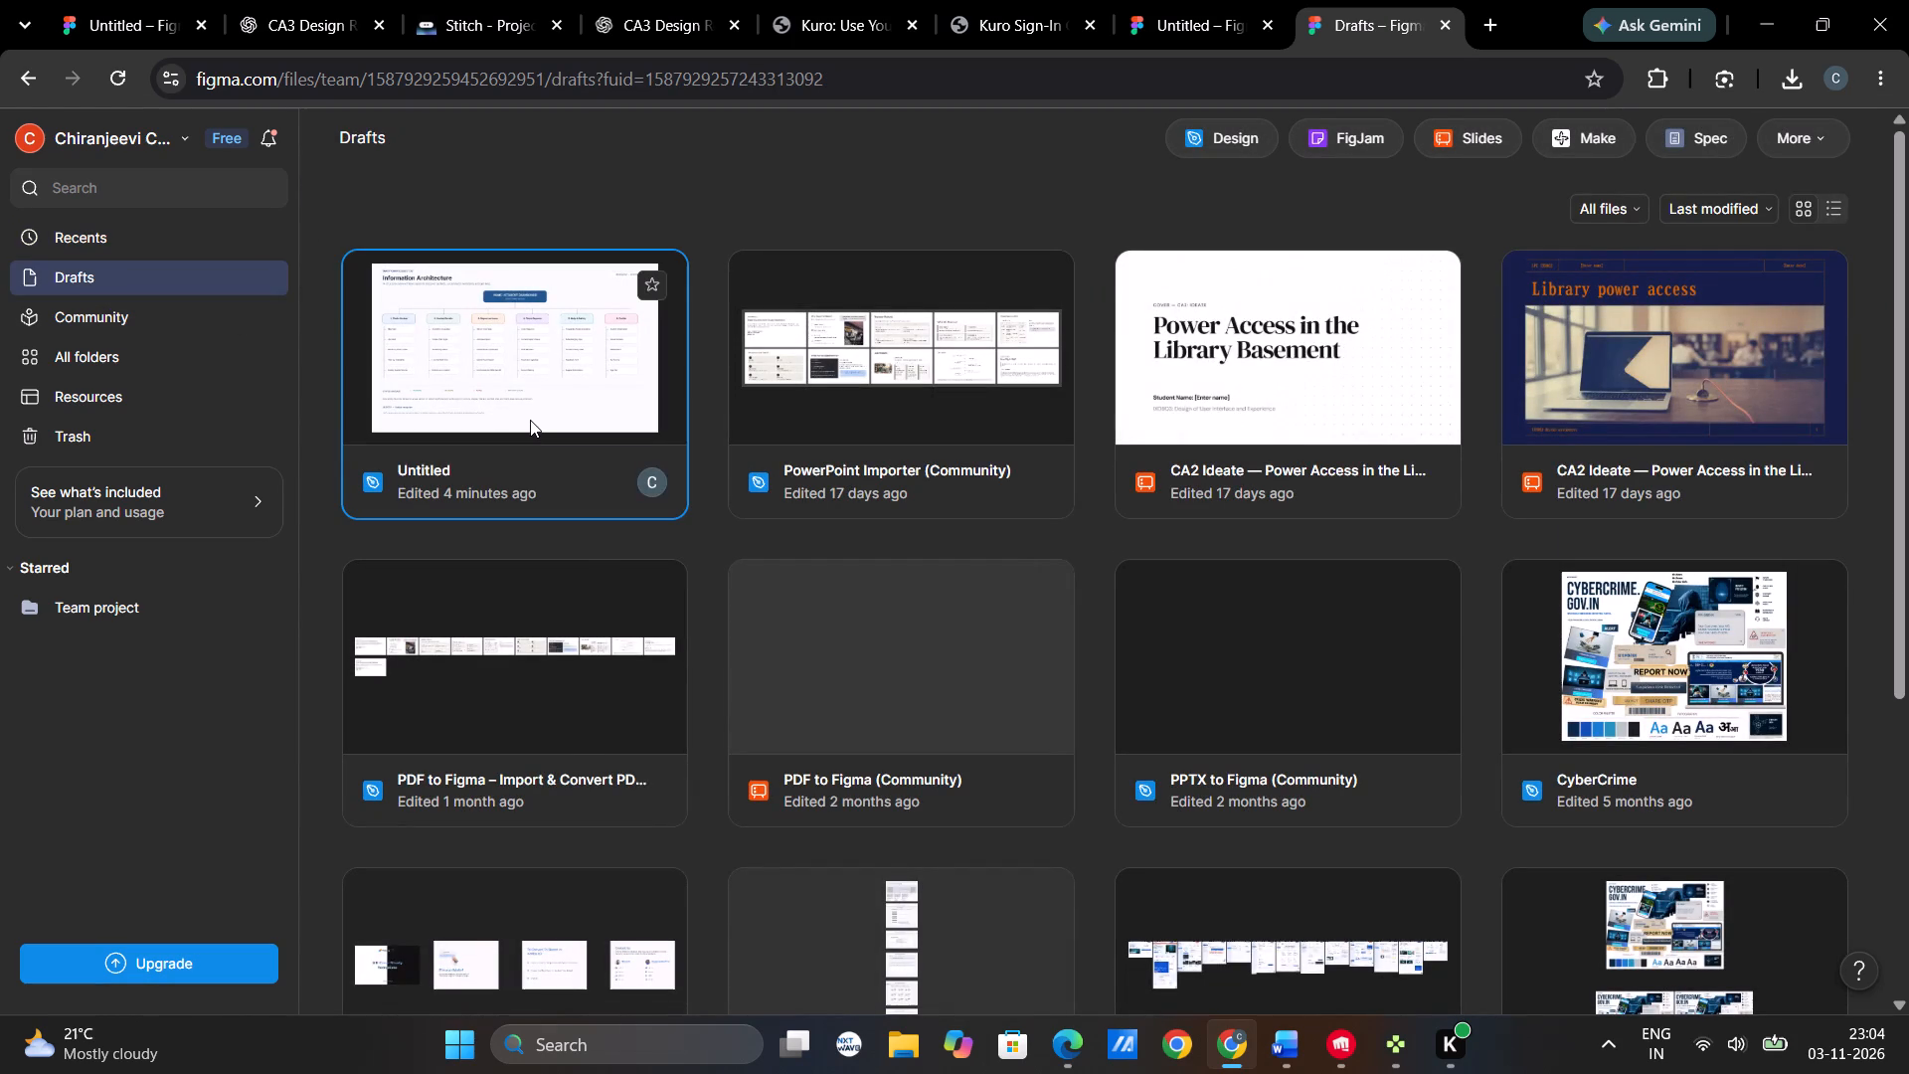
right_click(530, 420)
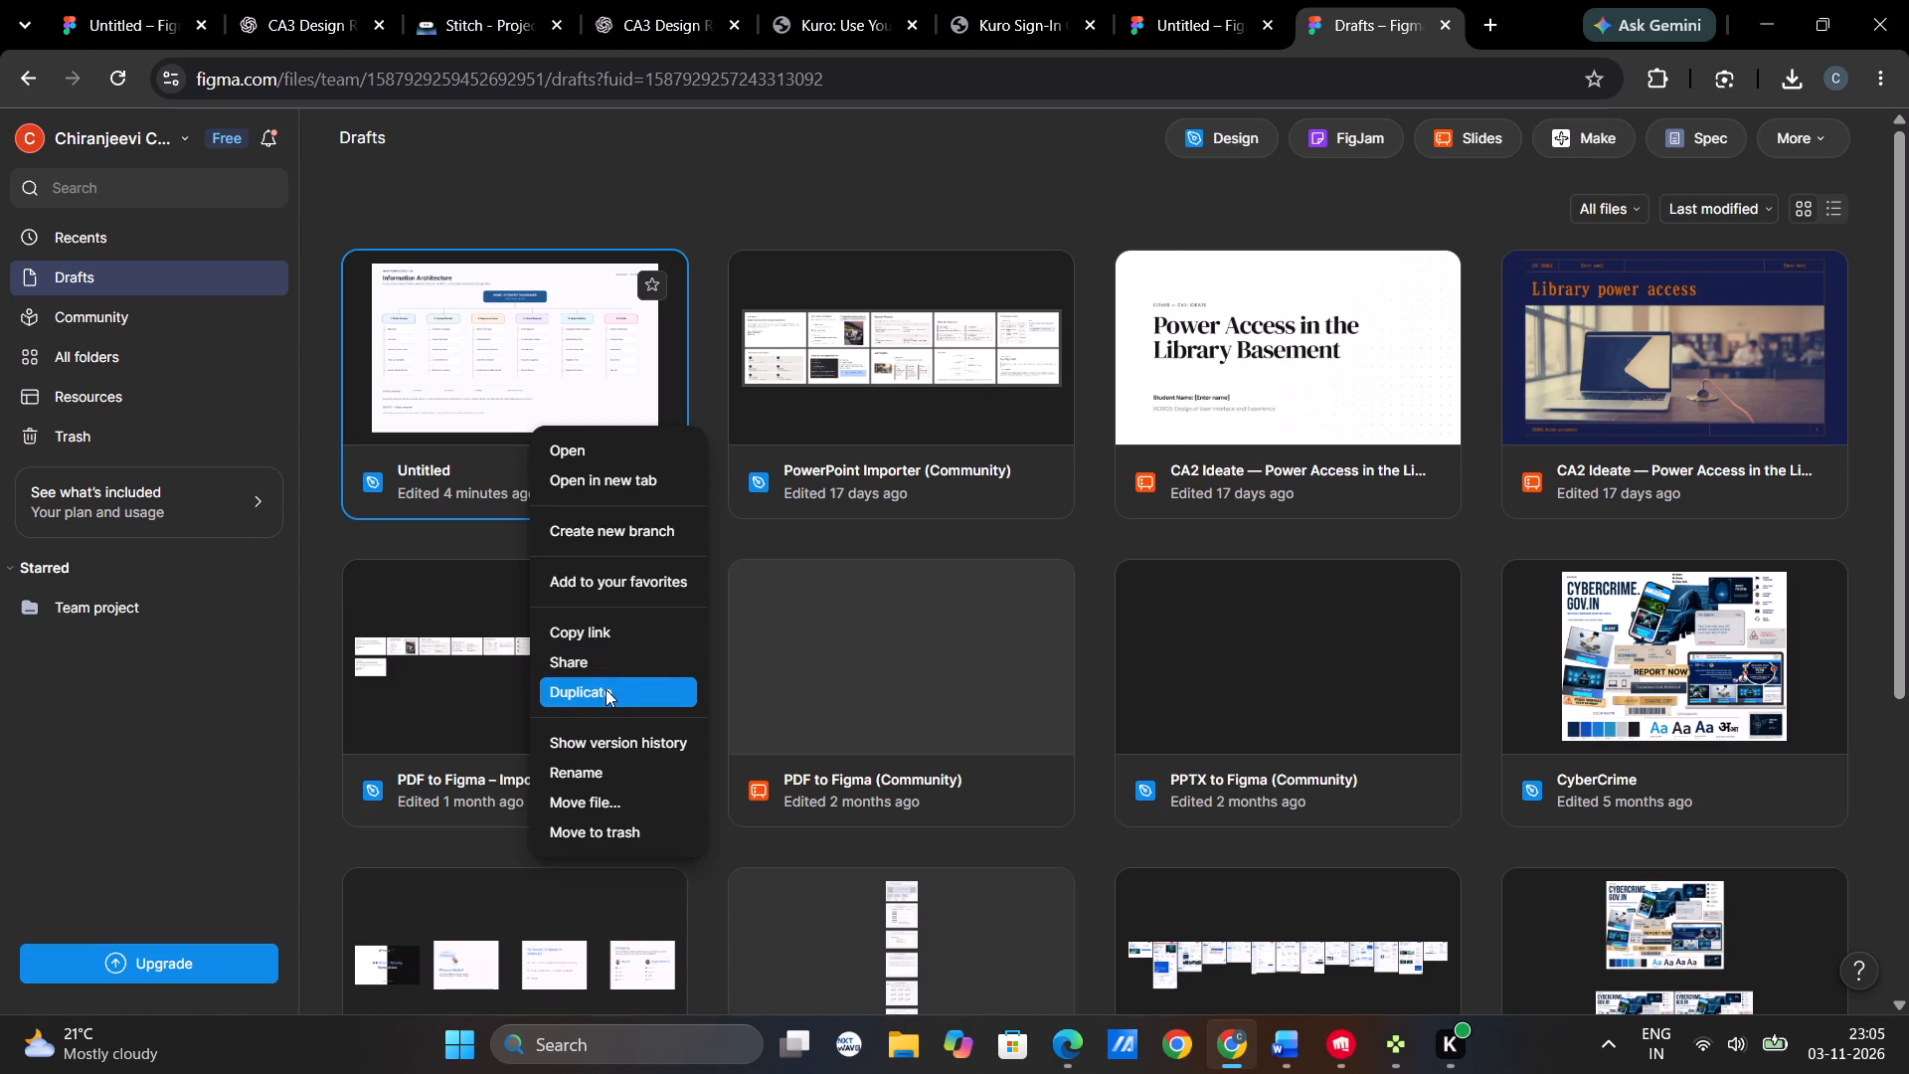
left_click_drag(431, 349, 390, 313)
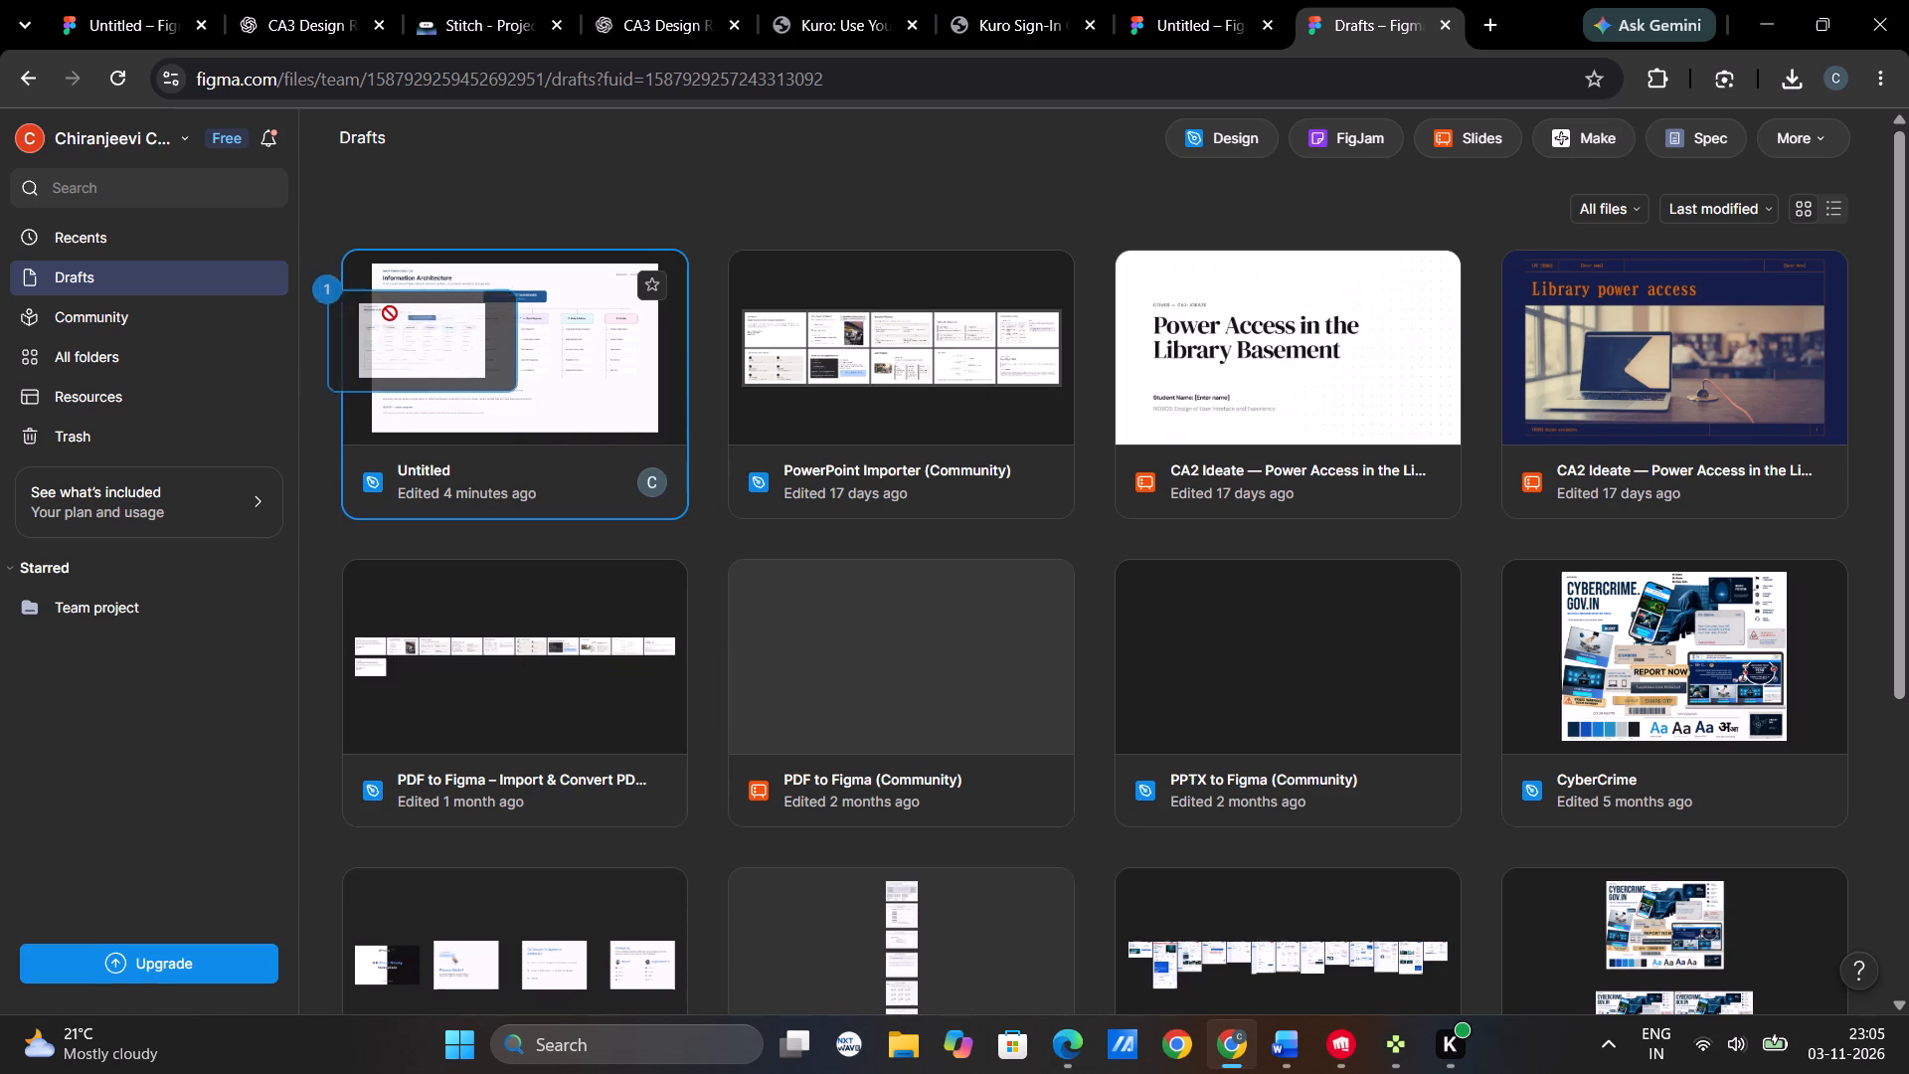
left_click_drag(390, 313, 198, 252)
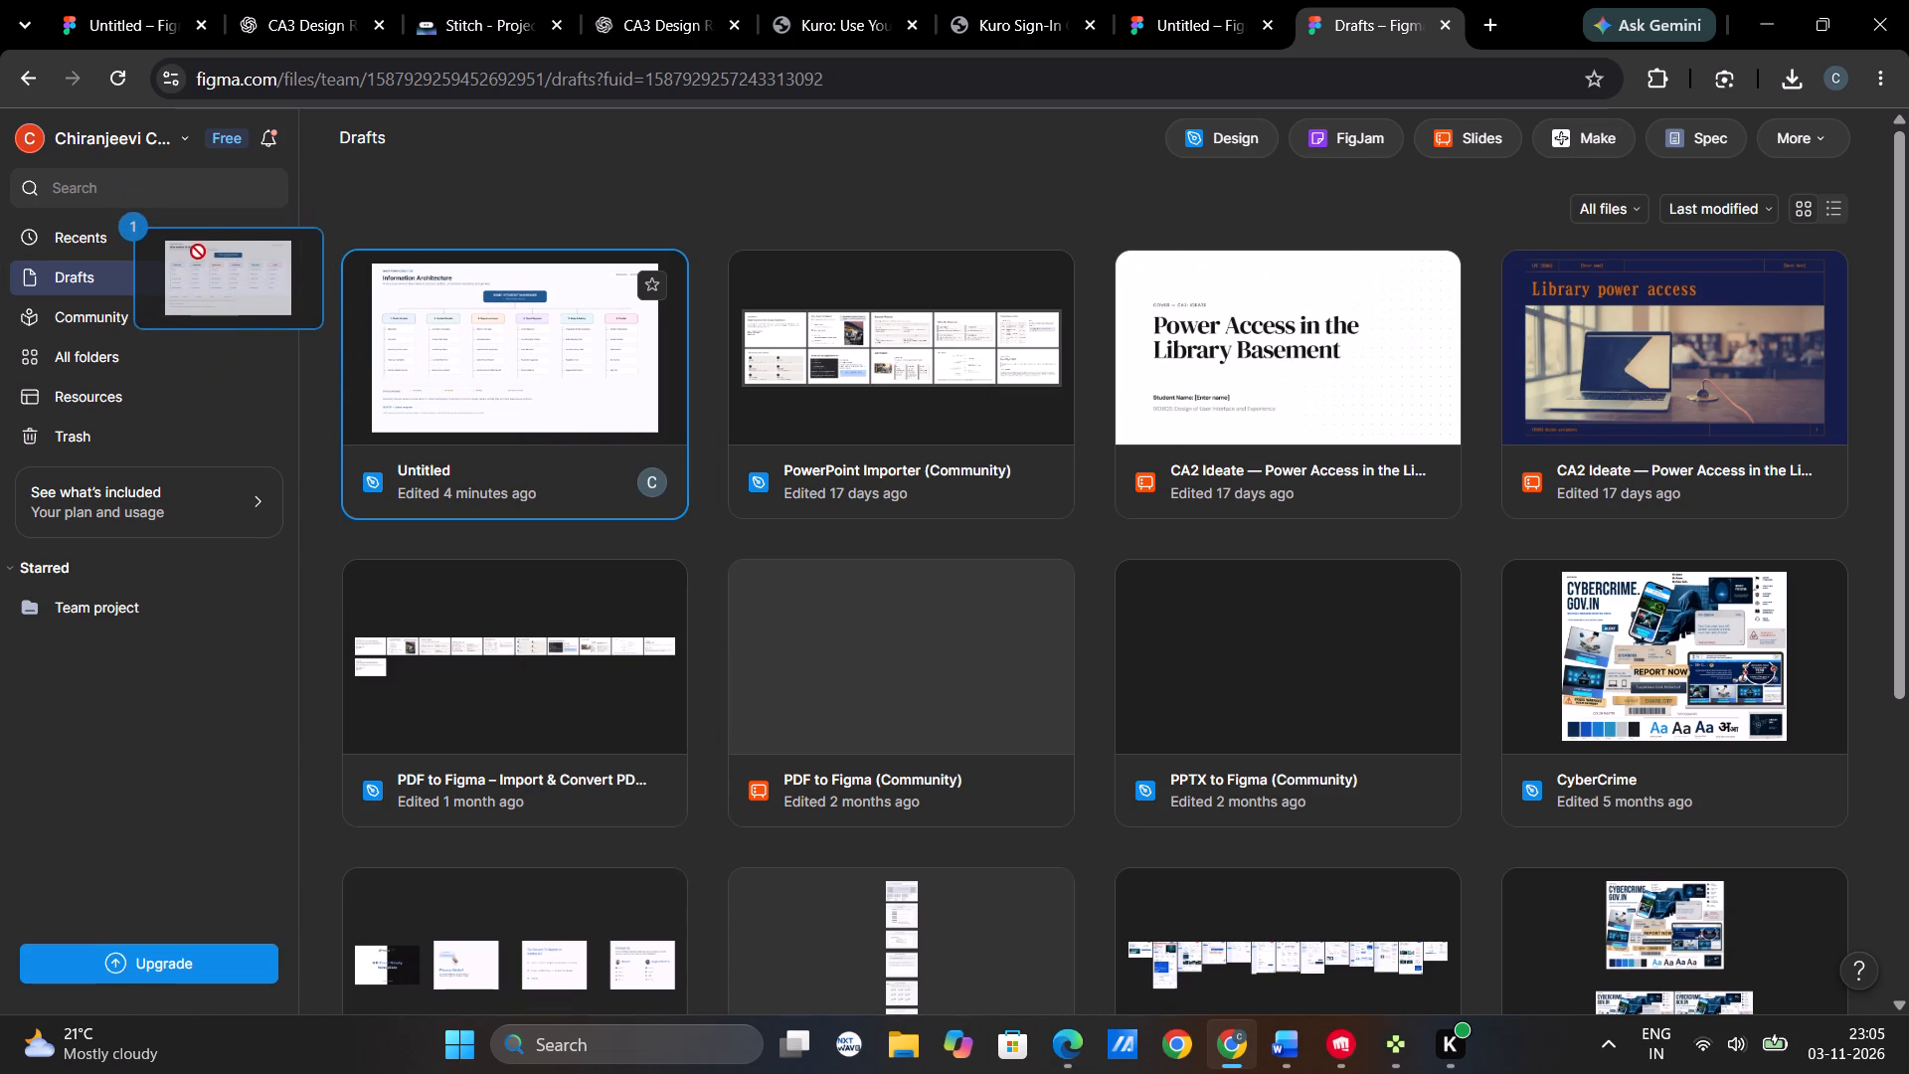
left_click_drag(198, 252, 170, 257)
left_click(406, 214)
Move the Untitled design file with the Information Architecture preview from Drafts to the Team project folder.
left_click(516, 371)
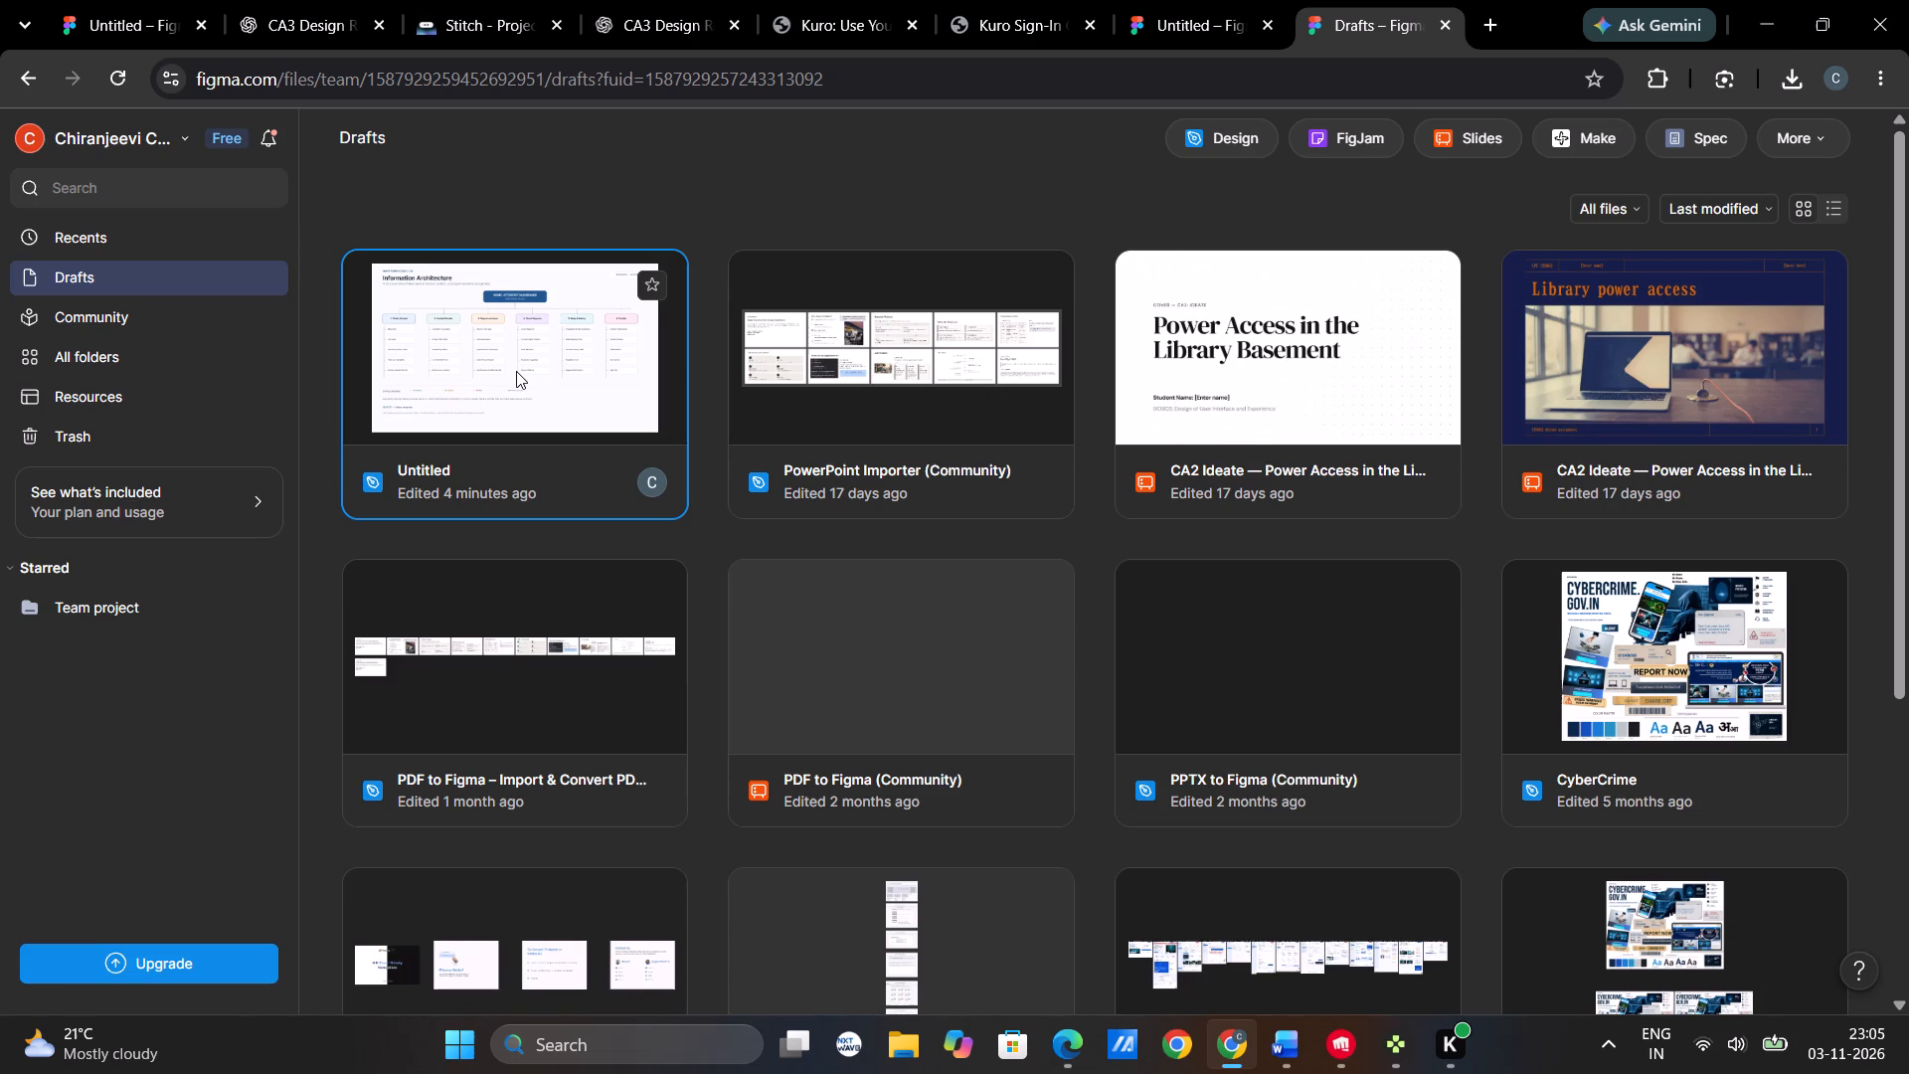
right_click(516, 371)
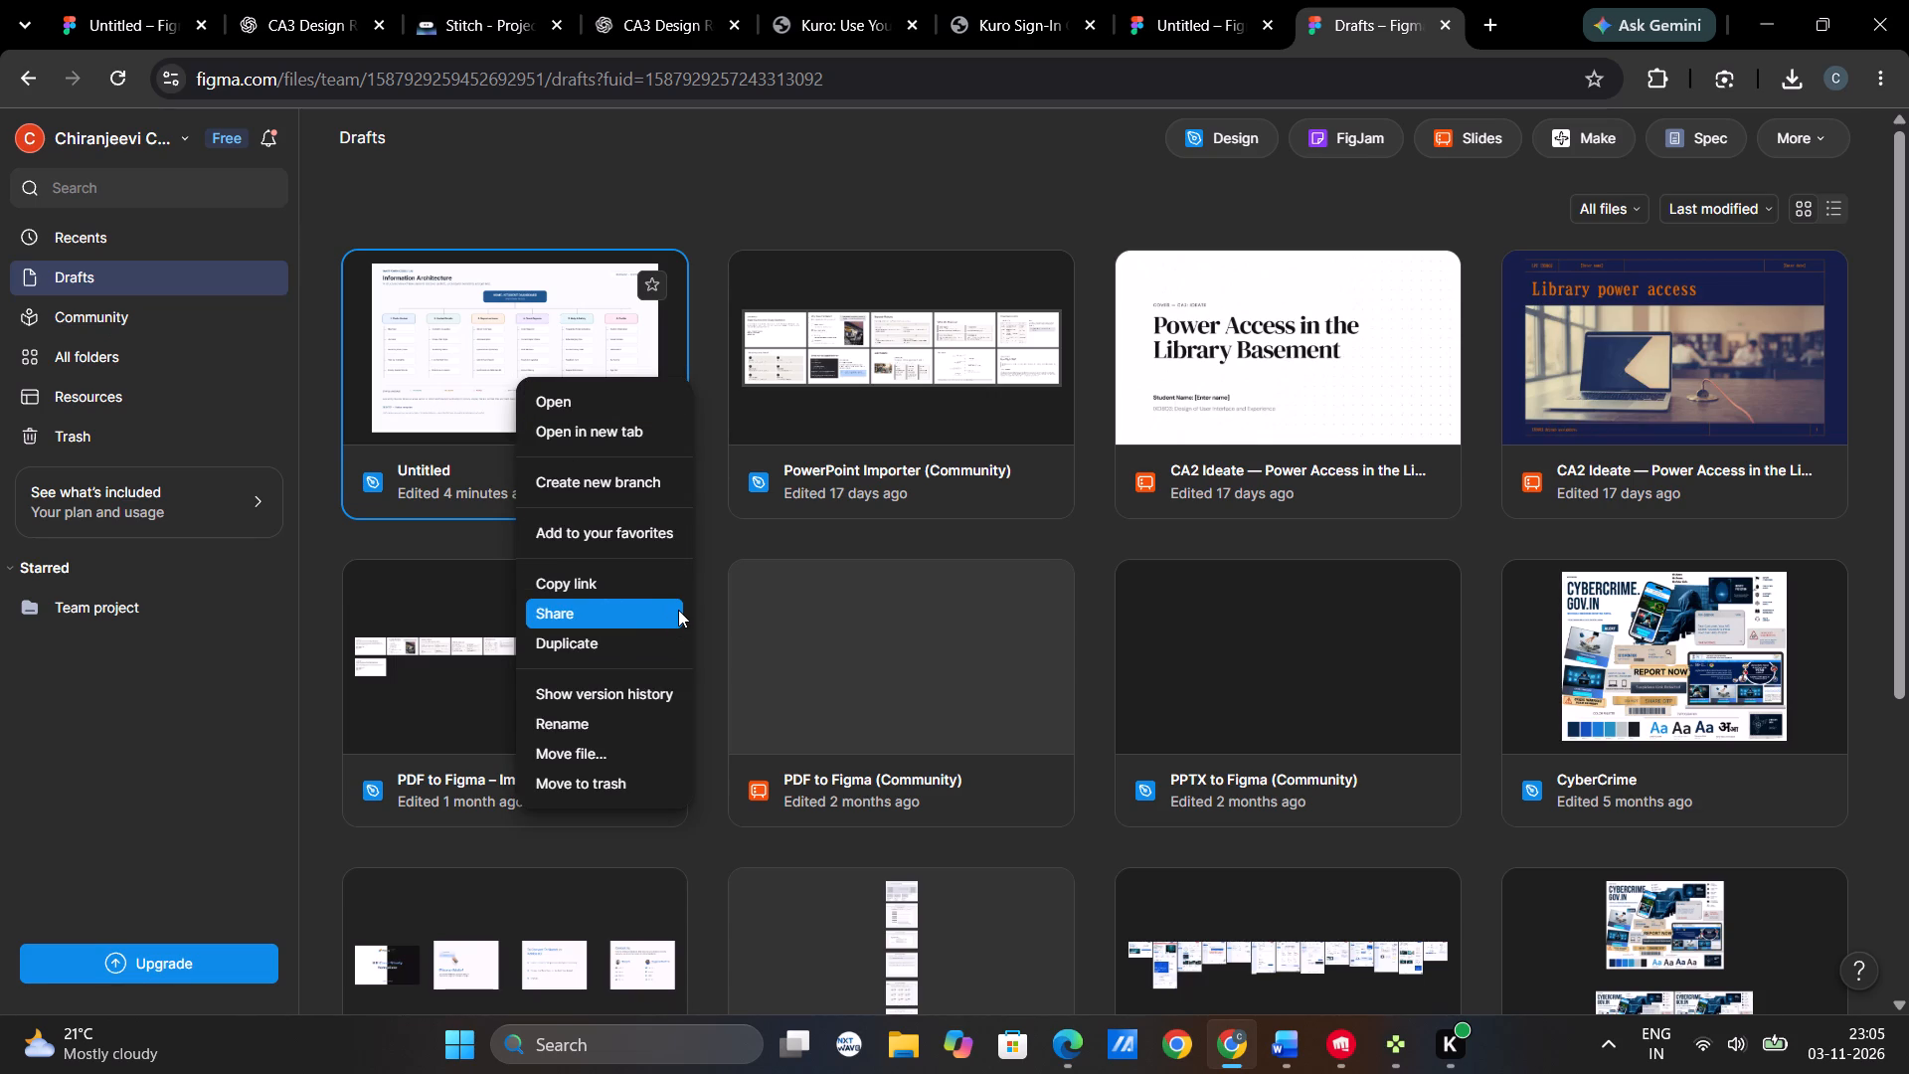
left_click(584, 741)
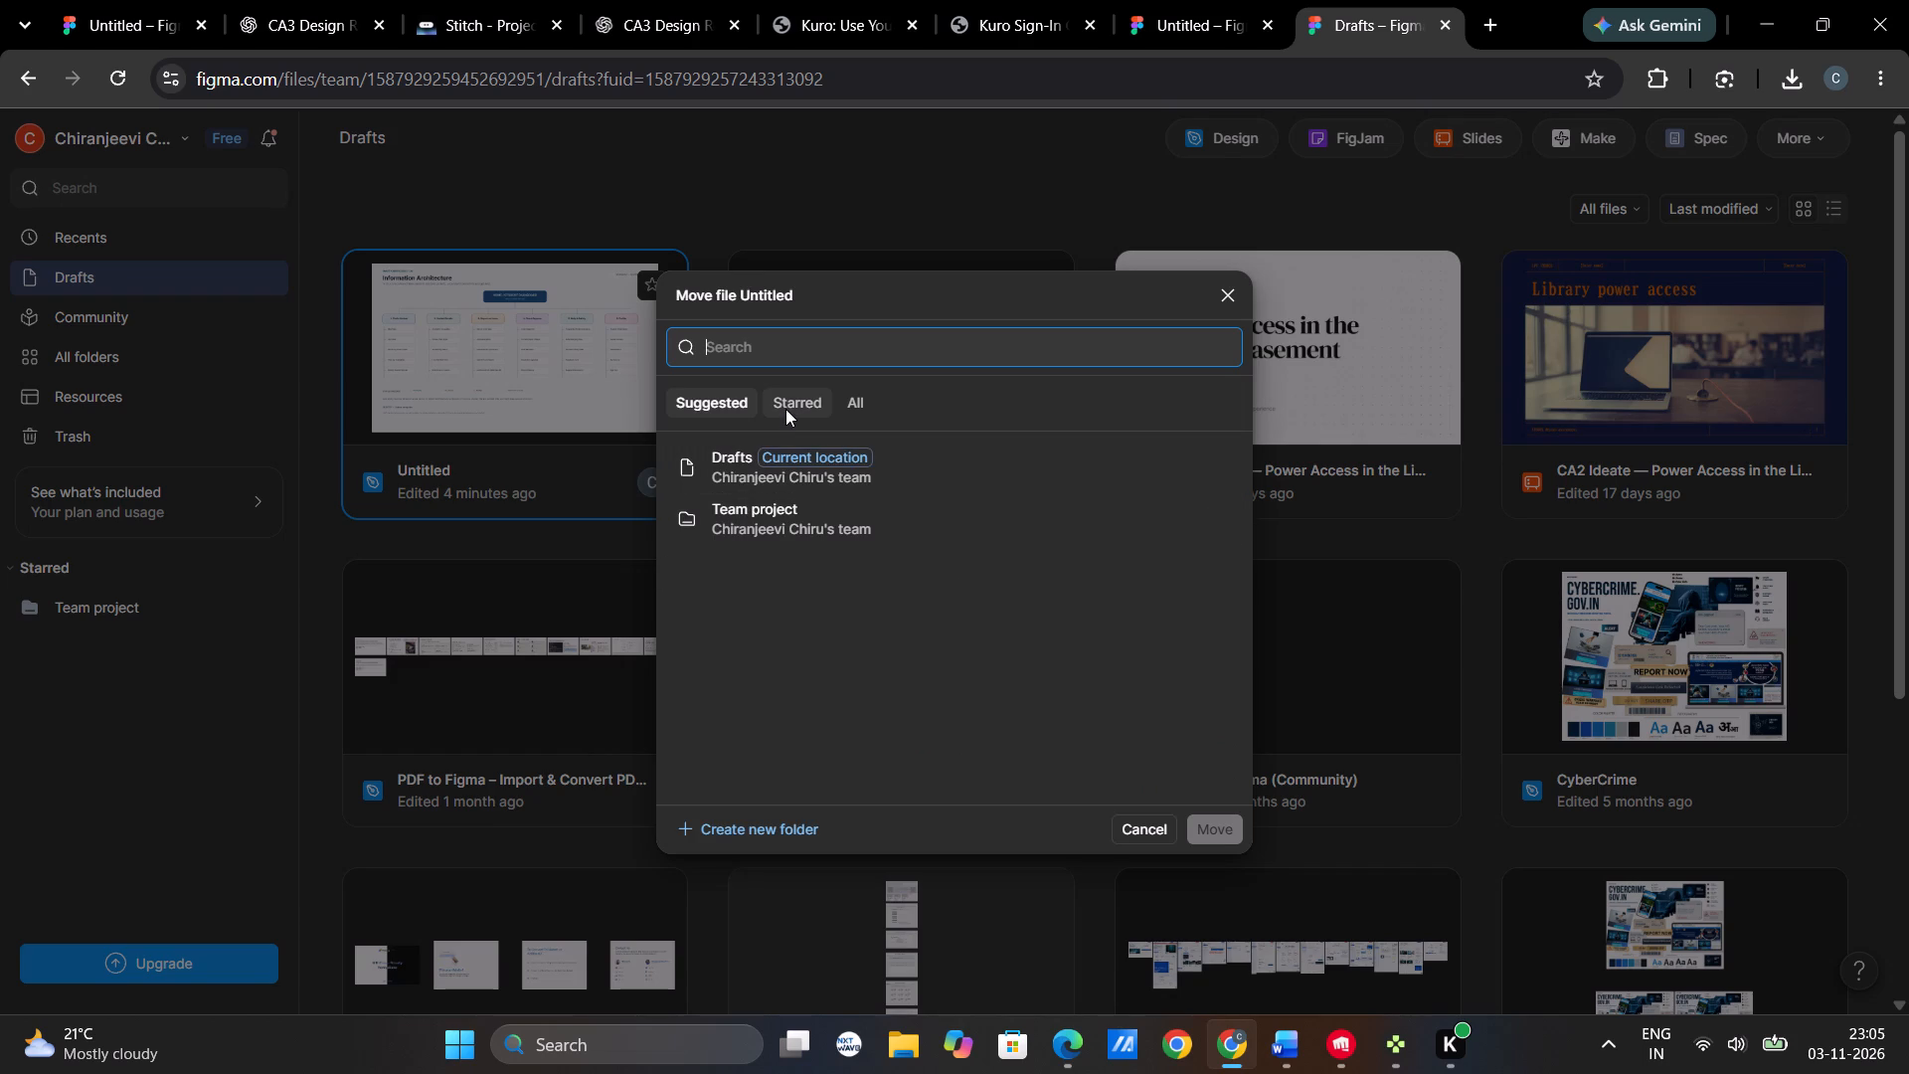
scroll(785, 434, "up", 1)
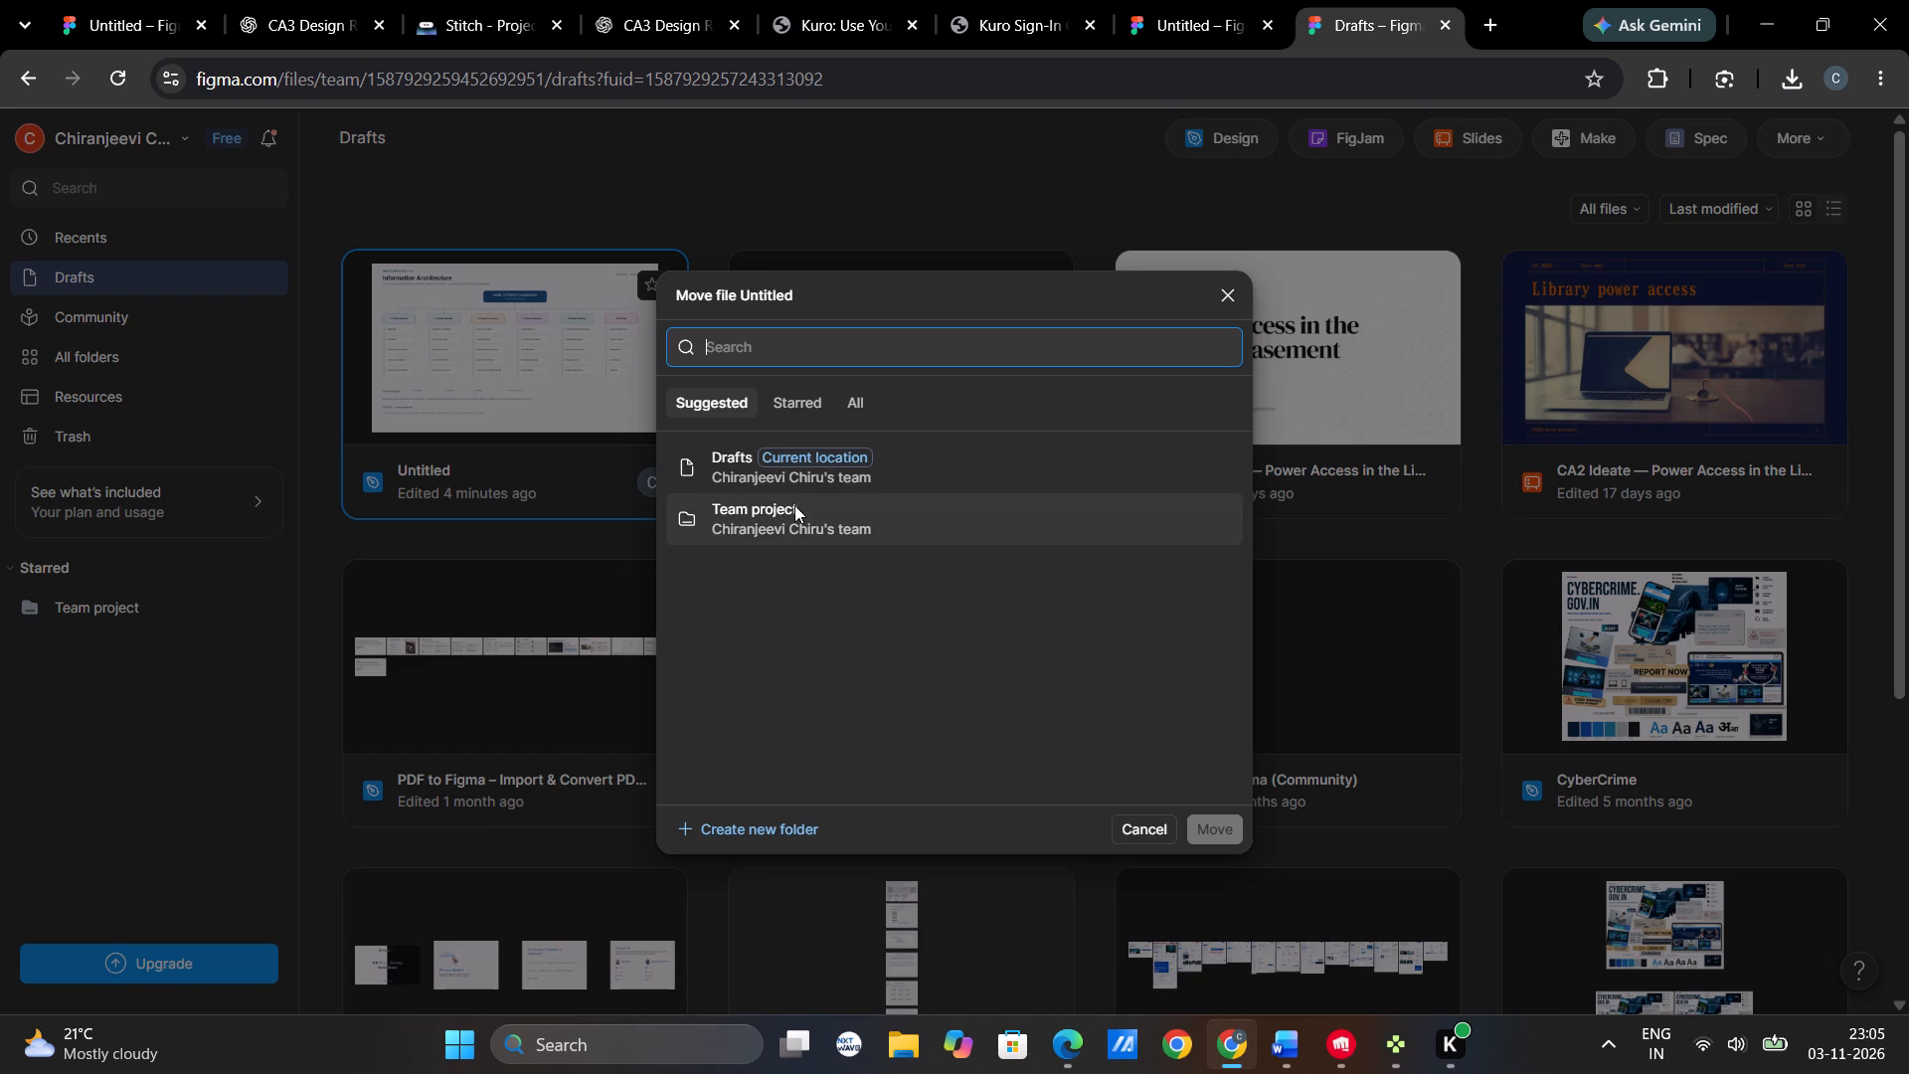
left_click(794, 514)
left_click(1155, 517)
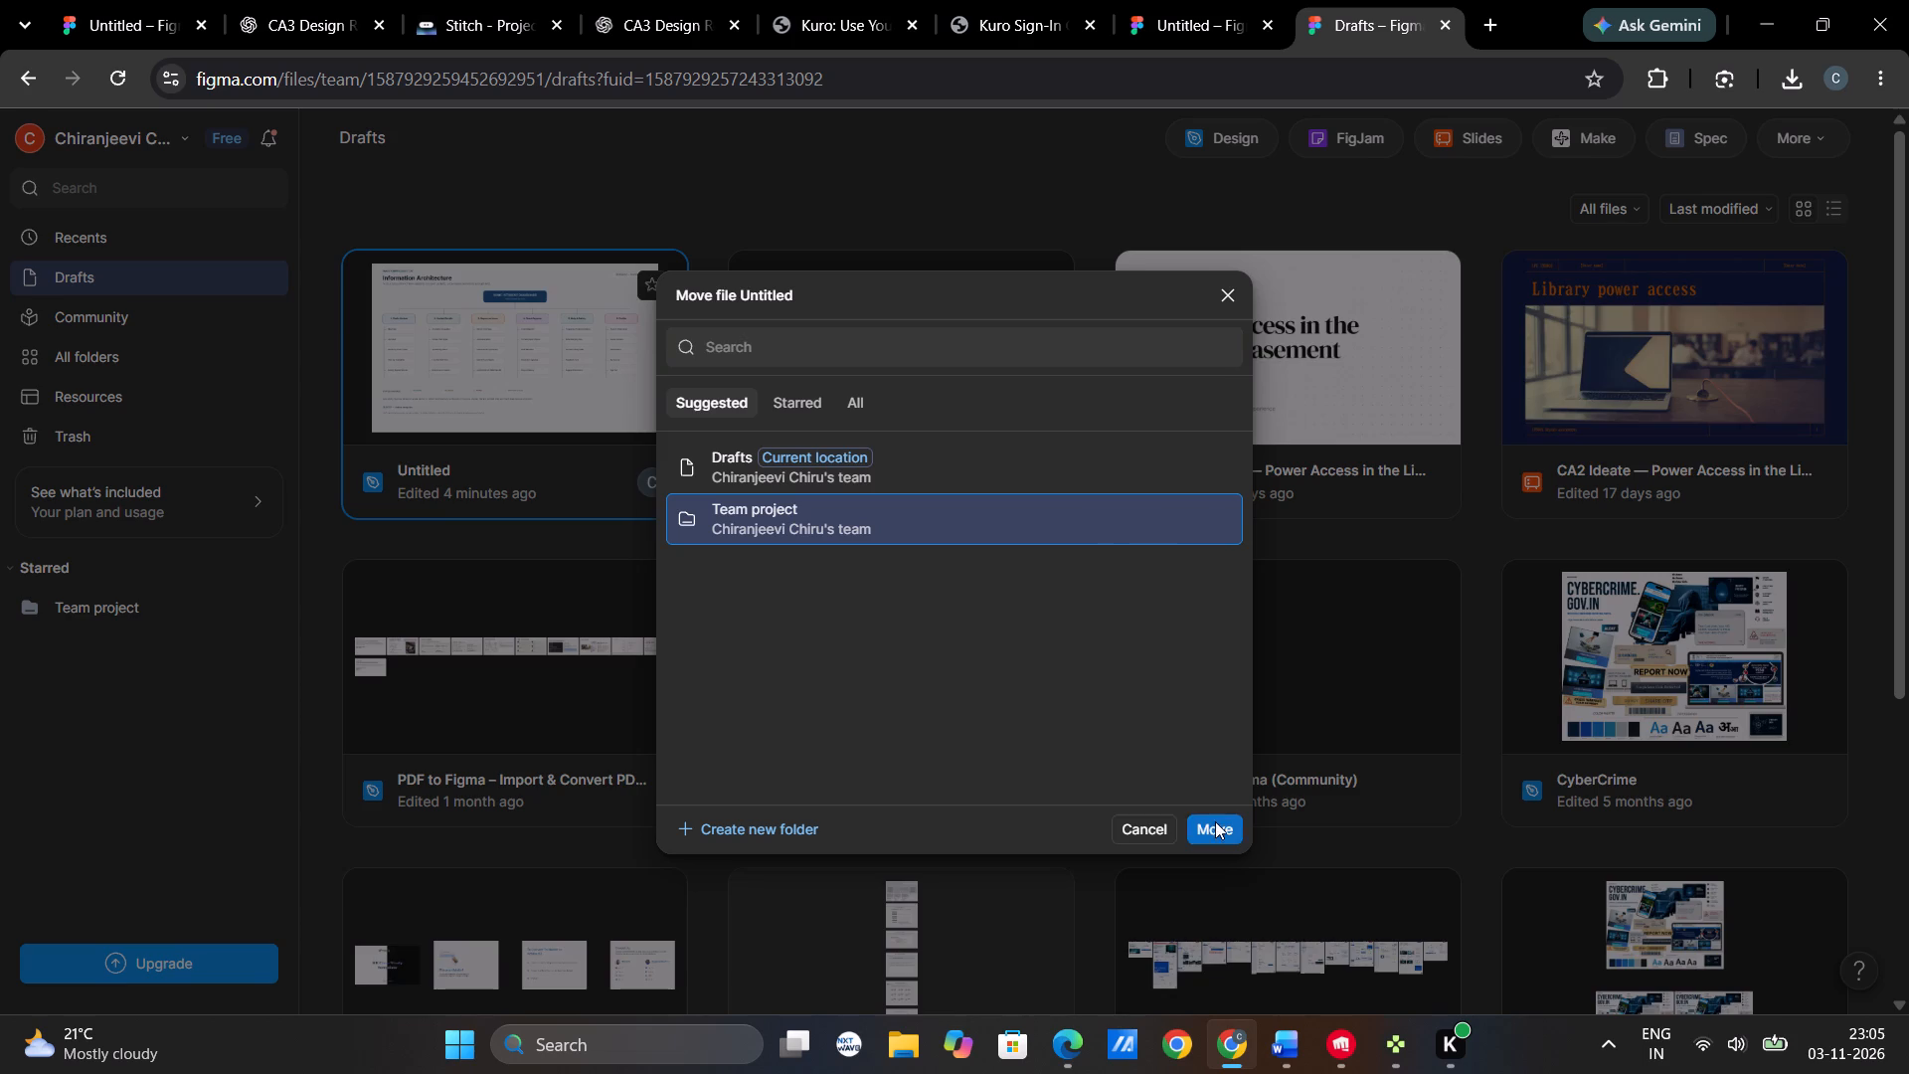
left_click(1215, 829)
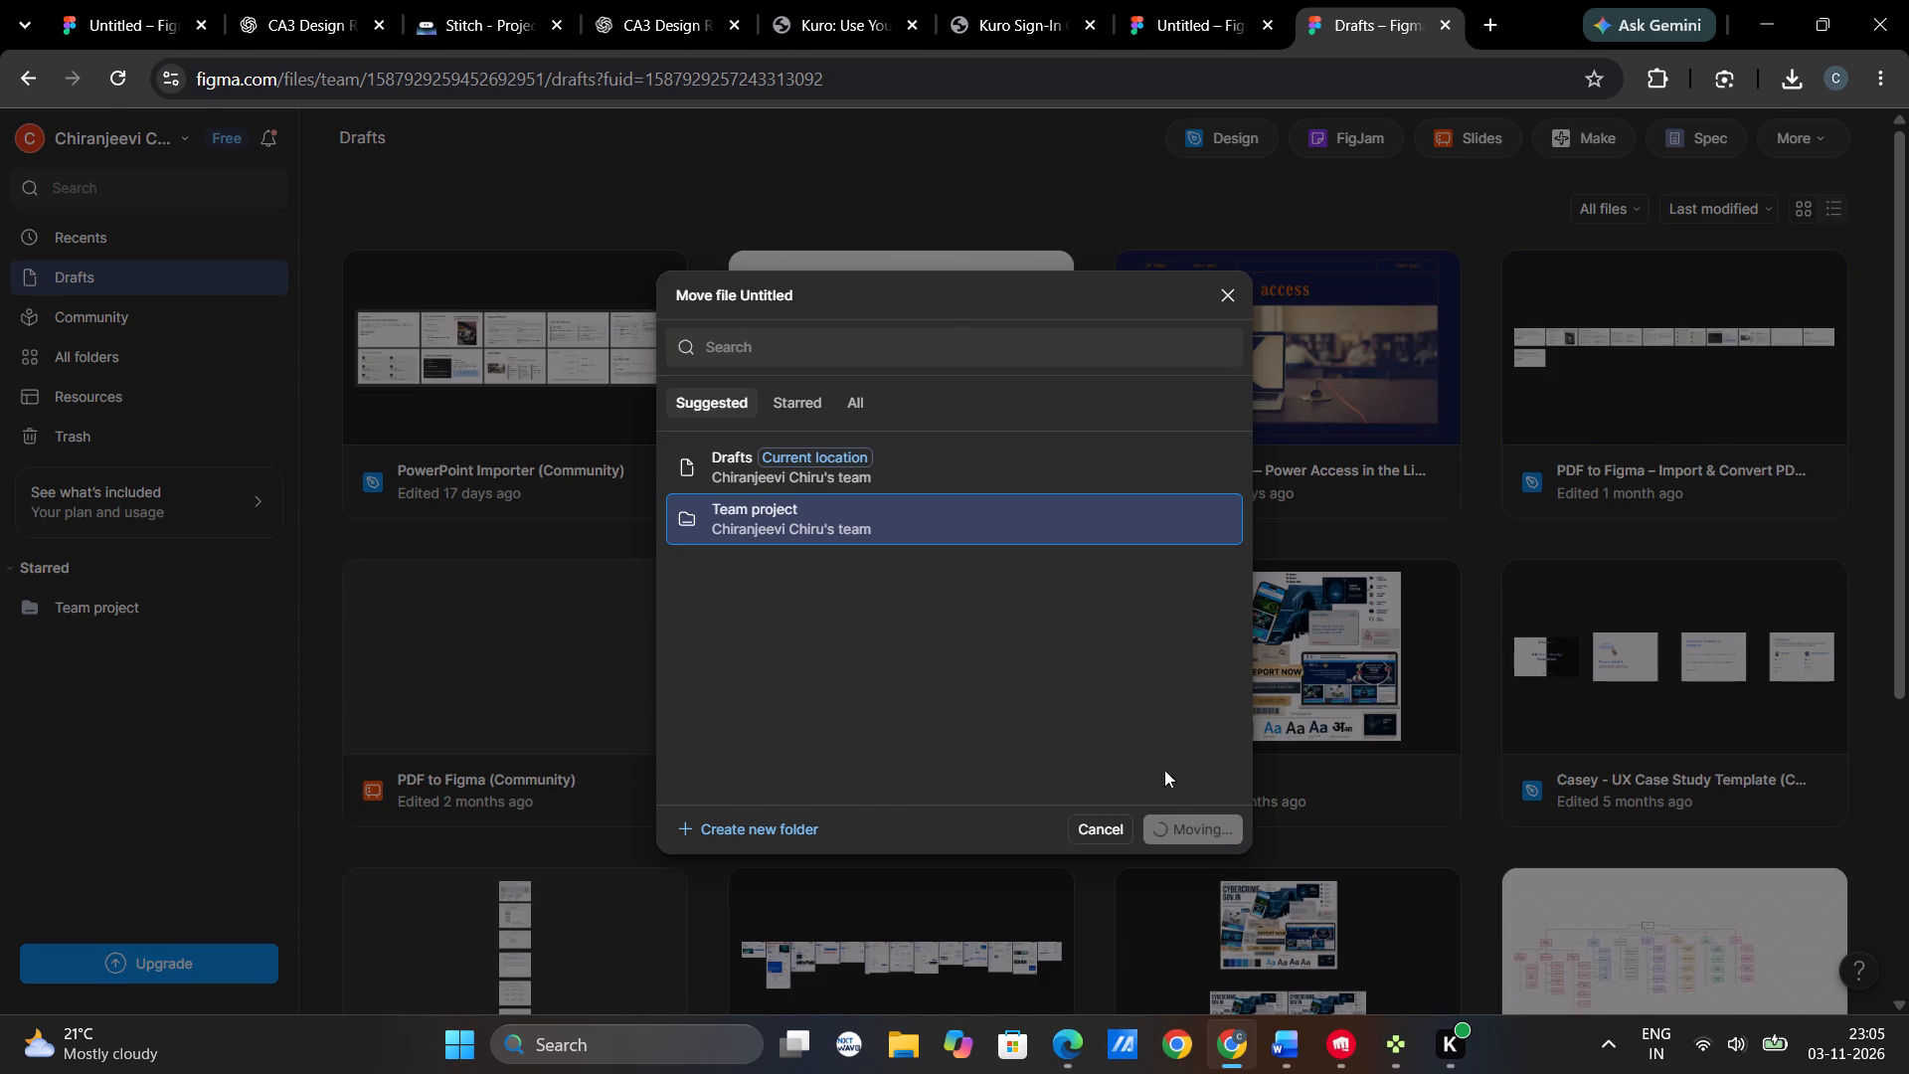
Open the moved Untitled design file from Recents and close the other Untitled browser tab beside it.
left_click(125, 244)
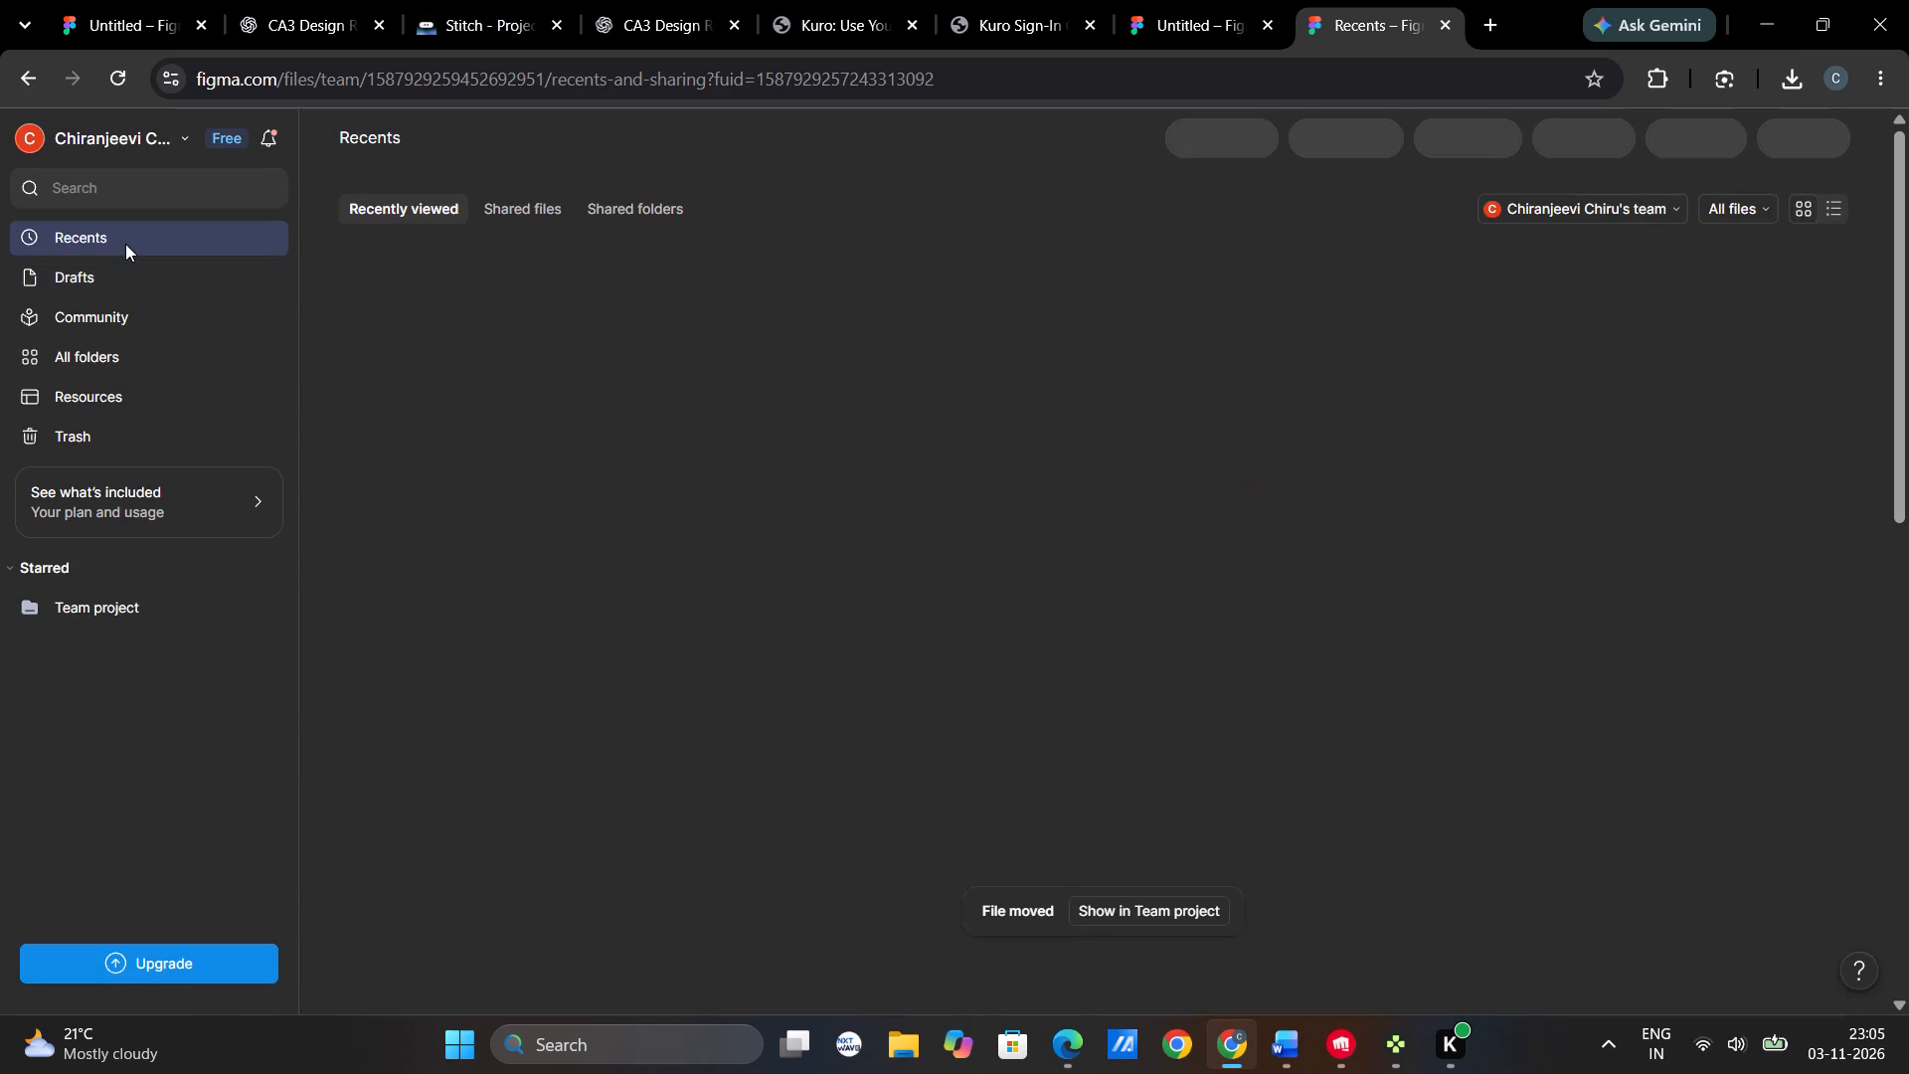
double_click(509, 600)
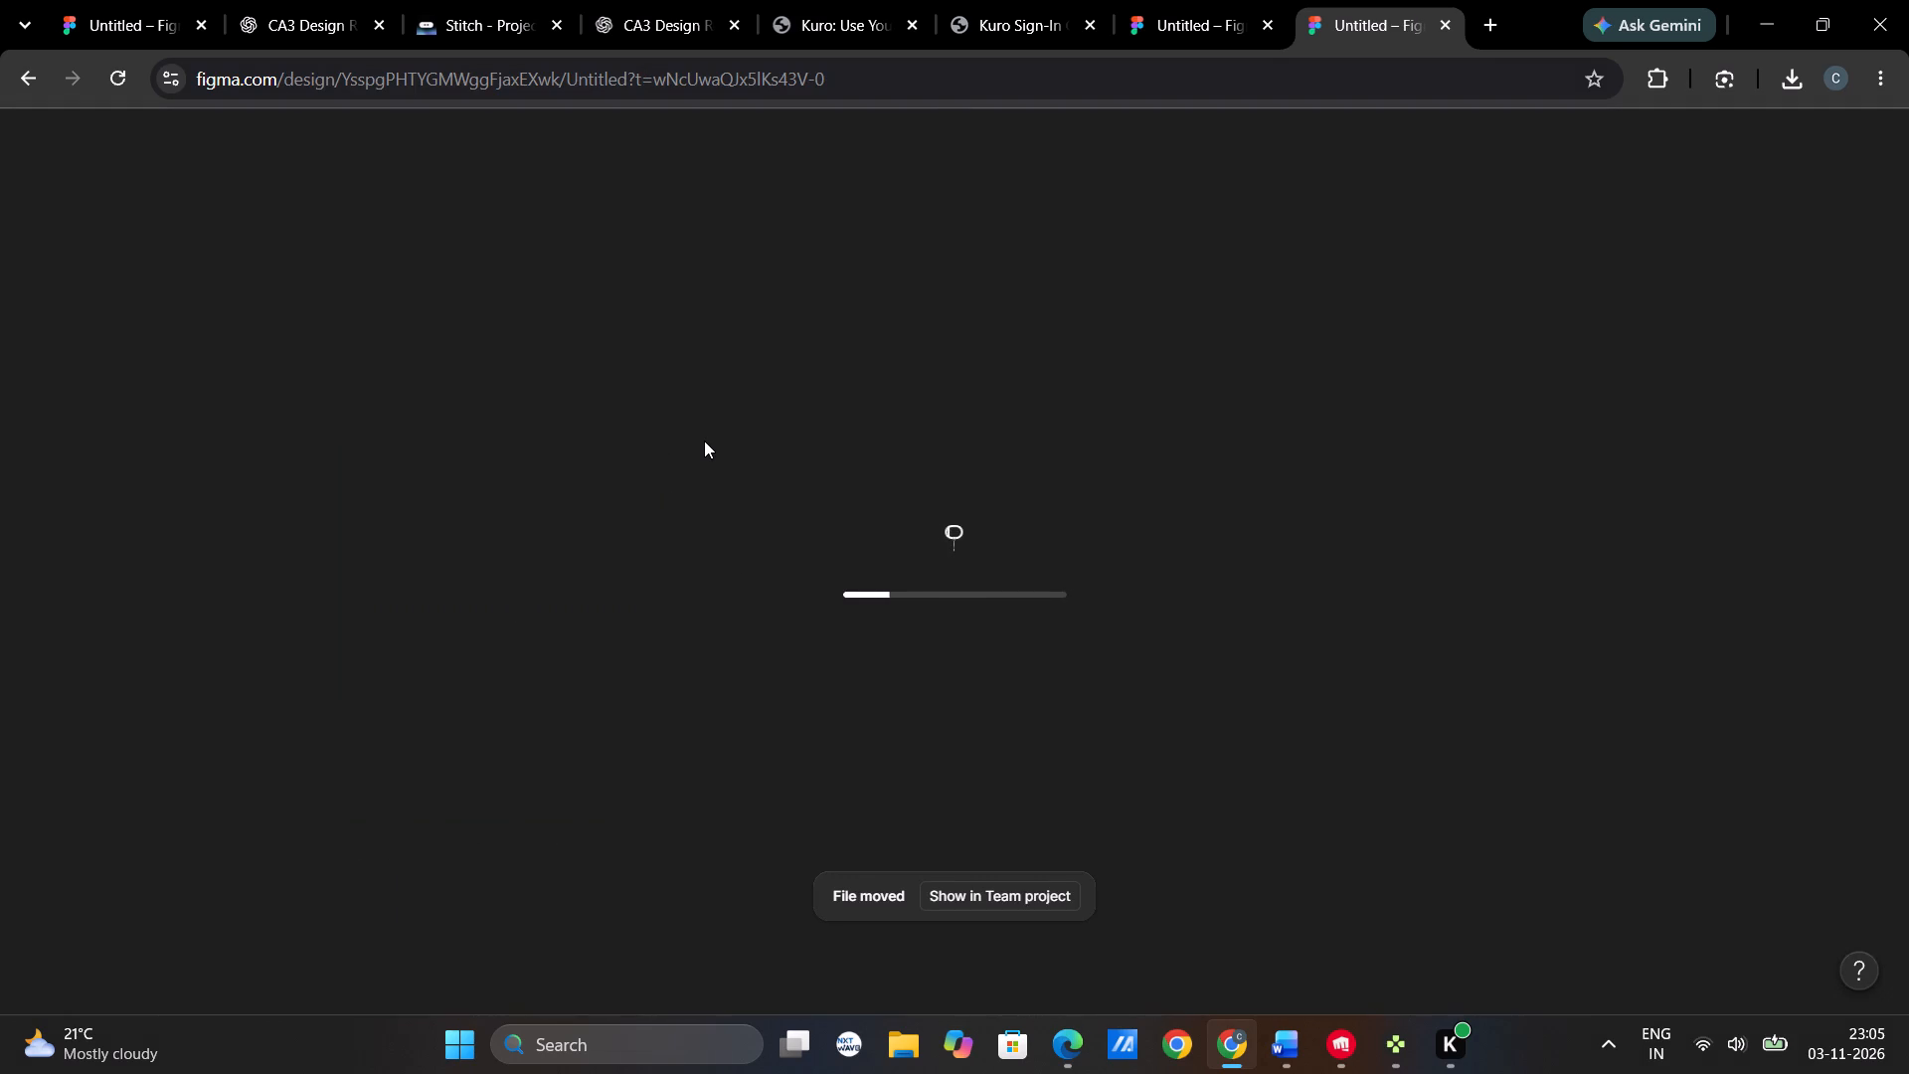
left_click(1267, 28)
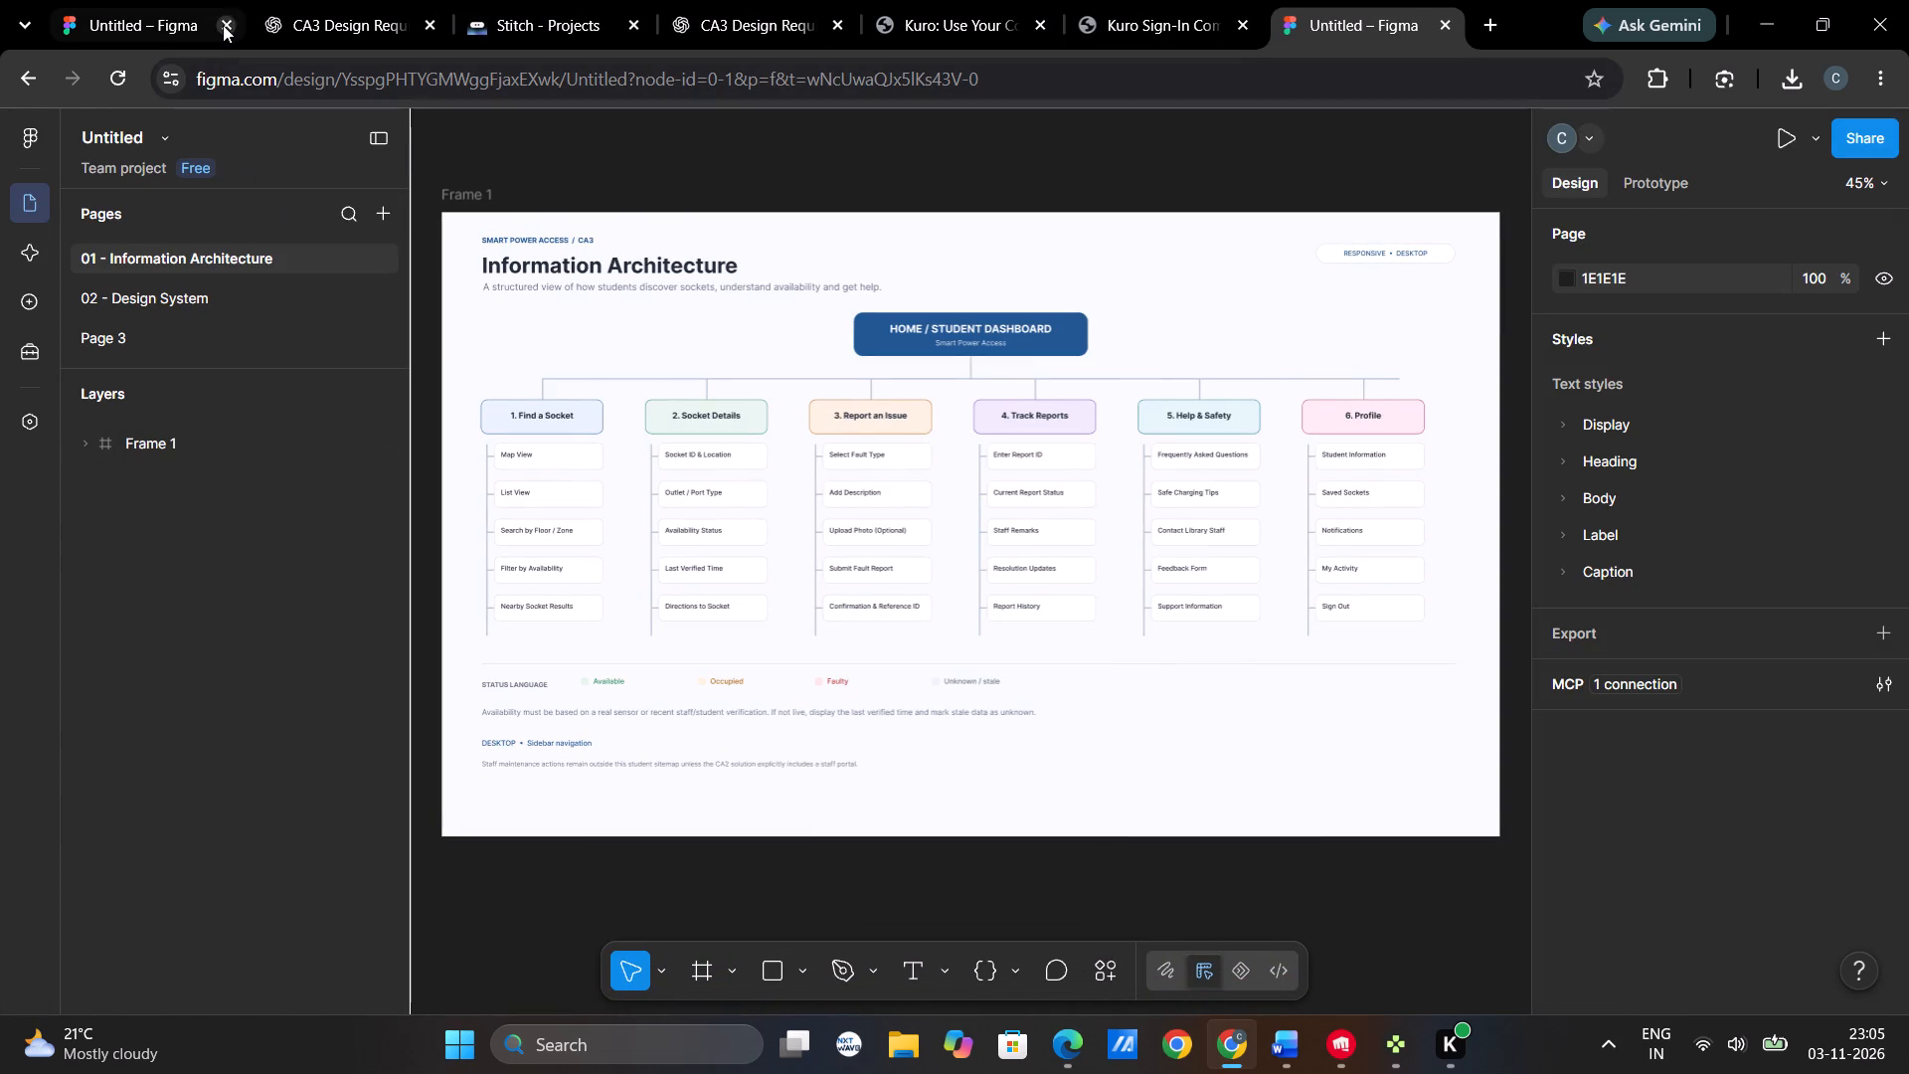
Go to Page 3 and change the file's share settings so that anyone can edit it.
left_click(202, 346)
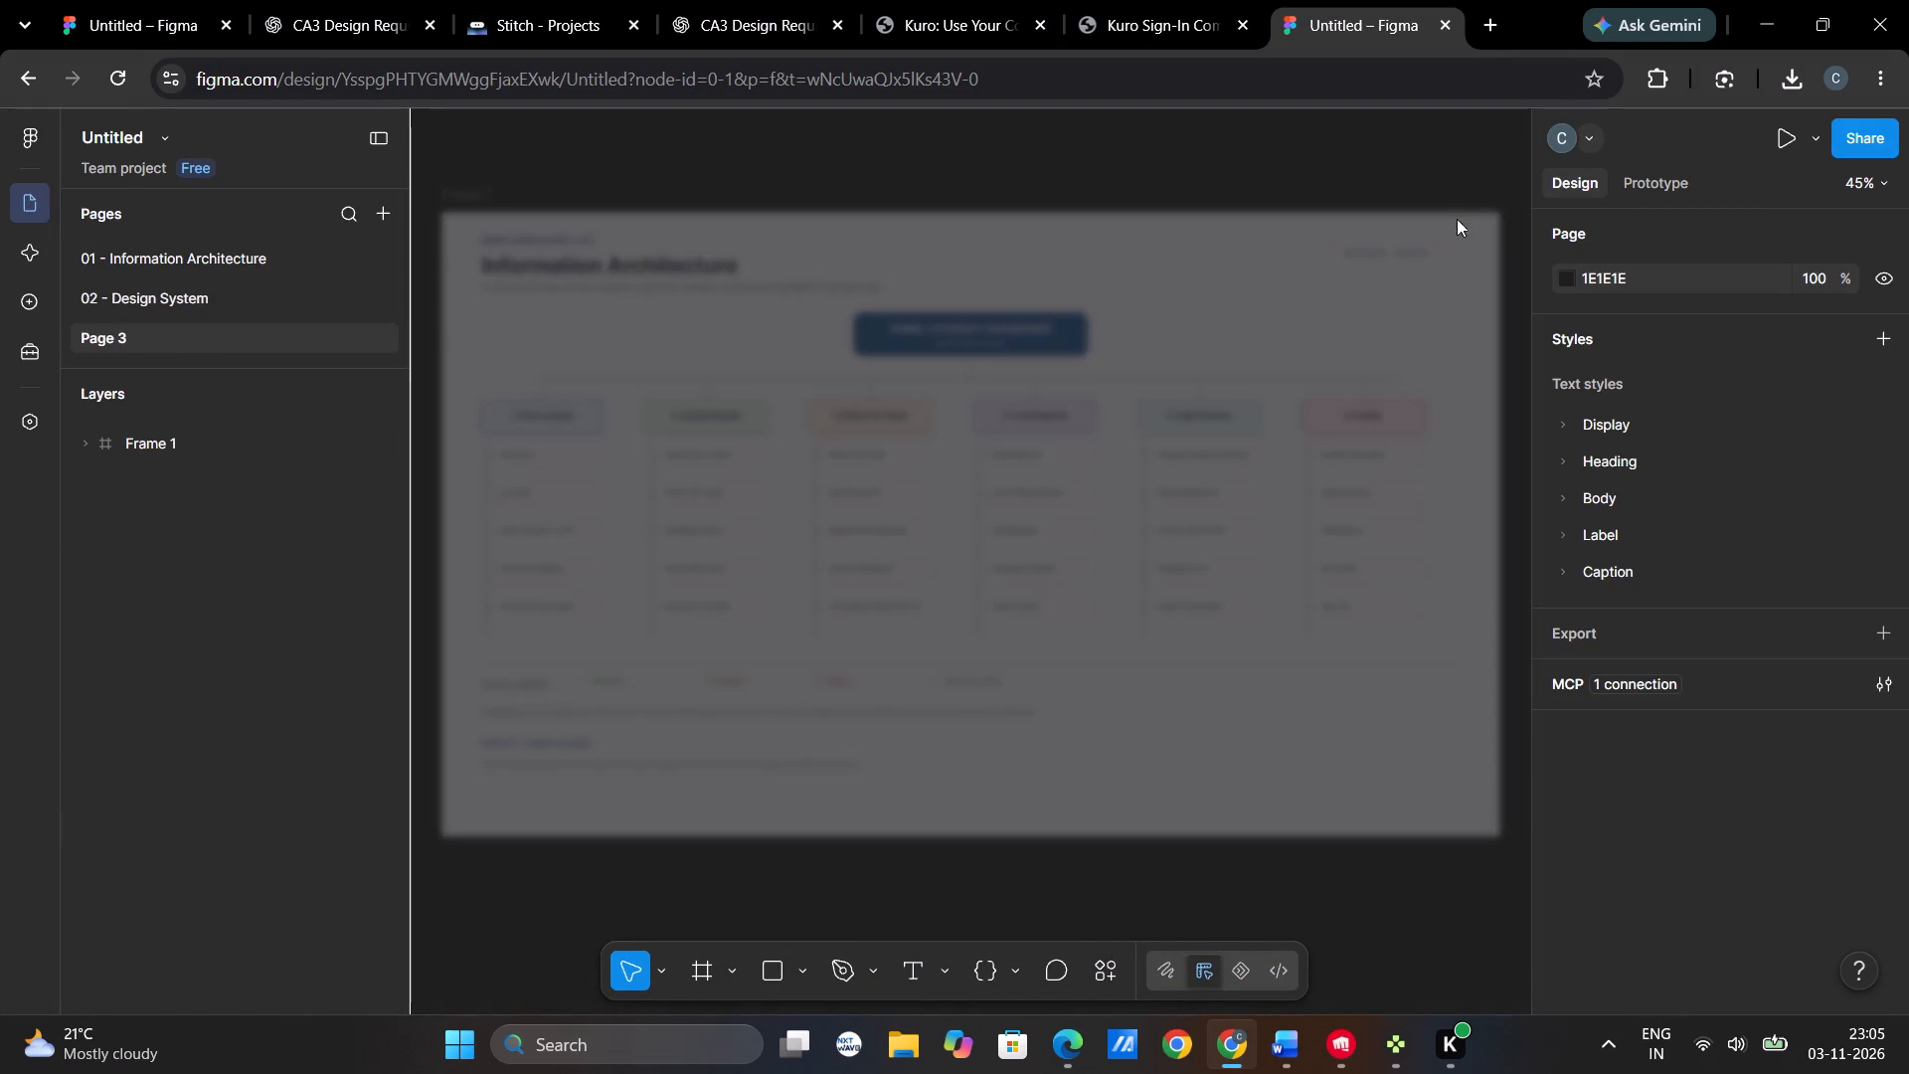
left_click(1880, 141)
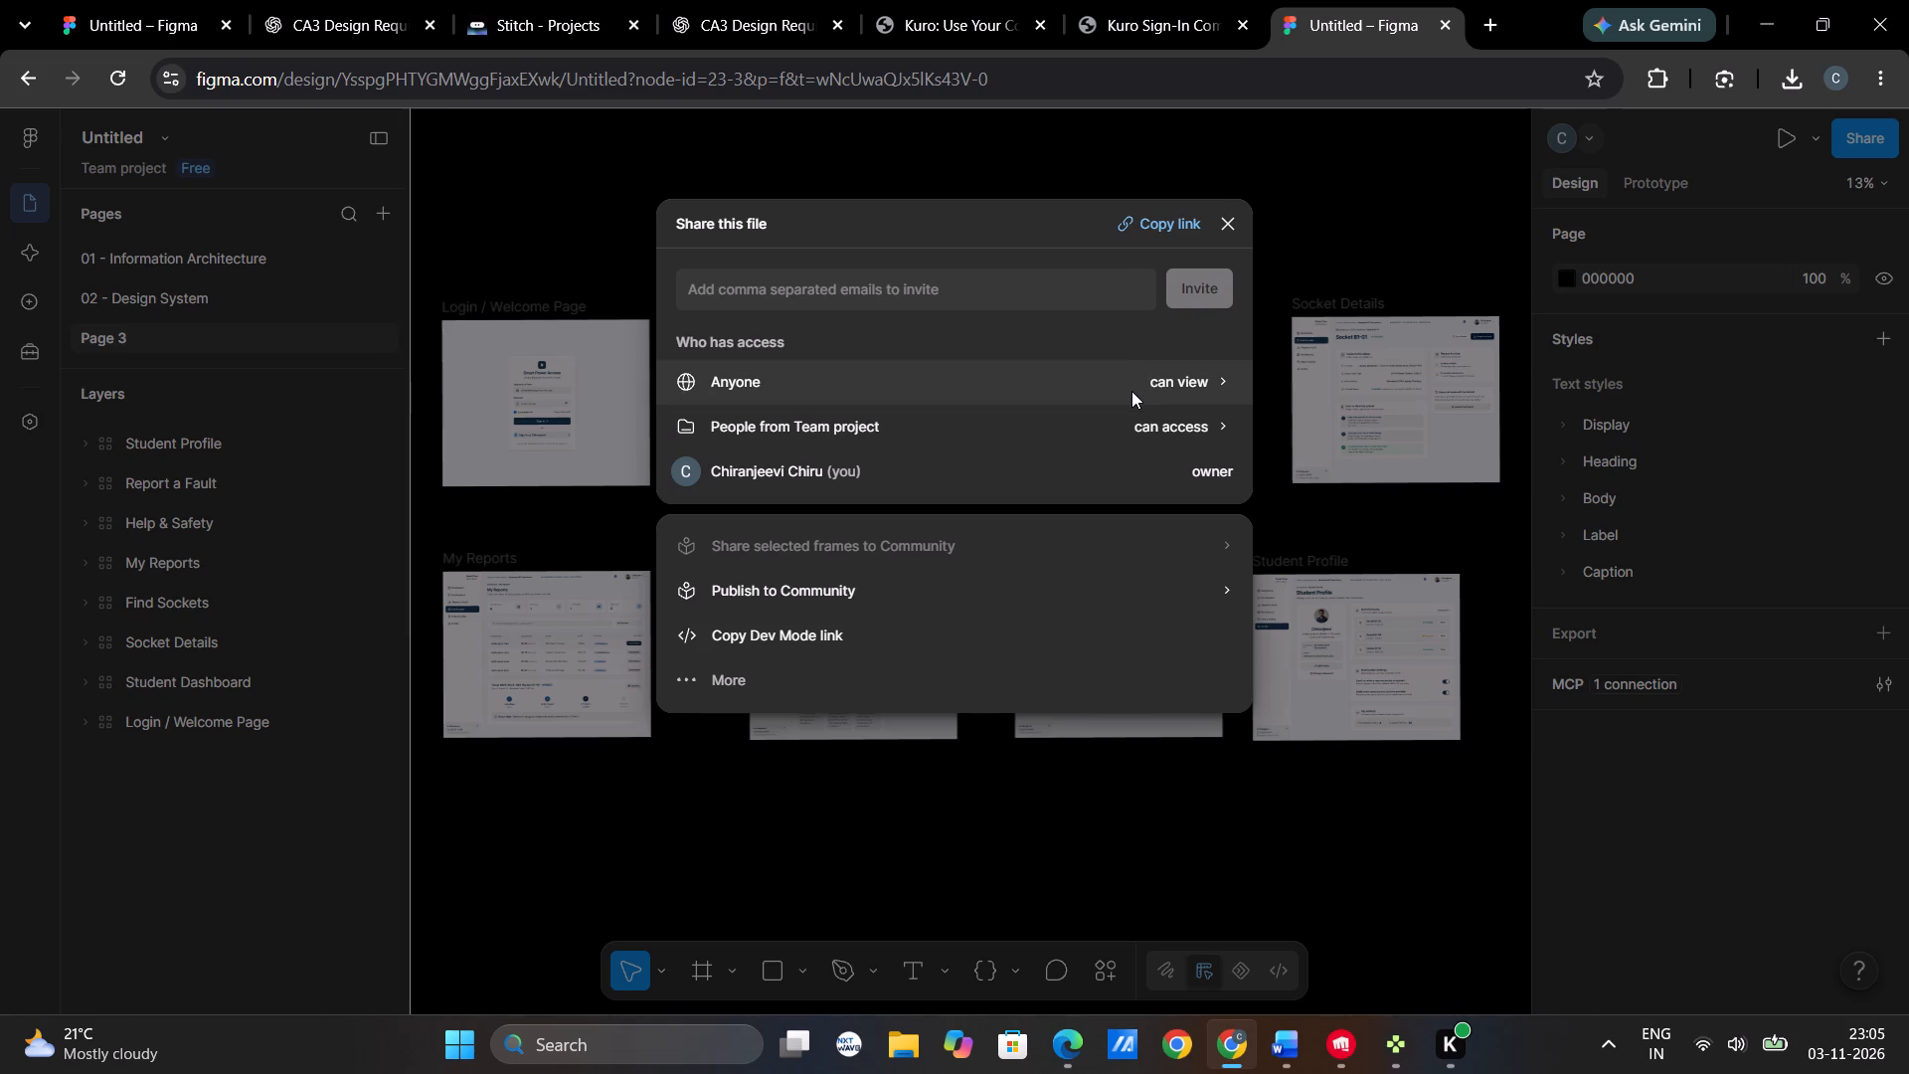
left_click(1125, 388)
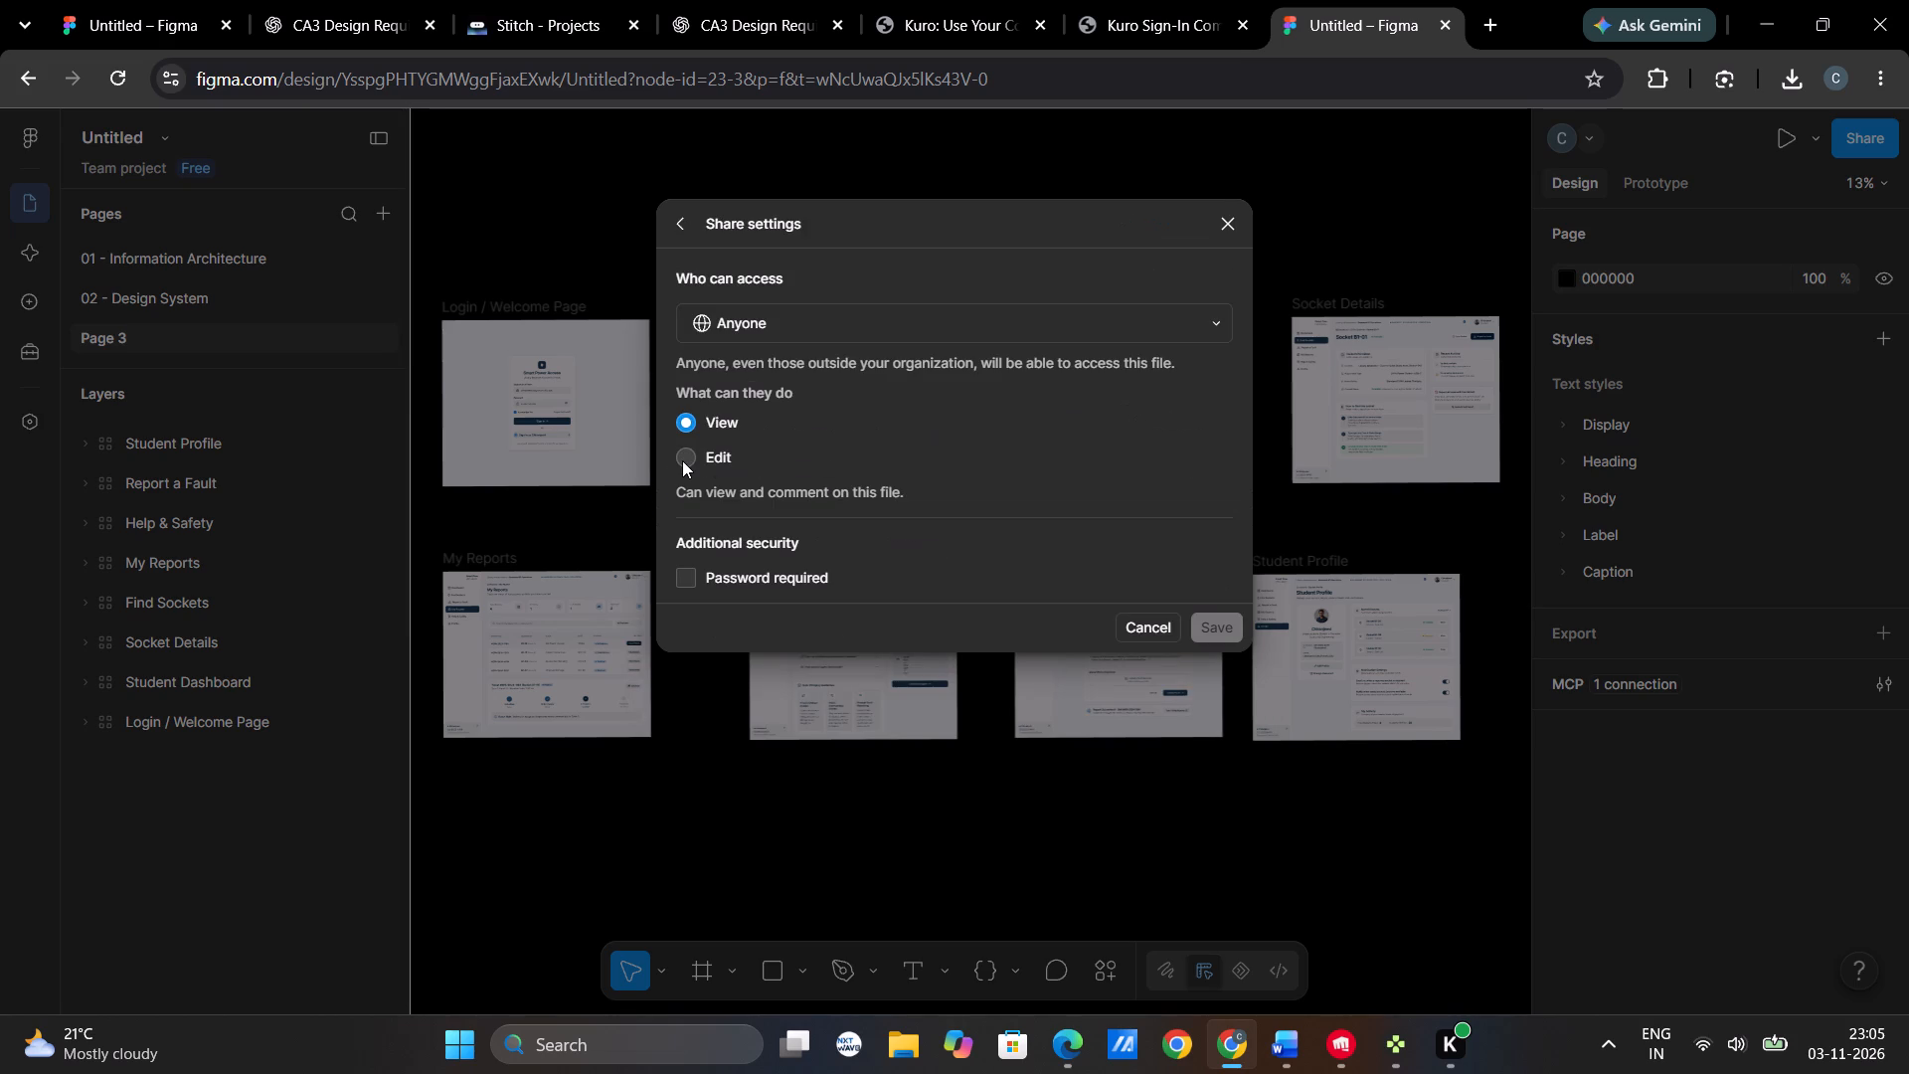
left_click(682, 460)
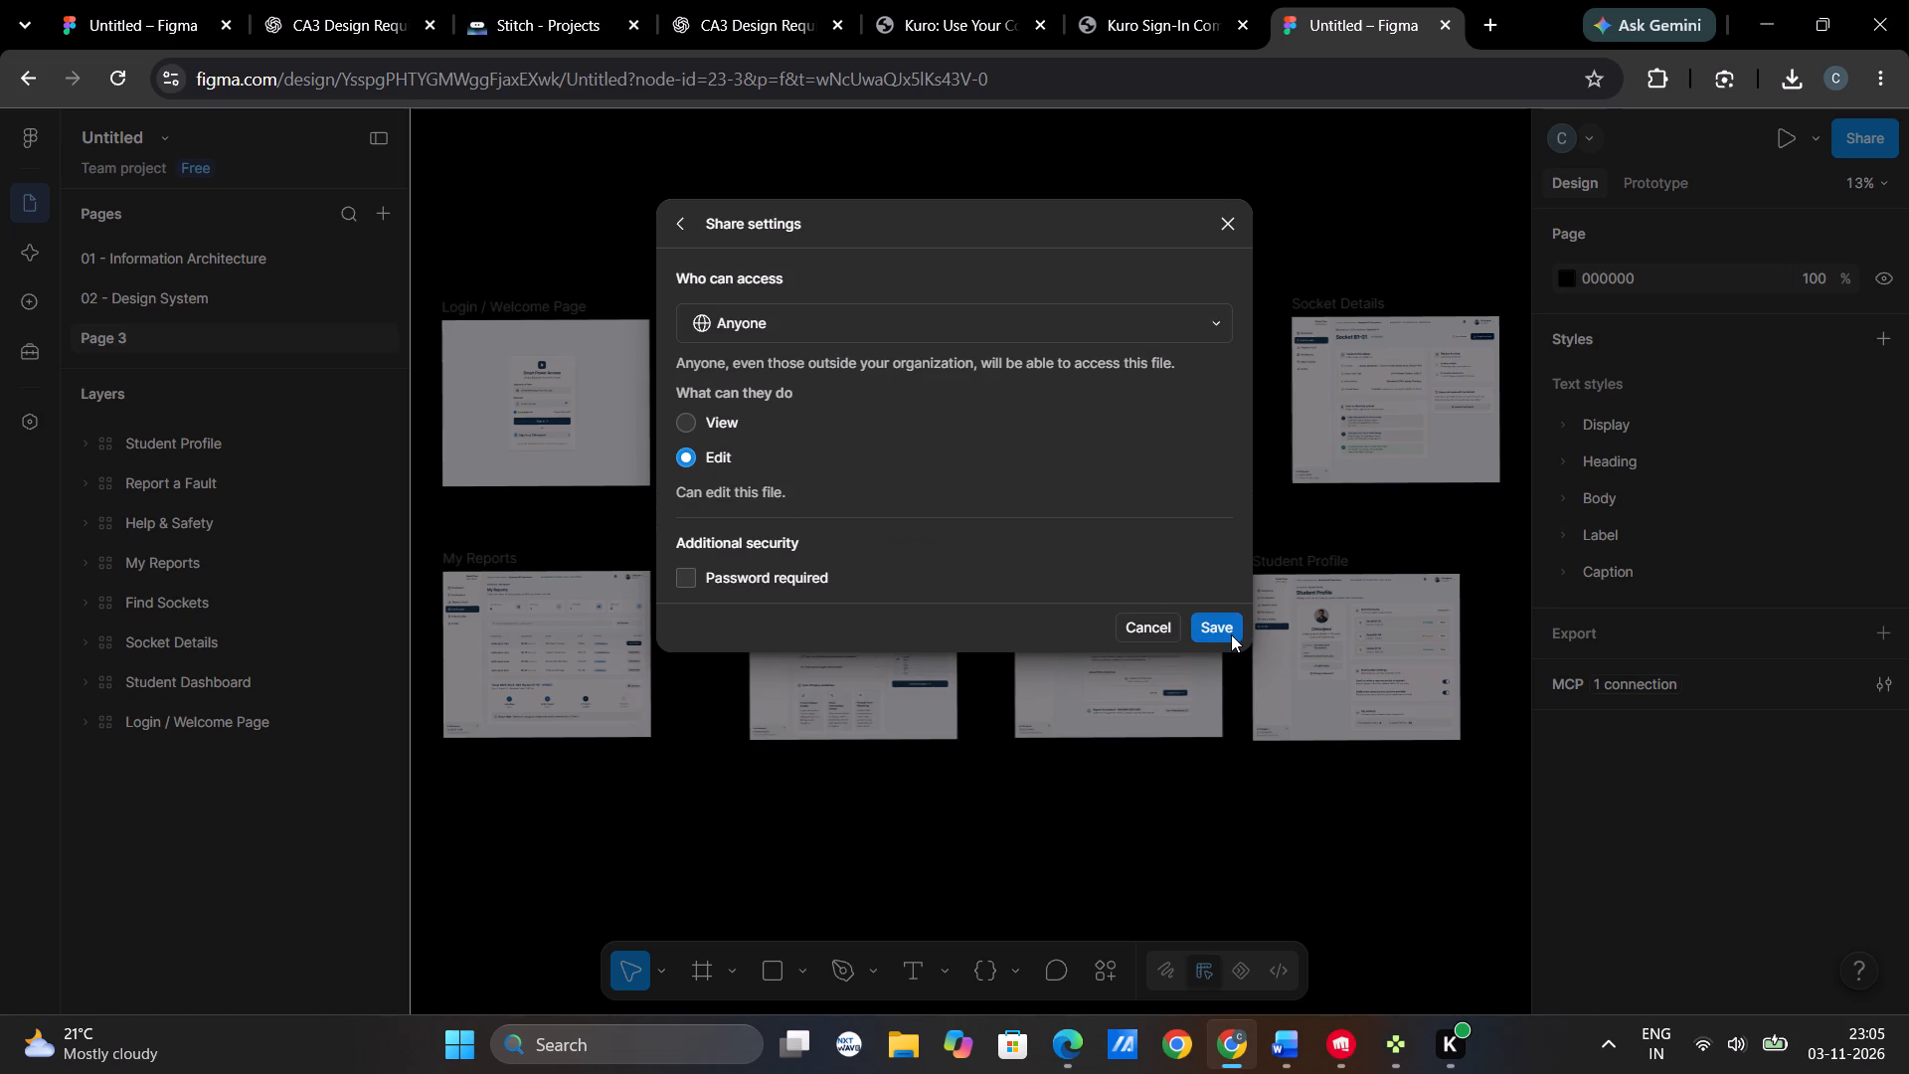
left_click(1231, 634)
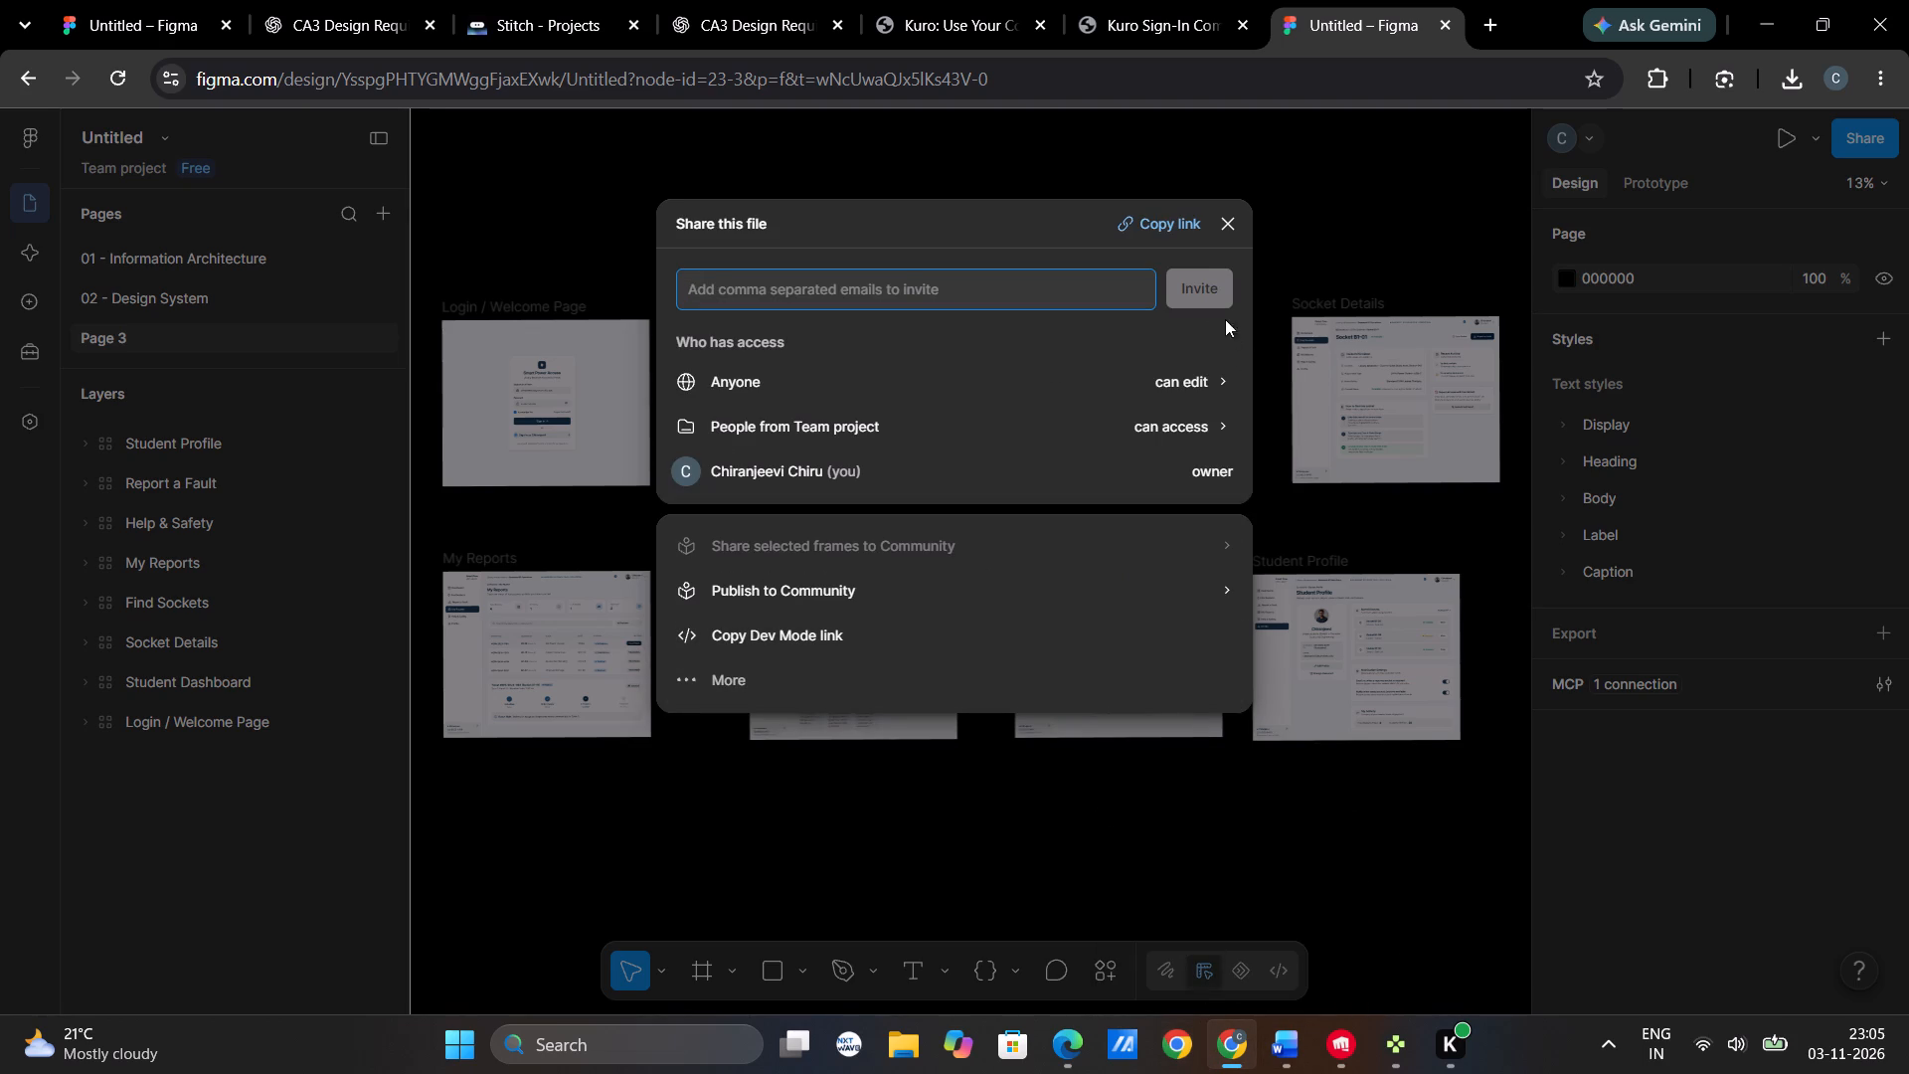
Copy the file's share link.
left_click(1162, 224)
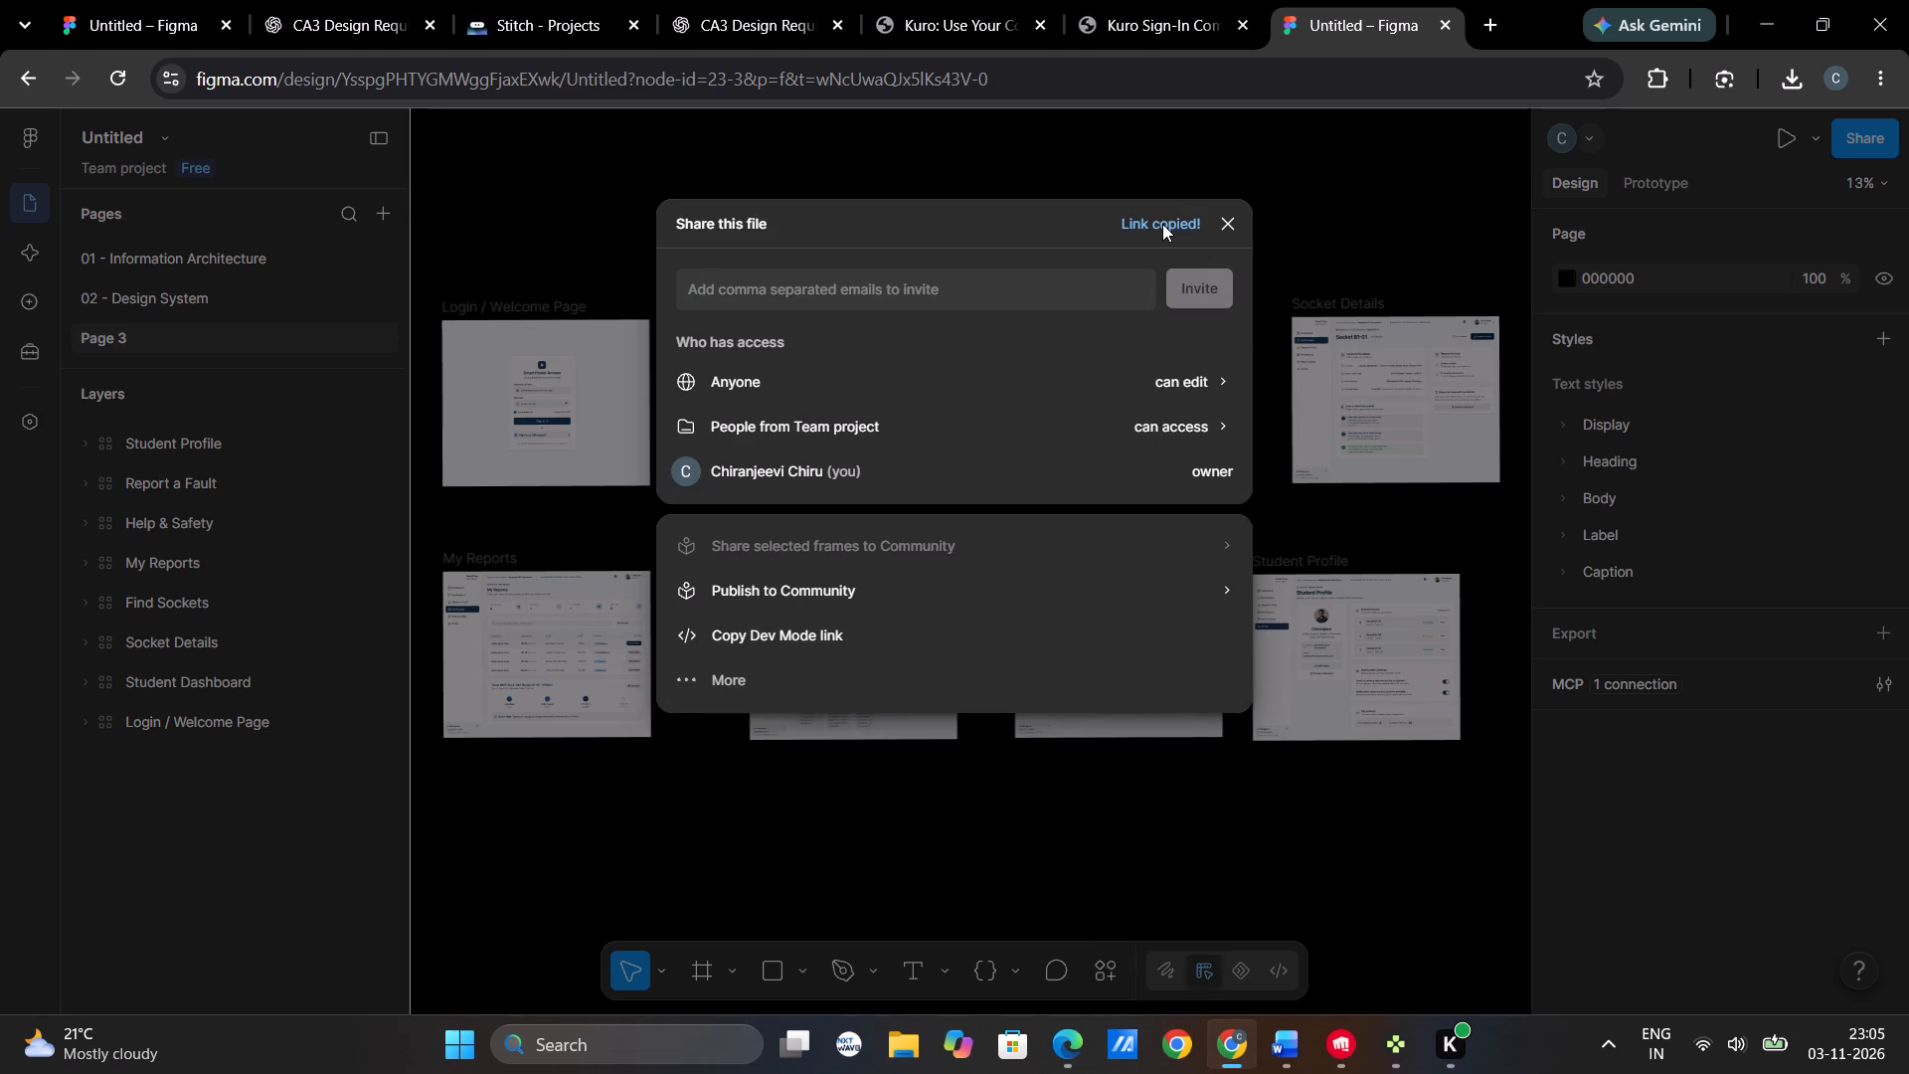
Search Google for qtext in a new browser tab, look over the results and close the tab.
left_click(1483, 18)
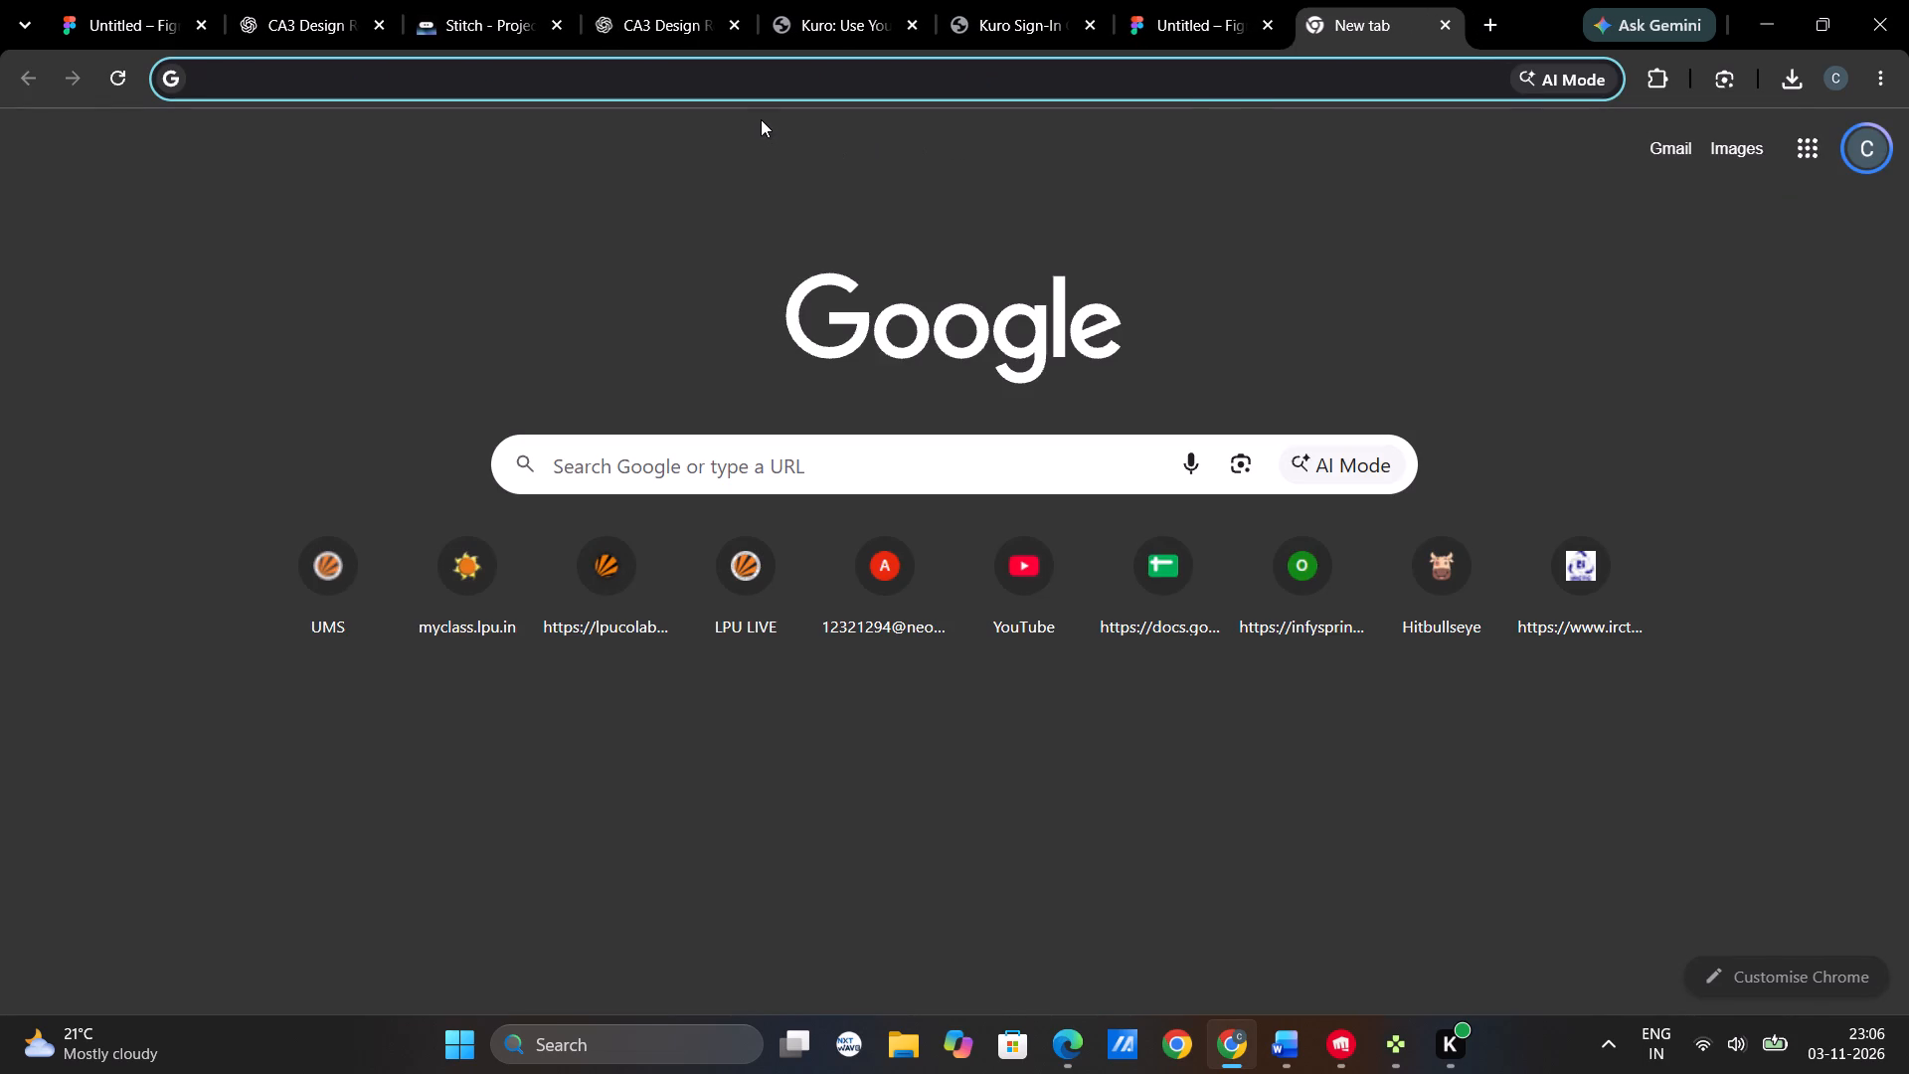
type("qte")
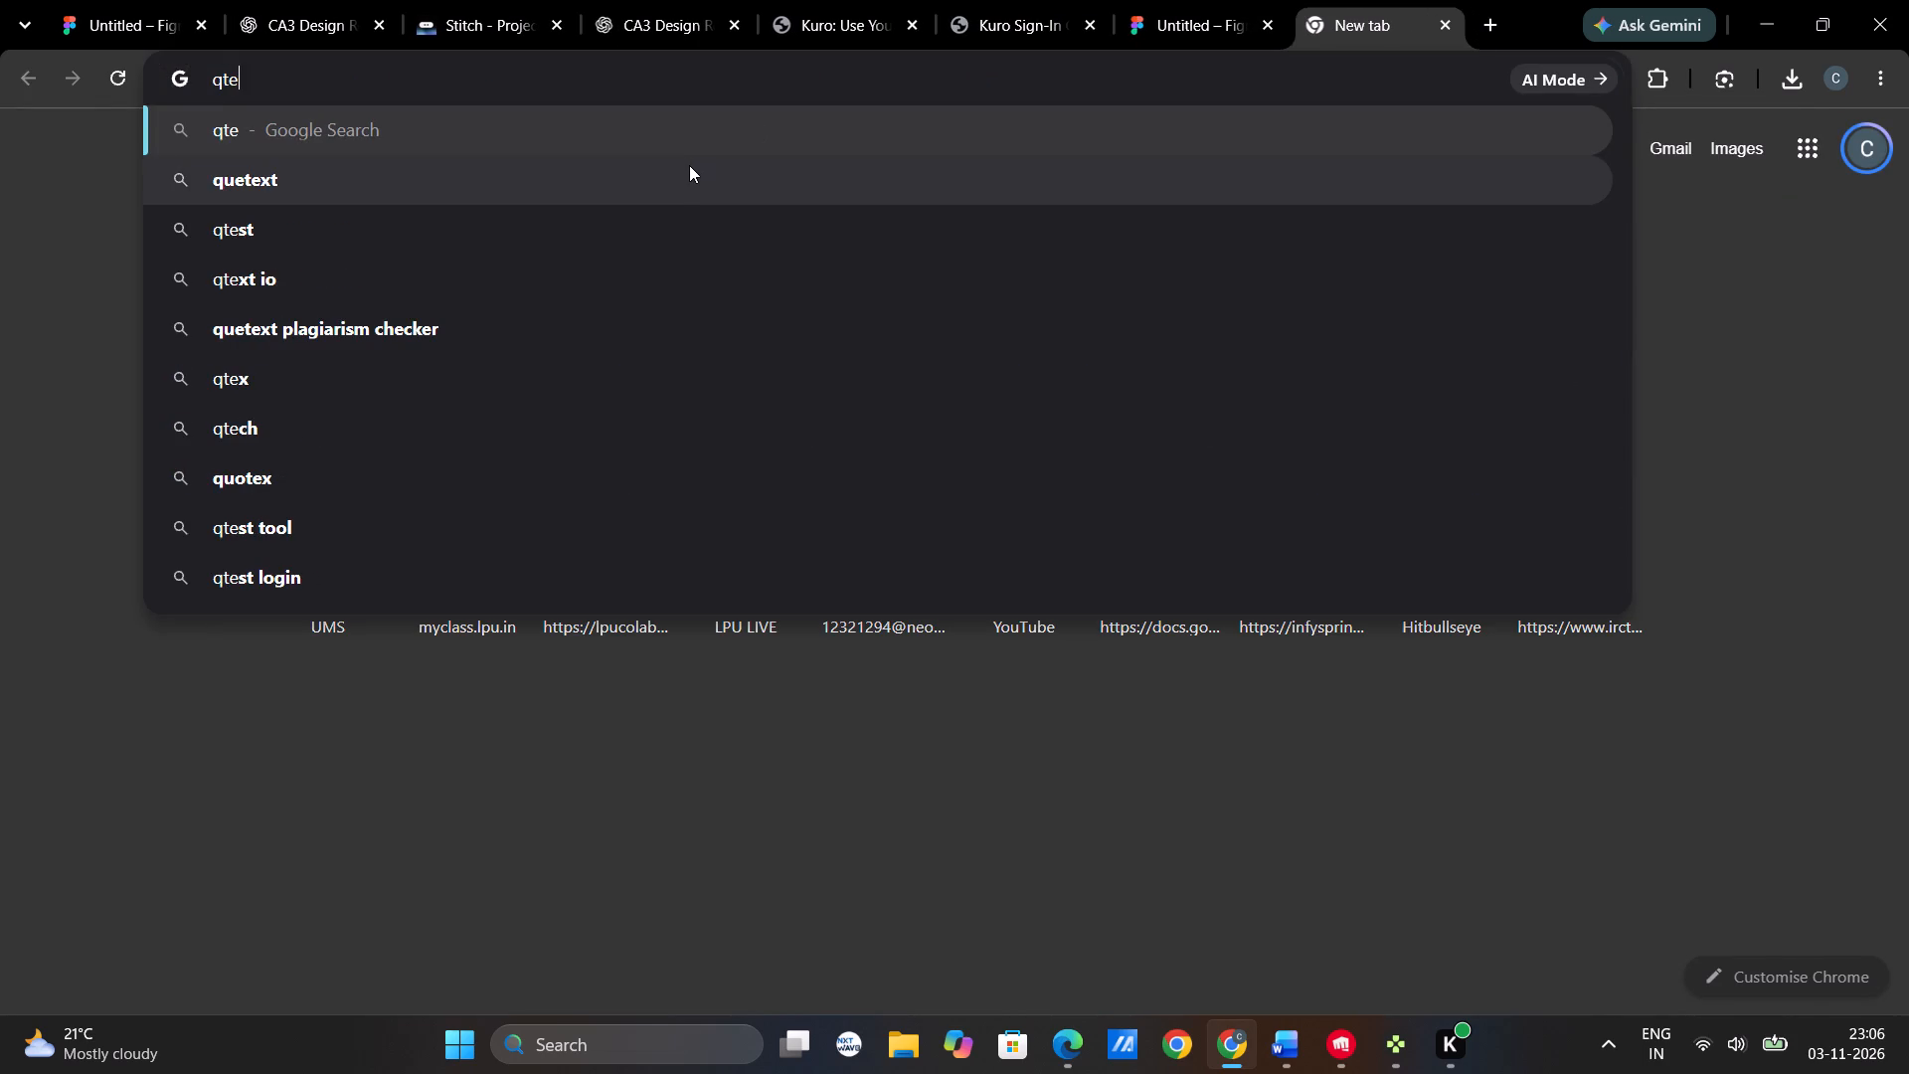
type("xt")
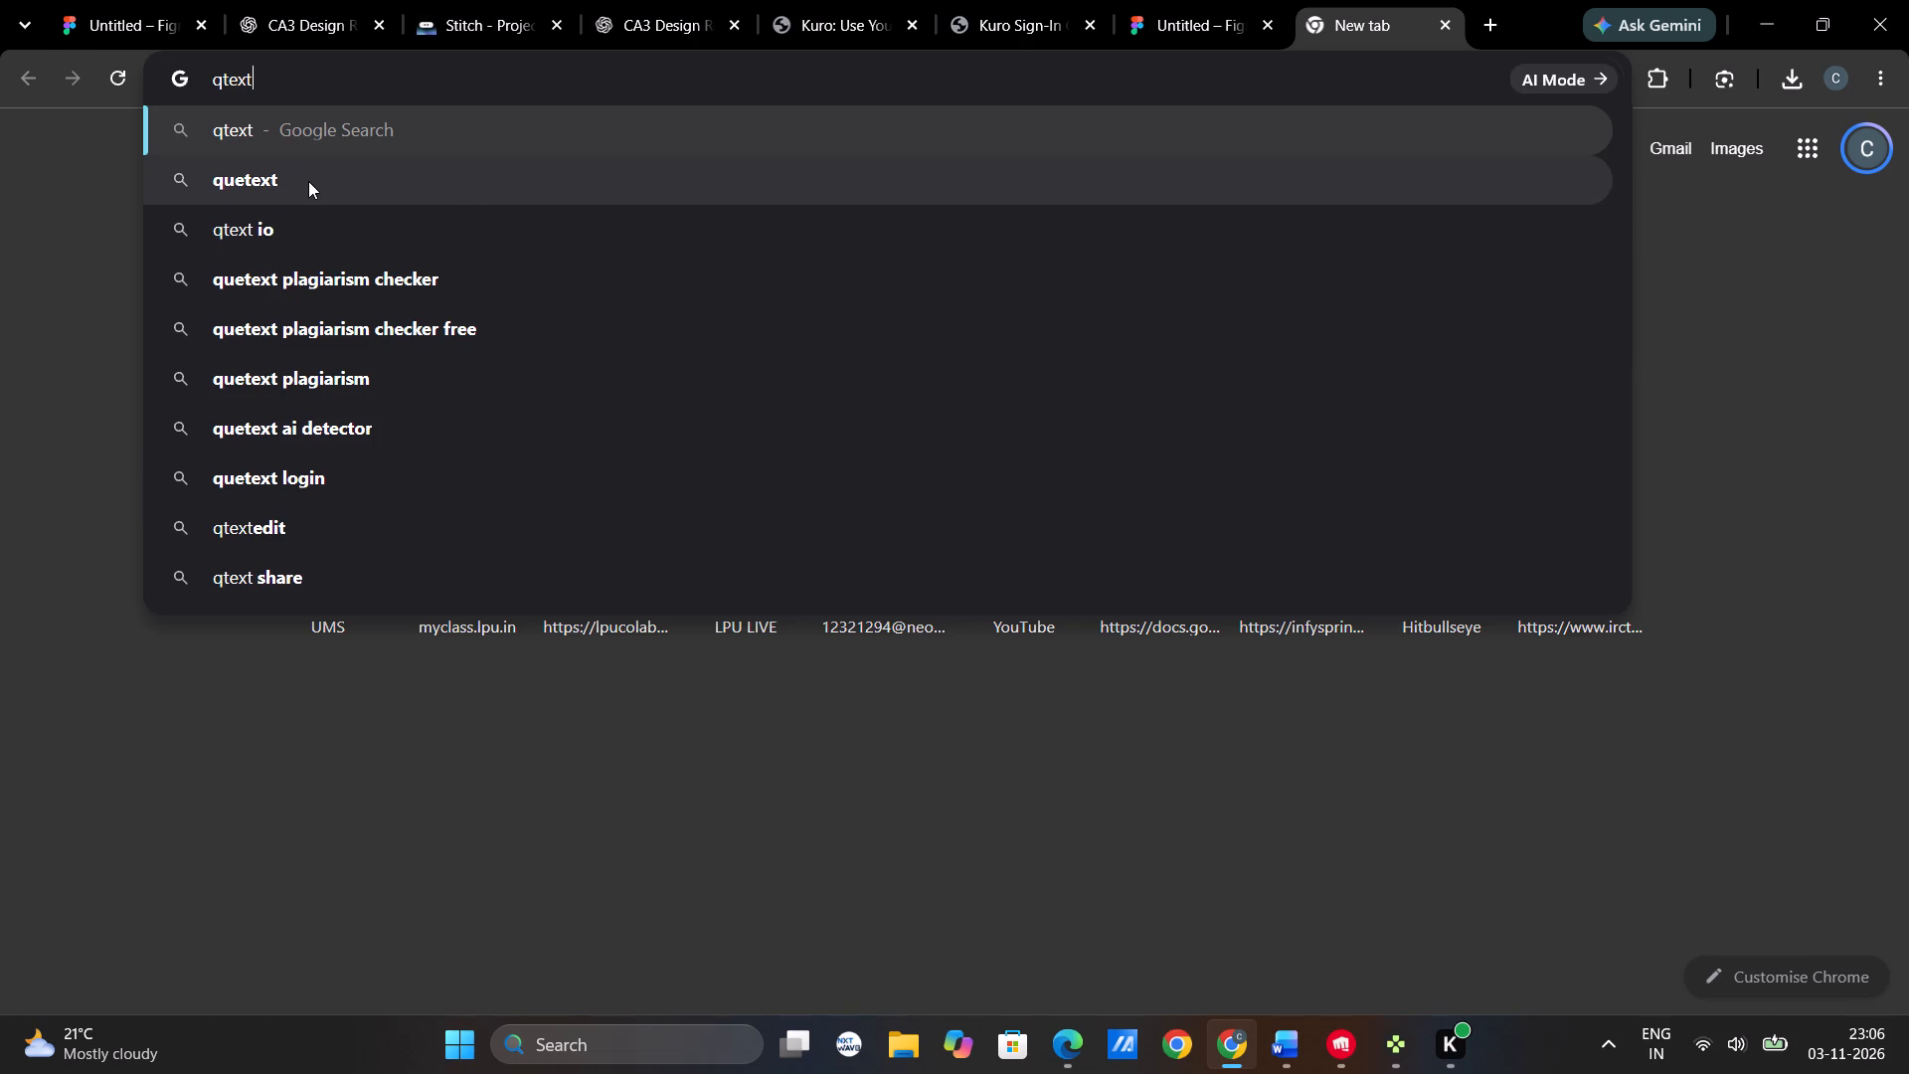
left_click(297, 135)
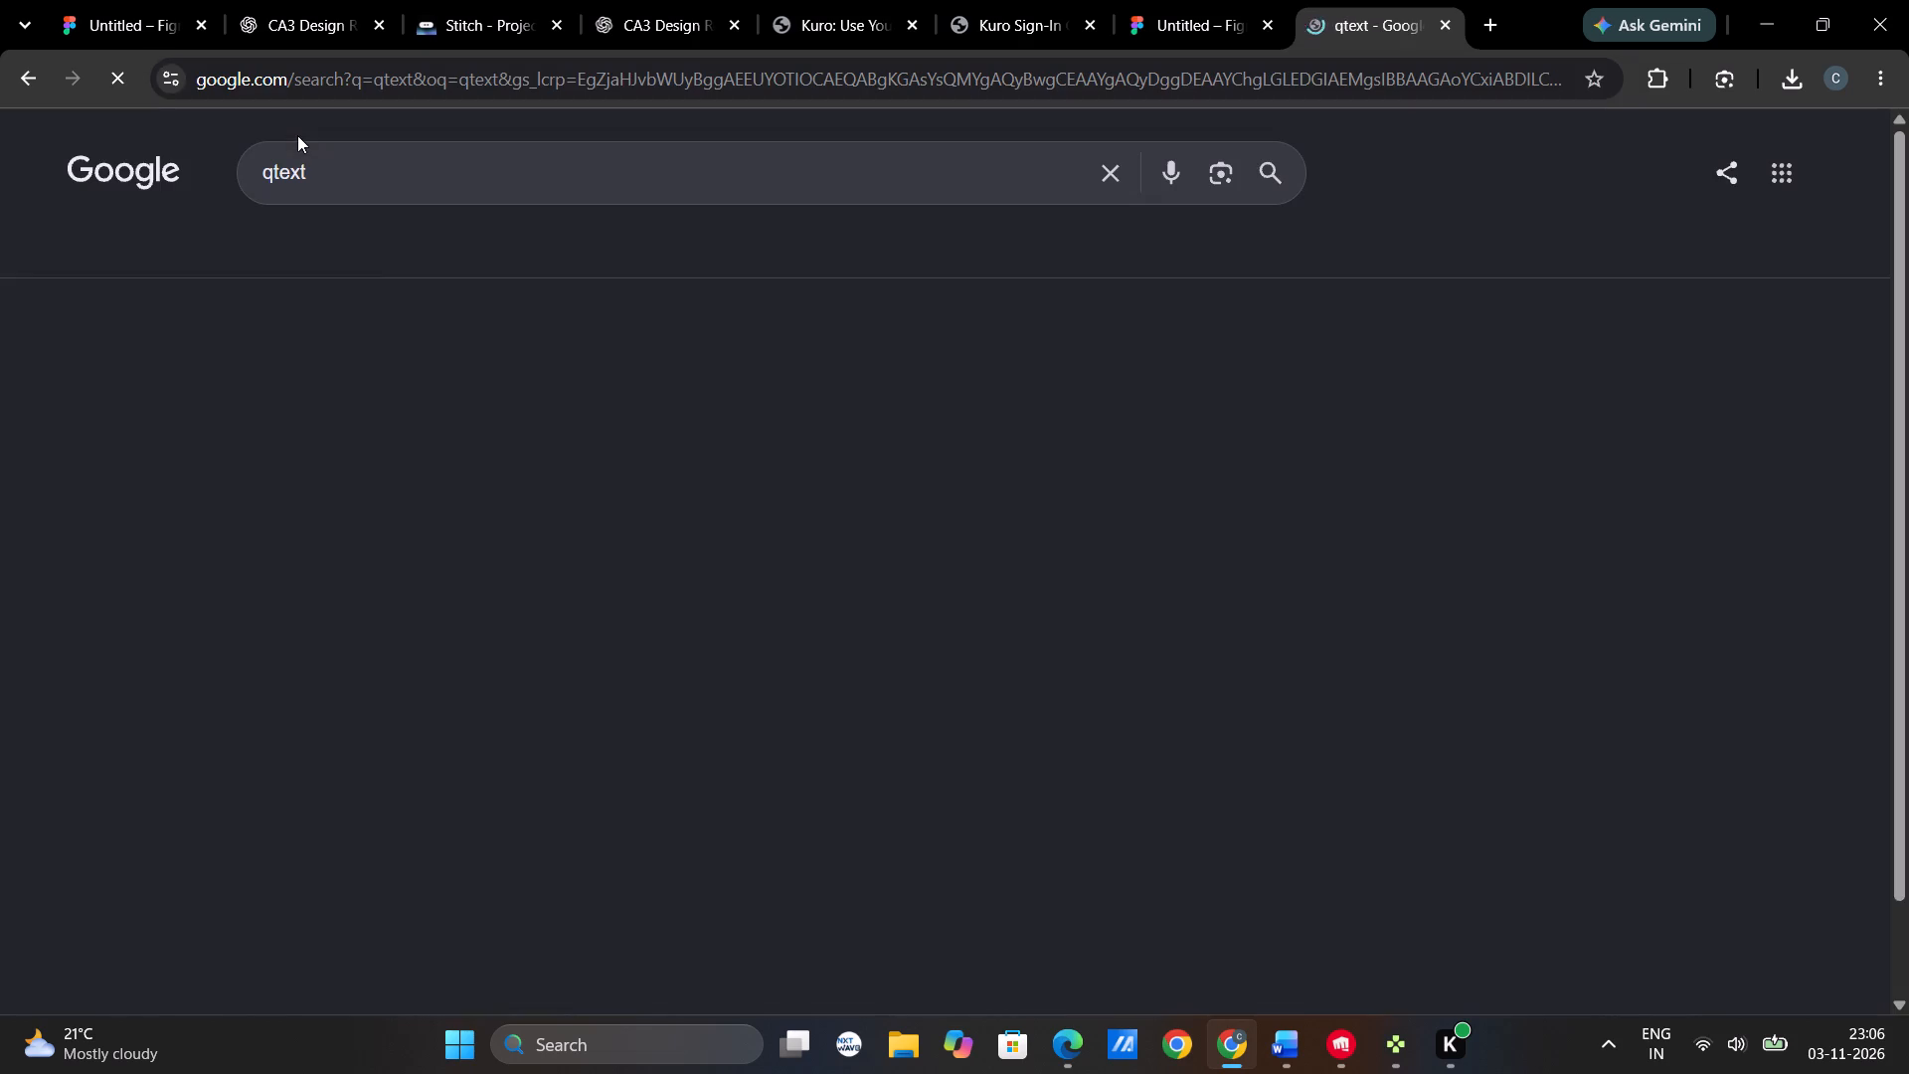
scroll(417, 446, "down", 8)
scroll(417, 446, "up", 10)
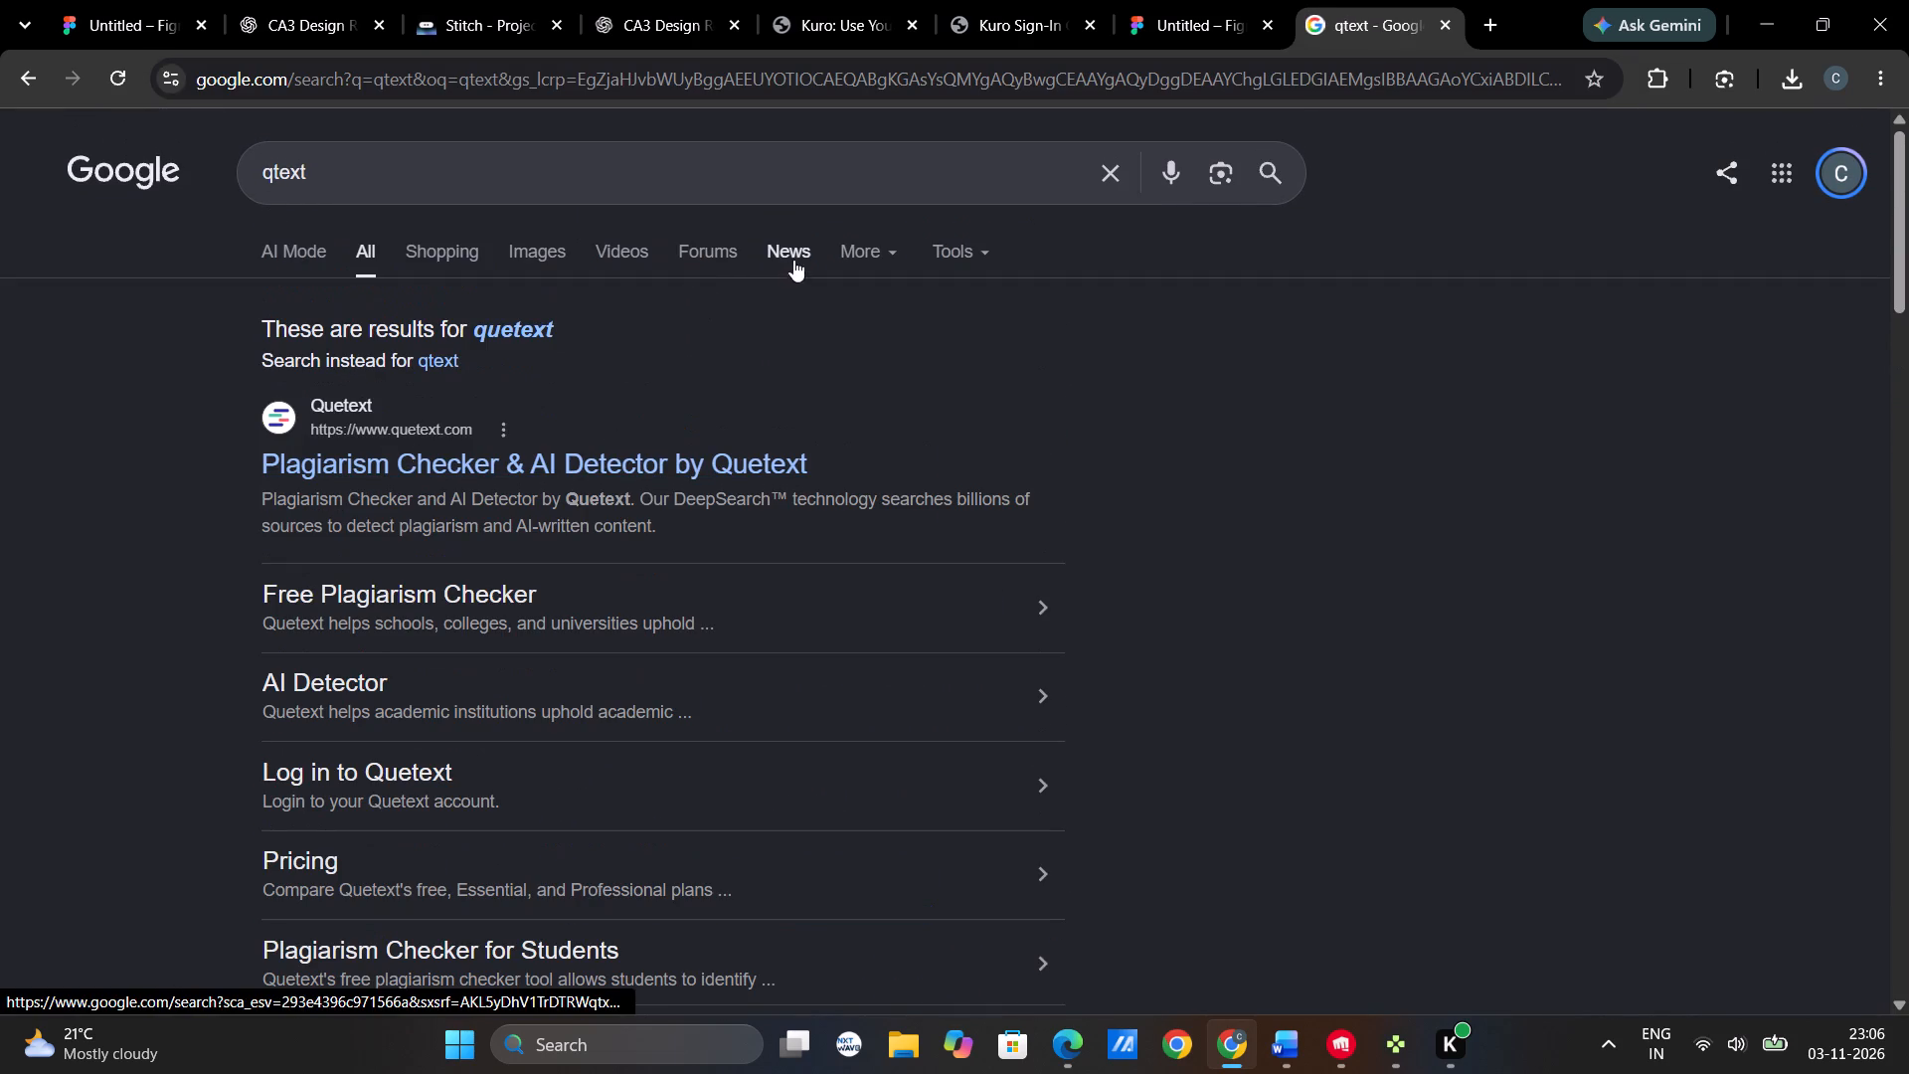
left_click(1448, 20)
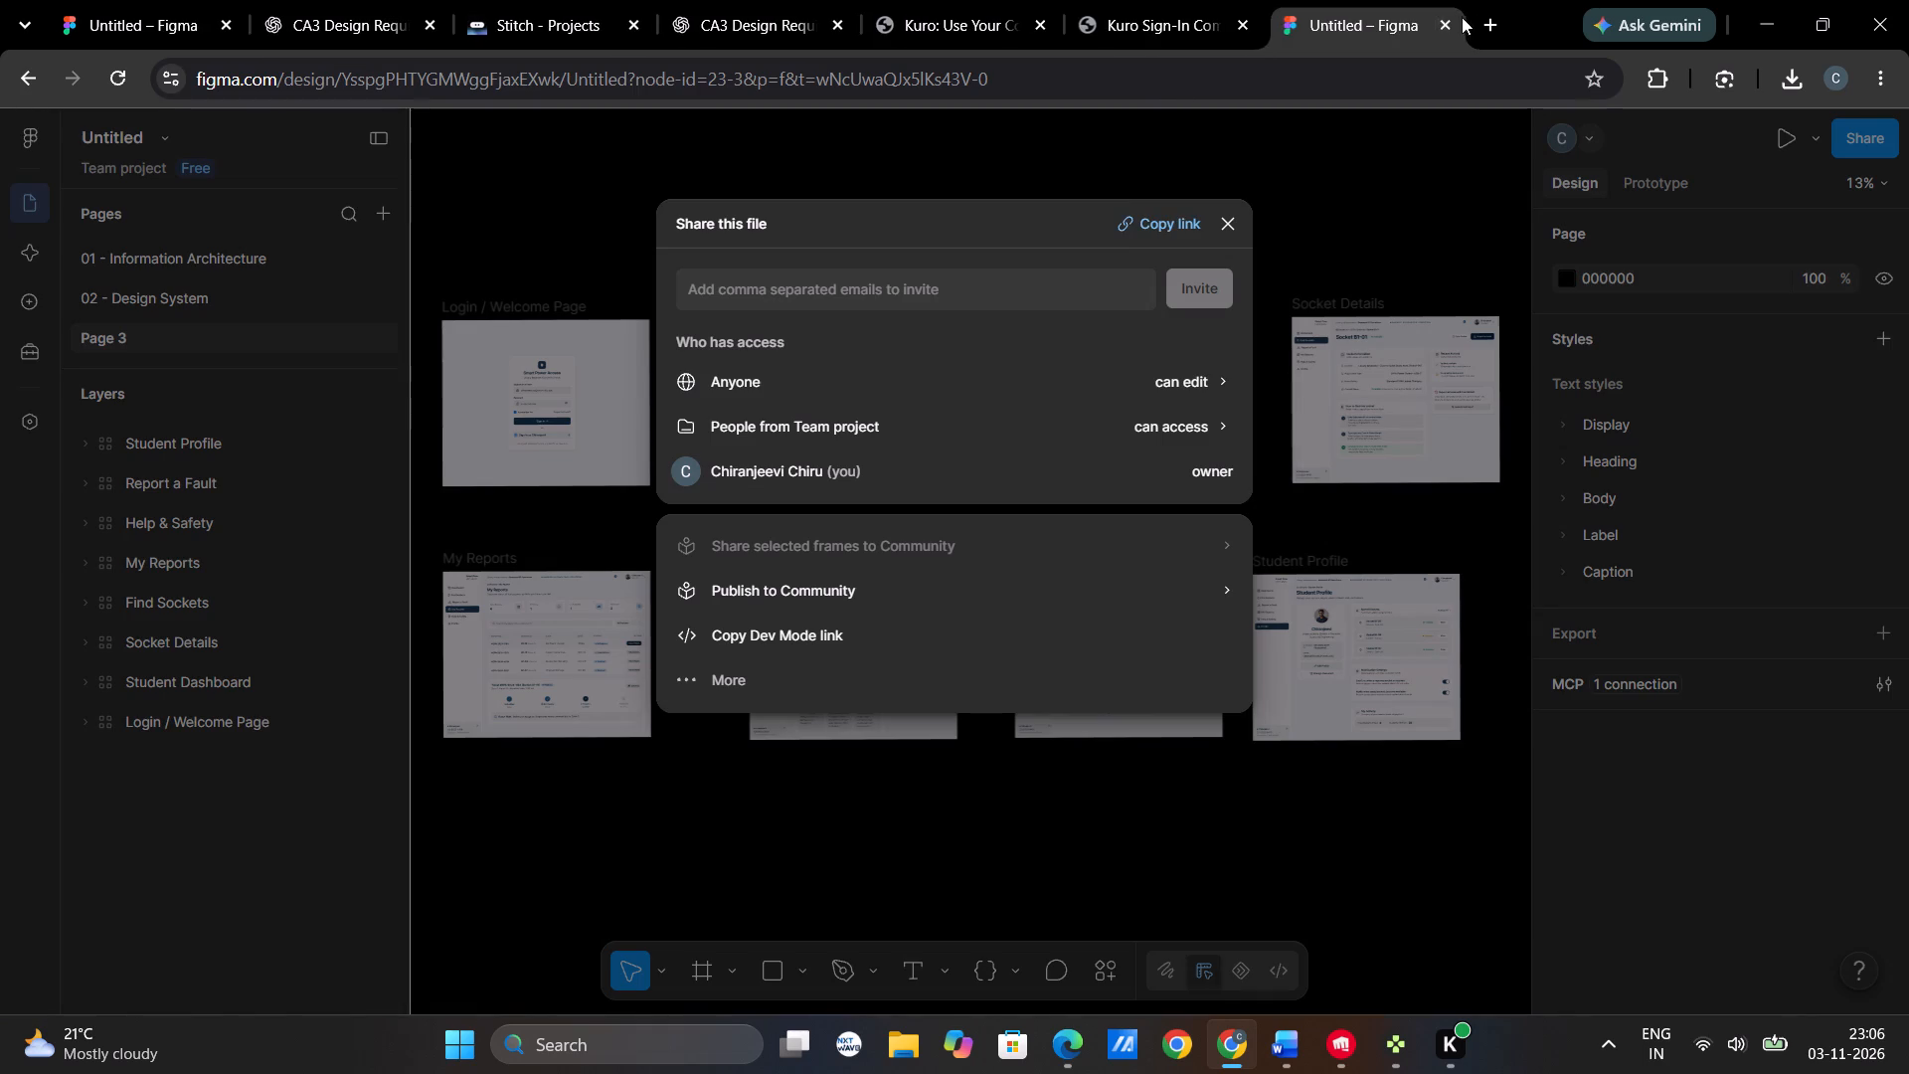
Search Google for q text in a new browser tab, look over the results and close the tab.
left_click(1486, 21)
left_click(1139, 91)
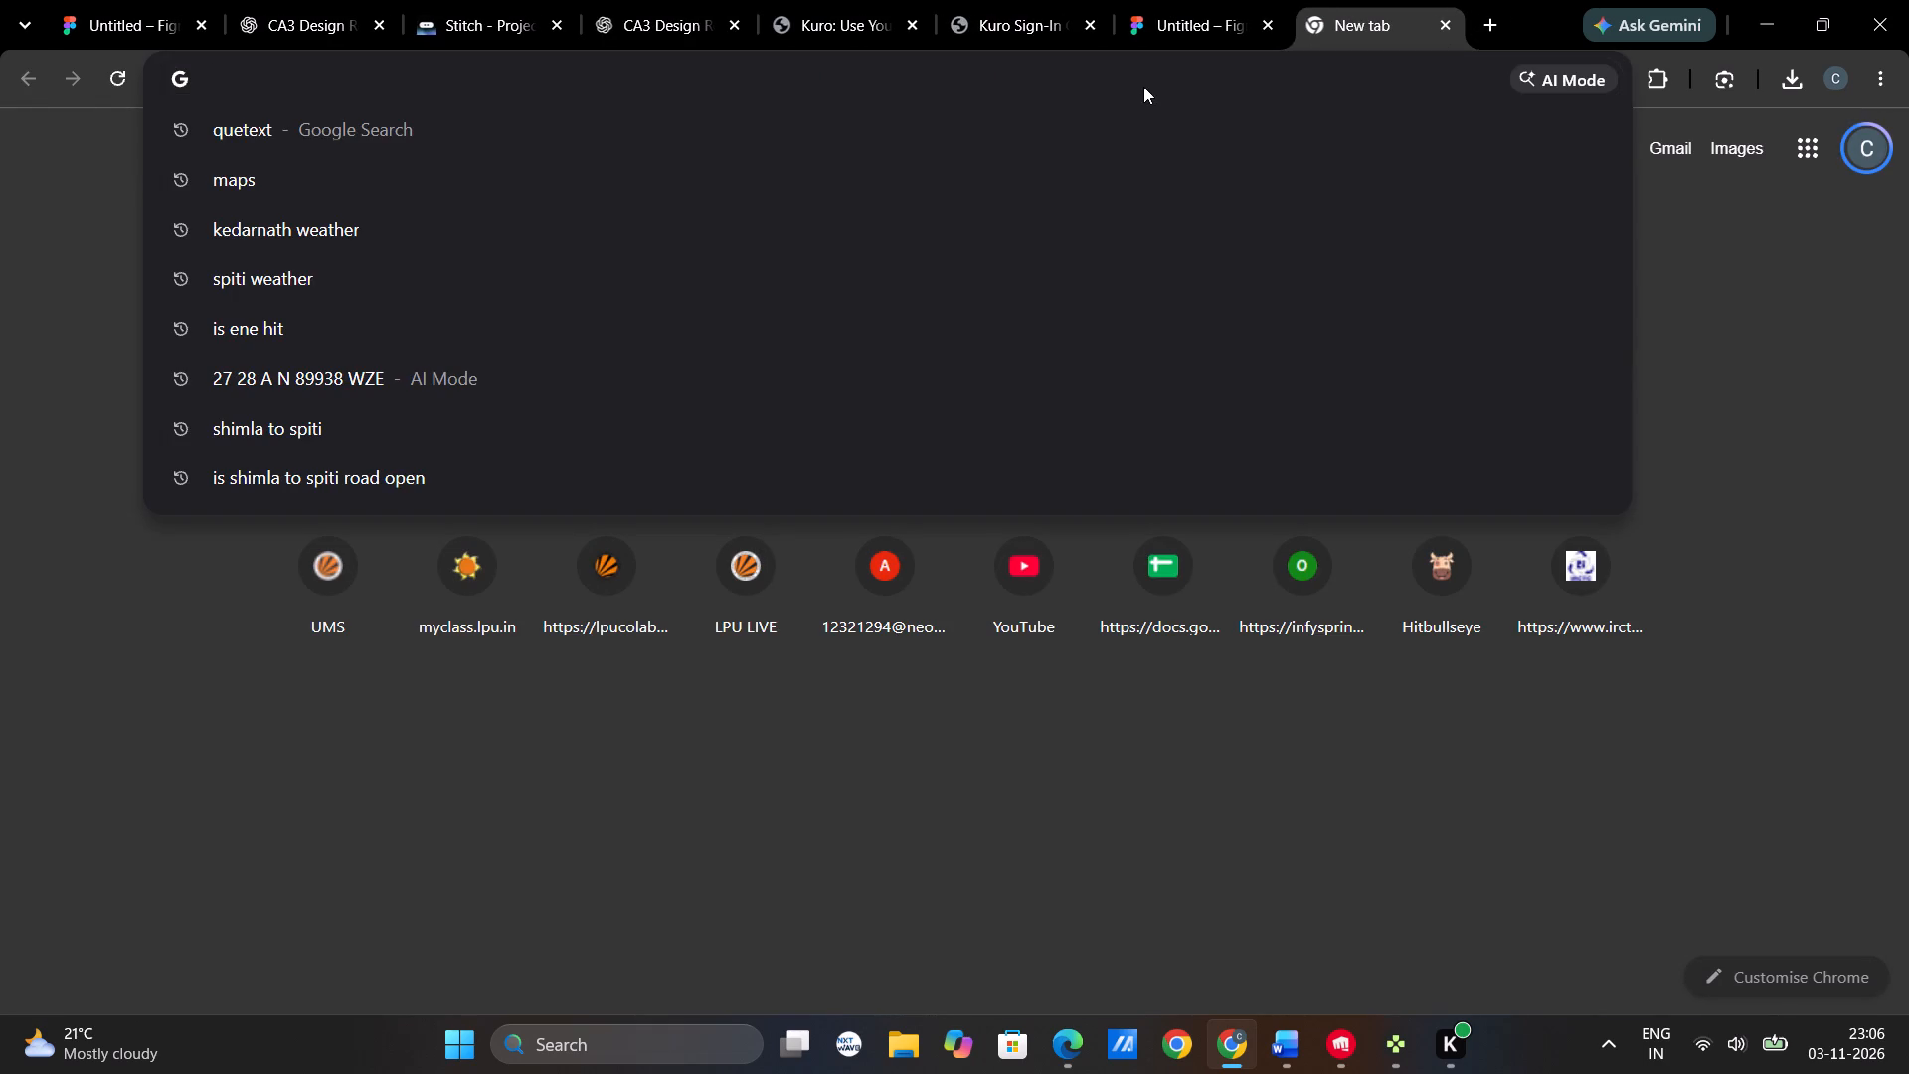
type("q text")
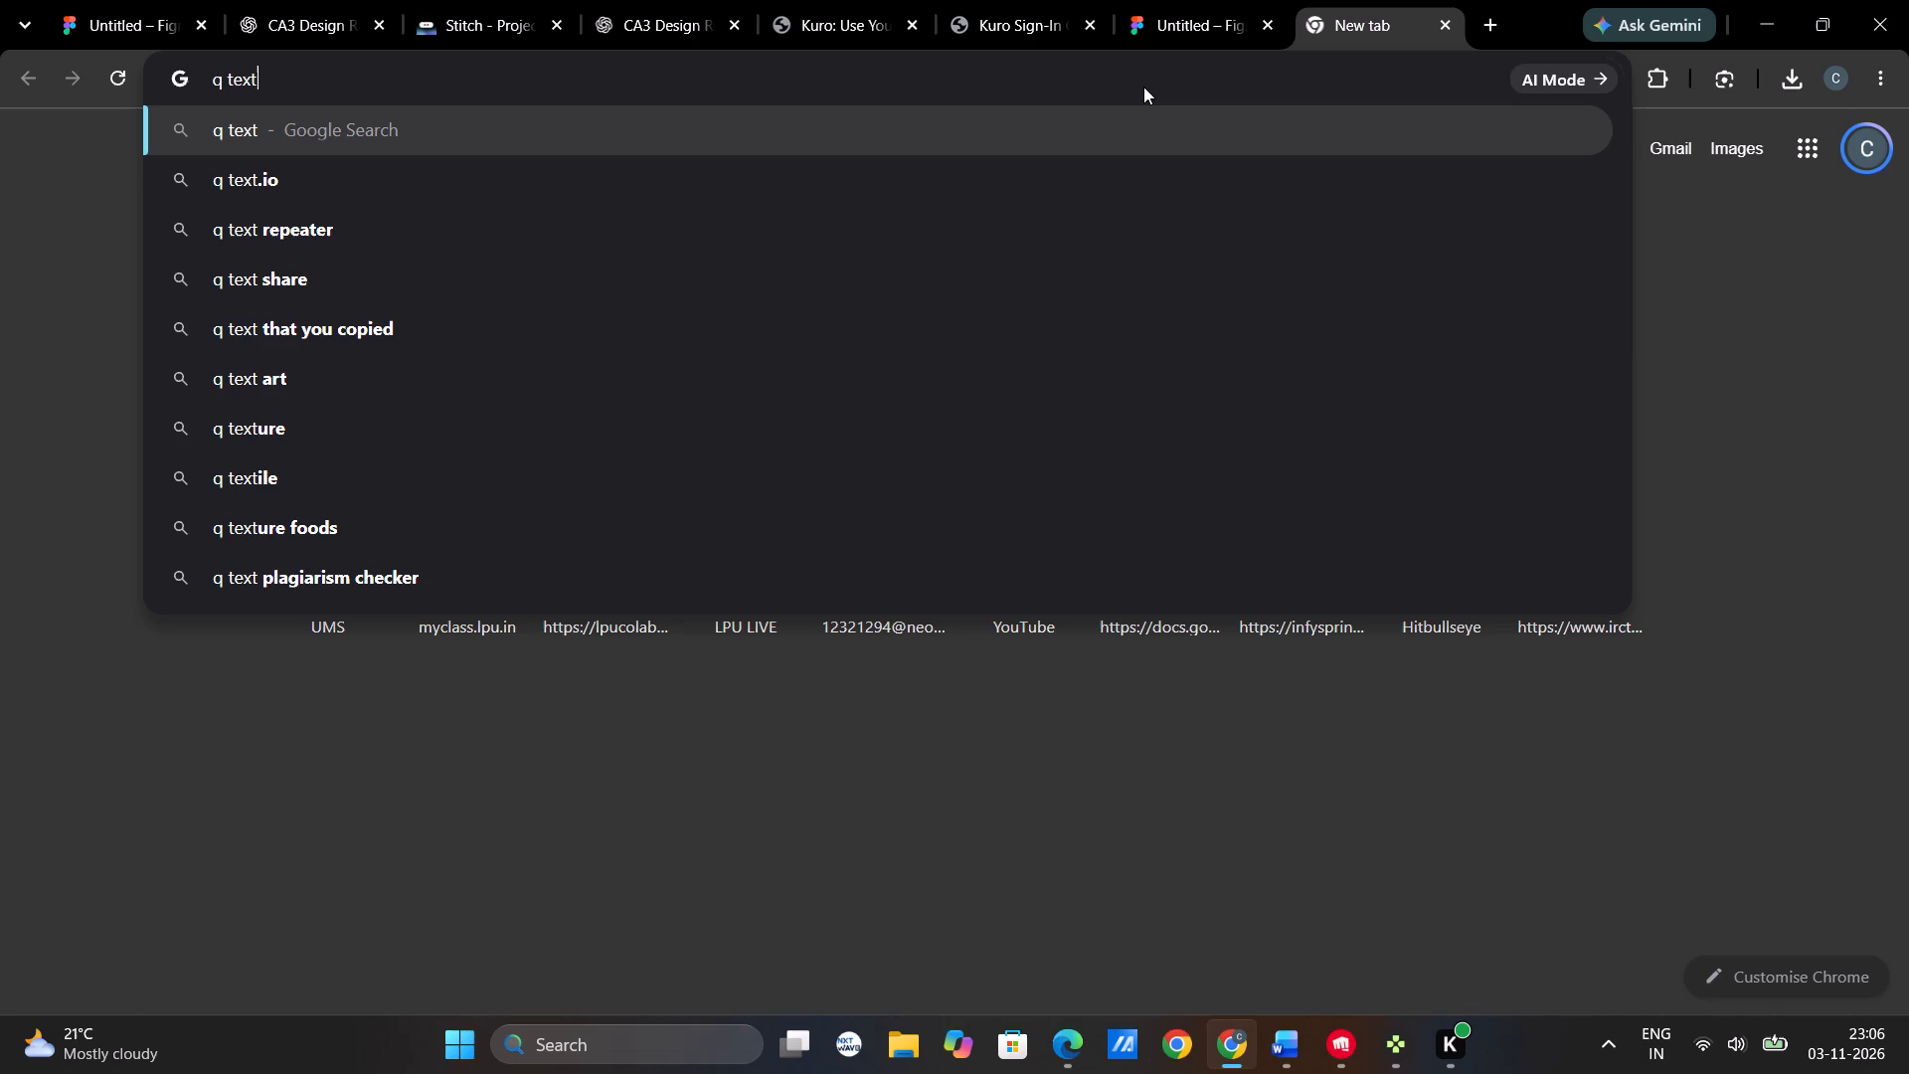
key("Return")
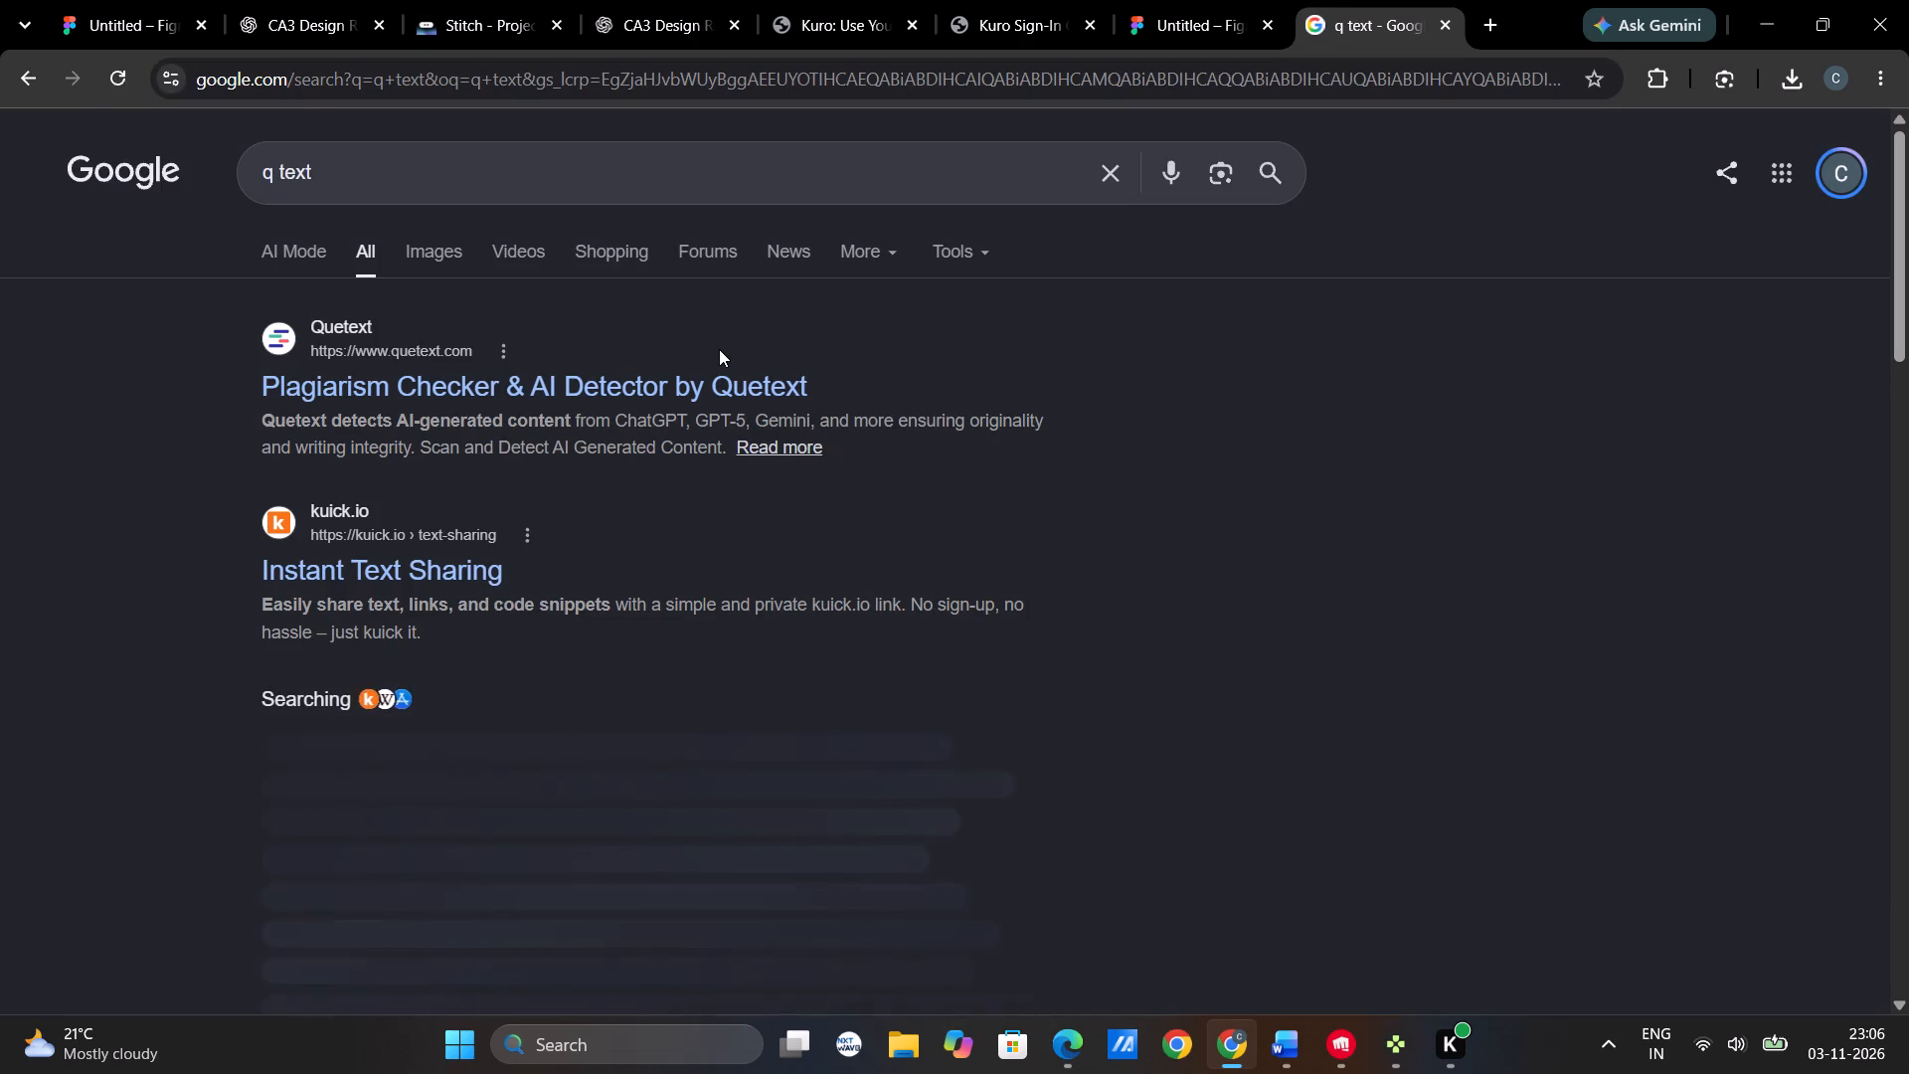
scroll(719, 349, "down", 1)
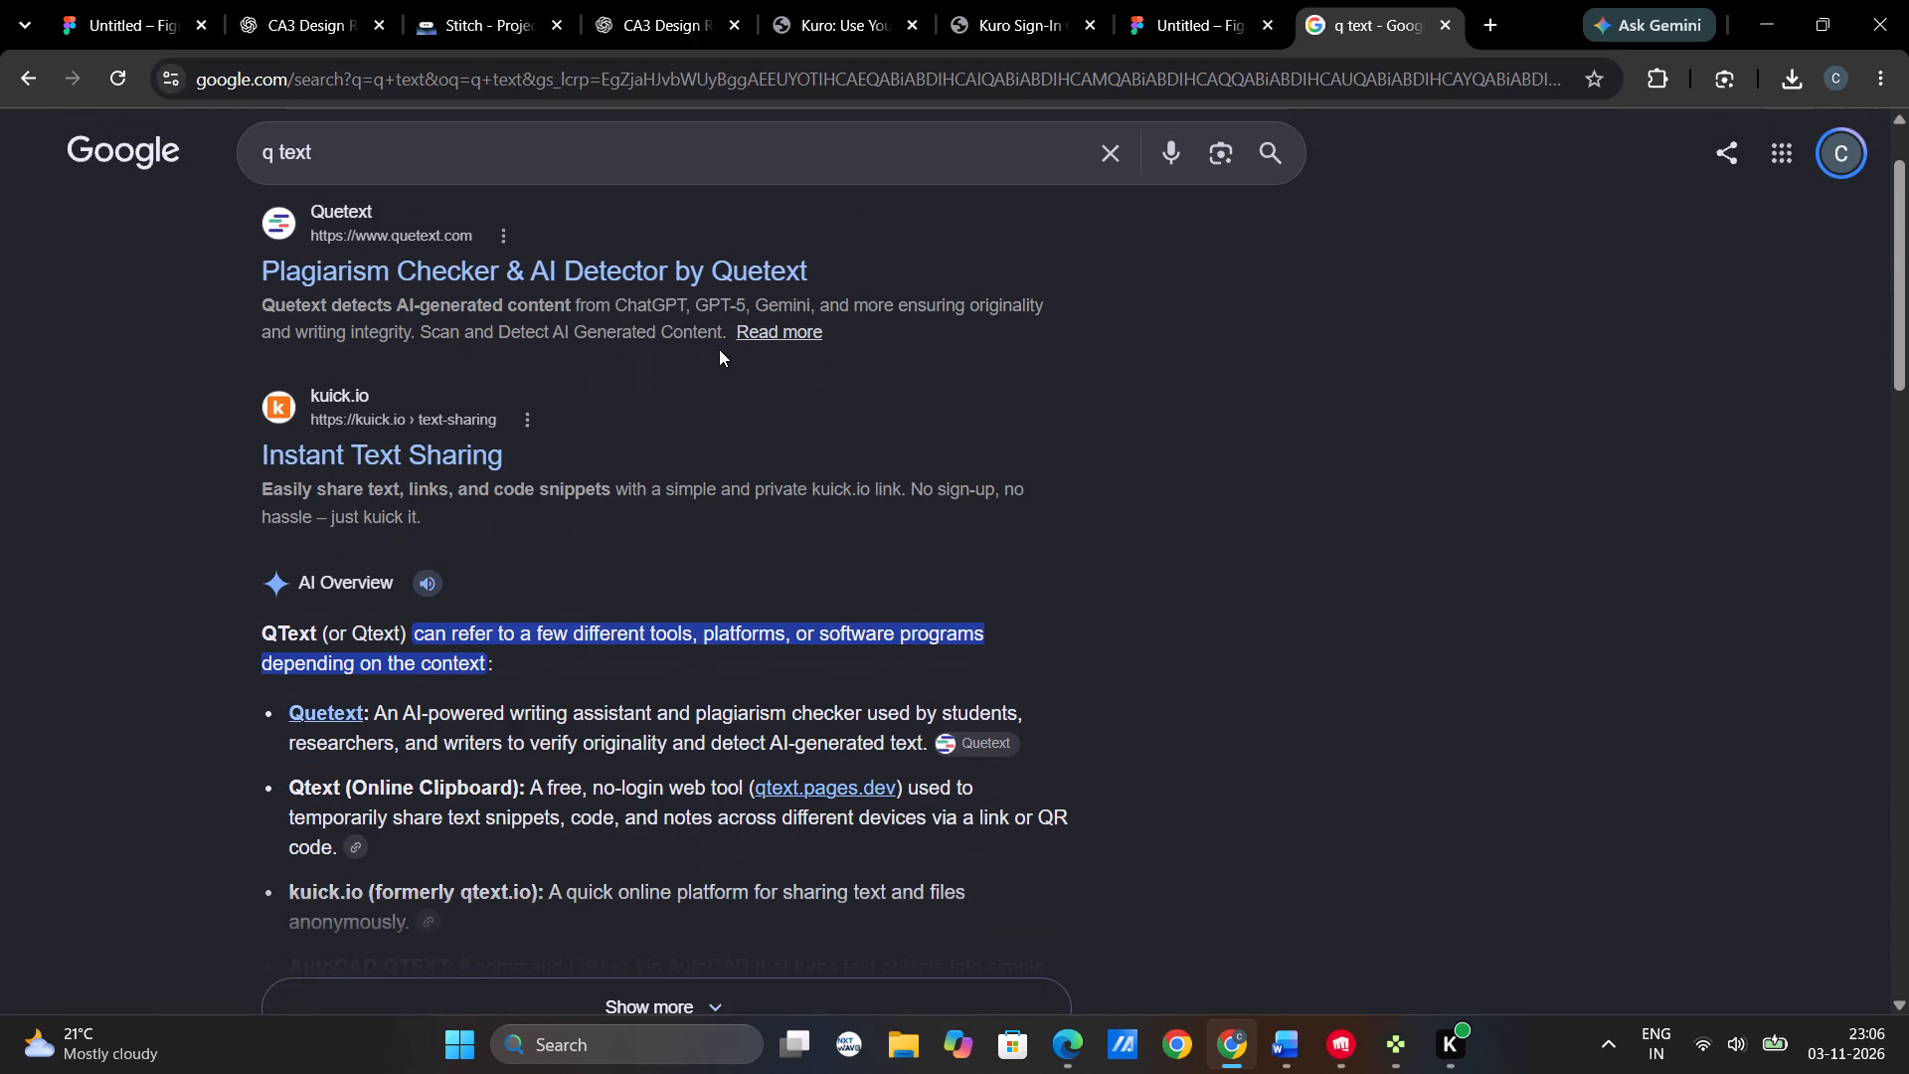
scroll(719, 349, "down", 7)
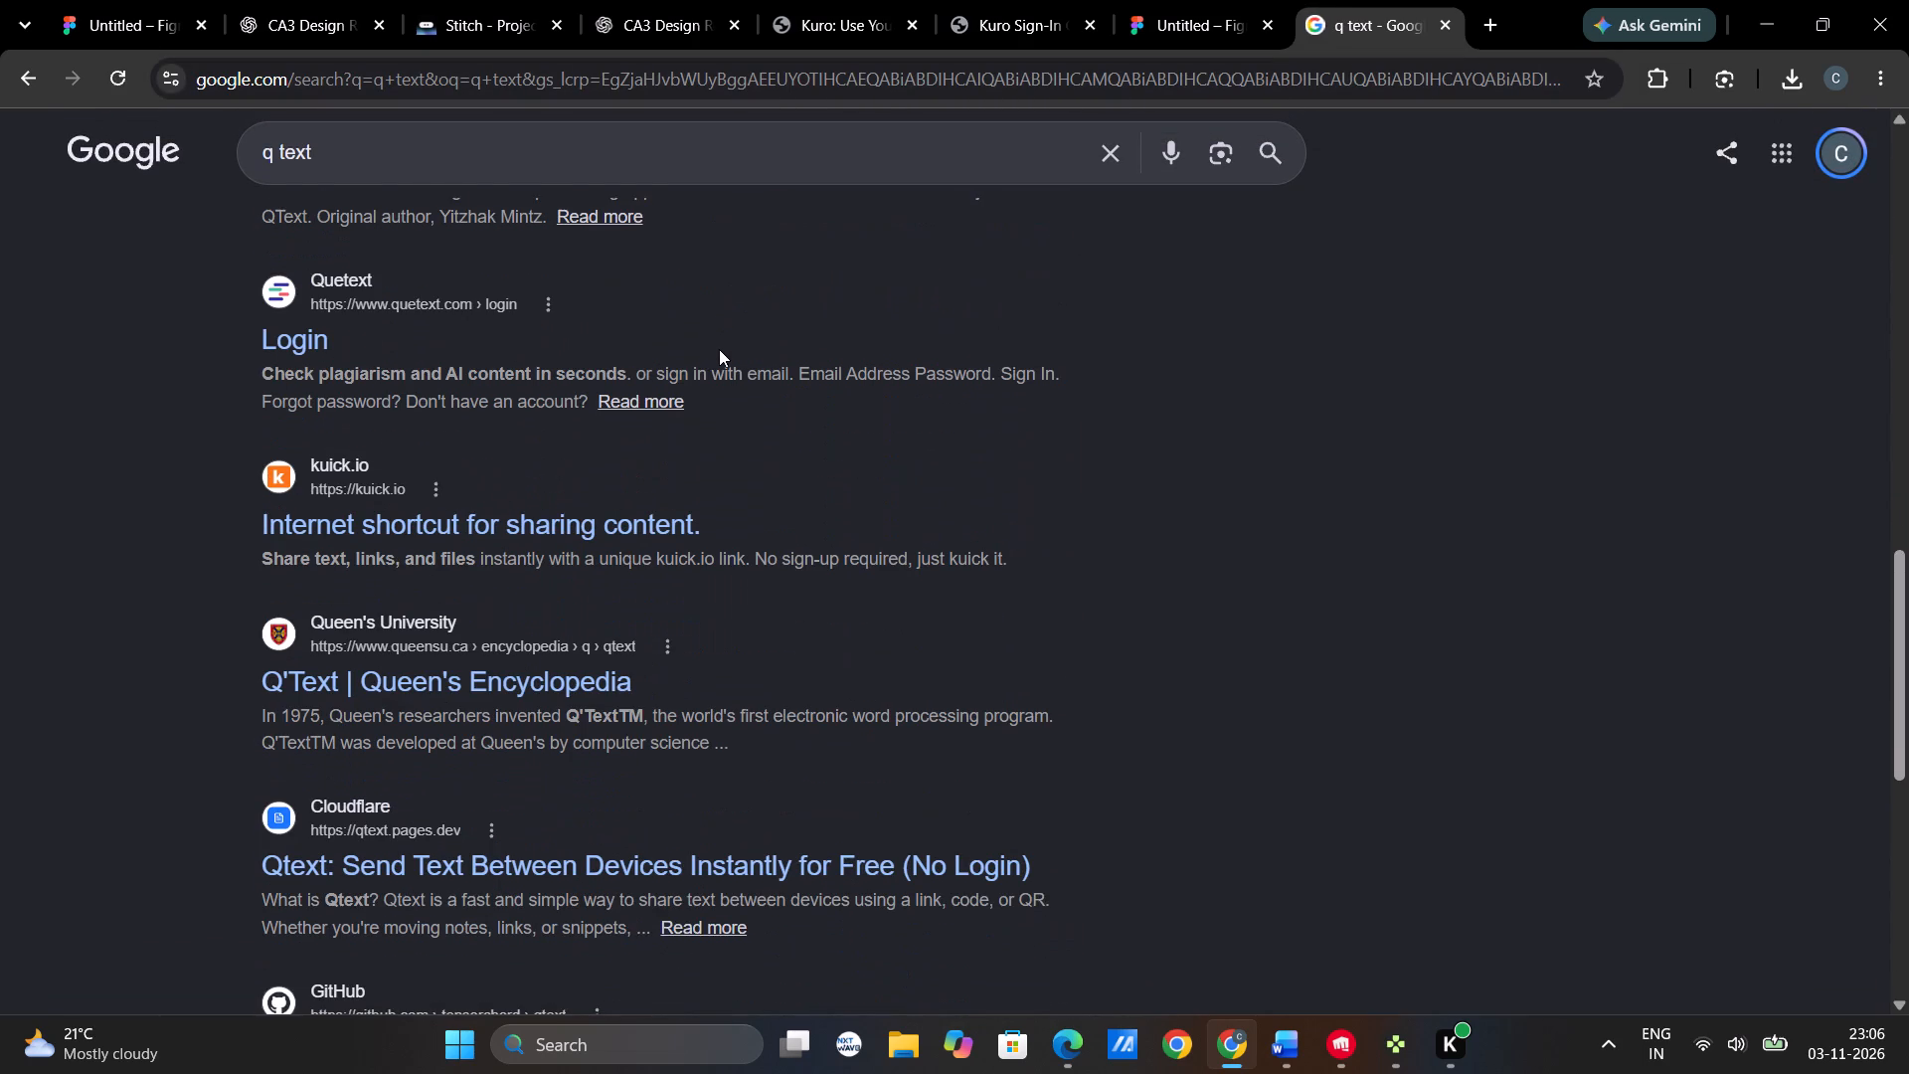
scroll(719, 349, "up", 9)
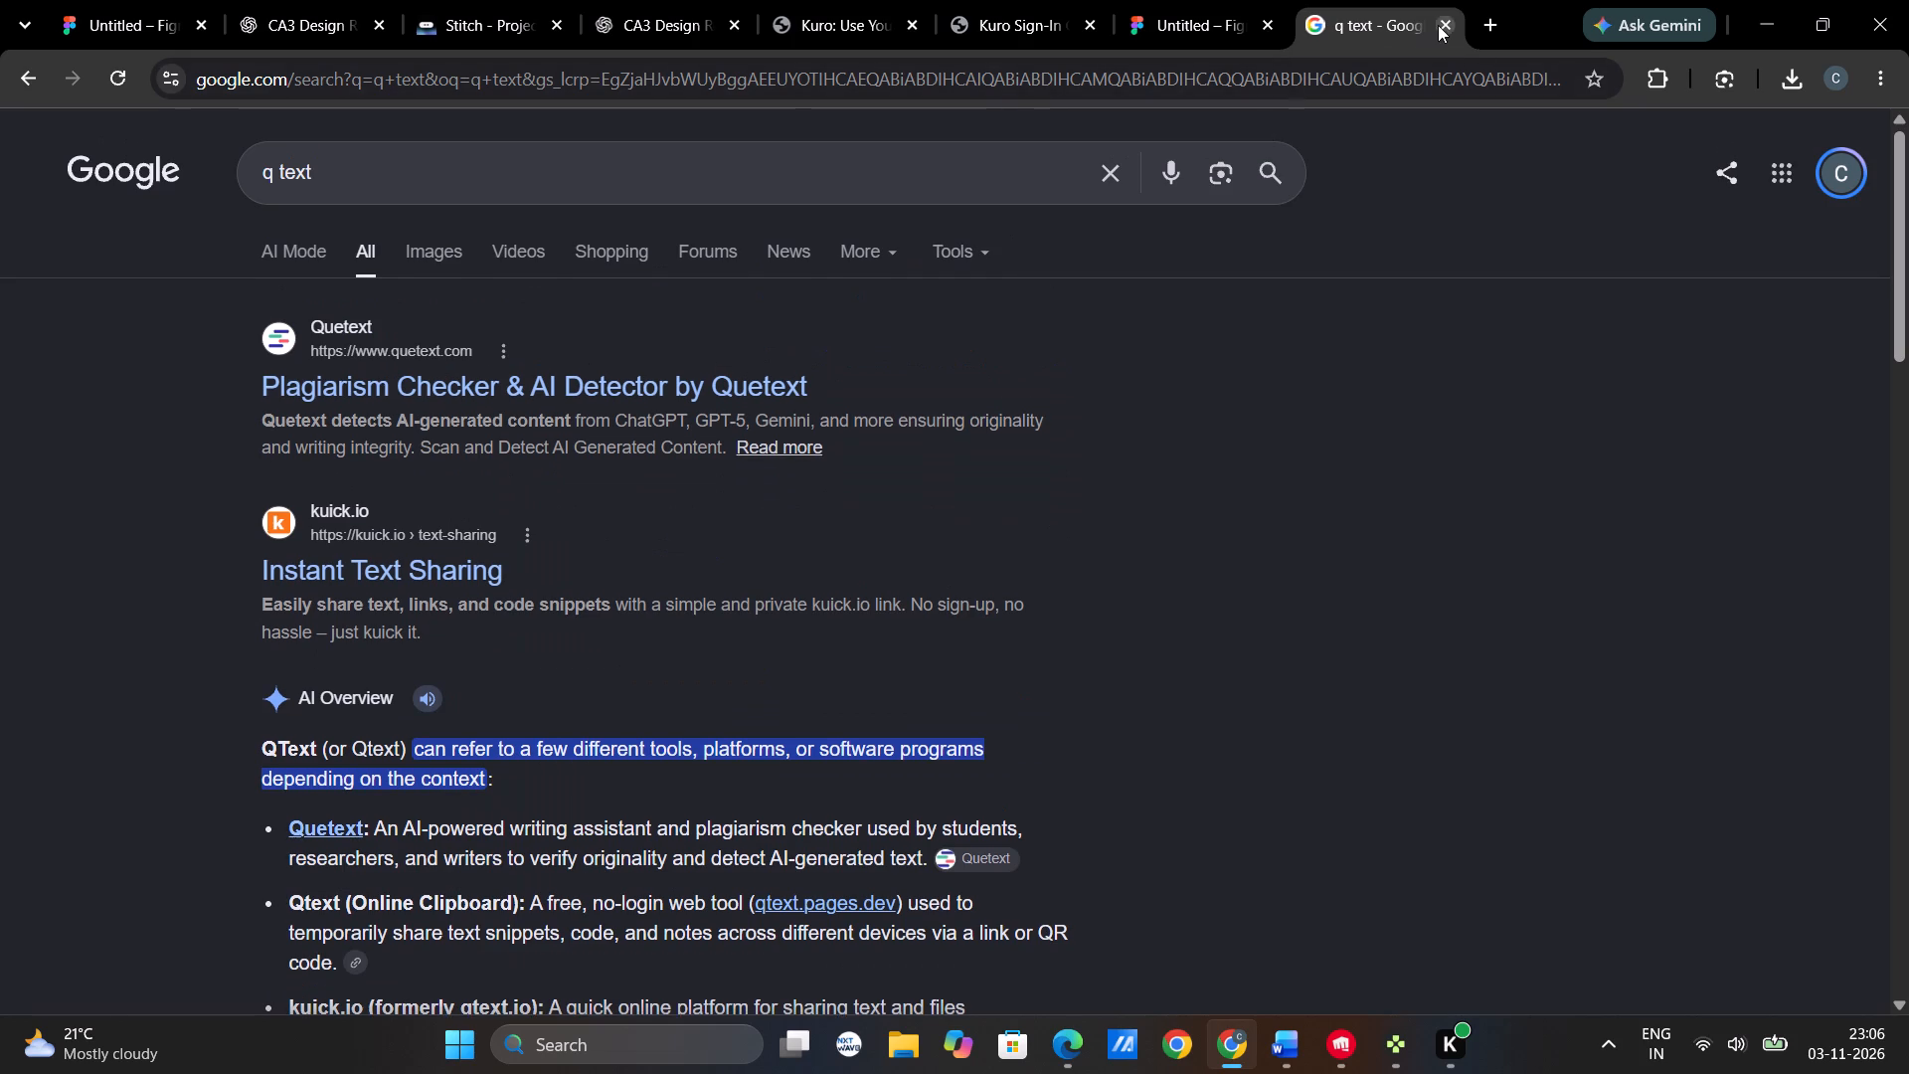
left_click(1439, 28)
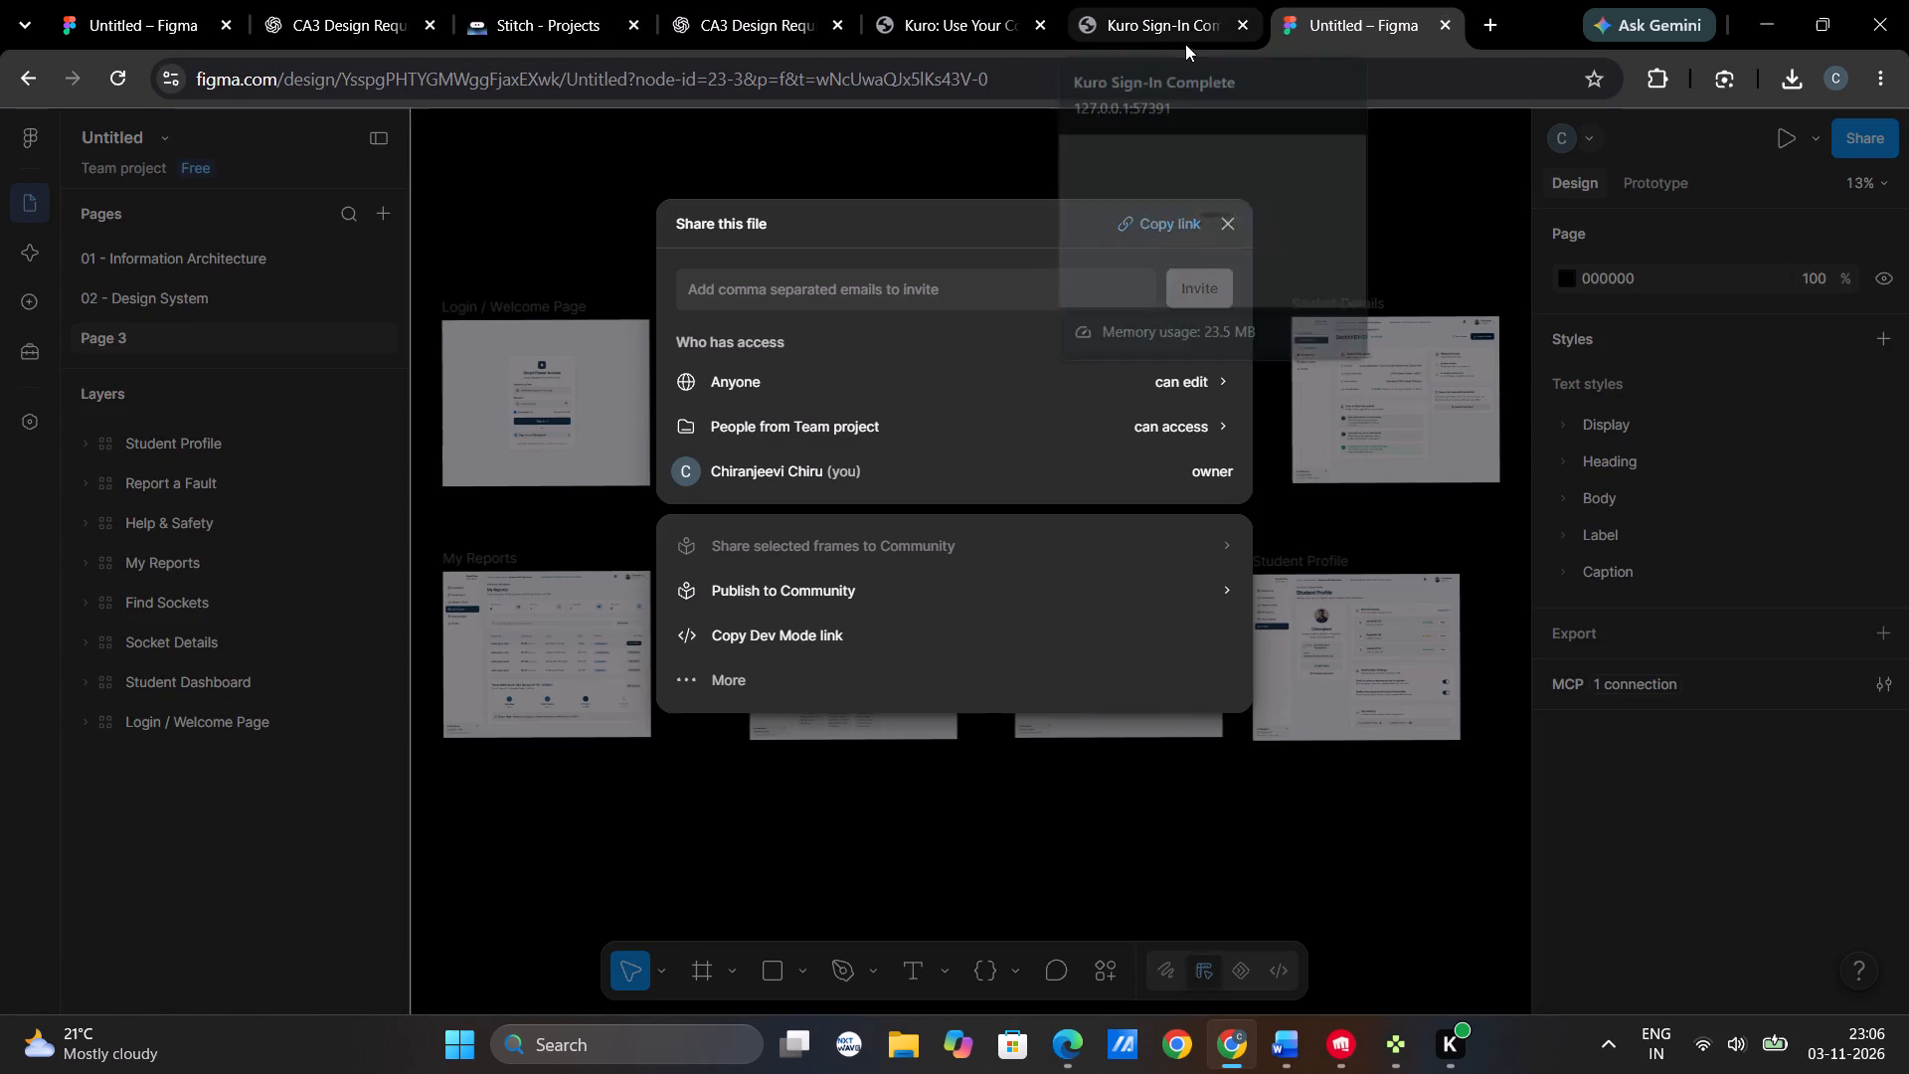
Copy the file's share link again, paste it into a new browser tab's address bar and copy the full URL from there.
left_click(1147, 226)
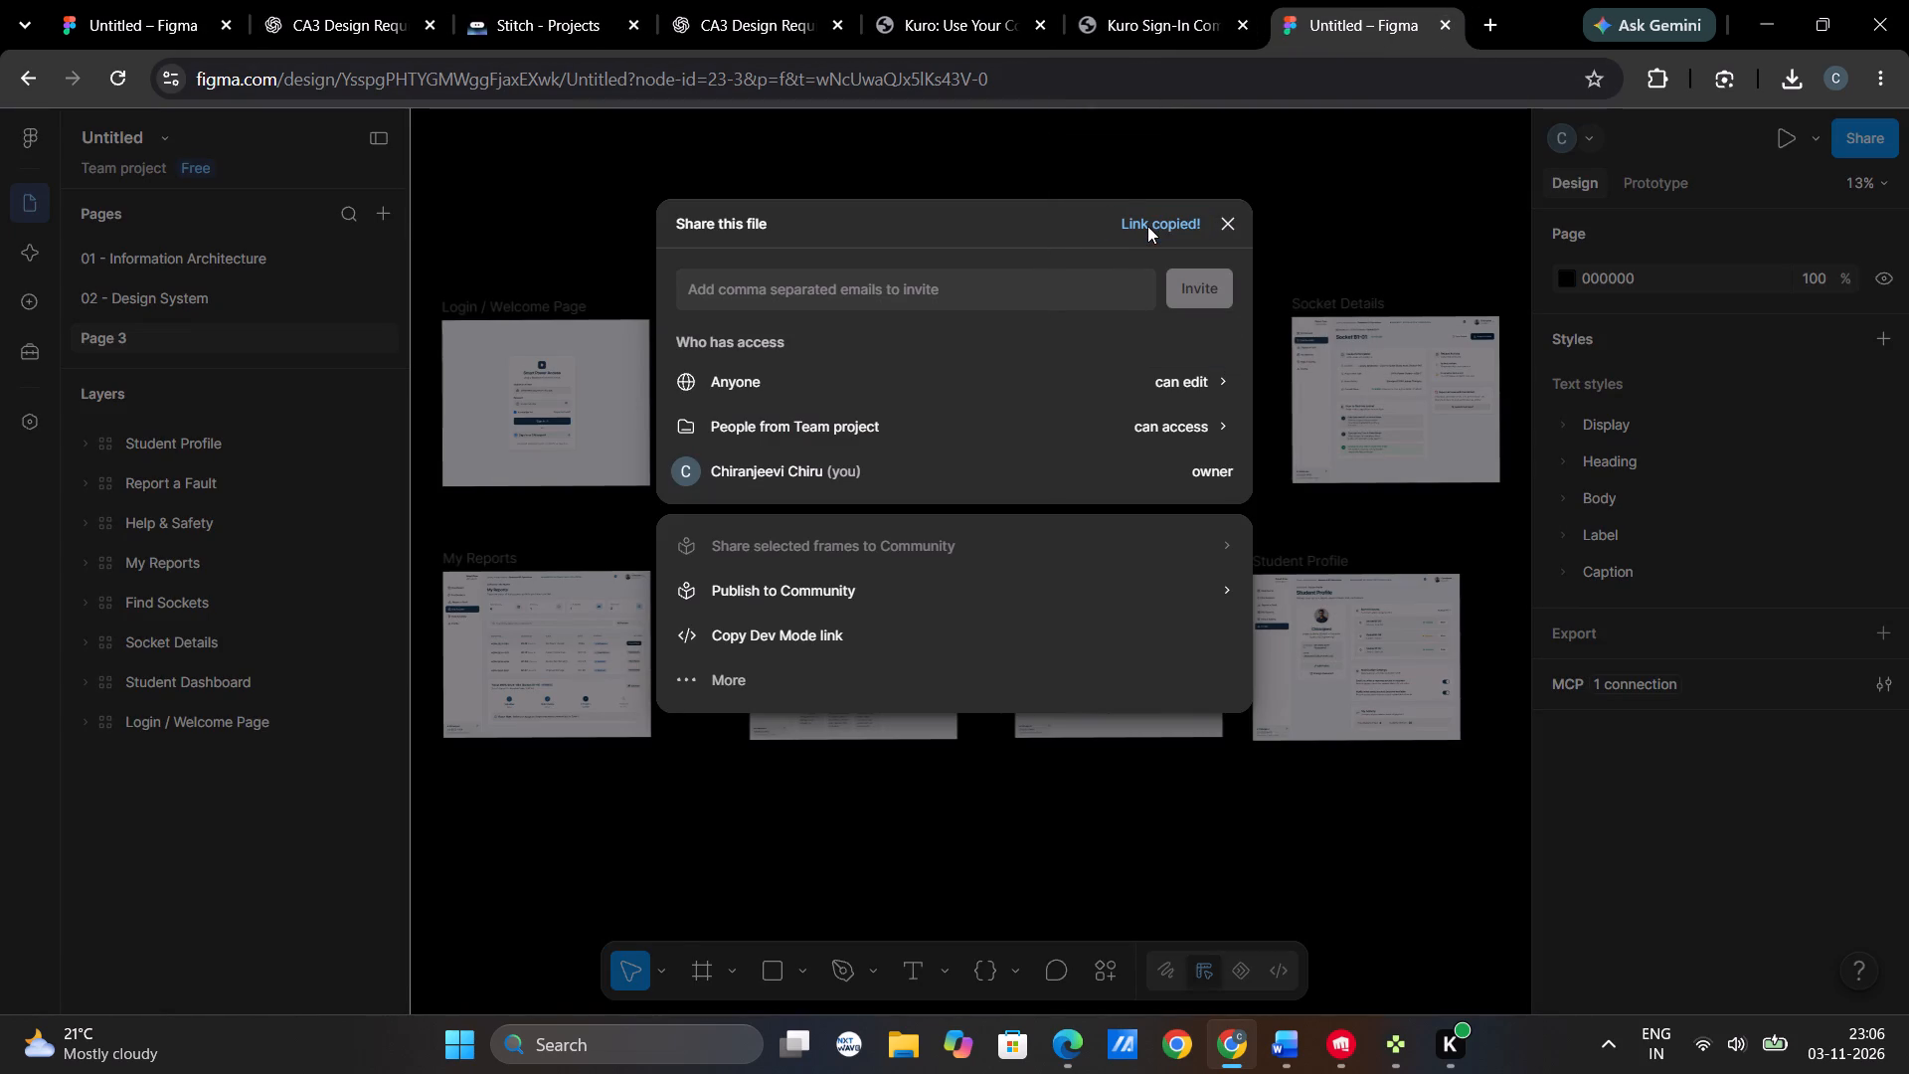
left_click(1490, 17)
key("ctrl+v")
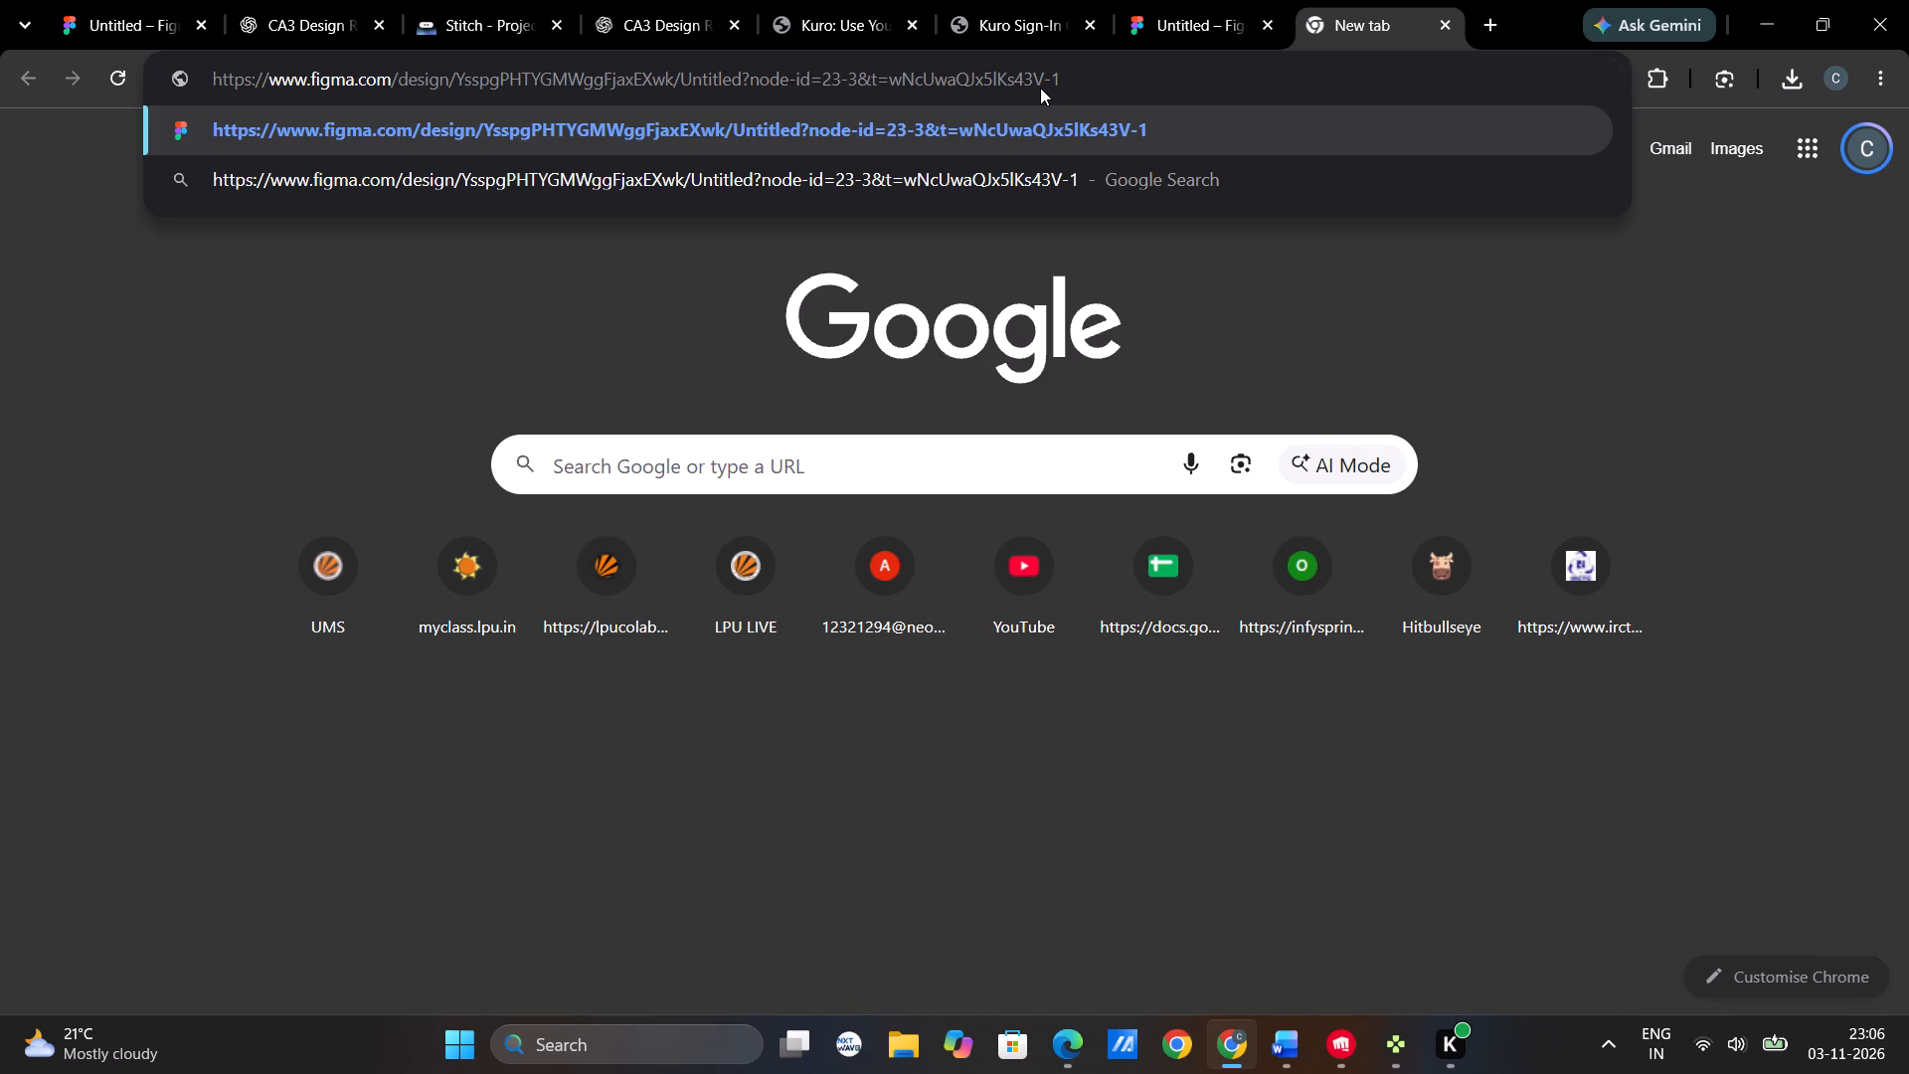
left_click_drag(1123, 68, 621, 75)
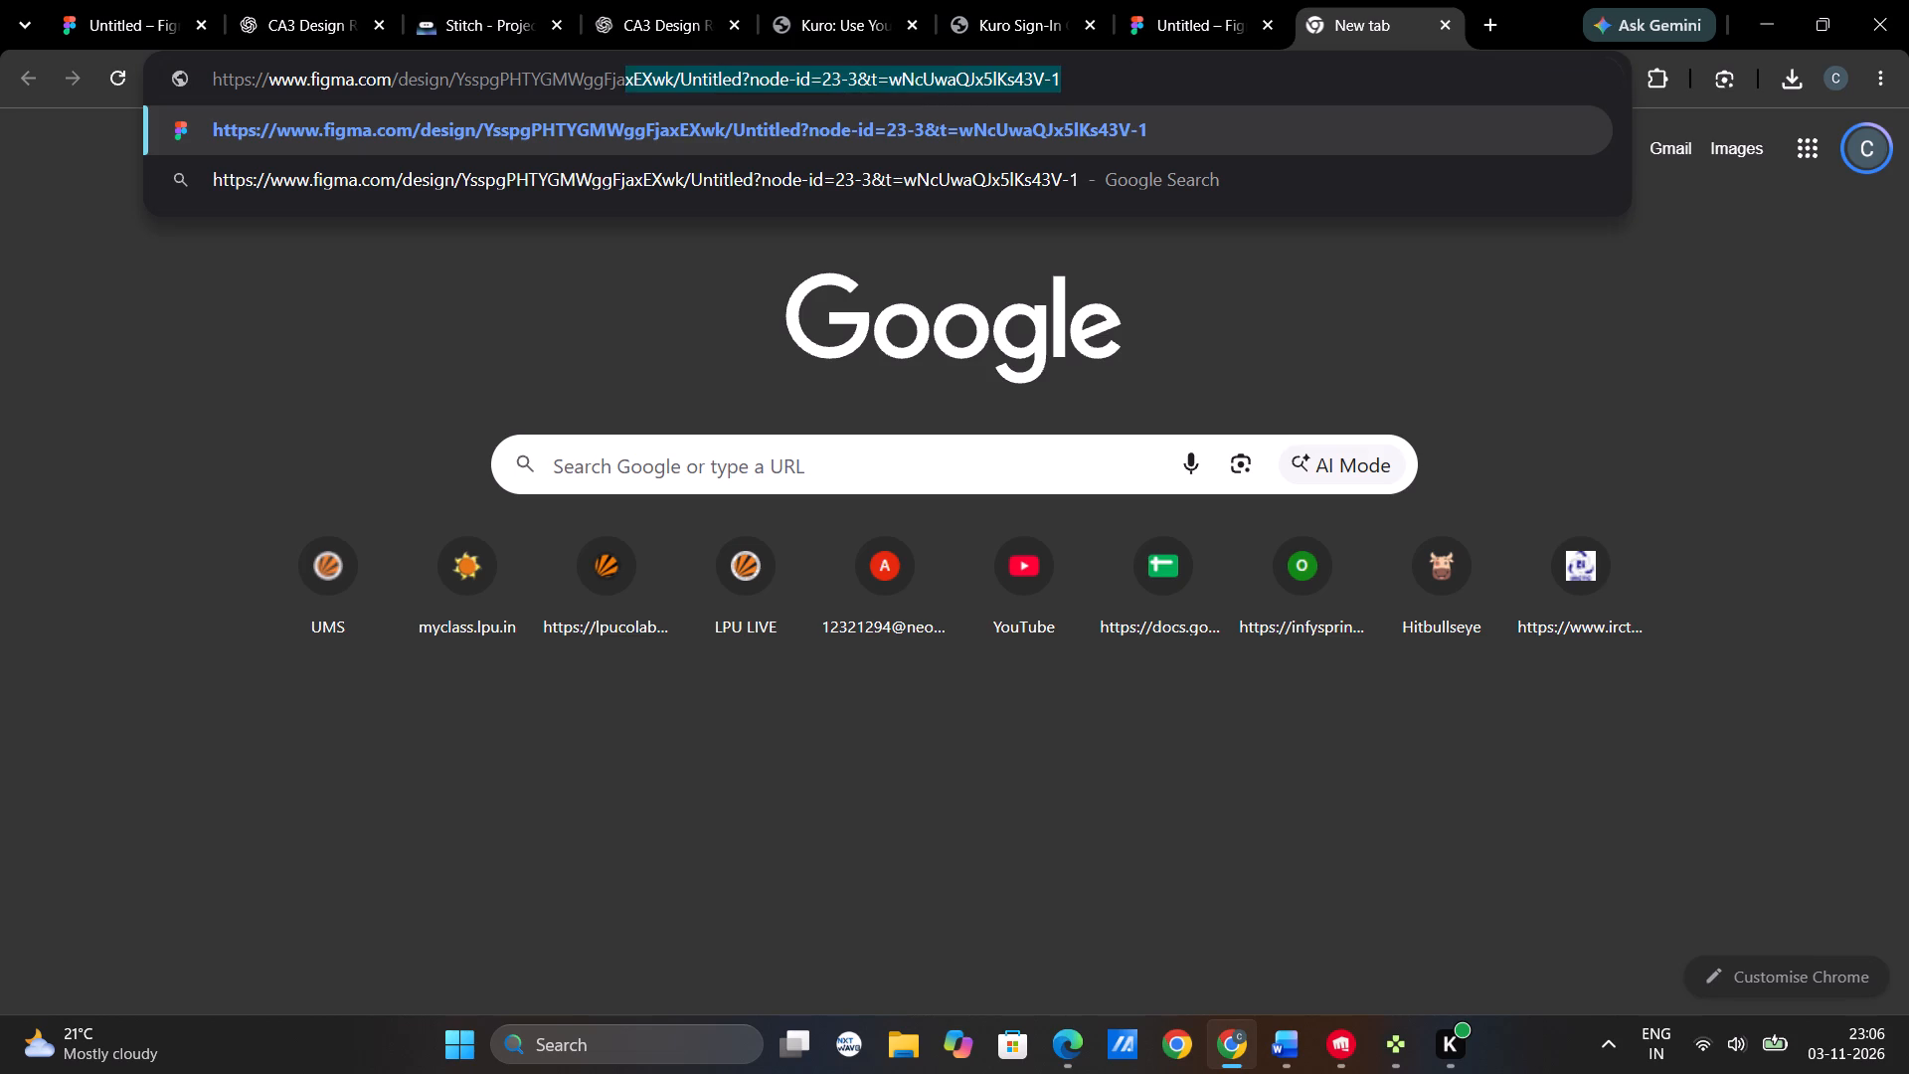
left_click_drag(621, 75, 214, 71)
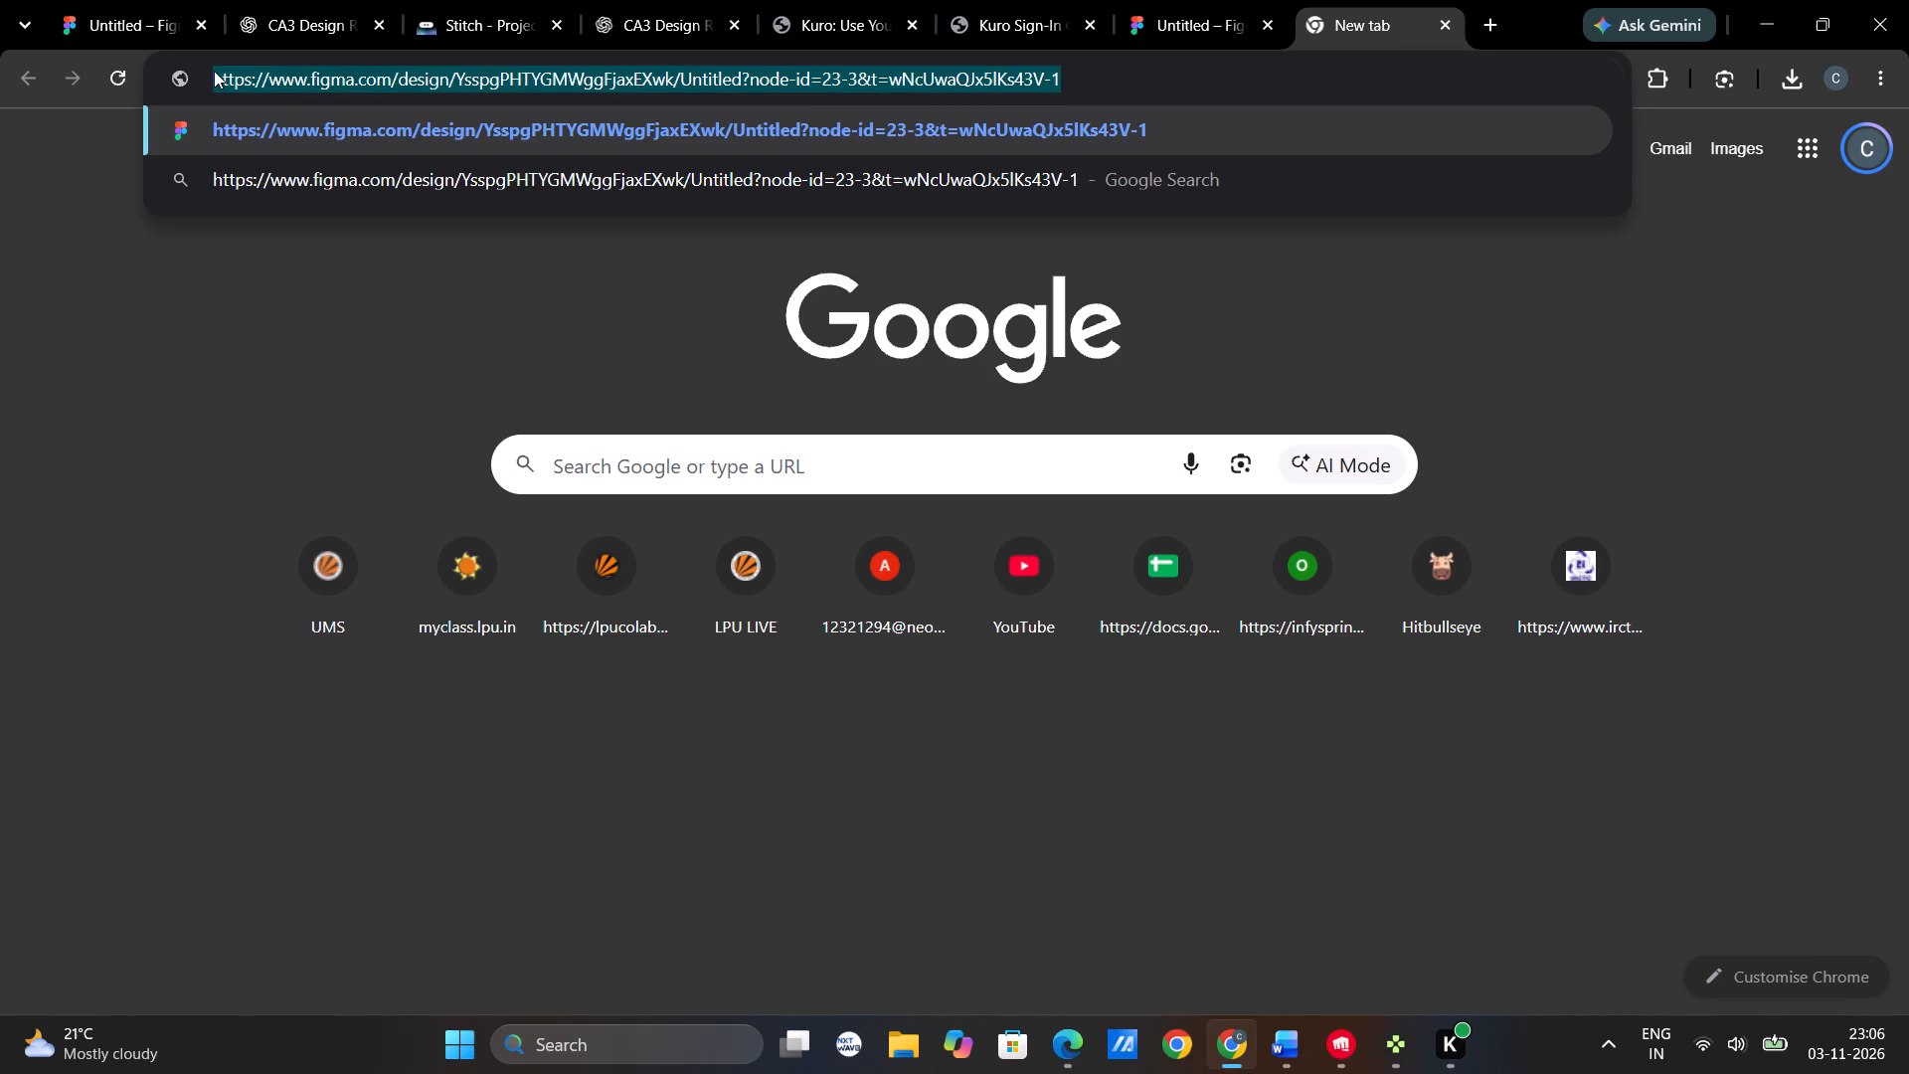
key("ctrl+c")
Return to the first Untitled Figma file and invite the teammate's e-mail address with can edit access.
left_click(97, 4)
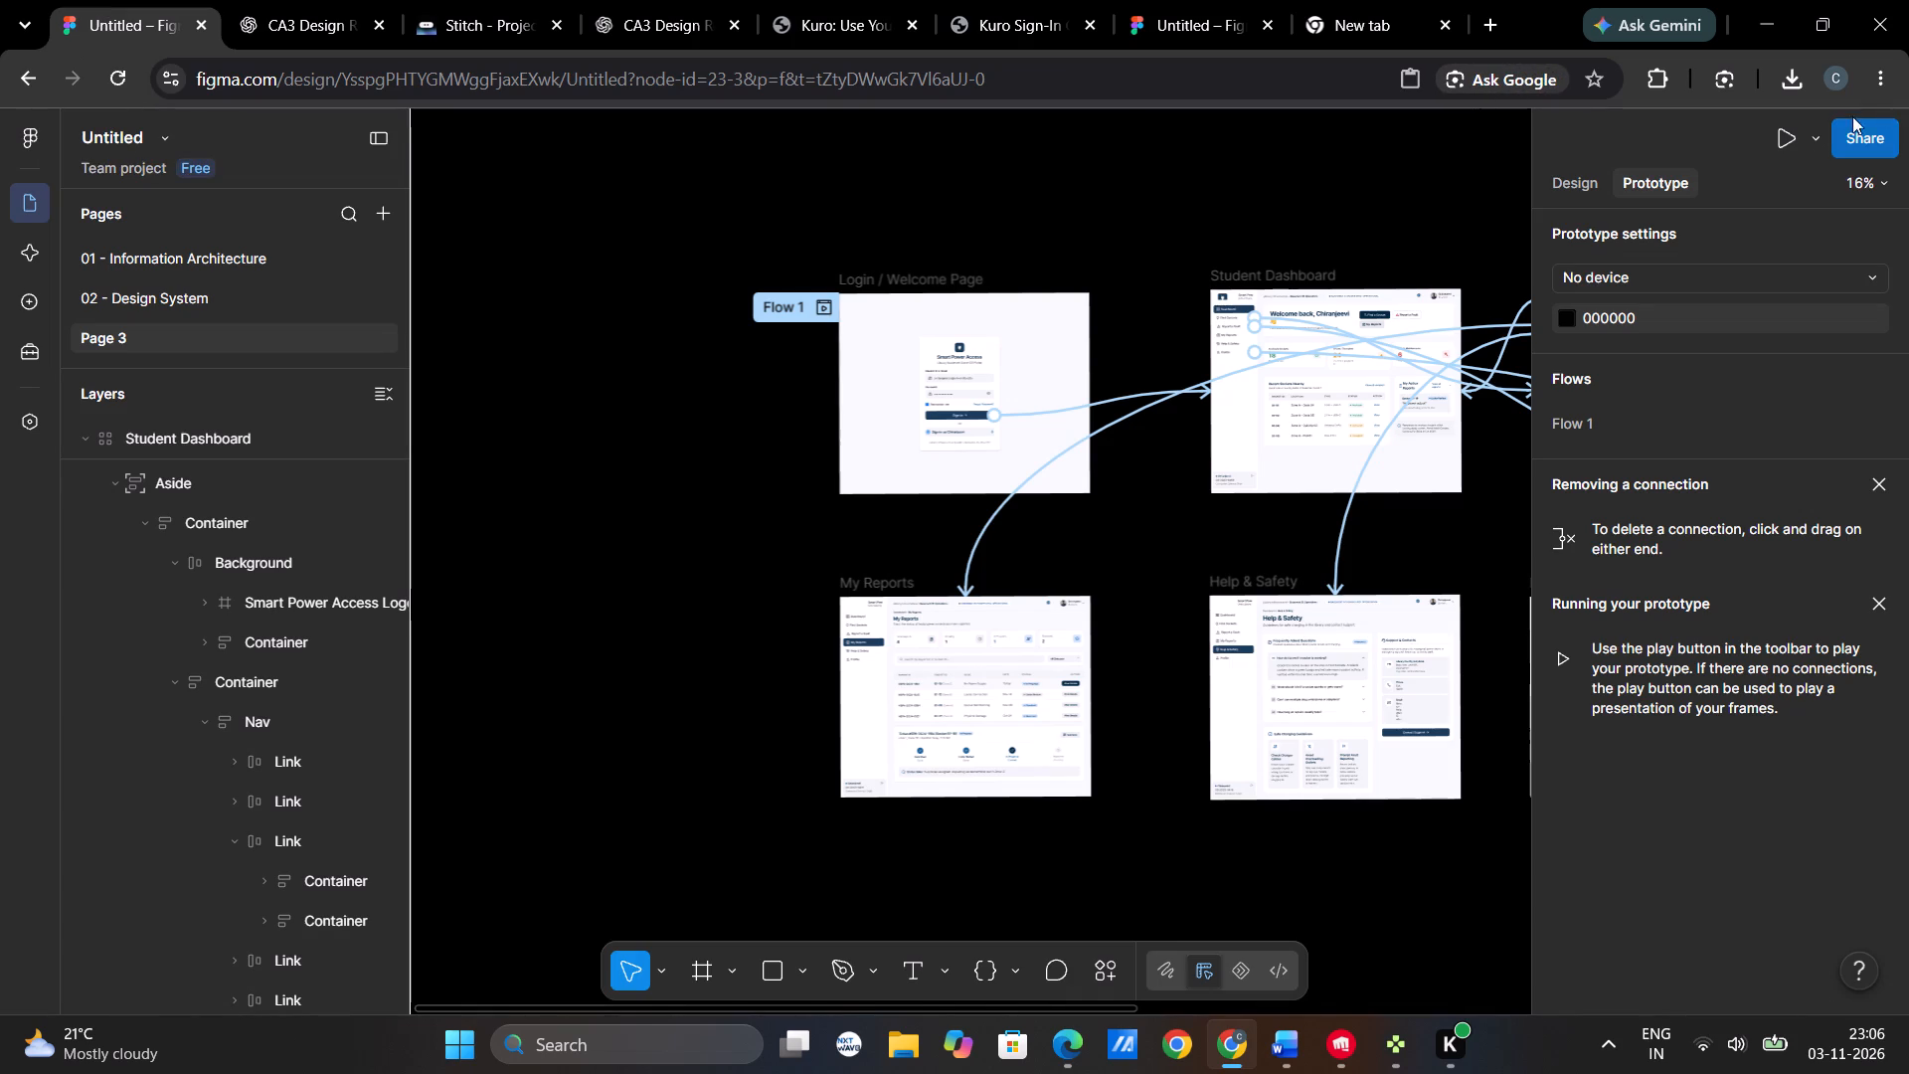
left_click(1873, 140)
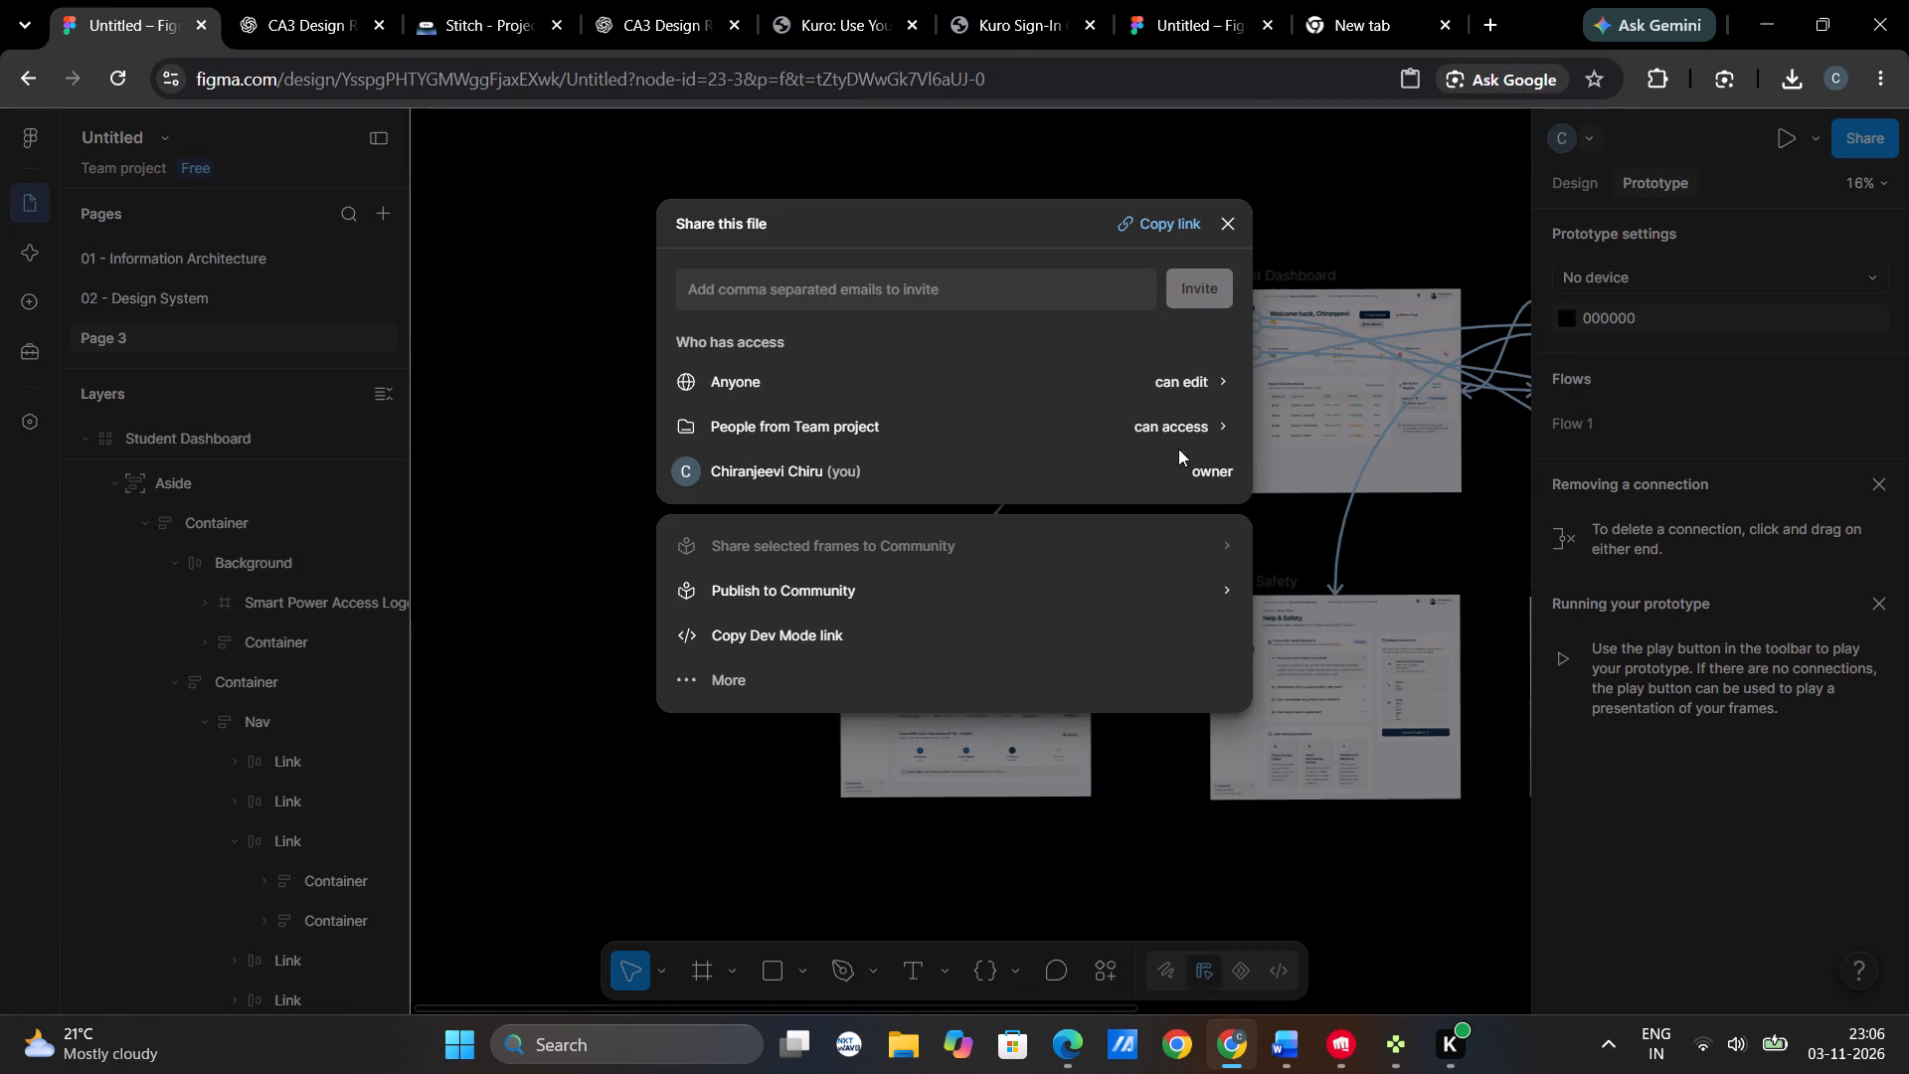
left_click(1006, 275)
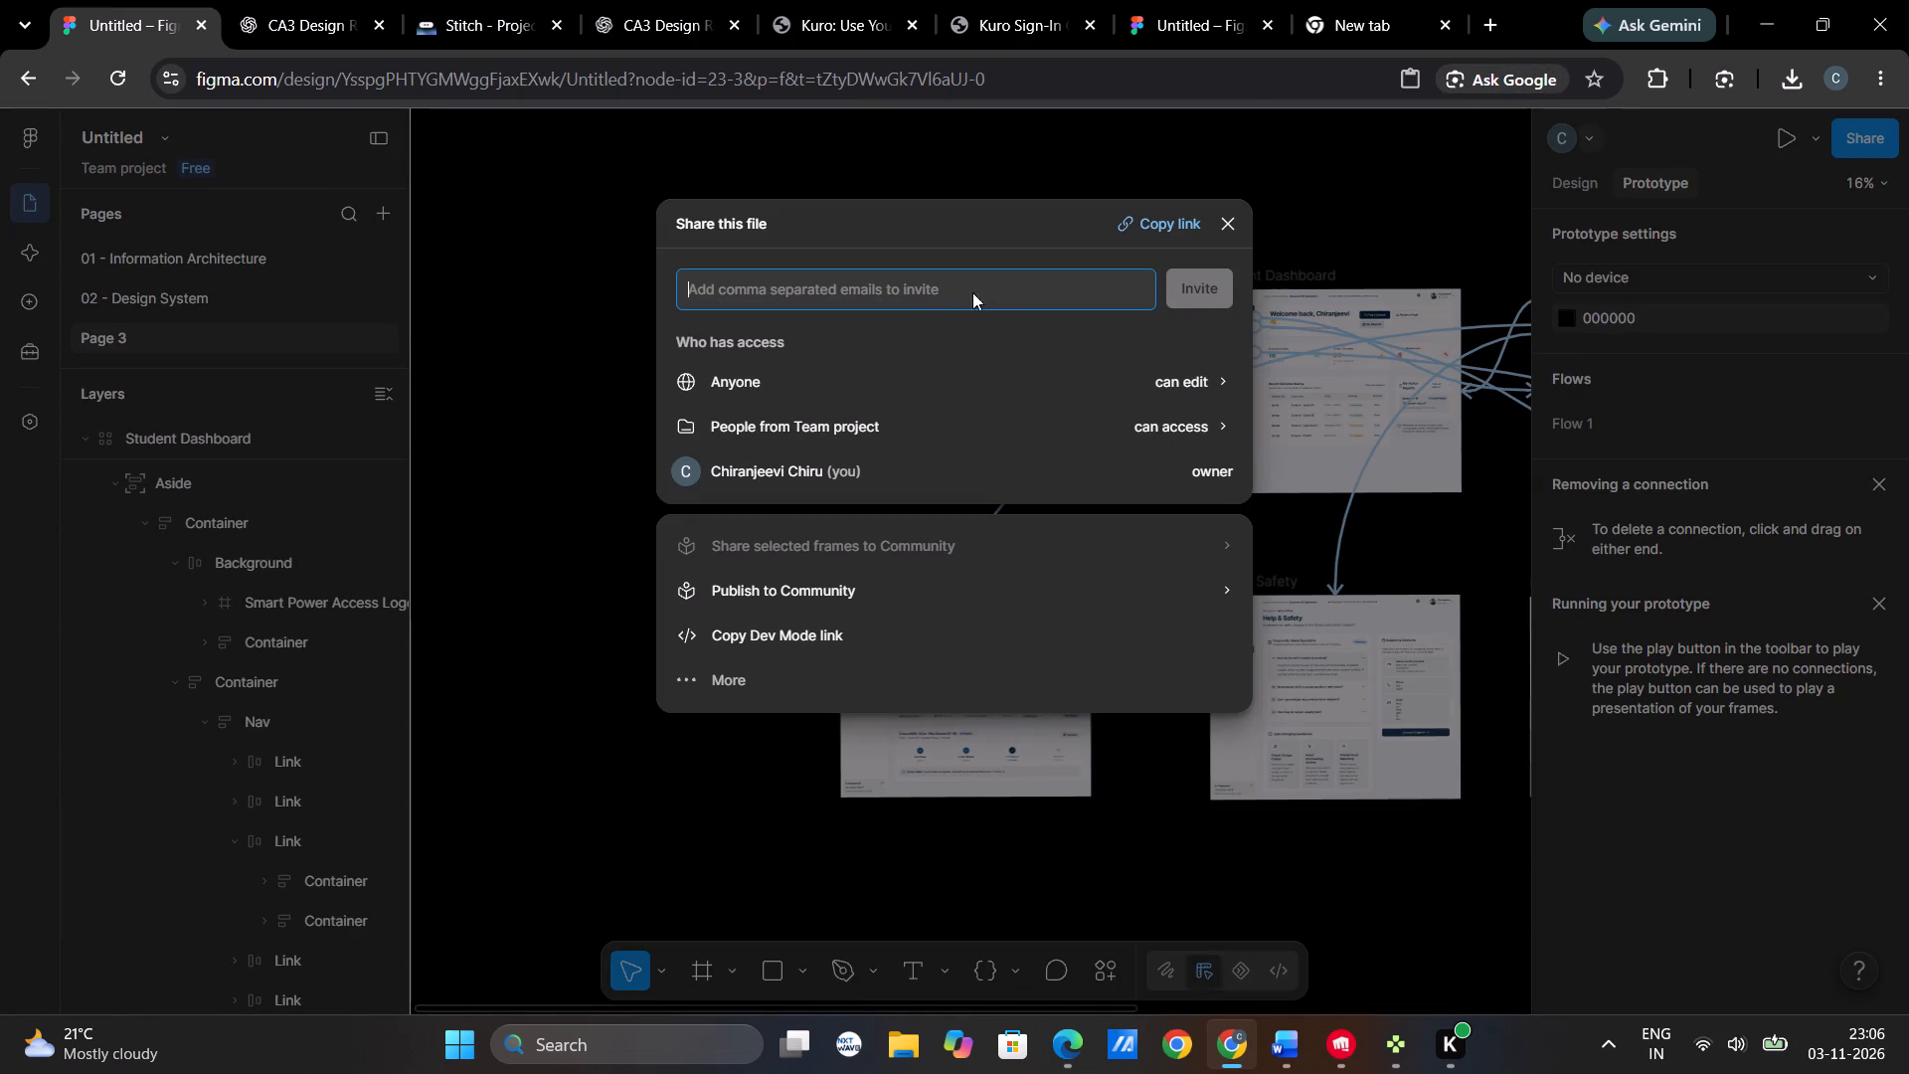
type("manju")
left_click(1013, 384)
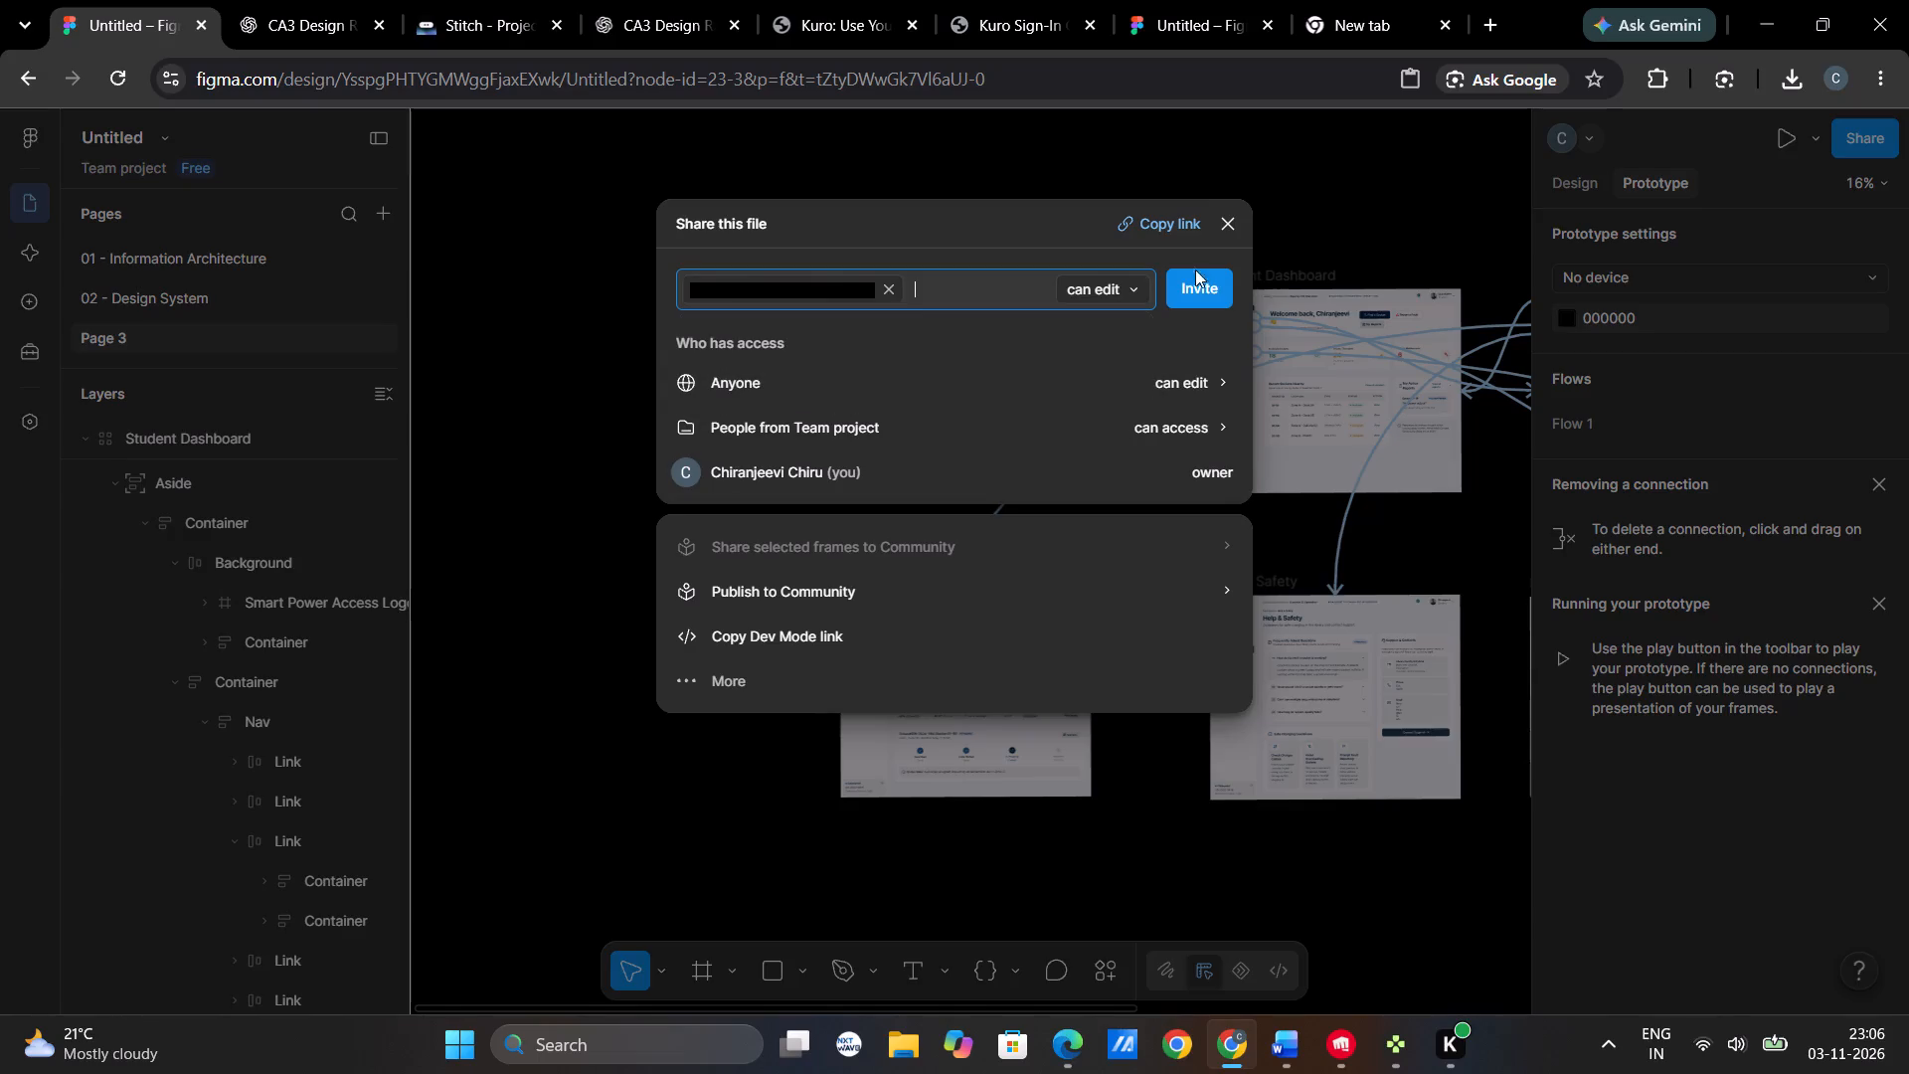
left_click(1205, 283)
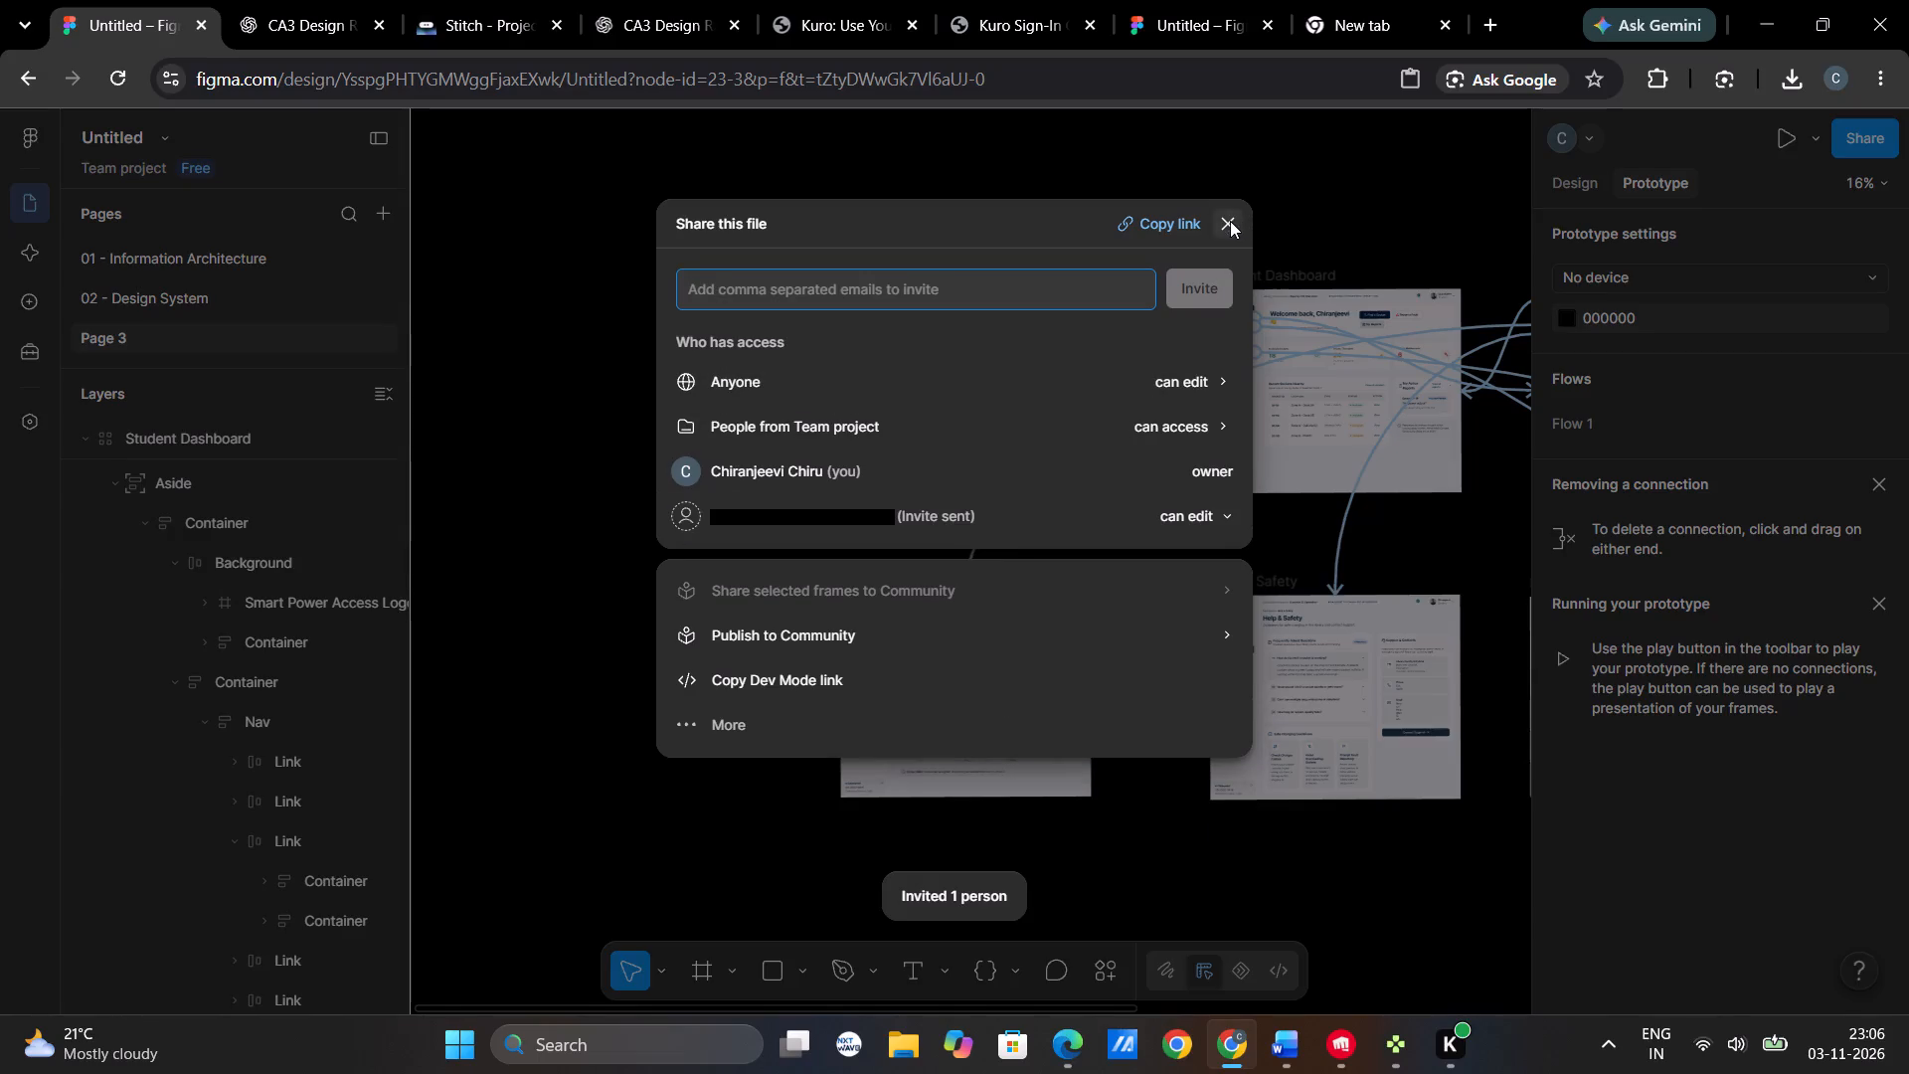
left_click(1229, 221)
Examine the screens on Page 3 and their prototype connections, from Student Dashboard and Find Sockets to Socket Details and My Reports.
scroll(1109, 350, "left", 2)
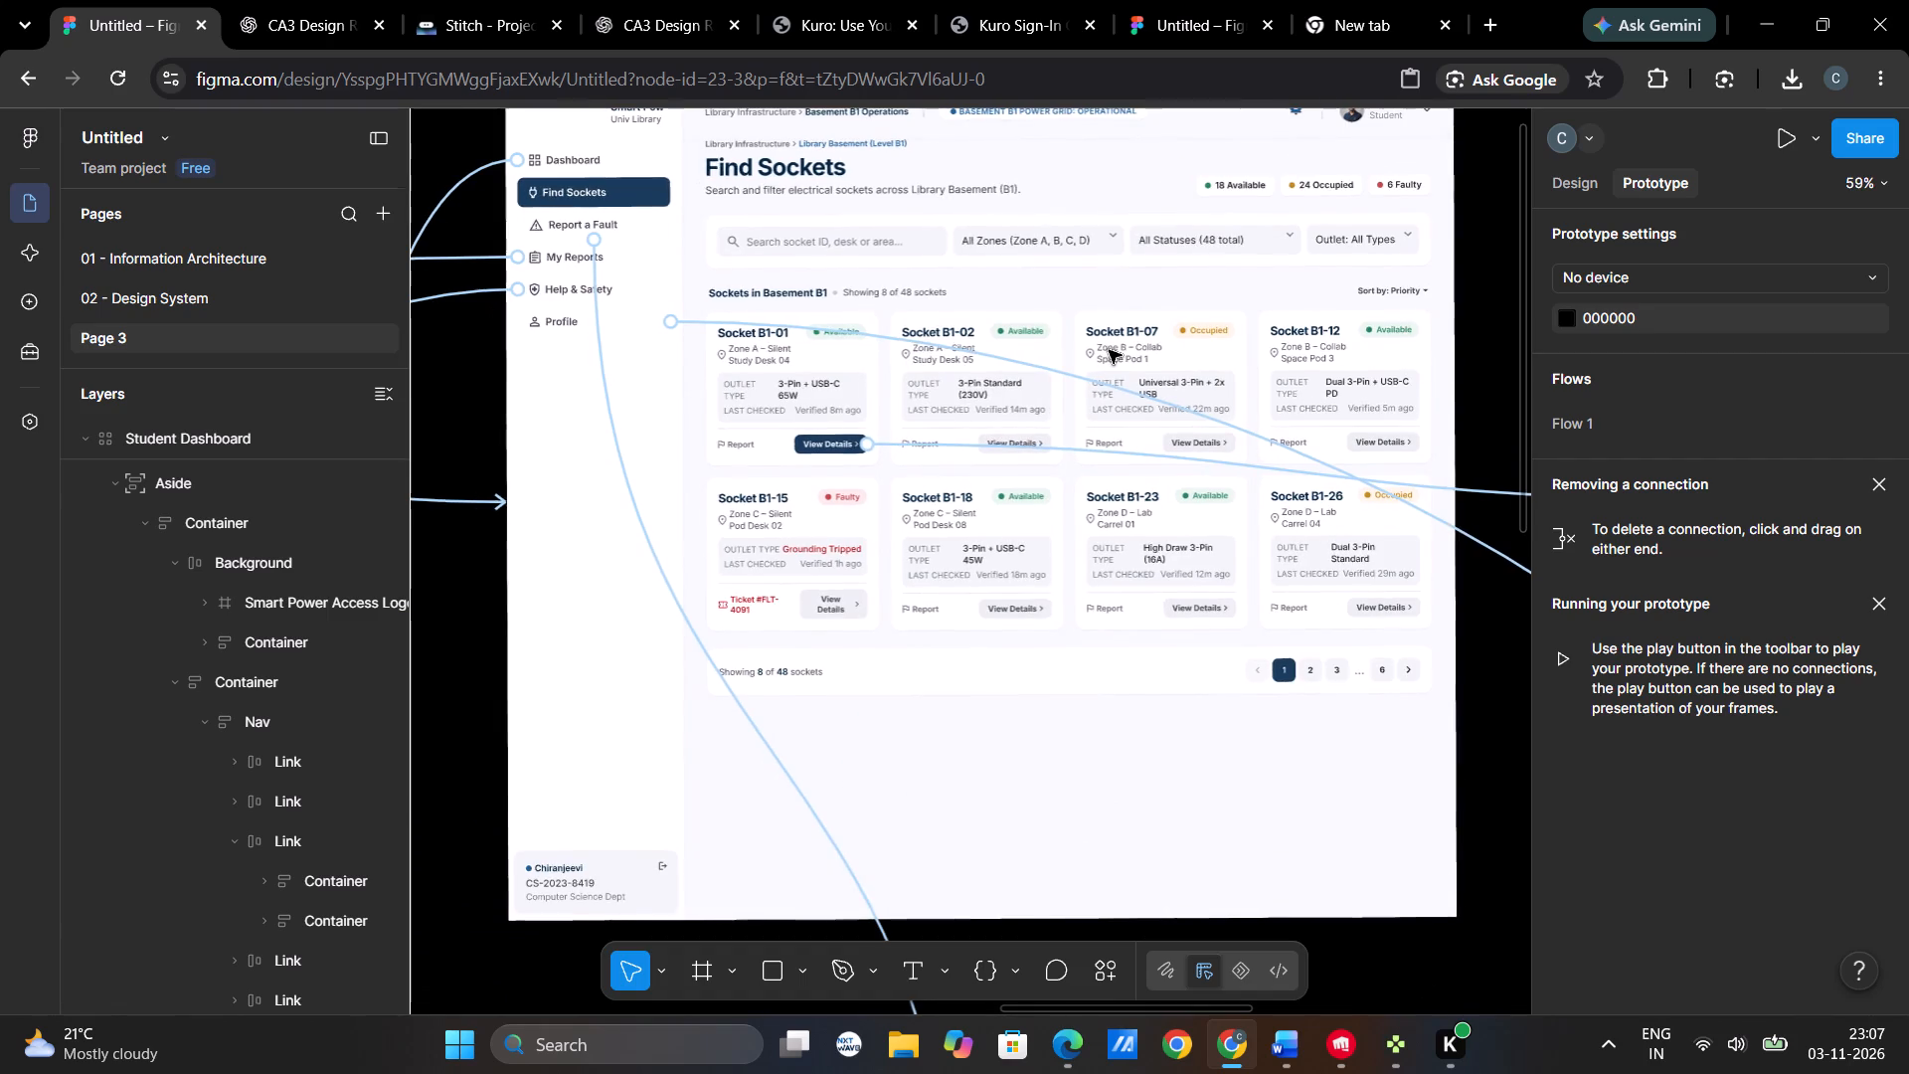
scroll(1109, 350, "up", 1)
scroll(1109, 350, "right", 1)
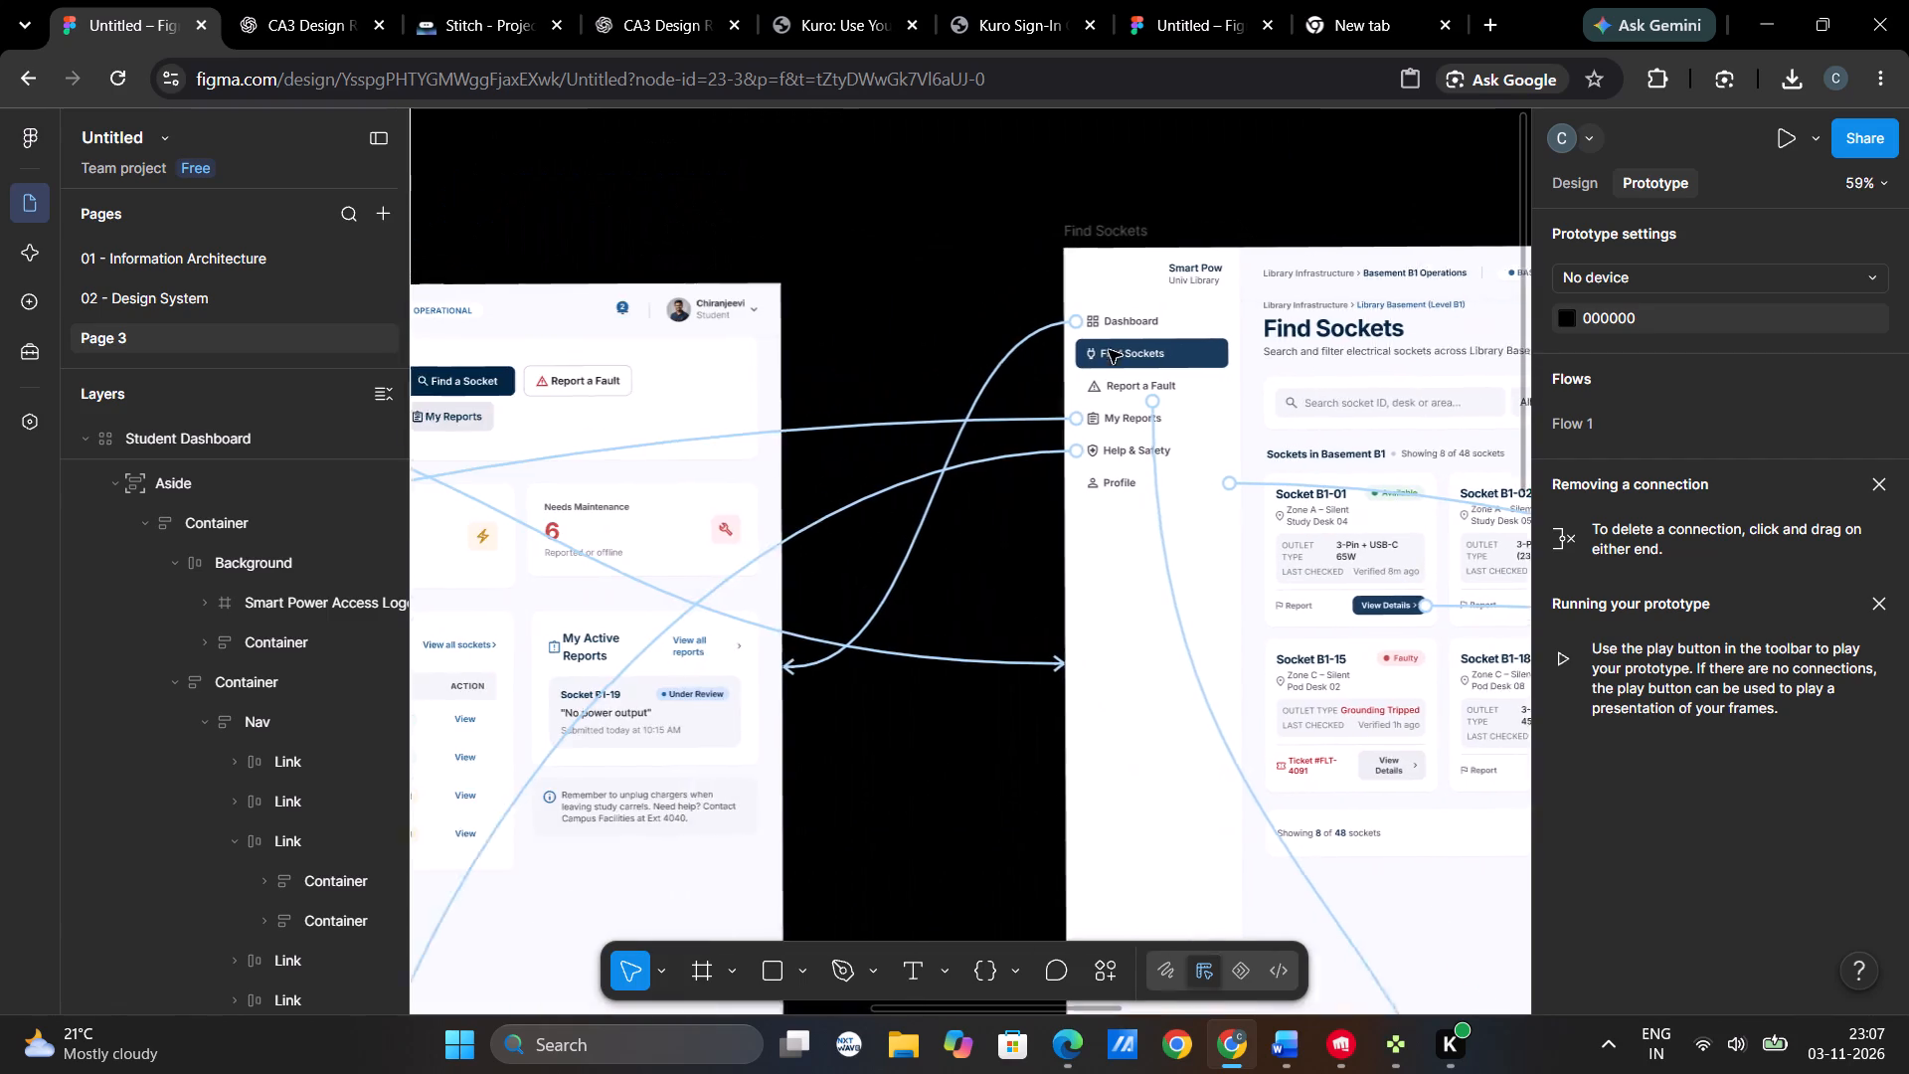
scroll(1109, 350, "right", 4)
scroll(1109, 350, "left", 1)
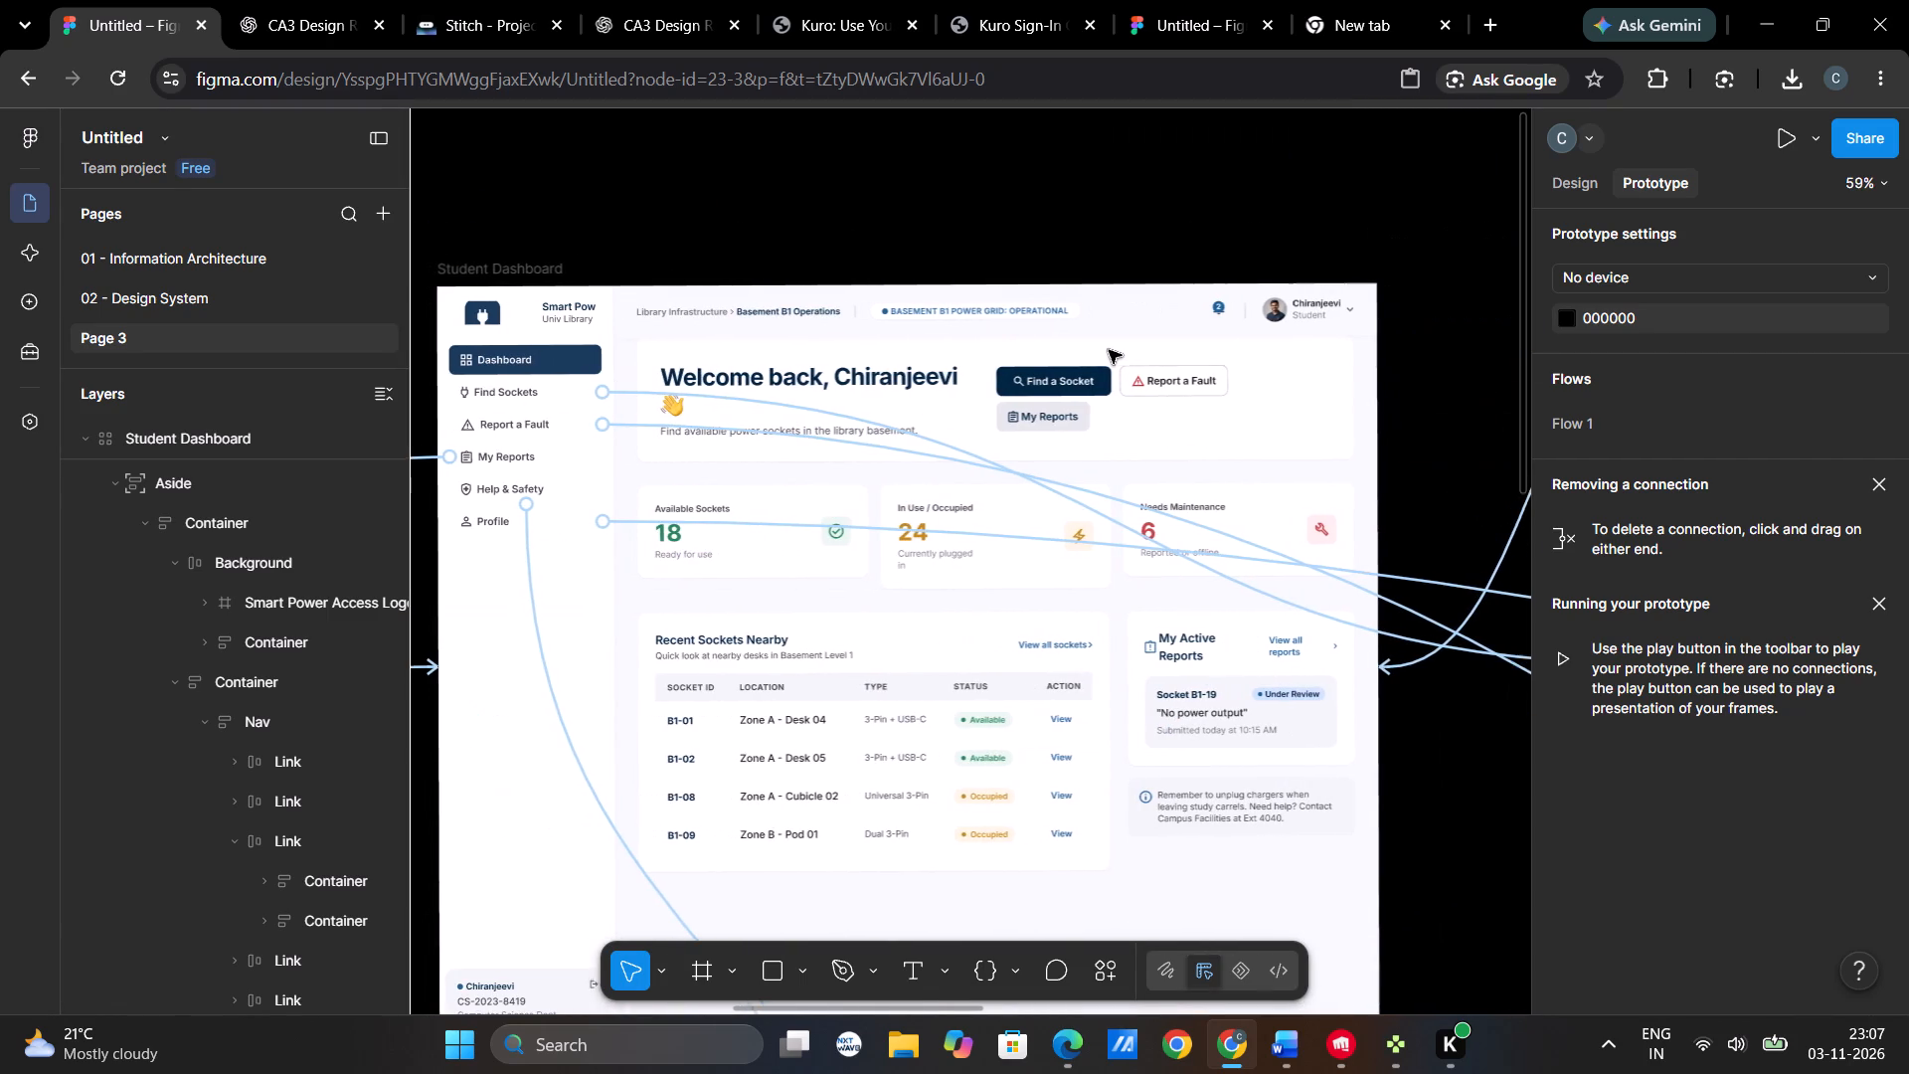
scroll(1109, 350, "left", 6)
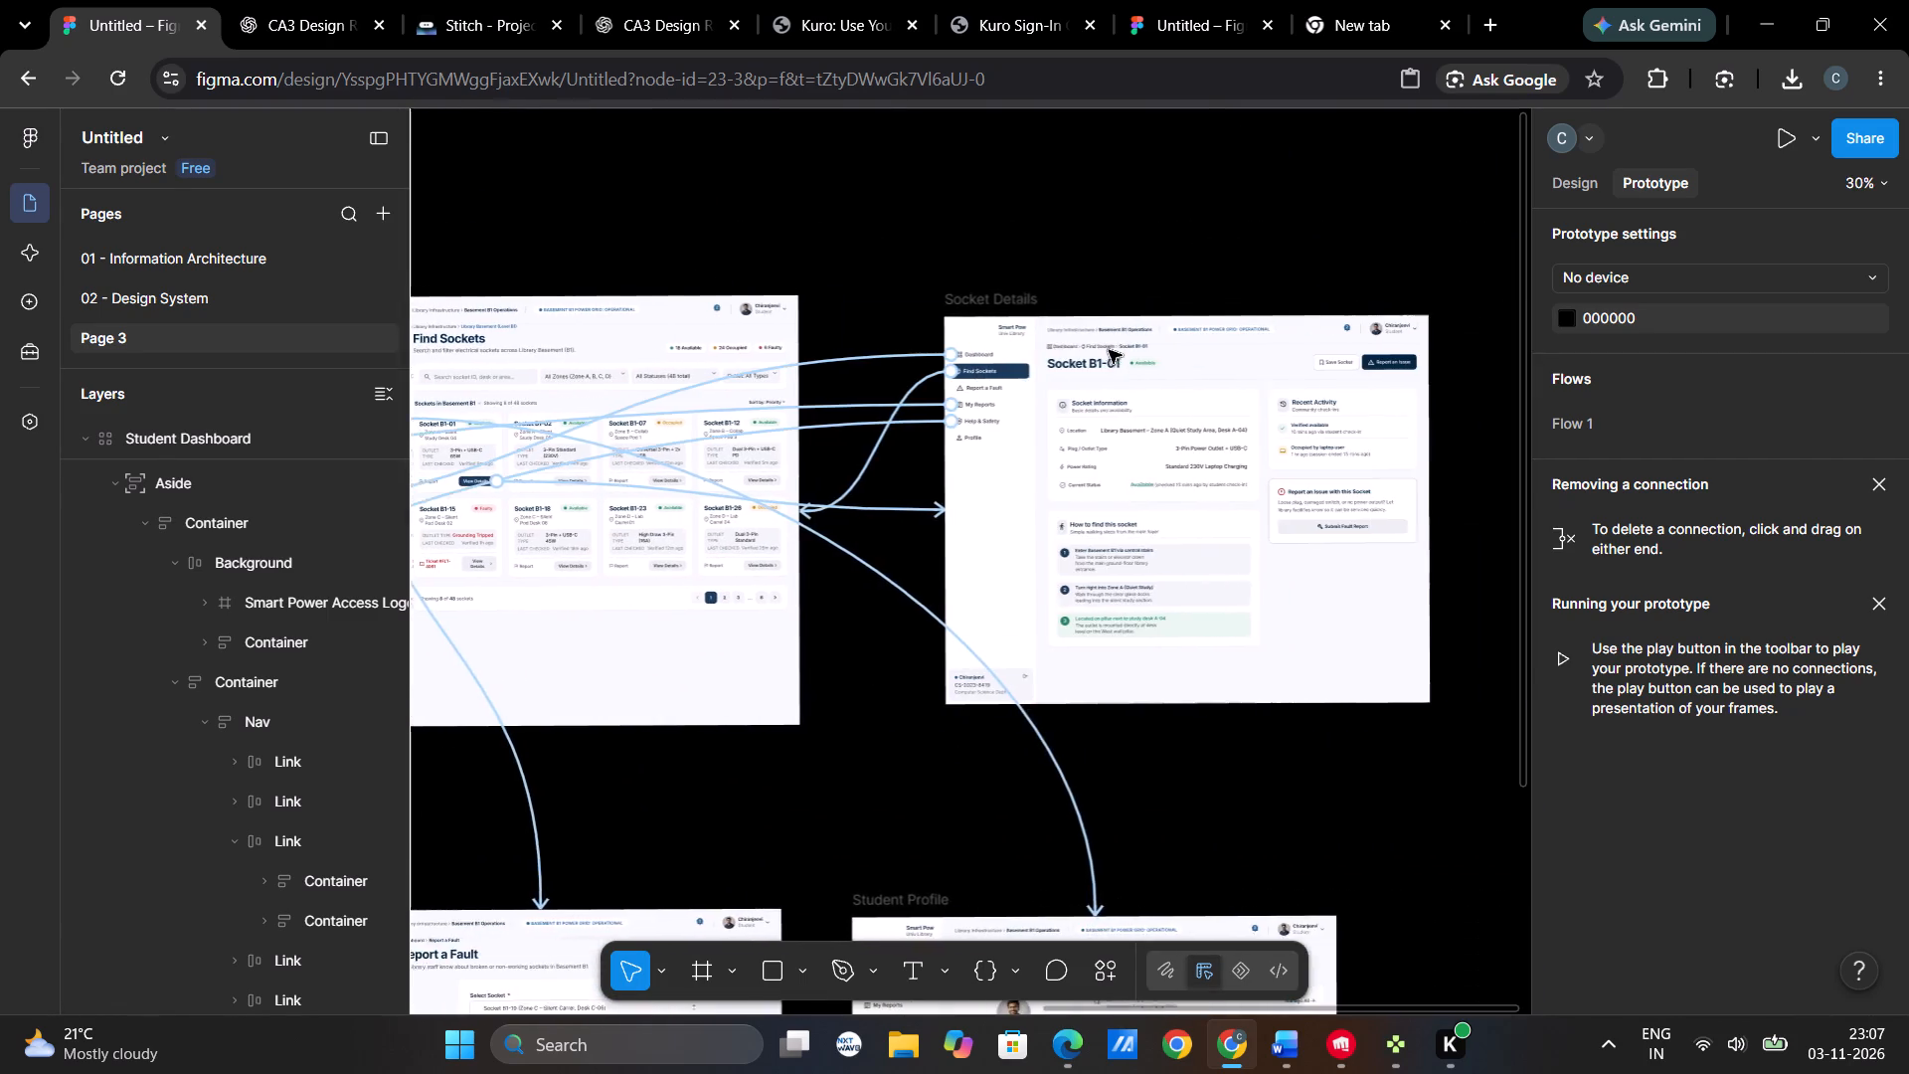
scroll(1109, 350, "left", 1)
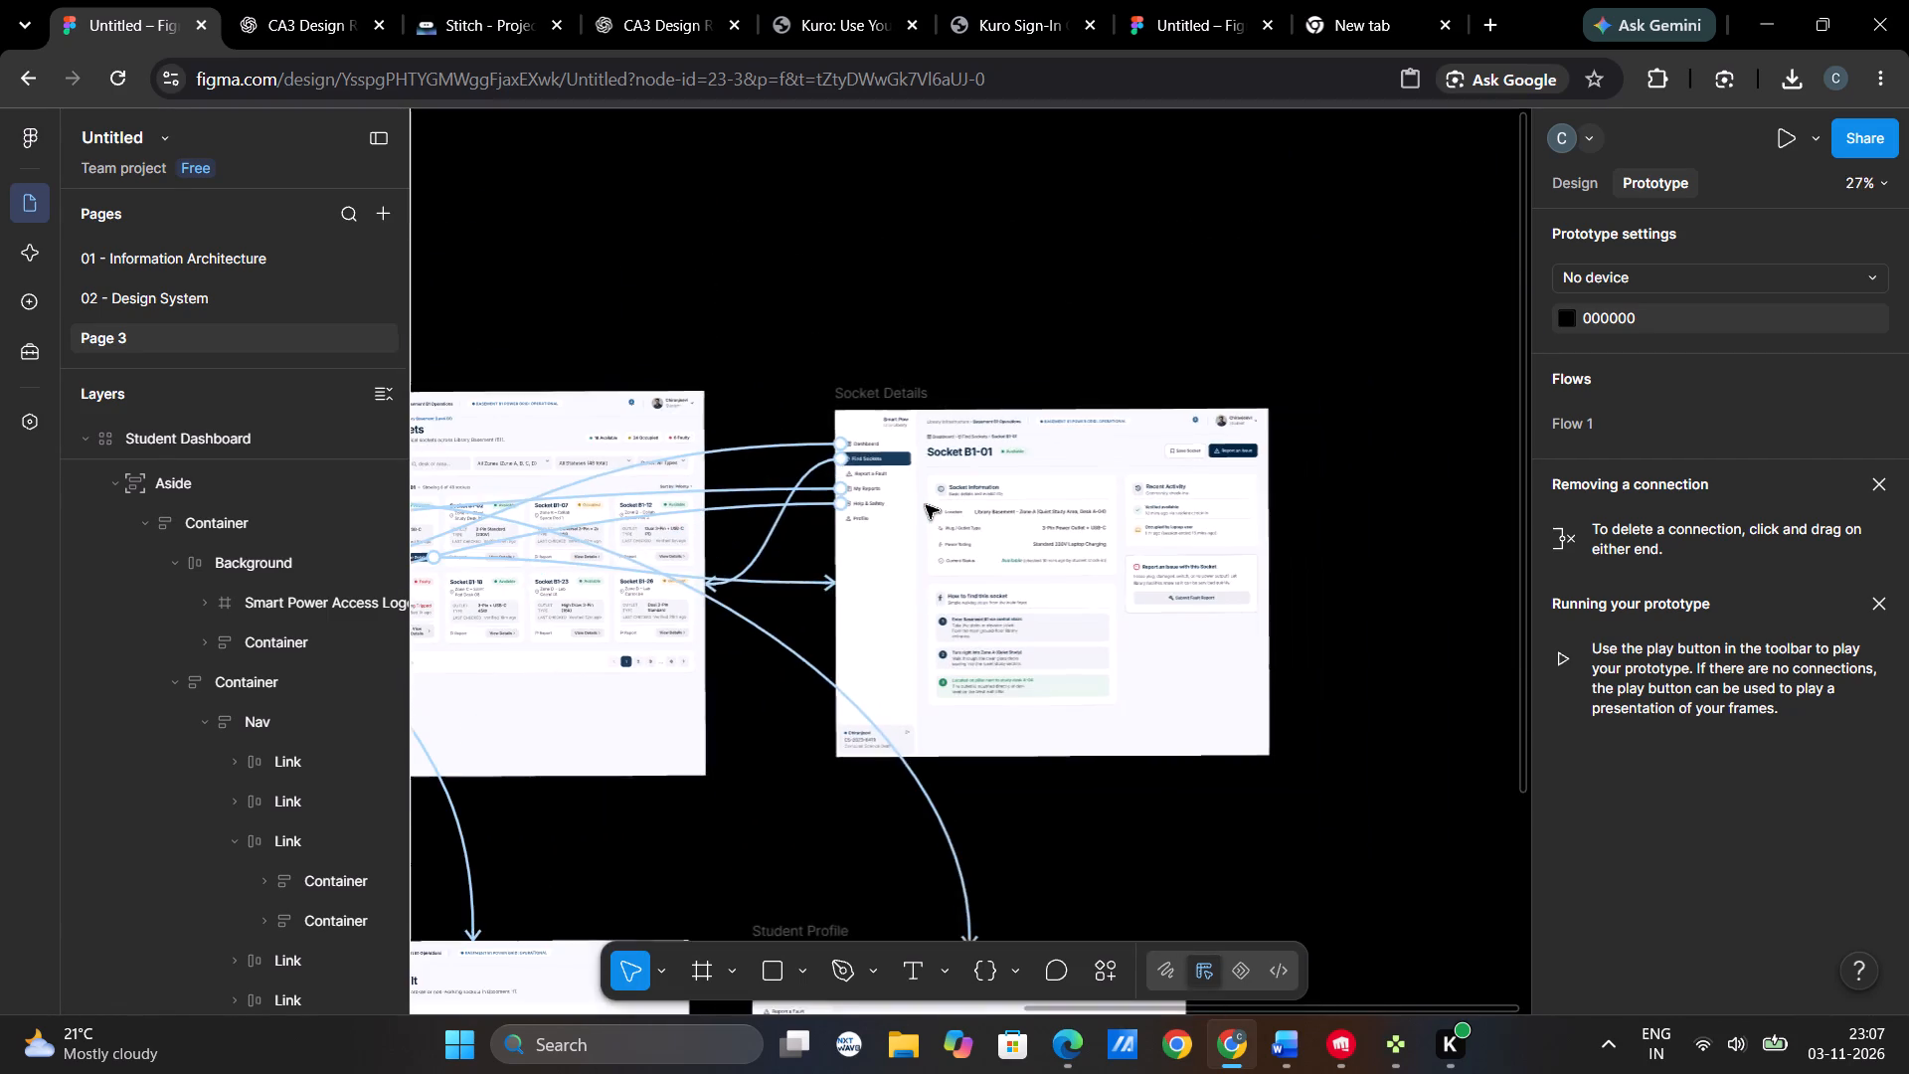
scroll(926, 505, "down", 3)
scroll(926, 505, "up", 1)
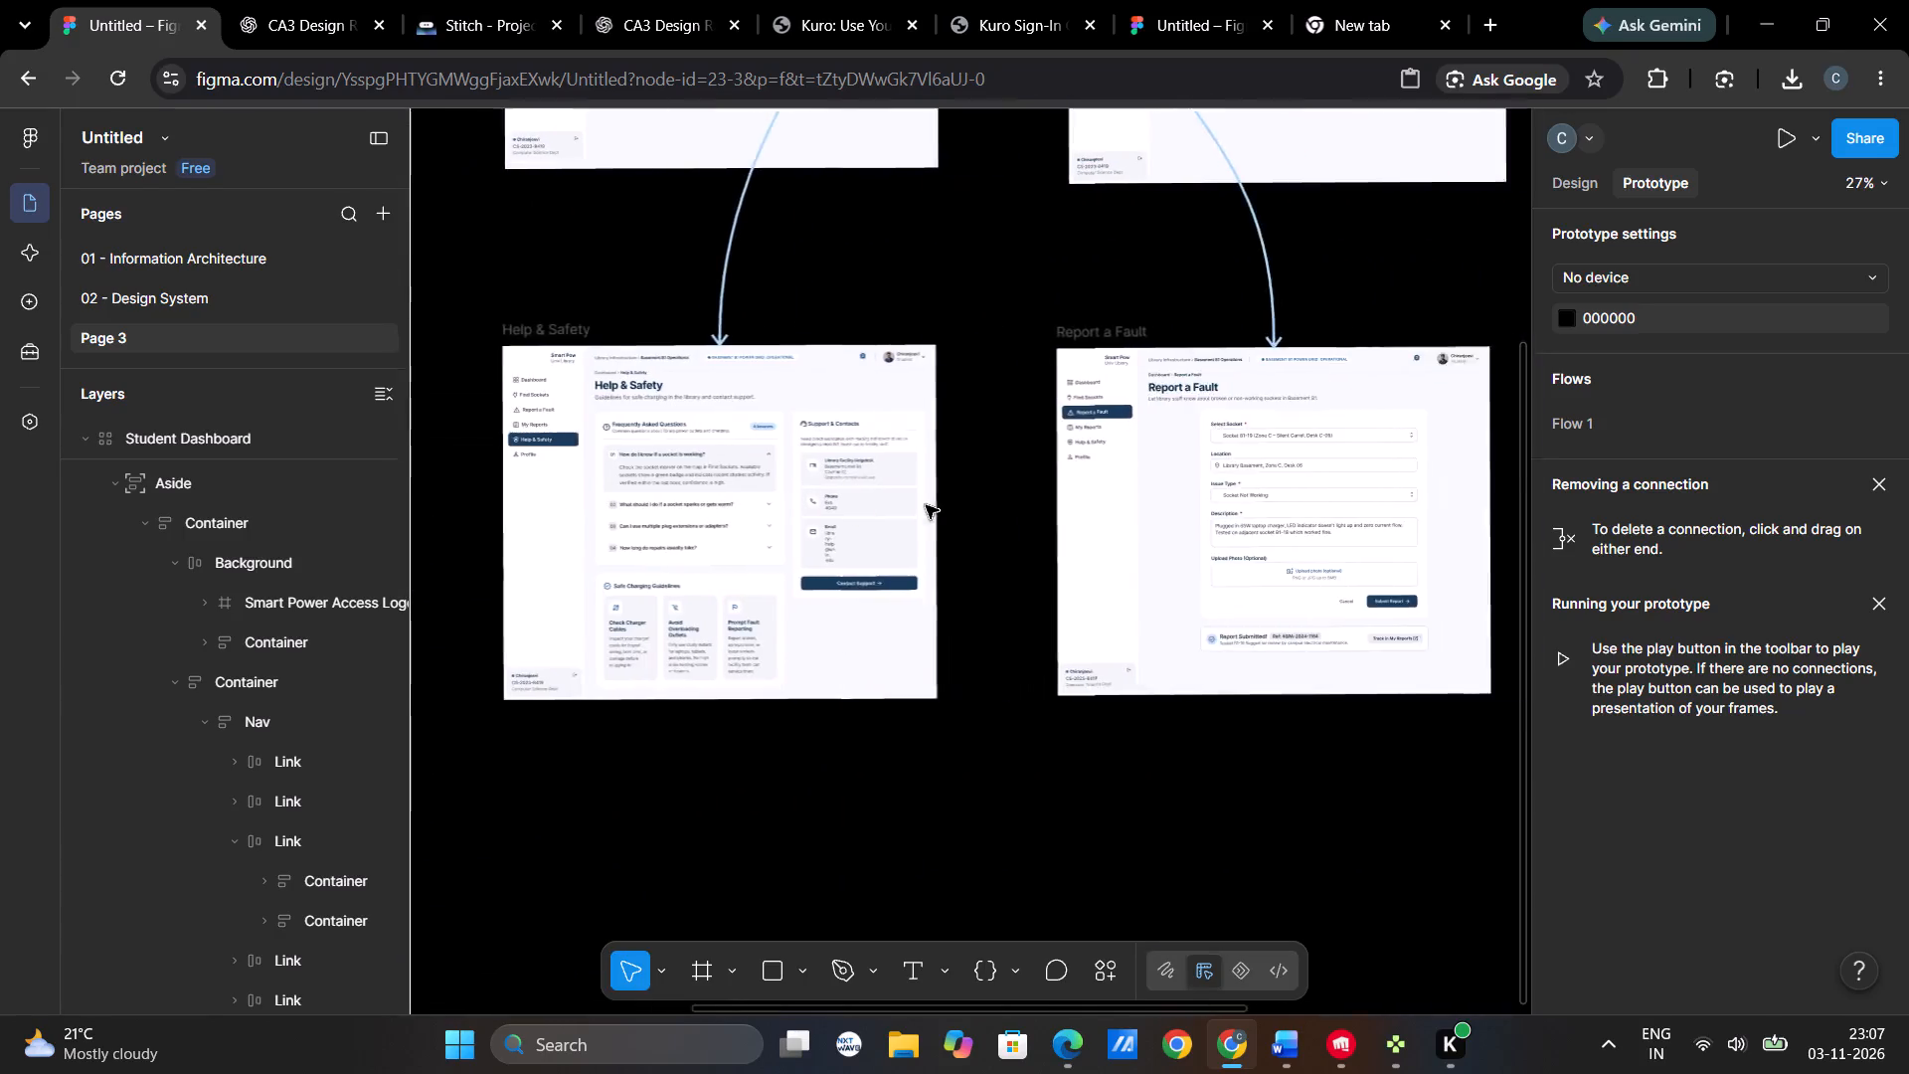
scroll(926, 505, "up", 1)
scroll(926, 505, "left", 3)
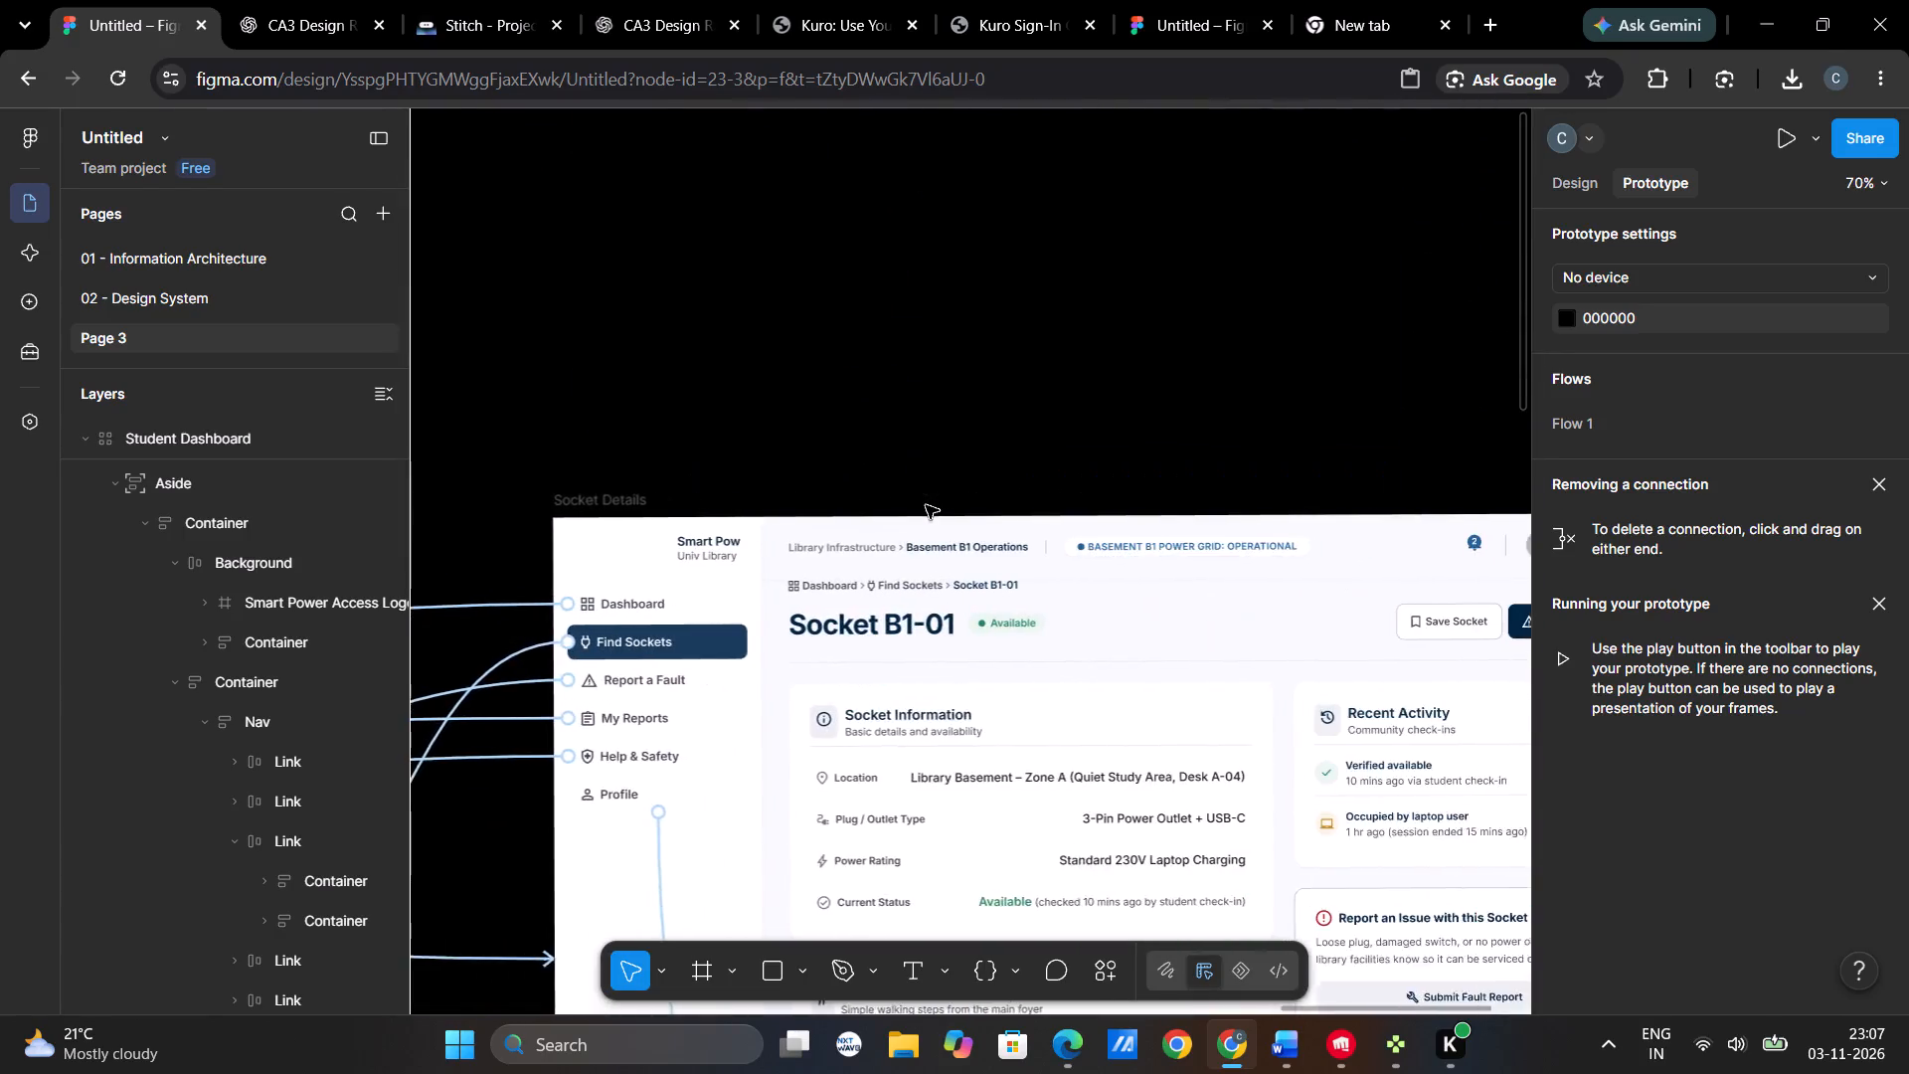
scroll(926, 505, "down", 1)
scroll(926, 505, "left", 2)
scroll(926, 505, "right", 3)
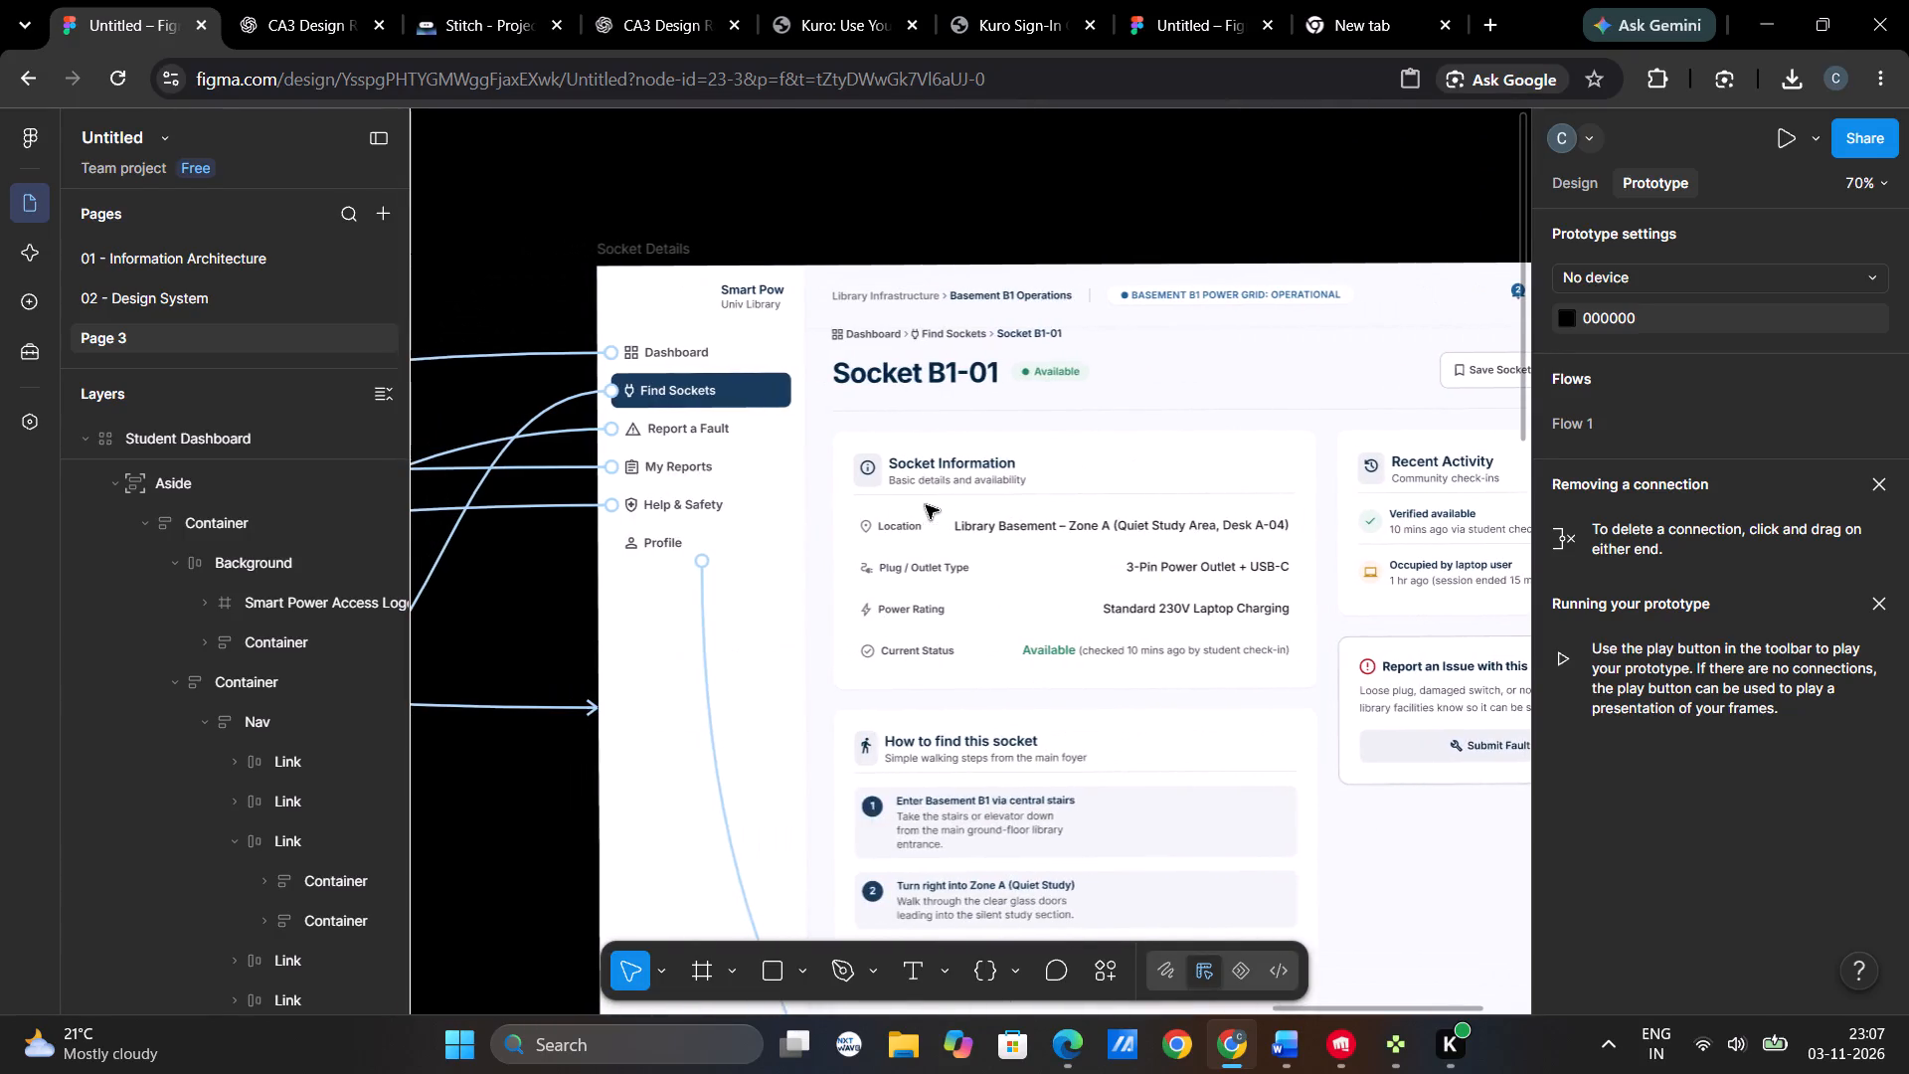
scroll(926, 505, "right", 13)
scroll(926, 505, "down", 1)
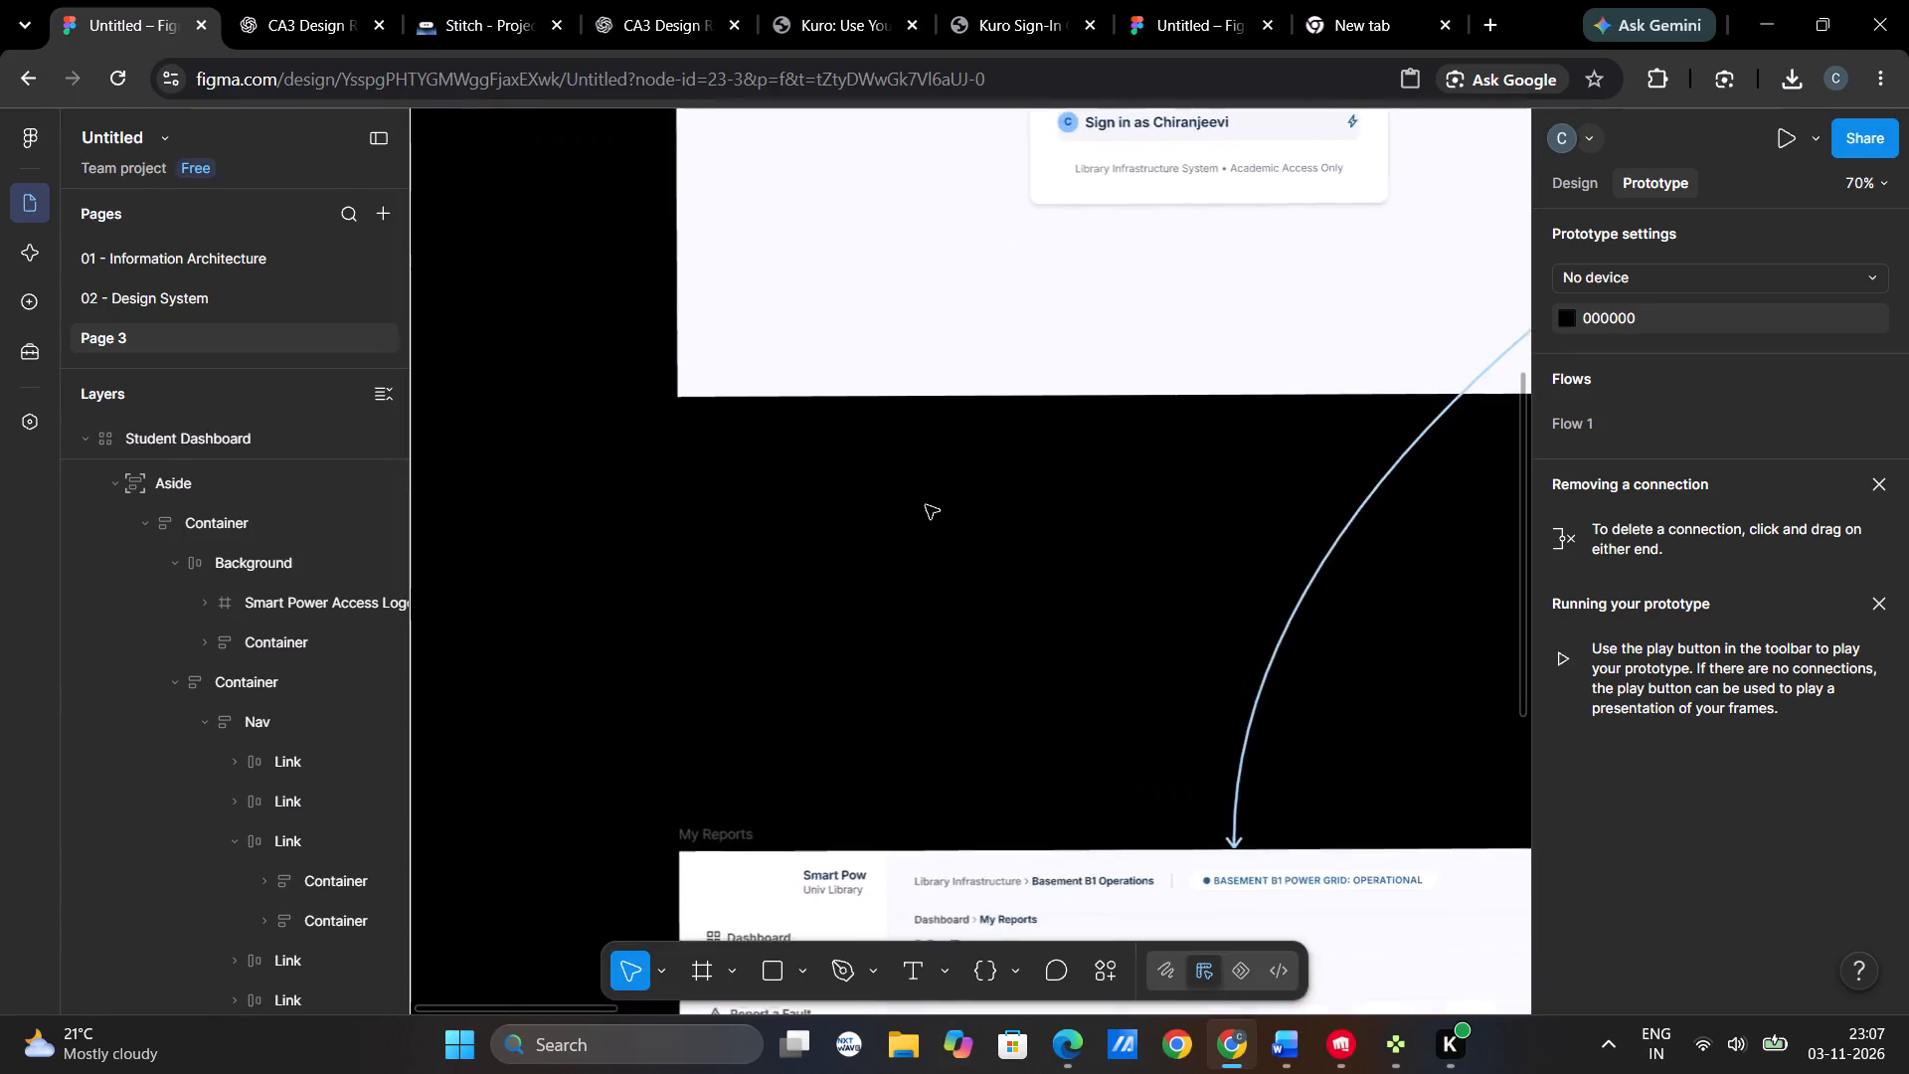
Add an On click interaction to the login page's "Sign in as" button that navigates to Student Dashboard.
scroll(926, 505, "up", 2)
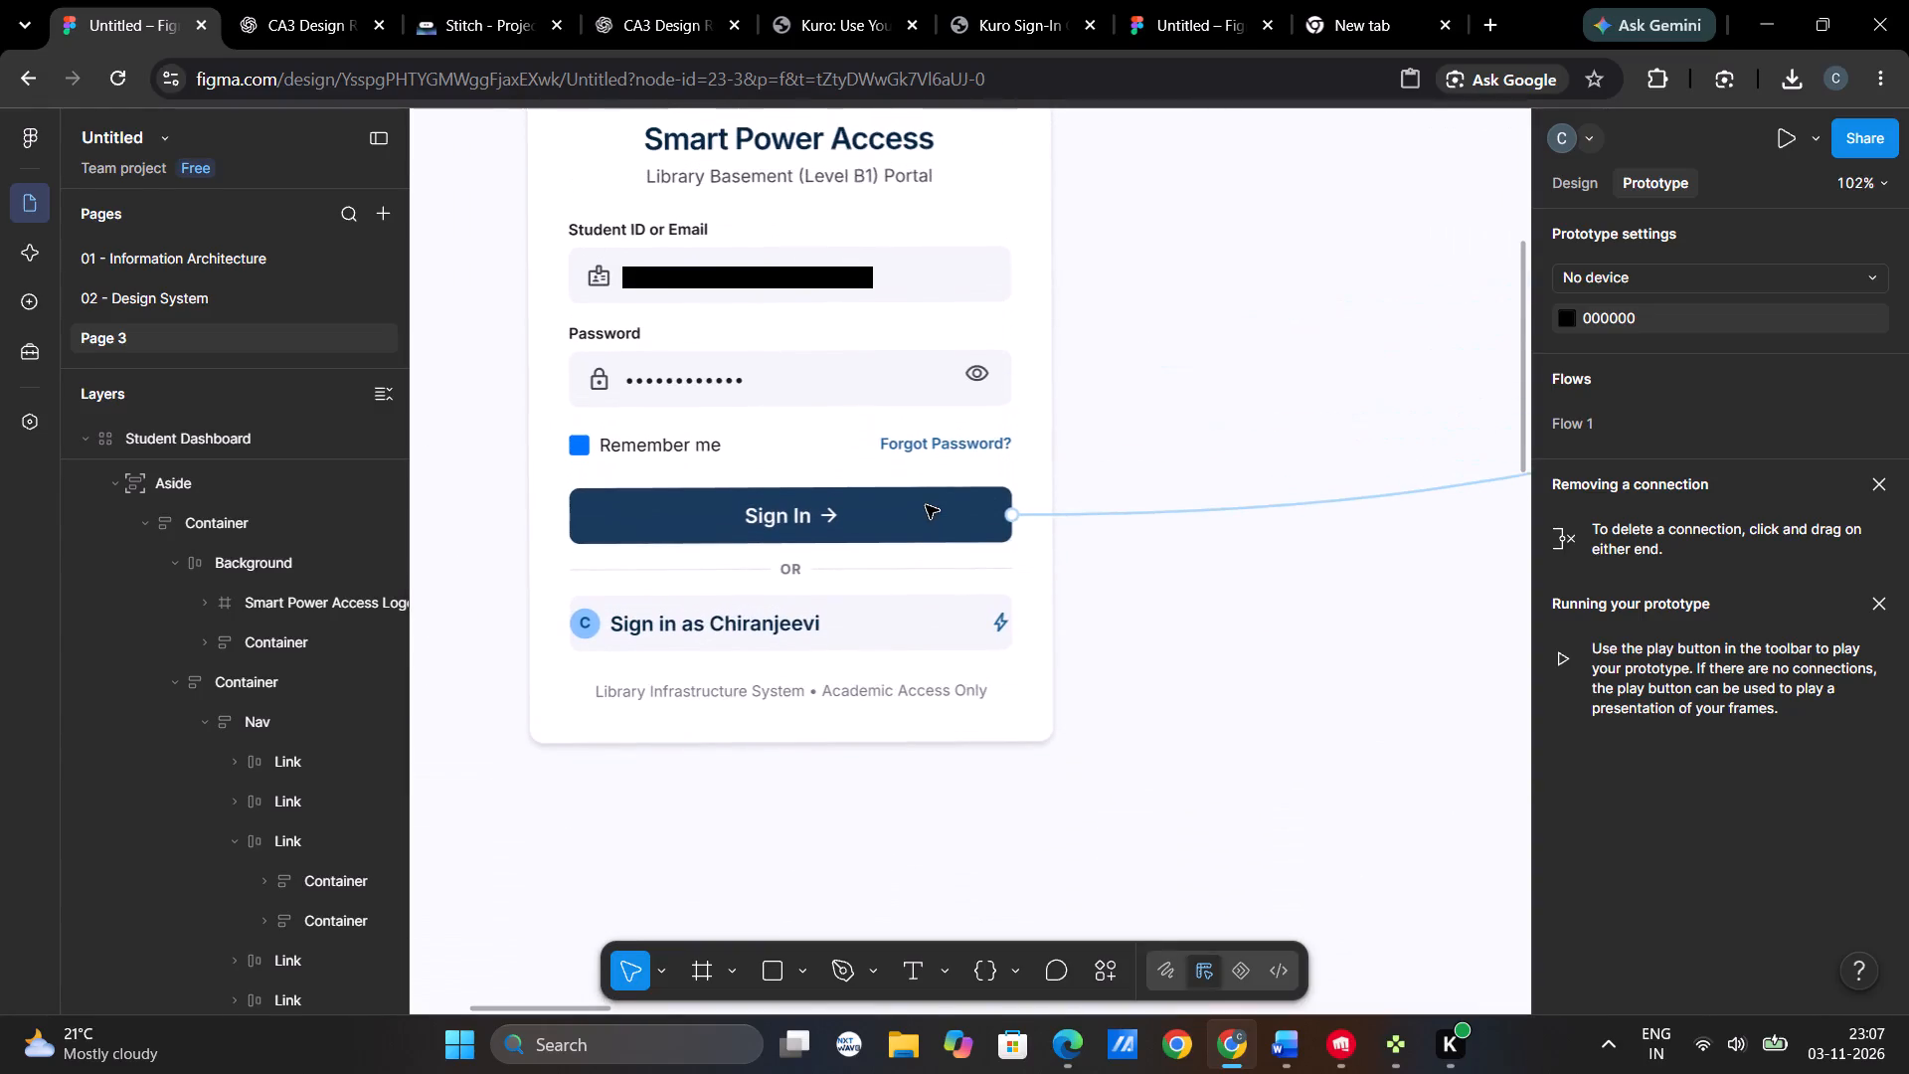
left_click(826, 625)
triple_click(826, 625)
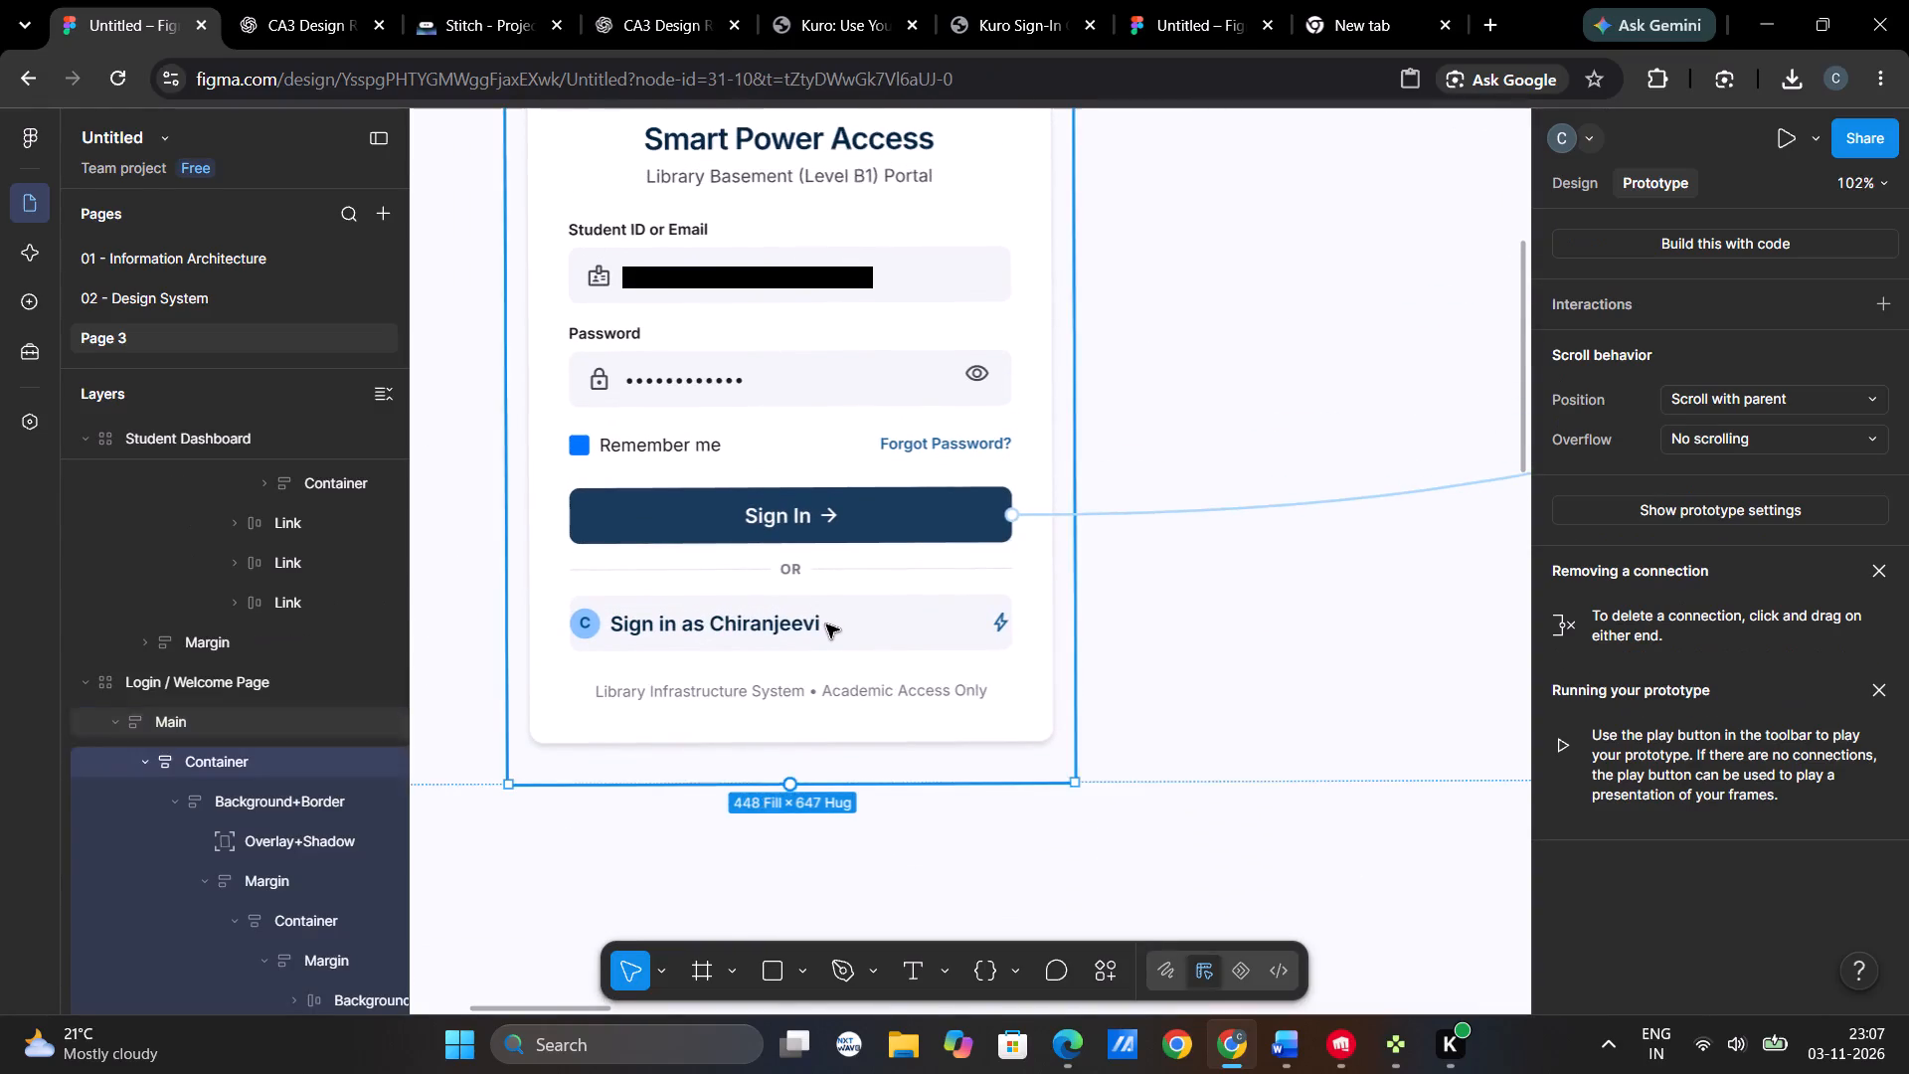
double_click(826, 625)
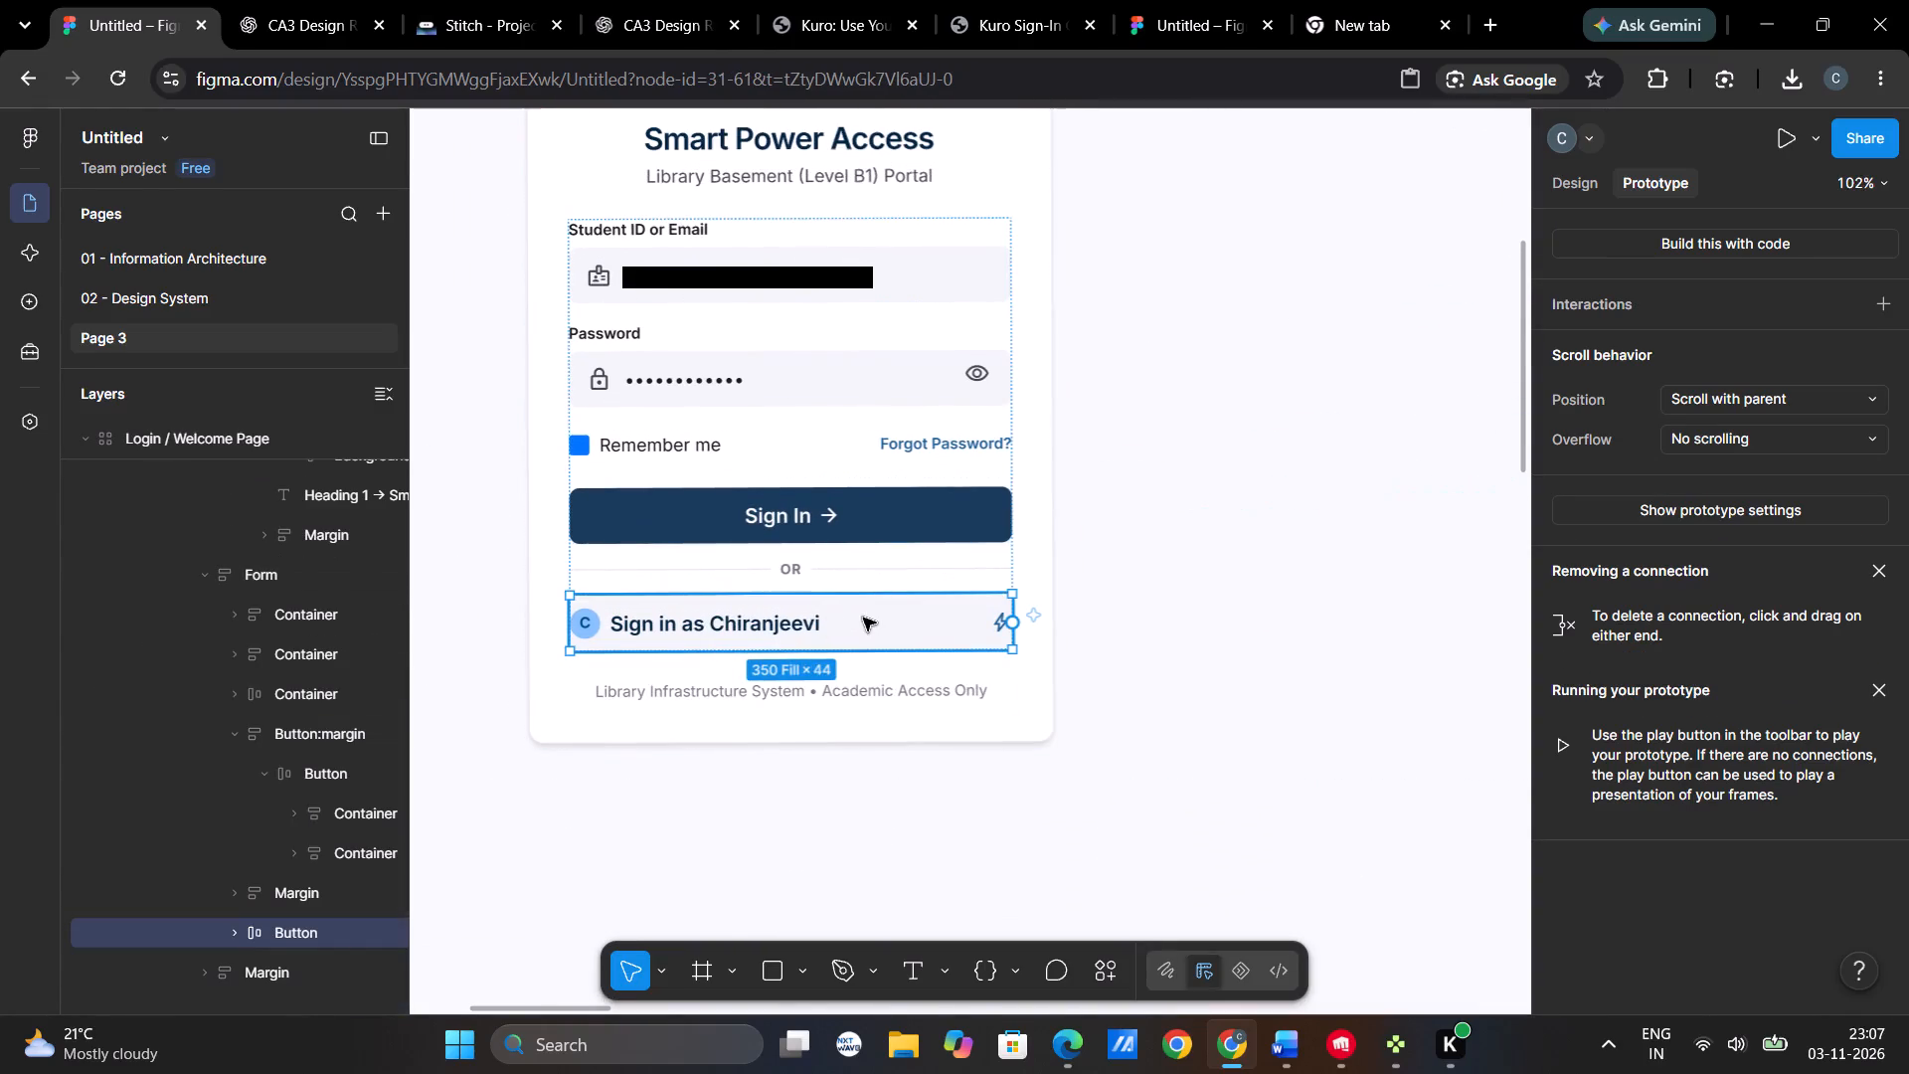
right_click(868, 618)
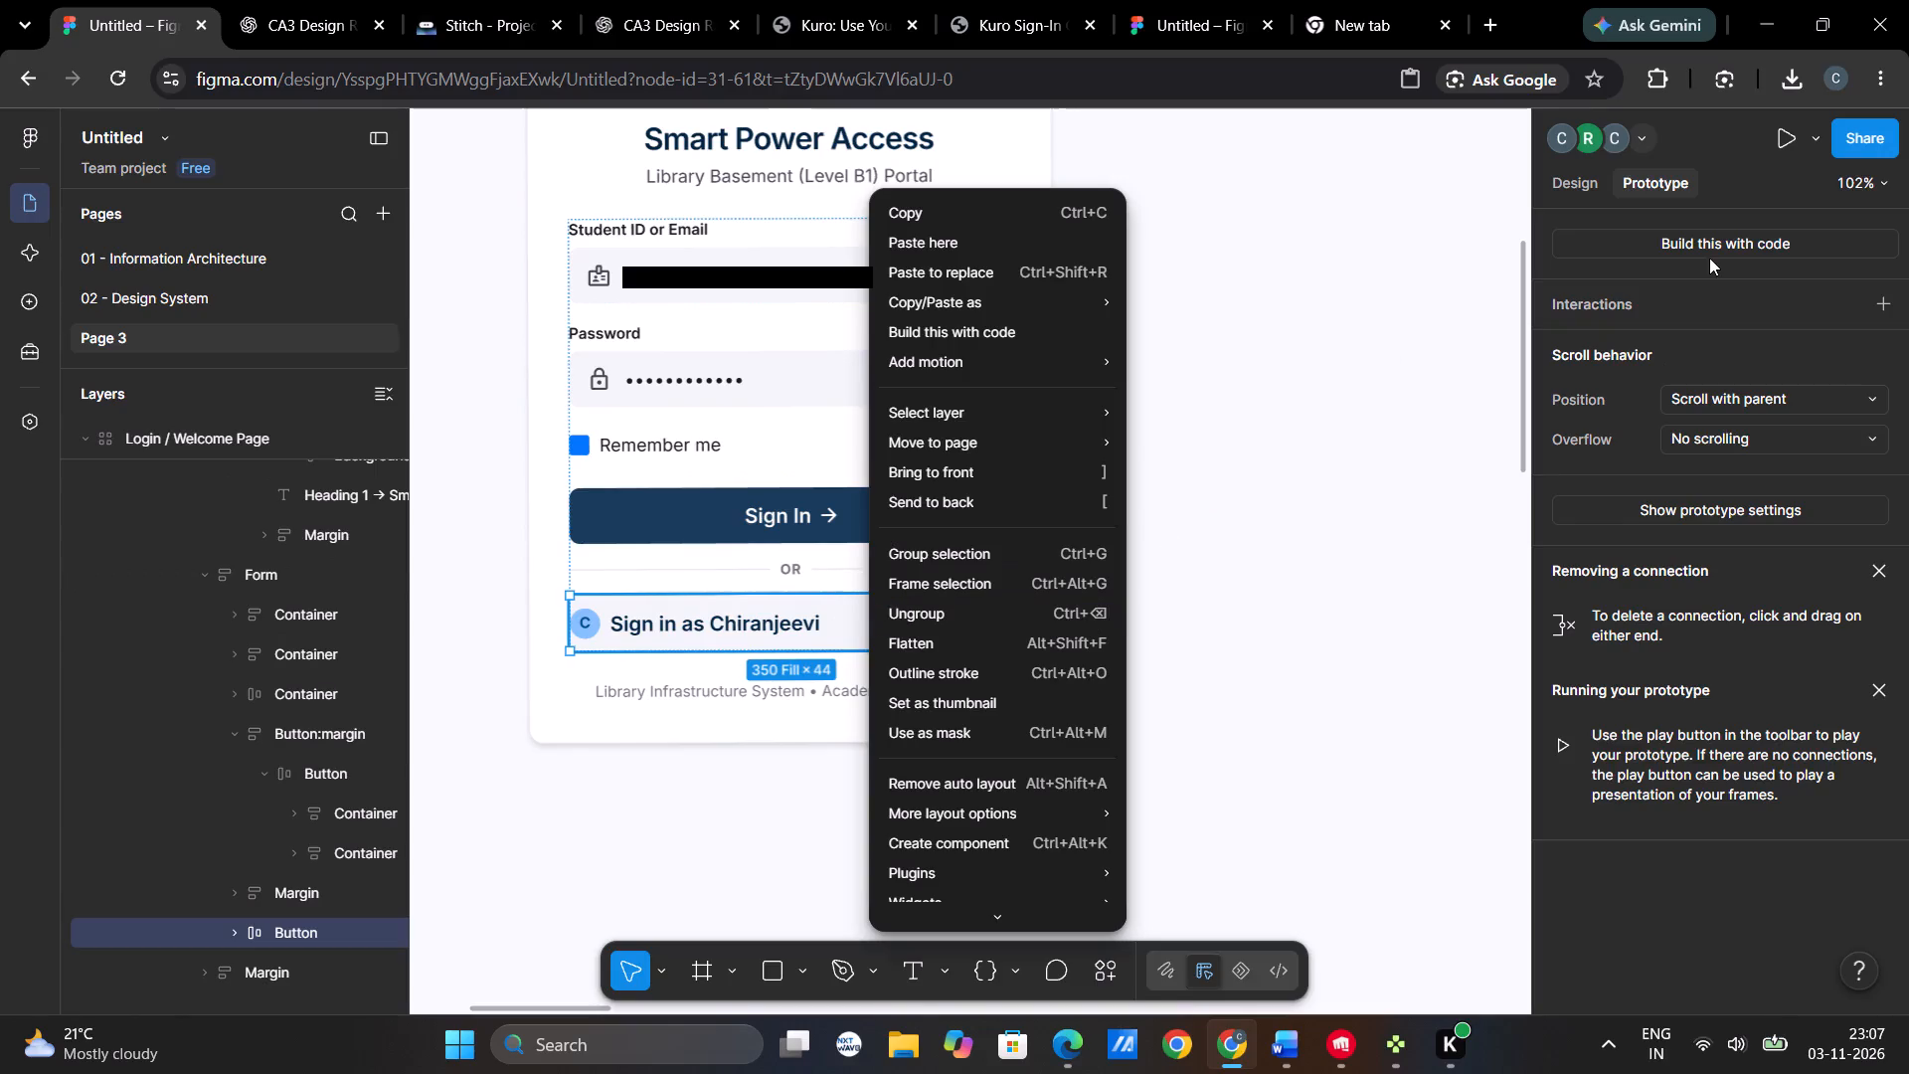
left_click(1702, 296)
left_click(1702, 296)
left_click(1736, 345)
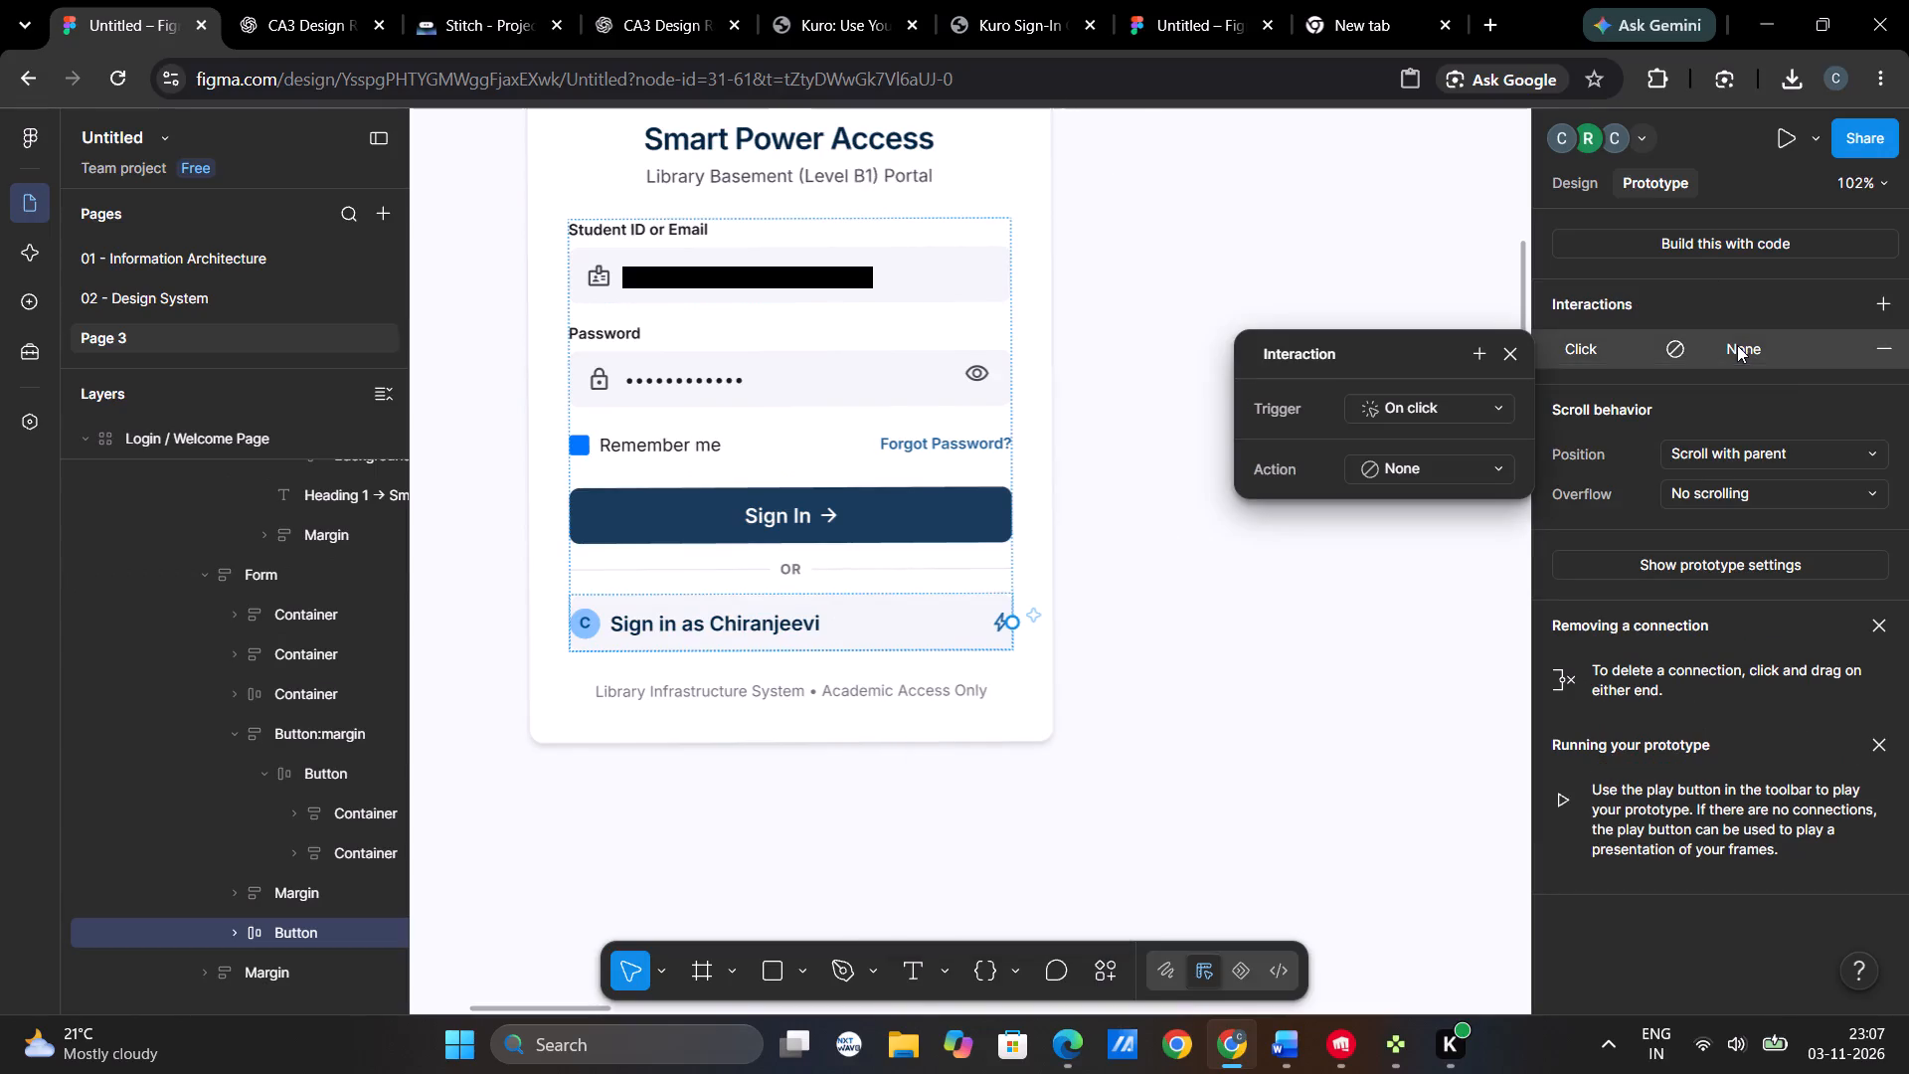
left_click(1469, 469)
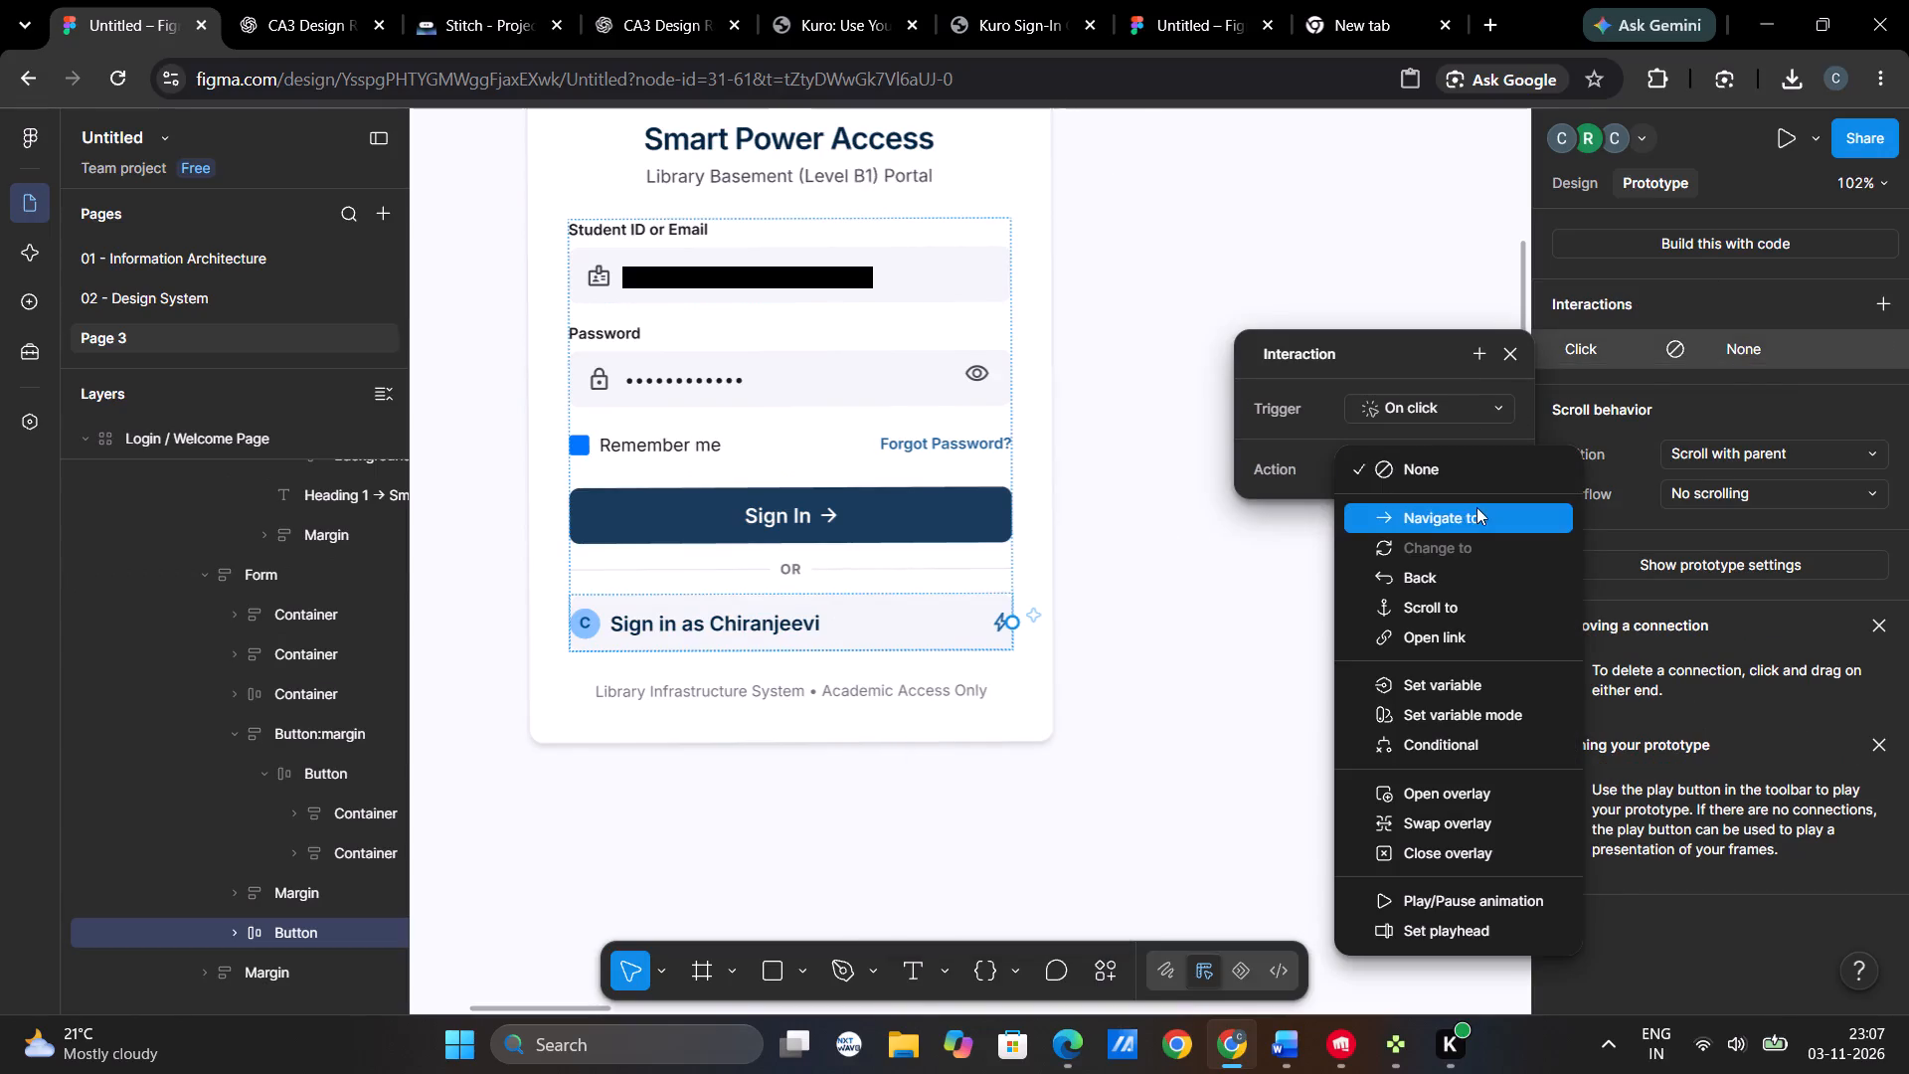
left_click(1476, 507)
left_click(1408, 502)
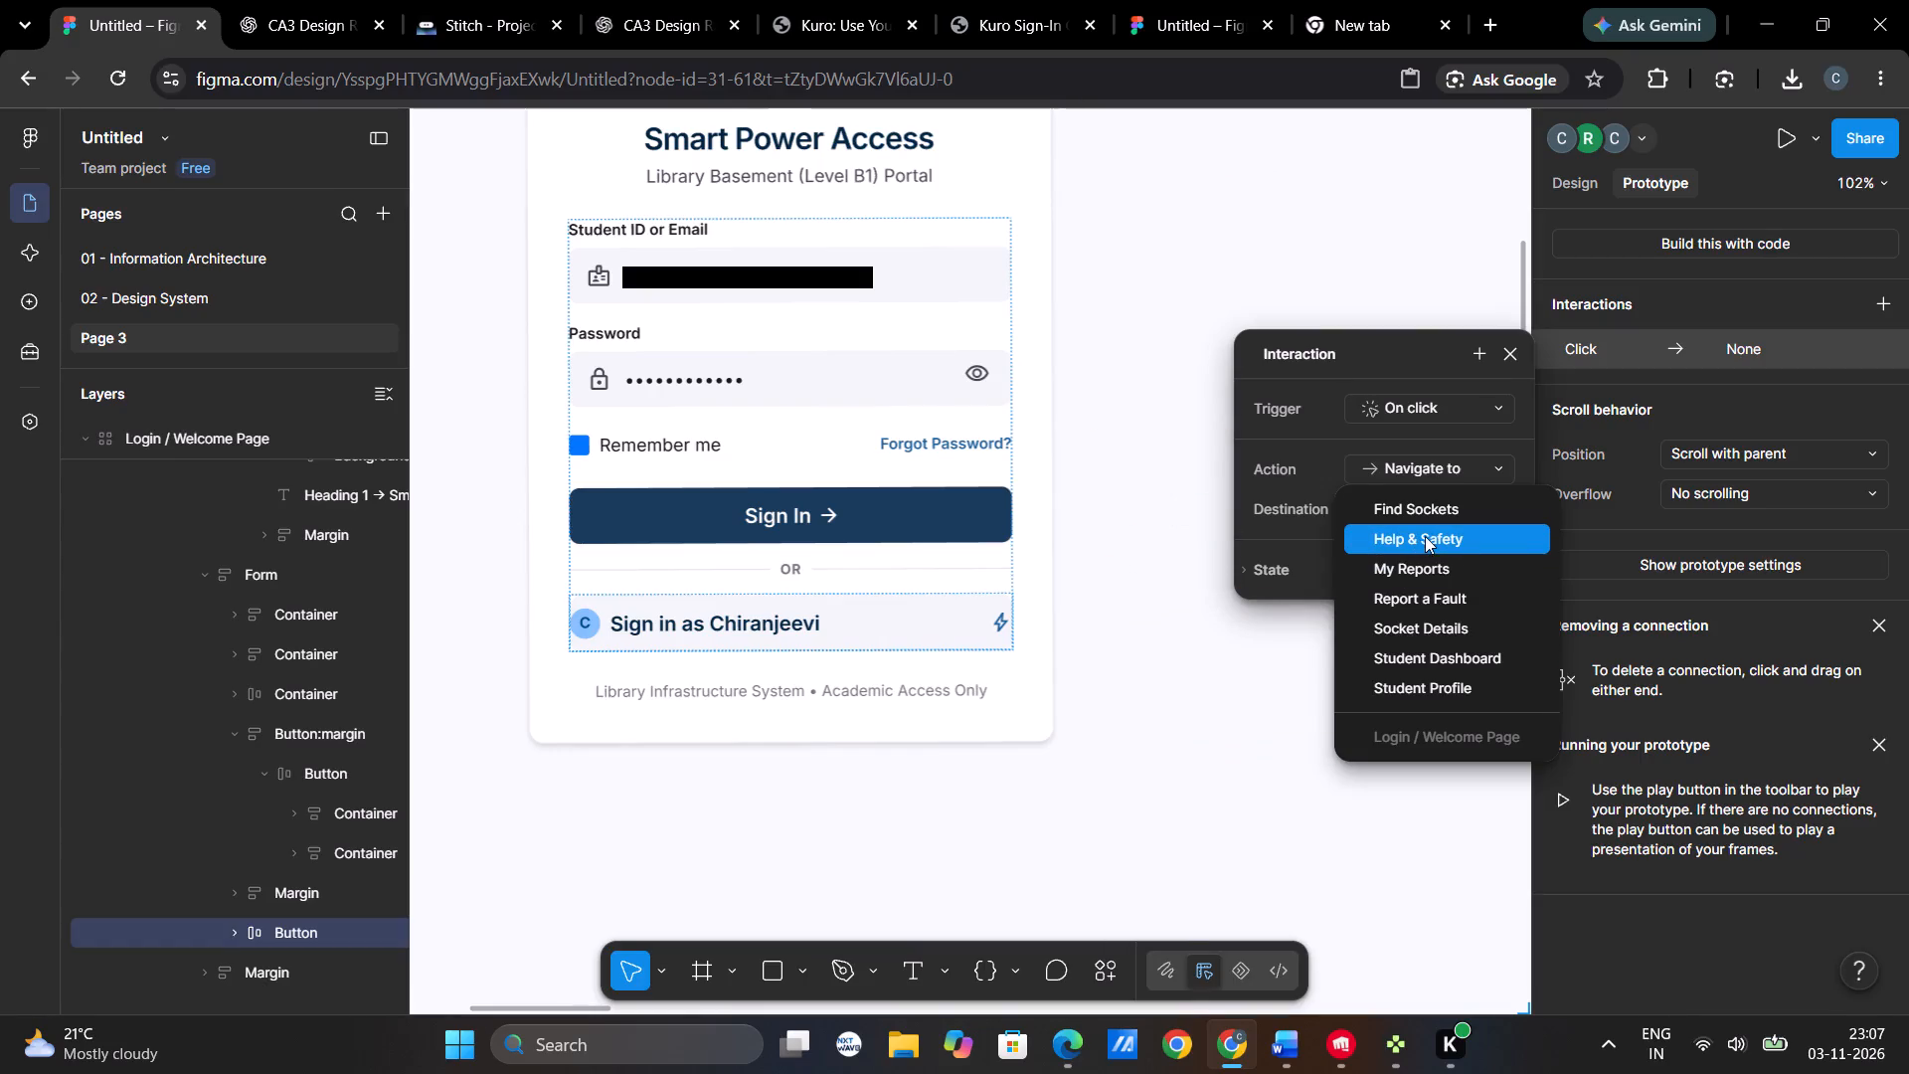
left_click(1435, 658)
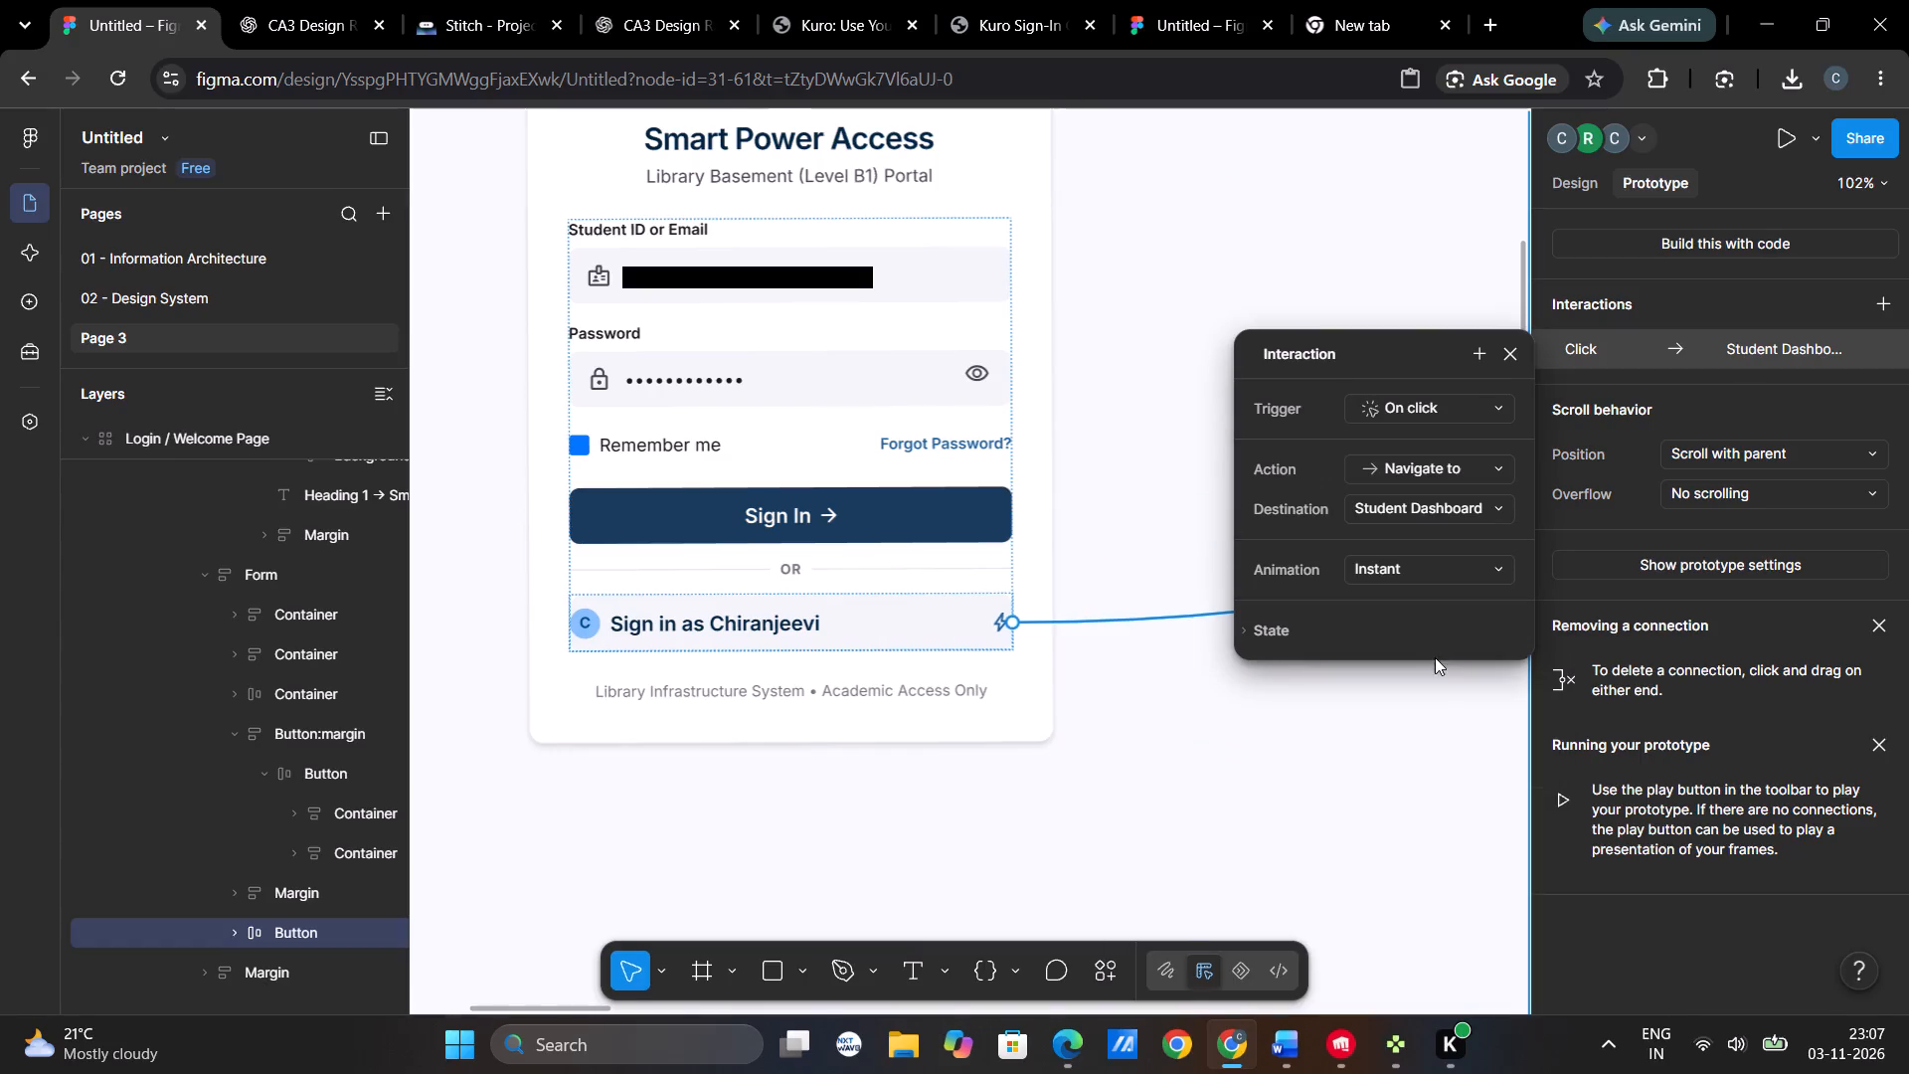
Examine the Student Dashboard screen and its prototype connections to the surrounding screens.
scroll(1307, 875, "left", 1)
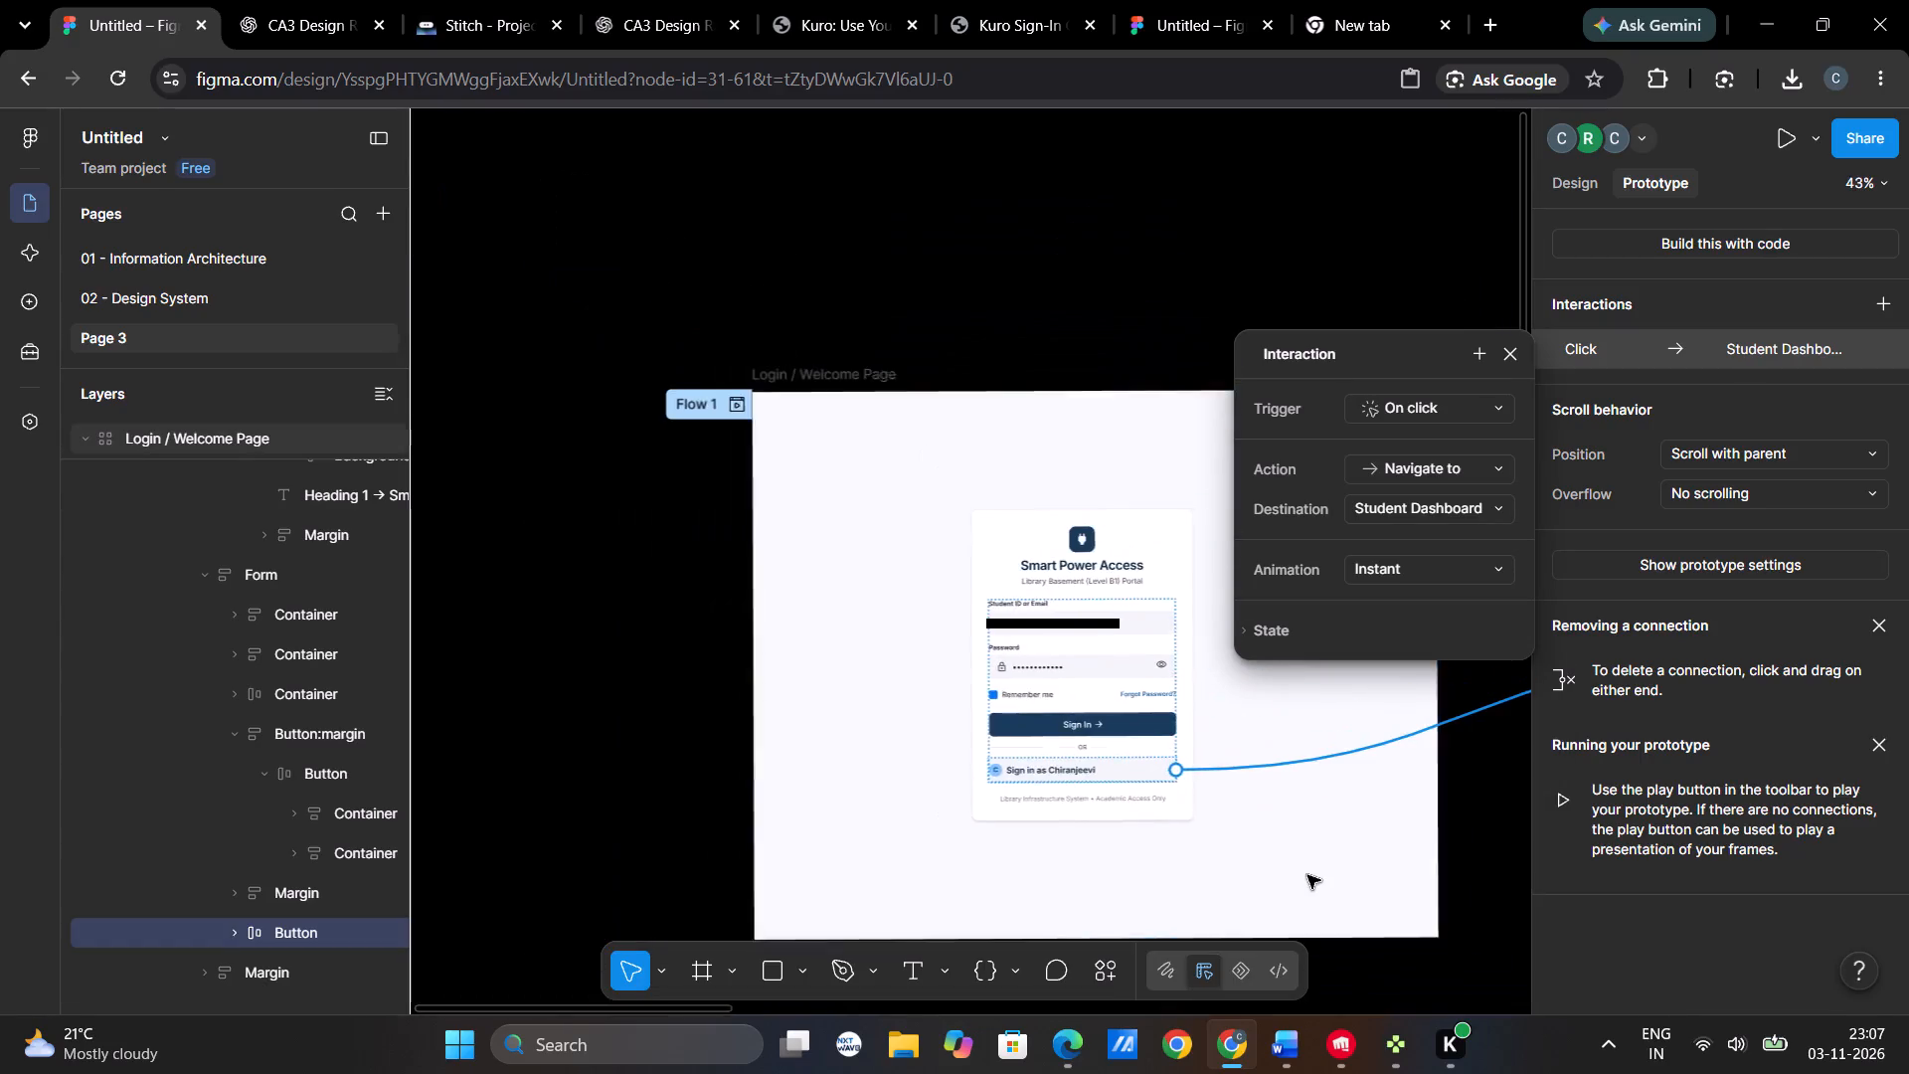
scroll(1307, 875, "left", 5)
scroll(1065, 687, "up", 1)
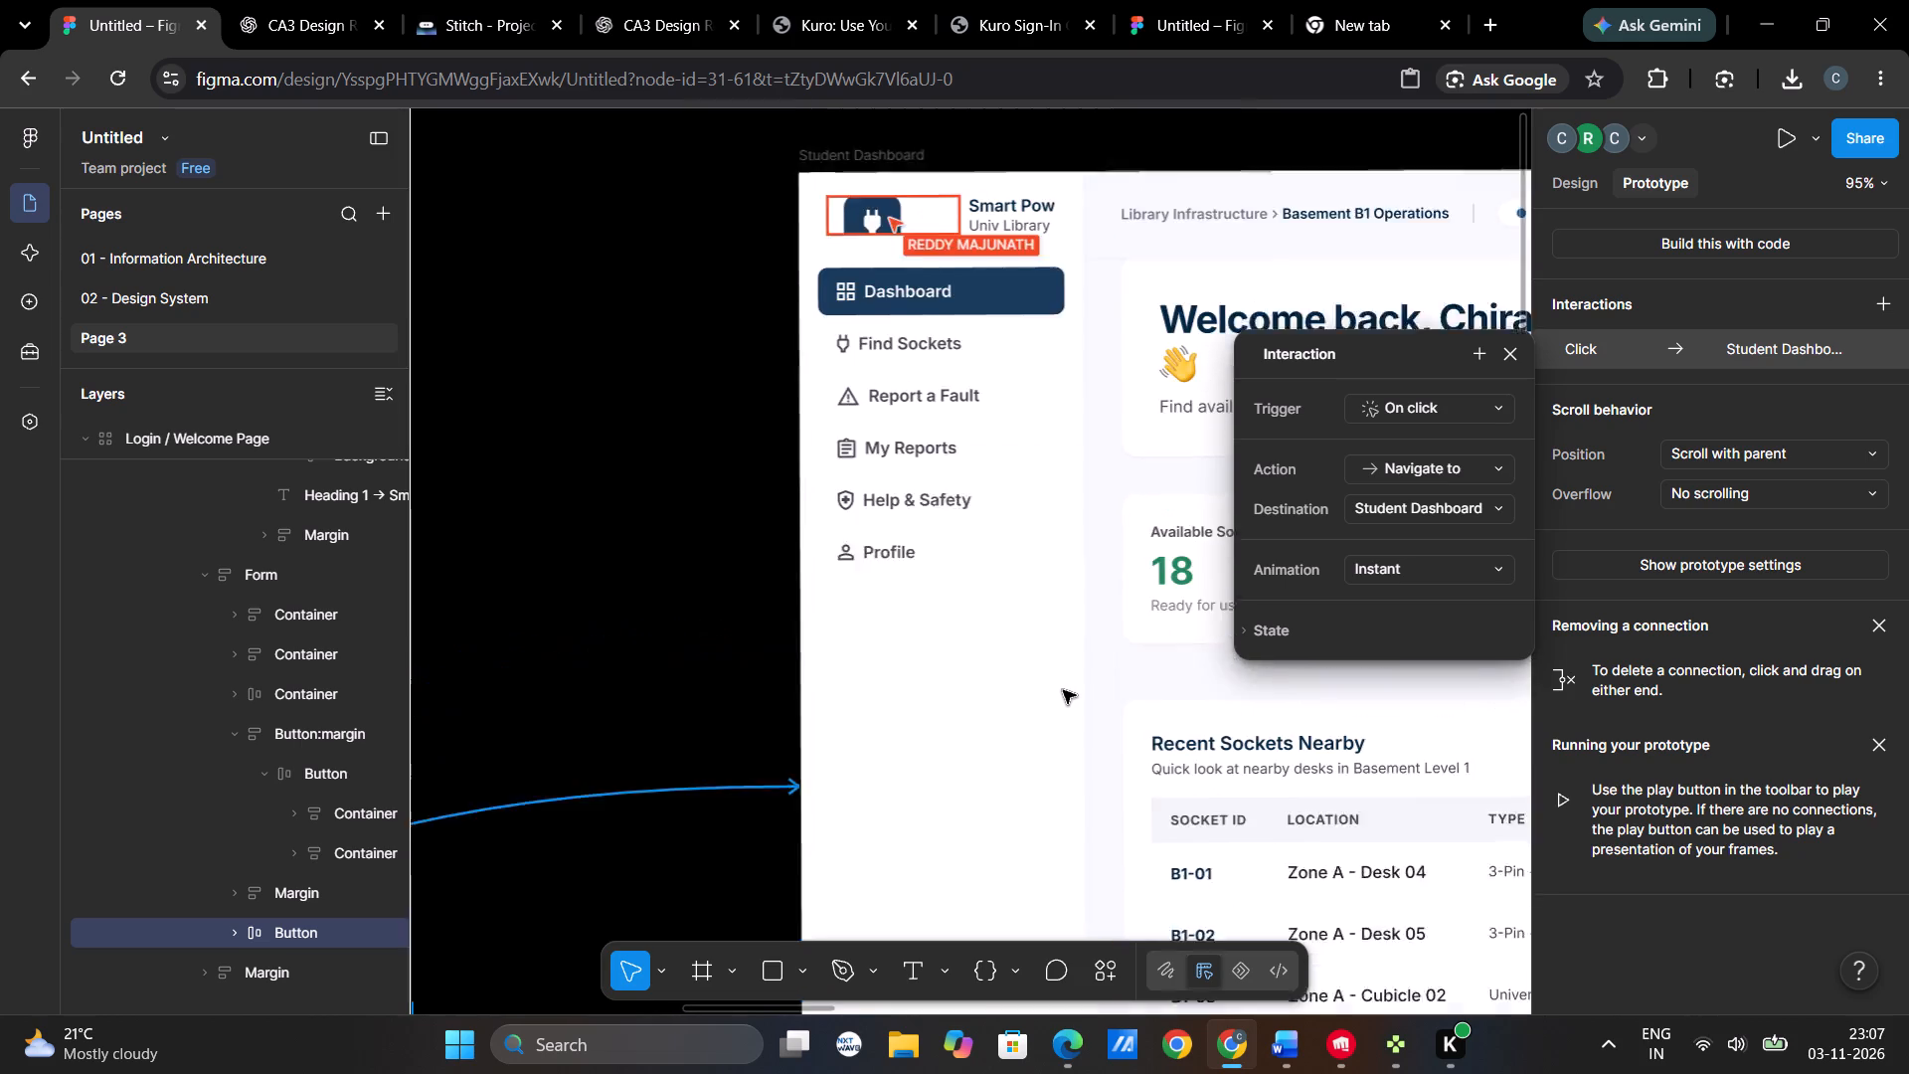
scroll(1063, 690, "up", 1)
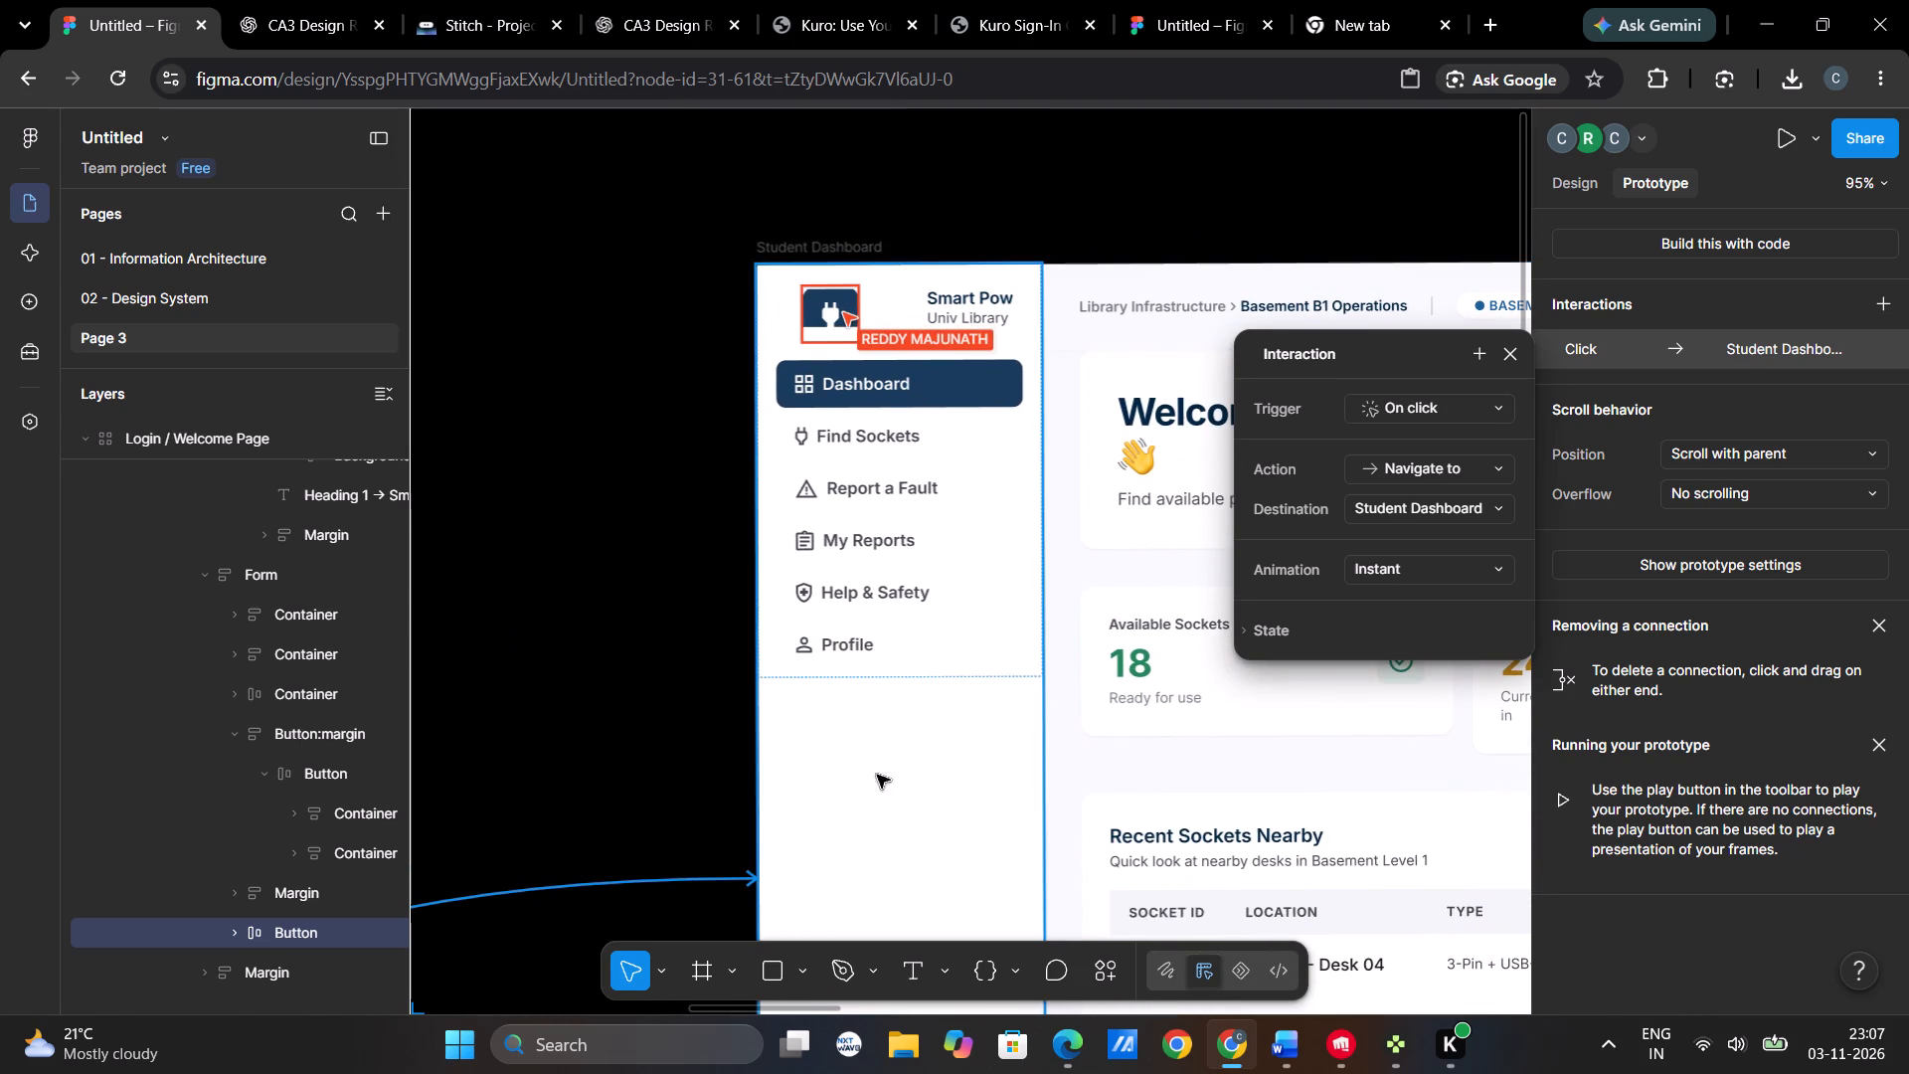
left_click(654, 738)
scroll(653, 738, "left", 1)
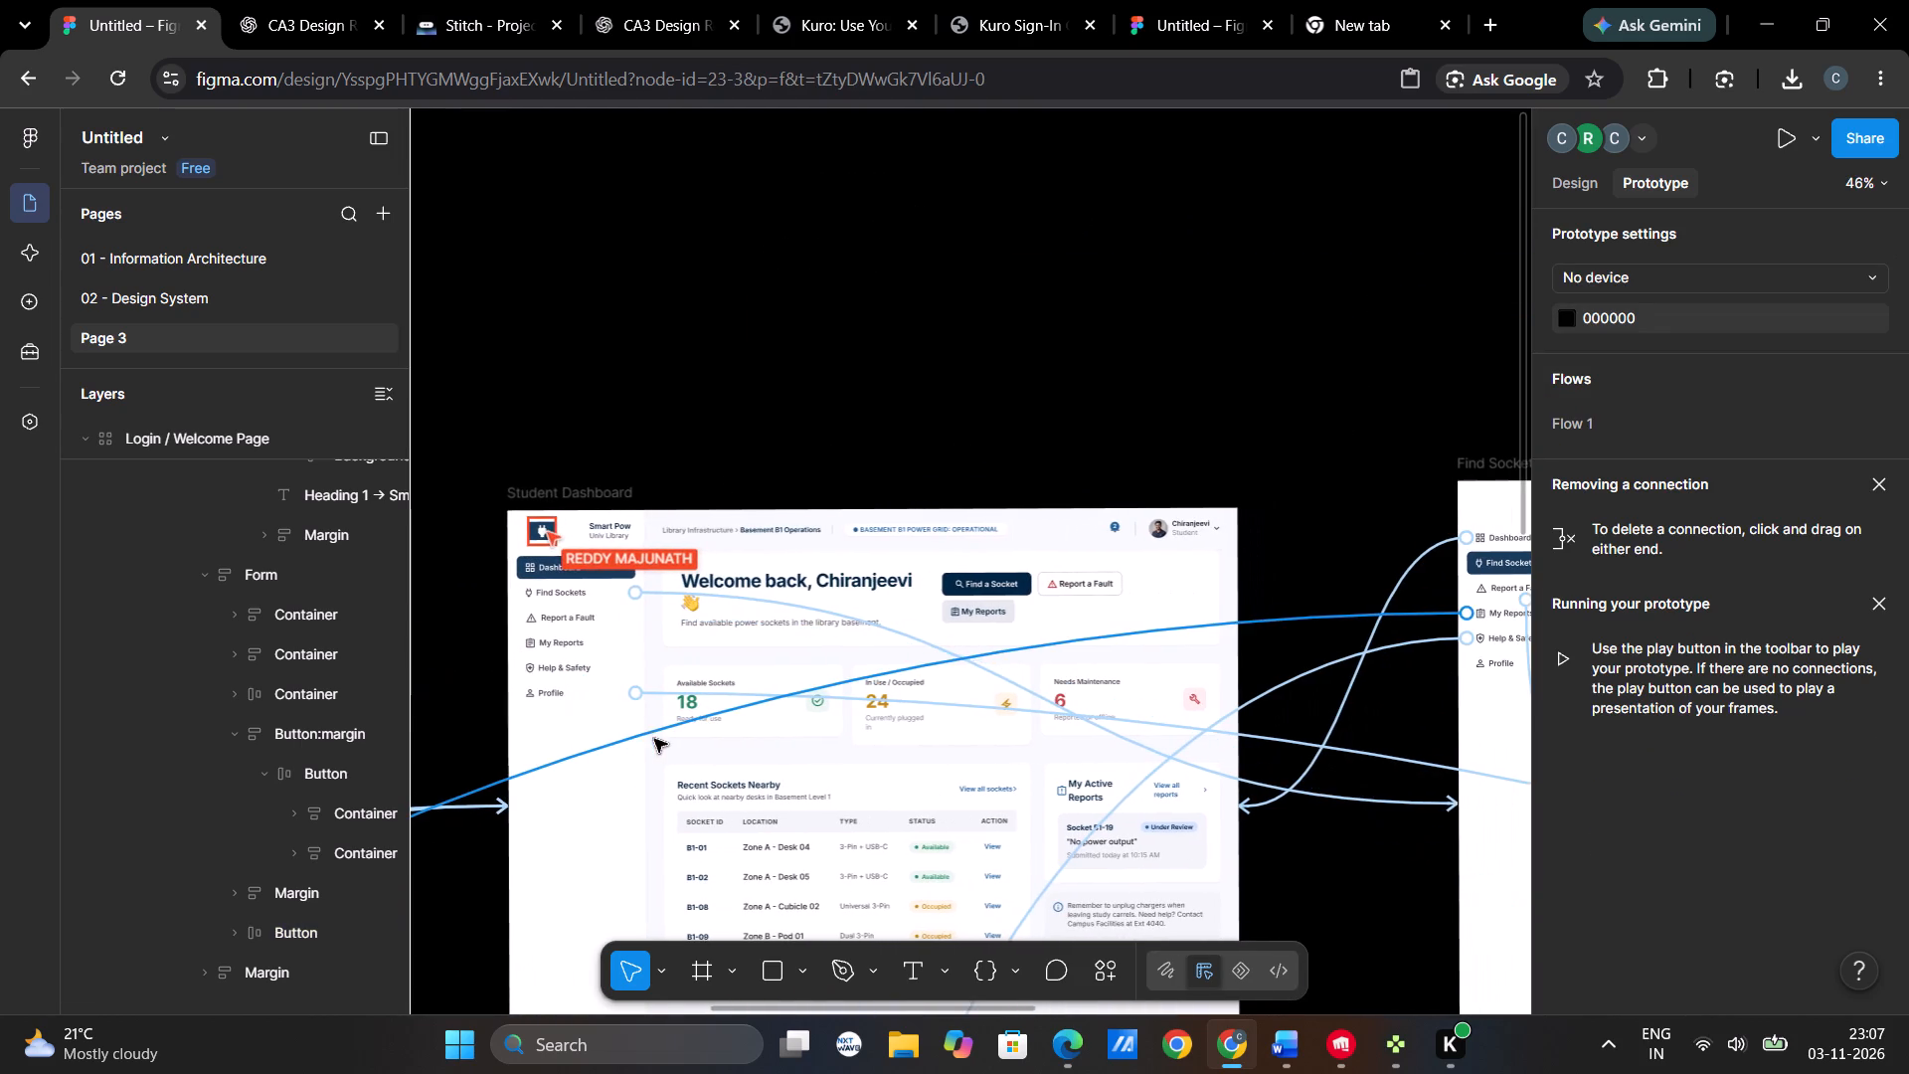
scroll(654, 739, "left", 1)
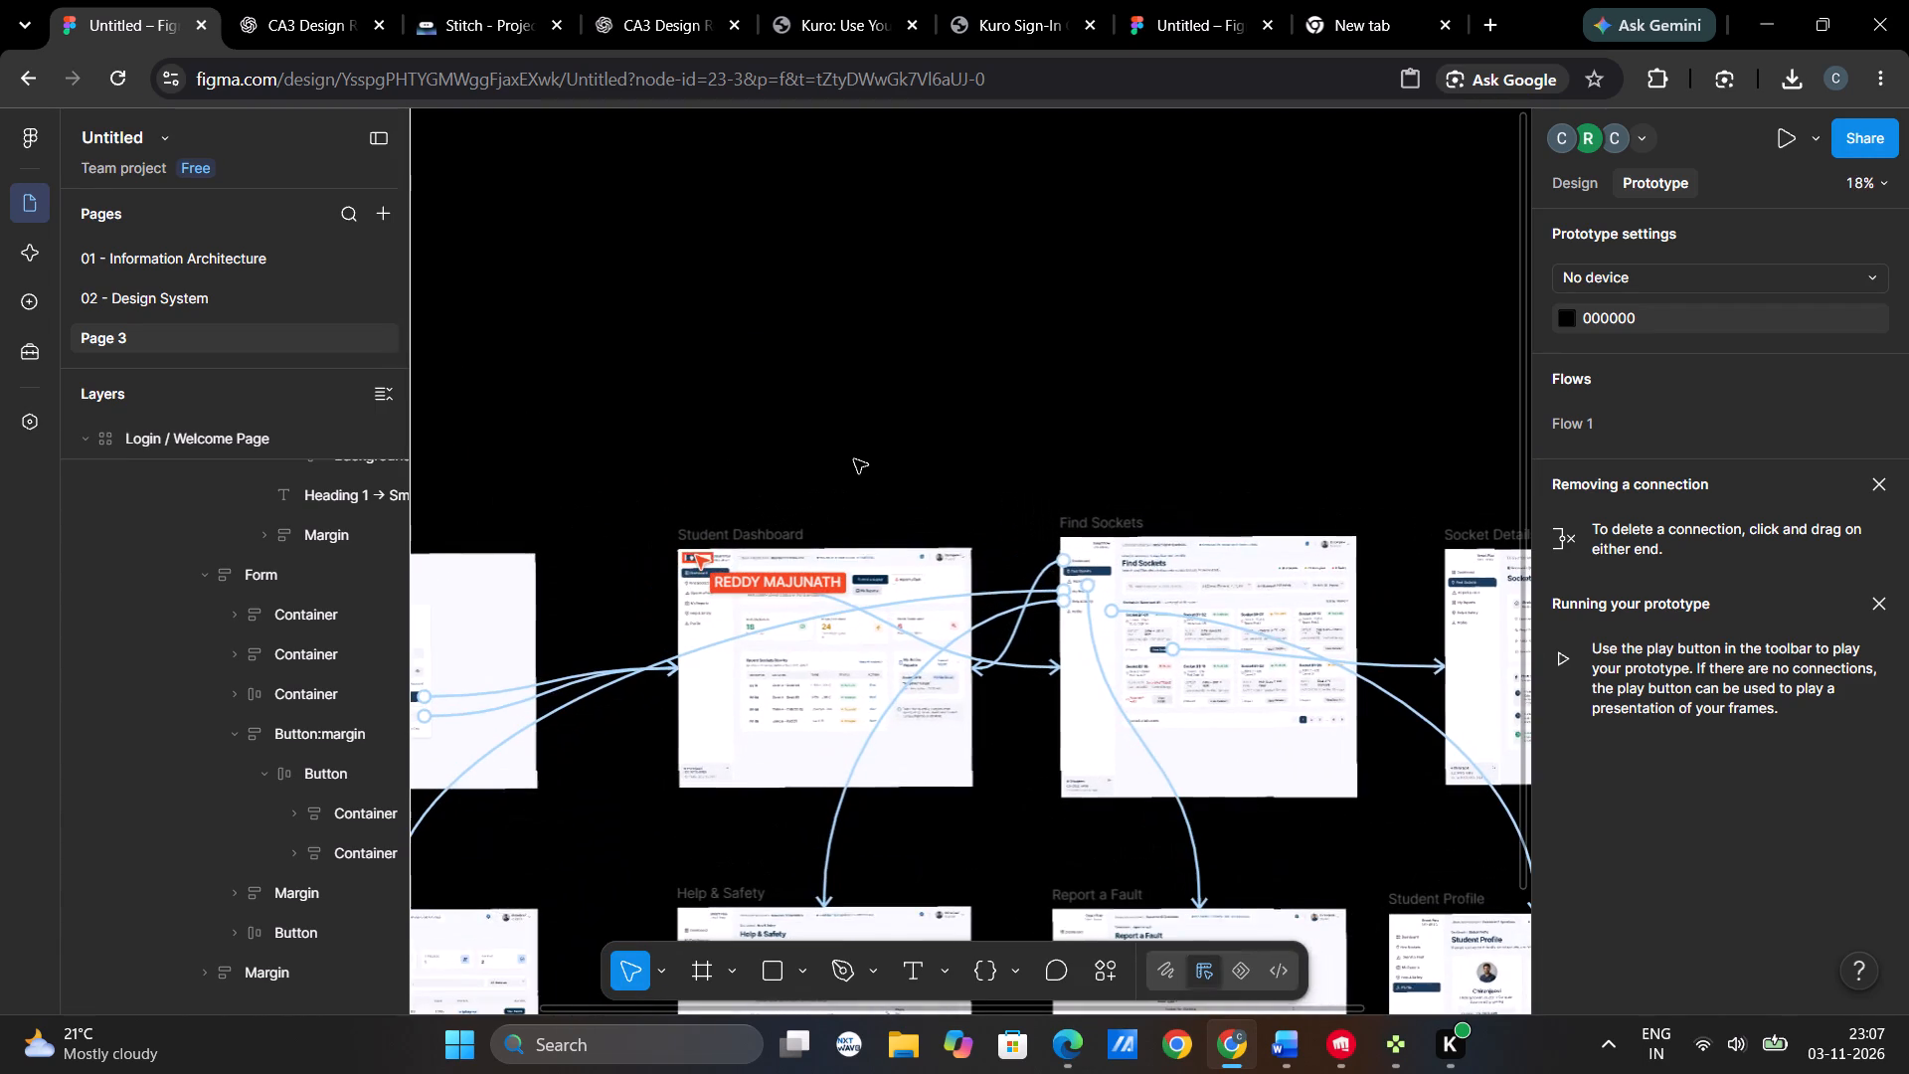
left_click(854, 459)
left_click(854, 459)
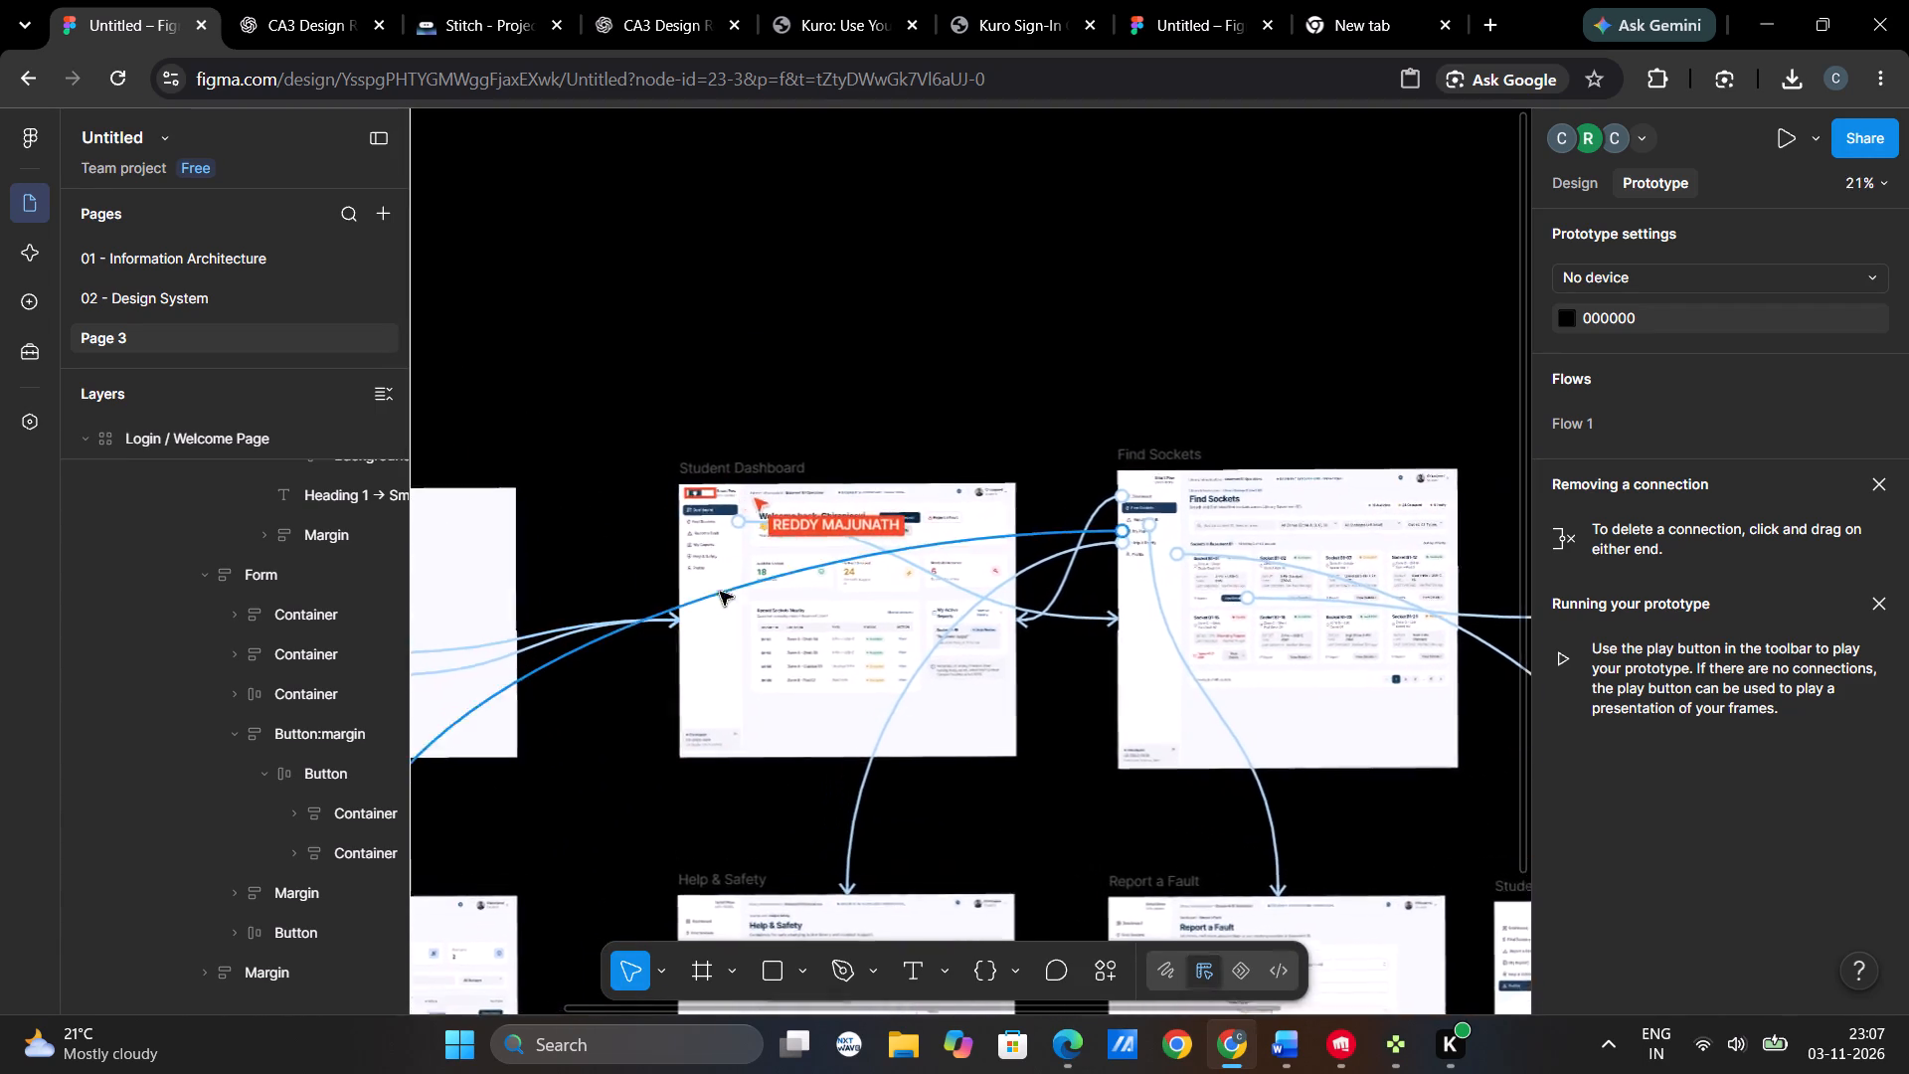
Make the Student Dashboard's "Find a Socket" button navigate on click to Find Sockets with the Smart animate animation.
left_click(740, 427)
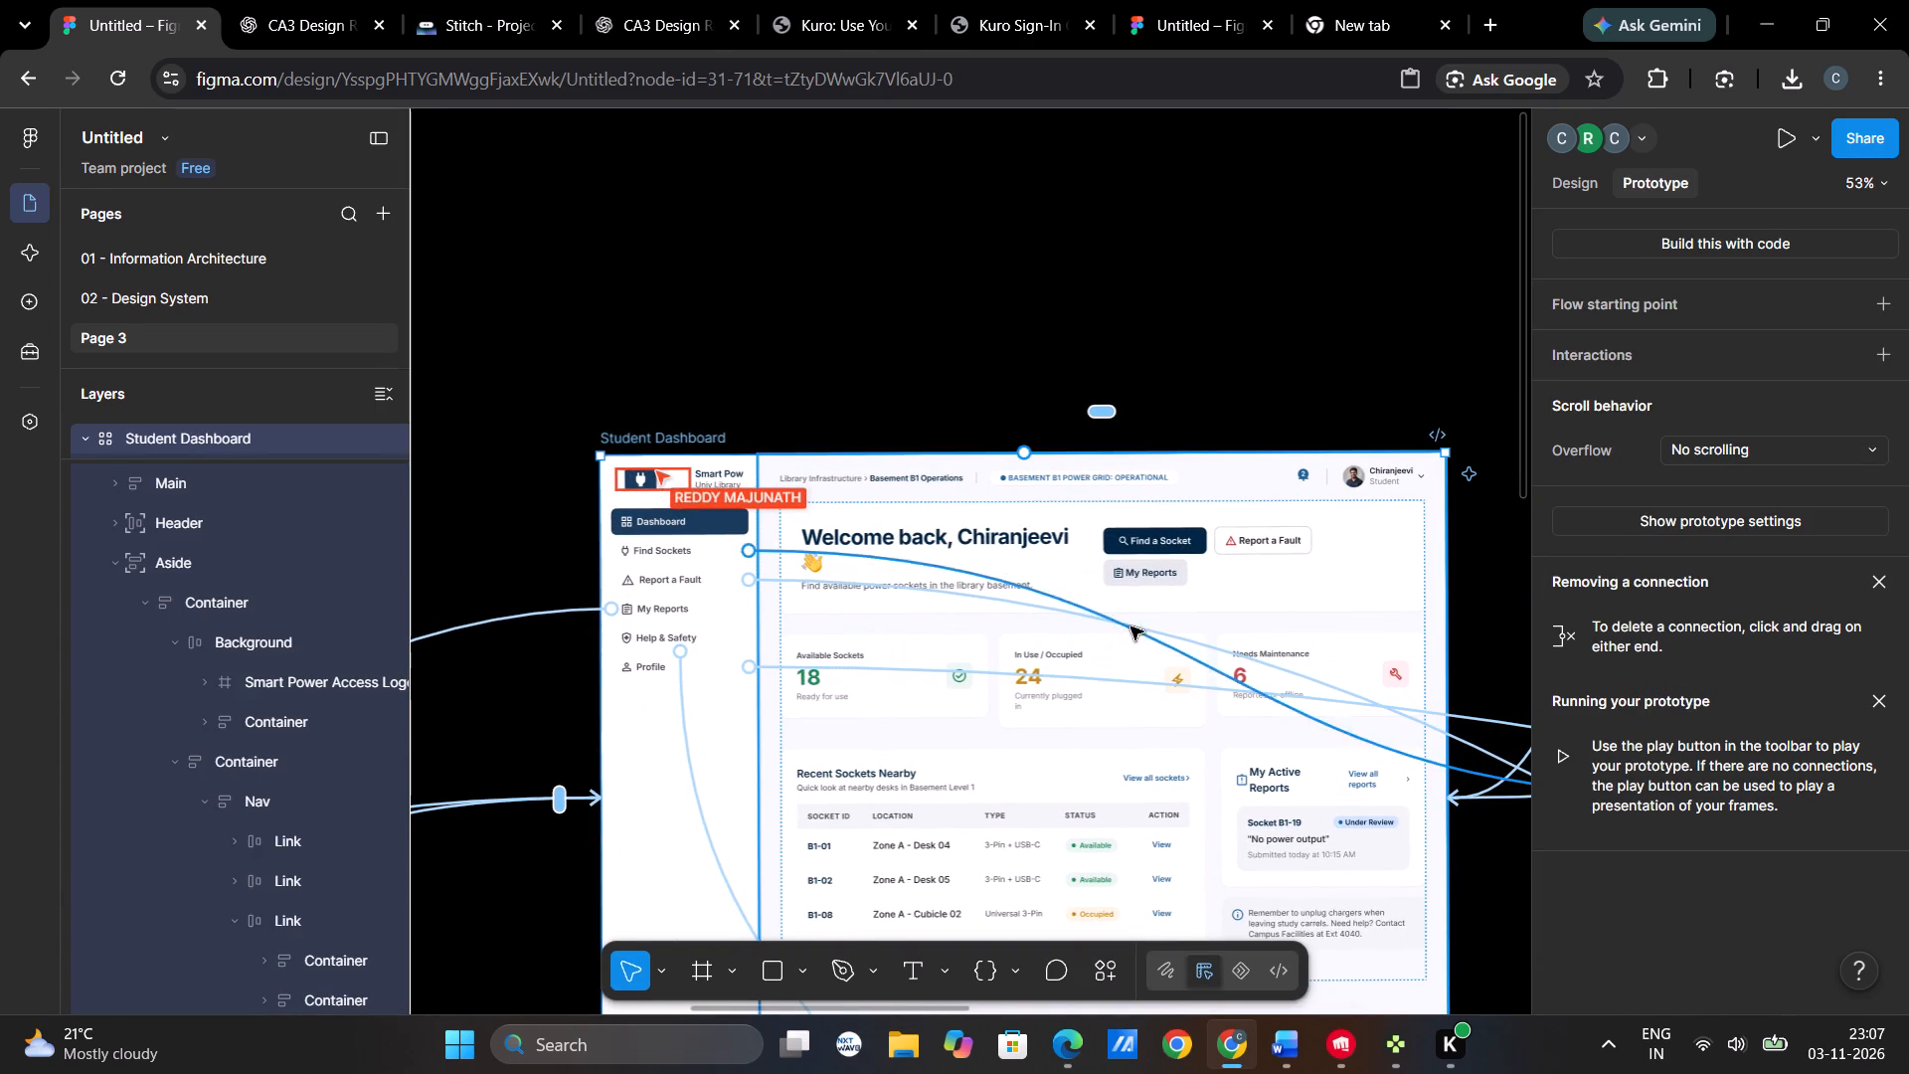
triple_click(1166, 542)
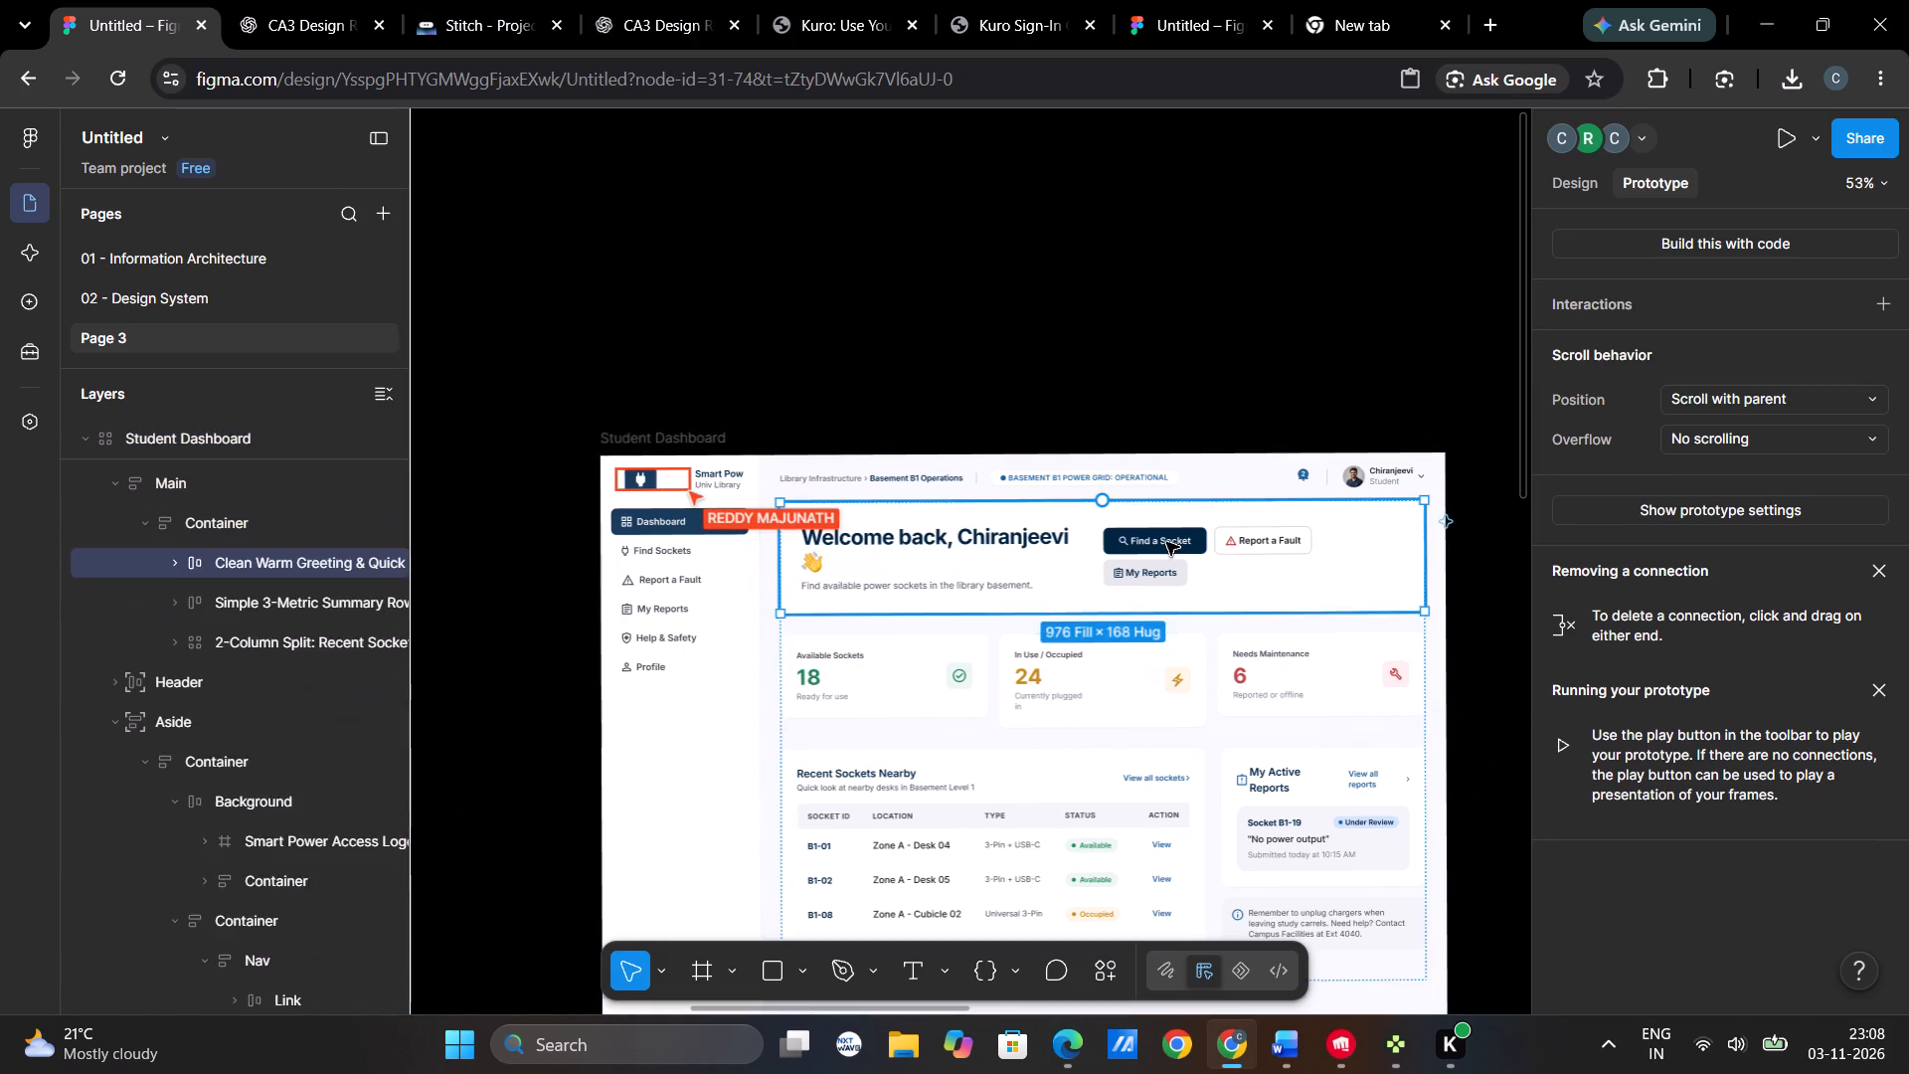
double_click(1166, 542)
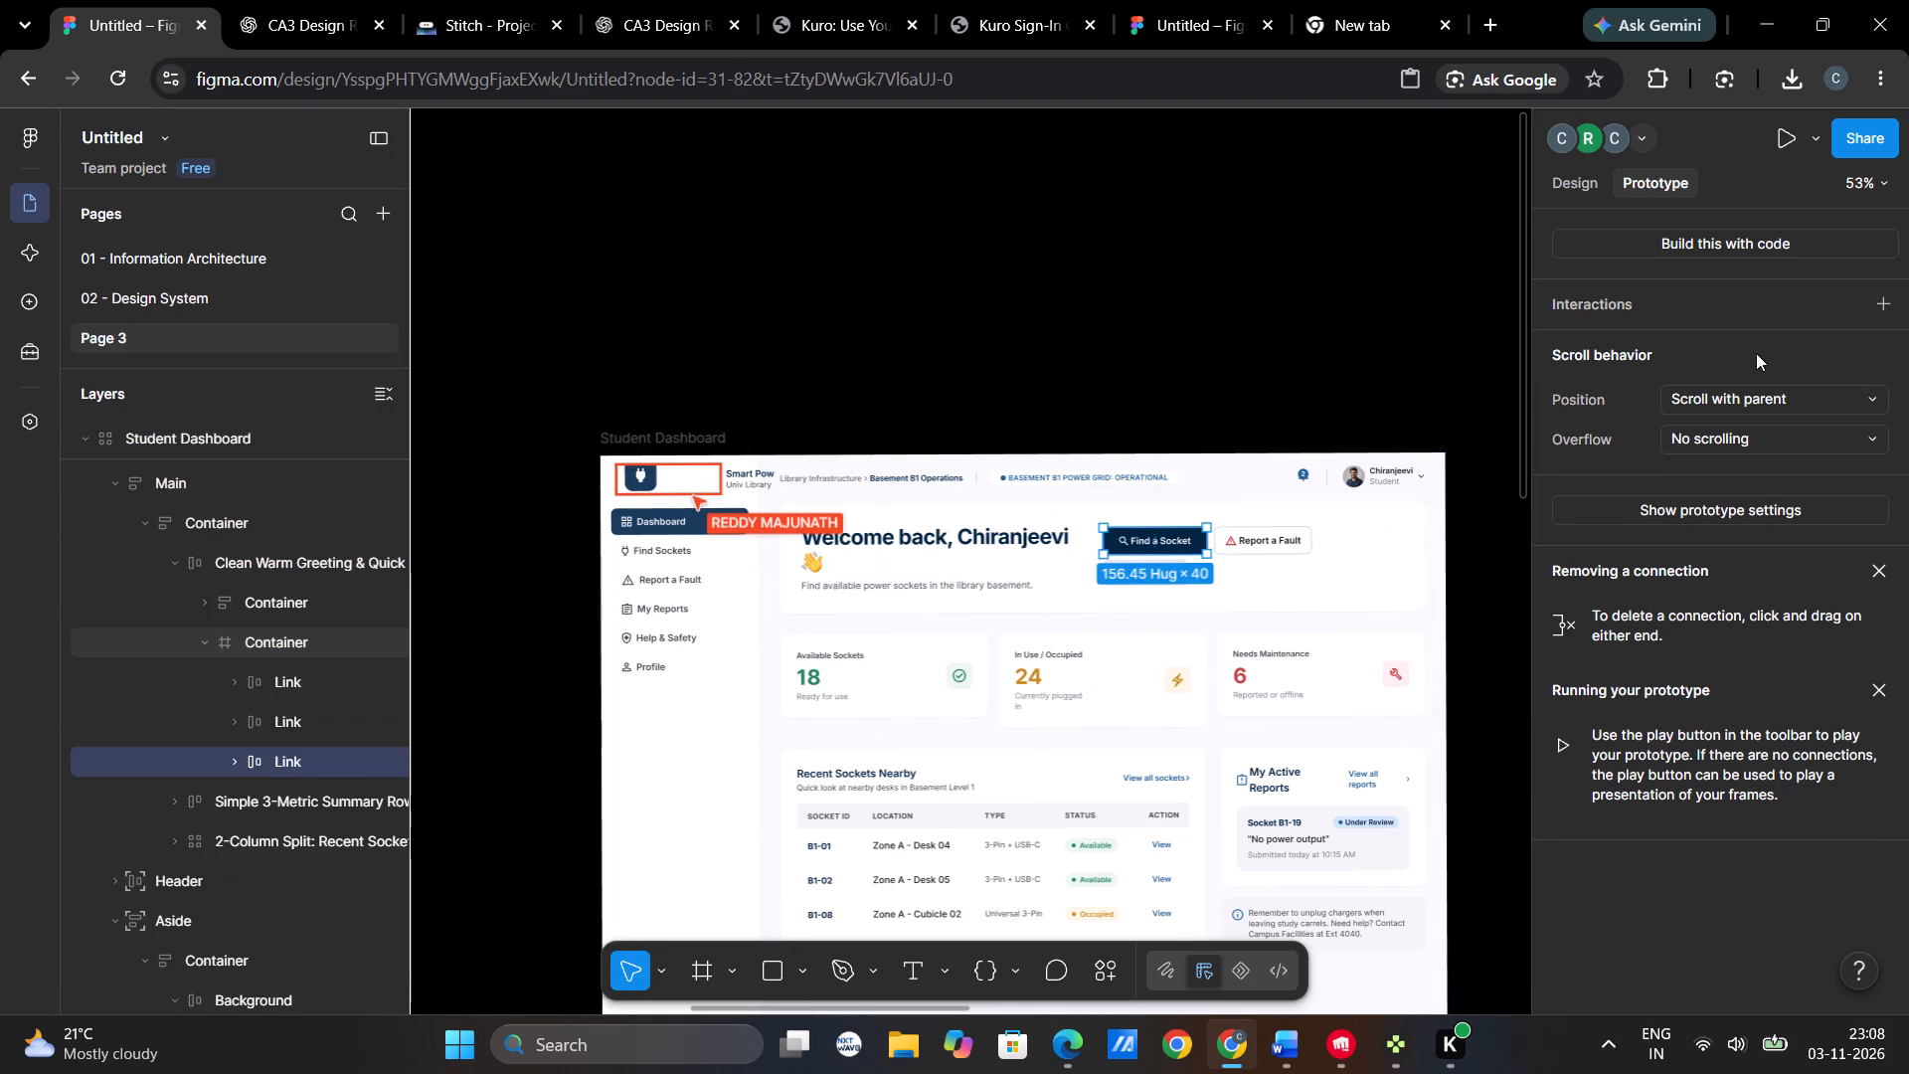
left_click(1735, 313)
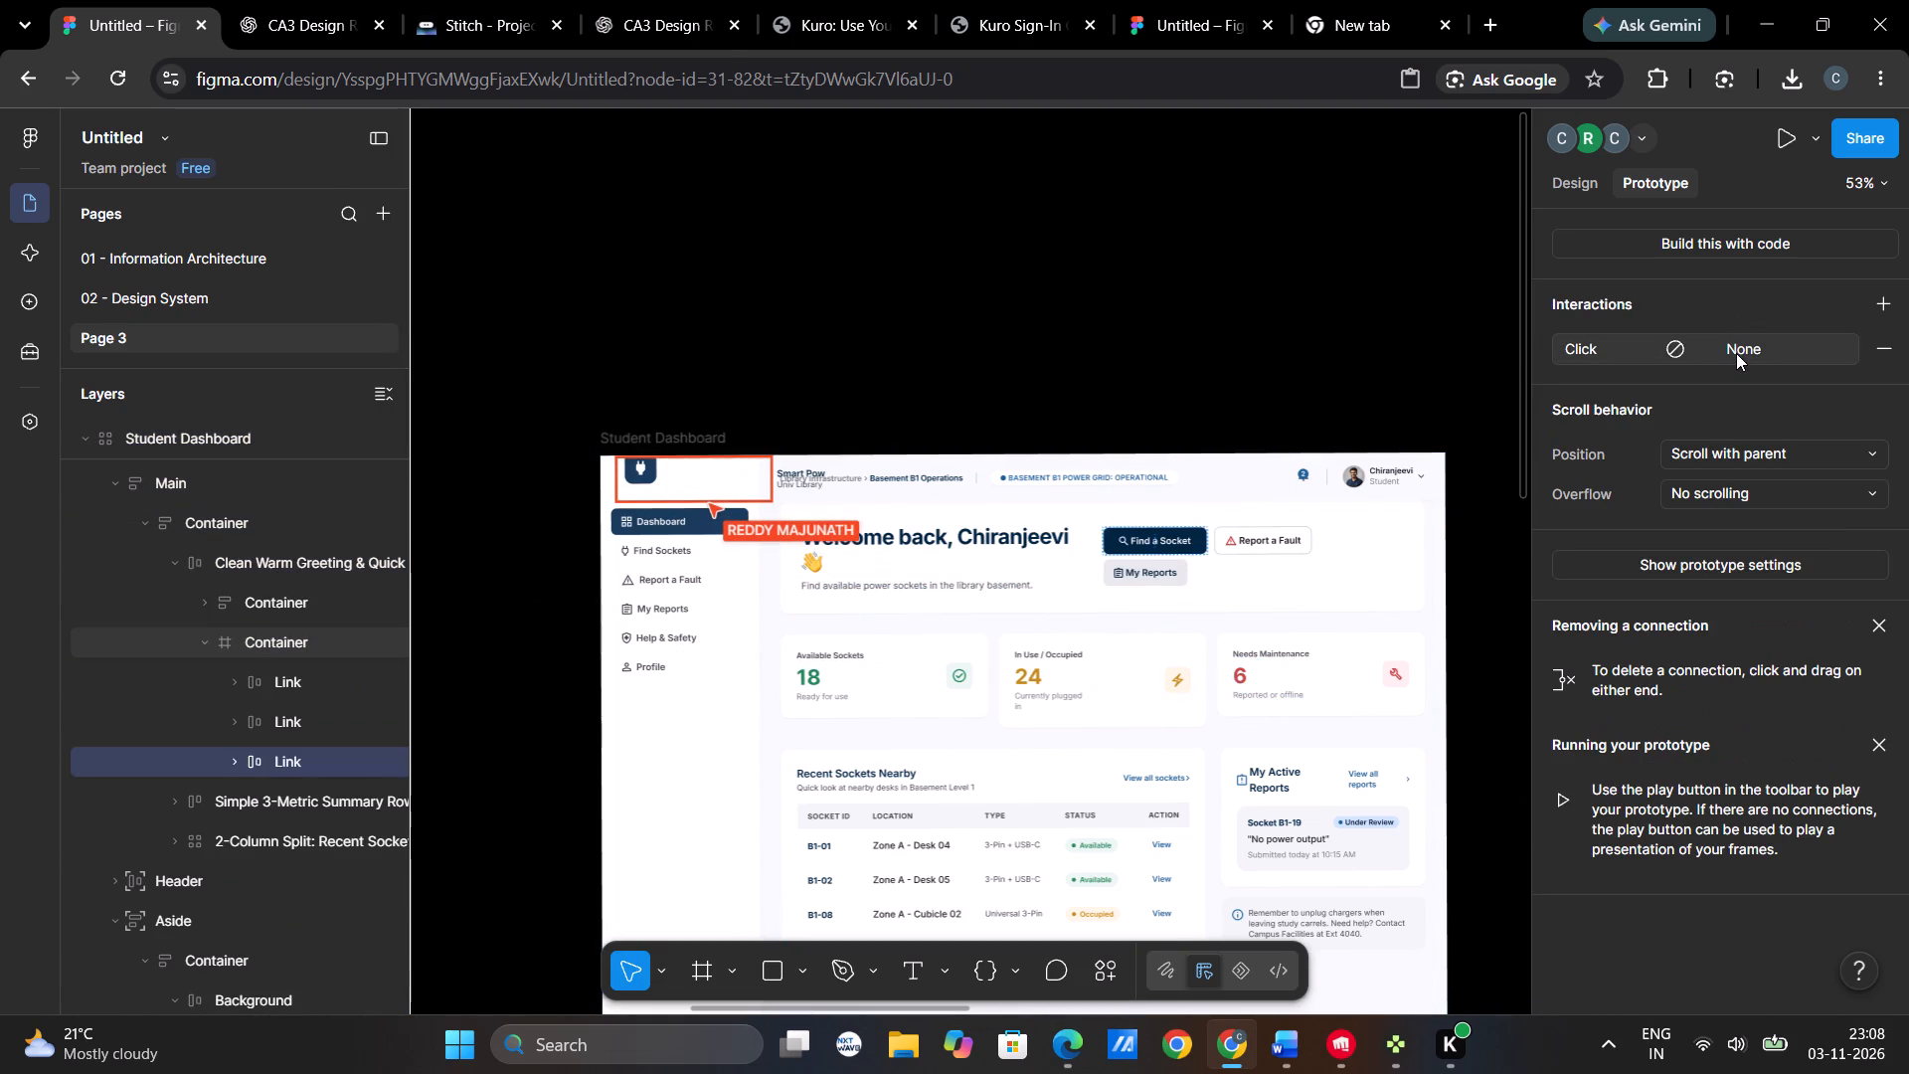
left_click(1736, 353)
left_click(1432, 472)
left_click(1437, 515)
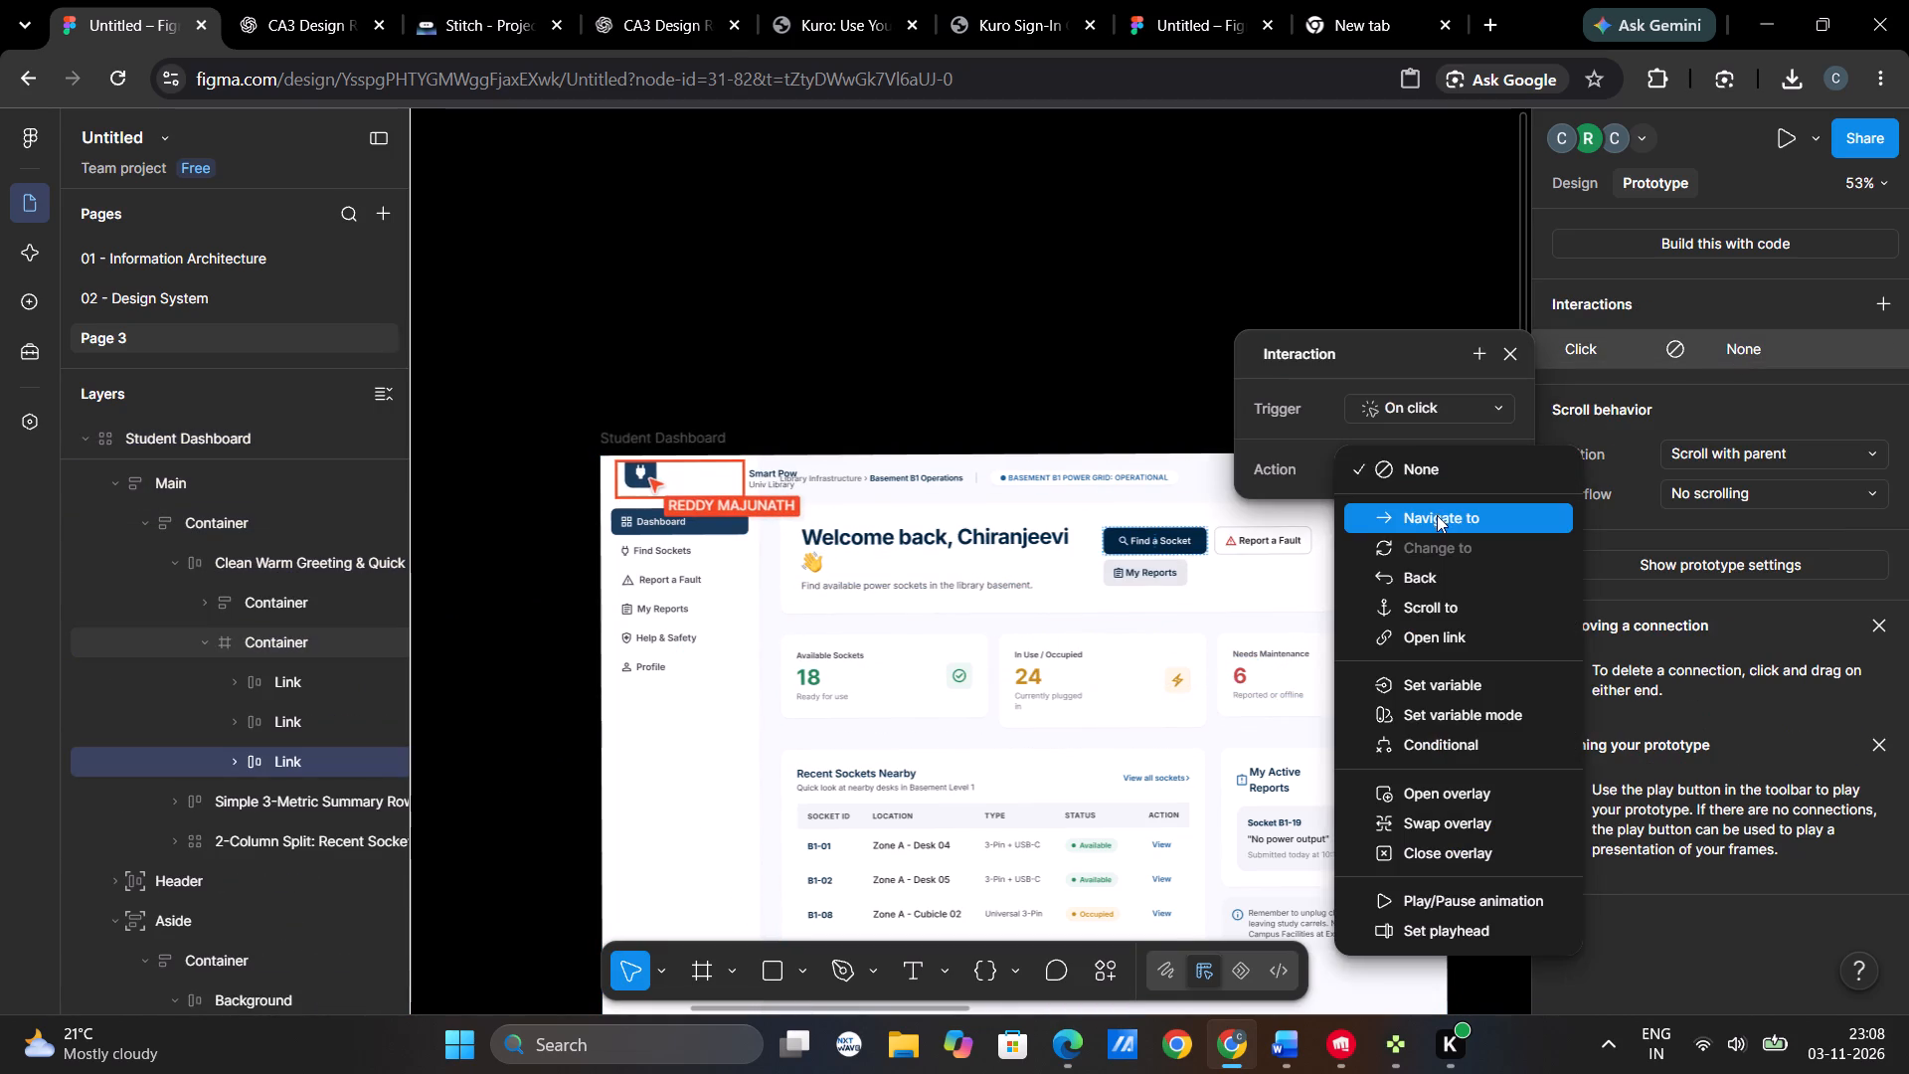
left_click(1438, 516)
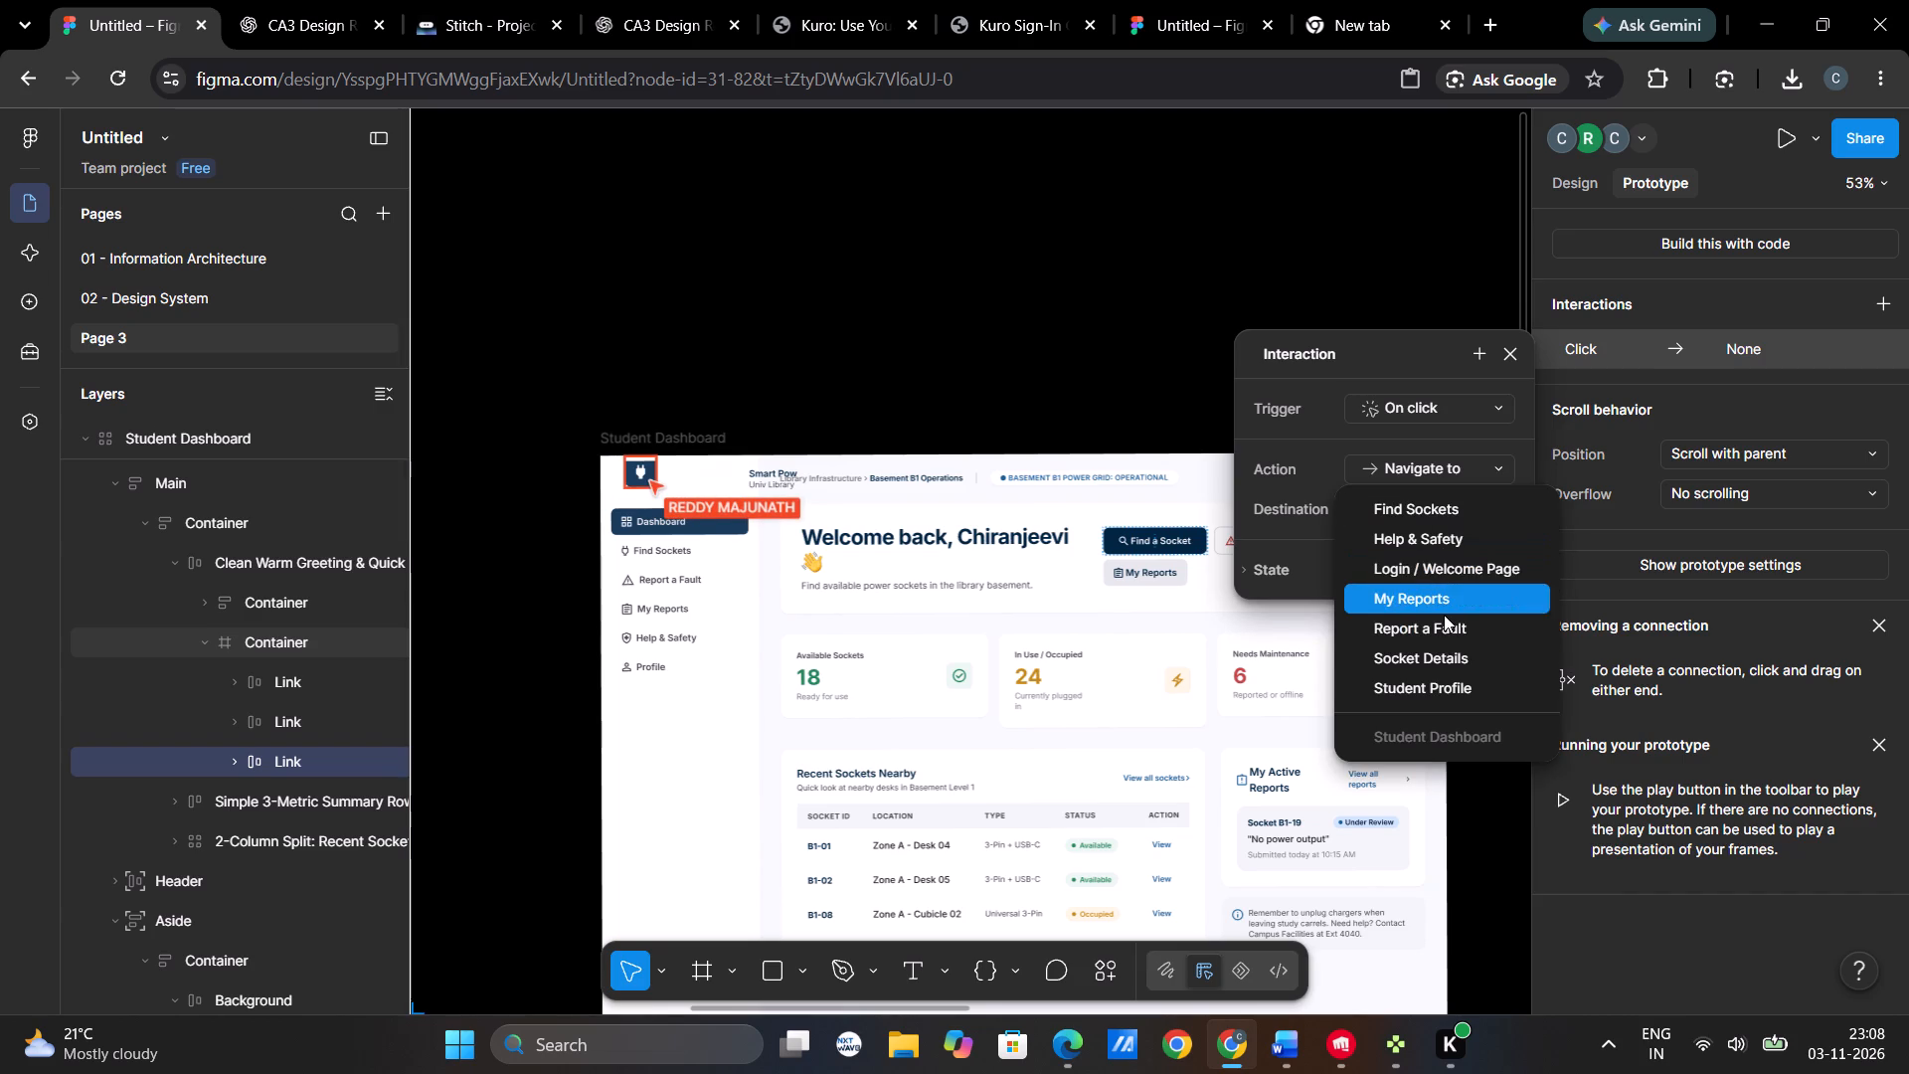
left_click(1428, 509)
left_click(1440, 570)
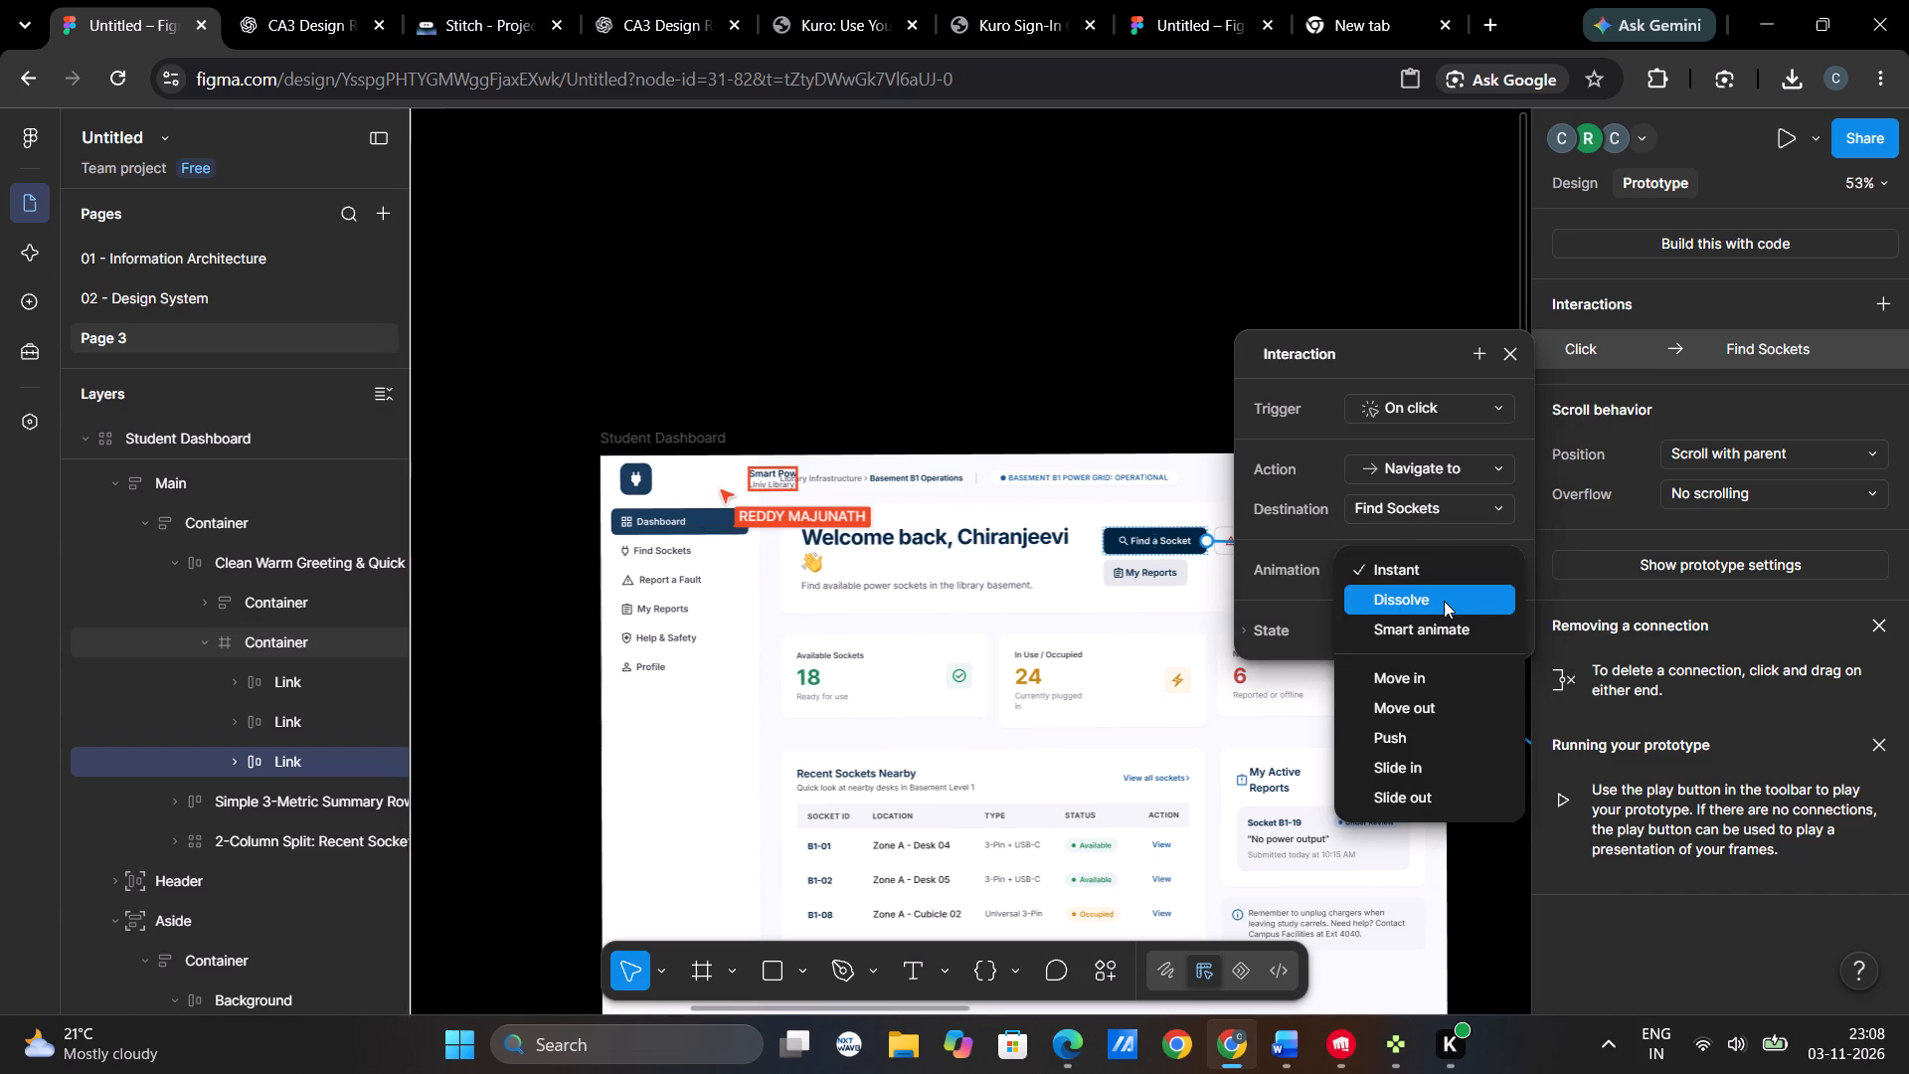
left_click(1450, 631)
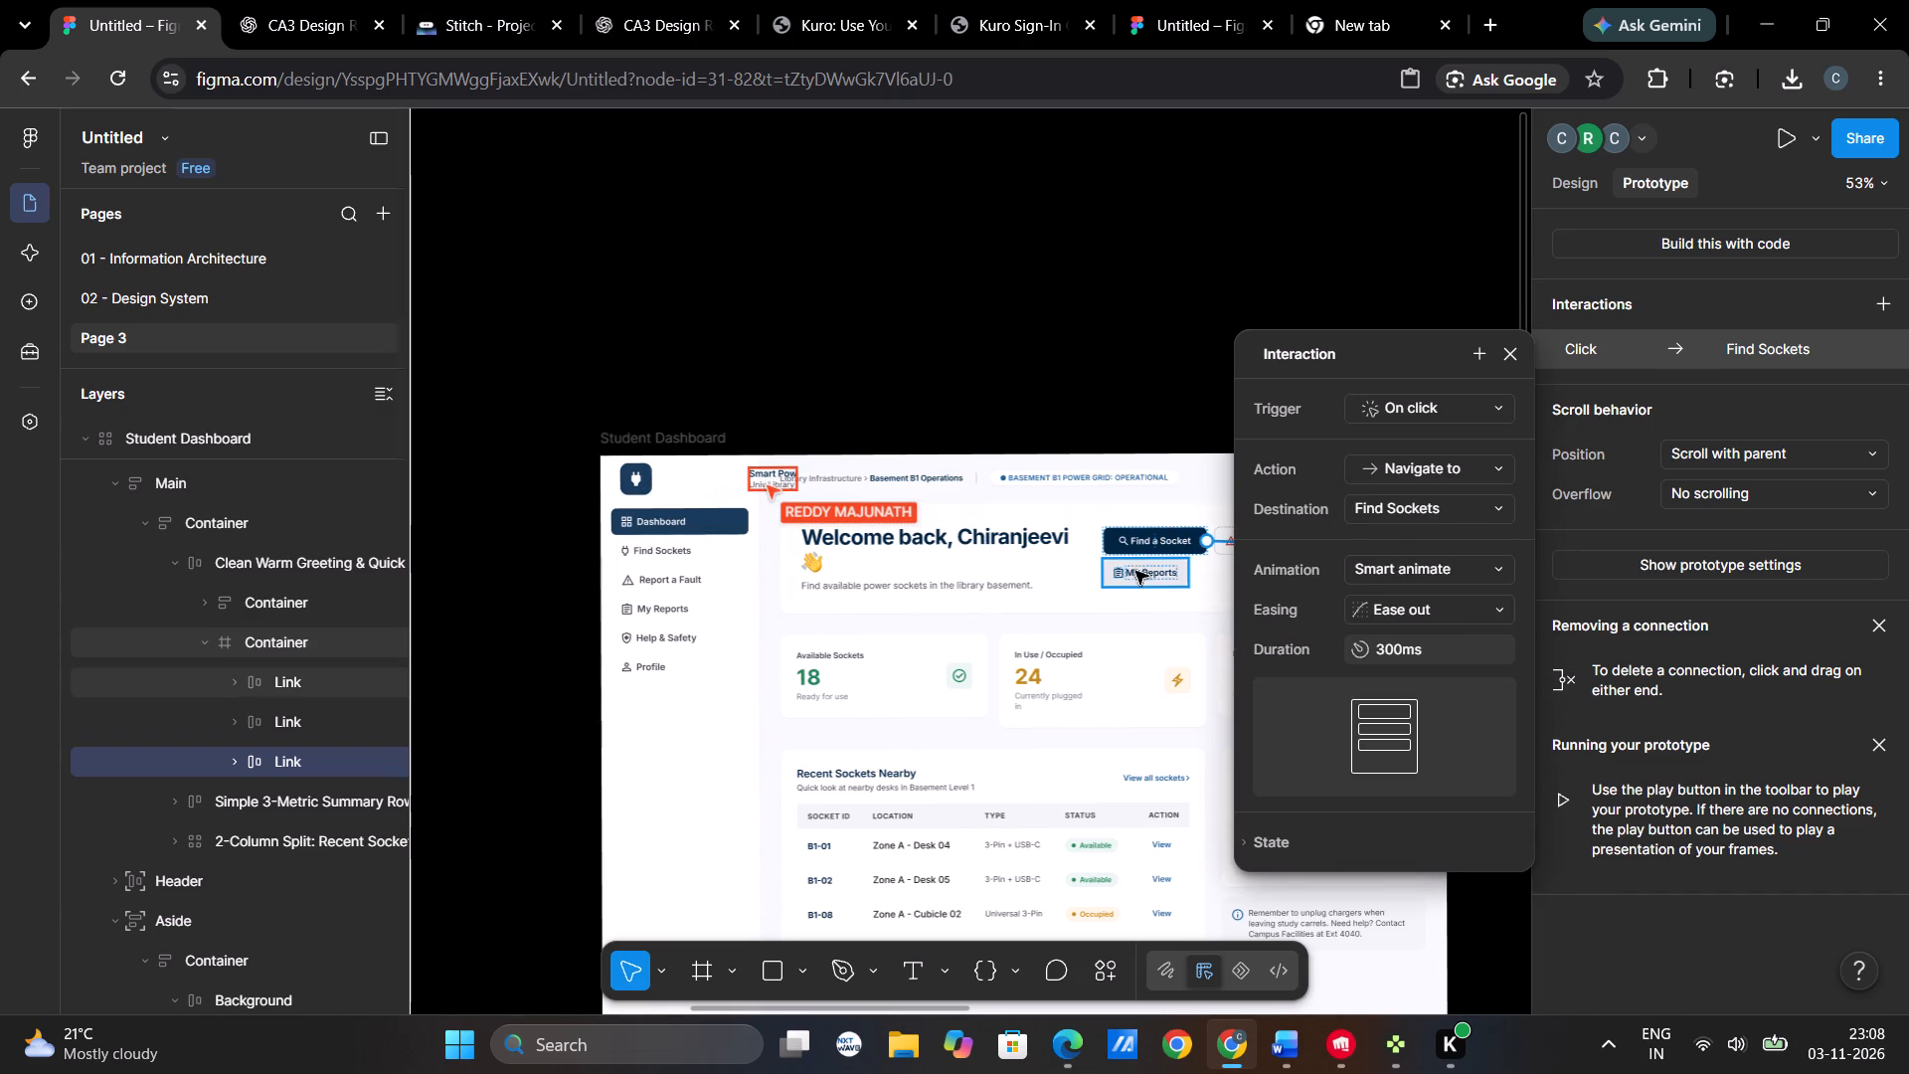
Make the My Reports button in the Student Dashboard's welcome card navigate on click to My Reports with Smart animate.
left_click(1135, 578)
left_click(1158, 584)
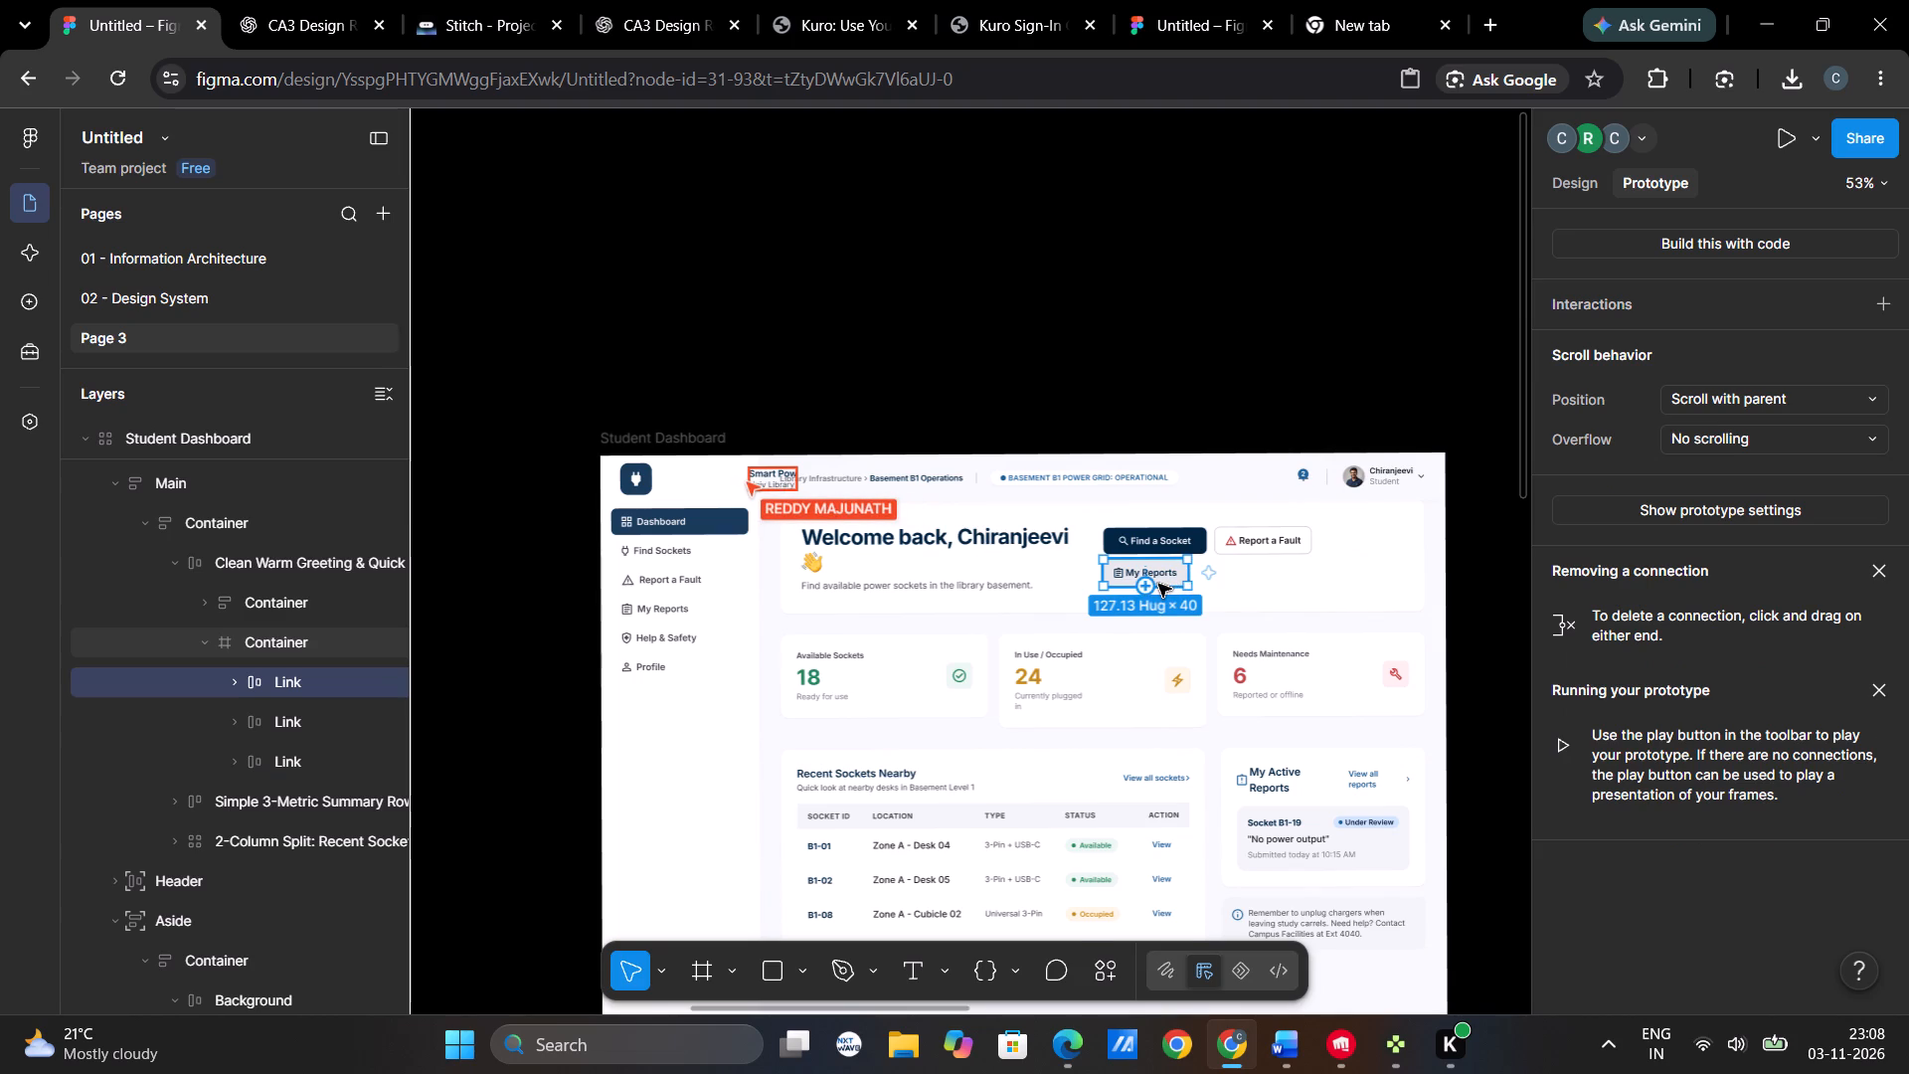
right_click(1158, 584)
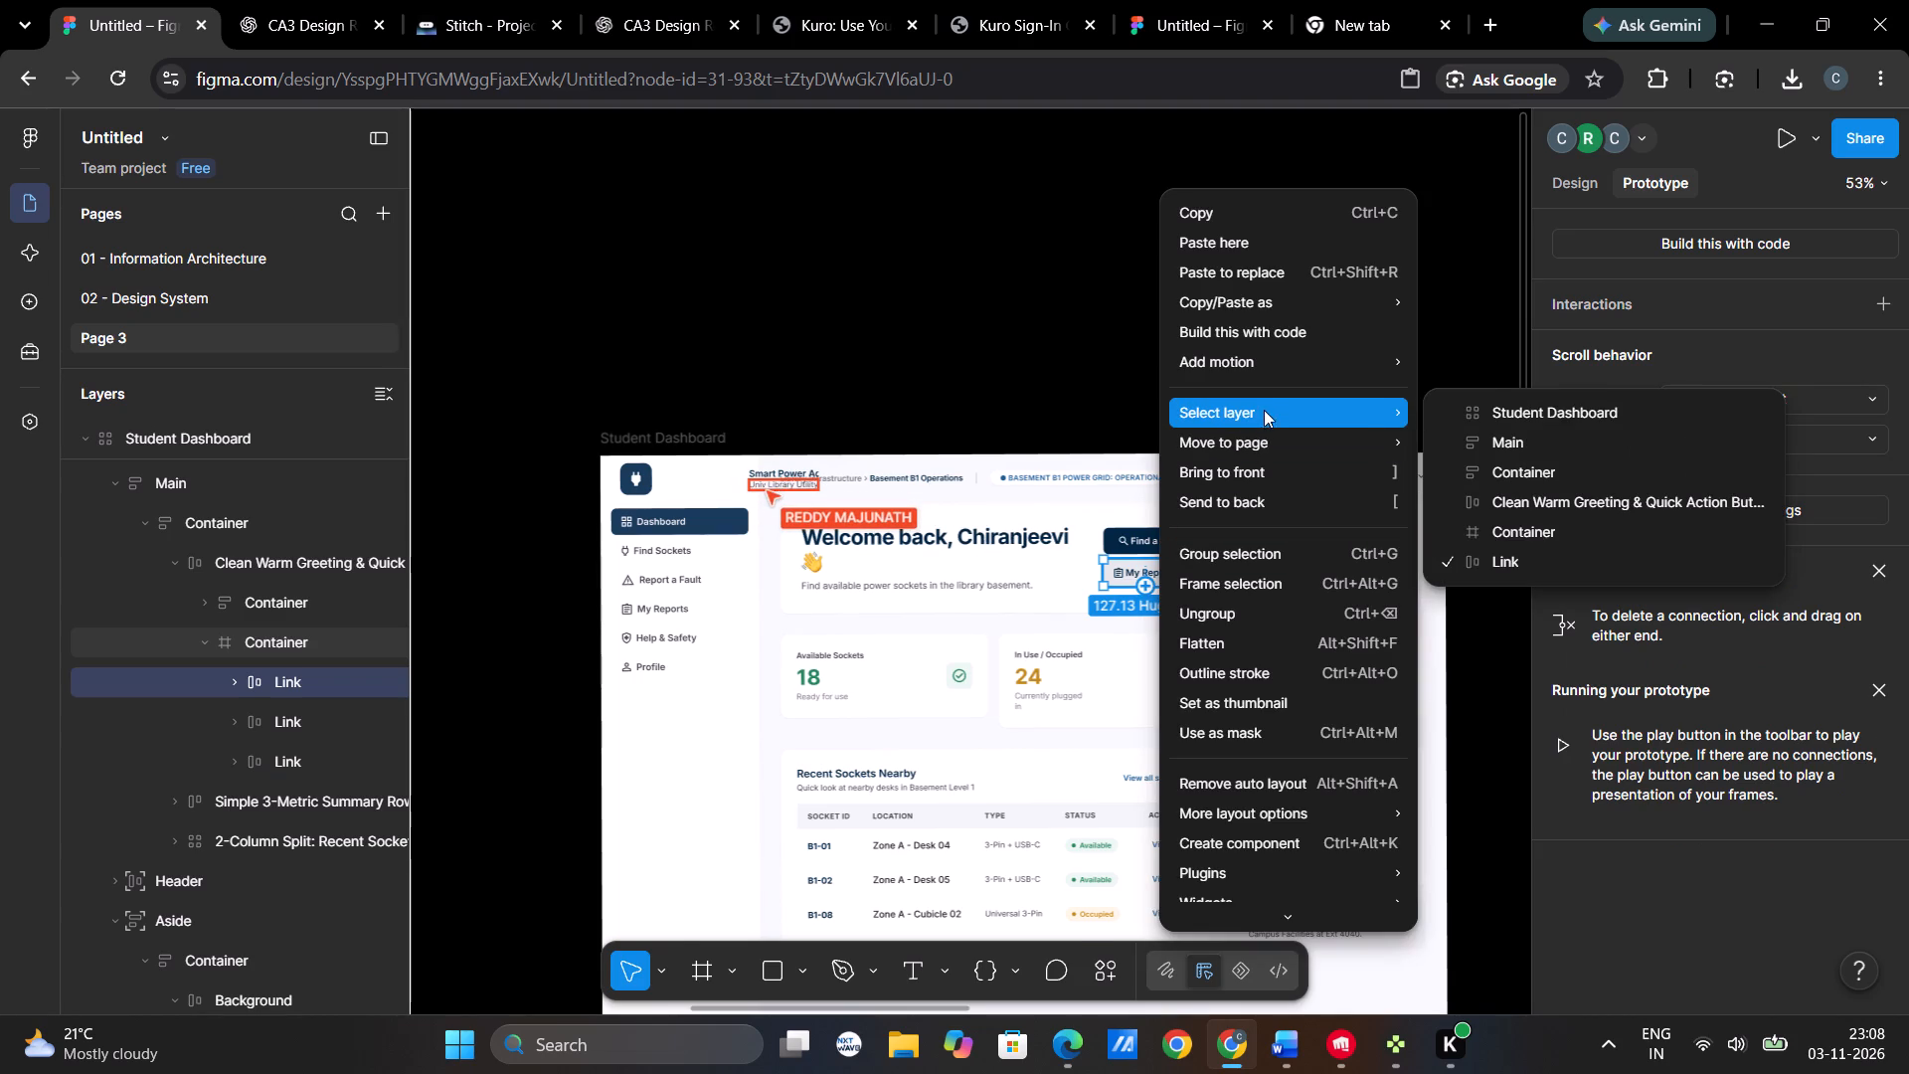
left_click(1706, 293)
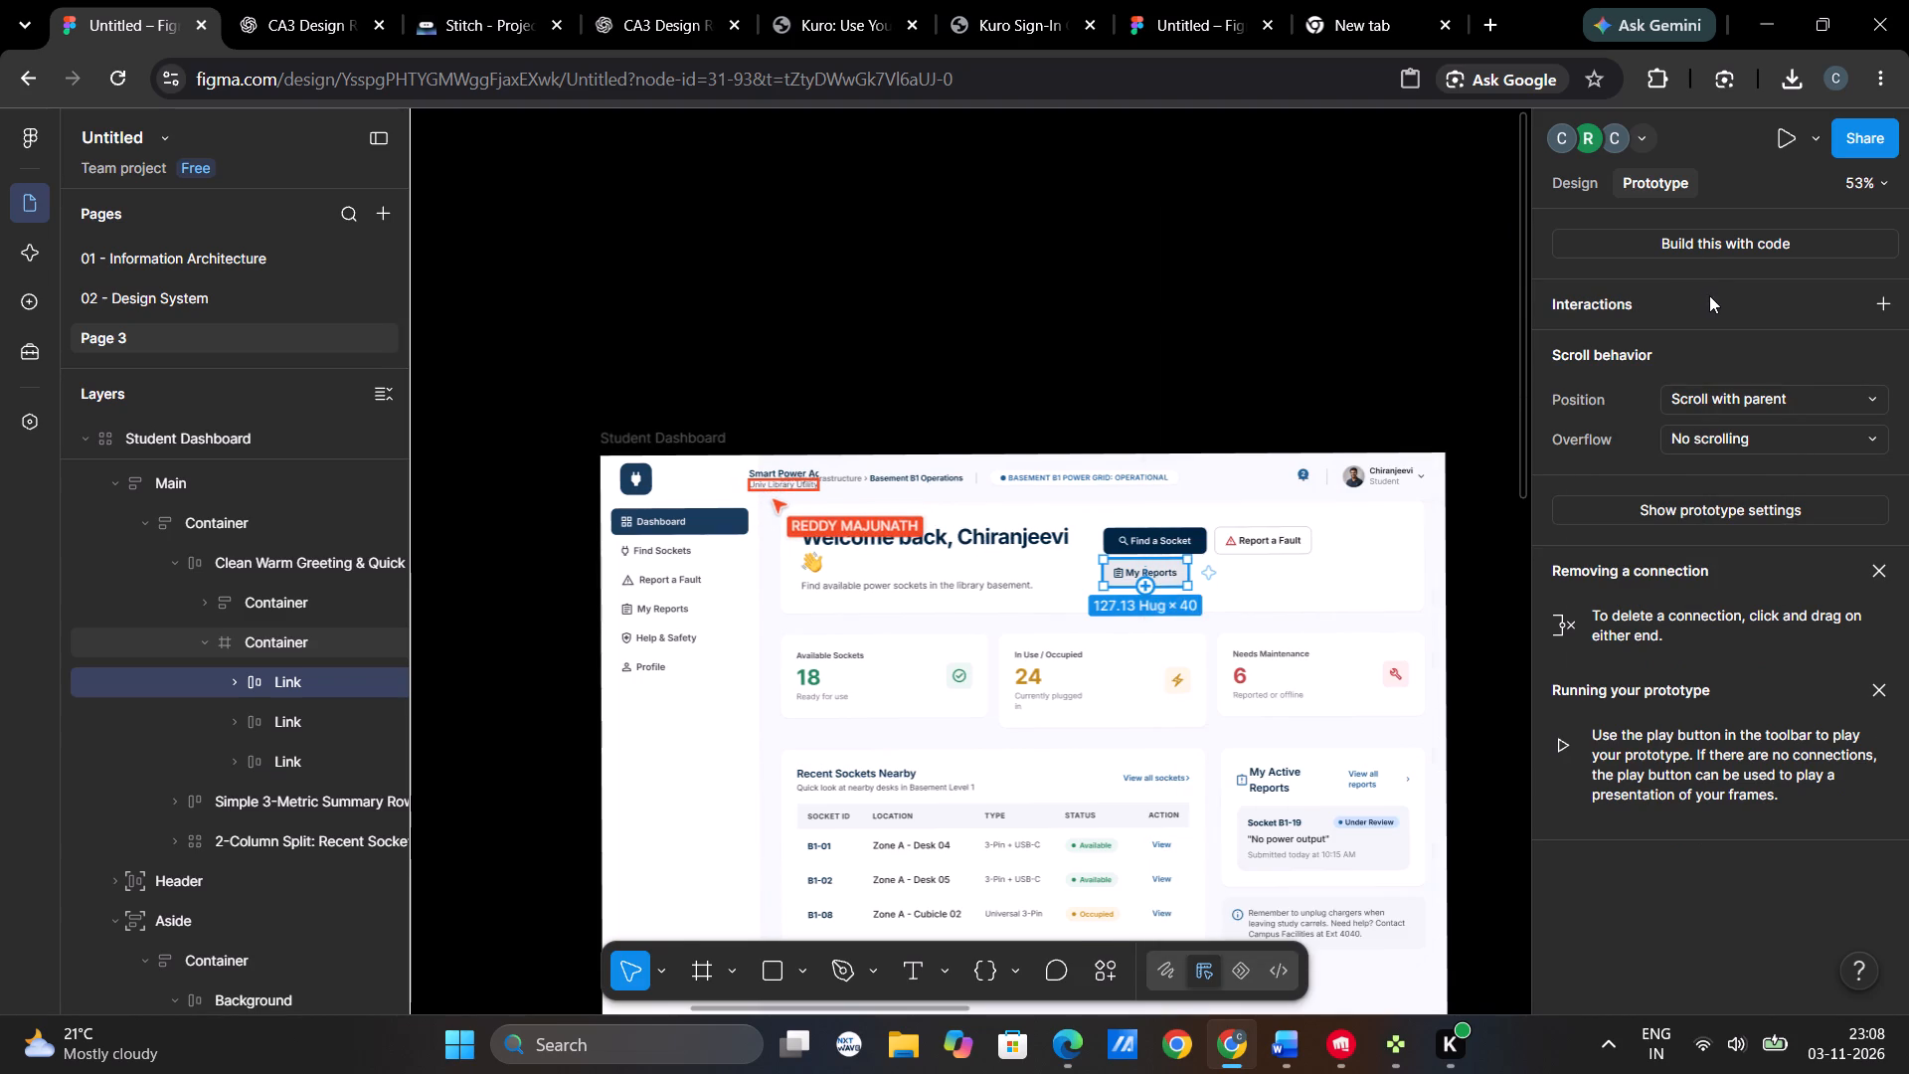
left_click(1709, 295)
left_click(1710, 334)
left_click(1463, 463)
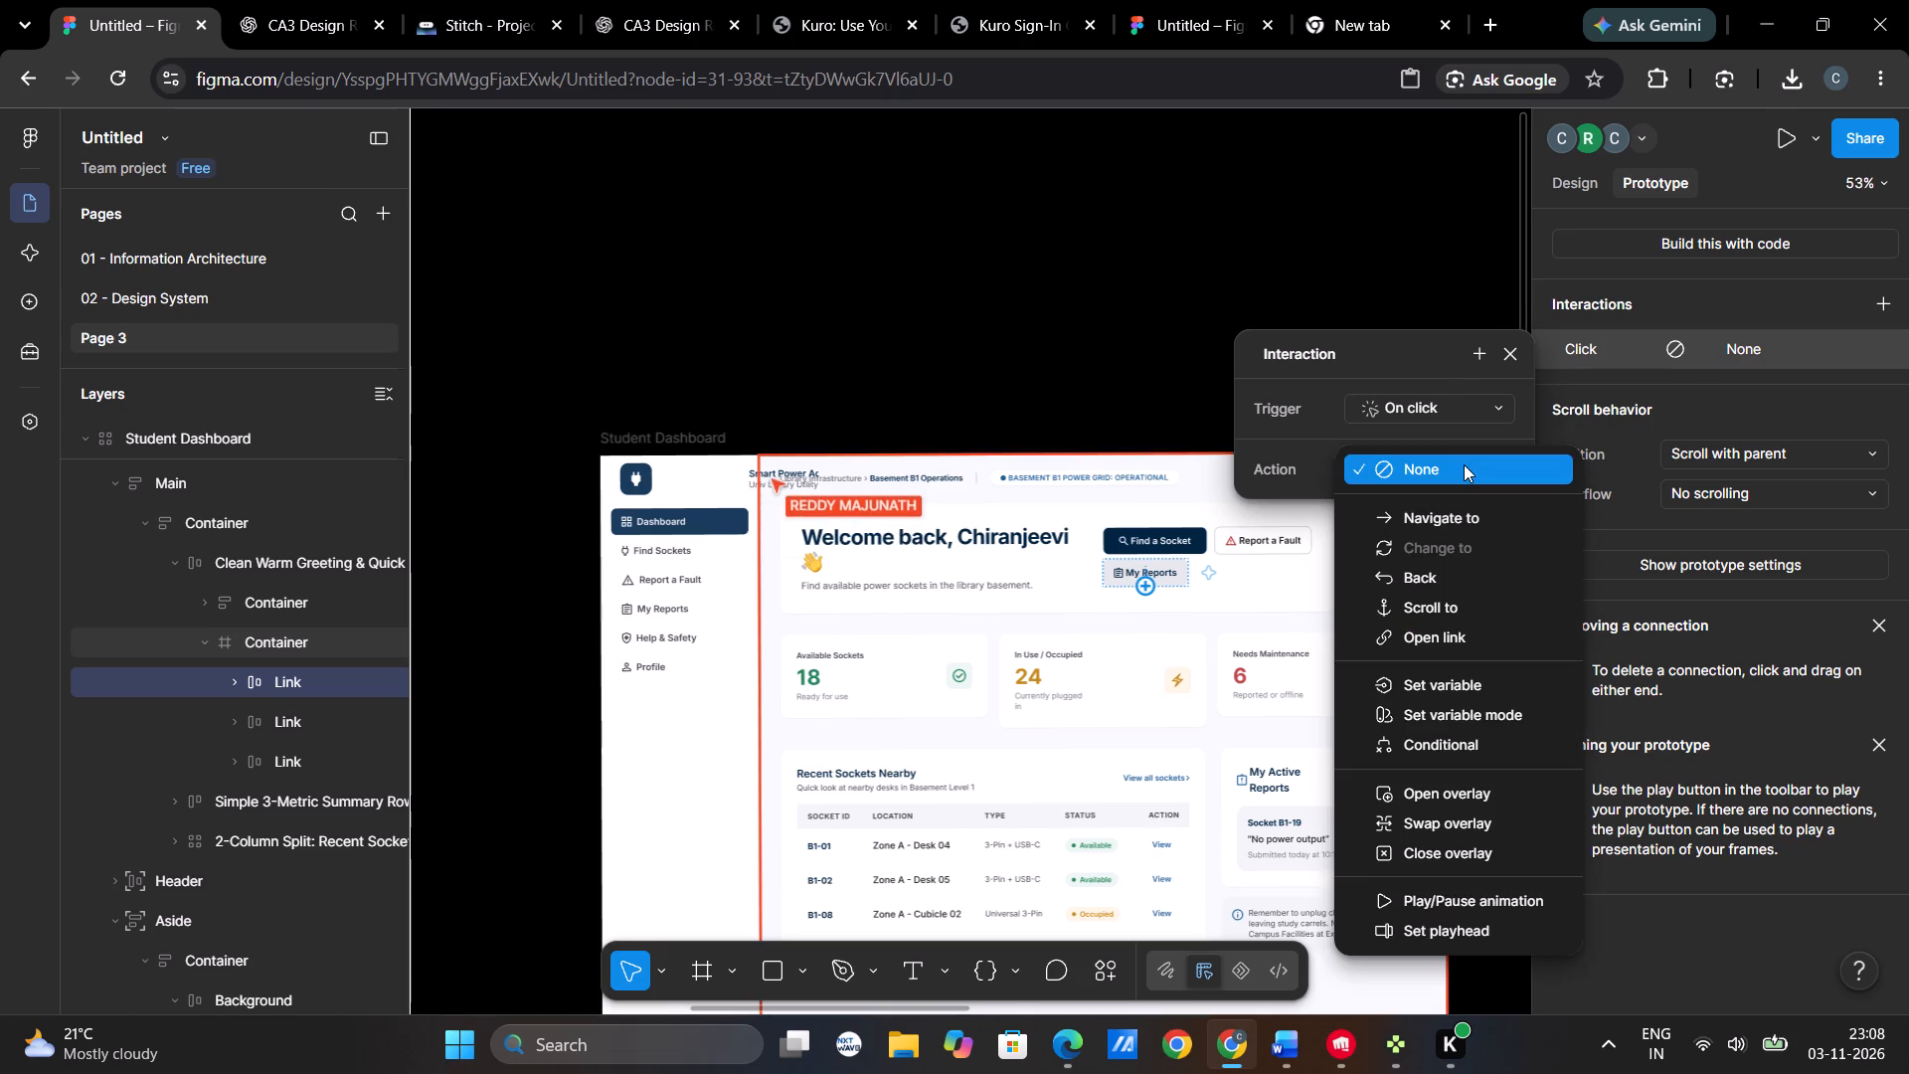
left_click(1462, 511)
left_click(1438, 512)
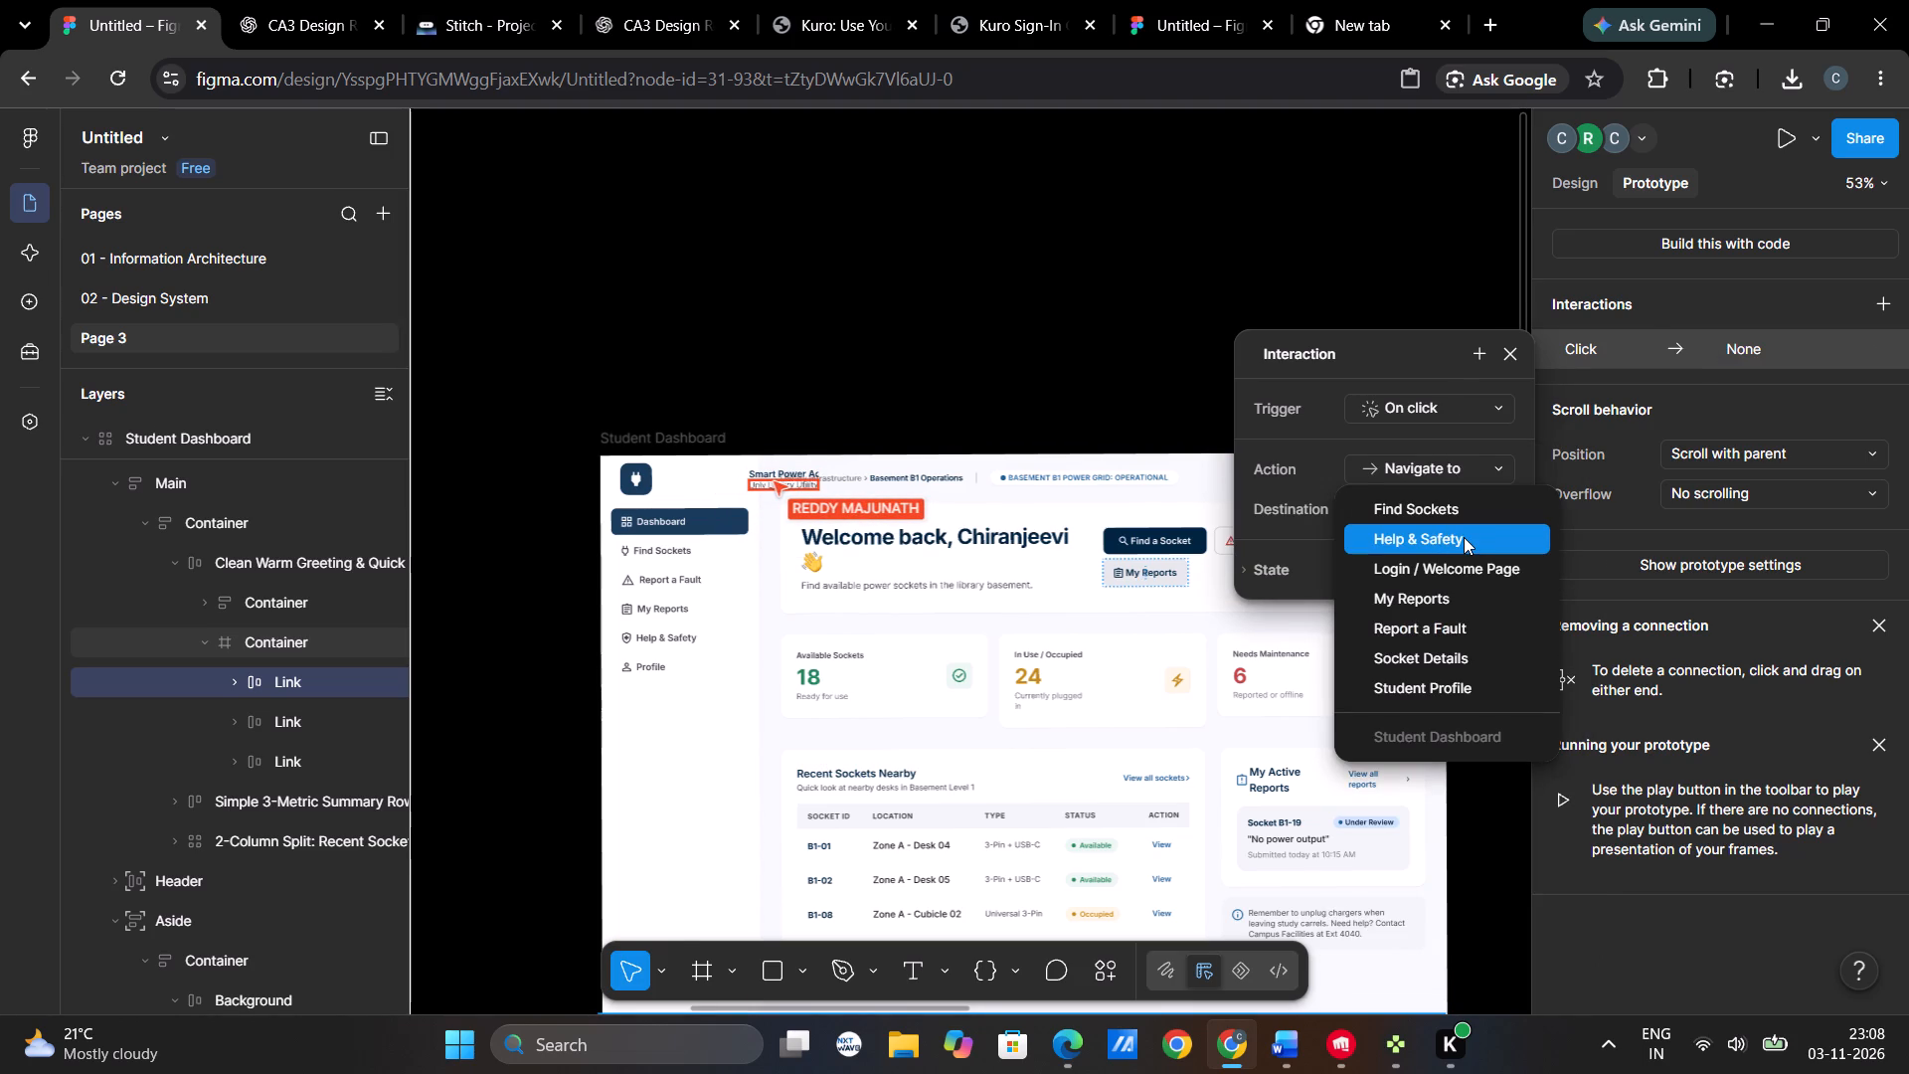
left_click(1469, 602)
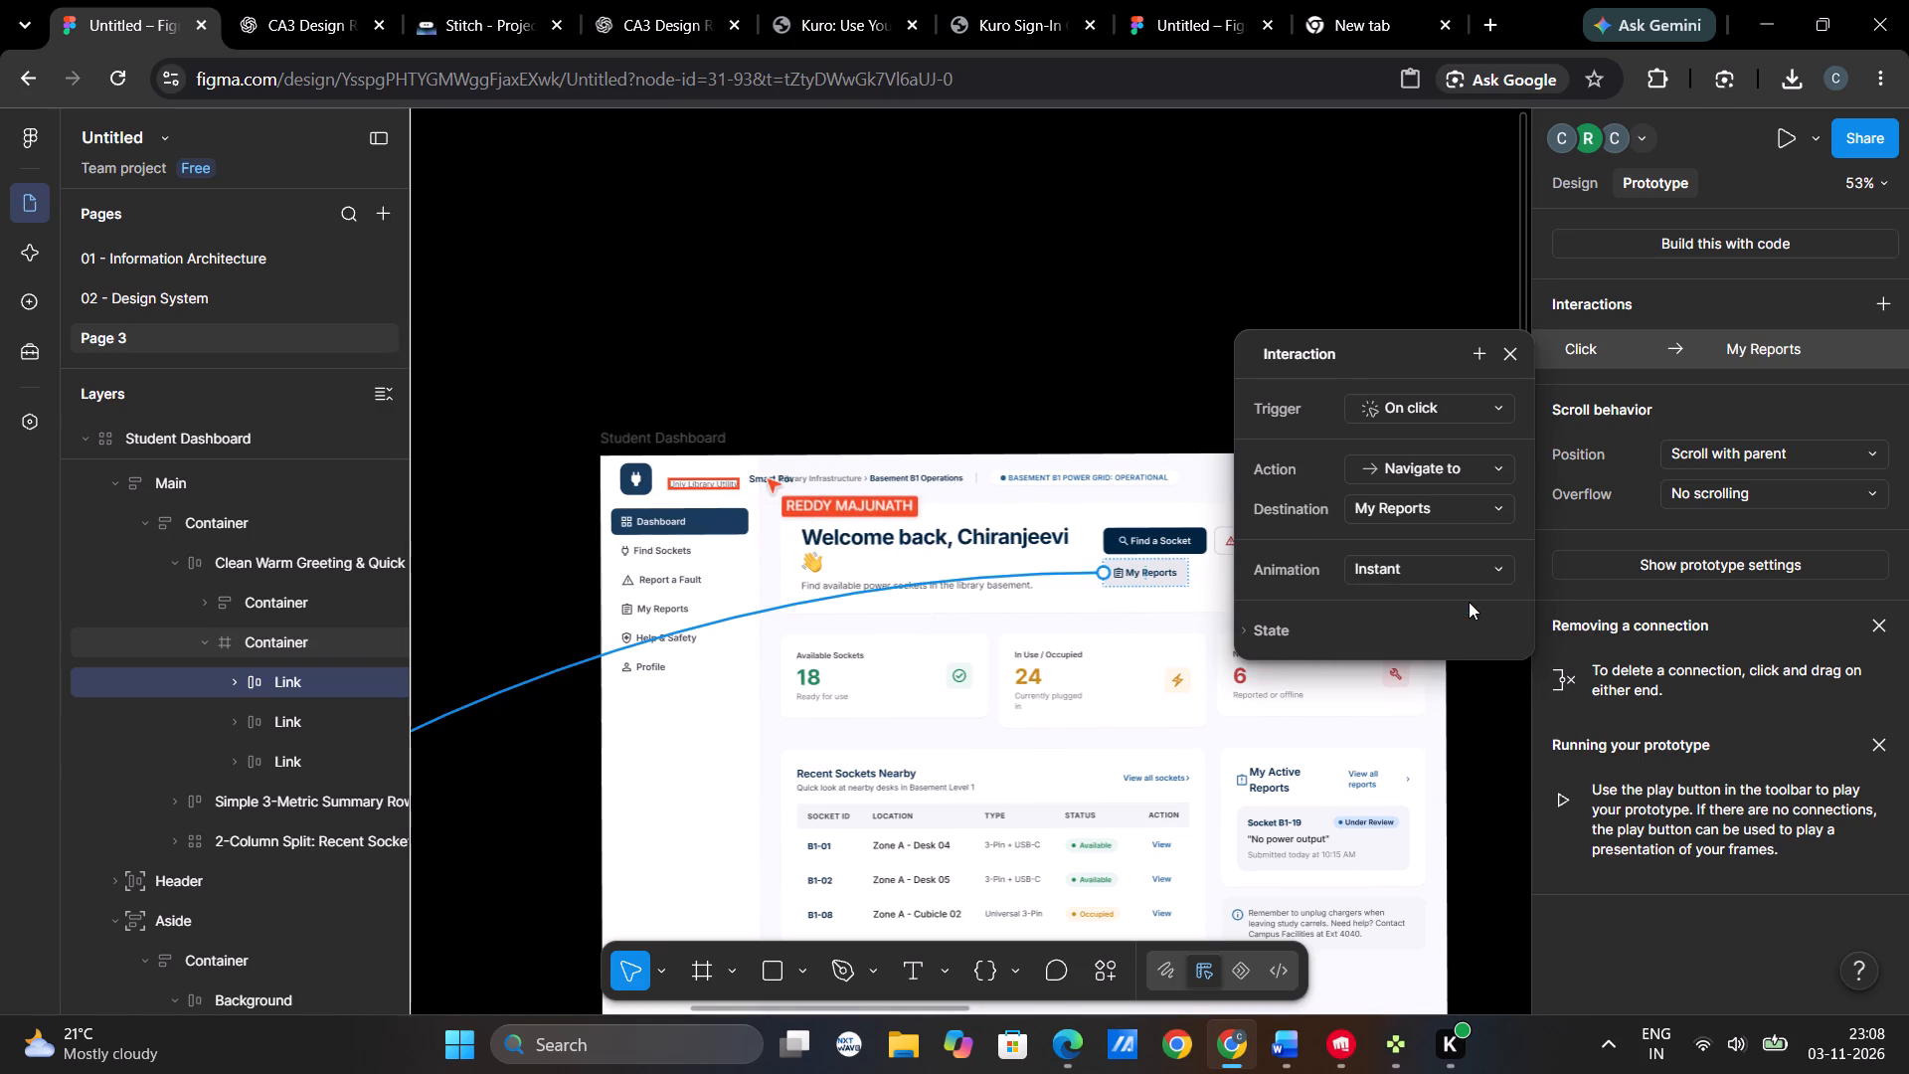
left_click(1467, 572)
left_click(1466, 630)
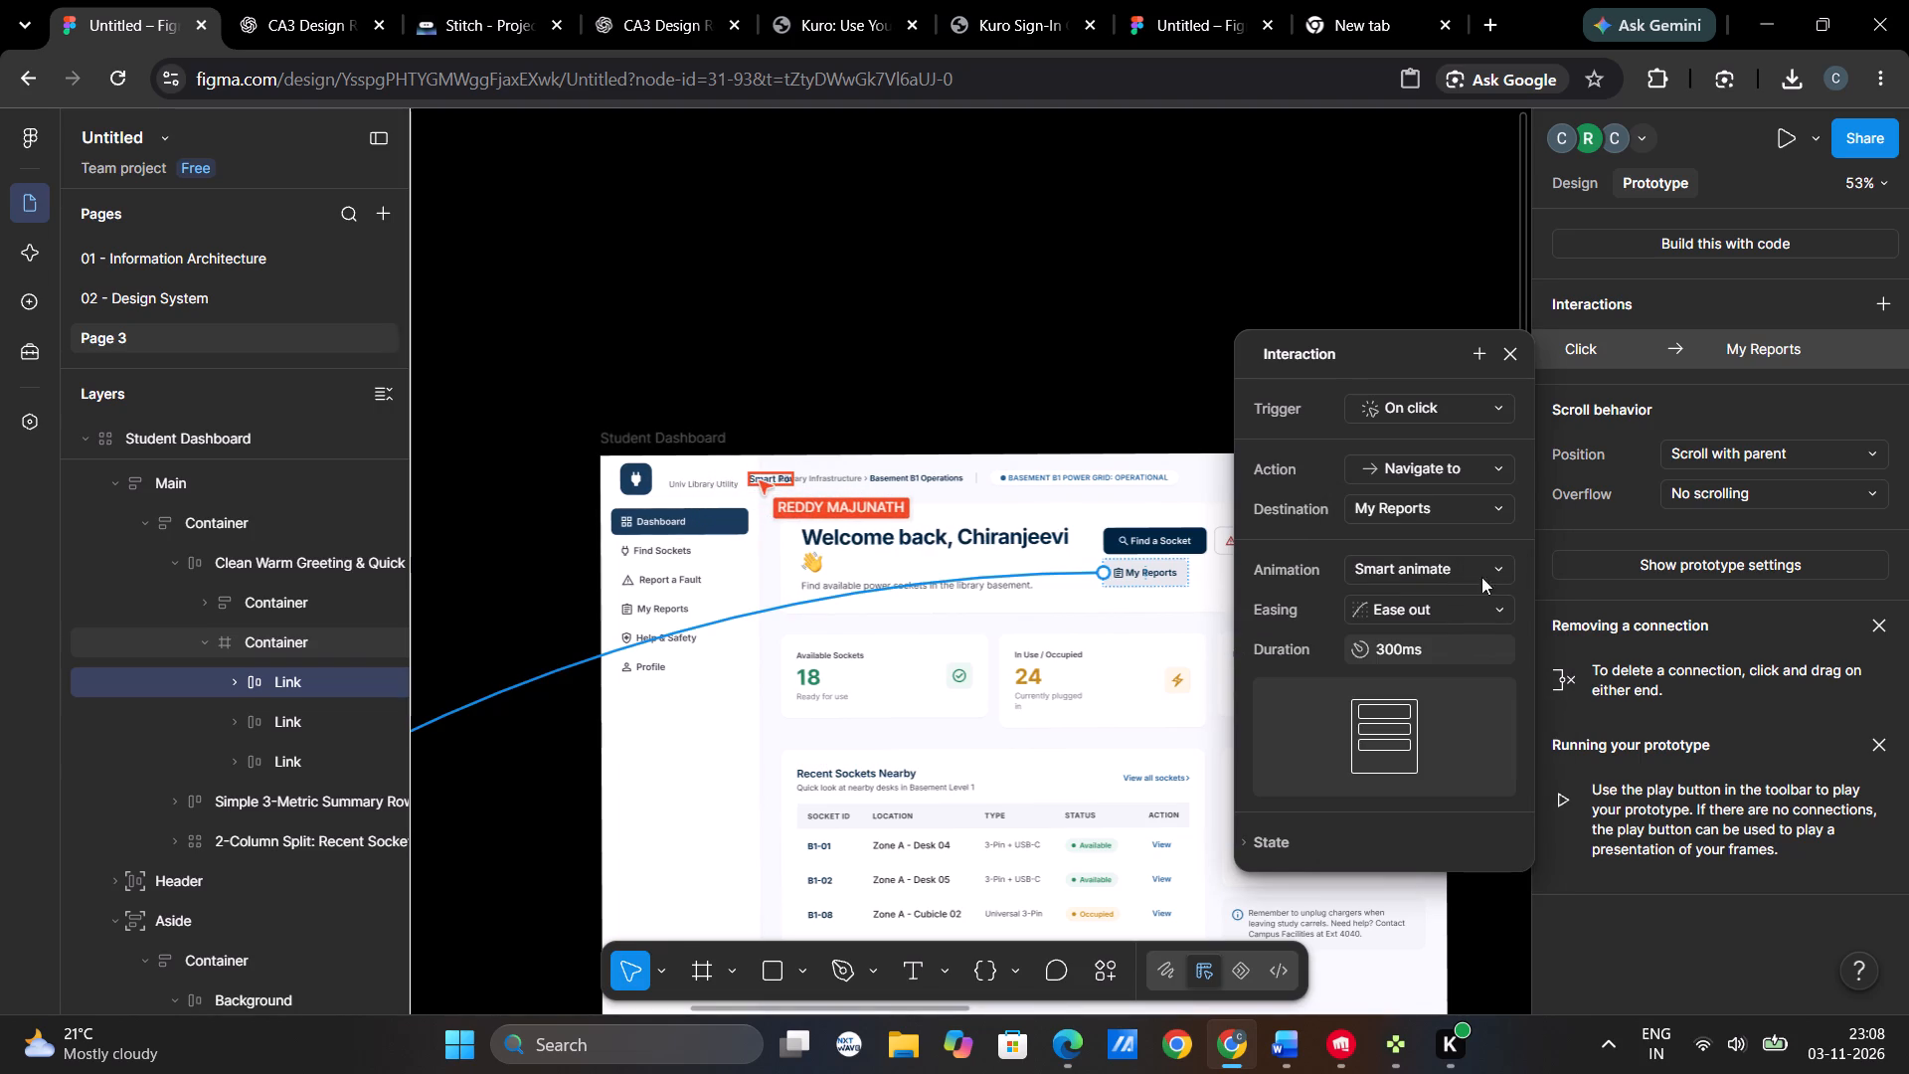
left_click(1103, 397)
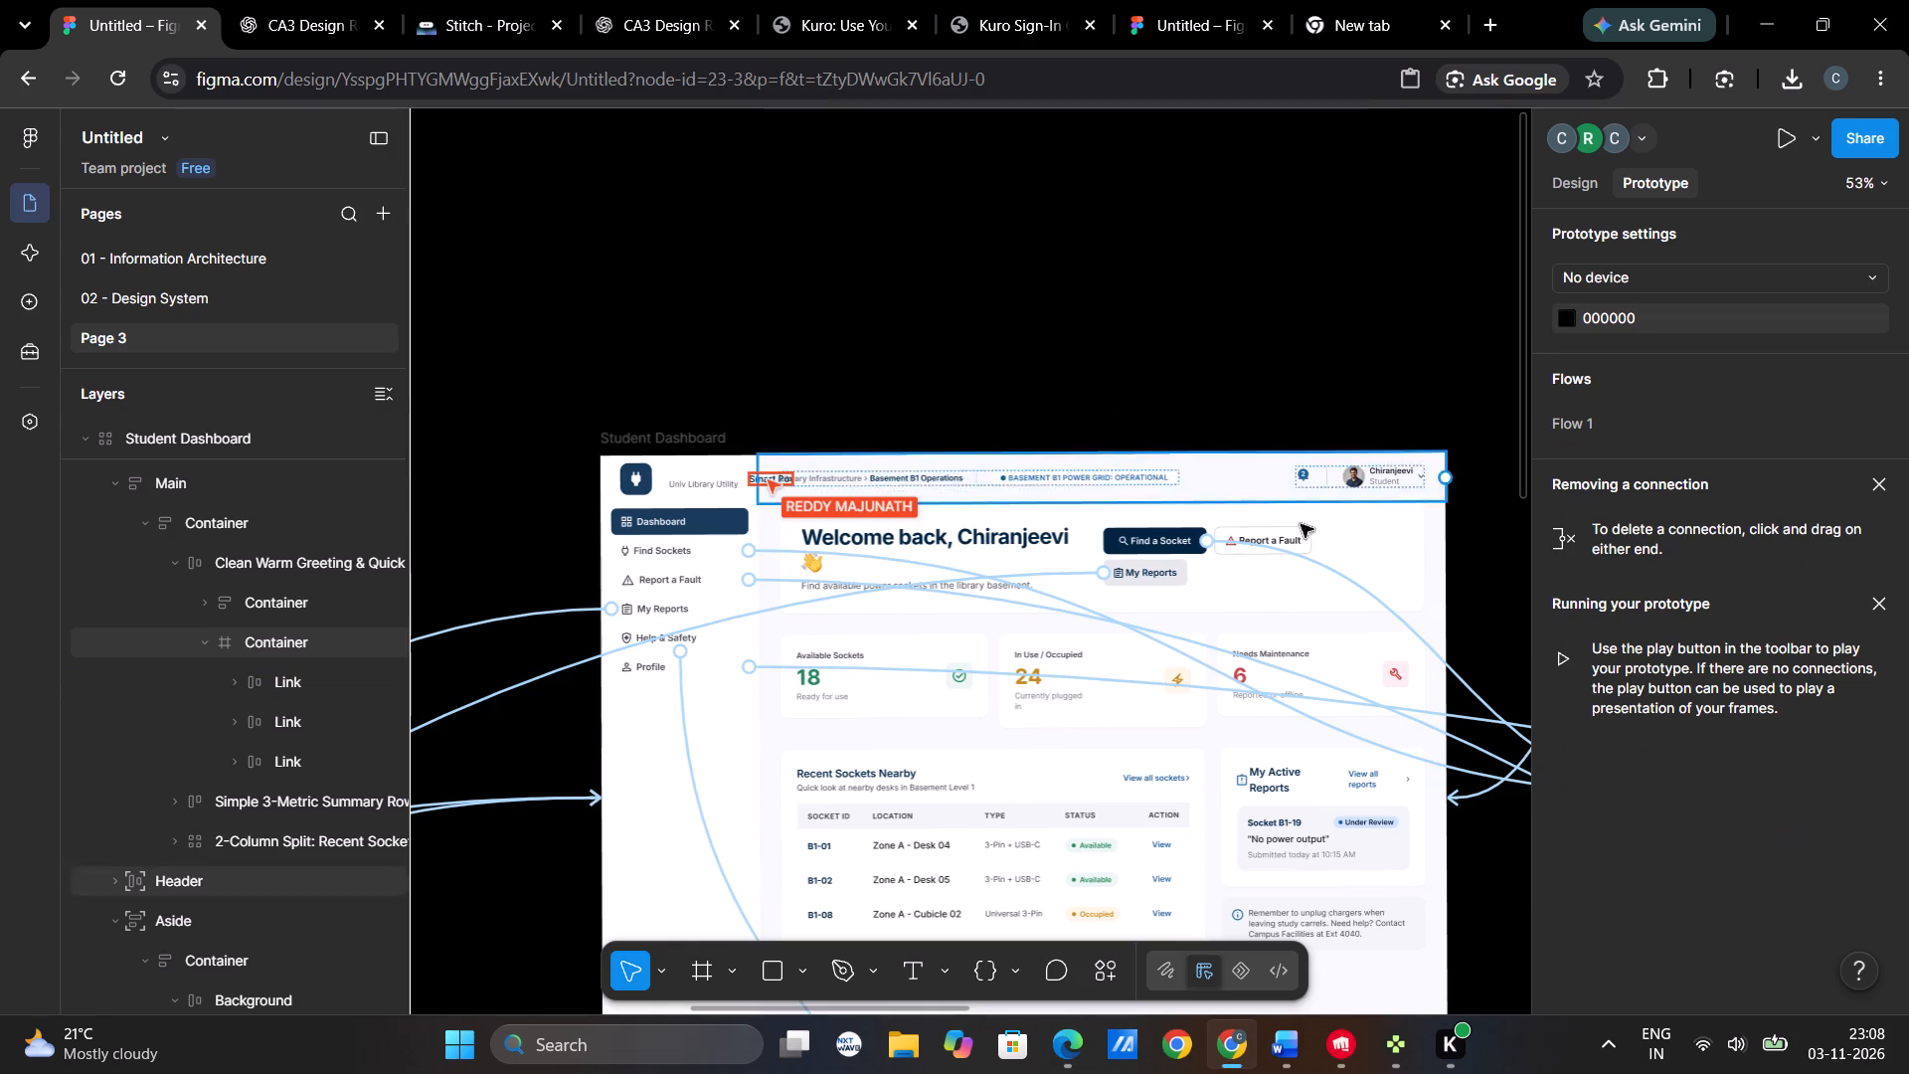
Make the "Report a Fault" button in the Student Dashboard's welcome card navigate on click to Report a Fault with Smart animate.
left_click(1312, 543)
double_click(1308, 543)
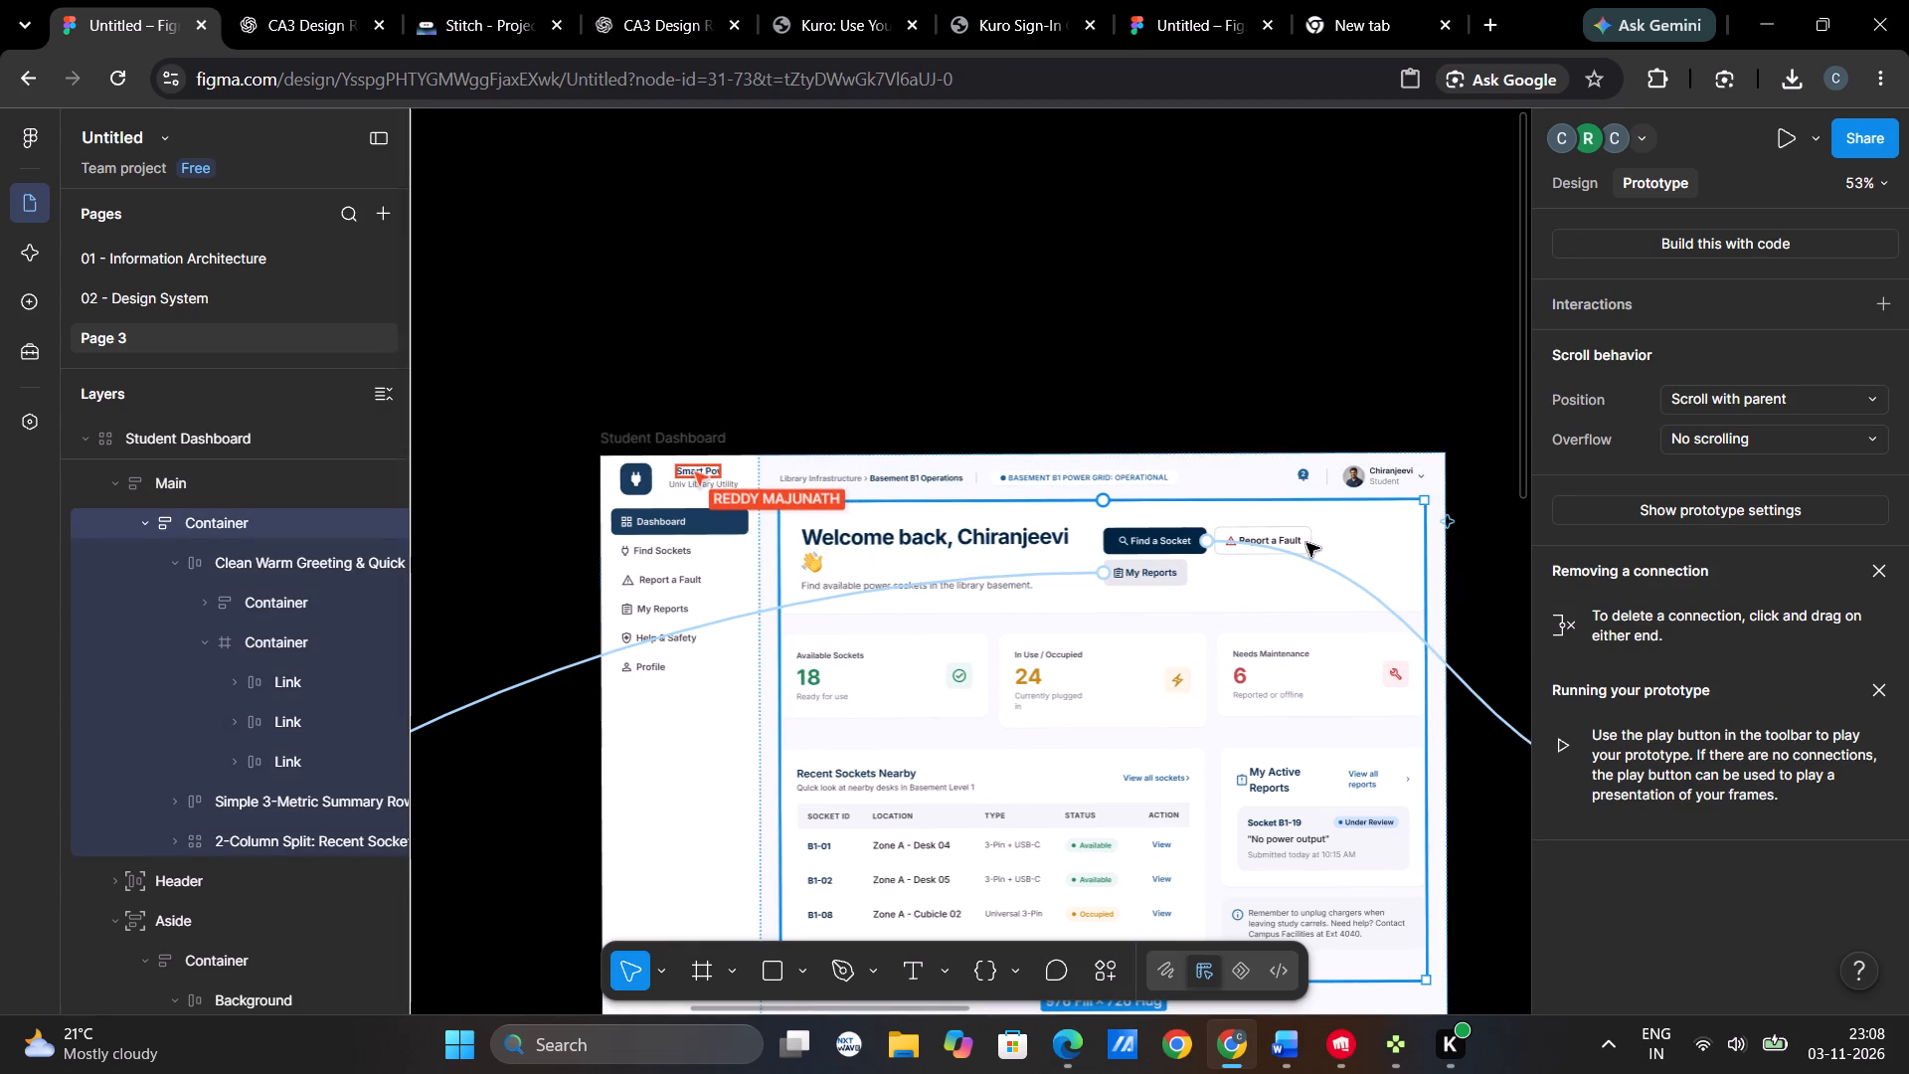
triple_click(1301, 541)
double_click(1299, 538)
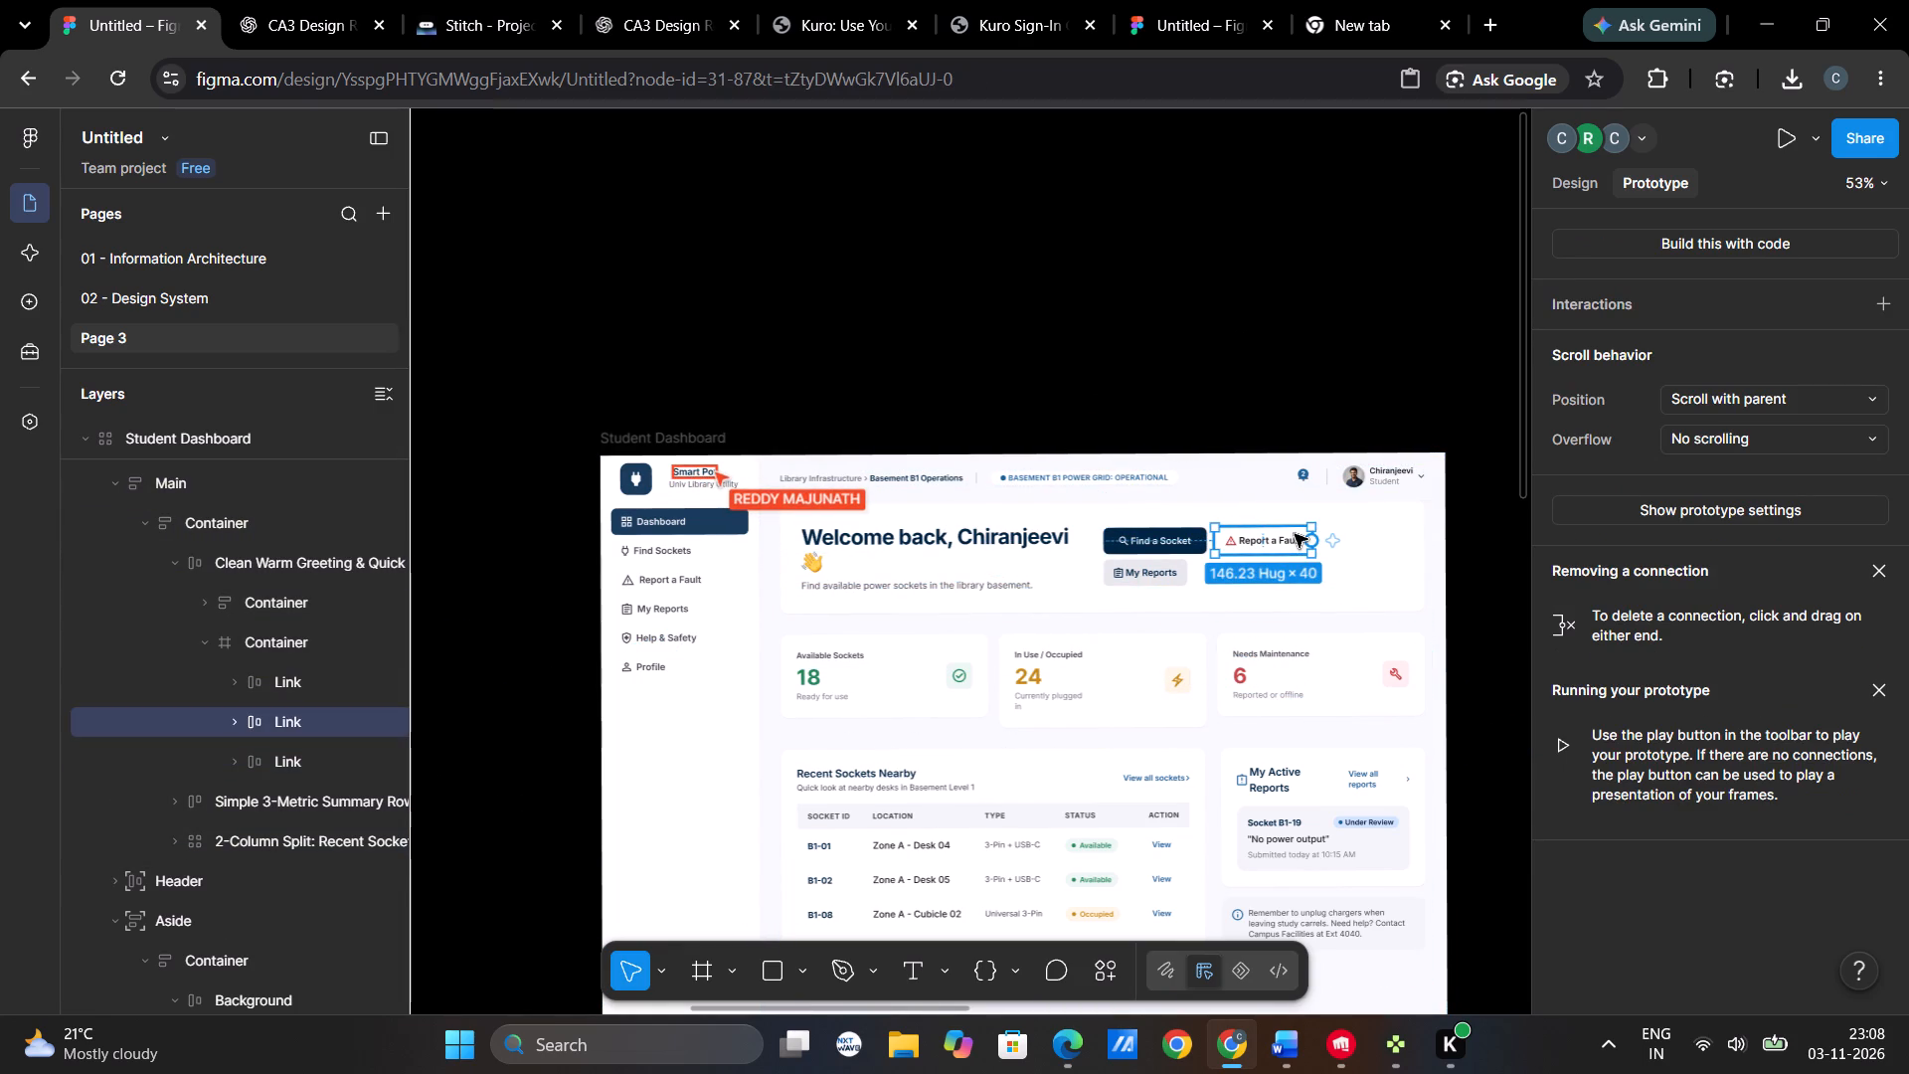
left_click(1790, 301)
left_click(1730, 349)
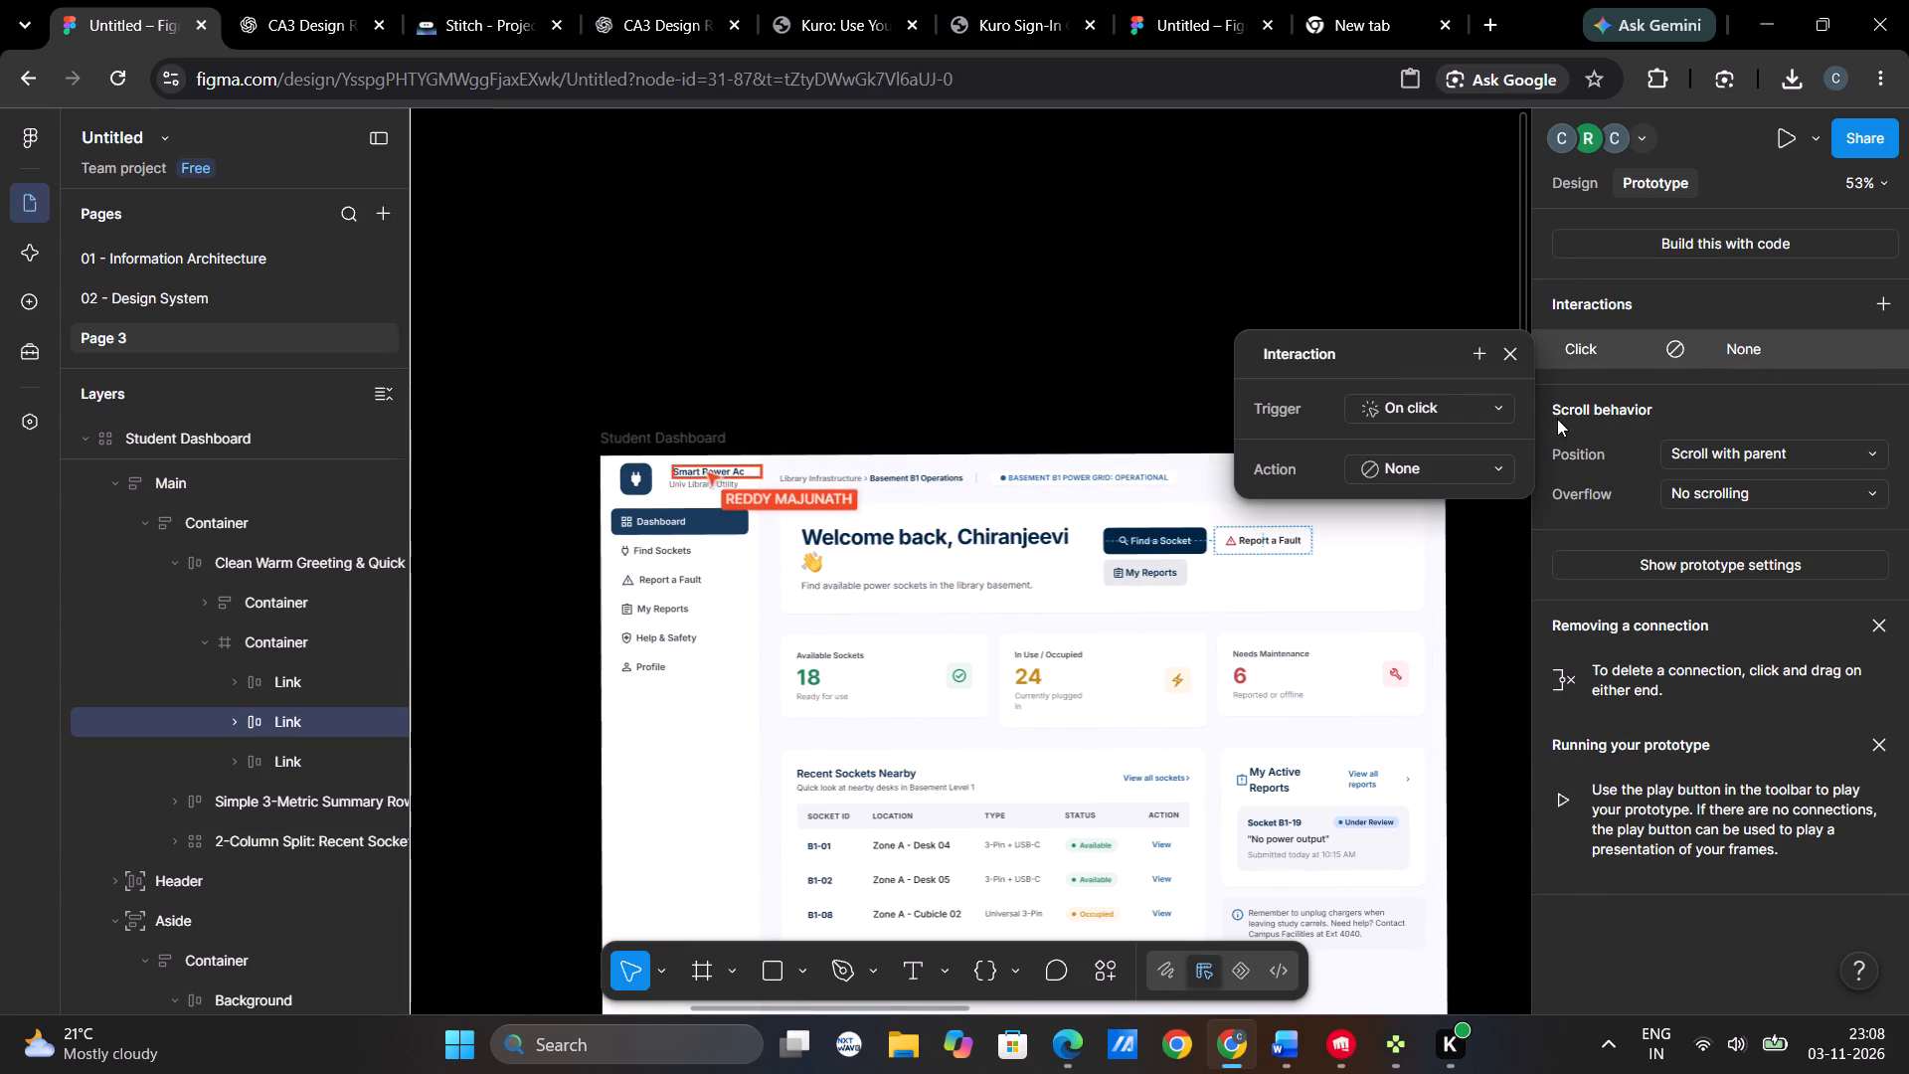
left_click(1448, 474)
left_click(1449, 505)
left_click(1448, 513)
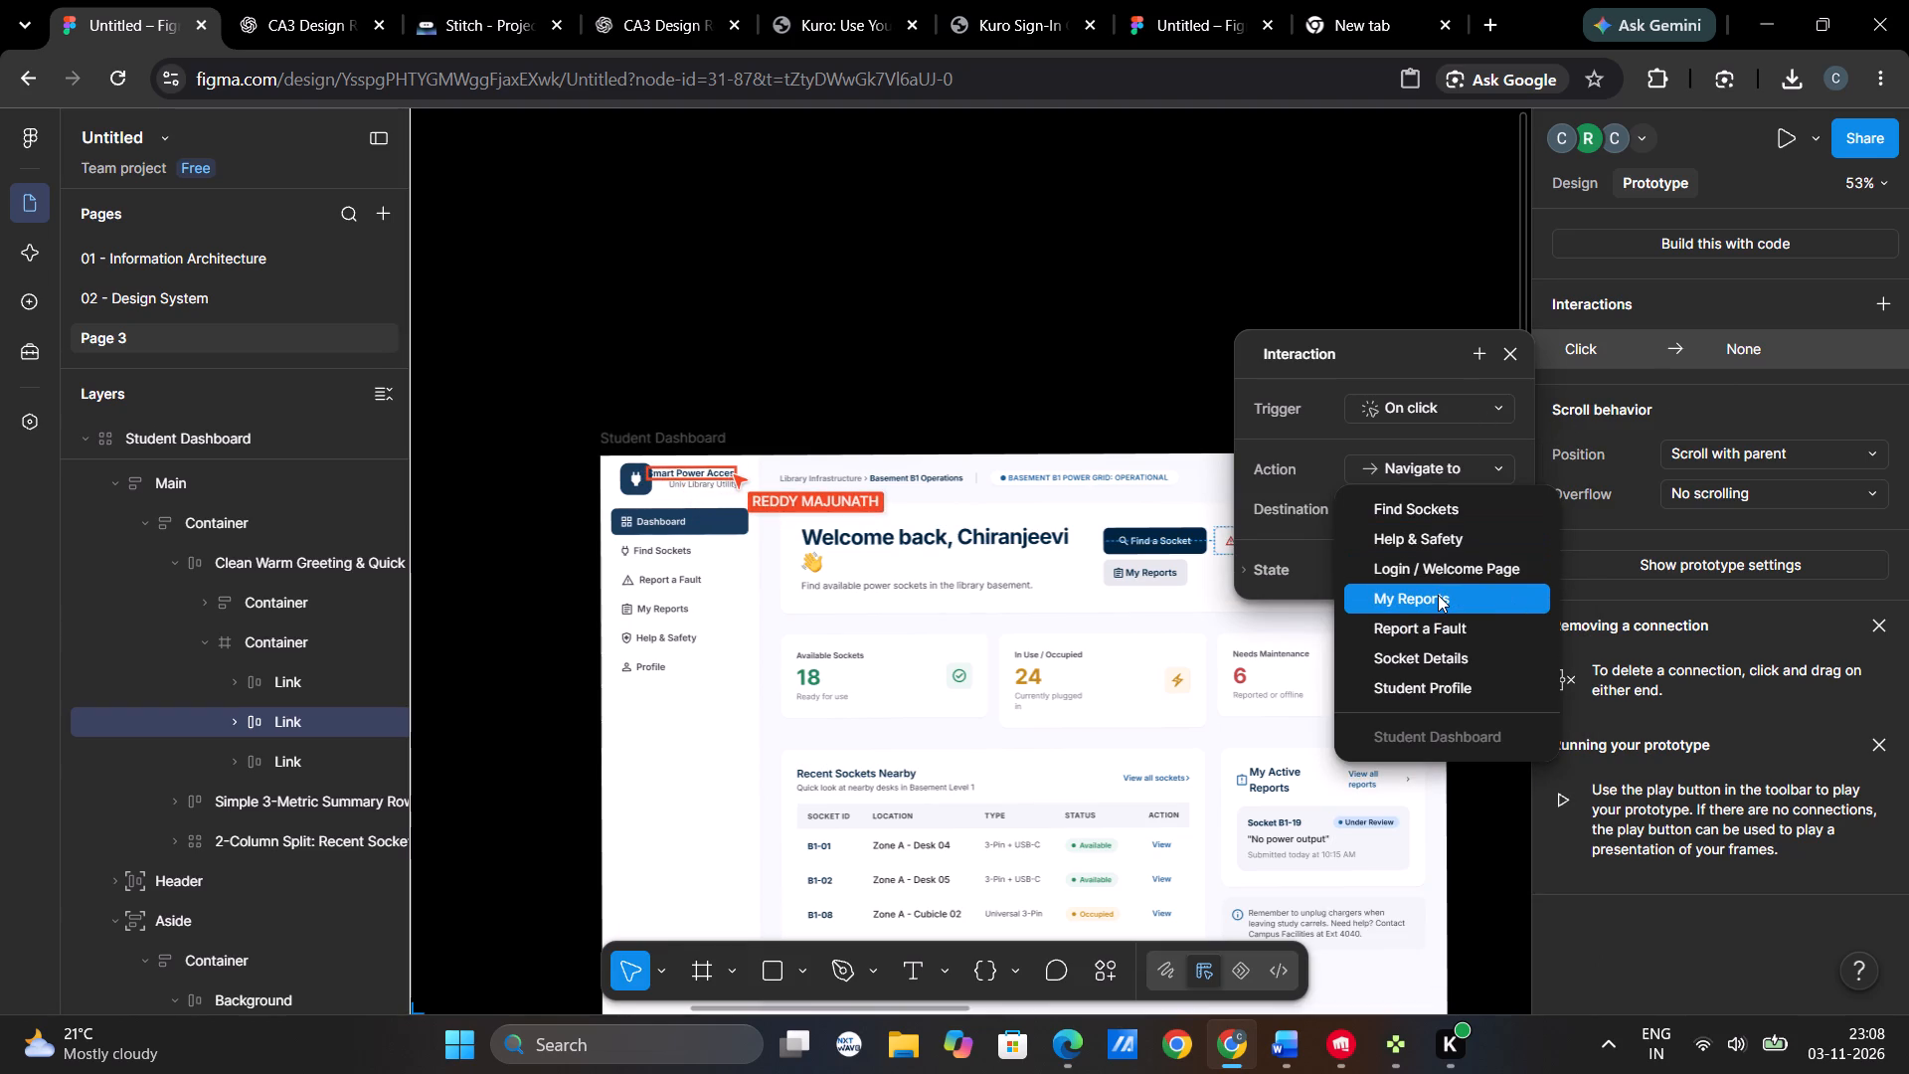
left_click(1444, 622)
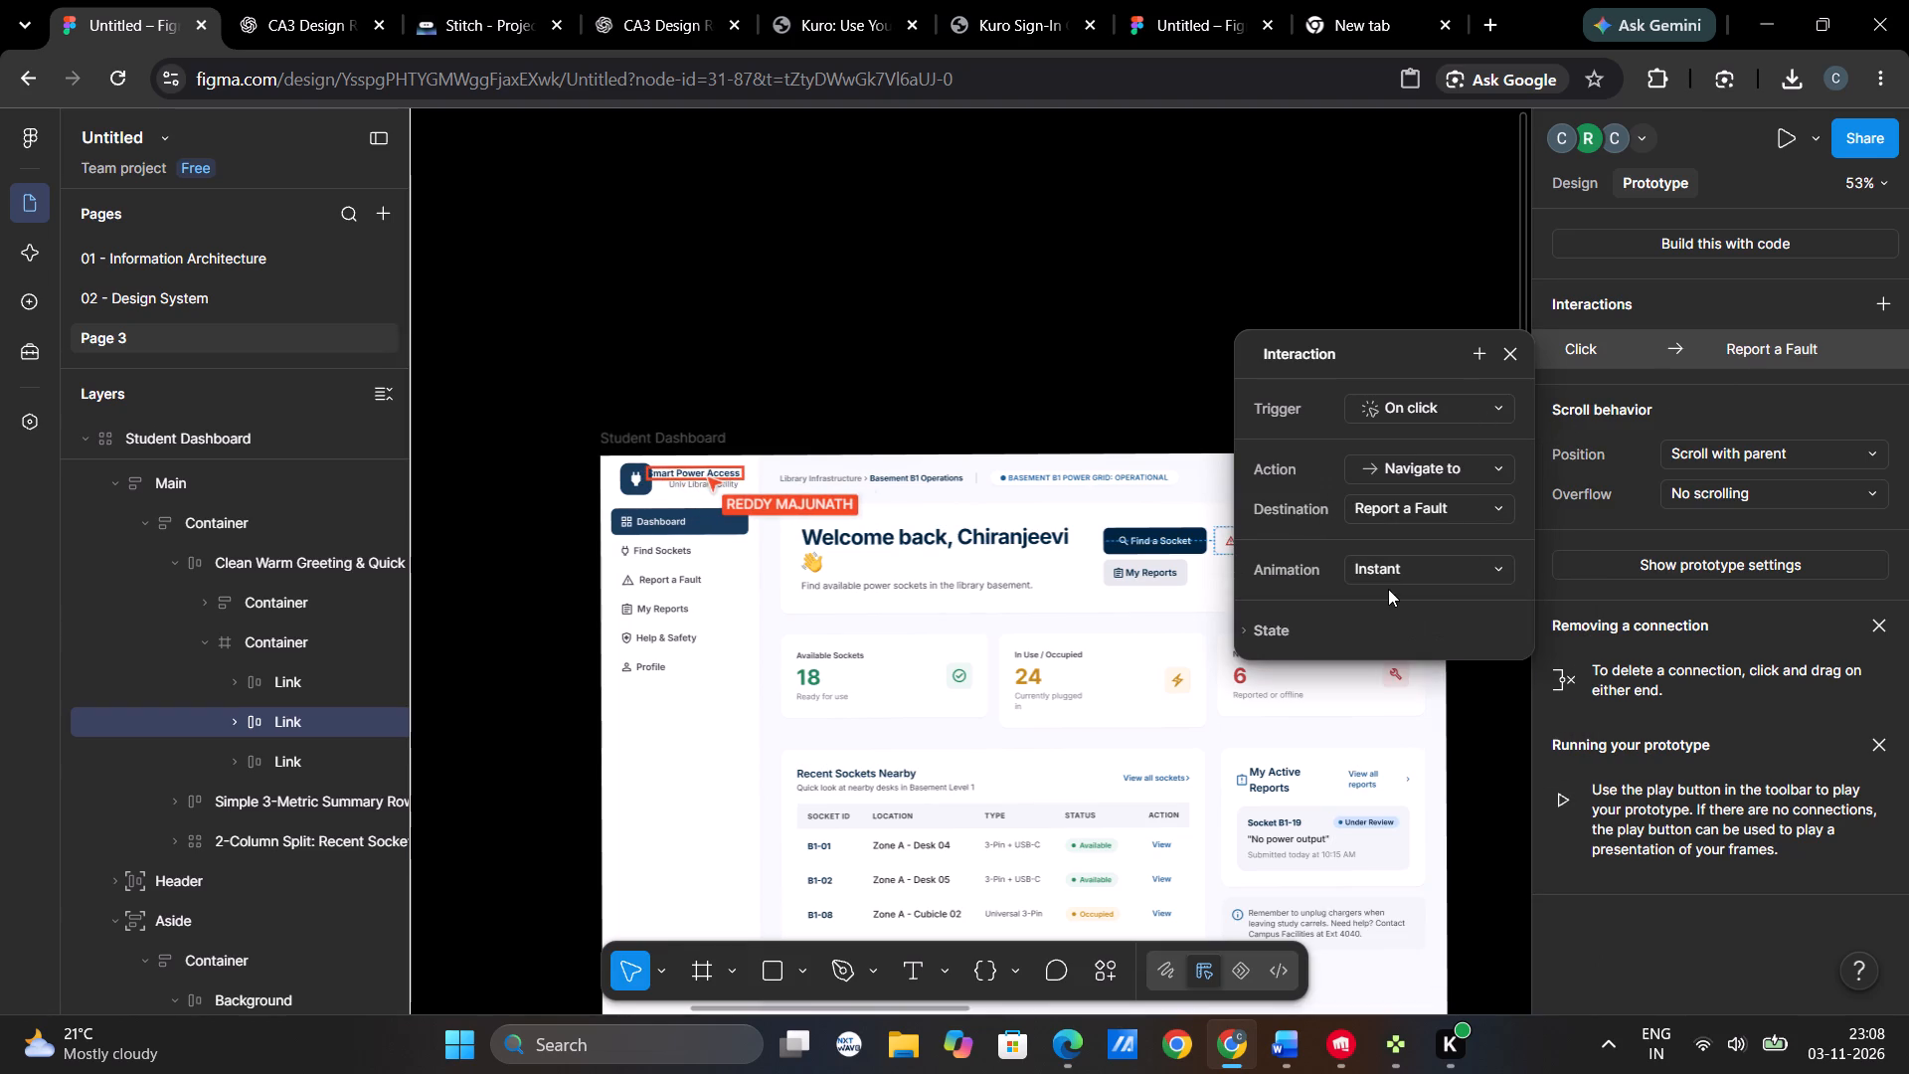
left_click(1388, 576)
left_click(1409, 631)
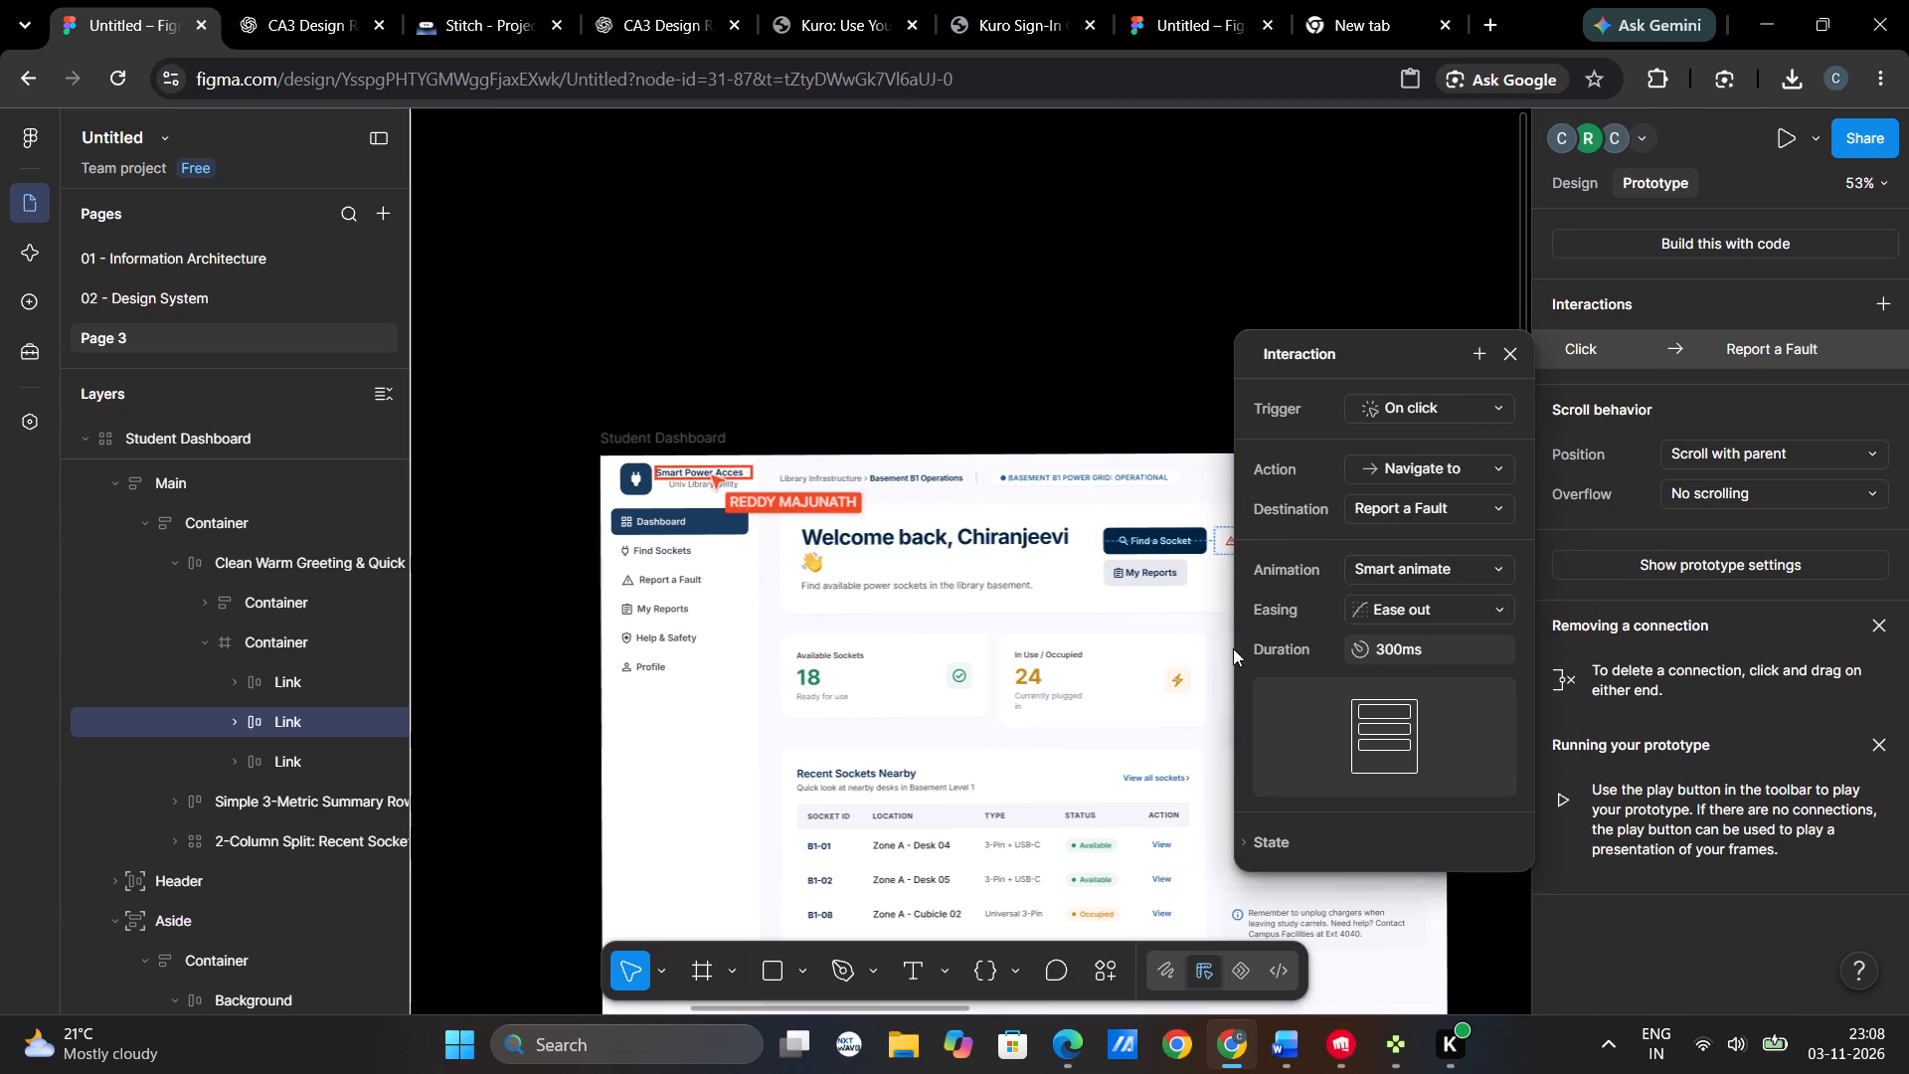
left_click(1165, 646)
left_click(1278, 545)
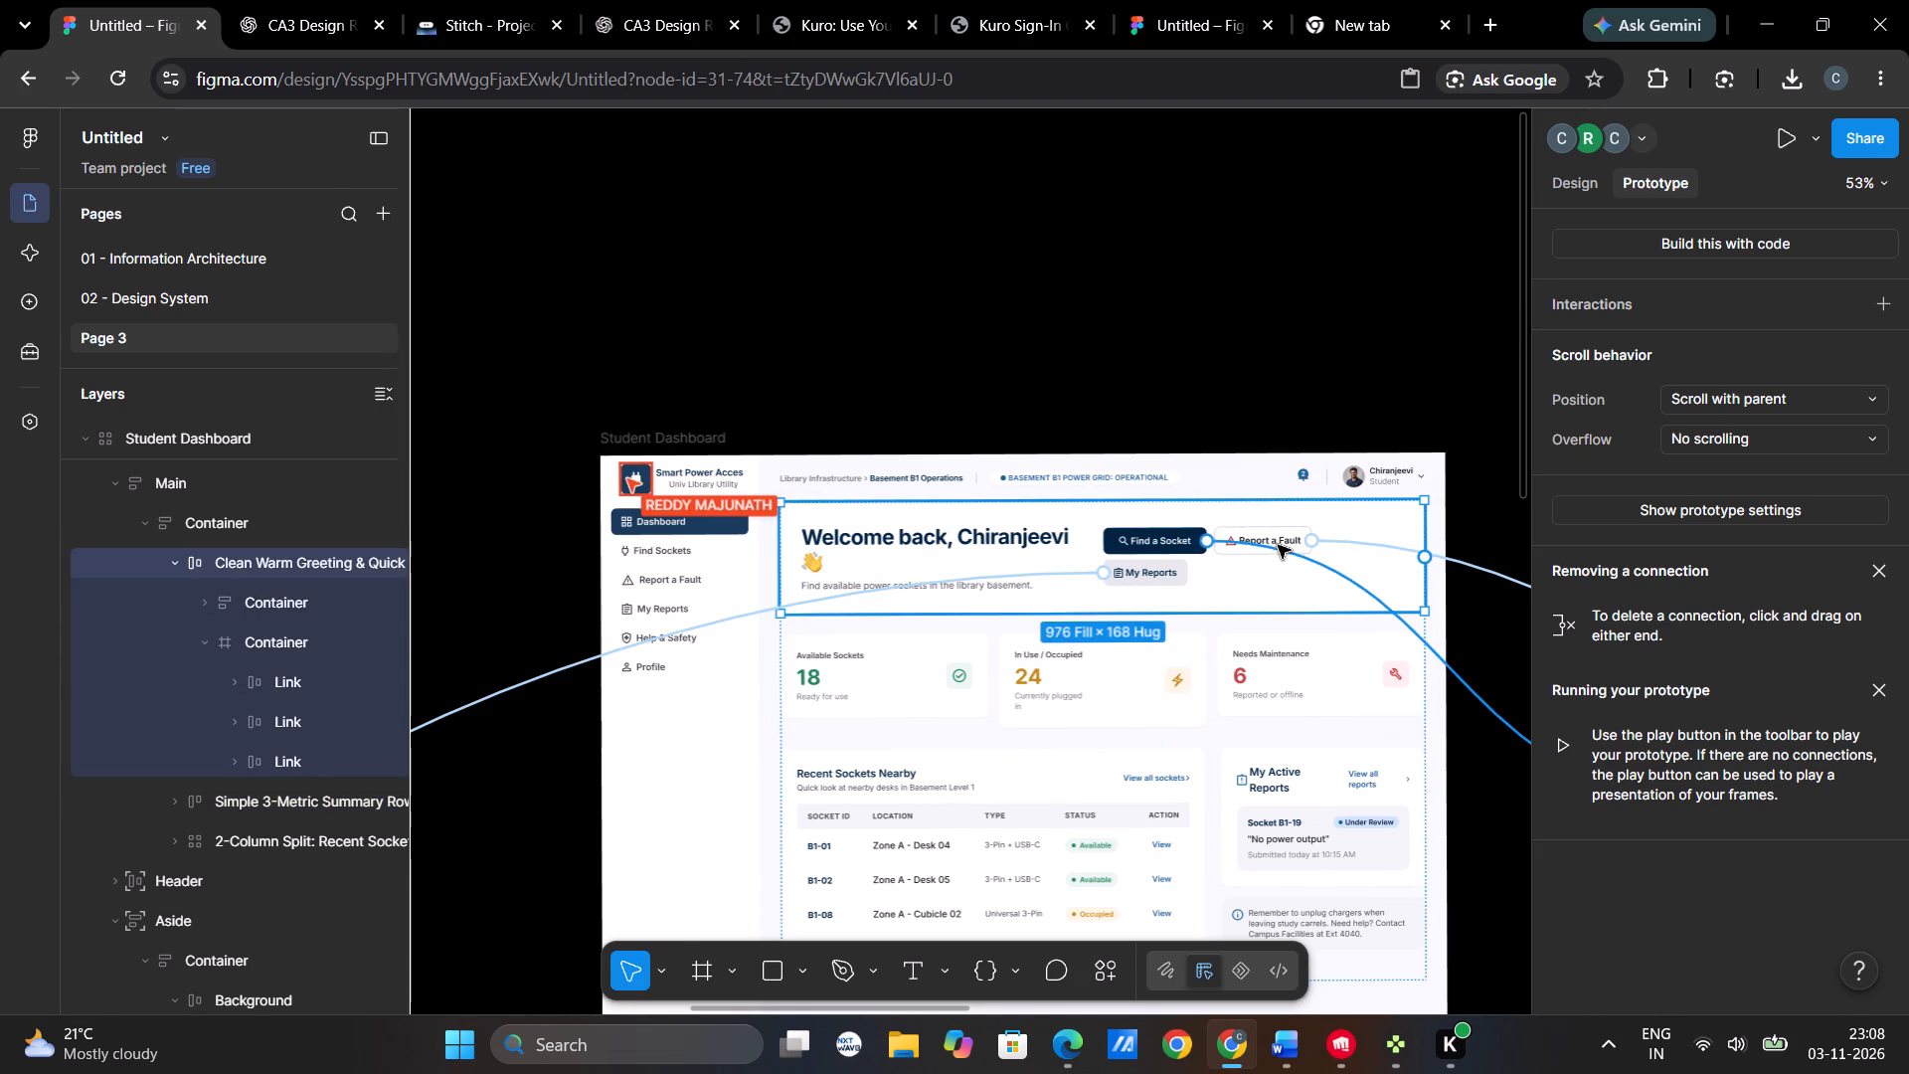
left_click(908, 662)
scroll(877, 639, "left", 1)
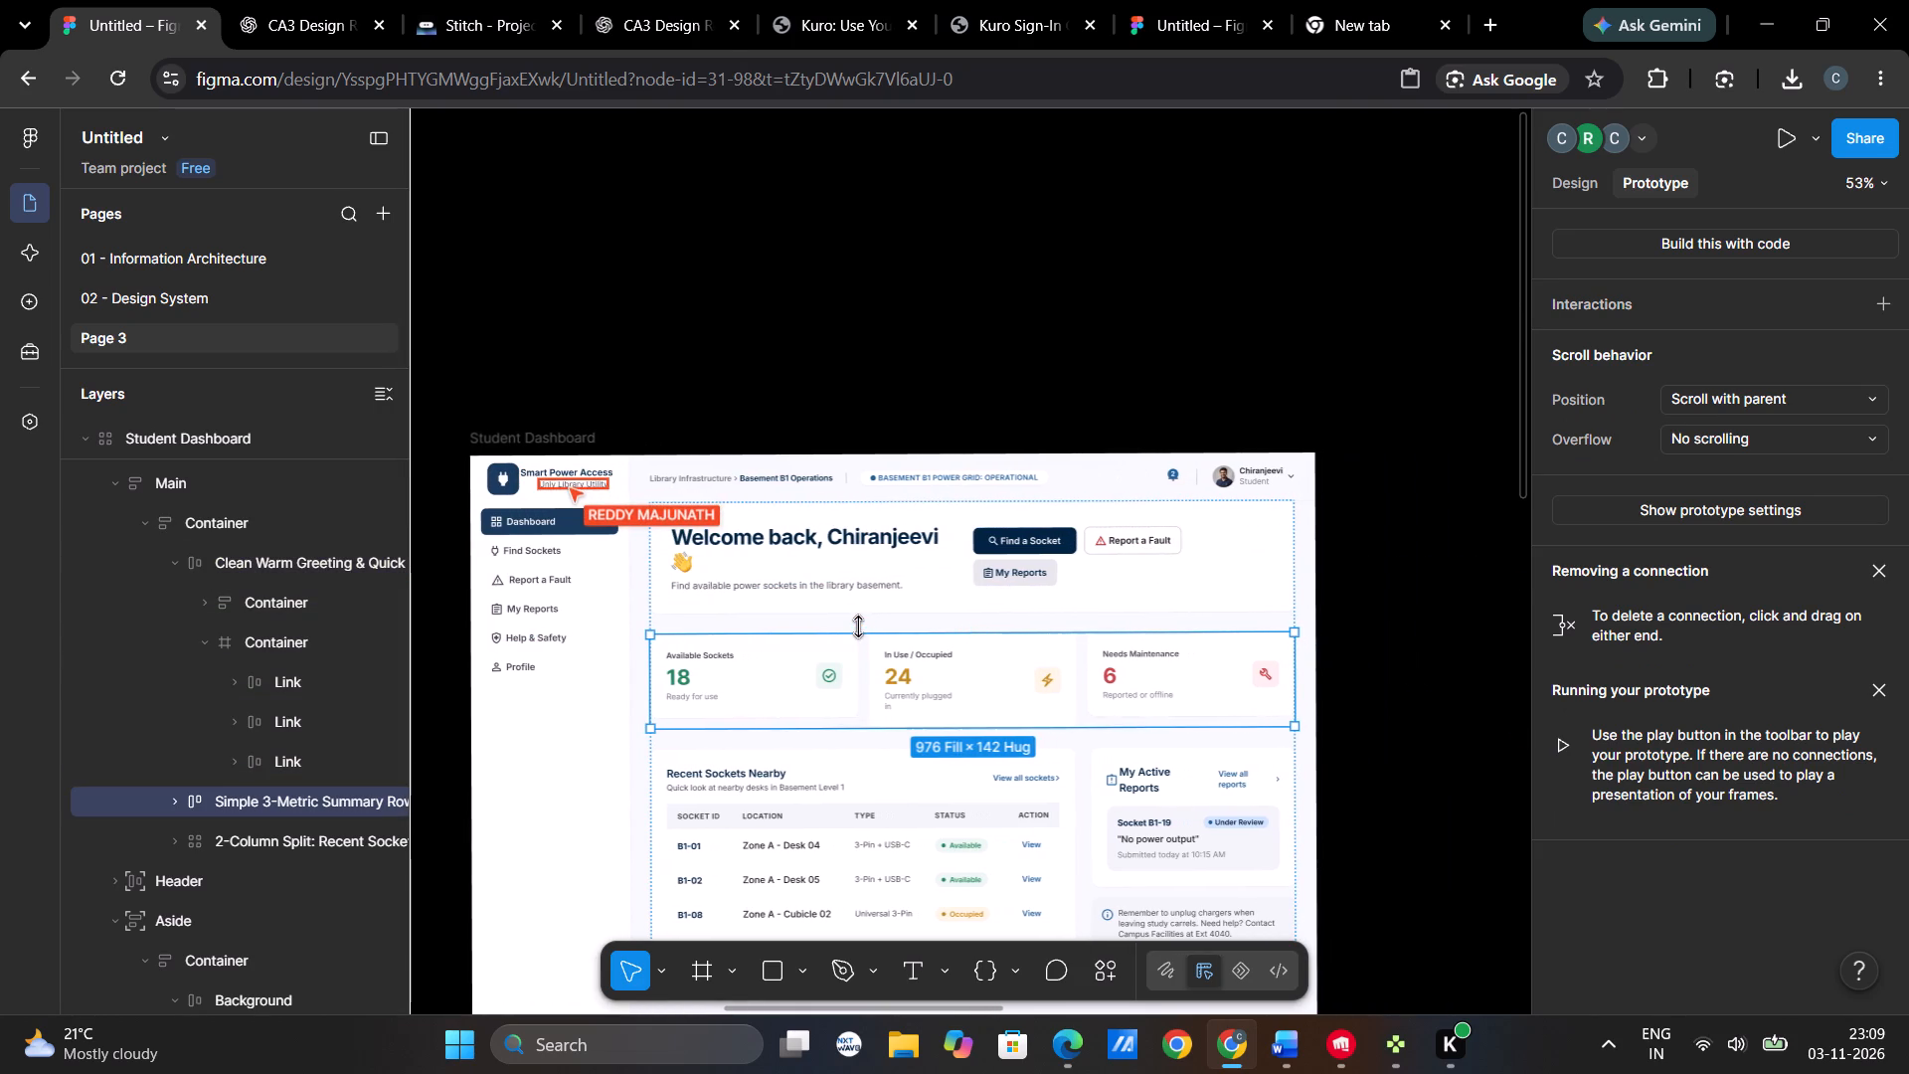
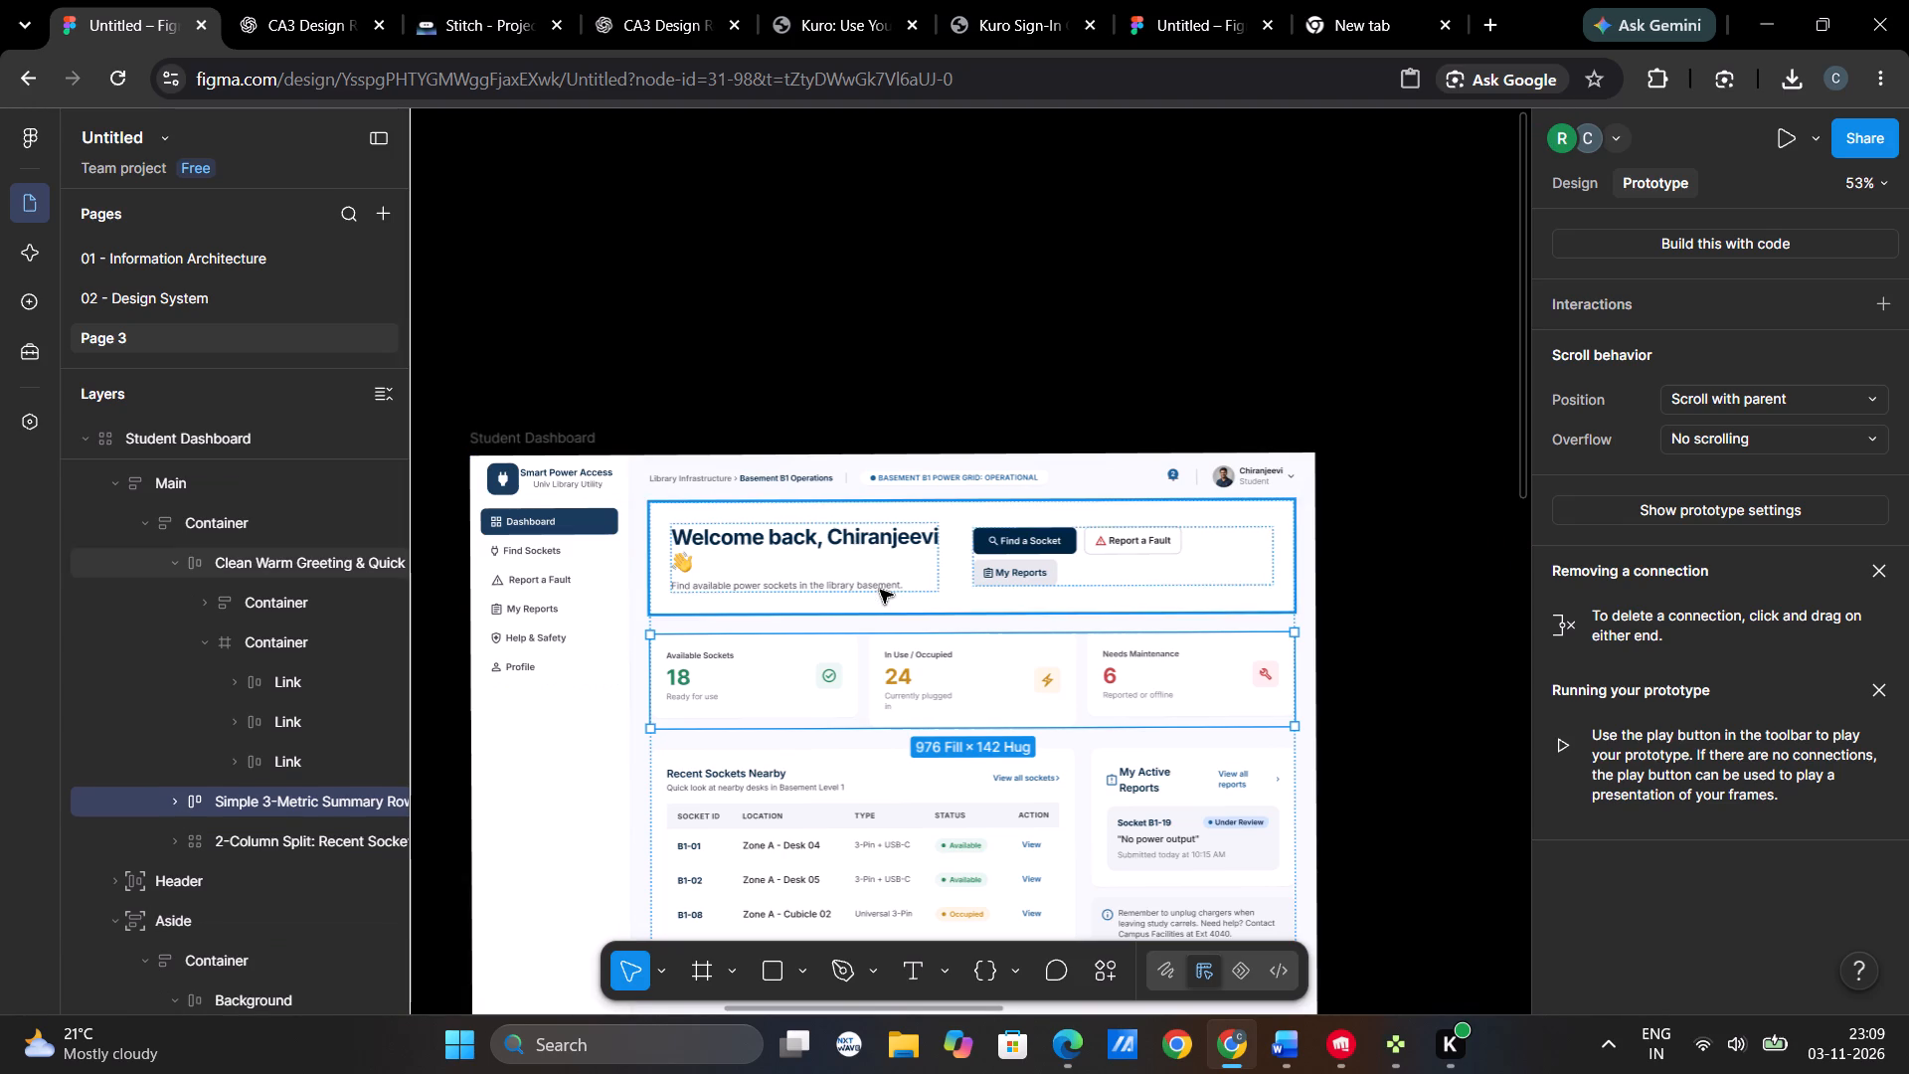
Examine the Student Dashboard, Find Sockets and Socket Details screens and their prototype connections.
scroll(880, 590, "down", 1)
left_click(1286, 175)
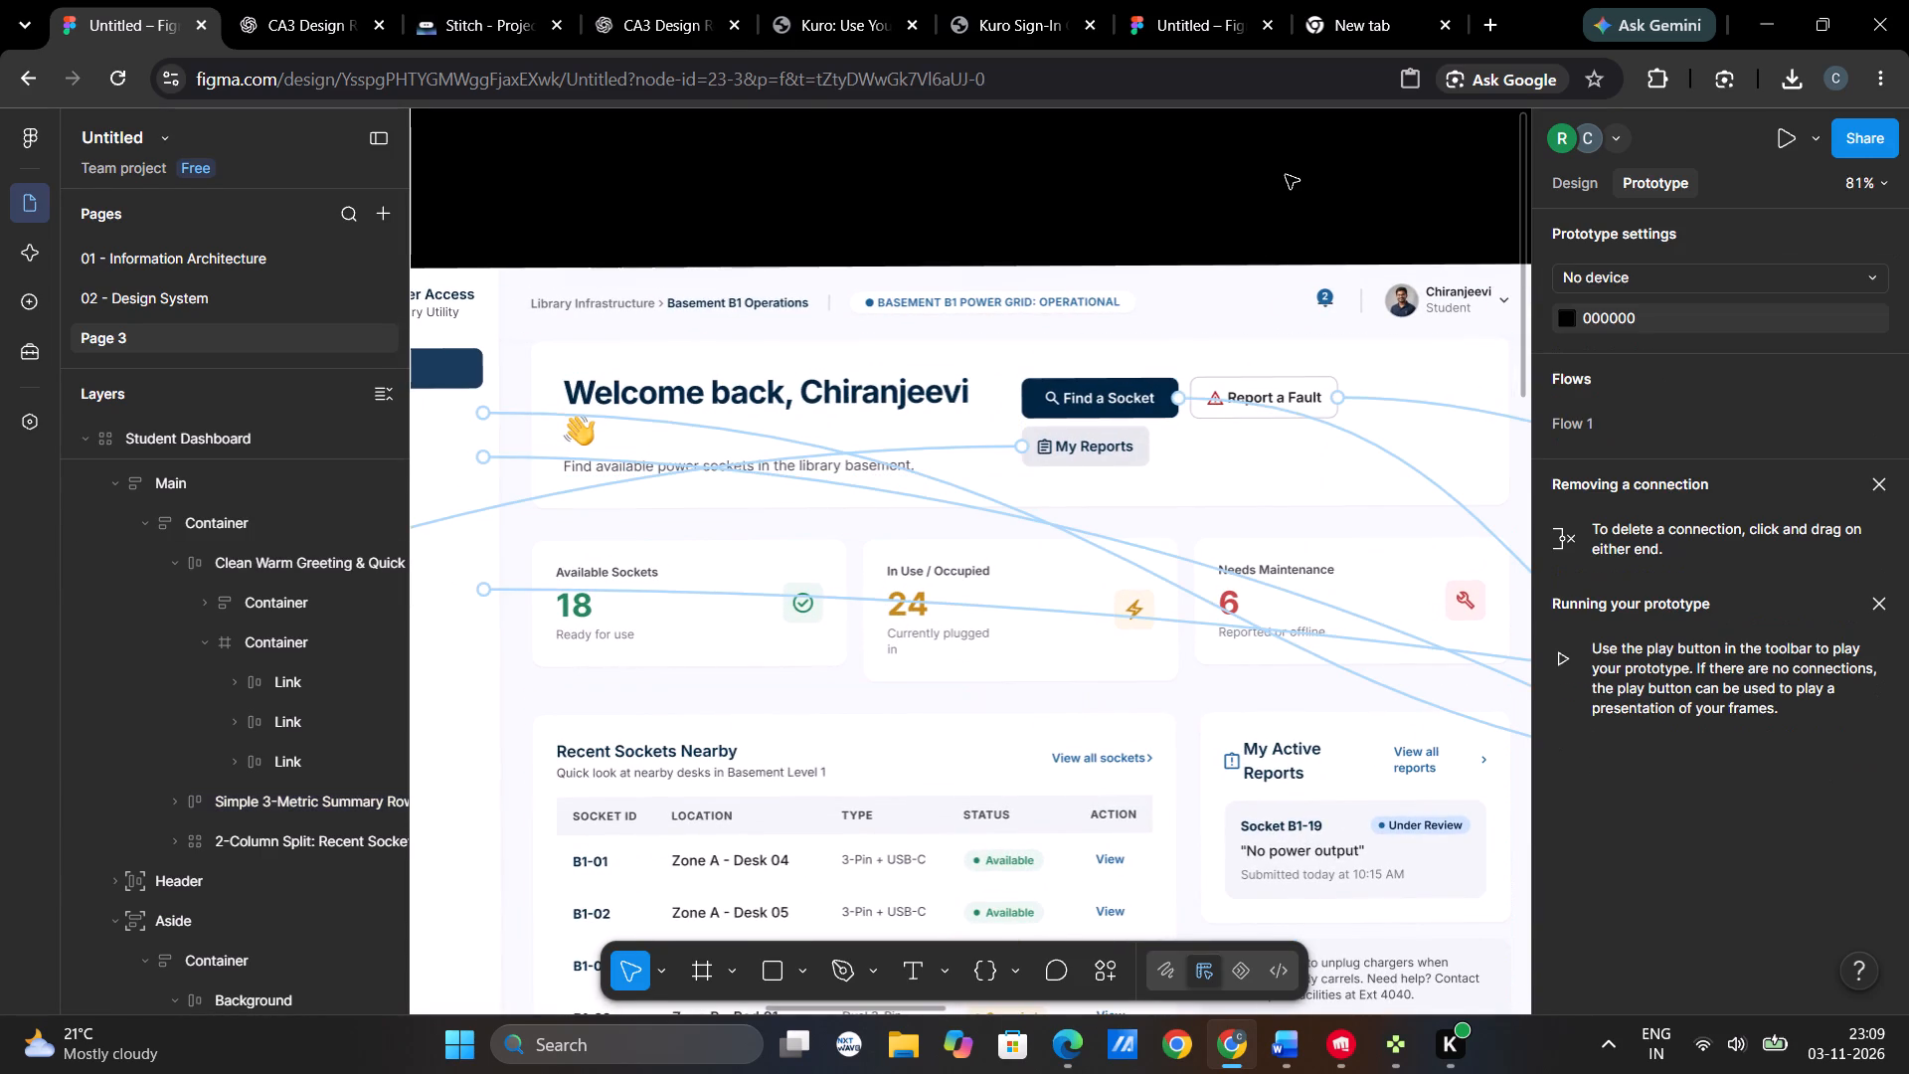
scroll(1282, 175, "left", 1)
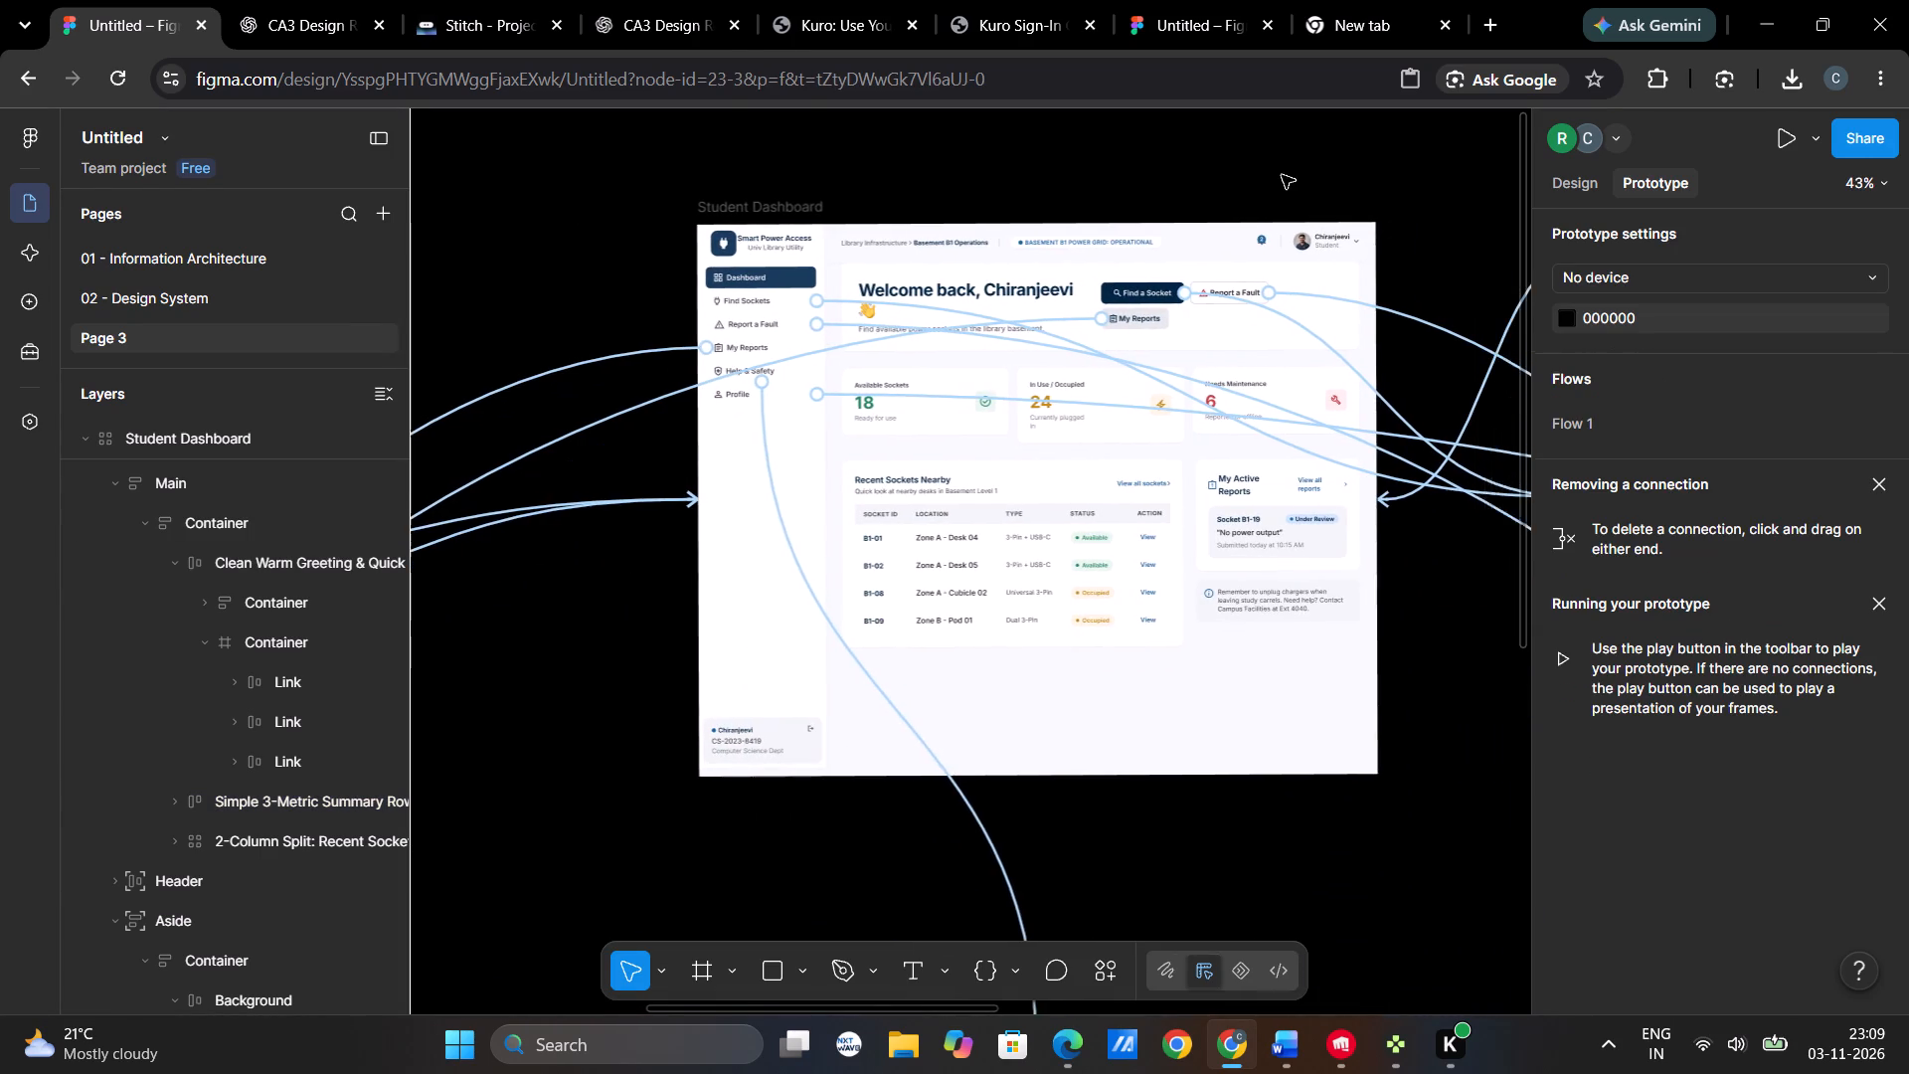
scroll(1282, 175, "left", 2)
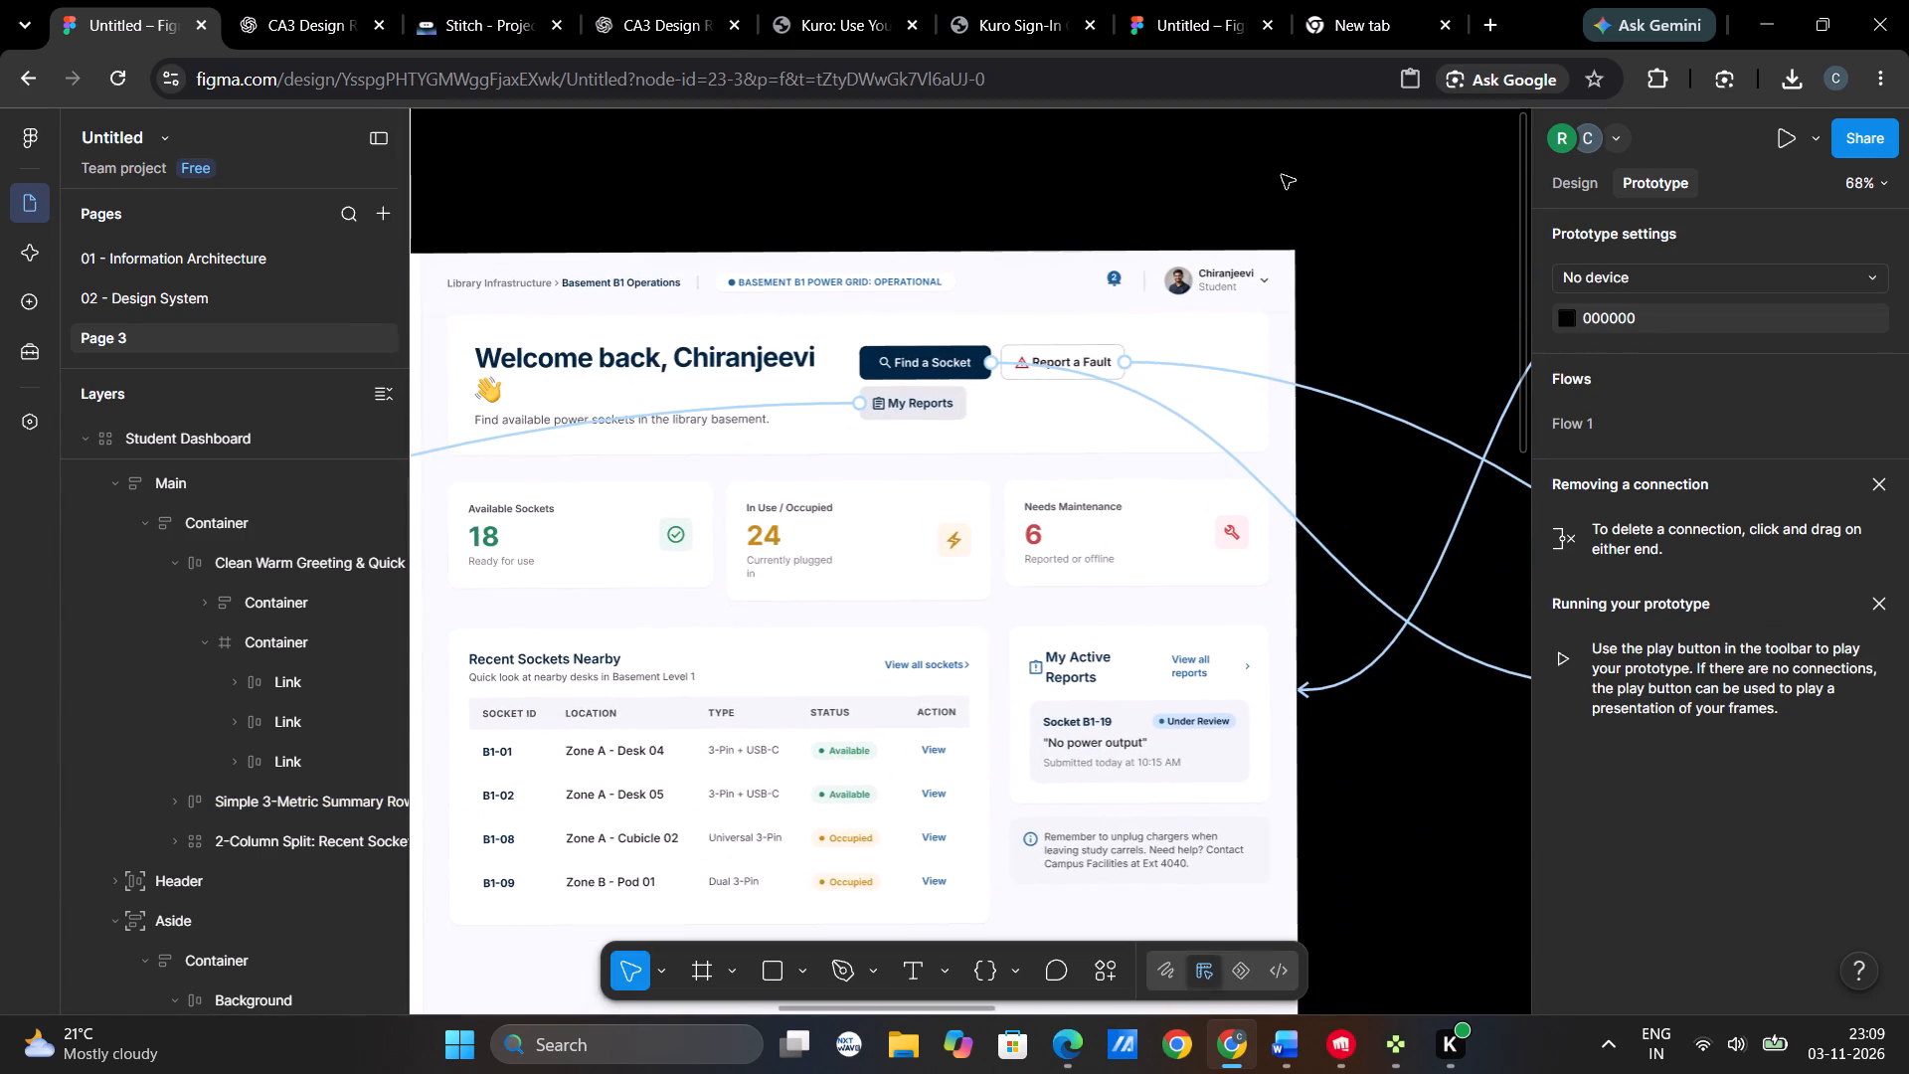
scroll(1282, 175, "left", 6)
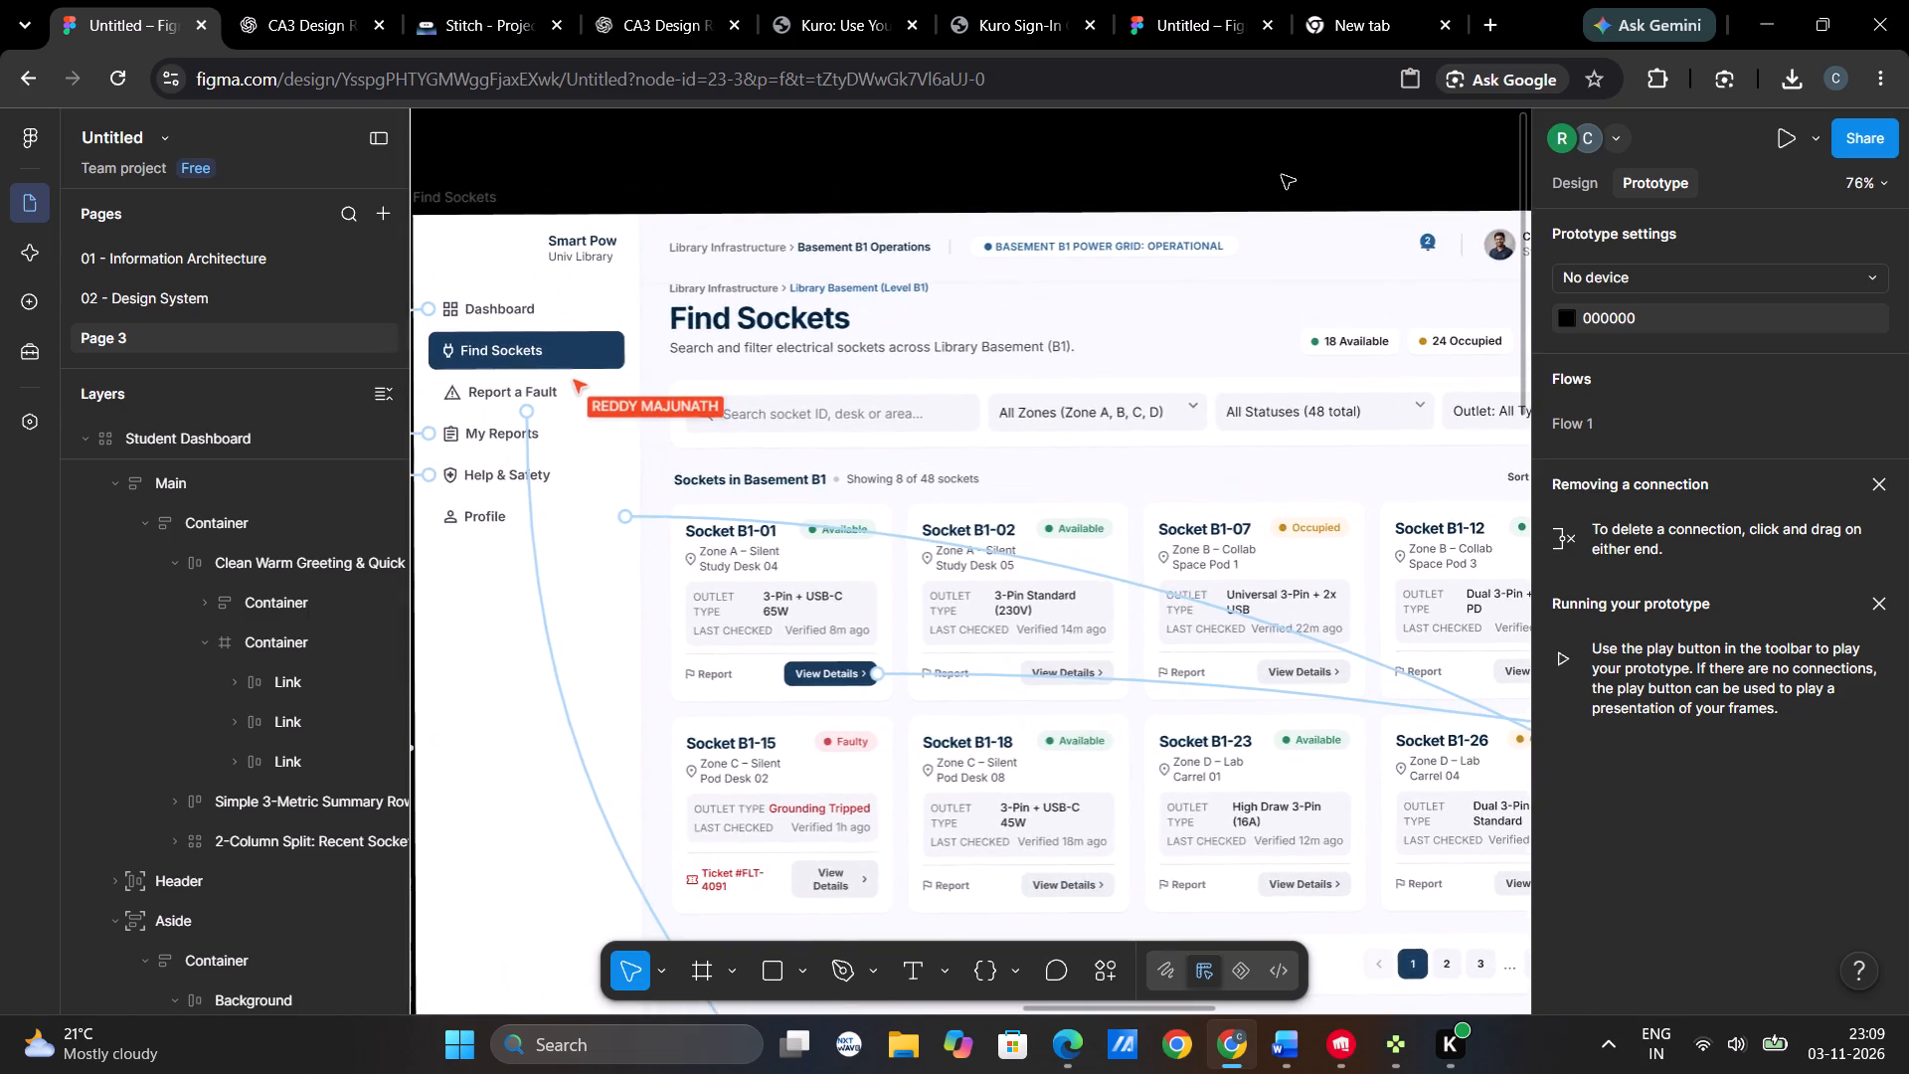
scroll(1282, 175, "left", 1)
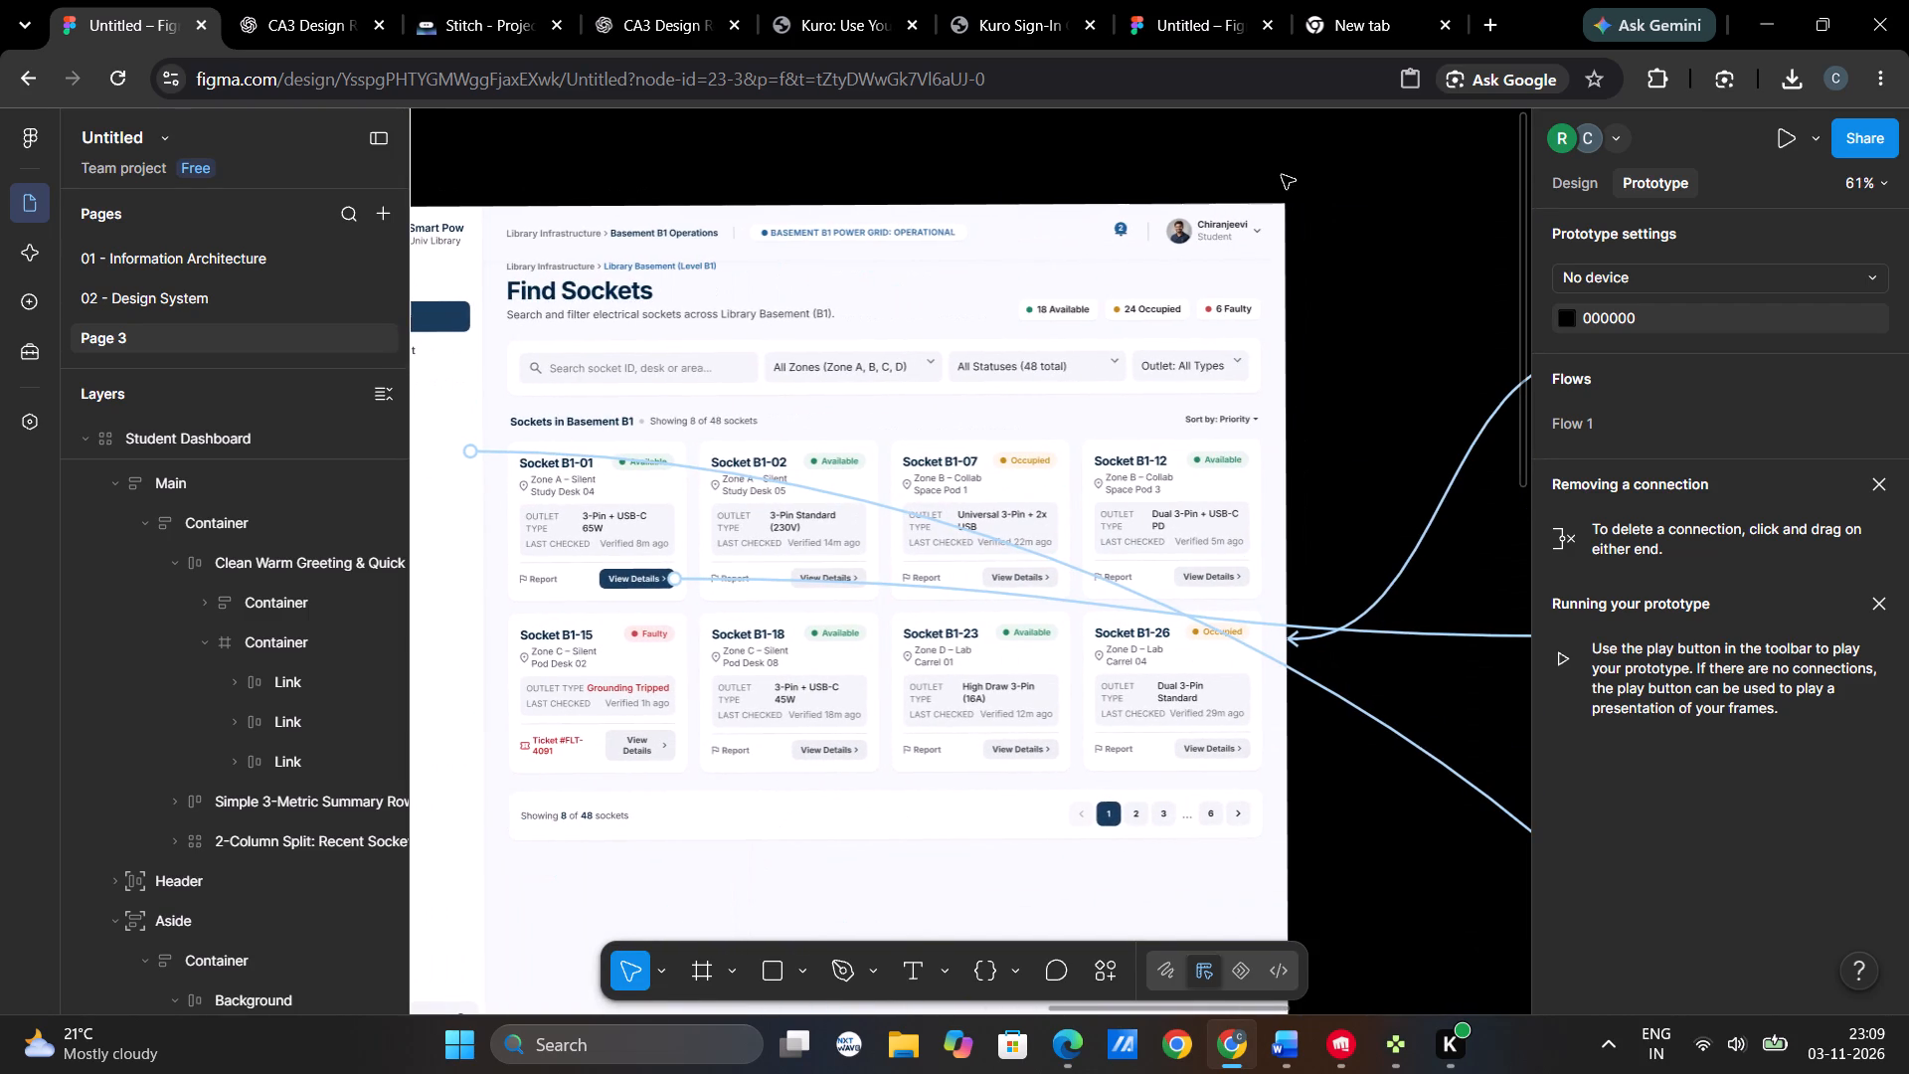
scroll(1282, 175, "left", 3)
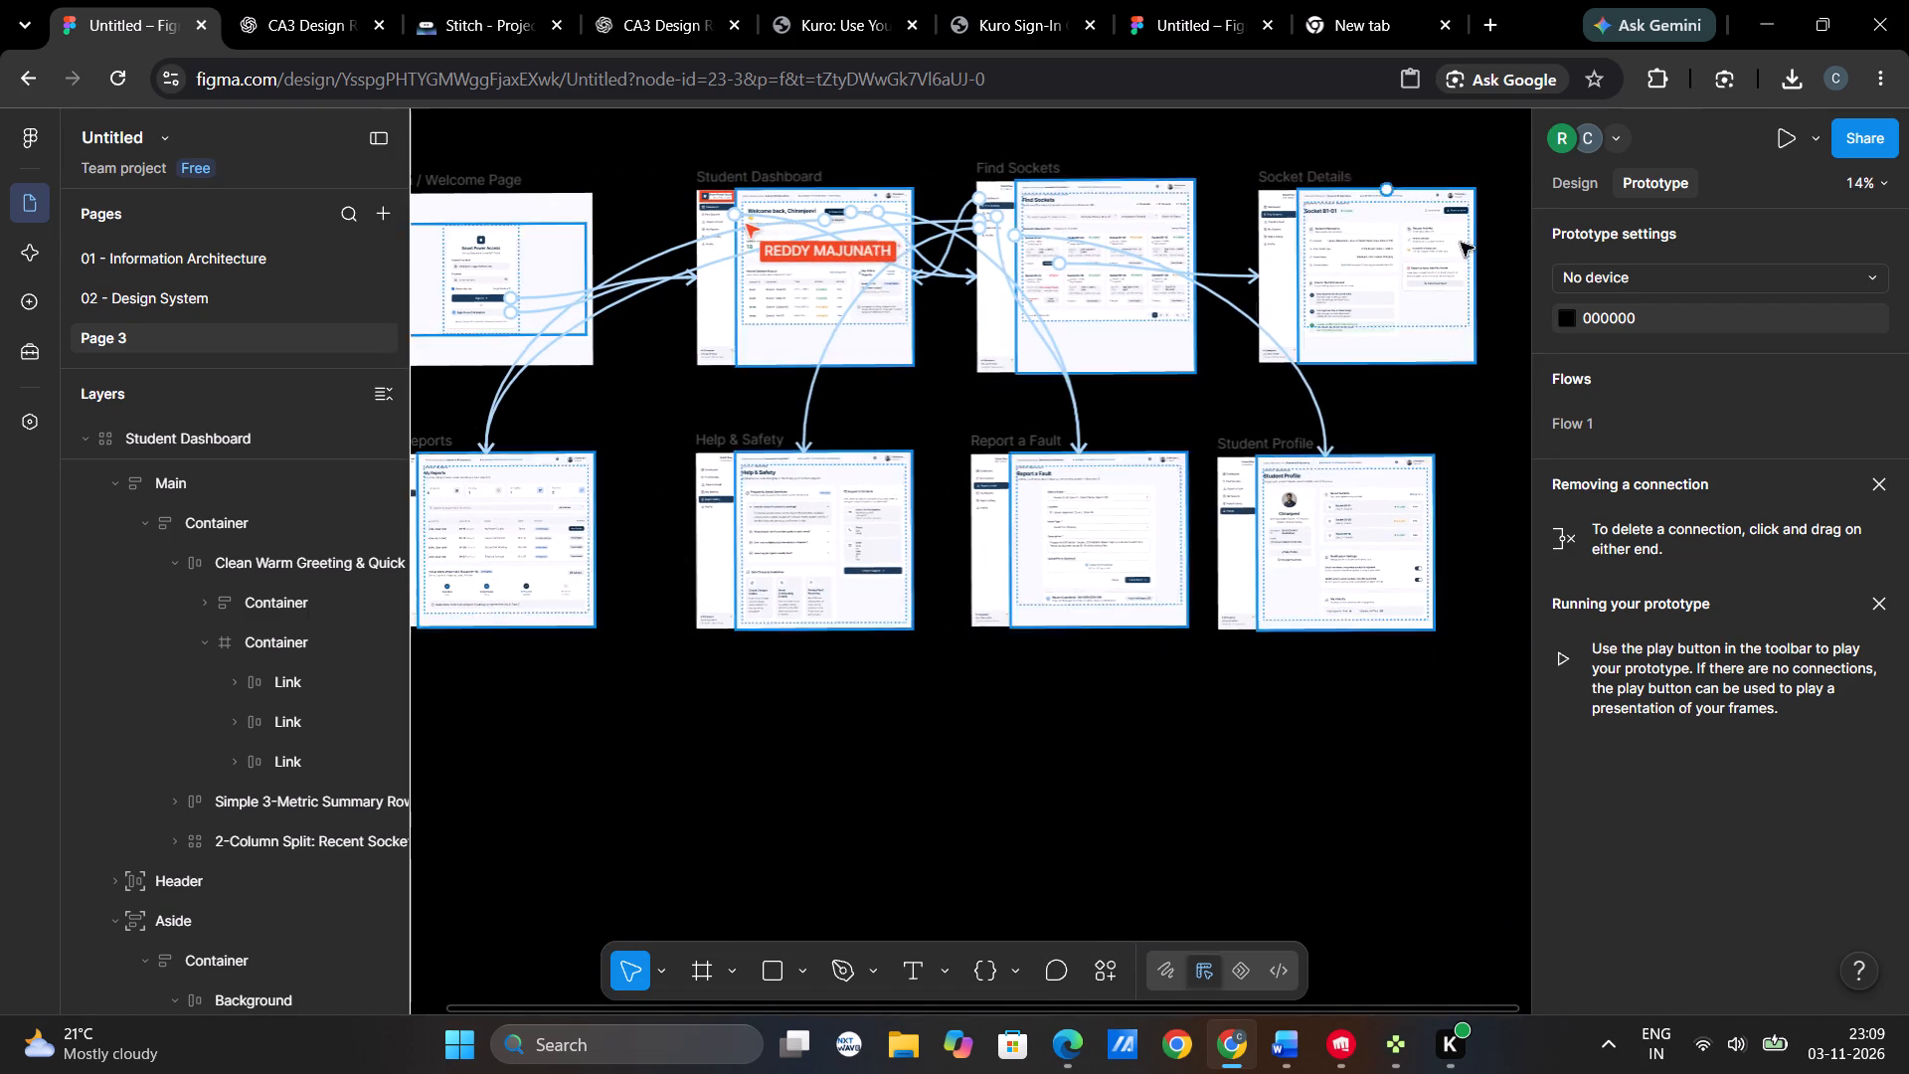
scroll(942, 325, "right", 1)
scroll(942, 325, "up", 1)
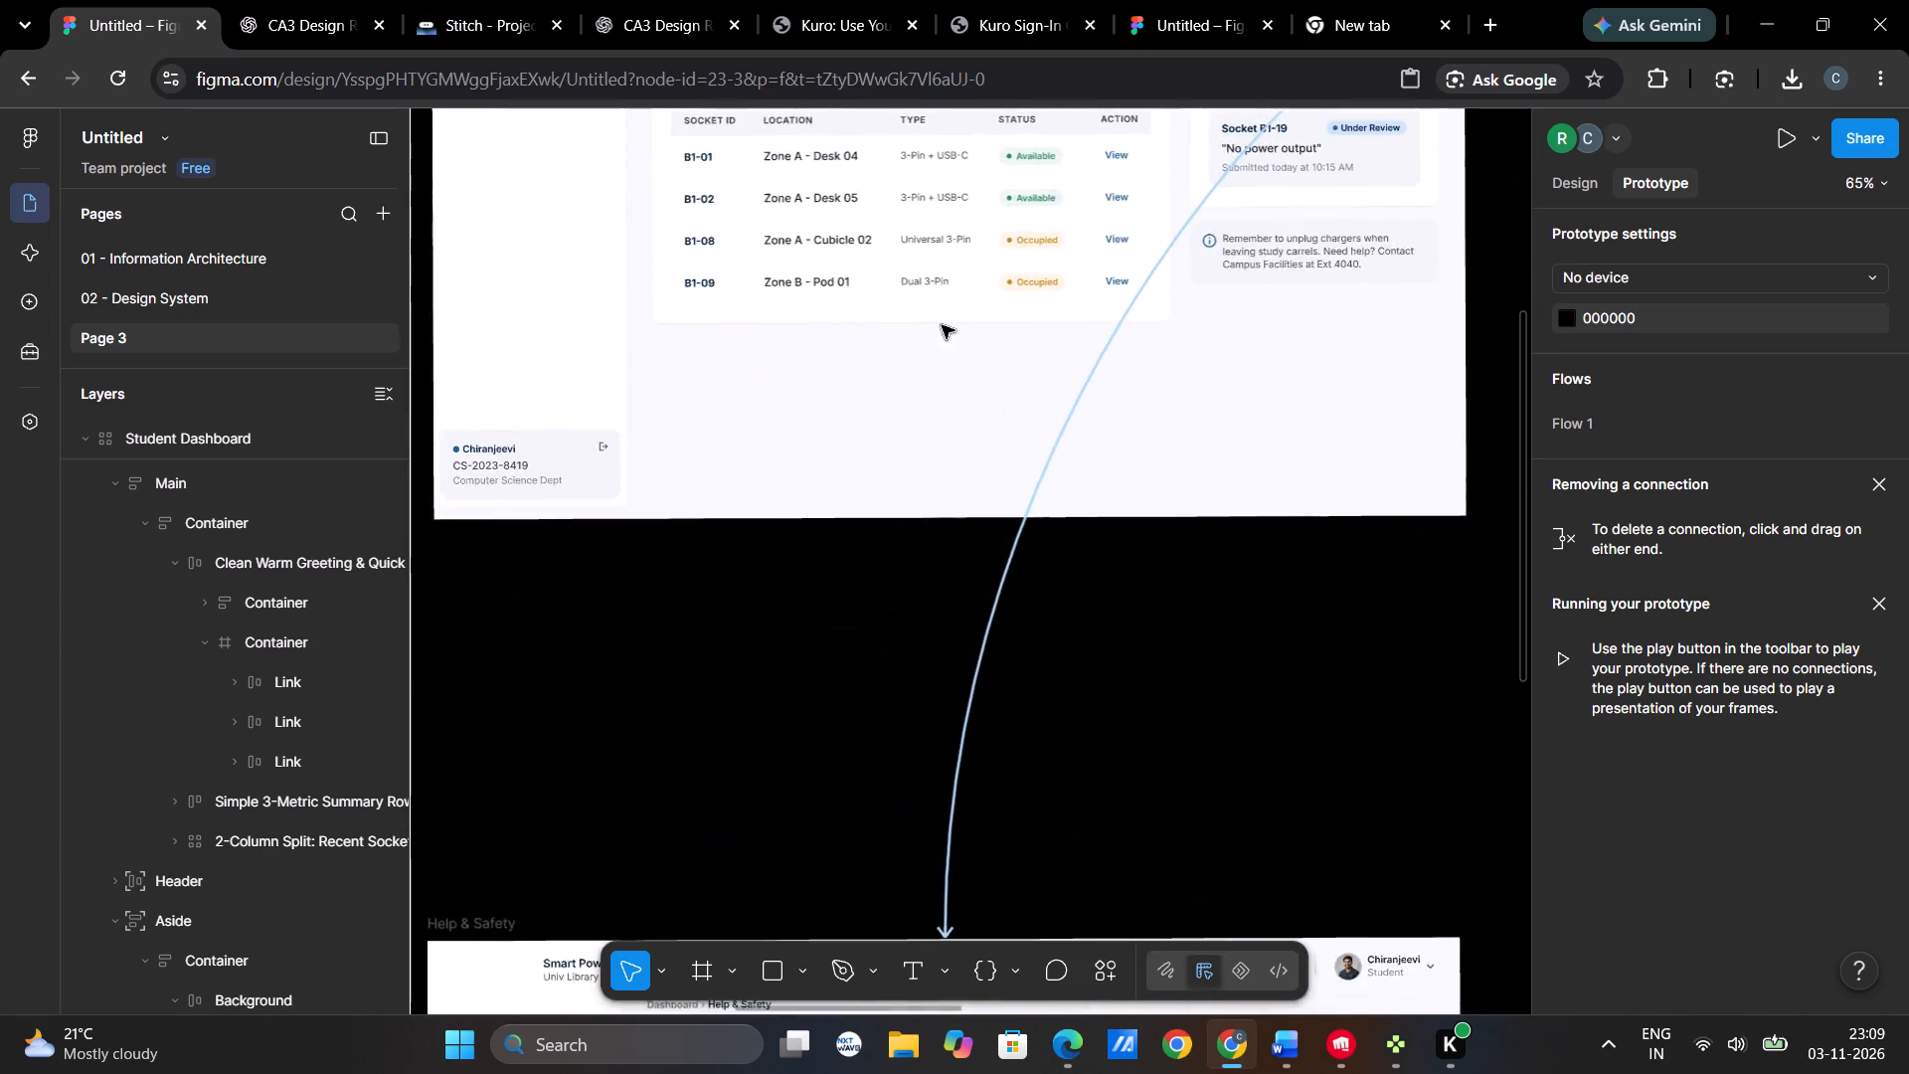
scroll(942, 325, "up", 3)
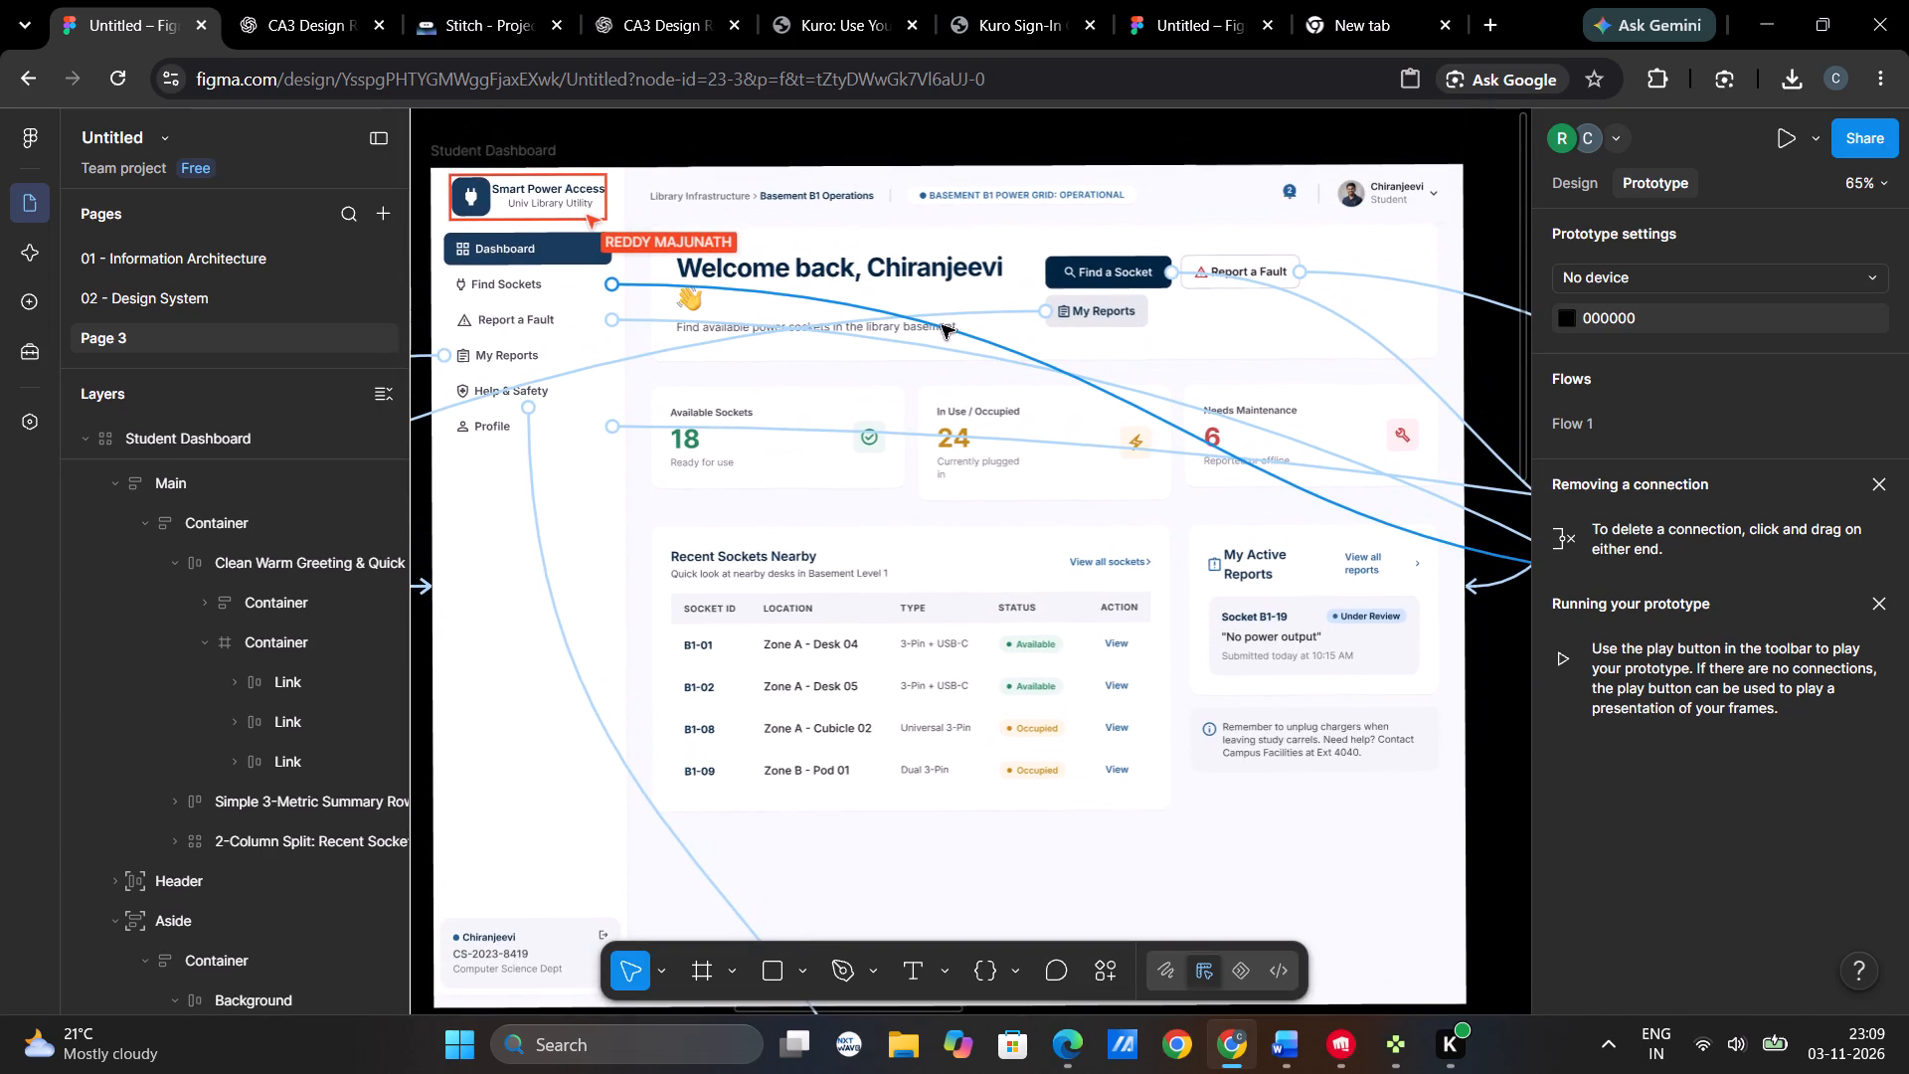
scroll(942, 325, "left", 2)
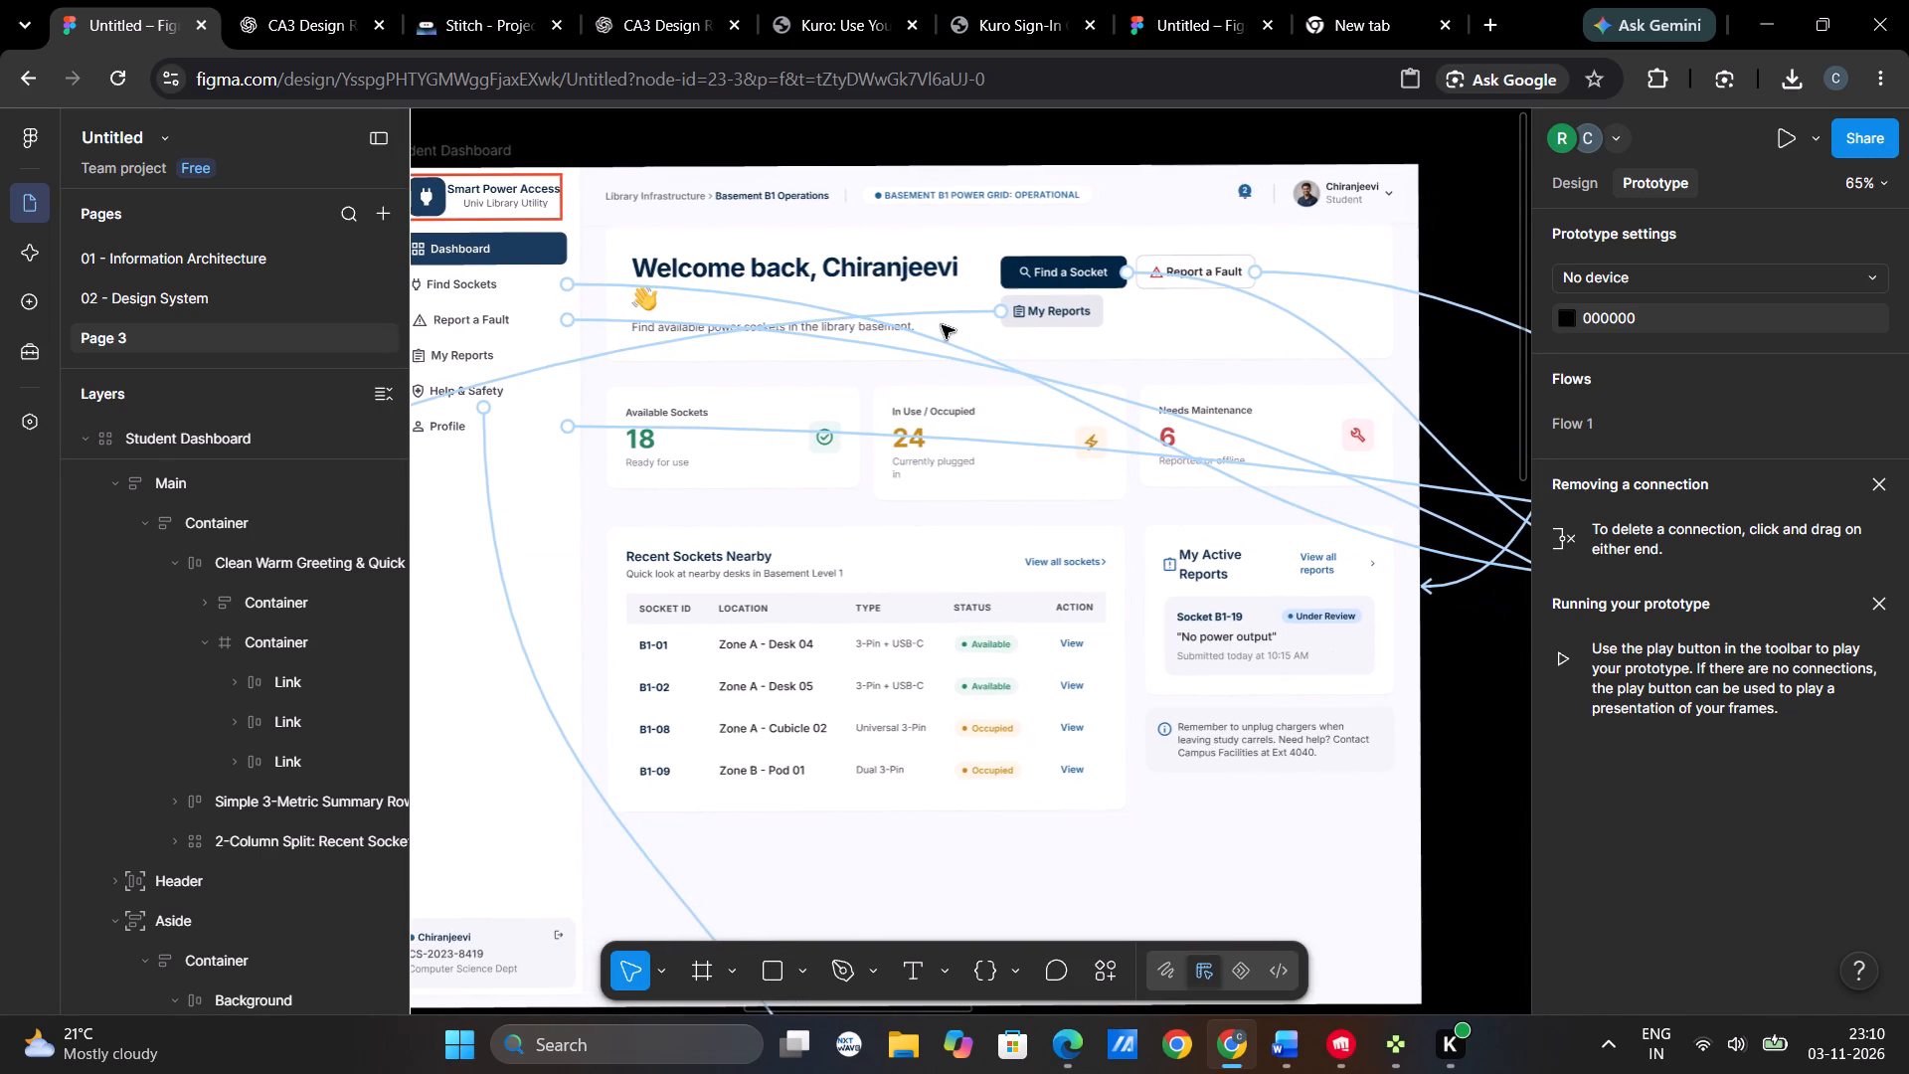
scroll(942, 325, "left", 4)
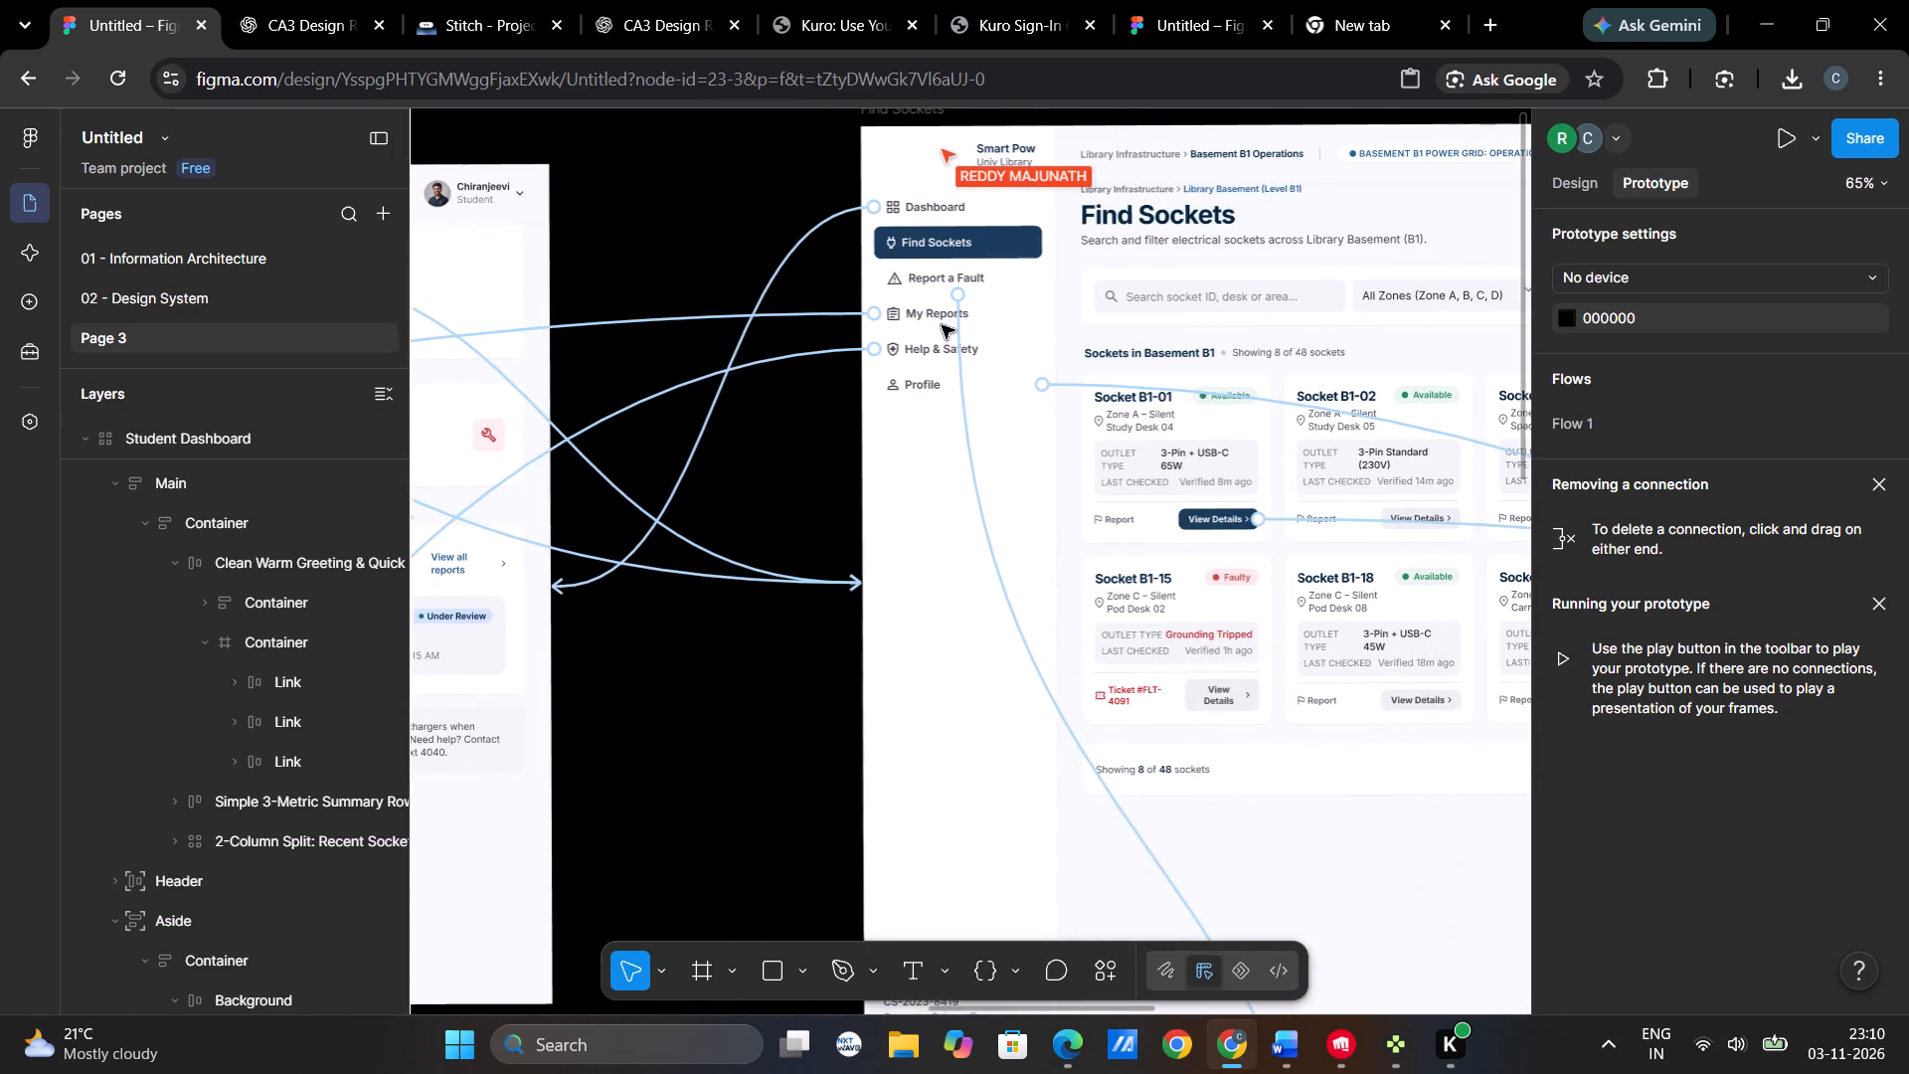
scroll(942, 325, "left", 2)
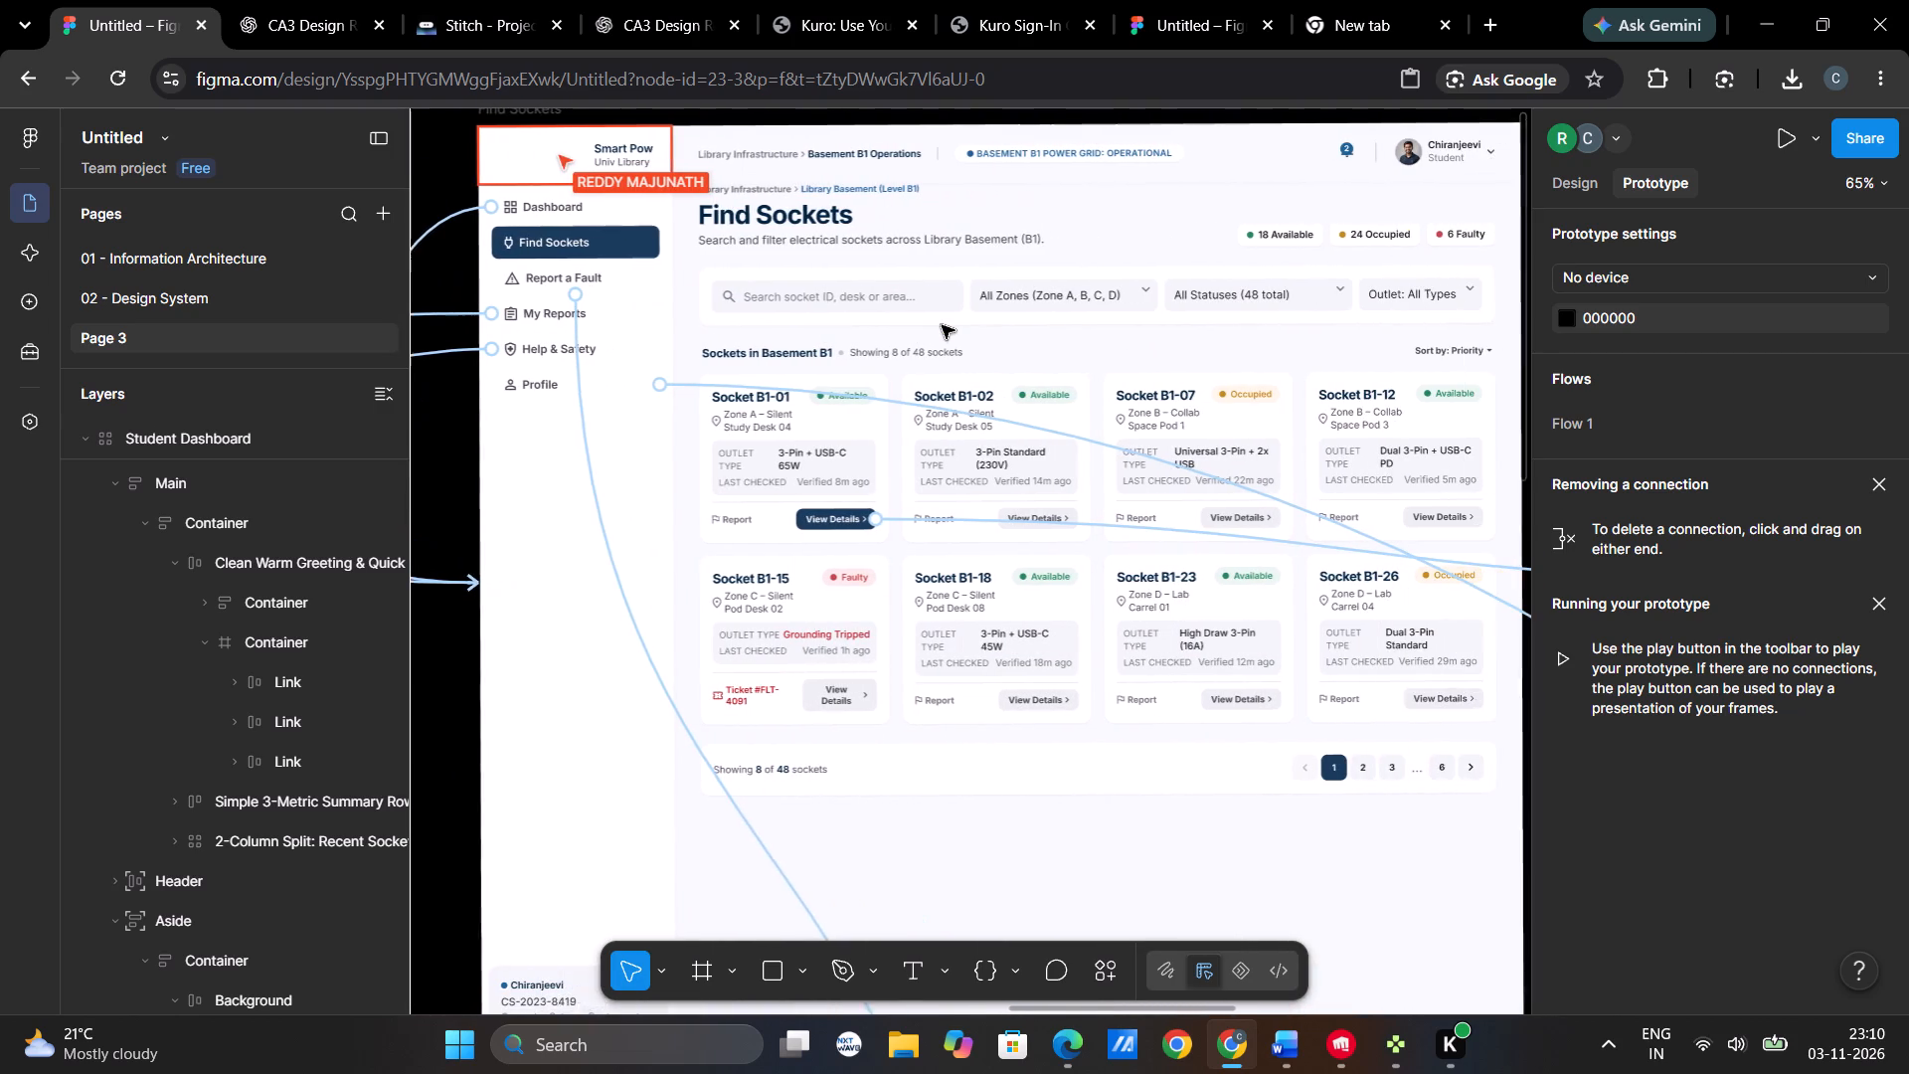
scroll(942, 325, "left", 1)
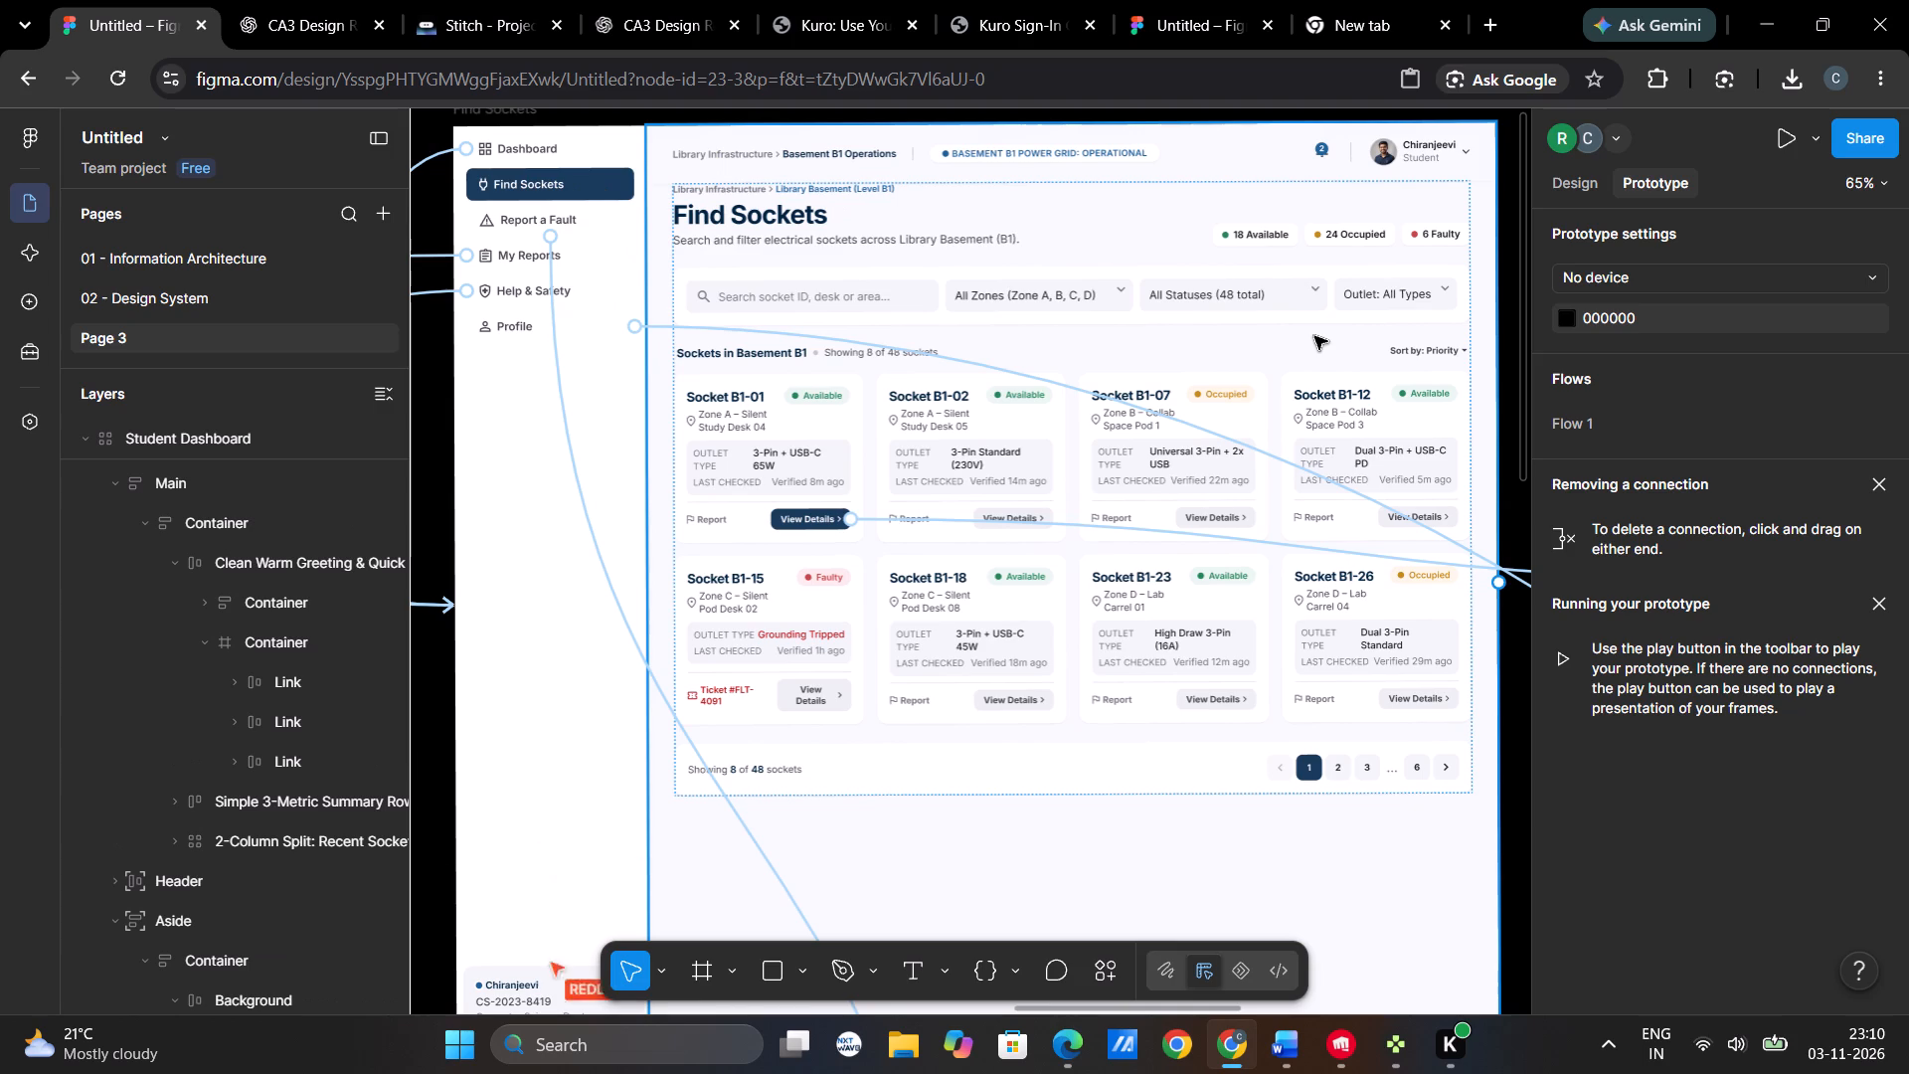
scroll(1314, 336, "down", 1)
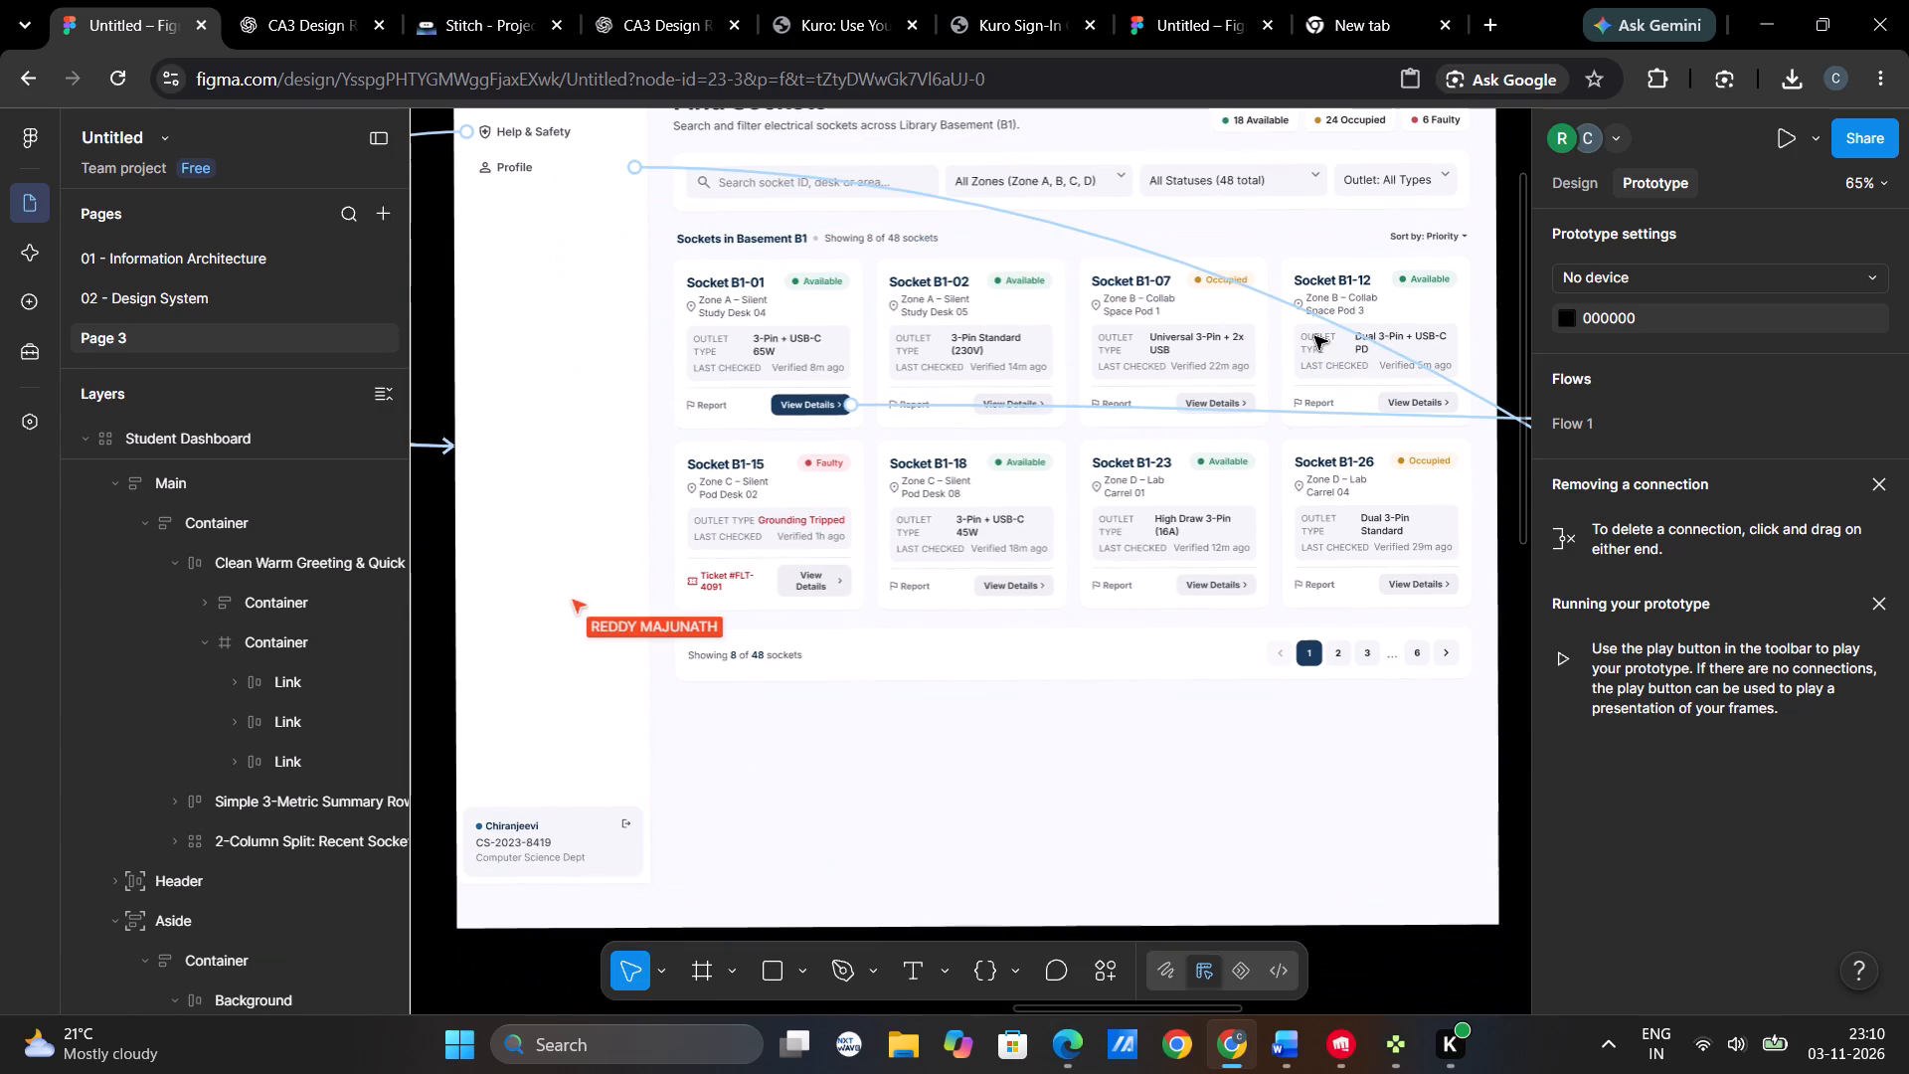
scroll(1314, 336, "left", 5)
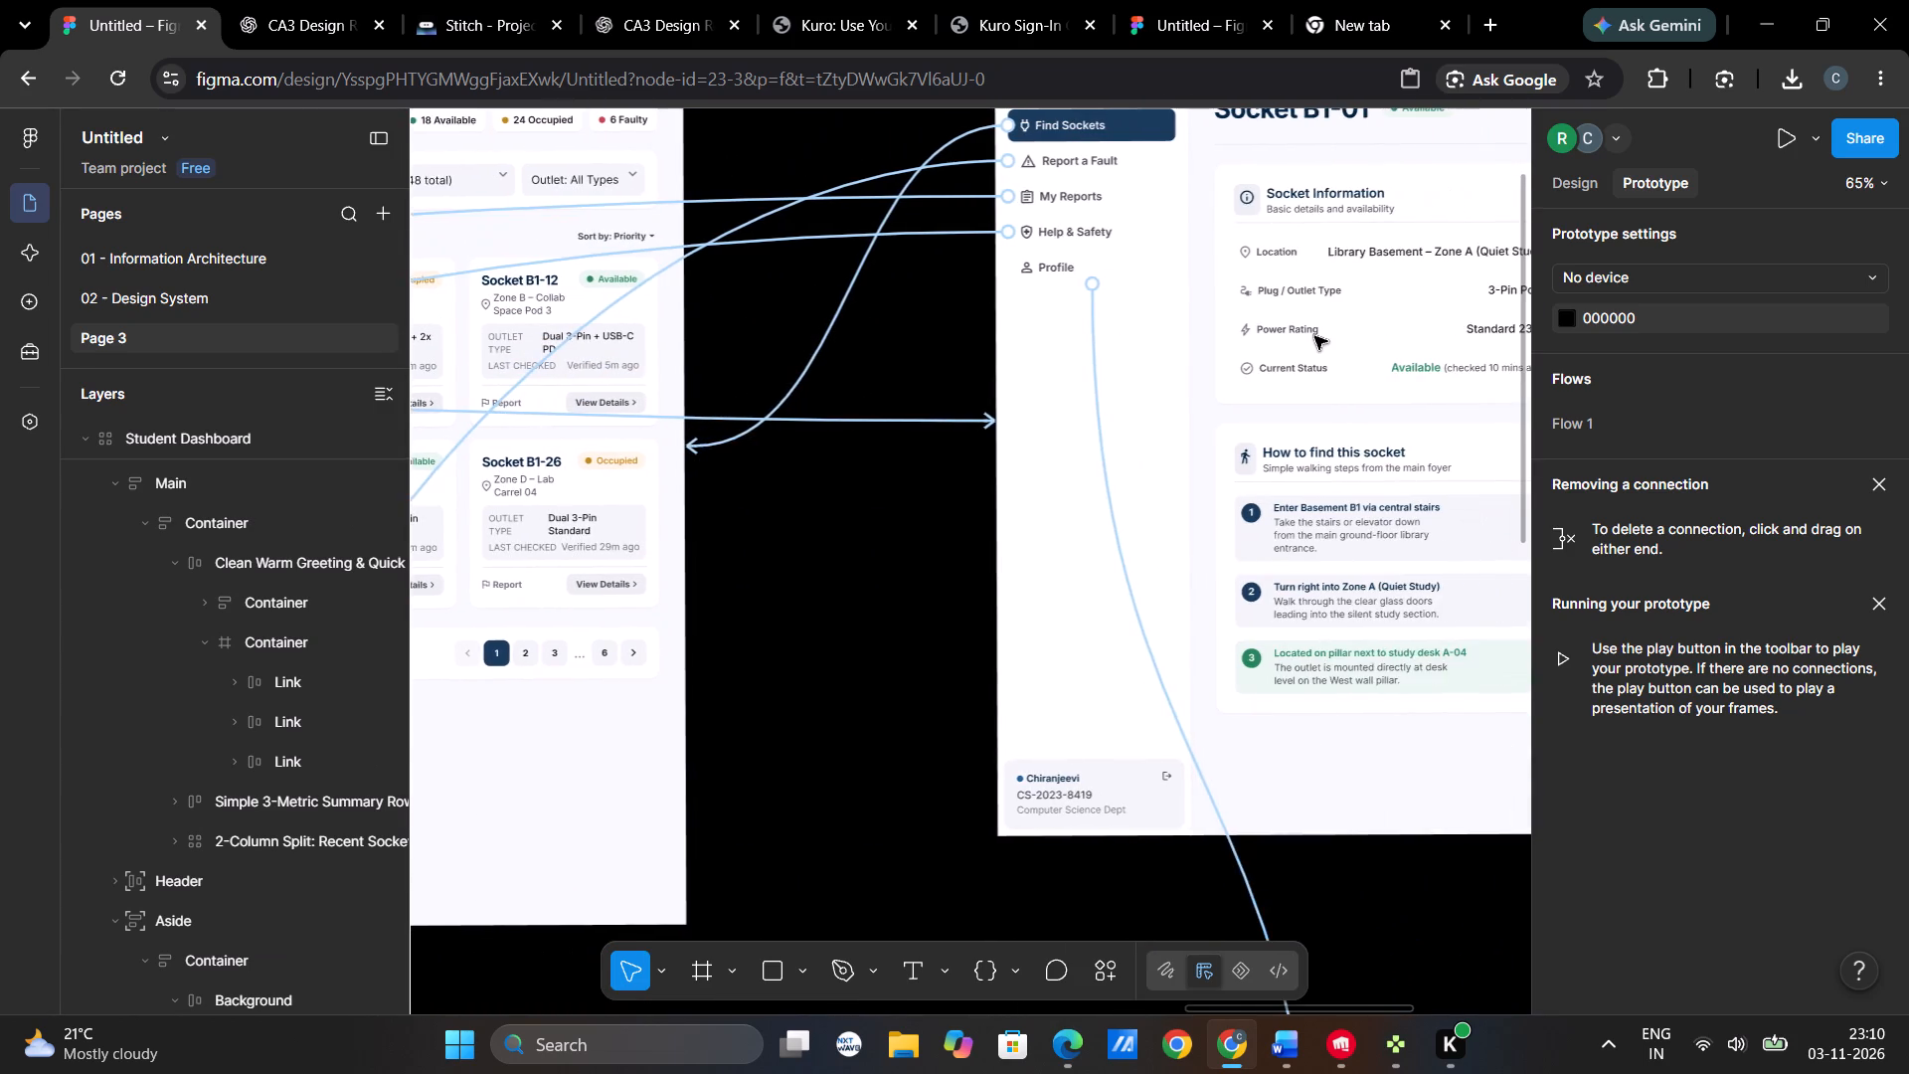
scroll(1314, 336, "up", 2)
scroll(1314, 336, "down", 1)
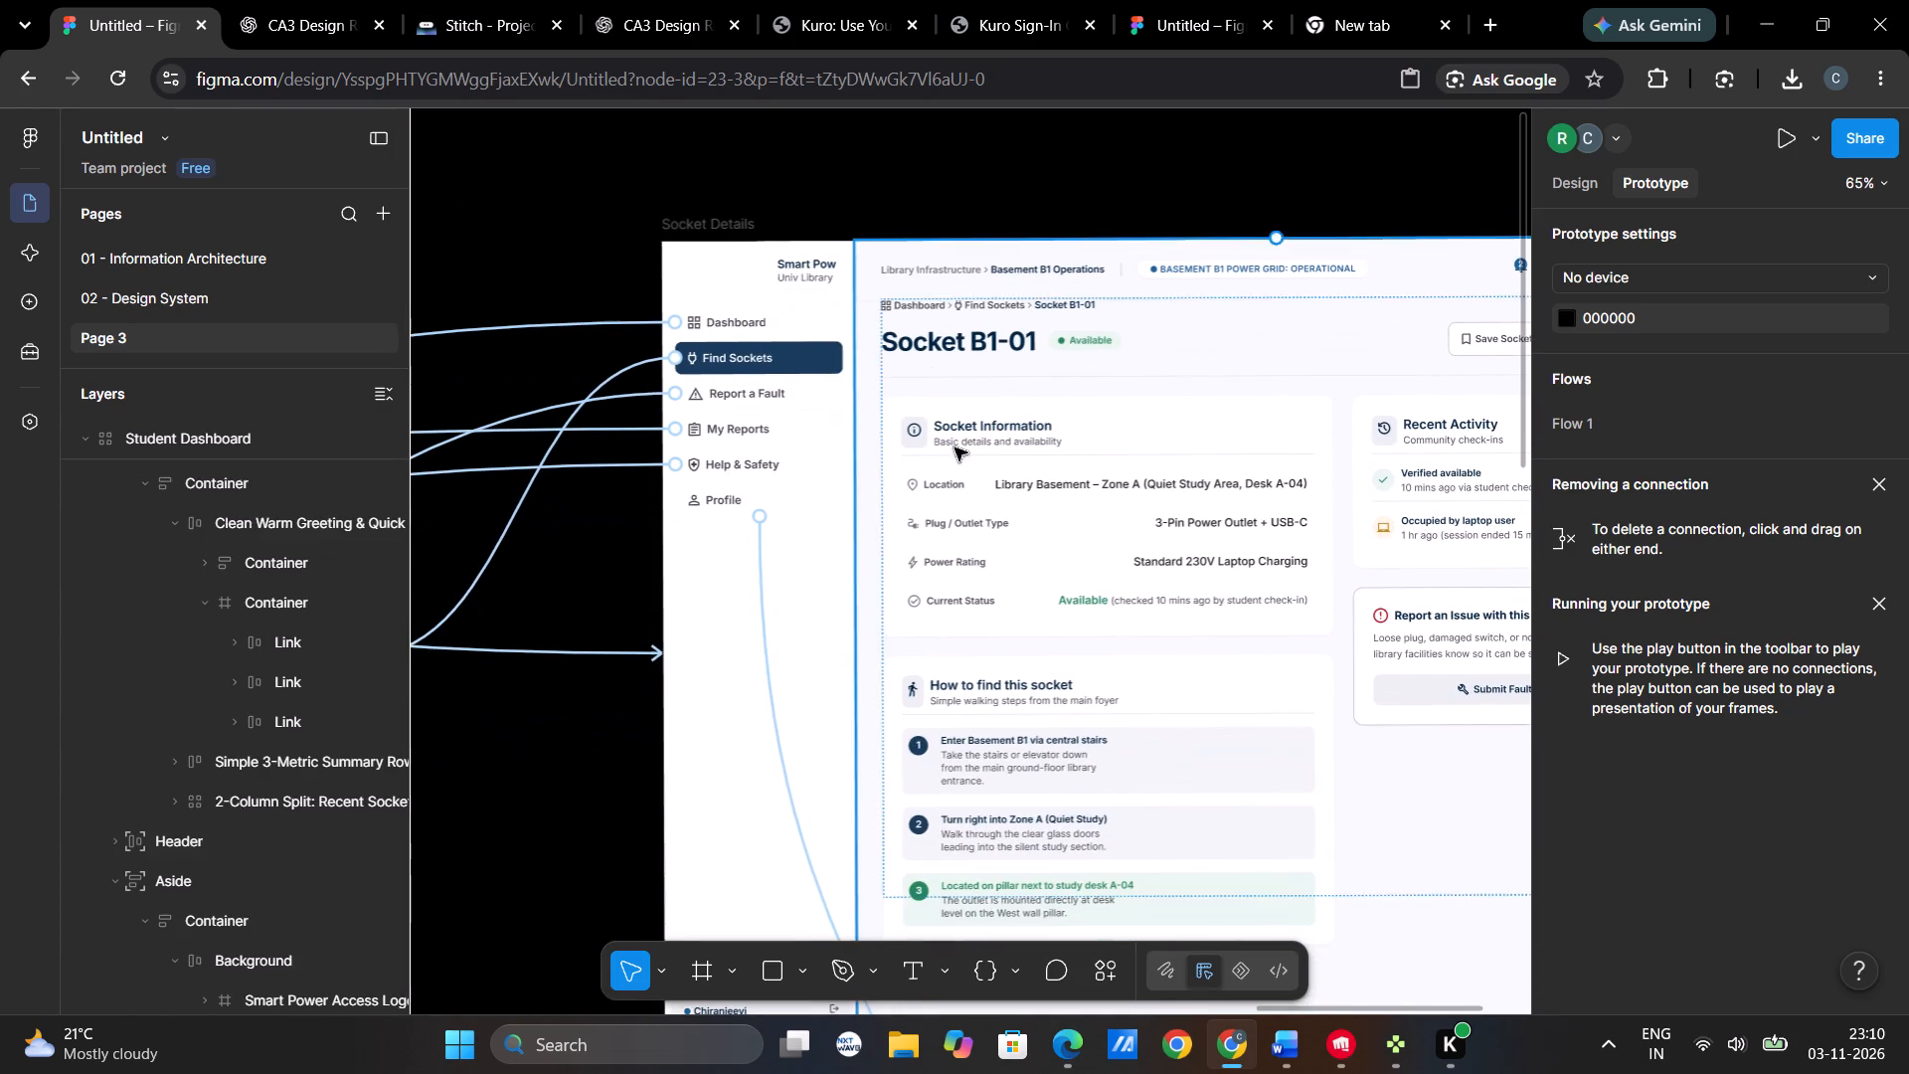
Make the "Report an Issue" button in Socket Details navigate on click to Report a Fault with the Smart animate animation.
scroll(799, 476, "left", 1)
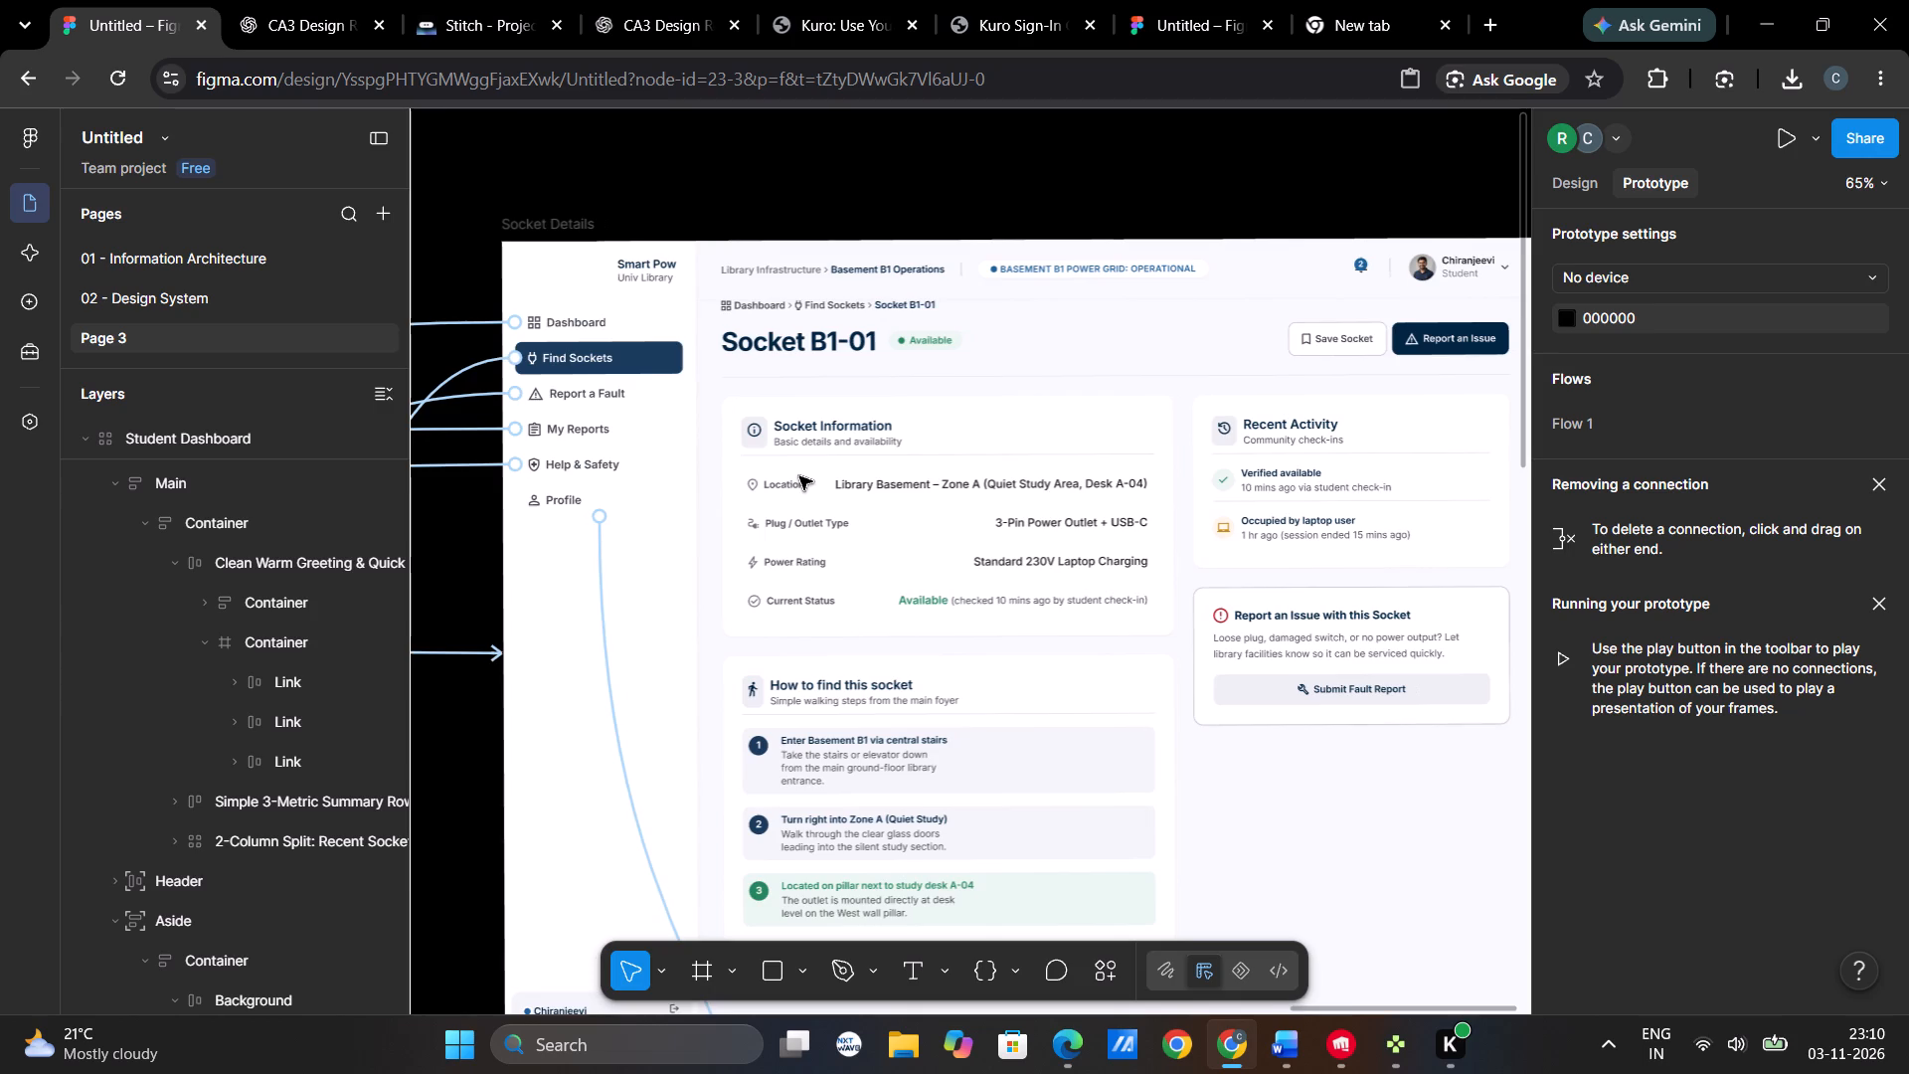
scroll(799, 476, "left", 1)
scroll(799, 476, "right", 1)
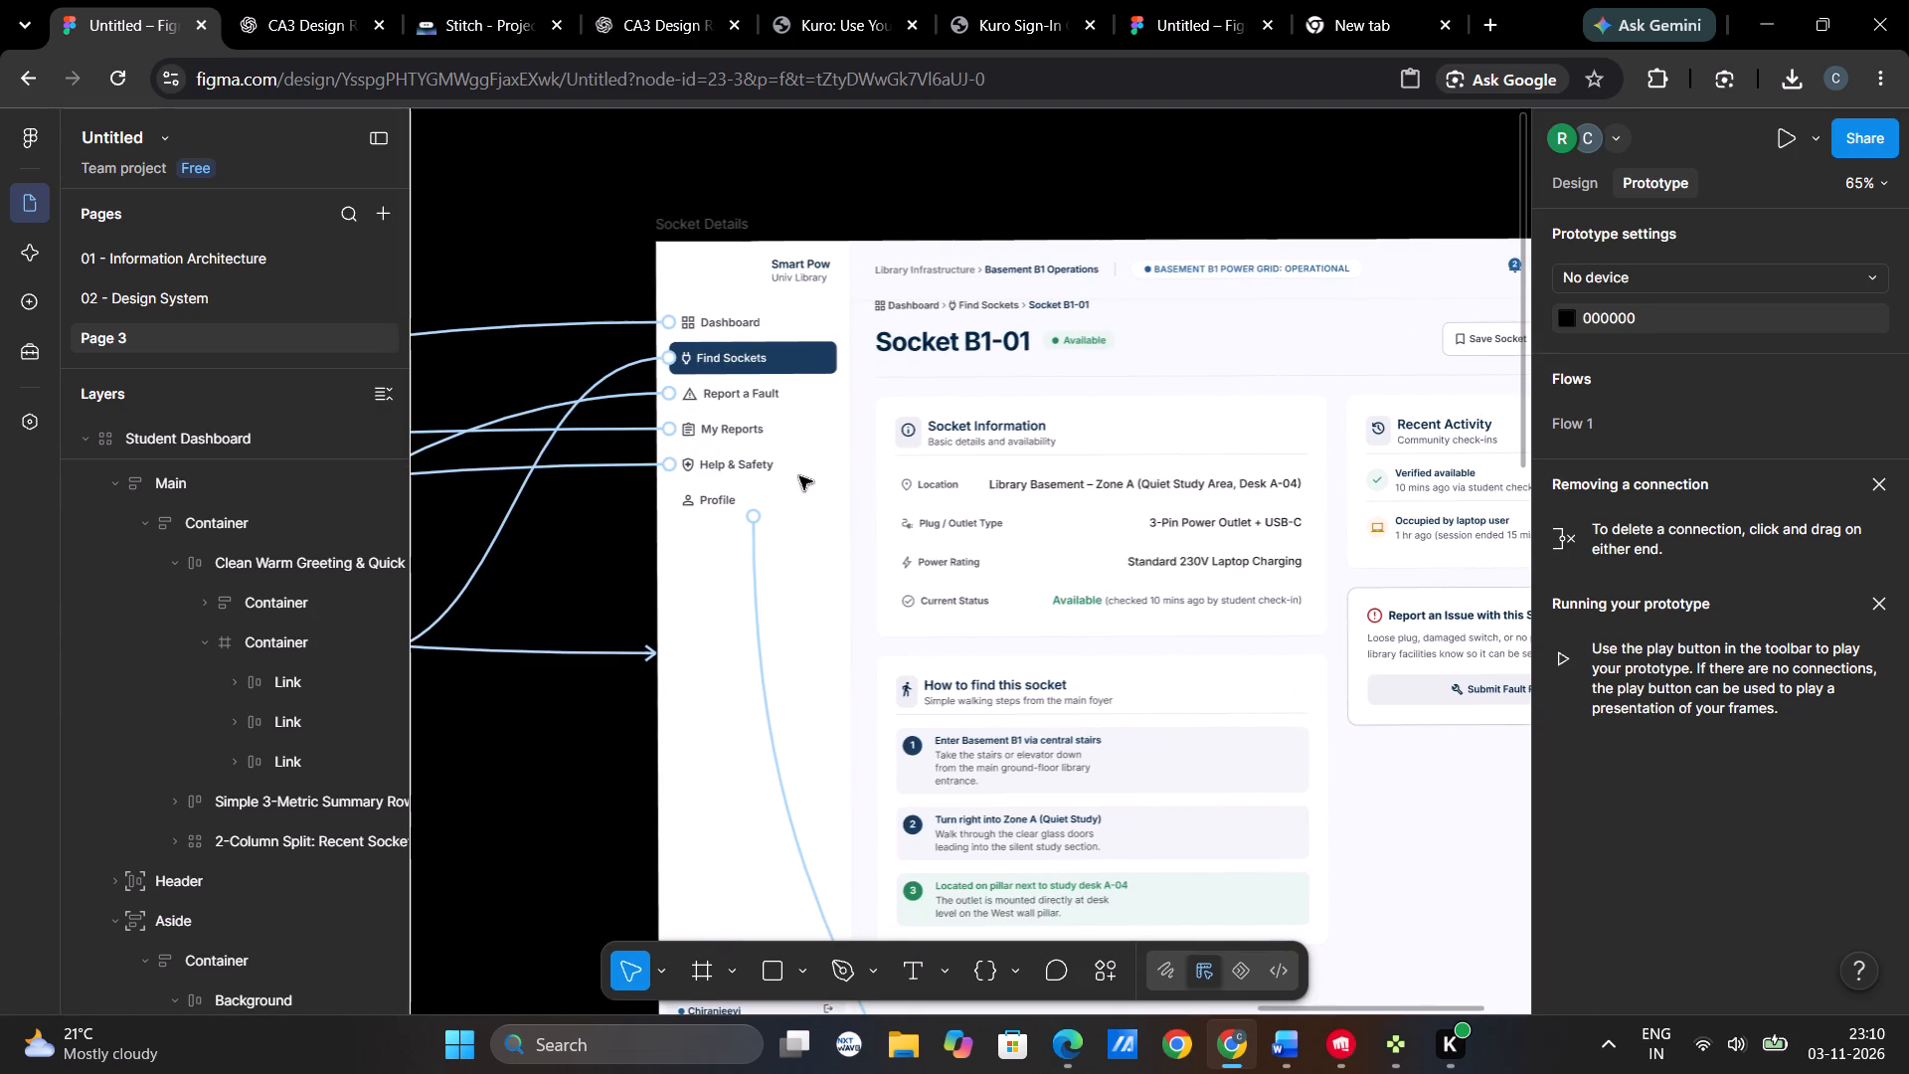
scroll(799, 476, "right", 1)
scroll(799, 476, "left", 3)
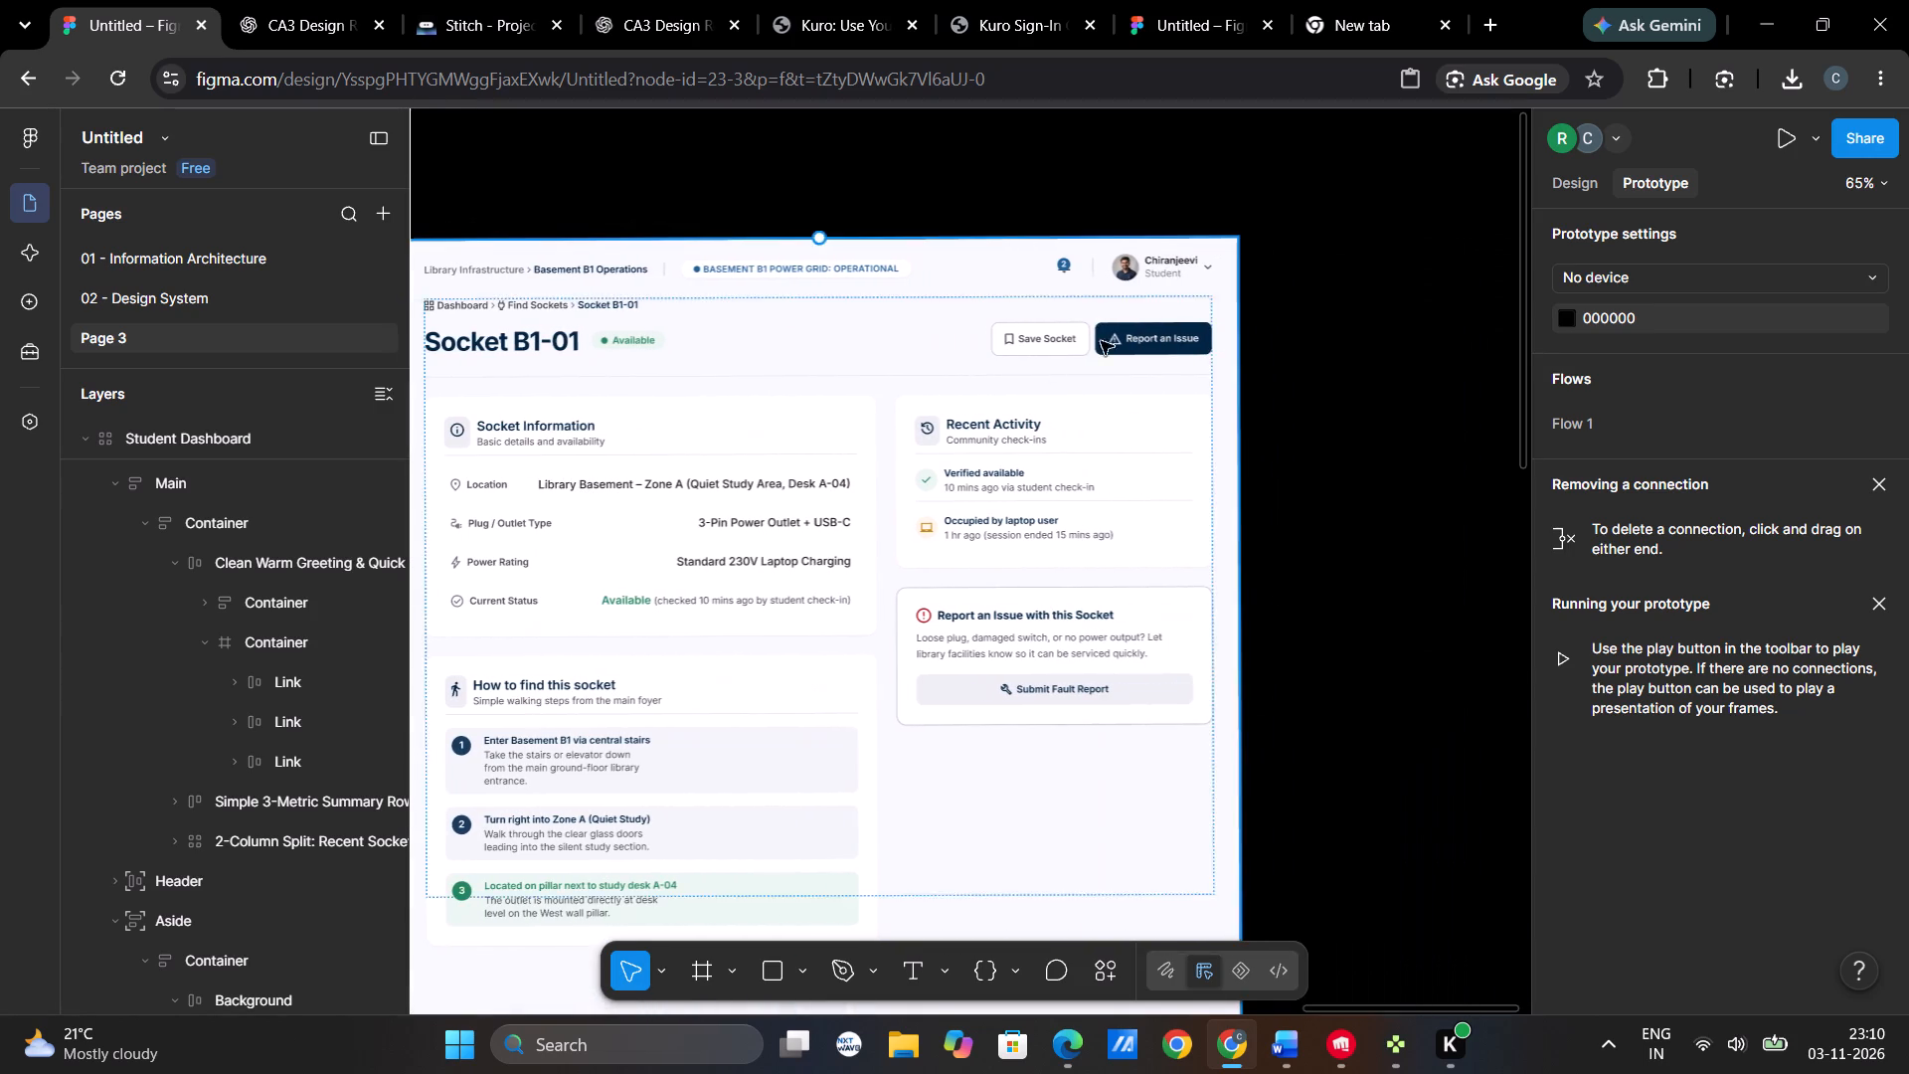
triple_click(1164, 346)
double_click(1164, 346)
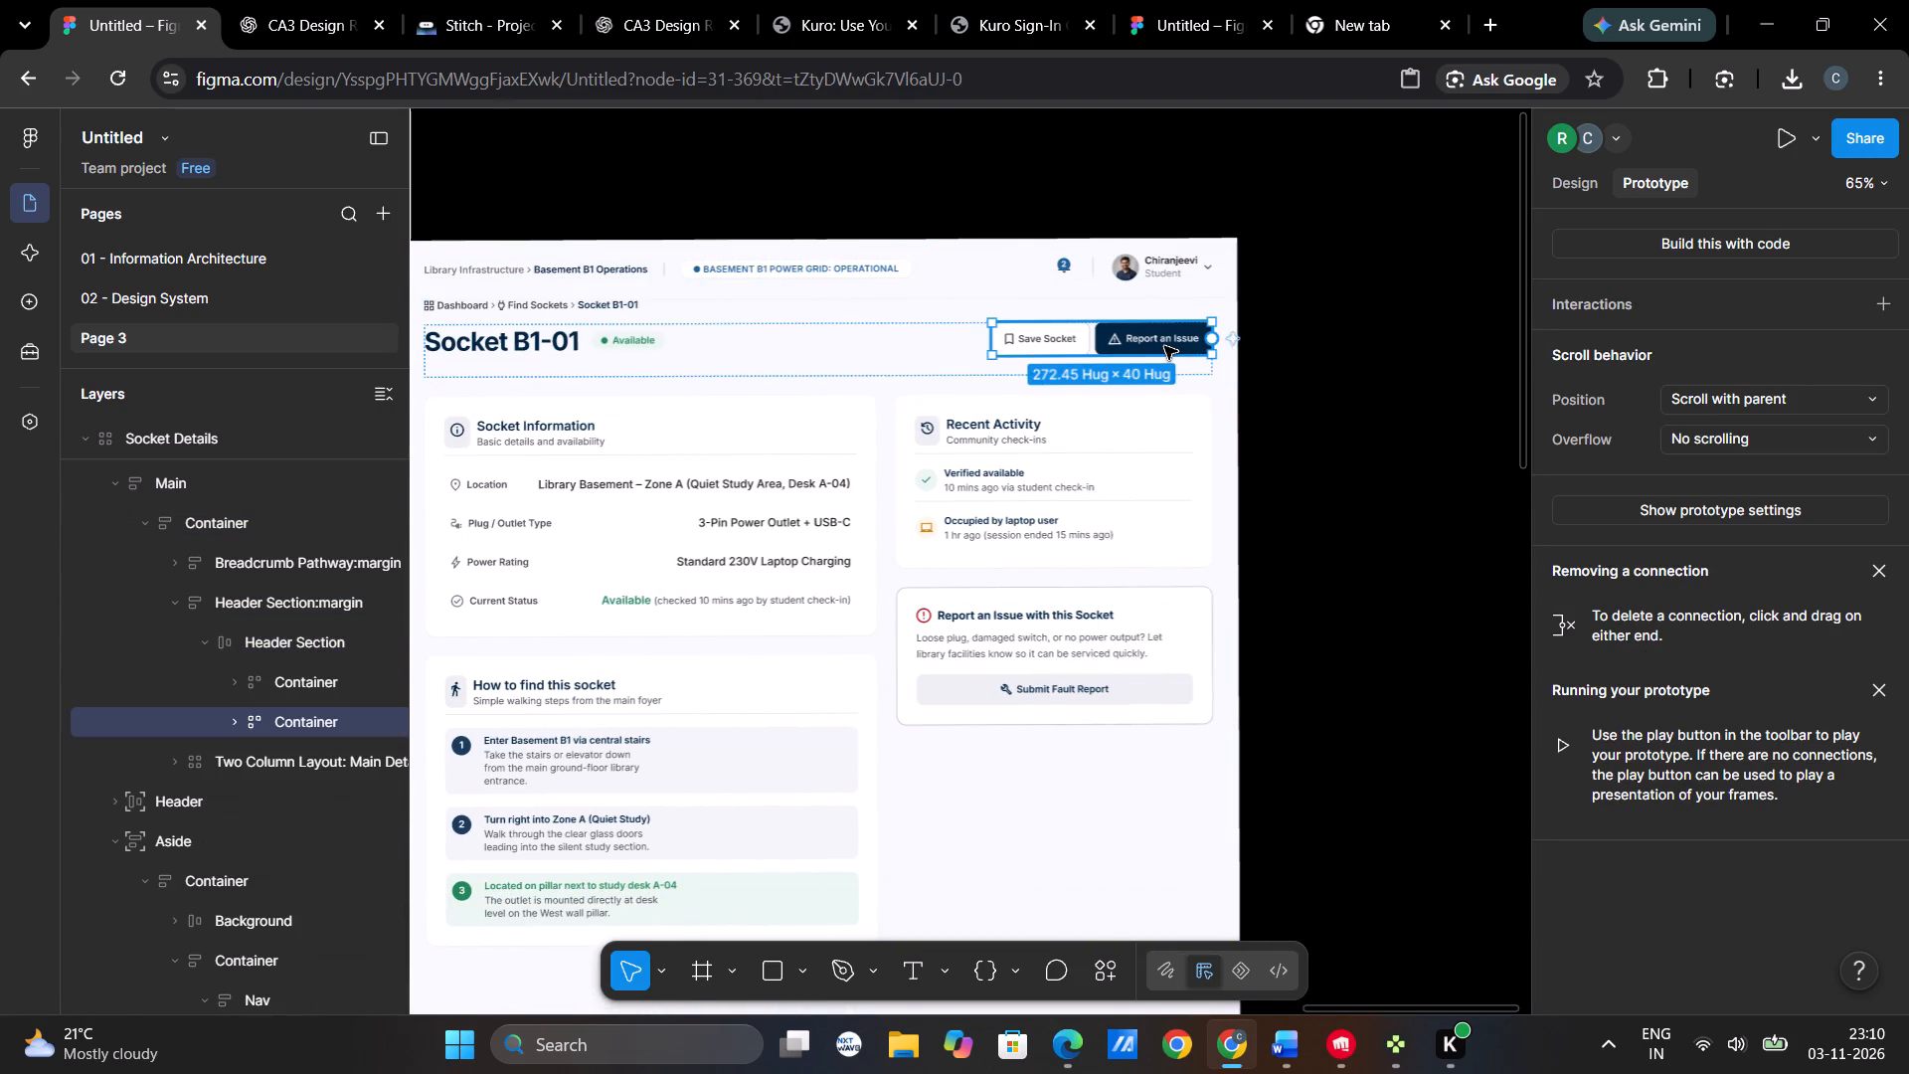
left_click(1164, 346)
left_click(1164, 346)
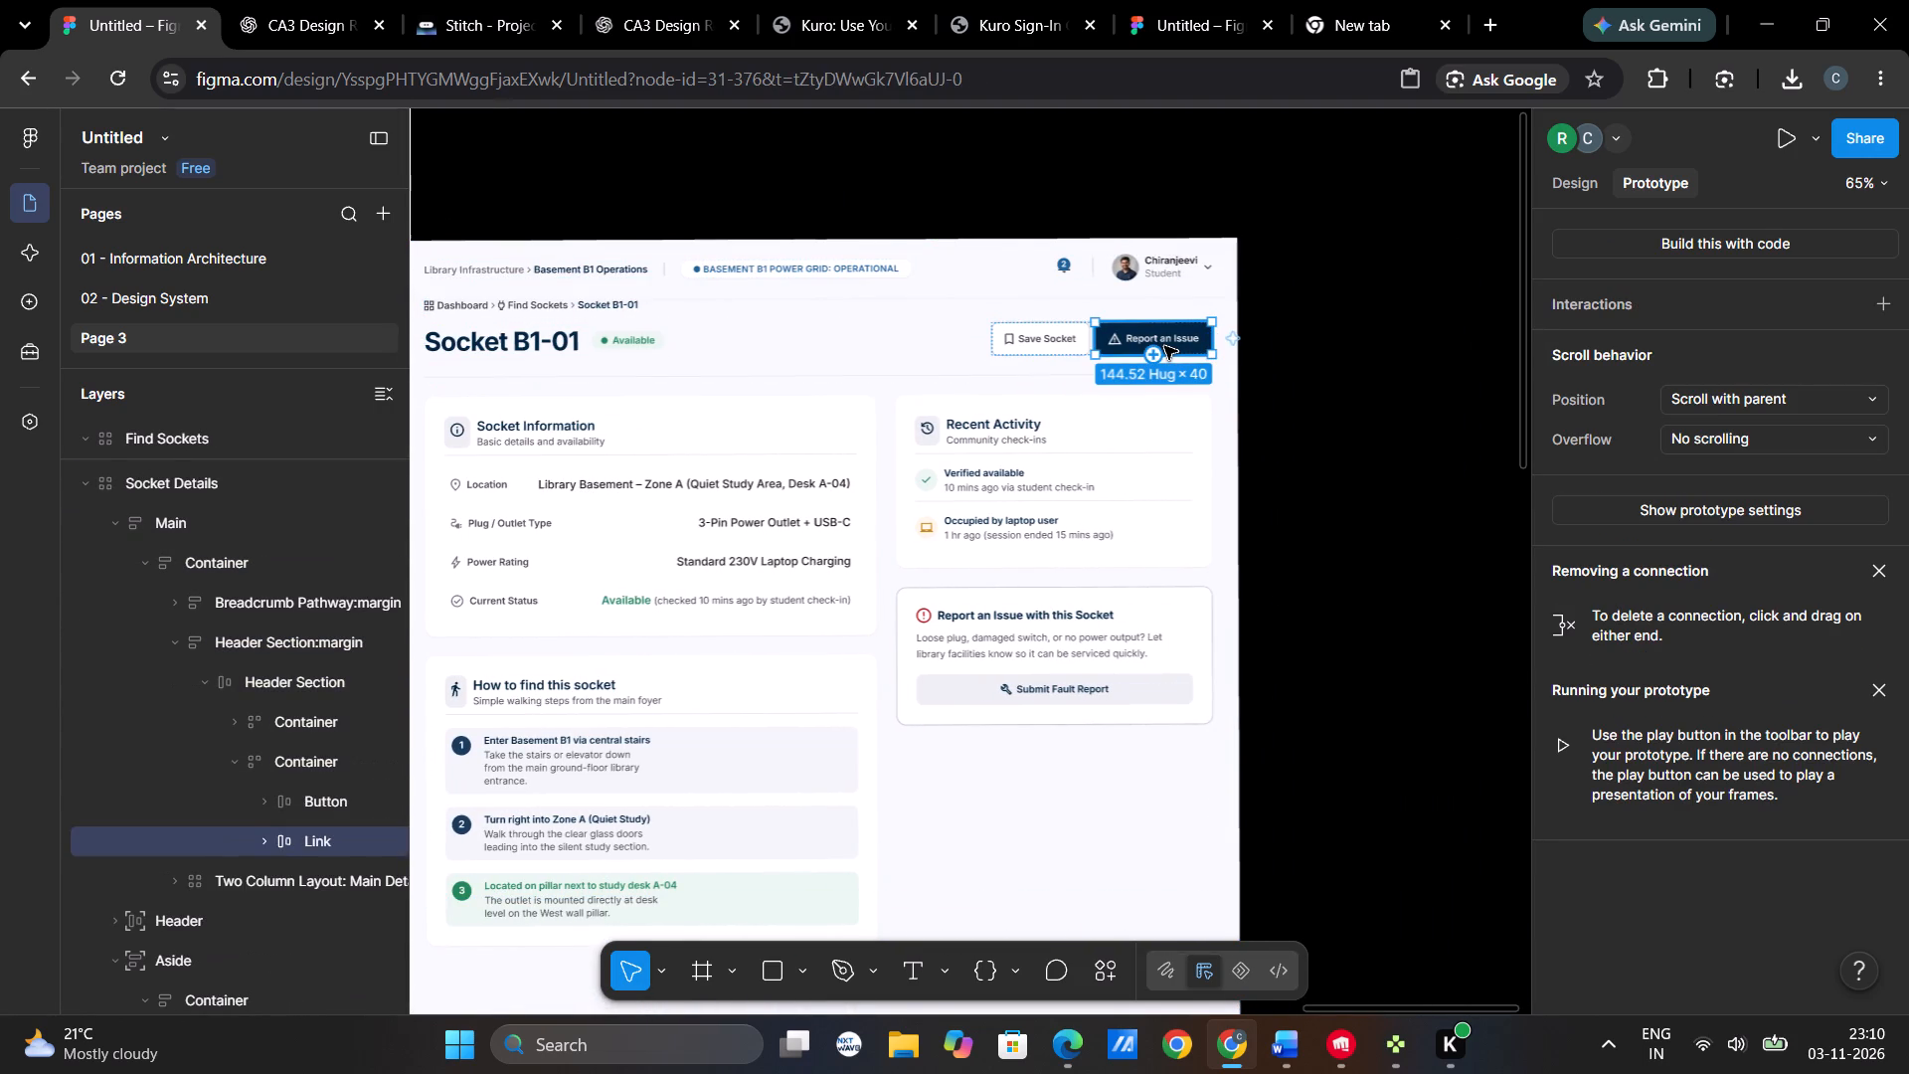
left_click(1699, 308)
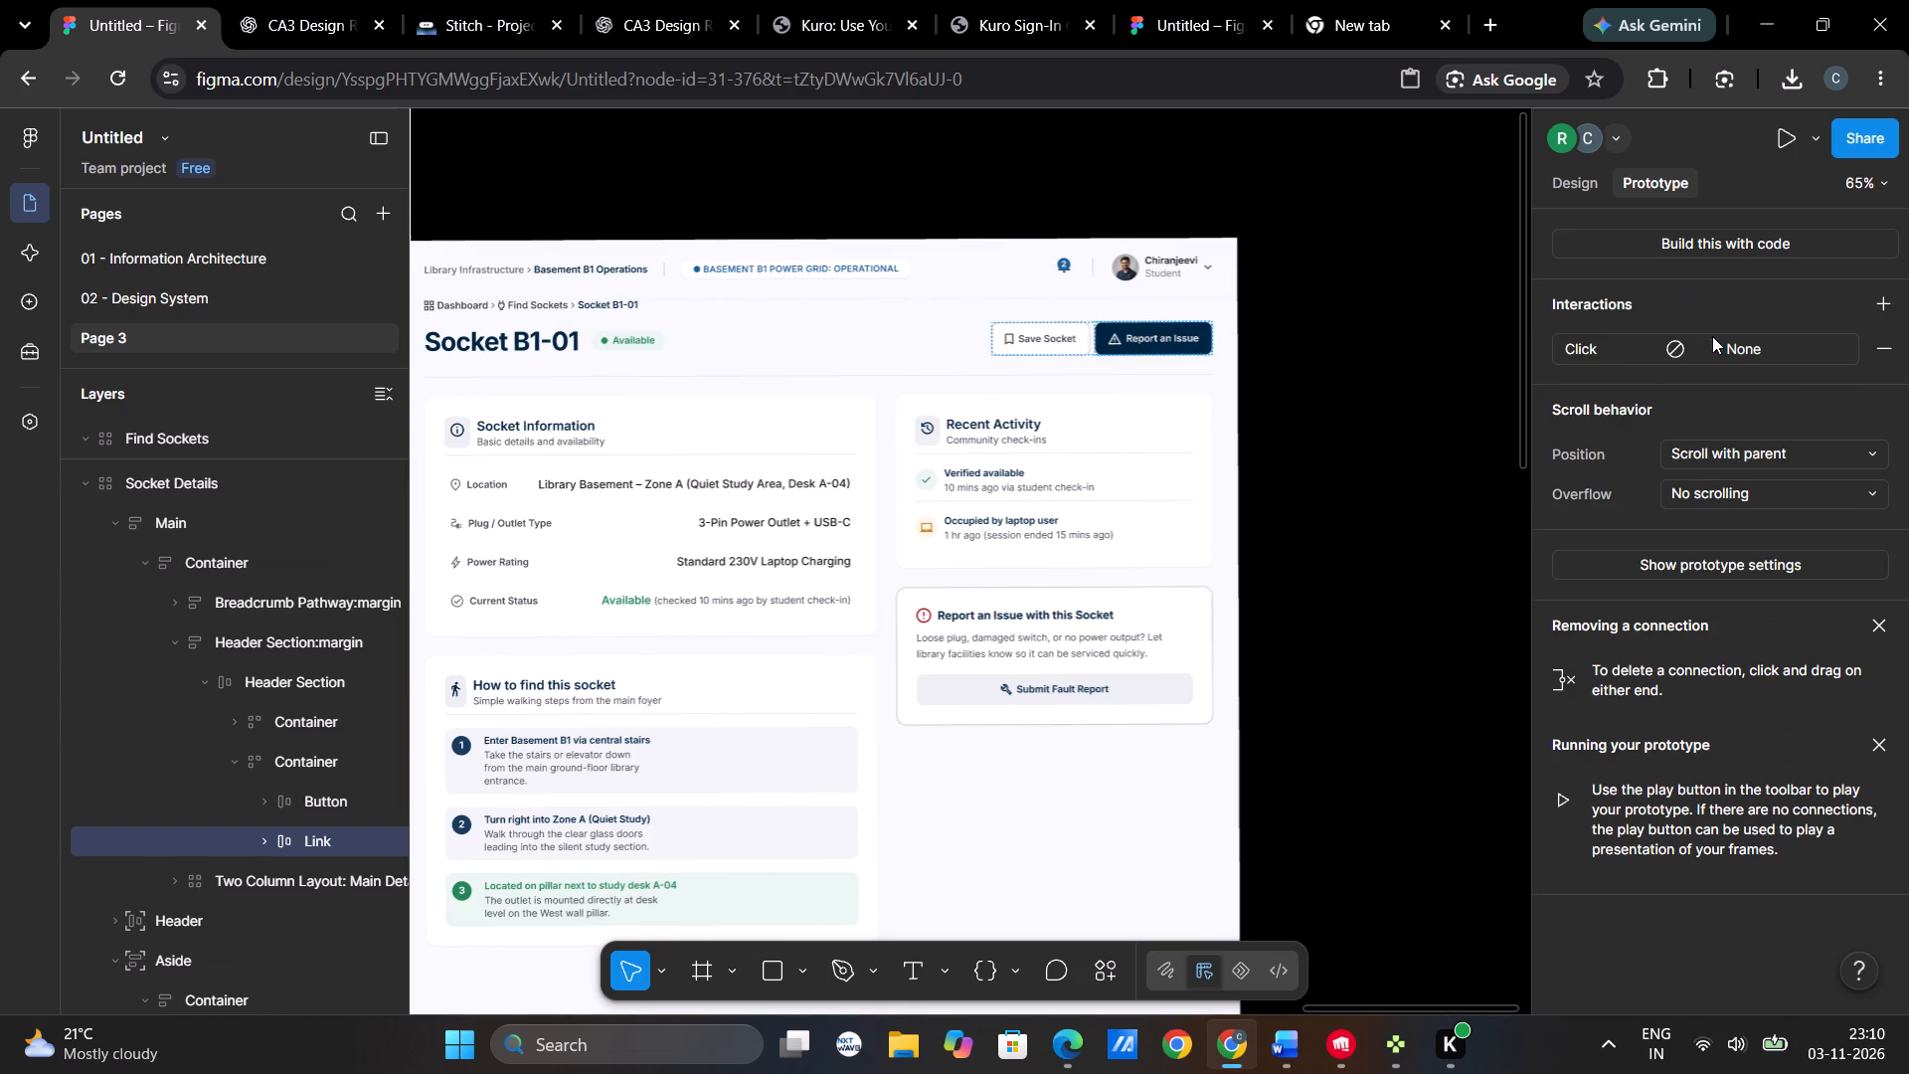
left_click(1712, 336)
left_click(1458, 403)
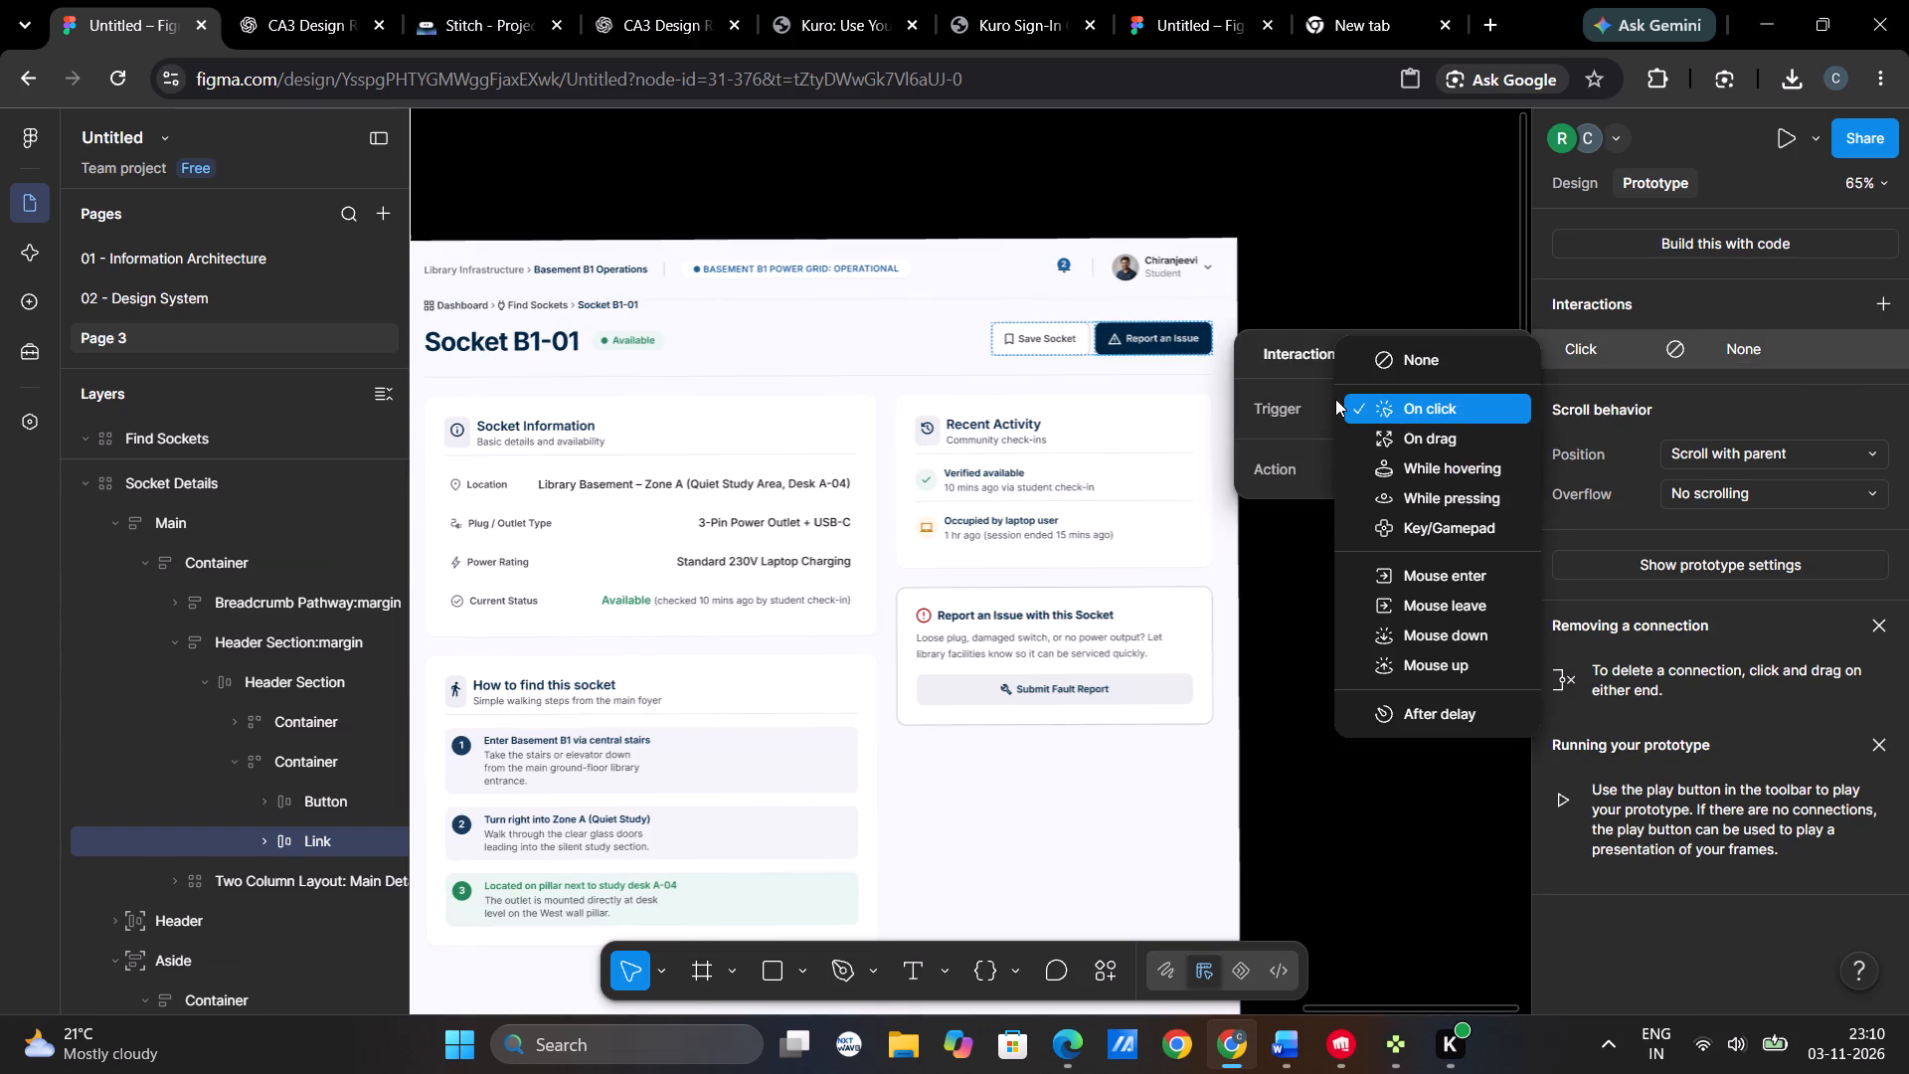
left_click(1317, 399)
left_click(1403, 455)
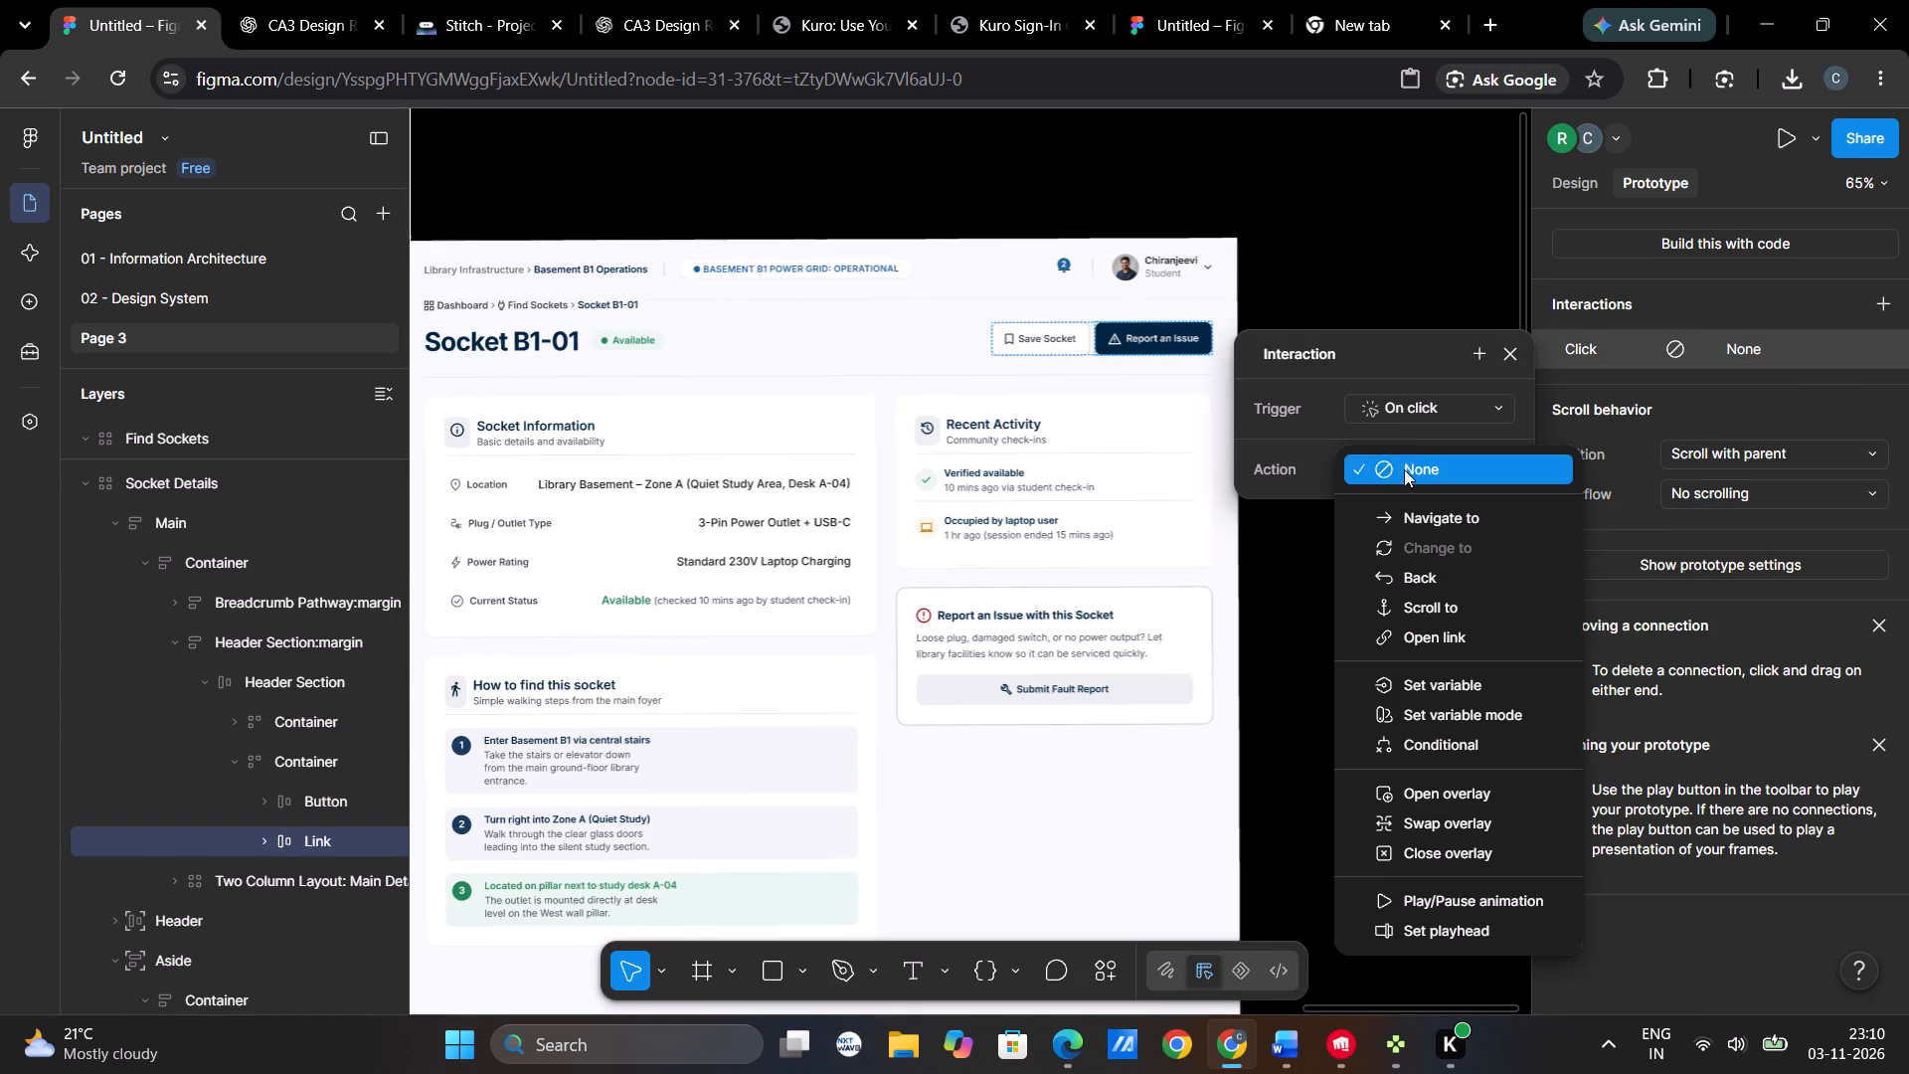
left_click(1421, 507)
left_click(1420, 503)
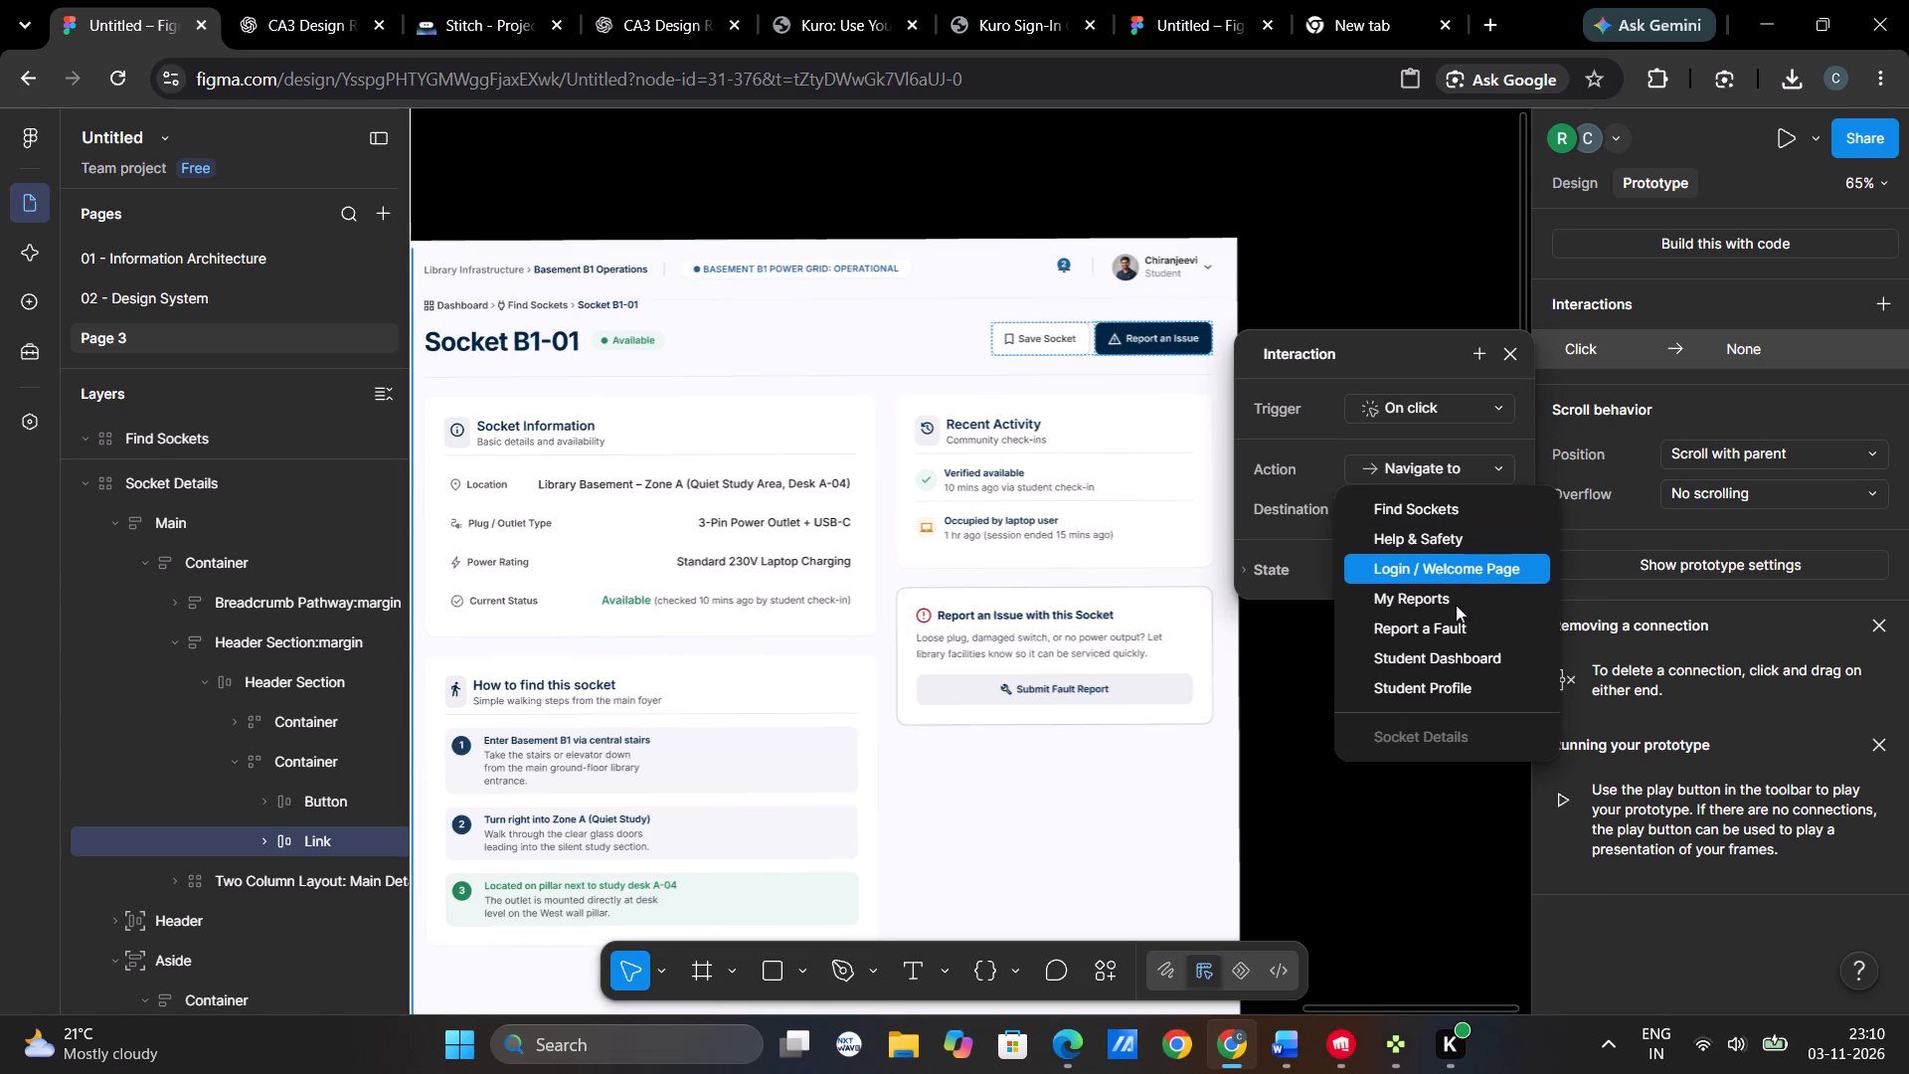
left_click(1459, 630)
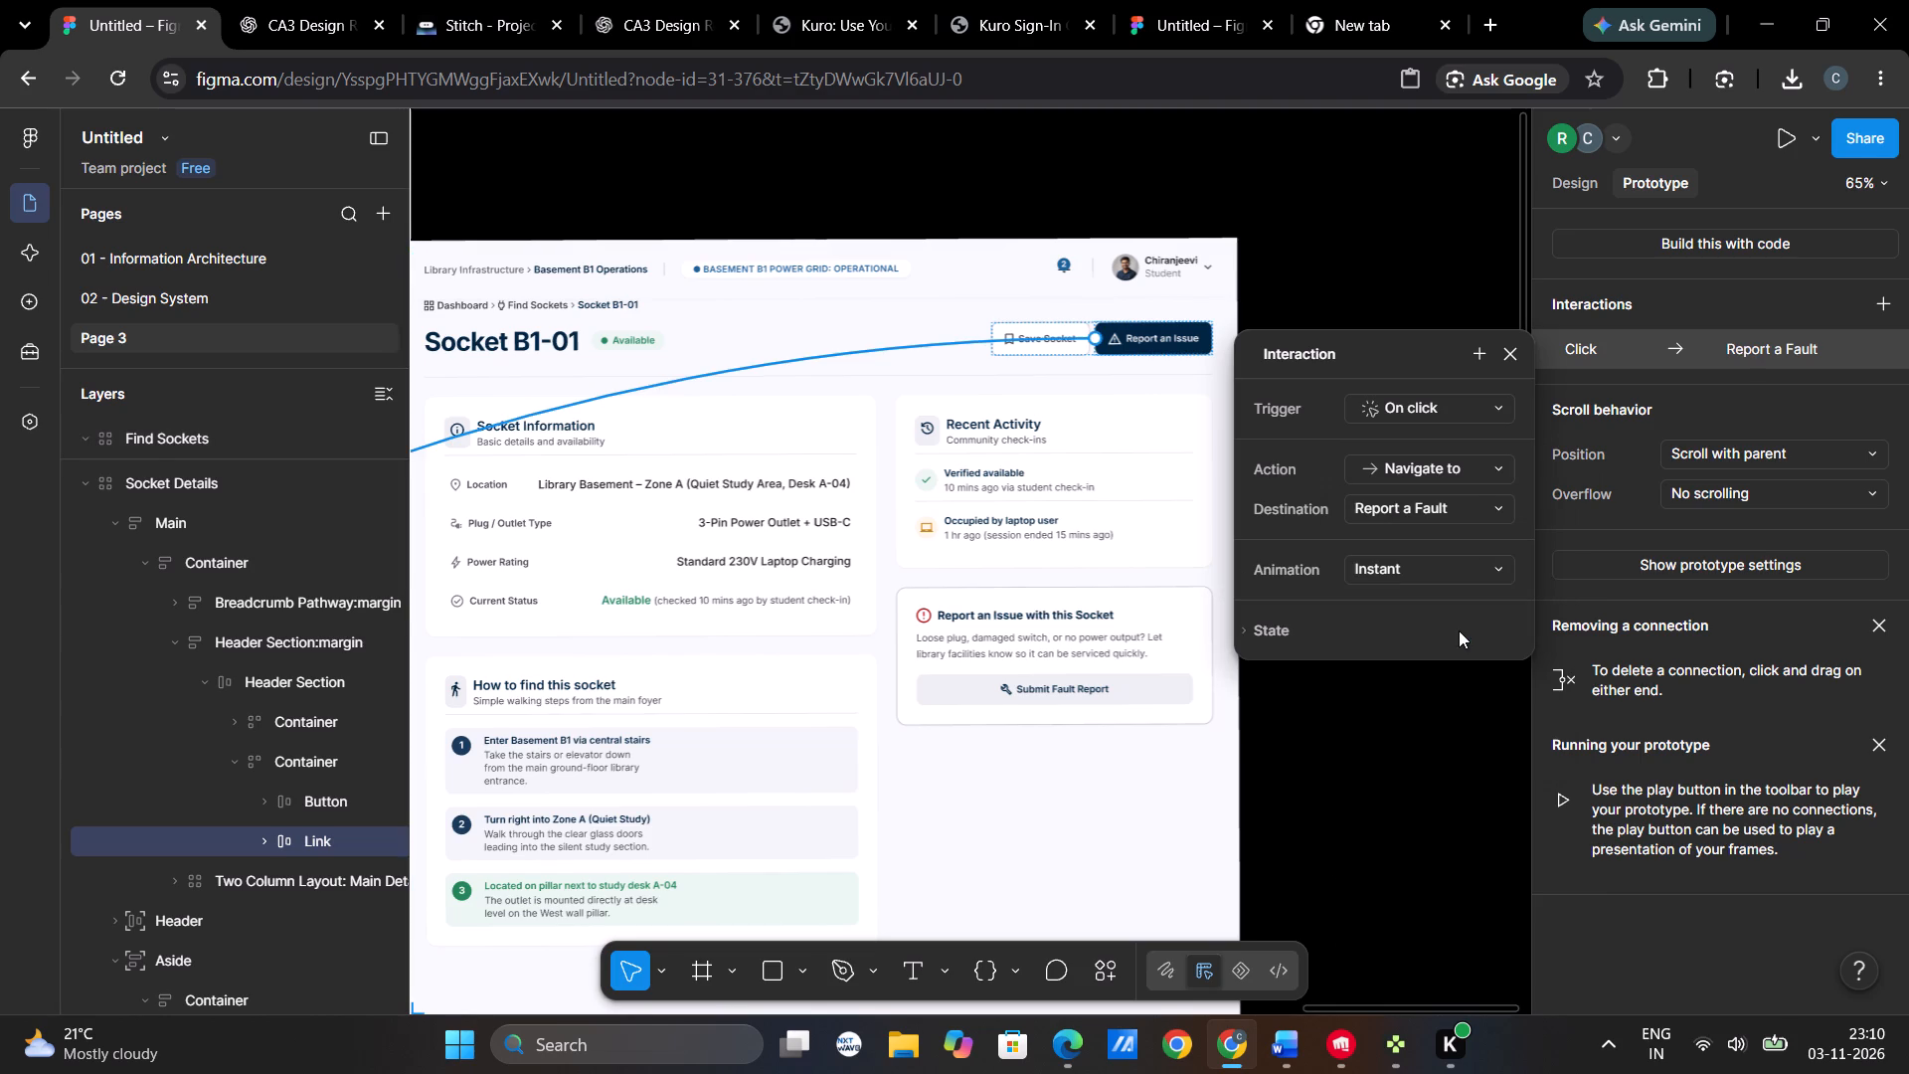
scroll(1345, 778, "right", 1)
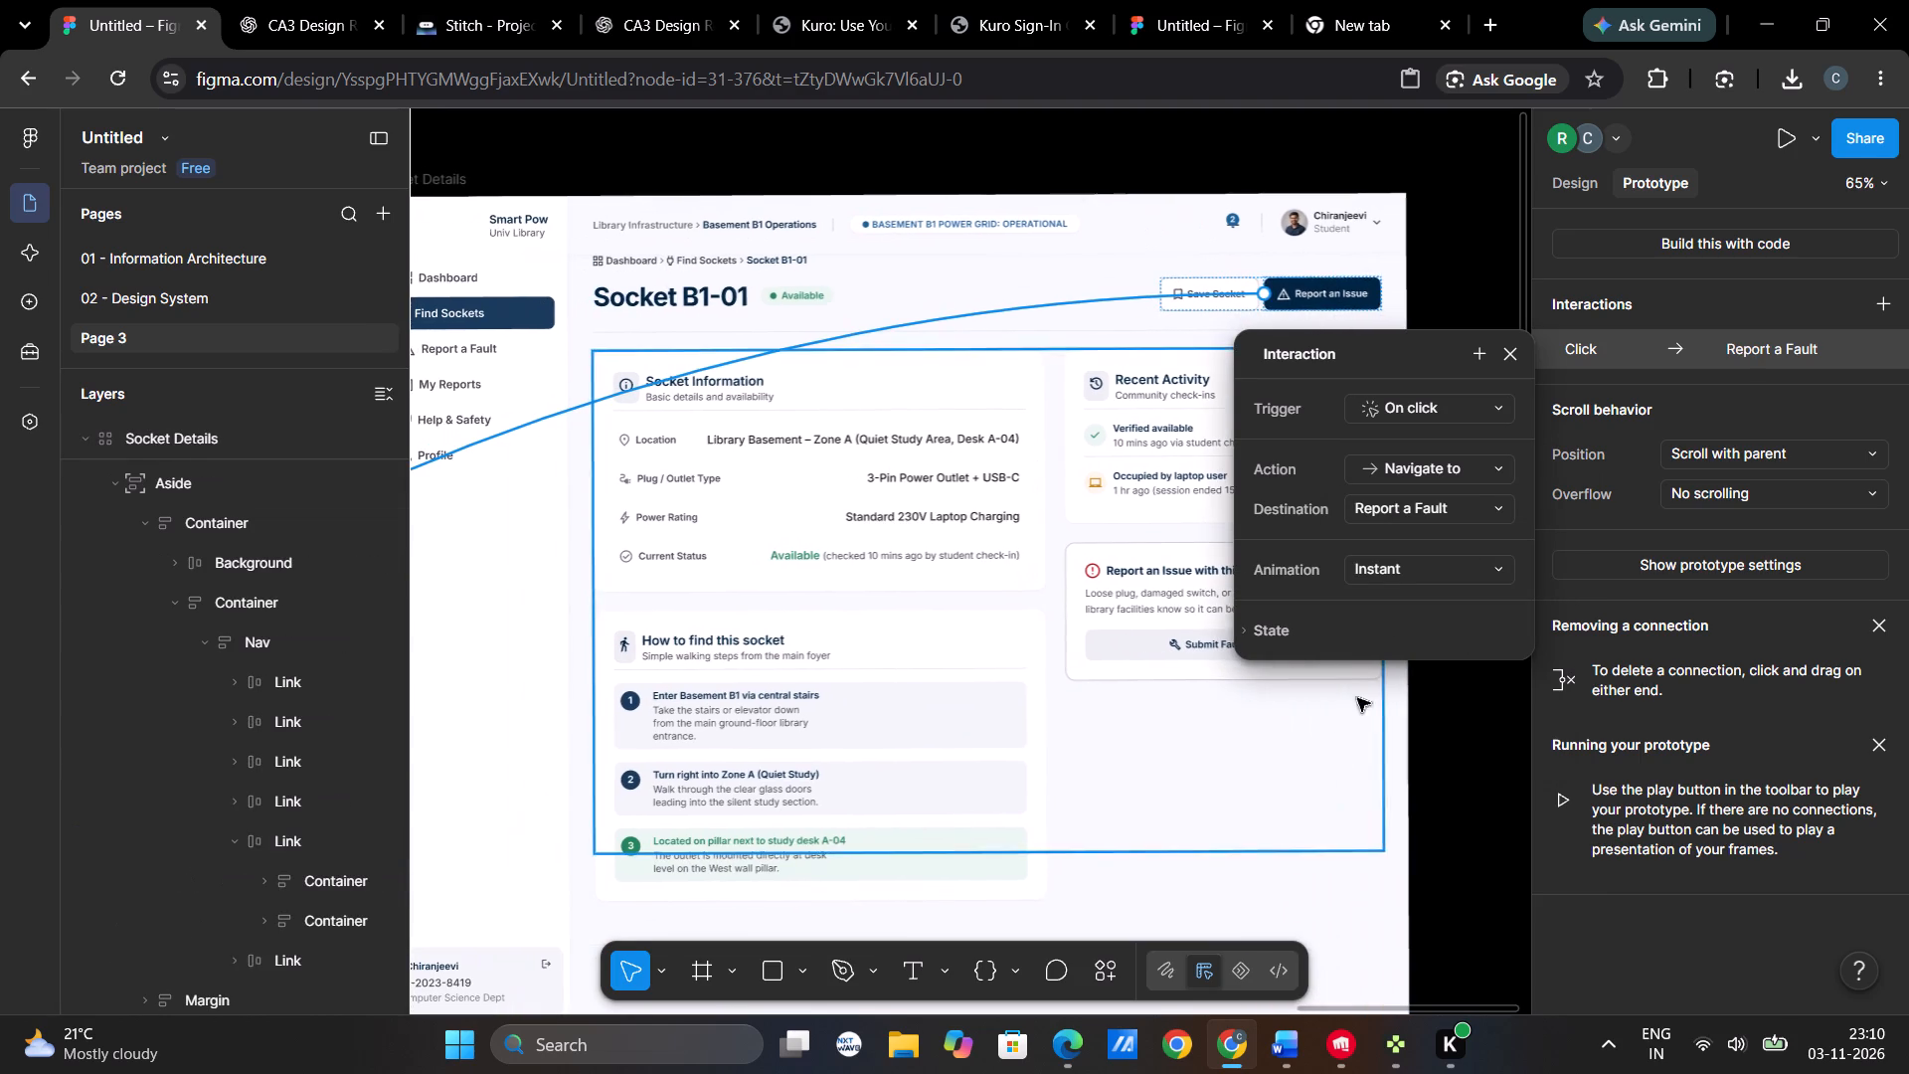
scroll(1357, 698, "right", 1)
left_click(1411, 576)
left_click(1413, 632)
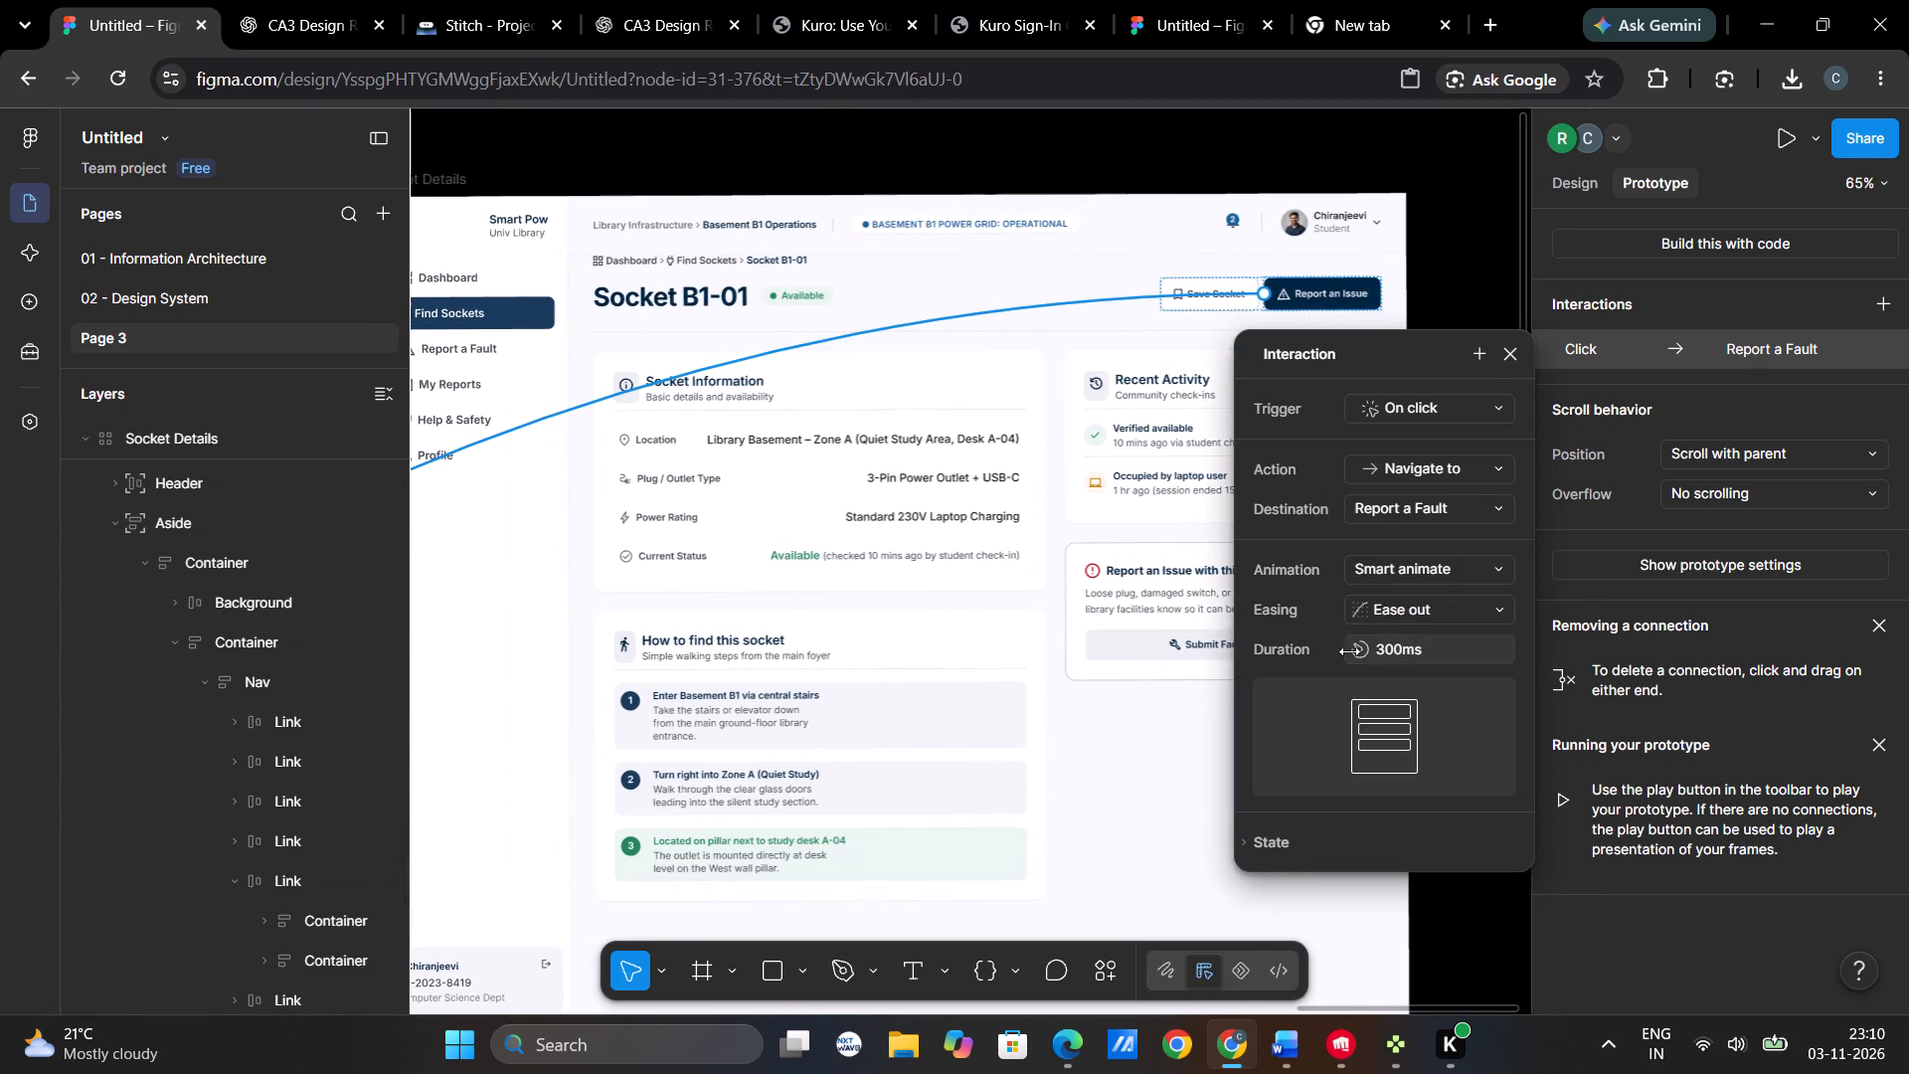
left_click(1453, 226)
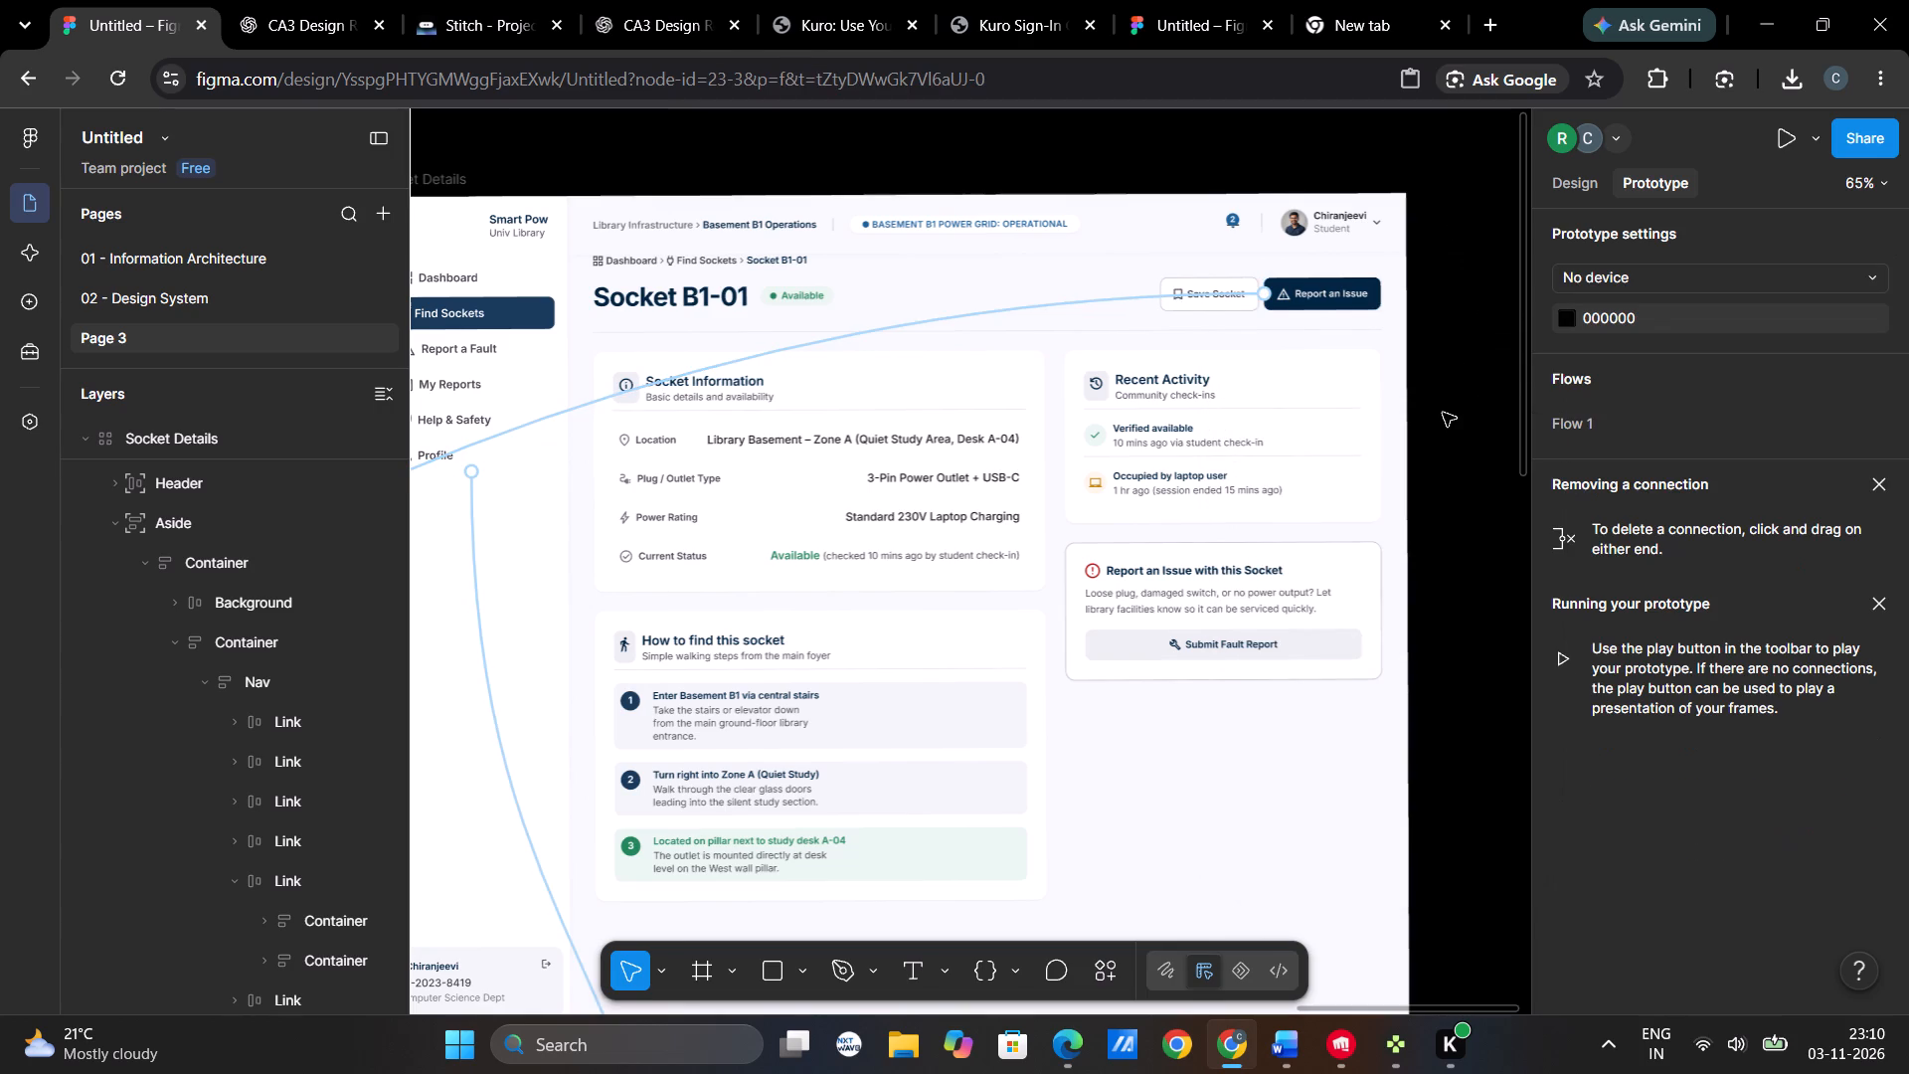
Make the Dashboard link in the My Reports screen's side navigation navigate on click to Student Dashboard.
scroll(1443, 414, "right", 1)
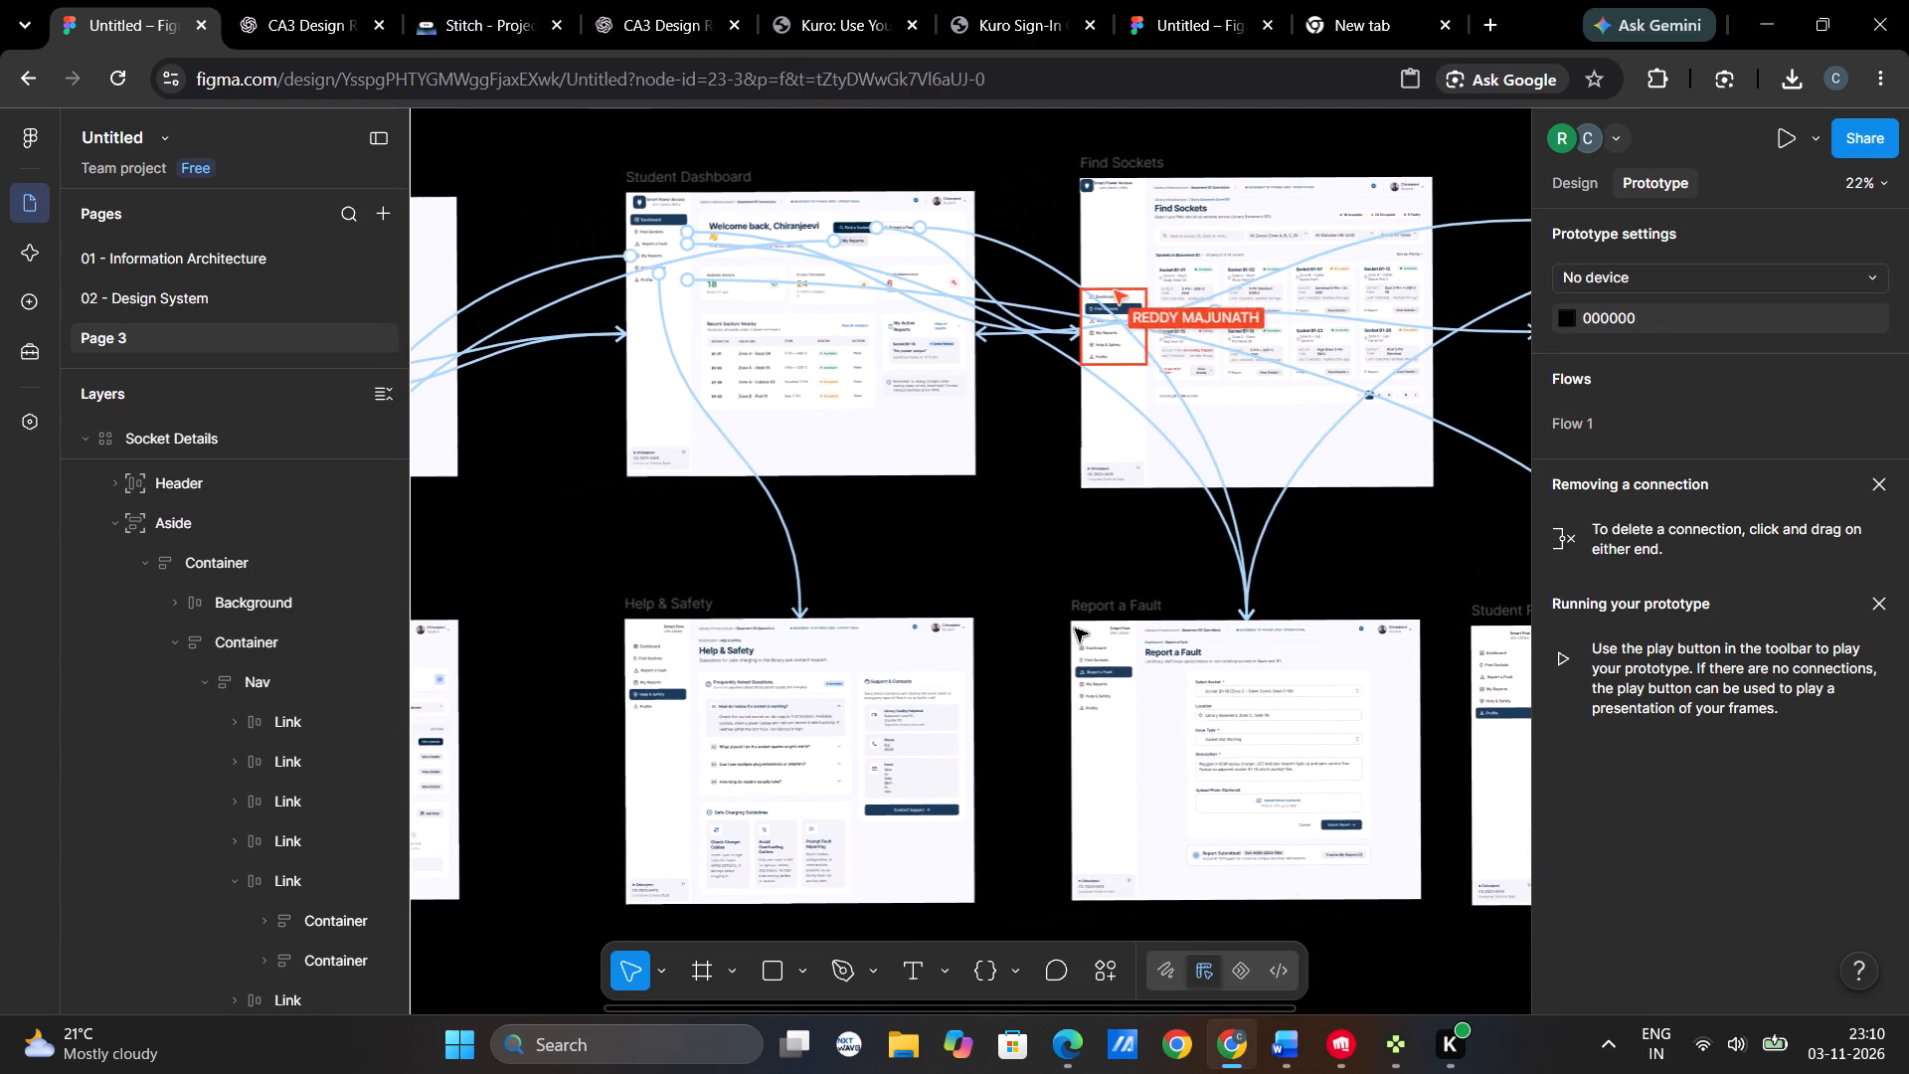
scroll(1075, 628, "right", 1)
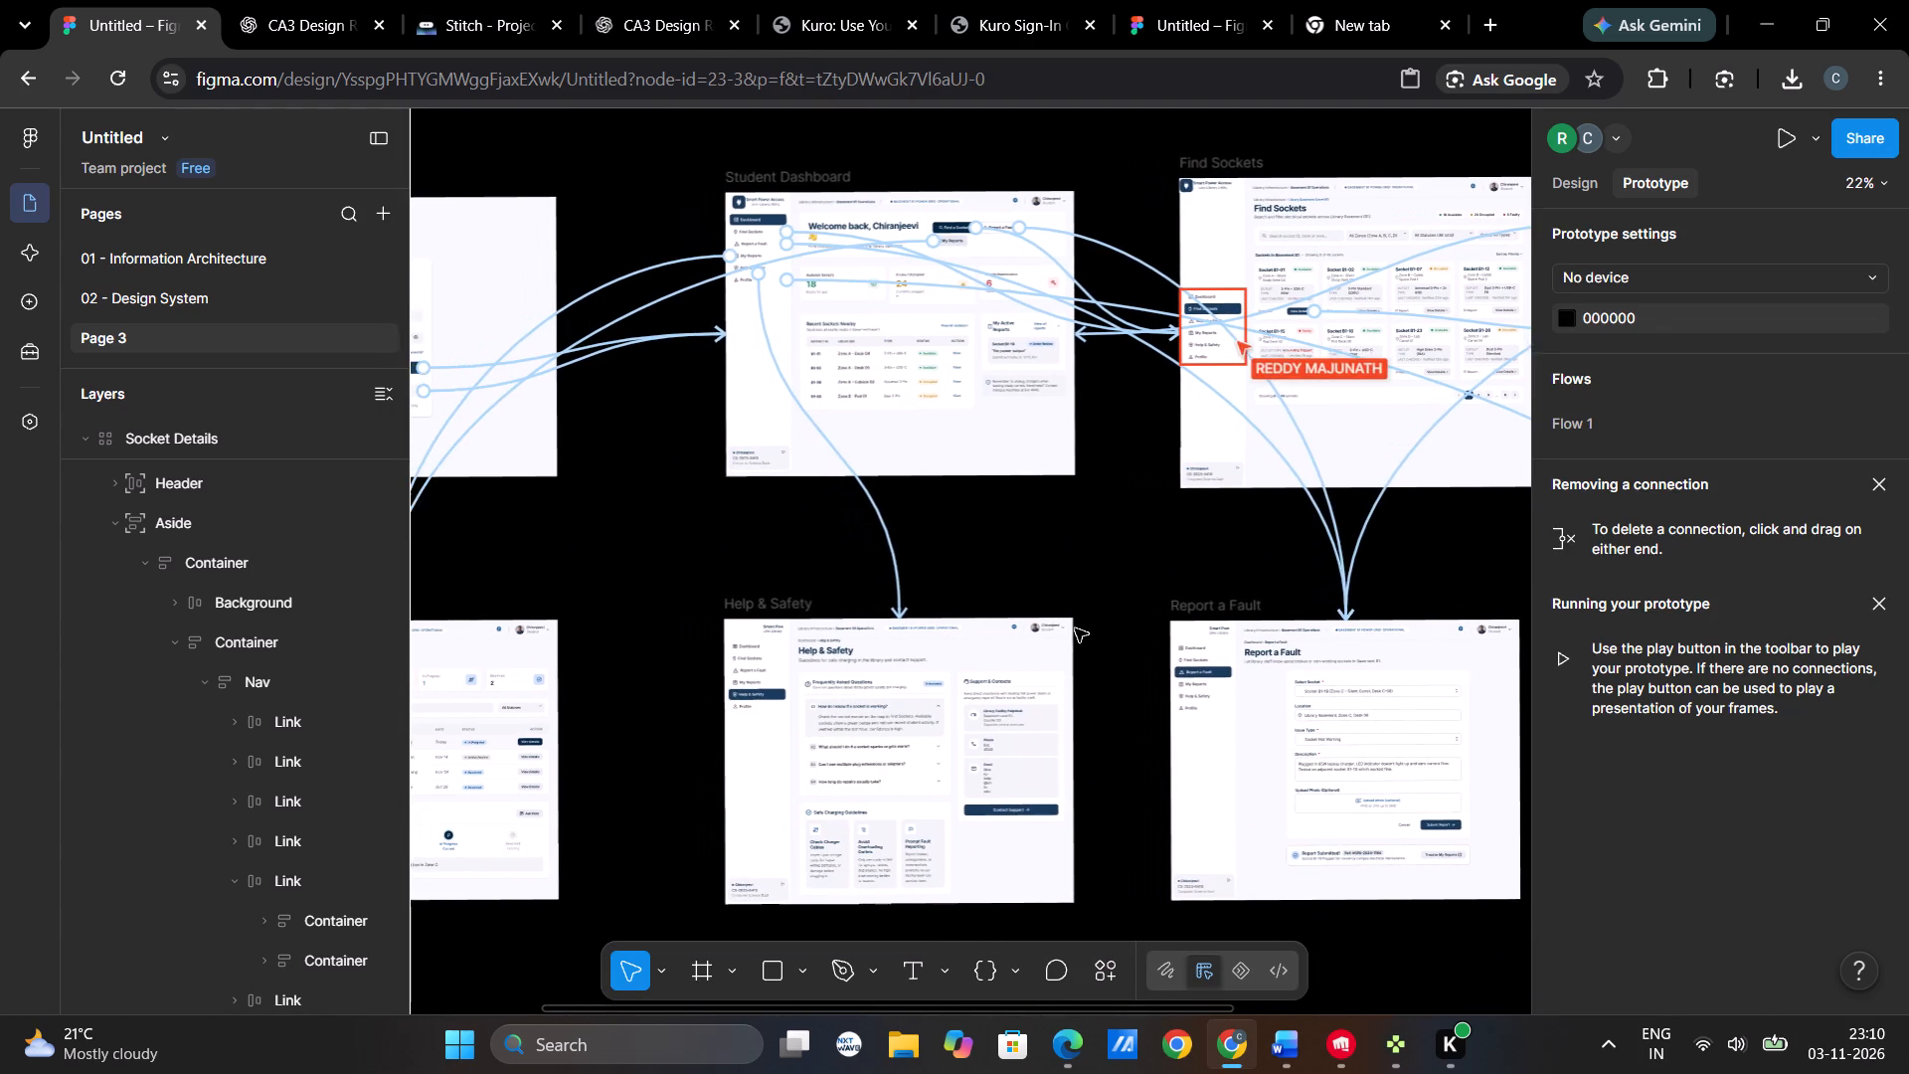
scroll(1075, 628, "right", 1)
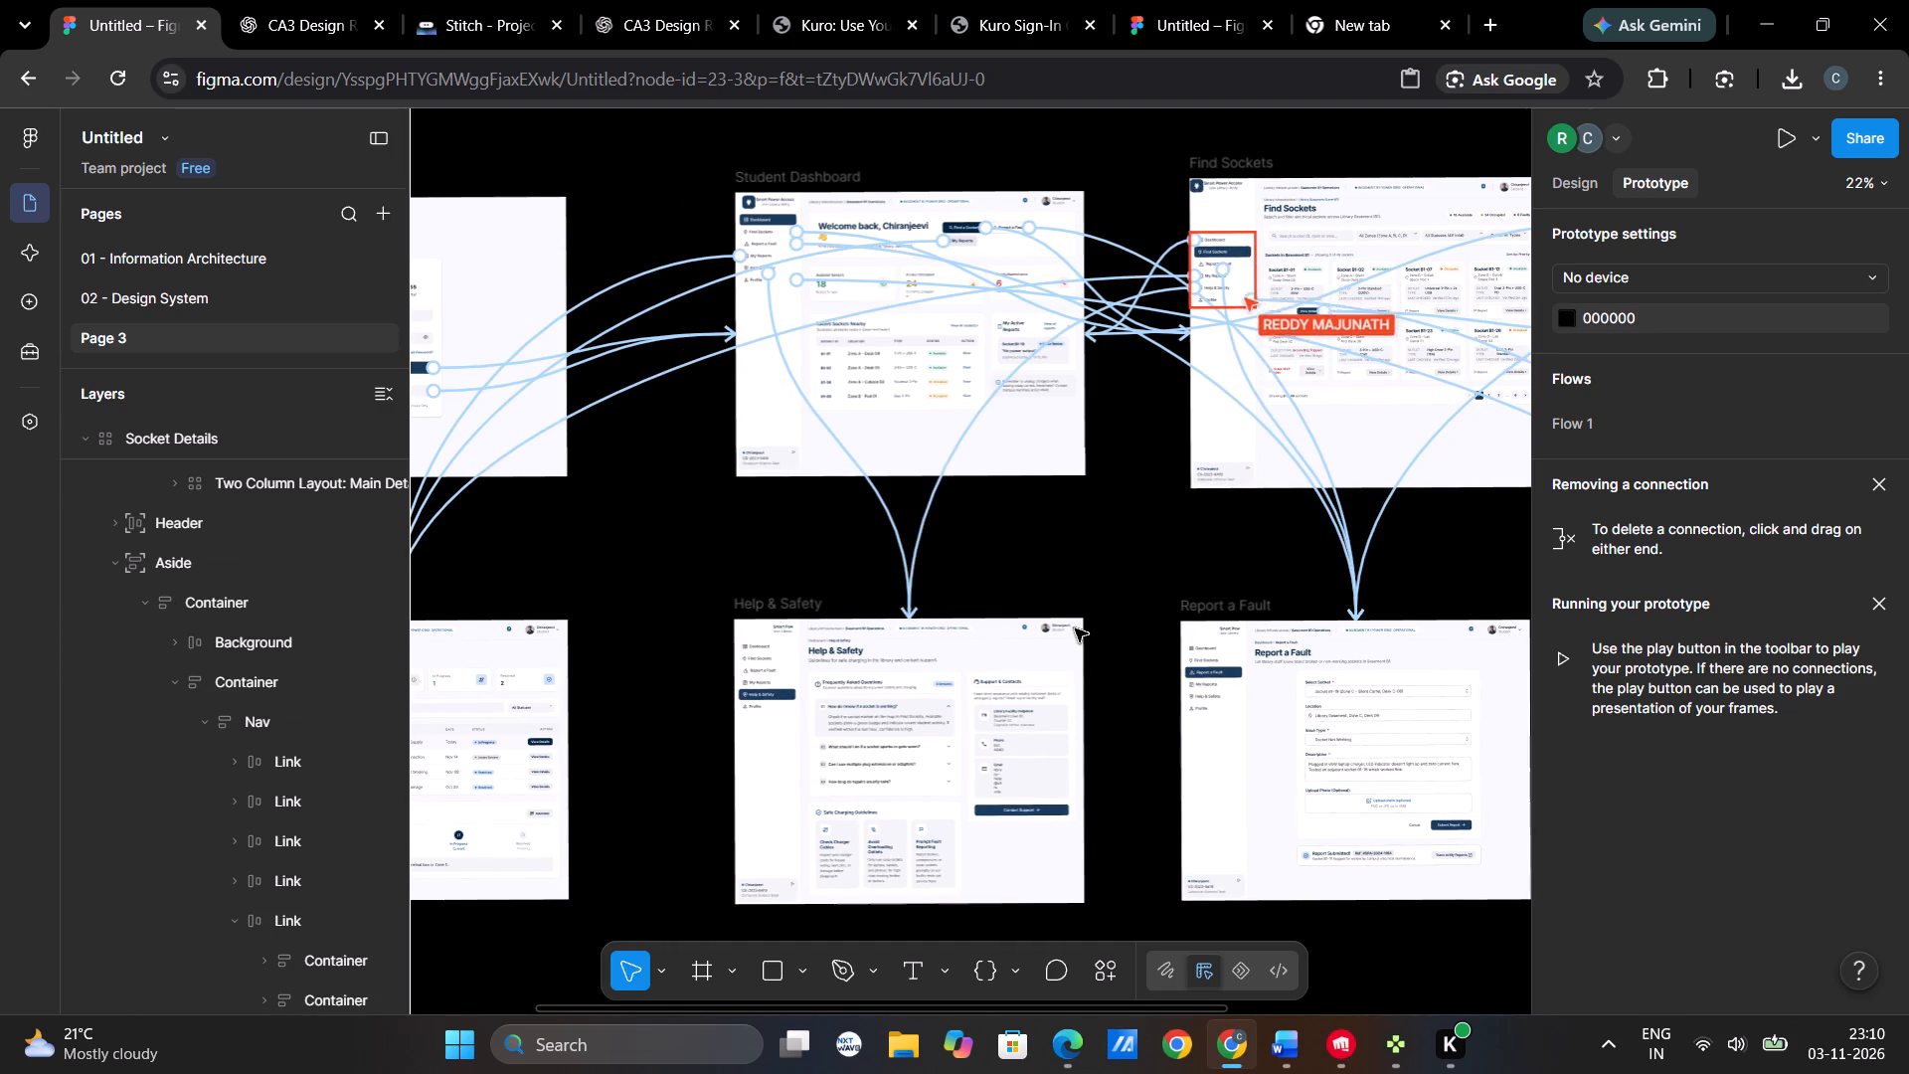
scroll(1075, 628, "right", 4)
scroll(740, 578, "right", 1)
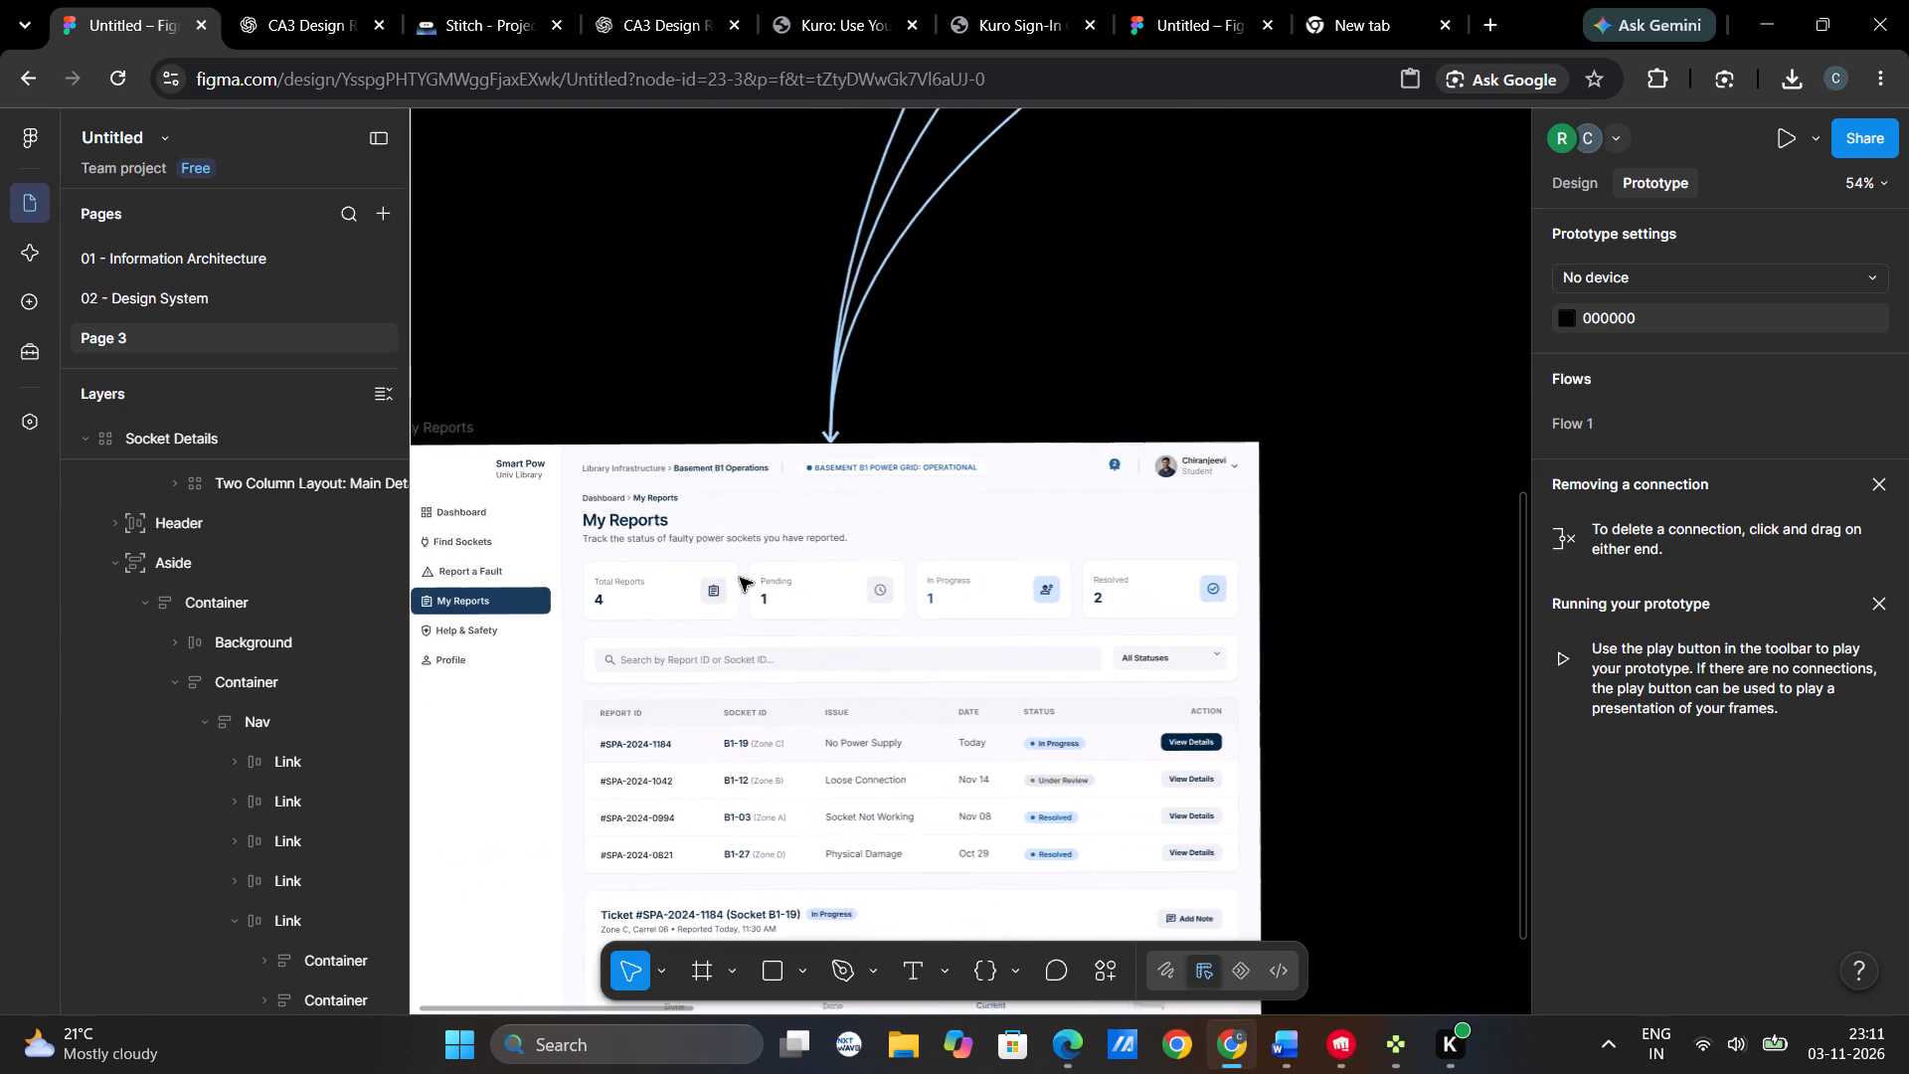
scroll(740, 578, "right", 1)
triple_click(687, 523)
triple_click(687, 514)
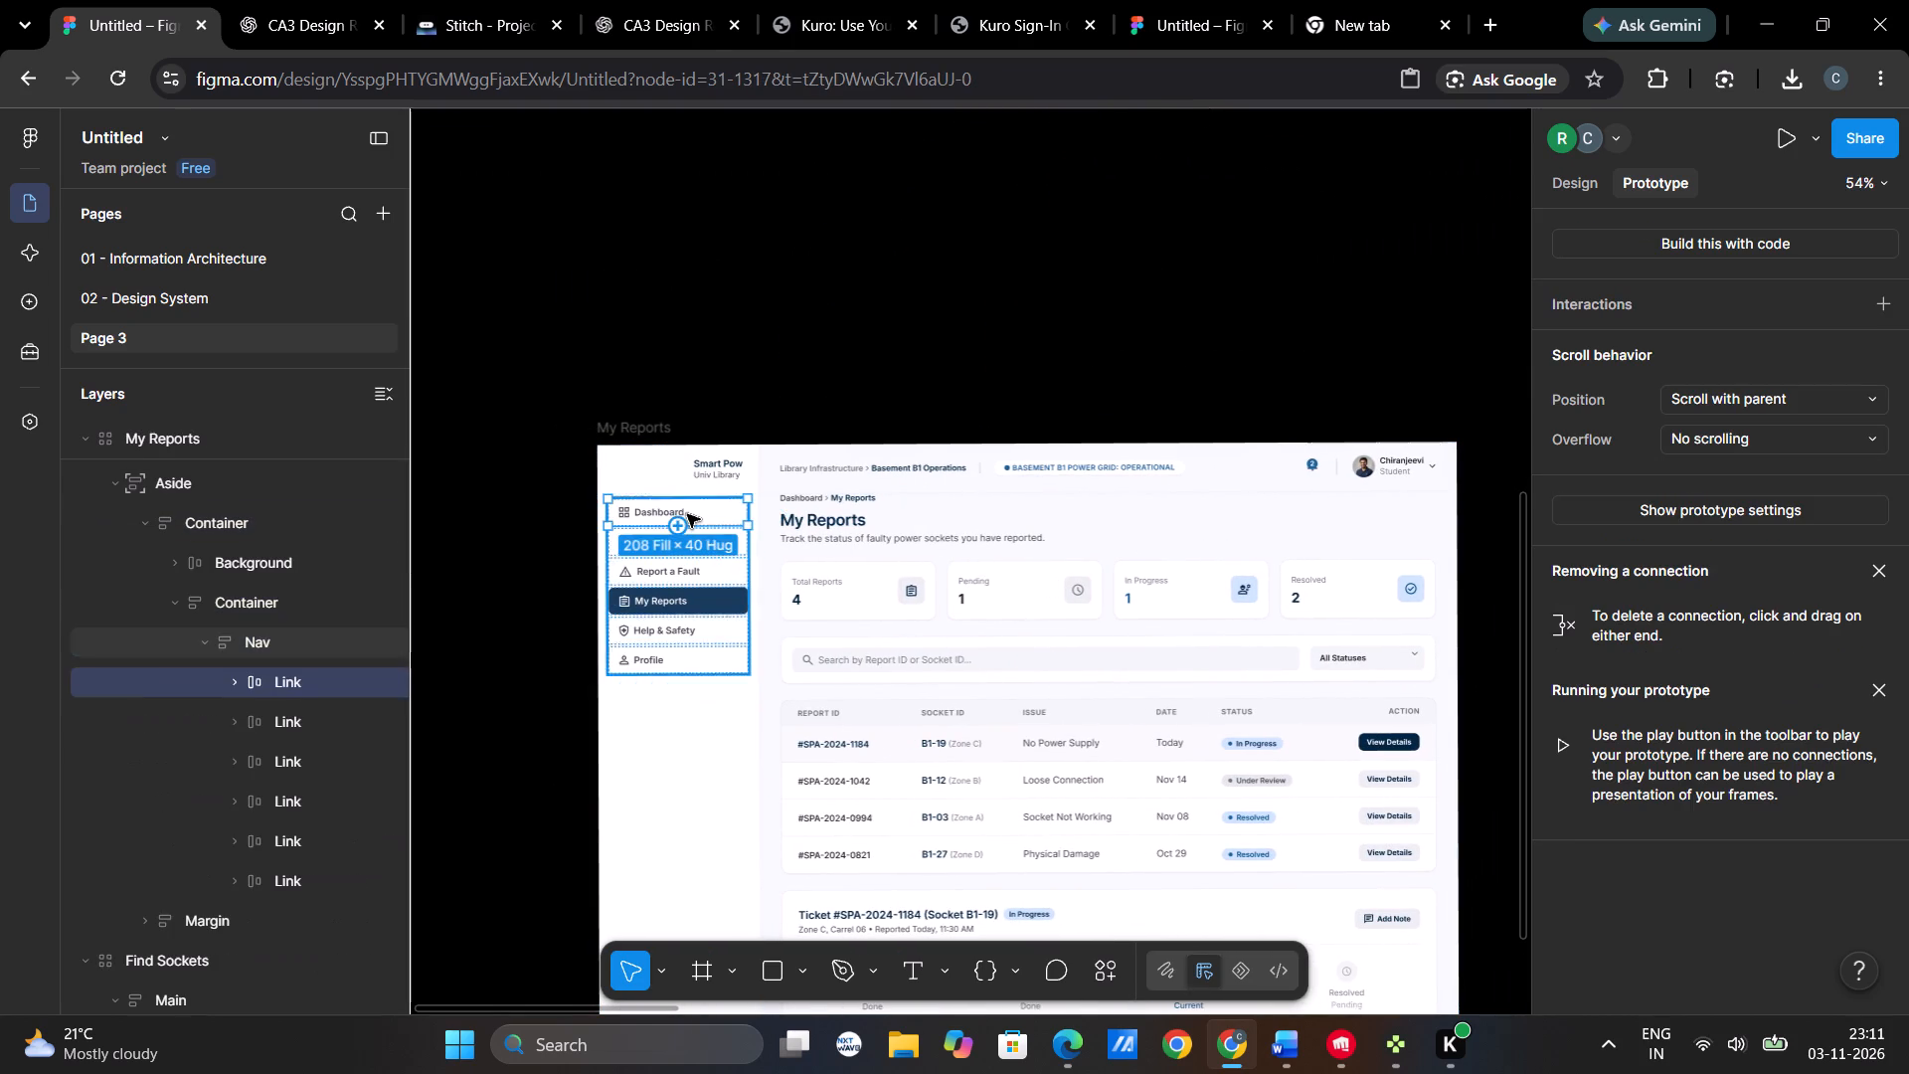
left_click(687, 514)
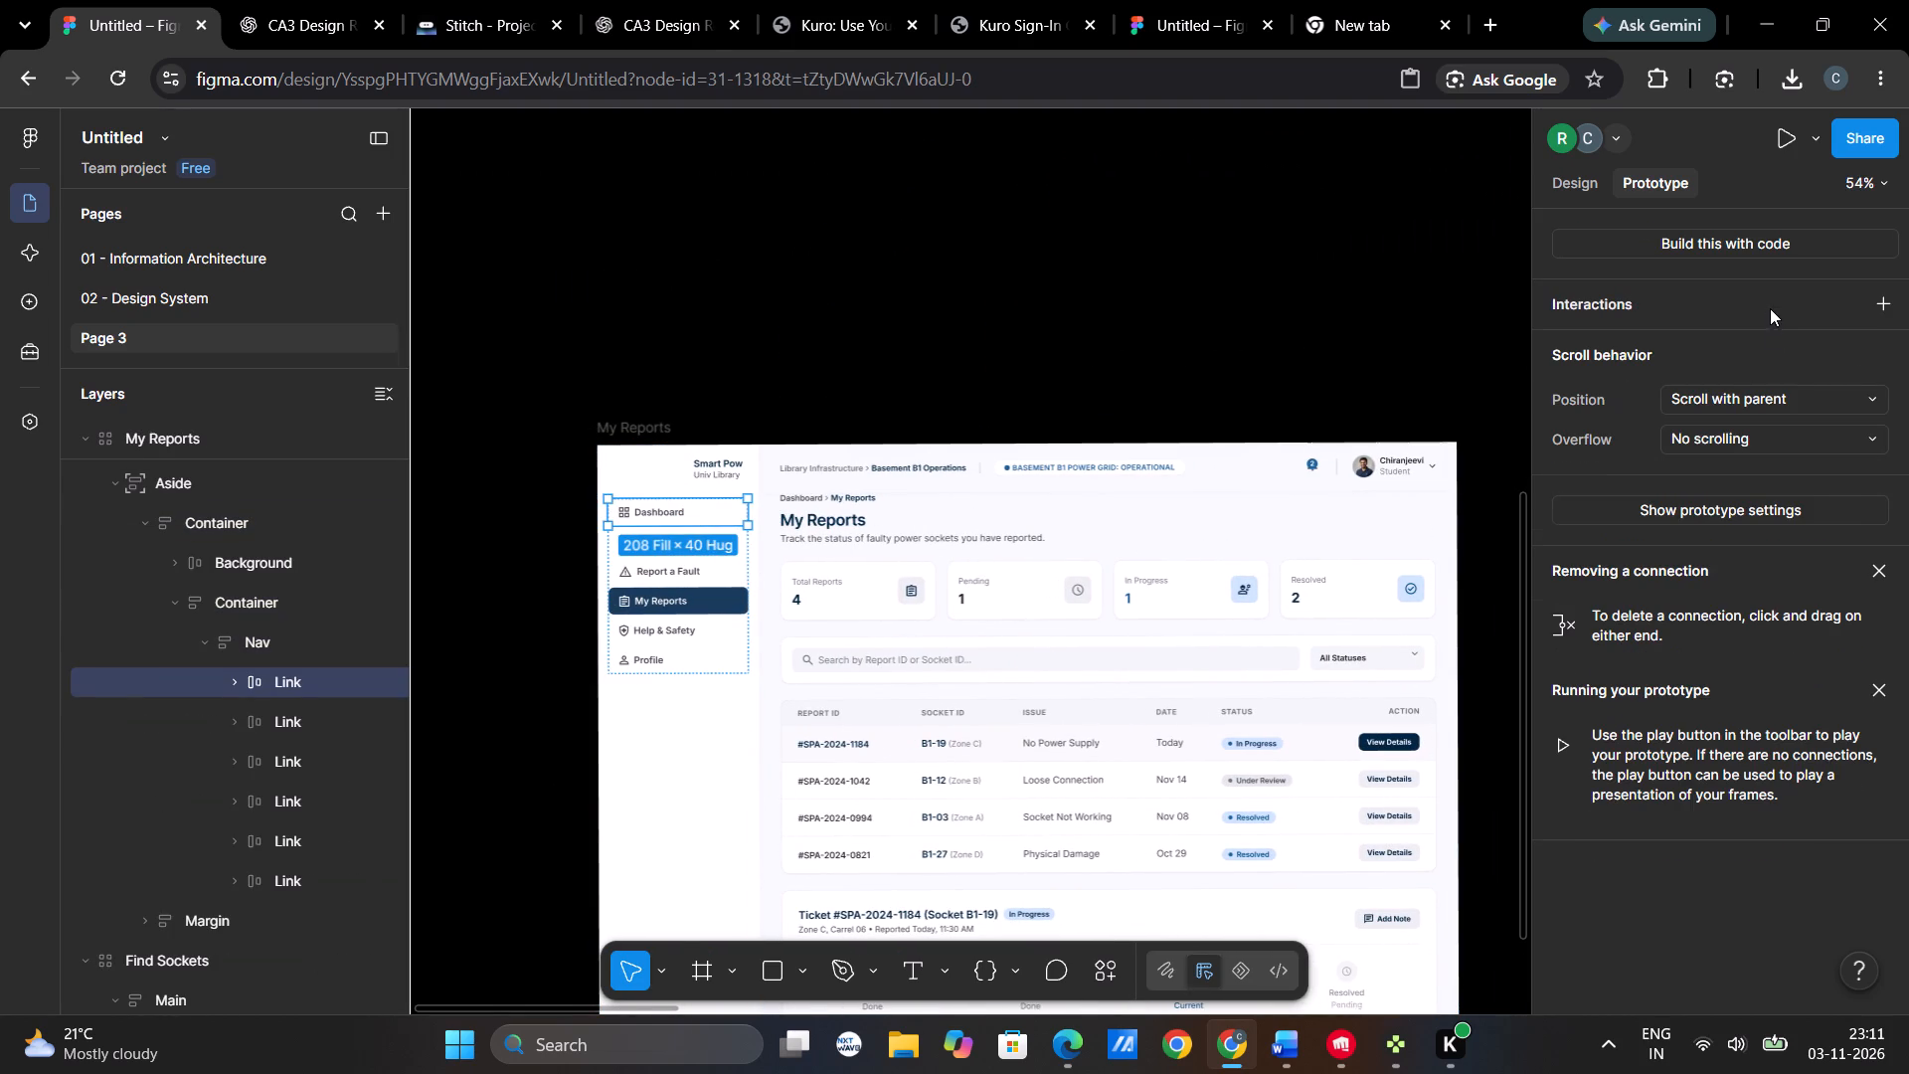
left_click(1770, 308)
left_click(1746, 340)
left_click(1455, 465)
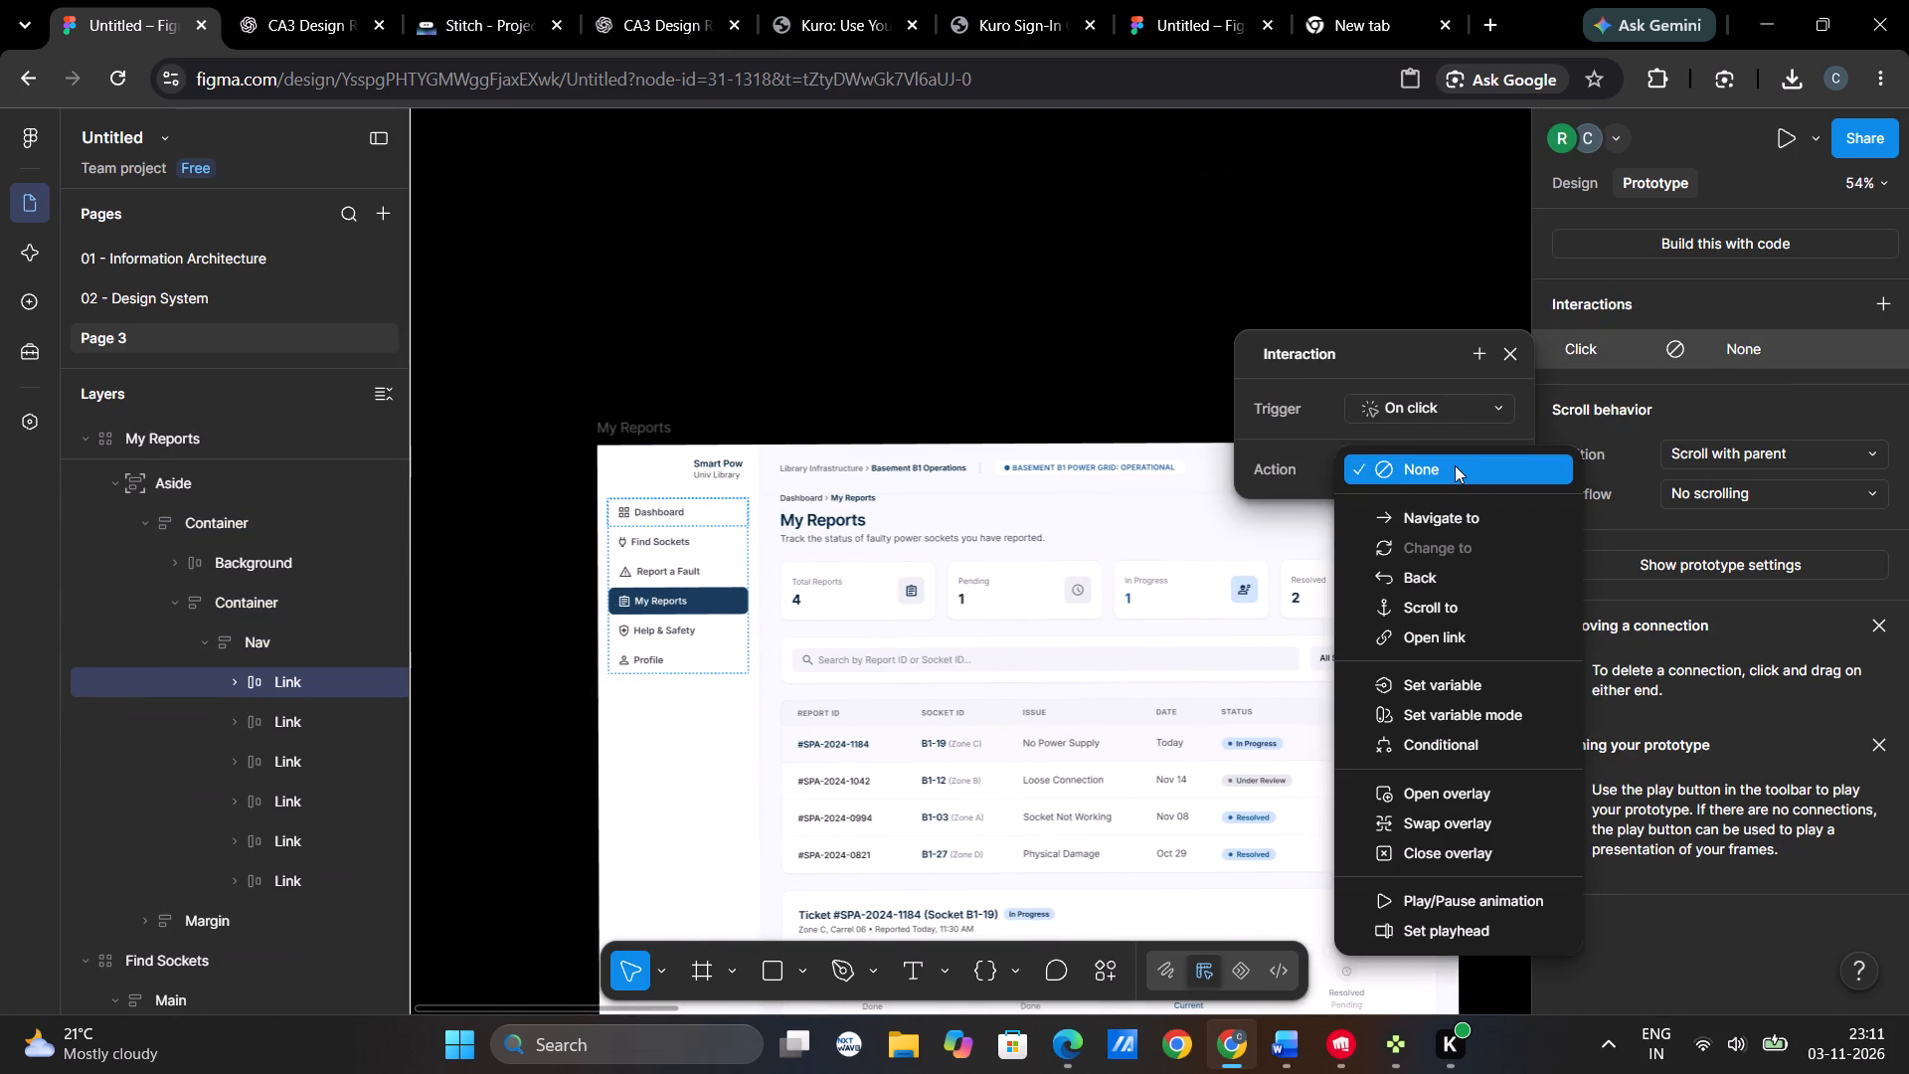
left_click(1447, 525)
left_click(1428, 511)
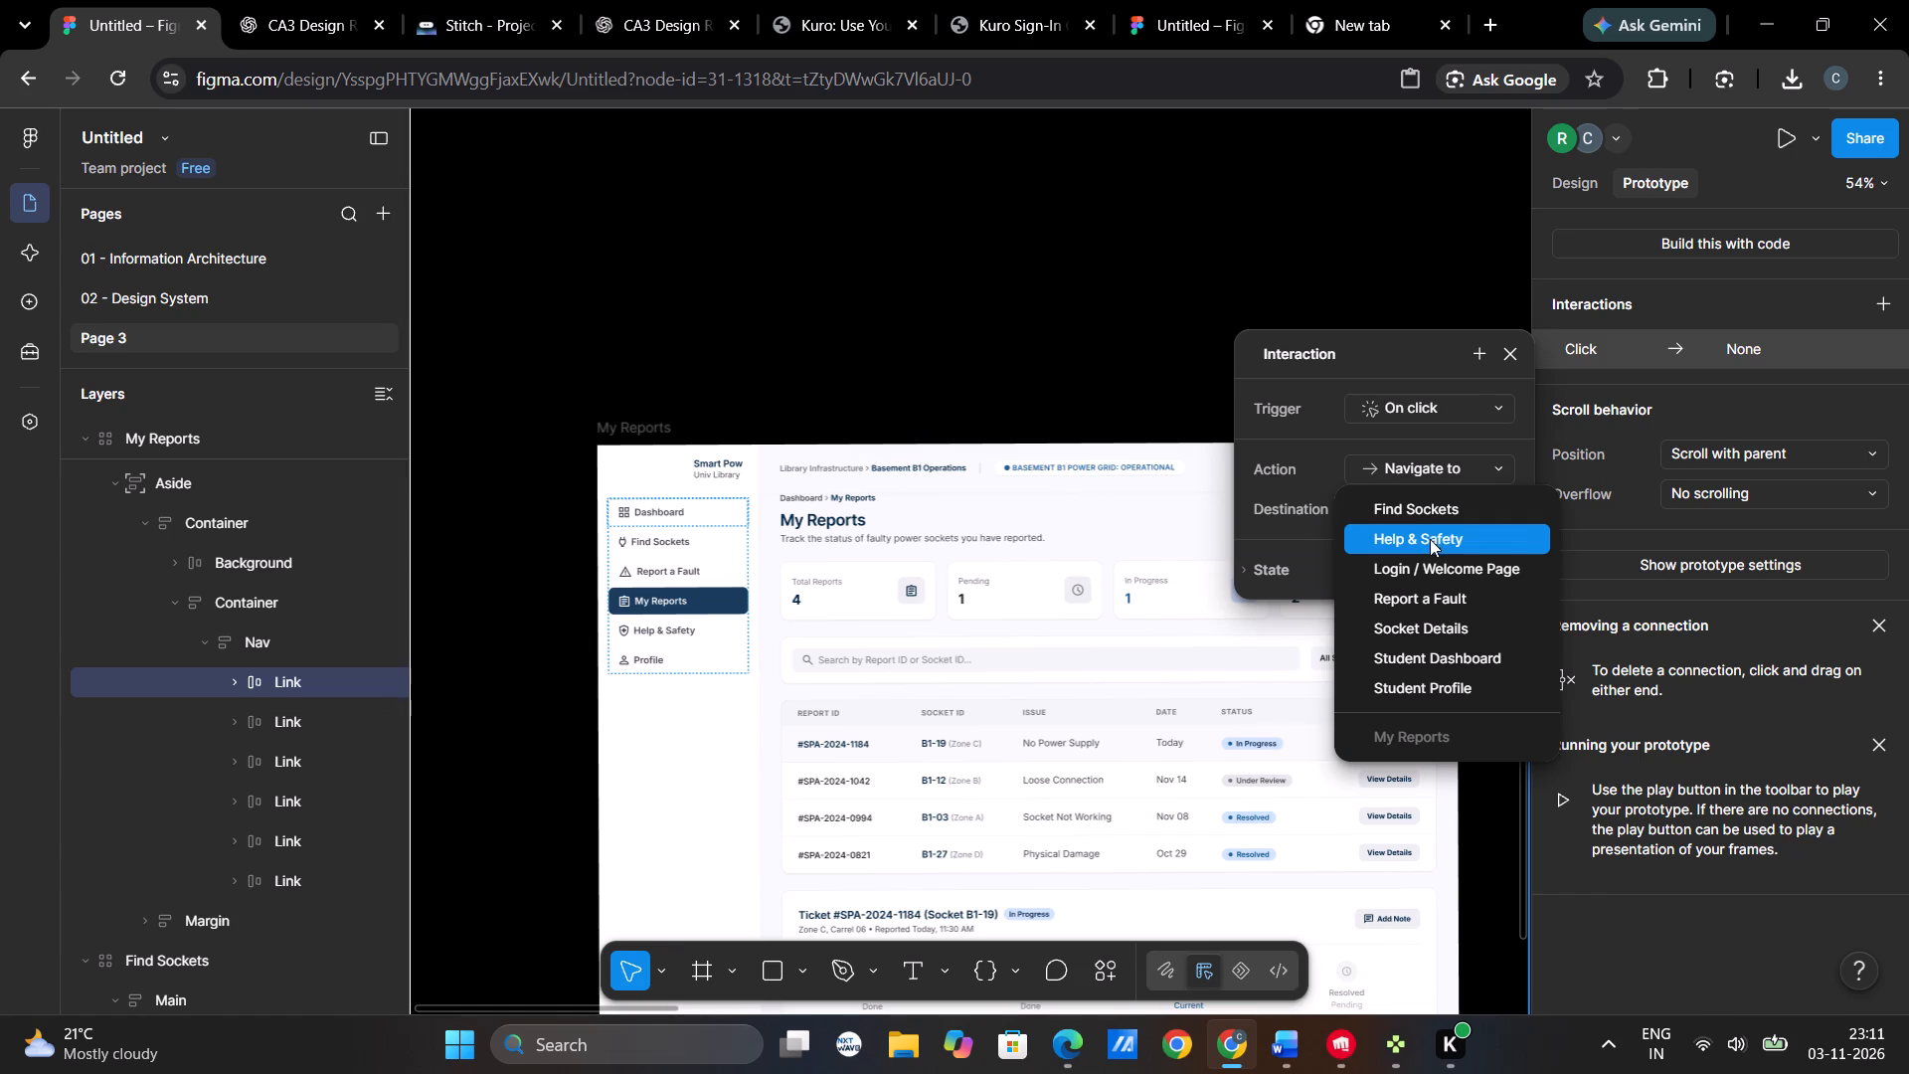
left_click(1443, 652)
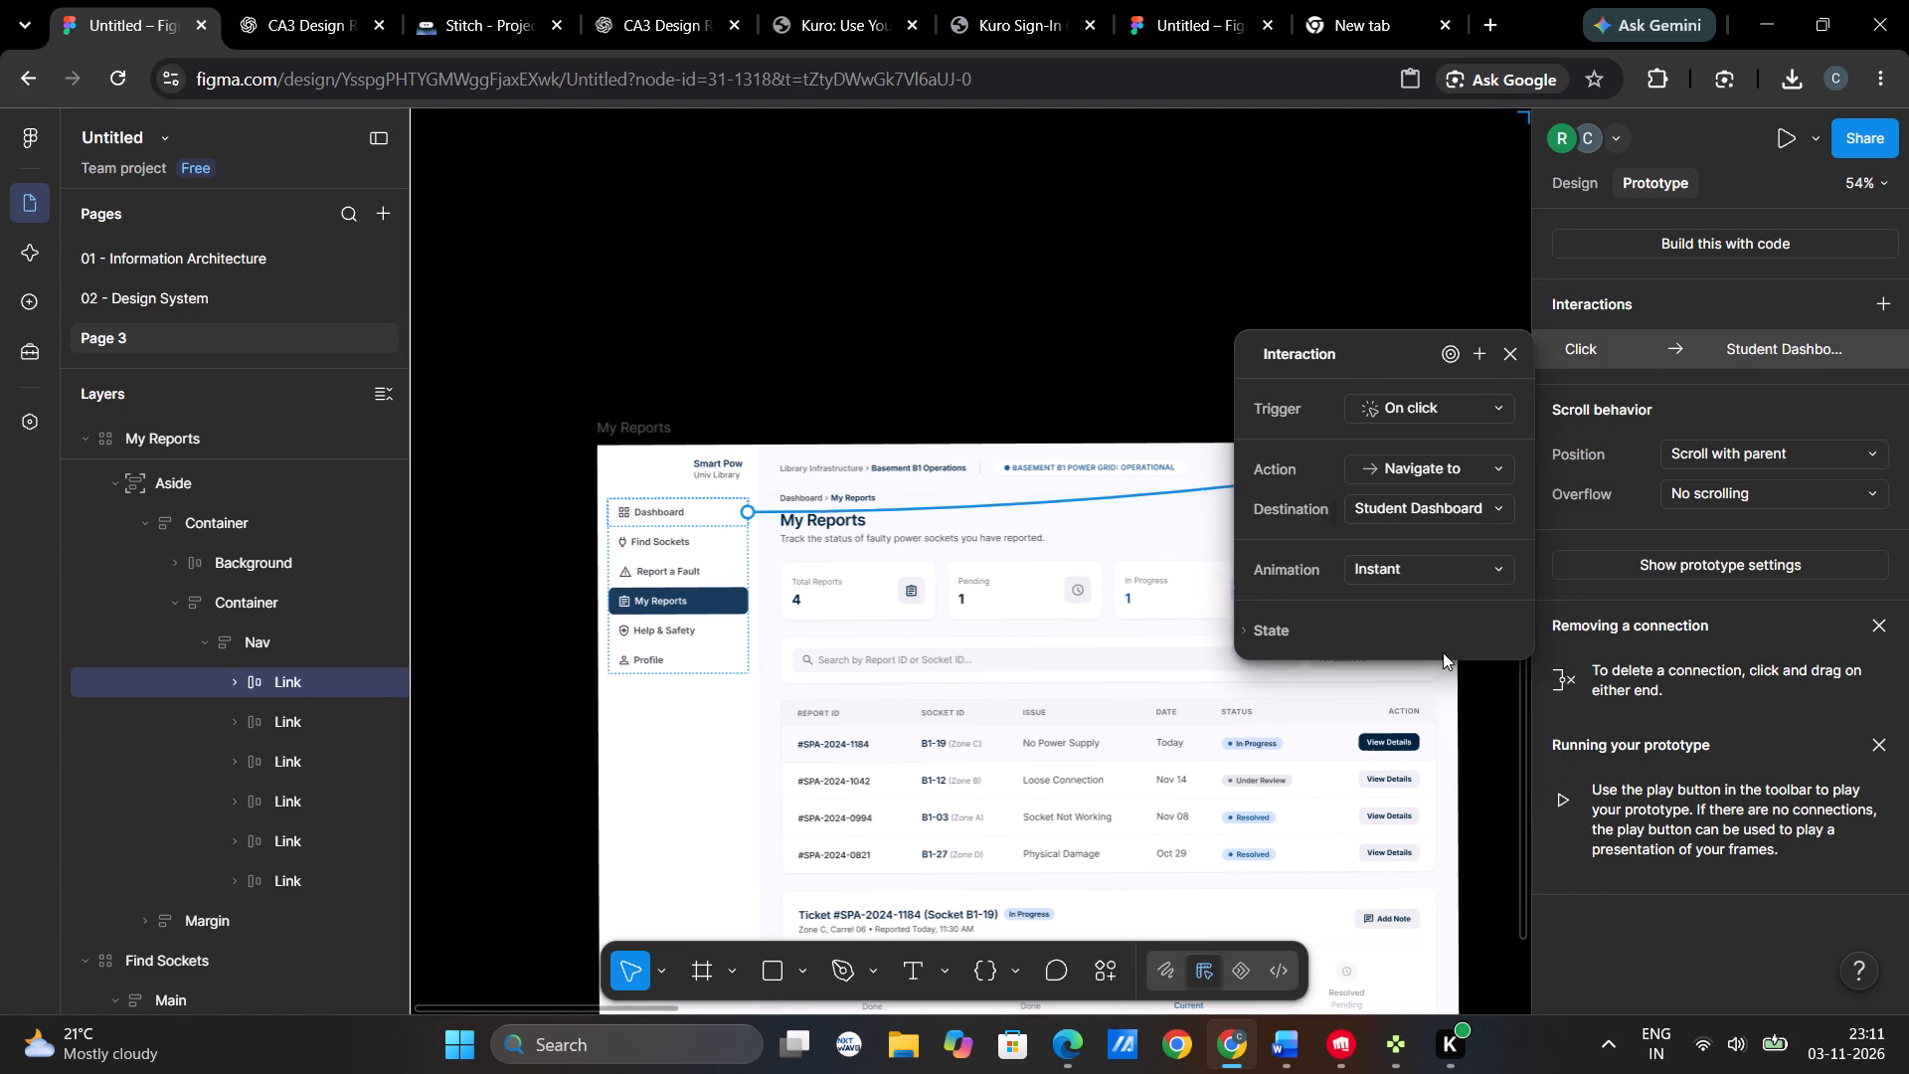
Make the Find Sockets link in the My Reports screen's side navigation navigate on click to Find Sockets.
left_click(699, 550)
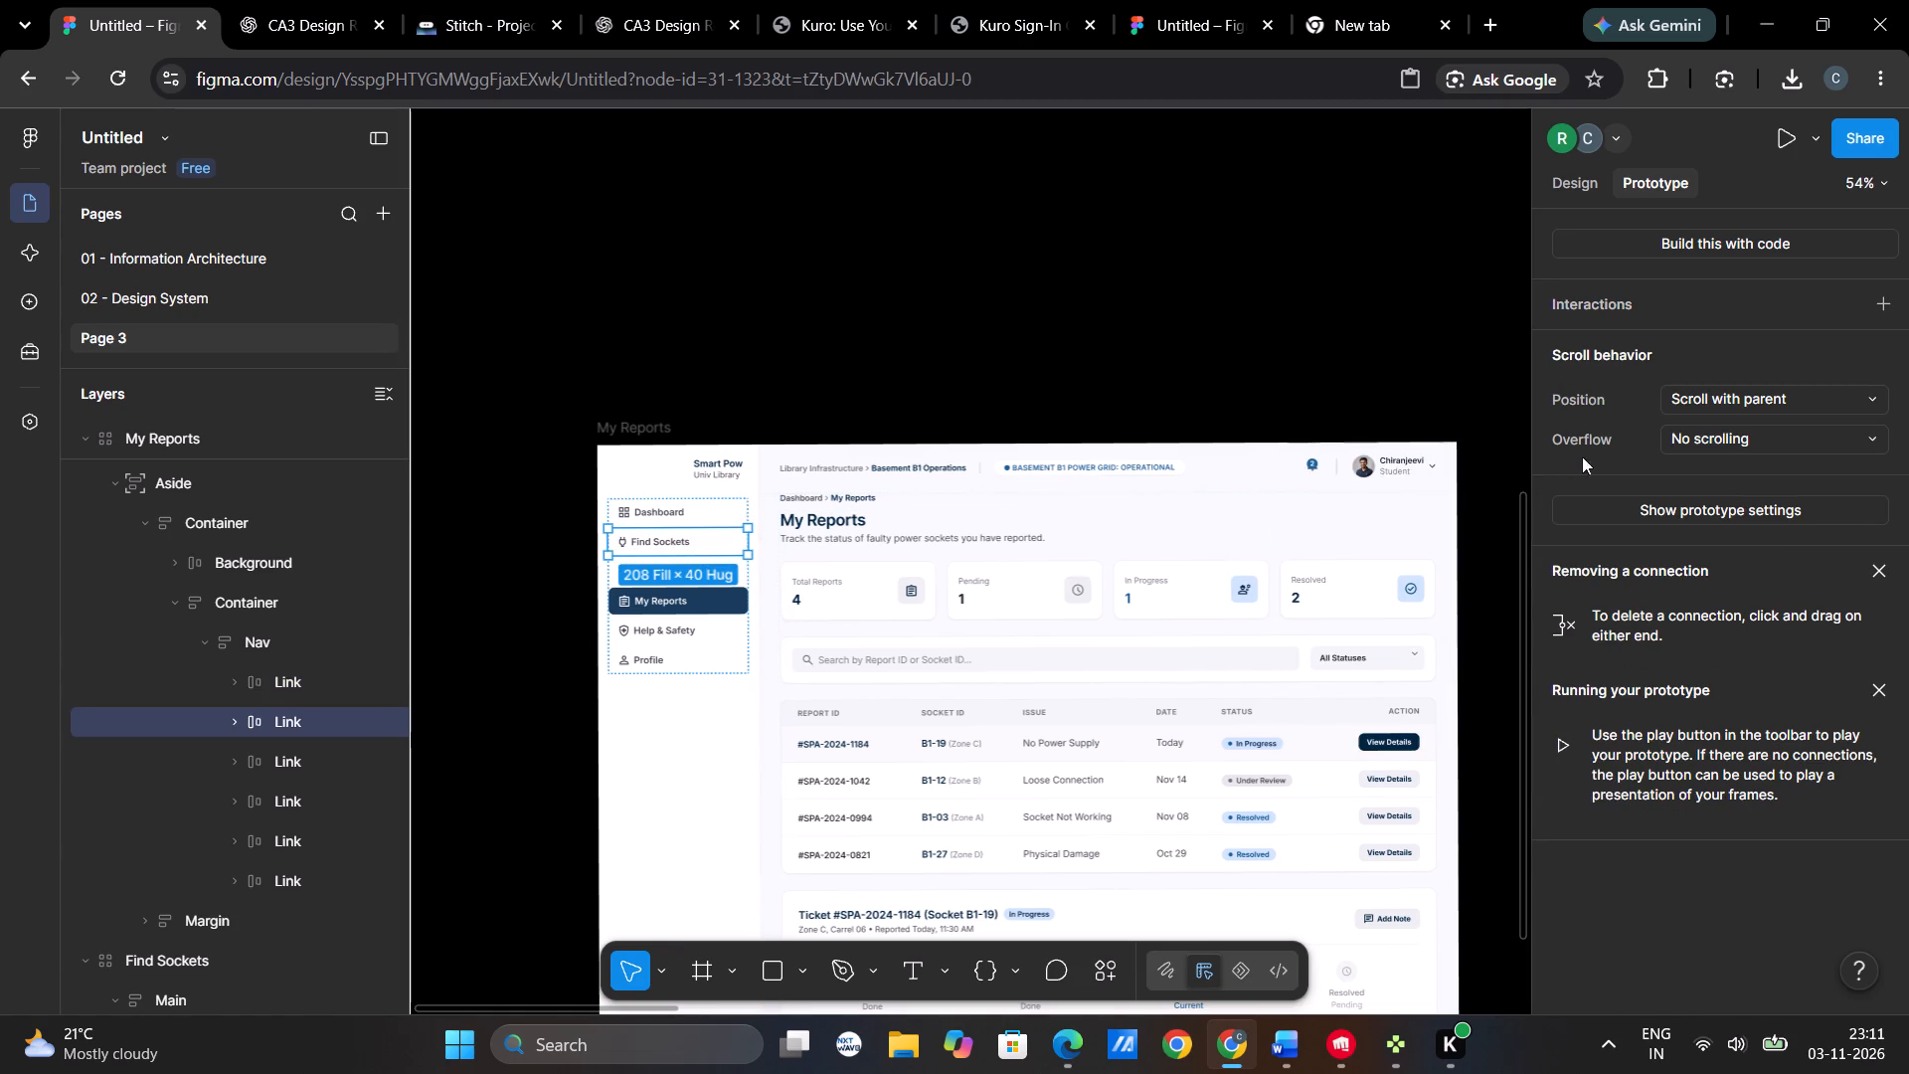
left_click(1718, 304)
left_click(1718, 341)
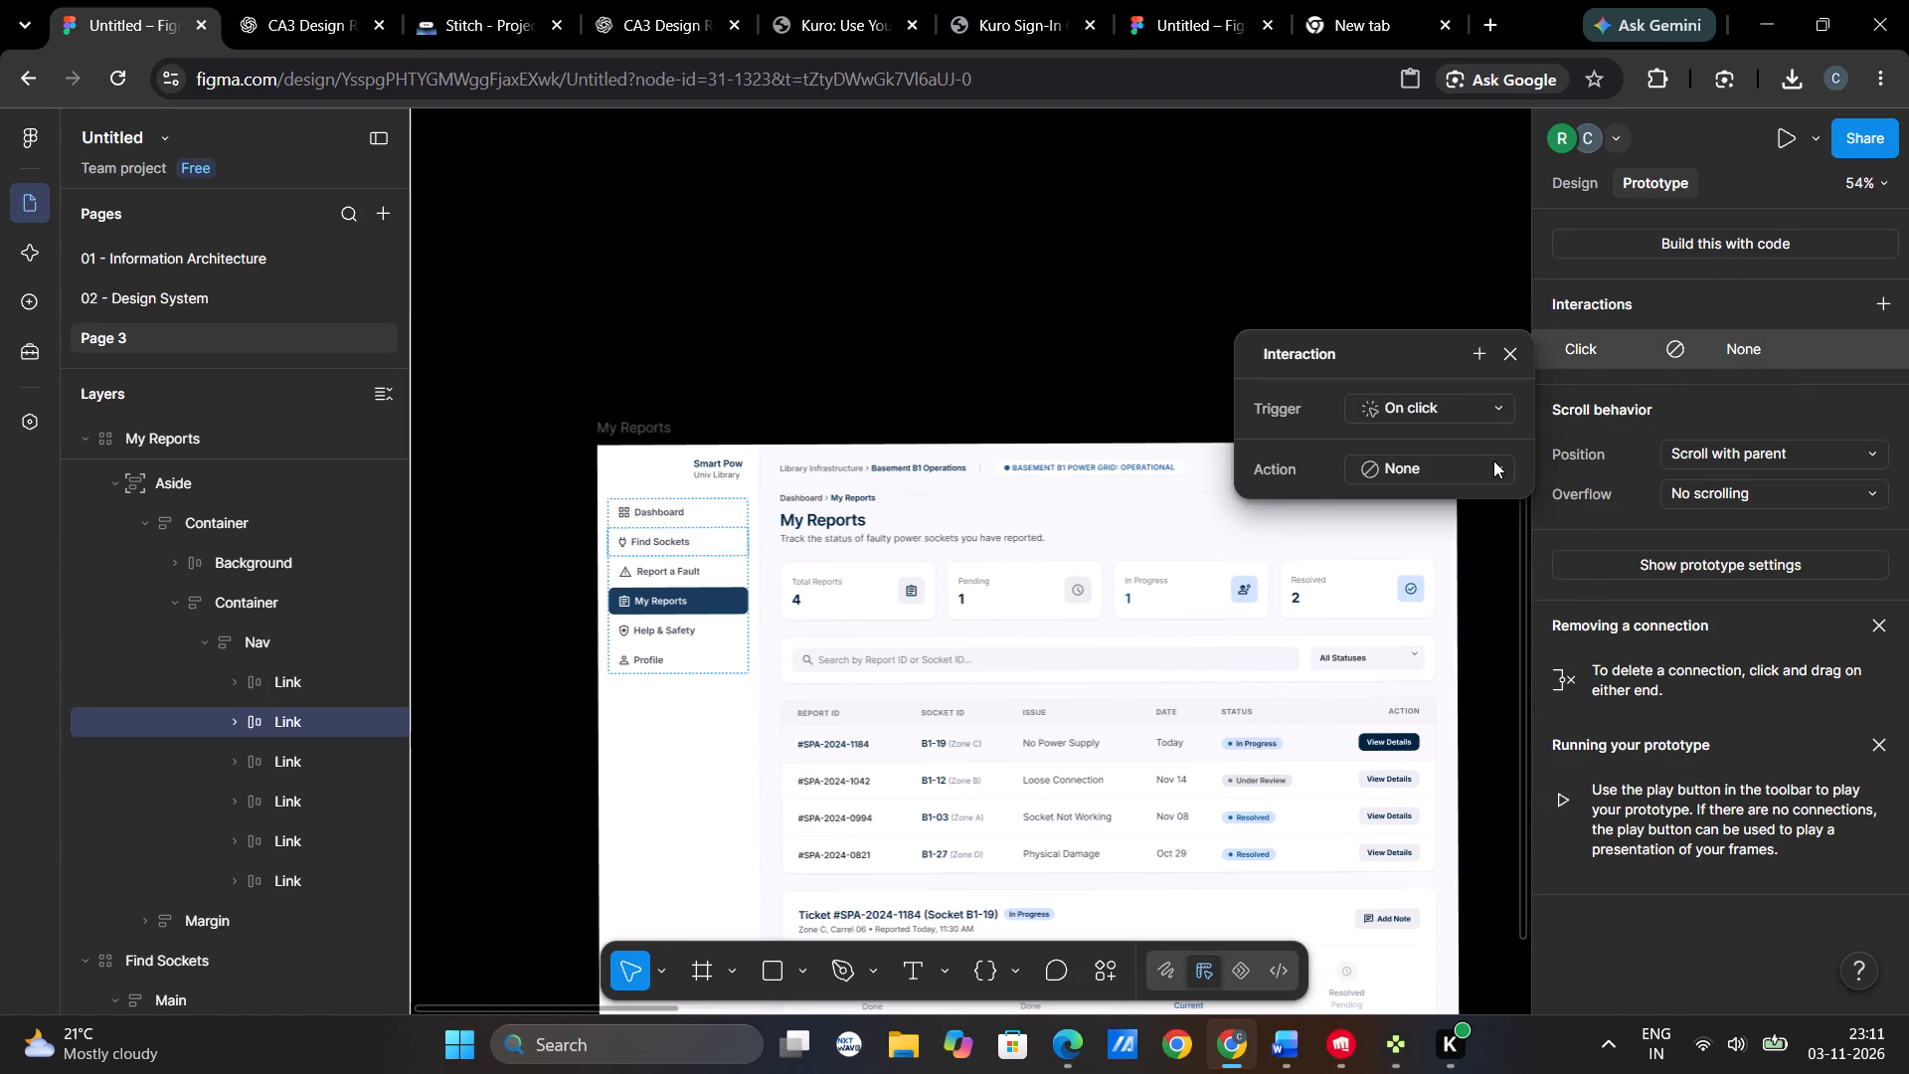
left_click(1493, 460)
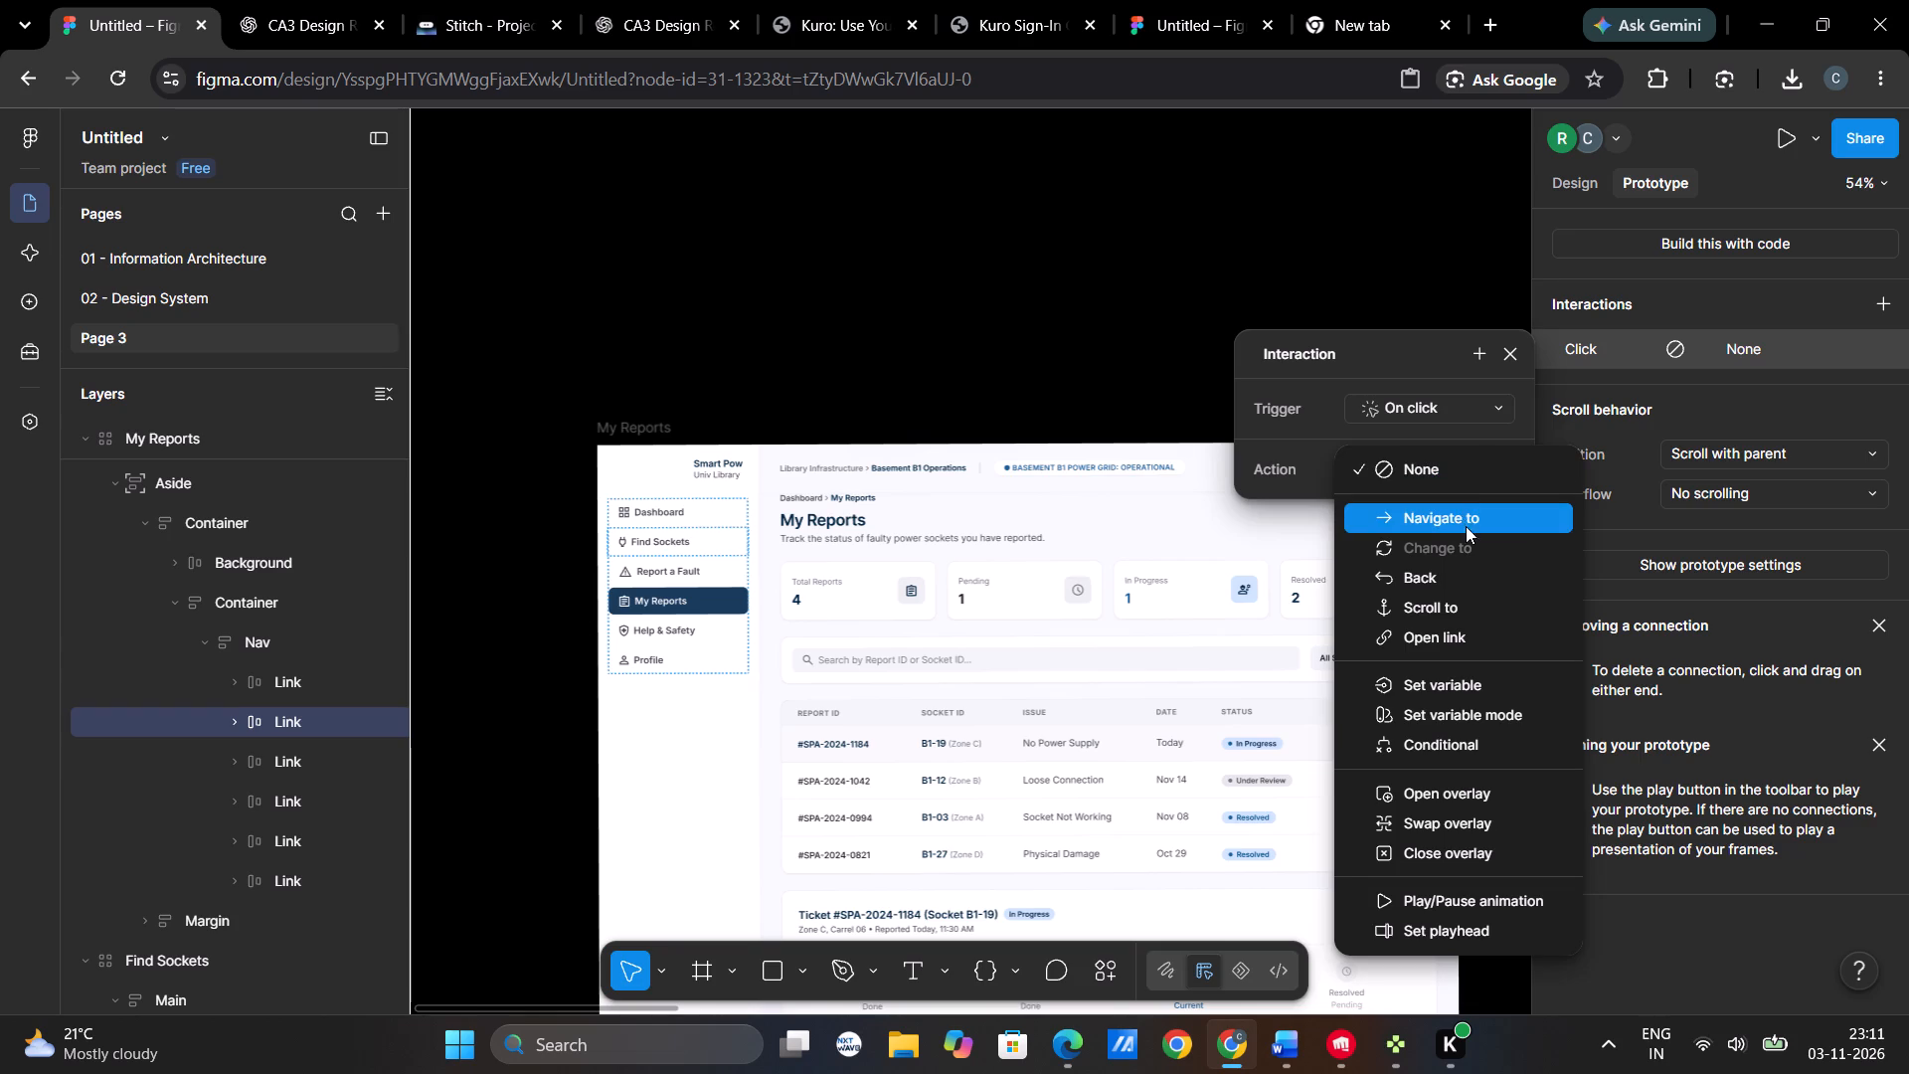
left_click(1462, 512)
left_click(1457, 513)
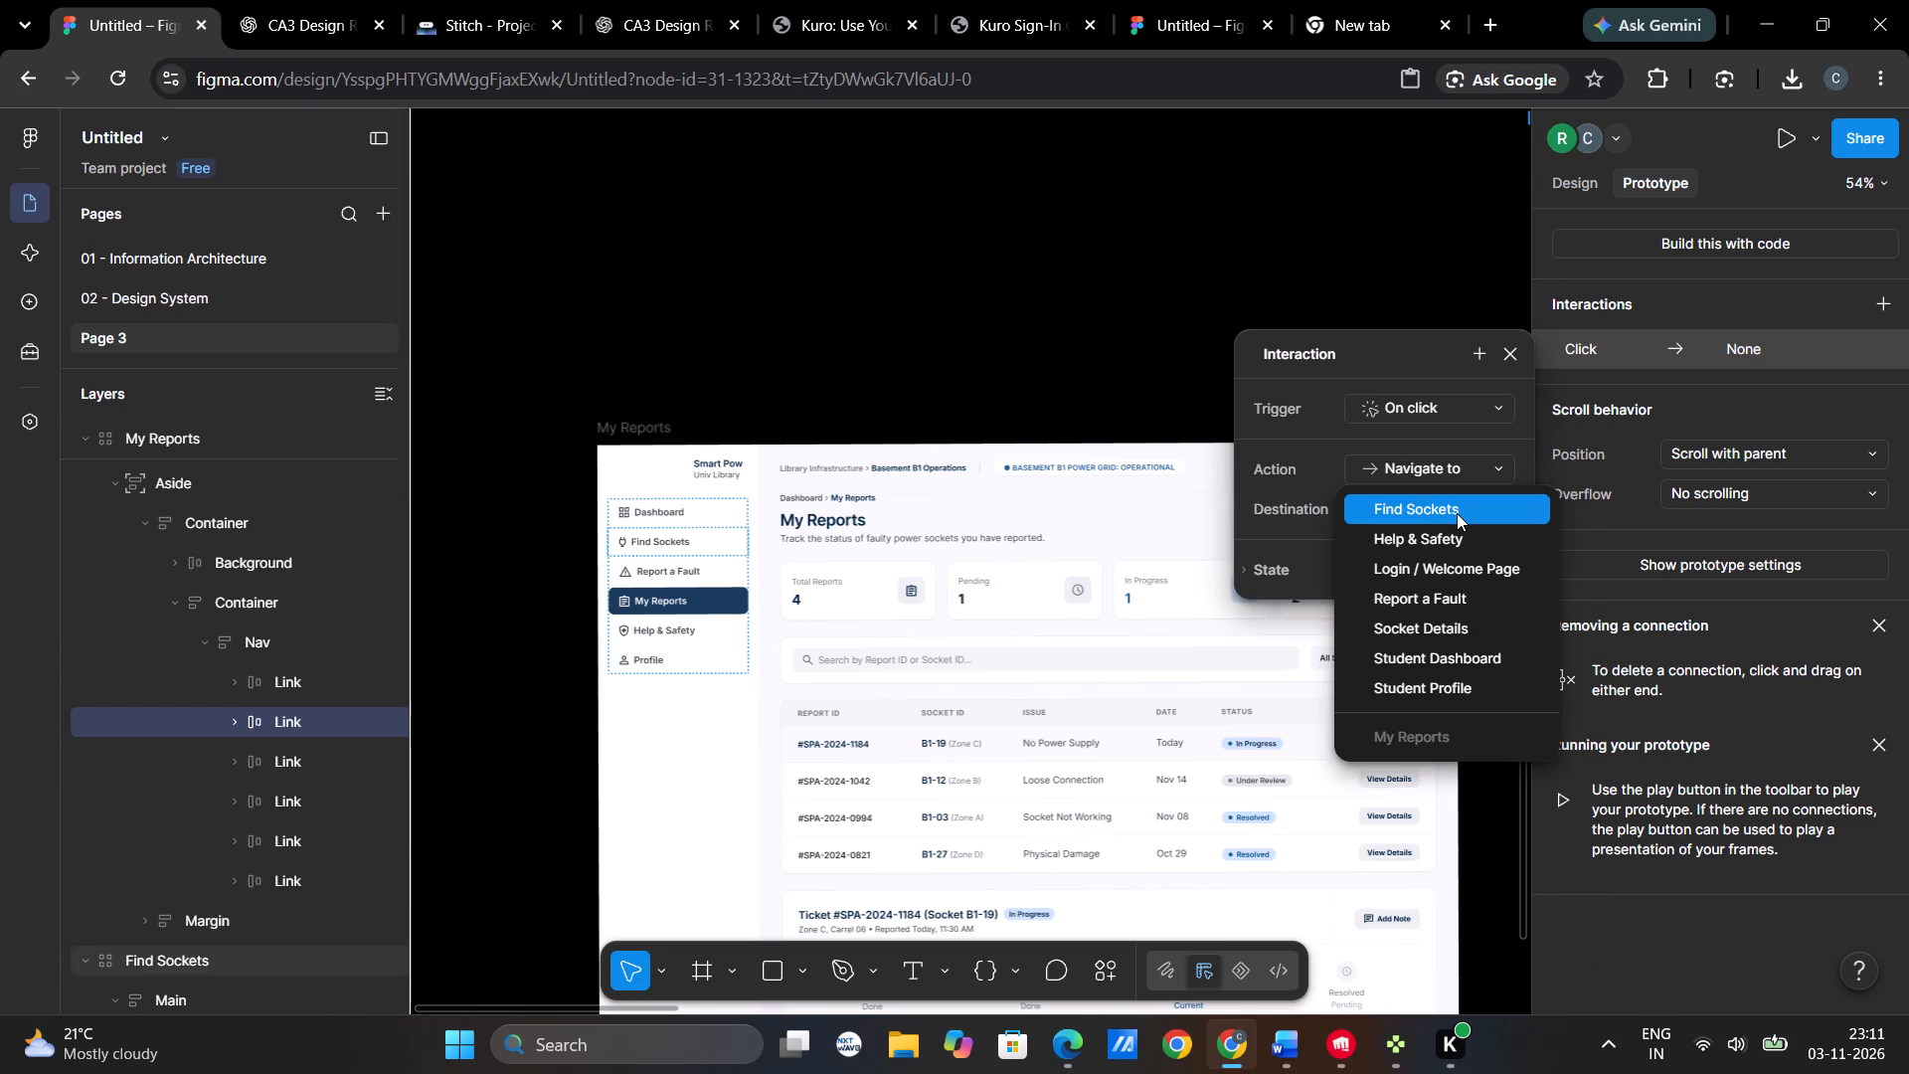
left_click(1458, 513)
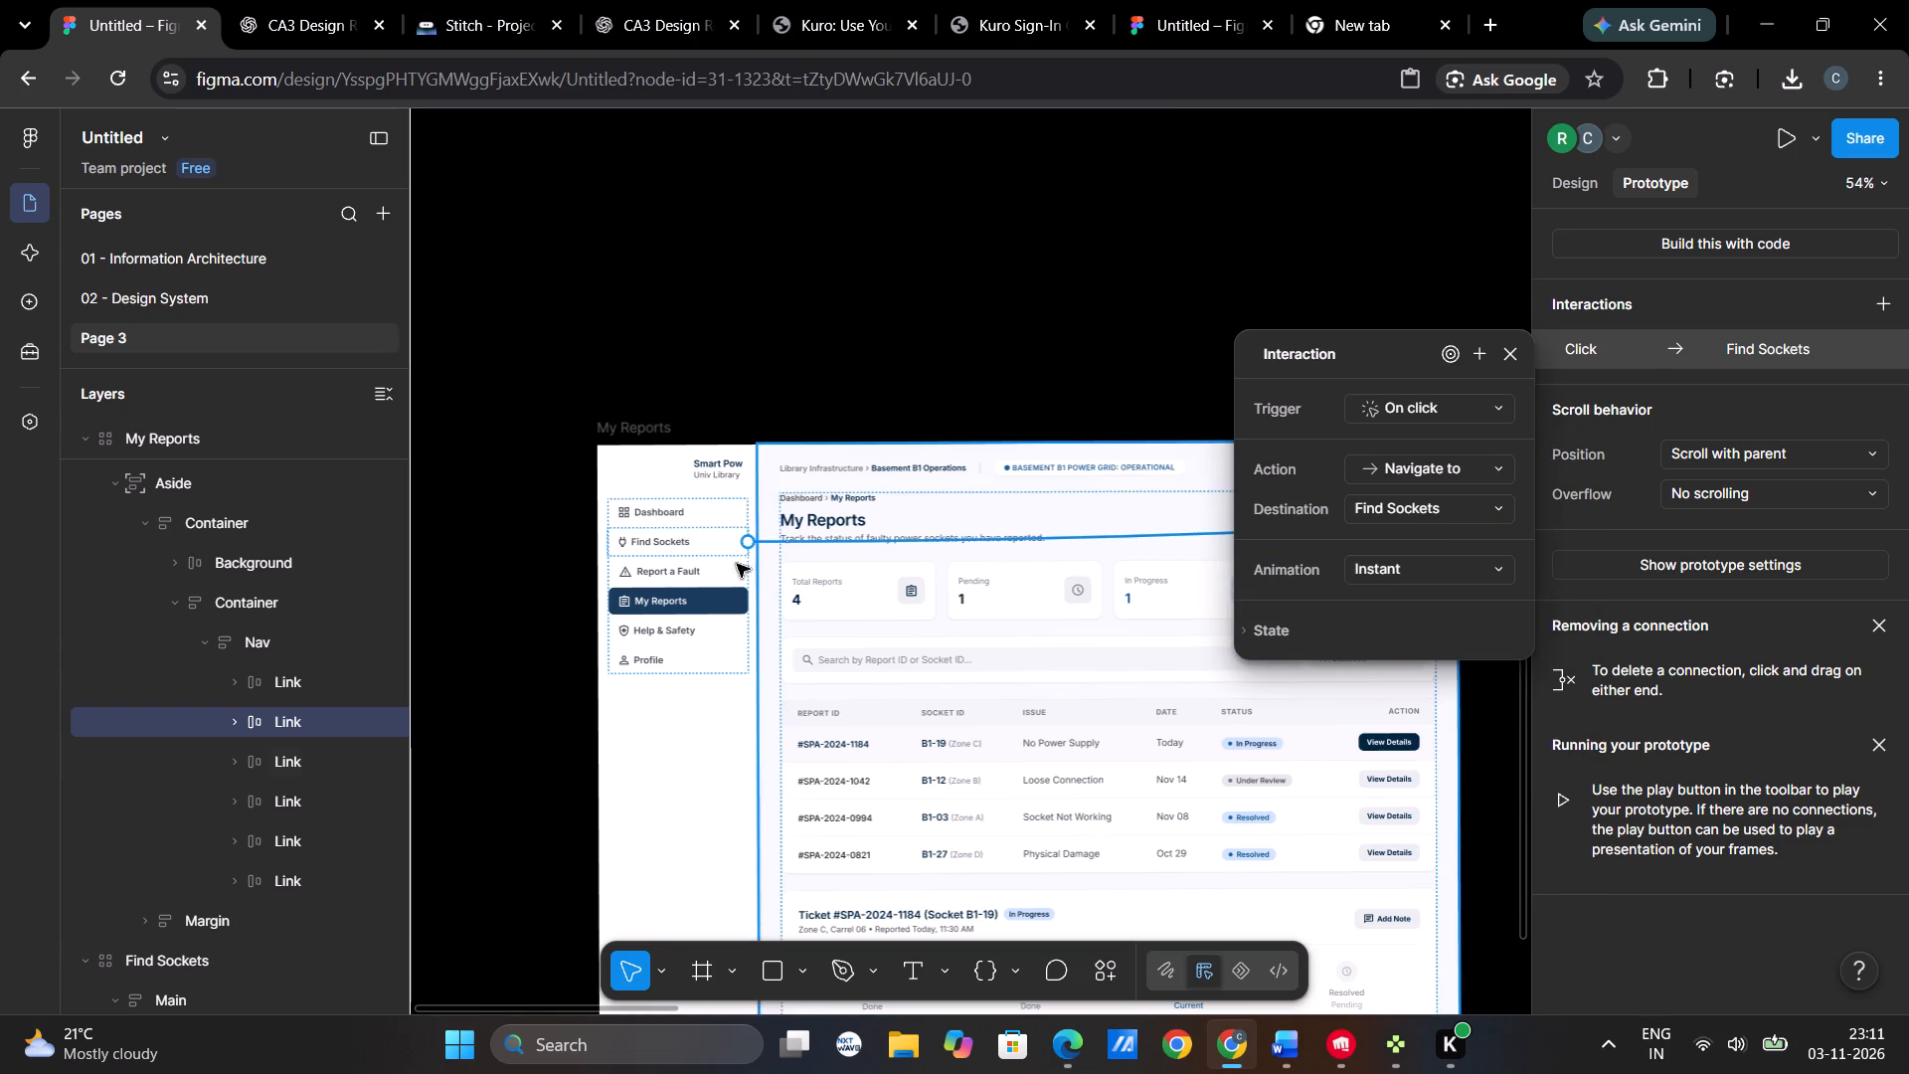
Make the "Report a Fault" link in the My Reports screen's side navigation navigate on click to Report a Fault with Smart animate.
left_click(722, 565)
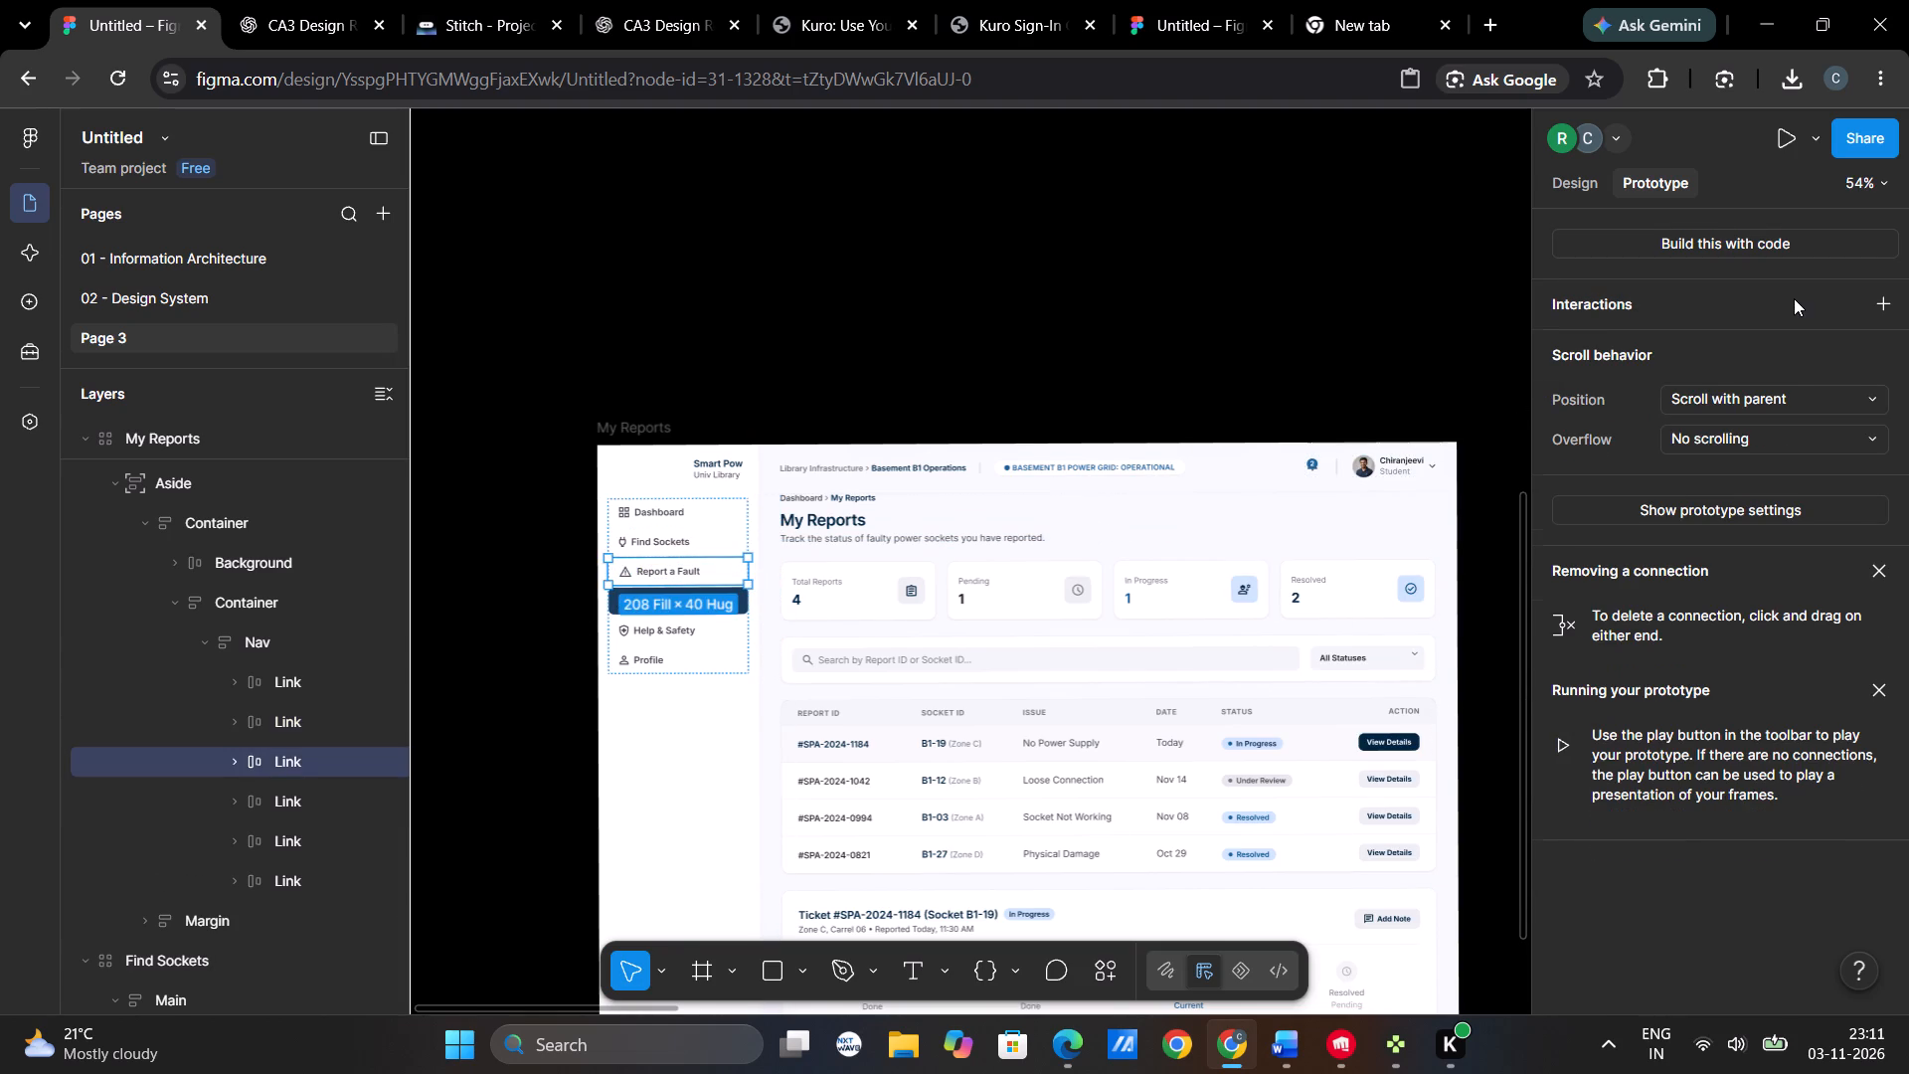
left_click(1794, 298)
left_click(1708, 357)
left_click(1436, 461)
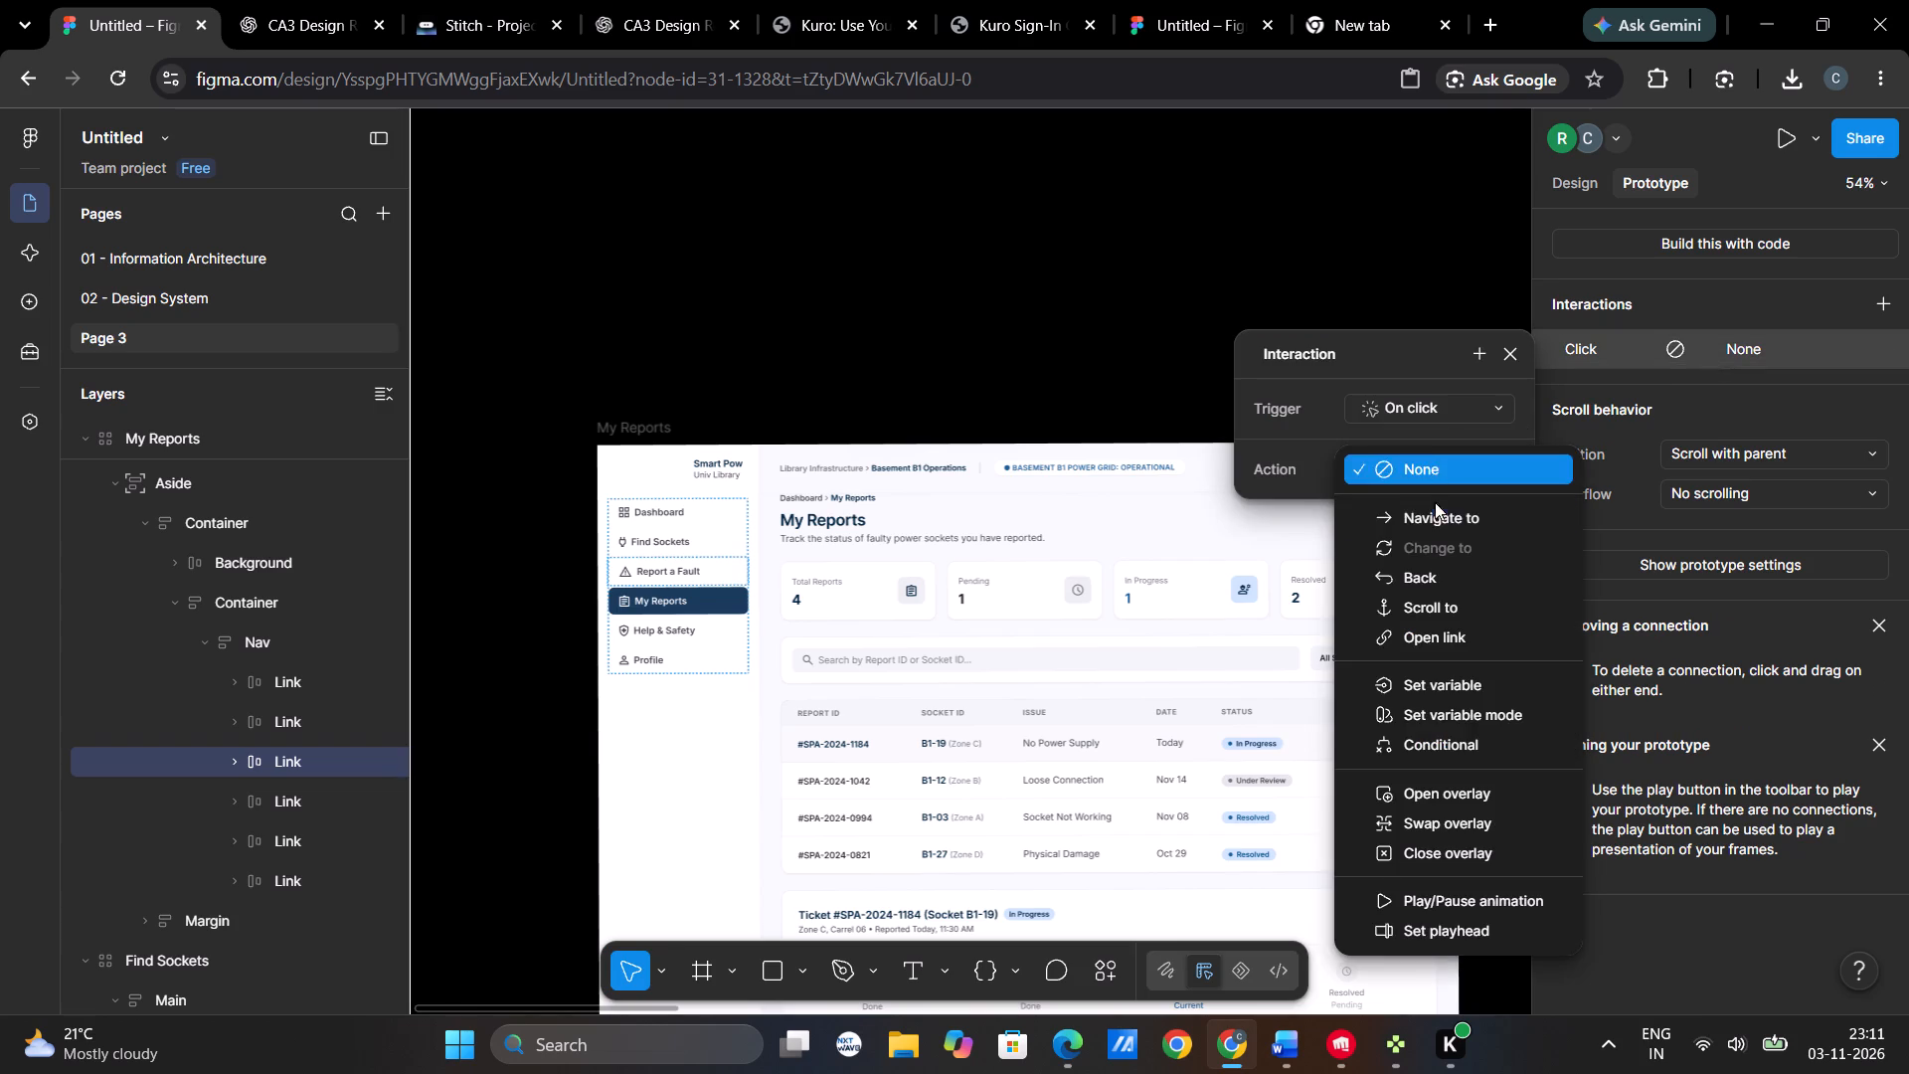
left_click(1435, 503)
left_click(1428, 506)
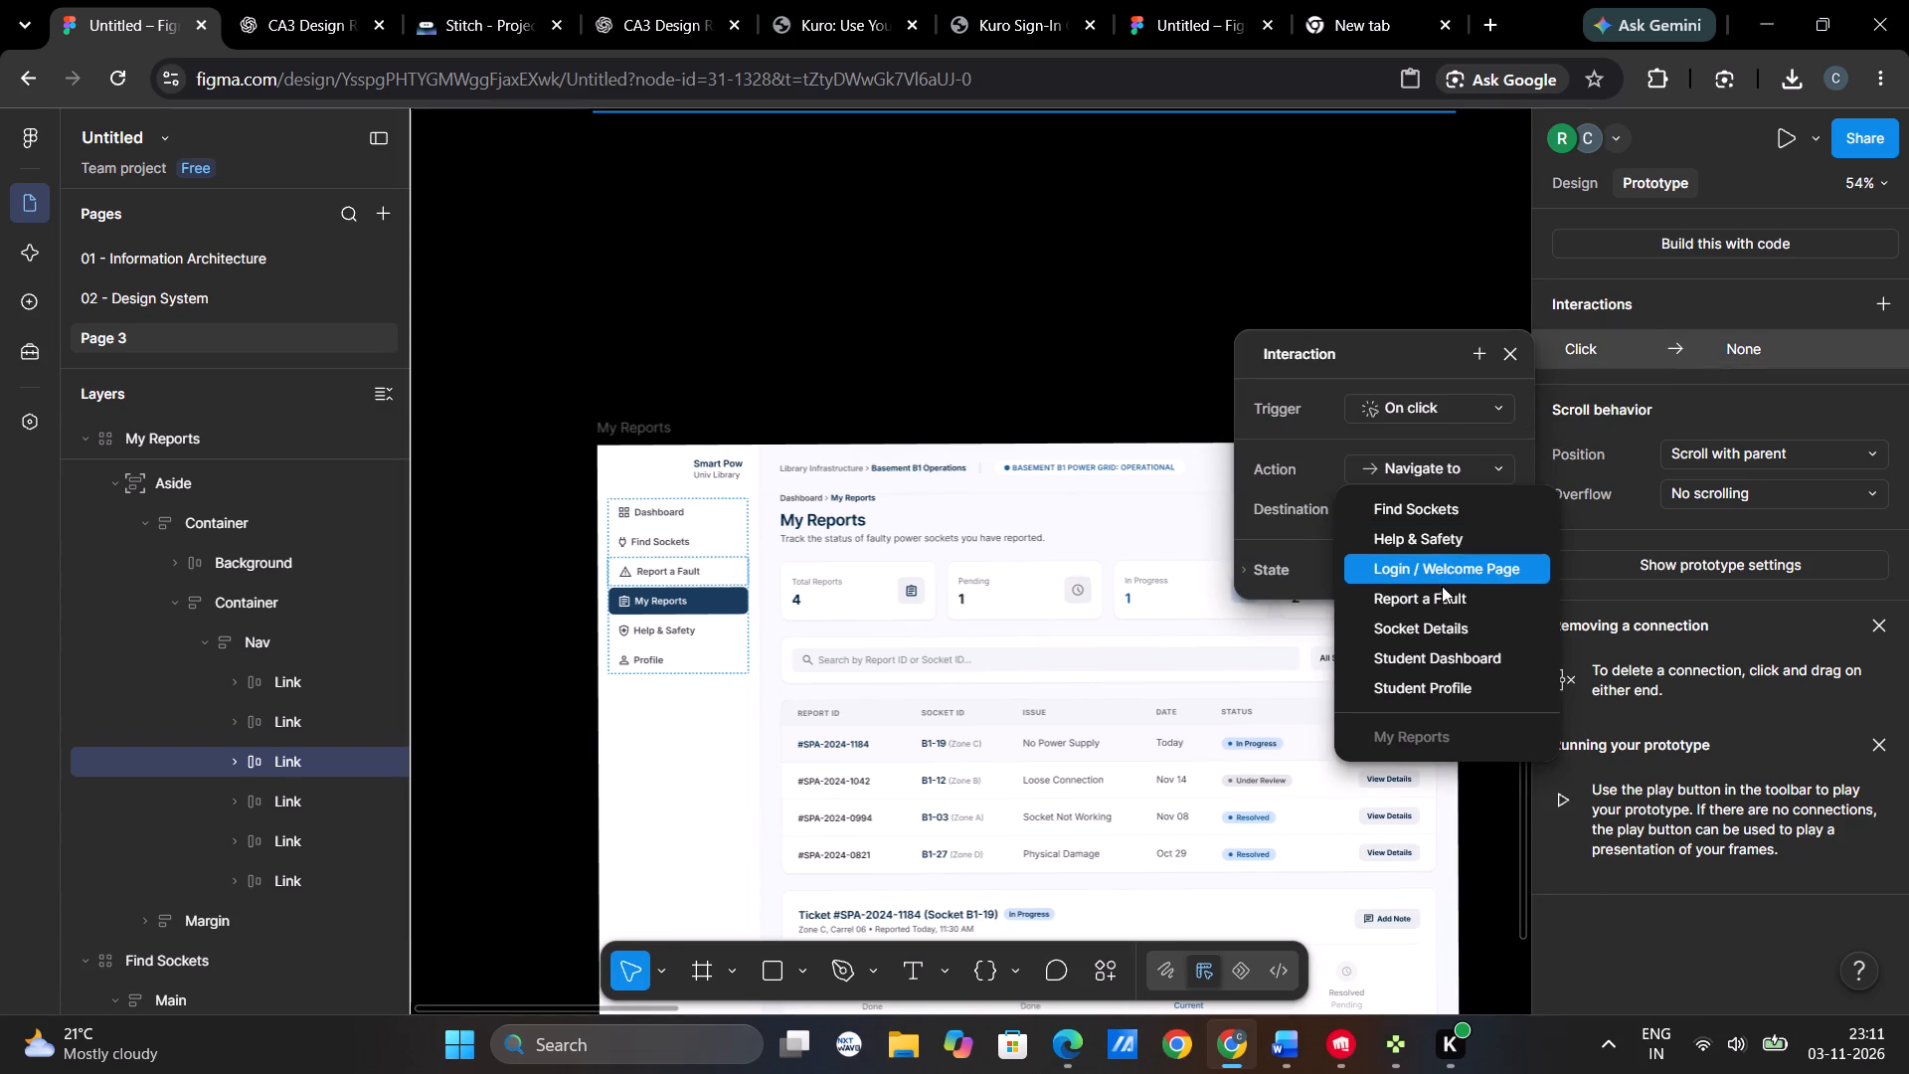
left_click(1442, 590)
left_click(1412, 567)
left_click(1419, 618)
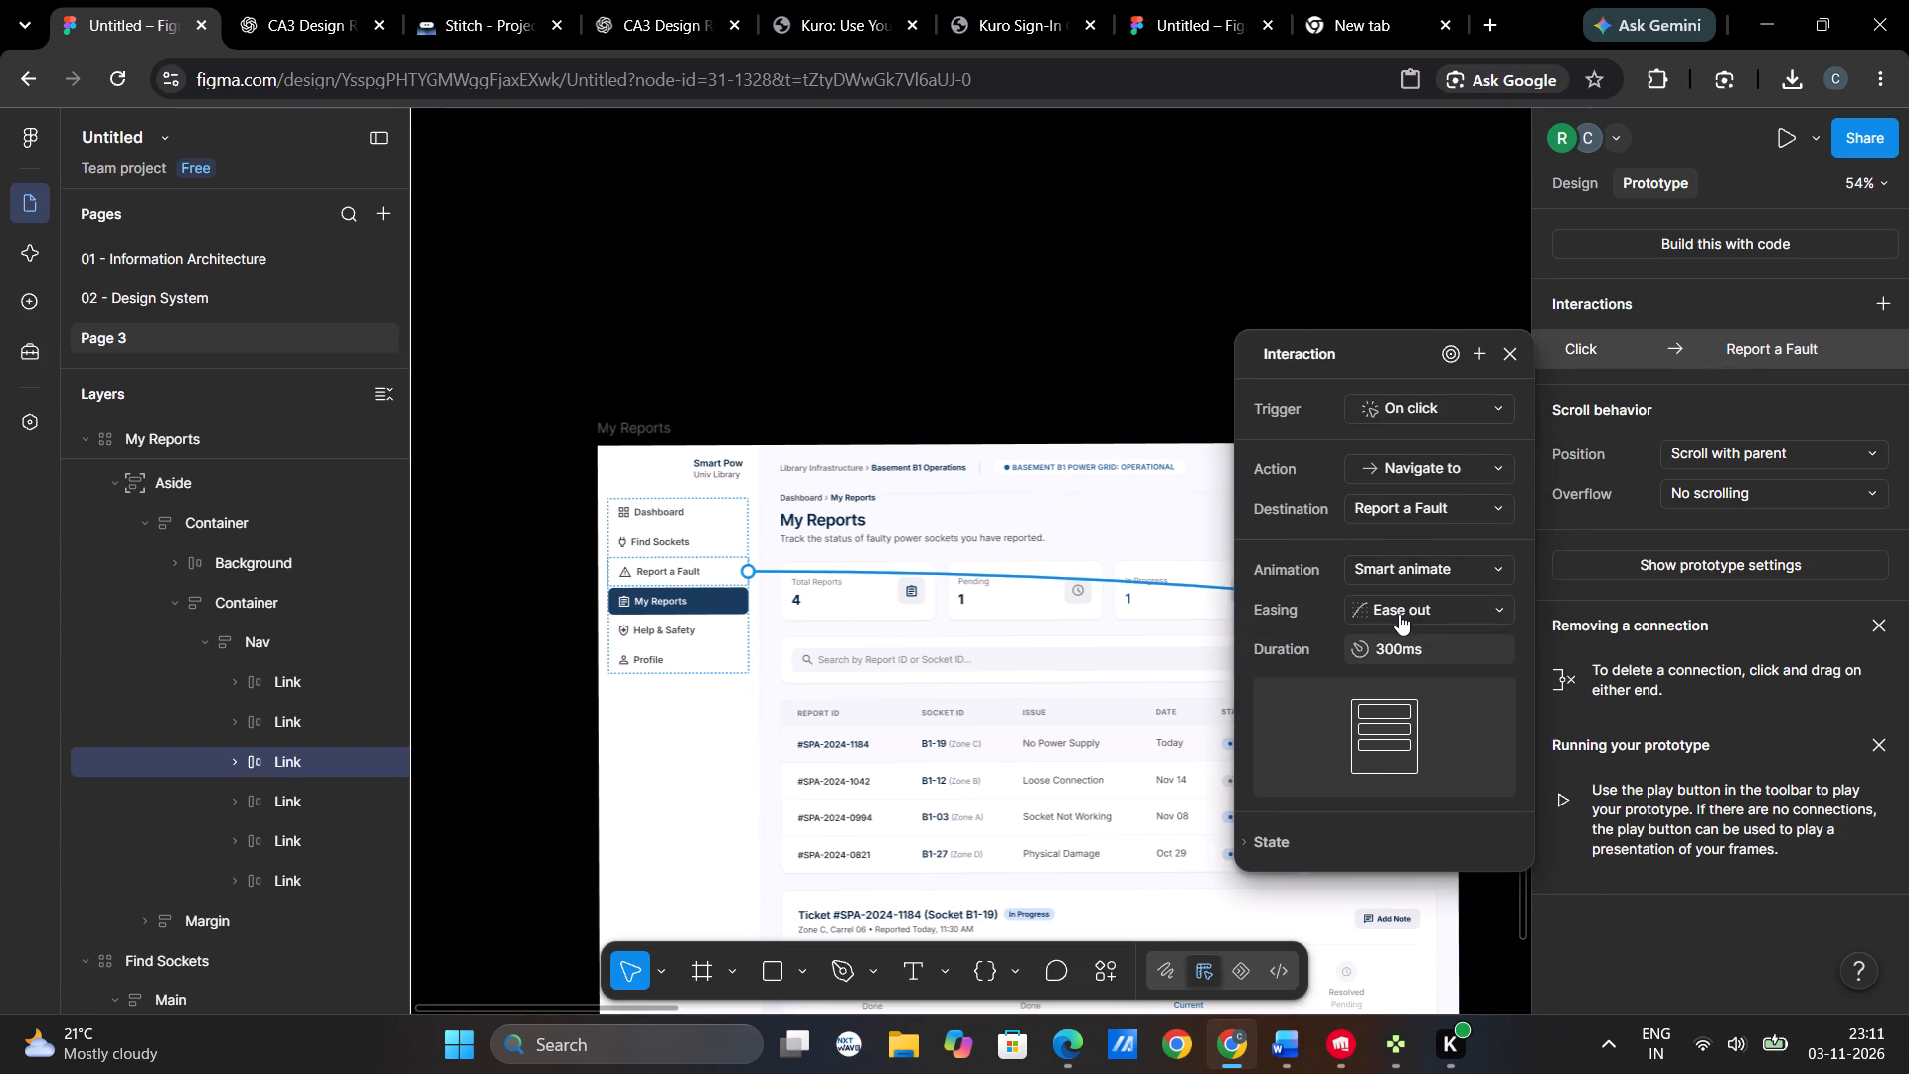
Add an on-click Navigate to interaction without a destination to the My Reports link in the My Reports screen's side navigation.
left_click(716, 602)
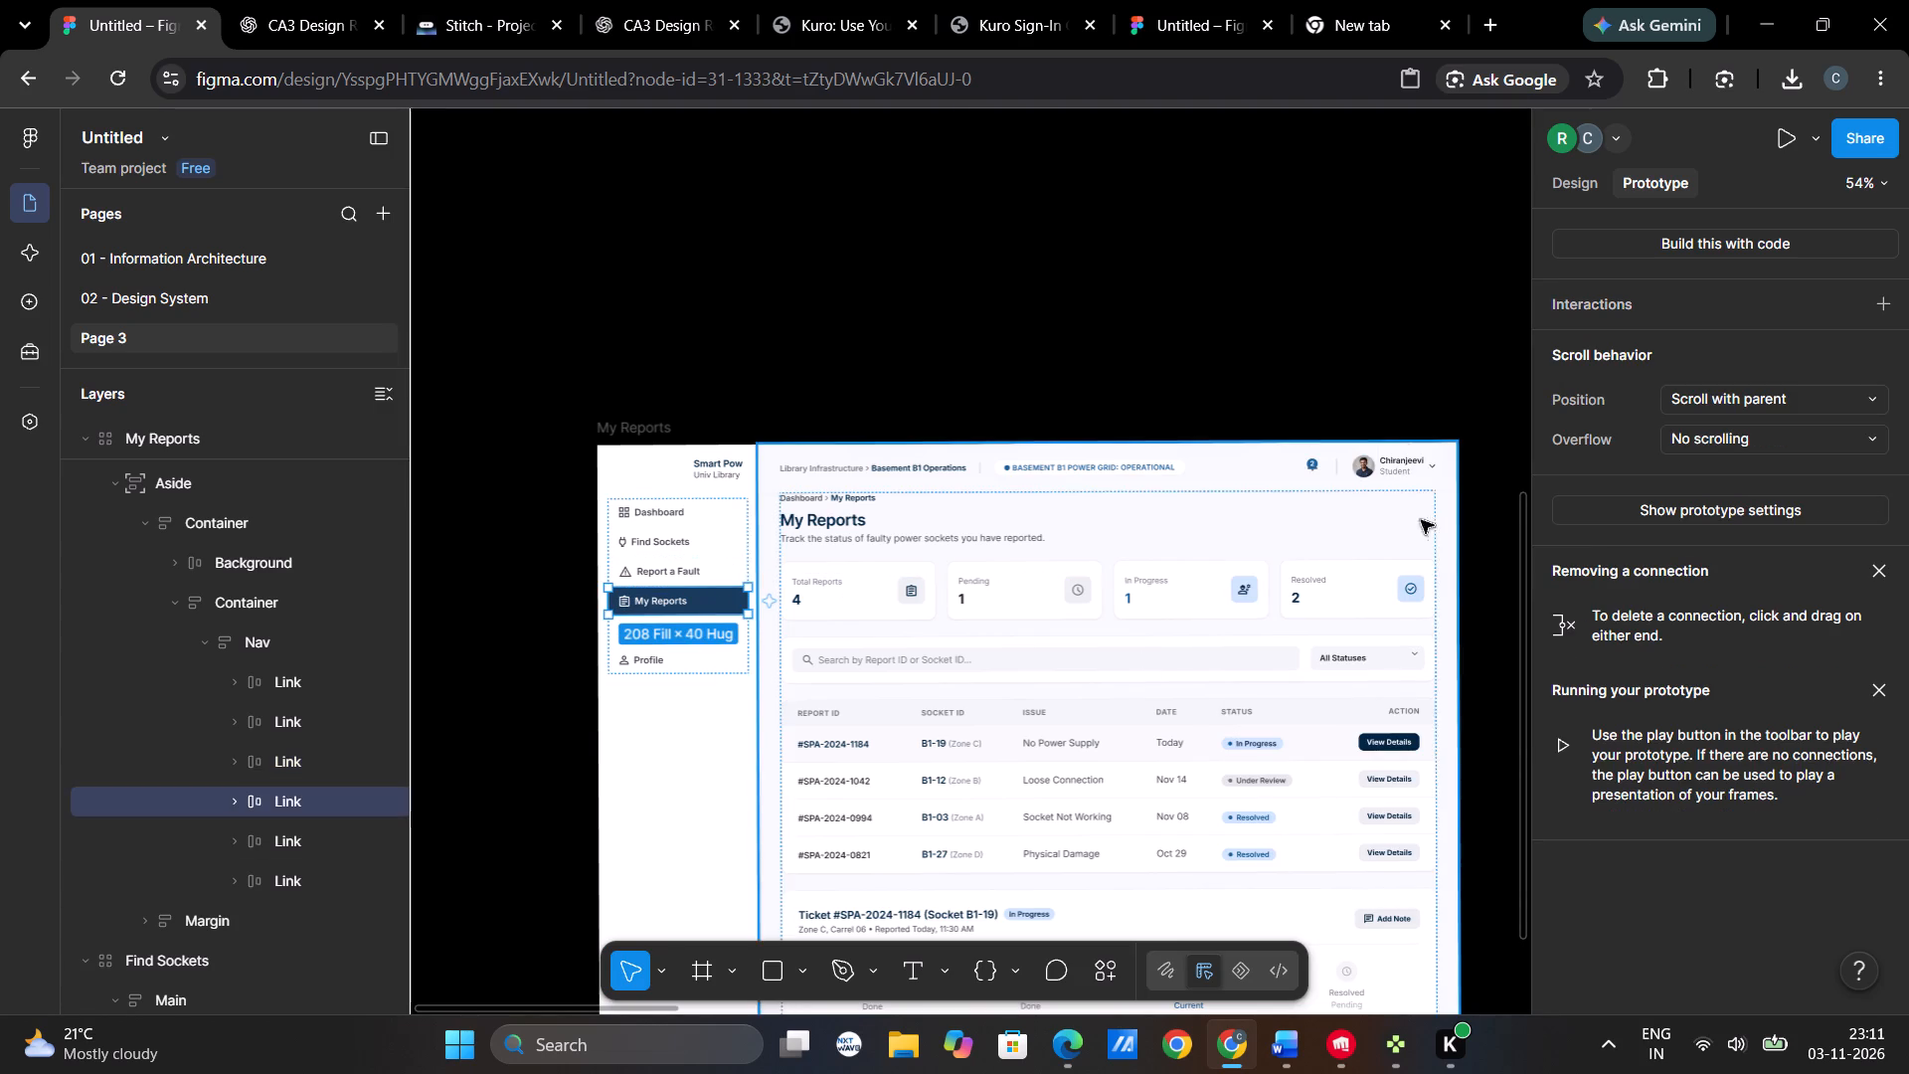
left_click(1768, 290)
left_click(1741, 345)
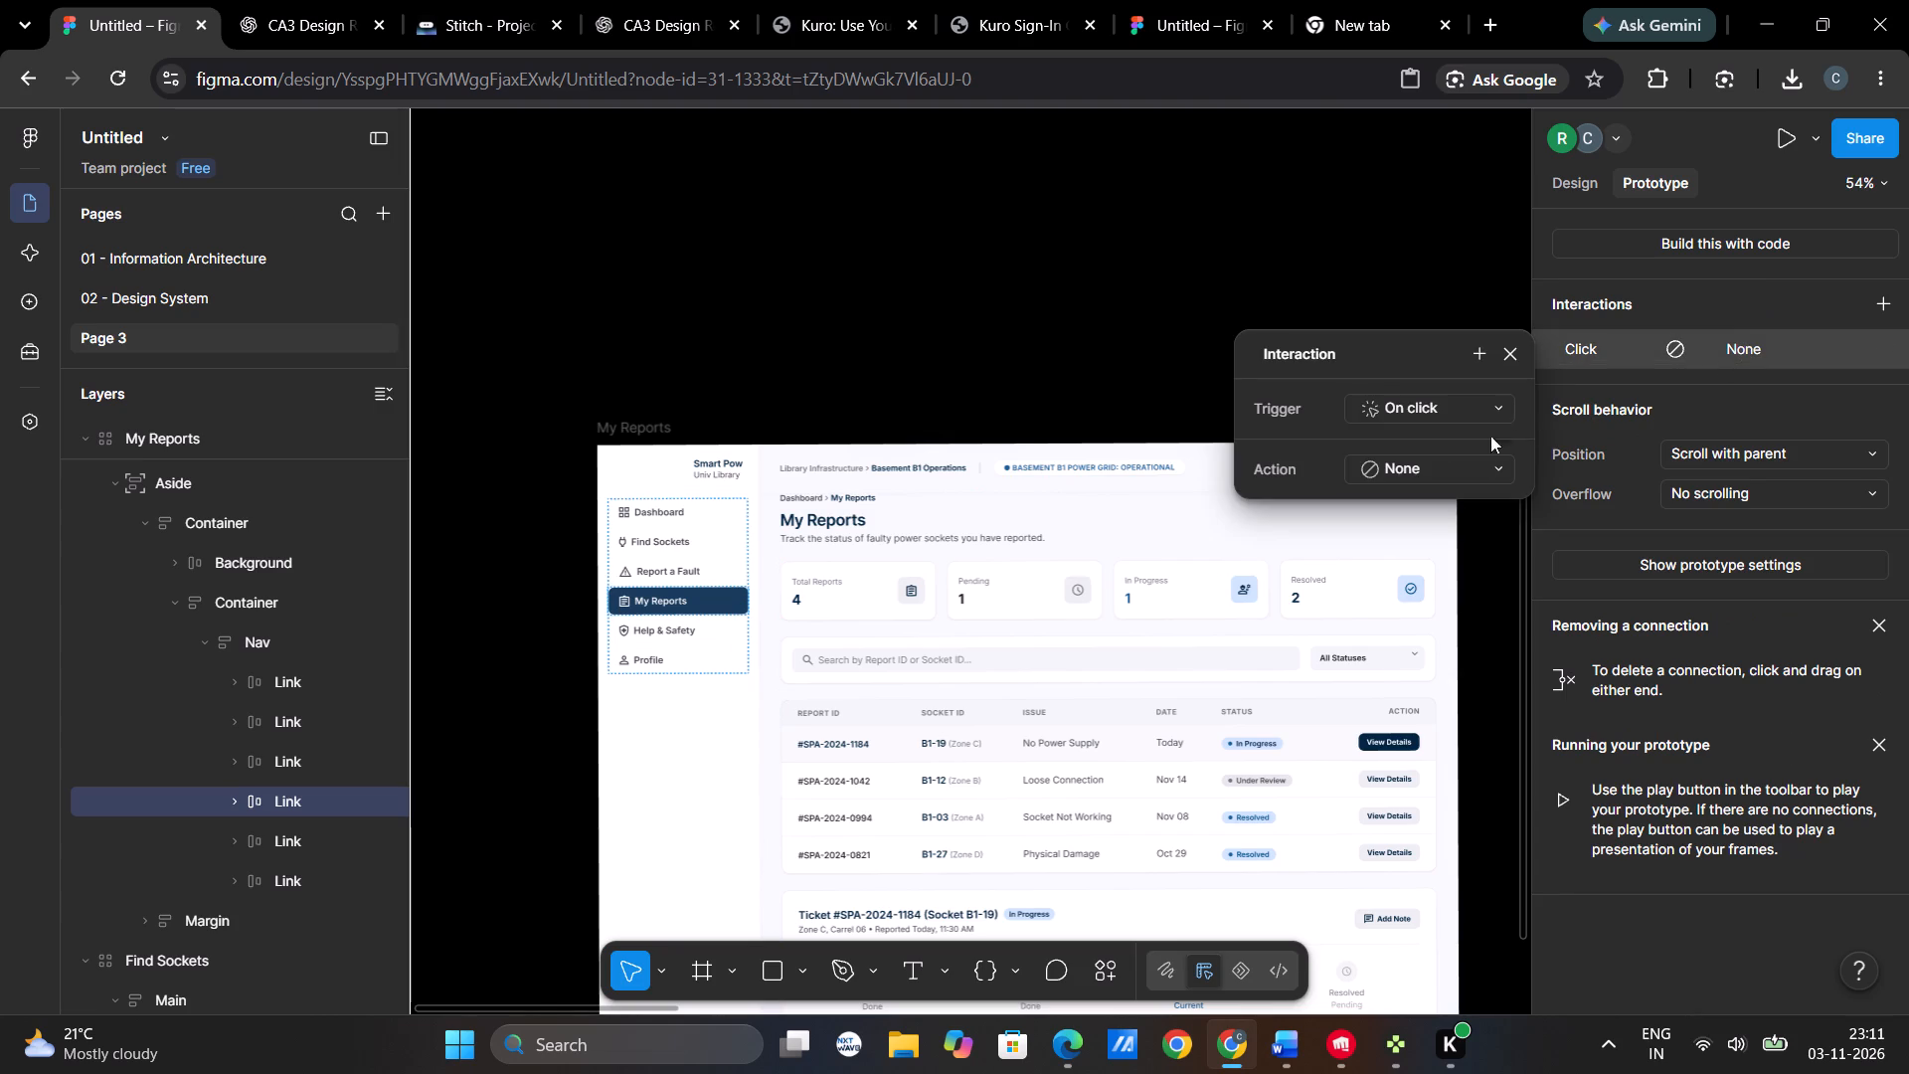
left_click(1470, 467)
left_click(1443, 513)
left_click(1434, 511)
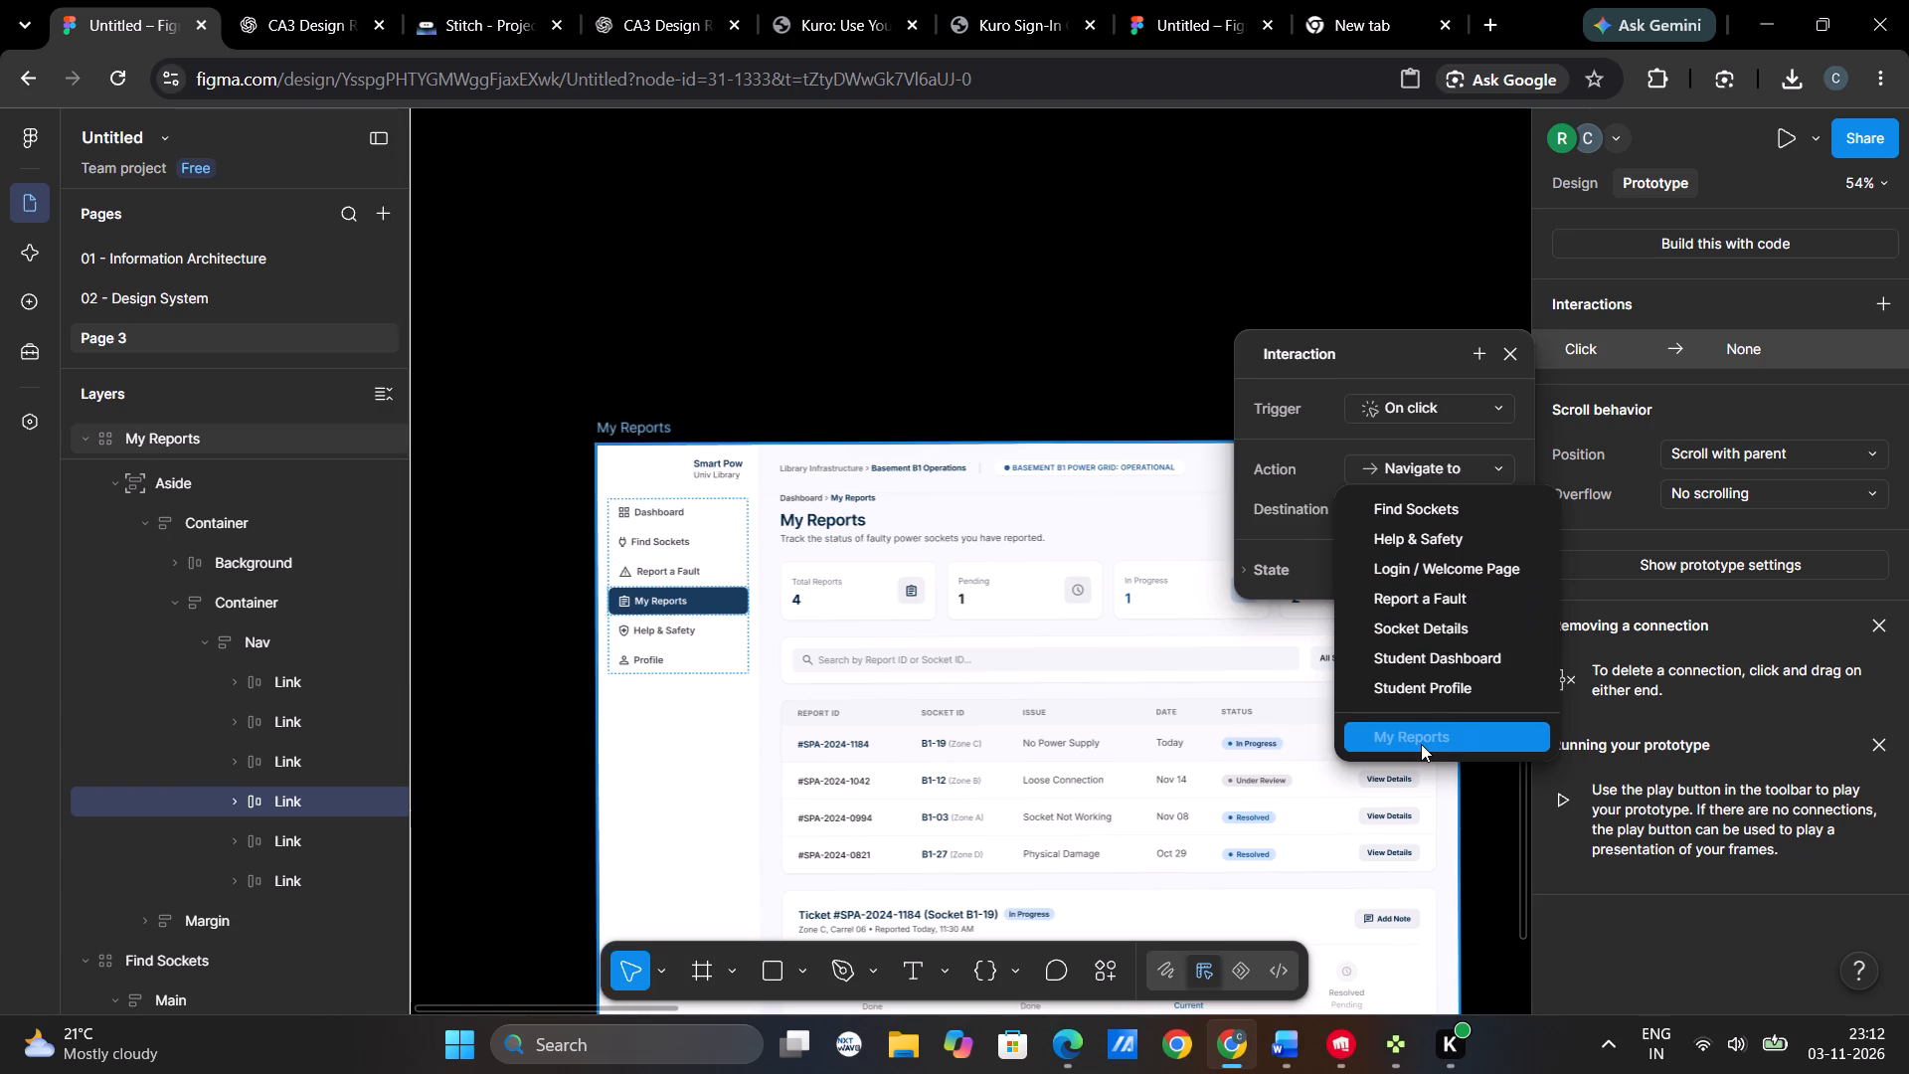
left_click(1058, 355)
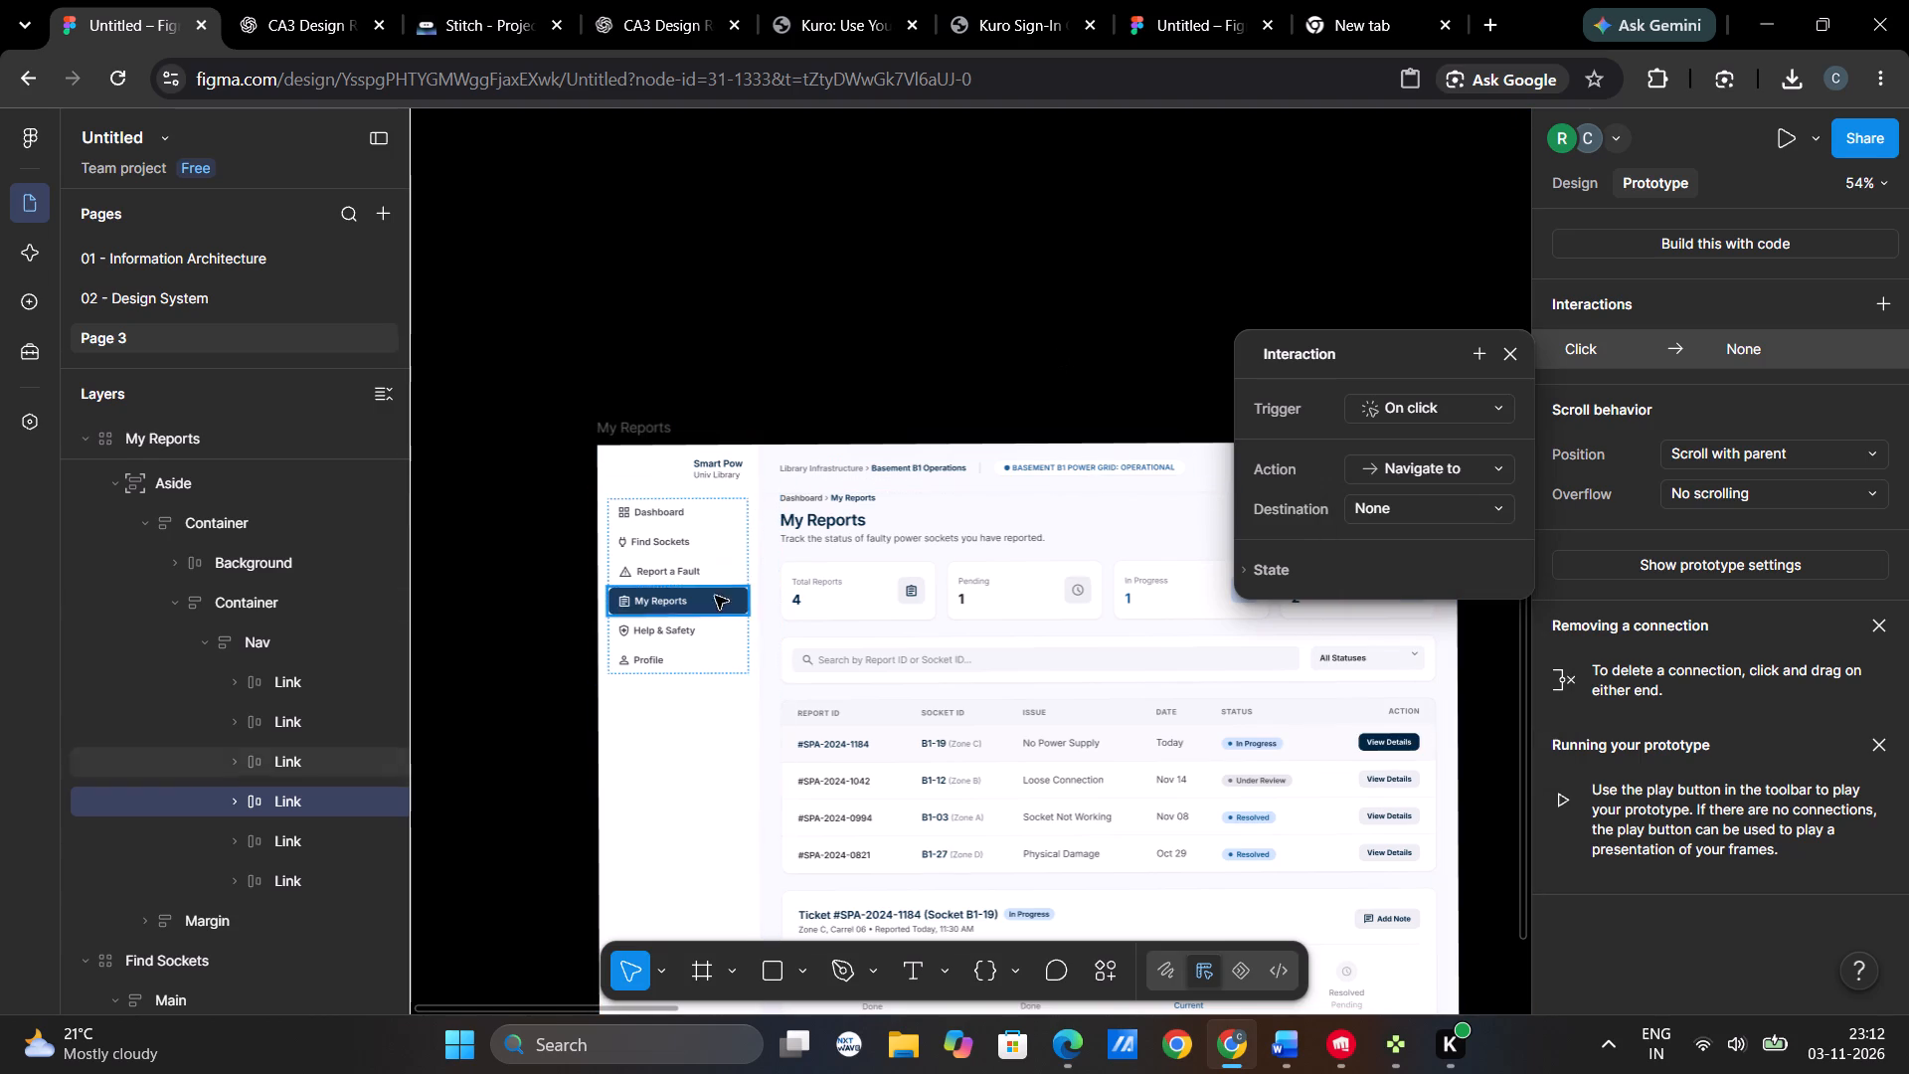
Make the Help & Safety link in the My Reports screen's side navigation navigate on click to Help & Safety.
left_click(705, 635)
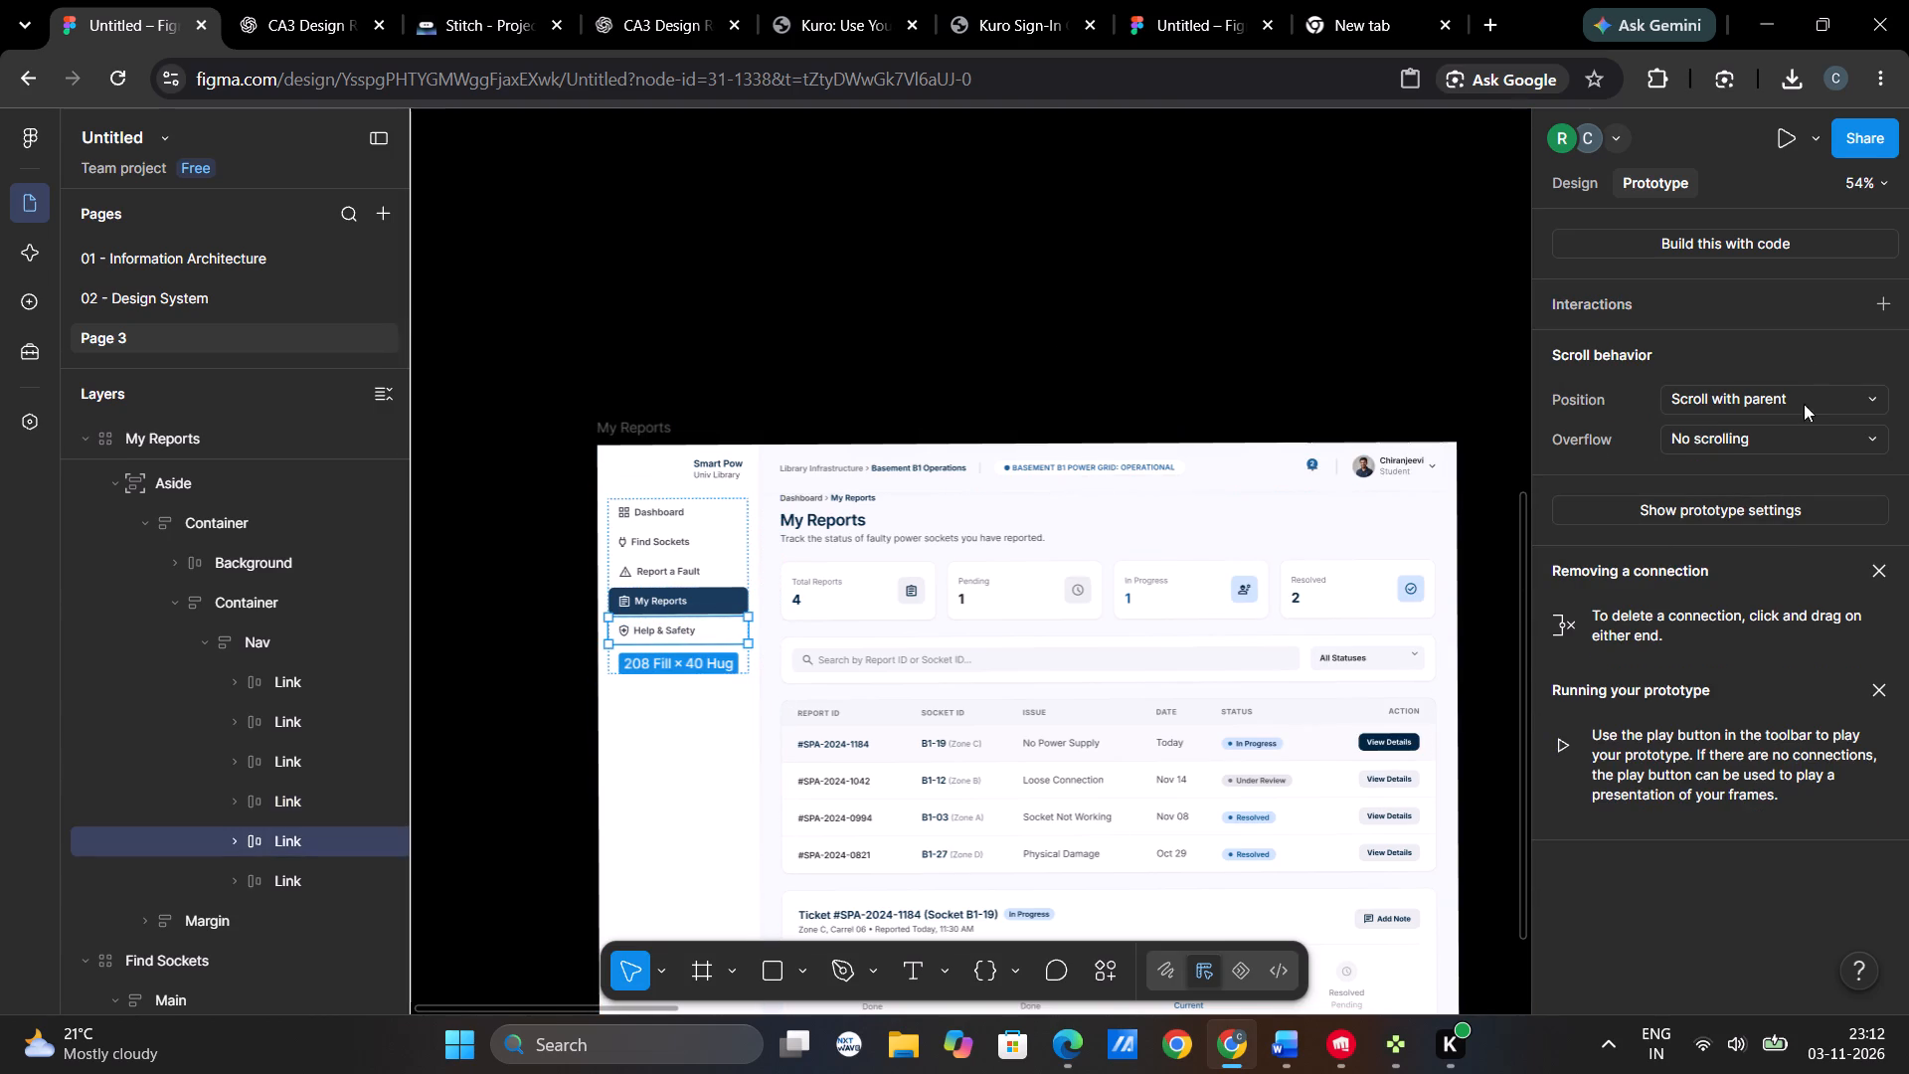
left_click(1802, 295)
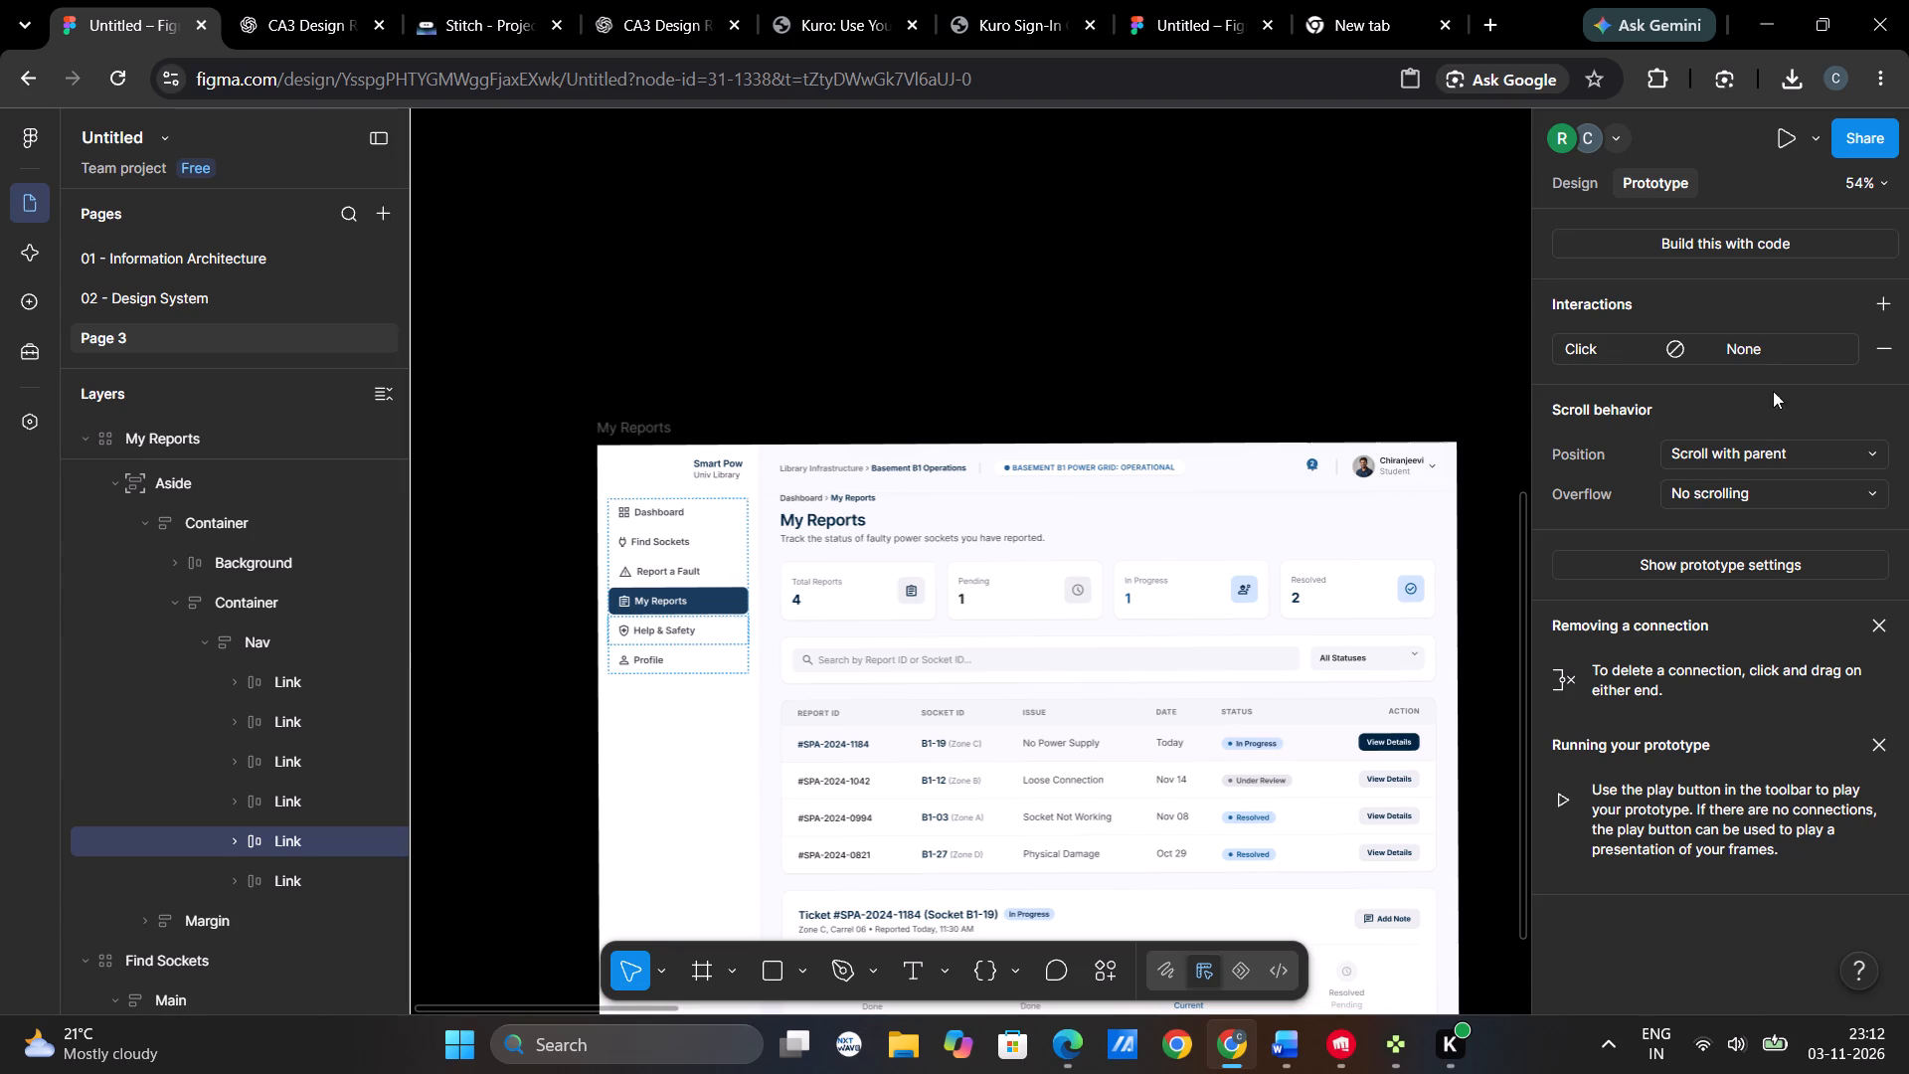
left_click(1779, 356)
left_click(1469, 463)
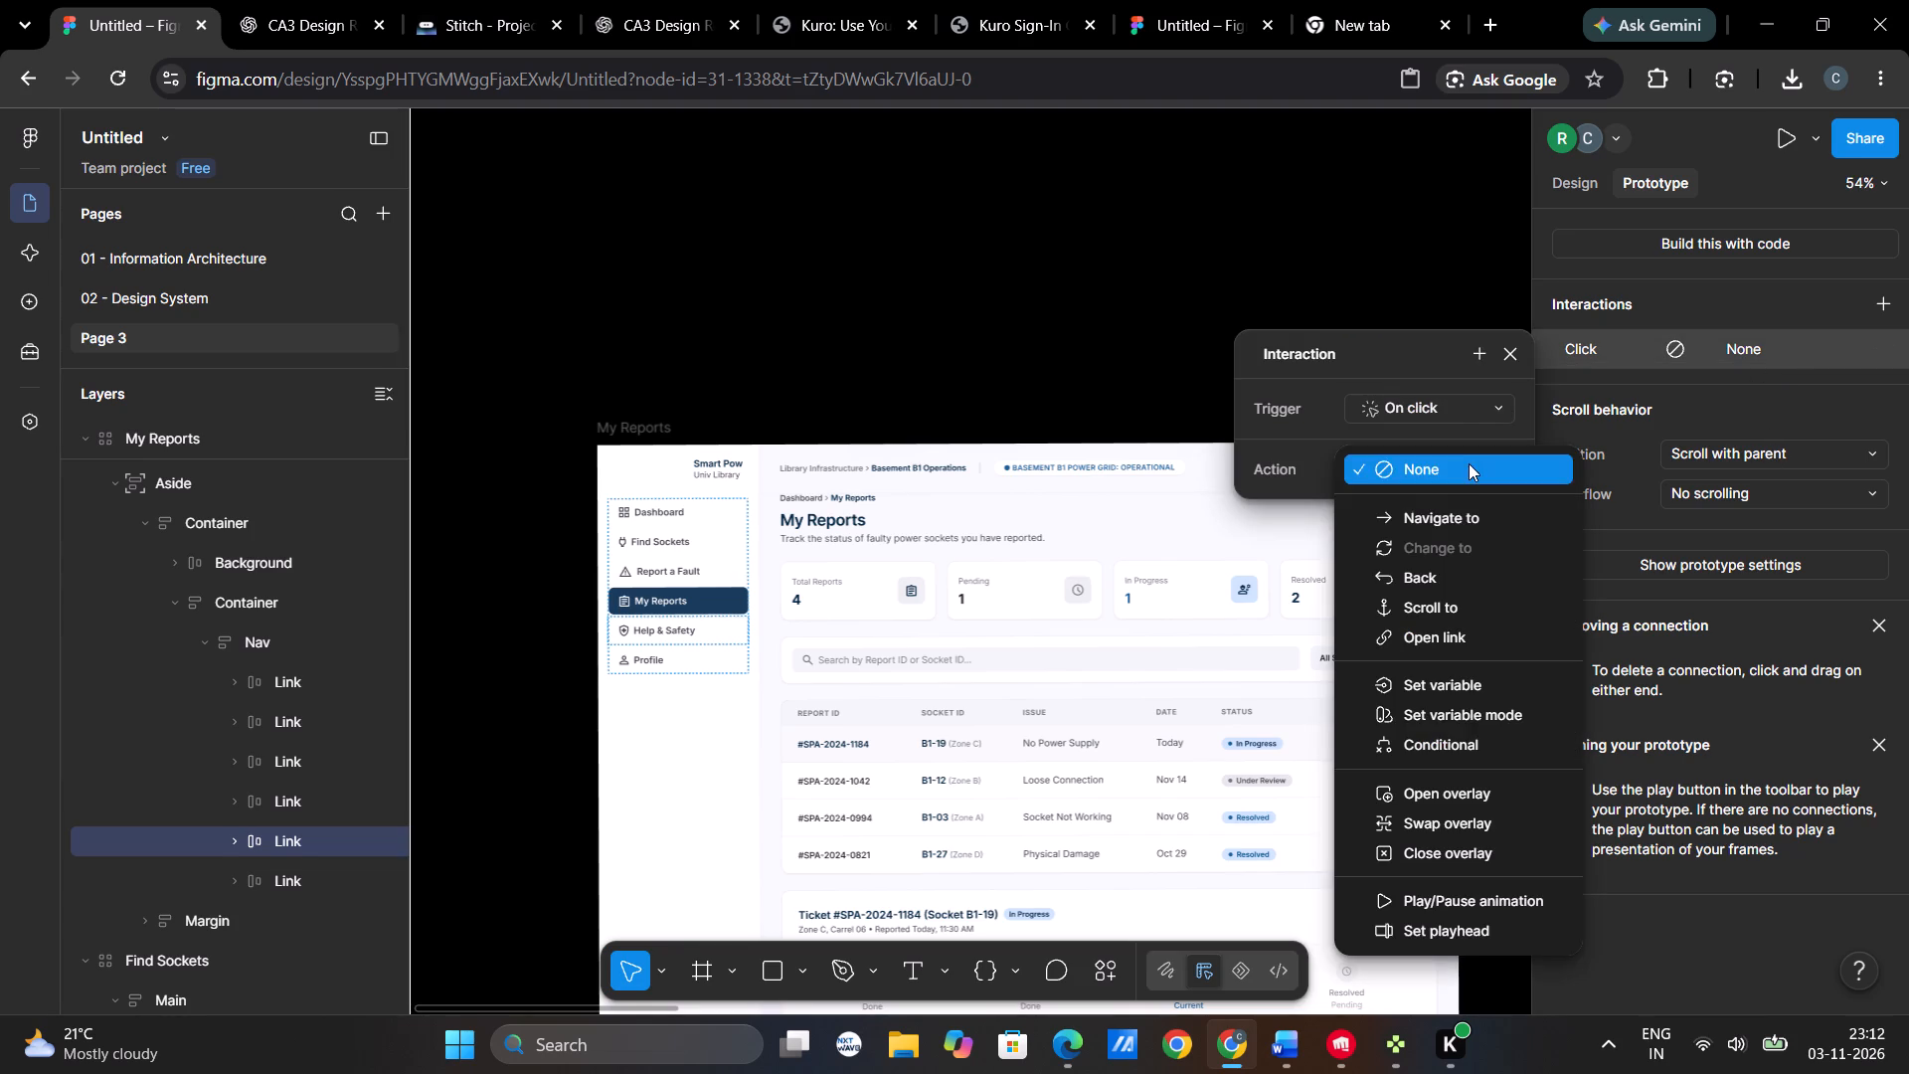
left_click(1459, 523)
left_click(1438, 498)
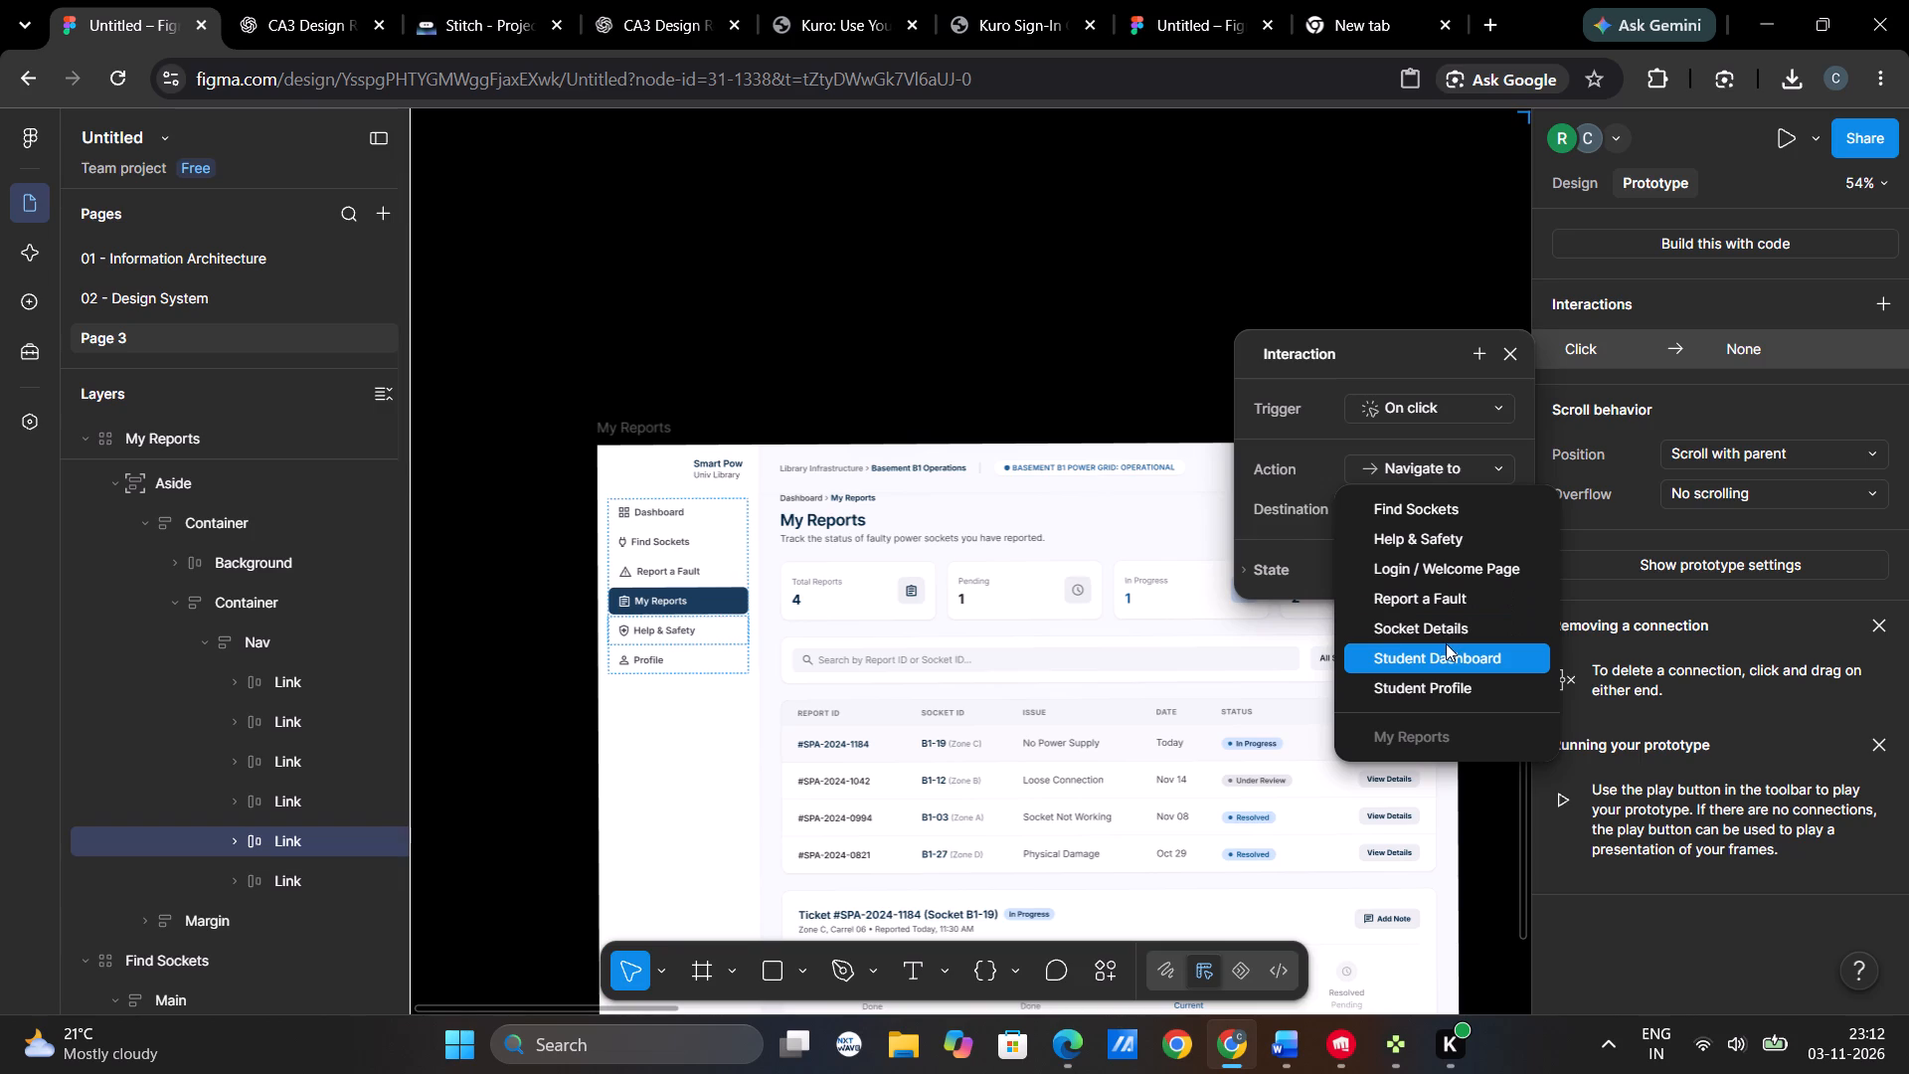
left_click(1435, 535)
Make the Profile link in the My Reports screen's side navigation navigate on click to Student Profile.
left_click(692, 665)
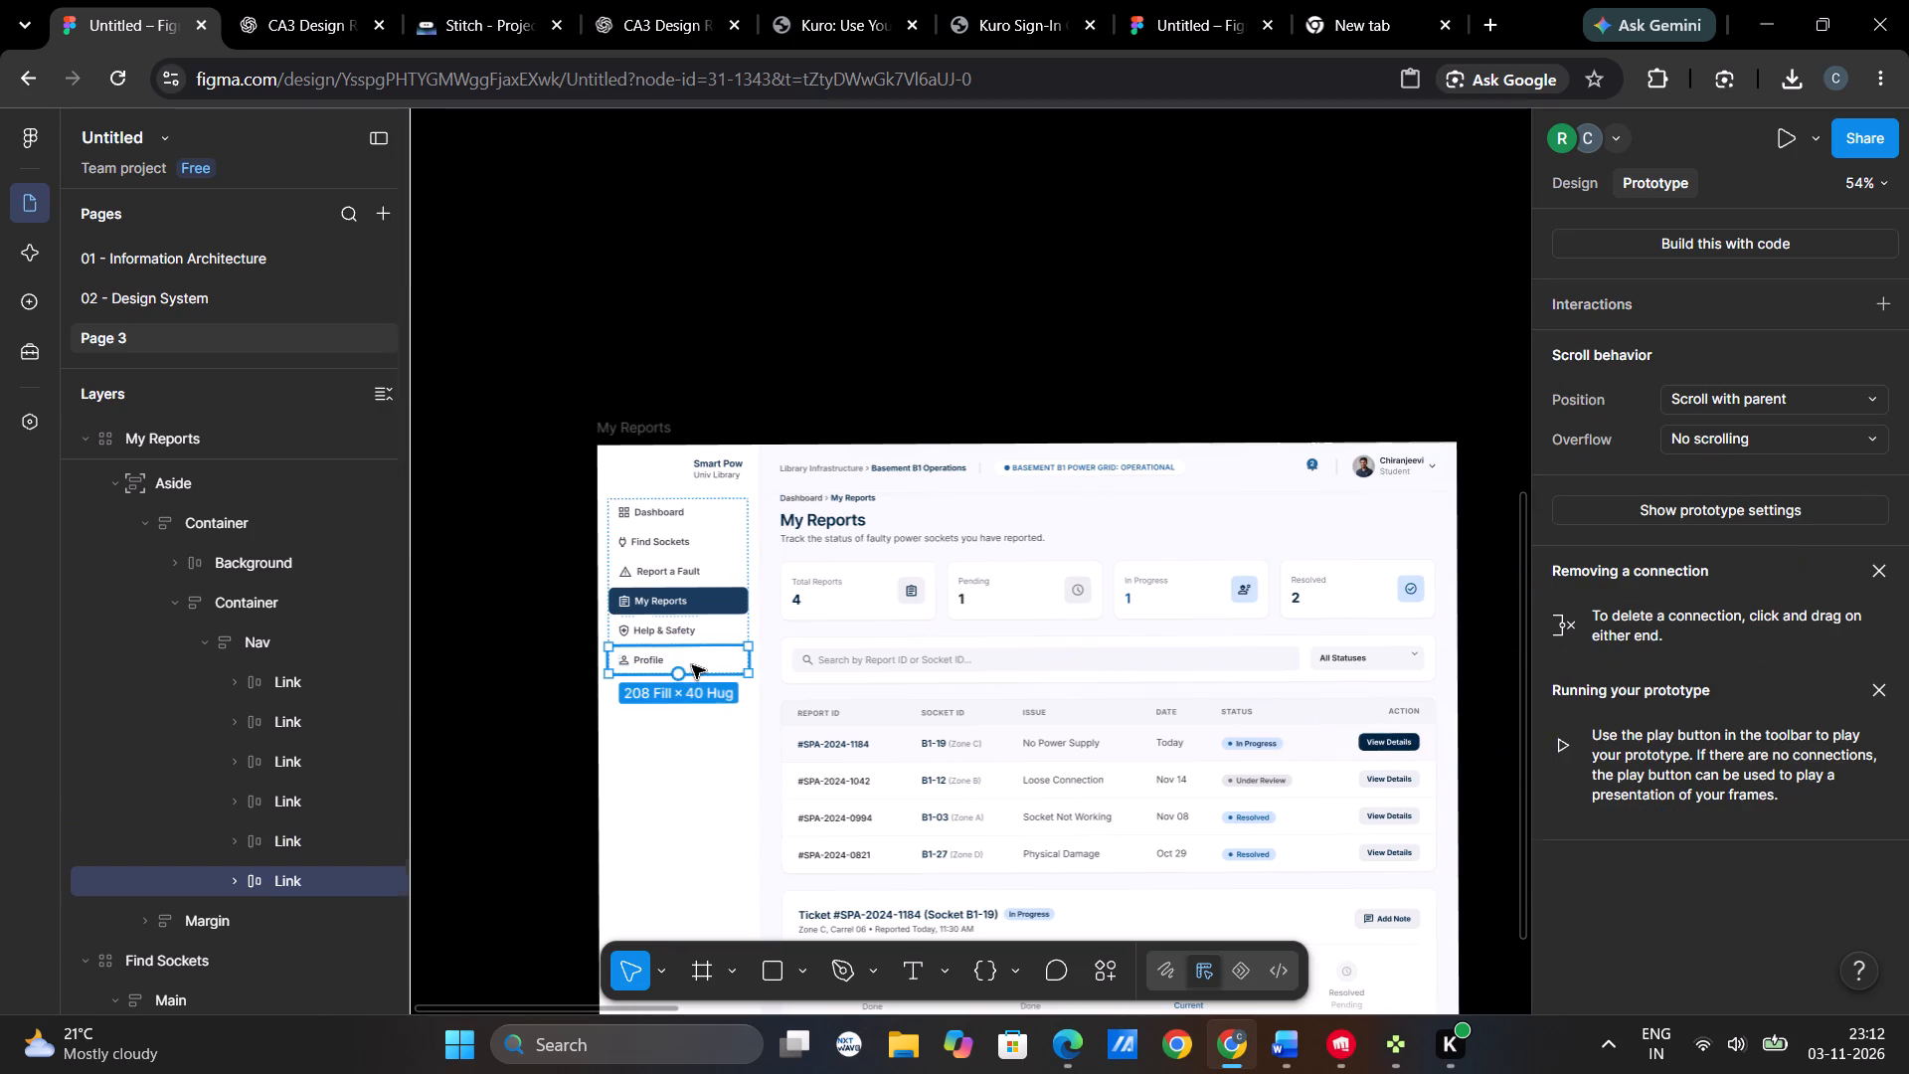
left_click(1777, 310)
left_click(1727, 341)
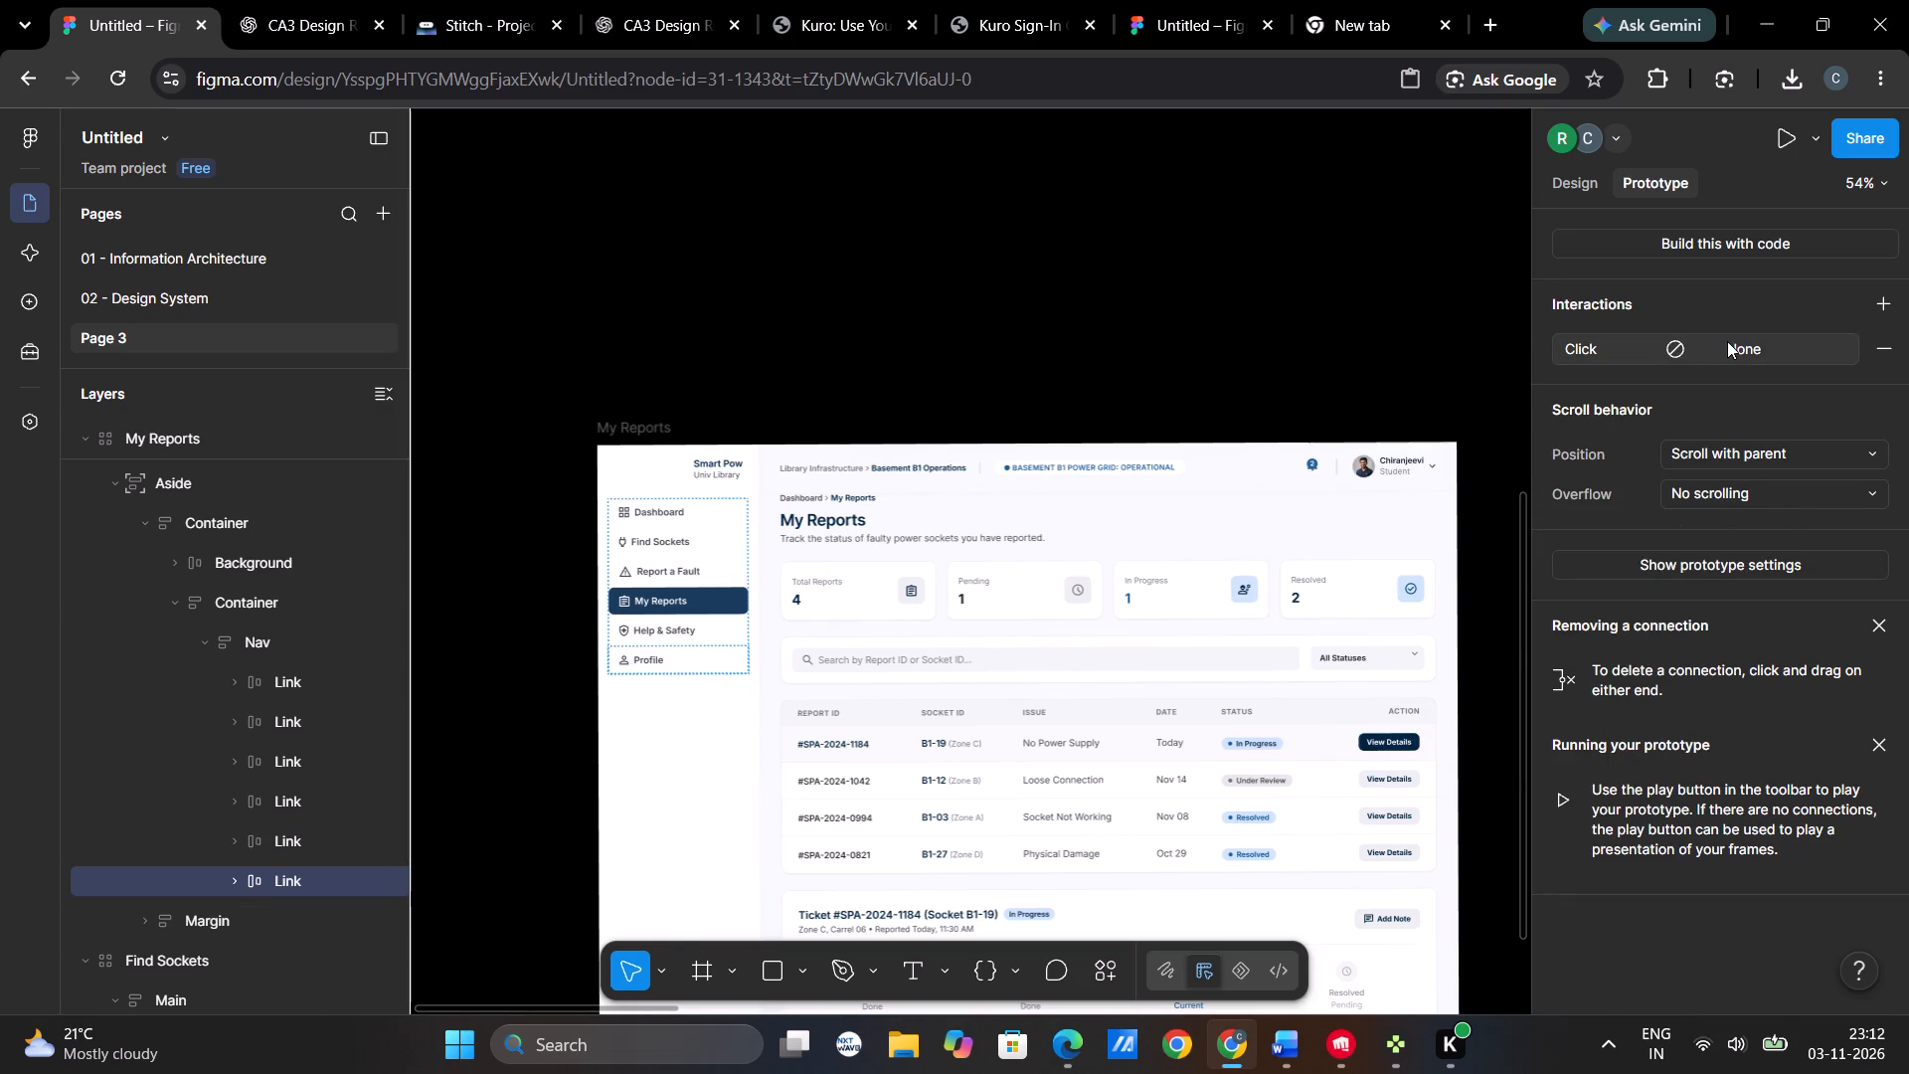
left_click(1453, 477)
left_click(1432, 516)
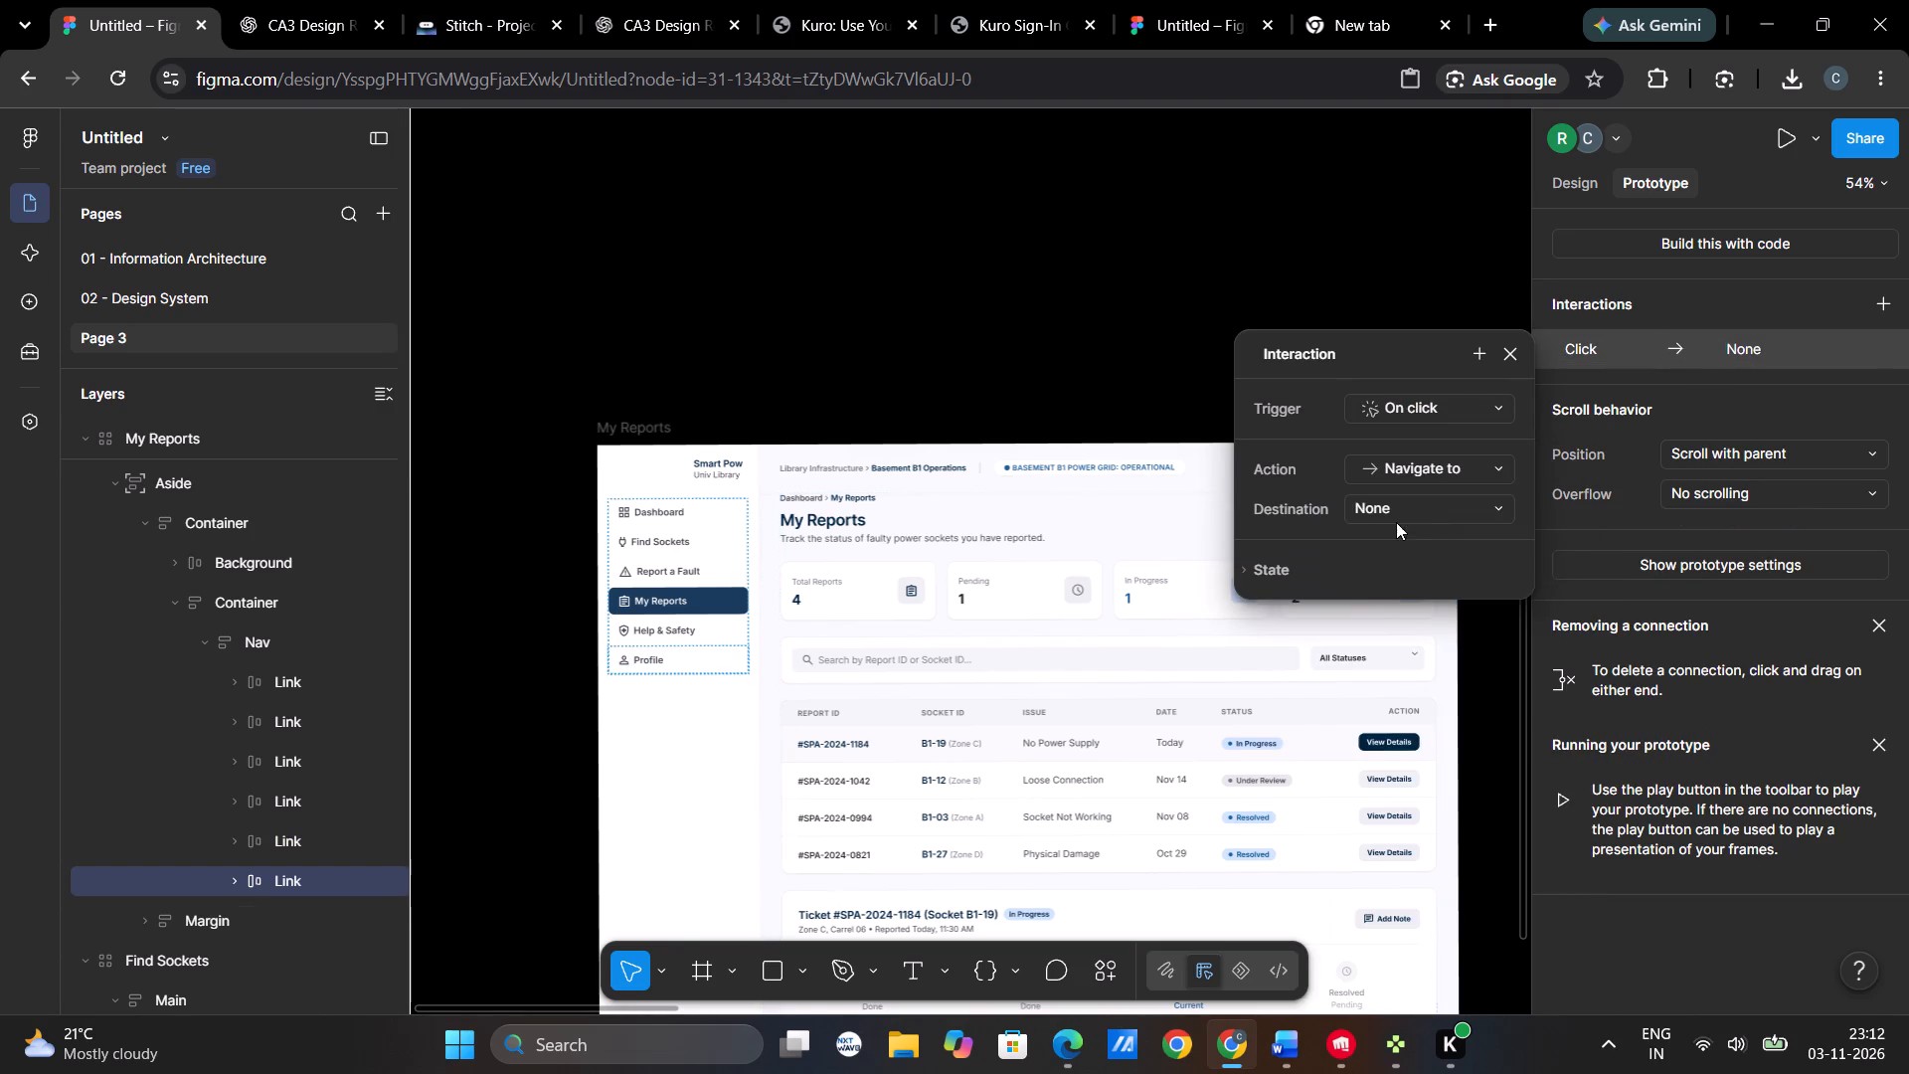
left_click(1408, 507)
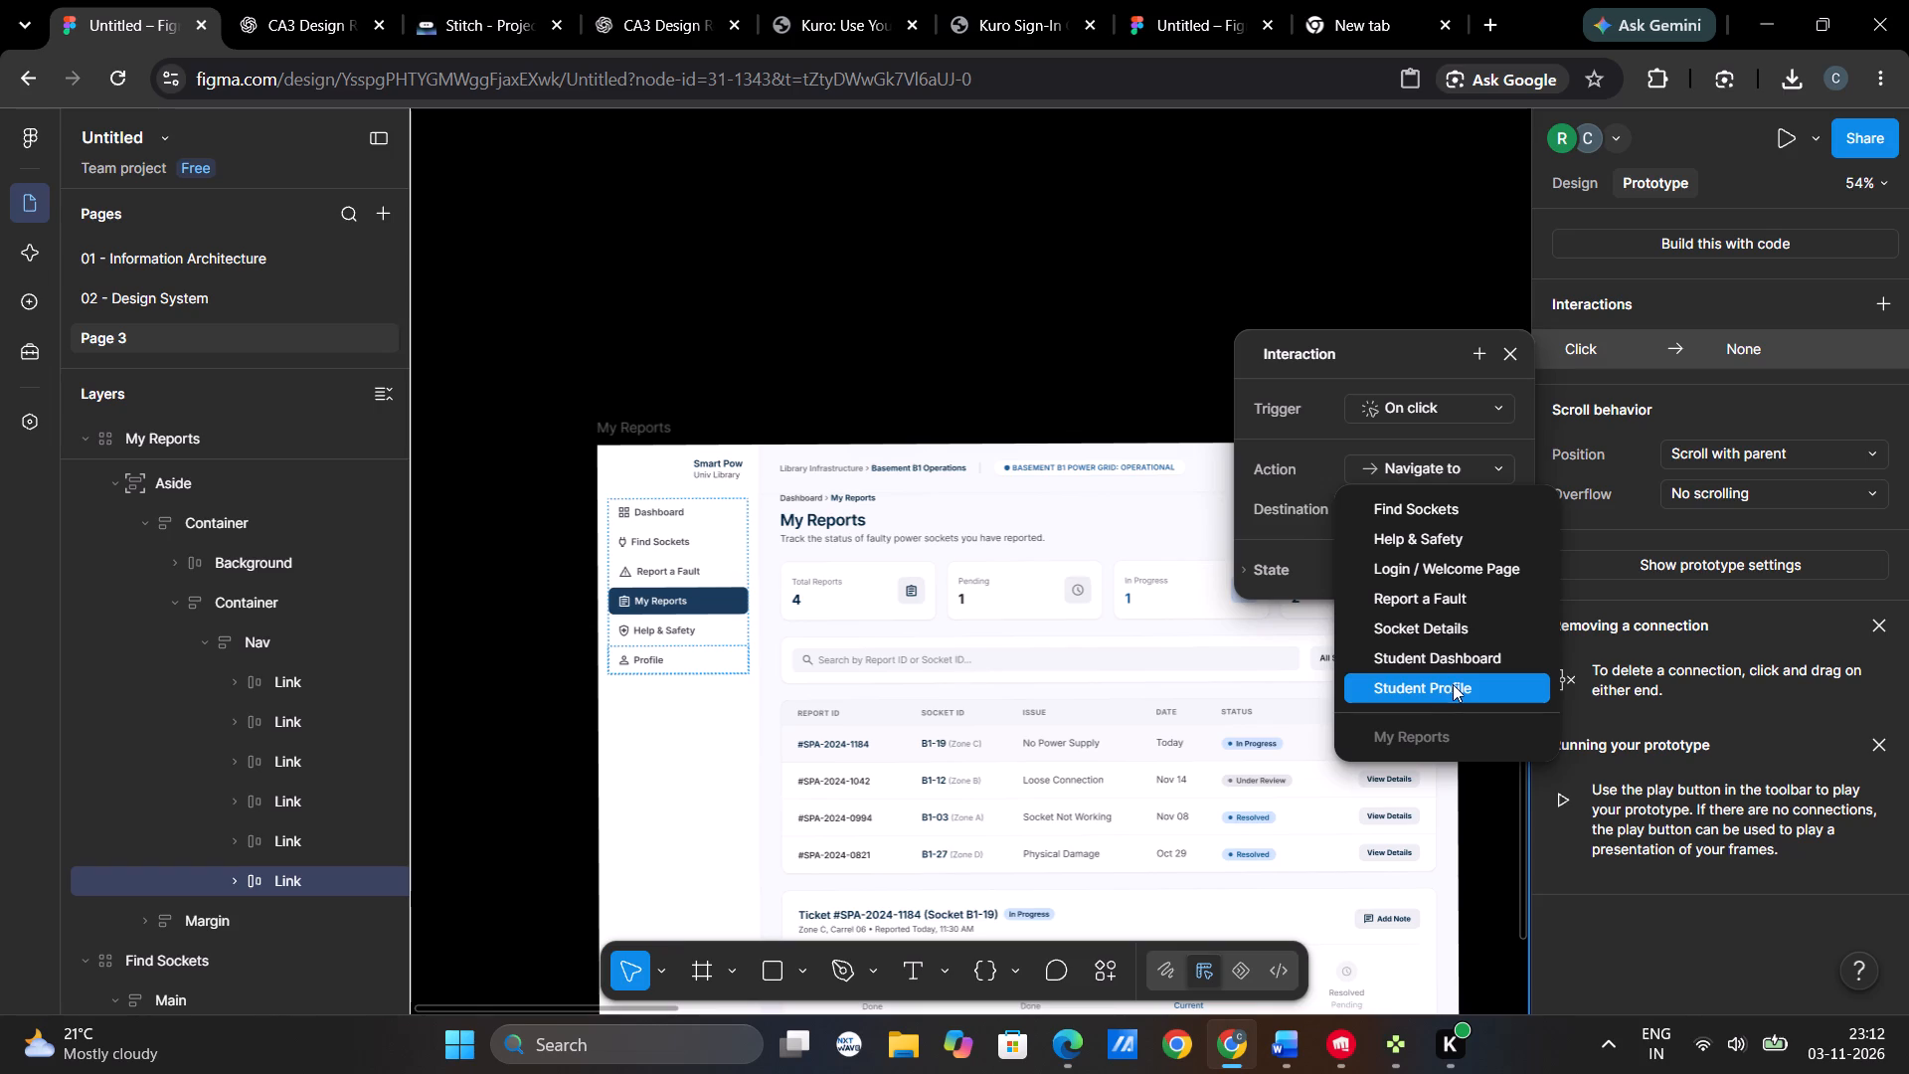
left_click(1454, 684)
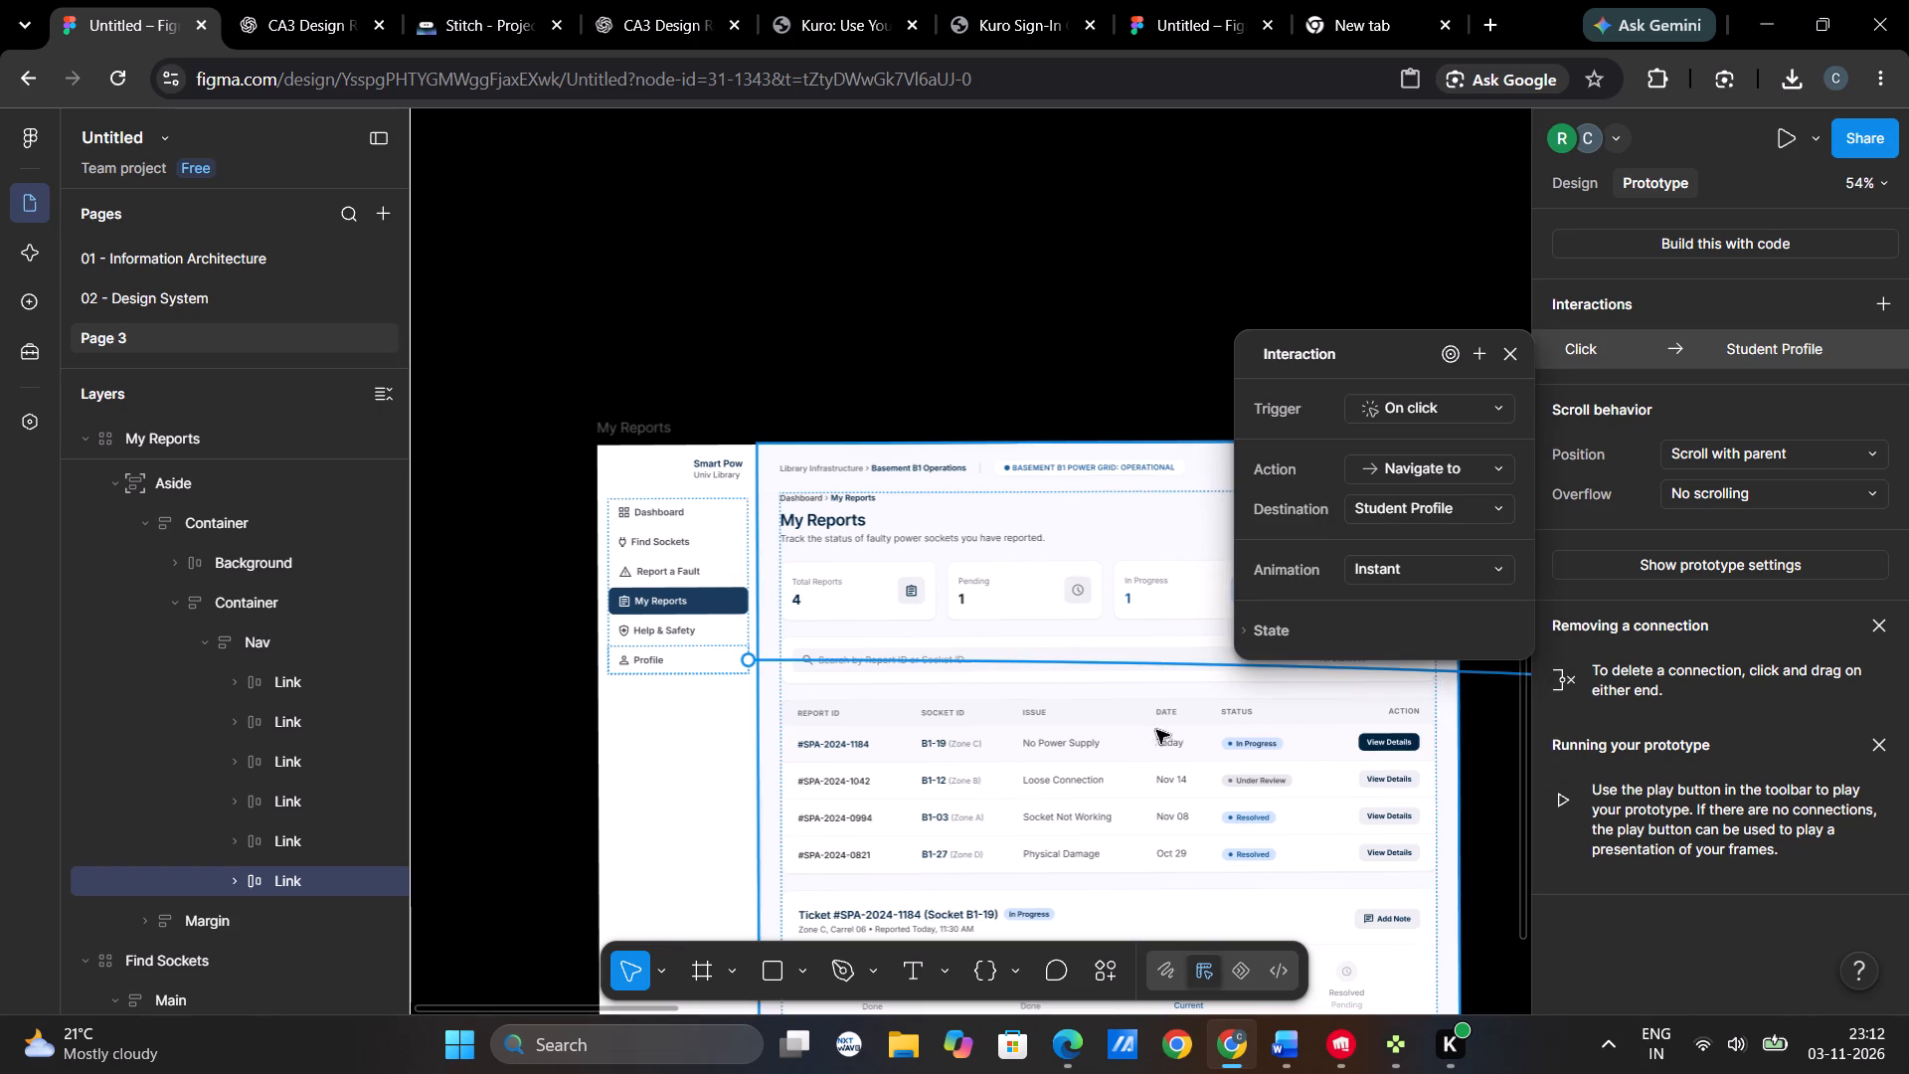
left_click(961, 362)
Make the Dashboard link in the Help & Safety screen's side navigation navigate on click to Student Dashboard with Smart animate.
scroll(1015, 395, "left", 6)
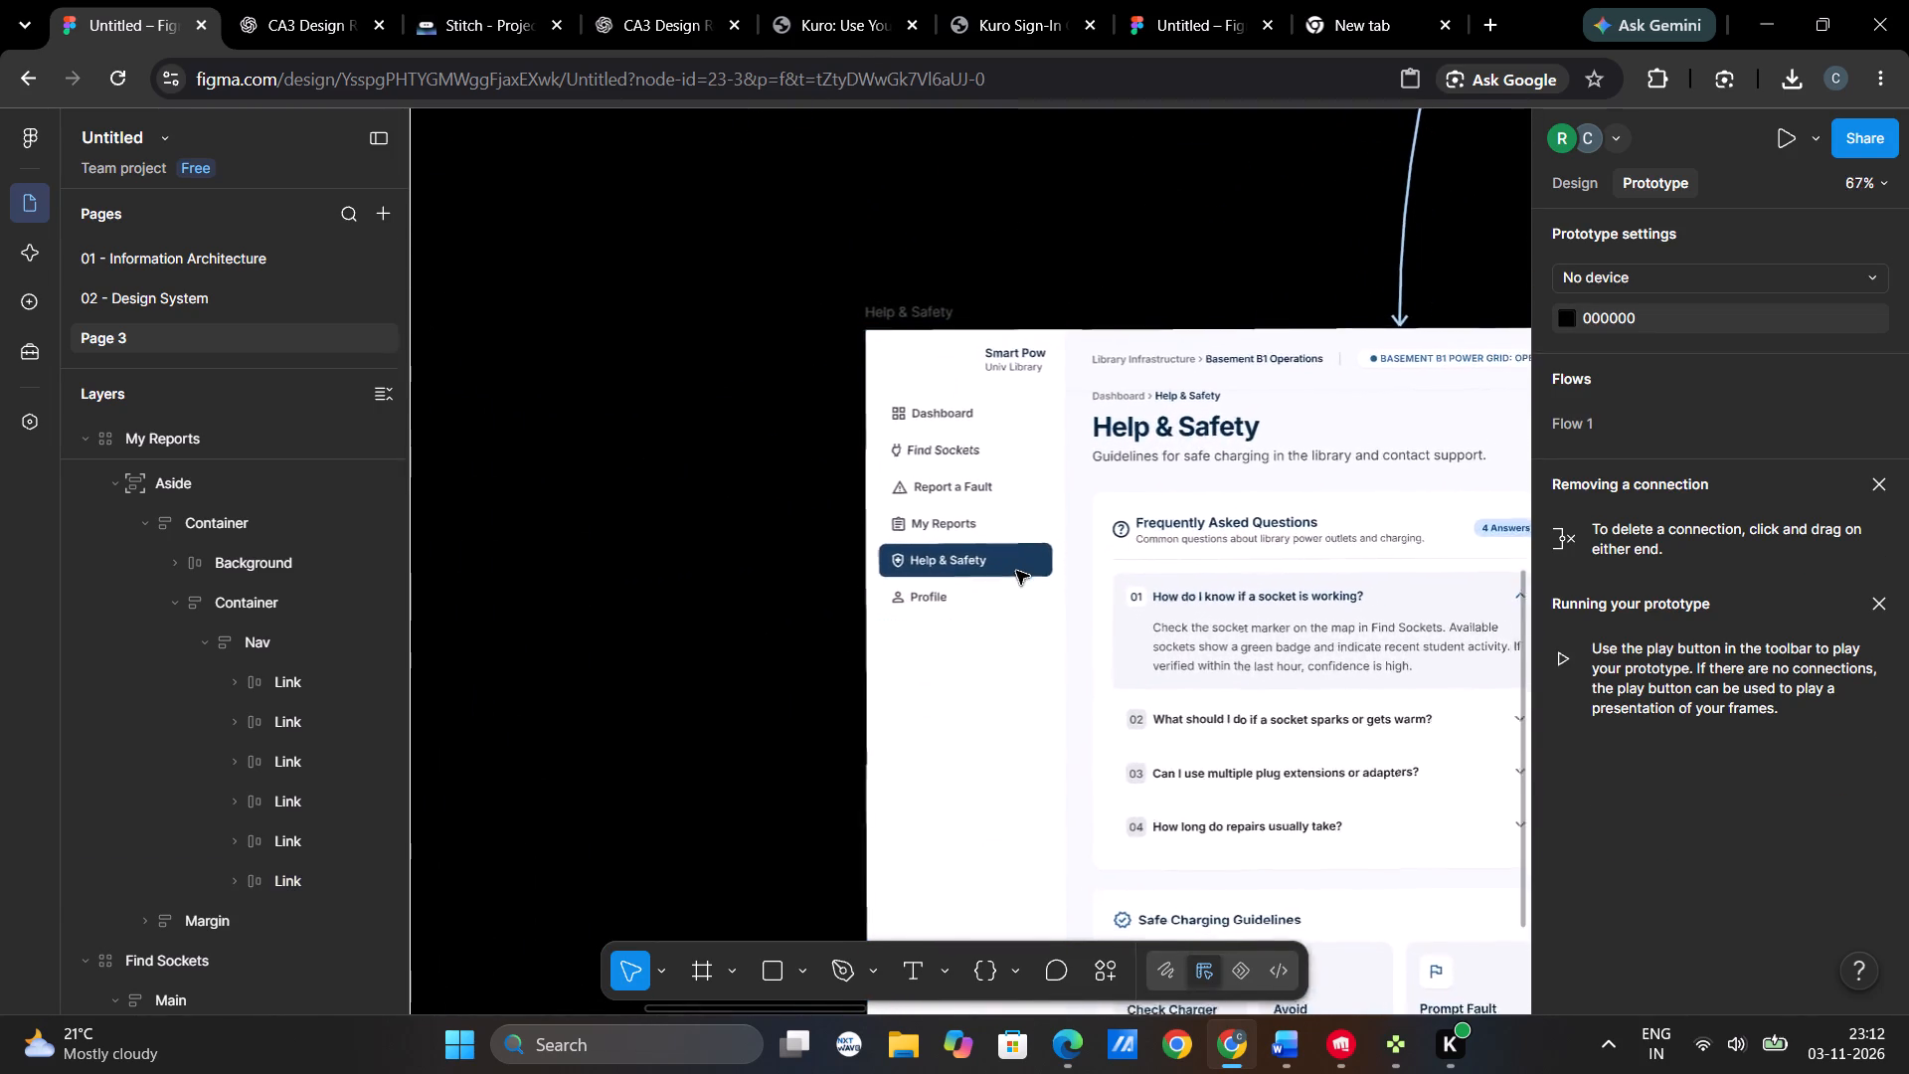
triple_click(960, 370)
double_click(960, 370)
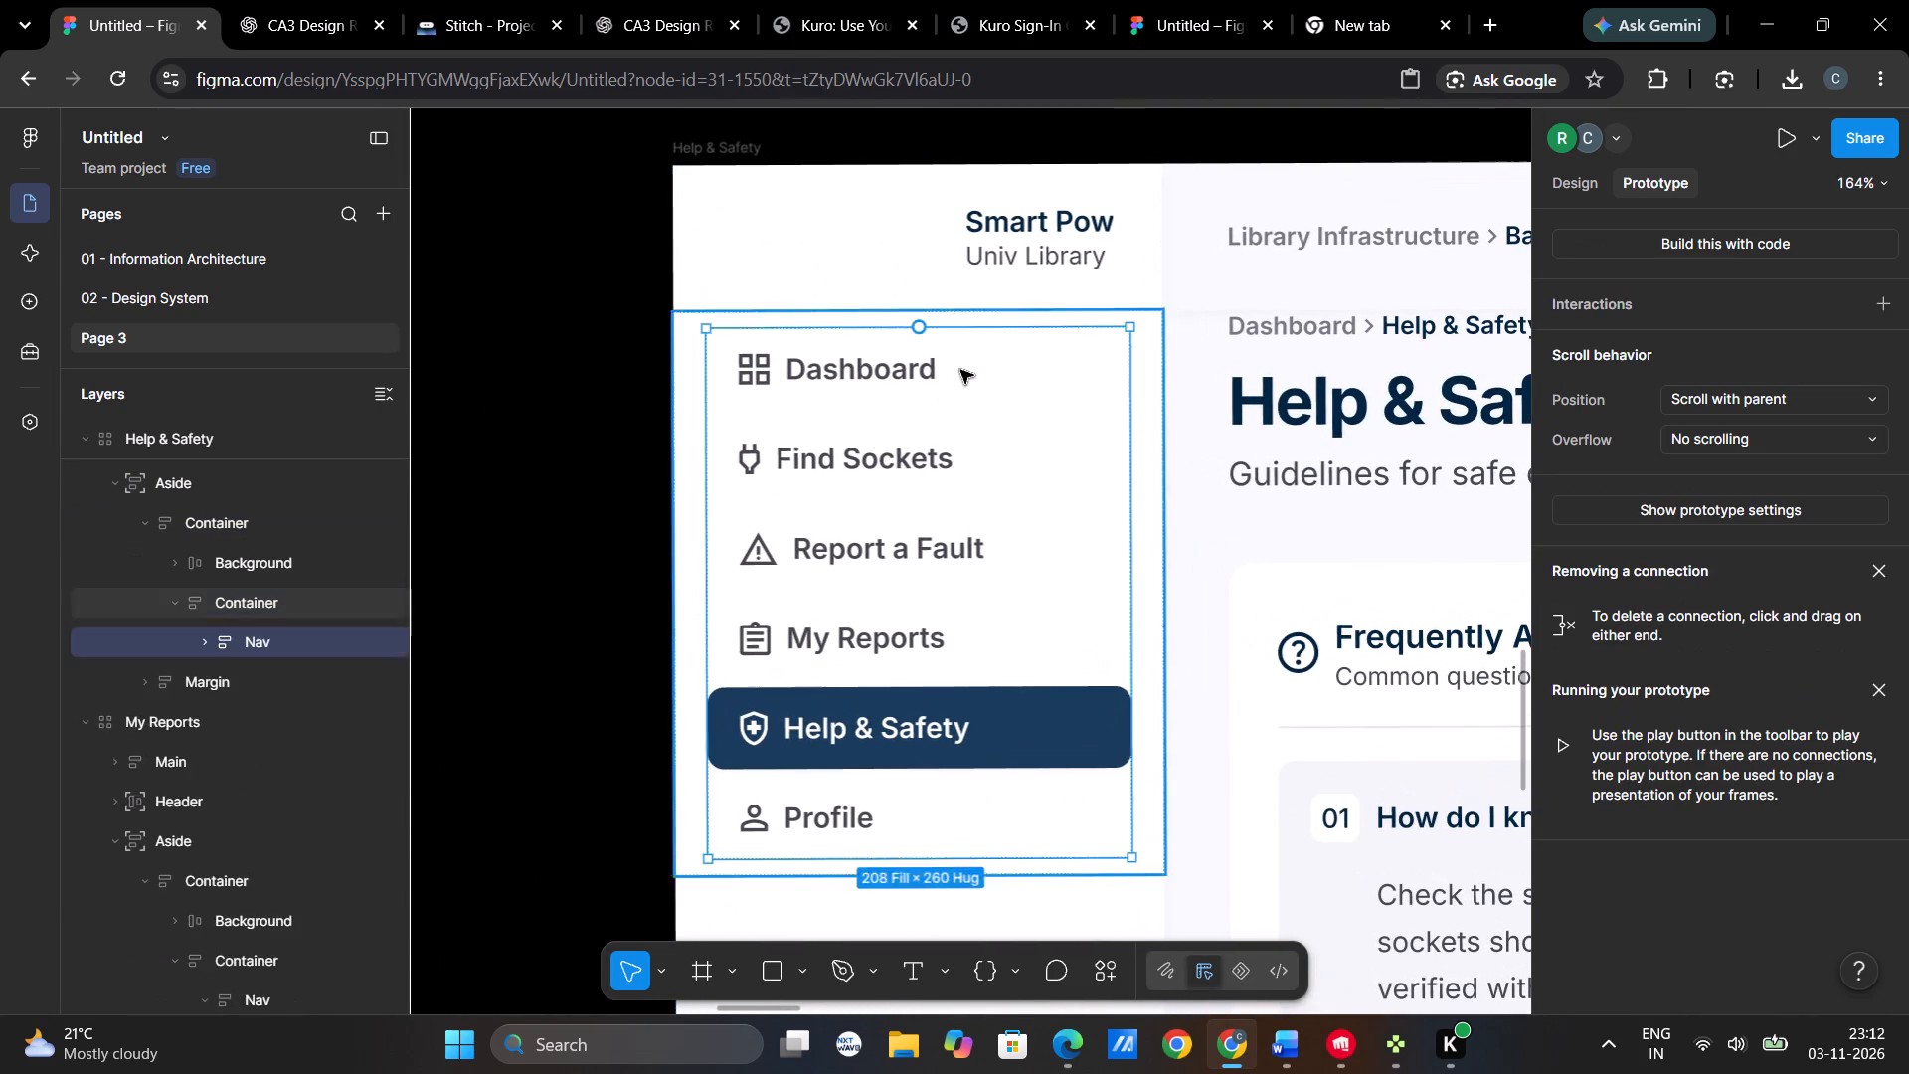
left_click(1728, 304)
left_click(1730, 334)
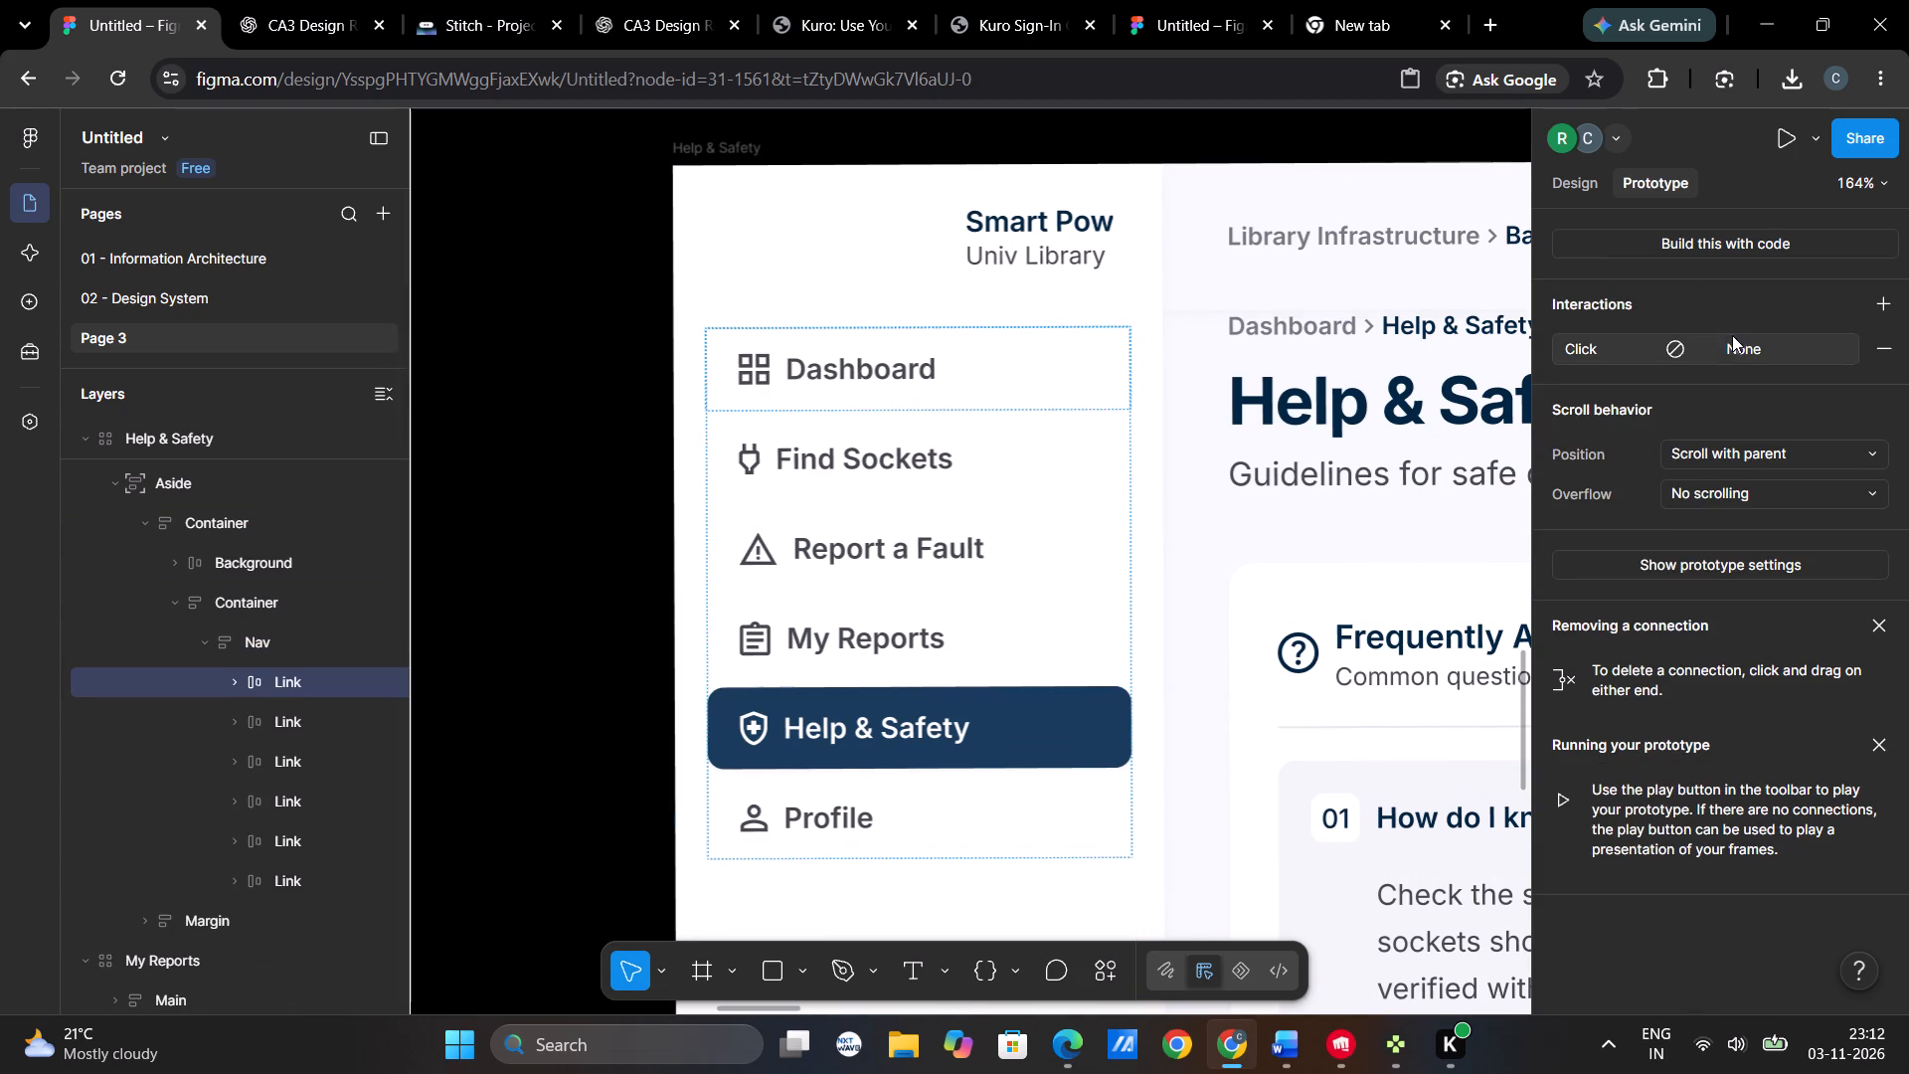
left_click(1467, 453)
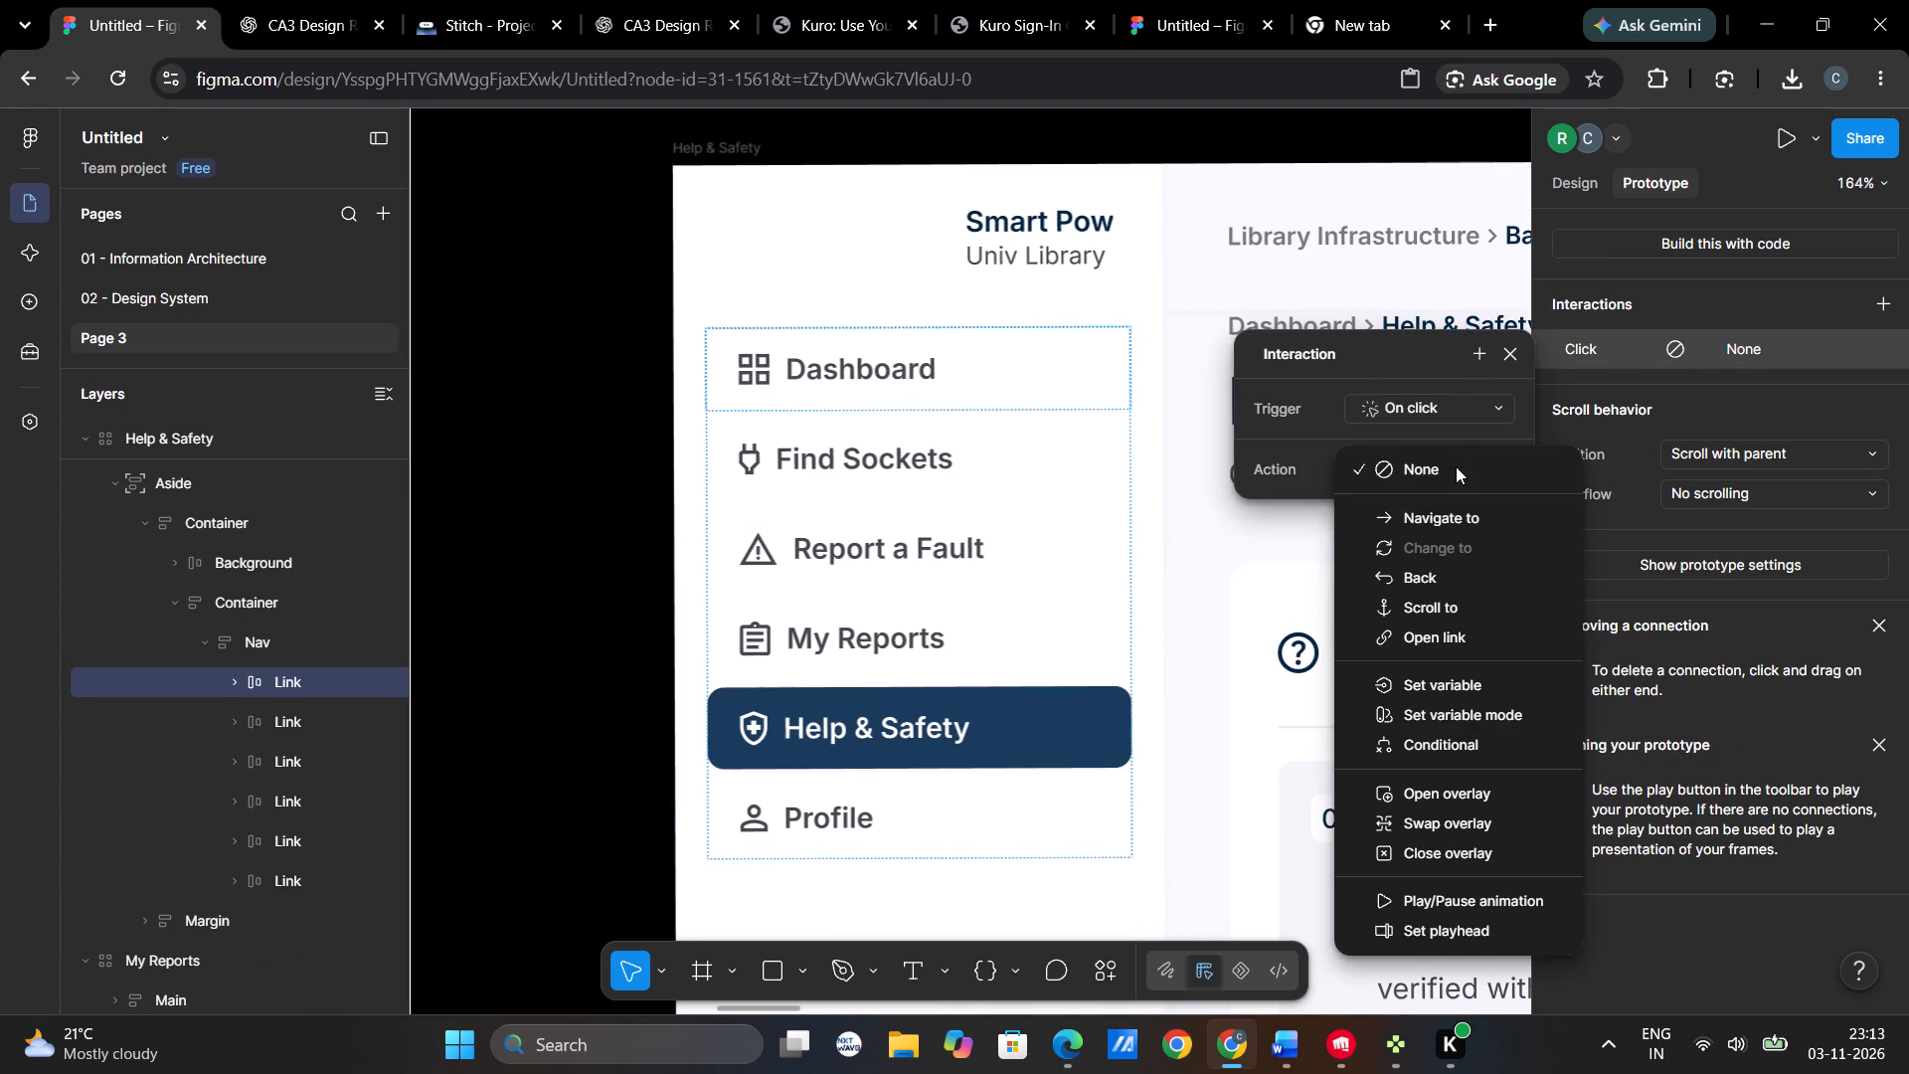
left_click(1455, 512)
left_click(1444, 515)
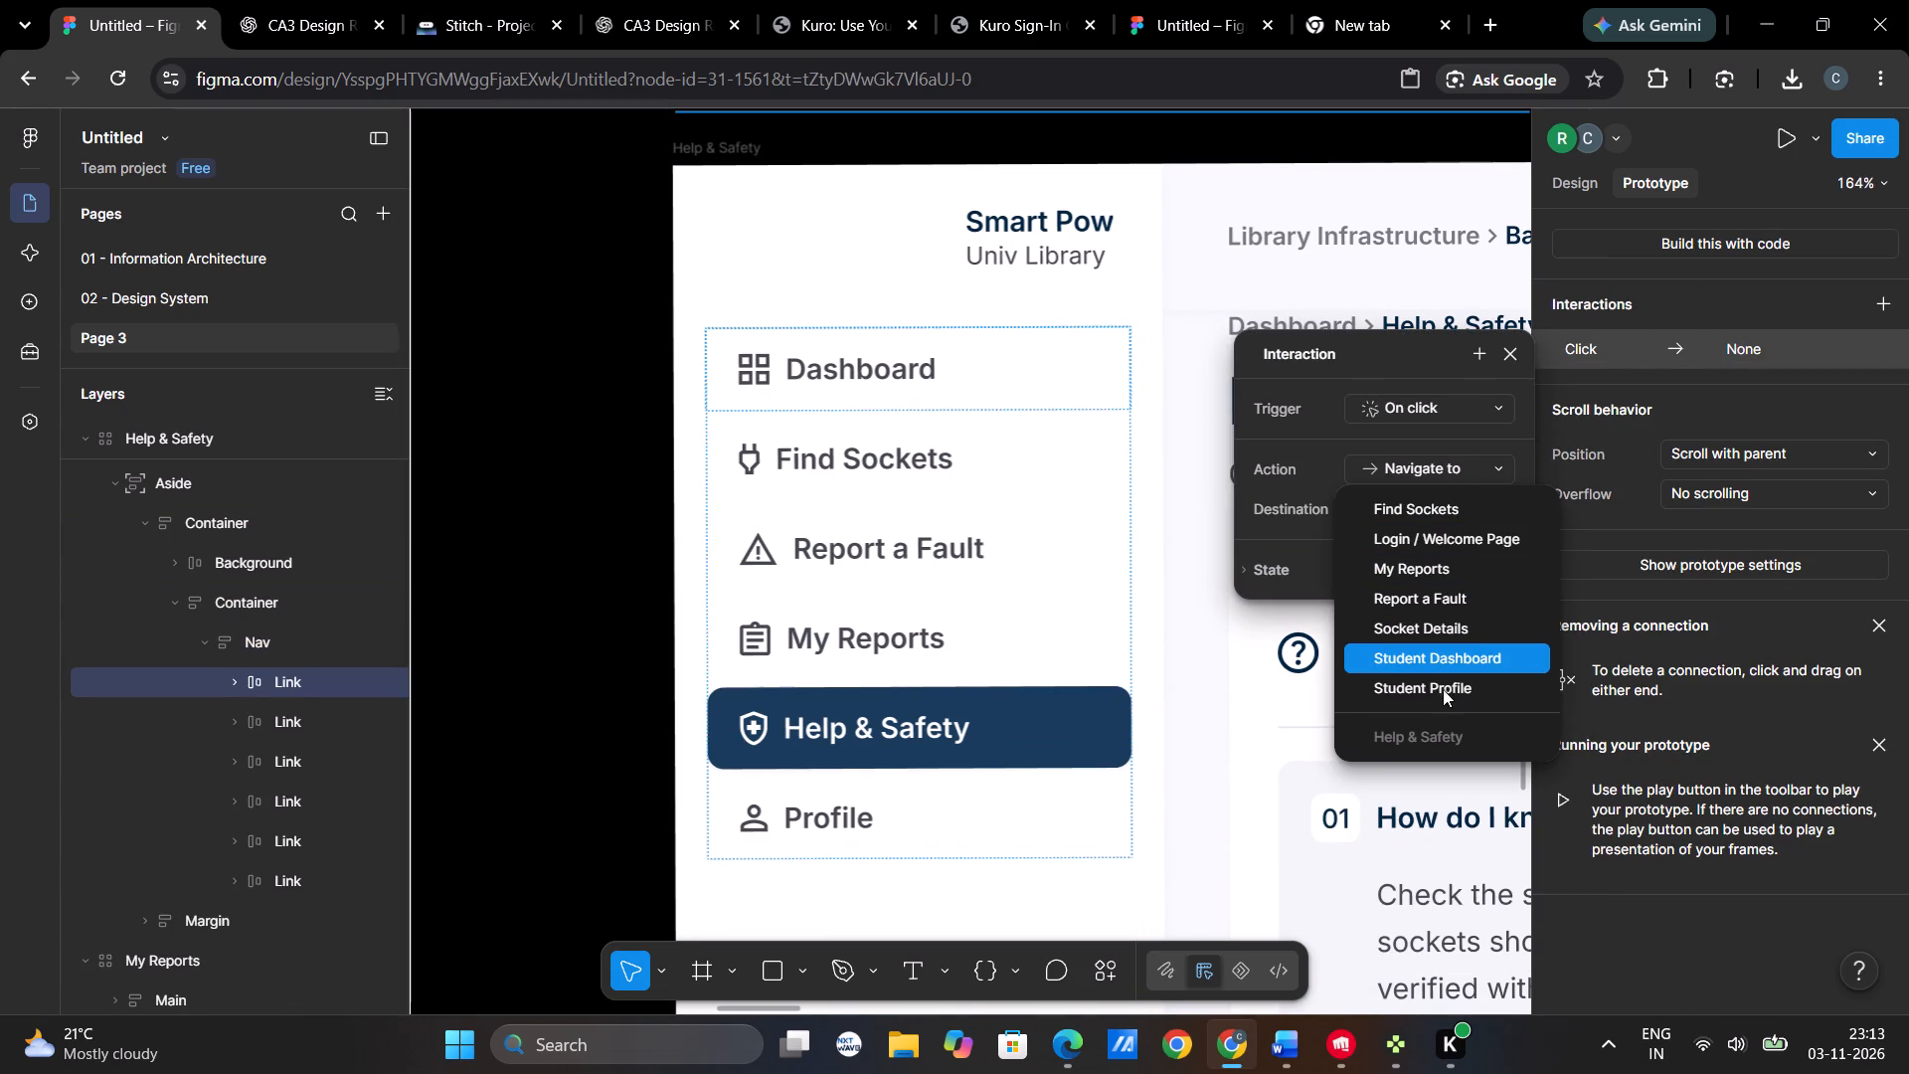
left_click(1437, 655)
left_click(1407, 566)
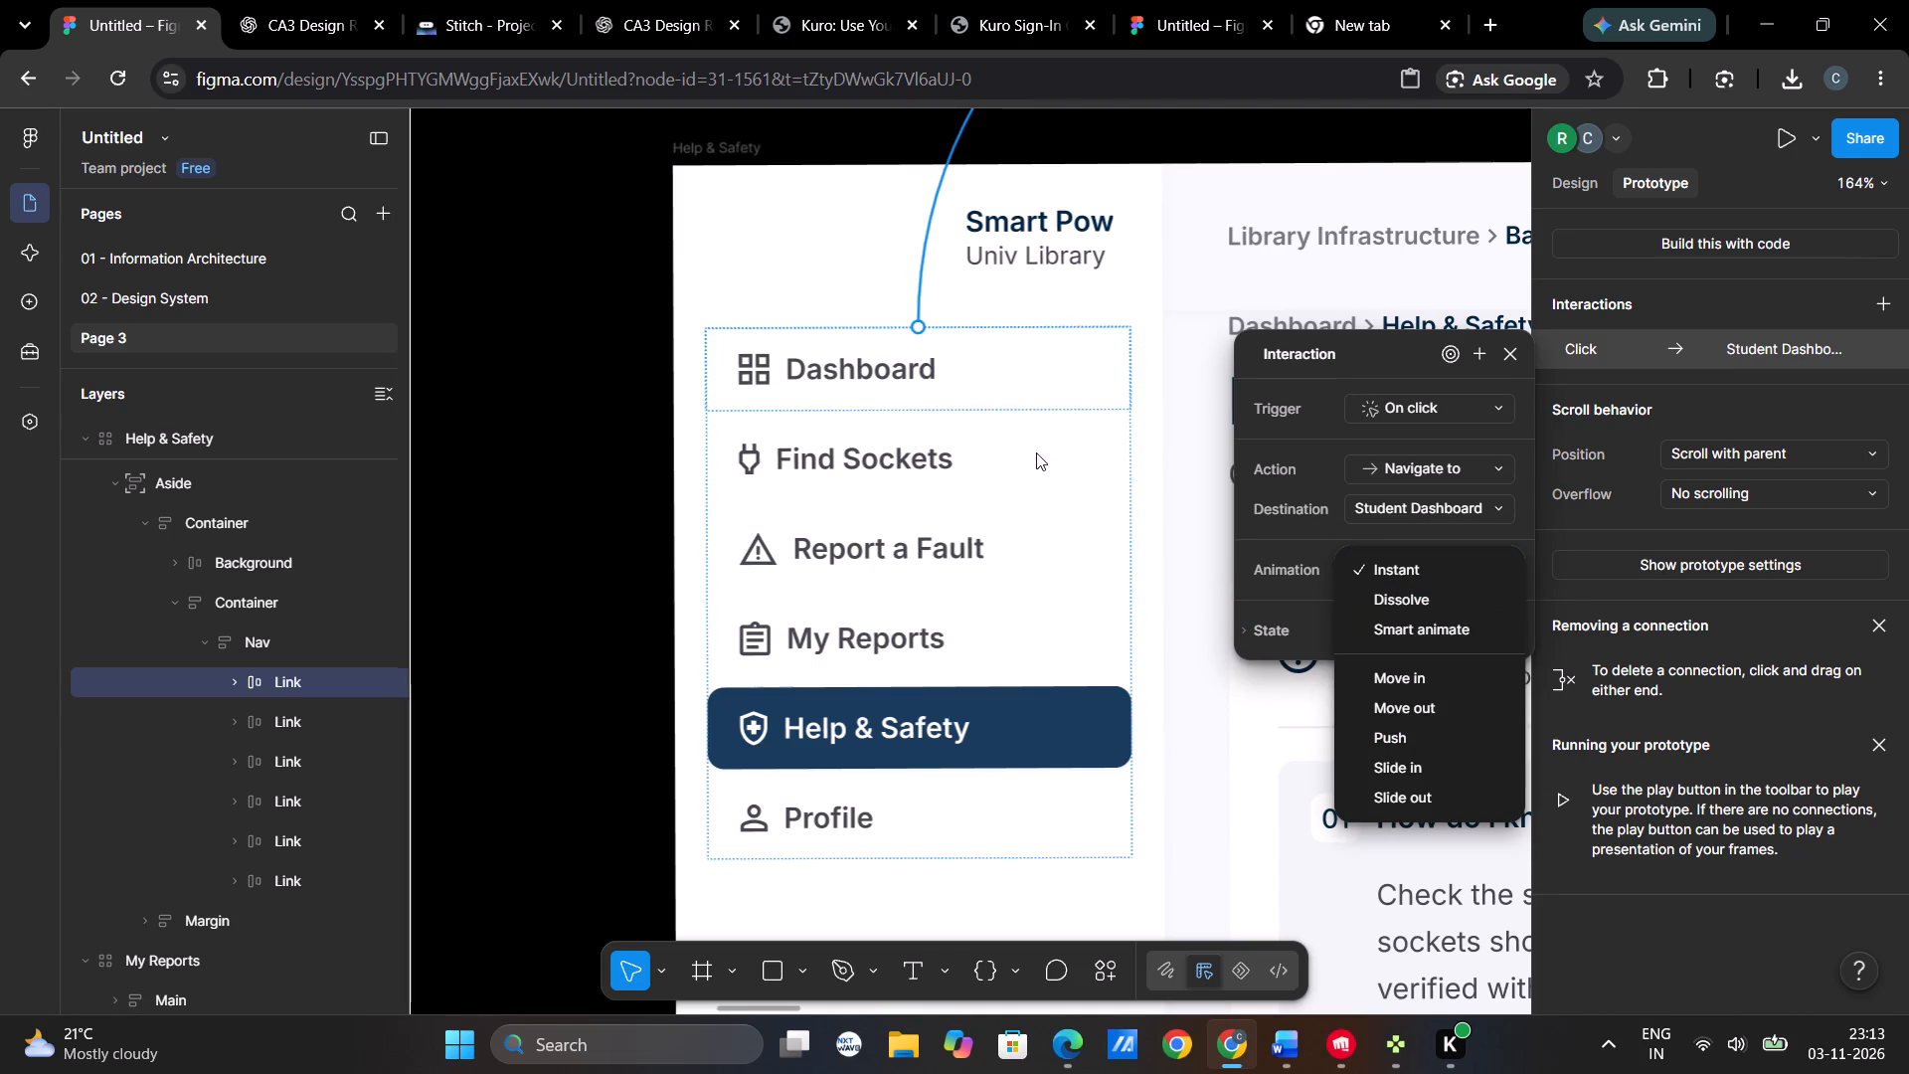
left_click(1492, 634)
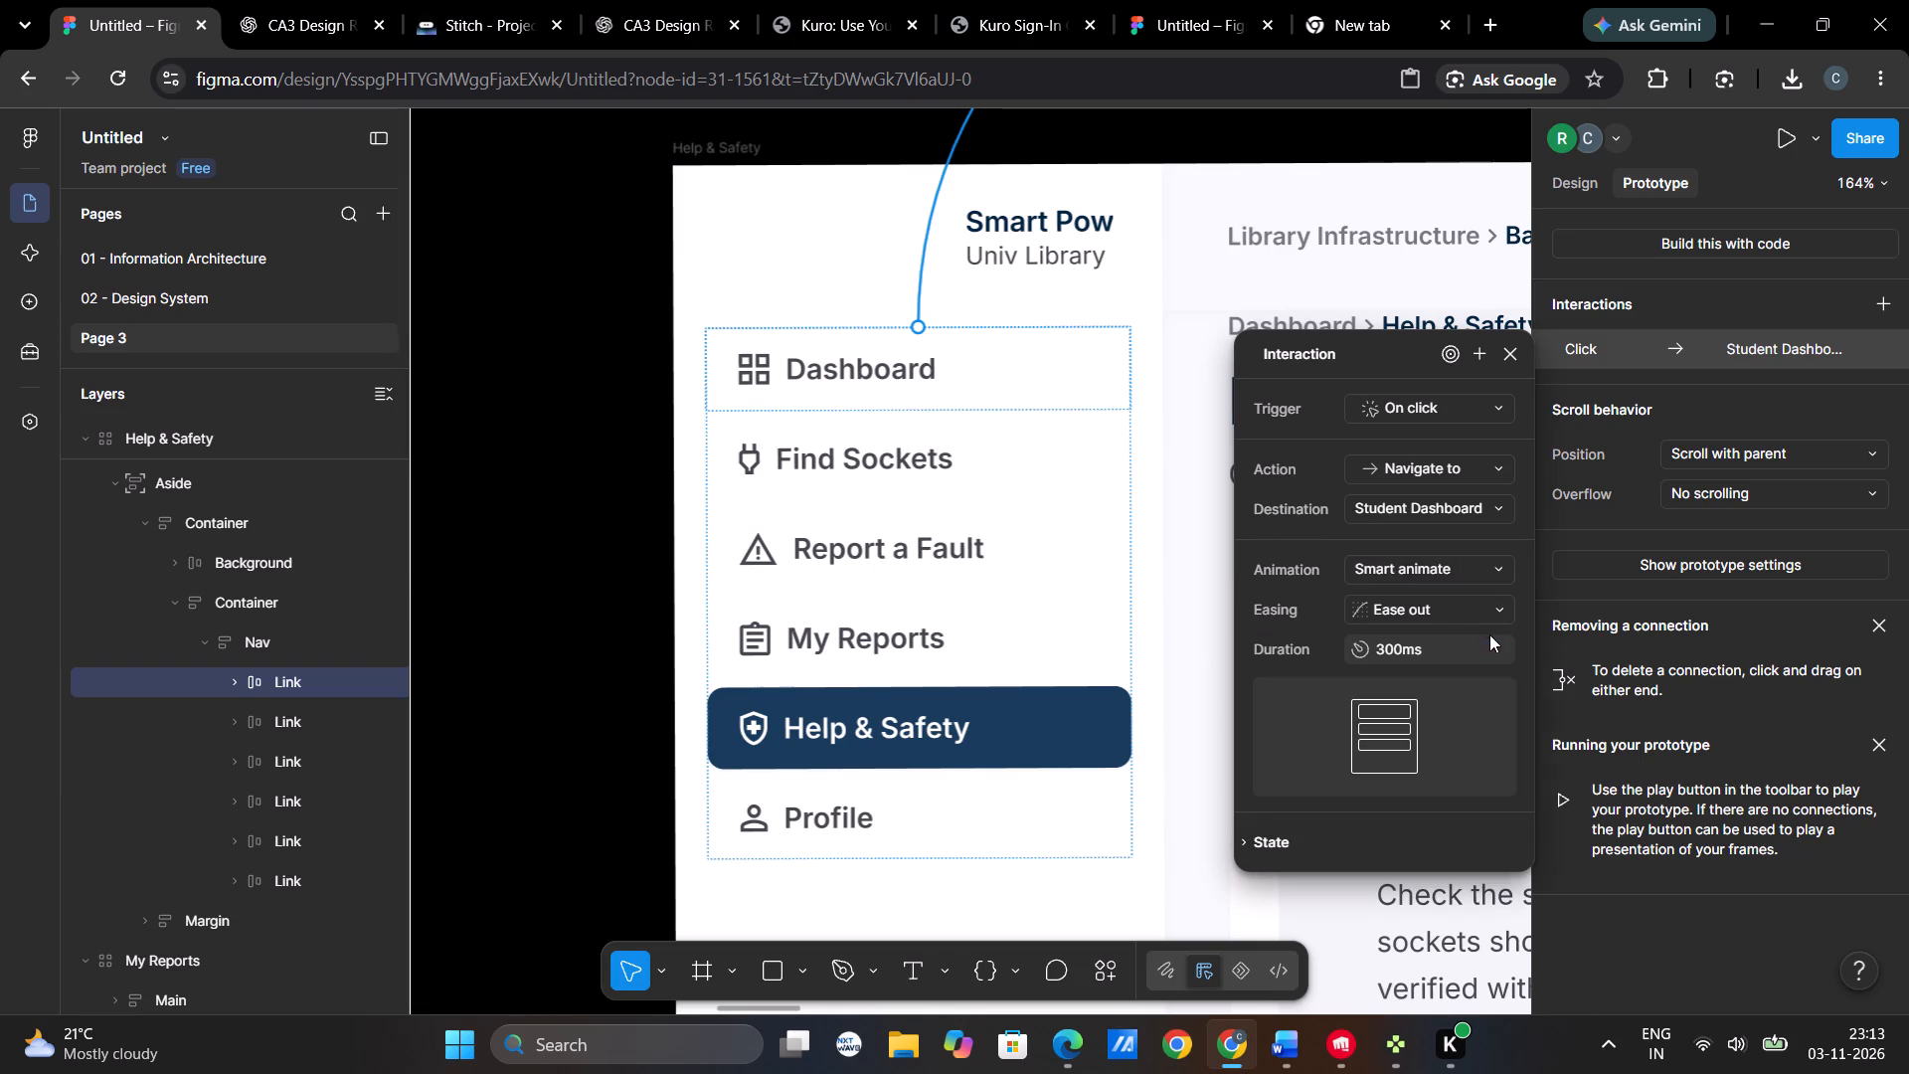
left_click(1186, 572)
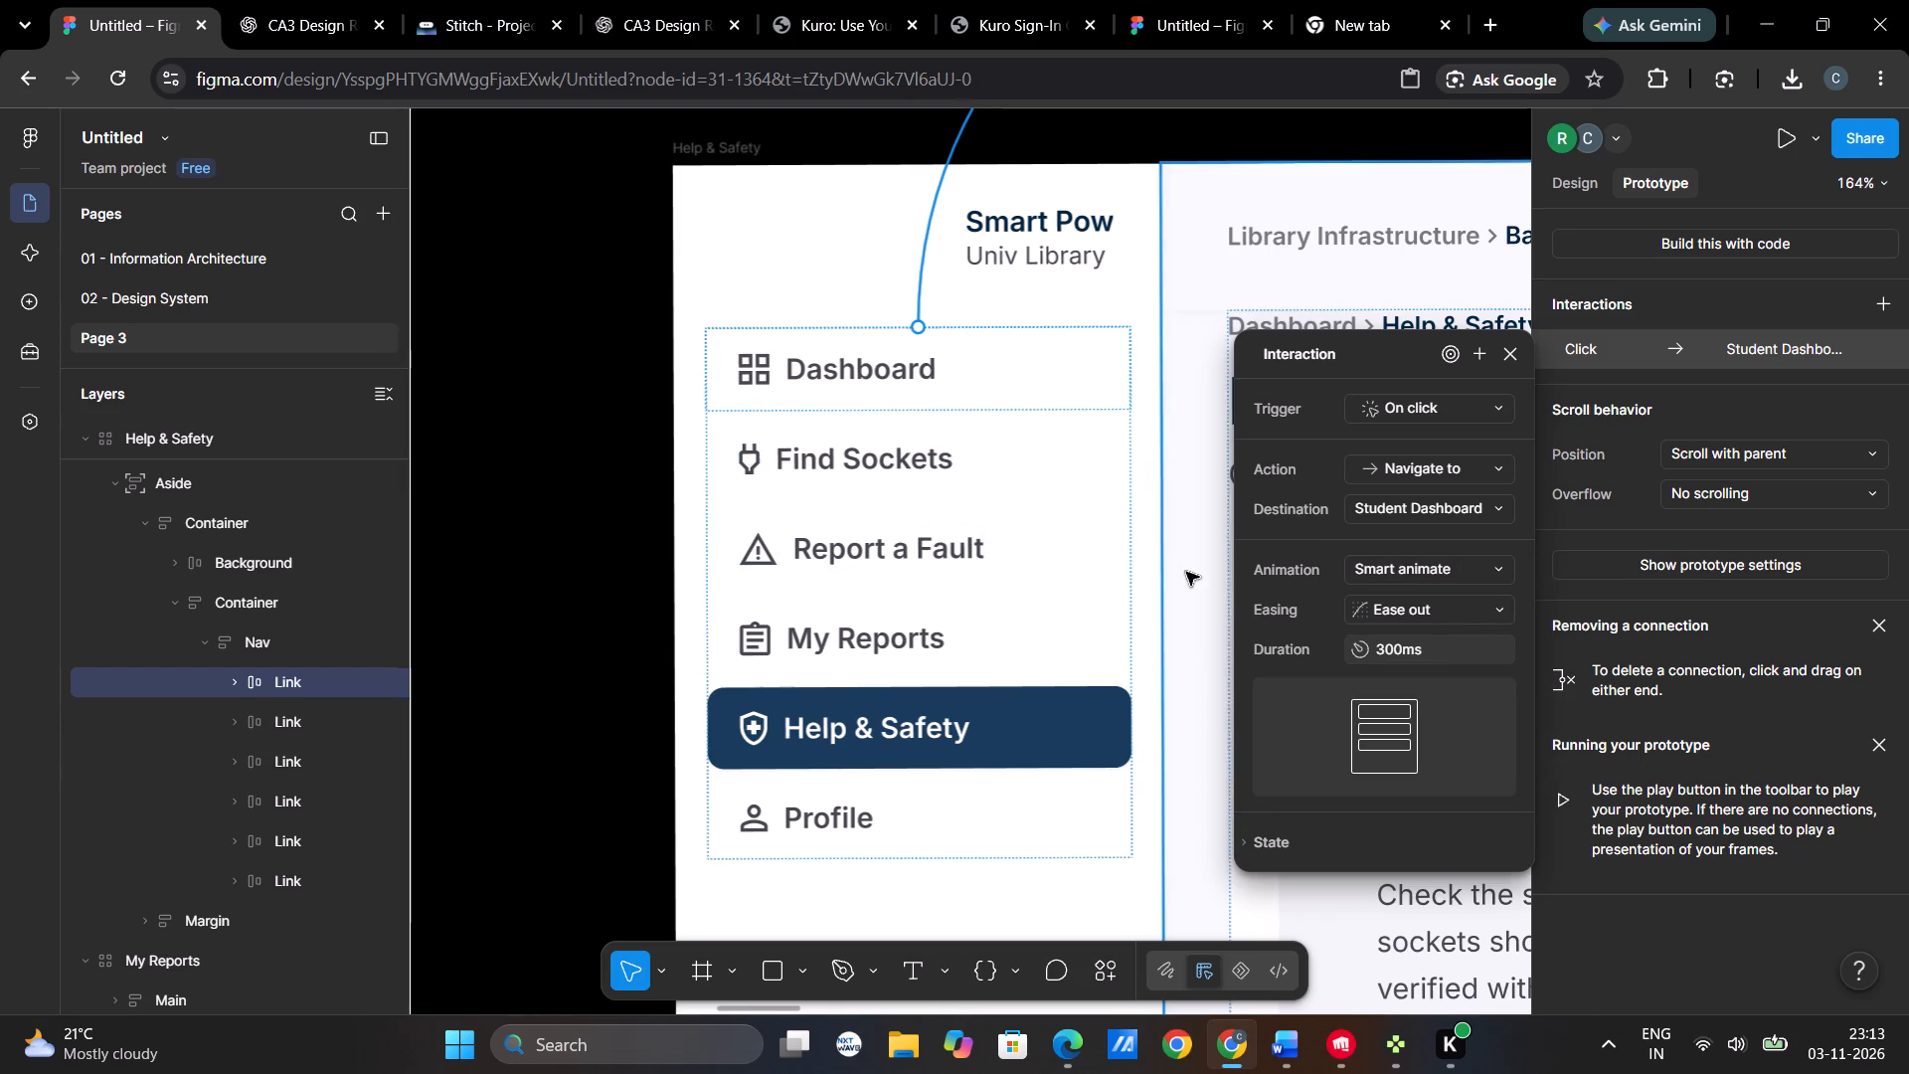
left_click(557, 490)
left_click(557, 490)
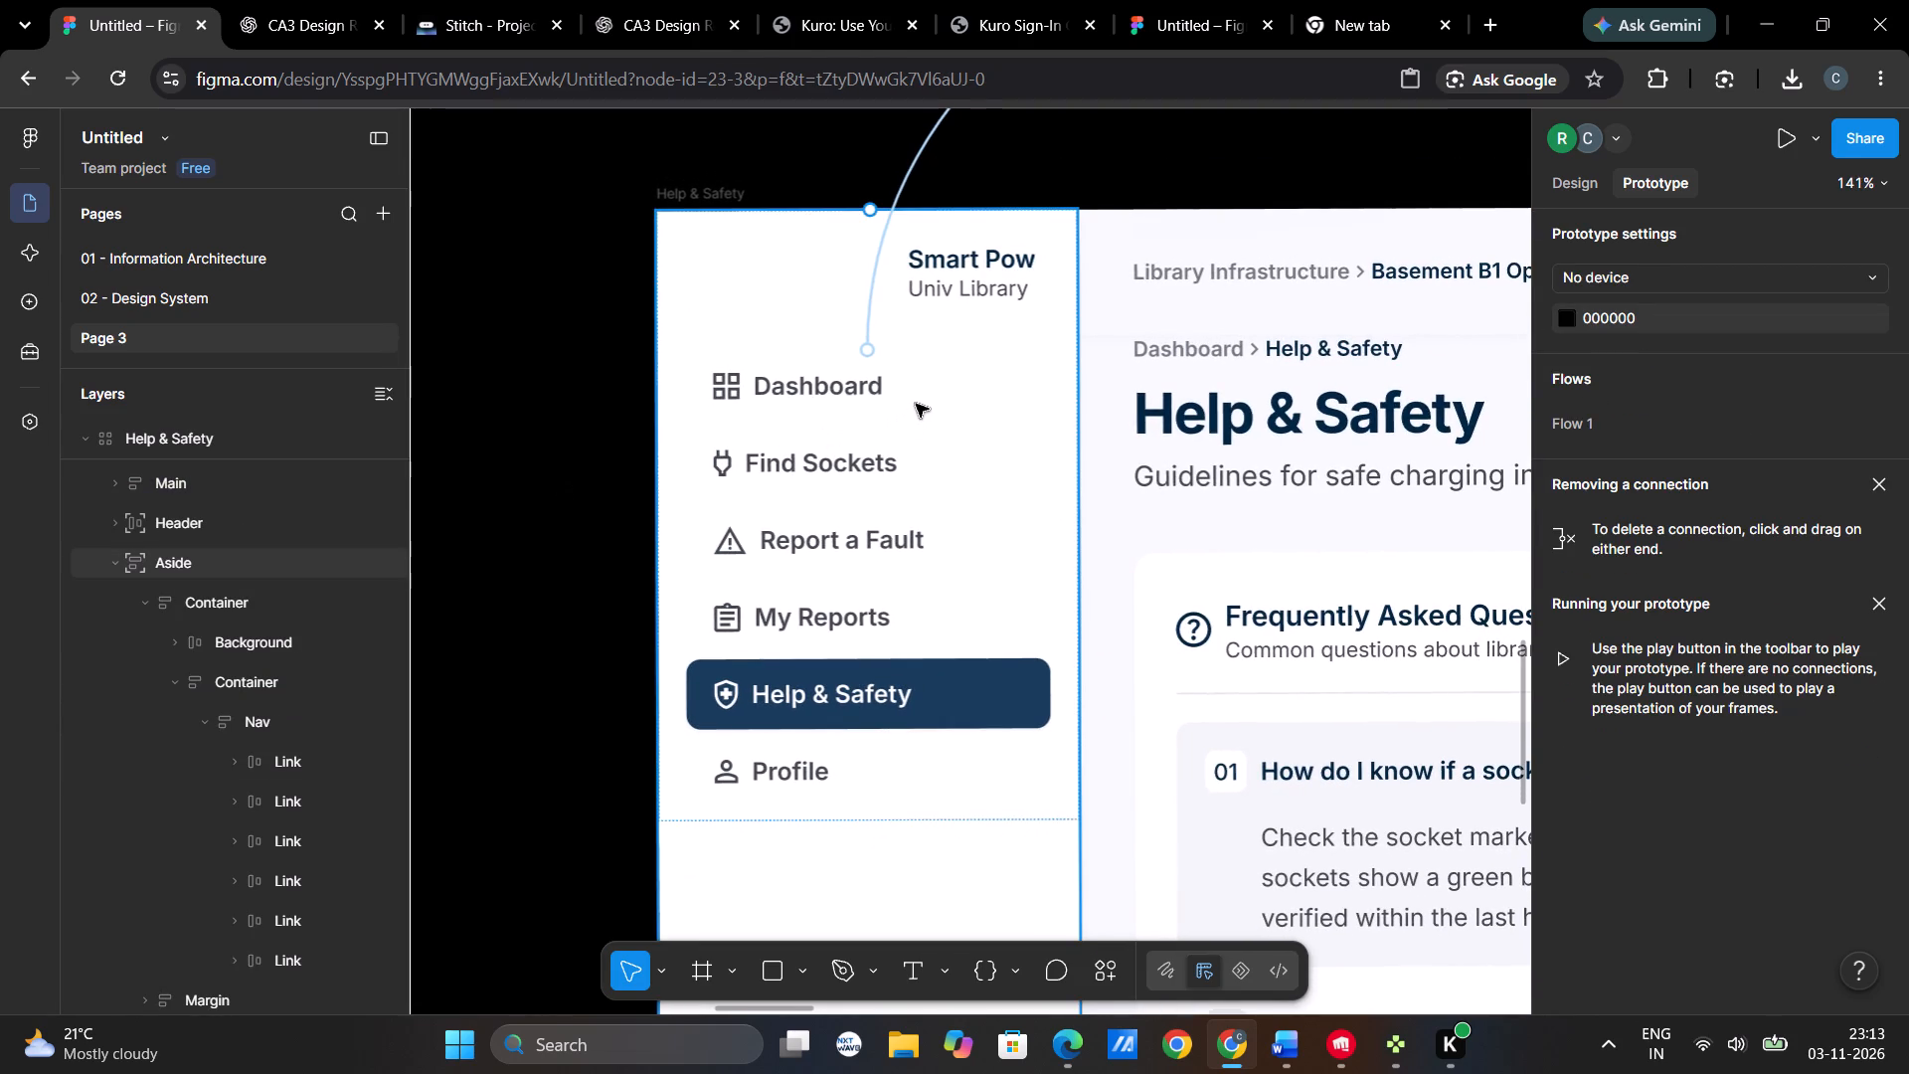
Add an on-click interaction to the Find Sockets link in the Help & Safety screen's side navigation.
triple_click(918, 397)
triple_click(918, 397)
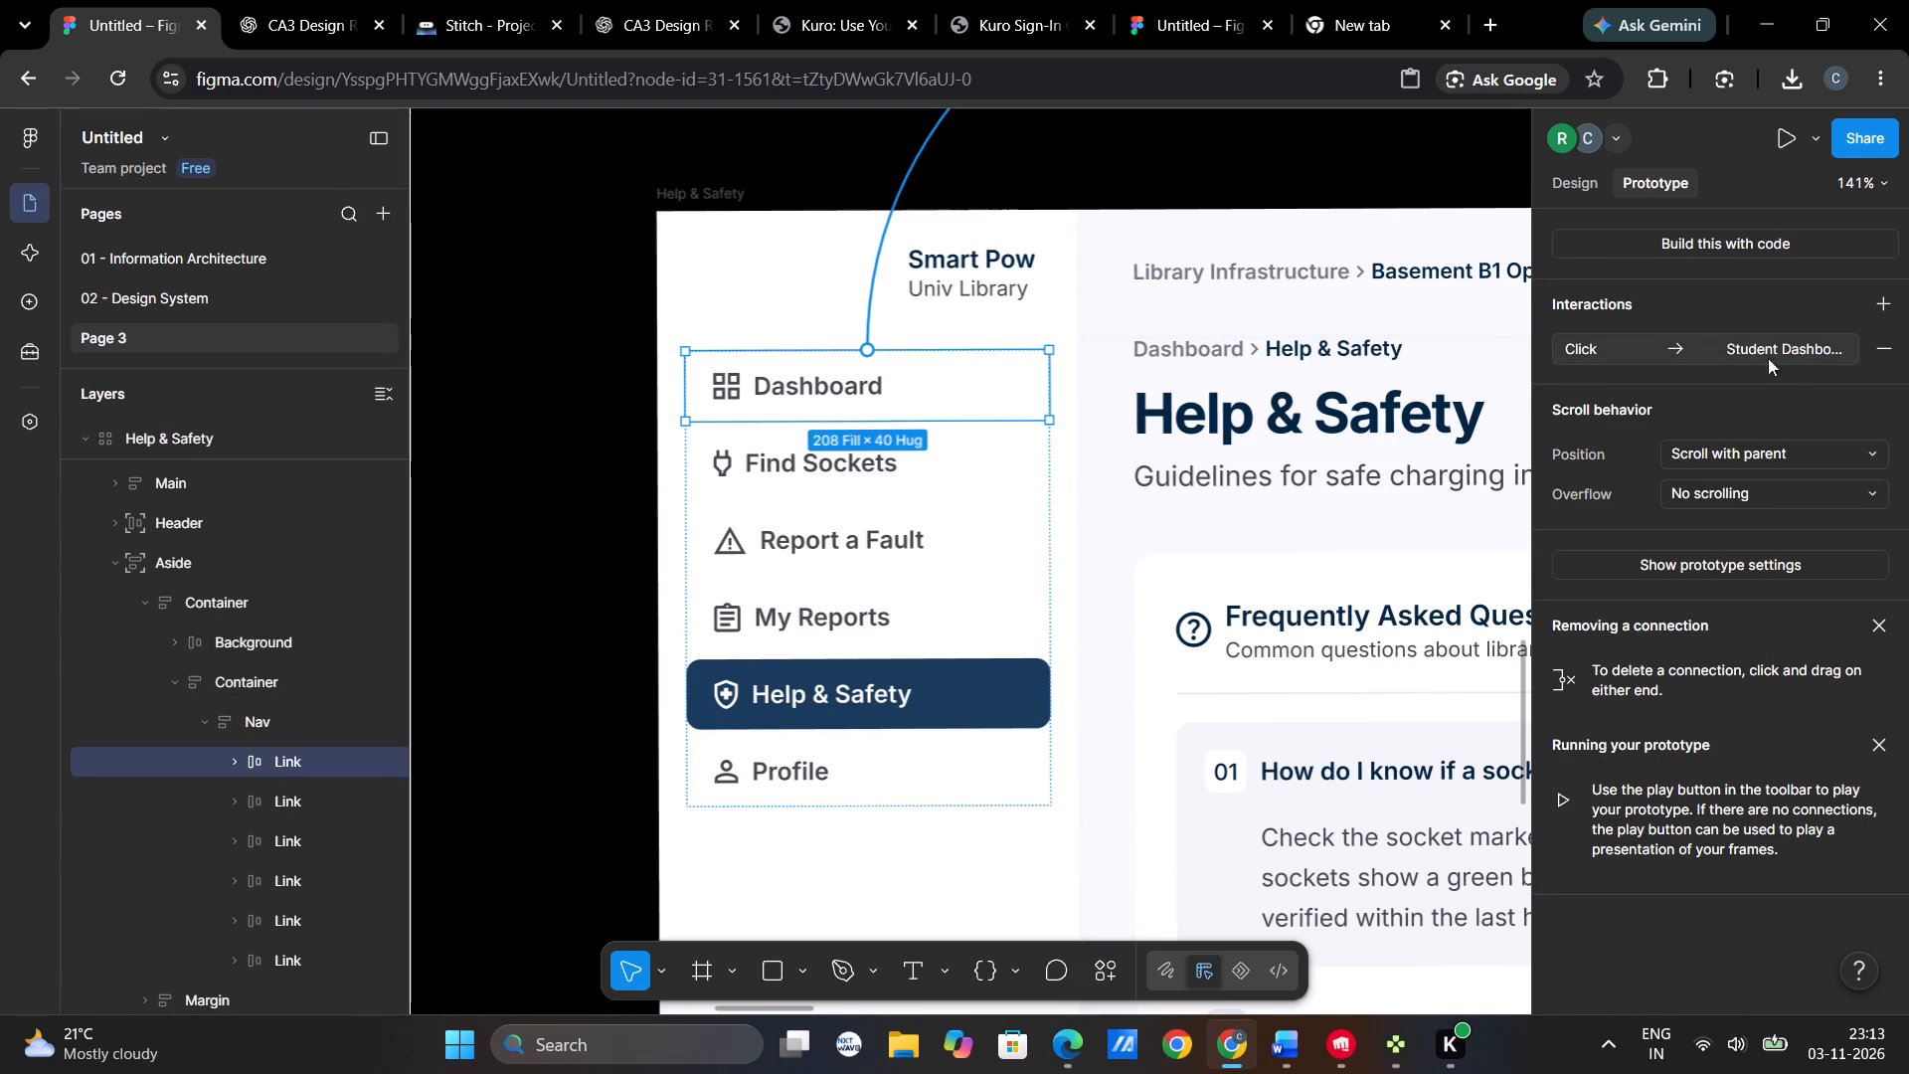
left_click(1019, 464)
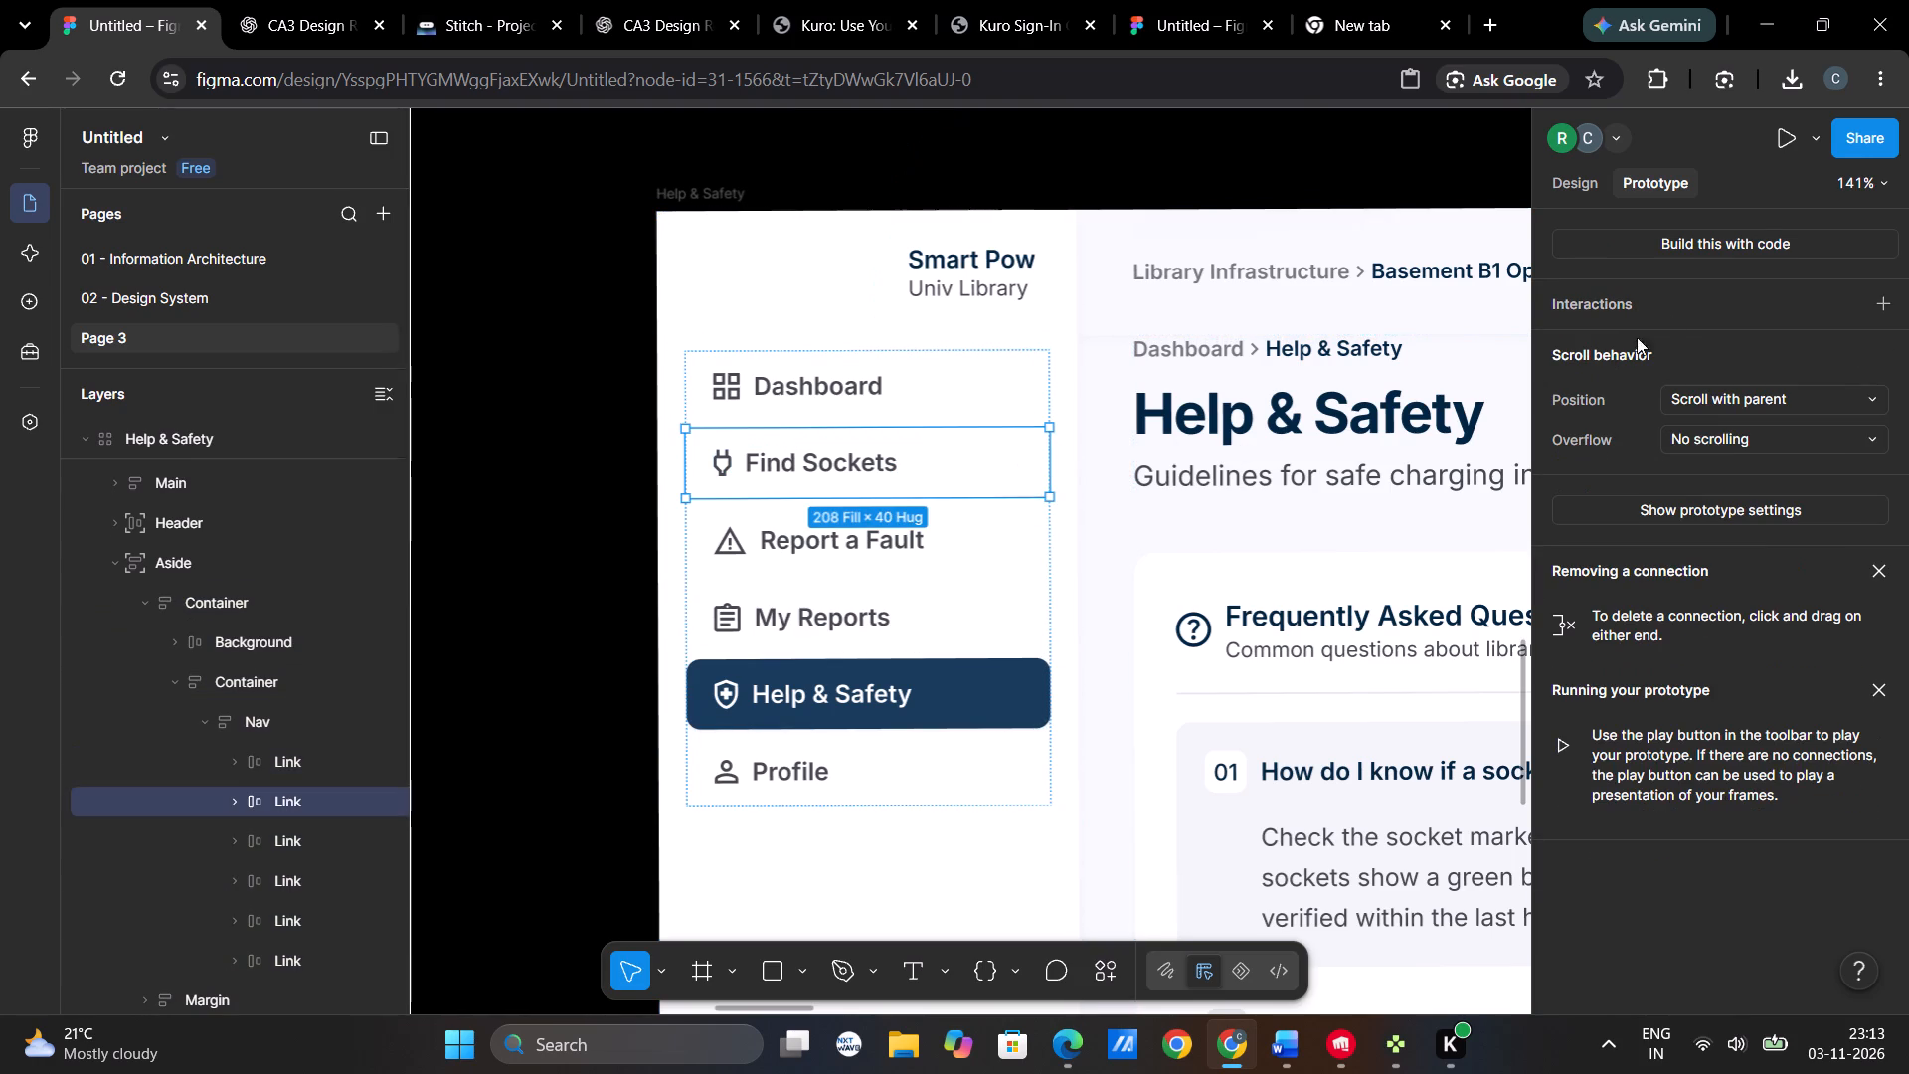
left_click(1777, 303)
left_click(1765, 345)
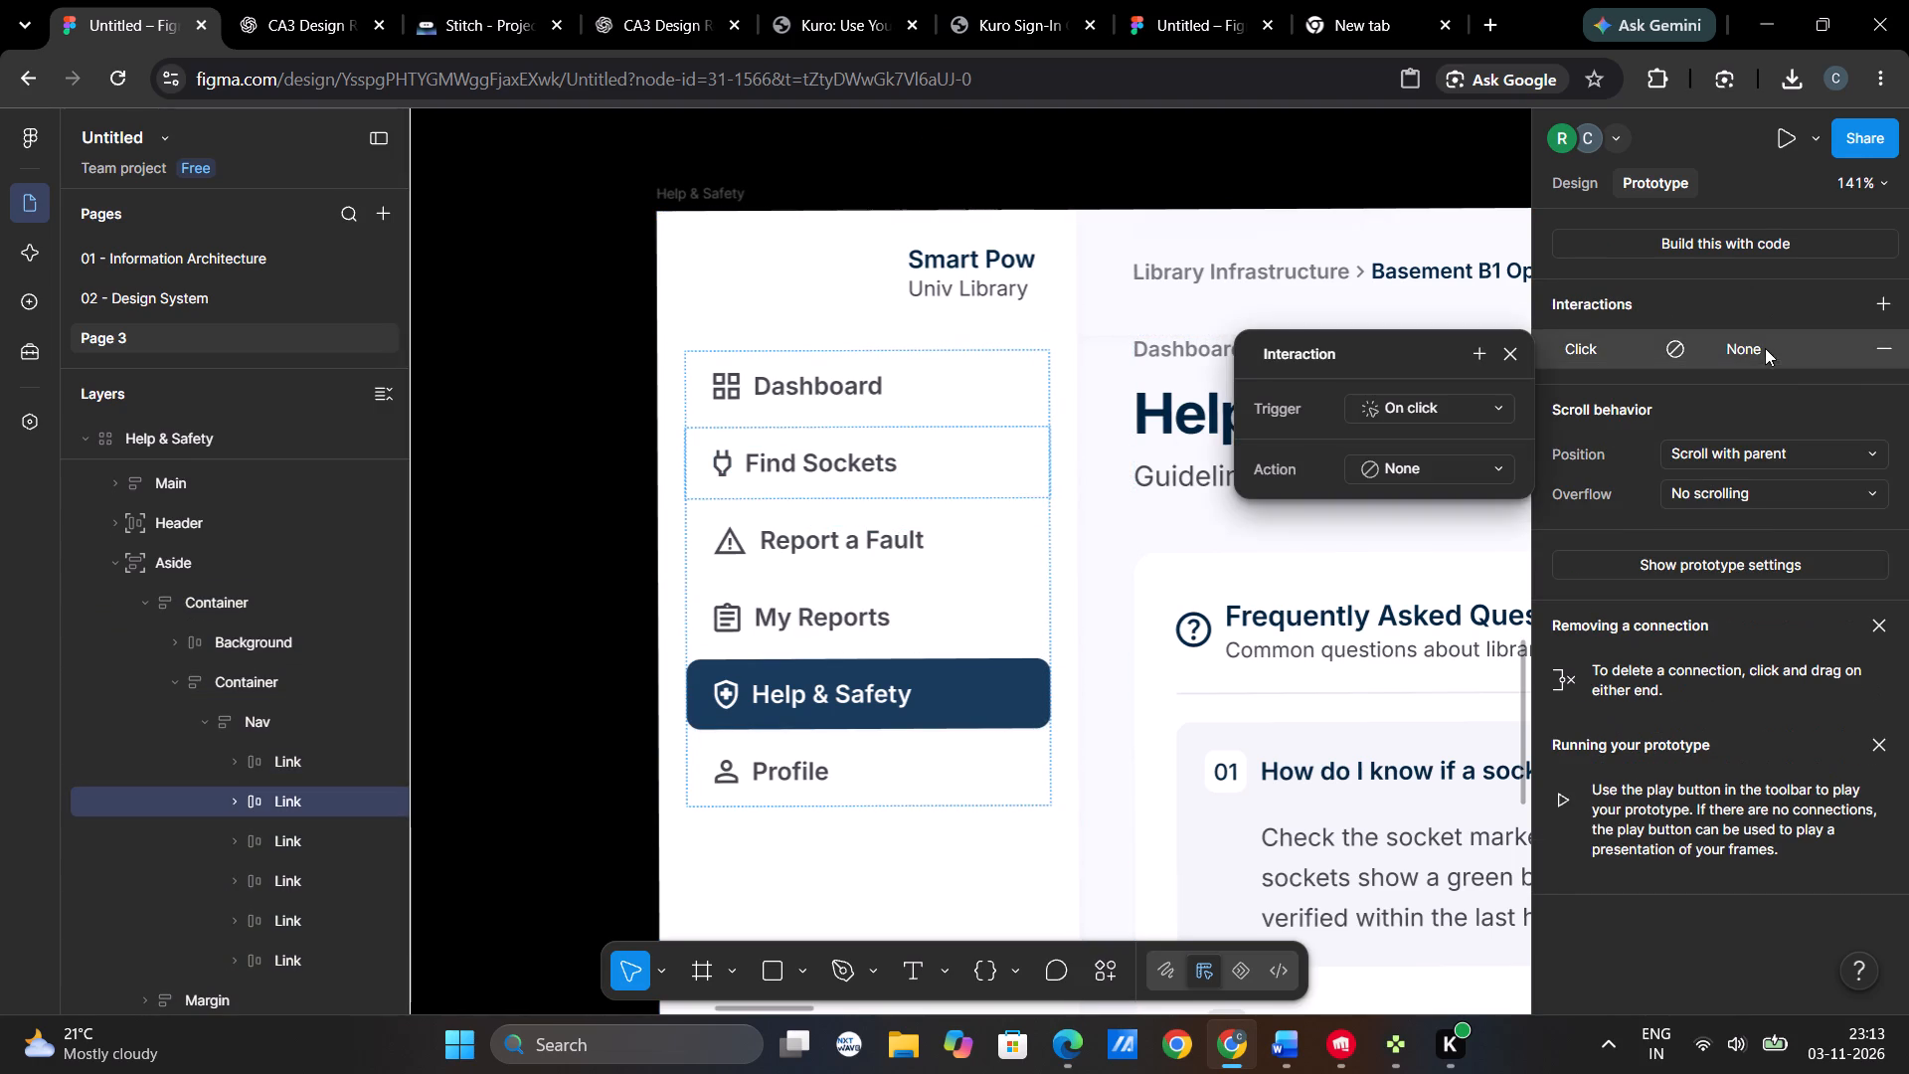
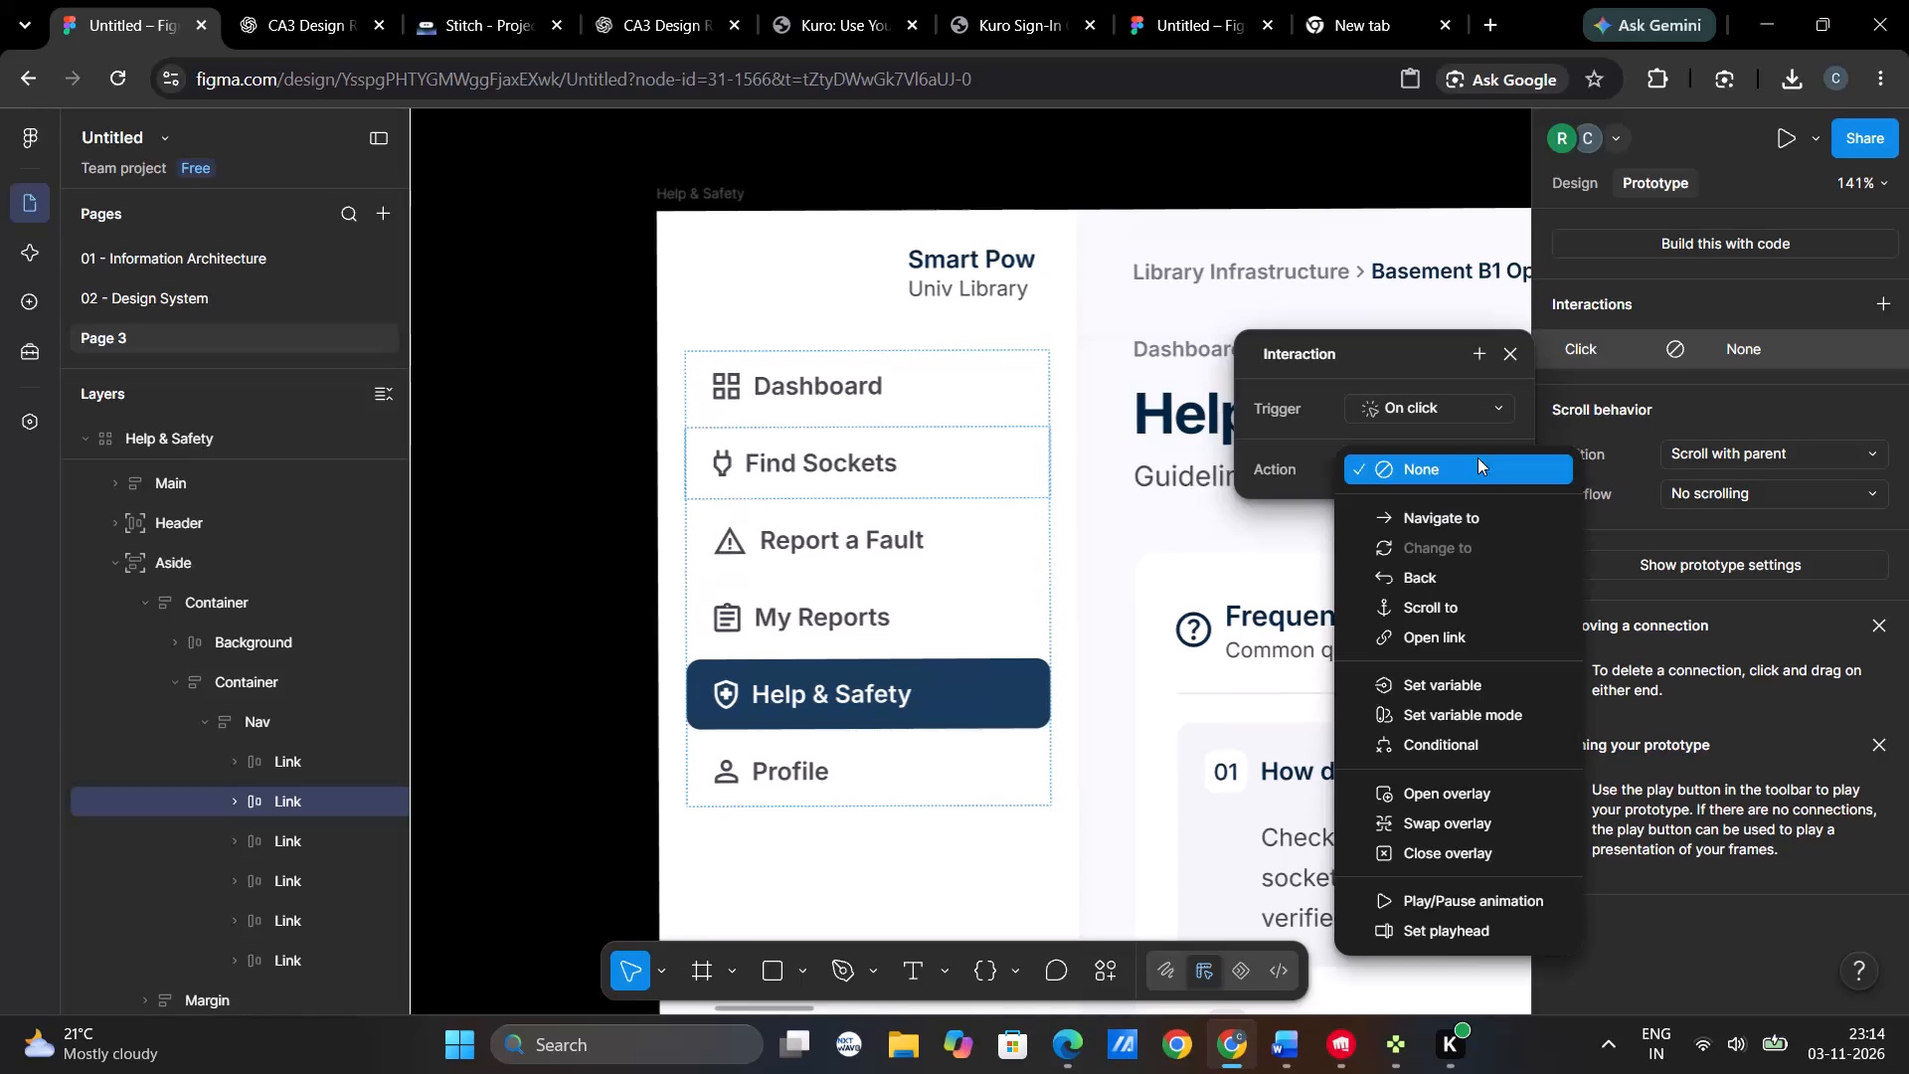
Make the Find Sockets link in the Help & Safety screen's side navigation navigate to Find Sockets with Smart animate.
left_click(1458, 514)
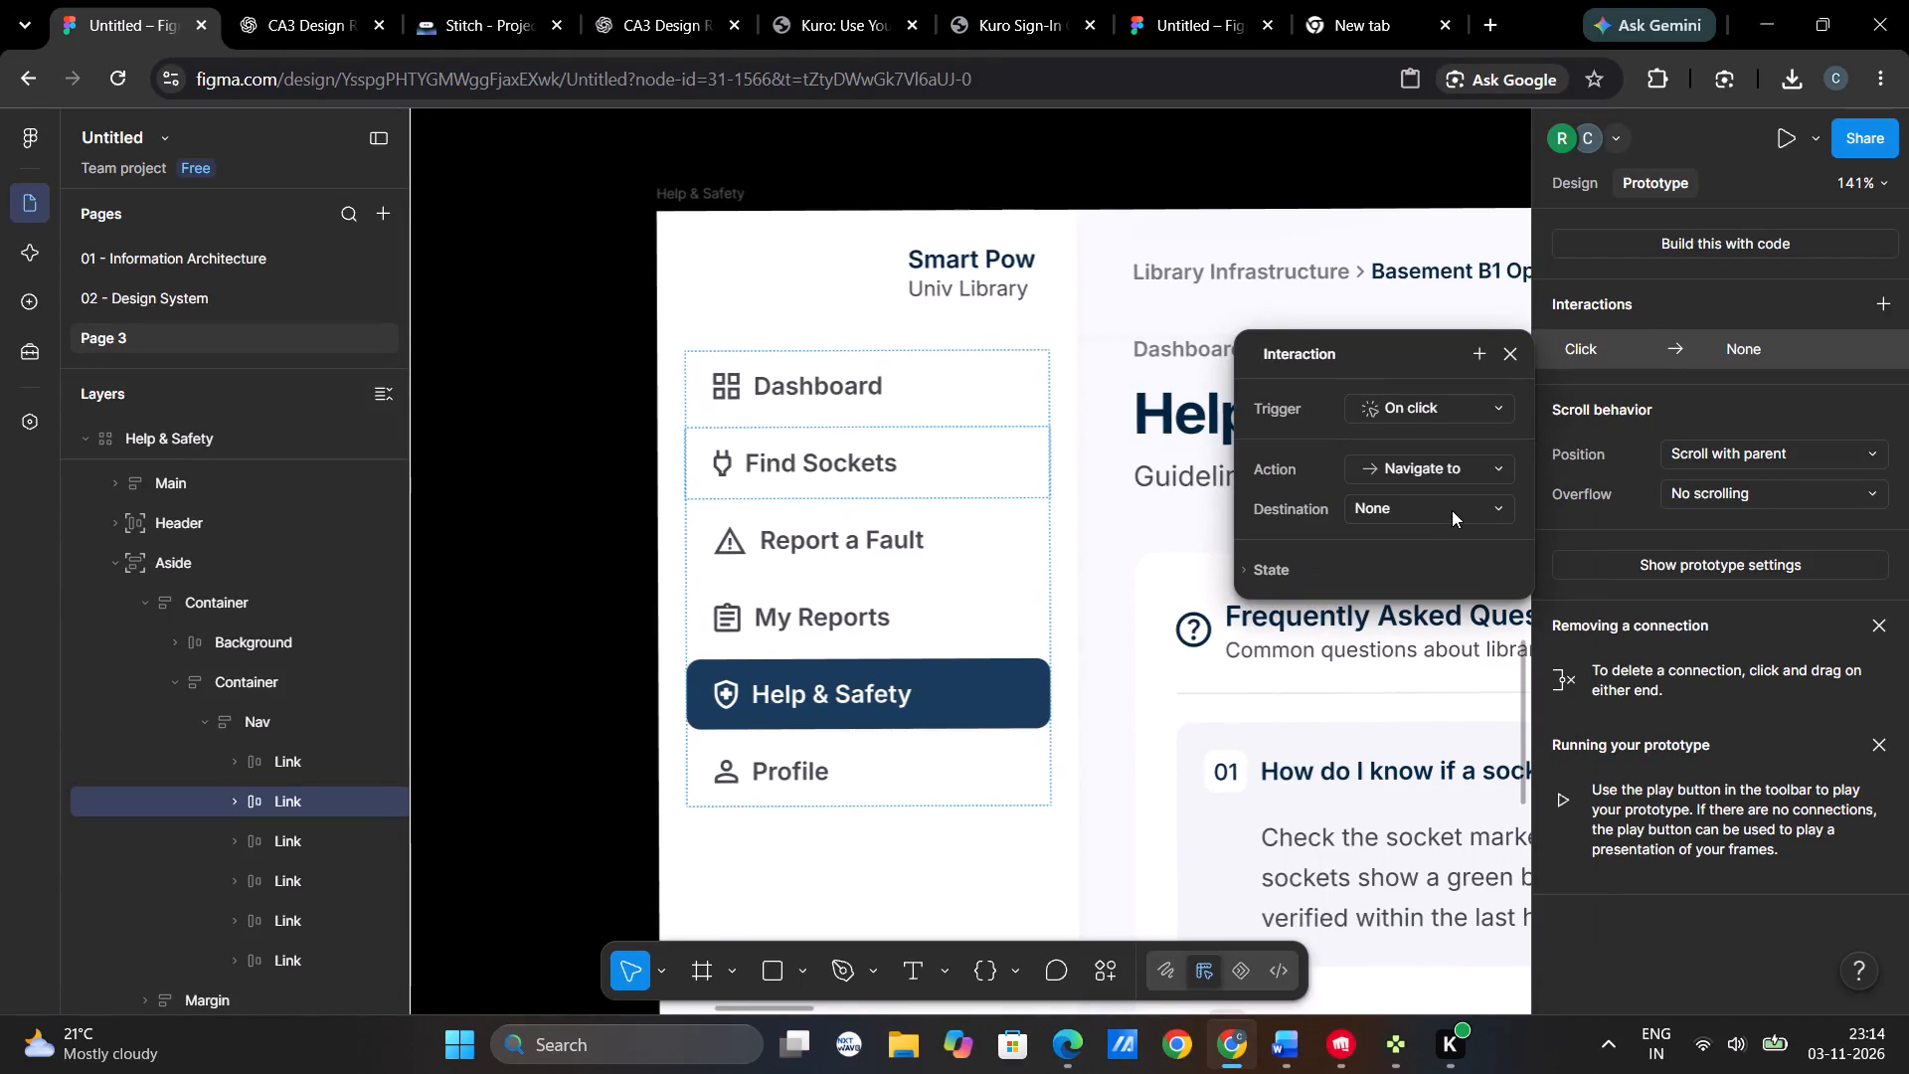
left_click(1466, 514)
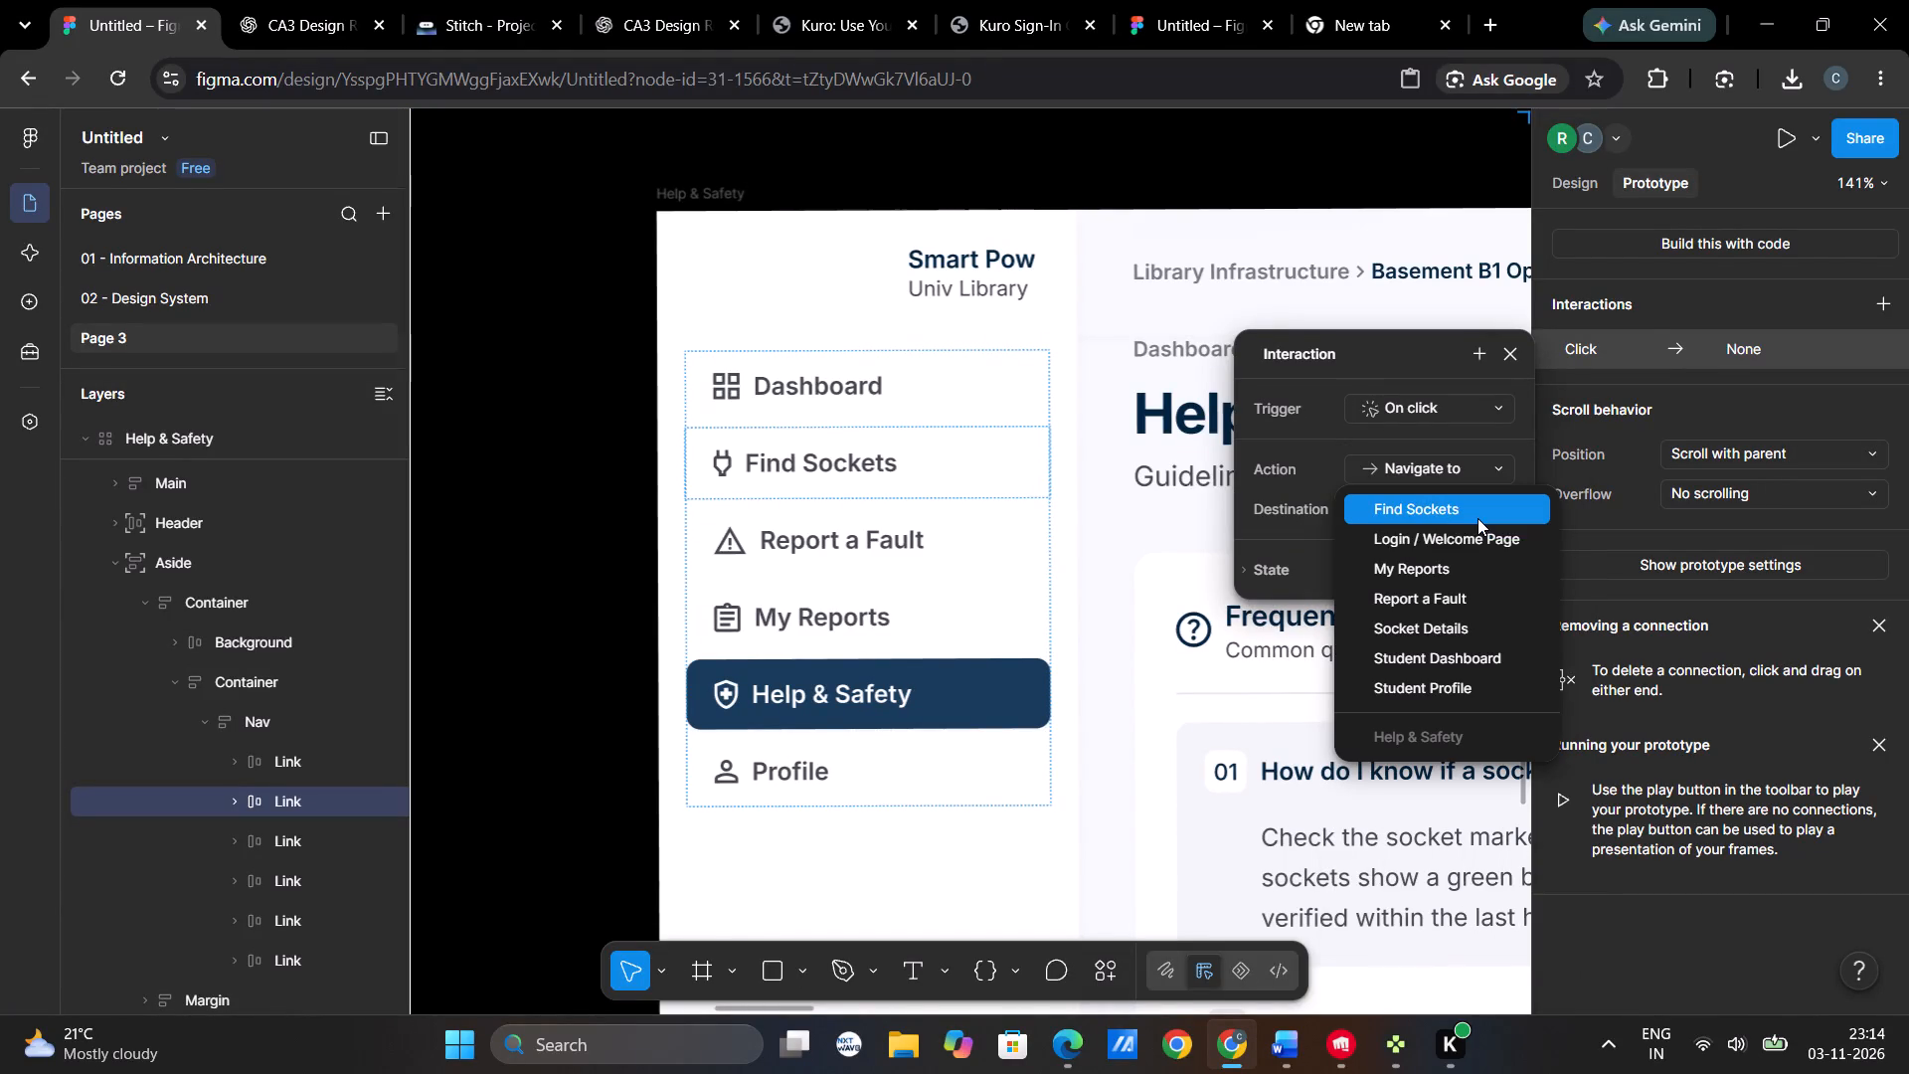
left_click(1477, 518)
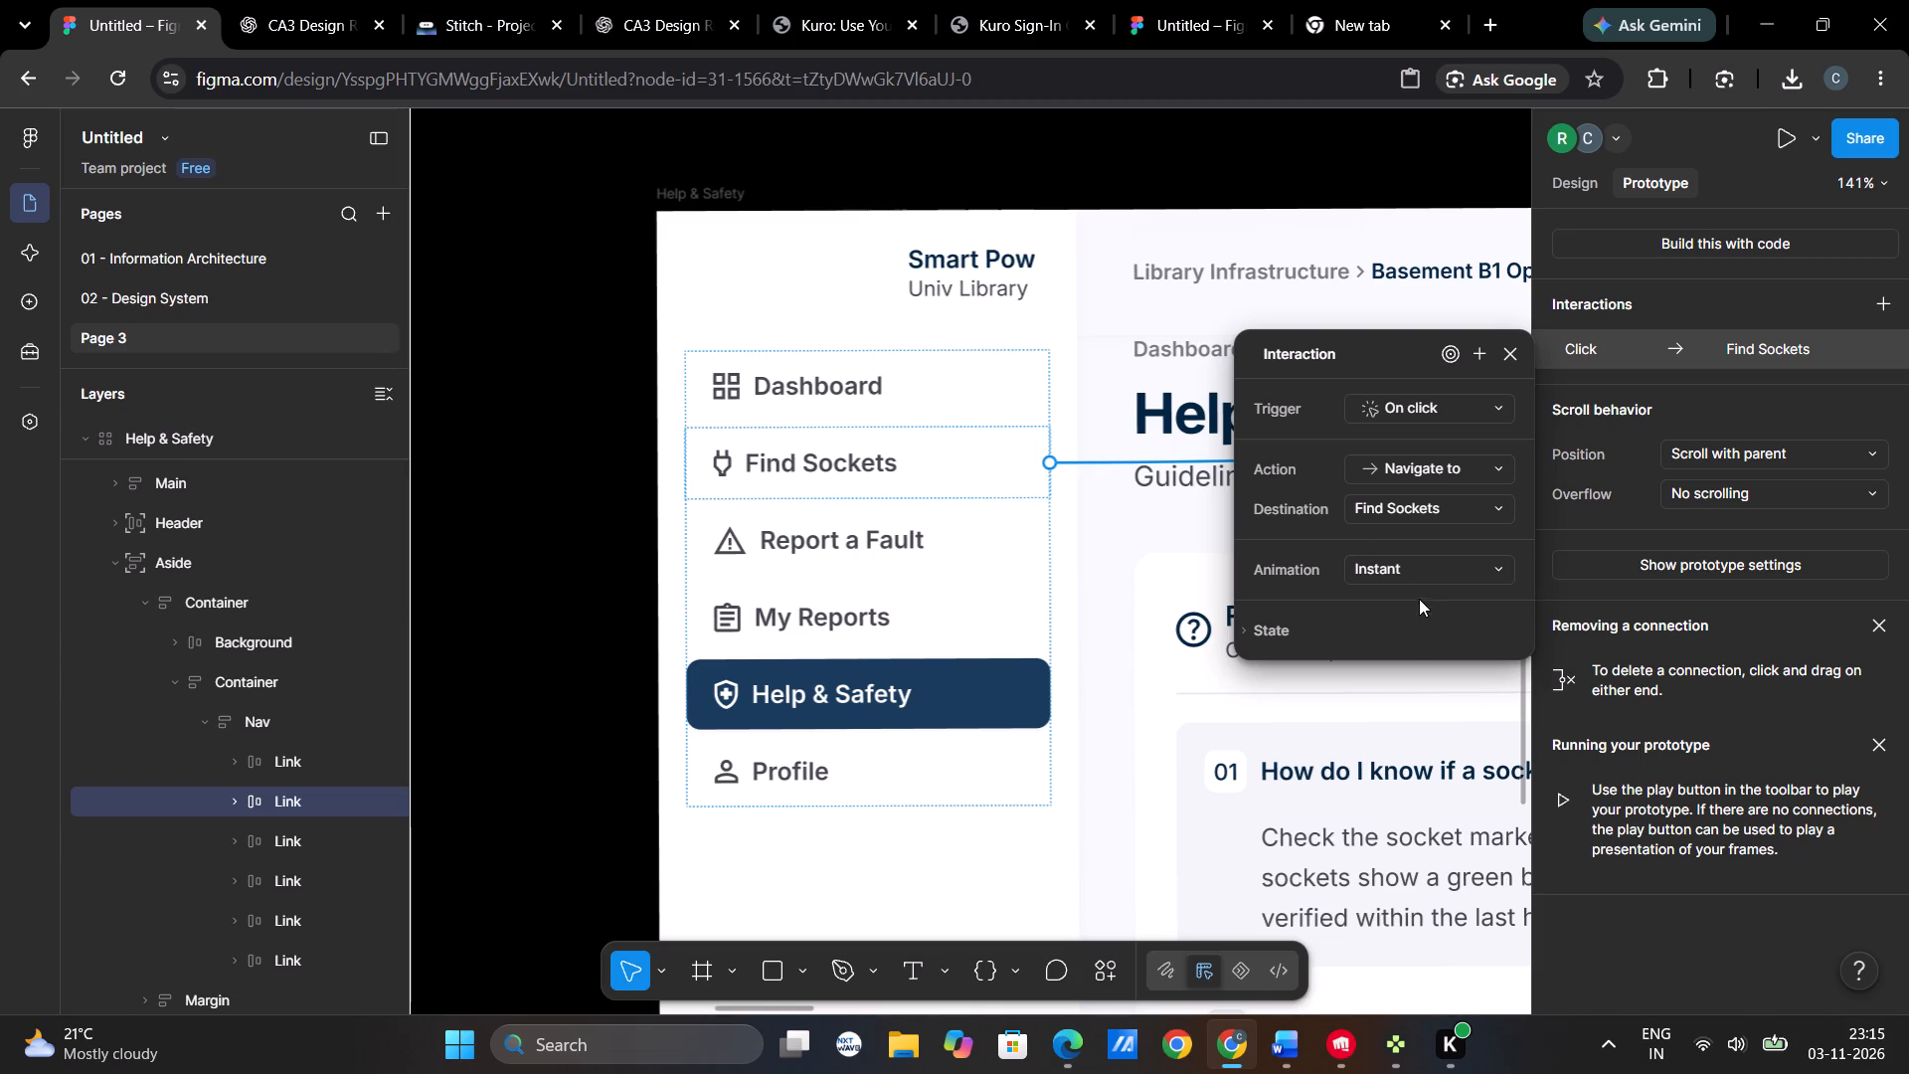
left_click(1420, 569)
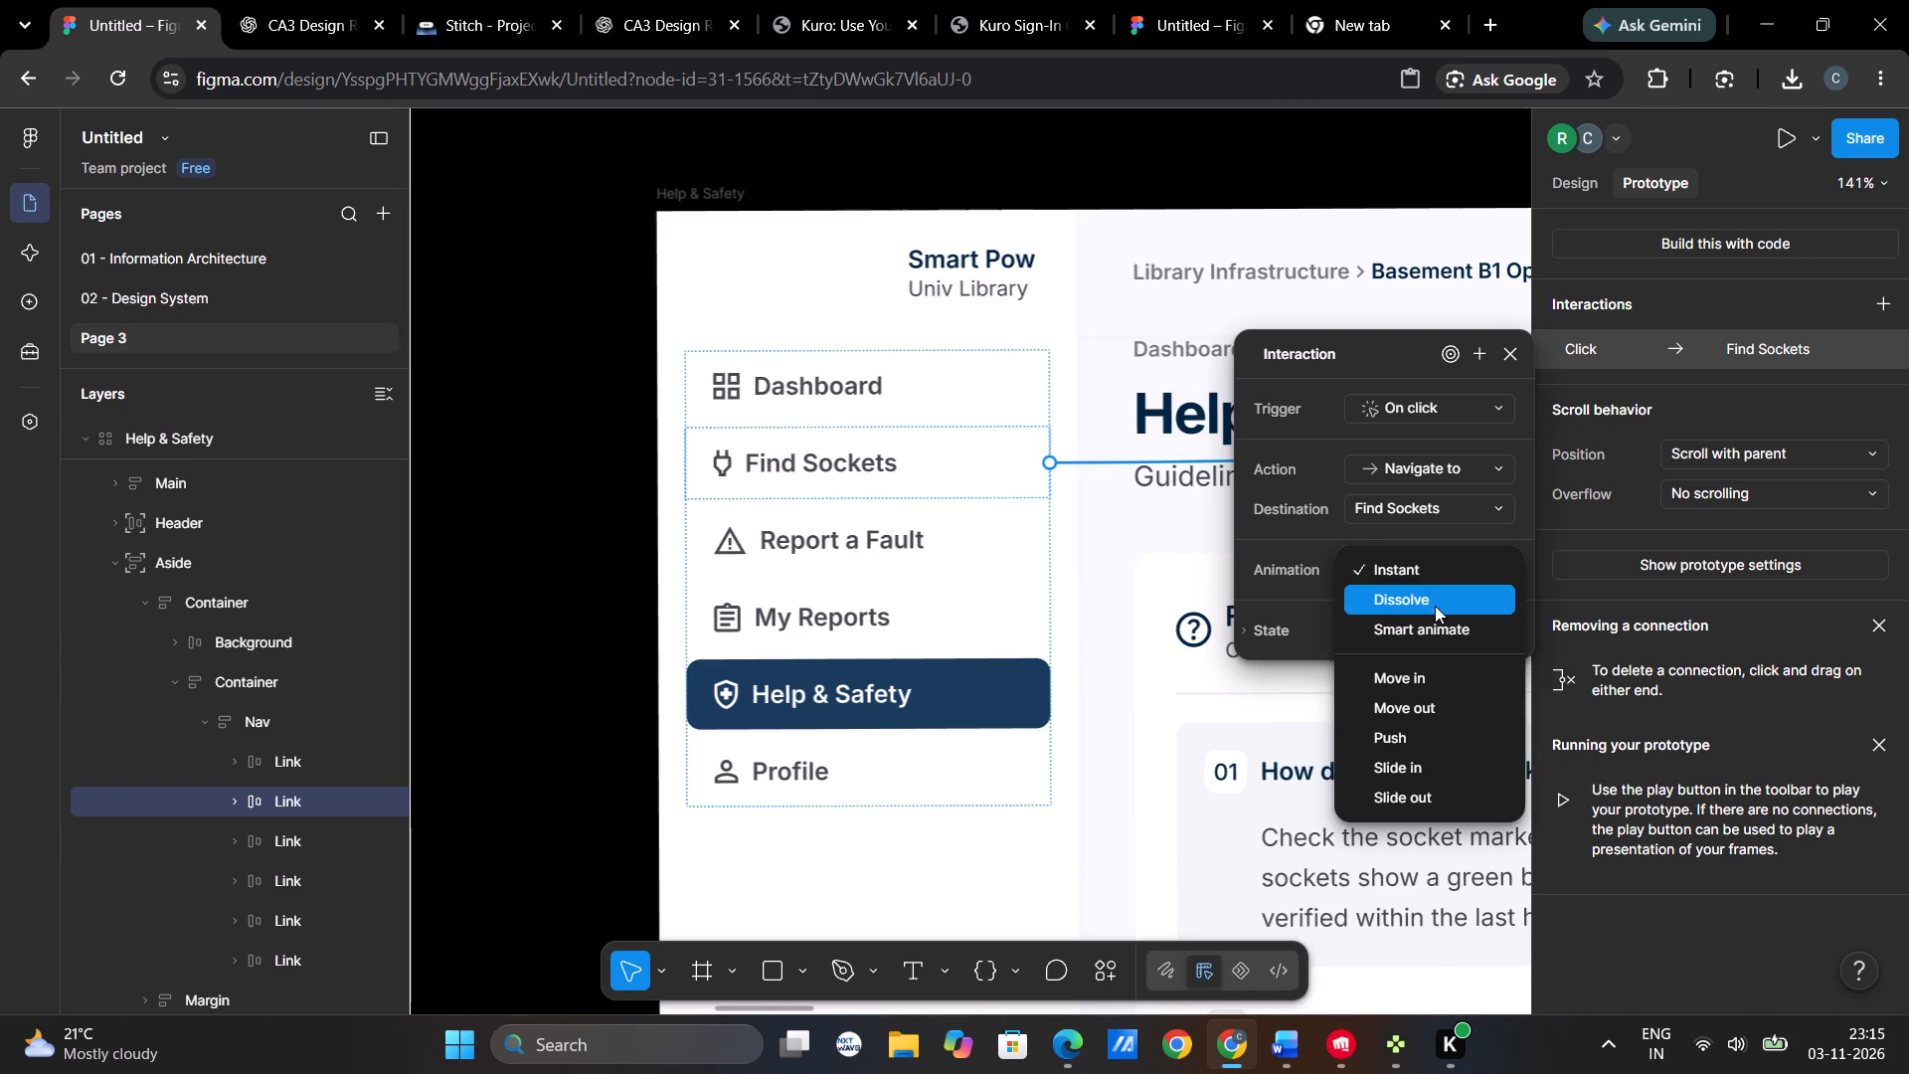
left_click(1441, 621)
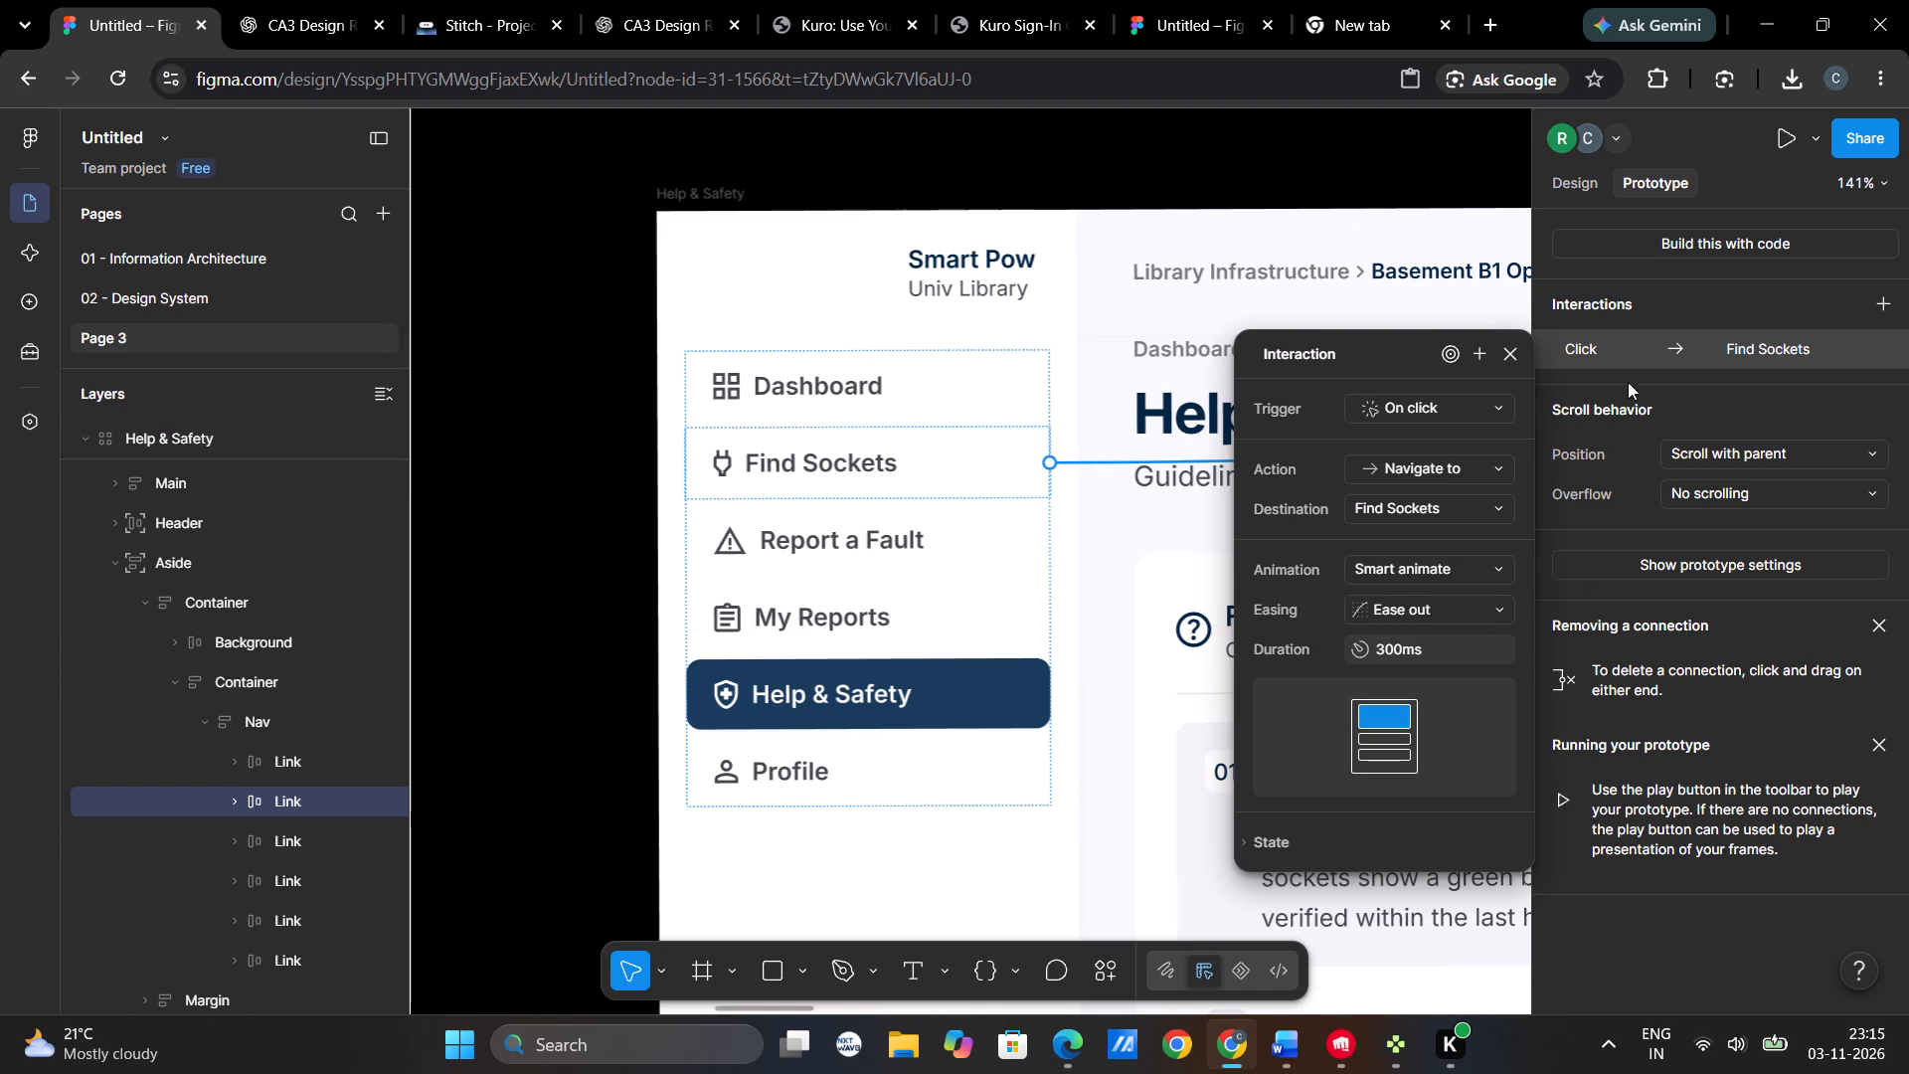
Make the Report a Fault link in the Help & Safety screen's side navigation navigate on click to Report a Fault with Smart animate.
left_click(981, 537)
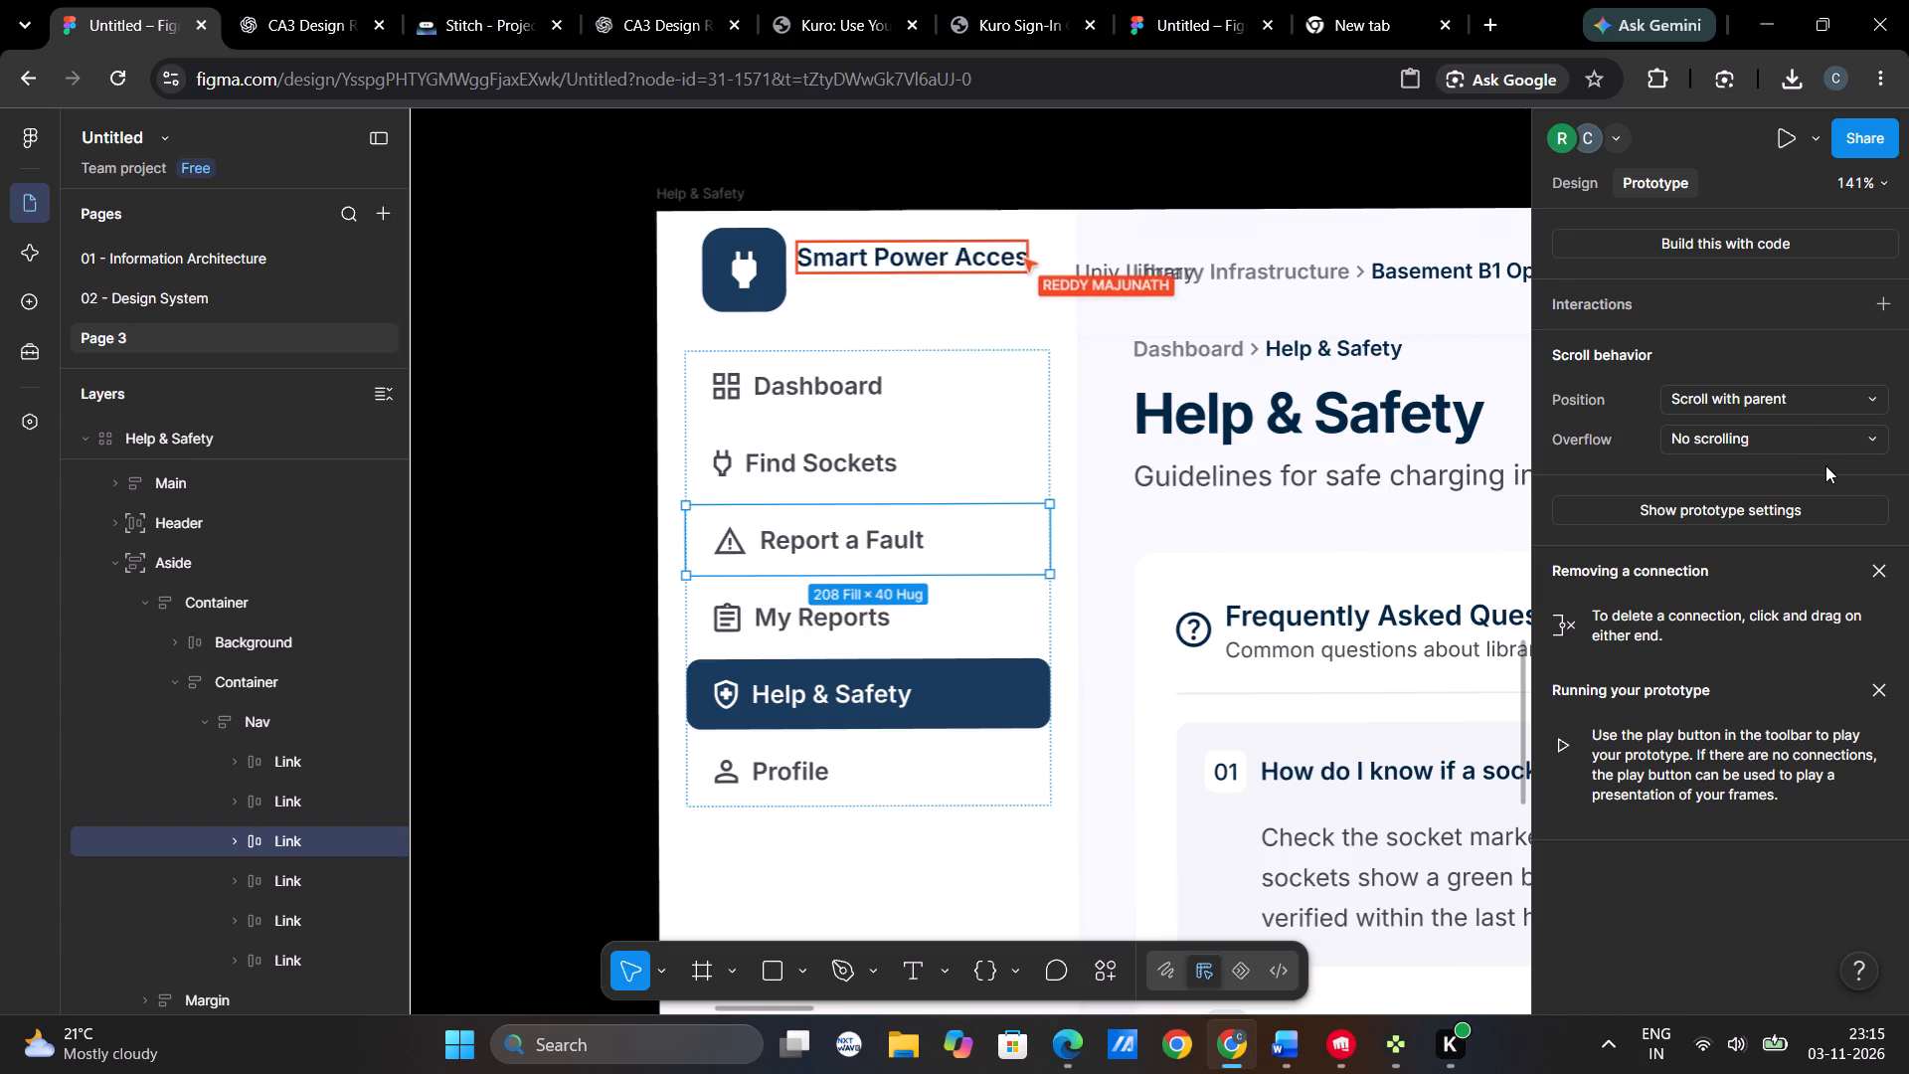
left_click(1778, 315)
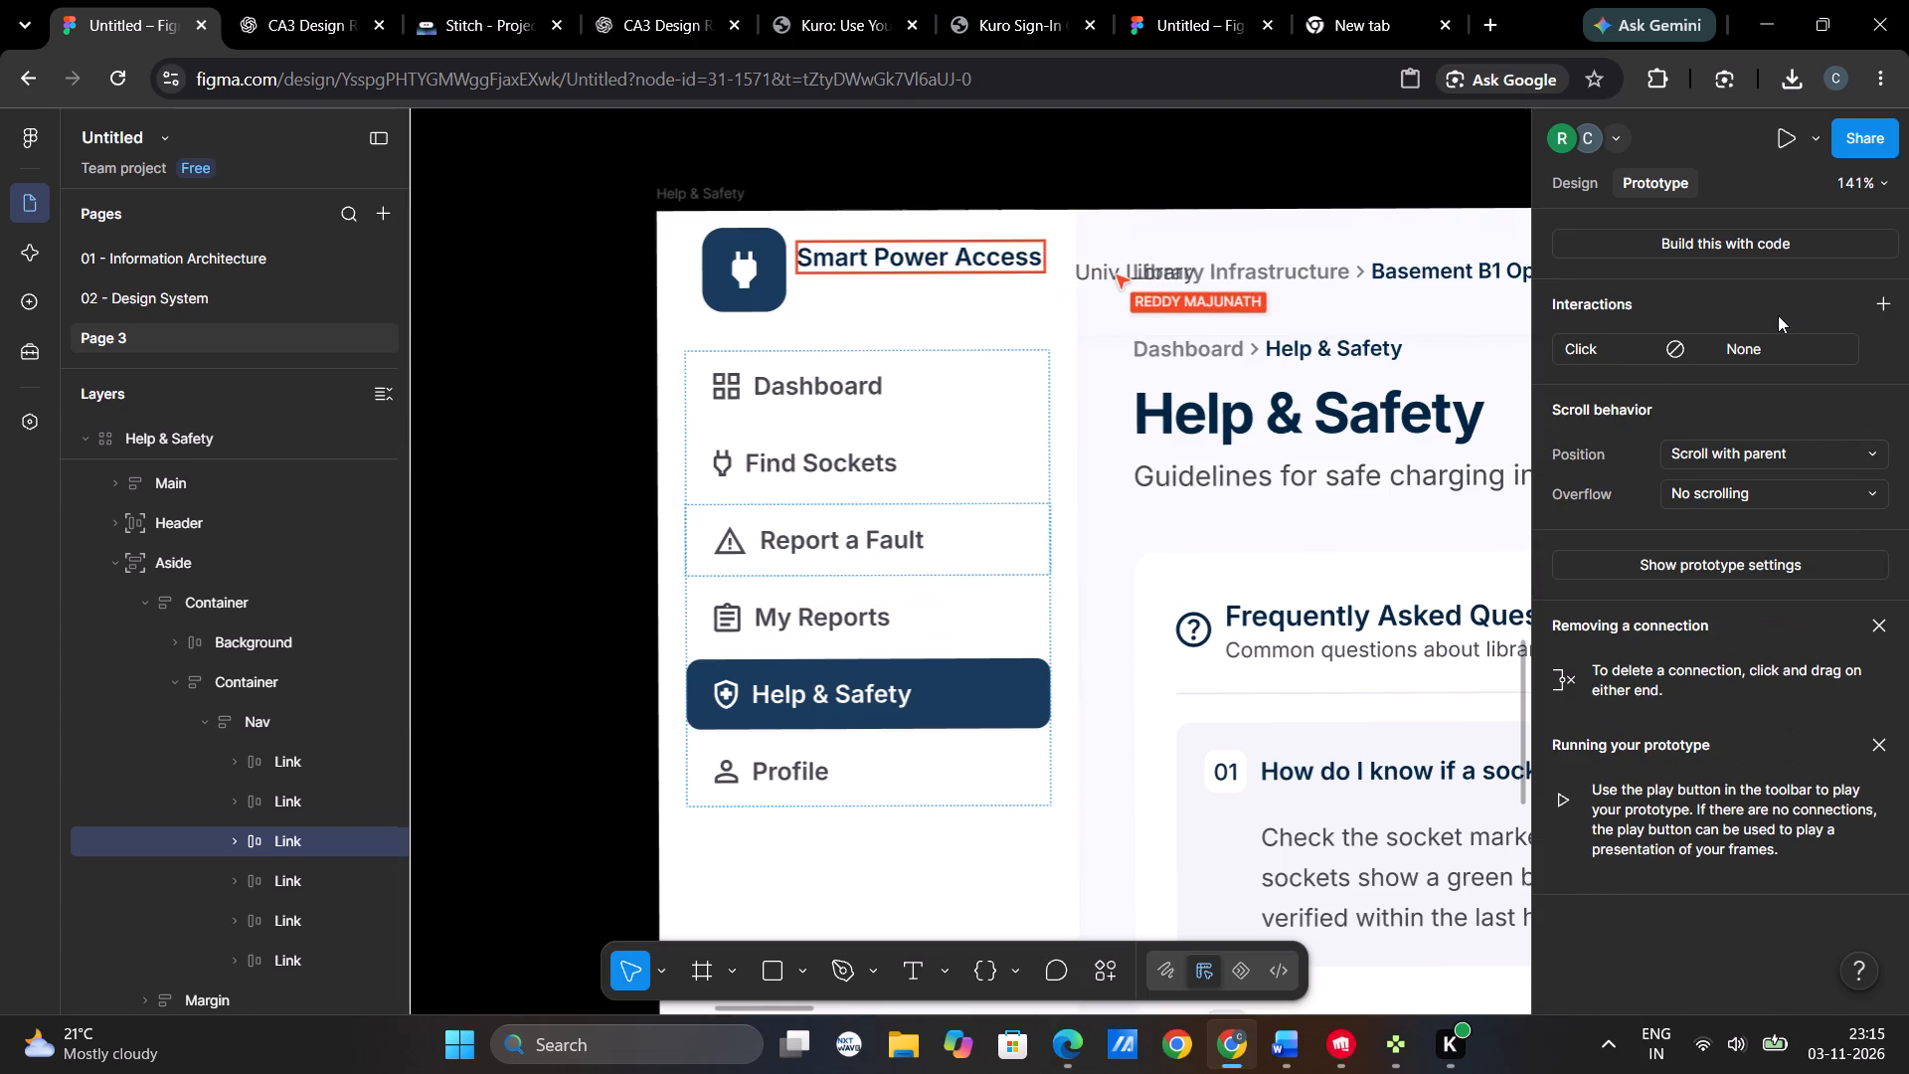
left_click(1768, 346)
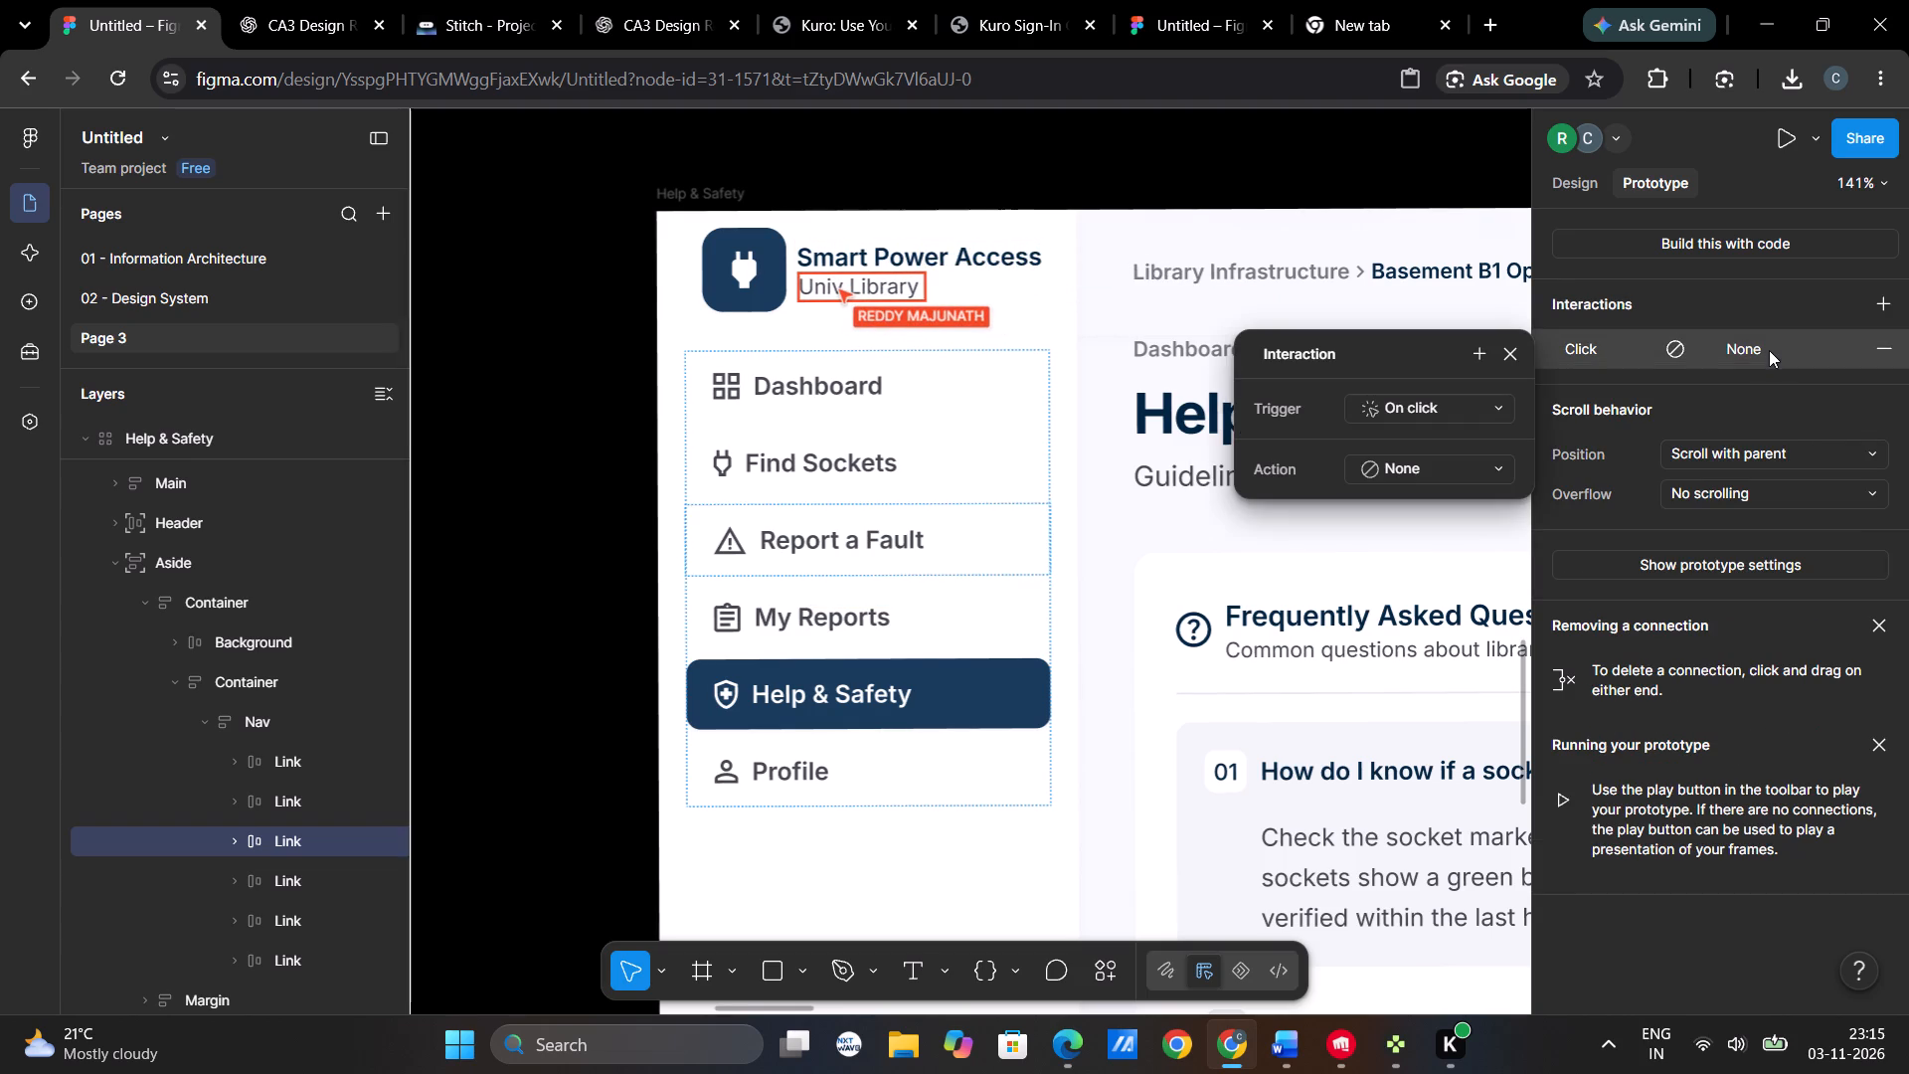
left_click(1485, 466)
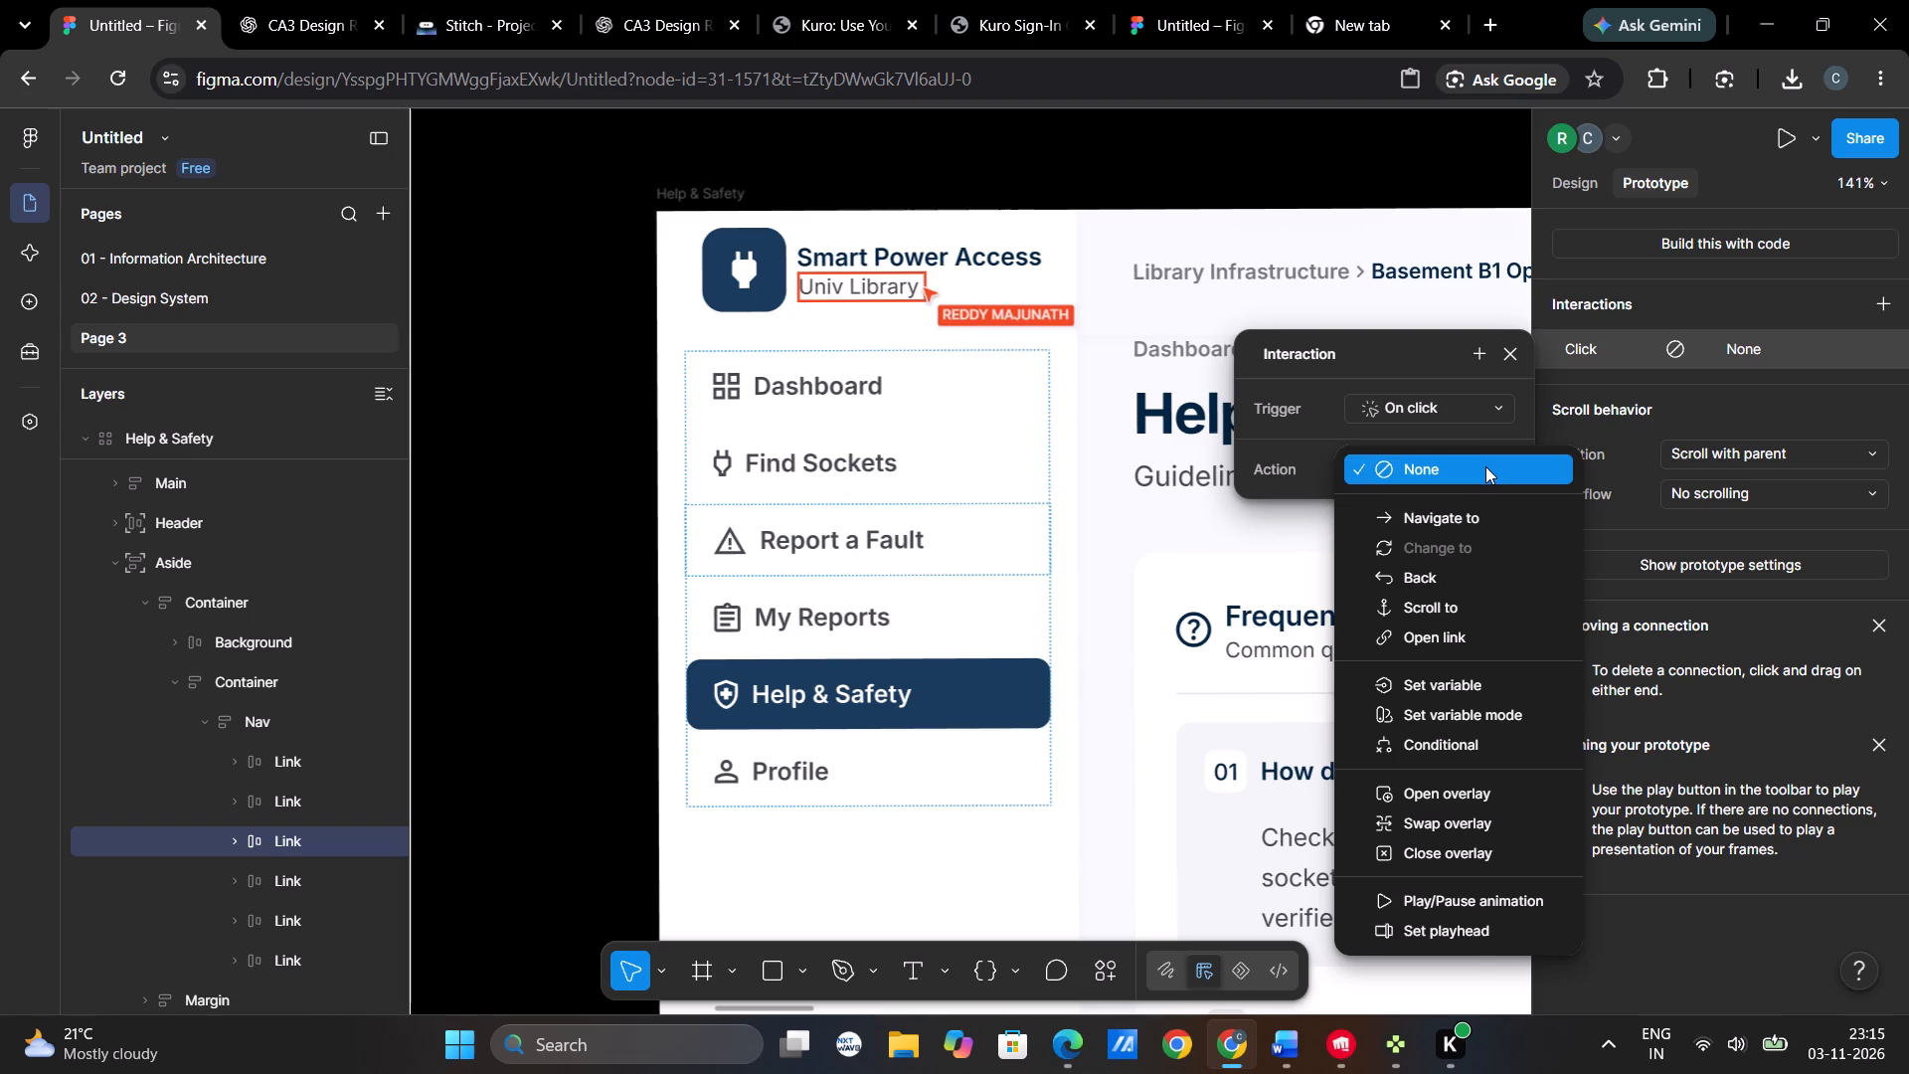
left_click(1471, 514)
left_click(1455, 511)
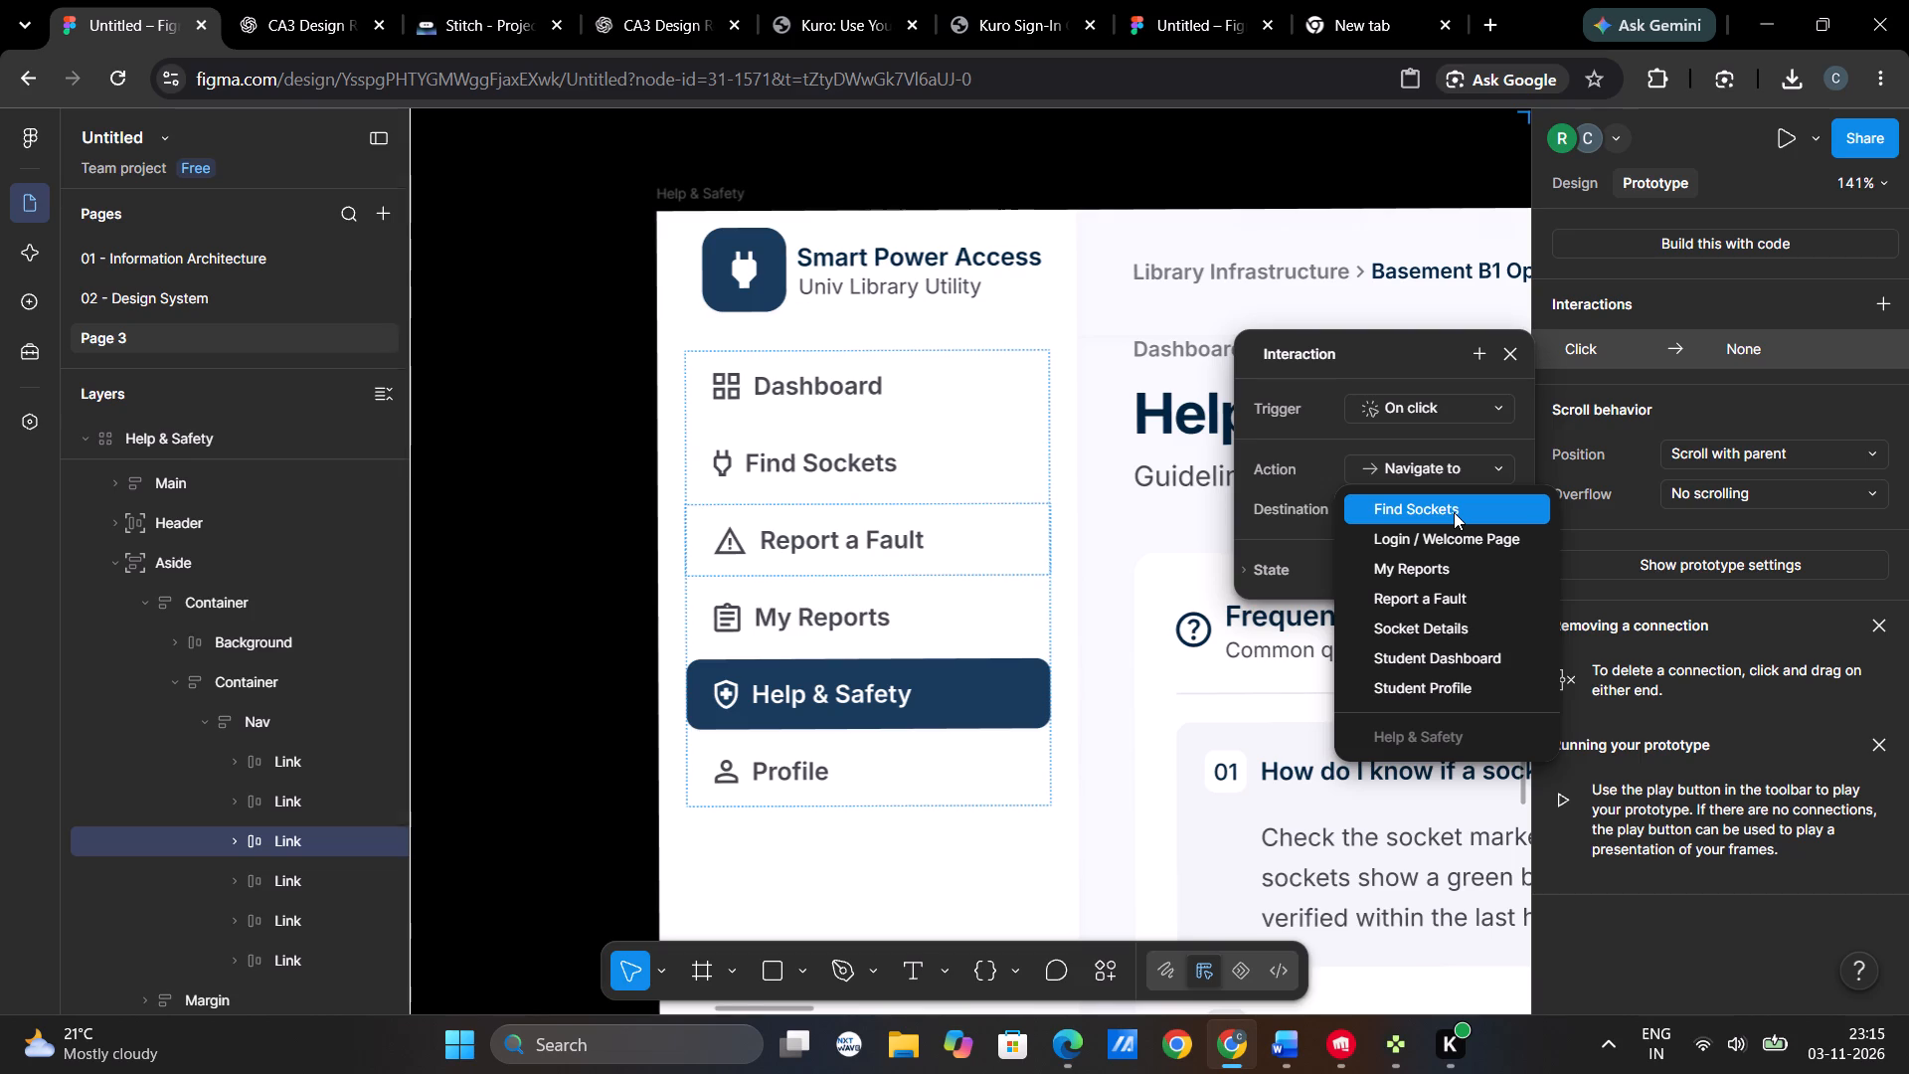
left_click(1455, 597)
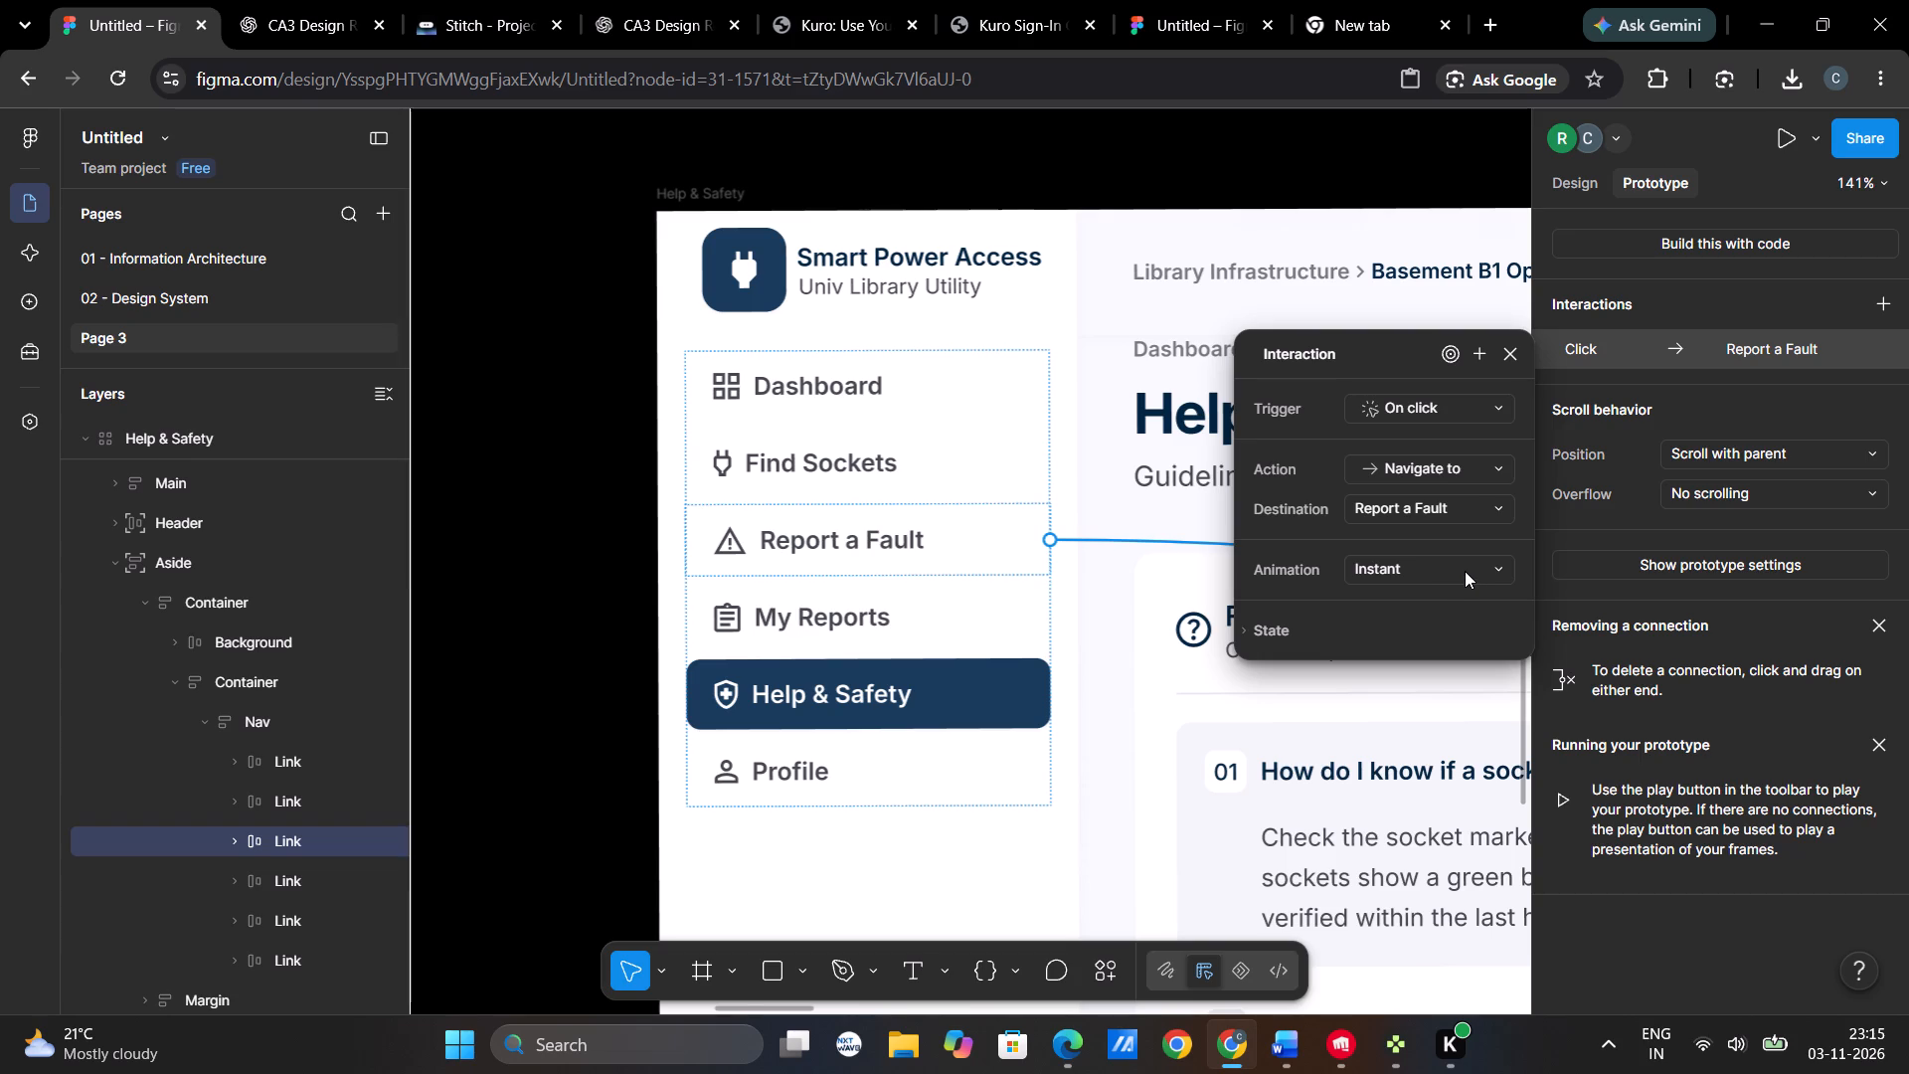
left_click(1464, 571)
left_click(1465, 616)
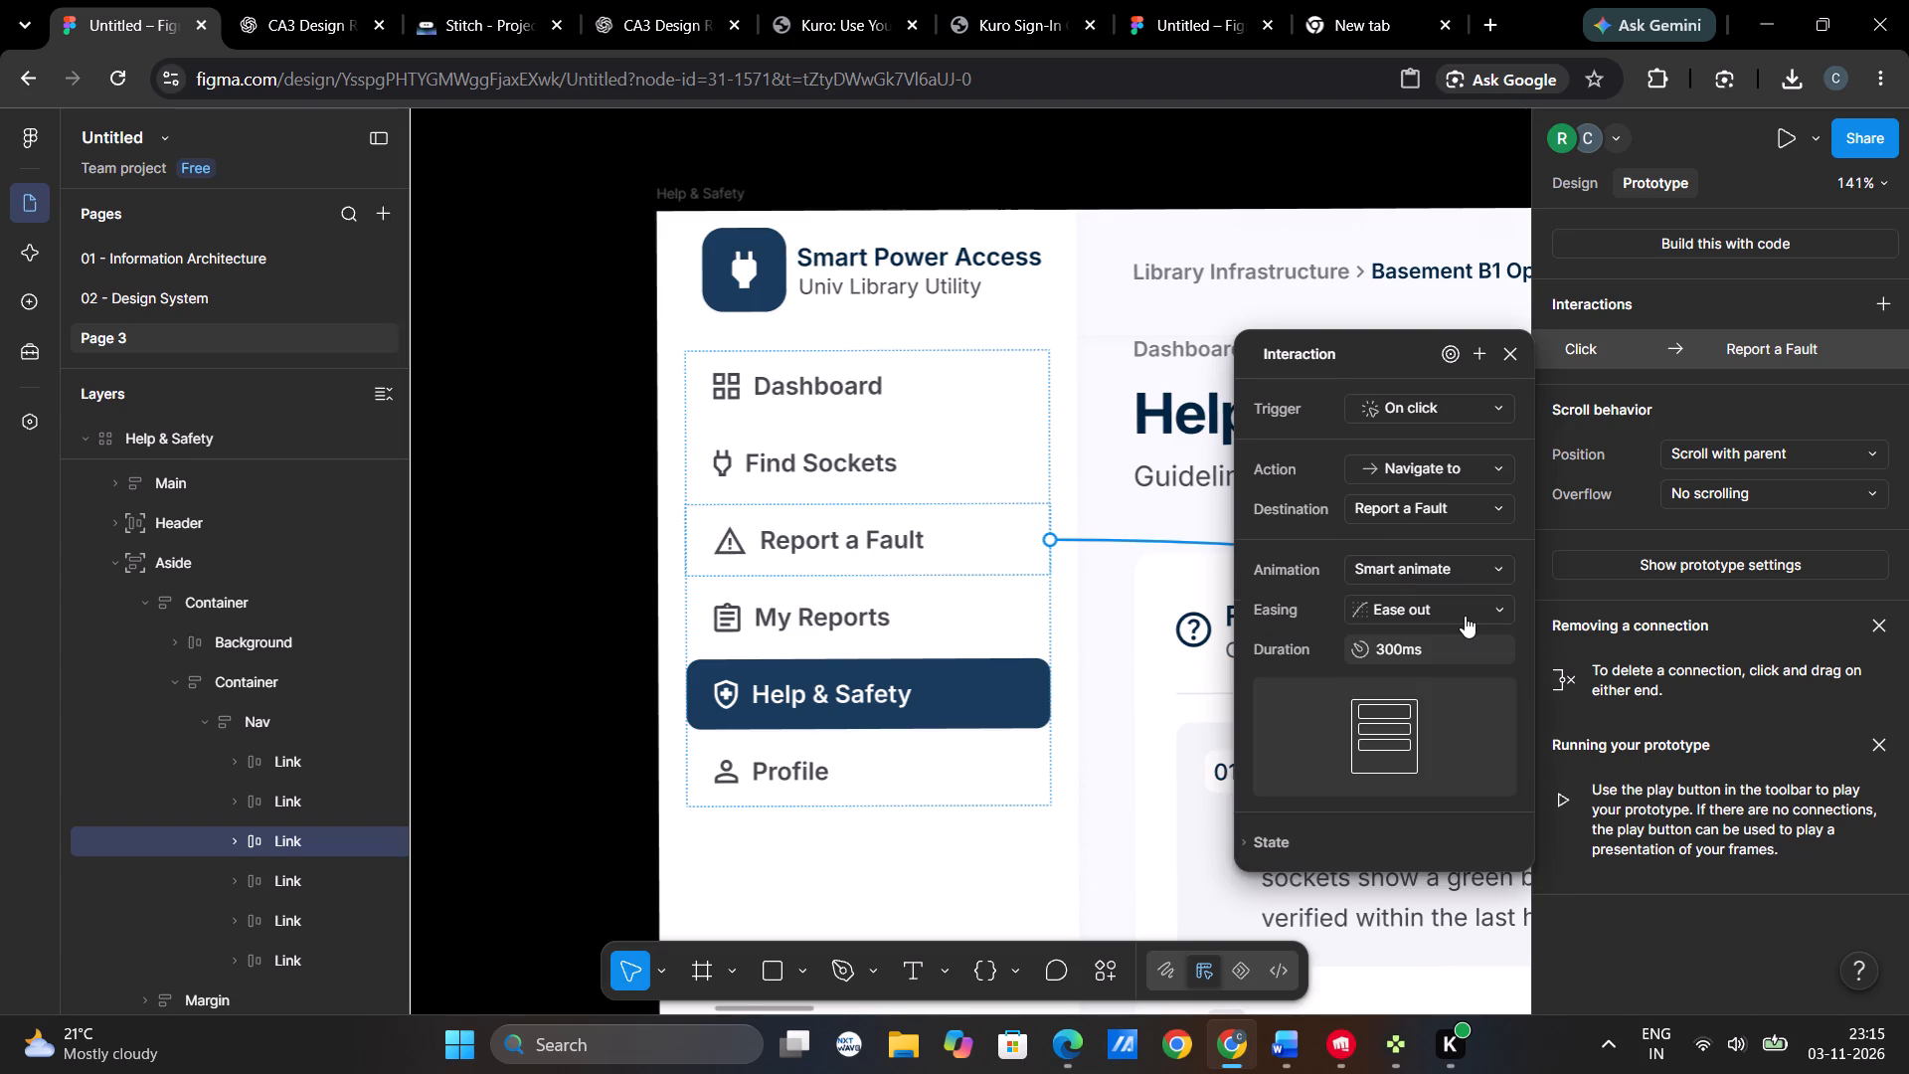
Make the My Reports link in the Help & Safety screen's side navigation navigate on click to Report a Fault with Smart animate.
double_click(1007, 633)
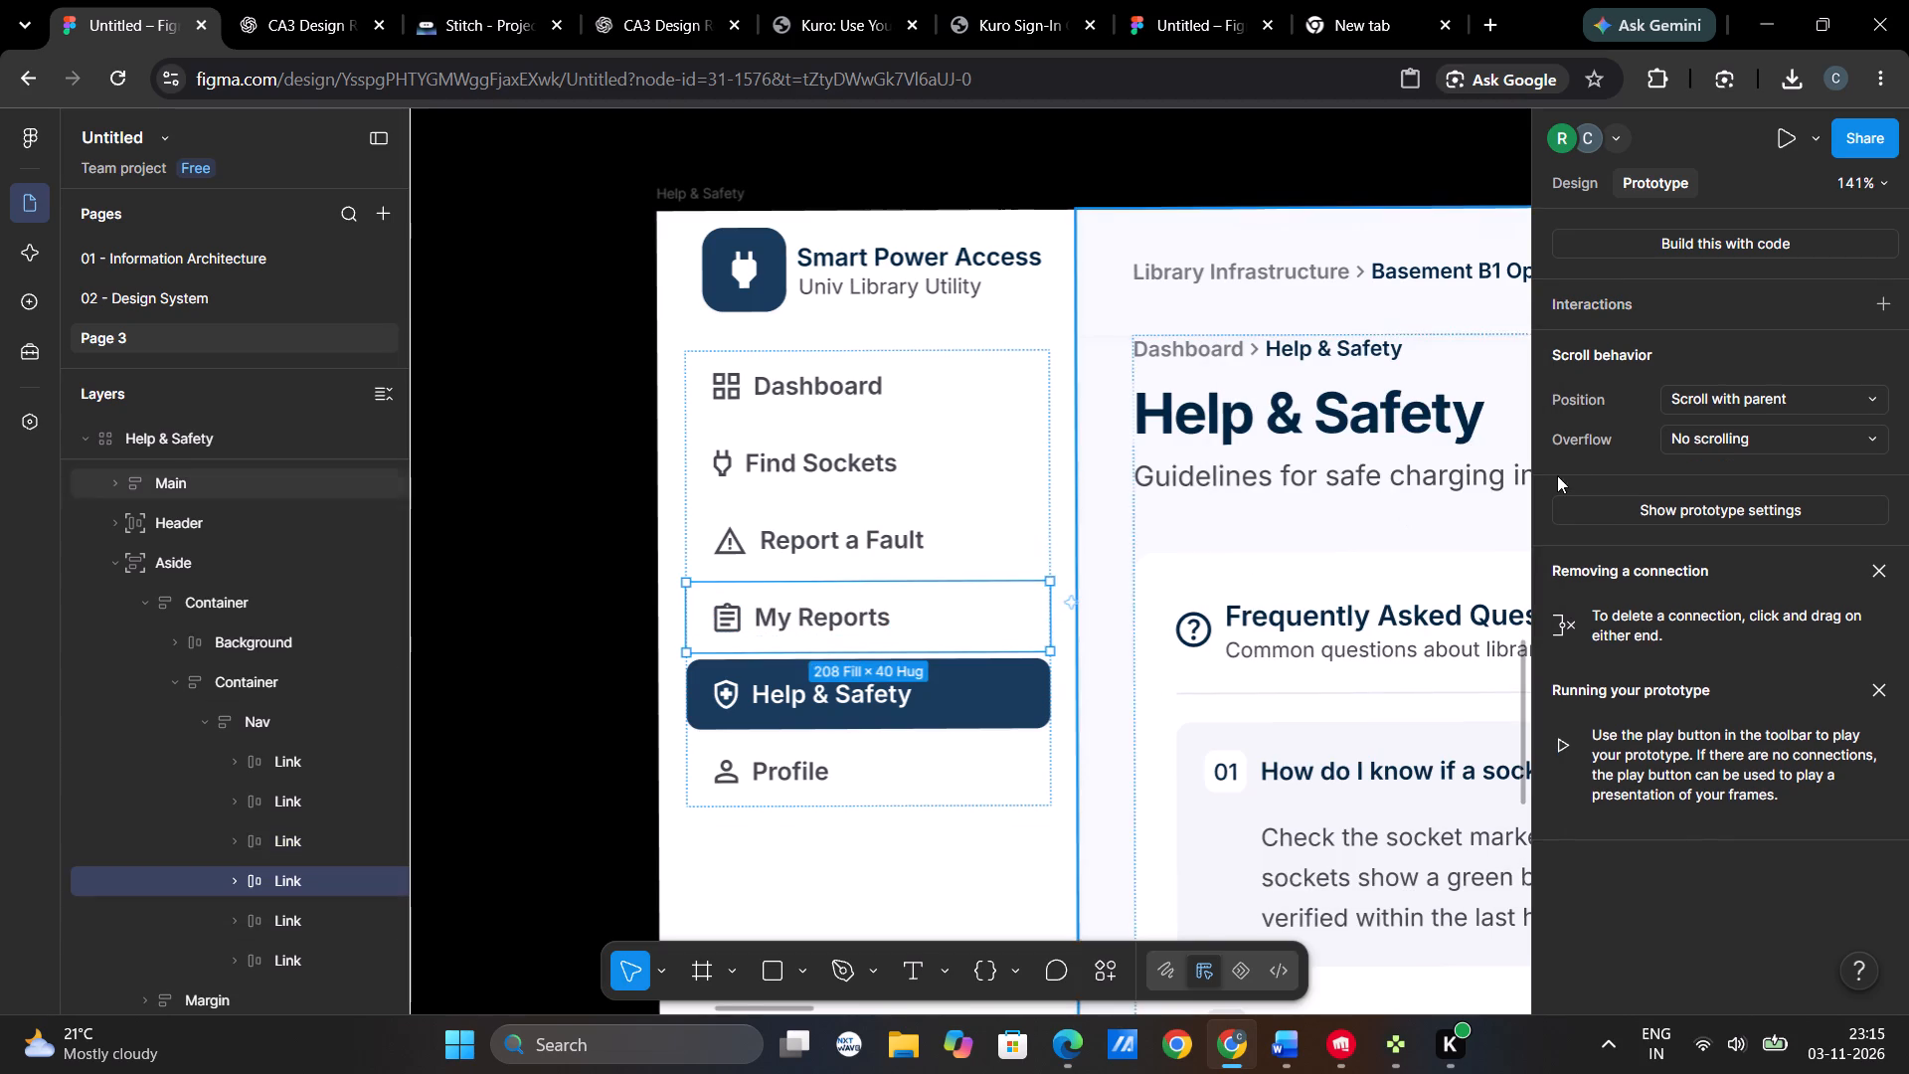
left_click(1729, 313)
left_click(1730, 347)
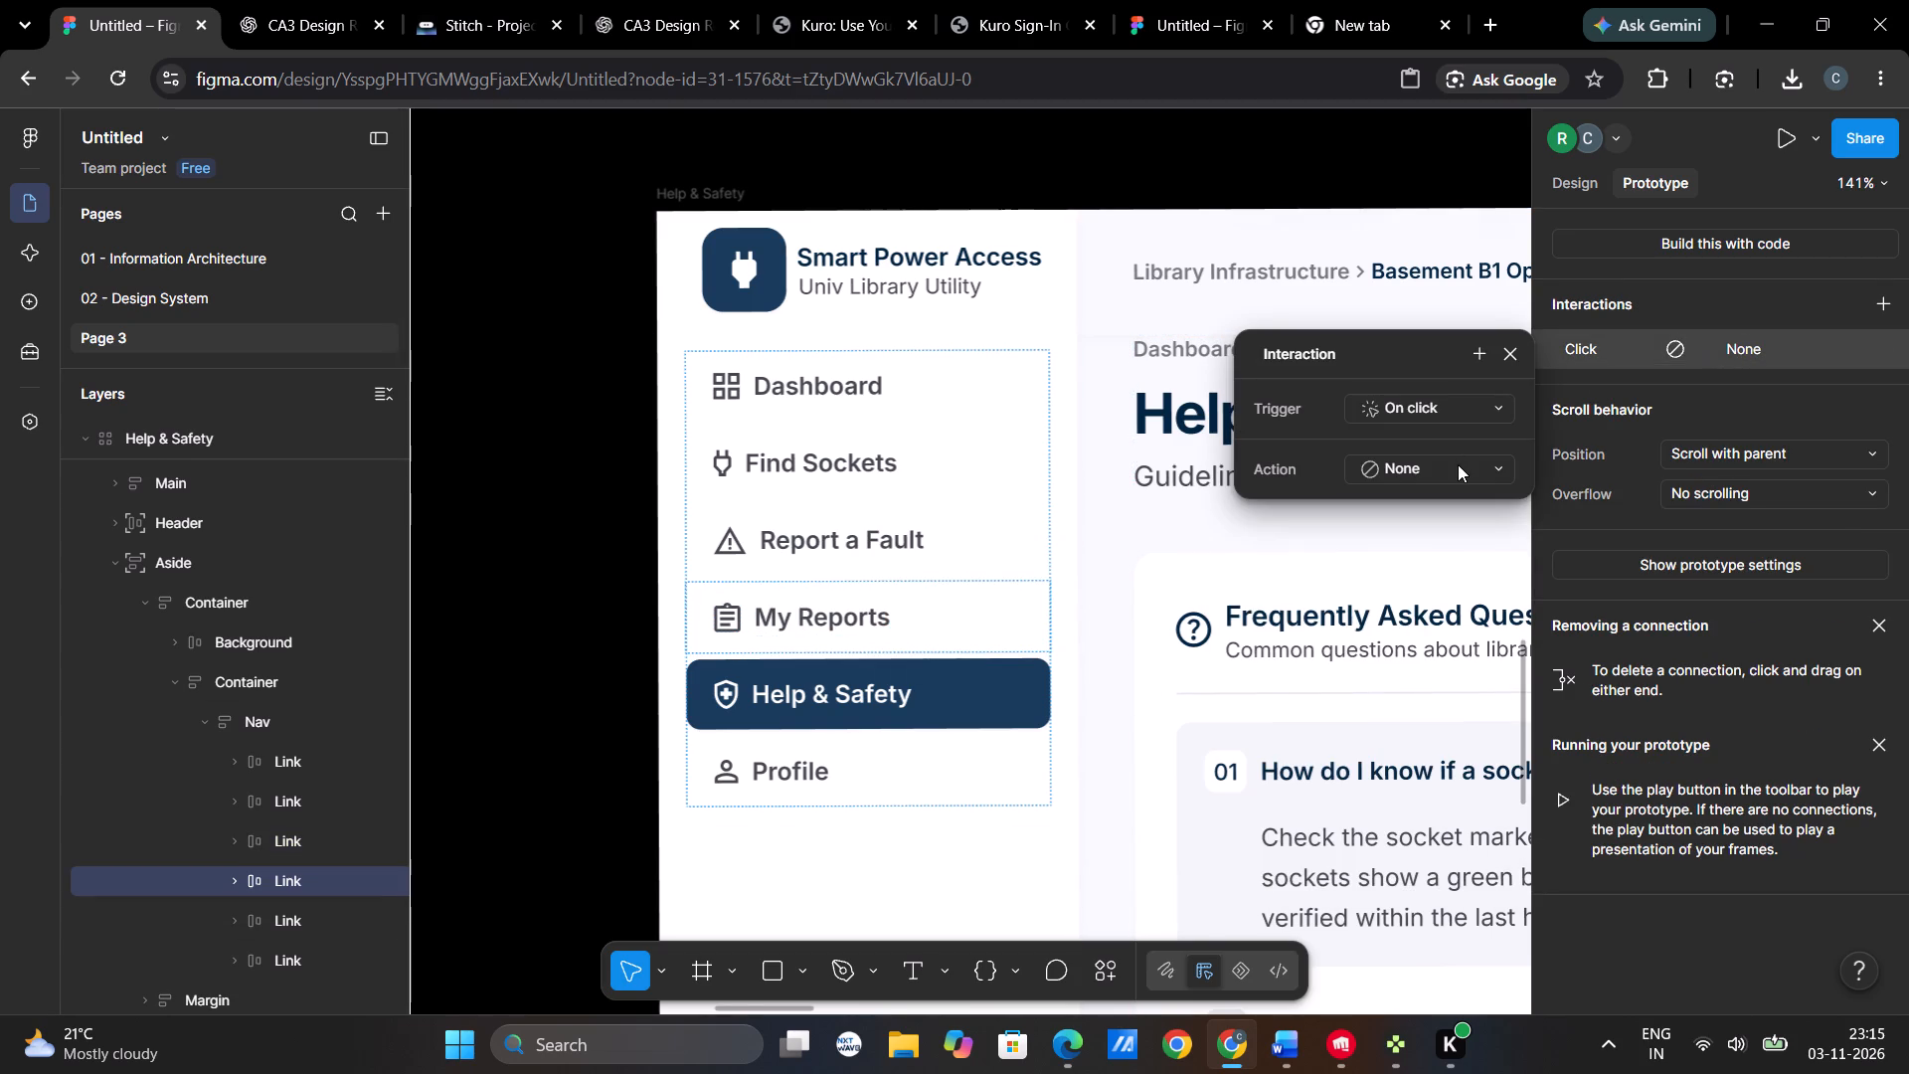
left_click(1458, 465)
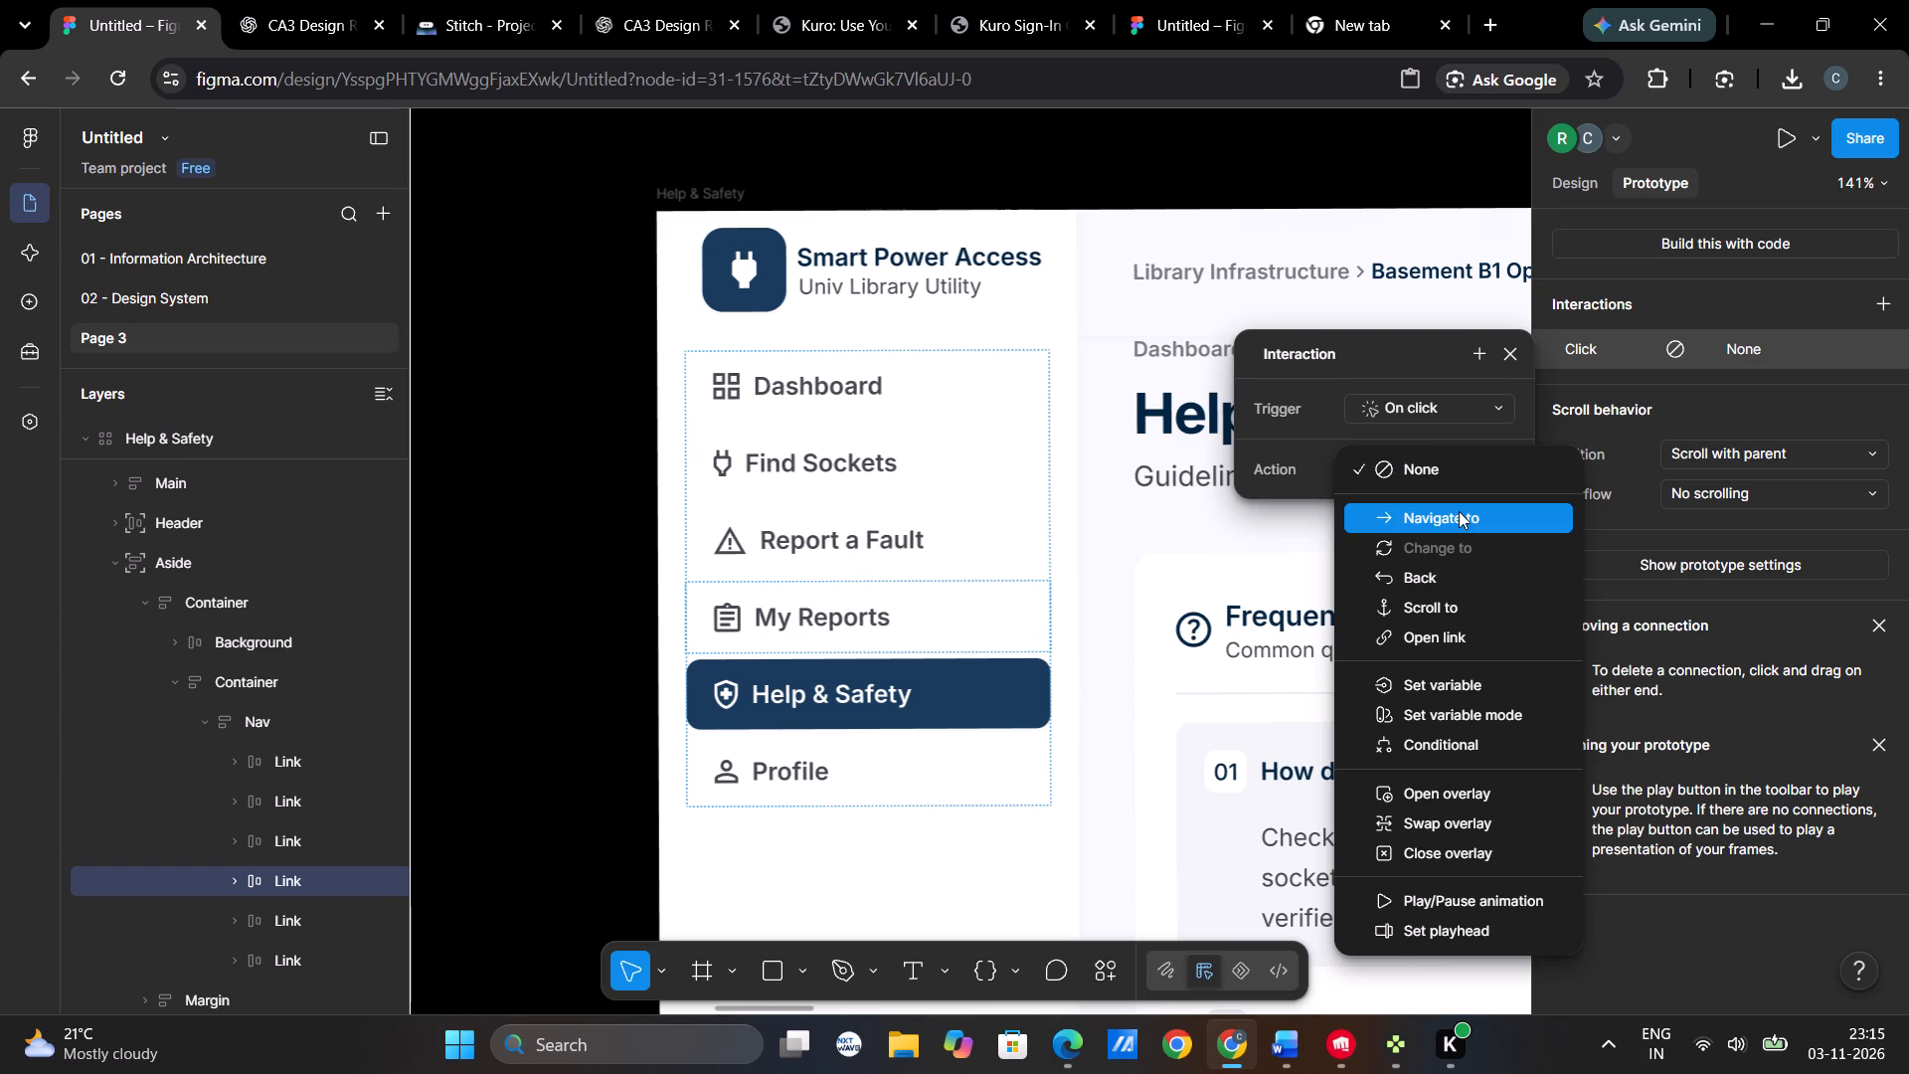
left_click(1459, 511)
left_click(1460, 516)
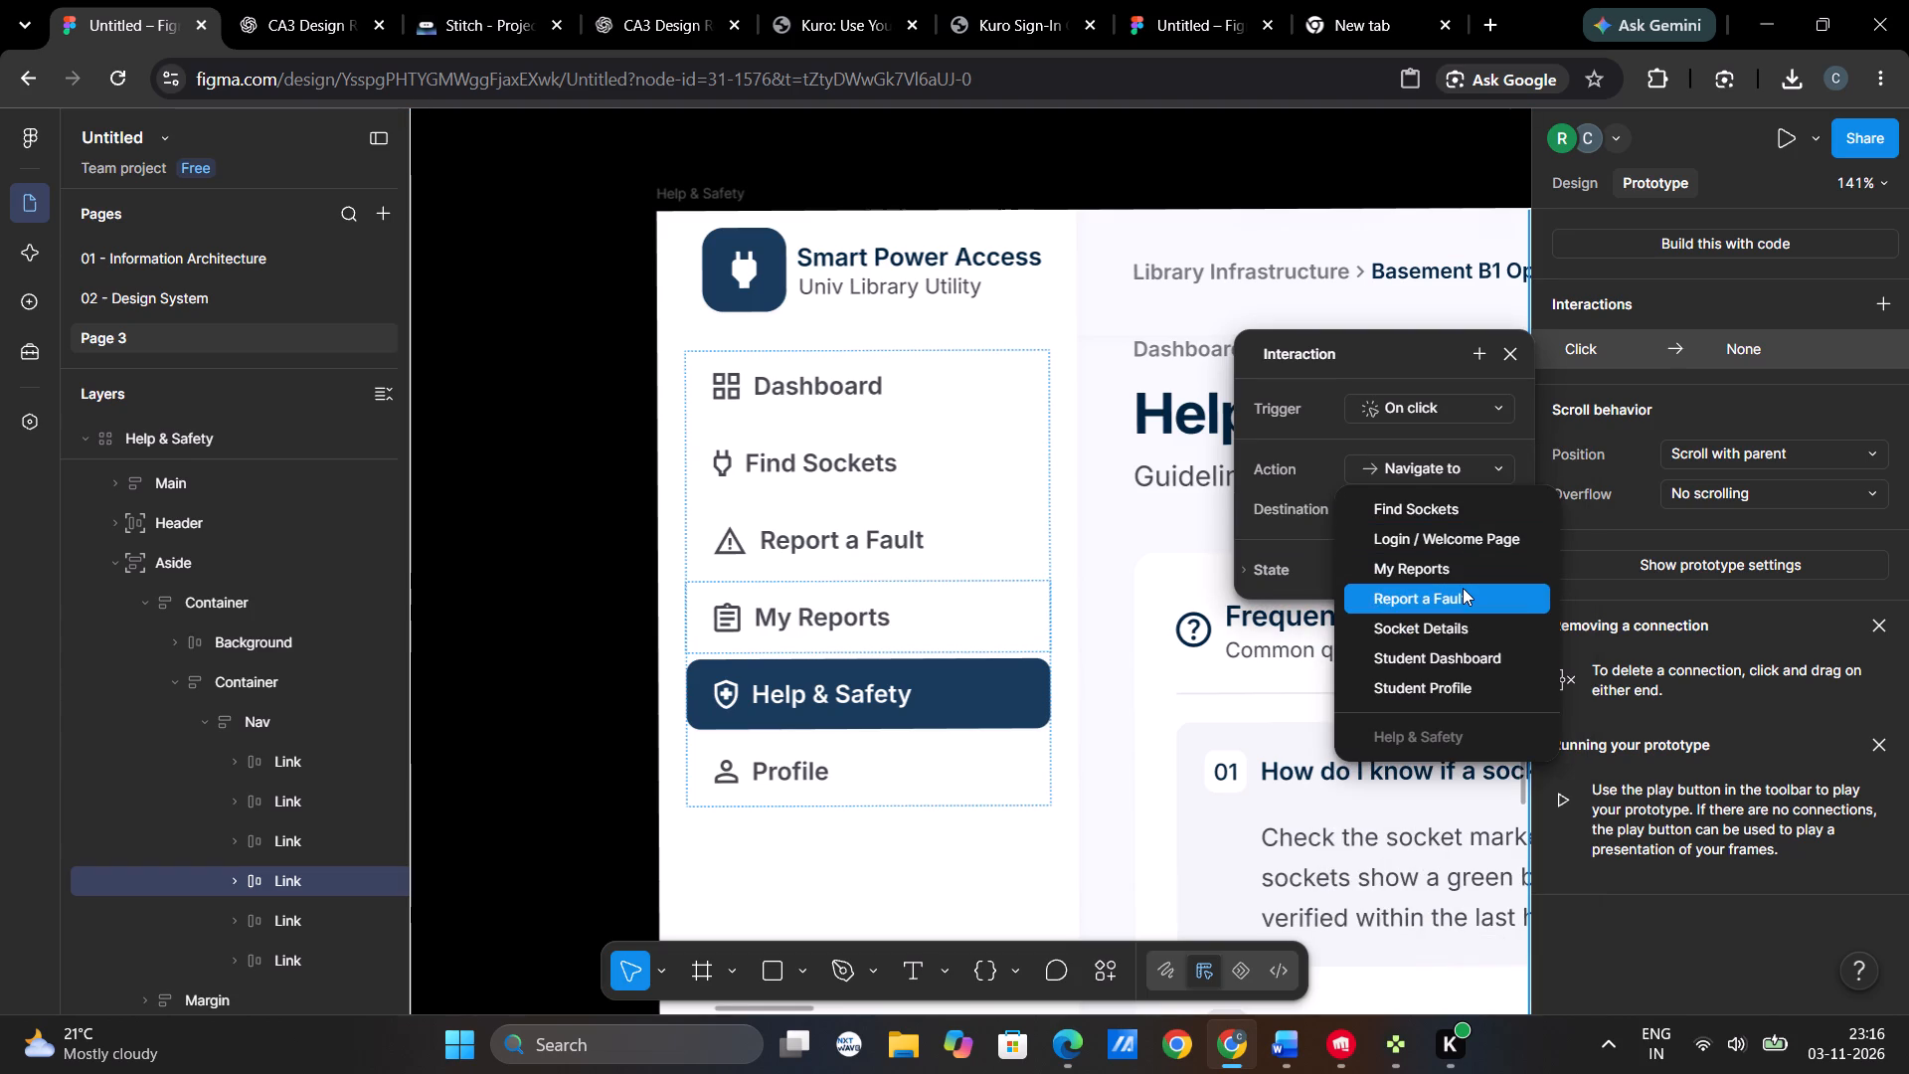
left_click(1463, 589)
left_click(1422, 570)
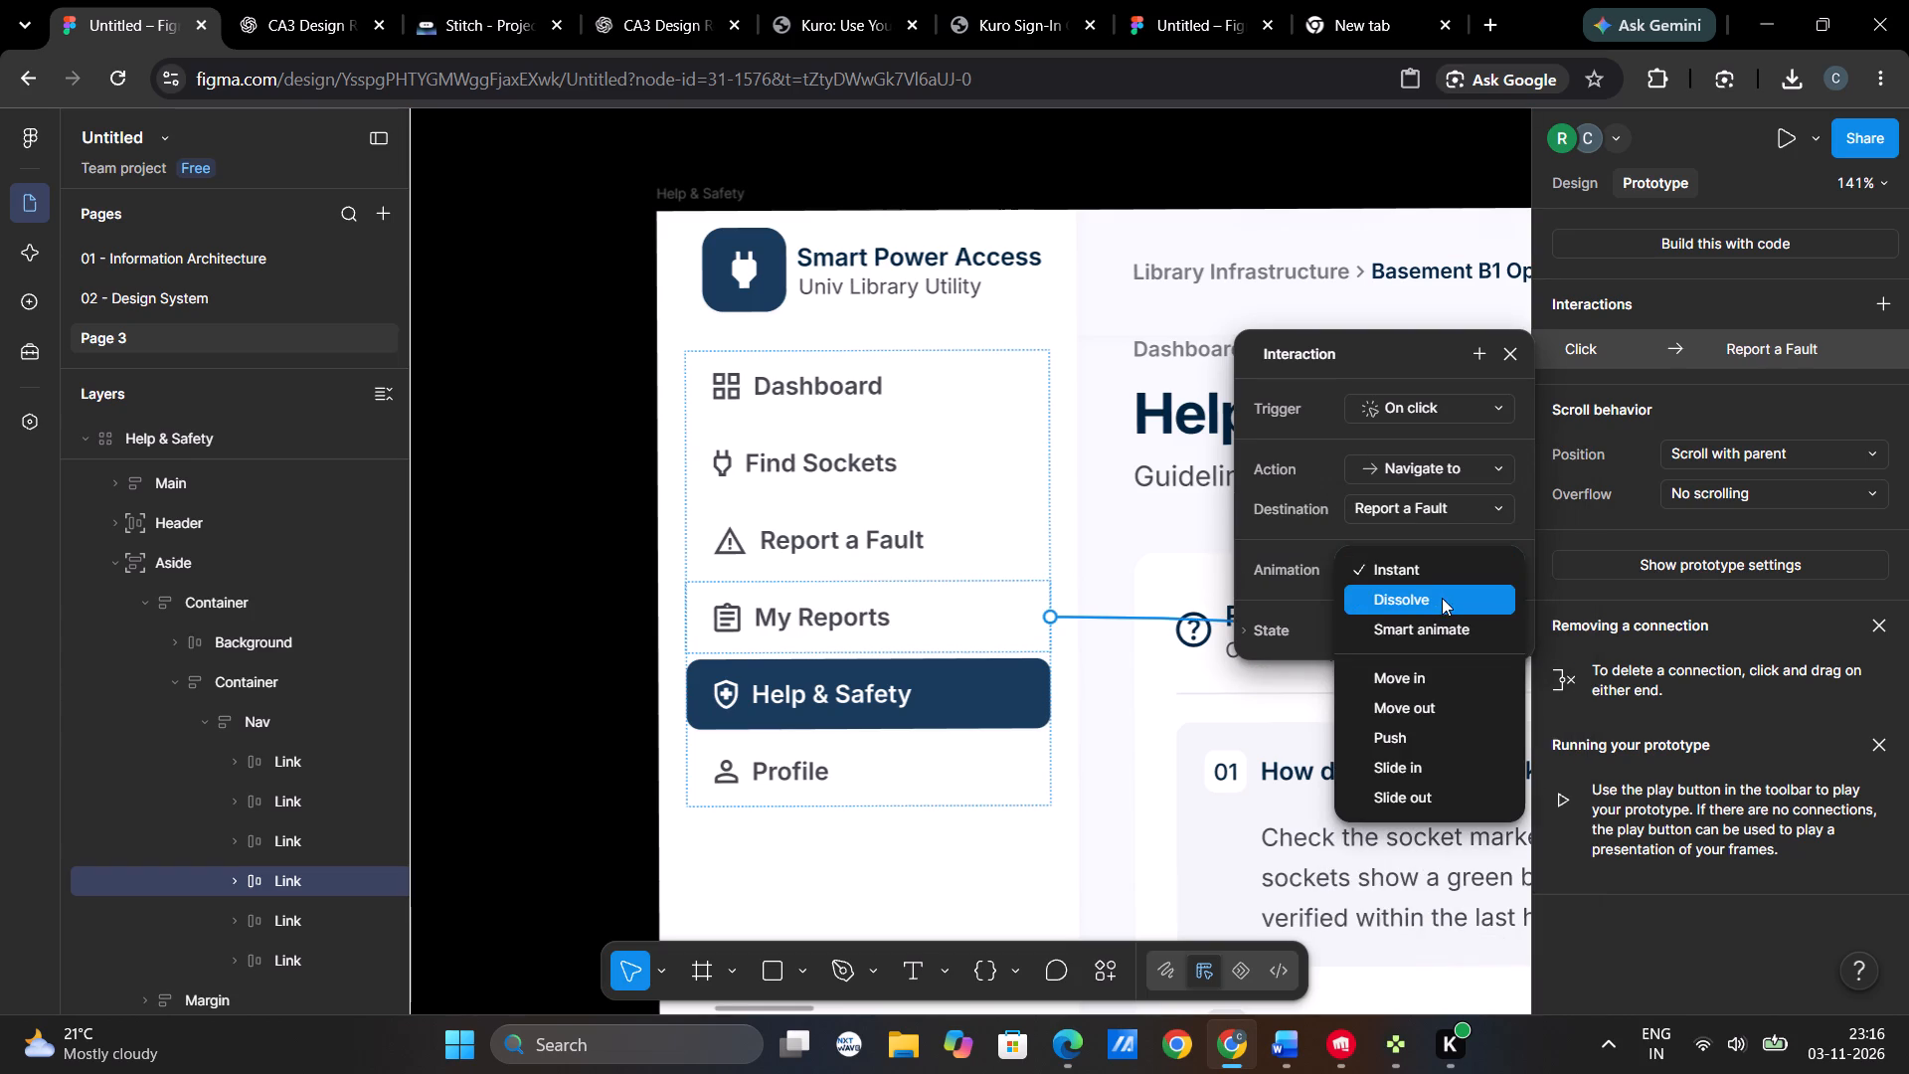
left_click(1447, 621)
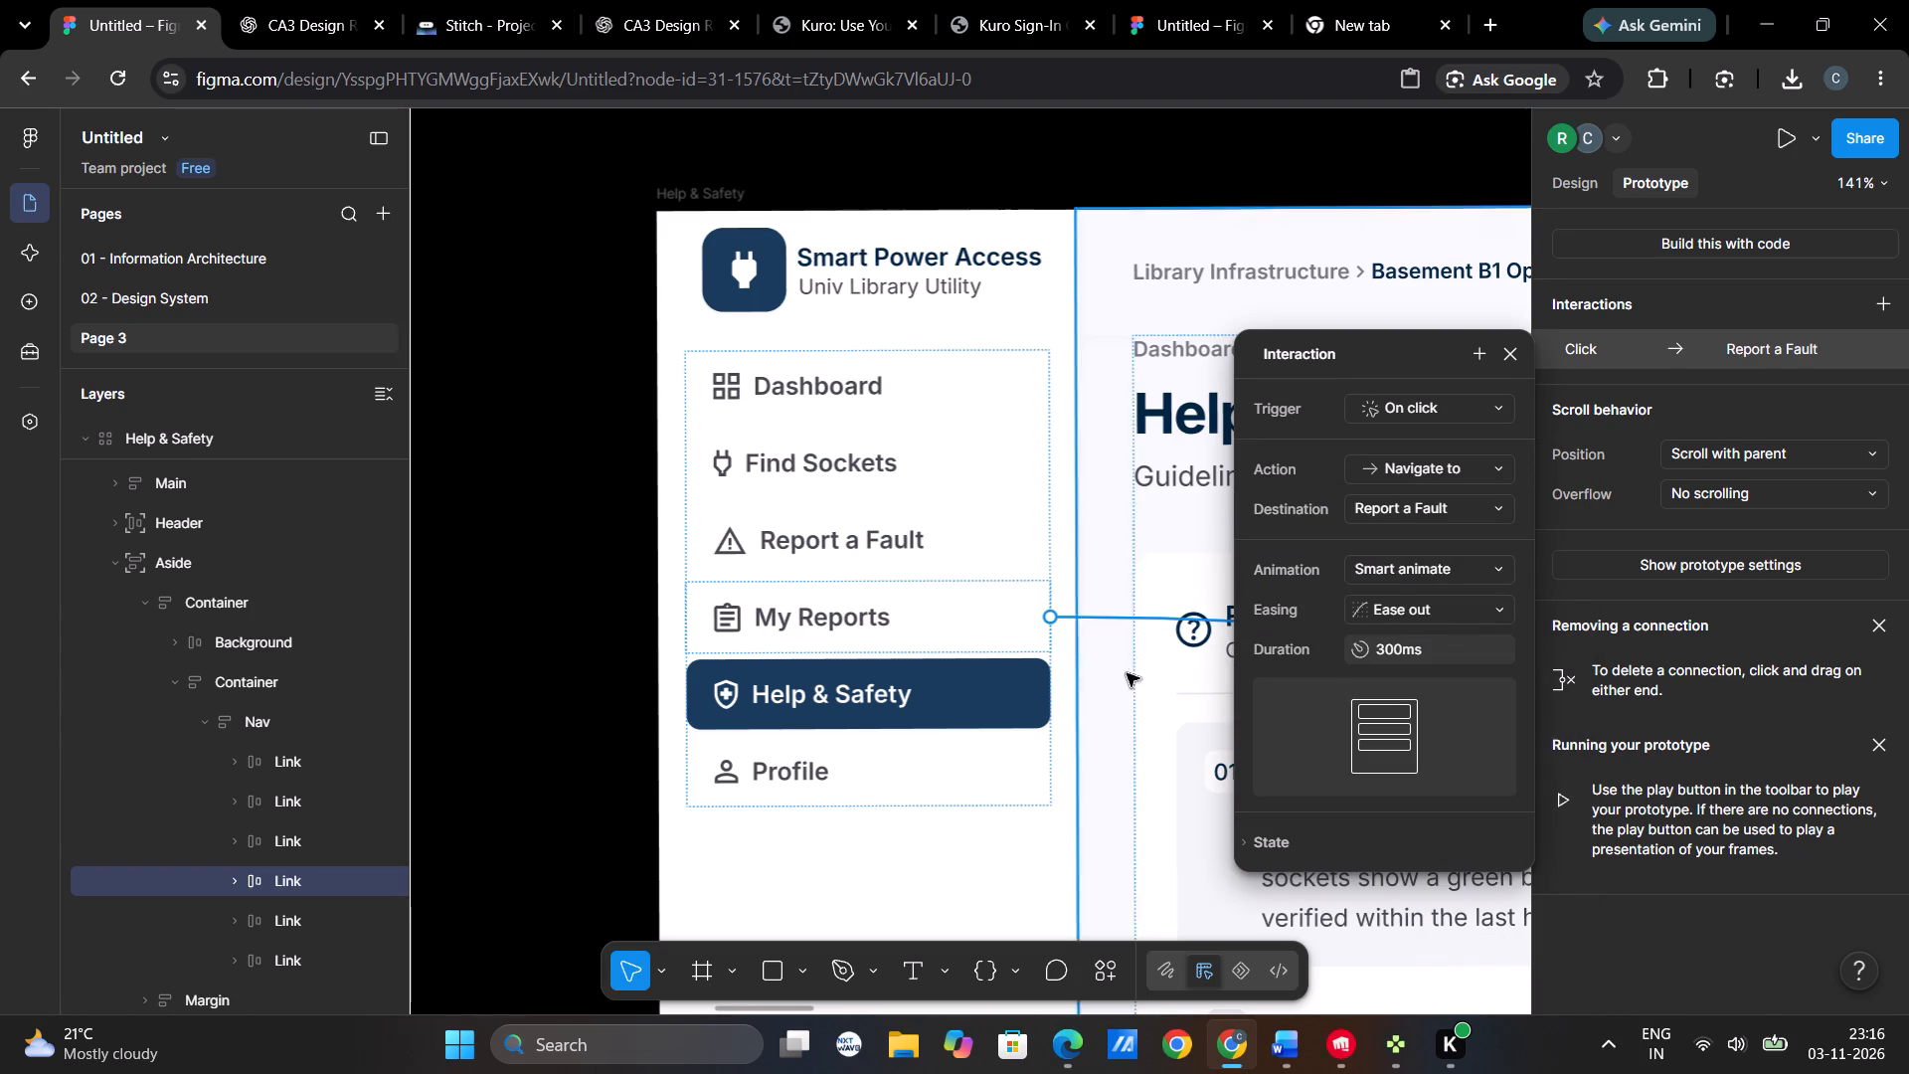
Add an on-click Navigate to interaction without a destination to the Help & Safety link in the Help & Safety screen's side navigation.
left_click(1008, 696)
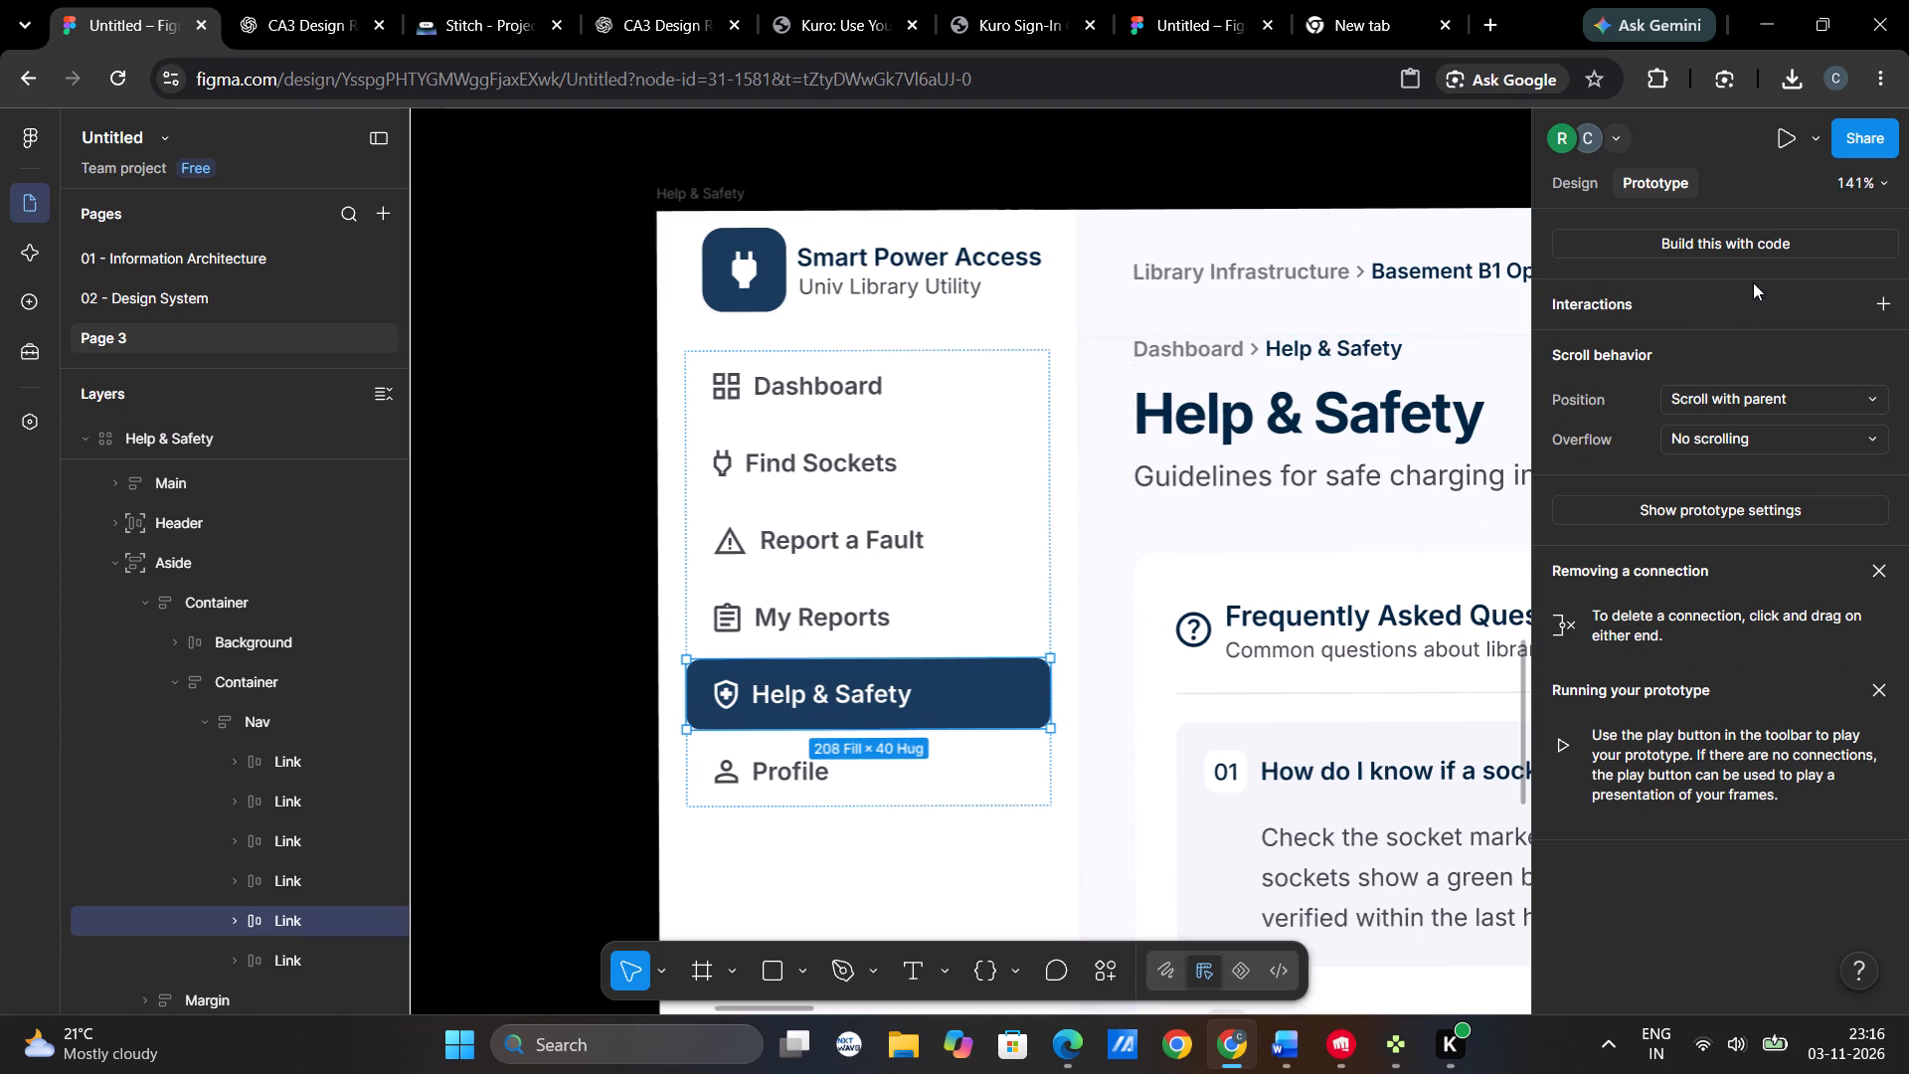
left_click(1758, 296)
left_click(1763, 344)
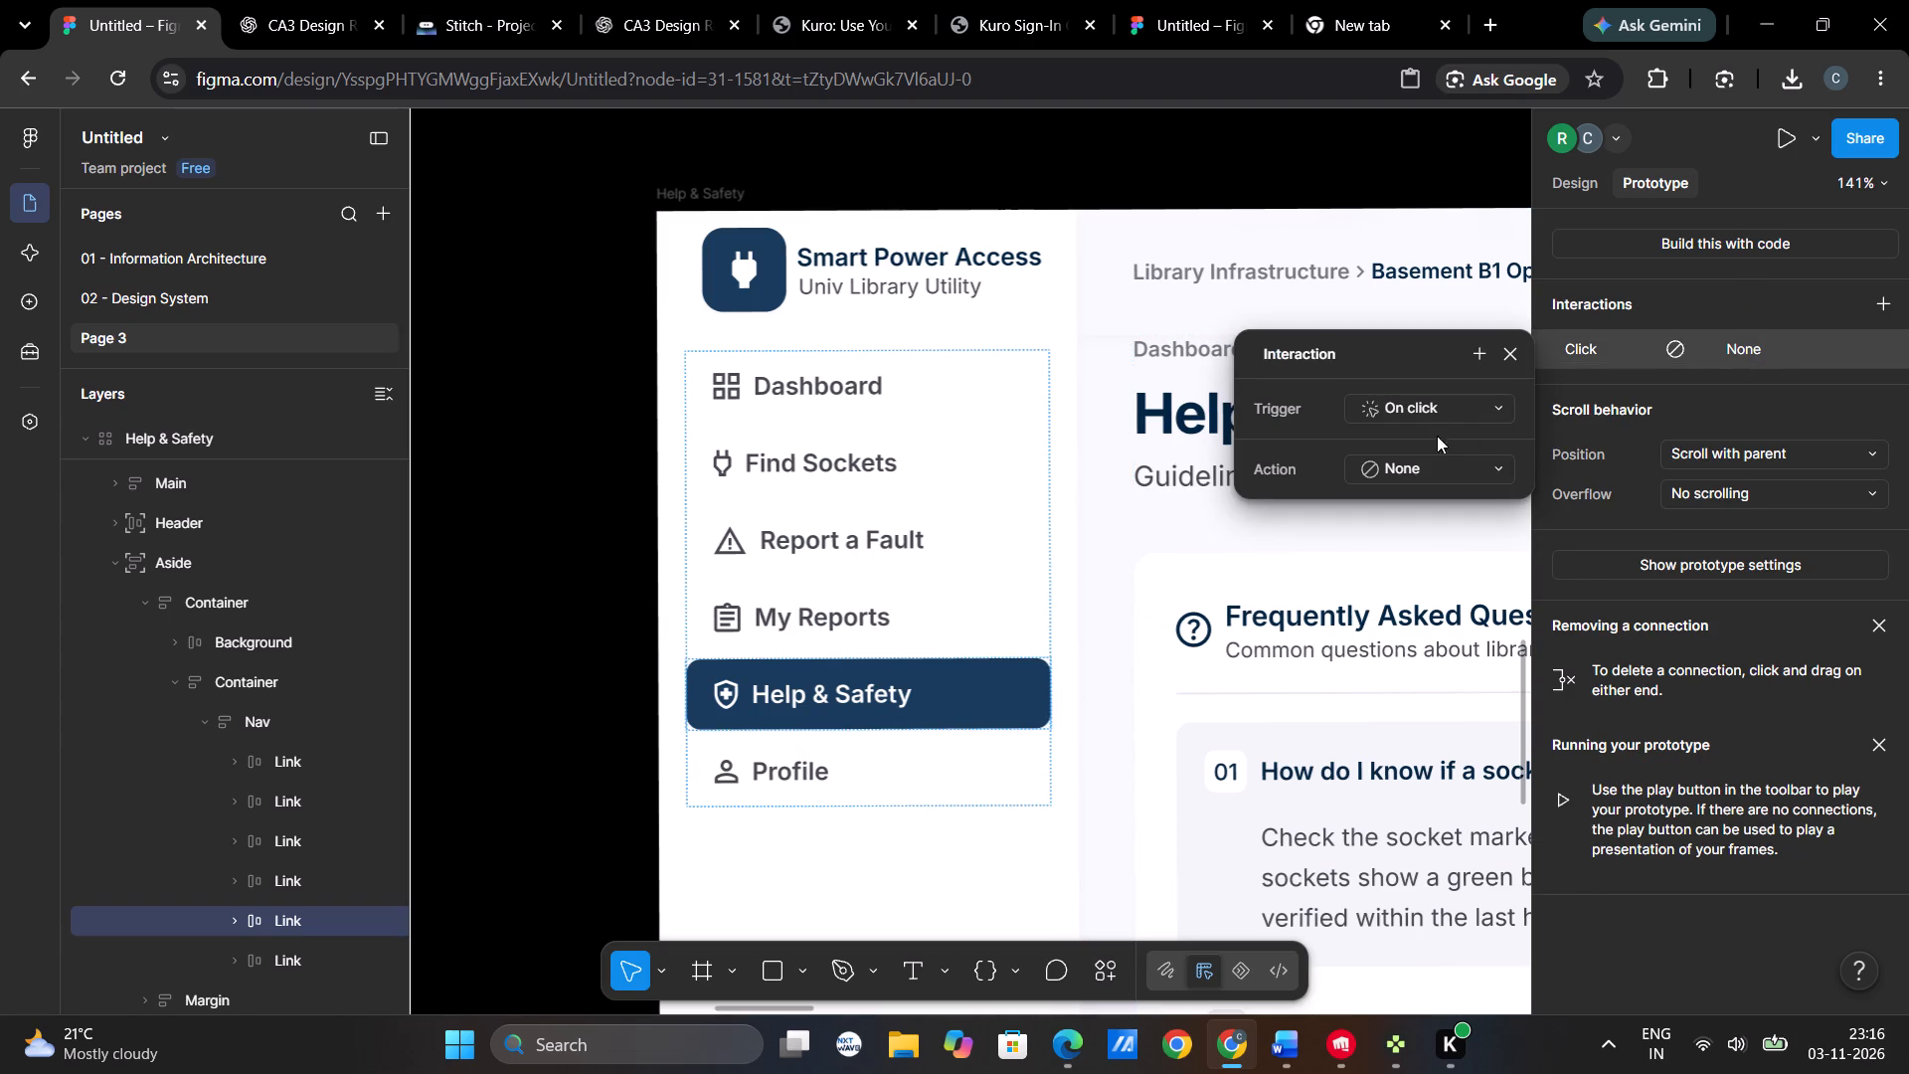
left_click(1443, 468)
left_click(1460, 509)
left_click(1459, 514)
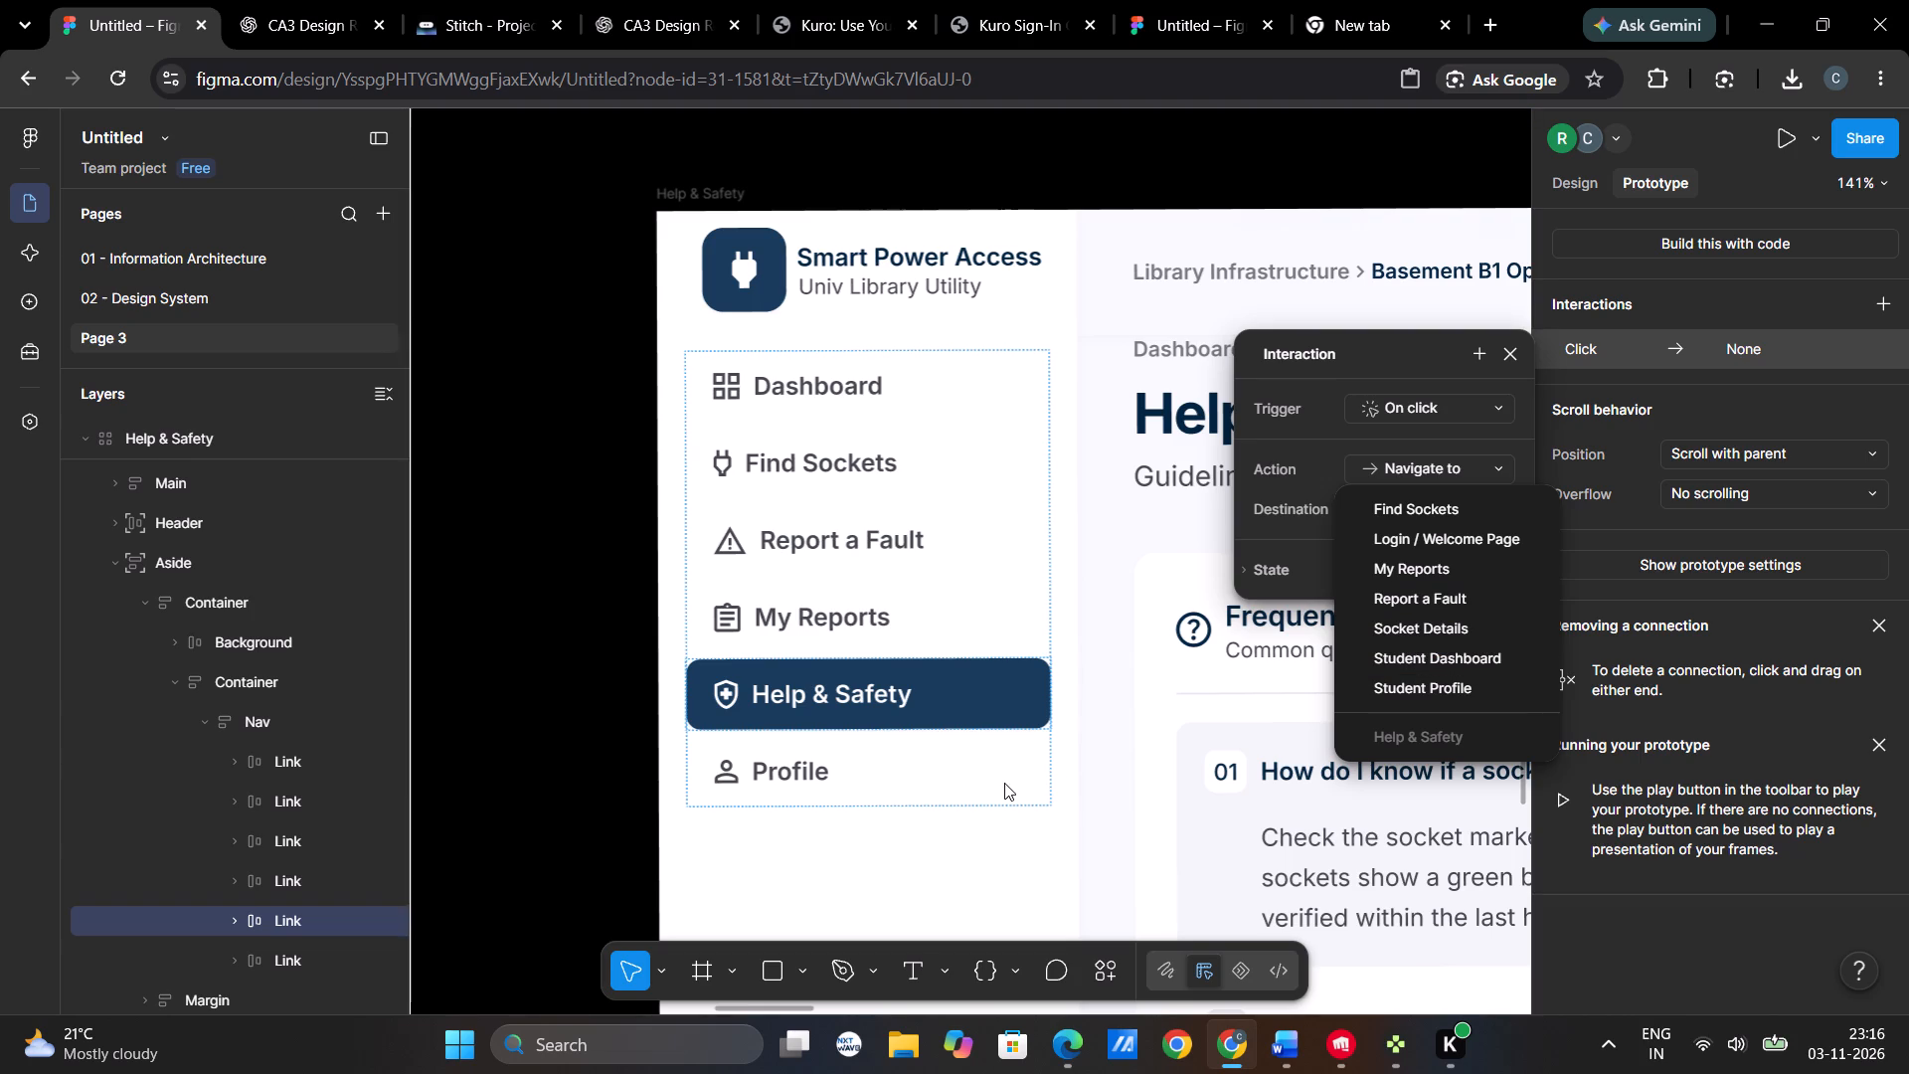
Make the Profile link in the Help & Safety screen's side navigation navigate on click to Student Profile.
double_click(950, 765)
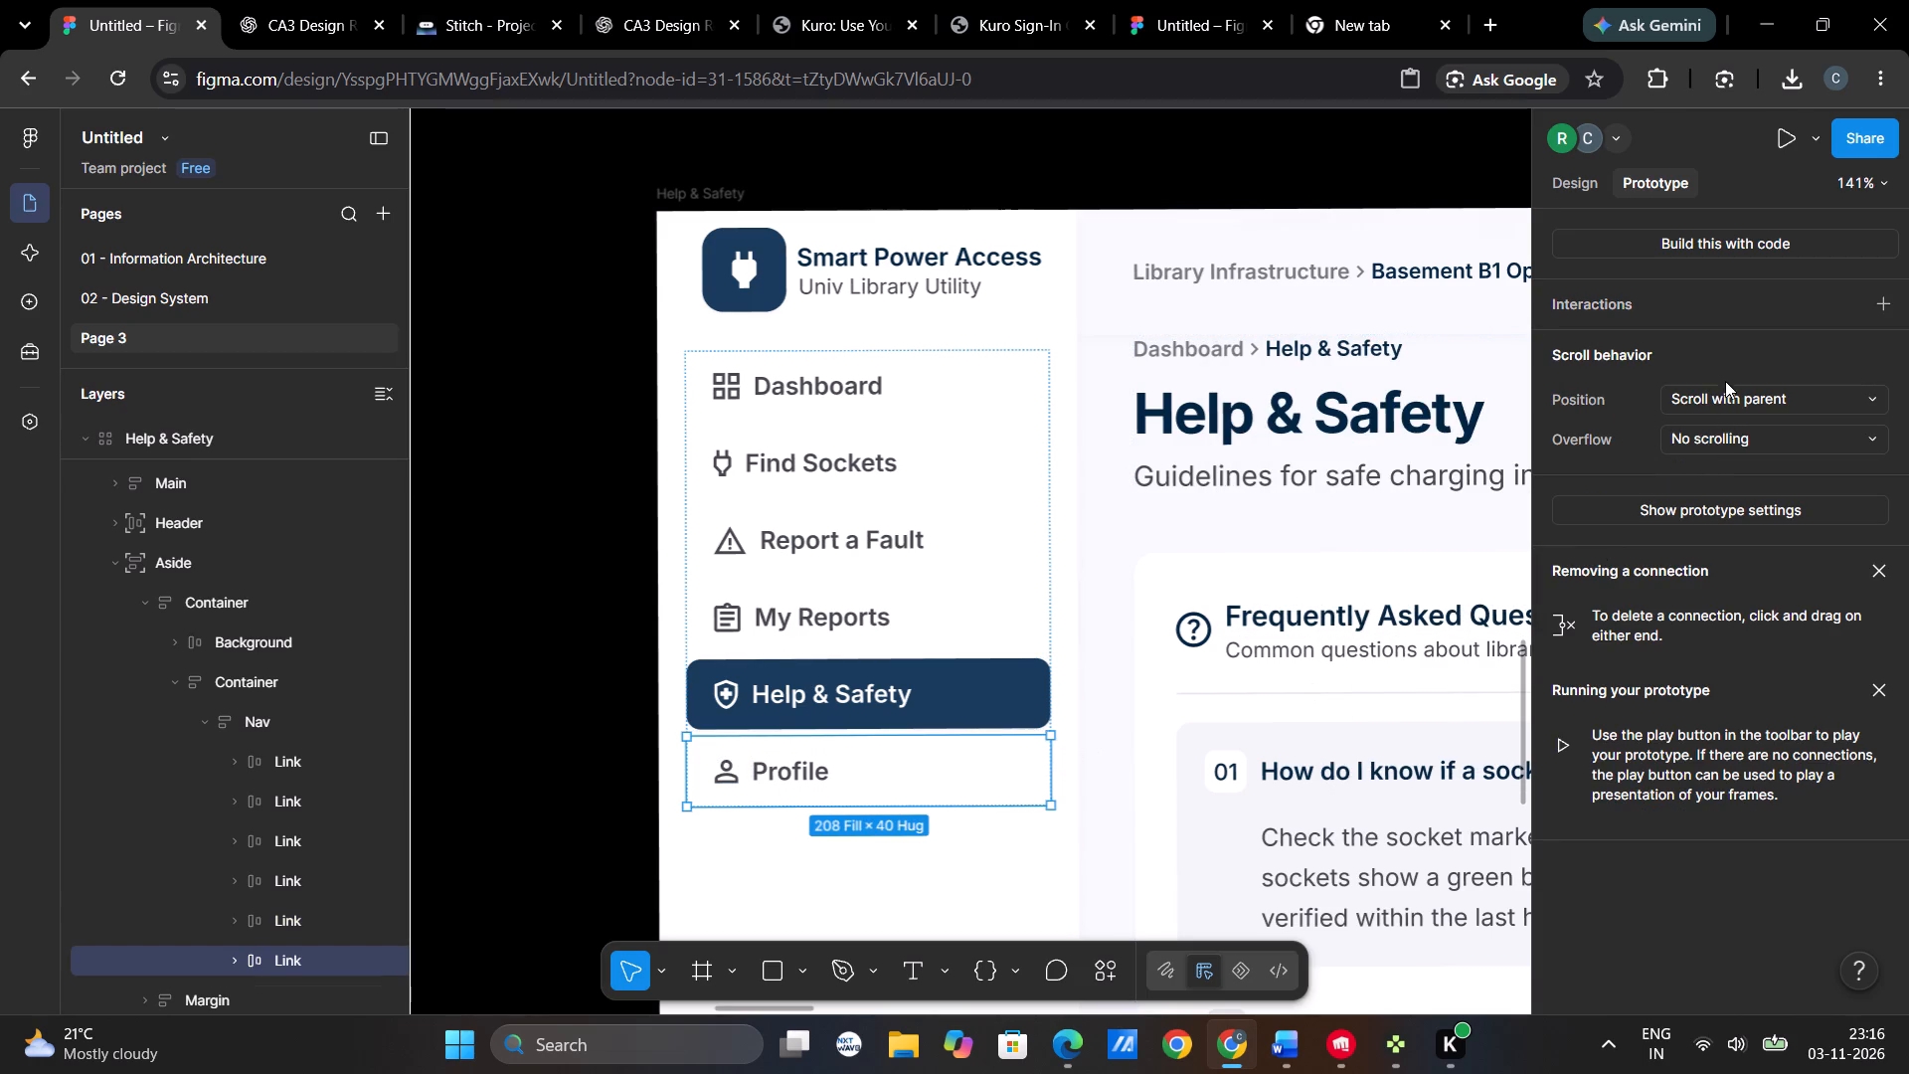
left_click(1777, 314)
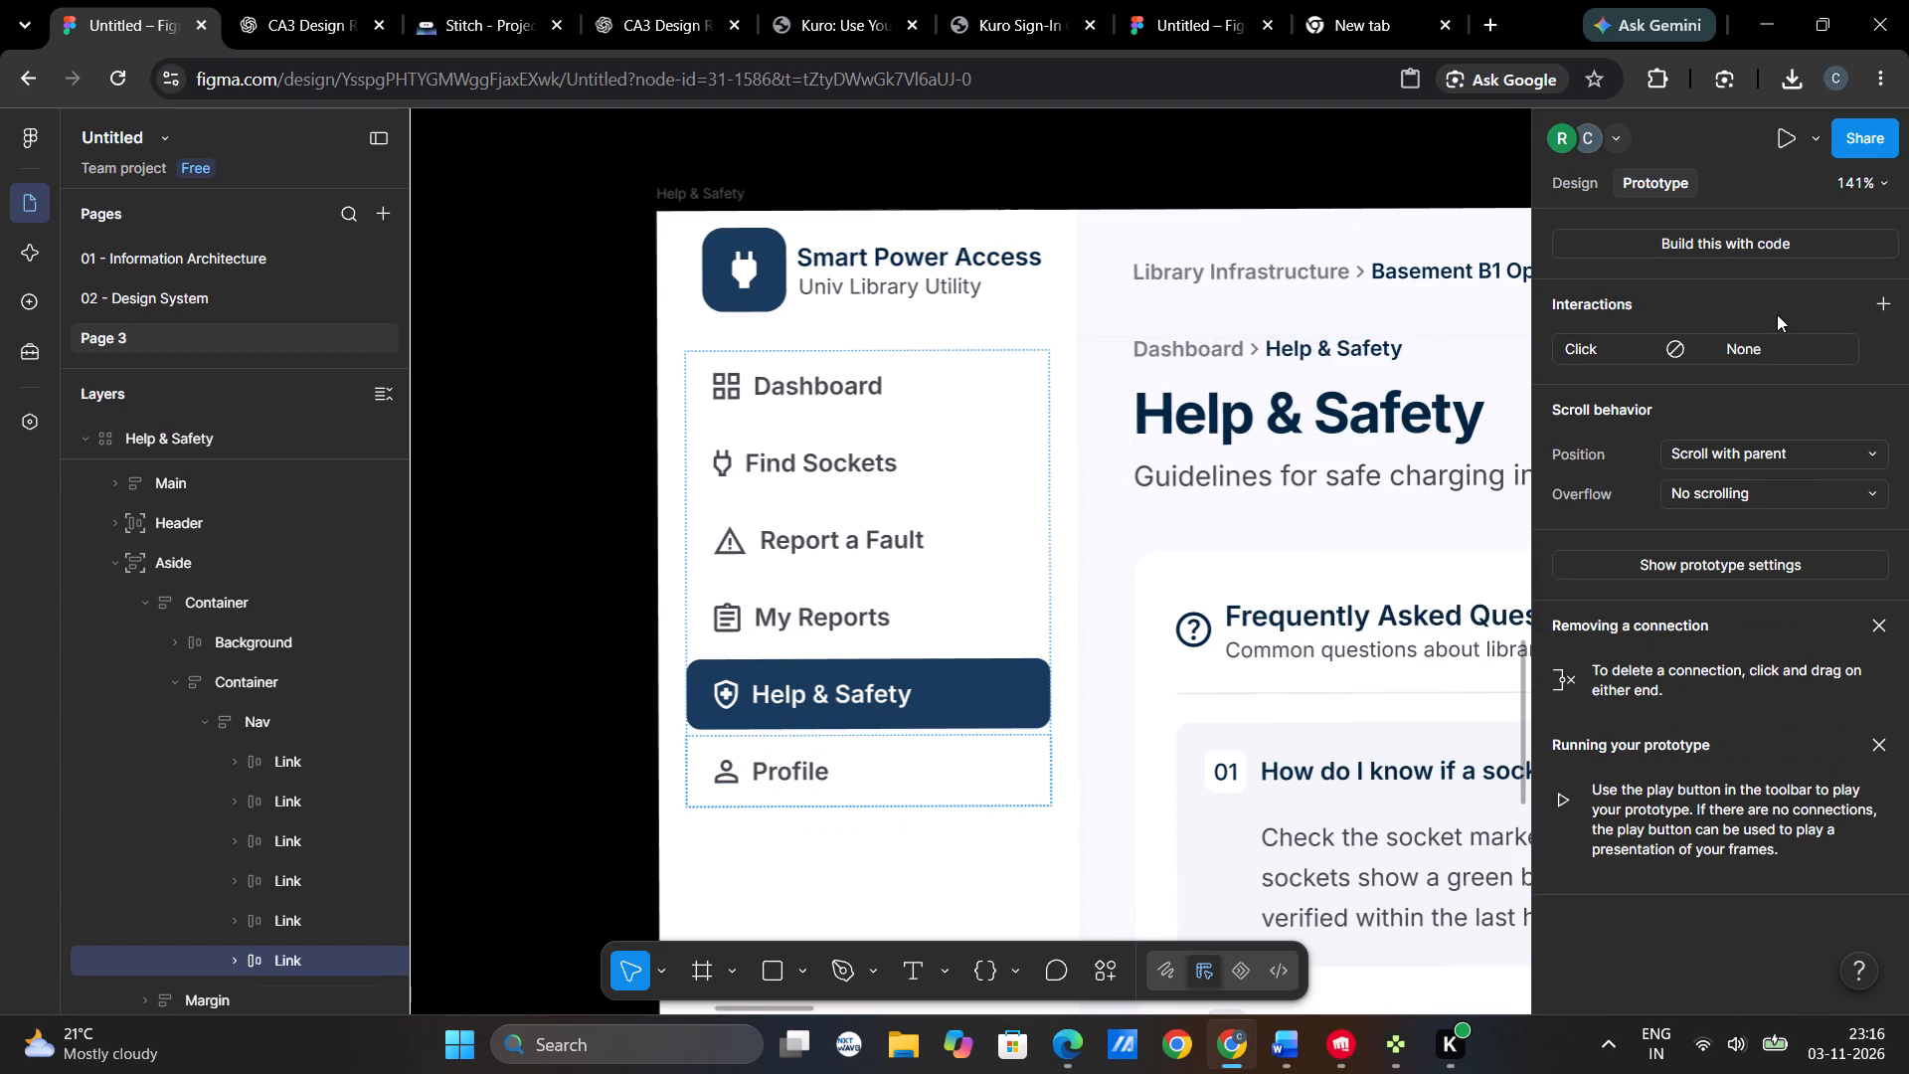
left_click(1747, 357)
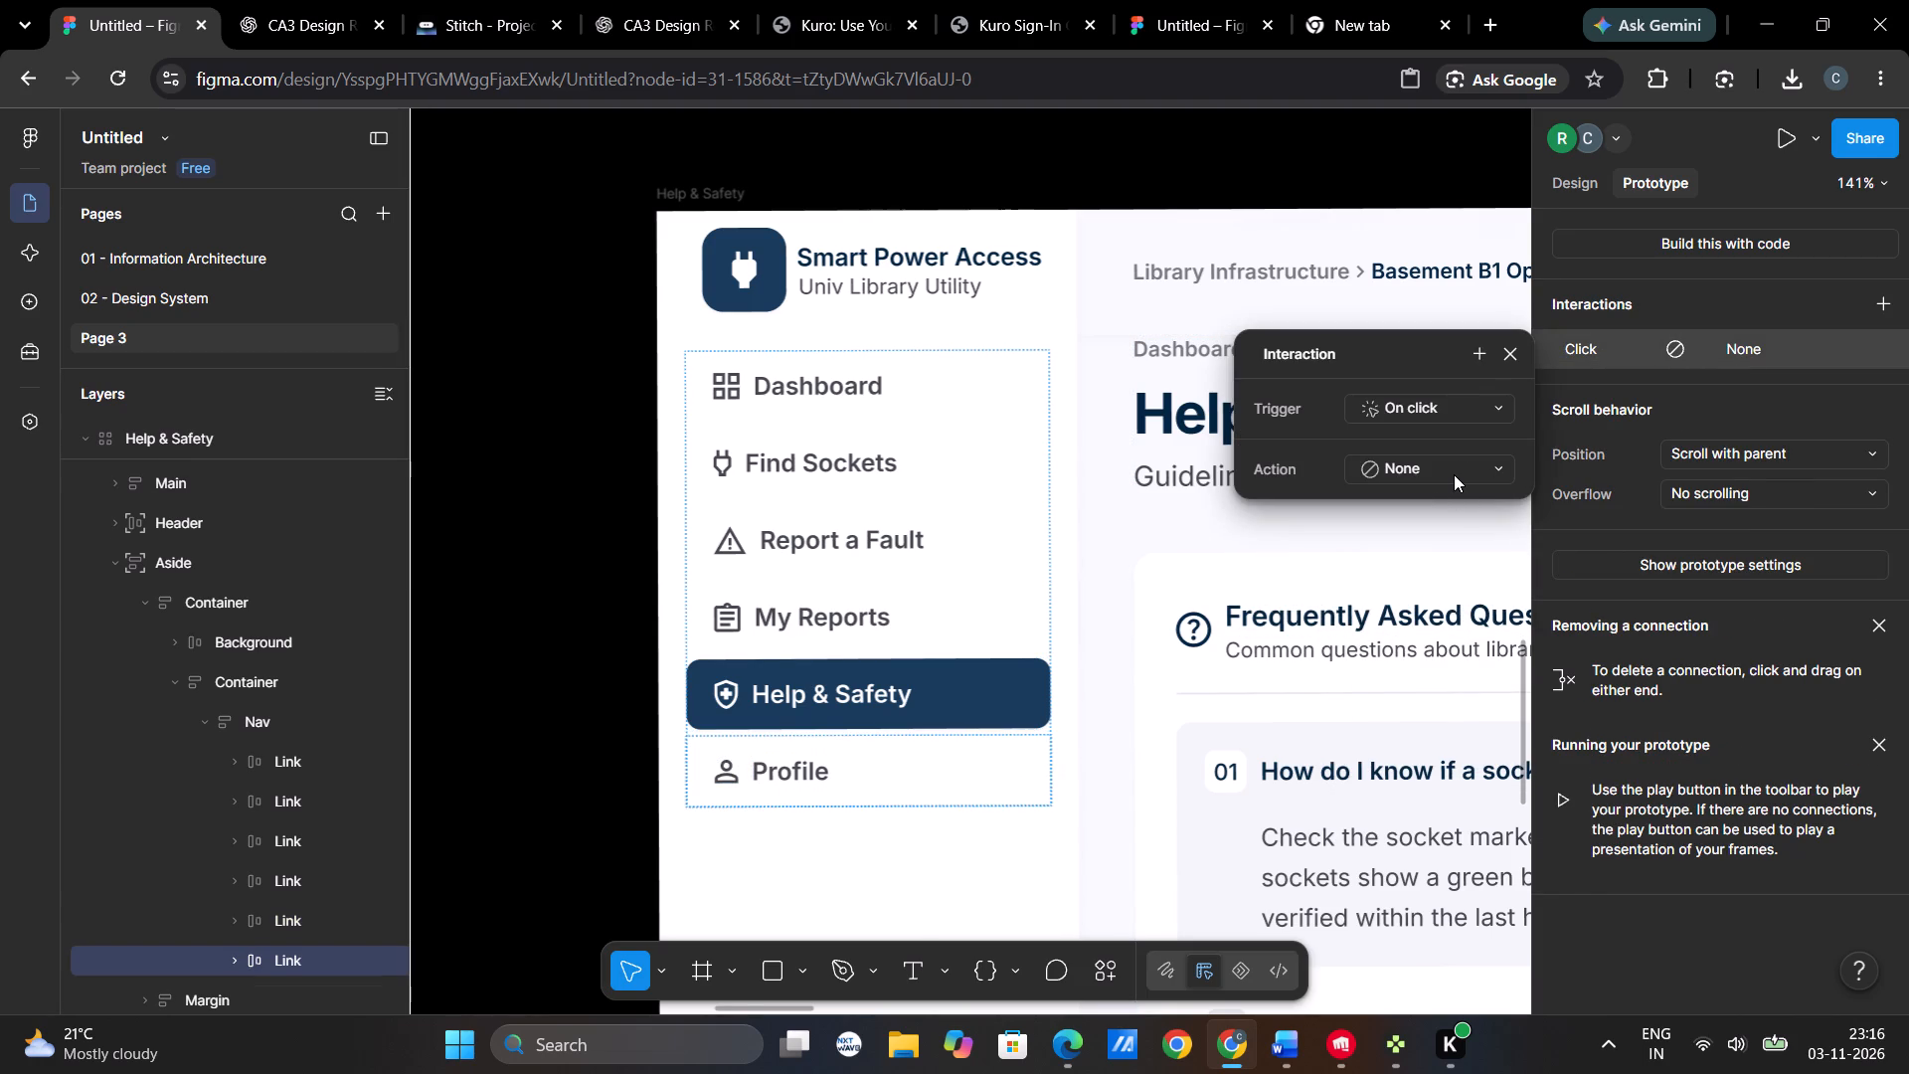
left_click(1454, 465)
left_click(1452, 508)
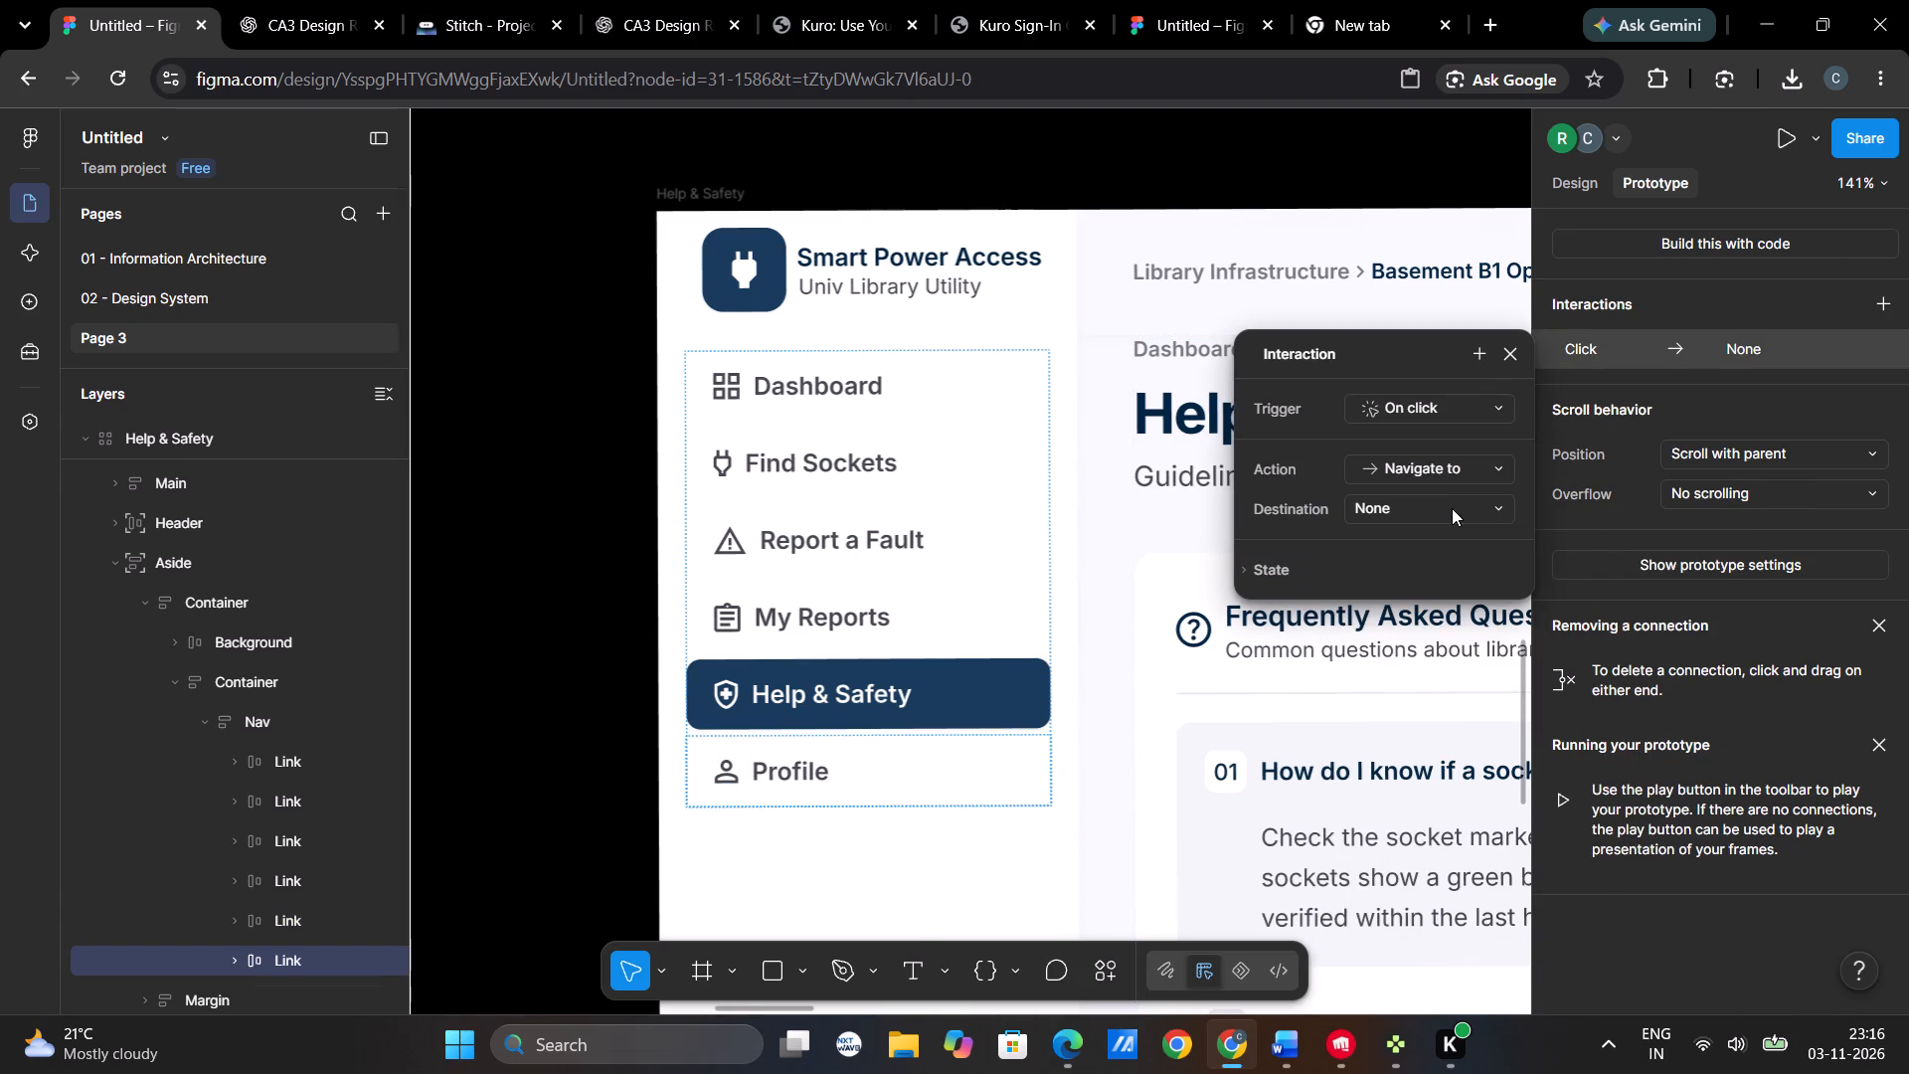
left_click(1452, 508)
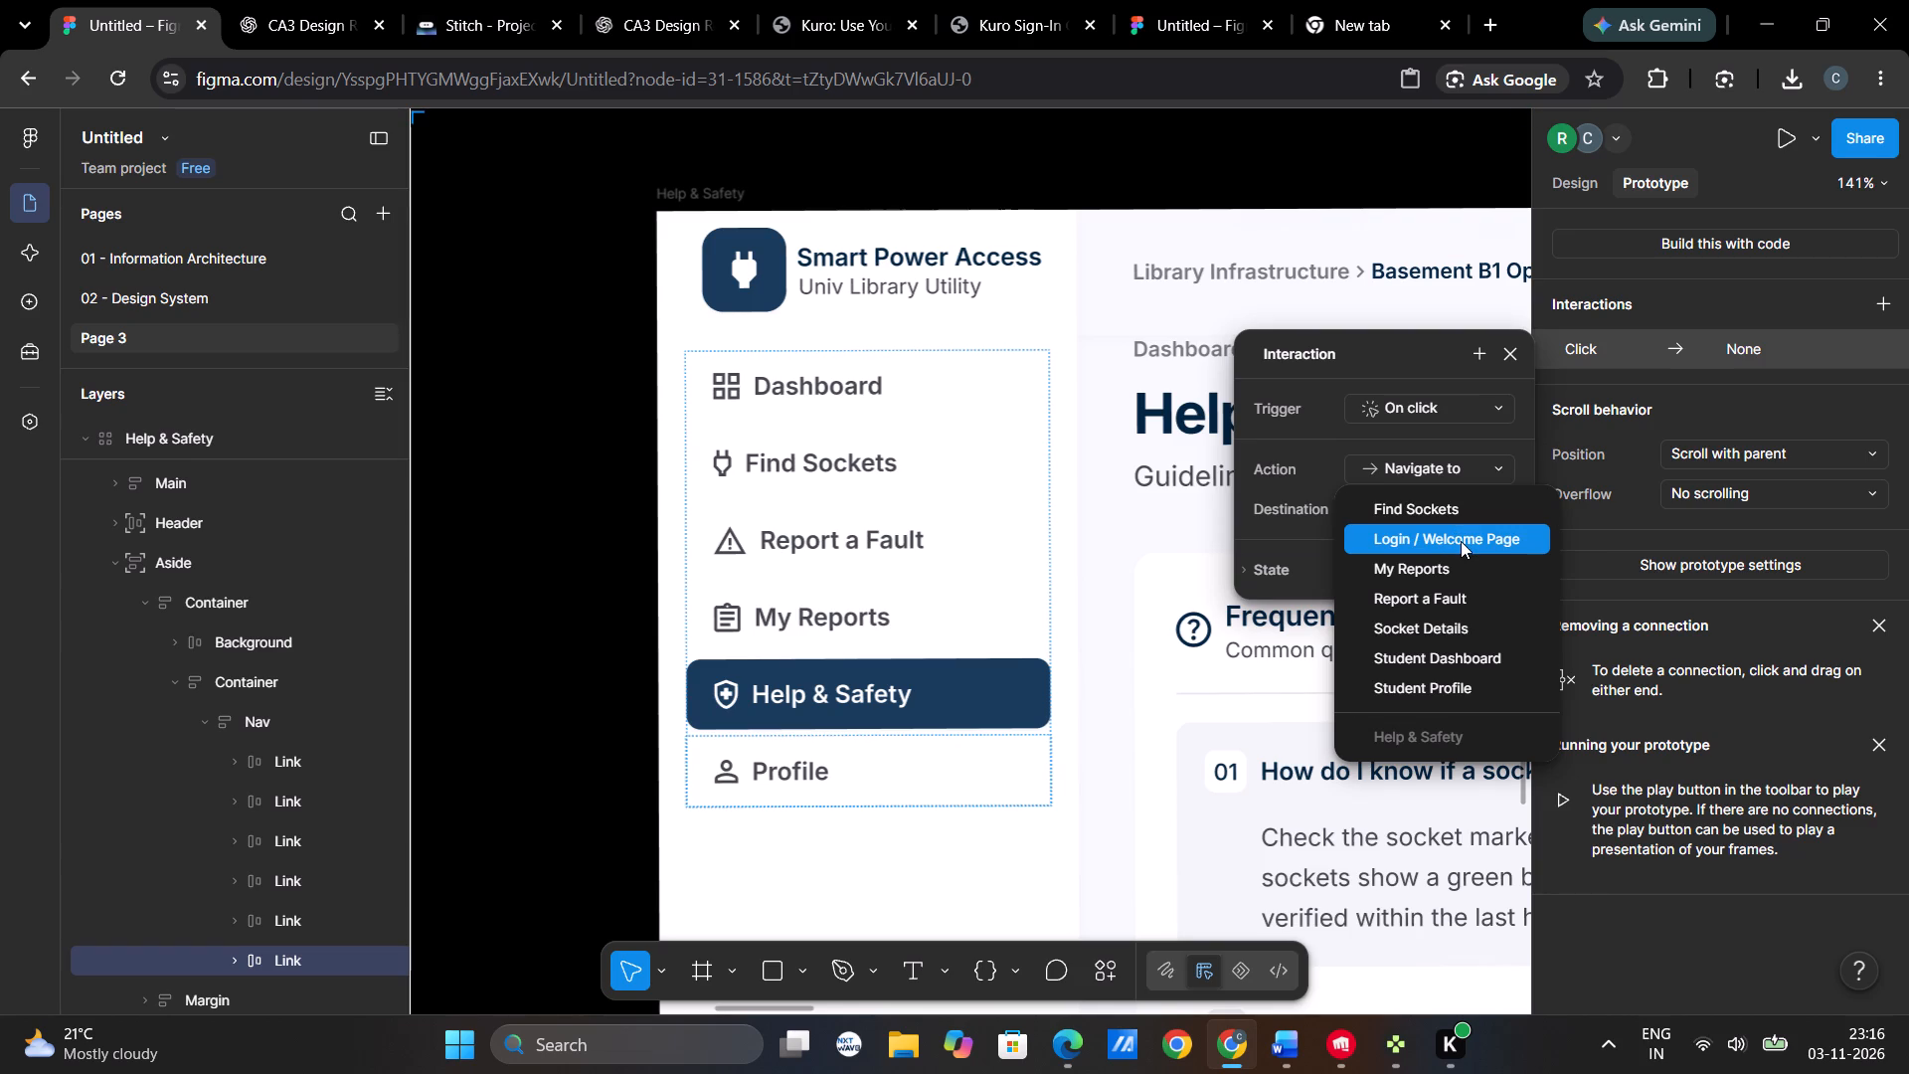
left_click(1471, 687)
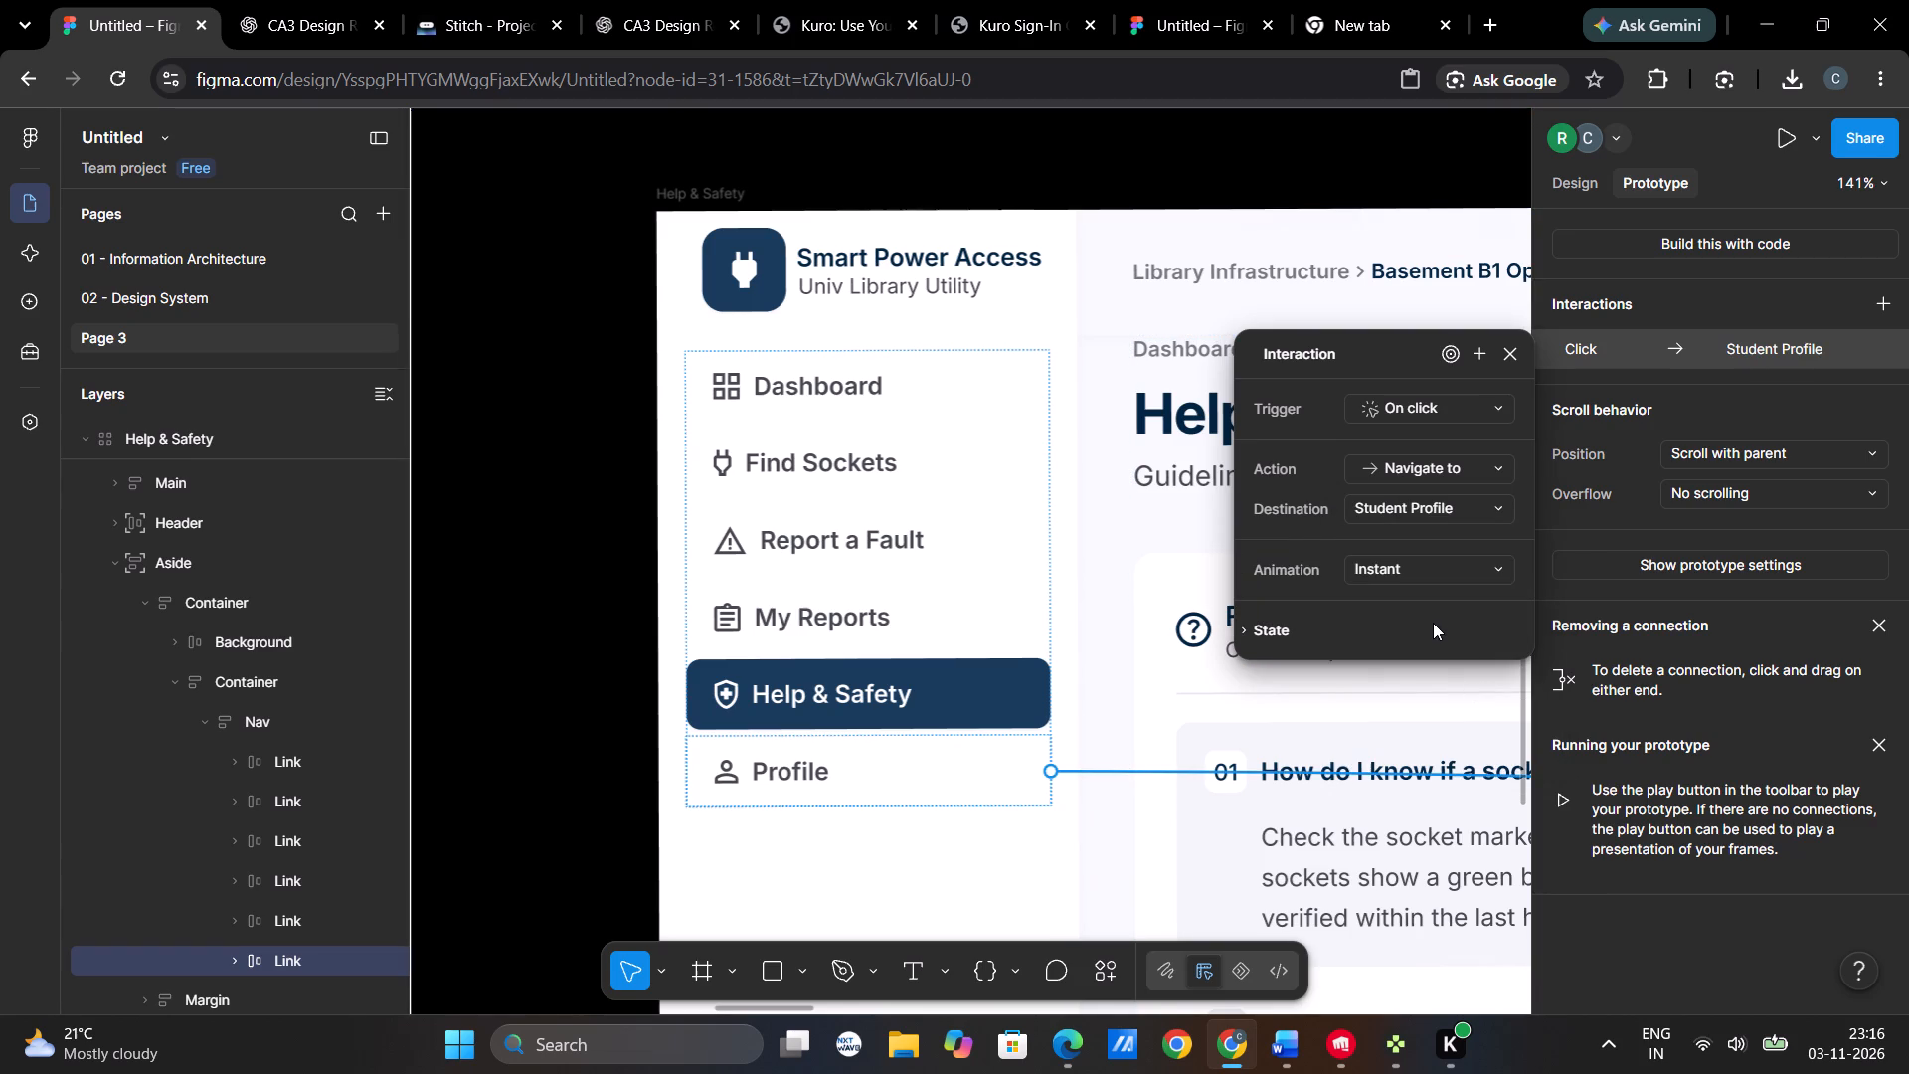
left_click(1017, 860)
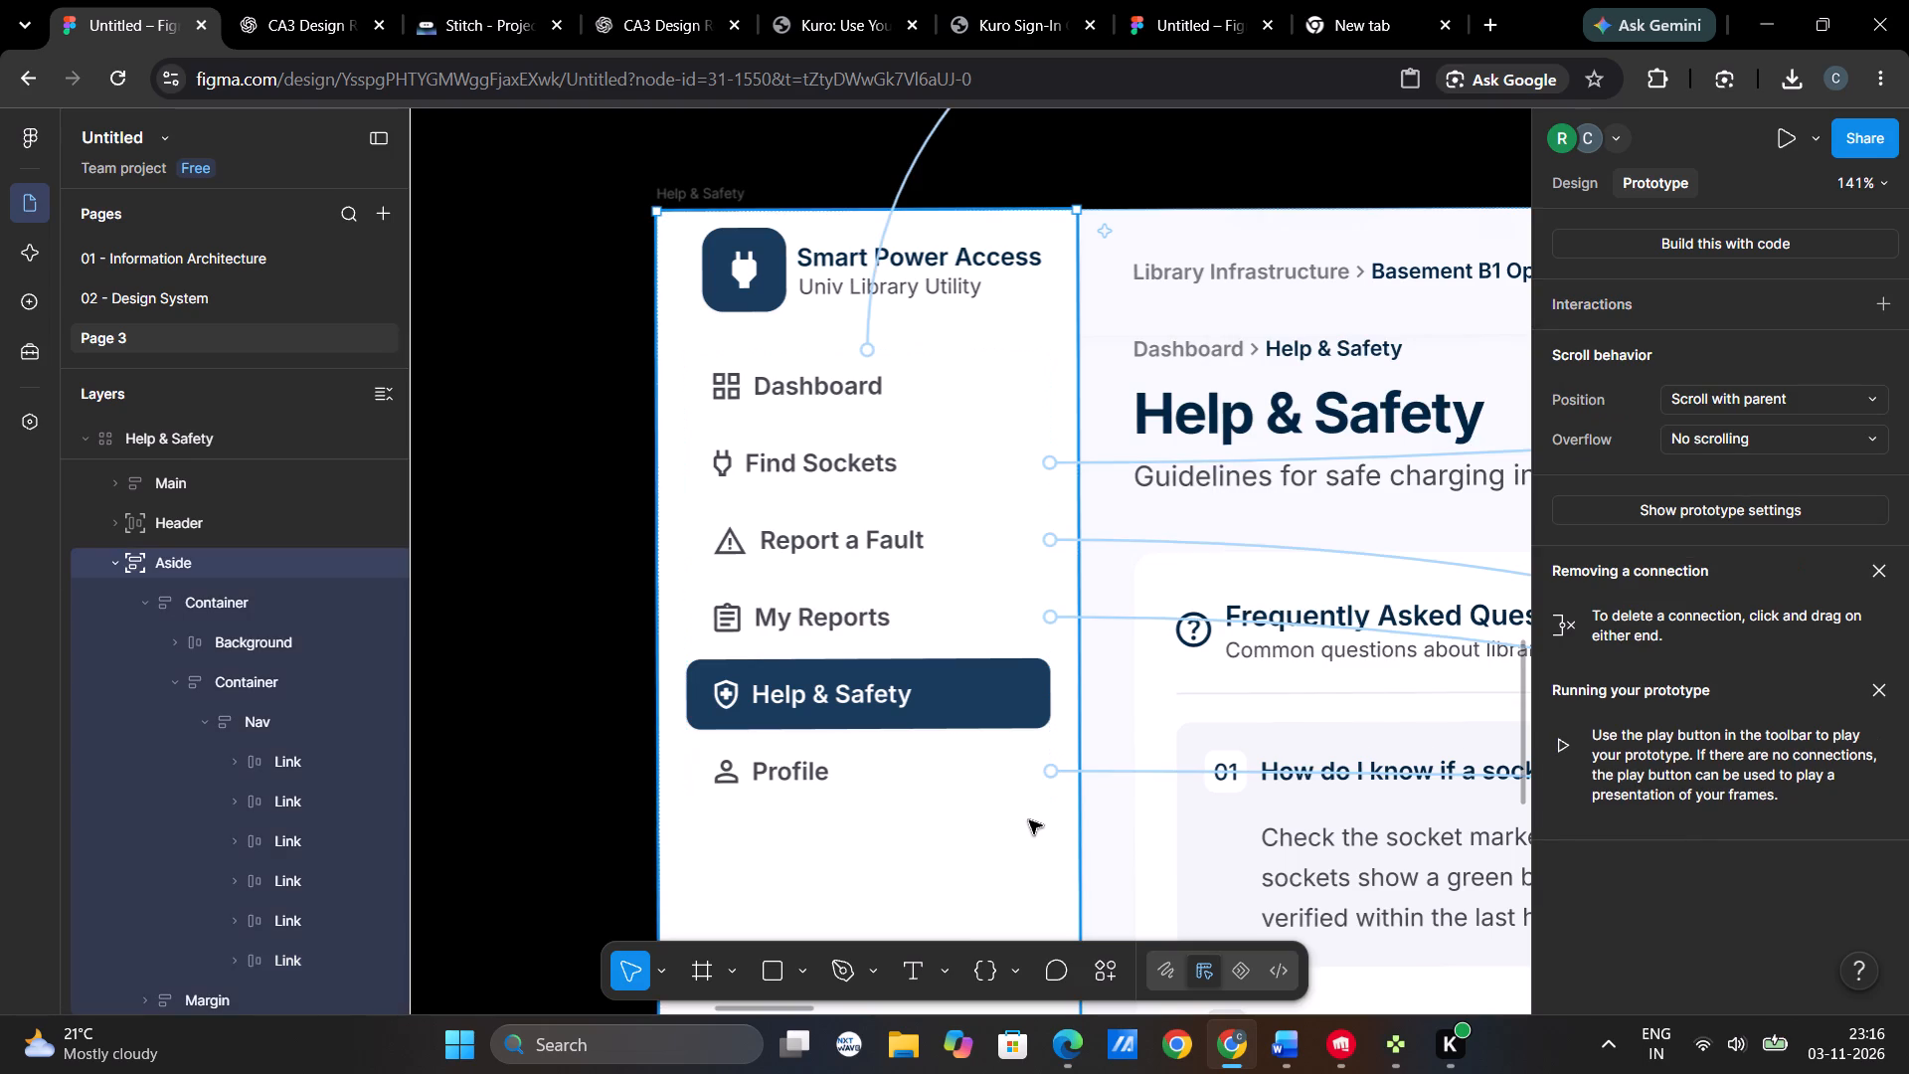
left_click(999, 783)
Shift the Student Profile and Report a Fault frames rightward on the canvas to space out the lower row of screens.
scroll(999, 781, "left", 3)
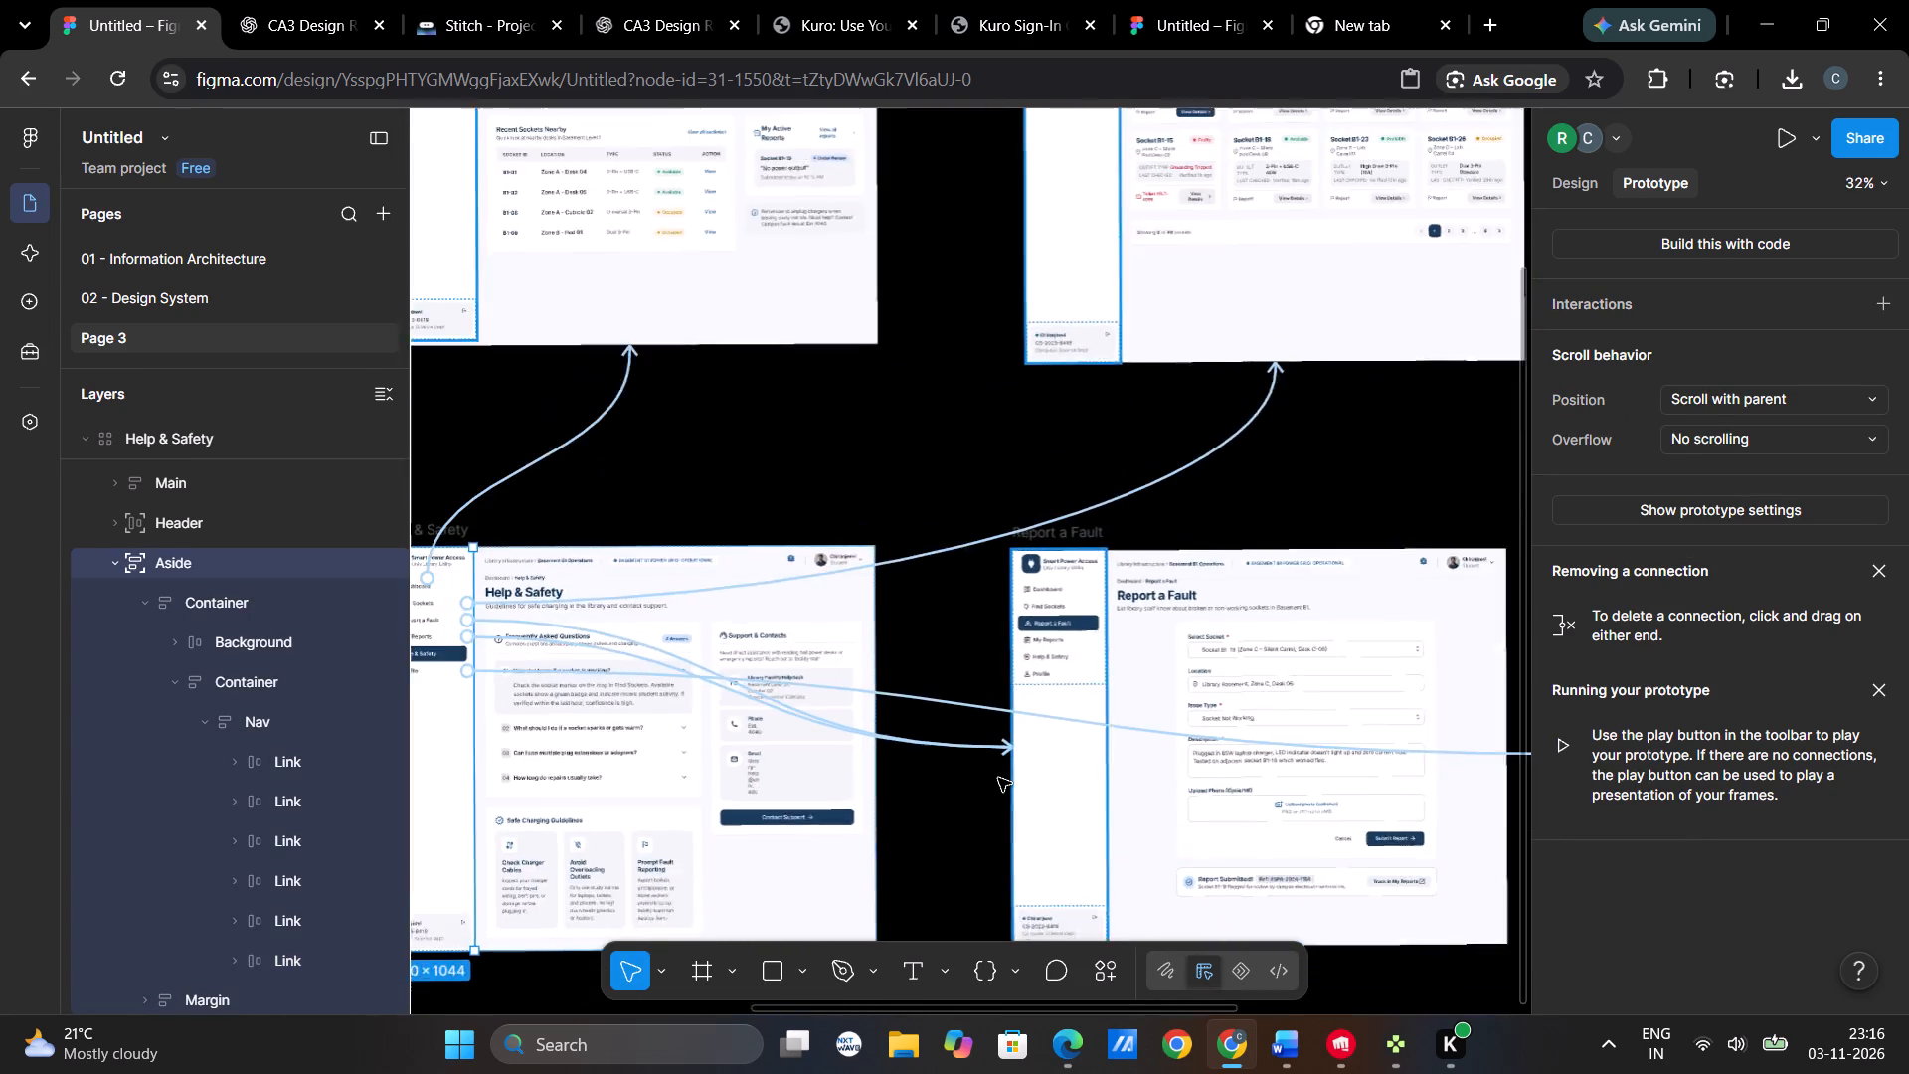
scroll(1180, 592, "left", 4)
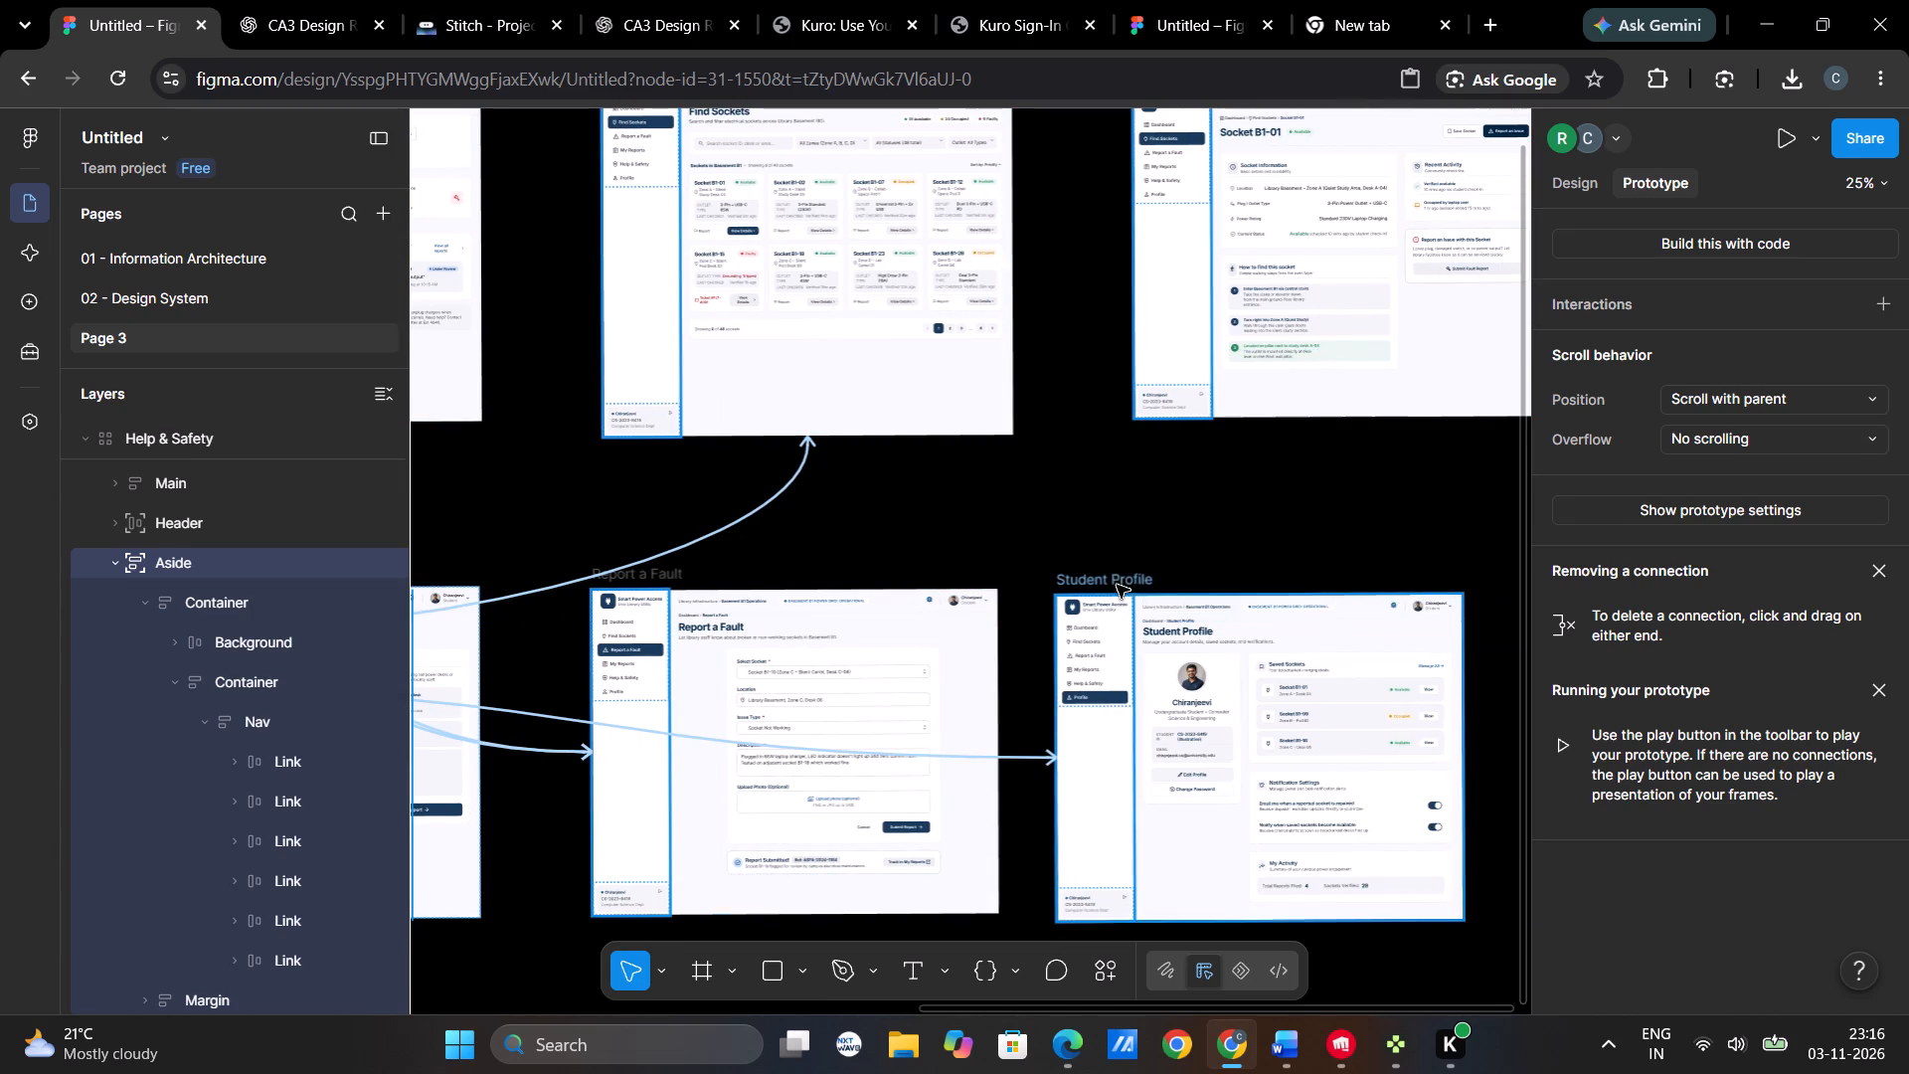
left_click_drag(1117, 585, 1226, 568)
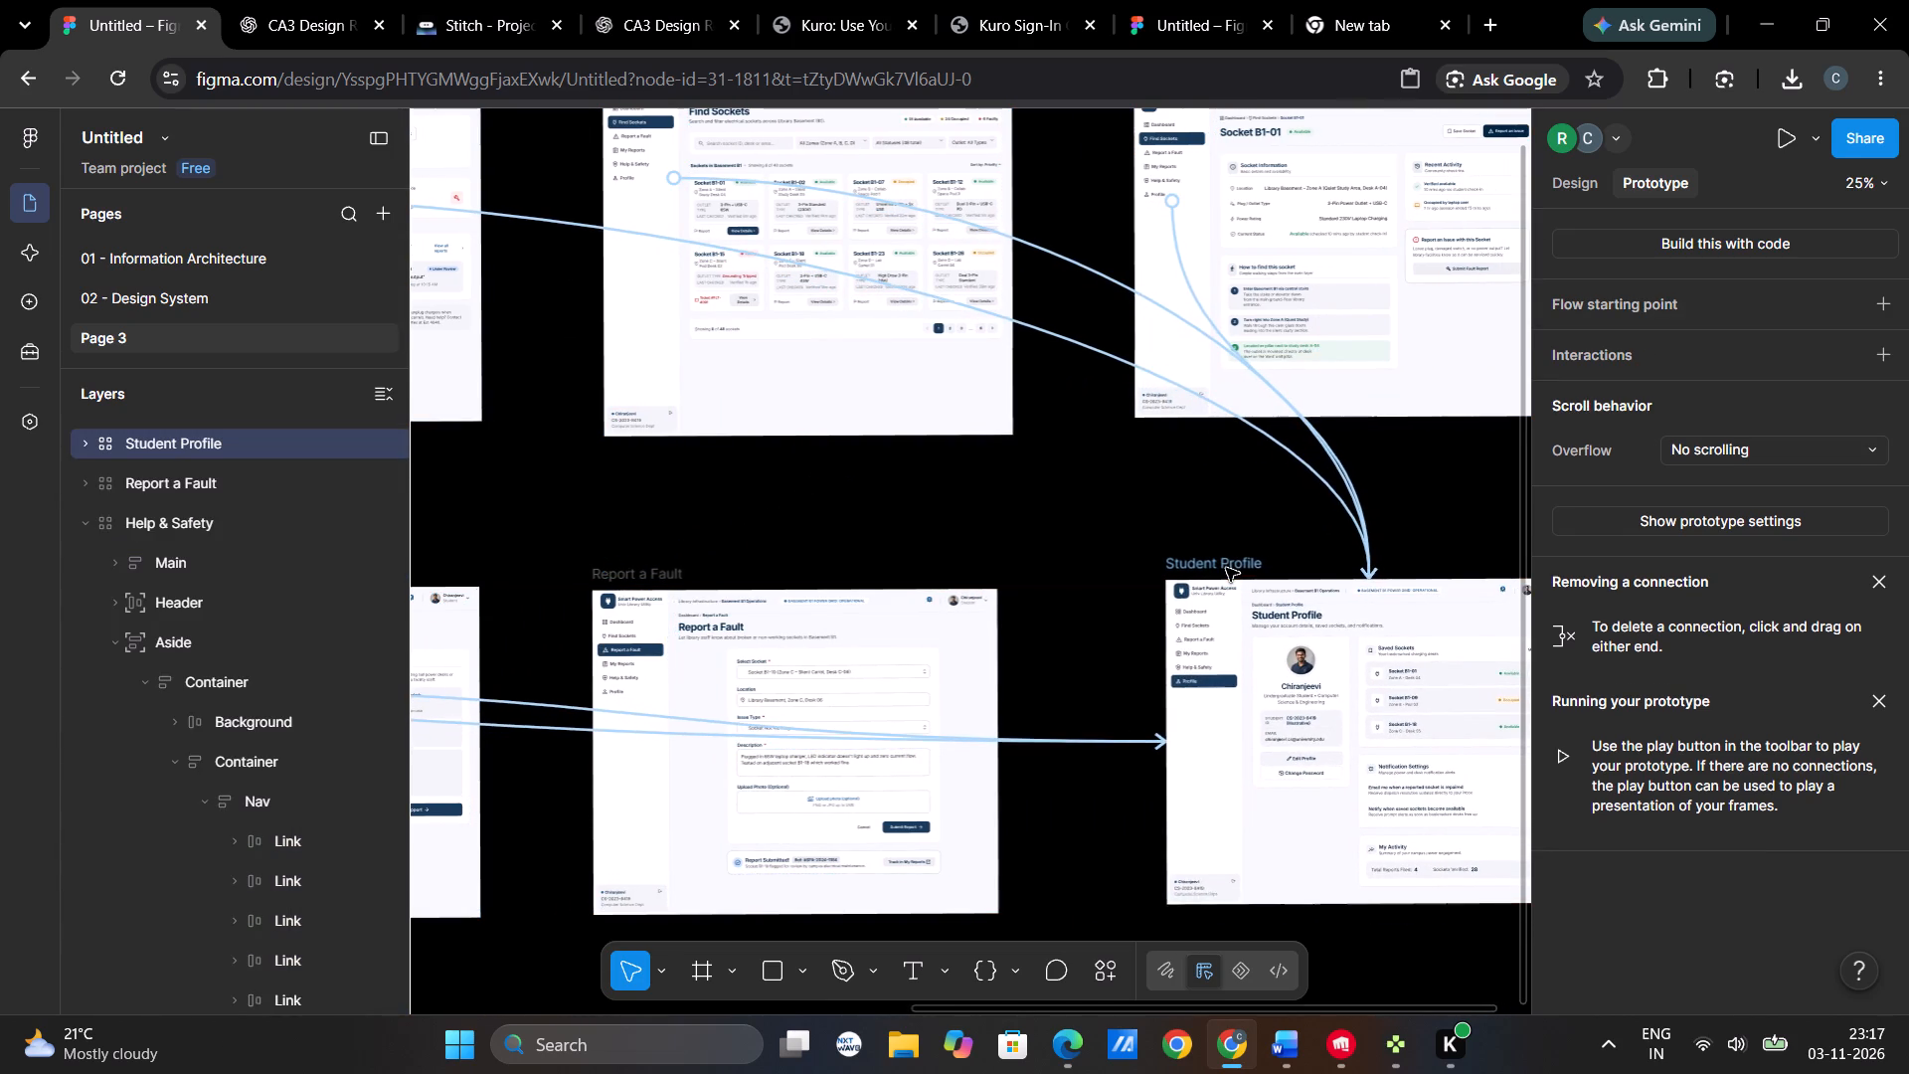
left_click_drag(1226, 568, 1227, 571)
left_click_drag(650, 567, 677, 568)
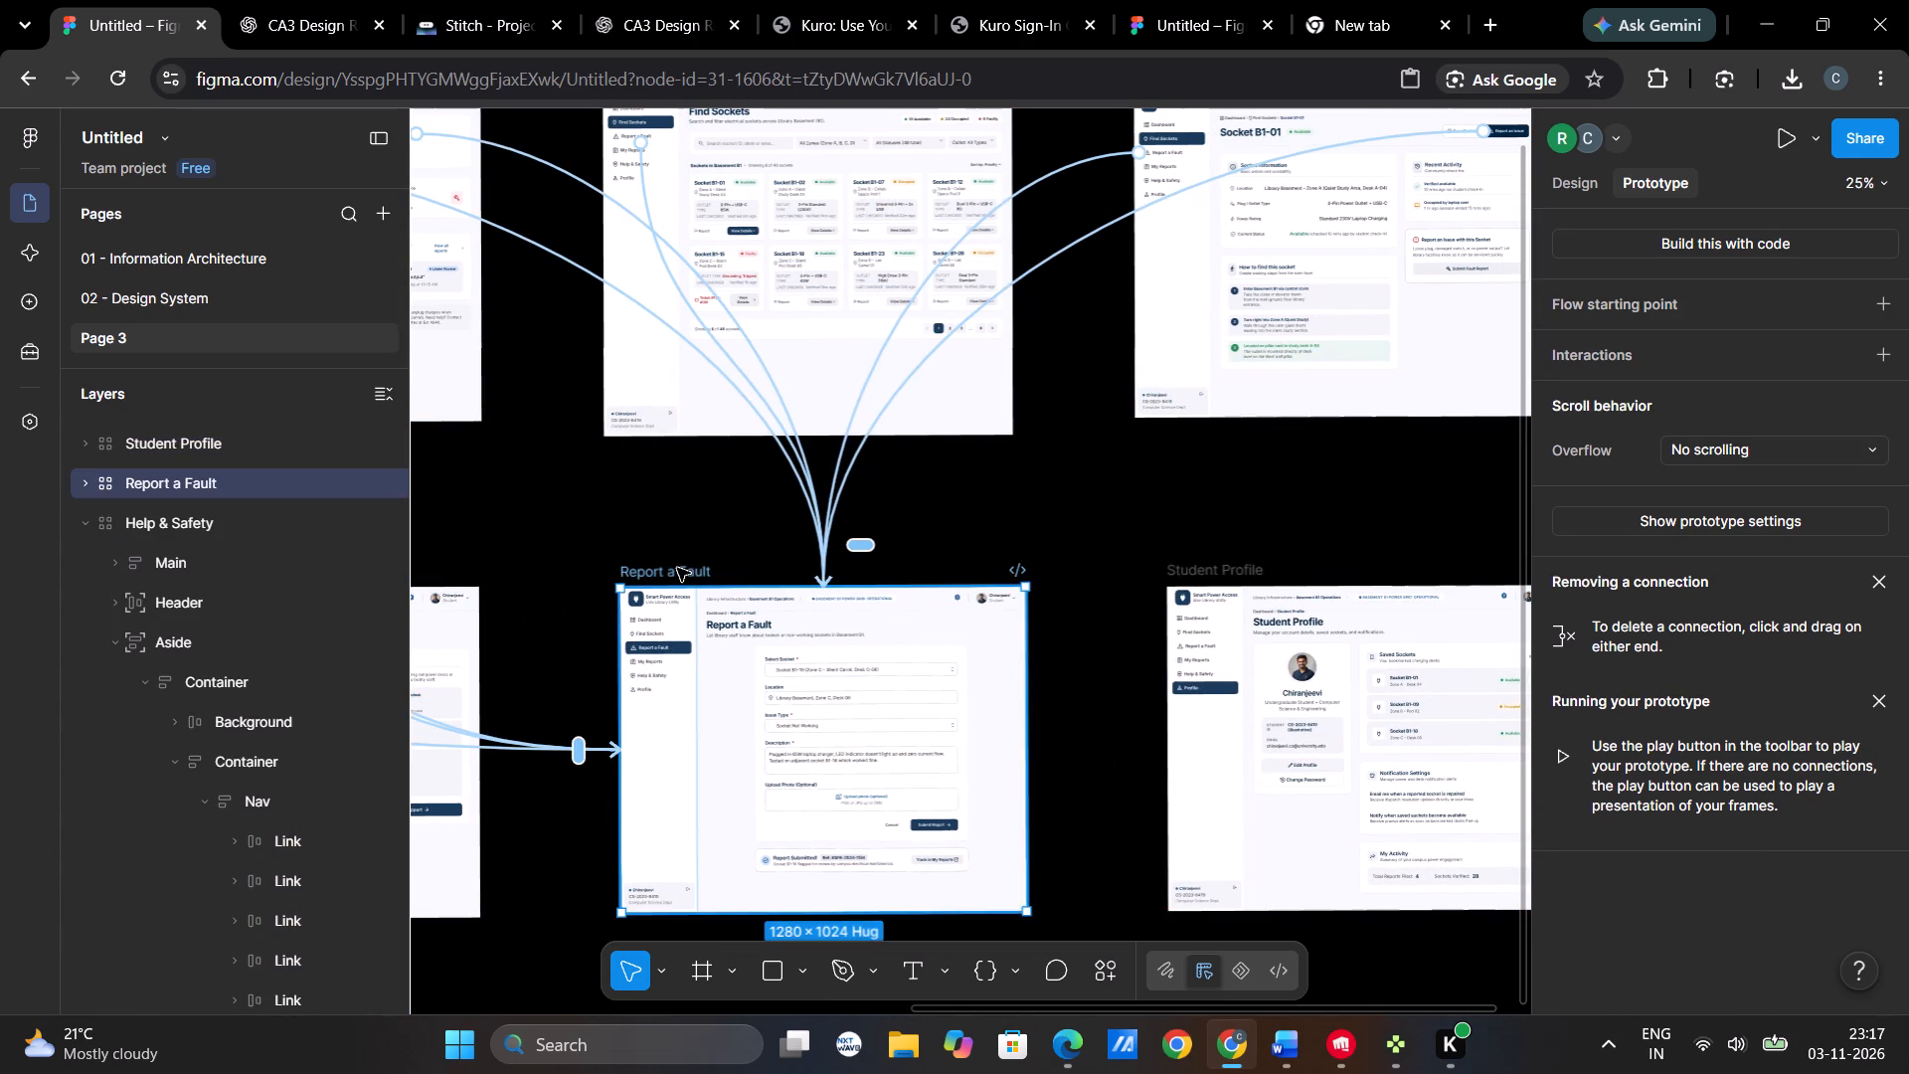
Examine the prototype connections across the canvas, including the My Reports, Report a Fault and Help & Safety screens.
scroll(913, 584, "right", 5)
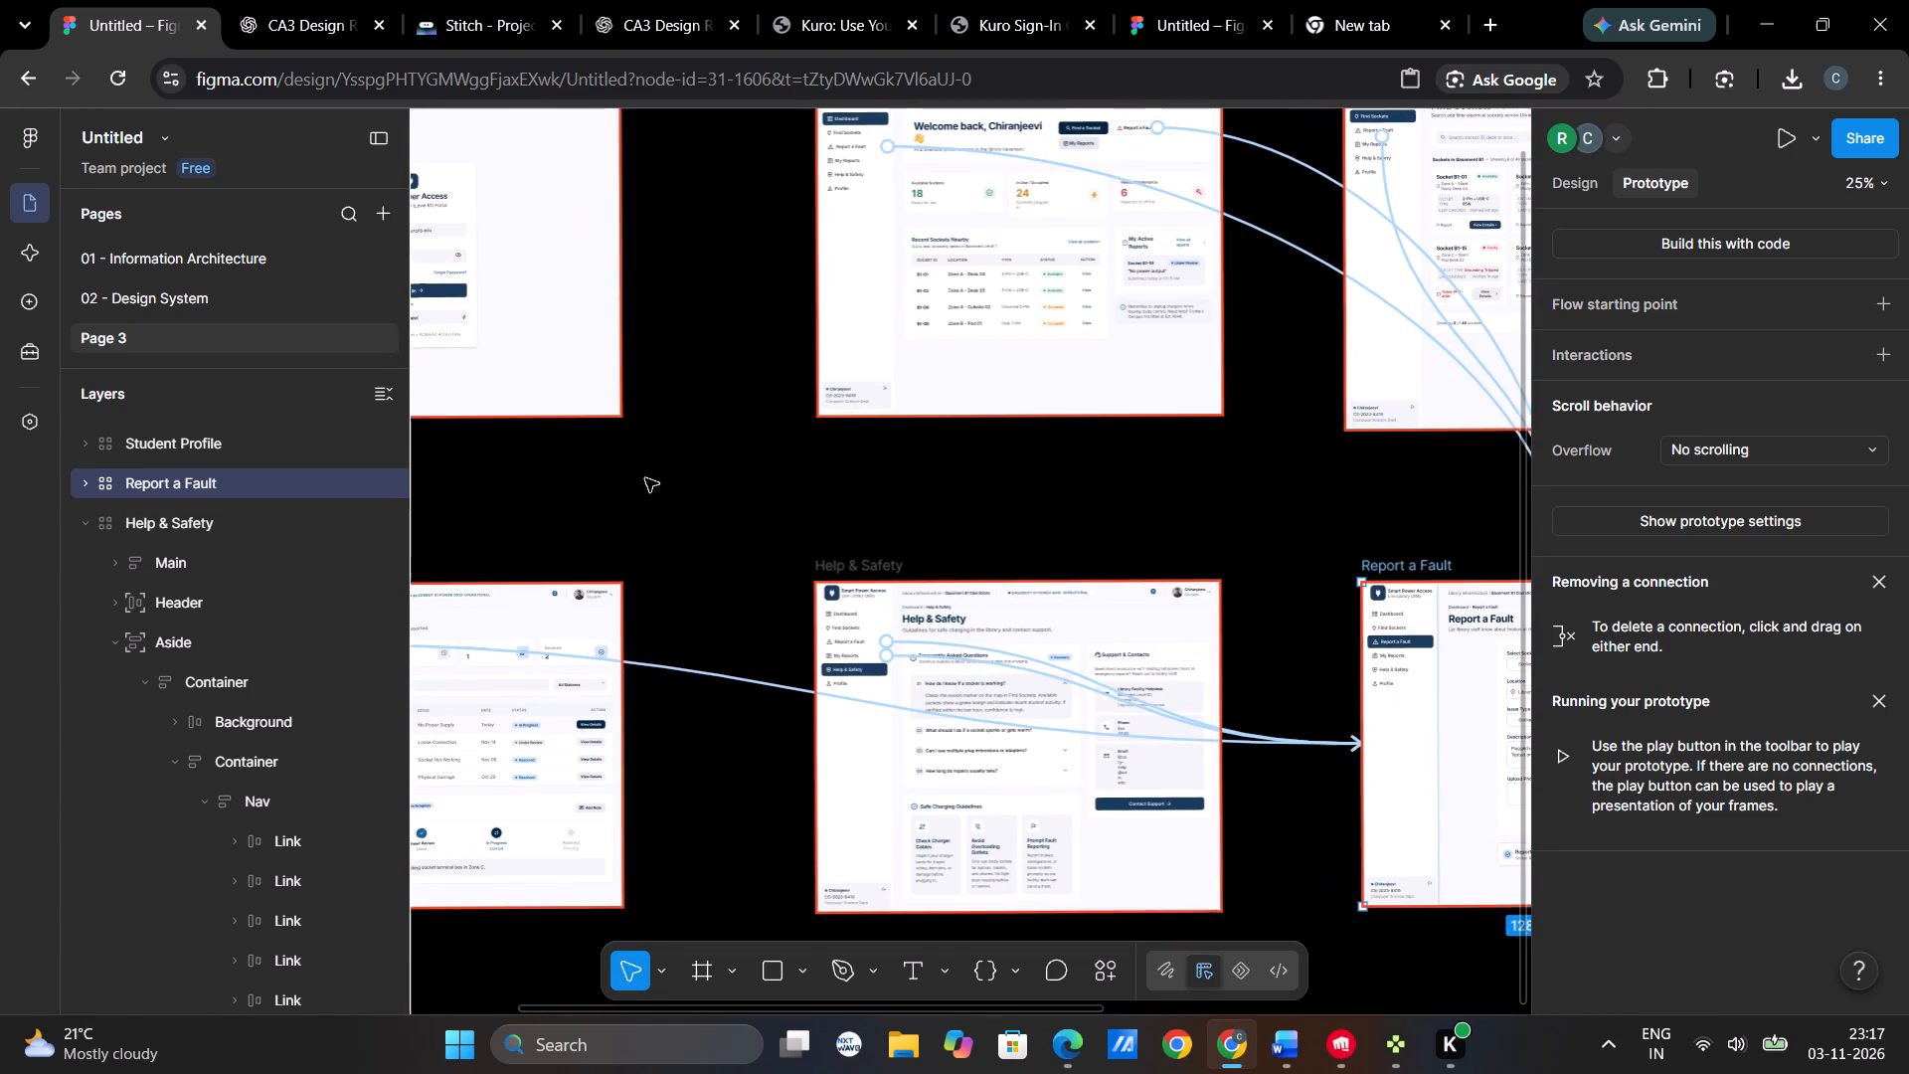
scroll(645, 478, "right", 1)
scroll(645, 478, "down", 3)
scroll(645, 478, "right", 1)
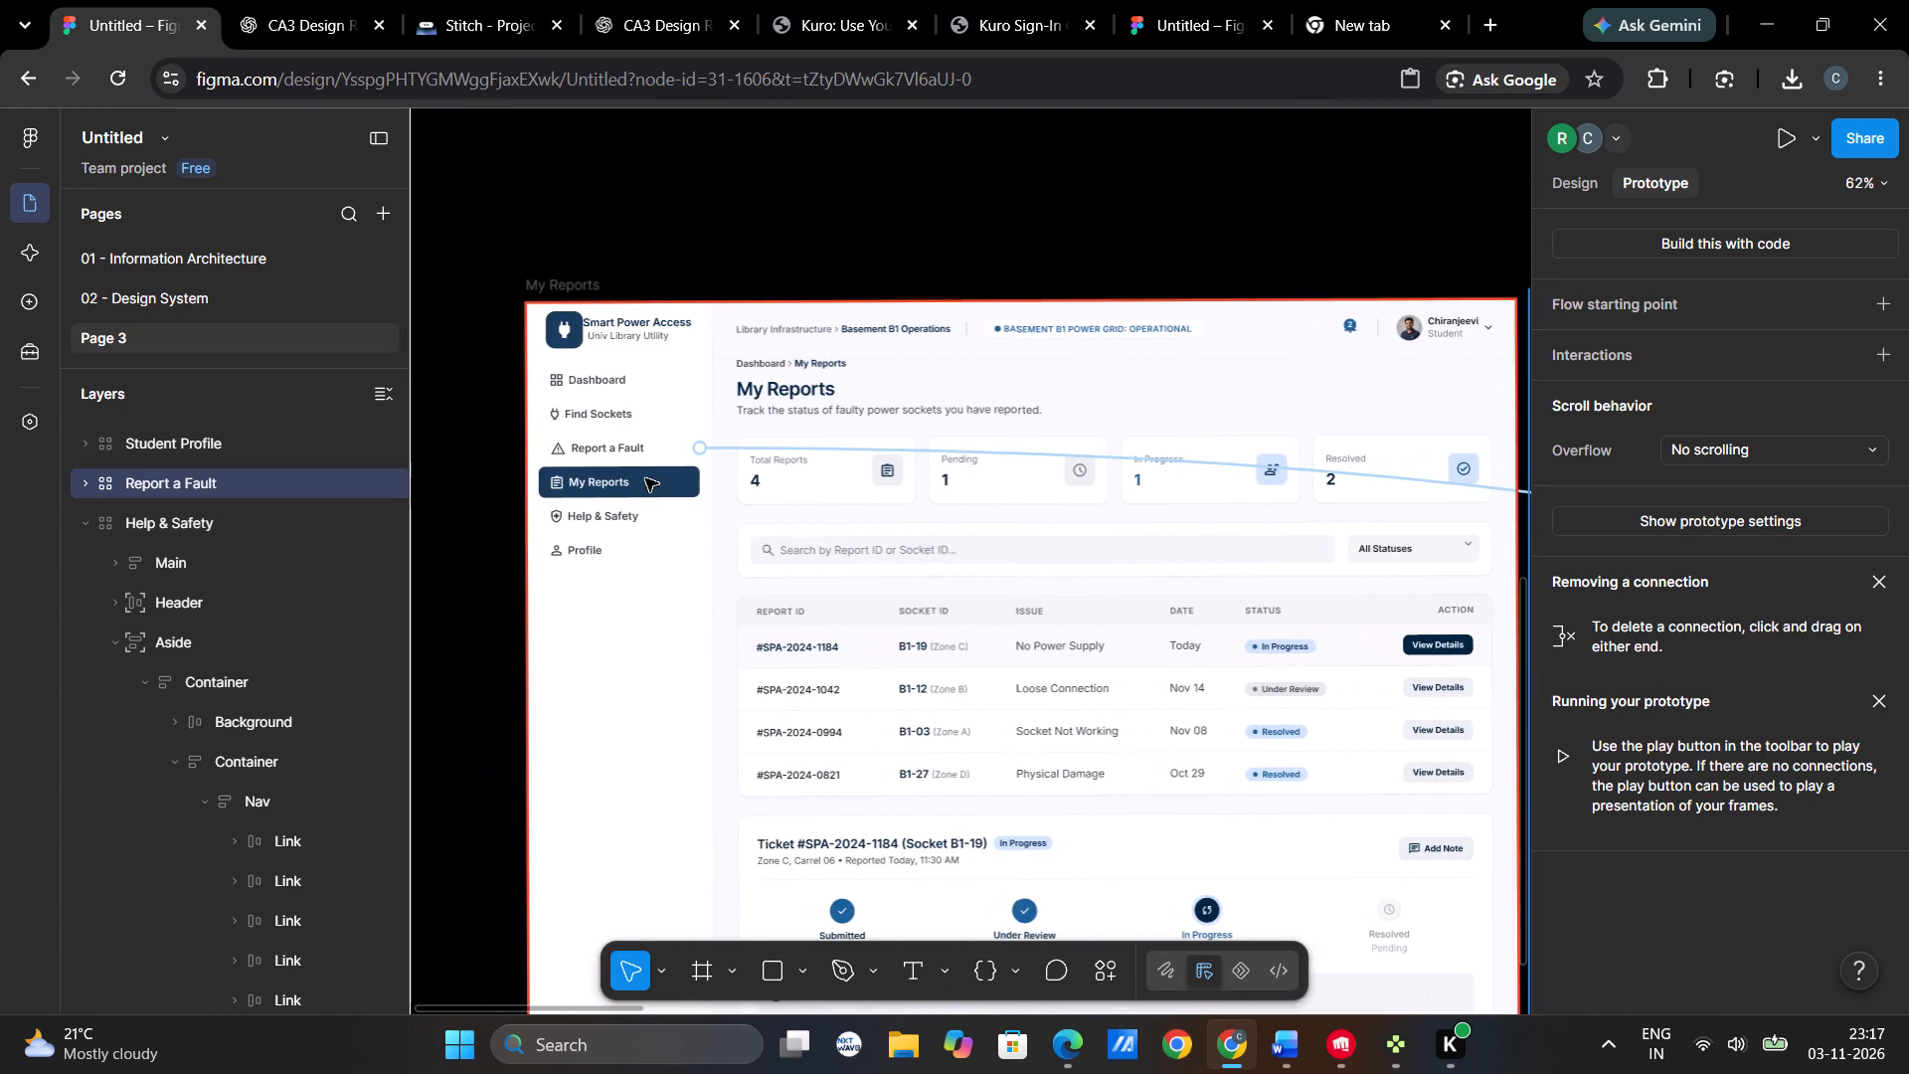
scroll(645, 478, "up", 2)
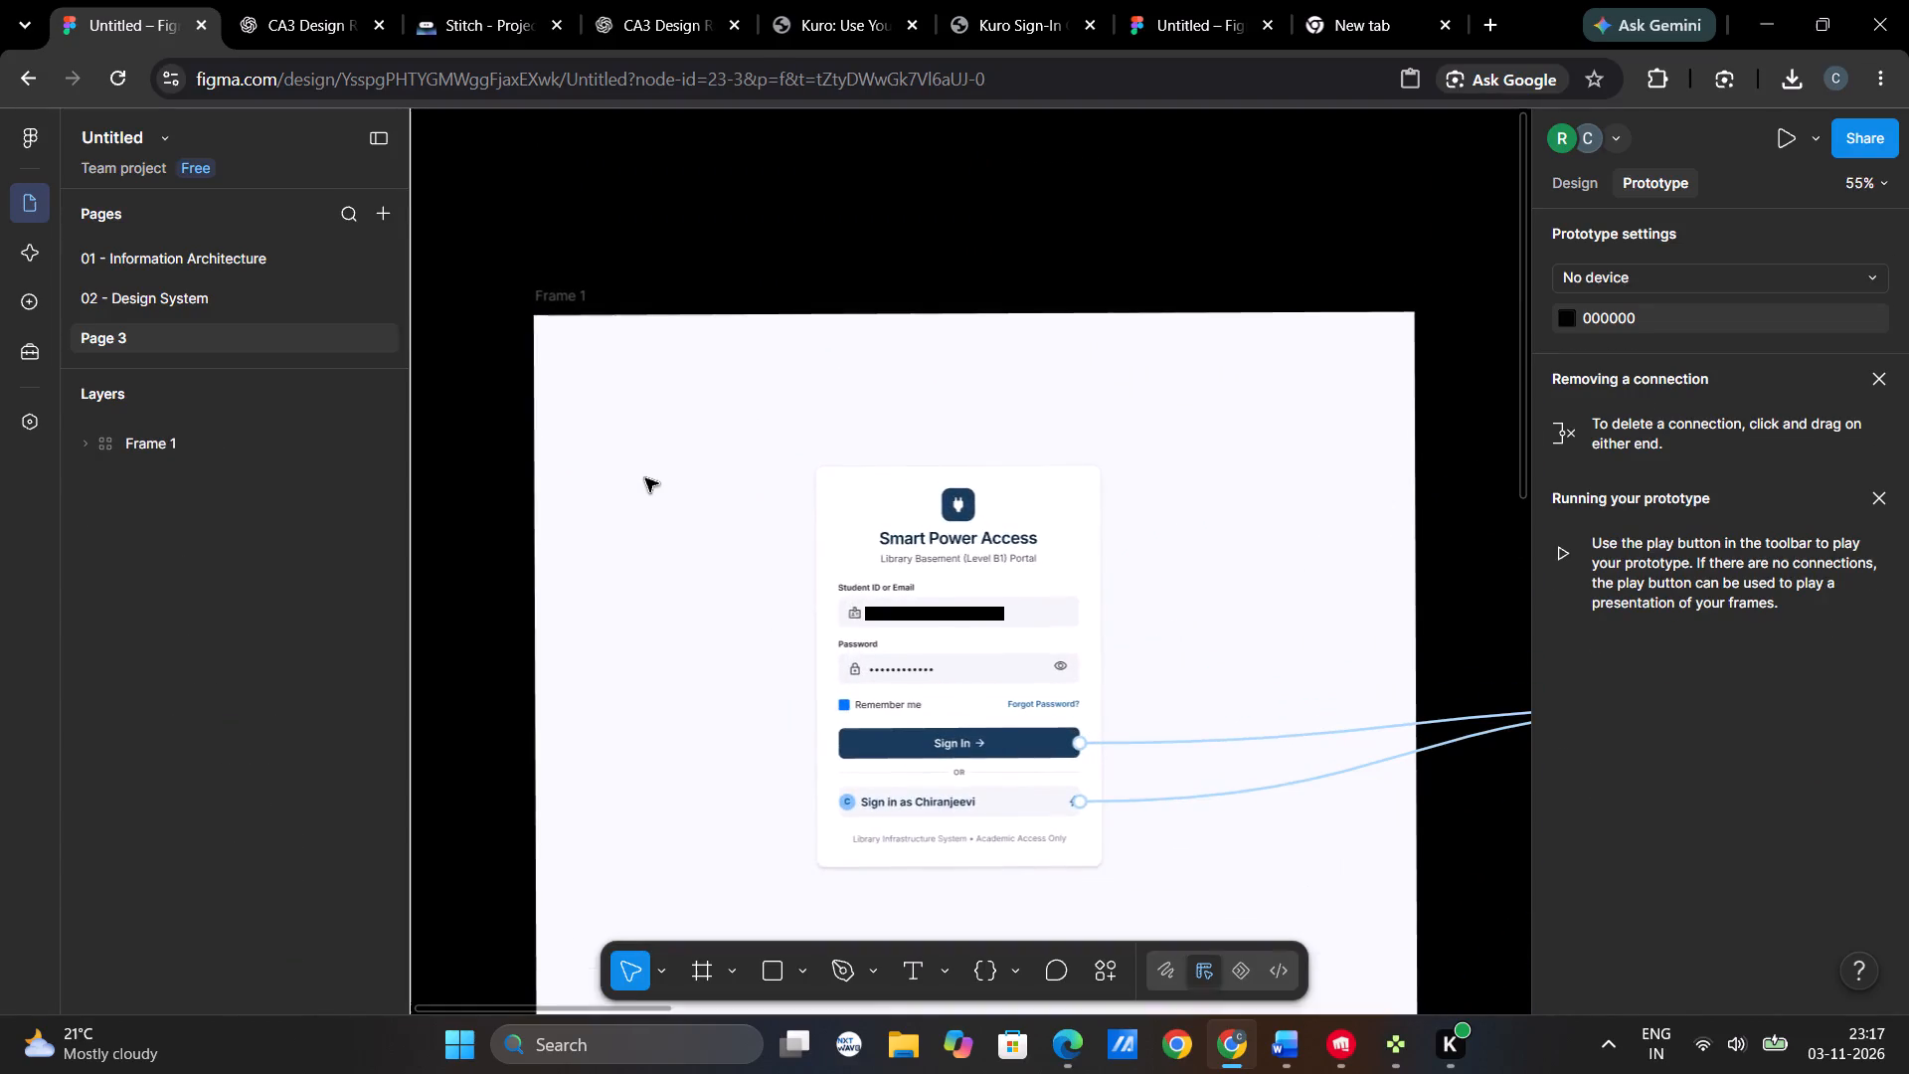
scroll(645, 478, "down", 1)
scroll(645, 478, "left", 2)
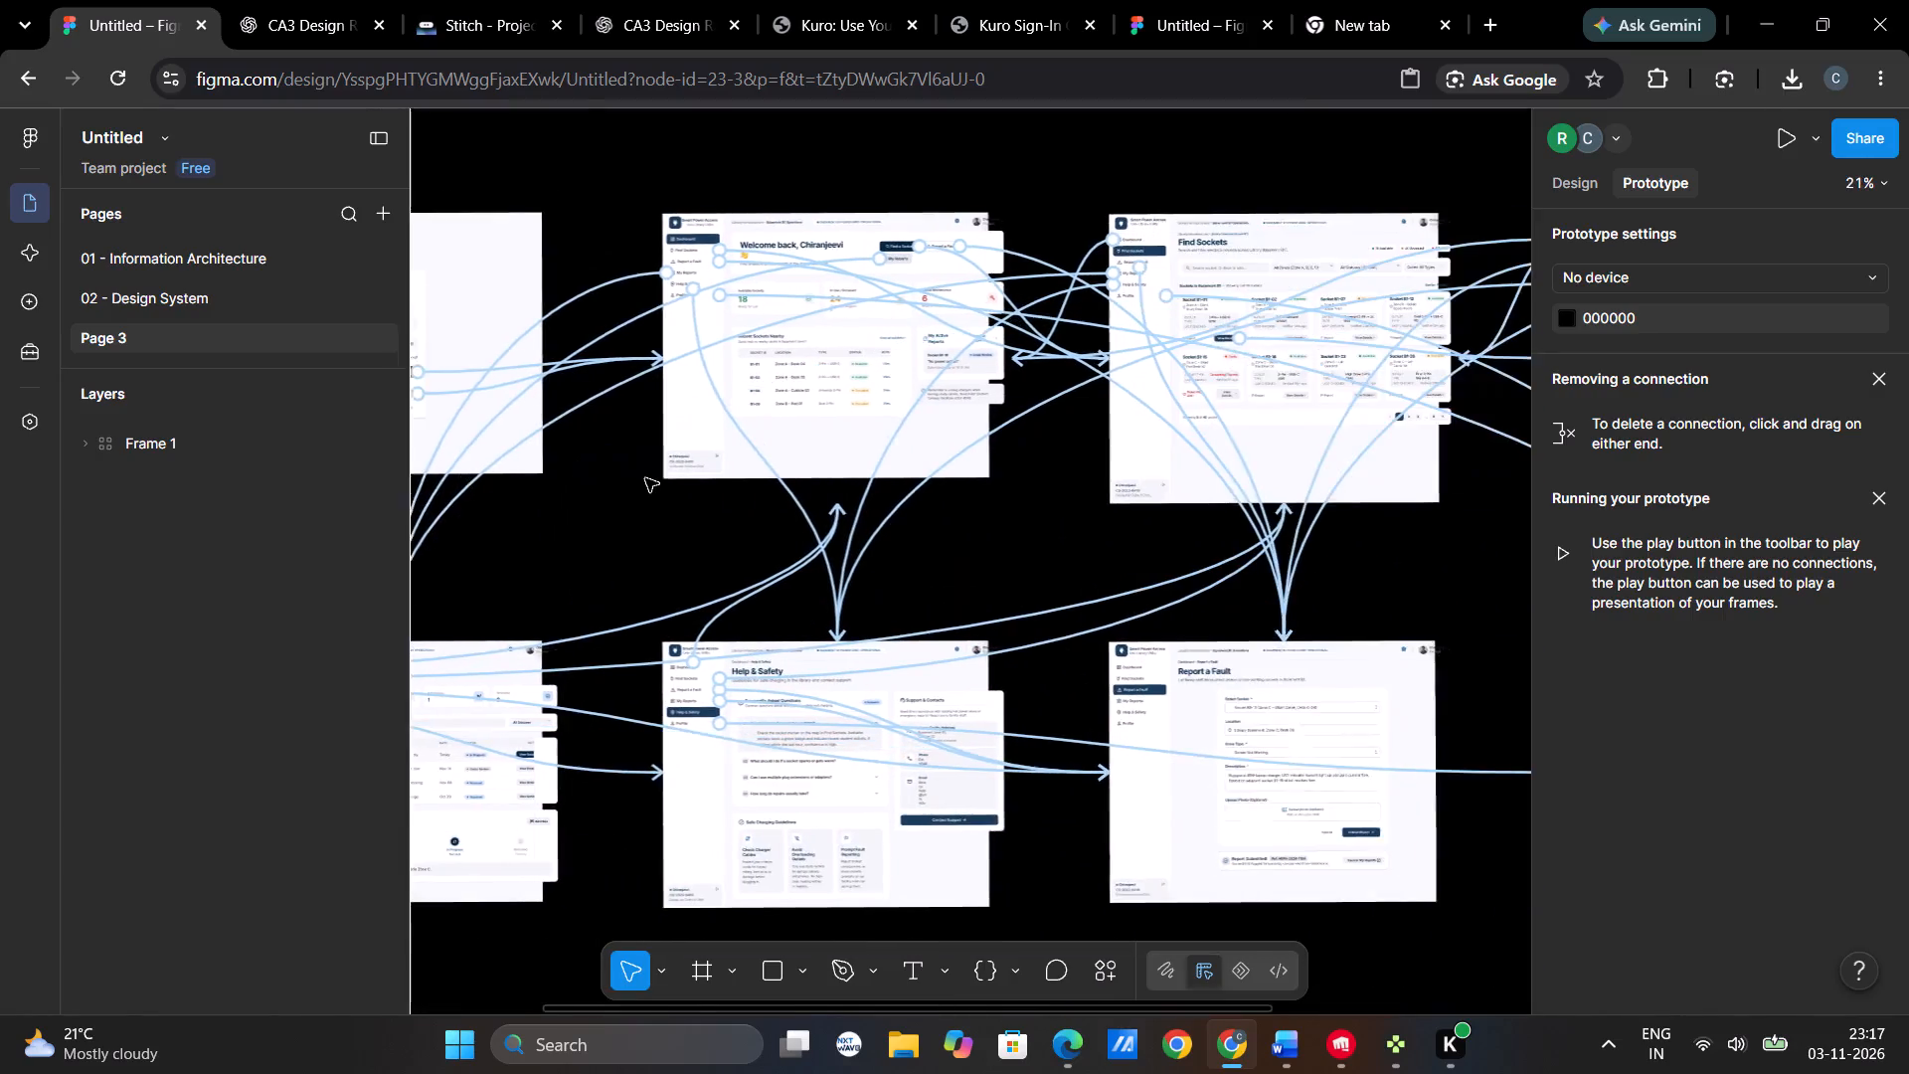
scroll(645, 478, "left", 2)
scroll(645, 478, "right", 2)
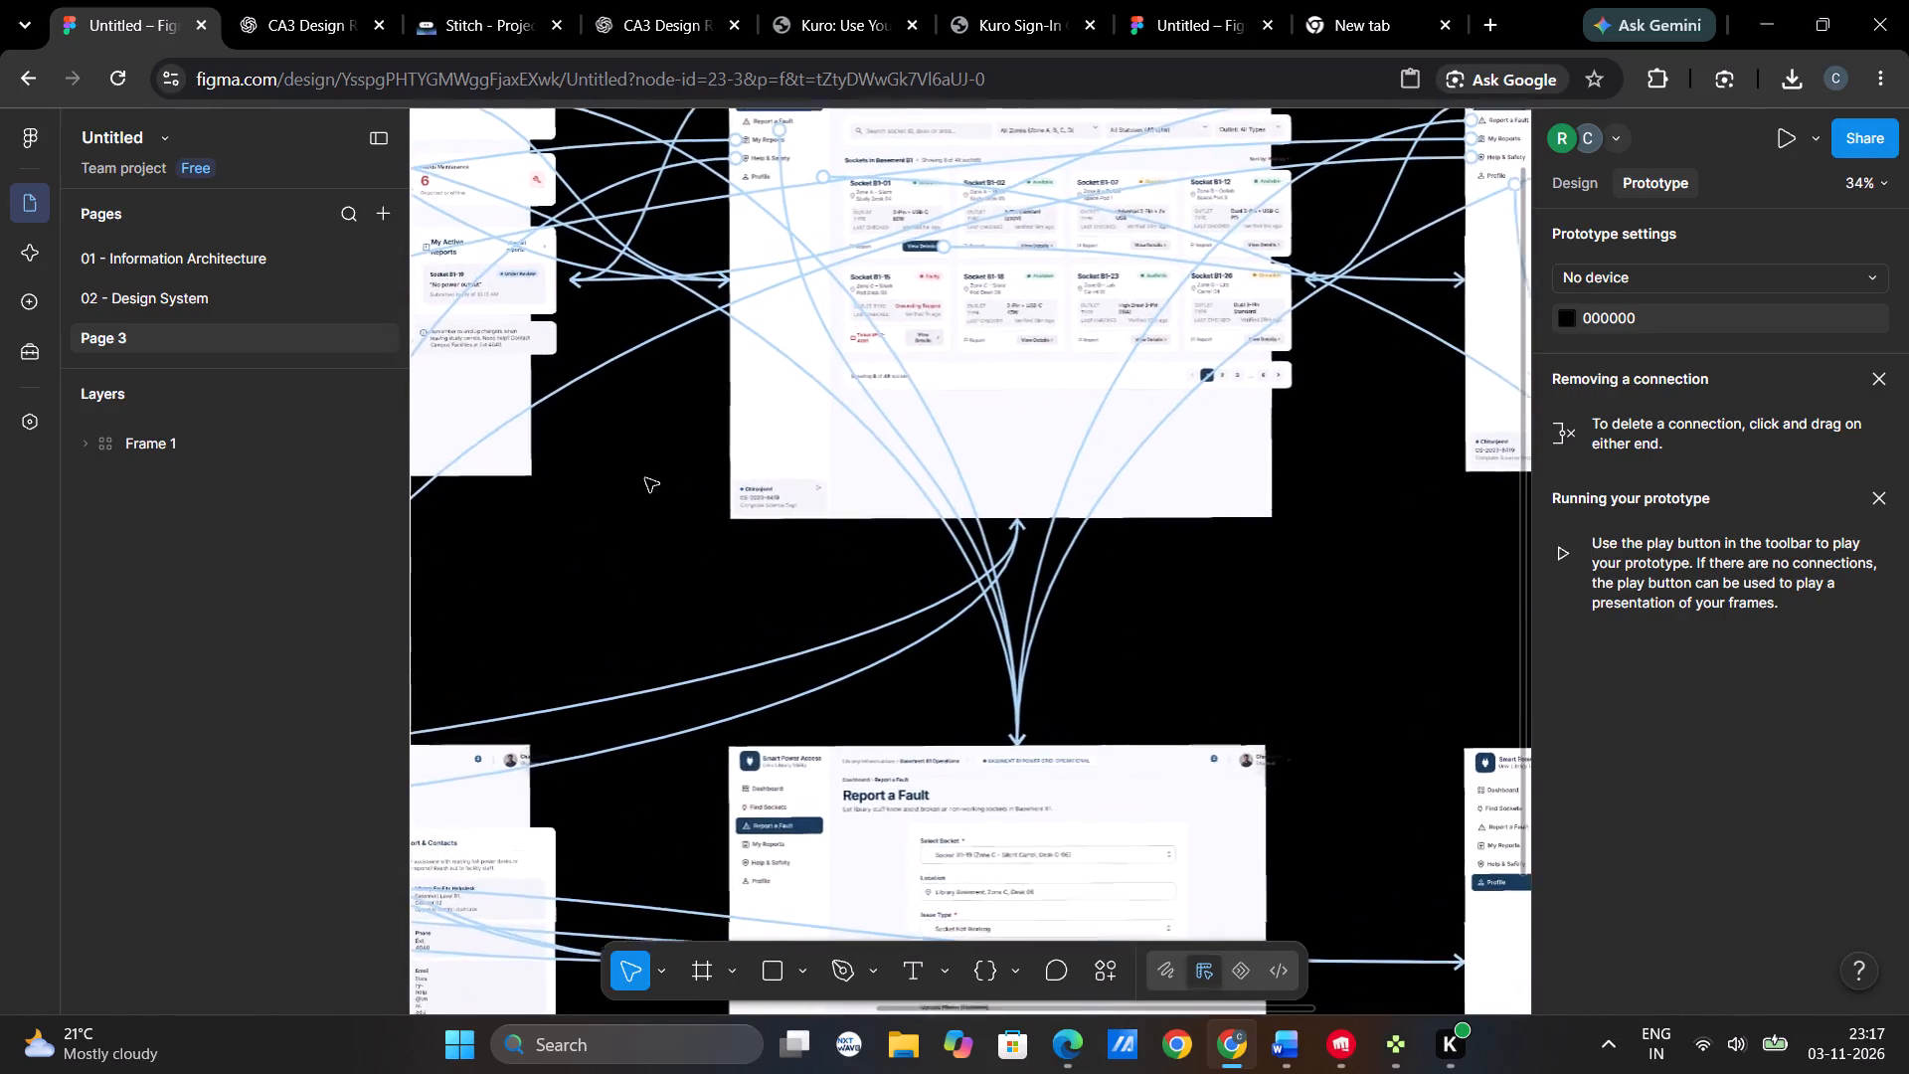
scroll(645, 478, "down", 2)
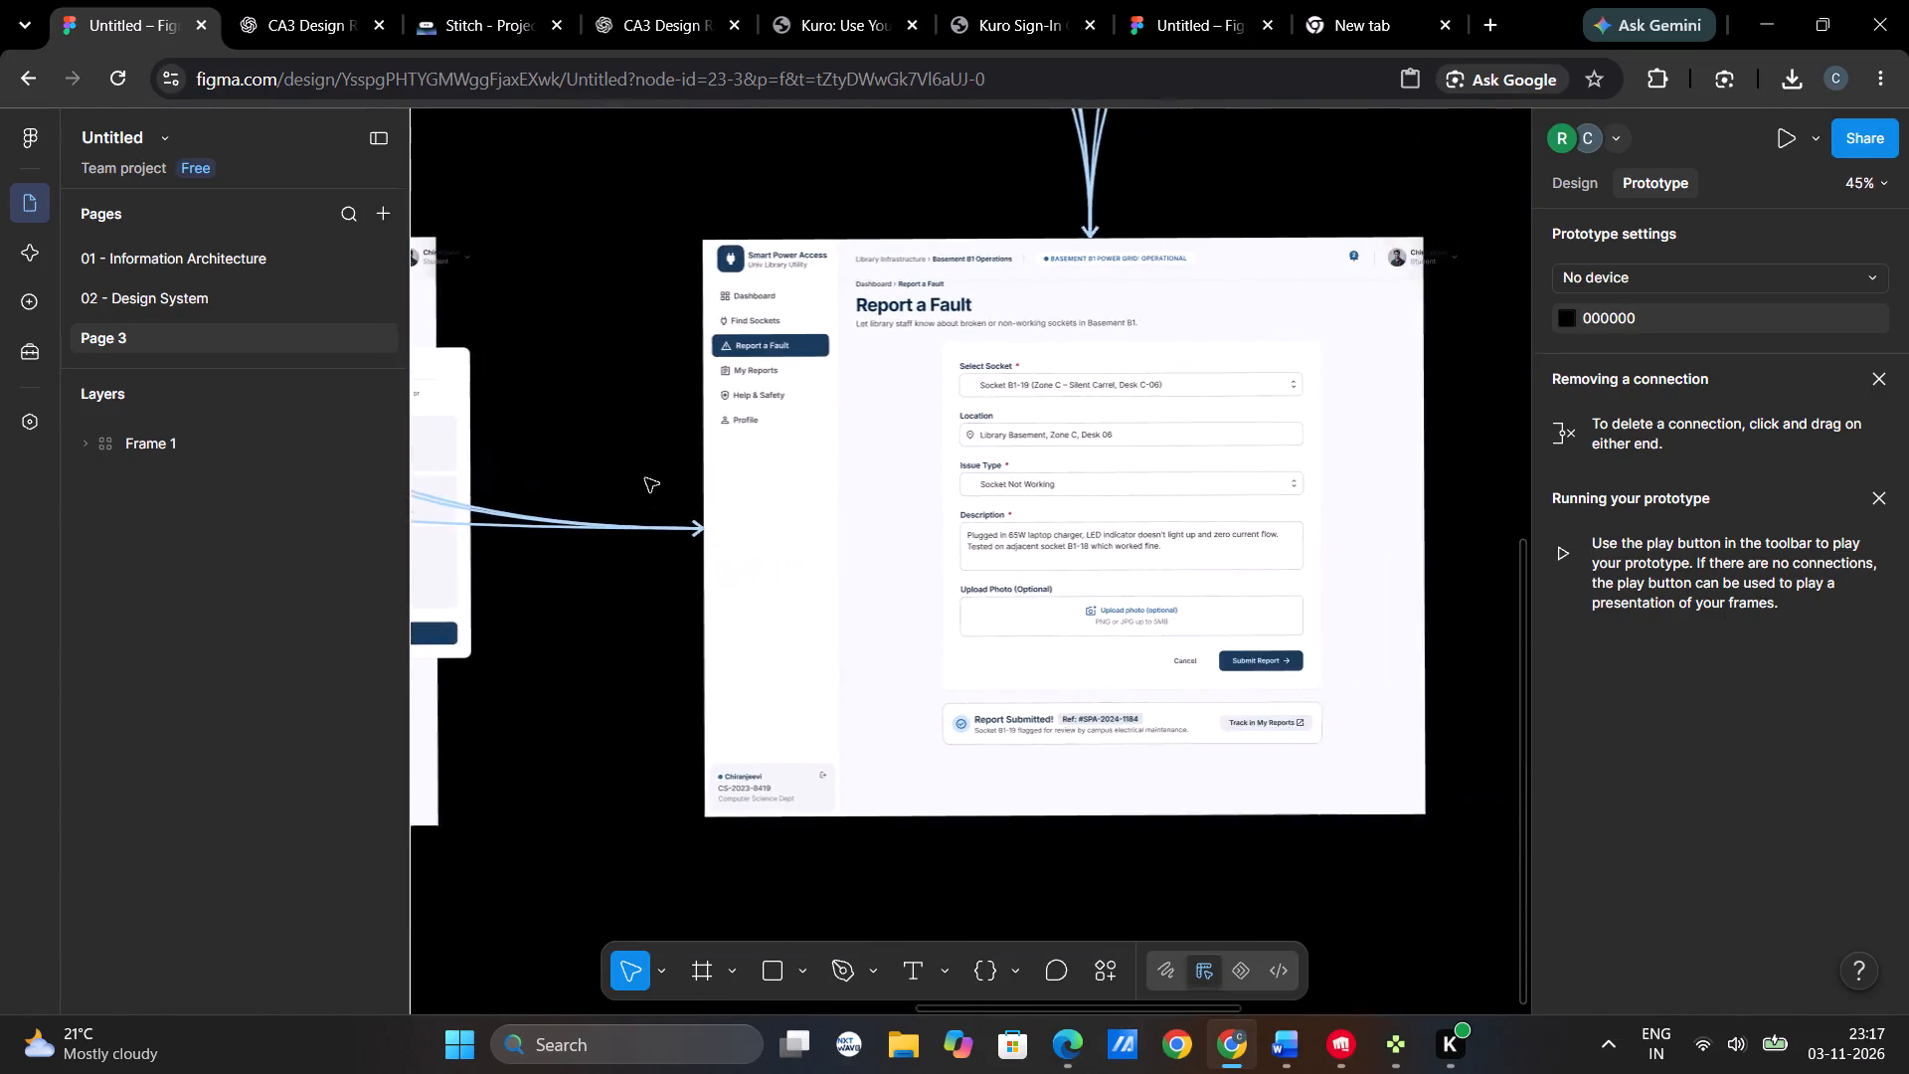
scroll(645, 478, "right", 4)
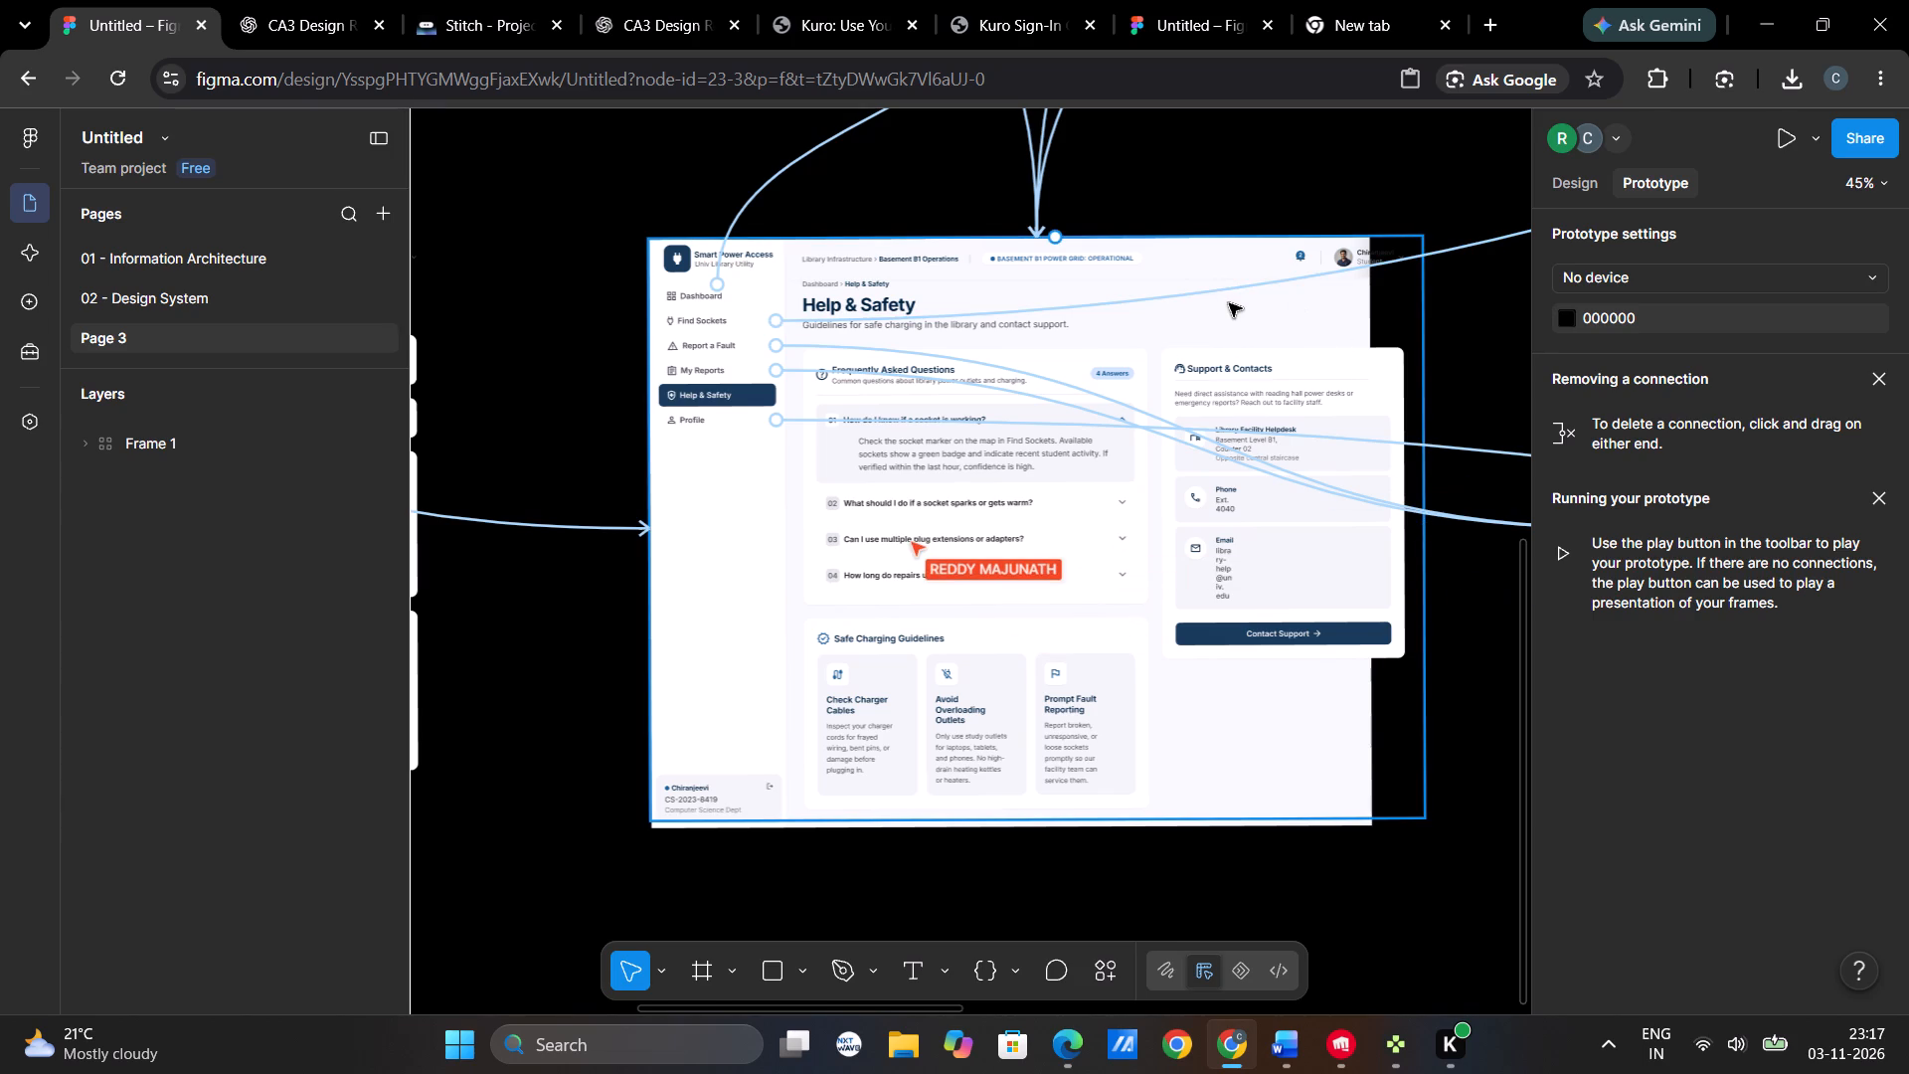
left_click(1319, 291)
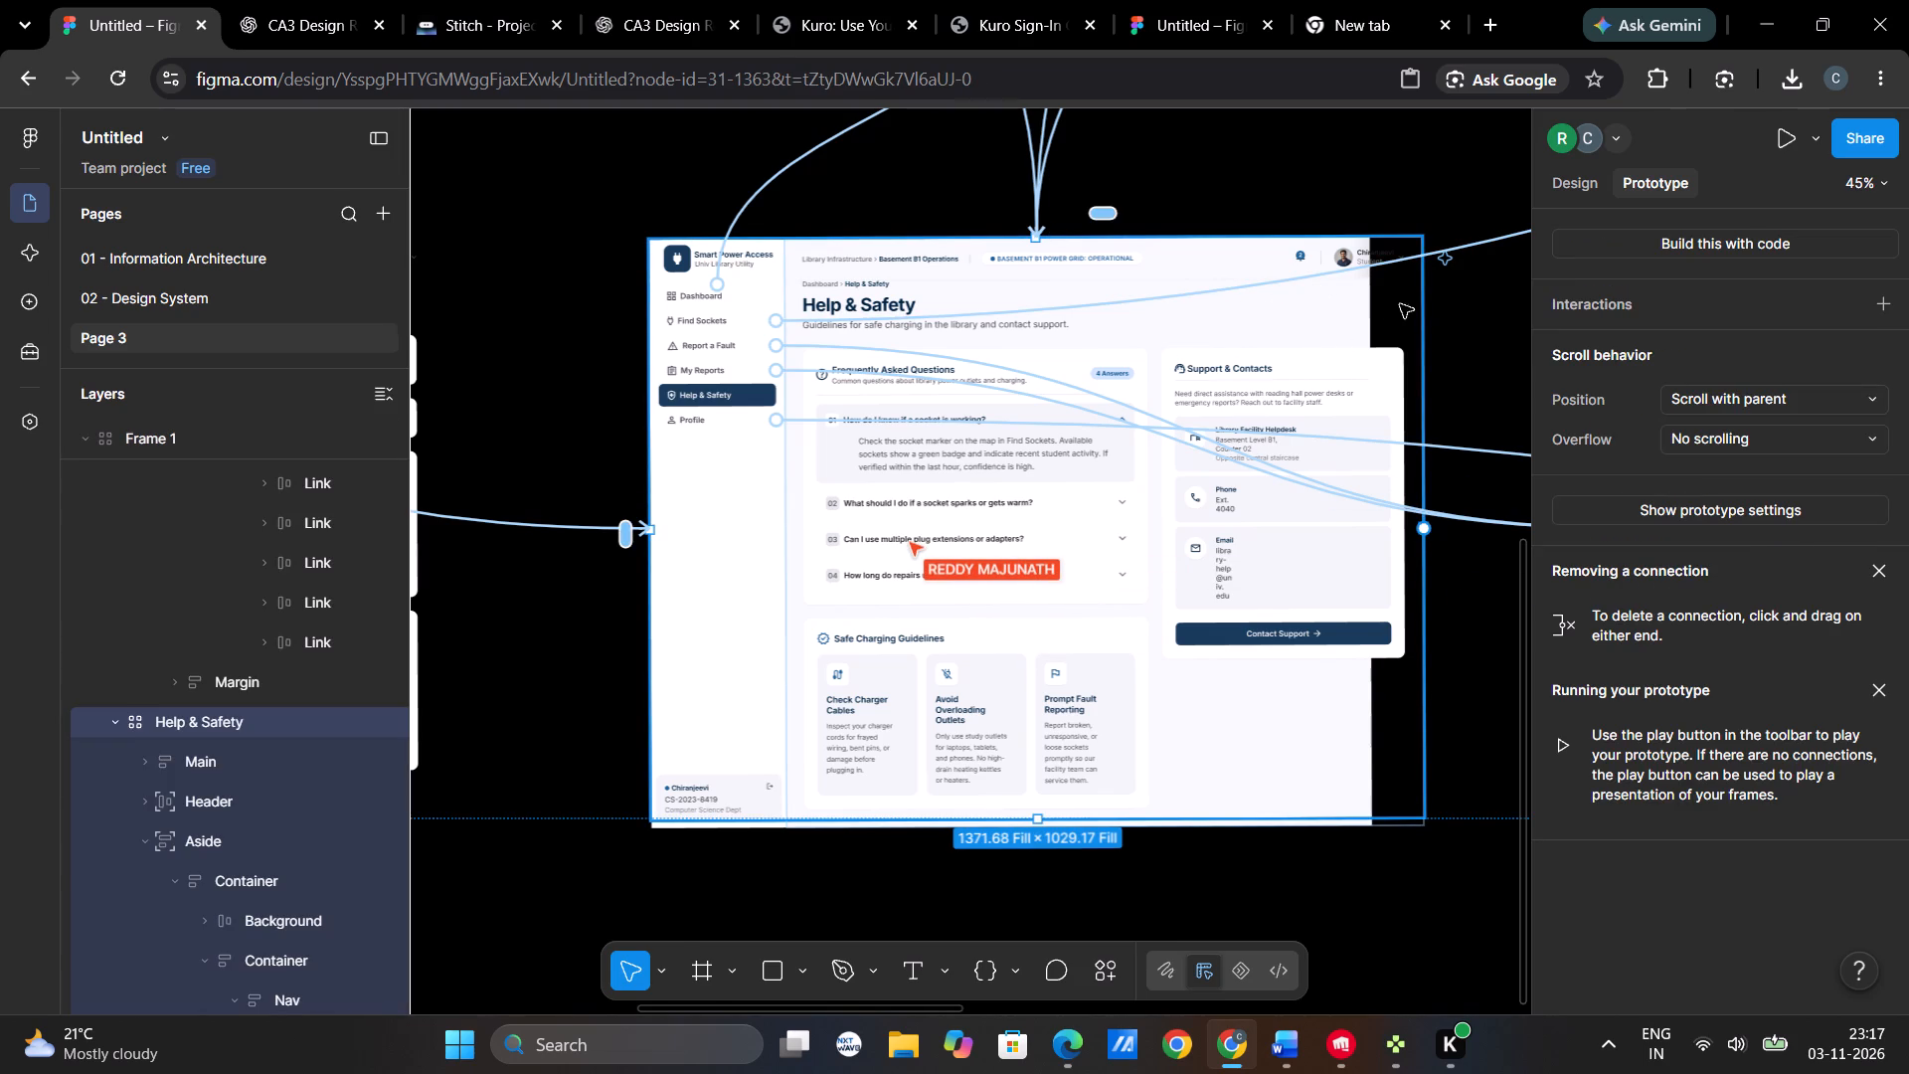
left_click(1454, 329)
Reload the design file and inspect Frame 1's screens, including the Dashboard link in the Help & Safety side navigation.
left_click(126, 61)
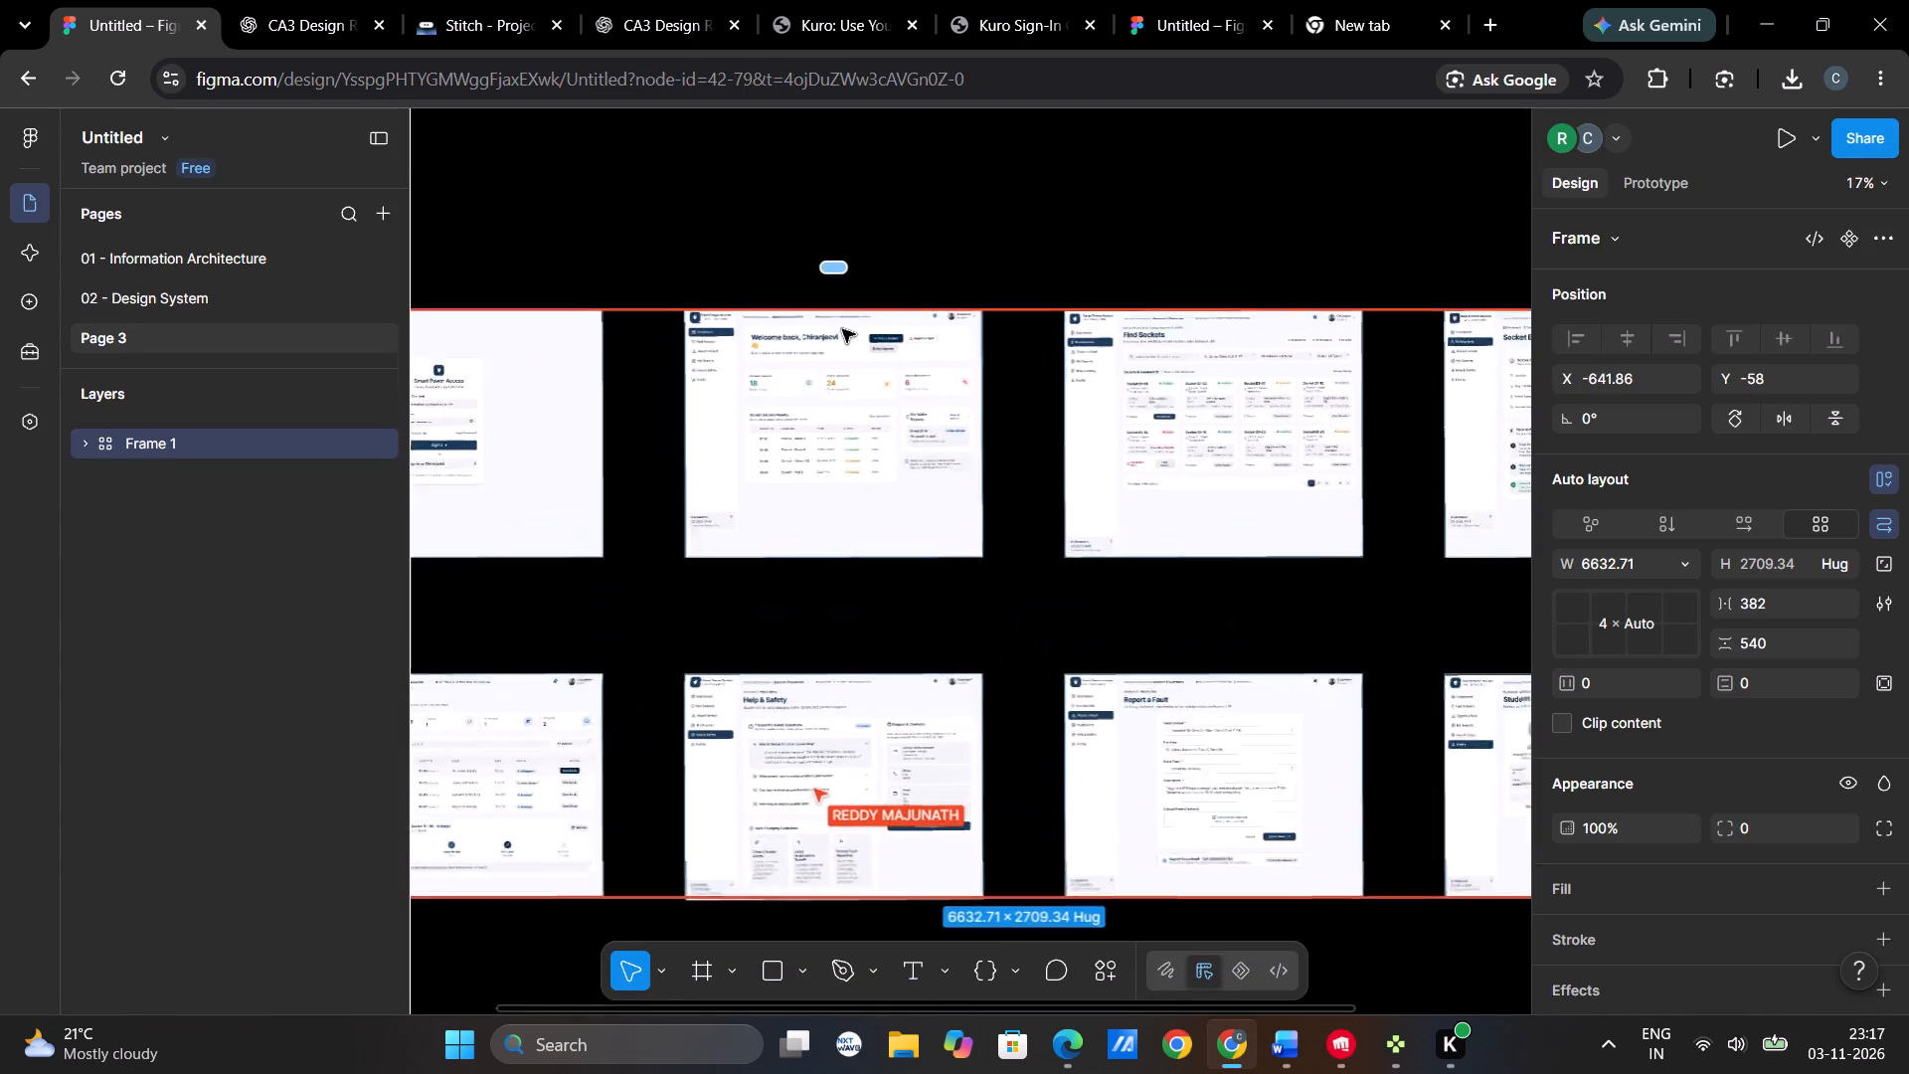
scroll(842, 329, "down", 2)
scroll(842, 329, "up", 2)
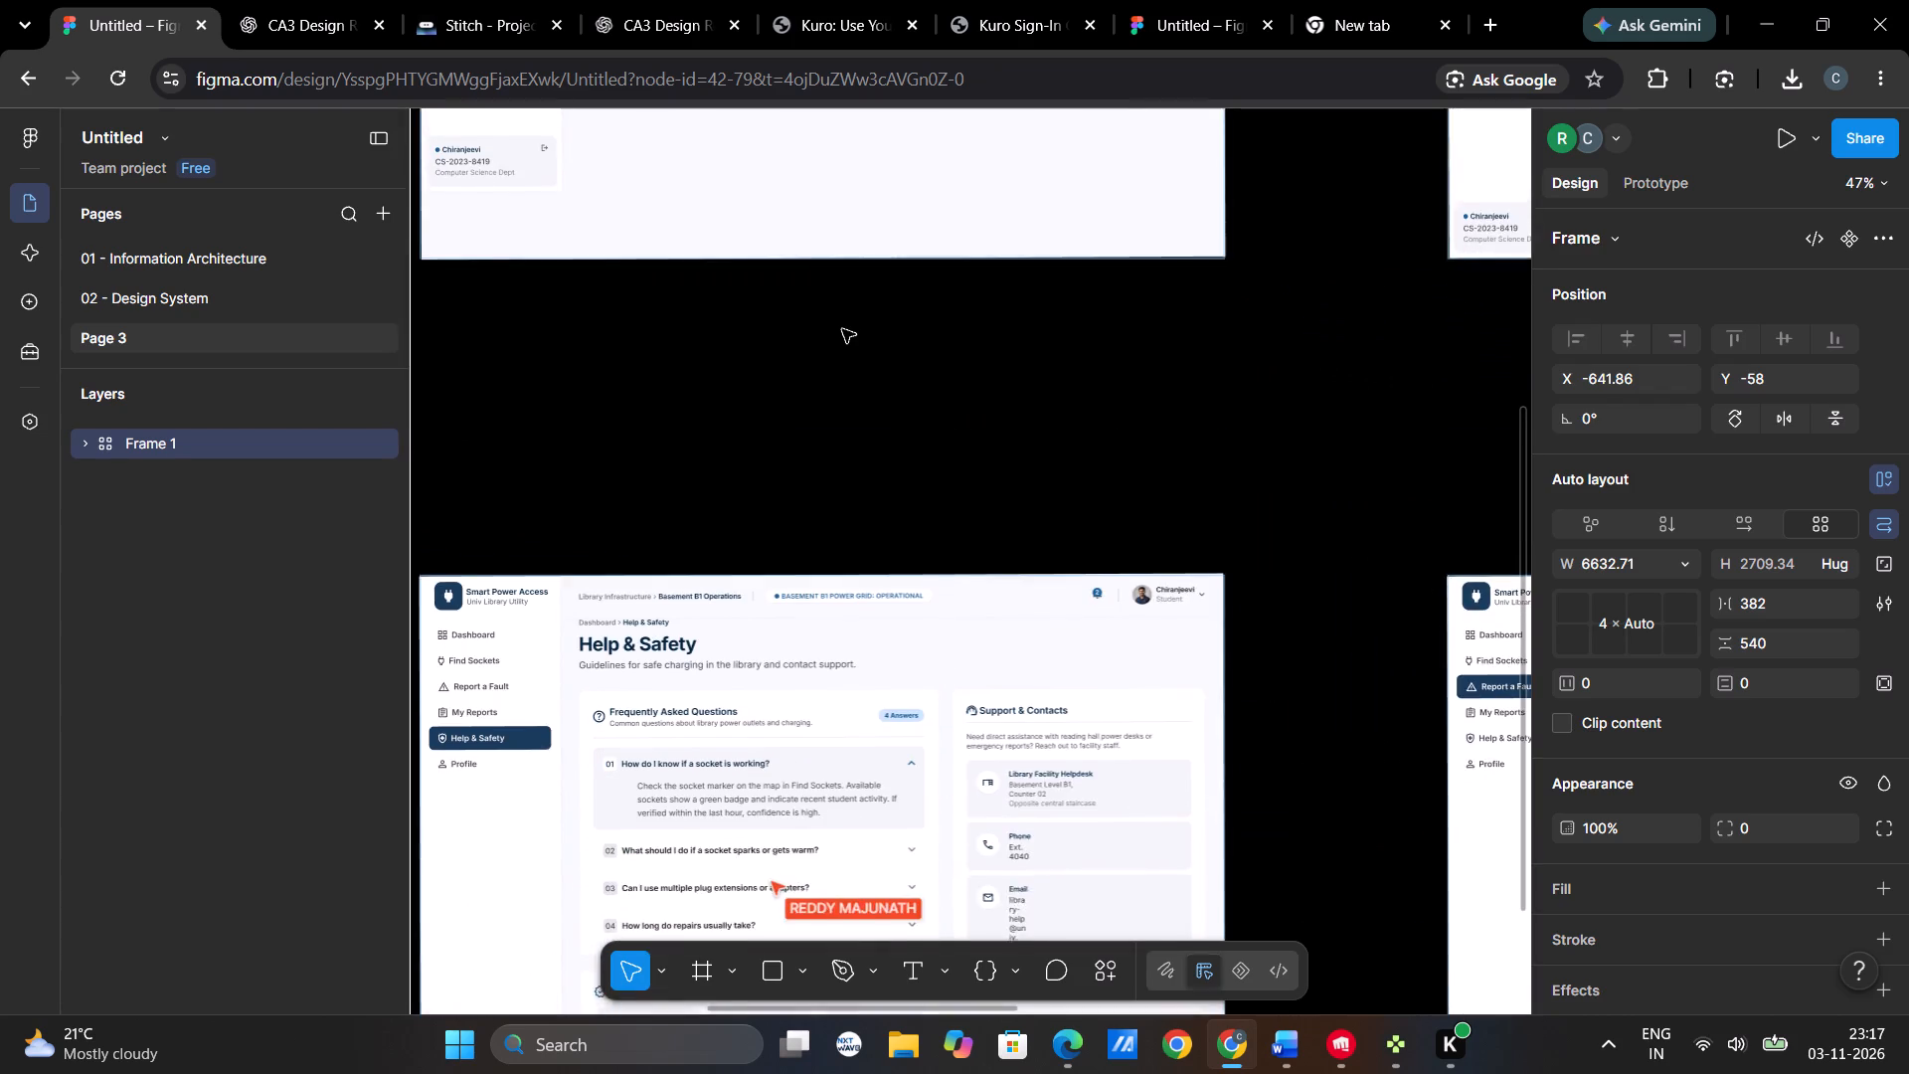
scroll(842, 329, "right", 2)
scroll(842, 329, "down", 1)
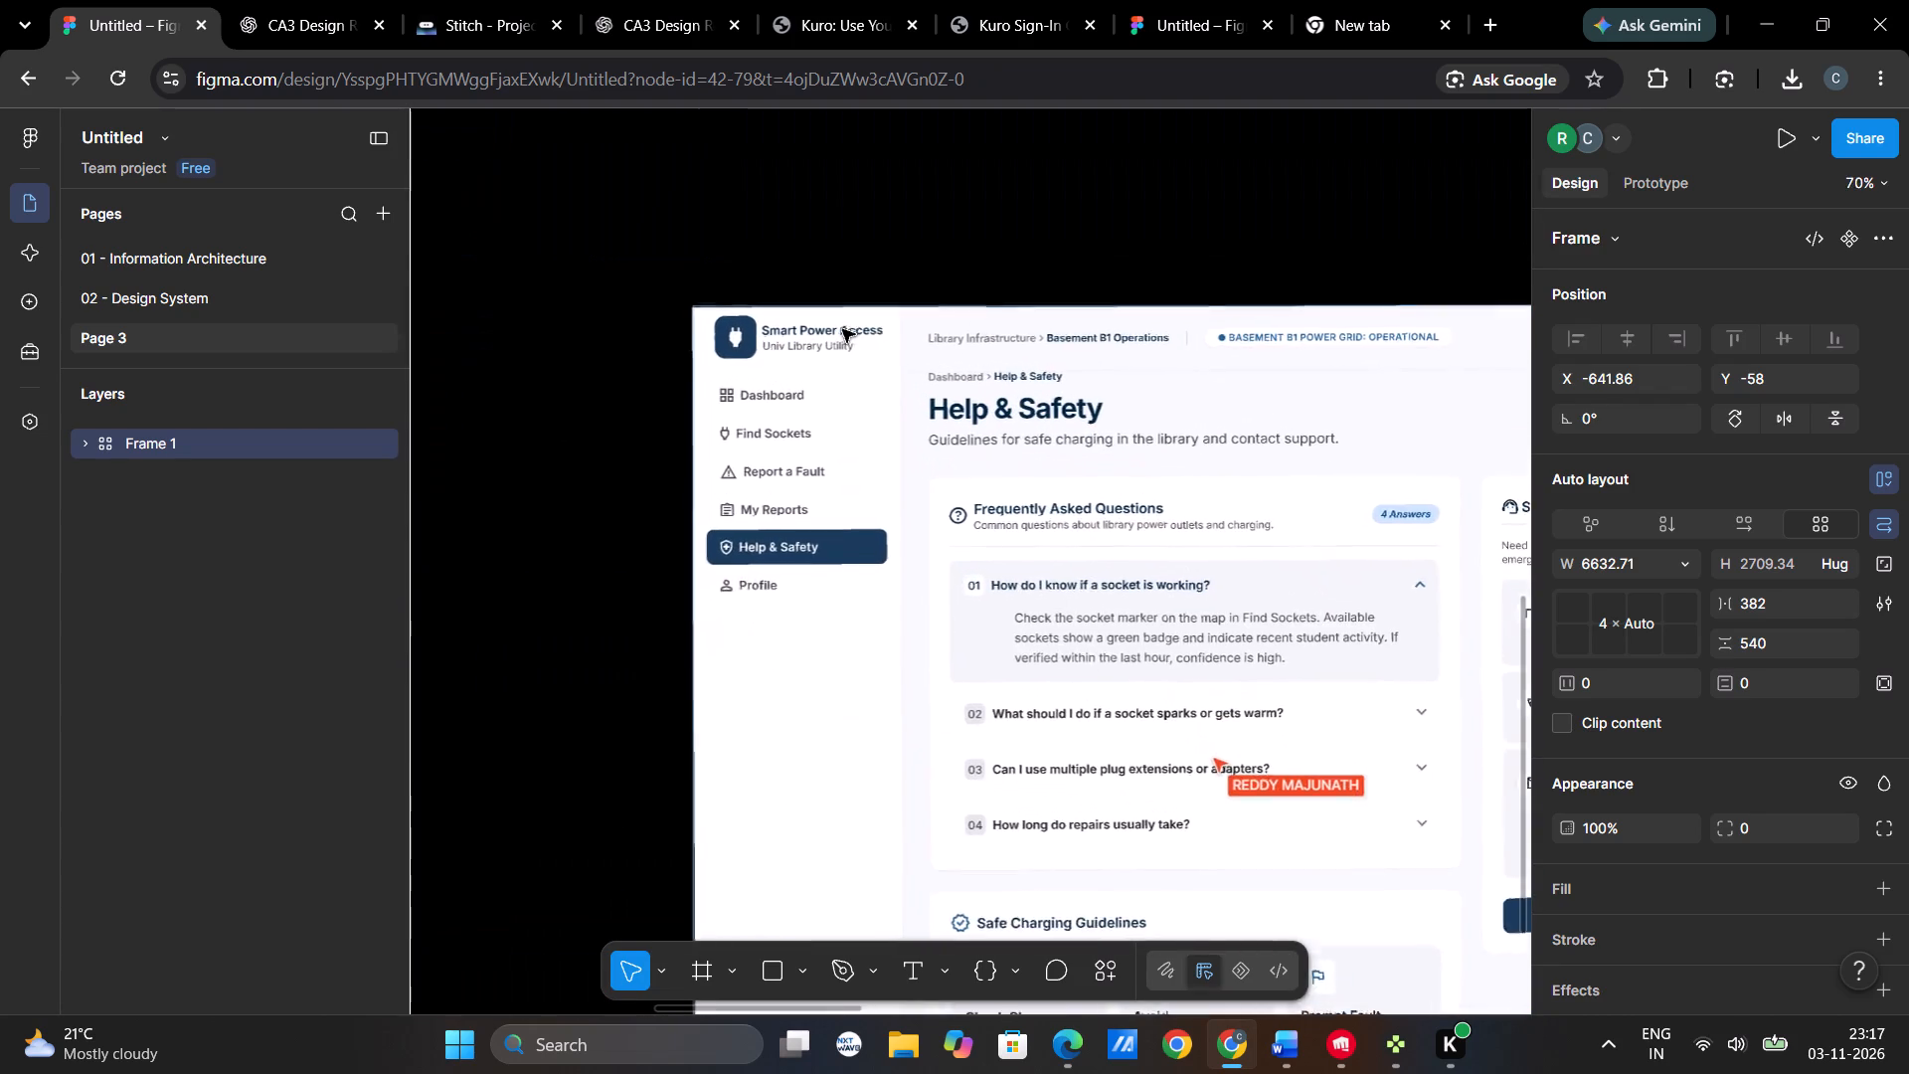
left_click(823, 202)
left_click(824, 388)
left_click(826, 395)
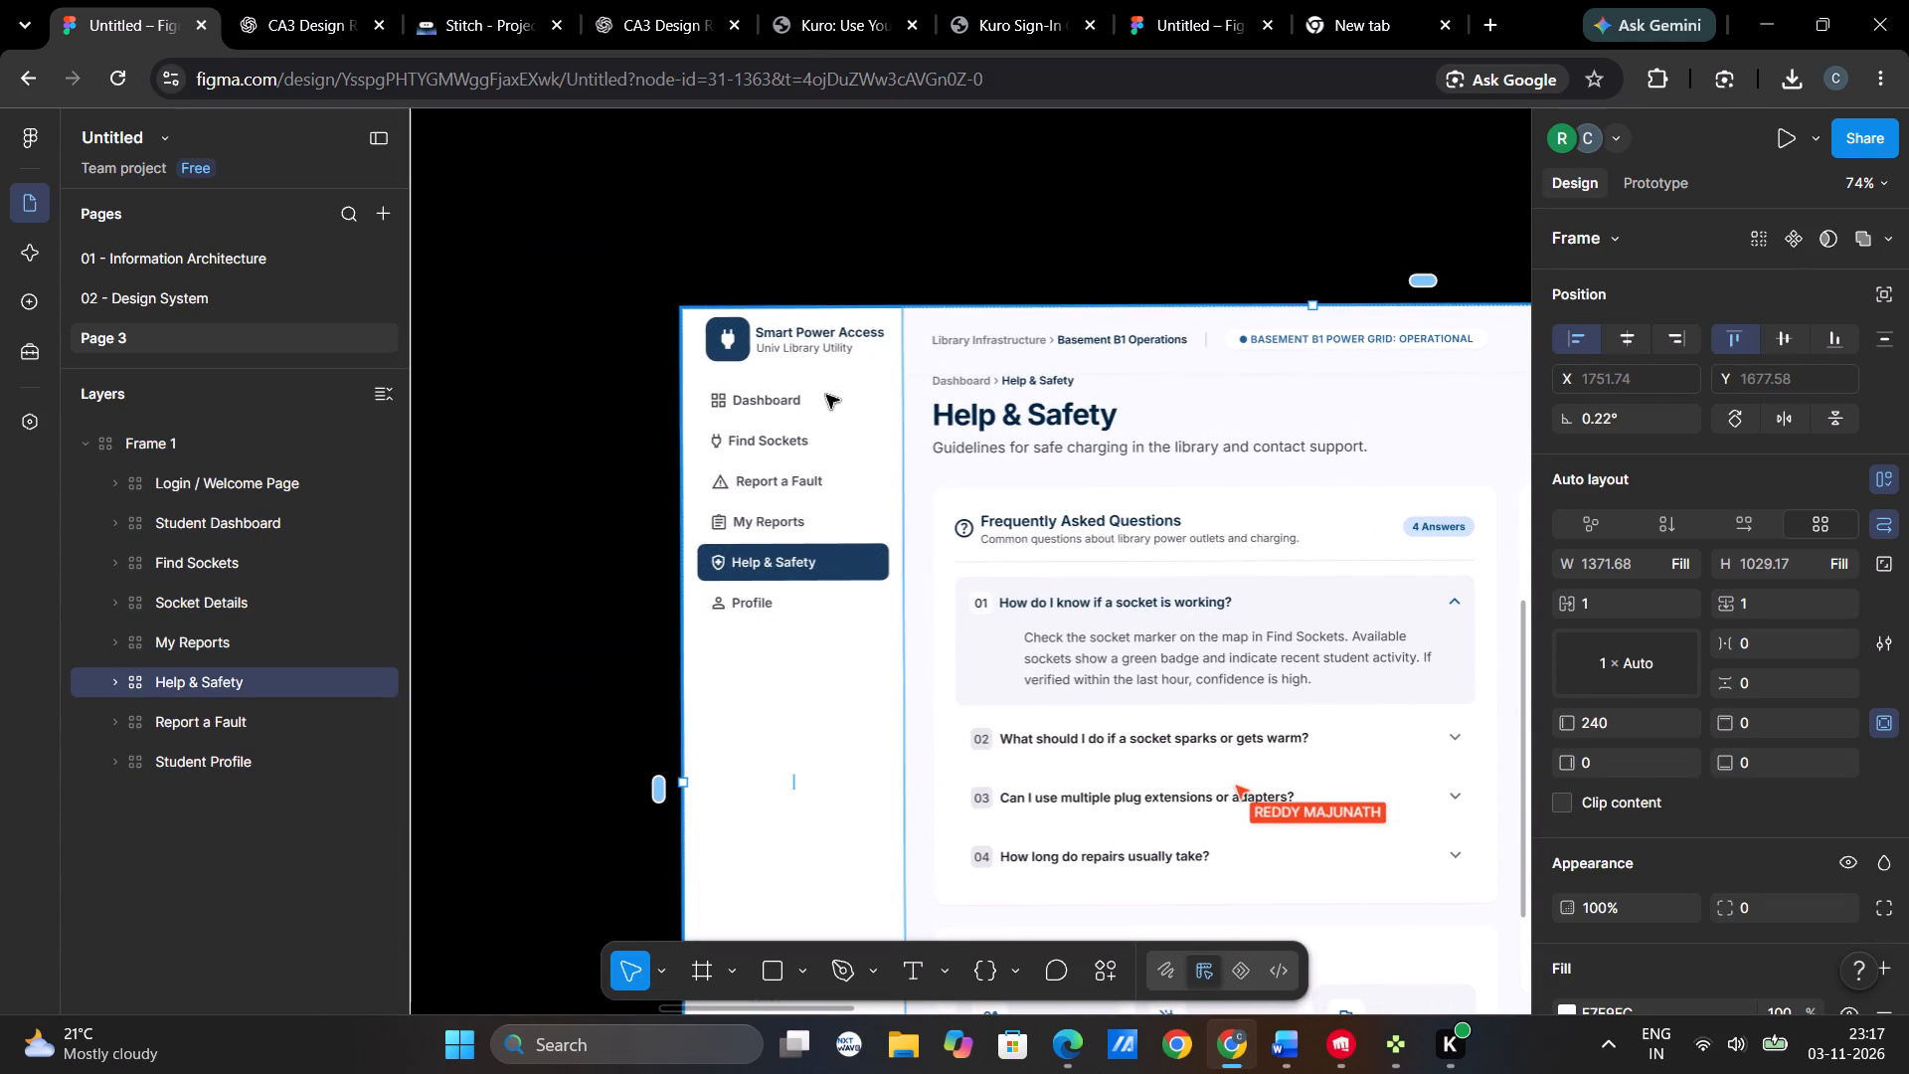
triple_click(826, 395)
left_click(826, 395)
left_click(826, 395)
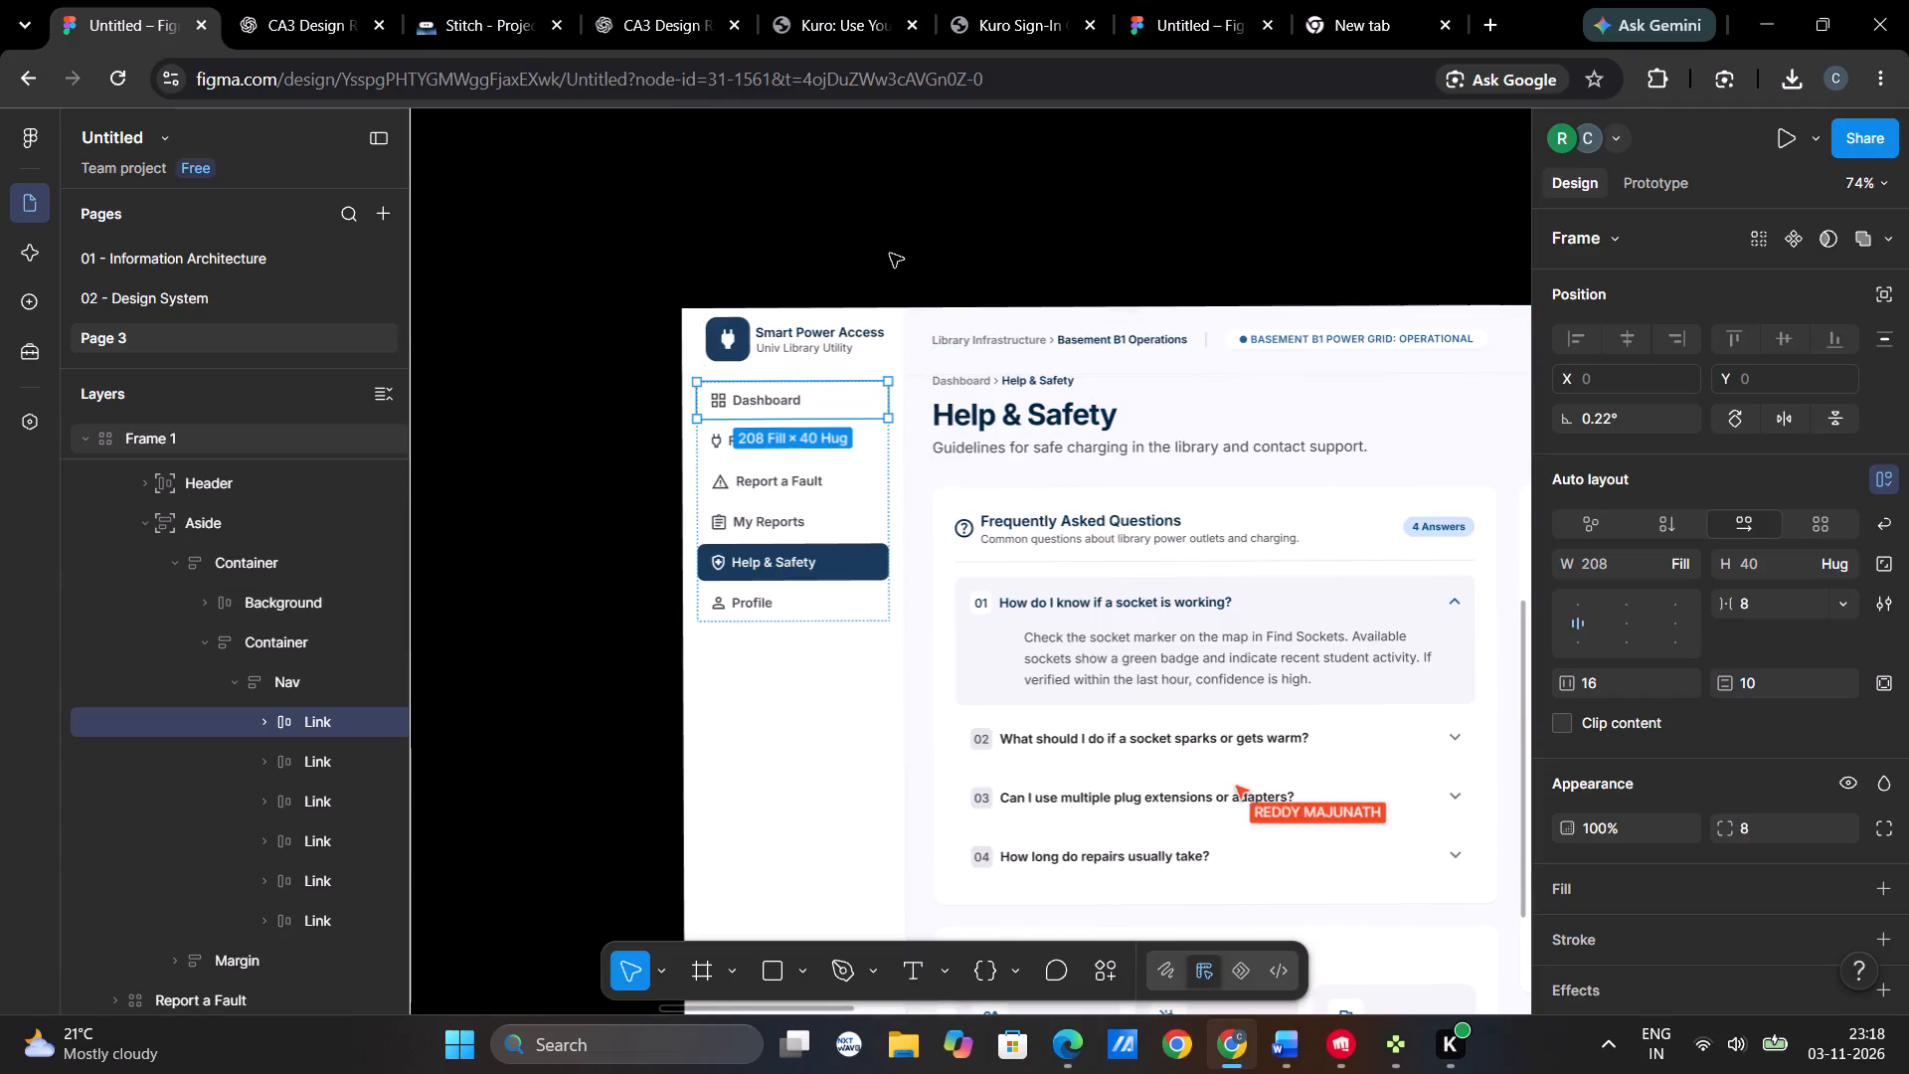
scroll(890, 254, "left", 6)
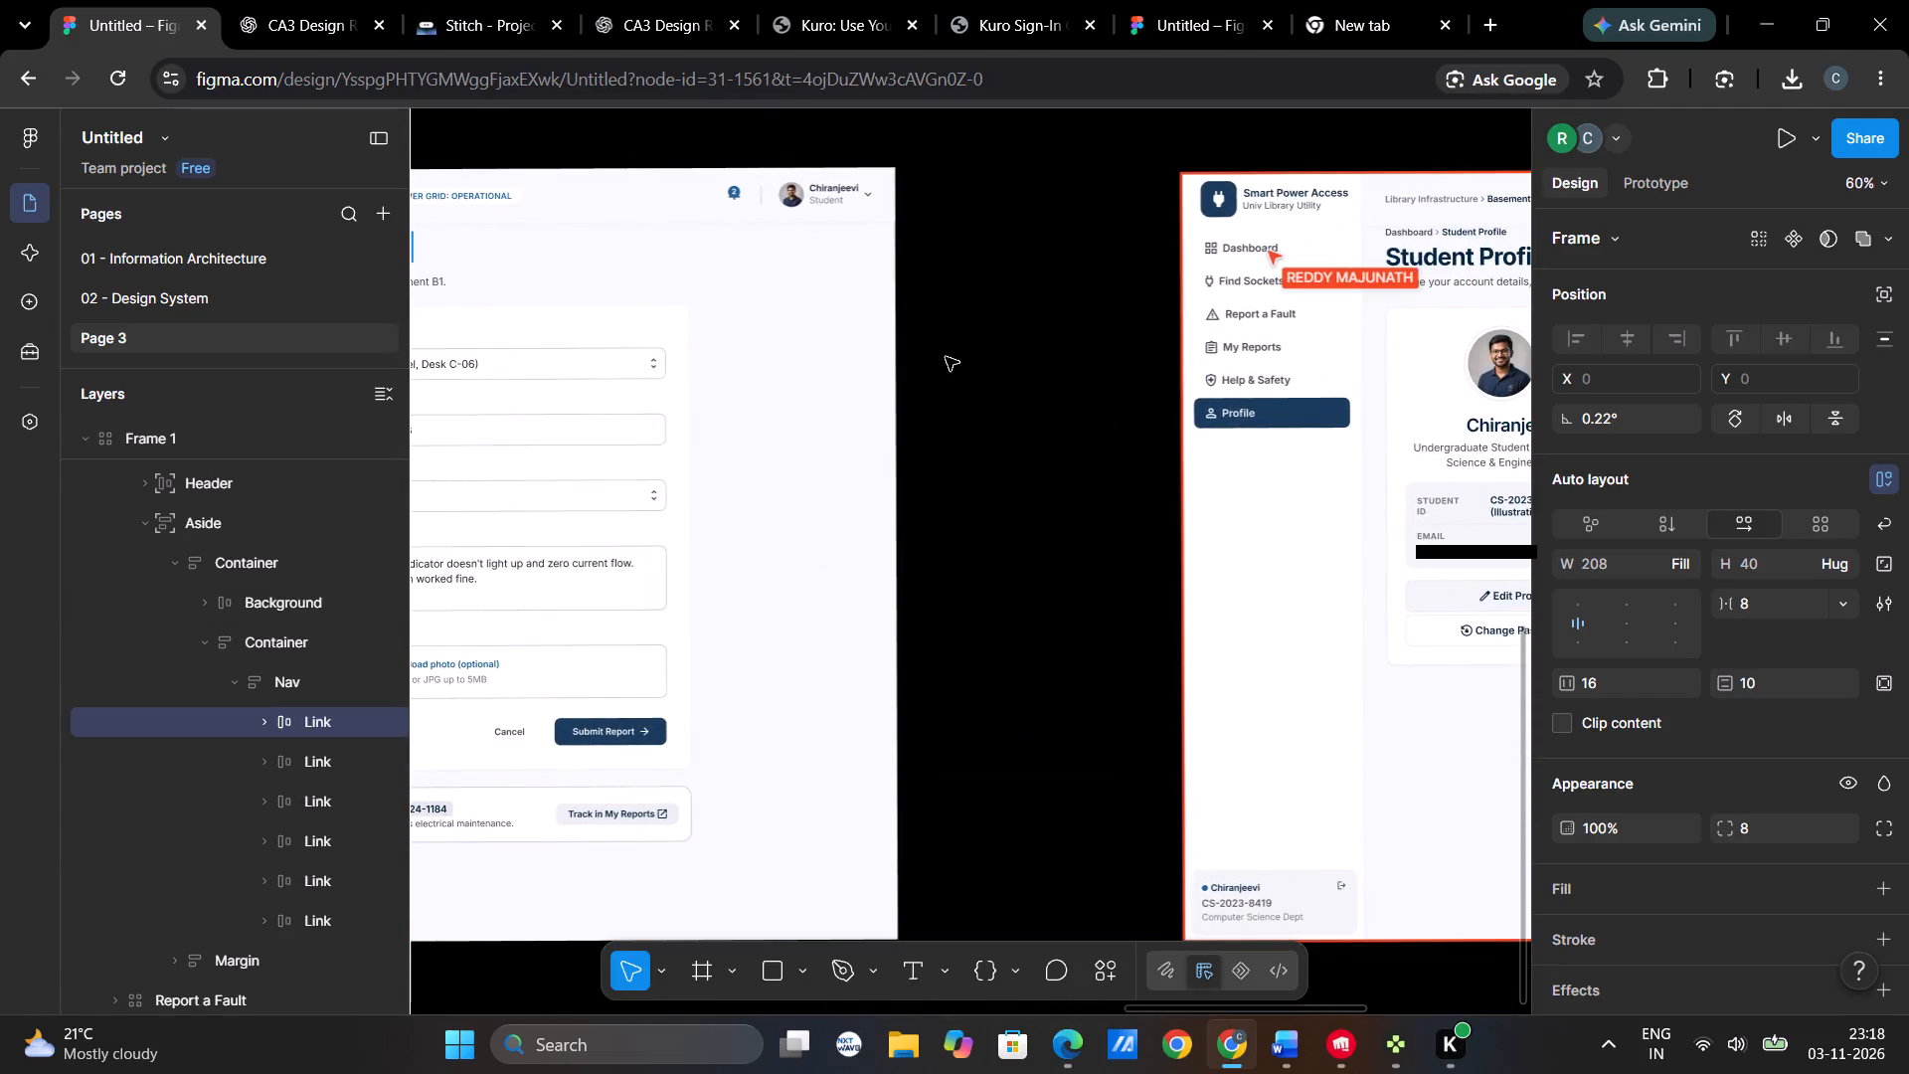
scroll(840, 355, "right", 9)
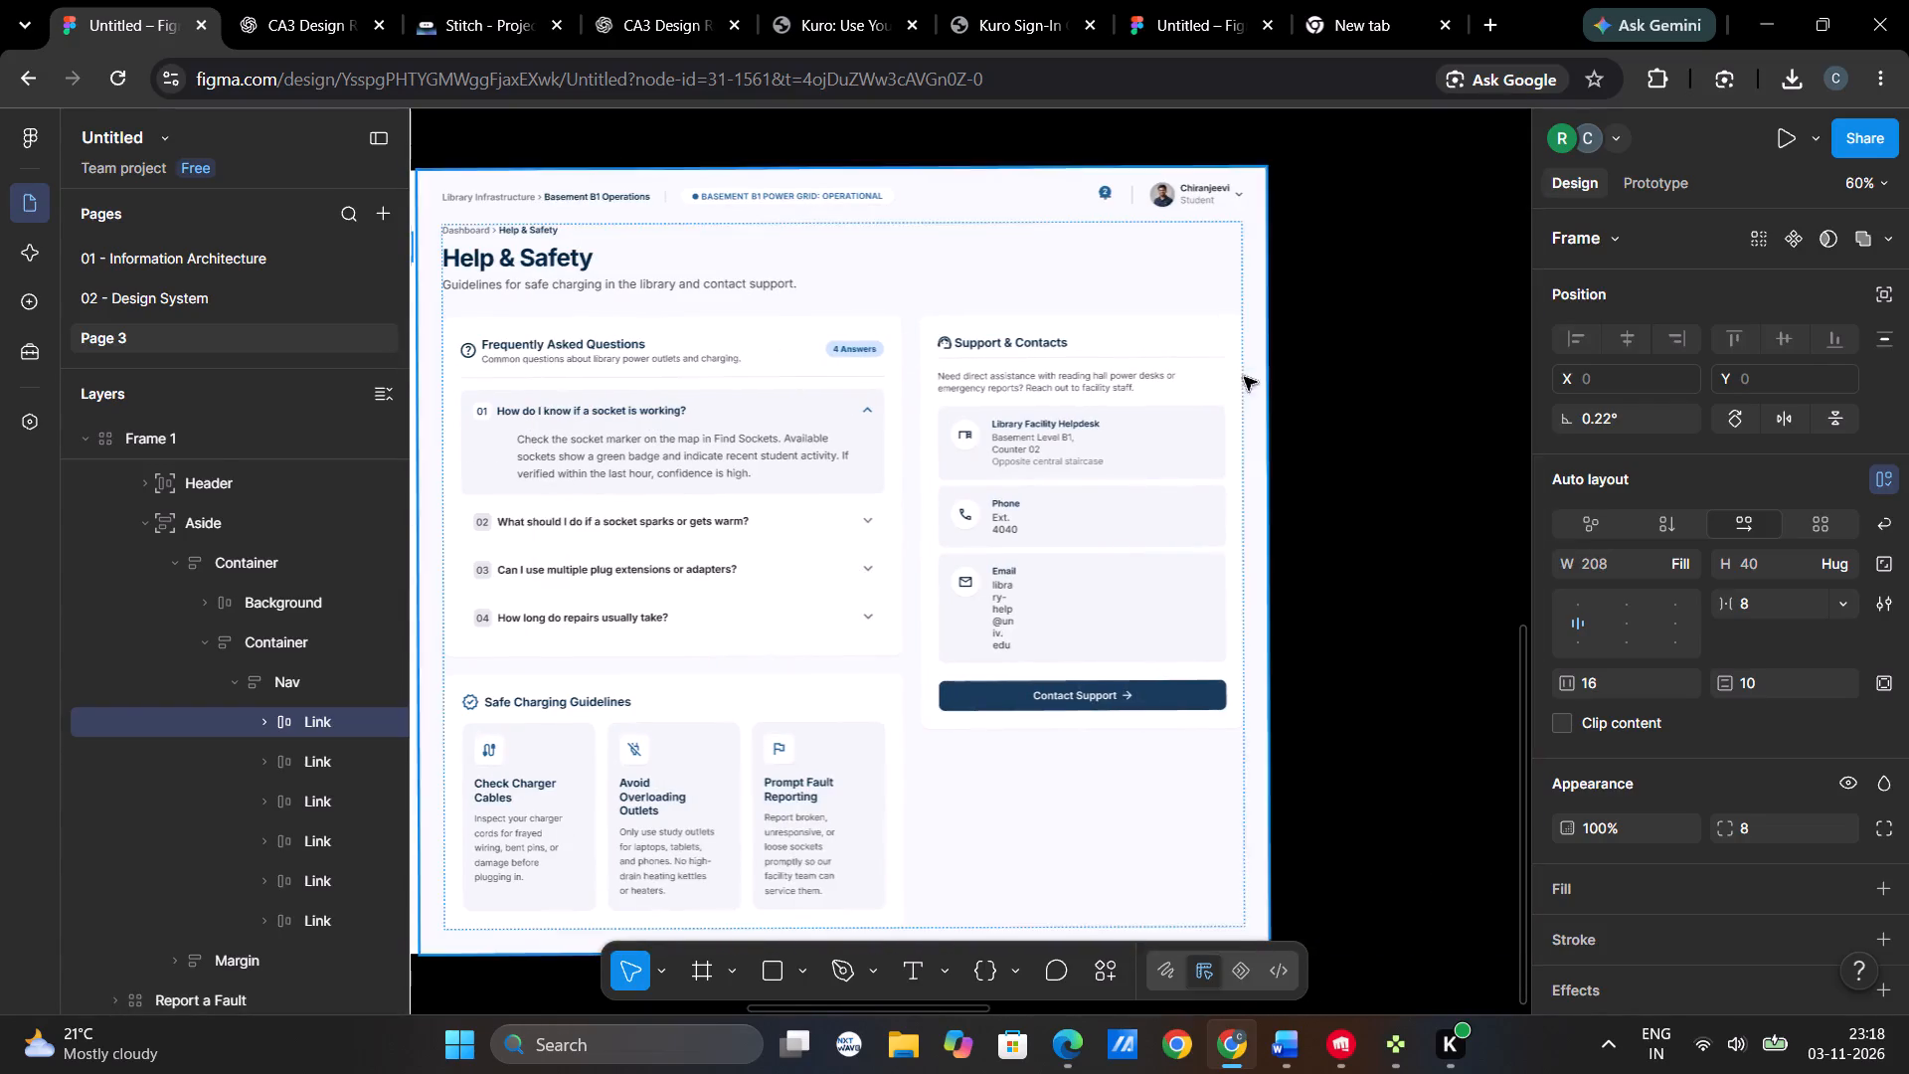
left_click(1310, 451)
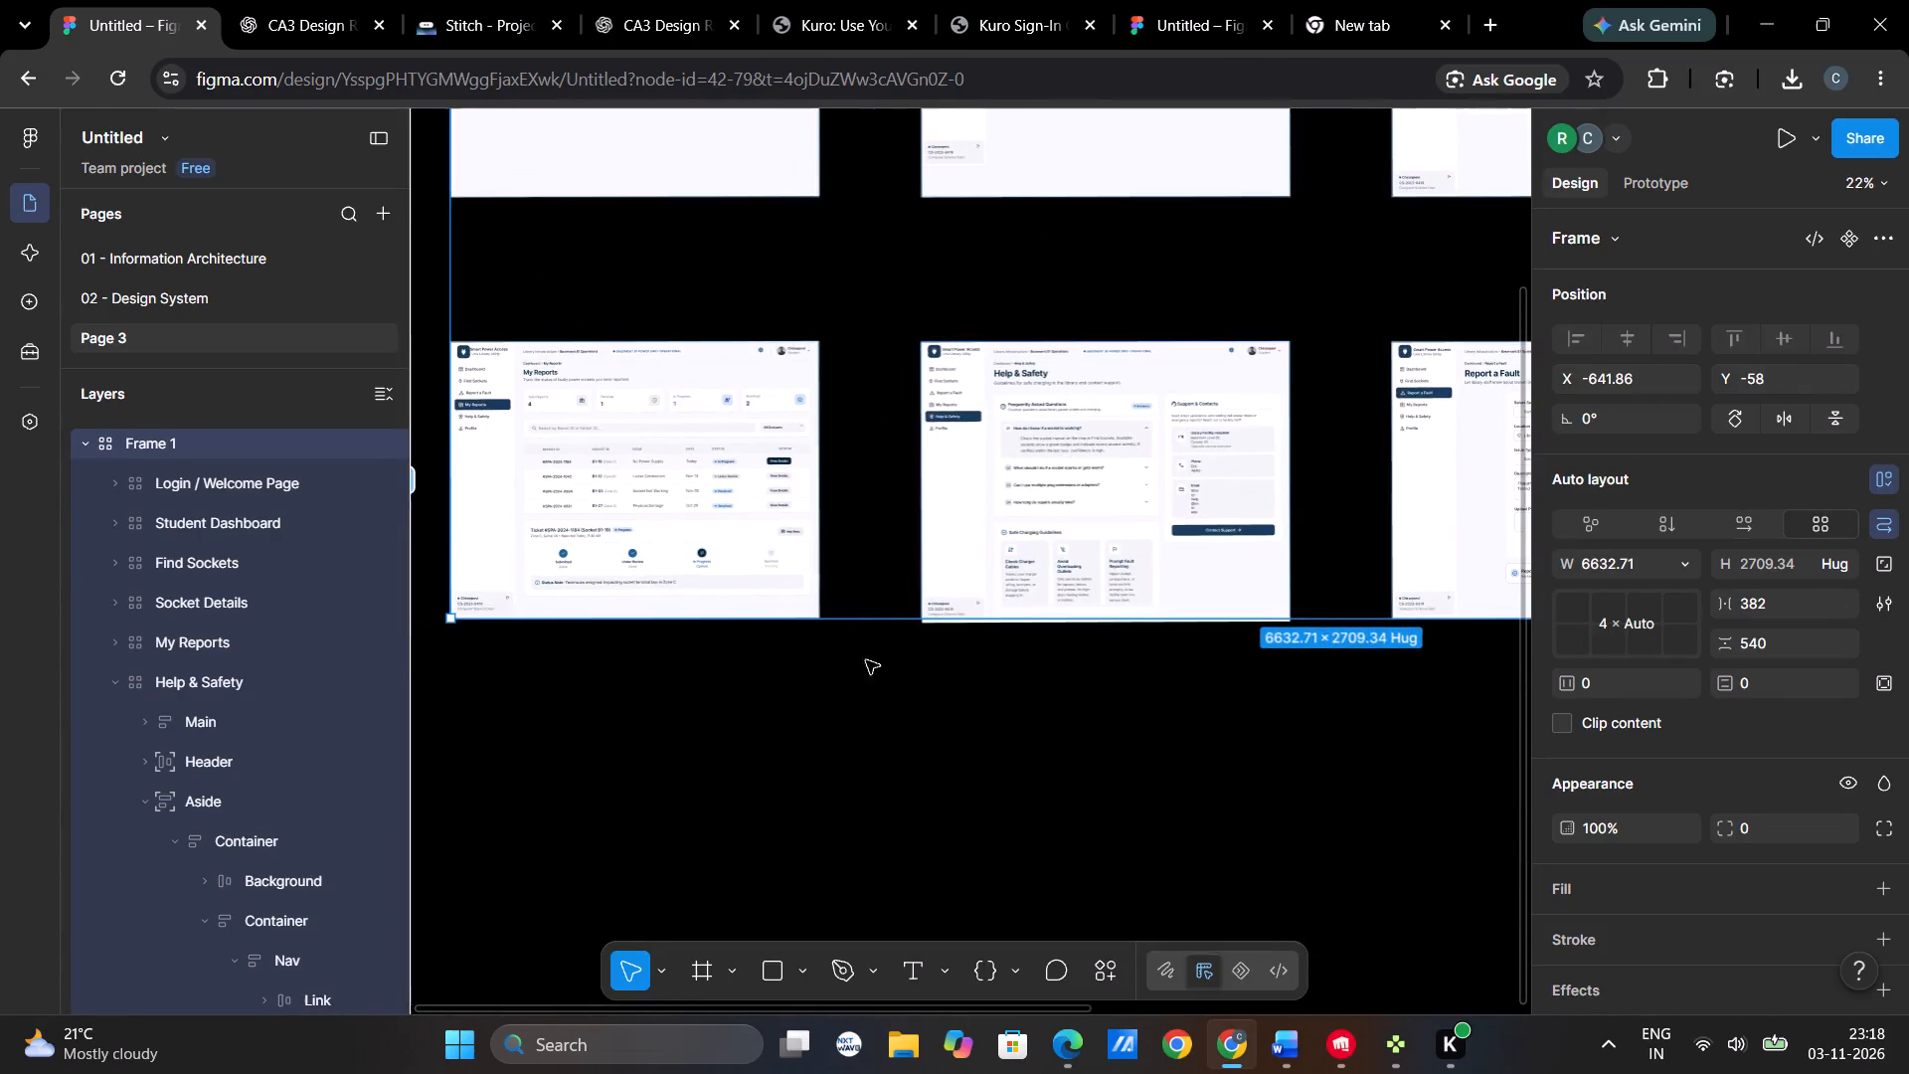
left_click(868, 721)
left_click(868, 721)
scroll(867, 705, "up", 1)
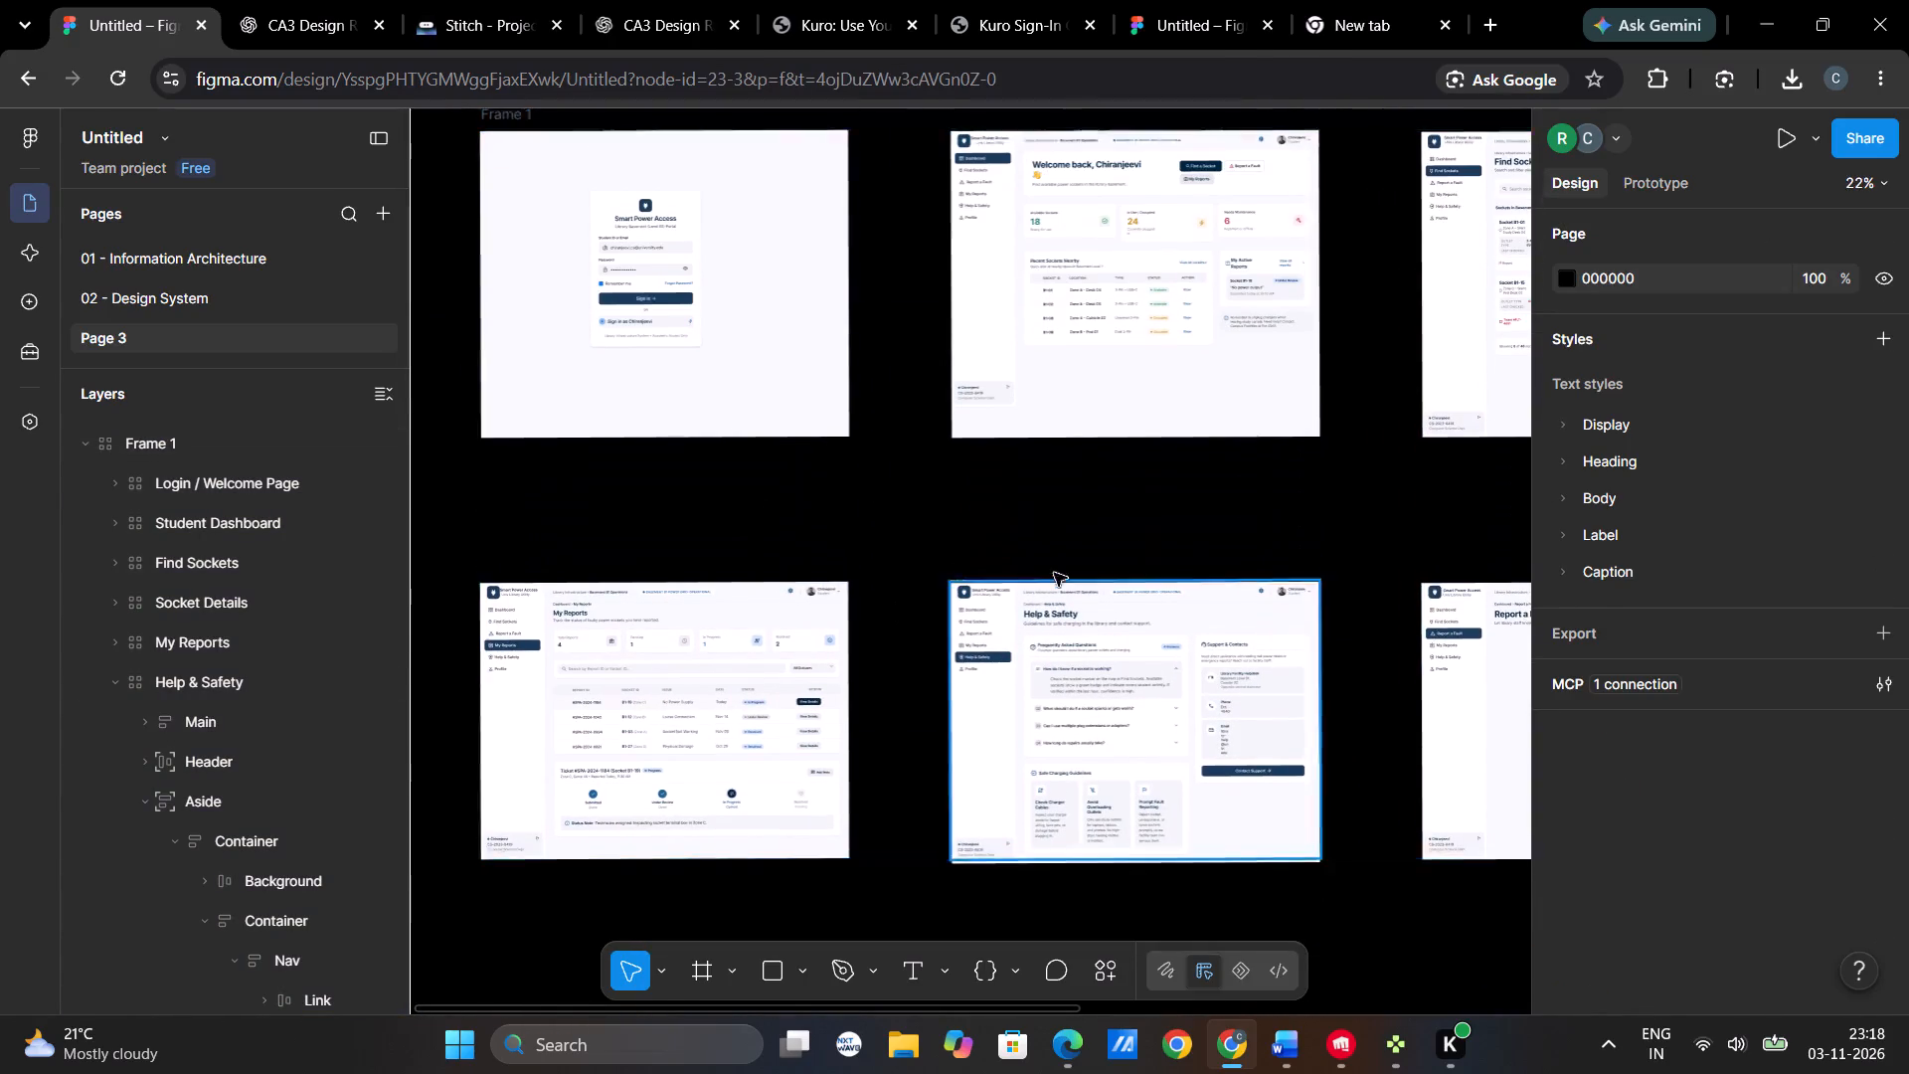
Add an on-click Navigate to interaction to the Dashboard link in the Report a Fault screen's side navigation.
left_click(1668, 194)
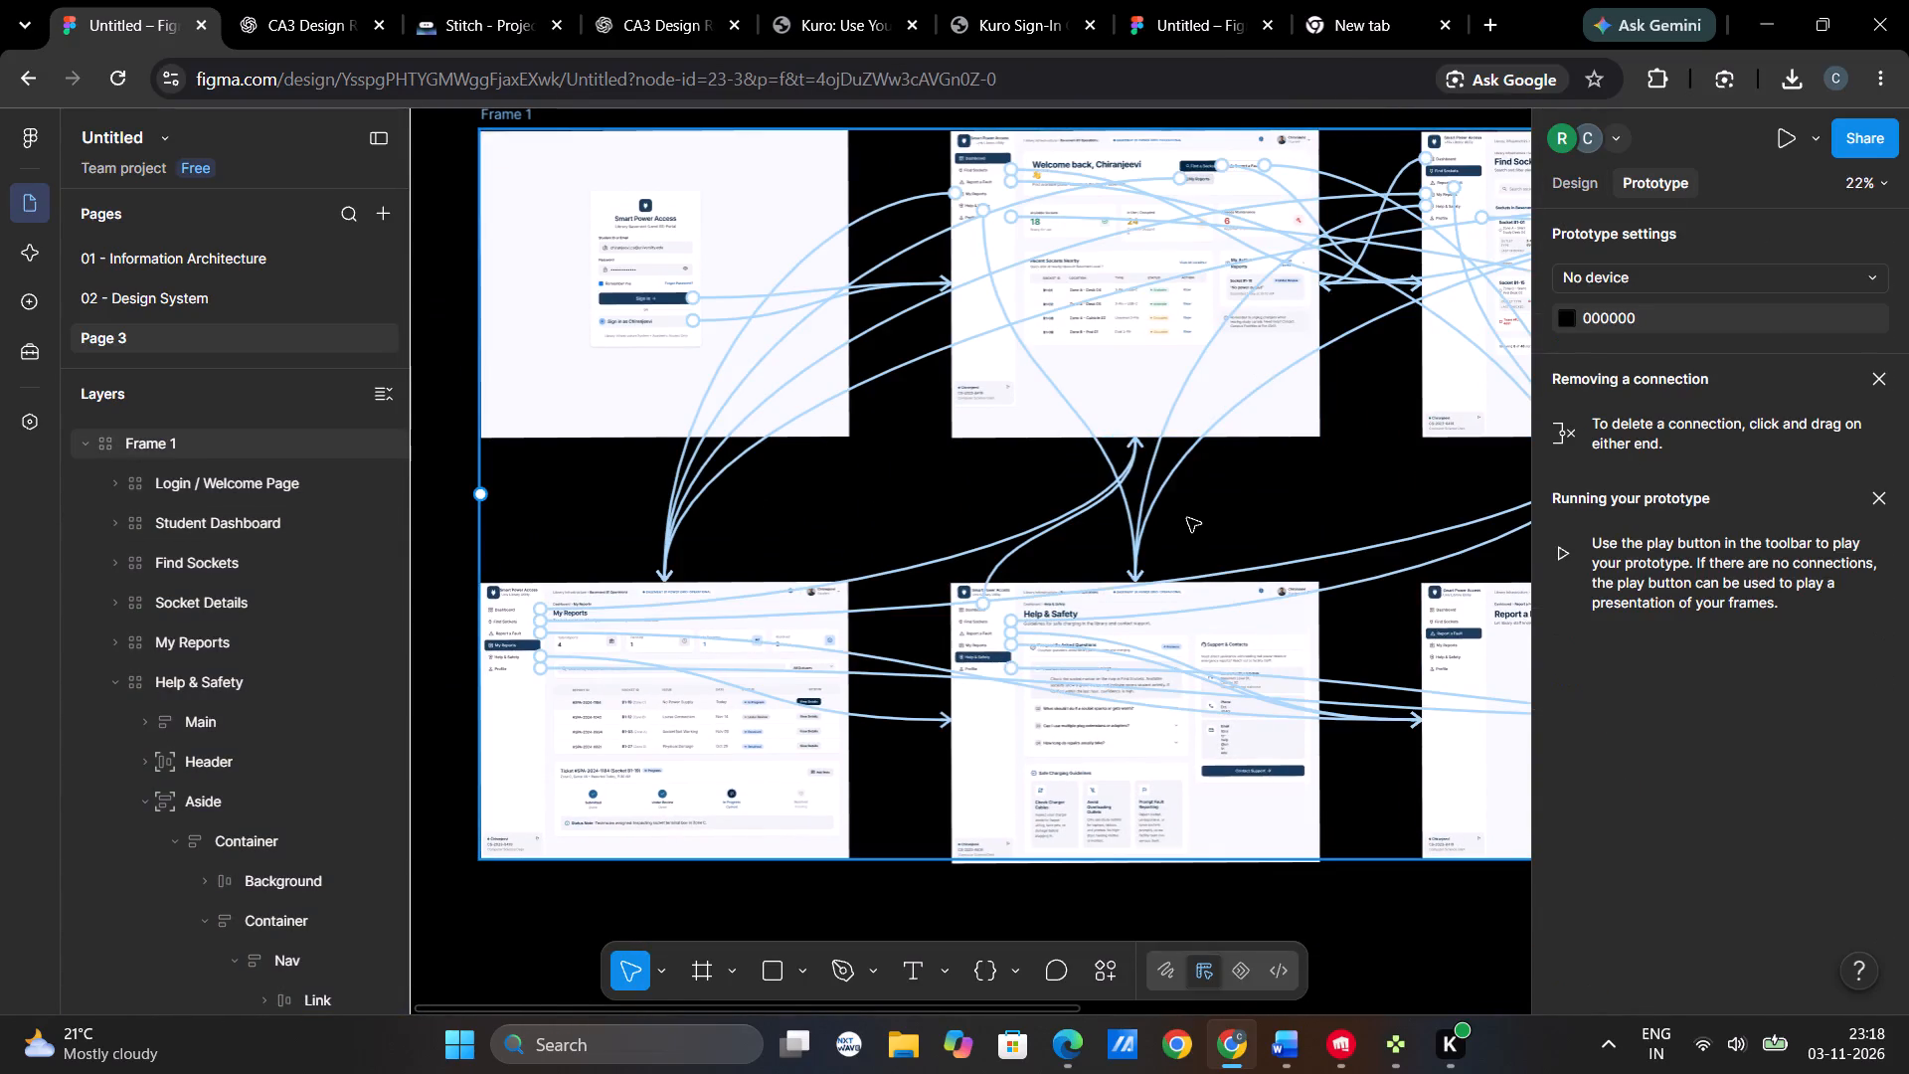
scroll(1182, 526, "down", 1)
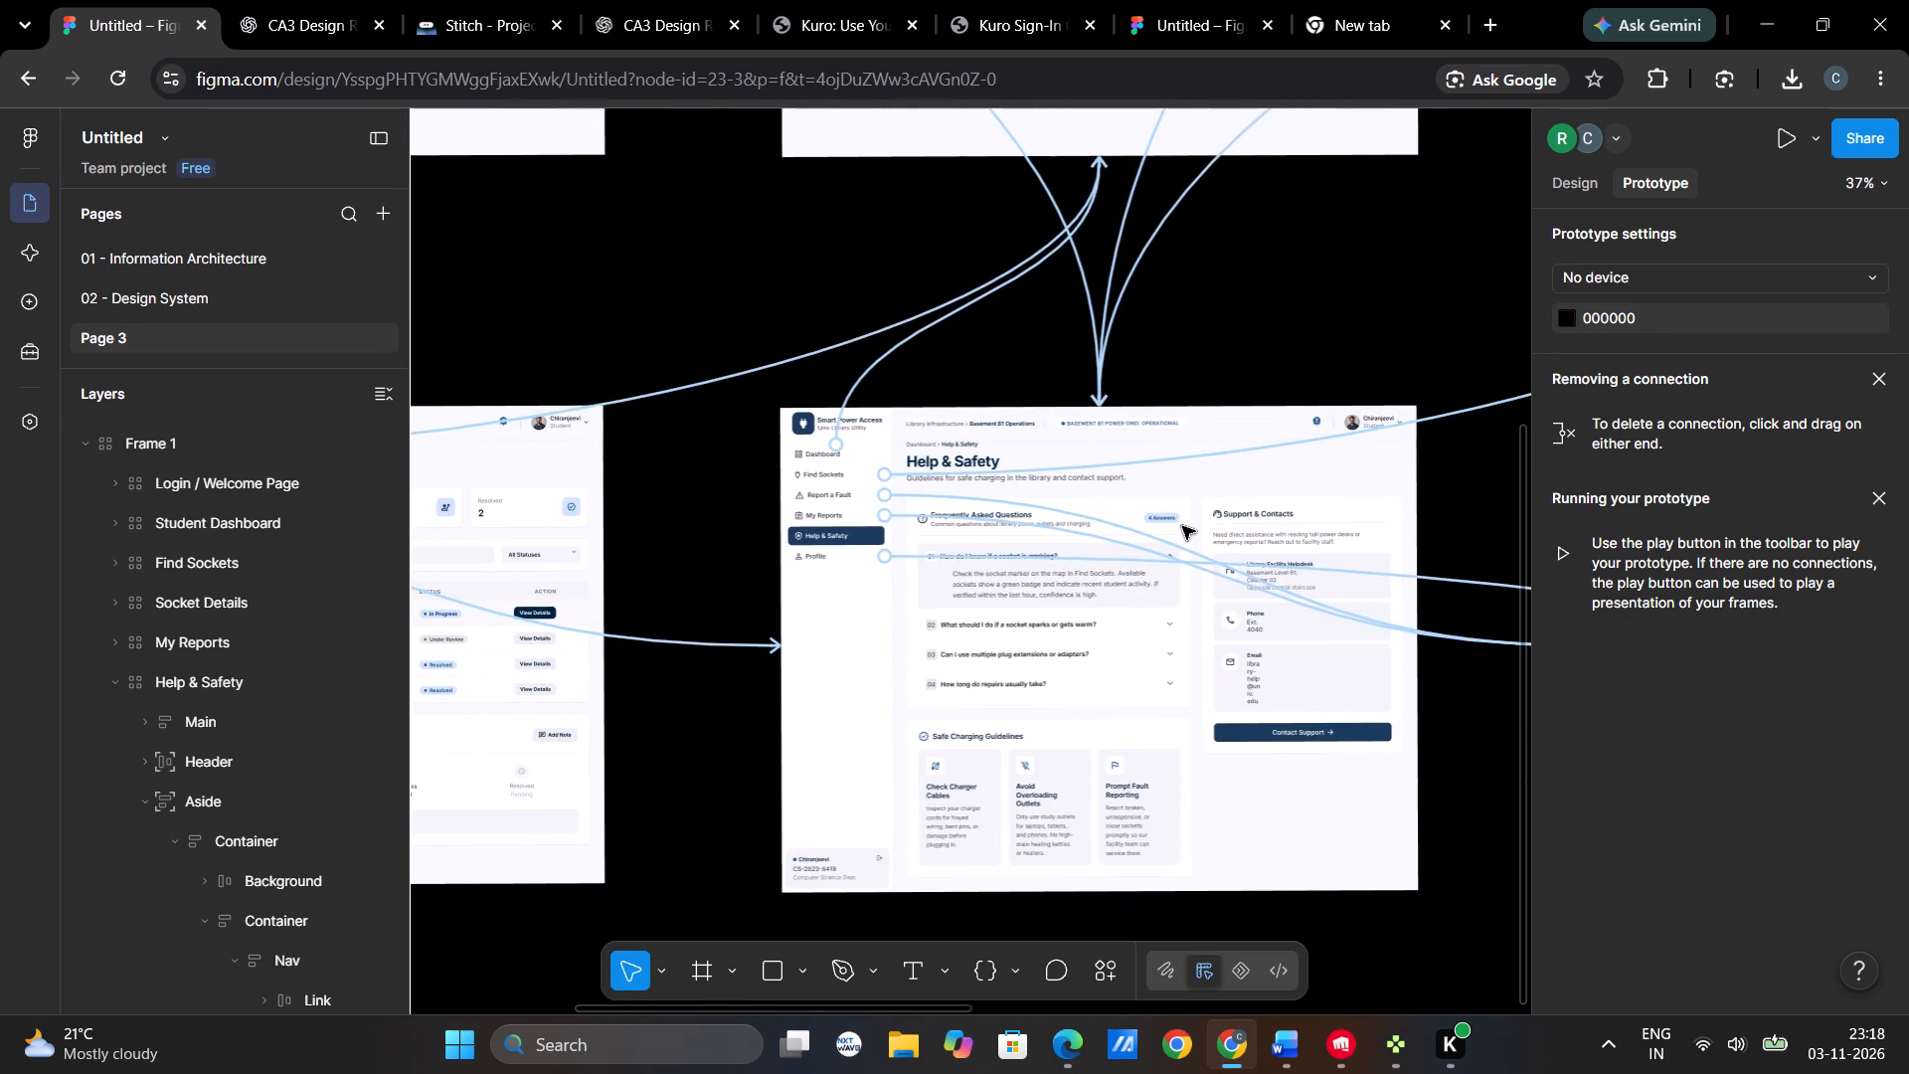
scroll(1179, 529, "down", 1)
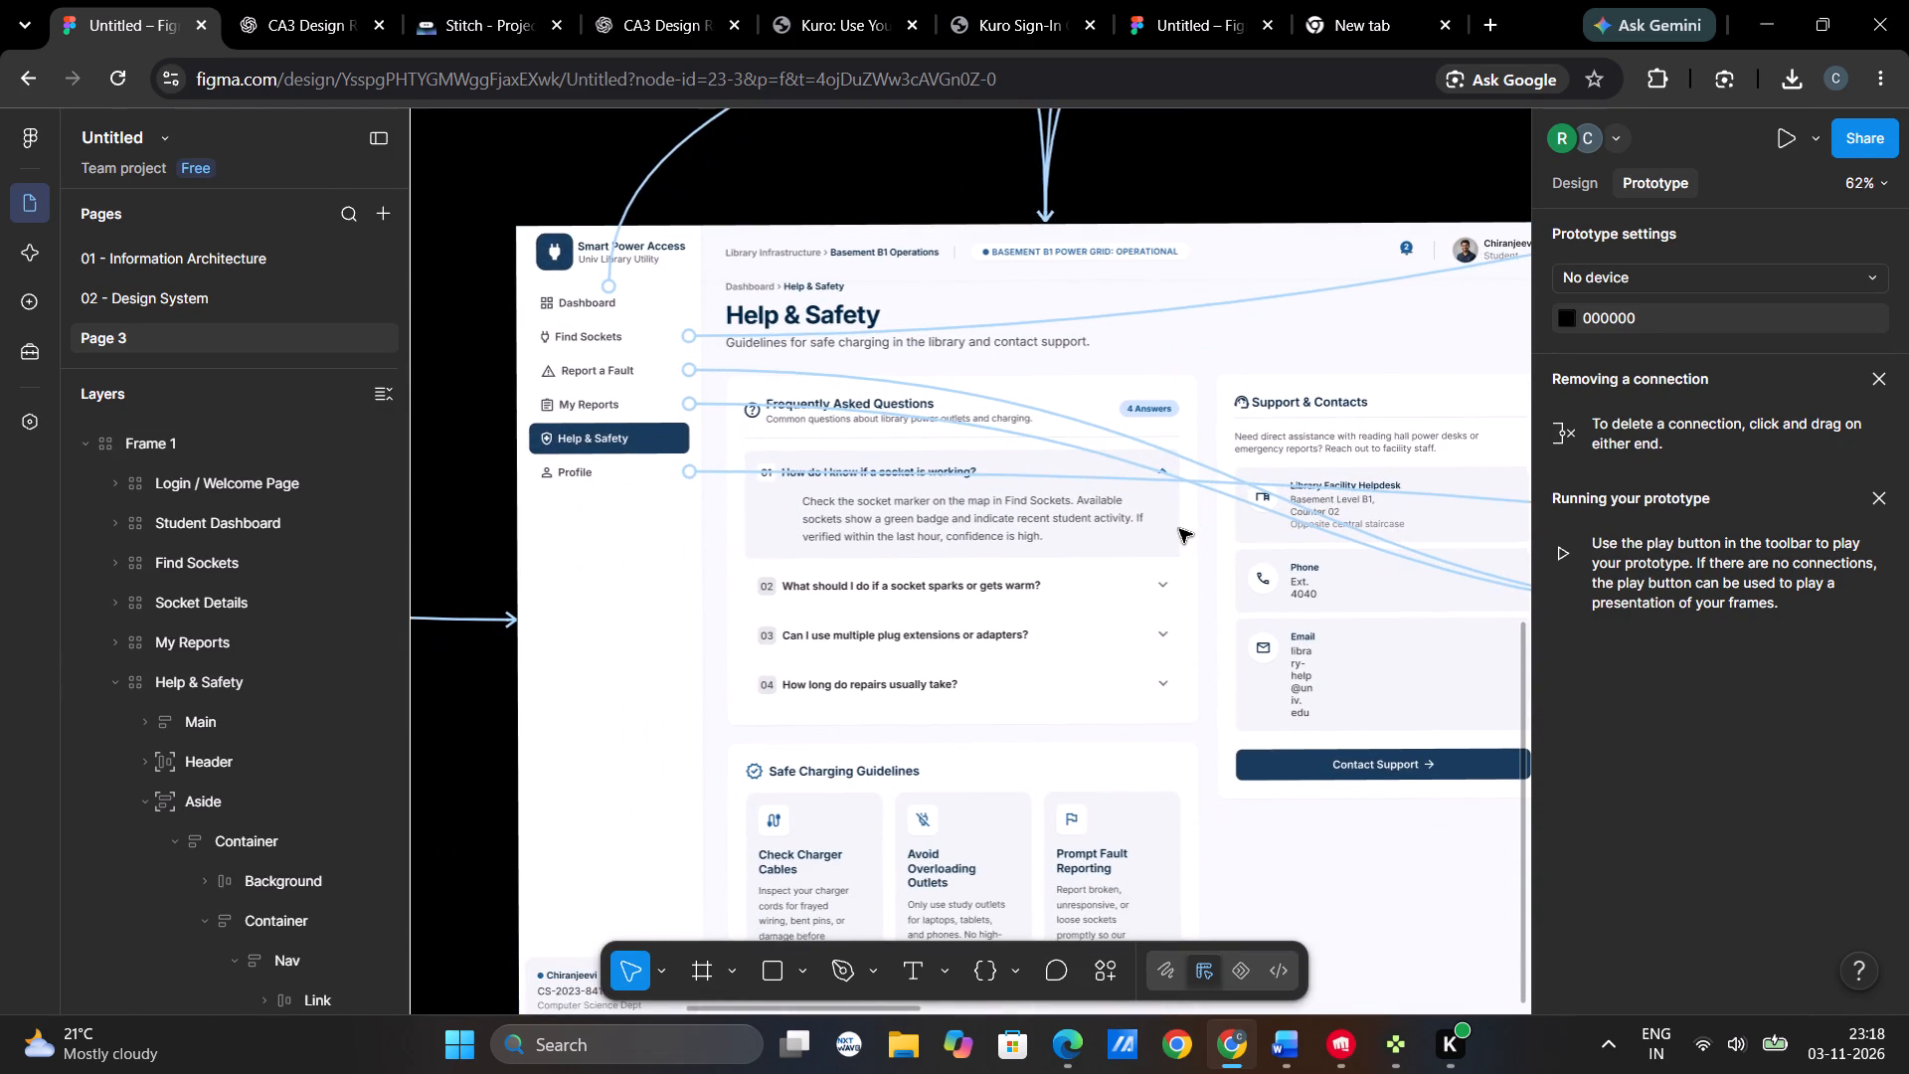
scroll(1179, 529, "left", 7)
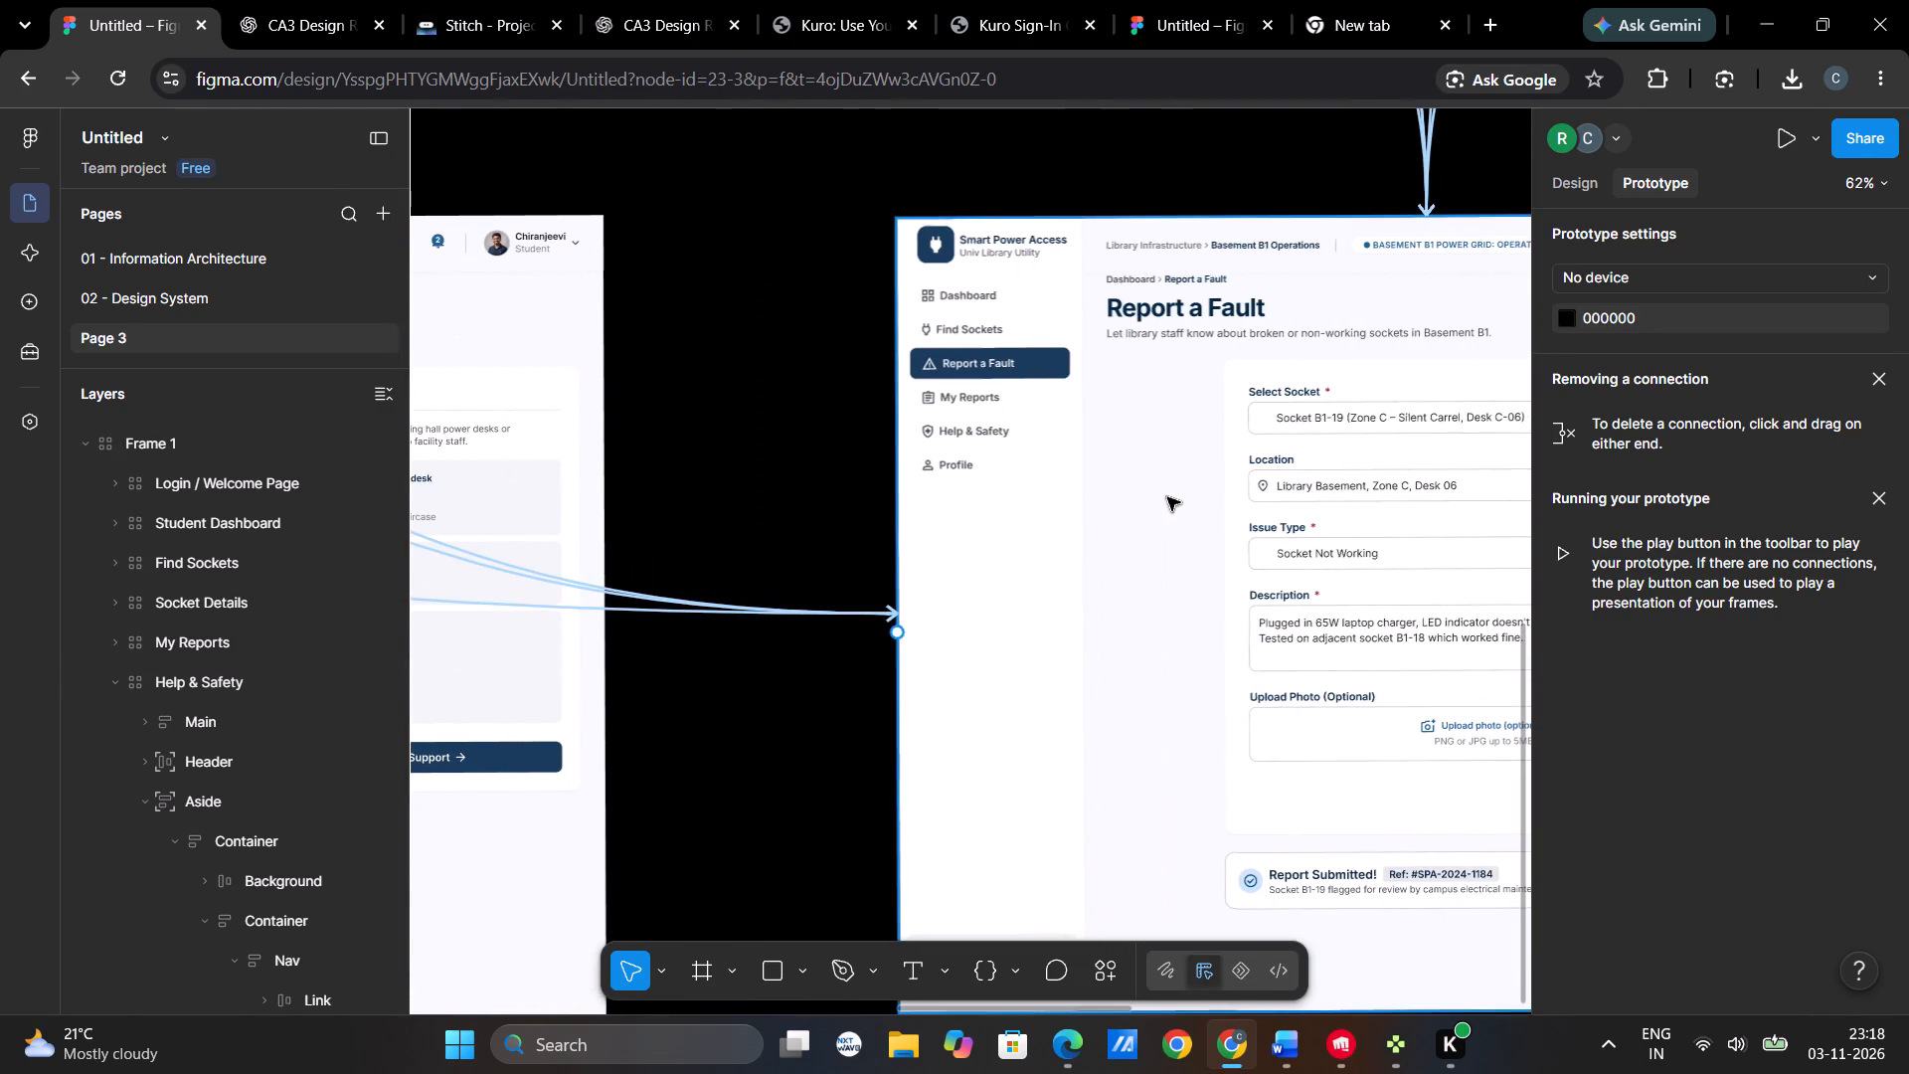
triple_click(958, 267)
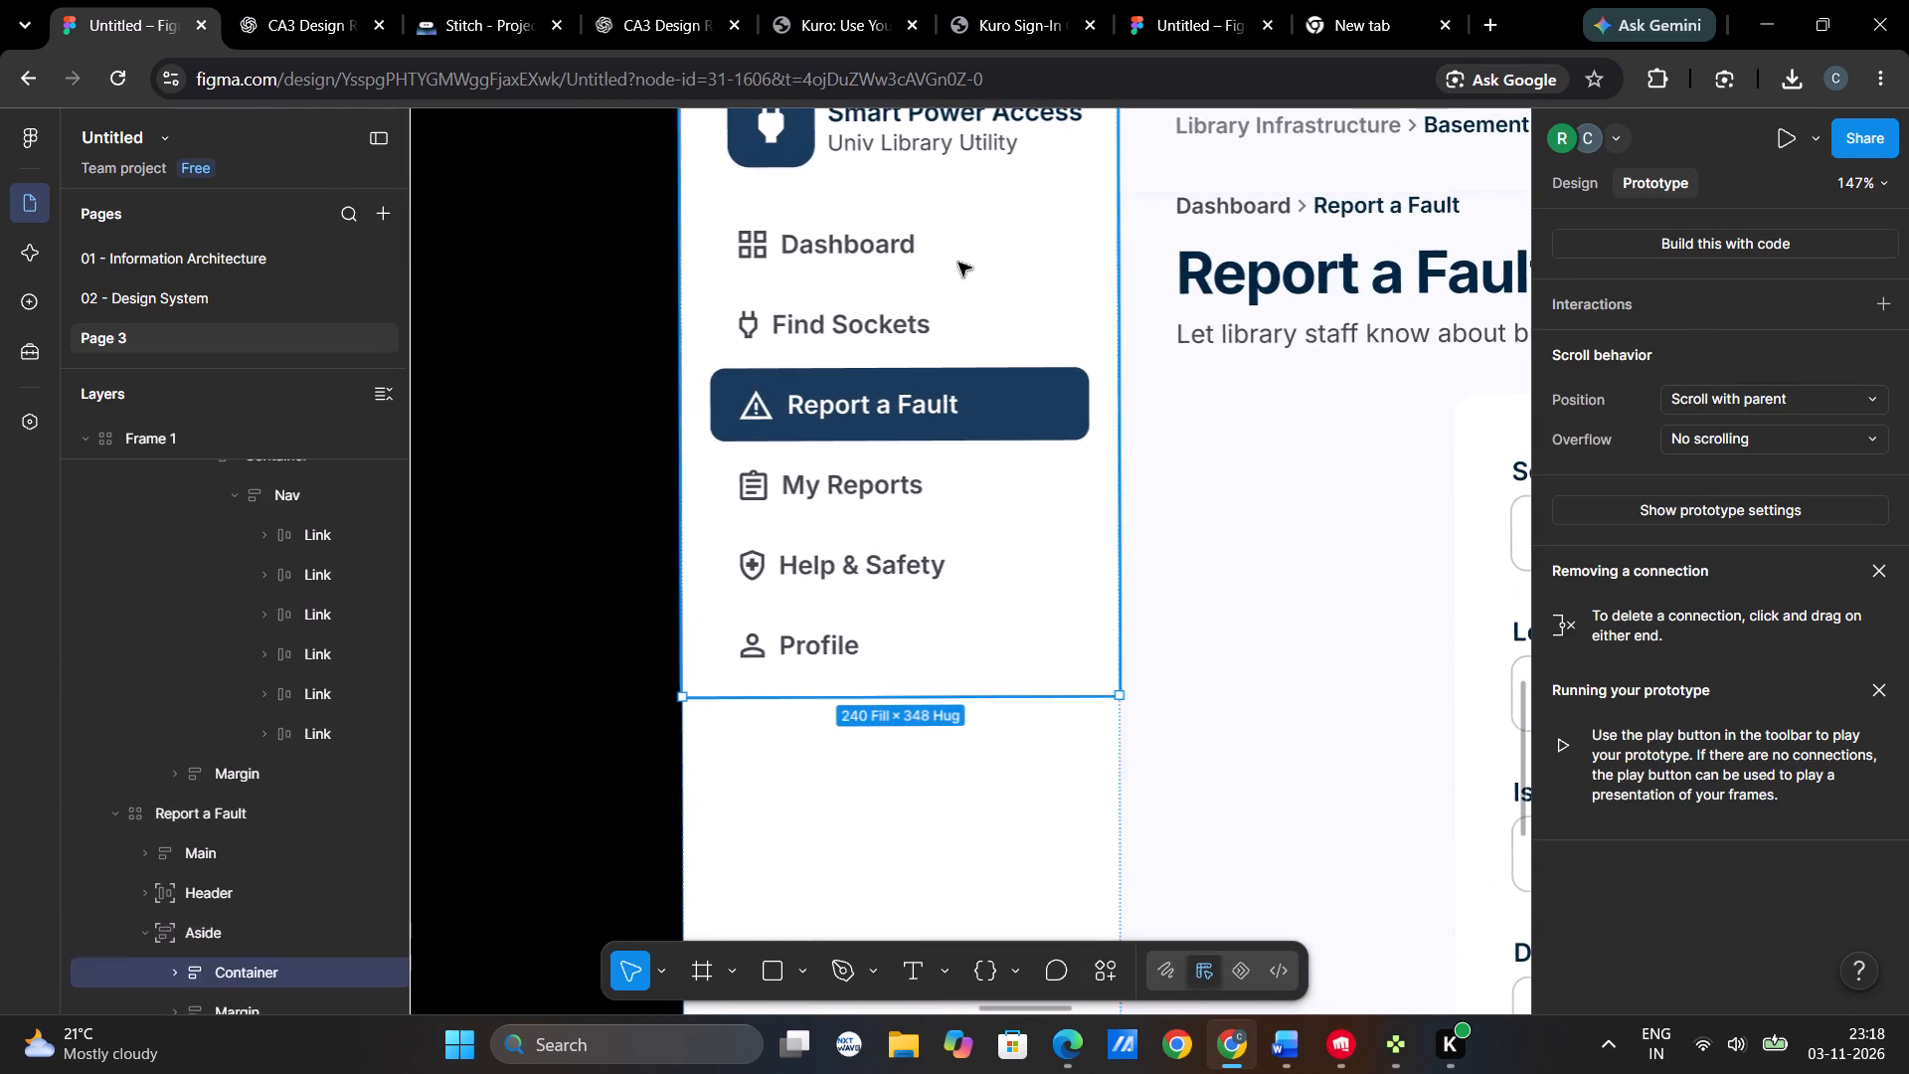
left_click(958, 263)
triple_click(956, 249)
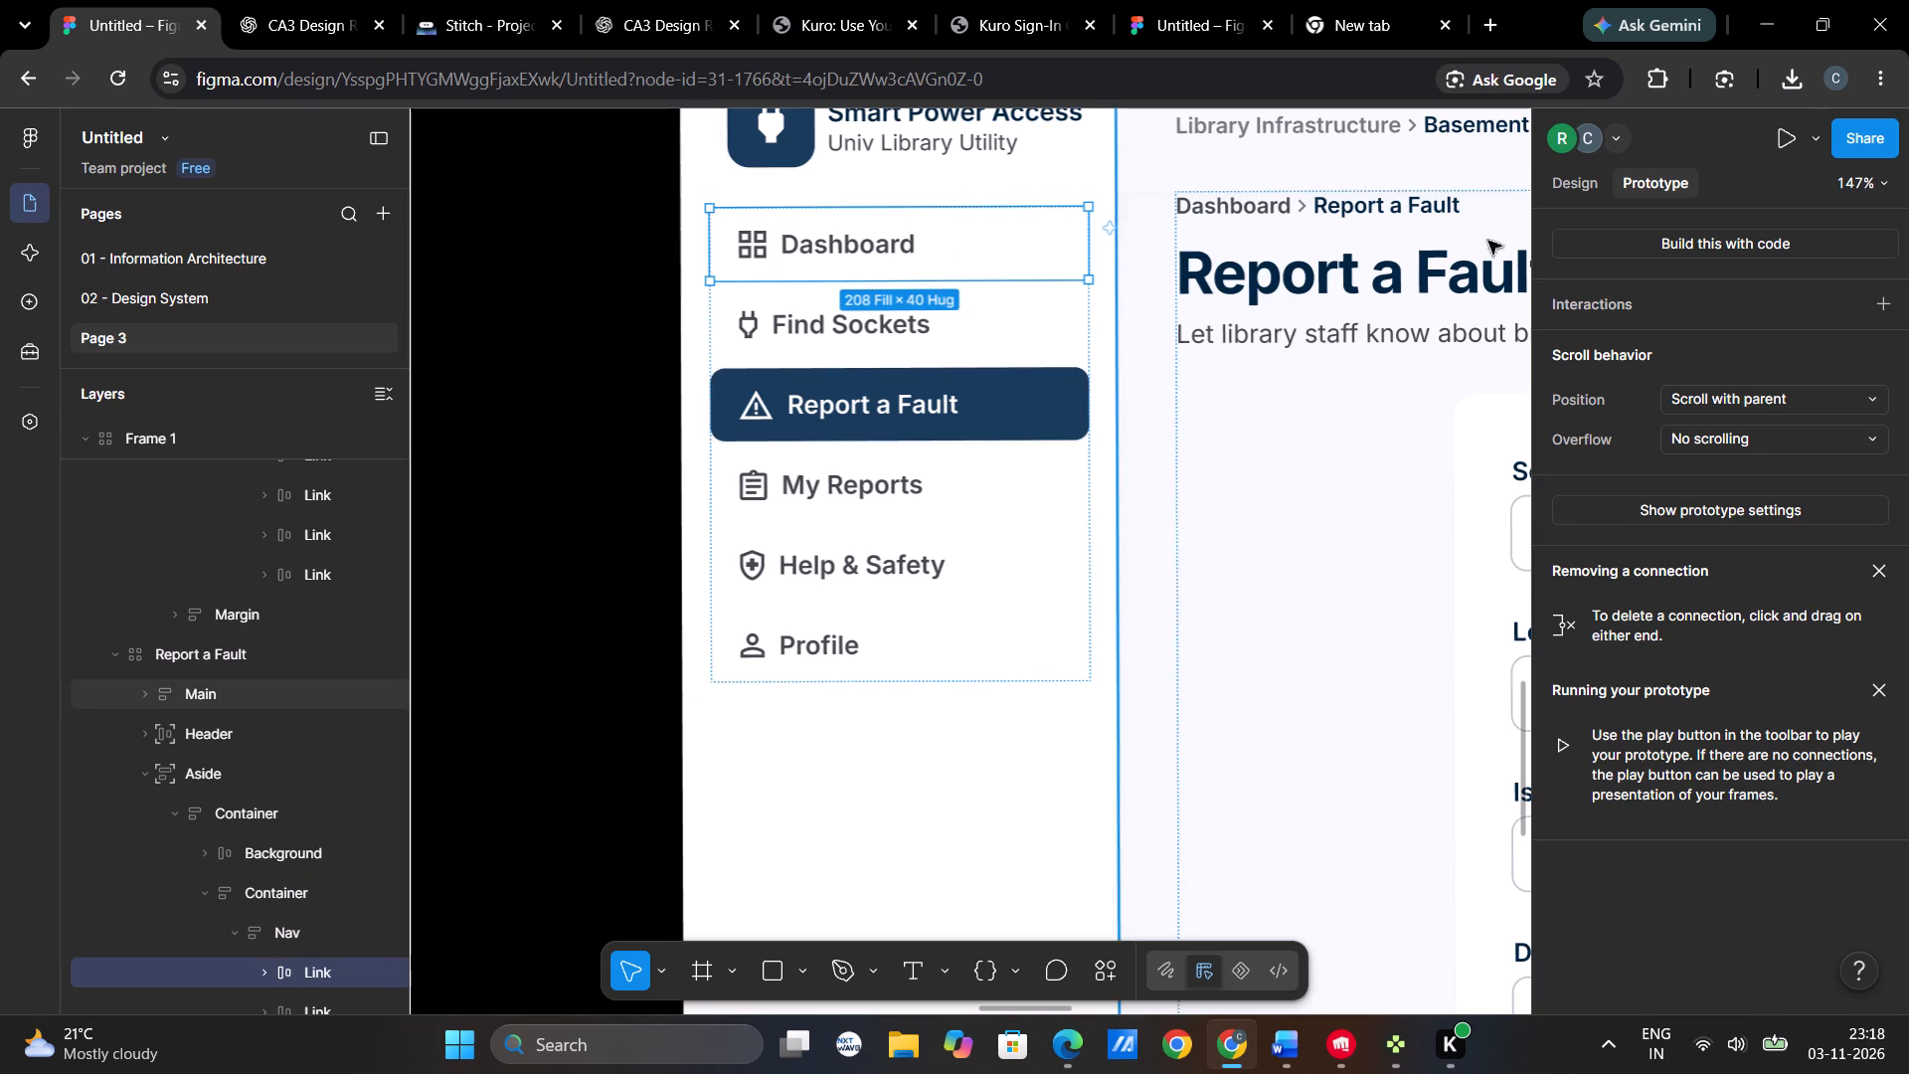
left_click(1715, 304)
left_click(1740, 345)
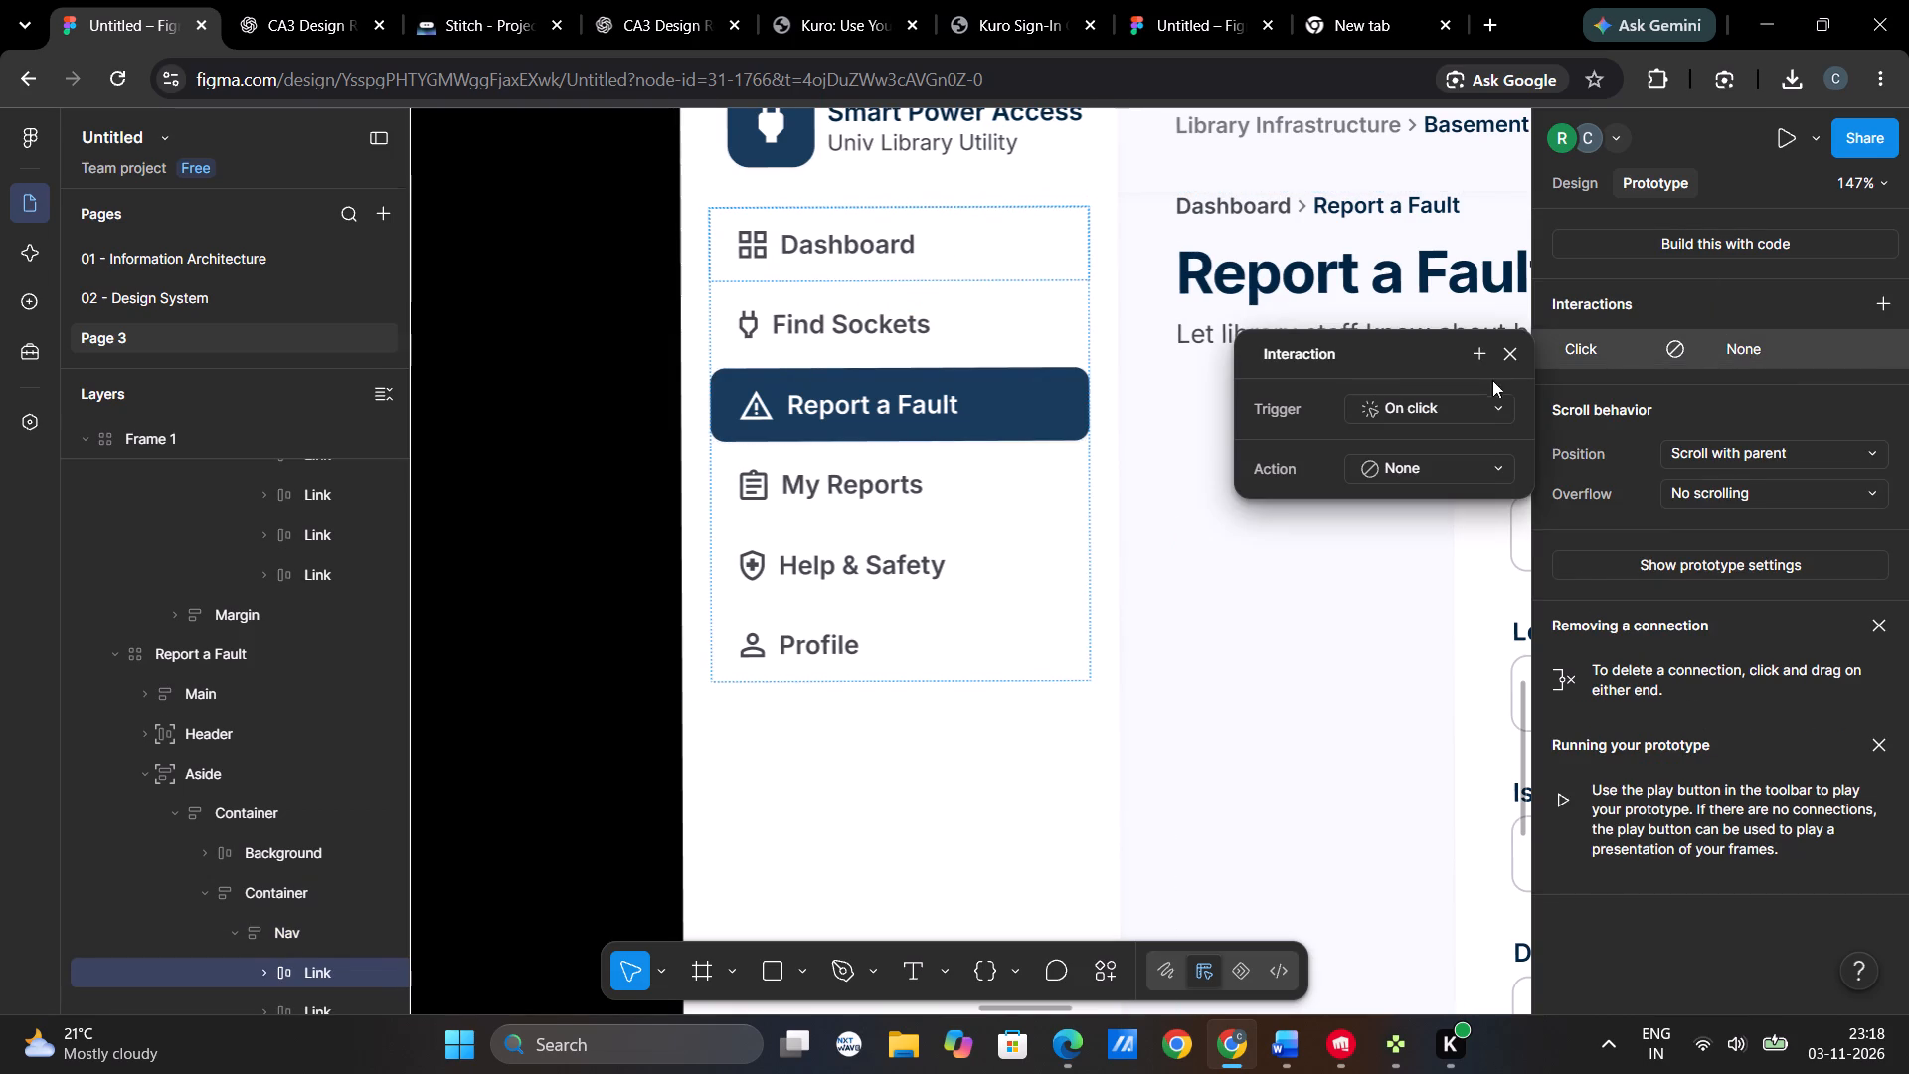
left_click(1472, 468)
left_click(1461, 517)
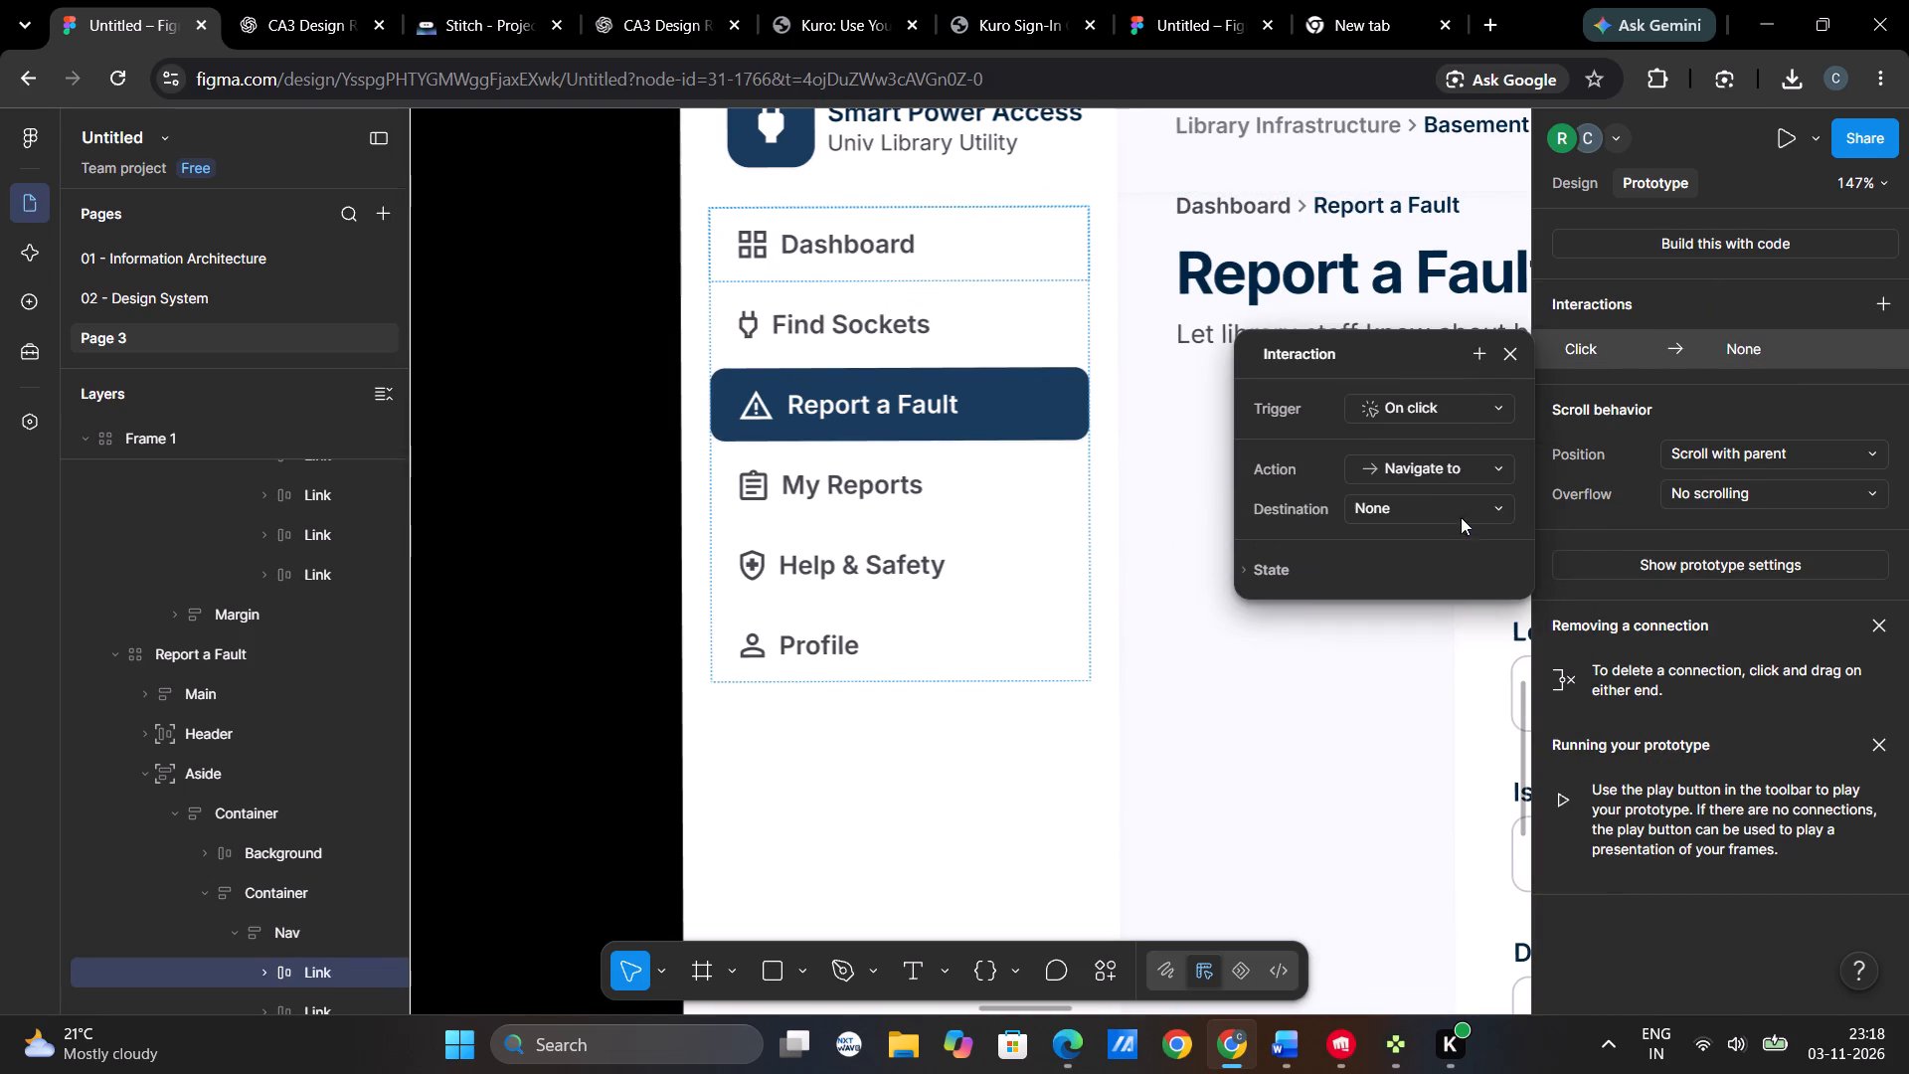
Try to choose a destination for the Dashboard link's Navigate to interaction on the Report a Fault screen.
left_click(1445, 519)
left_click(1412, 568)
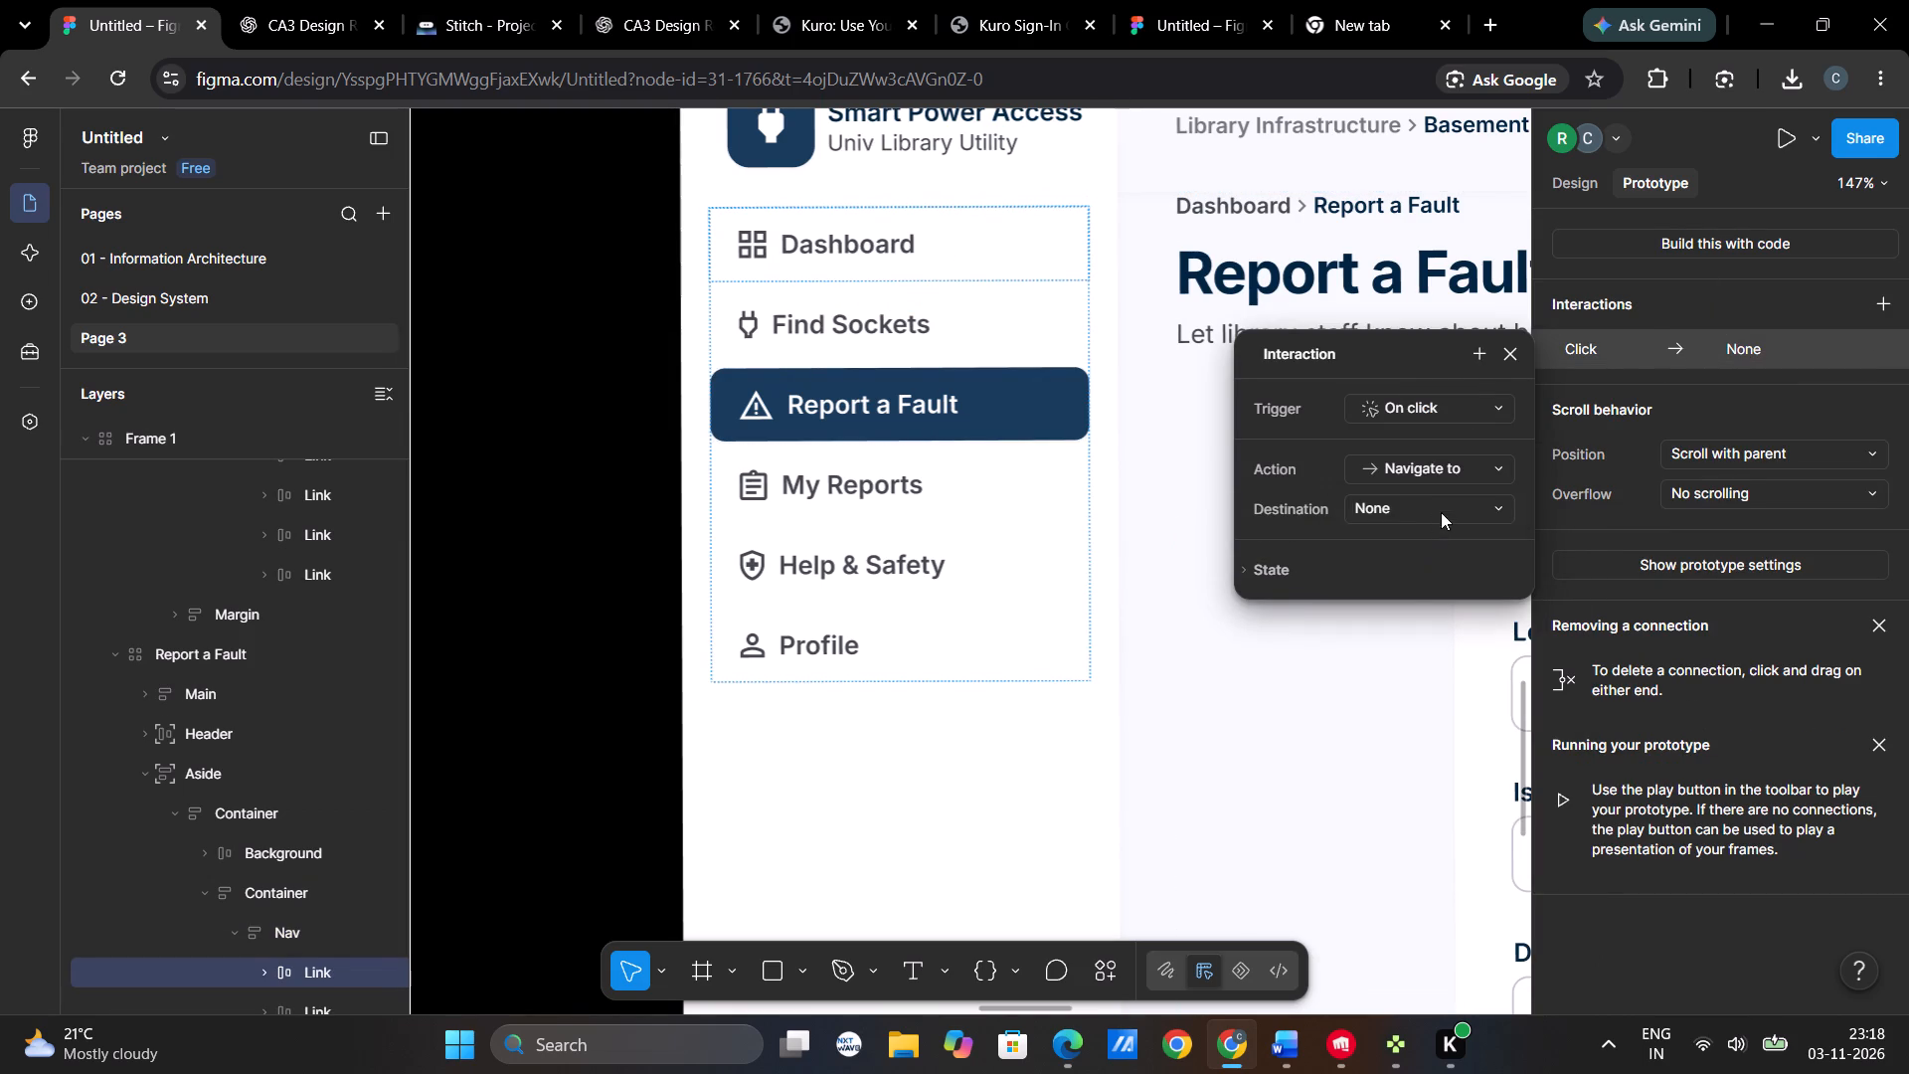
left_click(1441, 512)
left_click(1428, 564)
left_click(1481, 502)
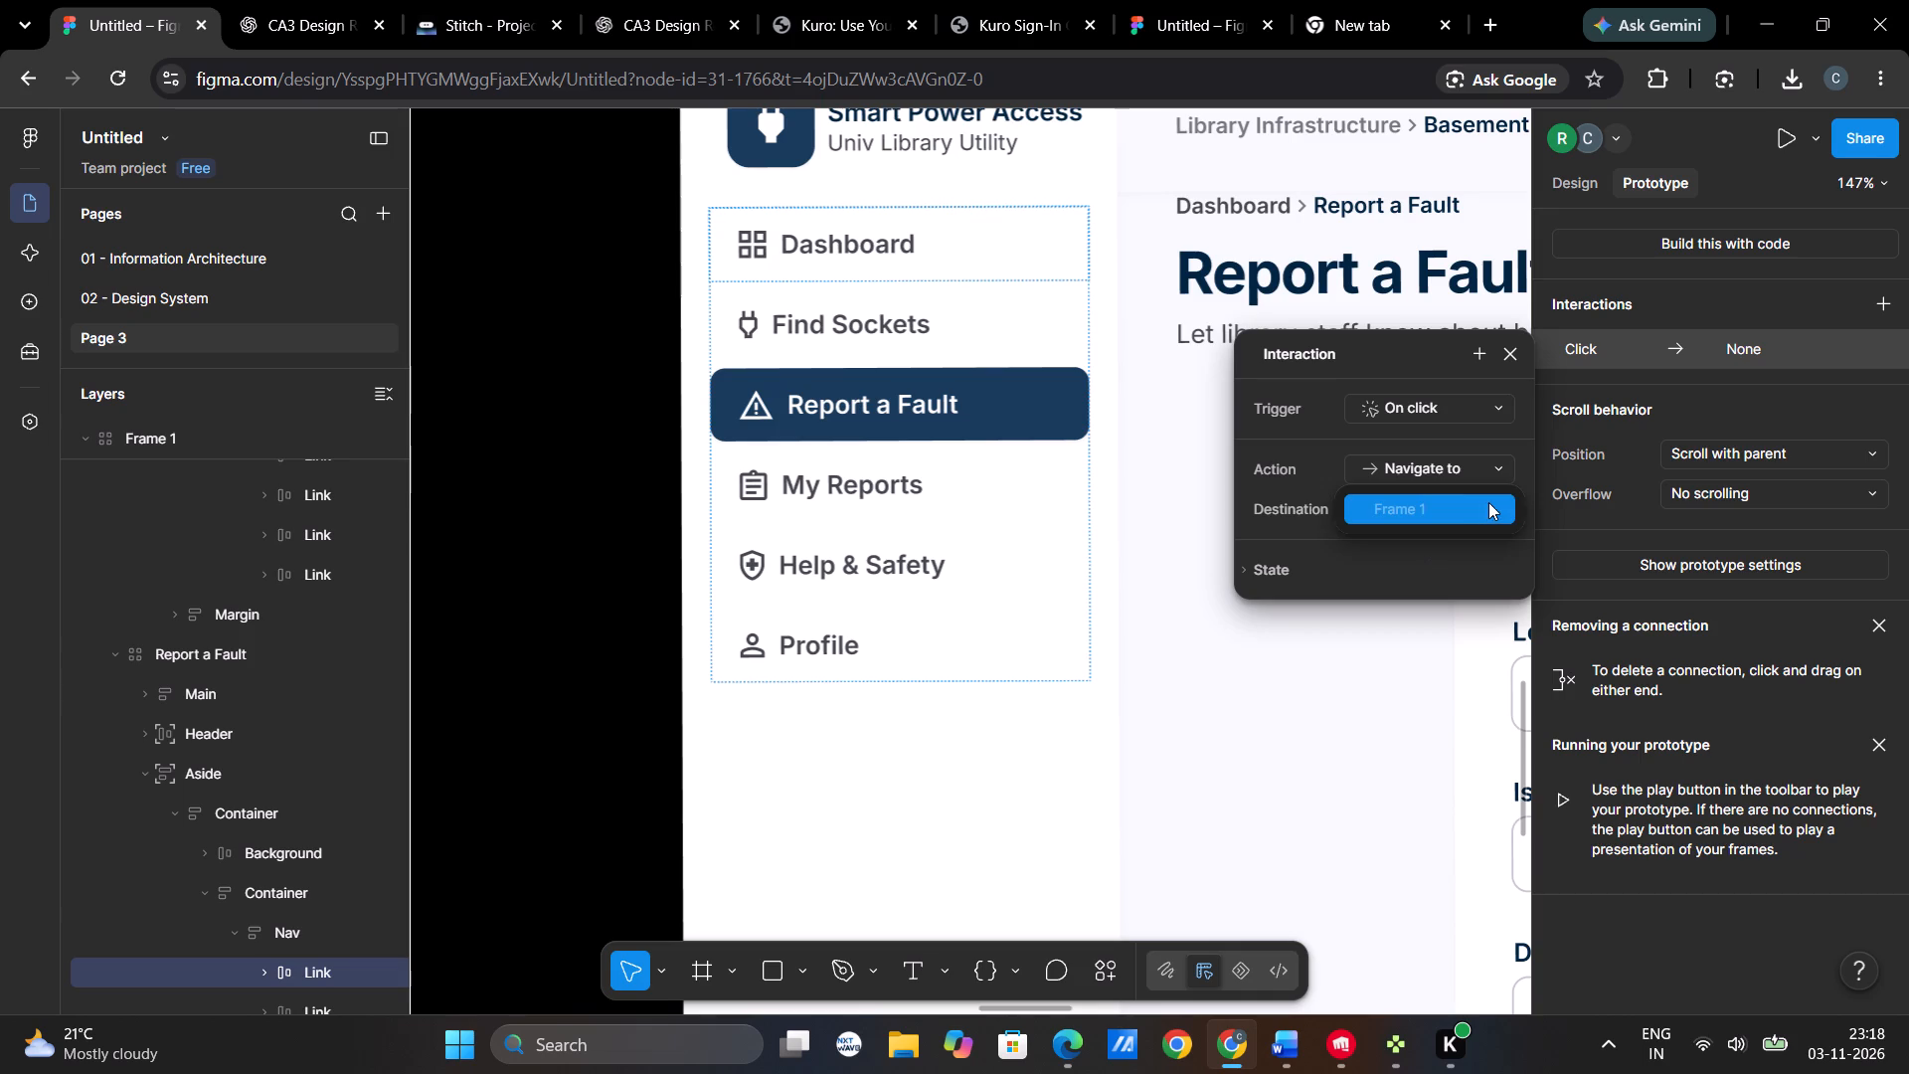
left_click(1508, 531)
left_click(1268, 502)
Inspect Frame 1 with its screens and prototype connections, and reload the design file.
double_click(507, 388)
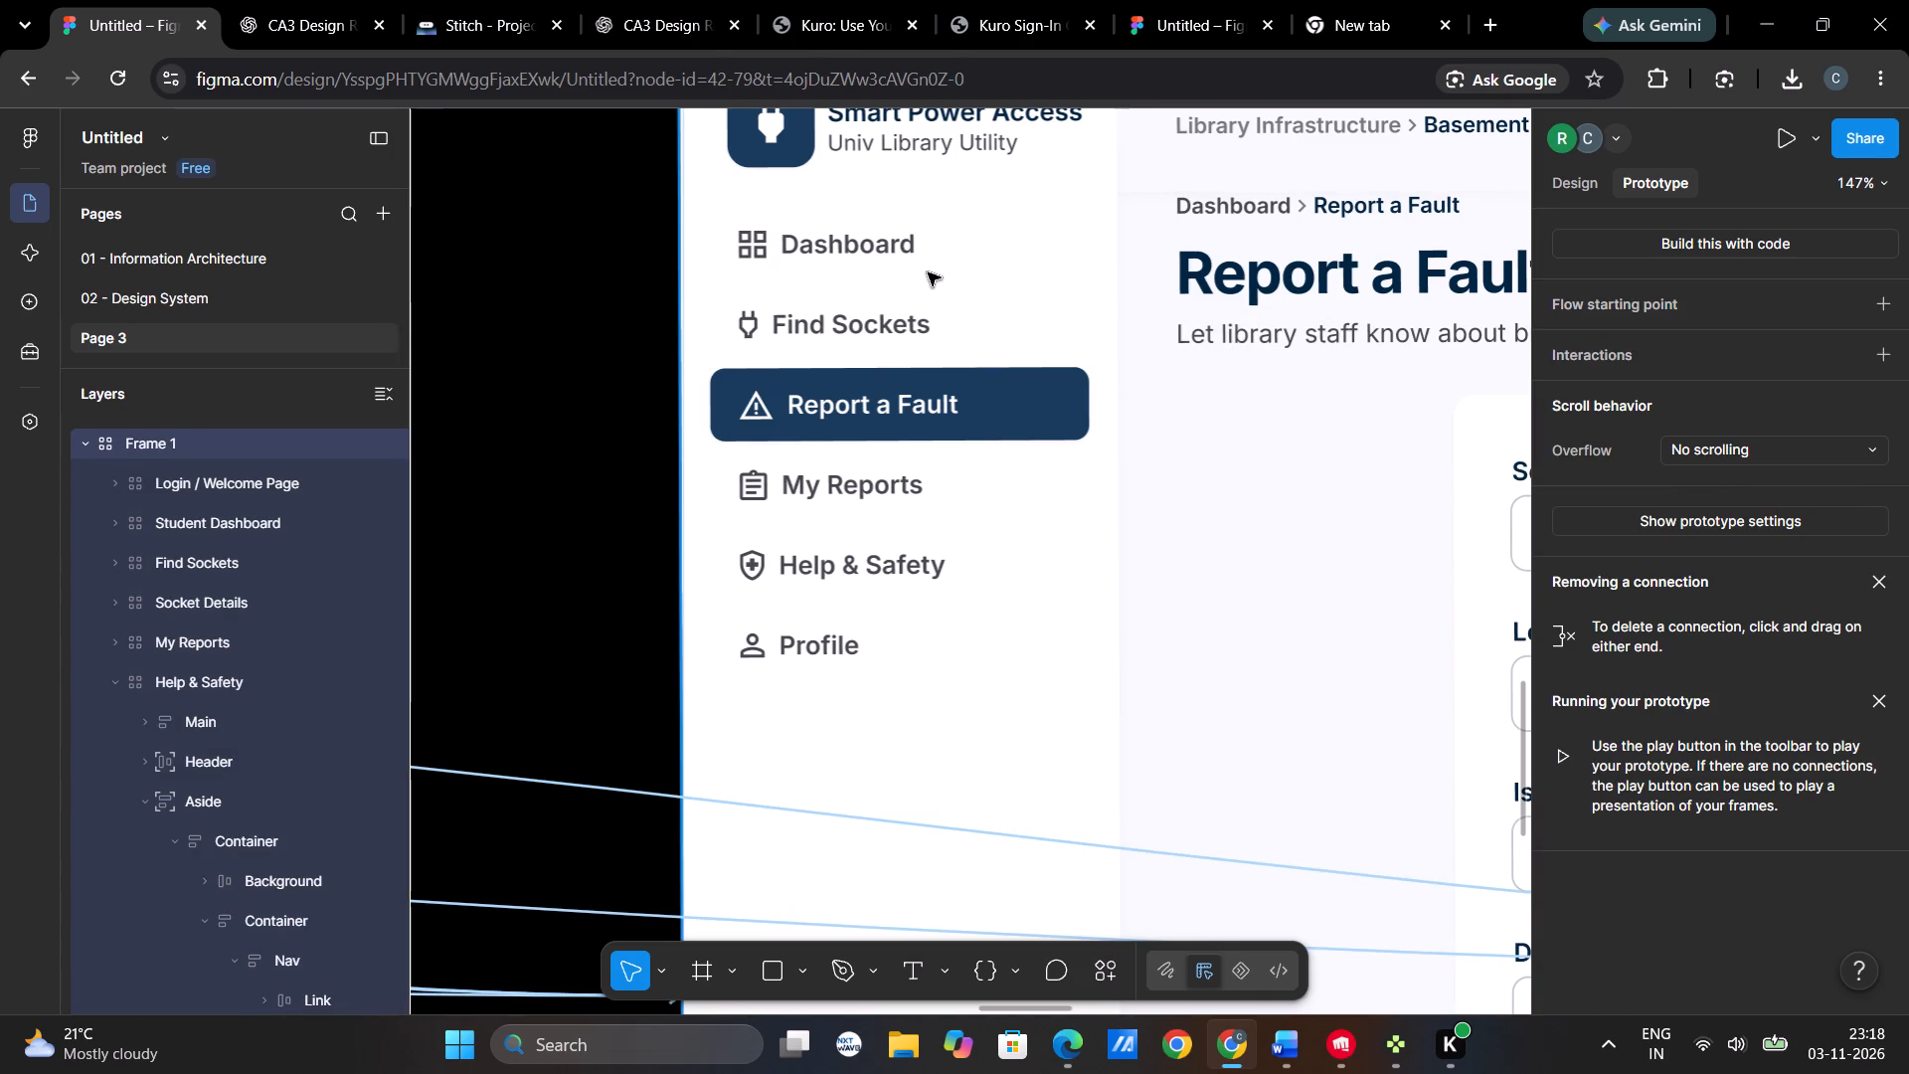
left_click(317, 434)
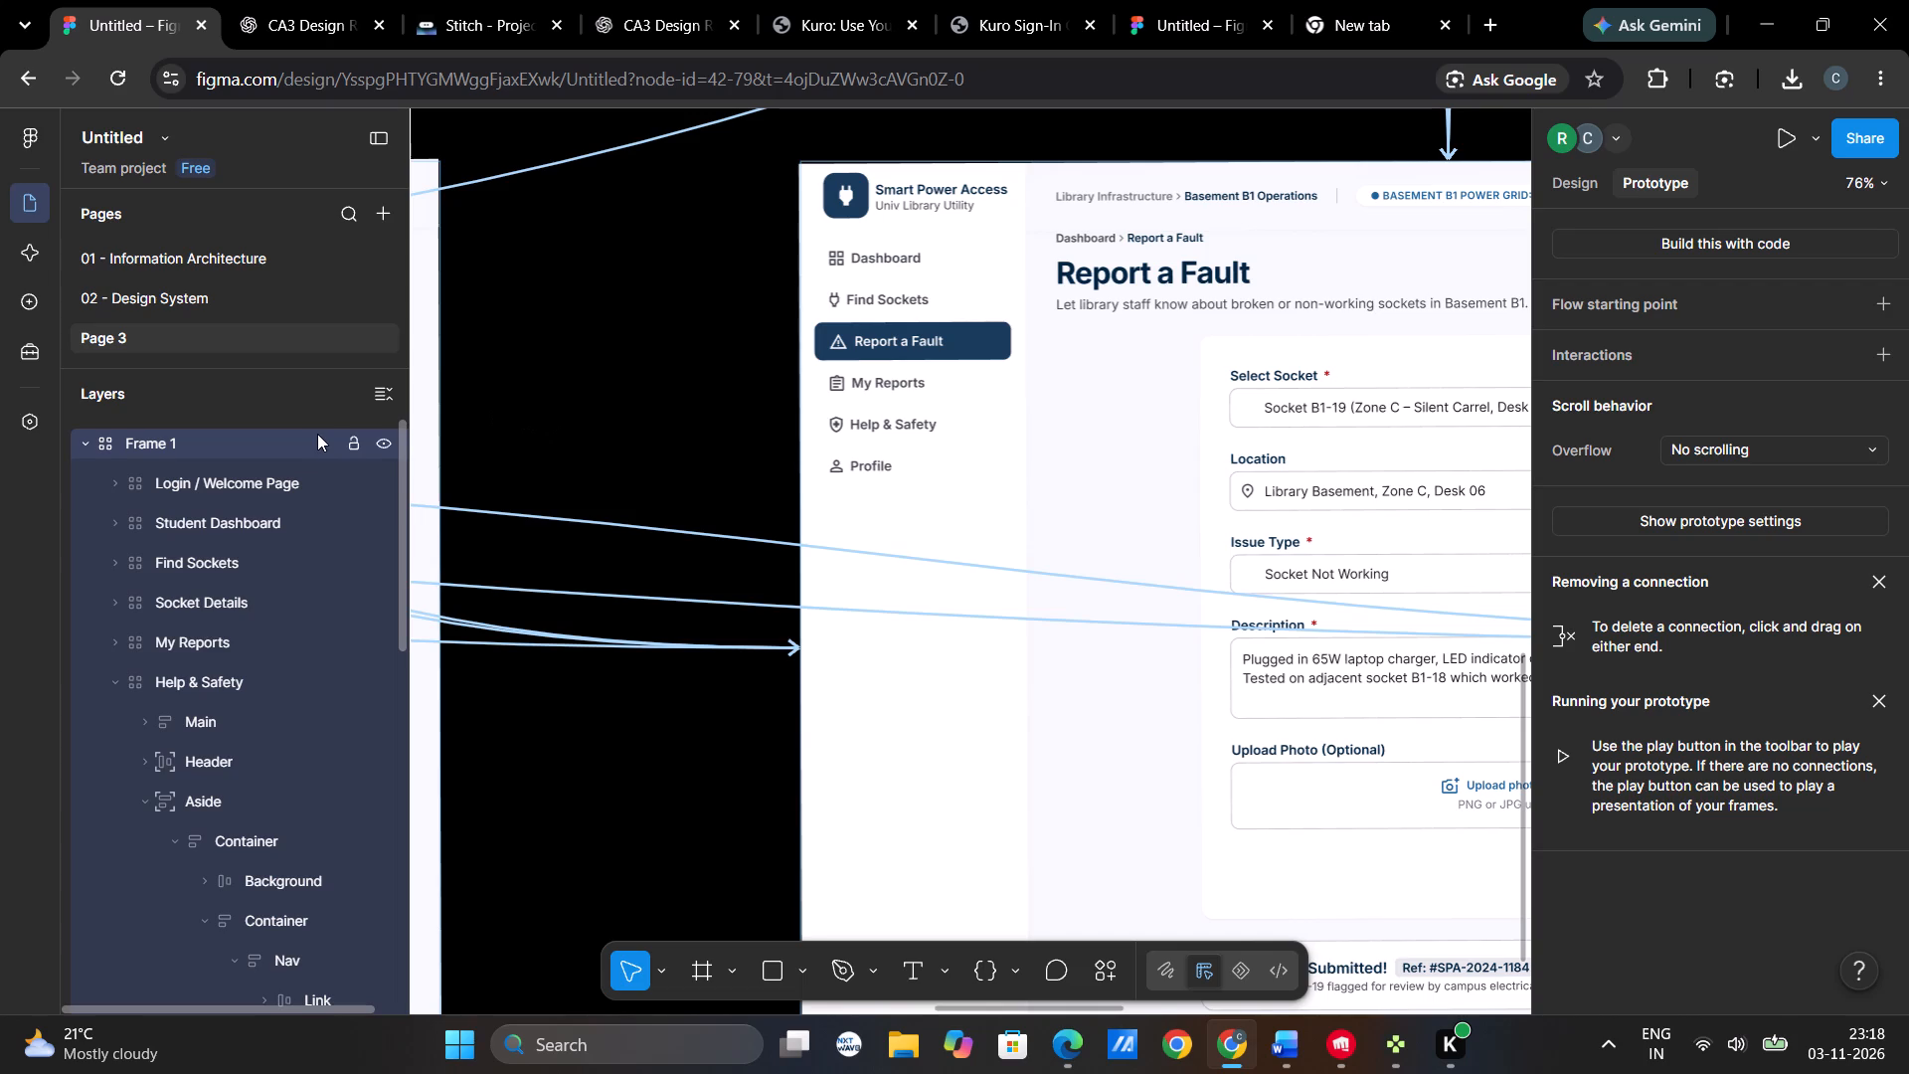
left_click(588, 359)
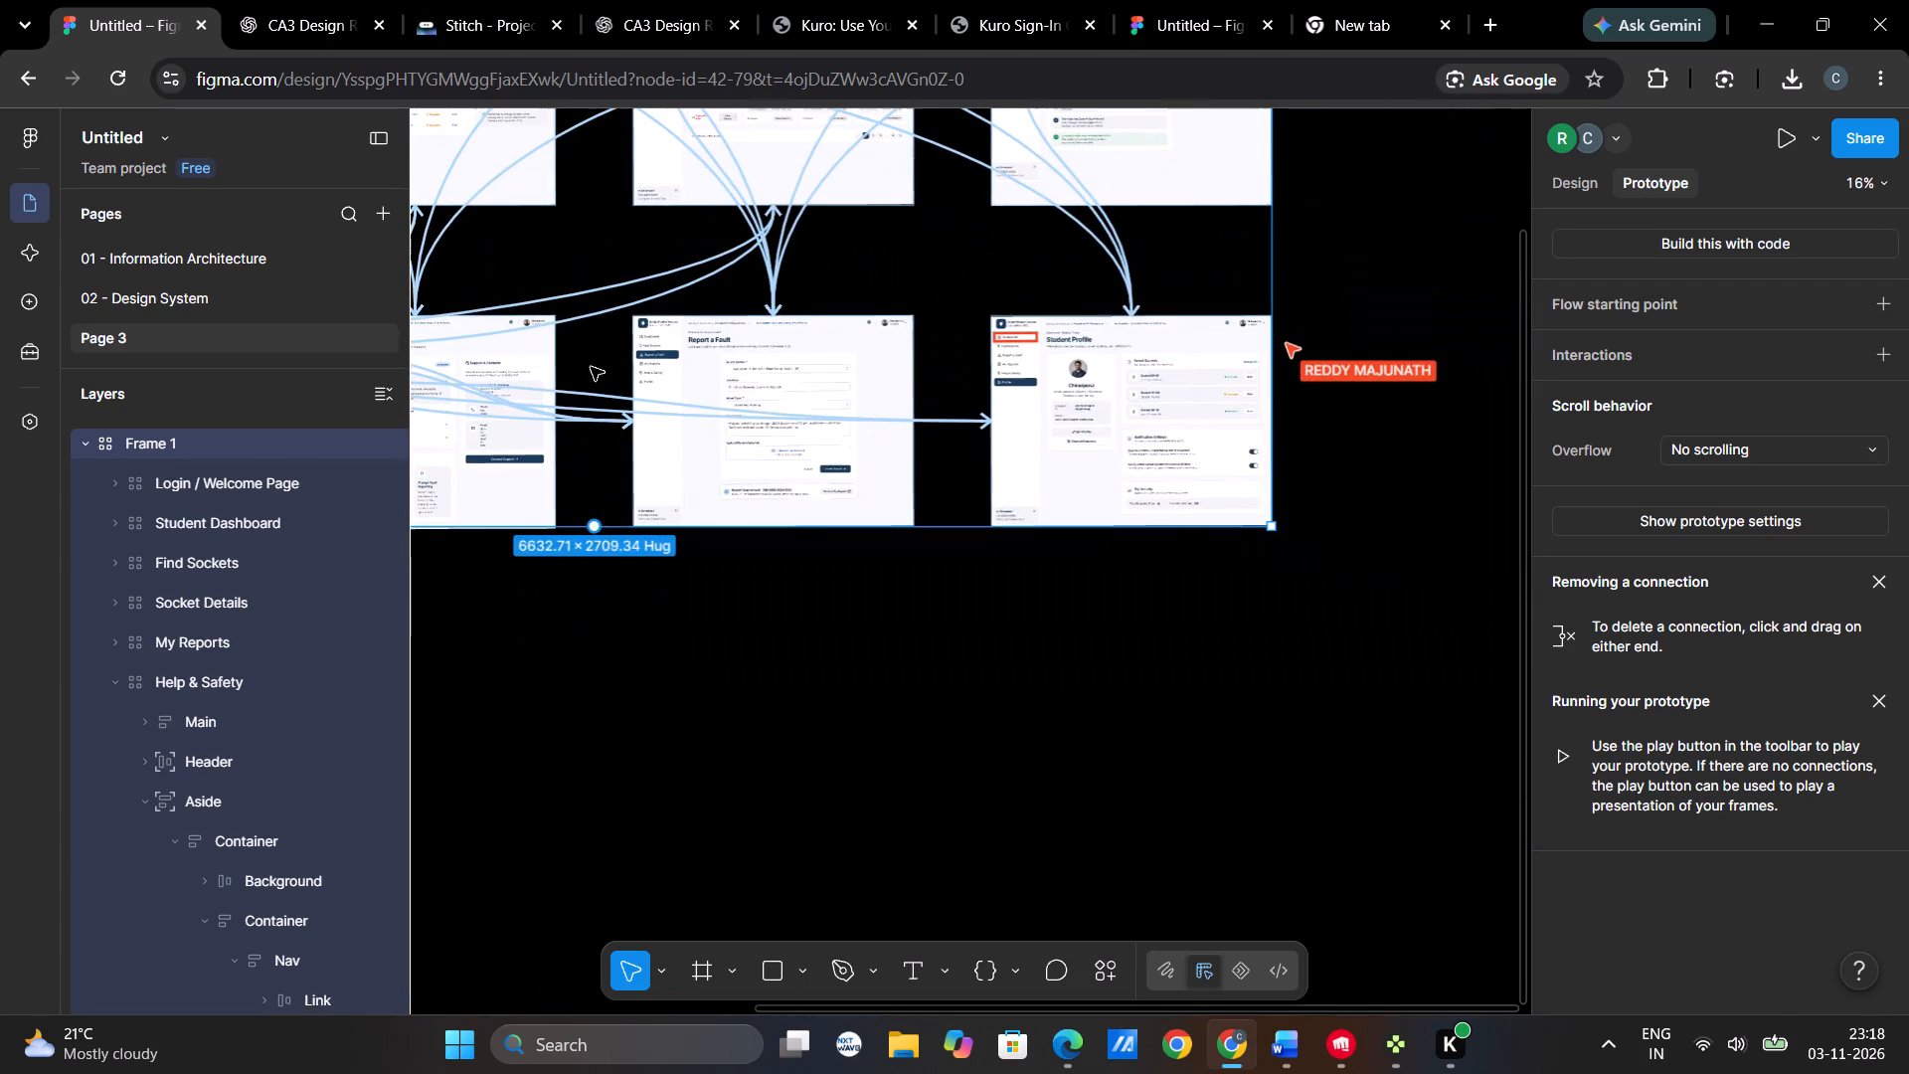
scroll(602, 386, "right", 2)
scroll(605, 403, "up", 2)
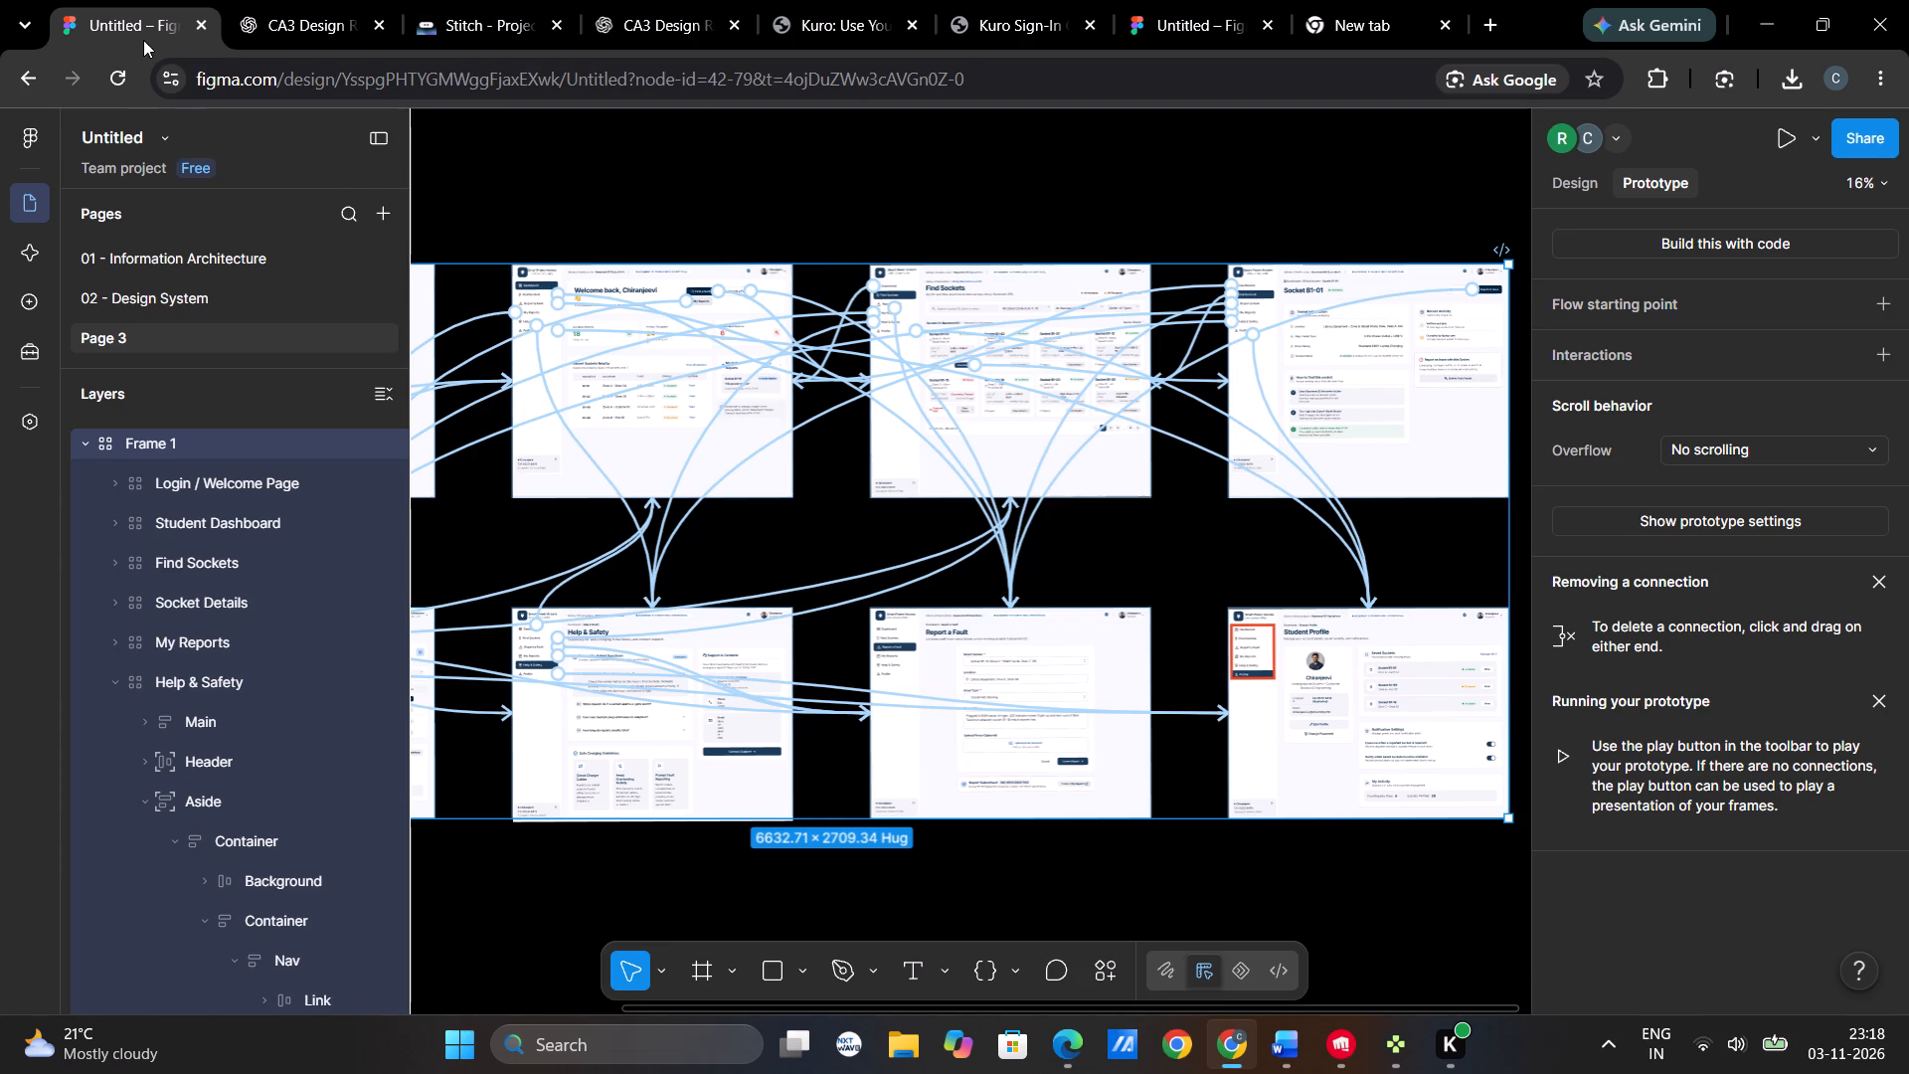
left_click(116, 72)
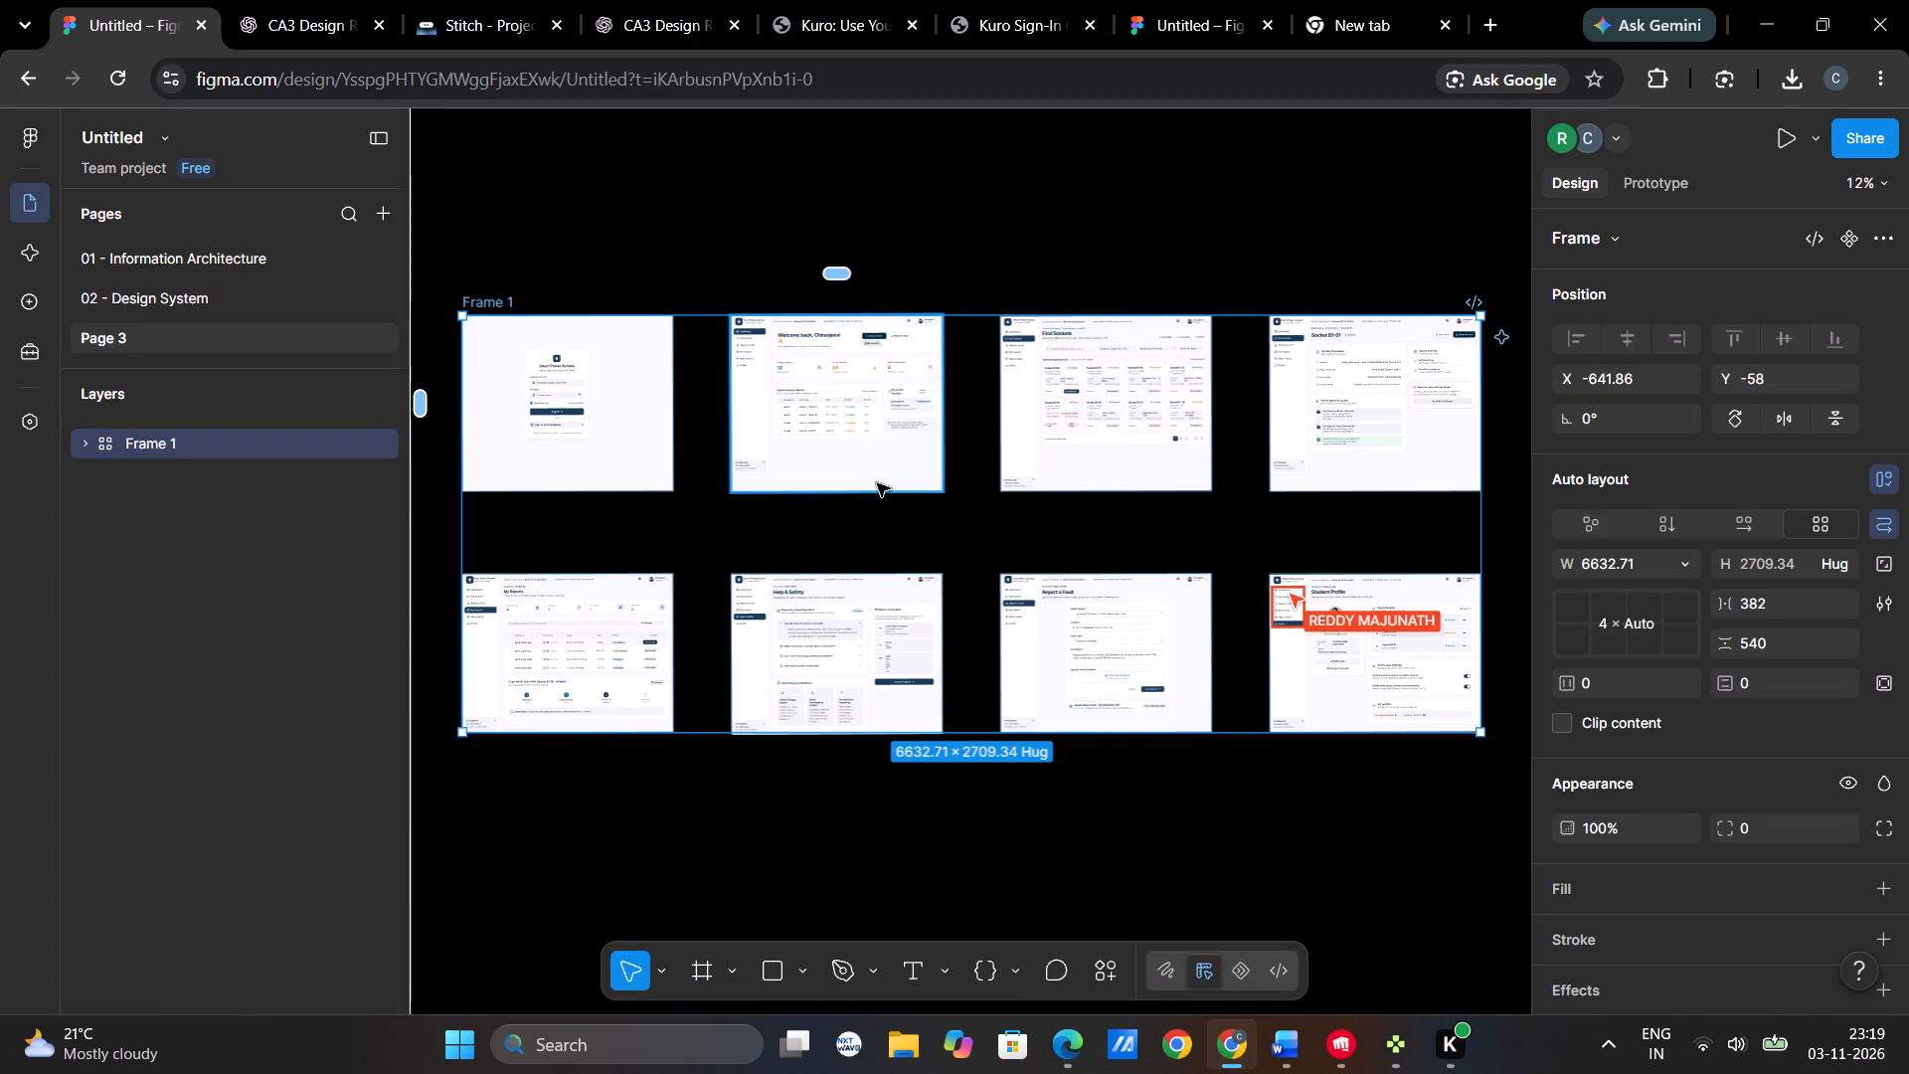
Move the Login / Welcome Page layer below Student Dashboard within Frame 1.
left_click(82, 444)
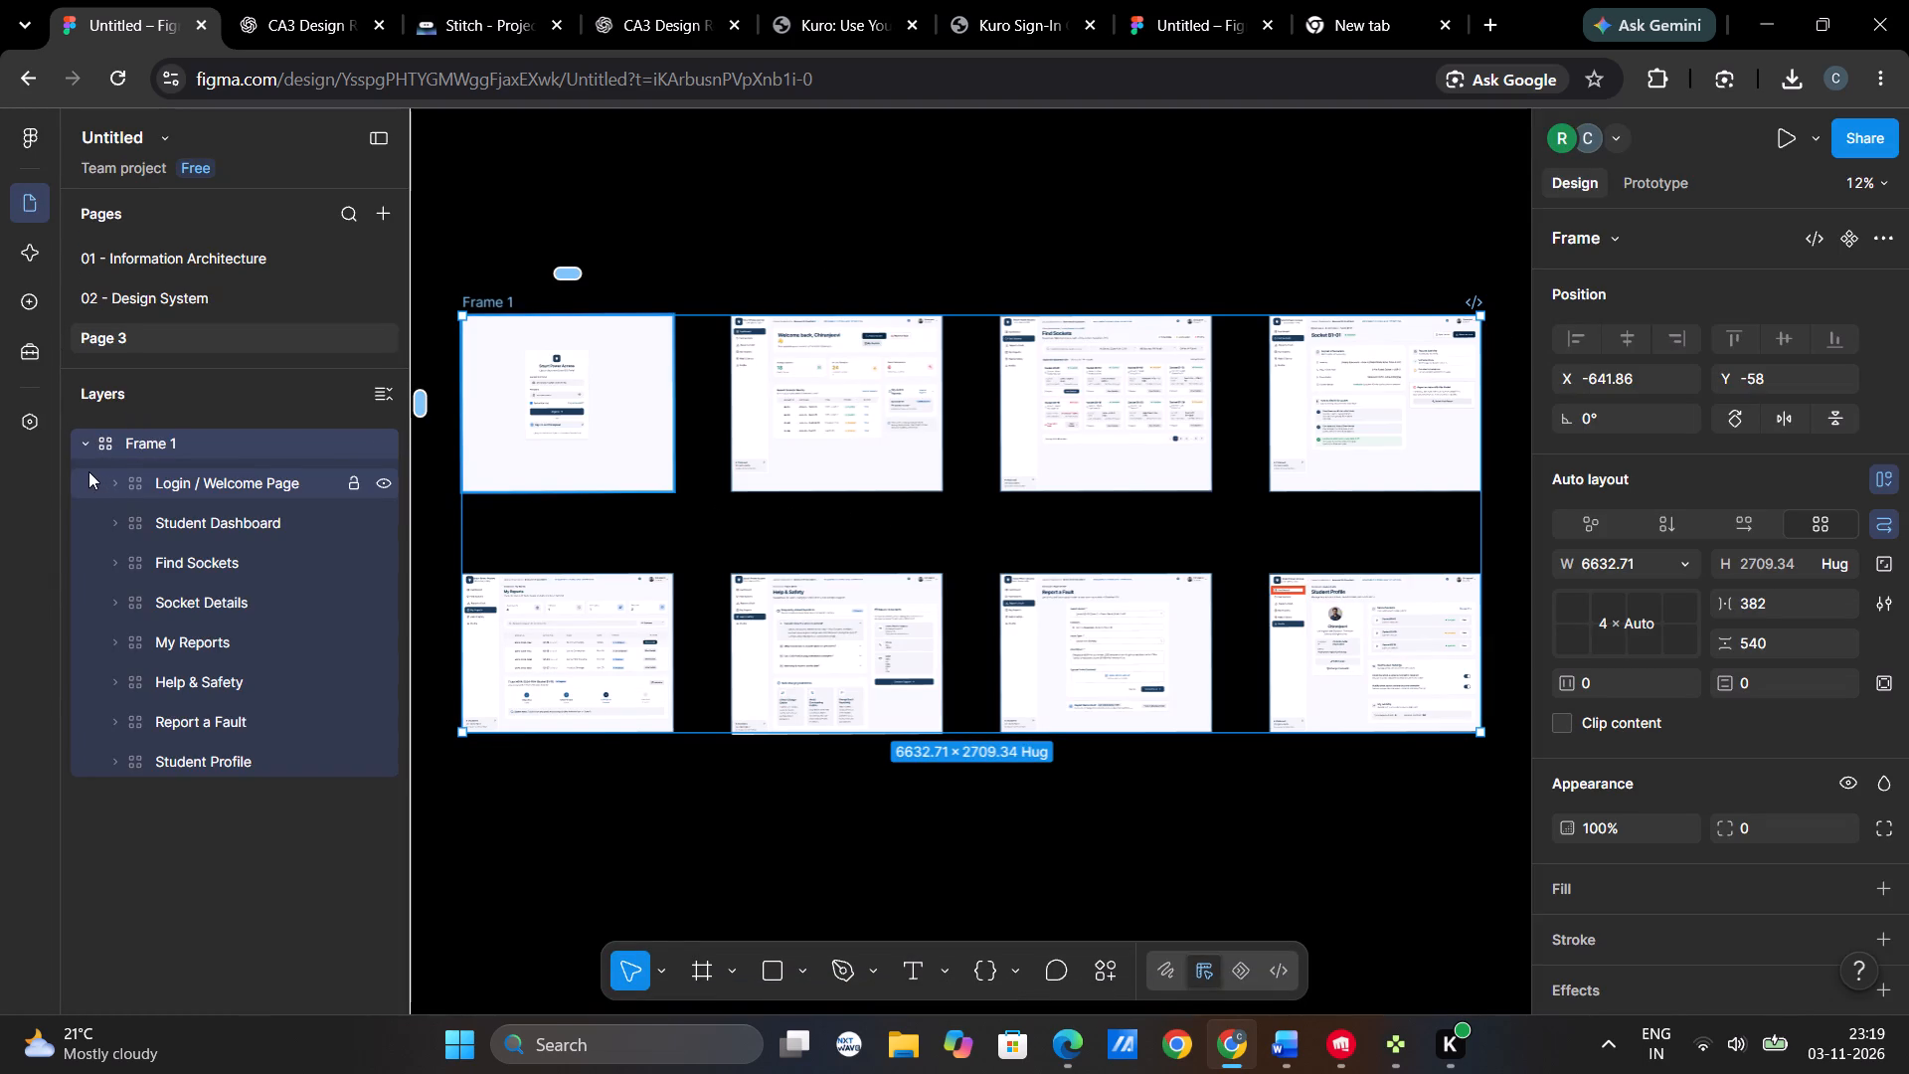
left_click_drag(76, 471, 111, 535)
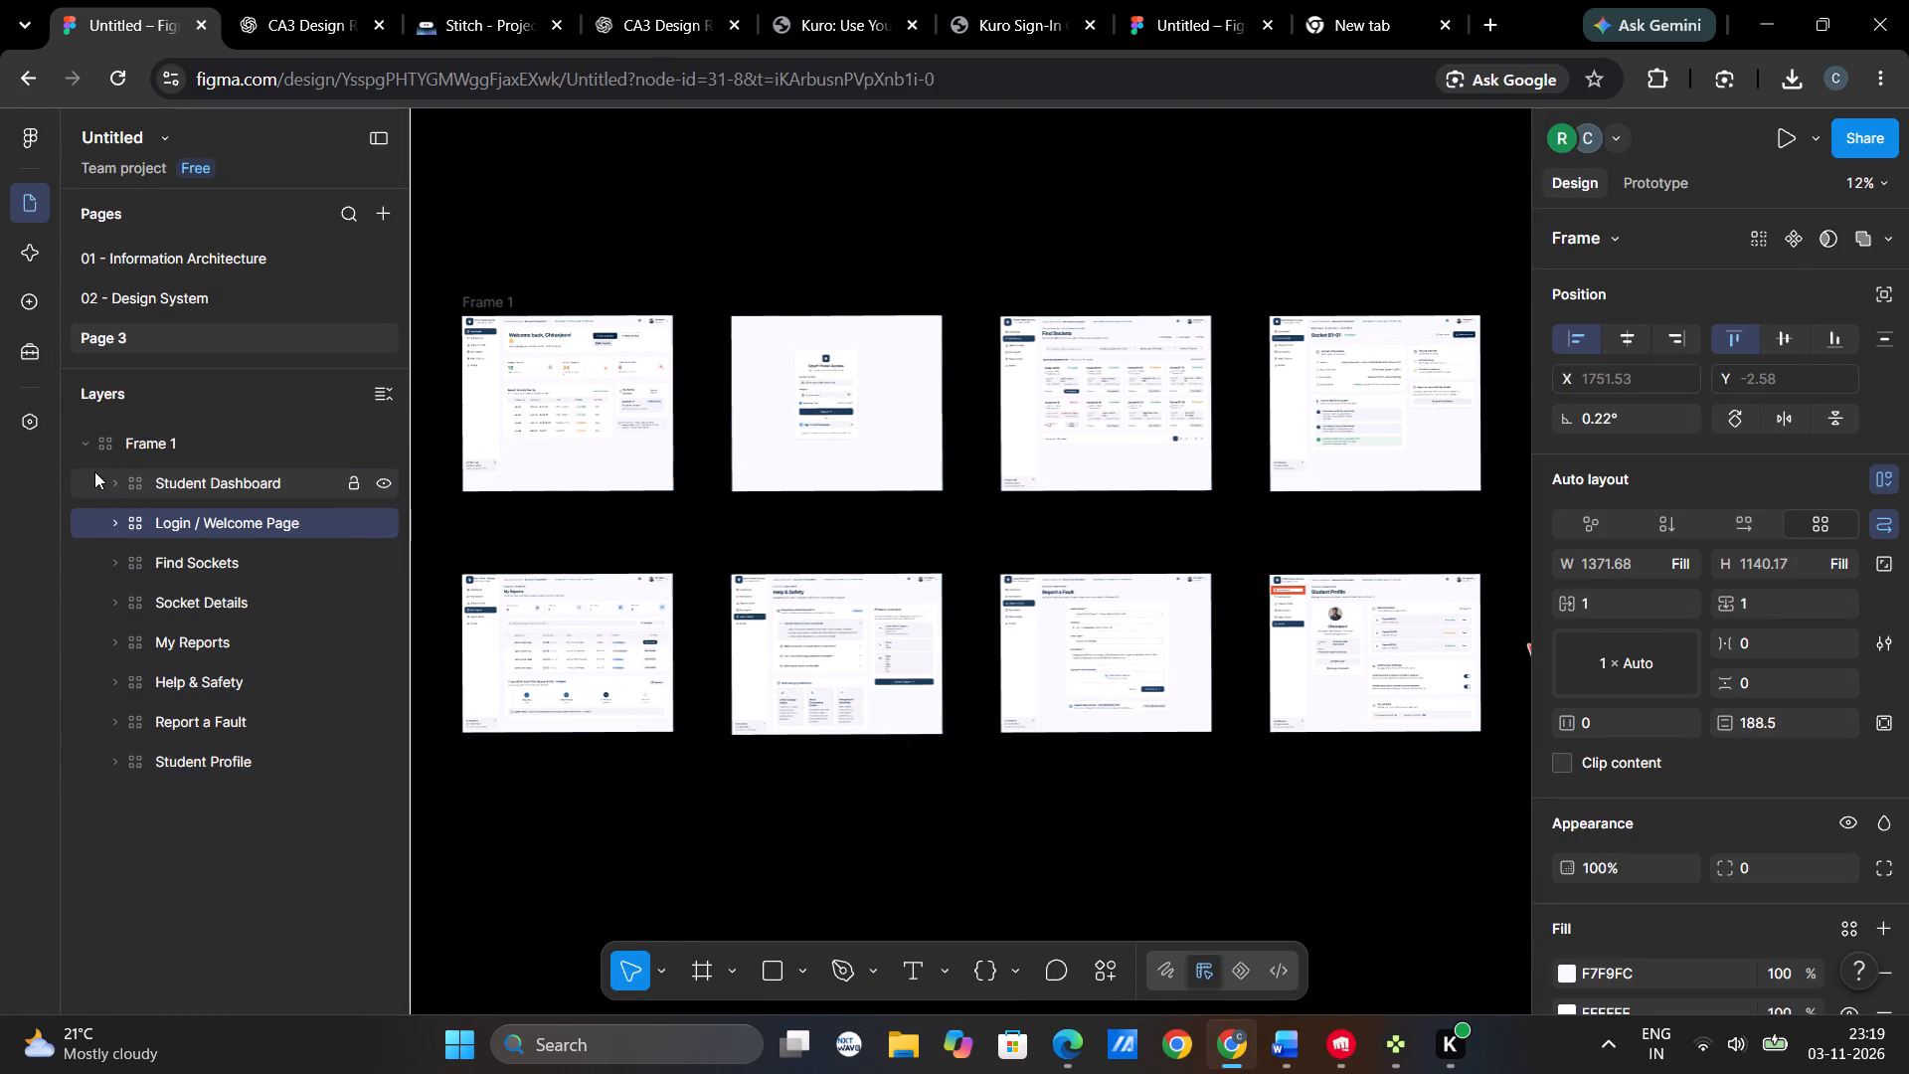
Undo the last reordering of the Login / Welcome Page layer and reload the design file.
key("ctrl+z")
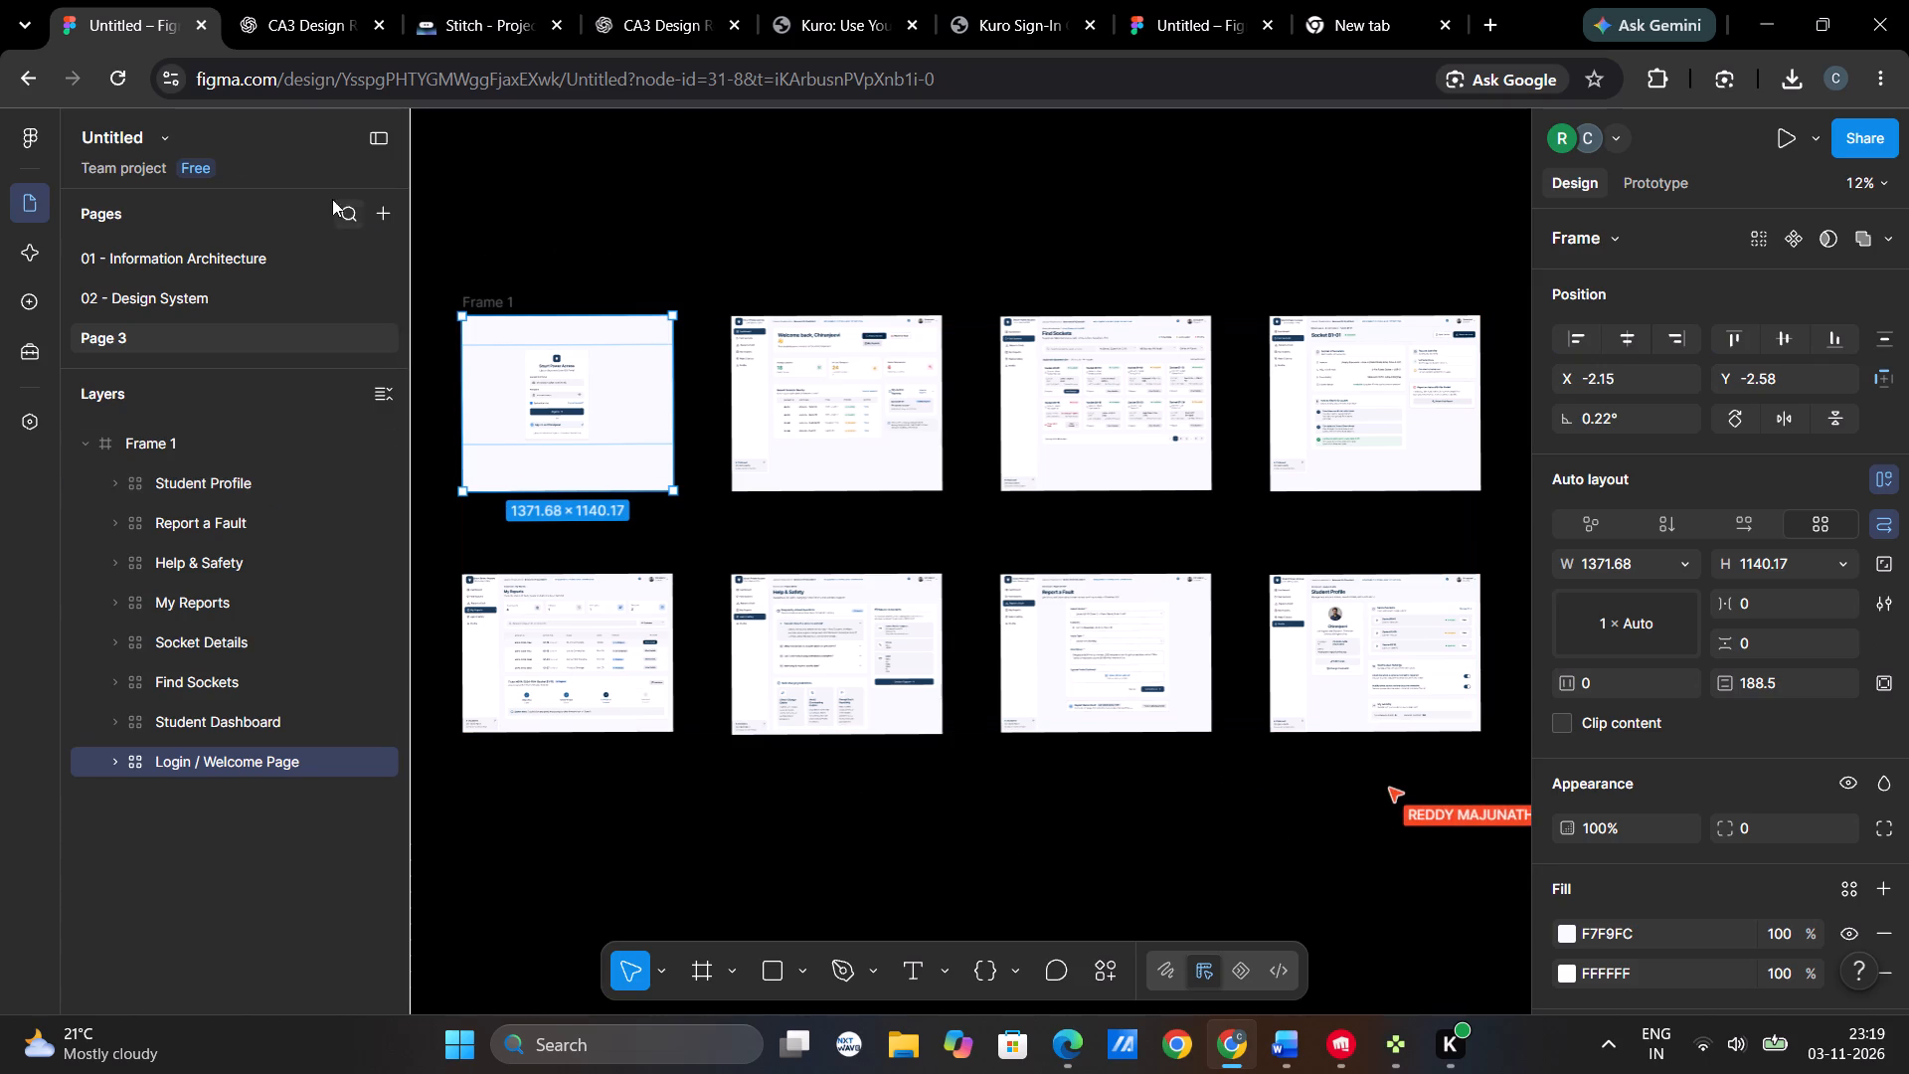
left_click(116, 89)
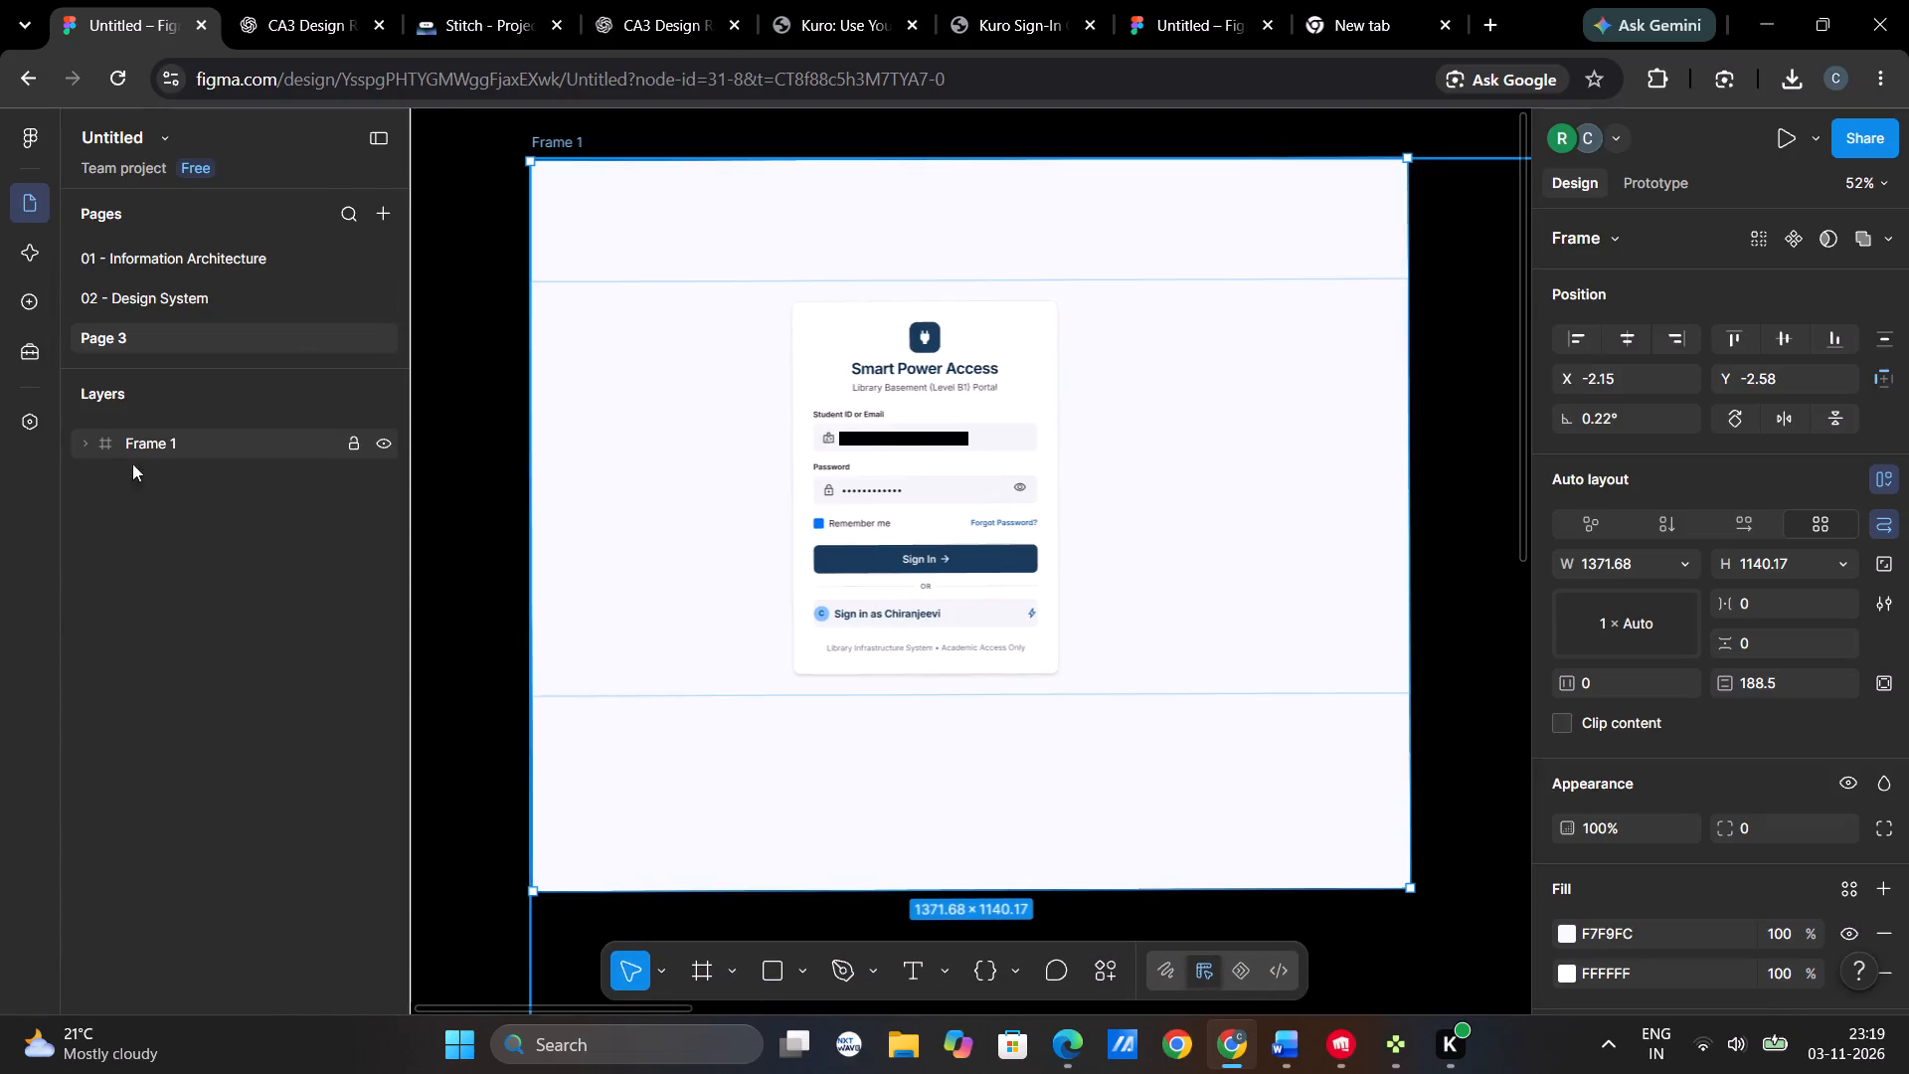
Move all eight screens, from Student Profile to Login / Welcome Page, out of Frame 1 to the top level of Page 3.
left_click(79, 443)
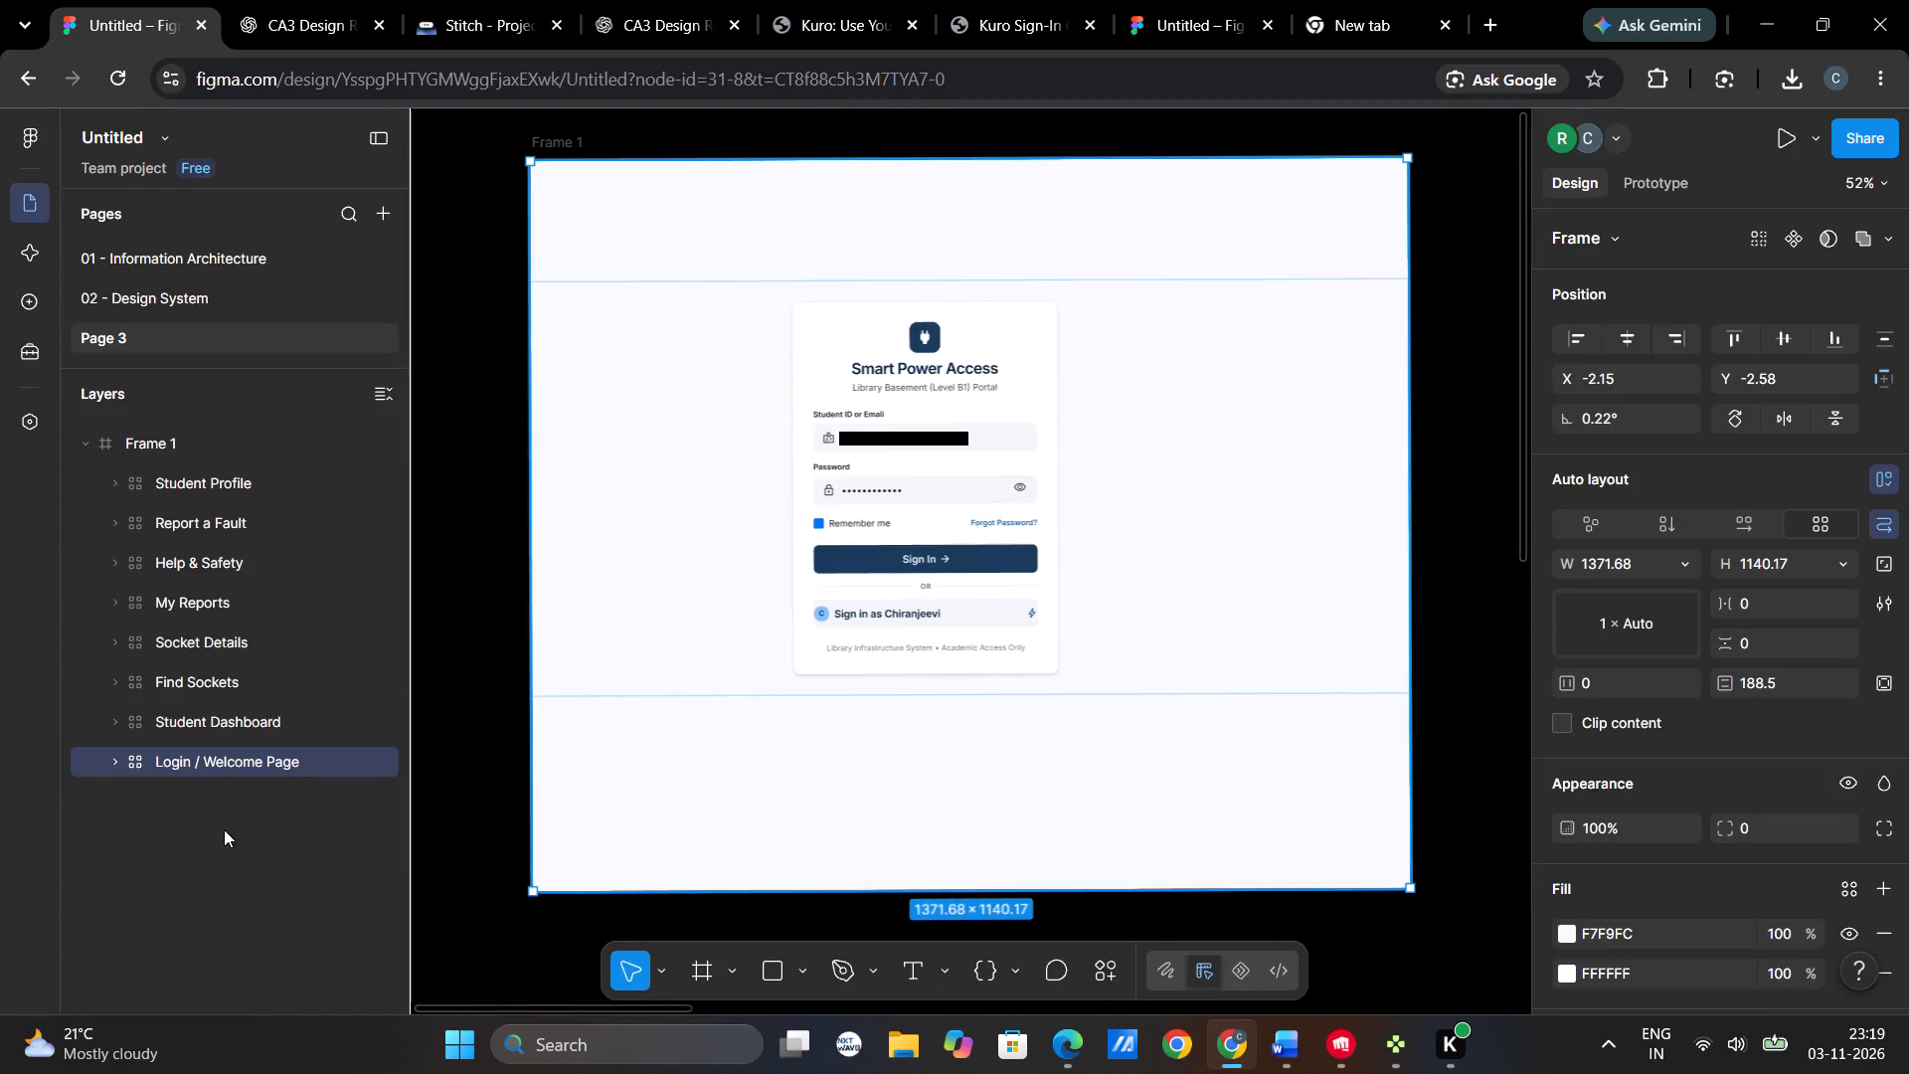
left_click_drag(212, 853, 108, 584)
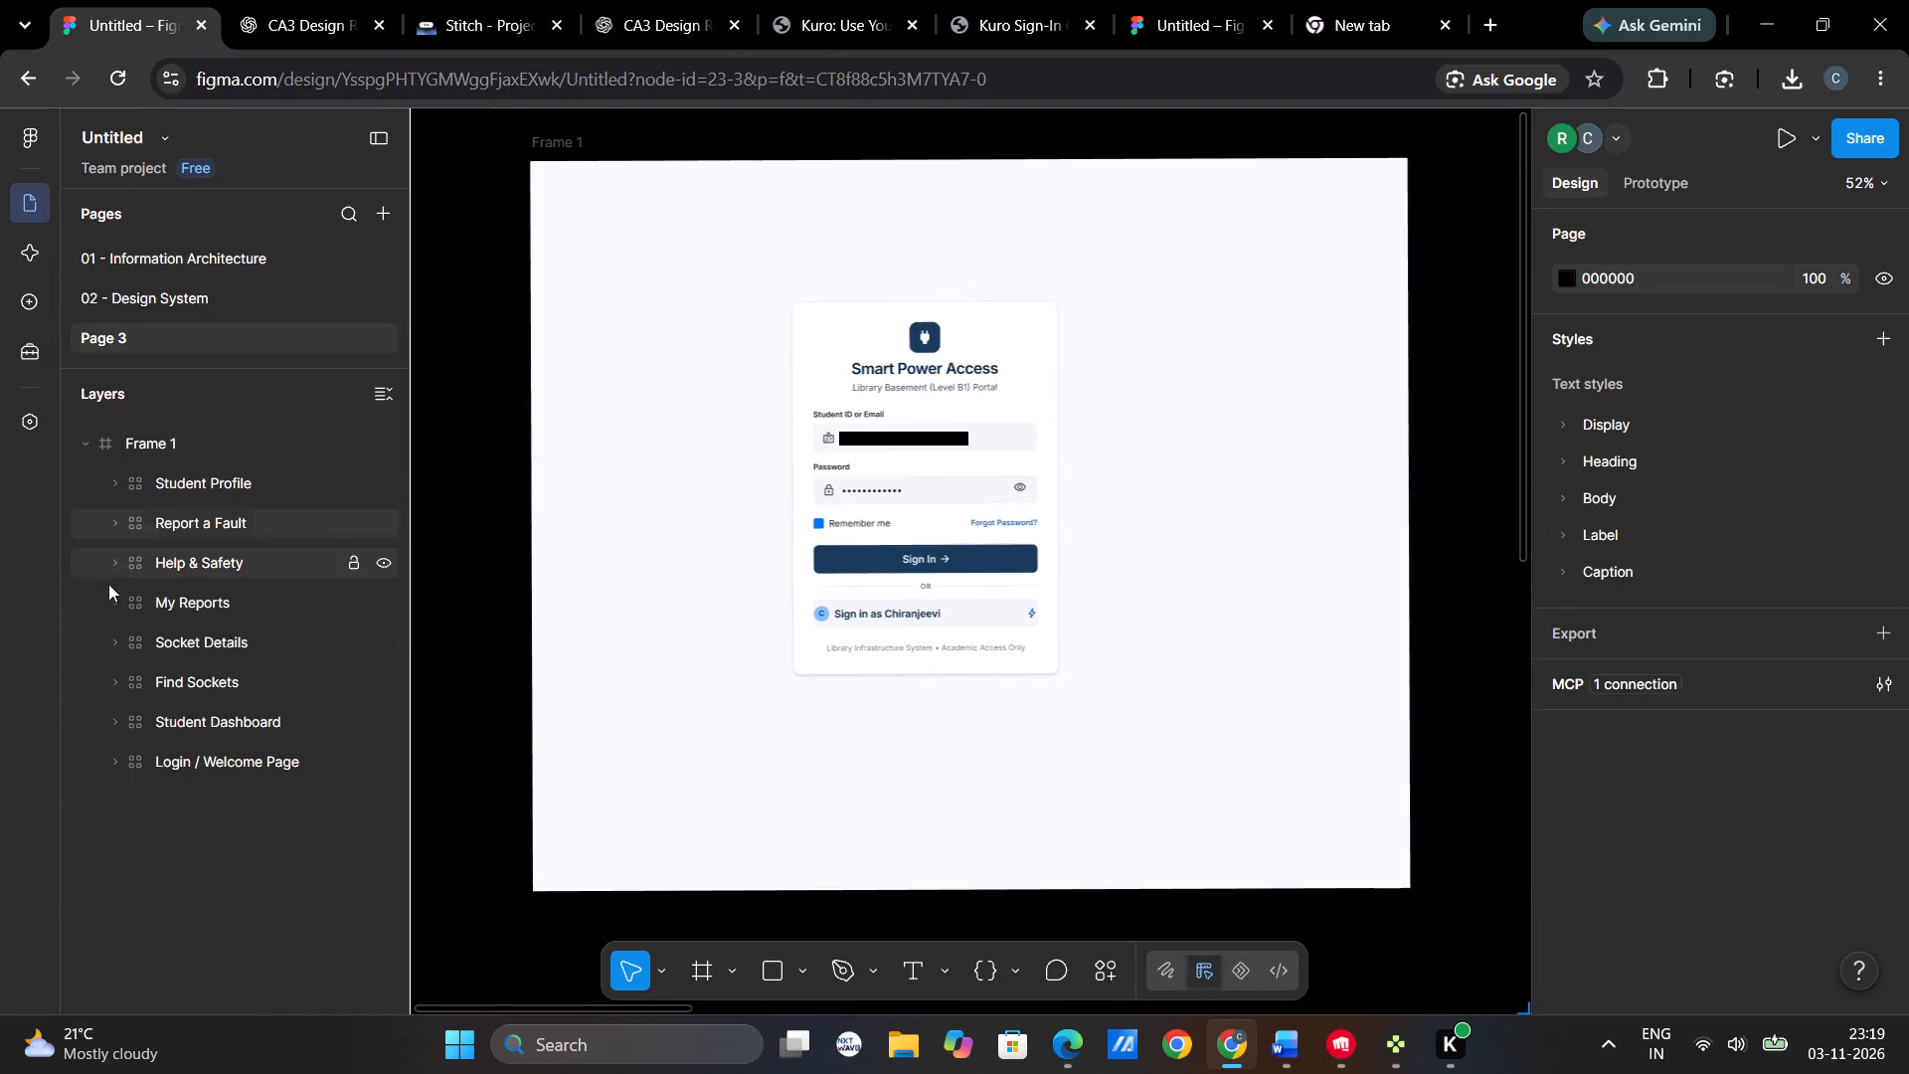
left_click_drag(108, 584, 125, 809)
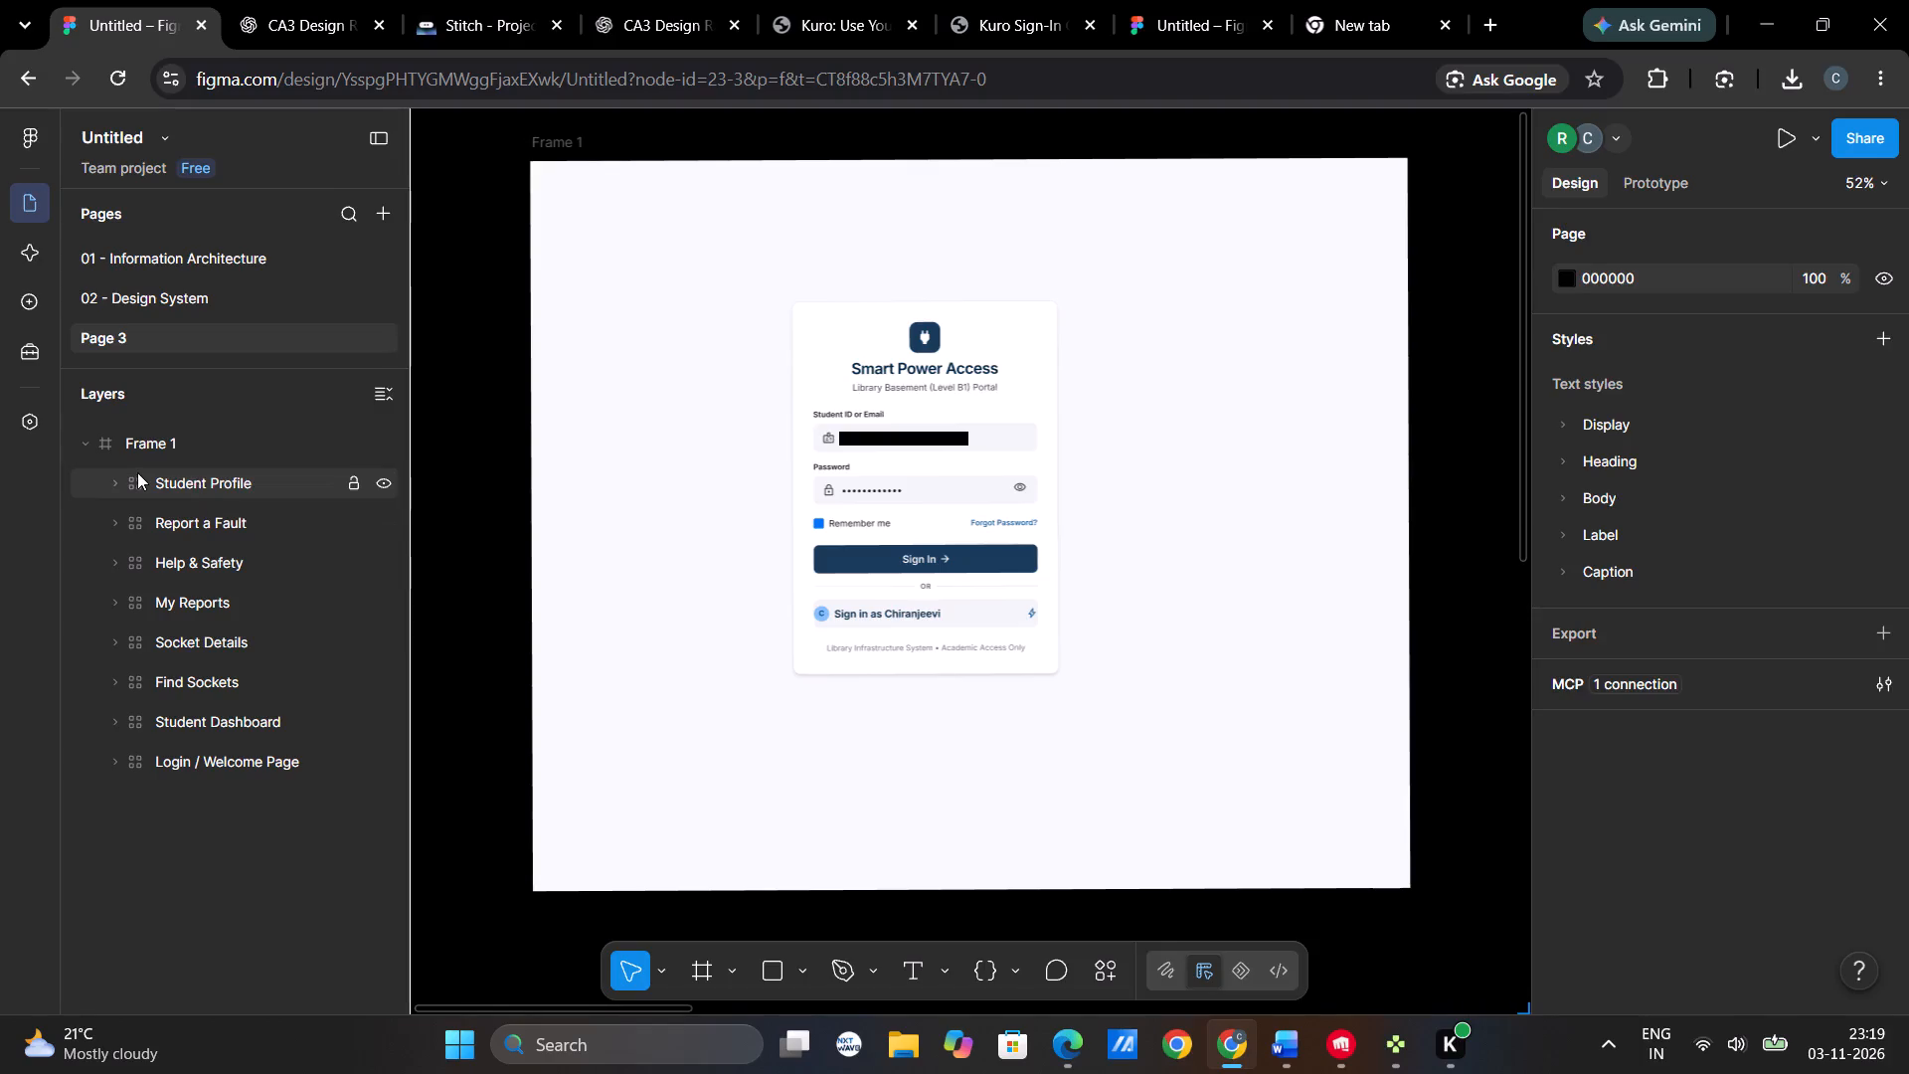
double_click(91, 480)
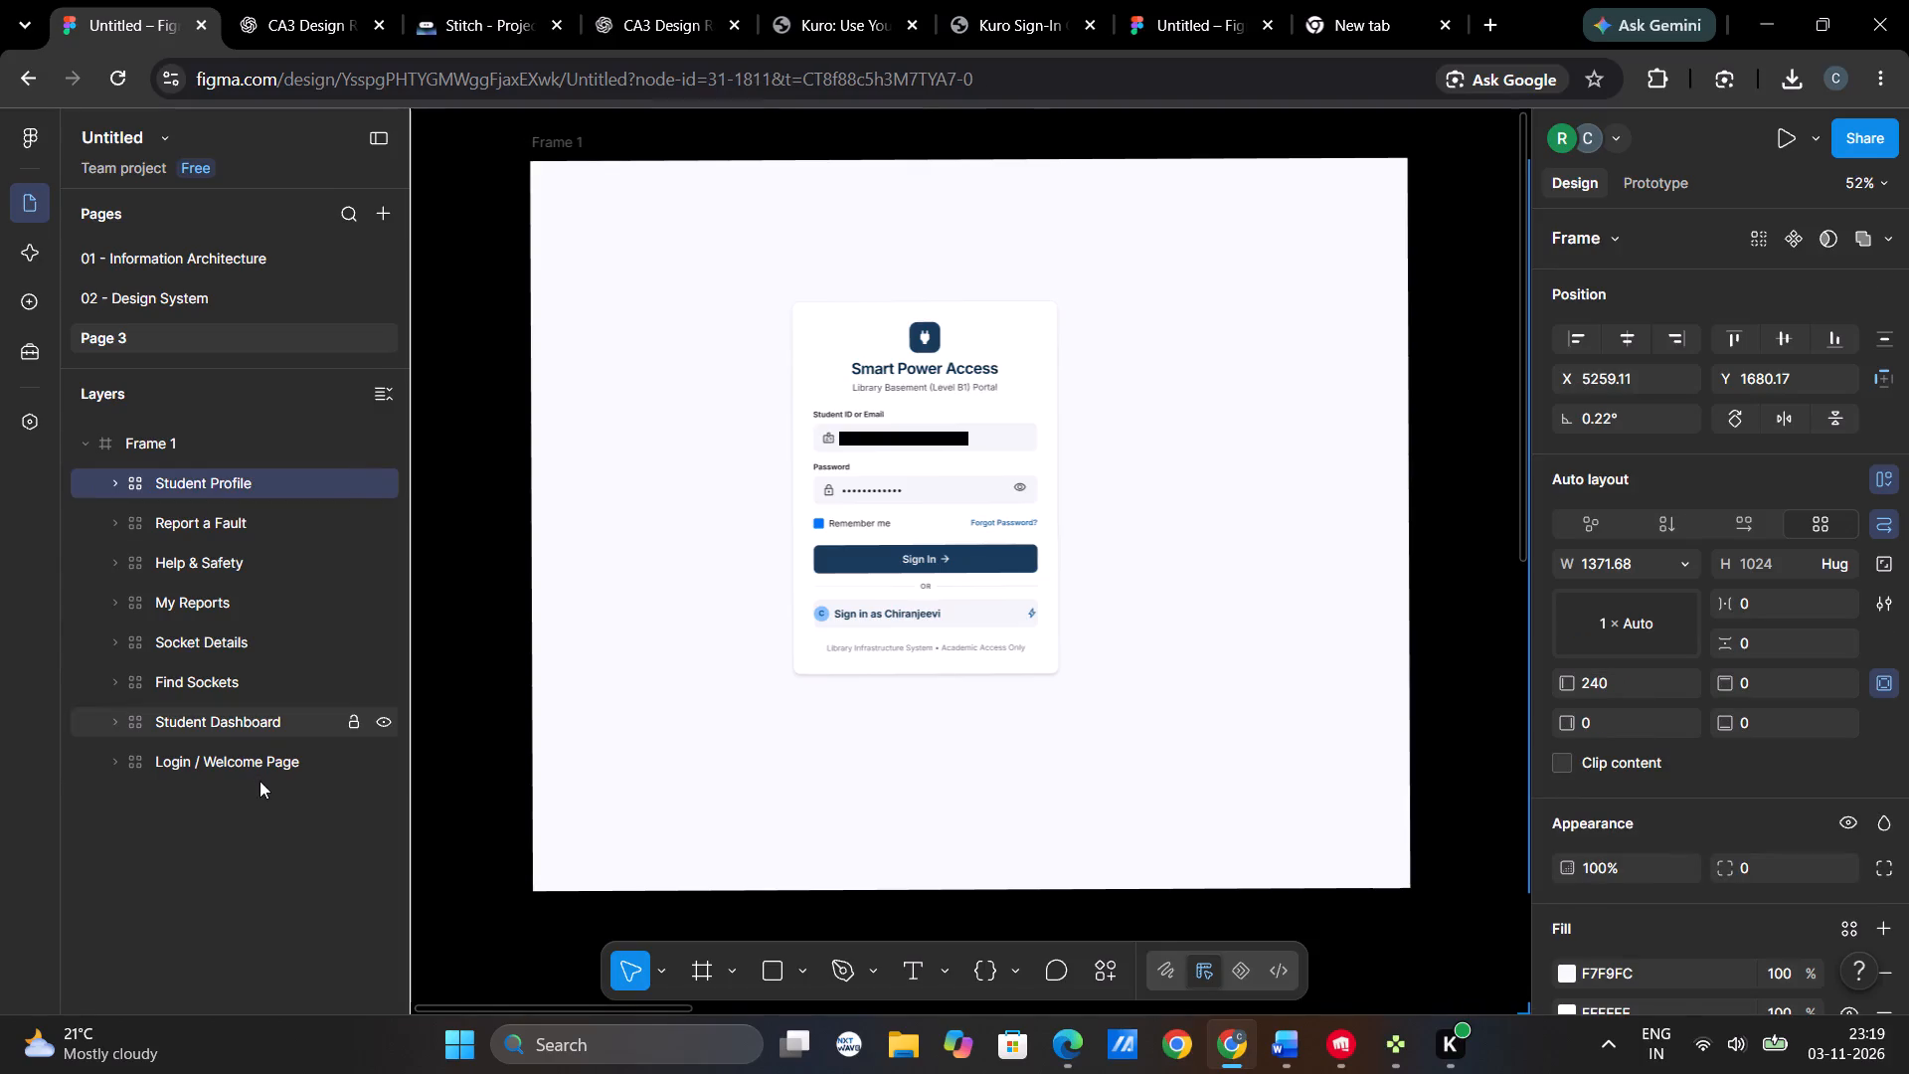
left_click(252, 770, "shift")
left_click_drag(96, 495, 112, 441)
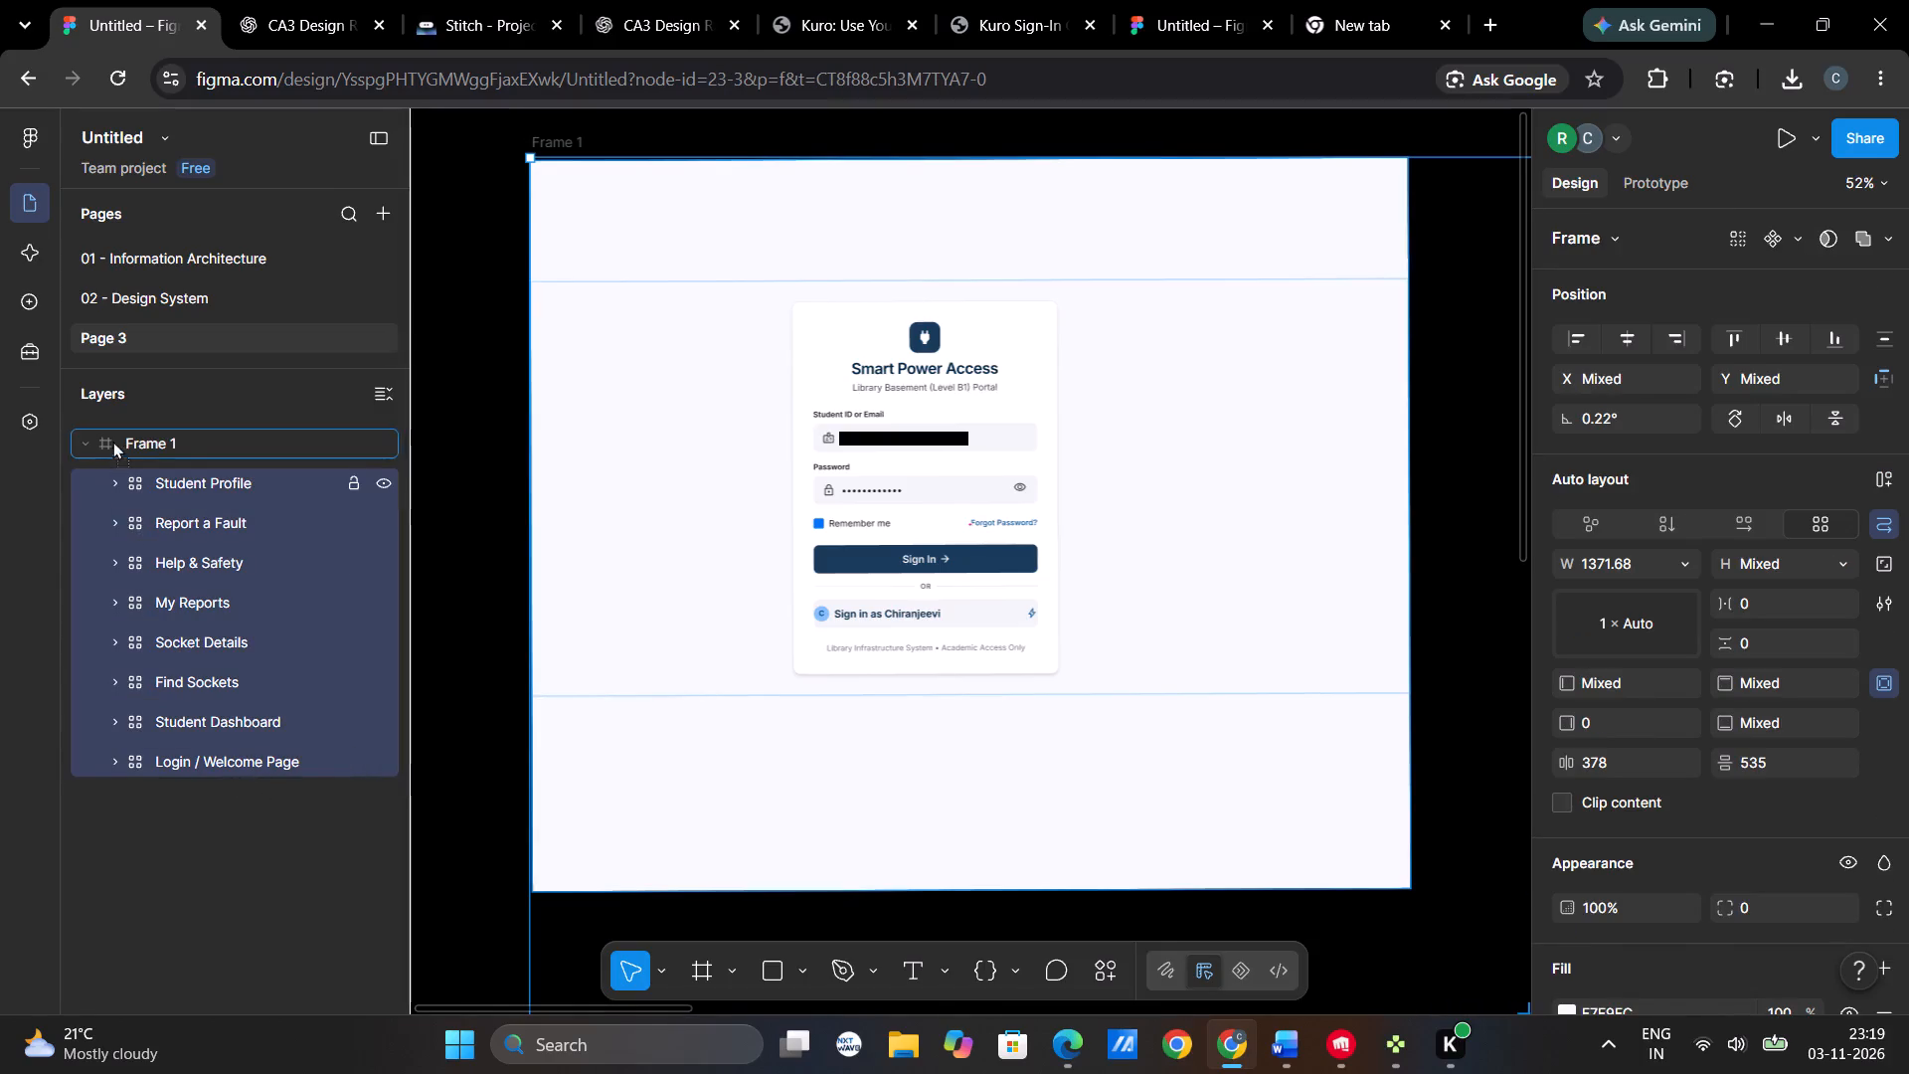
left_click_drag(112, 441, 117, 428)
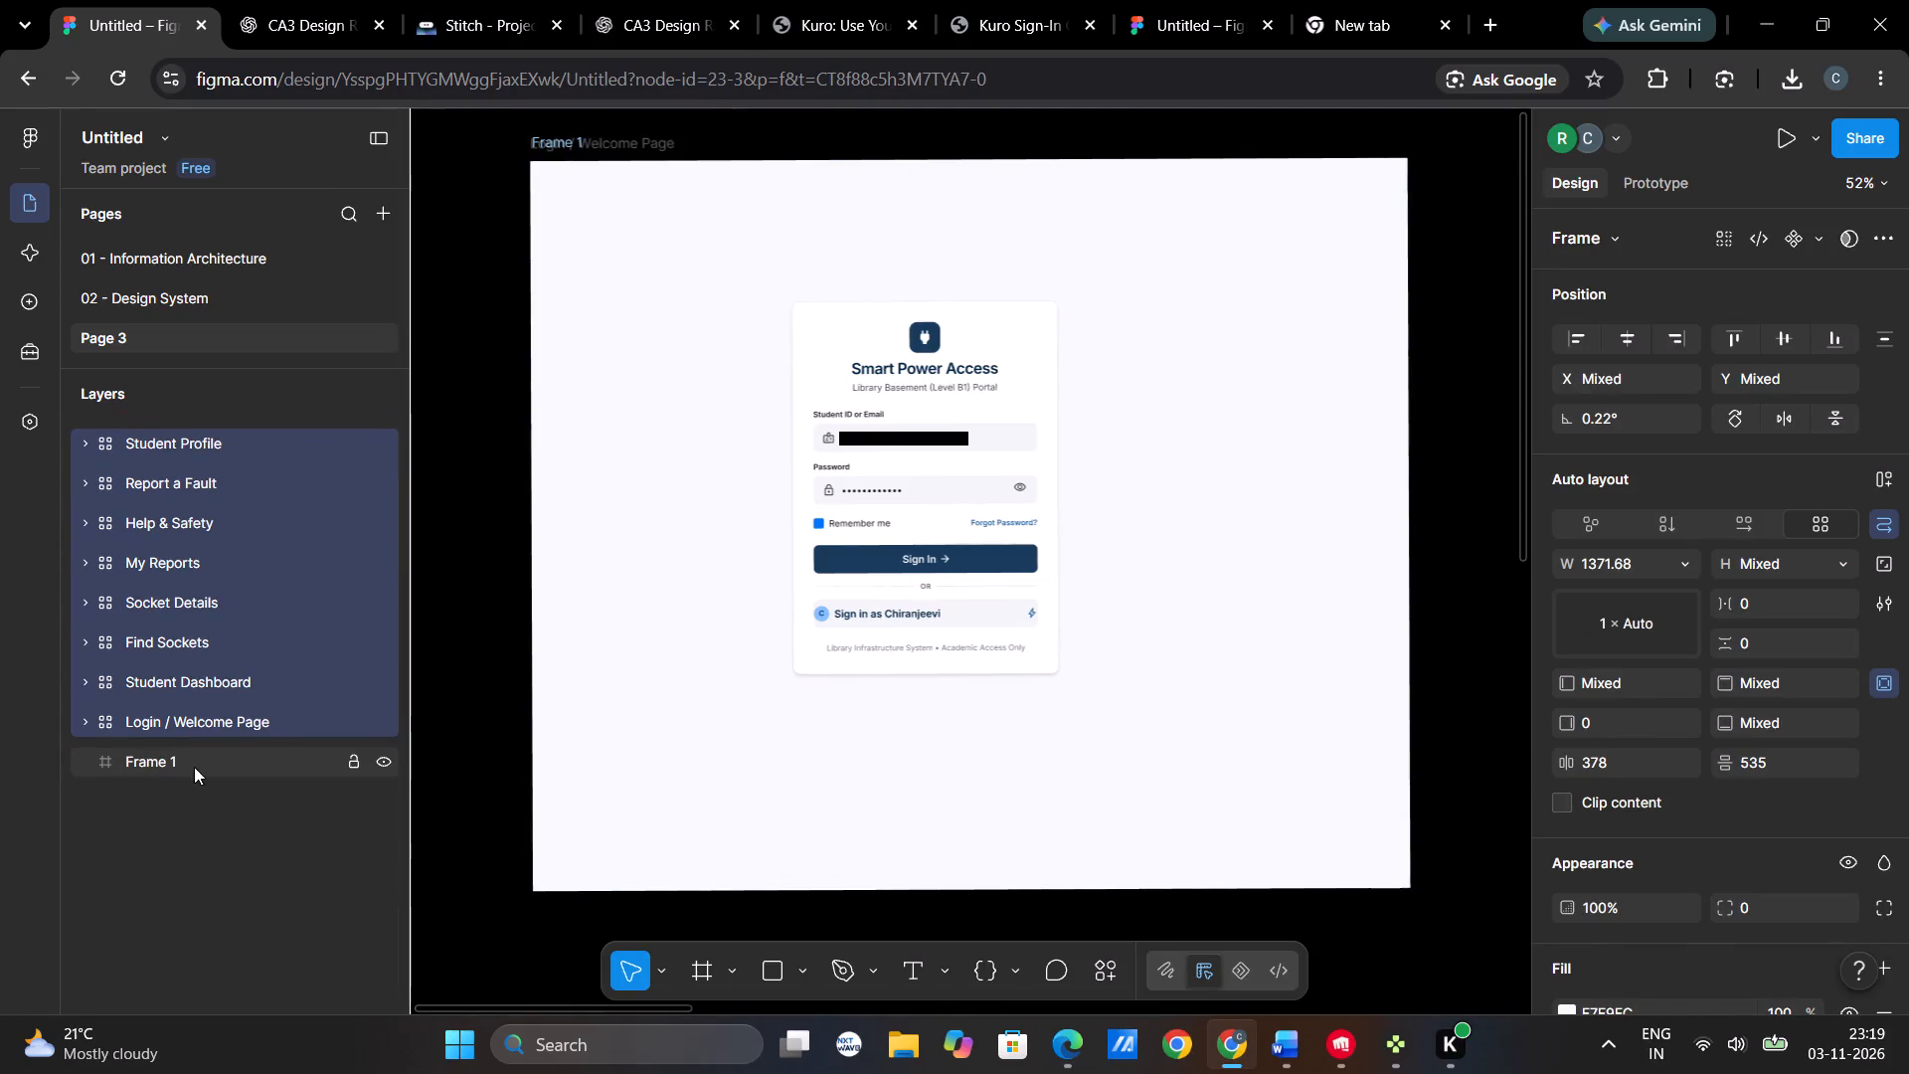
Delete the emptied Frame 1 and reload the design file.
left_click(194, 767)
key("Delete")
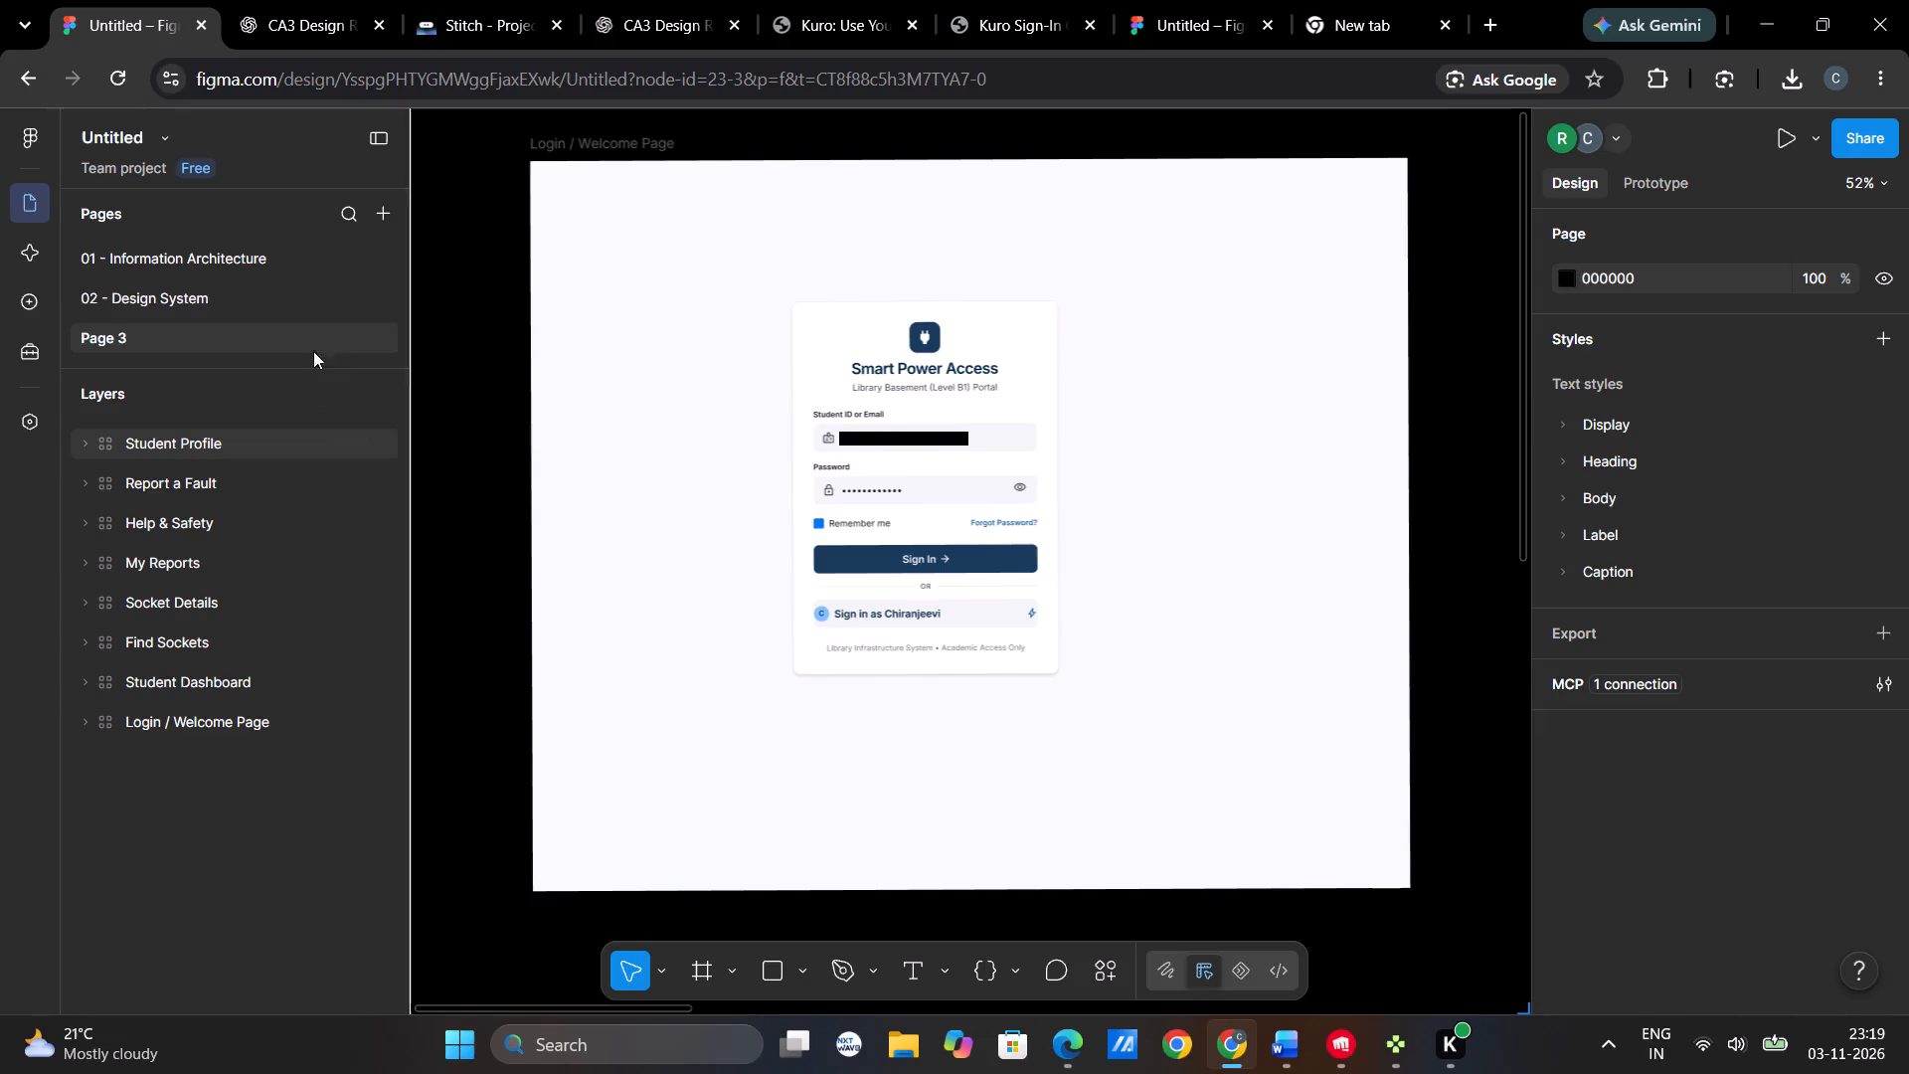
left_click(119, 90)
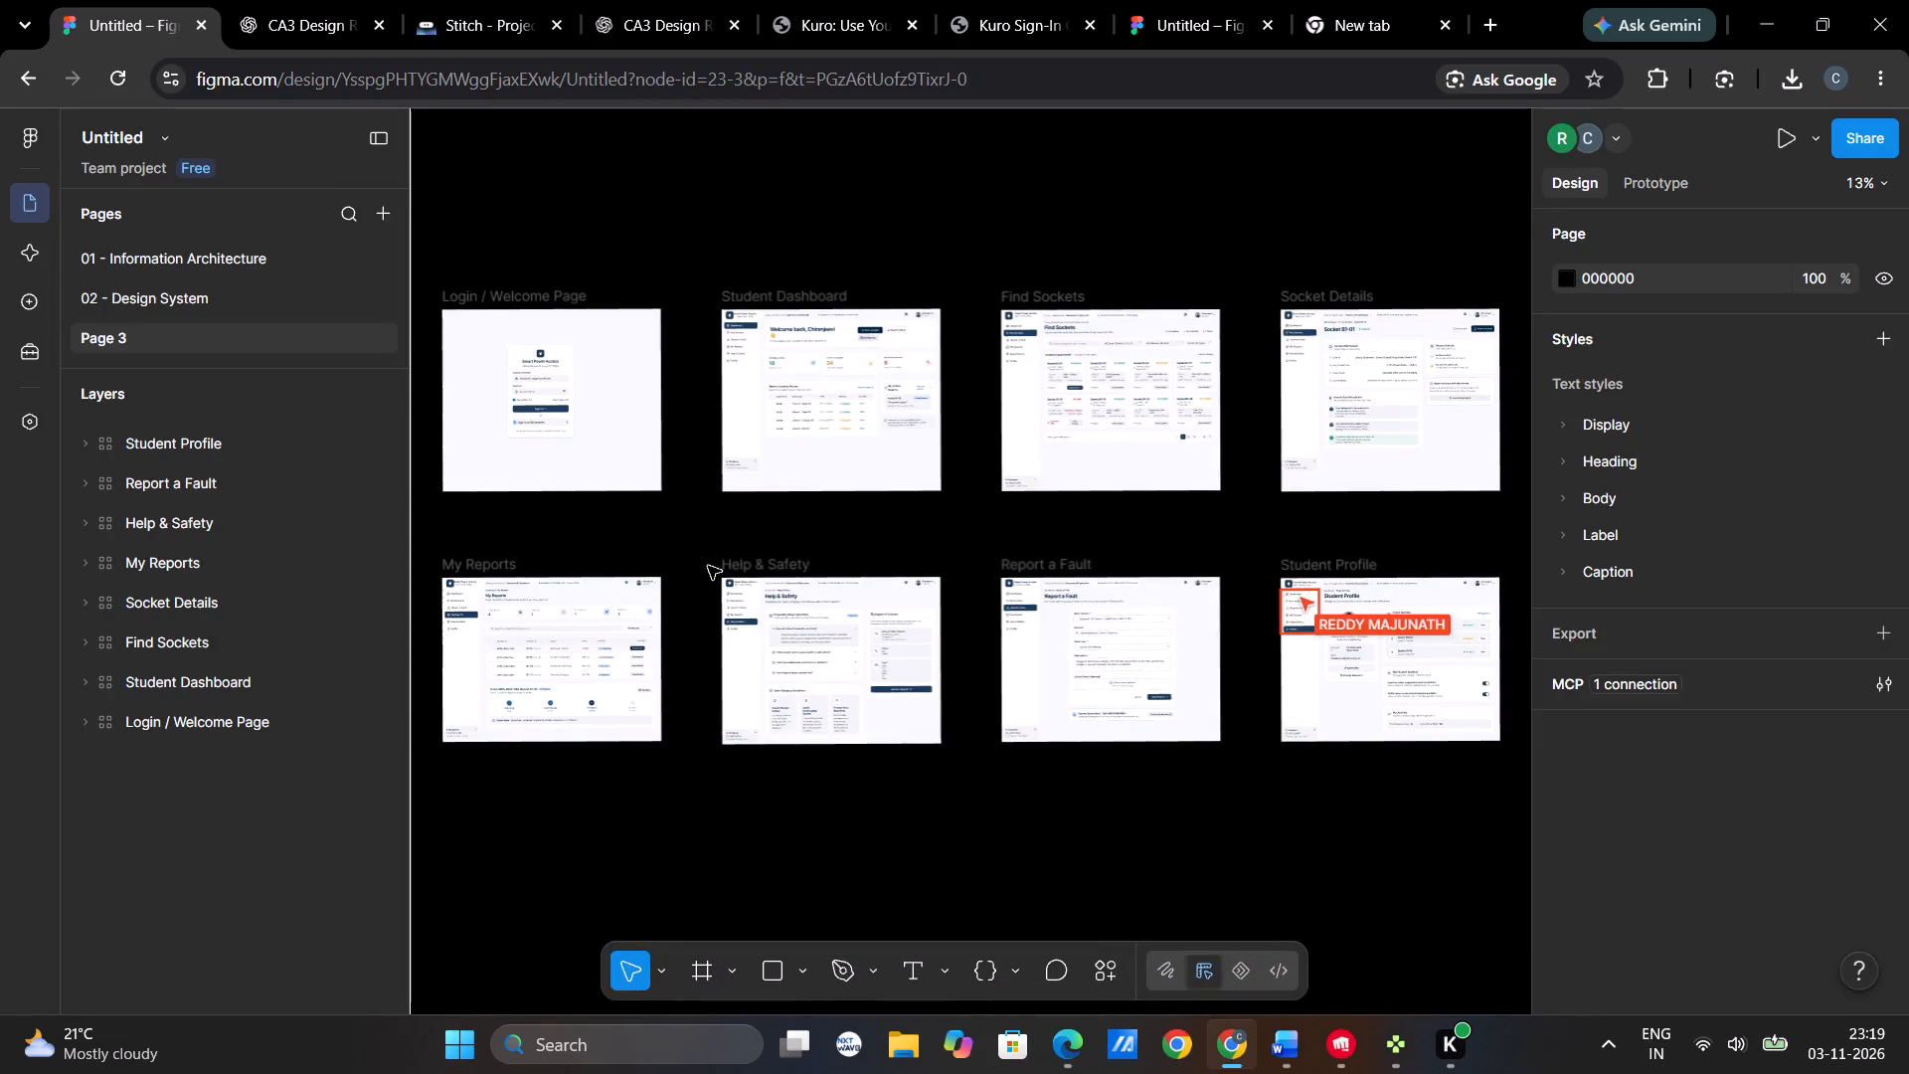
Examine the prototype connections between the screens, including the side-navigation links on Help & Safety and Report a Fault.
left_click(687, 221)
left_click(687, 221)
left_click(684, 594)
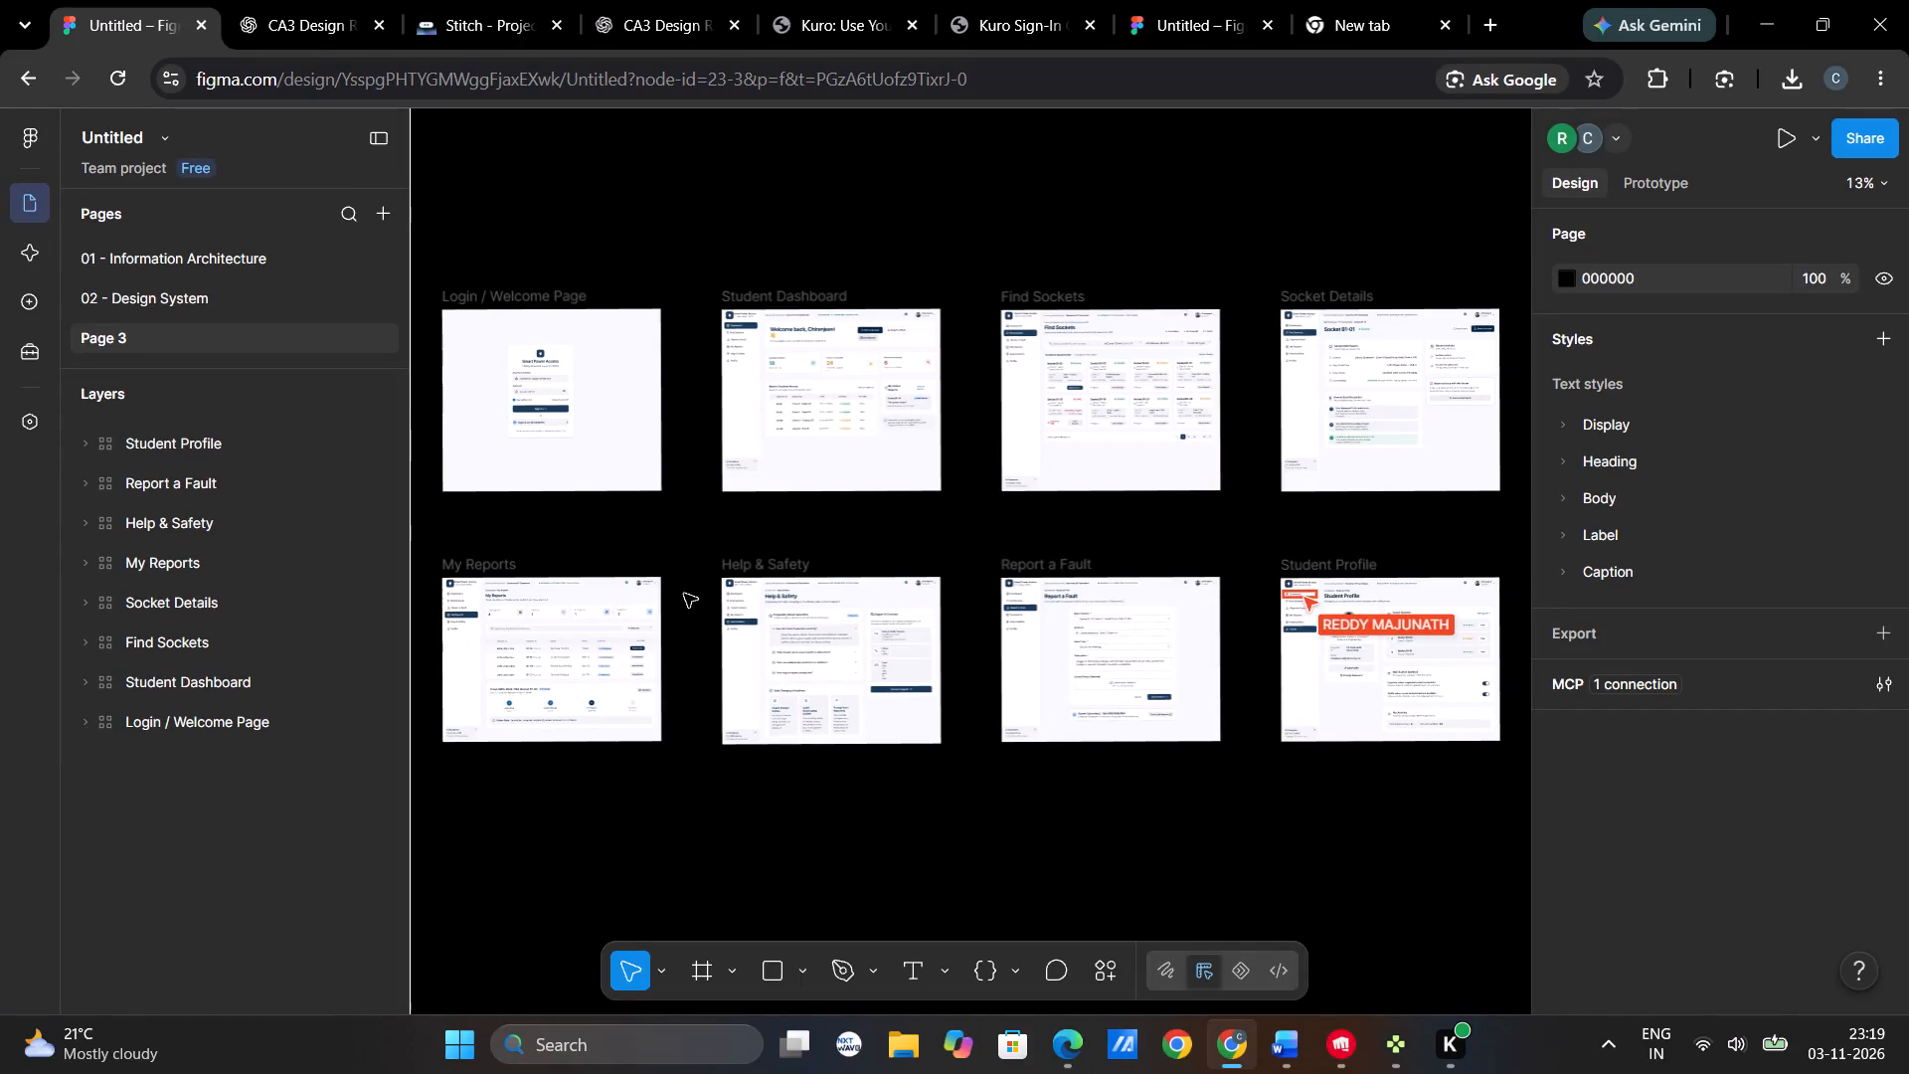
left_click(1671, 187)
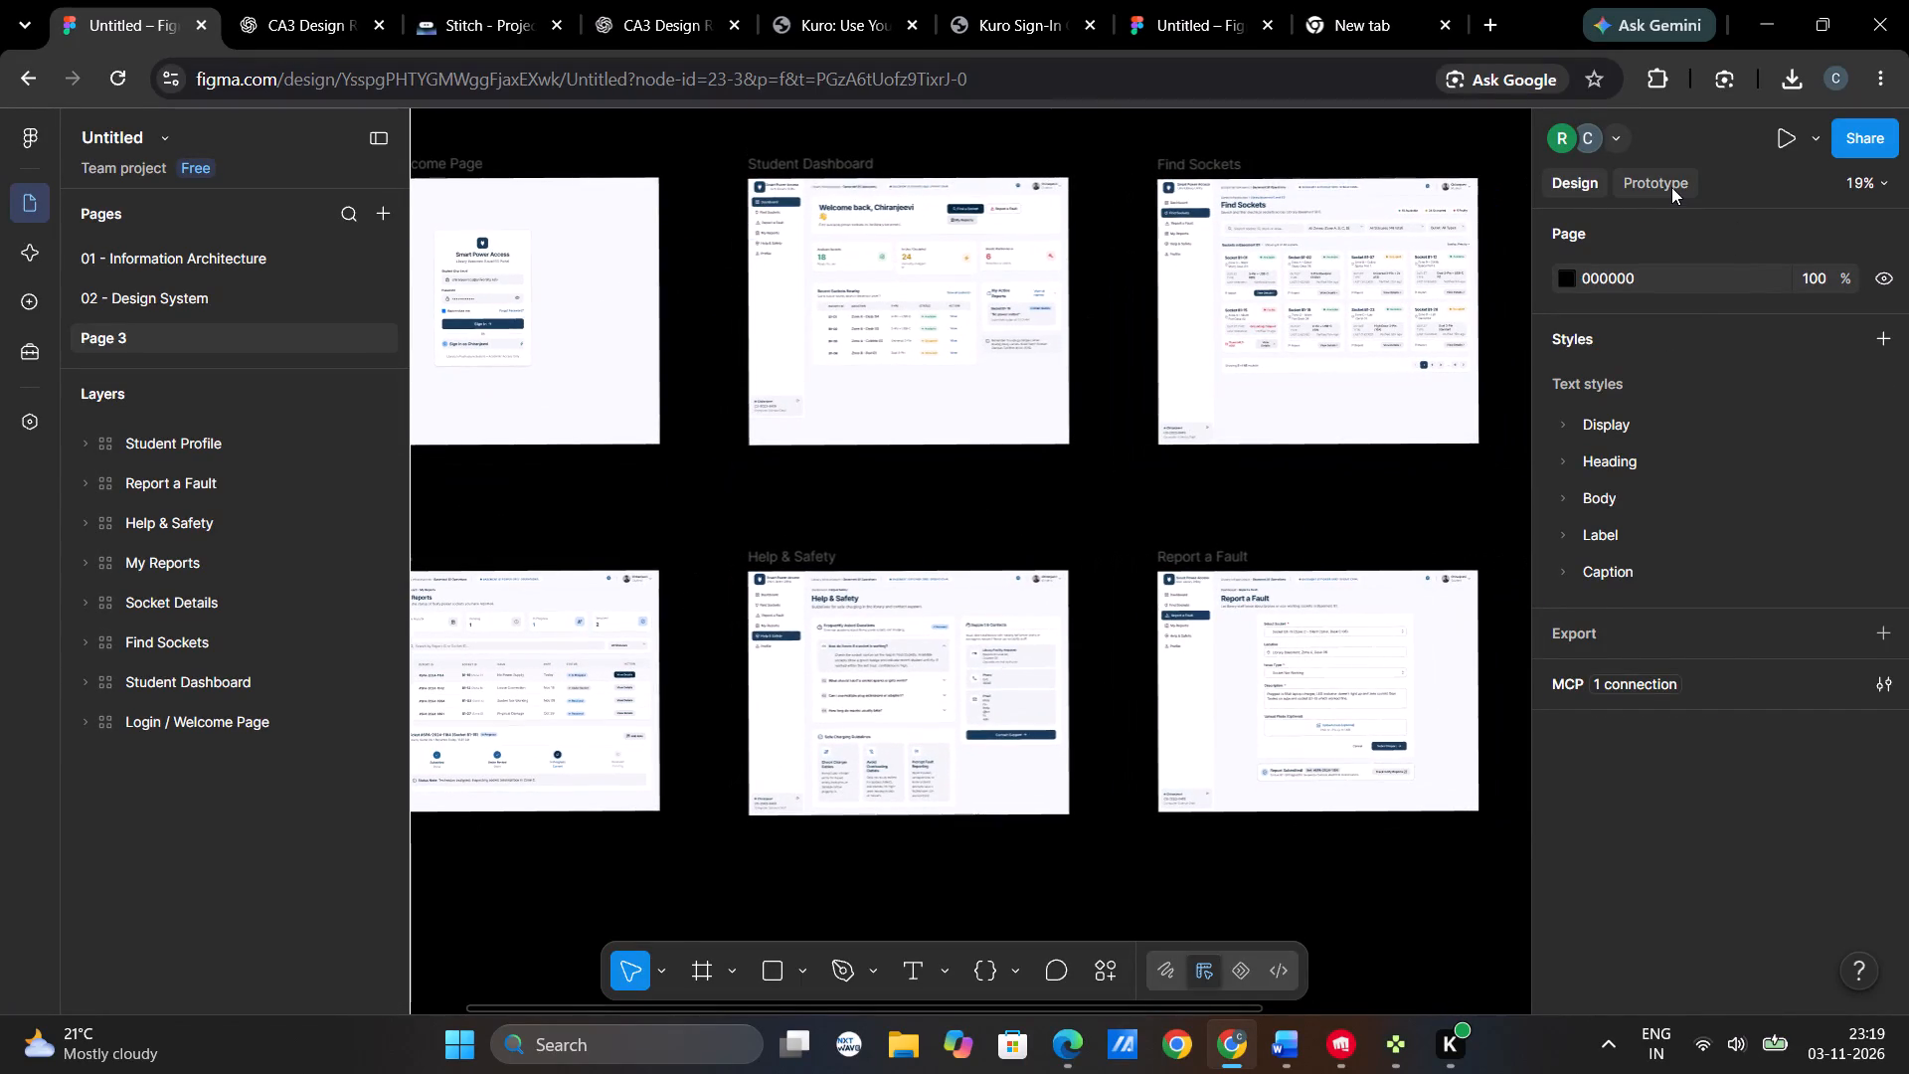
scroll(1028, 378, "up", 2)
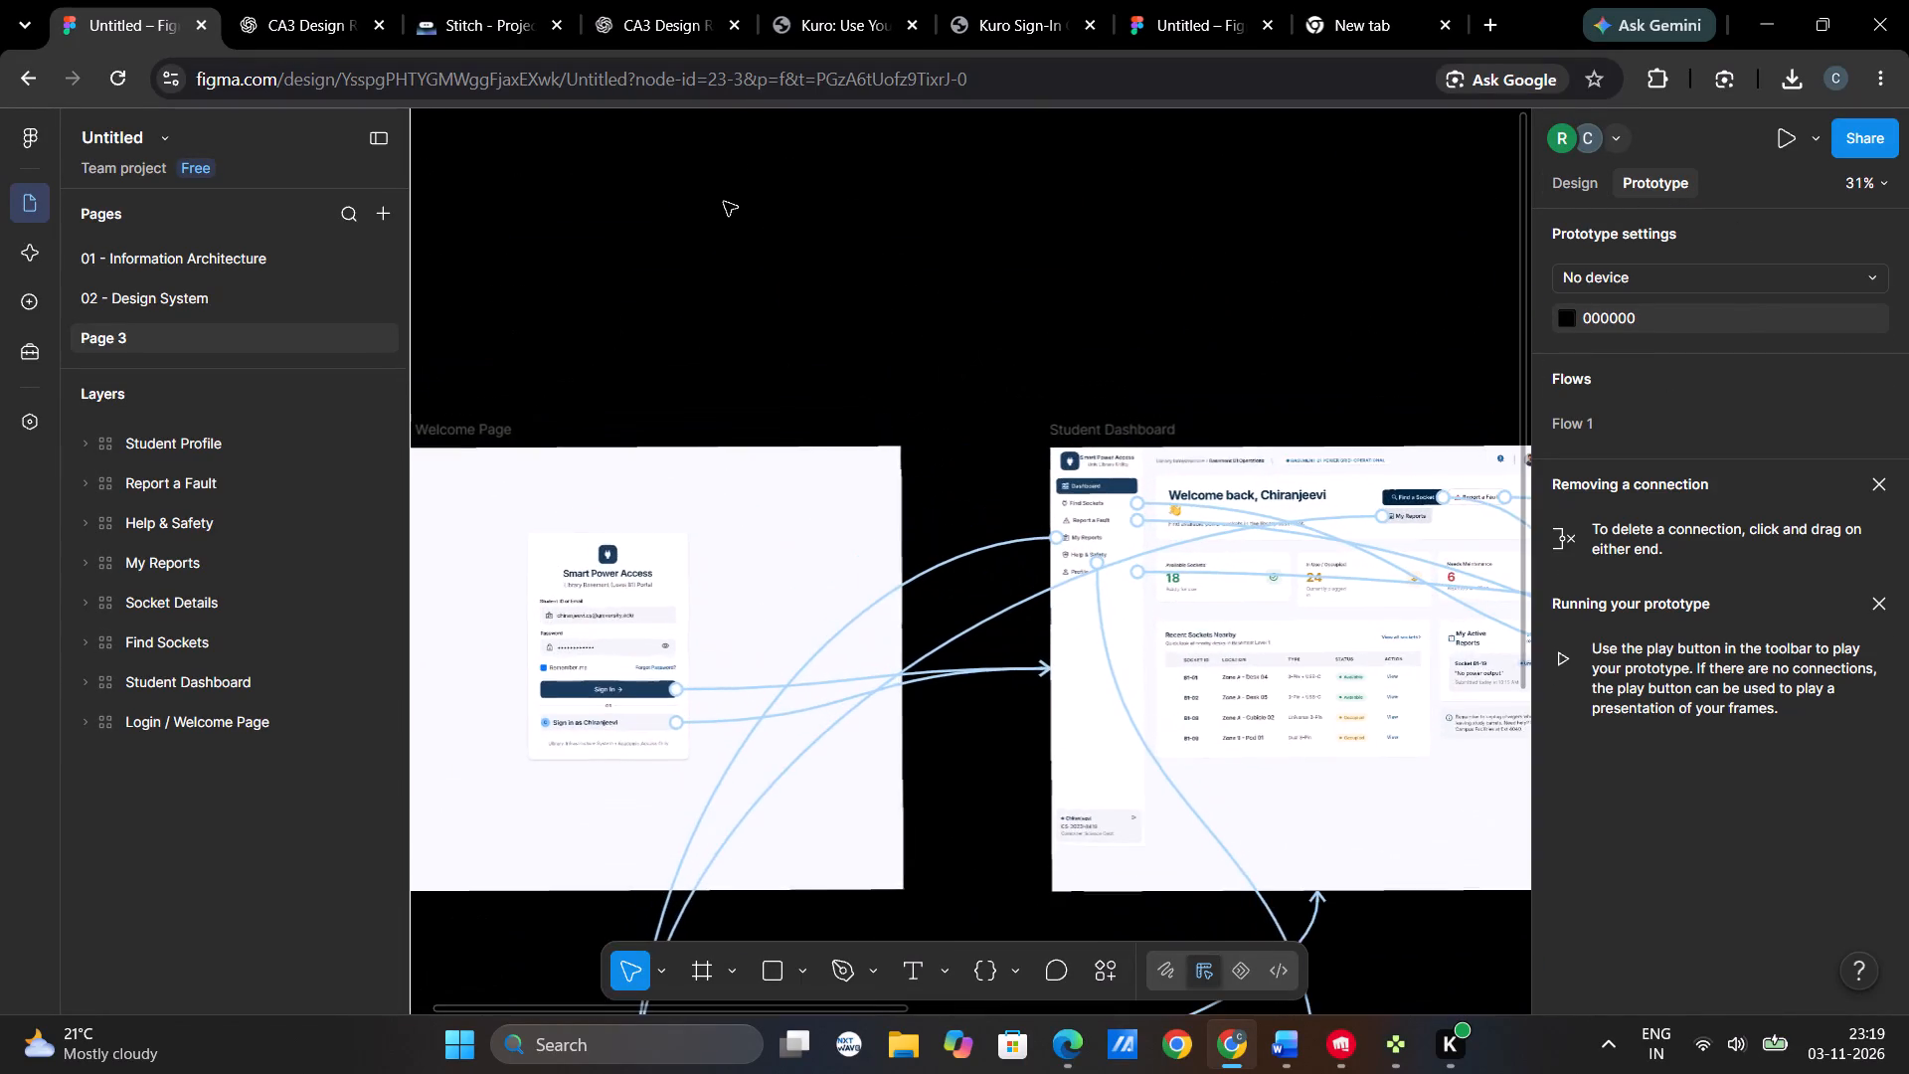
scroll(731, 218, "down", 2)
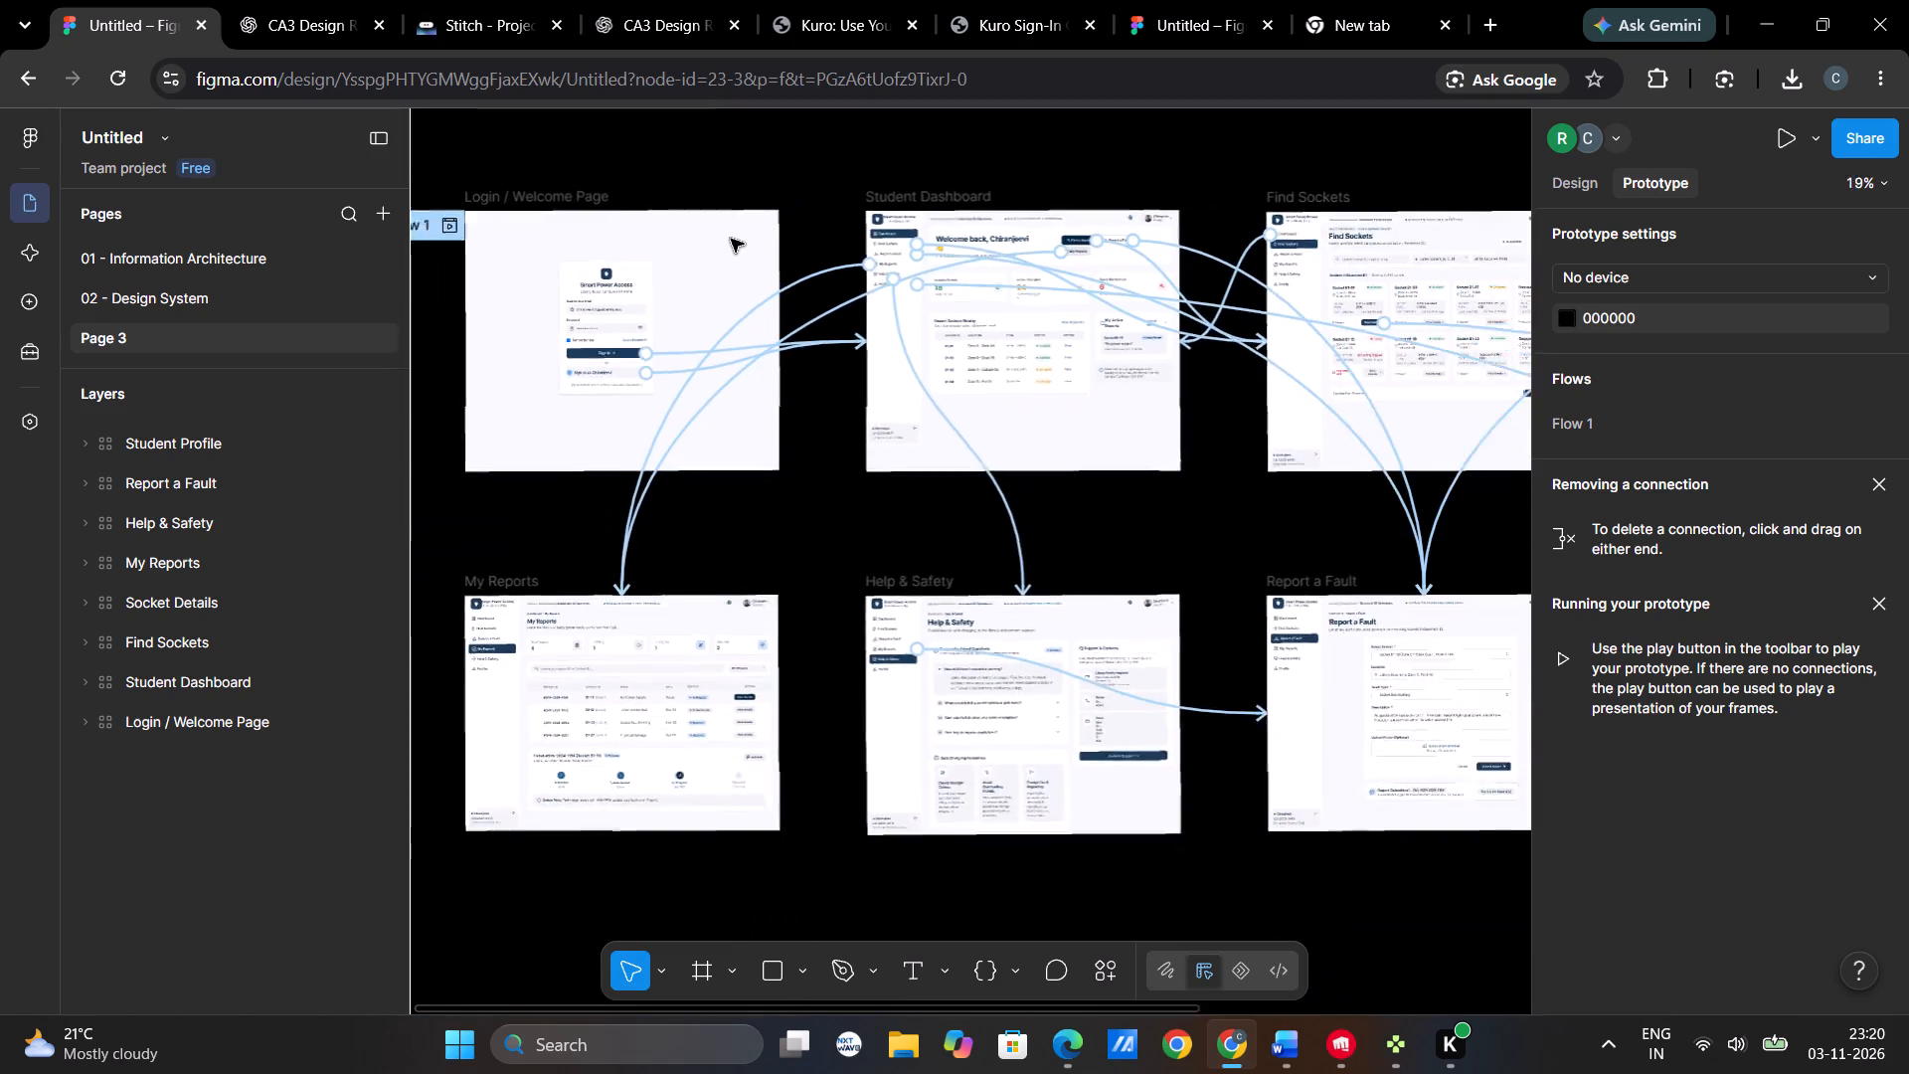
scroll(893, 517, "right", 2)
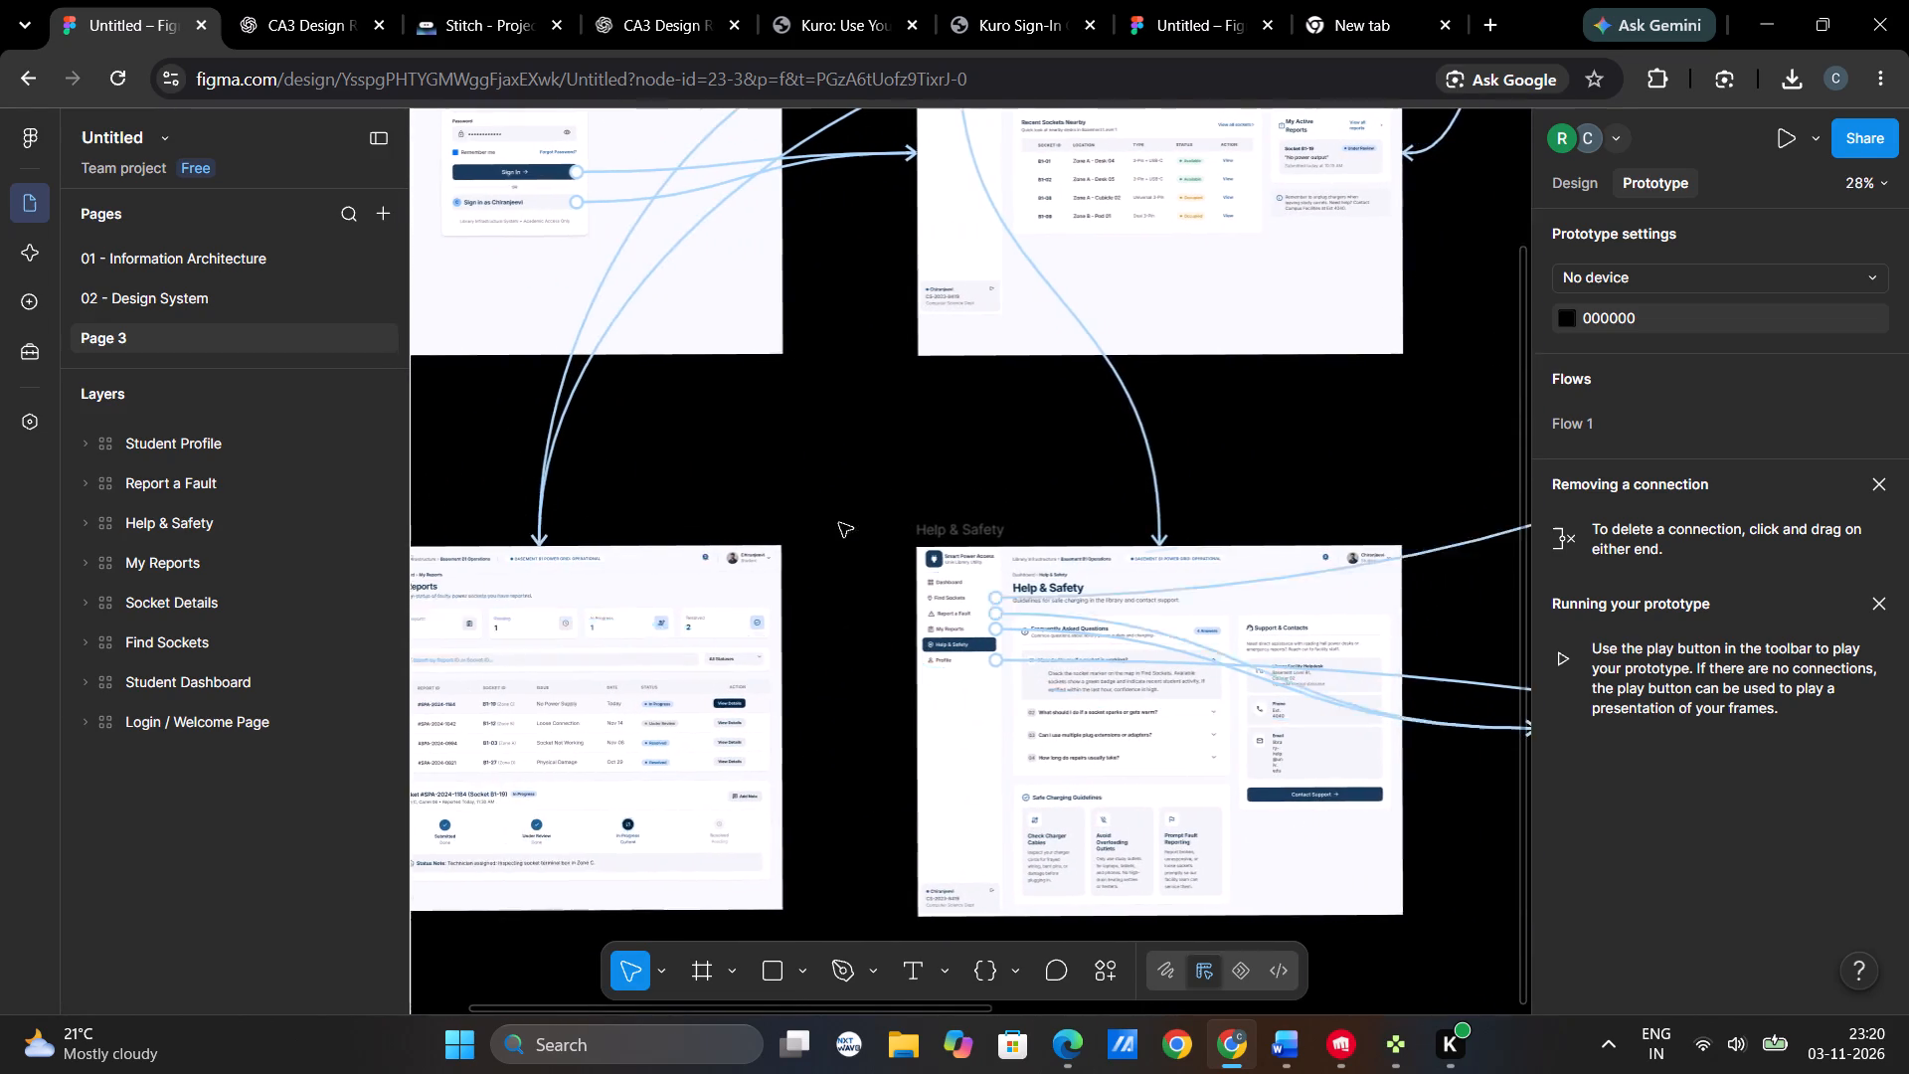
scroll(839, 523, "right", 1)
scroll(1096, 575, "left", 2)
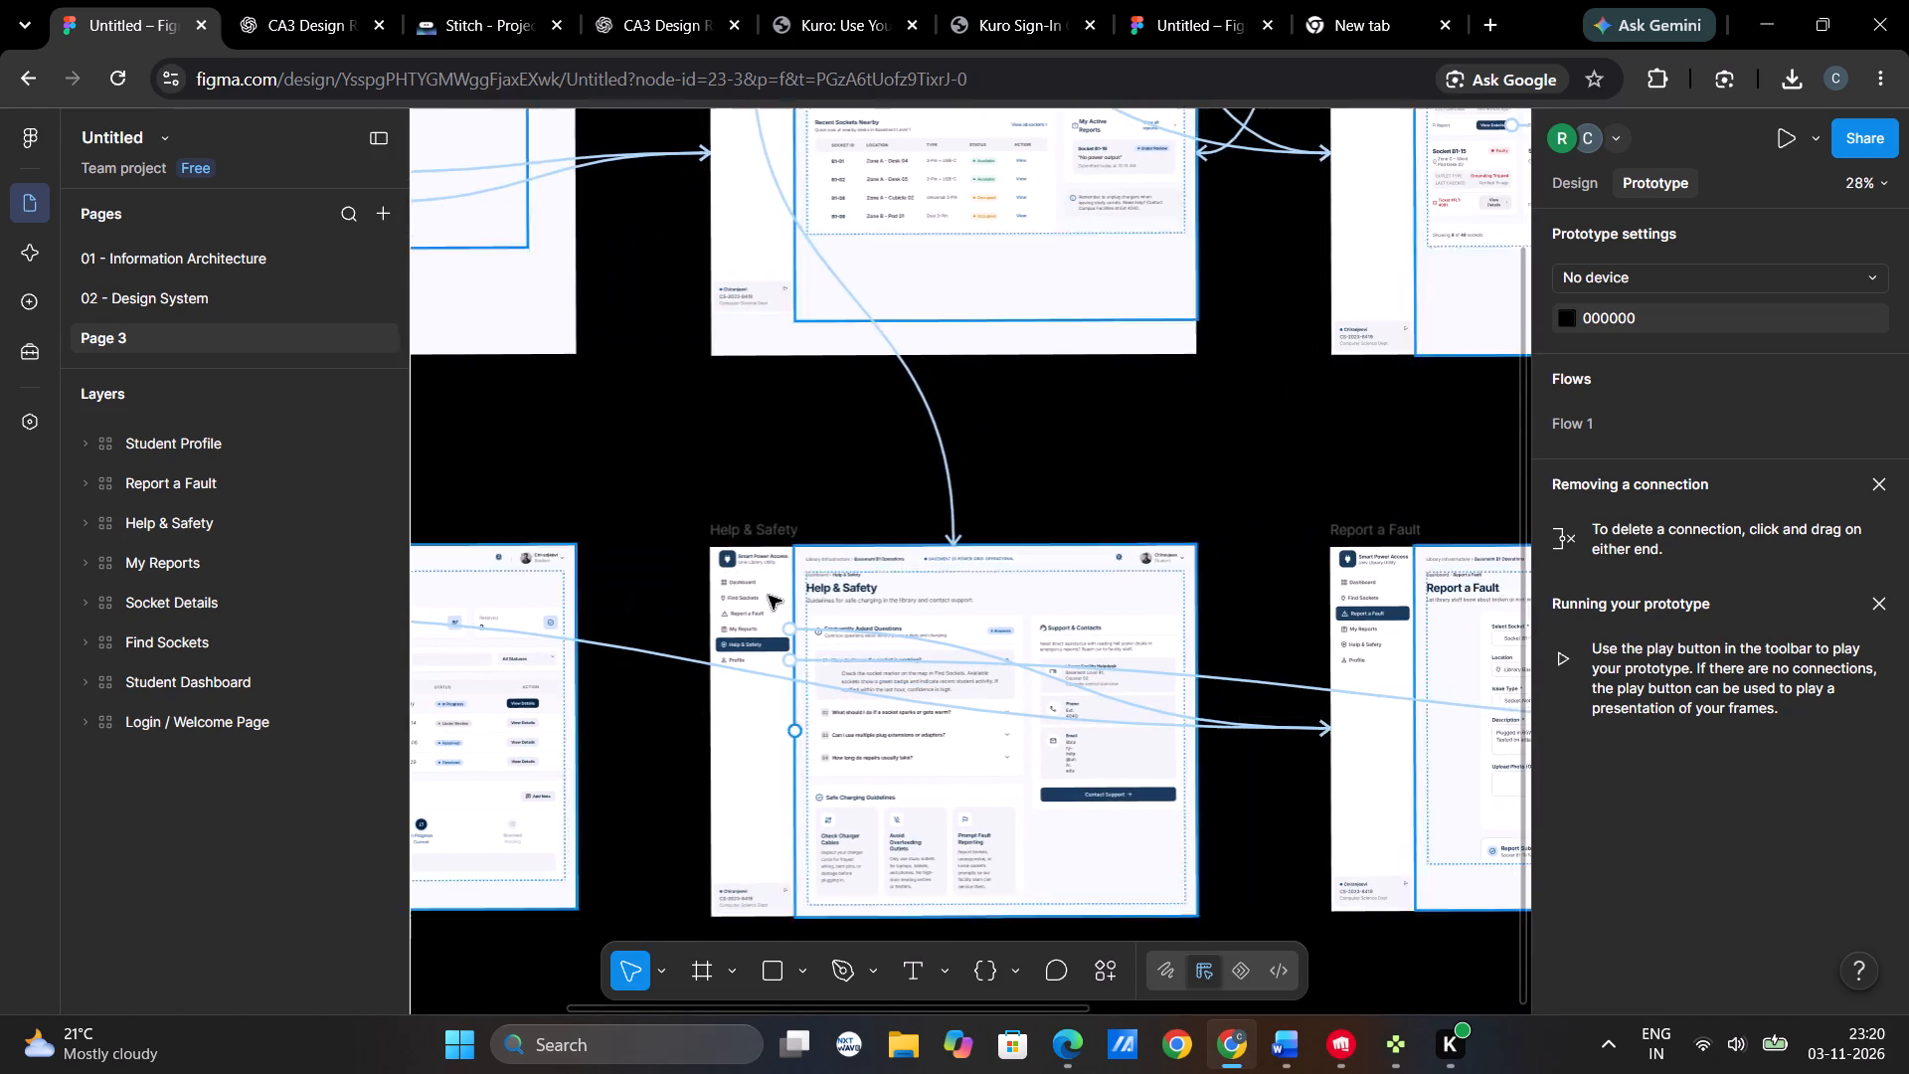
scroll(1026, 605, "left", 3)
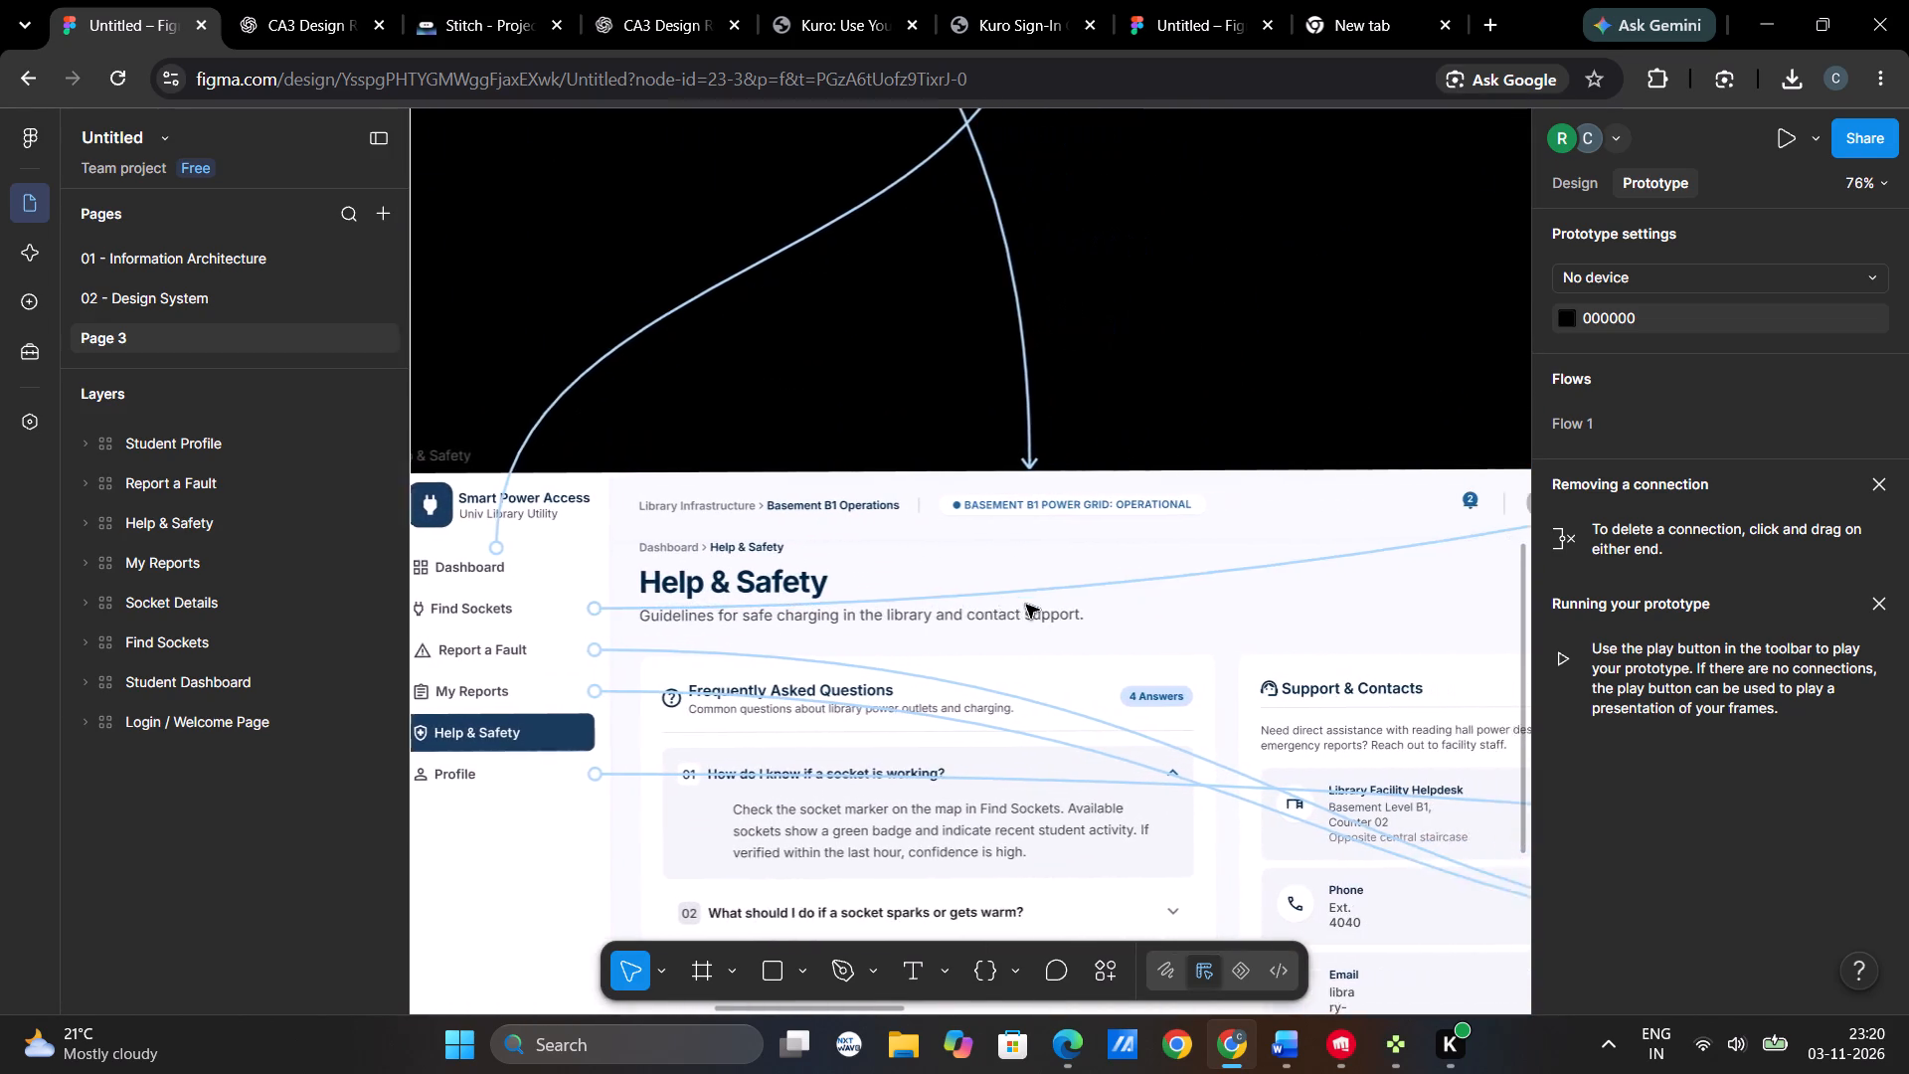
scroll(1026, 605, "left", 5)
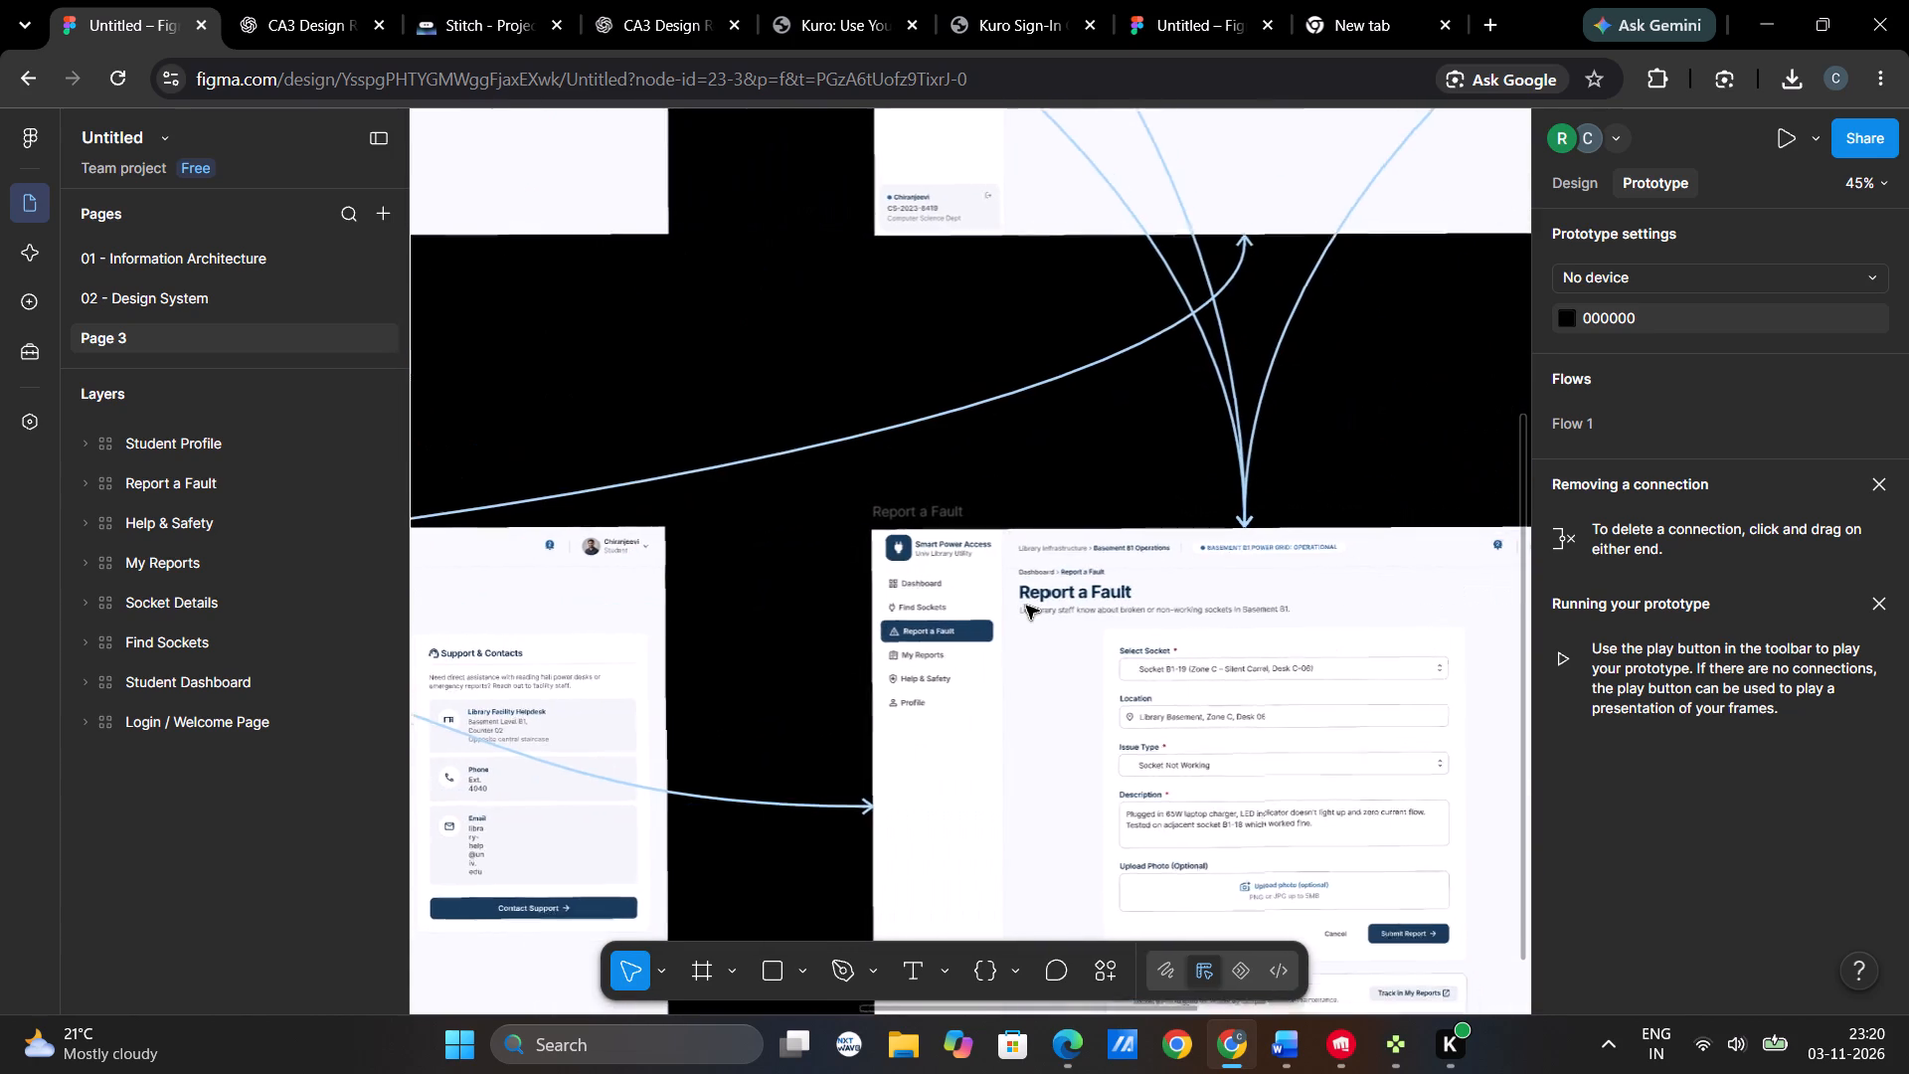
Set the destination of the Dashboard link's Navigate to interaction on the Report a Fault screen to Student Dashboard.
left_click(978, 542)
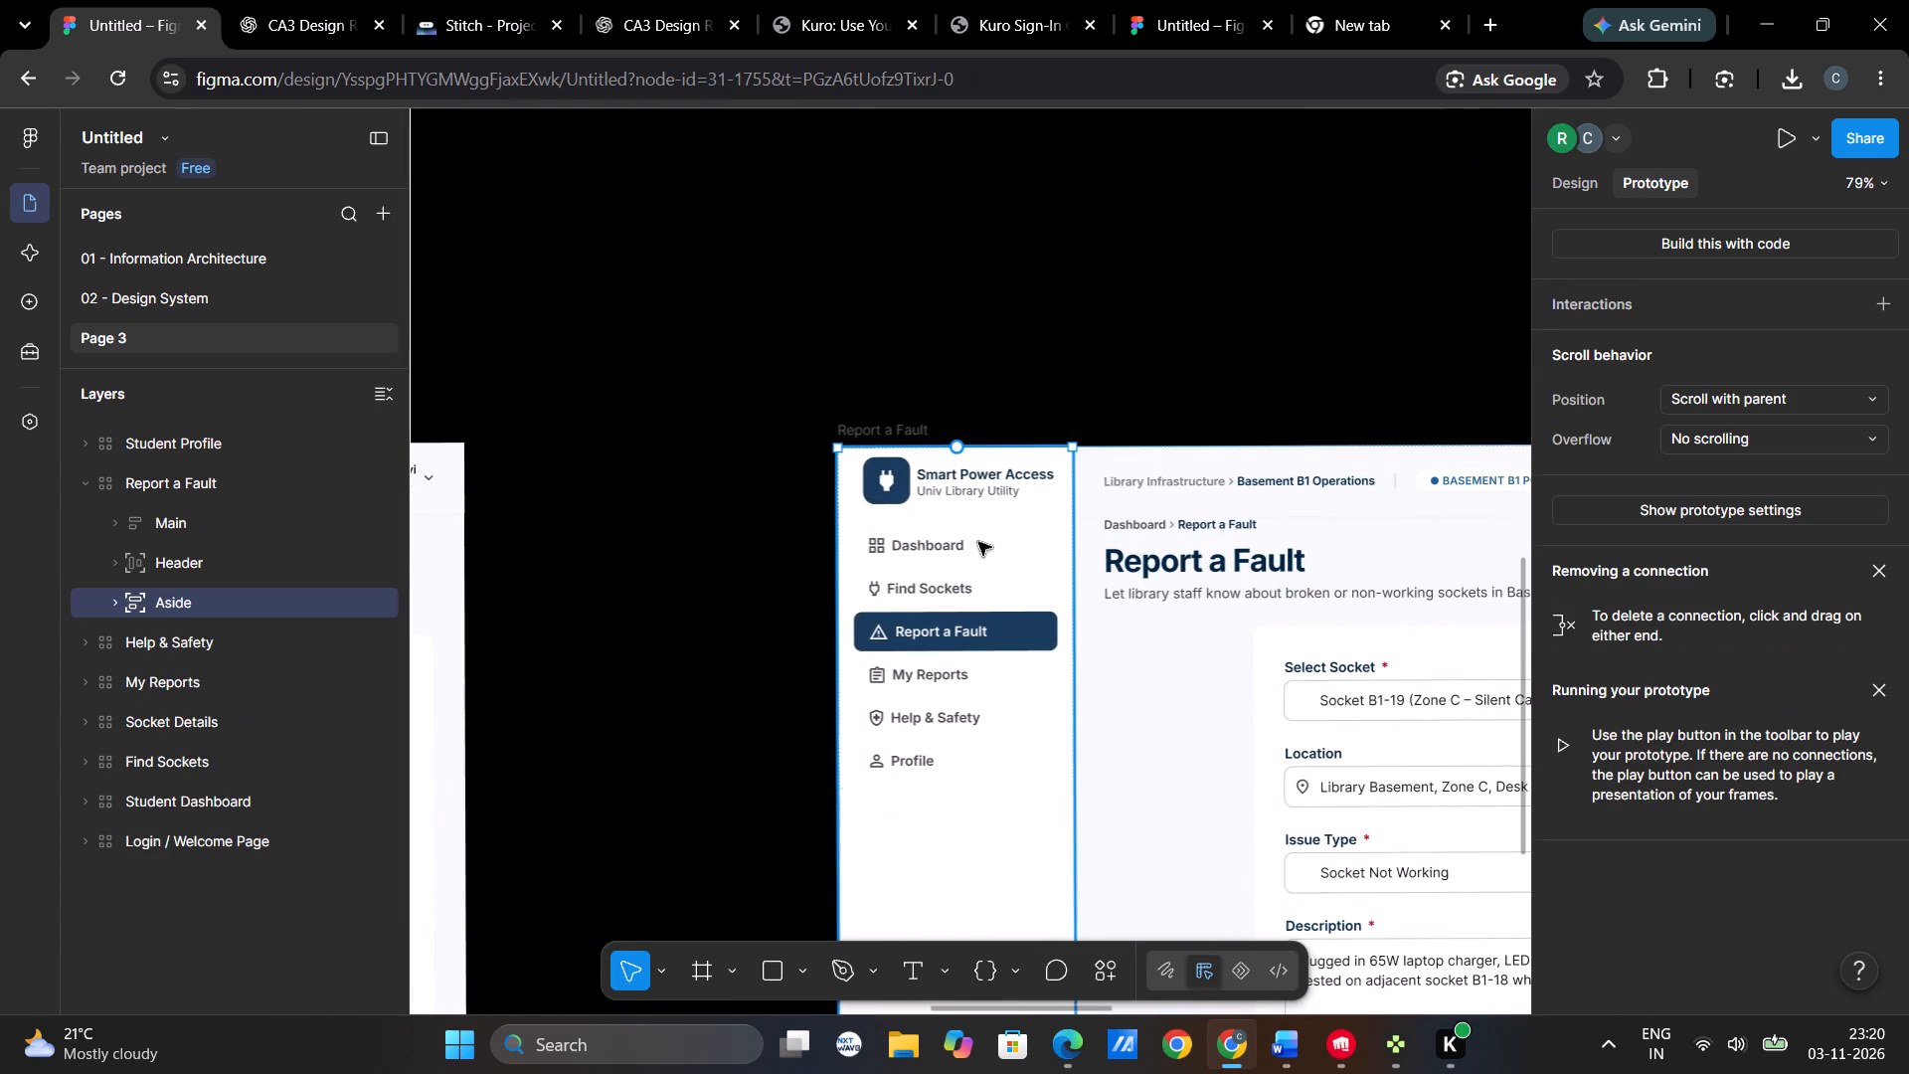
triple_click(978, 542)
left_click(982, 545)
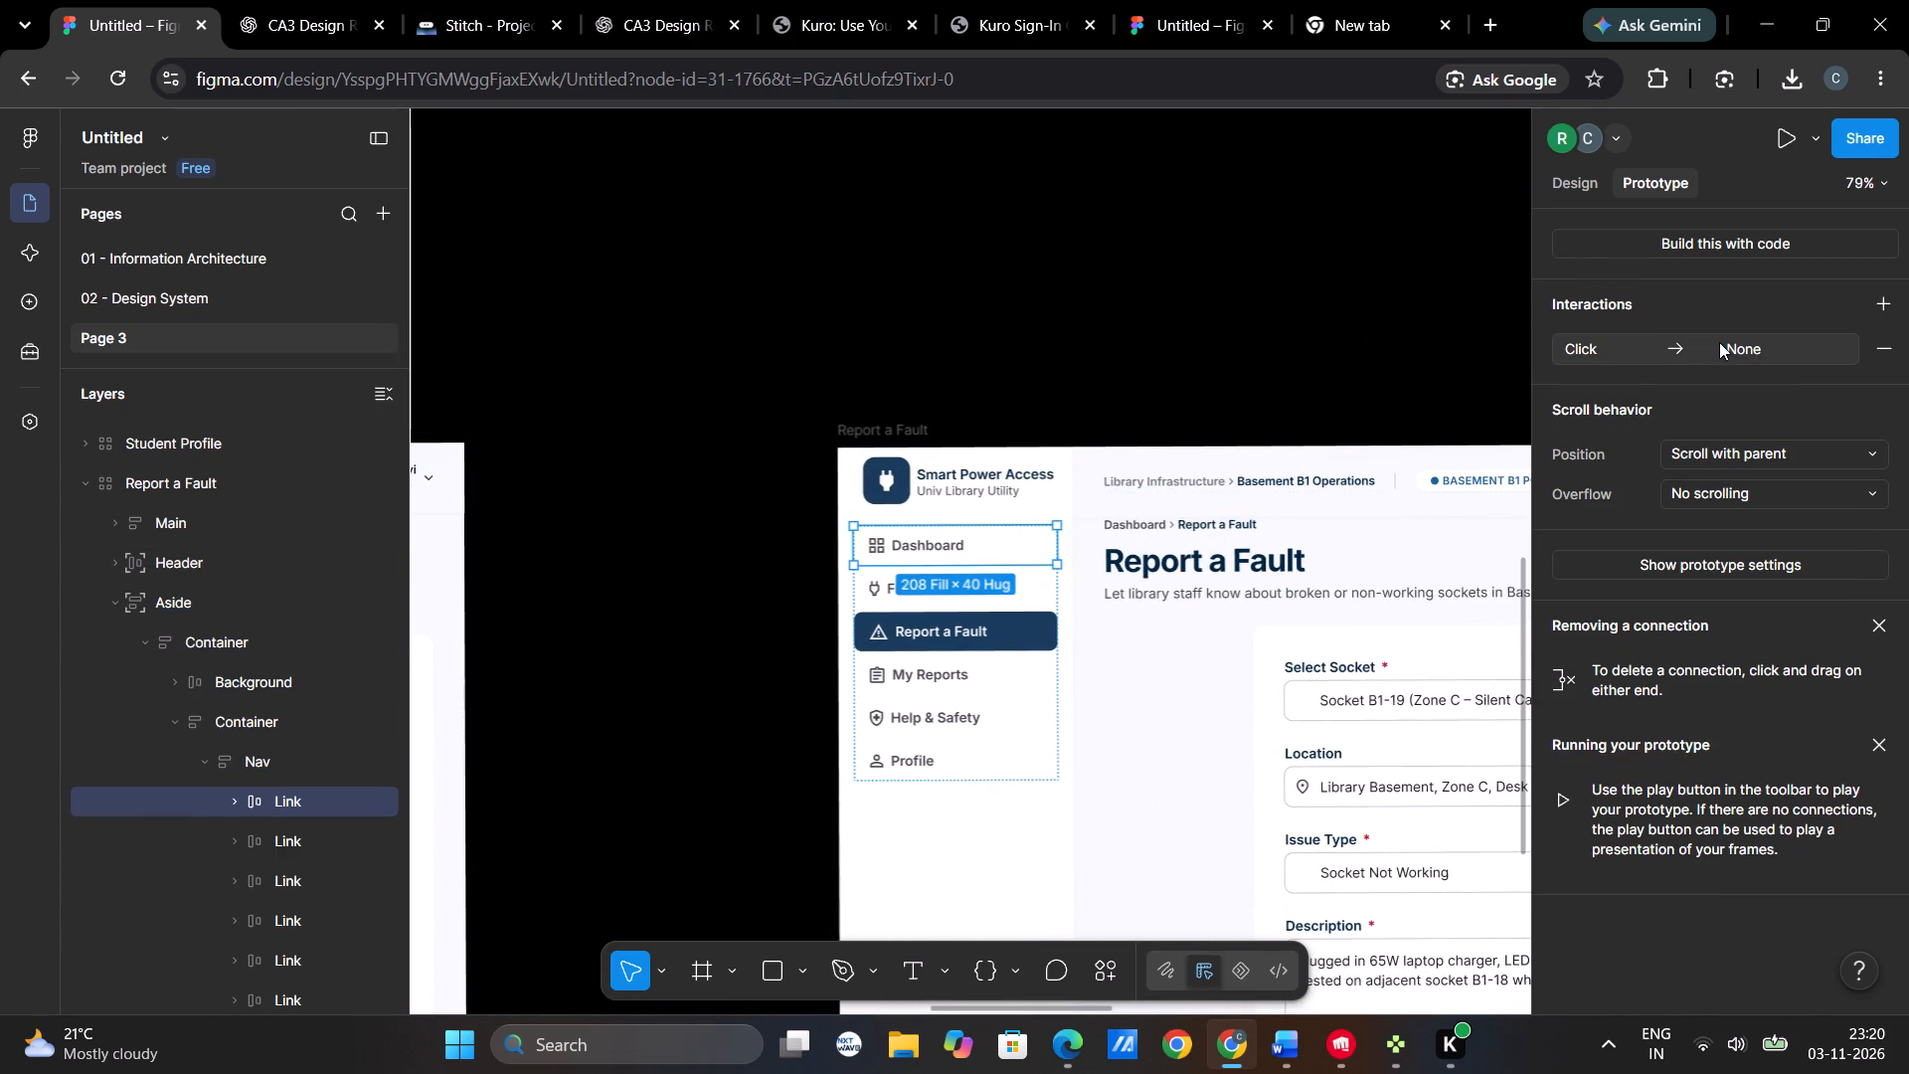
scroll(1725, 346, "left", 4)
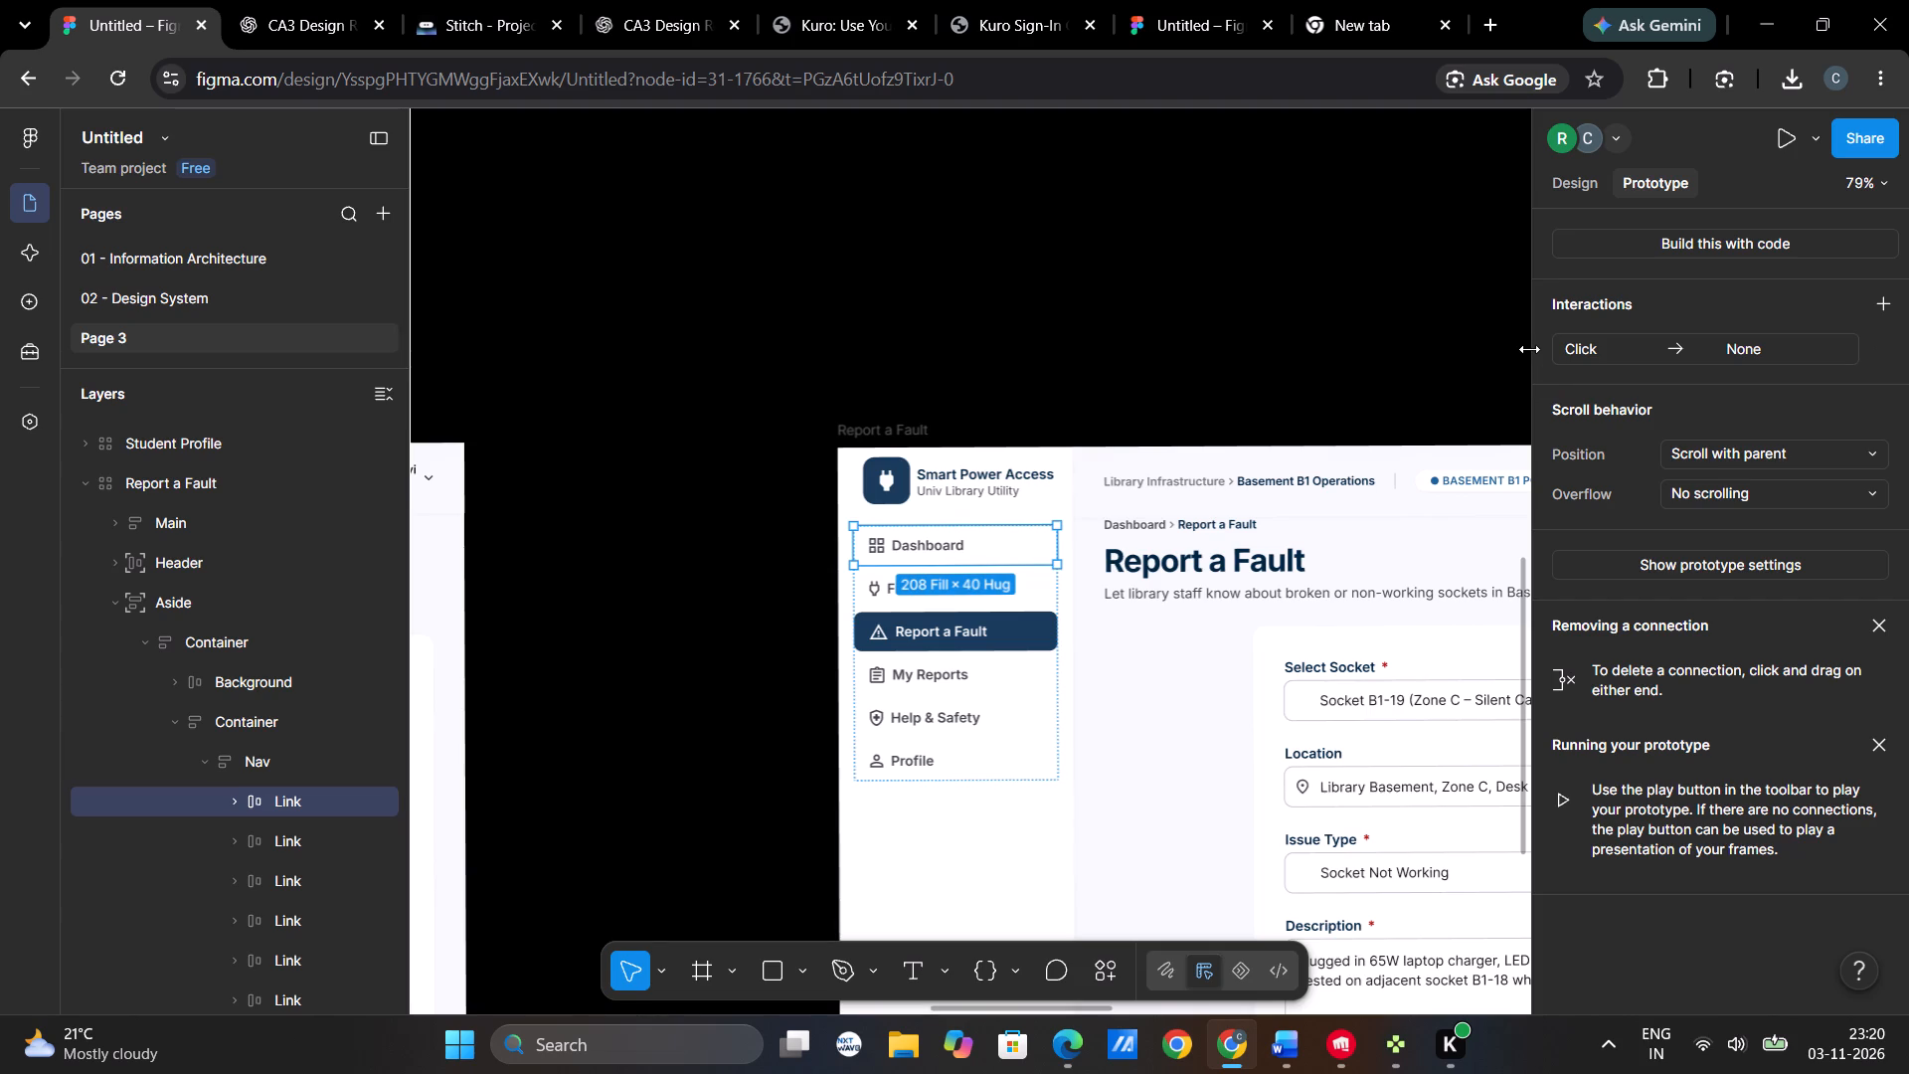
left_click(1759, 345)
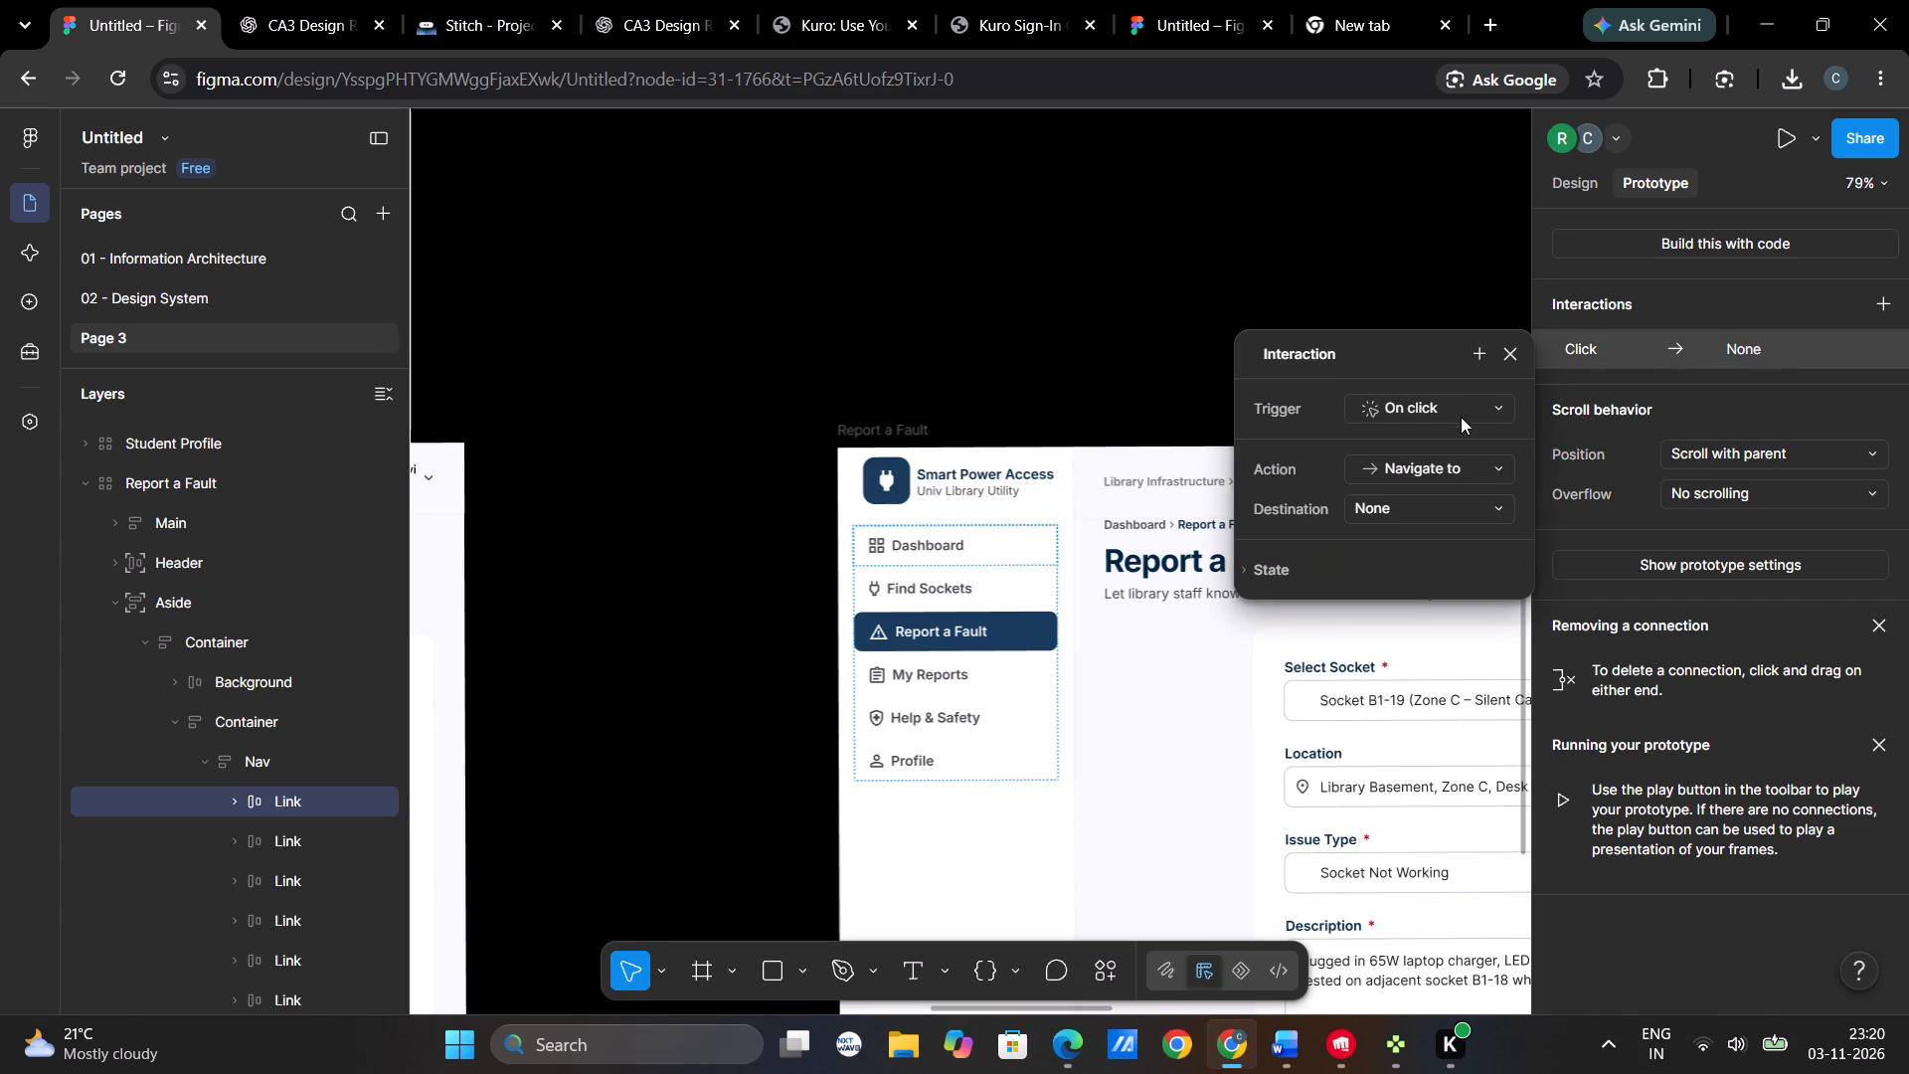
left_click(1480, 498)
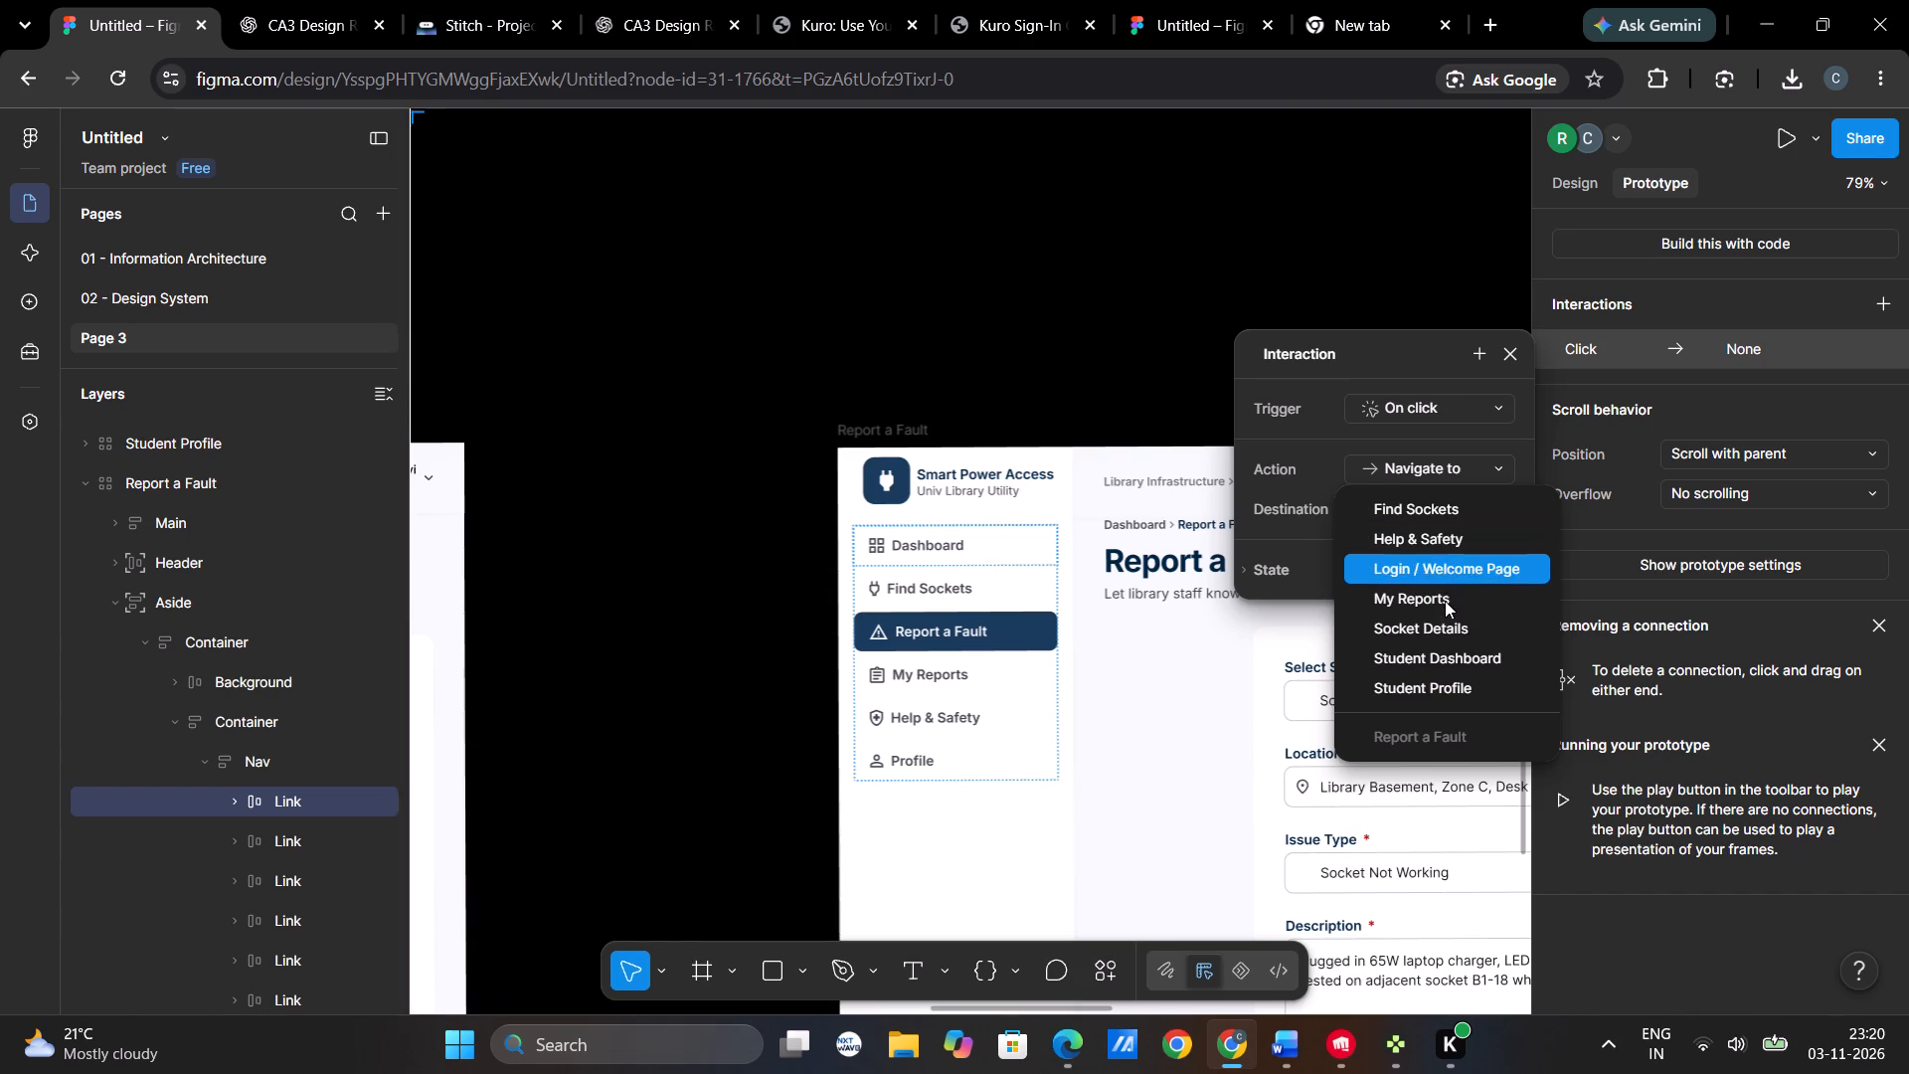
left_click(1450, 649)
Link Find Sockets in the Report a Fault side navigation to the Find Sockets screen with an on-click Navigate to and Smart animate.
left_click(994, 591)
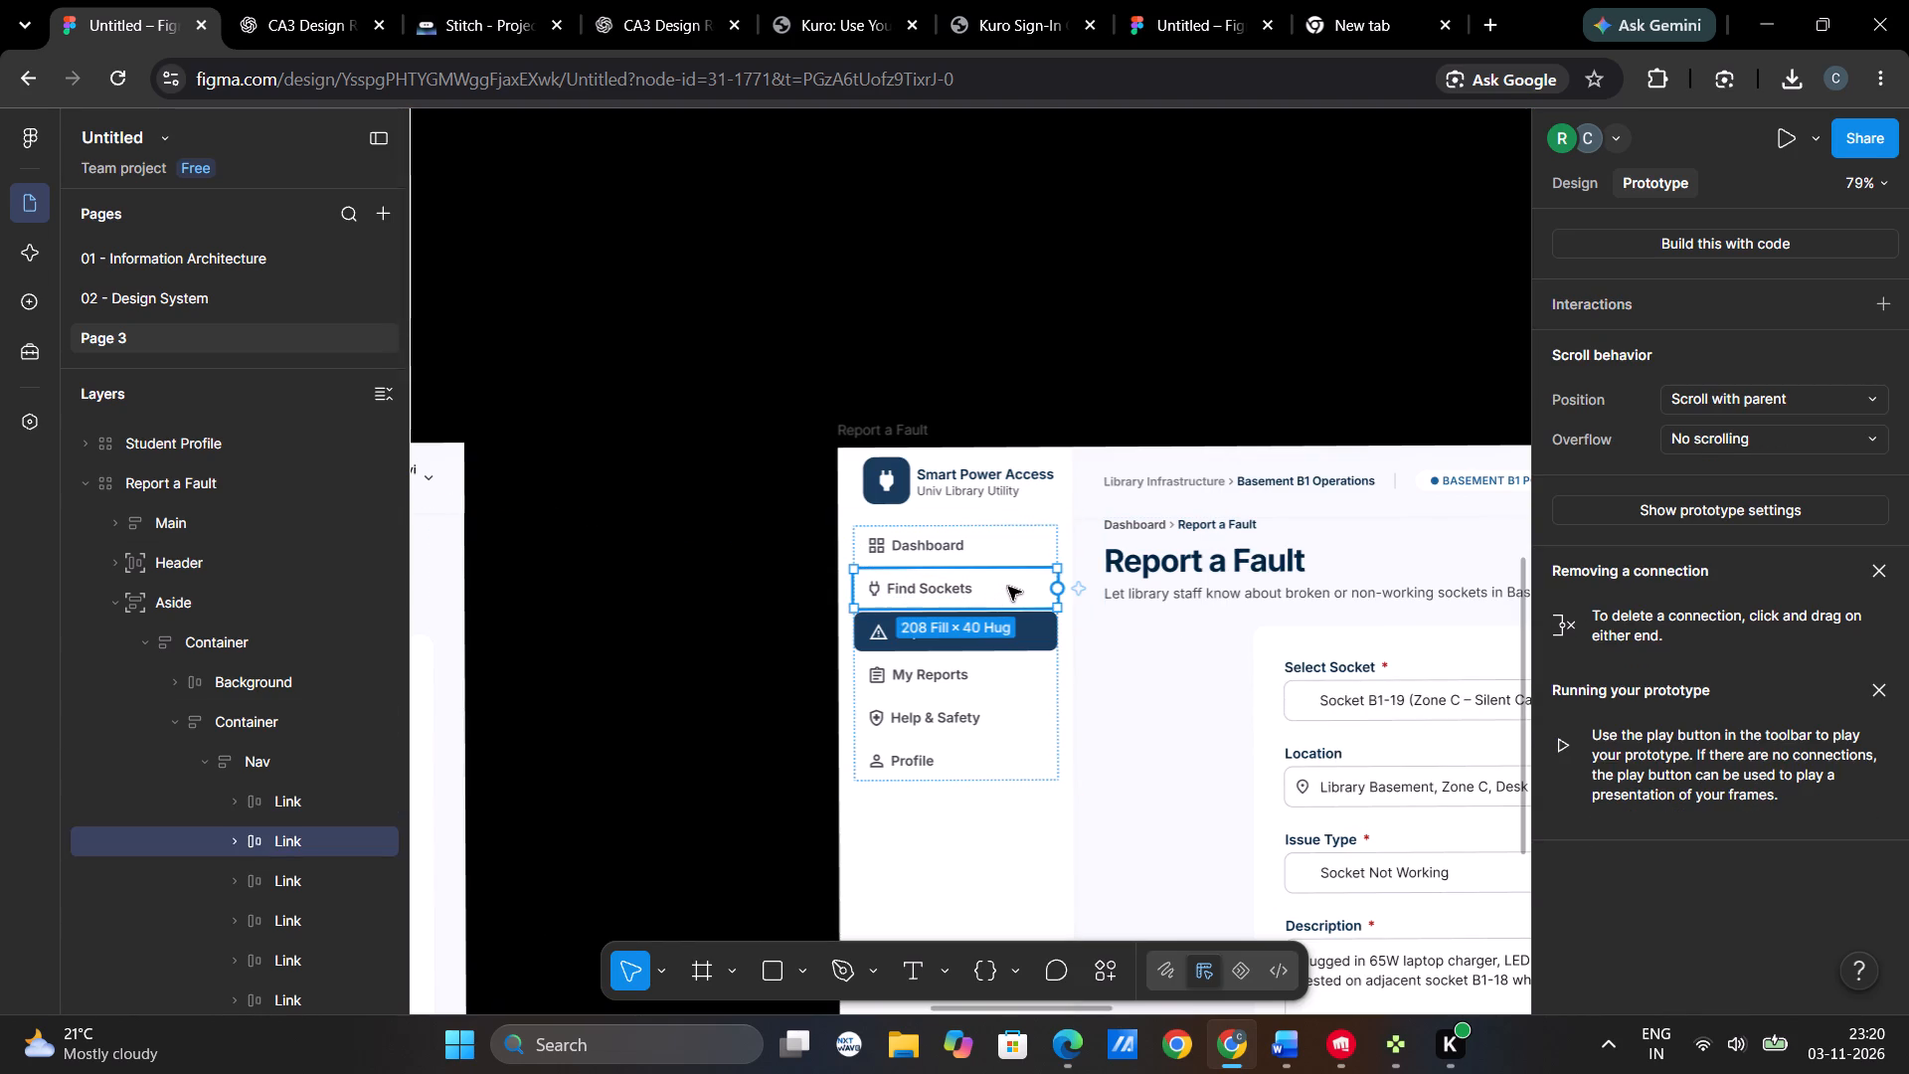
right_click(1027, 592)
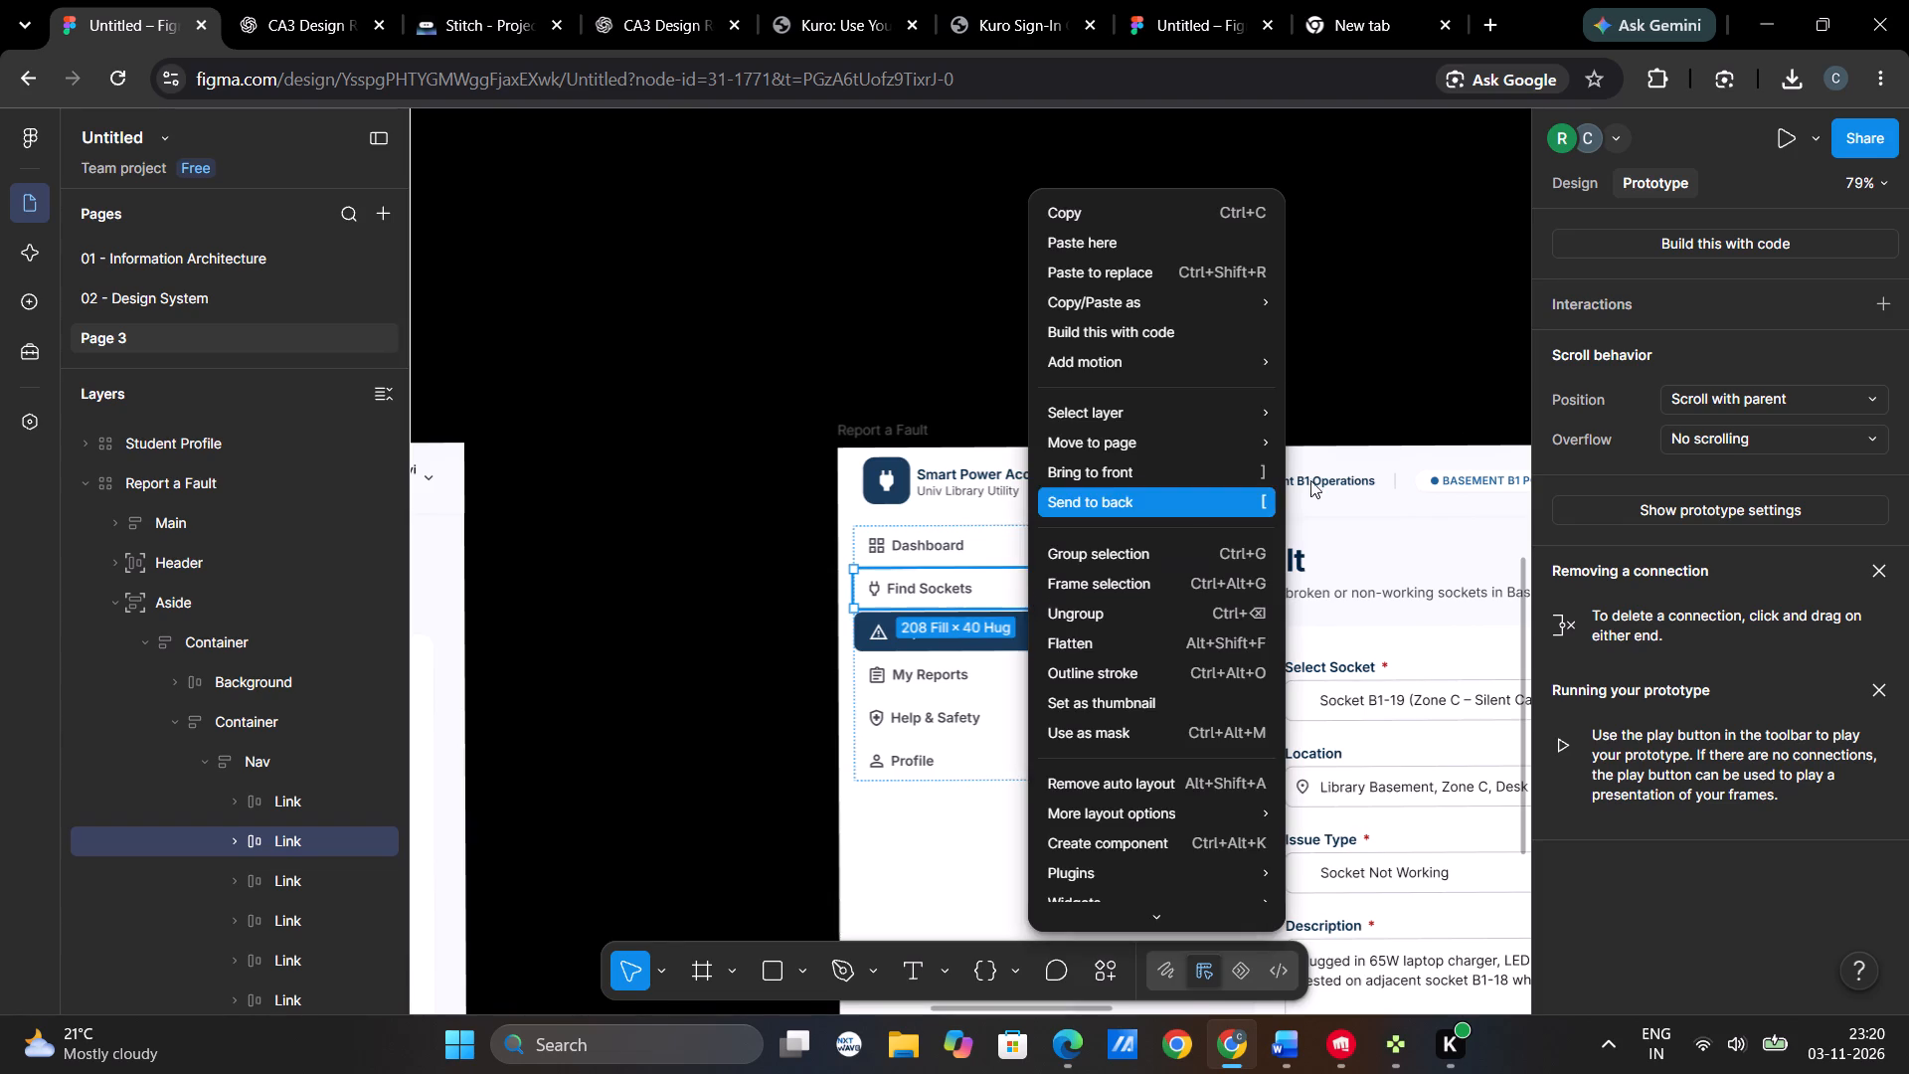
left_click(1697, 305)
left_click(1699, 306)
left_click(1722, 341)
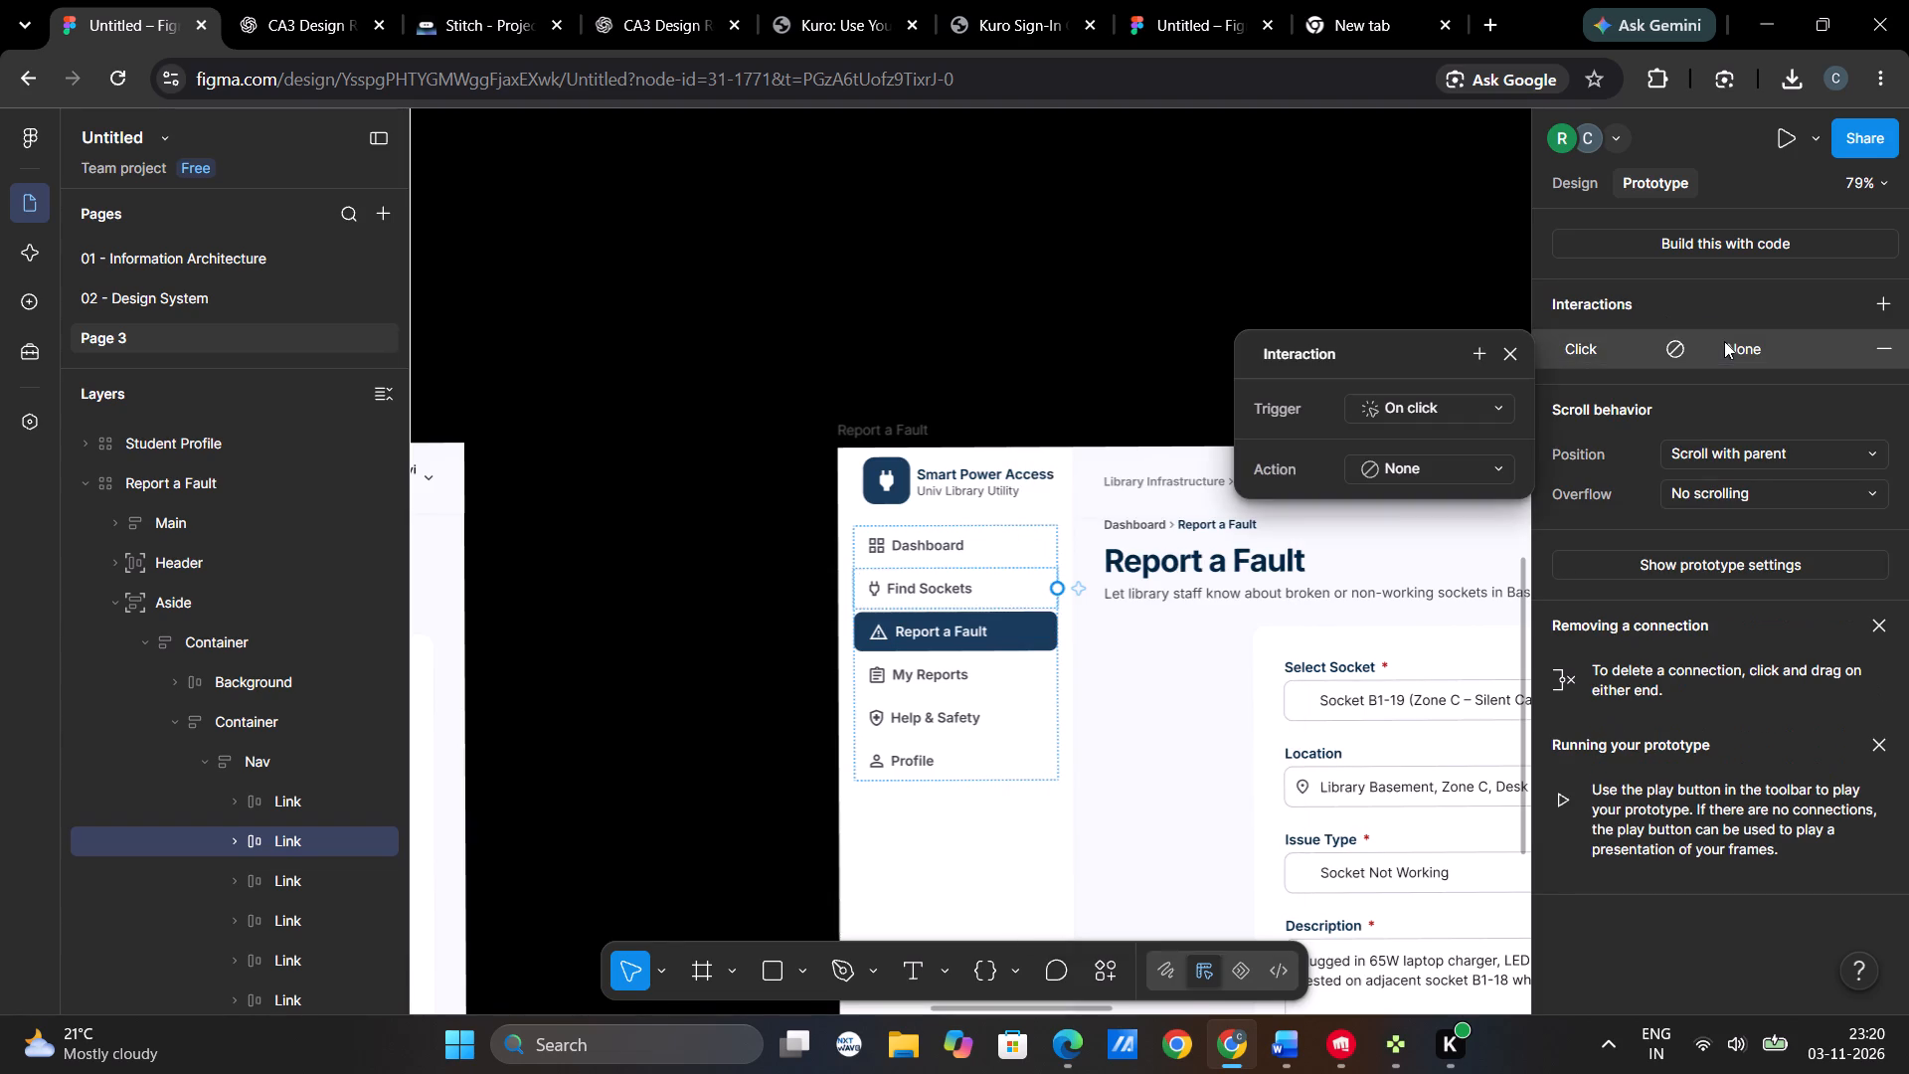
left_click(1471, 412)
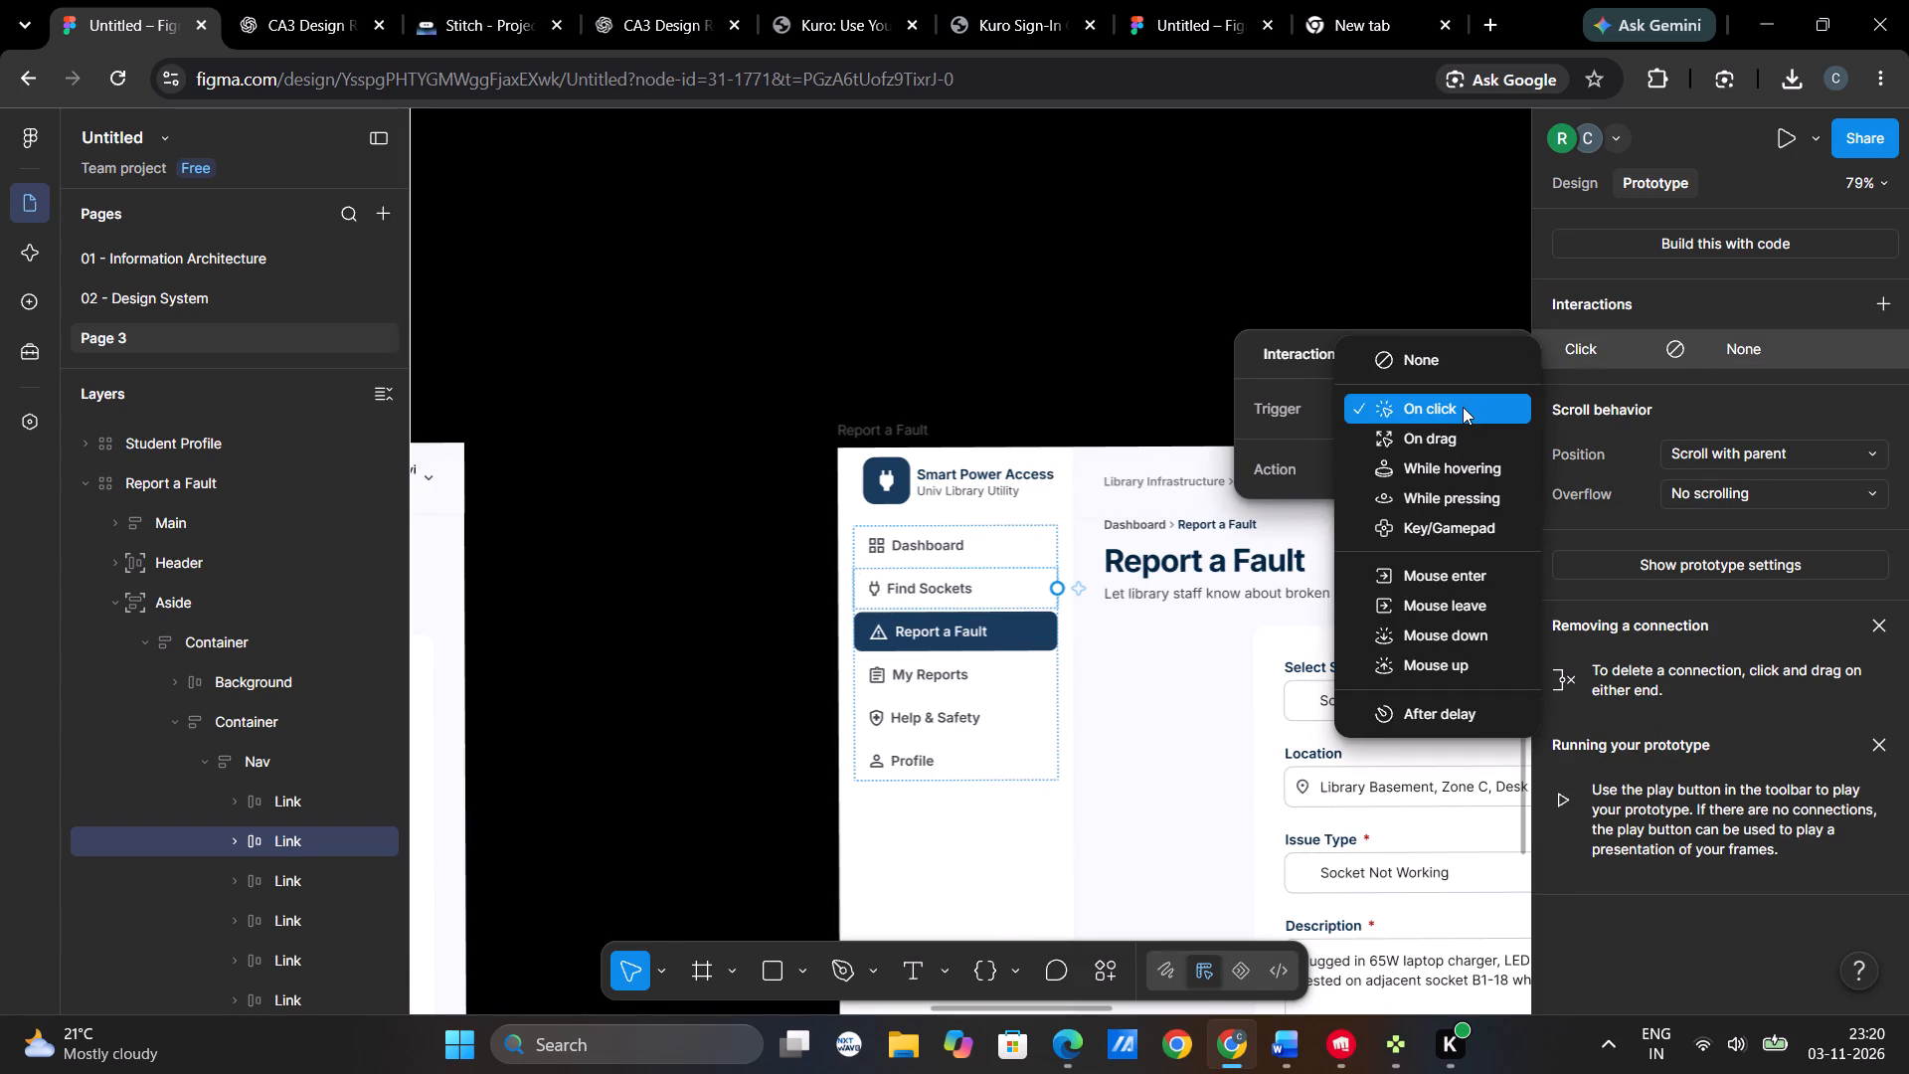
left_click(1463, 407)
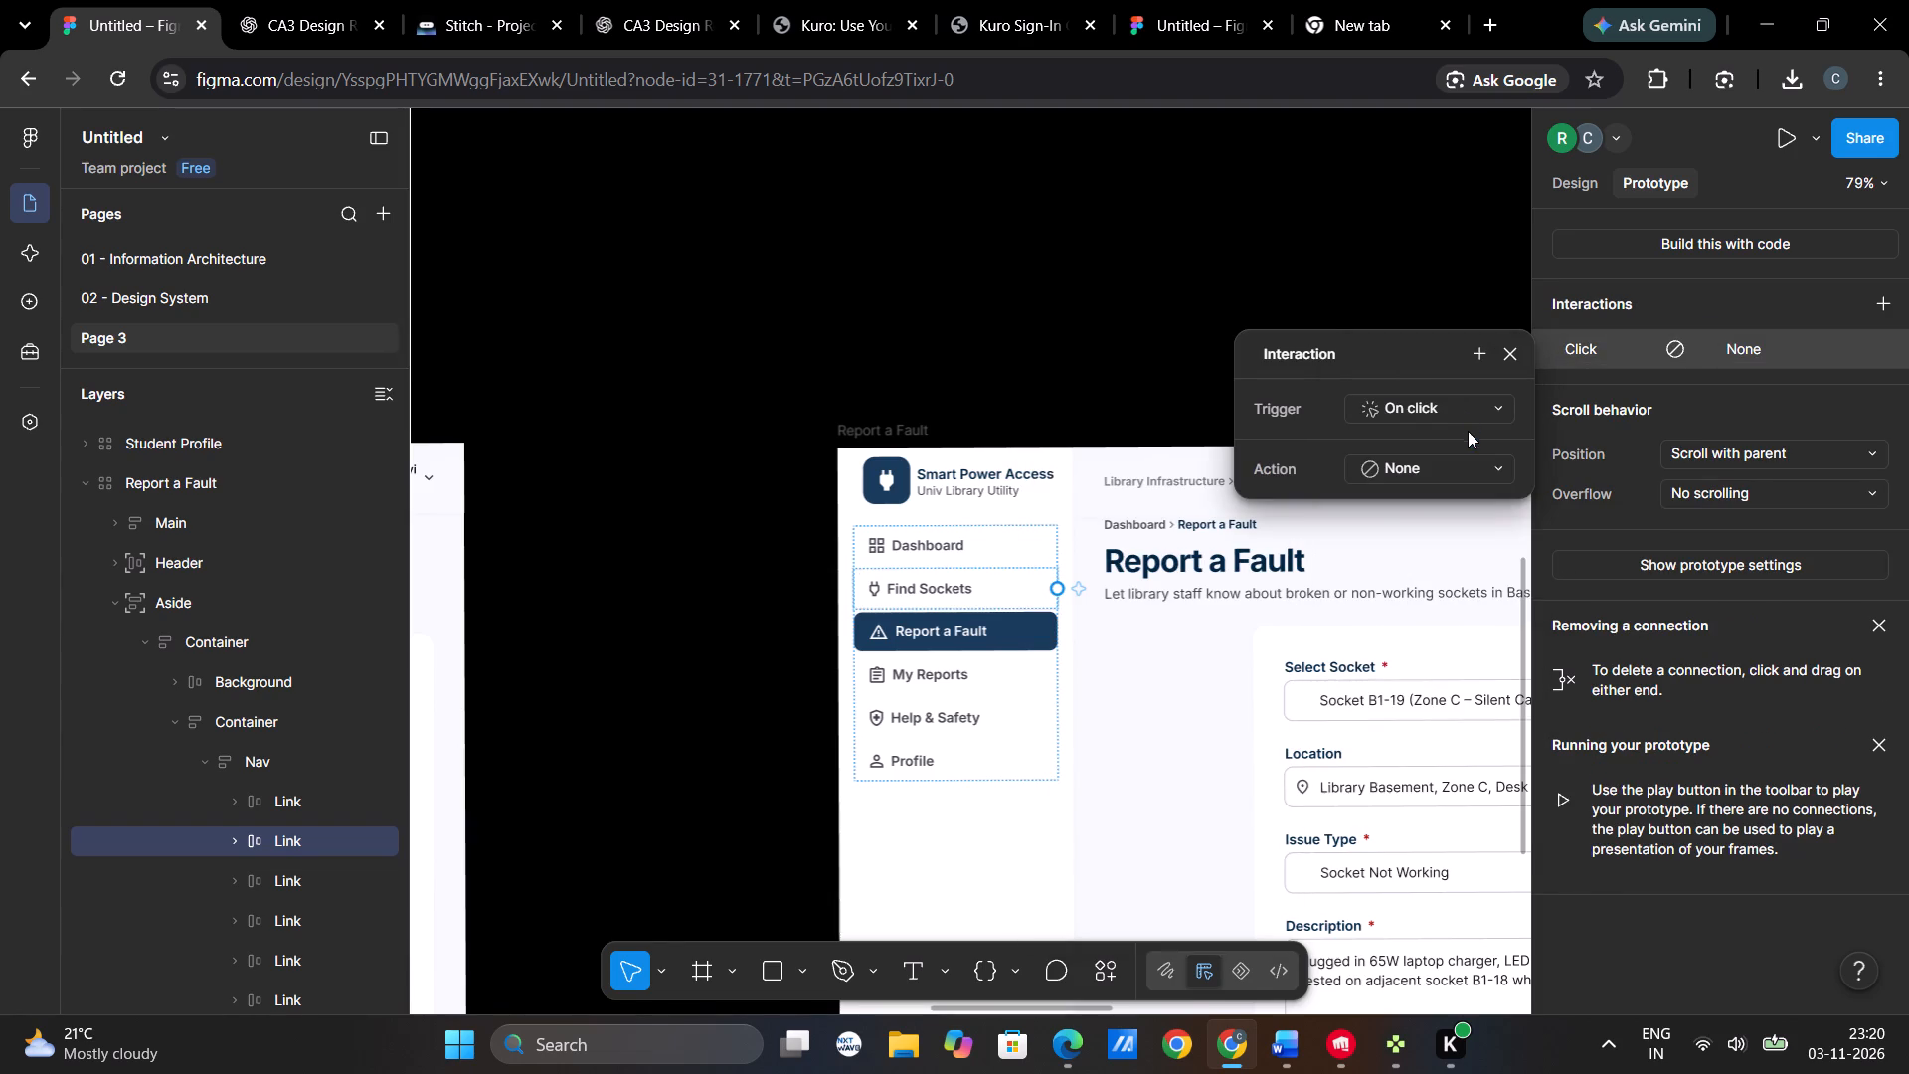
left_click(1477, 473)
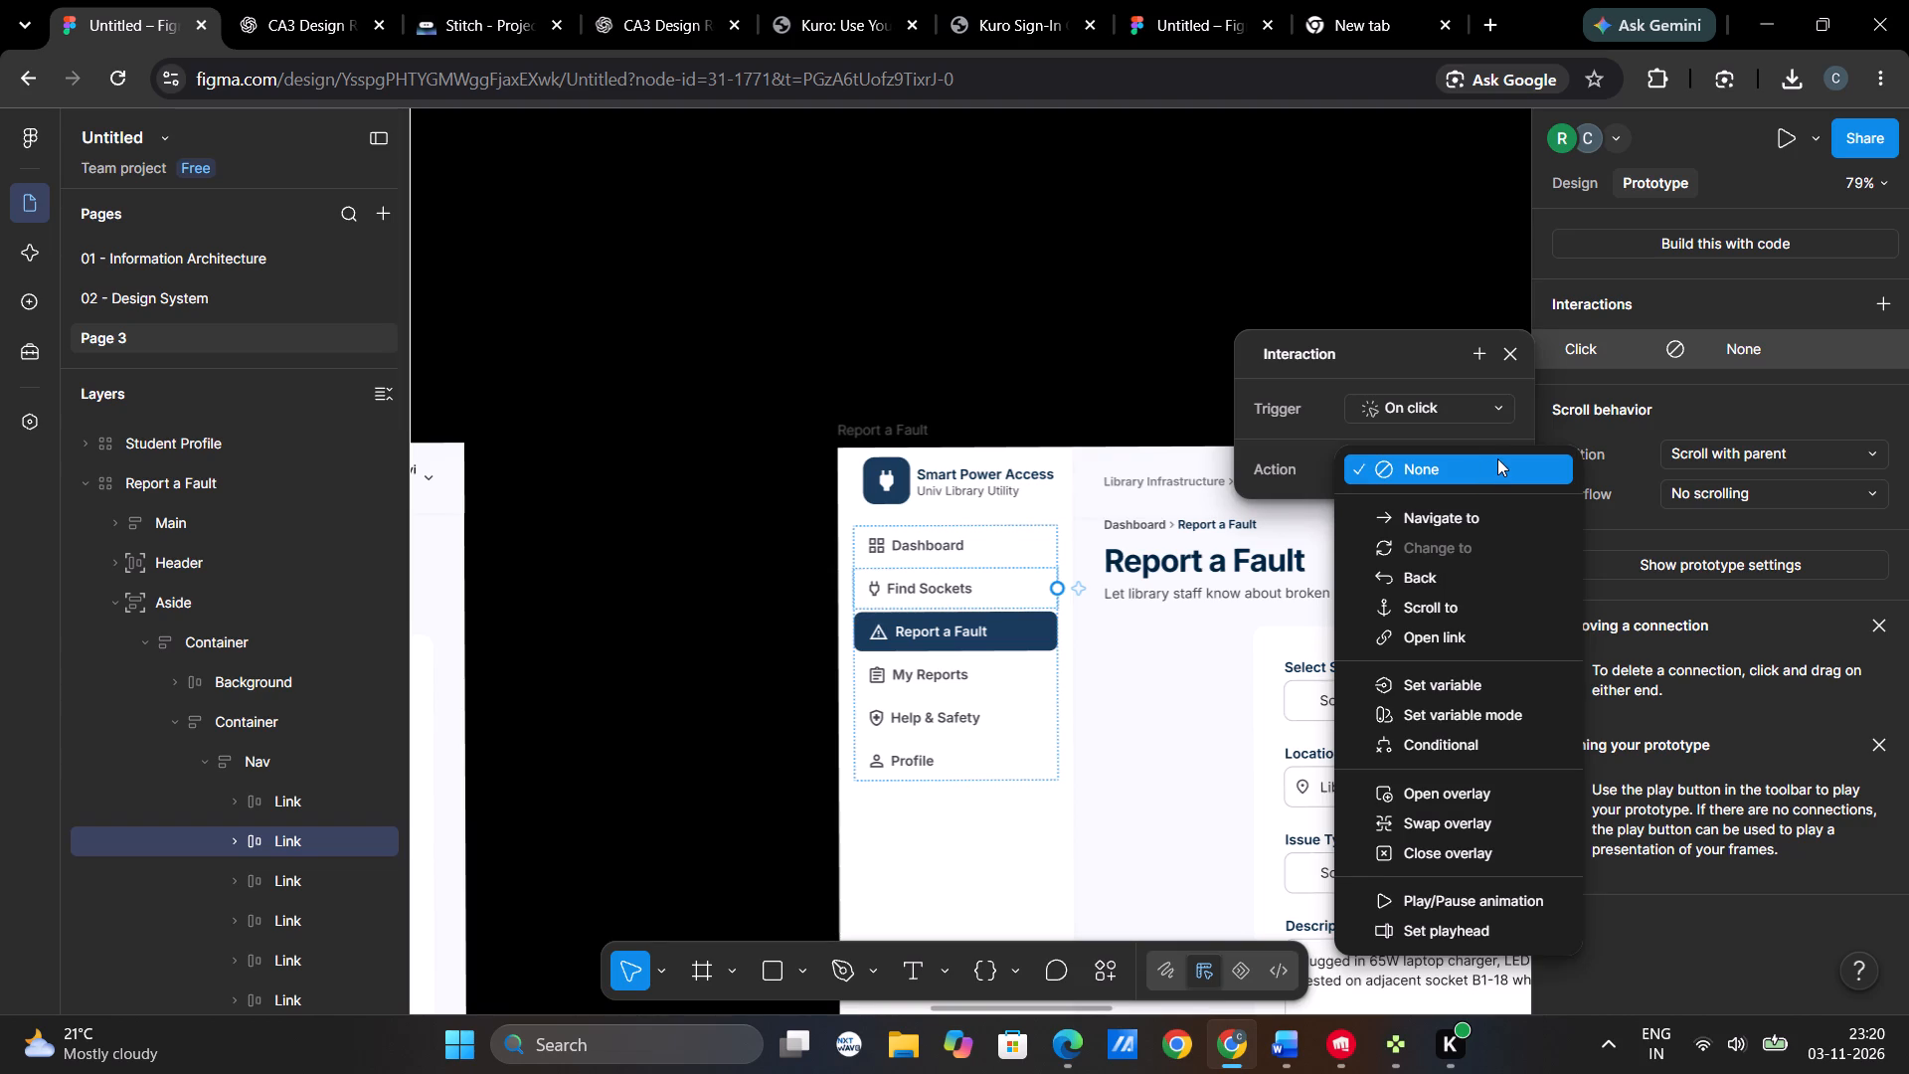
left_click(1477, 506)
left_click(1462, 500)
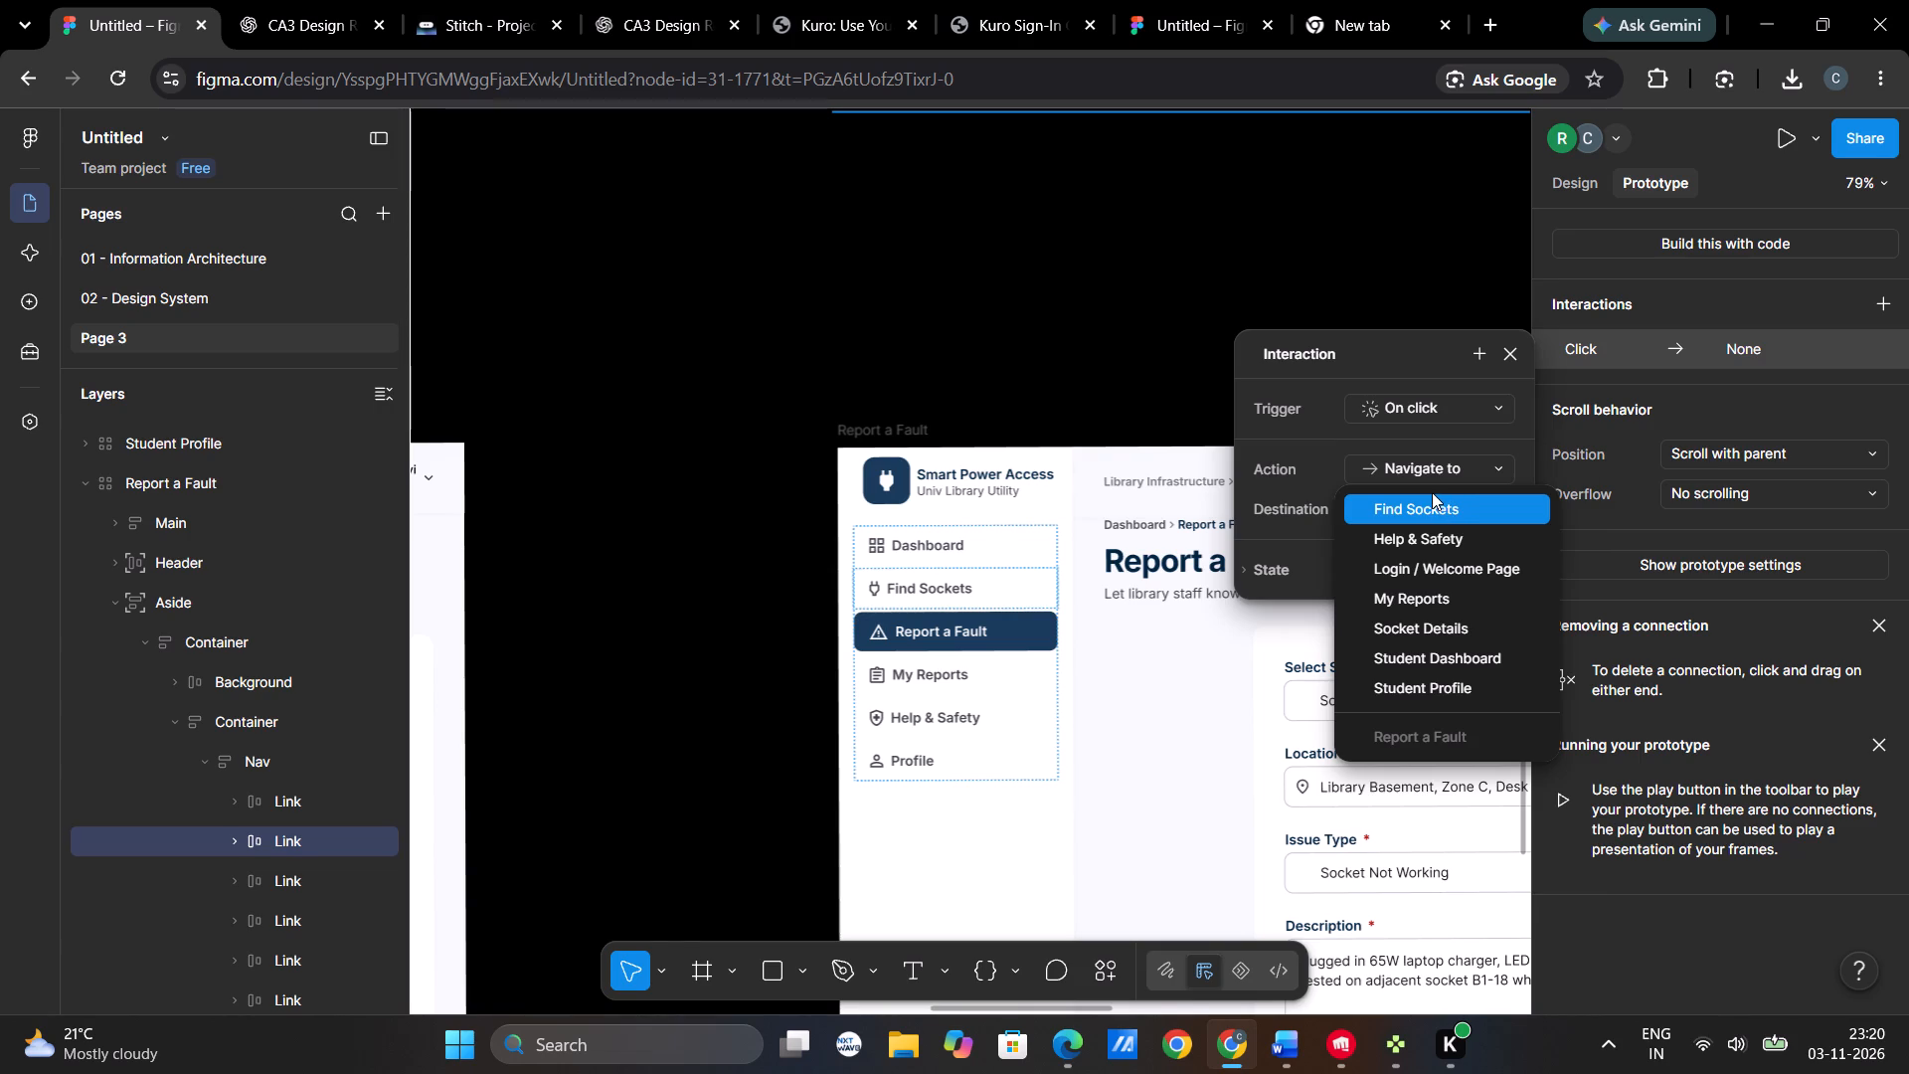
left_click(1453, 502)
left_click(1451, 577)
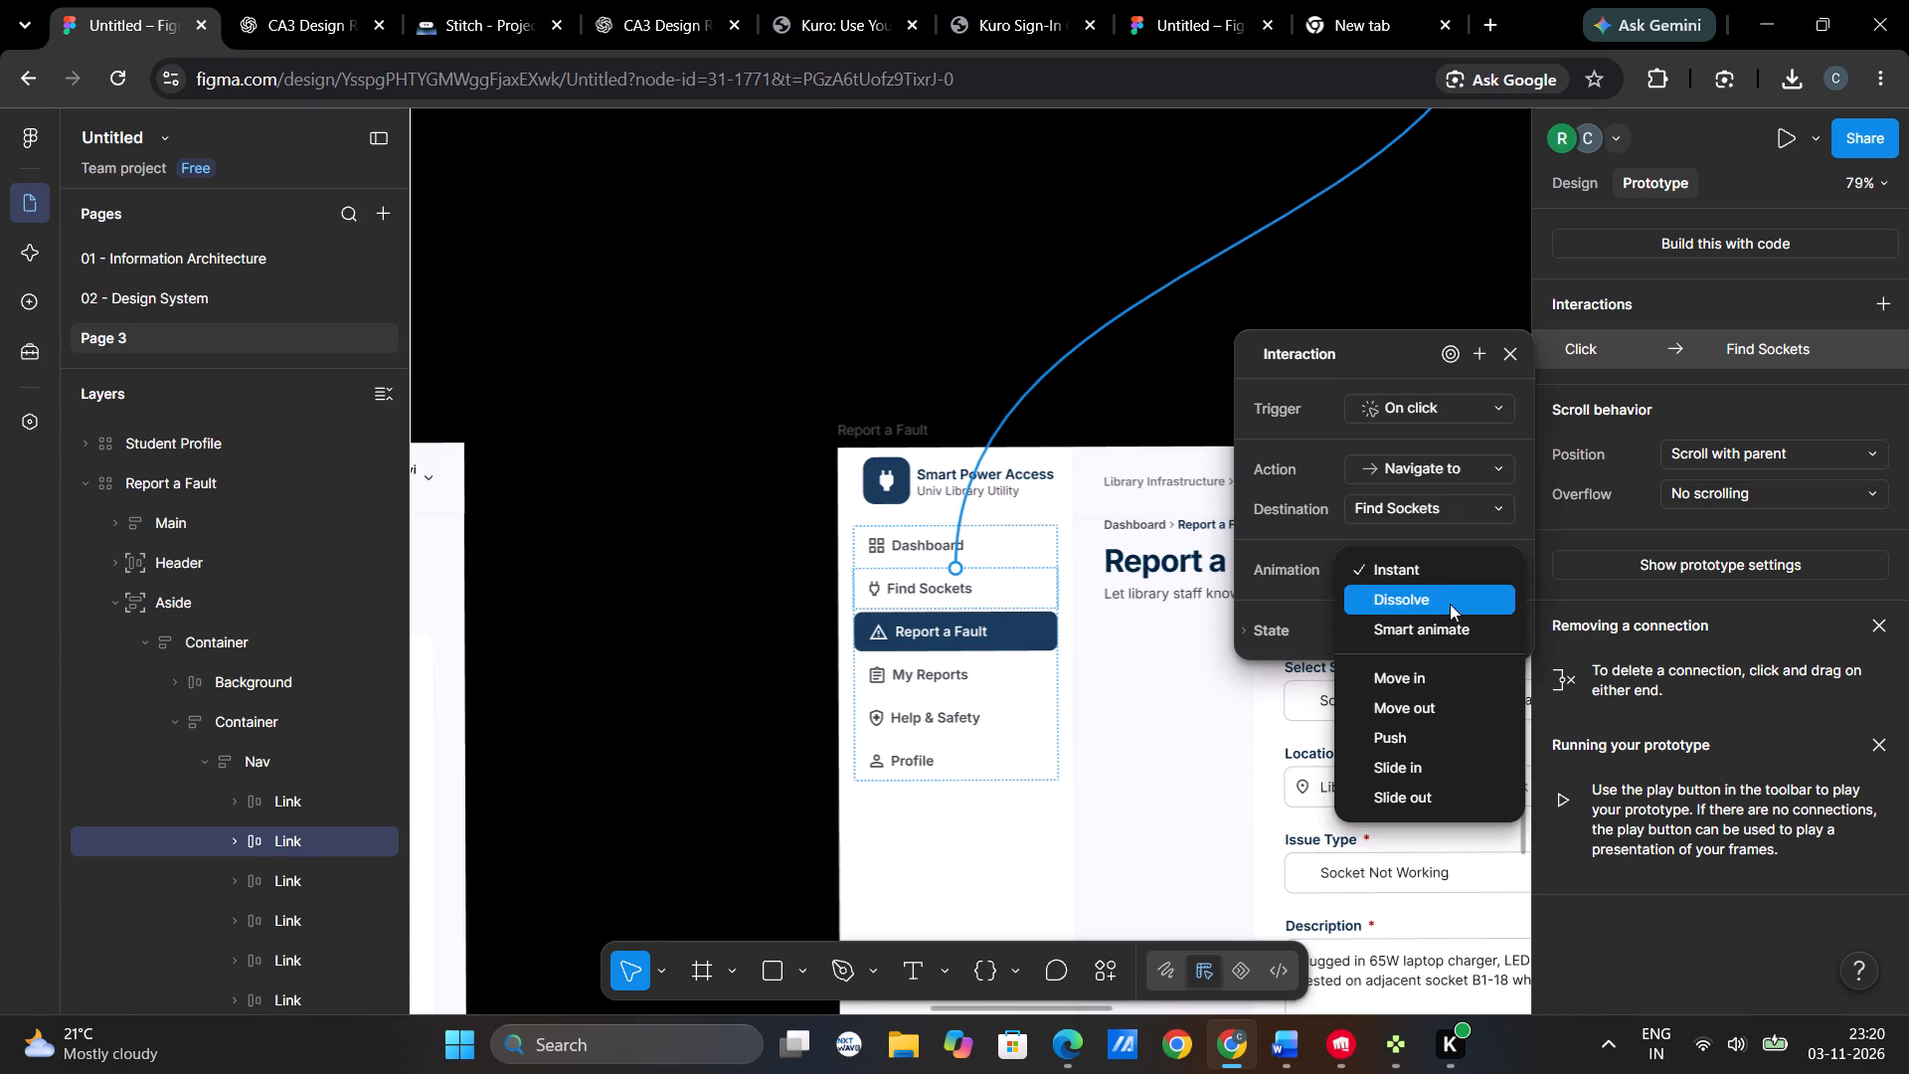
left_click(1450, 626)
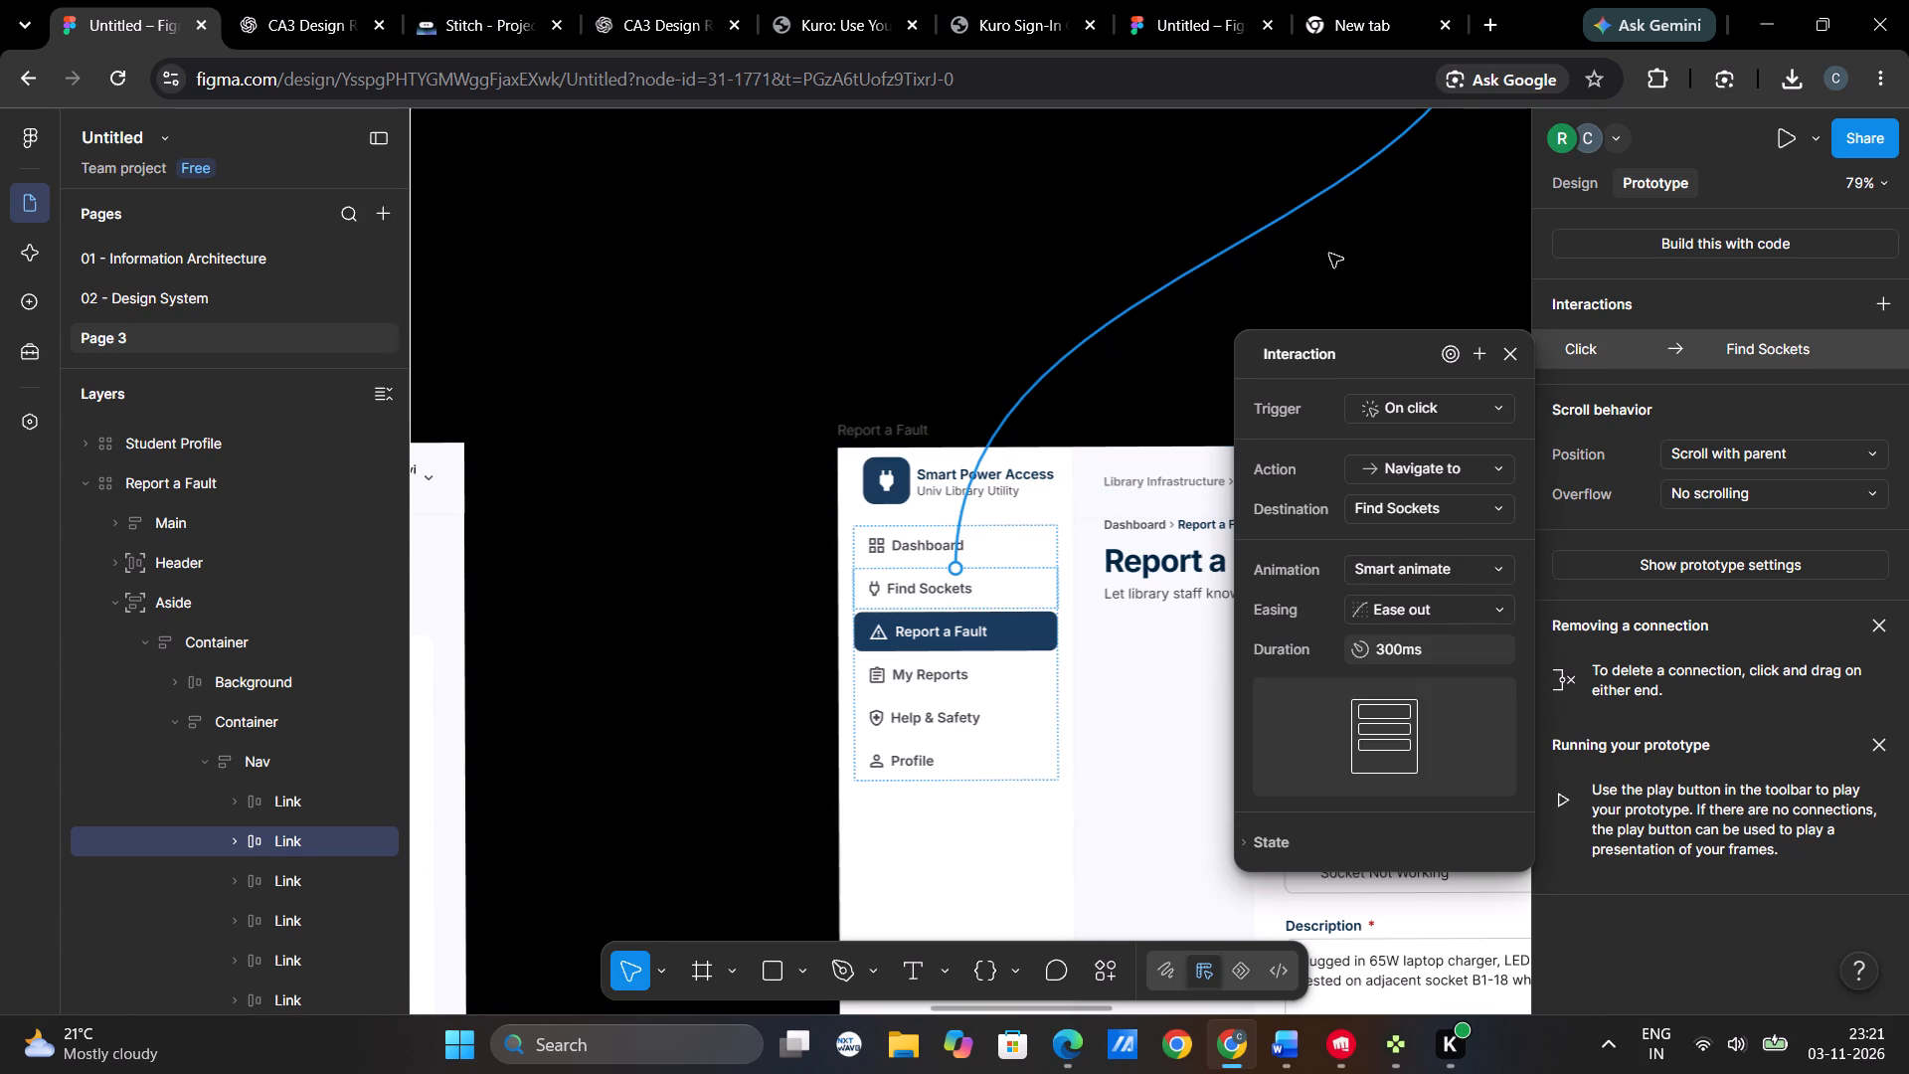
left_click(1377, 264)
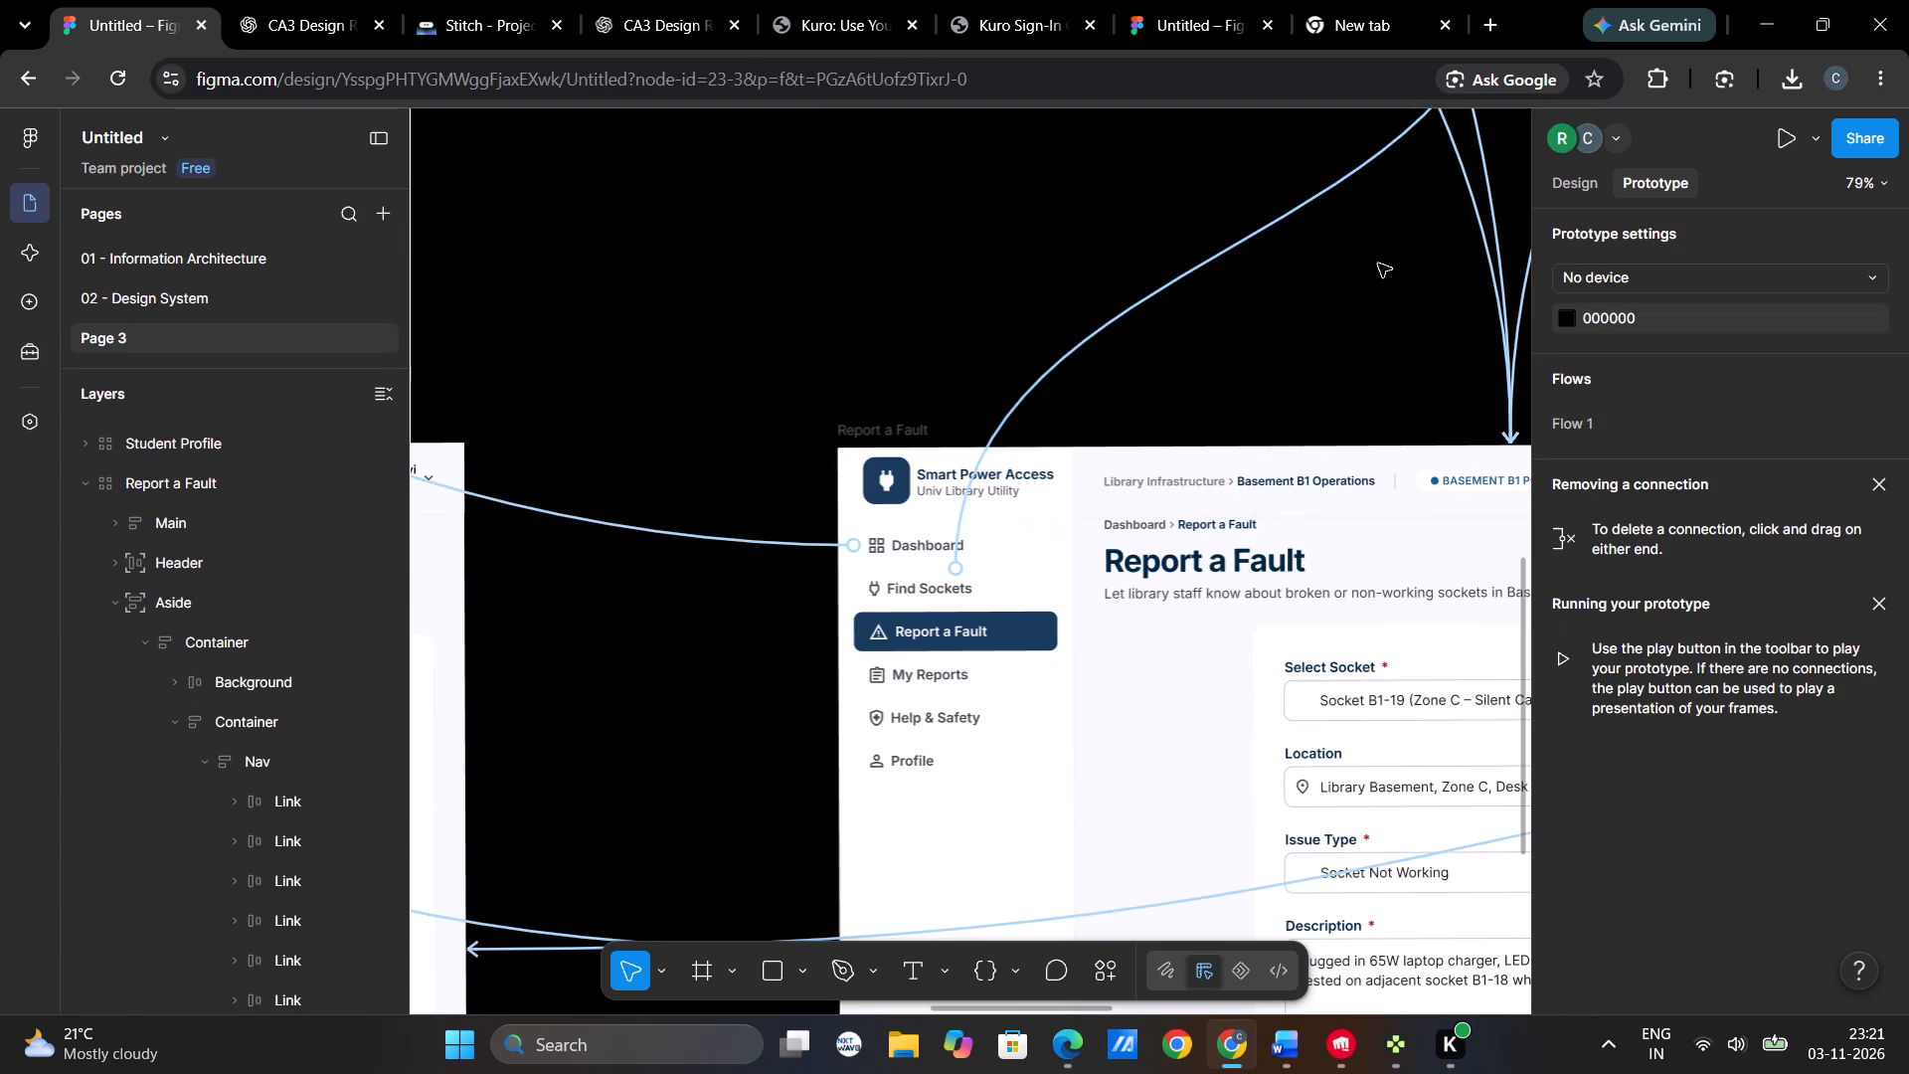
Link My Reports in the Report a Fault side navigation to the My Reports screen with an on-click Navigate to and Smart animate.
triple_click(1018, 678)
double_click(1018, 678)
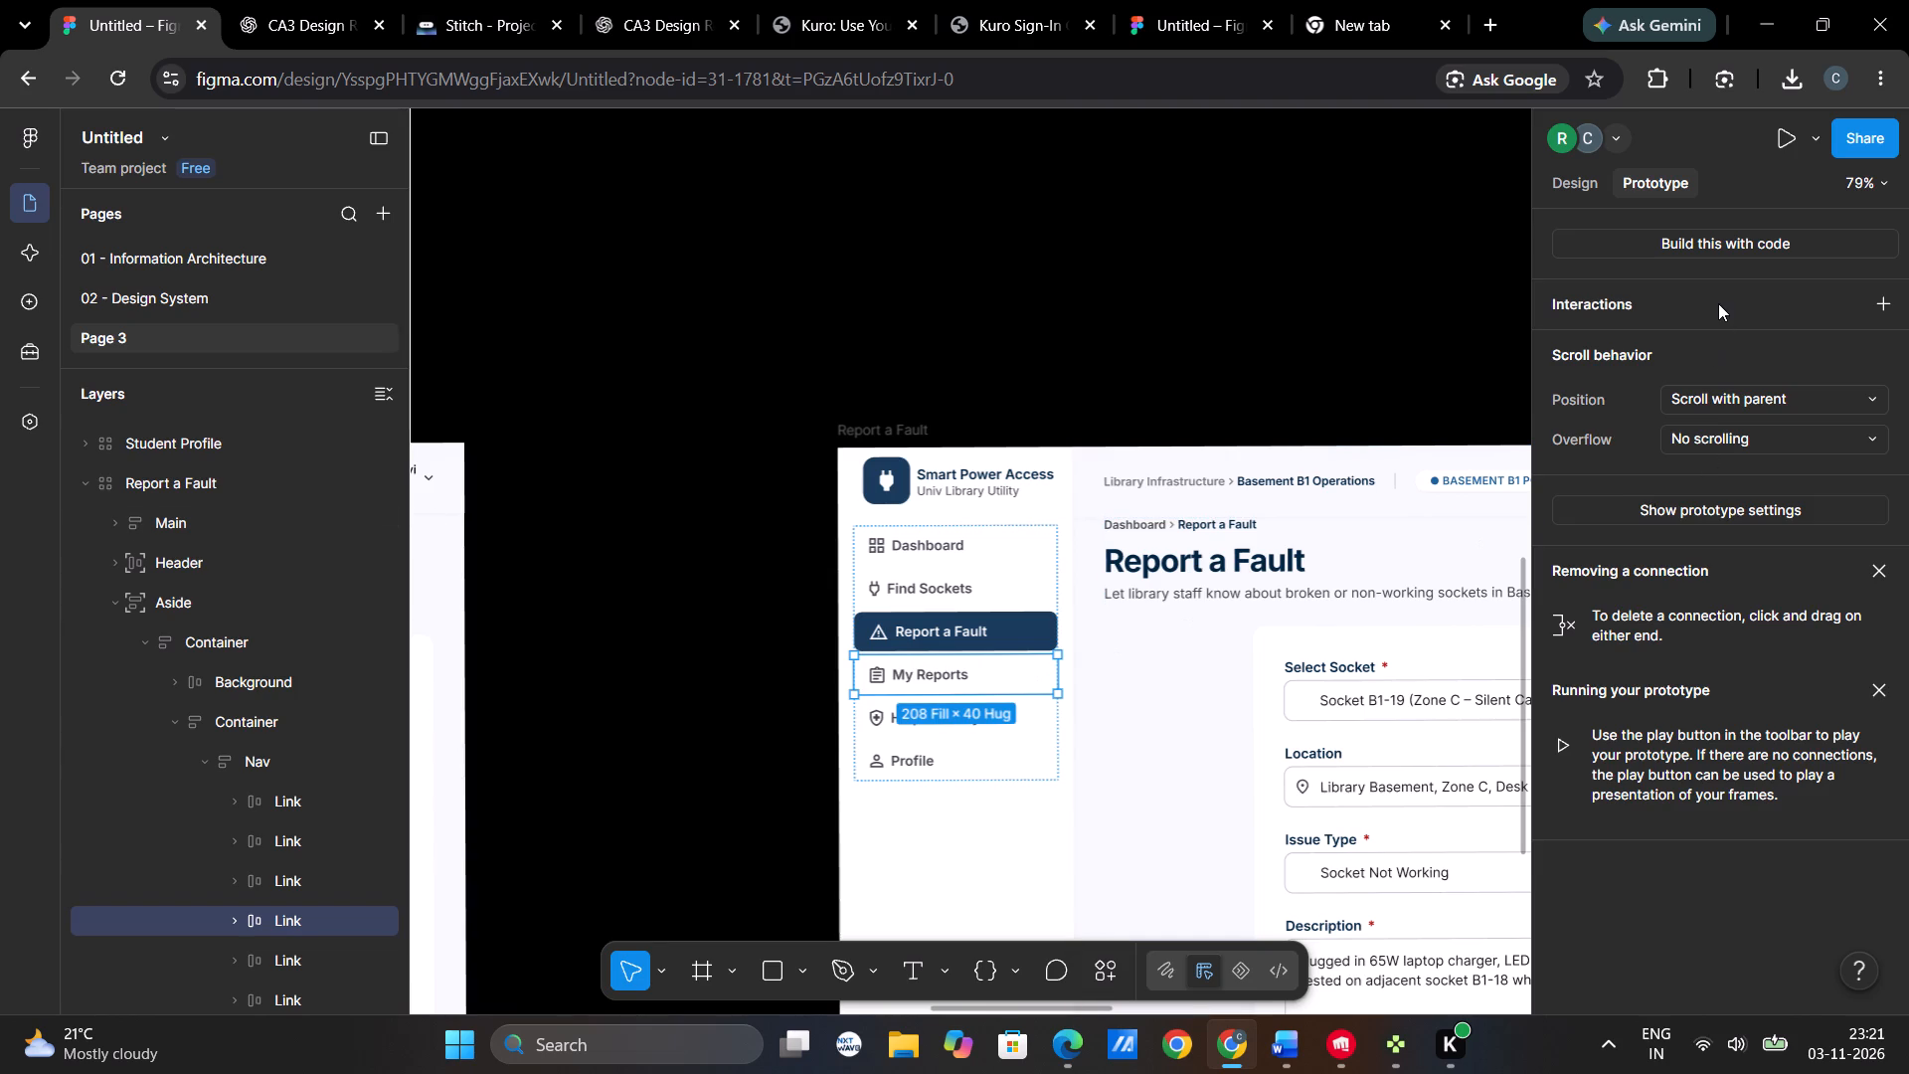
left_click(1718, 303)
left_click(1734, 352)
left_click(1473, 458)
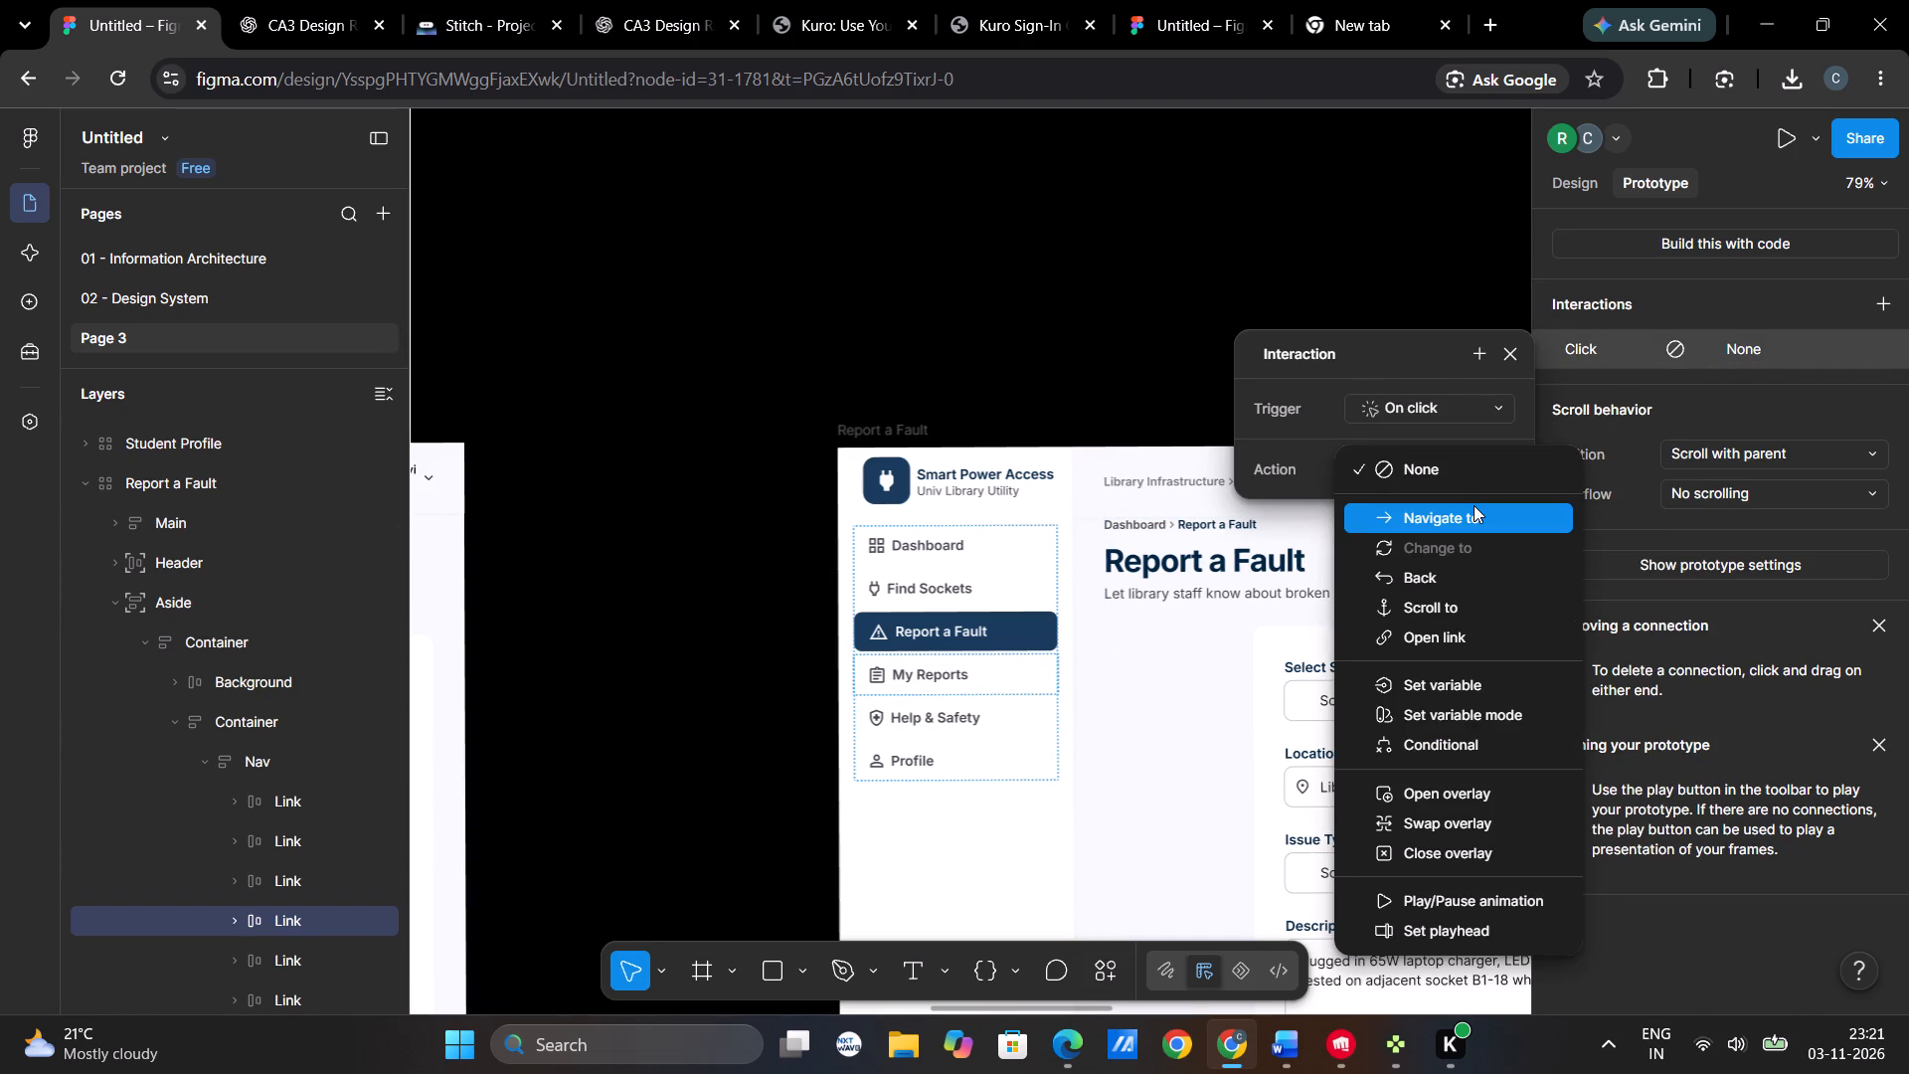
left_click(1474, 505)
left_click(1446, 507)
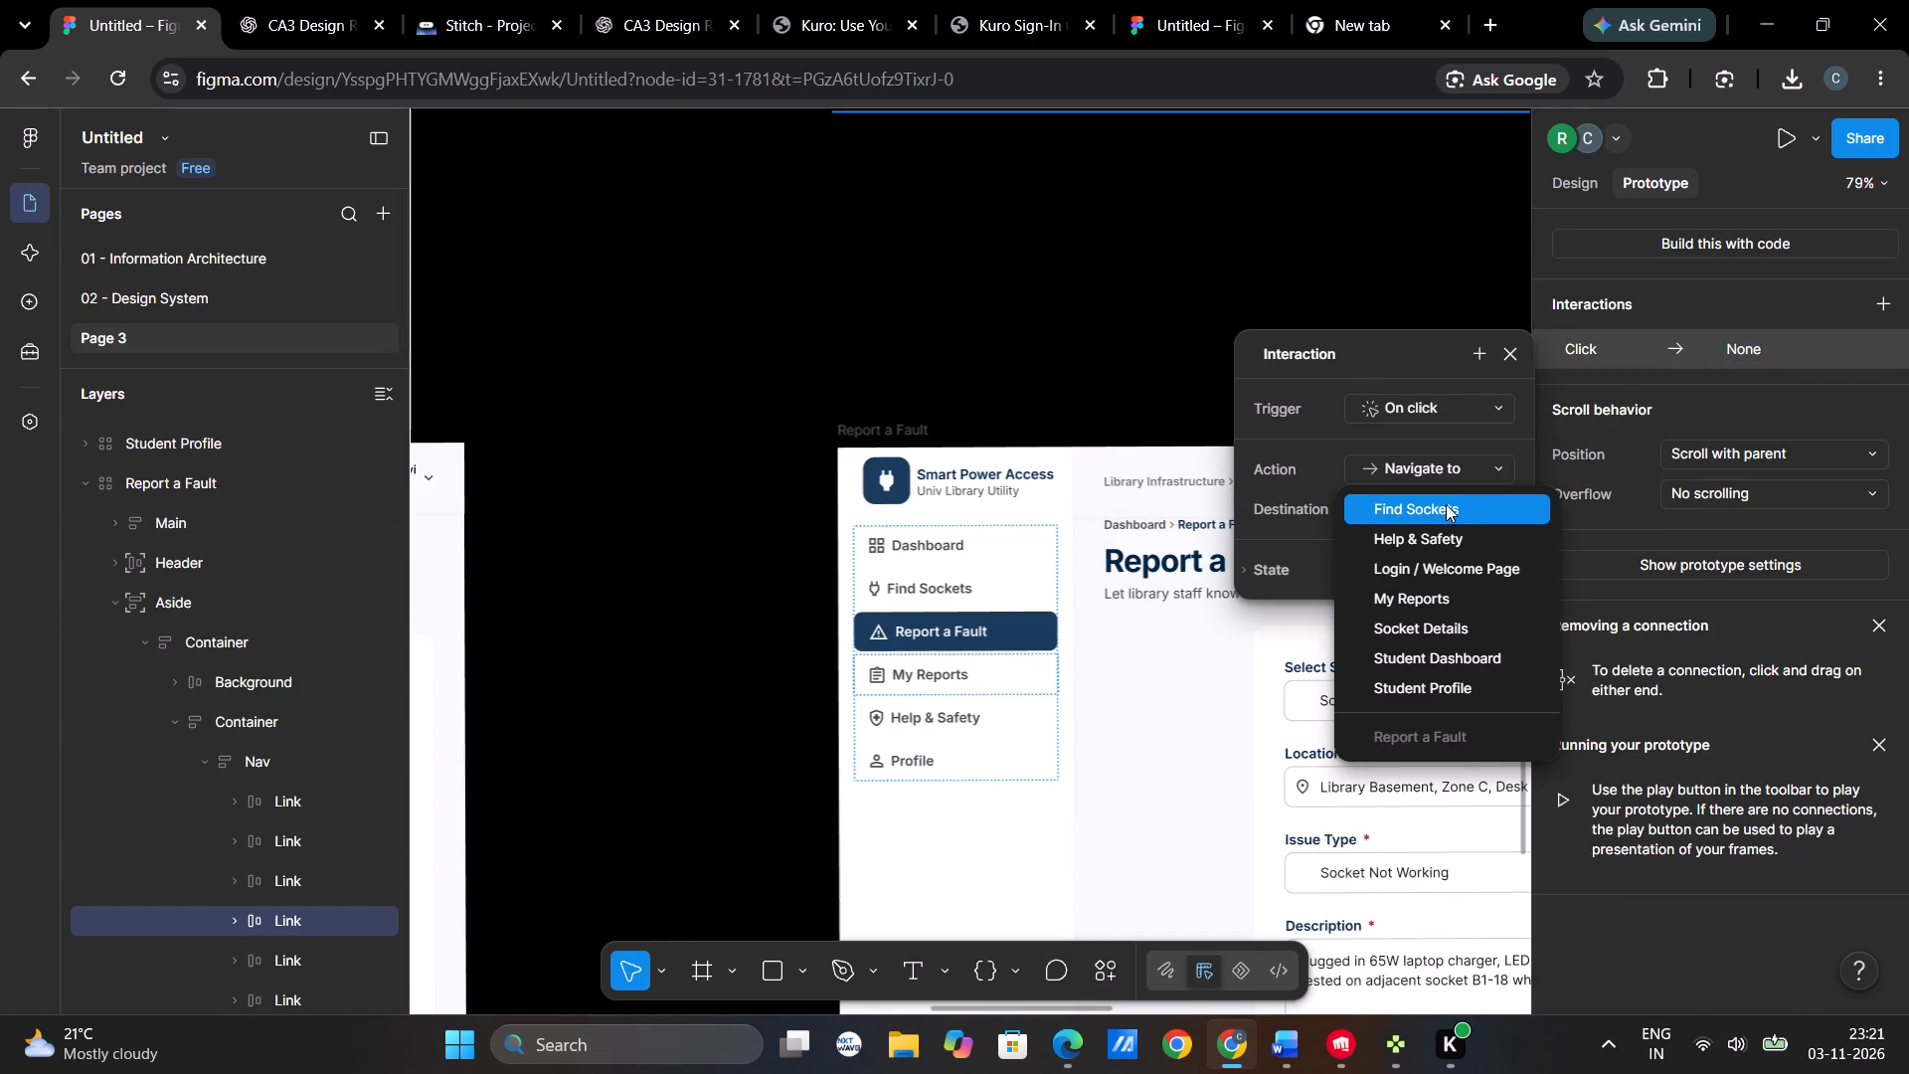
left_click(1433, 596)
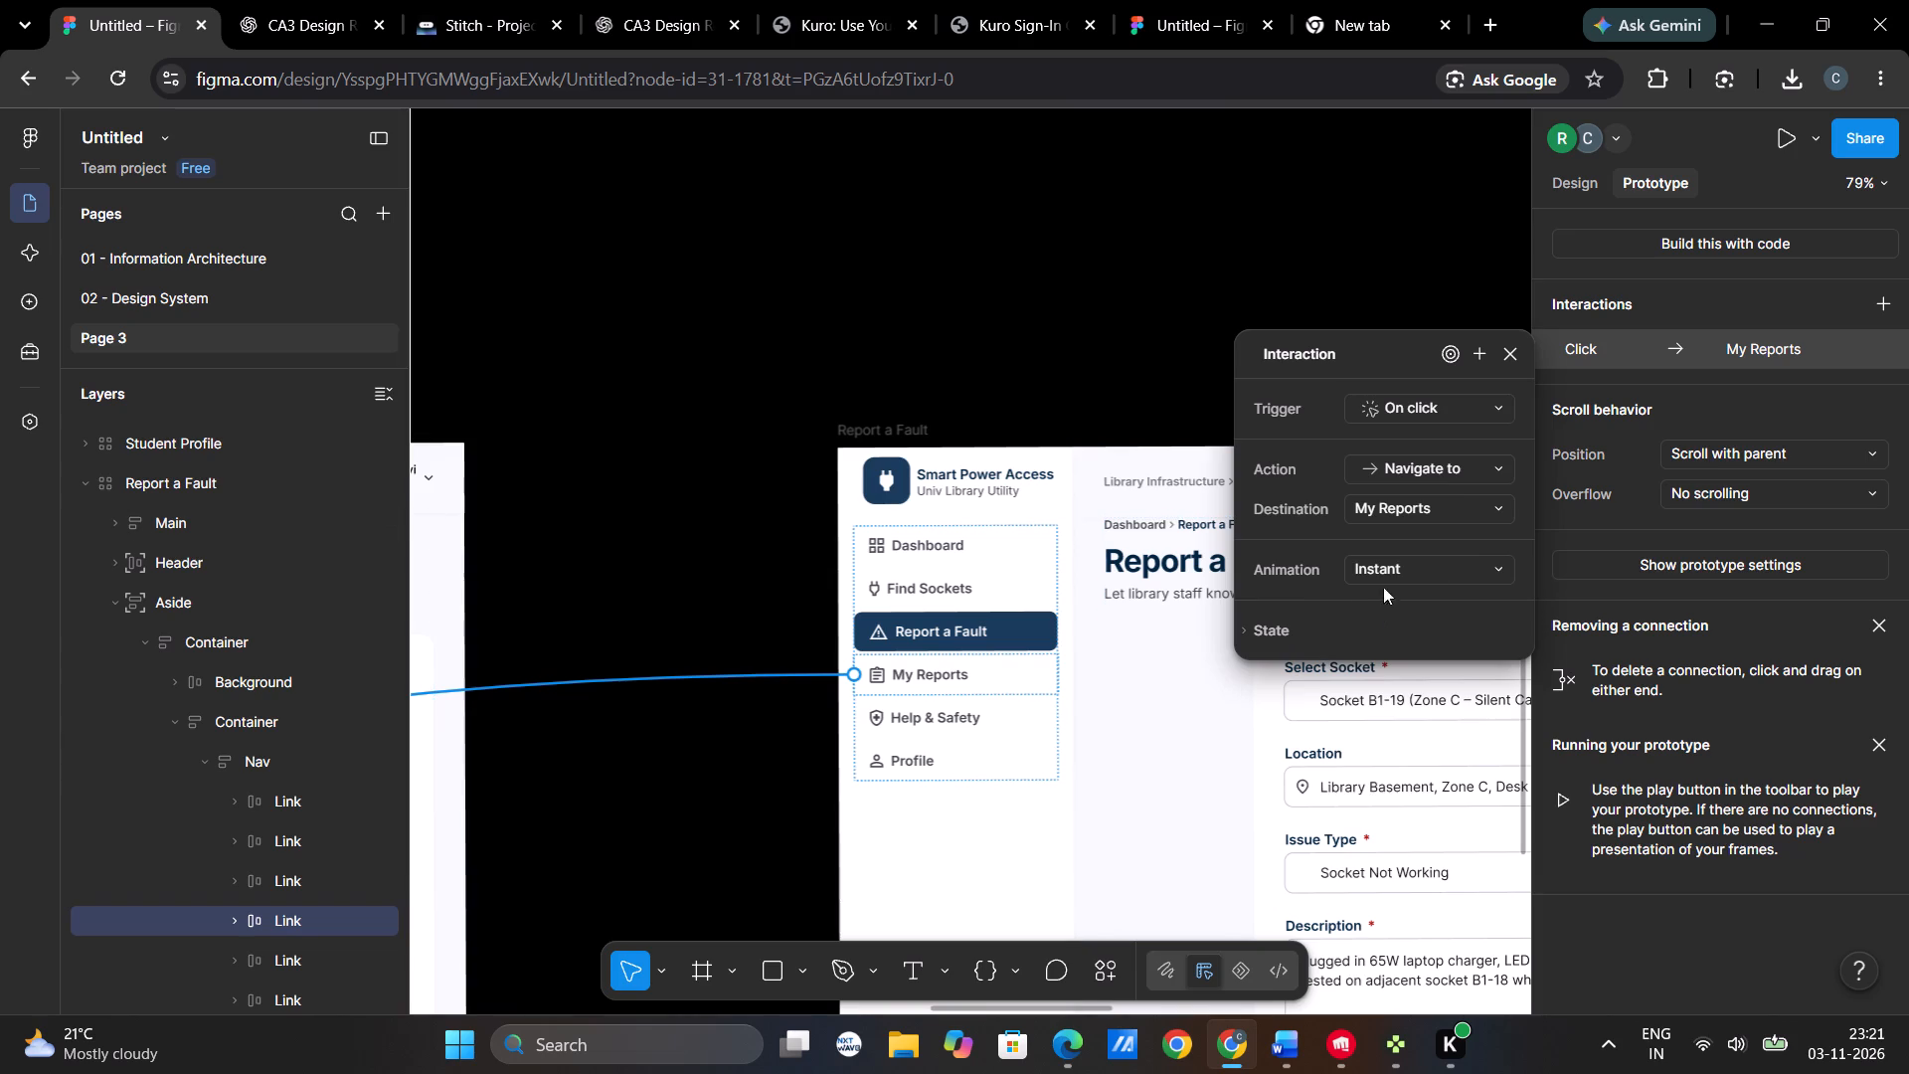
left_click(1426, 566)
left_click(1416, 630)
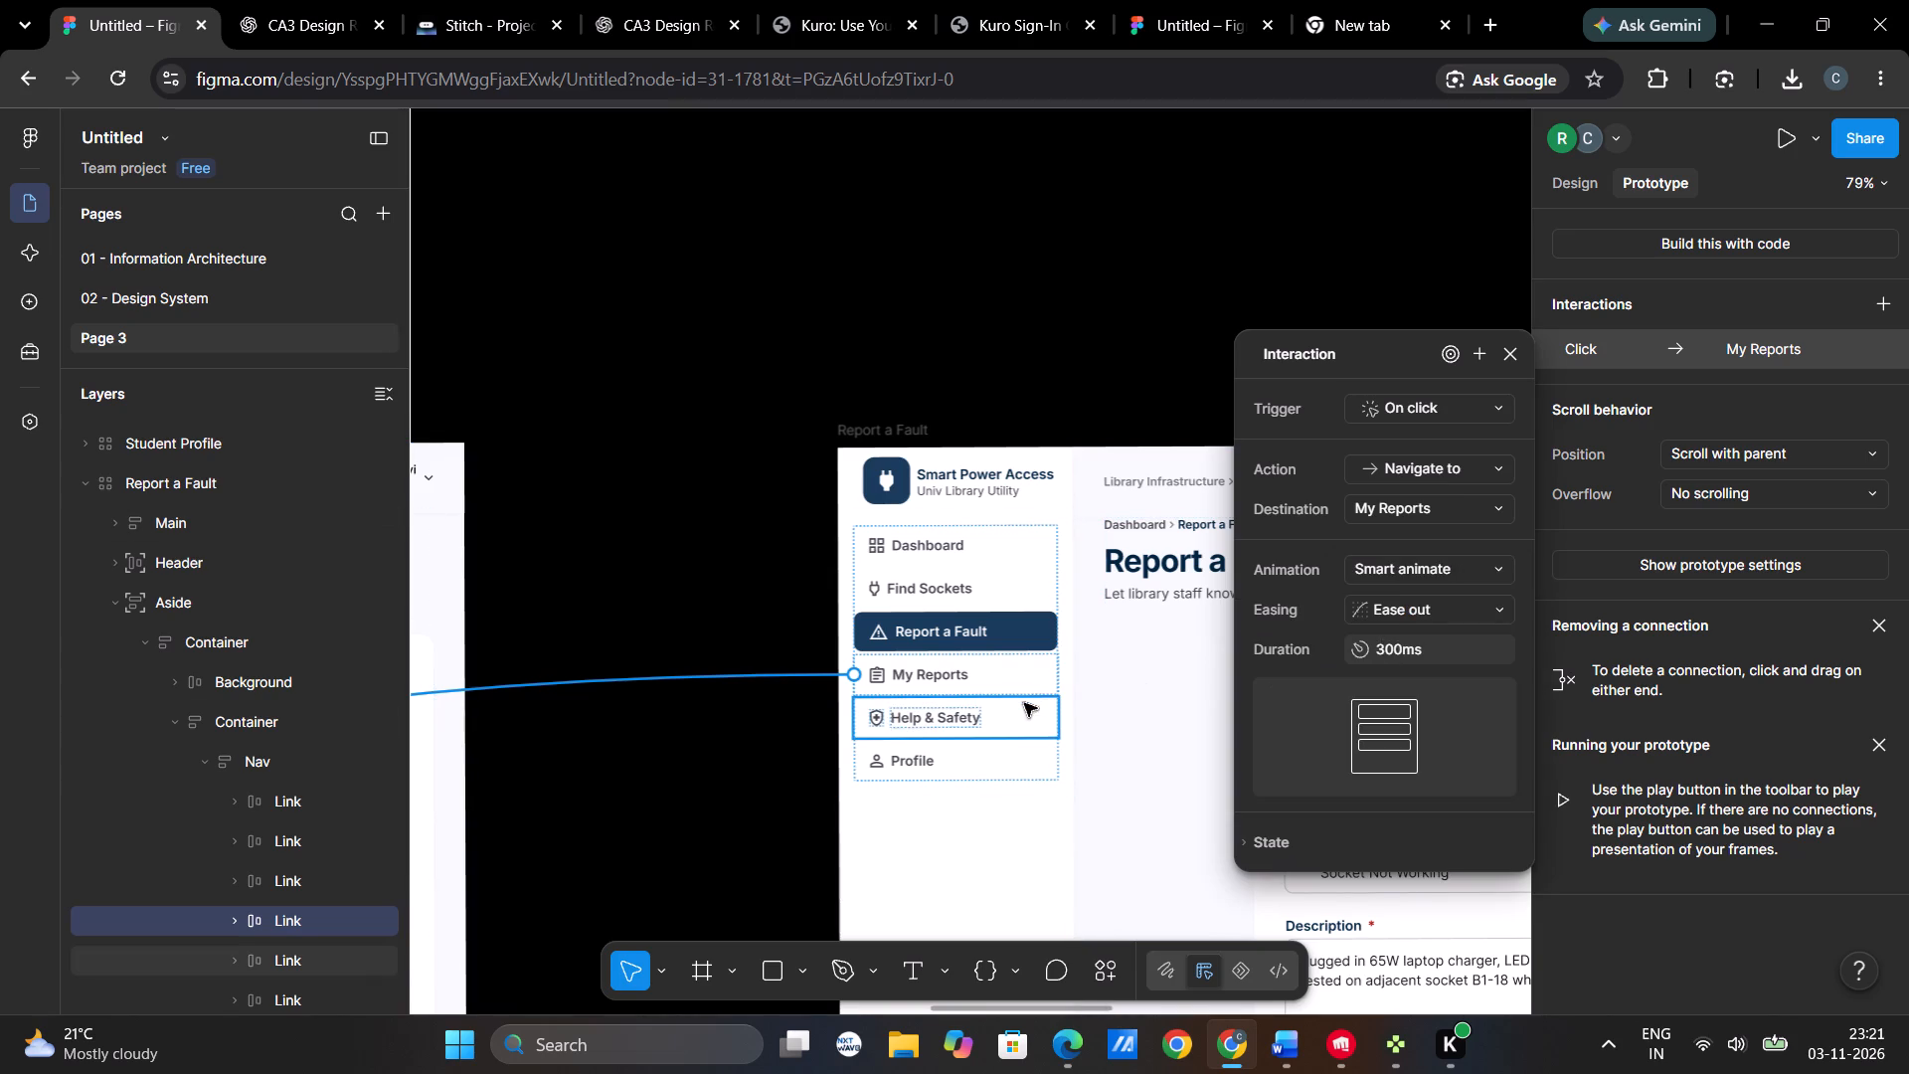
Link Help & Safety in the Report a Fault side navigation to the Help & Safety screen with an on-click Navigate to and Smart animate.
left_click(1024, 703)
left_click(1744, 299)
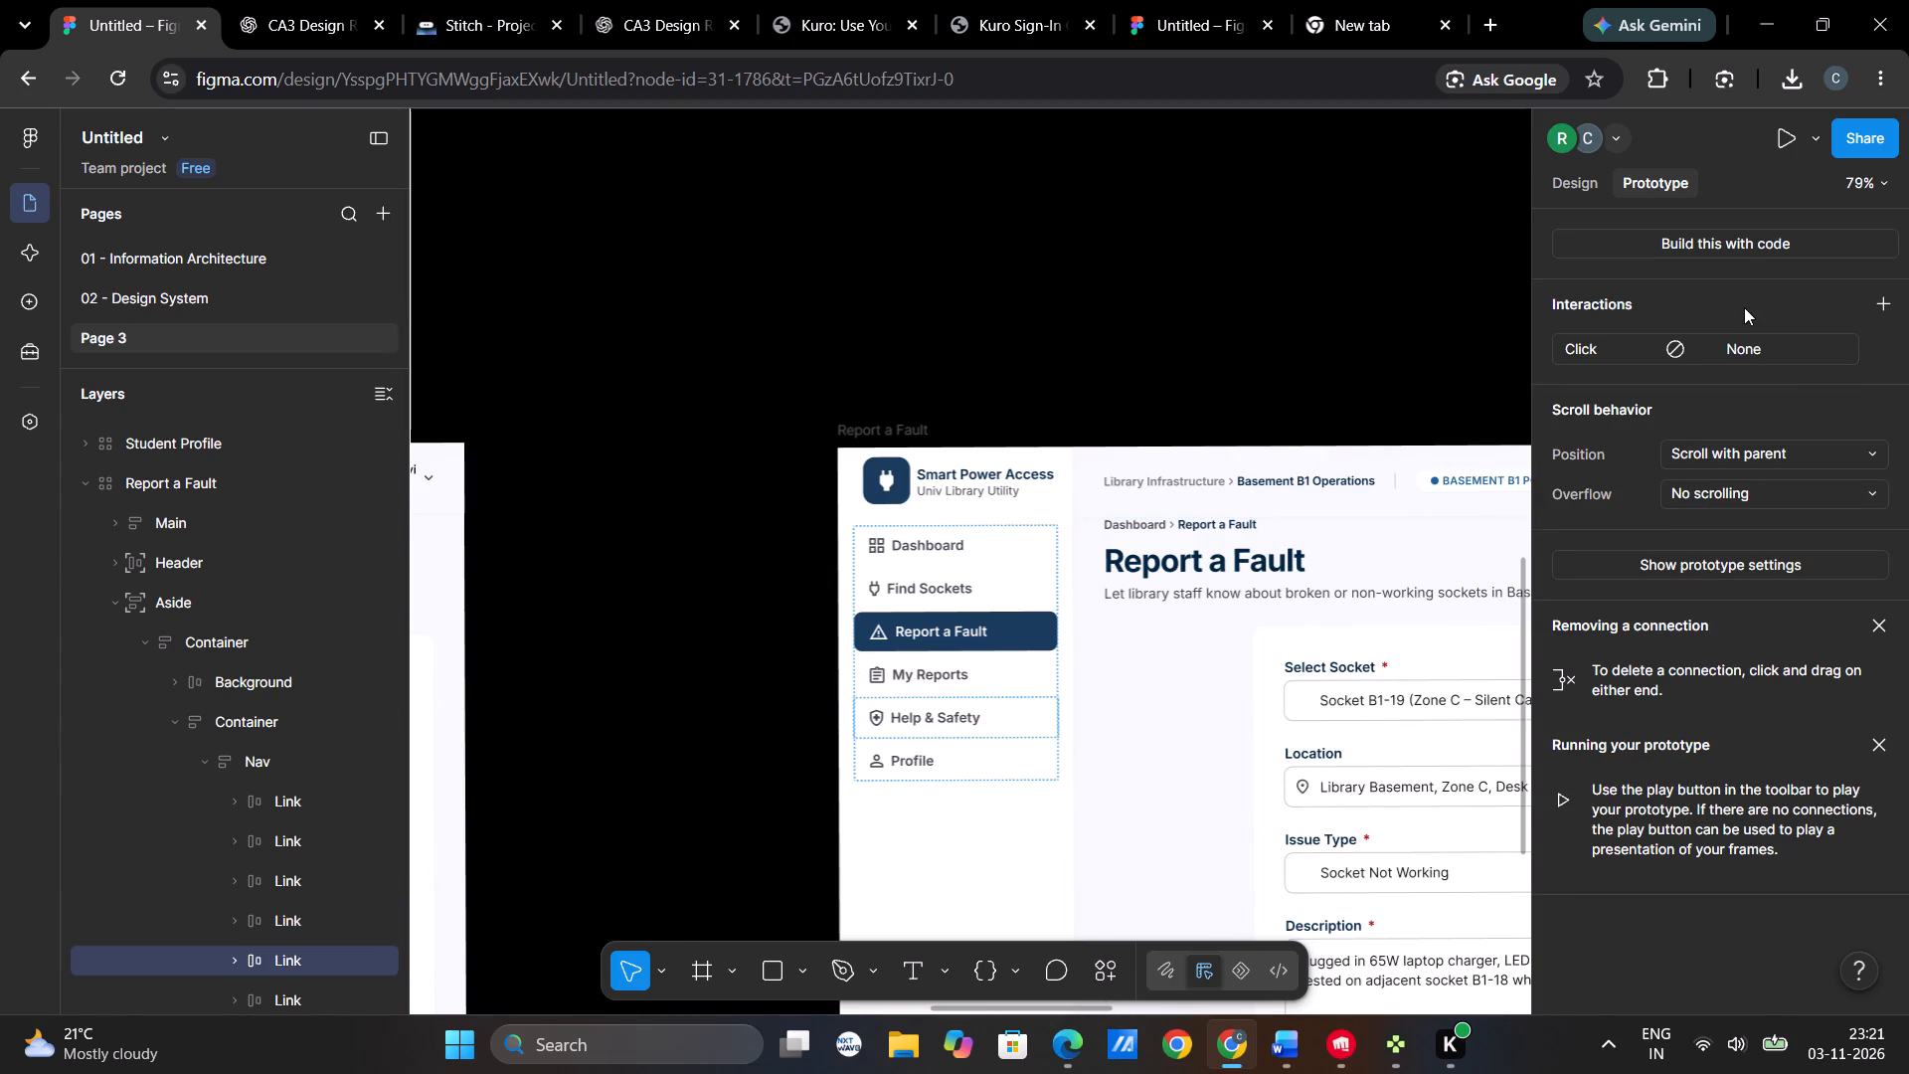
left_click(1744, 307)
left_click(1824, 290)
left_click(1871, 302)
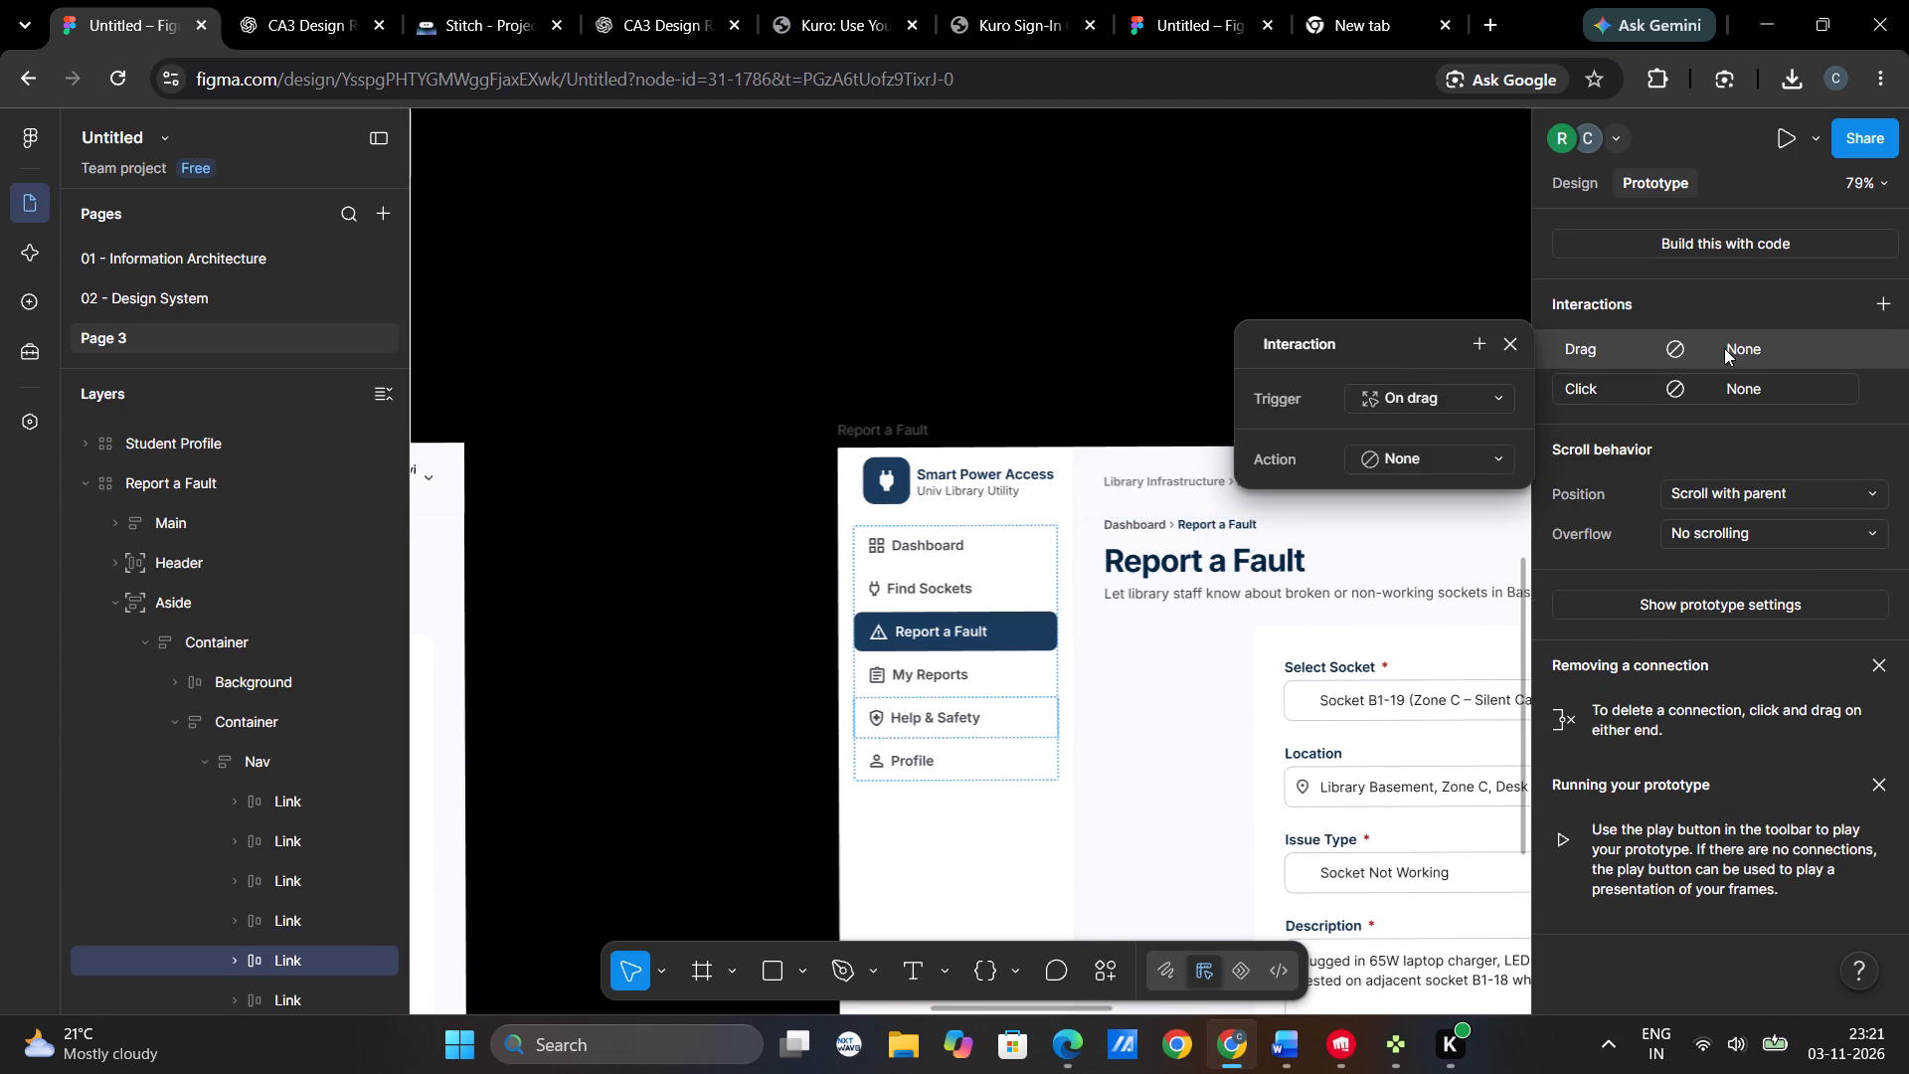
left_click(1706, 309)
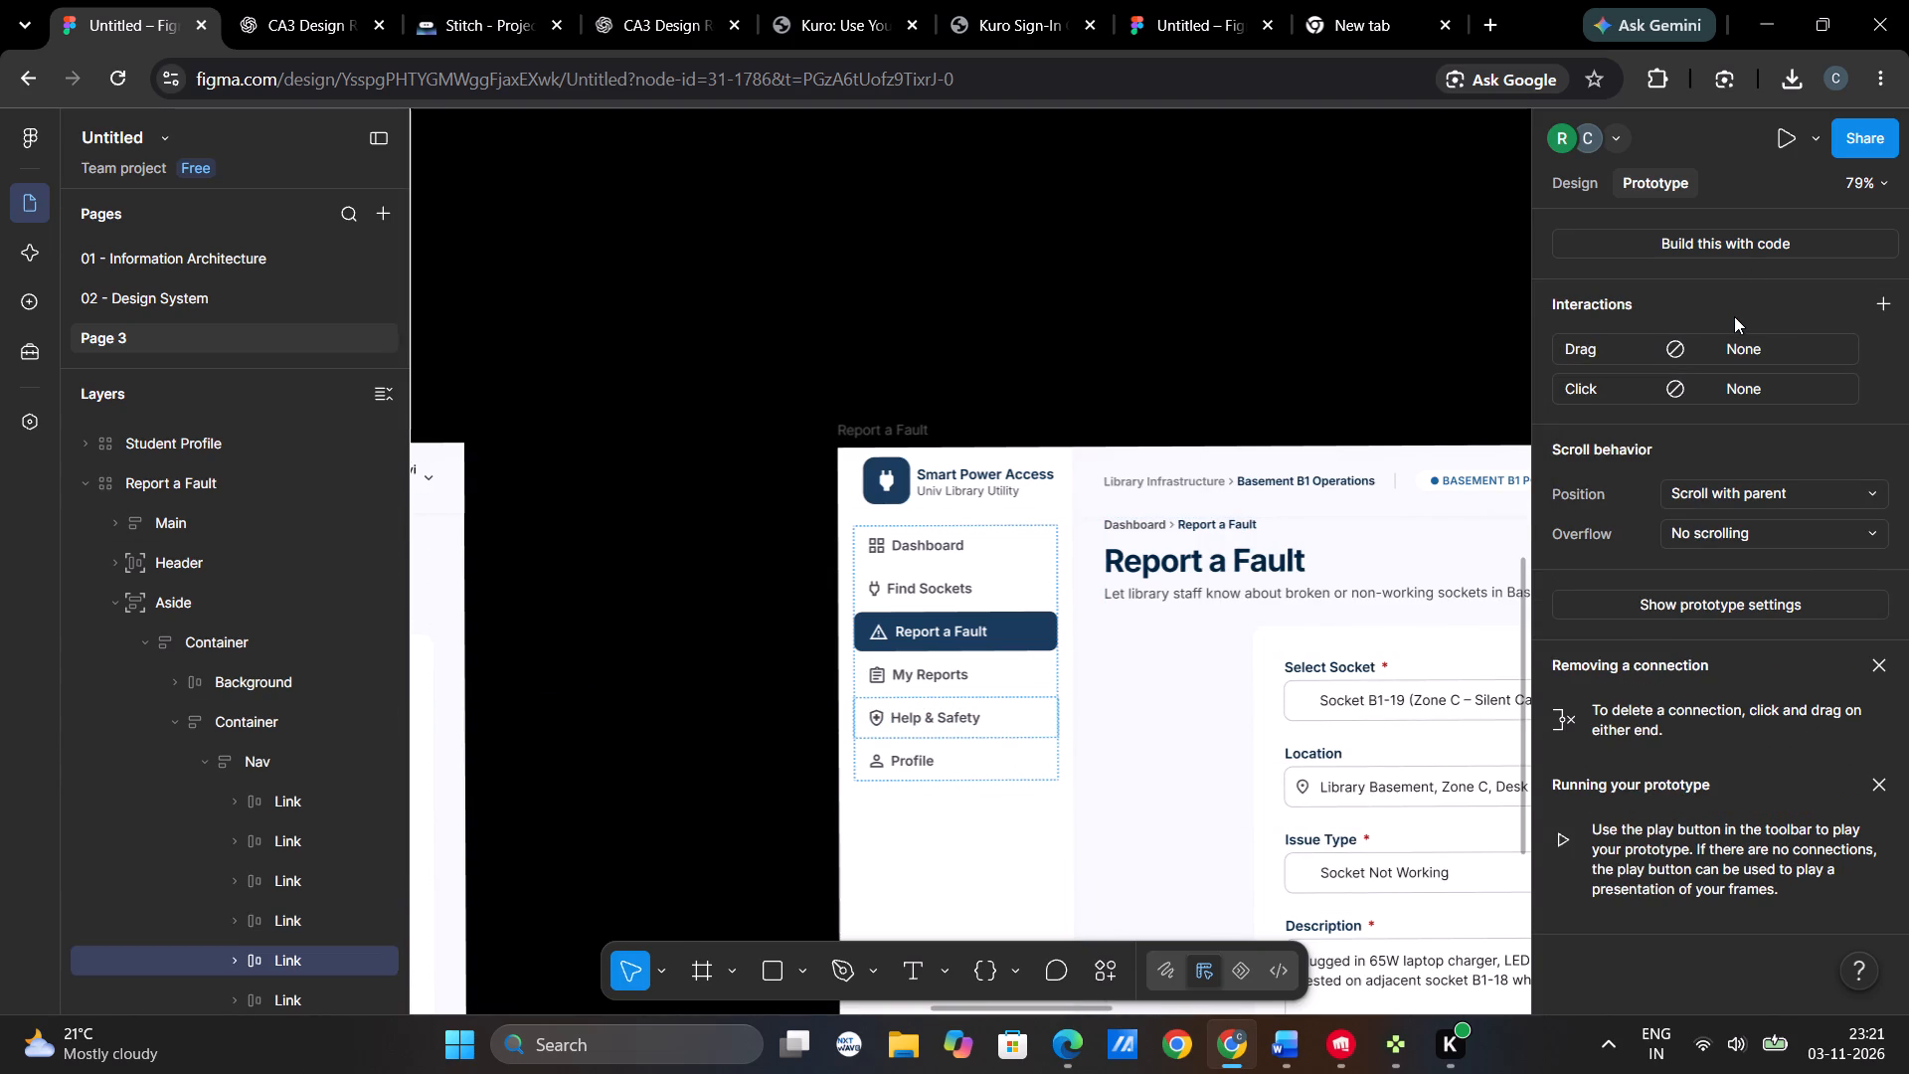
left_click(1884, 339)
left_click(1760, 348)
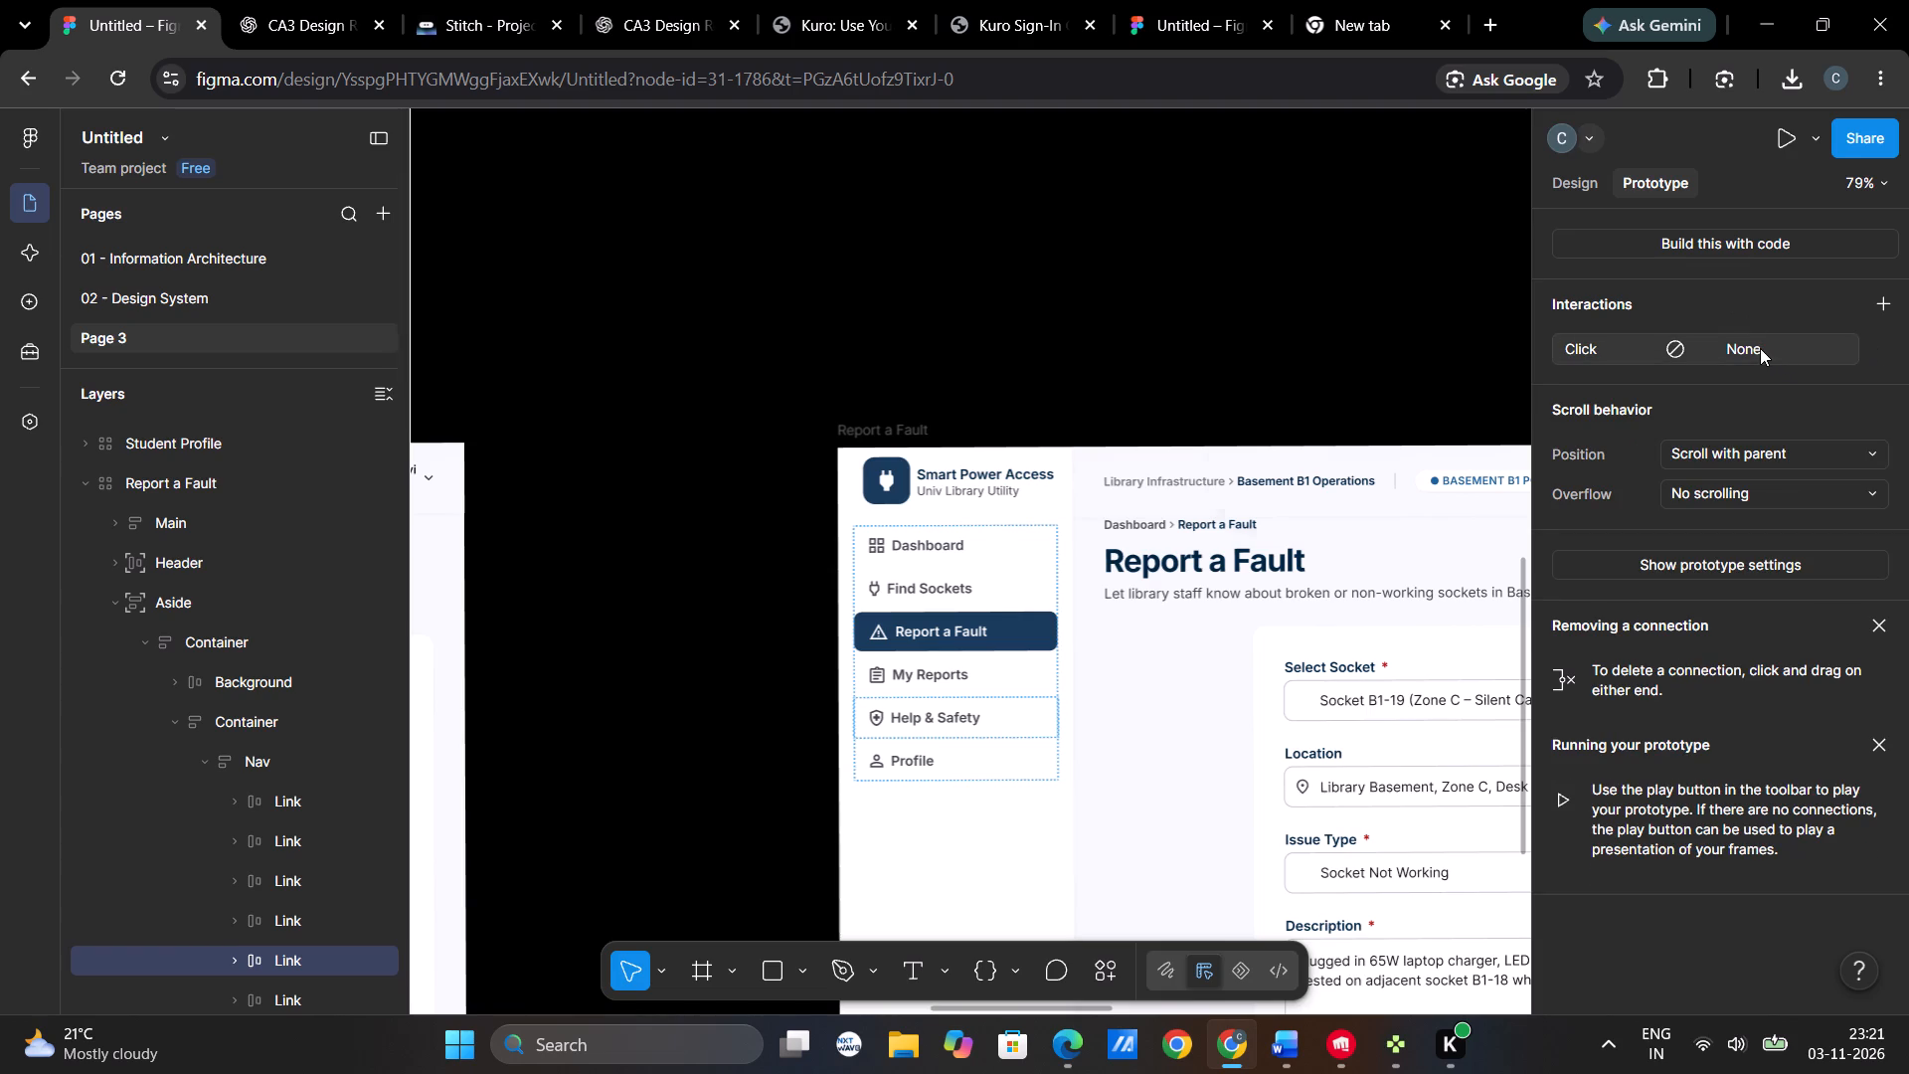
left_click(1437, 462)
left_click(1436, 505)
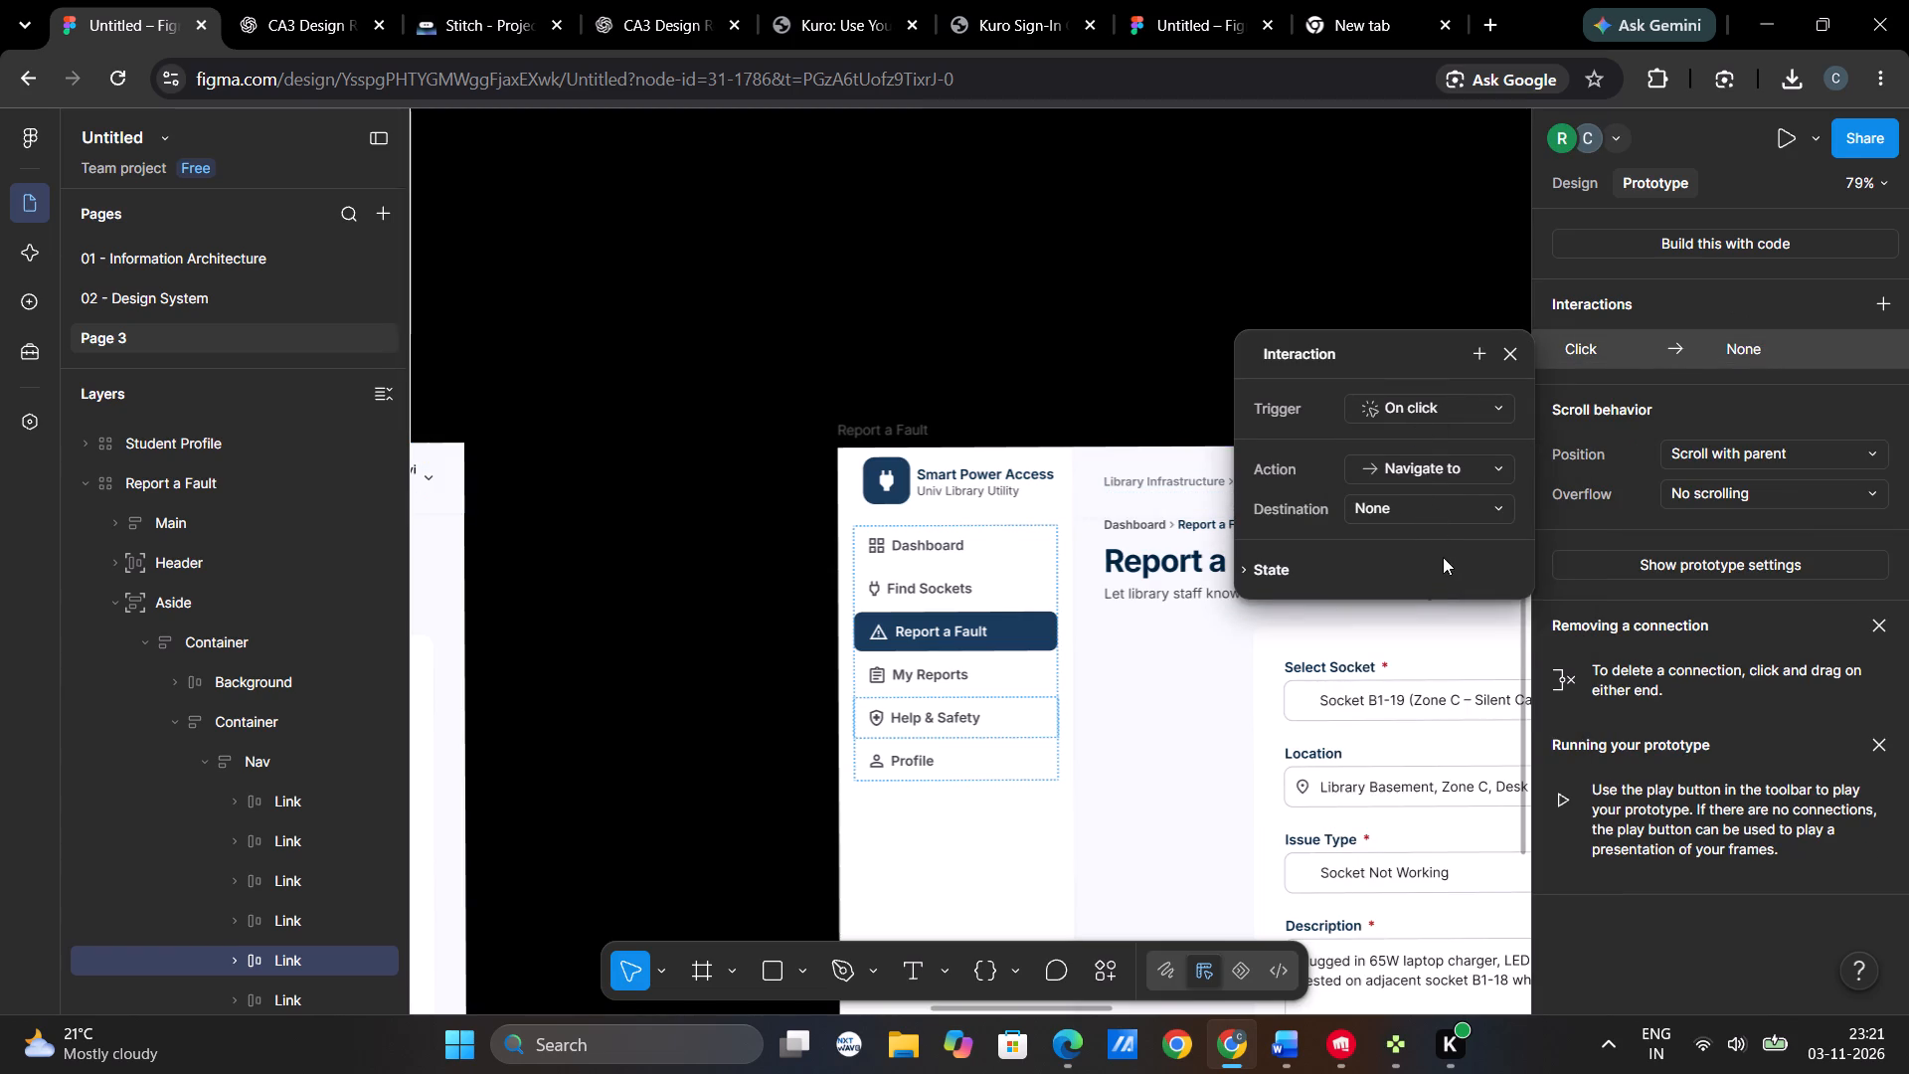
left_click(1430, 510)
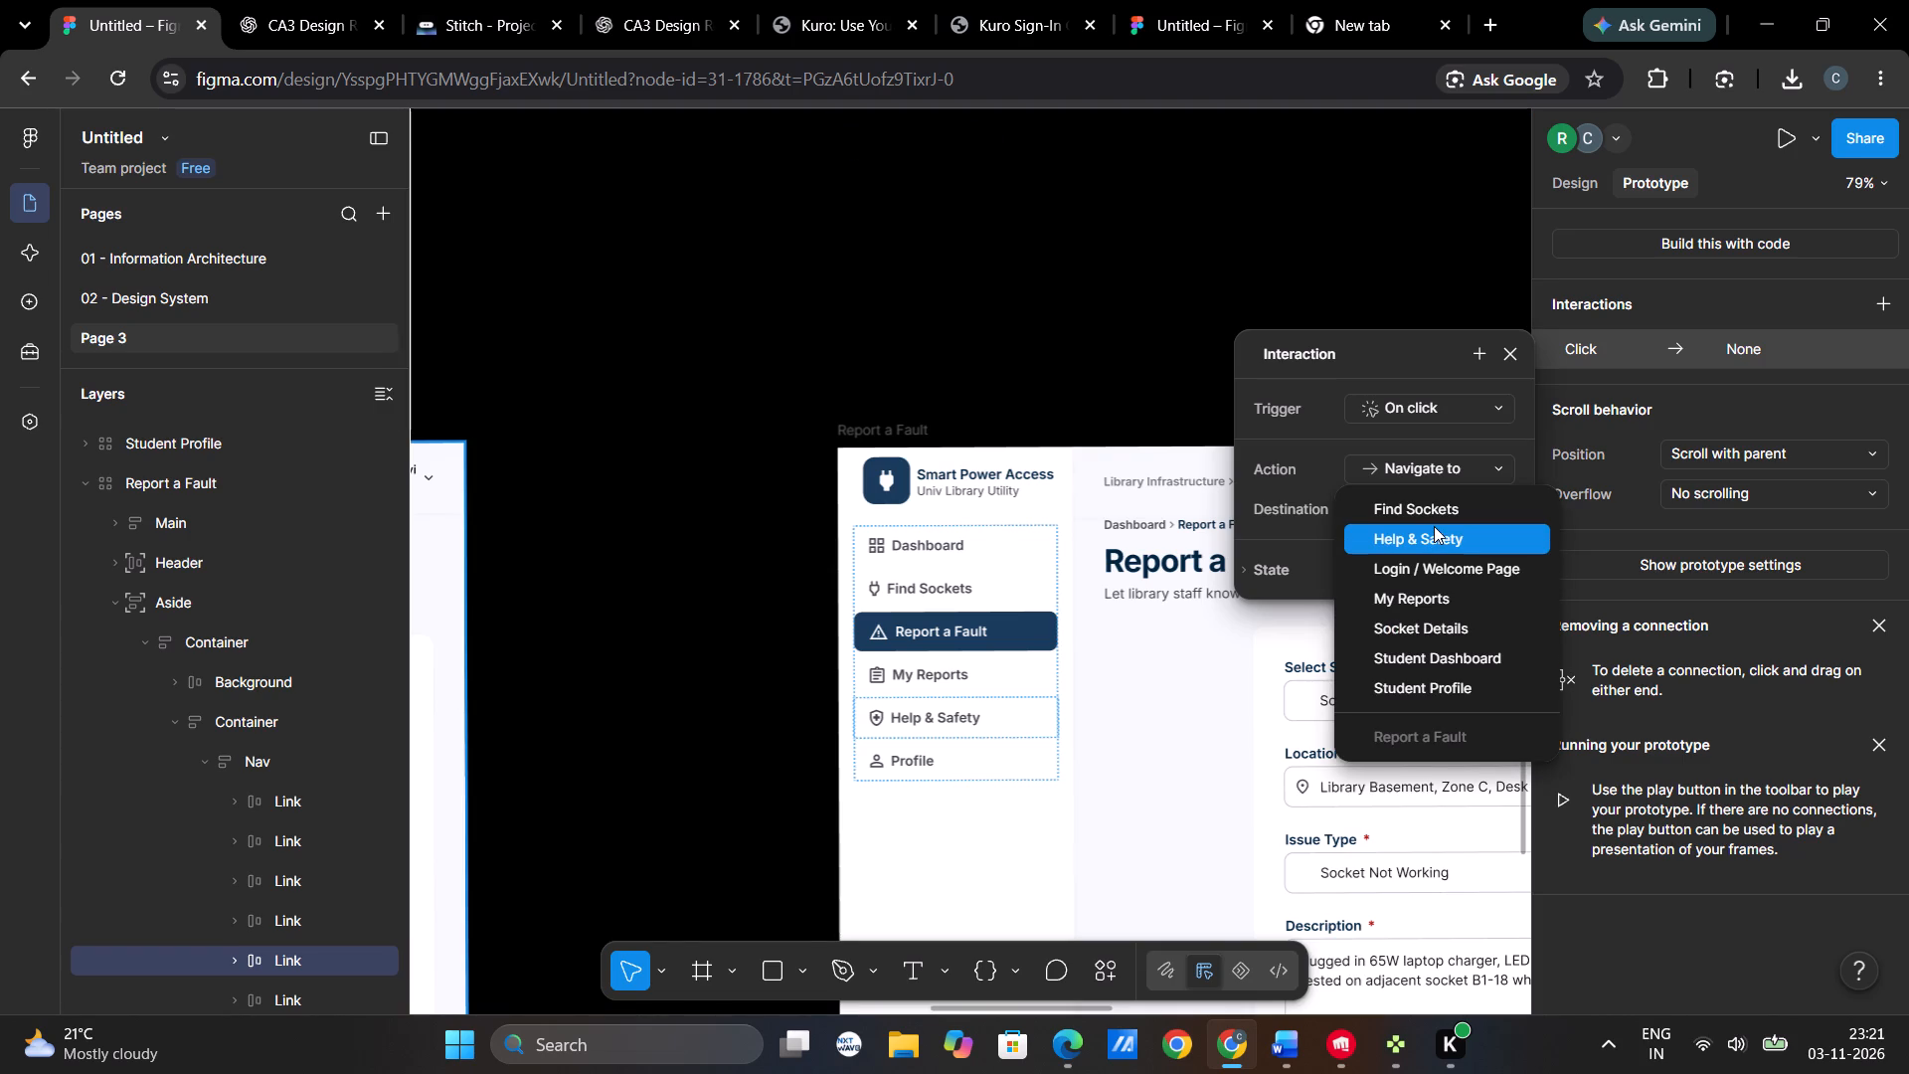
left_click(1434, 526)
left_click(1403, 573)
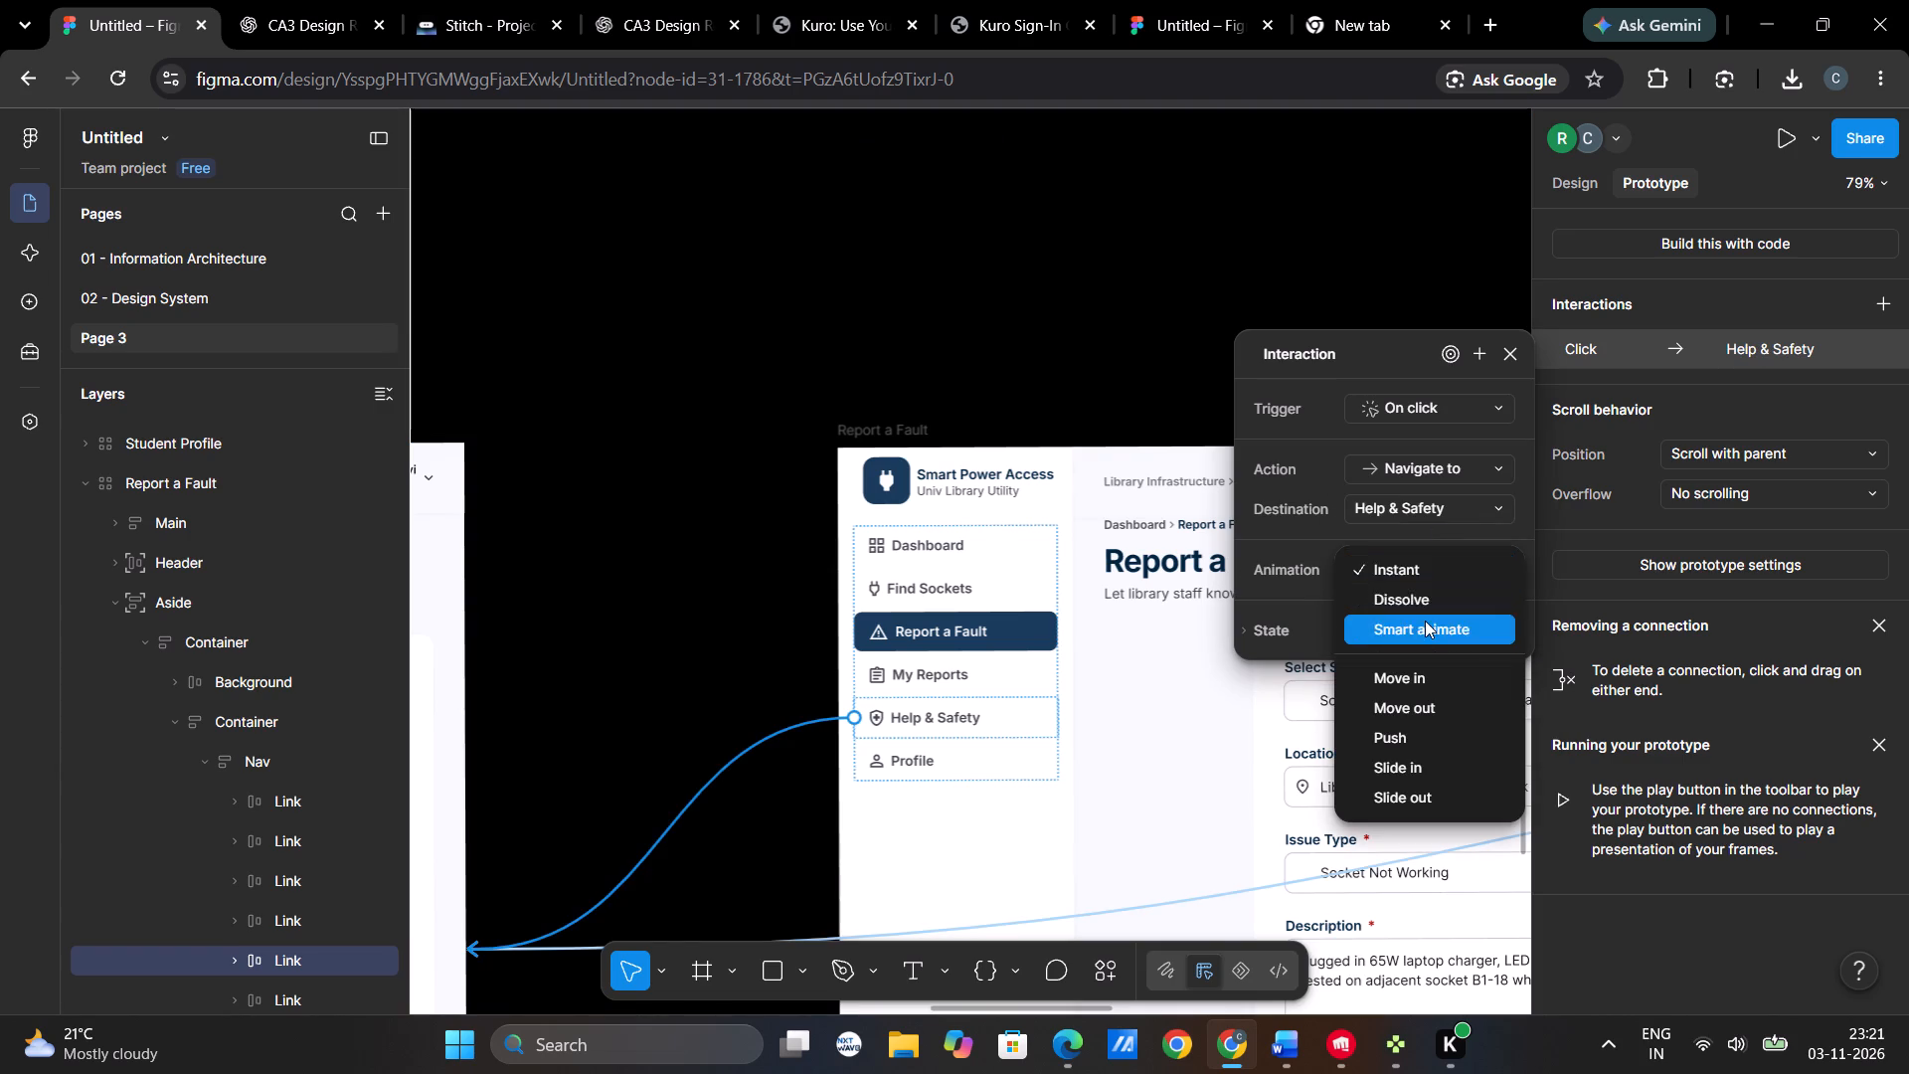
left_click(1425, 621)
Link Profile in the Report a Fault side navigation to the Student Profile screen with an on-click Navigate to.
left_click(1019, 761)
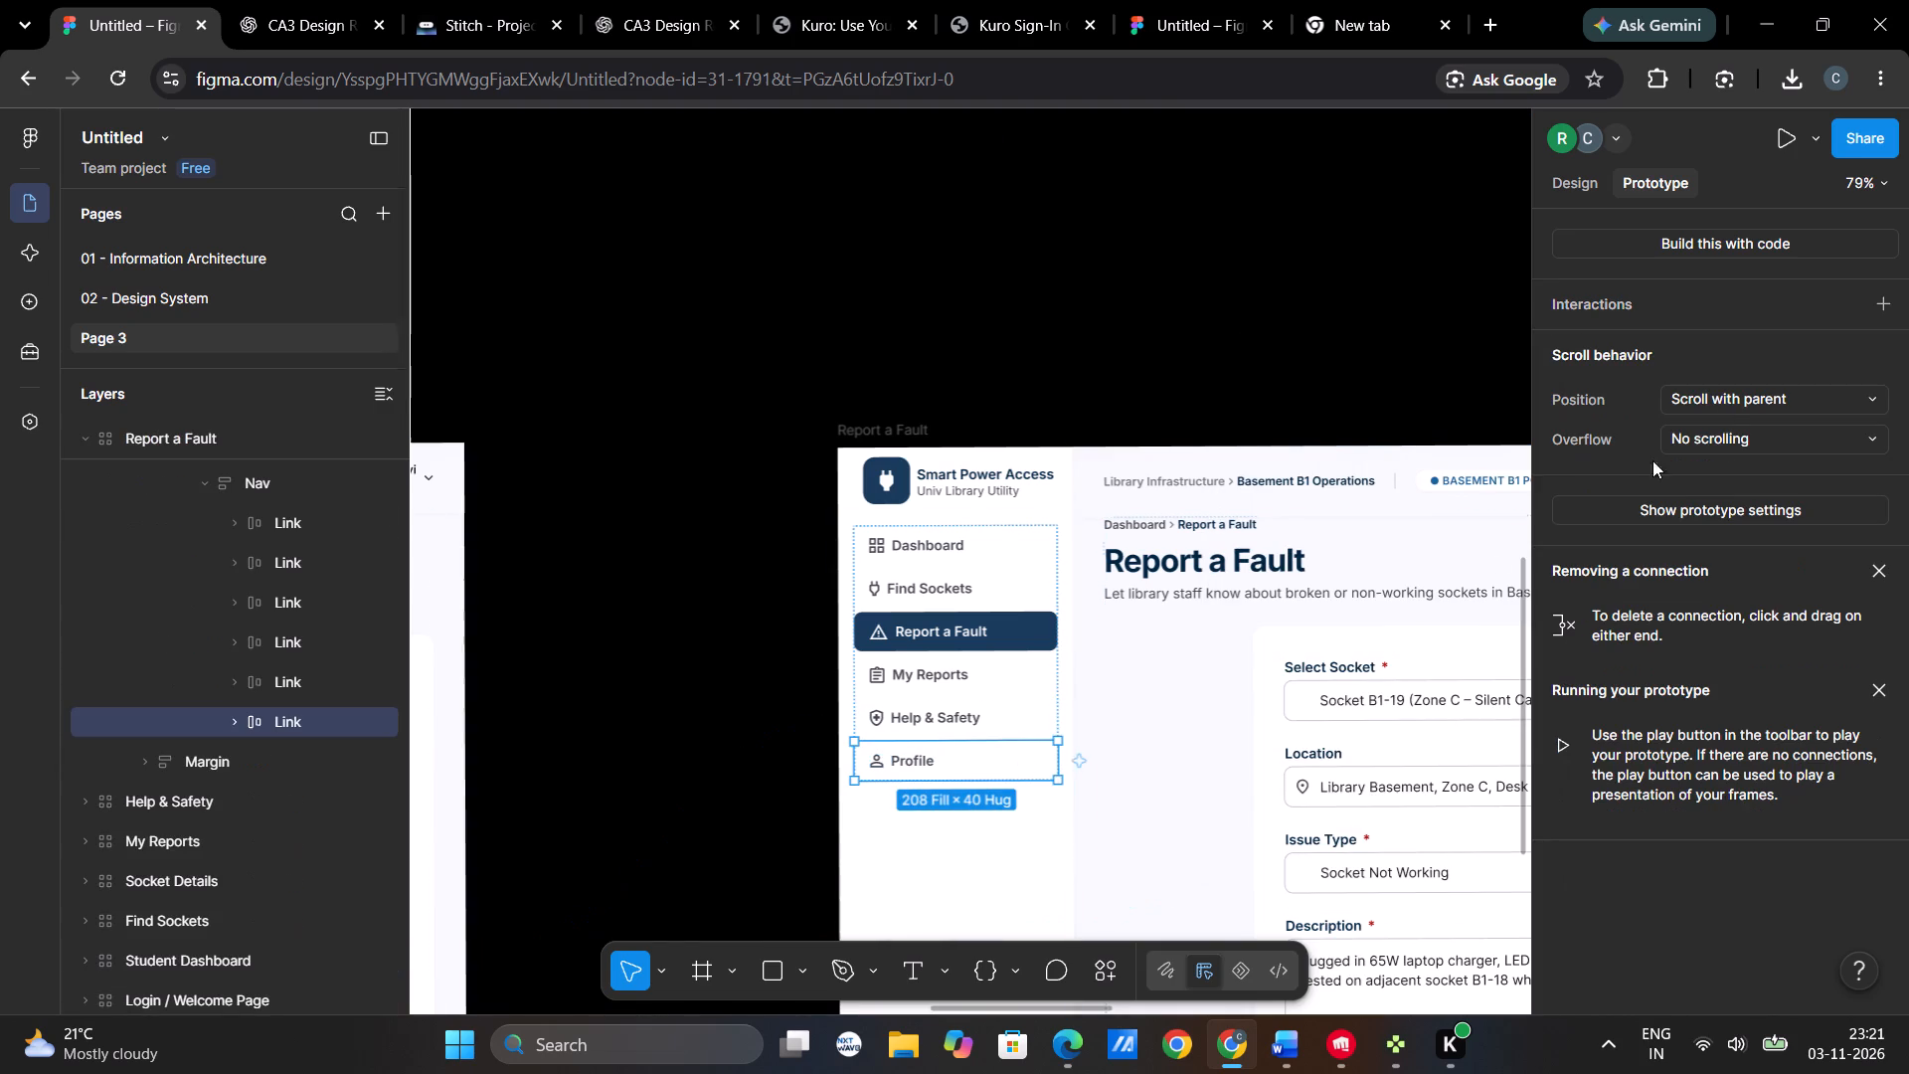
left_click(1728, 309)
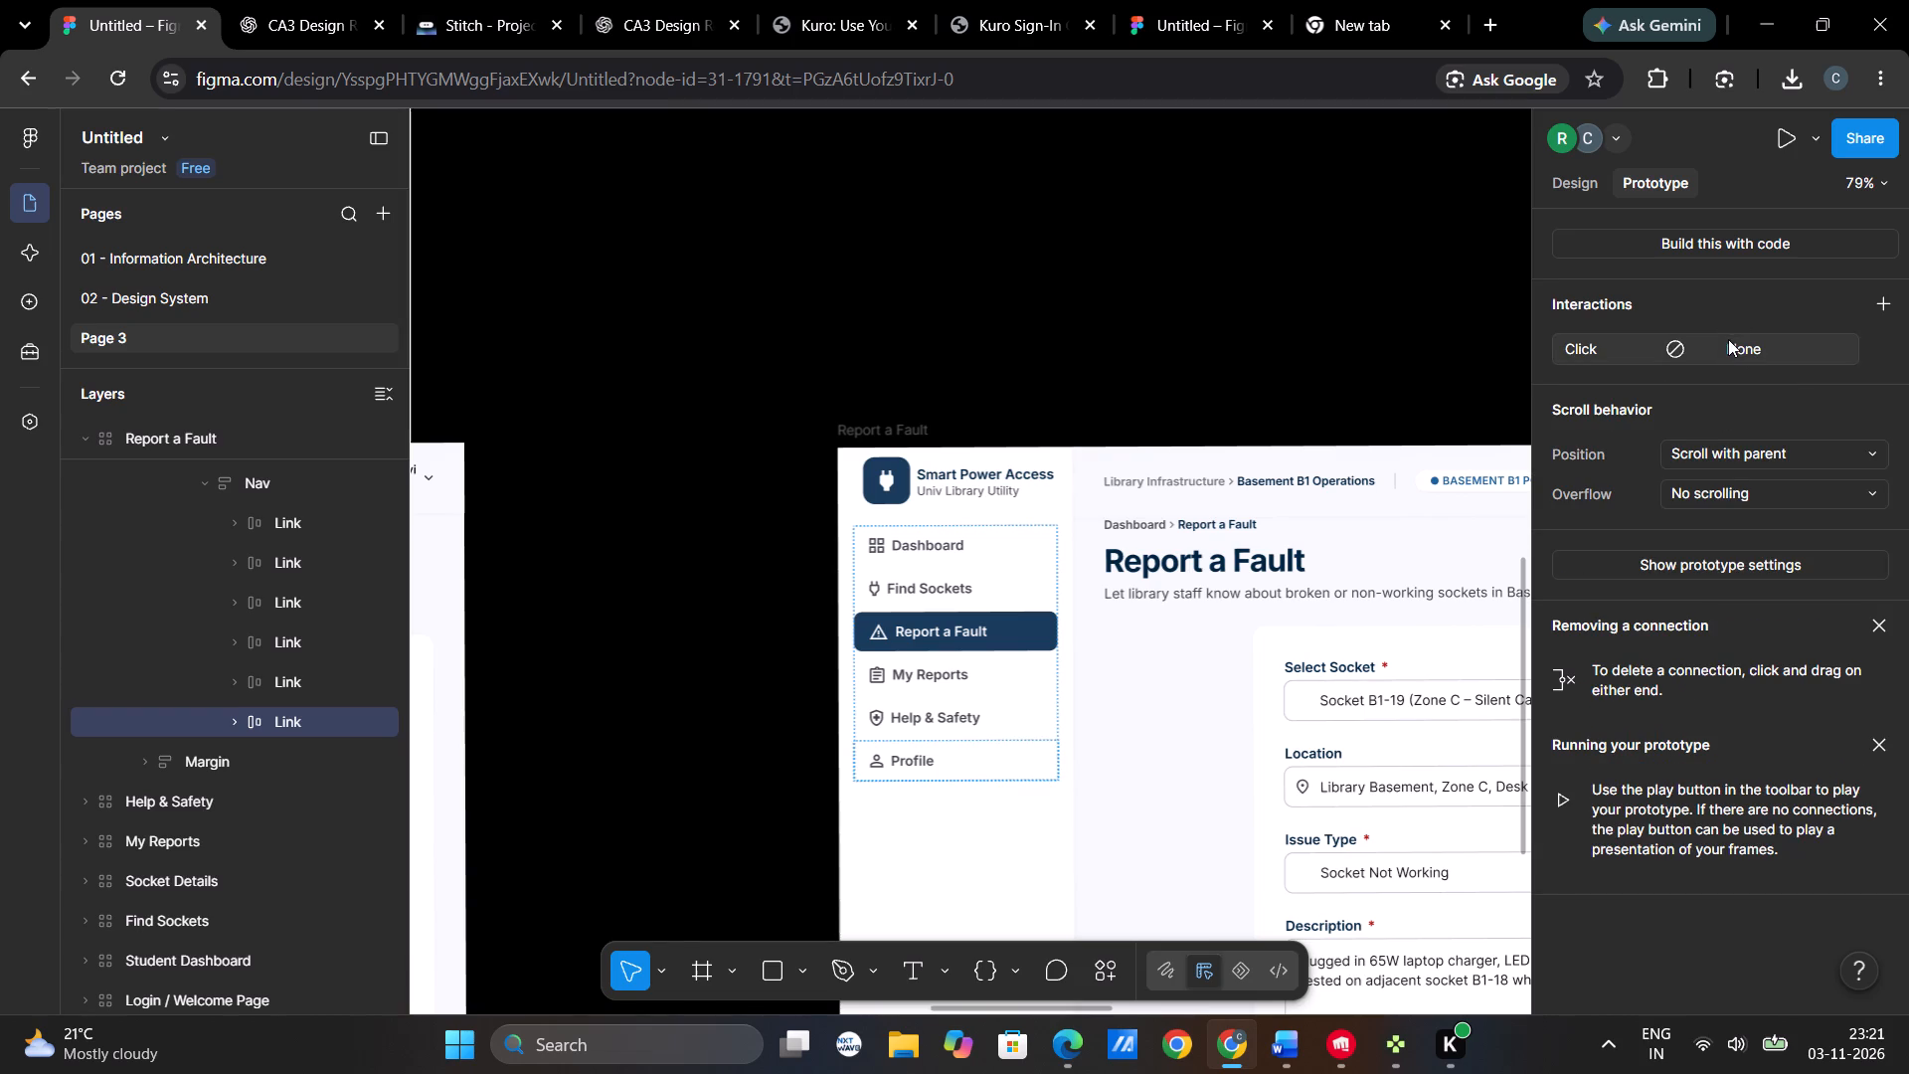
left_click(1728, 339)
left_click(1401, 469)
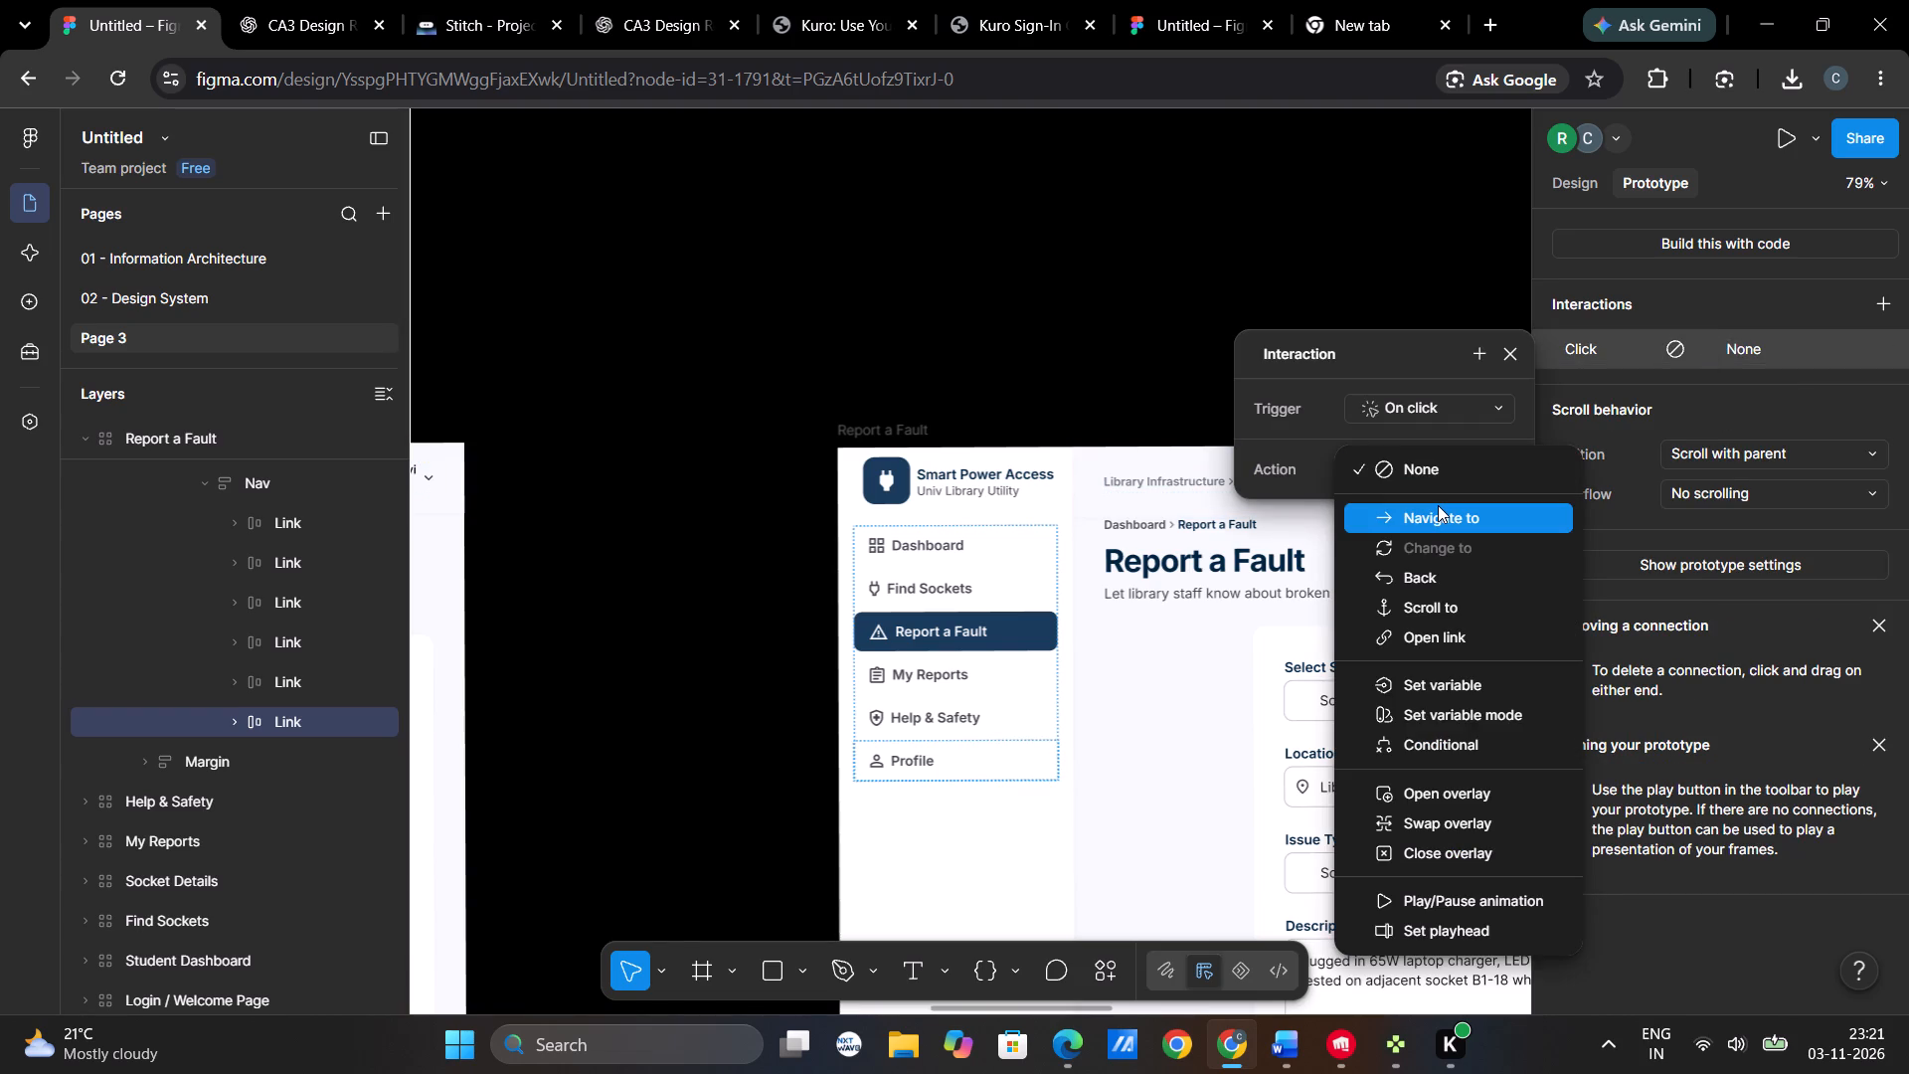
left_click(1438, 505)
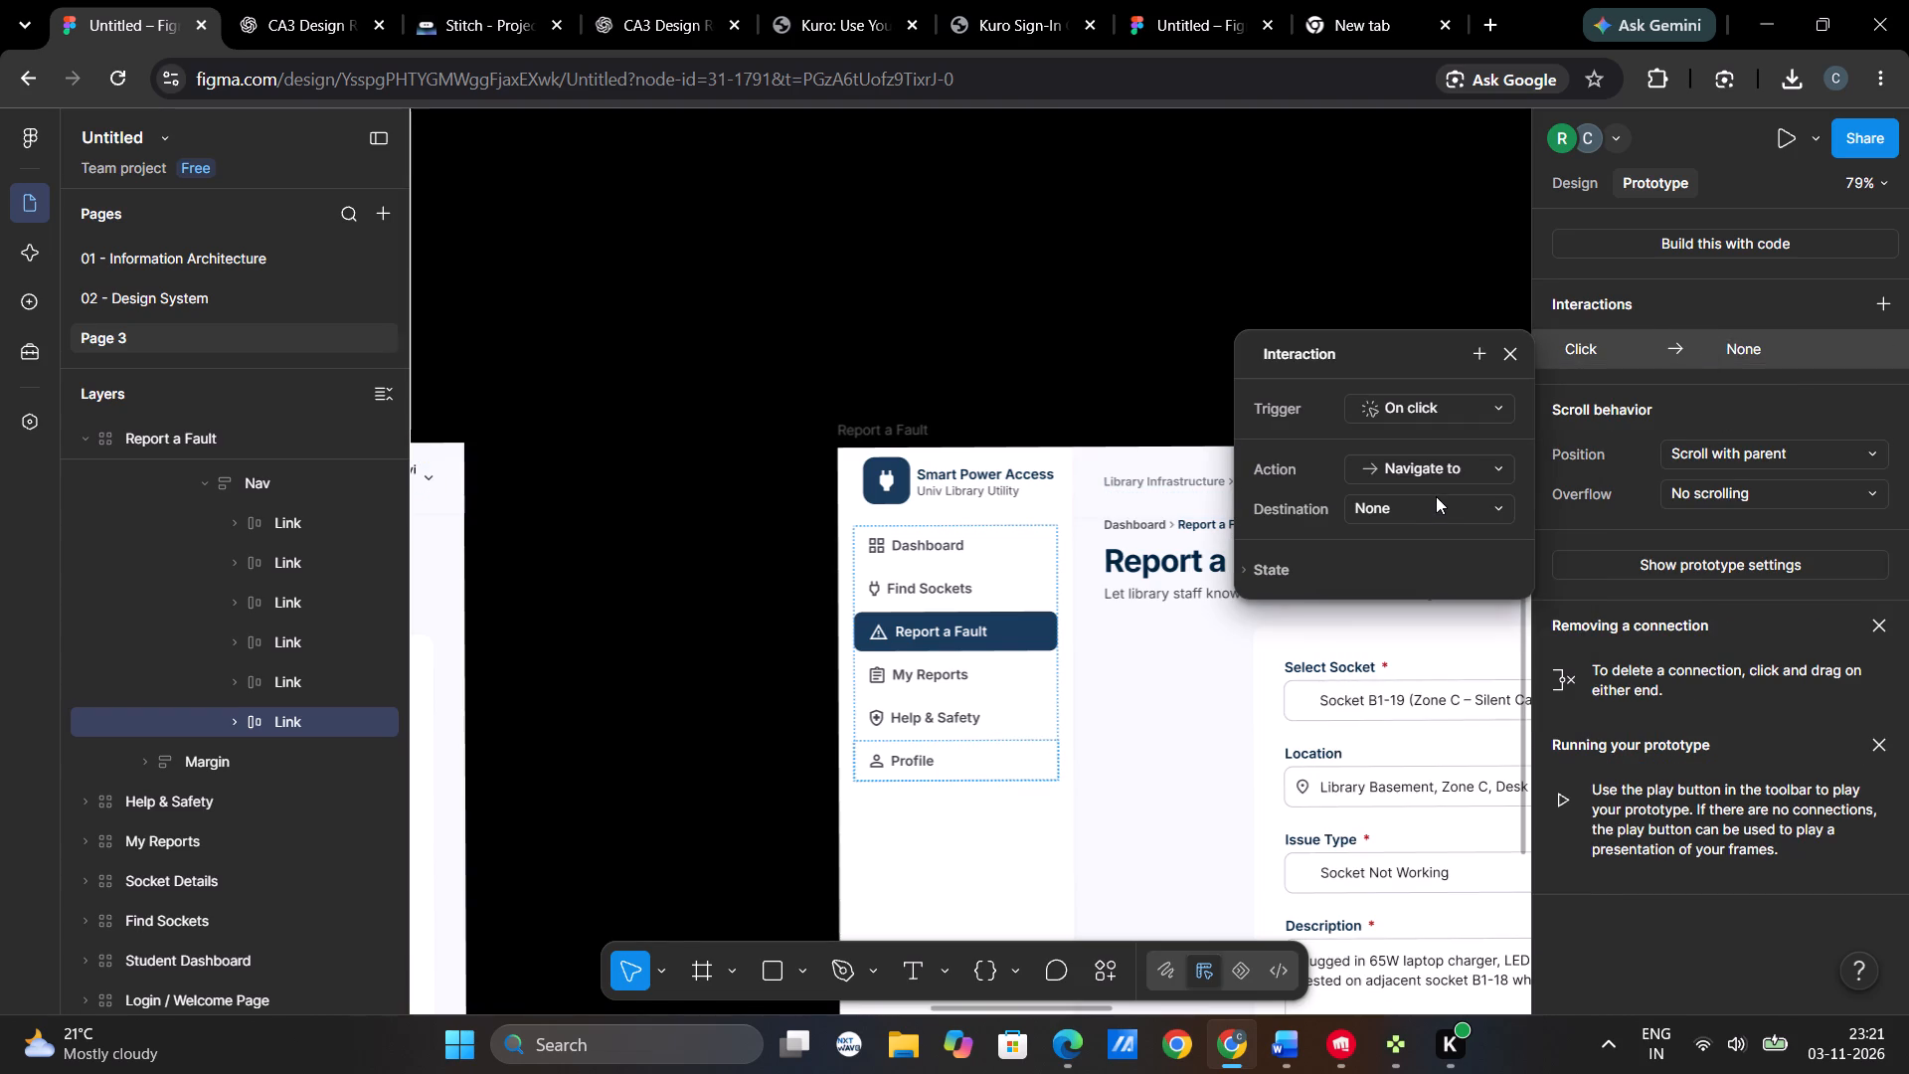
left_click(1438, 505)
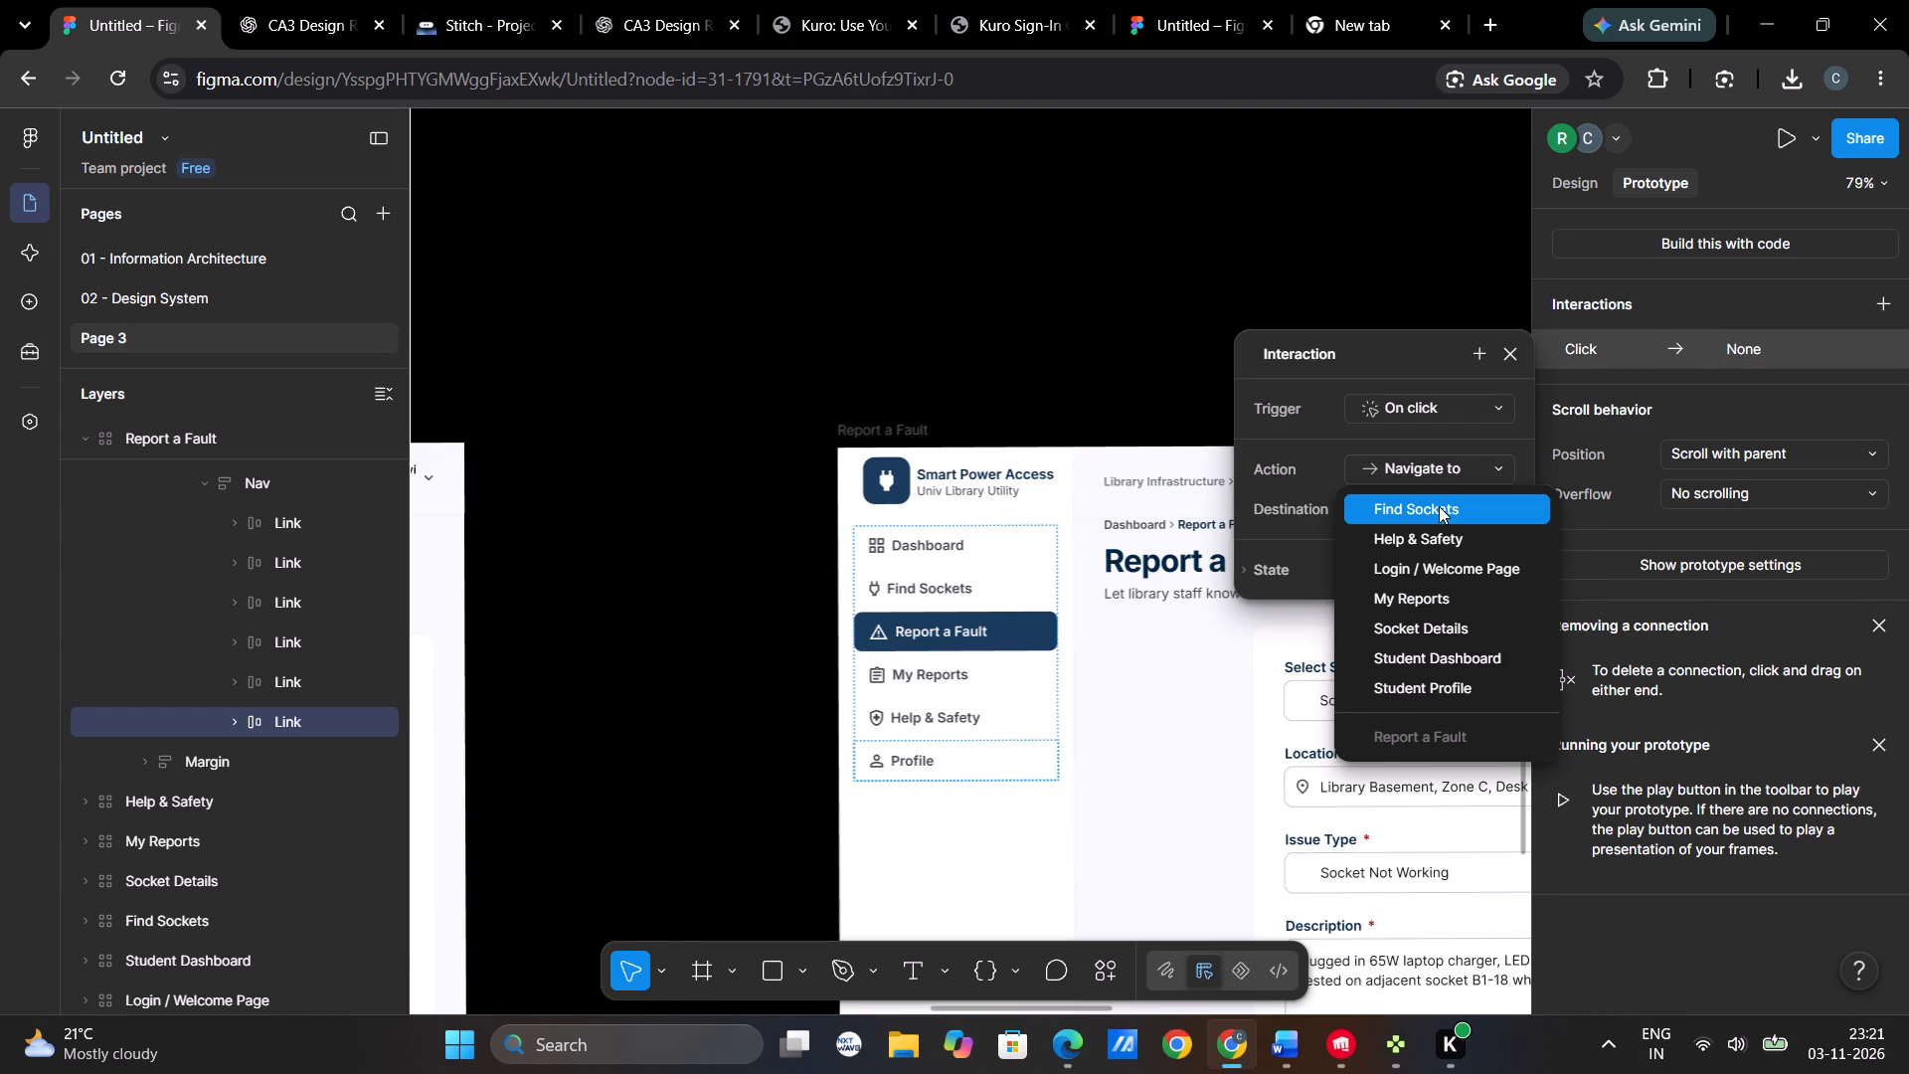
left_click(1457, 681)
left_click(633, 604)
Examine the side-navigation connections on the Report a Fault and Student Profile screens and the Student Profile content.
scroll(635, 592, "left", 1)
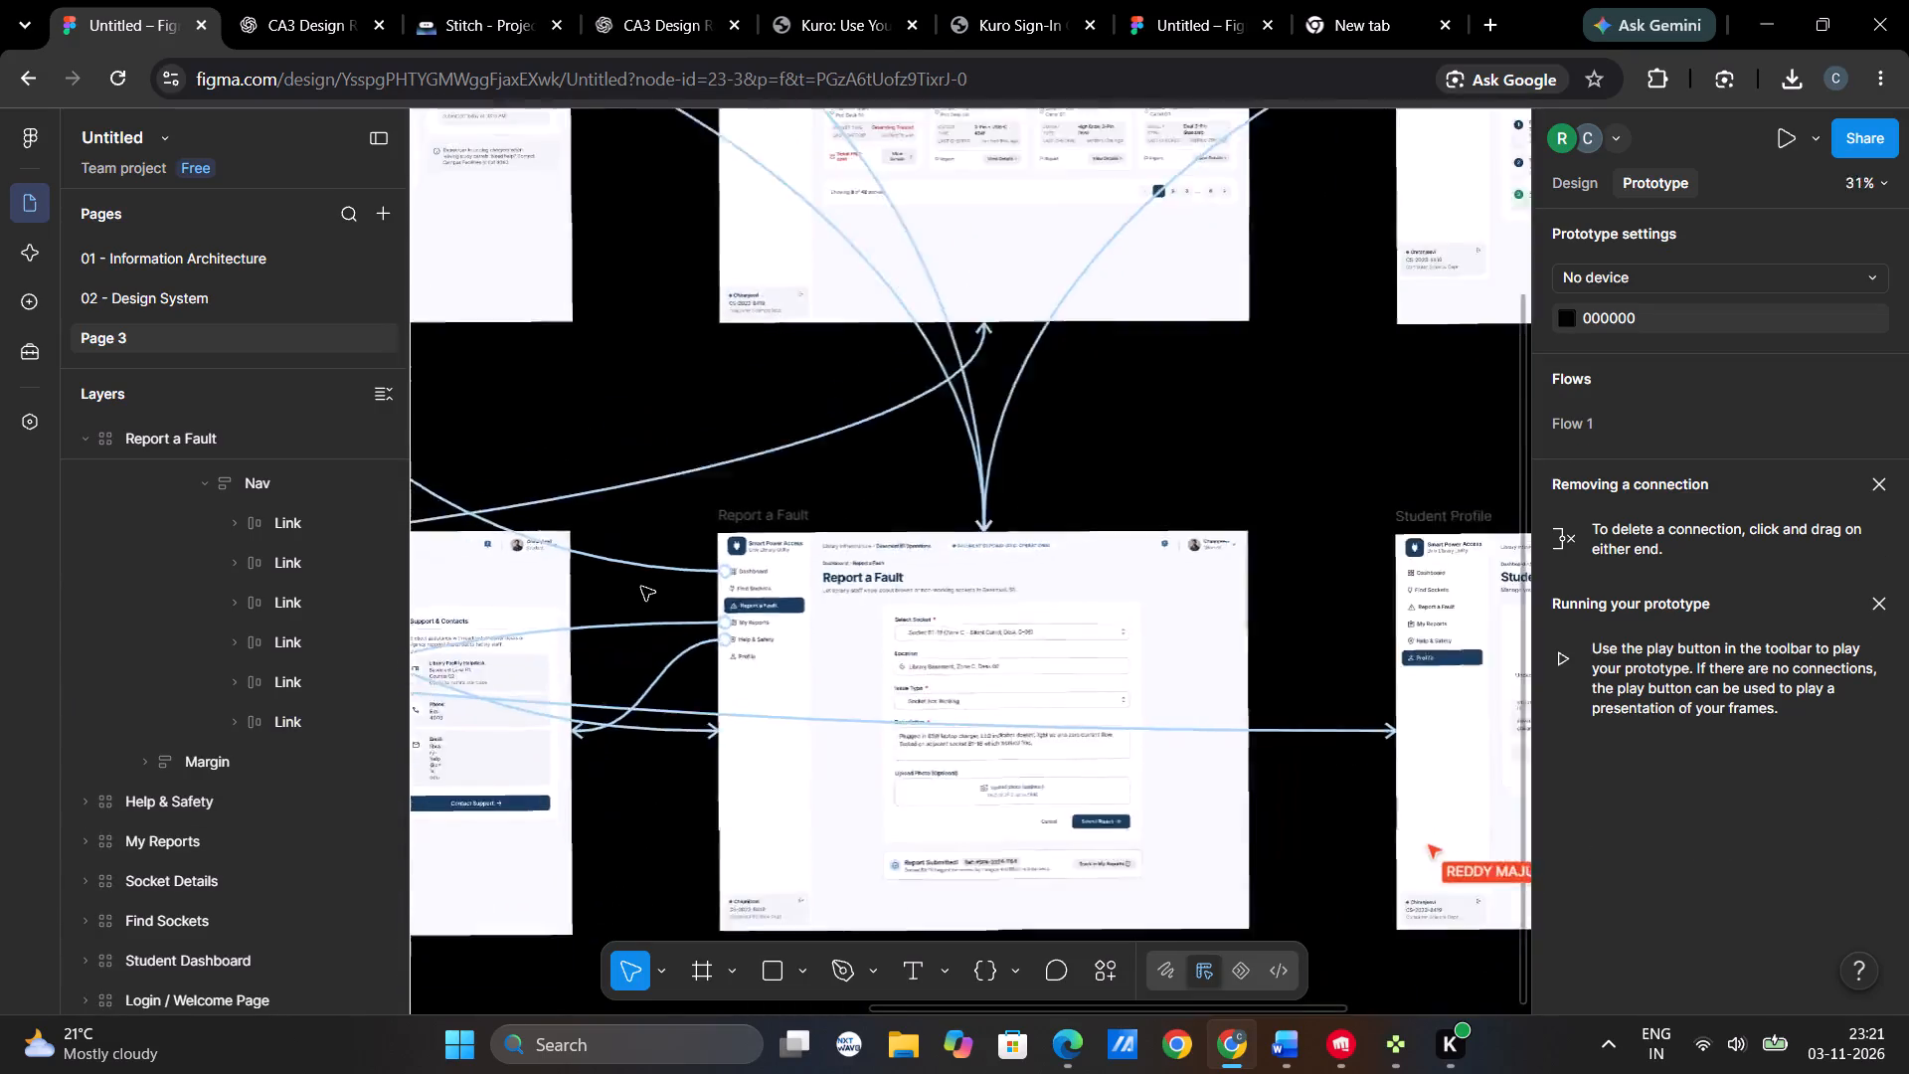
scroll(773, 735, "up", 1)
scroll(731, 515, "right", 1)
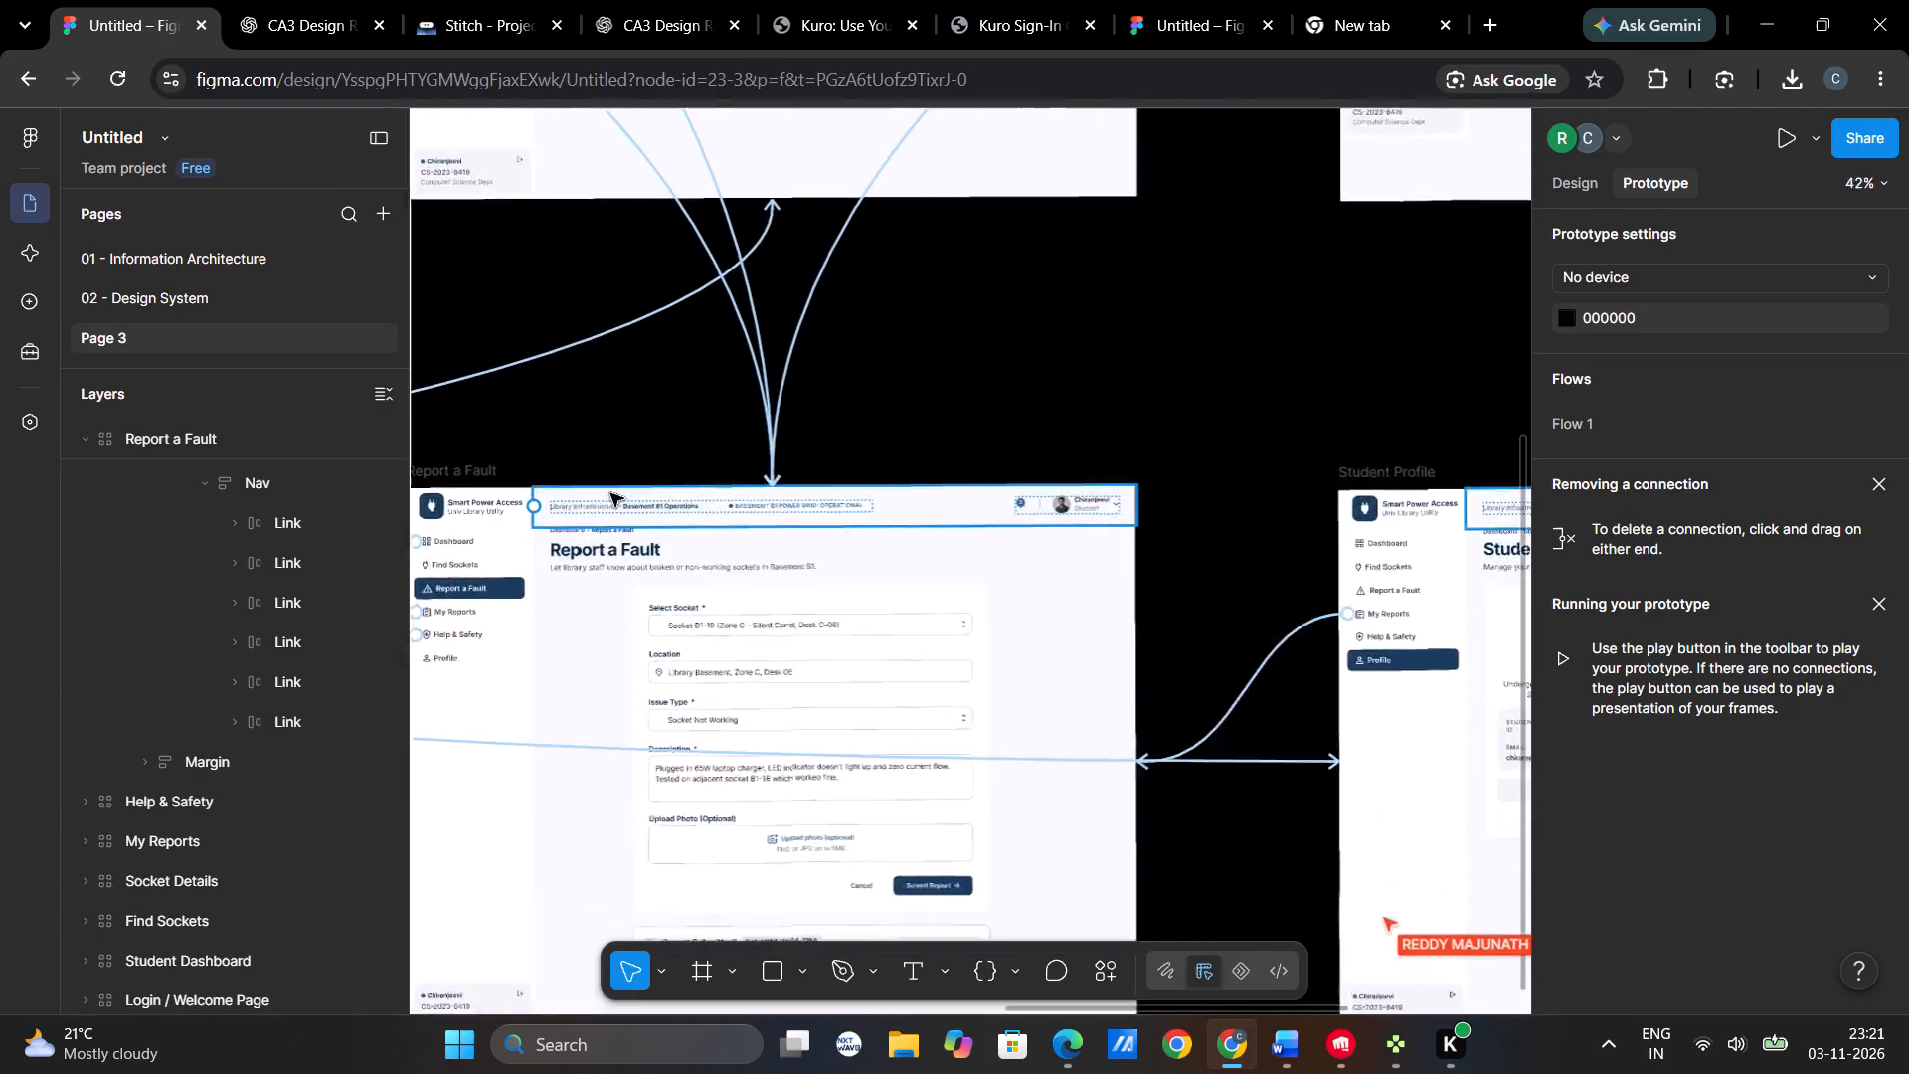
scroll(610, 493, "right", 3)
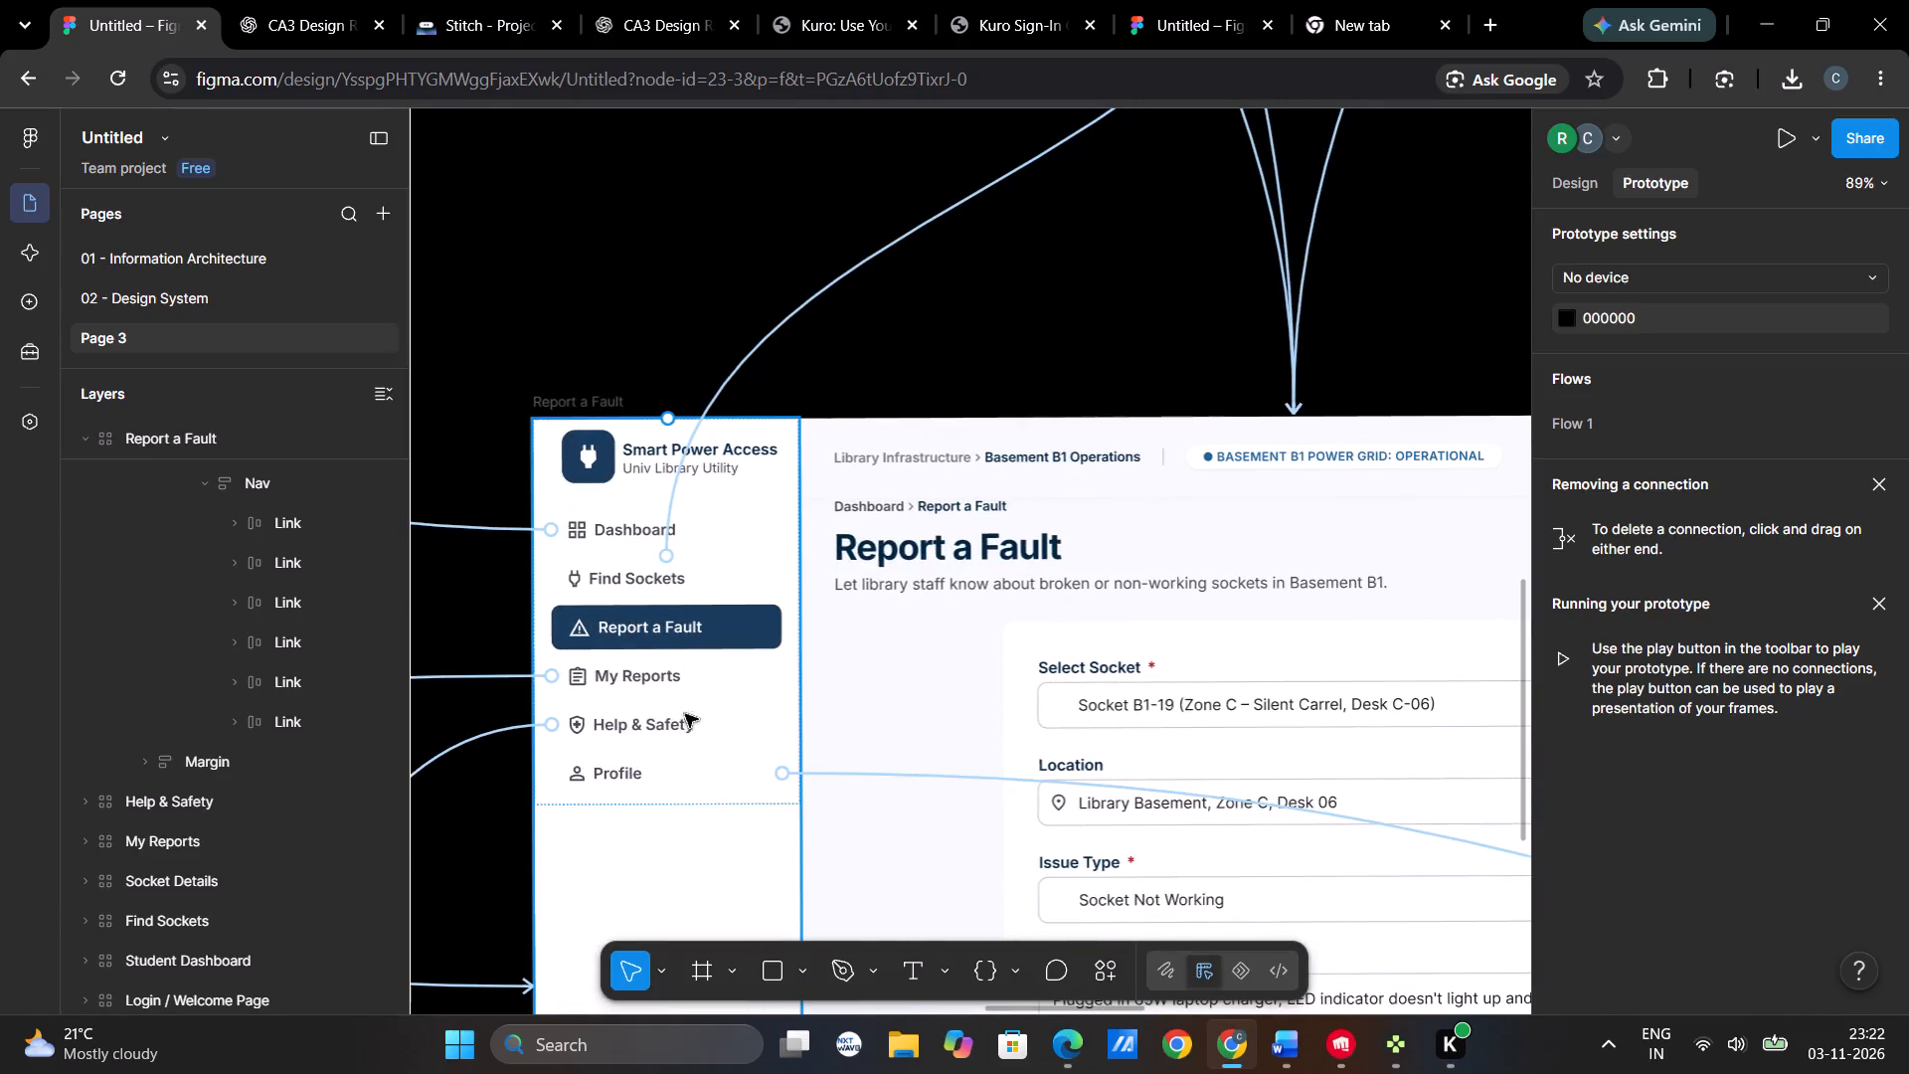
scroll(1440, 727, "left", 1)
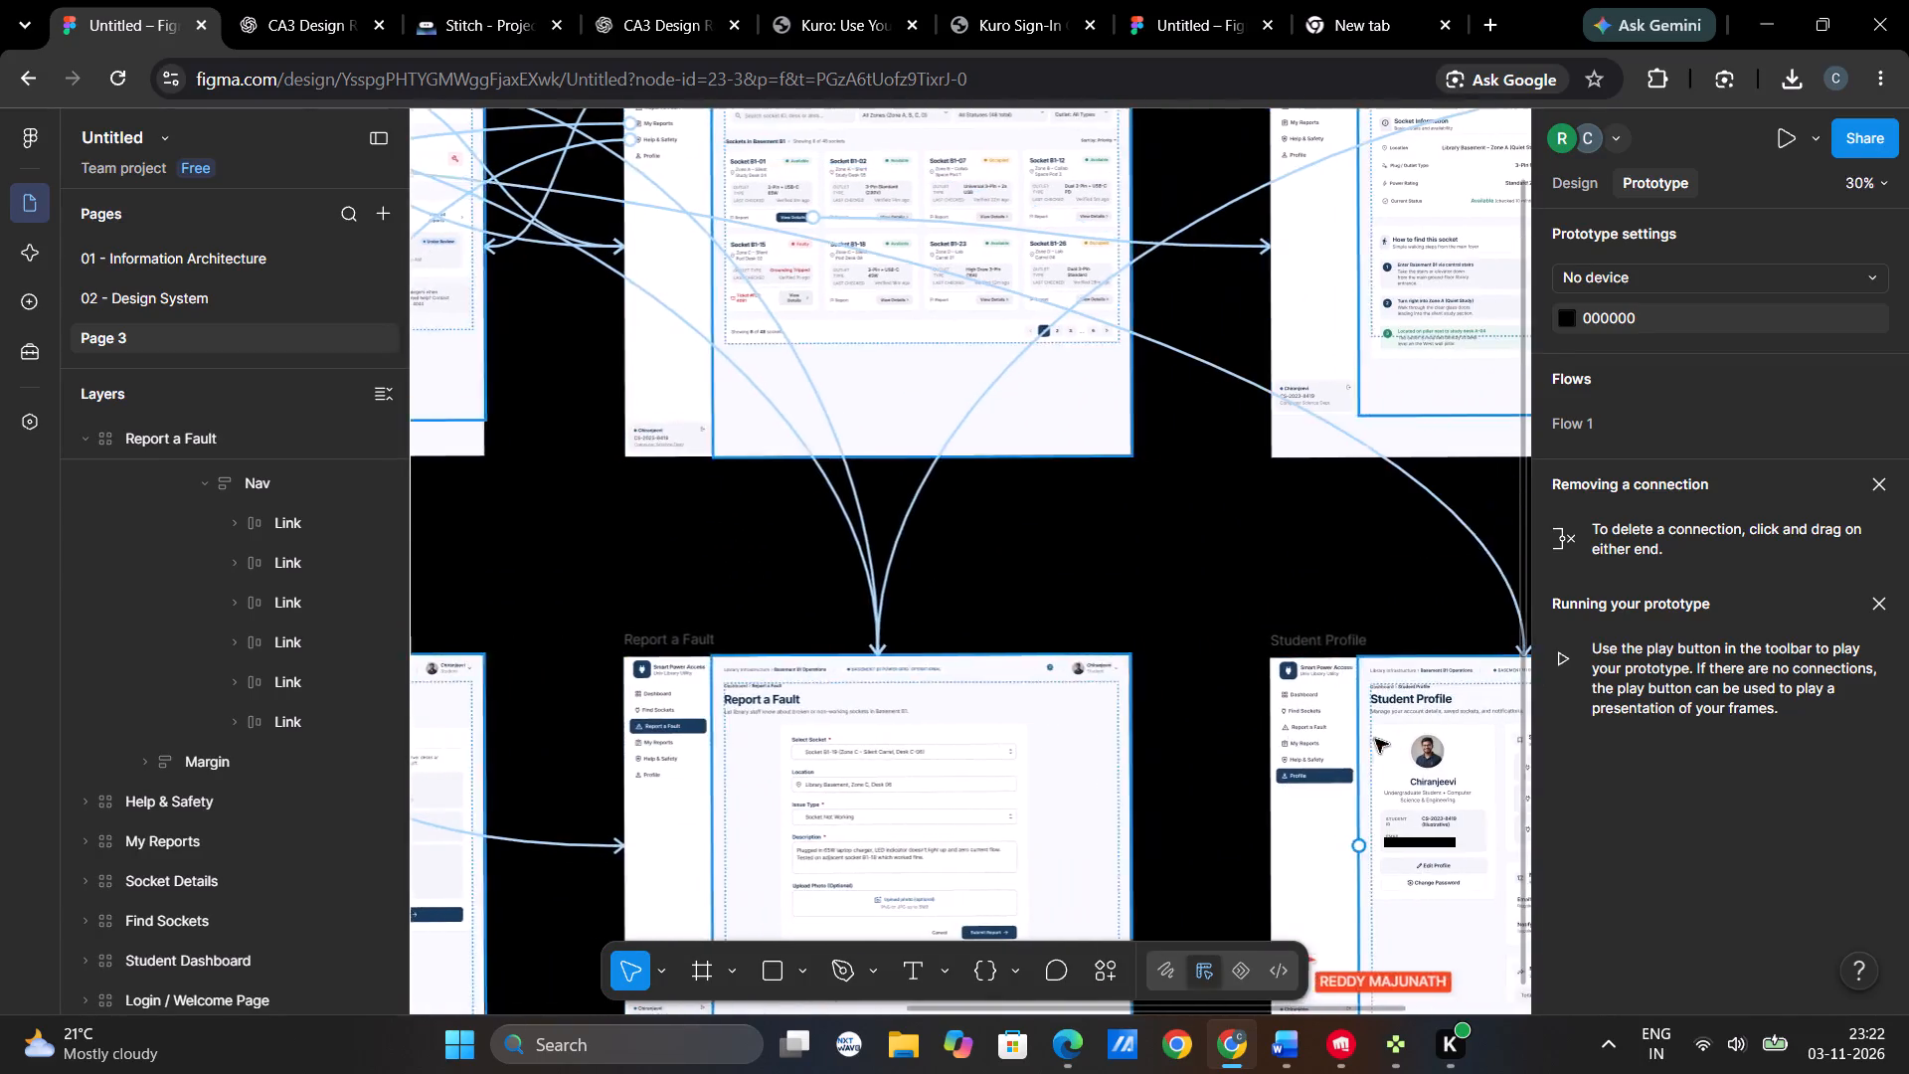
scroll(1375, 739, "left", 1)
scroll(1241, 738, "left", 3)
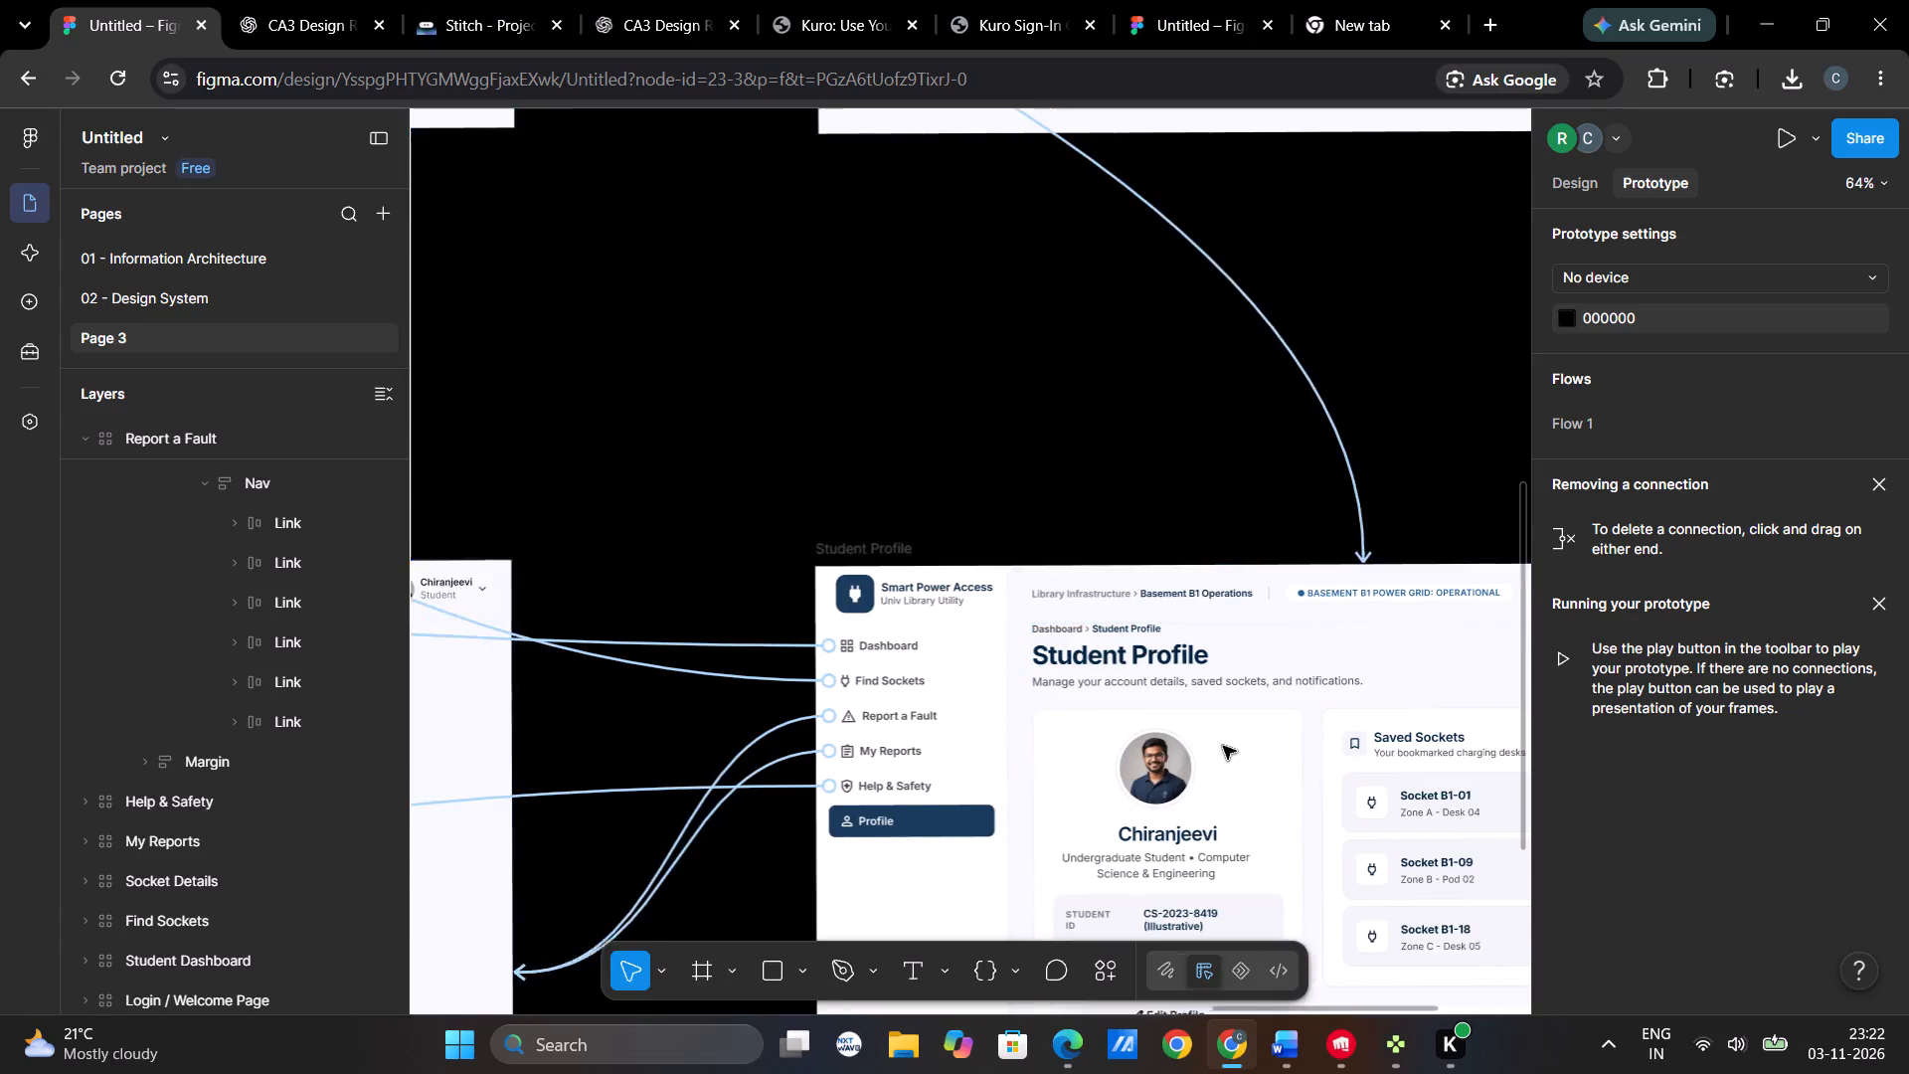
scroll(1223, 746, "left", 1)
scroll(1185, 815, "down", 1)
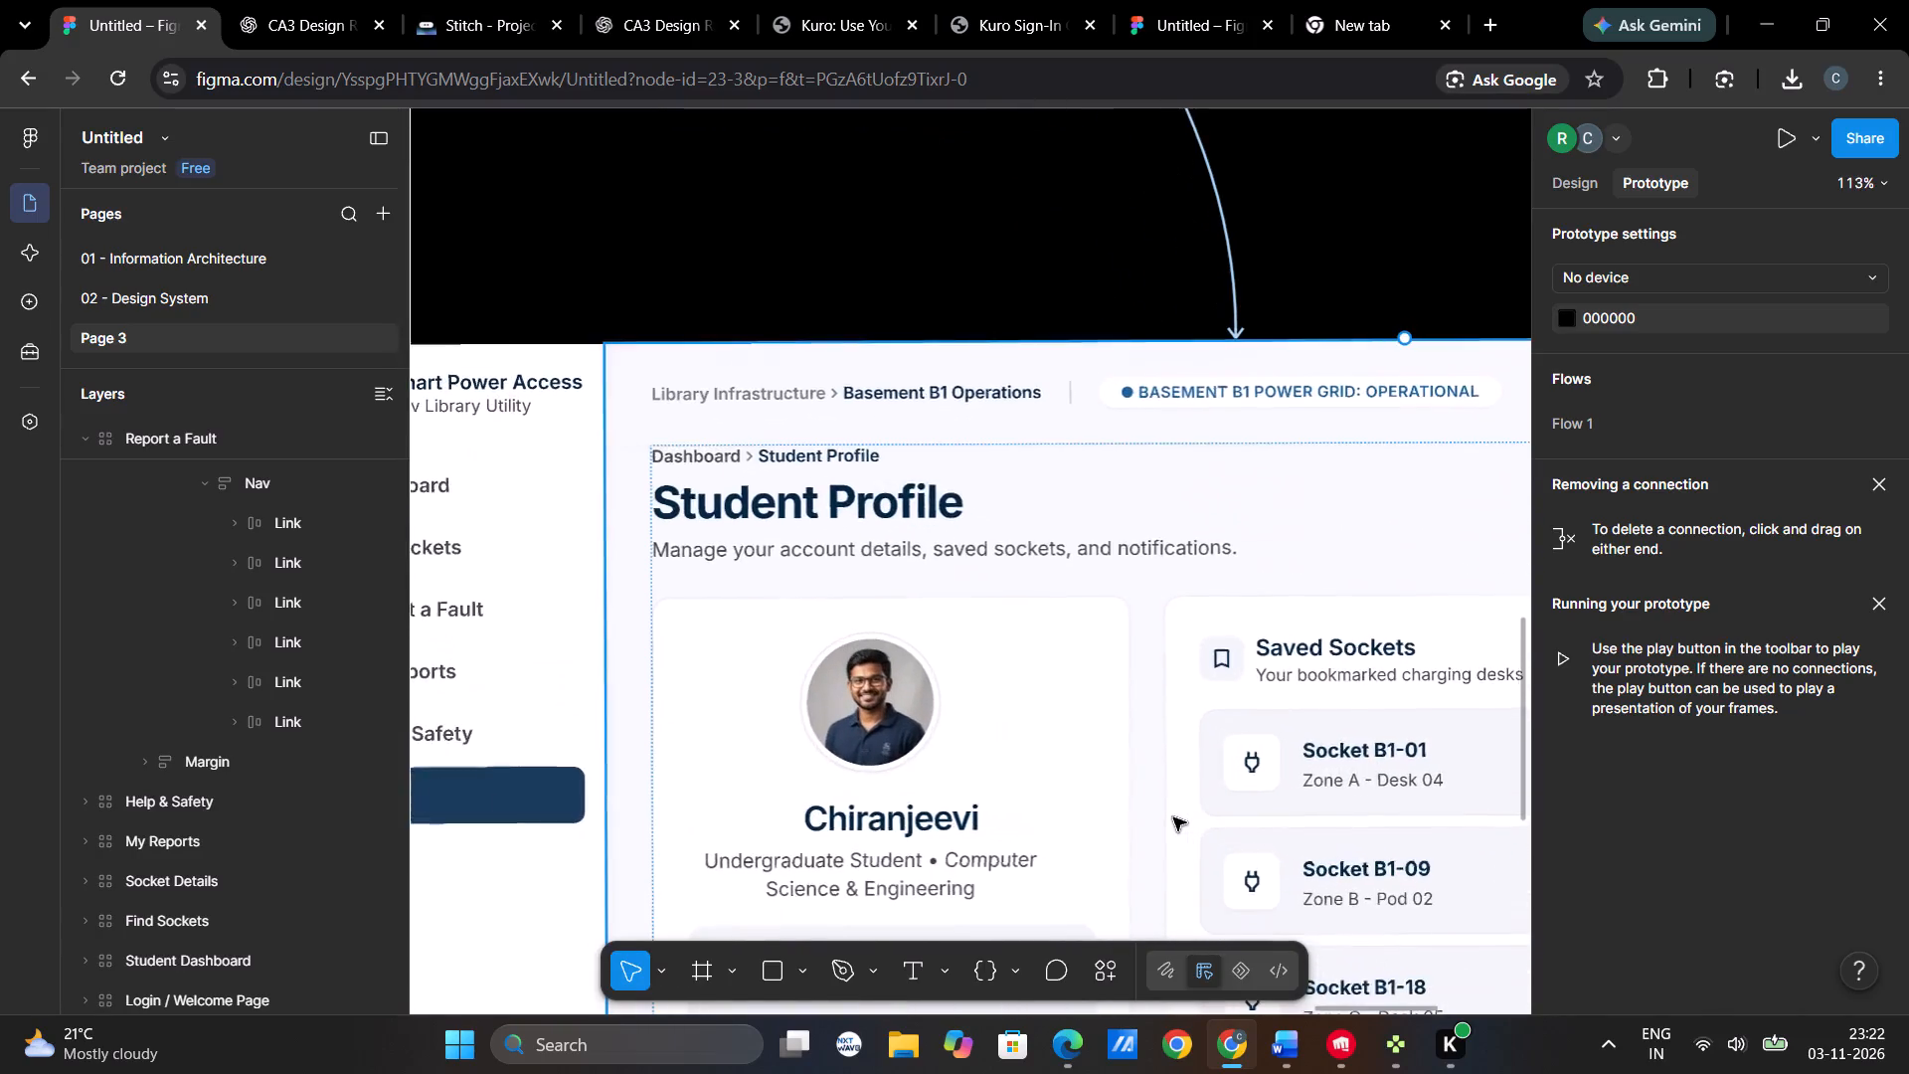
scroll(1157, 815, "down", 2)
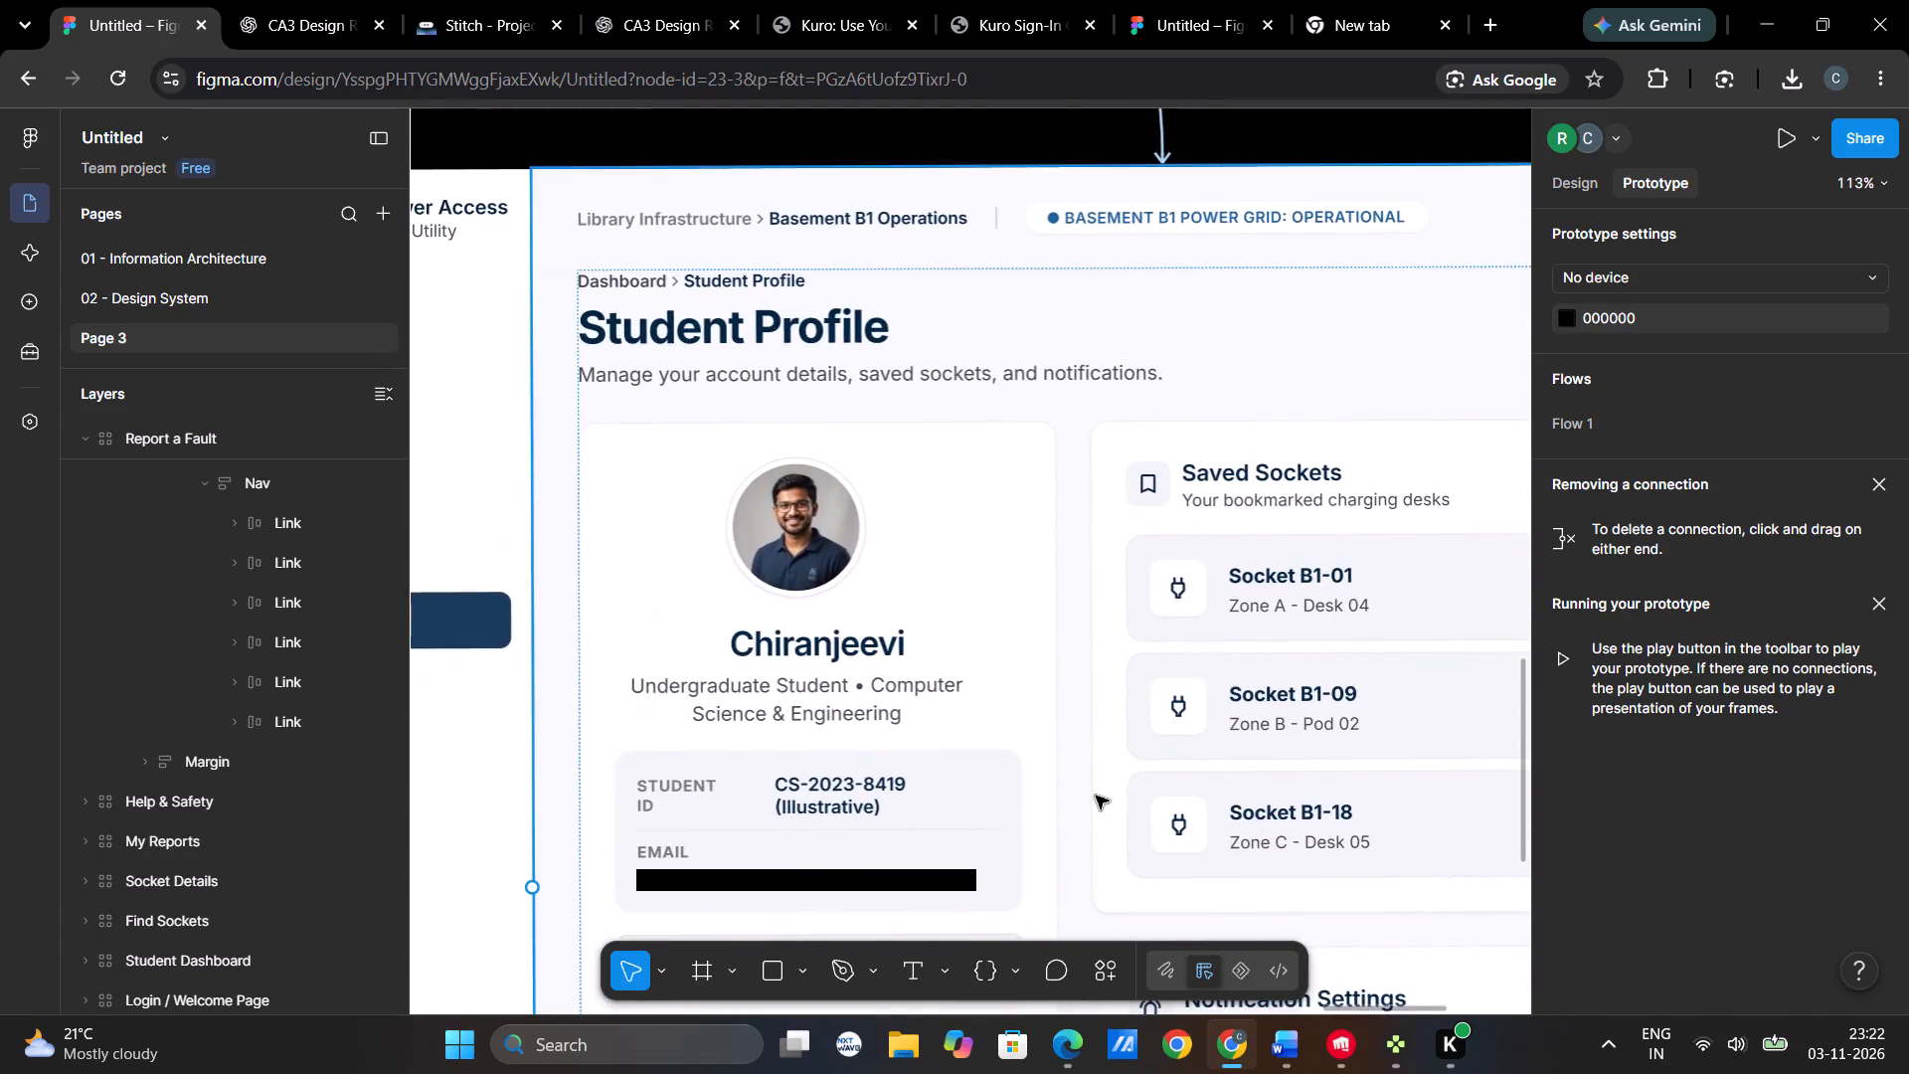
Link the avatar and name block in the Student Dashboard header to the Student Profile screen with an on-click Navigate to.
scroll(664, 504, "right", 5)
scroll(665, 519, "up", 2)
scroll(686, 660, "up", 2)
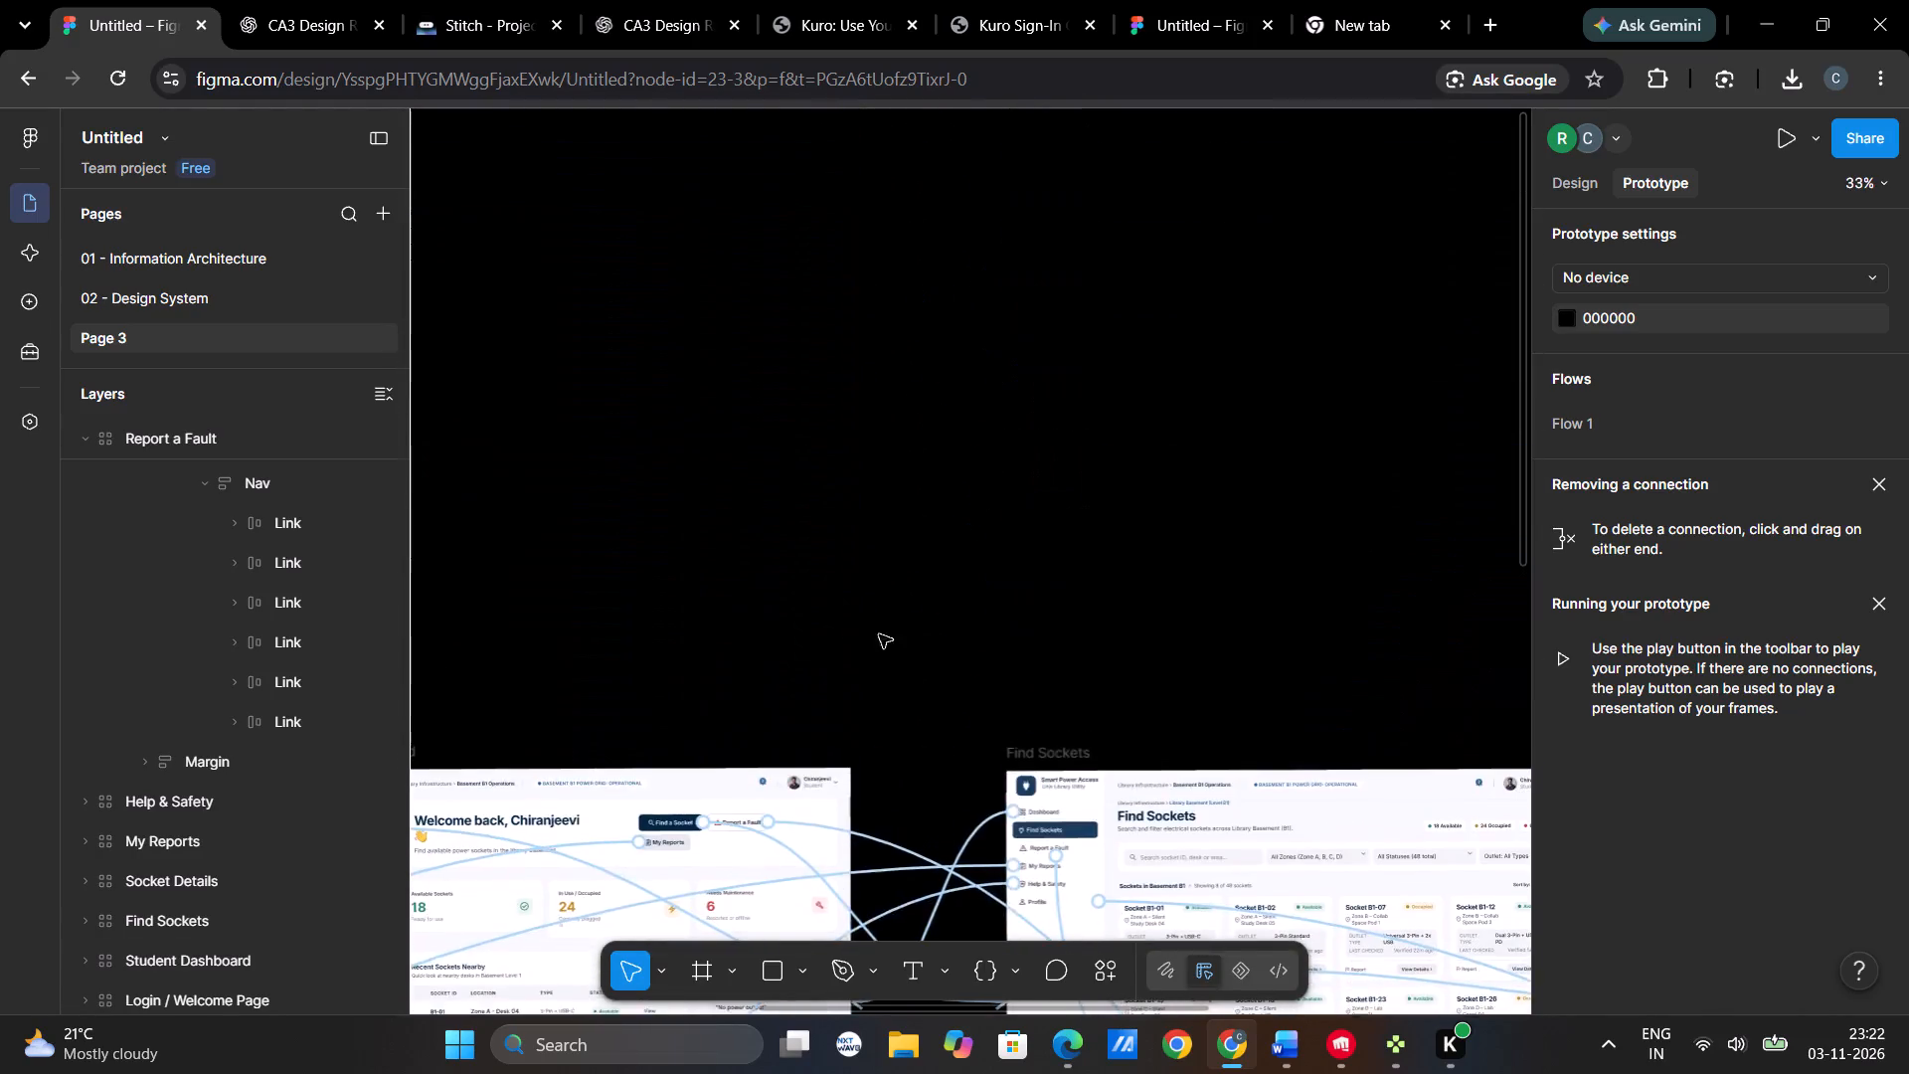
scroll(846, 627, "right", 5)
scroll(900, 534, "left", 3)
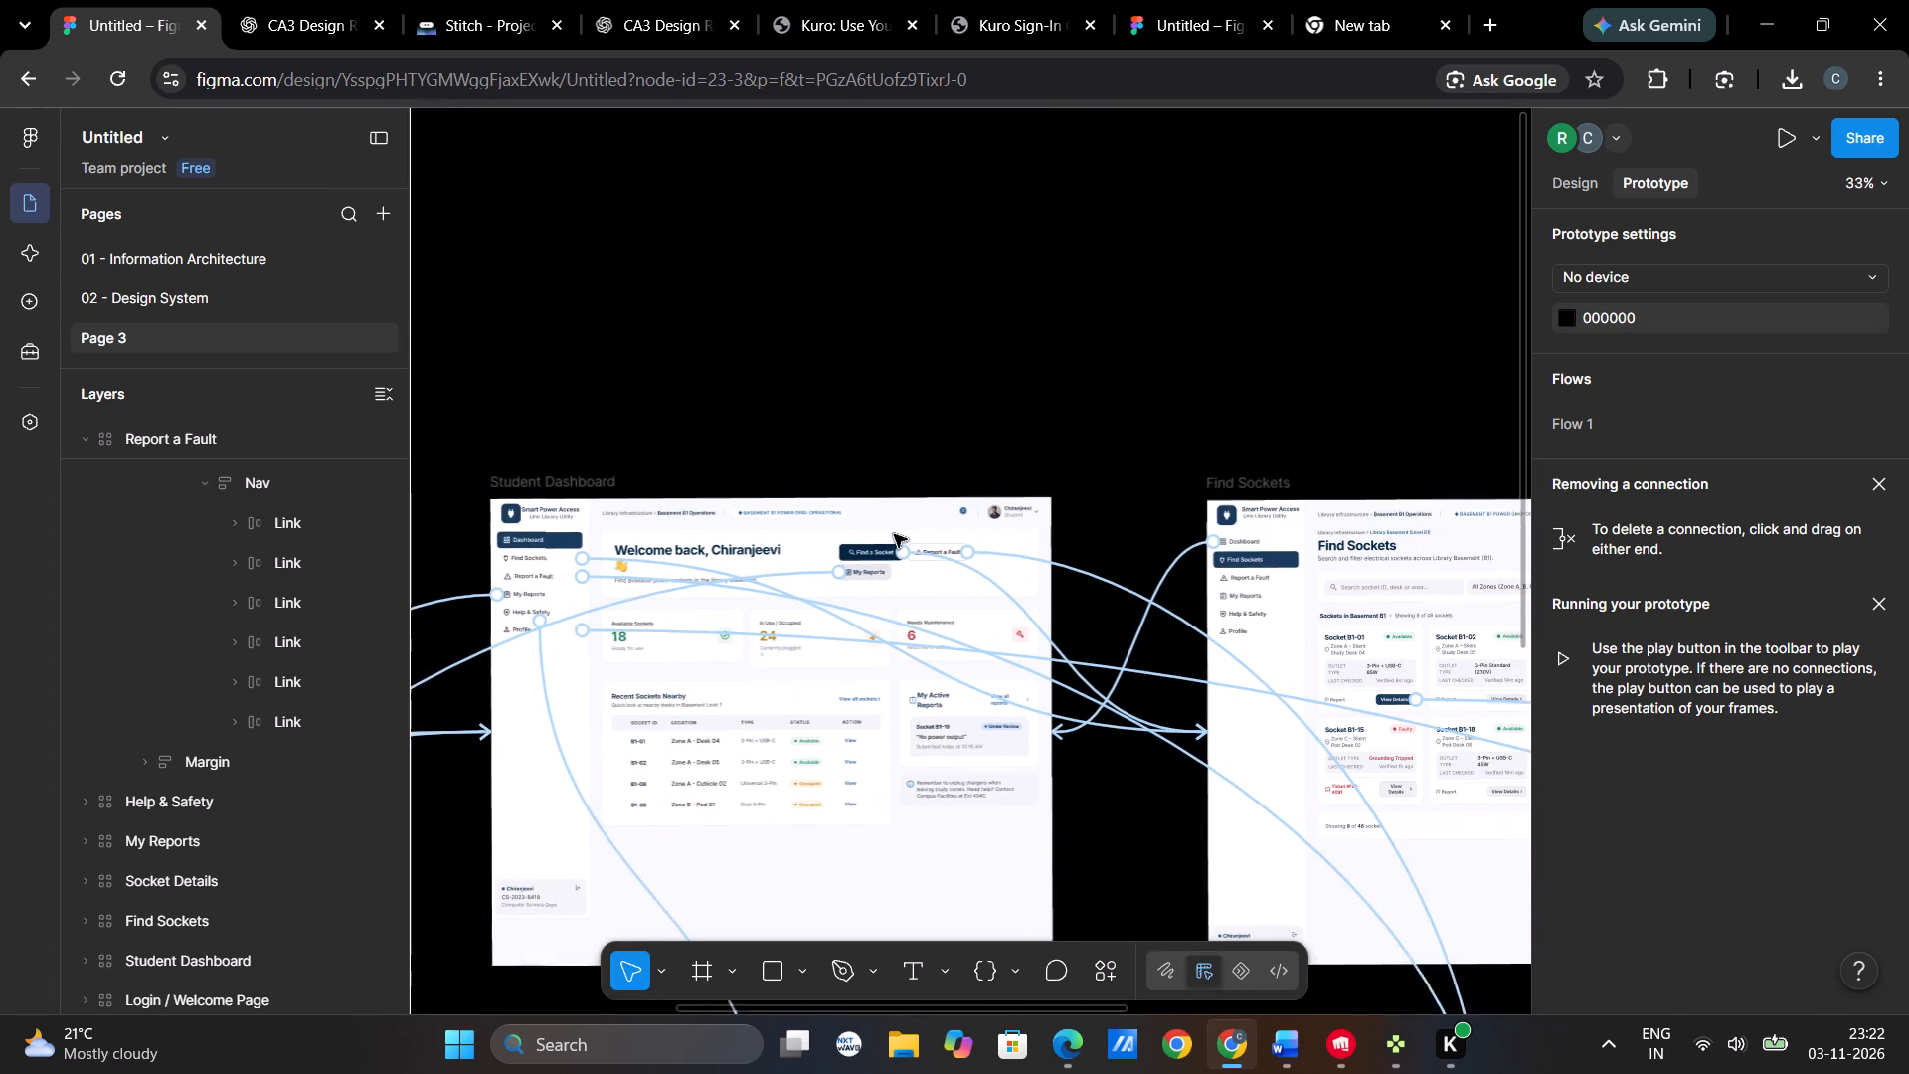
scroll(894, 534, "left", 2)
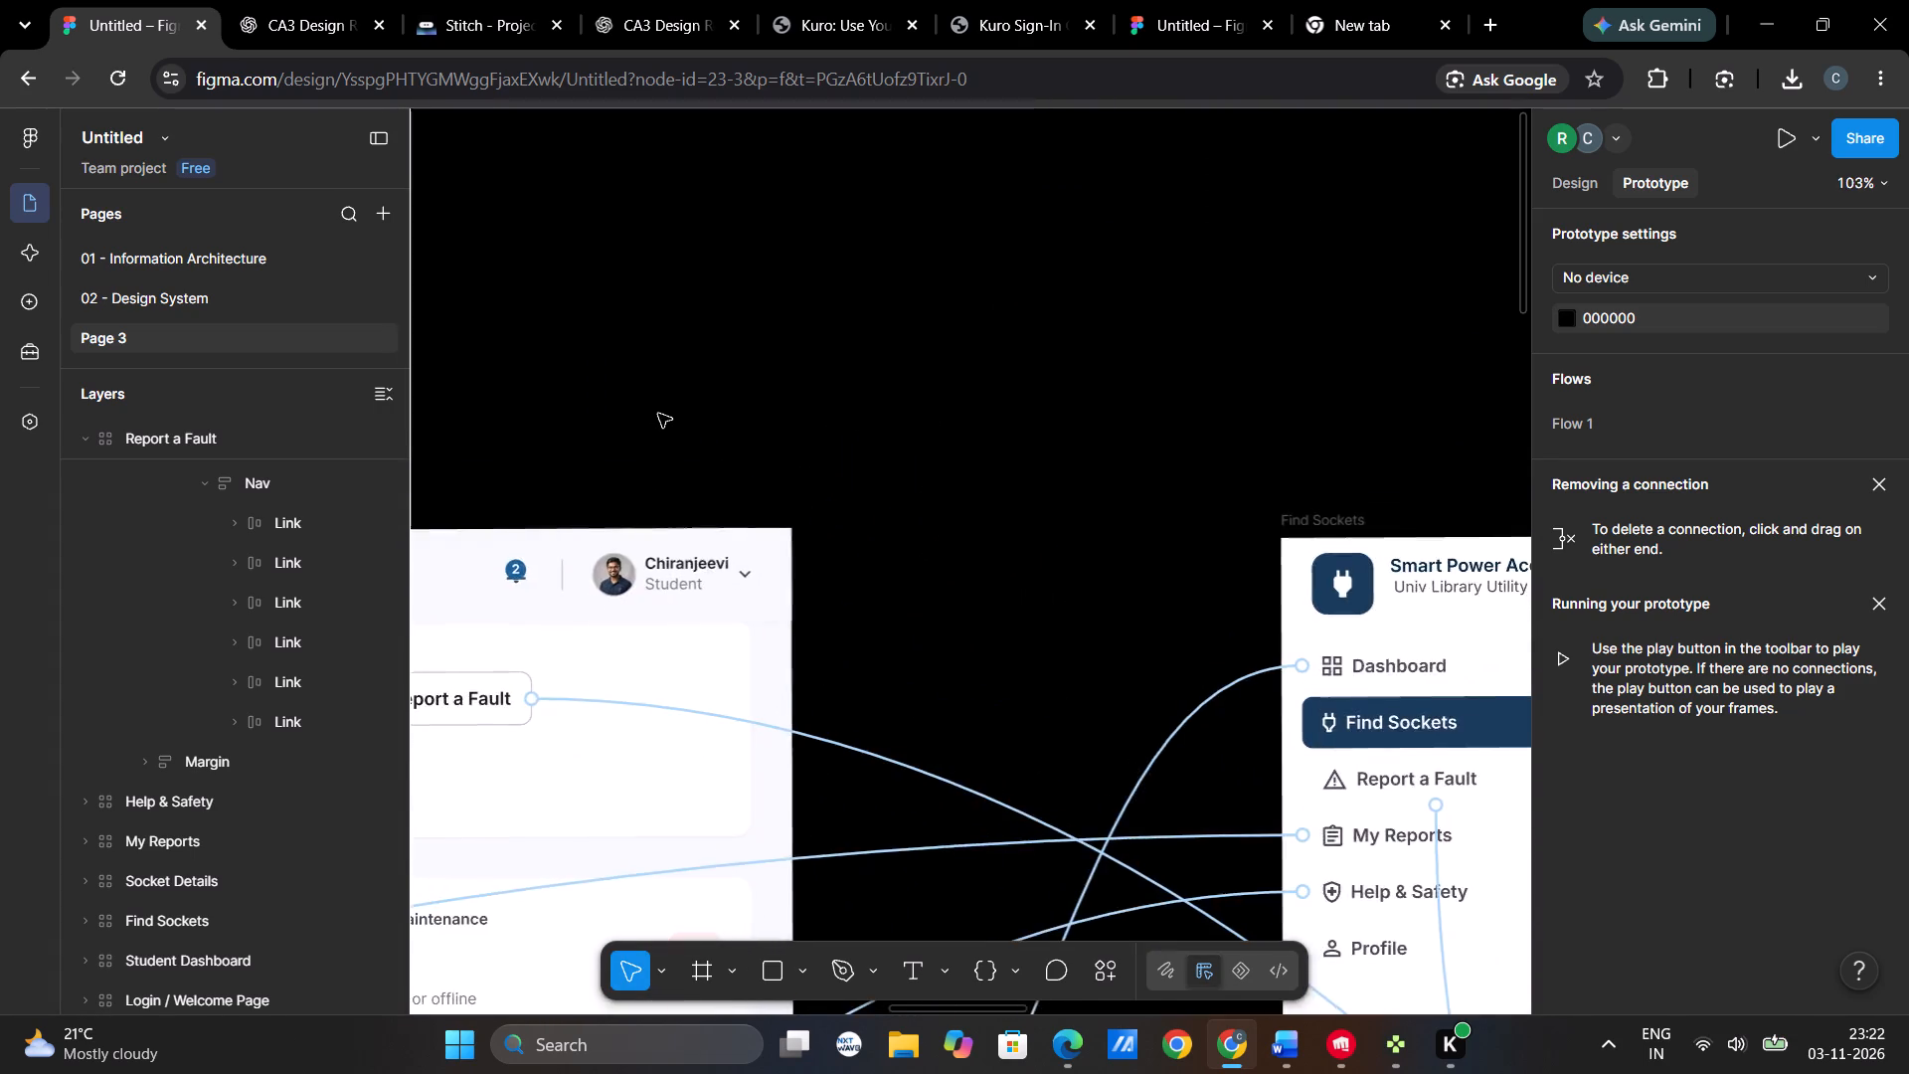
scroll(659, 419, "down", 3)
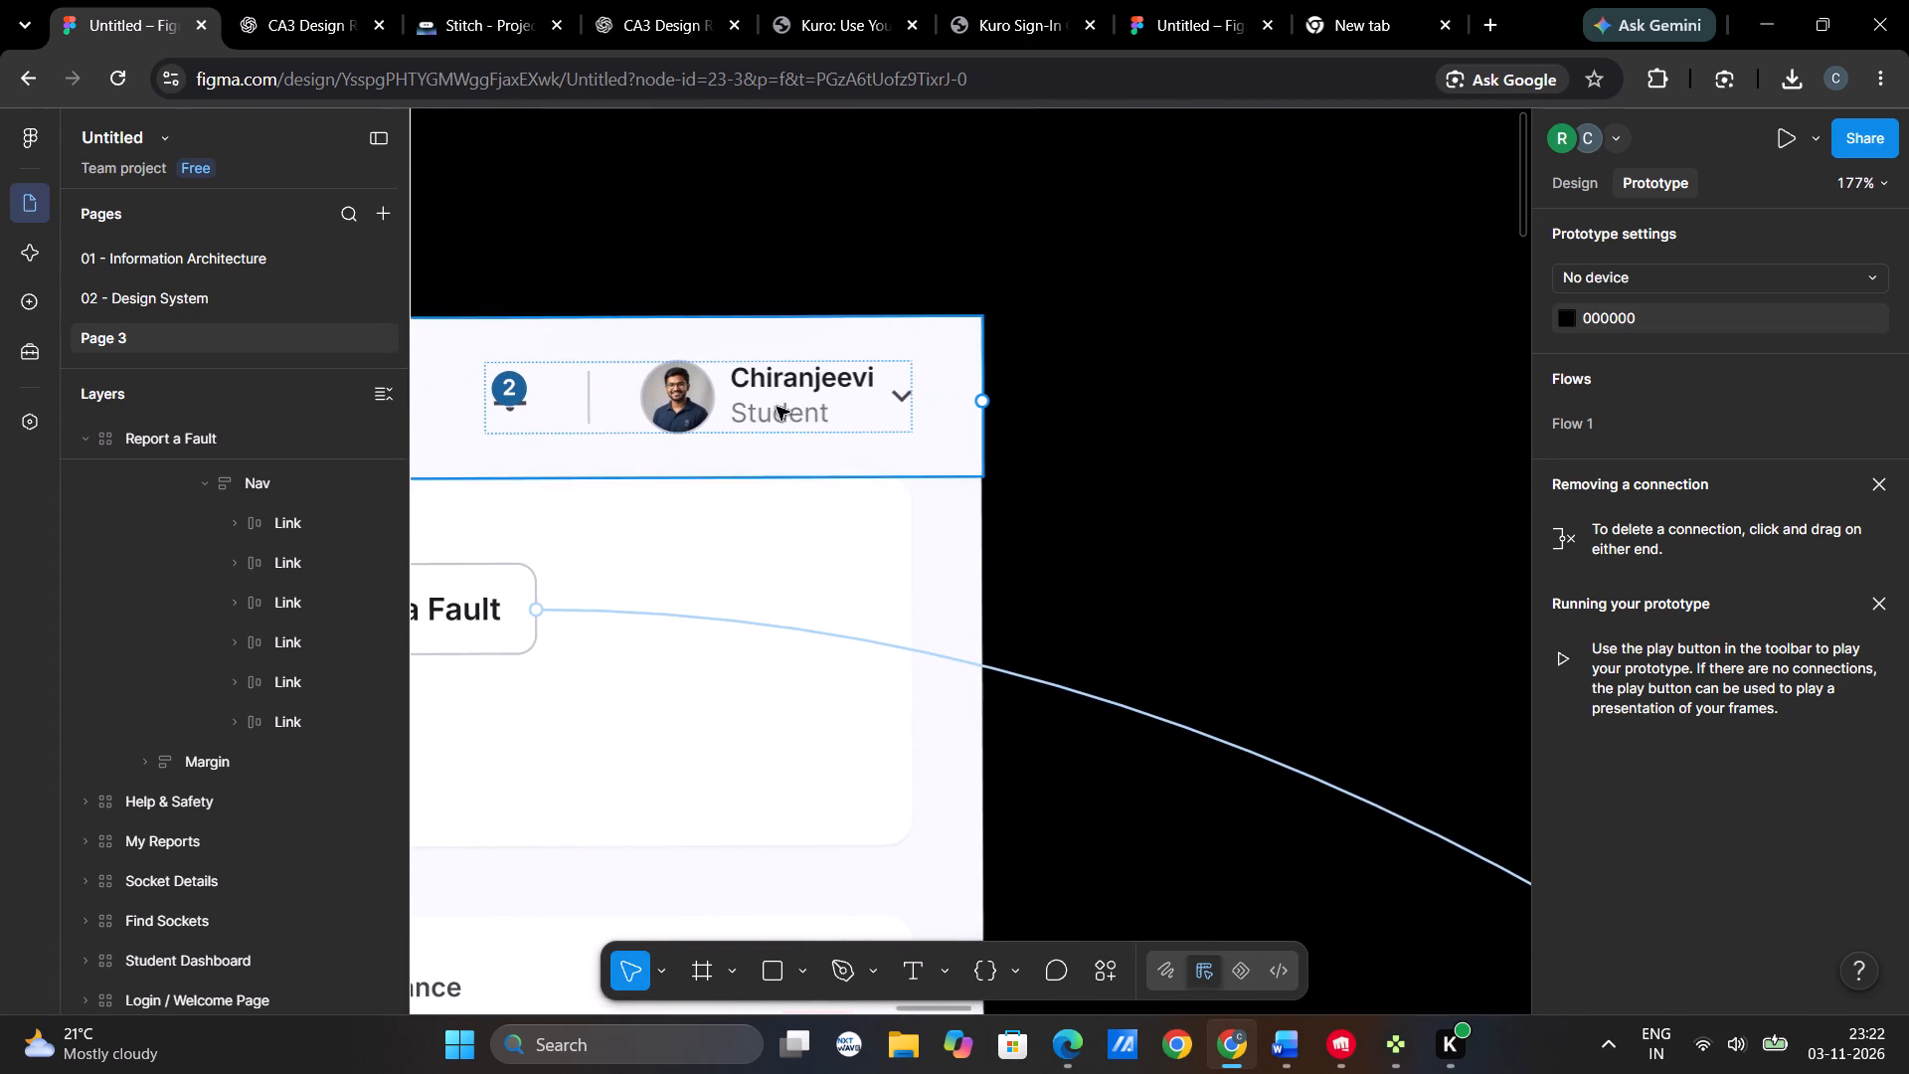
double_click(733, 395)
left_click(731, 395)
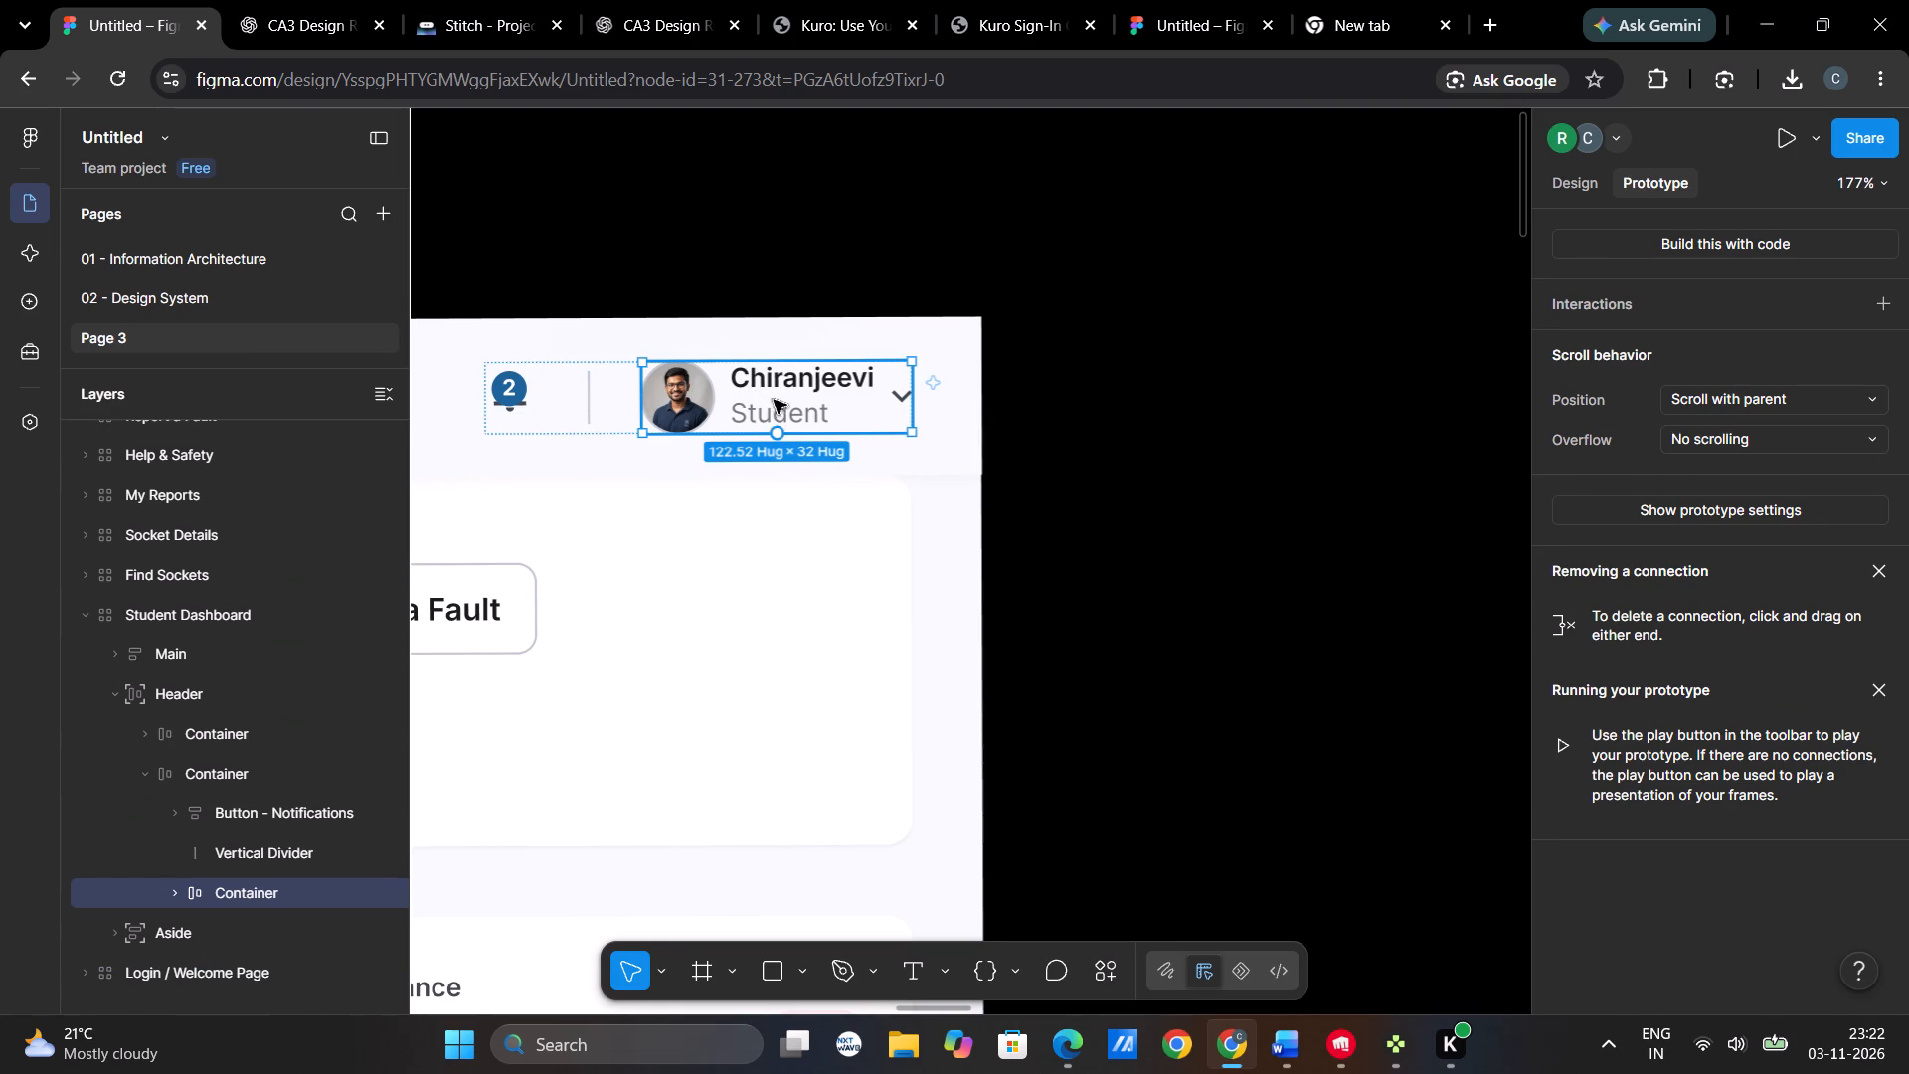
left_click(1803, 296)
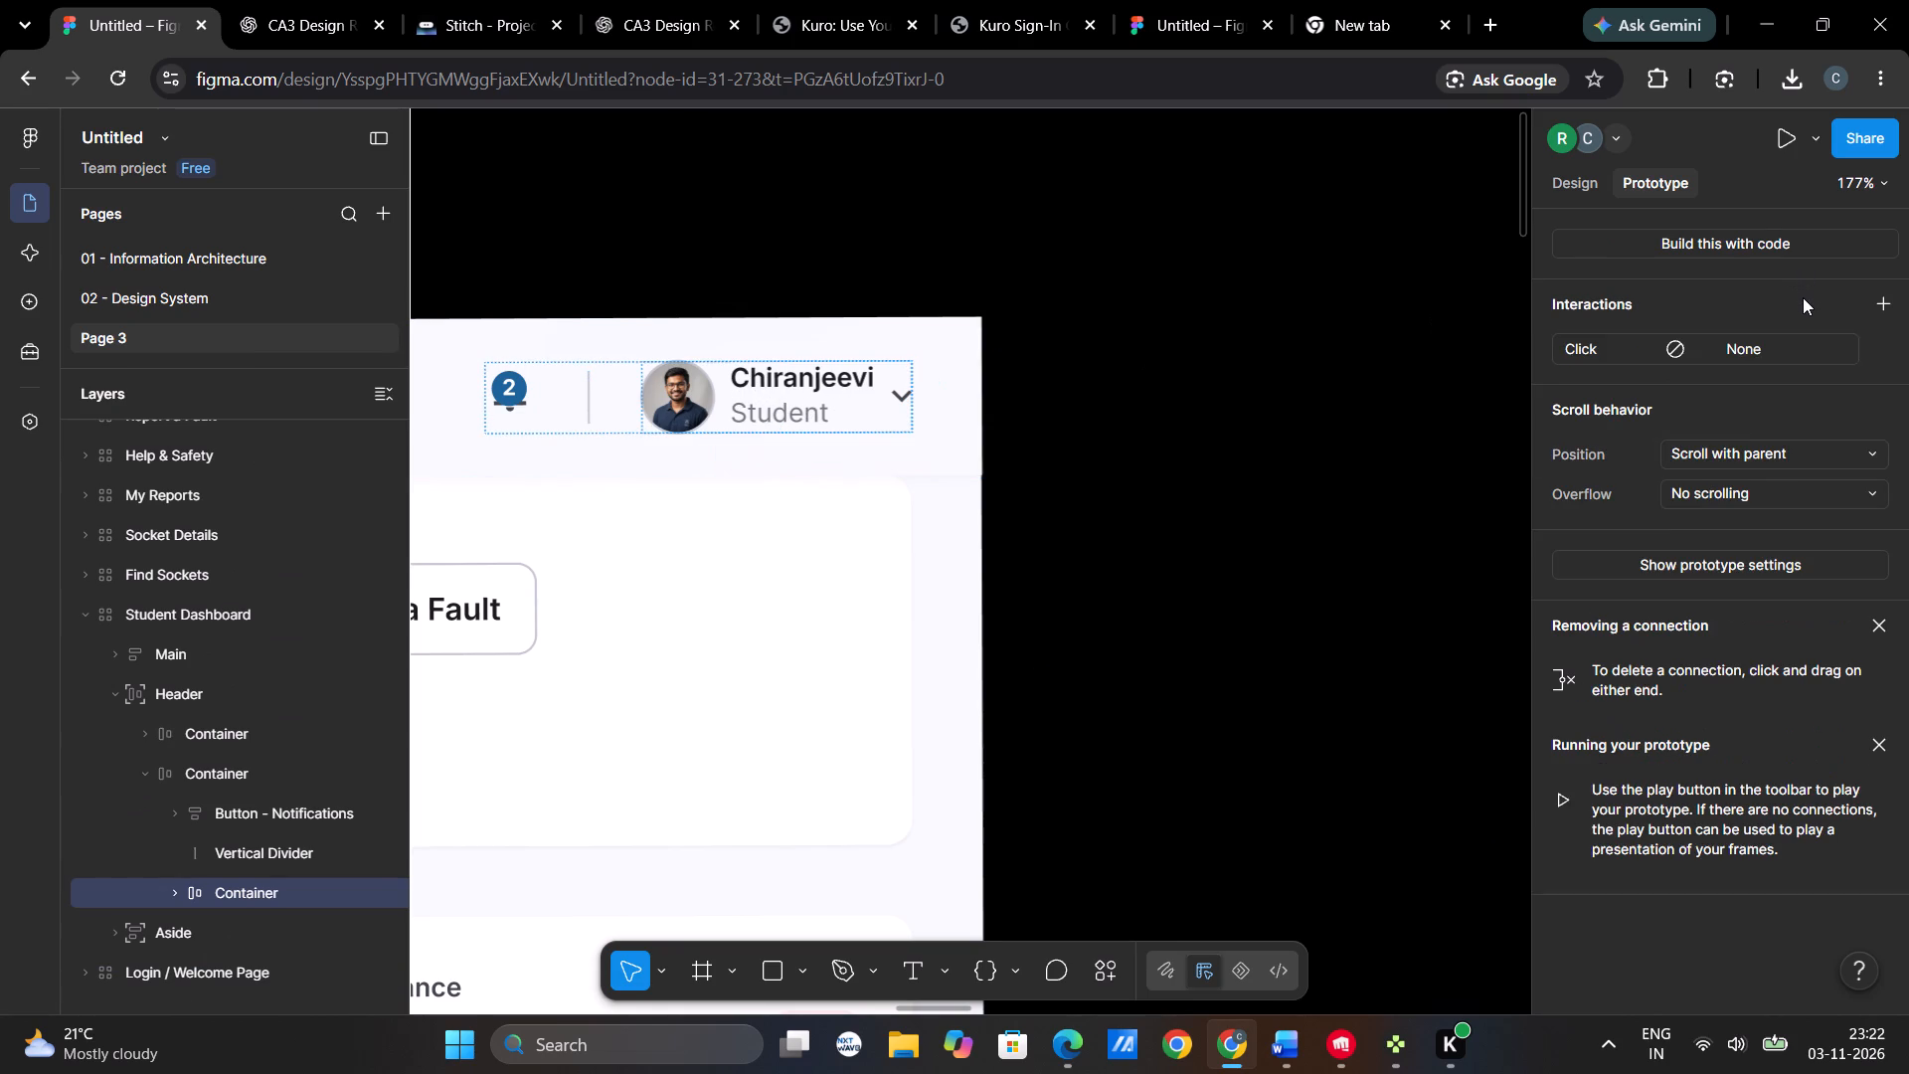
left_click(1794, 347)
left_click(1484, 469)
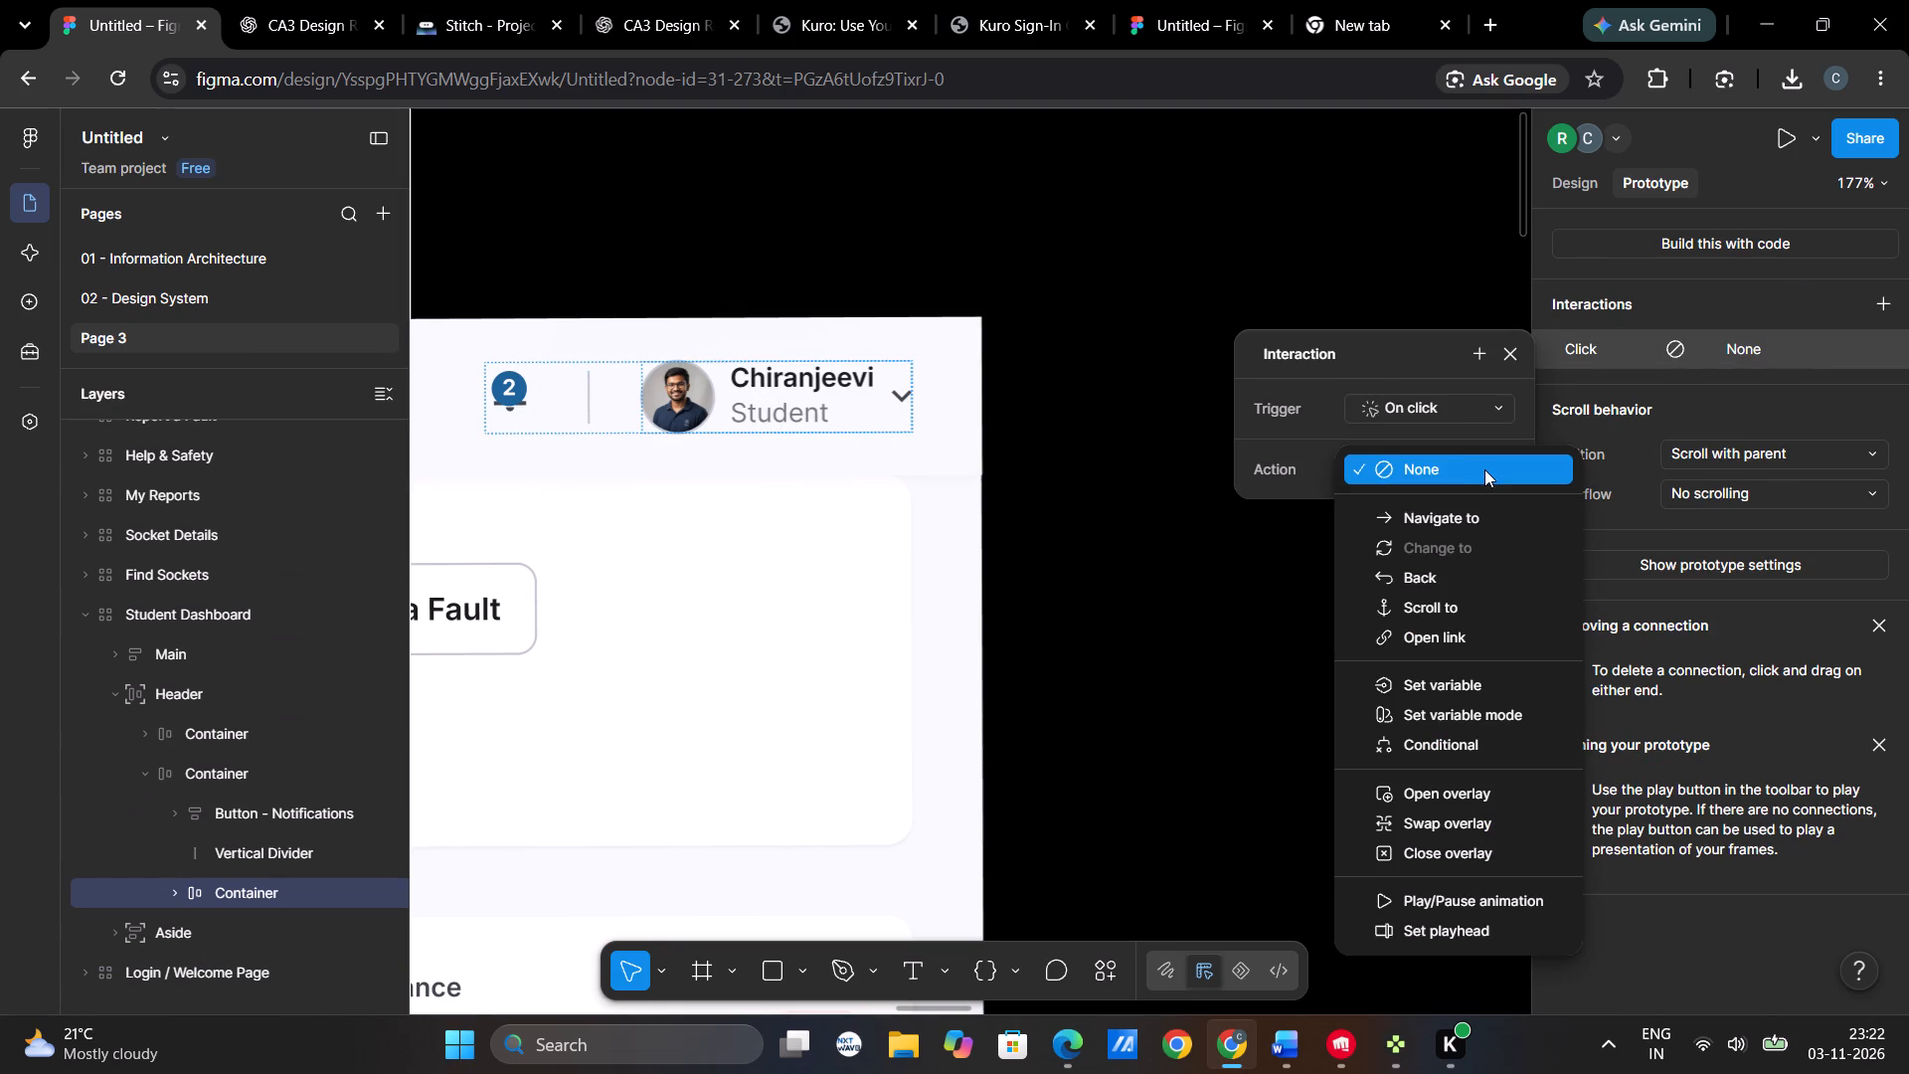
left_click(1489, 505)
left_click(1461, 504)
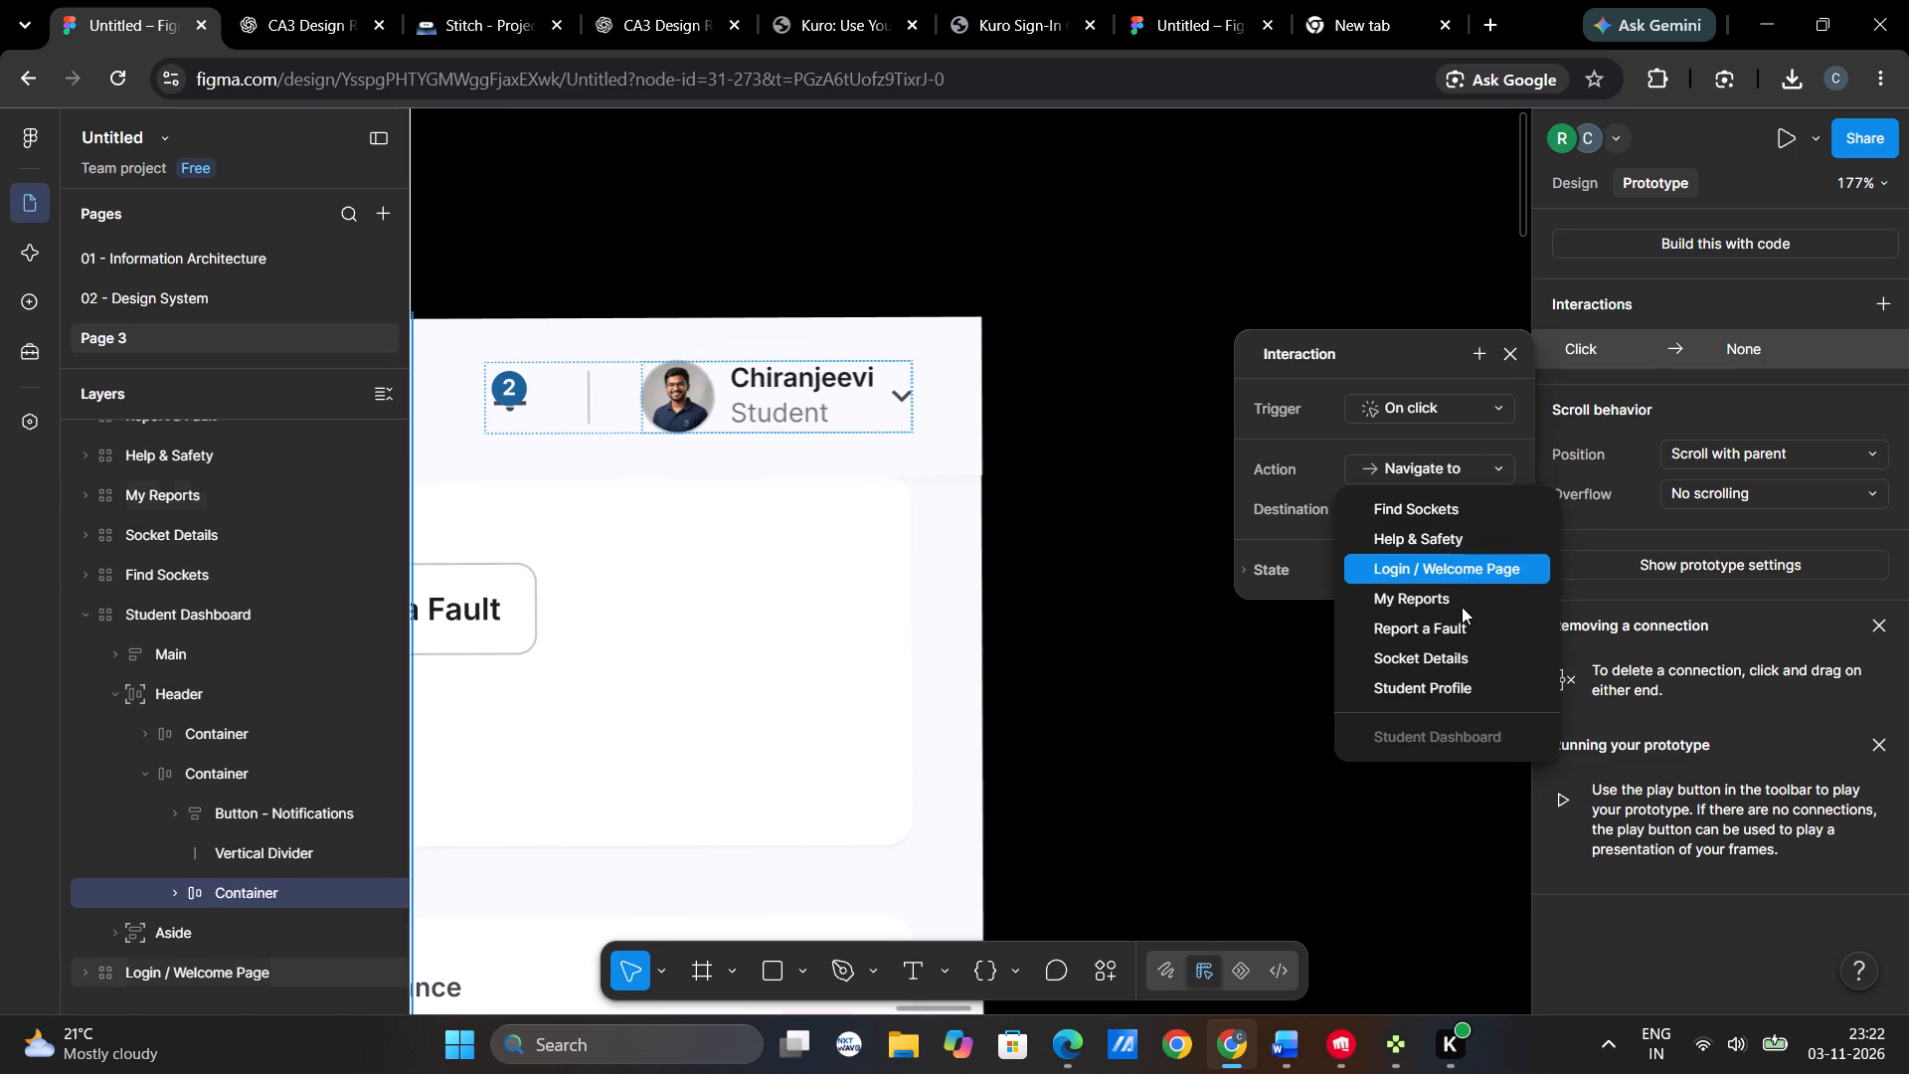
left_click(1465, 685)
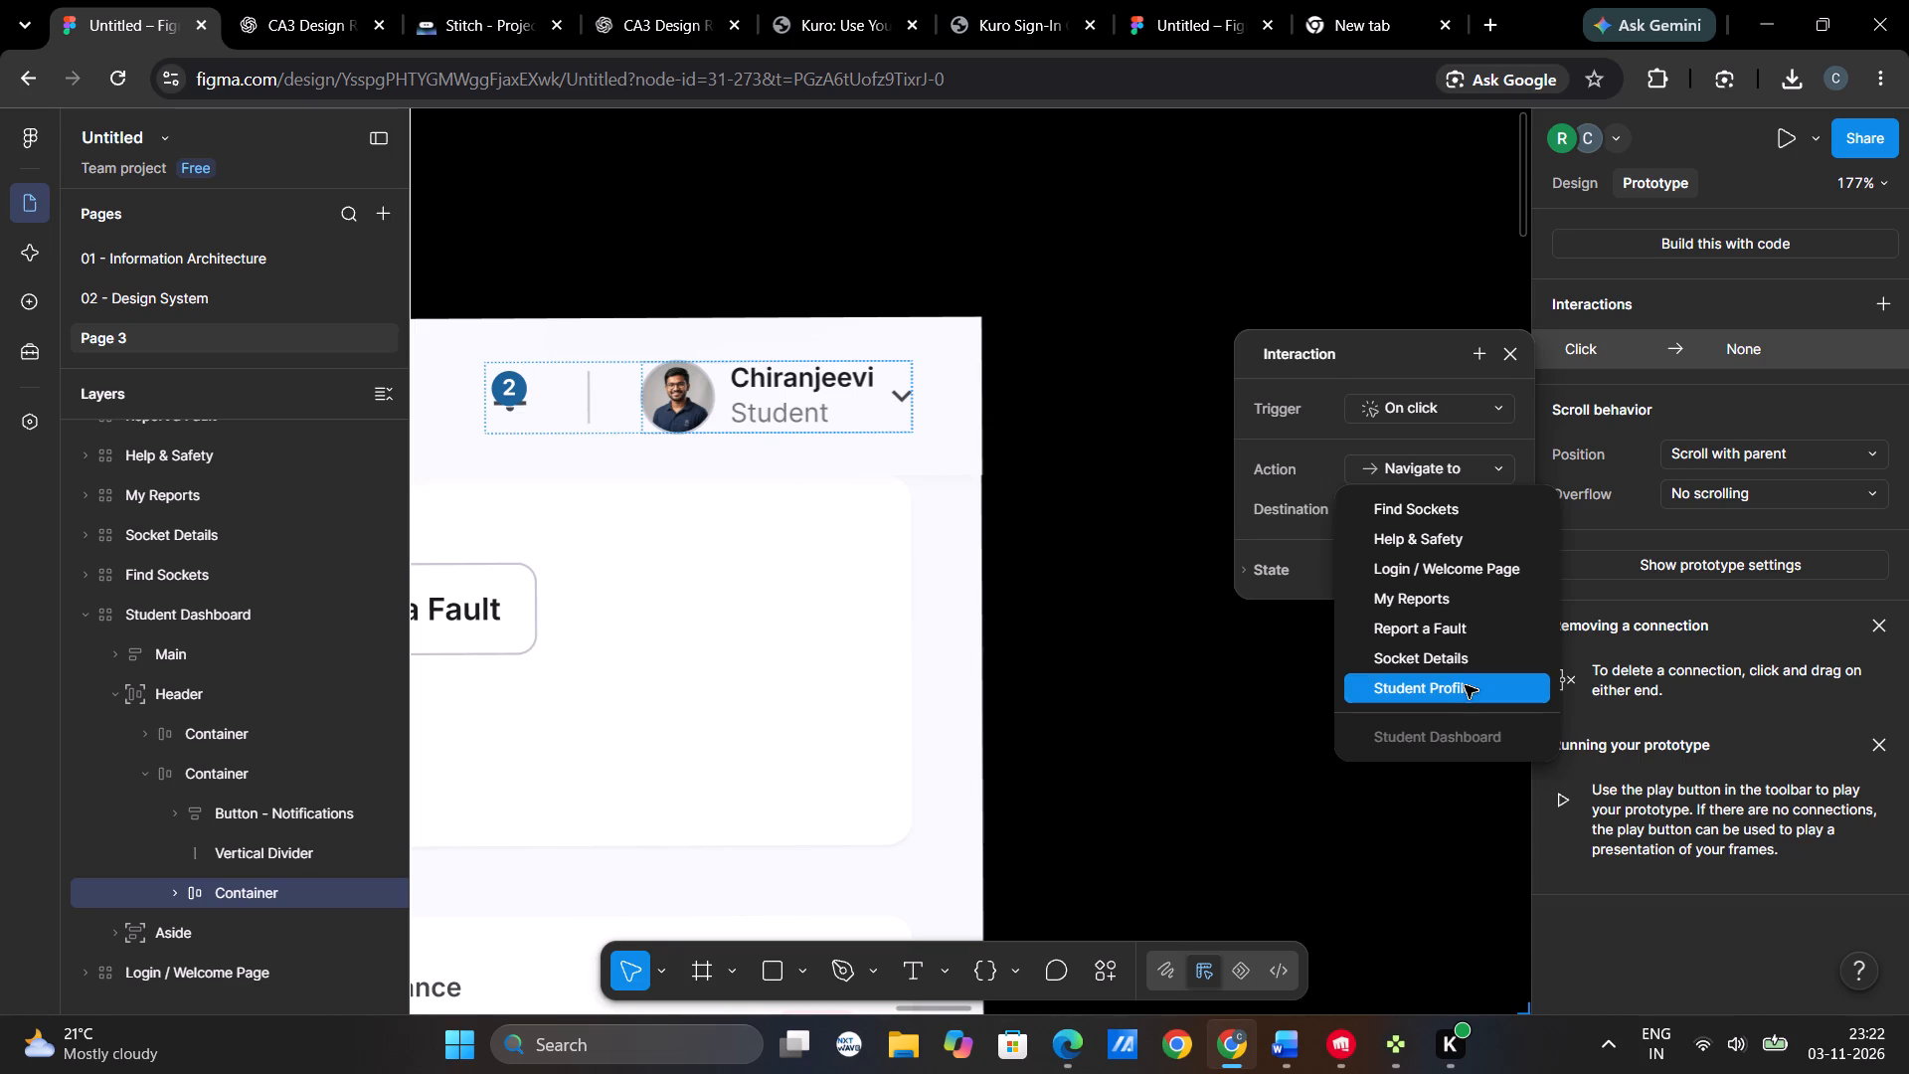
left_click(1150, 678)
Link the avatar and name block in the Find Sockets header to Student Profile with an on-click Navigate to and Smart animate.
scroll(1149, 658, "left", 3)
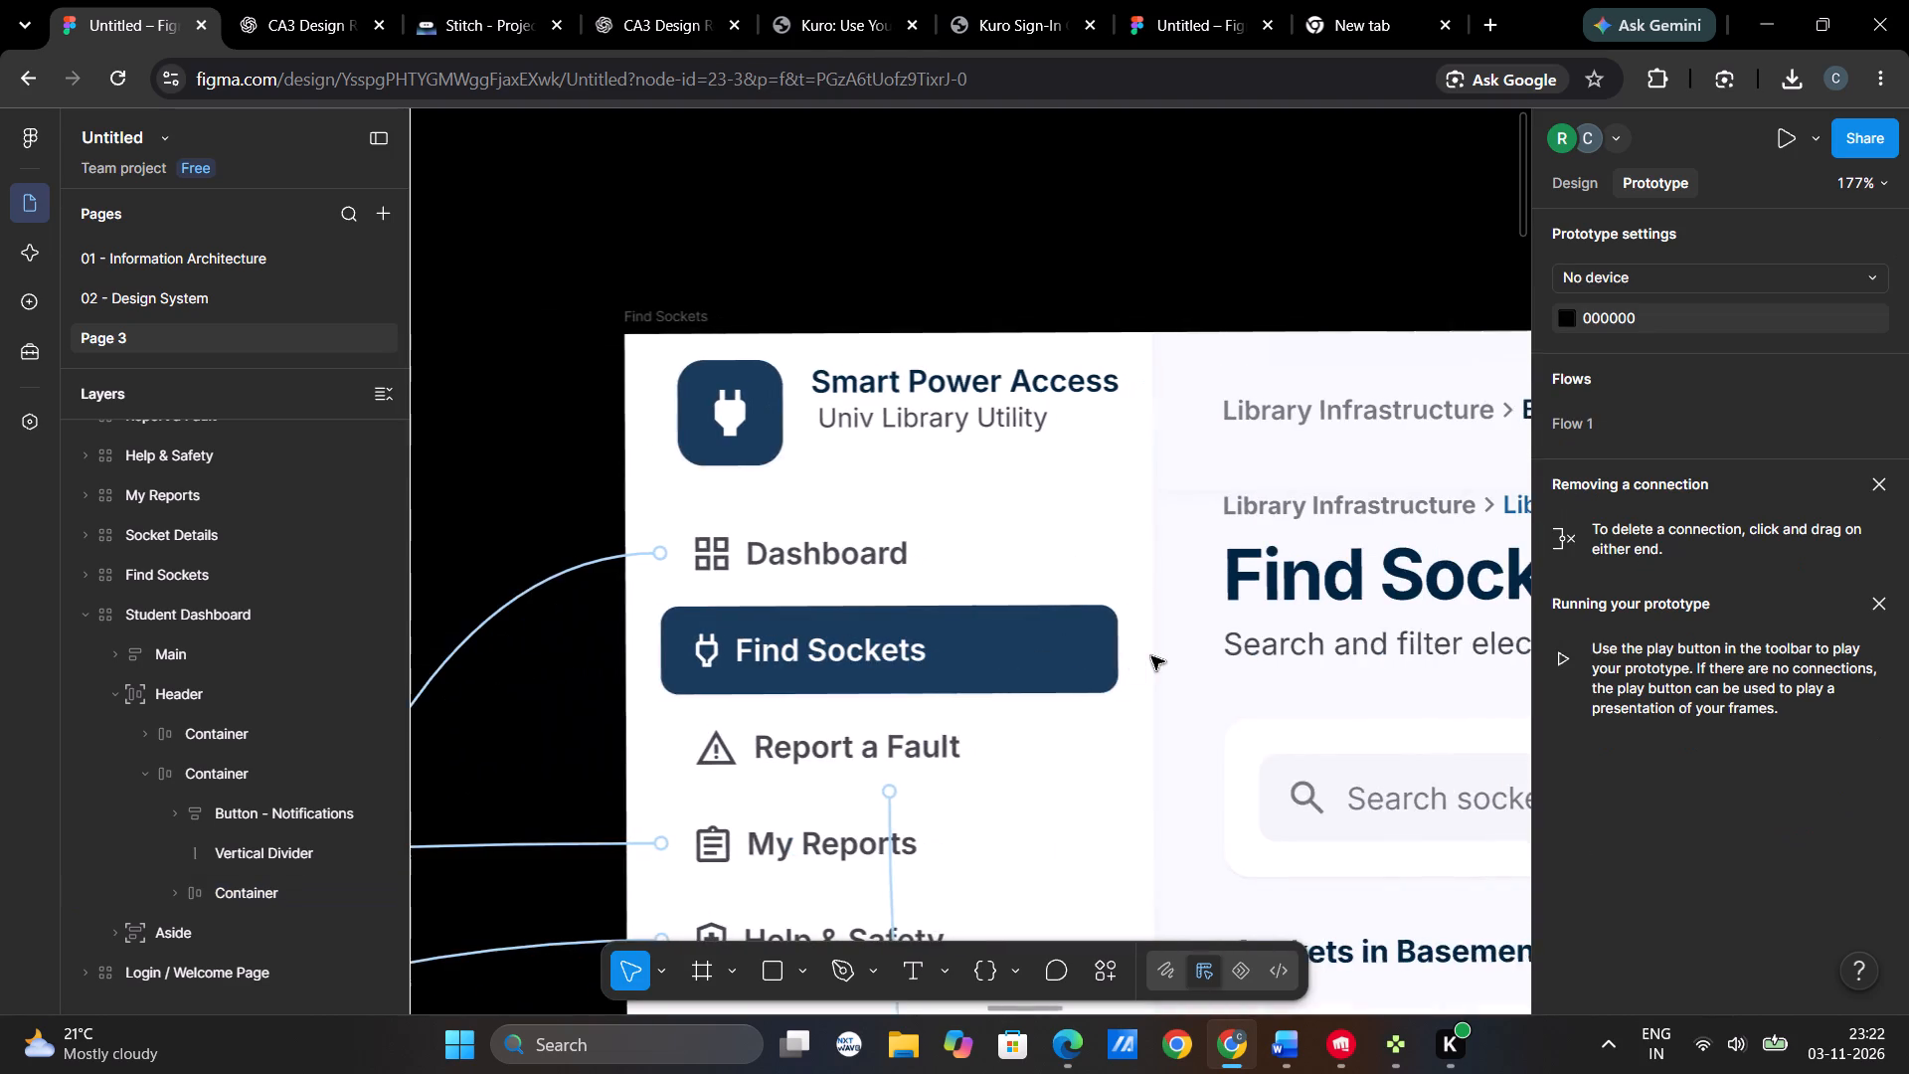
scroll(1151, 656, "left", 10)
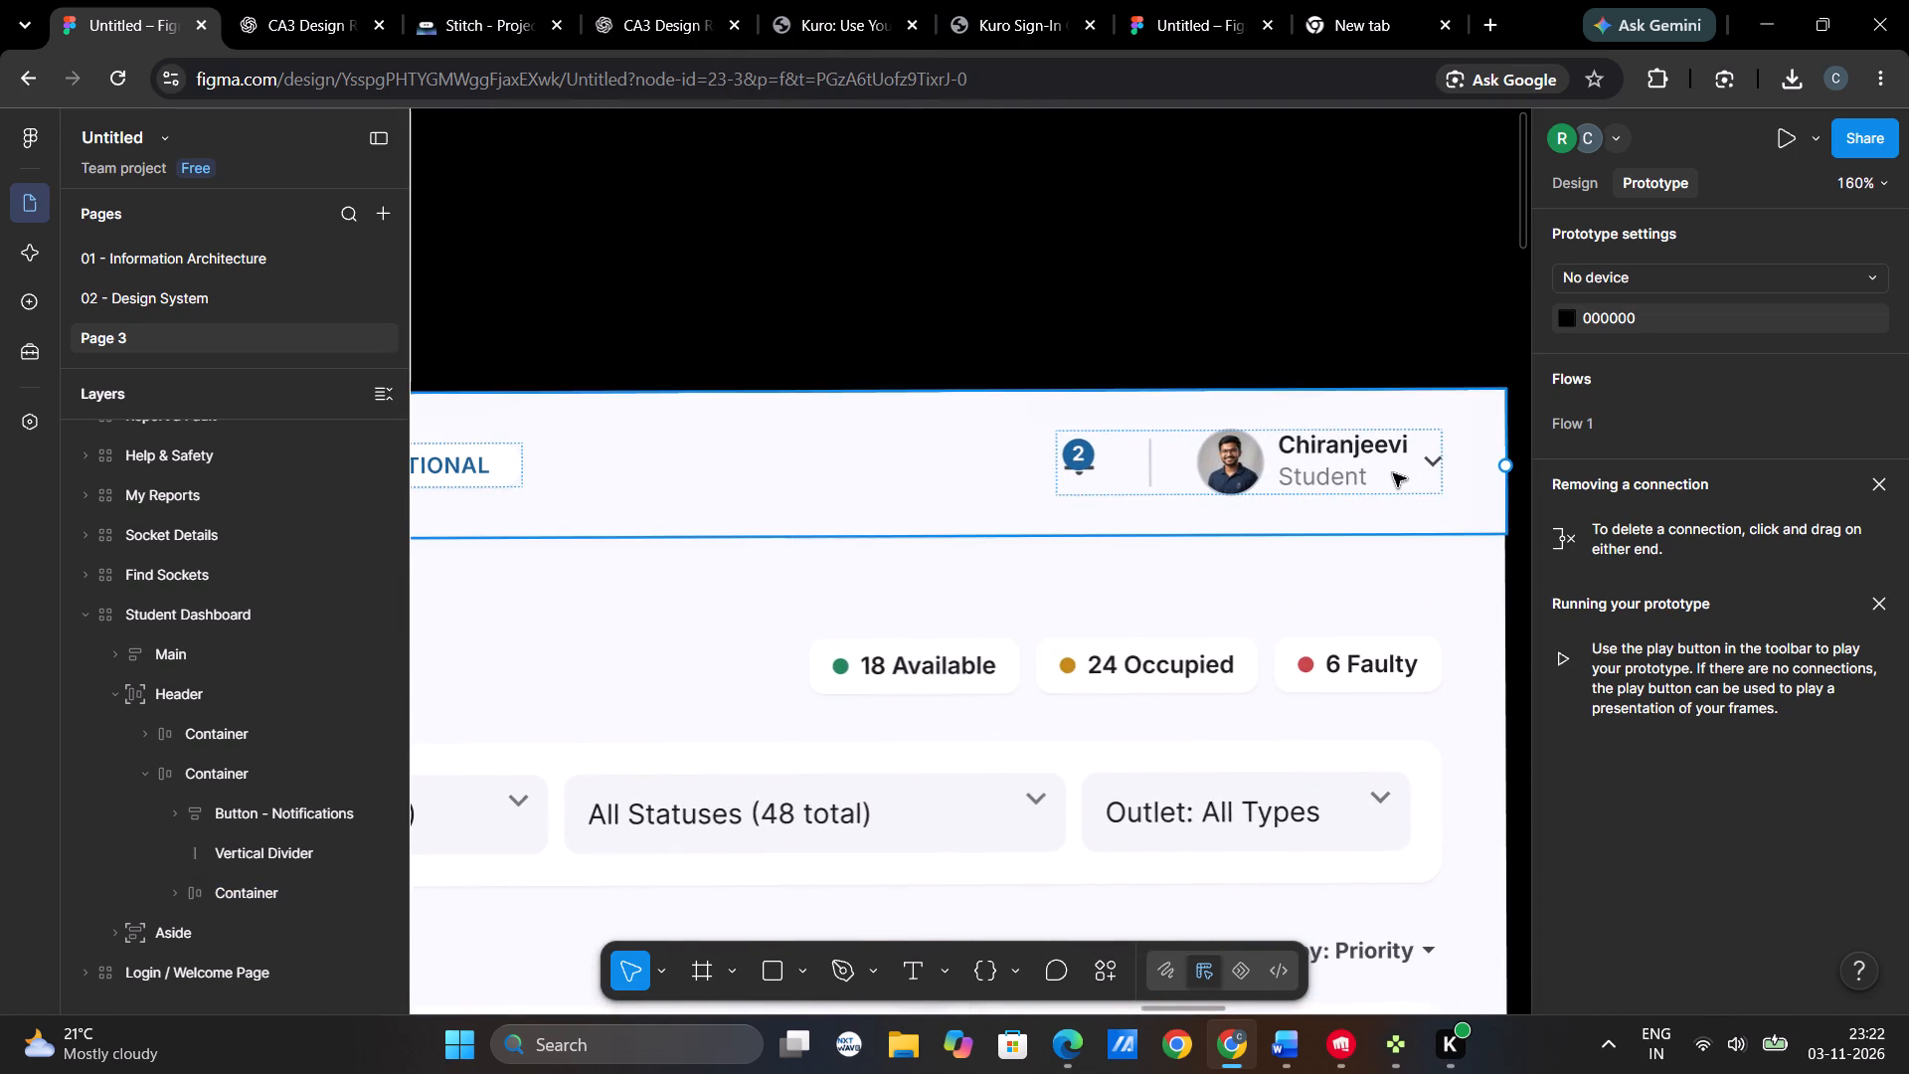
triple_click(1393, 473)
left_click(1393, 473)
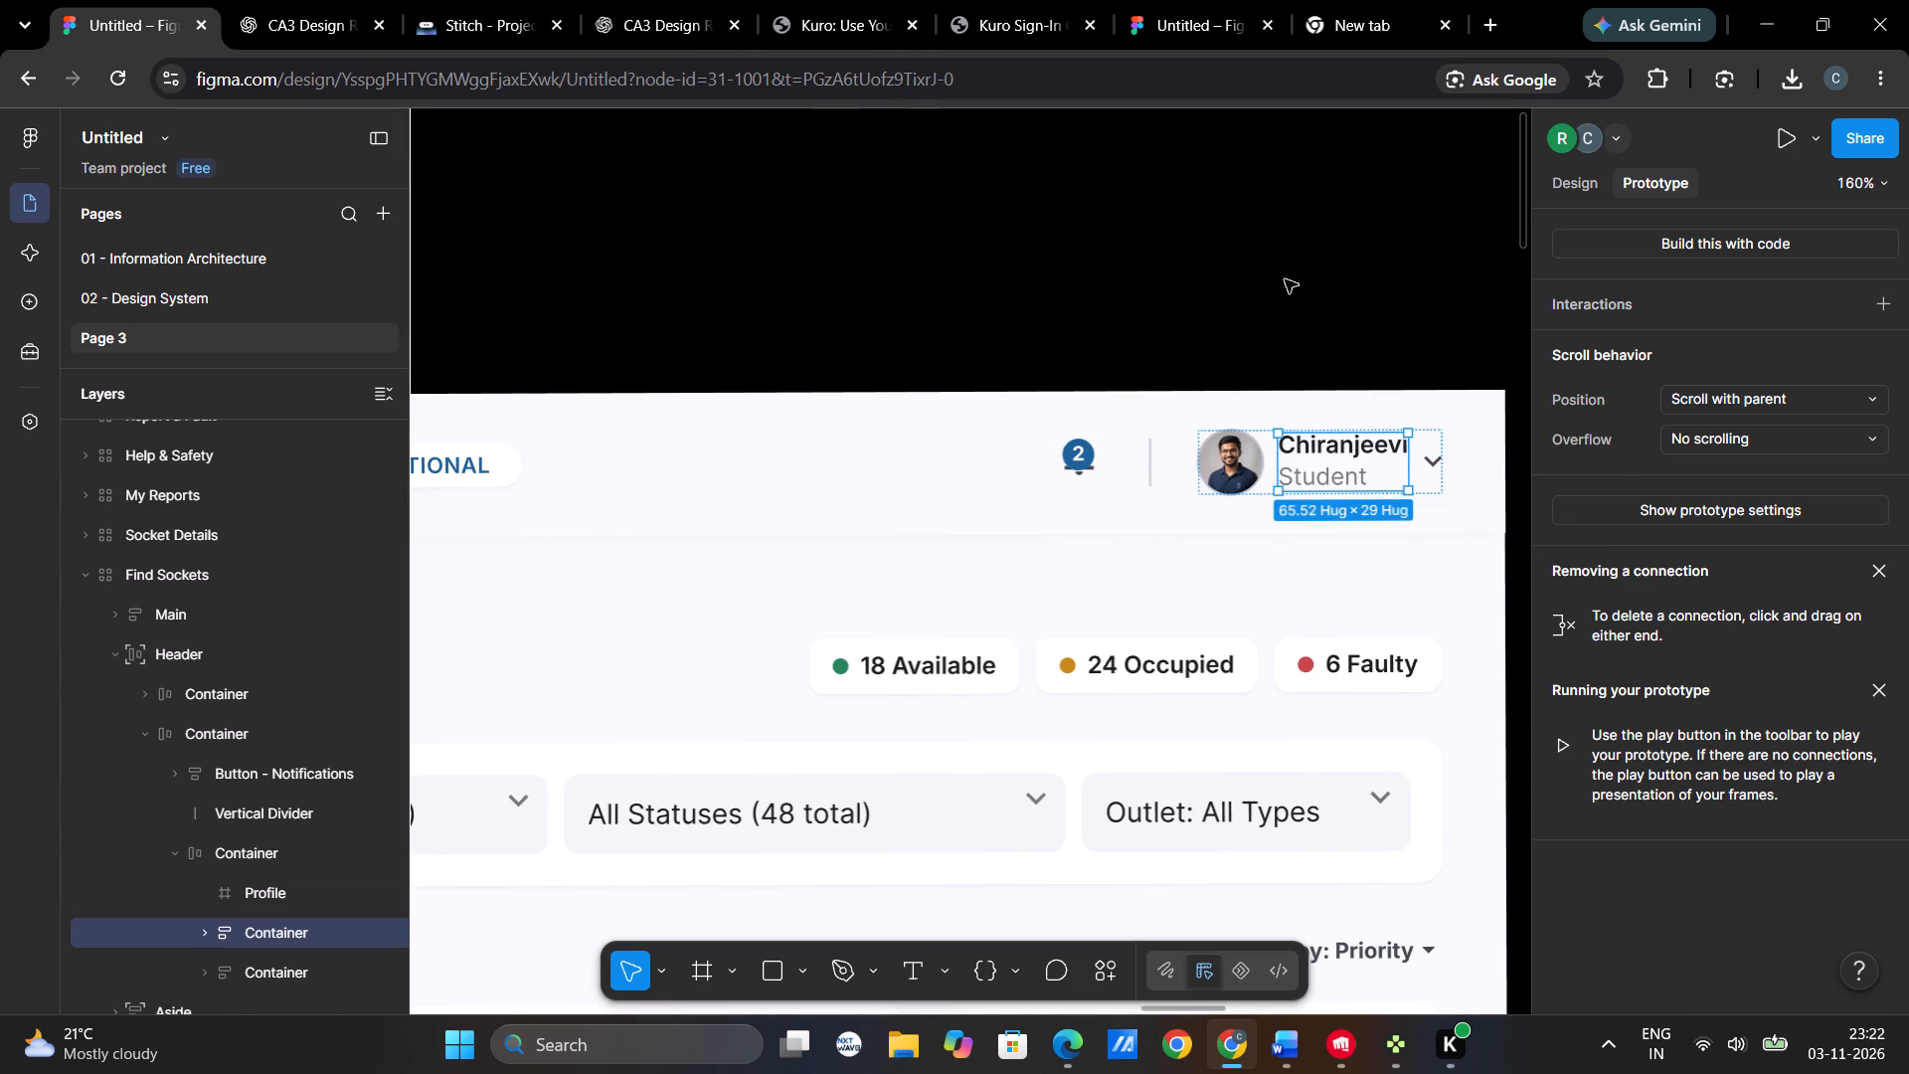
left_click(1285, 279)
triple_click(1395, 476)
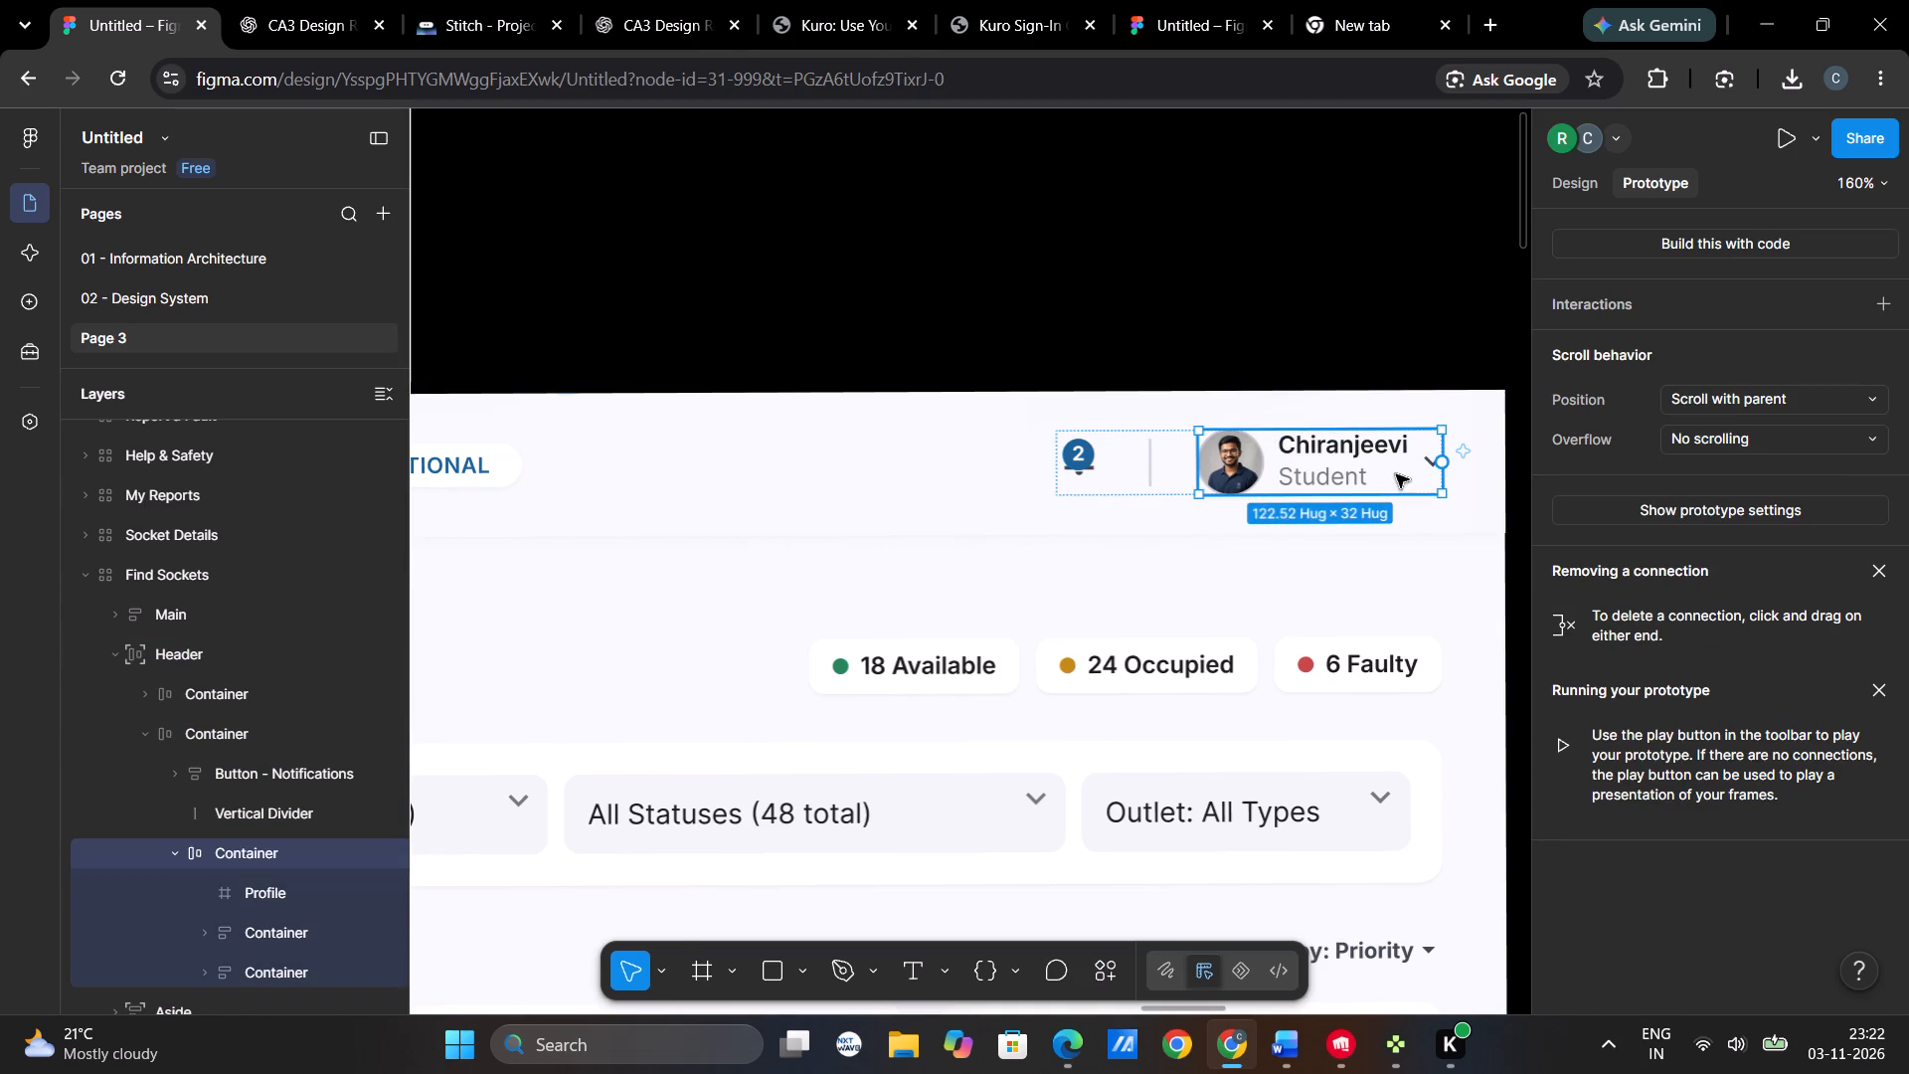
left_click(1791, 298)
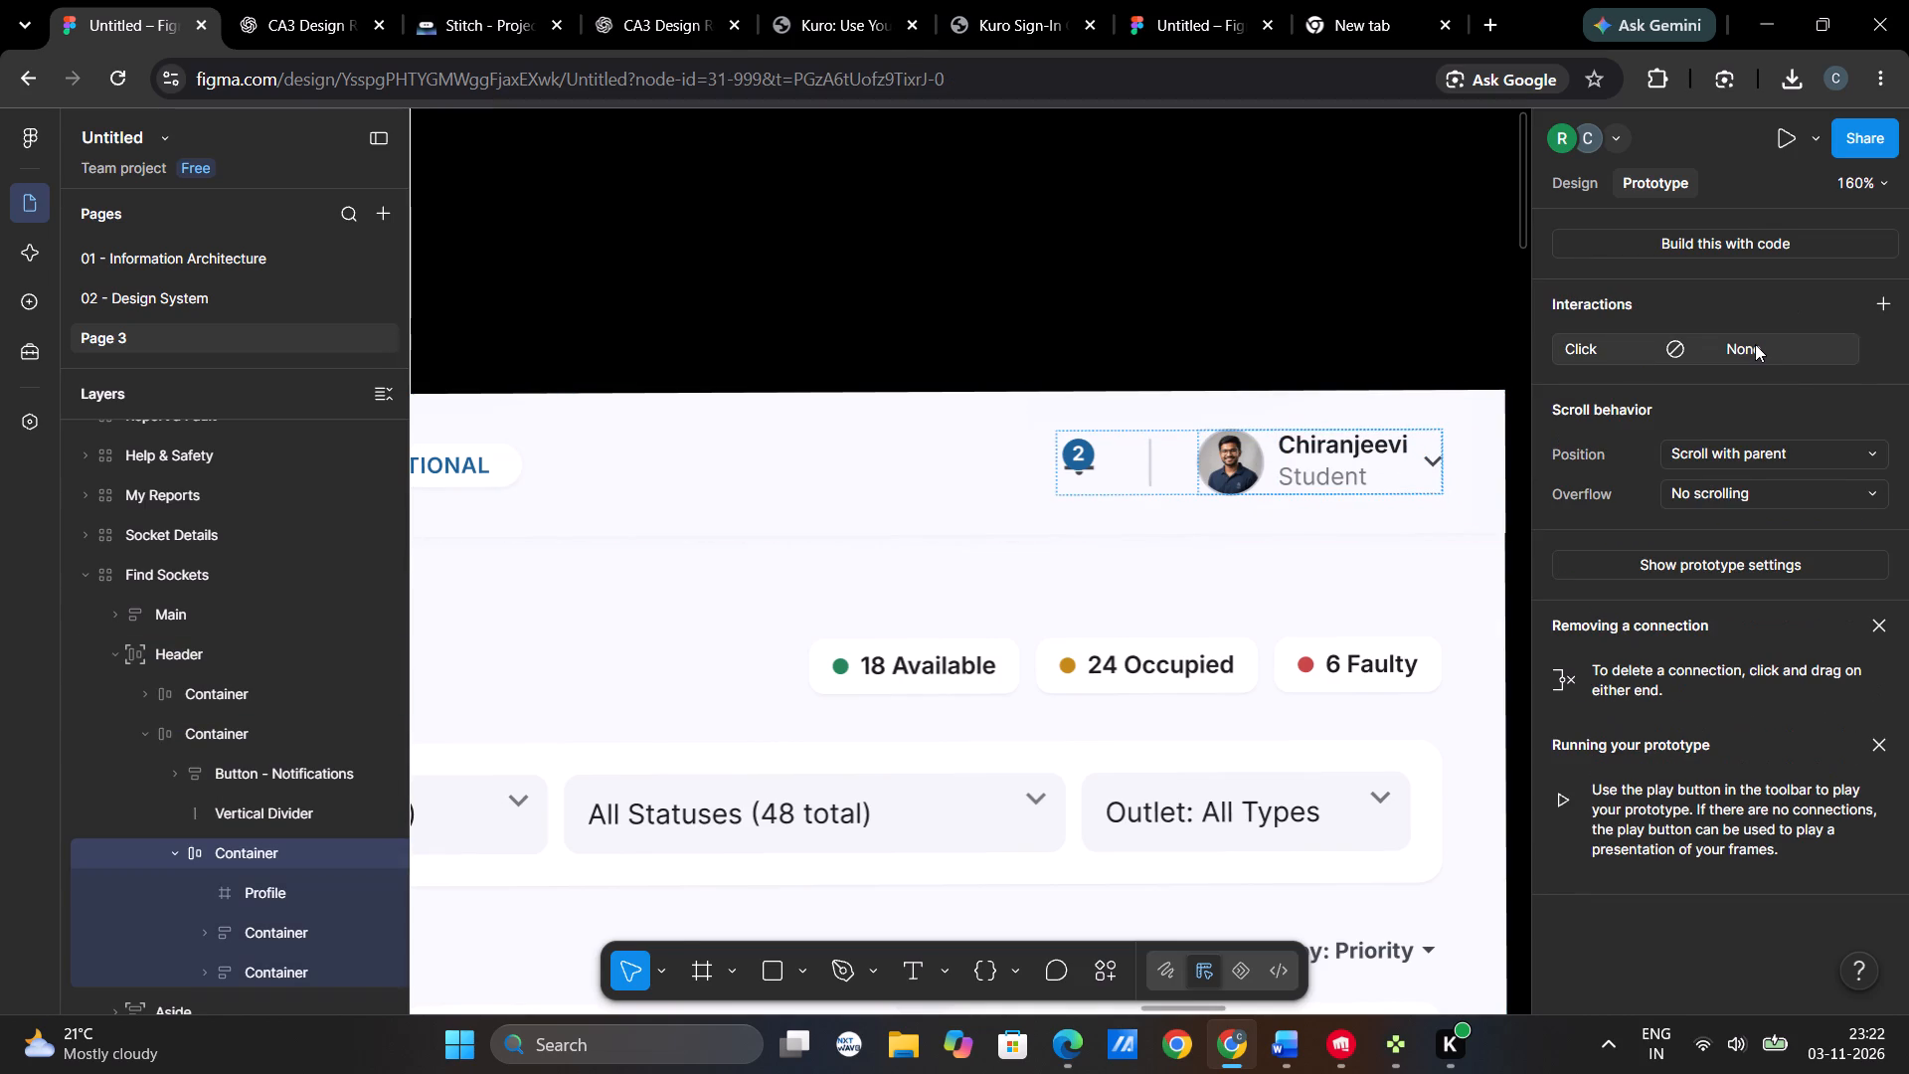
left_click(1755, 344)
left_click(1474, 468)
left_click(1457, 511)
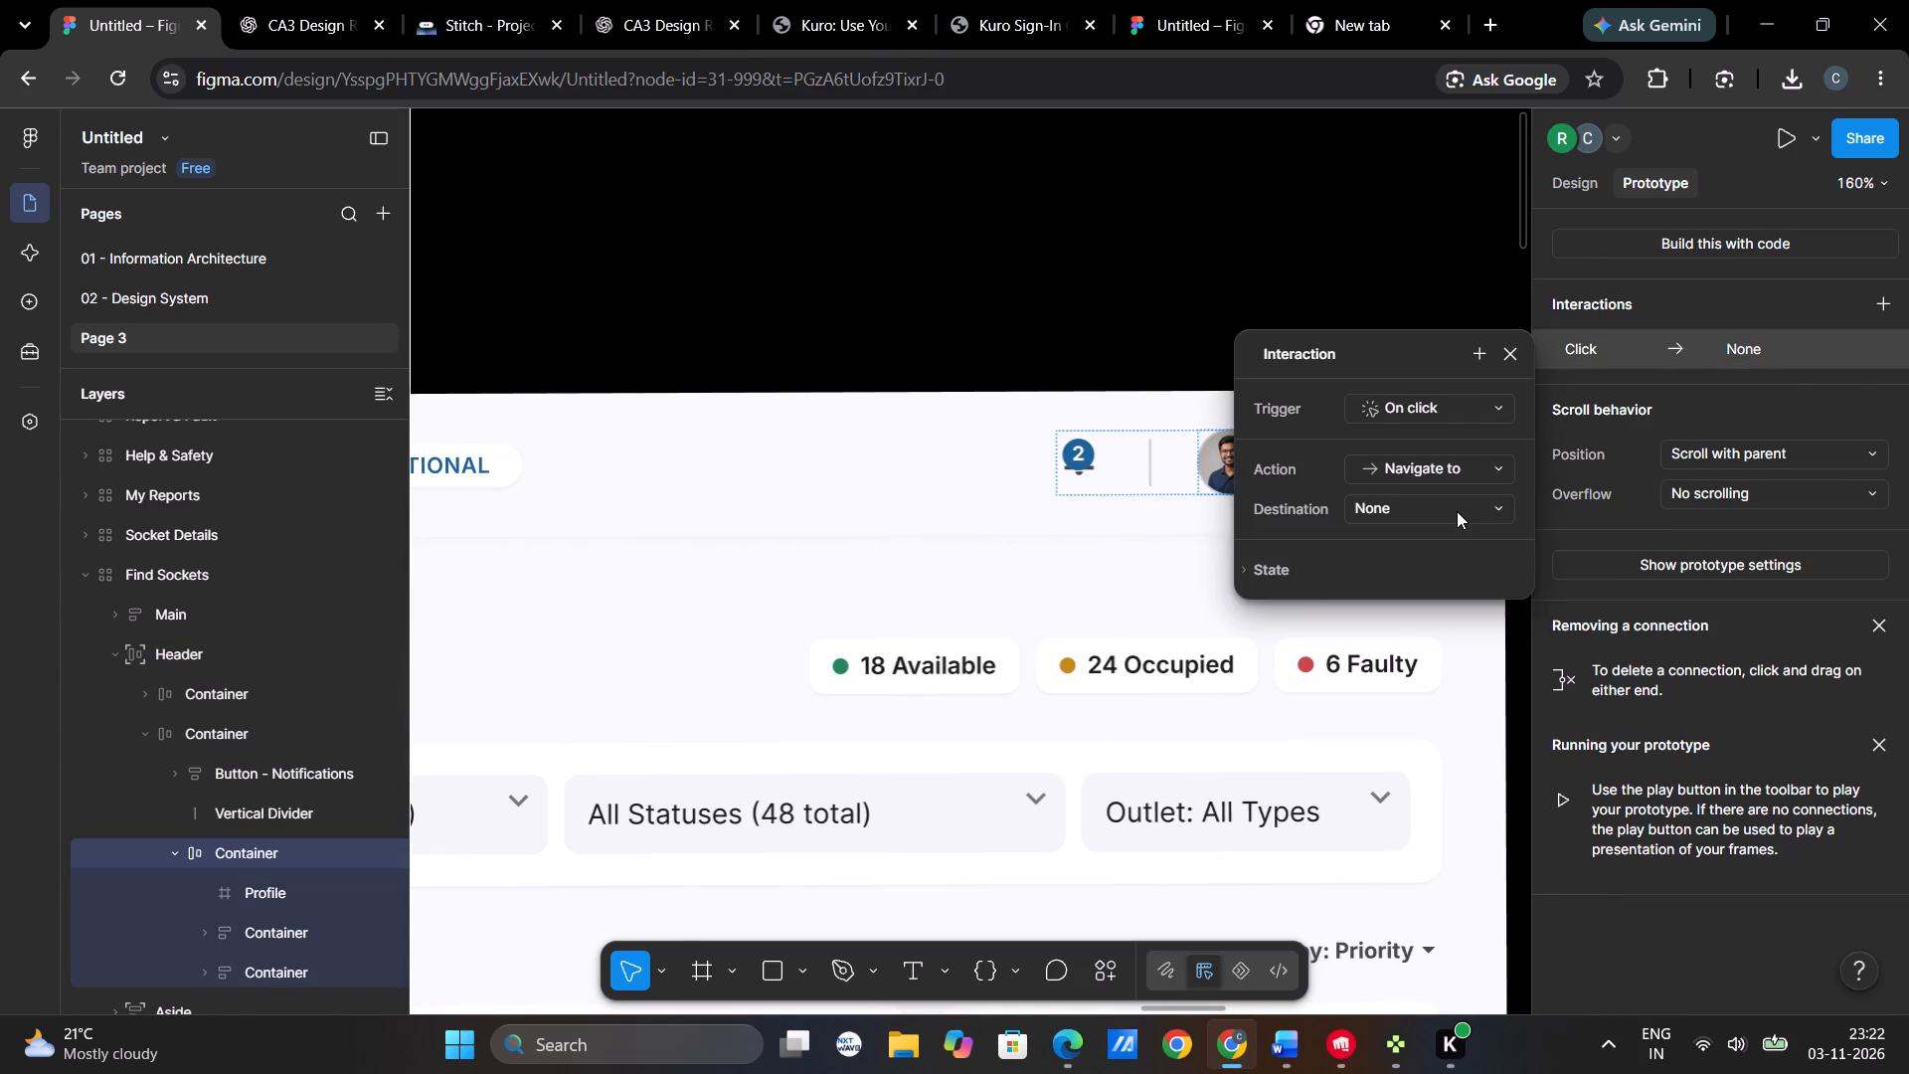
left_click(1456, 503)
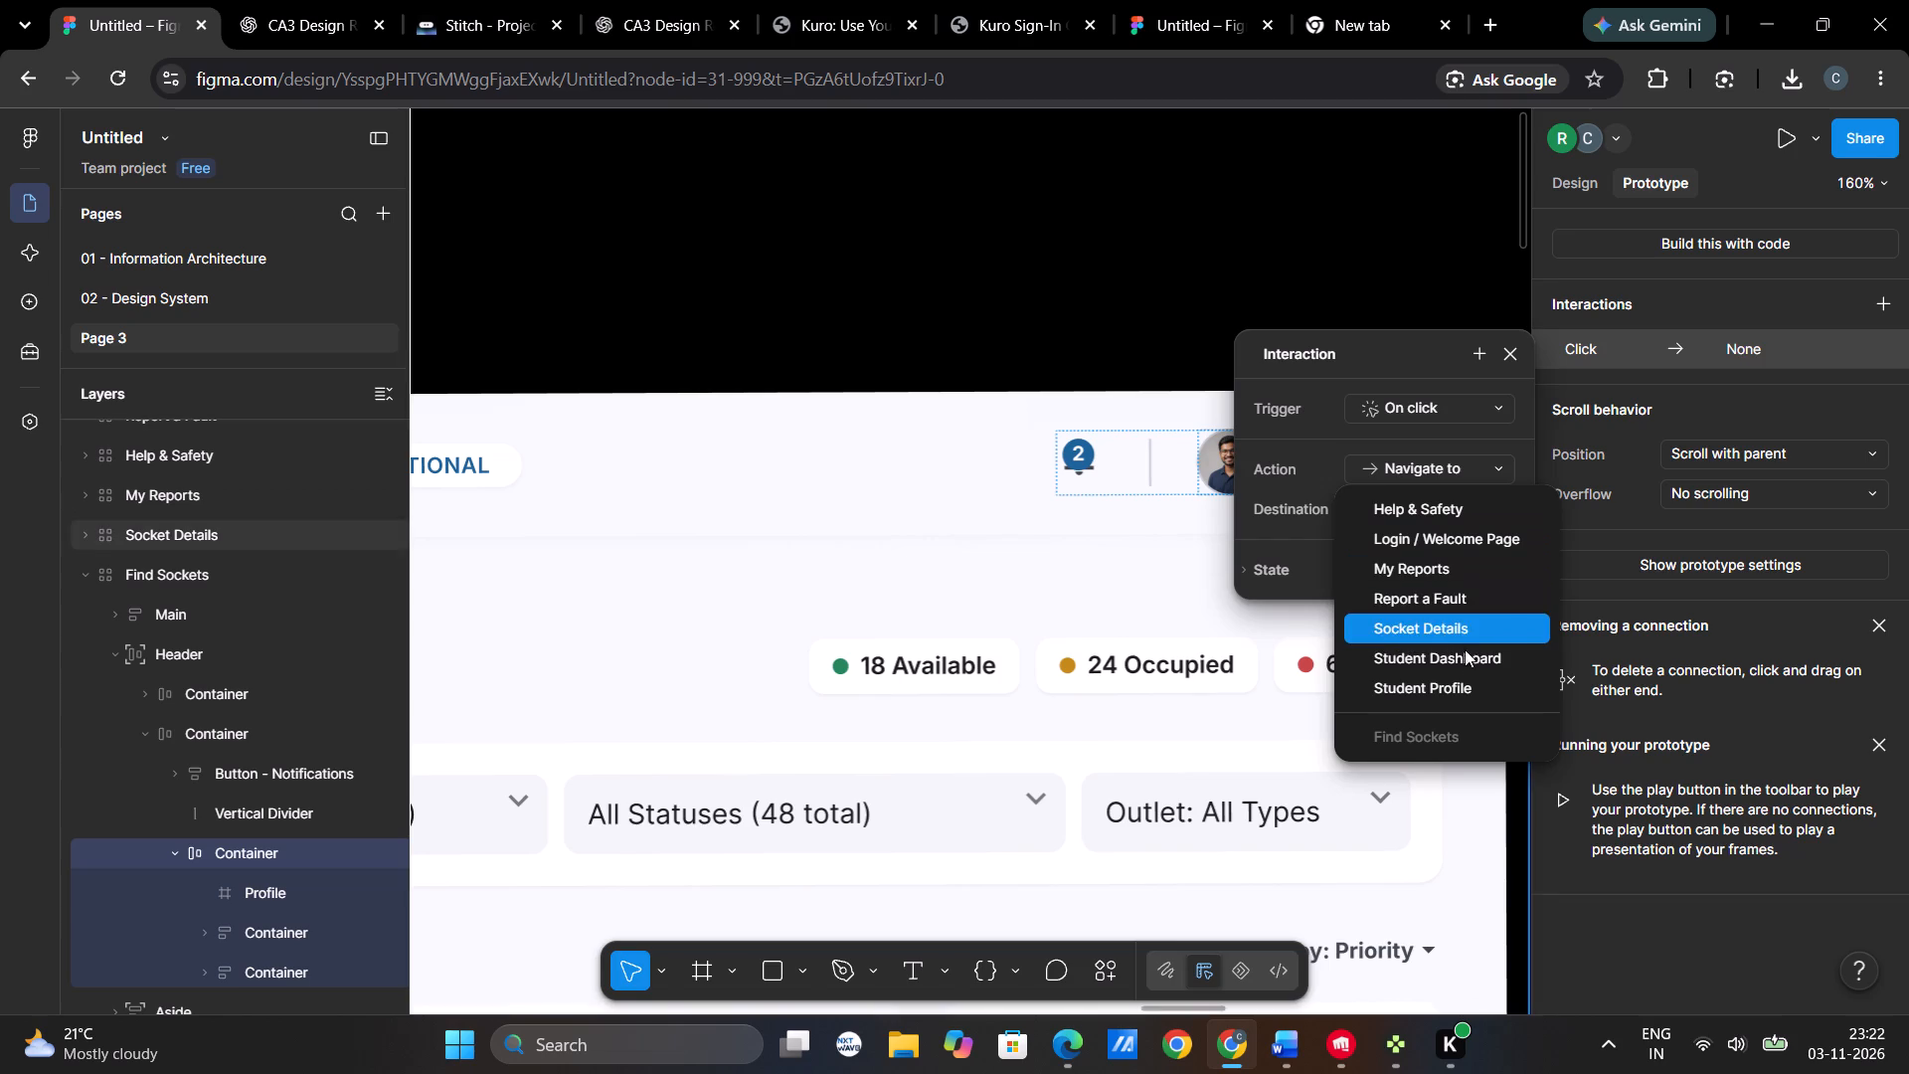
left_click(1466, 674)
left_click(1446, 568)
left_click(1441, 625)
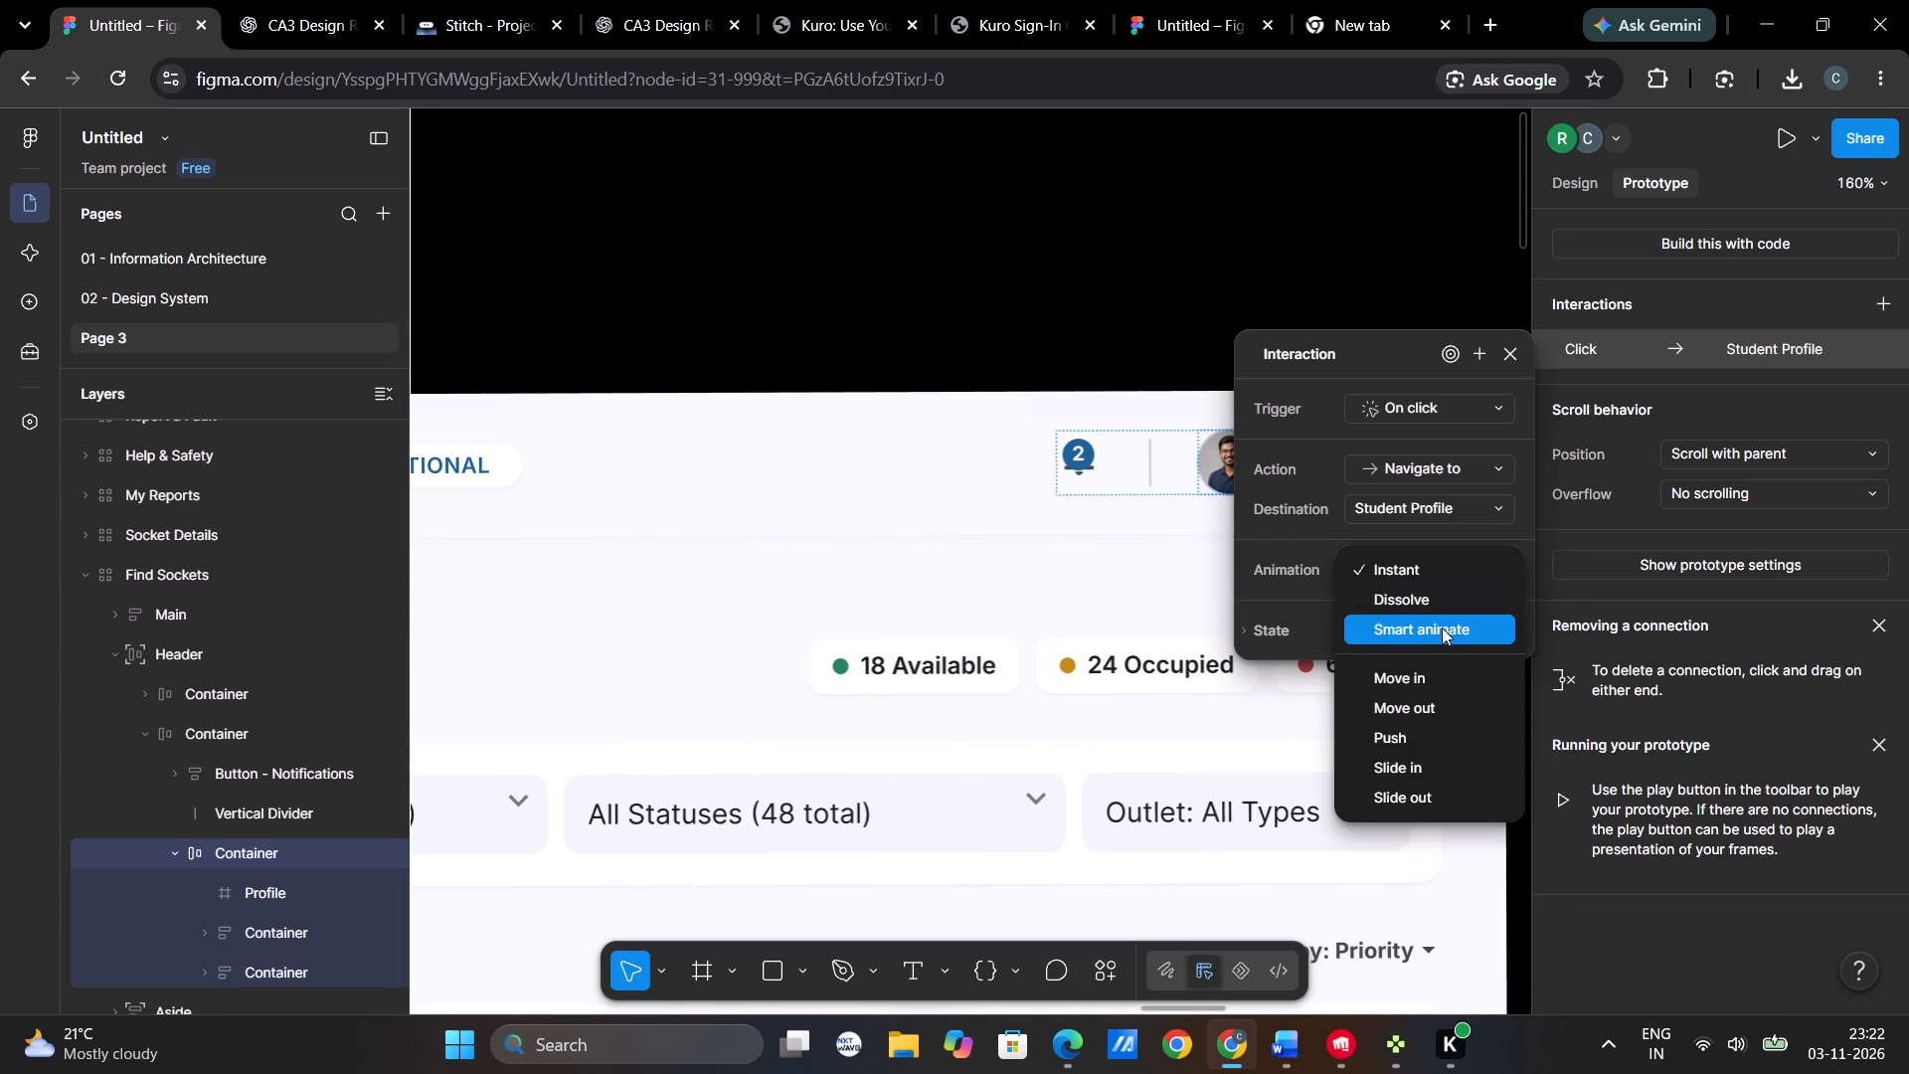
left_click(1270, 309)
Link the avatar and name block in the Socket Details header to the Student Profile screen with an on-click Navigate to.
scroll(1442, 544, "left", 3)
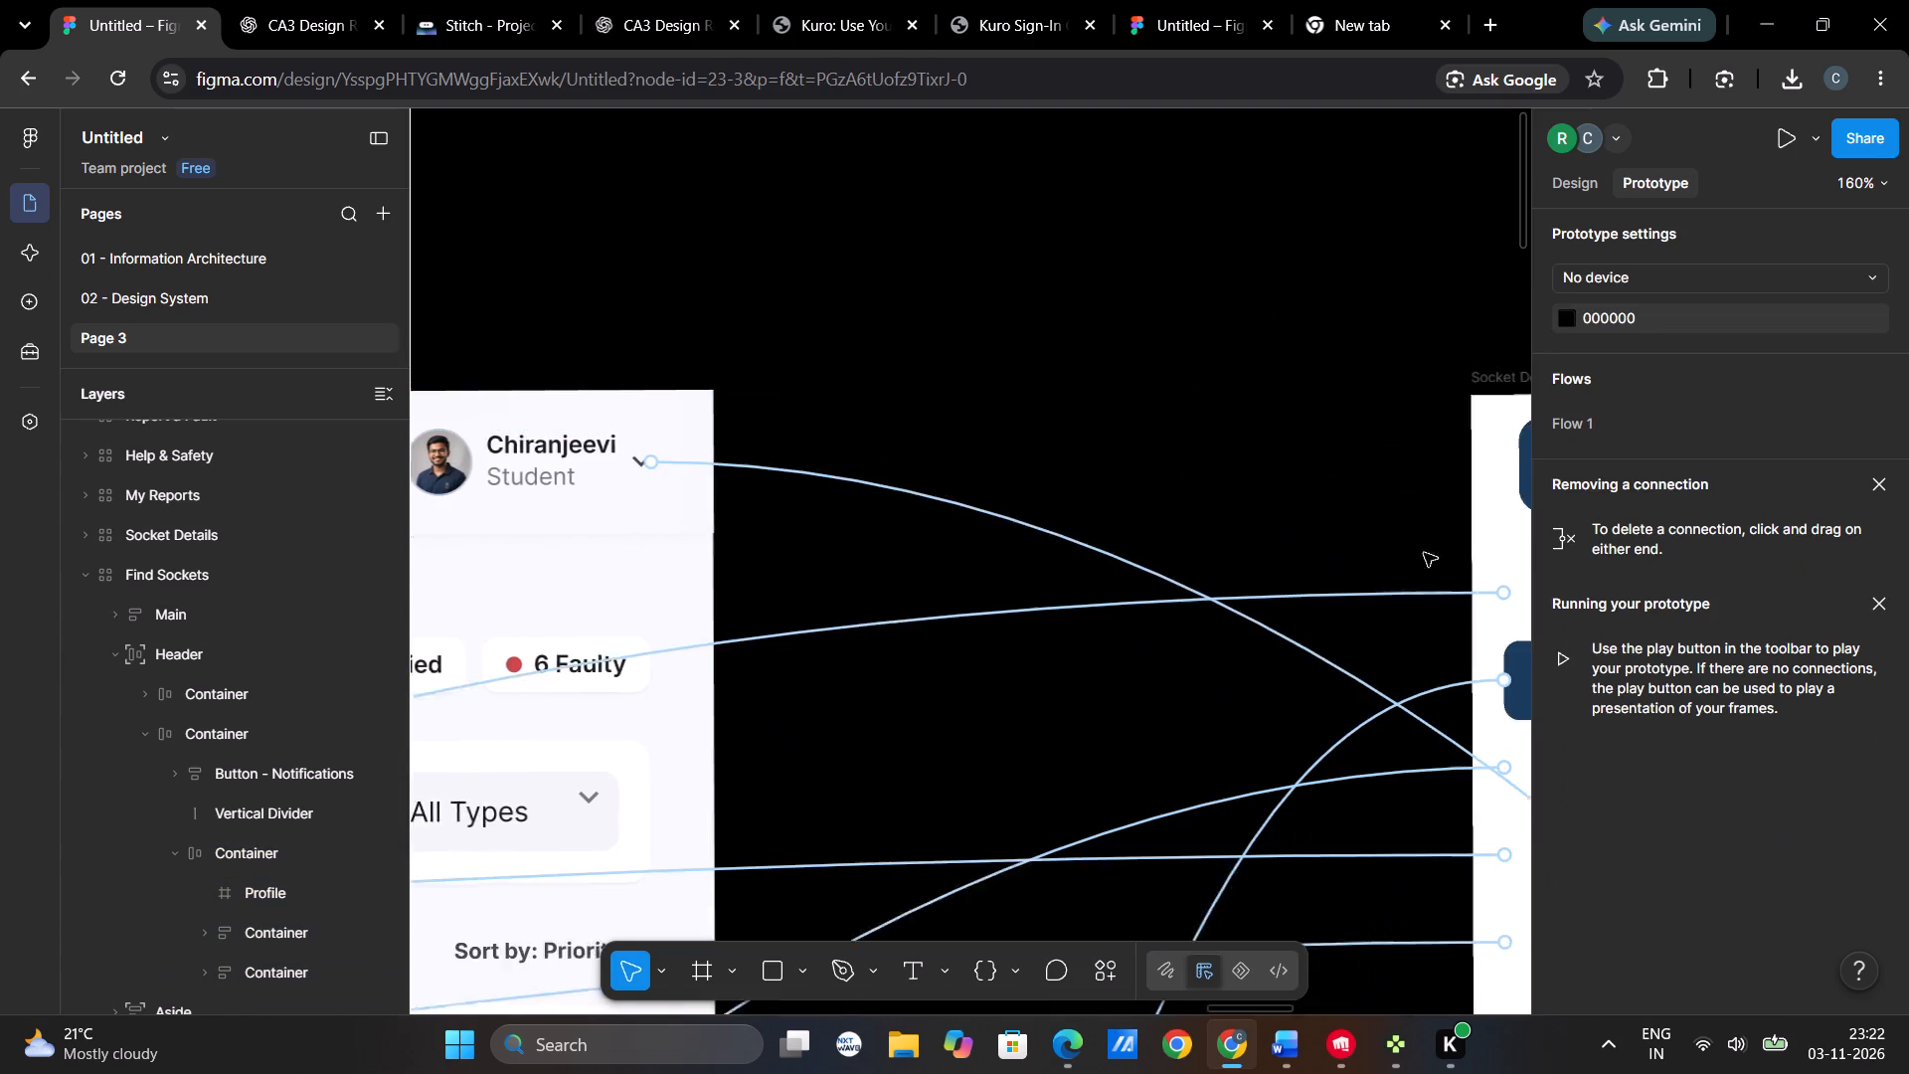
scroll(1424, 553, "left", 15)
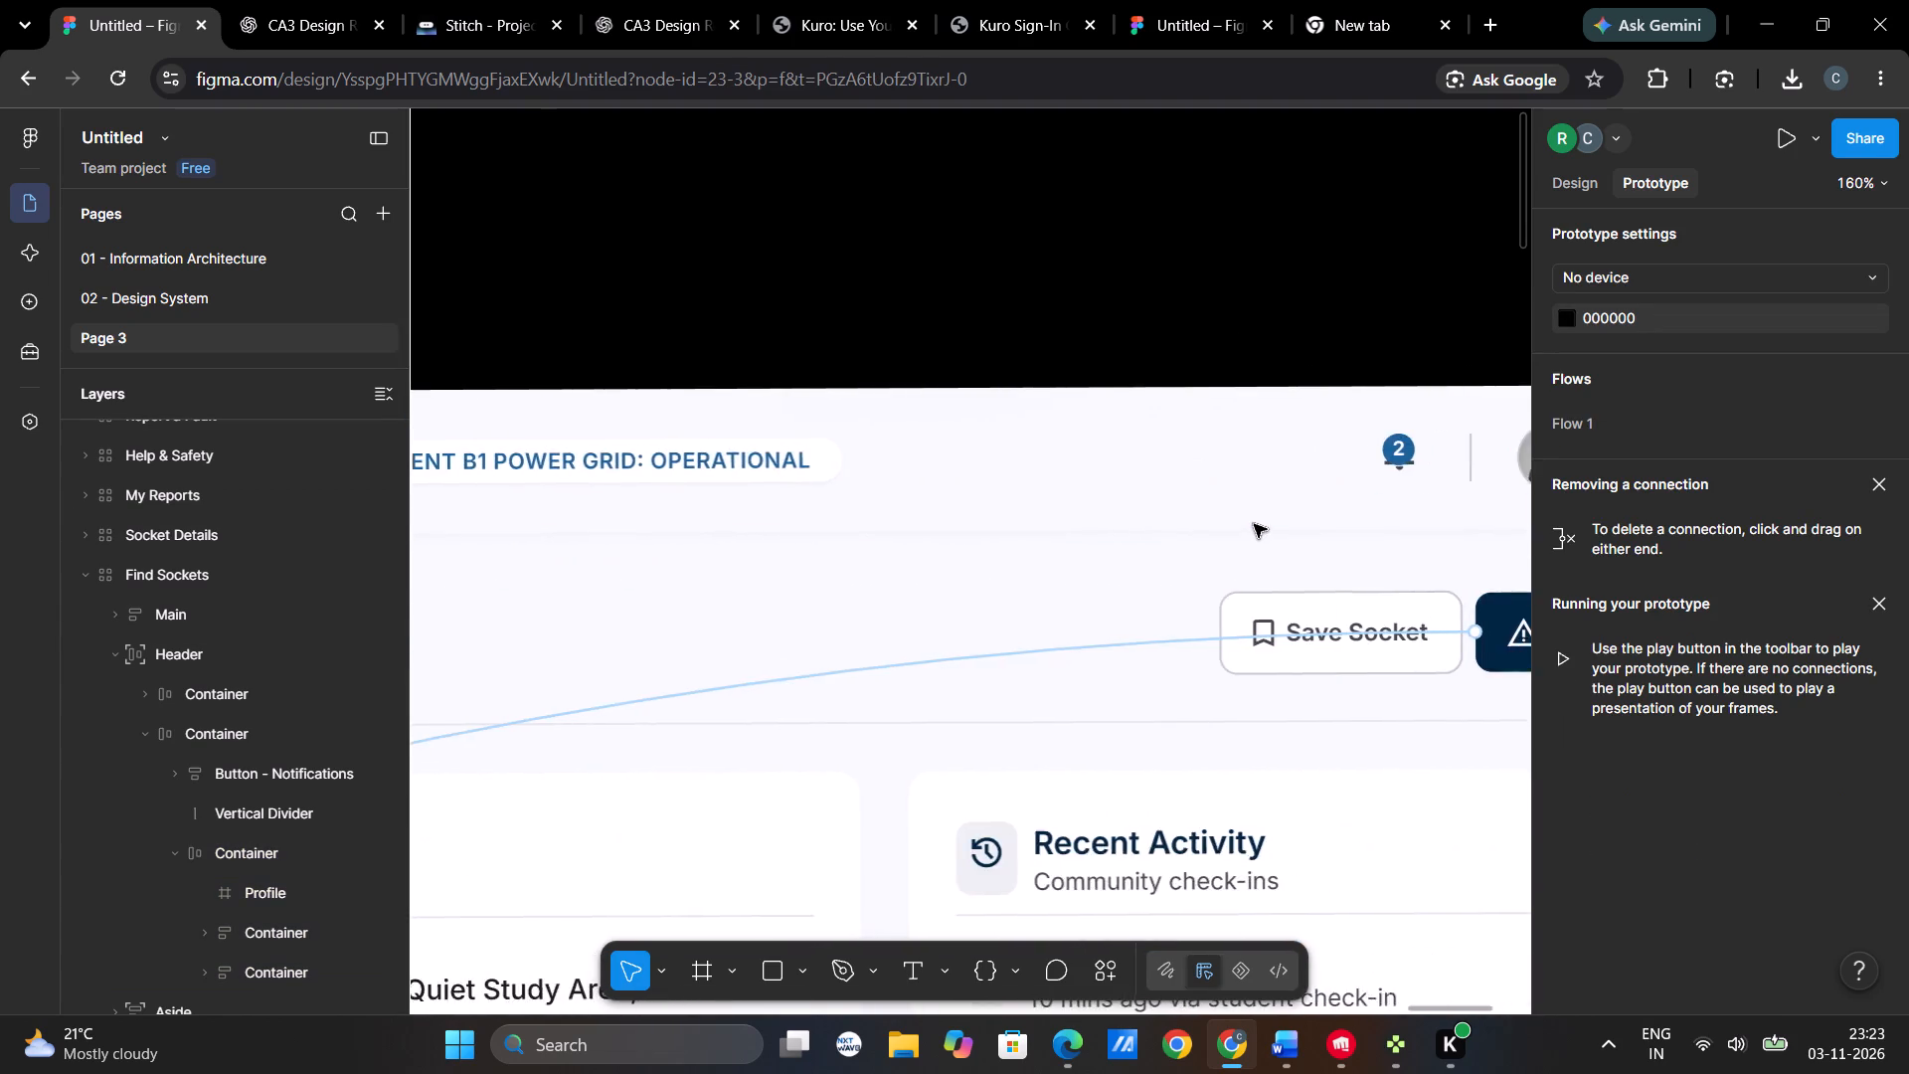
scroll(1254, 524, "left", 2)
scroll(1123, 505, "right", 2)
triple_click(1105, 414)
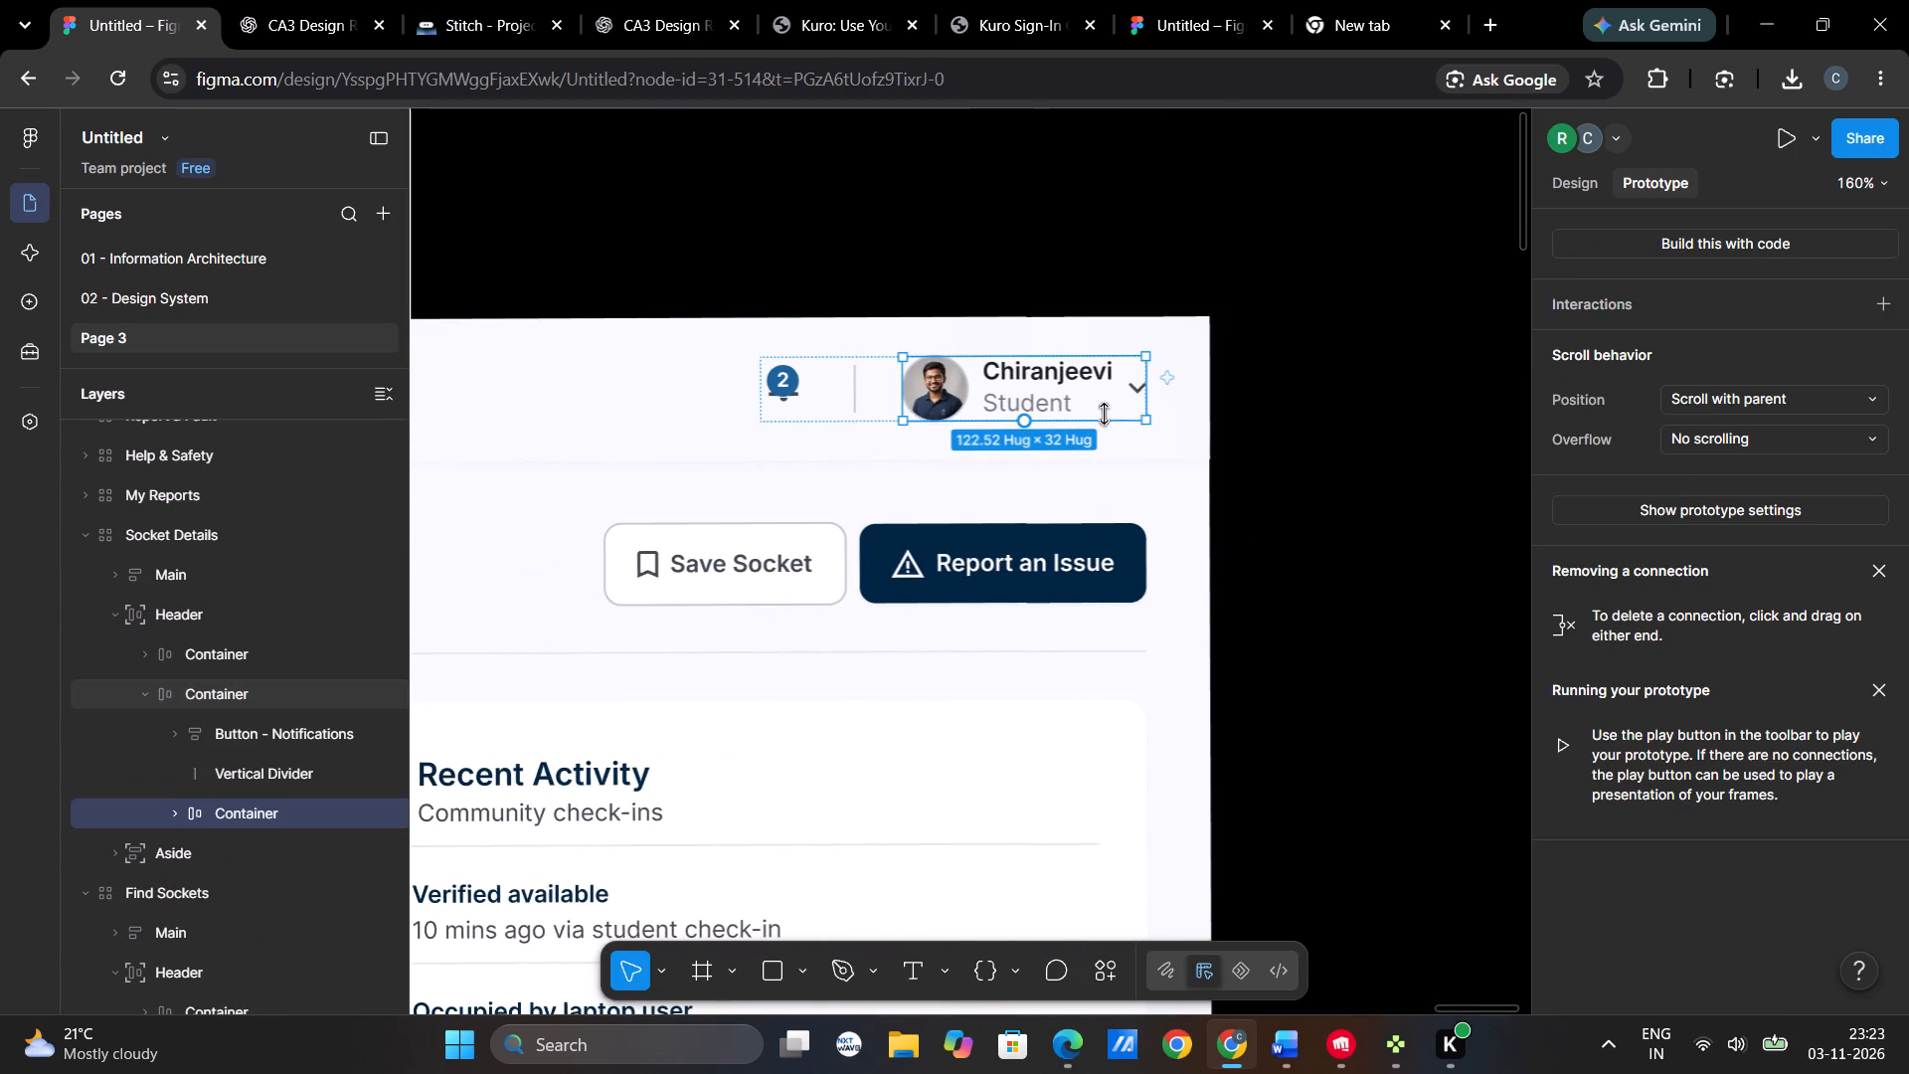
left_click(1786, 293)
left_click(1793, 346)
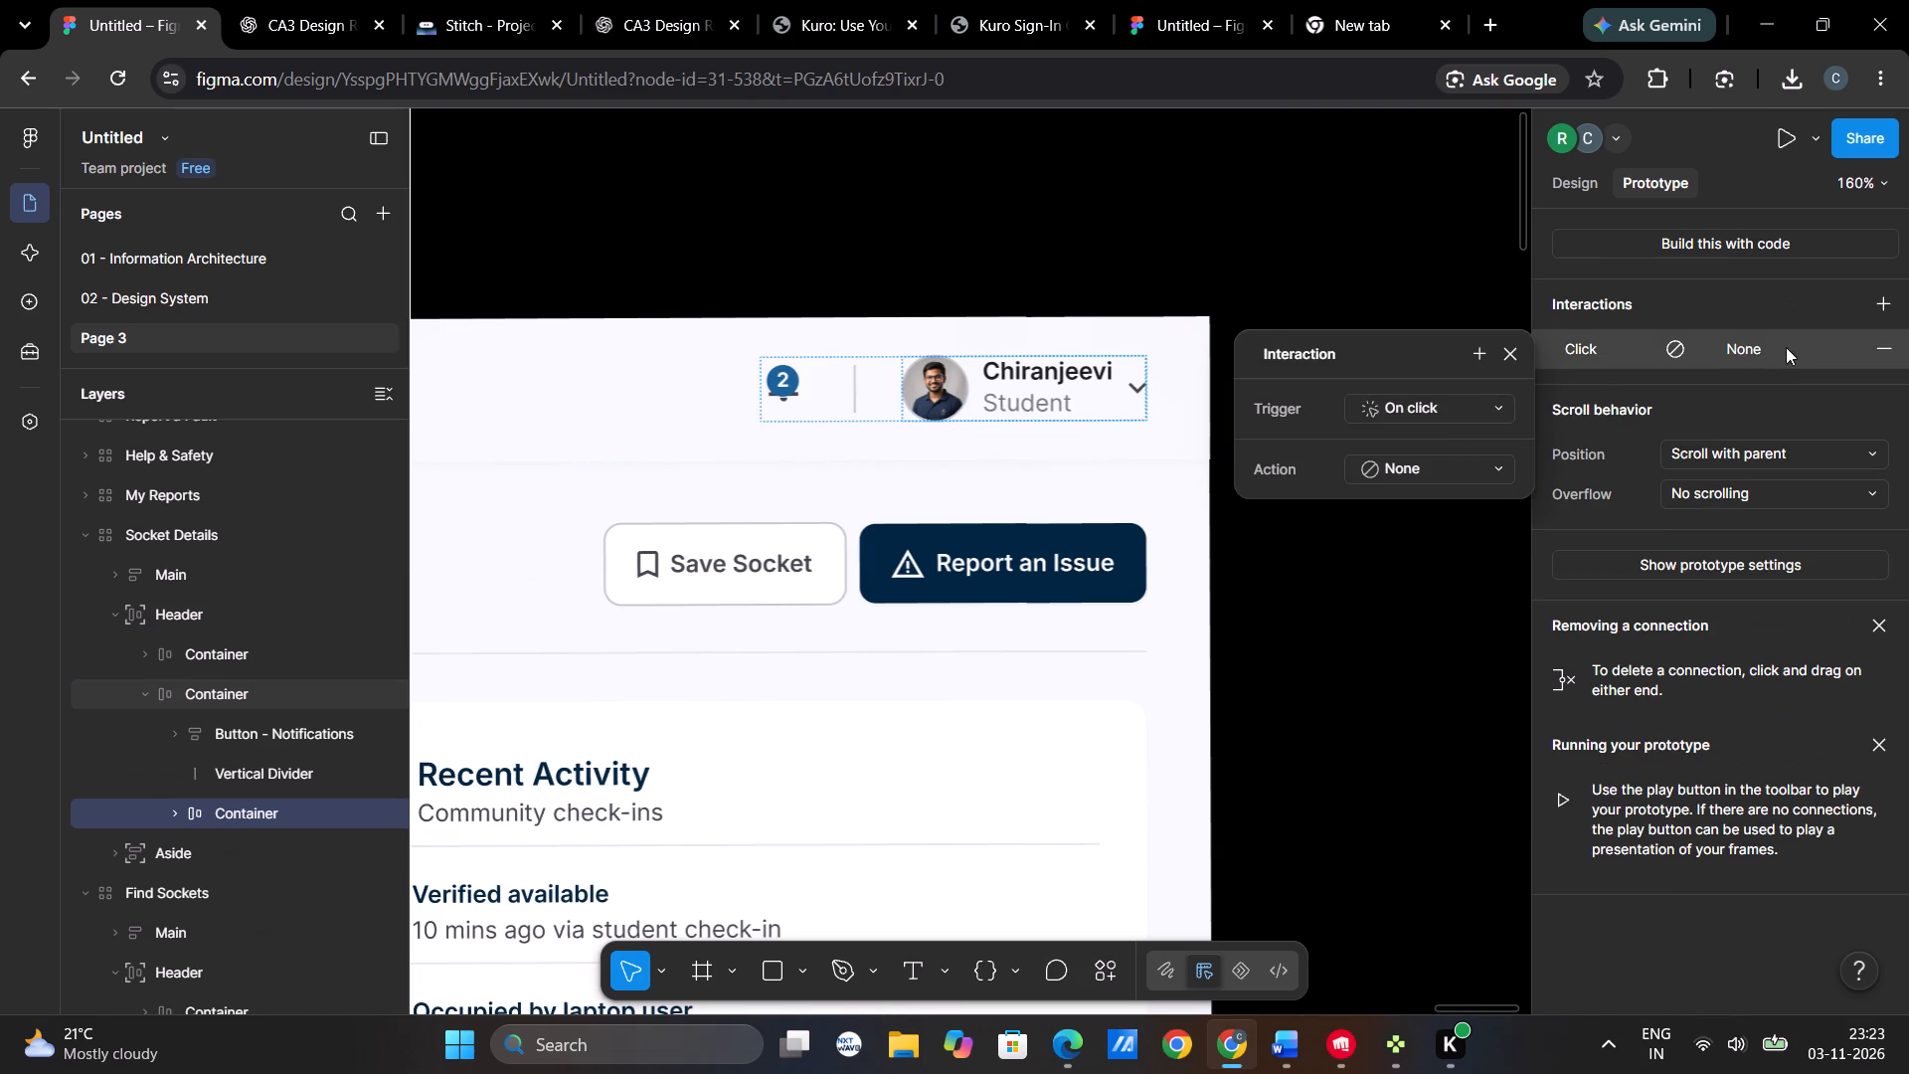
left_click(1478, 469)
left_click(1465, 513)
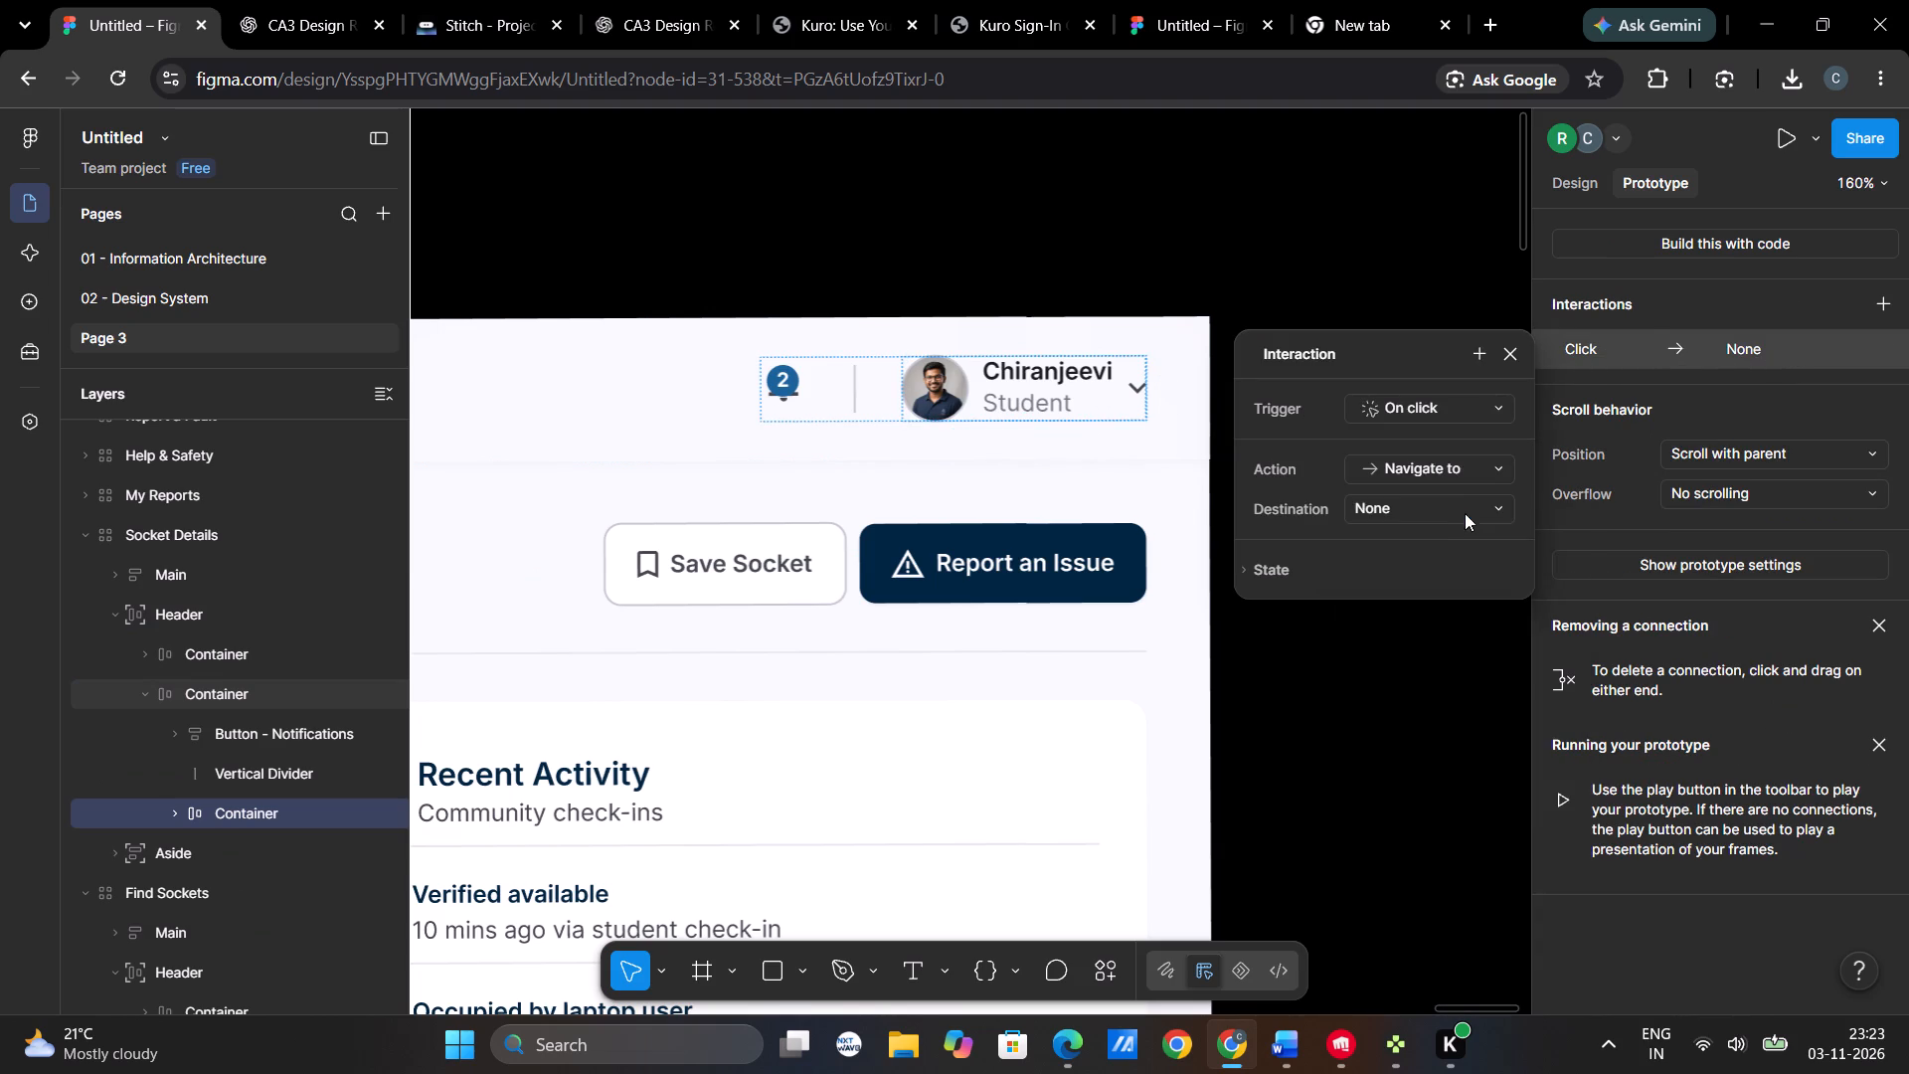
left_click(1451, 504)
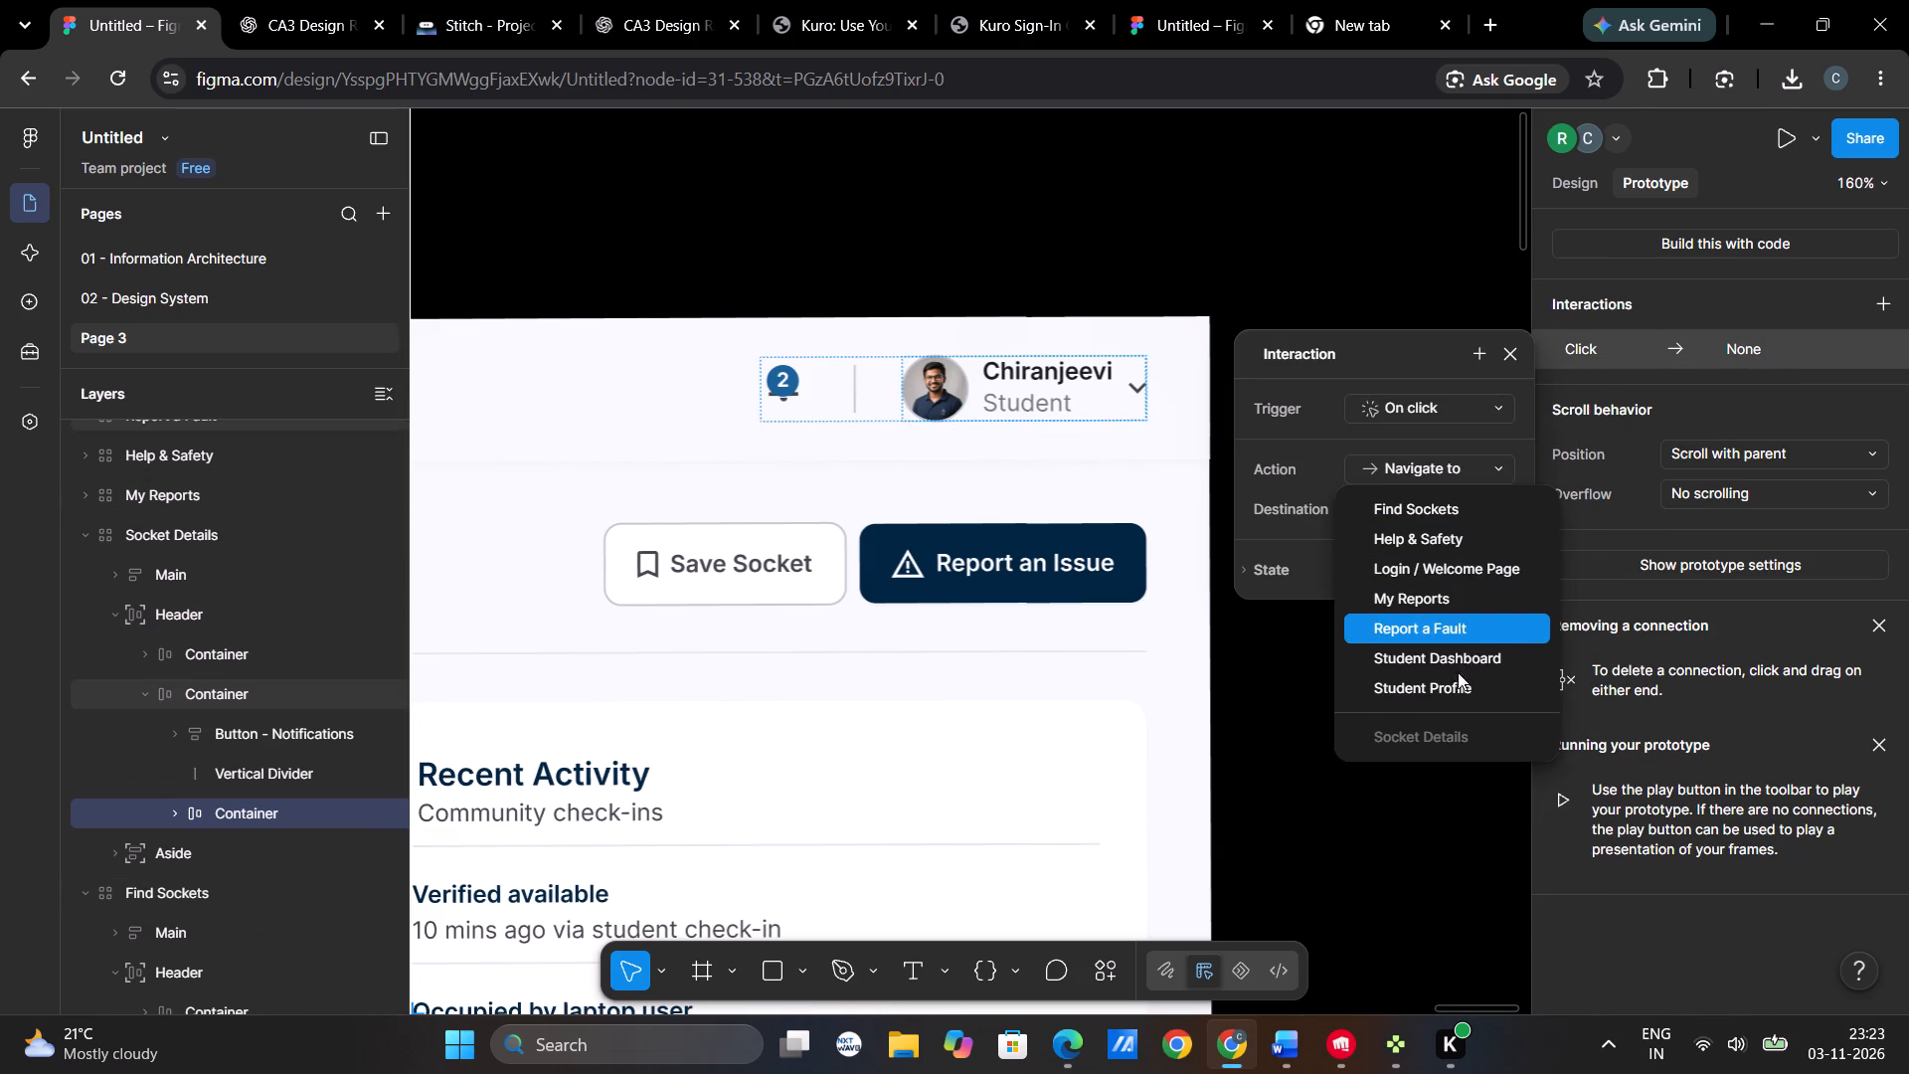
left_click(1458, 680)
left_click(1273, 223)
Examine the prototype connections of the Socket Details screen, including its header profile block.
scroll(1288, 244, "left", 2)
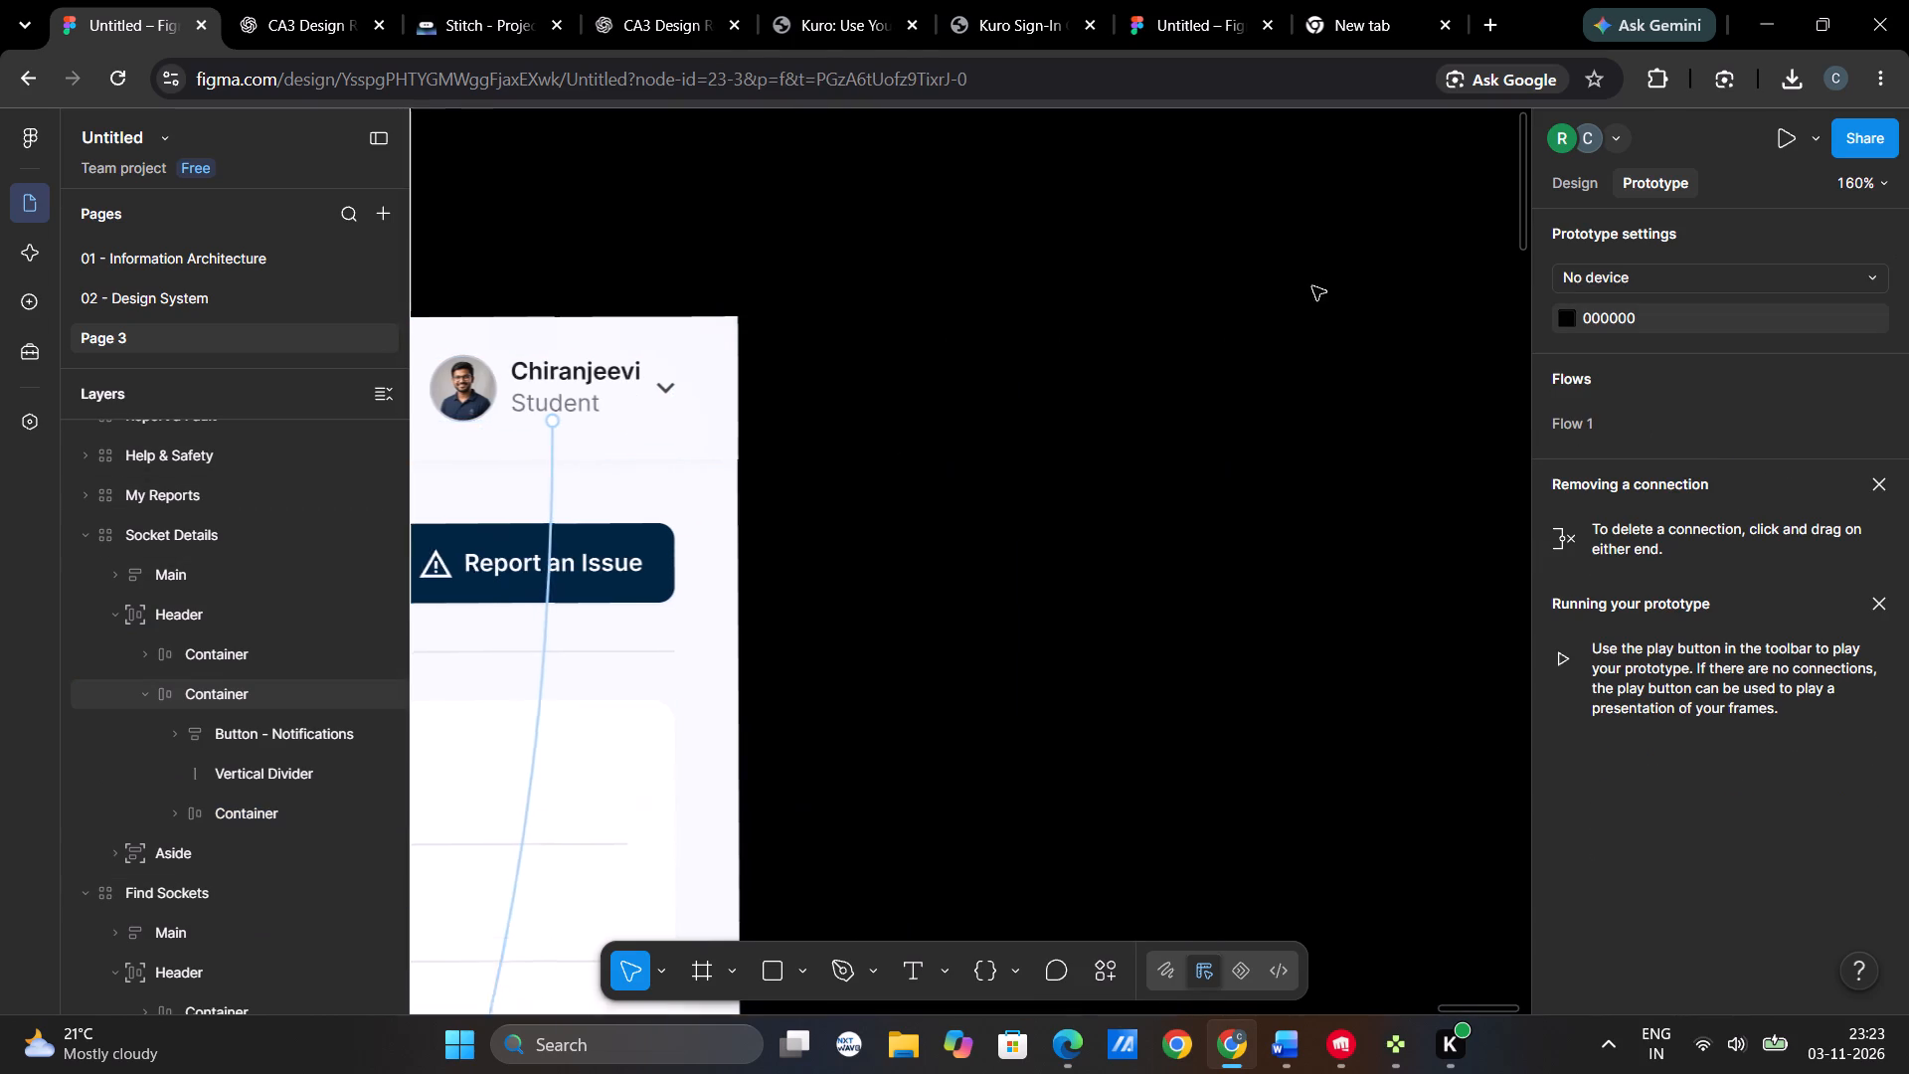
scroll(1312, 286, "left", 5)
scroll(1350, 450, "right", 9)
scroll(1334, 459, "down", 5)
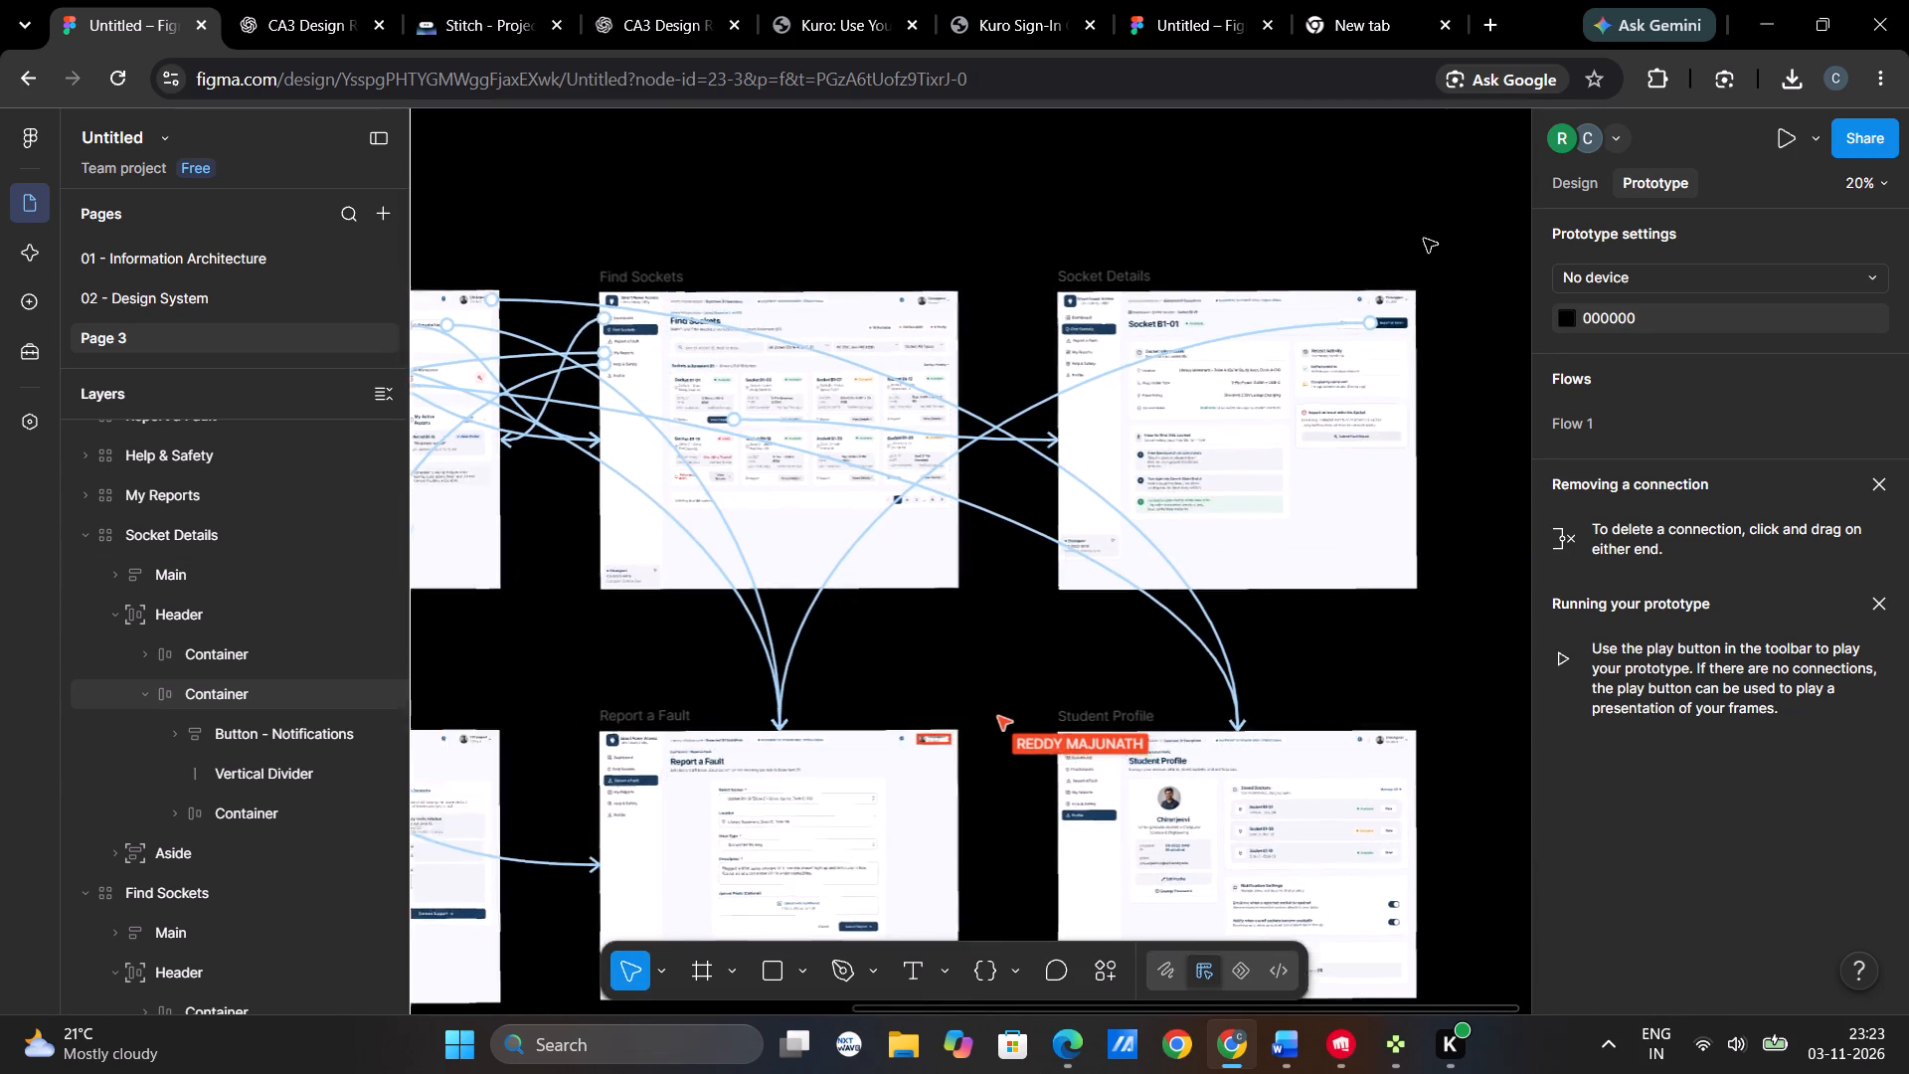
triple_click(1375, 296)
scroll(1380, 300, "left", 1)
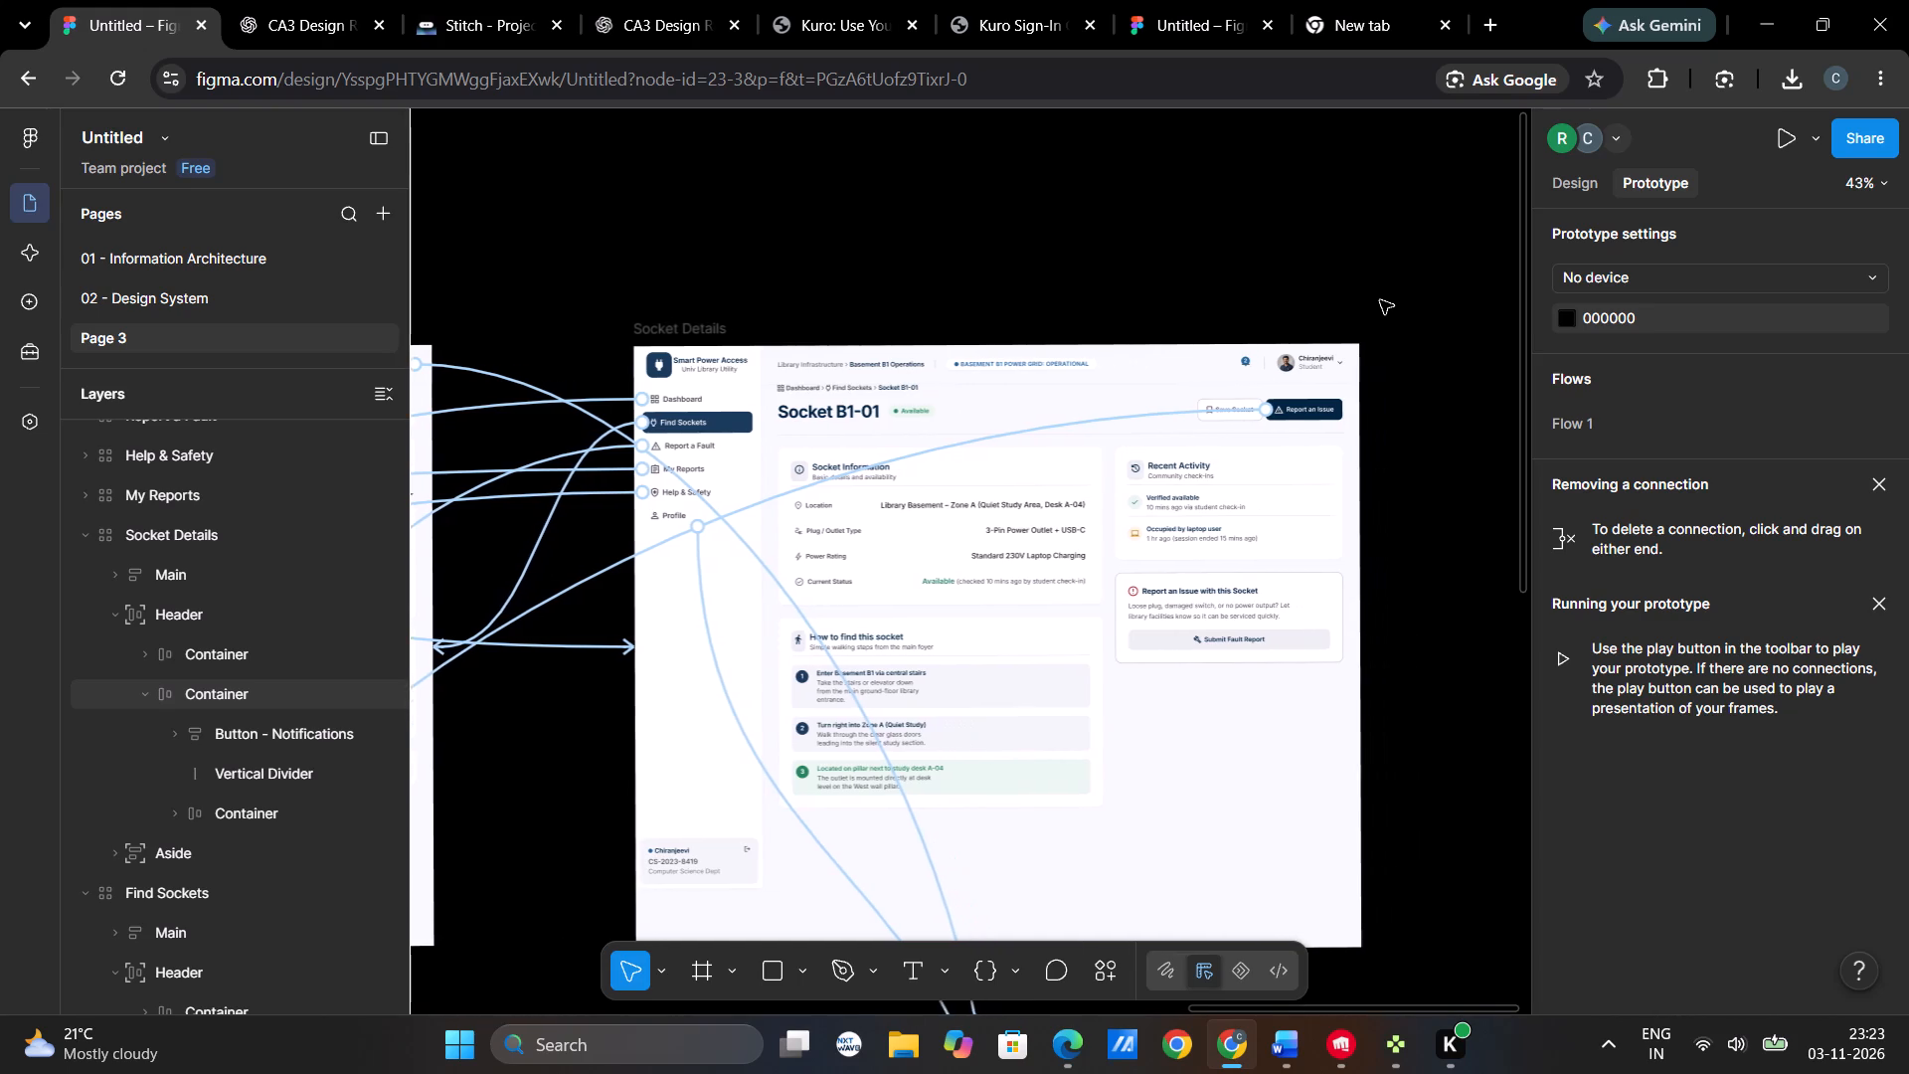
scroll(1380, 300, "left", 1)
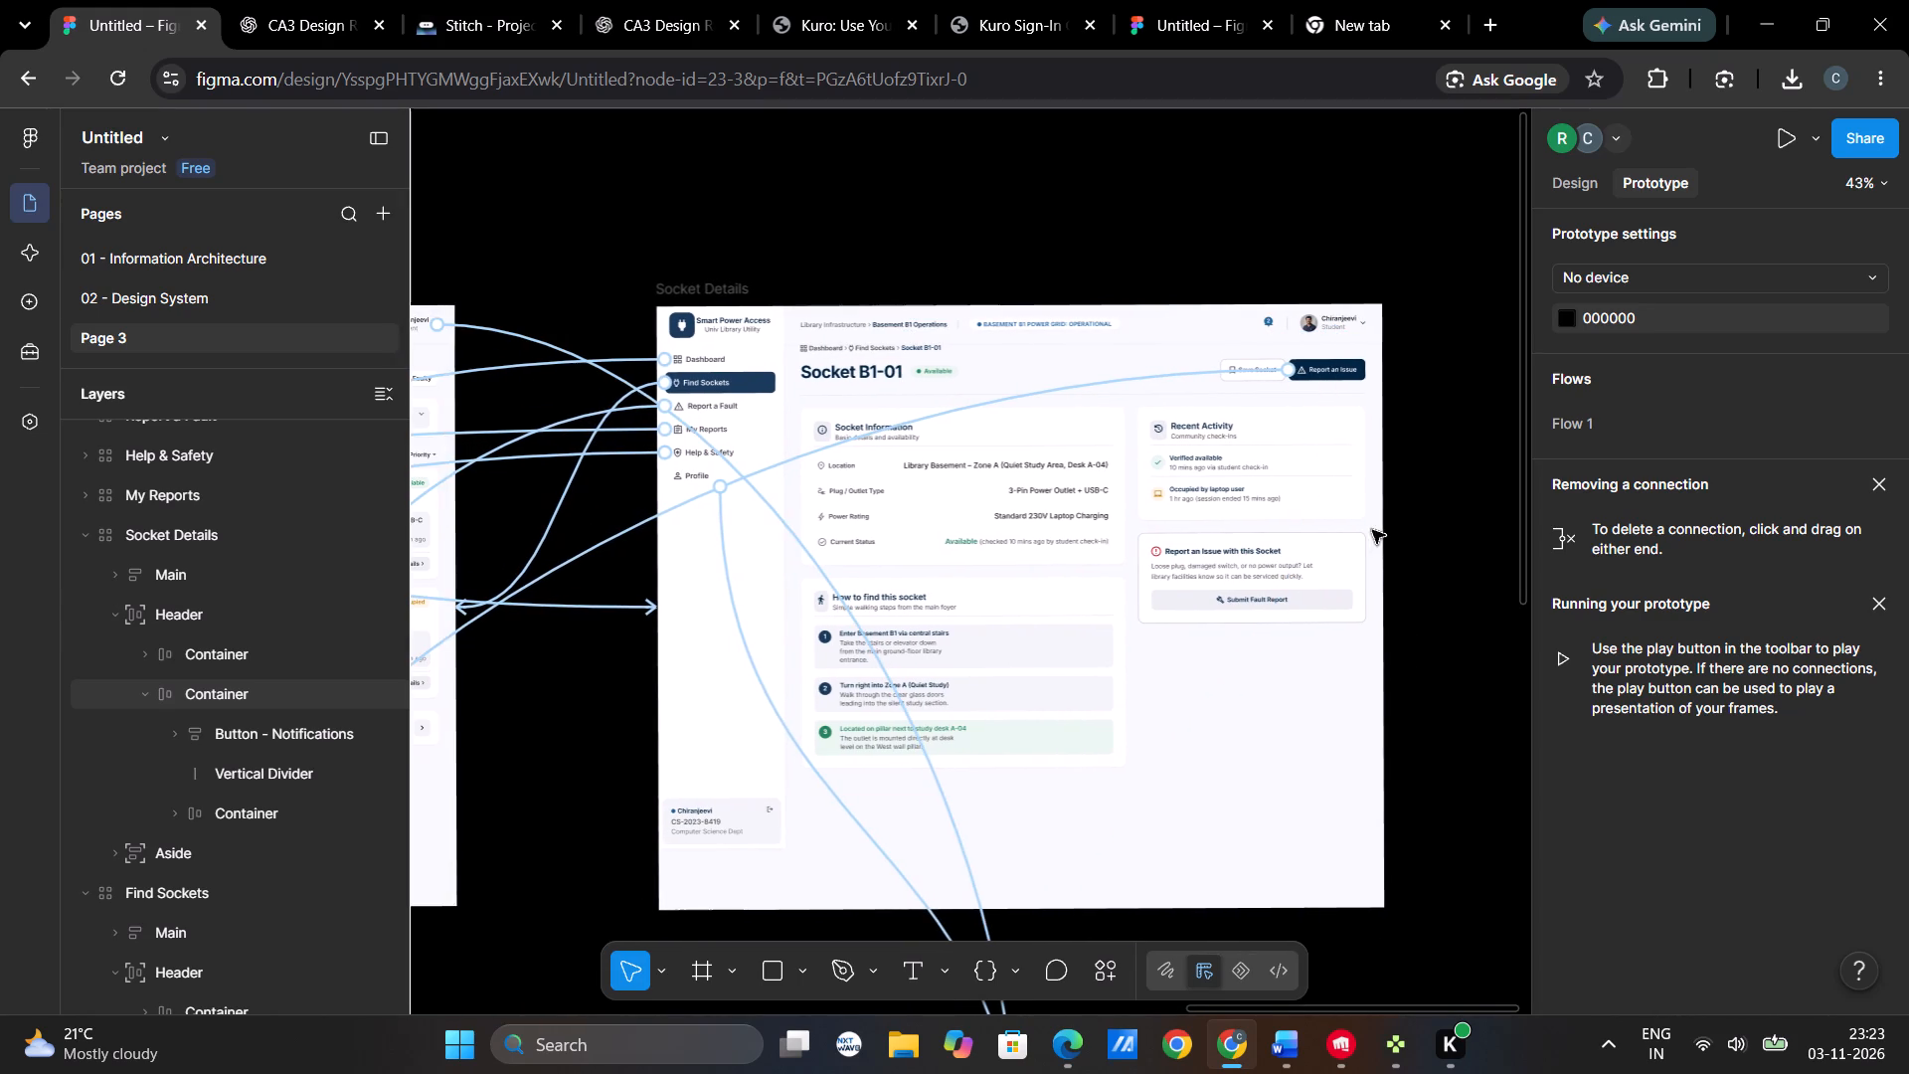
left_click(703, 295)
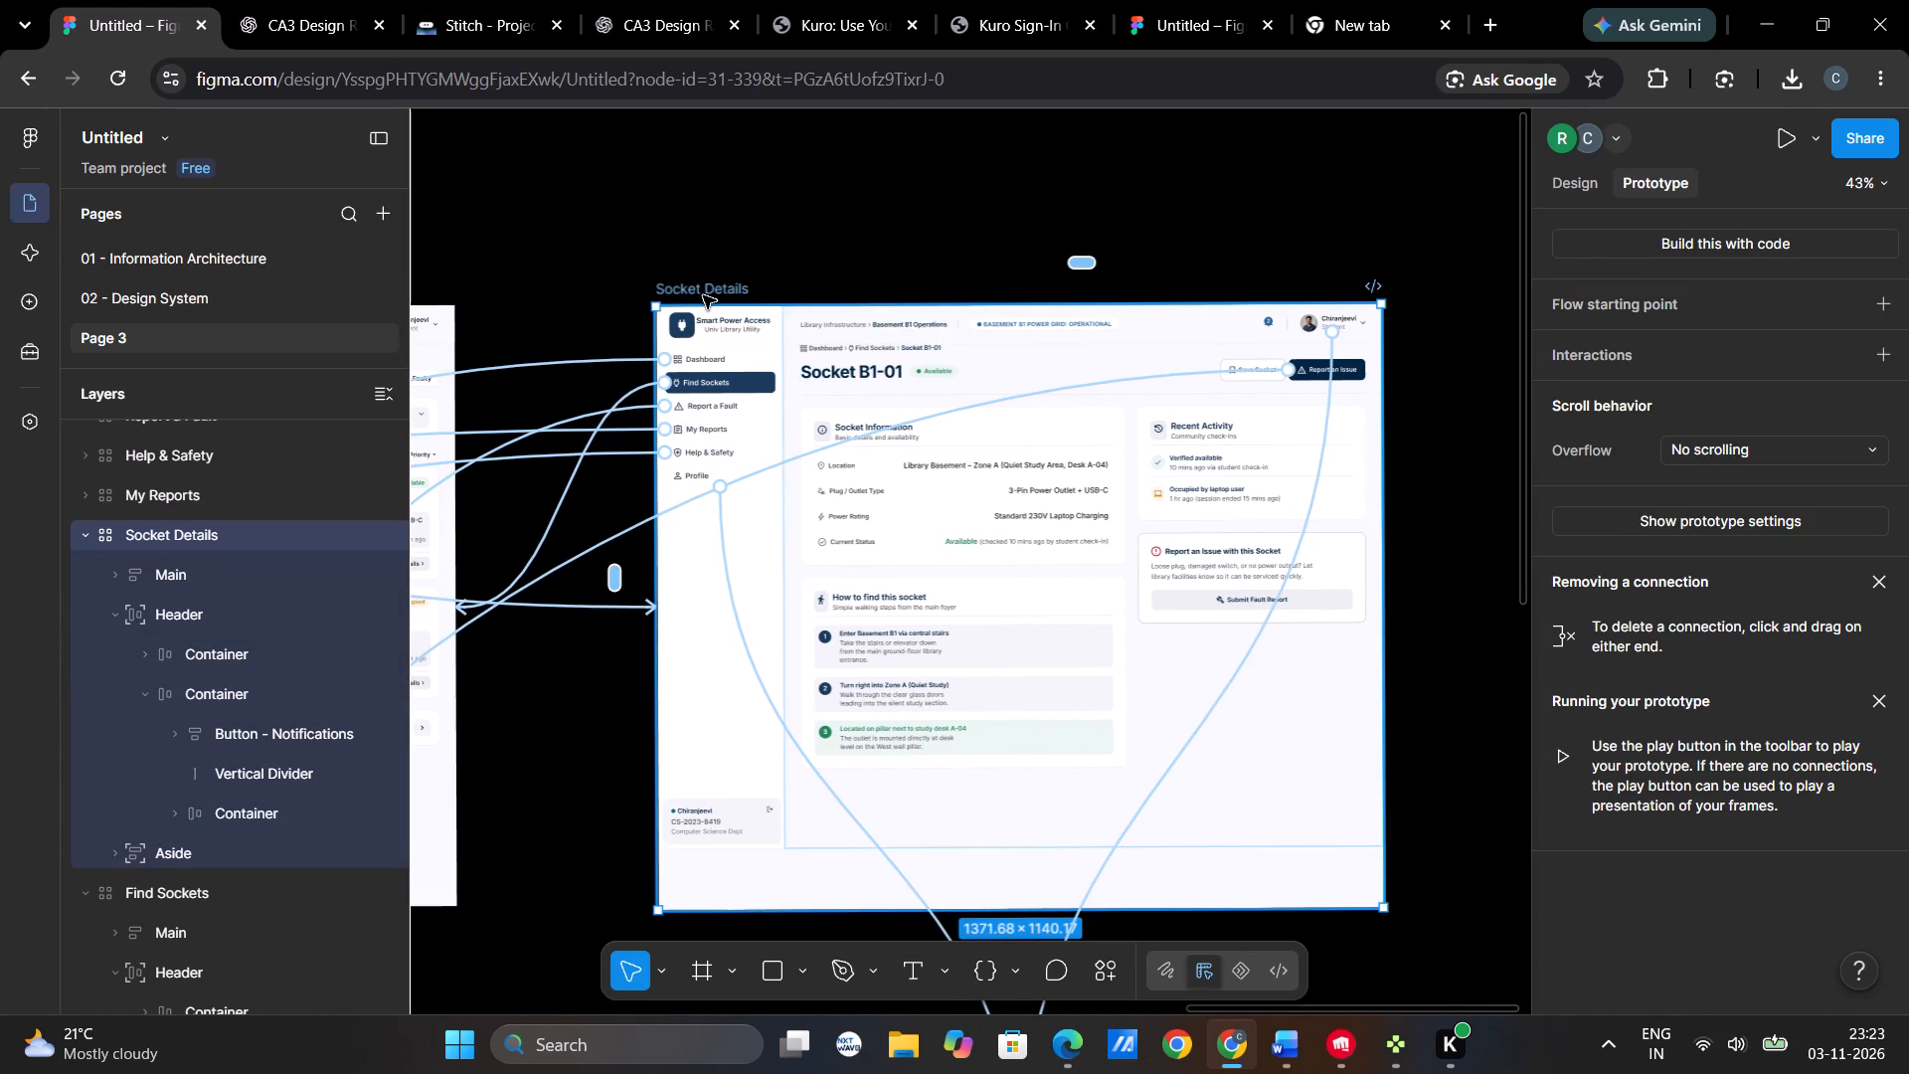
Examine the prototype connections of the Find Sockets, Student Dashboard and Login / Welcome Page screens.
scroll(703, 295, "right", 1)
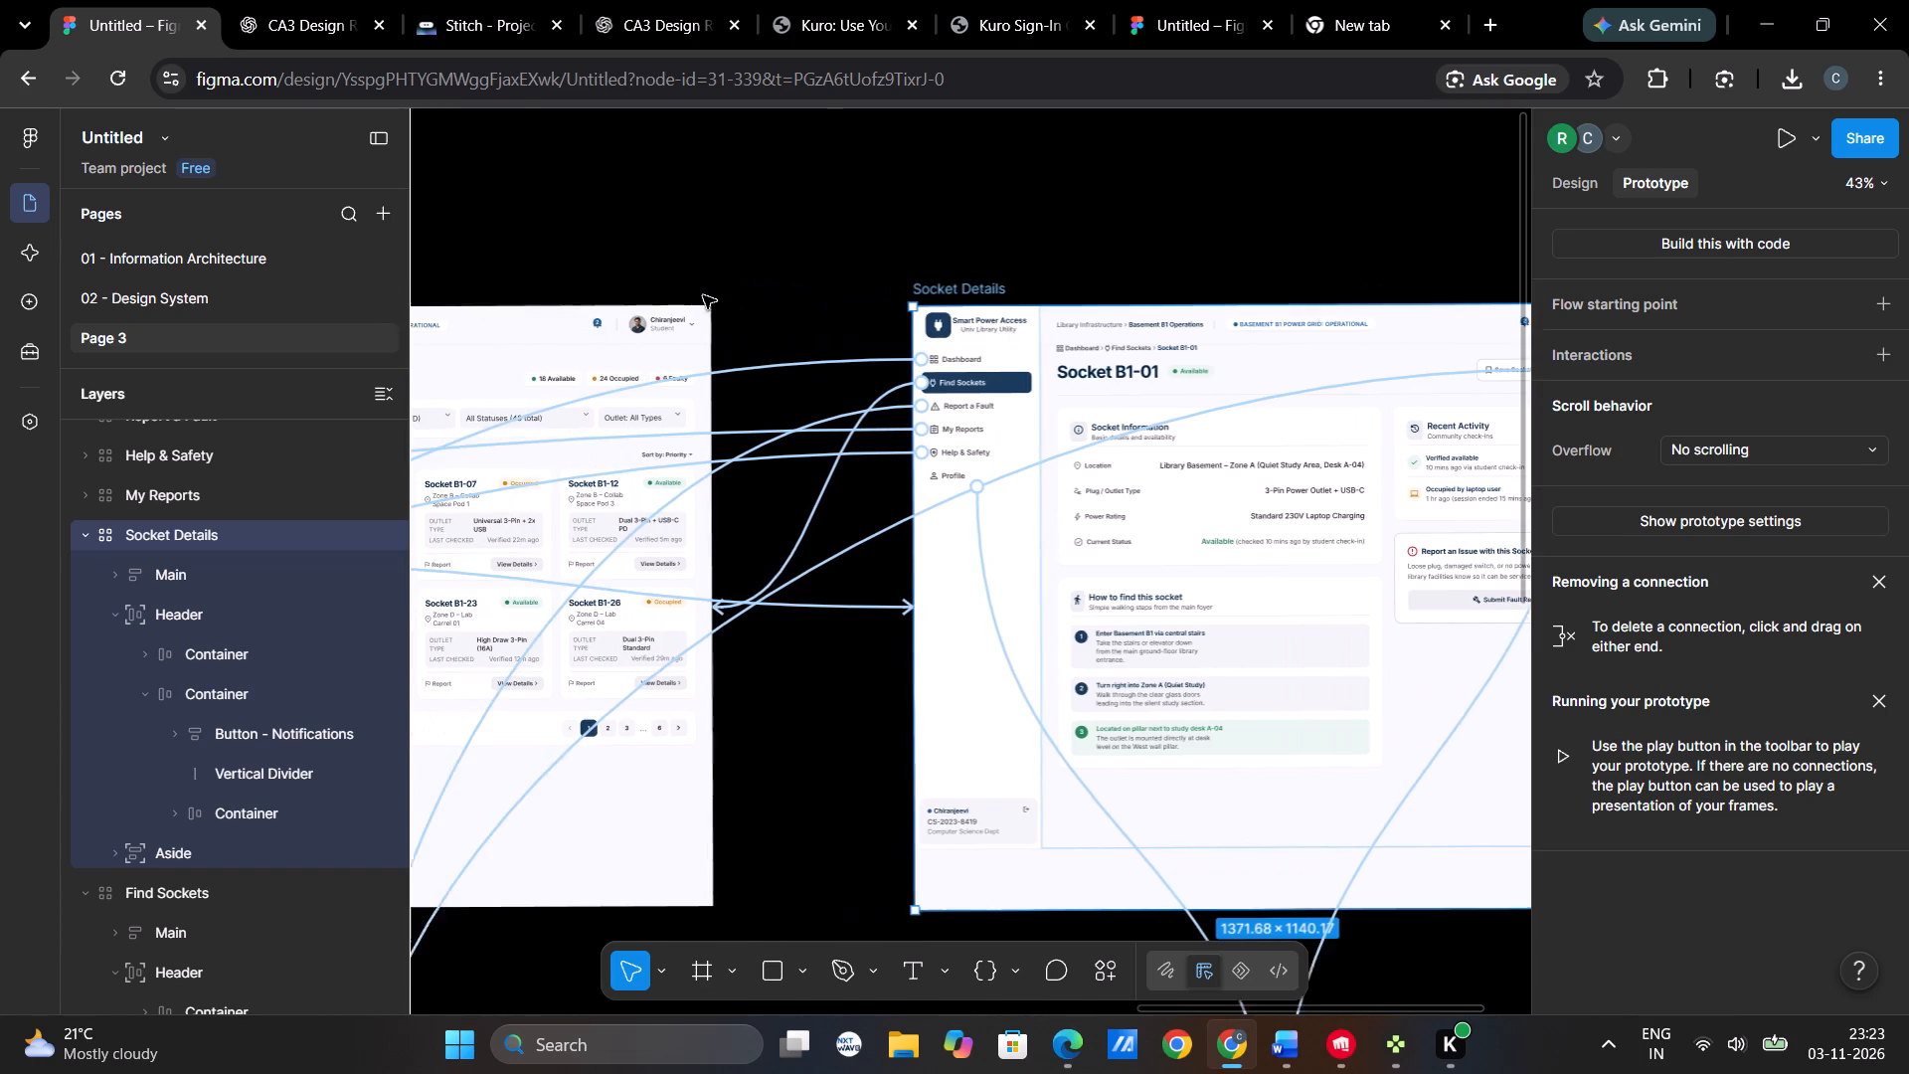
scroll(703, 295, "right", 1)
scroll(703, 295, "left", 1)
scroll(703, 295, "right", 3)
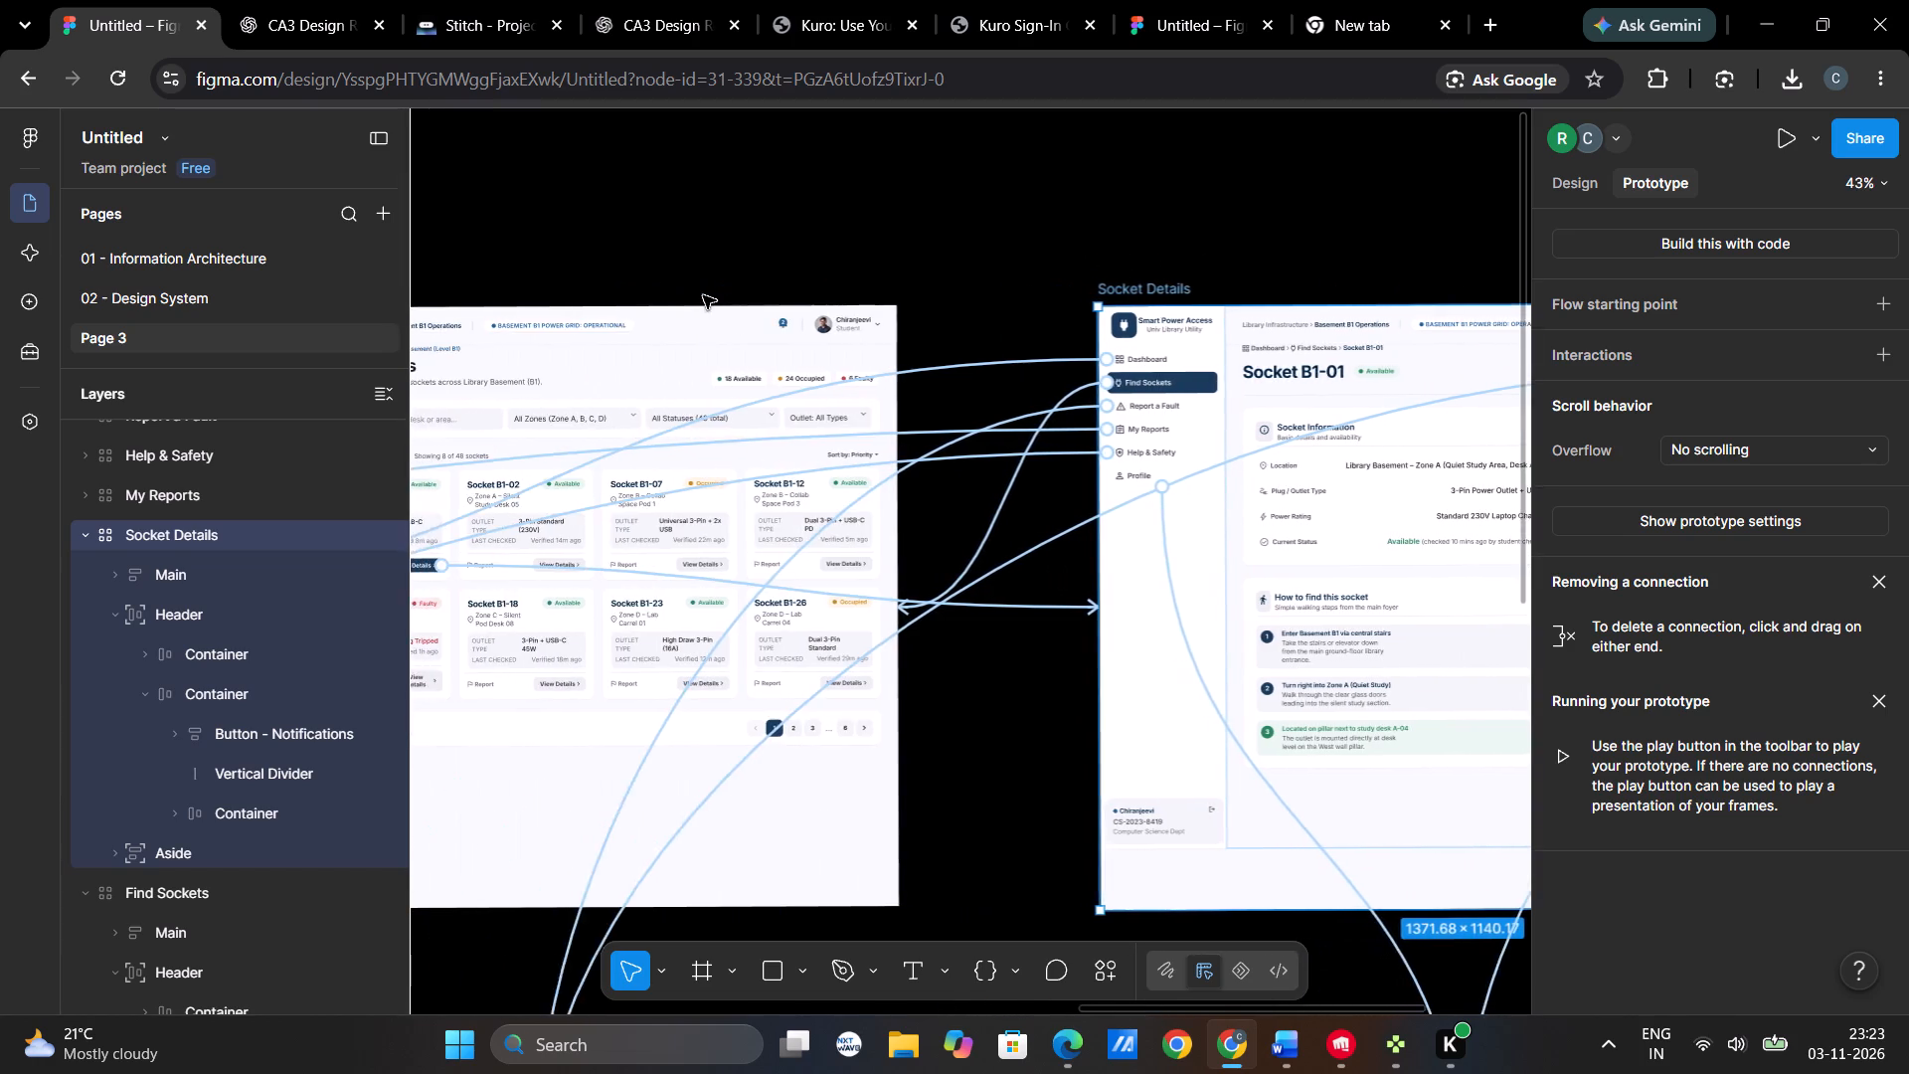
scroll(703, 295, "right", 2)
scroll(703, 295, "left", 1)
left_click(860, 284)
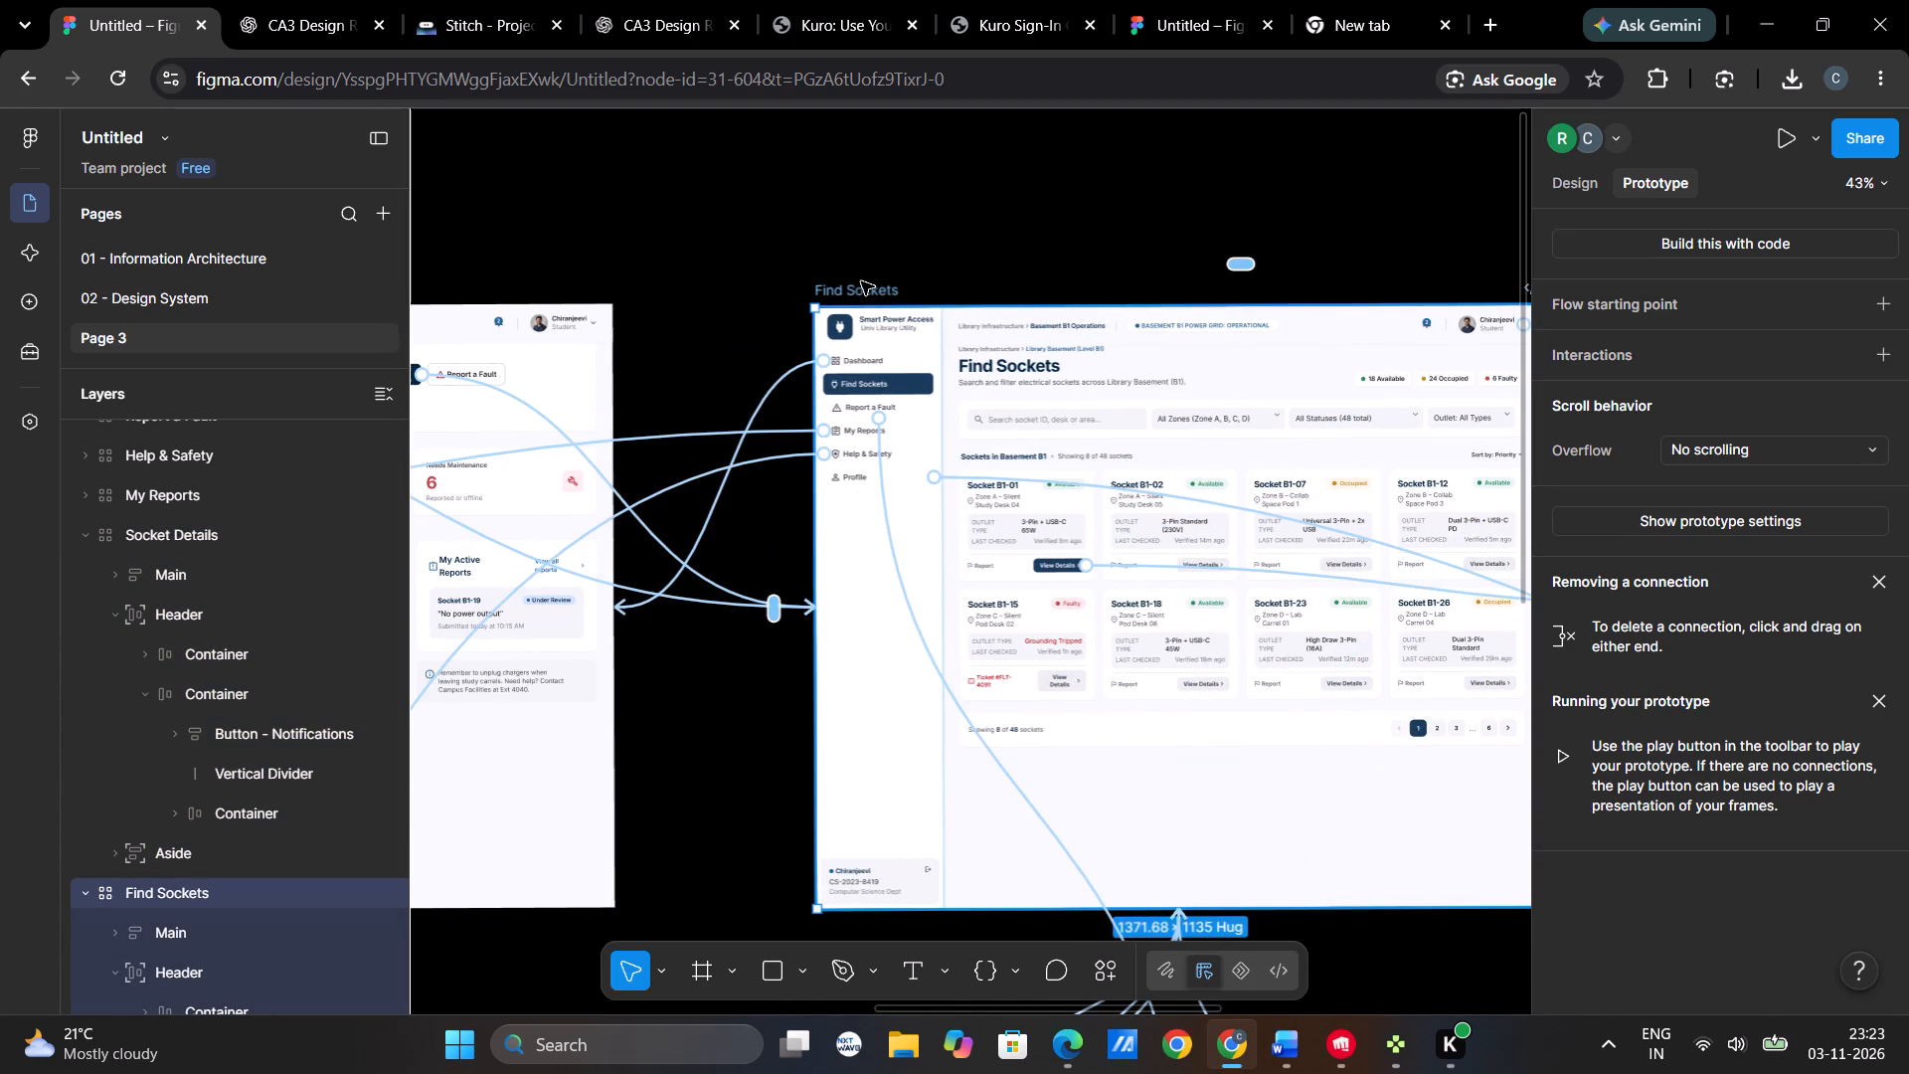
scroll(861, 281, "right", 4)
left_click(709, 296)
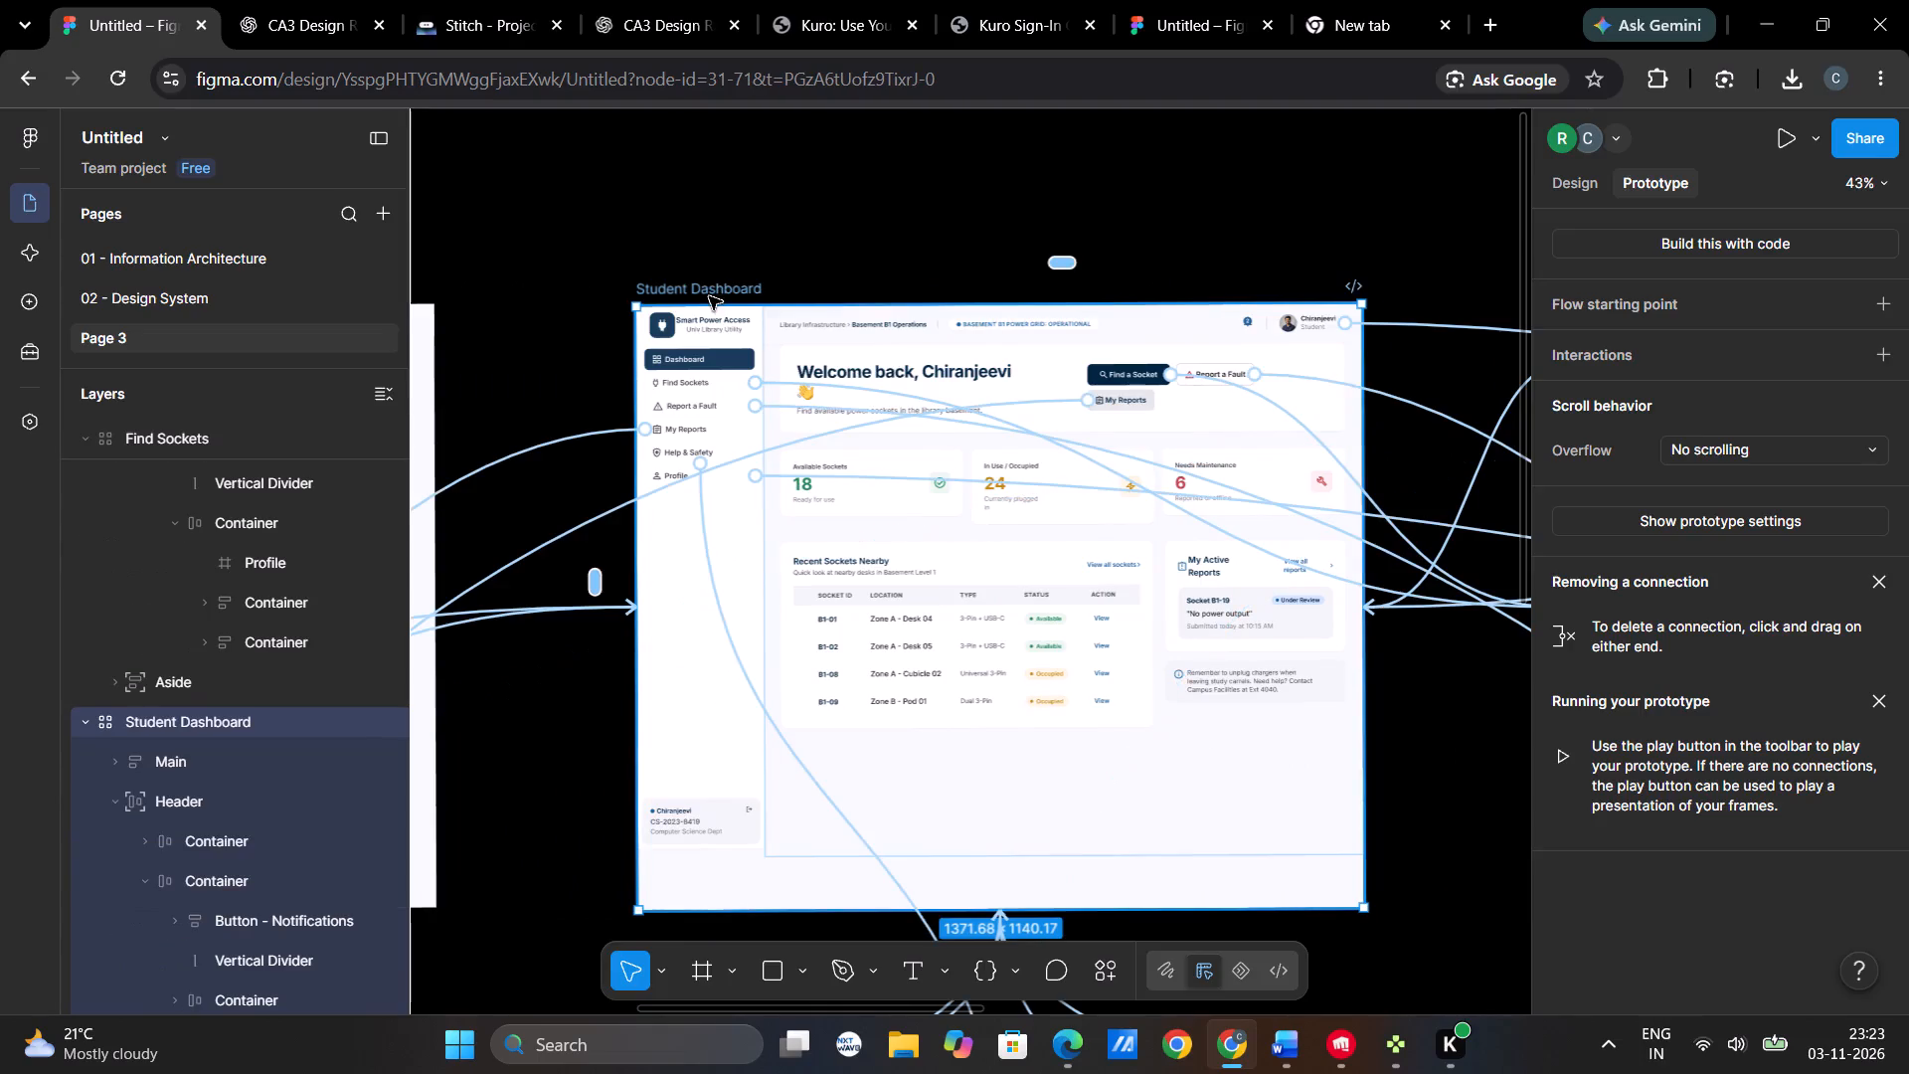
scroll(709, 296, "right", 3)
scroll(709, 296, "up", 1)
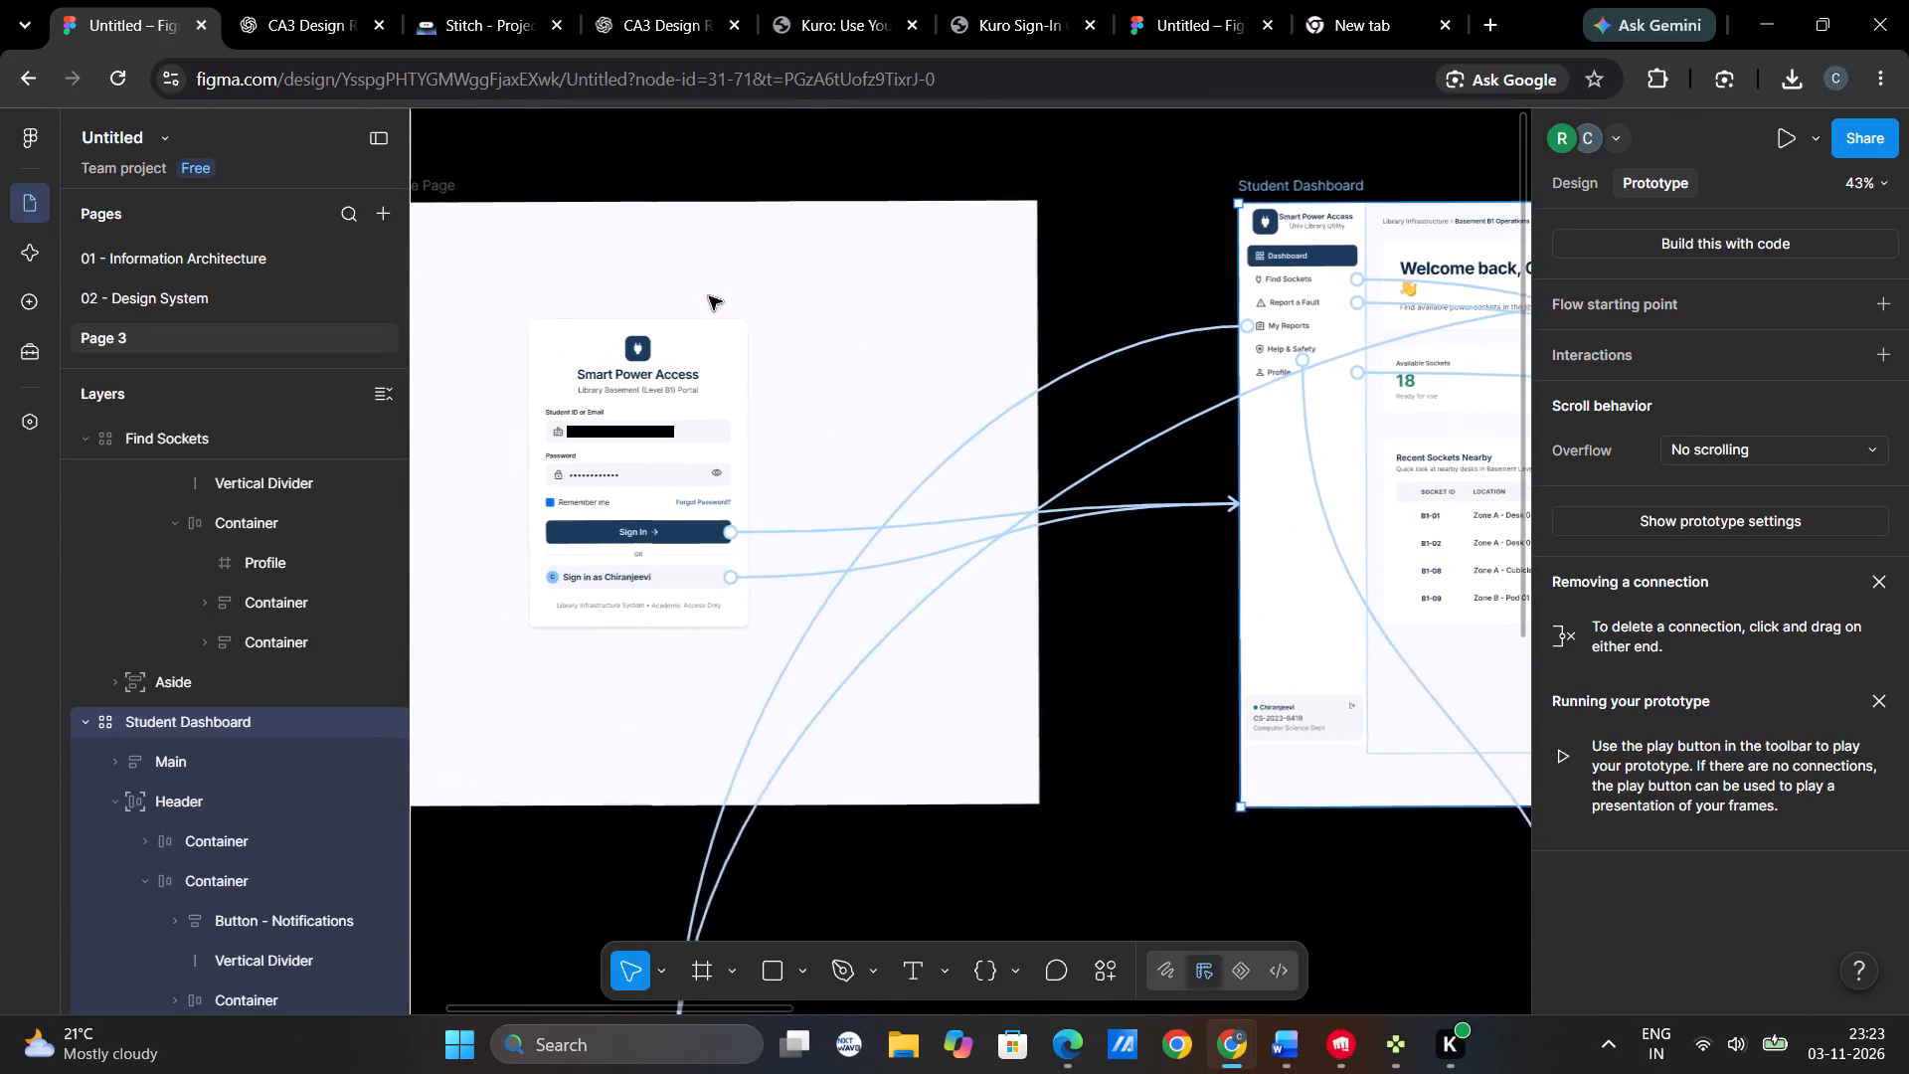
scroll(709, 296, "right", 2)
left_click(573, 325)
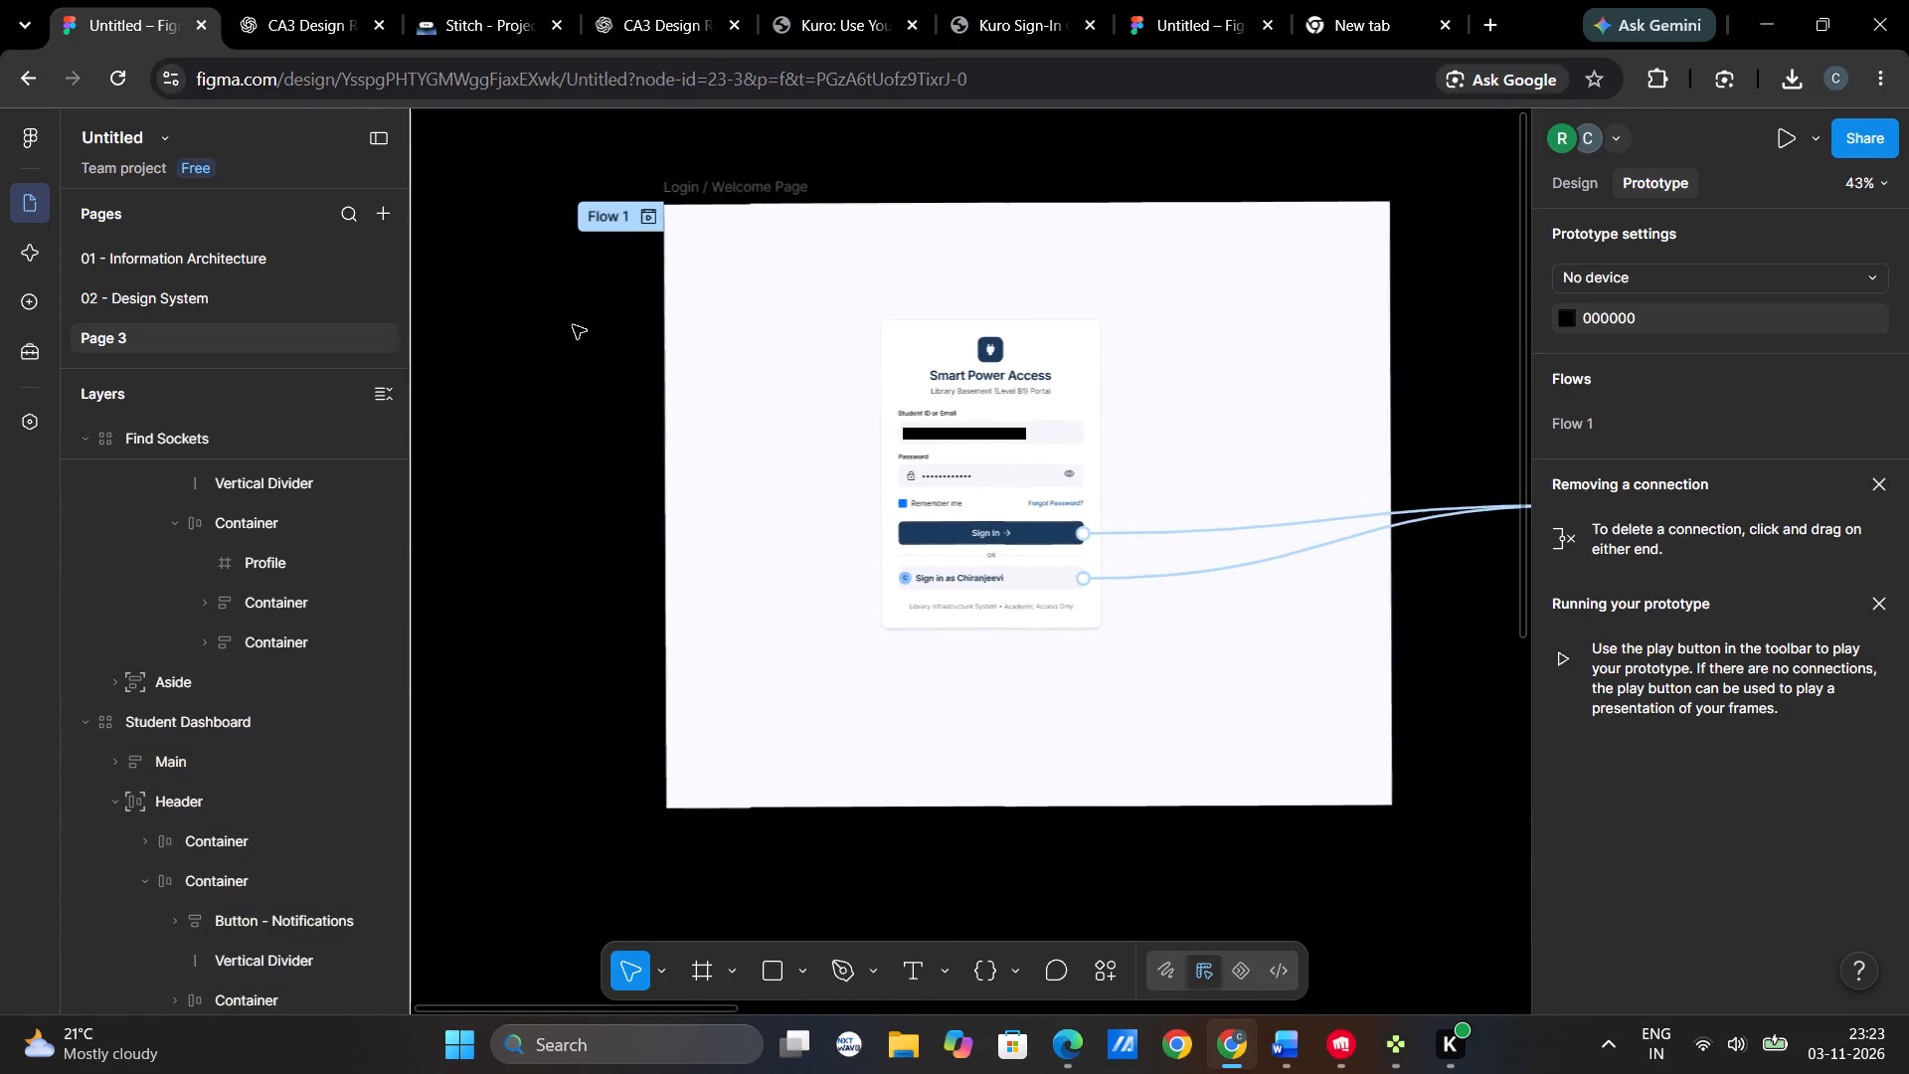
scroll(573, 325, "right", 1)
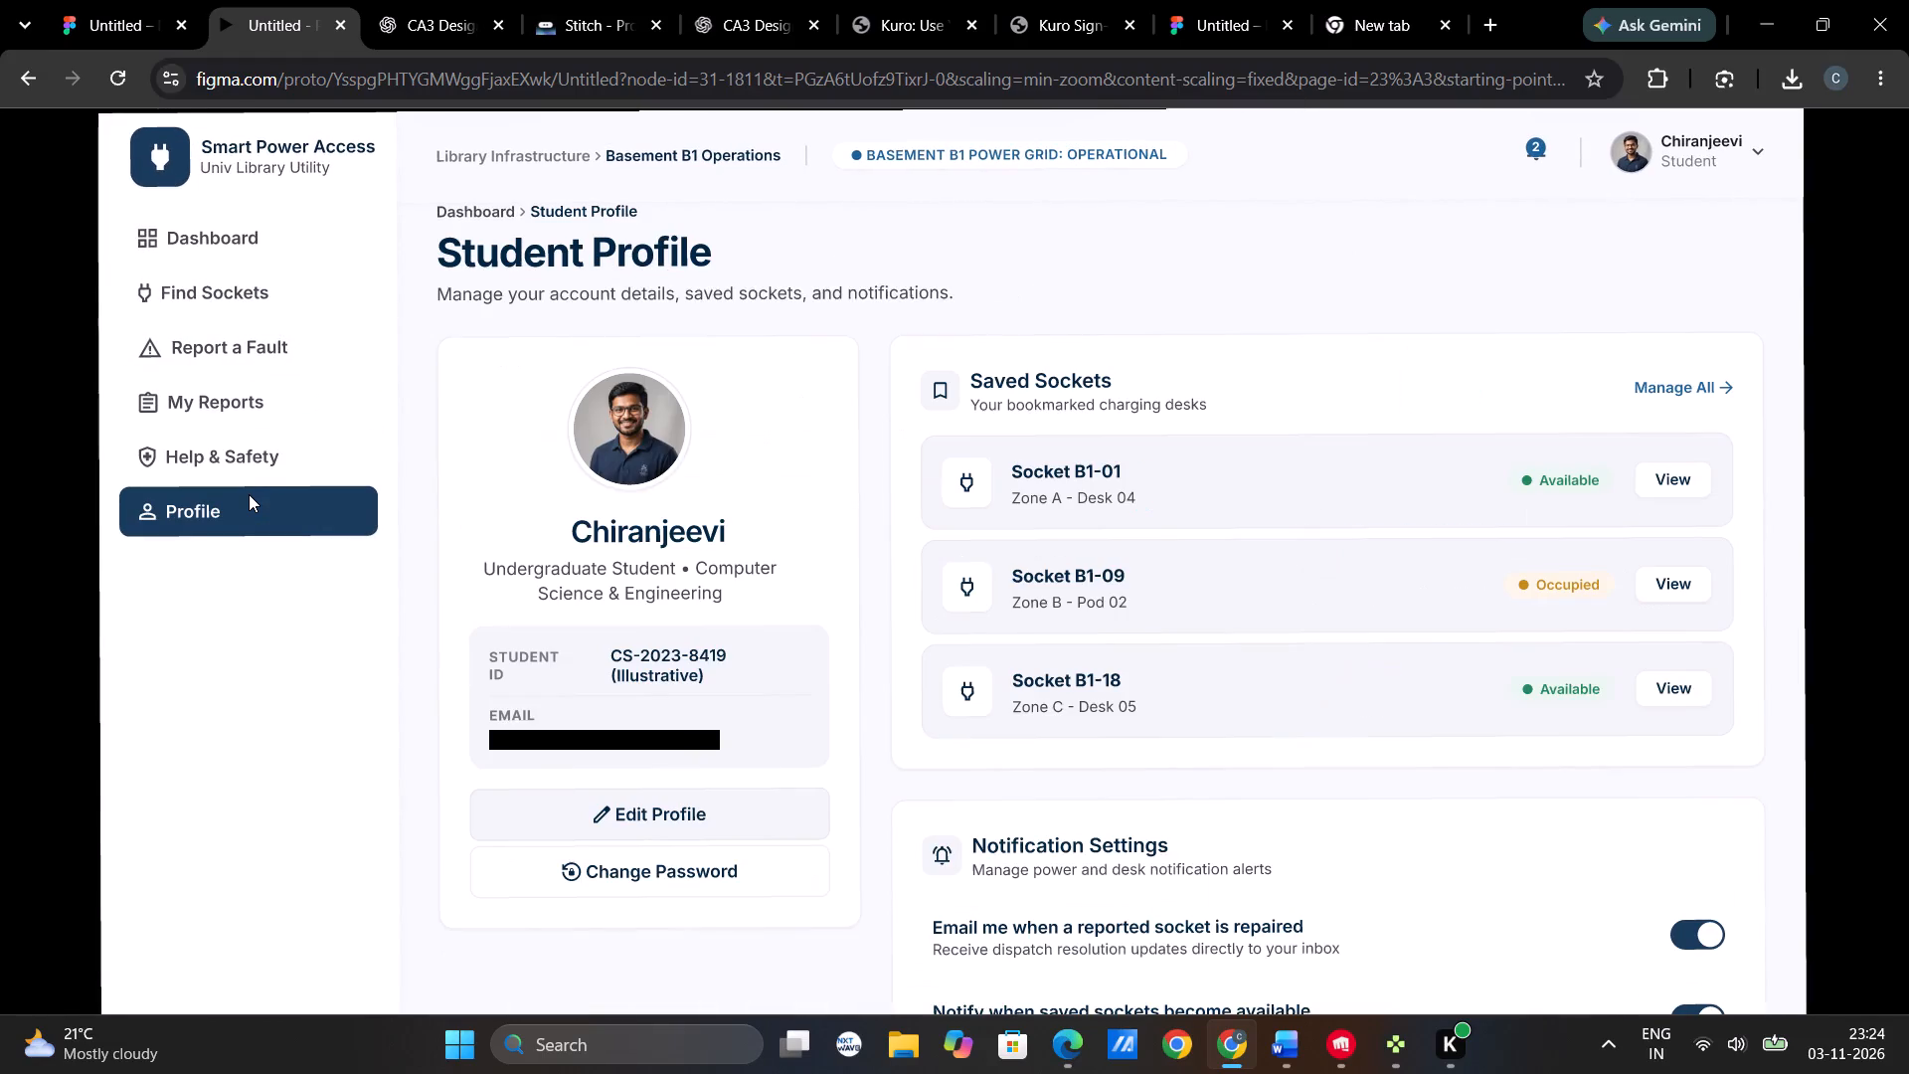
Test each side-navigation link from the Dashboard in the prototype preview, from Find Sockets through Profile, returning to the Dashboard each time.
double_click(235, 232)
left_click(283, 308)
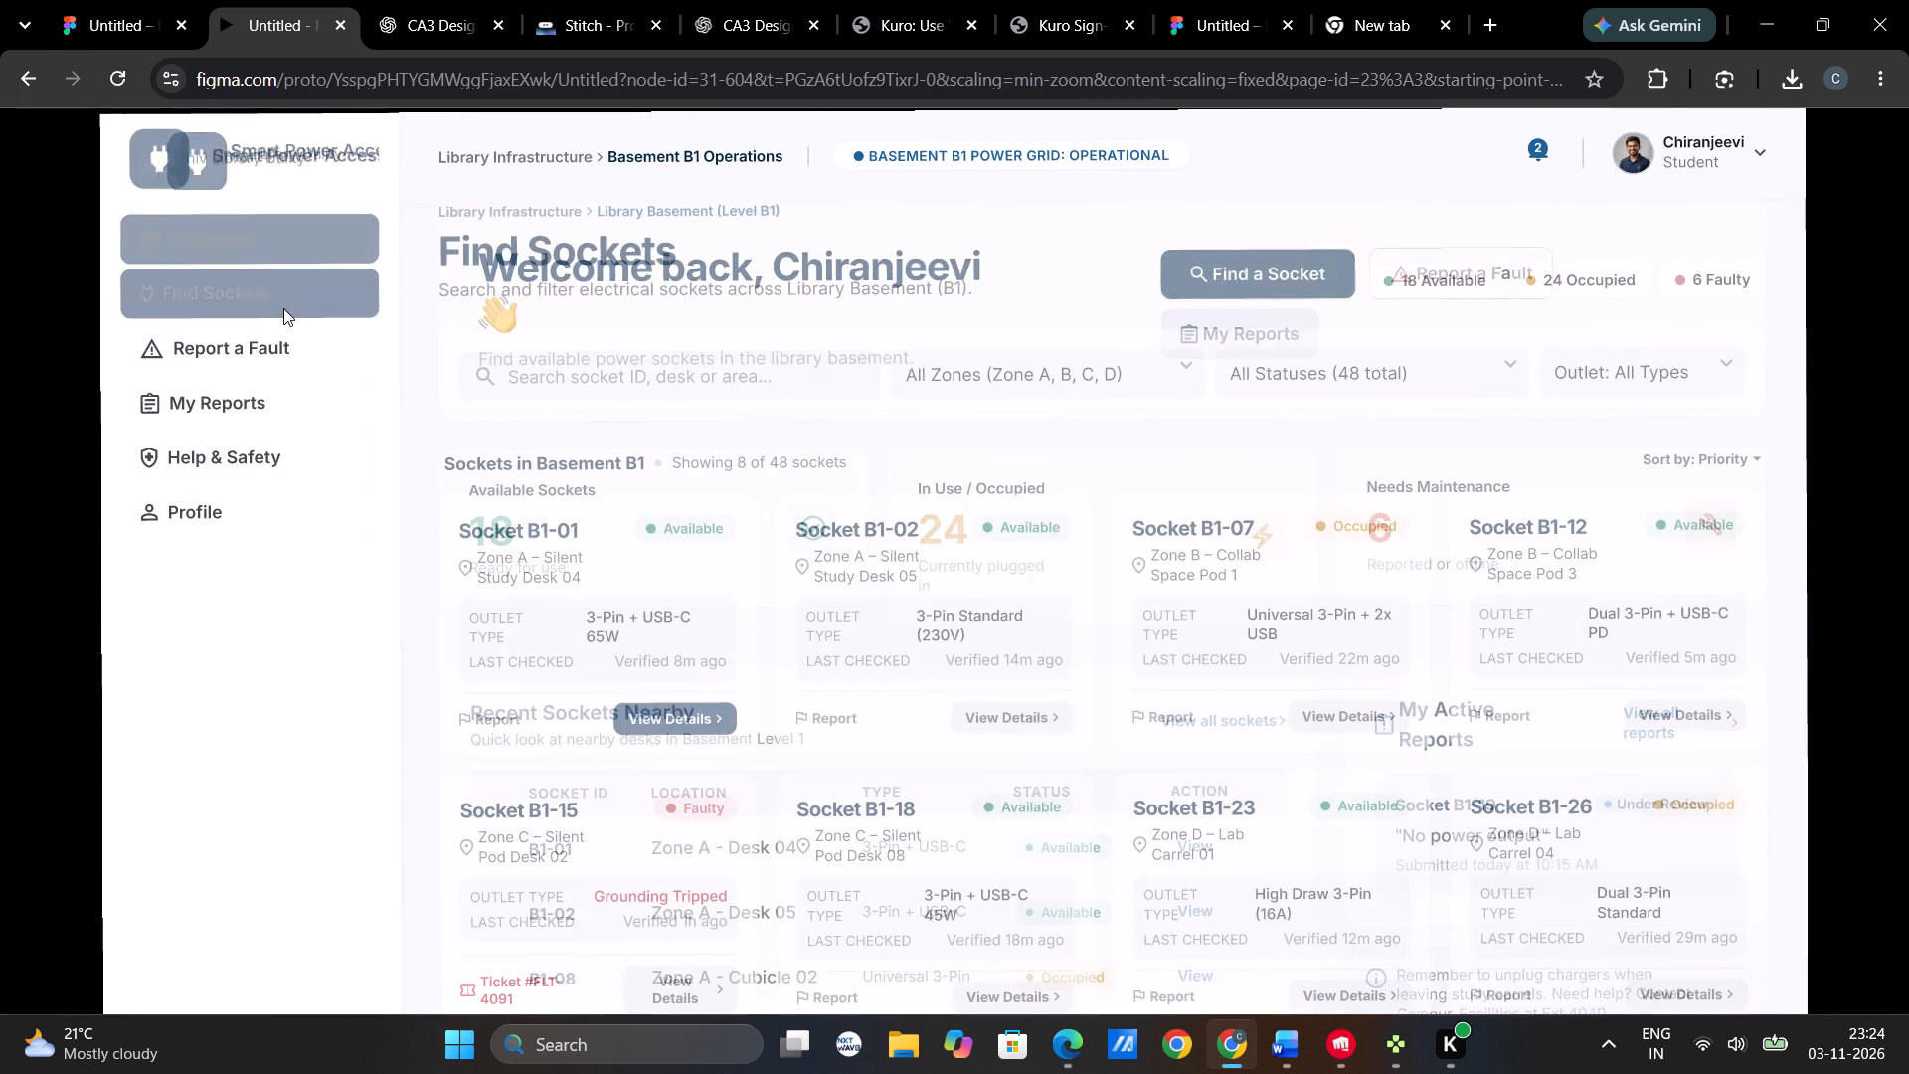
left_click(234, 239)
left_click(242, 339)
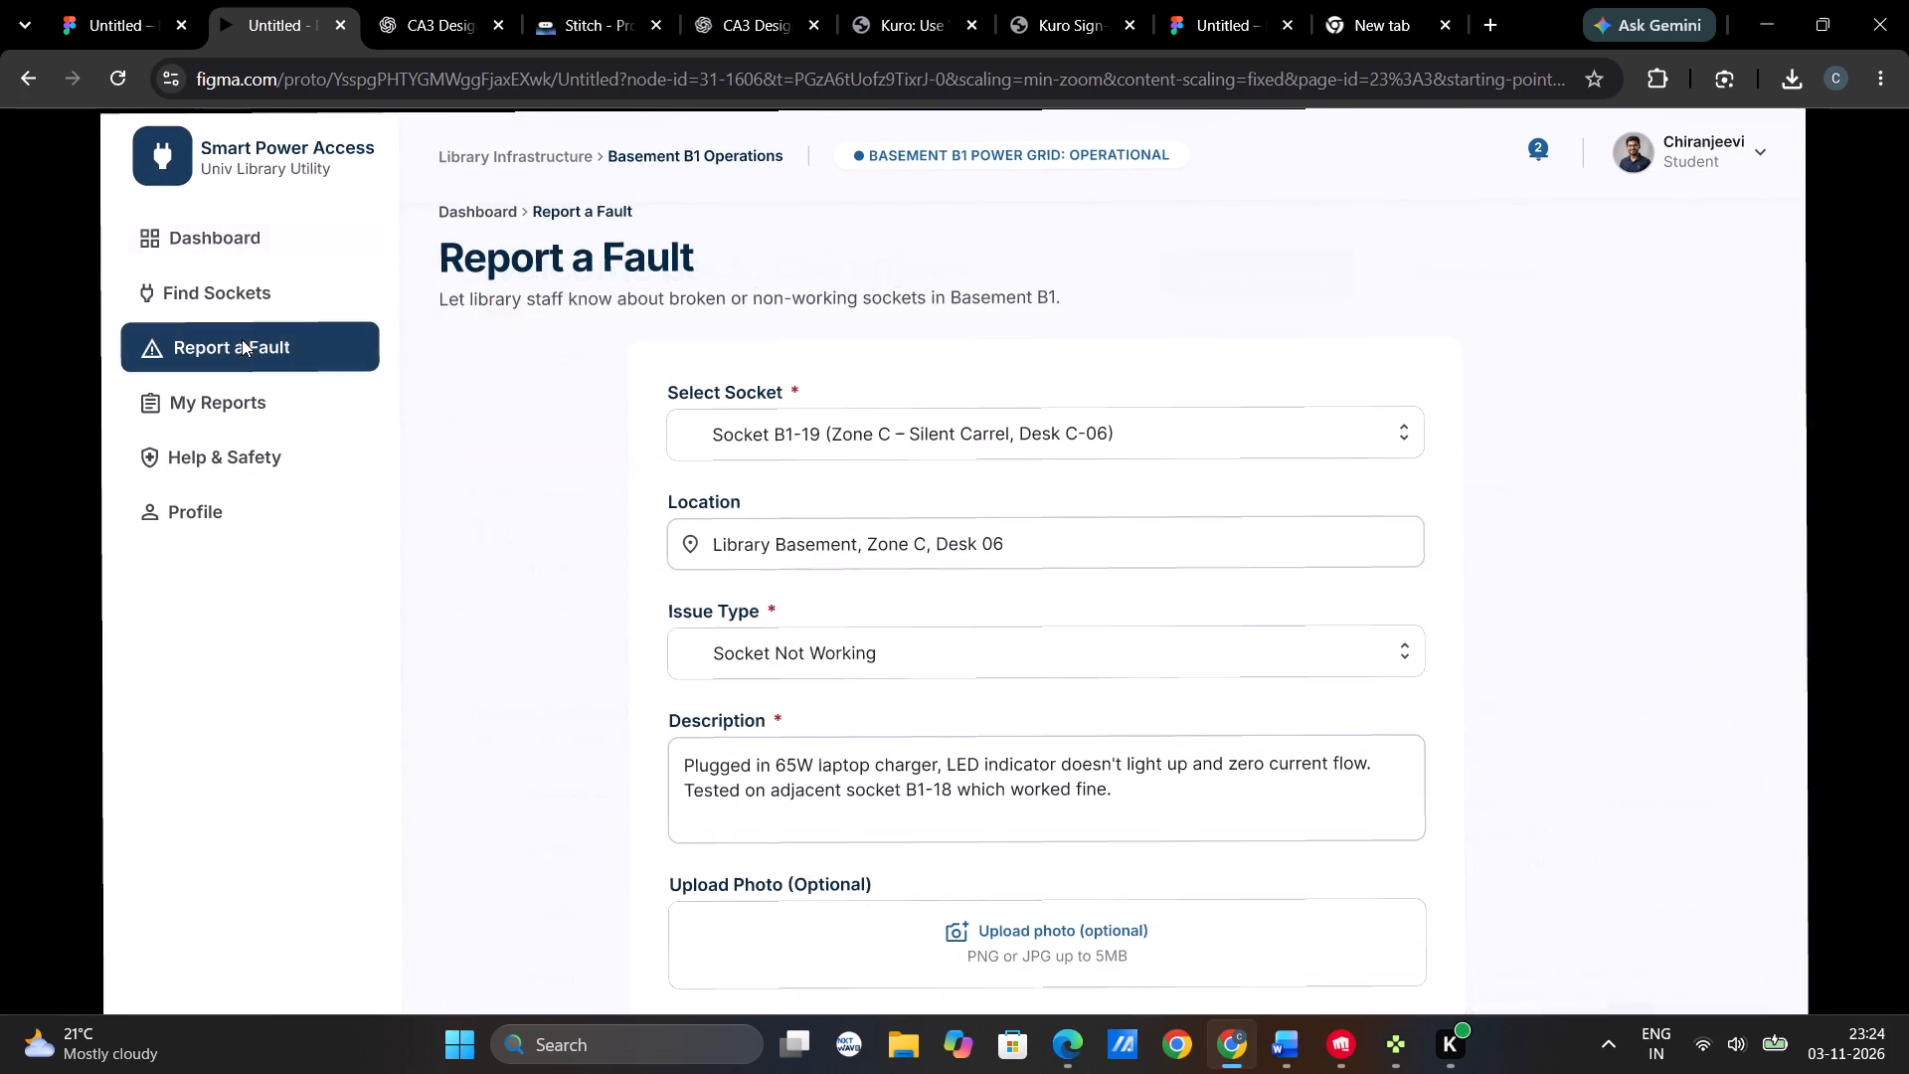
left_click(241, 234)
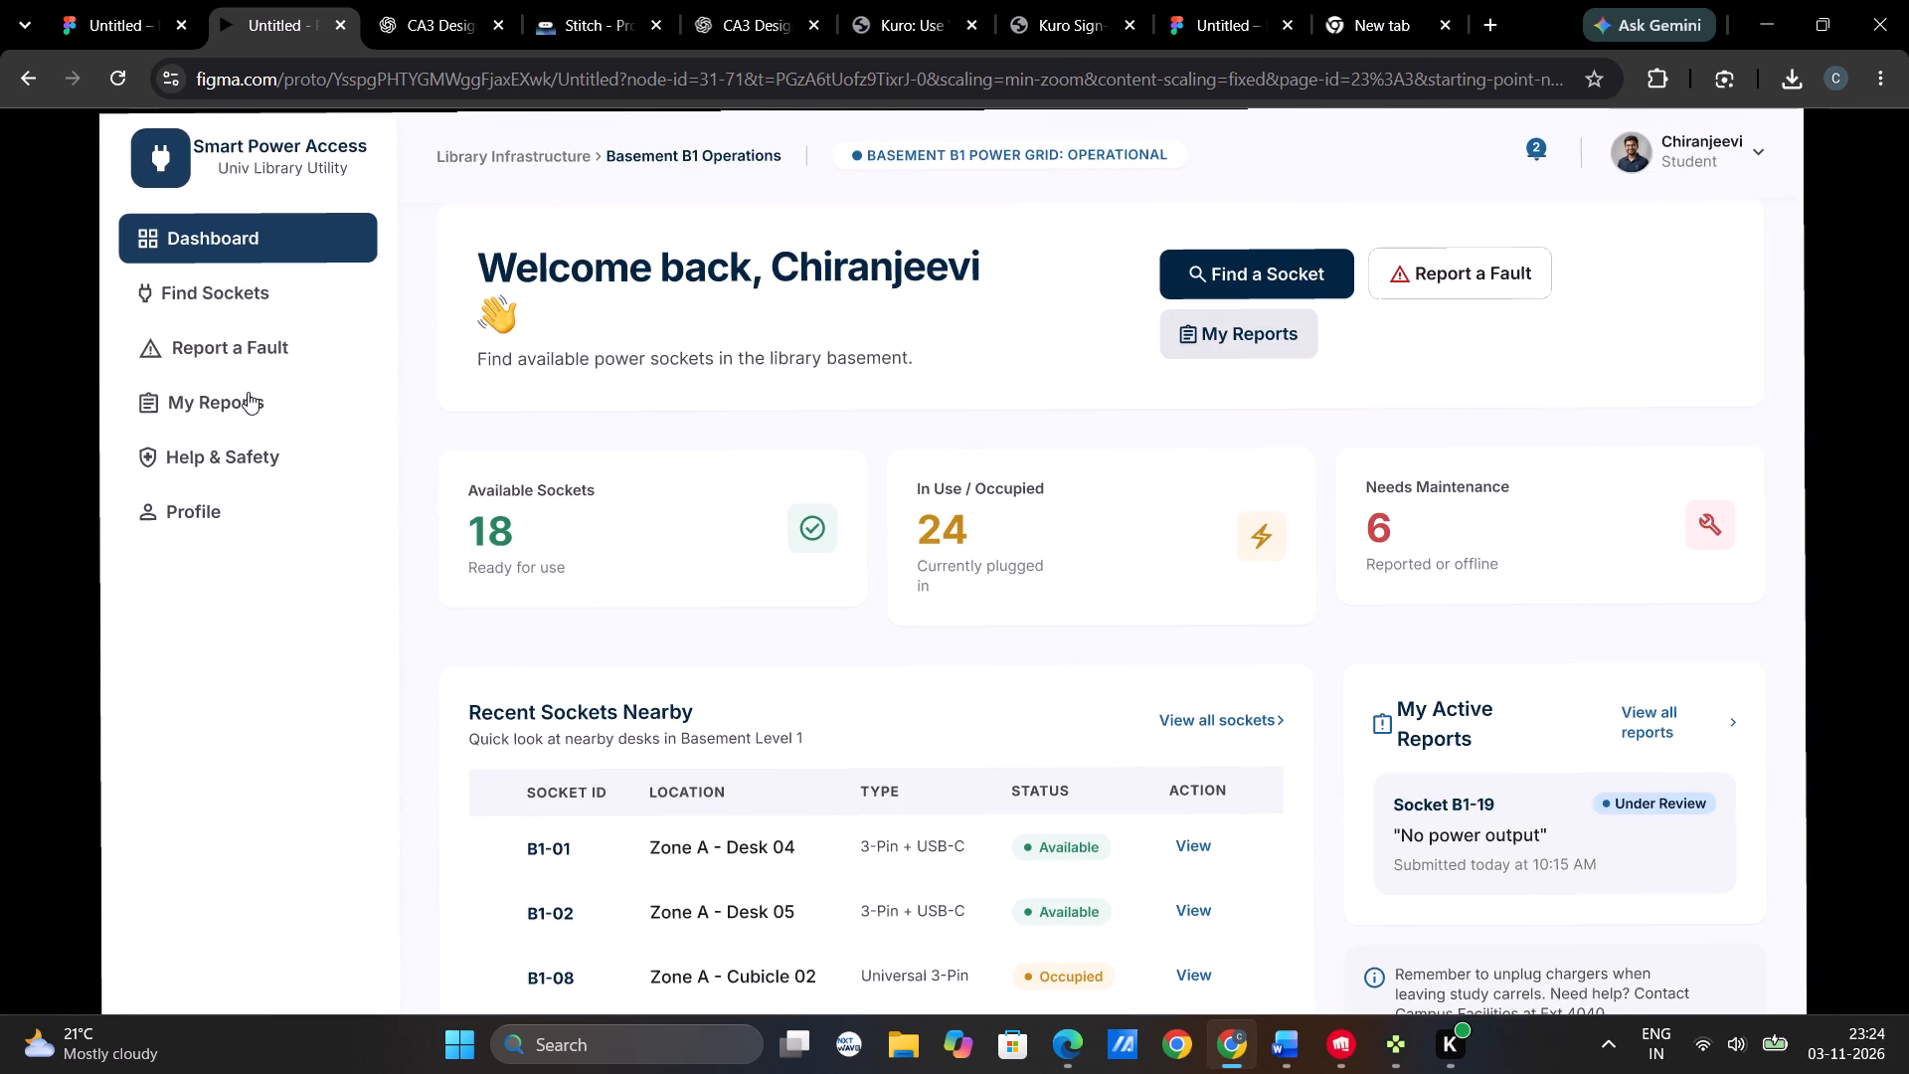
left_click(248, 394)
left_click(259, 235)
left_click(235, 451)
left_click(238, 234)
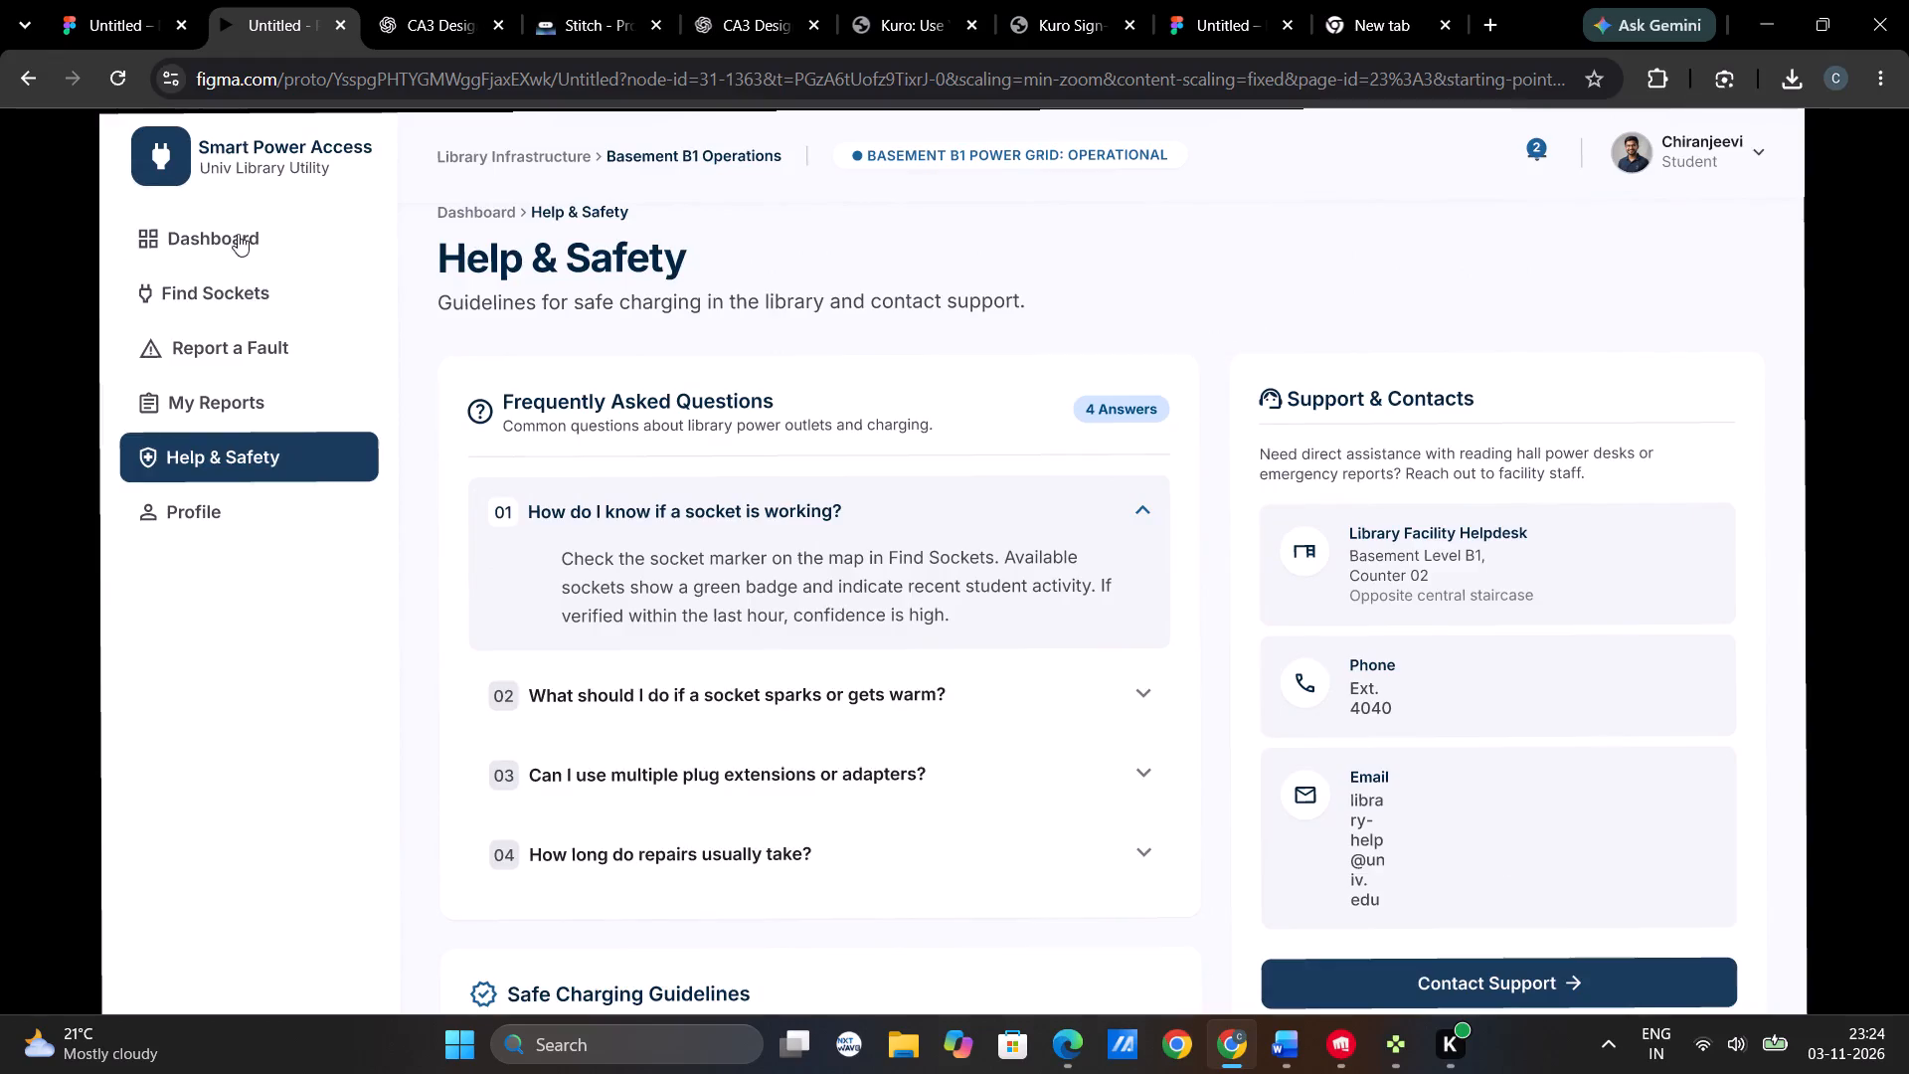
left_click(212, 508)
double_click(220, 228)
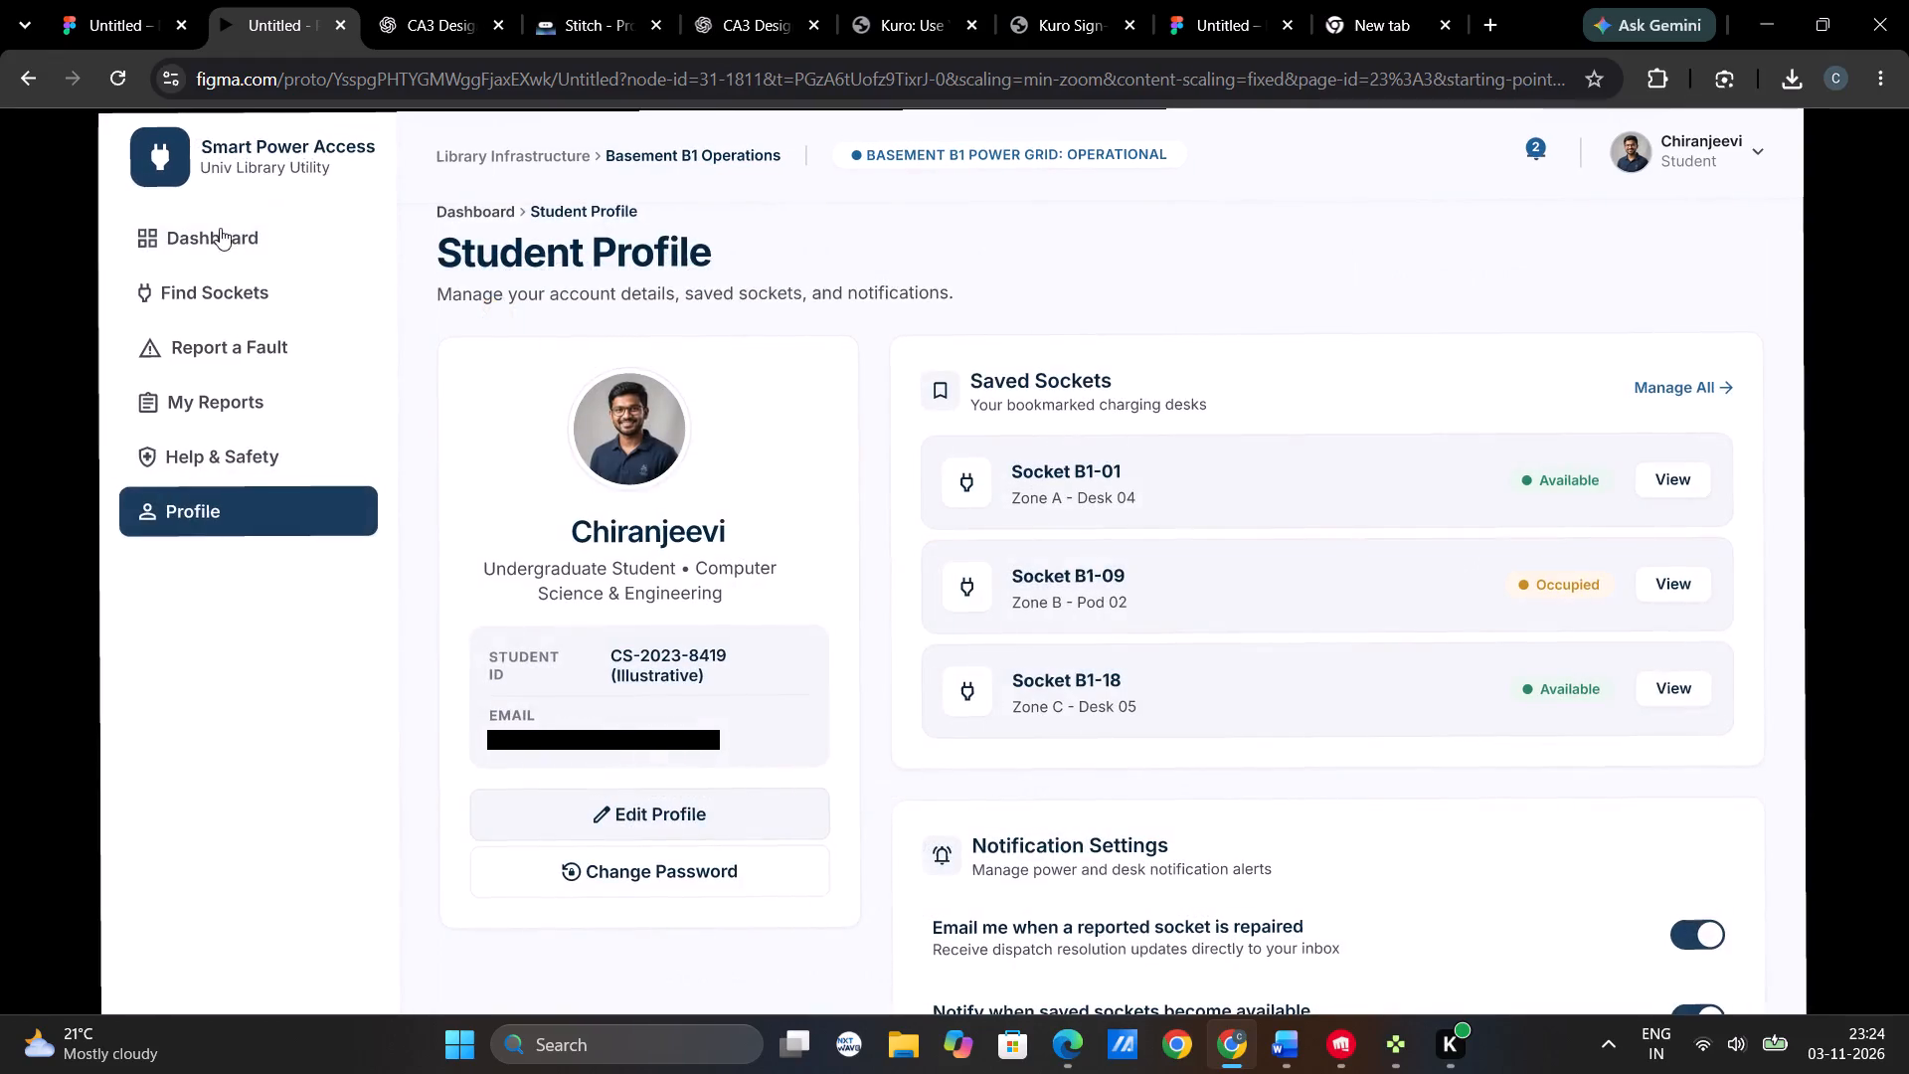
Test the side-navigation links from Find Sockets to Report a Fault, My Reports, Help & Safety and Profile, returning to Find Sockets each time.
left_click(223, 294)
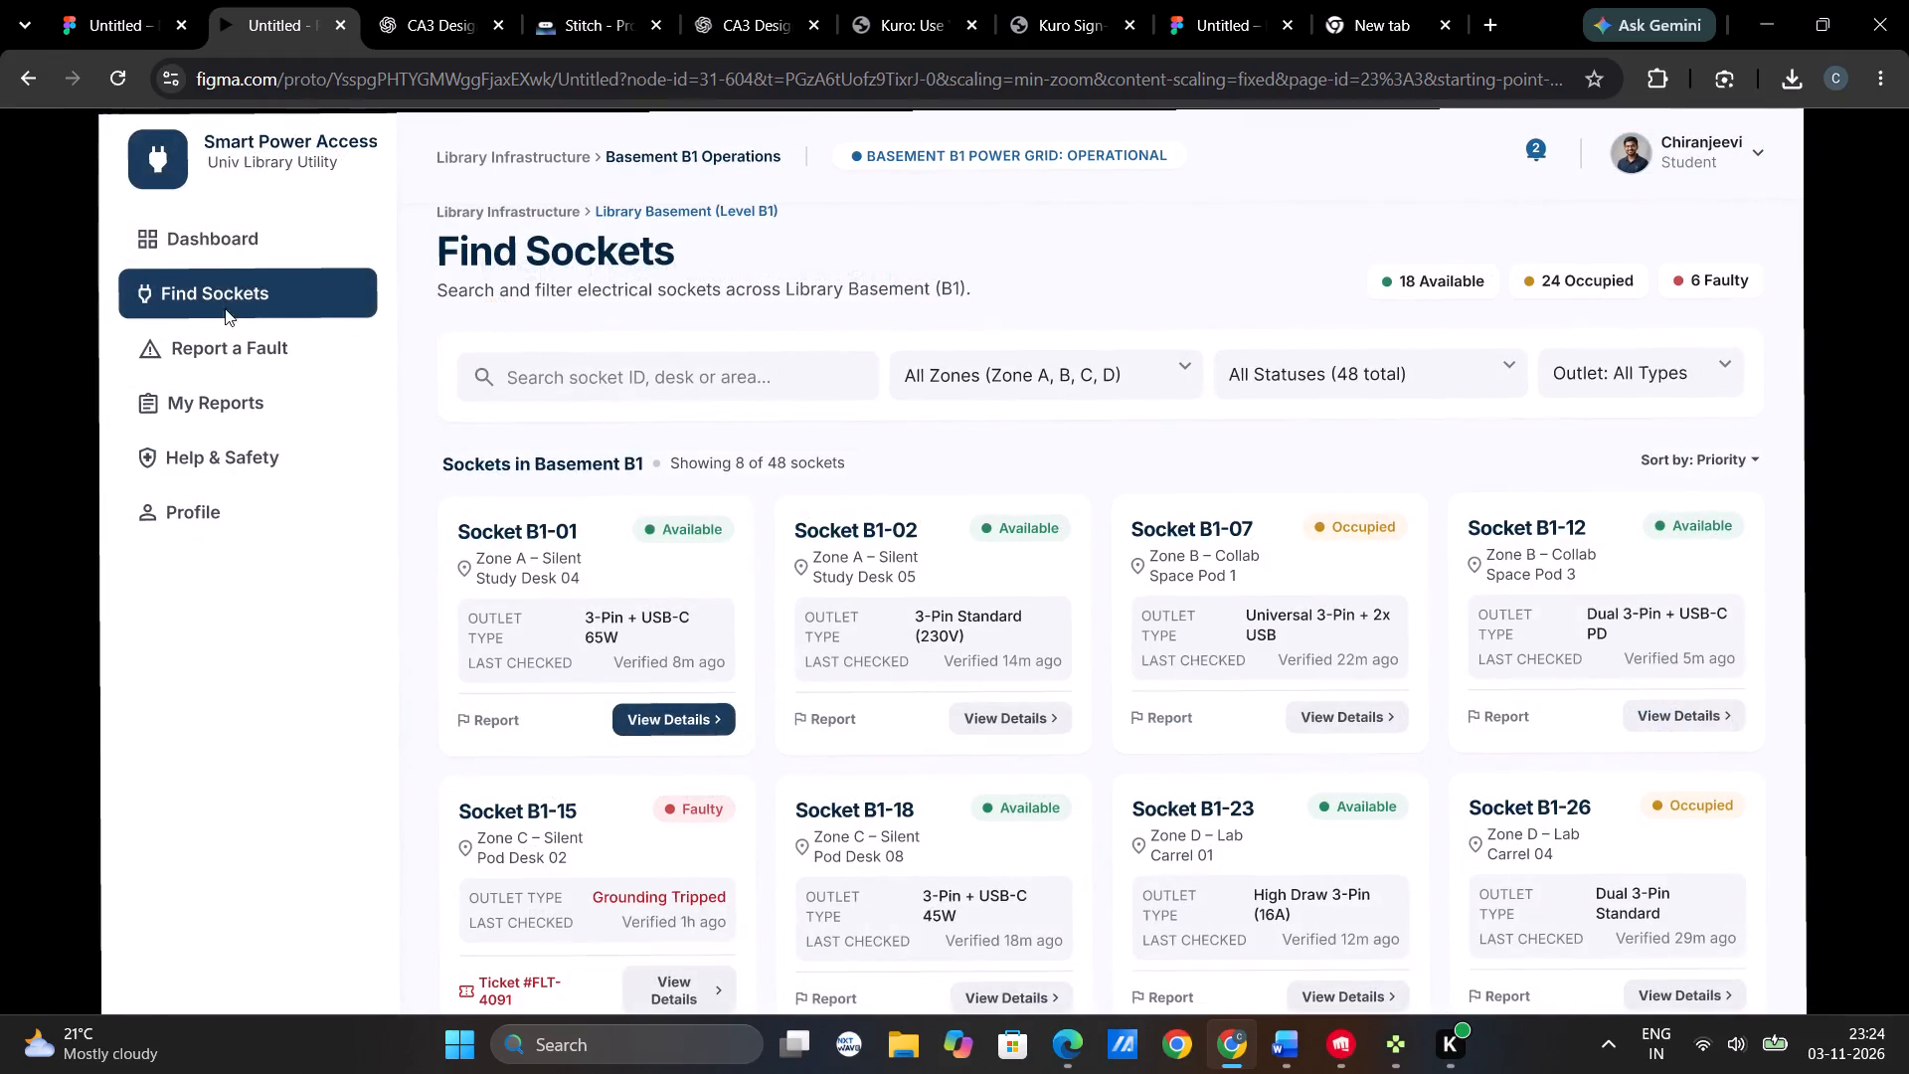
left_click(233, 353)
left_click(239, 287)
left_click(239, 397)
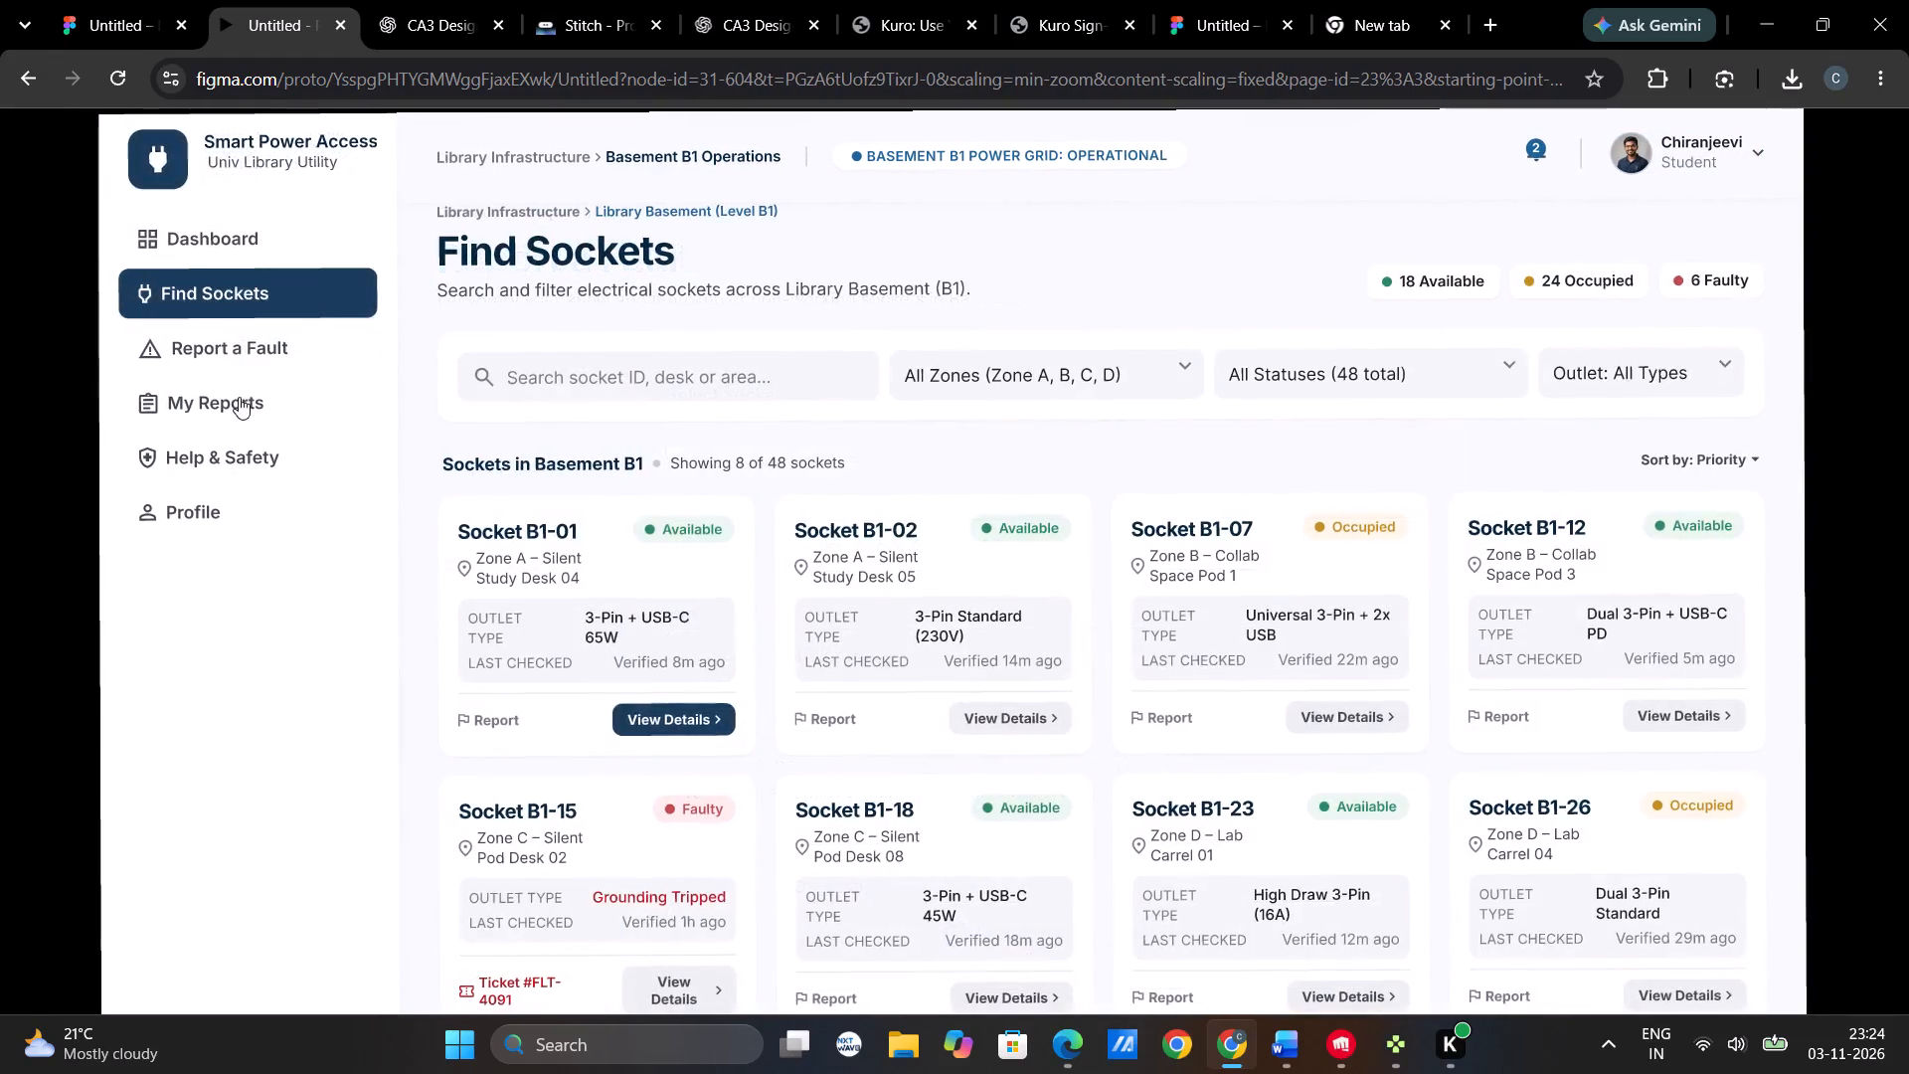
left_click(252, 288)
left_click(245, 448)
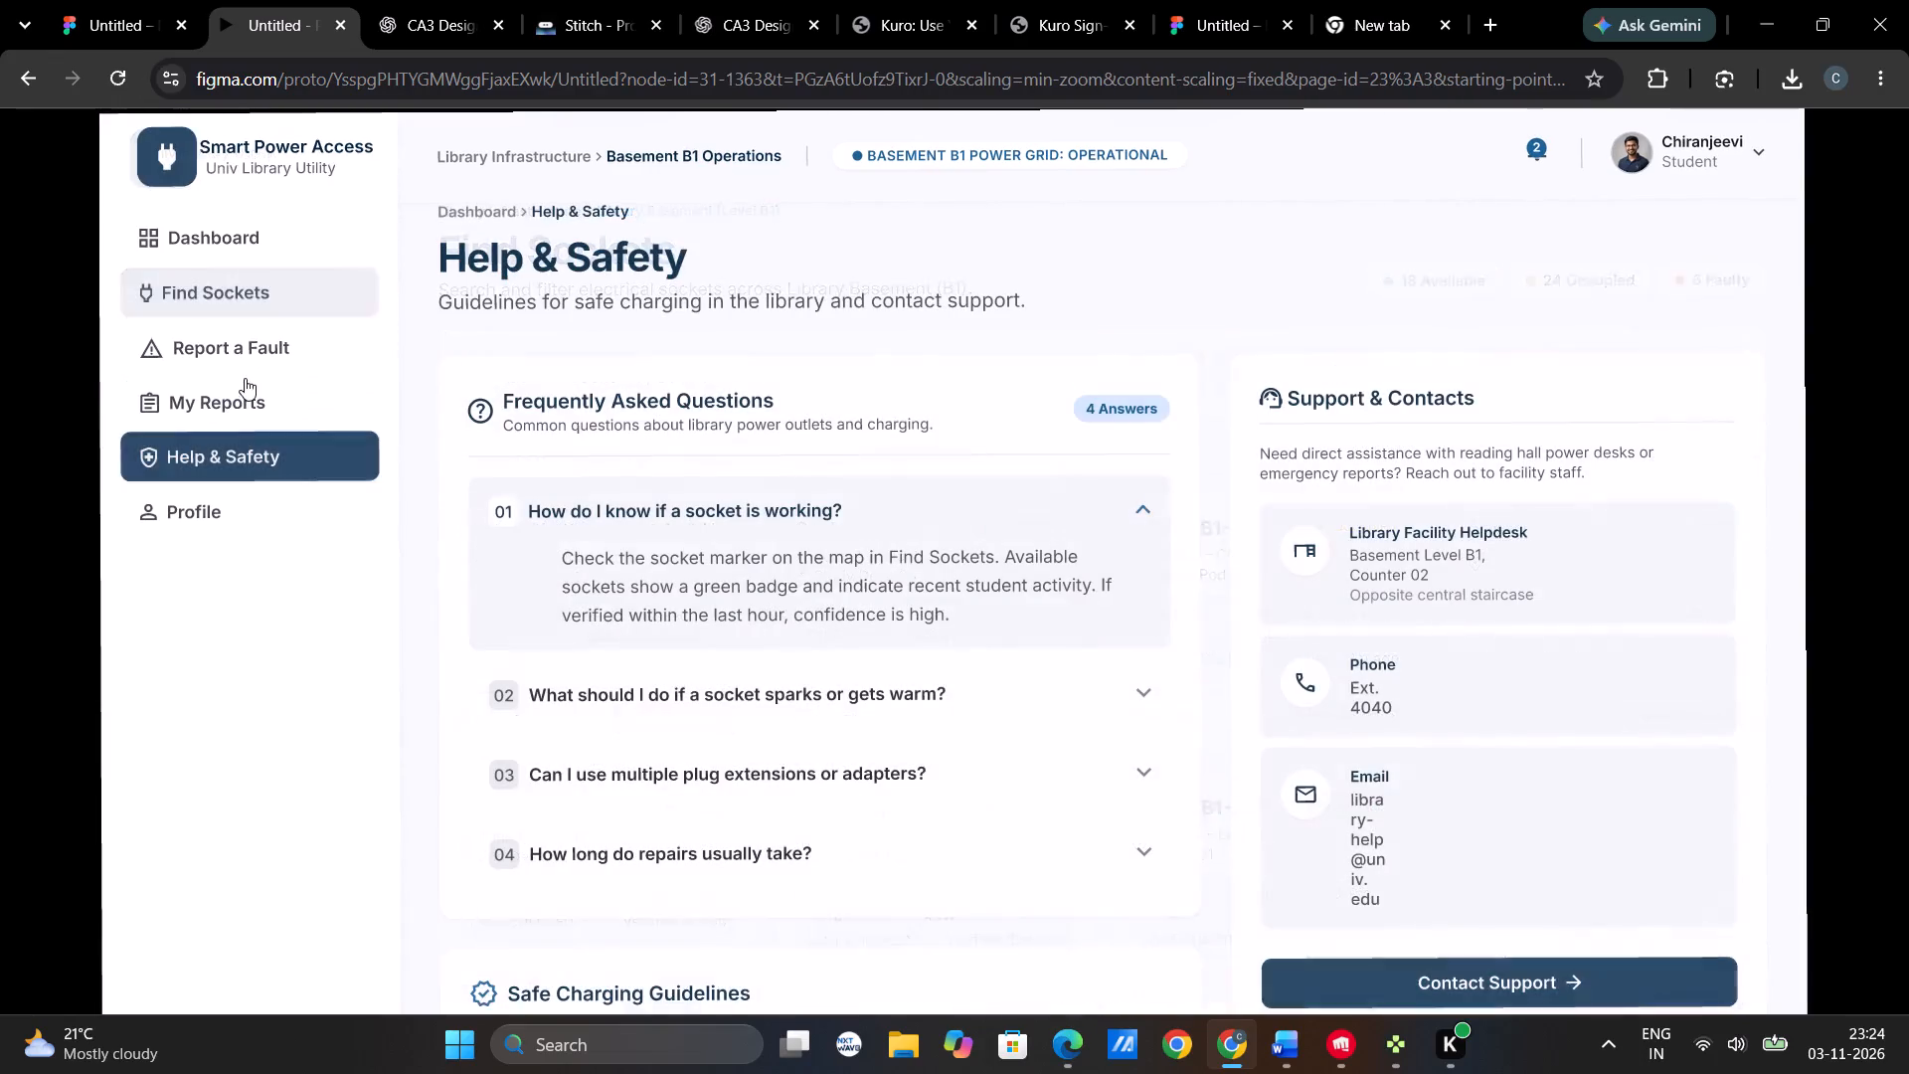
left_click(244, 294)
left_click(206, 515)
double_click(229, 300)
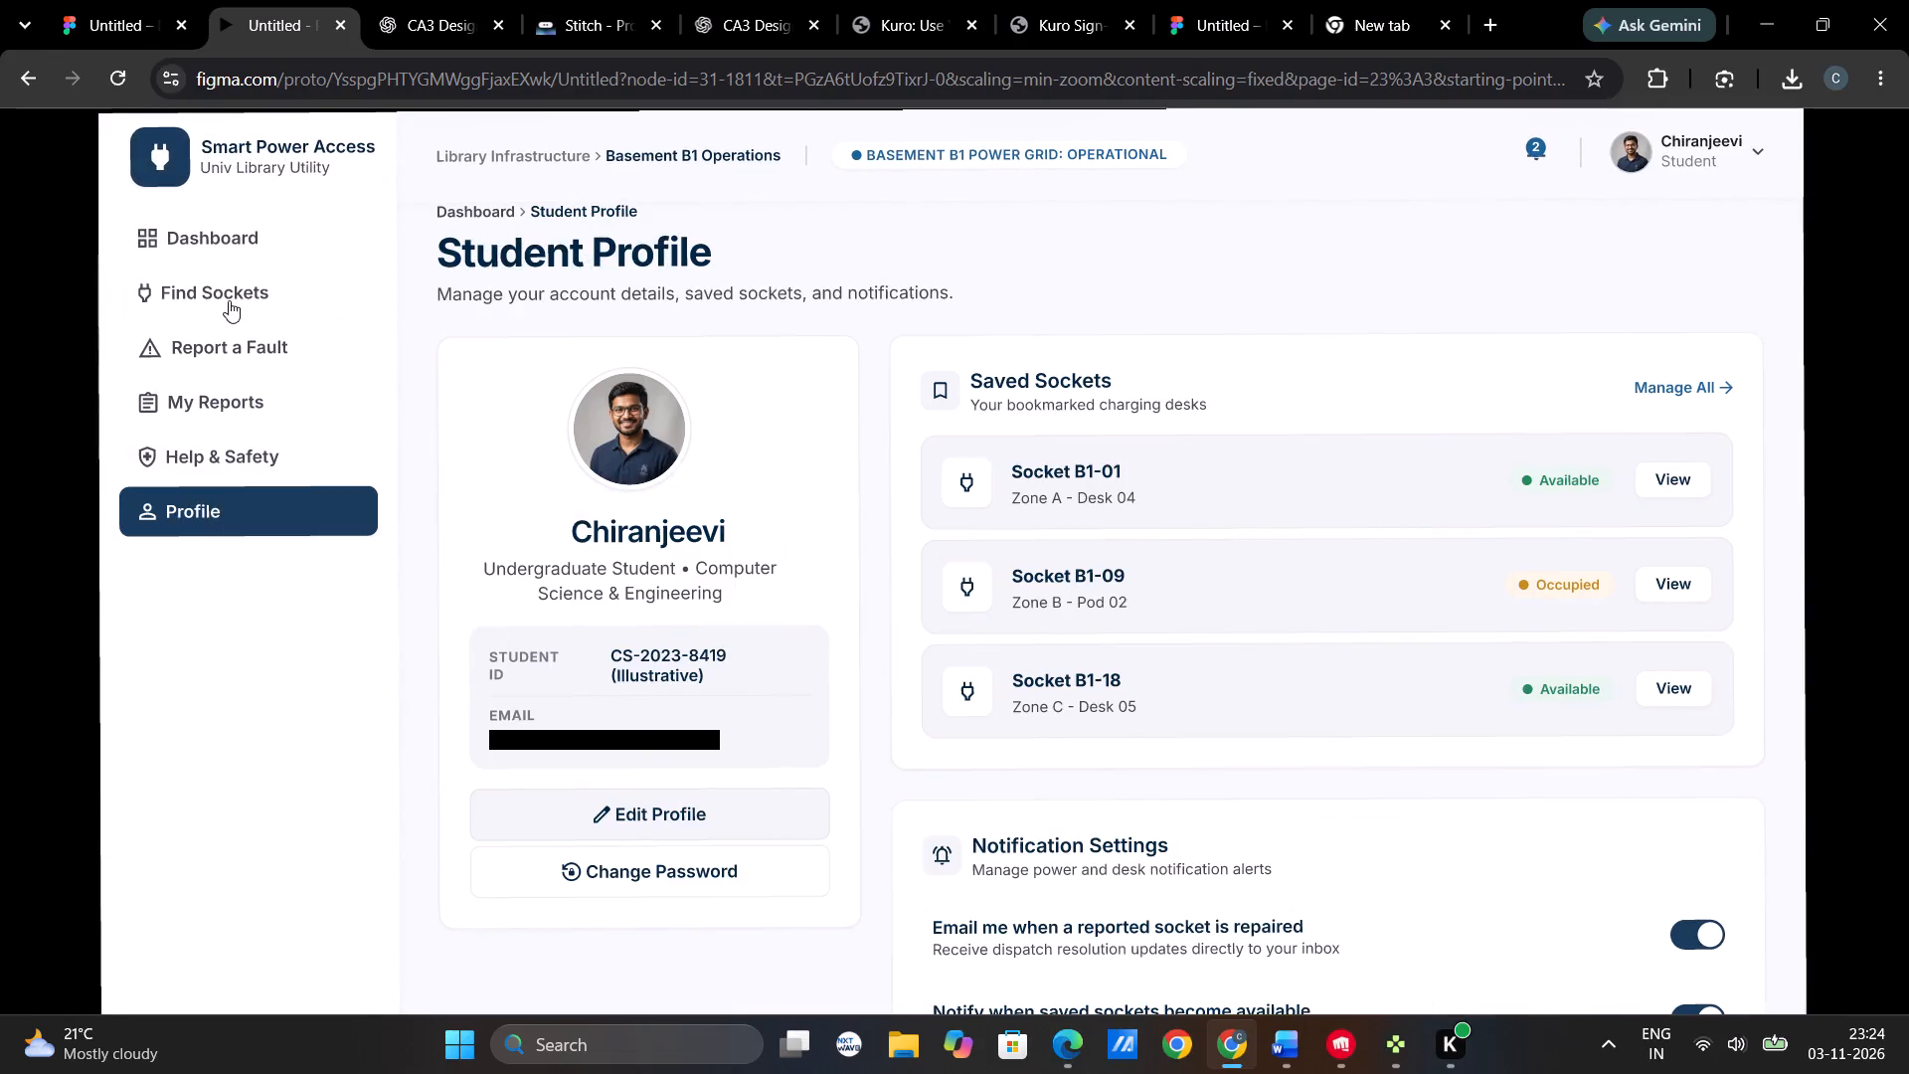
Test the side-navigation links from Report a Fault to Dashboard, Find Sockets, My Reports, Help & Safety and Profile, returning between them.
left_click(216, 353)
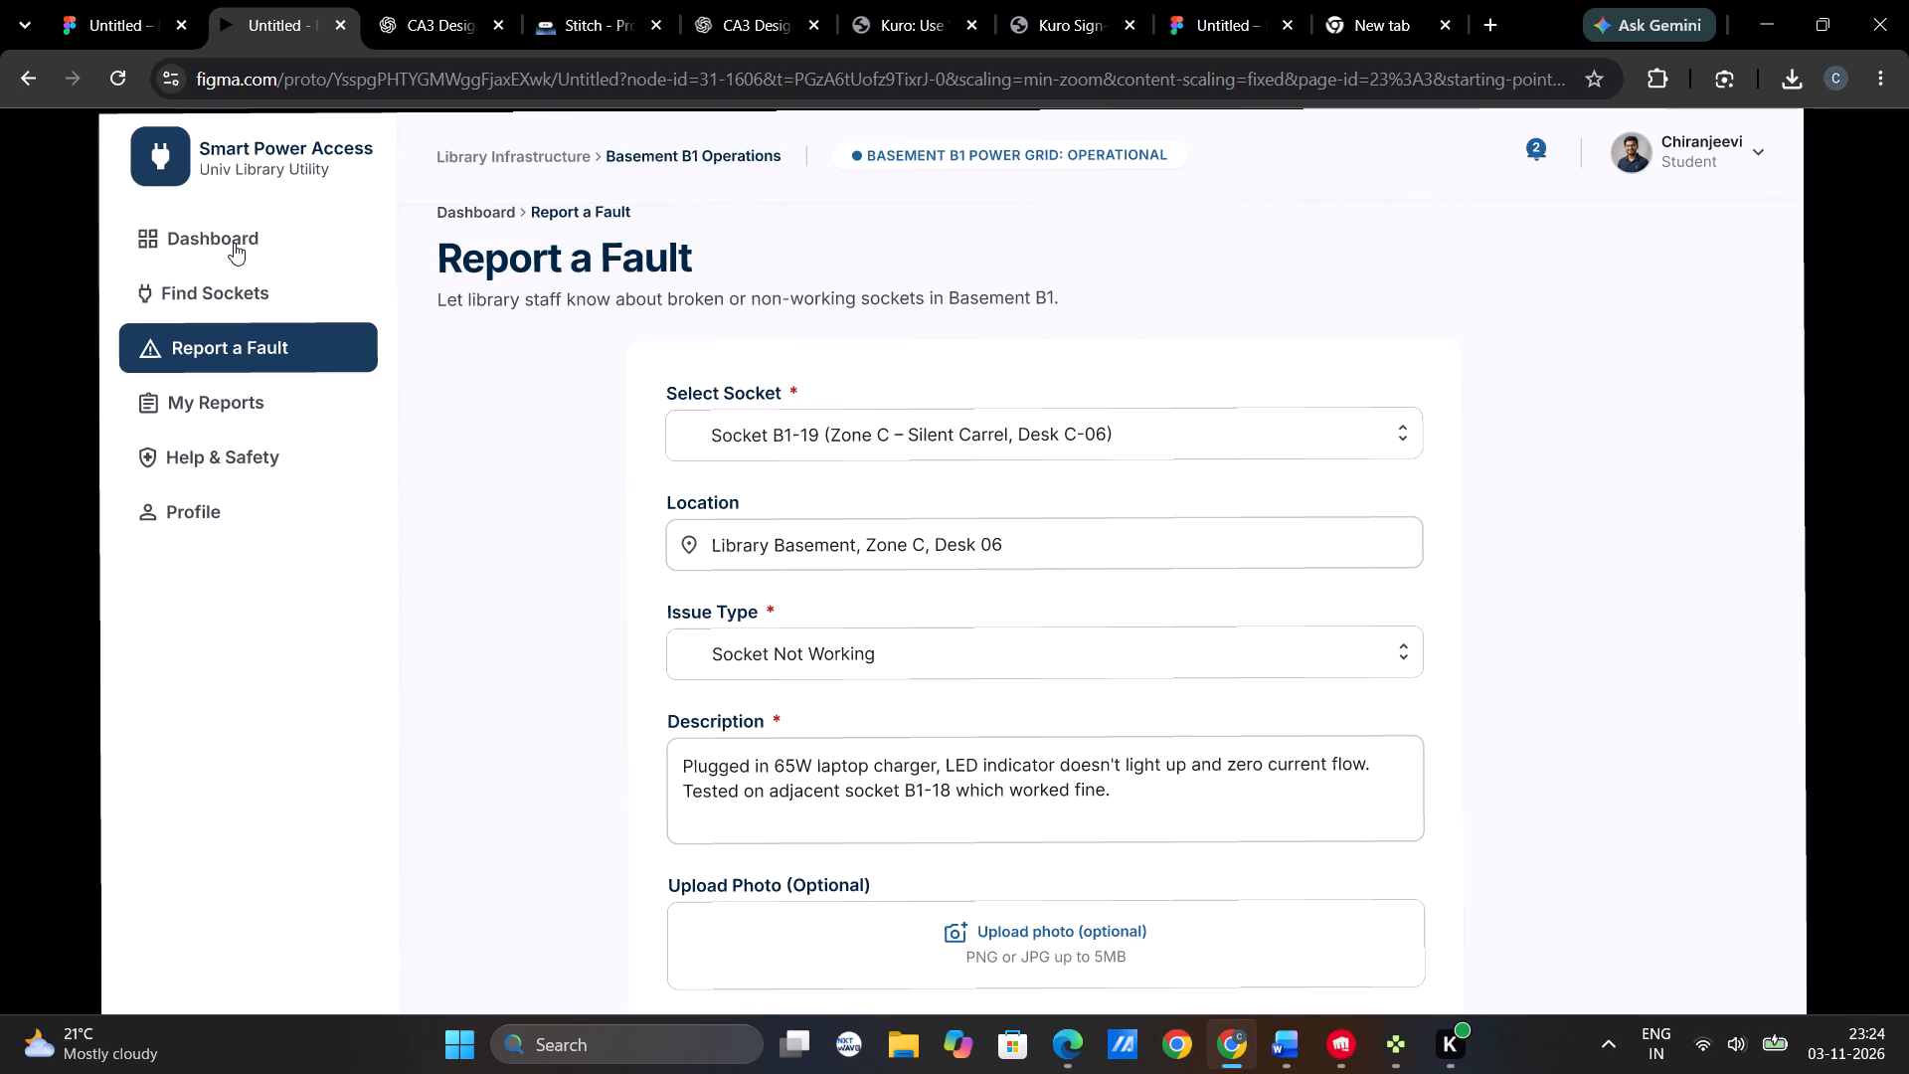
left_click(234, 243)
left_click(240, 346)
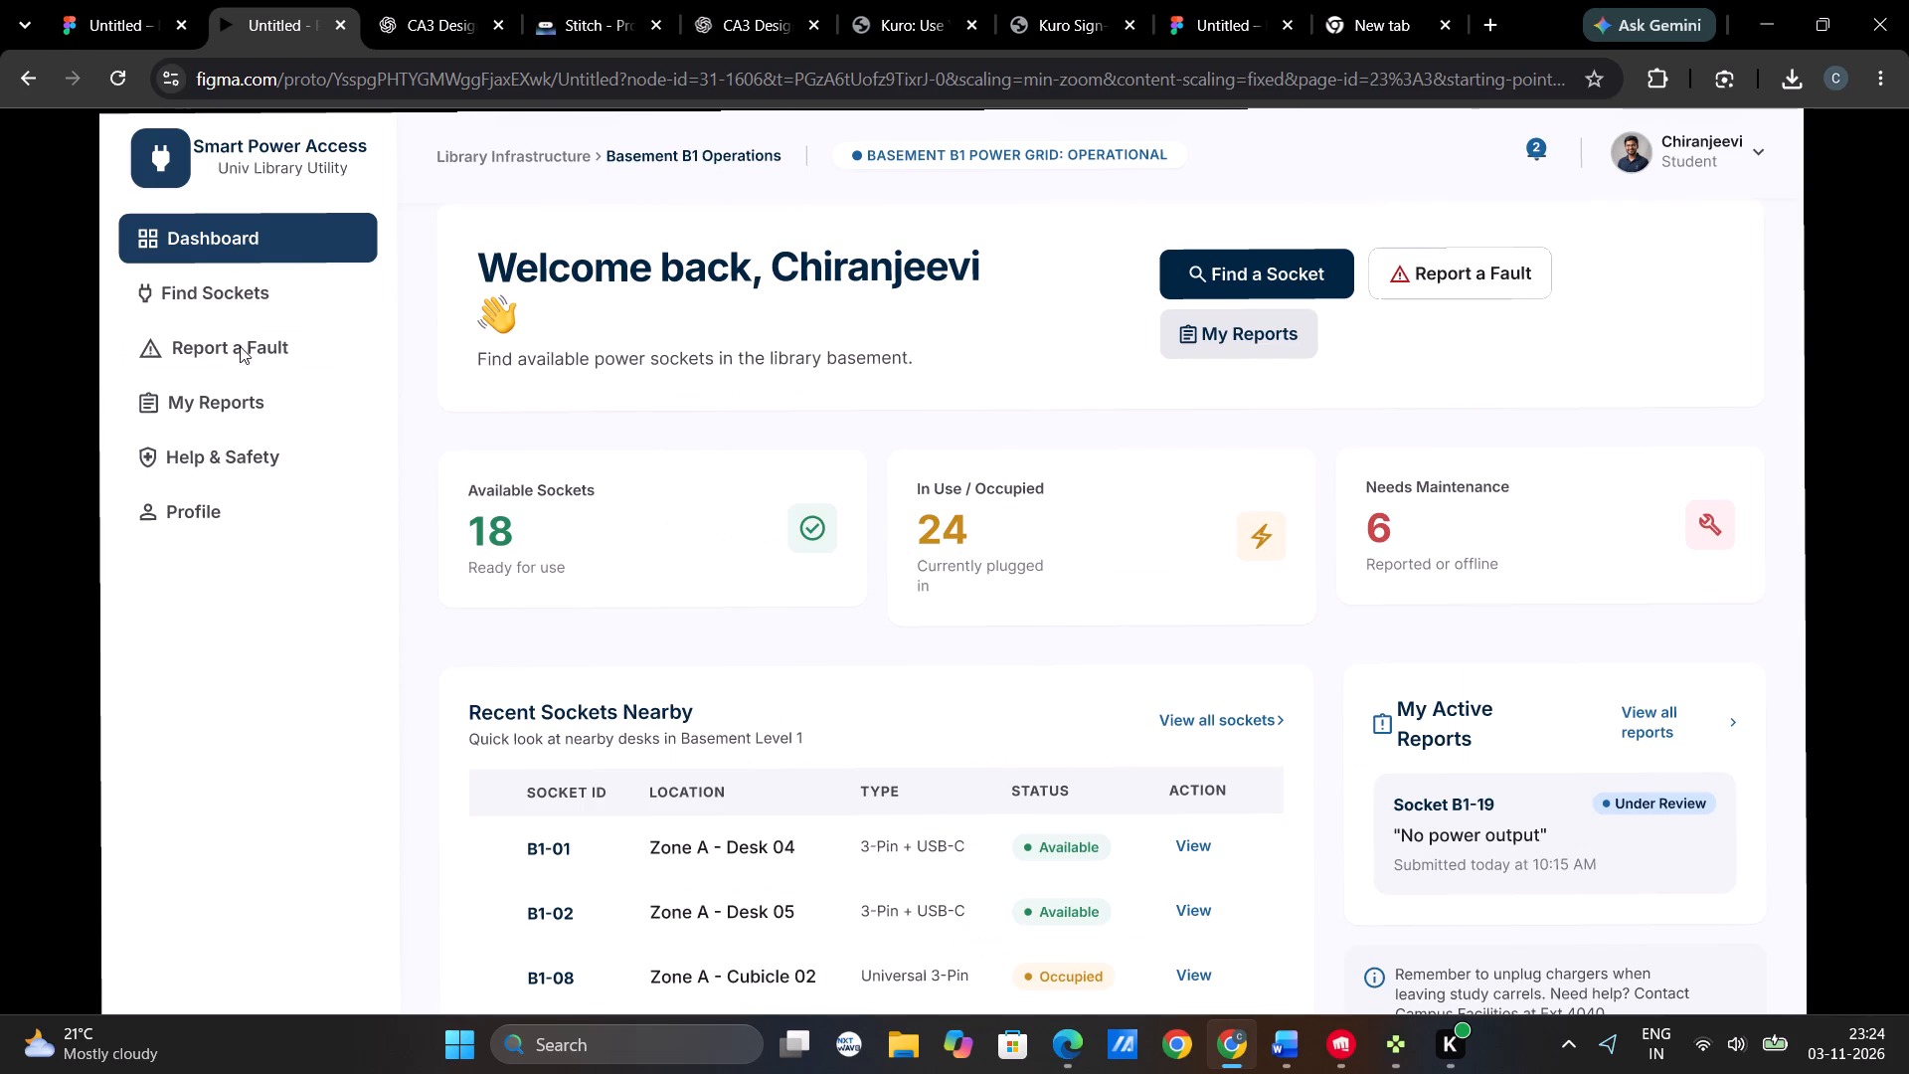
left_click(232, 302)
left_click(233, 343)
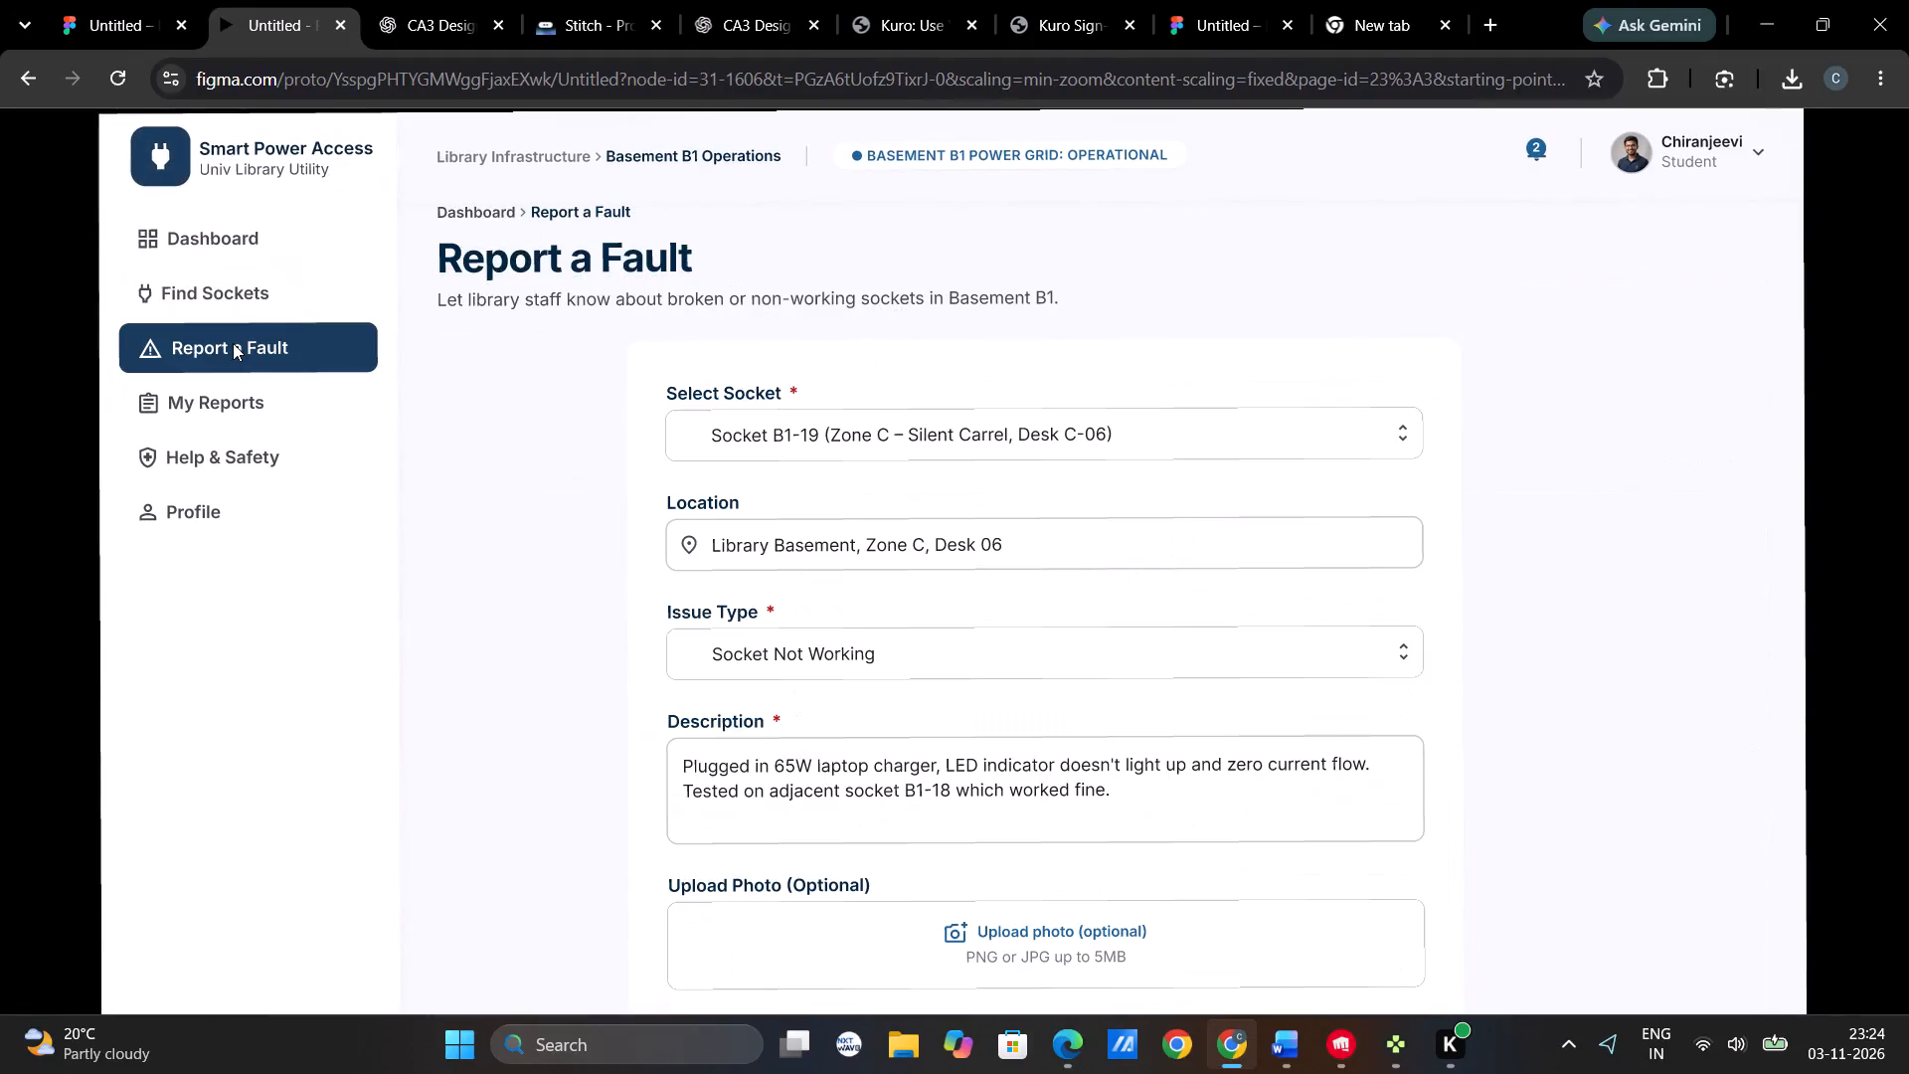
left_click(233, 408)
left_click(235, 356)
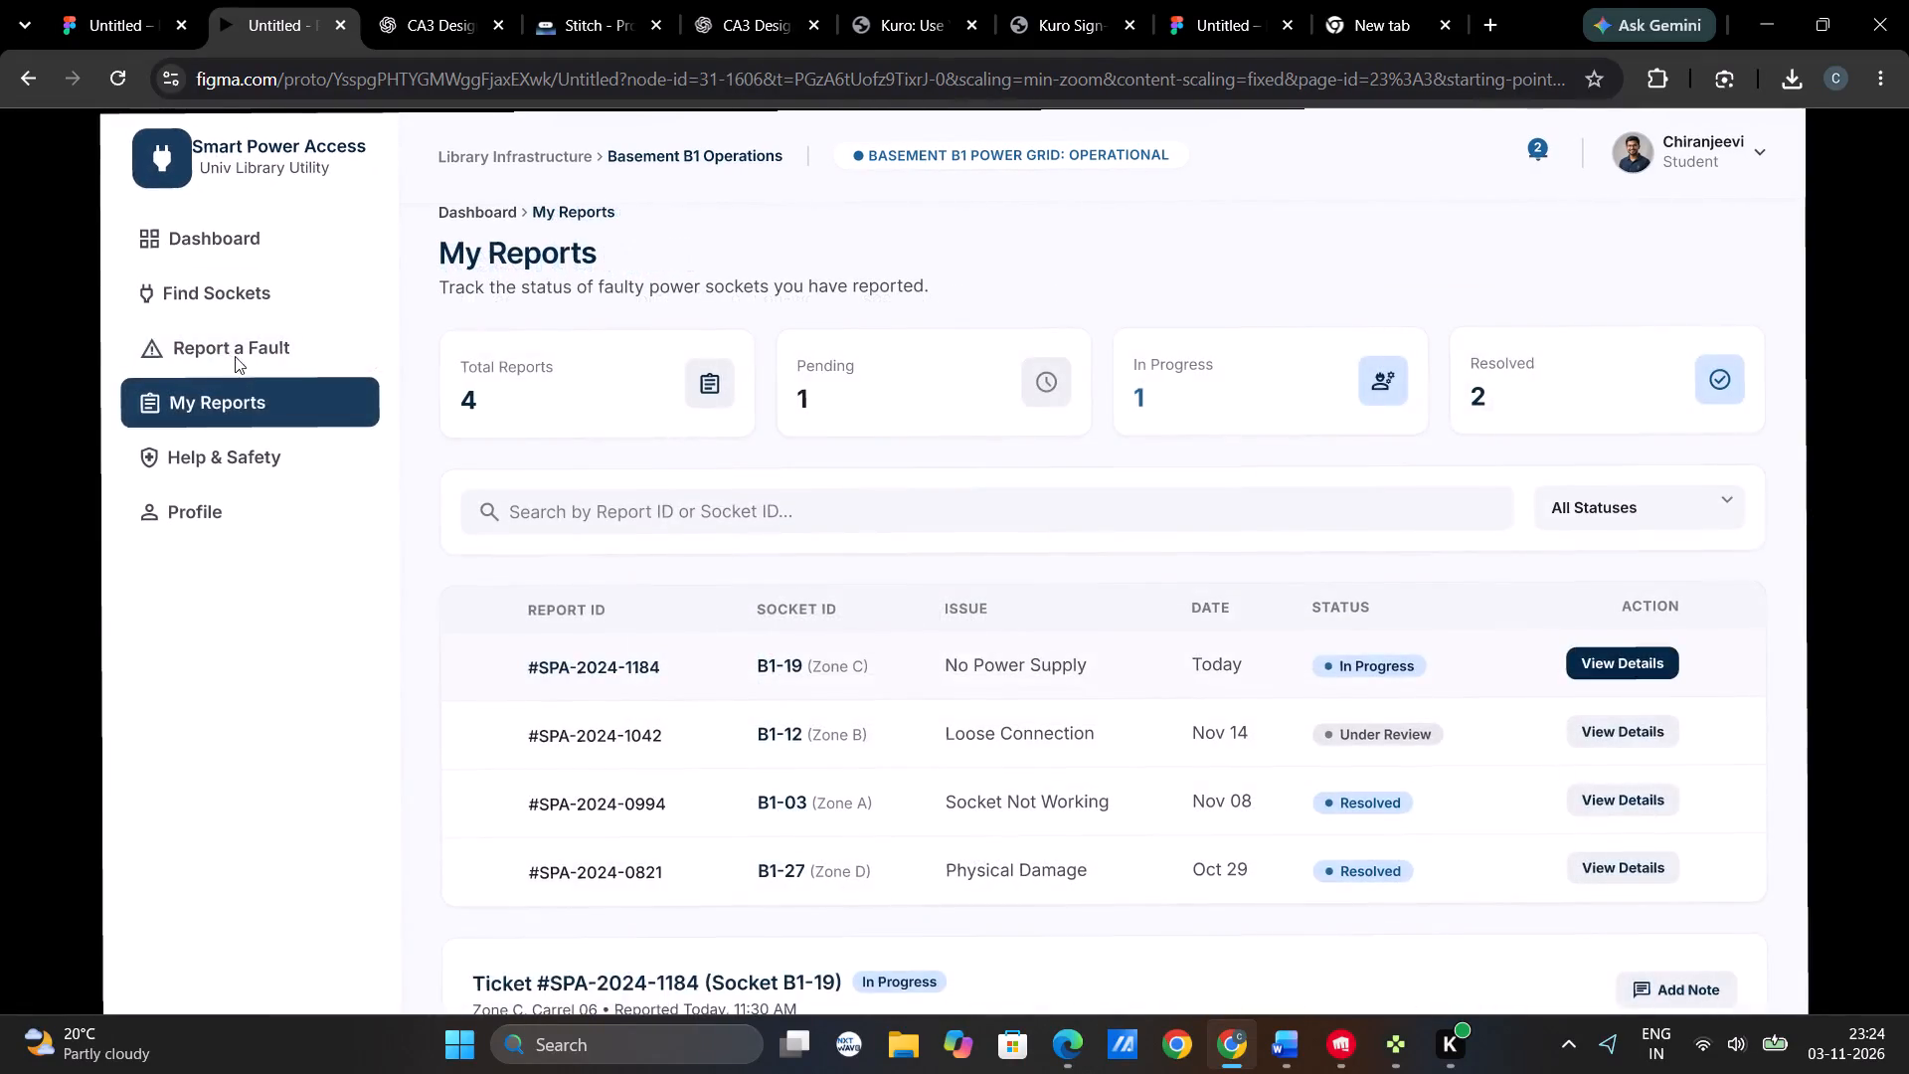
left_click(237, 447)
left_click(258, 340)
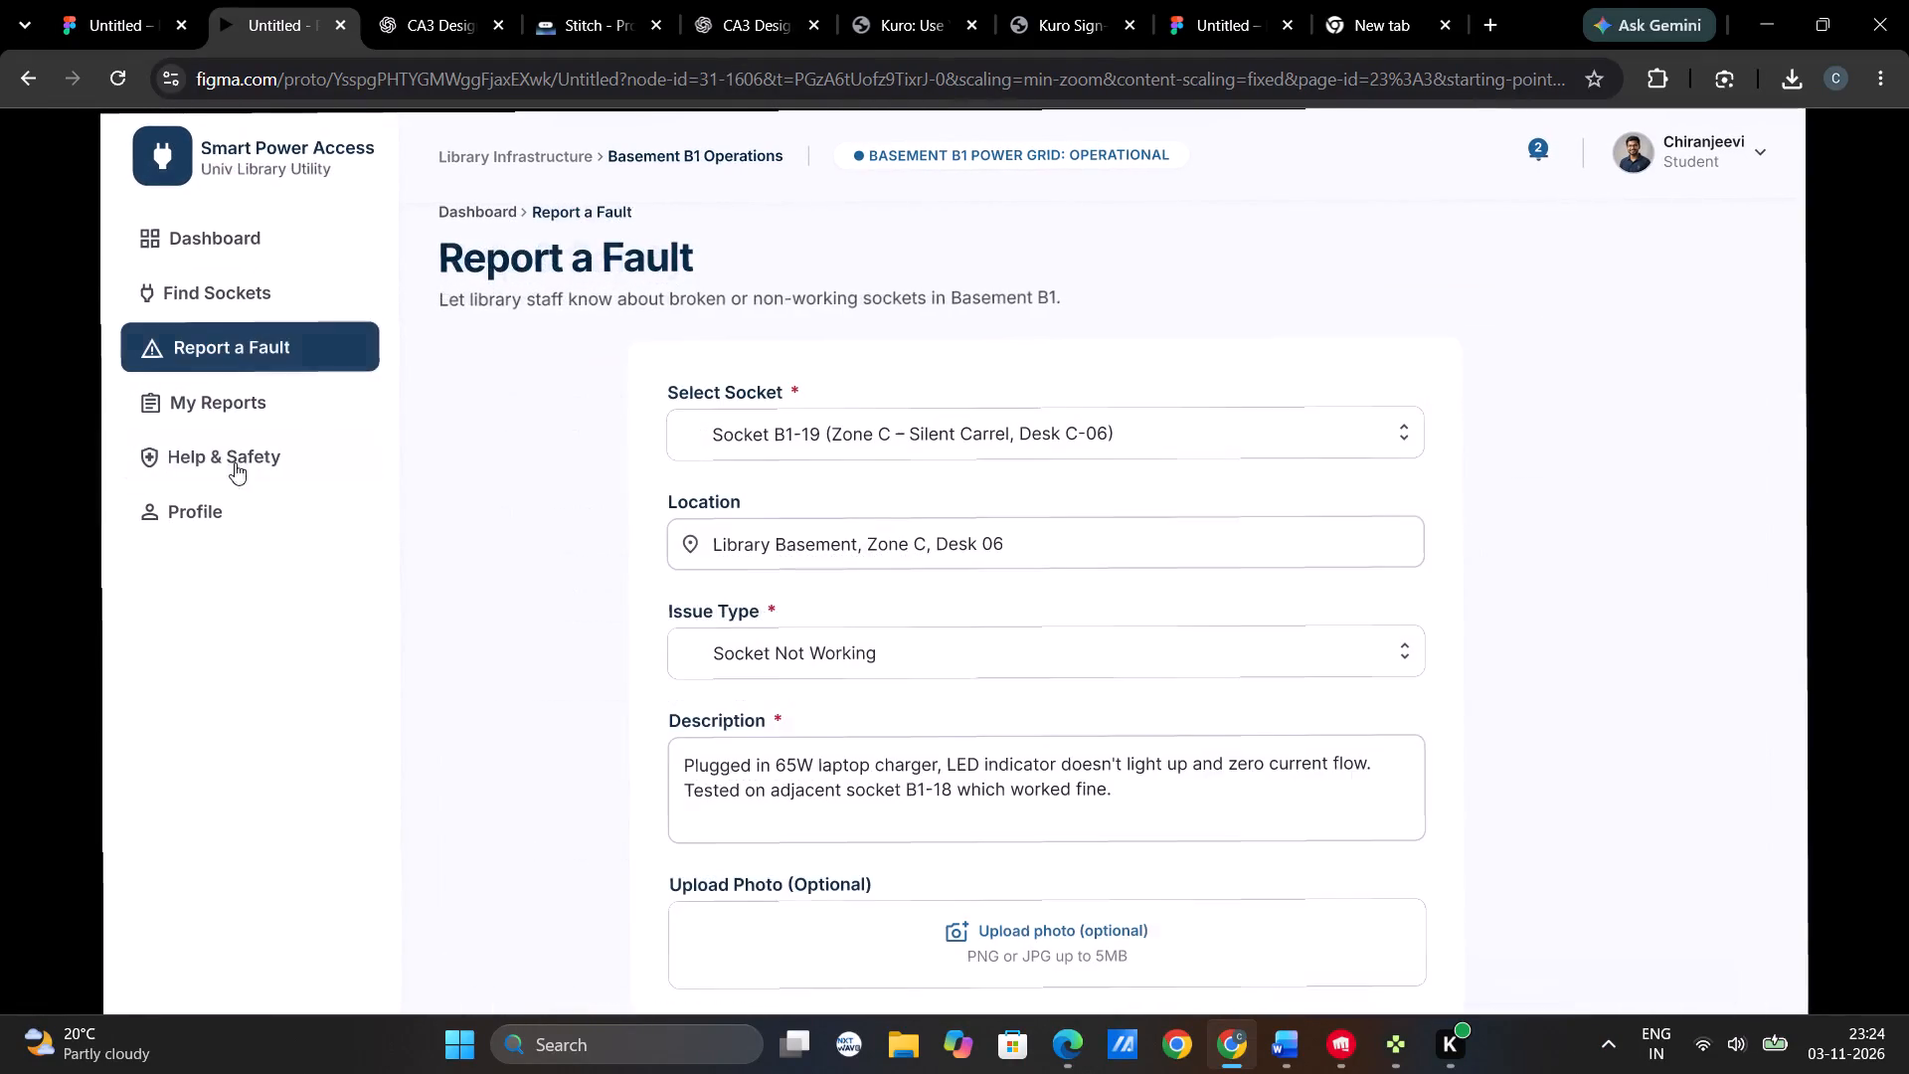
double_click(227, 503)
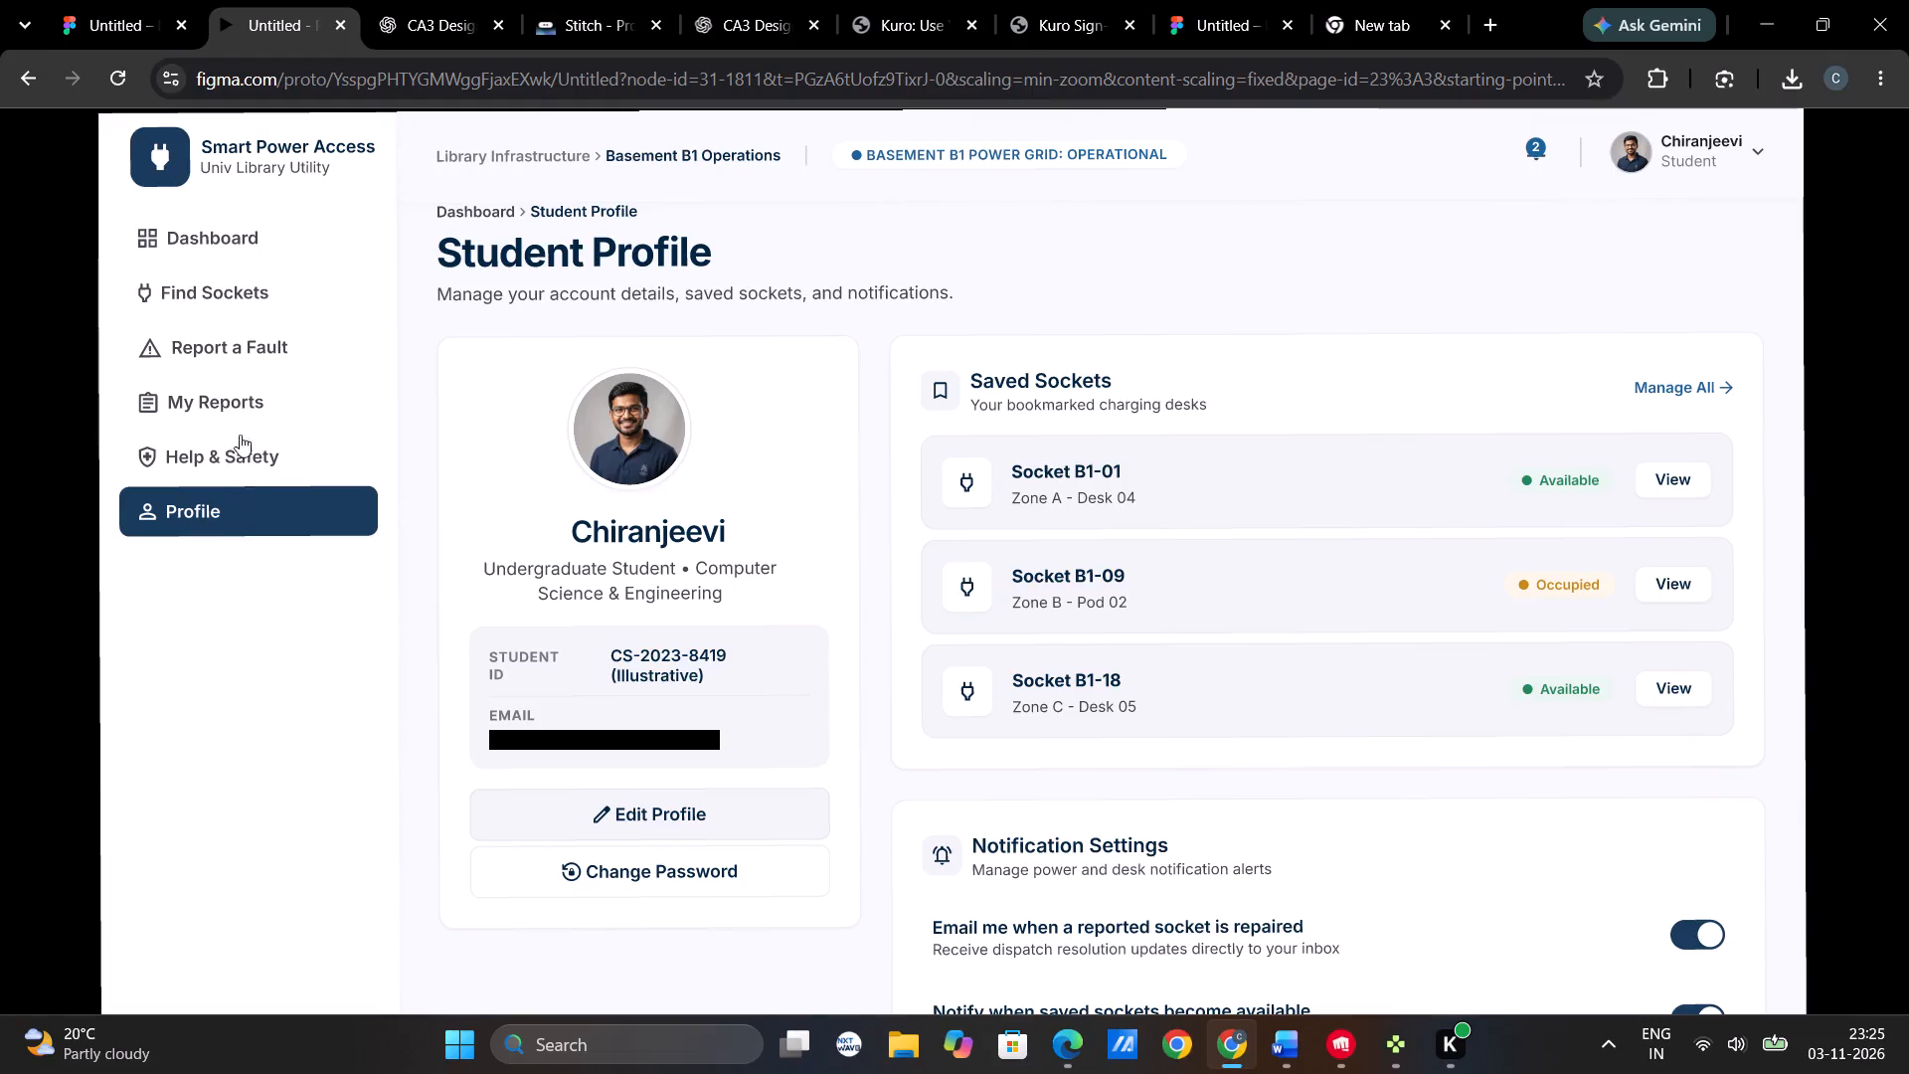
Test the side-navigation links between Help & Safety and the My Reports, Find Sockets, Report a Fault and Profile screens.
left_click(235, 483)
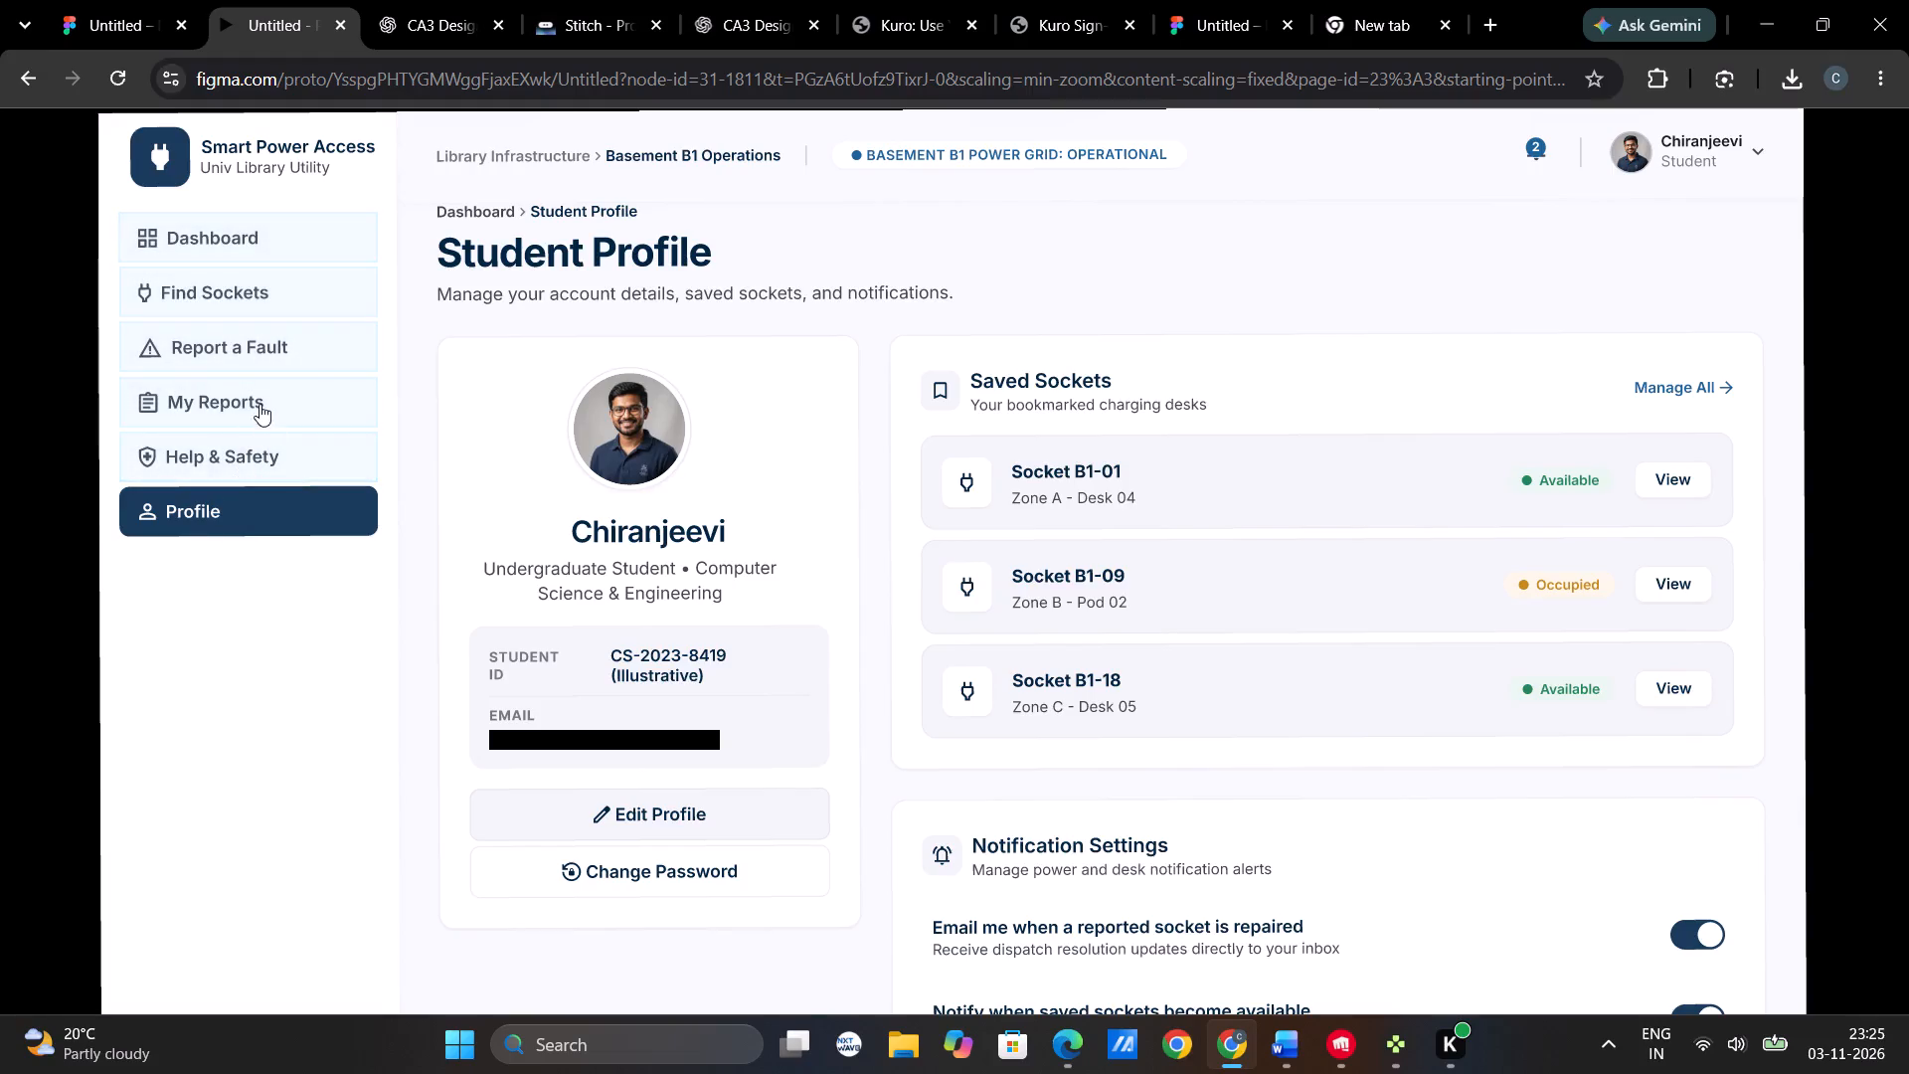
left_click(259, 400)
left_click(249, 410)
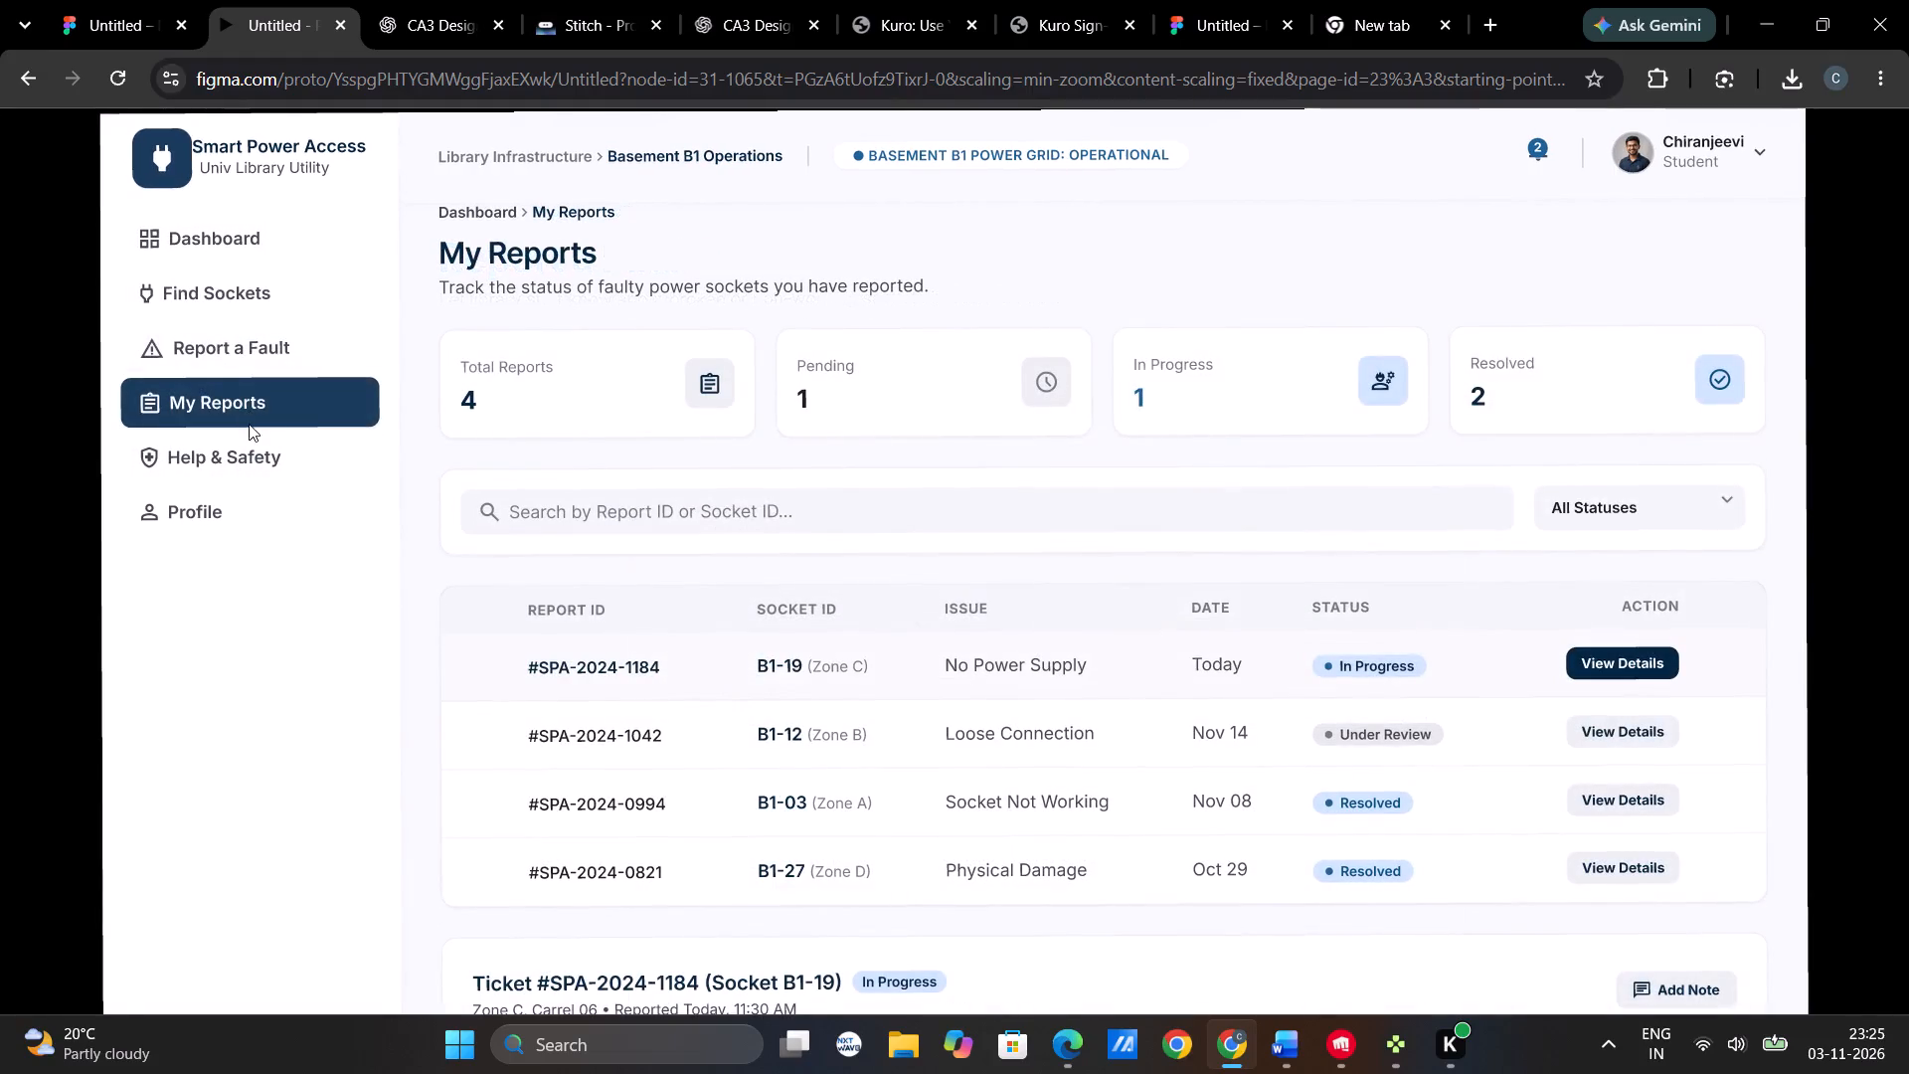
left_click(245, 453)
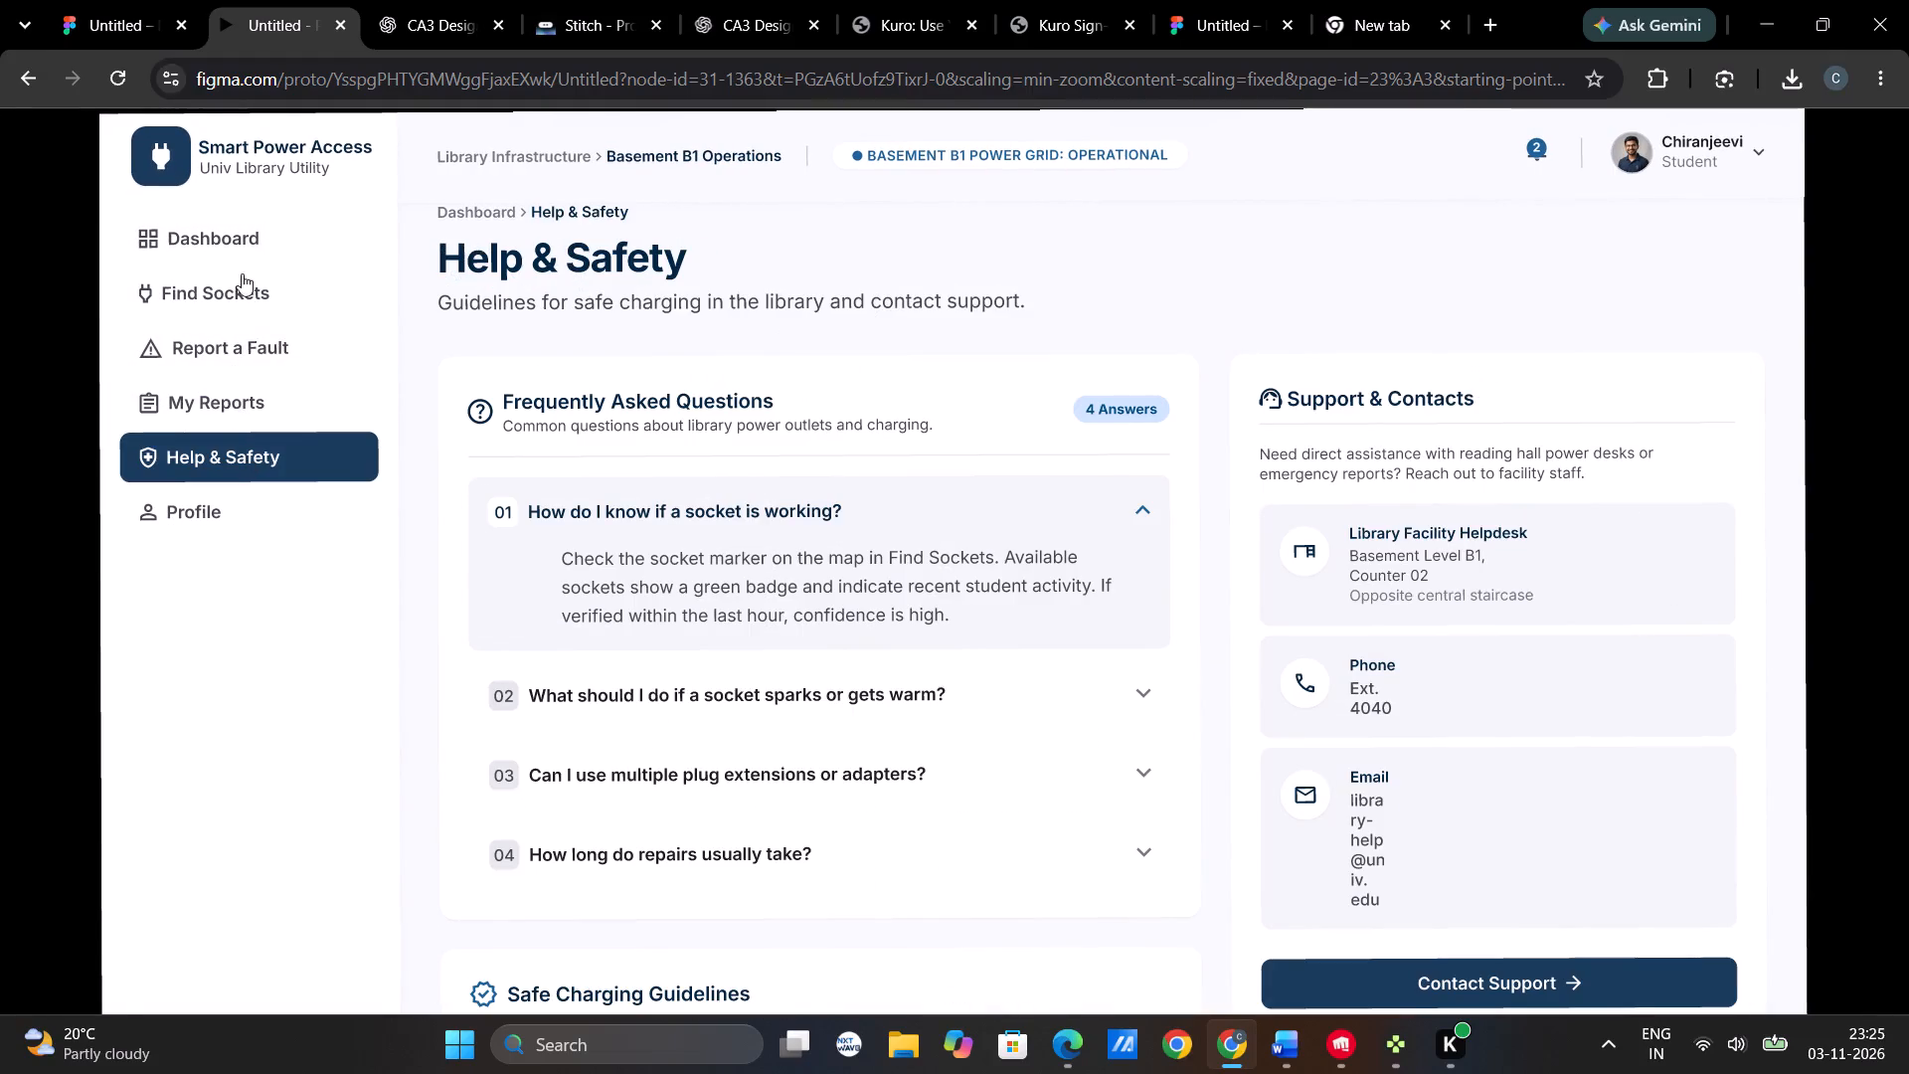
left_click(226, 293)
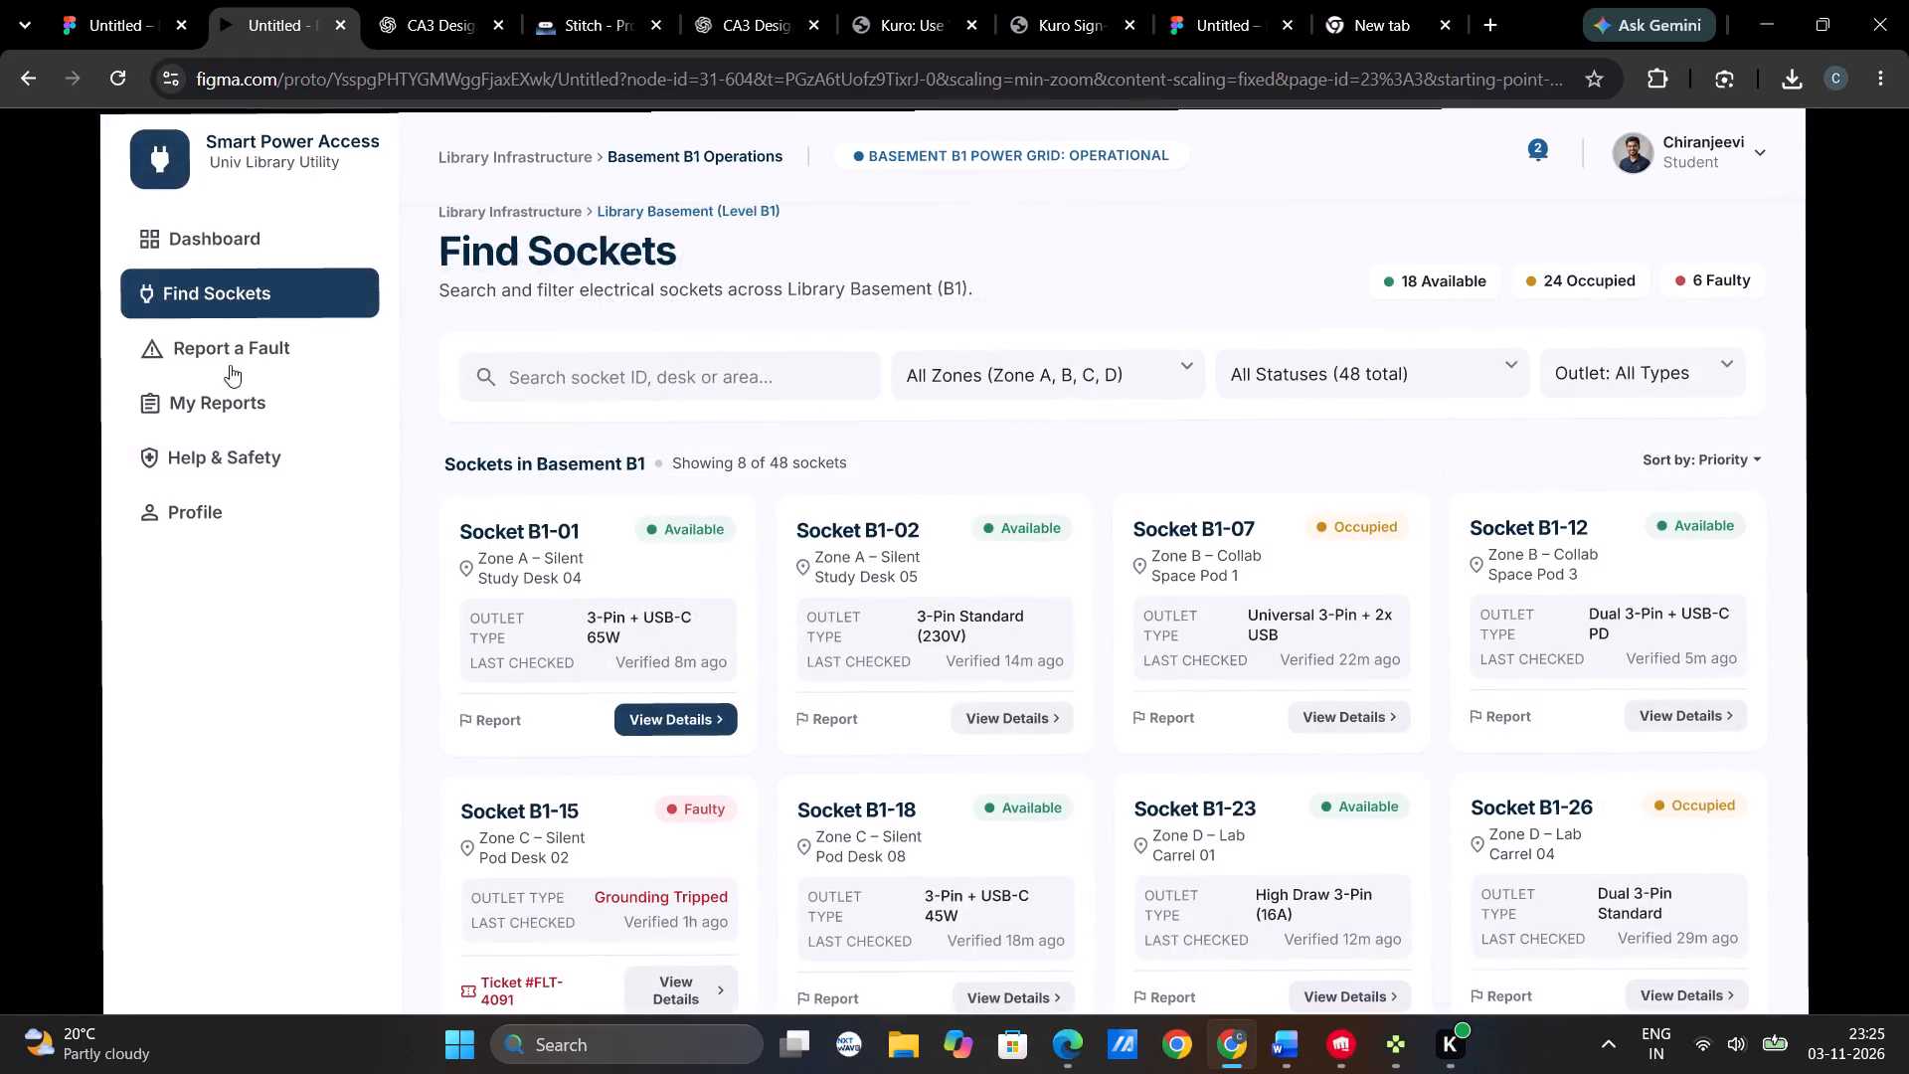
left_click(229, 447)
left_click(229, 347)
left_click(229, 445)
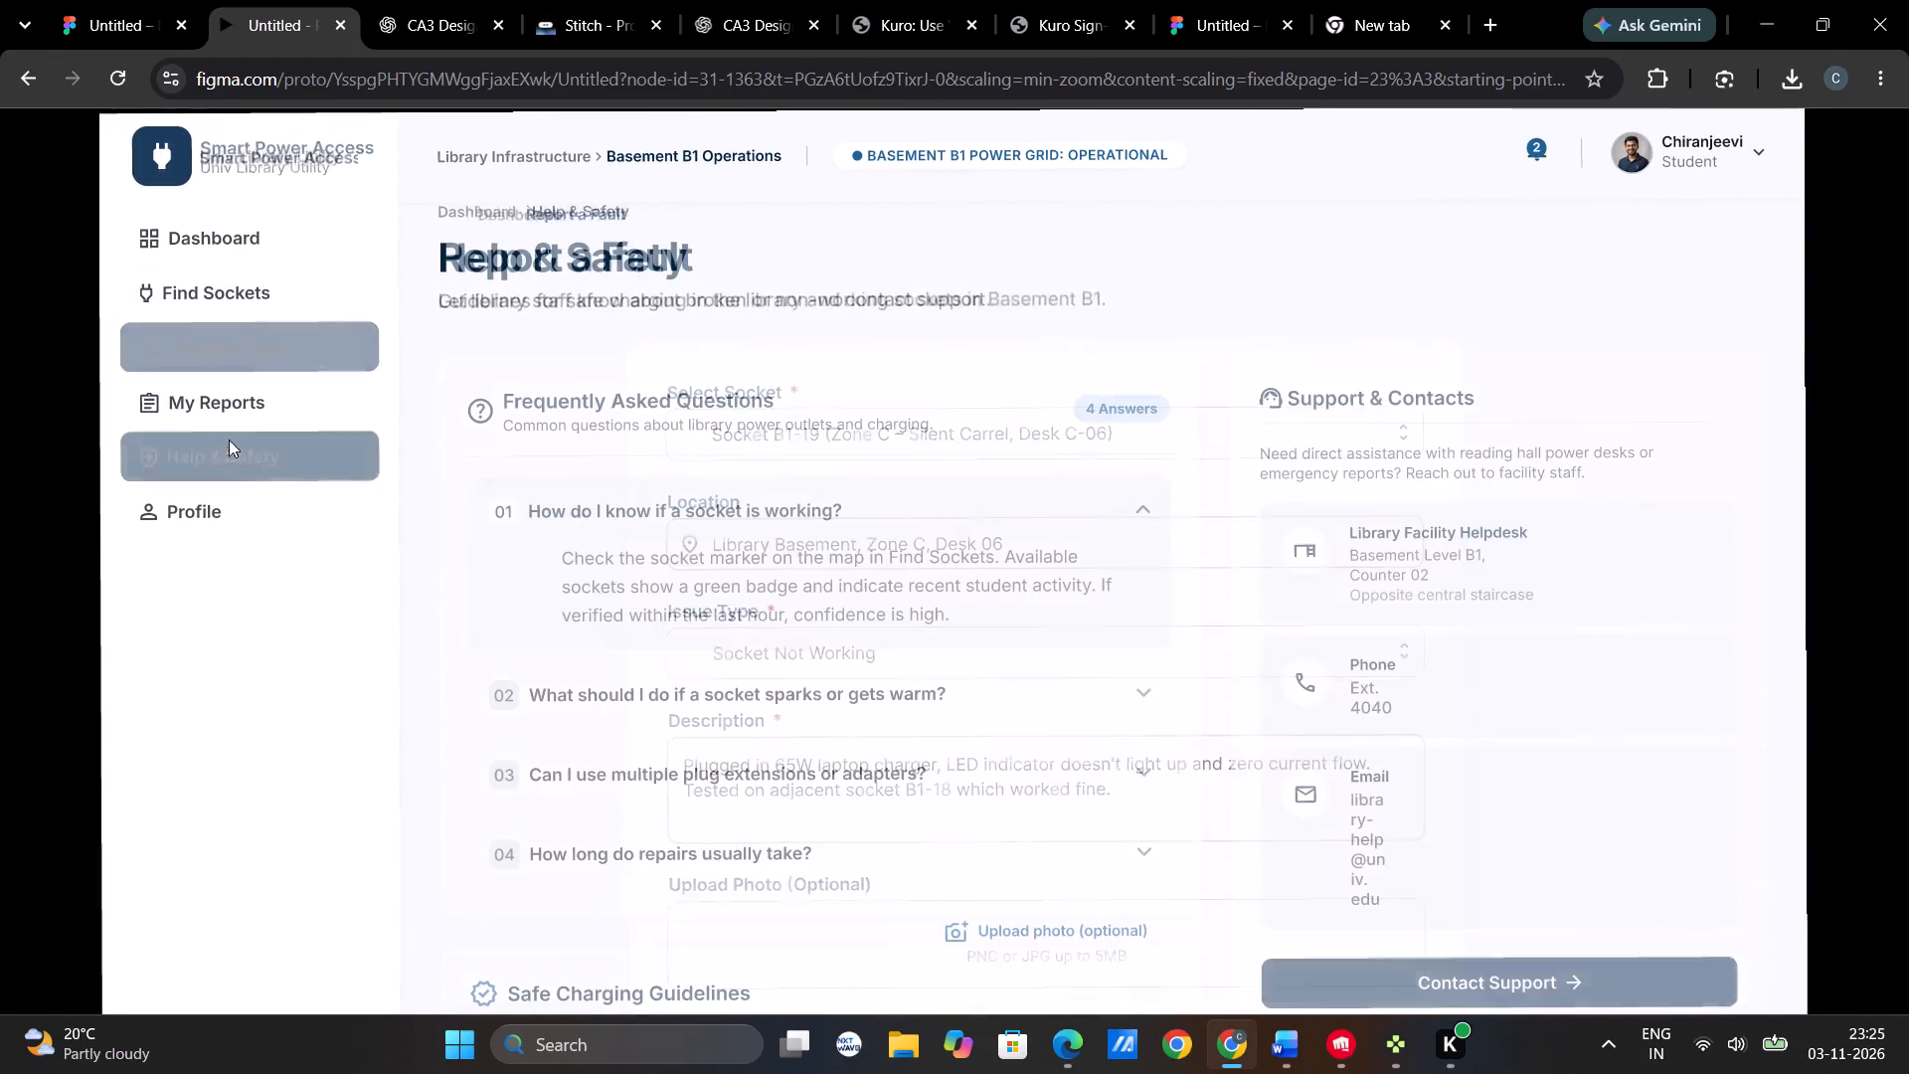
left_click(229, 400)
left_click(235, 467)
left_click(217, 504)
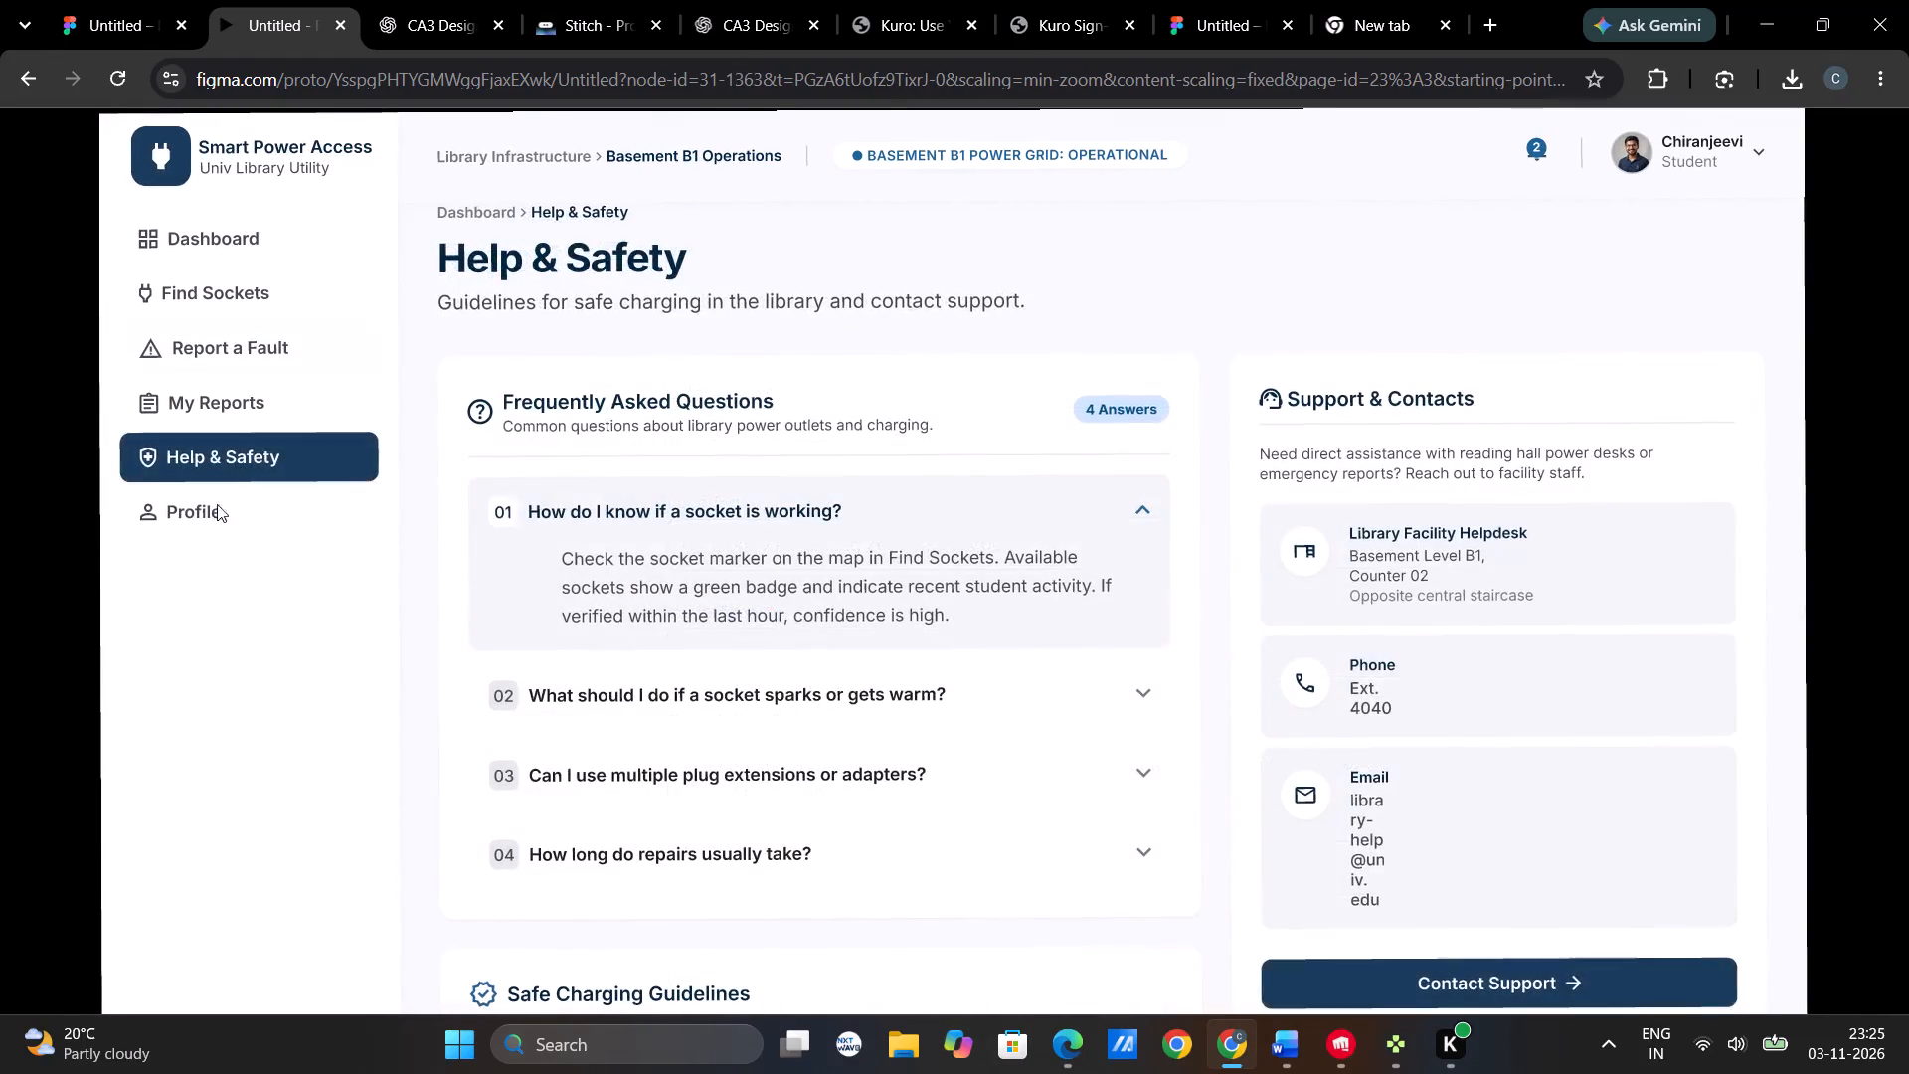
left_click(259, 446)
double_click(244, 488)
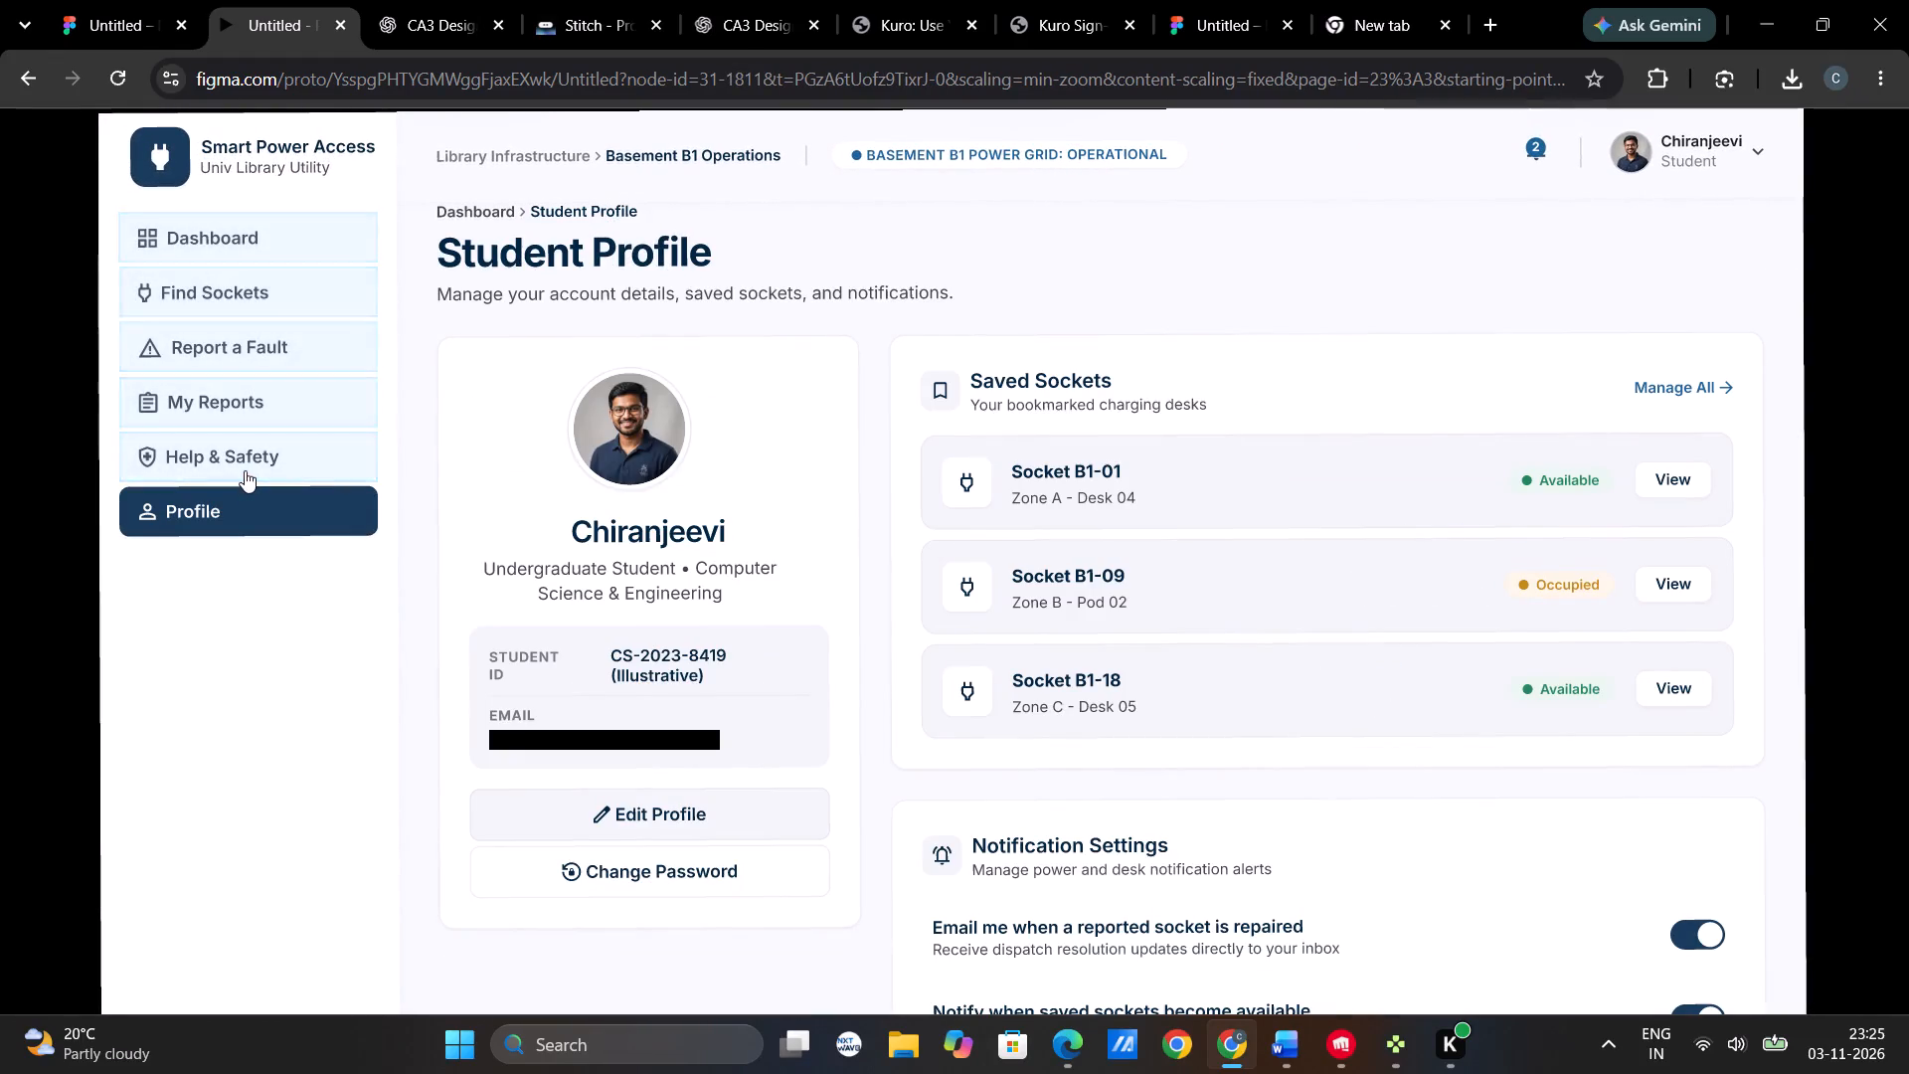
Examine the full length of the Student Profile screen in the preview, including its notification settings and My Activity section.
scroll(698, 562, "down", 5)
scroll(698, 562, "up", 3)
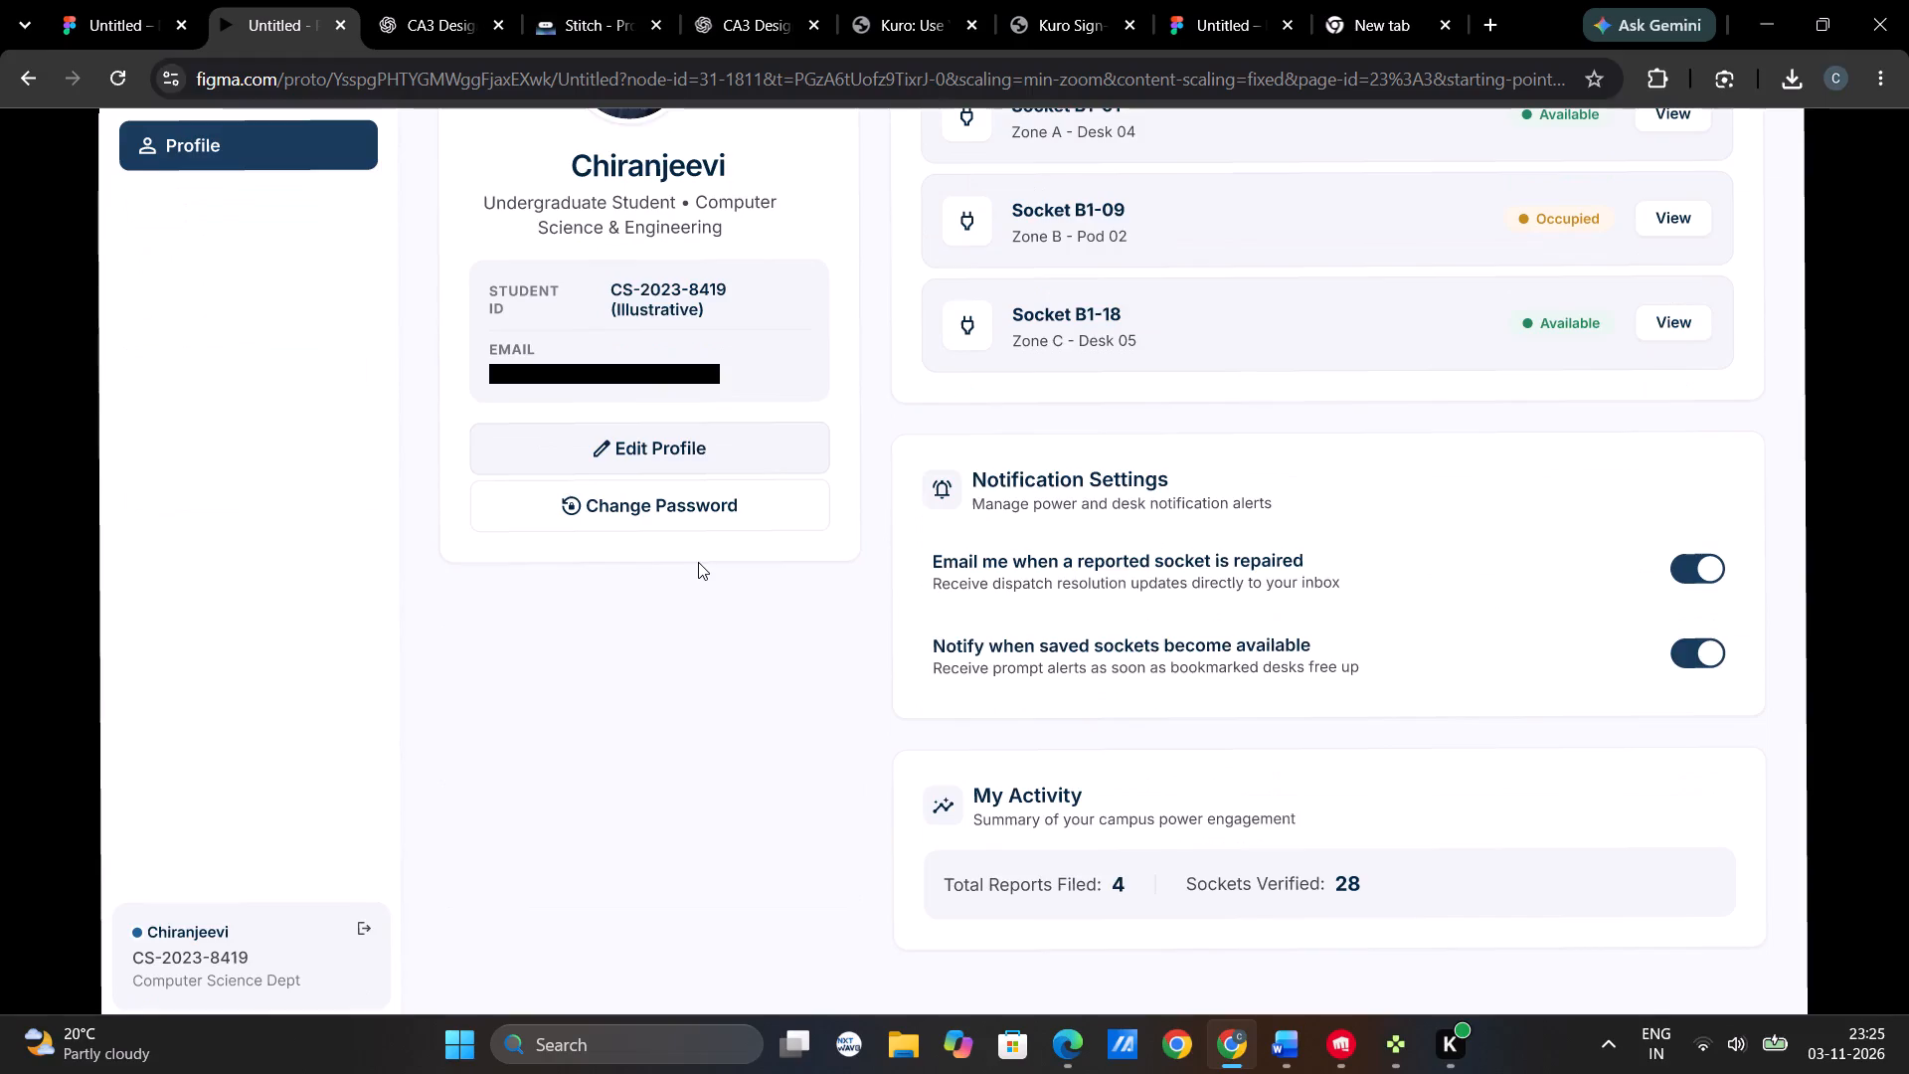
scroll(698, 562, "up", 4)
scroll(885, 665, "up", 5)
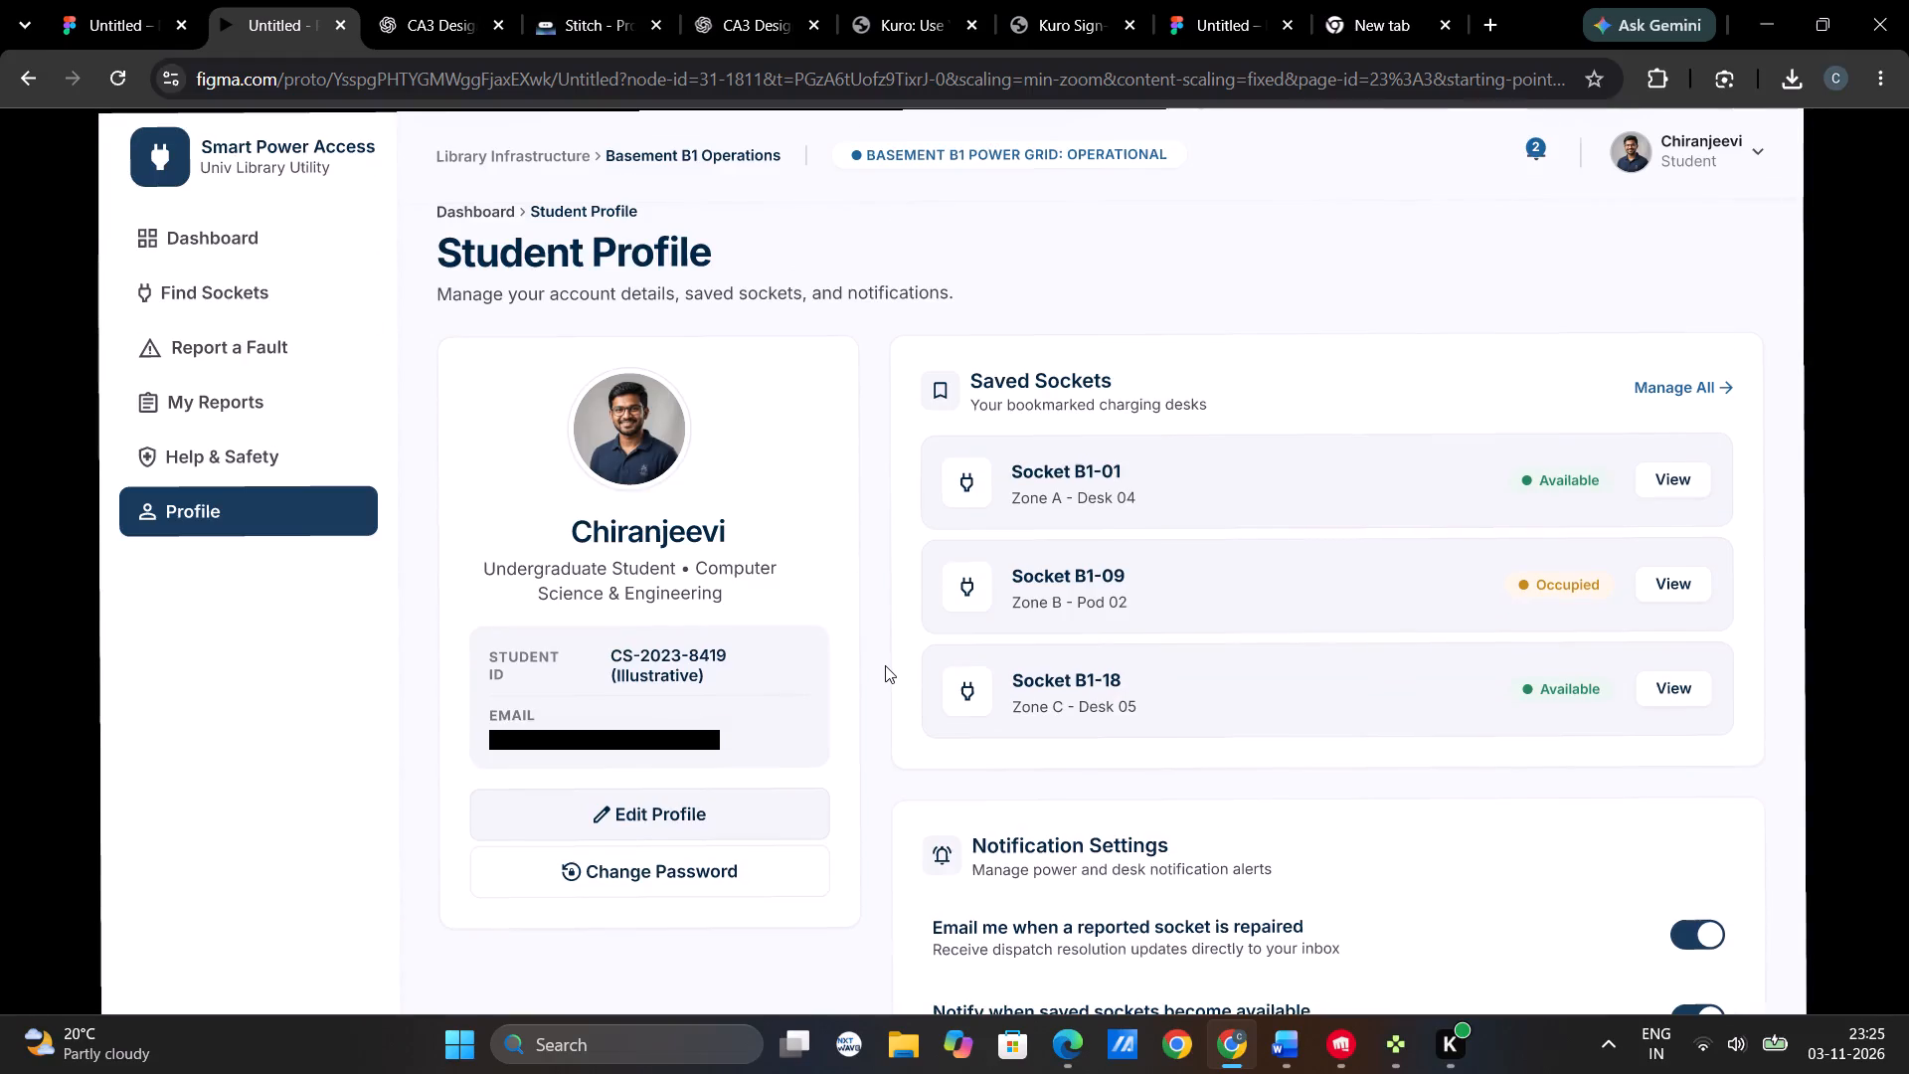
scroll(885, 665, "down", 4)
scroll(885, 665, "up", 4)
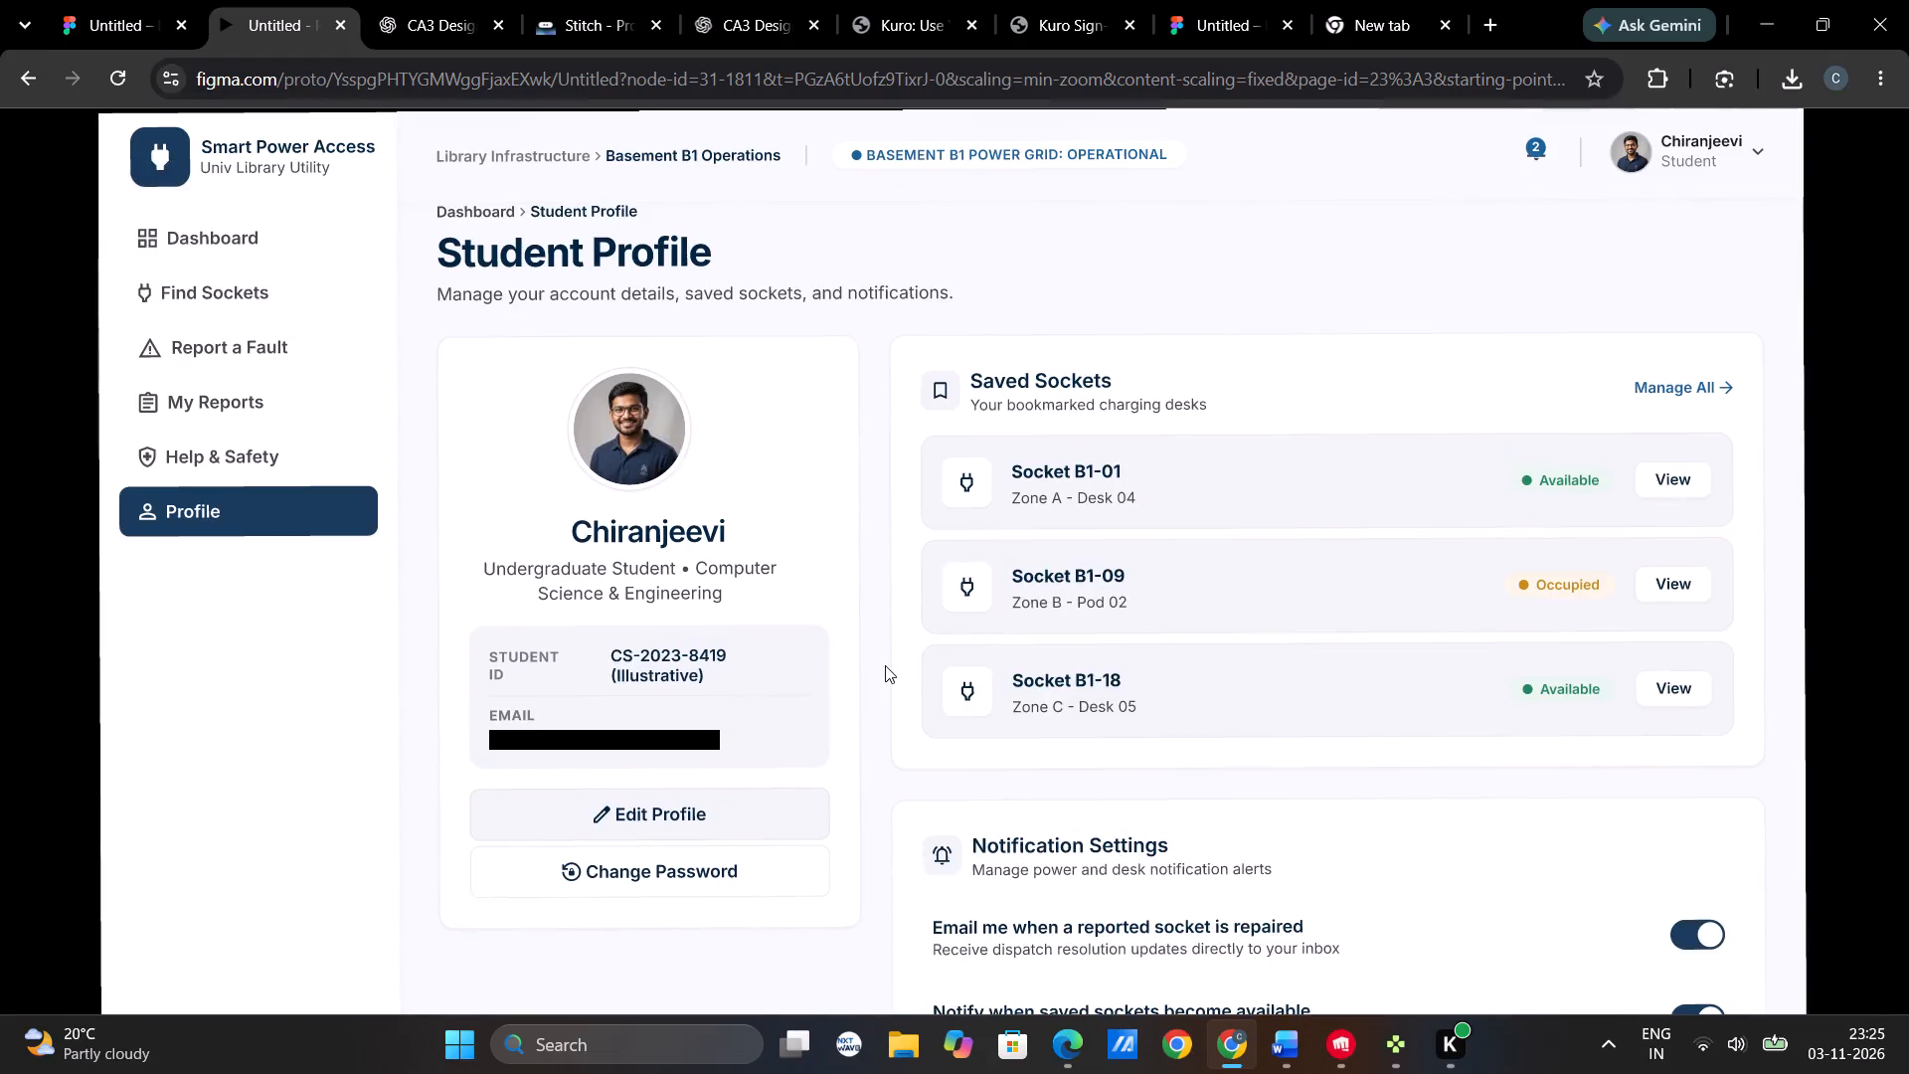
scroll(885, 665, "down", 6)
scroll(885, 665, "up", 3)
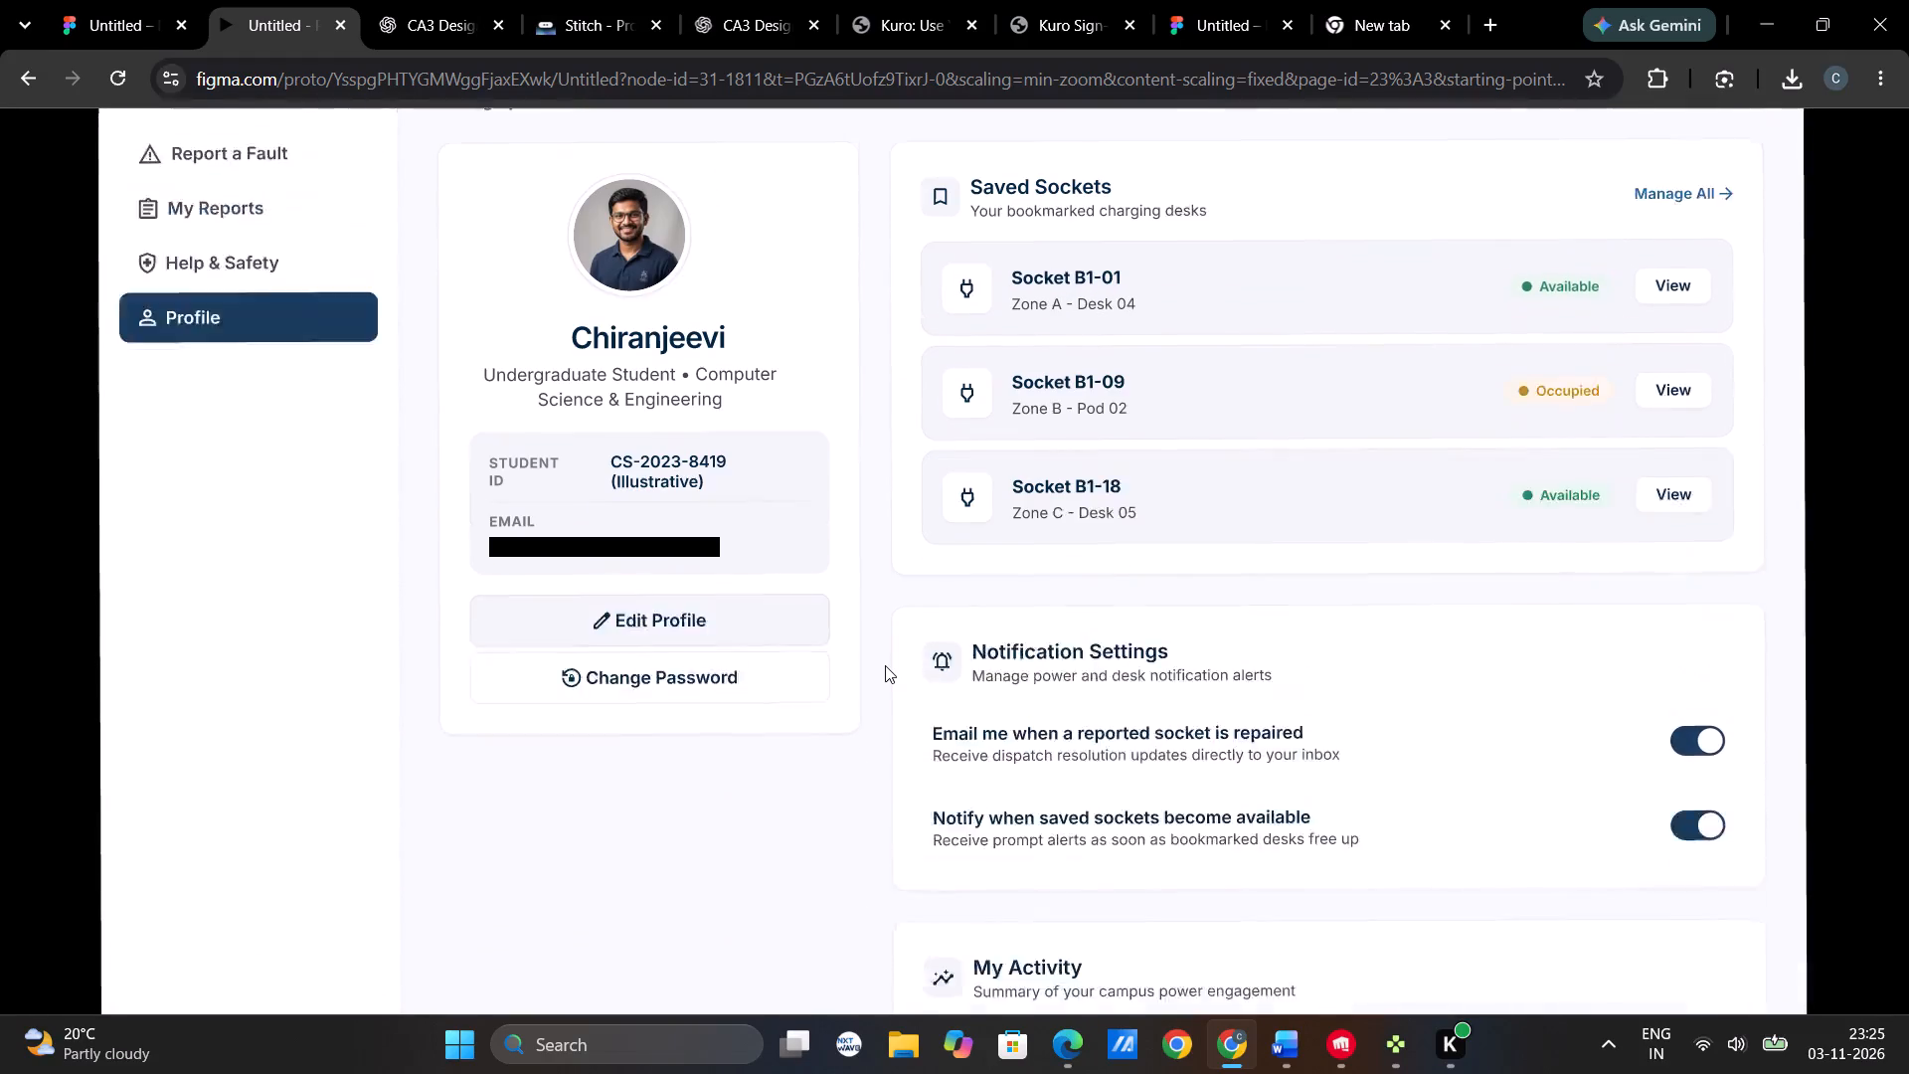
scroll(885, 665, "up", 2)
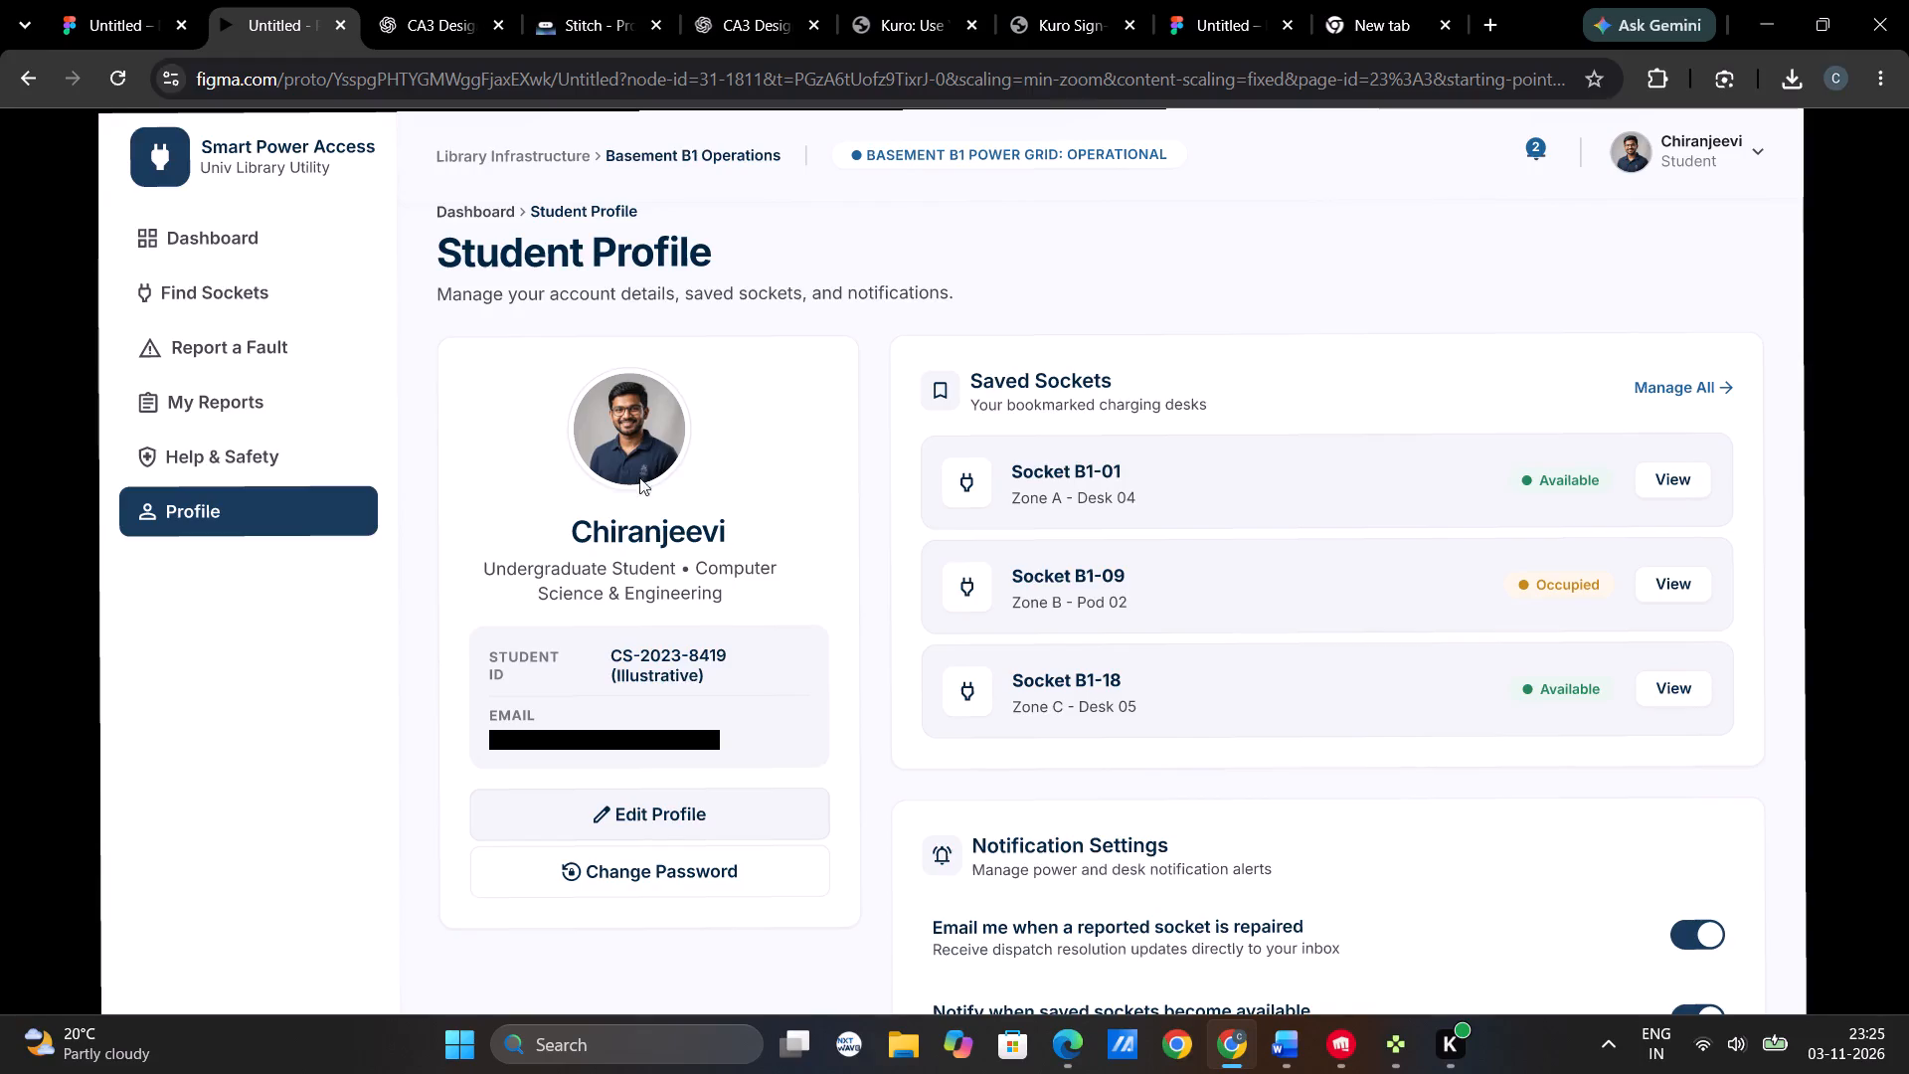
Return to the design file and rename Frame 1, which holds the sitemap, as Information Architecture.
left_click(123, 6)
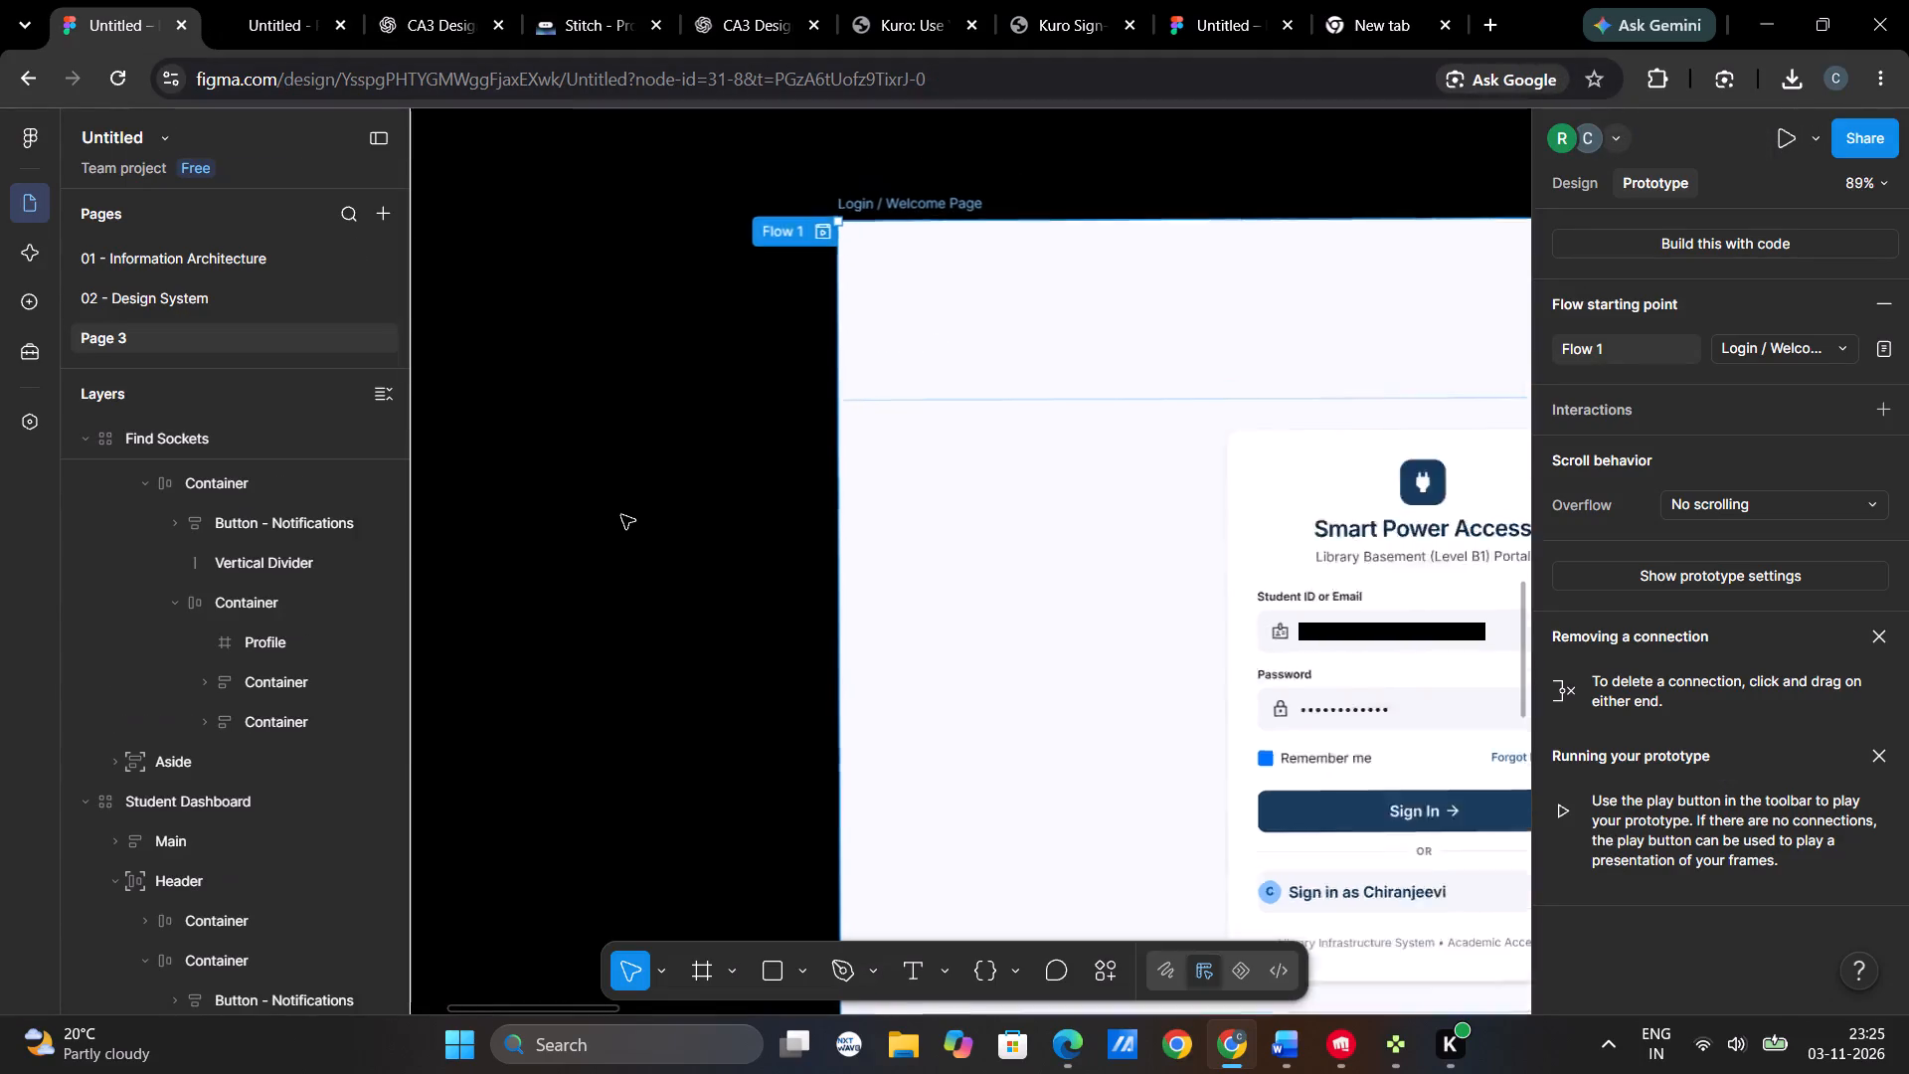
scroll(621, 515, "up", 2)
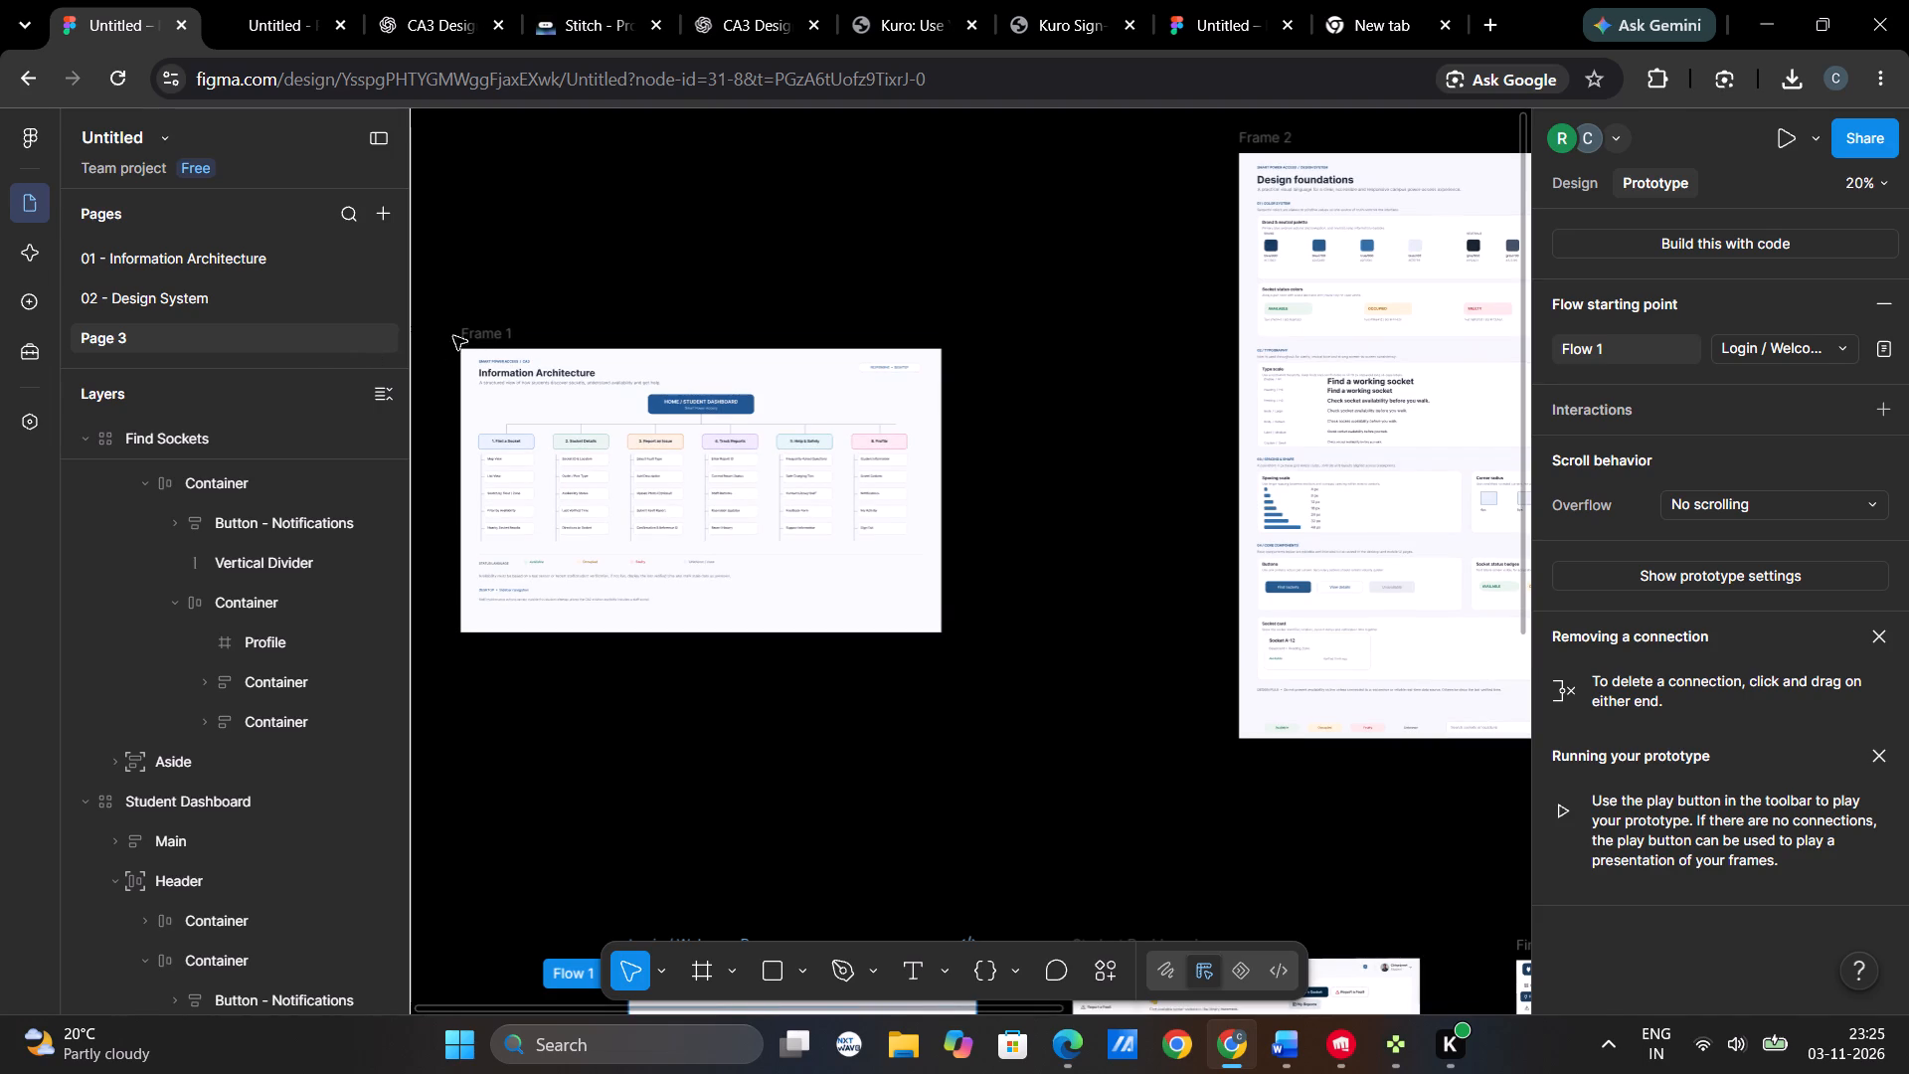
double_click(492, 331)
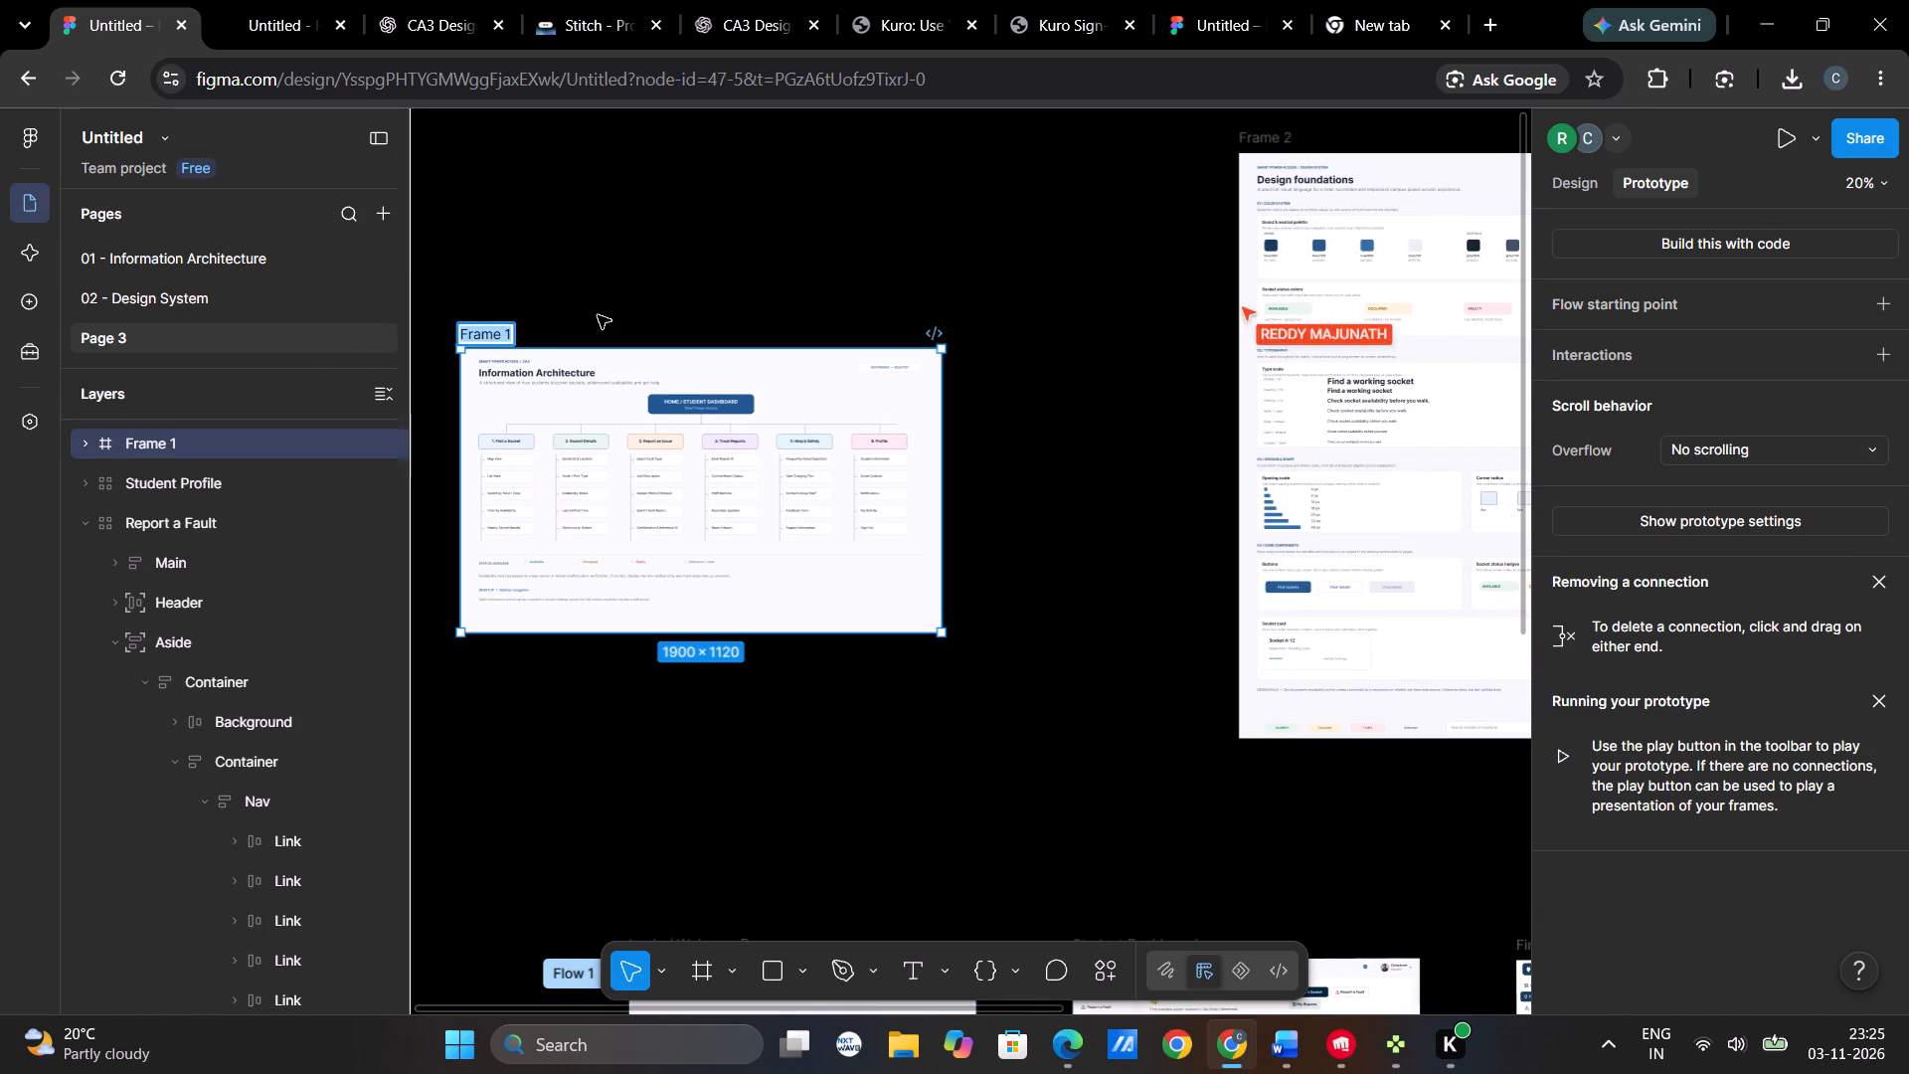
scroll(598, 315, "right", 2)
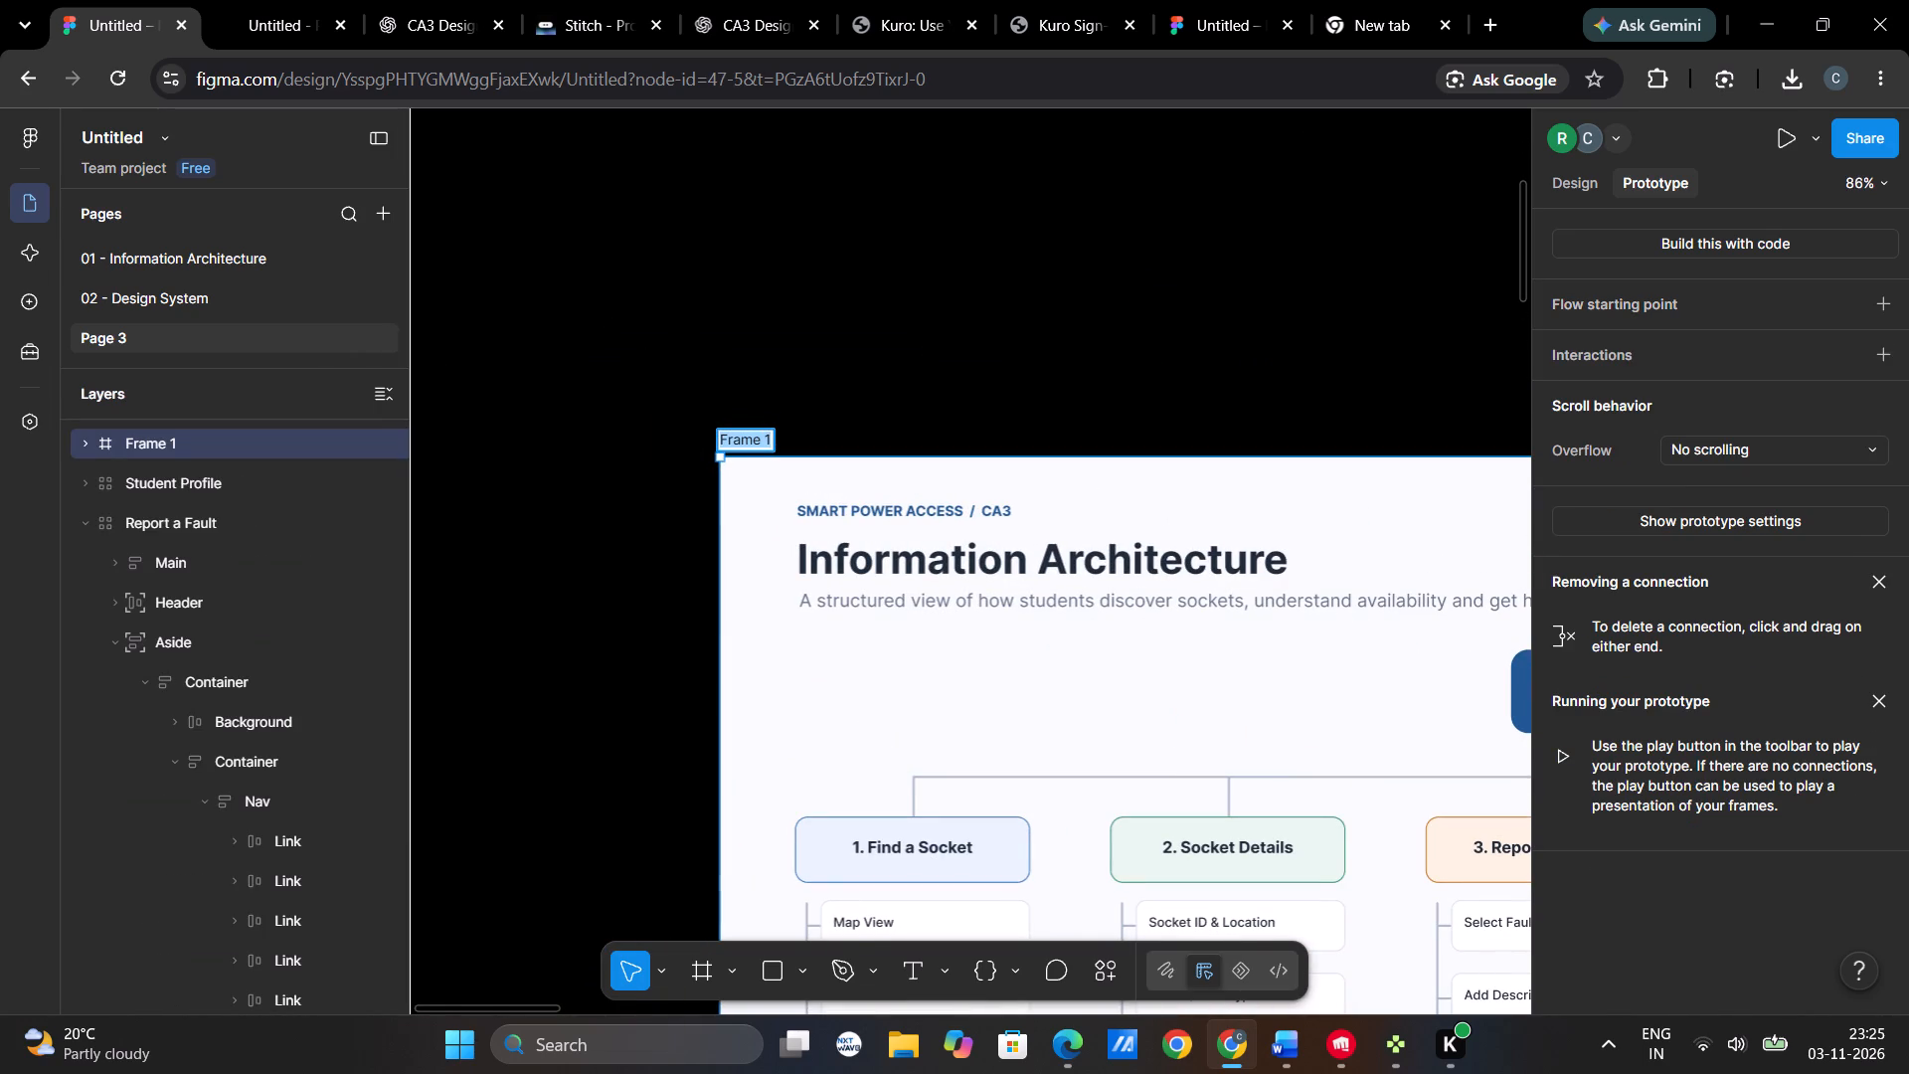
key("BackSpace")
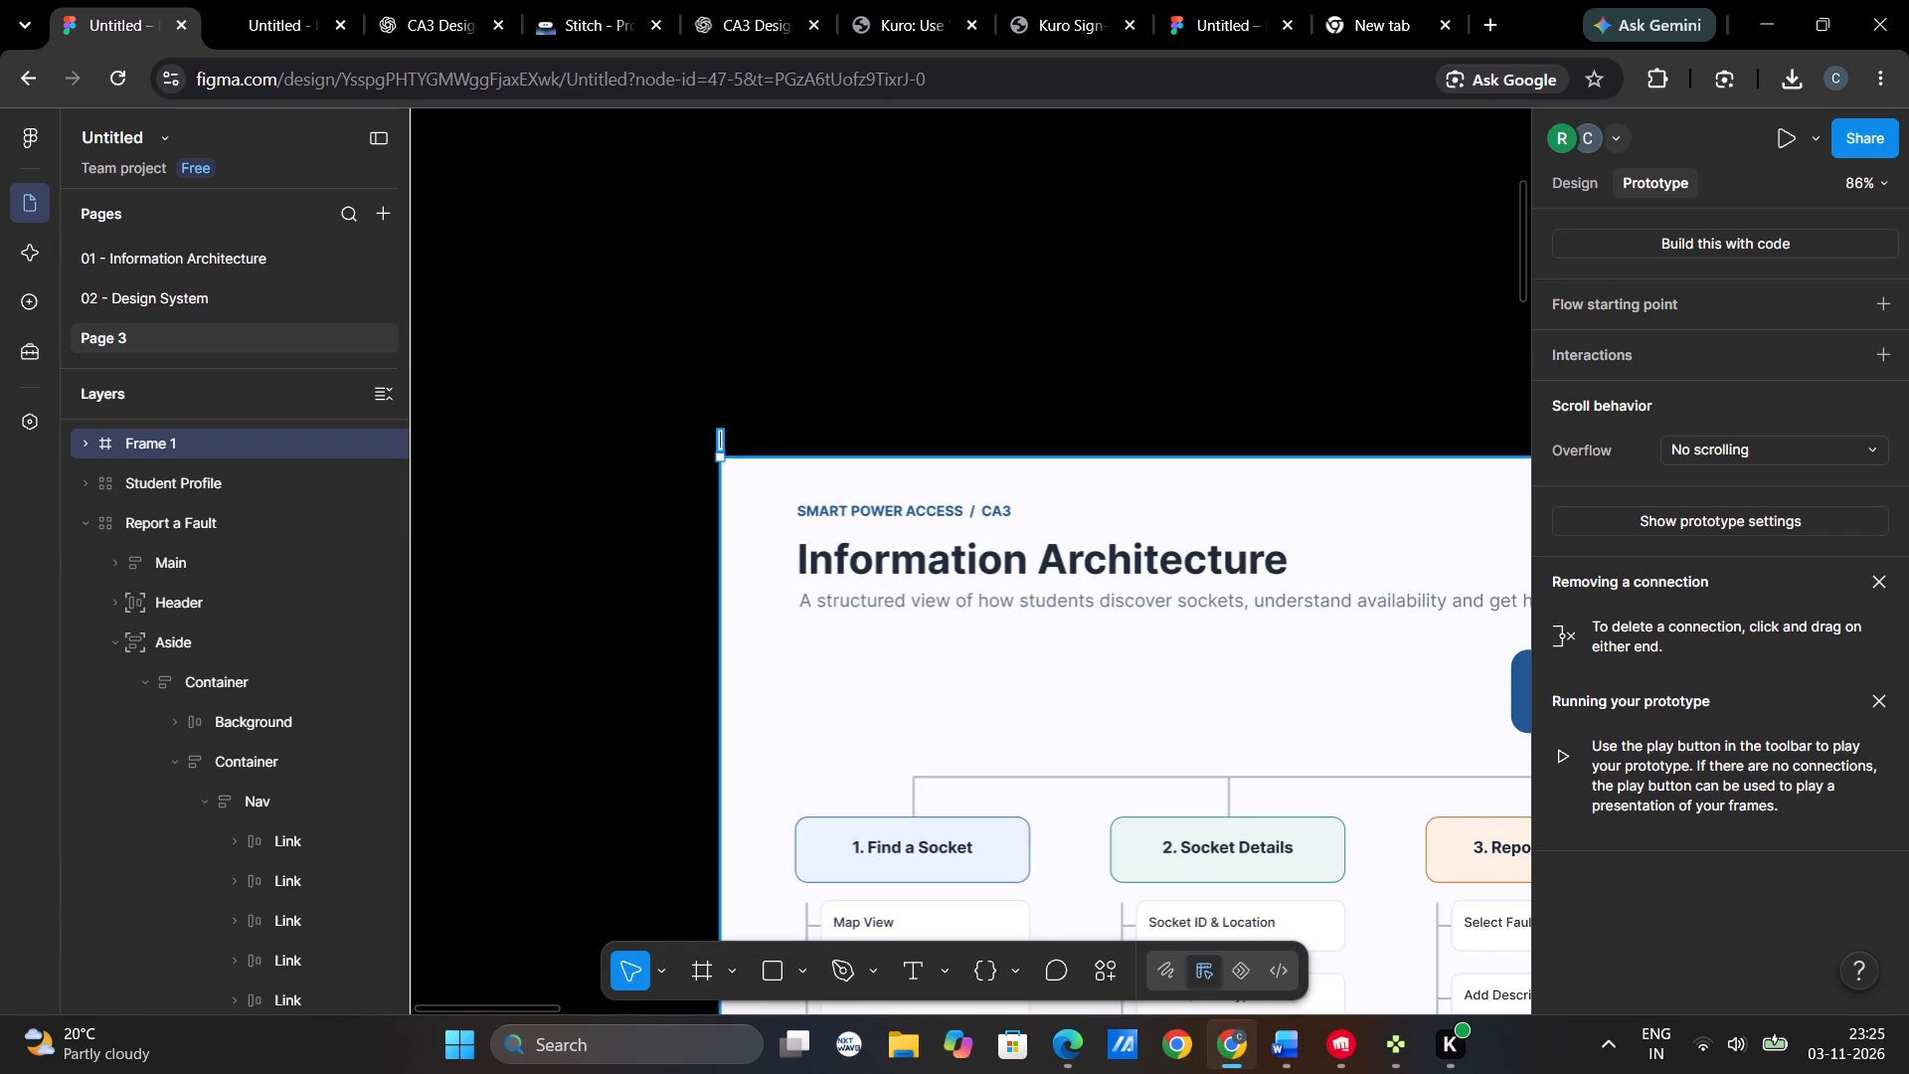
type("Informa")
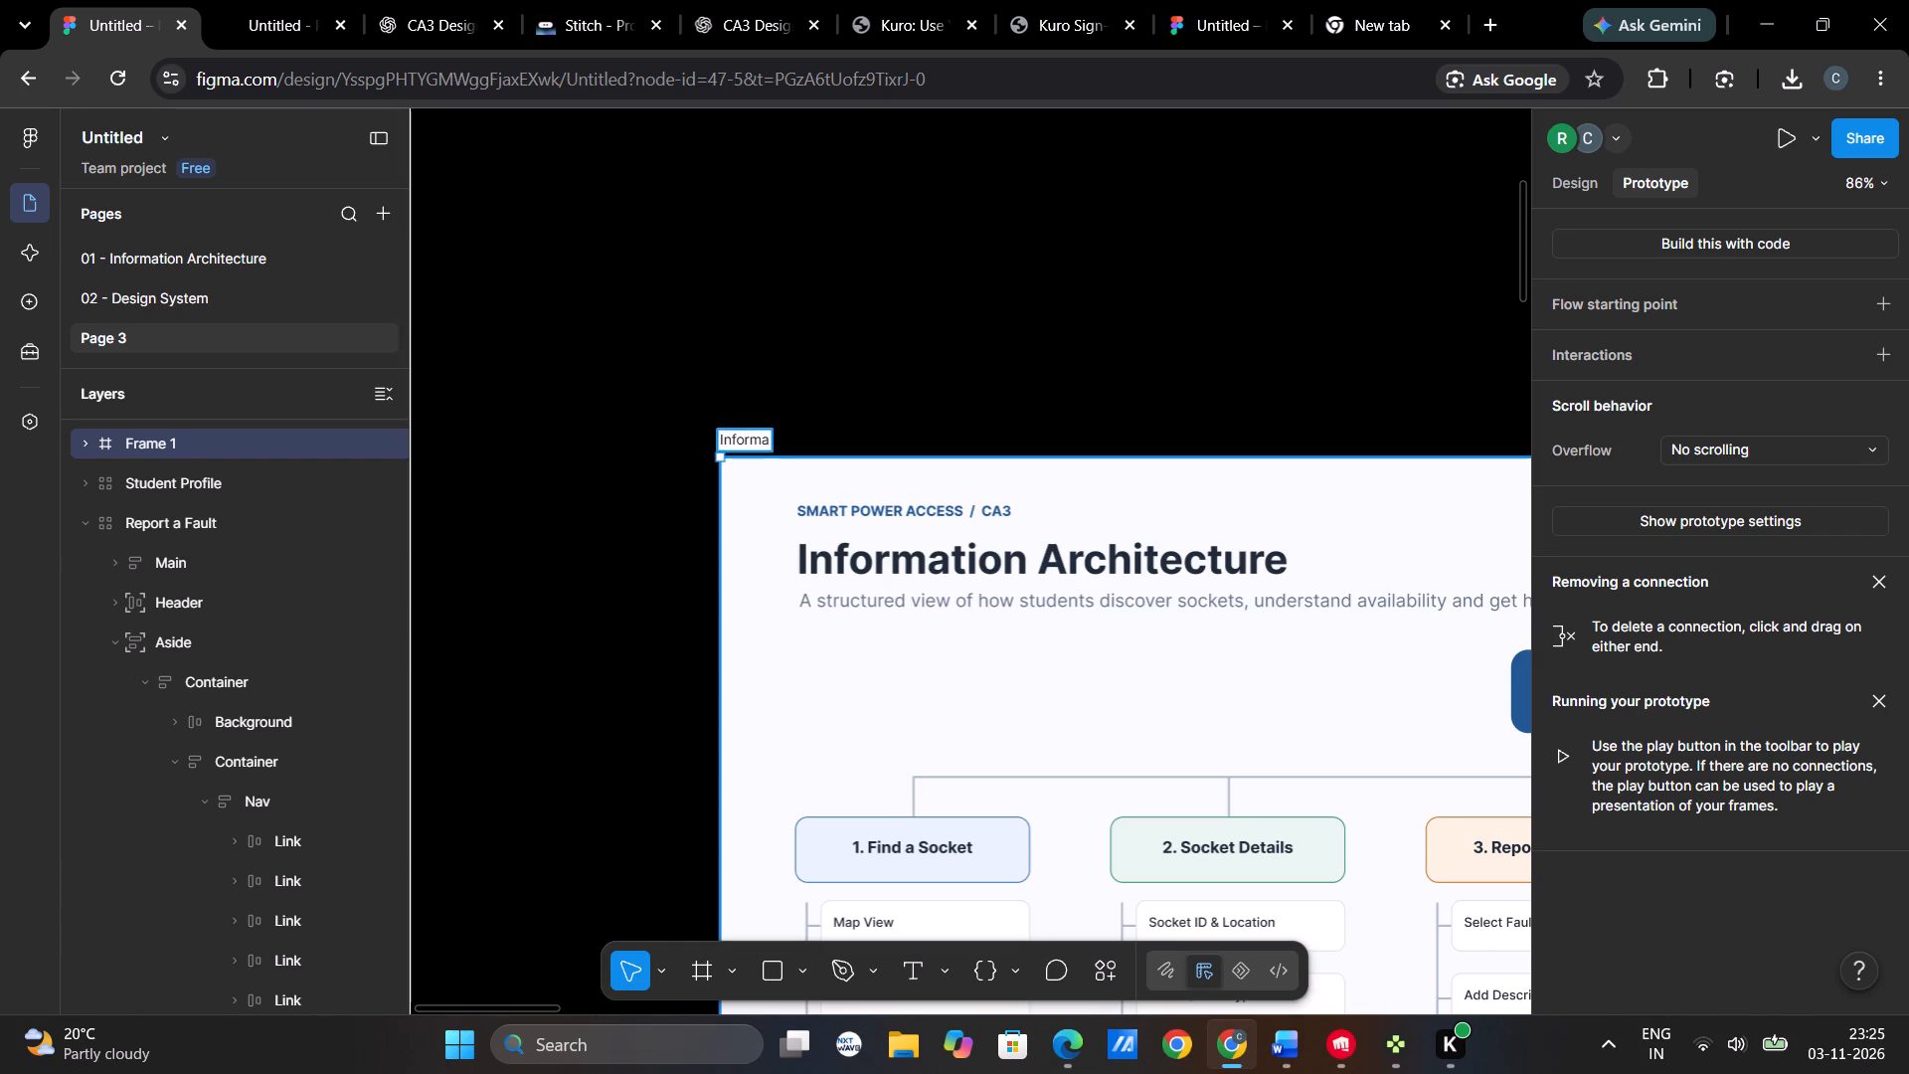
type("tion")
key("space")
key("shift+a")
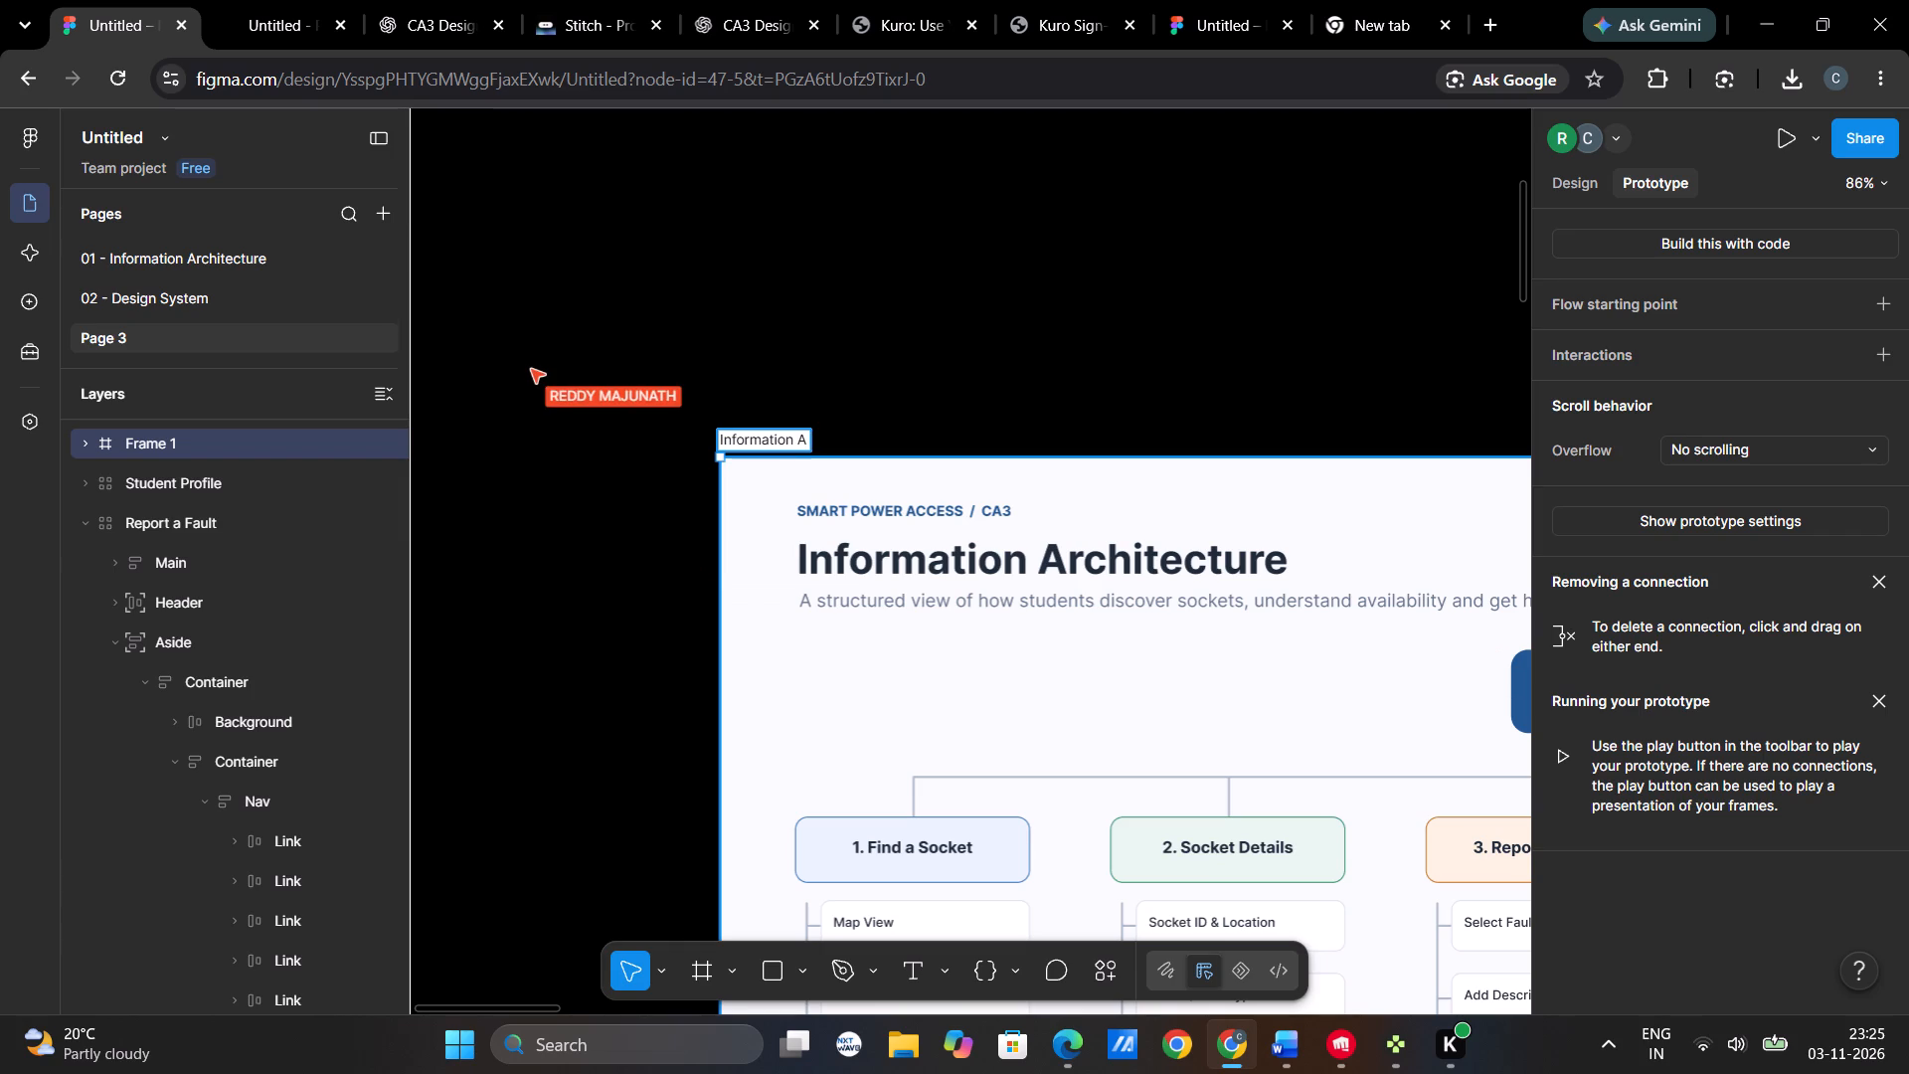
type("rchite")
type("cture")
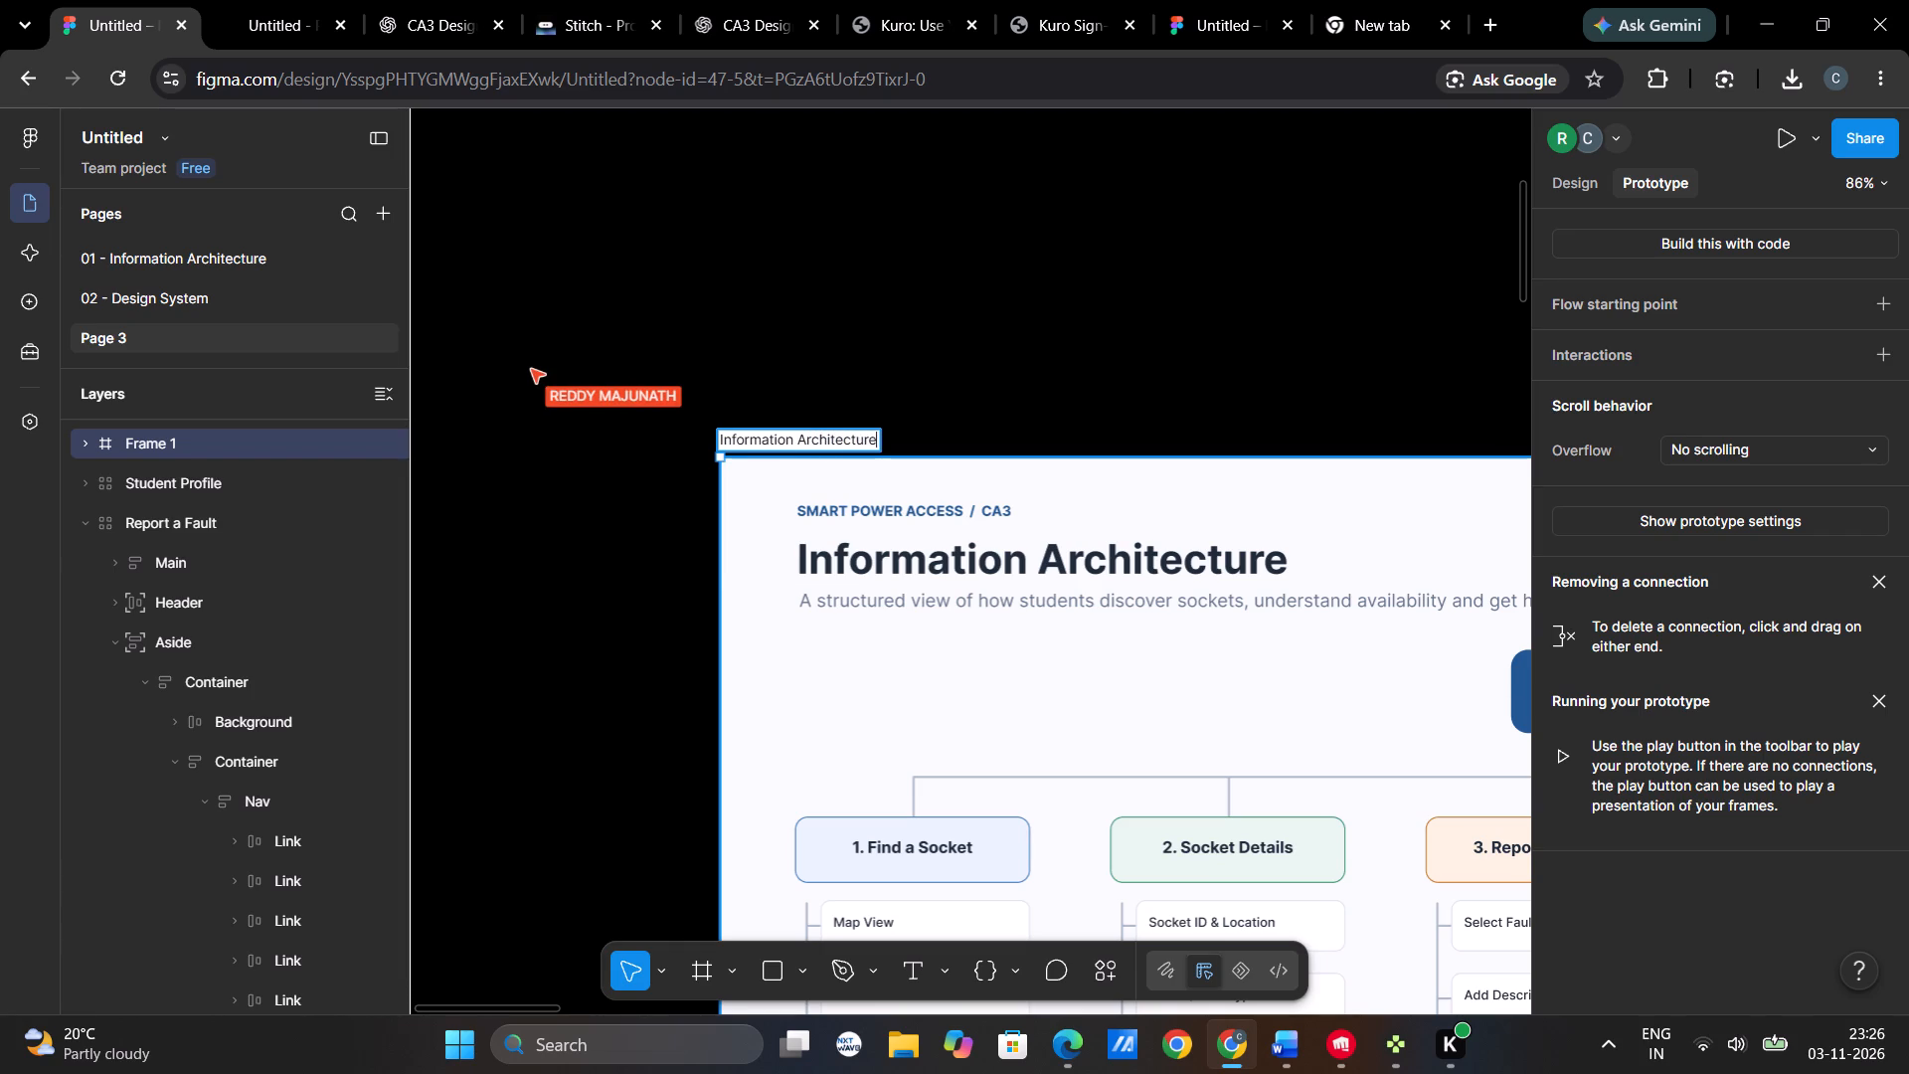
left_click(1128, 356)
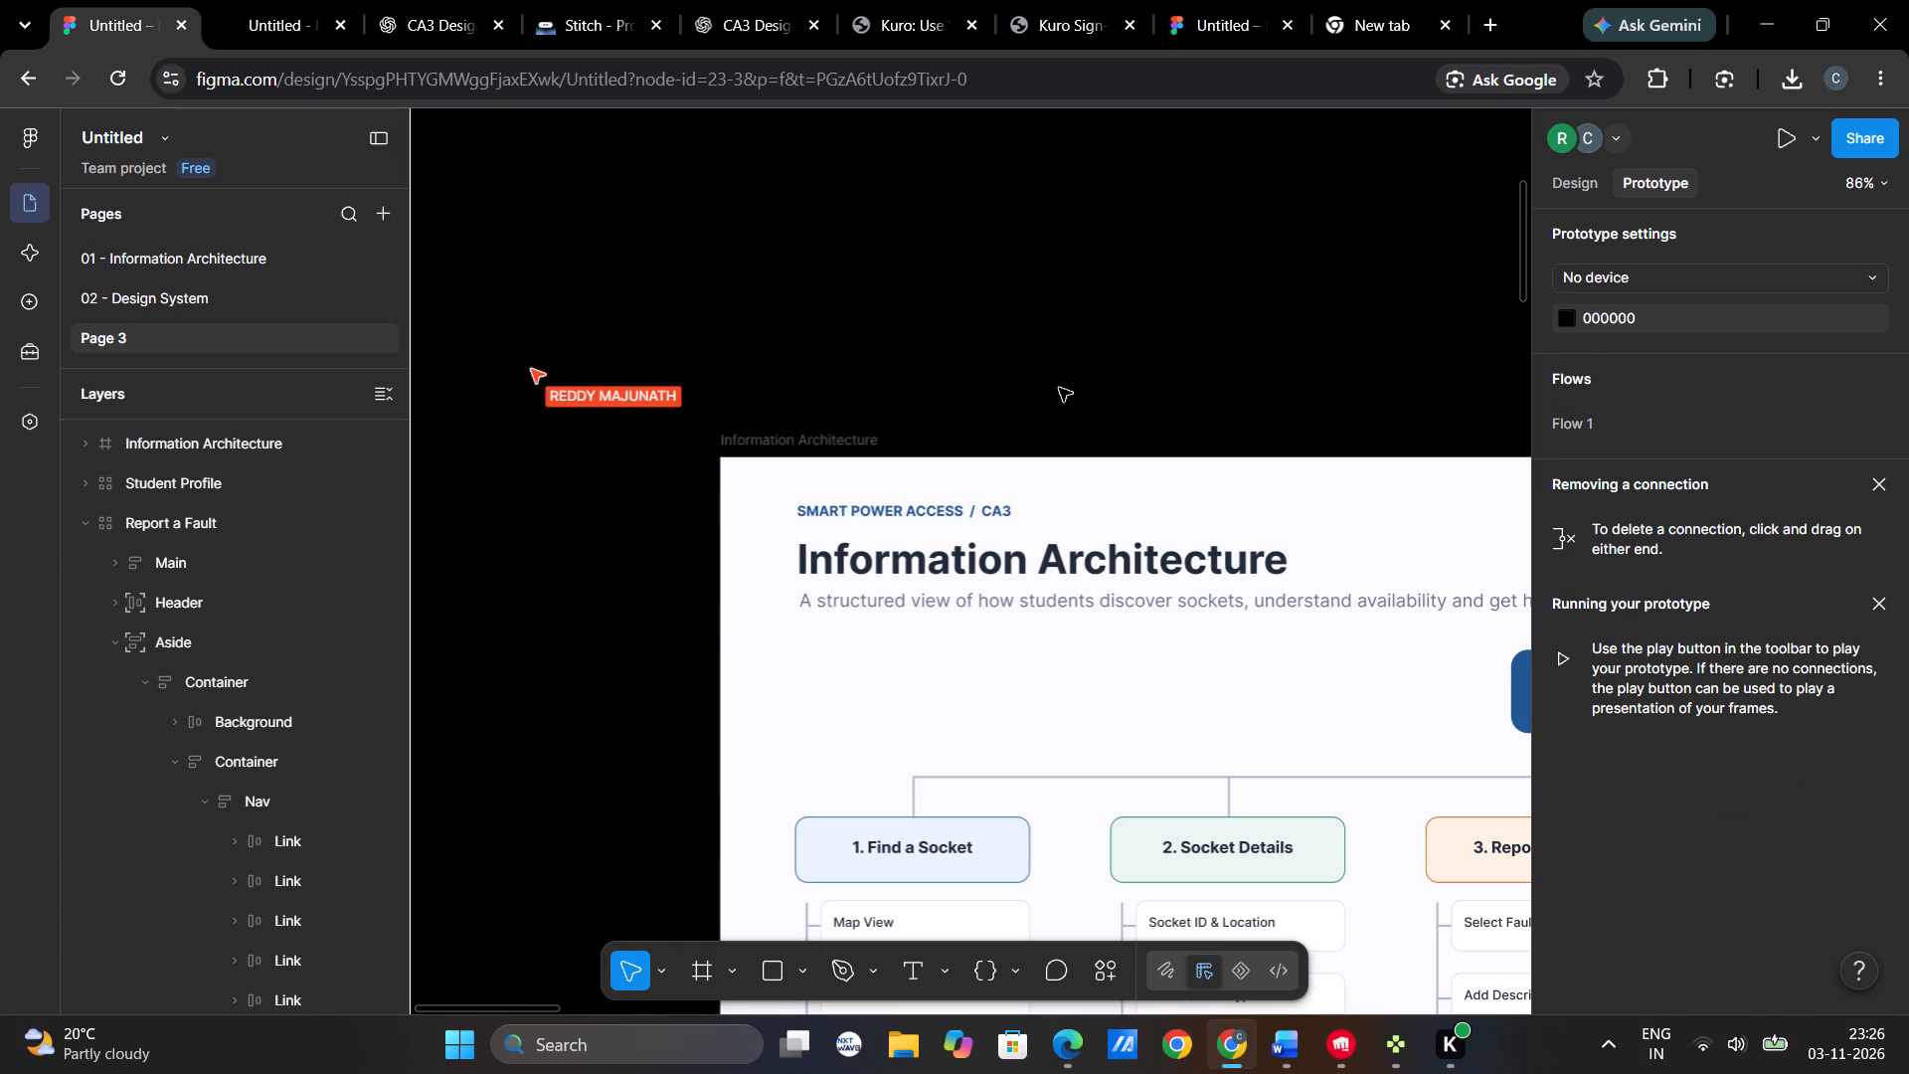
Look over the Design foundations frame and the linked app screens on the Page 3 canvas.
scroll(929, 387, "up", 1)
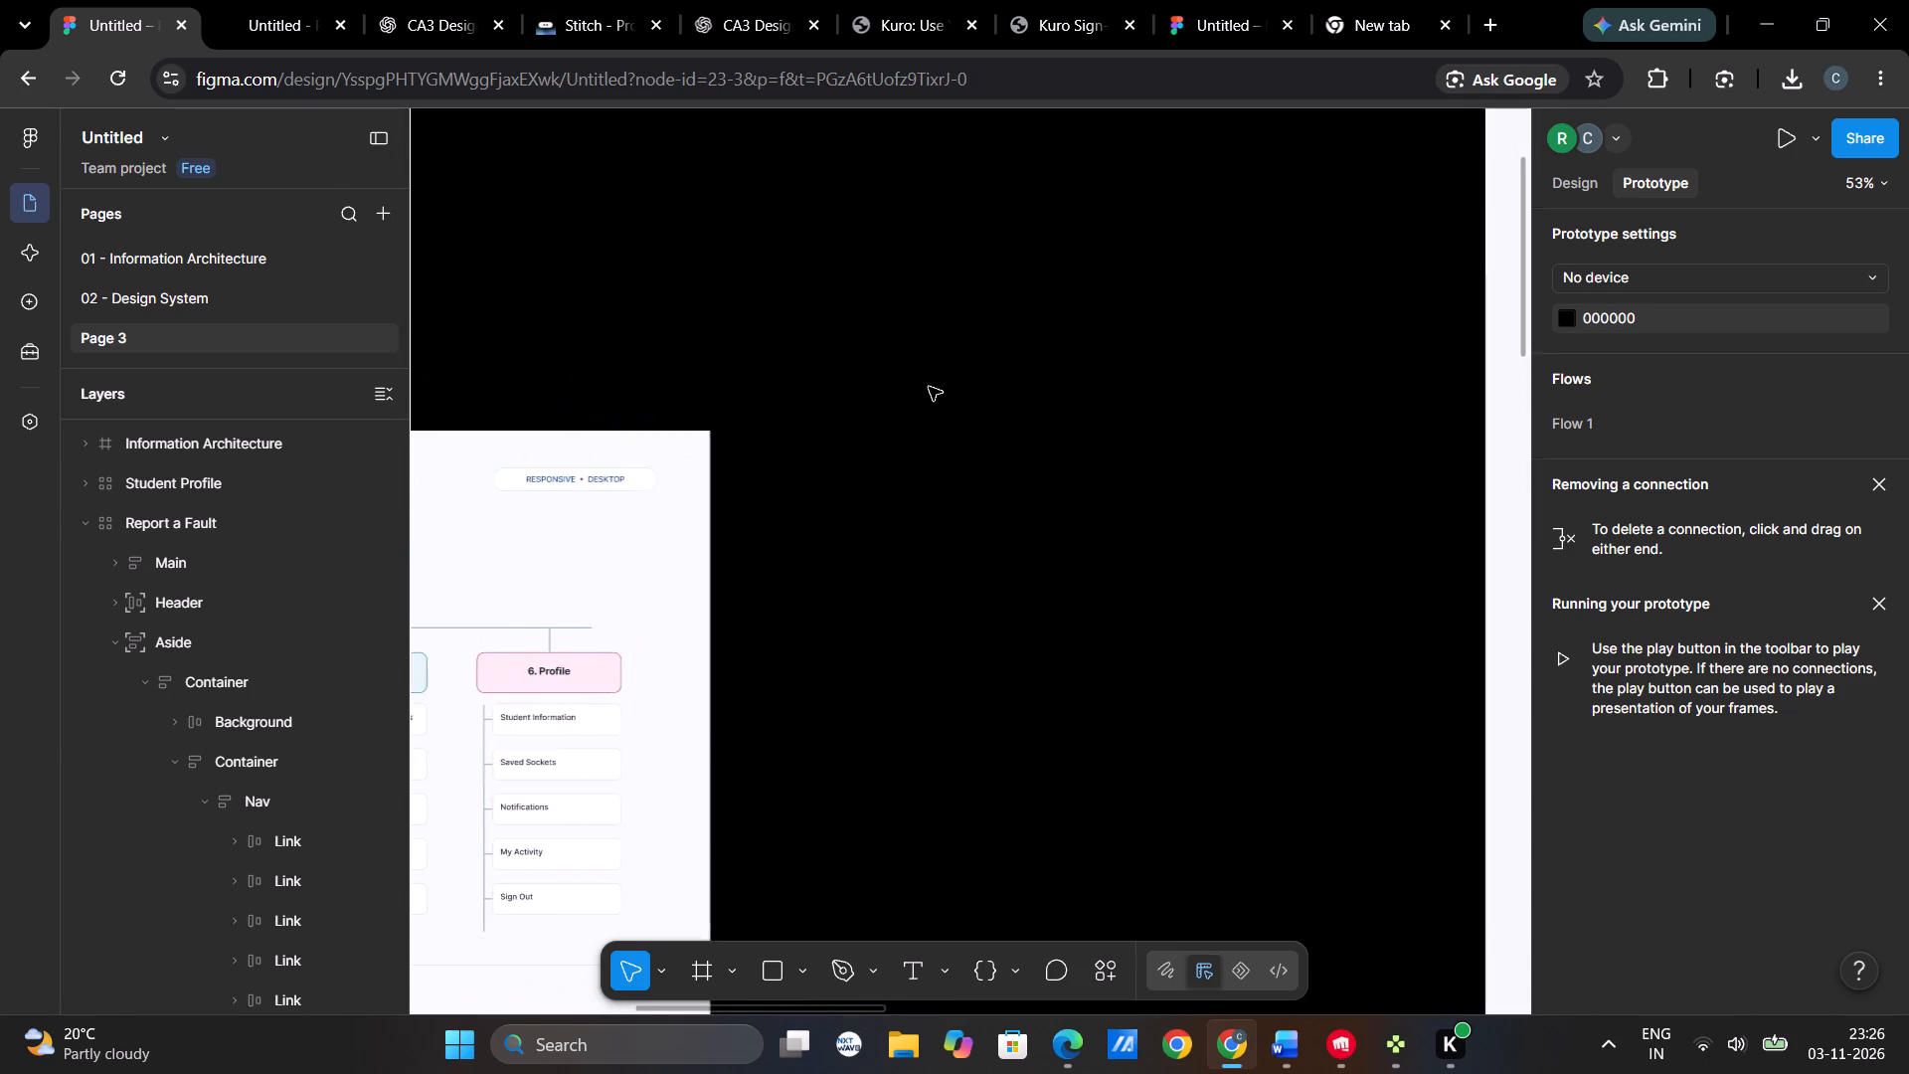
scroll(929, 387, "up", 1)
scroll(929, 387, "down", 3)
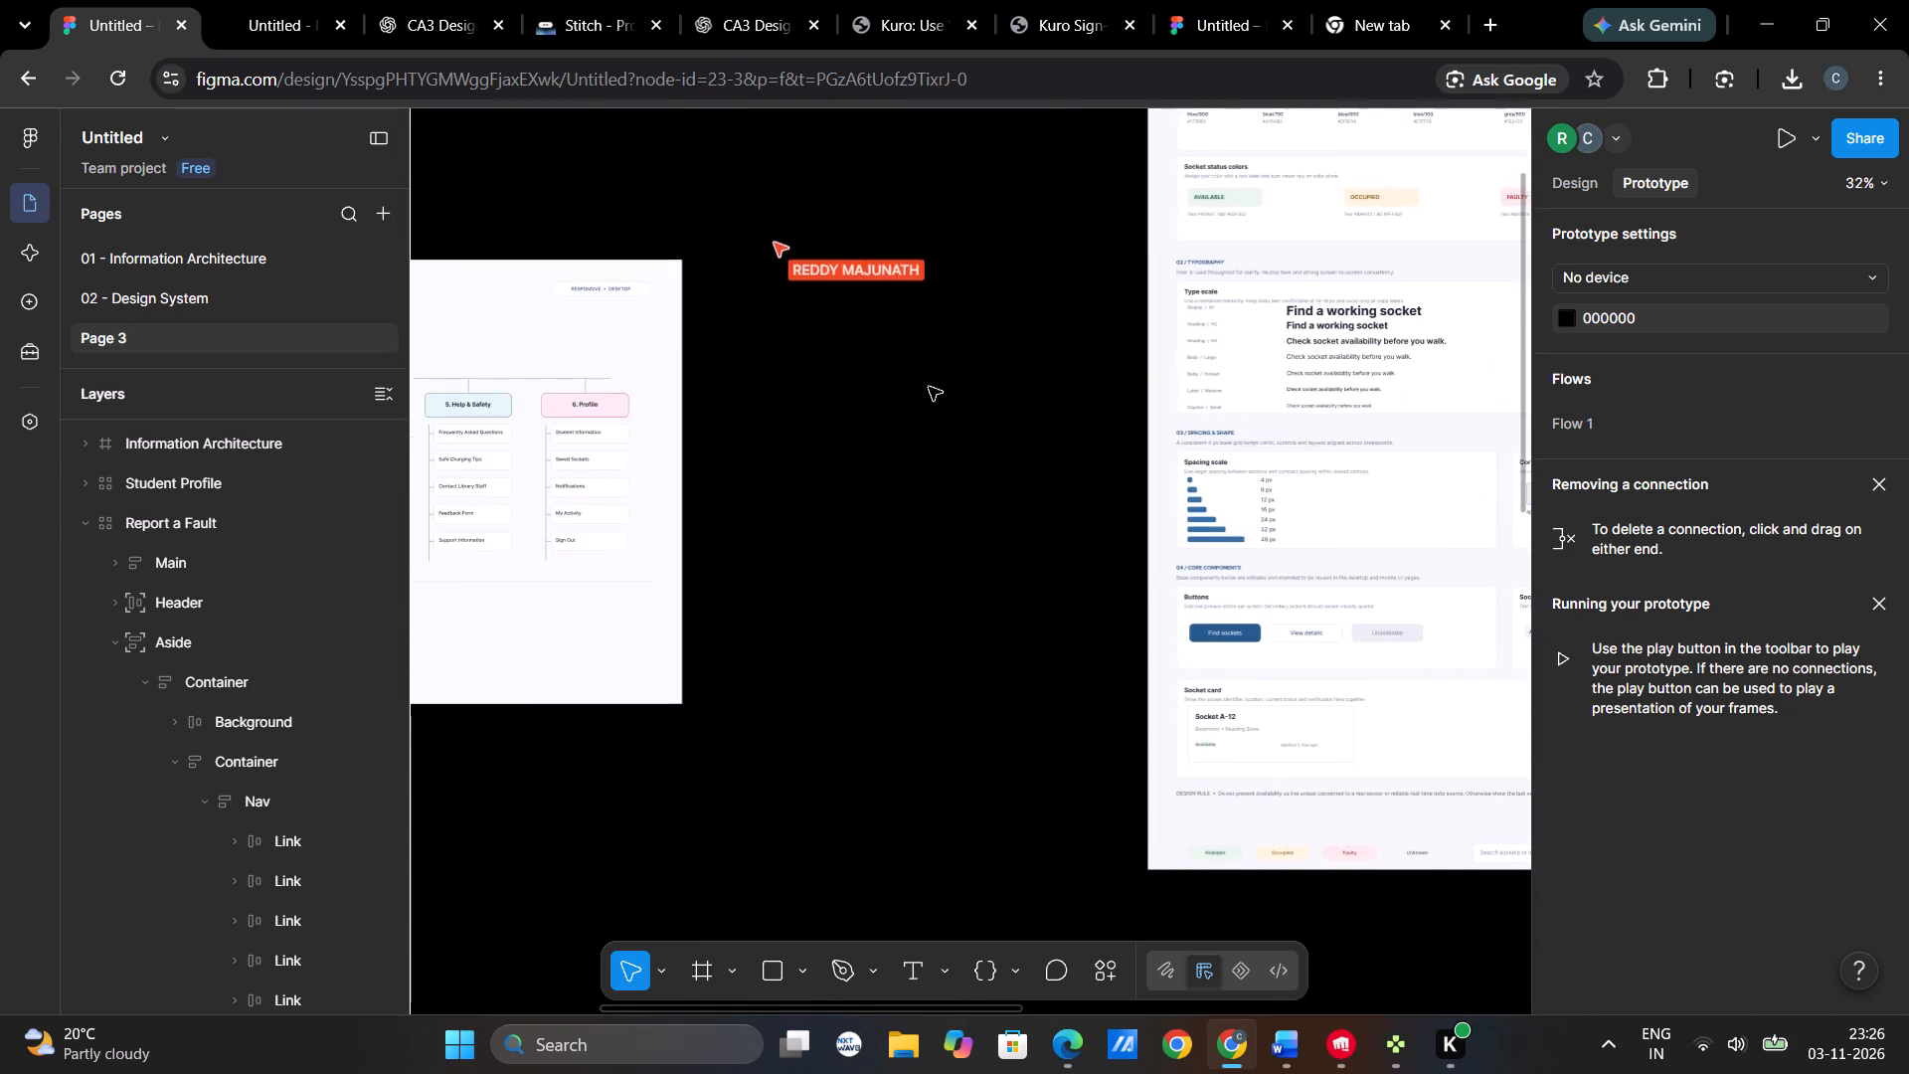
scroll(929, 387, "right", 1)
scroll(929, 387, "down", 1)
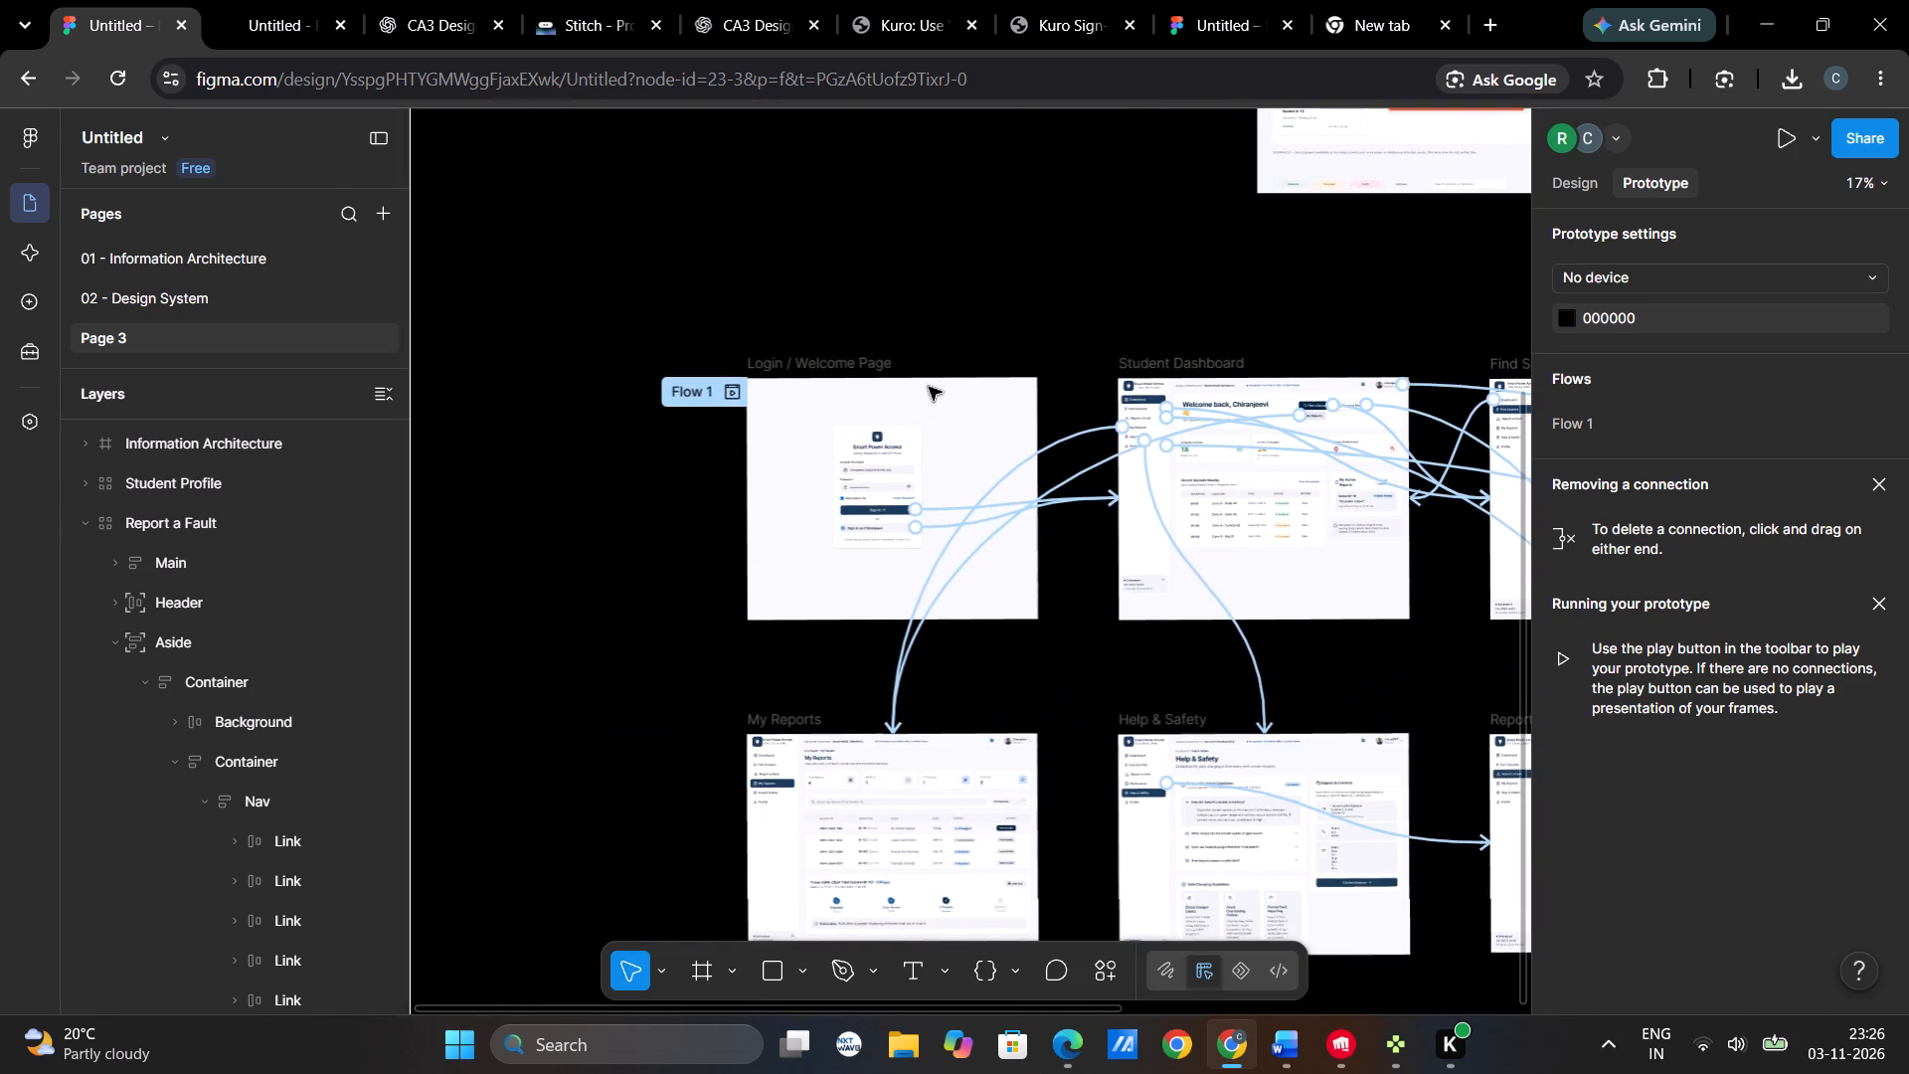
scroll(929, 387, "down", 1)
scroll(929, 387, "left", 3)
scroll(929, 387, "up", 1)
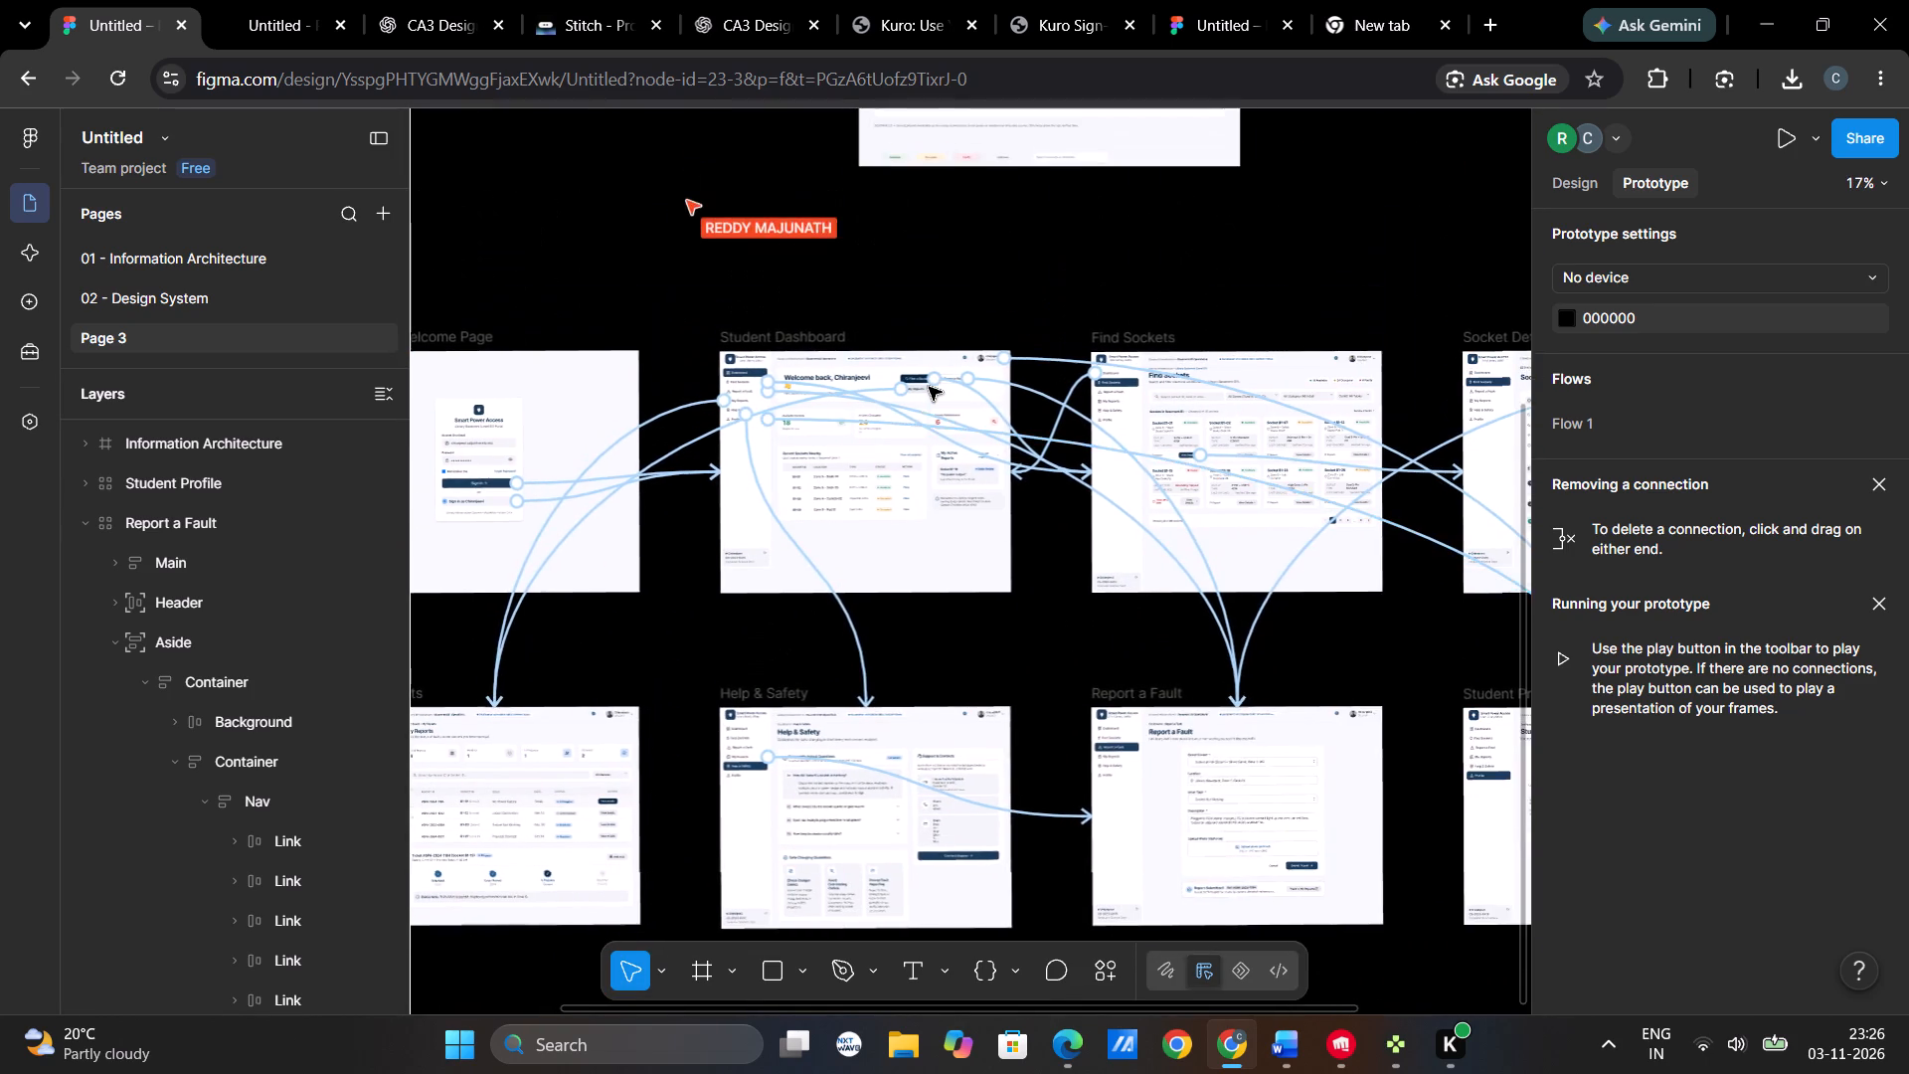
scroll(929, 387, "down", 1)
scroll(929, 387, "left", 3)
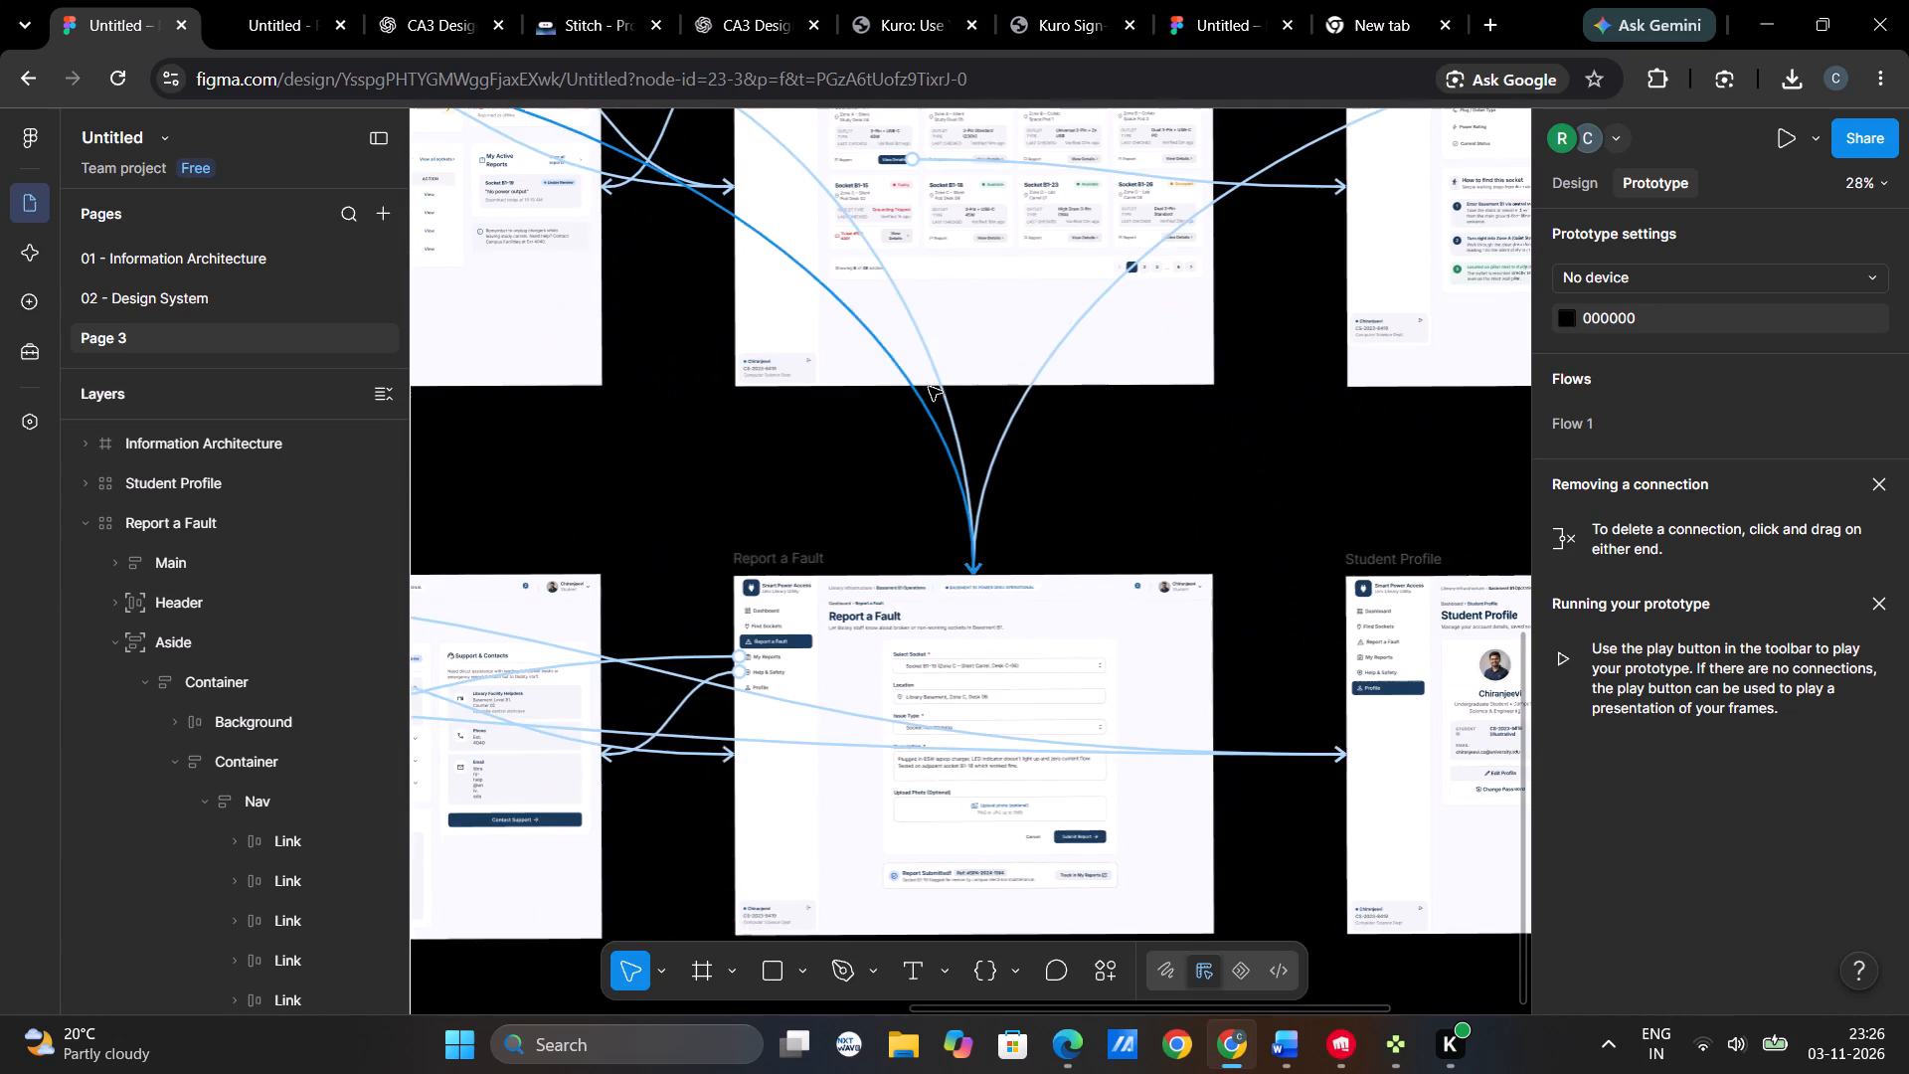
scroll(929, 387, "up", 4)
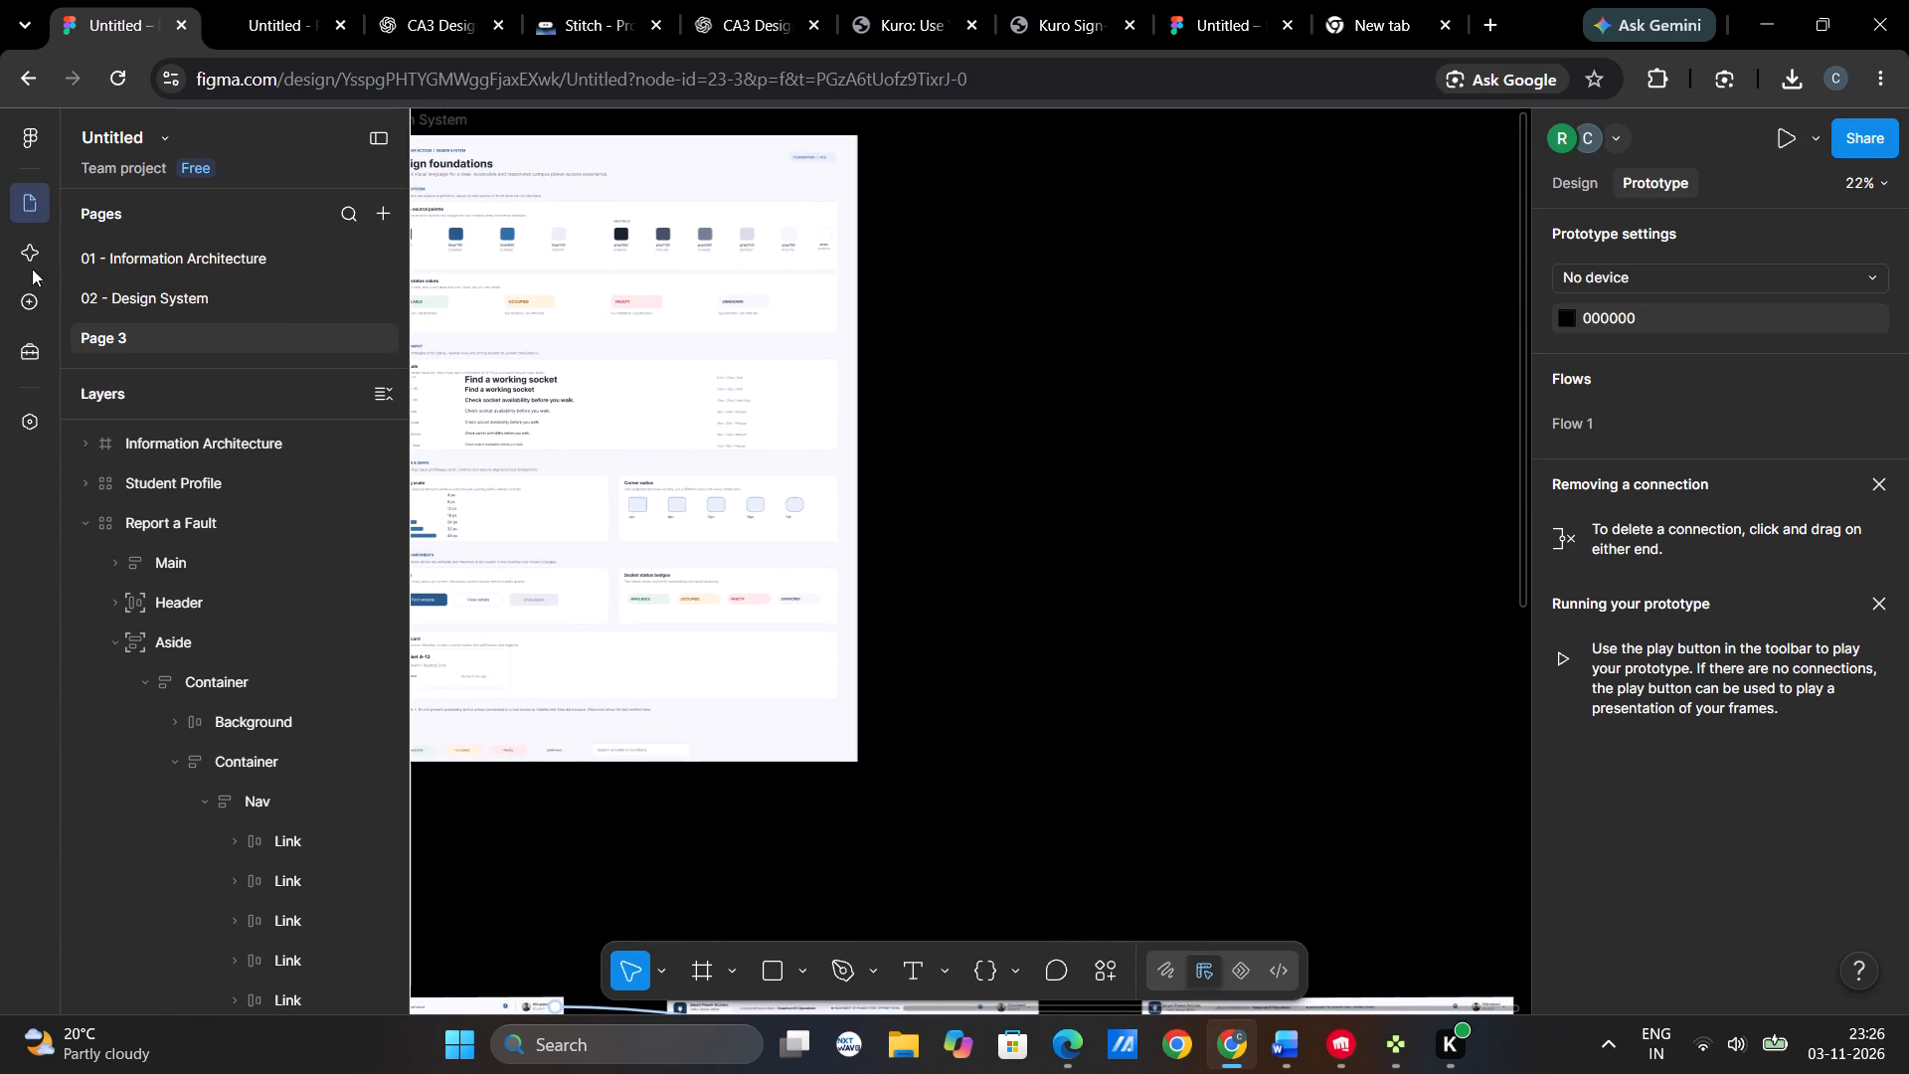
Select everything on the Page 3 canvas and export all the listed layers as 1x PNG files.
left_click(31, 146)
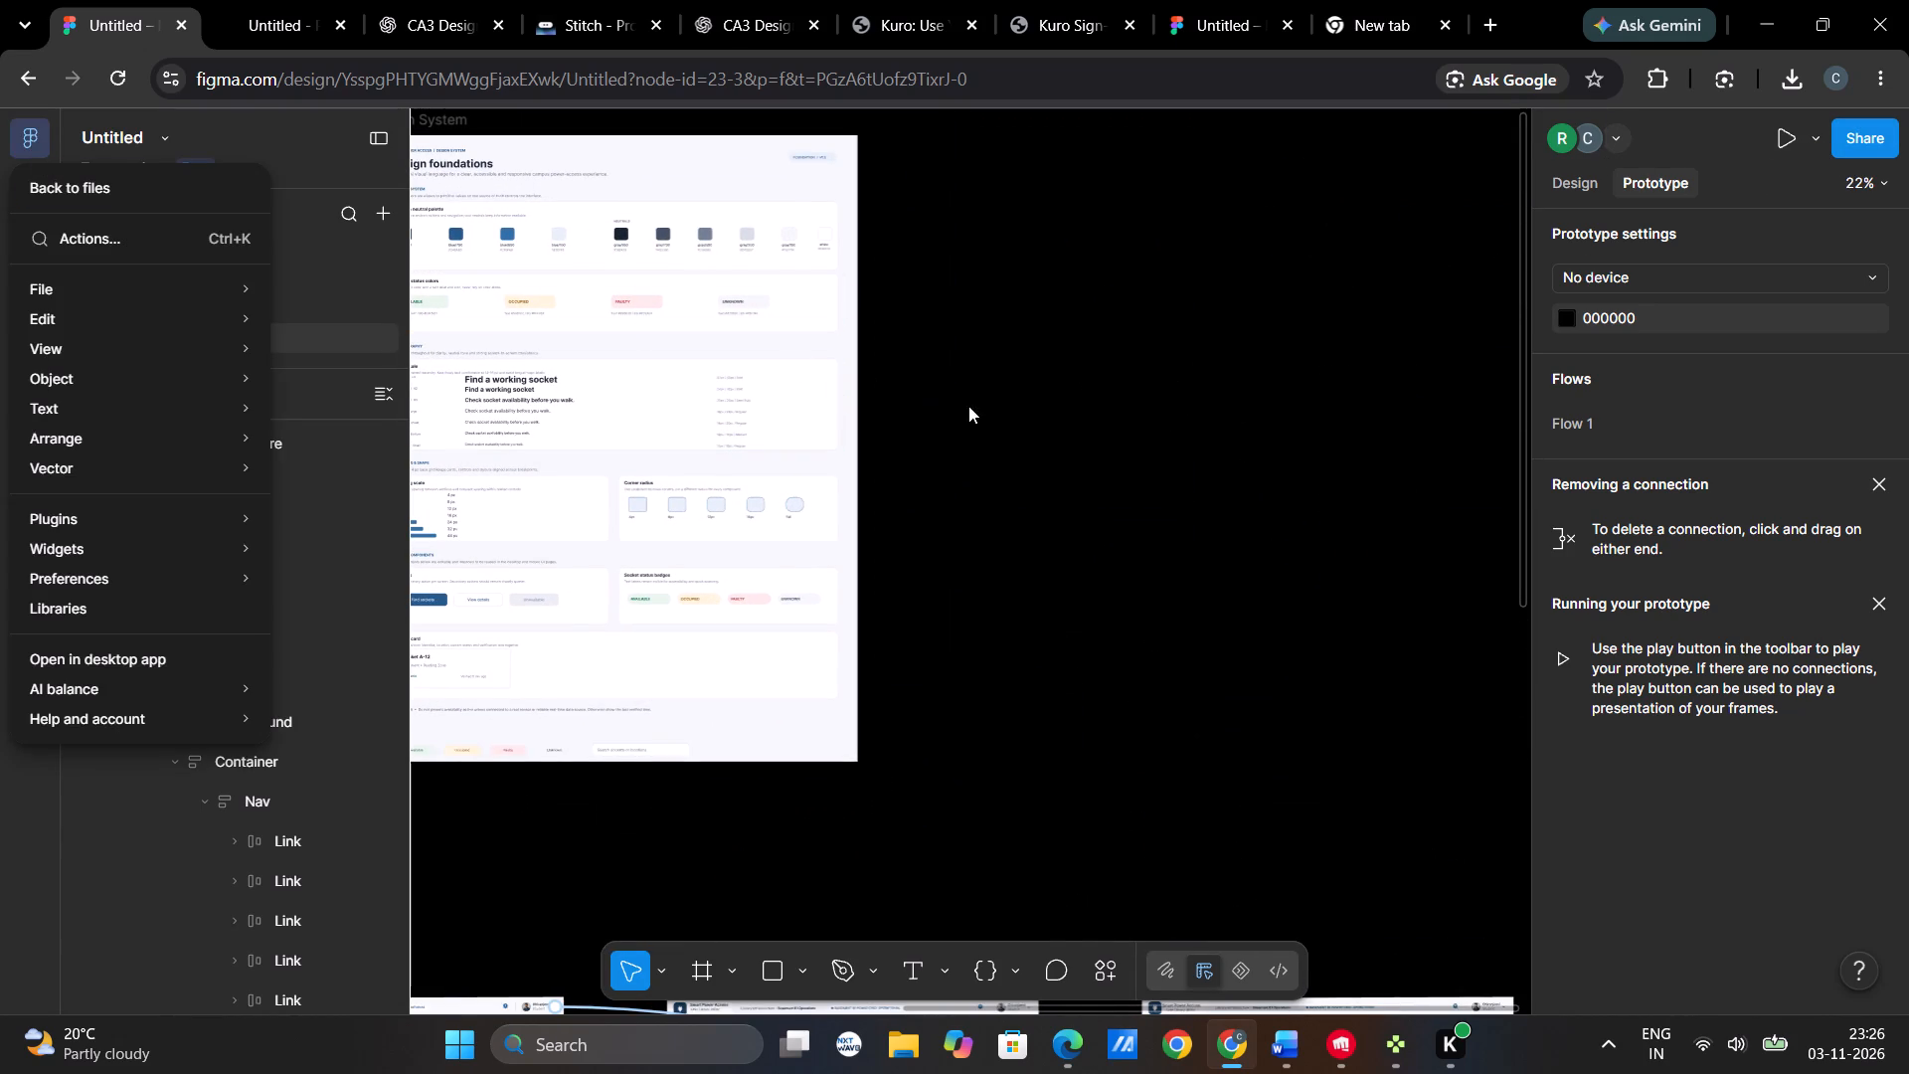
left_click(1042, 453)
scroll(1042, 453, "right", 4)
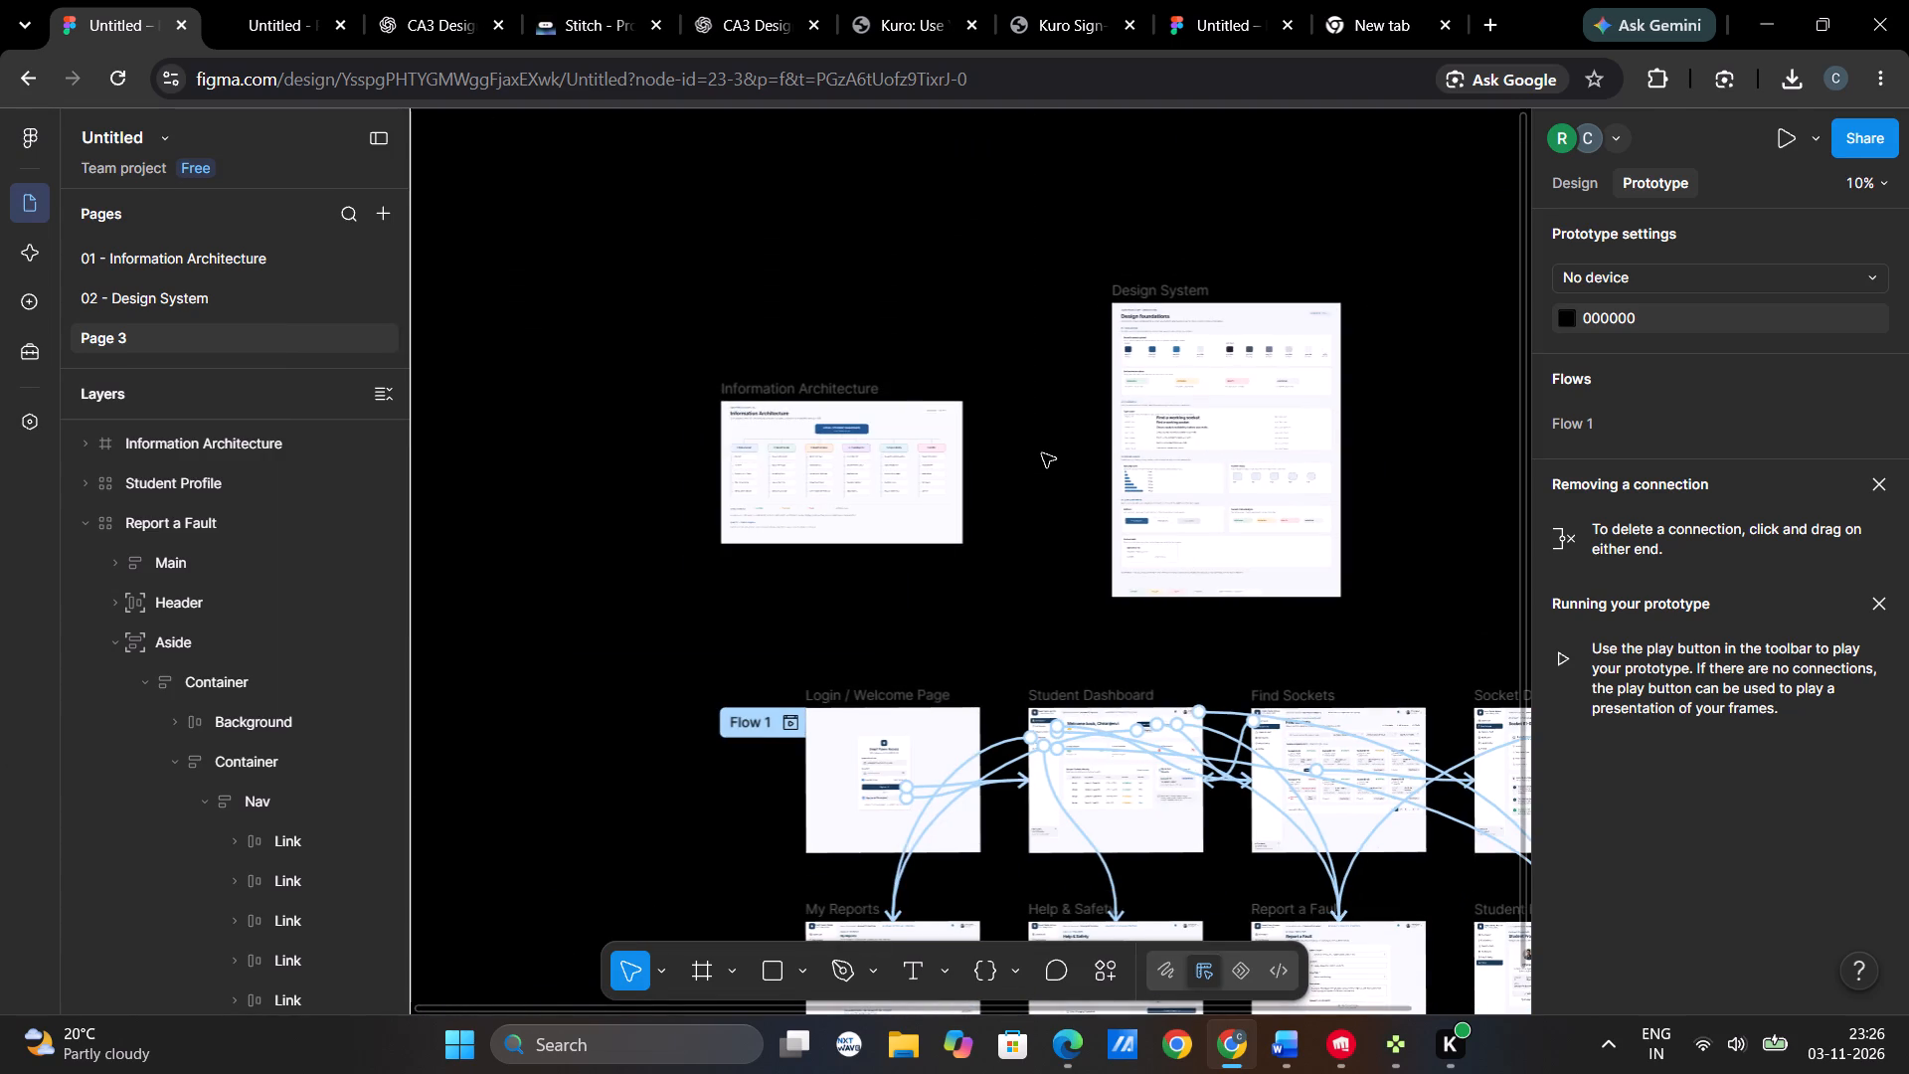
key("ctrl+a")
scroll(1042, 453, "down", 1)
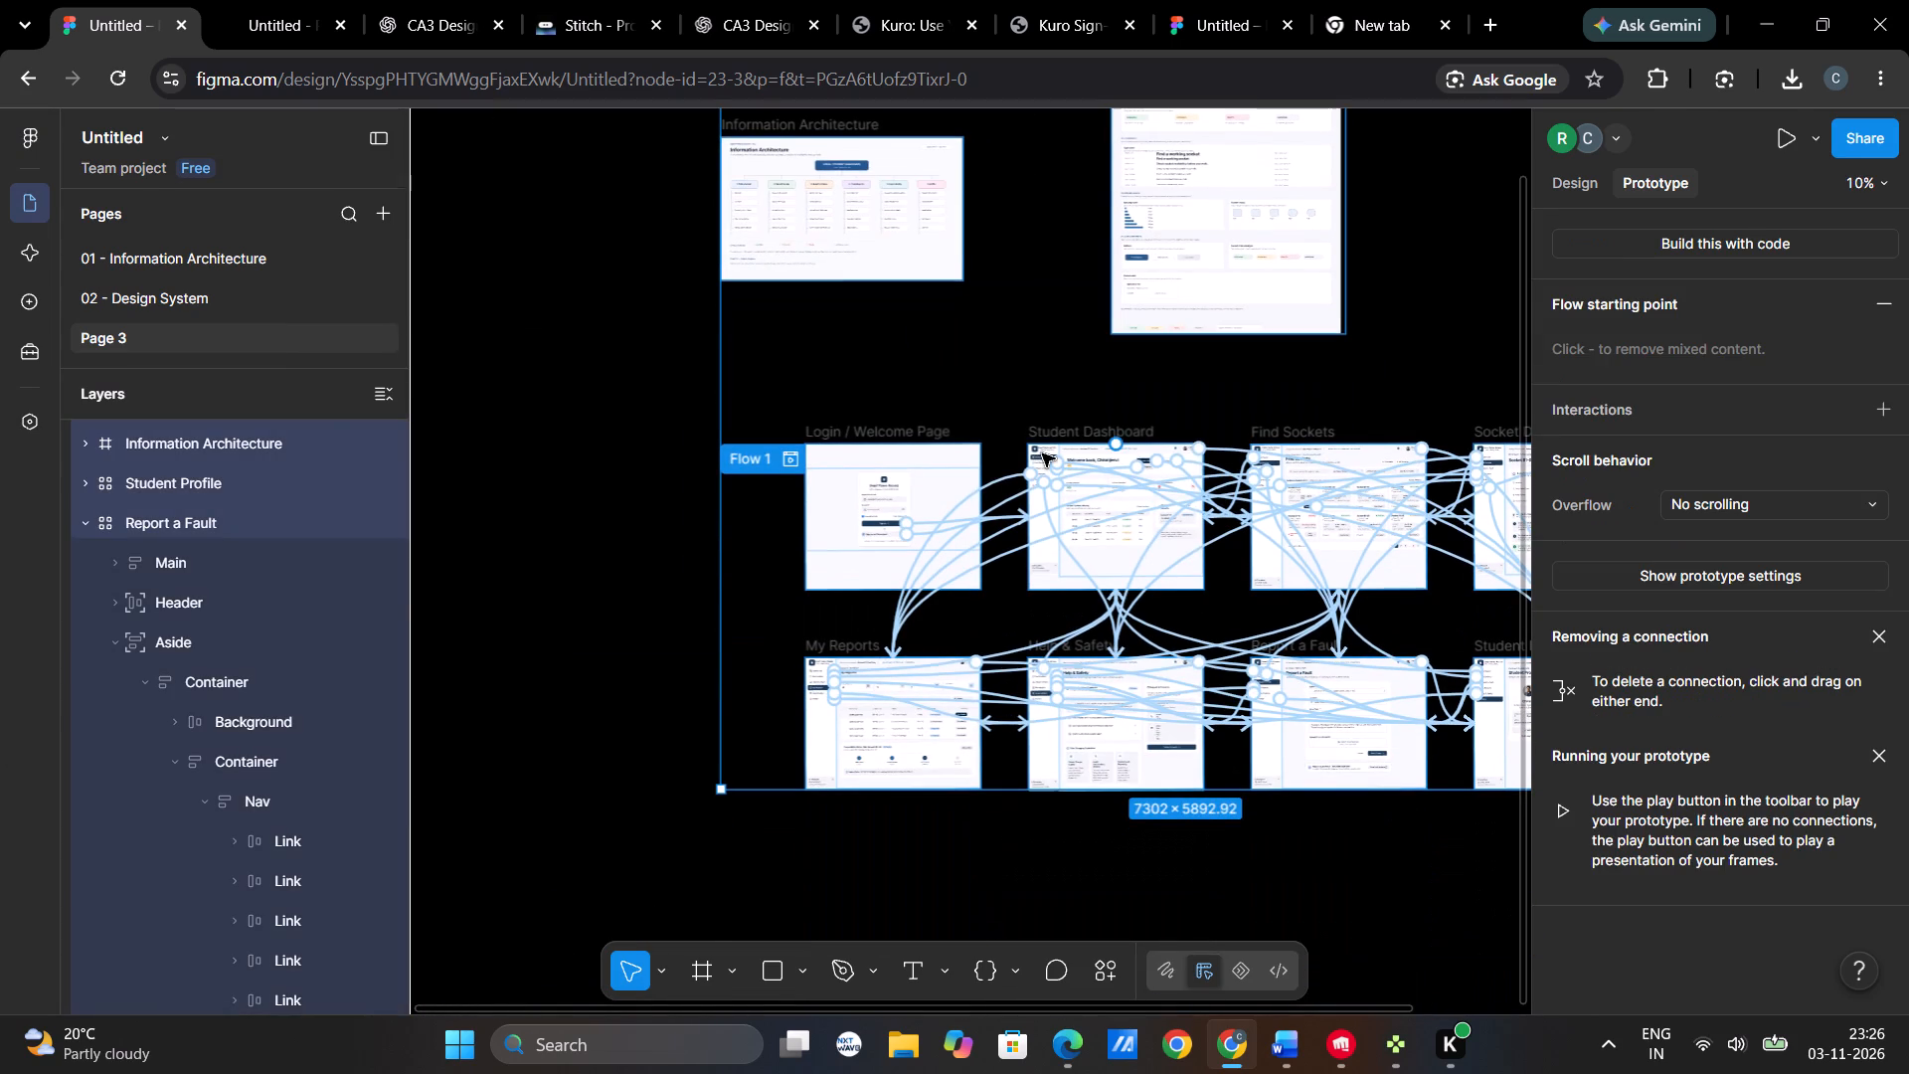
left_click(42, 142)
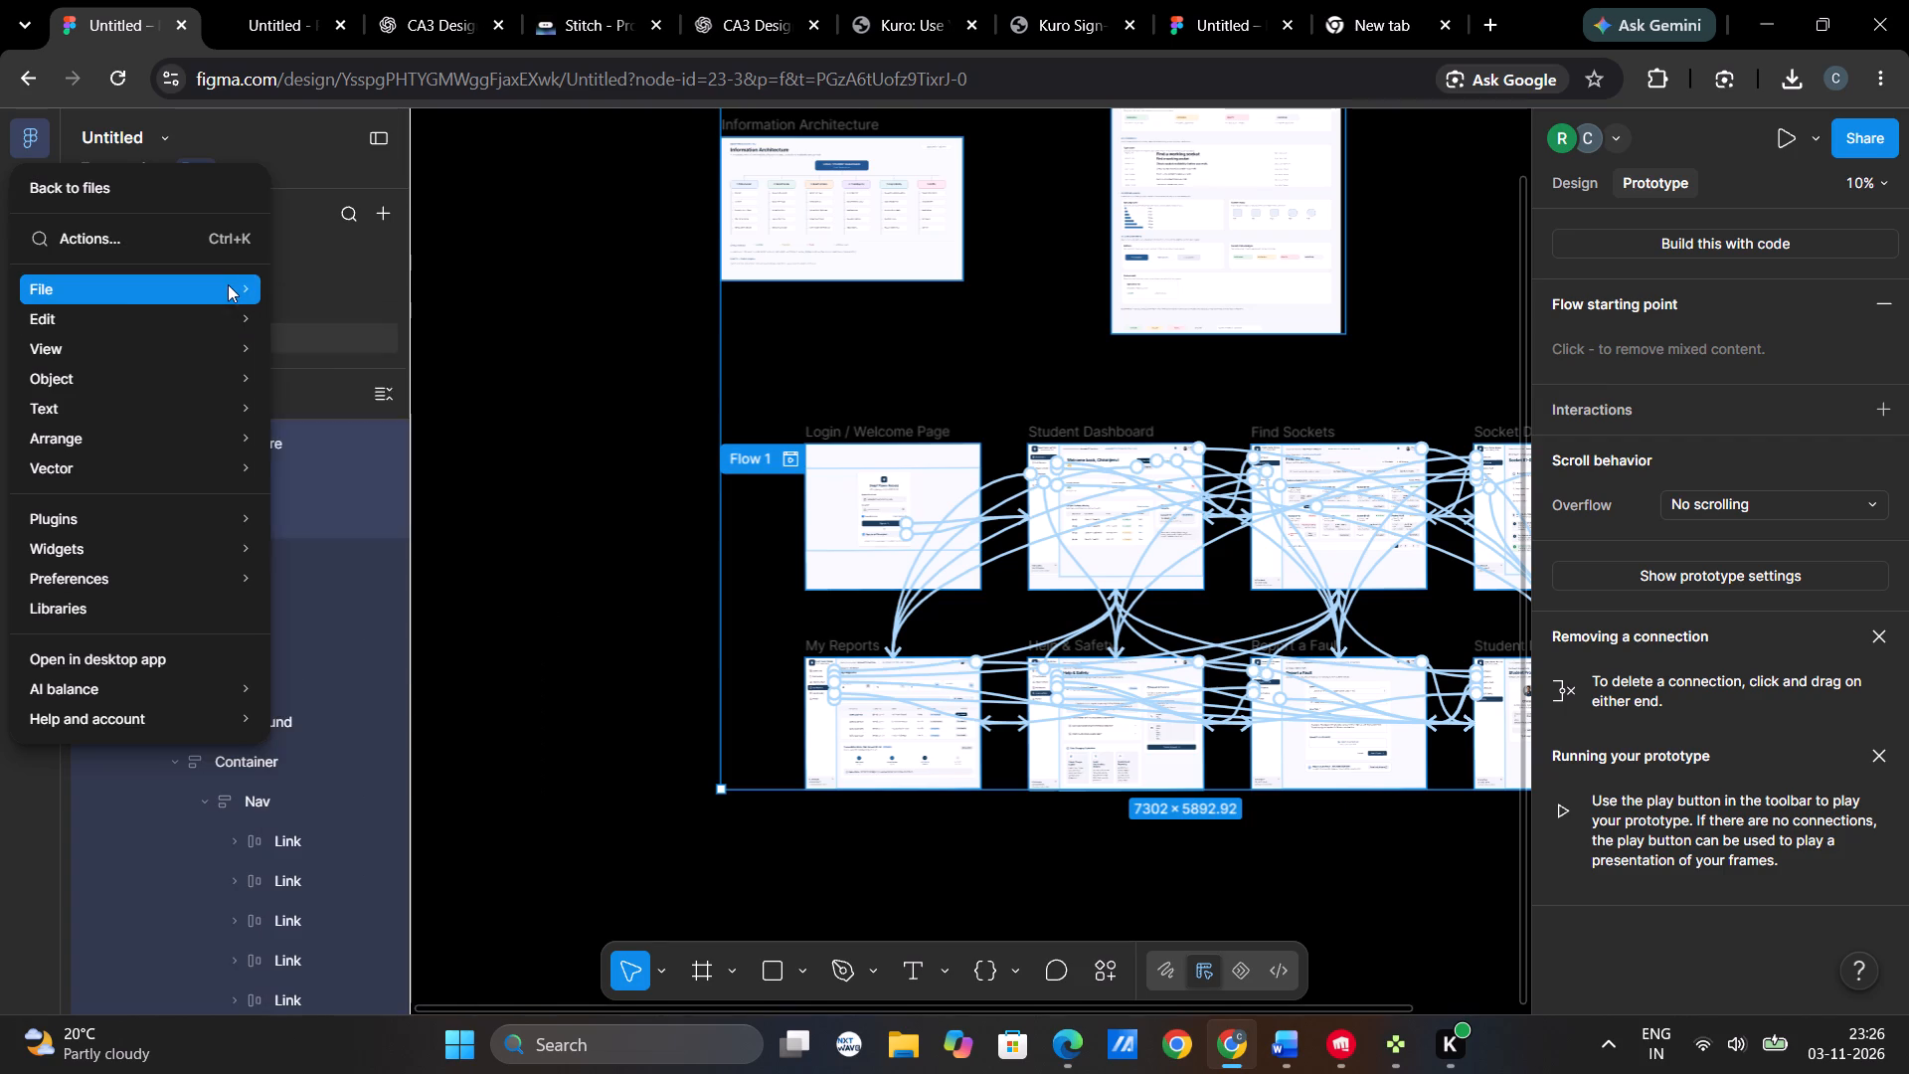
left_click(512, 560)
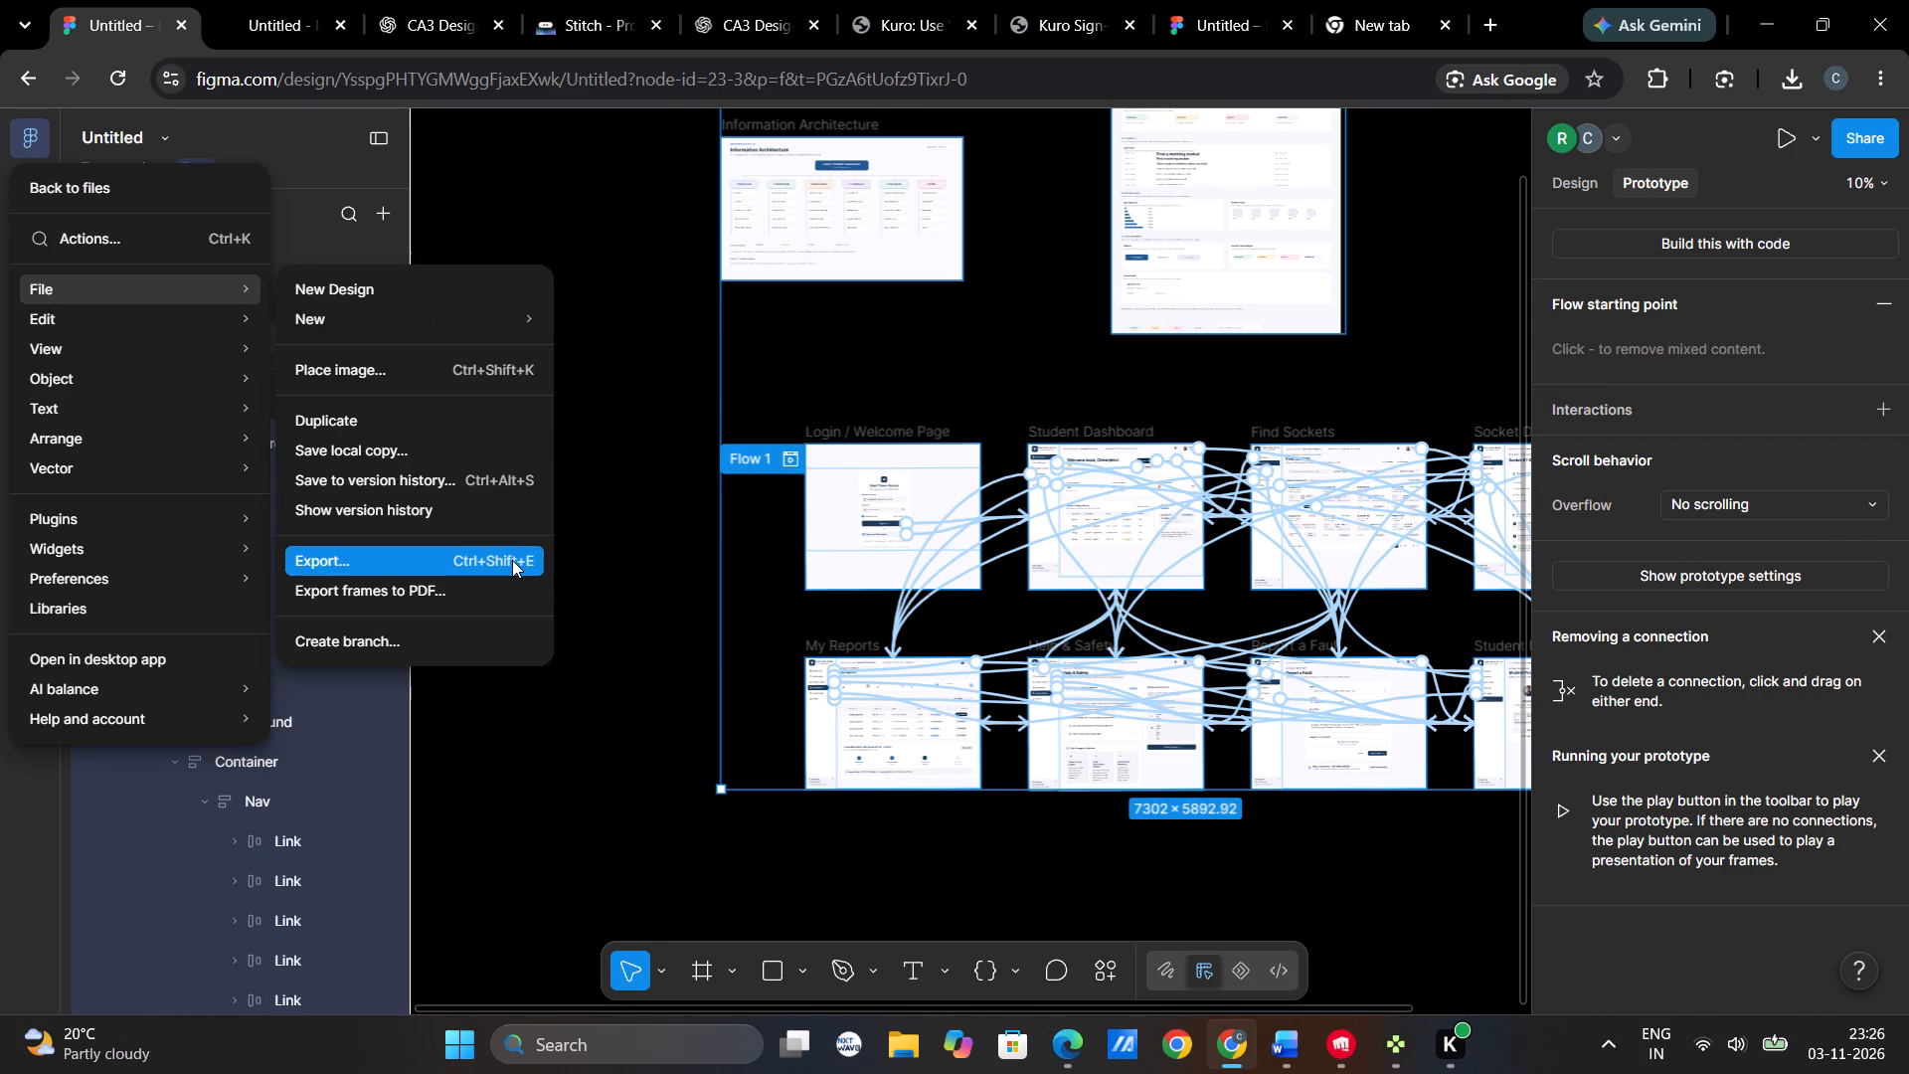
scroll(1742, 430, "down", 2)
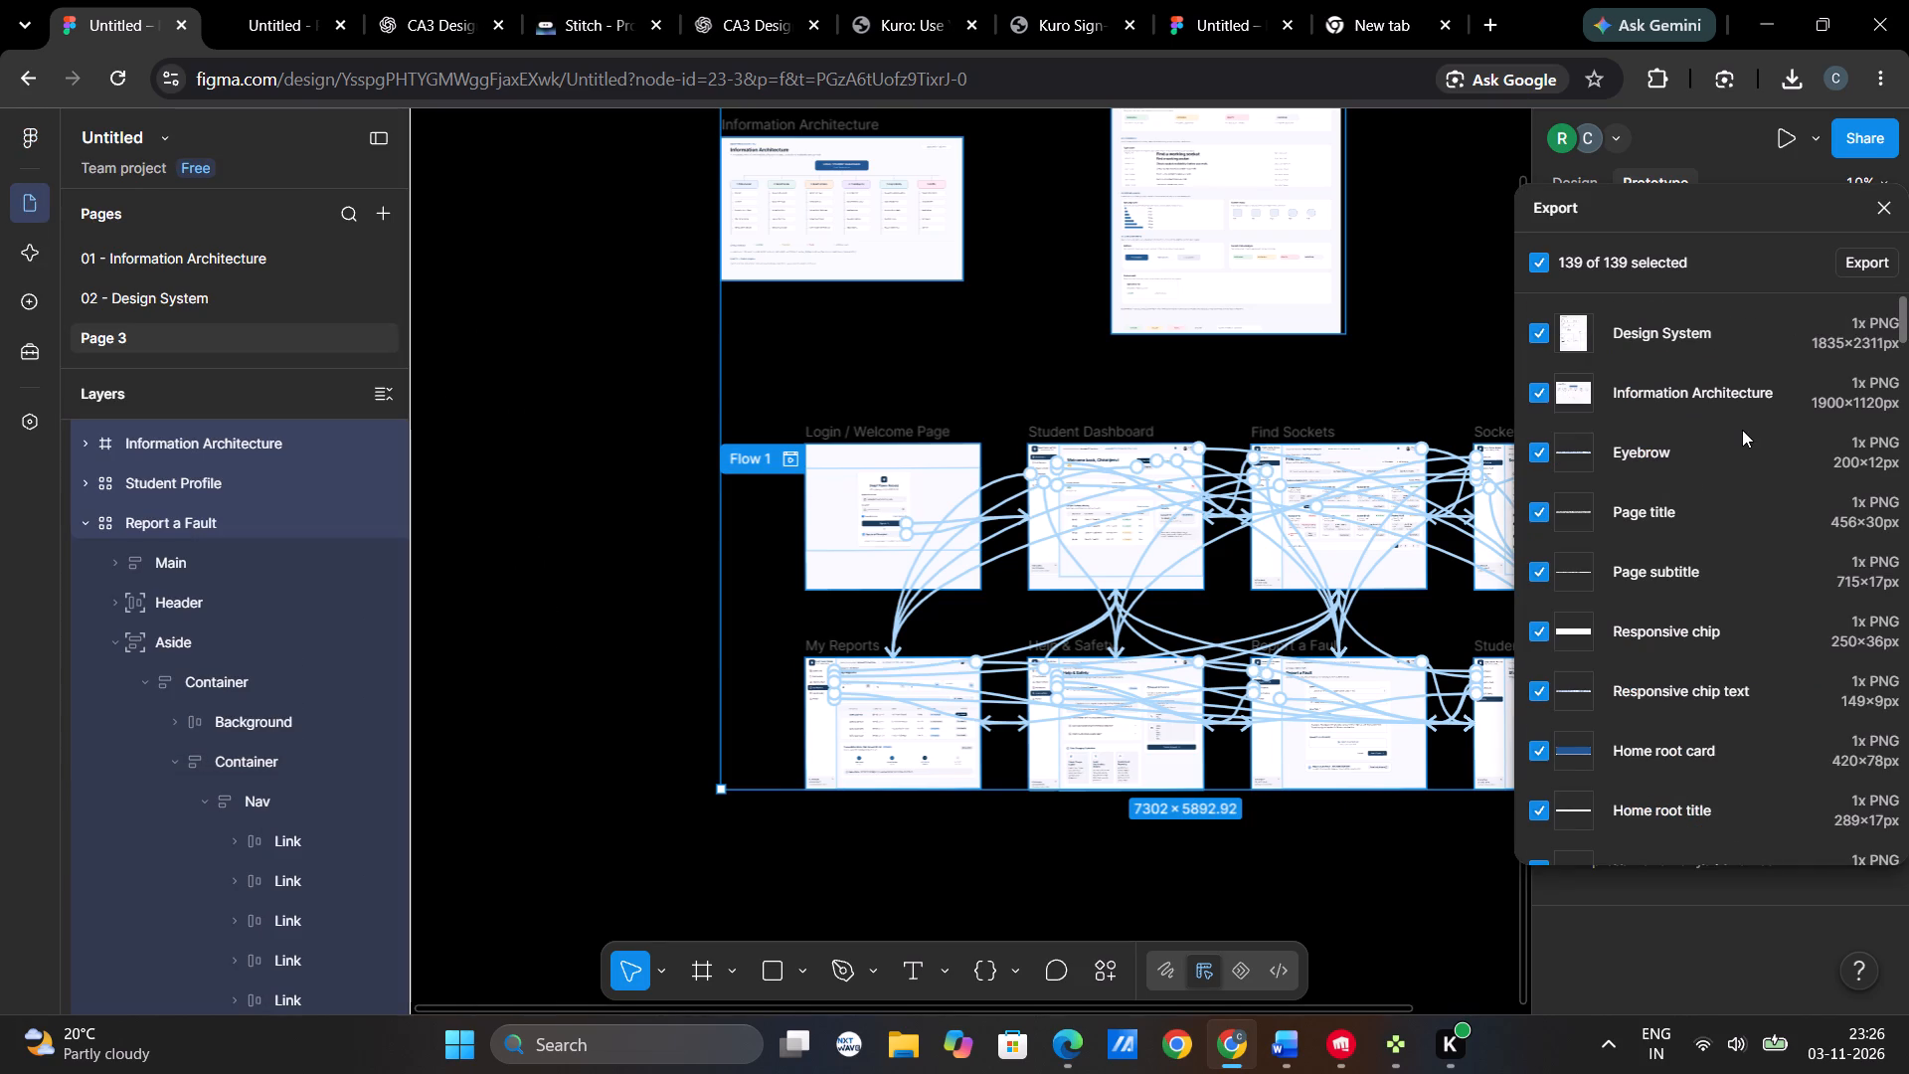
scroll(1742, 430, "down", 20)
scroll(1742, 430, "down", 5)
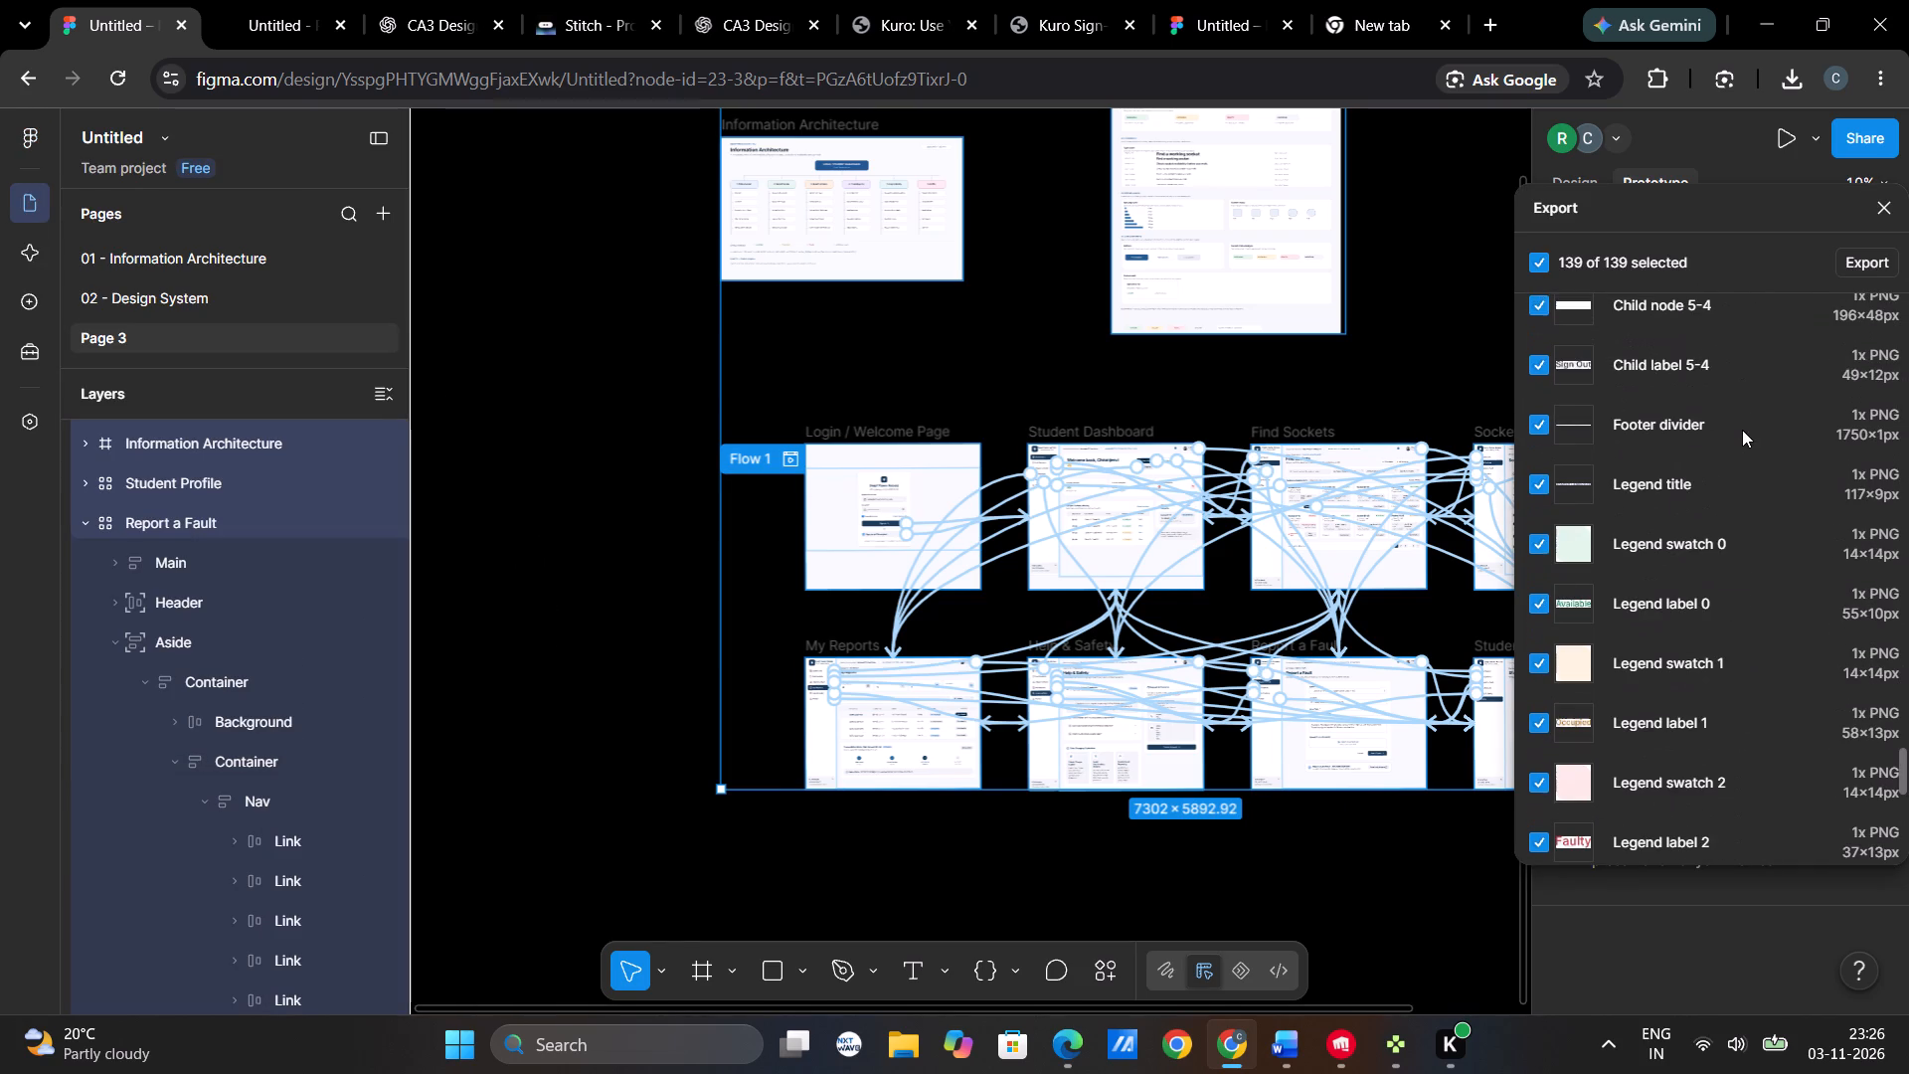
scroll(1774, 576, "down", 3)
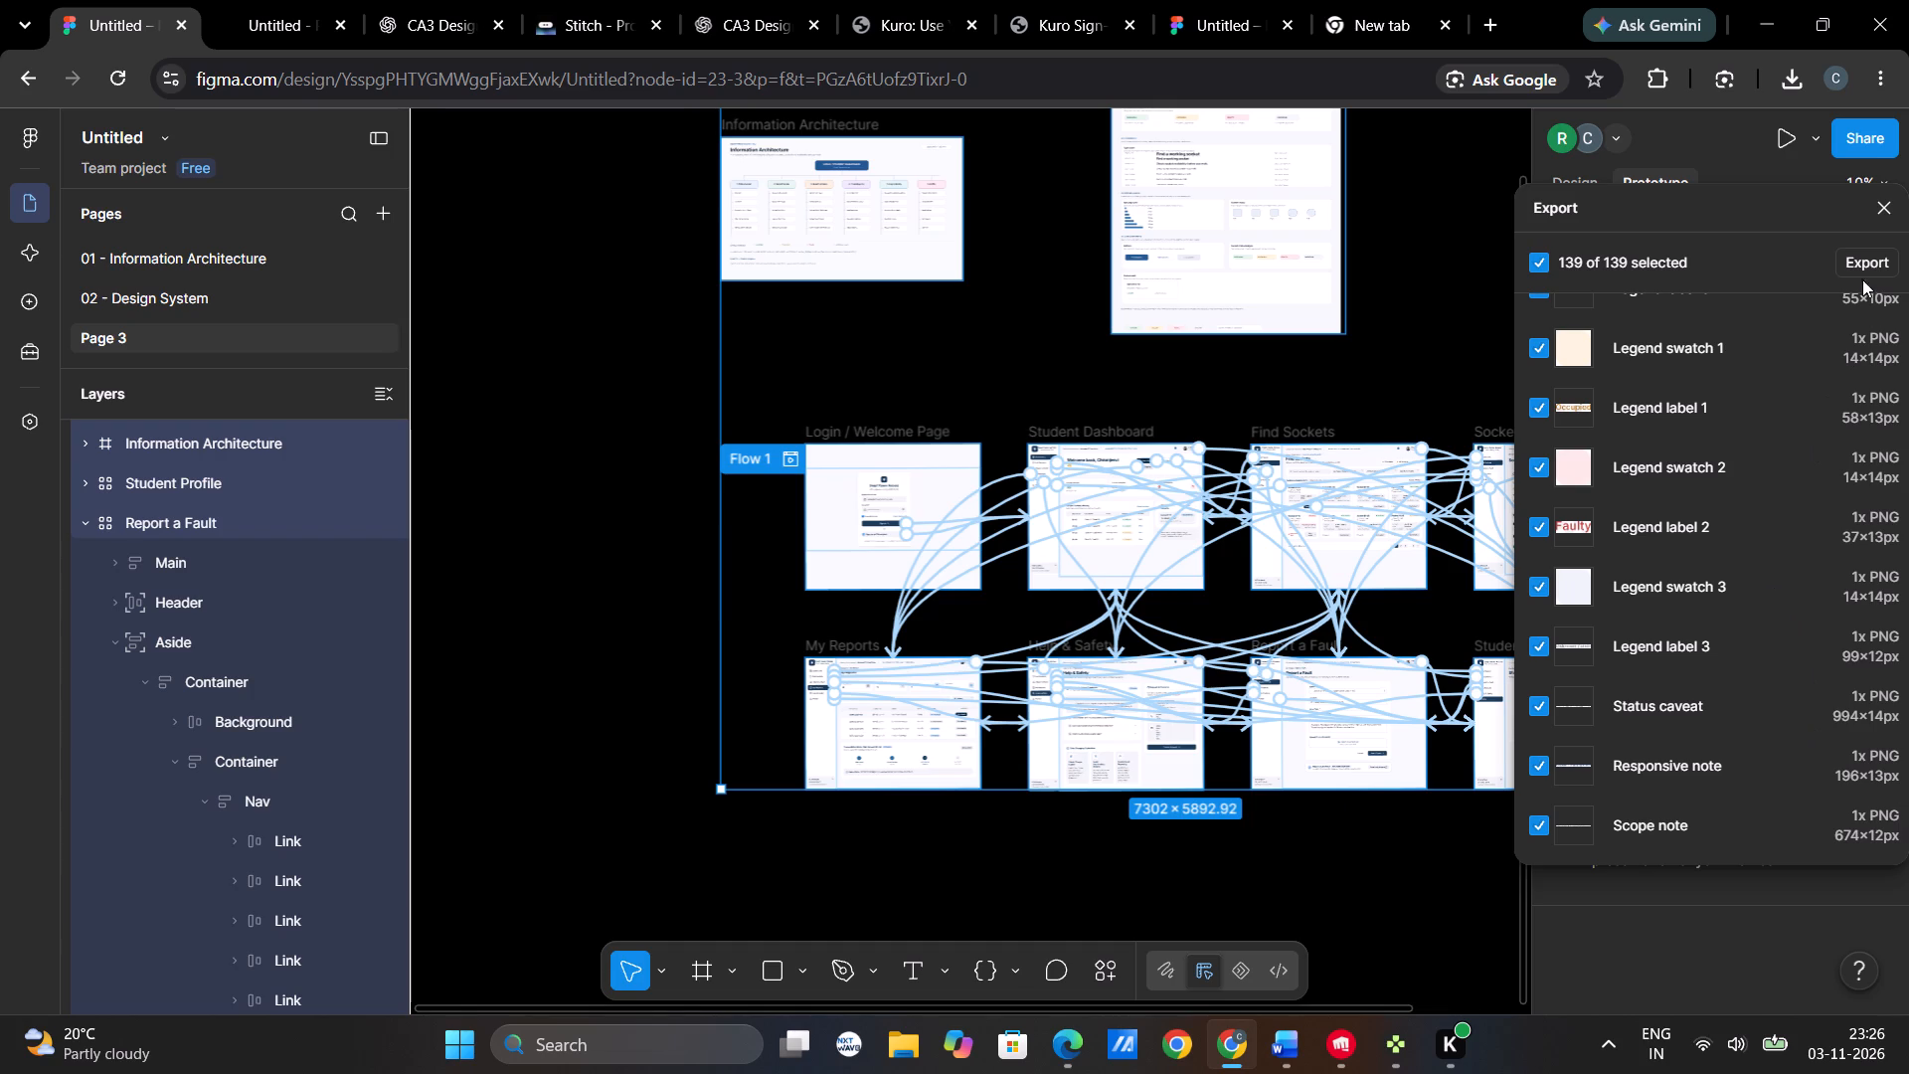
left_click(1862, 265)
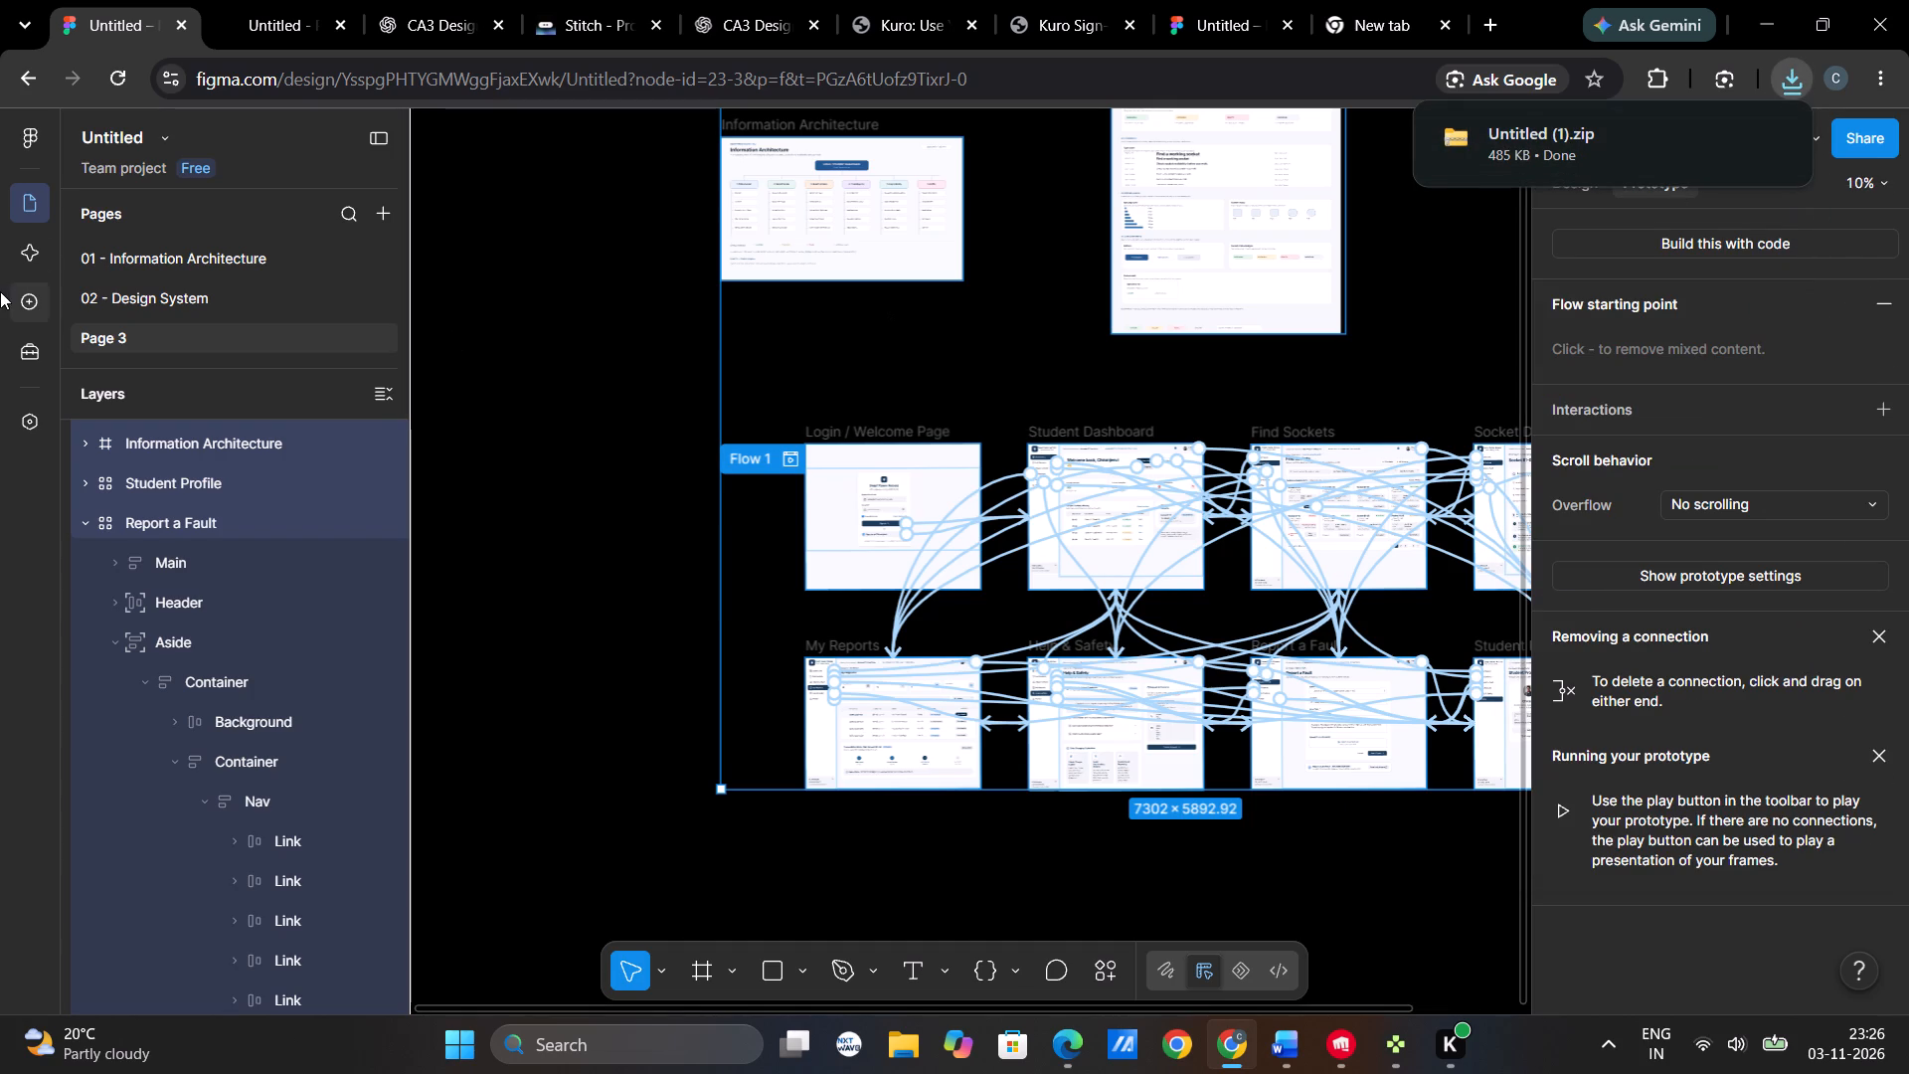
Export the frames to PDF with the sRGB (same as file) colour profile and Medium quality.
left_click(37, 142)
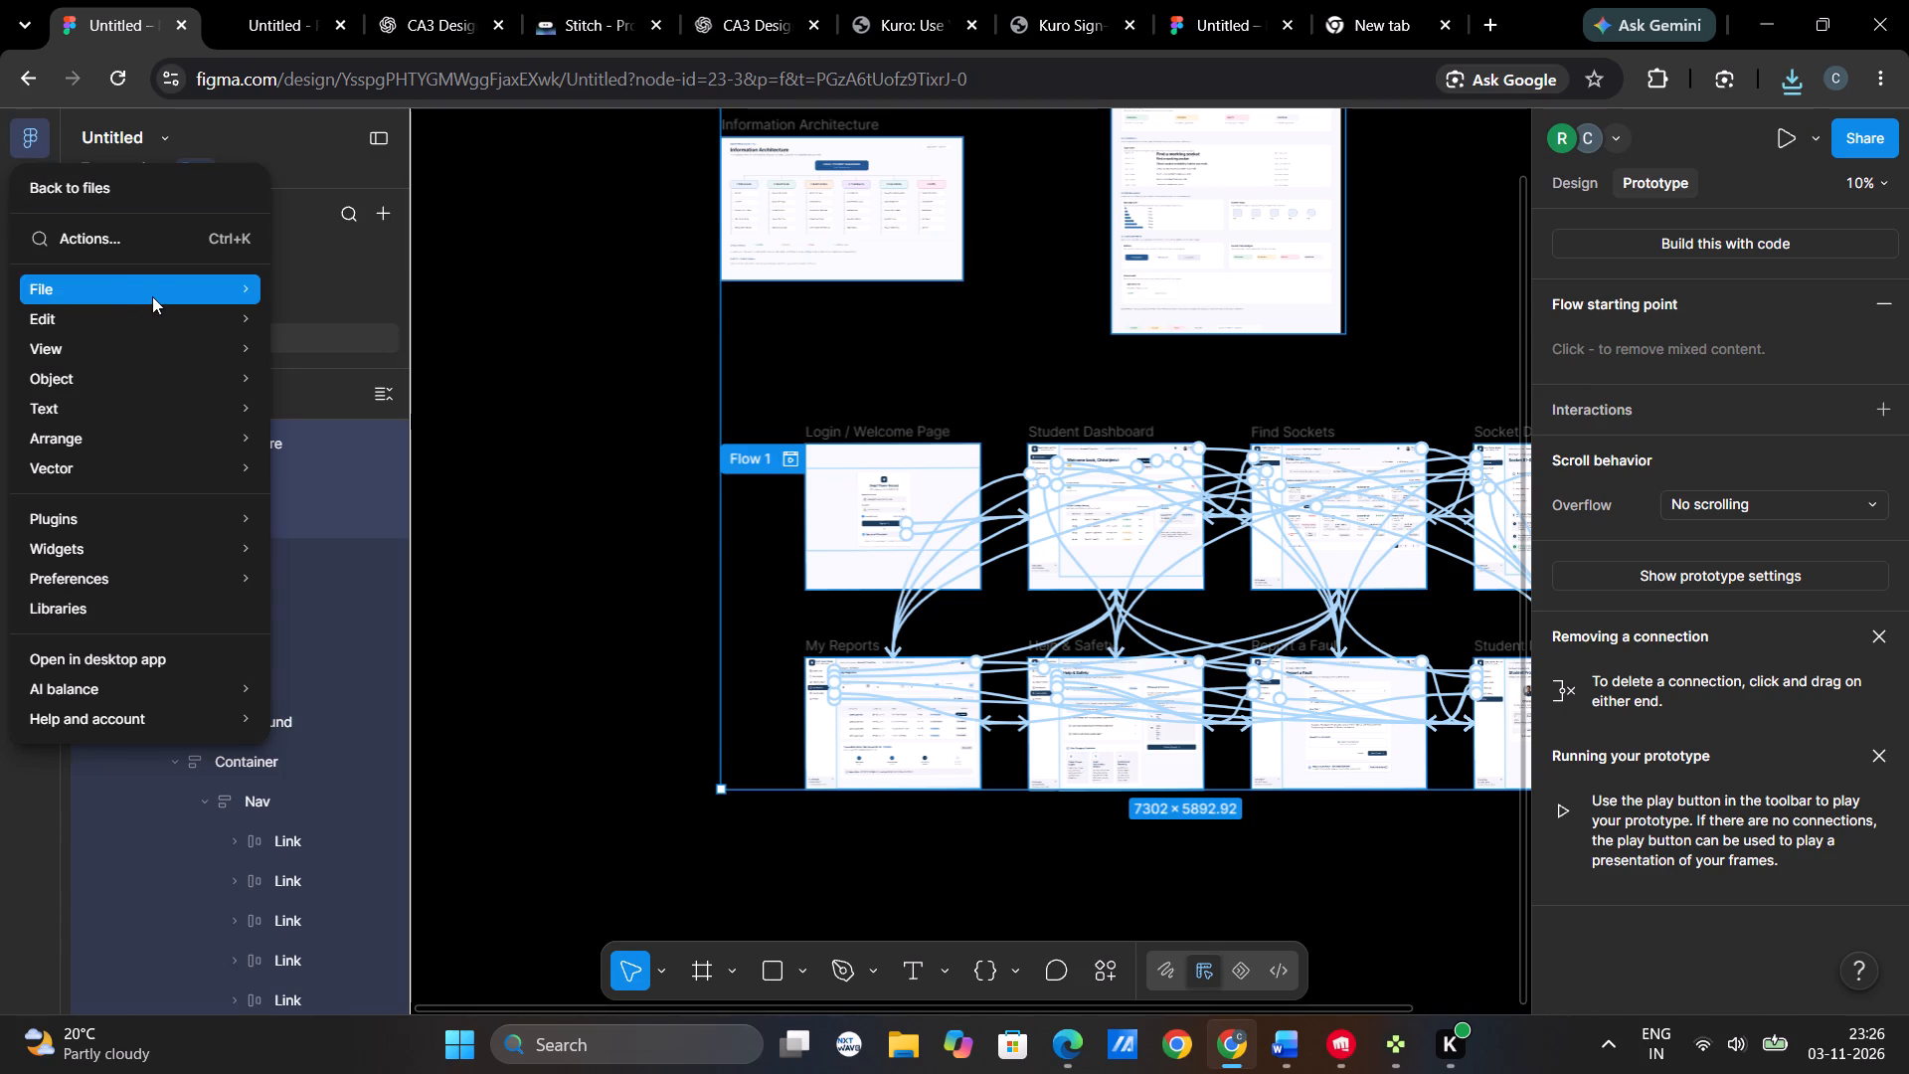
left_click(444, 587)
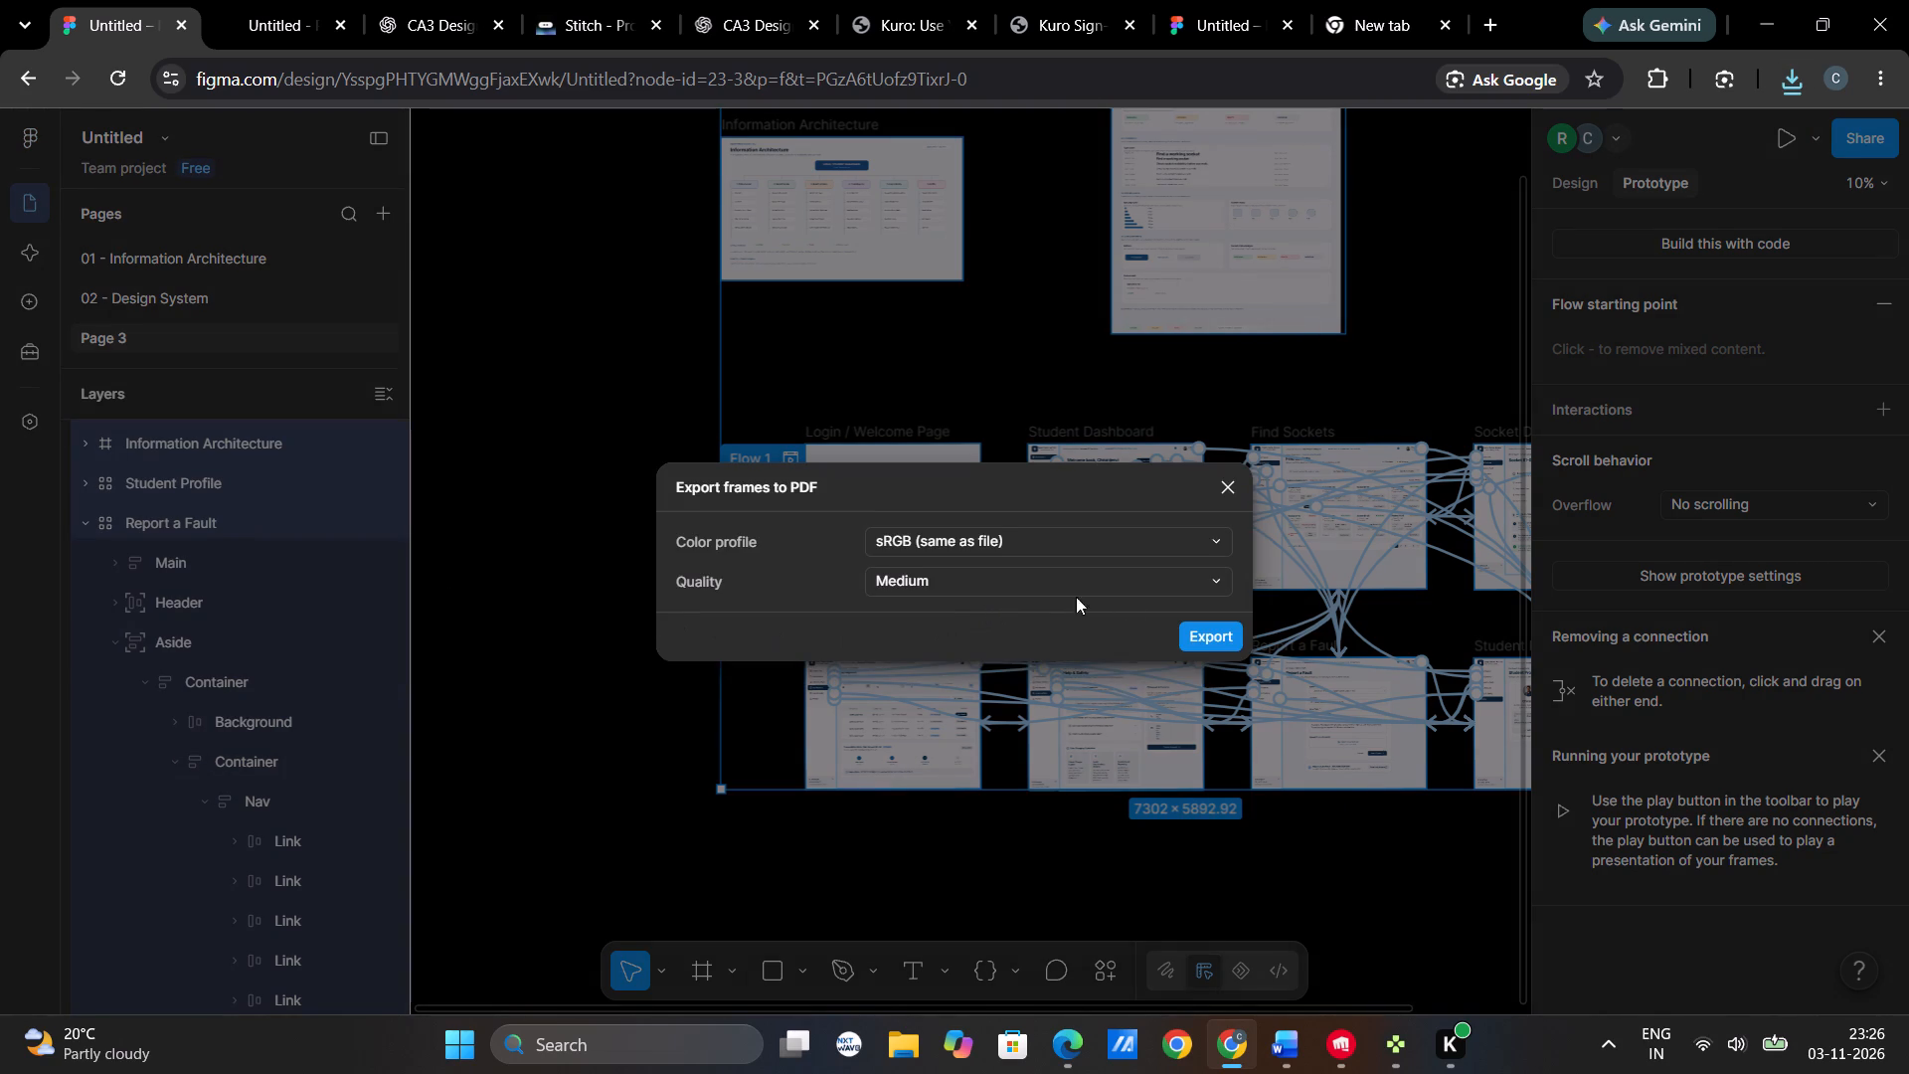
left_click(1202, 636)
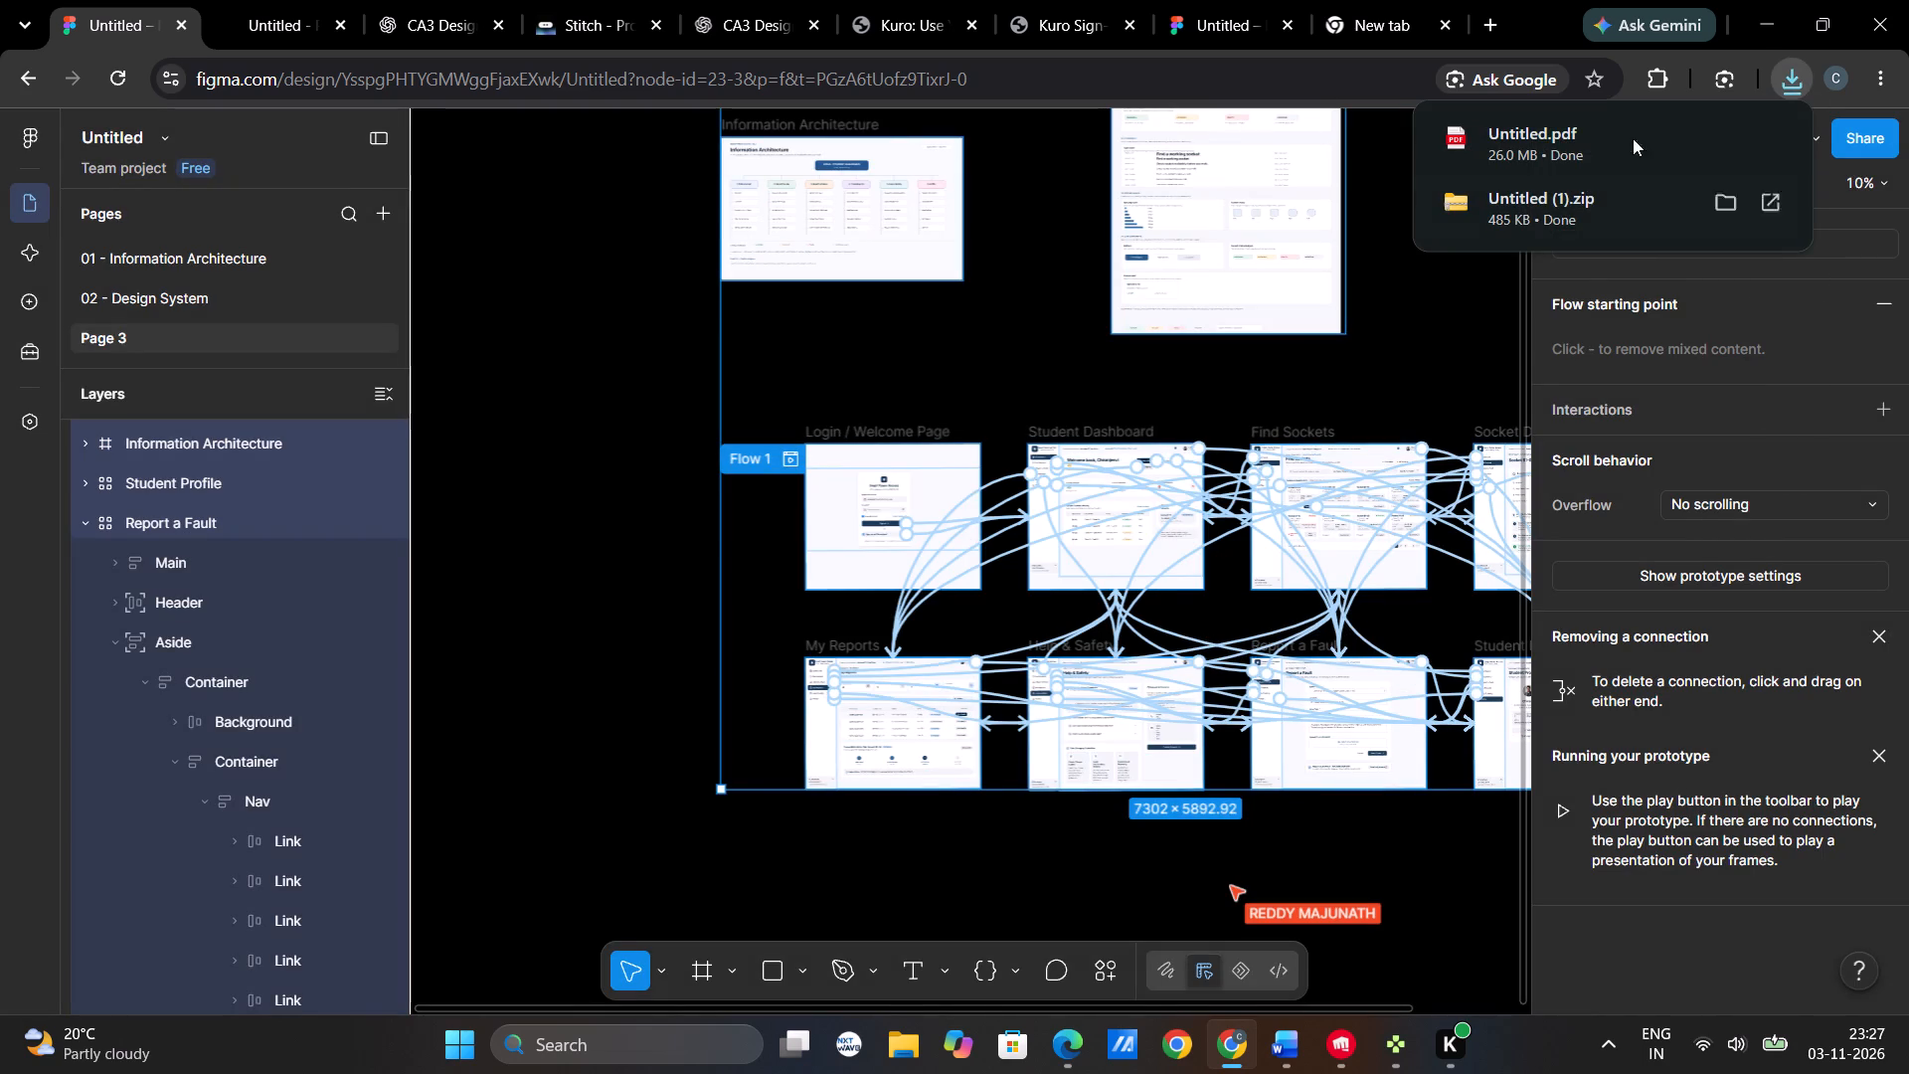
Open the exported Untitled.pdf and examine its pages from Information Architecture through to Student Profile.
left_click(1771, 136)
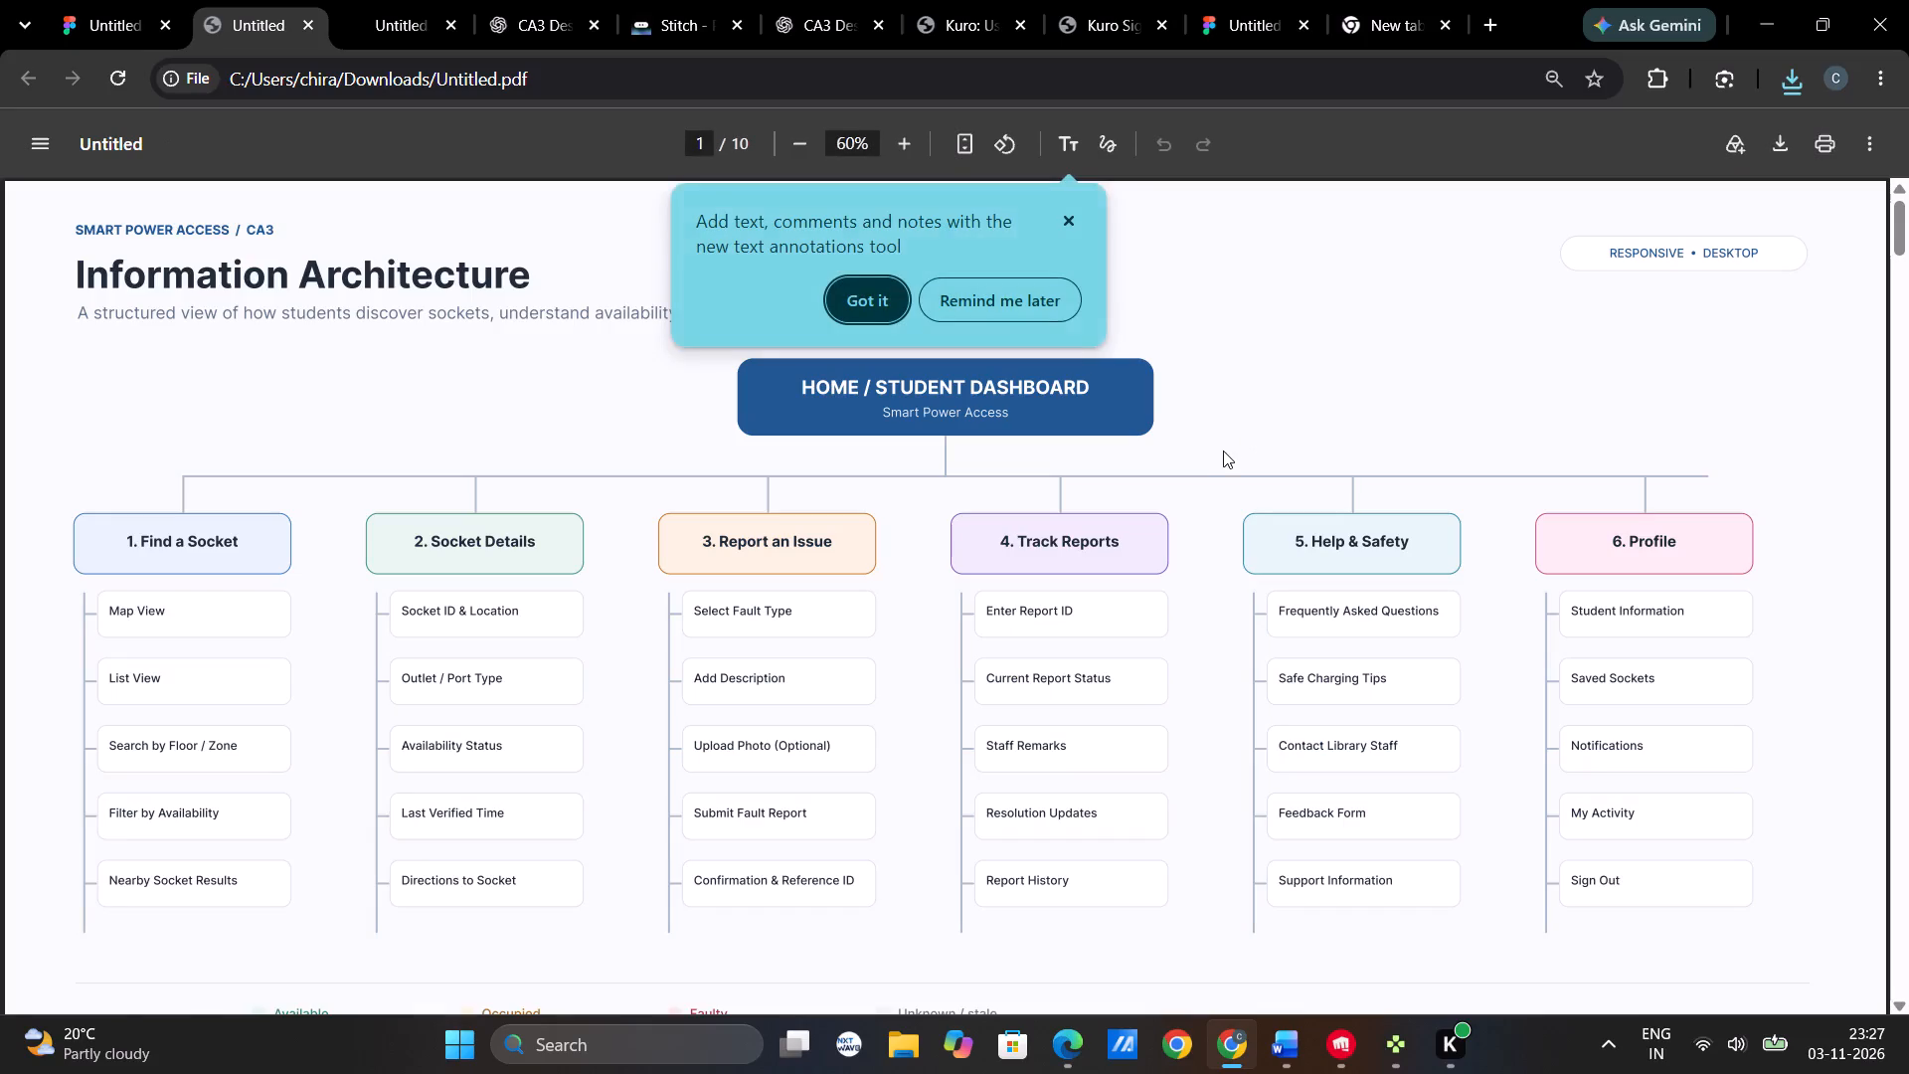
scroll(1223, 450, "down", 2)
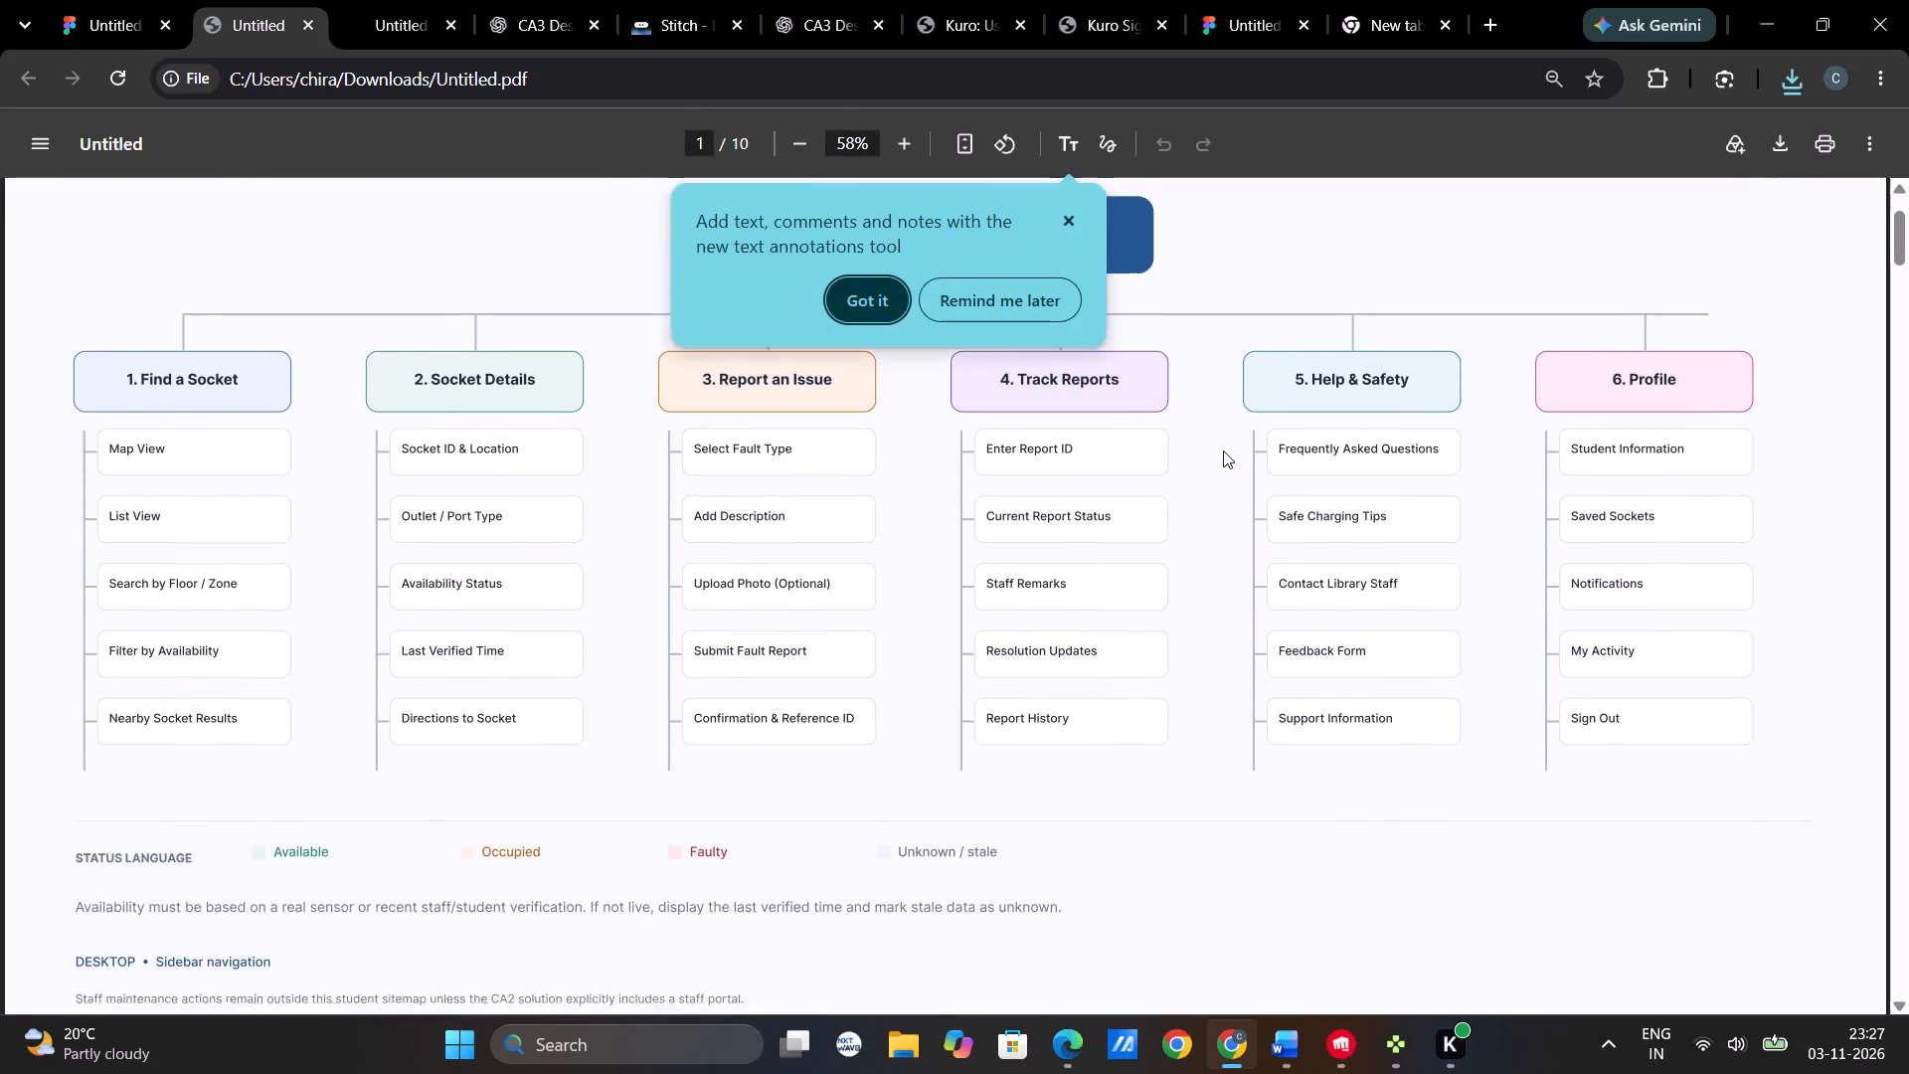
scroll(1223, 450, "down", 7)
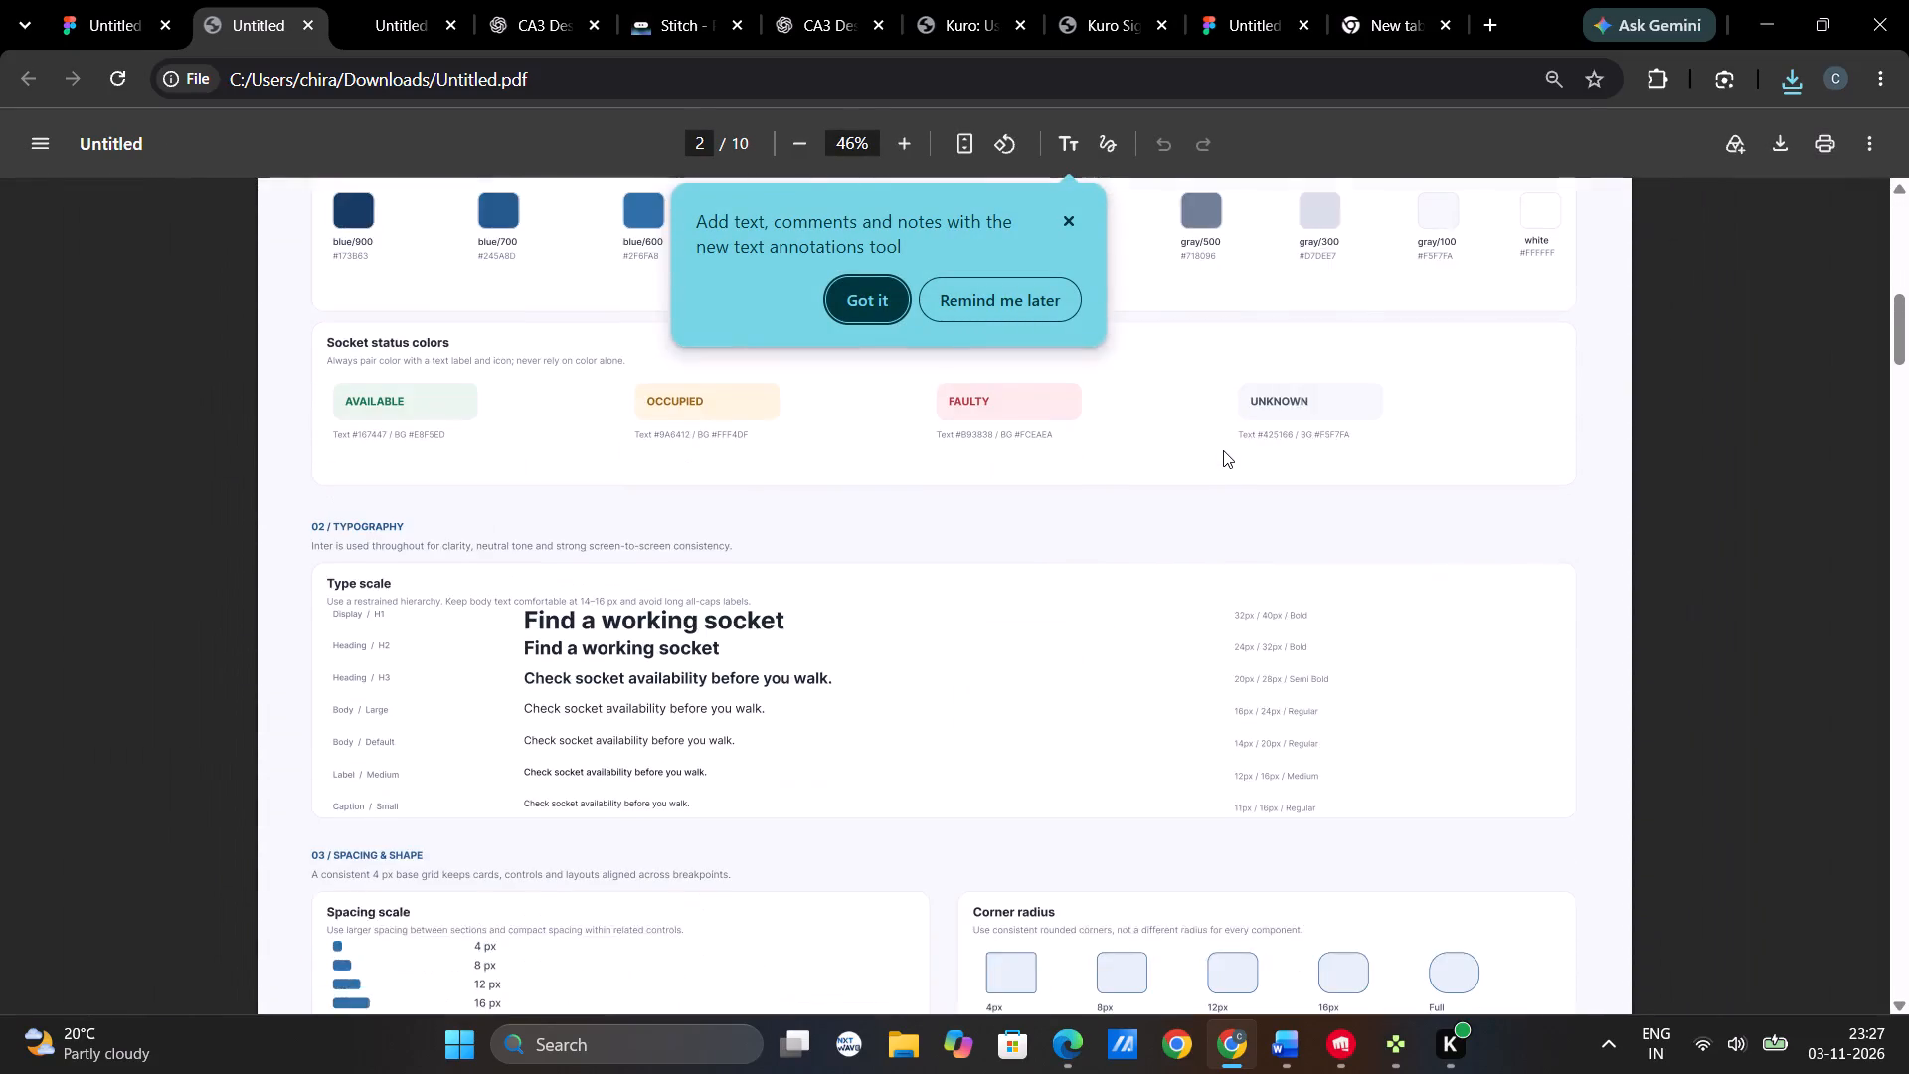
scroll(1223, 450, "down", 6)
scroll(1223, 450, "up", 2)
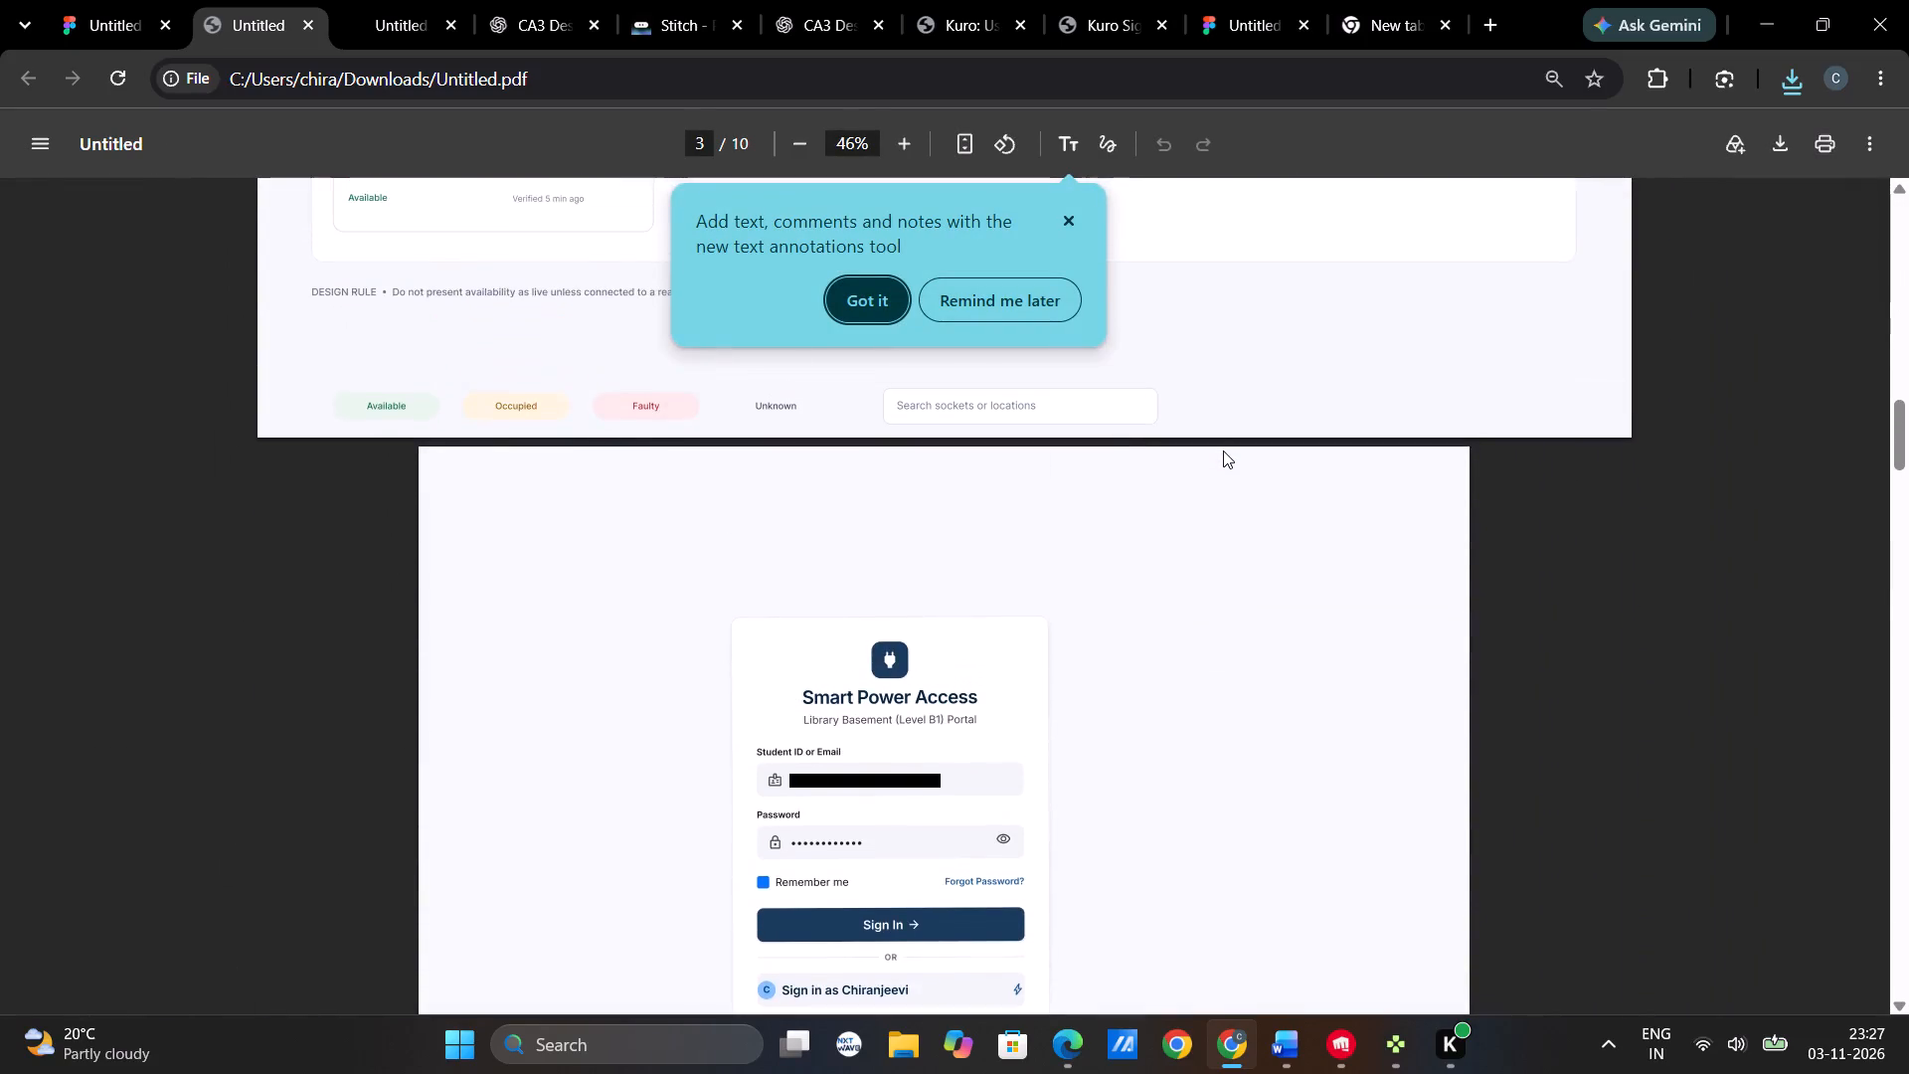
scroll(1223, 450, "down", 12)
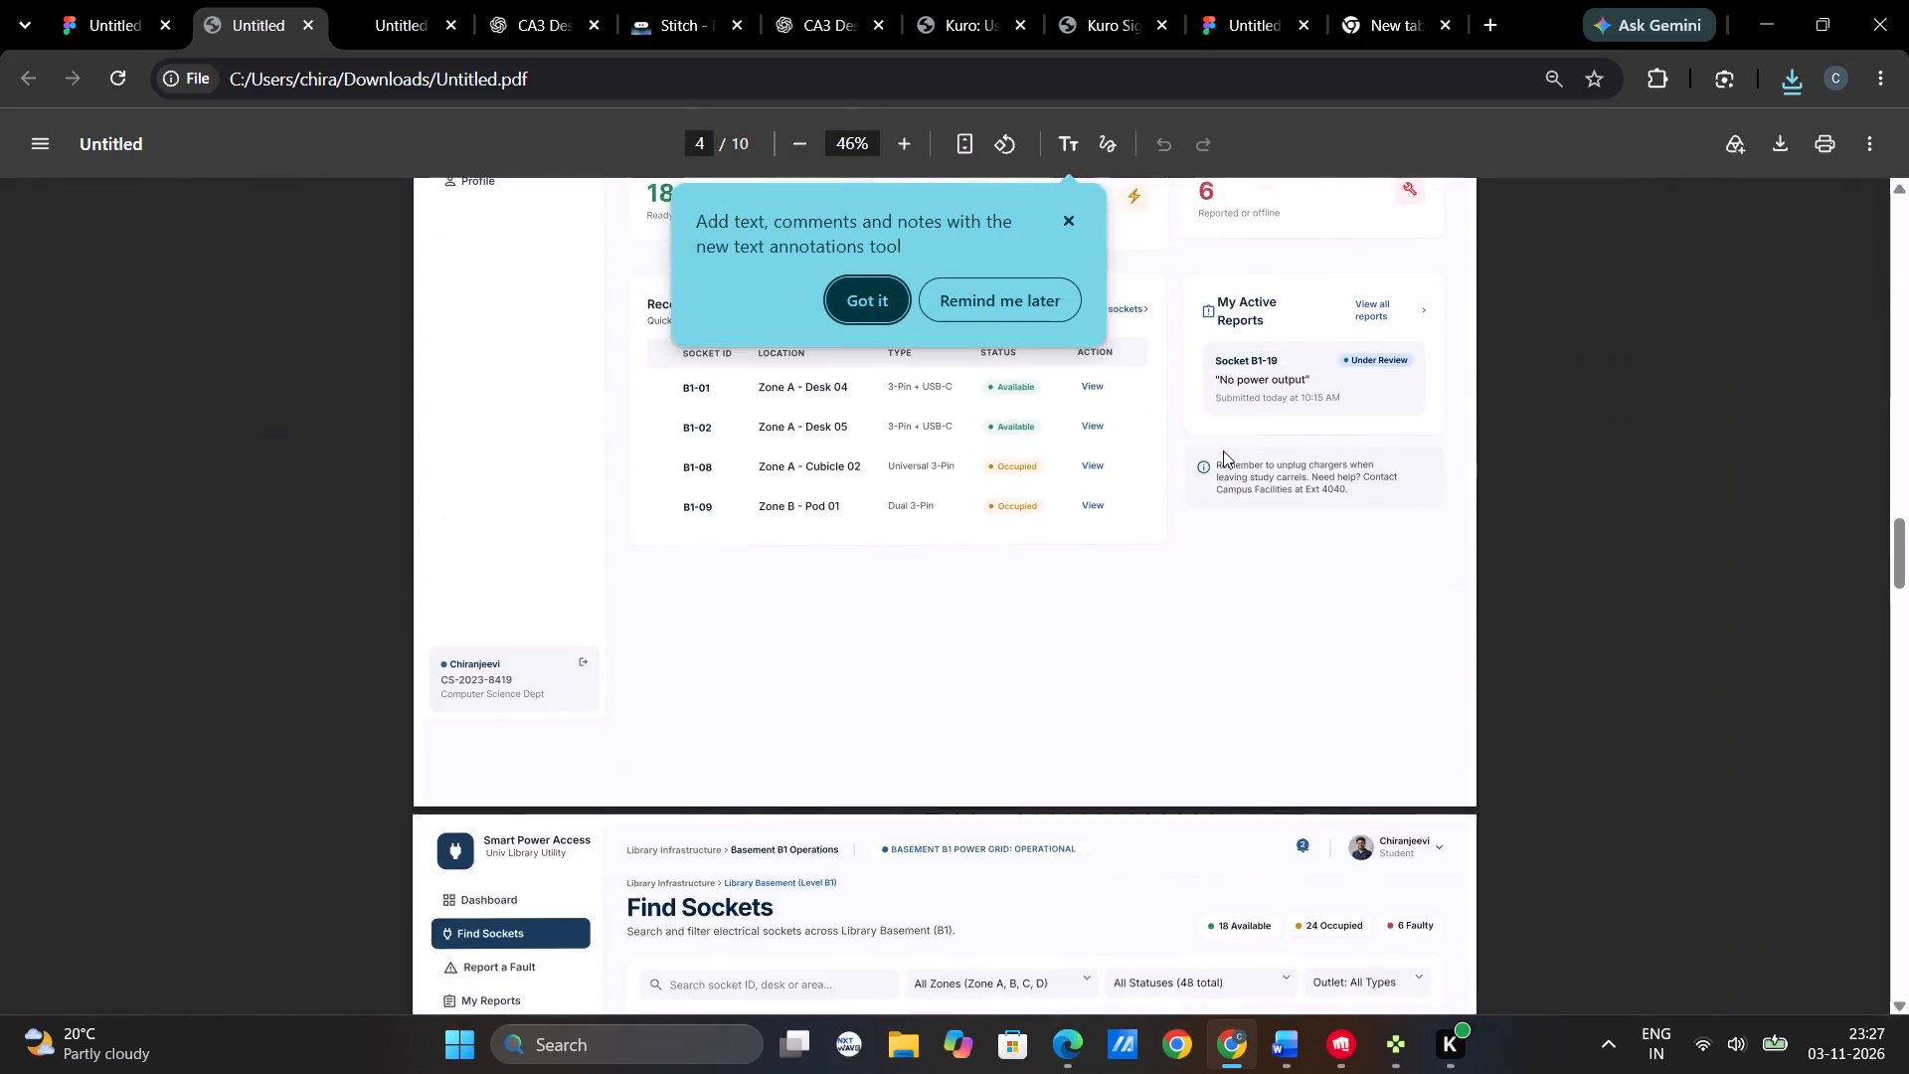
scroll(1223, 450, "down", 13)
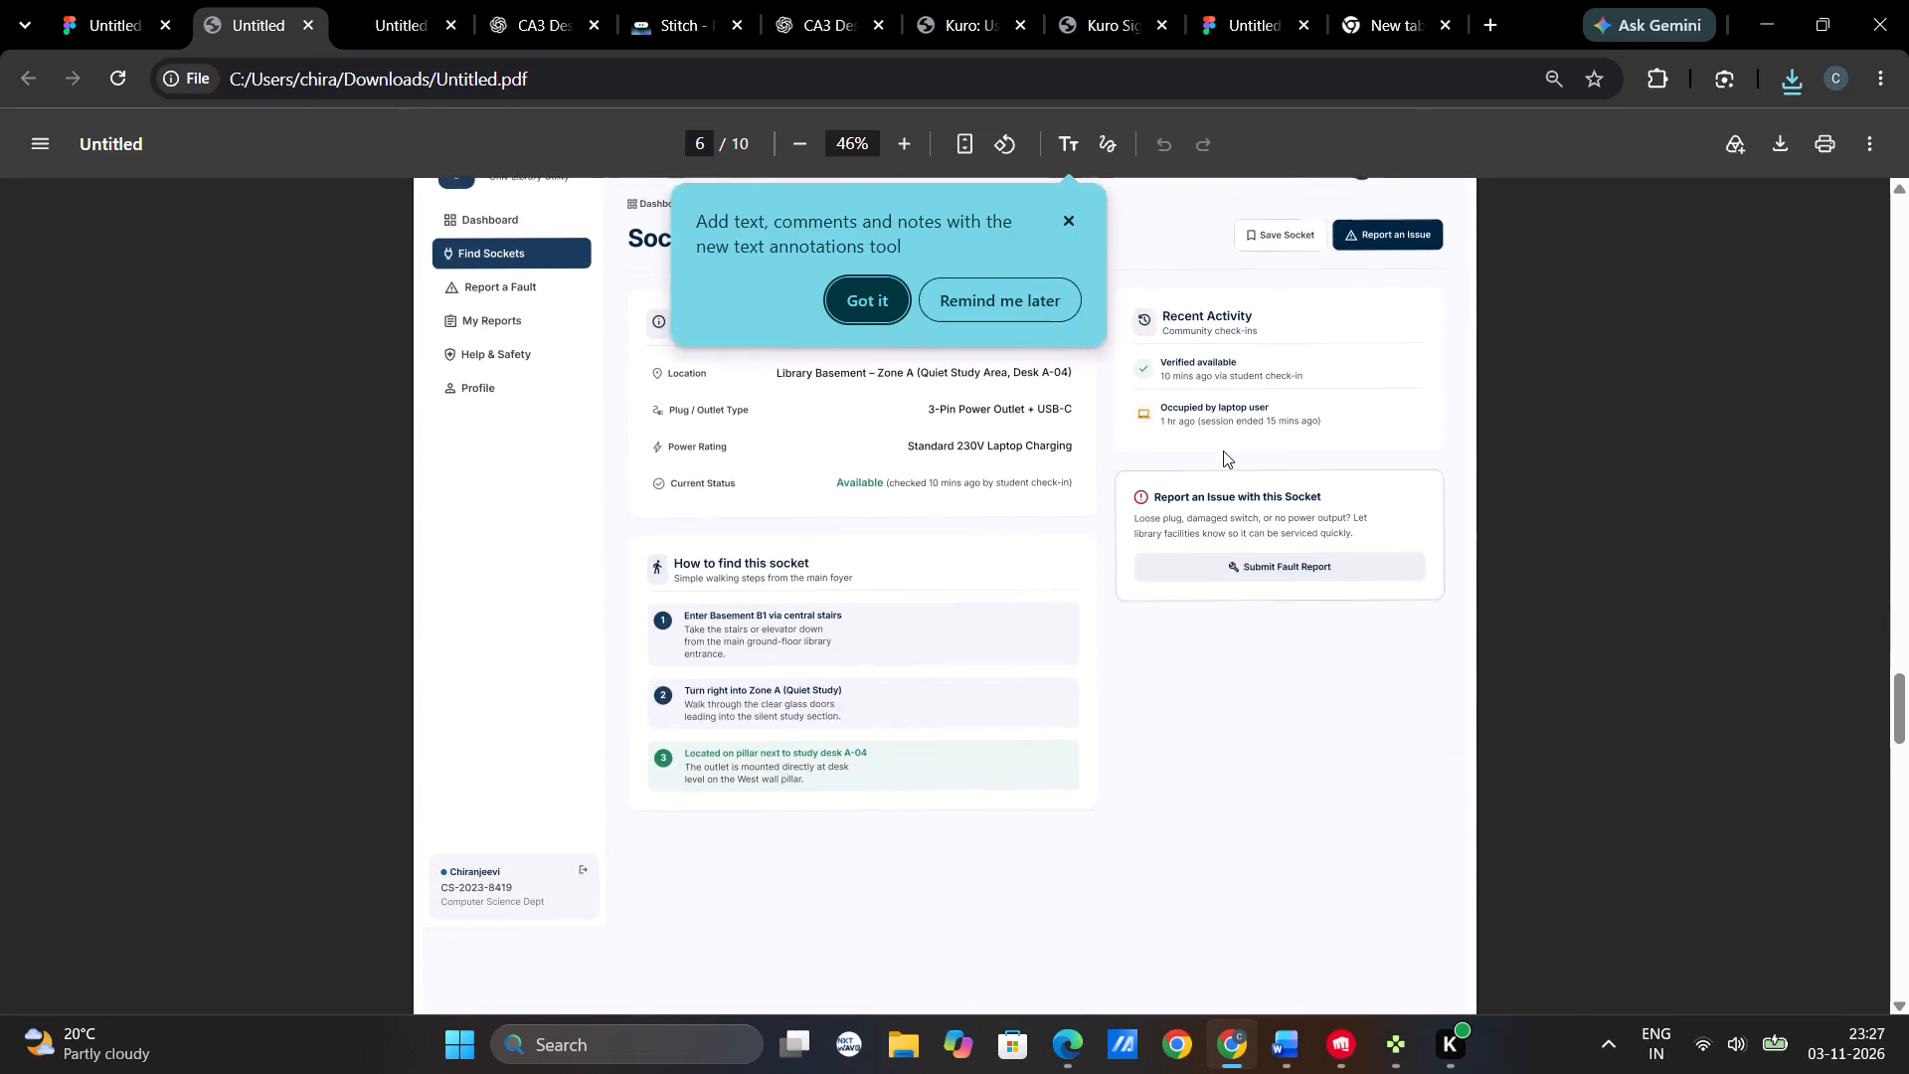
scroll(1223, 450, "down", 13)
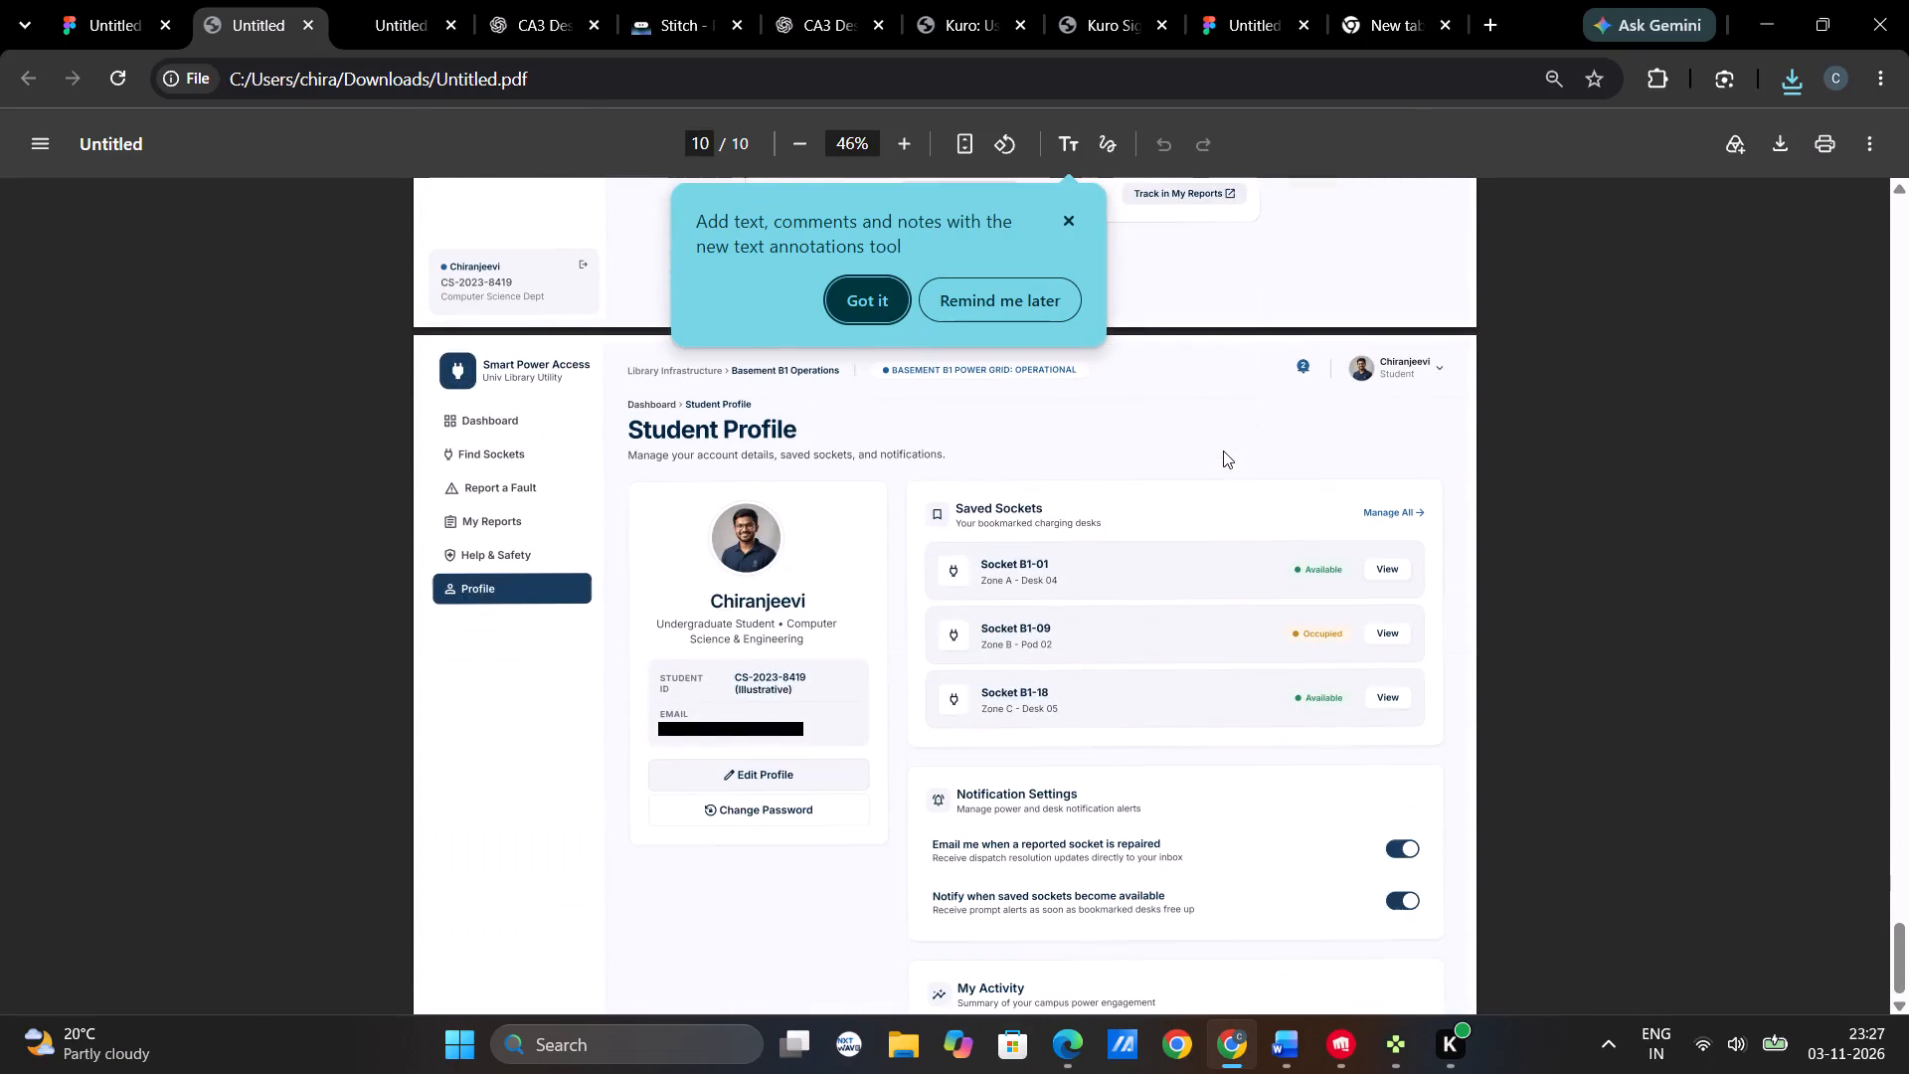
scroll(1223, 450, "down", 3)
left_click(1064, 224)
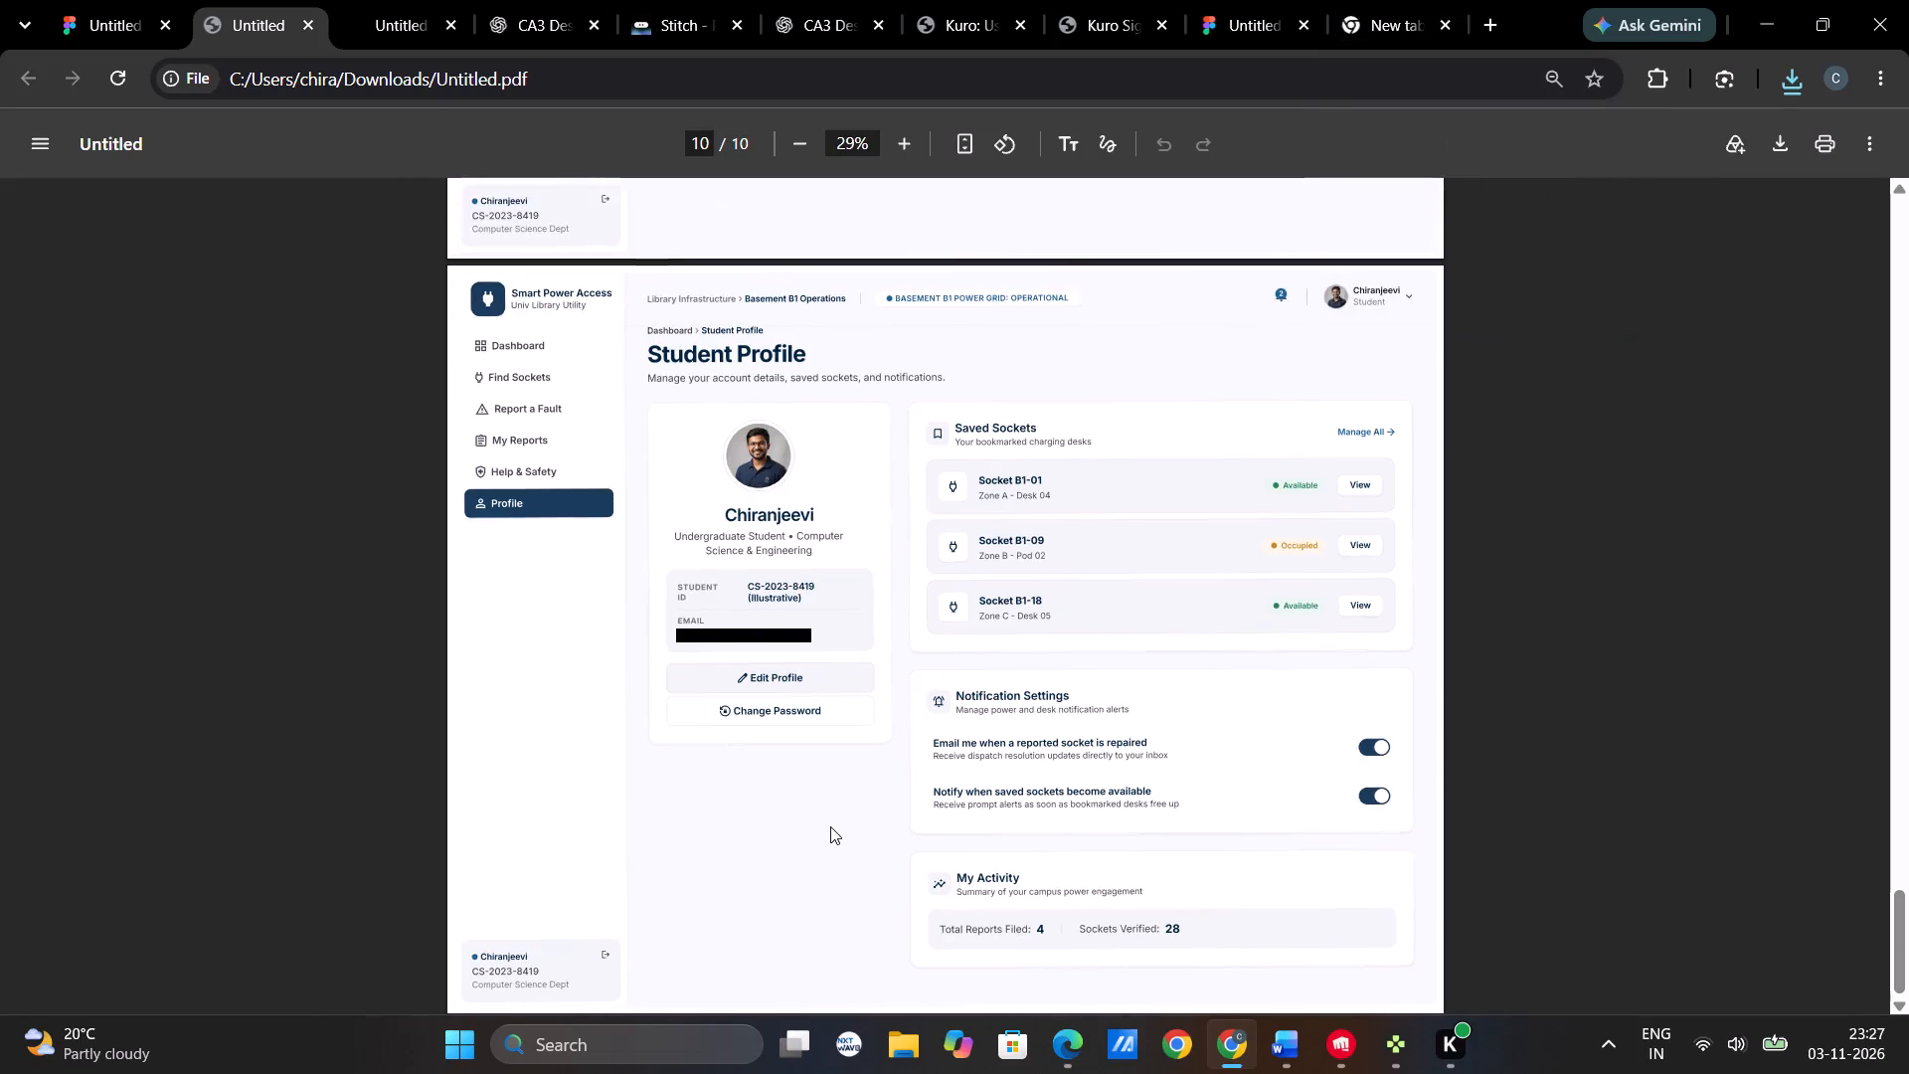
scroll(830, 826, "up", 5)
scroll(830, 826, "down", 10)
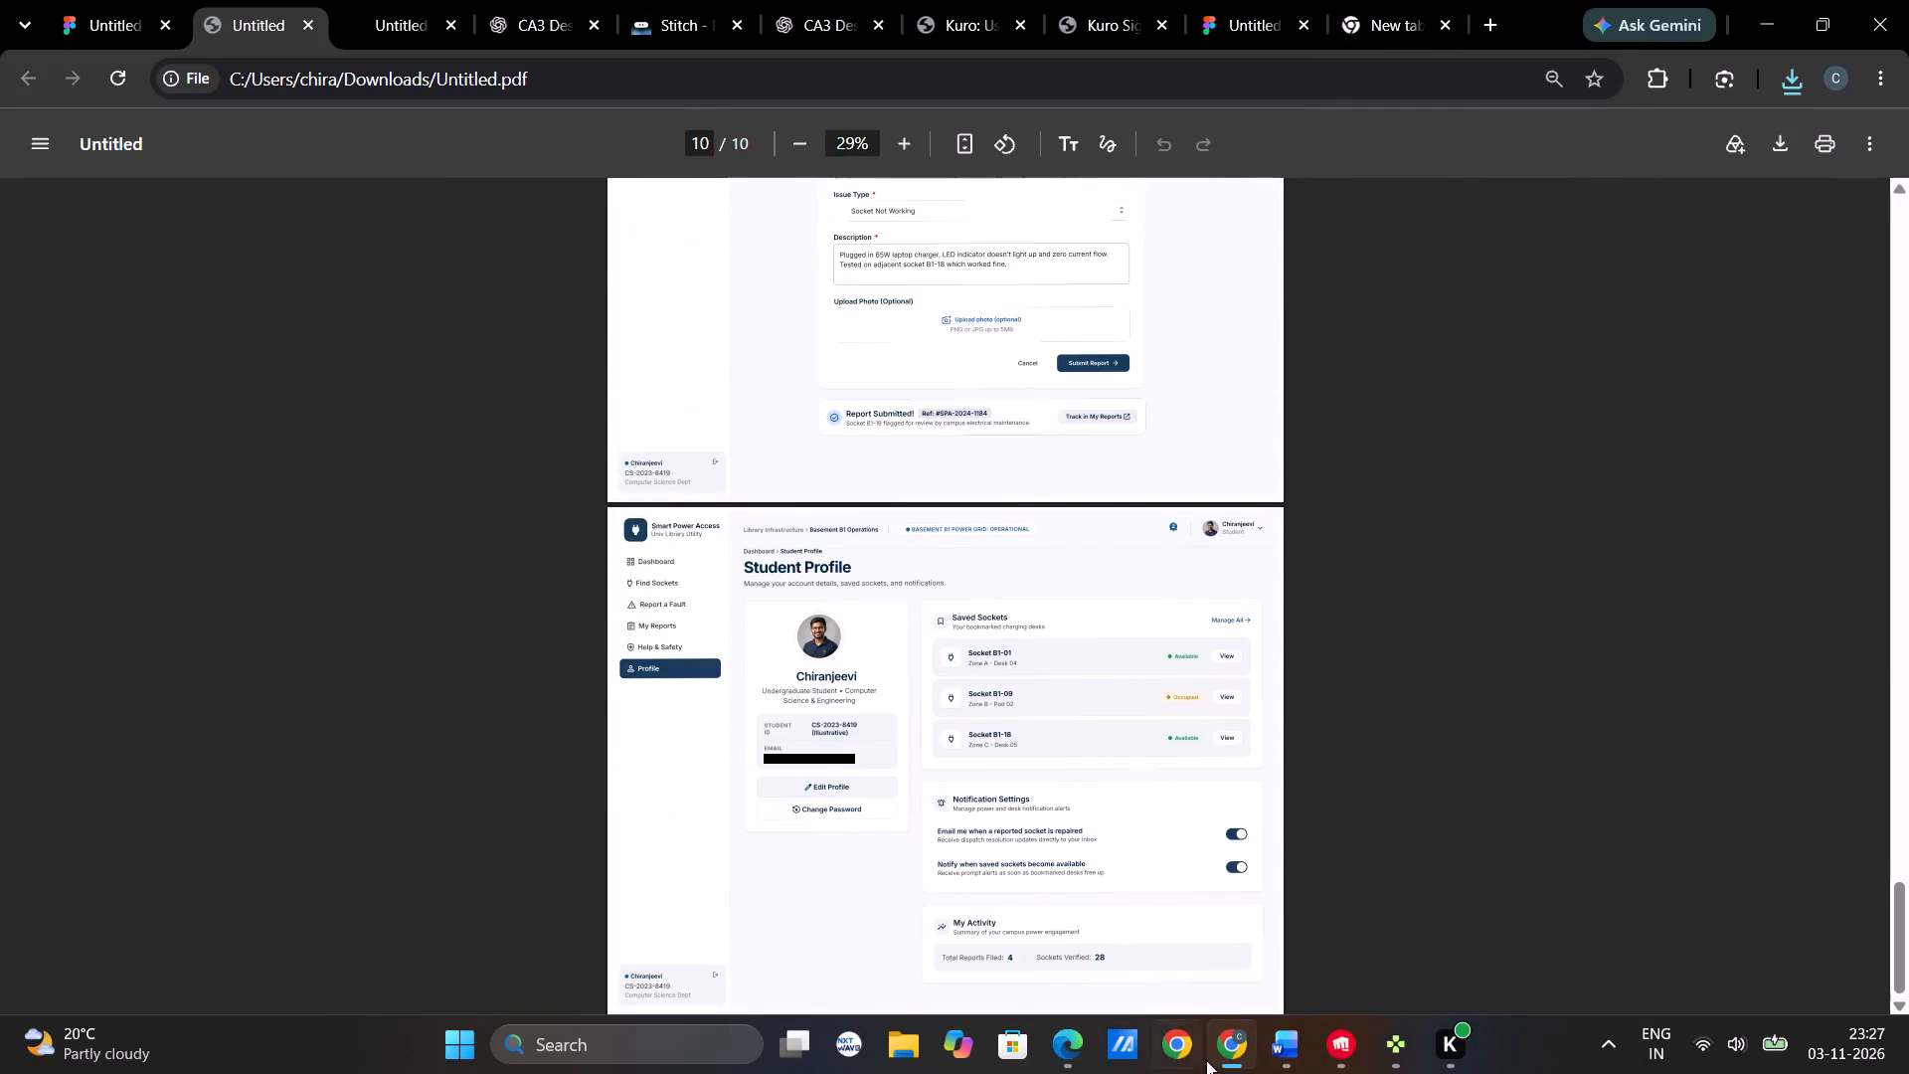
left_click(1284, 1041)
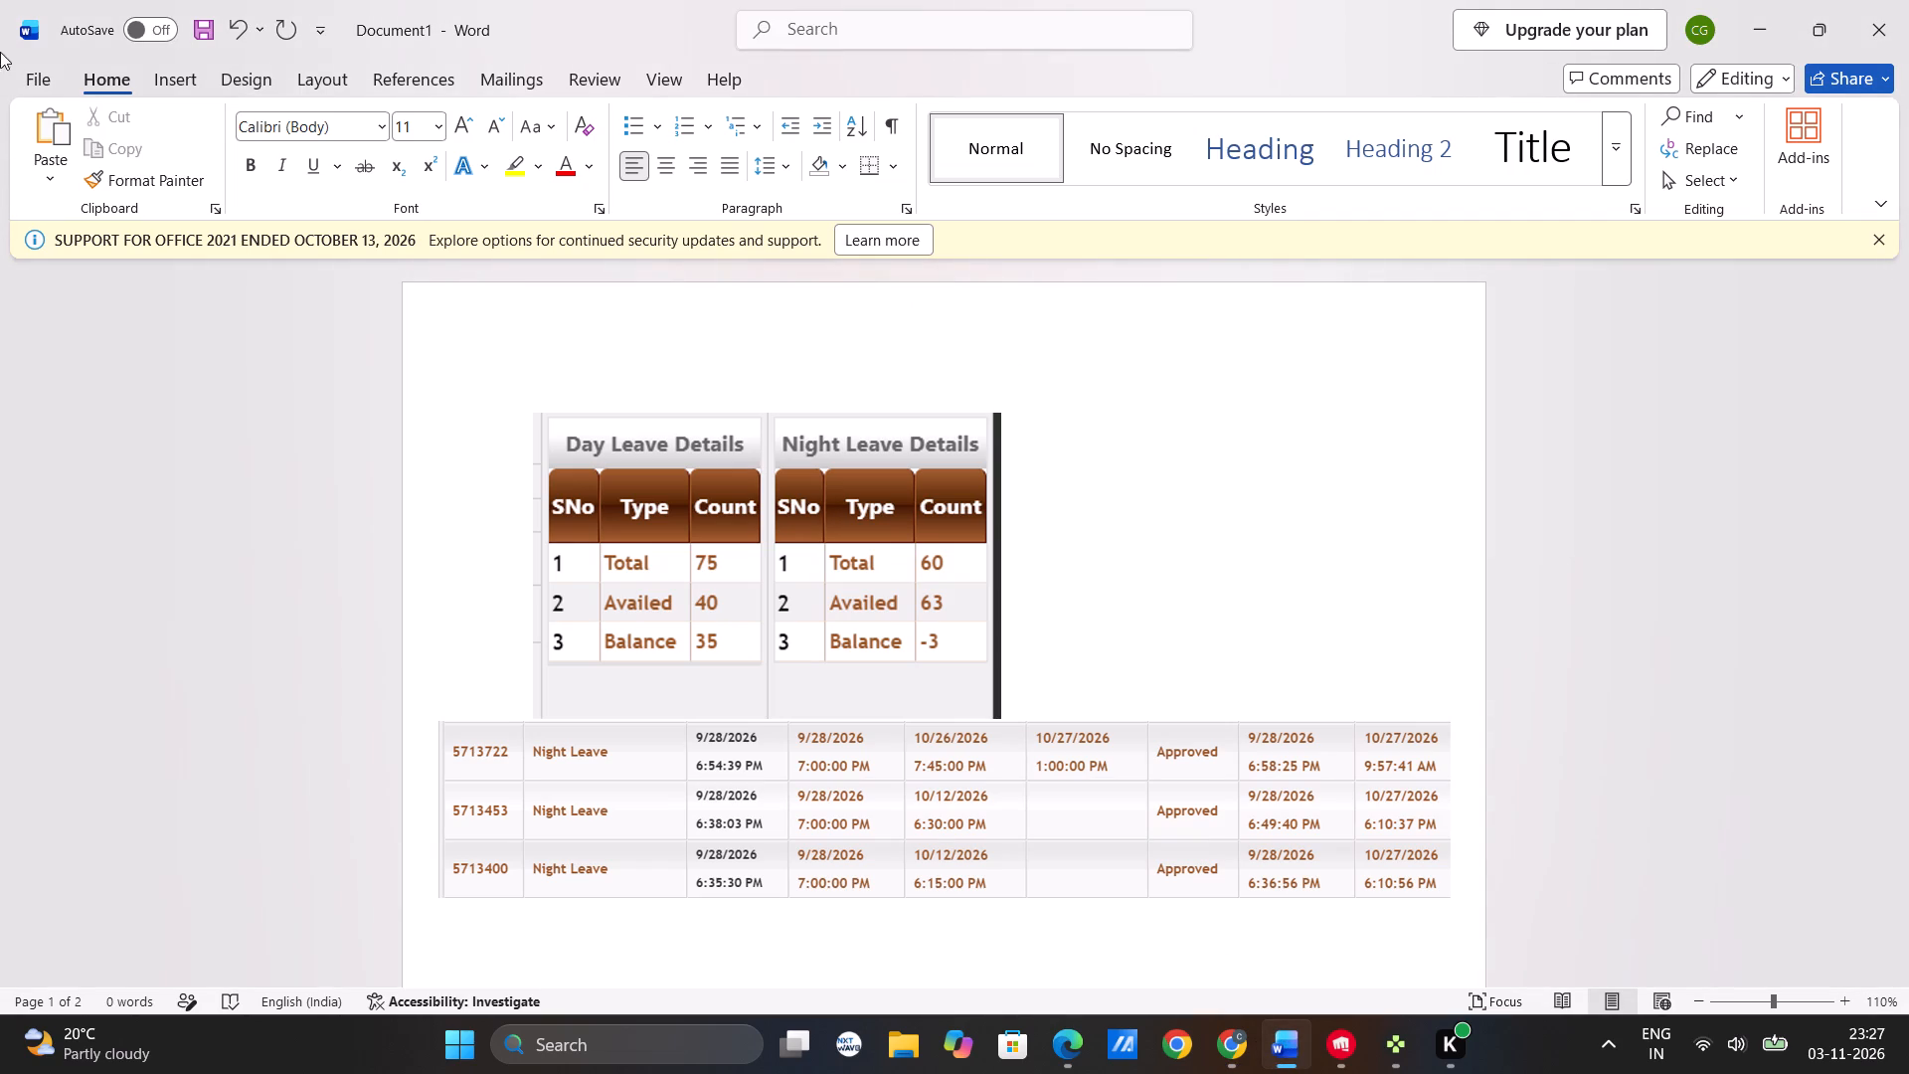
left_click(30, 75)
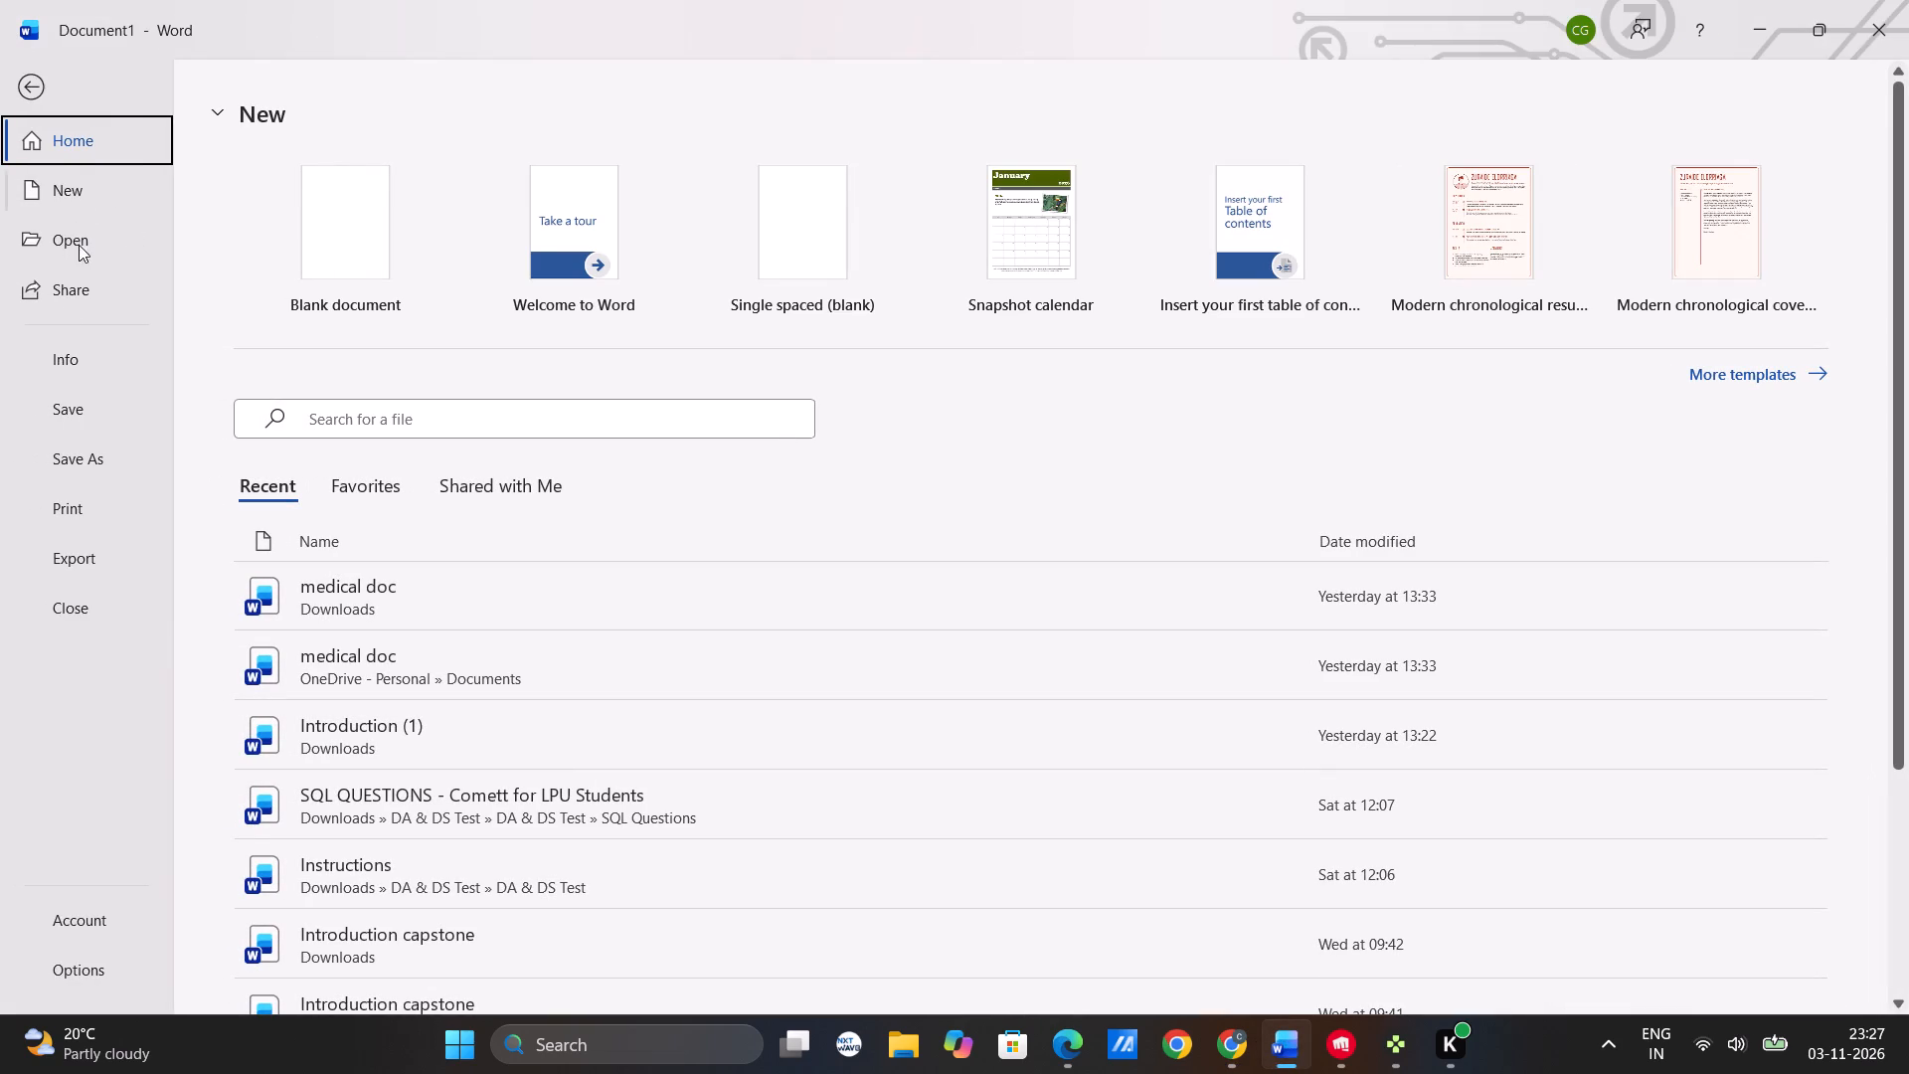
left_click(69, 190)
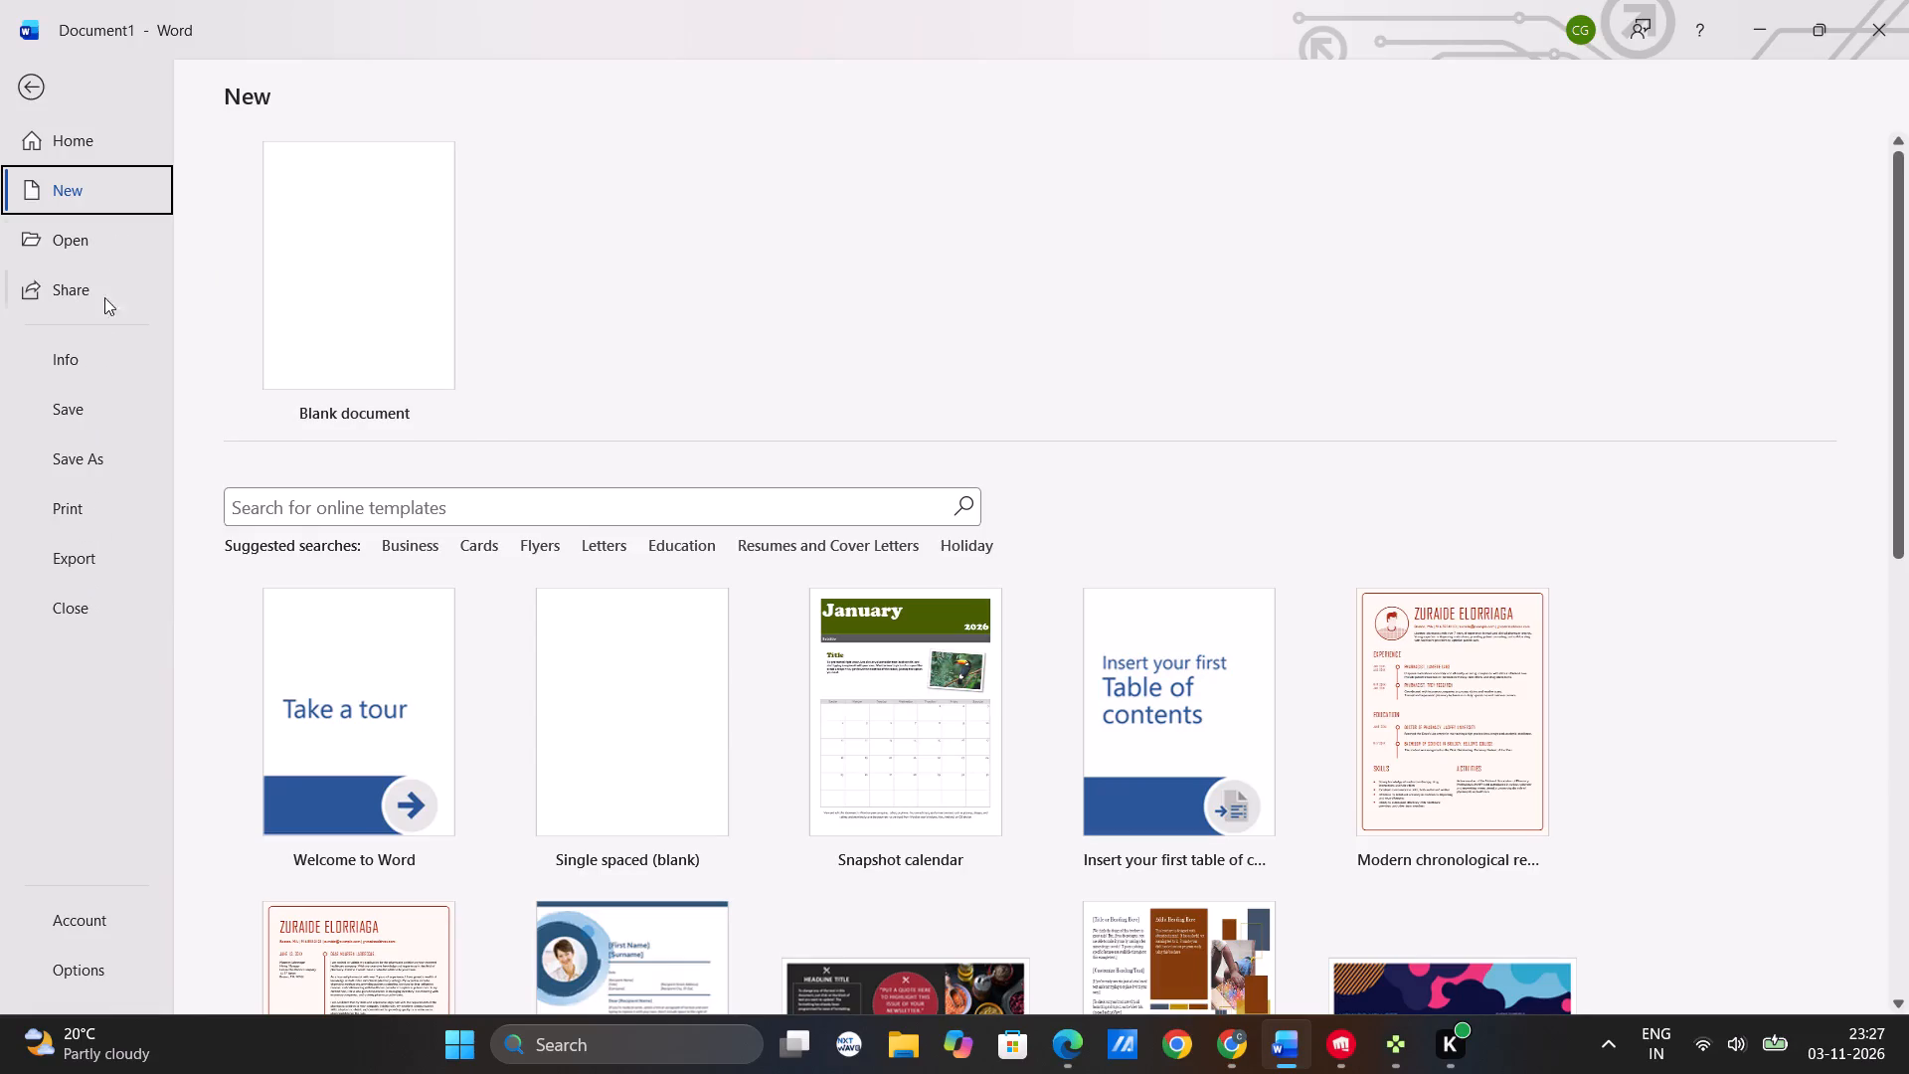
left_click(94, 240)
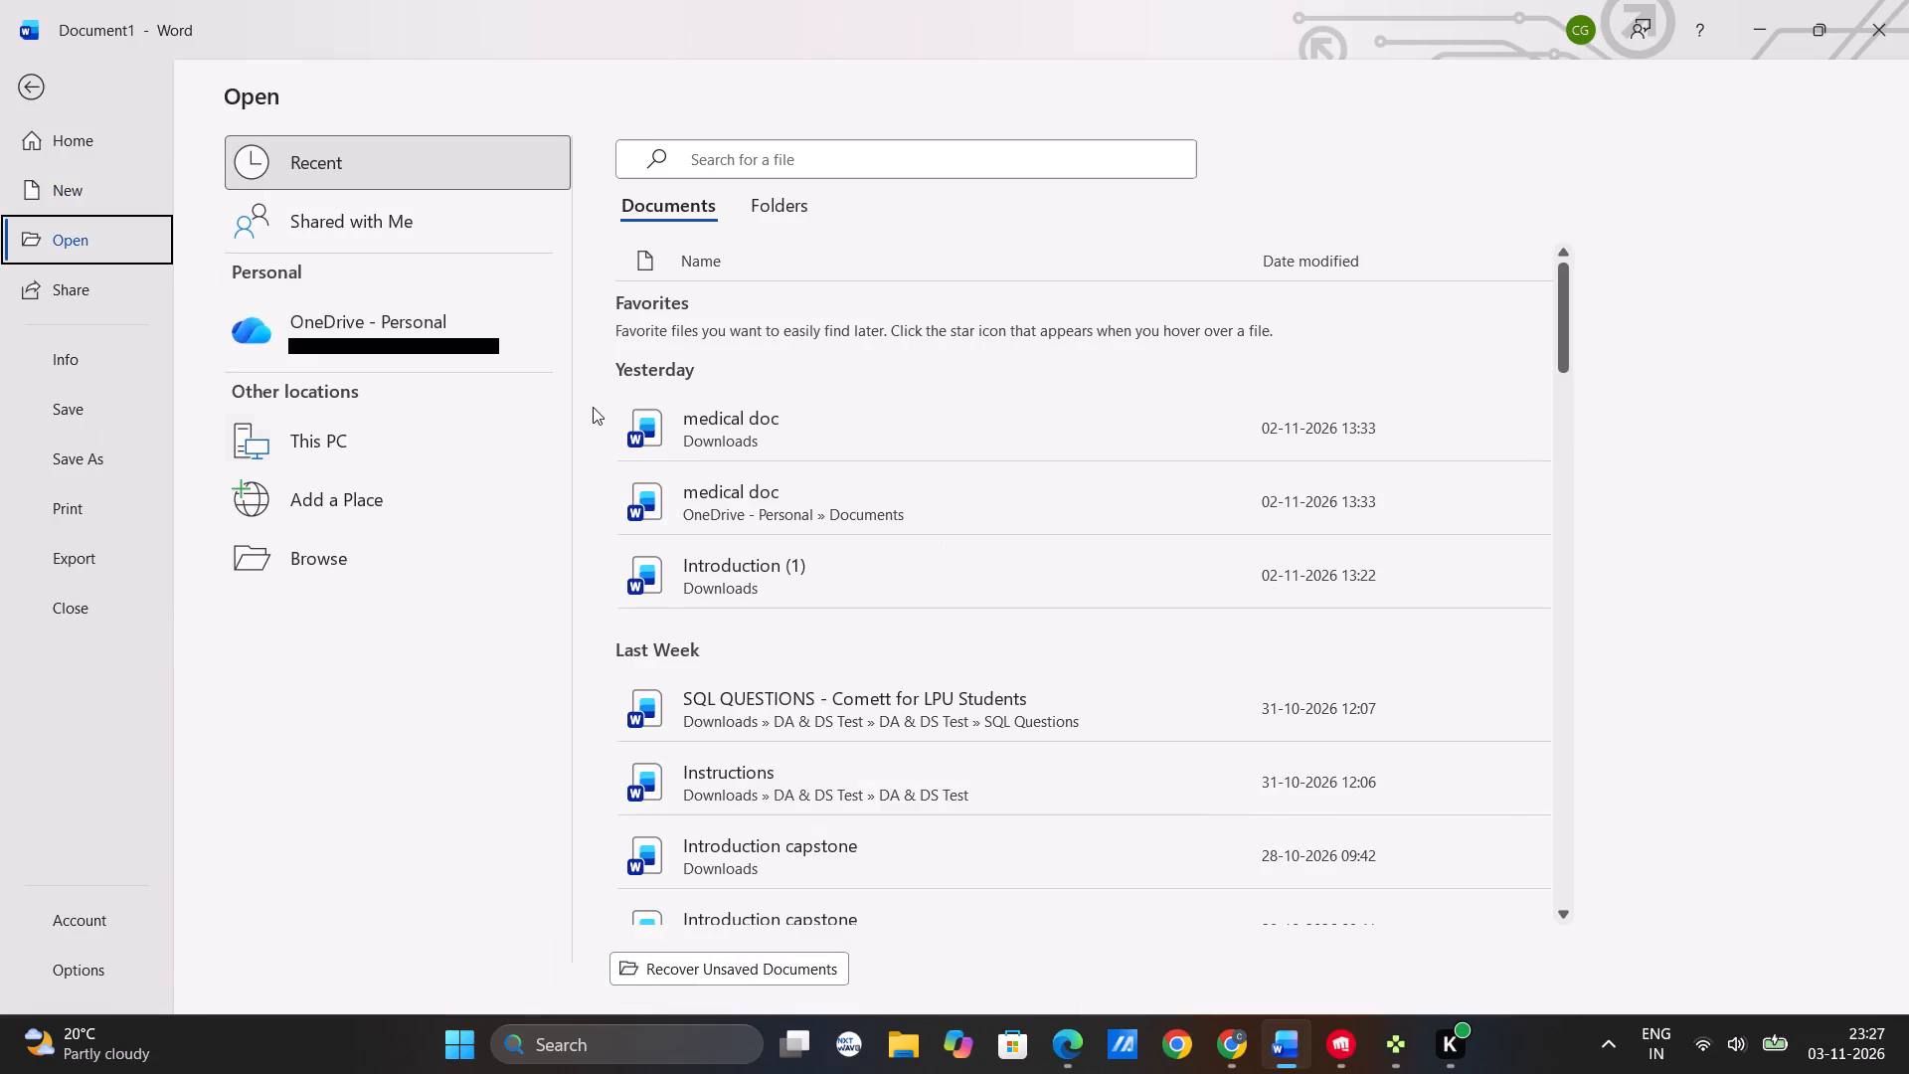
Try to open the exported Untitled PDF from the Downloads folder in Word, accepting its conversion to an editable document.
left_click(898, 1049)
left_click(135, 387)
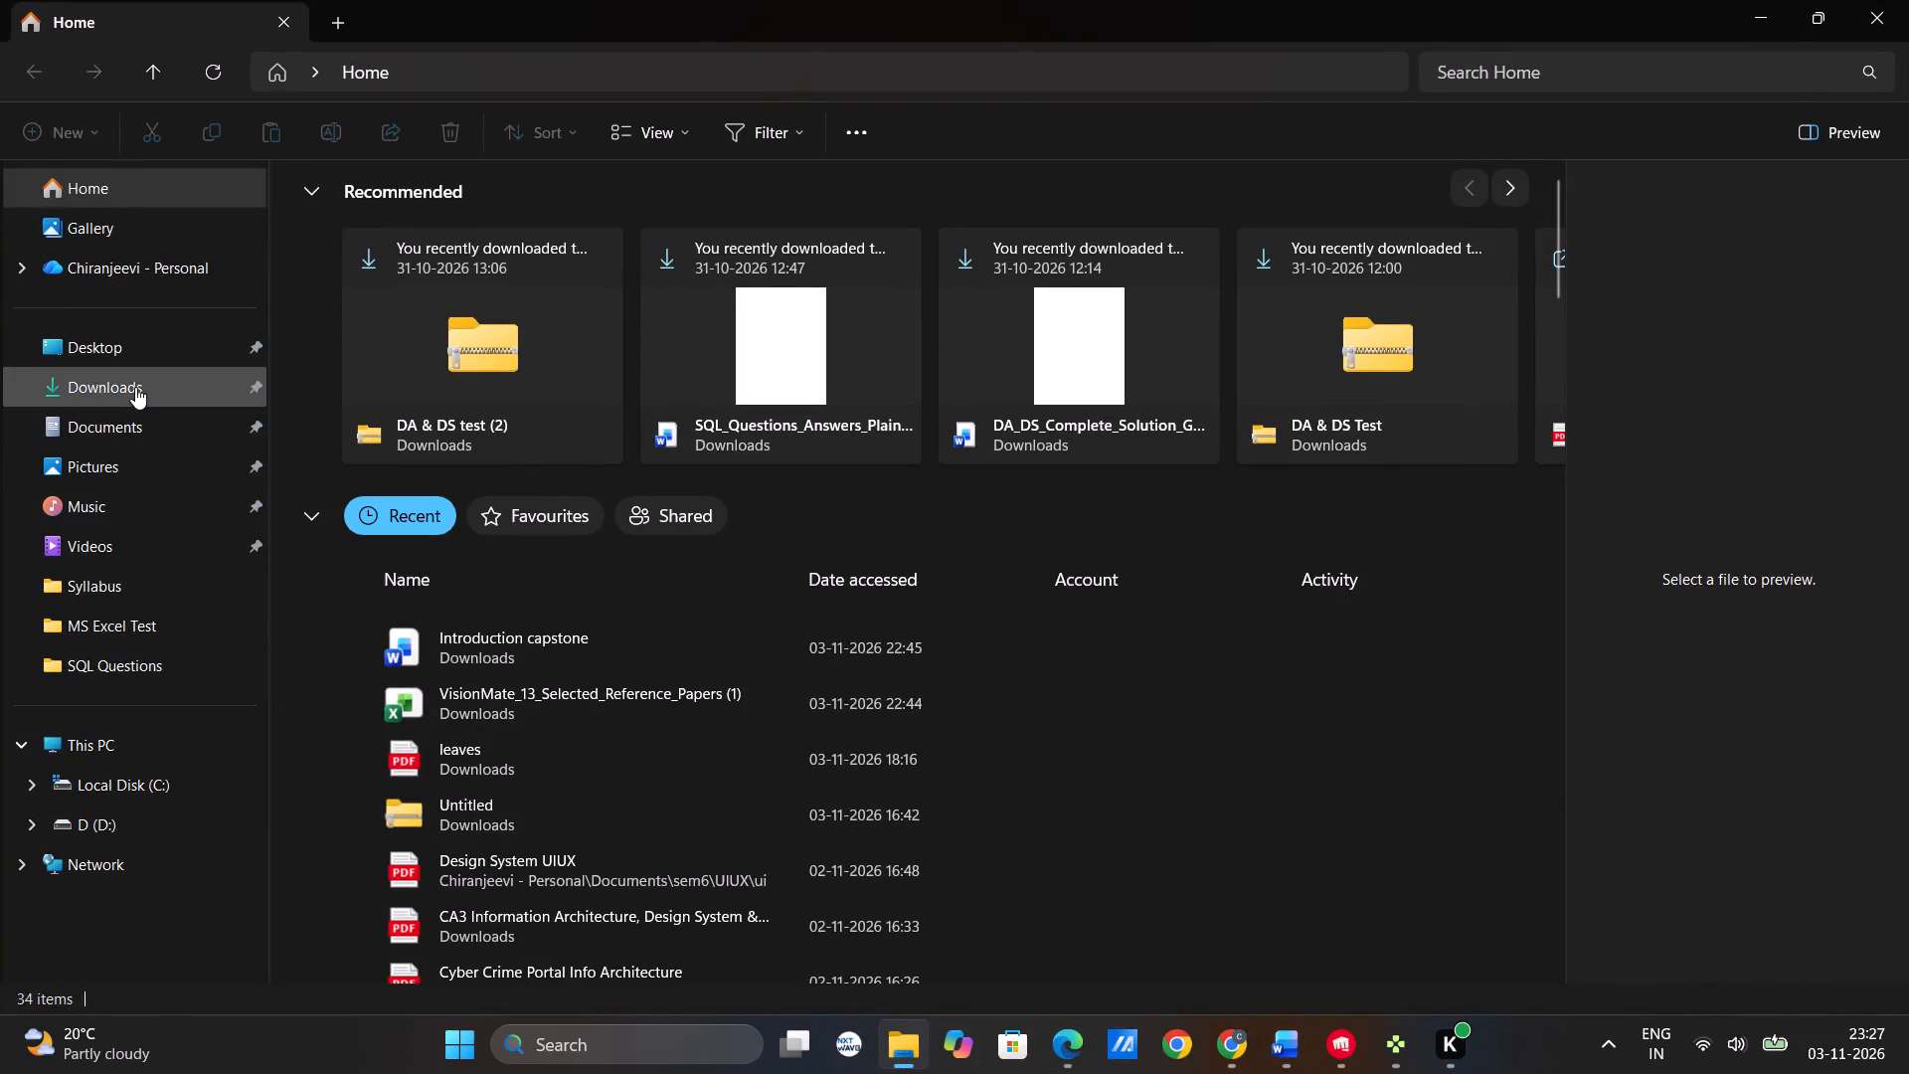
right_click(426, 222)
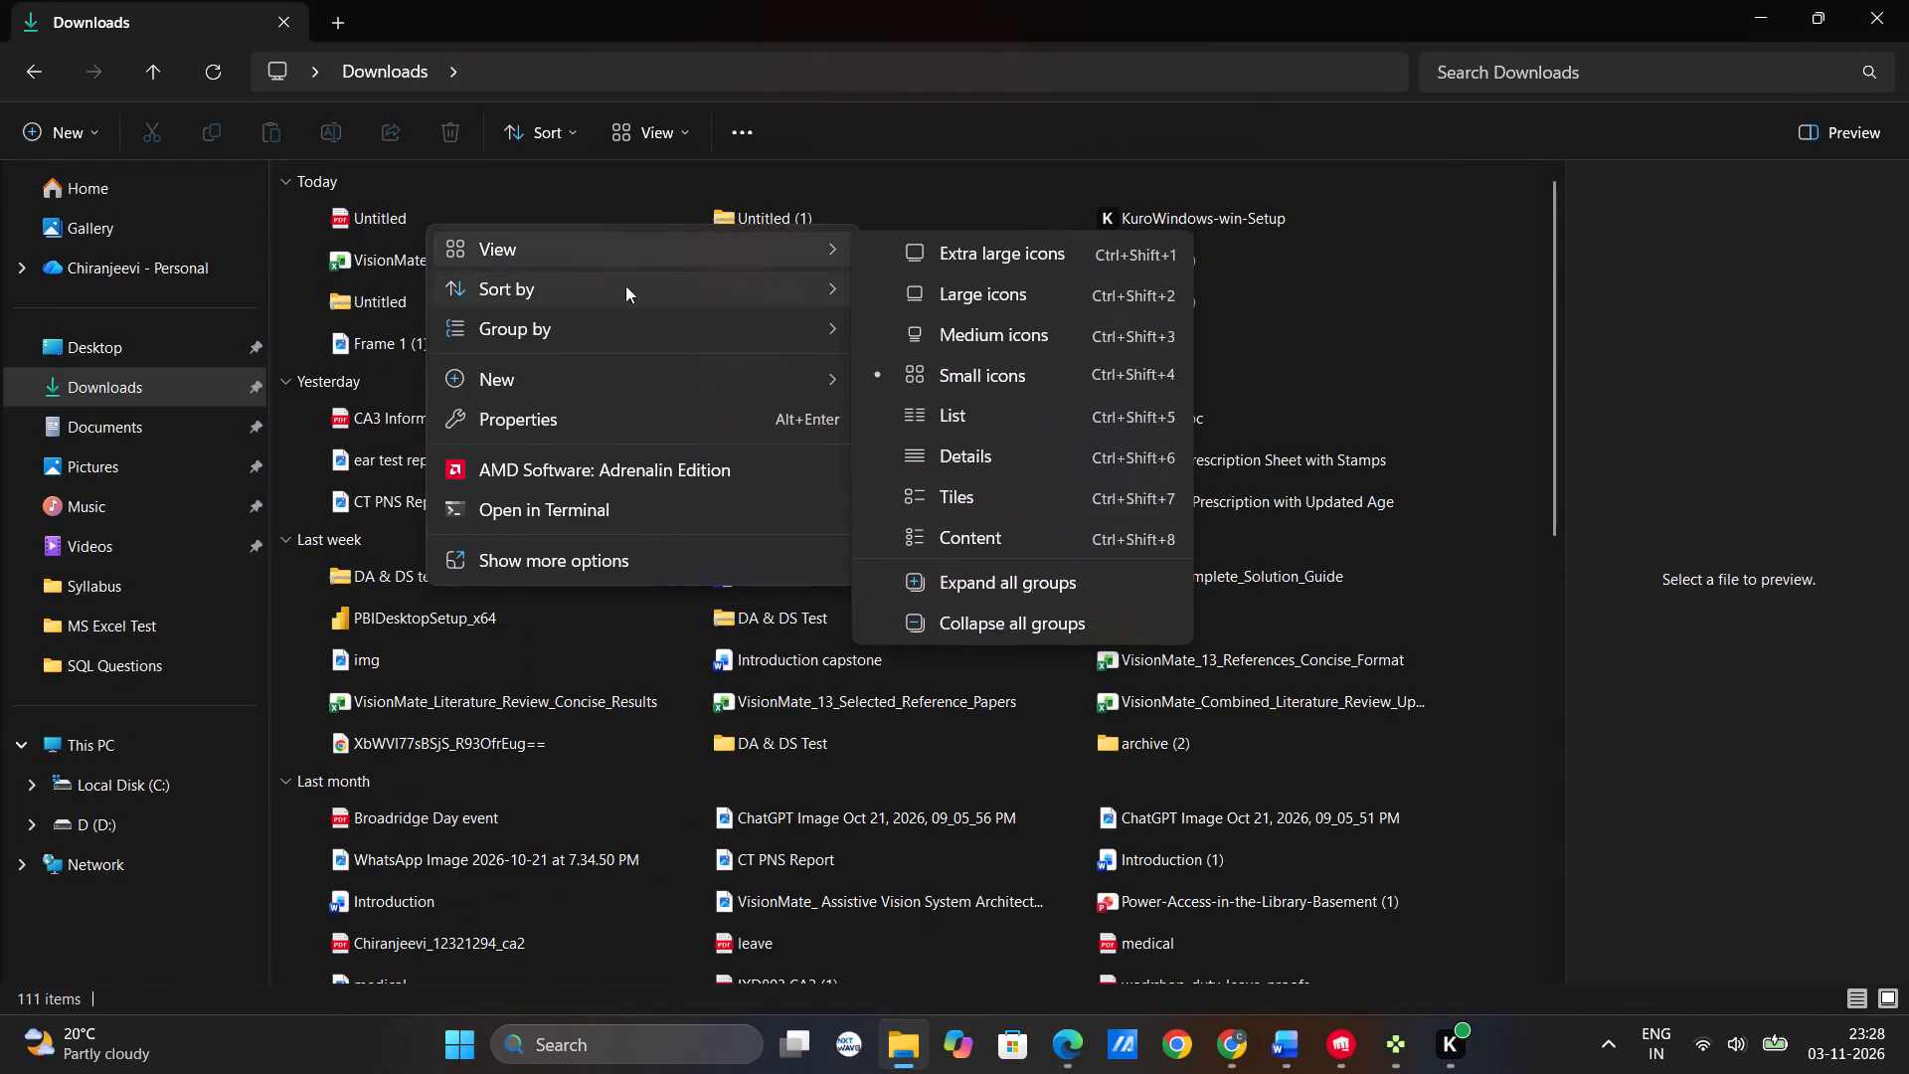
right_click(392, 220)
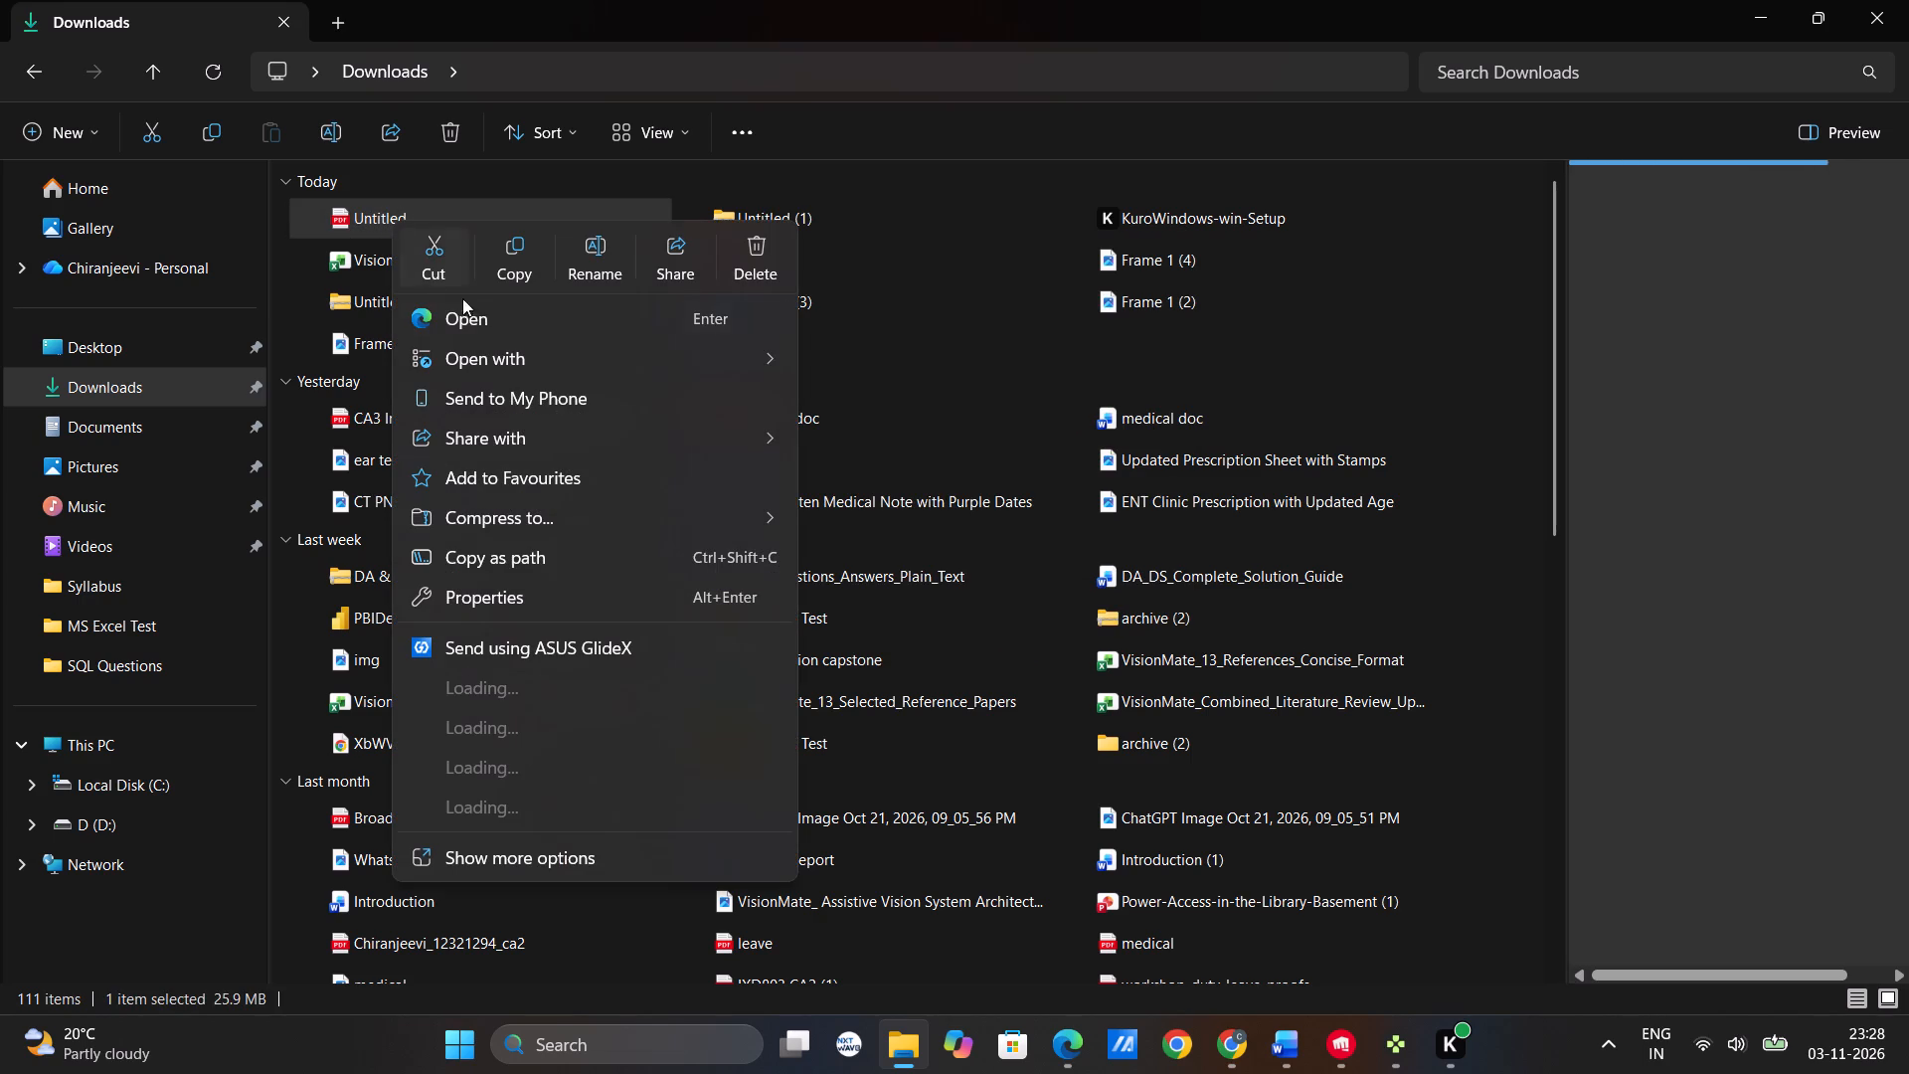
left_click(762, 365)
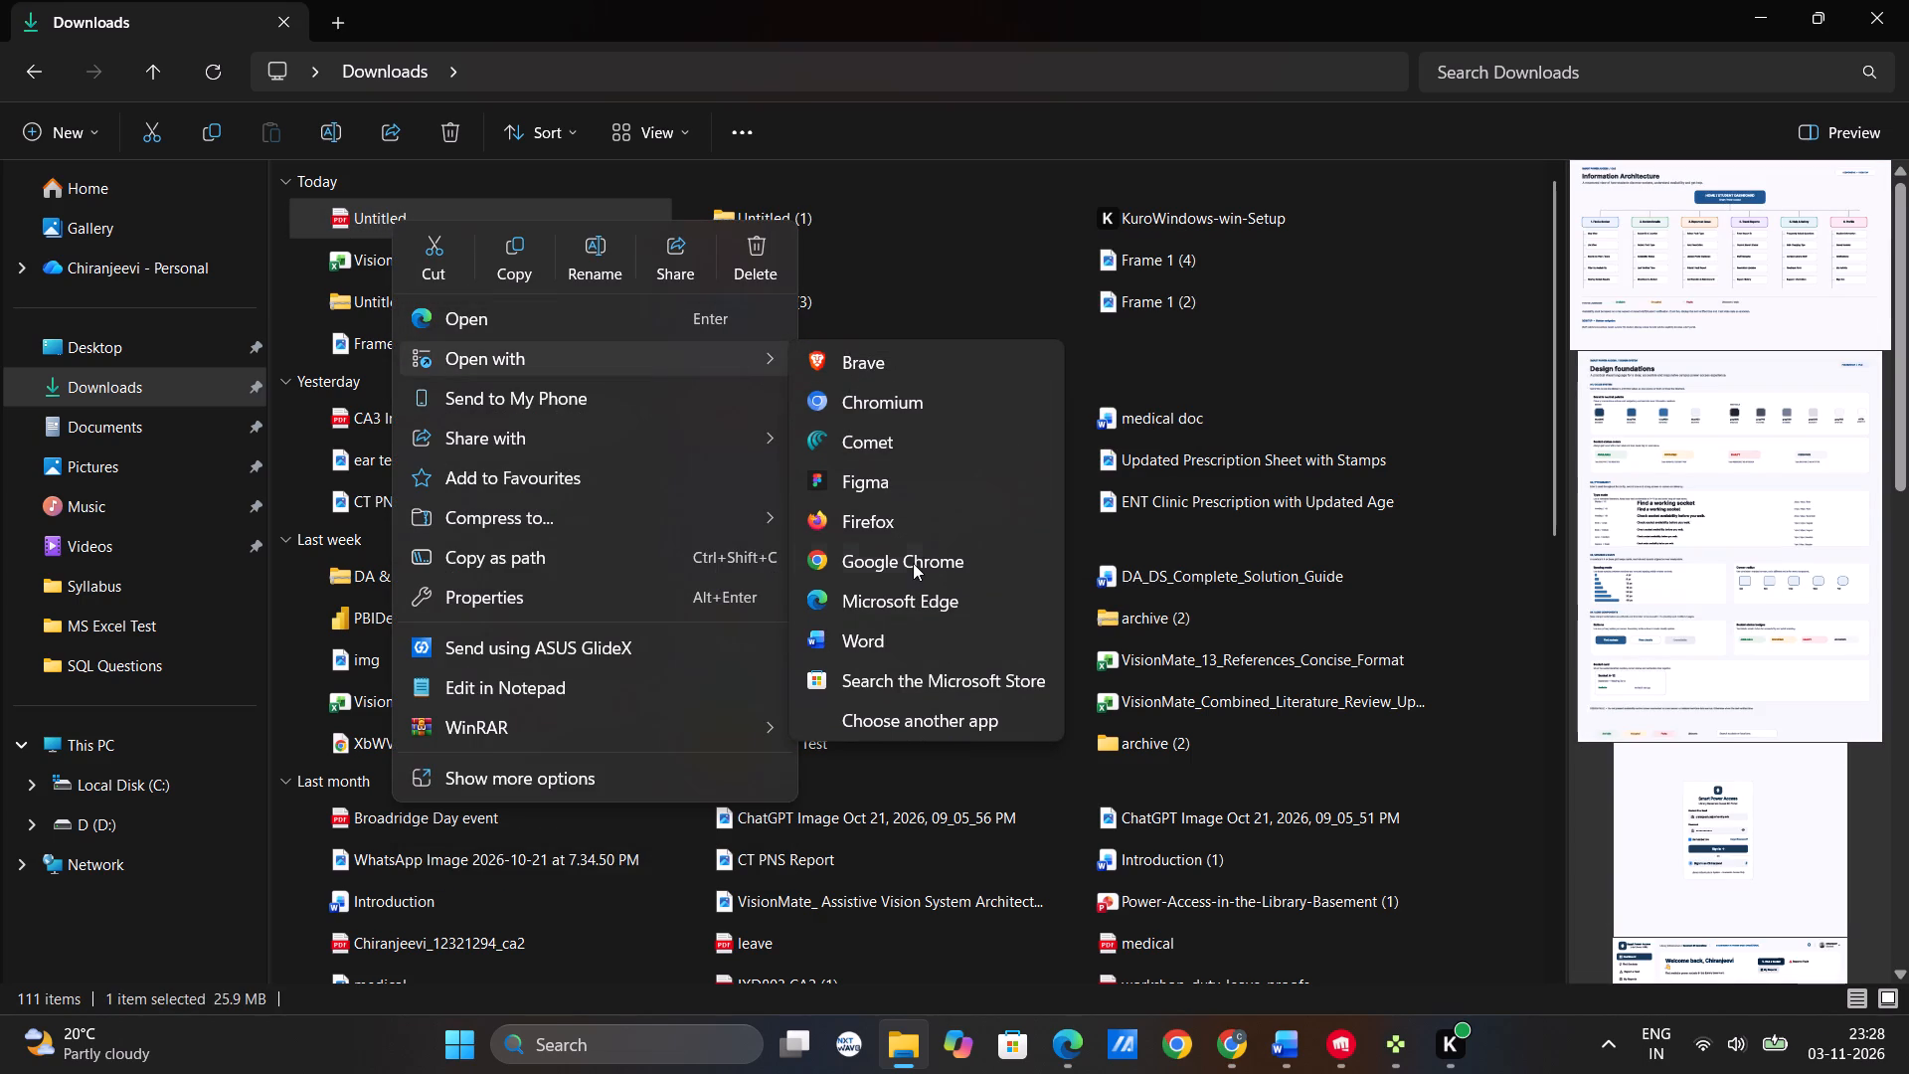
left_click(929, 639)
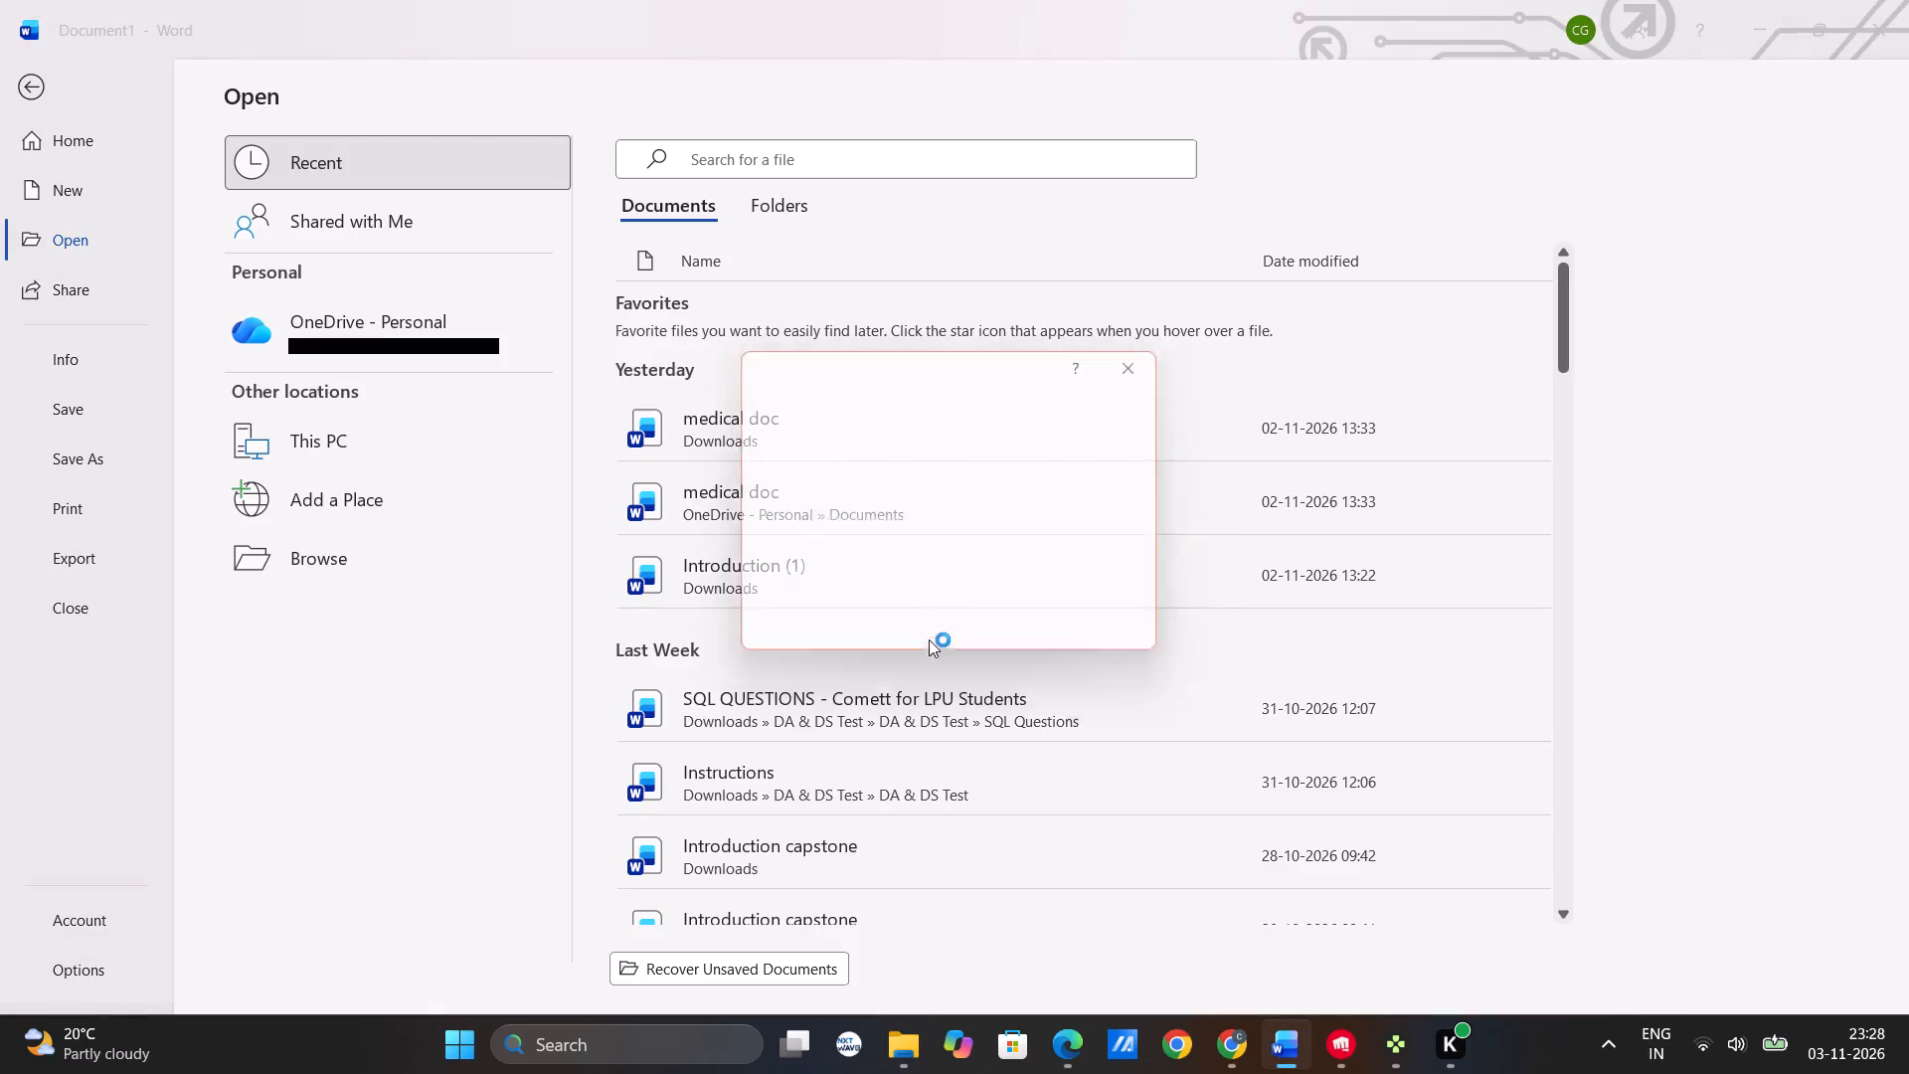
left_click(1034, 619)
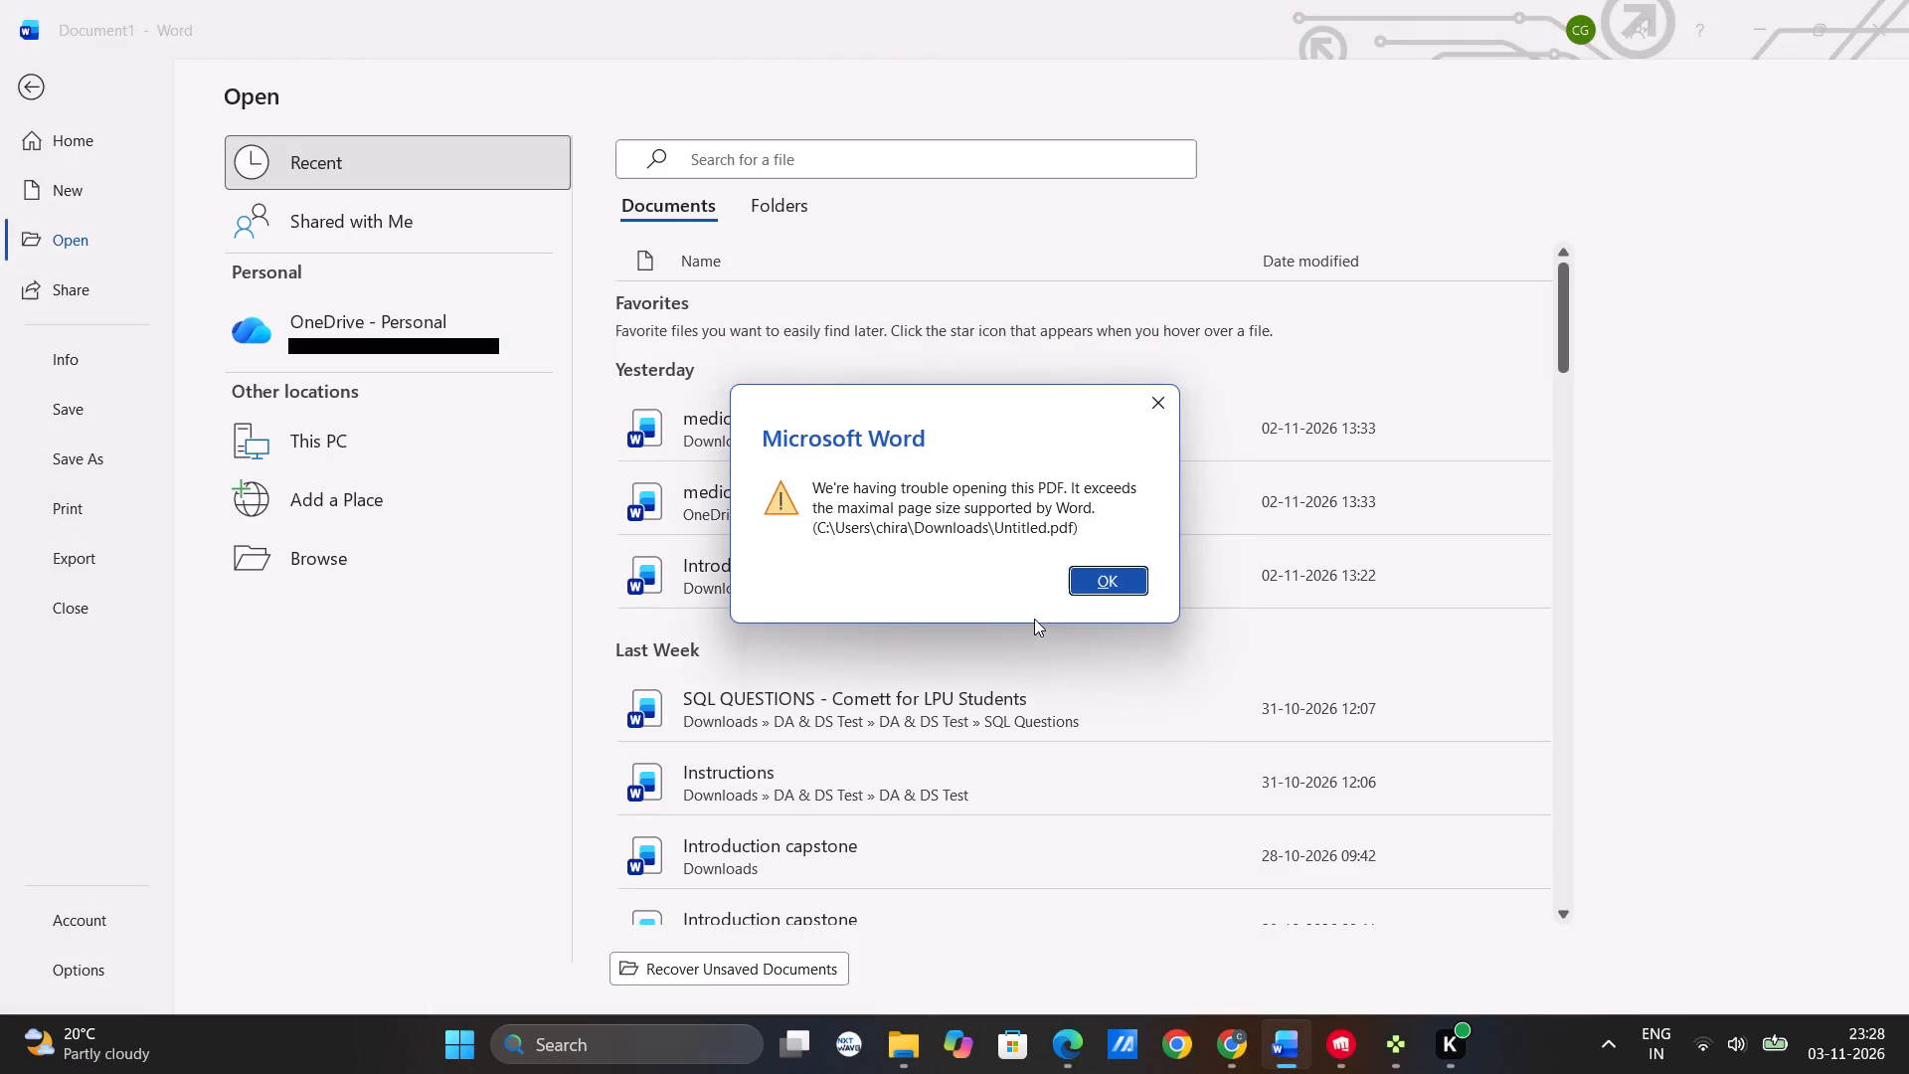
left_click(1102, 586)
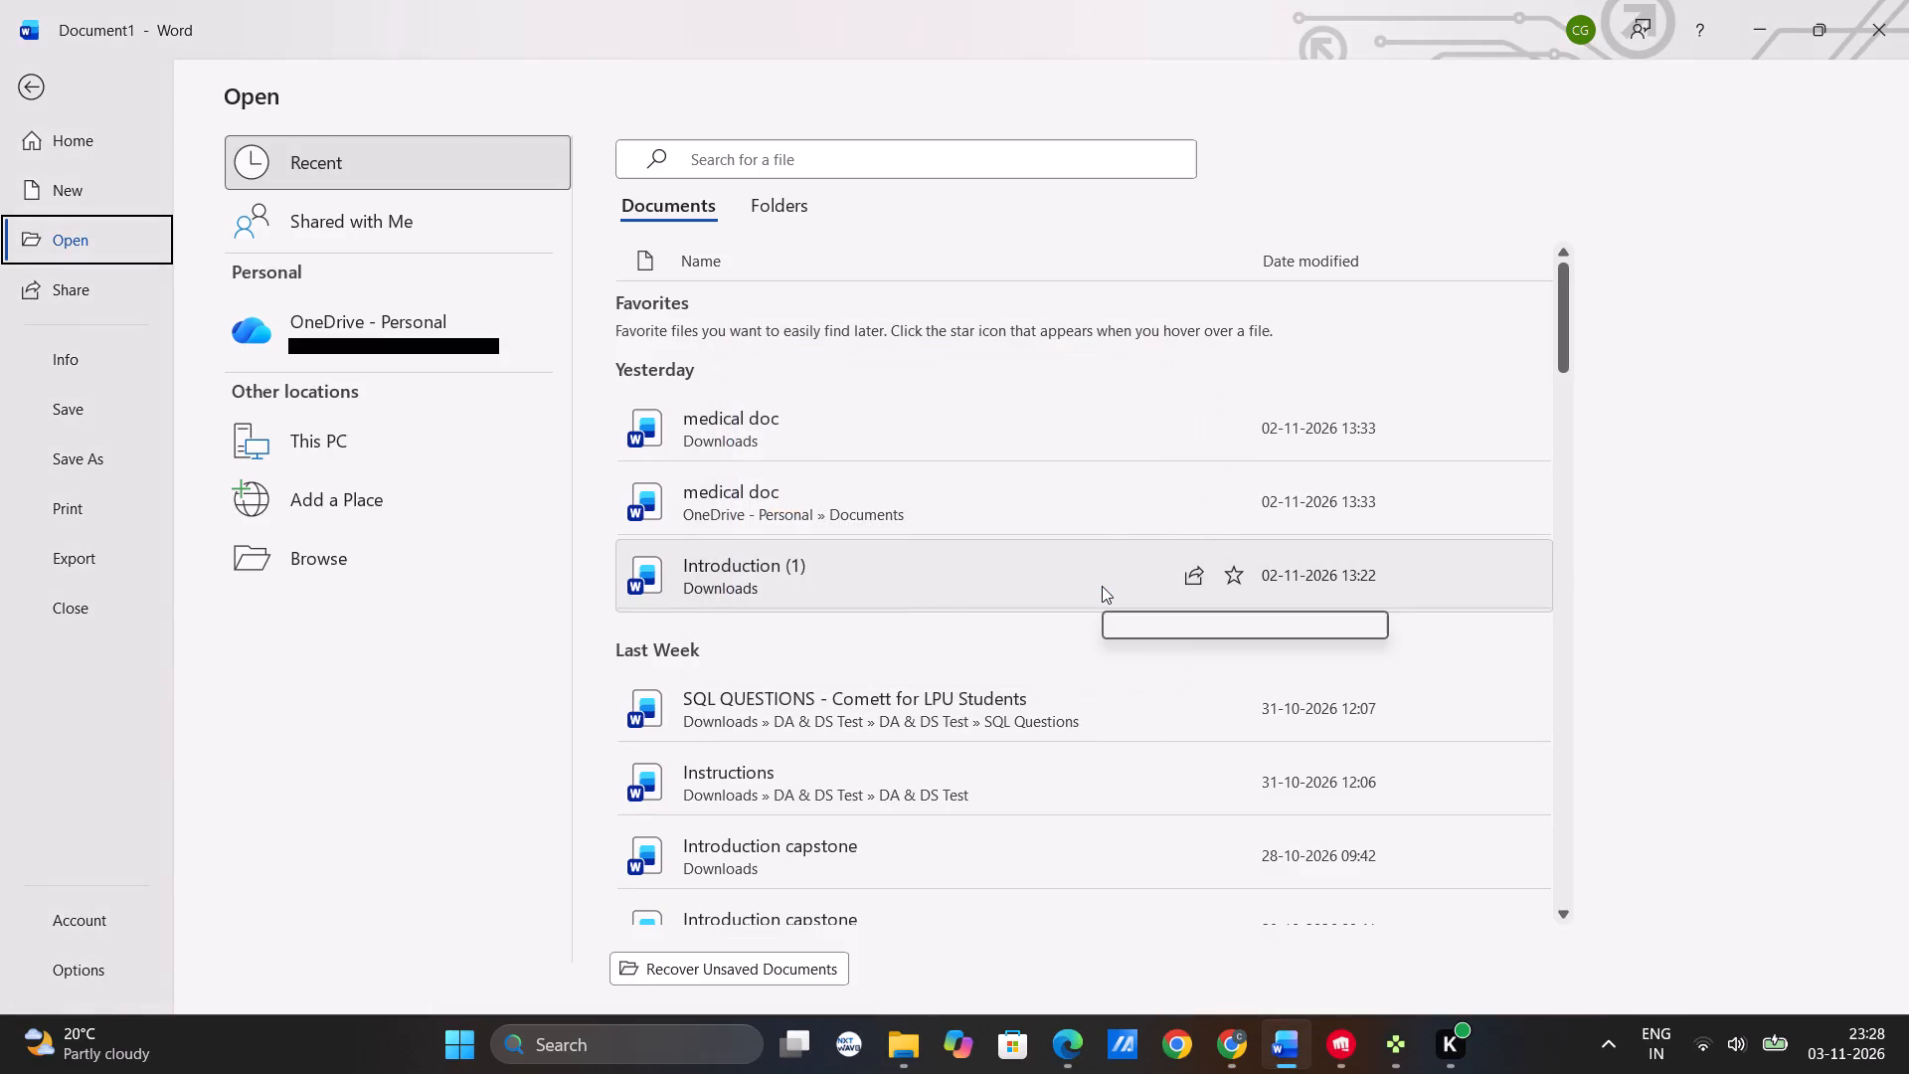
Return to the Downloads folder and try again to open the Untitled PDF with Word.
left_click(905, 1042)
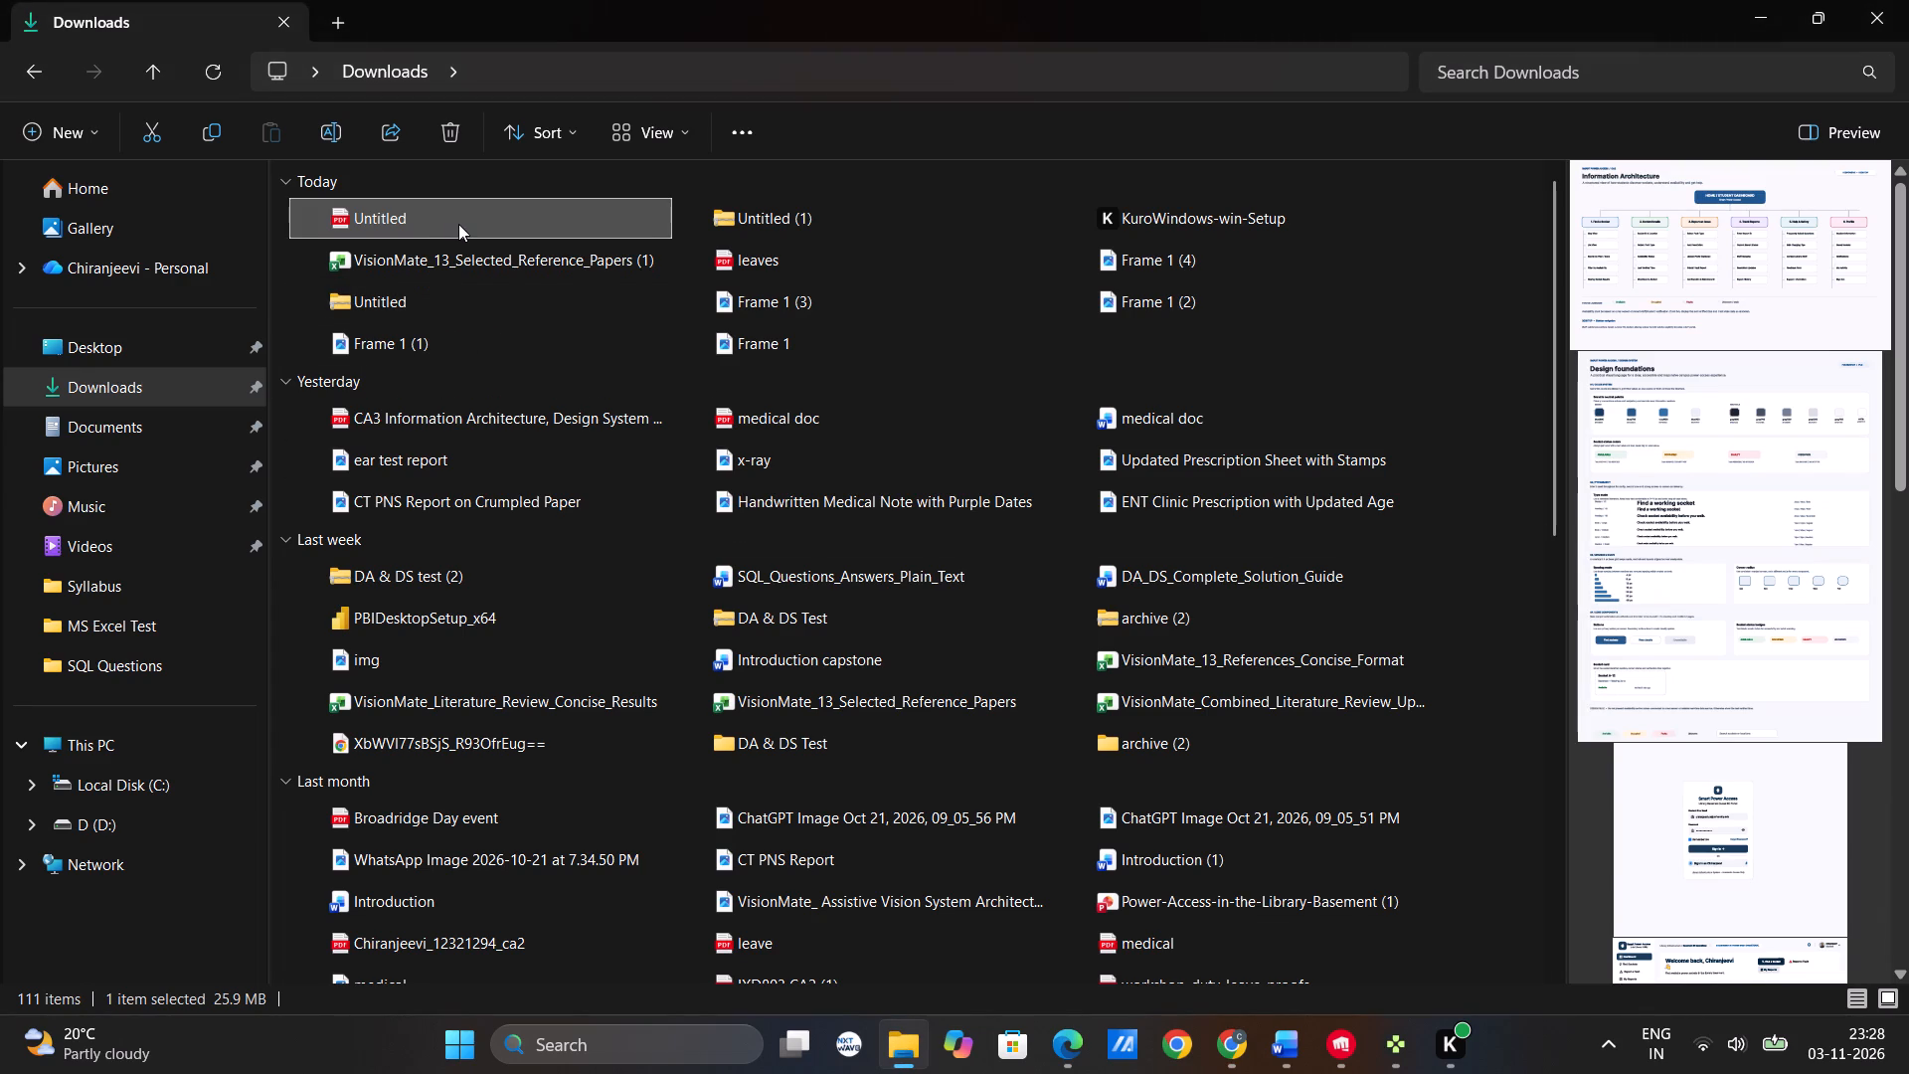
right_click(458, 224)
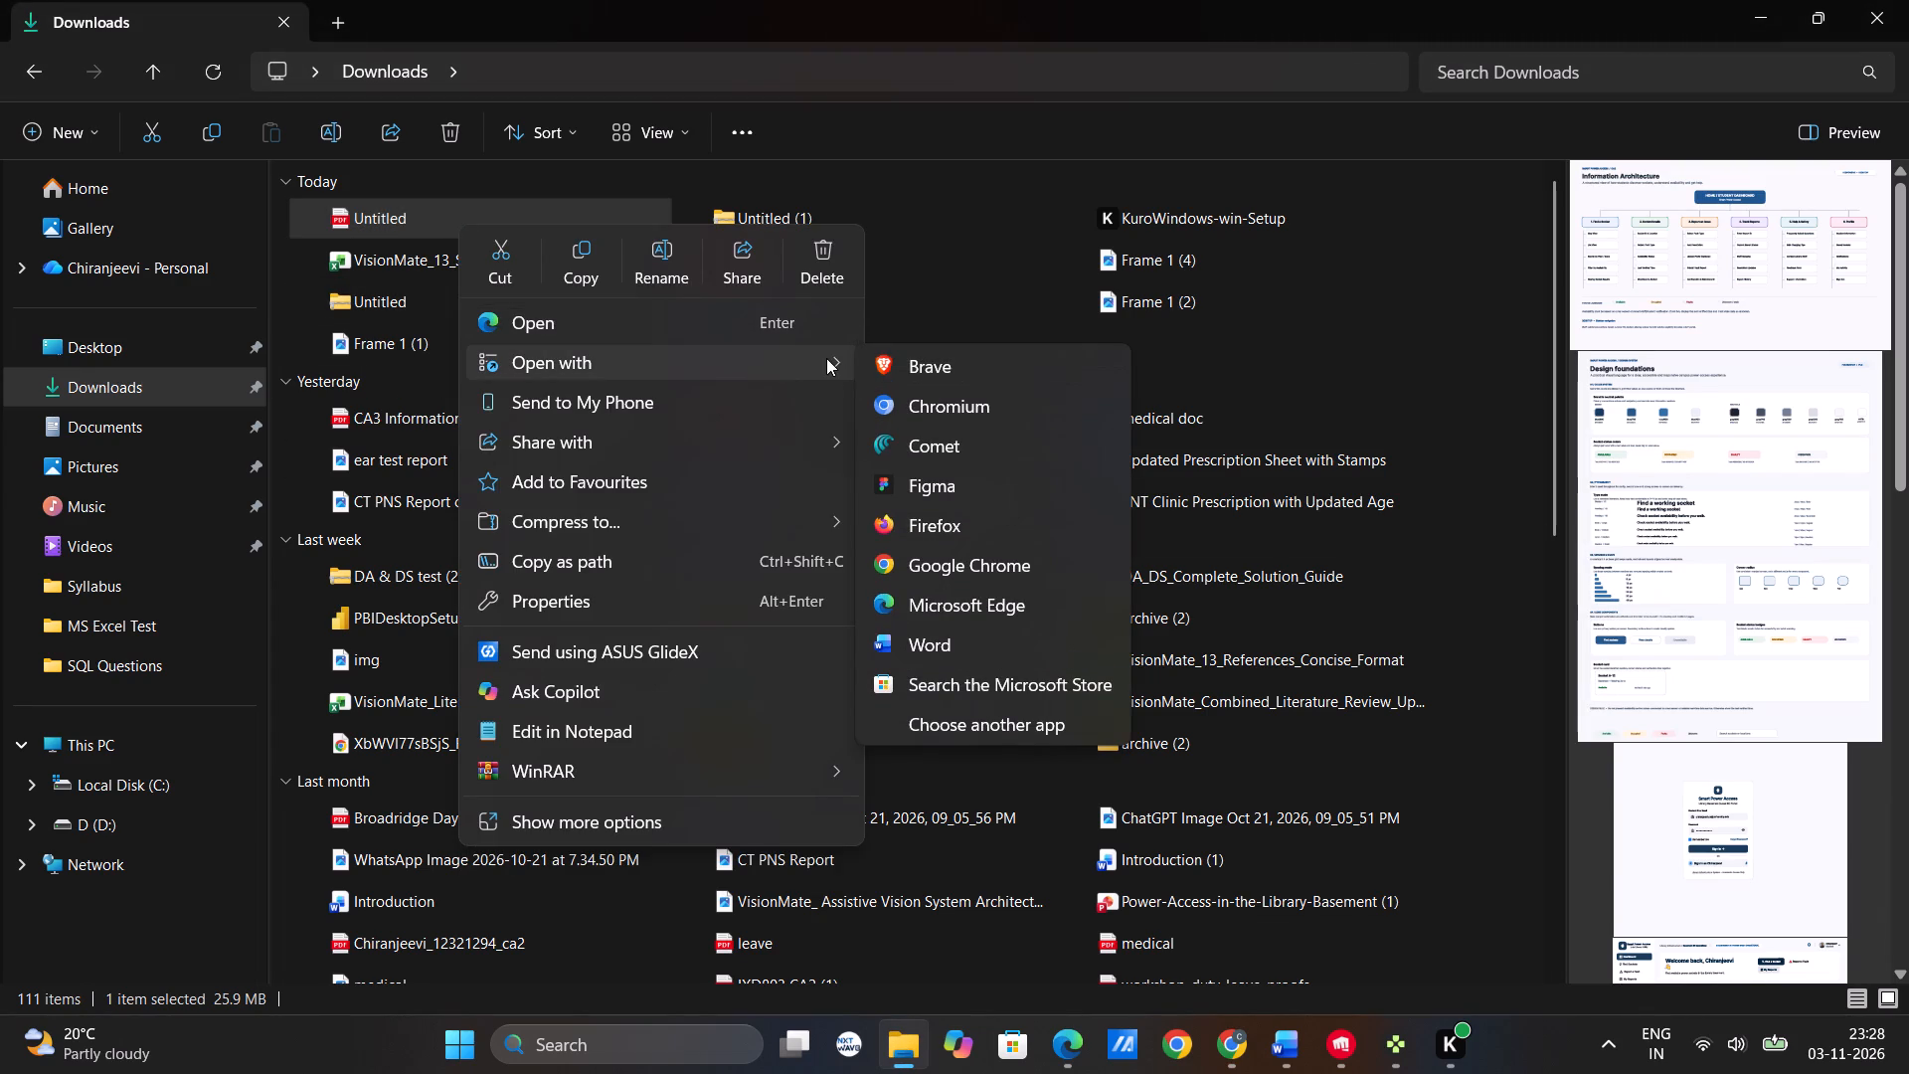
left_click(972, 636)
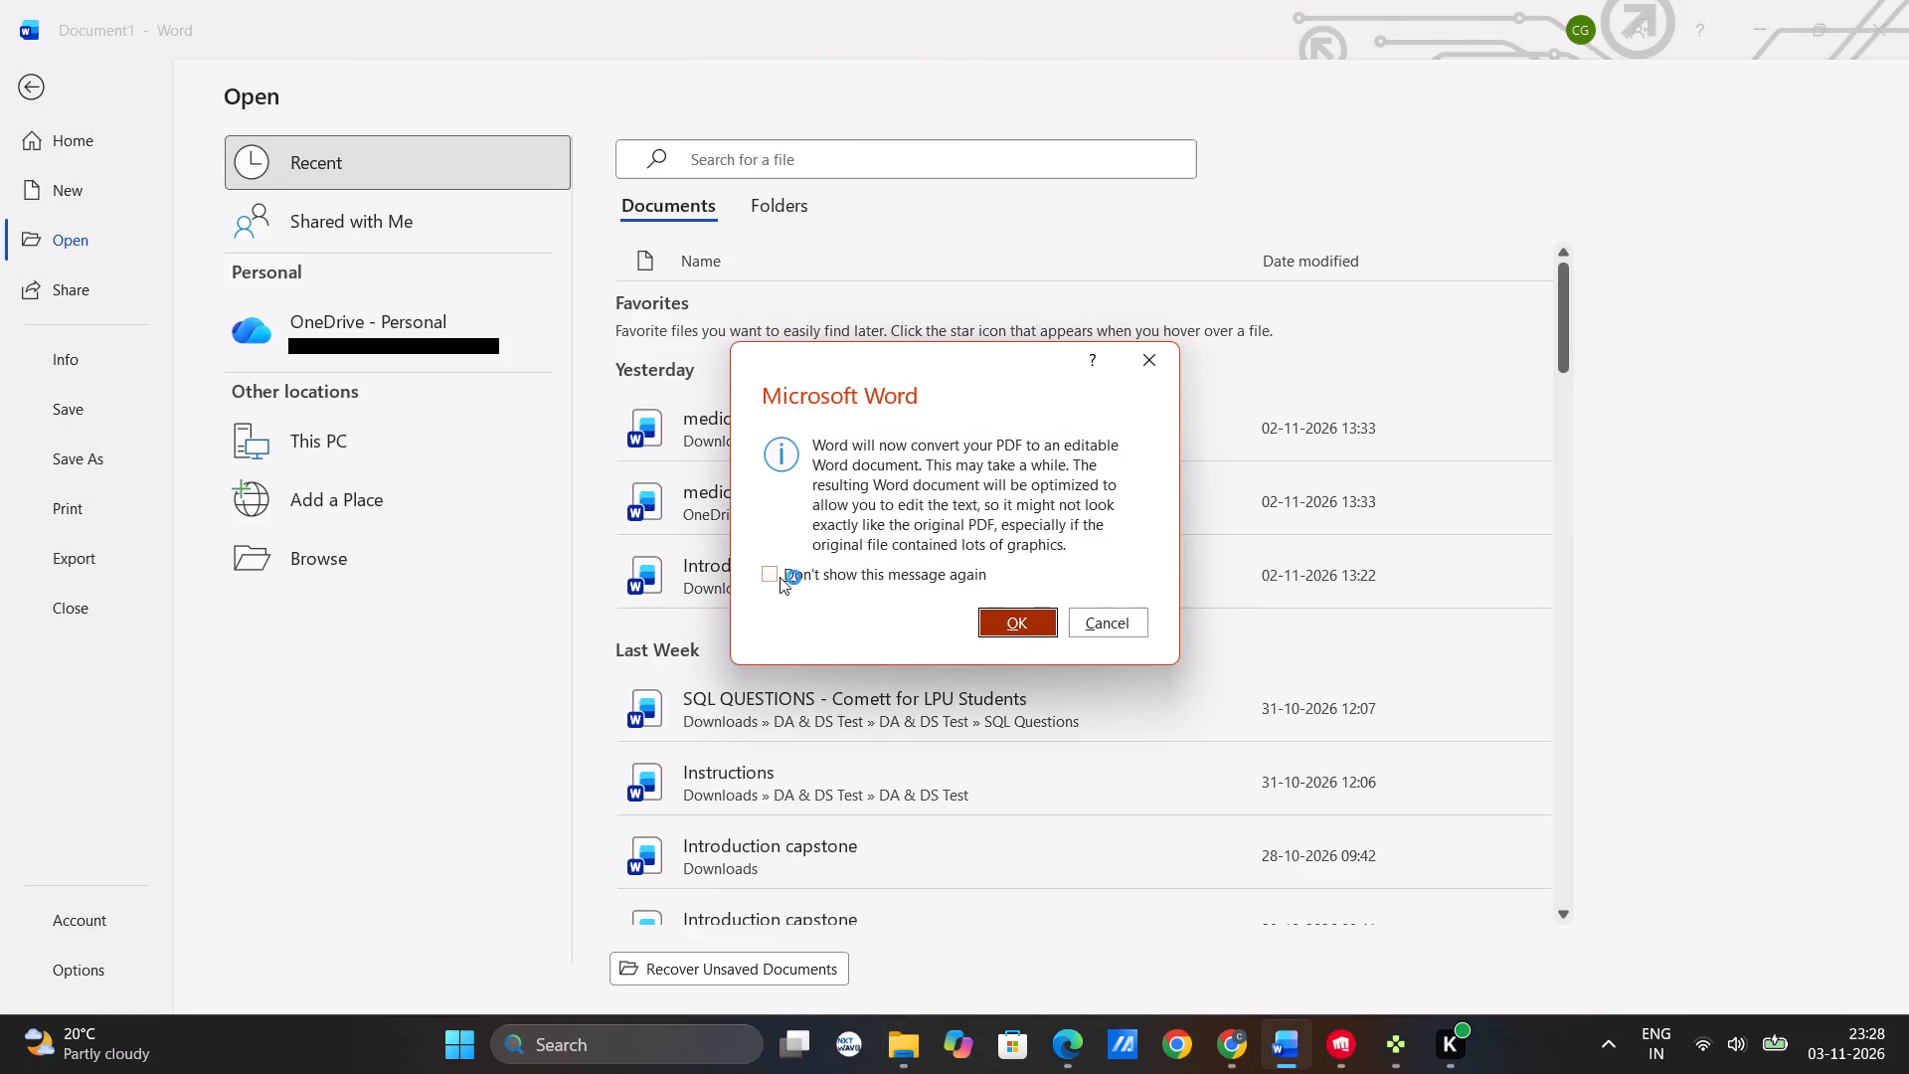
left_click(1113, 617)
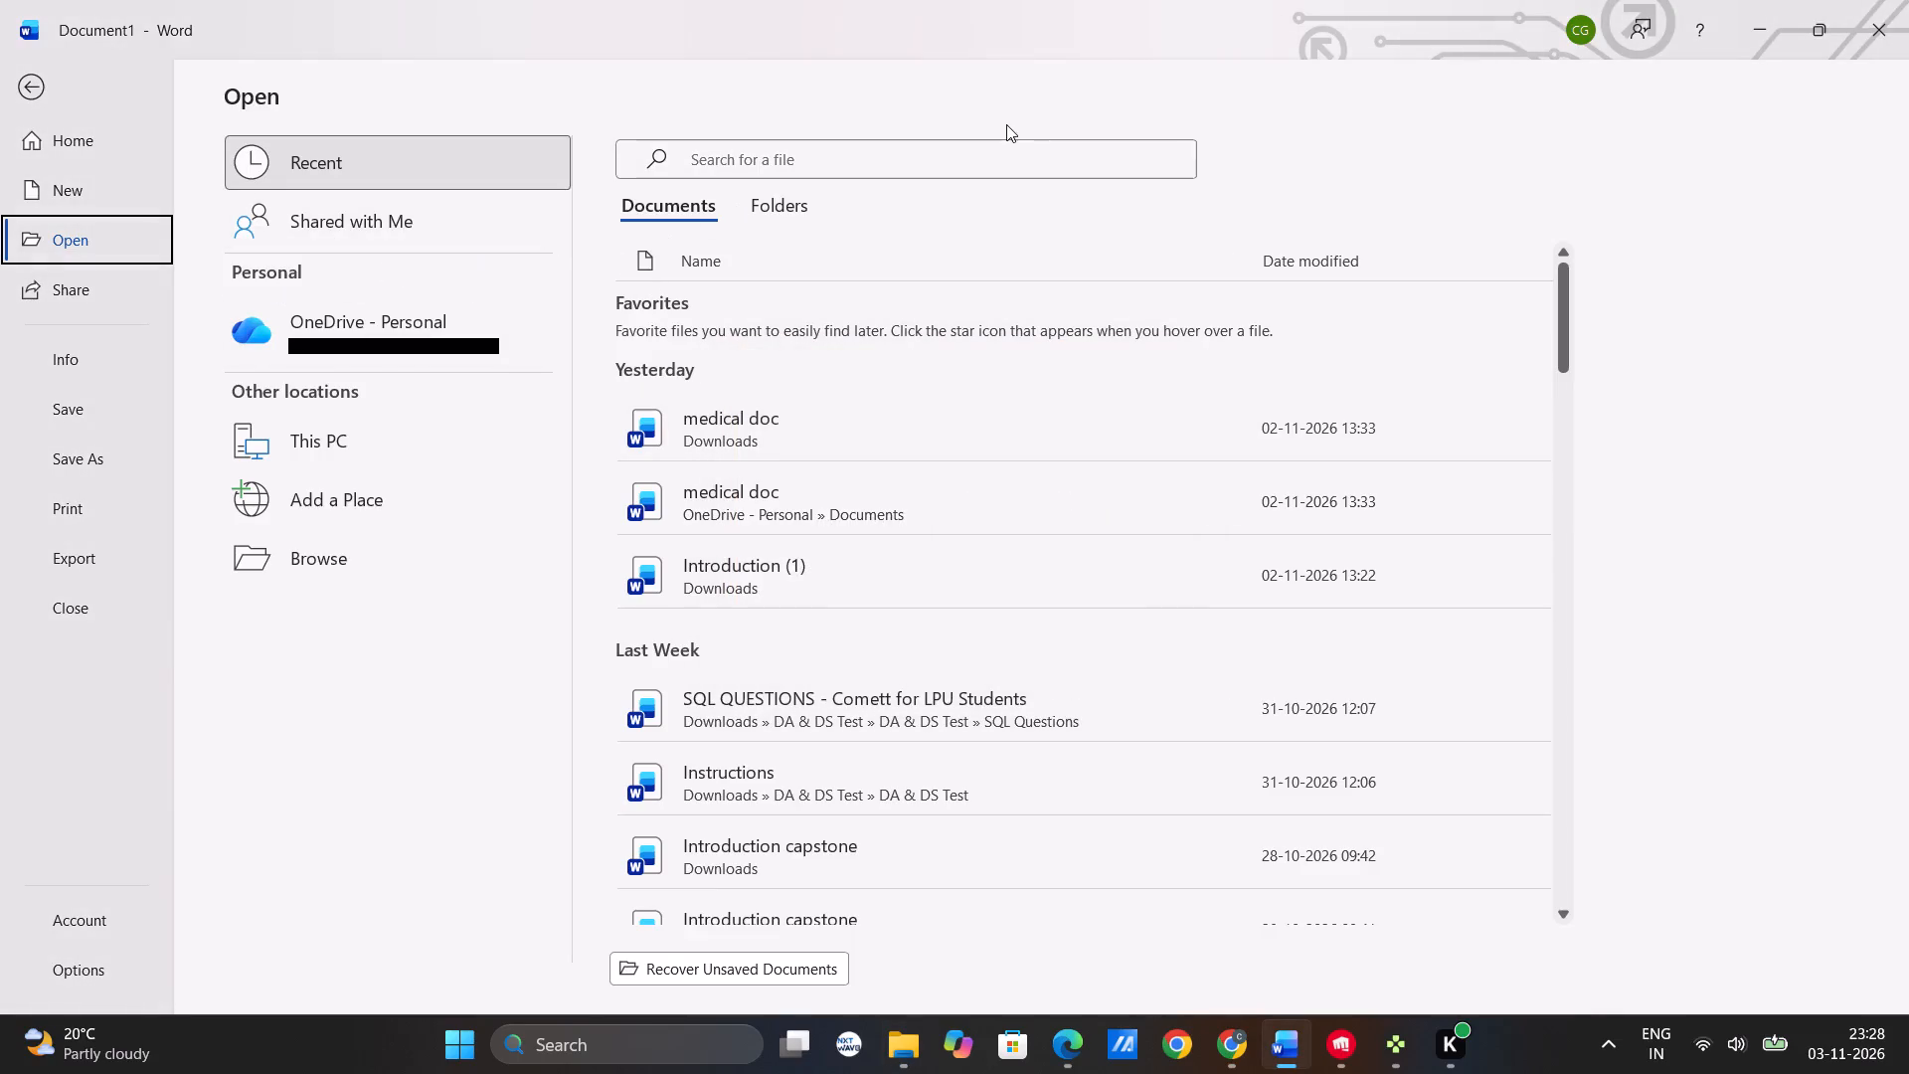
Close the Word document with the leave tables, saving it as leave in the OneDrive Documents folder.
left_click(1873, 17)
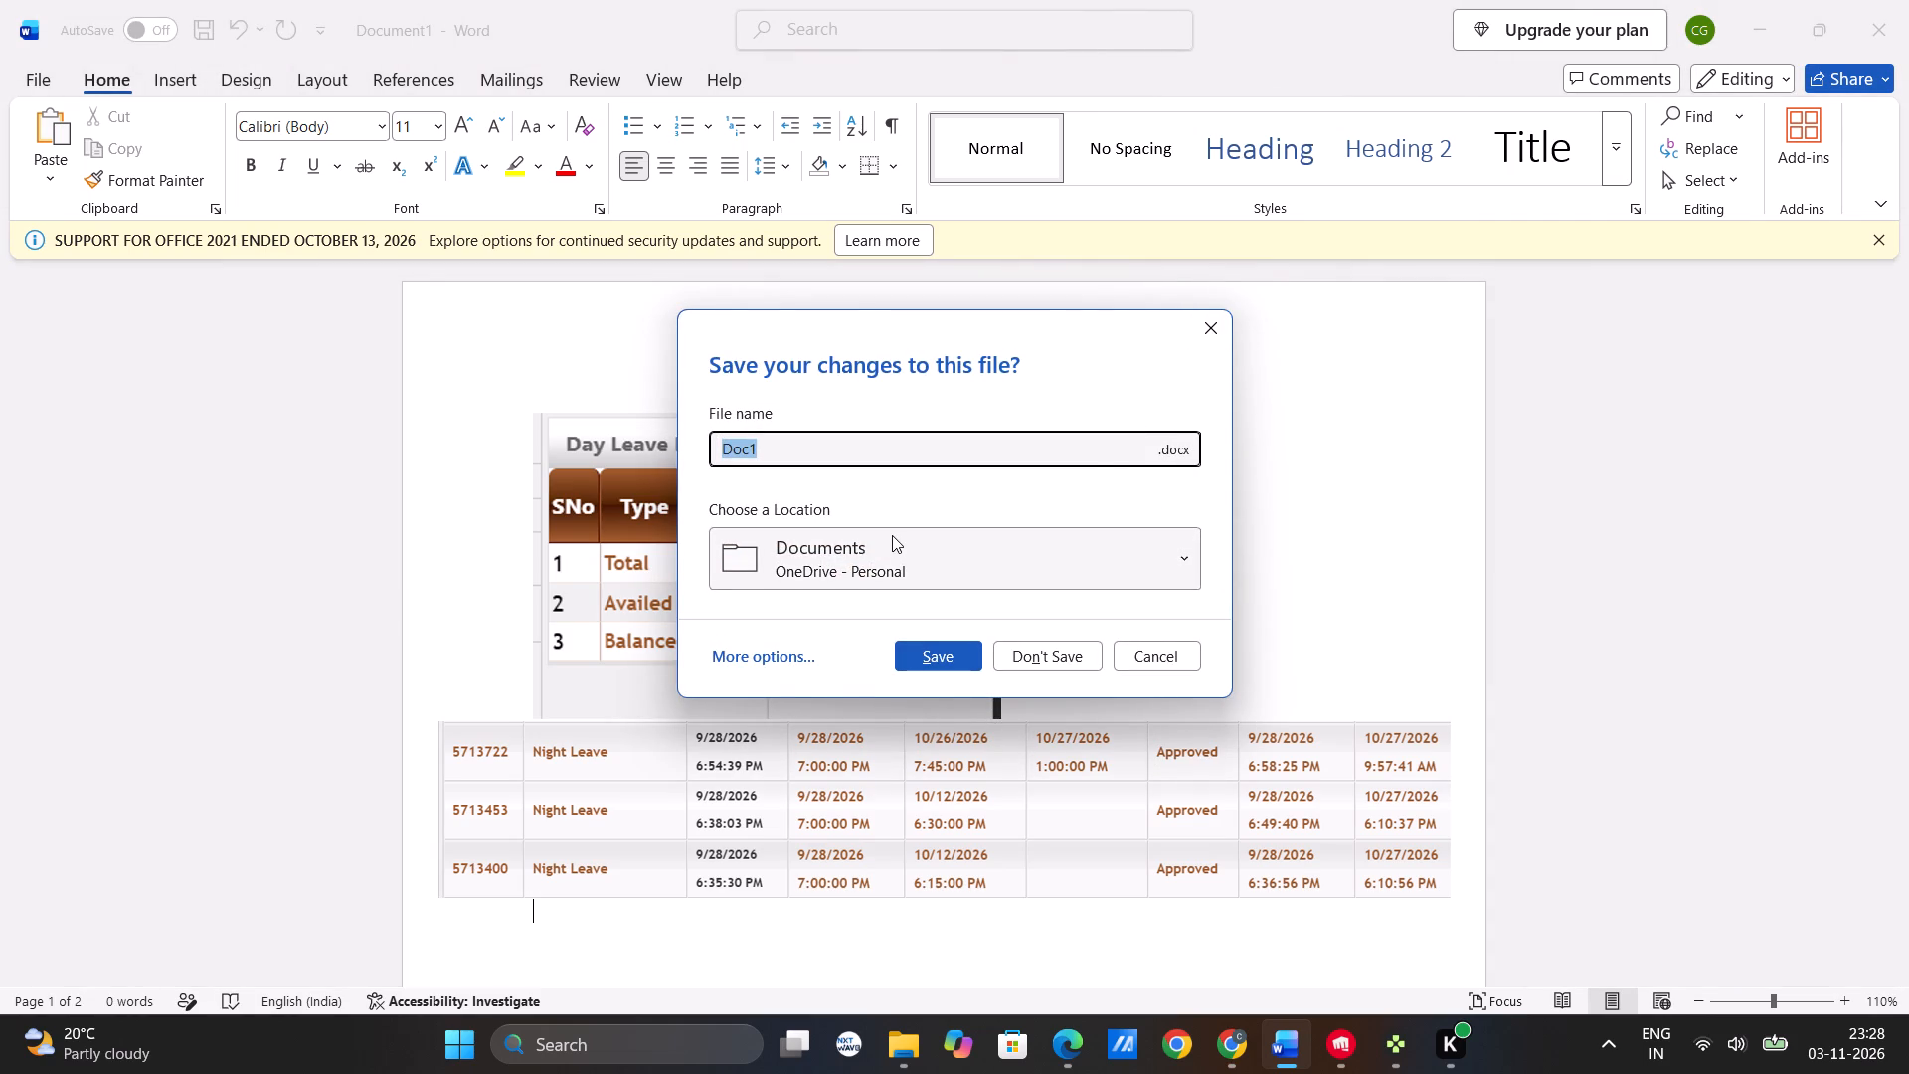
type("leave")
key("Return")
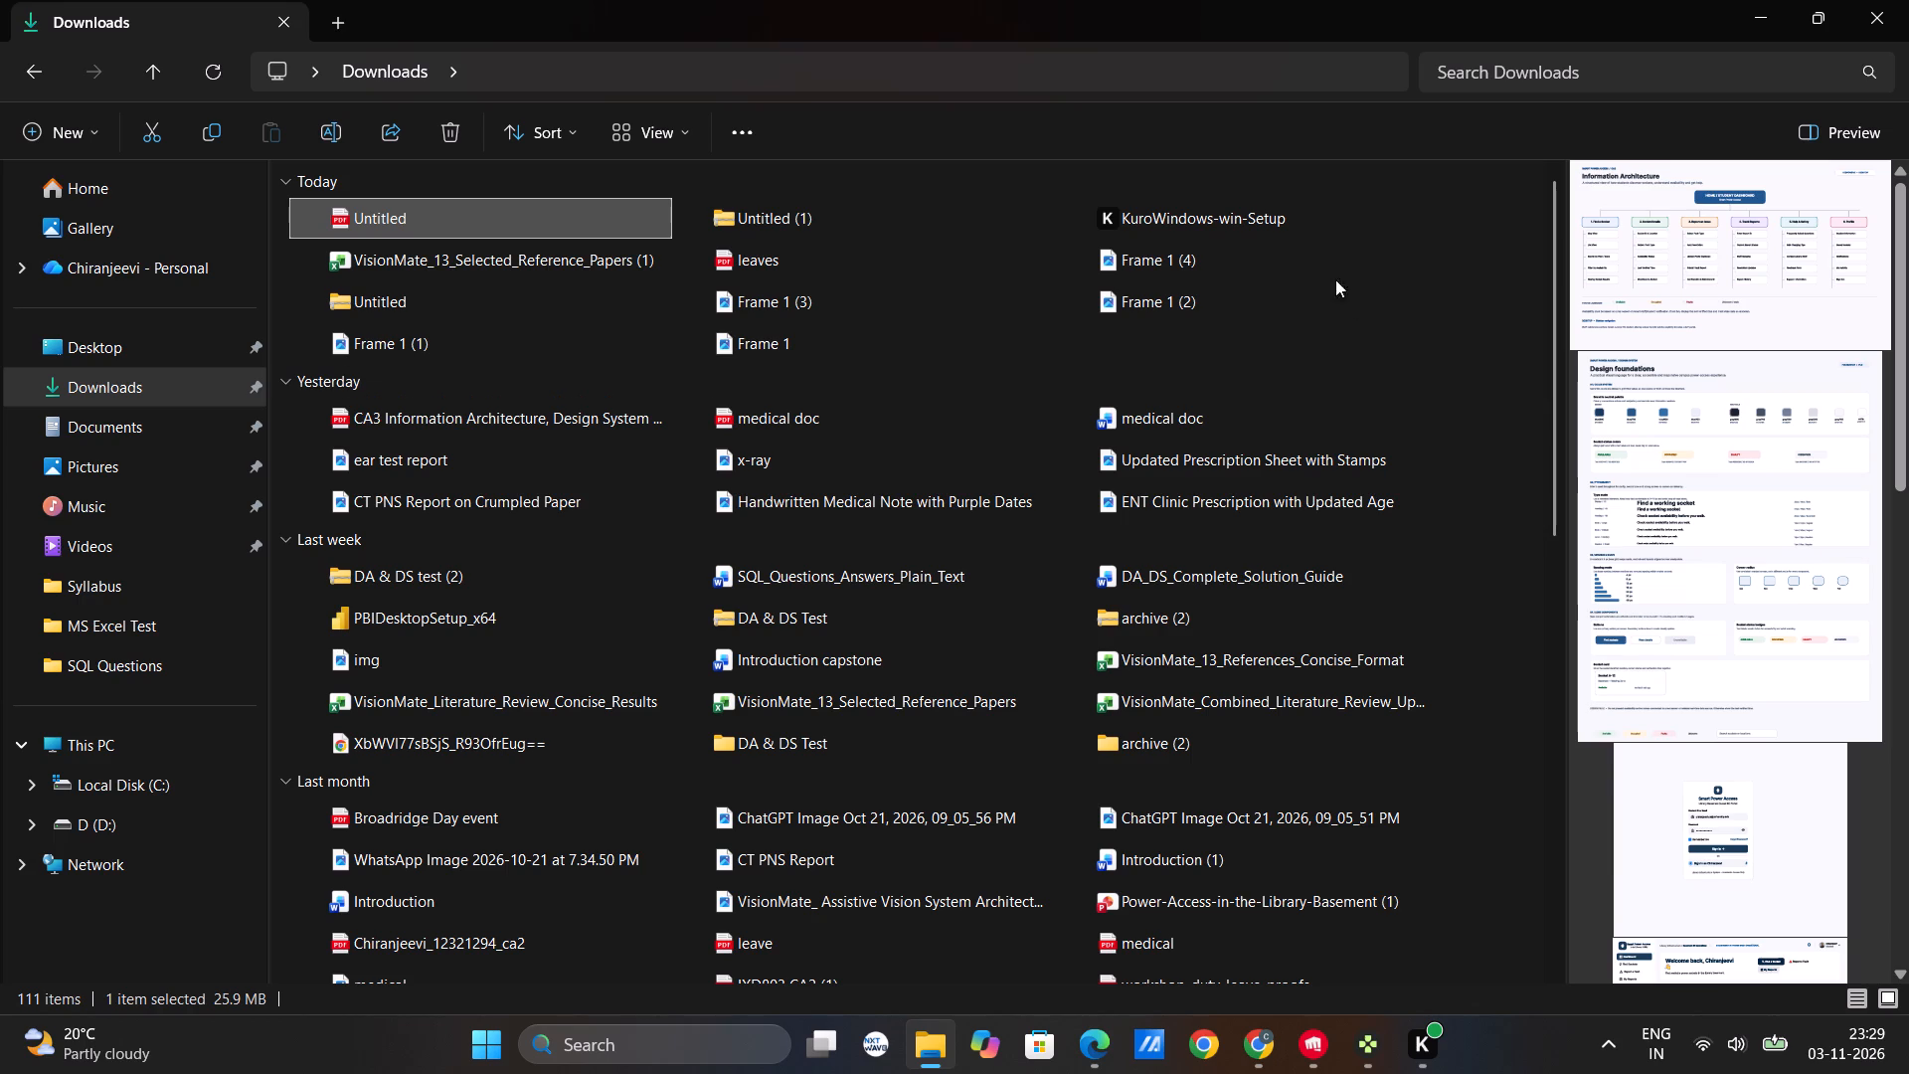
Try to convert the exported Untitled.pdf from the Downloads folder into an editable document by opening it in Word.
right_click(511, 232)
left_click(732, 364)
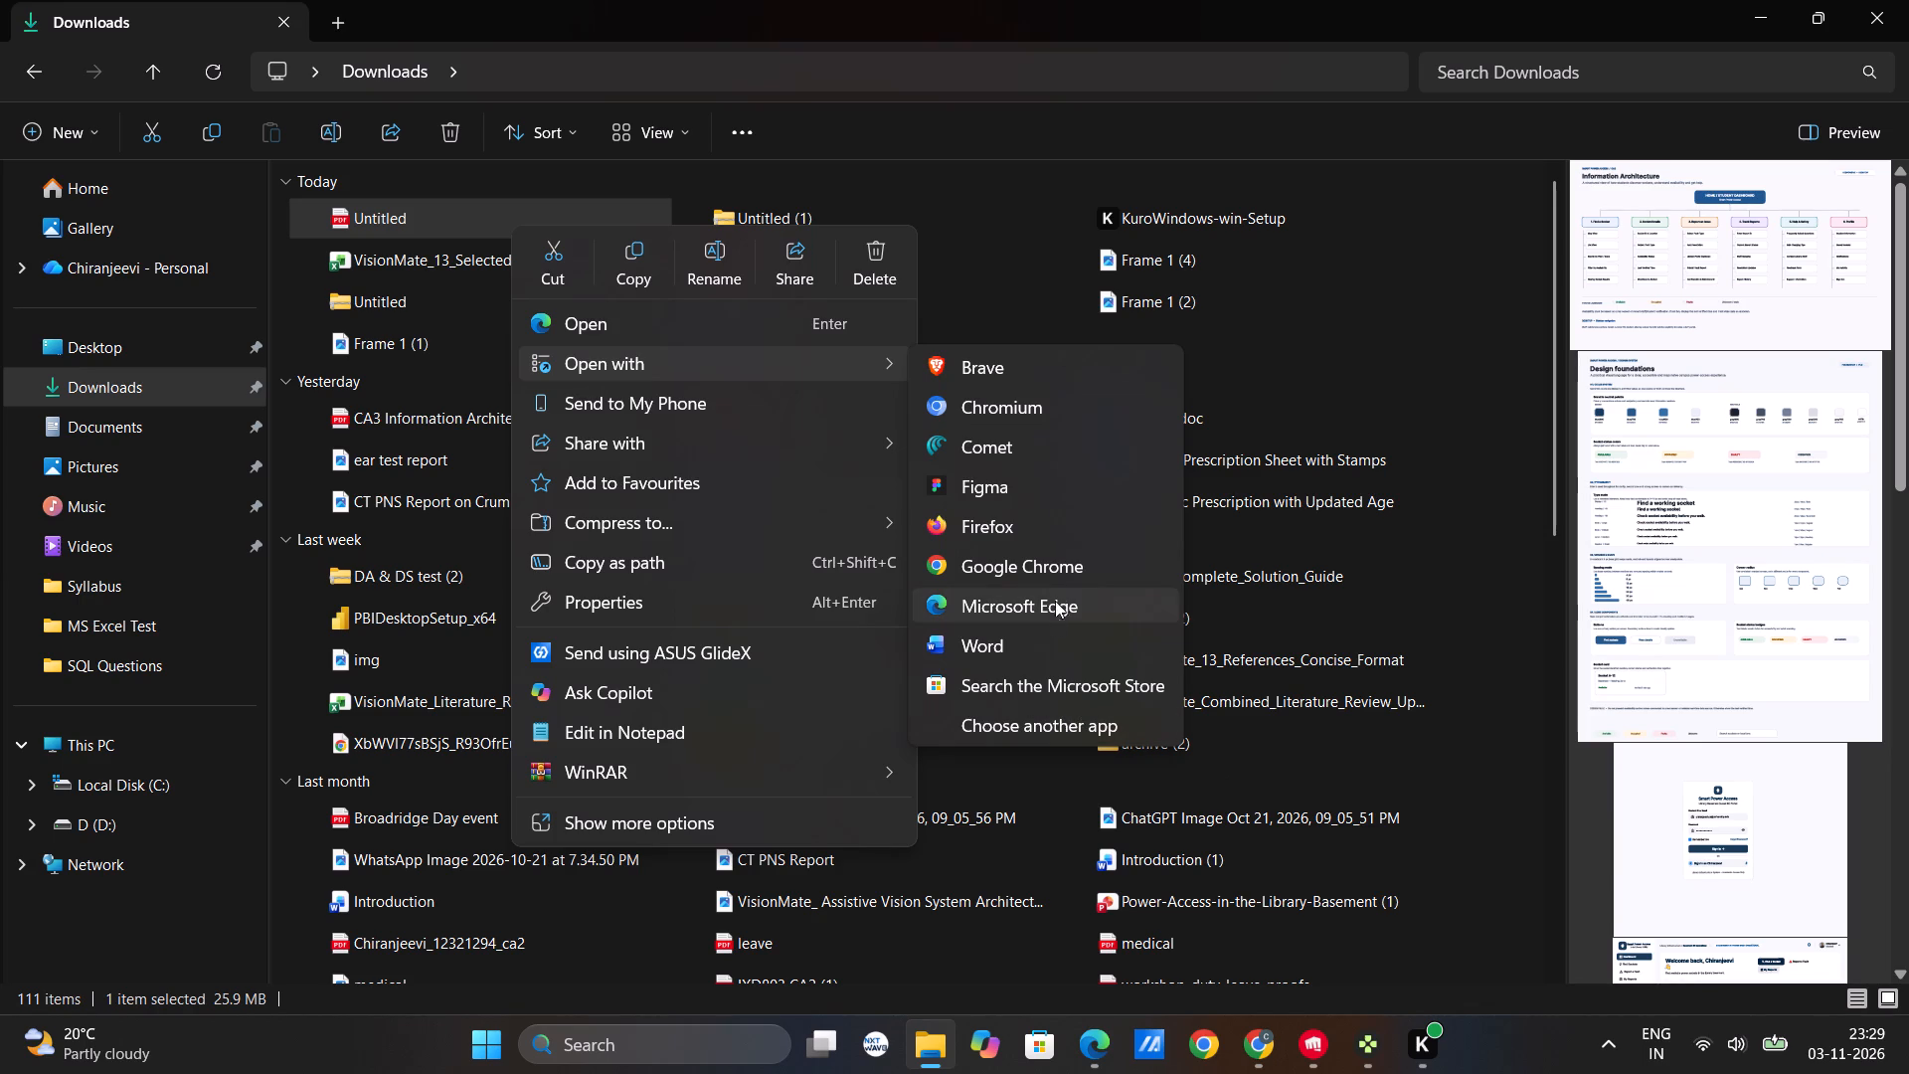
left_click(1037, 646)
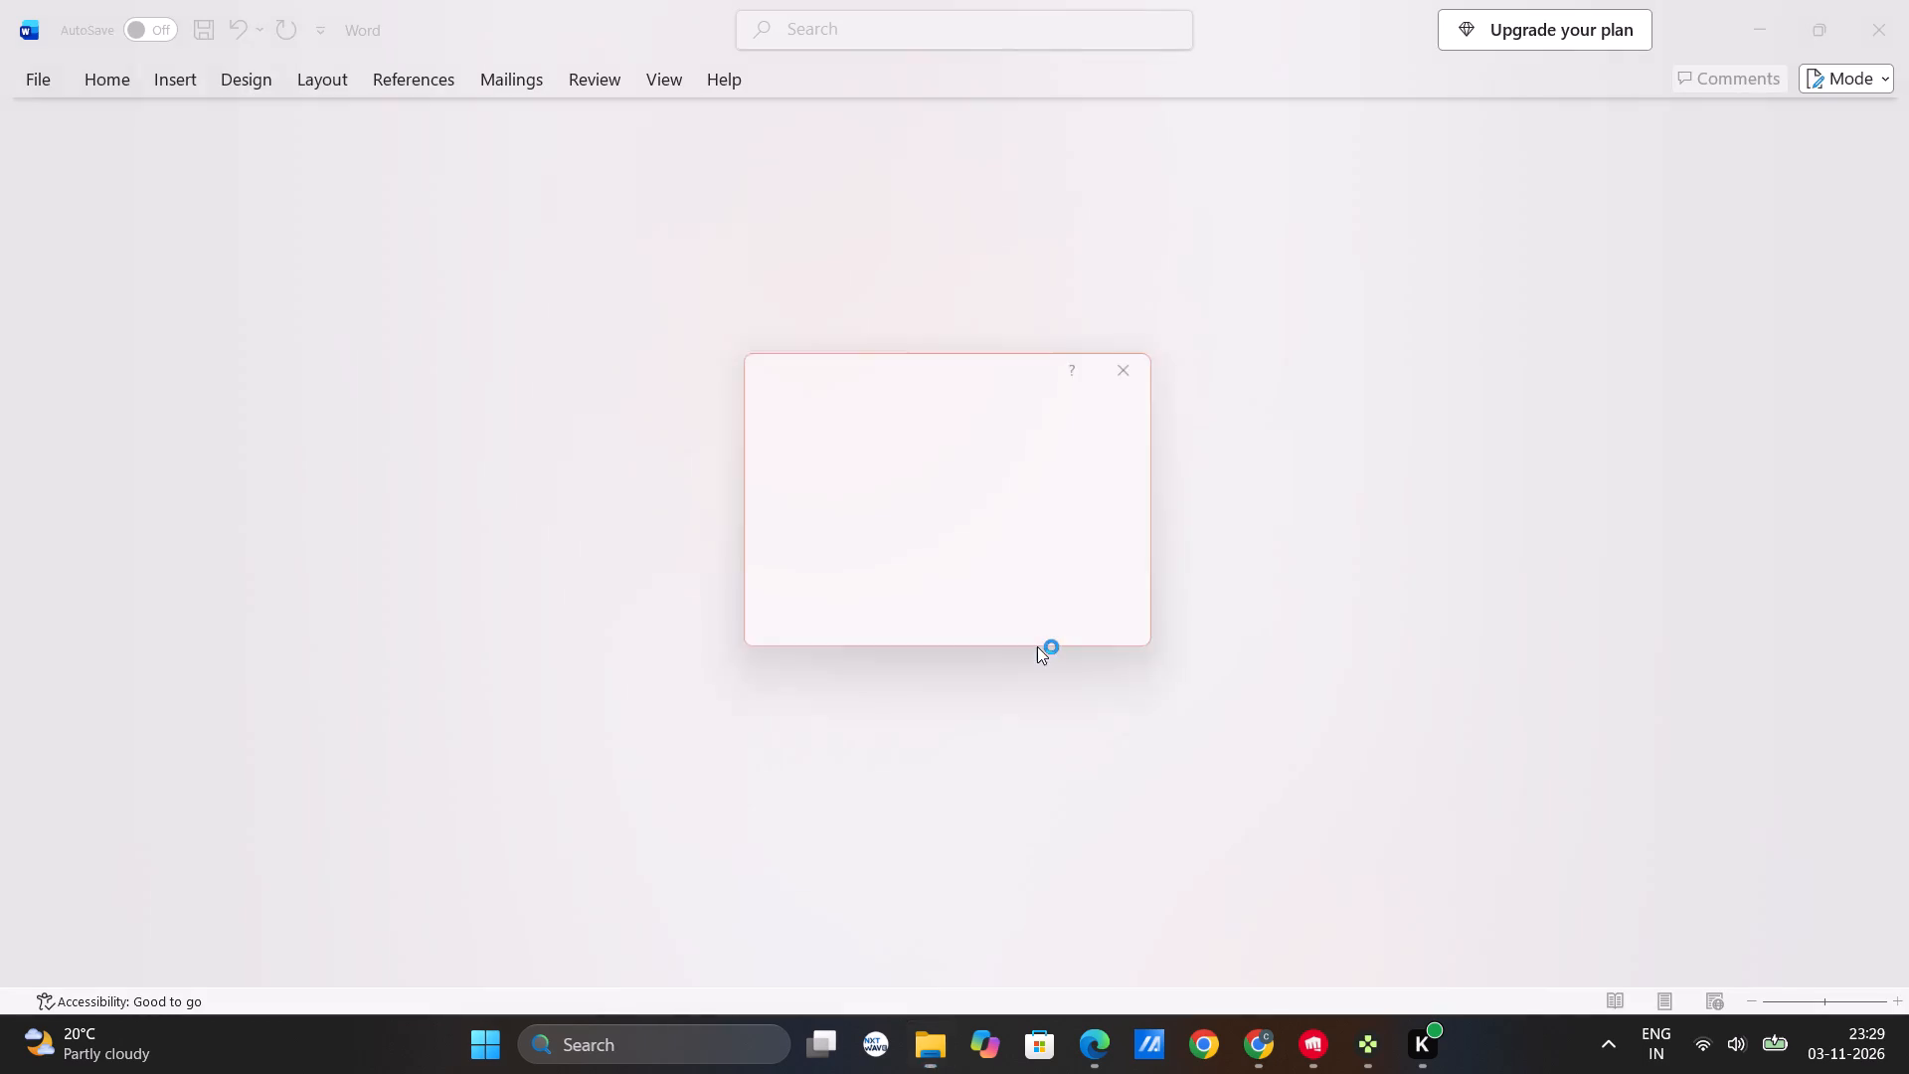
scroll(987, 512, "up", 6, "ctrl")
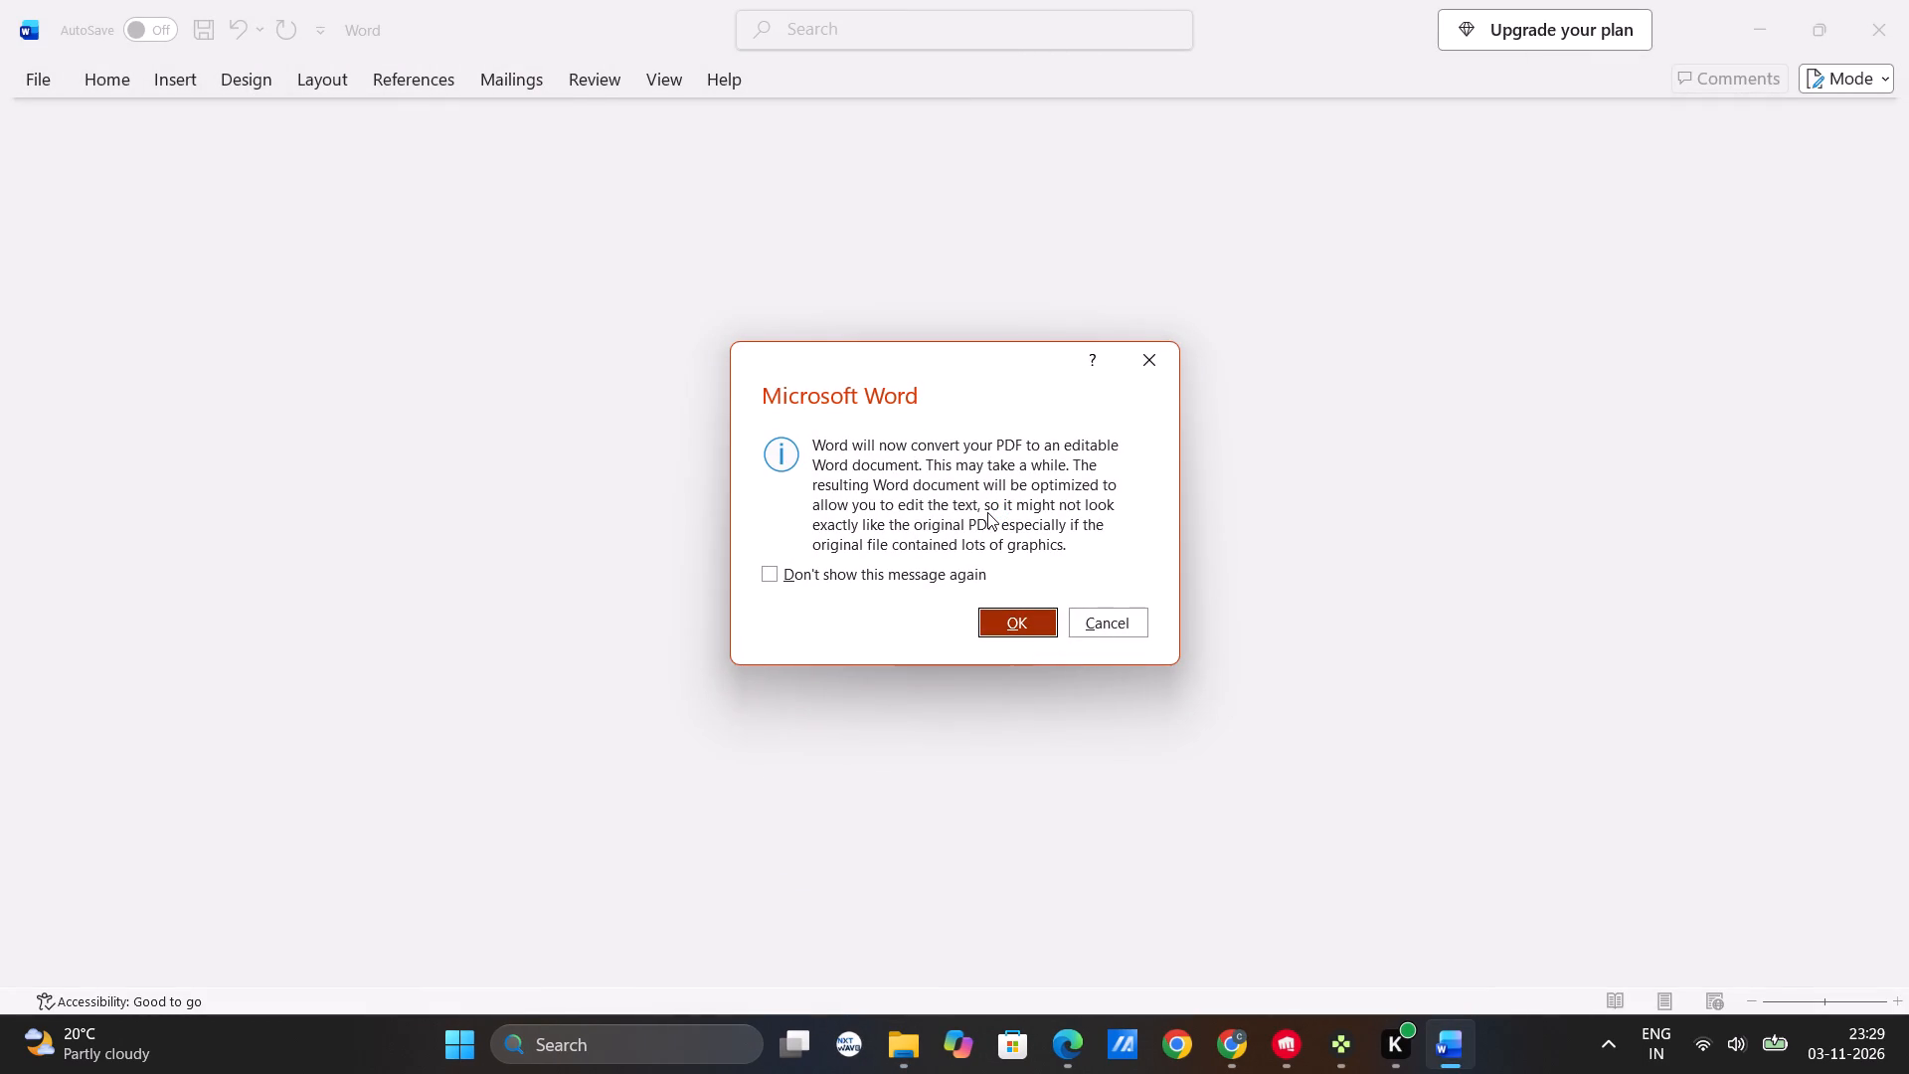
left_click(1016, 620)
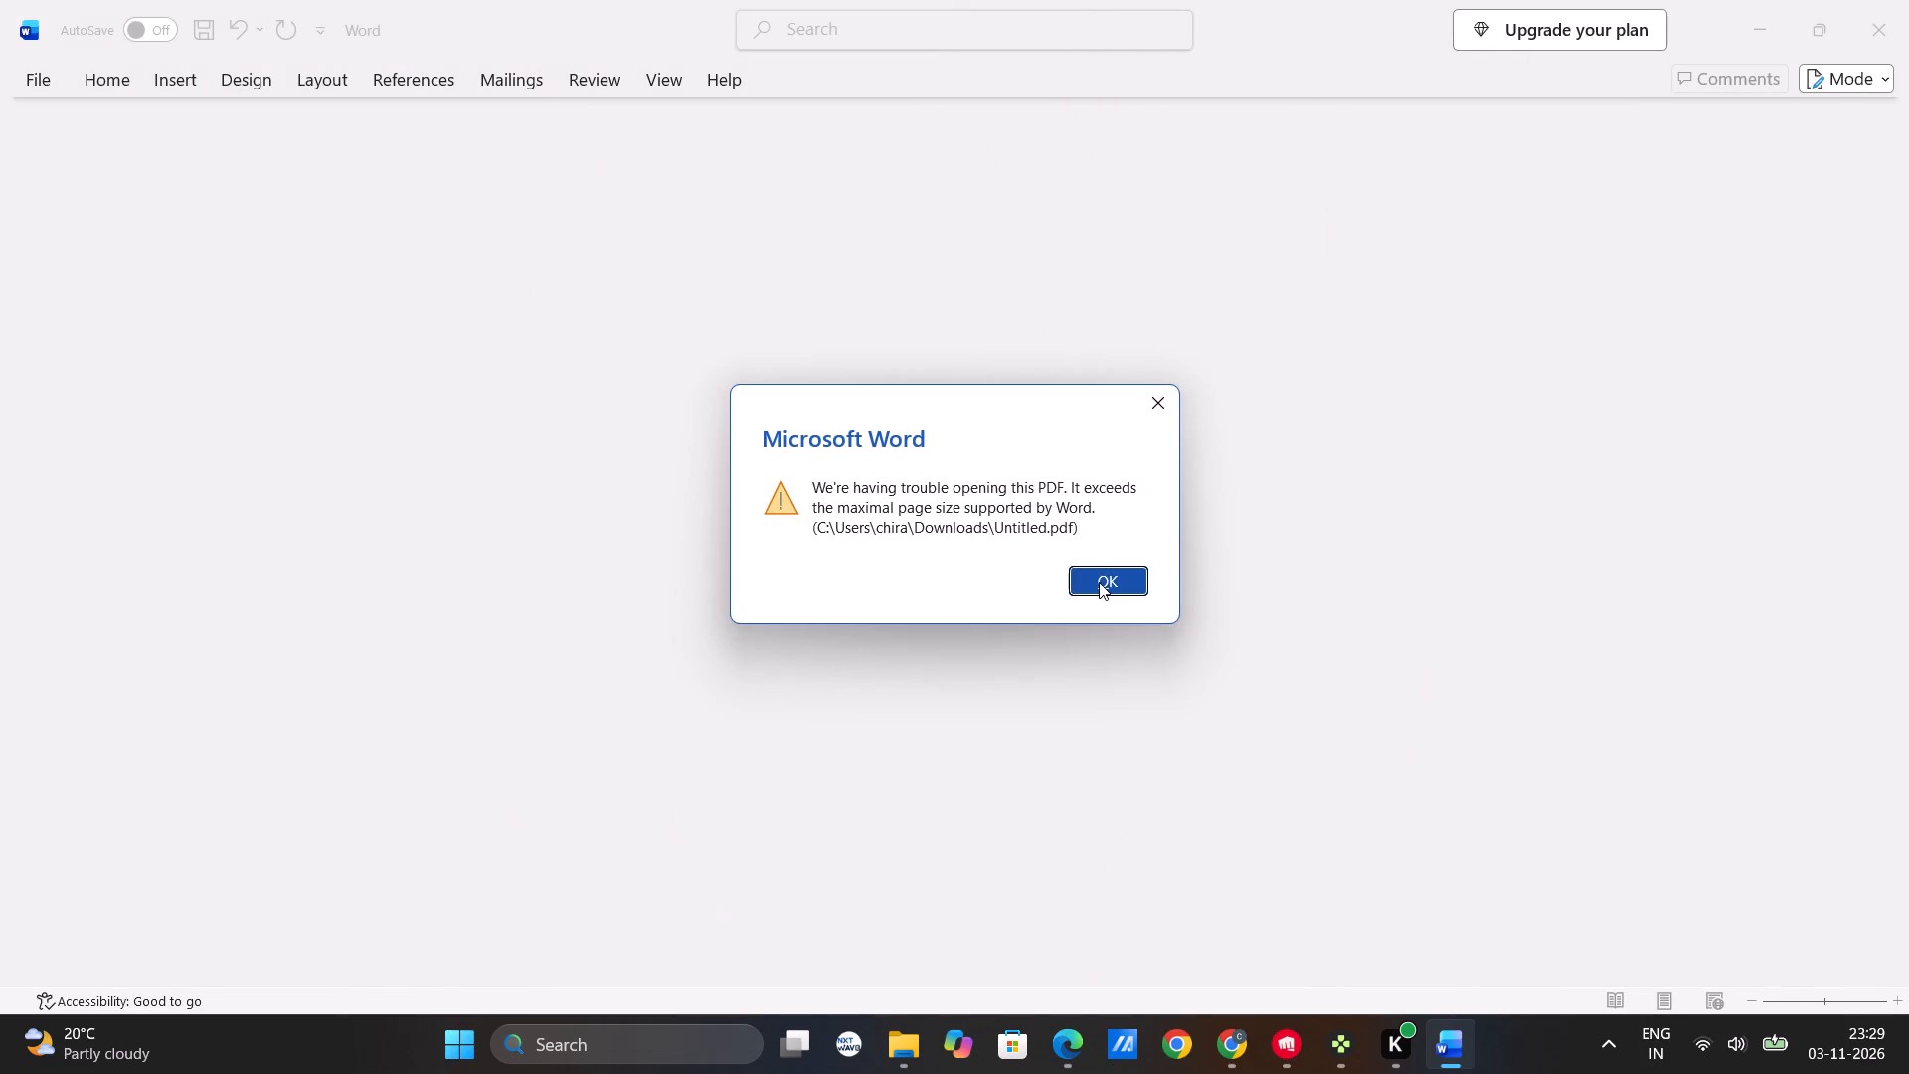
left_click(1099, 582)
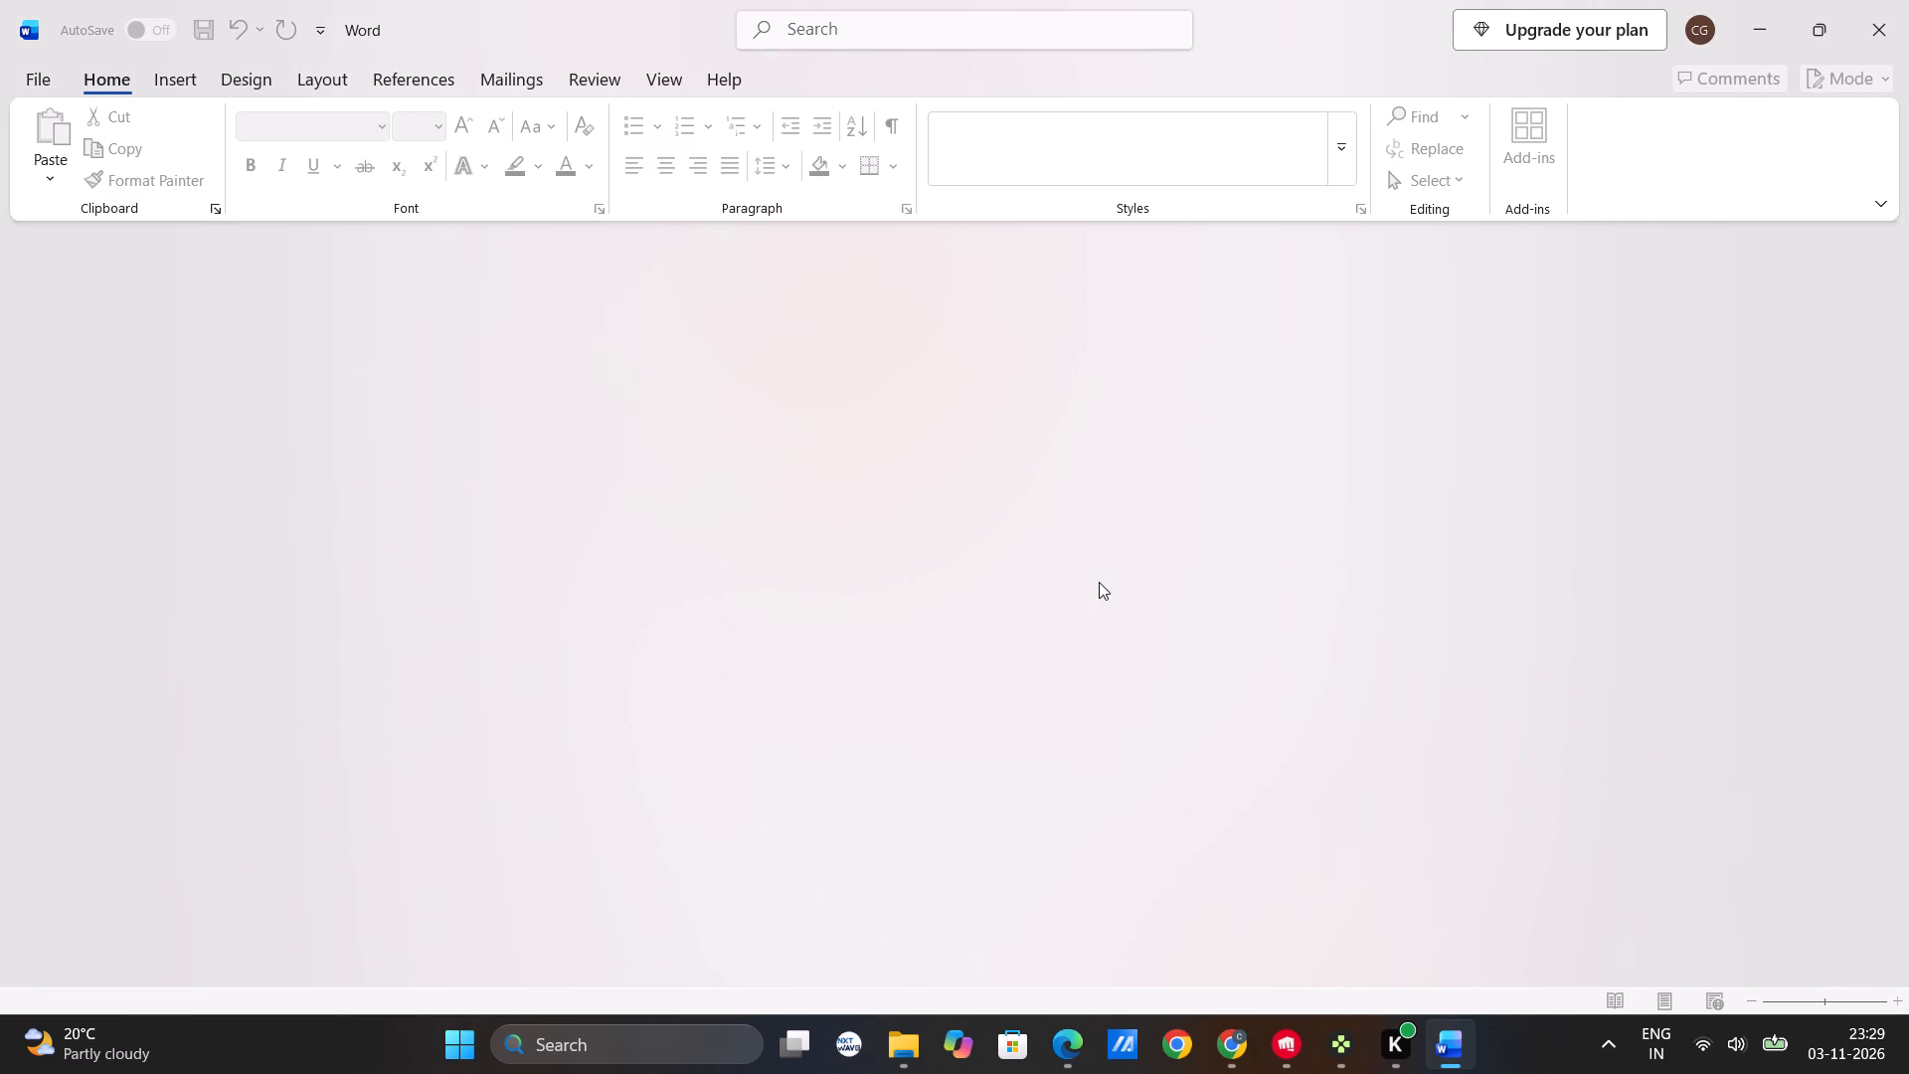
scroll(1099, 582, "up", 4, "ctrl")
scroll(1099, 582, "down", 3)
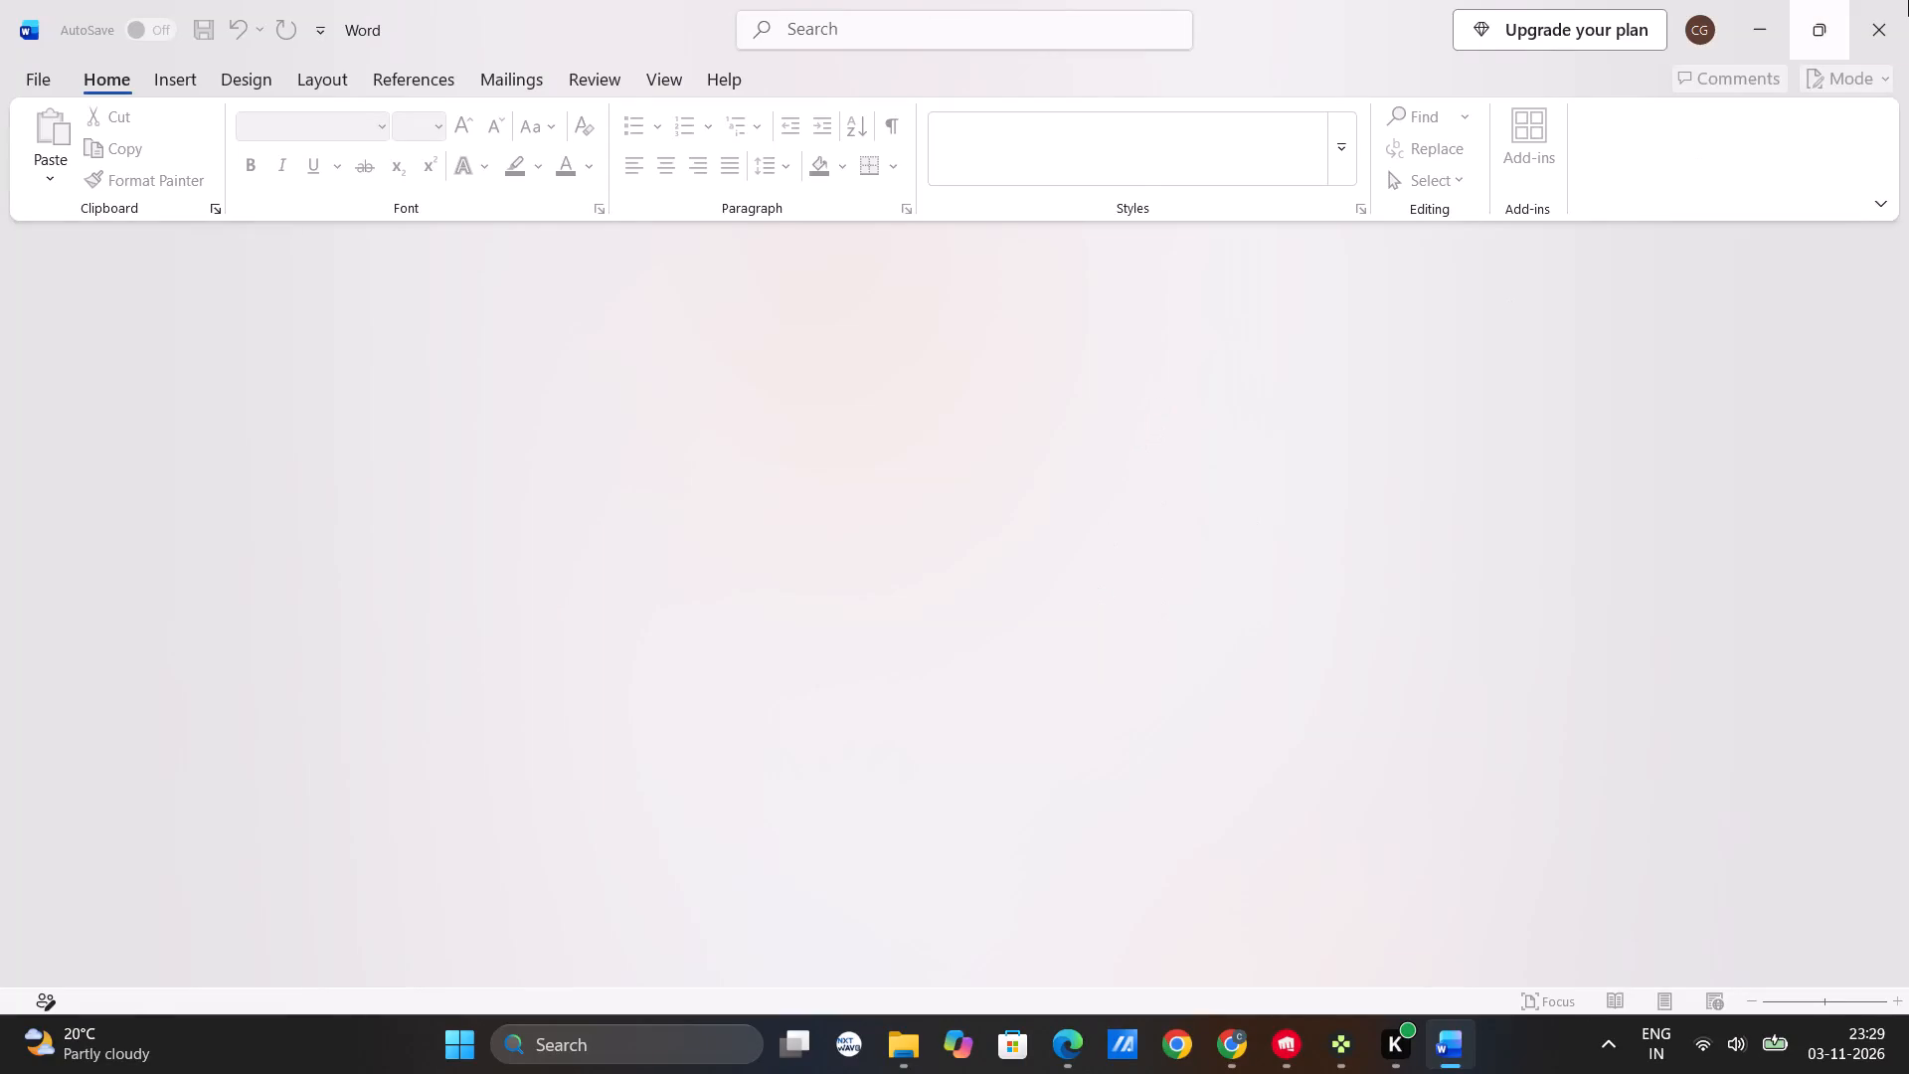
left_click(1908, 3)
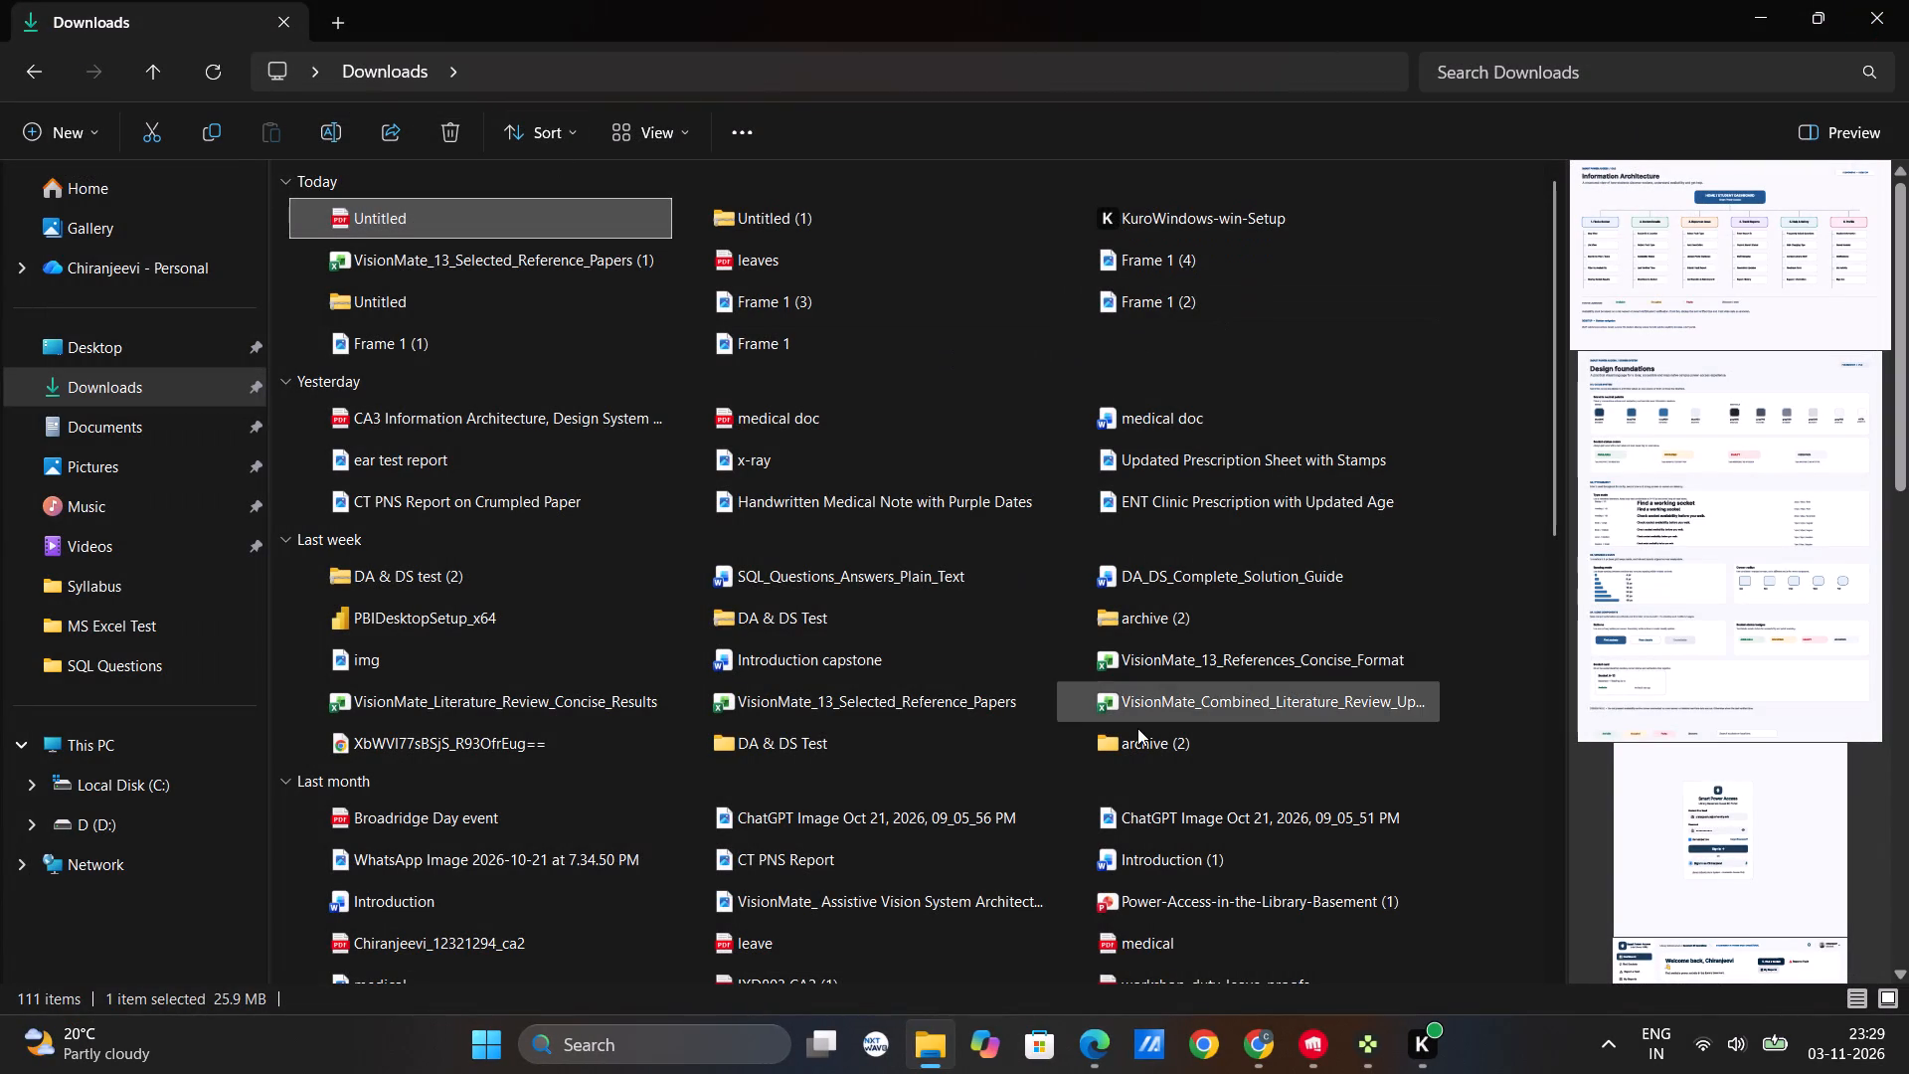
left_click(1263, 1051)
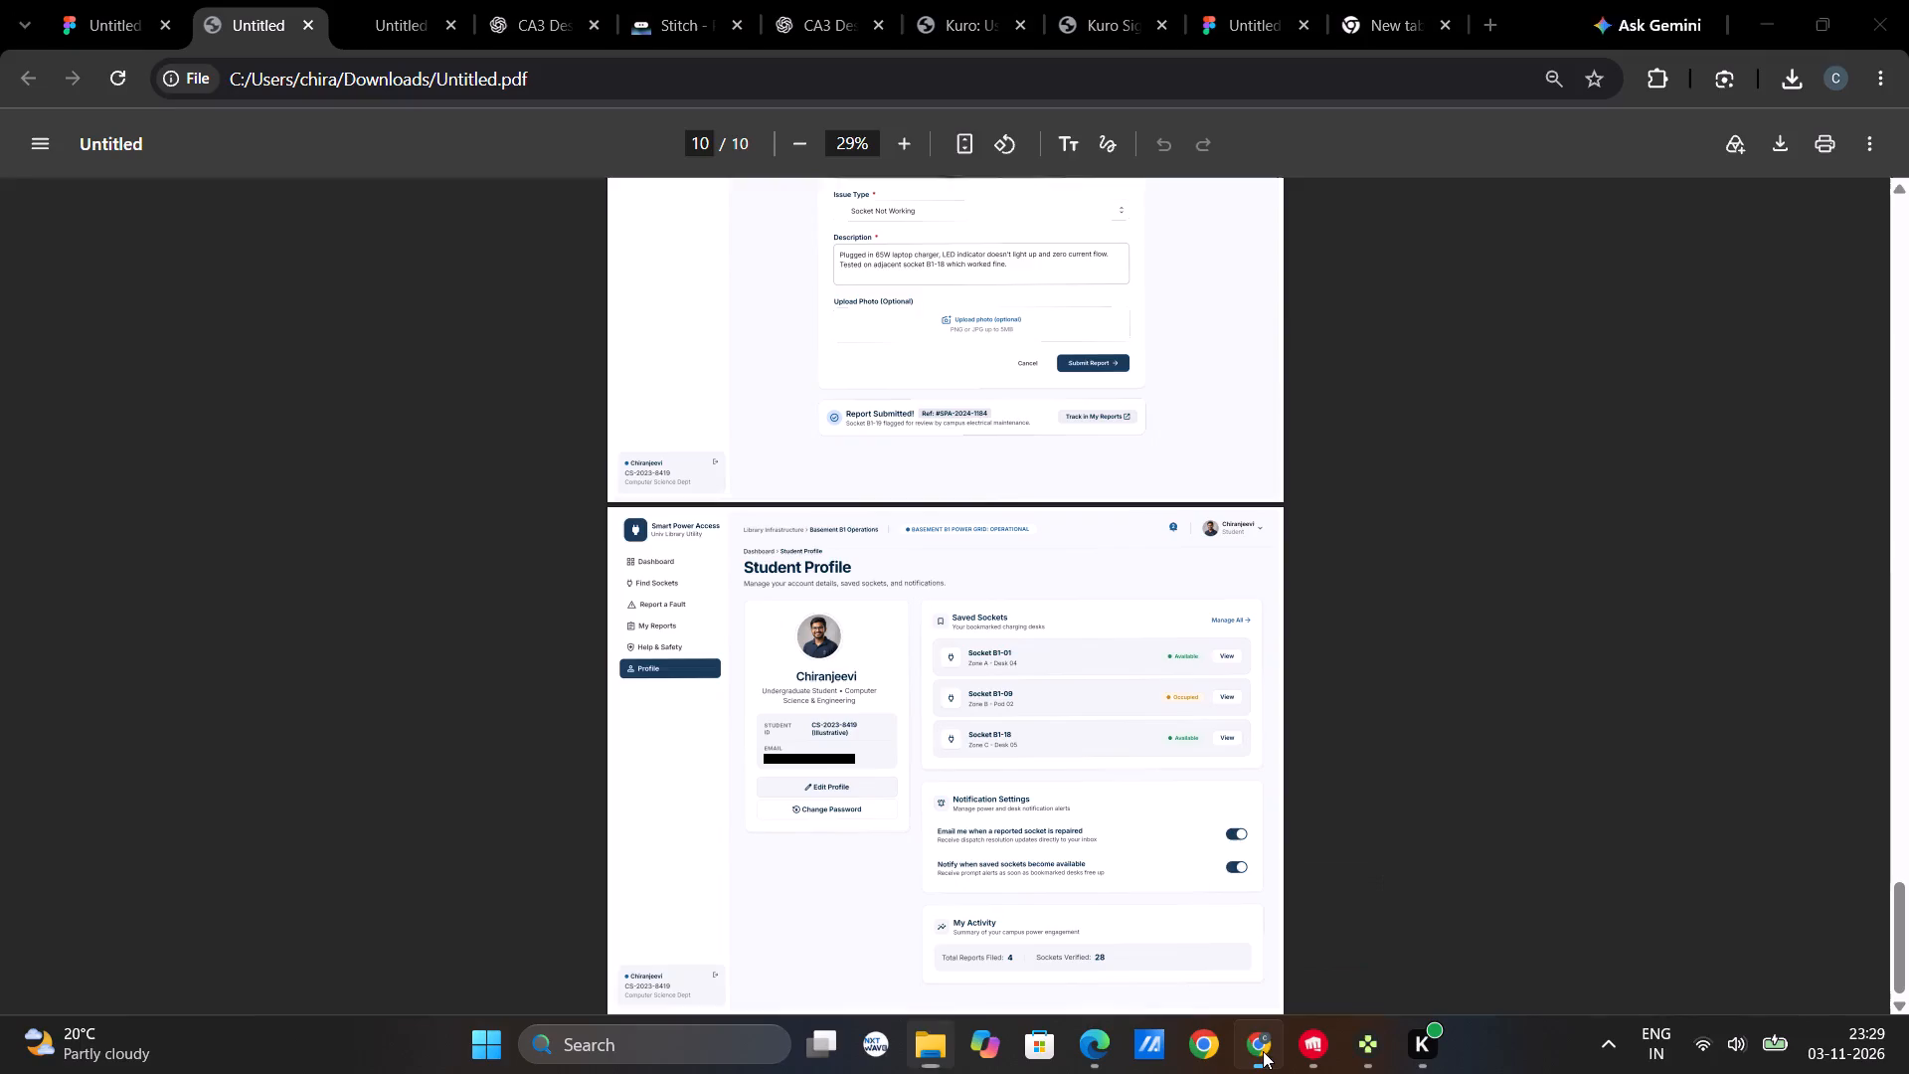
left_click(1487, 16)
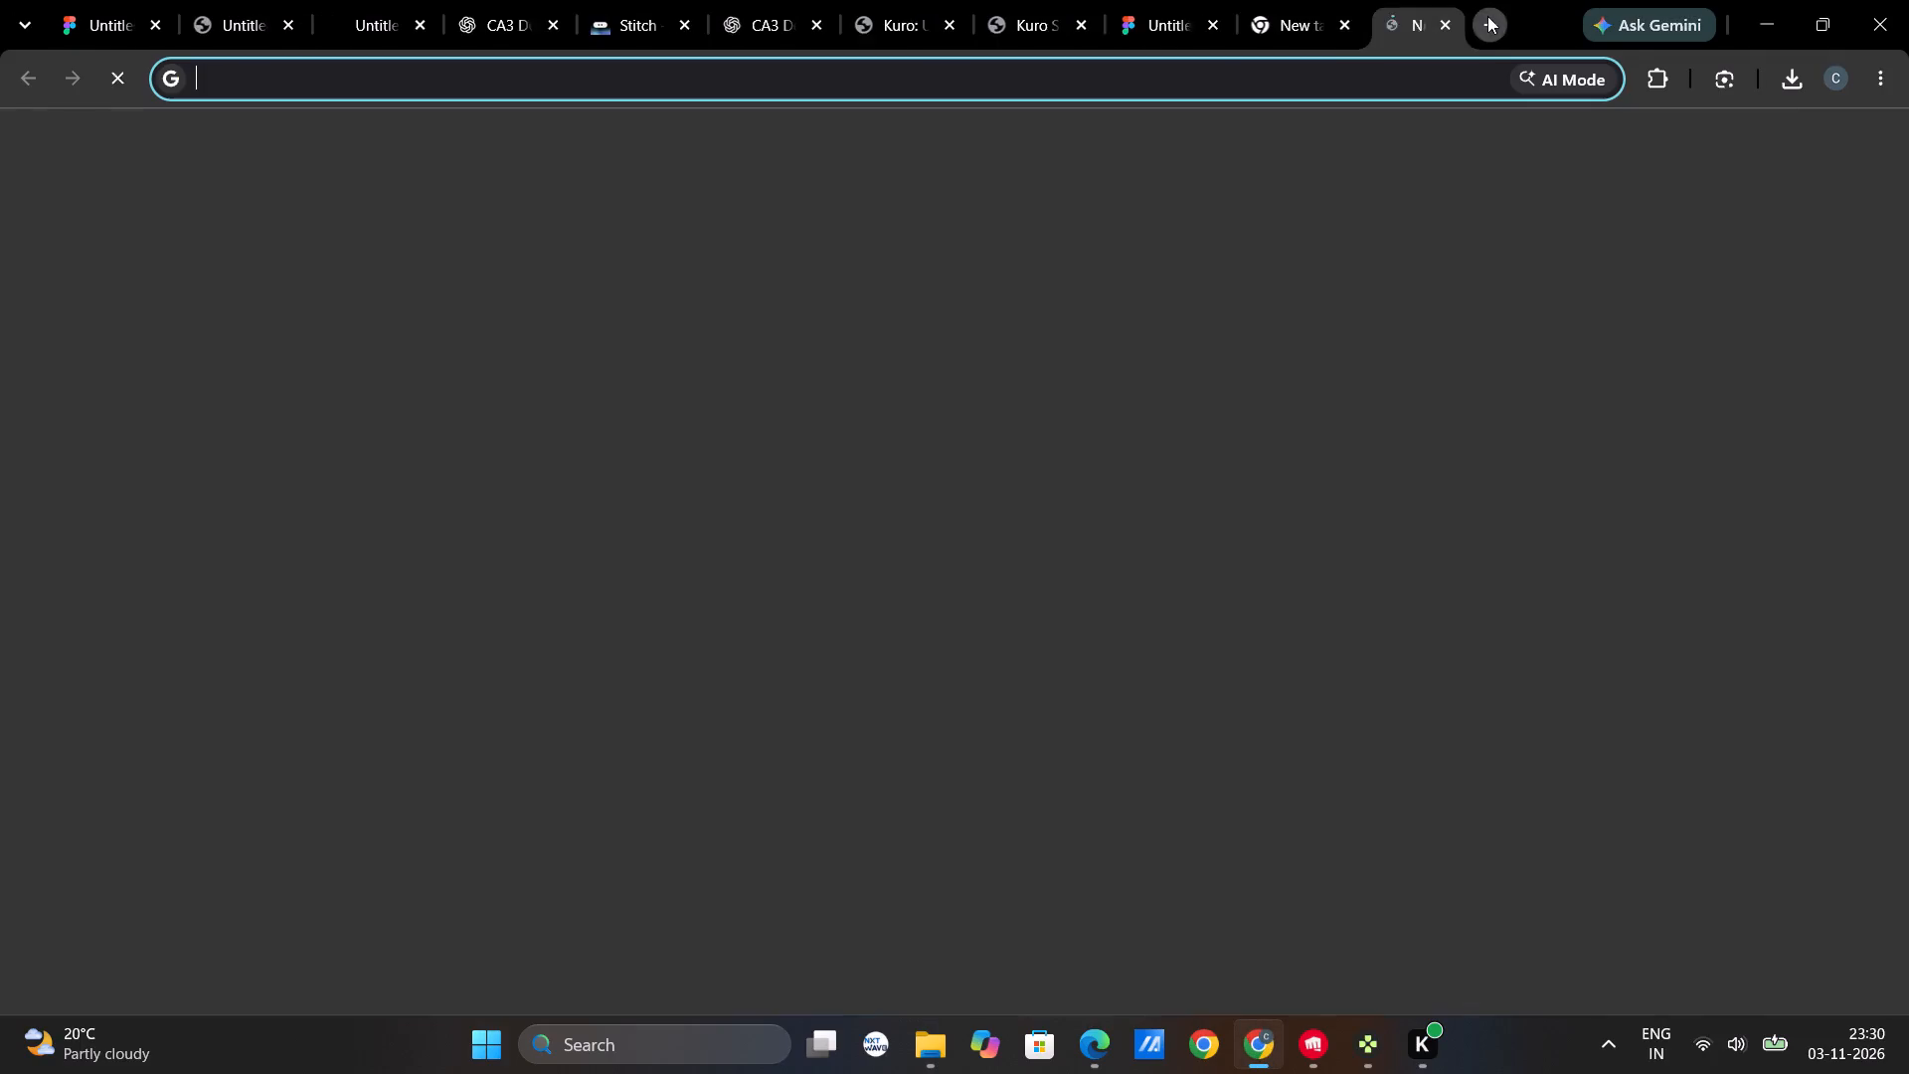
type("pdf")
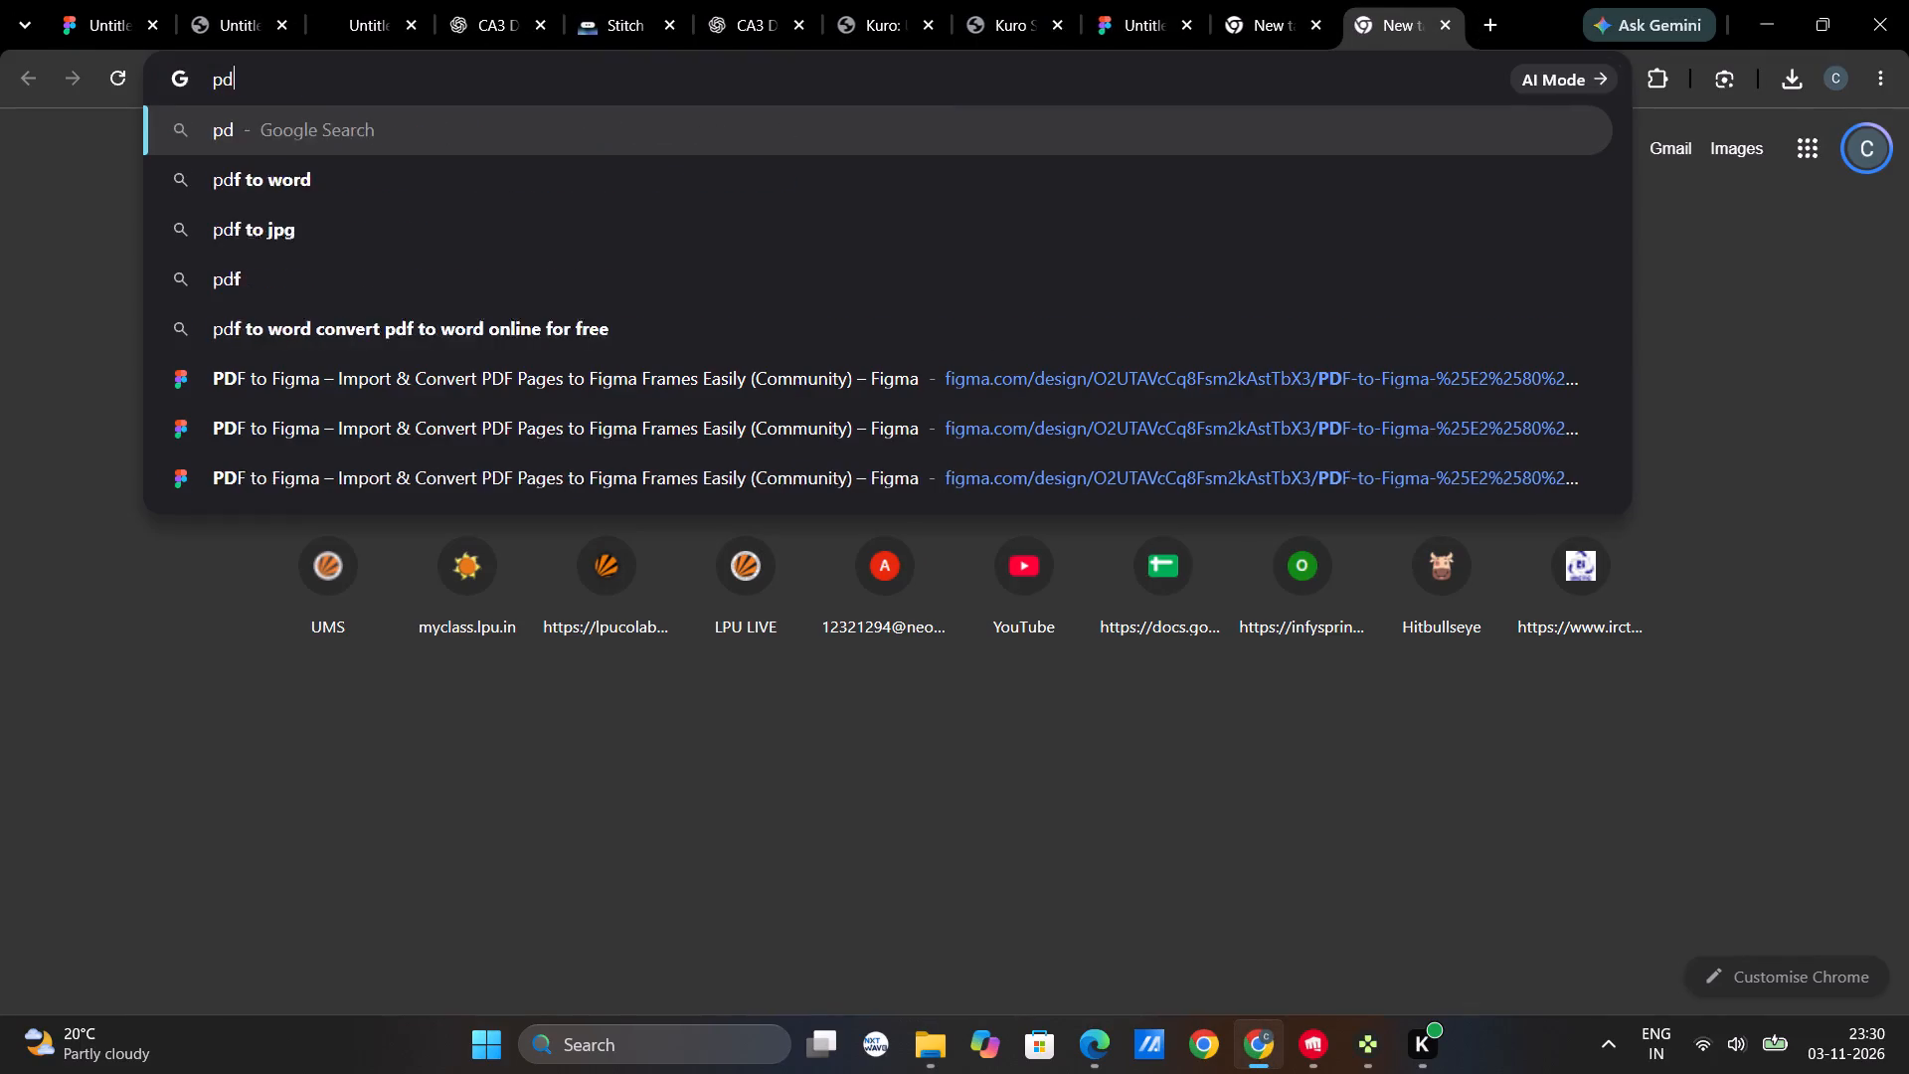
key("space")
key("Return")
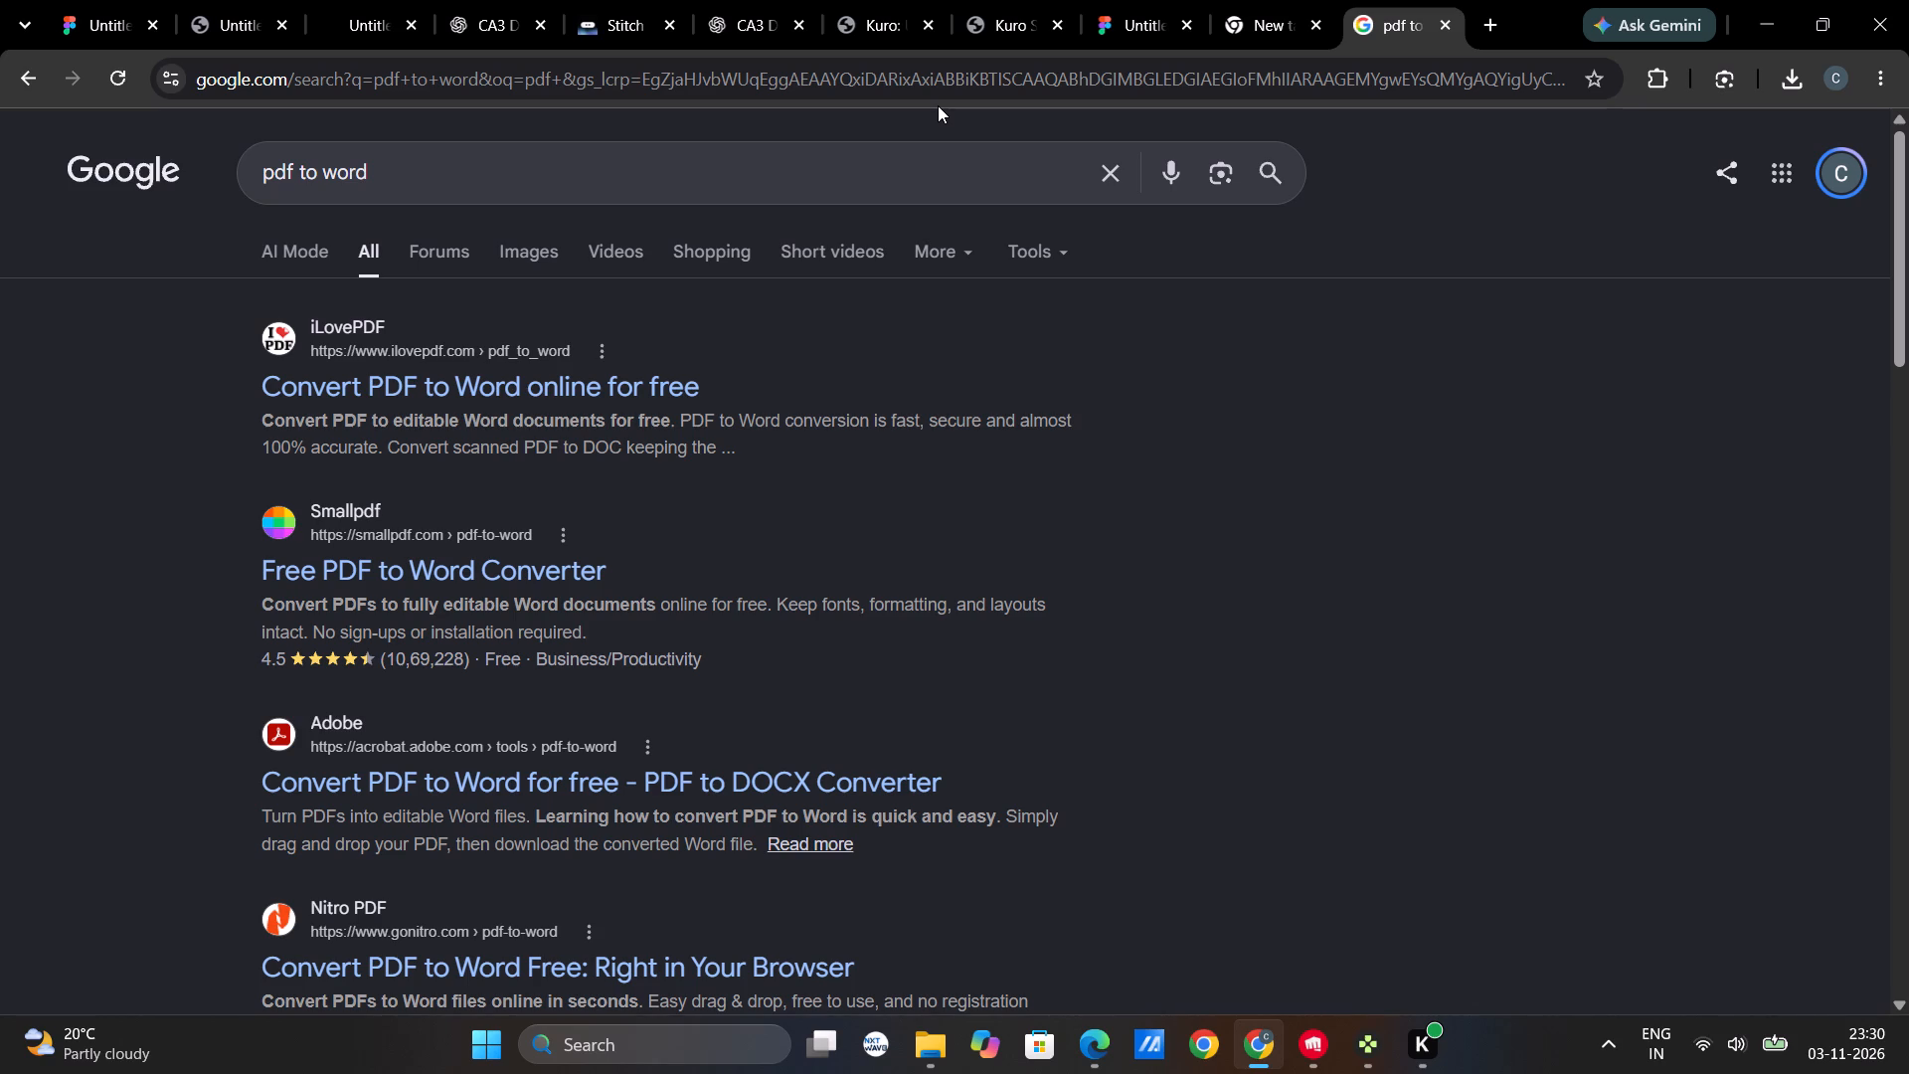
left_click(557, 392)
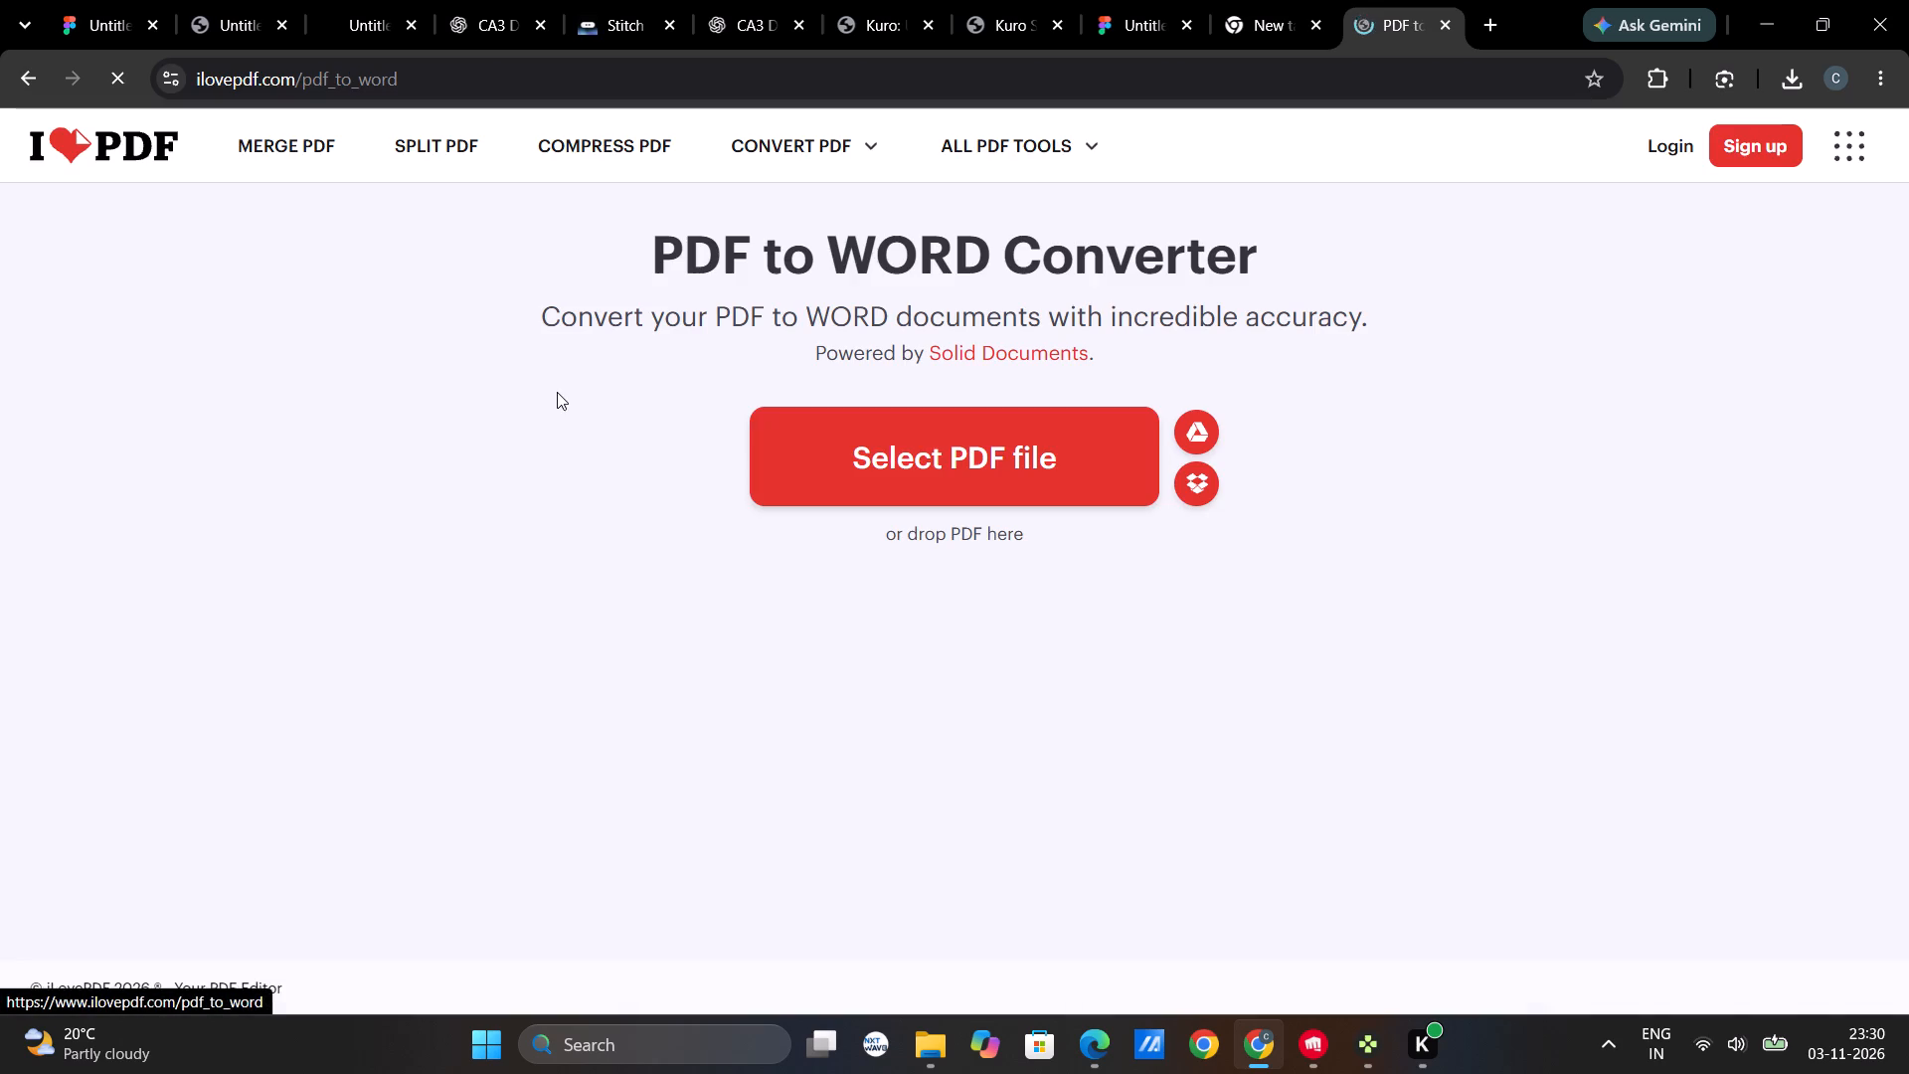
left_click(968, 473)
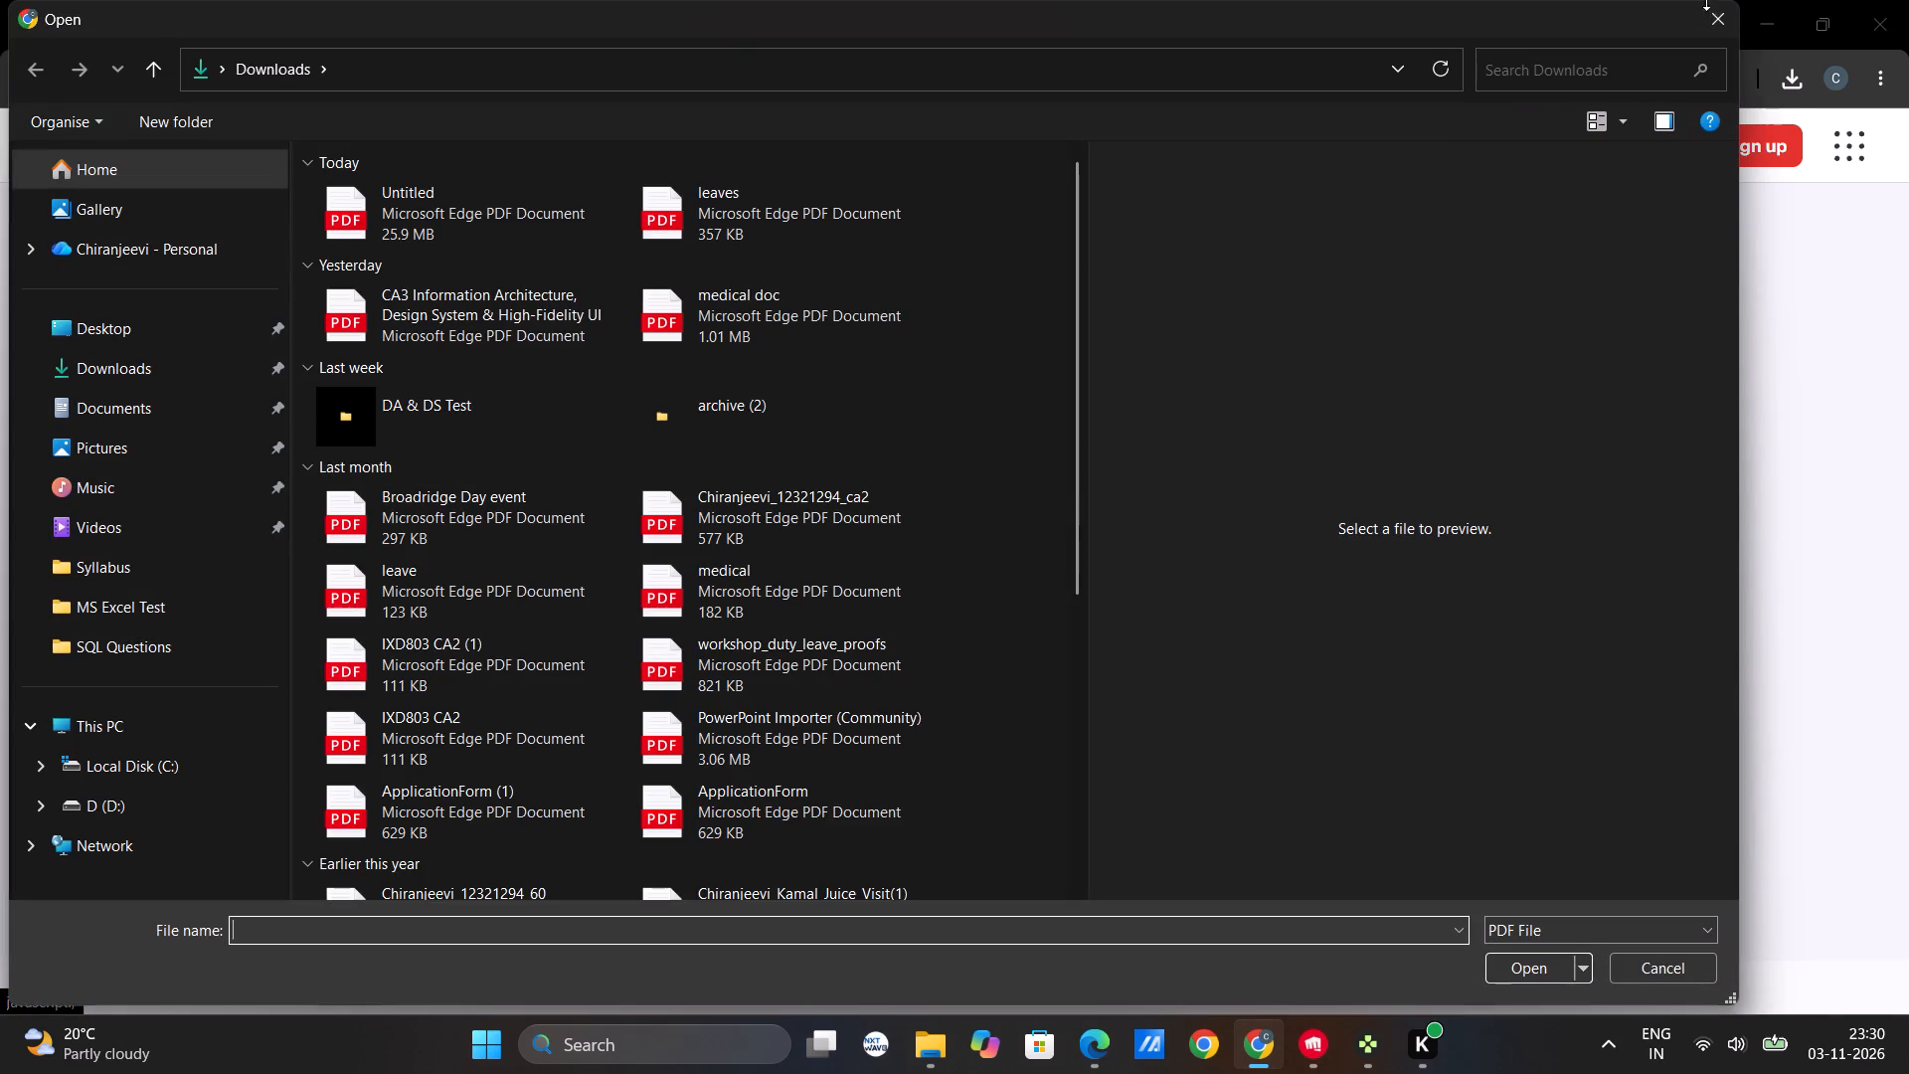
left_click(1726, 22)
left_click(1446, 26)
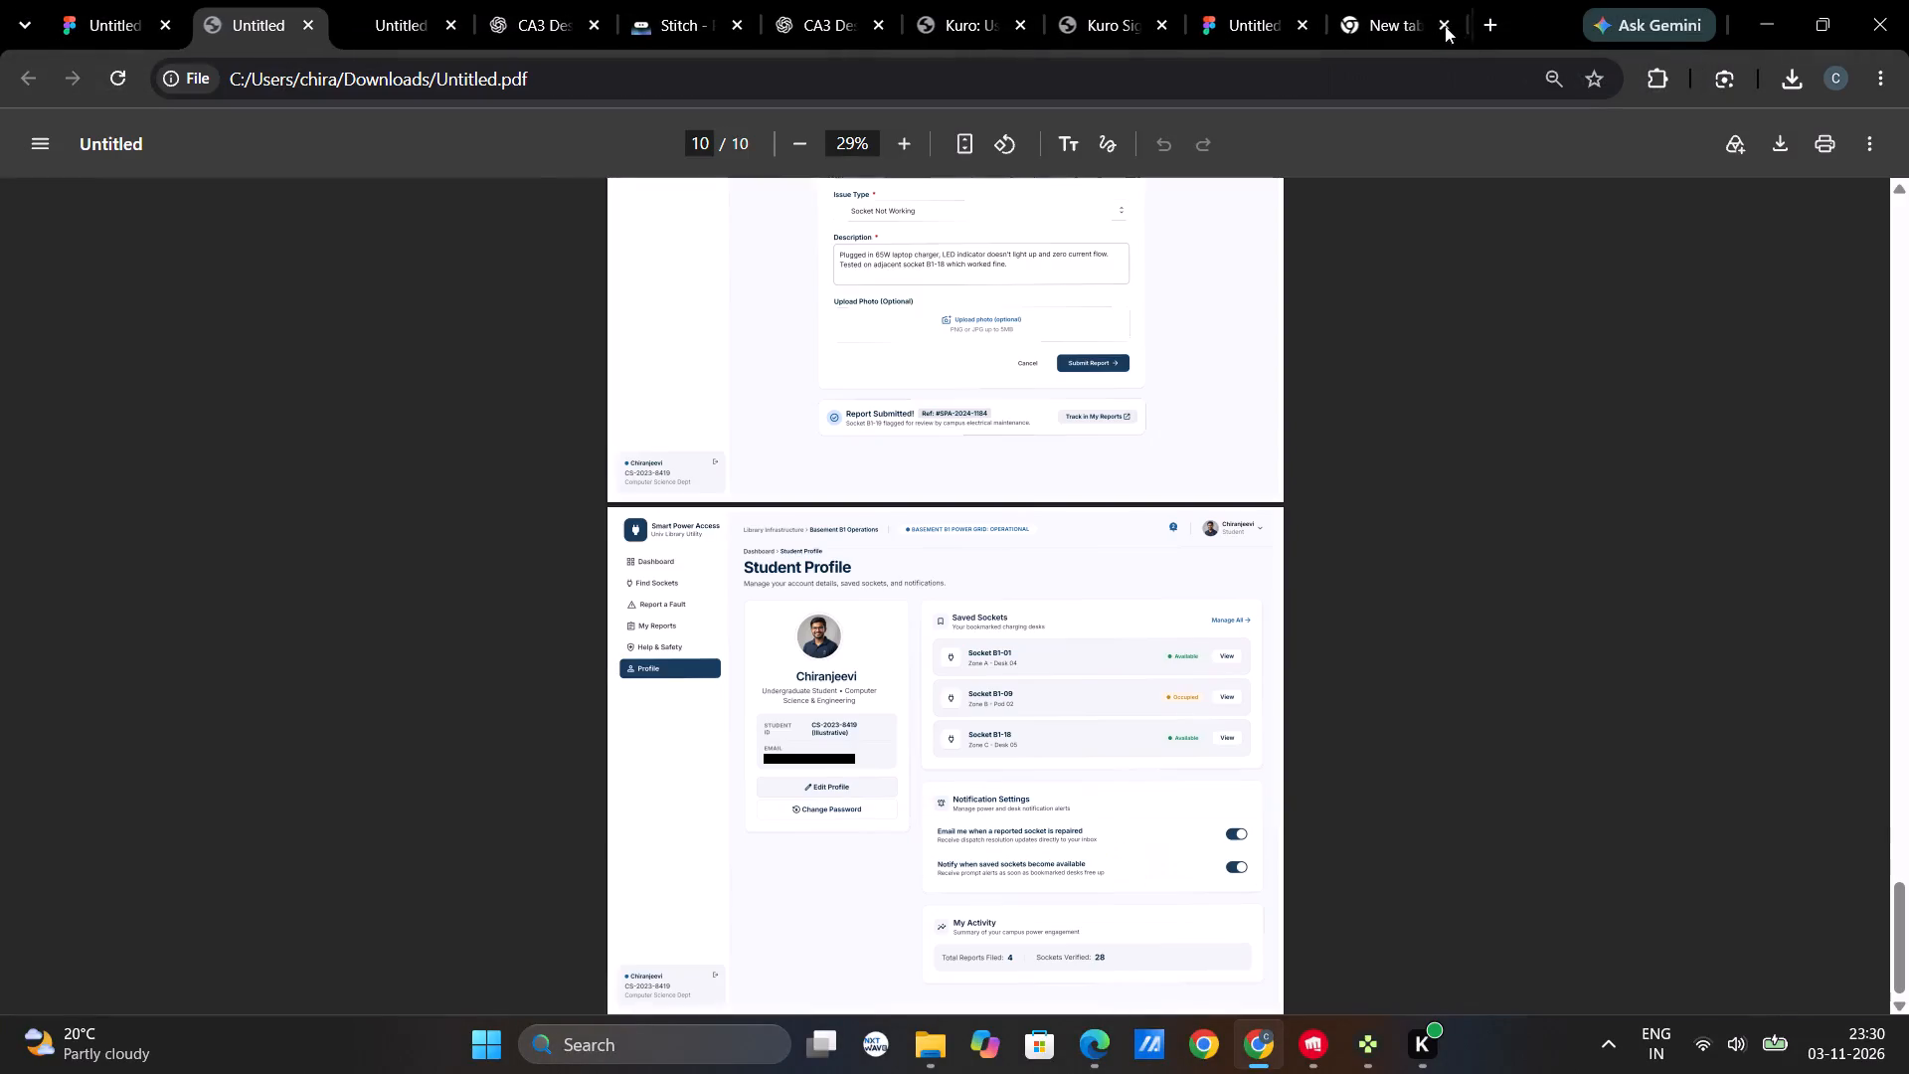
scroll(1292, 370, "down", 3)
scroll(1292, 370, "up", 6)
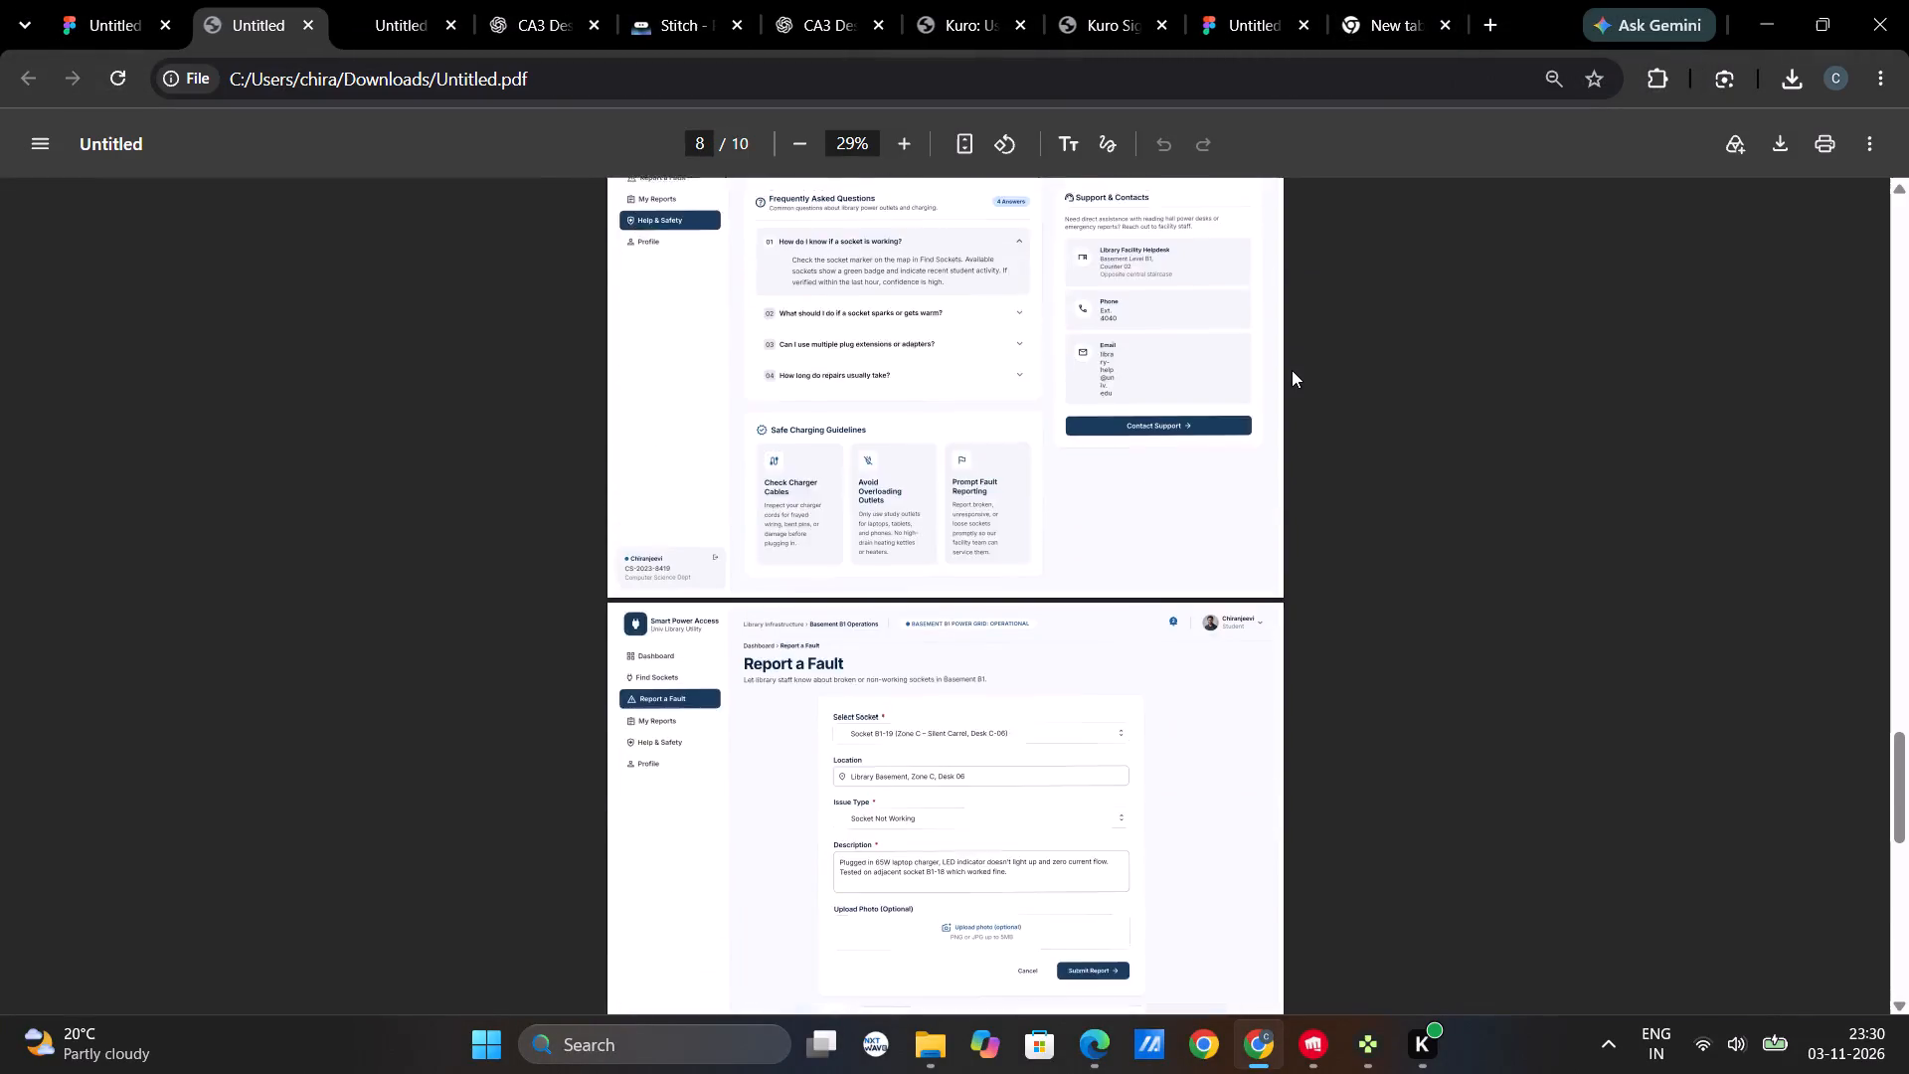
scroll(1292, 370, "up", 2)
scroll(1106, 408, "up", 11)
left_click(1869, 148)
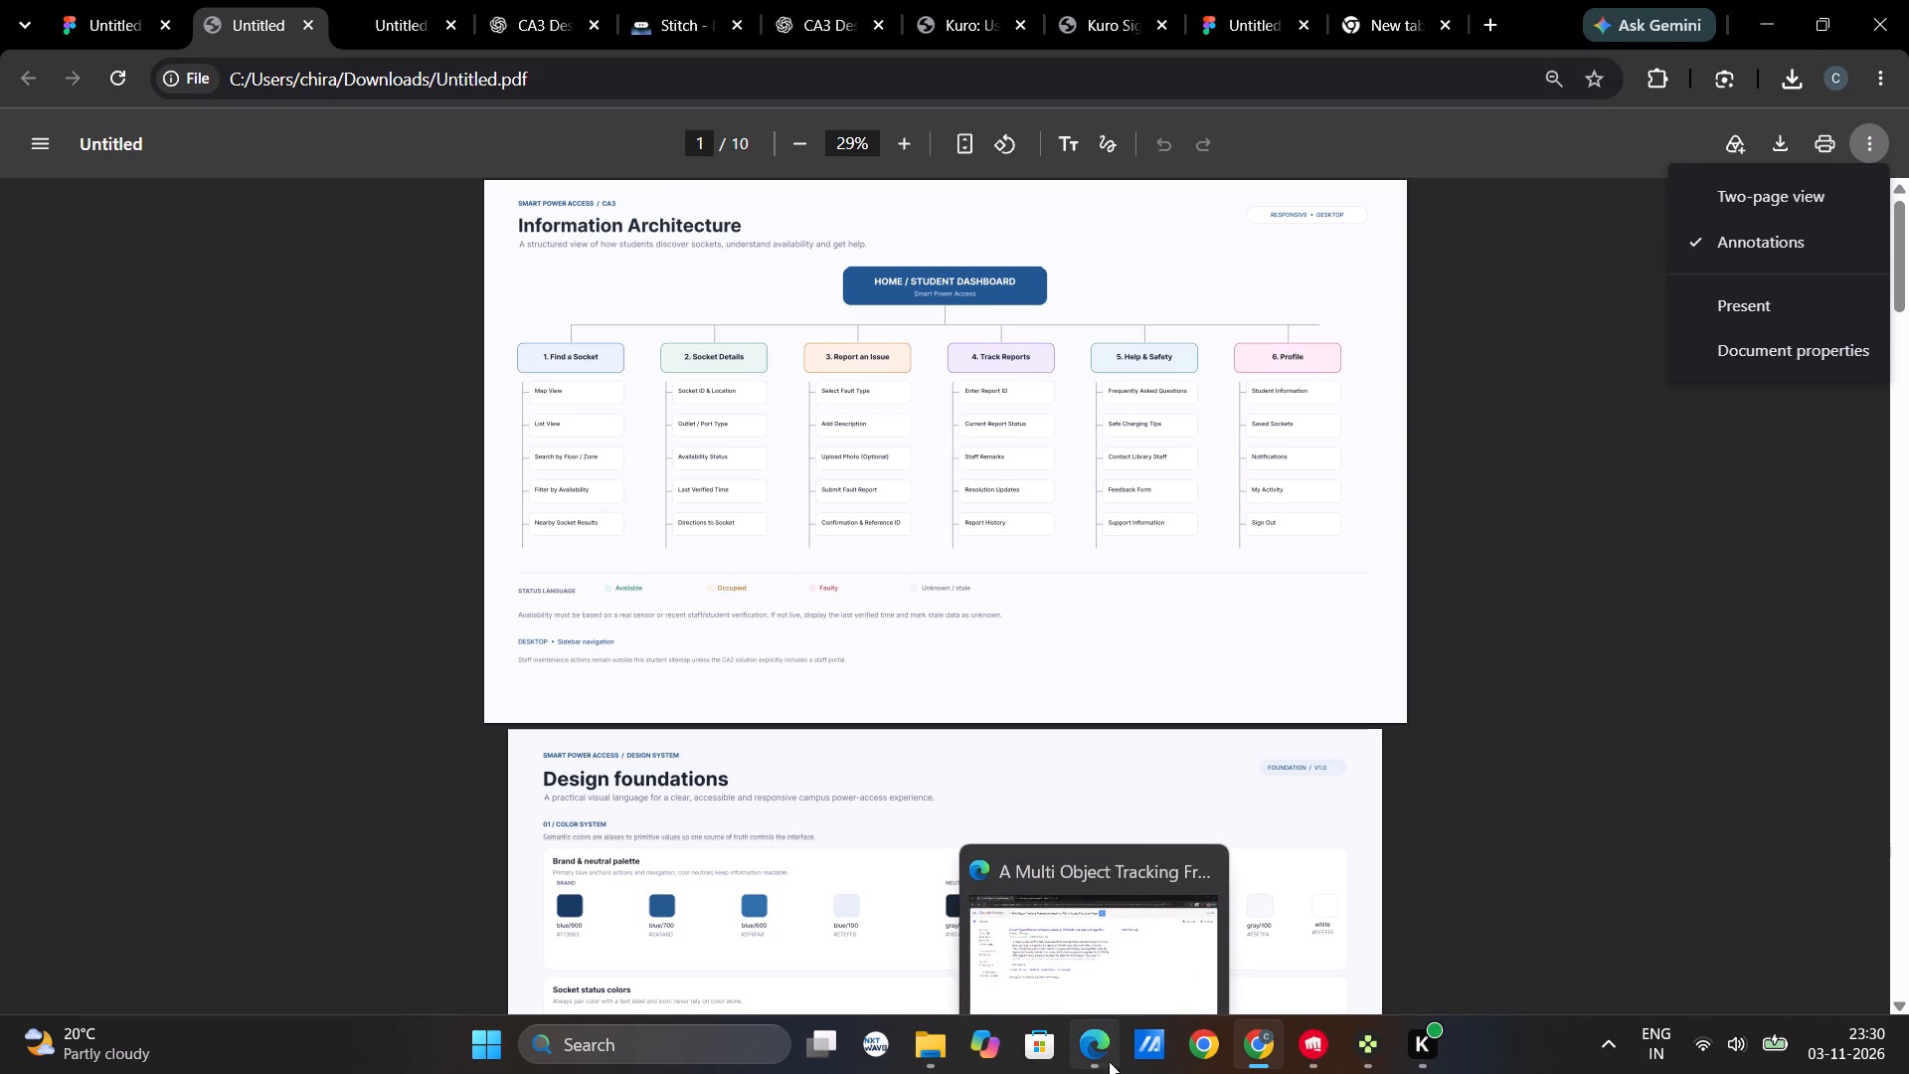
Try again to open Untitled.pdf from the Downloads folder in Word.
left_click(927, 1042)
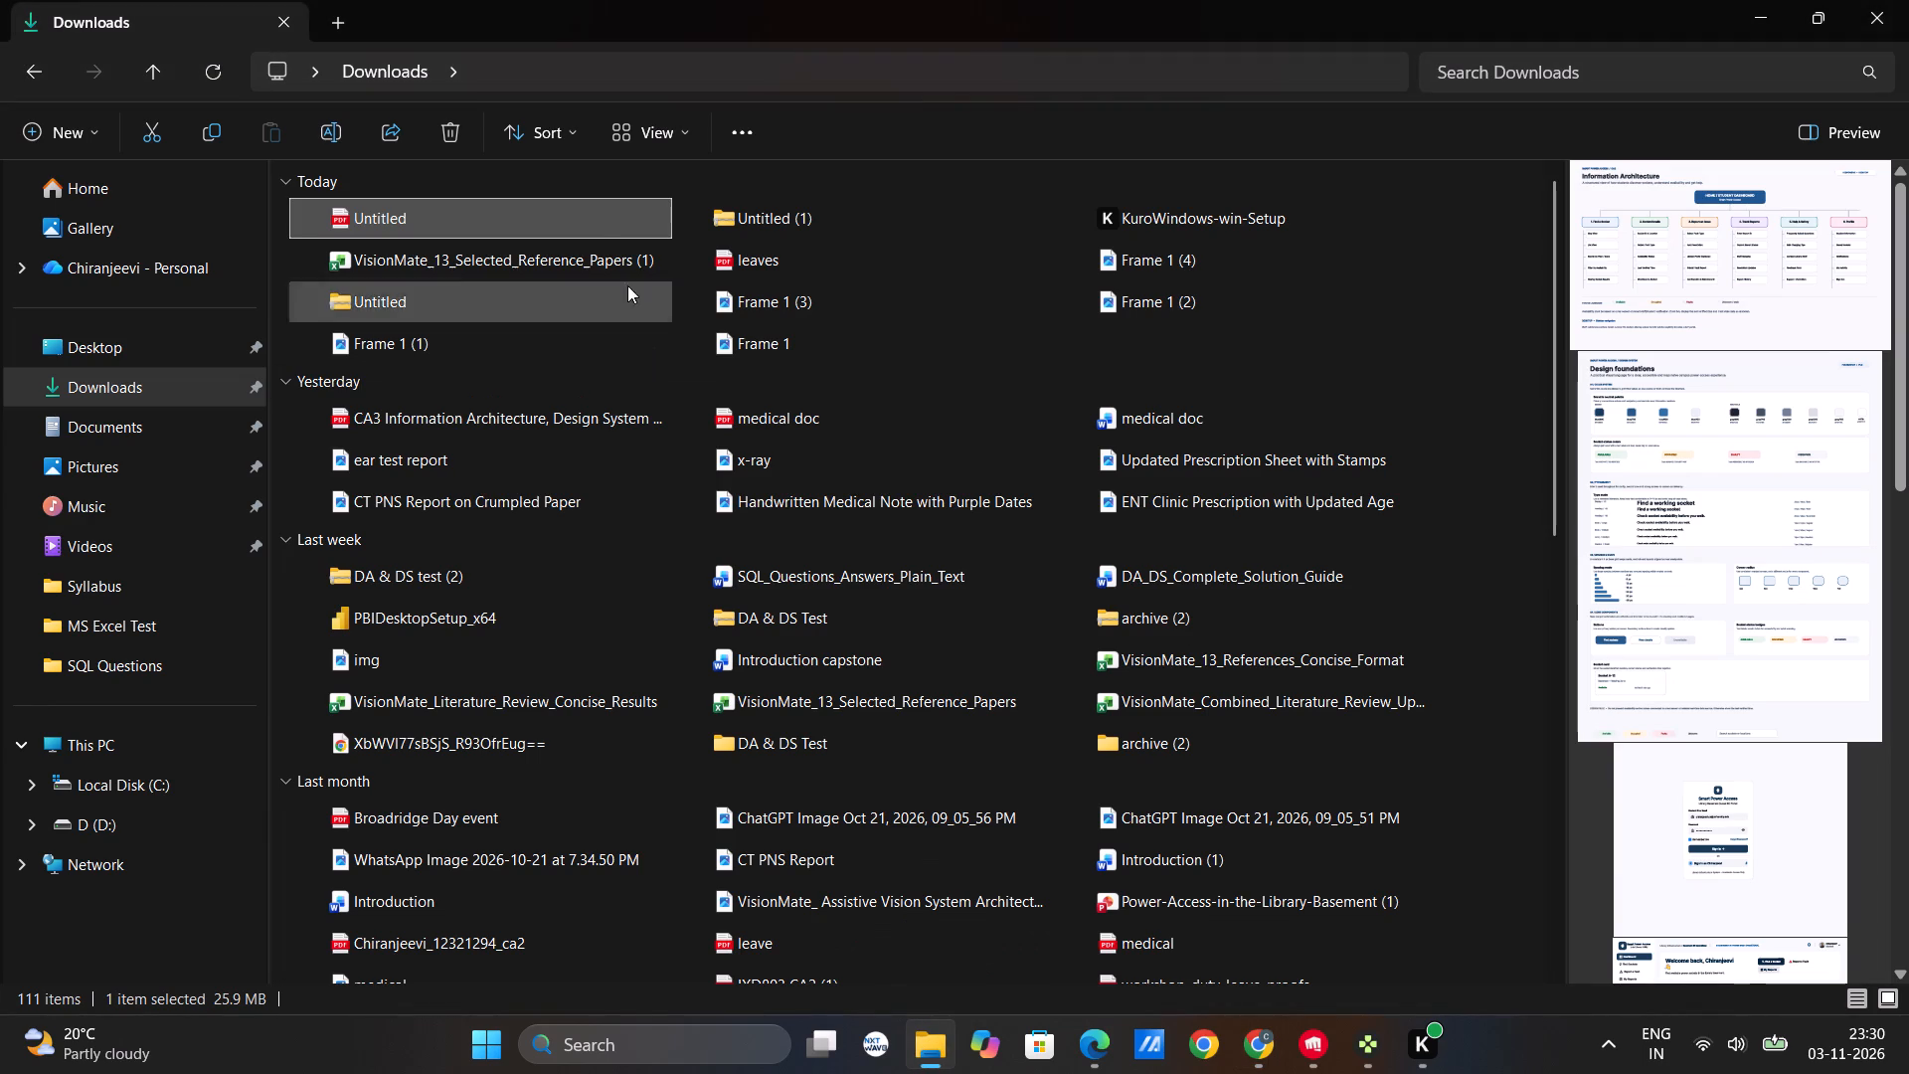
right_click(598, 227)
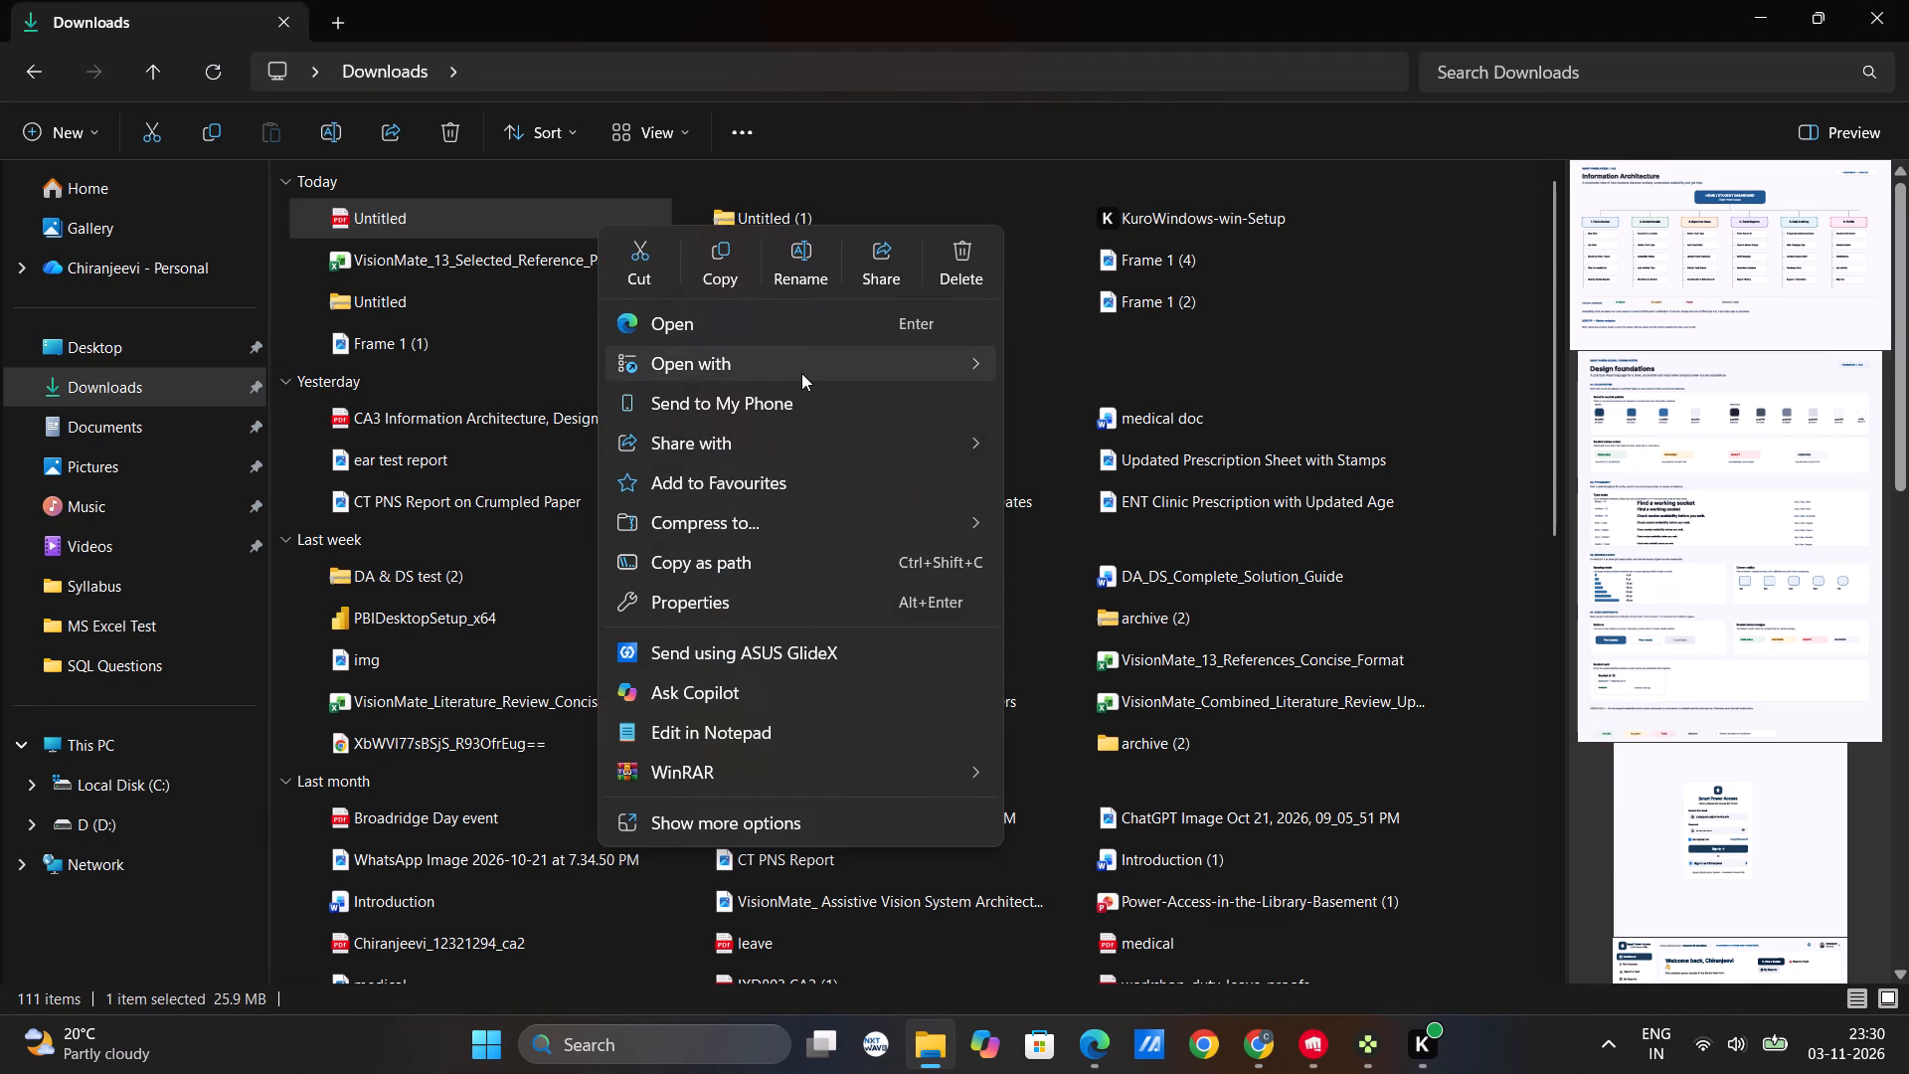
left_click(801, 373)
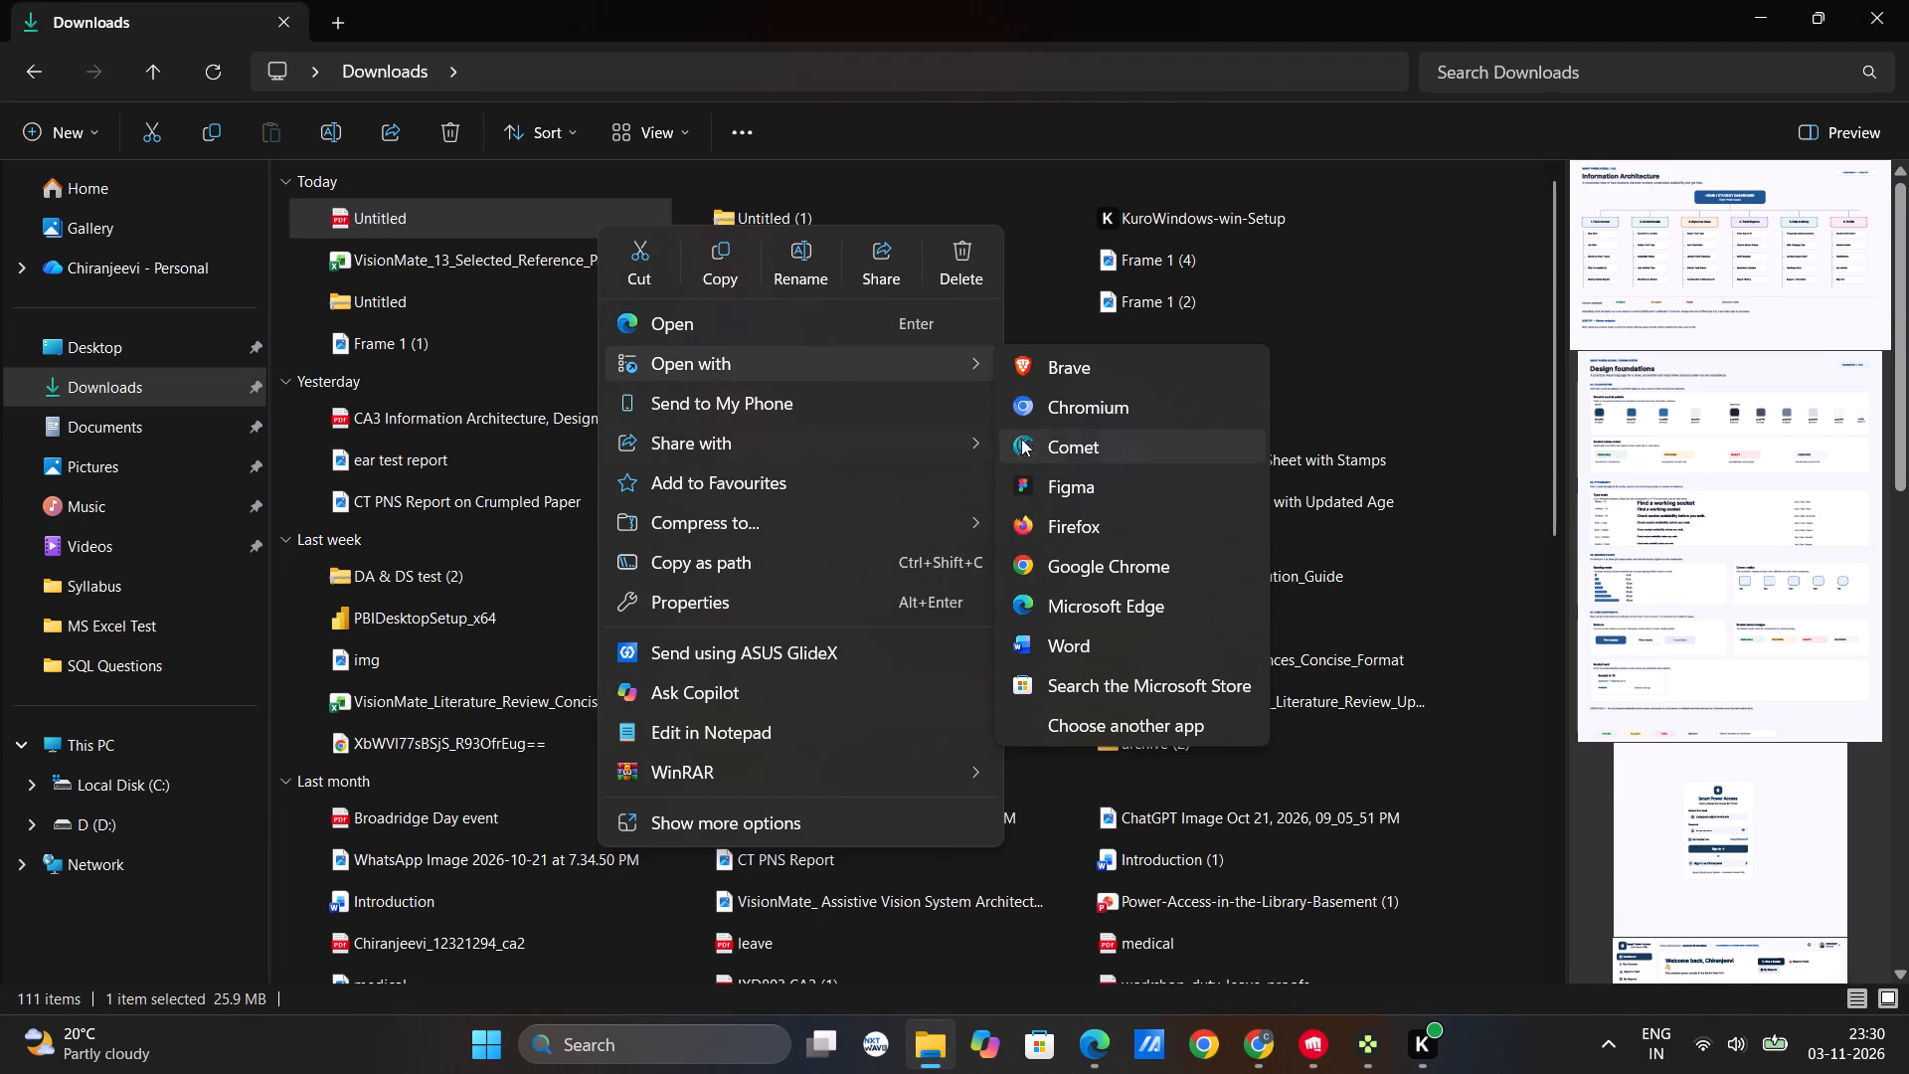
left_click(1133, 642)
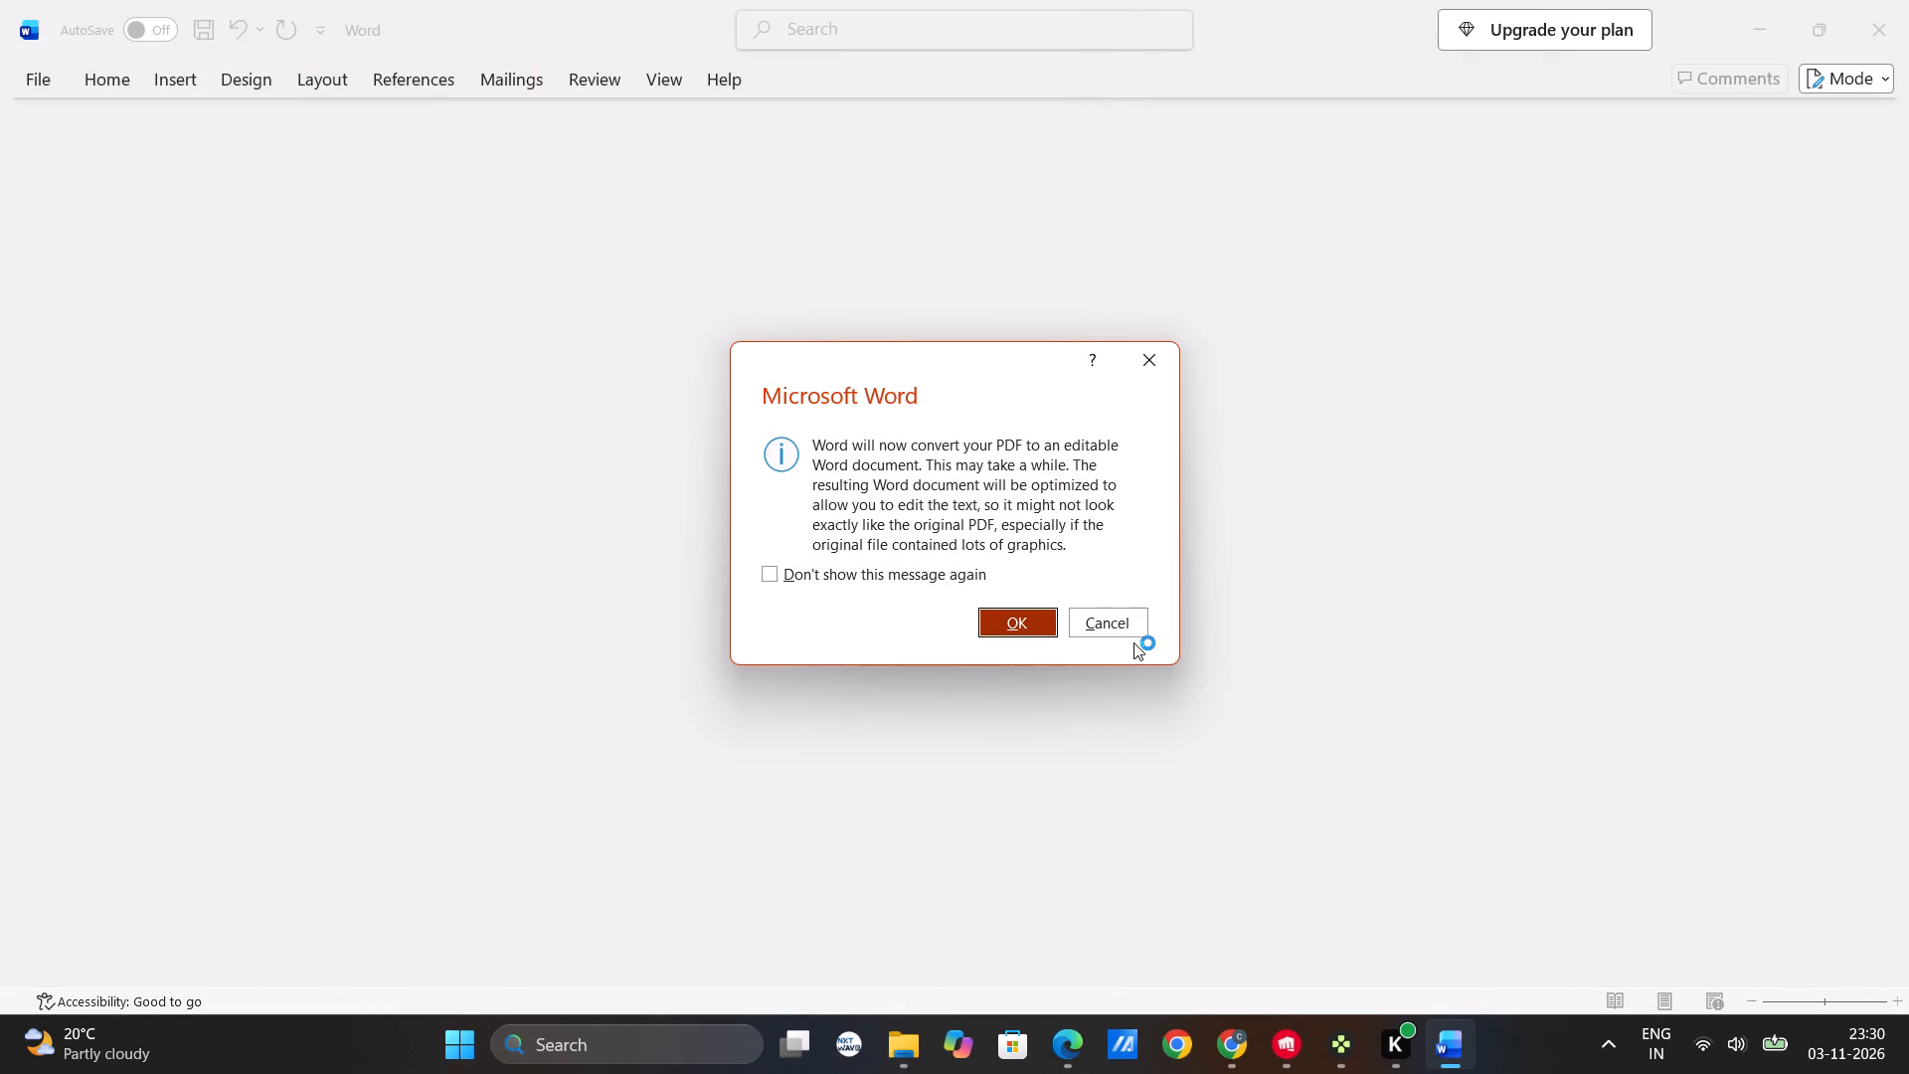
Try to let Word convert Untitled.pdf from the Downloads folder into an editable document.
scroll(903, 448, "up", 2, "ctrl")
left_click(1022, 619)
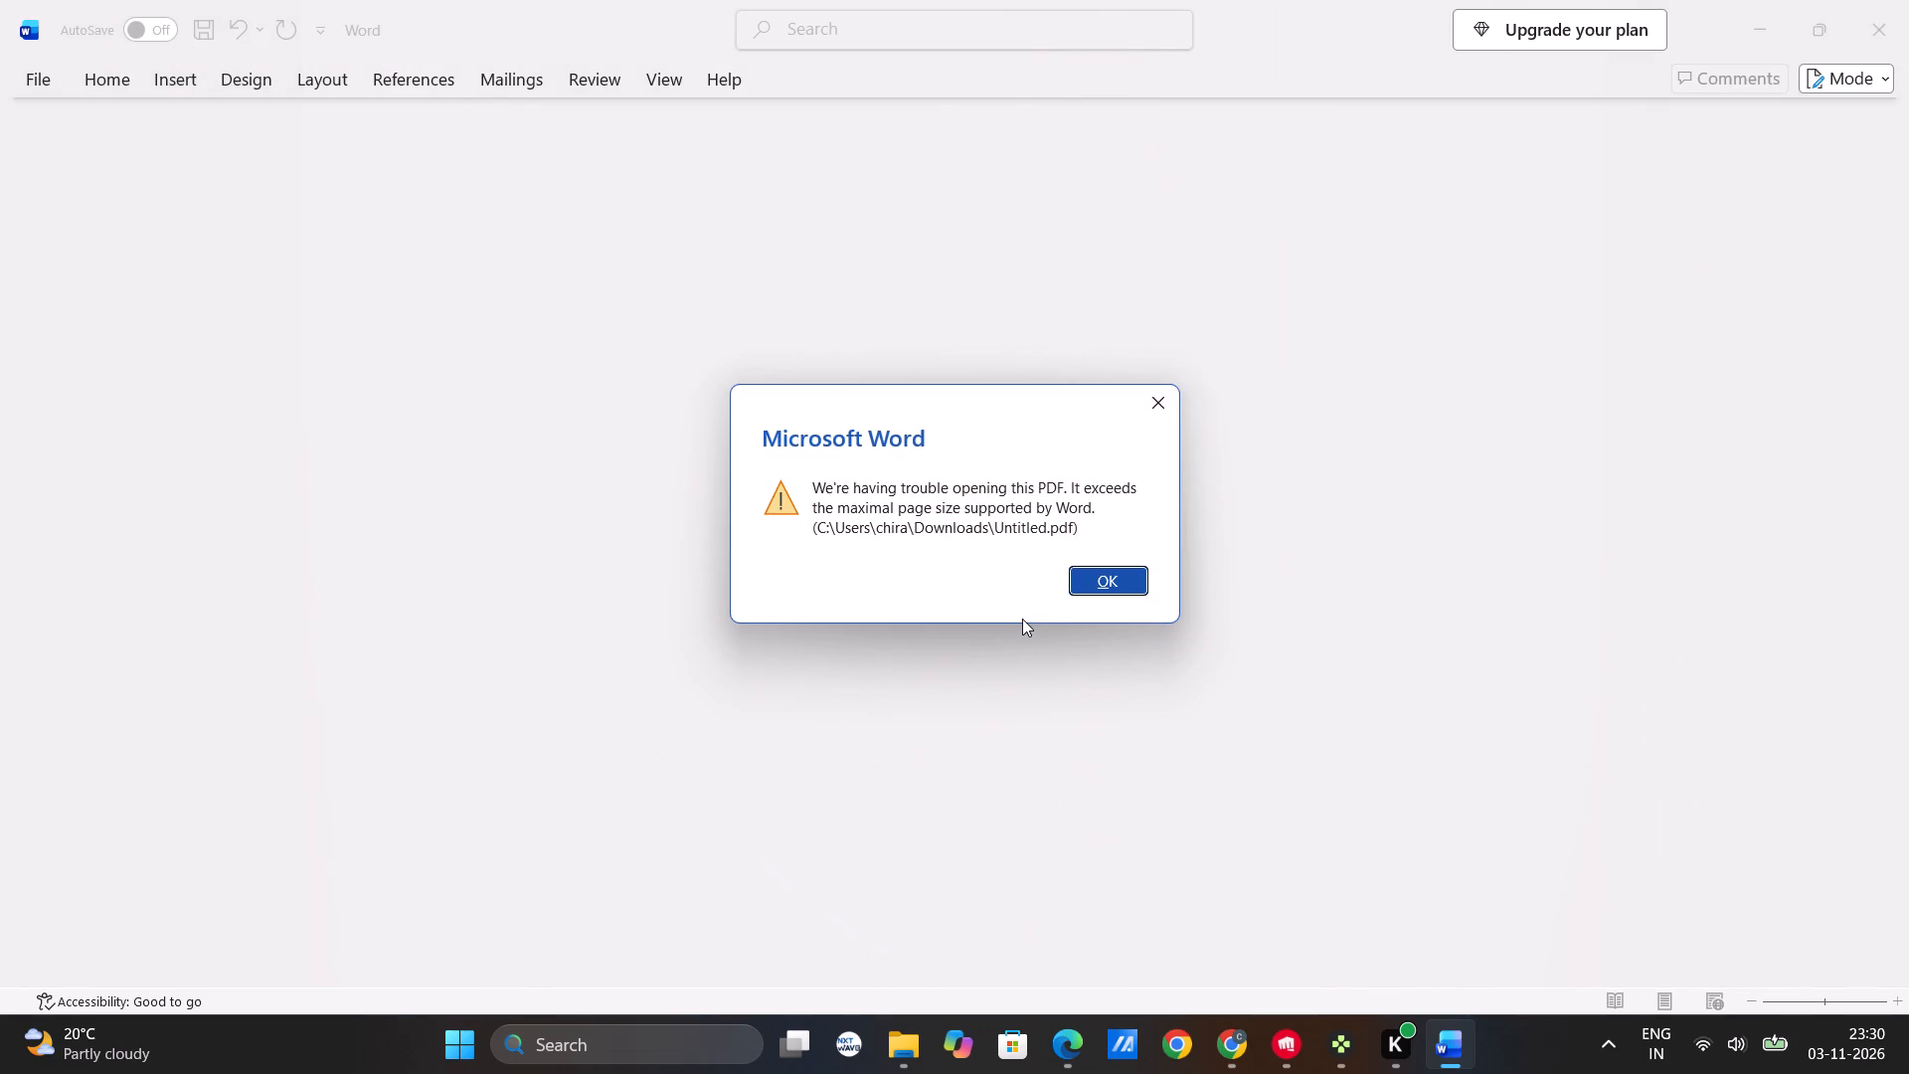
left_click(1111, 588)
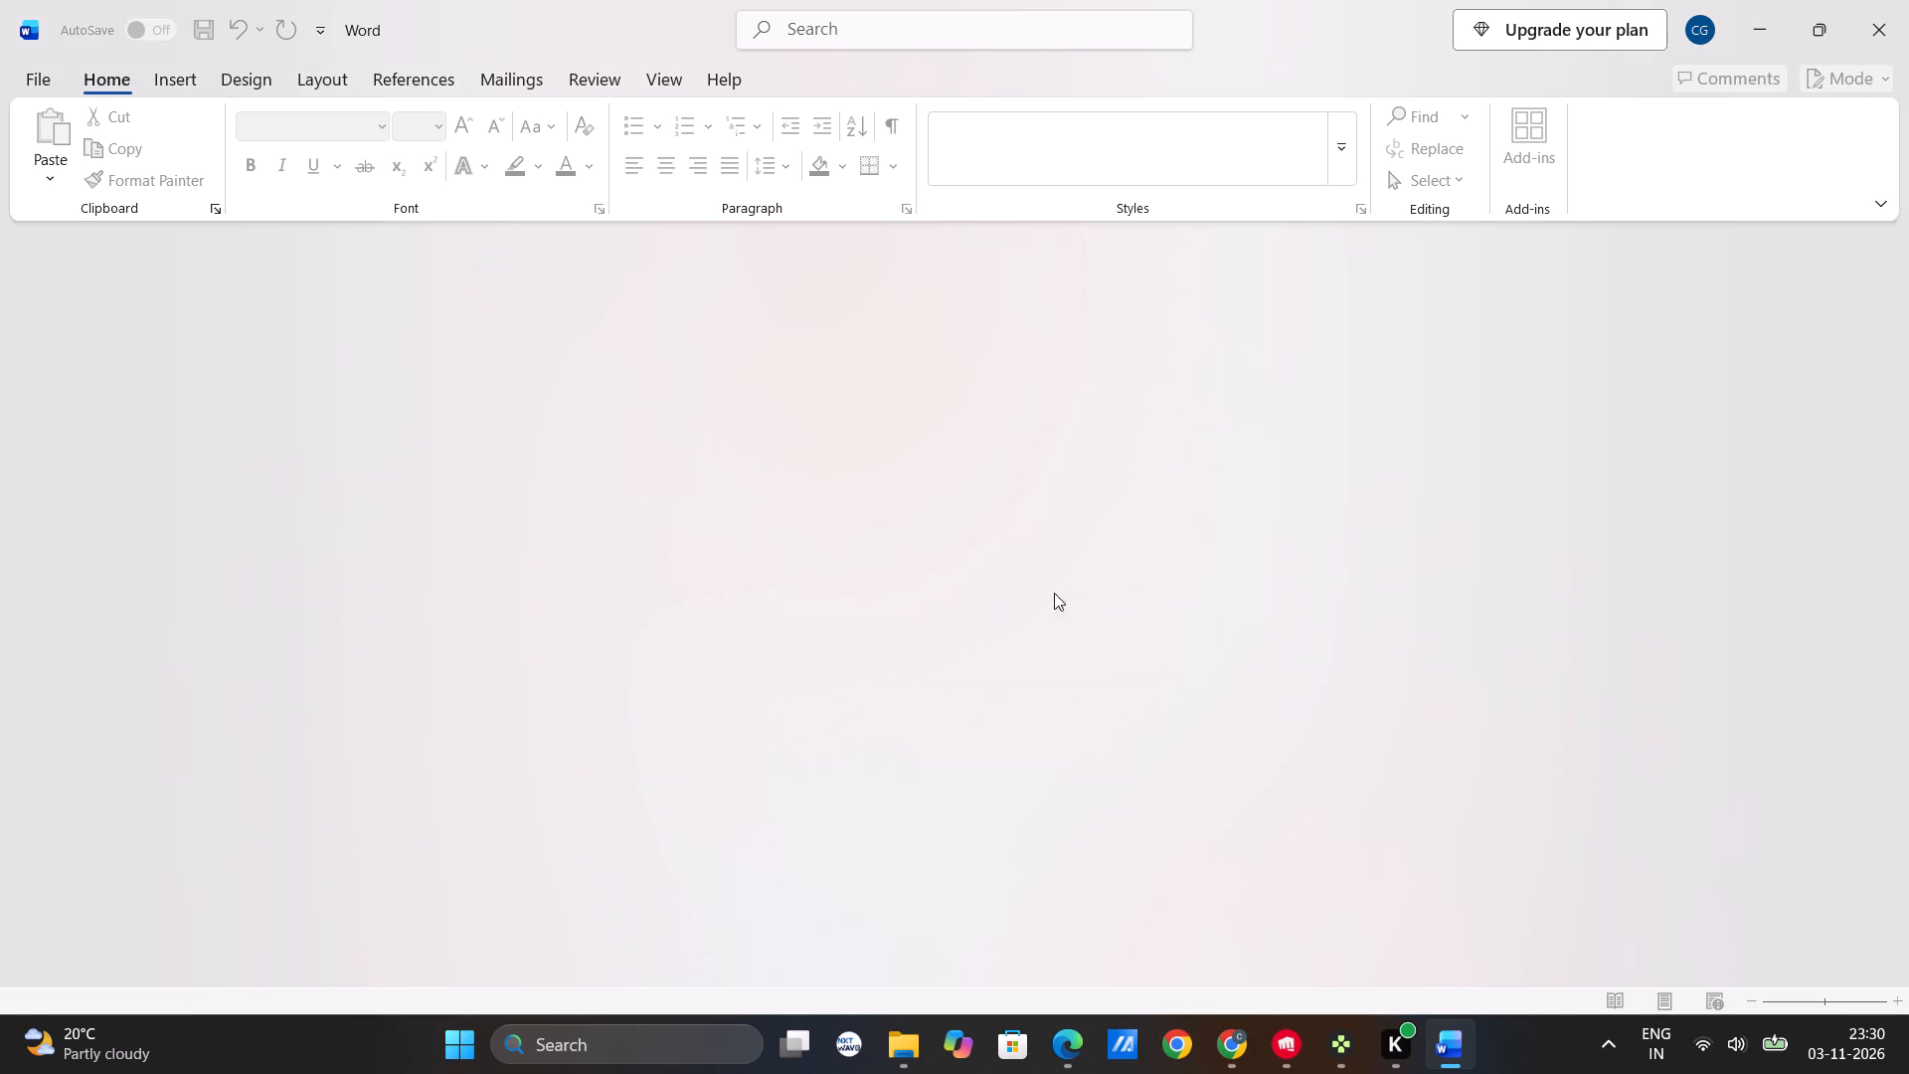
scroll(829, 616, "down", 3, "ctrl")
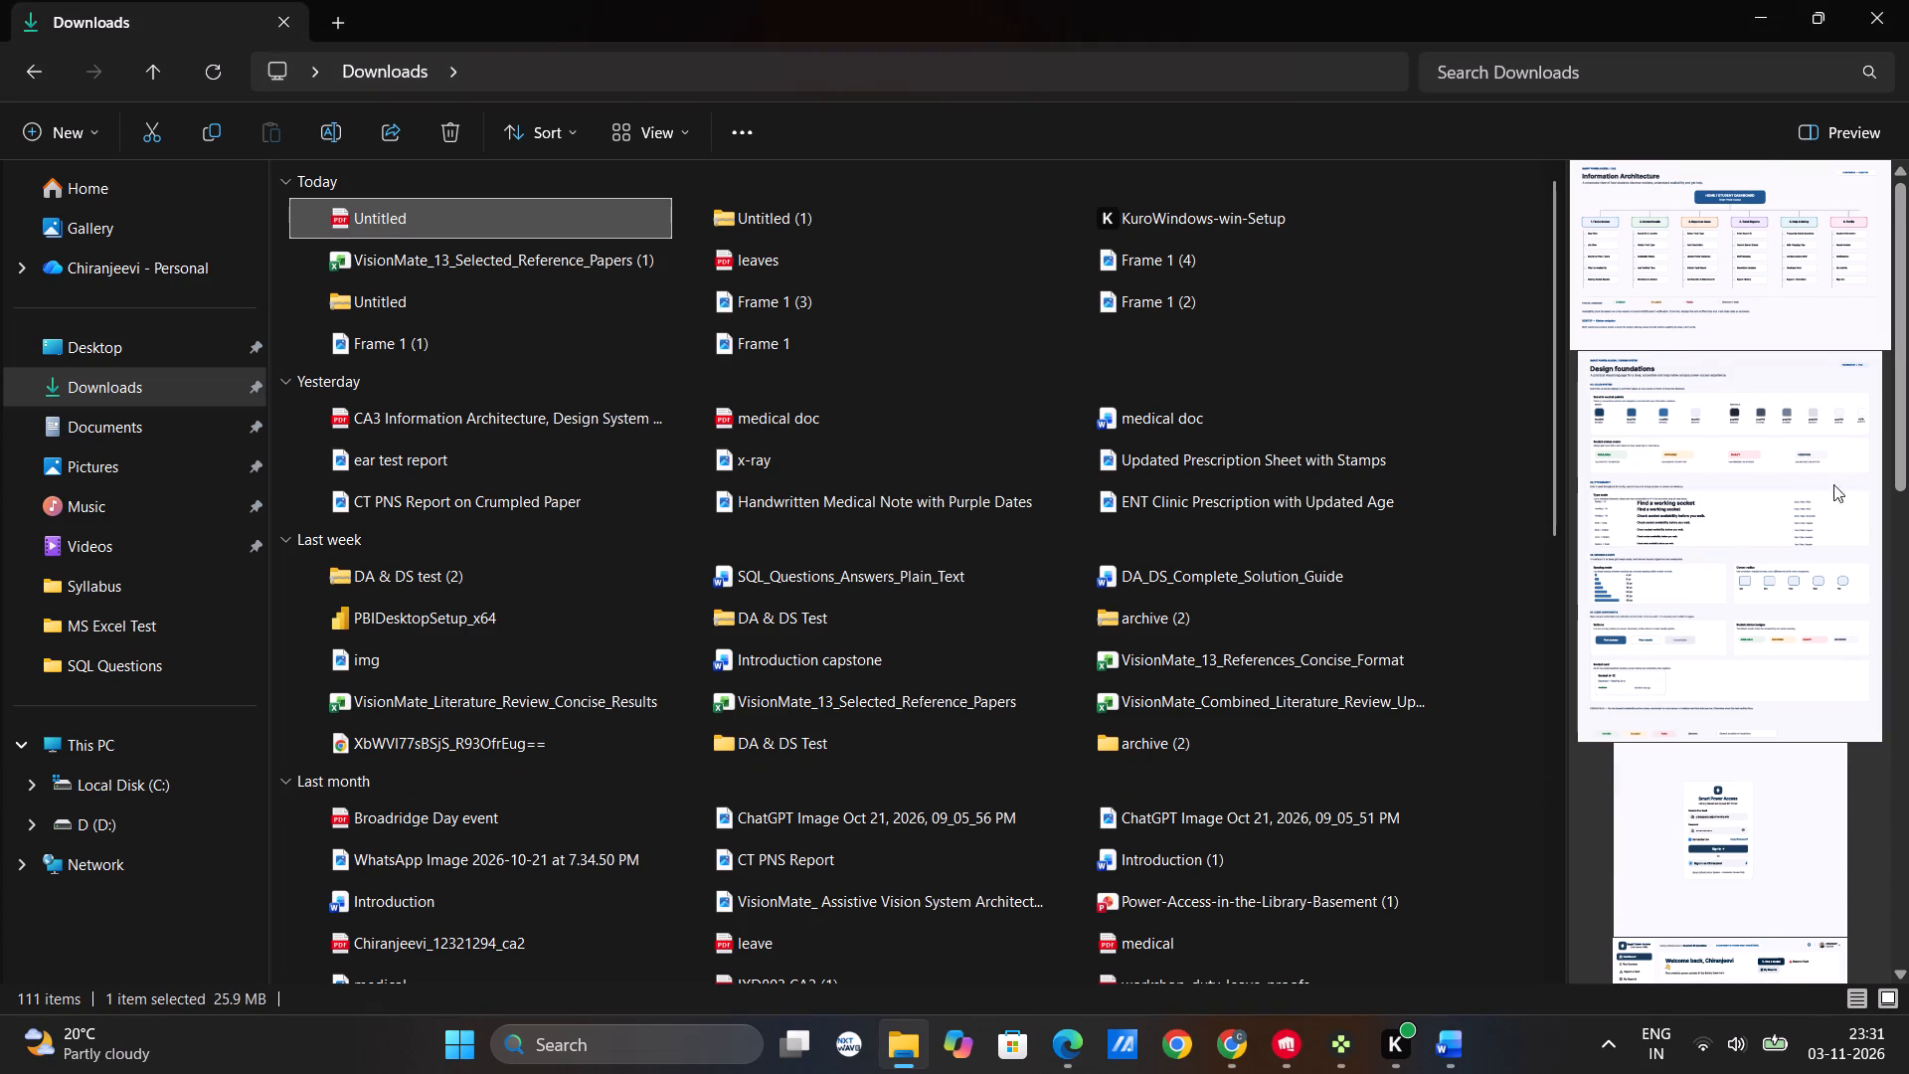
Examine the page previews of Untitled.pdf in the Downloads folder, from Information Architecture through to Student Profile.
scroll(1799, 480, "down", 1)
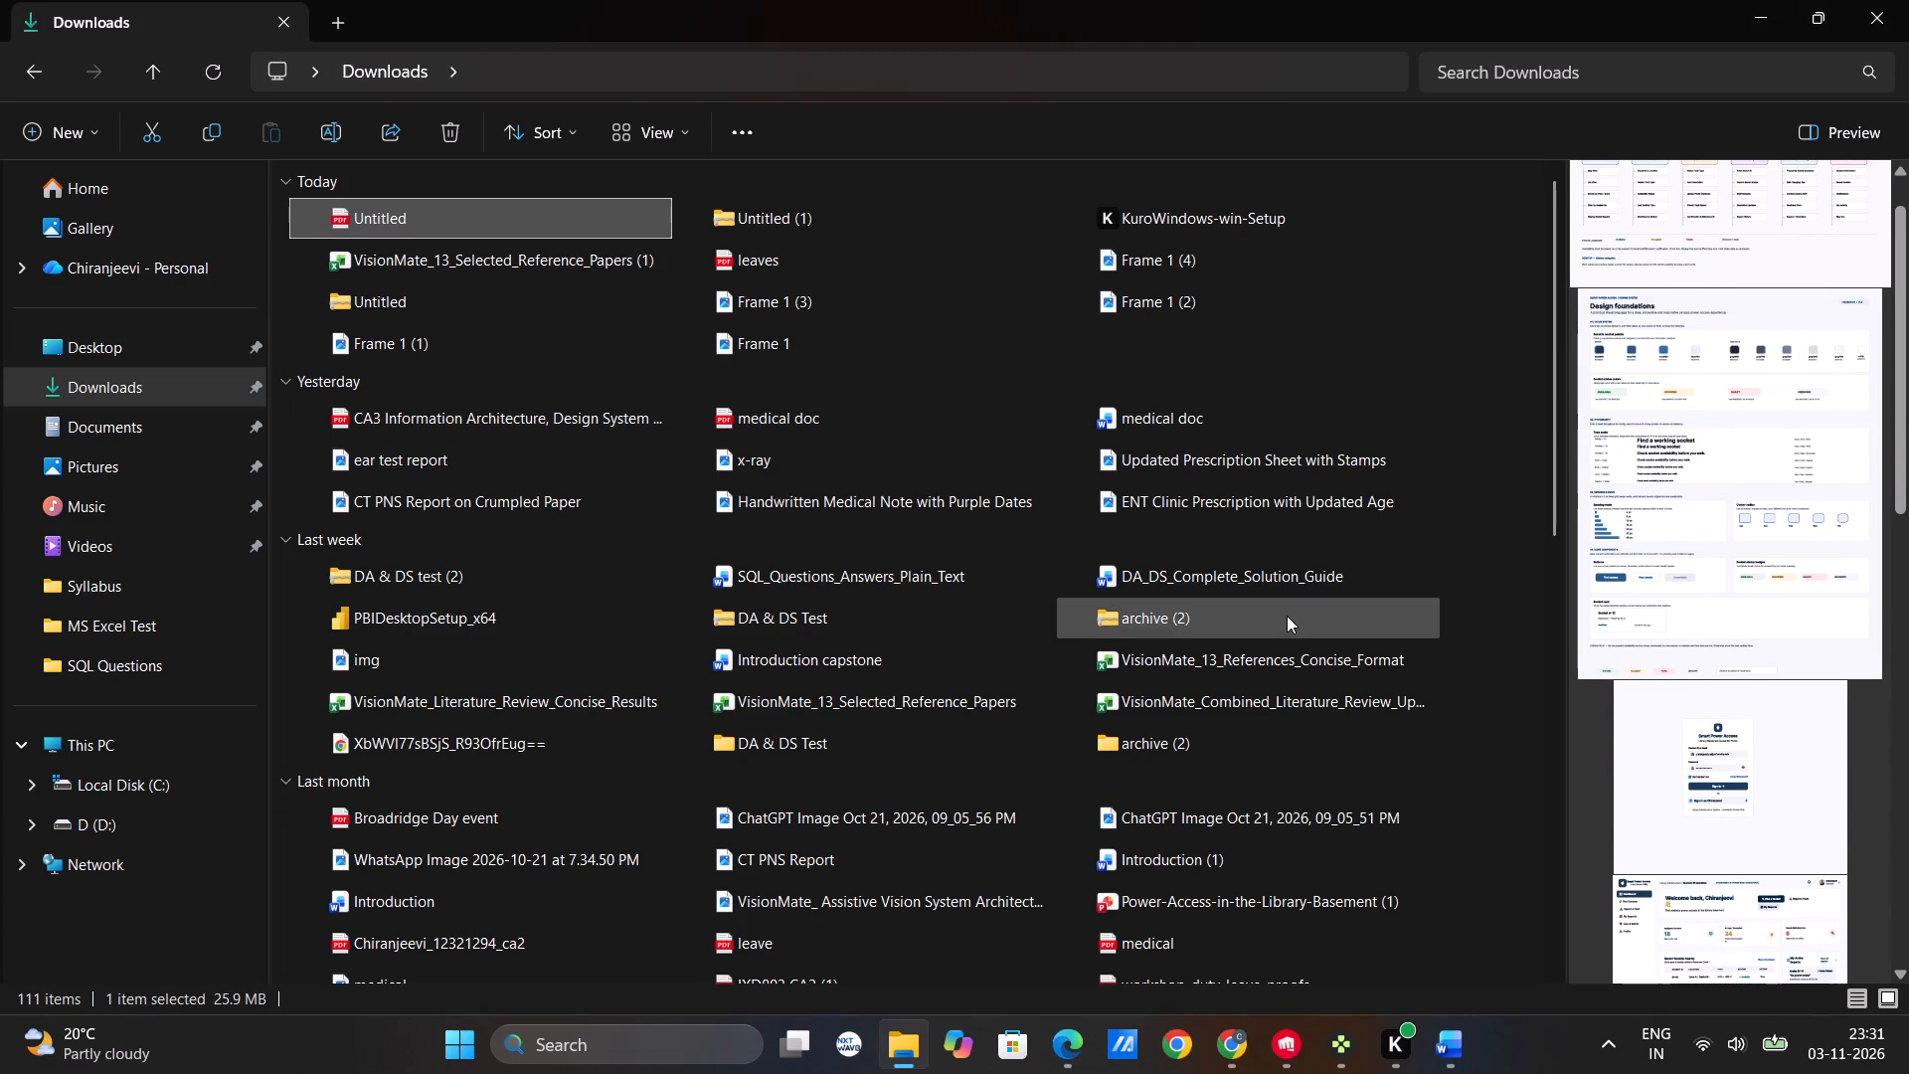
scroll(1678, 570, "down", 7)
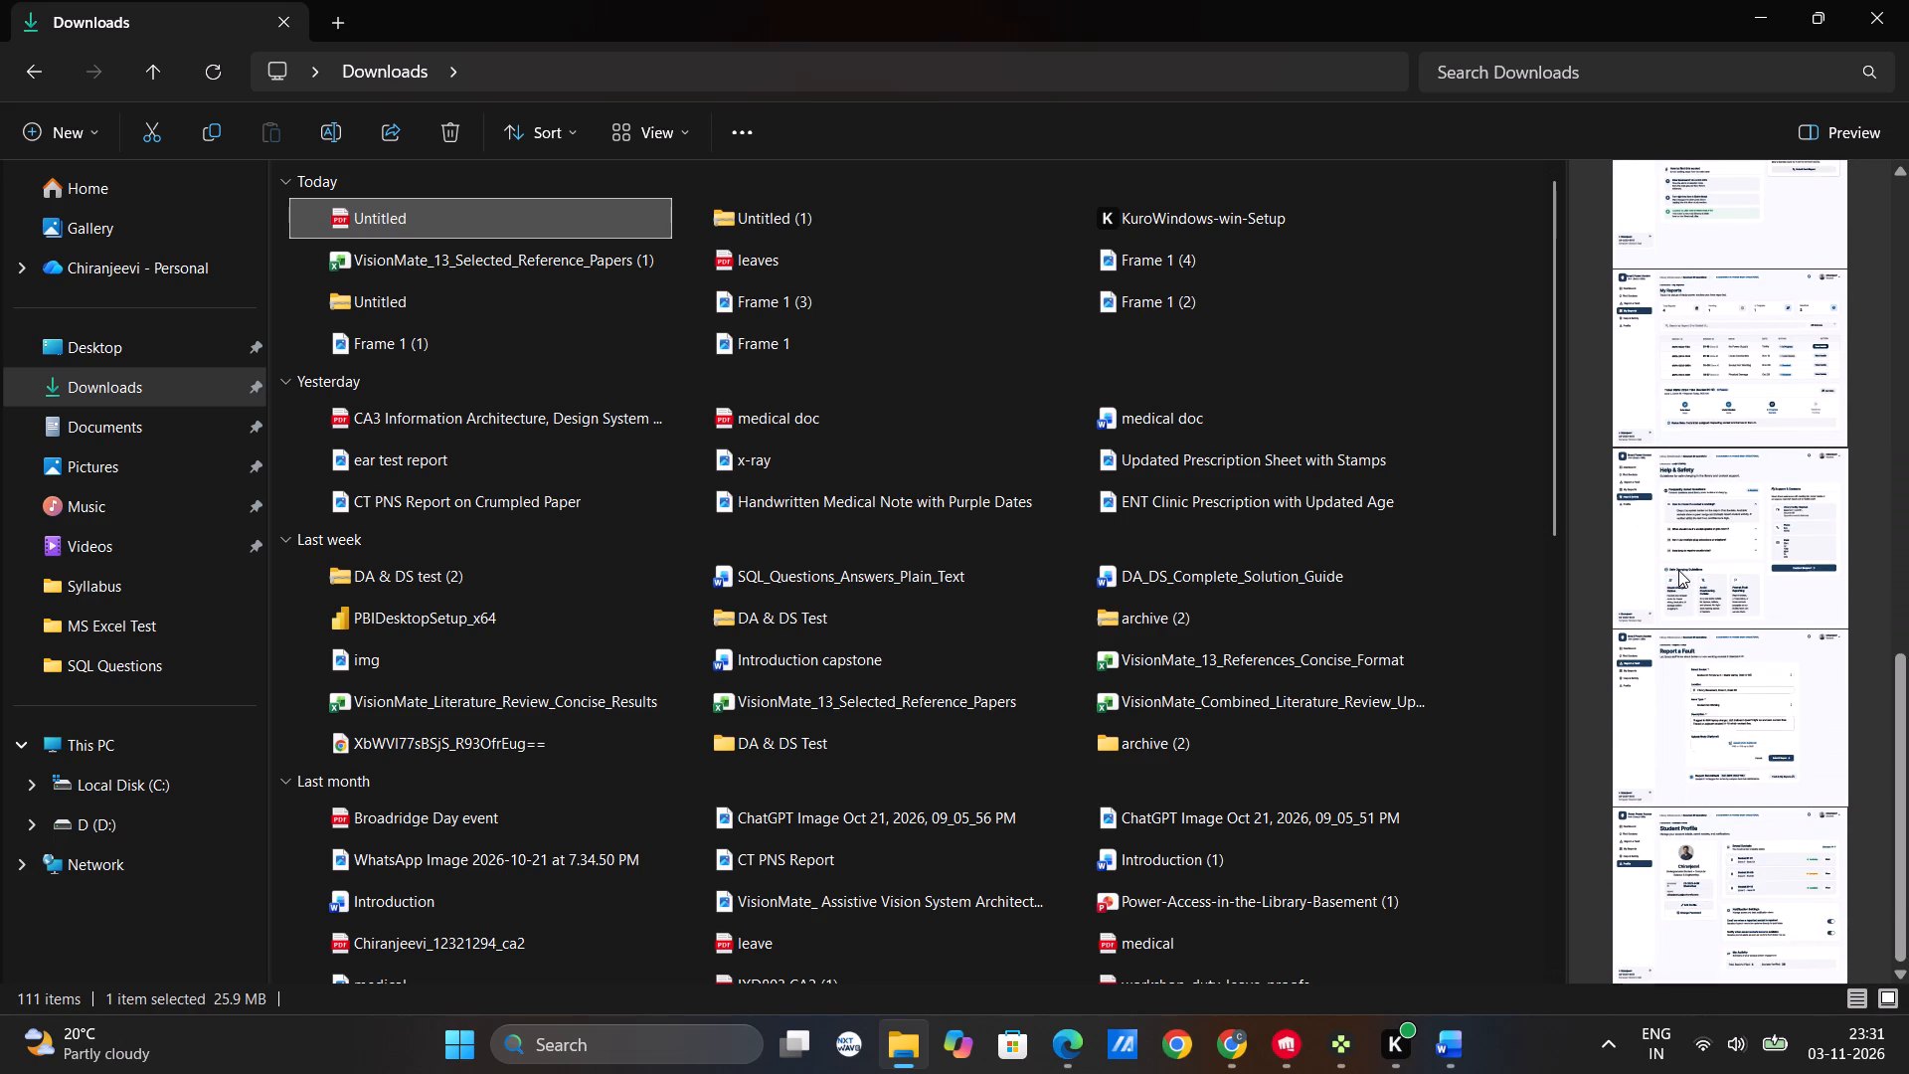
scroll(1678, 570, "down", 7)
scroll(1678, 570, "up", 4)
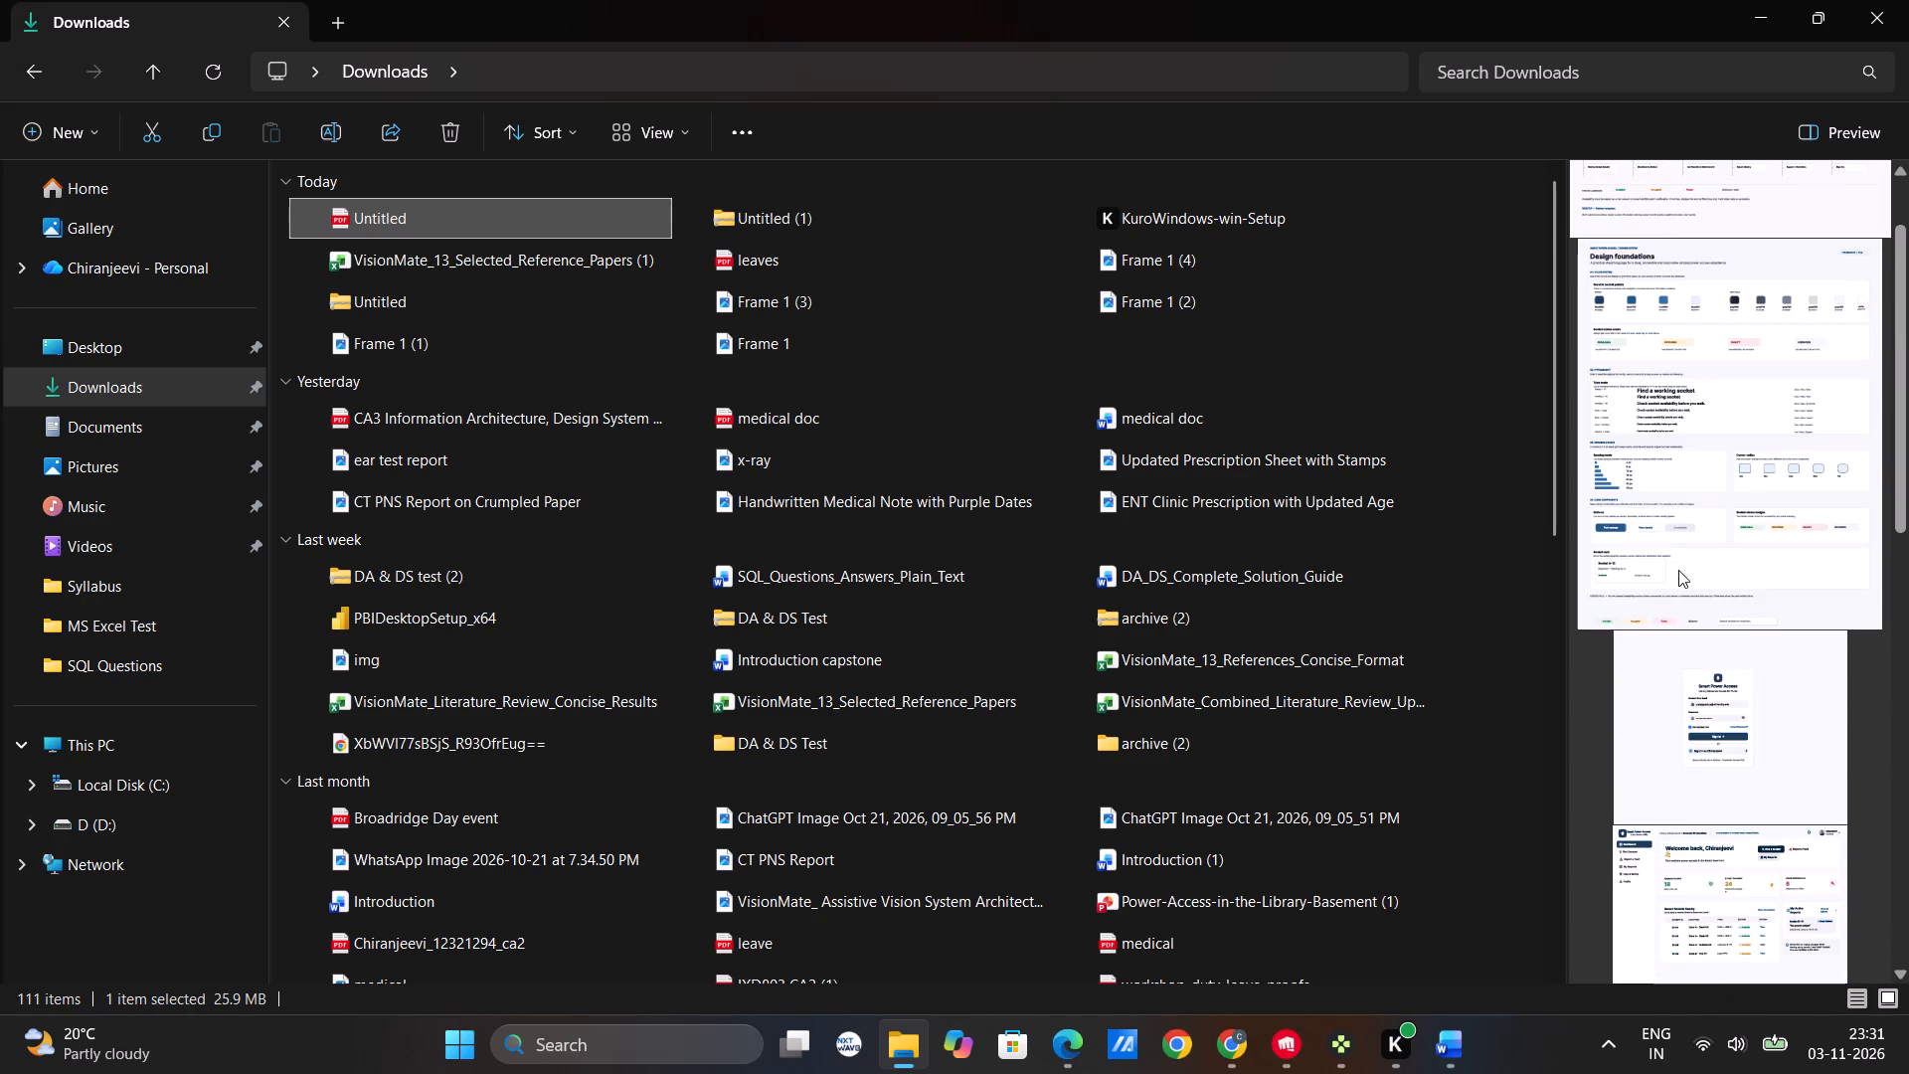
scroll(1678, 570, "up", 3)
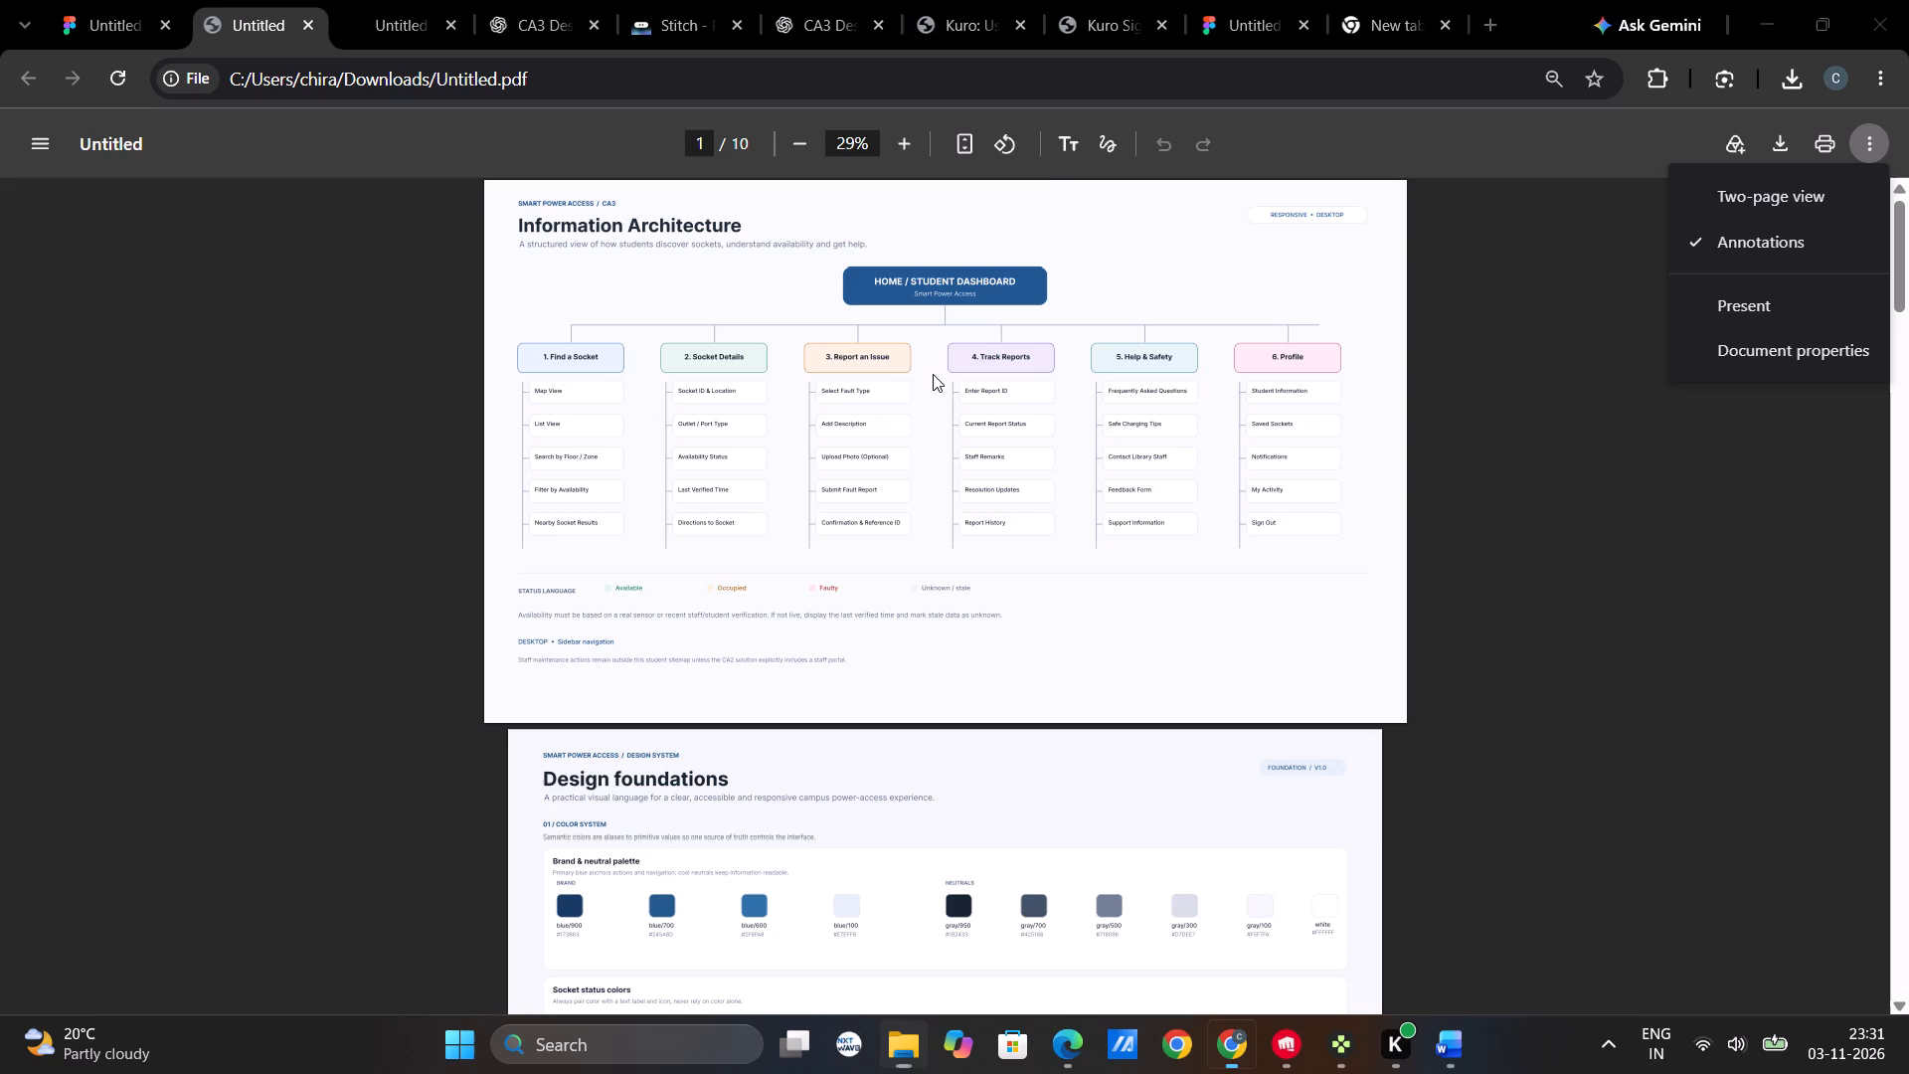
Switch to the blank new tab in Chrome.
left_click(1399, 17)
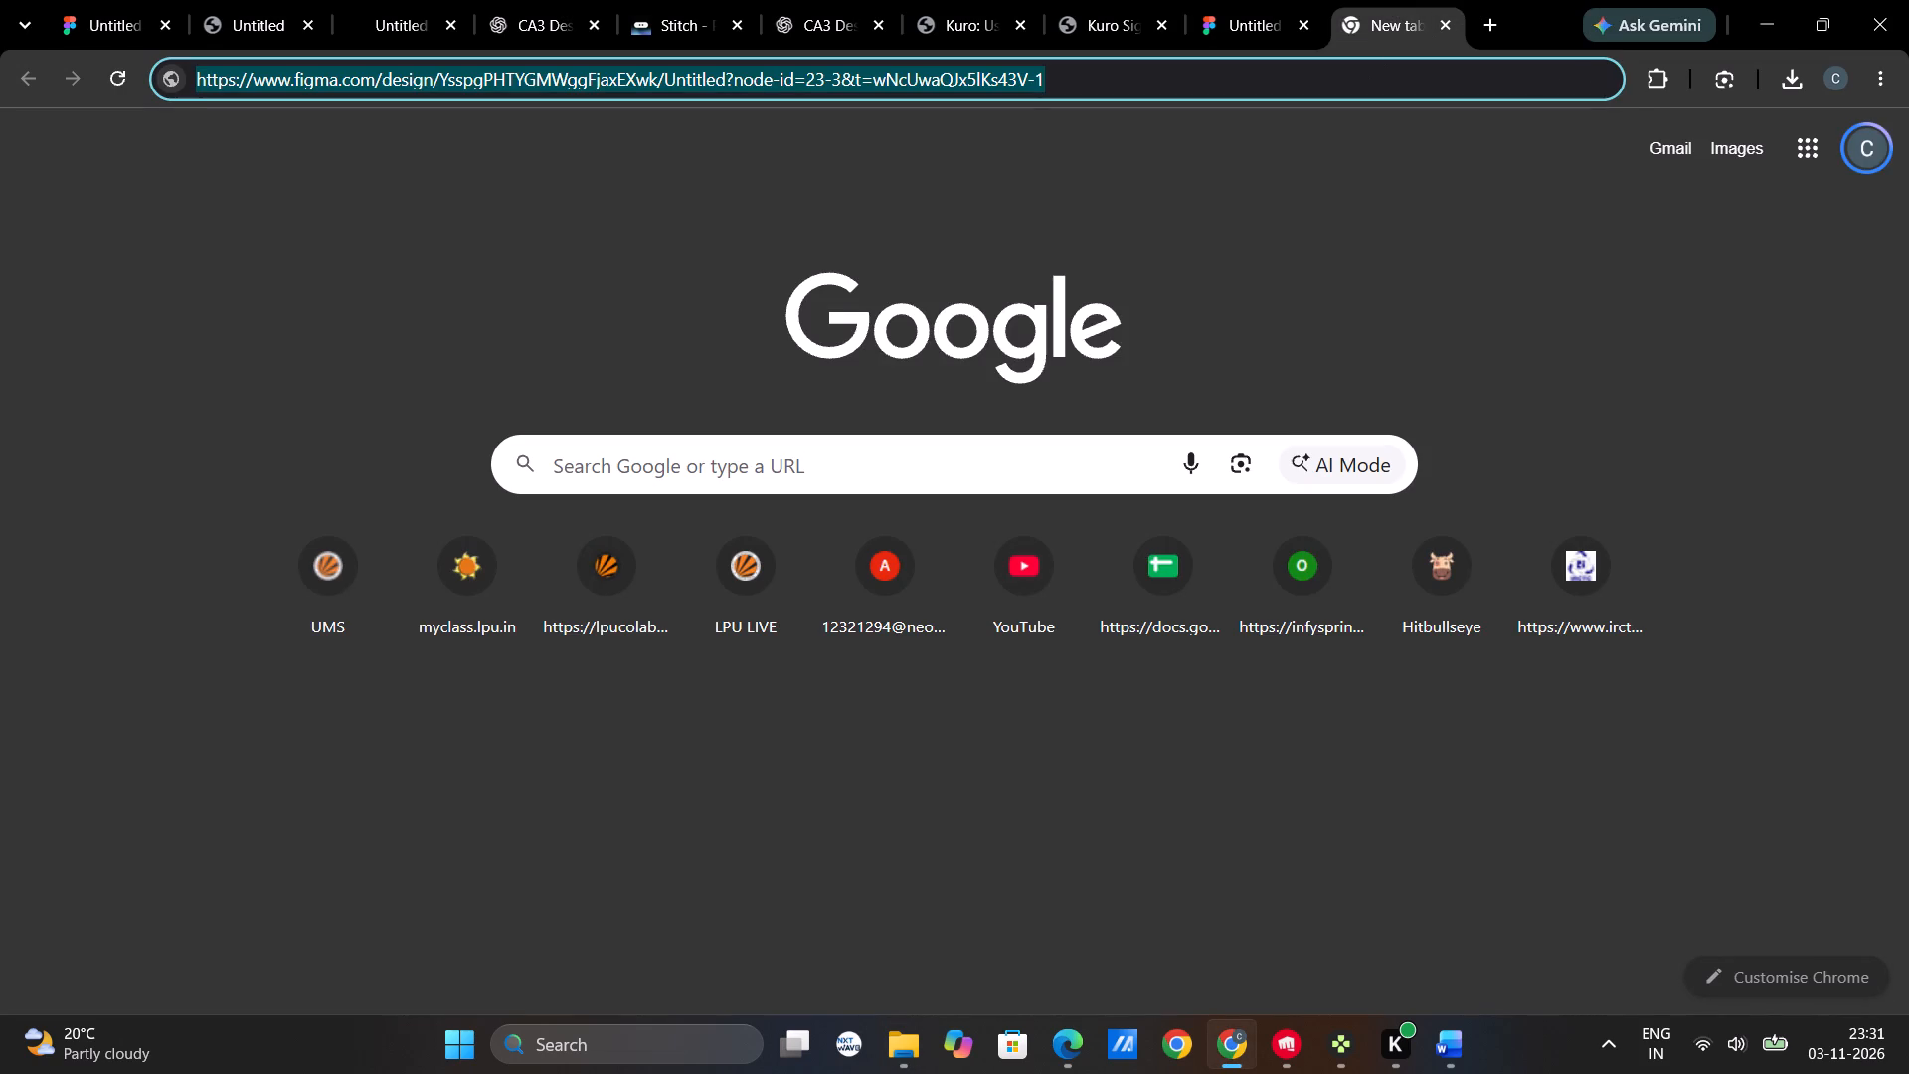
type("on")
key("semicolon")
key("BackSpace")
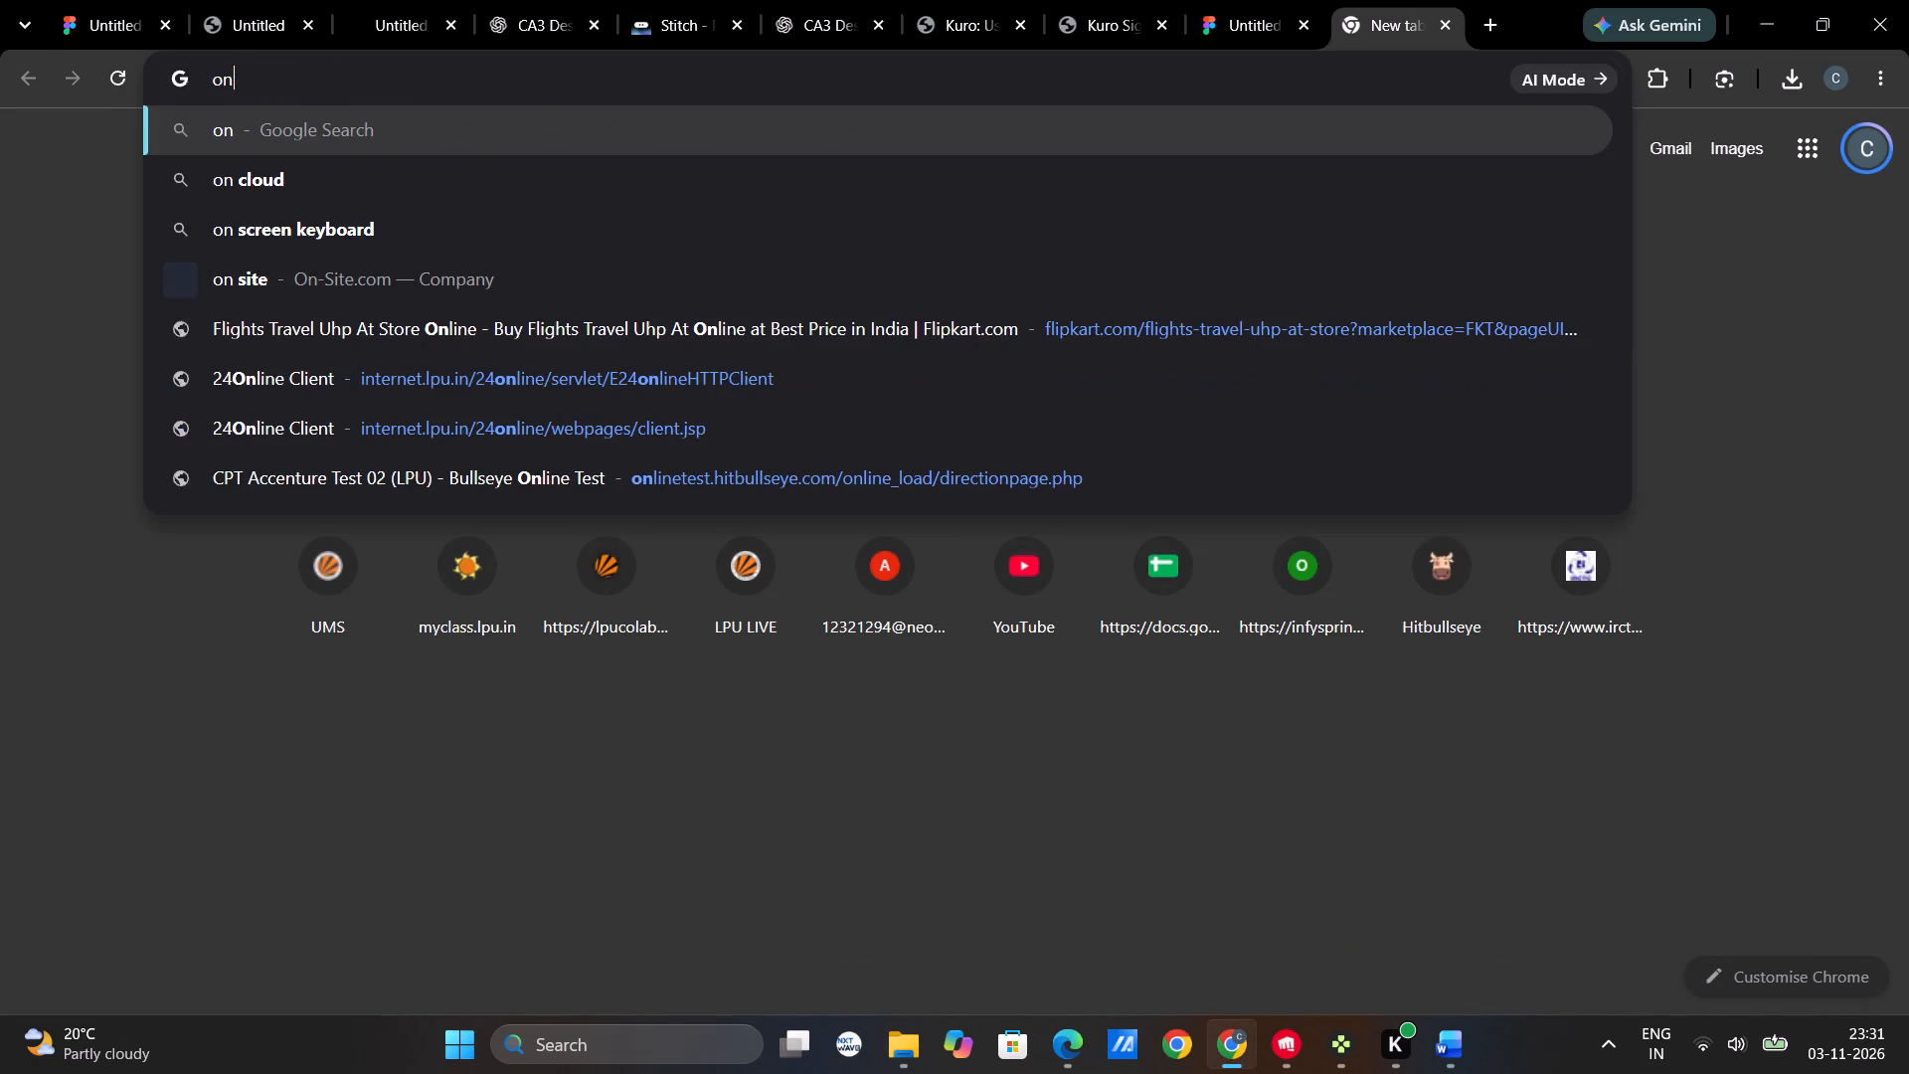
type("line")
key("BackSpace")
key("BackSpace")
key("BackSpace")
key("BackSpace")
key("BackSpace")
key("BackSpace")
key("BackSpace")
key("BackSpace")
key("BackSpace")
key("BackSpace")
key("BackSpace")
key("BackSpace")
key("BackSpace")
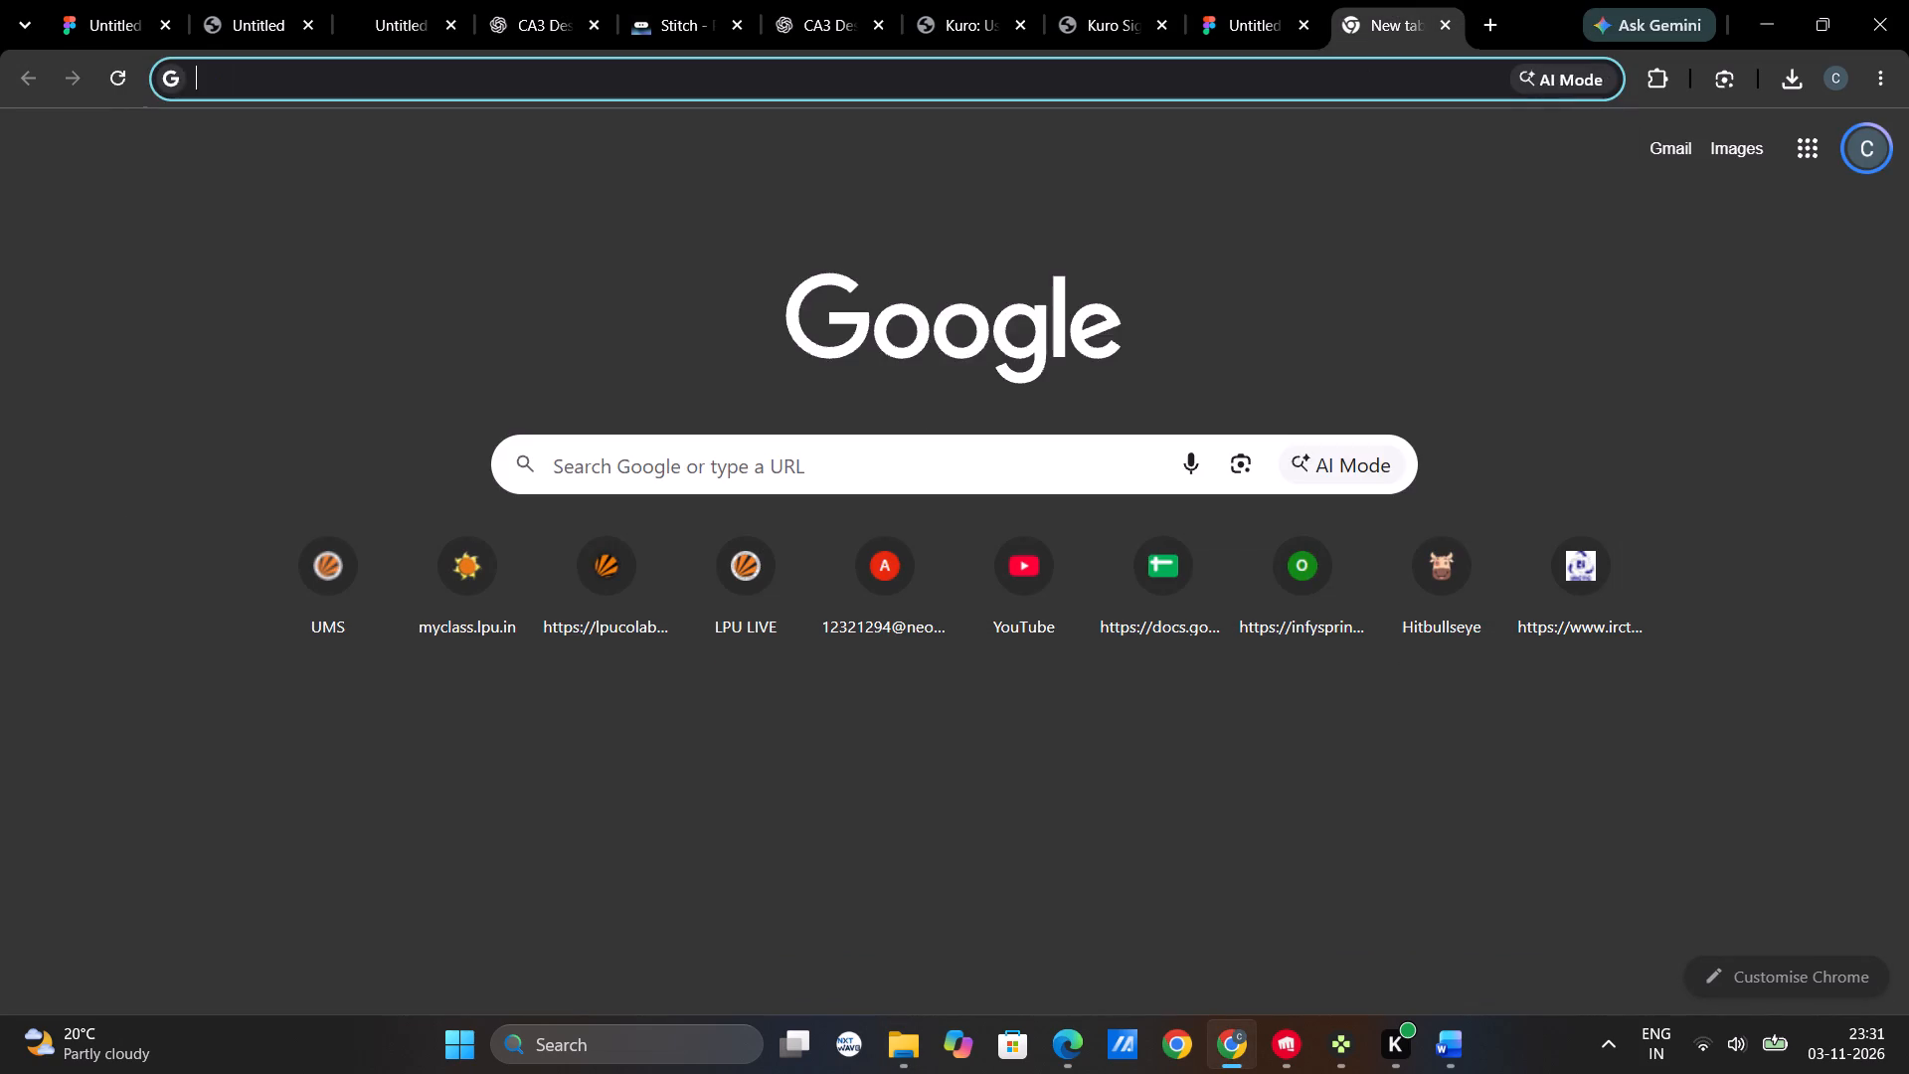
Search Google for "pdf editor online" and open the Edit PDF Free result from PDFSimpli.
type("pdf")
key("space")
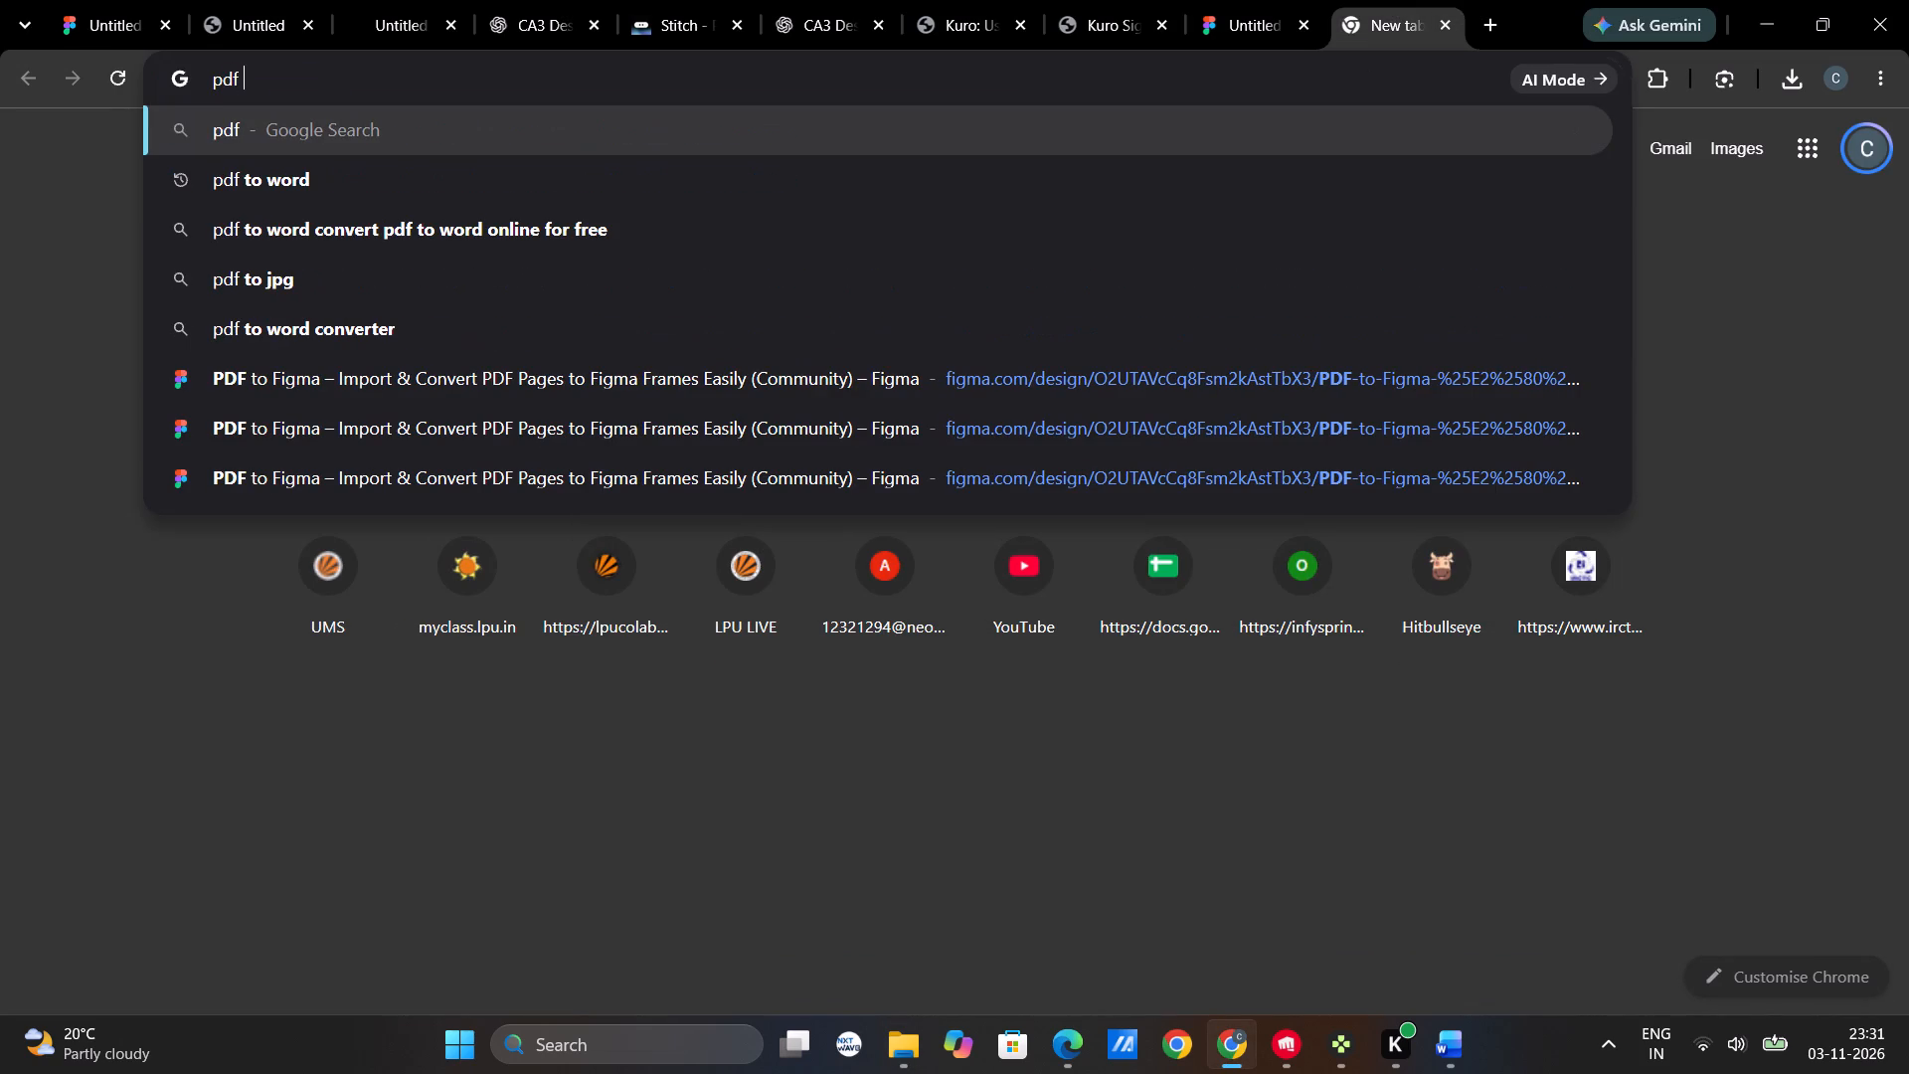
type("ed")
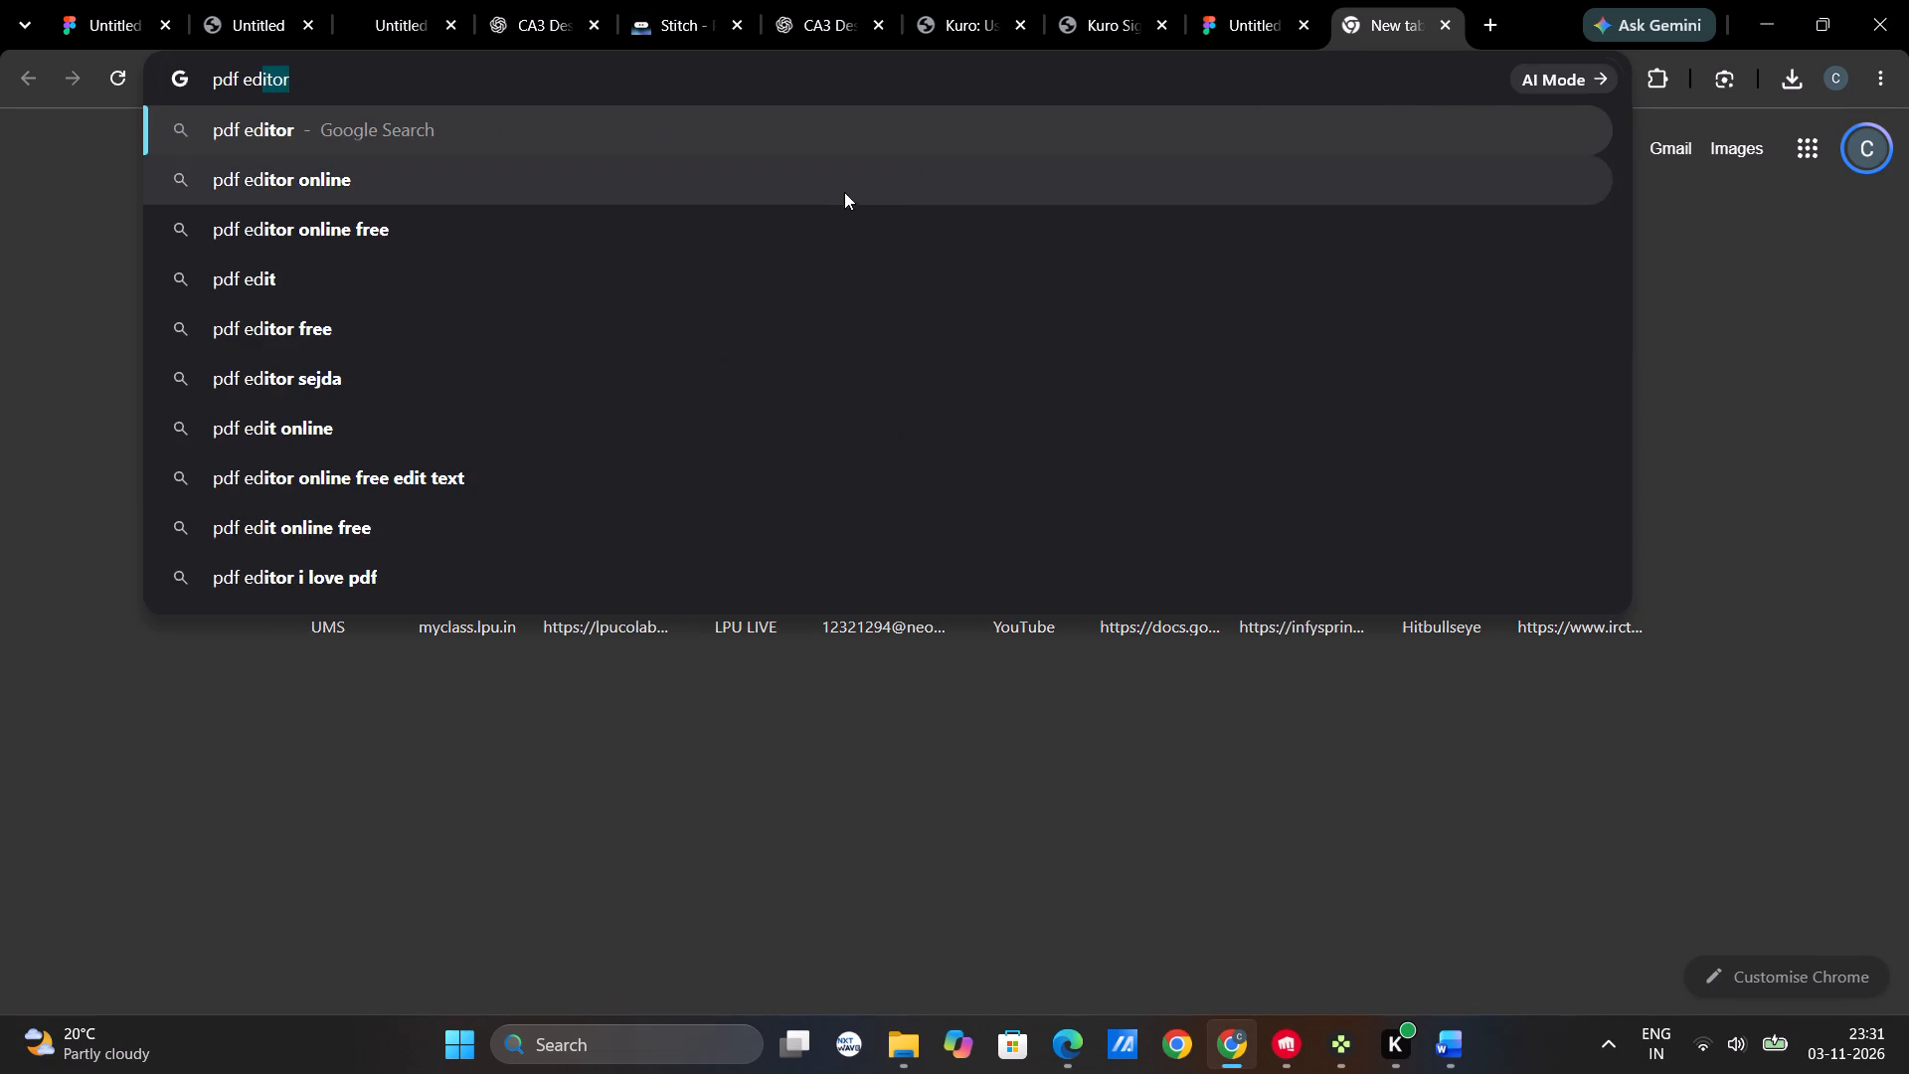
left_click(844, 194)
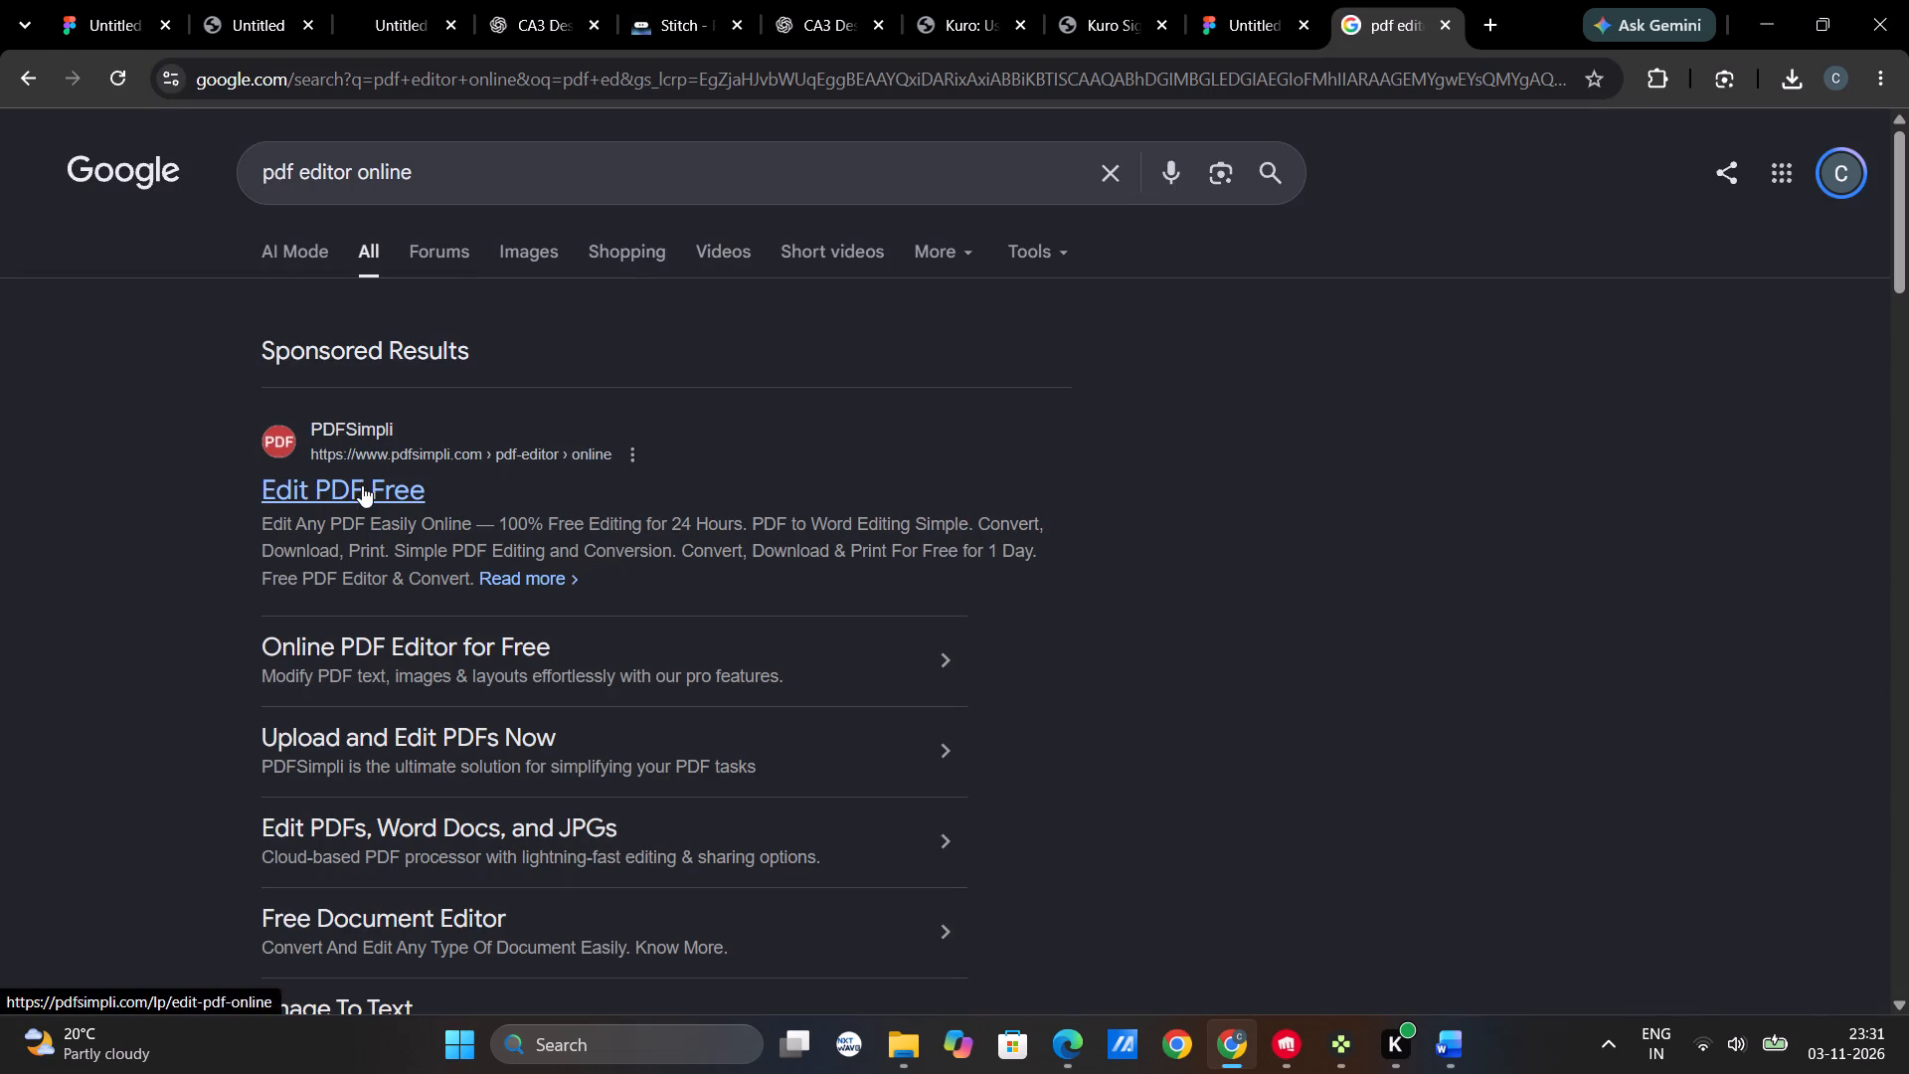
left_click(362, 486)
Upload Untitled.pdf from the Downloads folder to PDFSimpli for editing.
left_click(1419, 701)
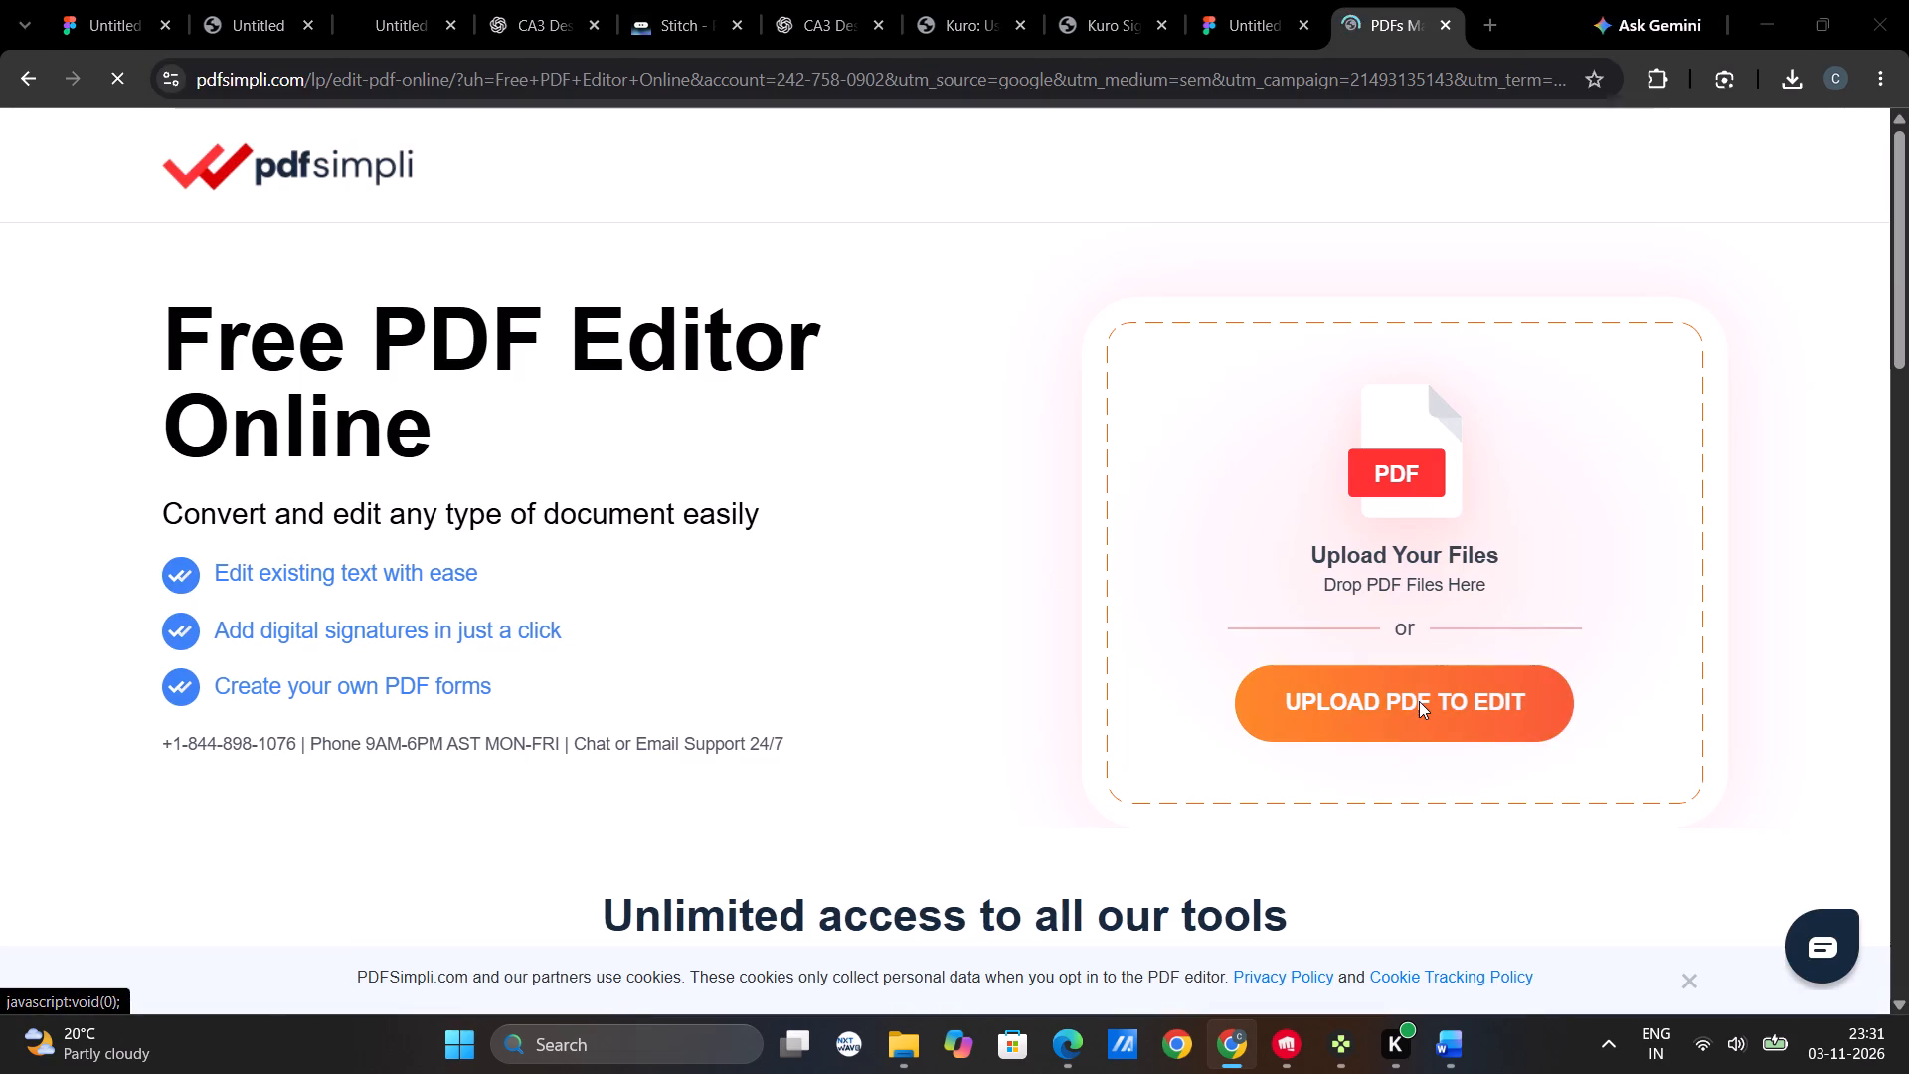
left_click(508, 228)
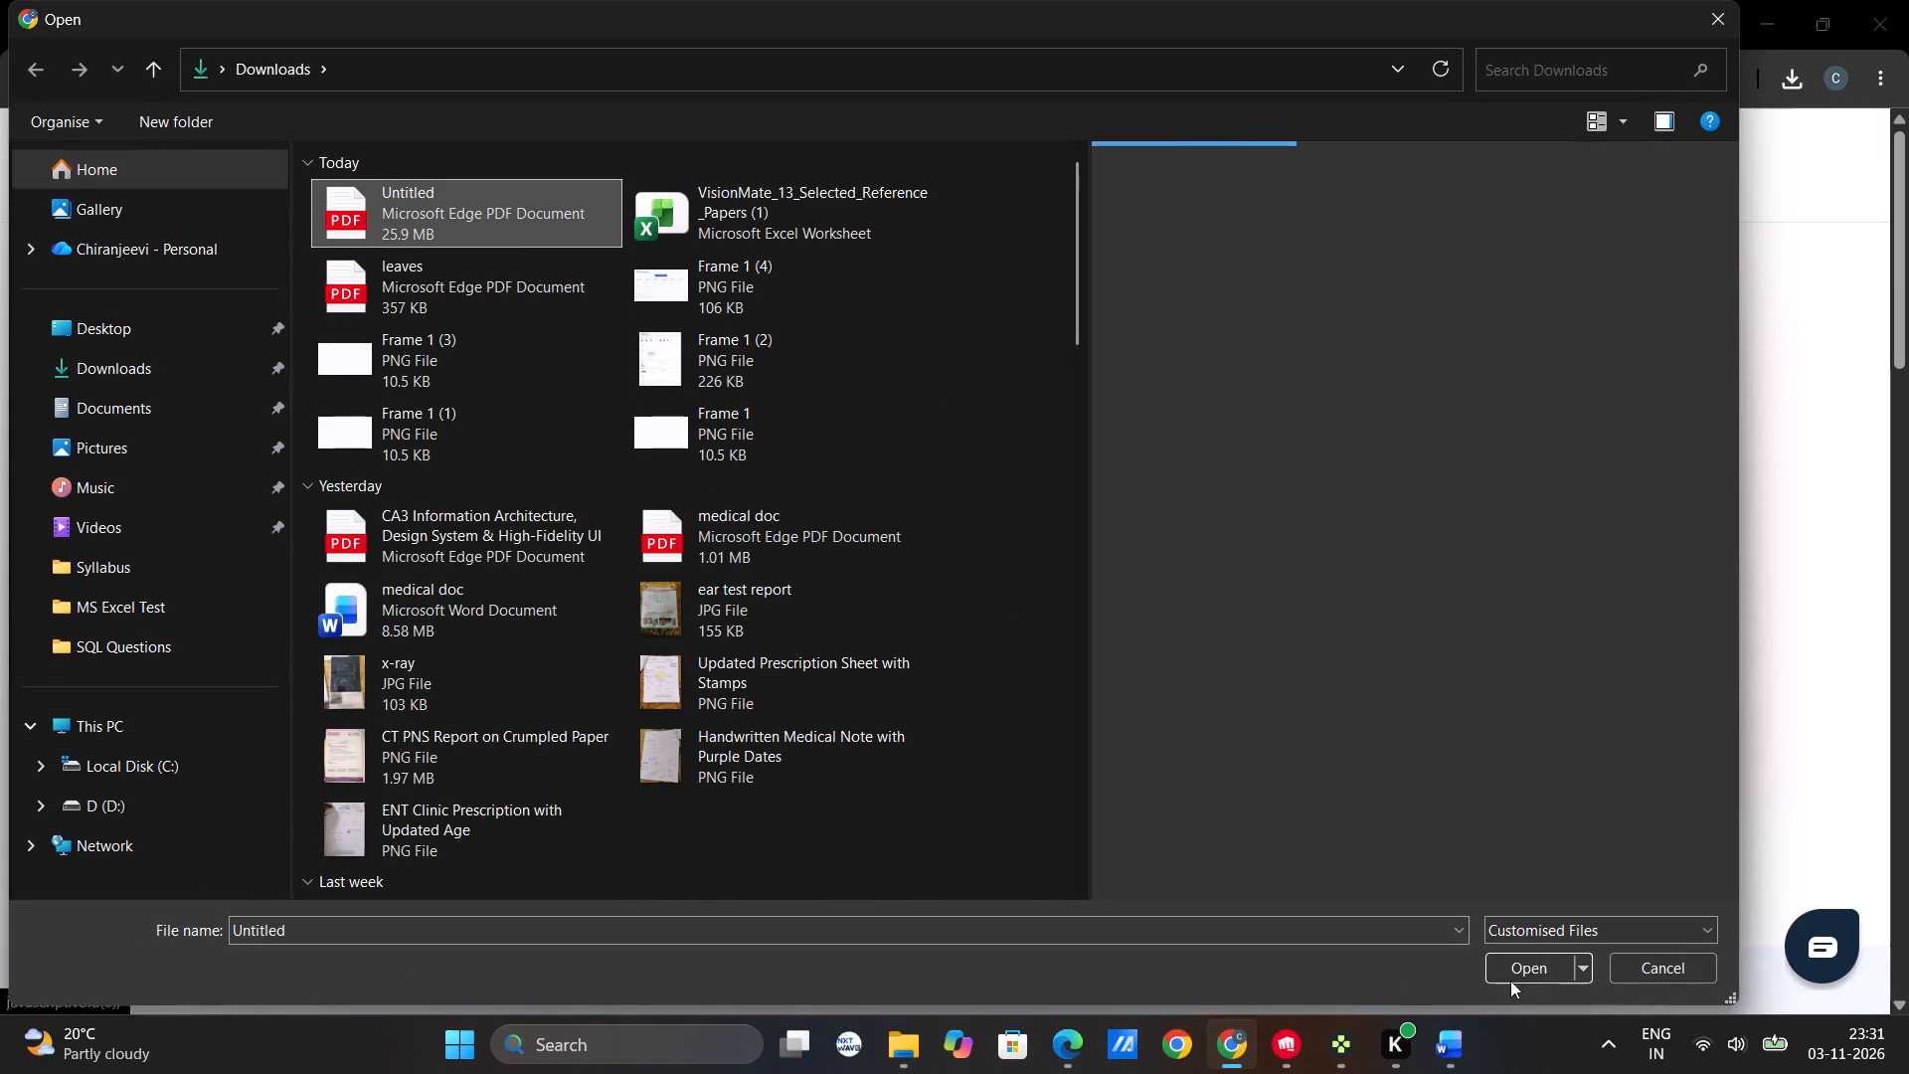
left_click(1527, 975)
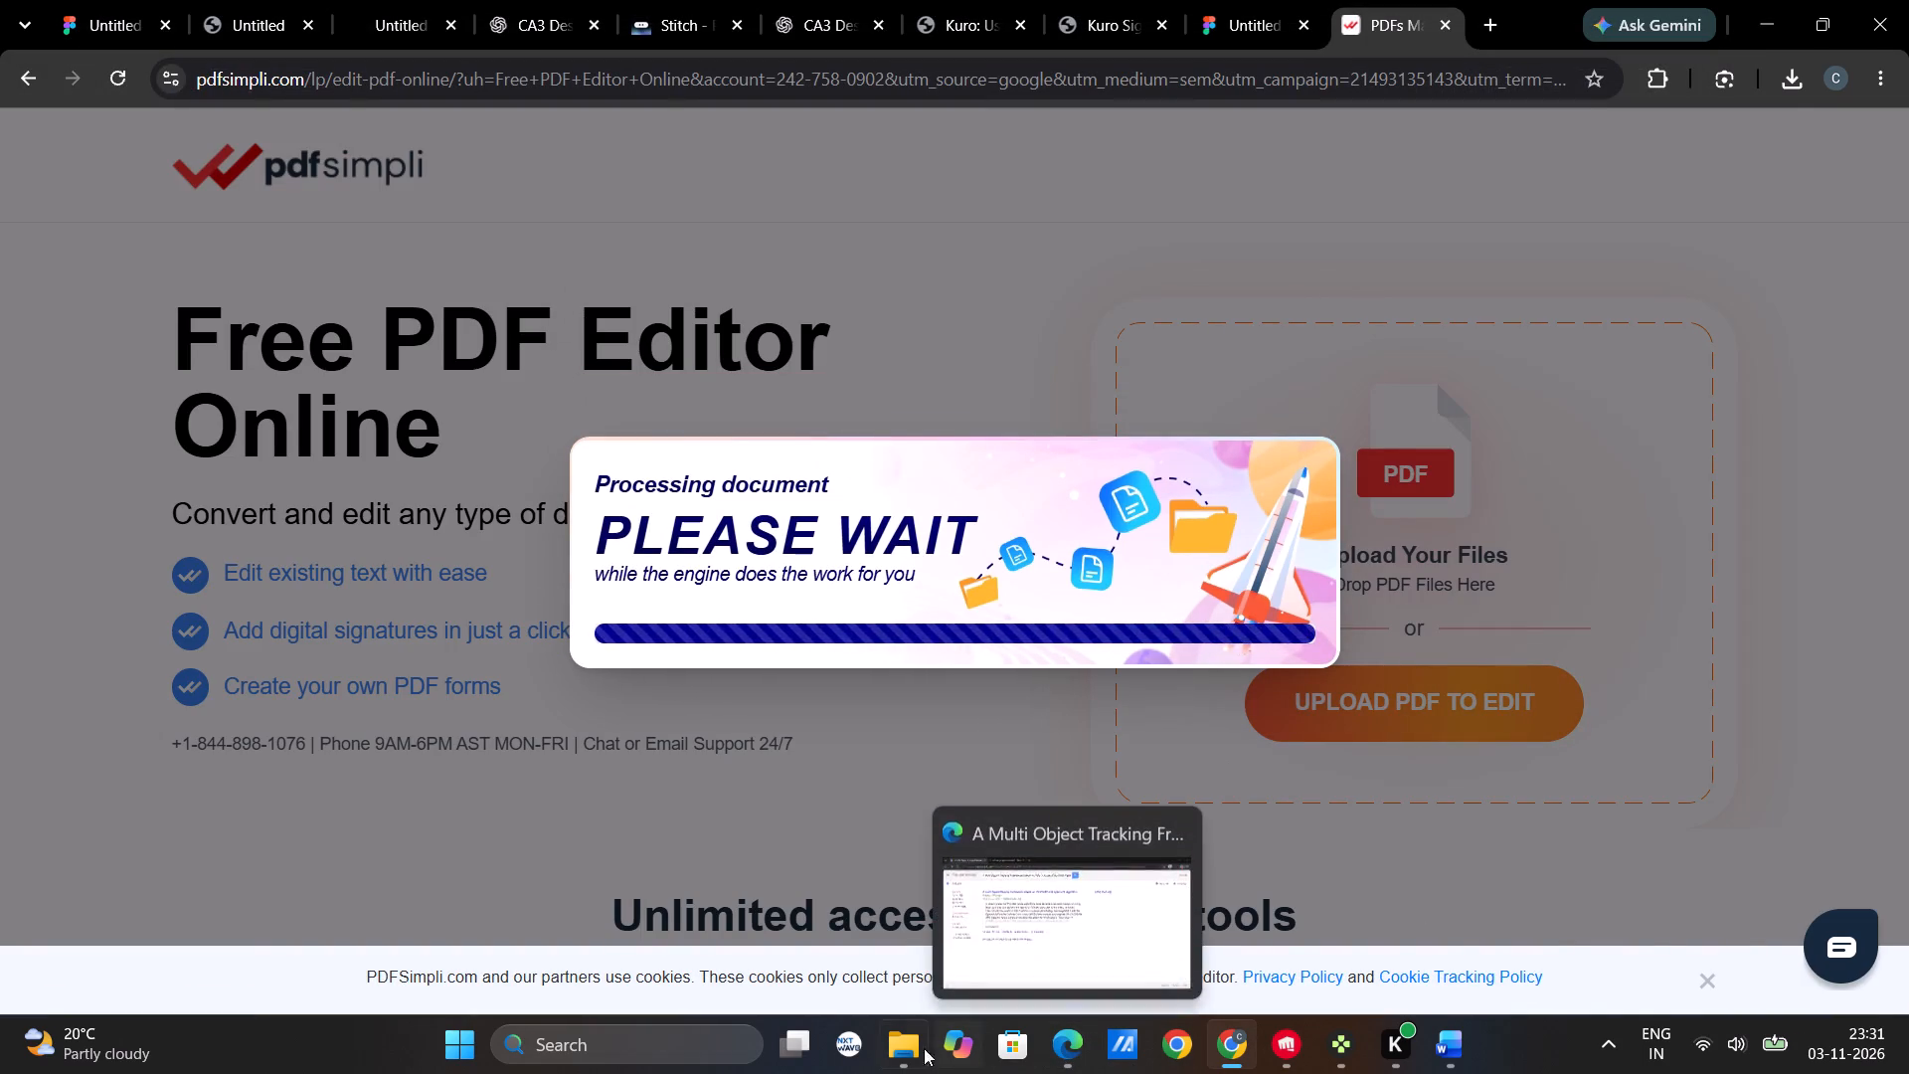
In File Explorer, examine the PDFs in the UIUX folder under Documents > sem6 by previewing each one.
left_click(895, 1048)
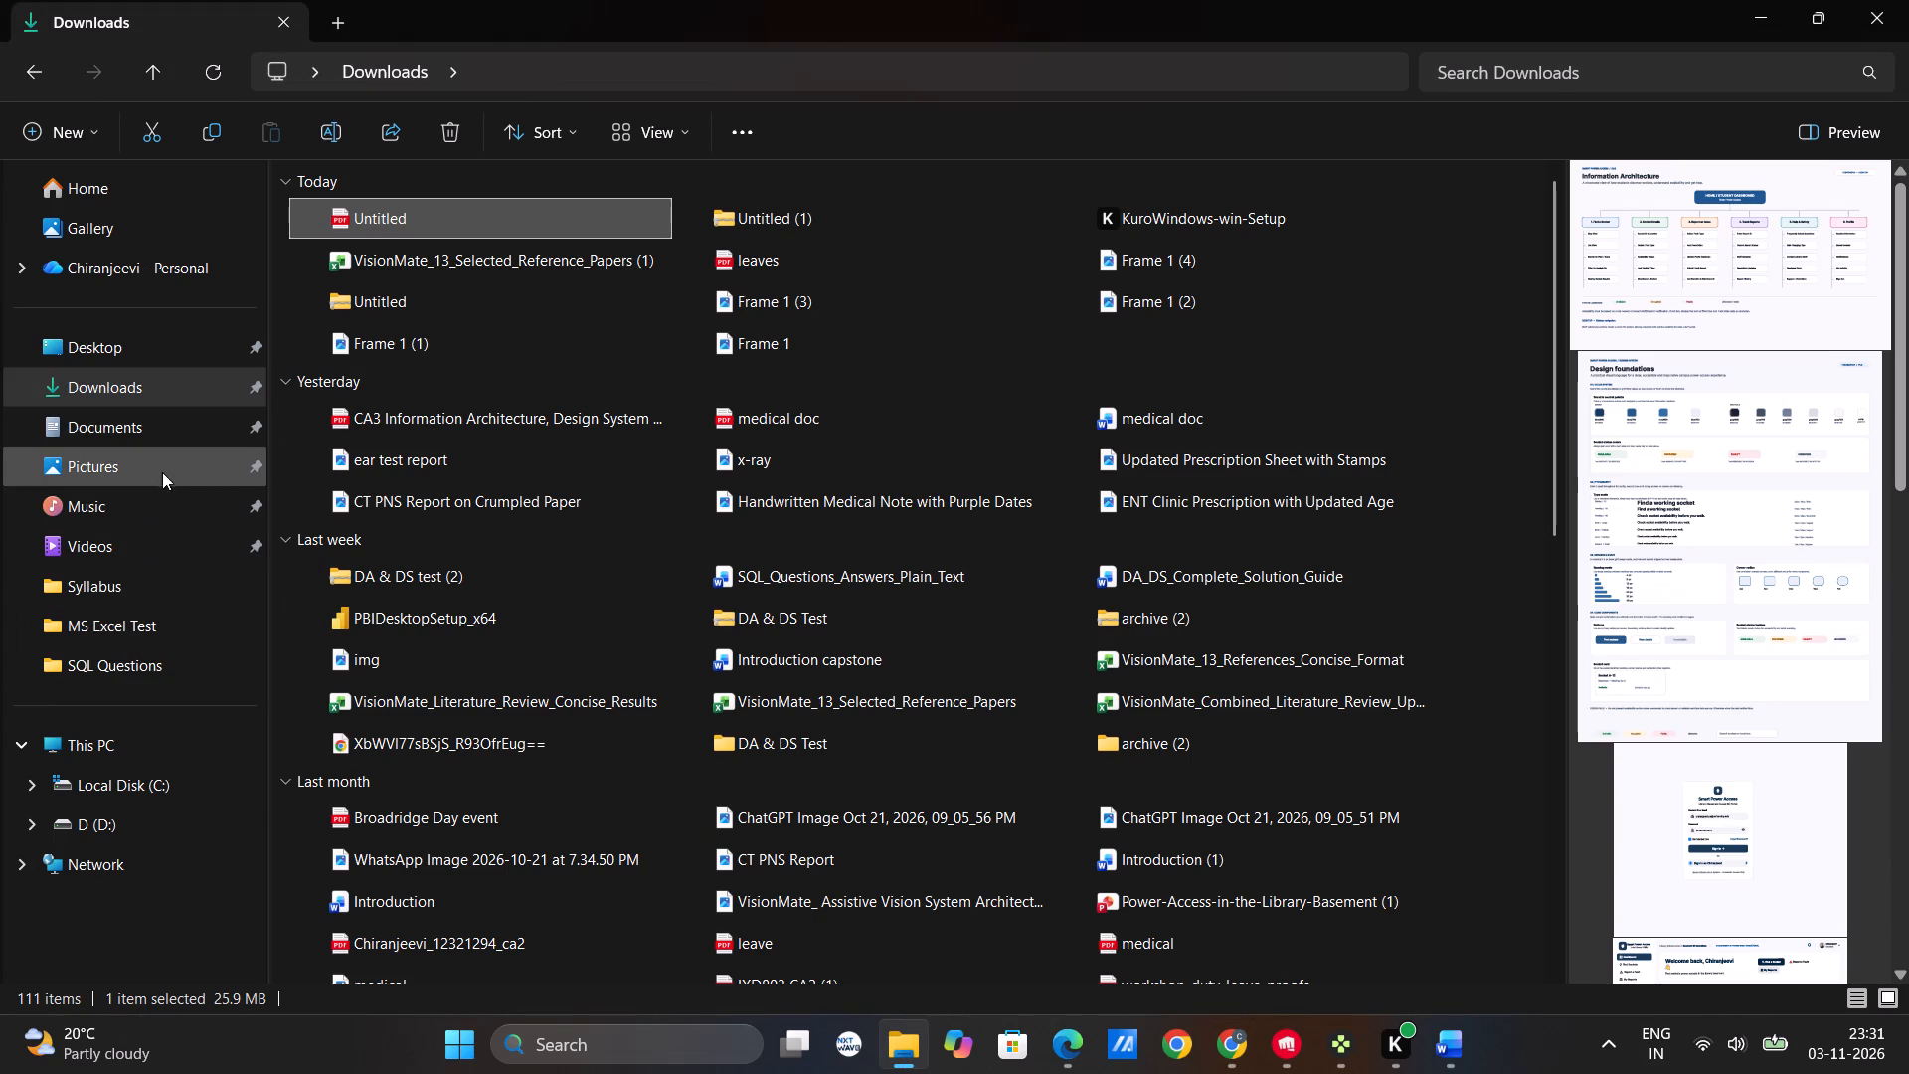
left_click(162, 432)
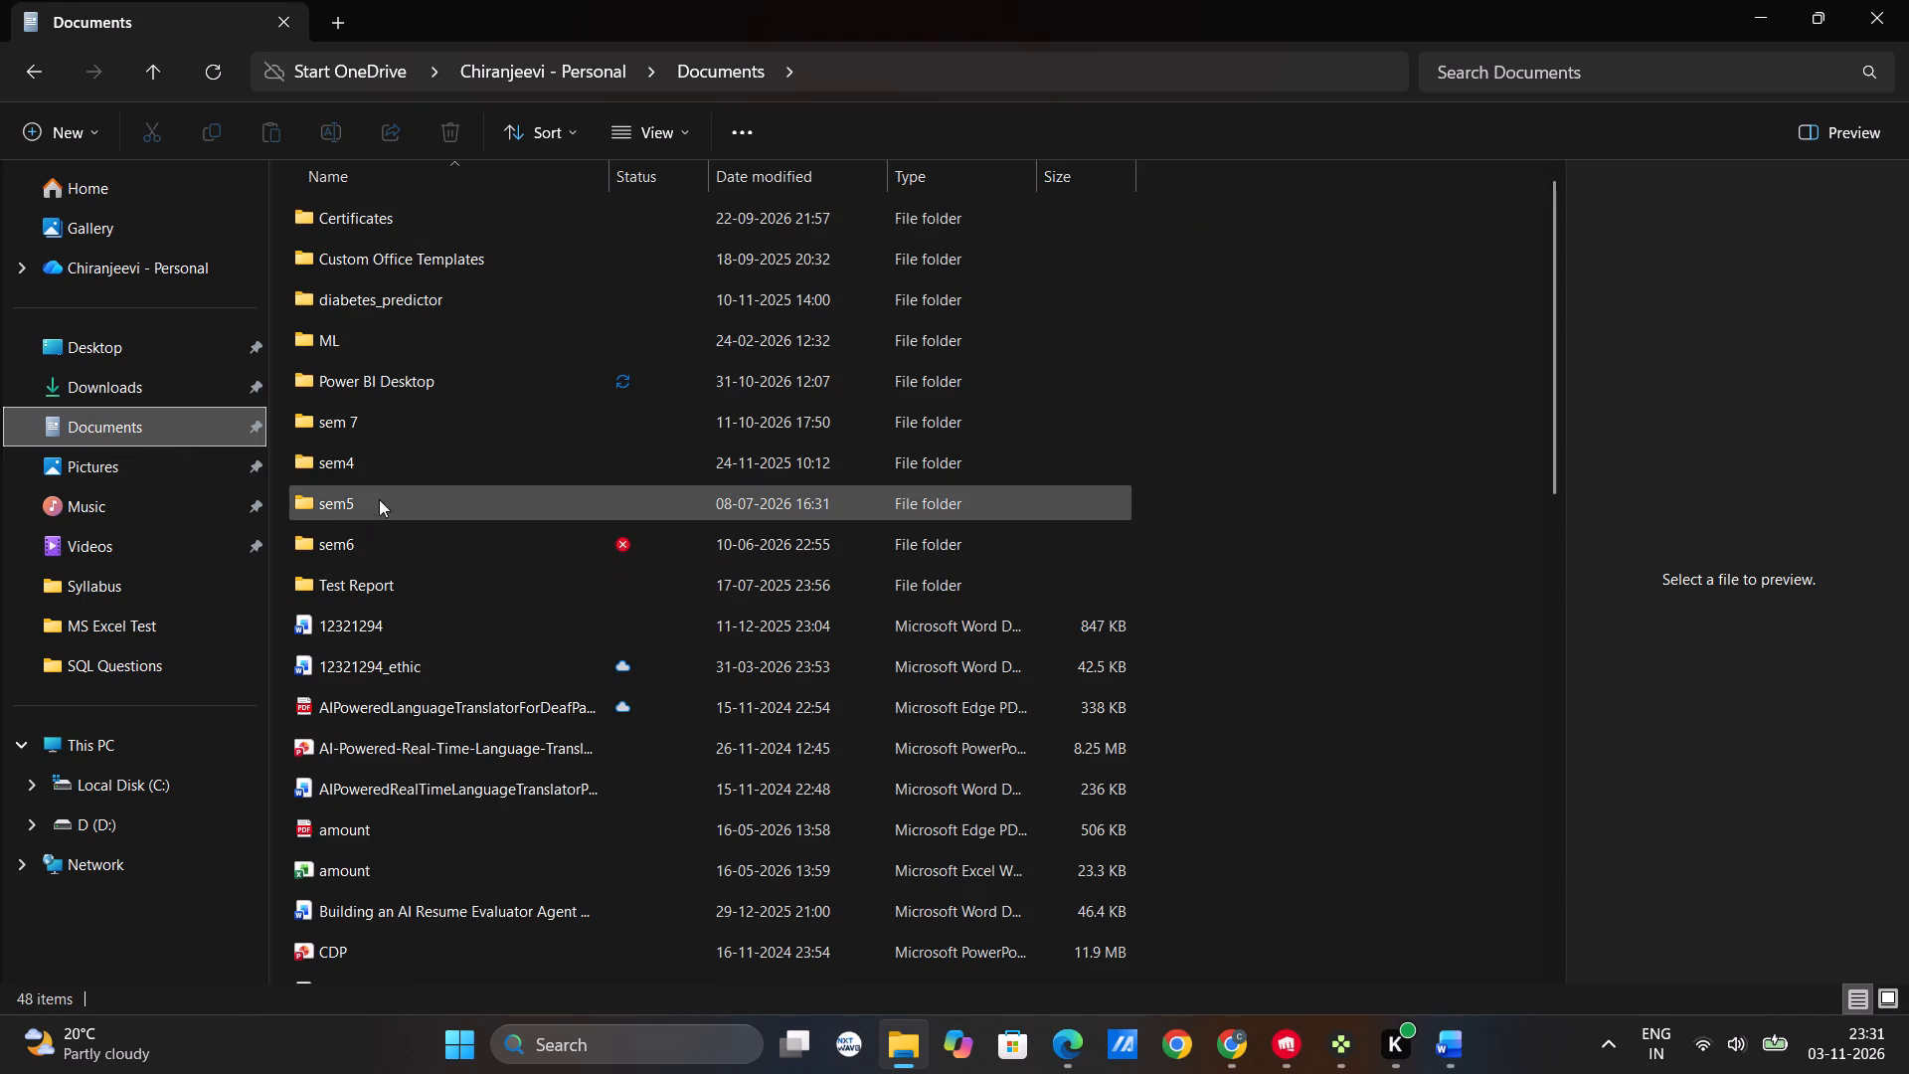
triple_click(370, 533)
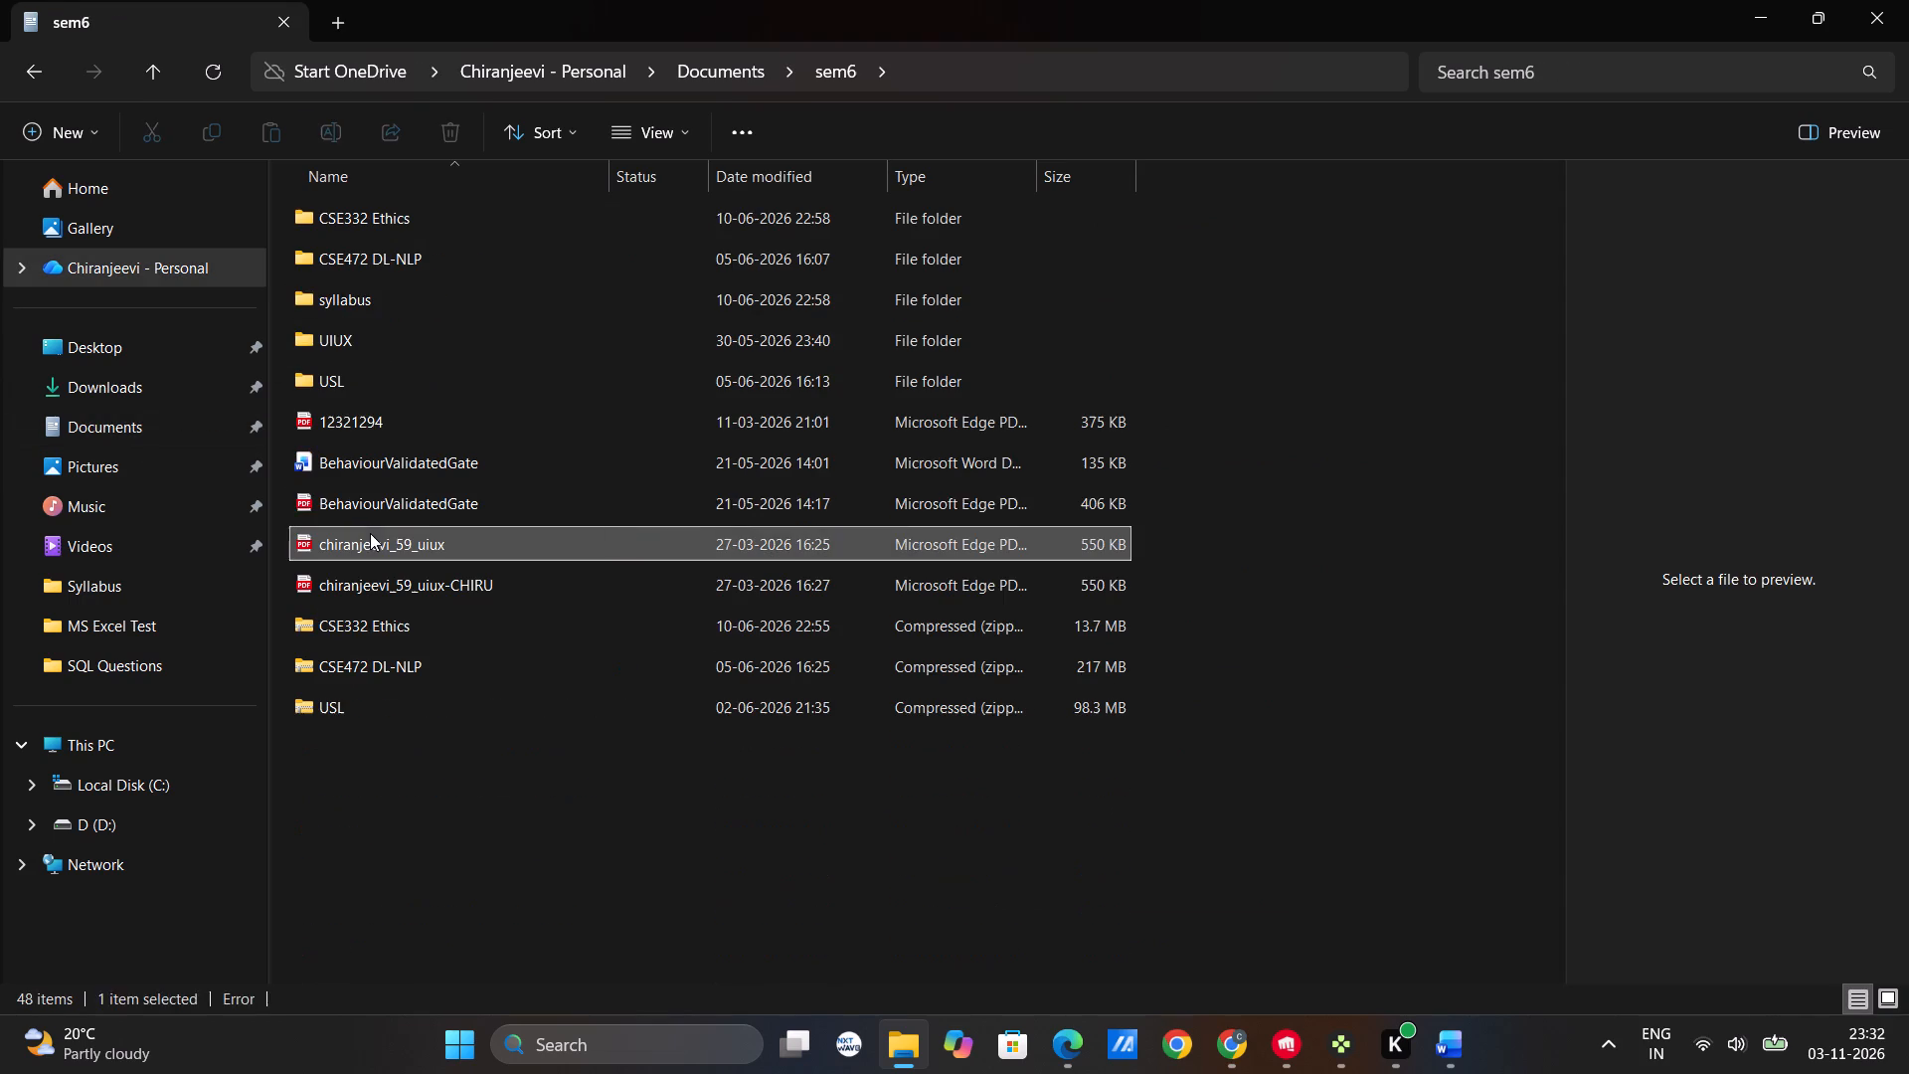
double_click(399, 347)
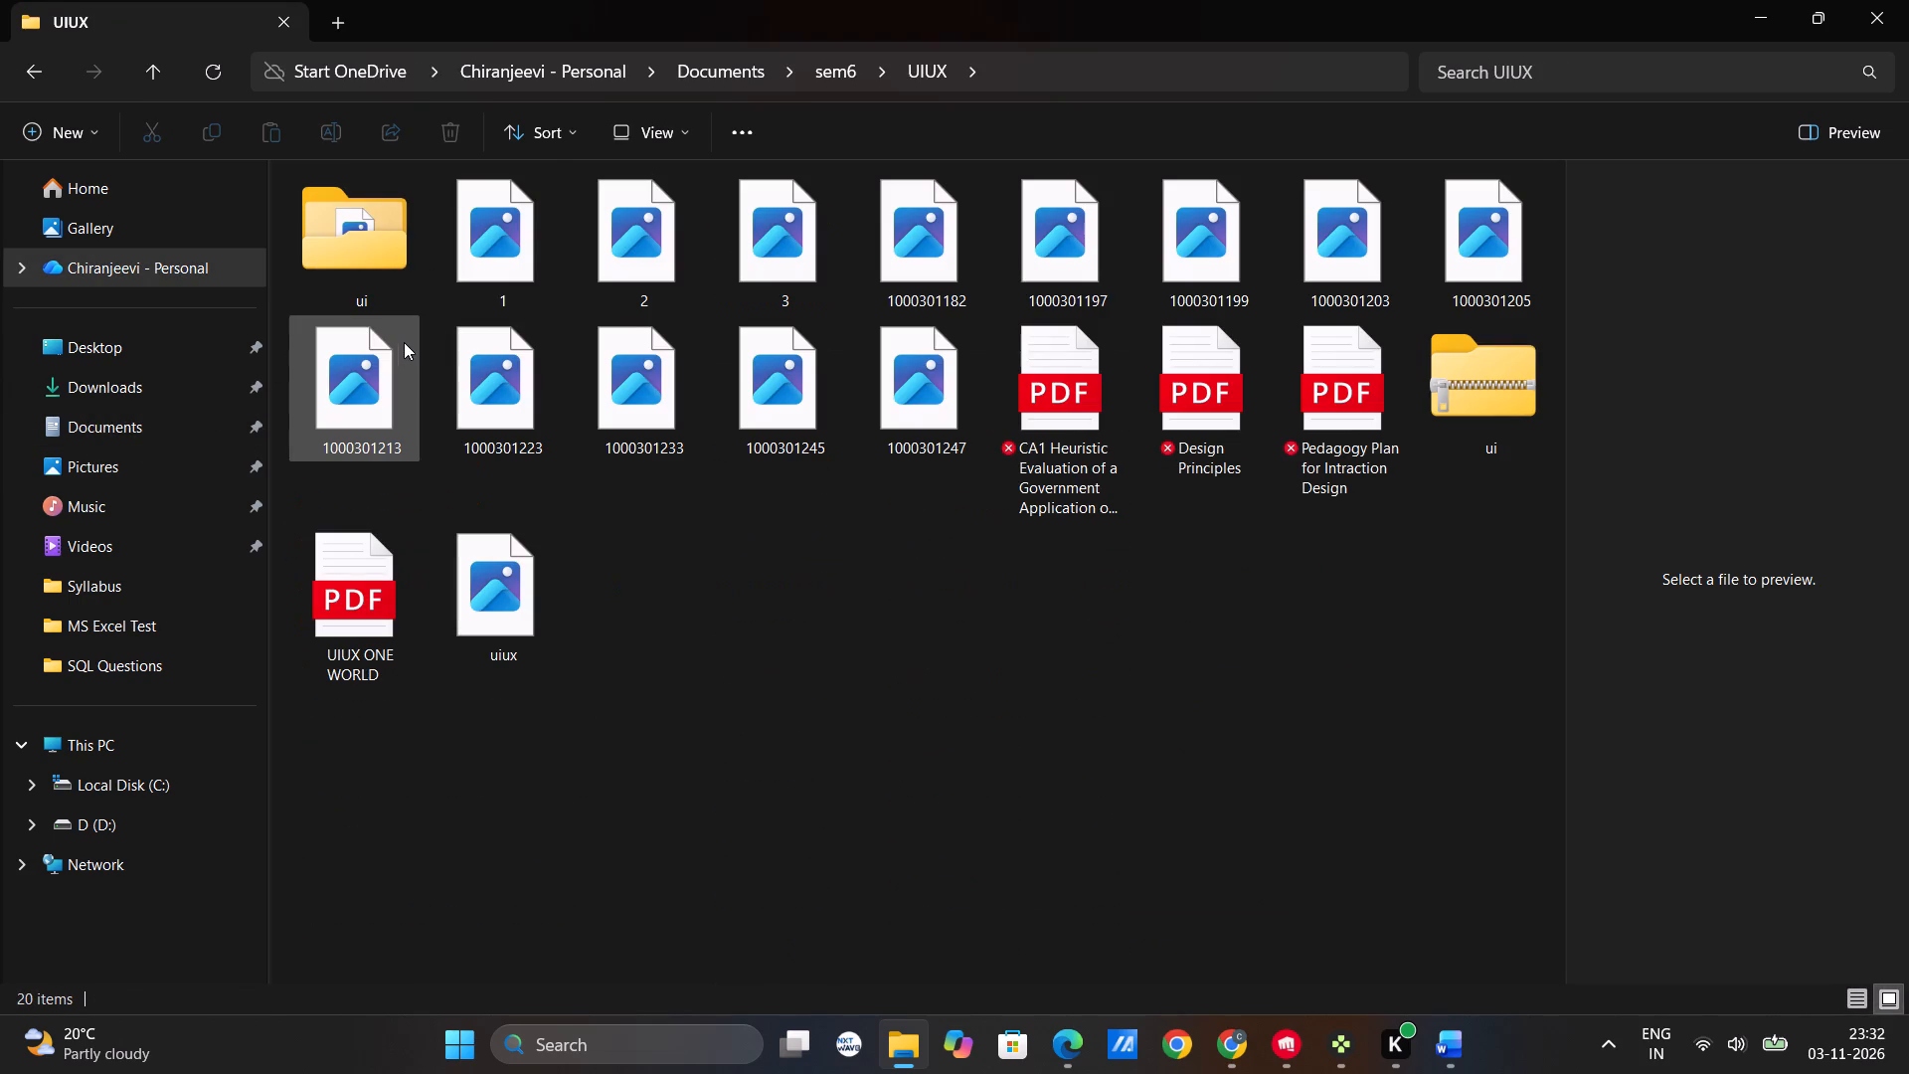
left_click(1050, 354)
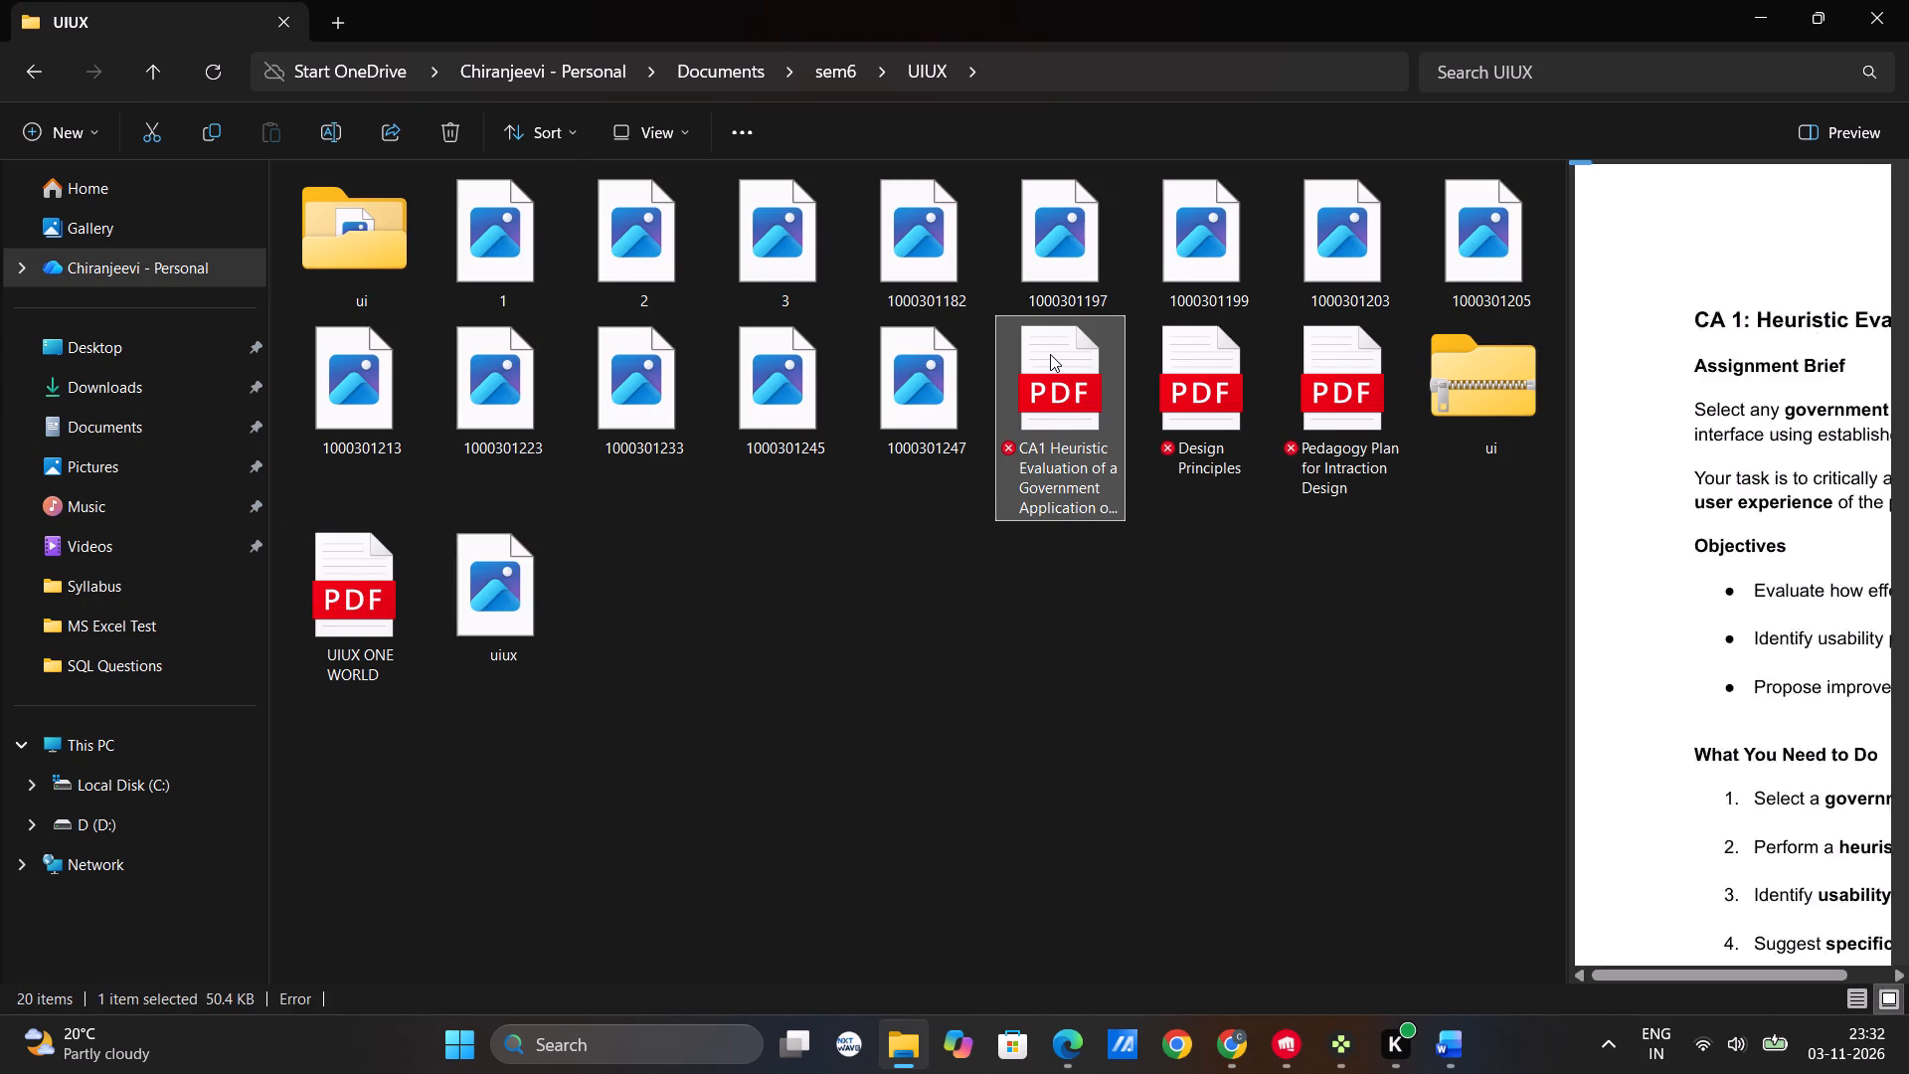
left_click(1179, 383)
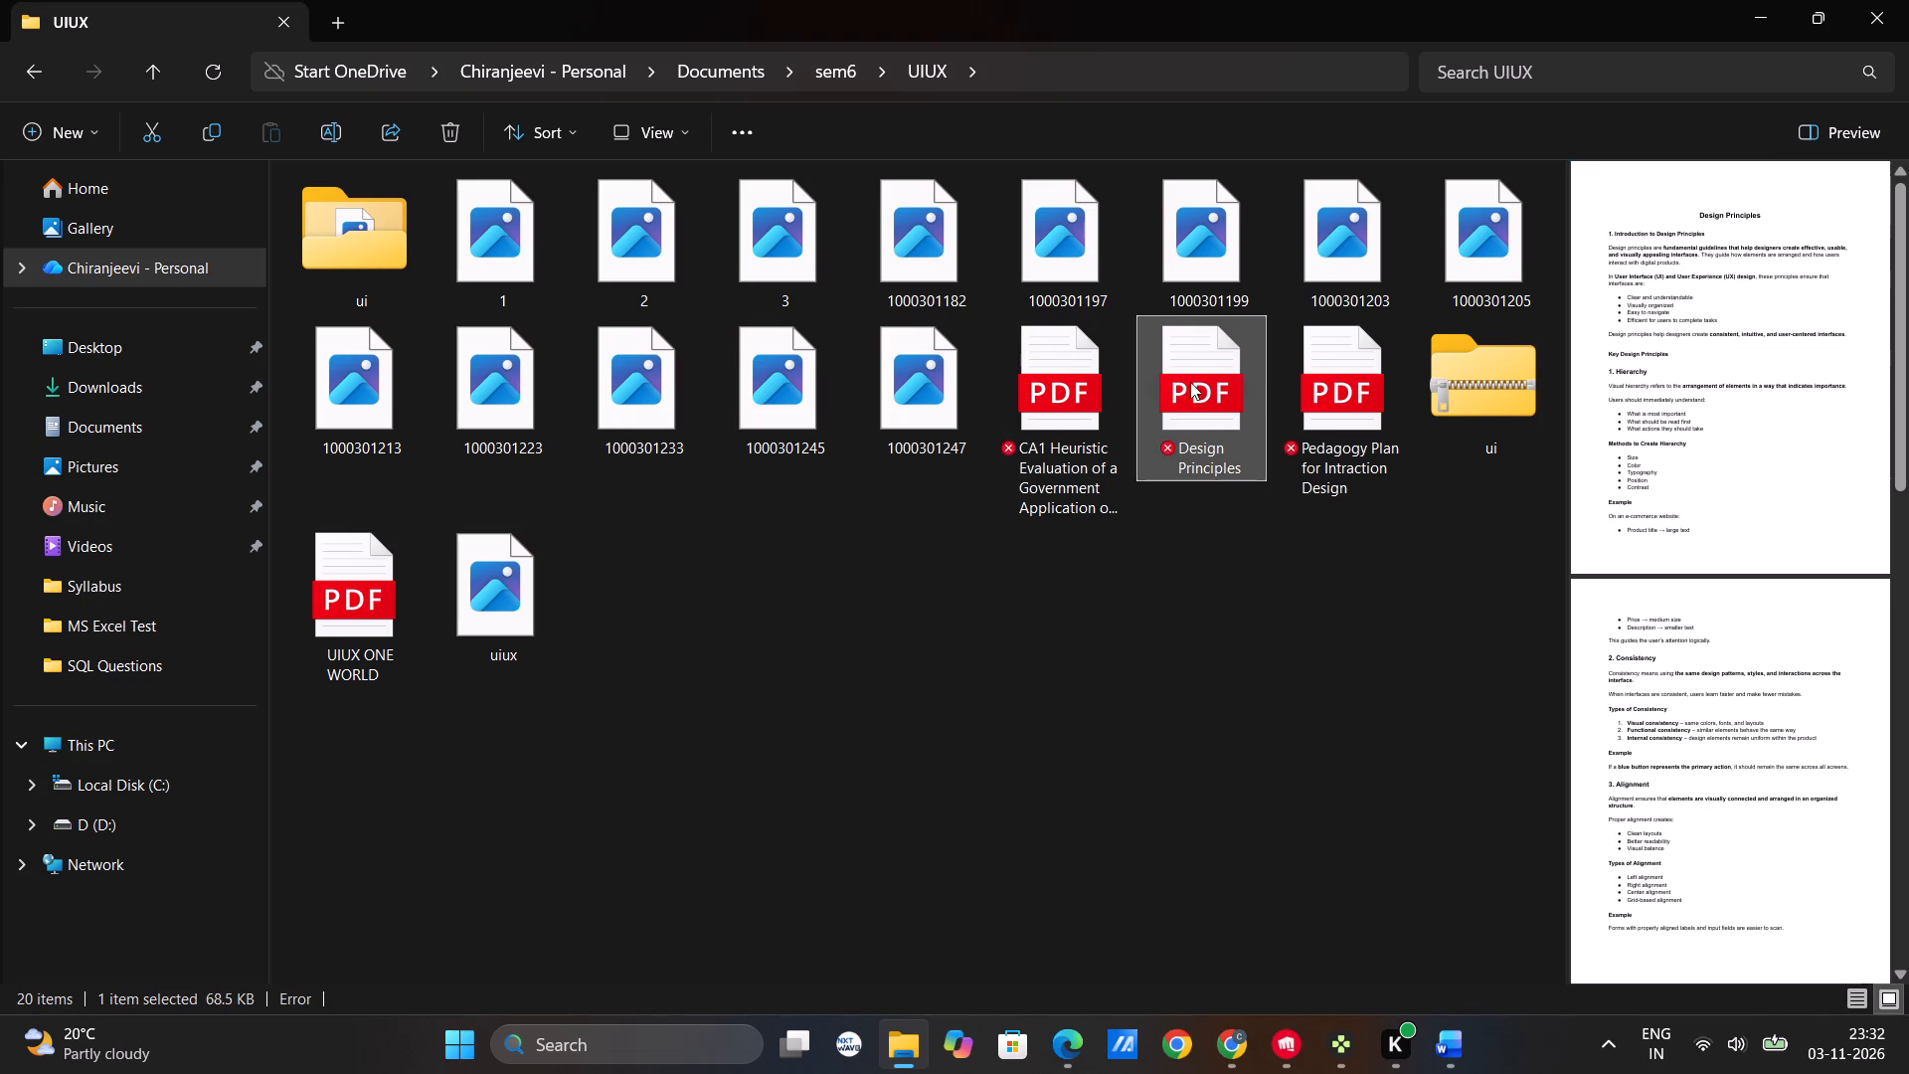
left_click(1331, 395)
left_click(380, 631)
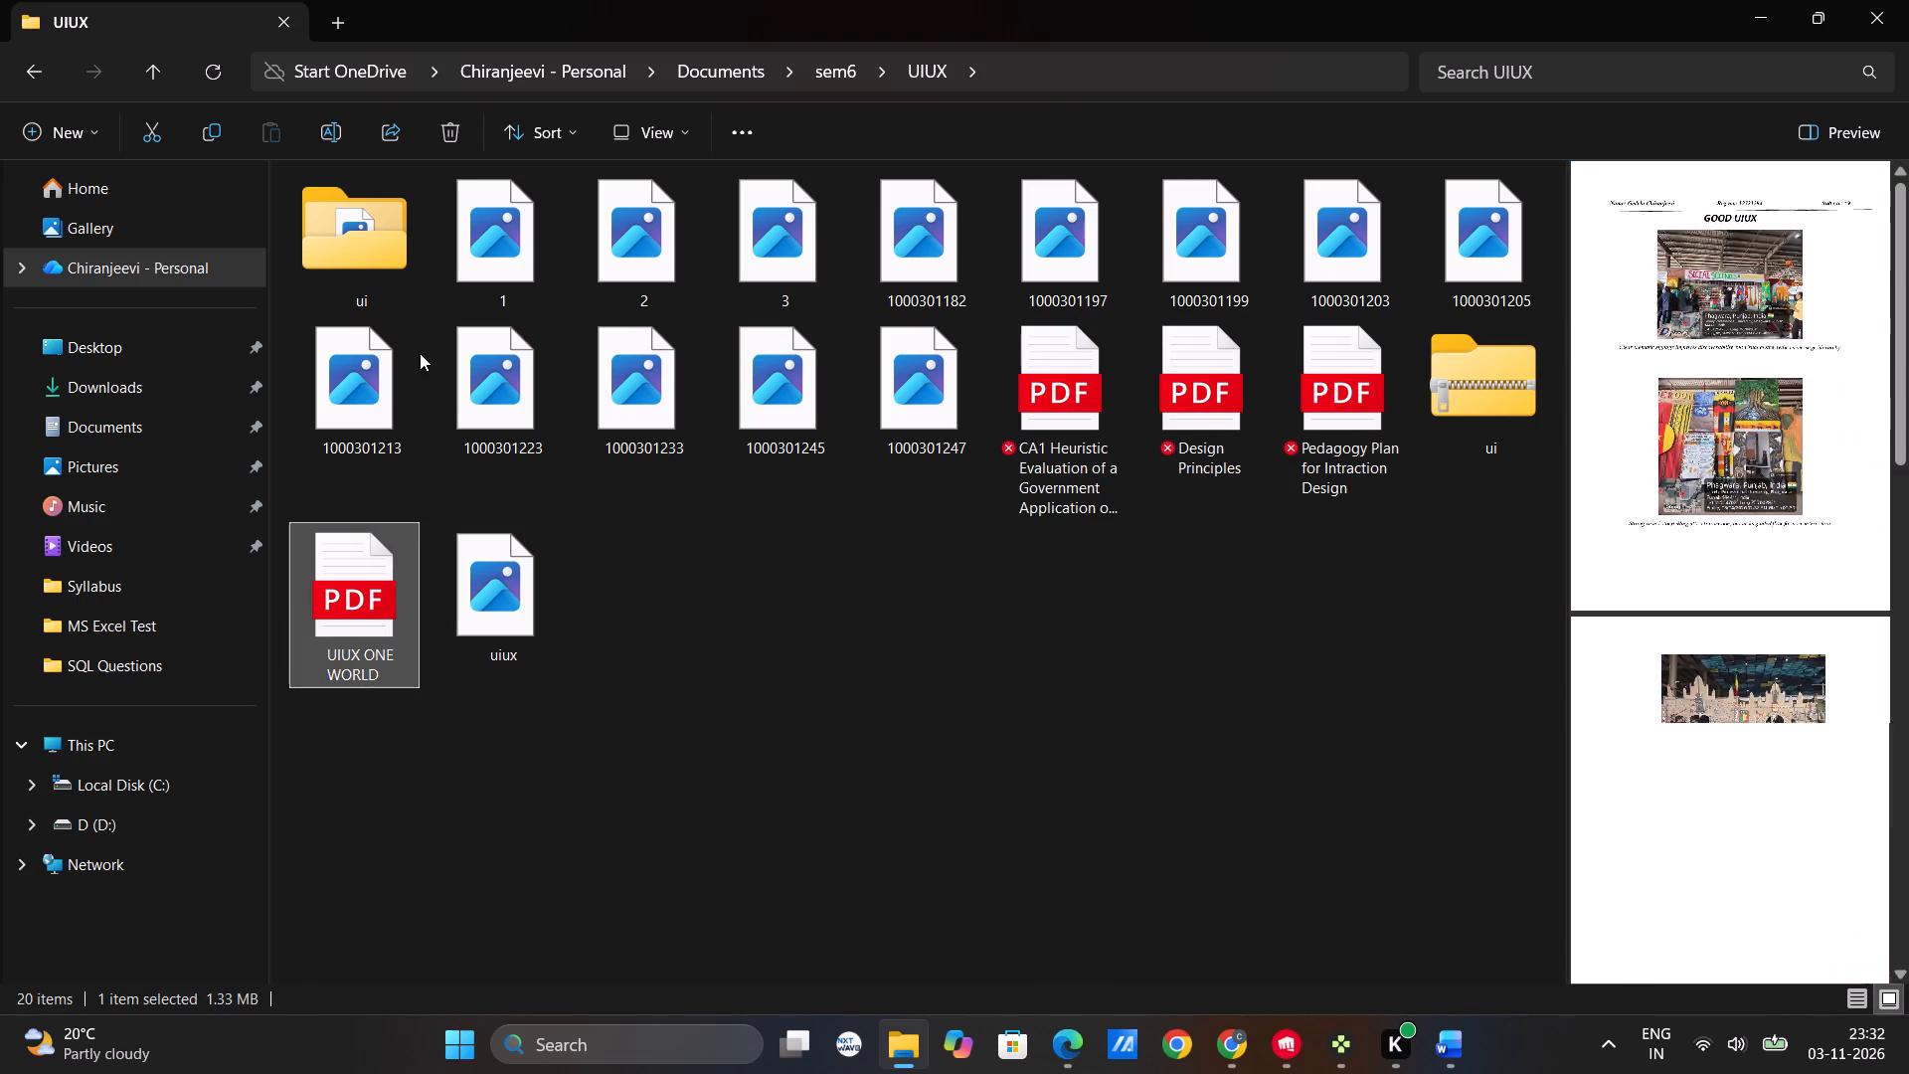
Preview the files in the ui subfolder of UIUX, including WireFrames, and the Untitled PDF in its prototype folder.
double_click(372, 277)
left_click(404, 265)
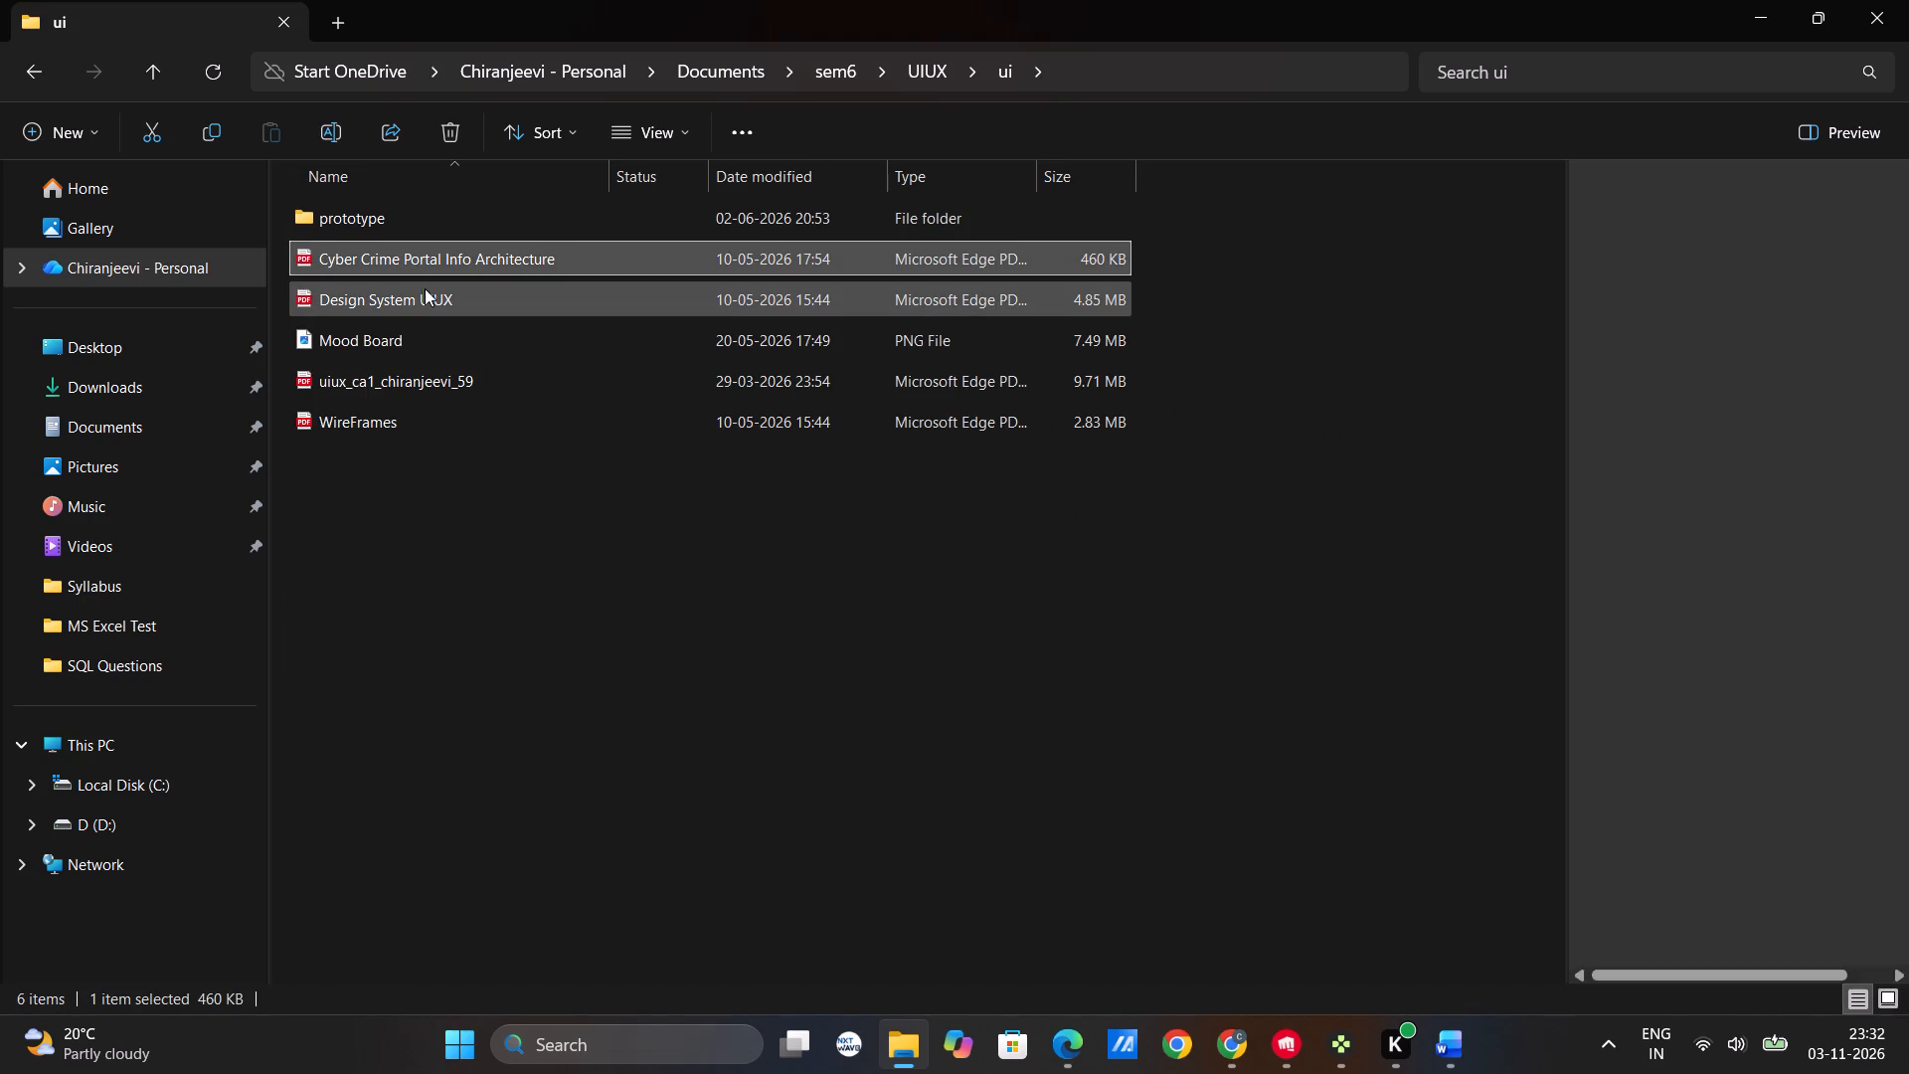
left_click(434, 301)
left_click(446, 331)
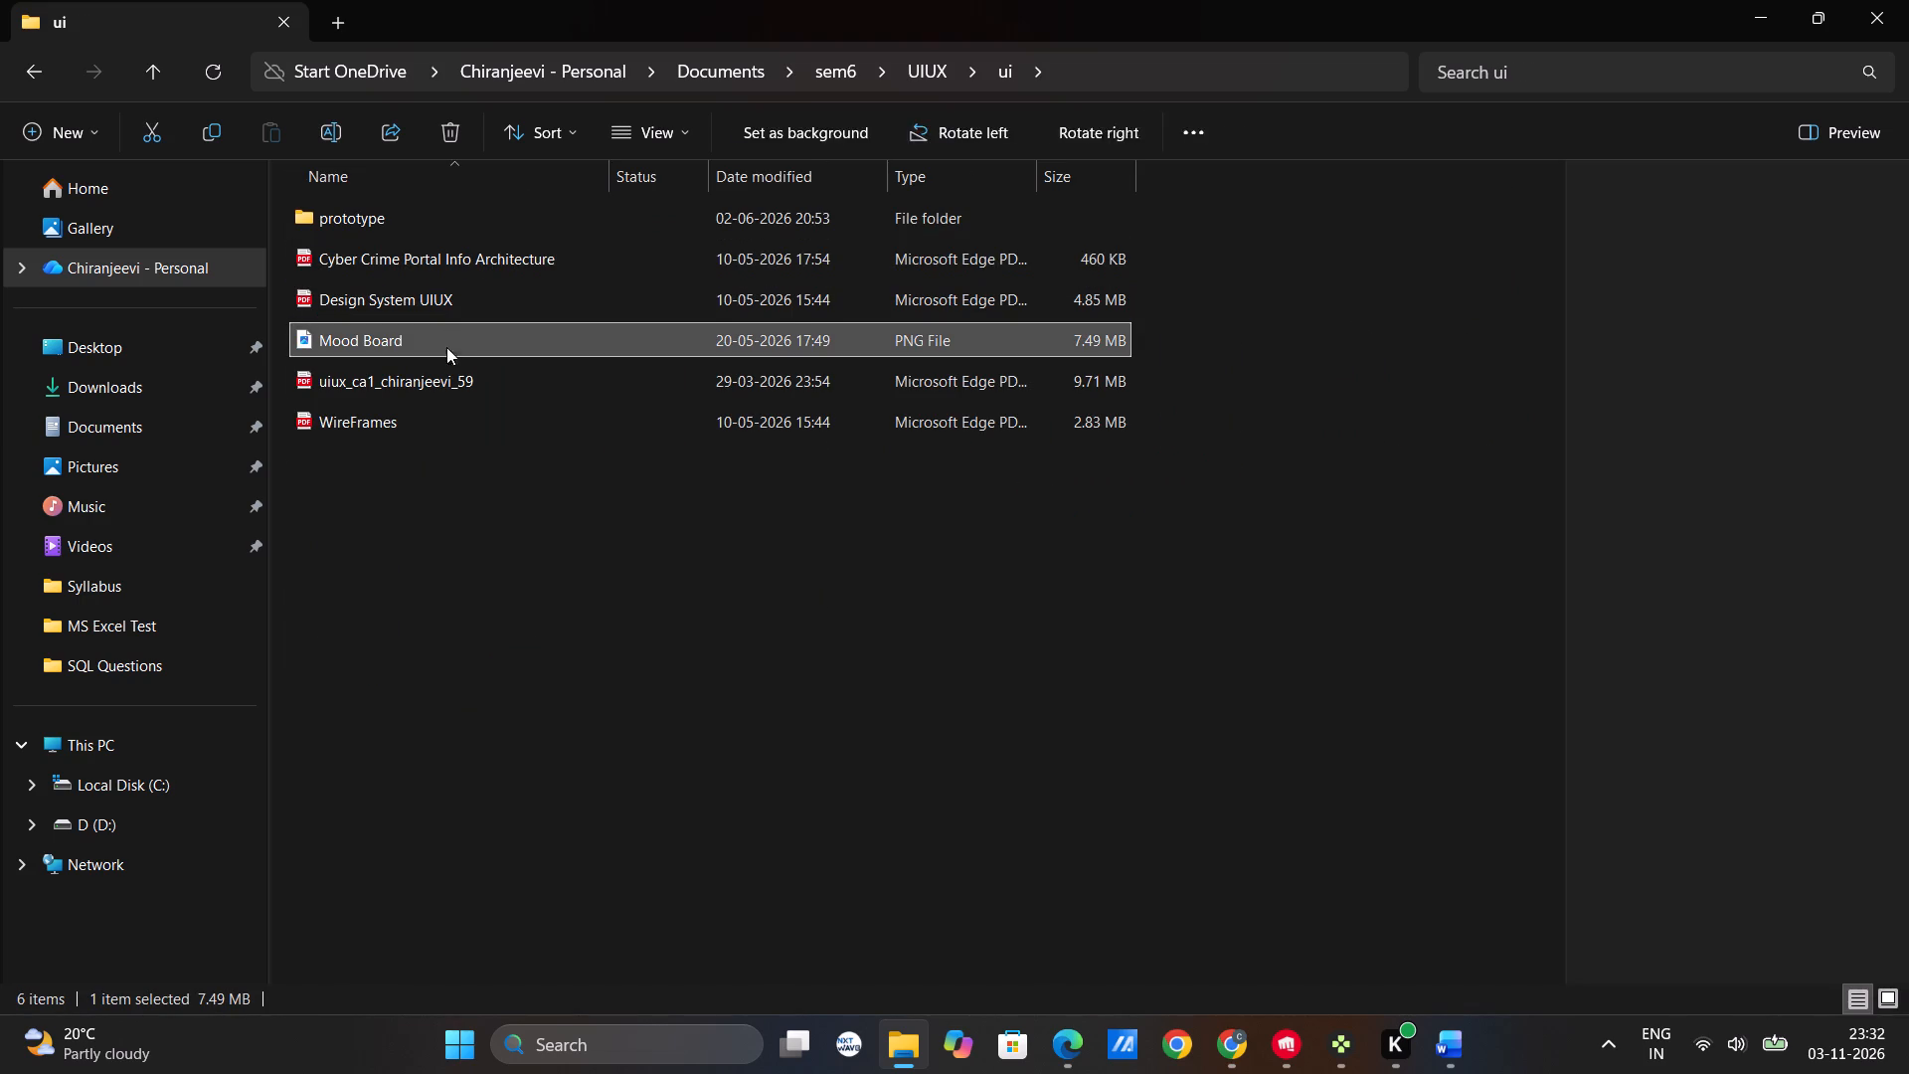
left_click(445, 380)
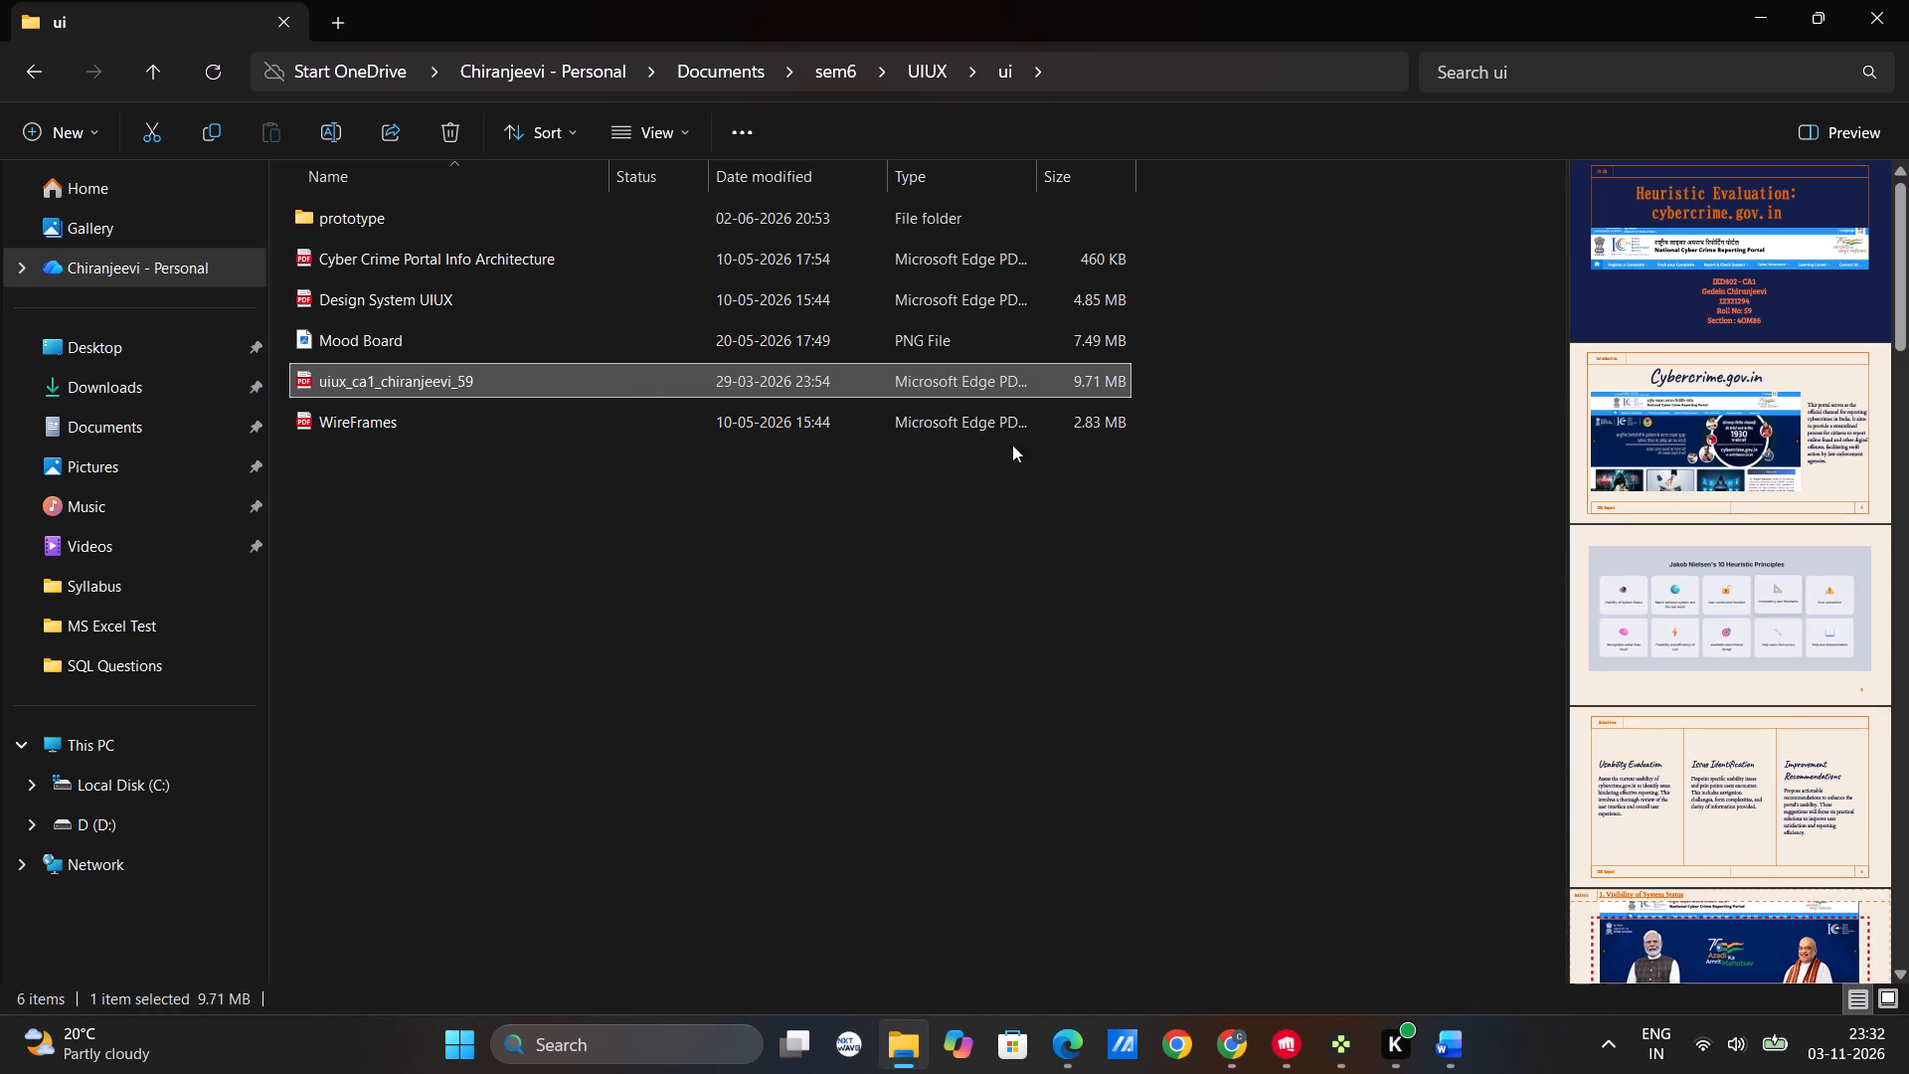
left_click(480, 429)
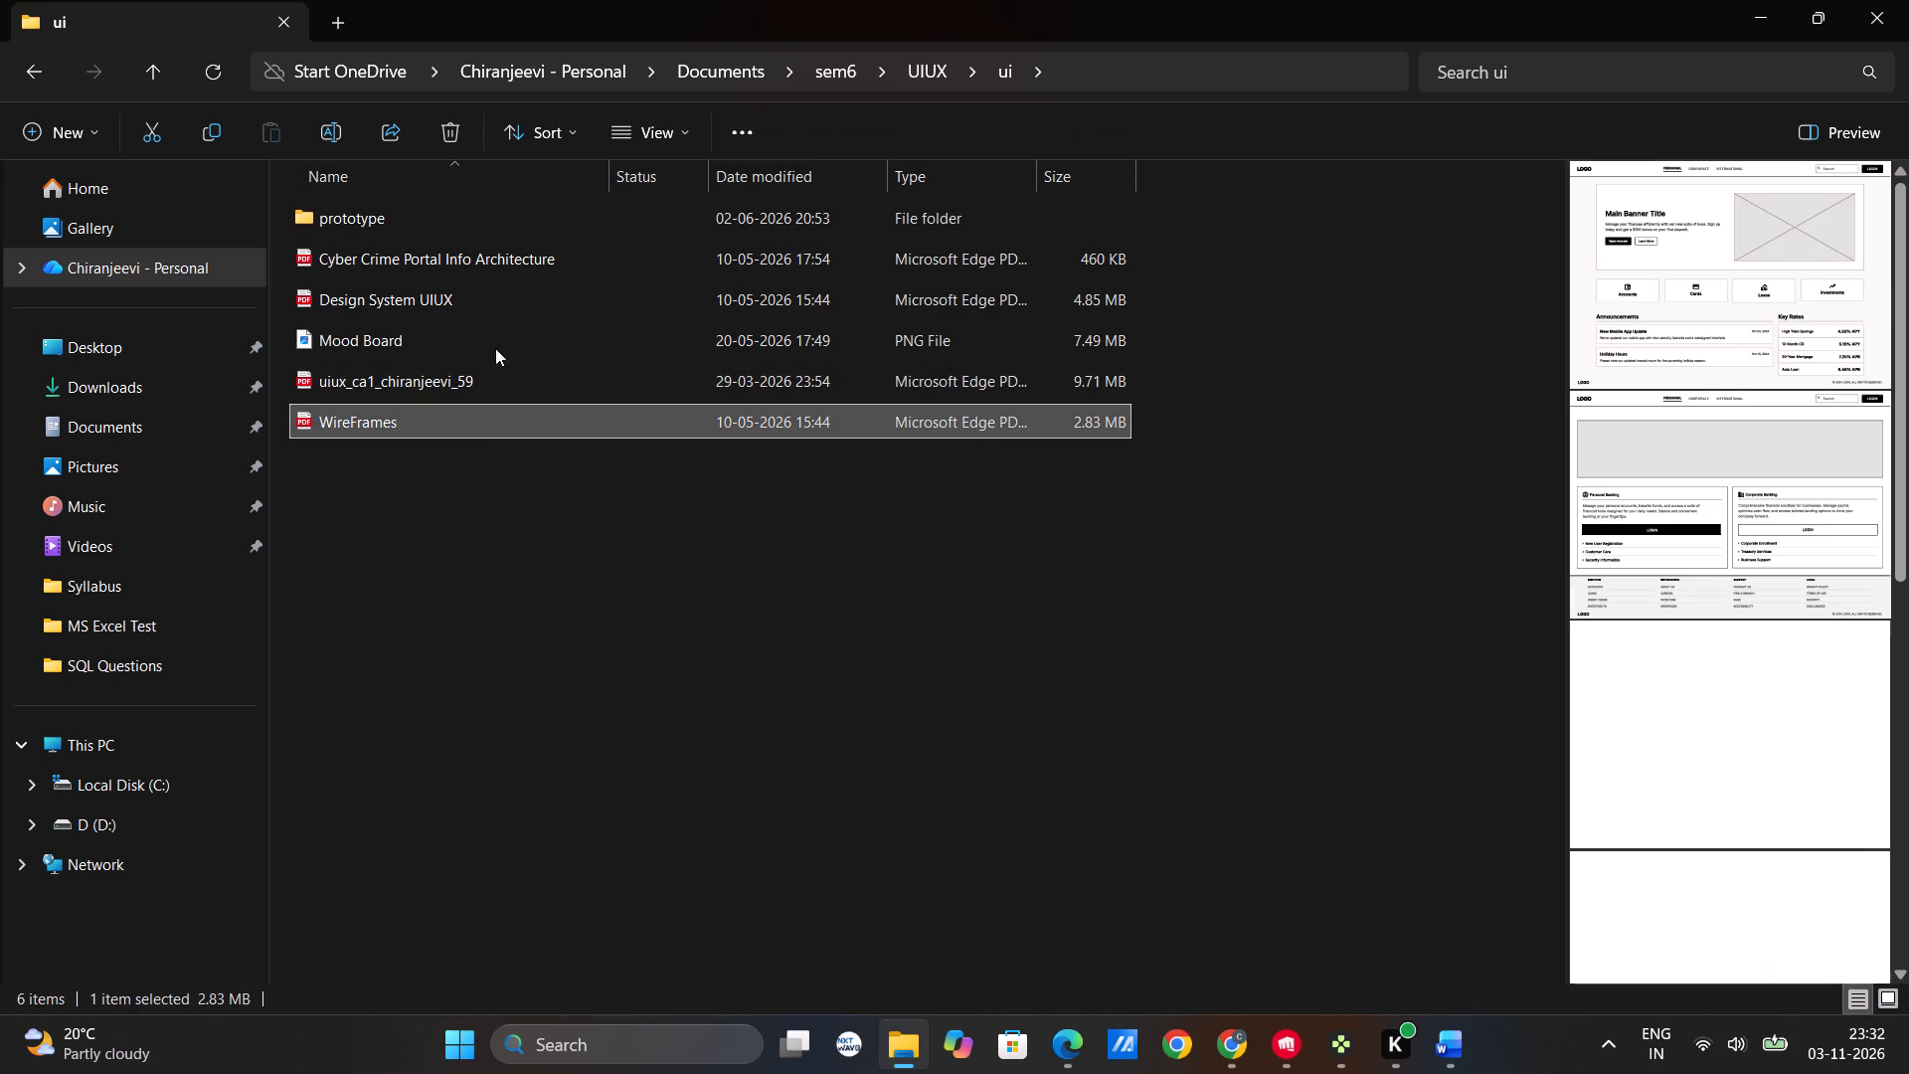
double_click(475, 211)
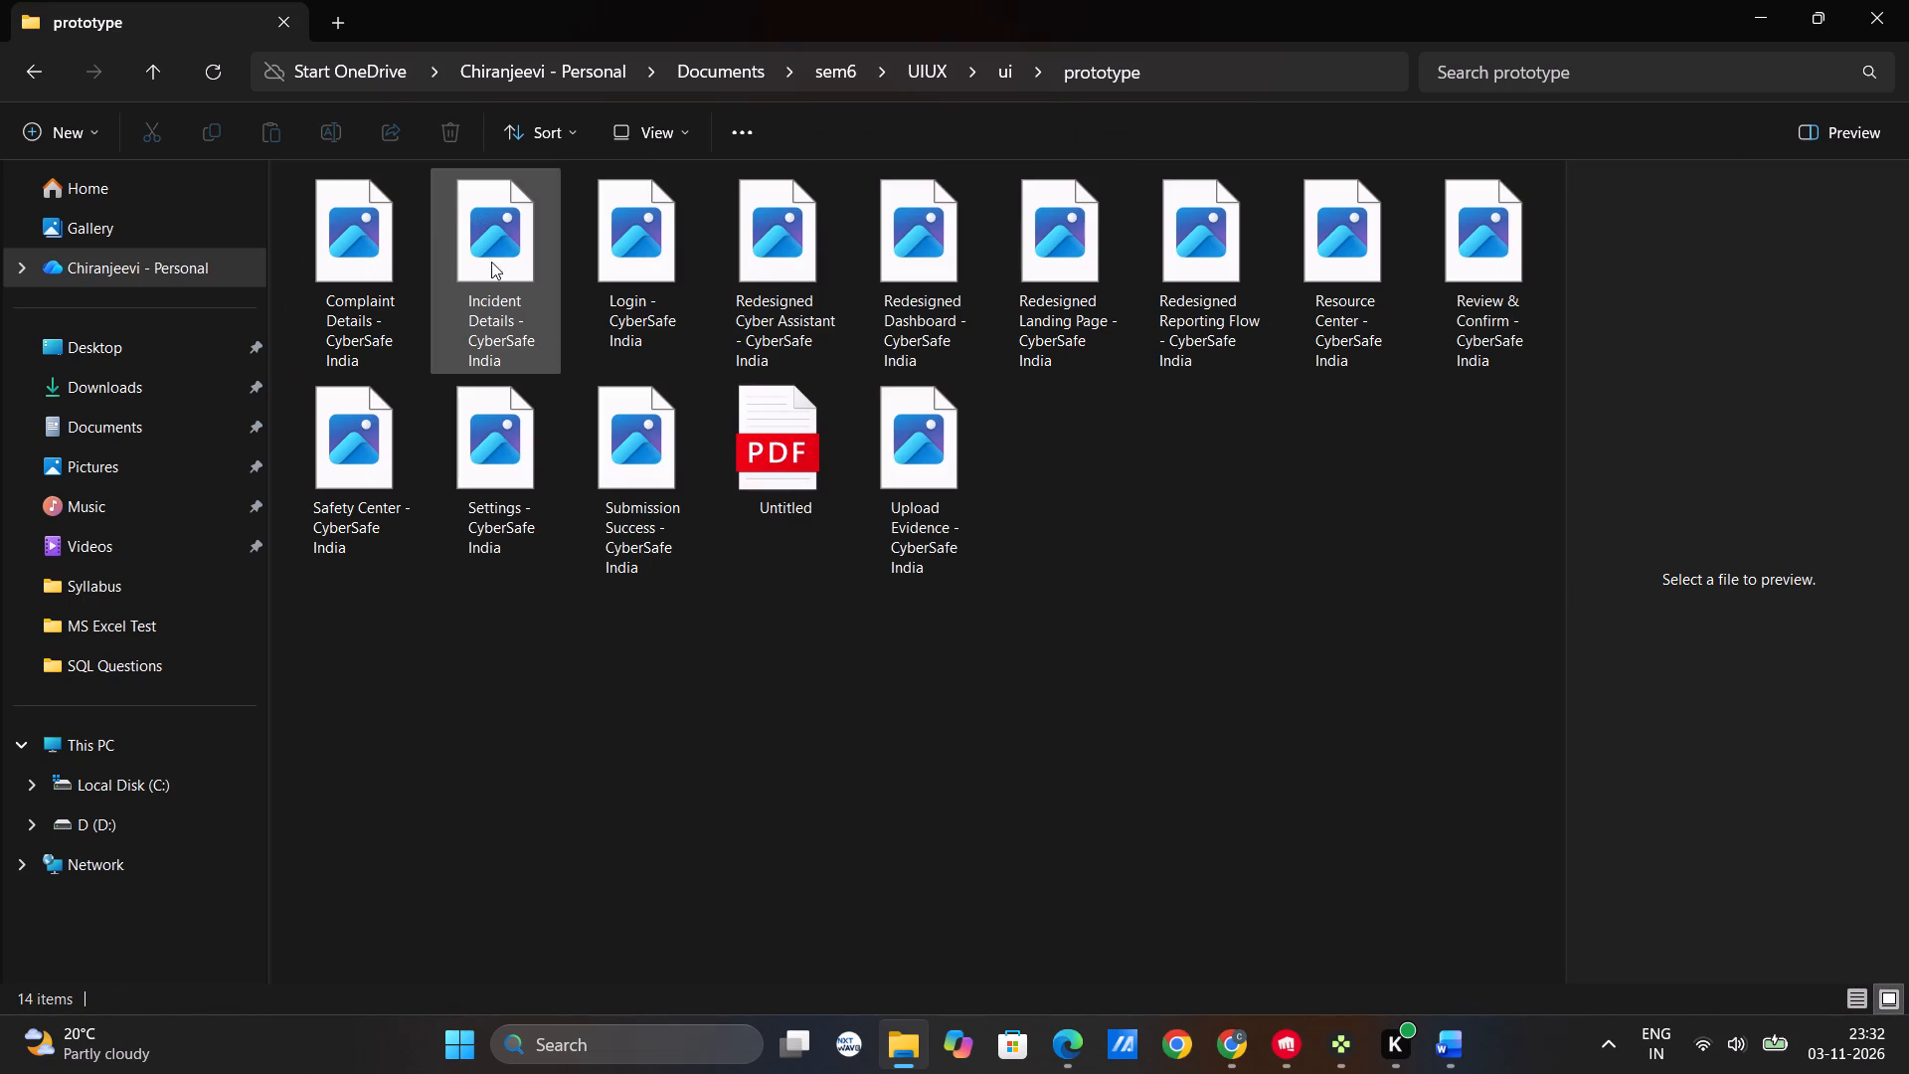
left_click(793, 498)
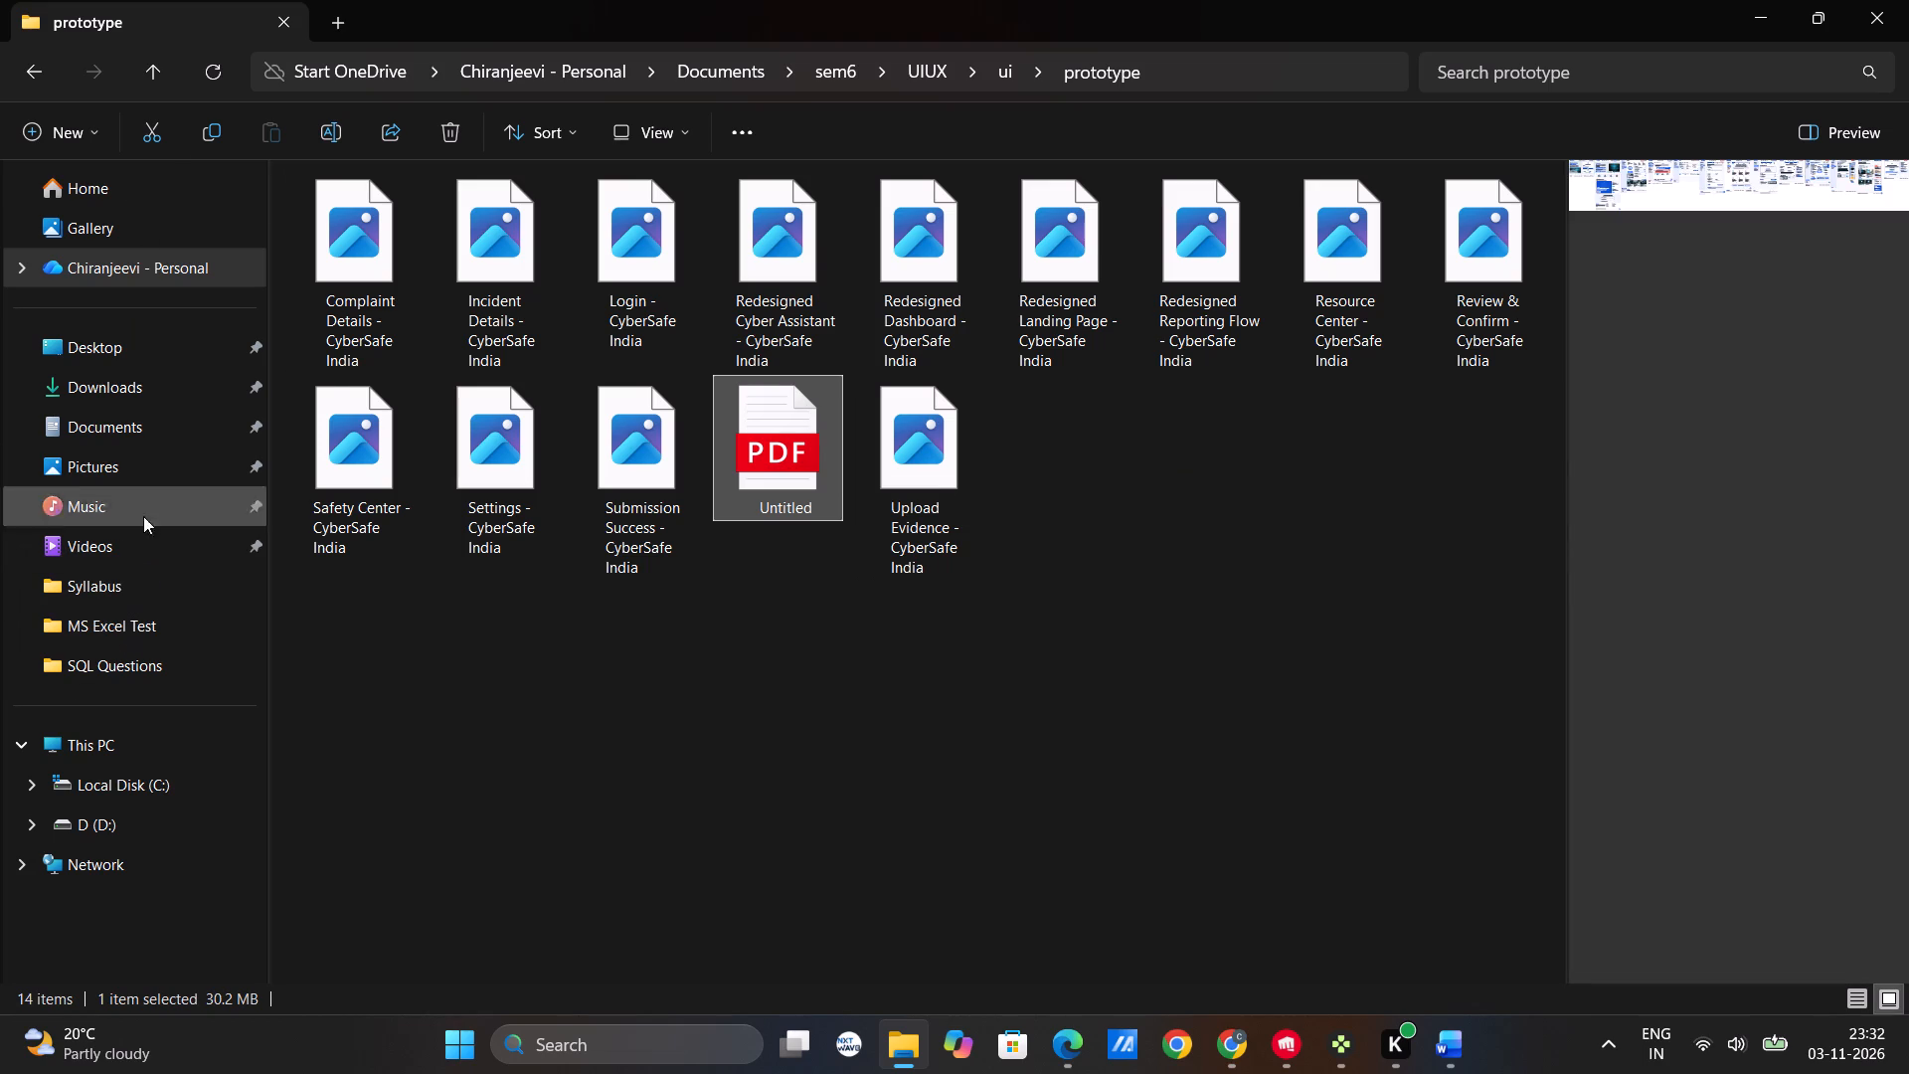
Look through Documents > sem5 for an earlier UIUX submission and preview the ca2_uiux Word document's cover page.
left_click(146, 438)
double_click(447, 513)
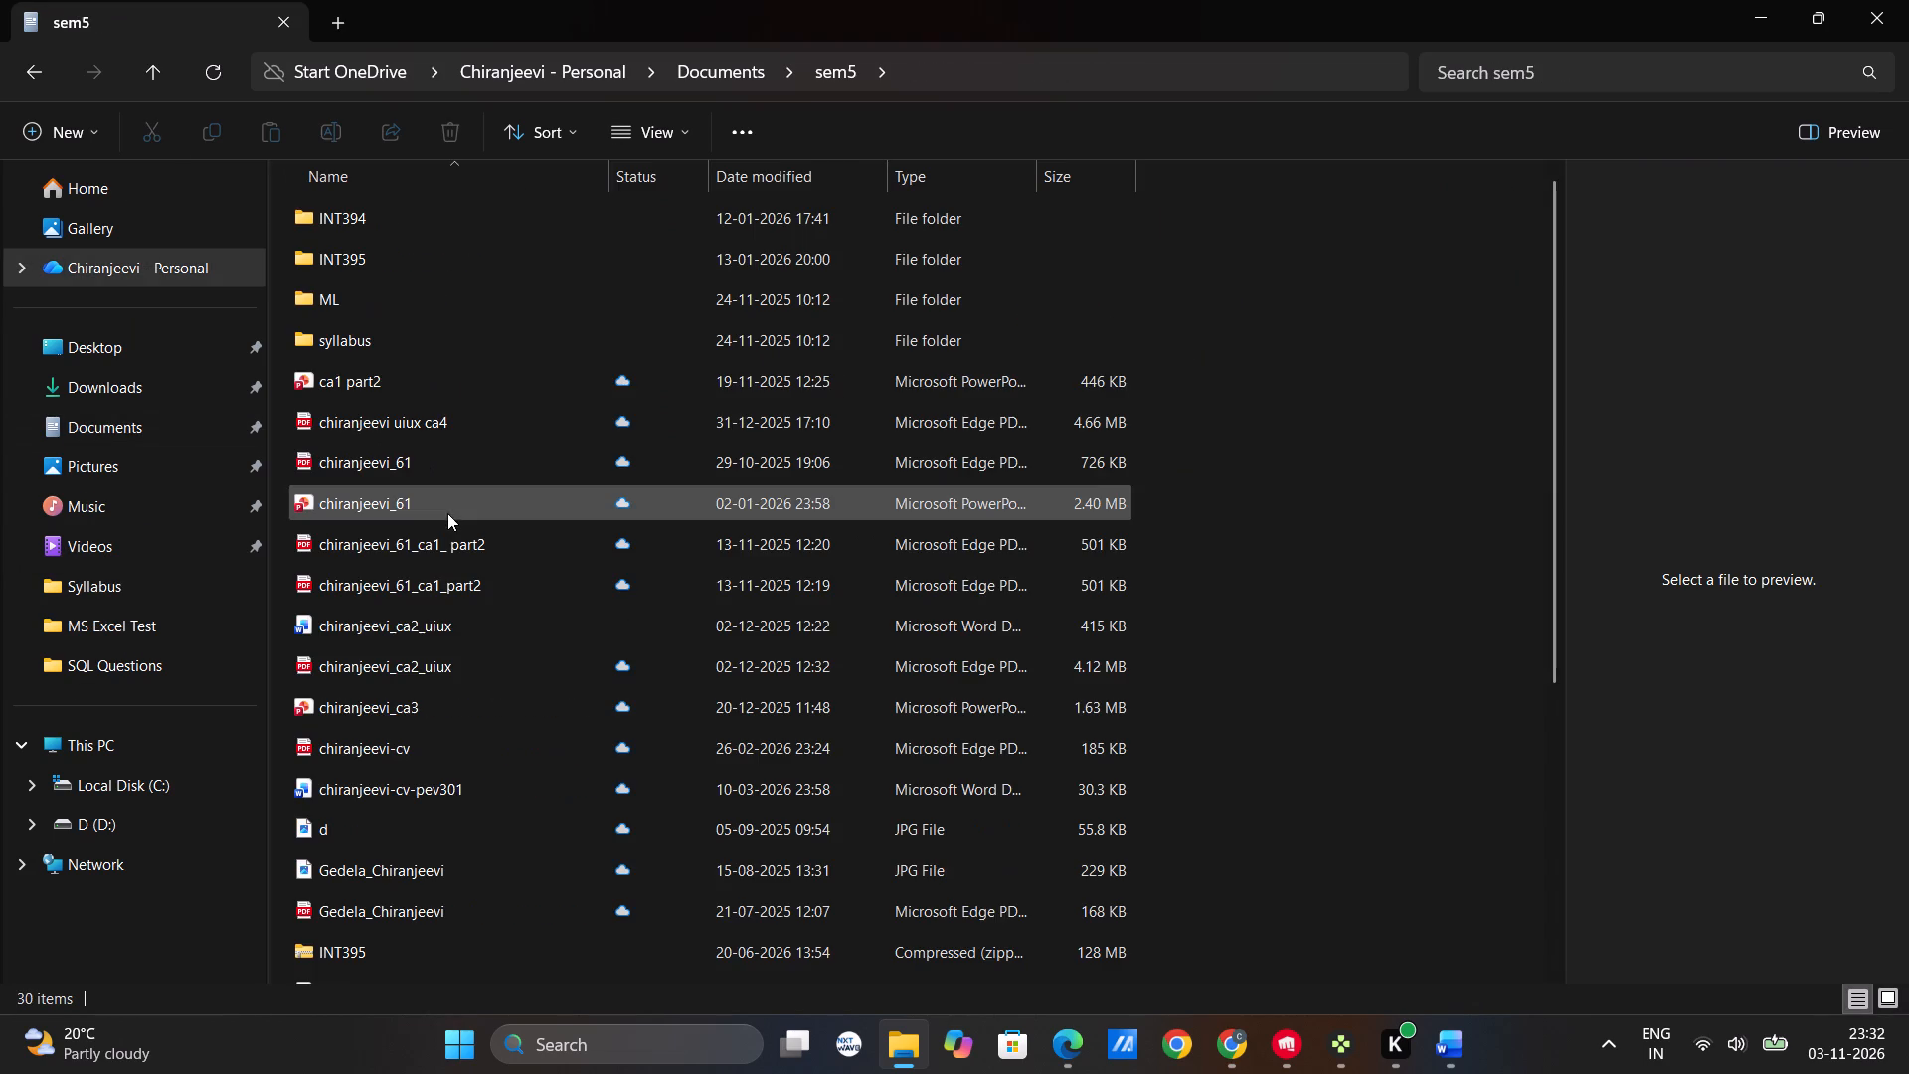
scroll(477, 762, "down", 1)
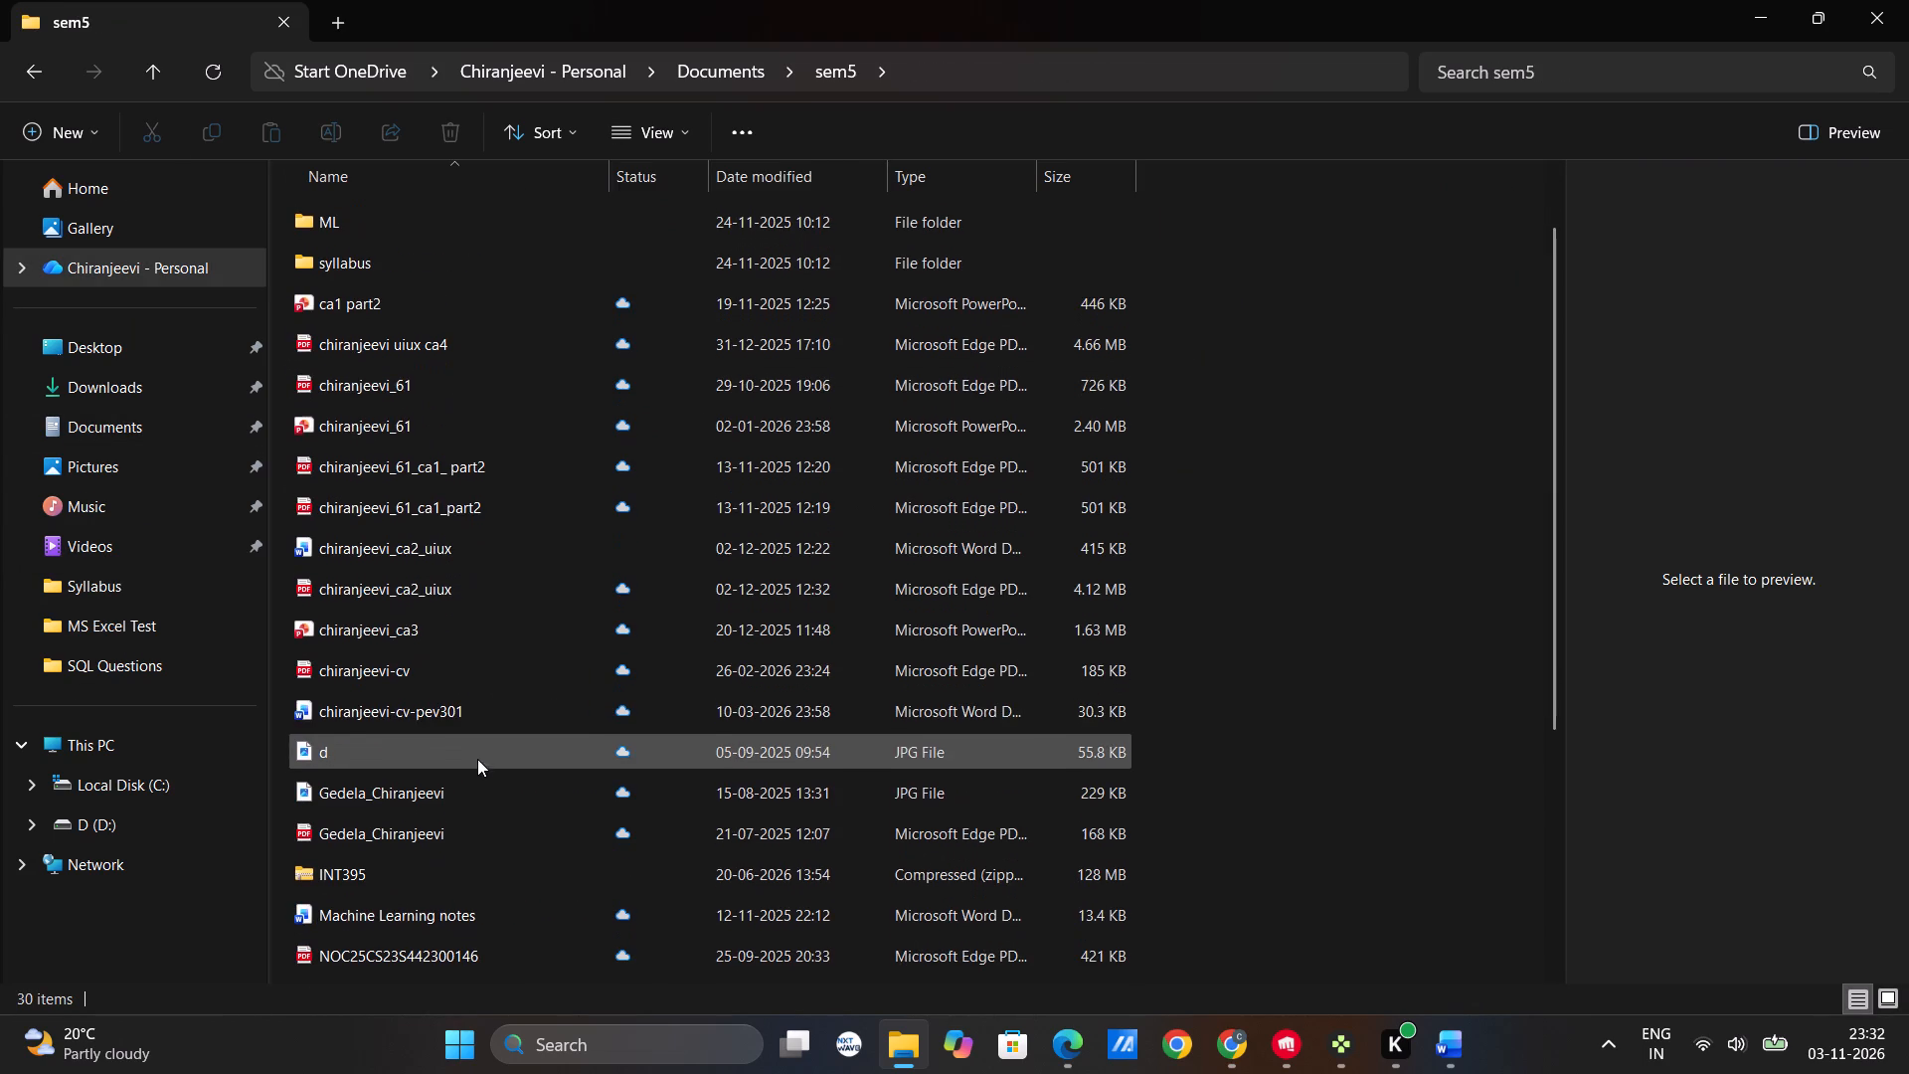
left_click(458, 658)
left_click(465, 589)
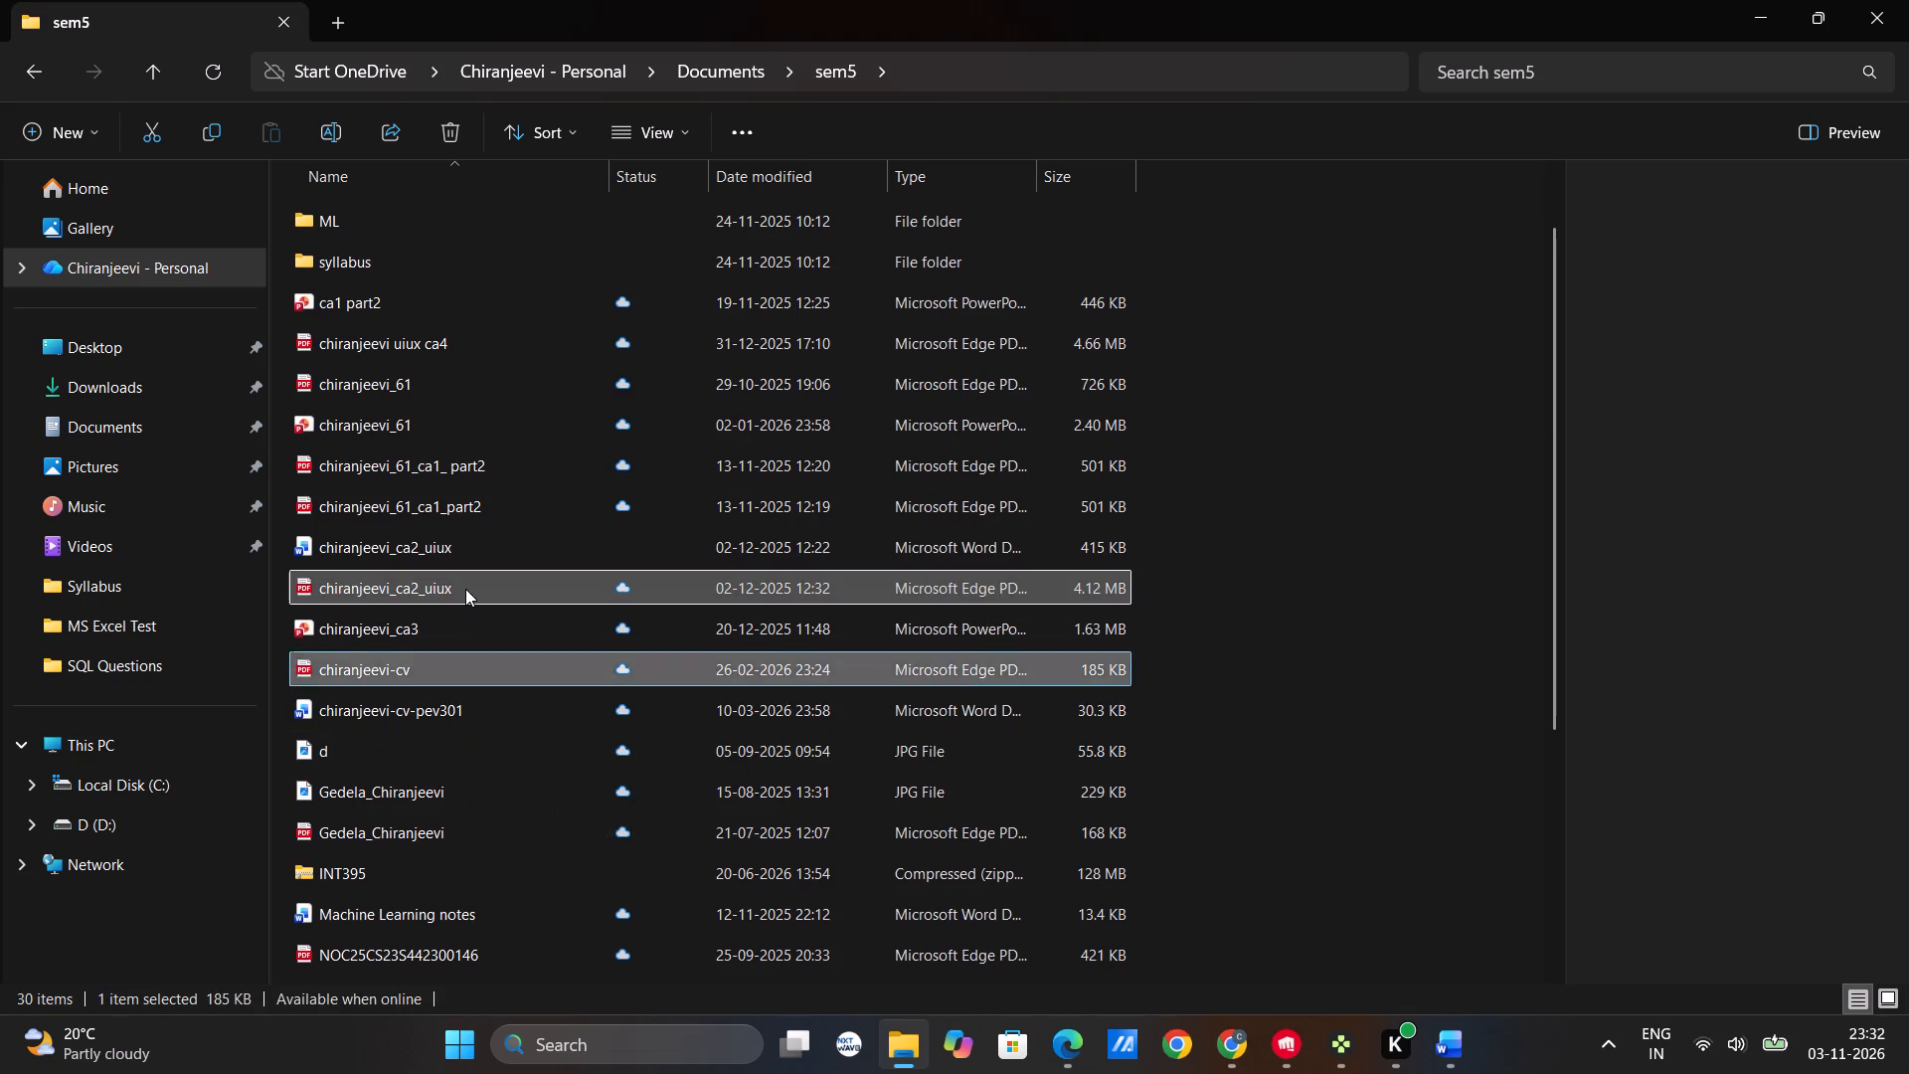
left_click(481, 582)
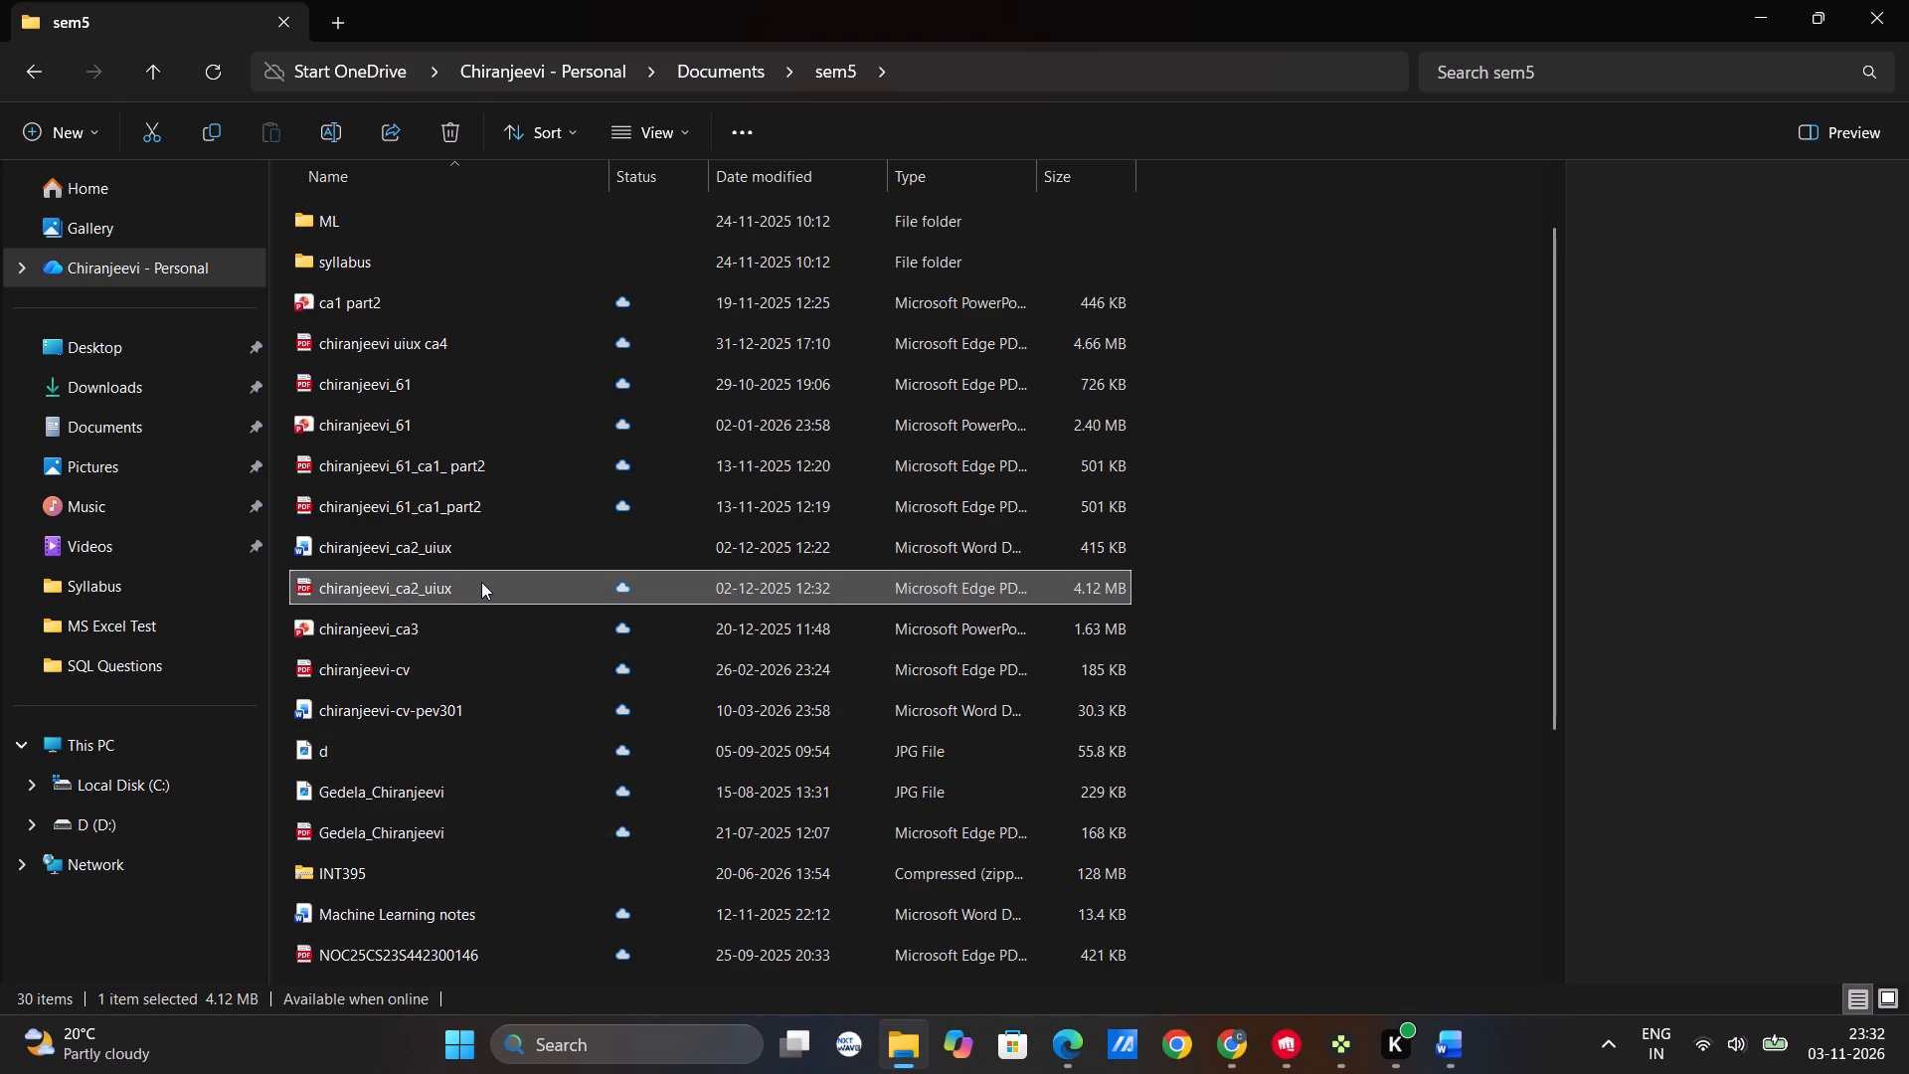
left_click(578, 593)
left_click(560, 554)
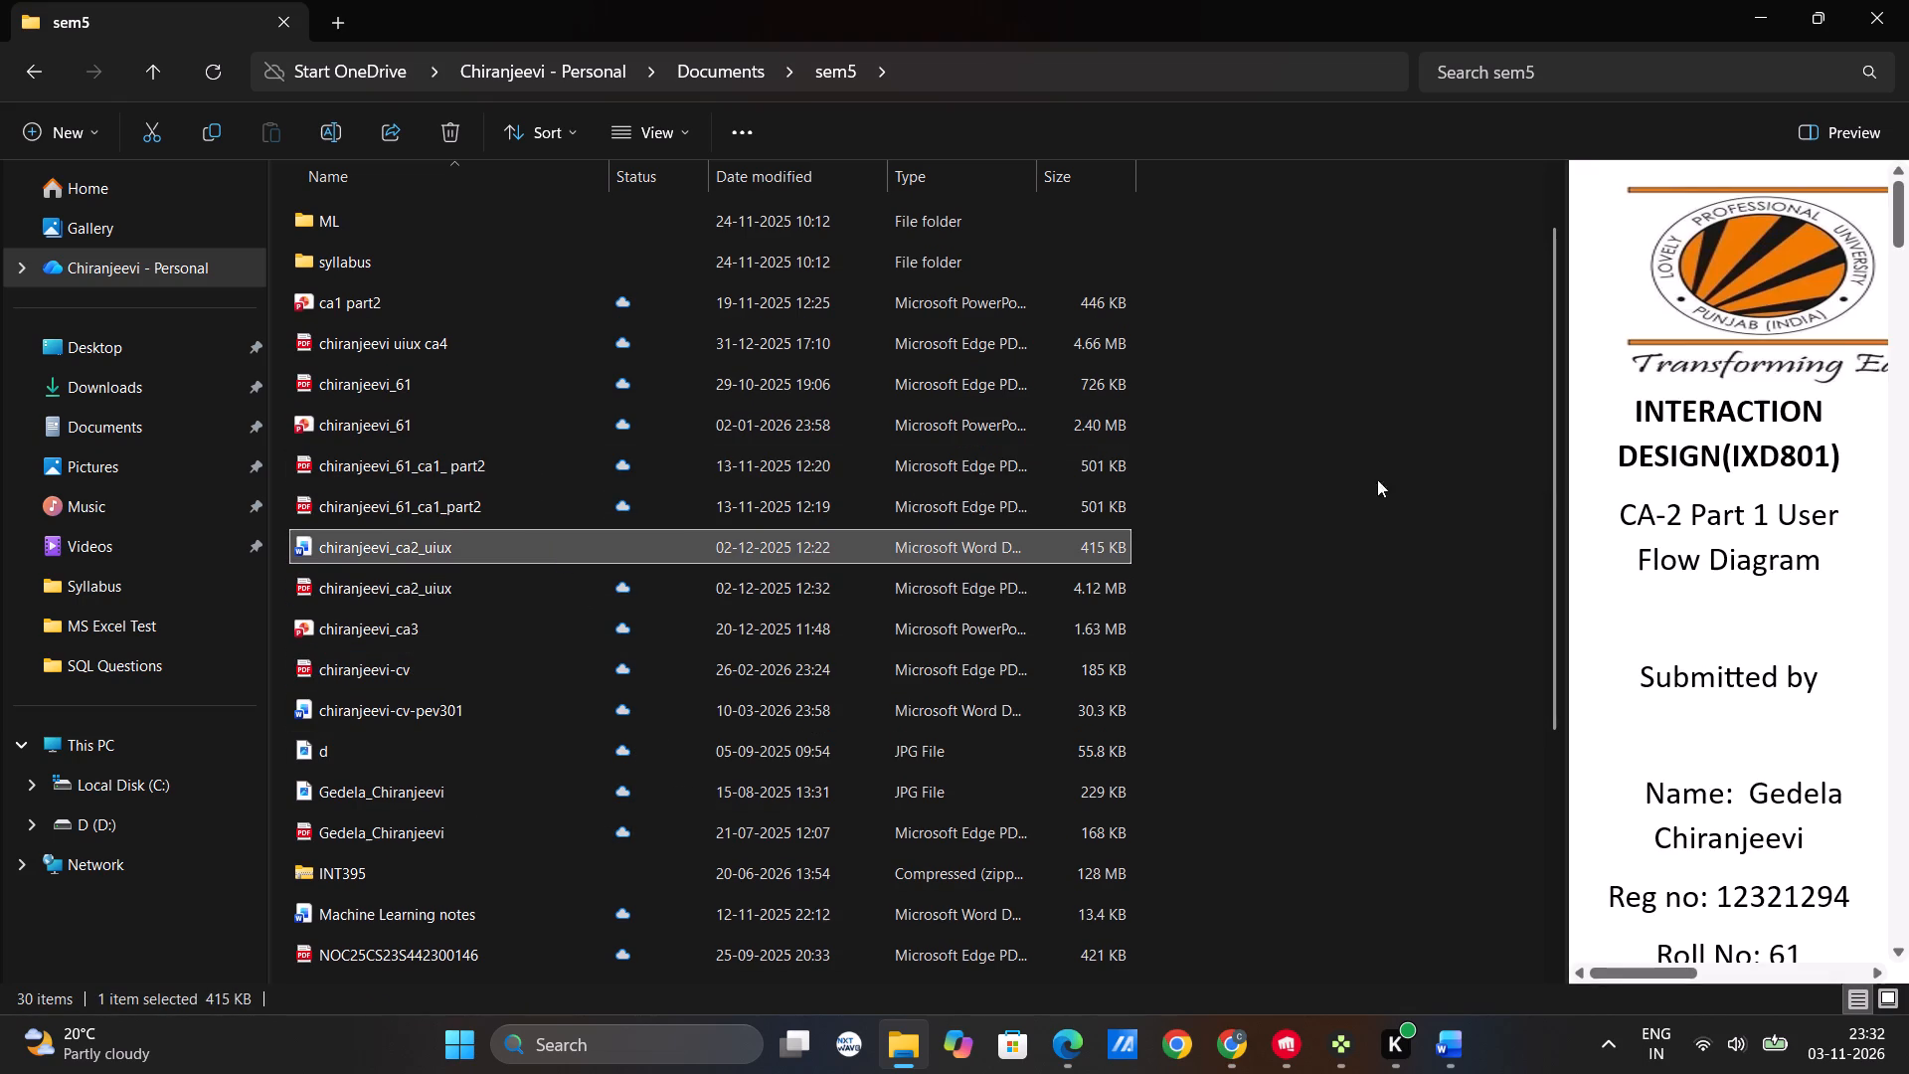
left_click(1626, 511)
scroll(1590, 495, "left", 1)
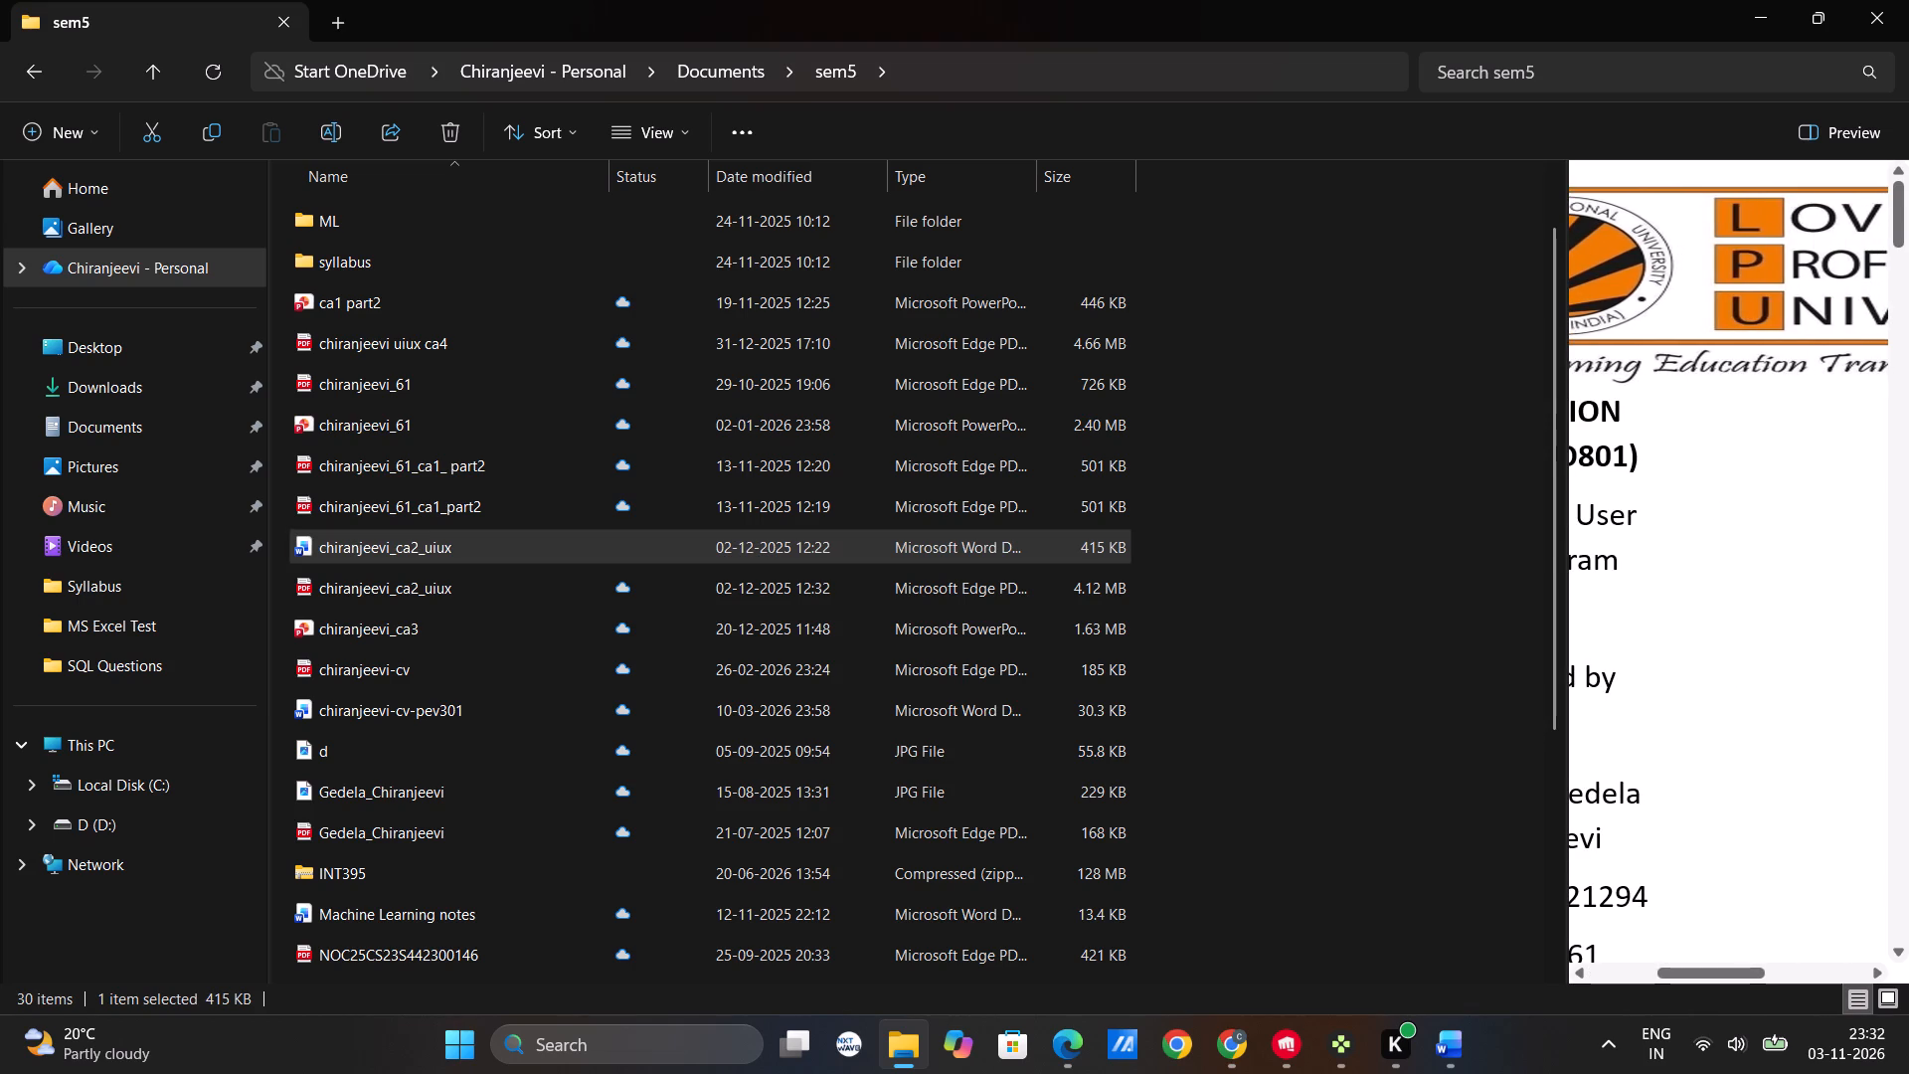
Open the ca2_uiux document in Word and copy its cover page content, from the university logo through the school name.
double_click(659, 555)
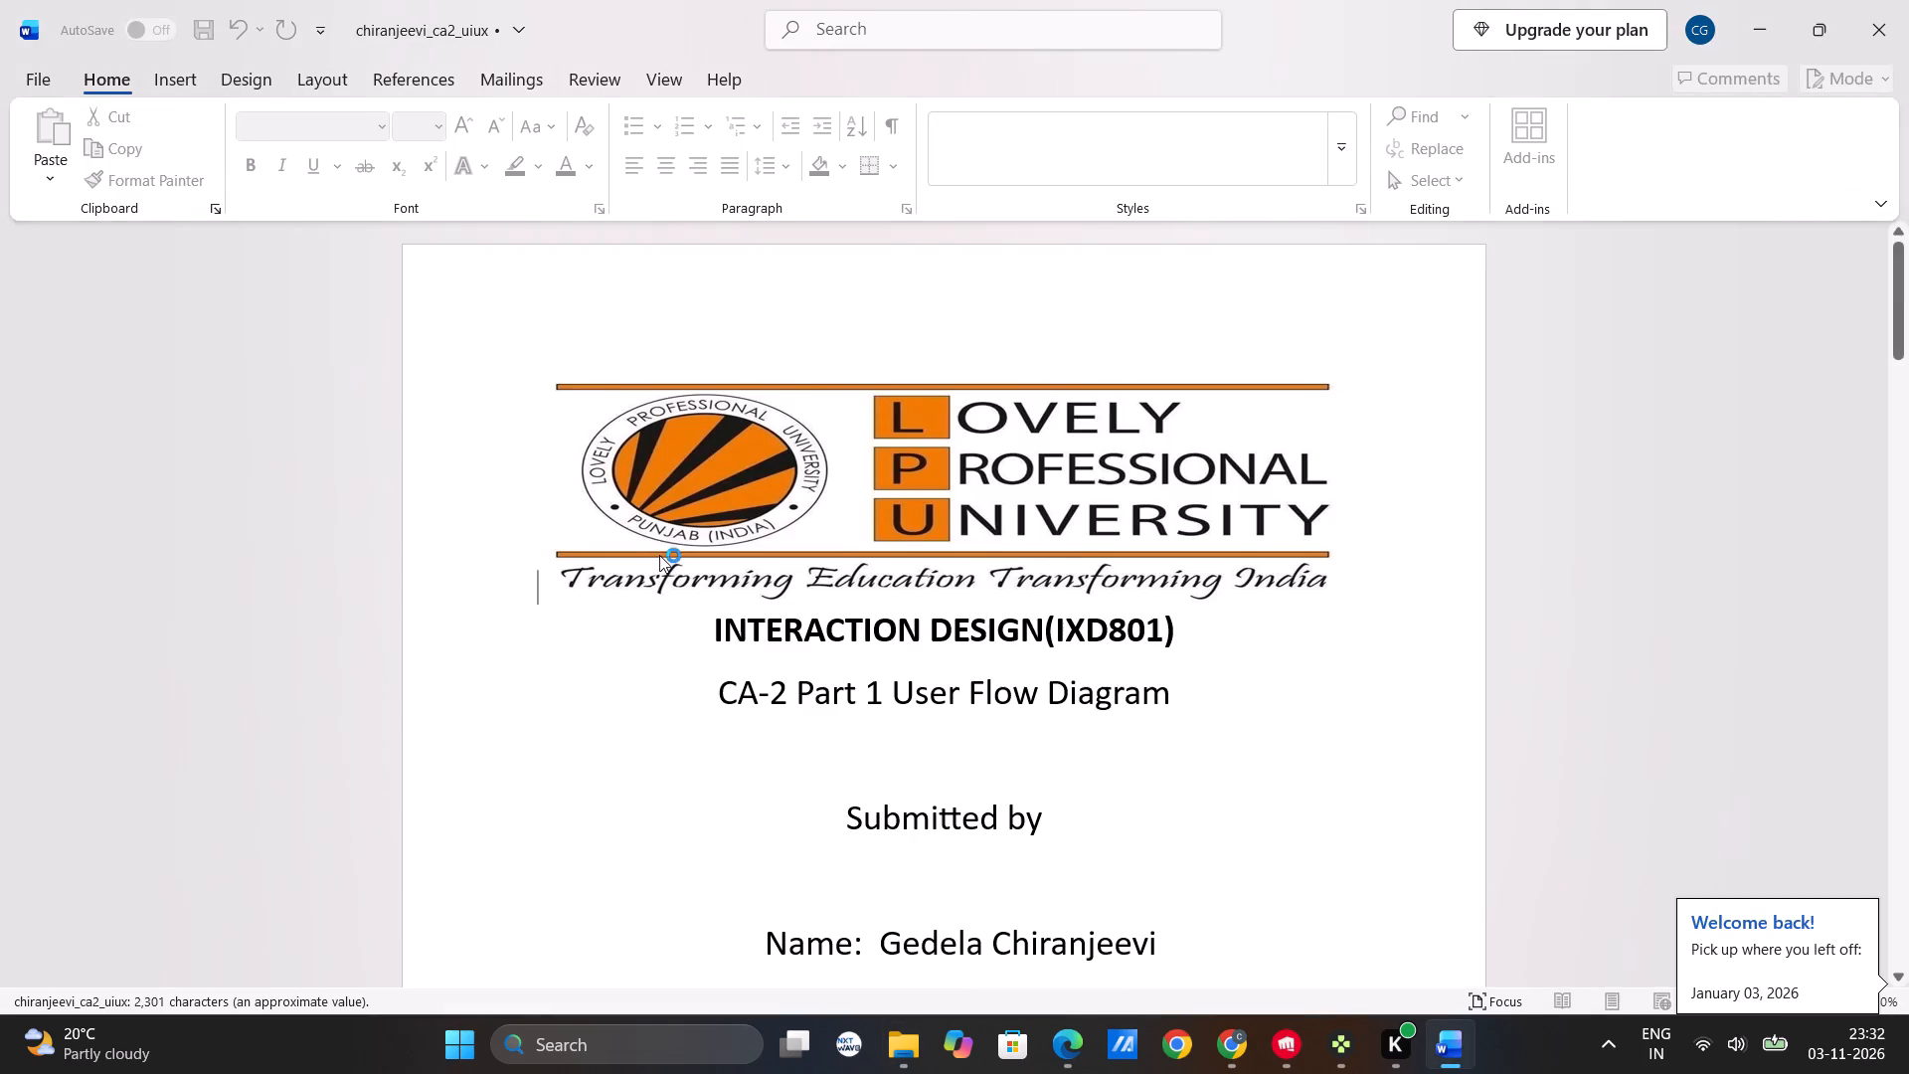
scroll(550, 354, "down", 4, "ctrl")
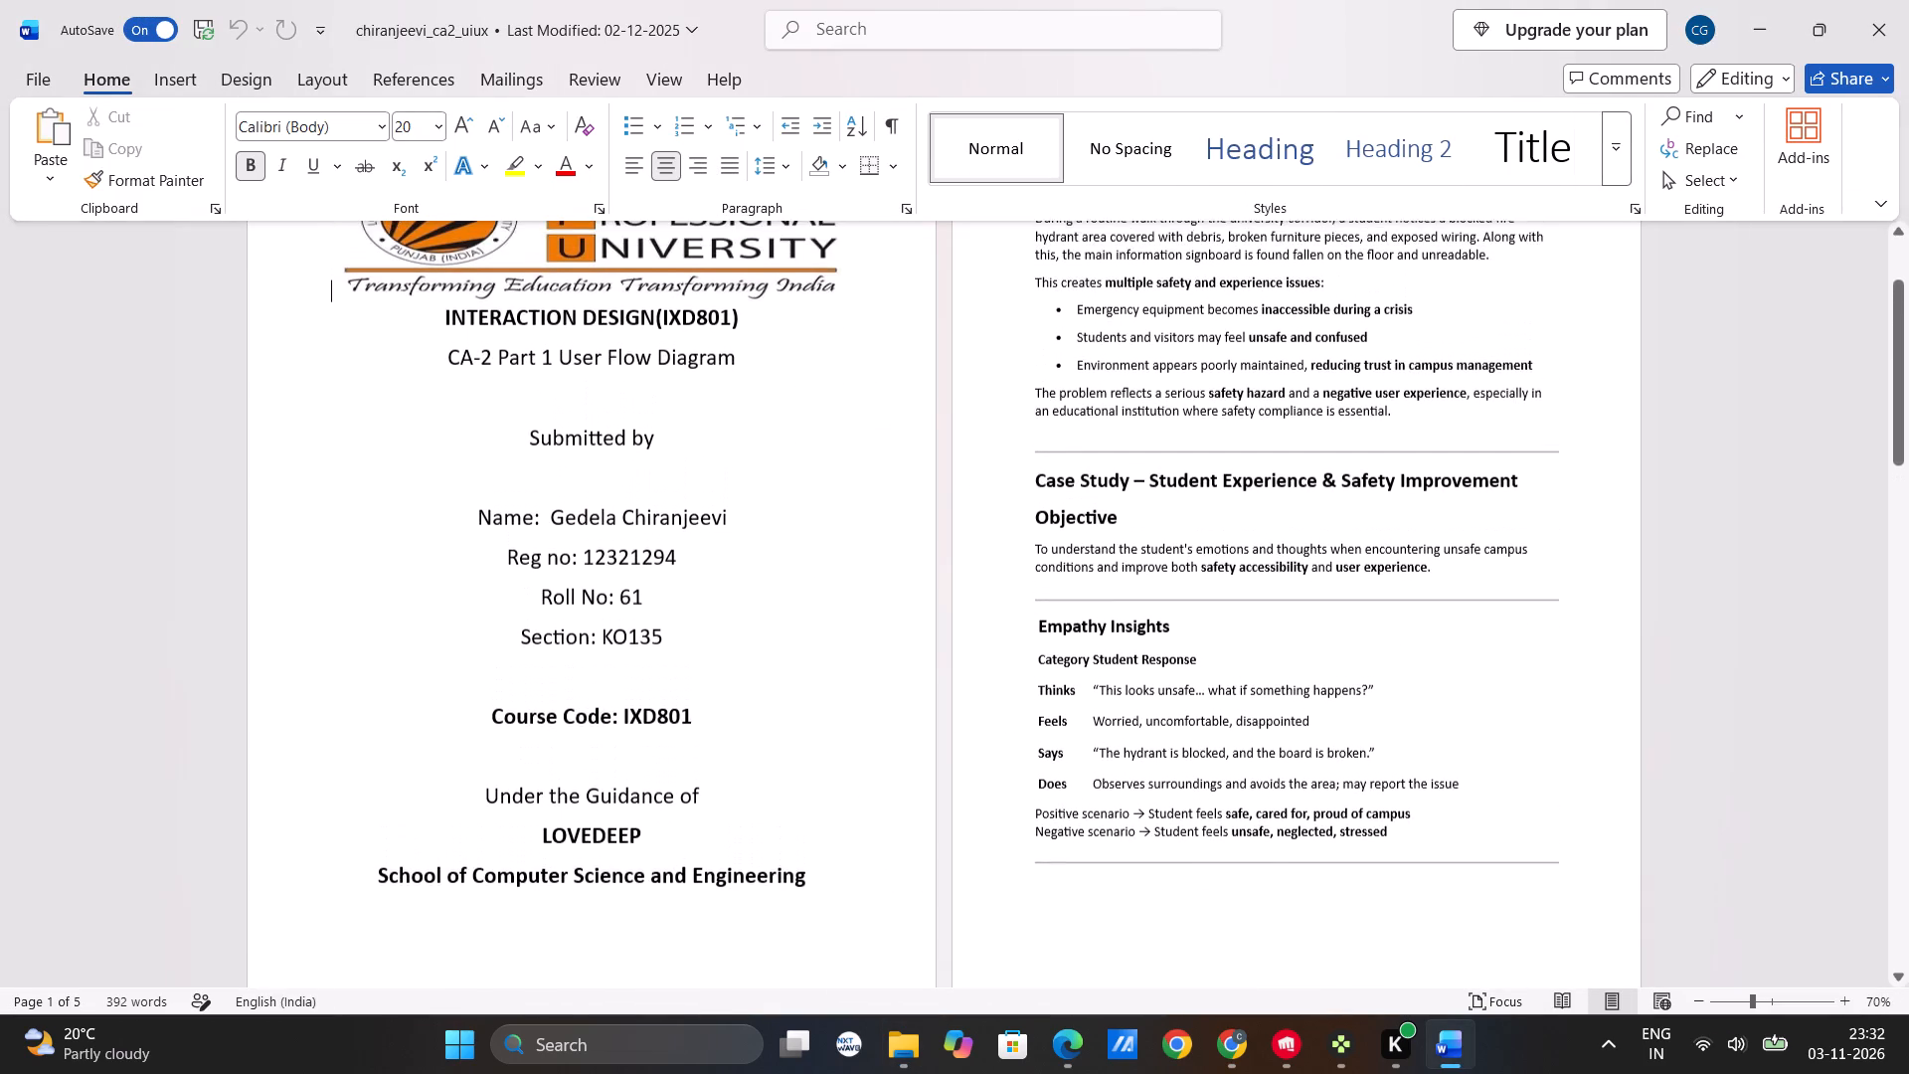
scroll(473, 477, "up", 1)
left_click_drag(324, 253, 825, 870)
key("ctrl+c")
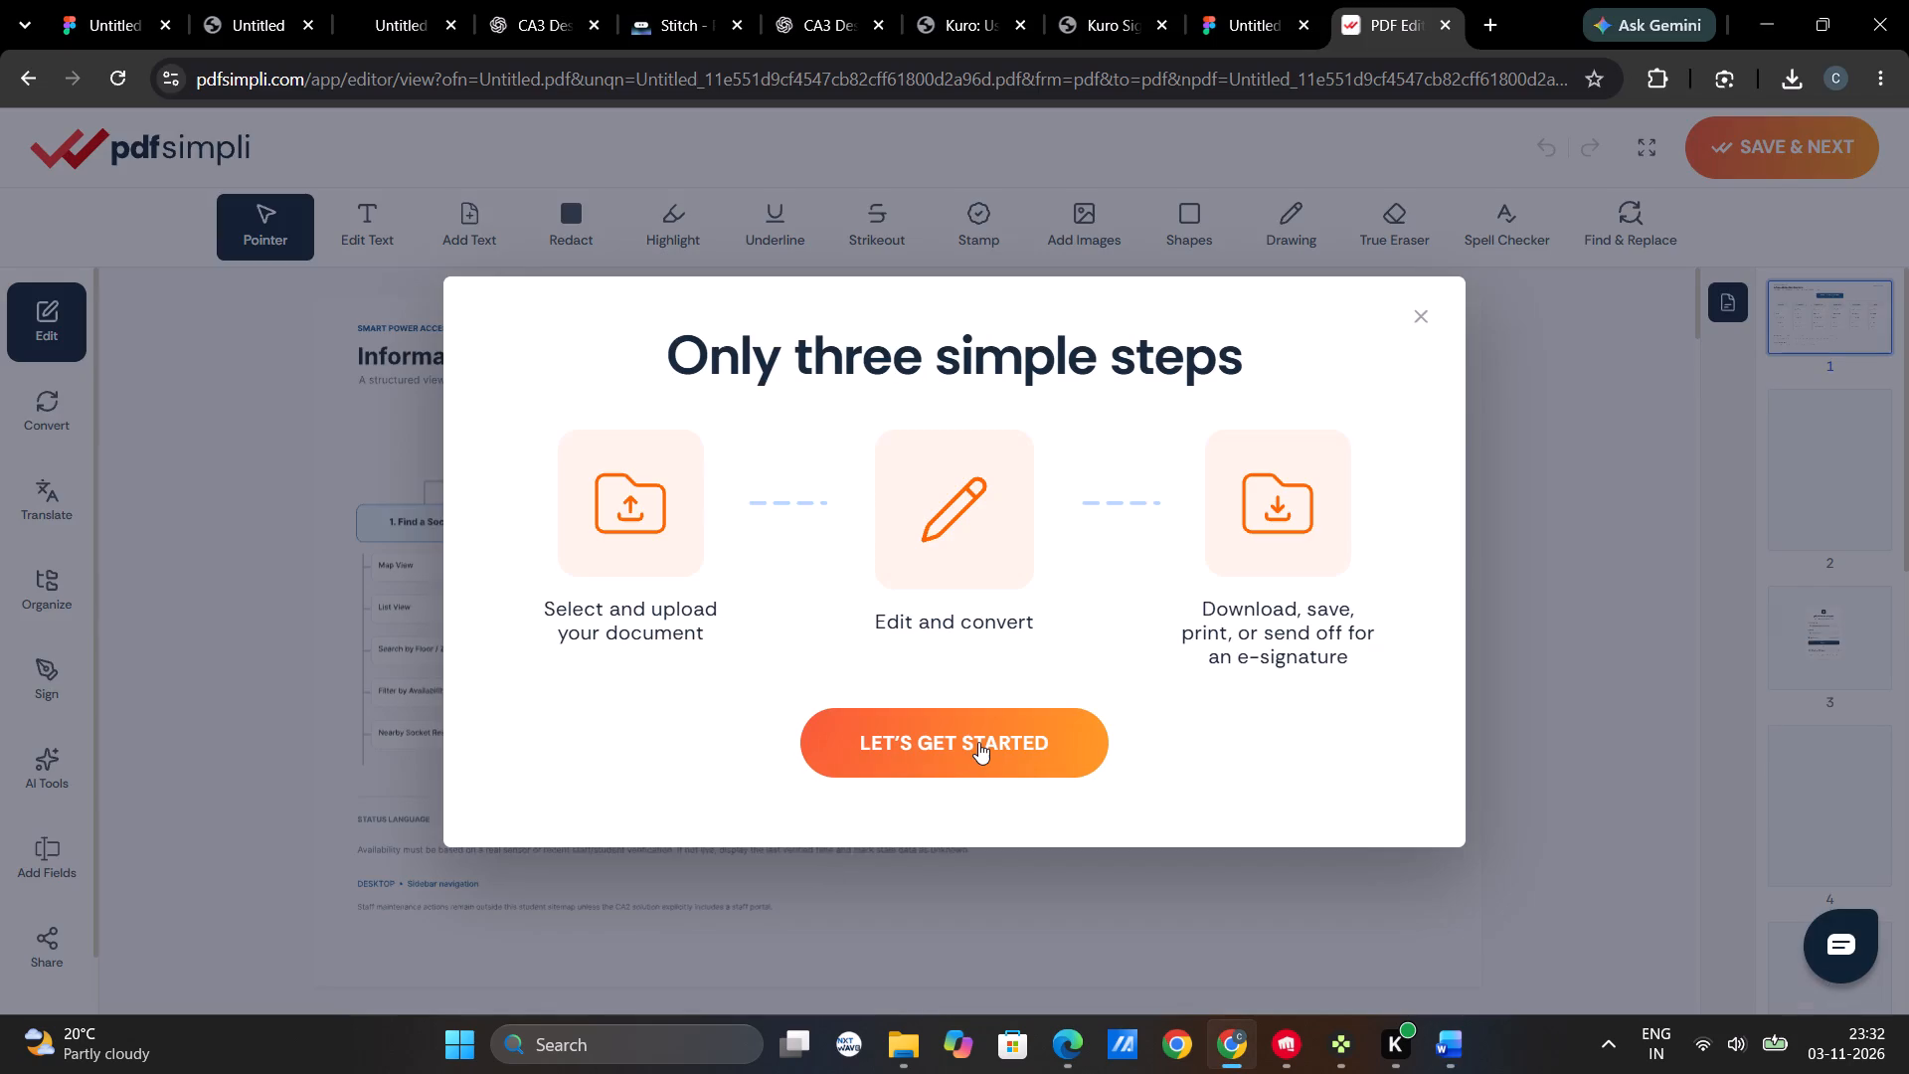
Switch back to PDFSimpli, dismiss the introduction, and examine the Information Architecture and Design foundations pages and their thumbnails.
left_click(978, 742)
scroll(962, 727, "up", 1)
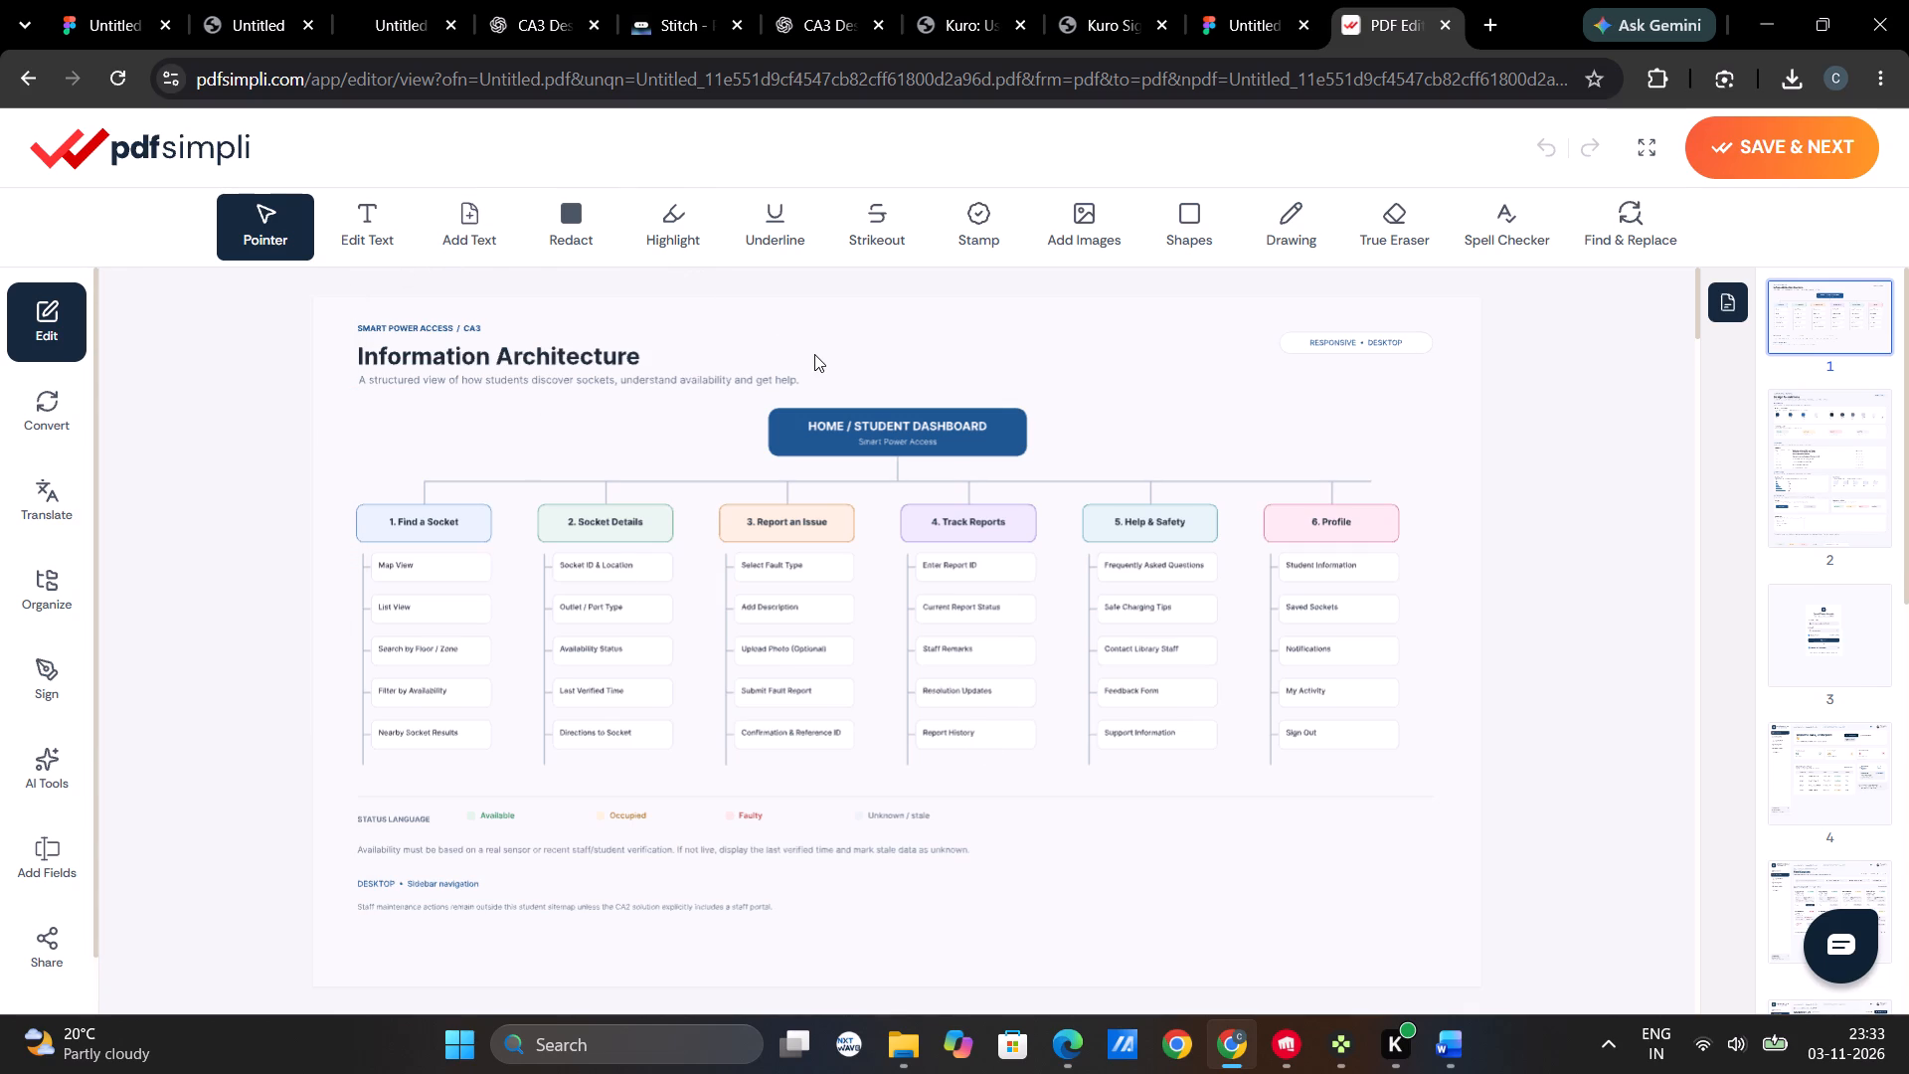
scroll(814, 354, "up", 1)
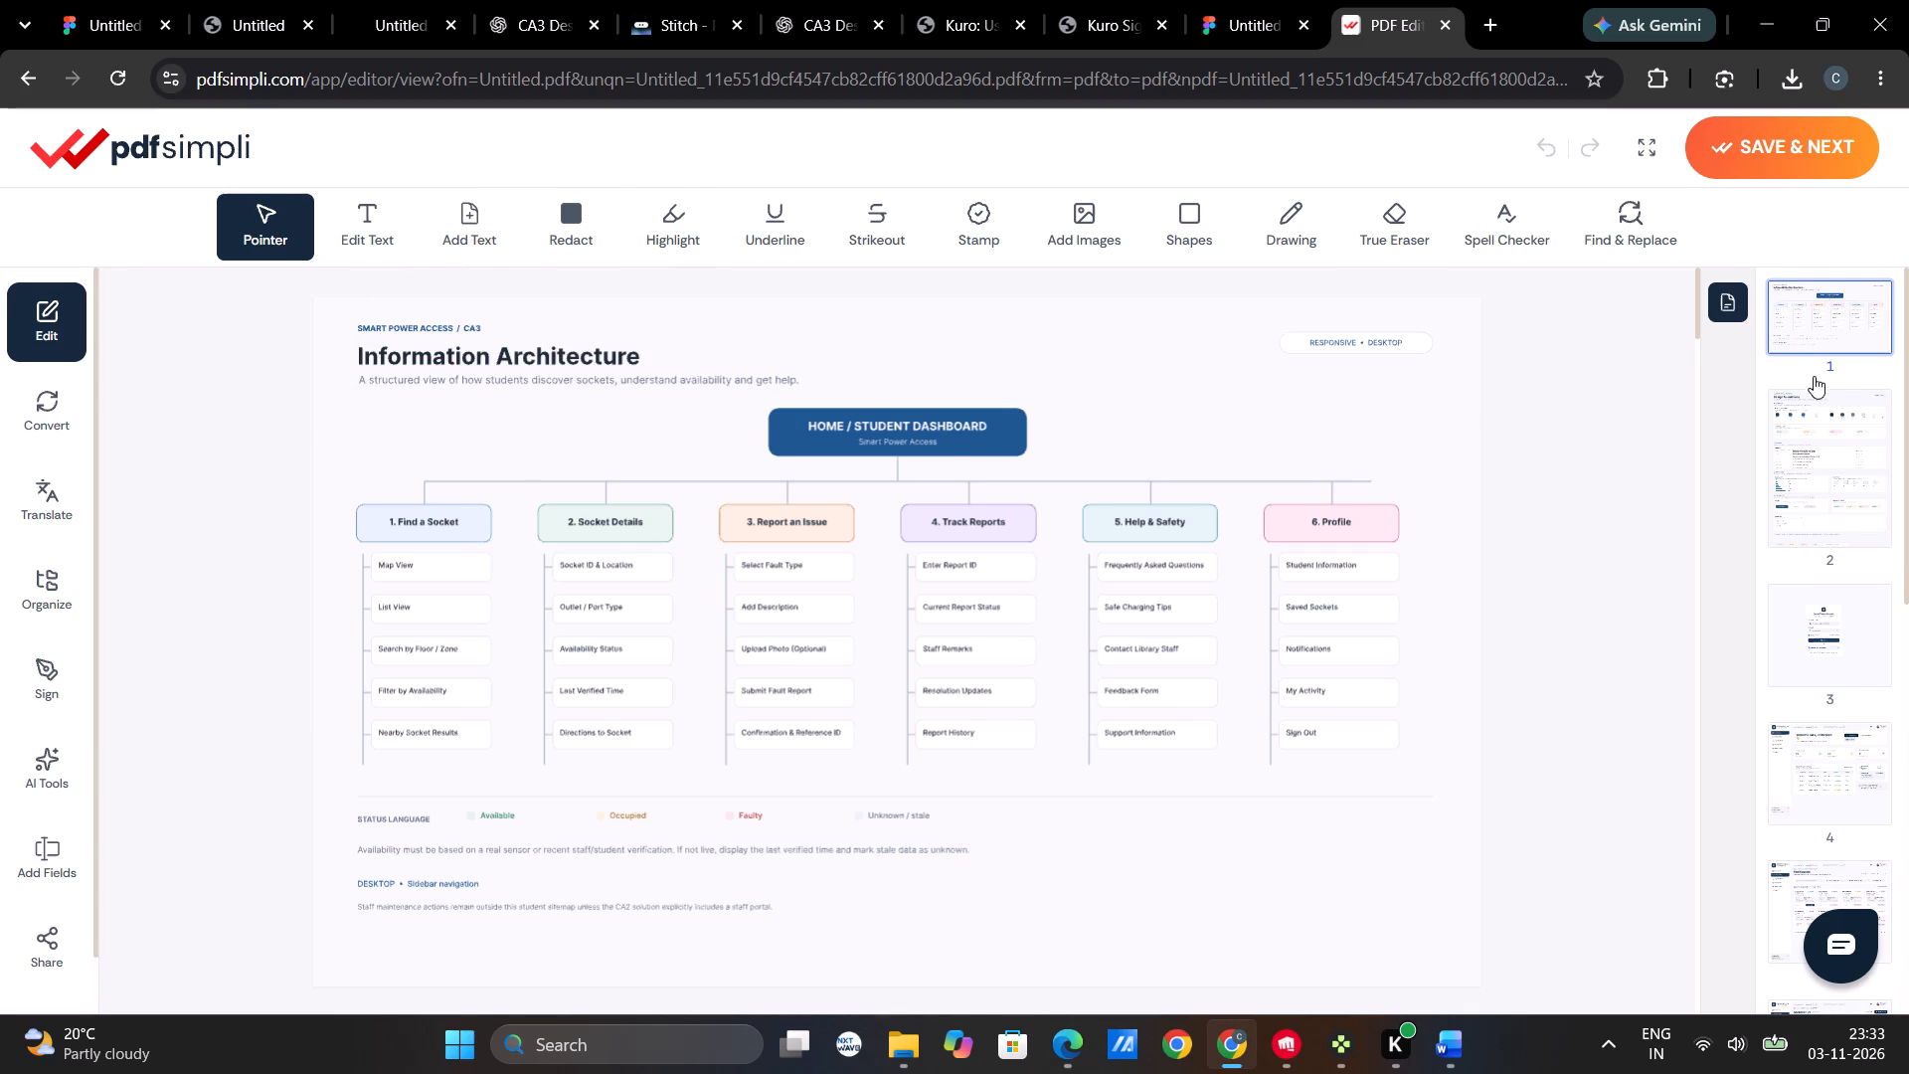
right_click(1814, 377)
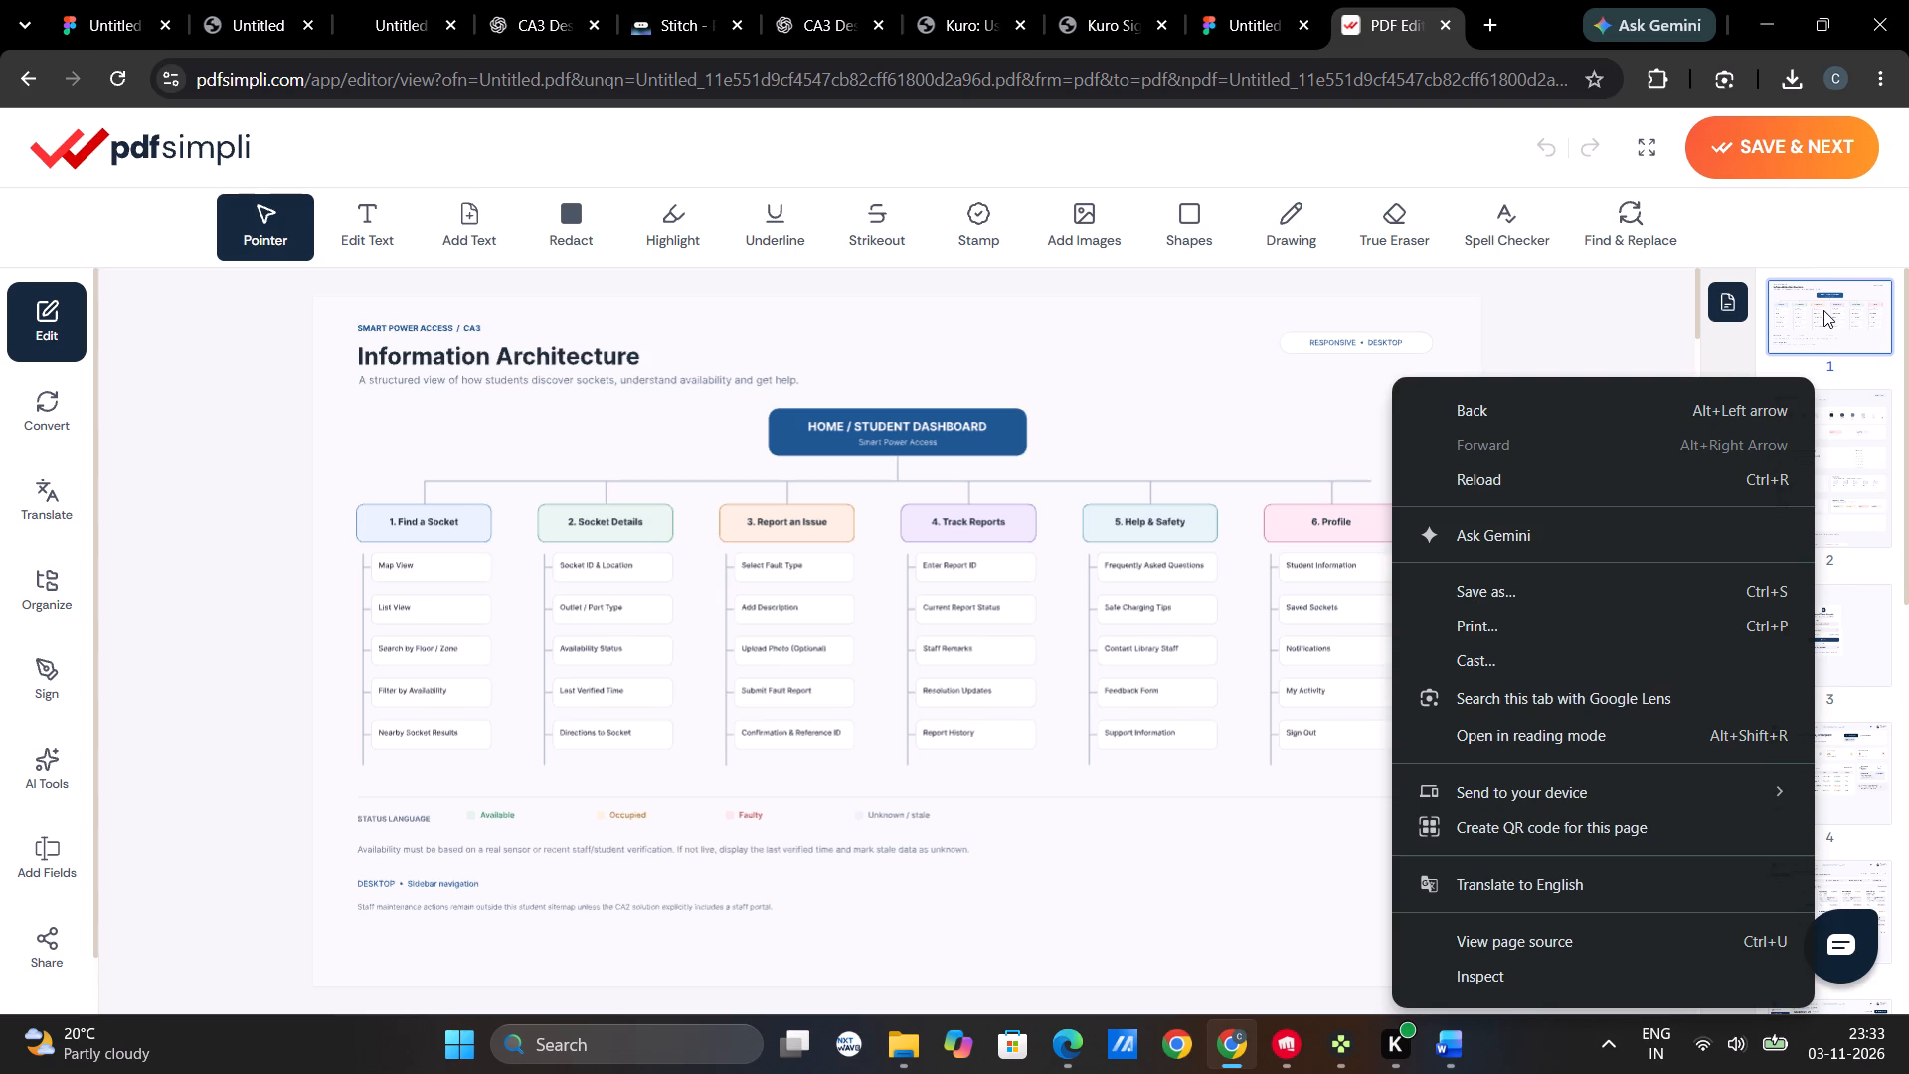
left_click(1821, 270)
left_click(1819, 474)
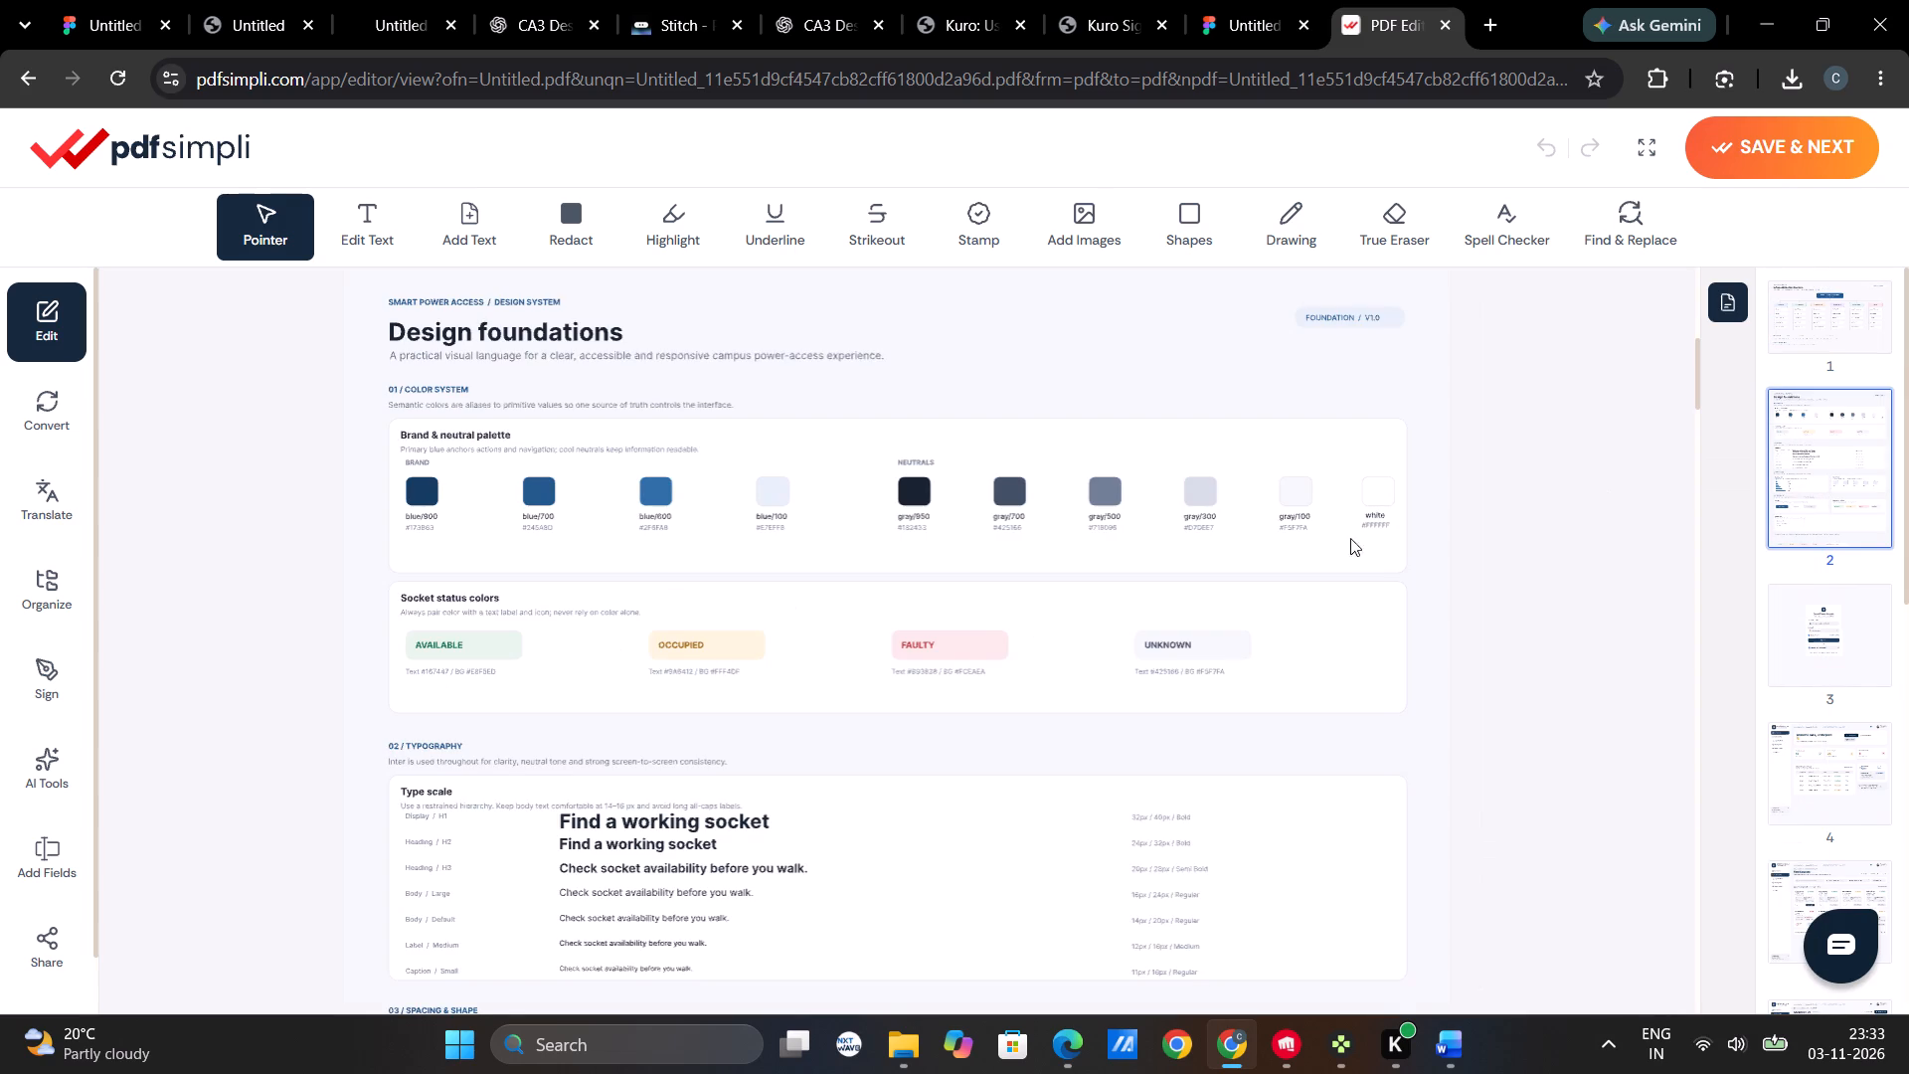
scroll(1181, 543, "up", 9)
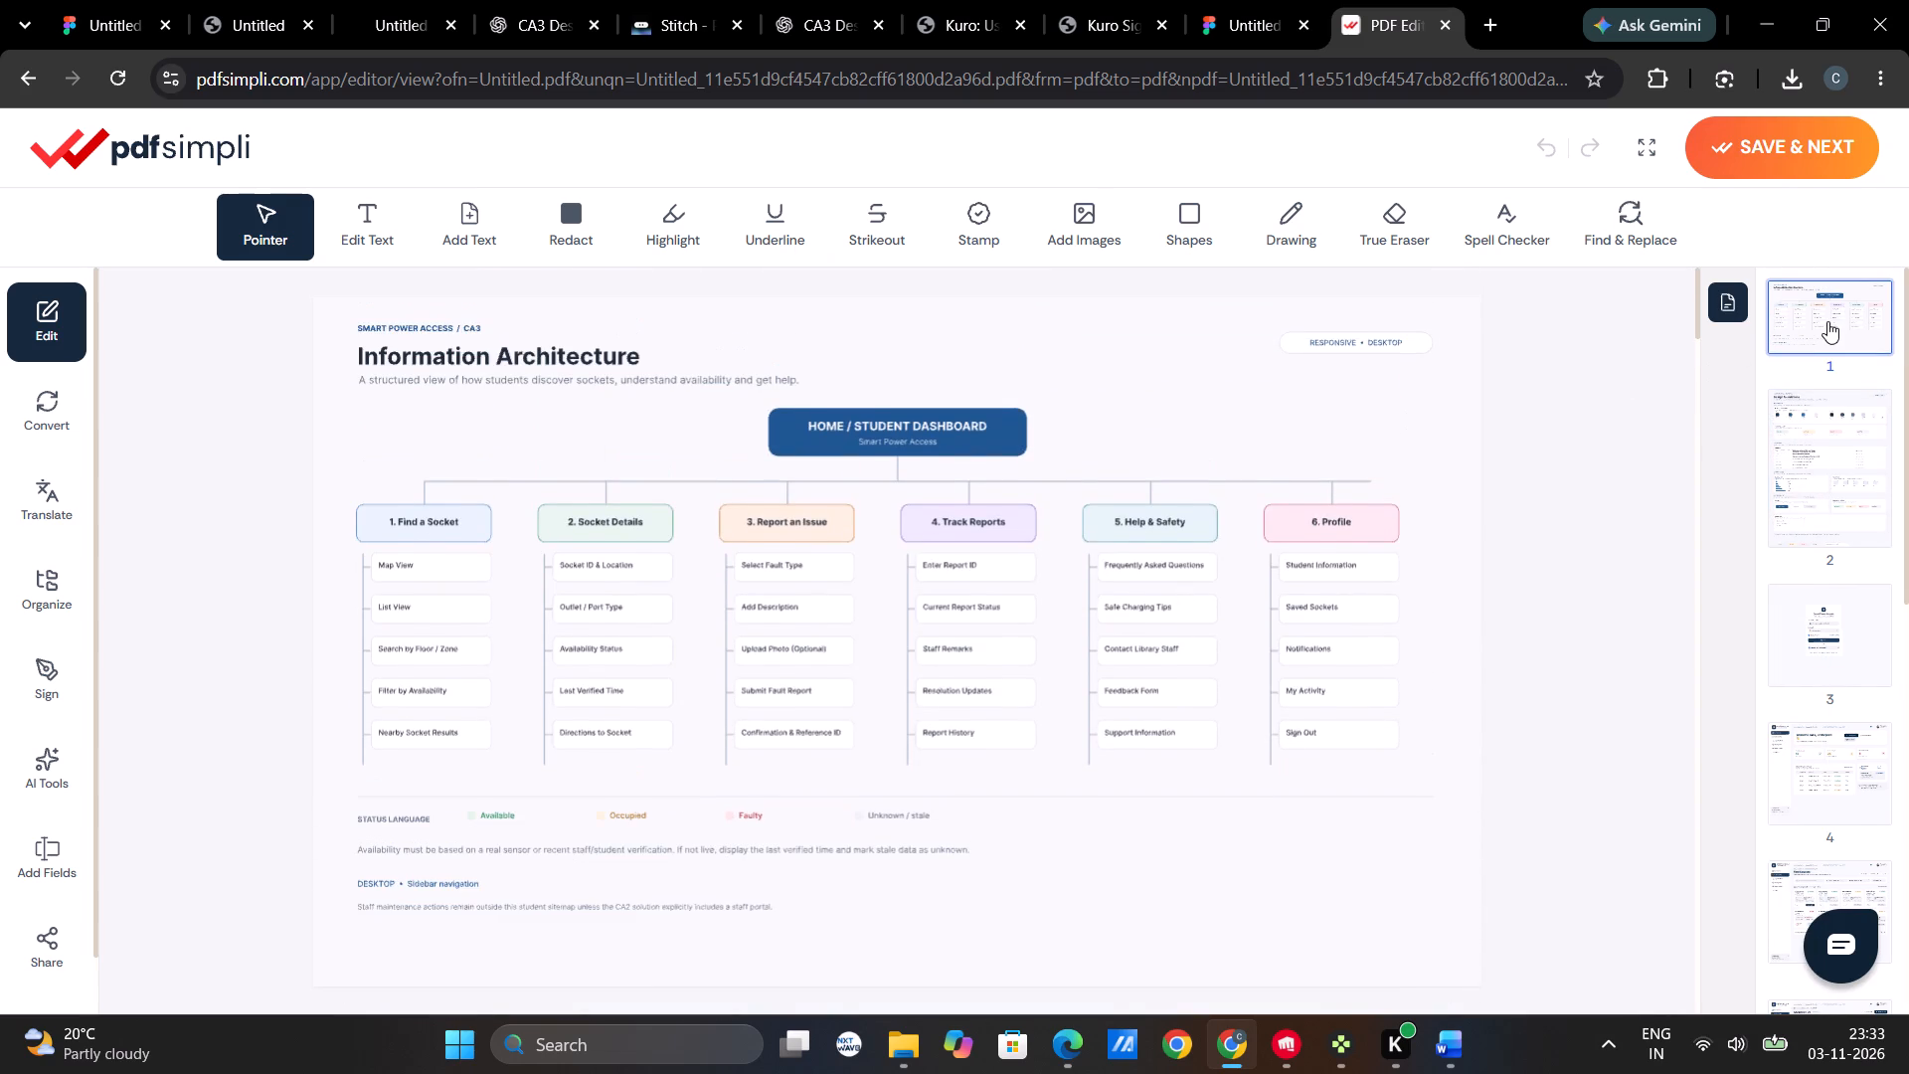
left_click(1828, 325)
left_click(1822, 268)
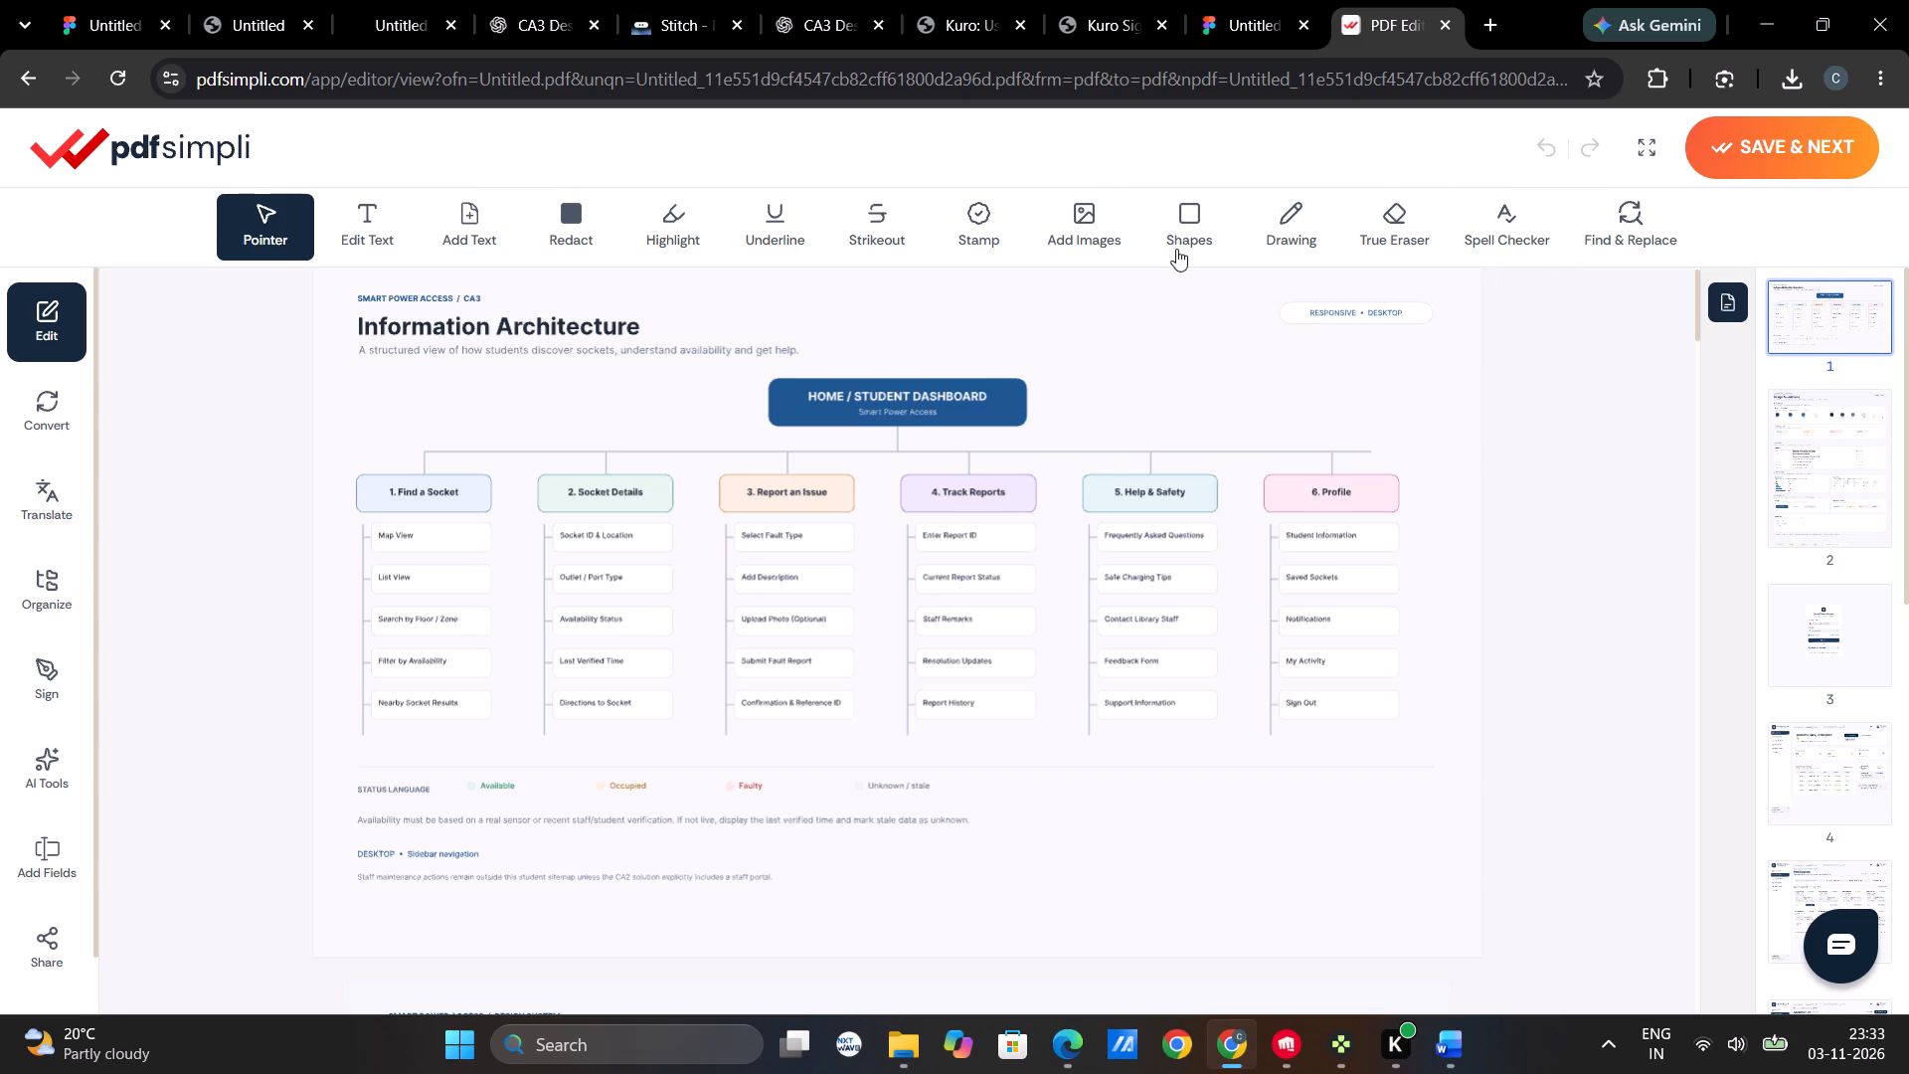
Look over the Design foundations and Information Architecture pages, their thumbnails and the available editing tools in PDFSimpli.
left_click(1832, 460)
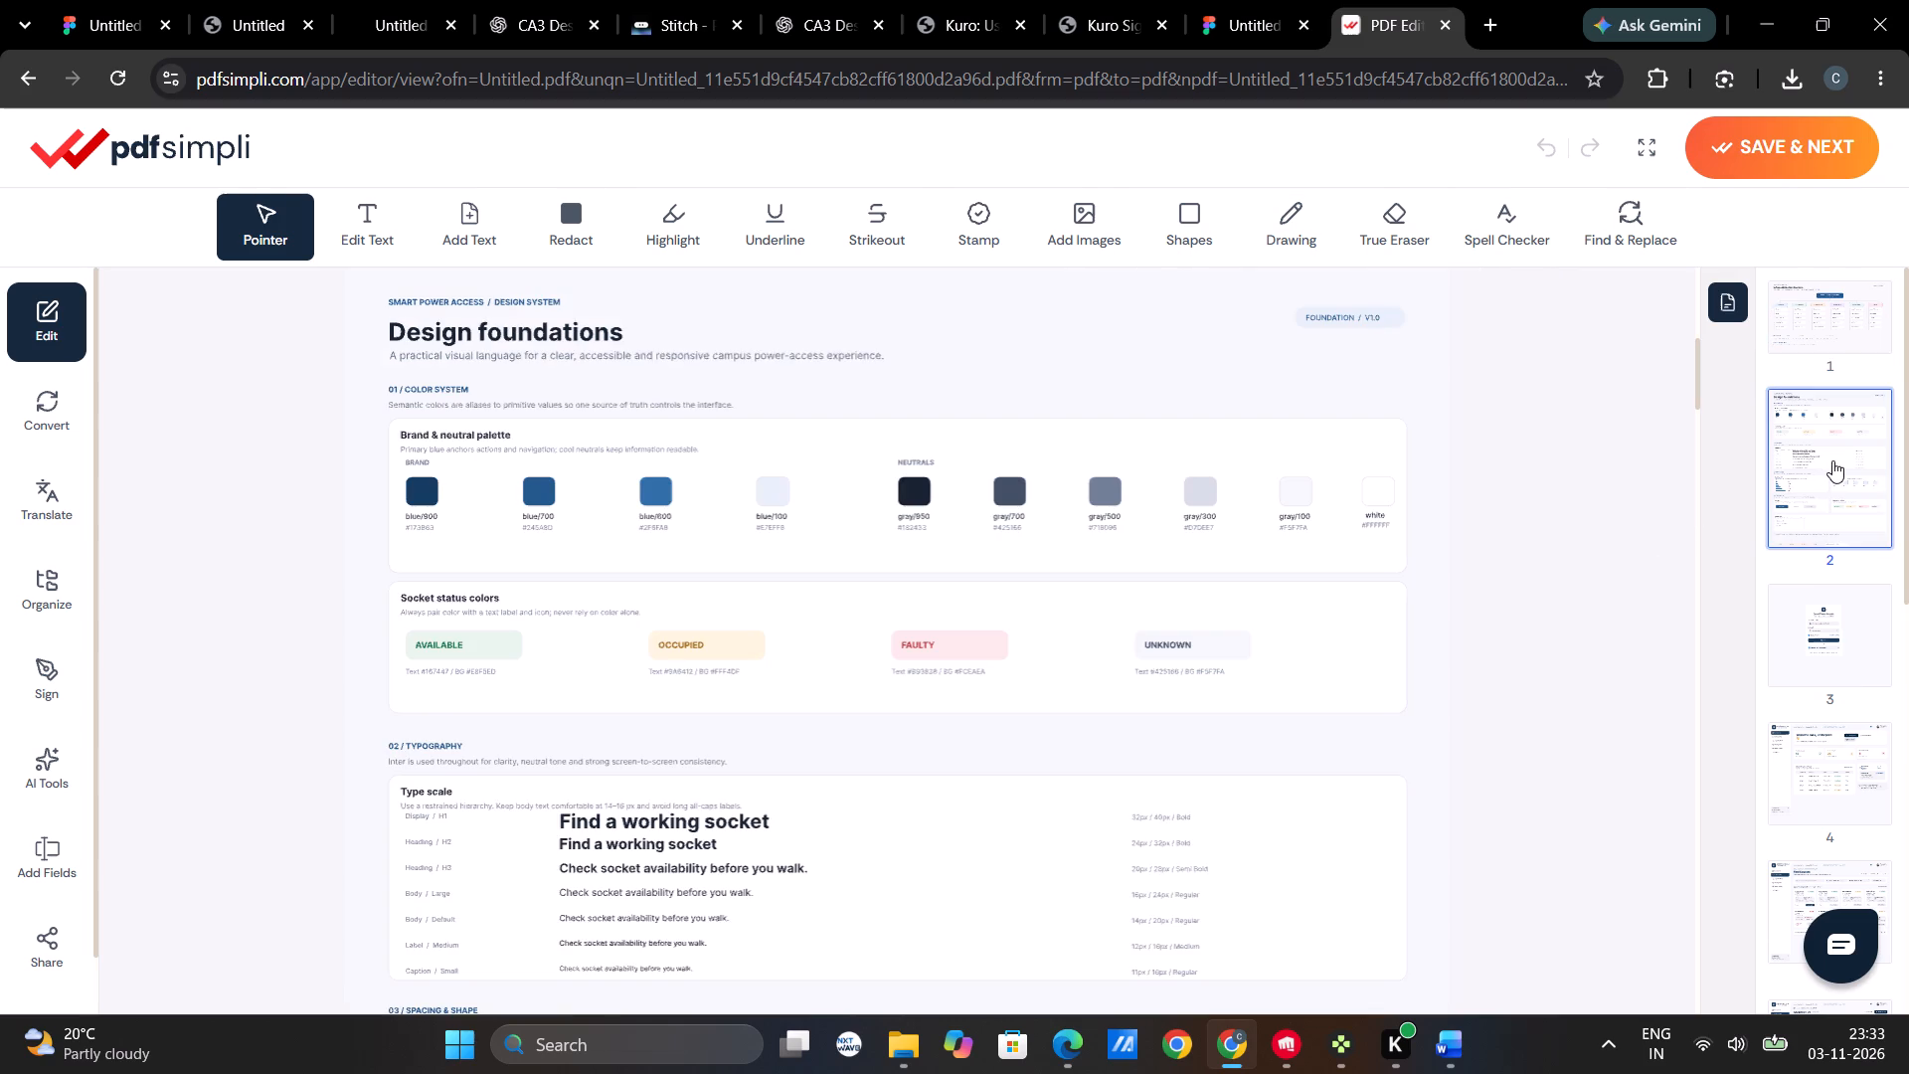
scroll(1832, 460, "down", 19)
scroll(1832, 460, "up", 4)
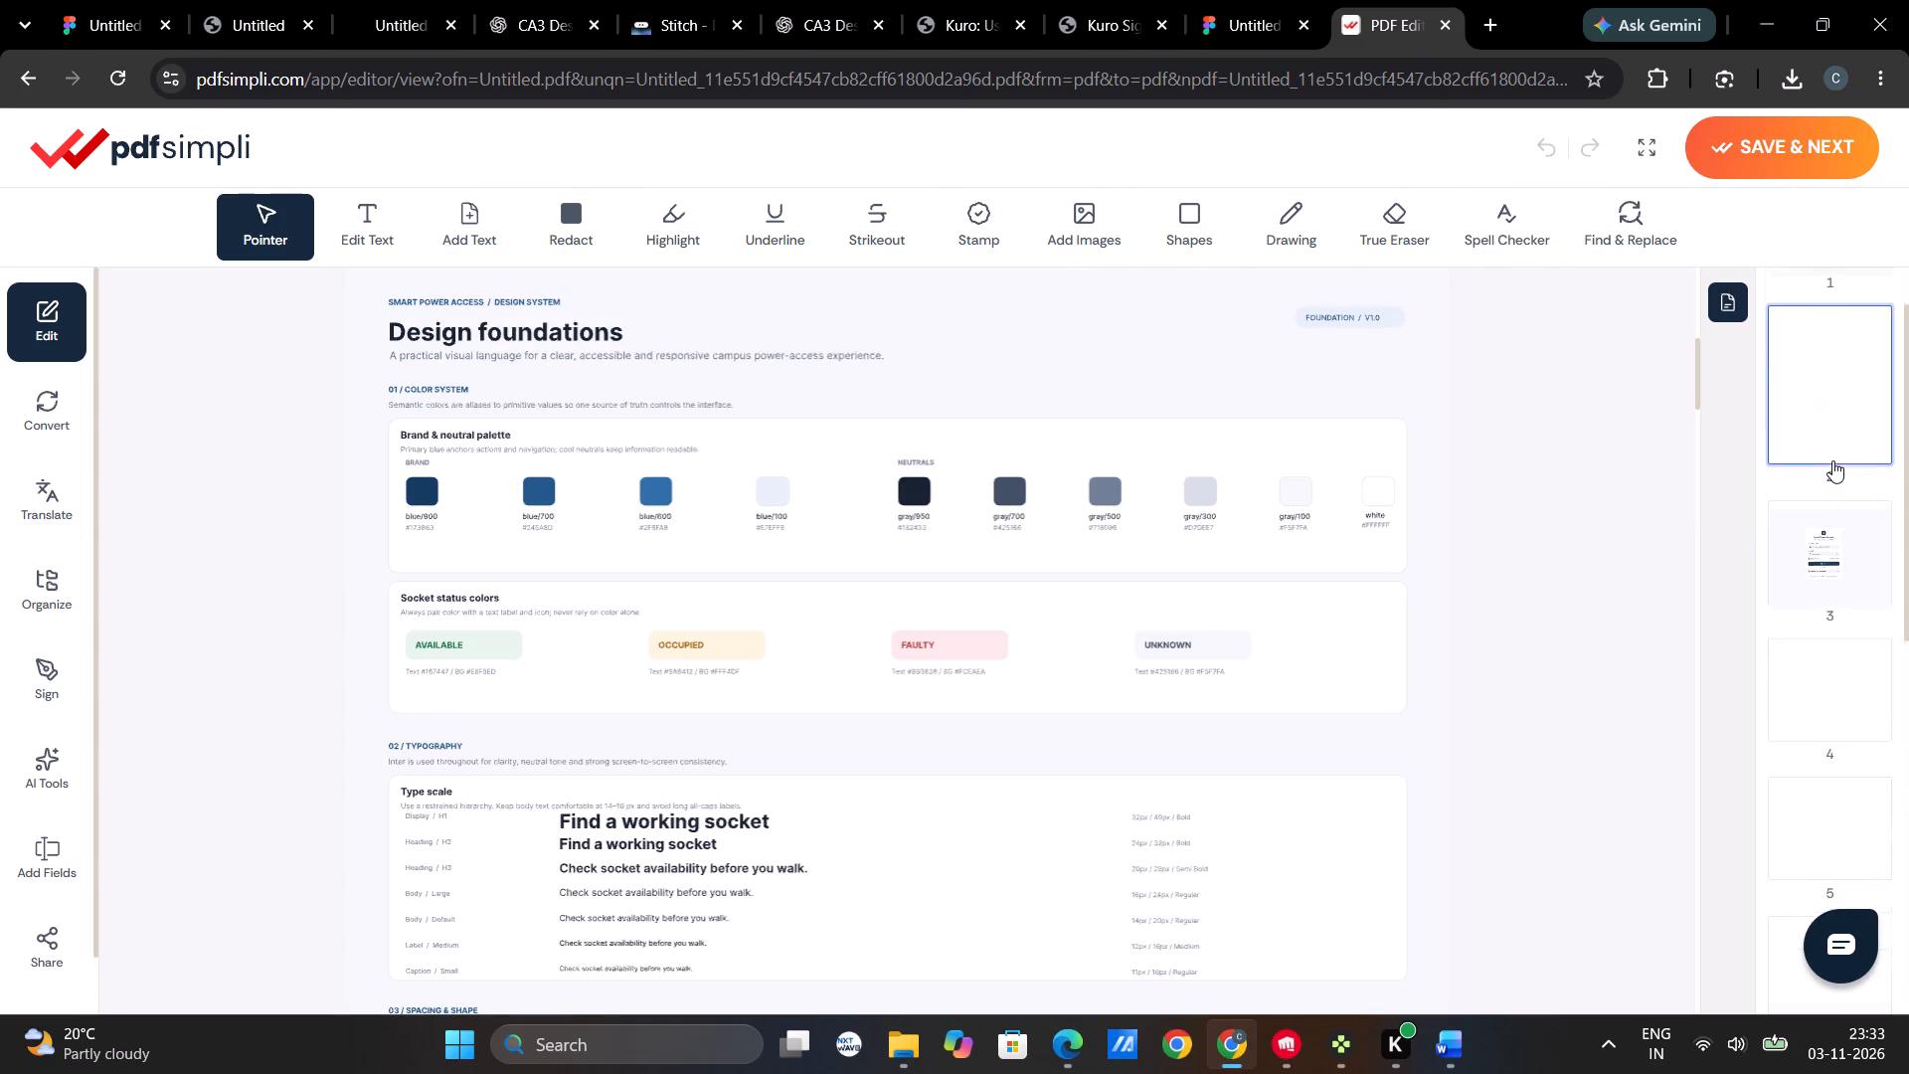
scroll(1832, 460, "up", 11)
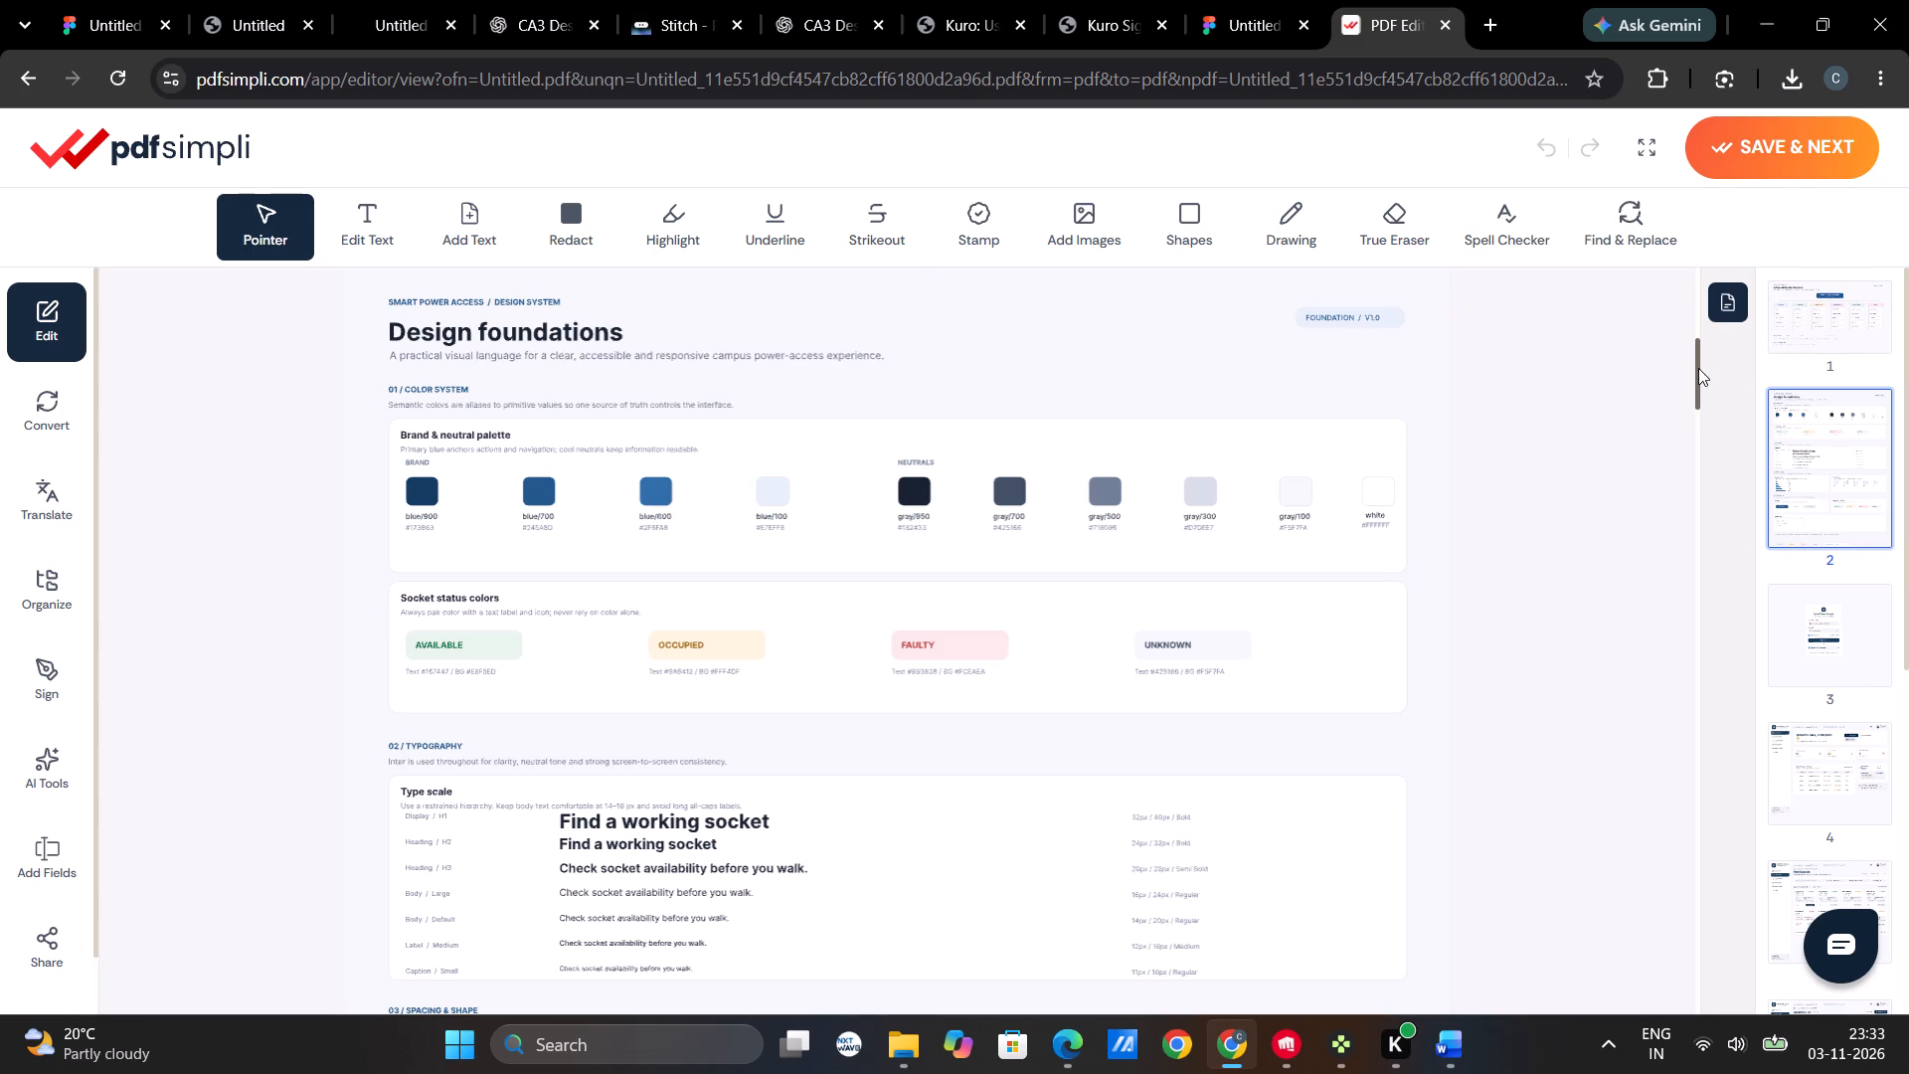
left_click_drag(1698, 368, 1705, 268)
double_click(1718, 292)
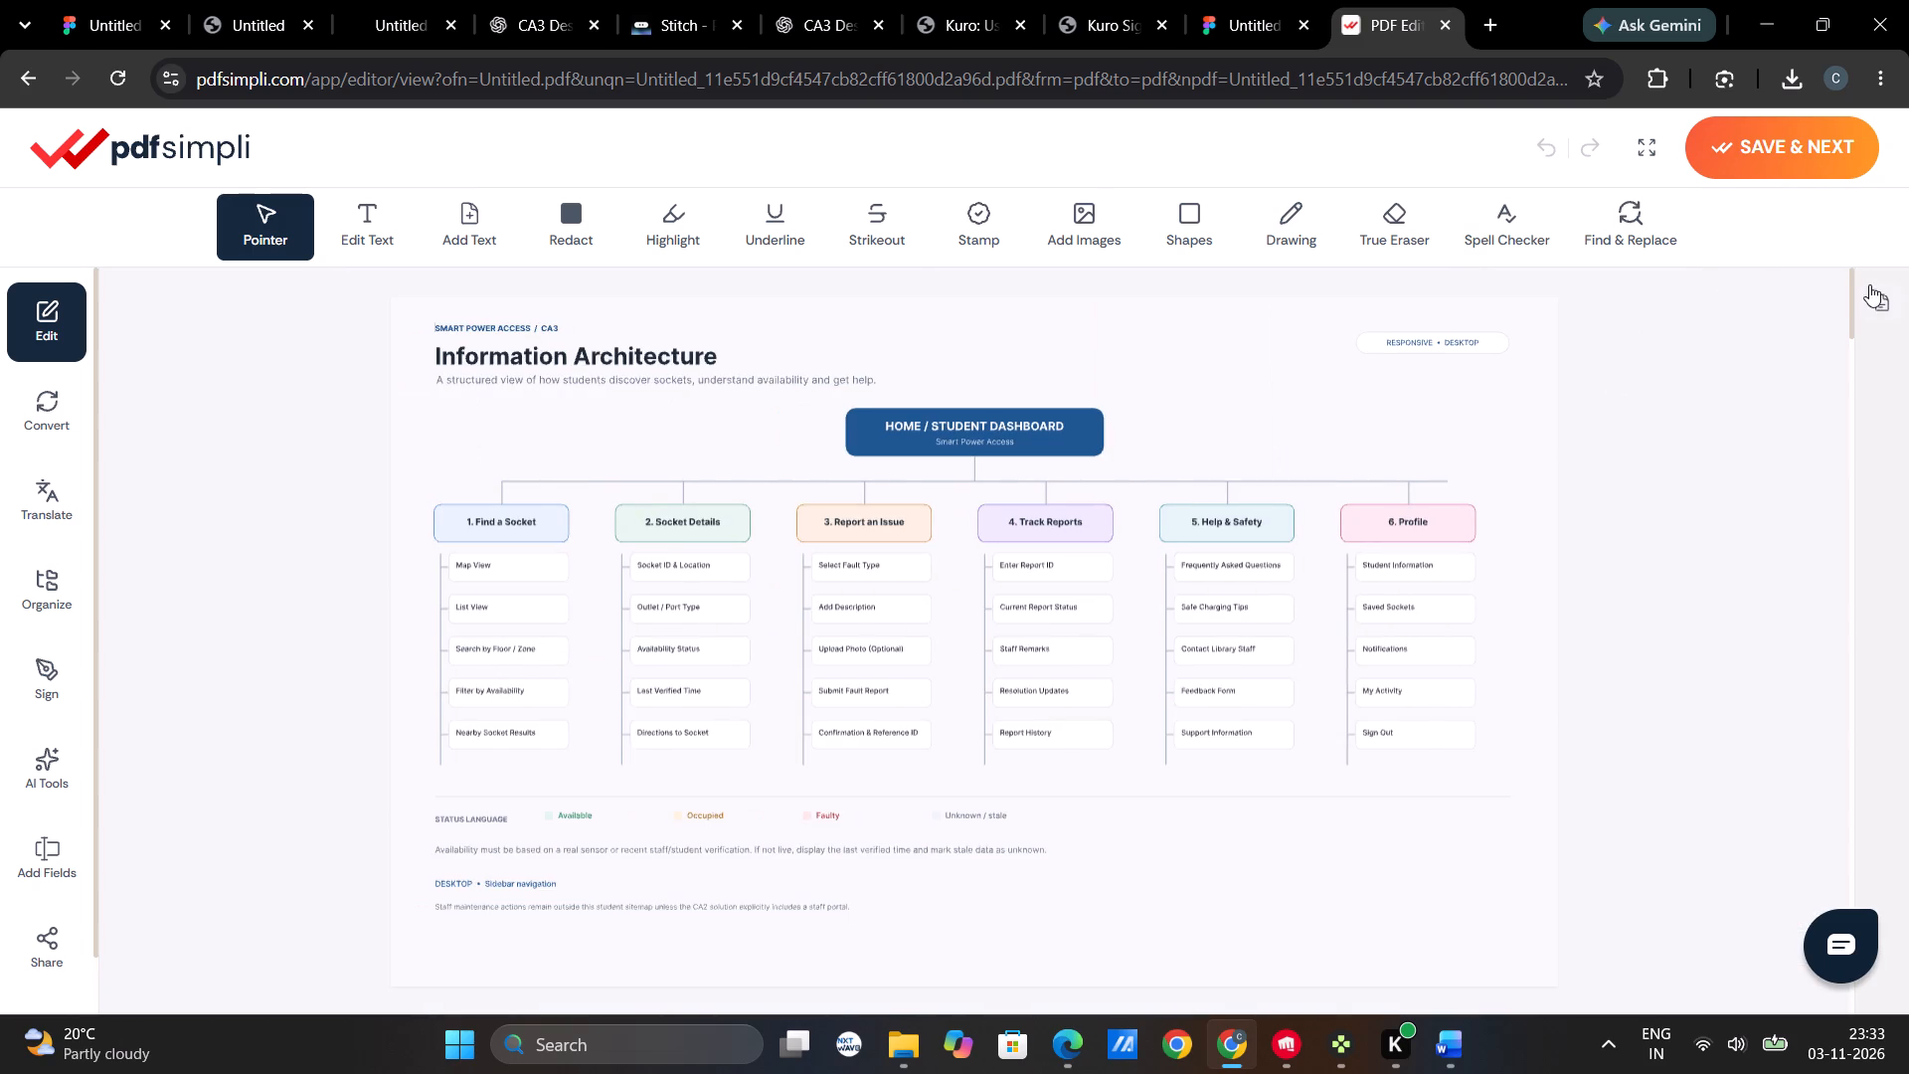
left_click(1886, 294)
scroll(13, 683, "down", 1)
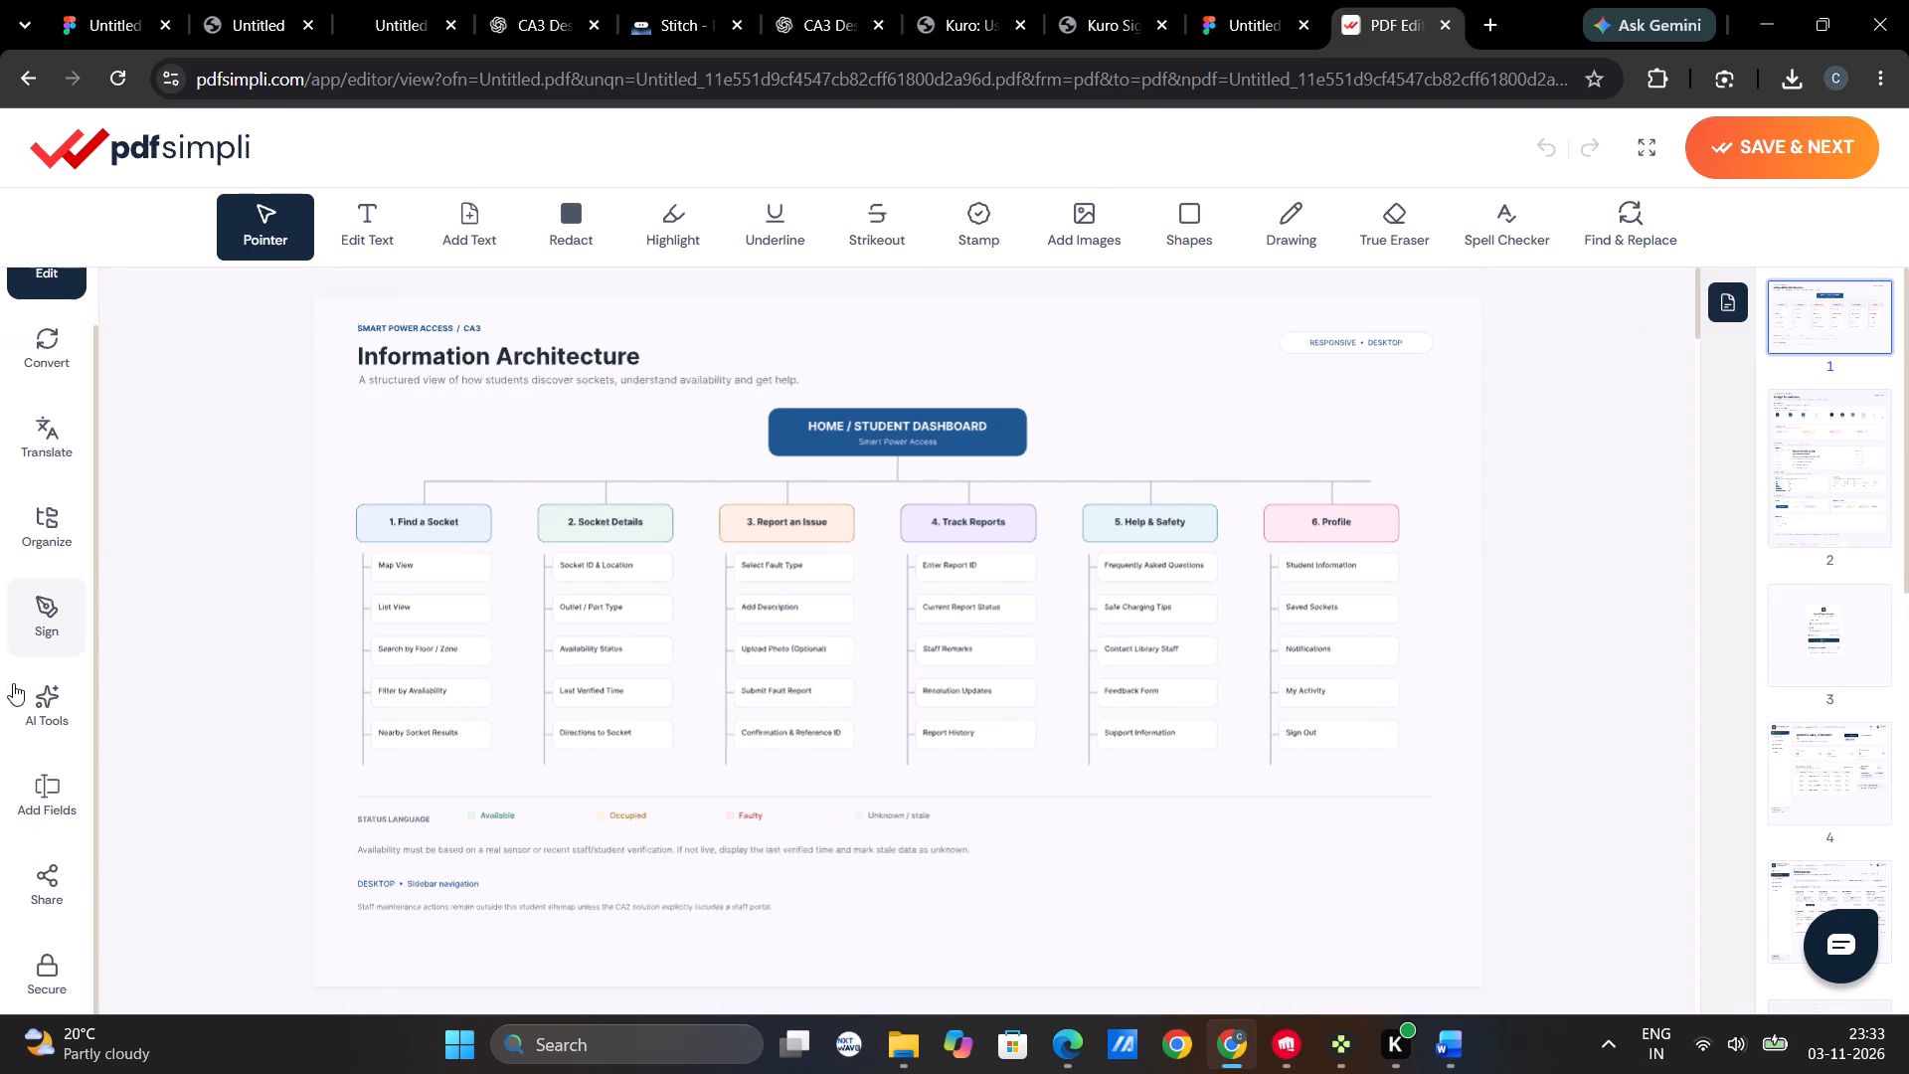
scroll(13, 683, "down", 1)
Search the web in a new browser tab for "pdf to word" and open iLovePDF's online converter.
left_click(1477, 16)
type("pdf")
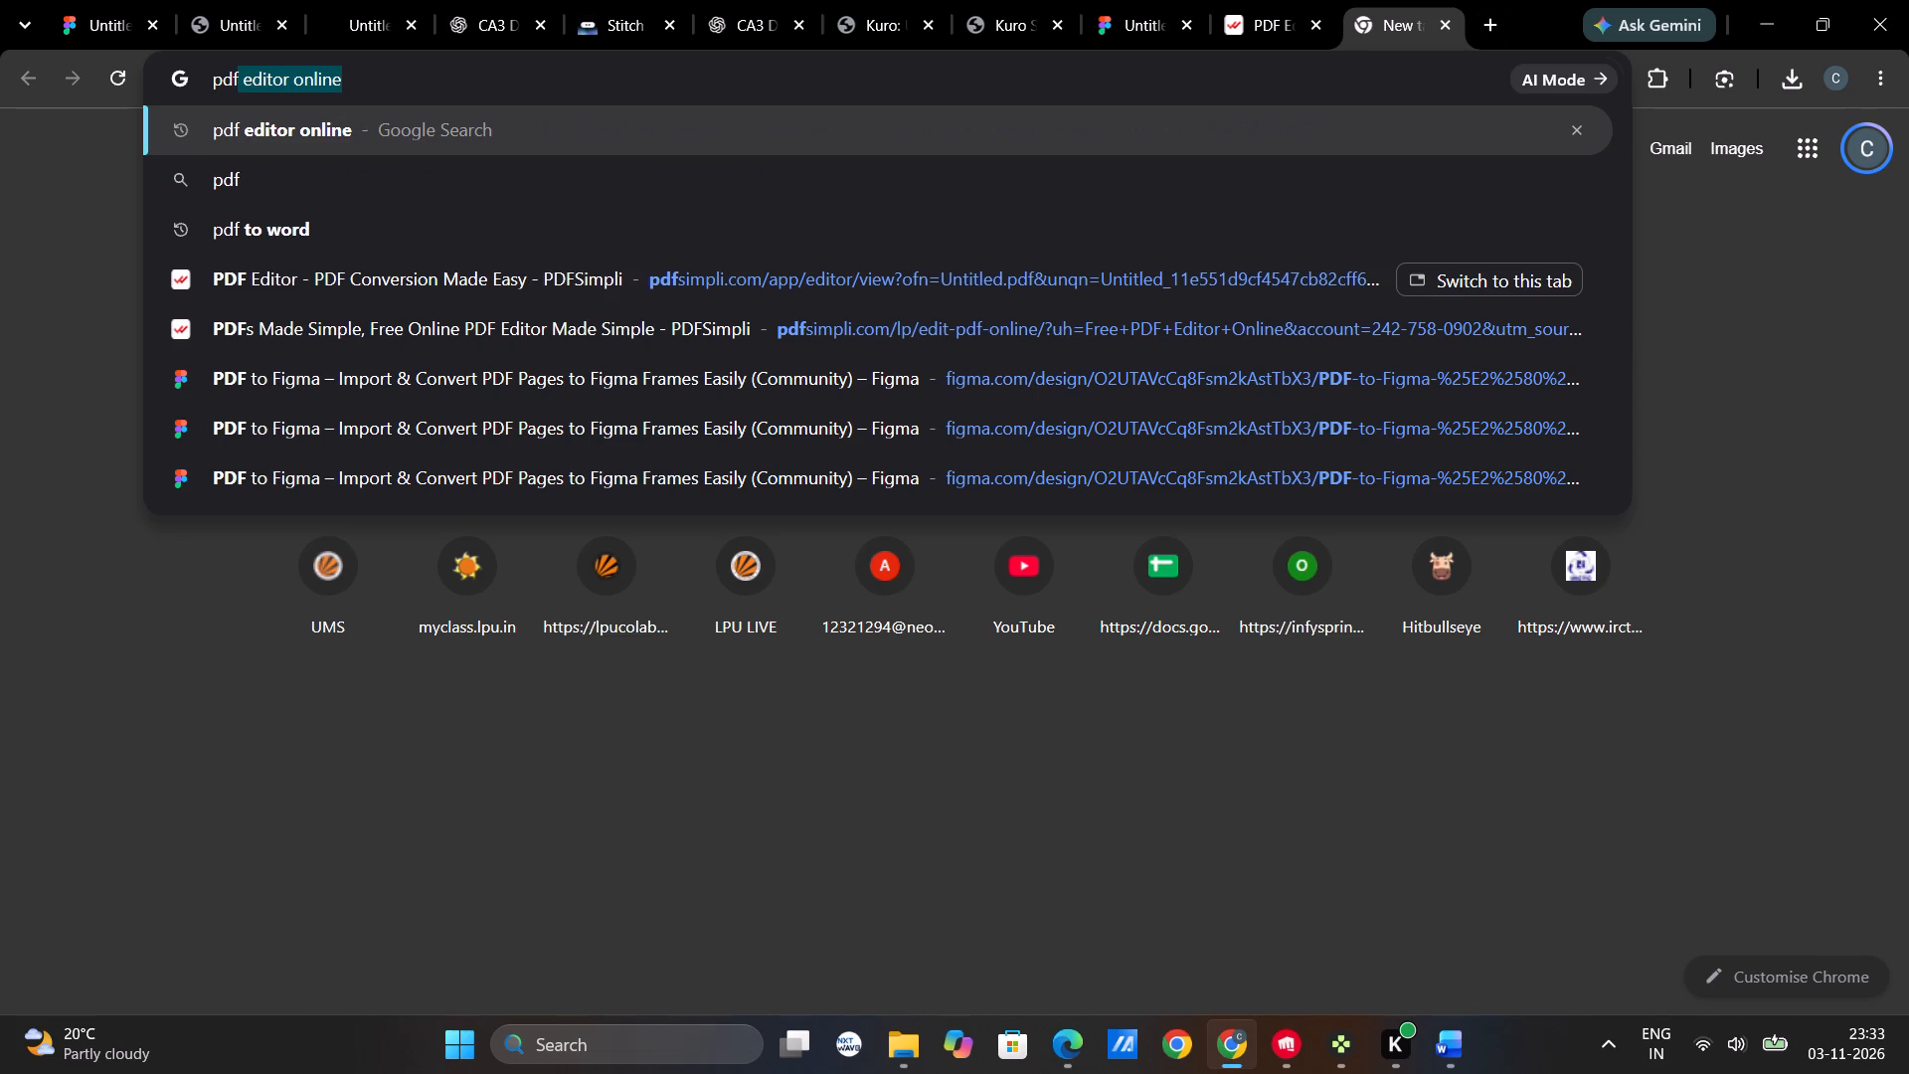
key("space")
type("to")
key("space")
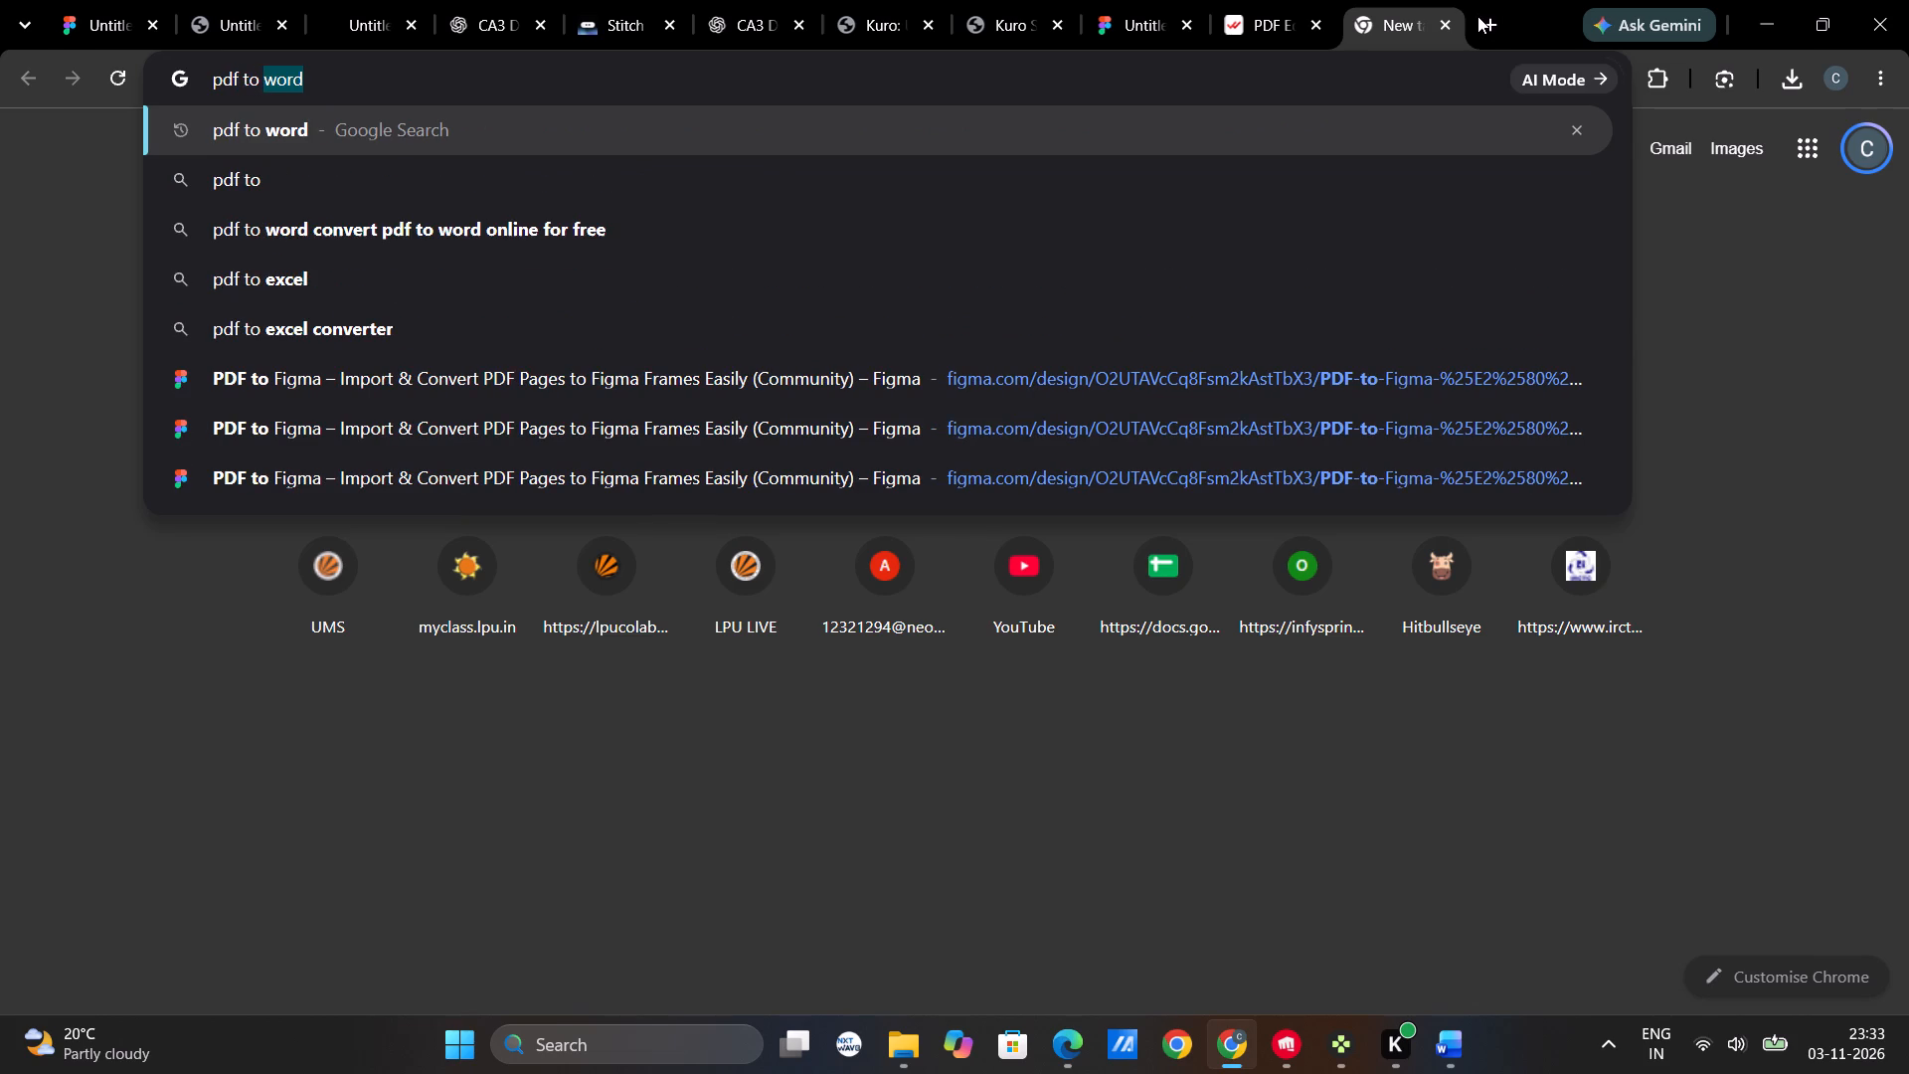
key("Return")
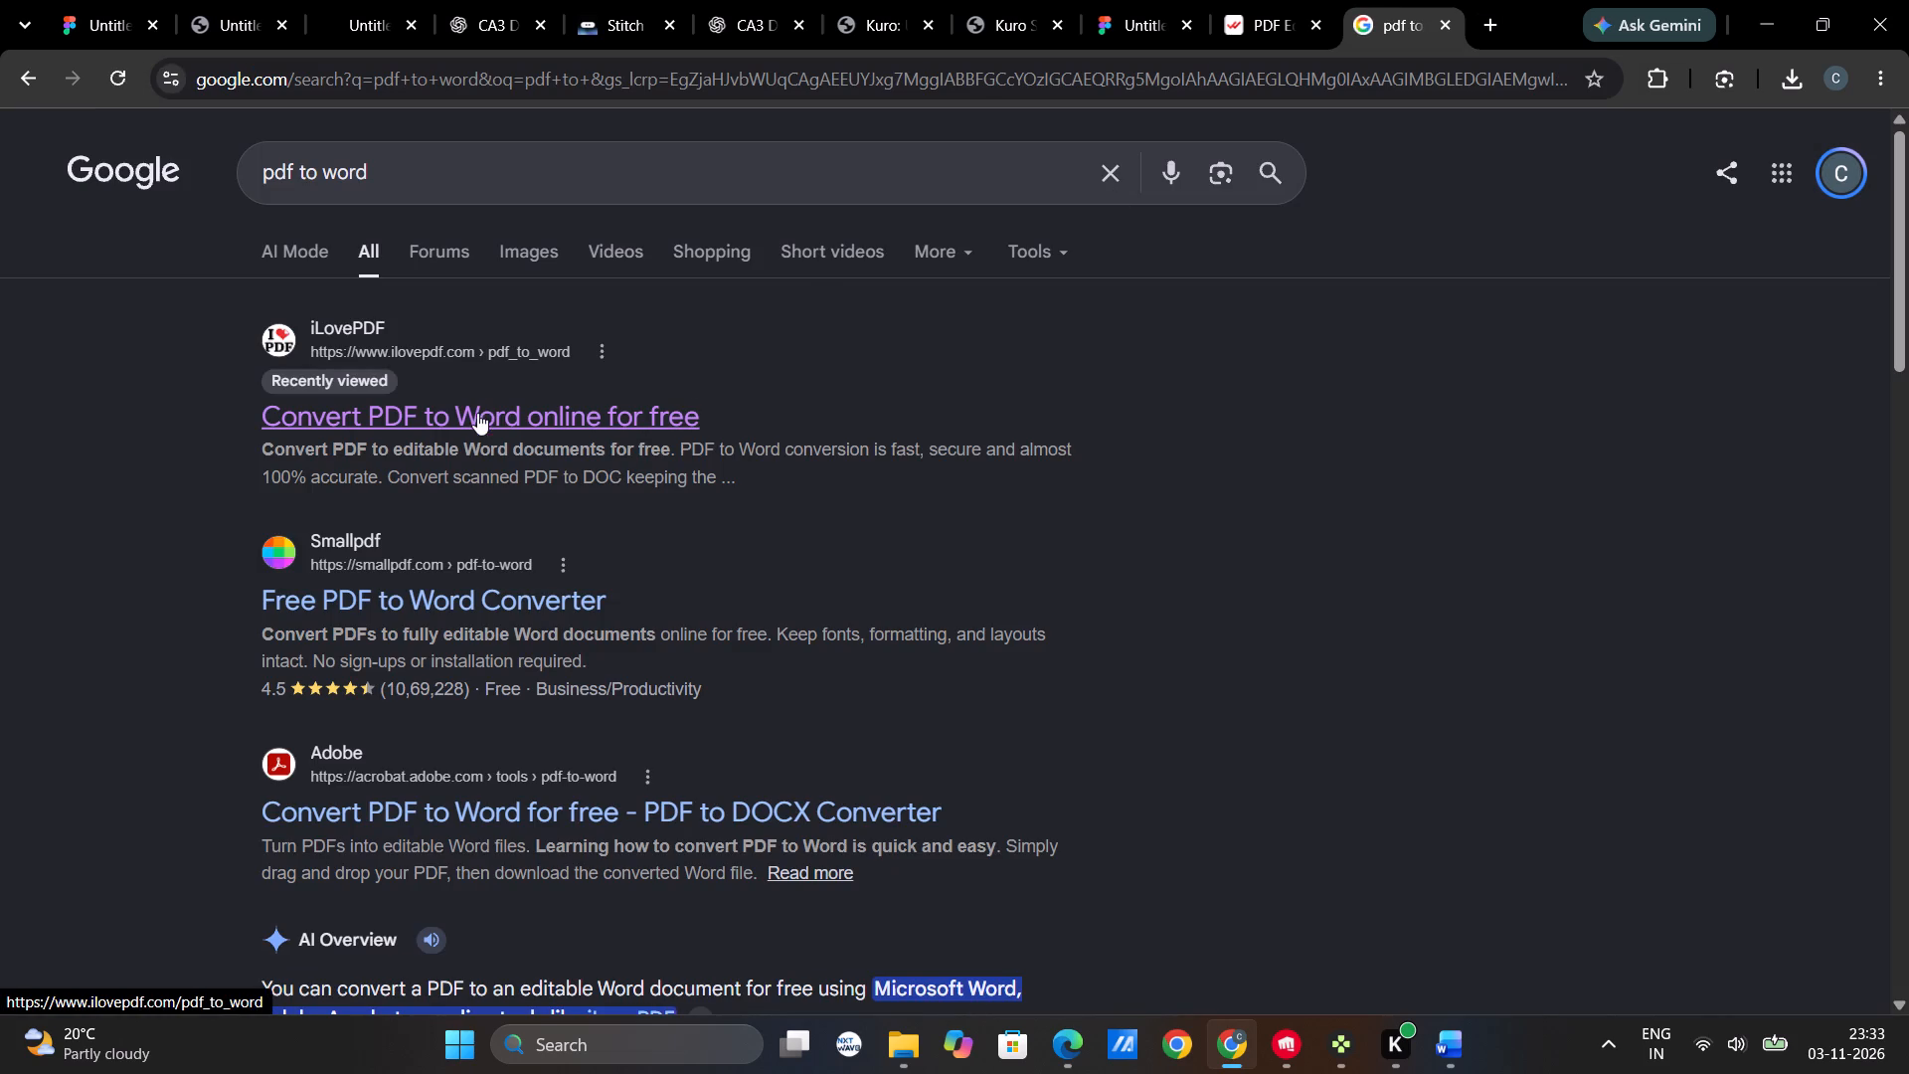
left_click(477, 414)
Upload Untitled.pdf from Downloads to iLovePDF and convert it to Word with the No OCR option.
left_click(1078, 466)
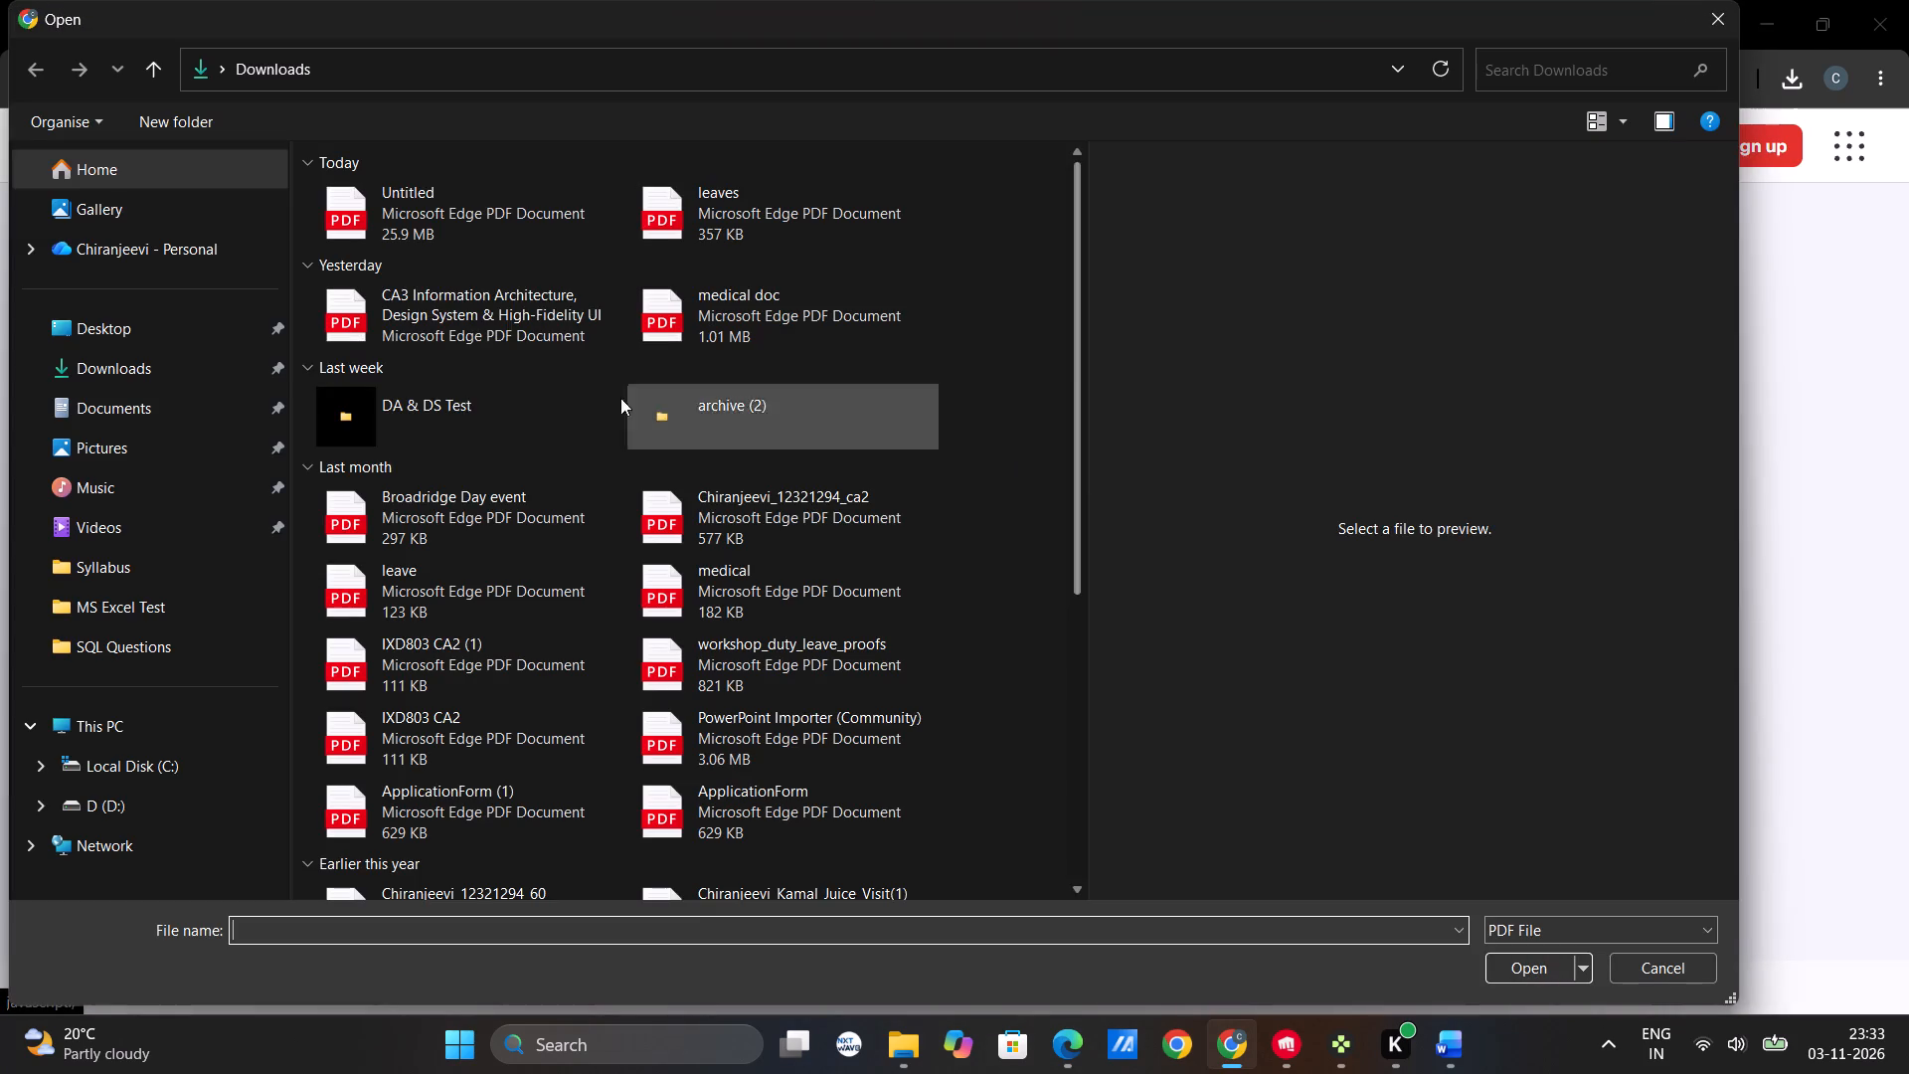
left_click(535, 184)
left_click(1537, 972)
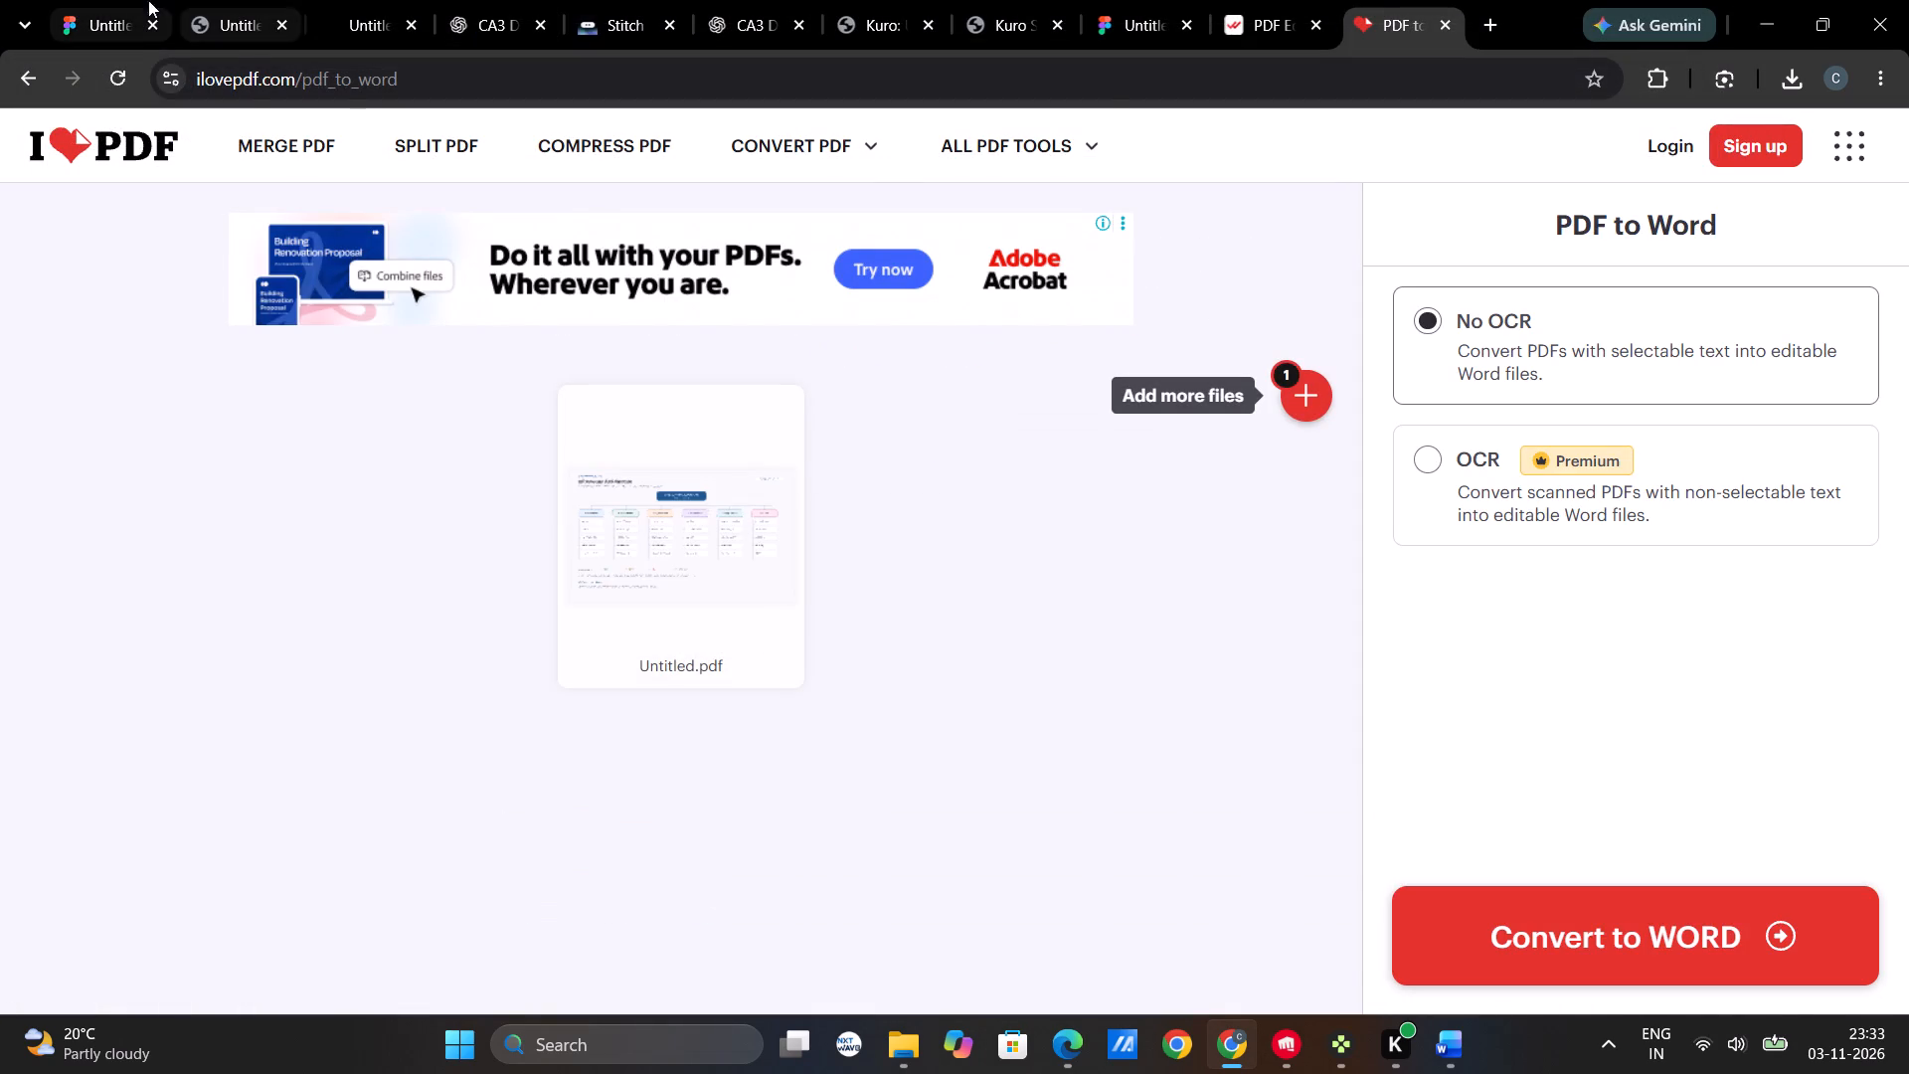
left_click(90, 0)
scroll(874, 447, "up", 1)
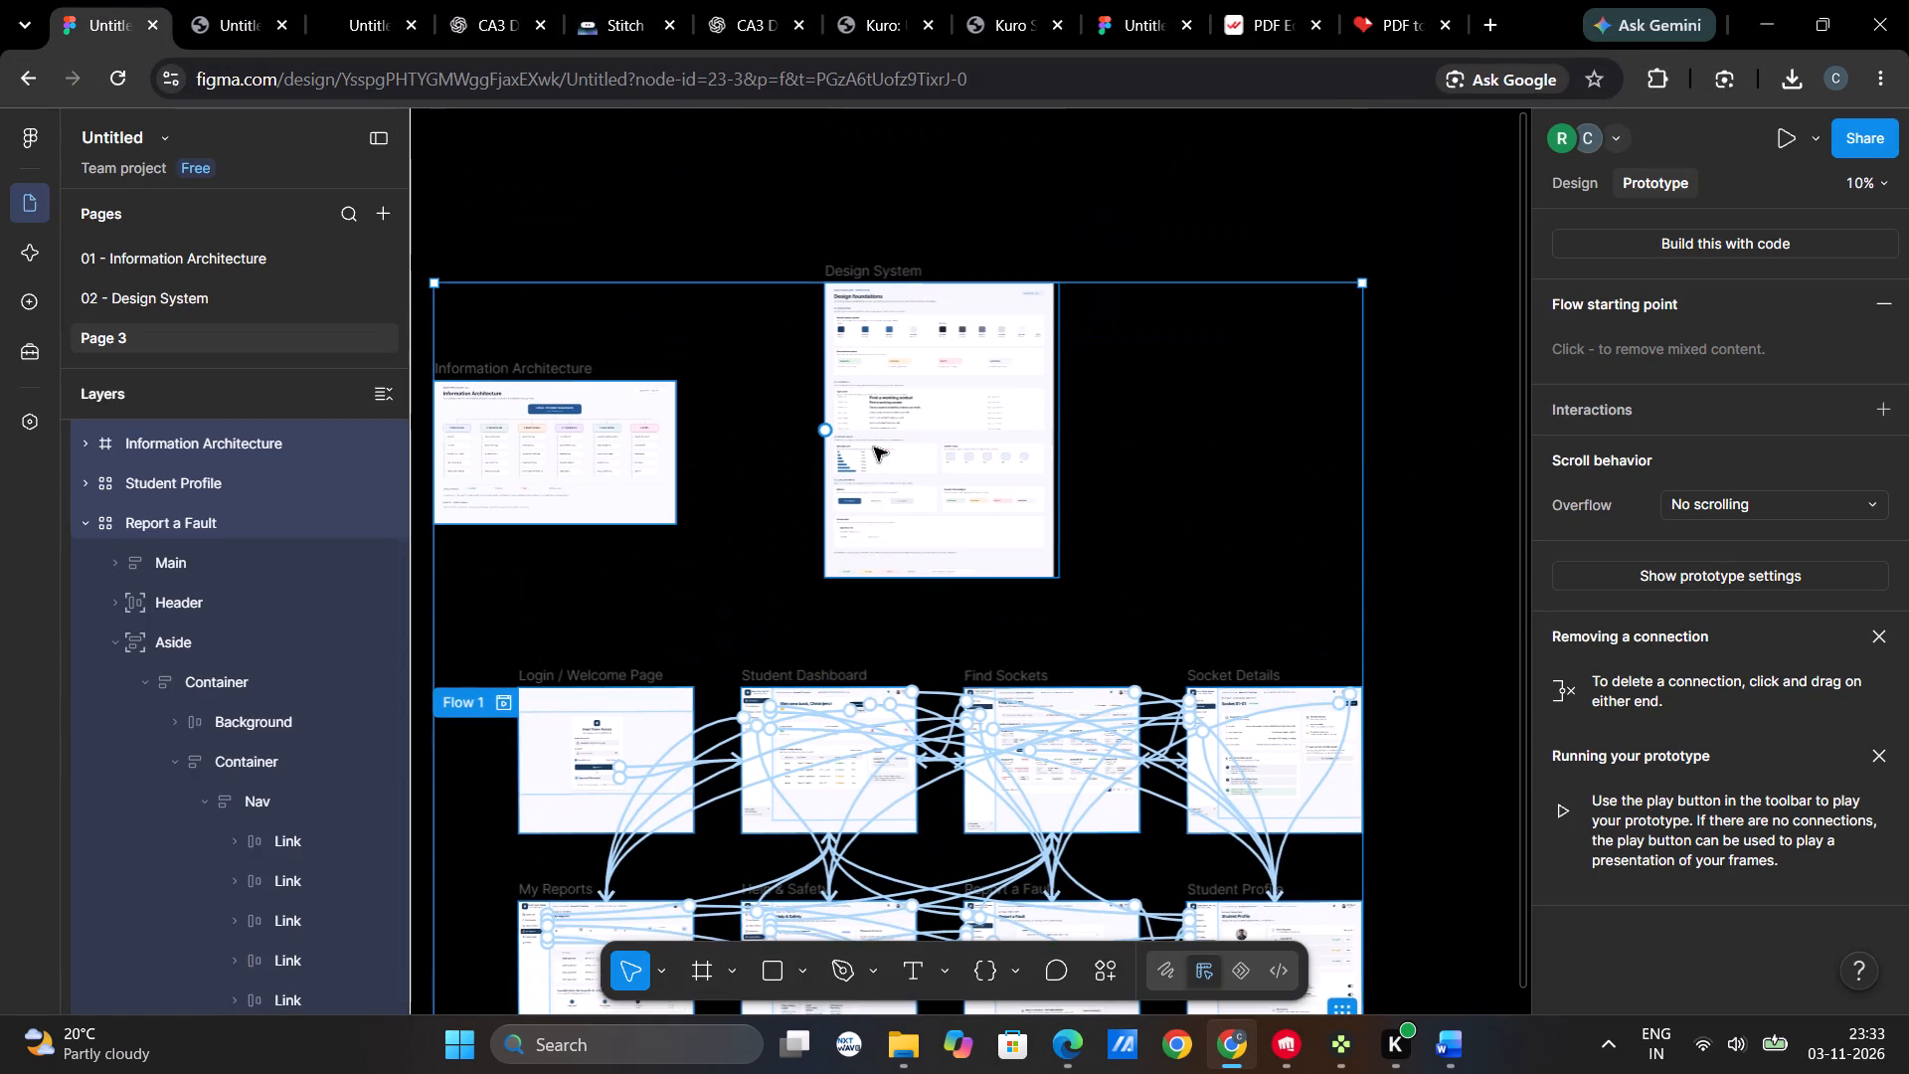
left_click(1379, 21)
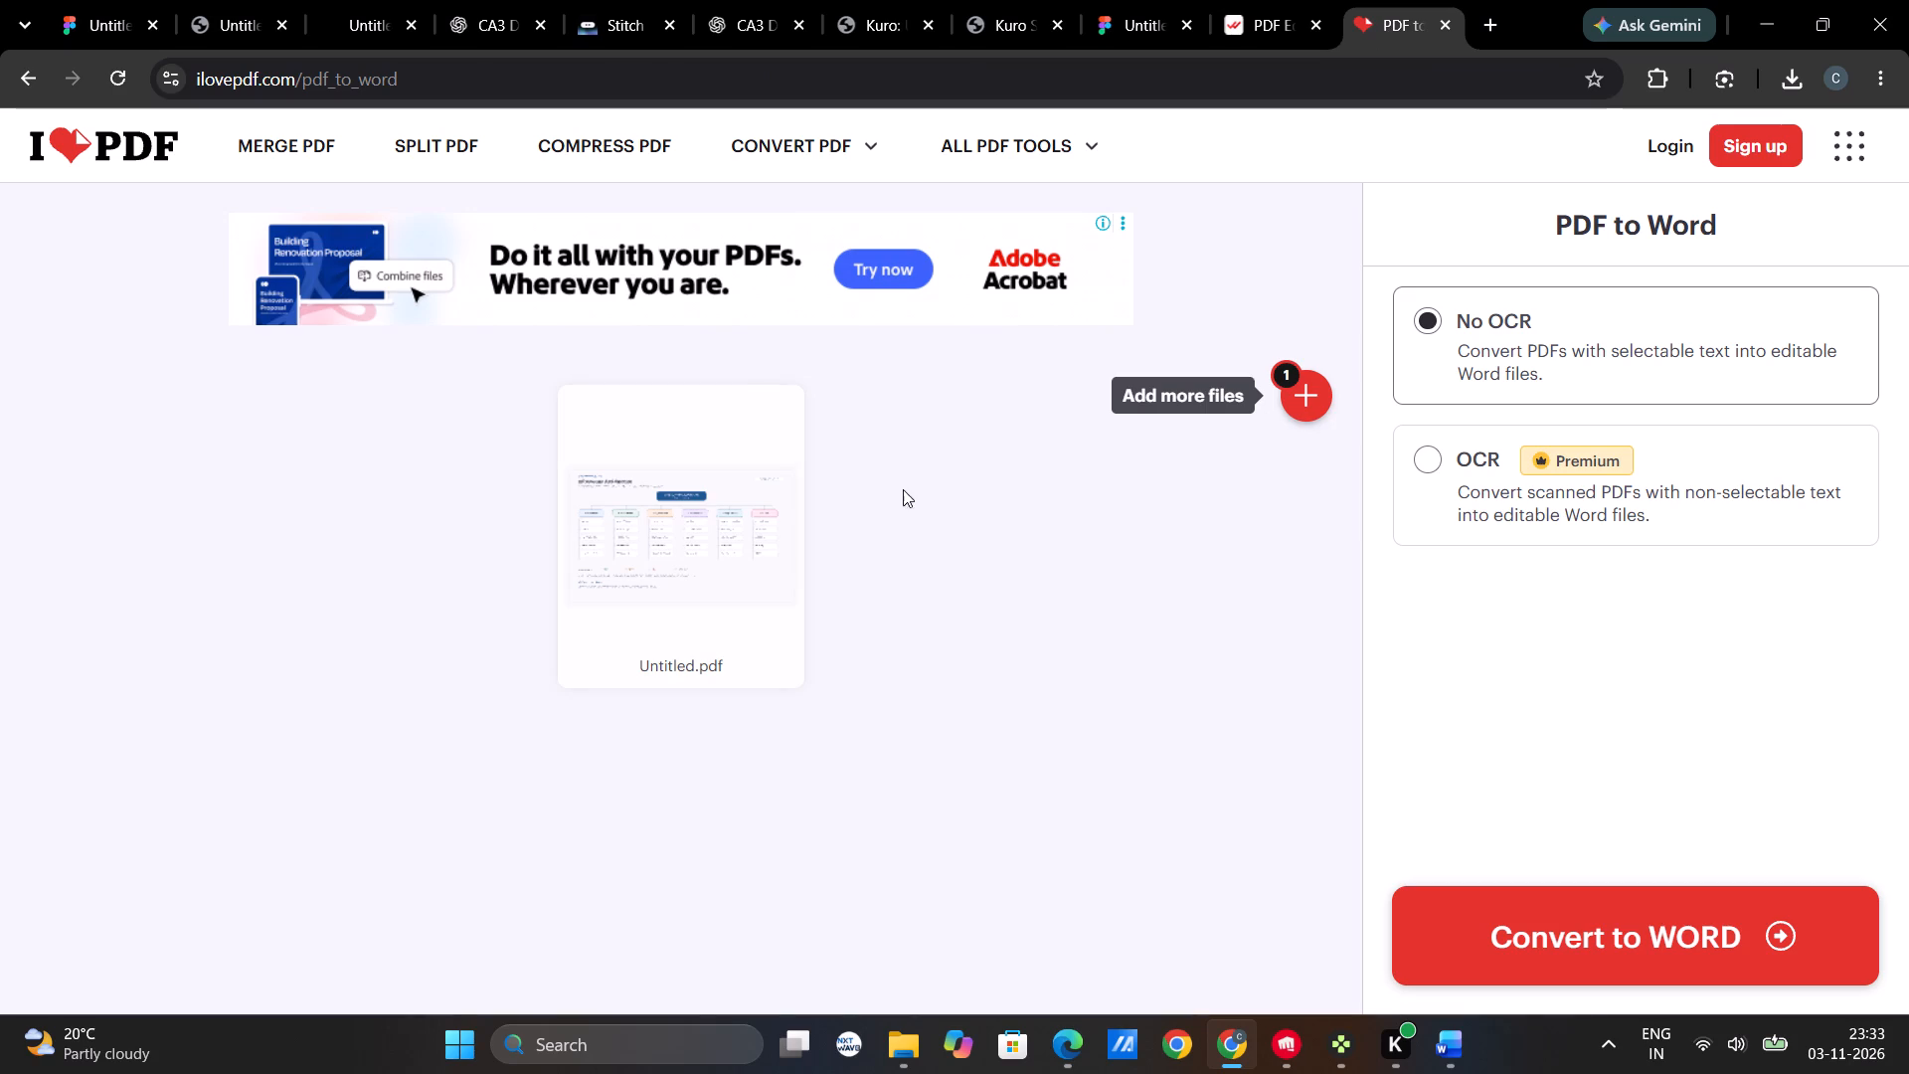
left_click(1531, 928)
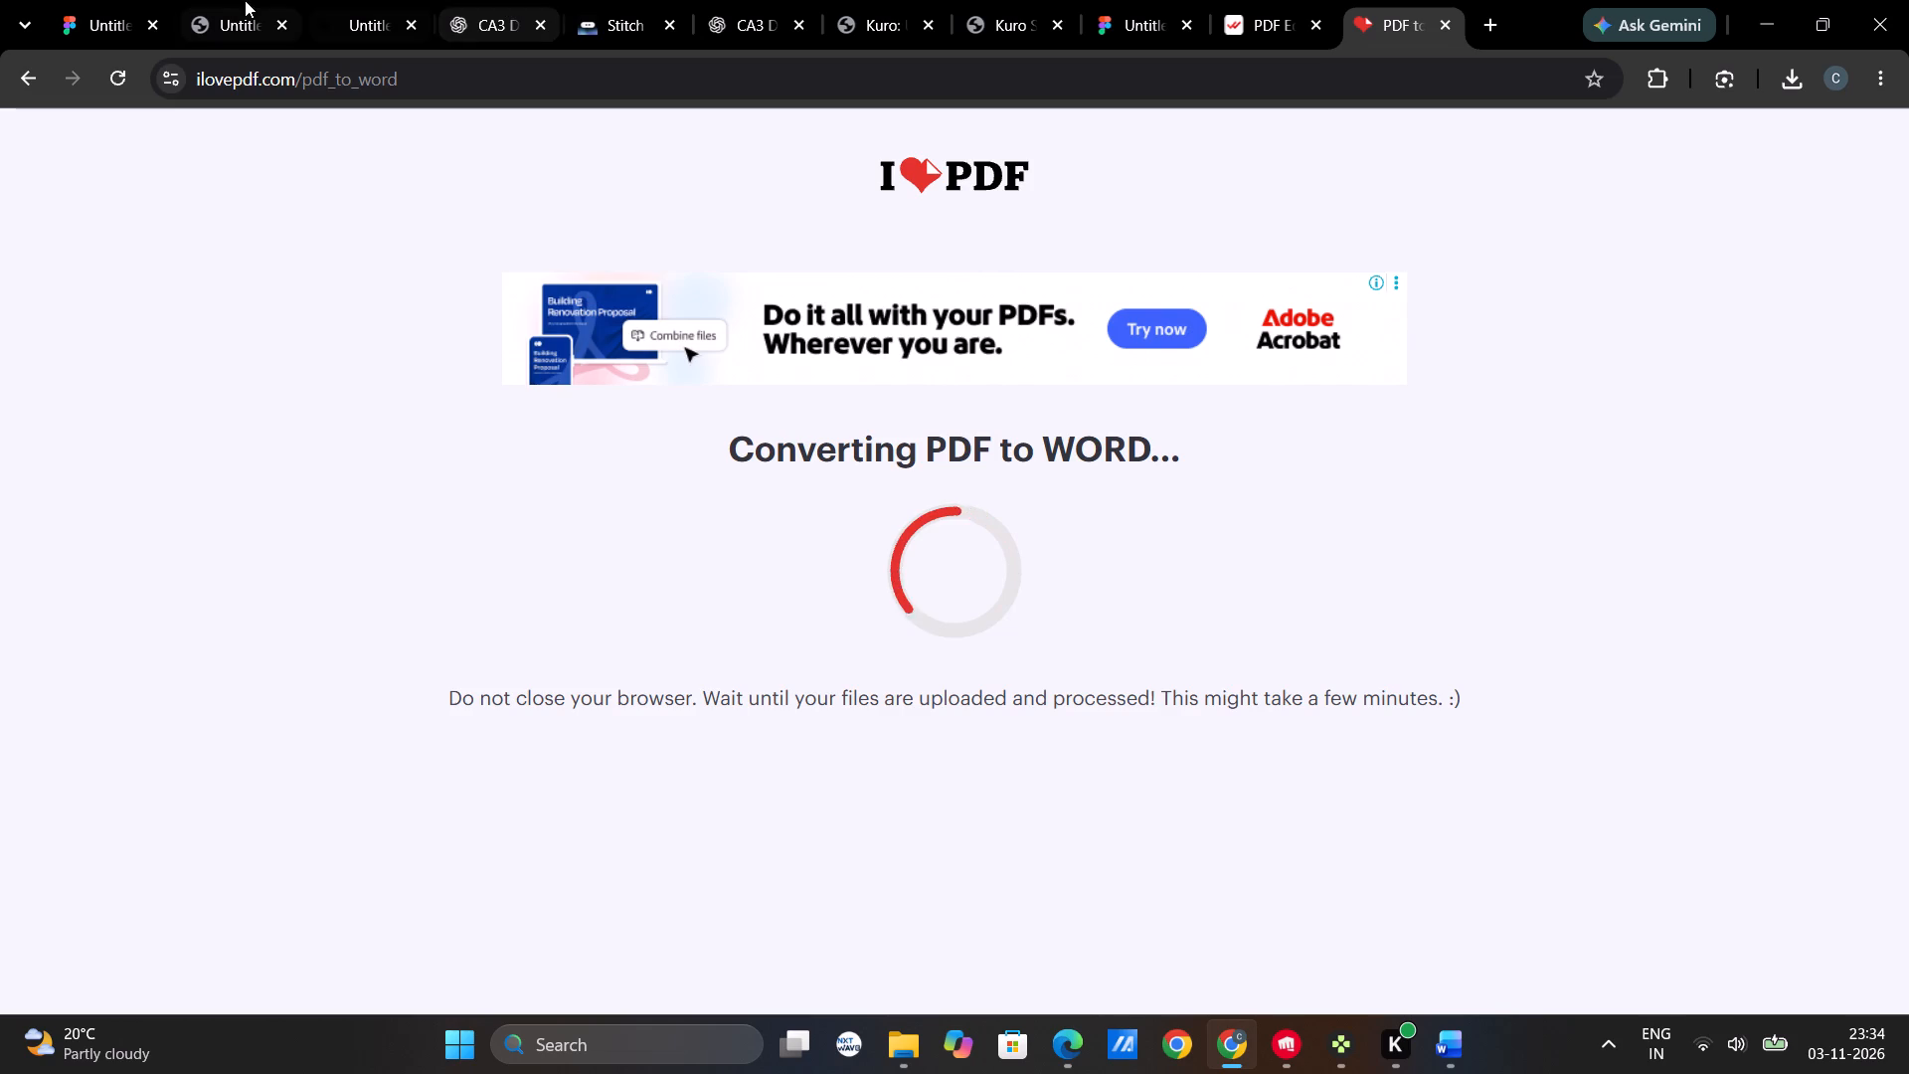
Download the converted Untitled.docx from iLovePDF and open it in Word.
left_click(59, 0)
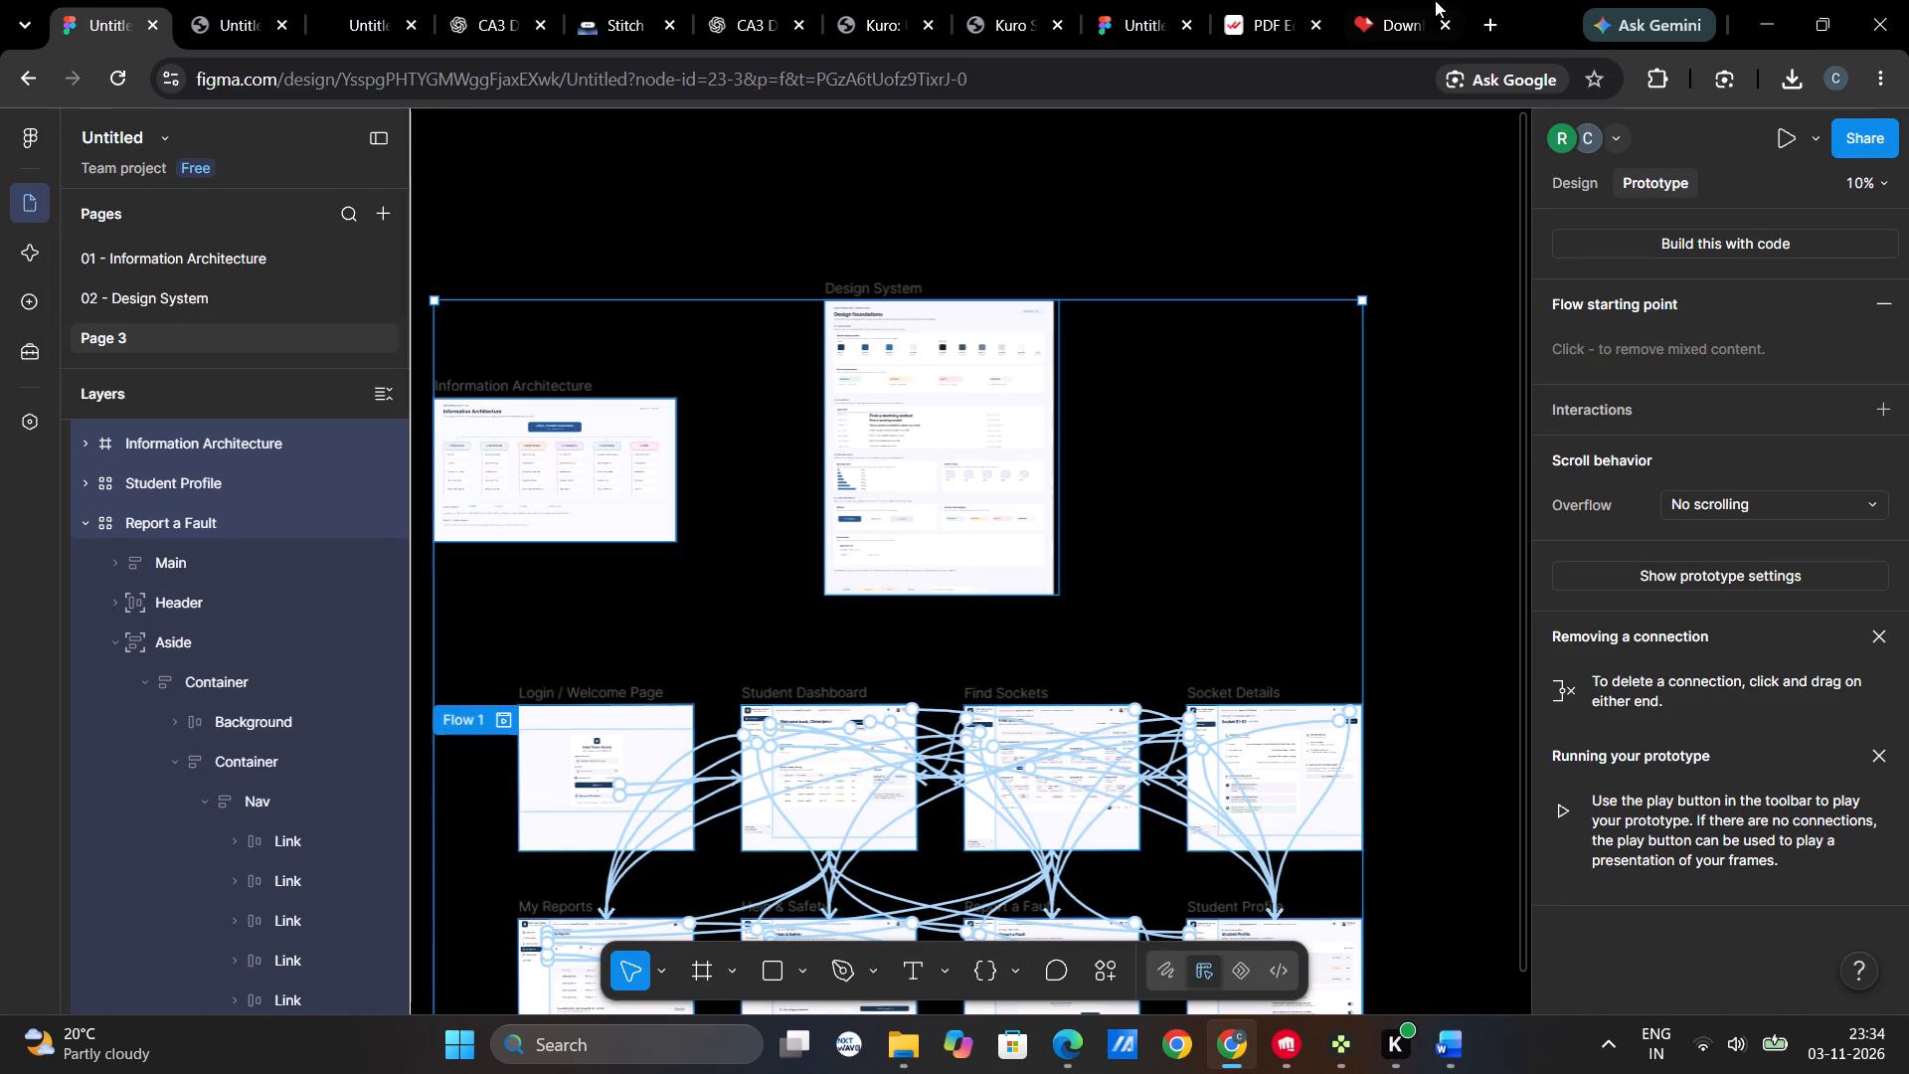
left_click(1379, 9)
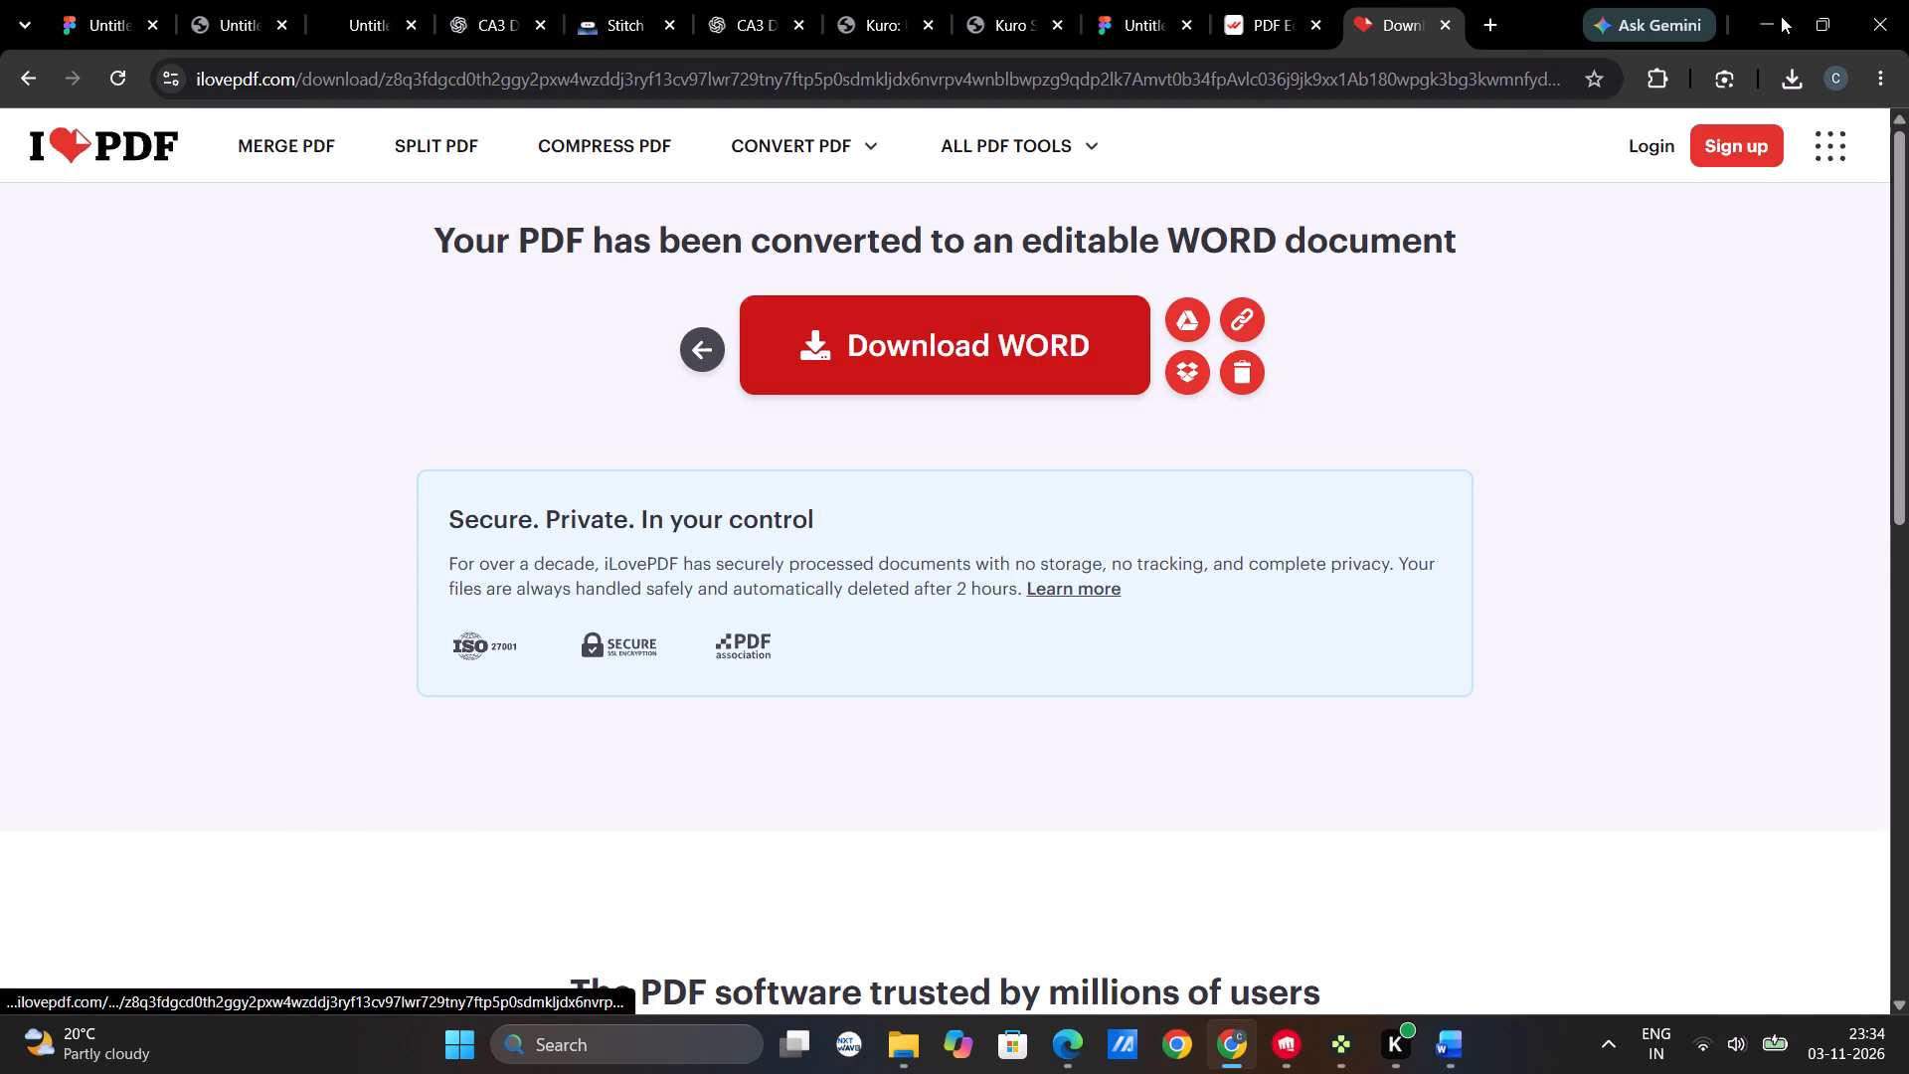
left_click(1784, 86)
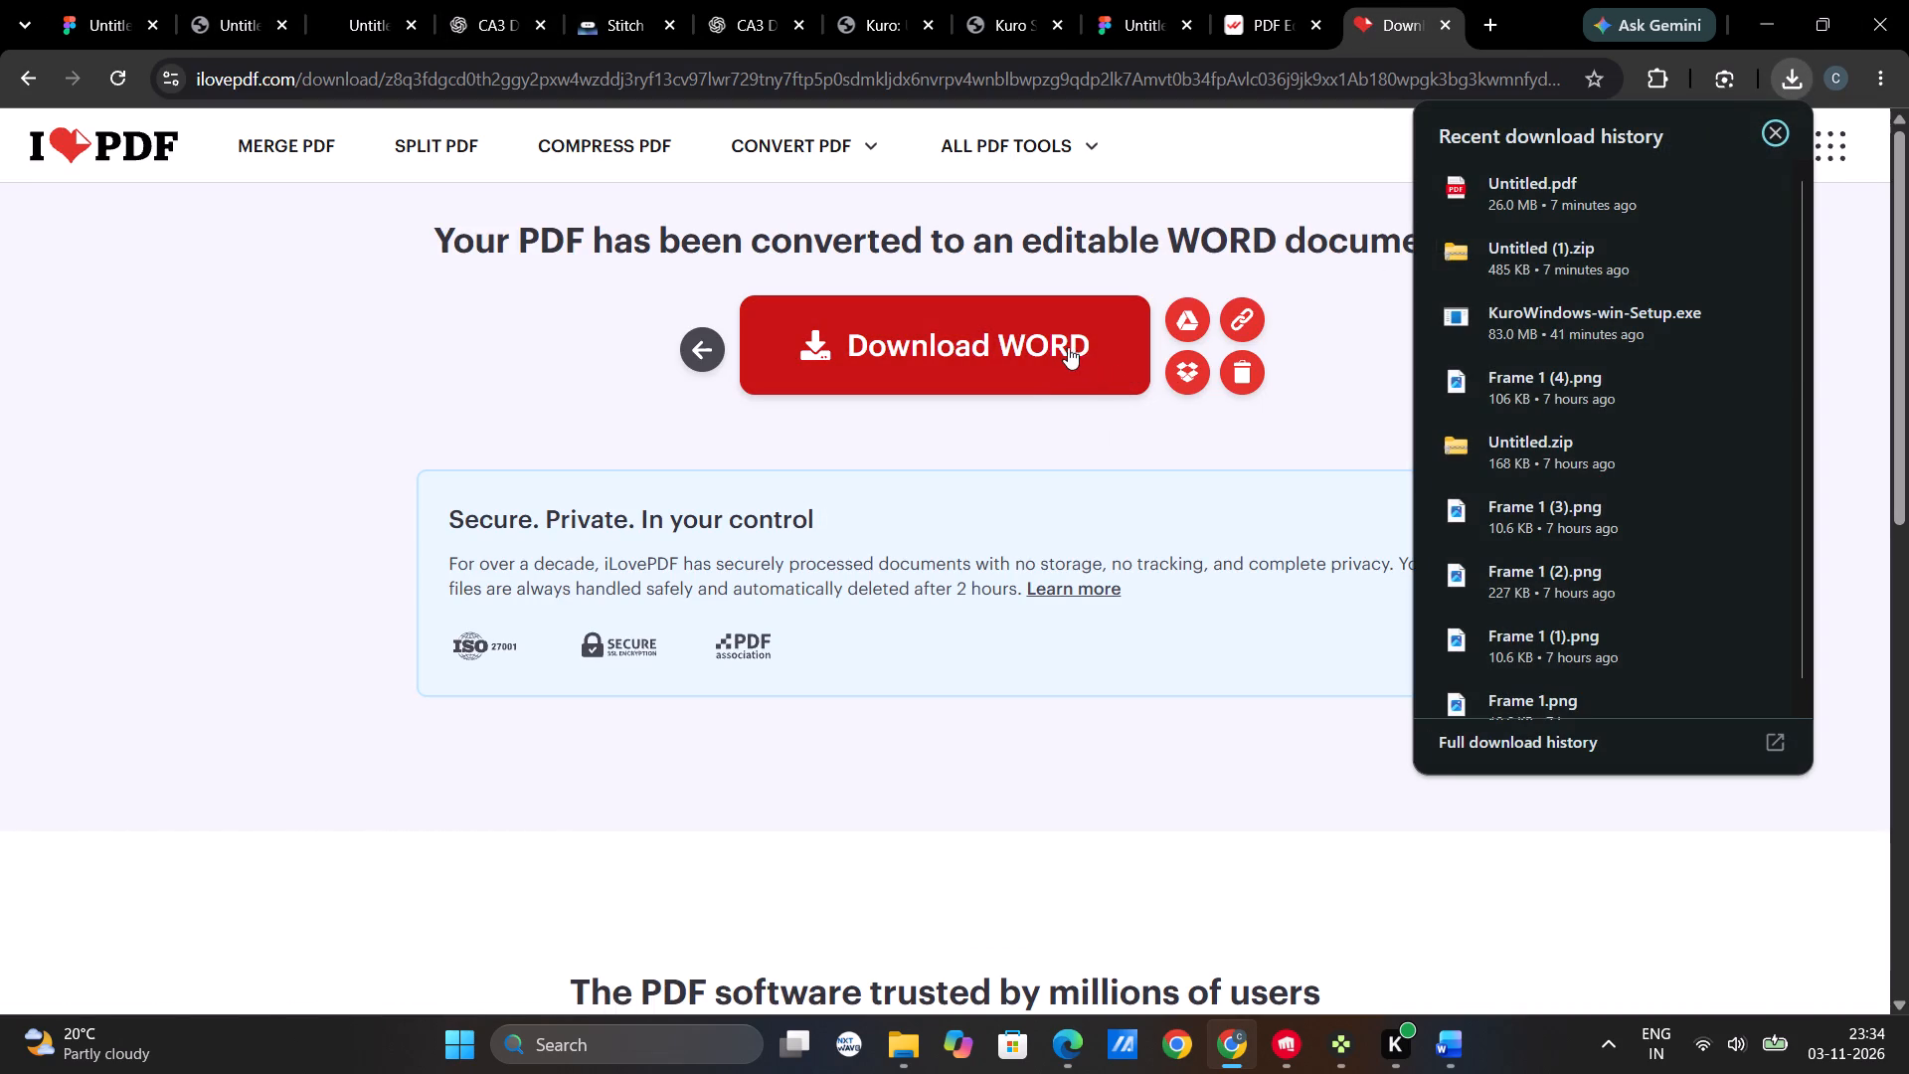
left_click(1066, 347)
left_click(1784, 81)
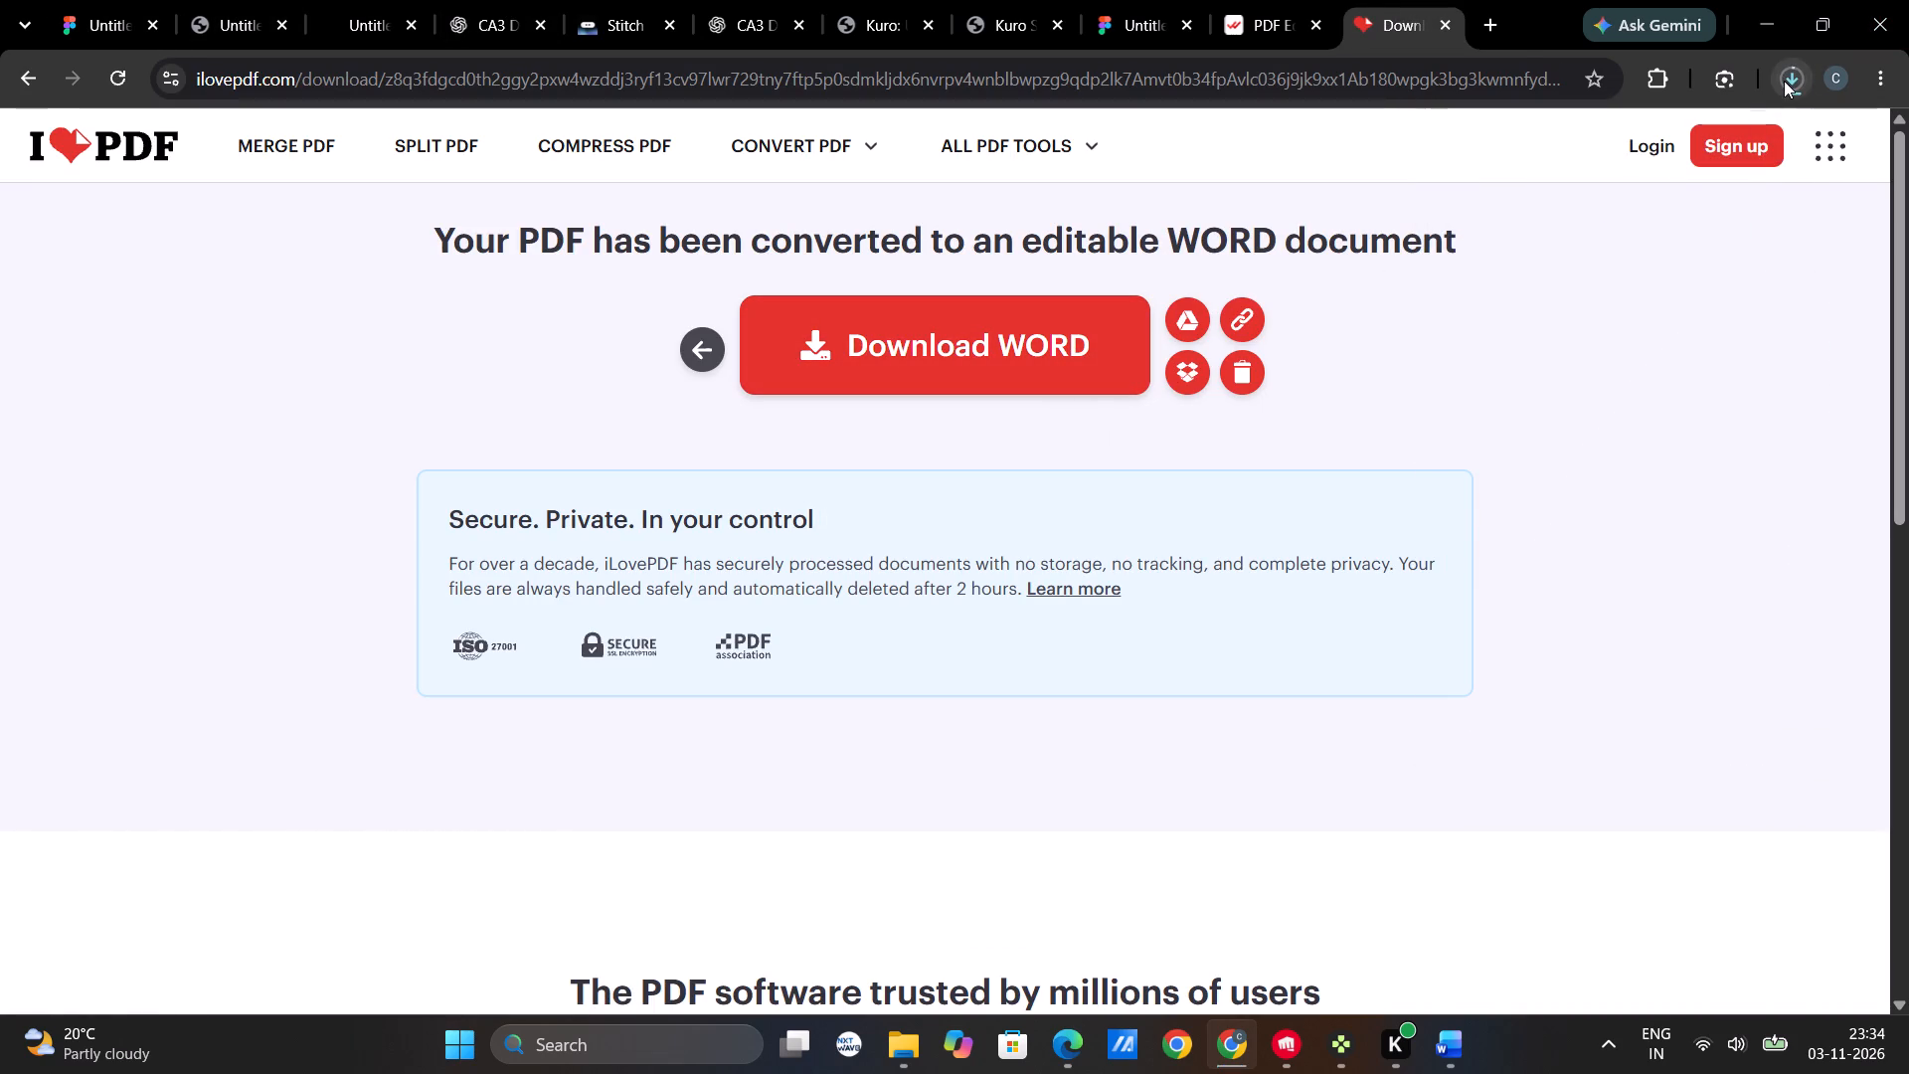
left_click_drag(1758, 196, 1707, 274)
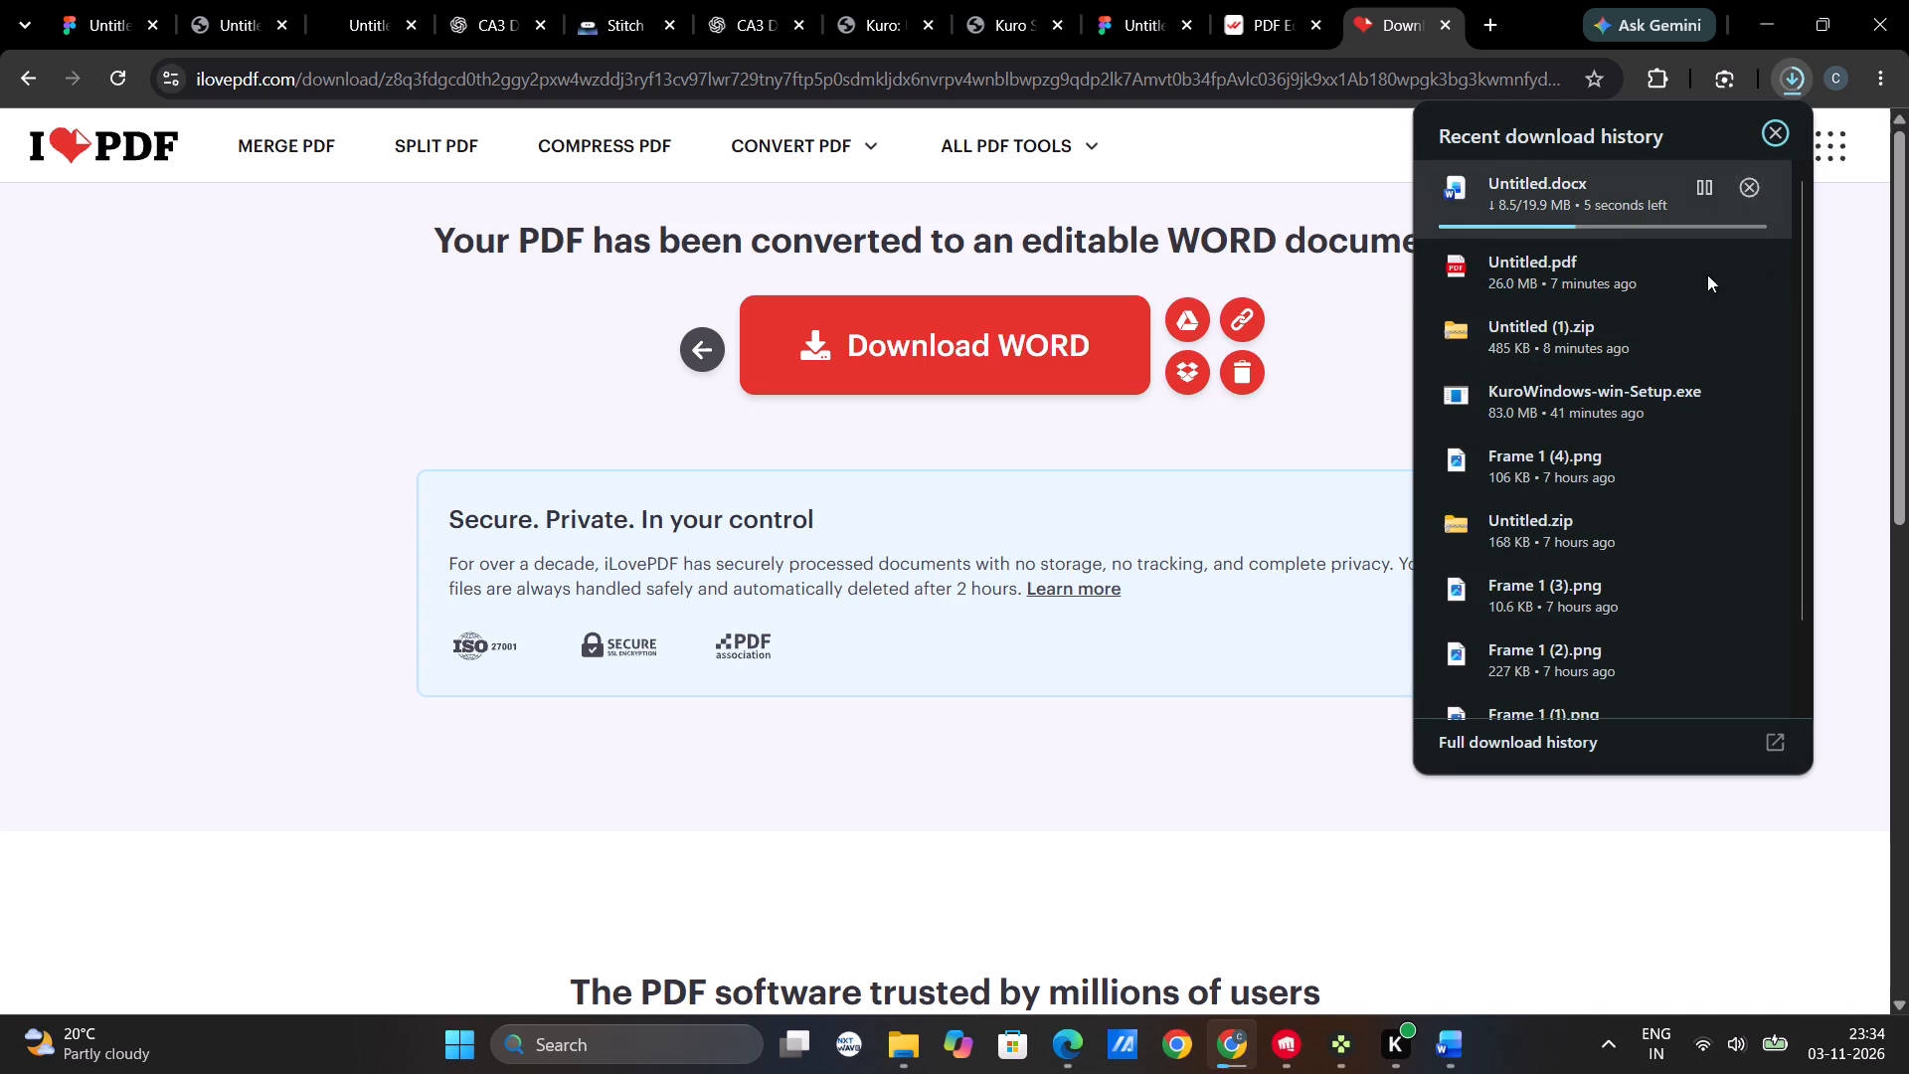
left_click_drag(1707, 274, 1560, 290)
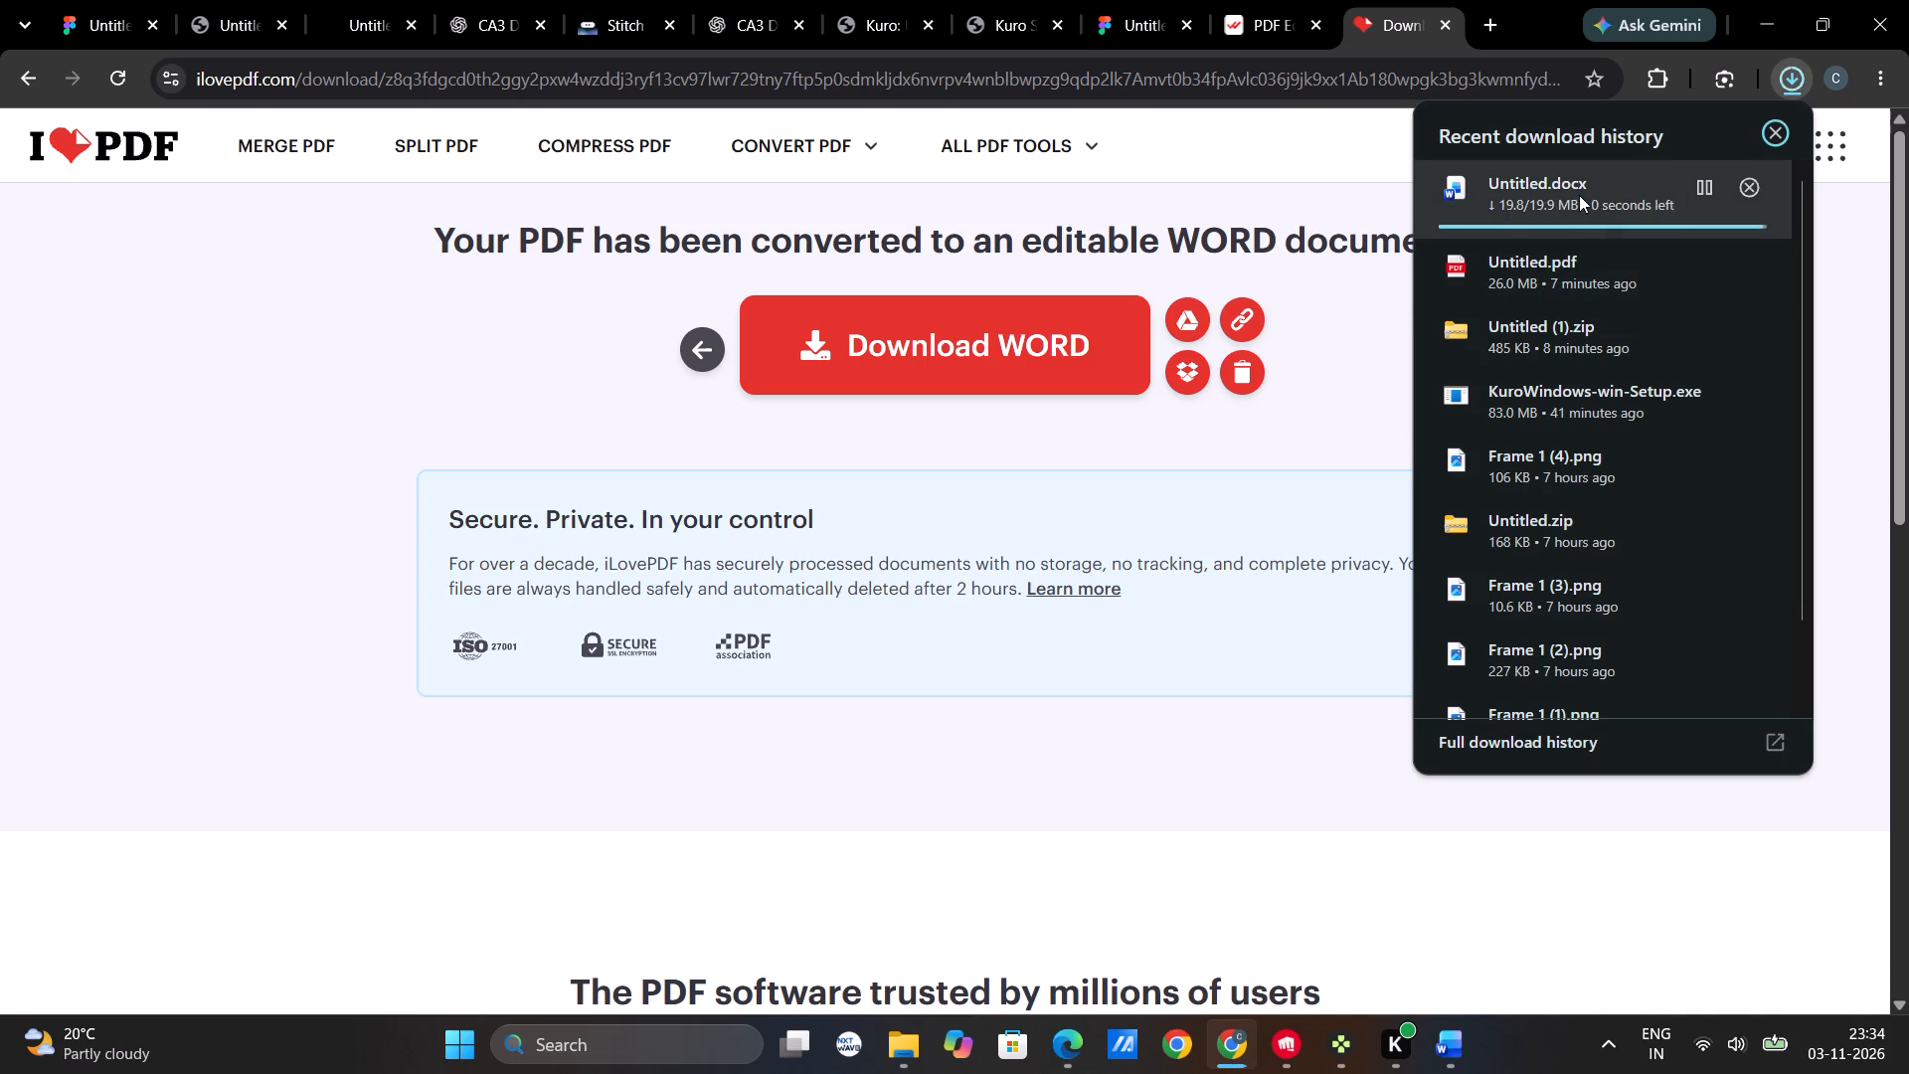
double_click(1594, 203)
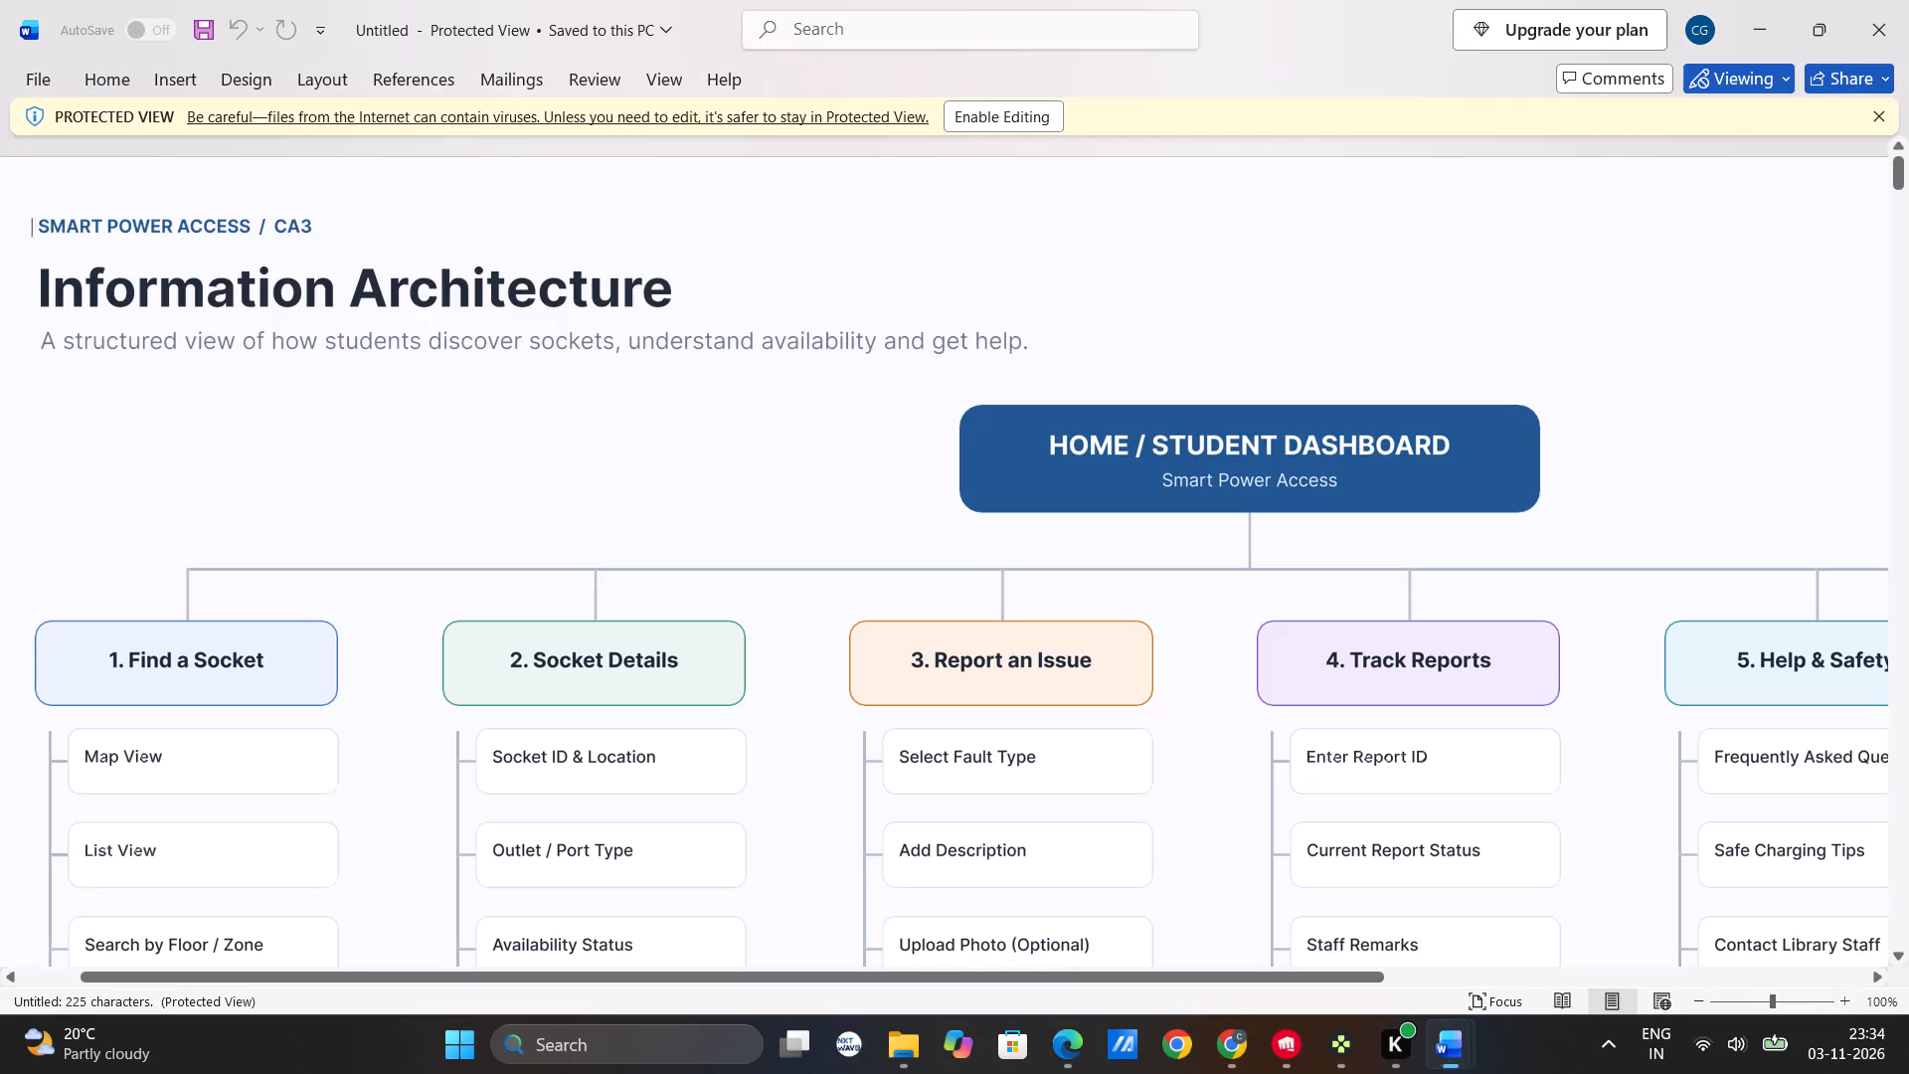
Examine how the Information Architecture, Design foundations and login pages were converted in the Untitled Word document.
scroll(1286, 476, "down", 7, "ctrl")
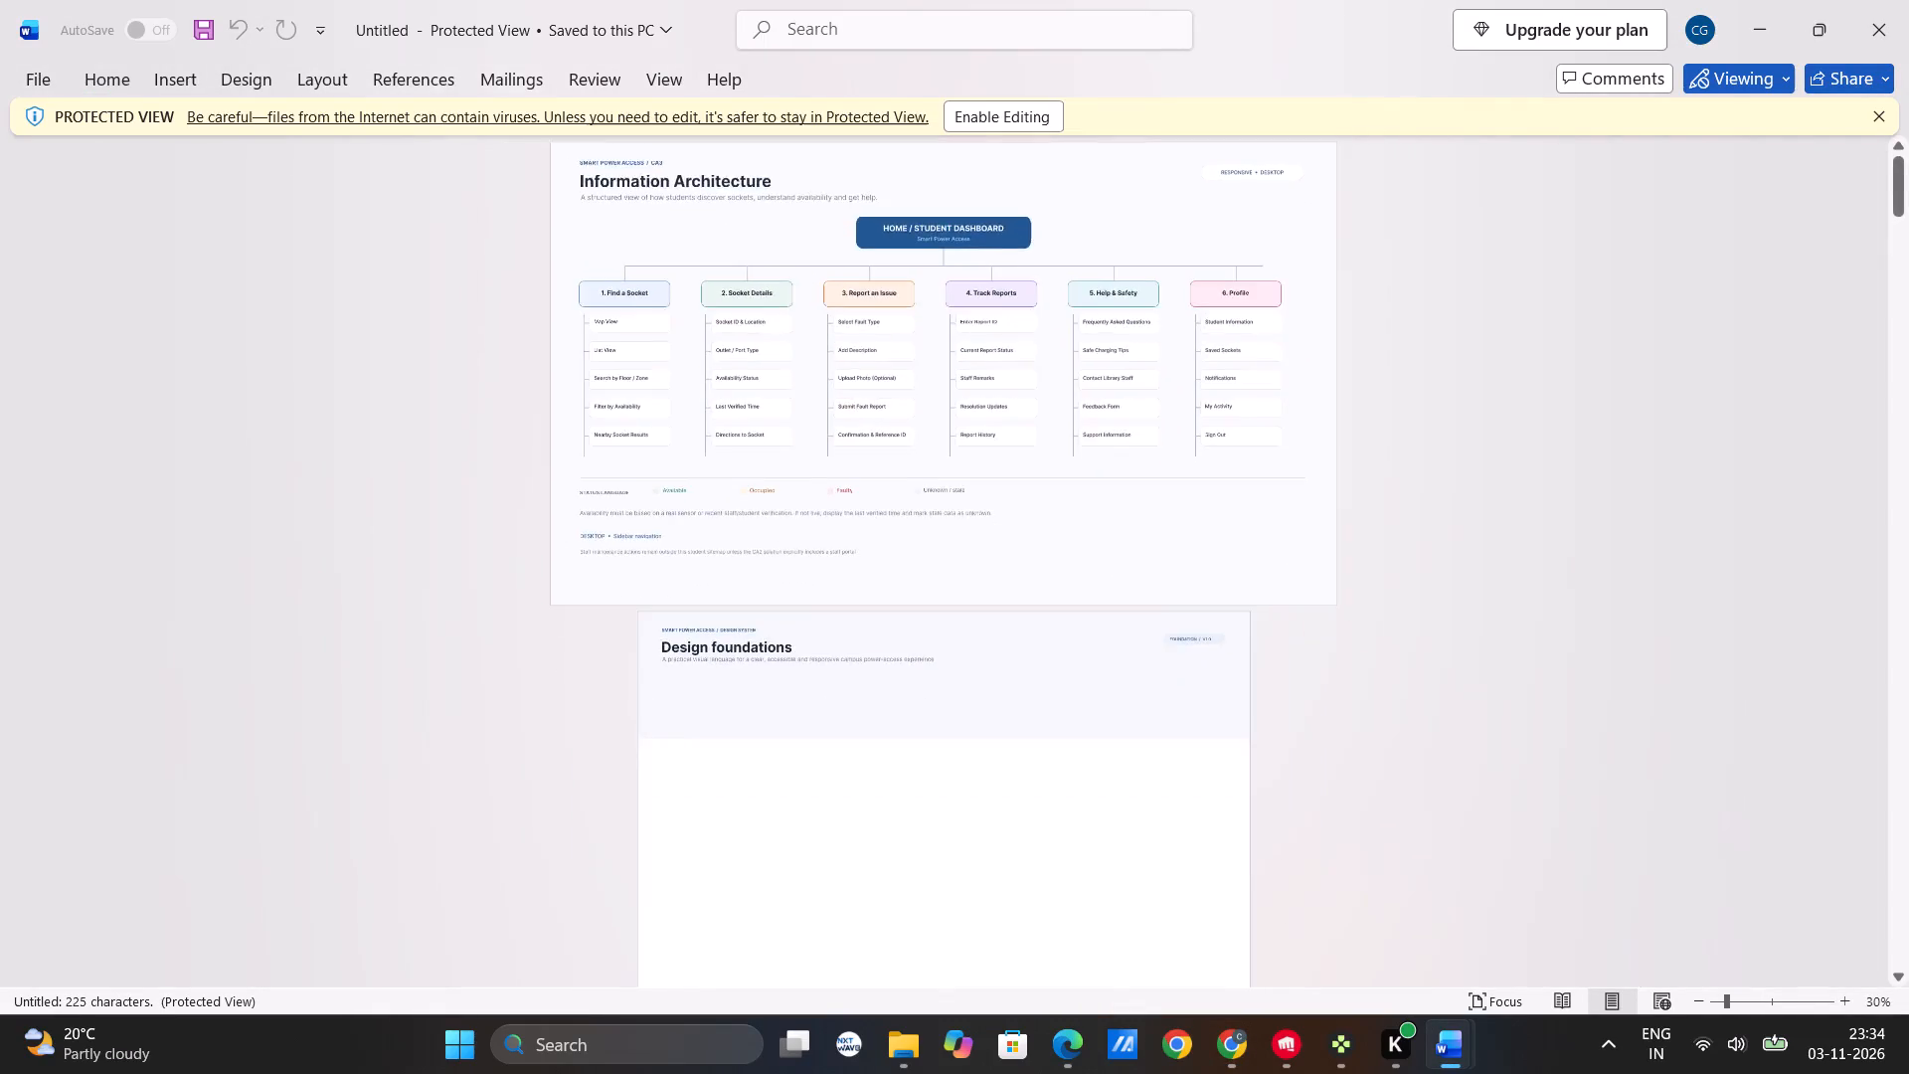
scroll(1286, 476, "down", 8)
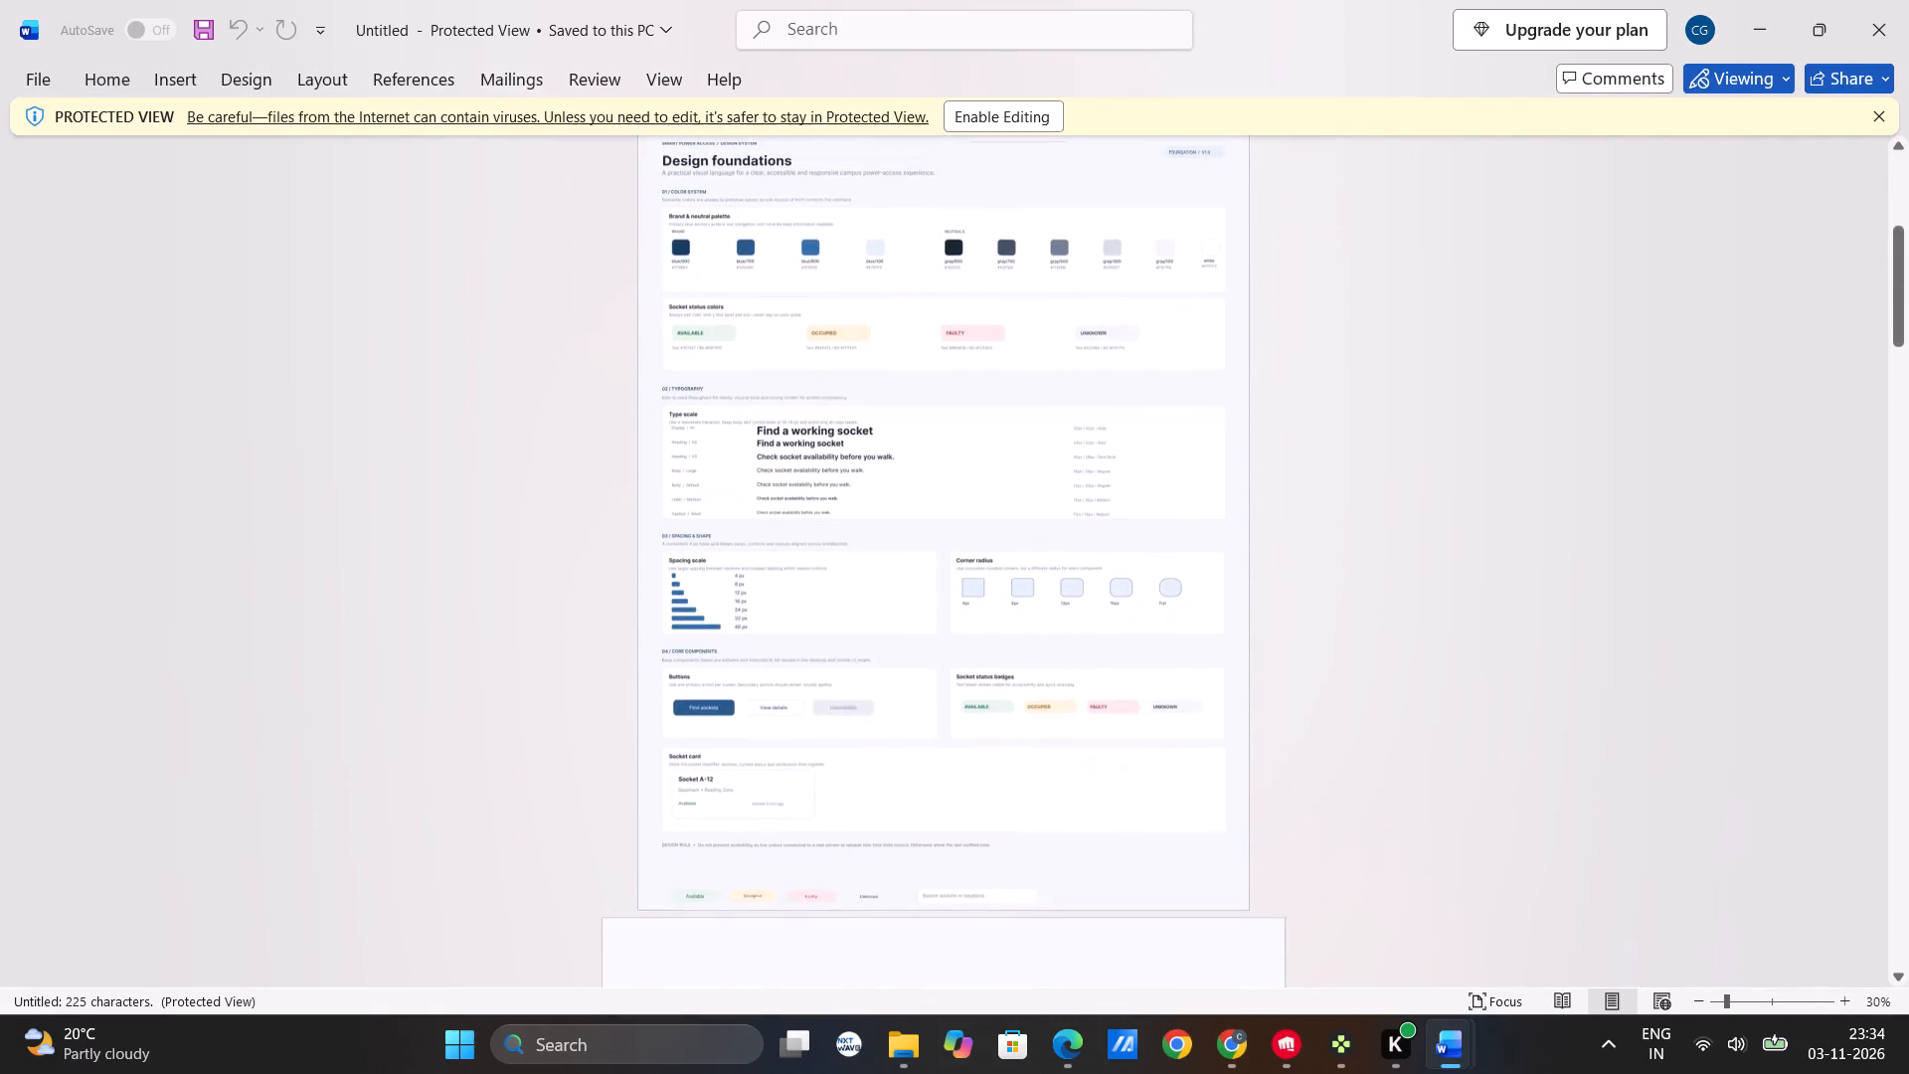
scroll(1286, 476, "down", 6)
scroll(1286, 476, "up", 7, "ctrl")
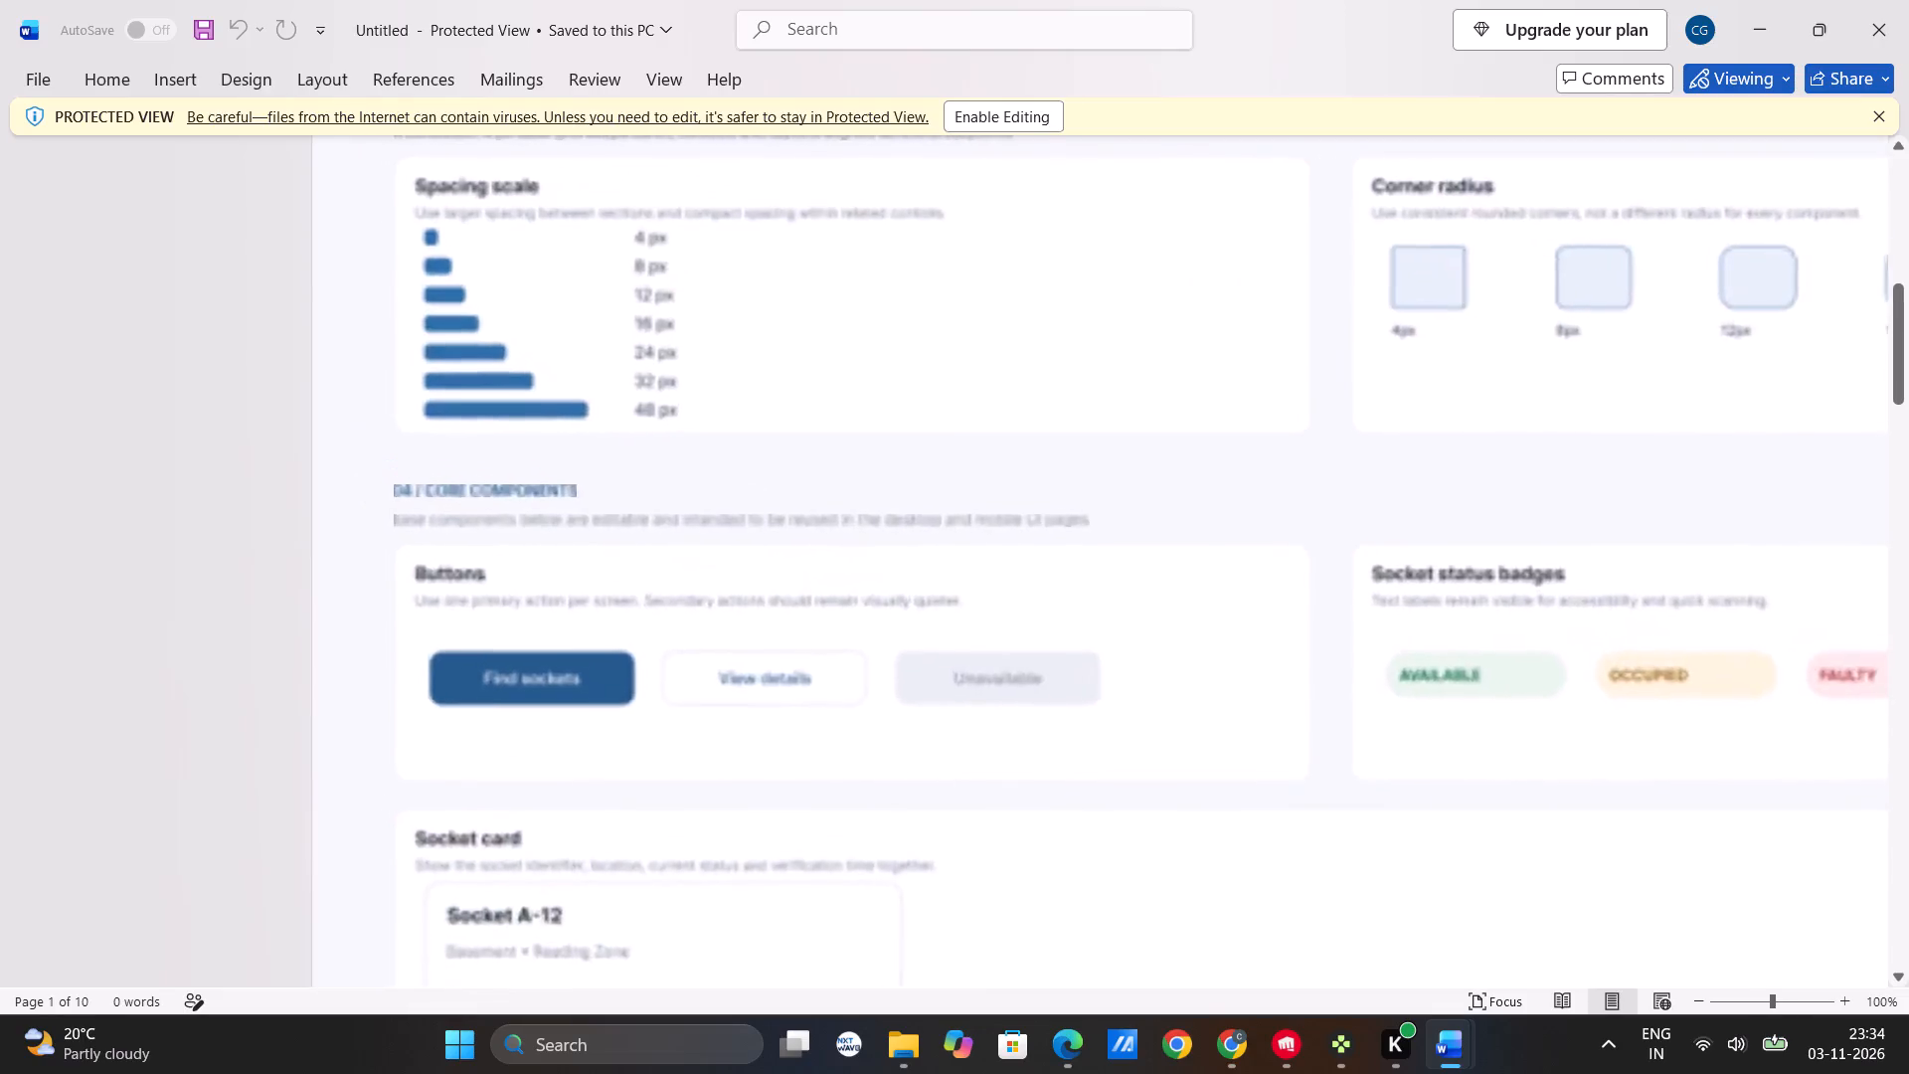
scroll(1286, 476, "down", 4, "ctrl")
scroll(1286, 476, "down", 9)
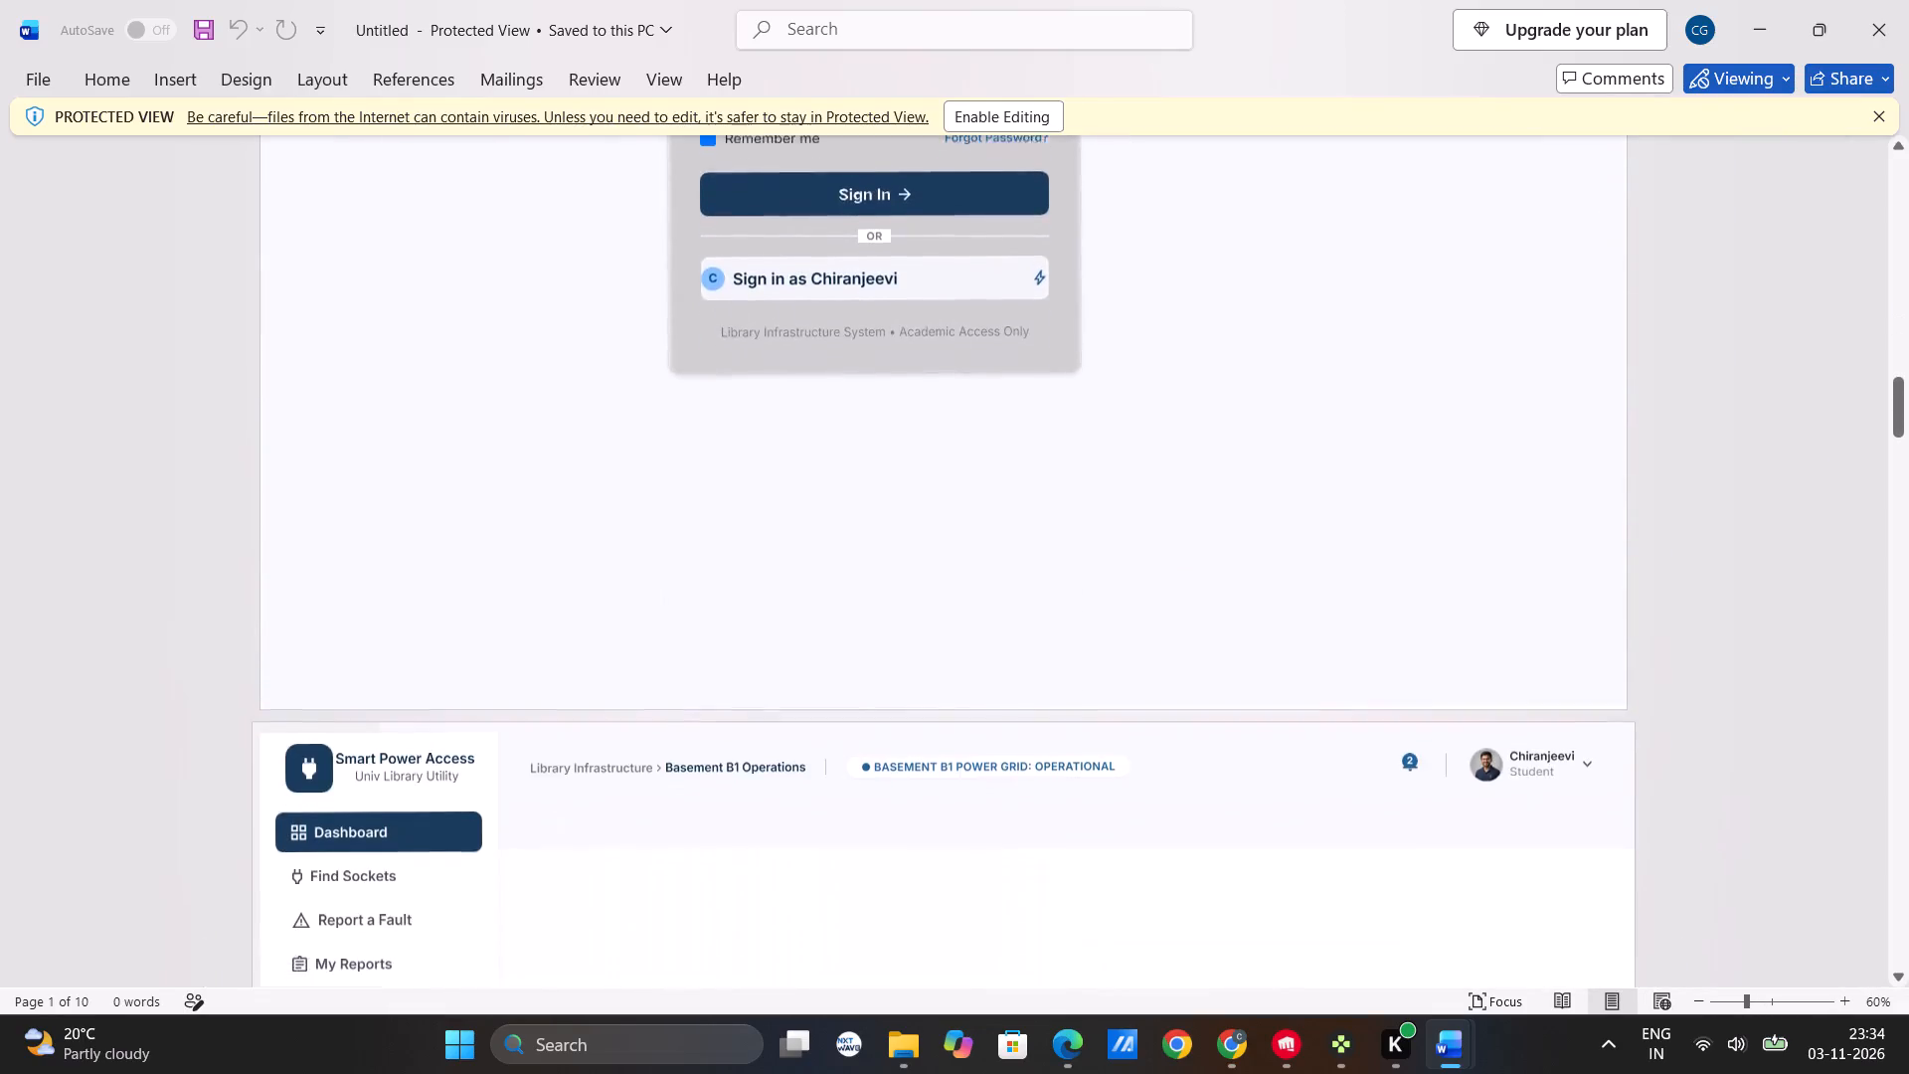
scroll(1286, 476, "down", 2, "ctrl")
scroll(1286, 476, "up", 1)
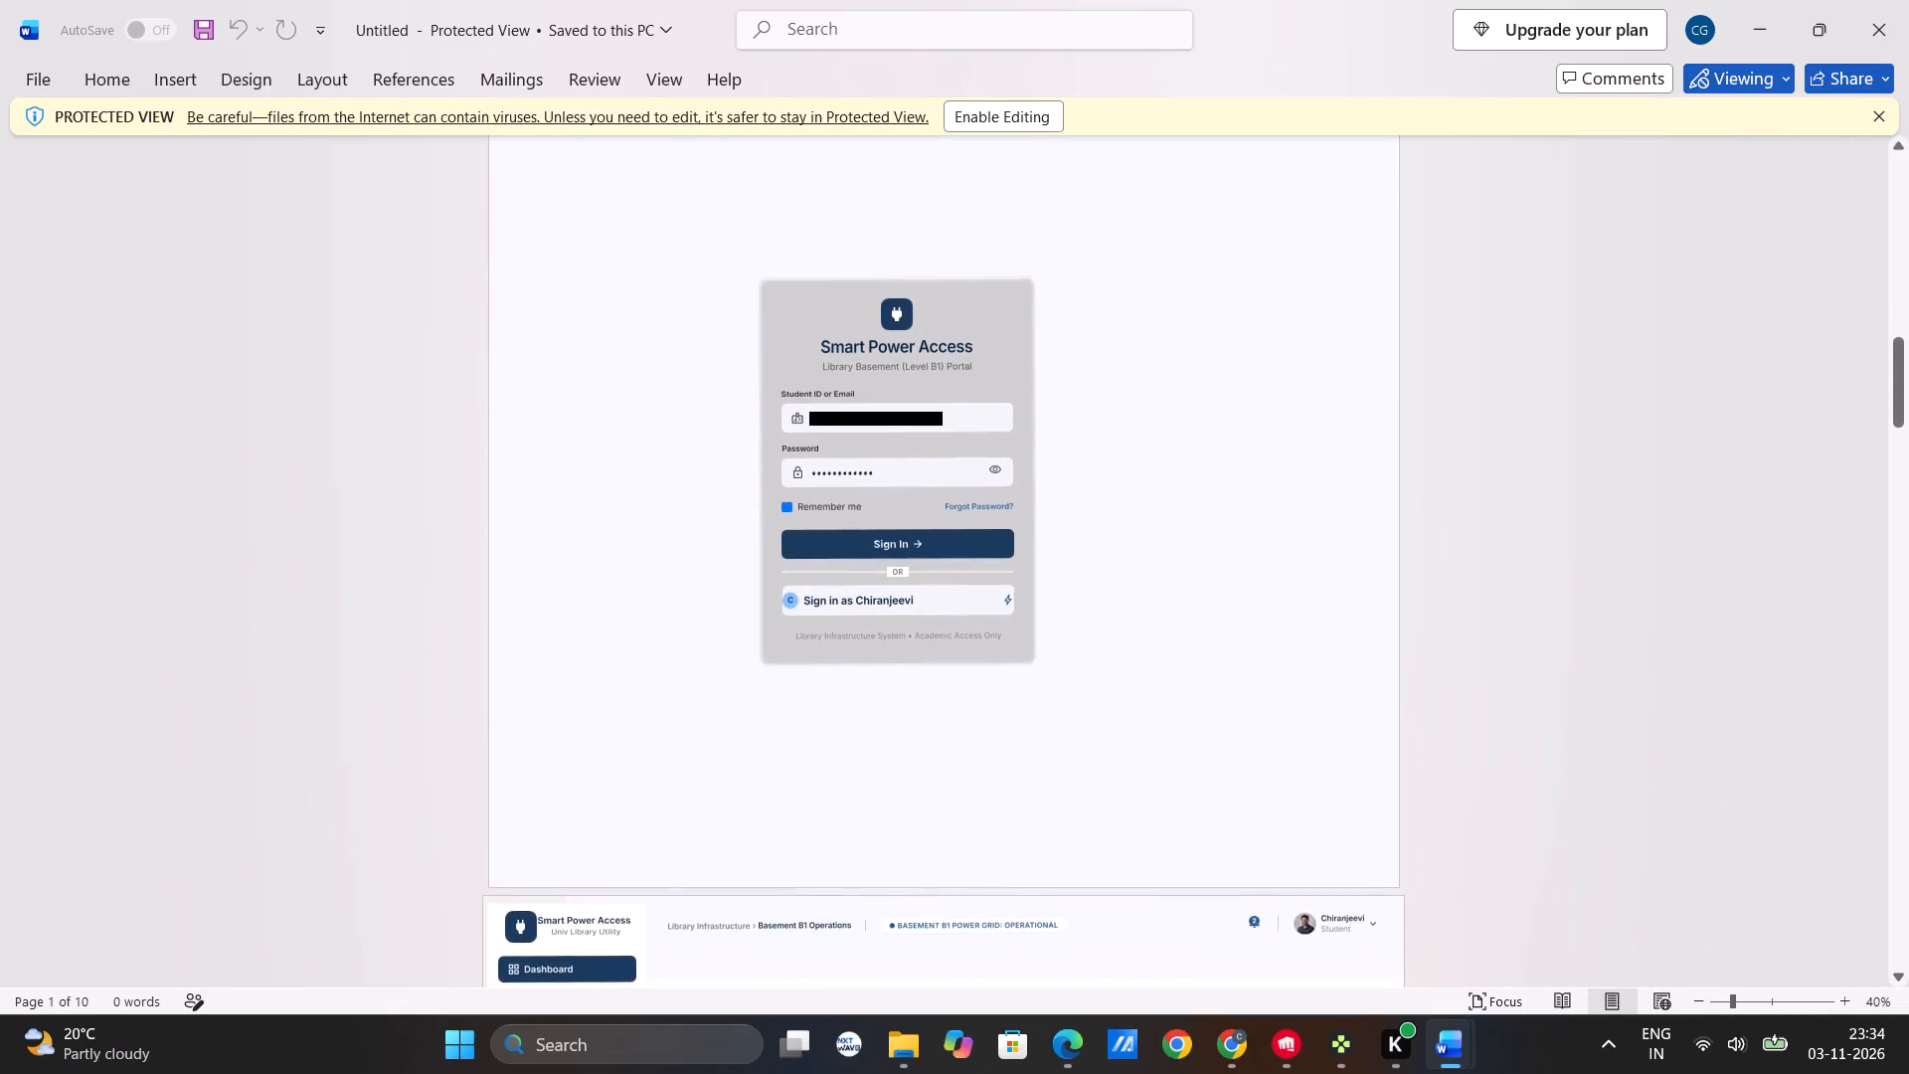
scroll(1245, 471, "up", 2)
left_click(970, 502)
scroll(970, 502, "up", 5, "ctrl")
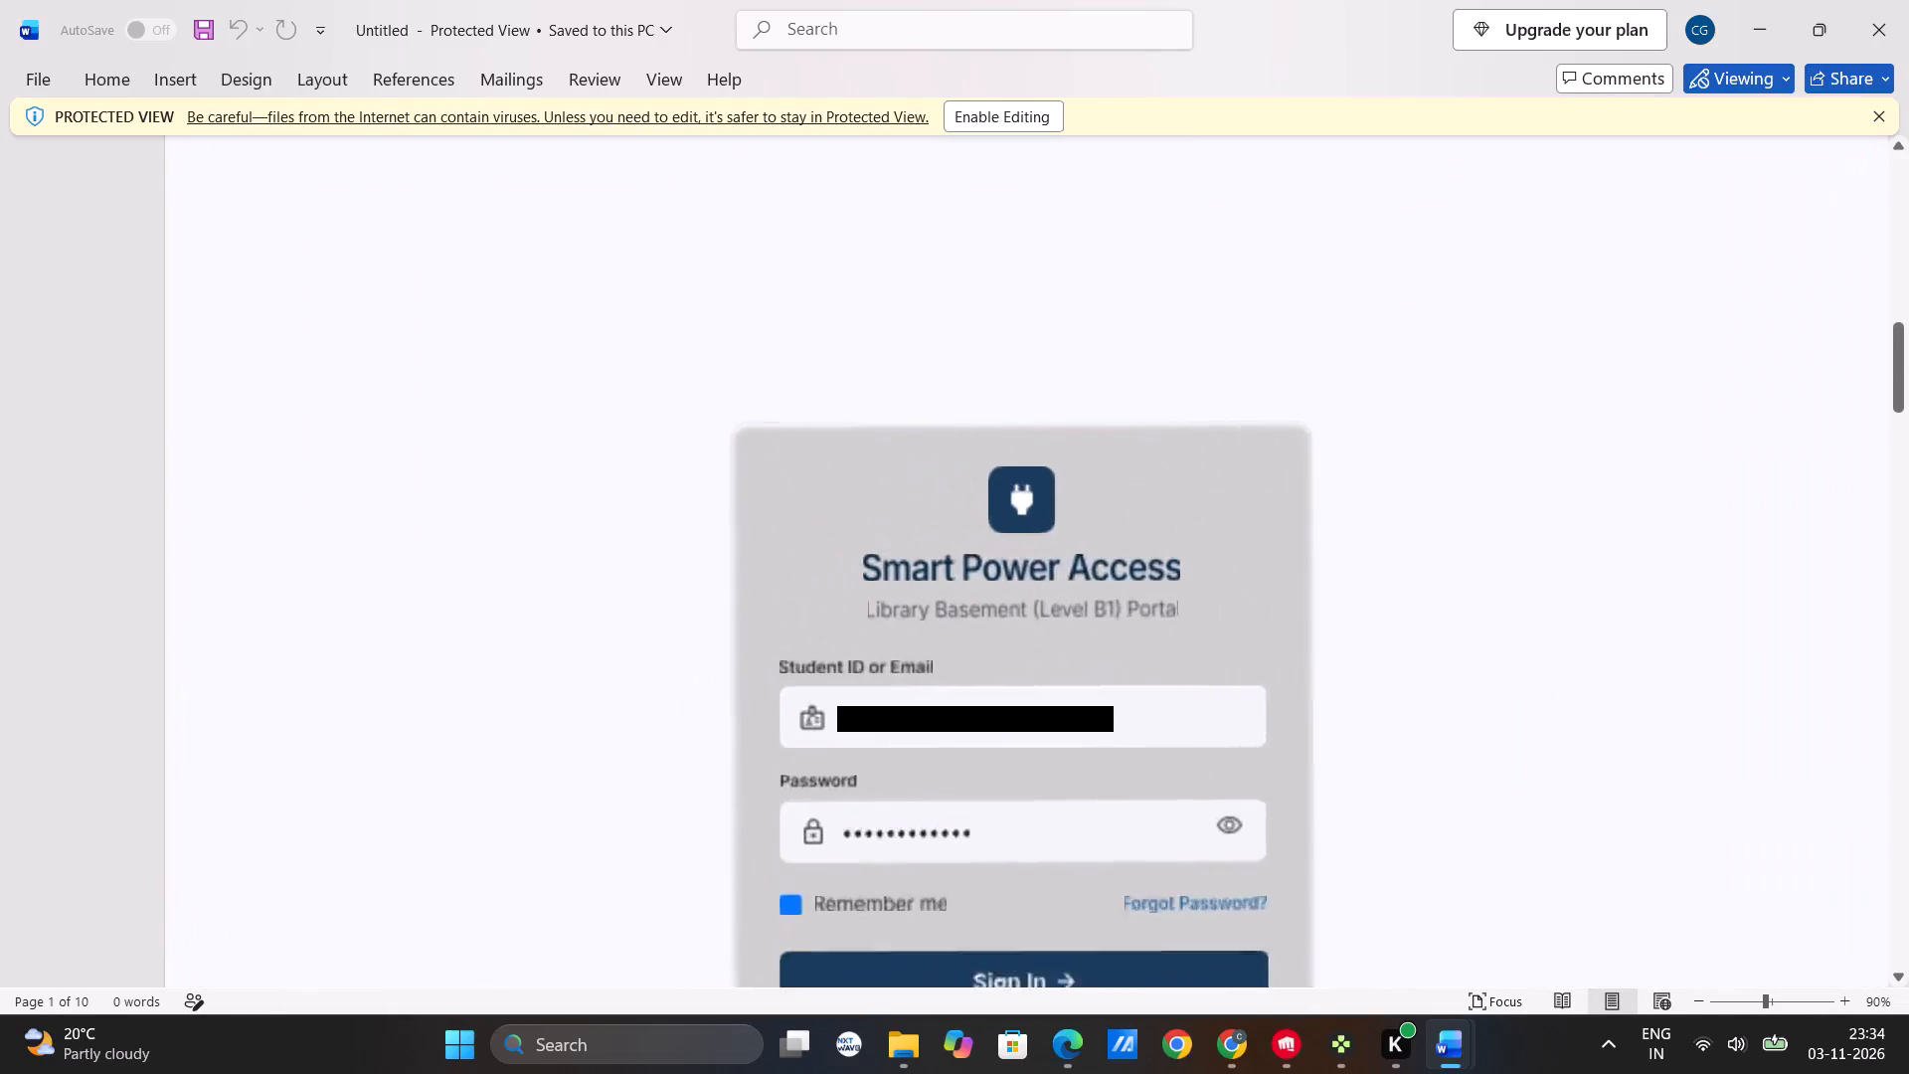
scroll(970, 502, "down", 5, "ctrl")
left_click(1650, 257)
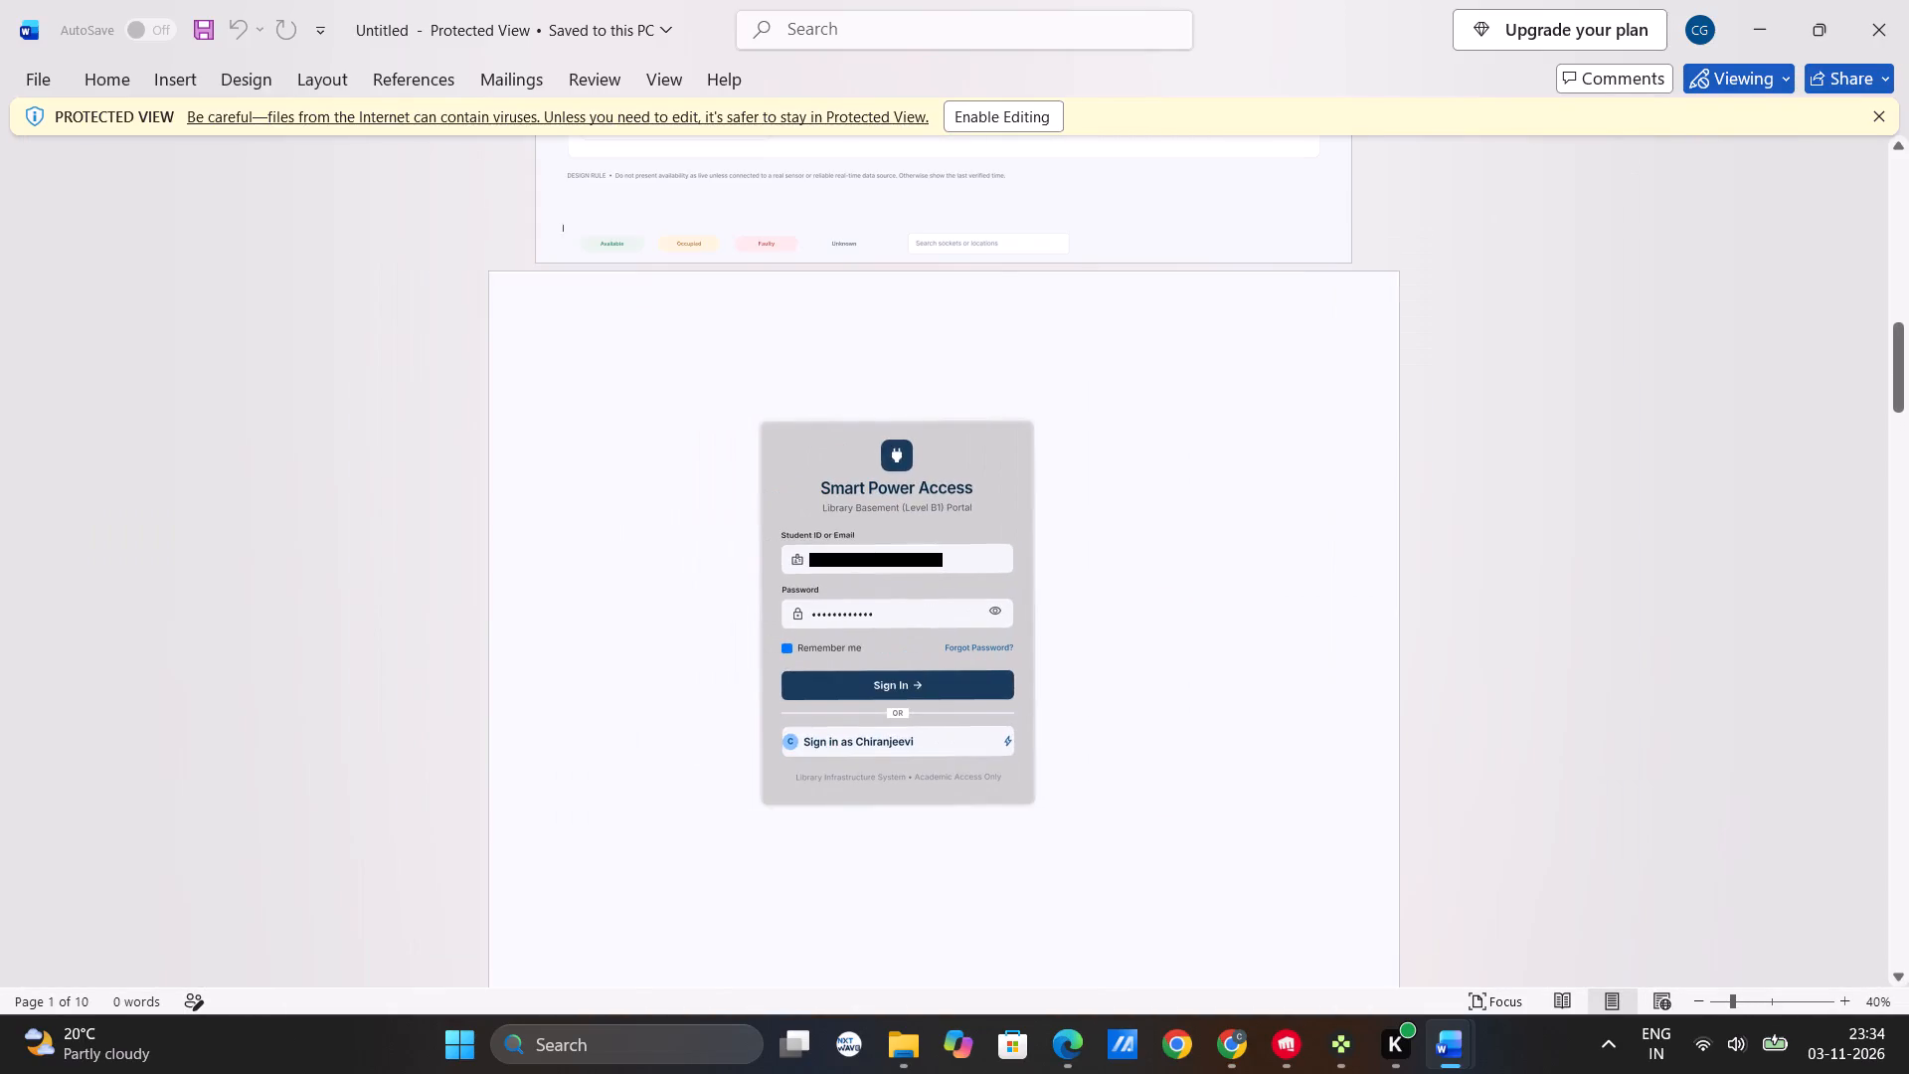
Examine the converted Dashboard, Find Sockets, Report a Fault and remaining screen pages for missing content.
scroll(1650, 257, "down", 6)
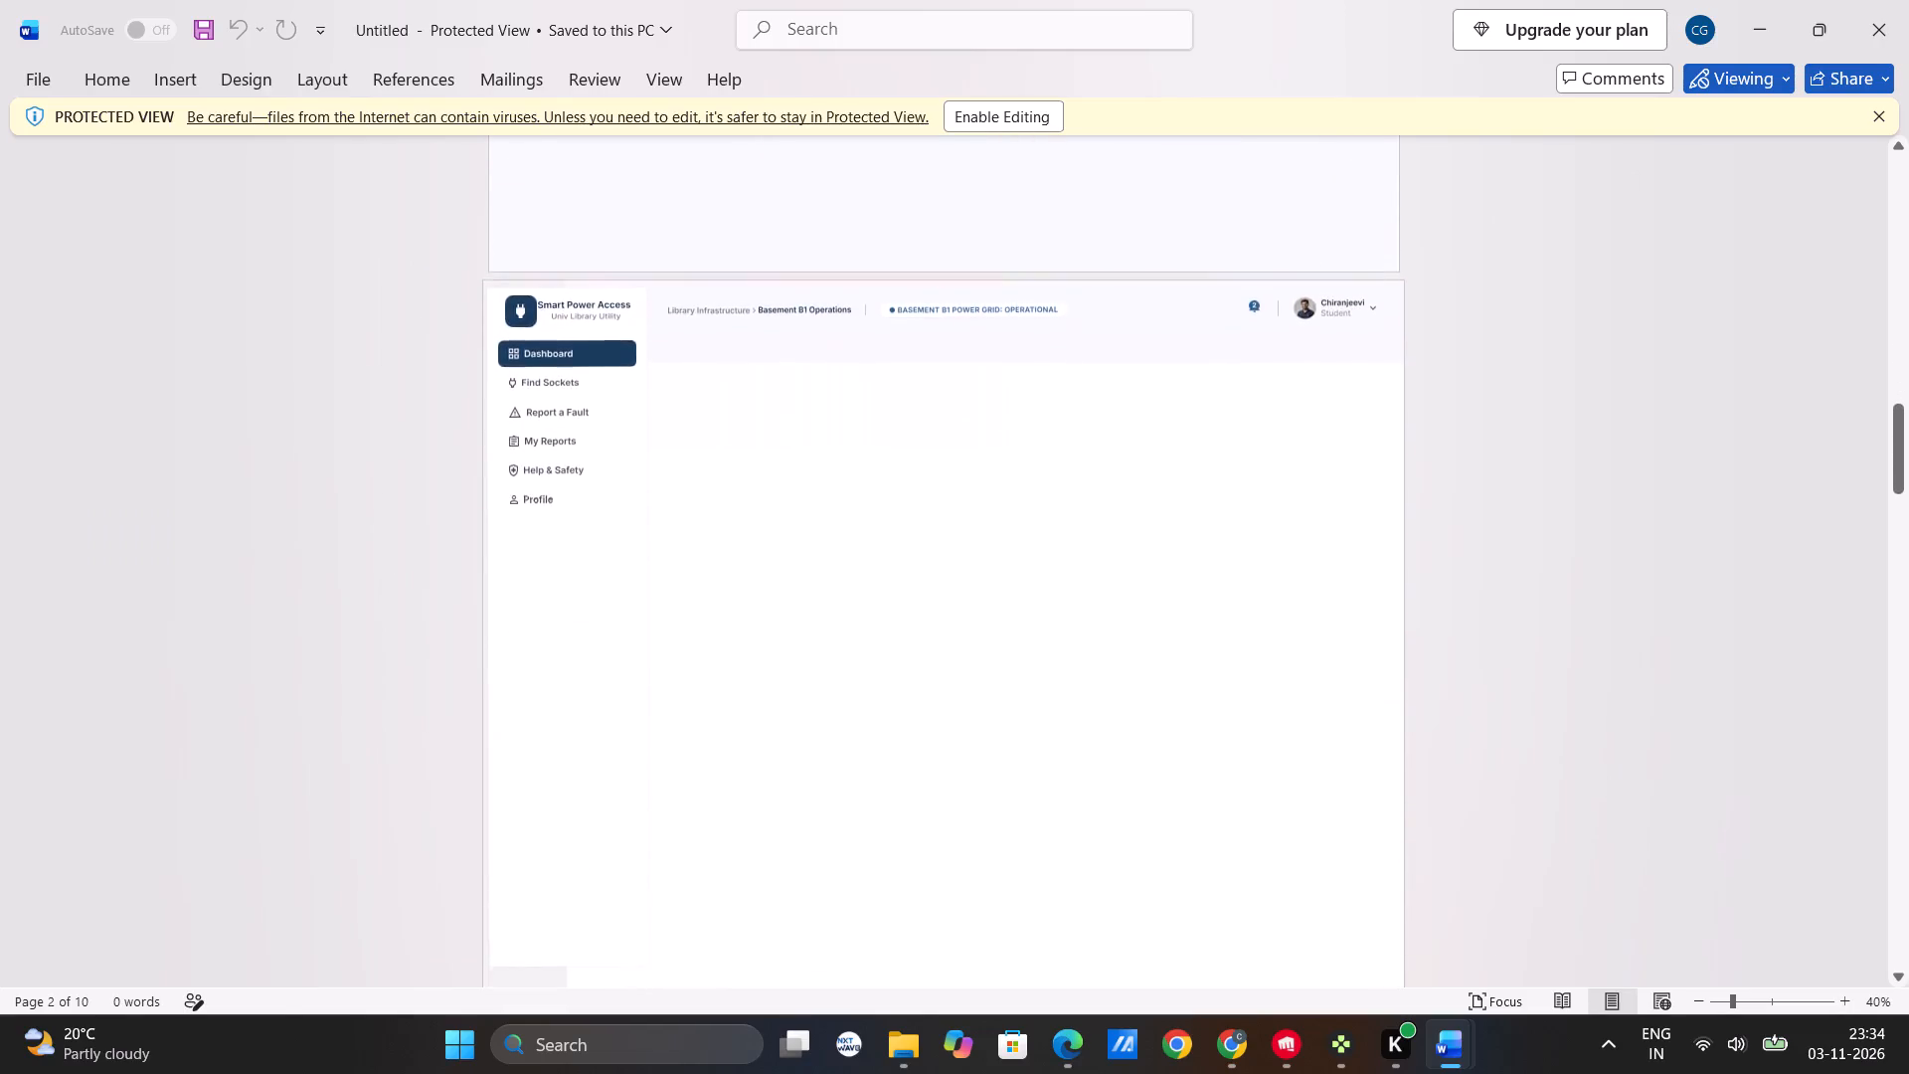
scroll(1650, 257, "down", 13)
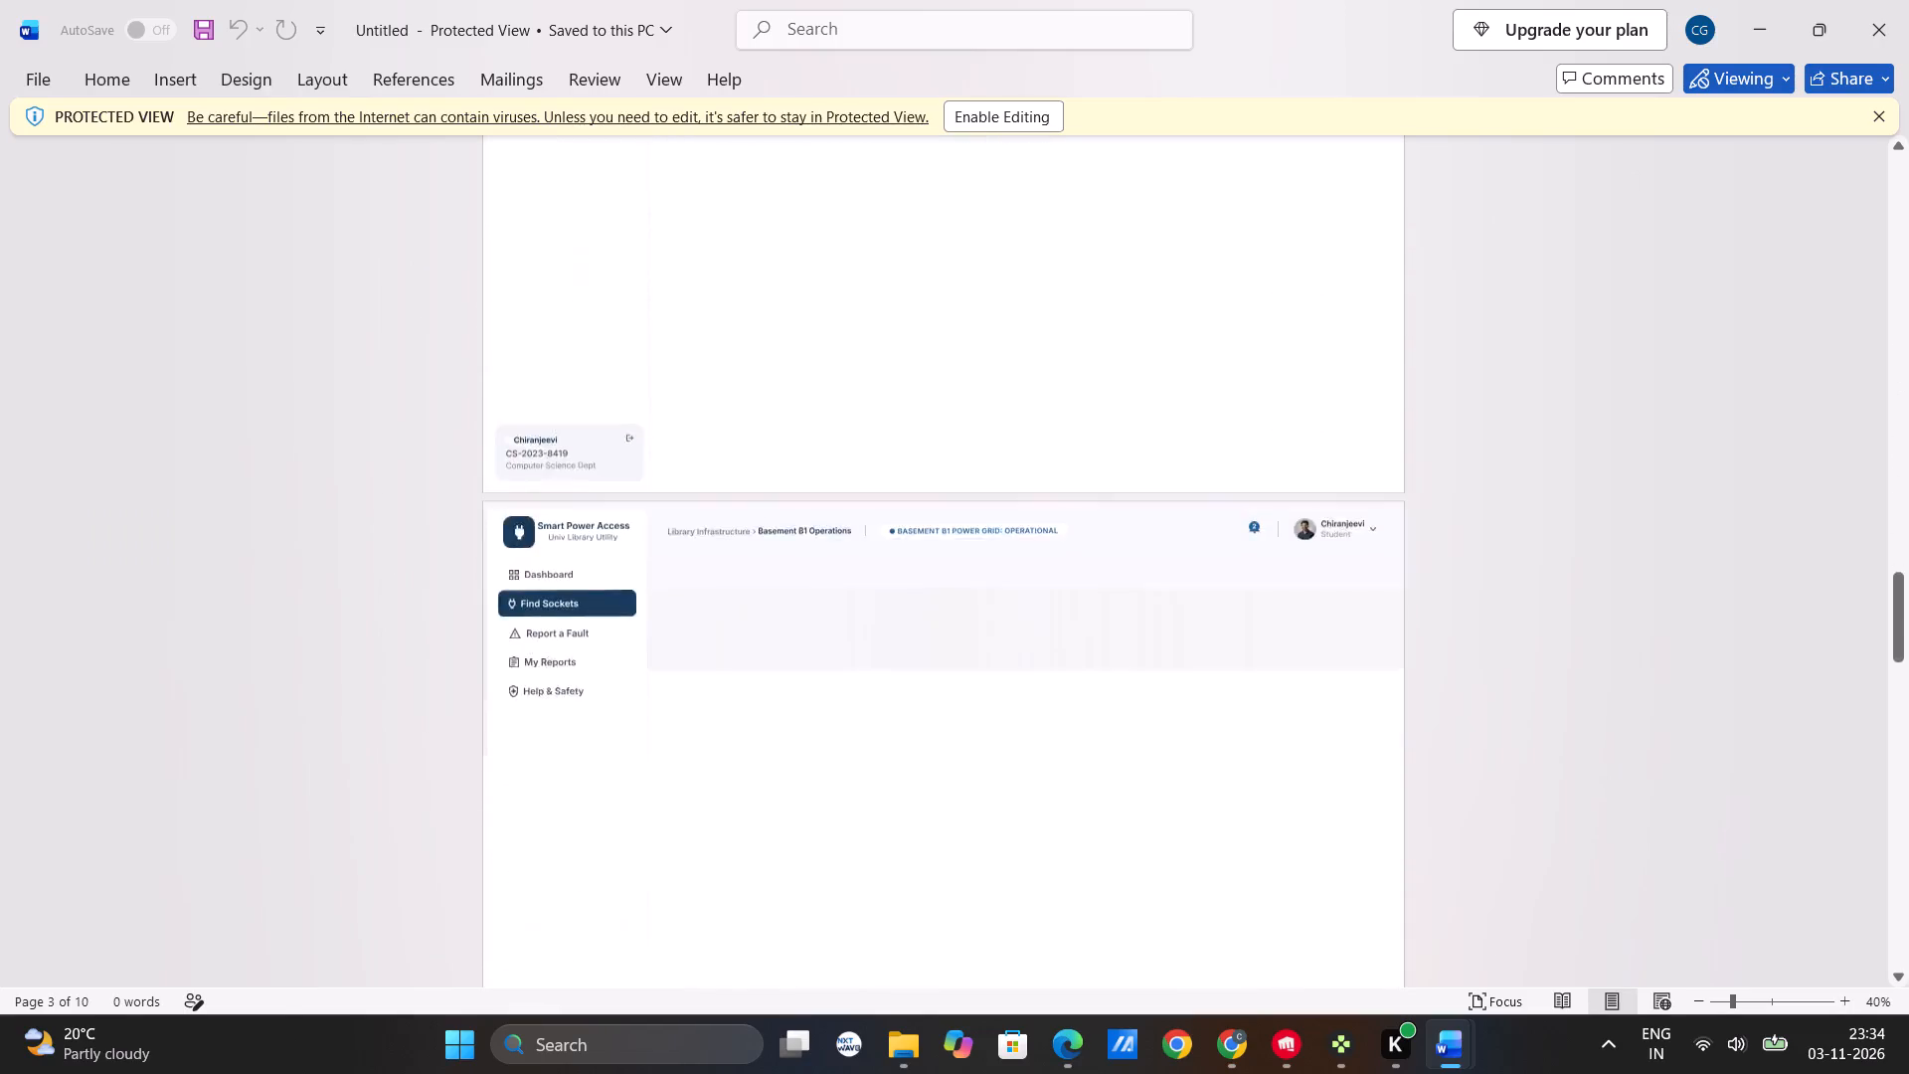
scroll(1650, 257, "down", 18)
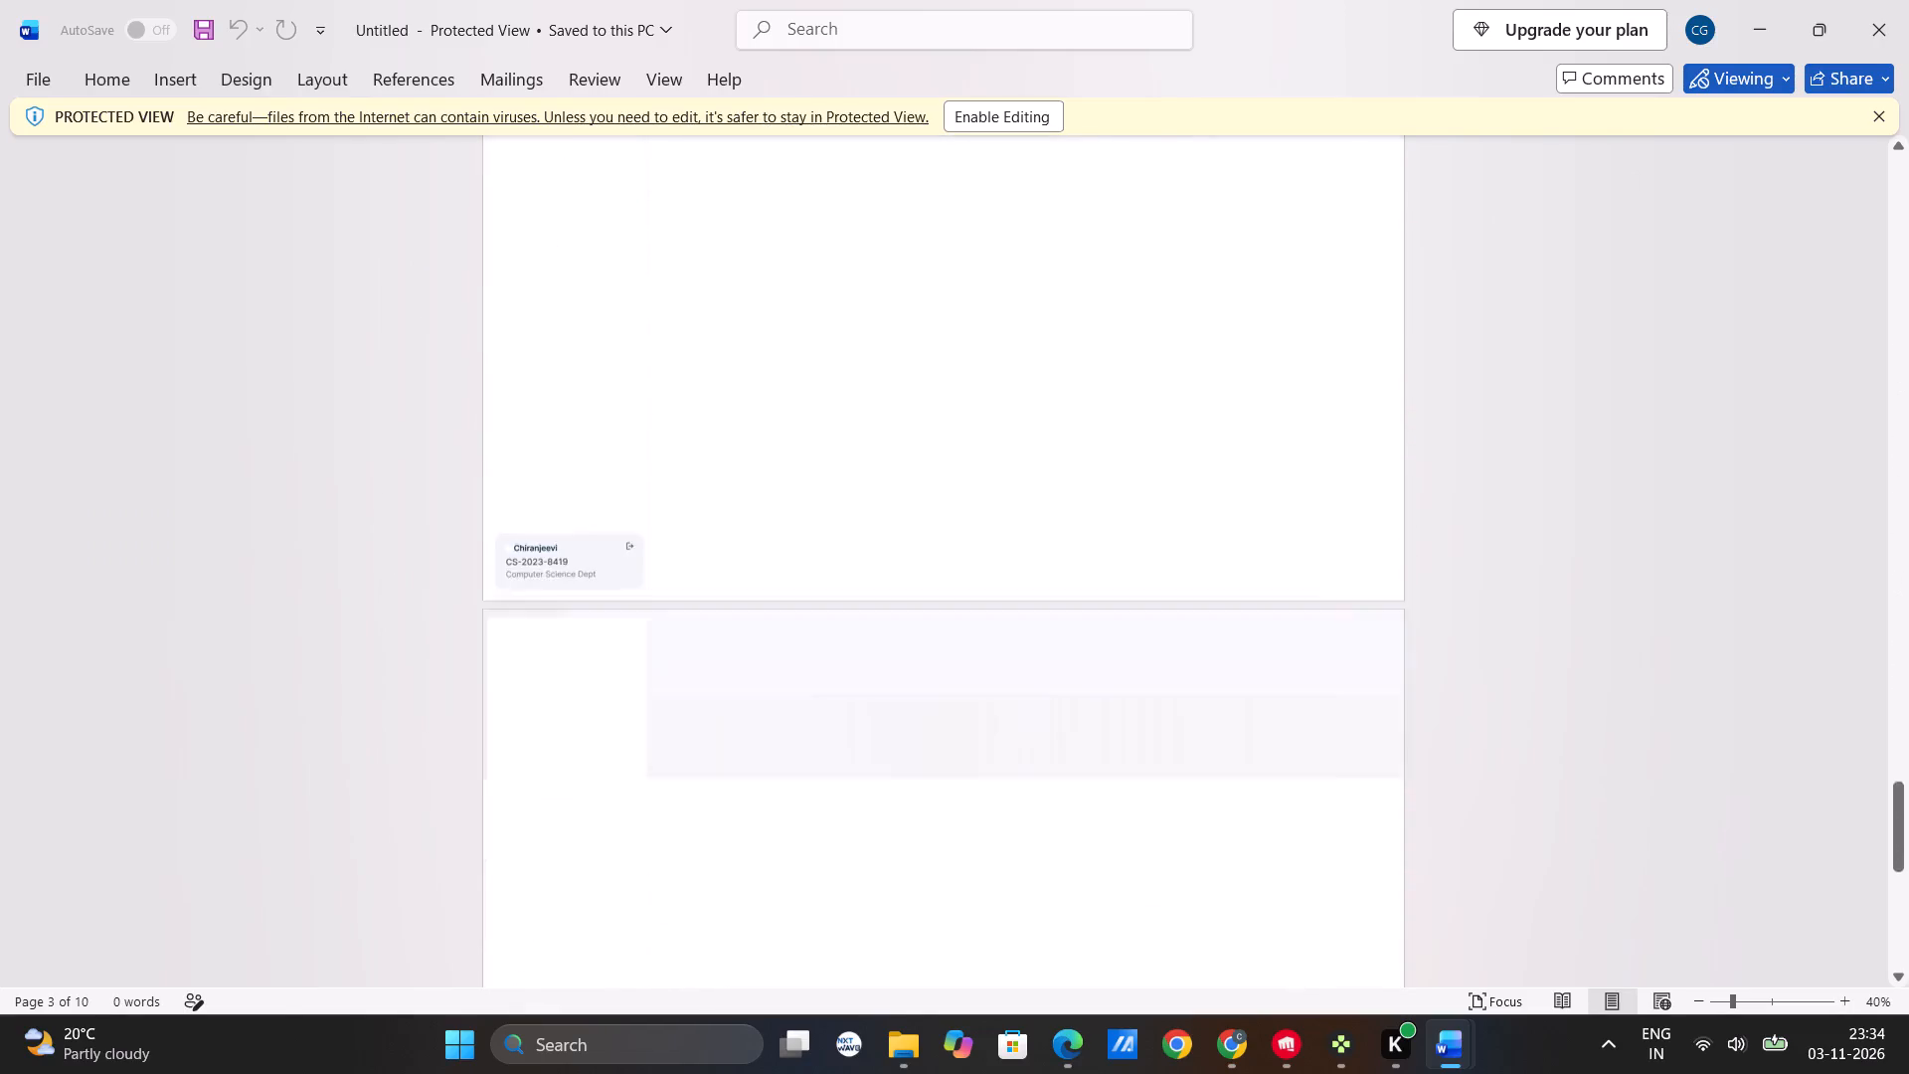
scroll(1650, 257, "down", 17)
scroll(1650, 257, "up", 9)
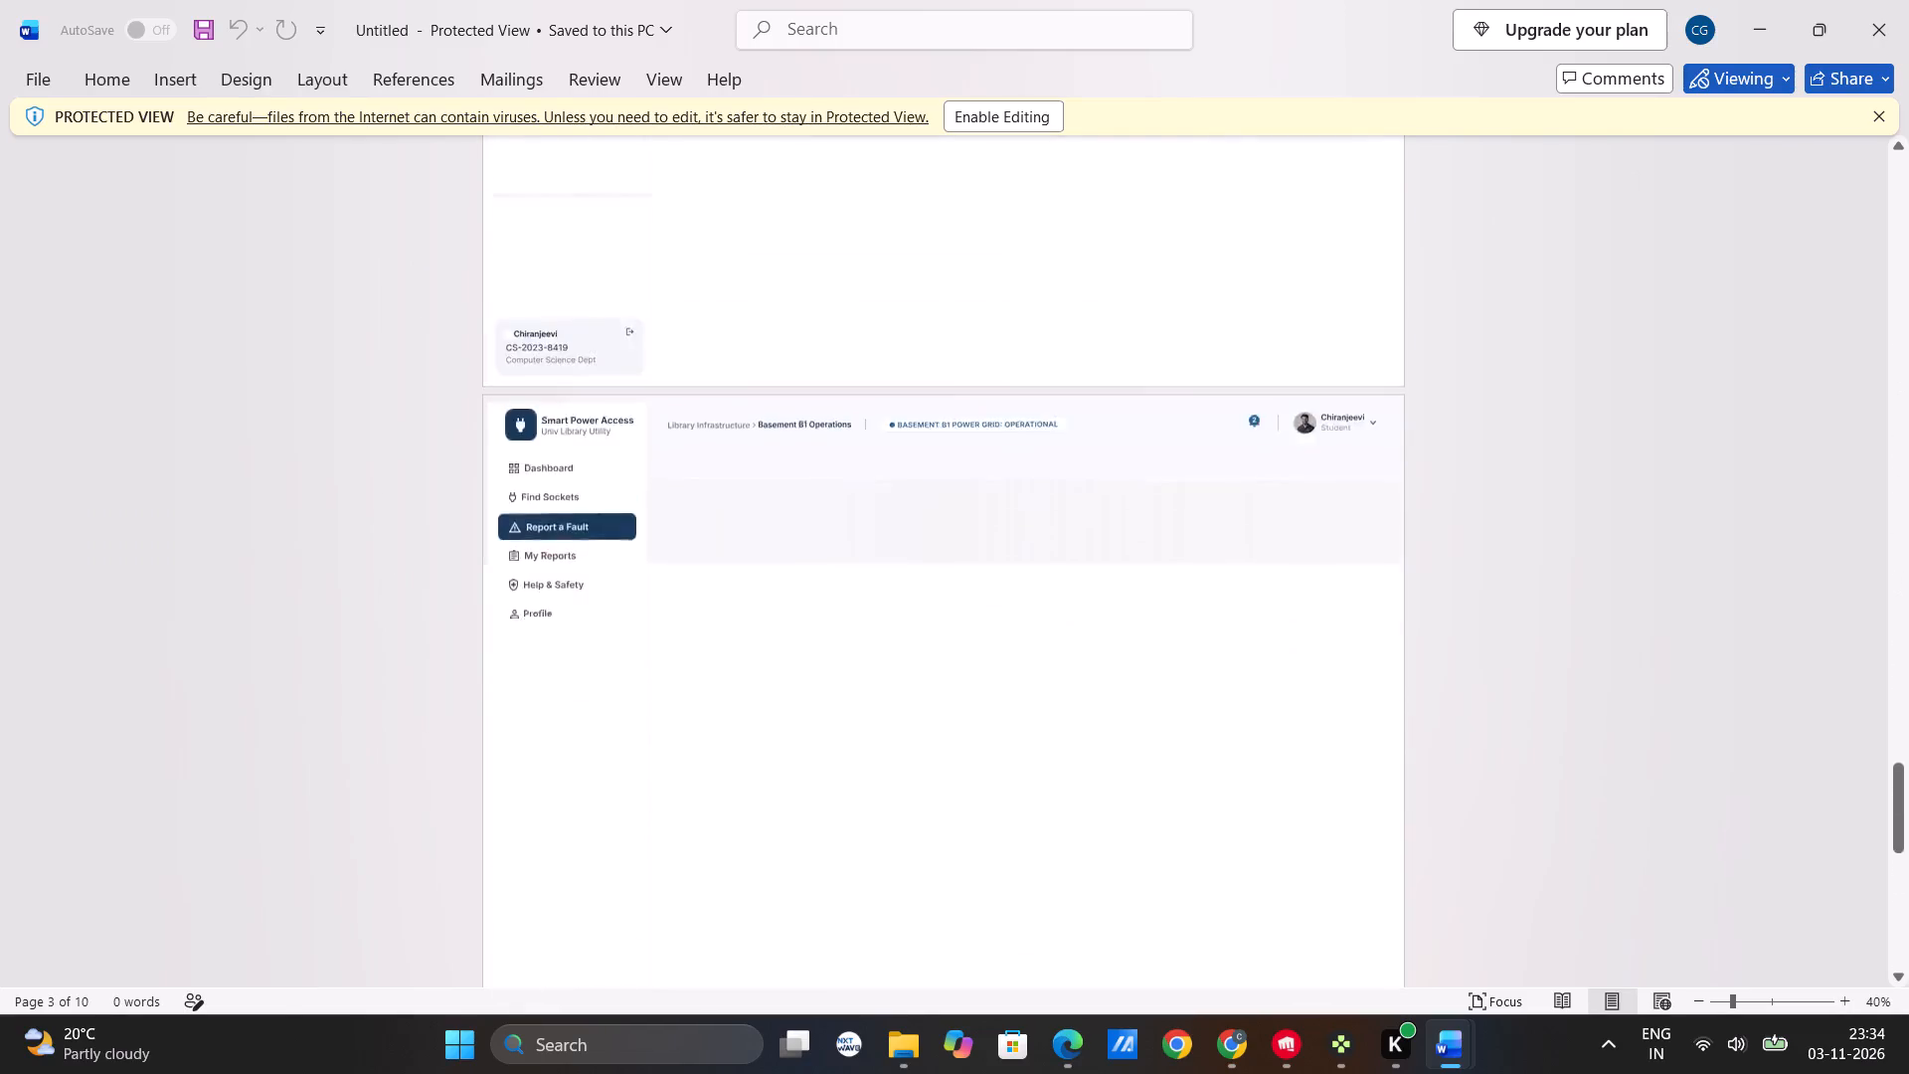
scroll(1650, 257, "up", 20)
scroll(1650, 257, "up", 7)
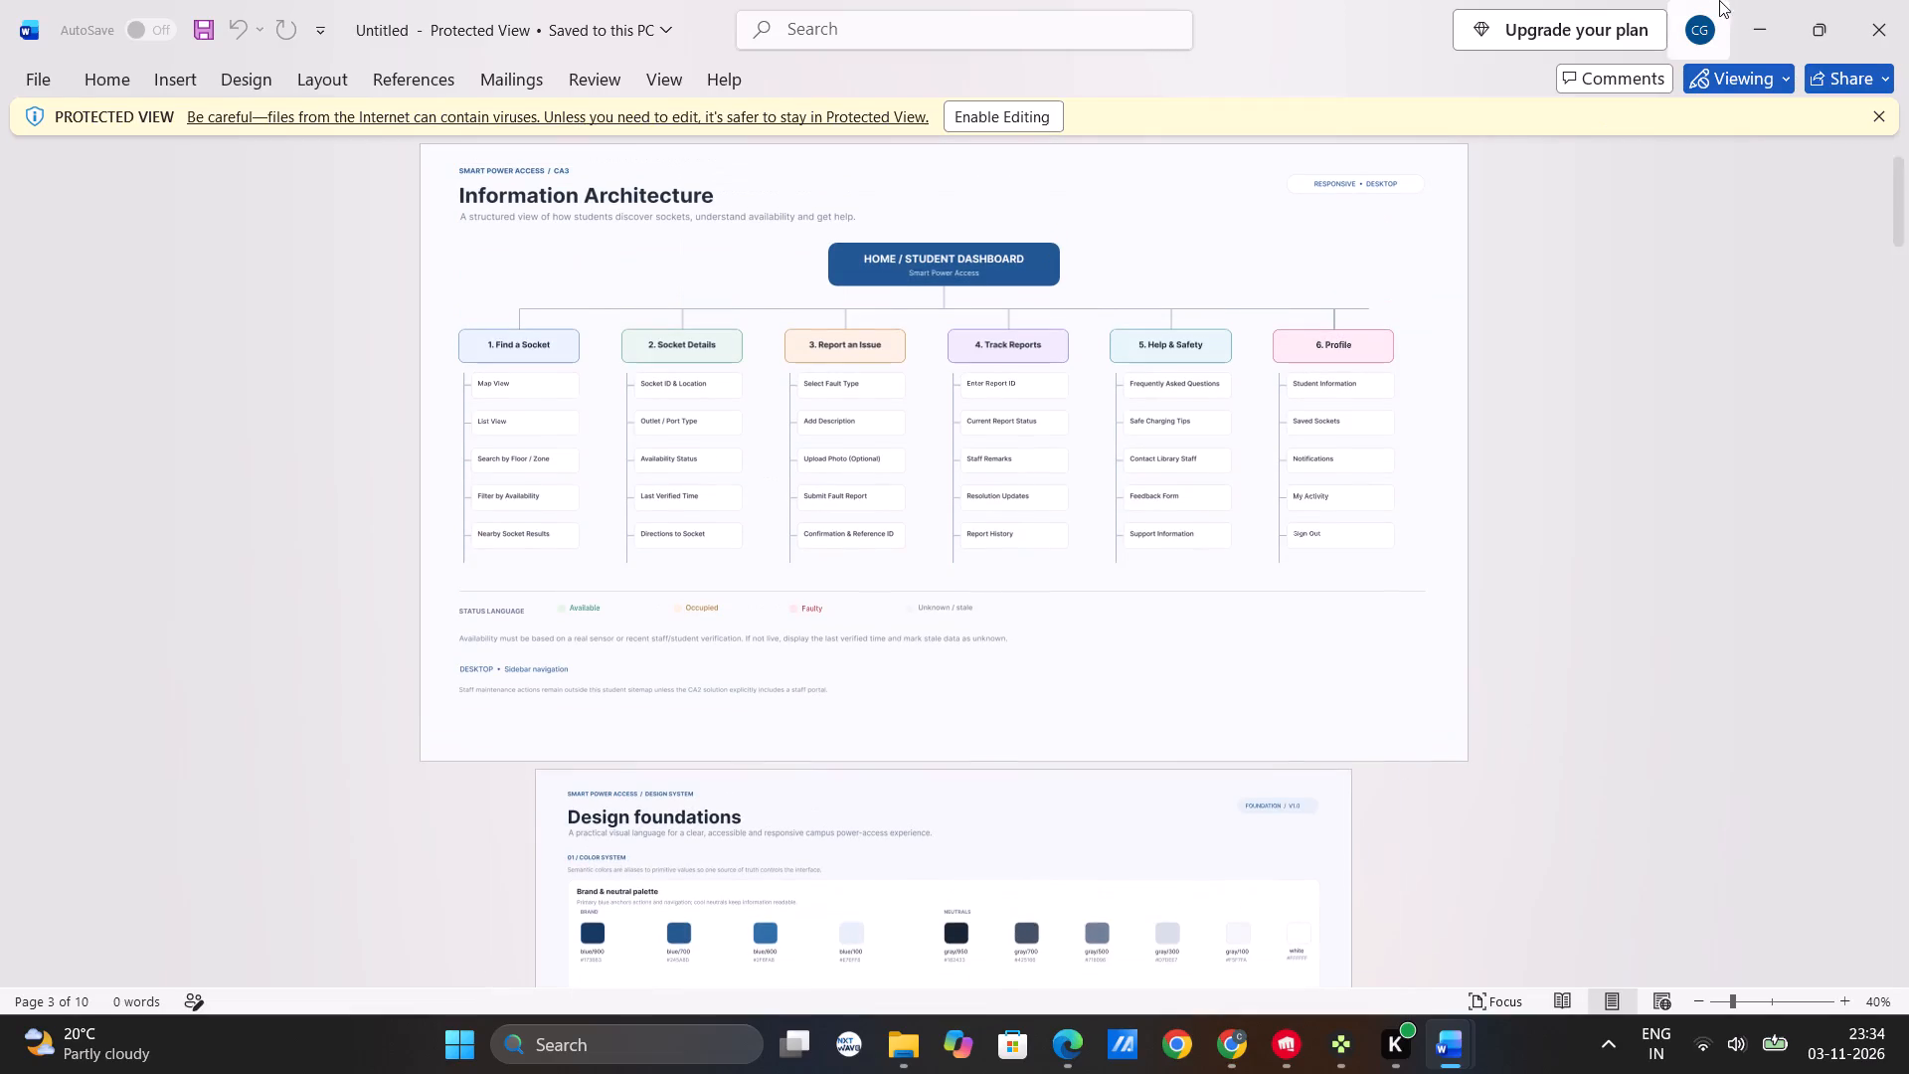
Close the converted Untitled document and clear the cover page selection in the ca2_uiux document.
left_click(1908, 0)
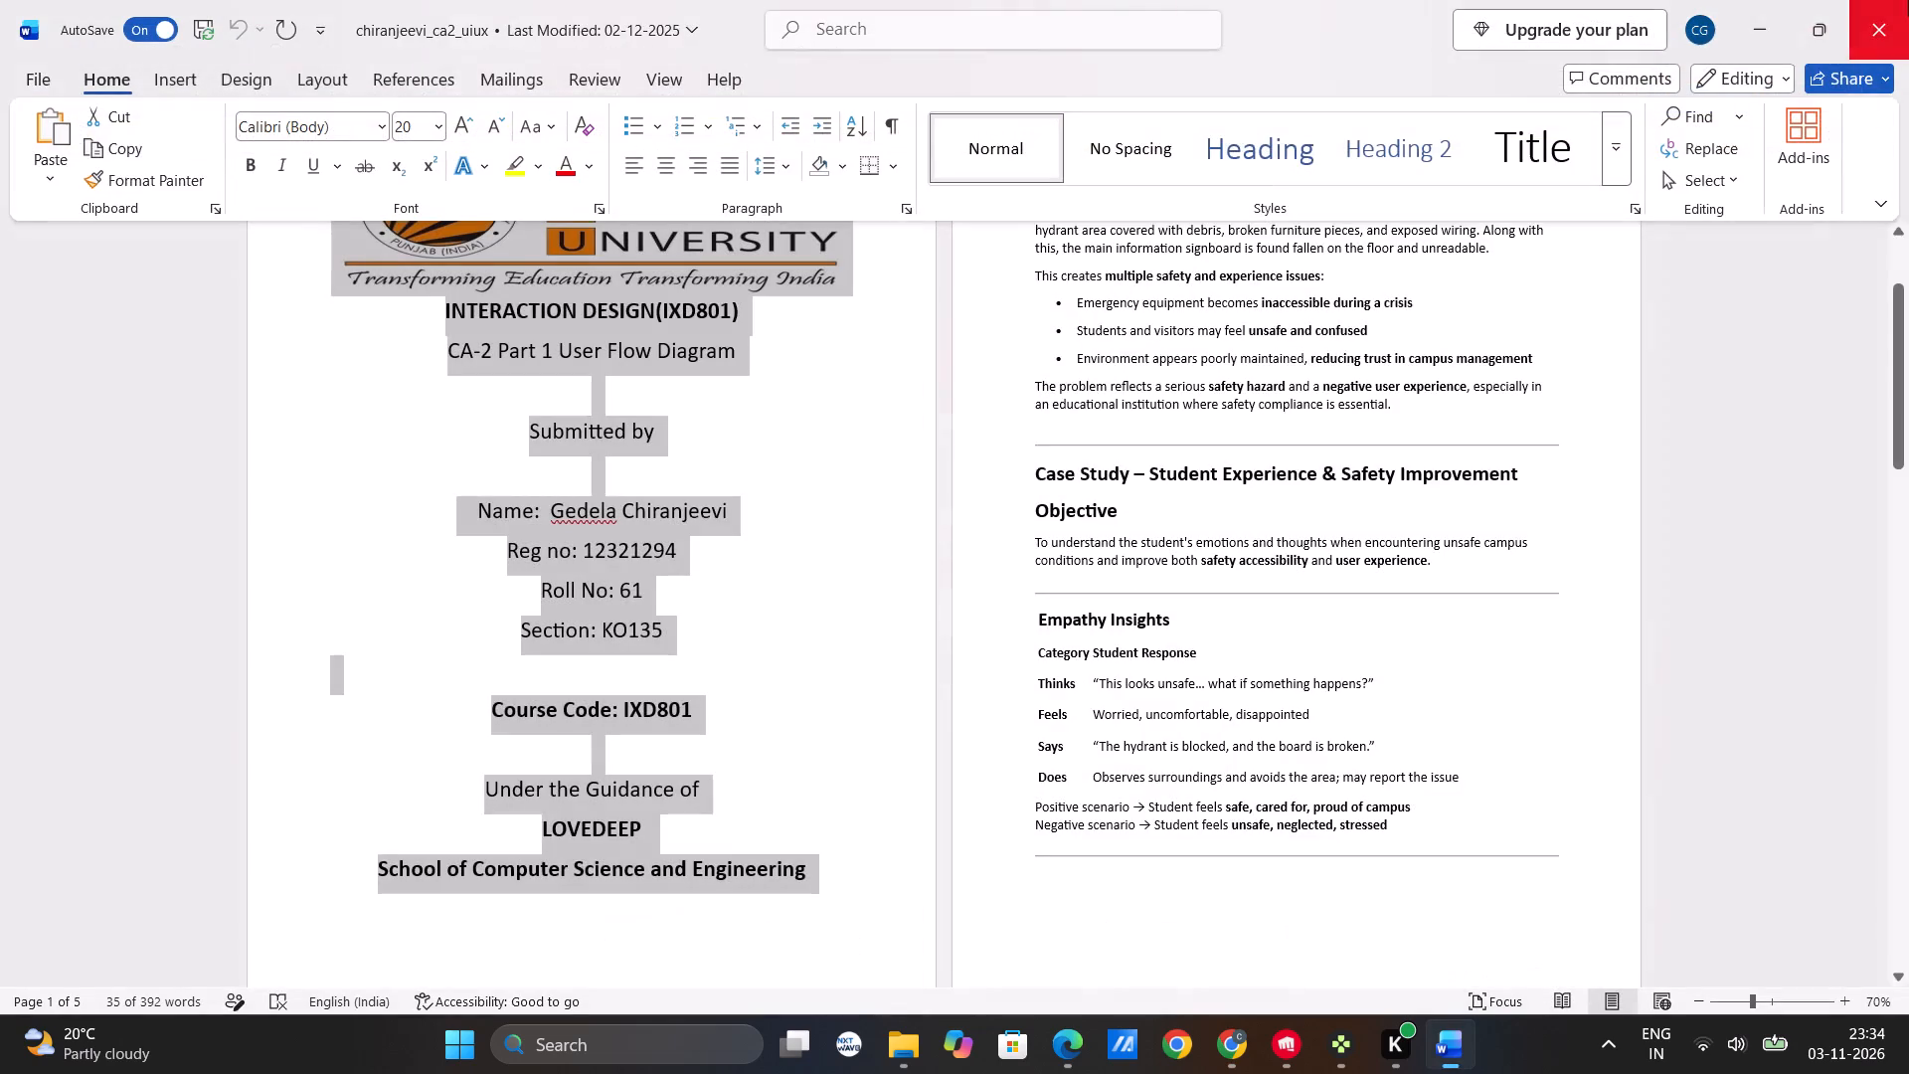
left_click(1671, 455)
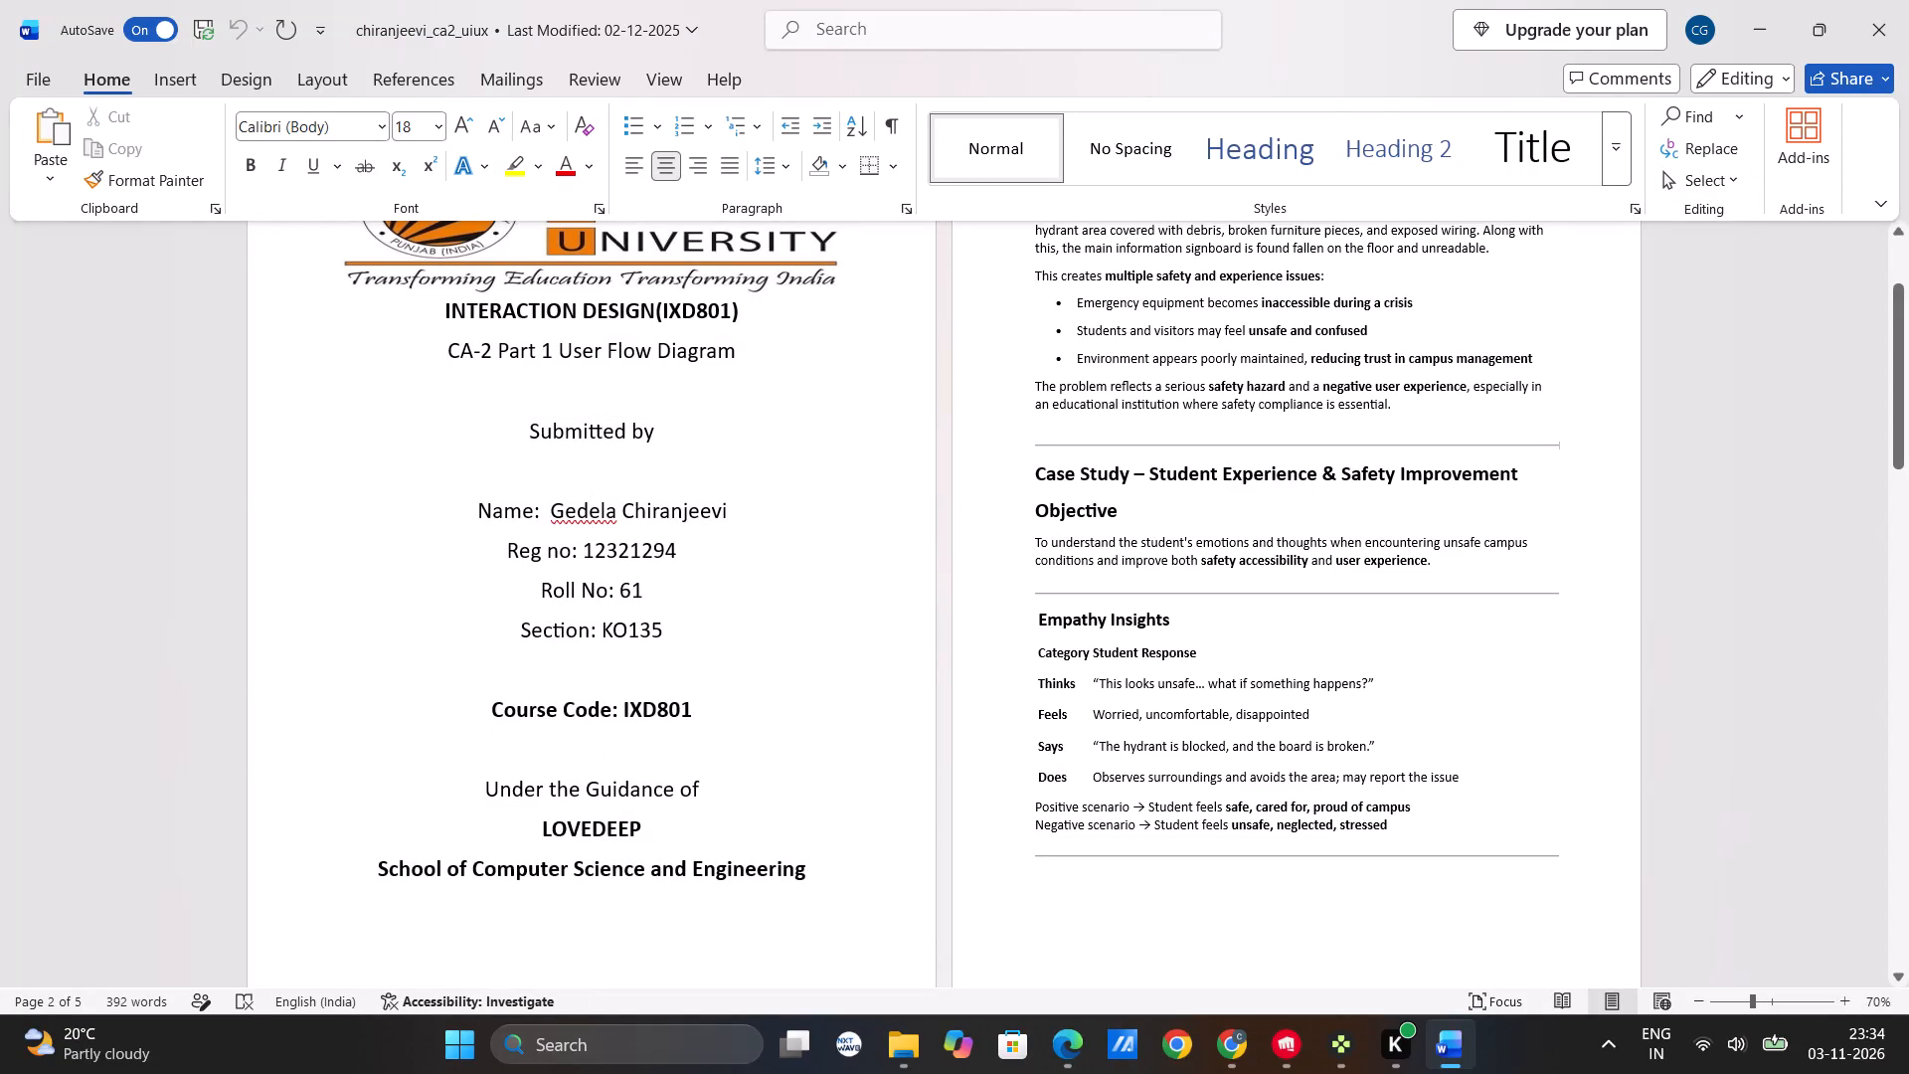
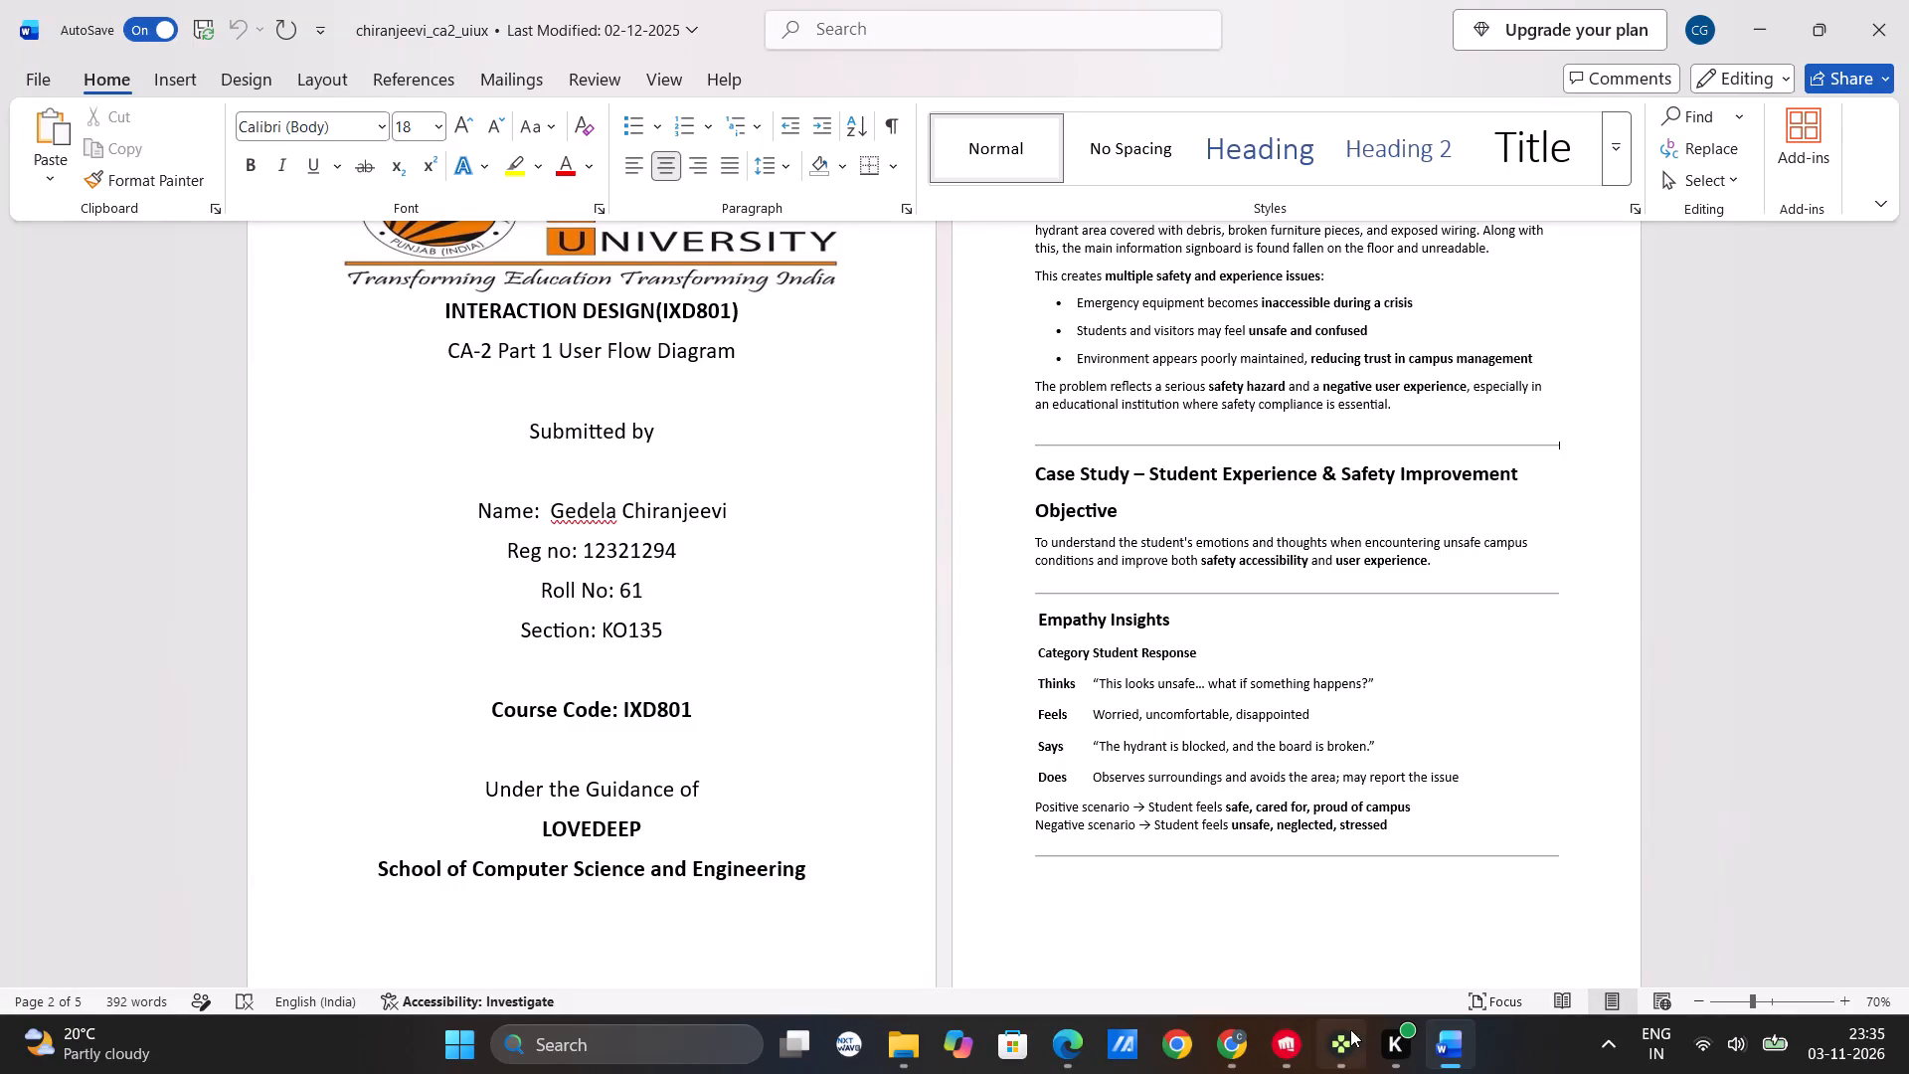
Return to the browser and examine the Information Architecture and Design System frames on Page 3 of the Figma design.
left_click(1351, 1057)
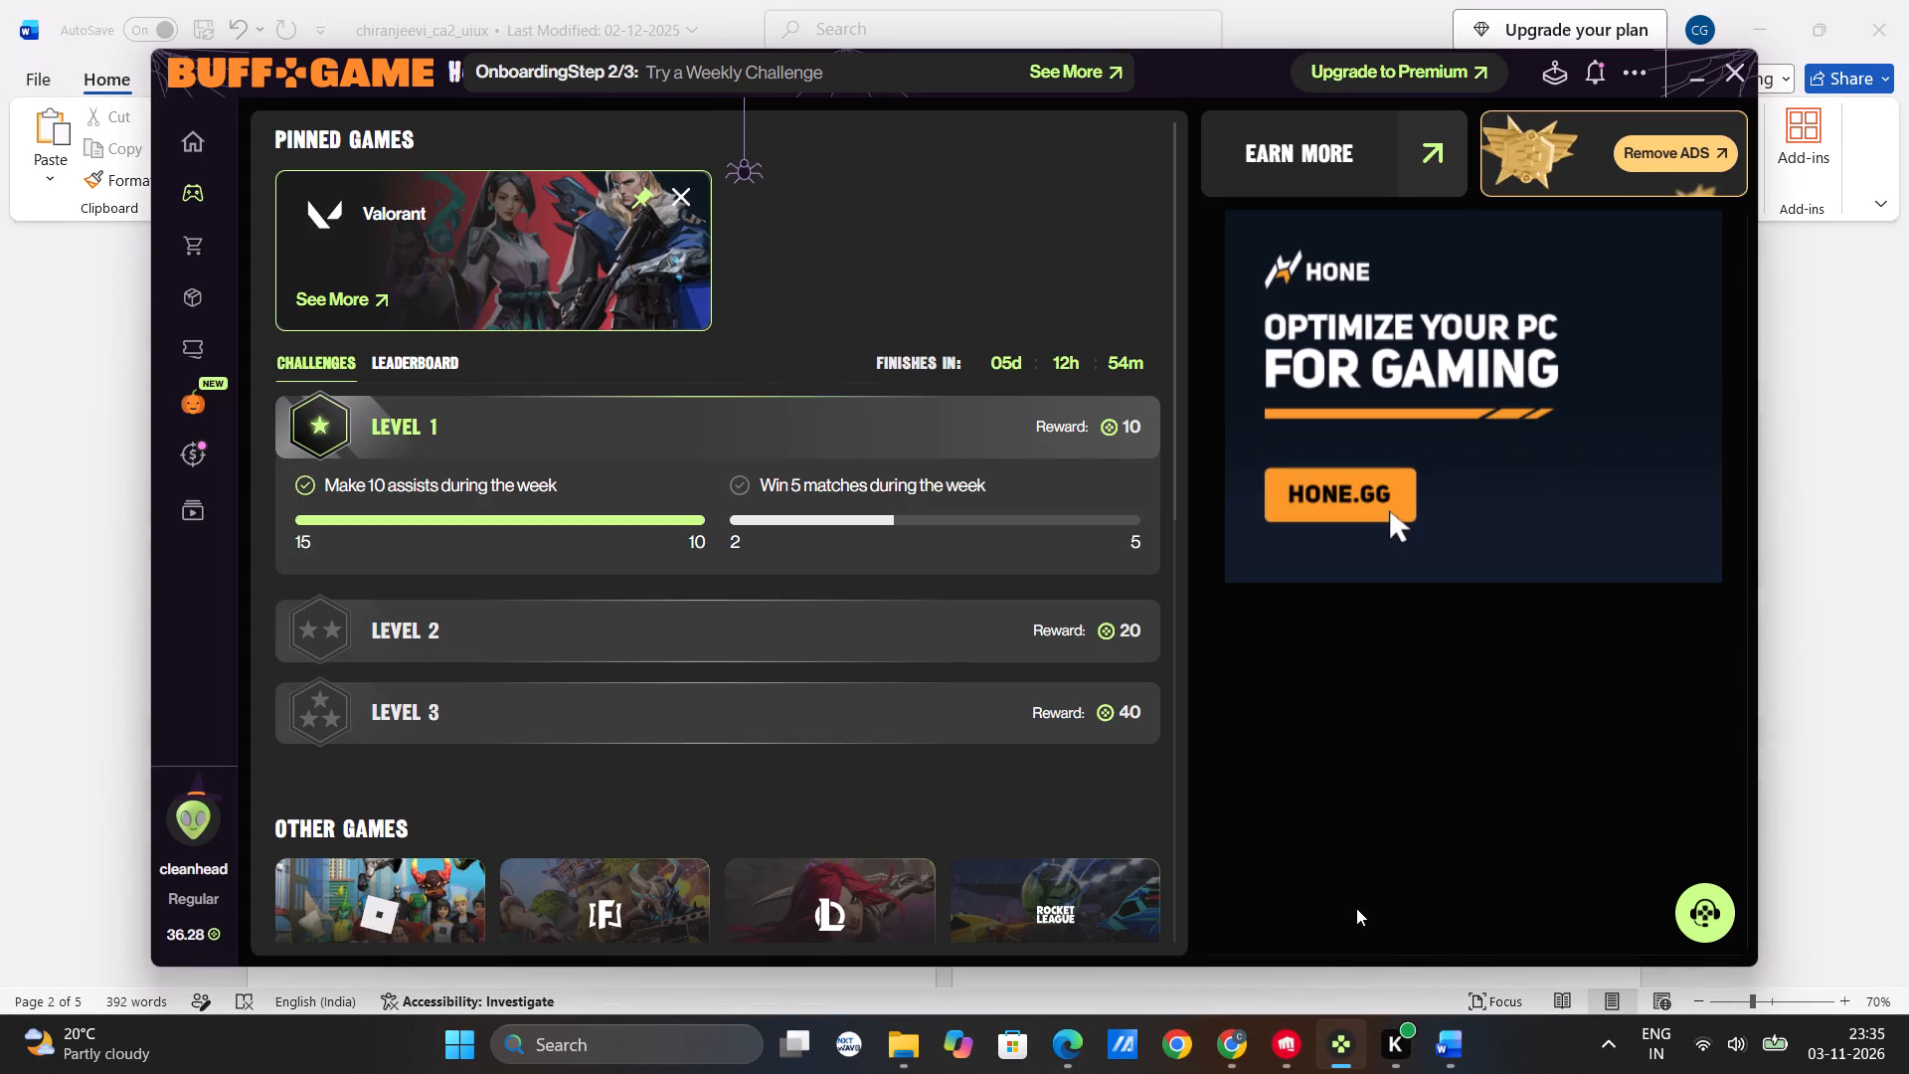
left_click(1282, 1050)
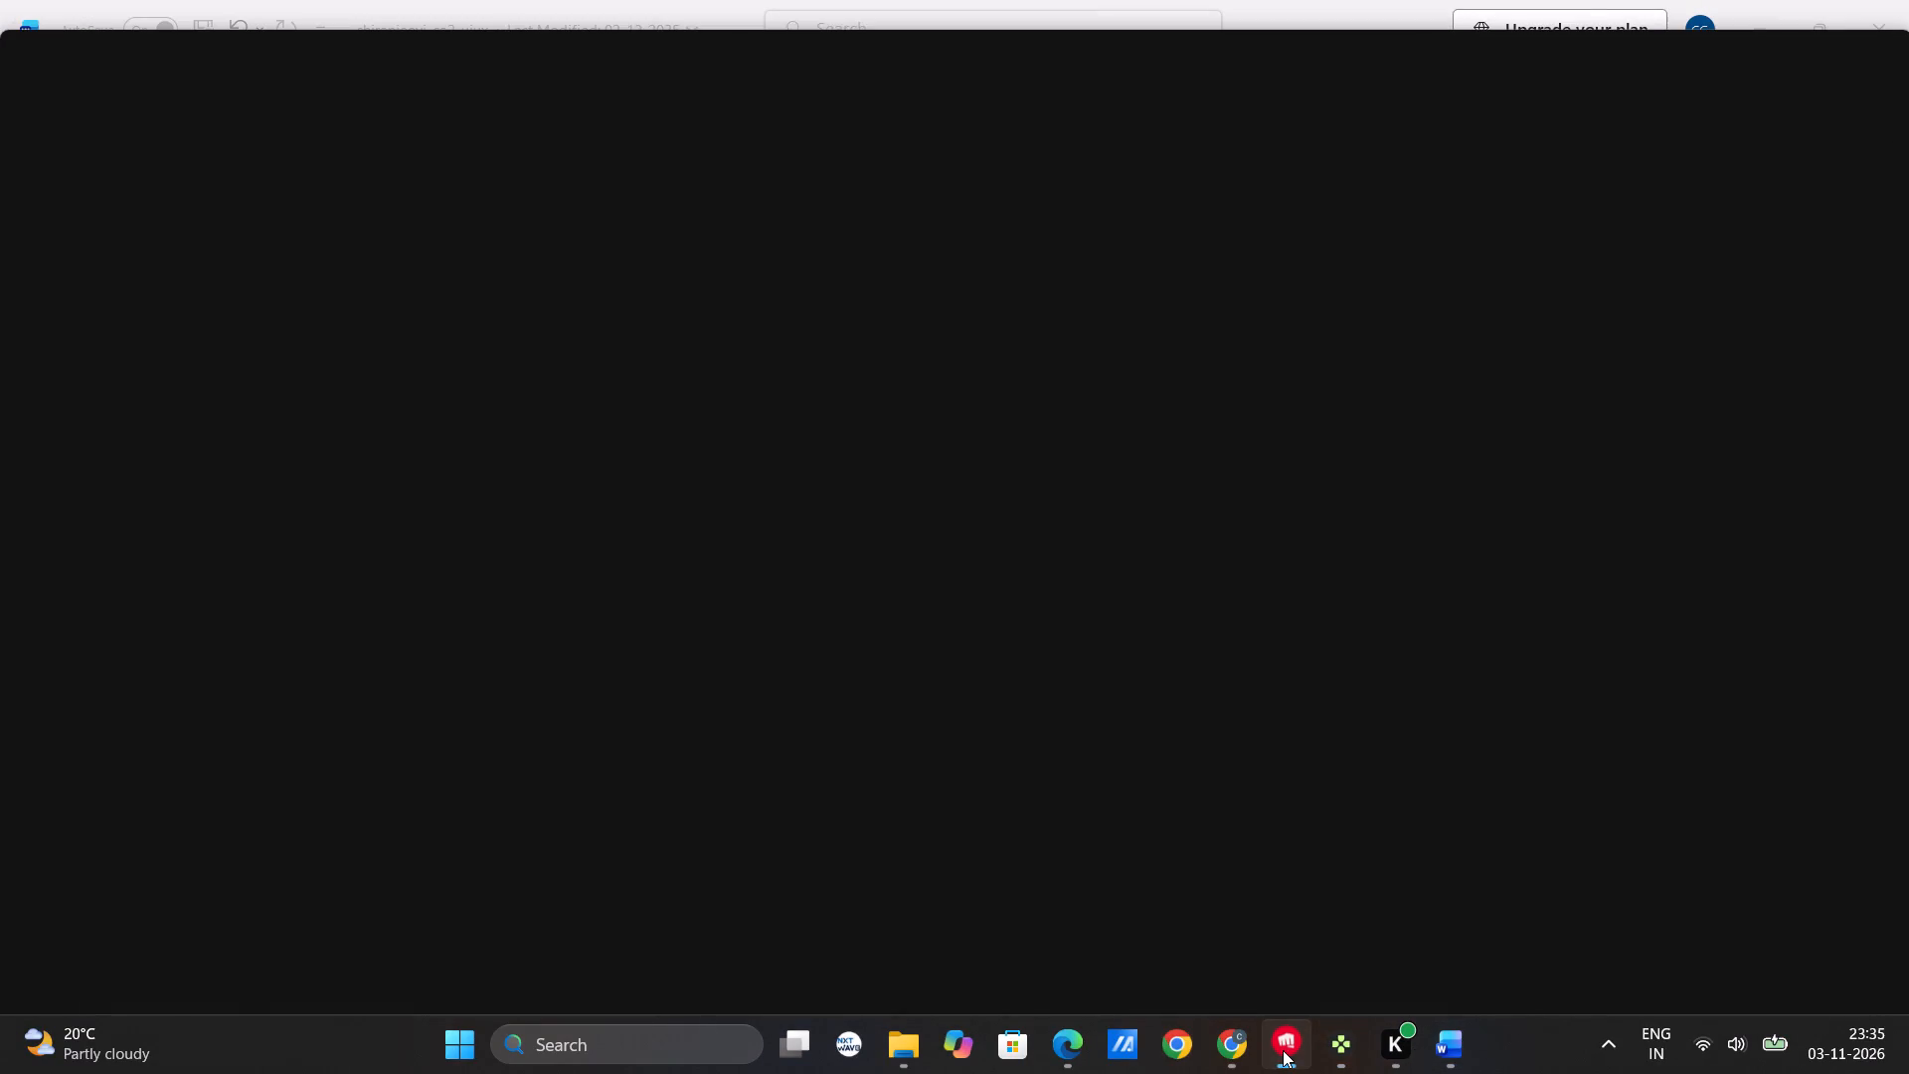
left_click(1235, 1056)
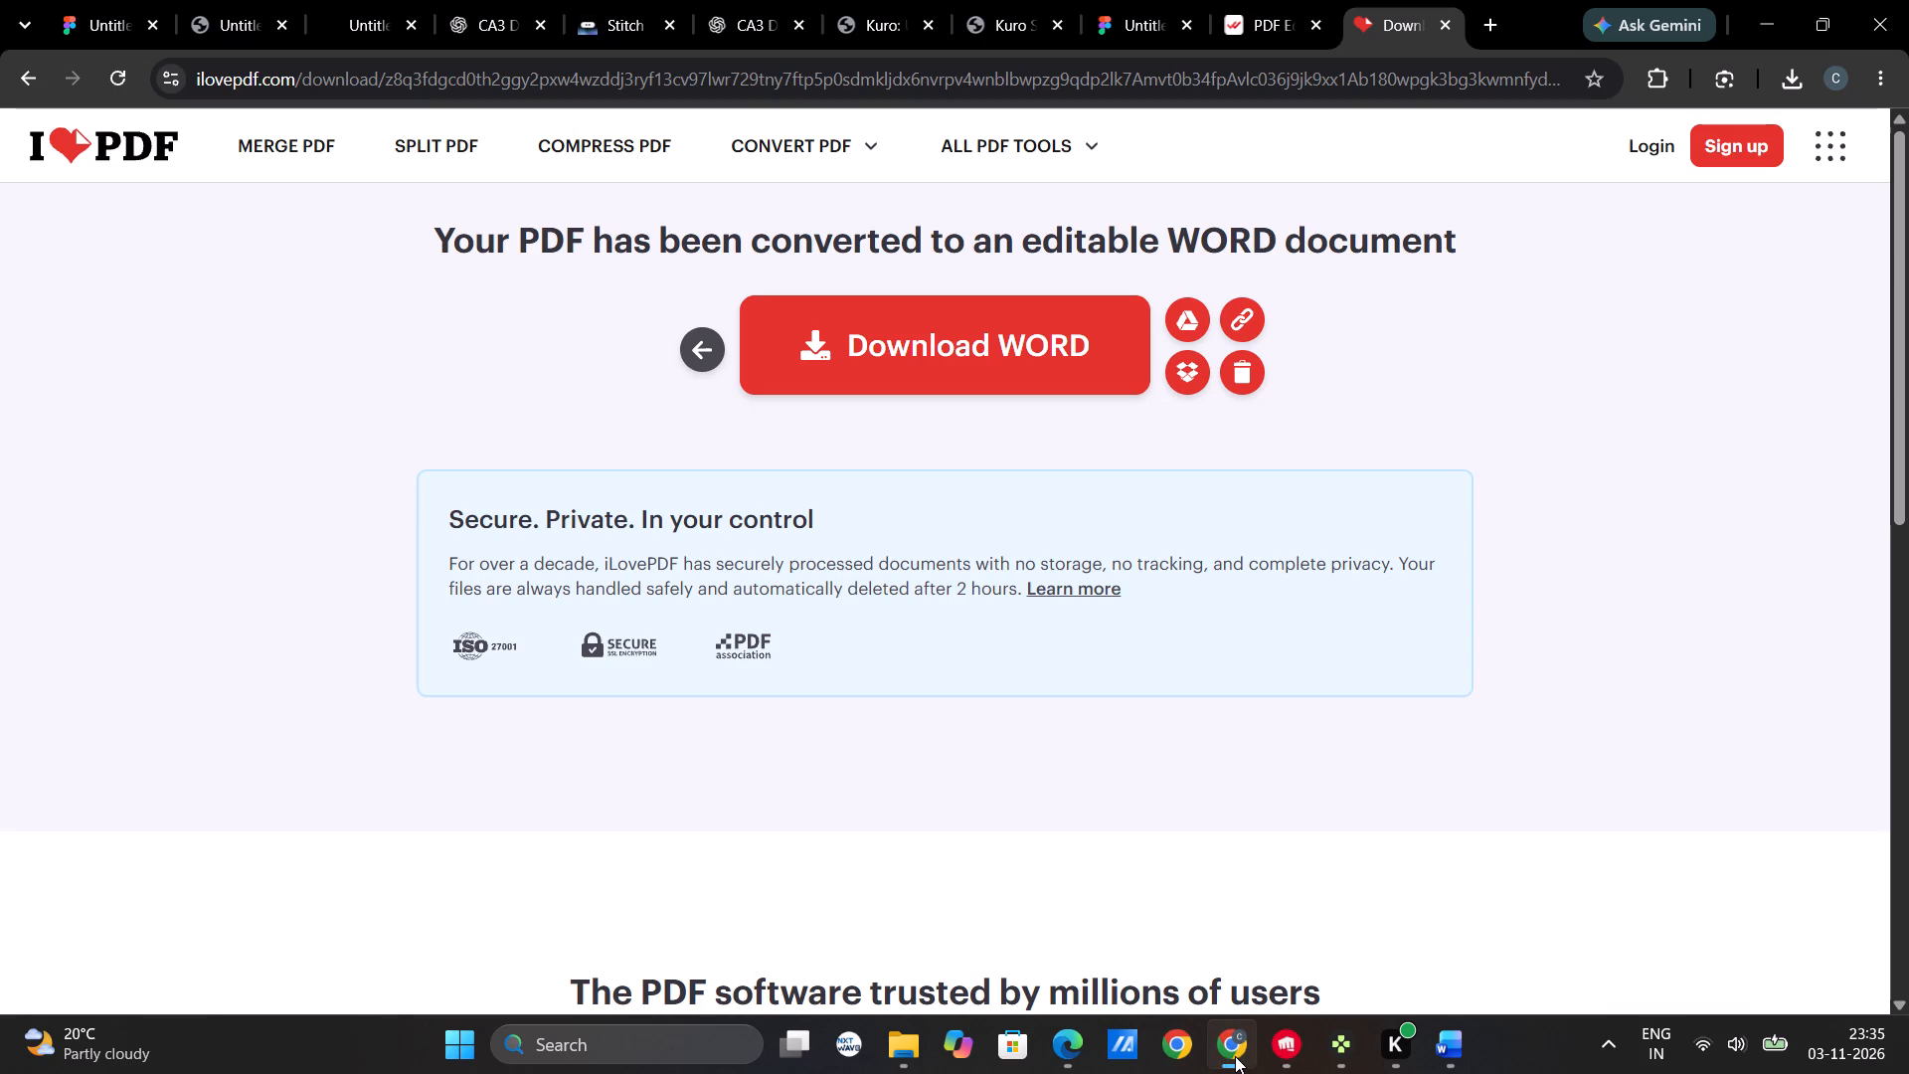
left_click(191, 4)
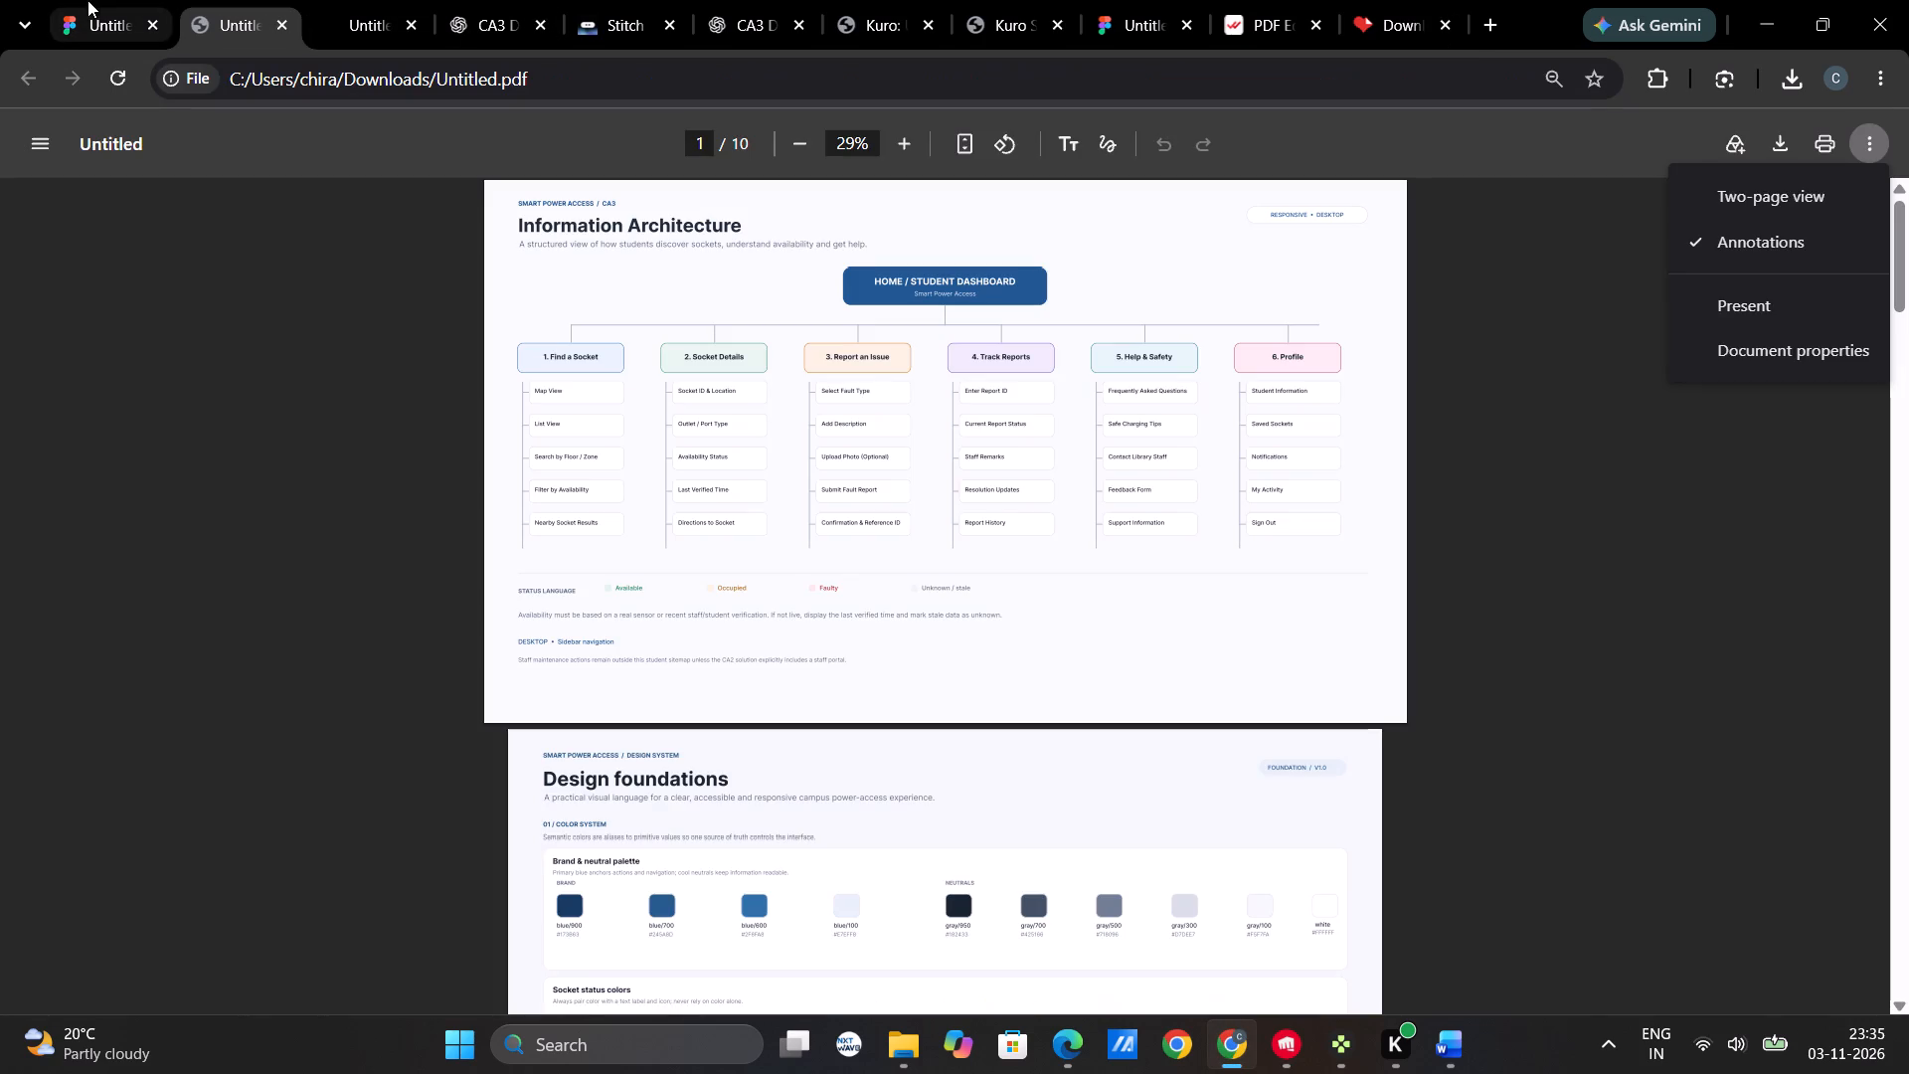
scroll(1276, 471, "up", 7)
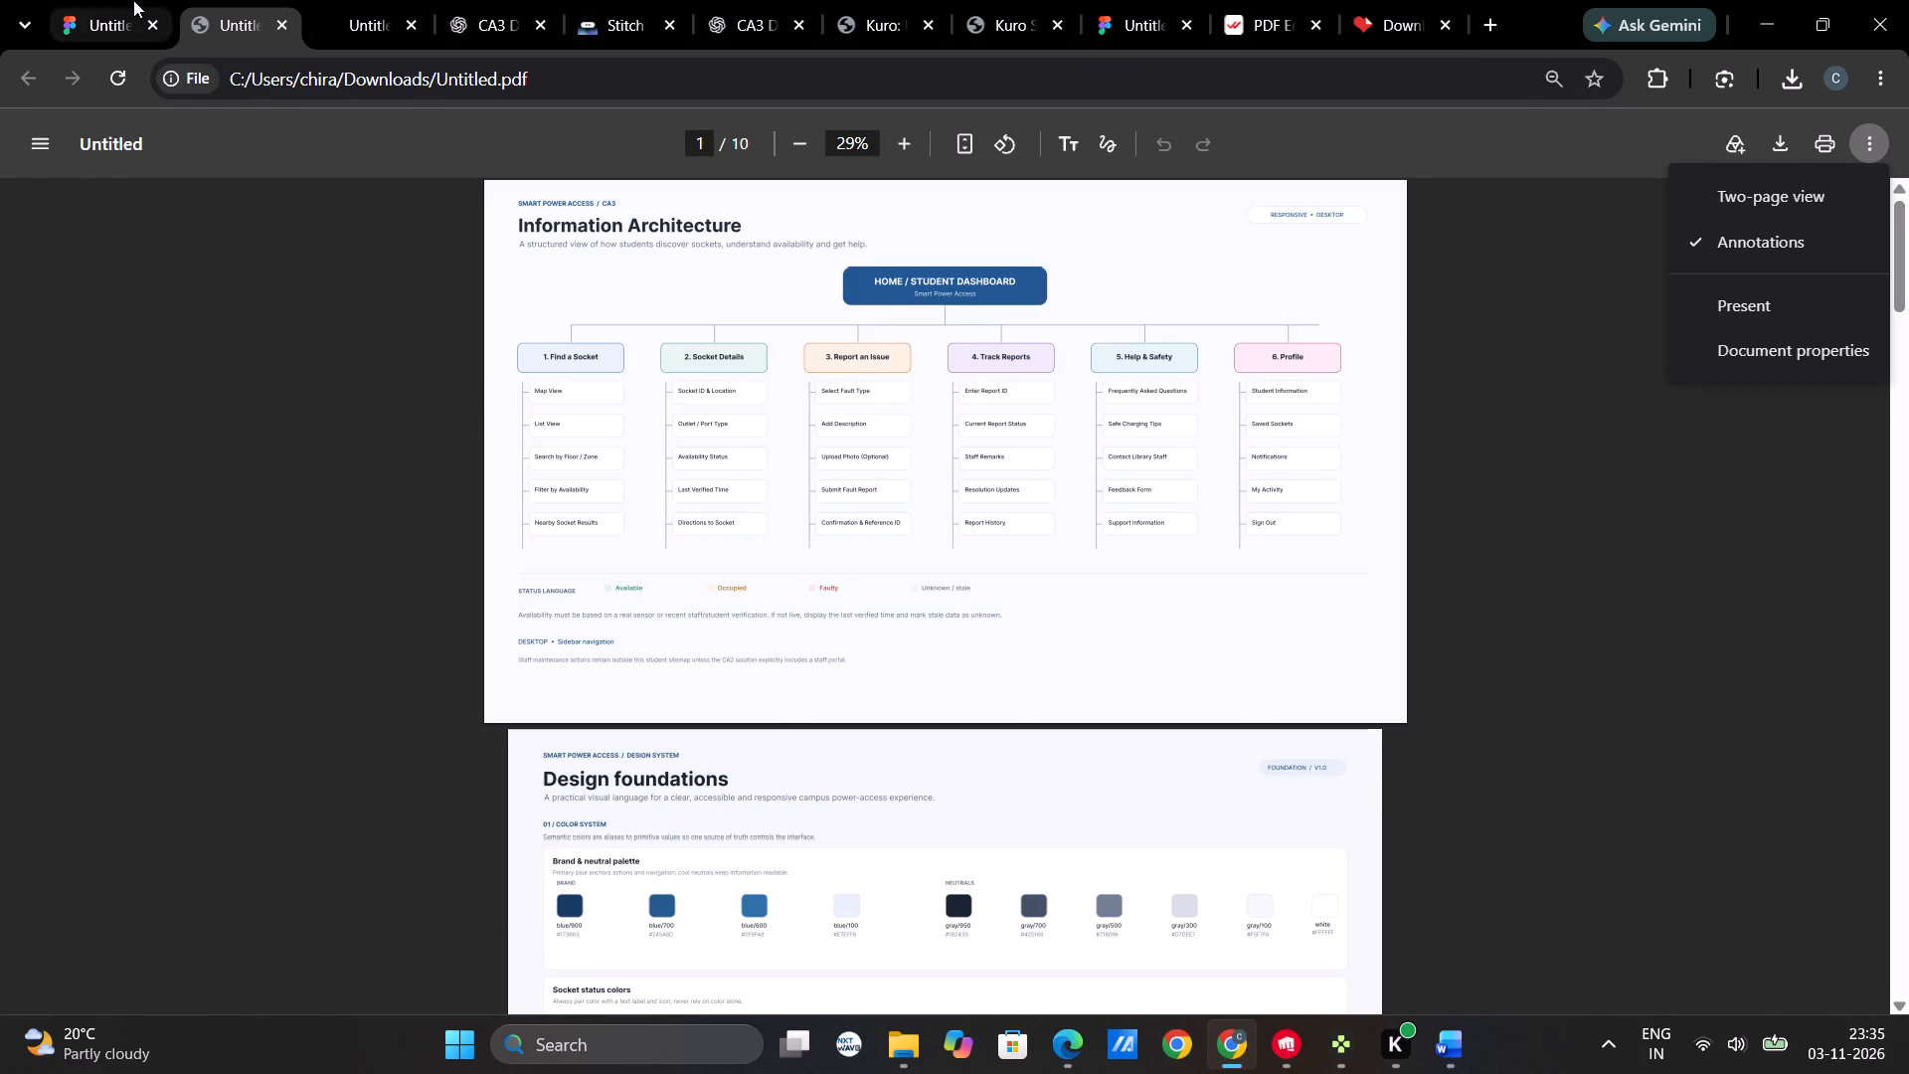
left_click(133, 0)
left_click(1191, 263)
scroll(1139, 269, "right", 1)
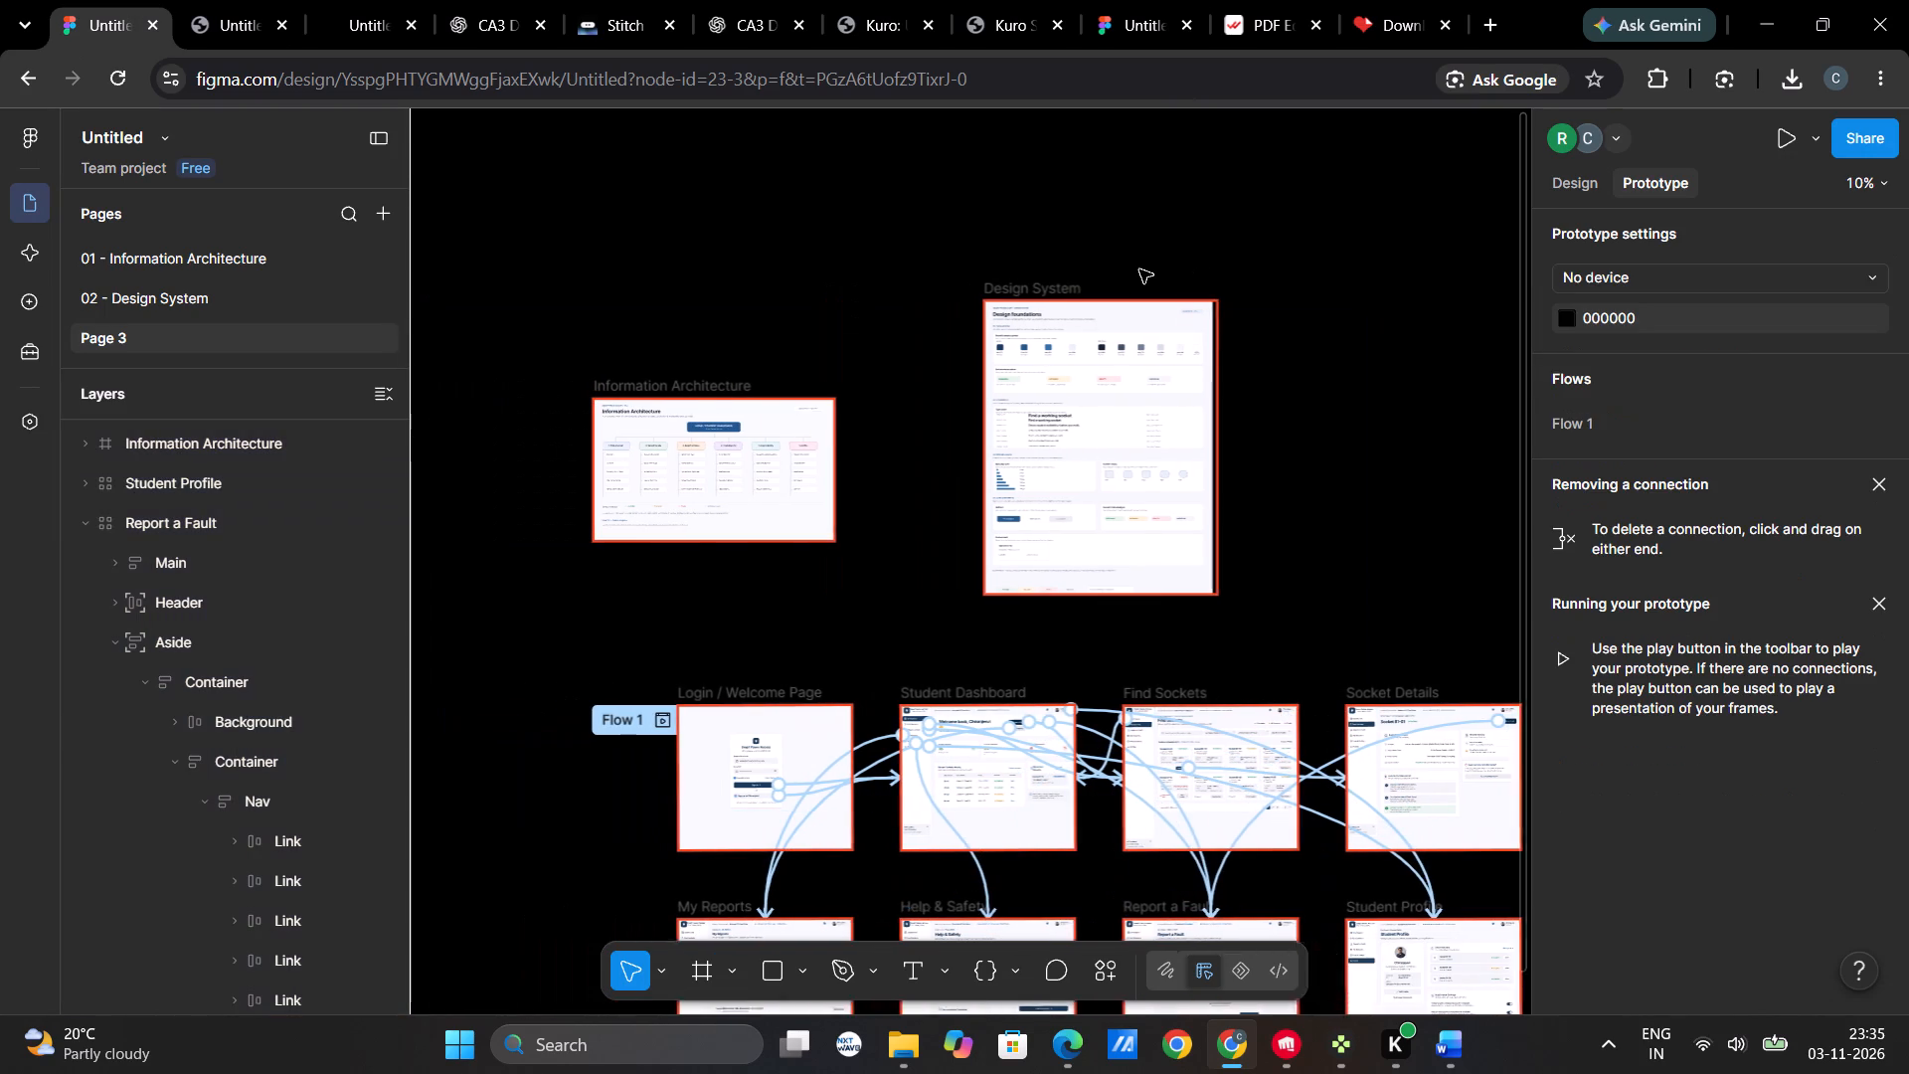
scroll(1139, 269, "right", 1)
left_click(751, 350)
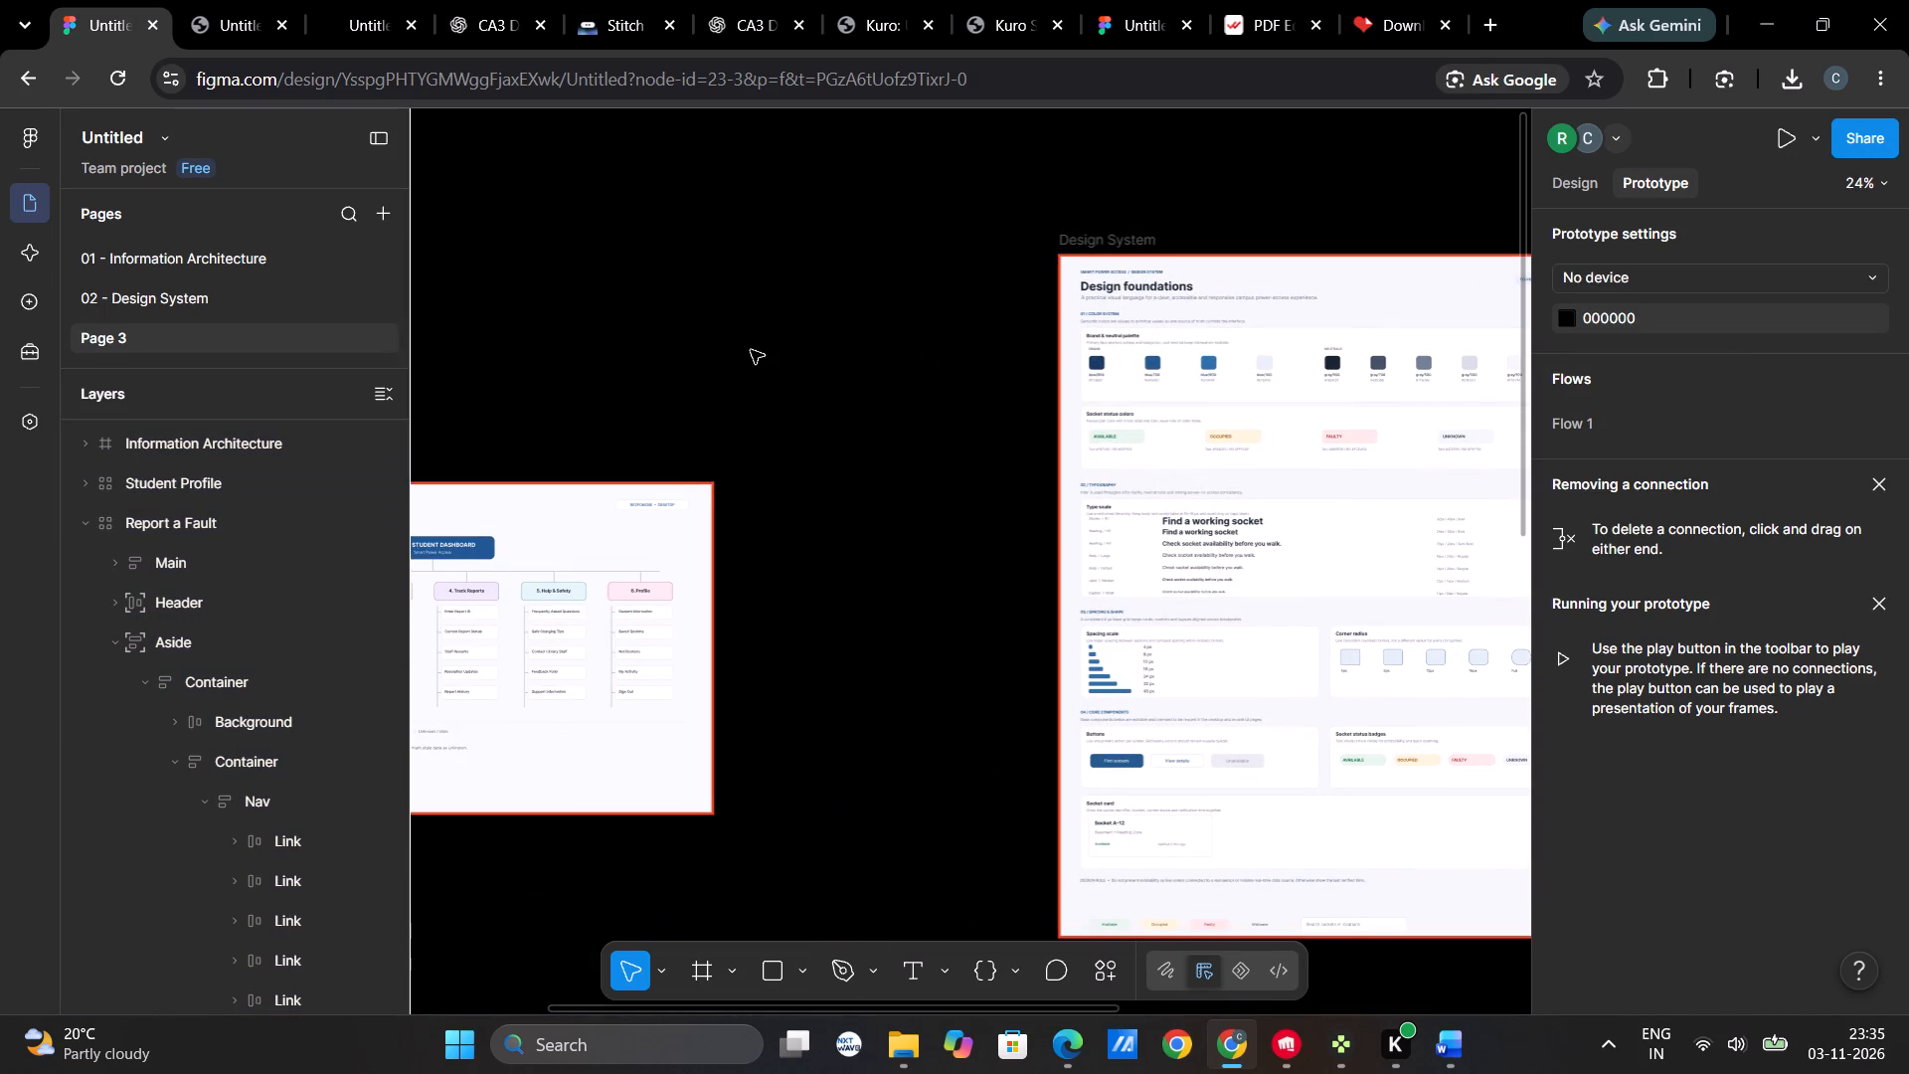
scroll(751, 350, "down", 2)
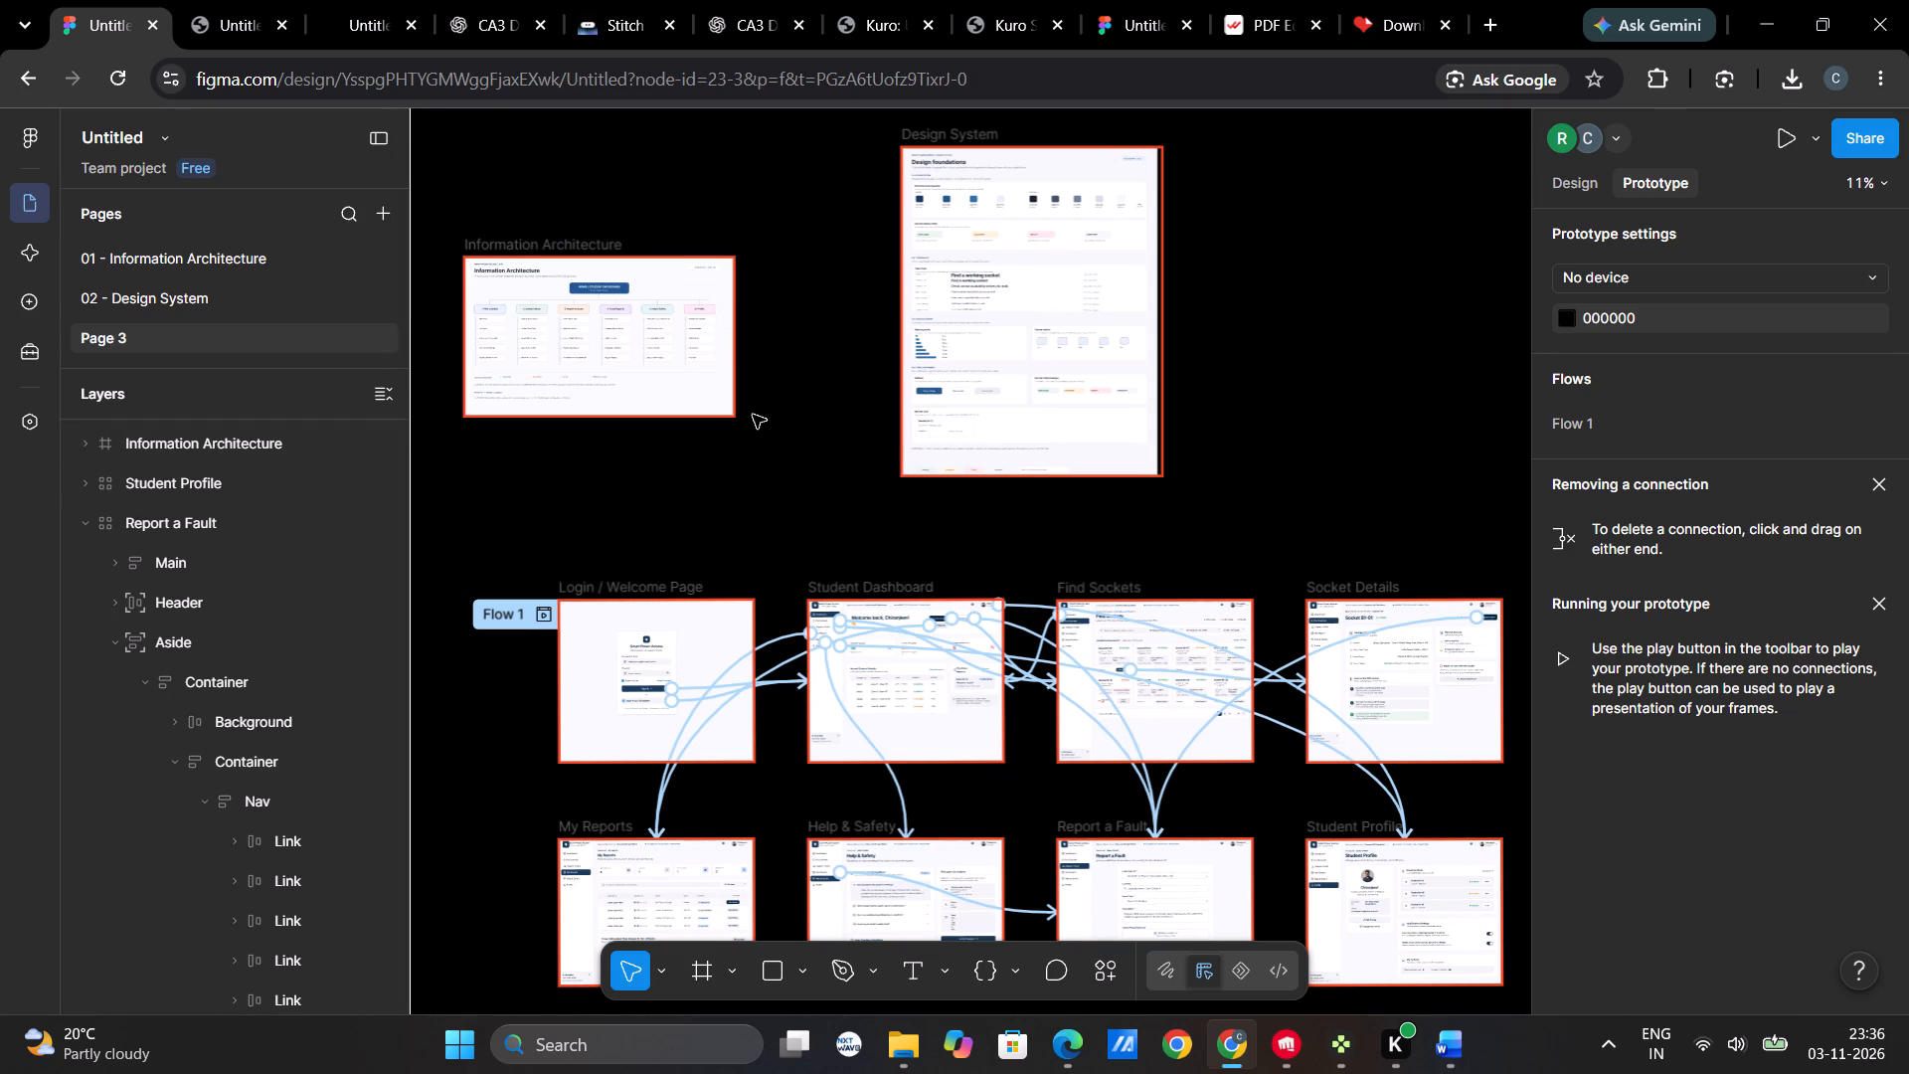
scroll(698, 463, "up", 1)
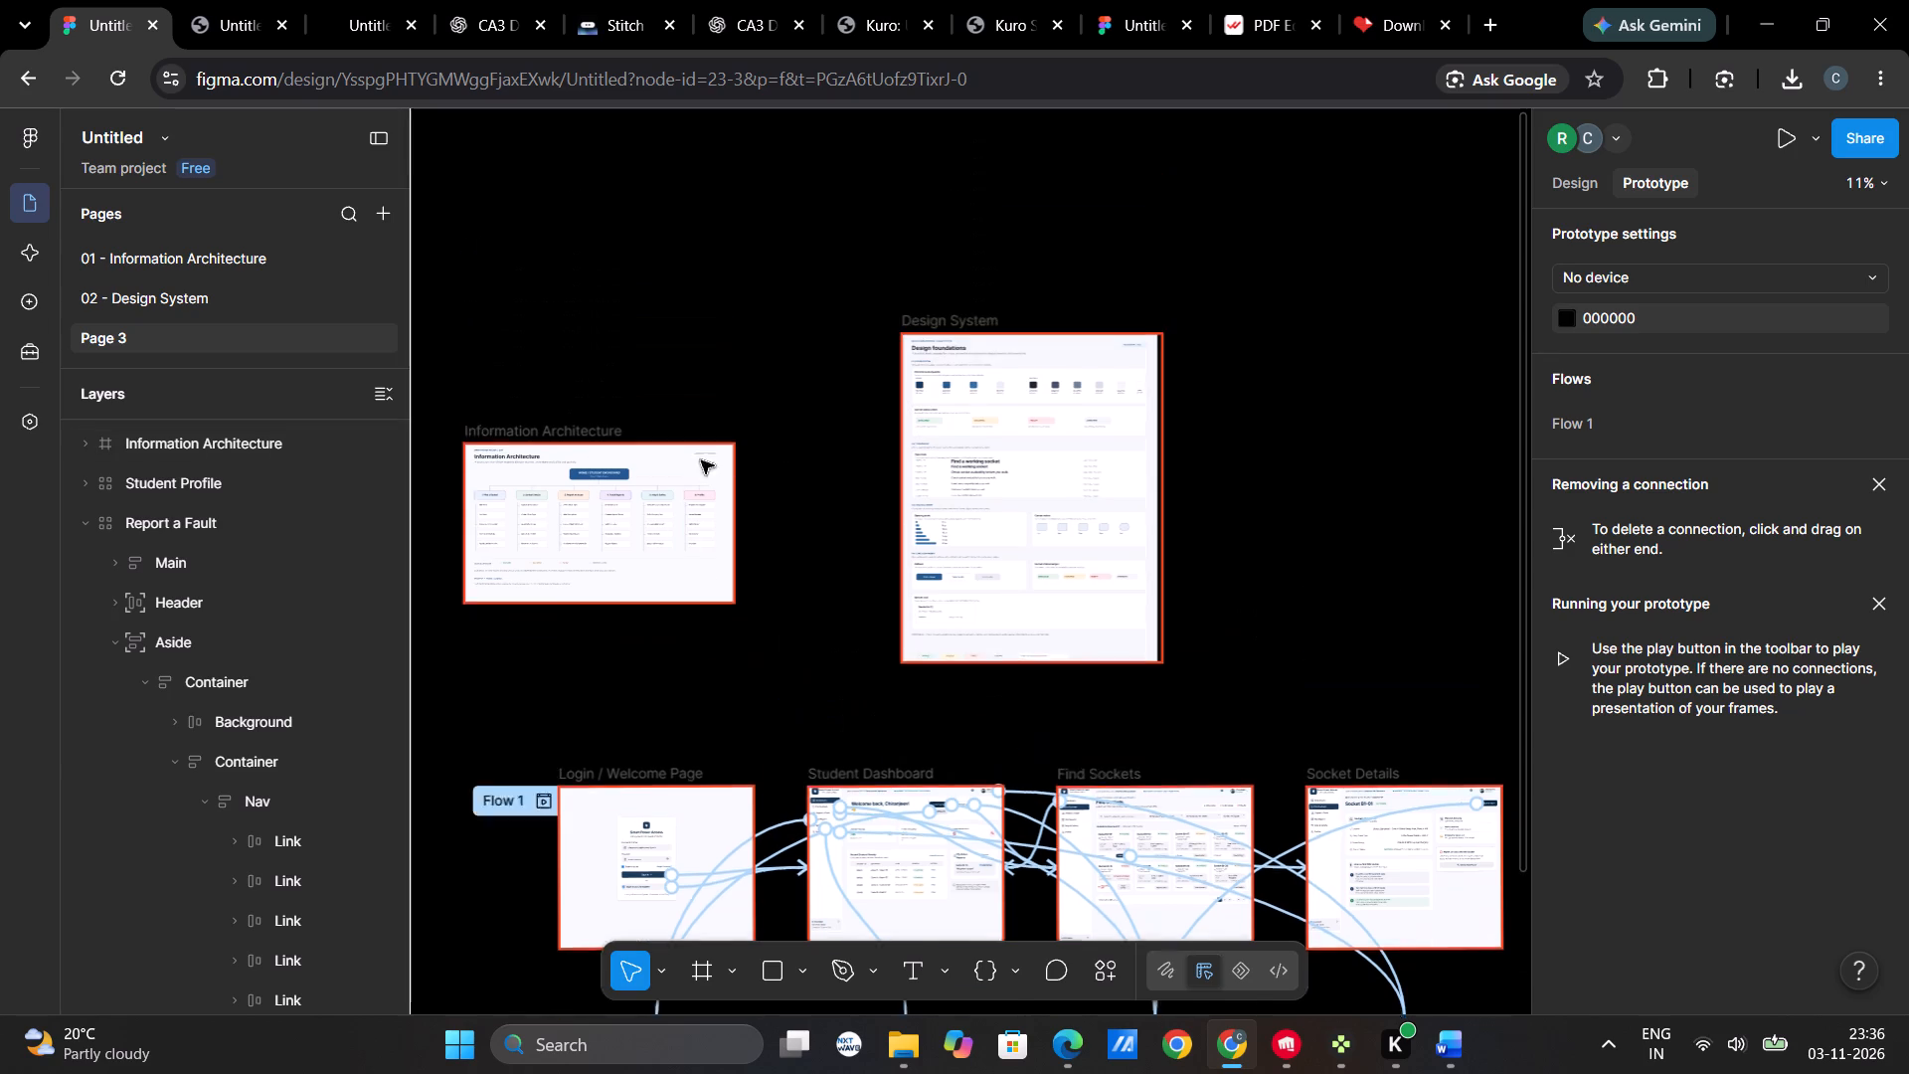
scroll(701, 460, "up", 2)
left_click(548, 346)
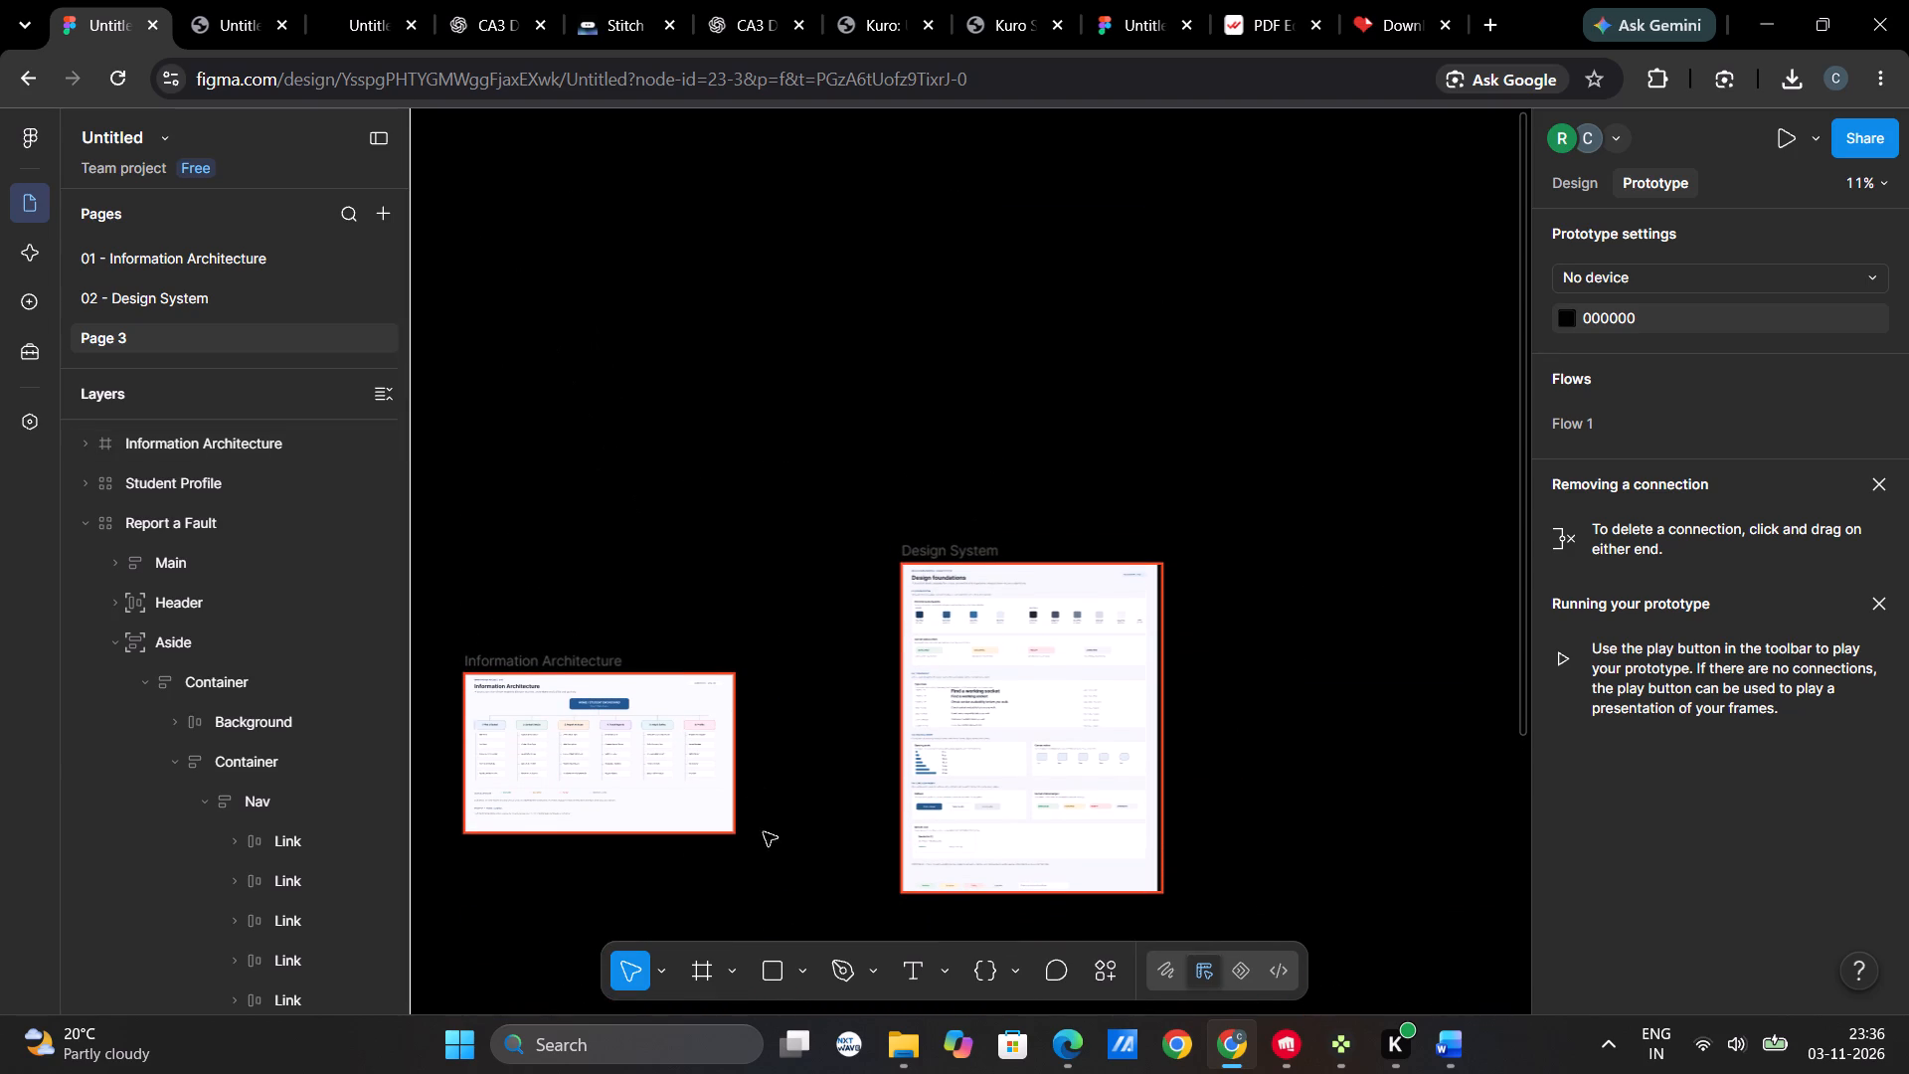
left_click(736, 977)
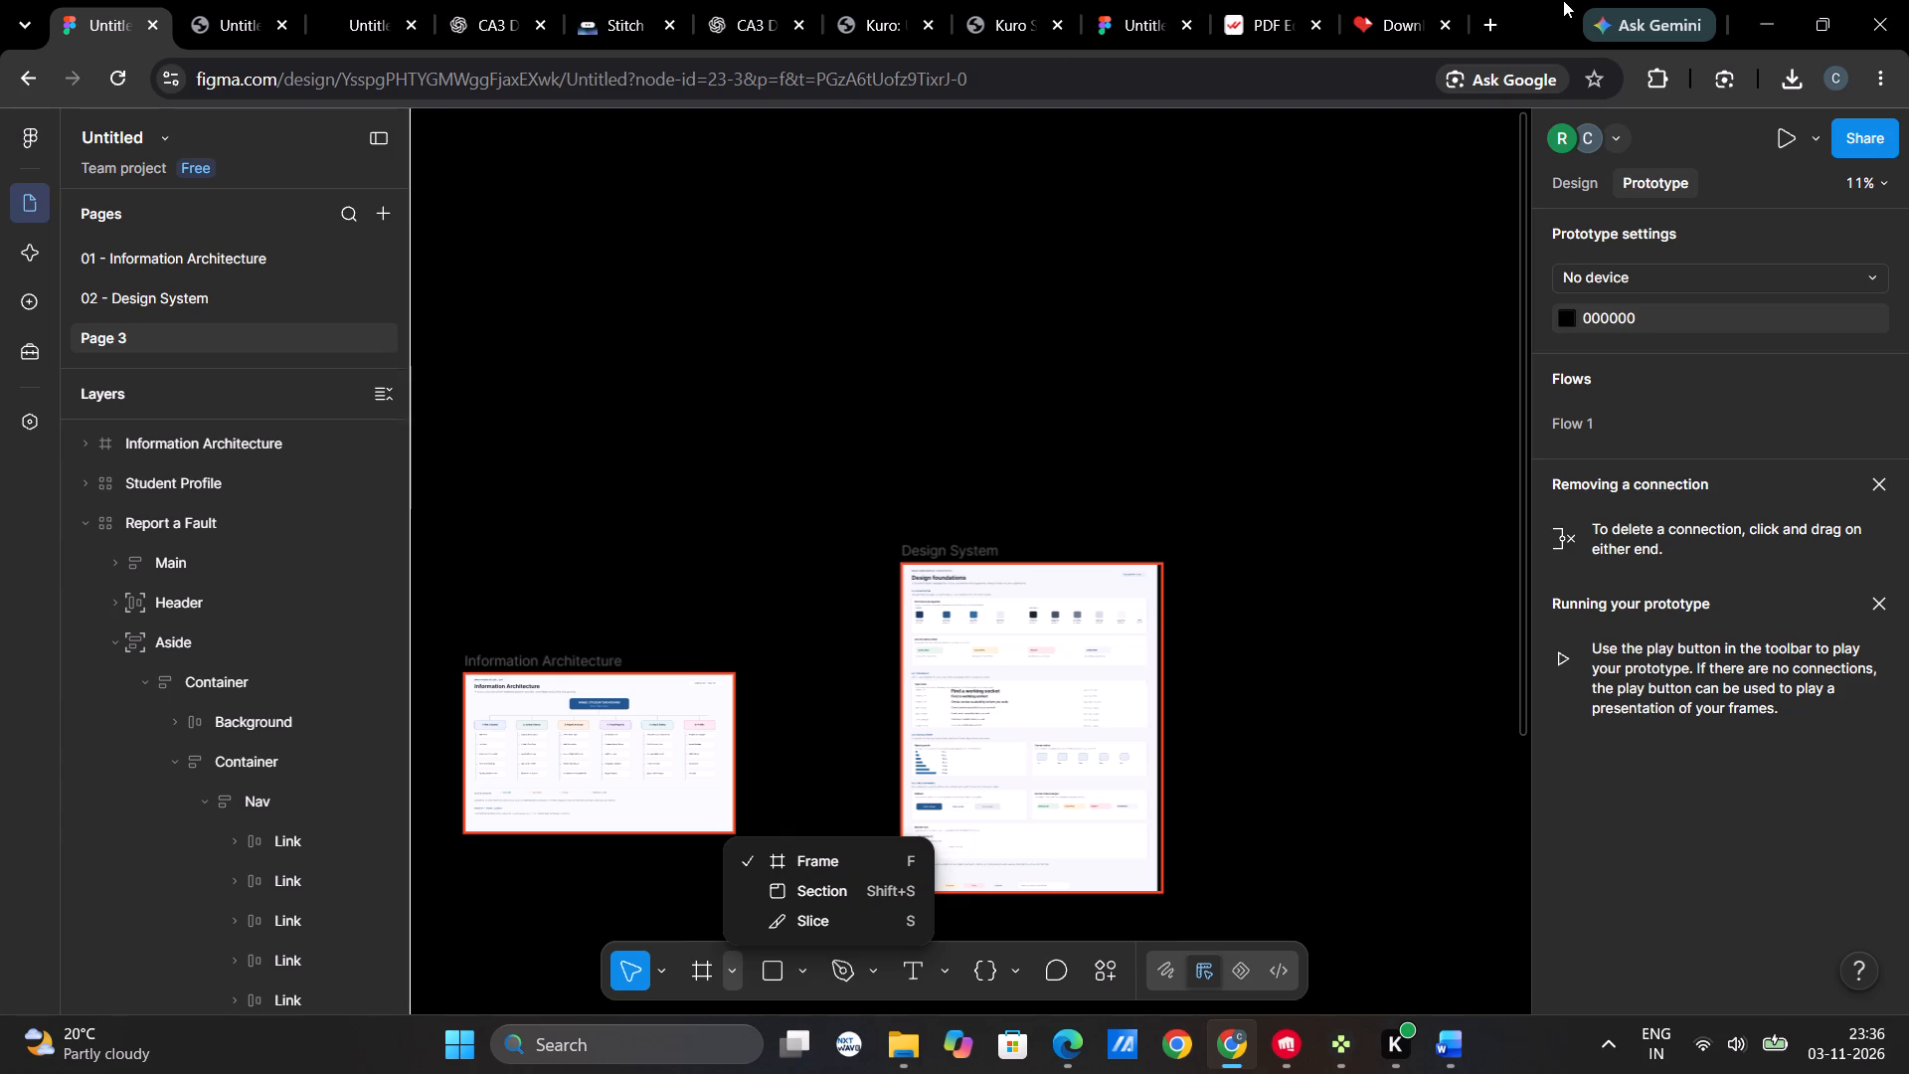
Search the web for sejda in a new tab and open the Sejda website.
left_click(1485, 12)
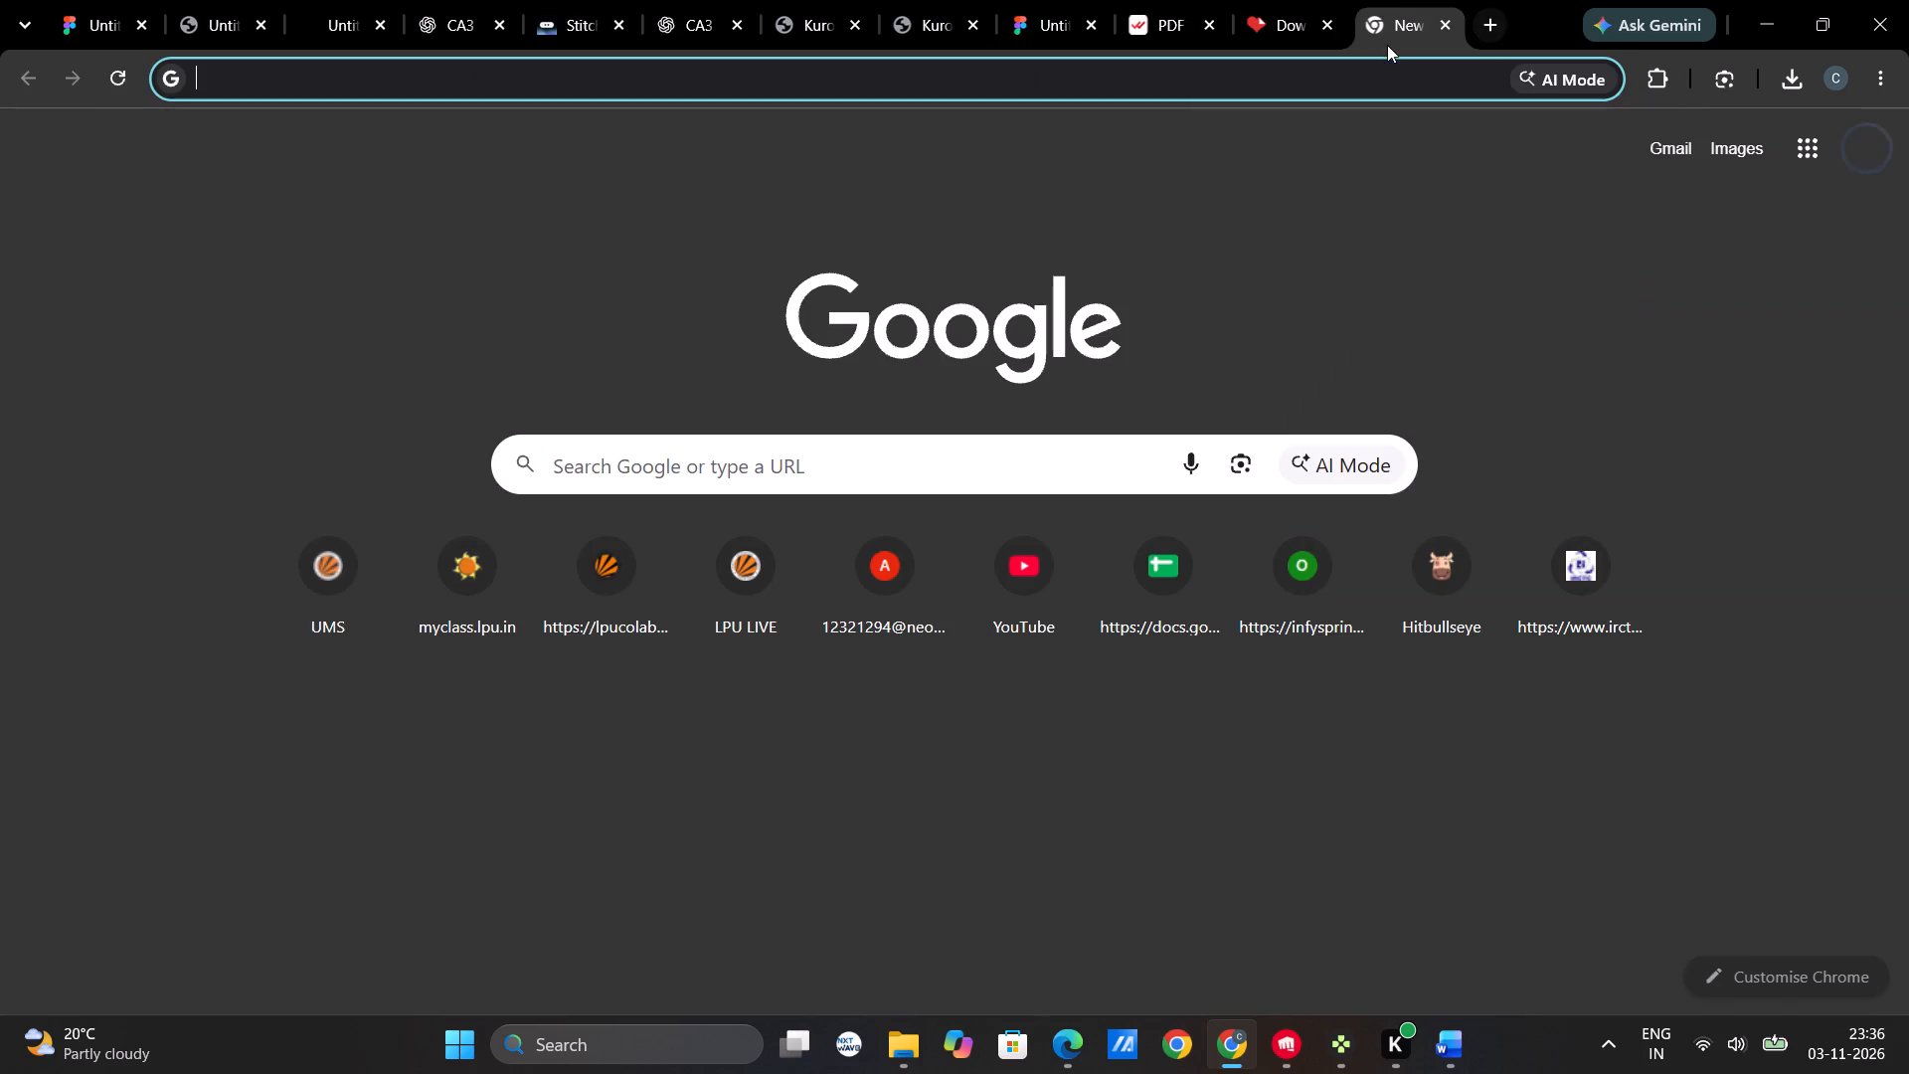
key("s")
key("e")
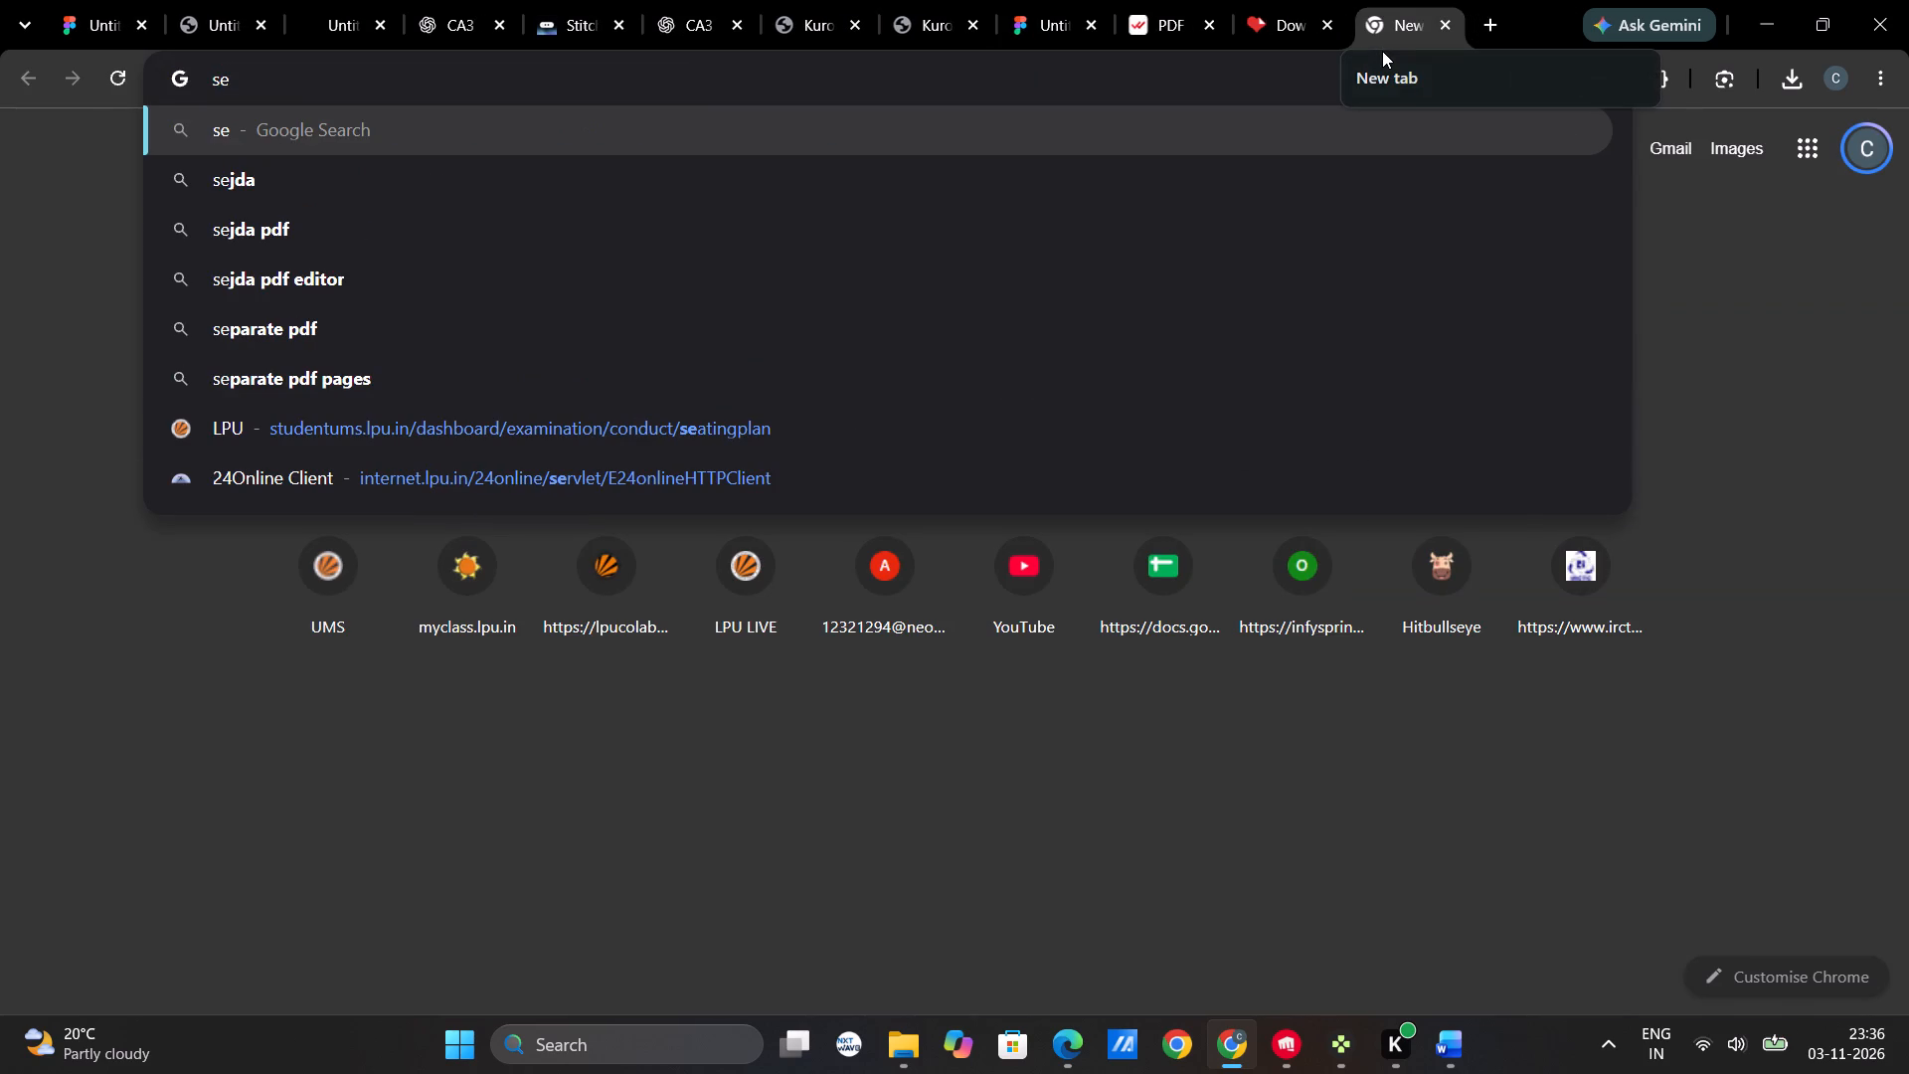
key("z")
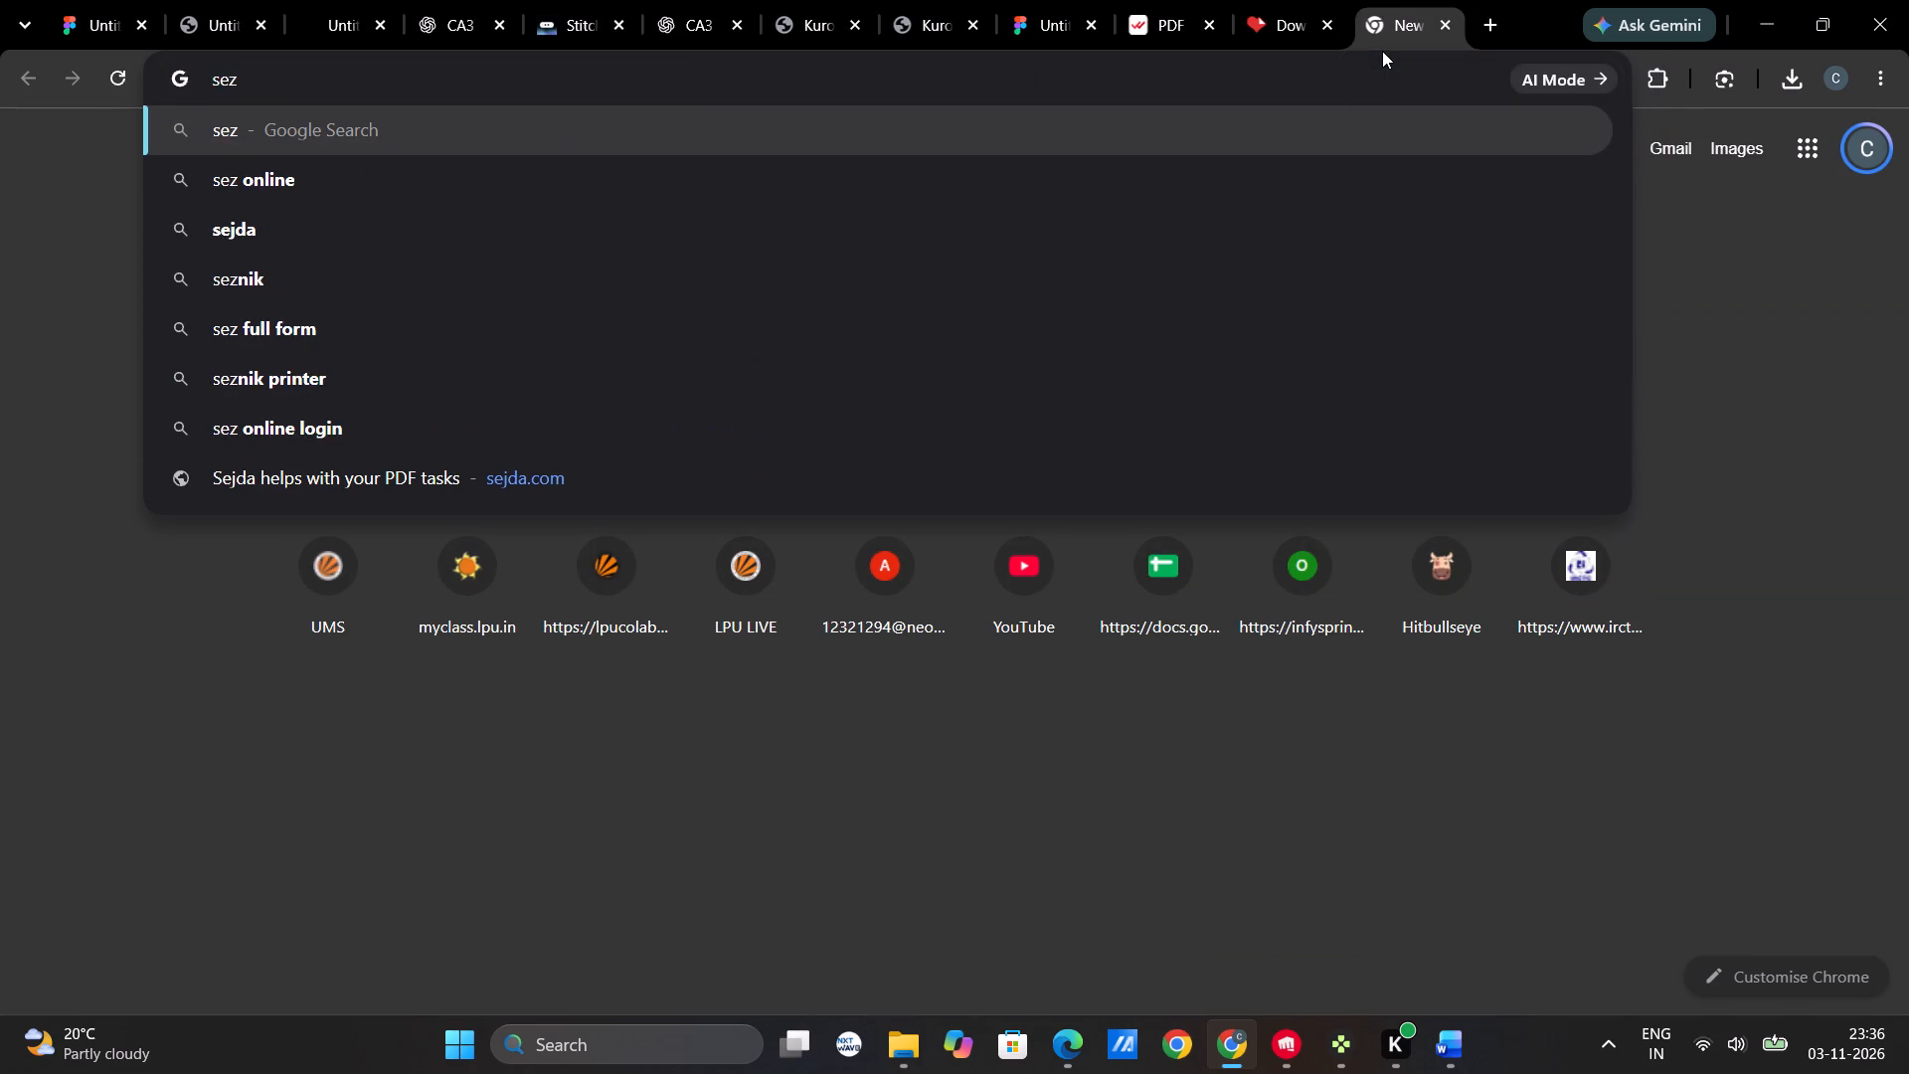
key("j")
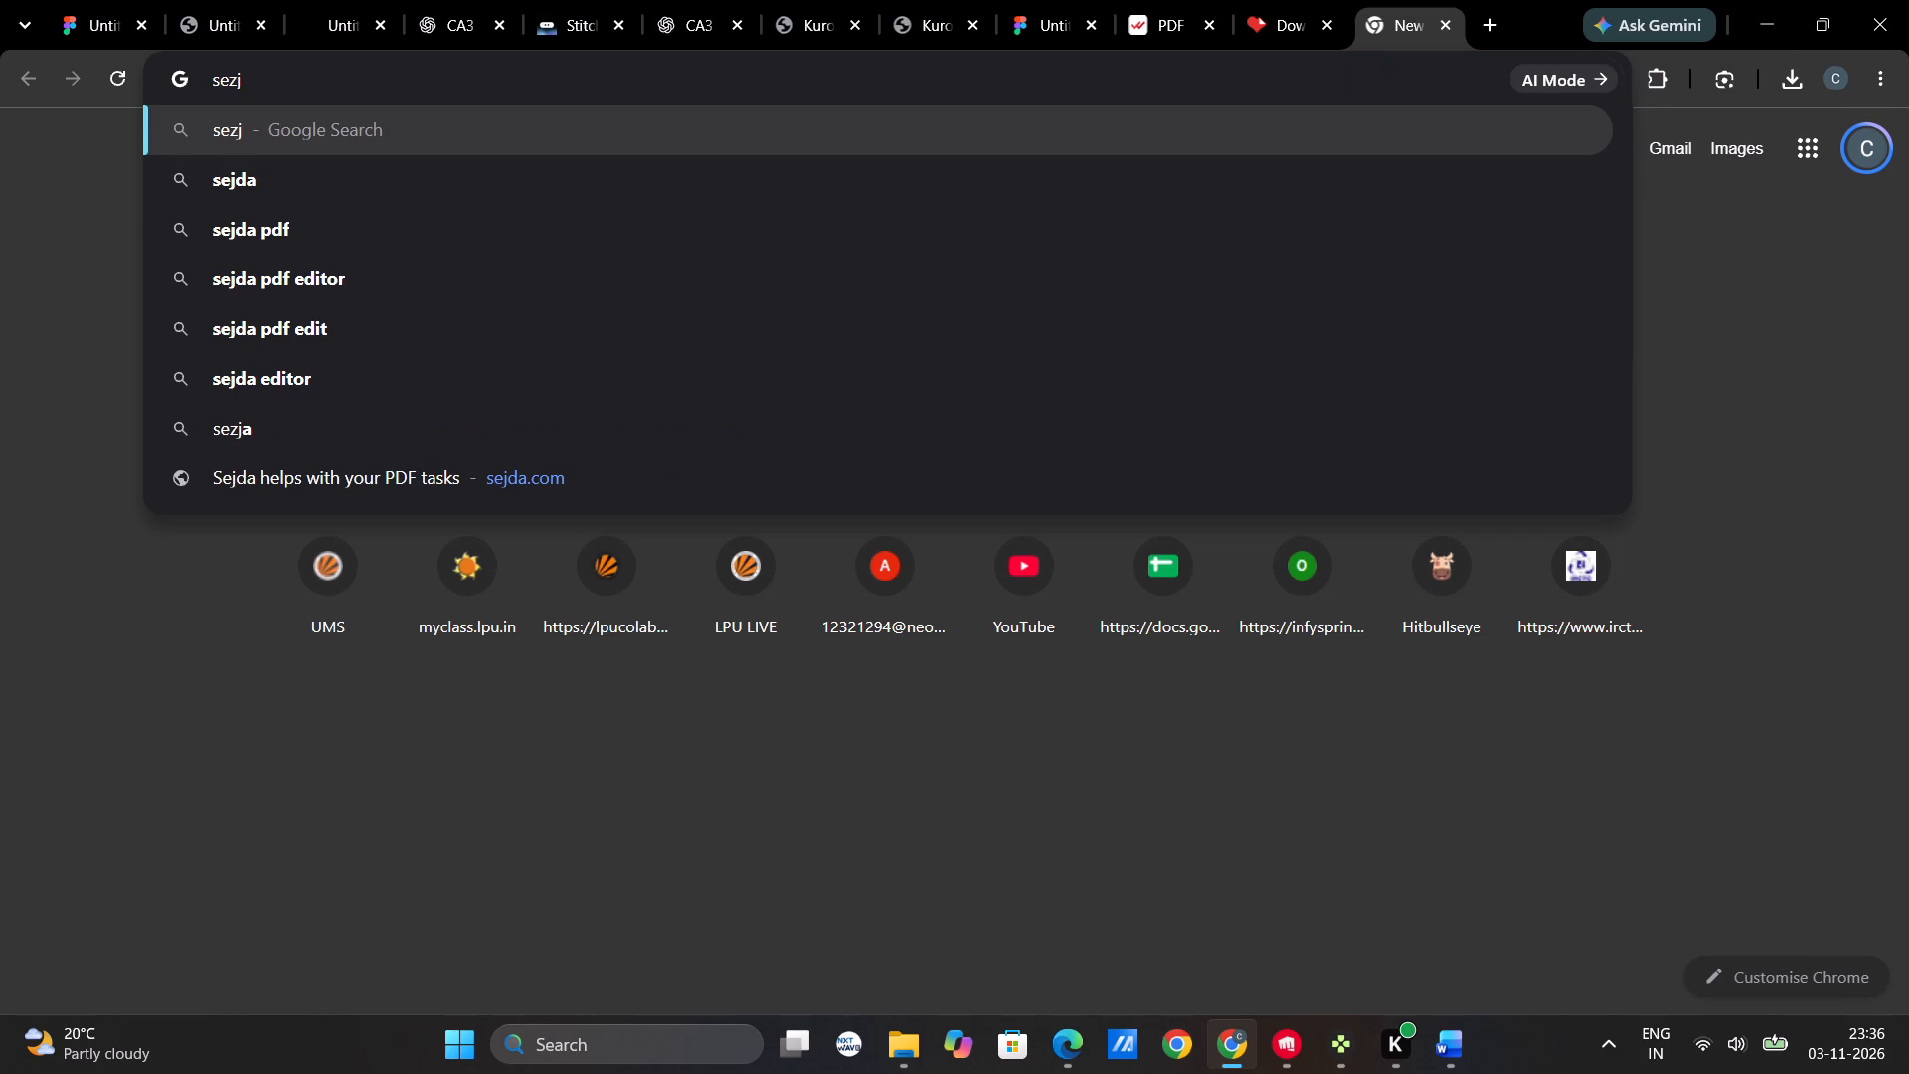
left_click(658, 177)
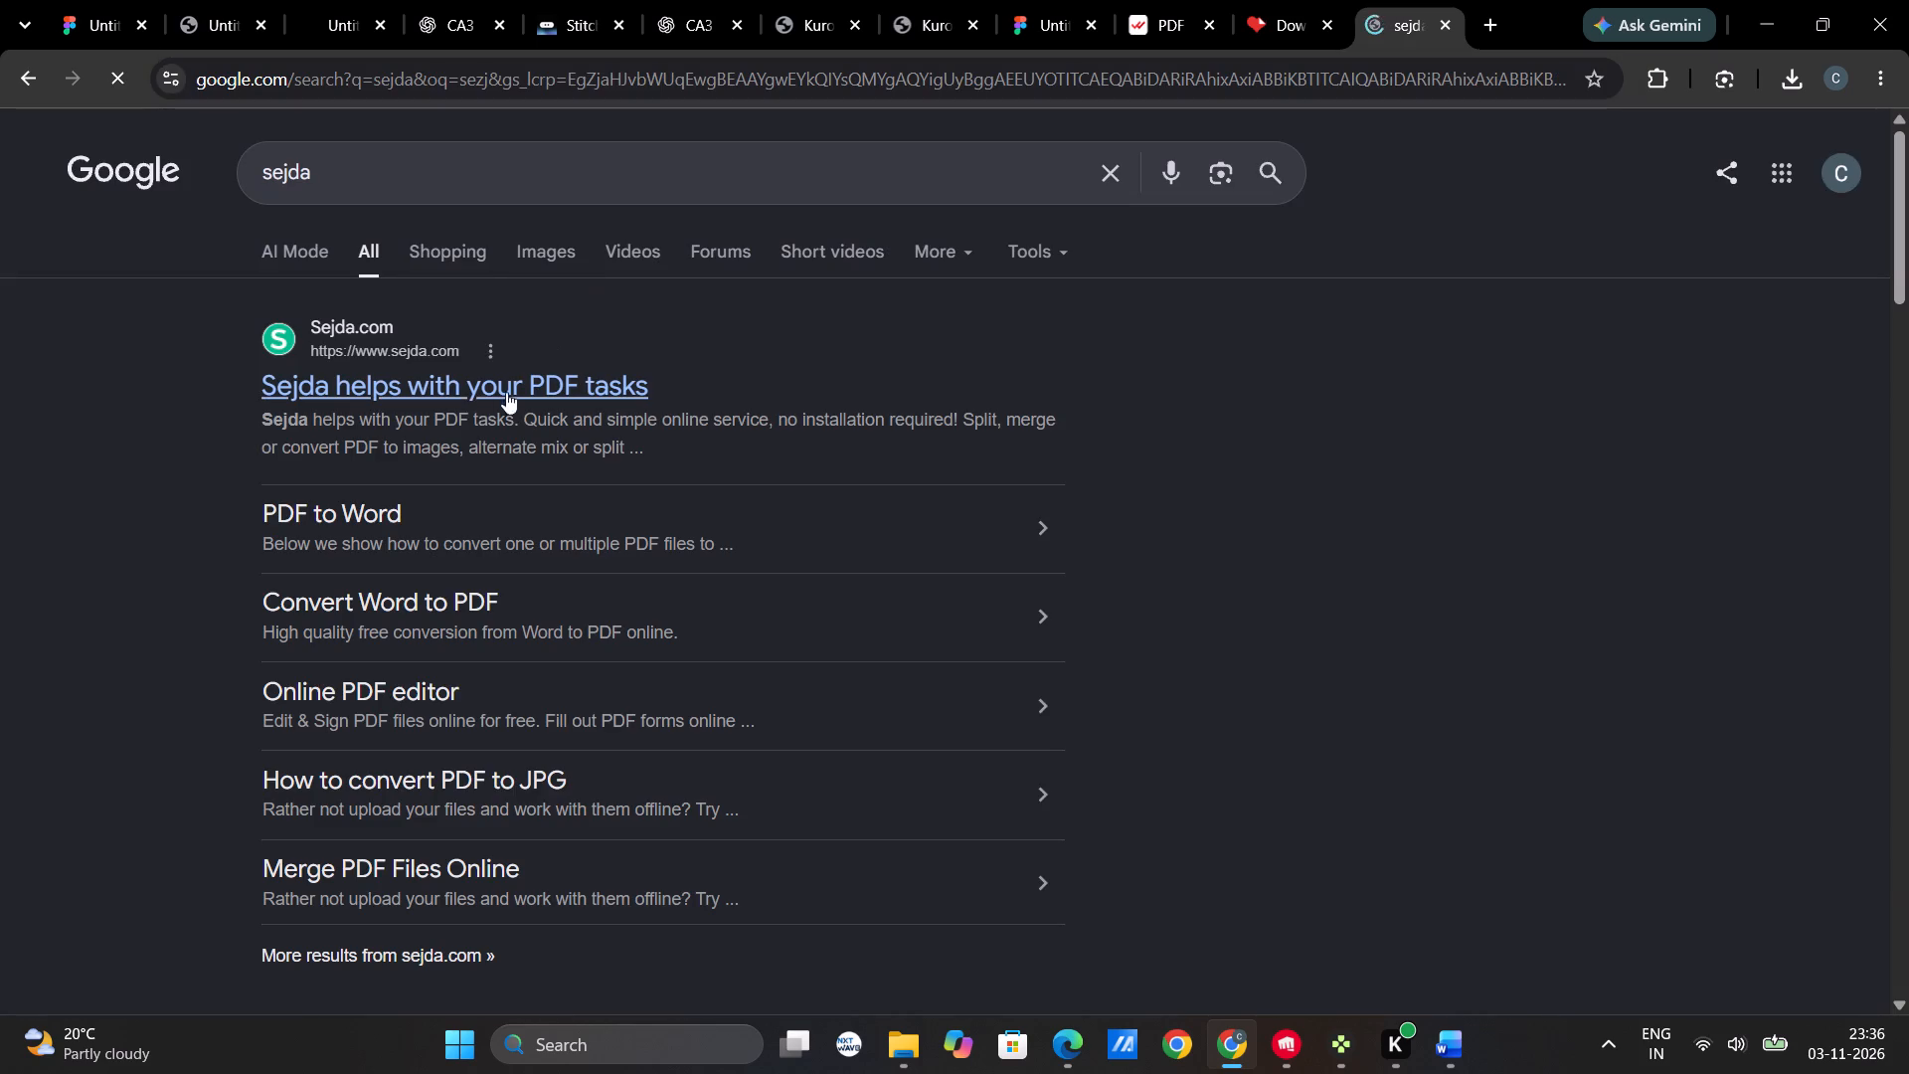
left_click(465, 388)
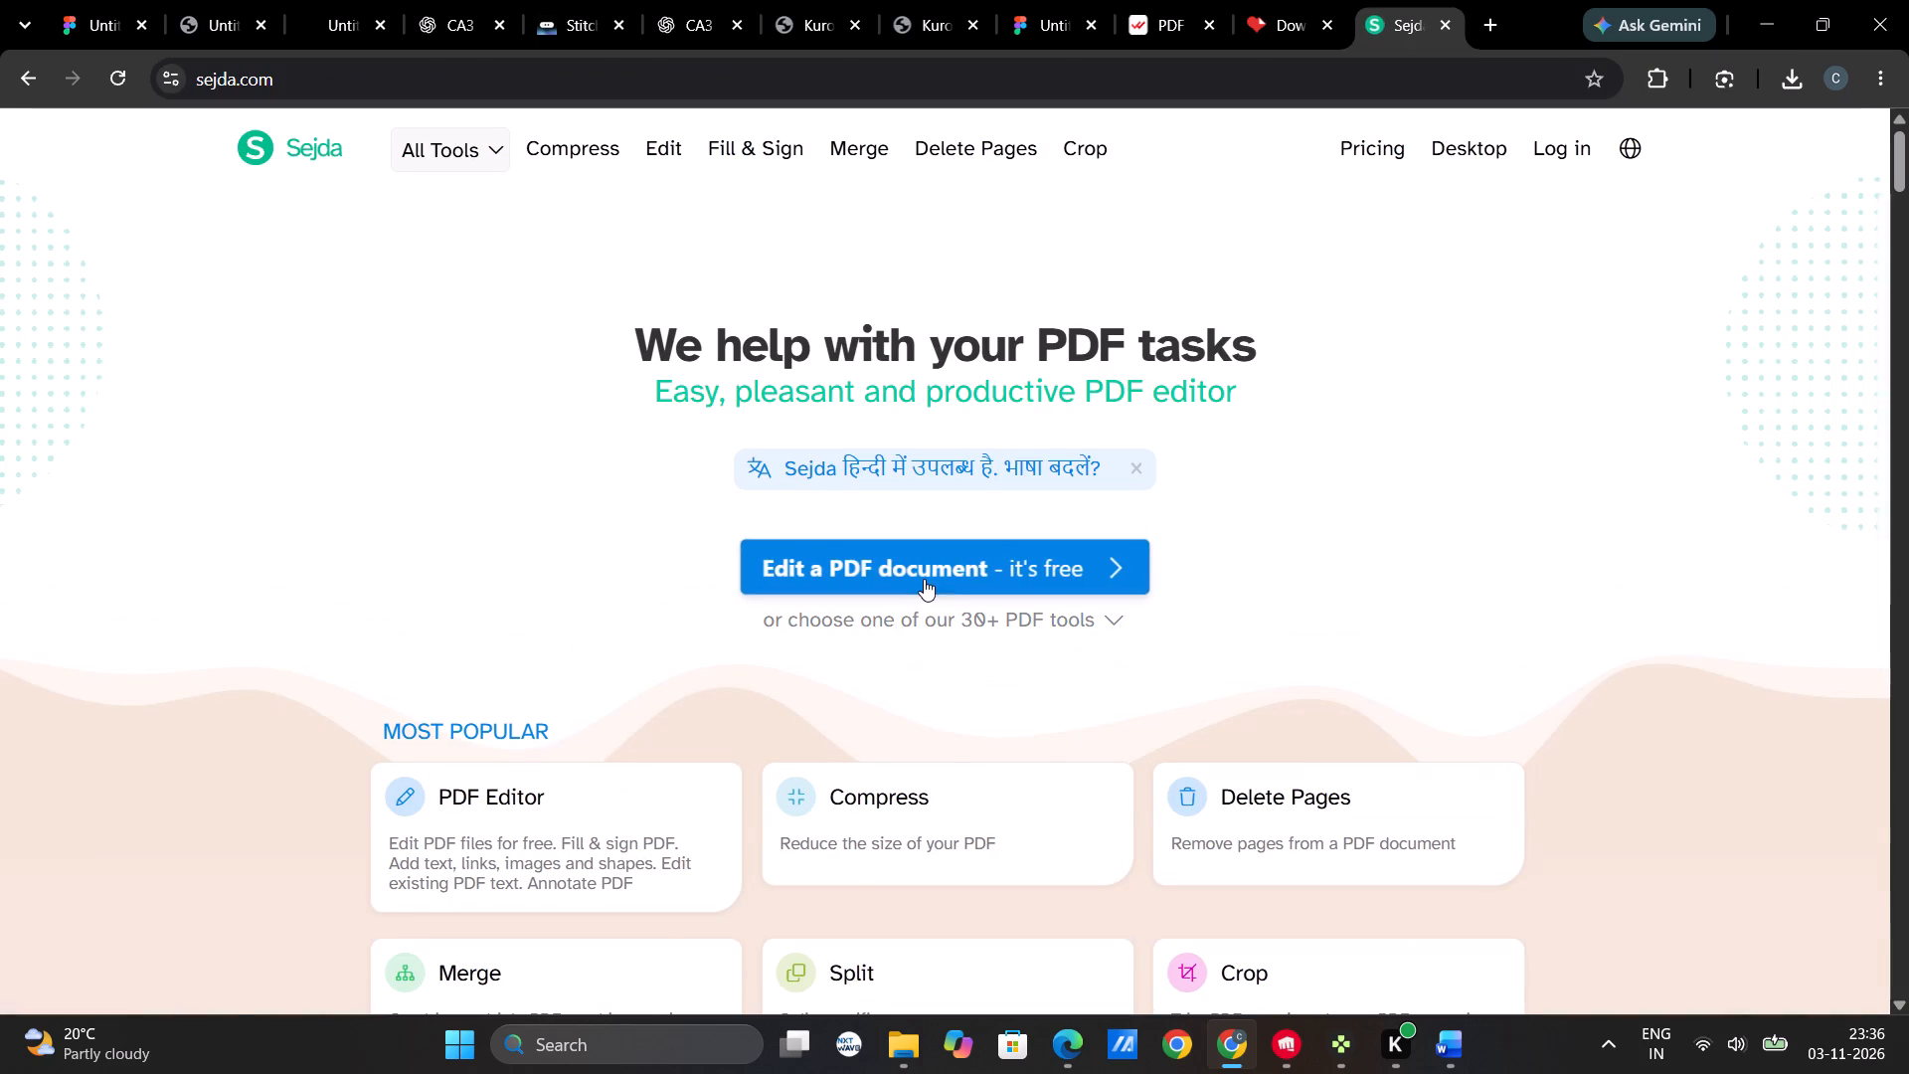
Open Sejda's online PDF editor and upload the Untitled PDF from Downloads.
left_click(924, 579)
left_click(987, 595)
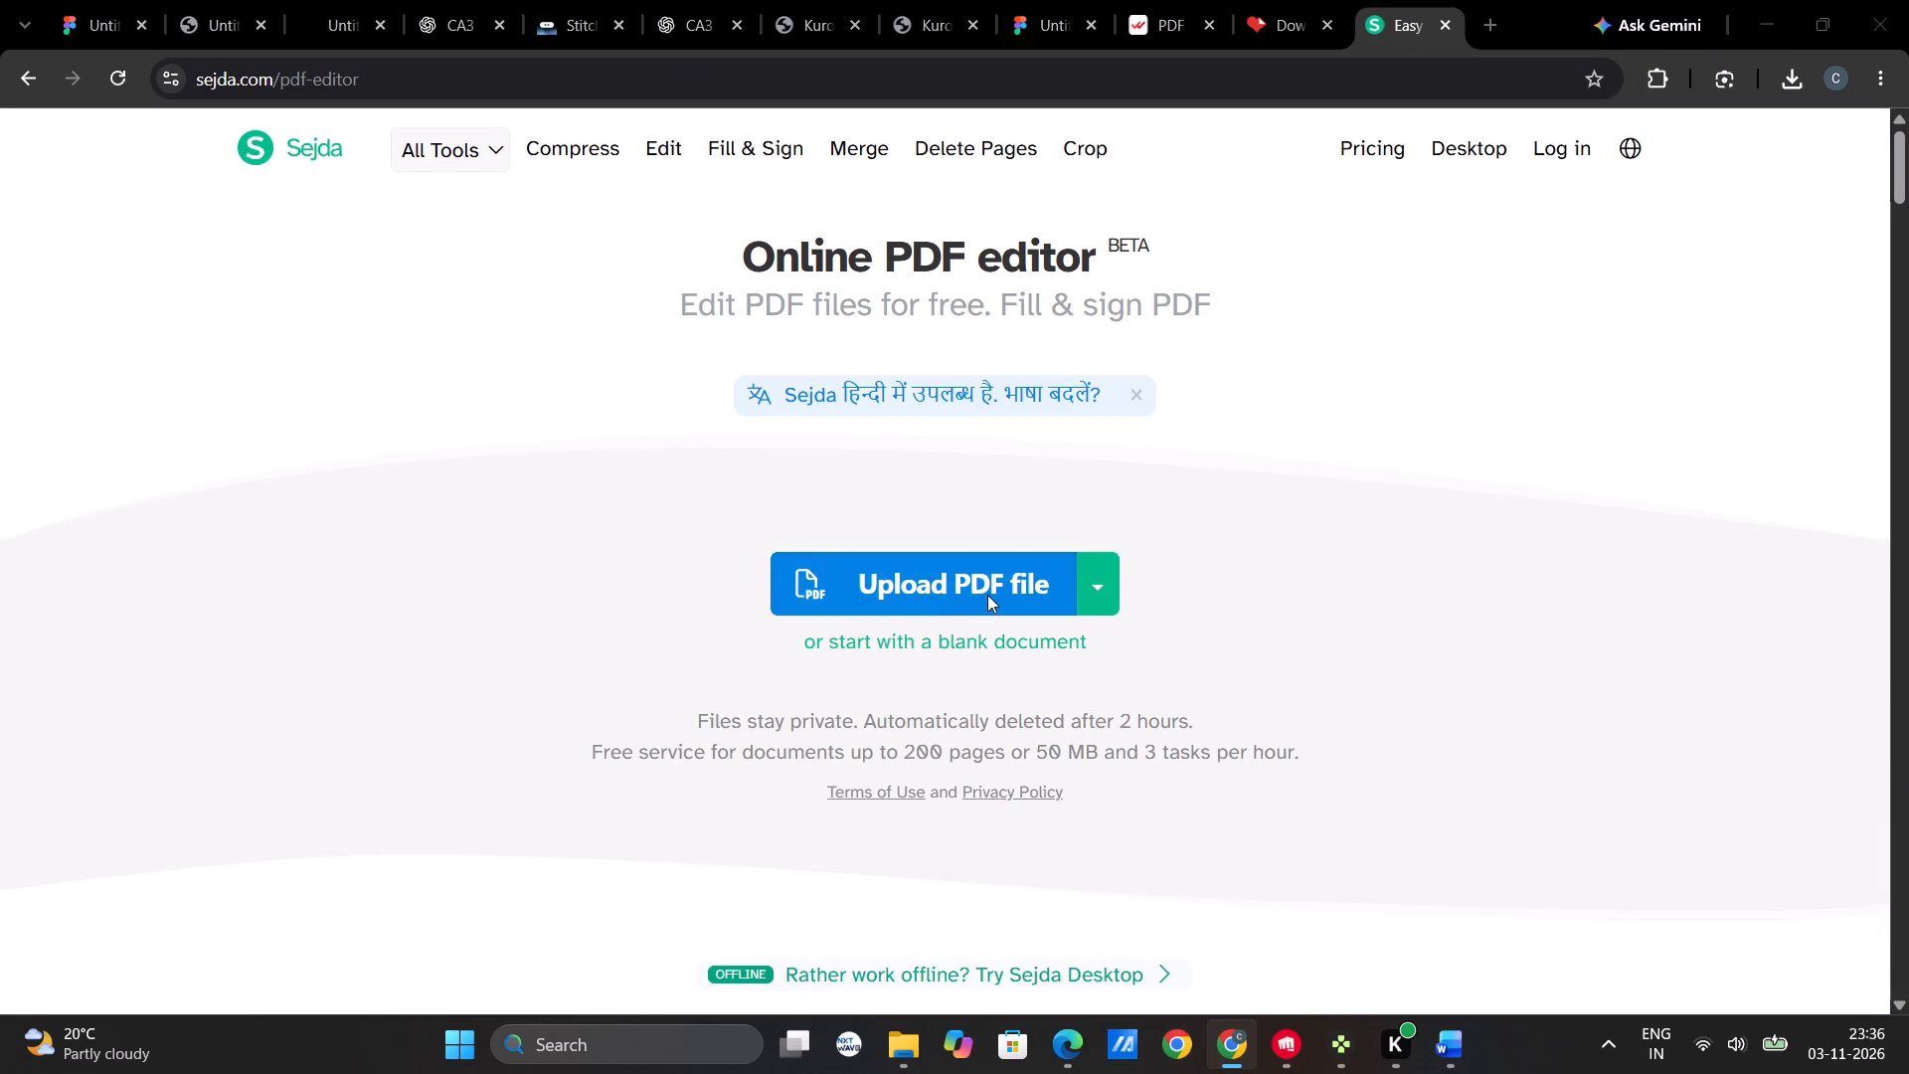
left_click(435, 223)
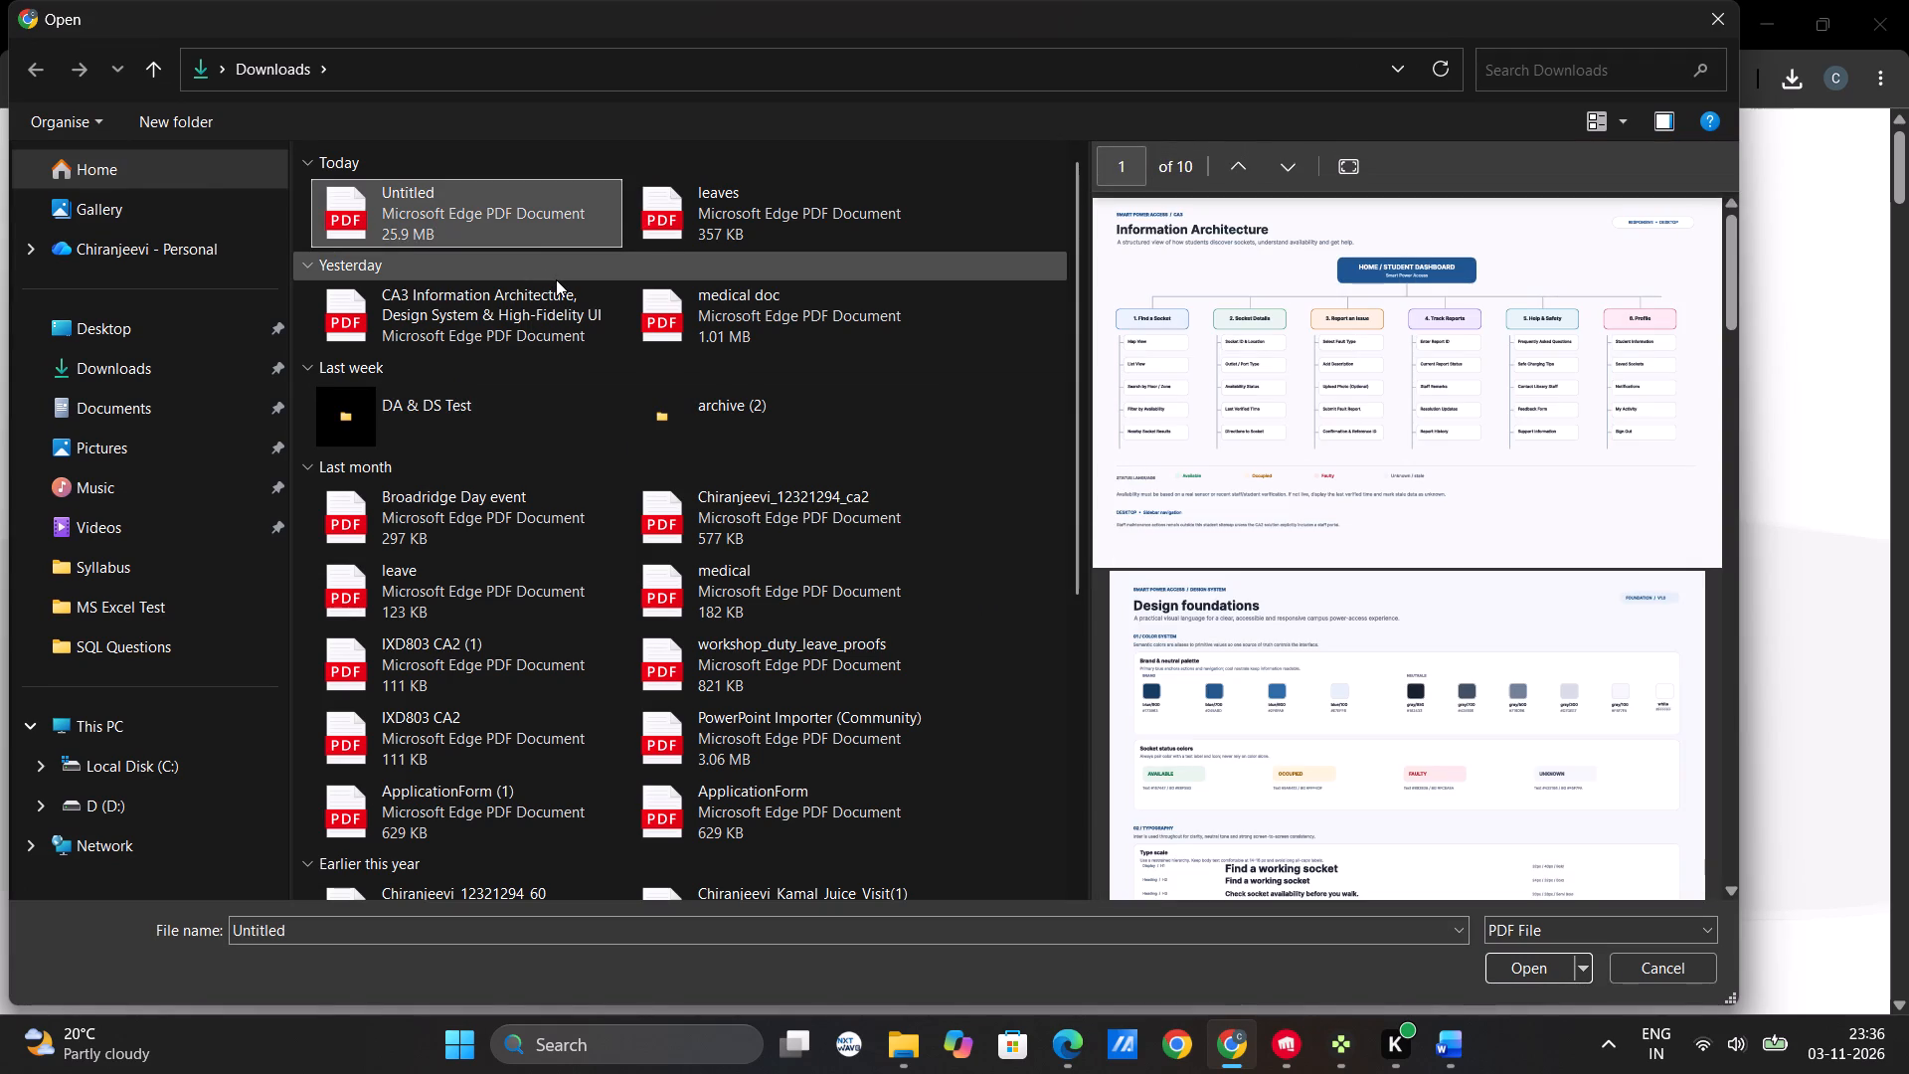
left_click(1535, 968)
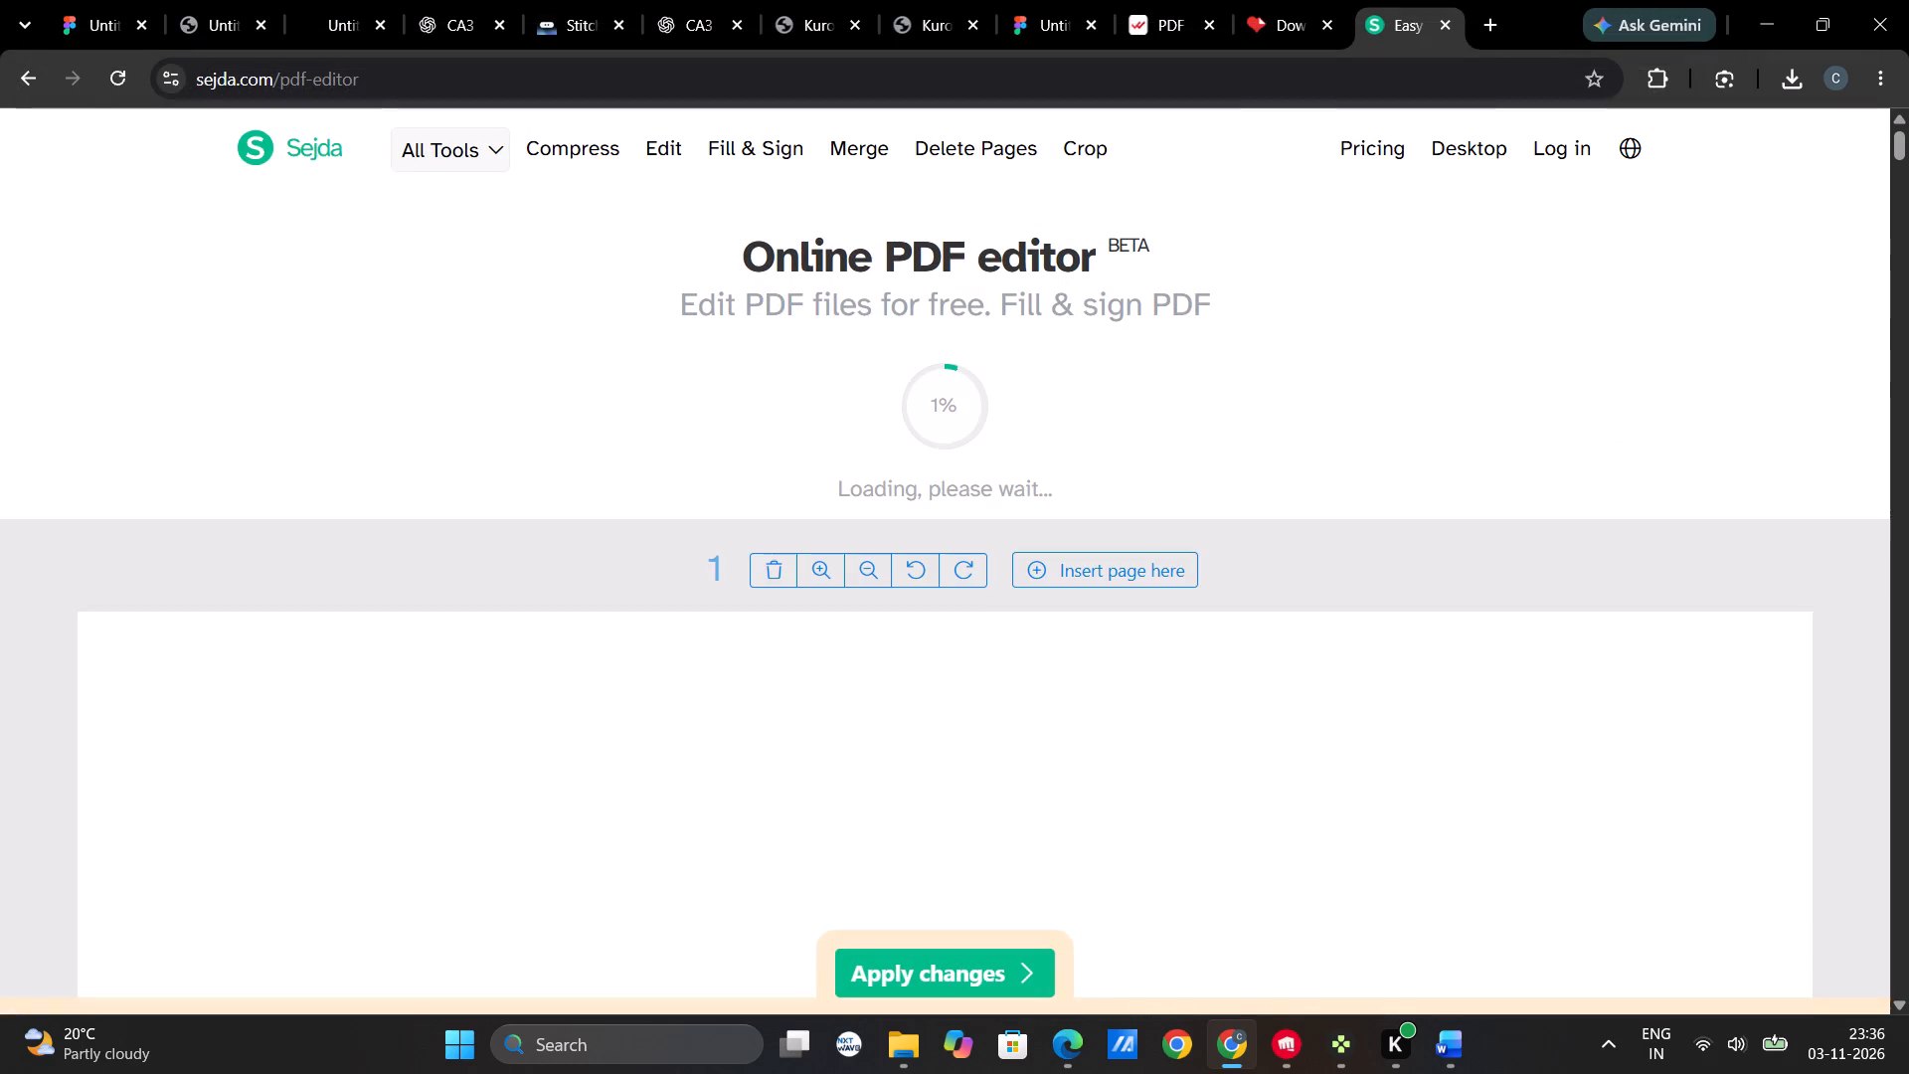
Insert a blank page before the Information Architecture page.
left_click(1108, 478)
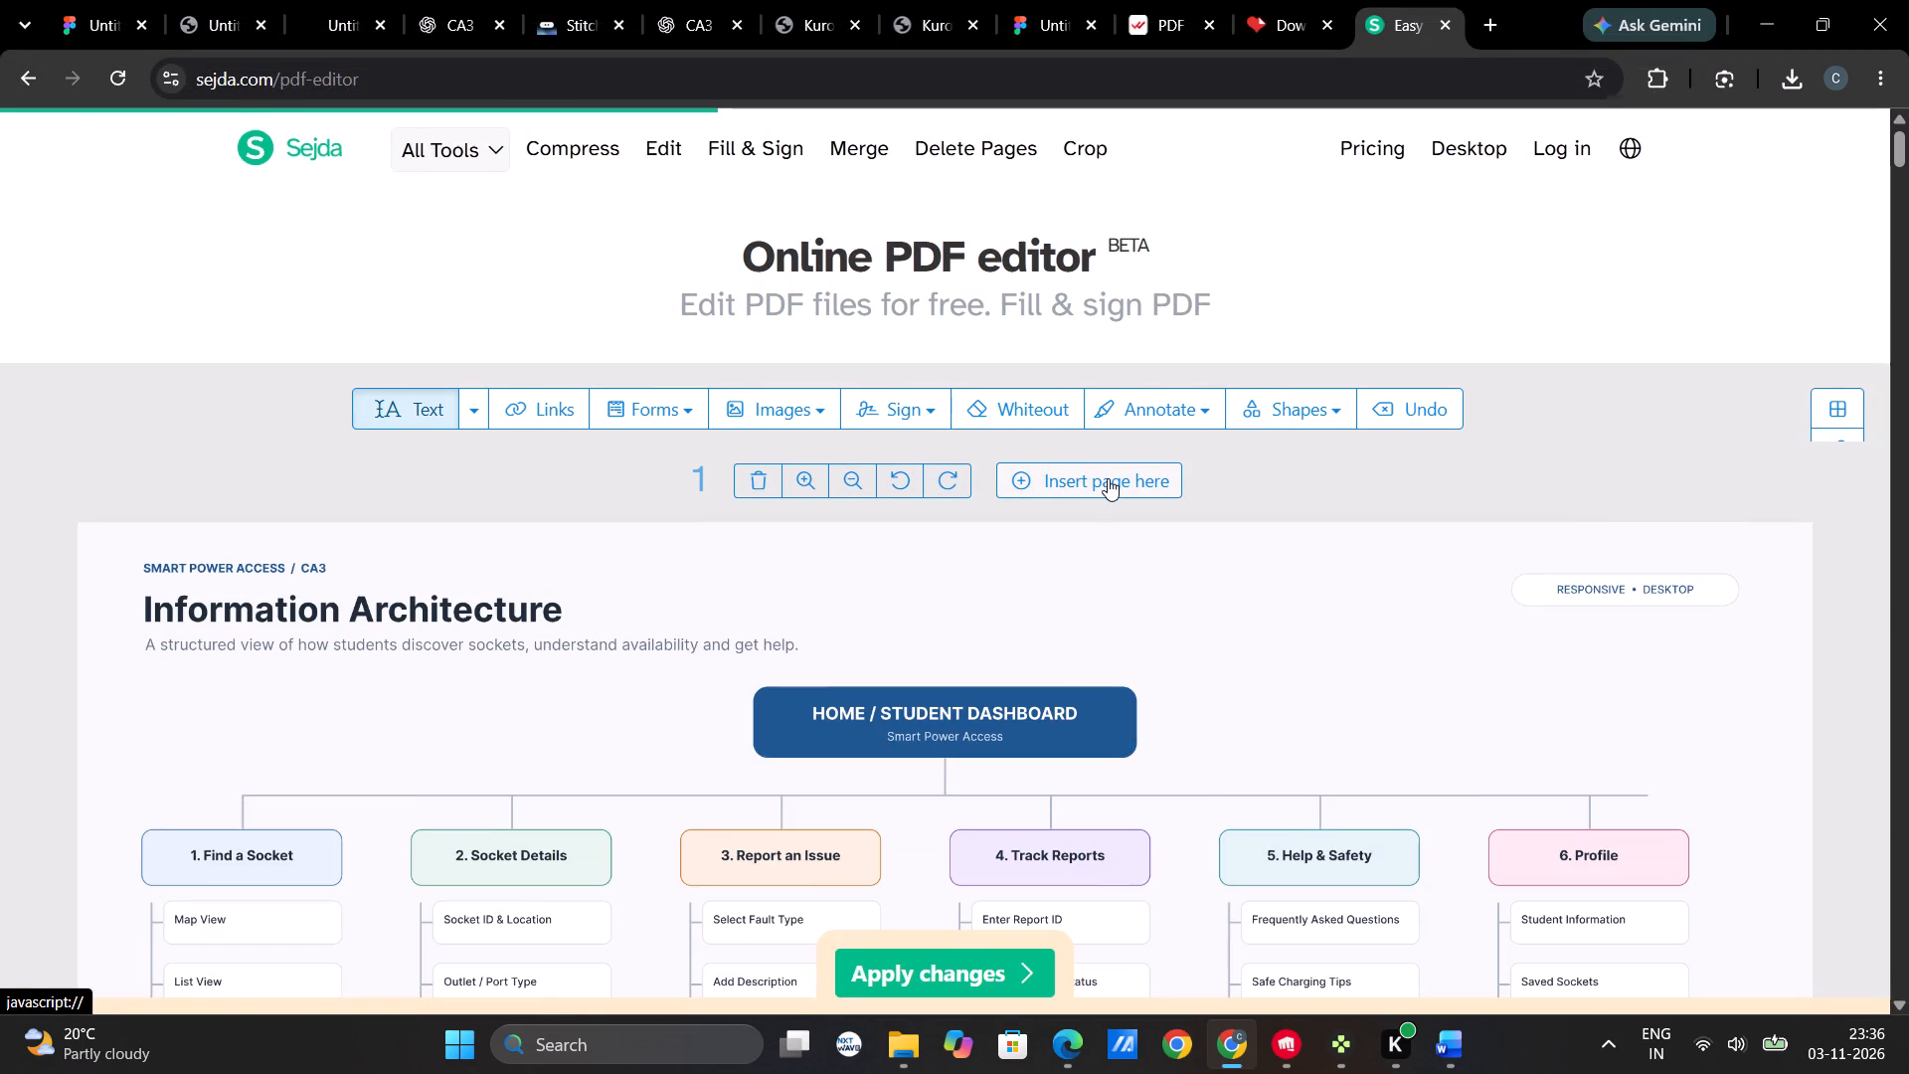
scroll(1108, 478, "right", 1)
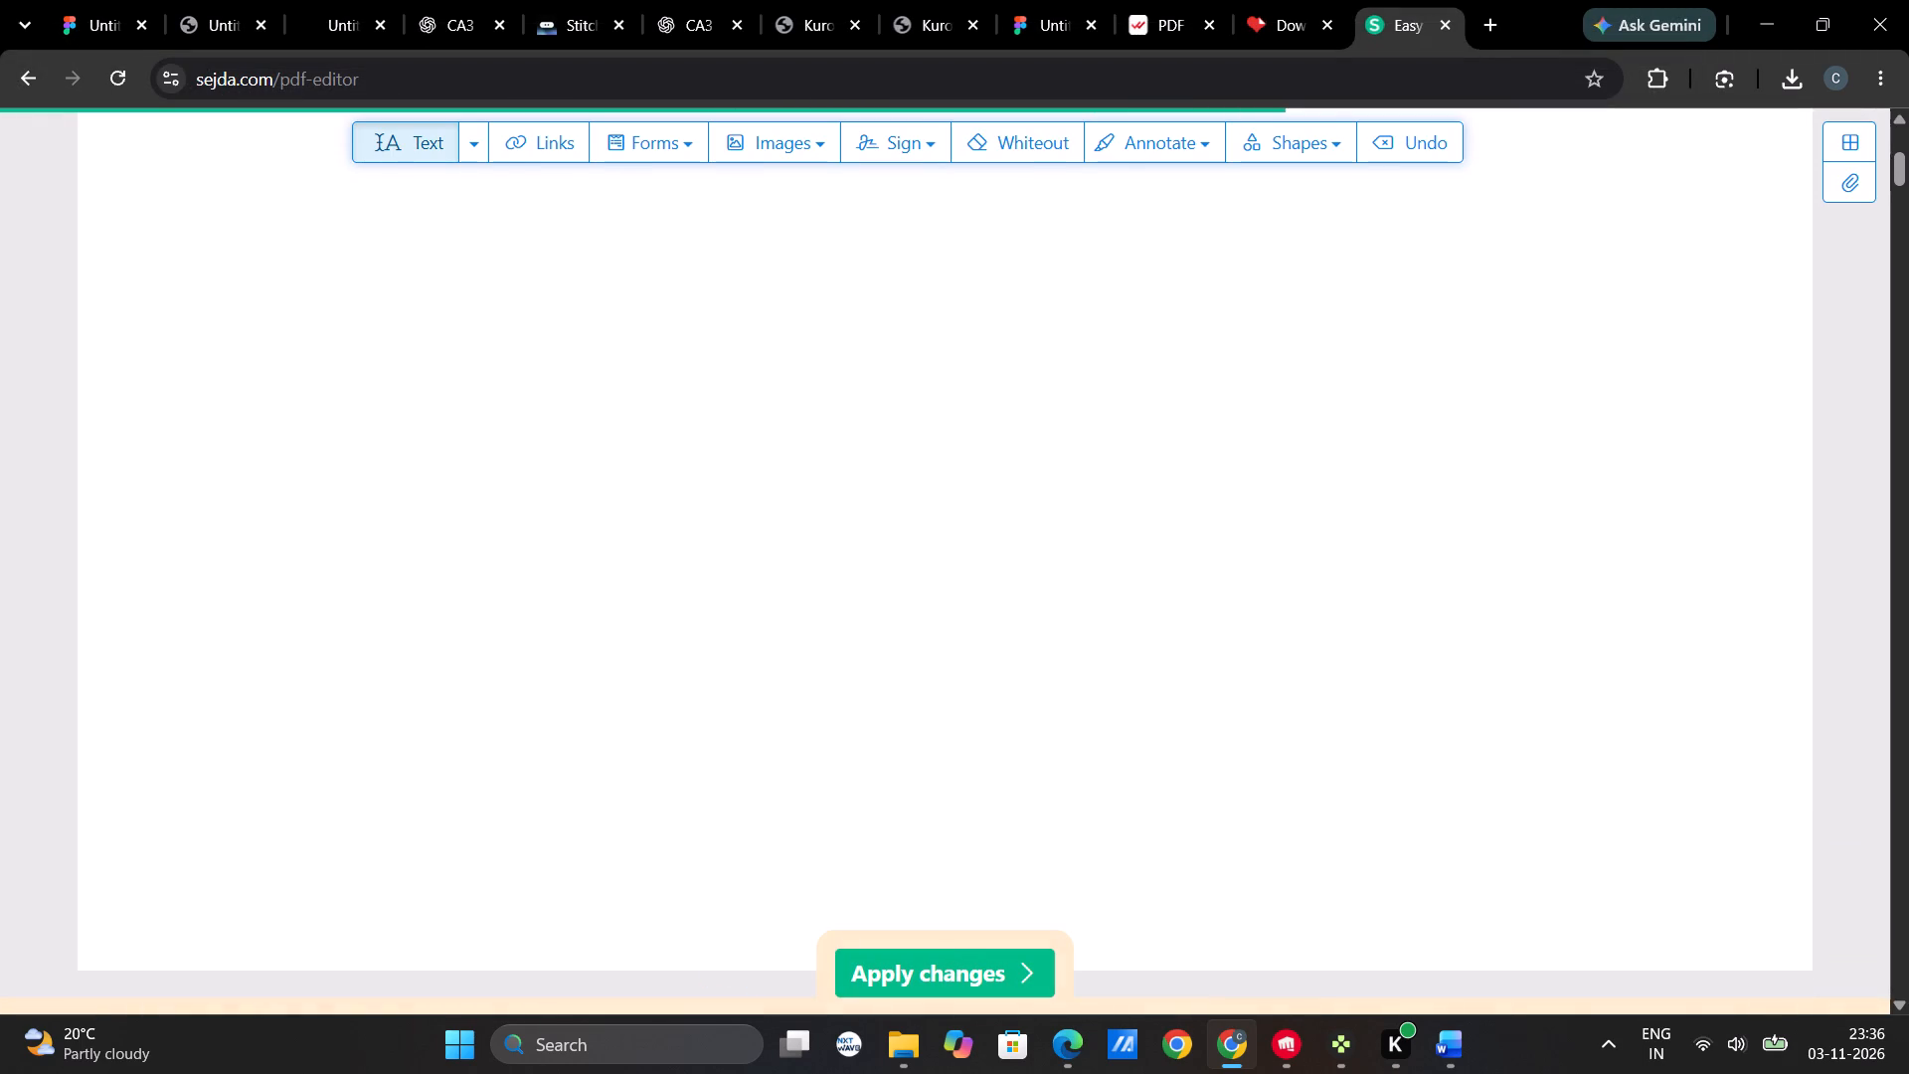
scroll(1108, 478, "up", 2)
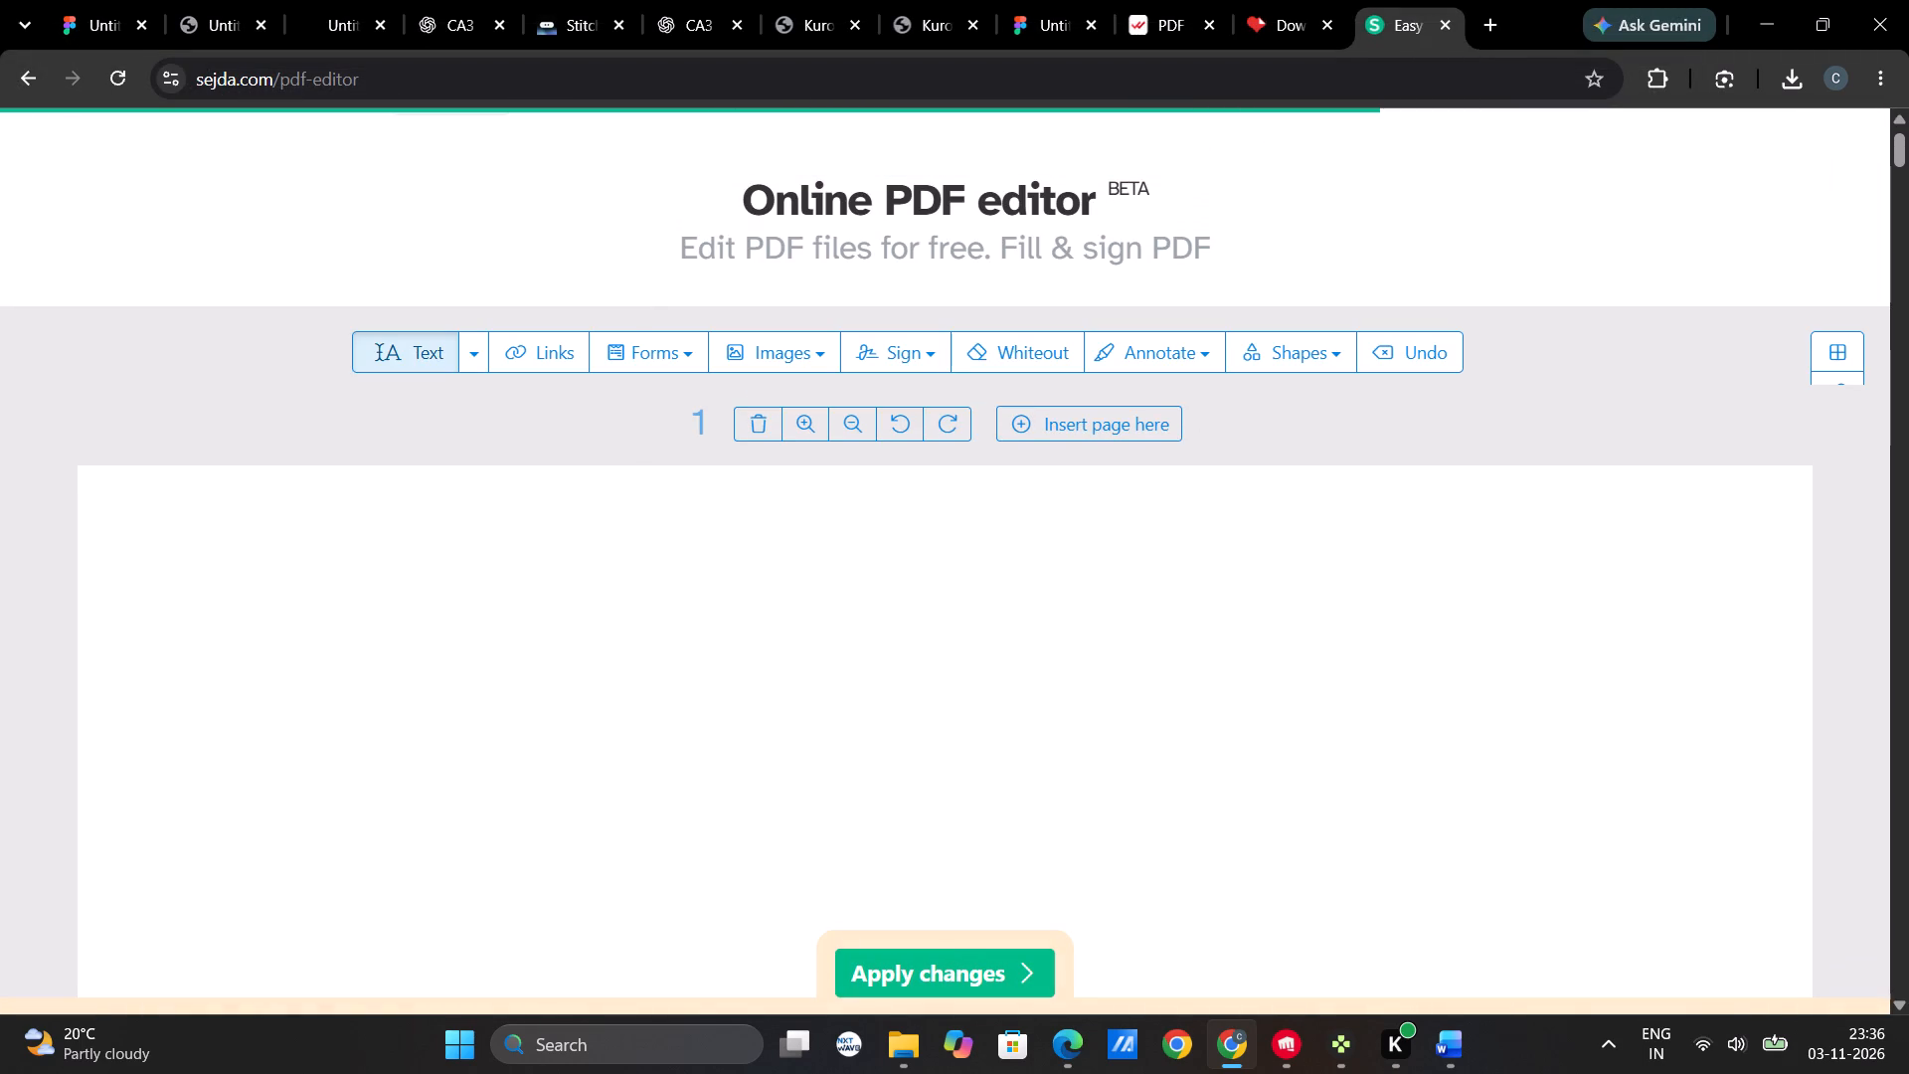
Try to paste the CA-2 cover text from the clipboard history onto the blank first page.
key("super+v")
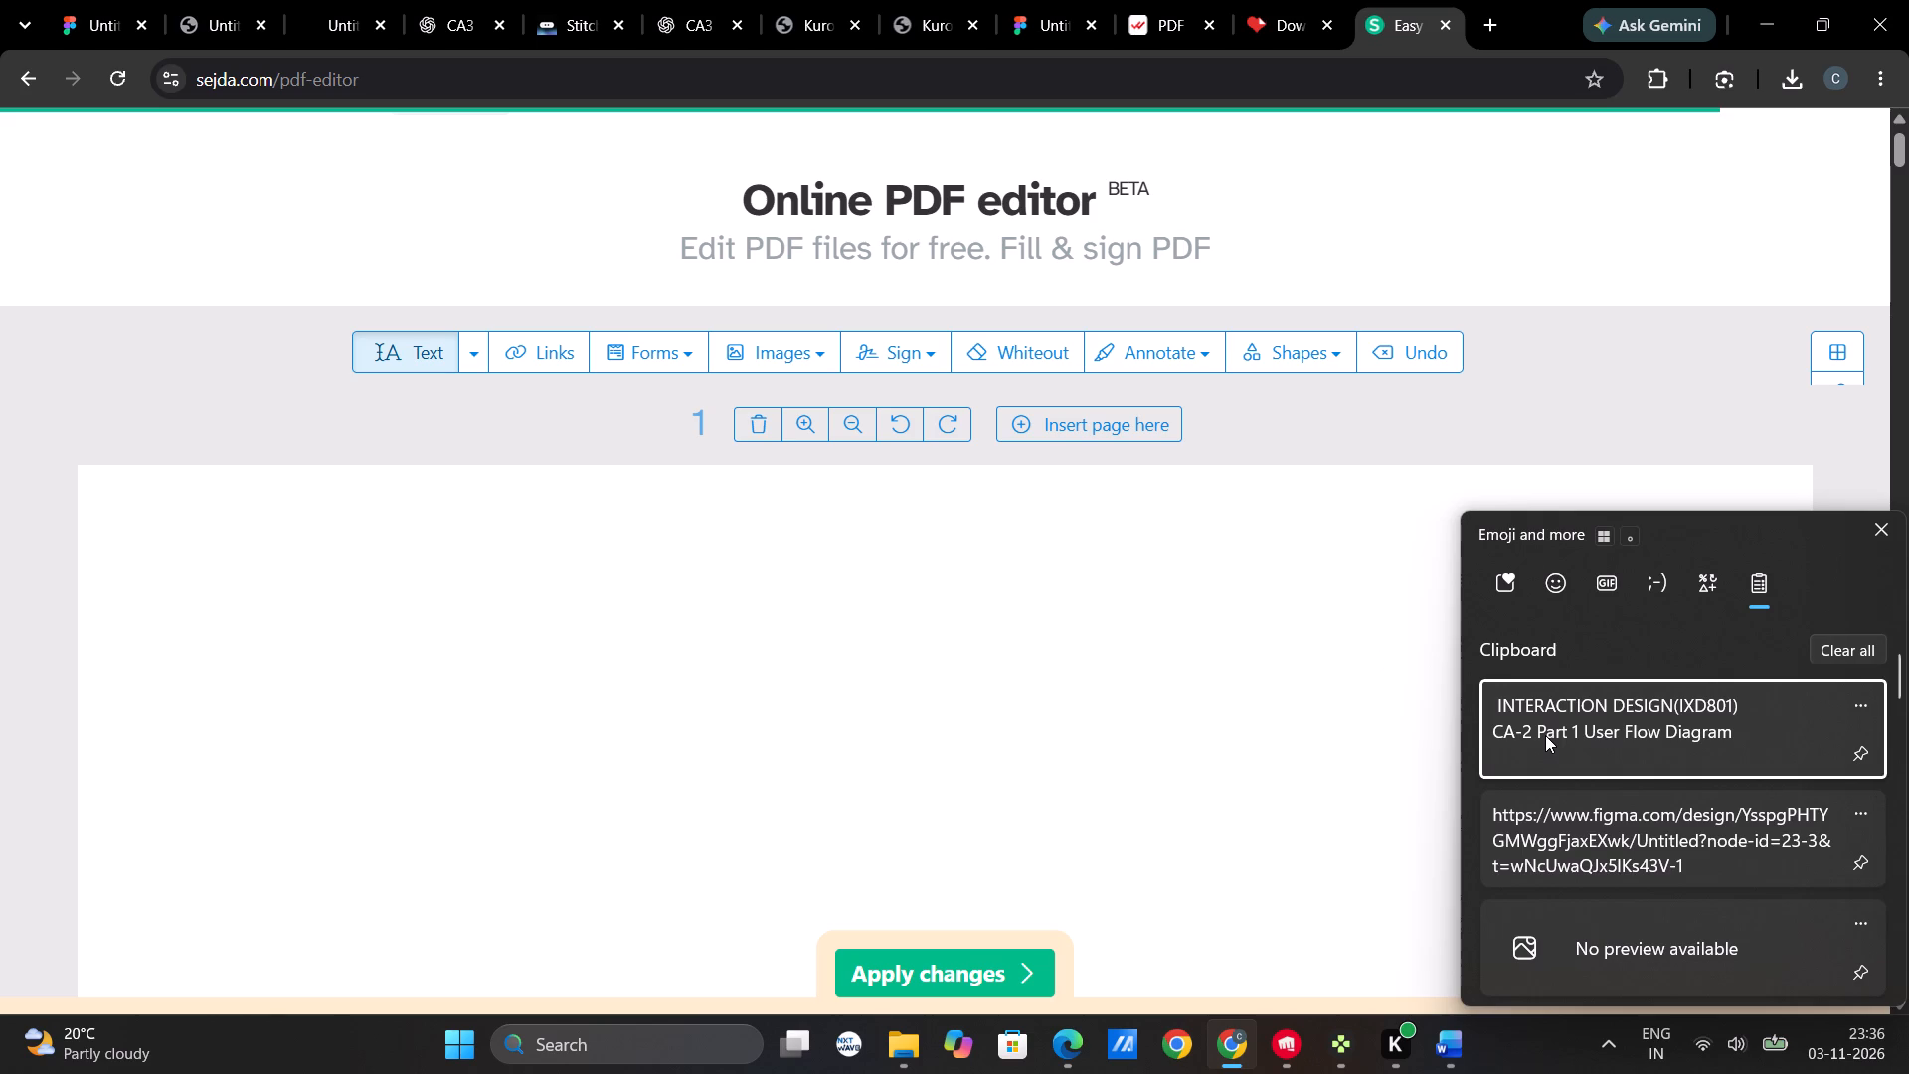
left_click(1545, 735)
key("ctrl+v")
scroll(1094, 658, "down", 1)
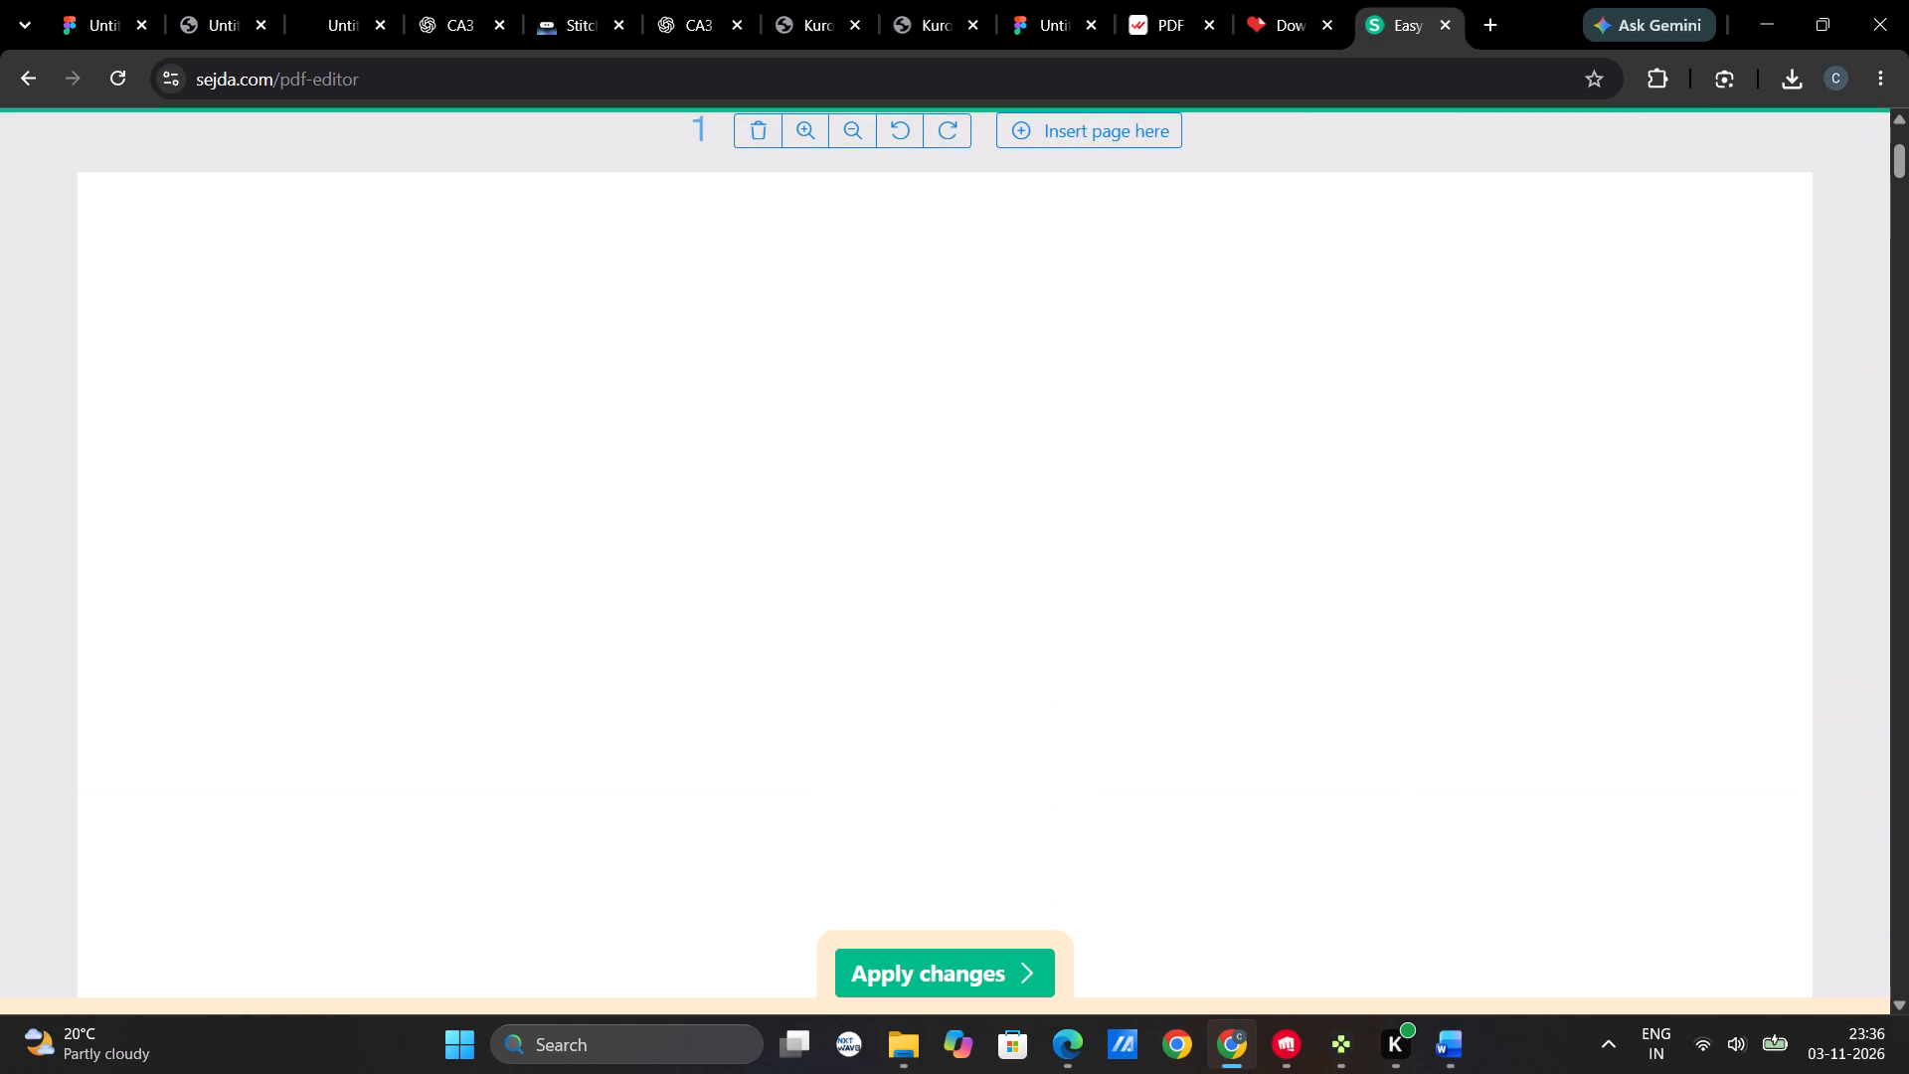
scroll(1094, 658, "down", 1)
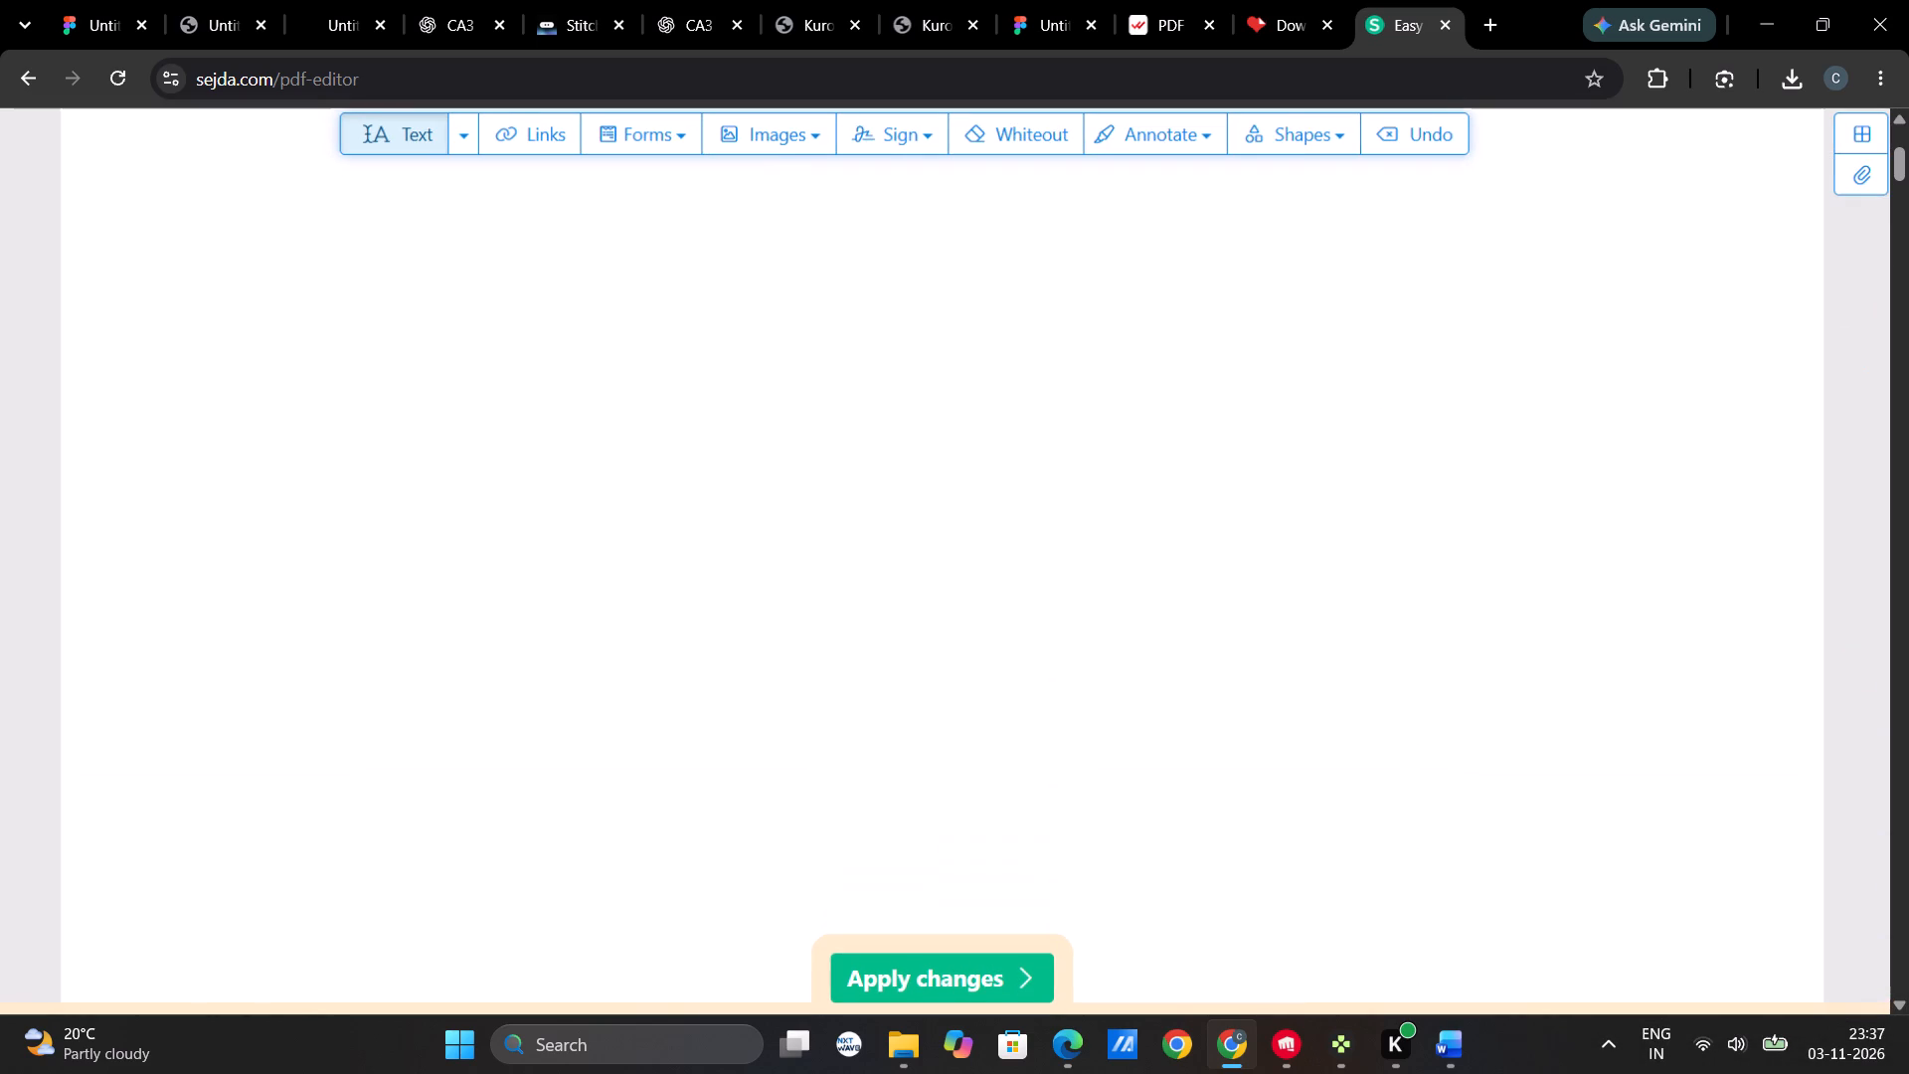
Copy the whole cover page, logo included, from the ca2_uiux Word document and paste it onto the blank first page in Sejda.
left_click(1452, 1045)
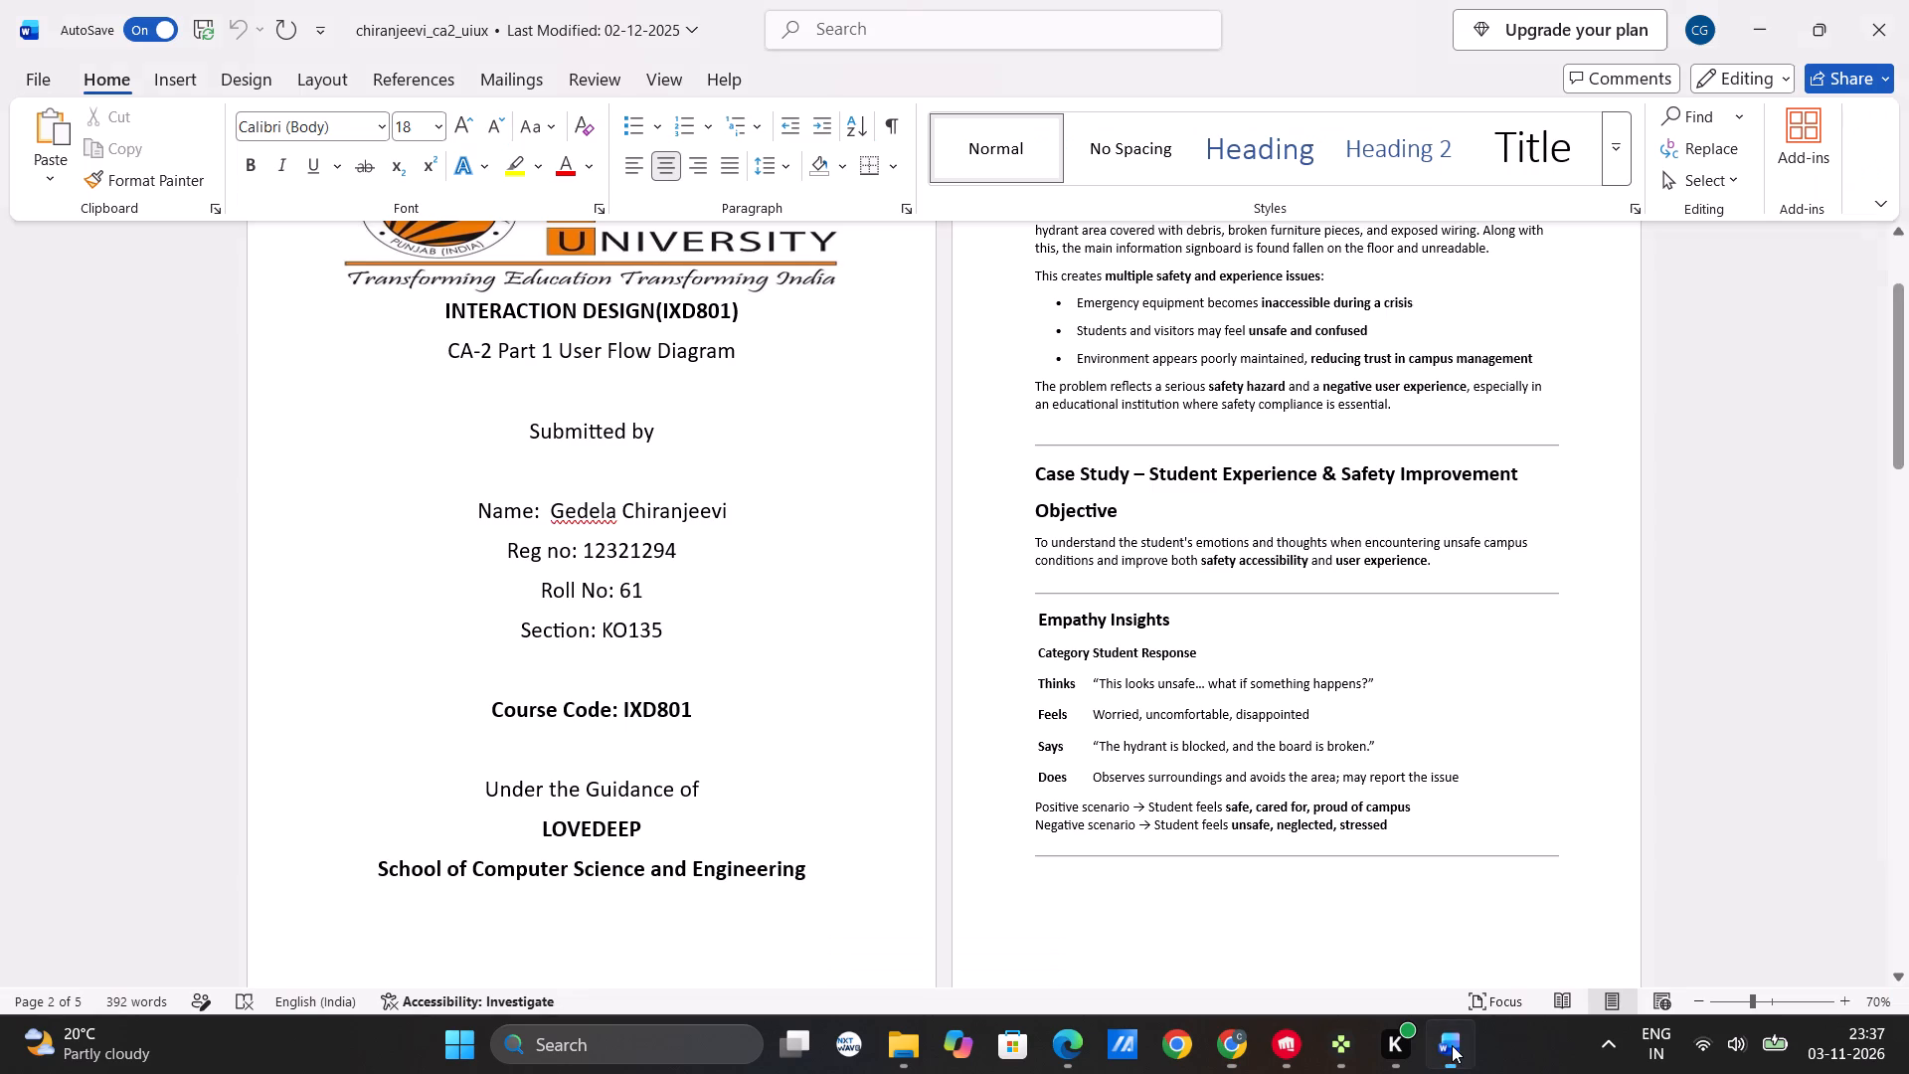
scroll(433, 440, "up", 1)
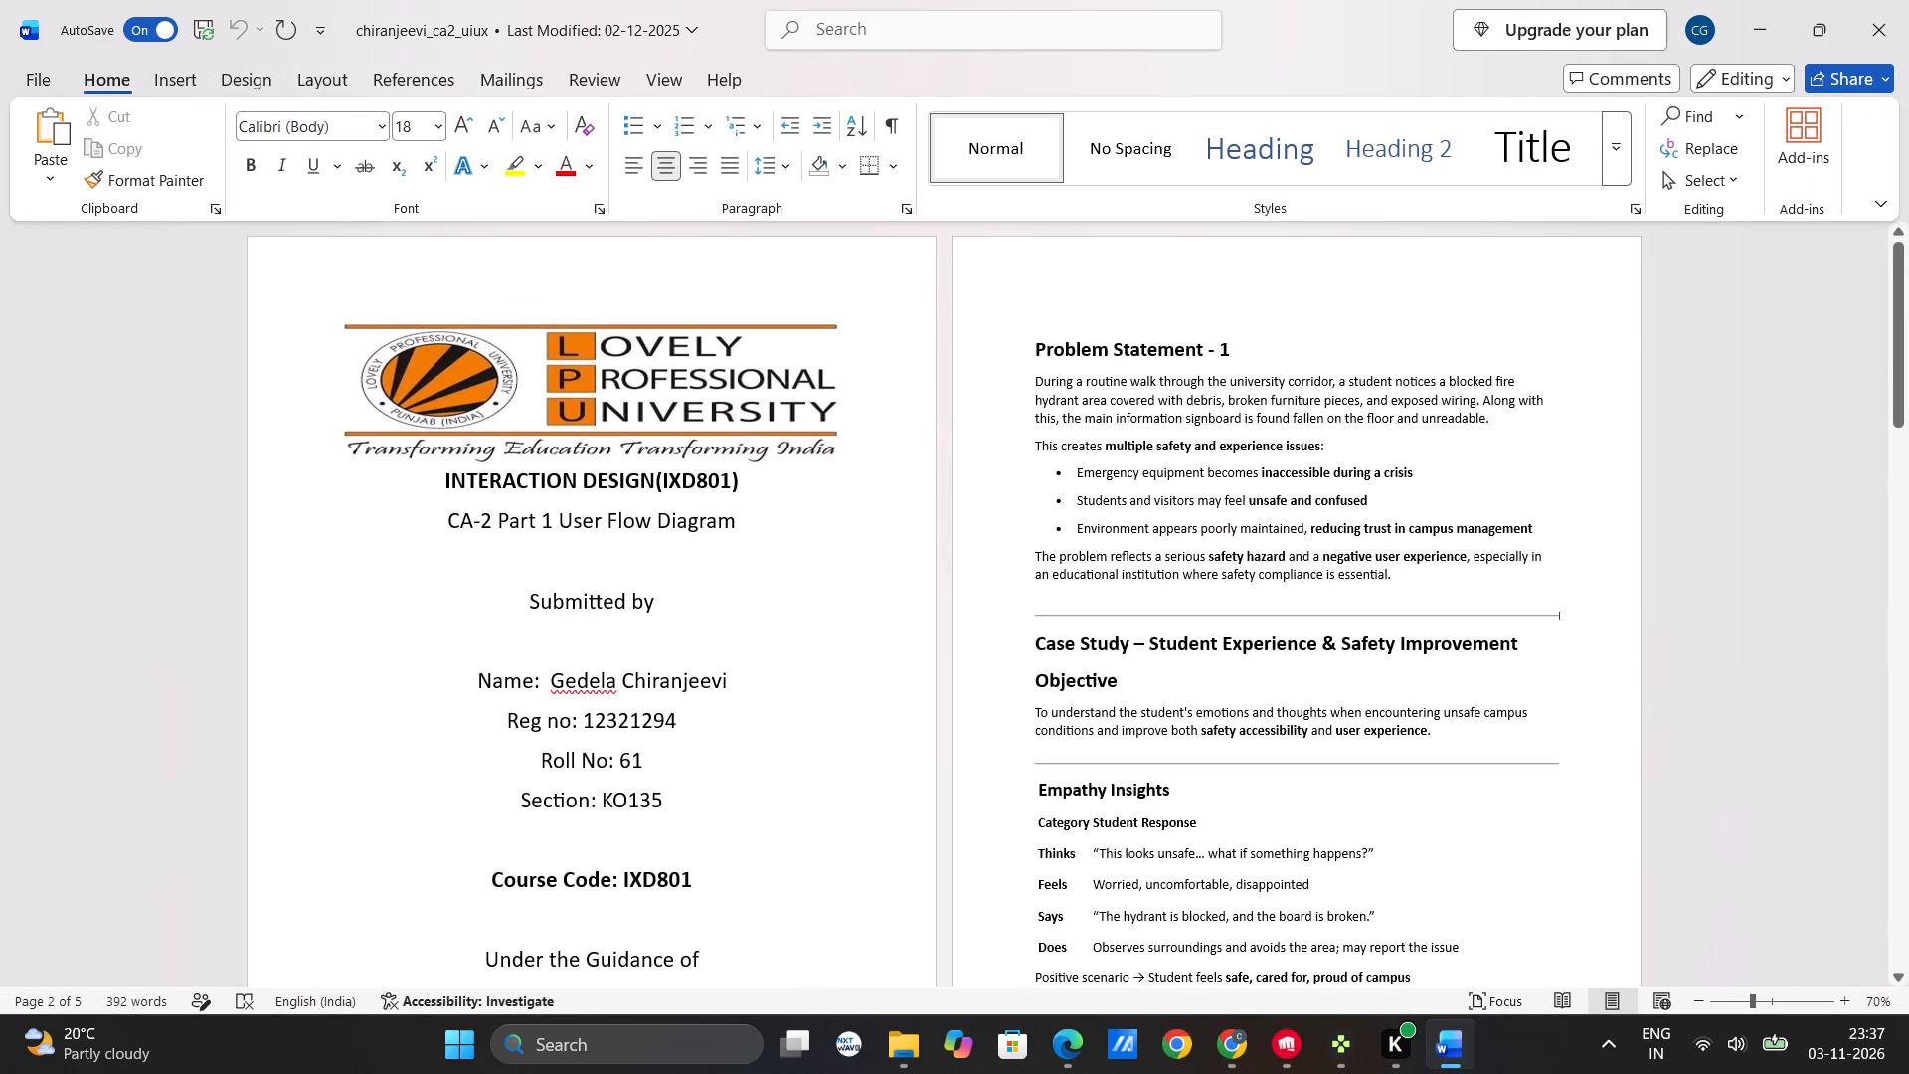
left_click_drag(312, 309, 831, 815)
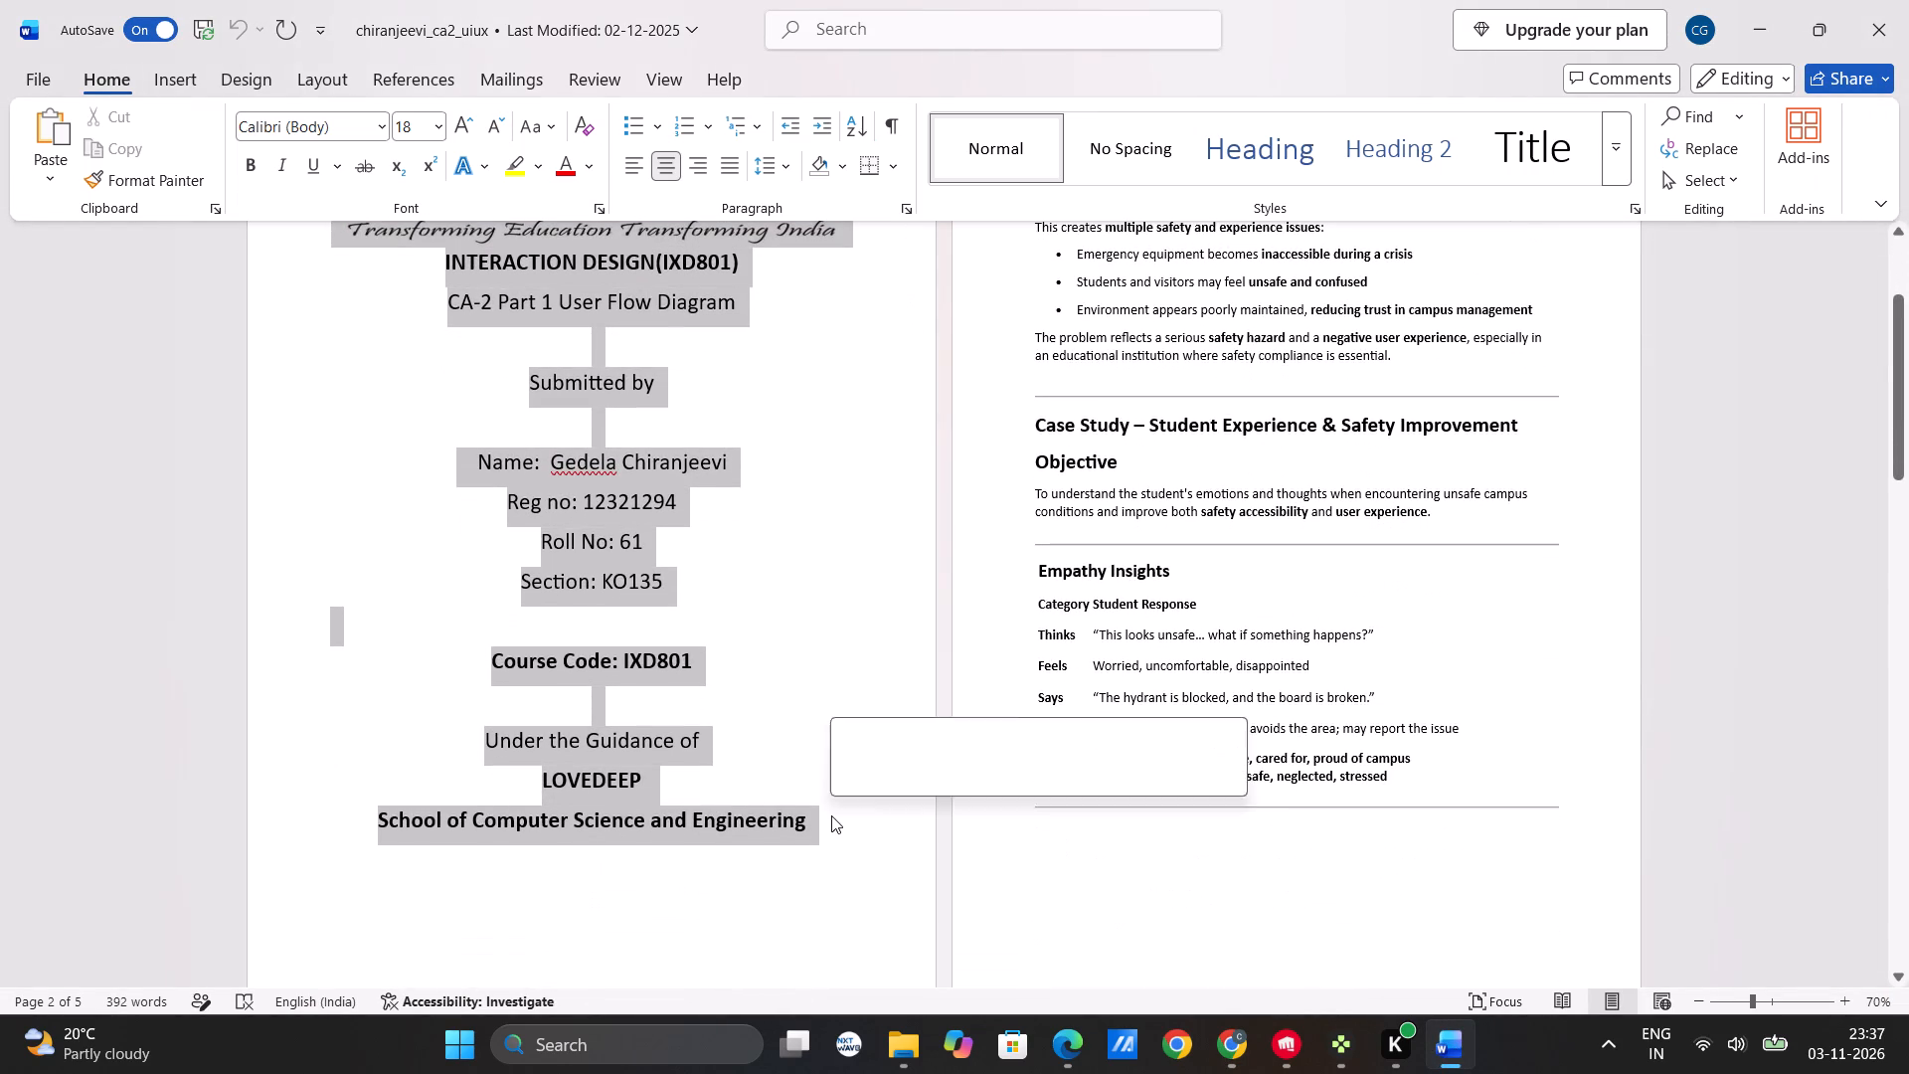
key("ctrl+c")
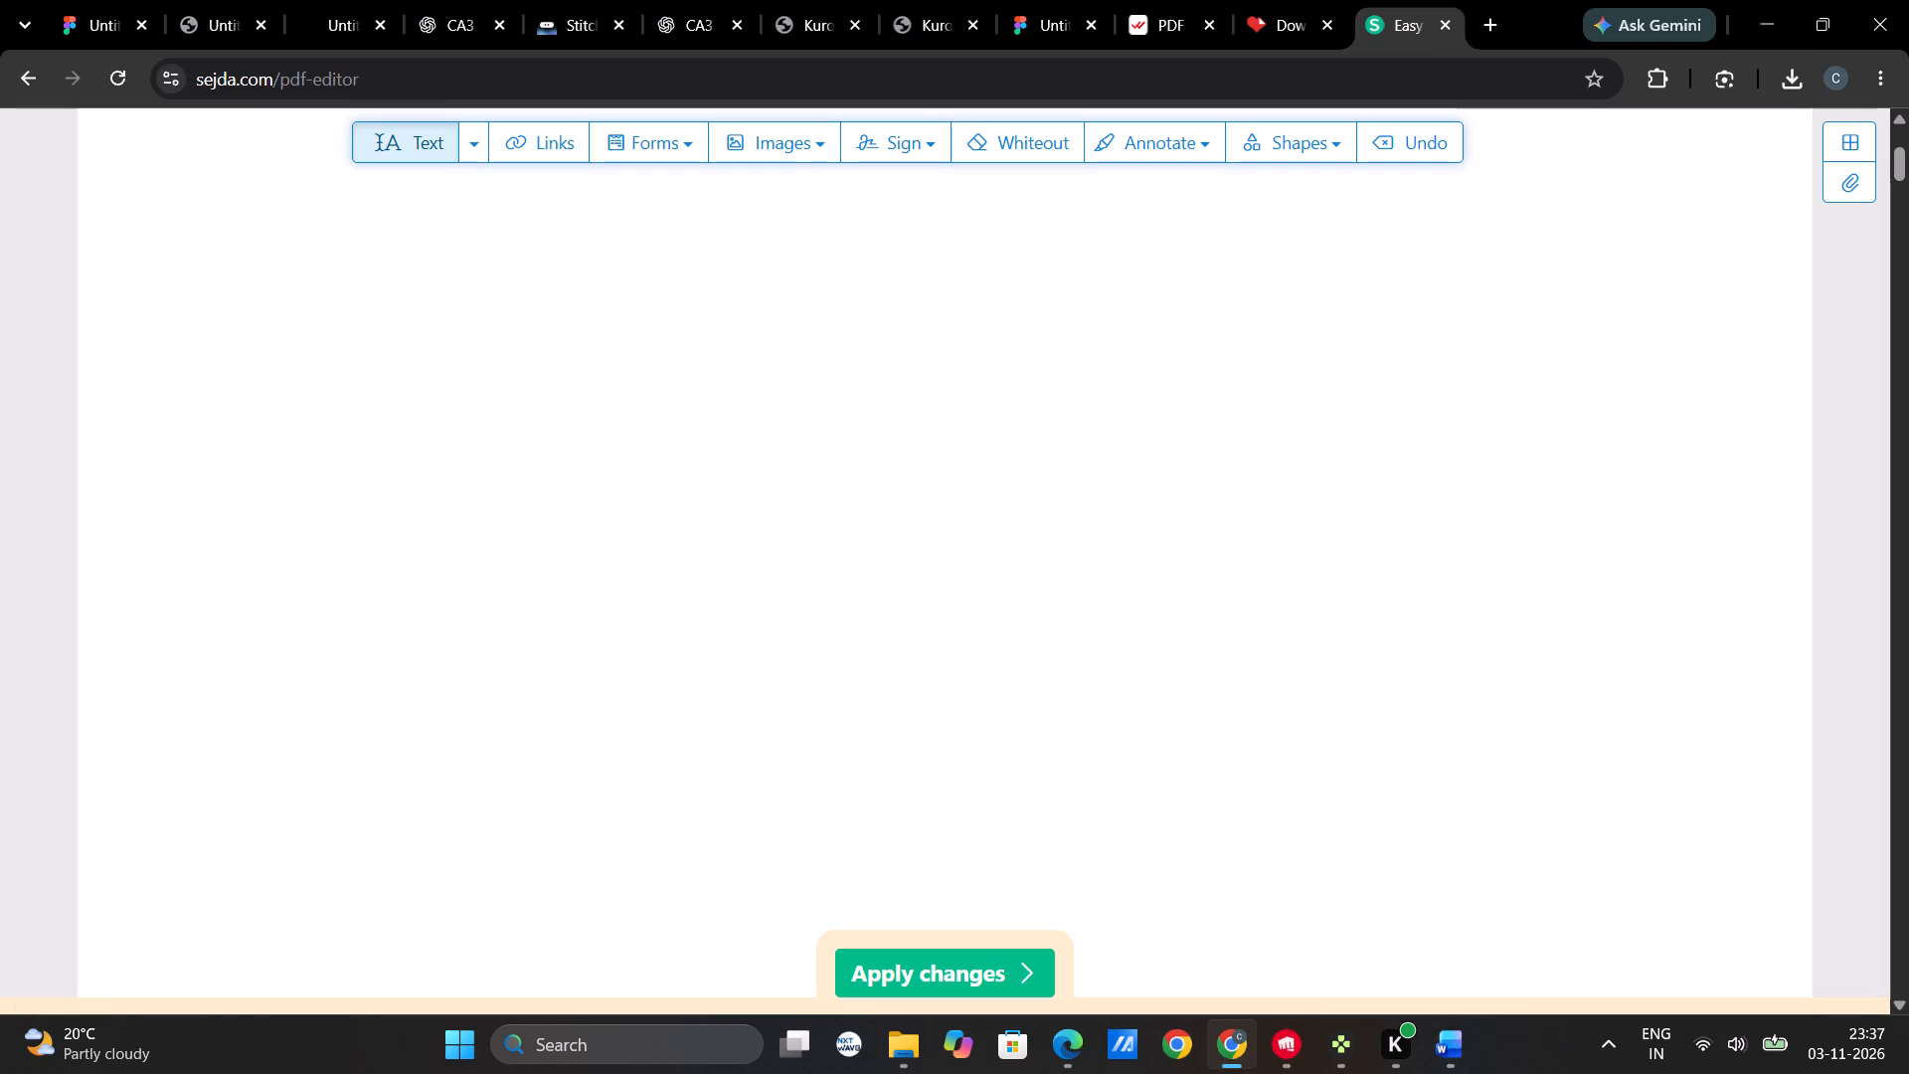
left_click(488, 668)
key("ctrl+v")
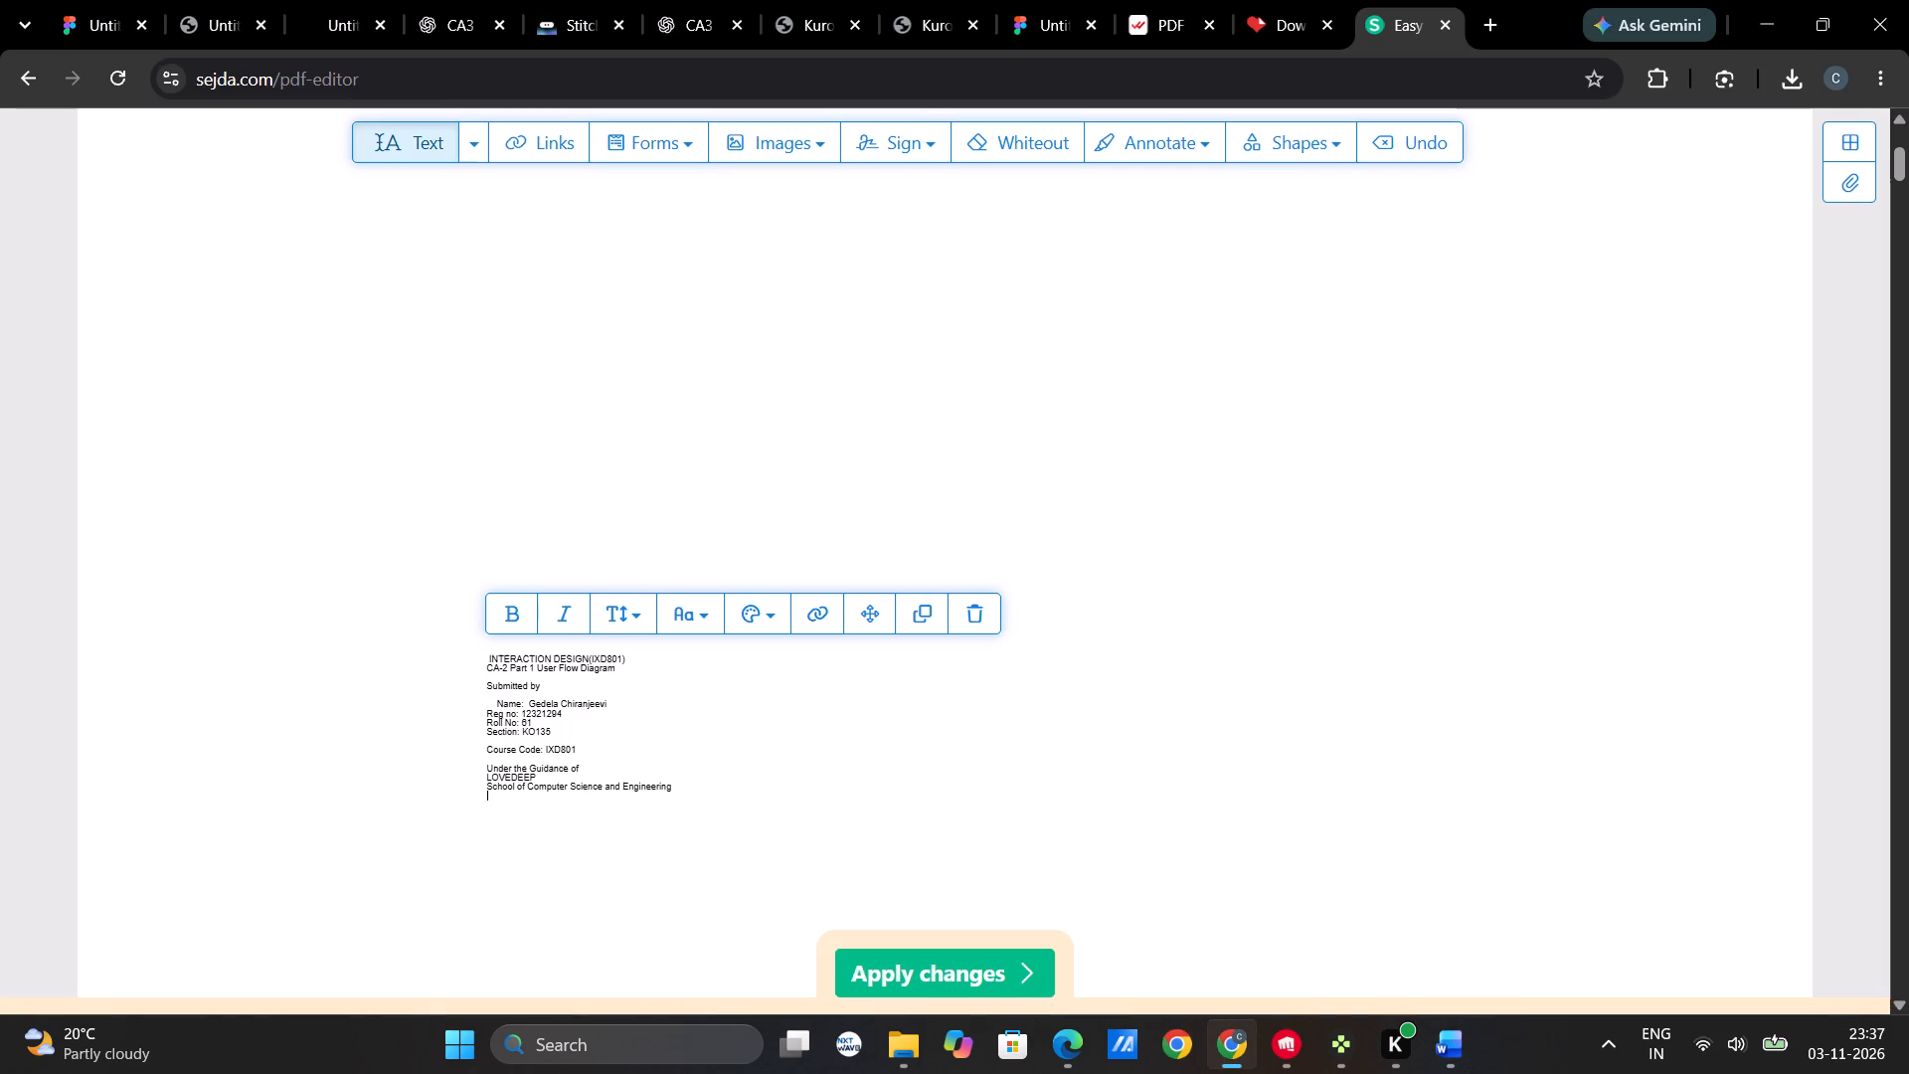
Set the font size of the pasted cover text block on the first page to 30.
scroll(488, 668, "down", 1)
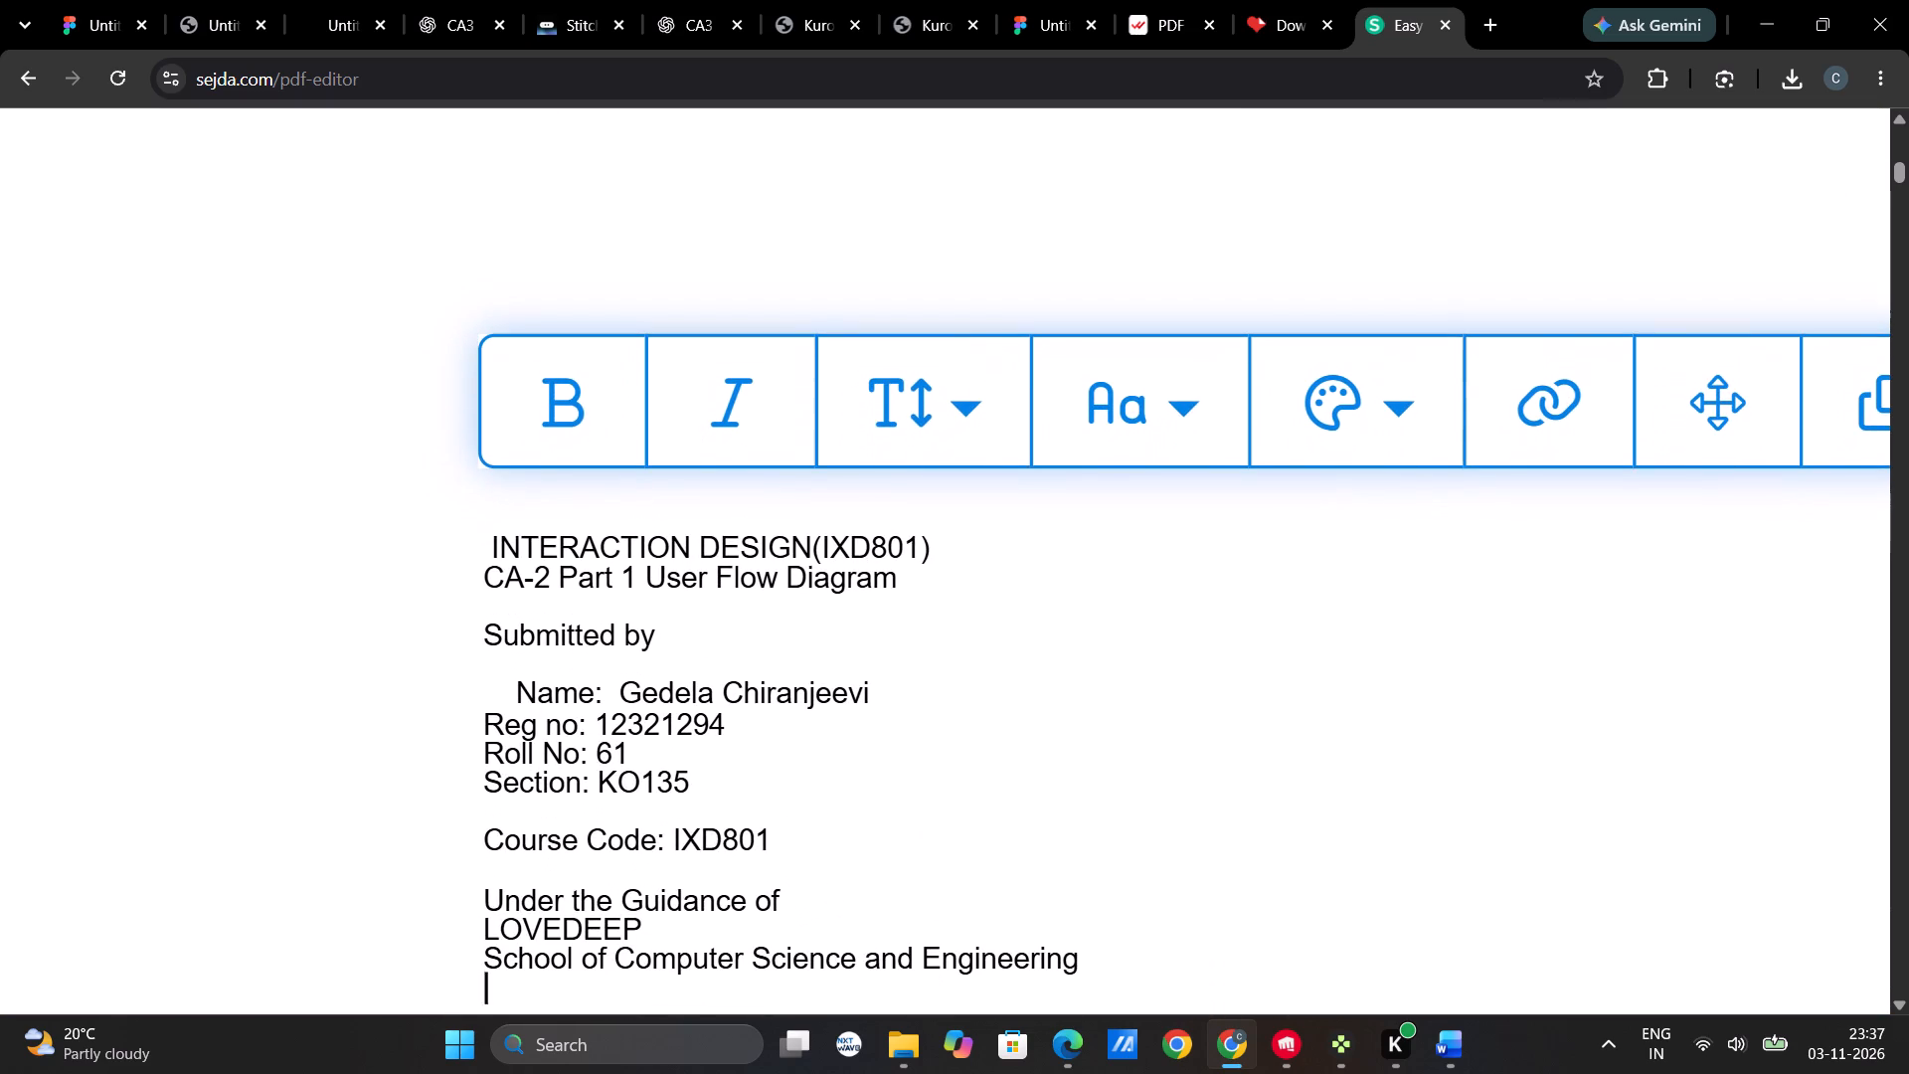
scroll(488, 668, "down", 1)
left_click(889, 846)
scroll(889, 846, "down", 1)
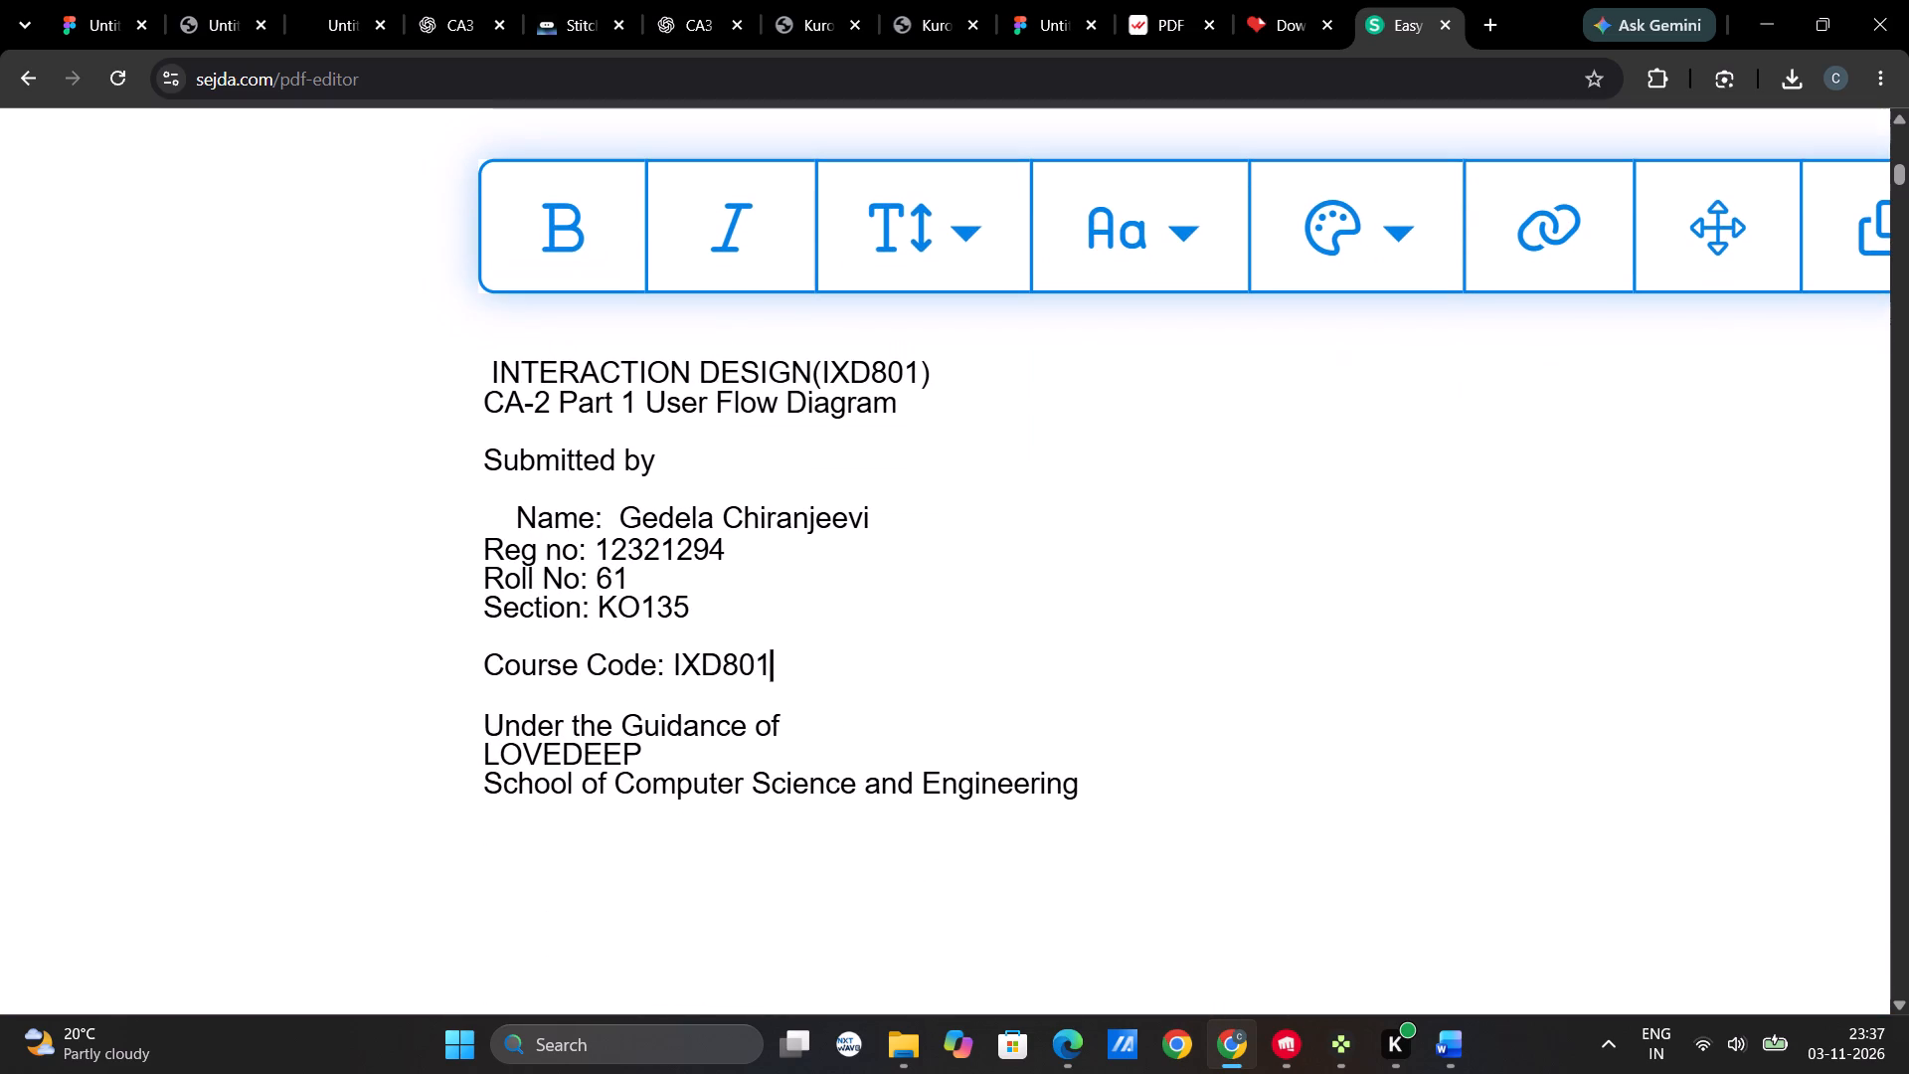
left_click(499, 353)
left_click_drag(499, 353, 1212, 727)
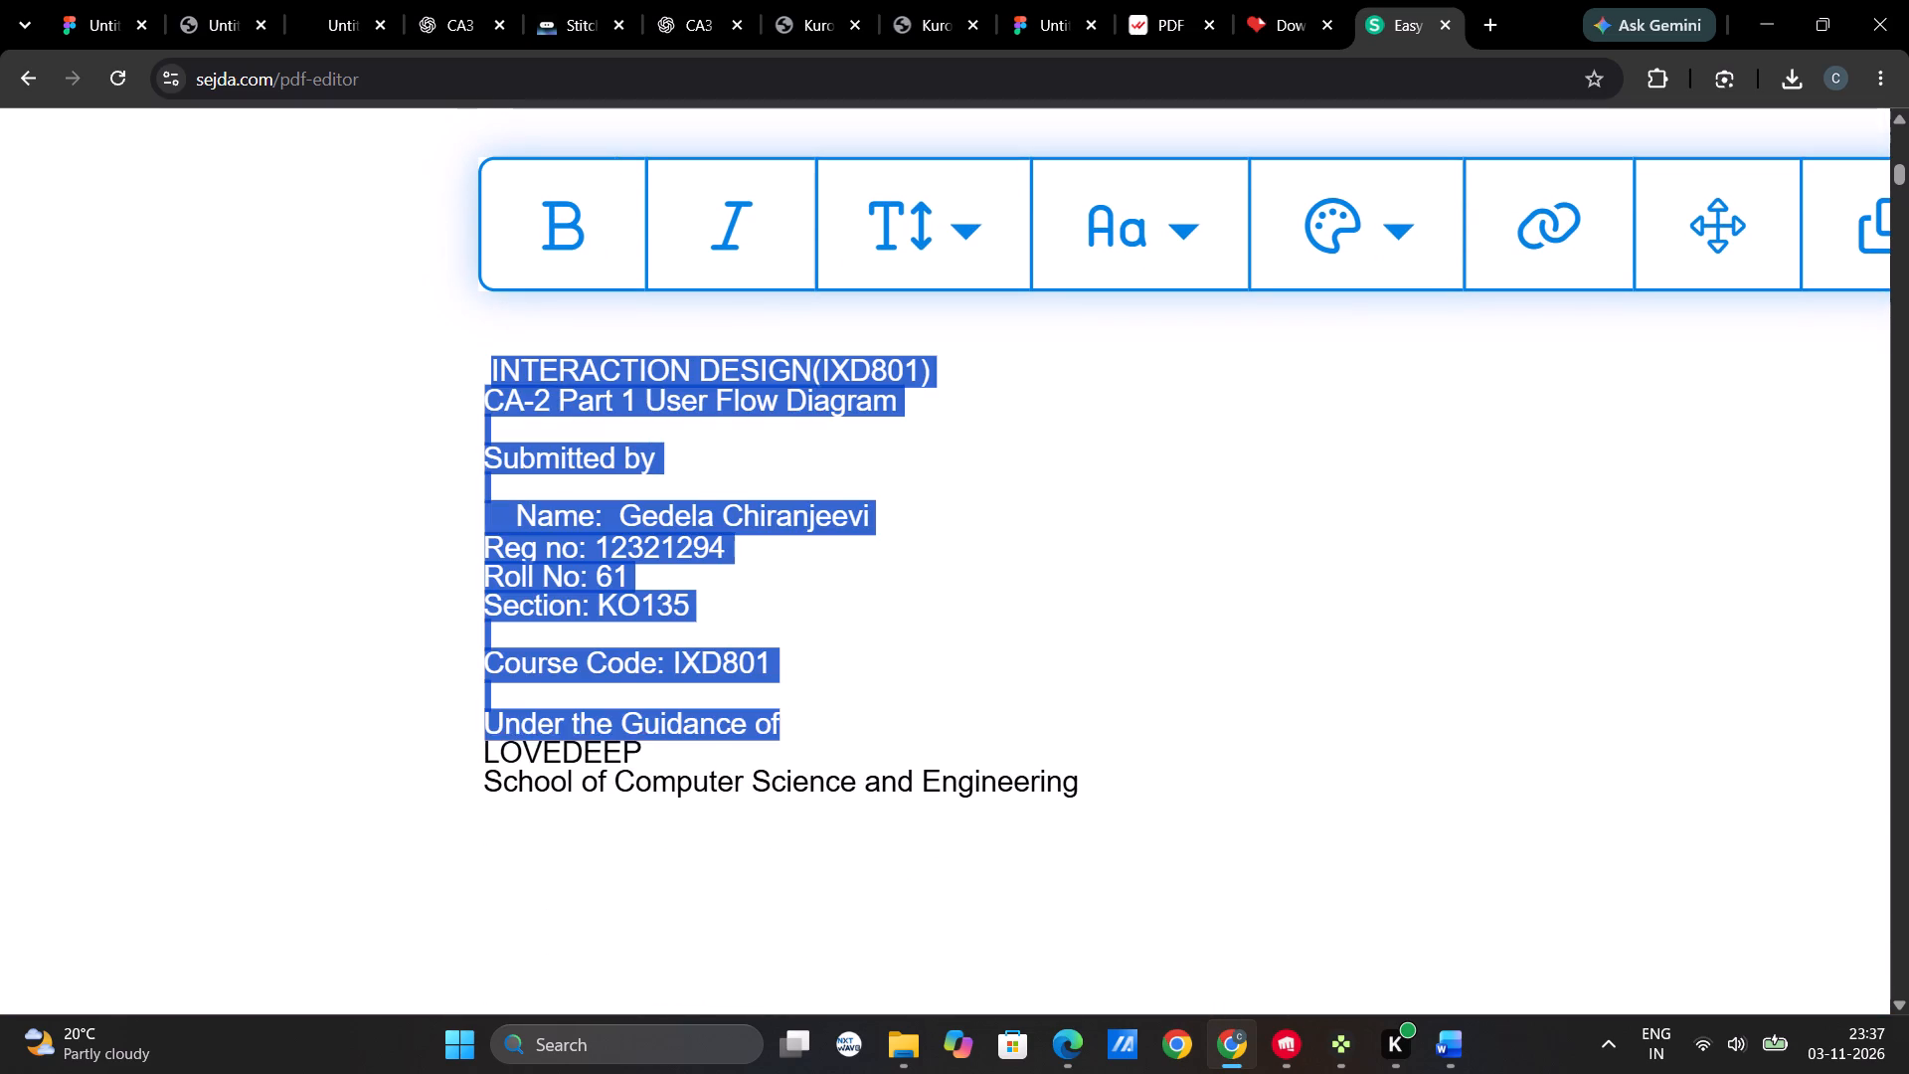
left_click_drag(1212, 727, 1128, 791)
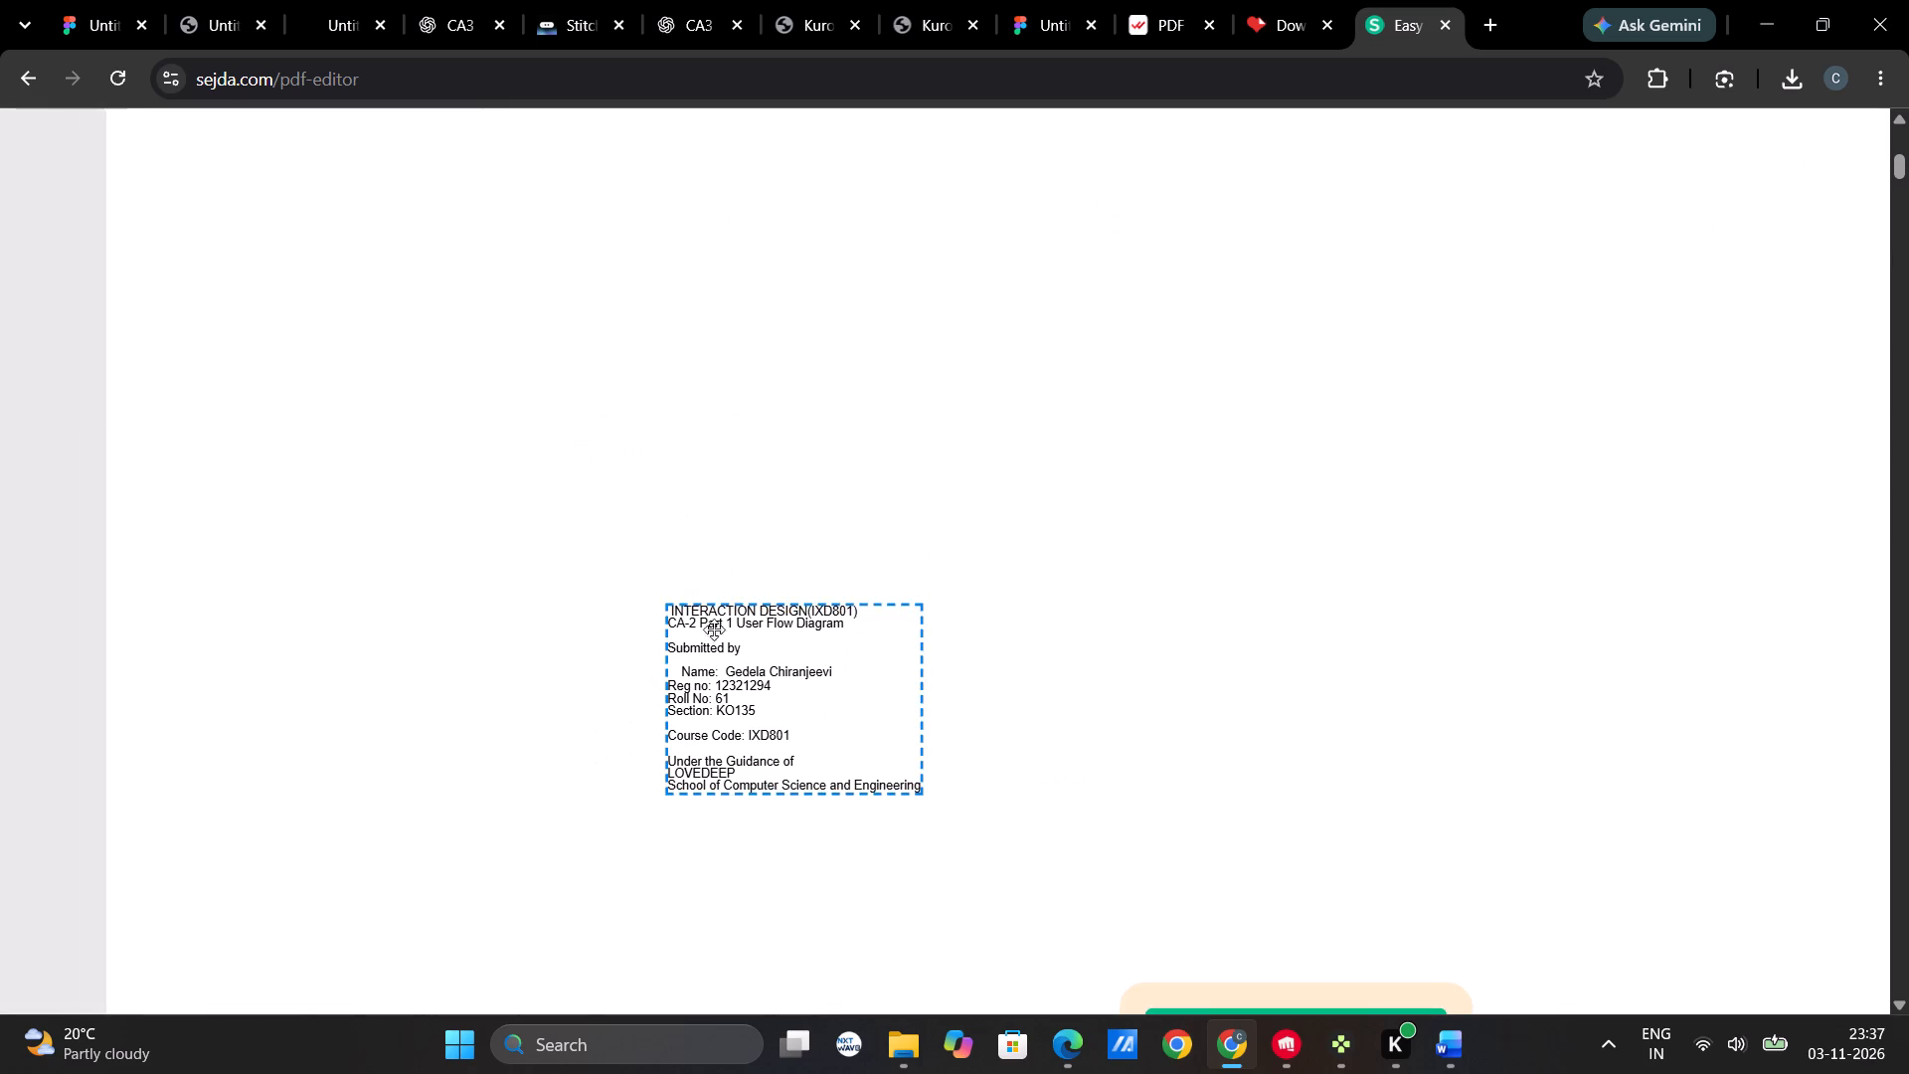
left_click(801, 634)
left_click(945, 727)
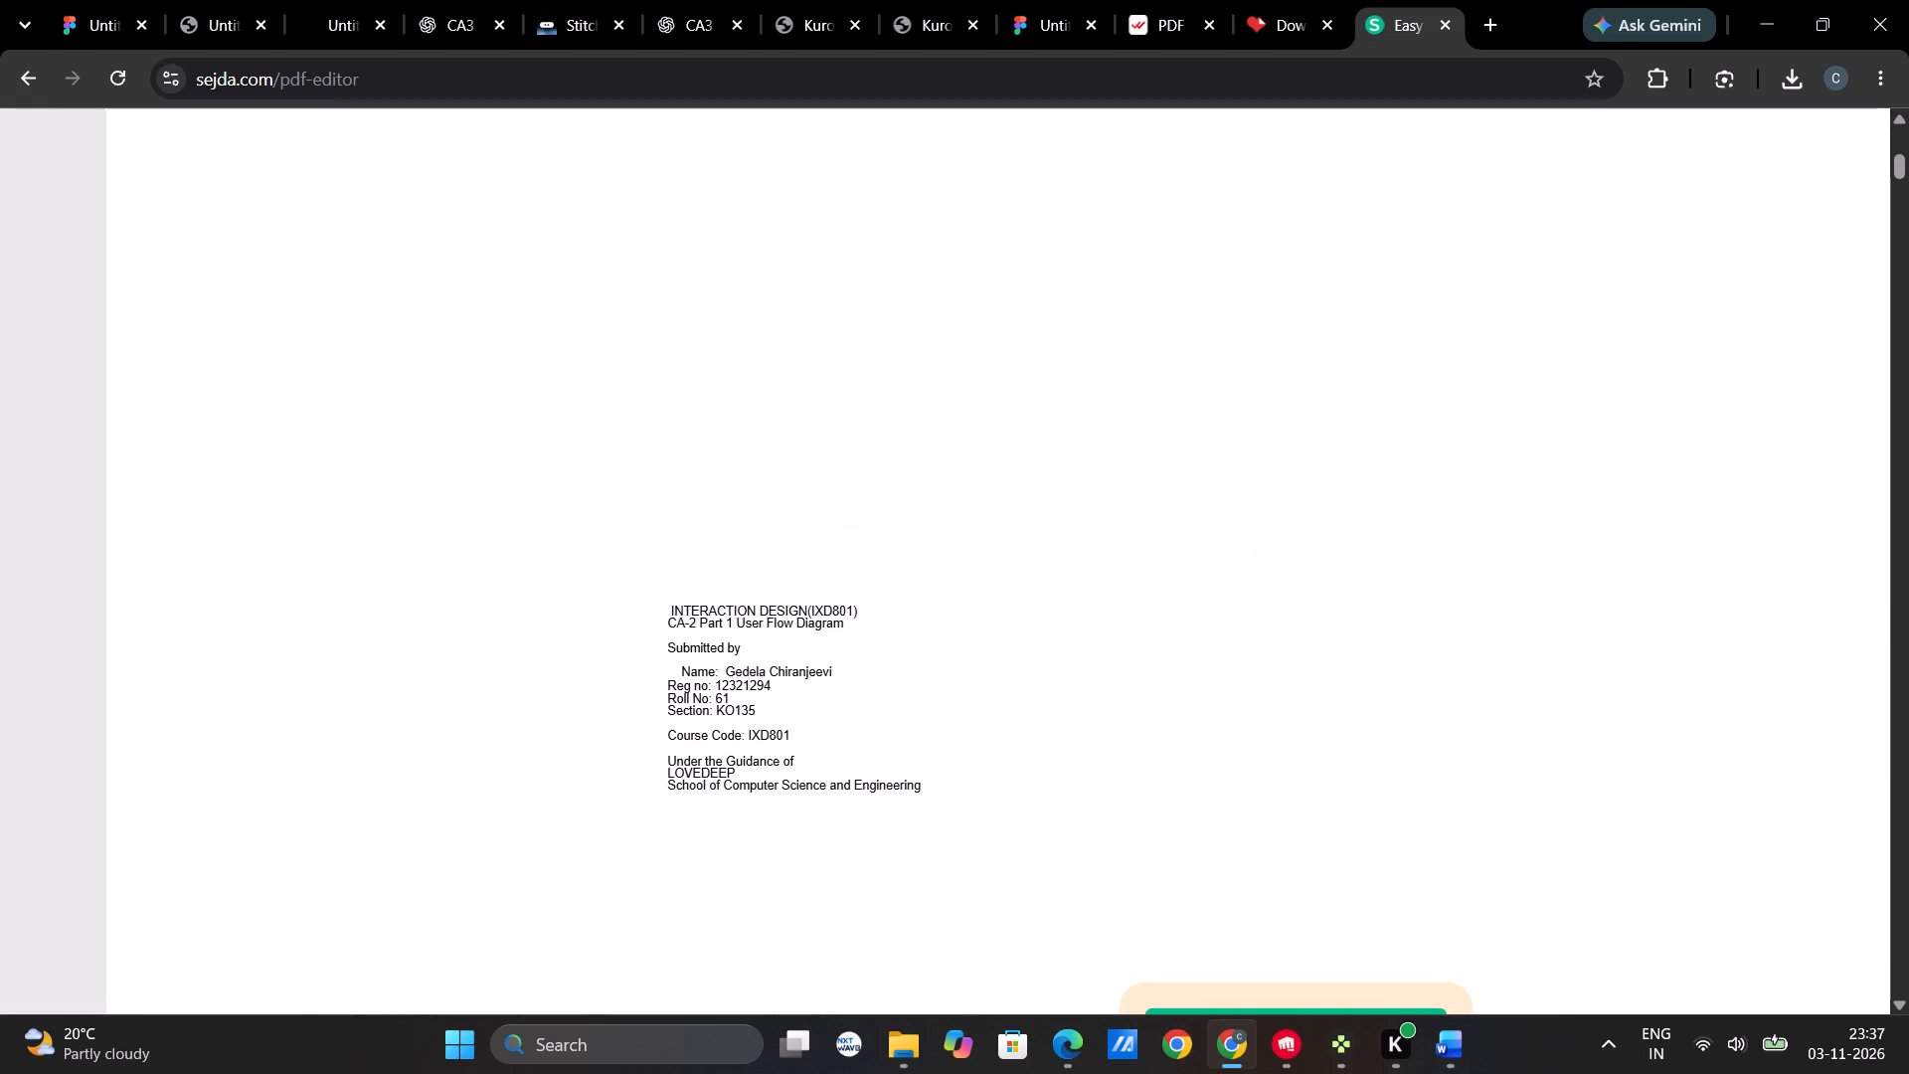
left_click(898, 739)
left_click(898, 739)
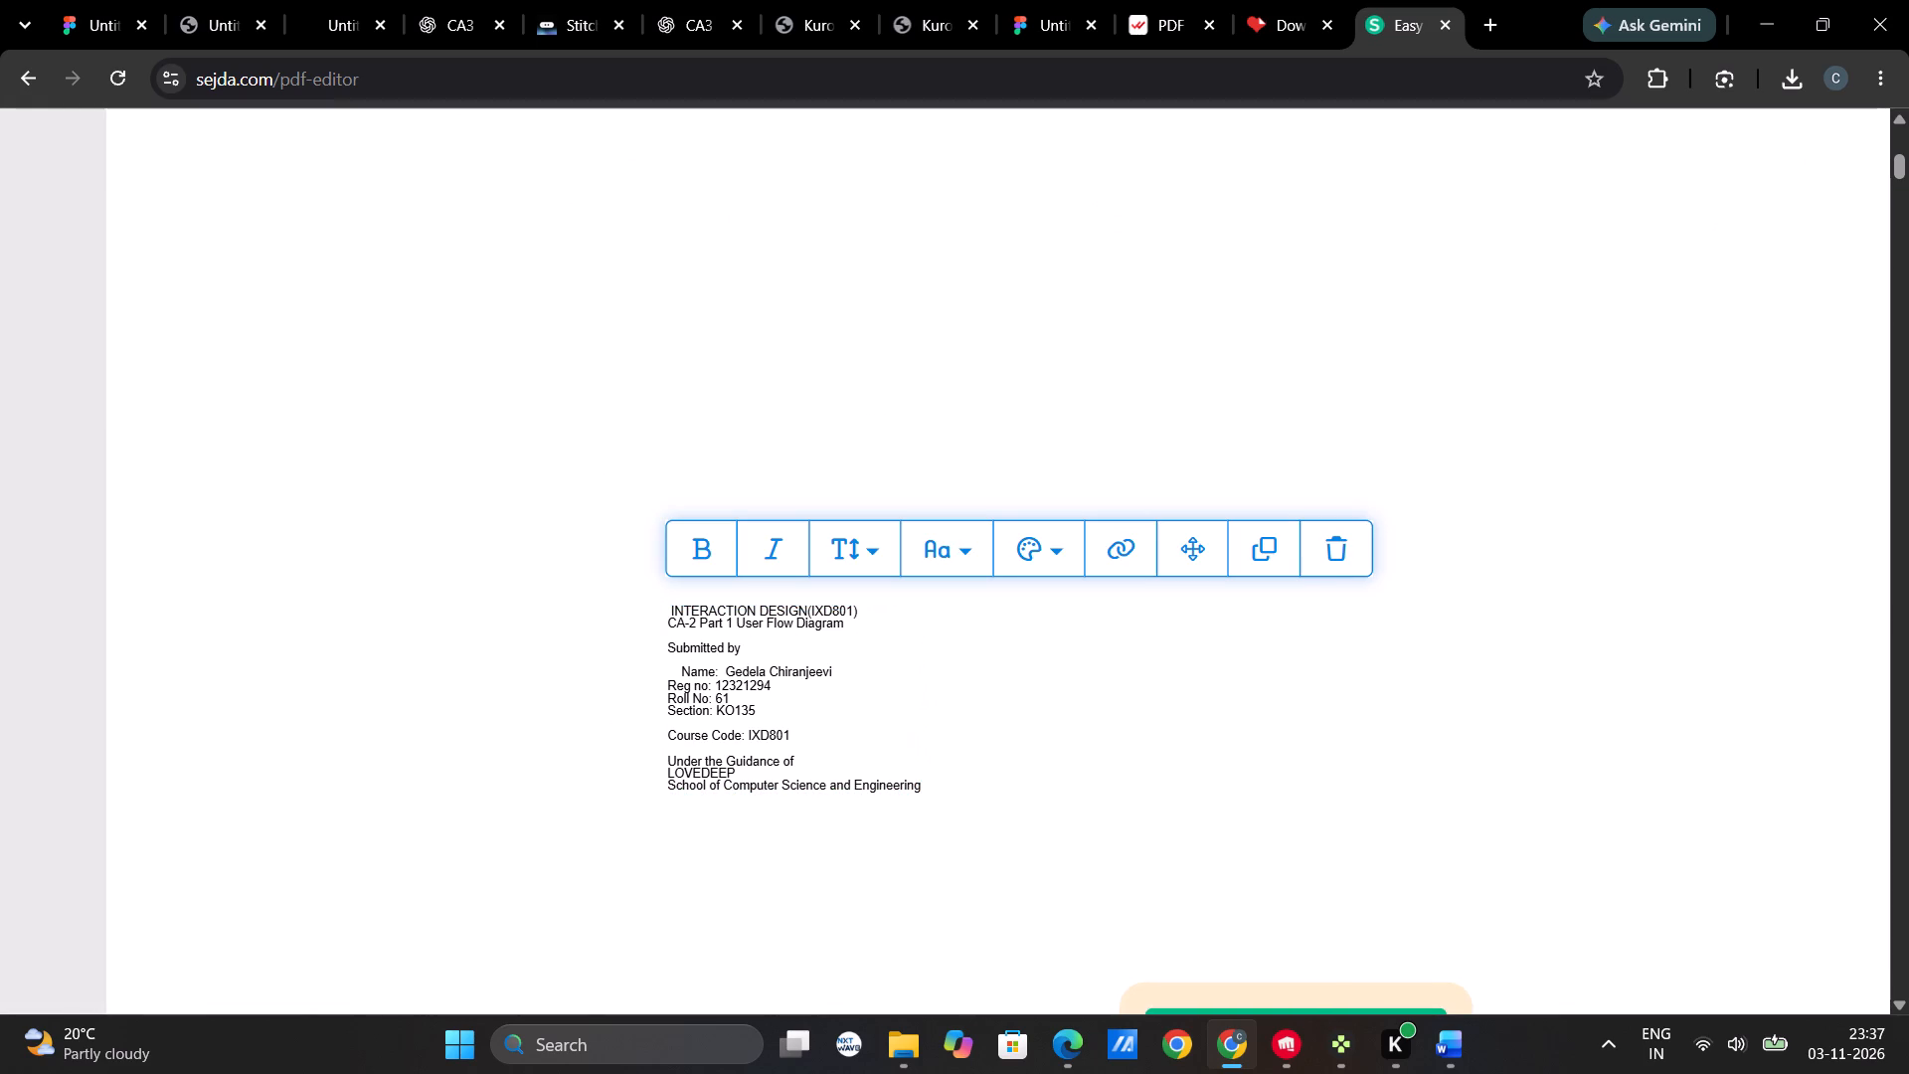
left_click(965, 551)
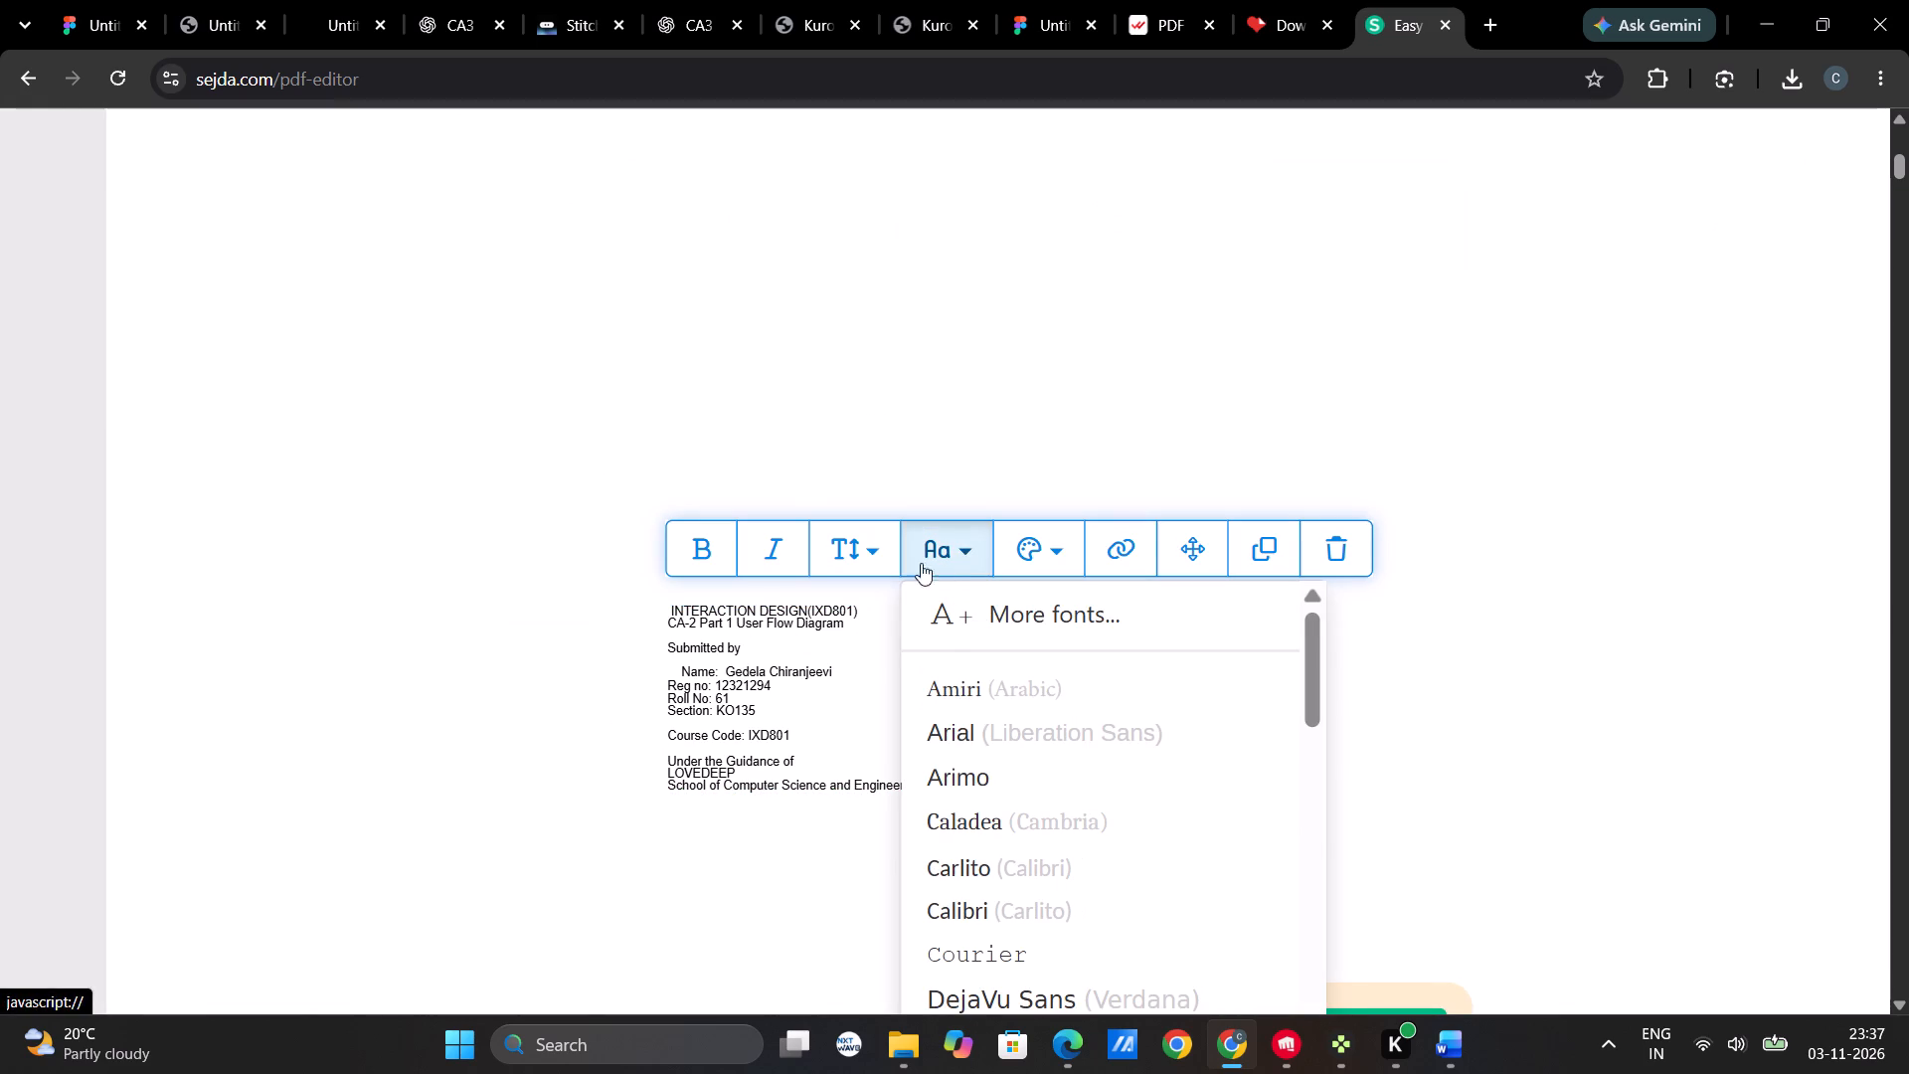
left_click(869, 550)
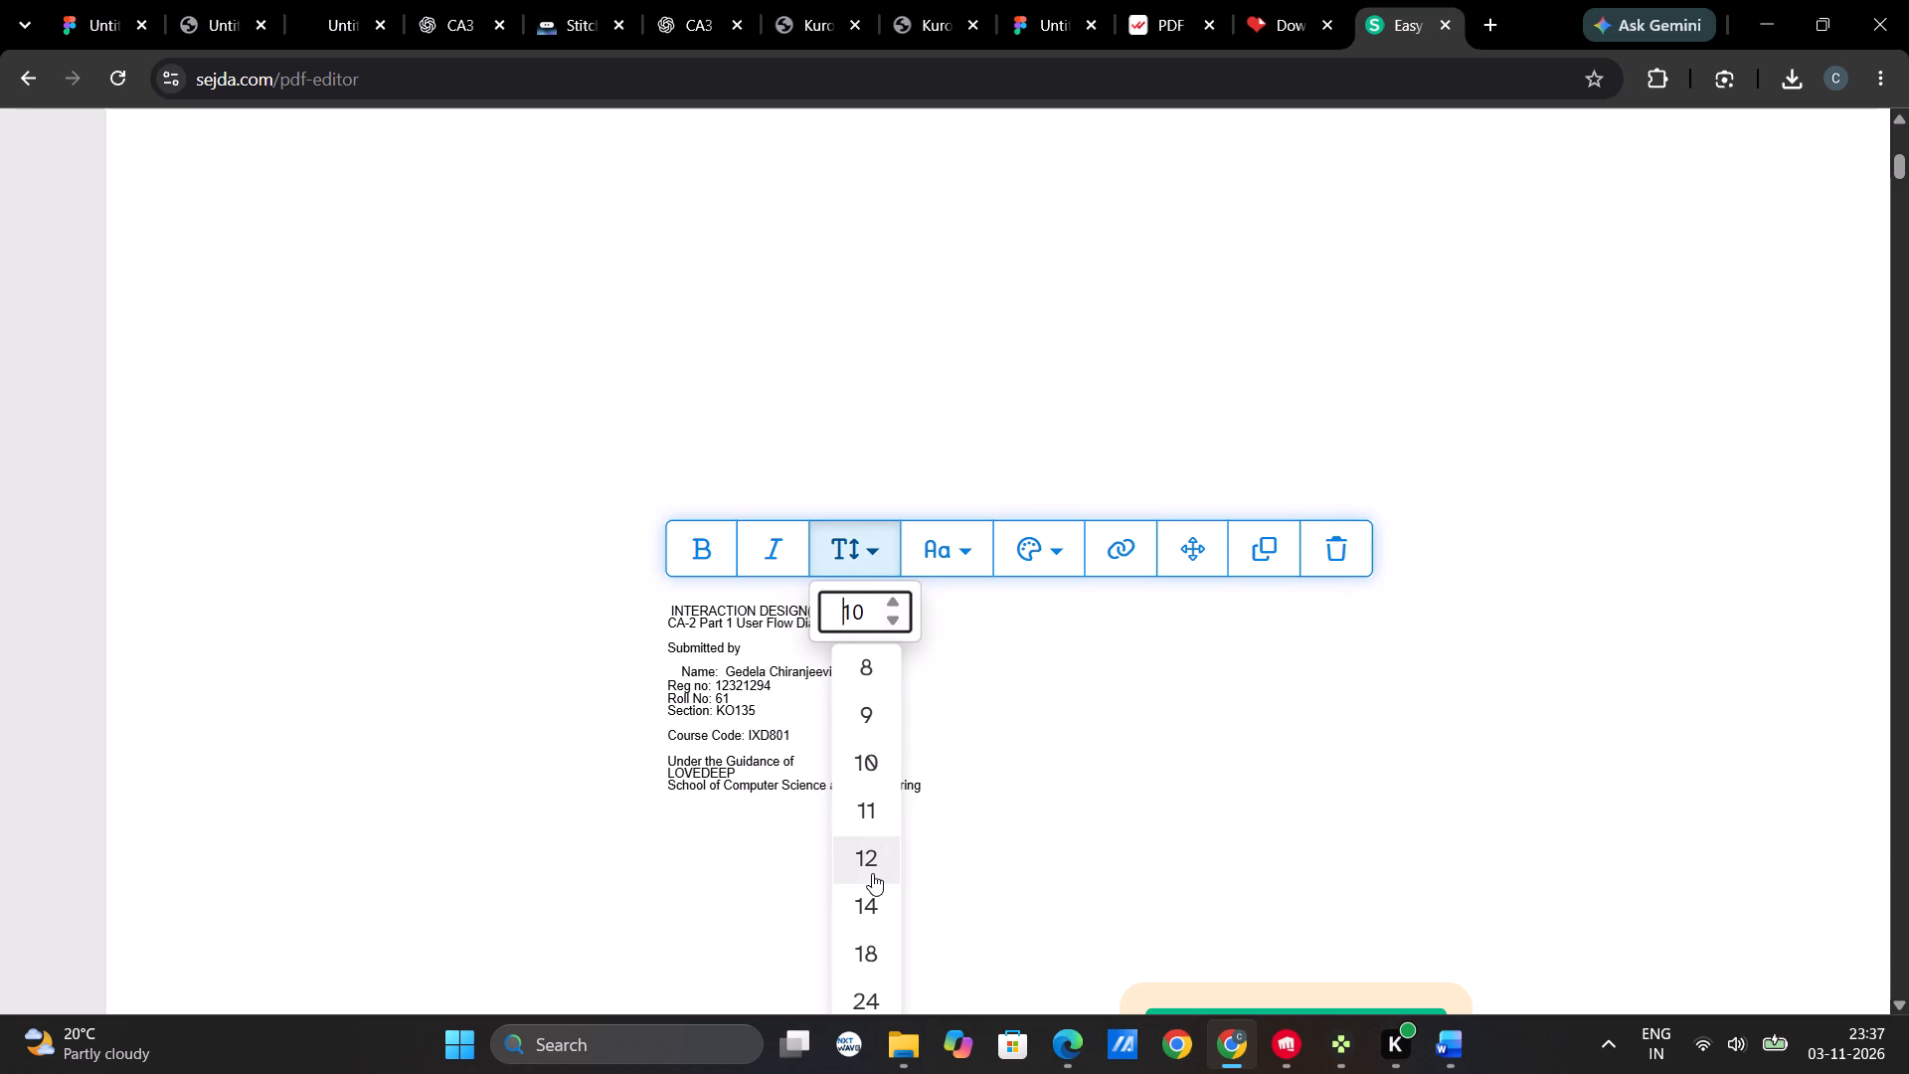
scroll(872, 873, "down", 1)
left_click(863, 940)
scroll(863, 644, "down", 1)
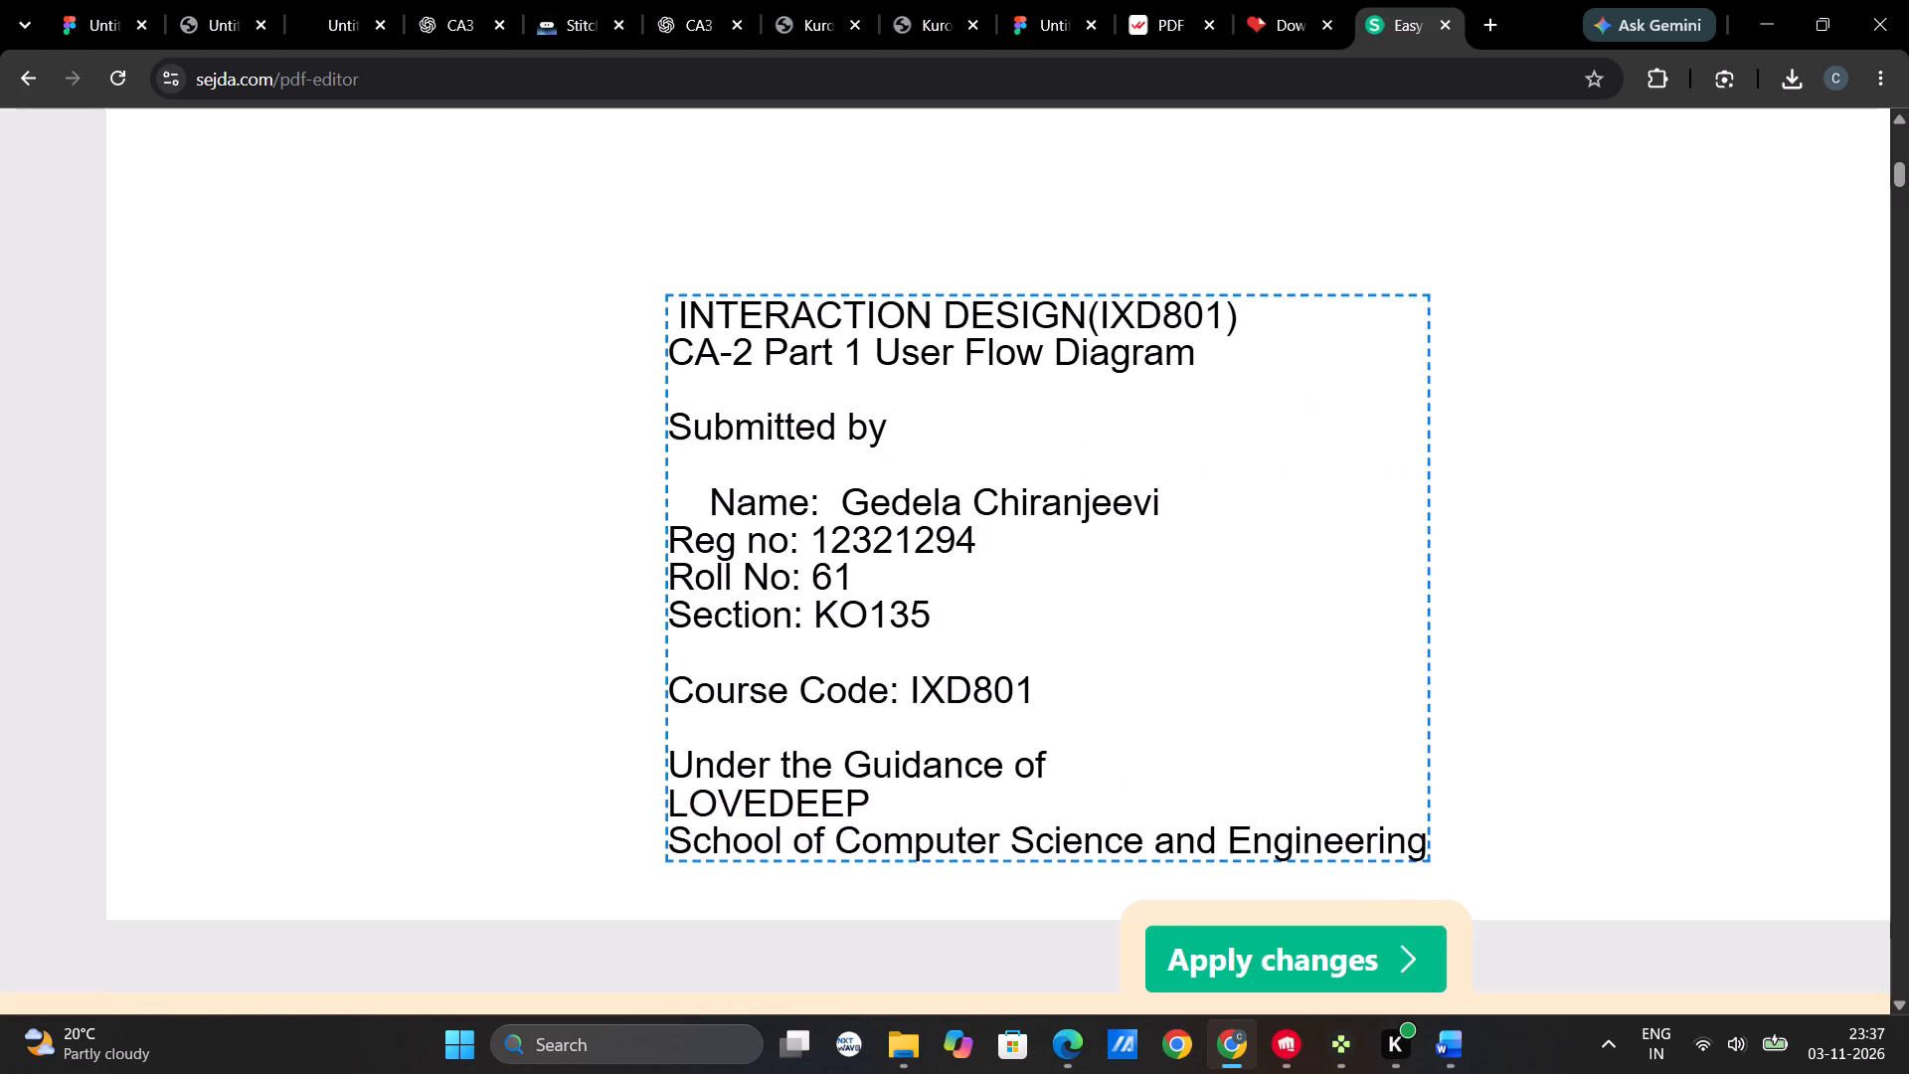
scroll(863, 644, "down", 1)
left_click(719, 248)
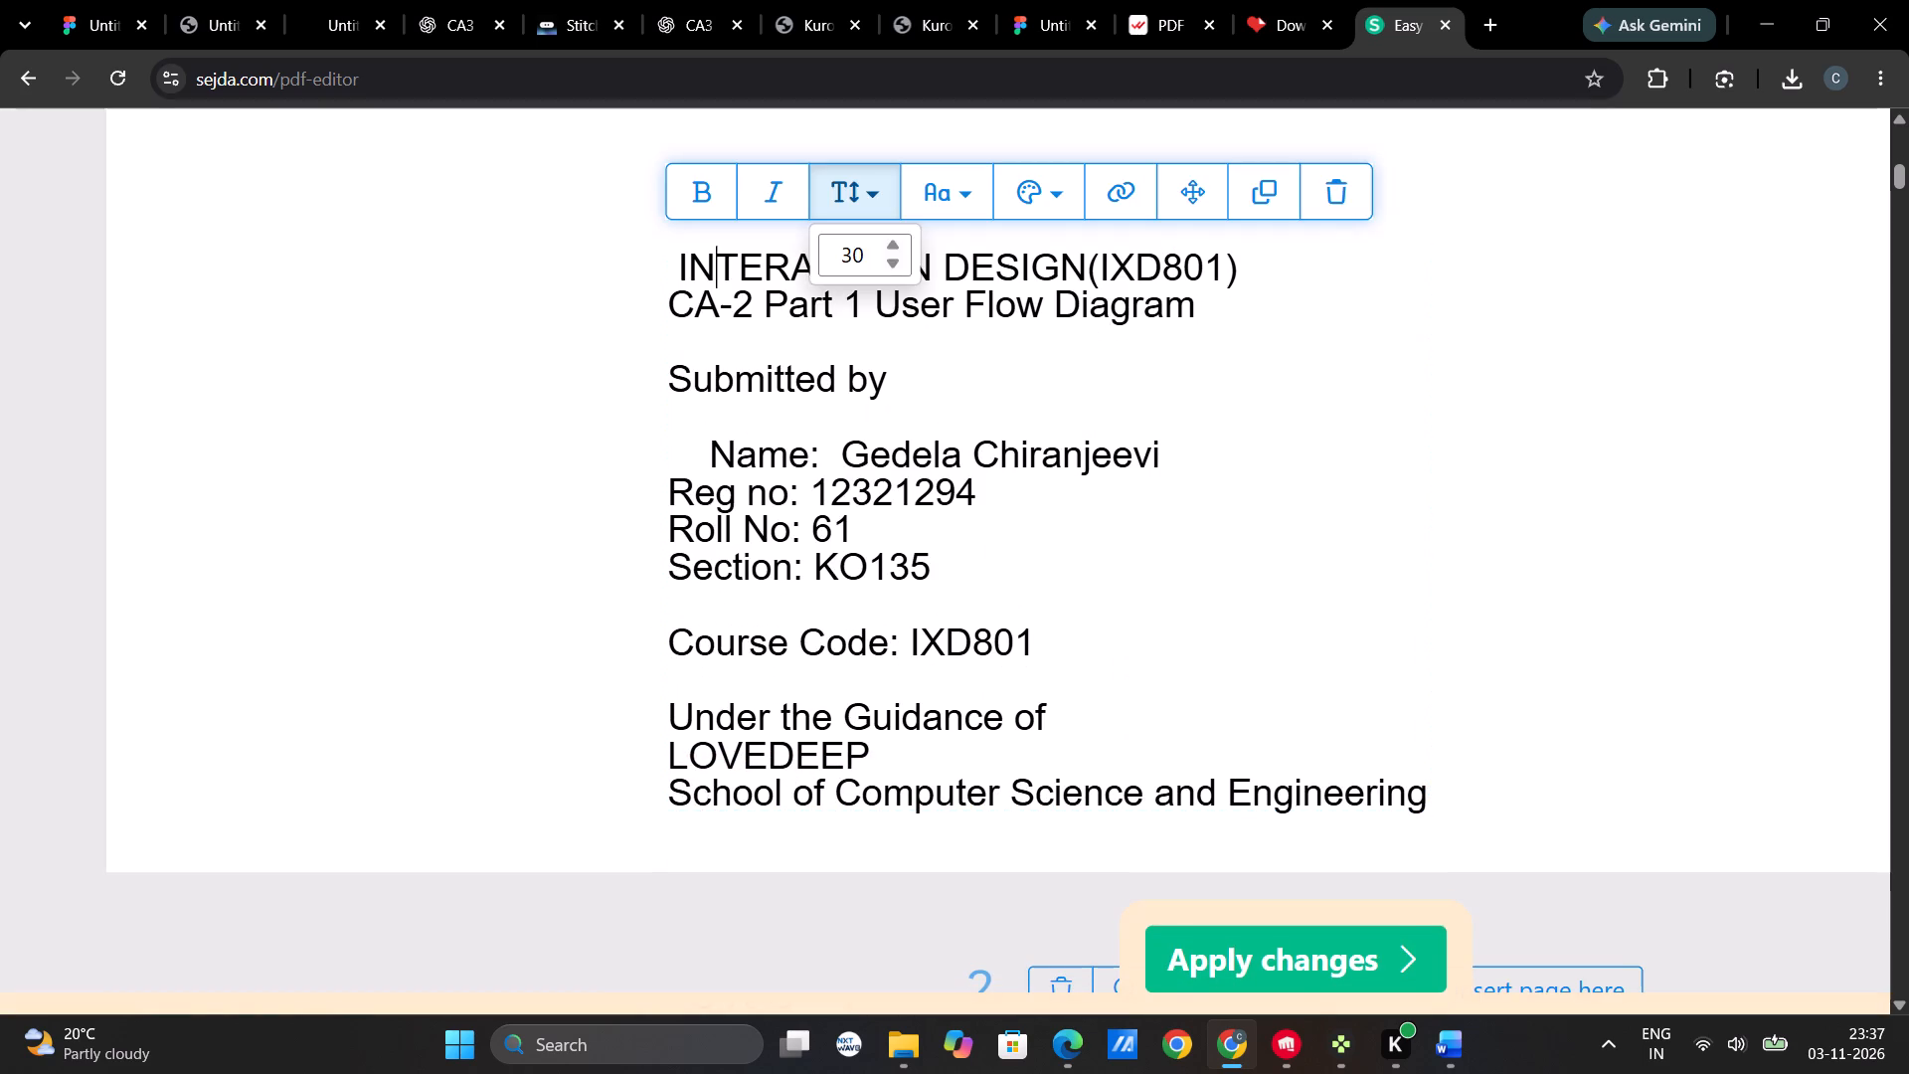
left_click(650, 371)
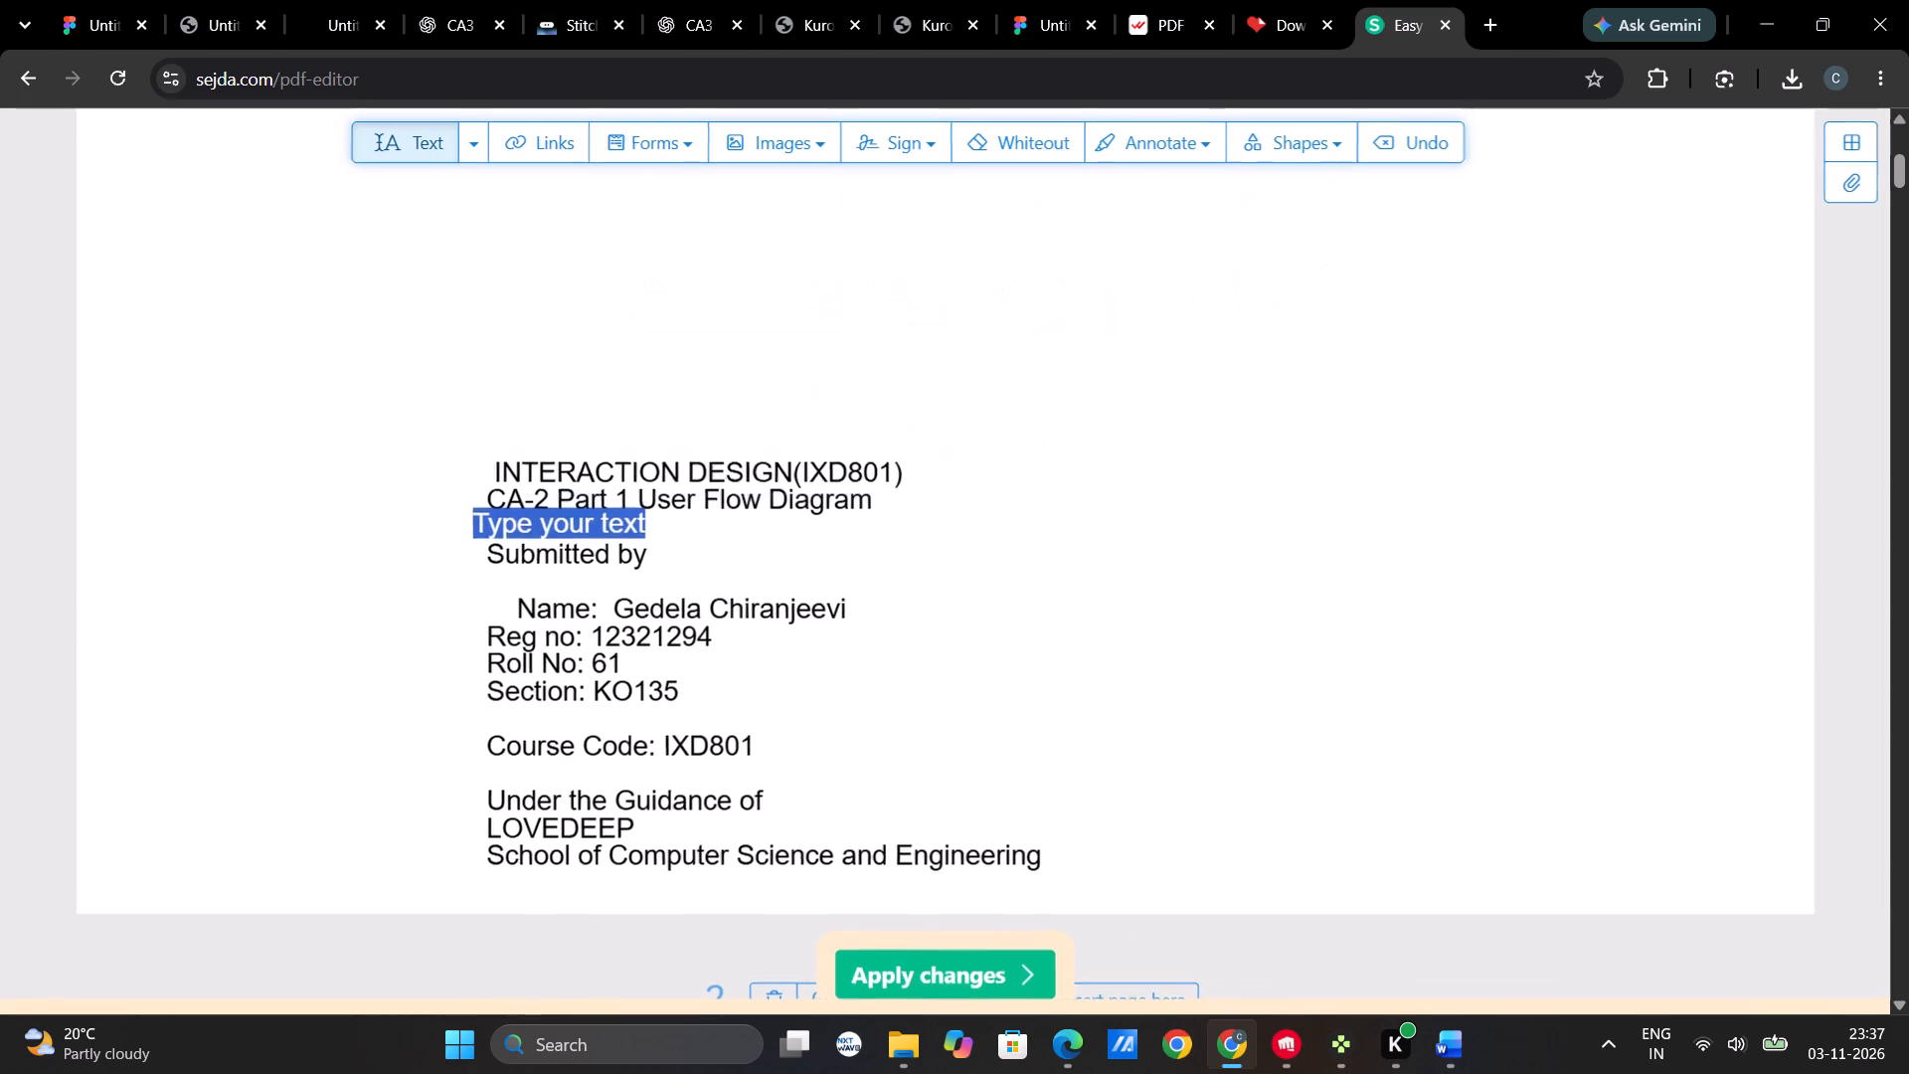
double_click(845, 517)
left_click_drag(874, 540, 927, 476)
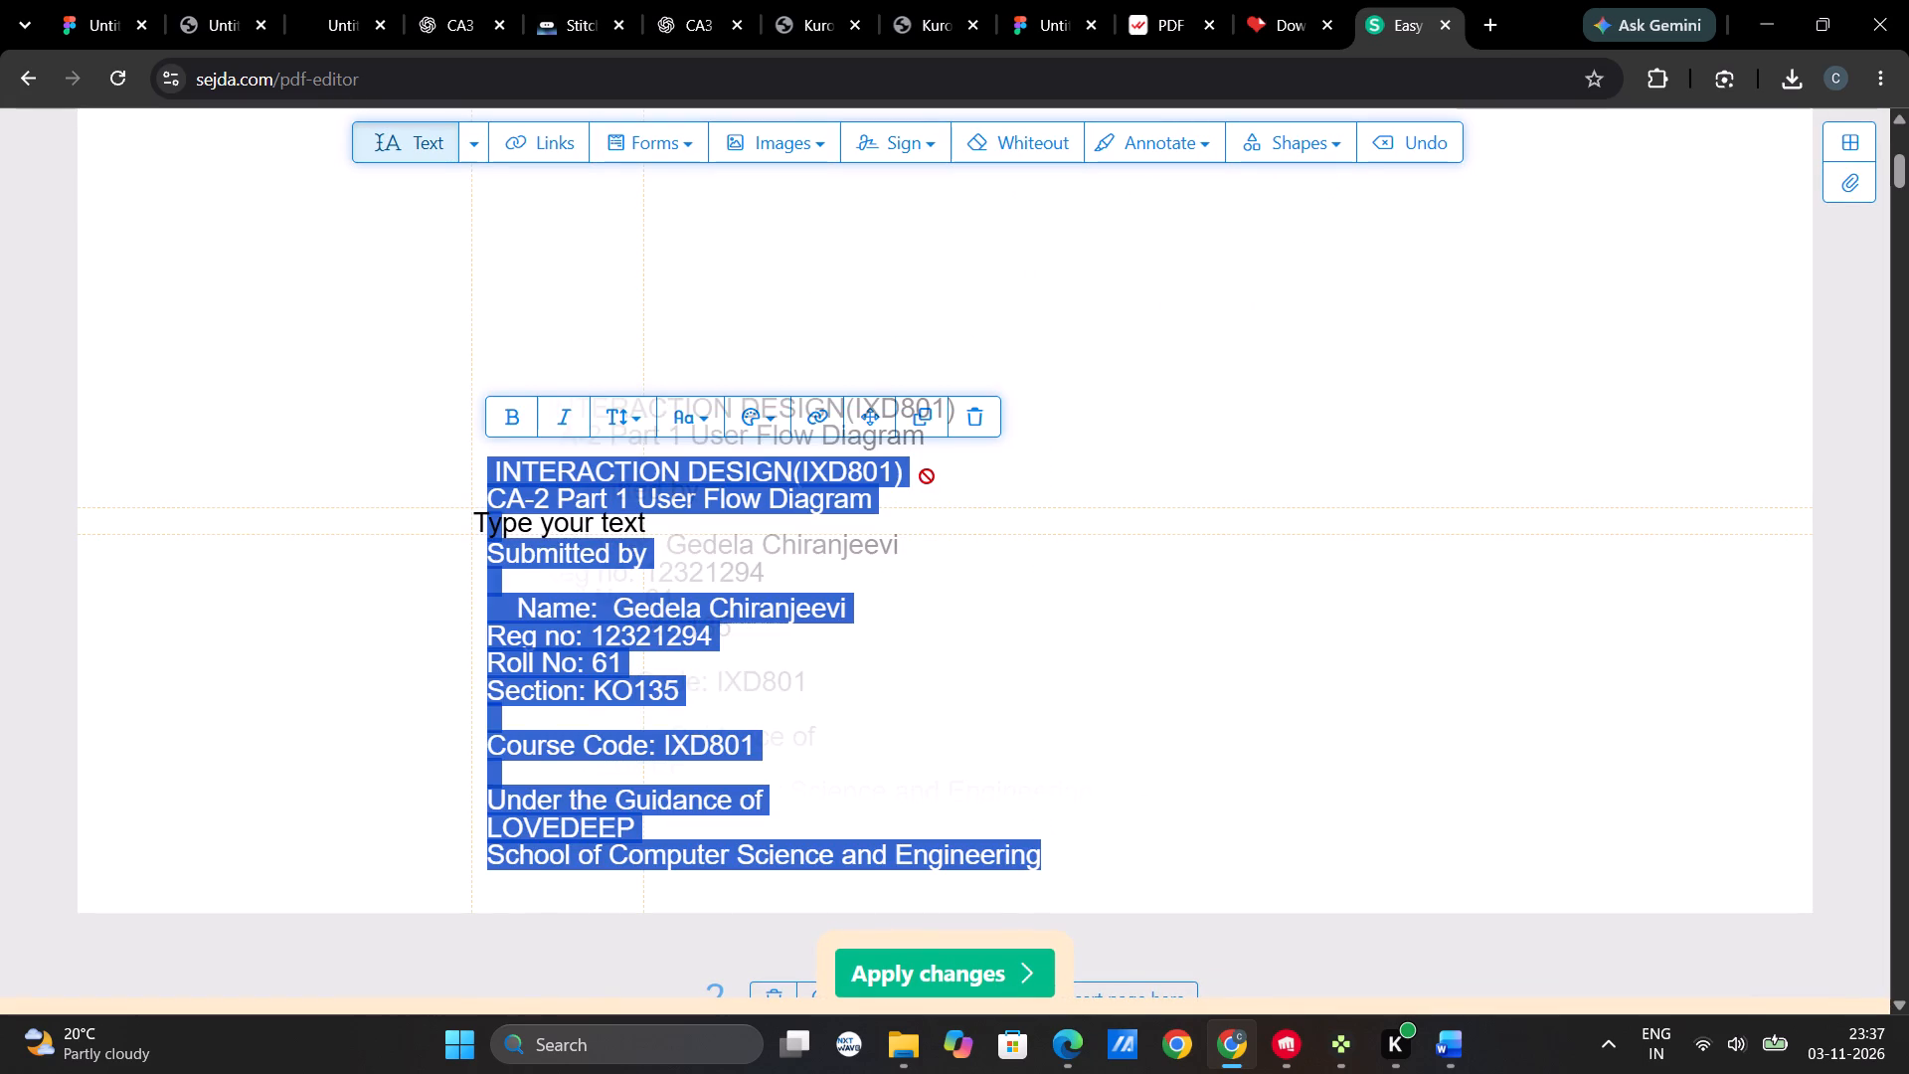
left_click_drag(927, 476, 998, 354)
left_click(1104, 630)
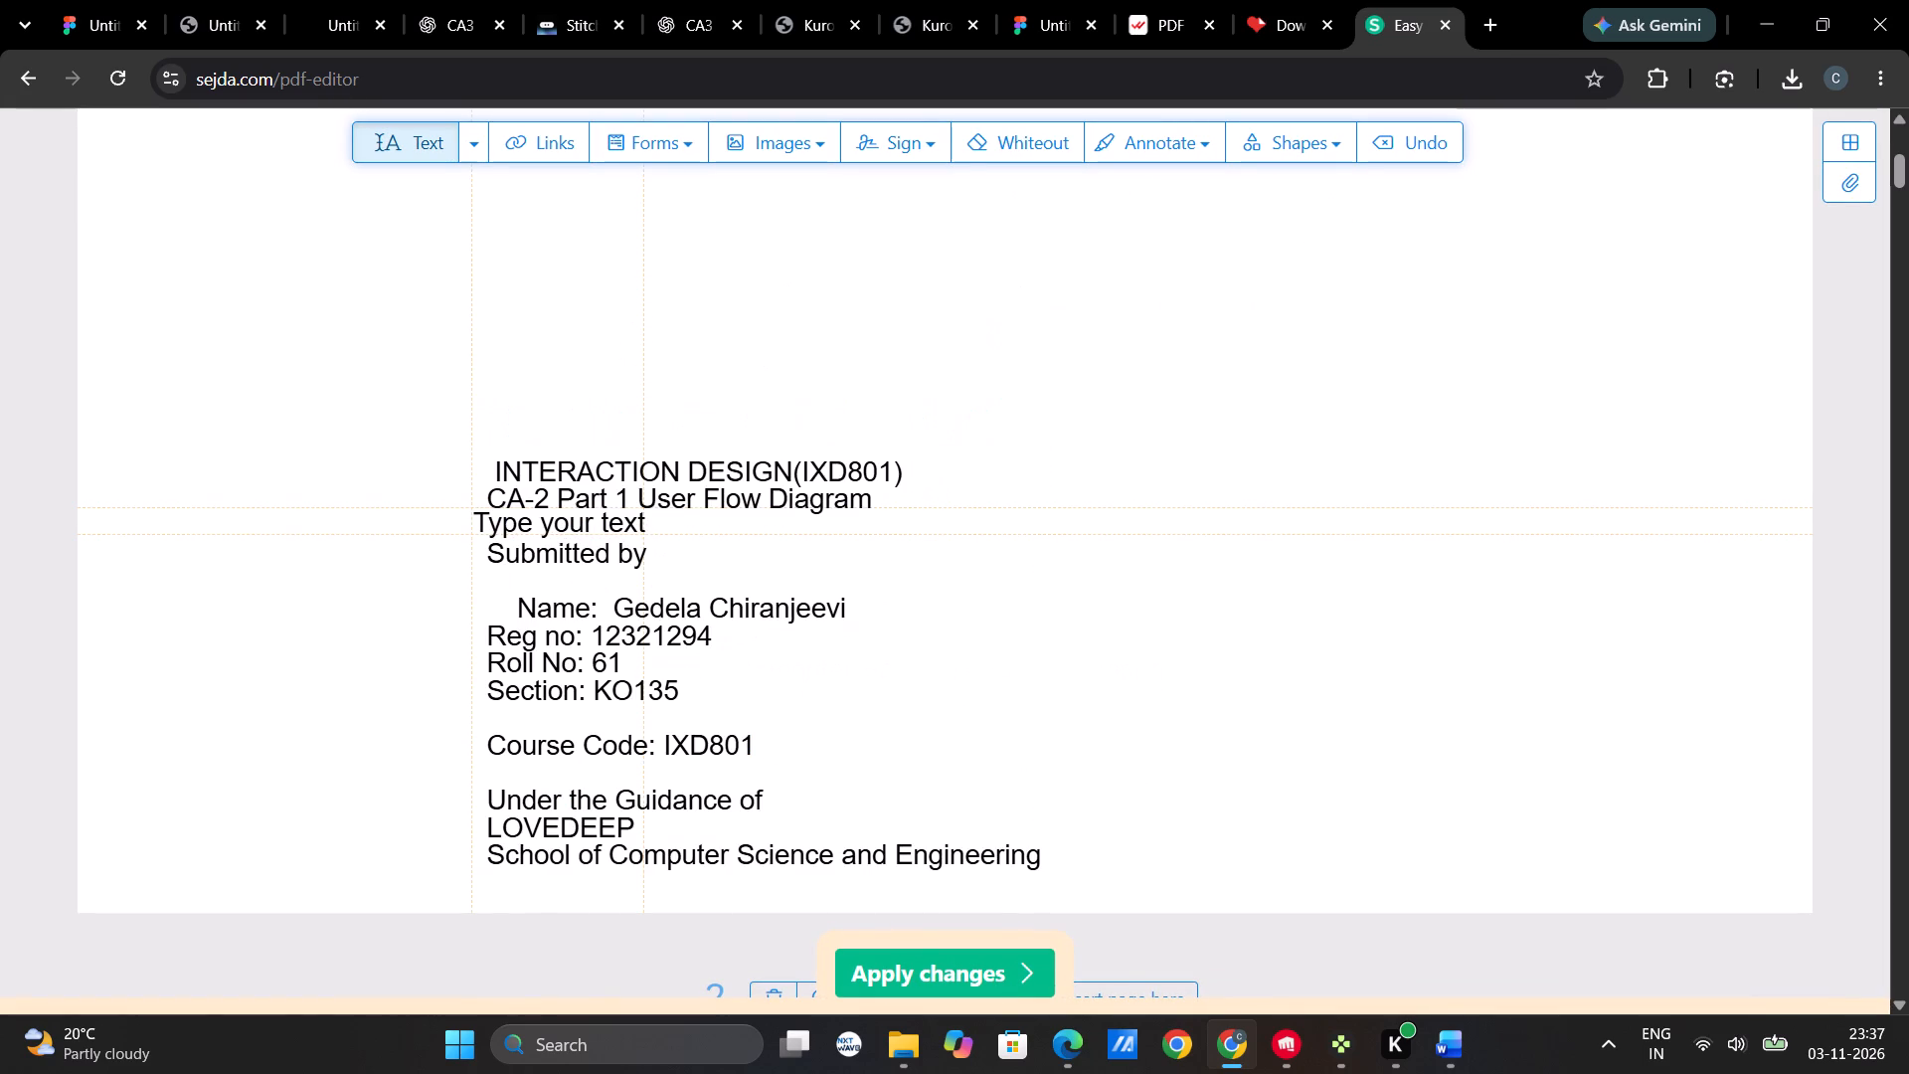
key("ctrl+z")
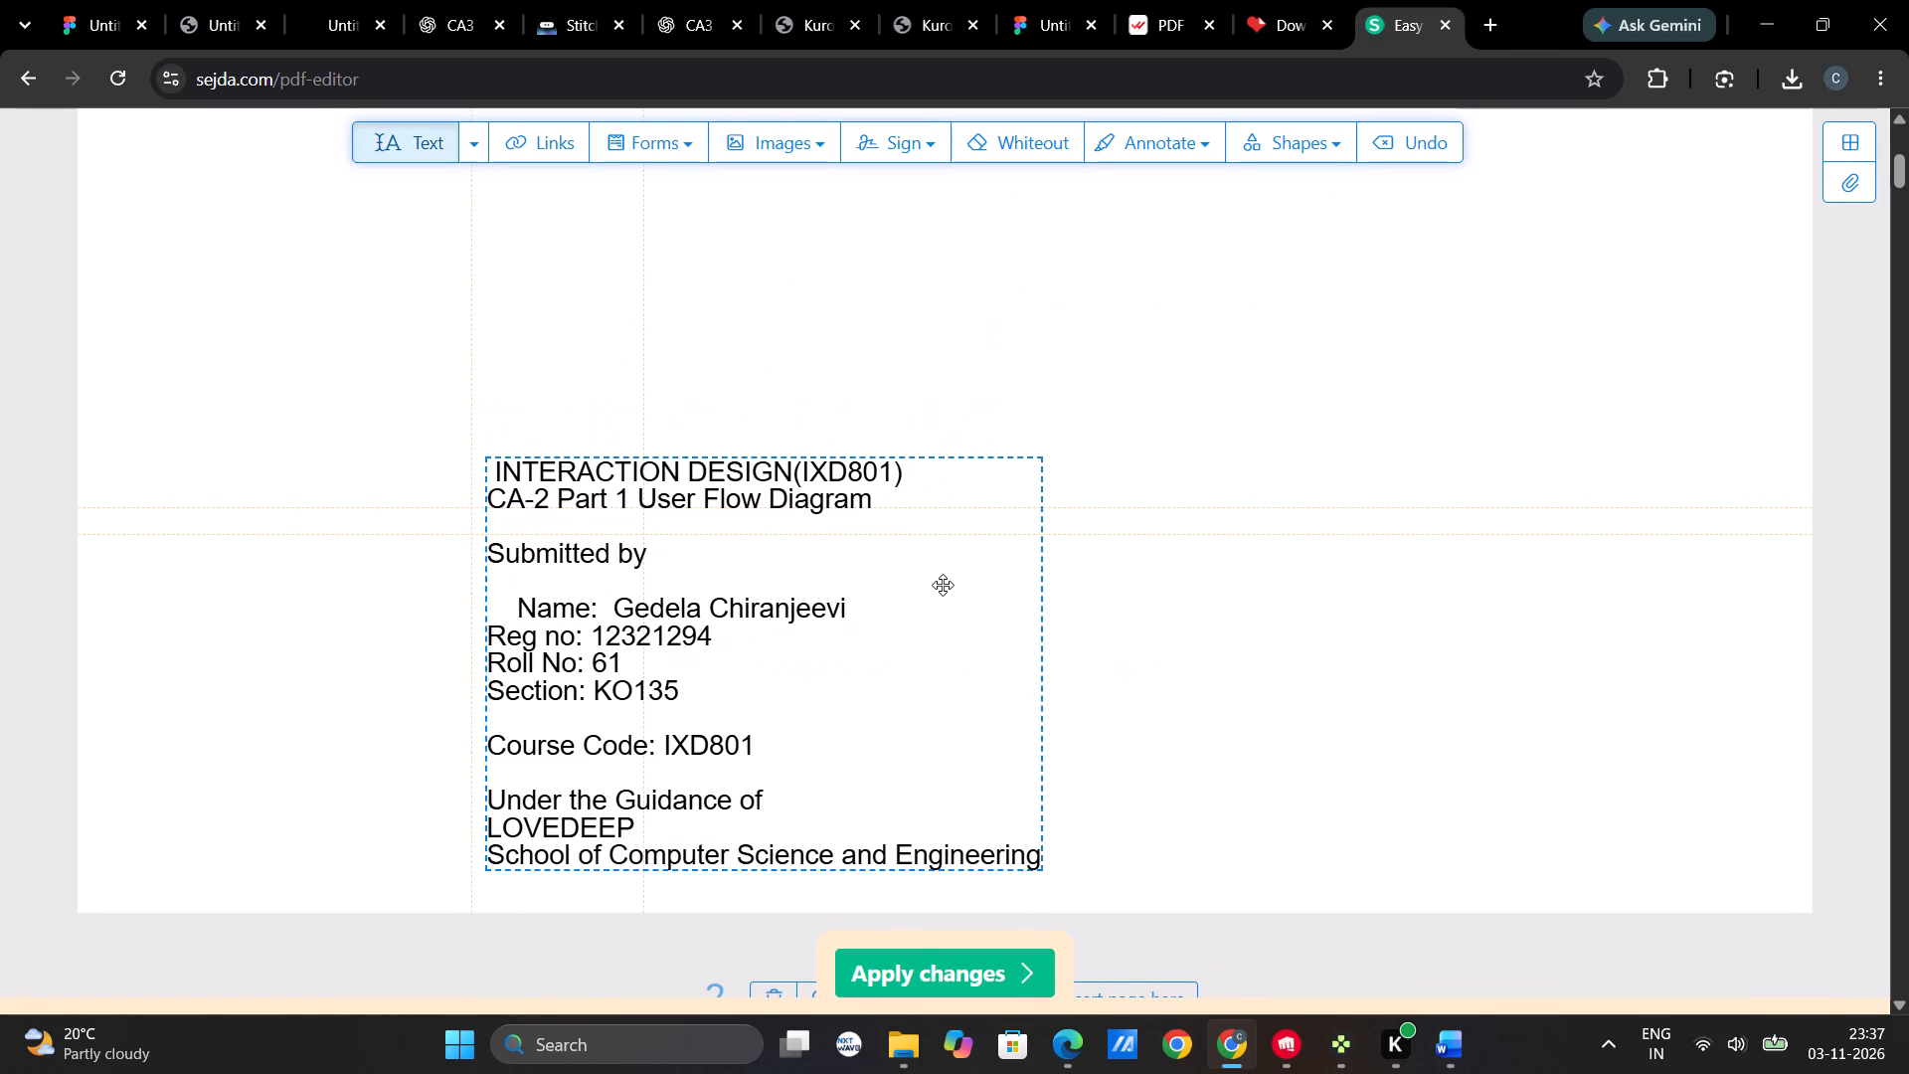
Move the whole cover text block to roughly the horizontal centre of the first page, leaving blank space above it.
left_click_drag(871, 551, 998, 370)
scroll(998, 370, "up", 1)
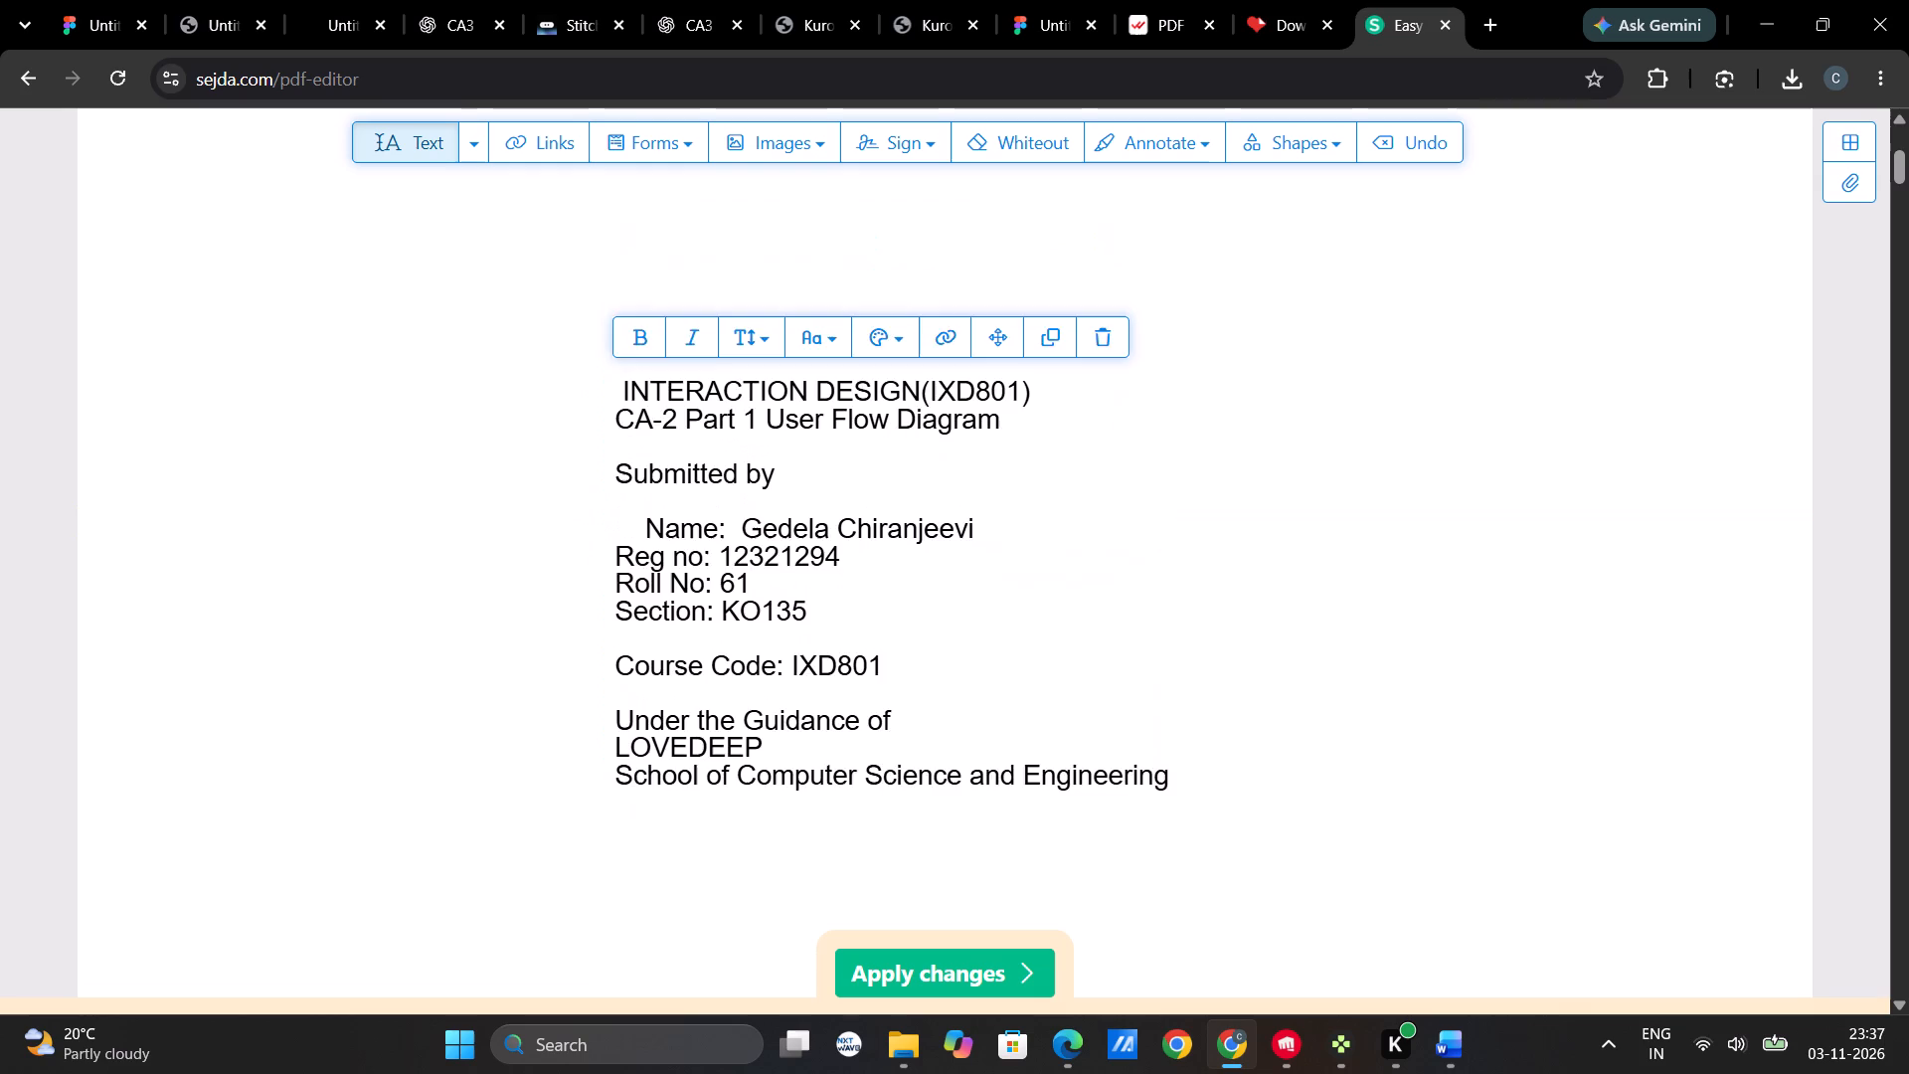
scroll(998, 370, "up", 1)
left_click(986, 559)
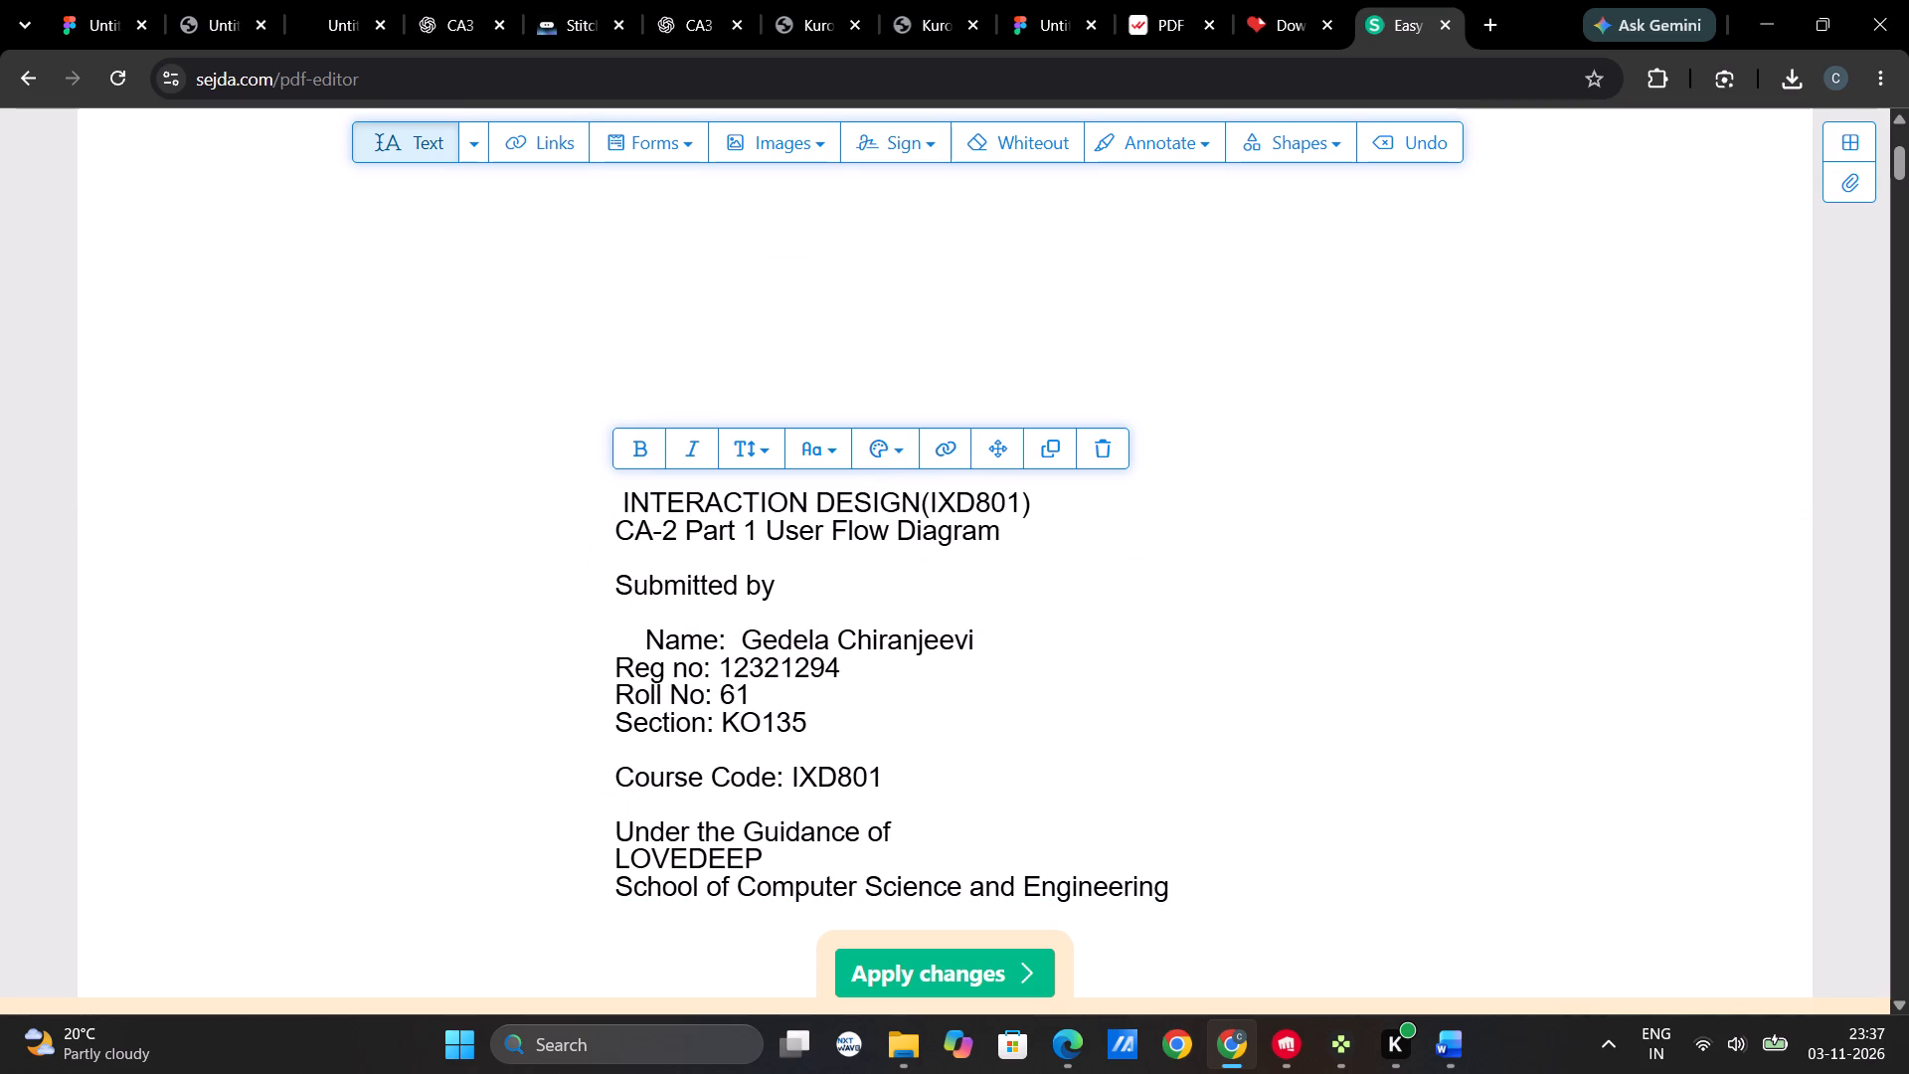
triple_click(982, 578)
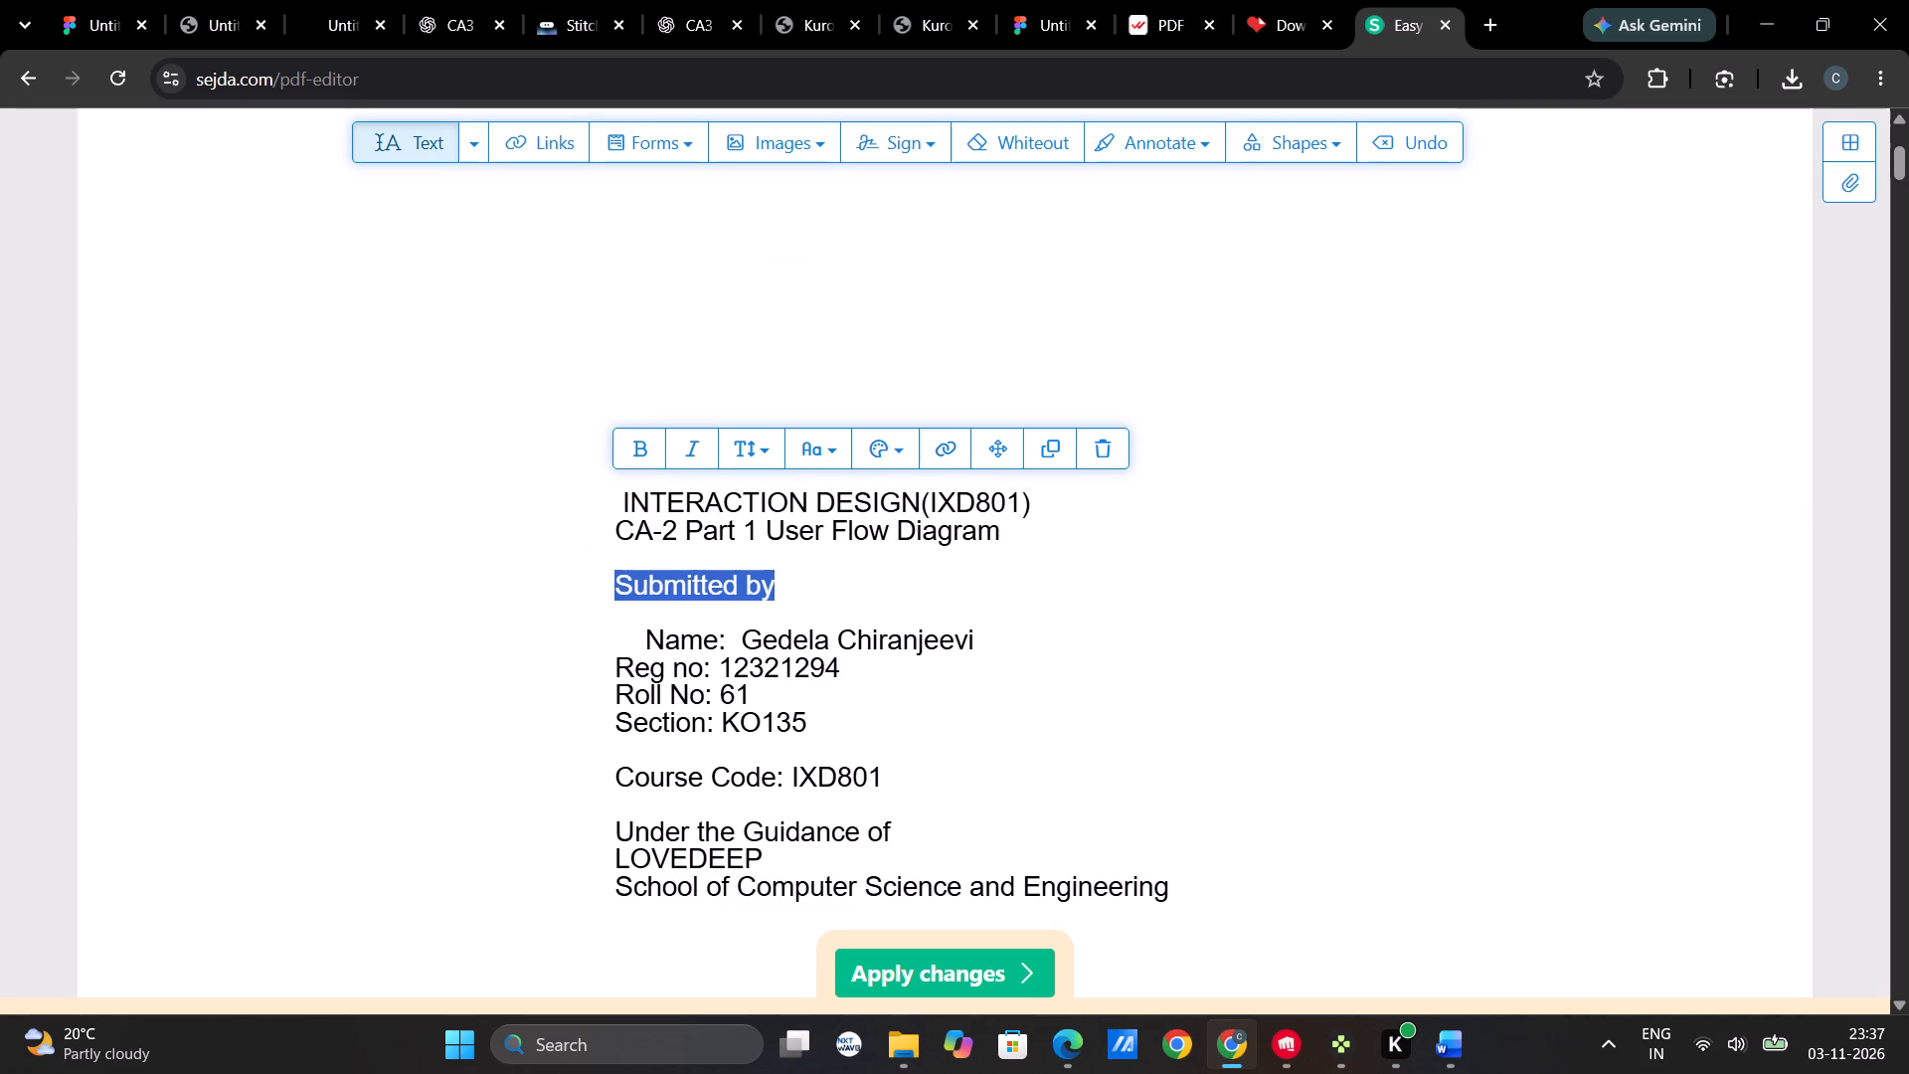
left_click(999, 438)
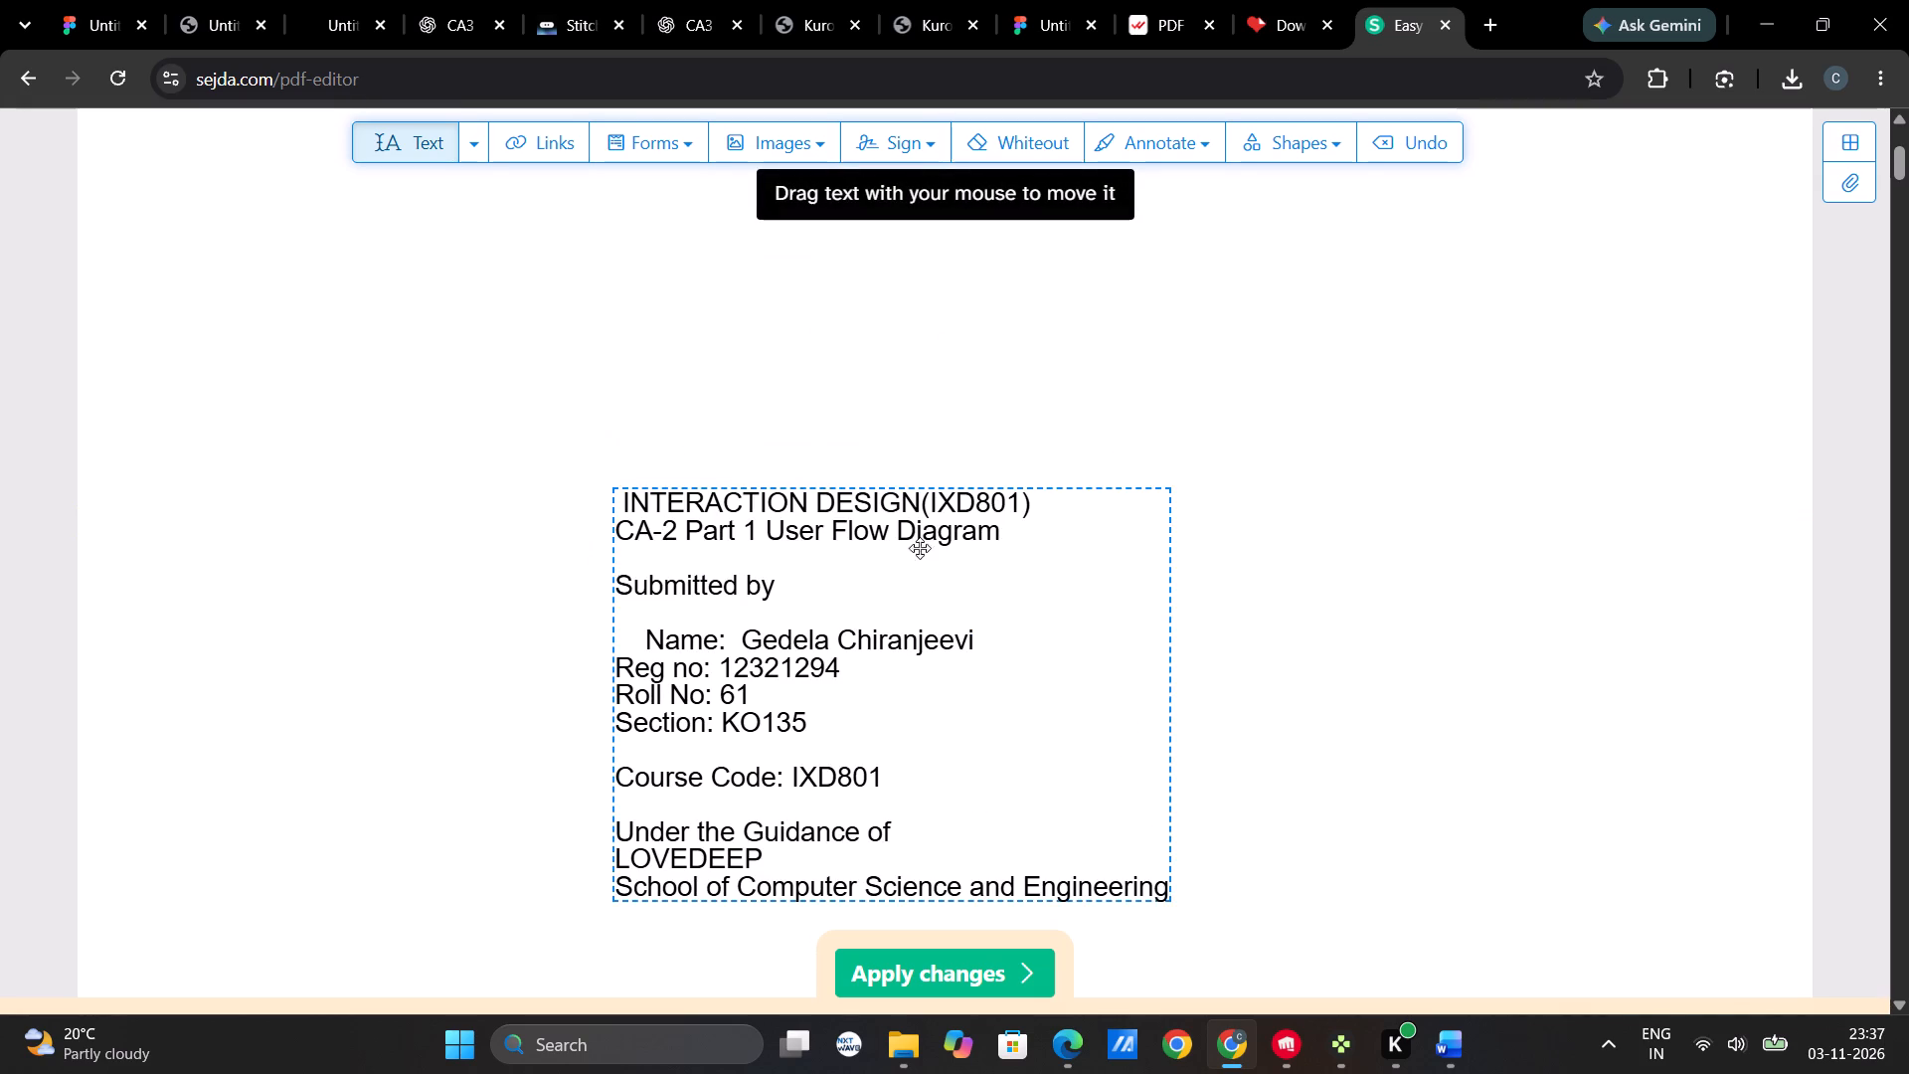
left_click(880, 592)
left_click(880, 592)
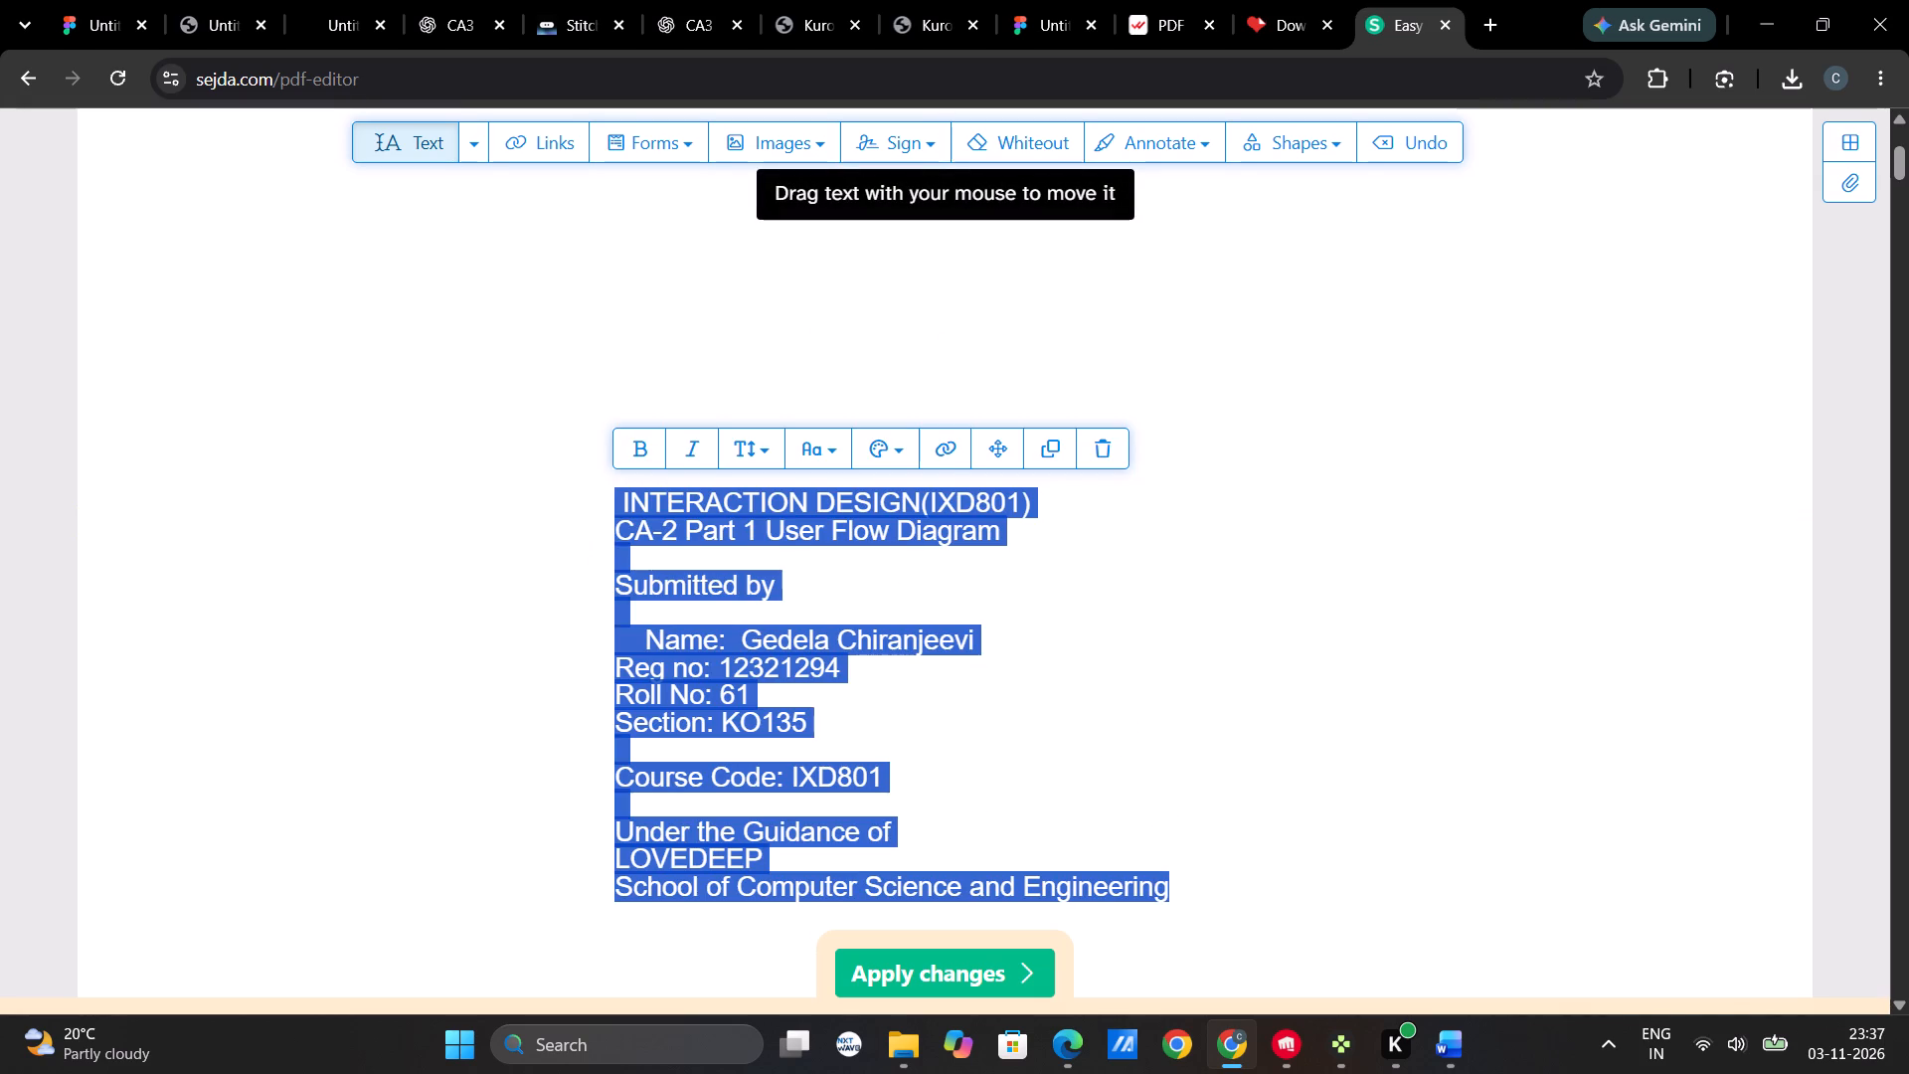
left_click(944, 584)
left_click(996, 449)
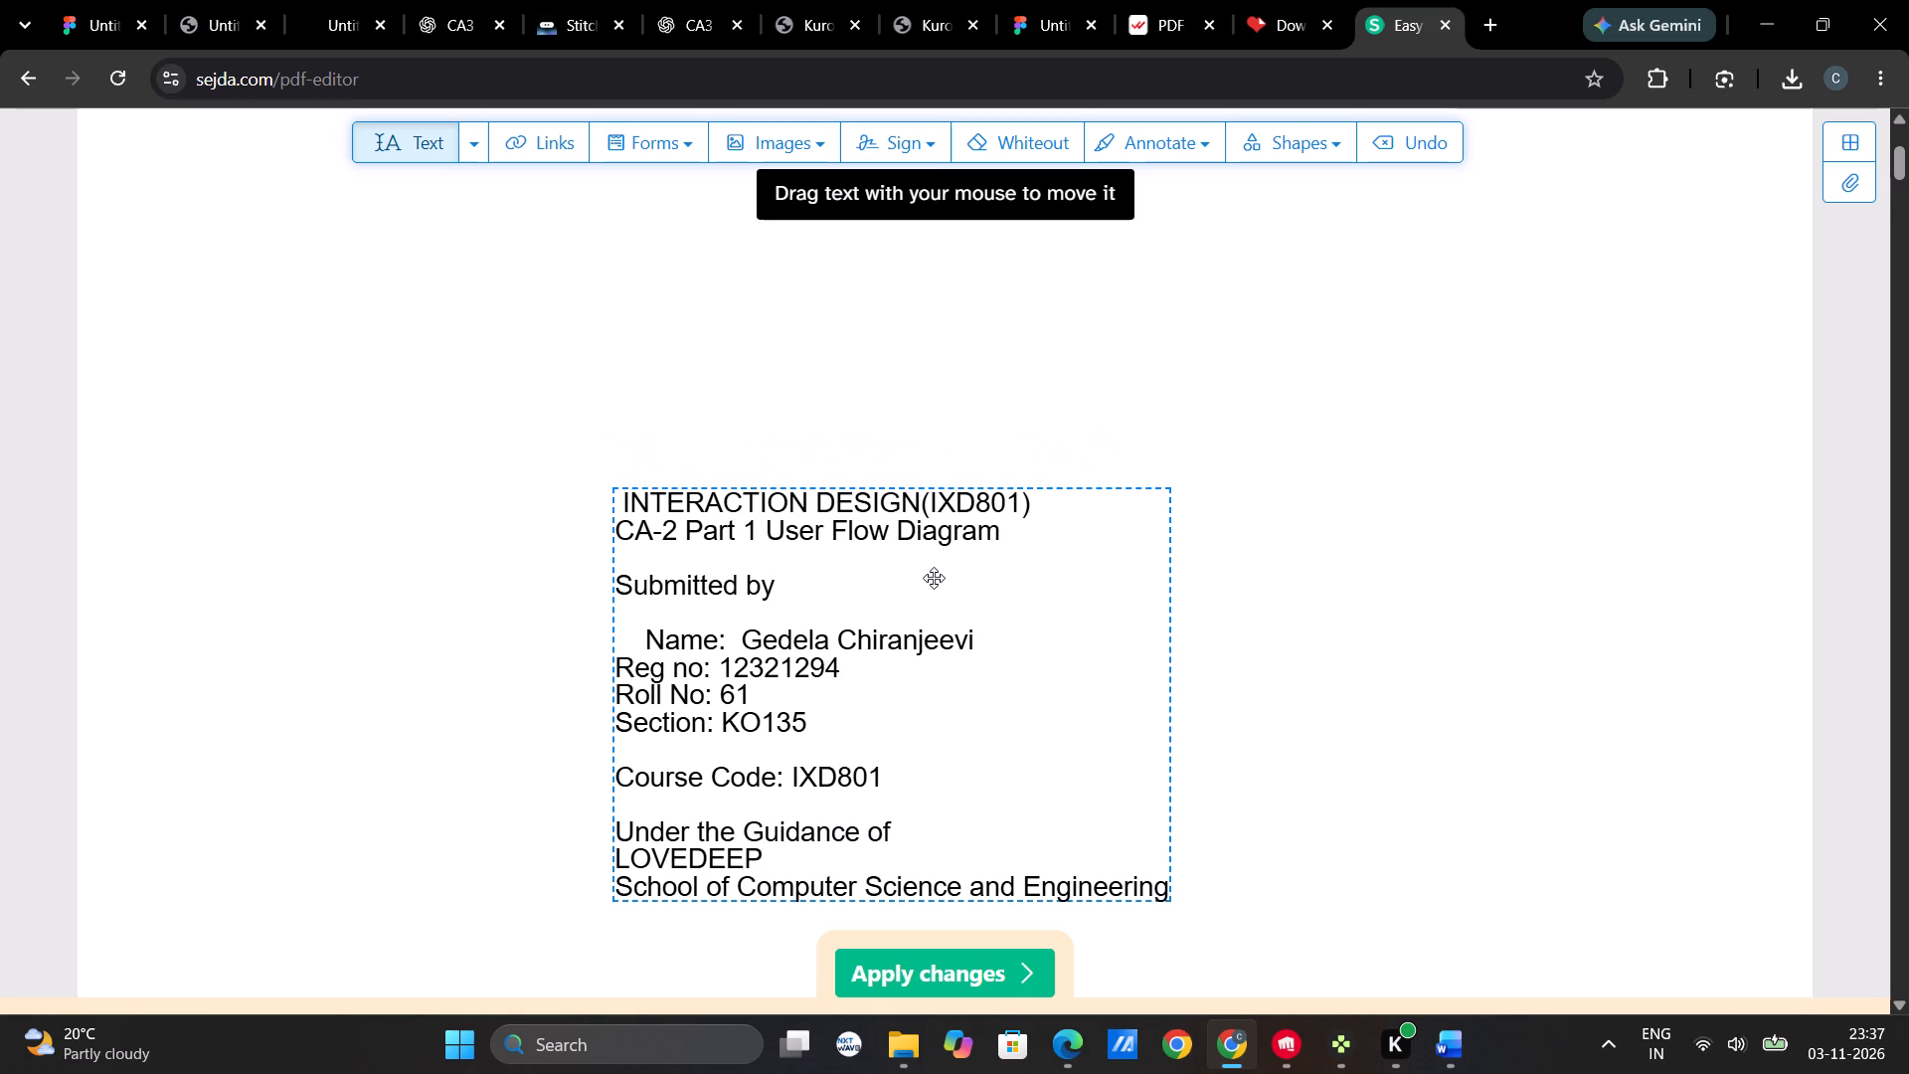
left_click_drag(932, 584, 1001, 432)
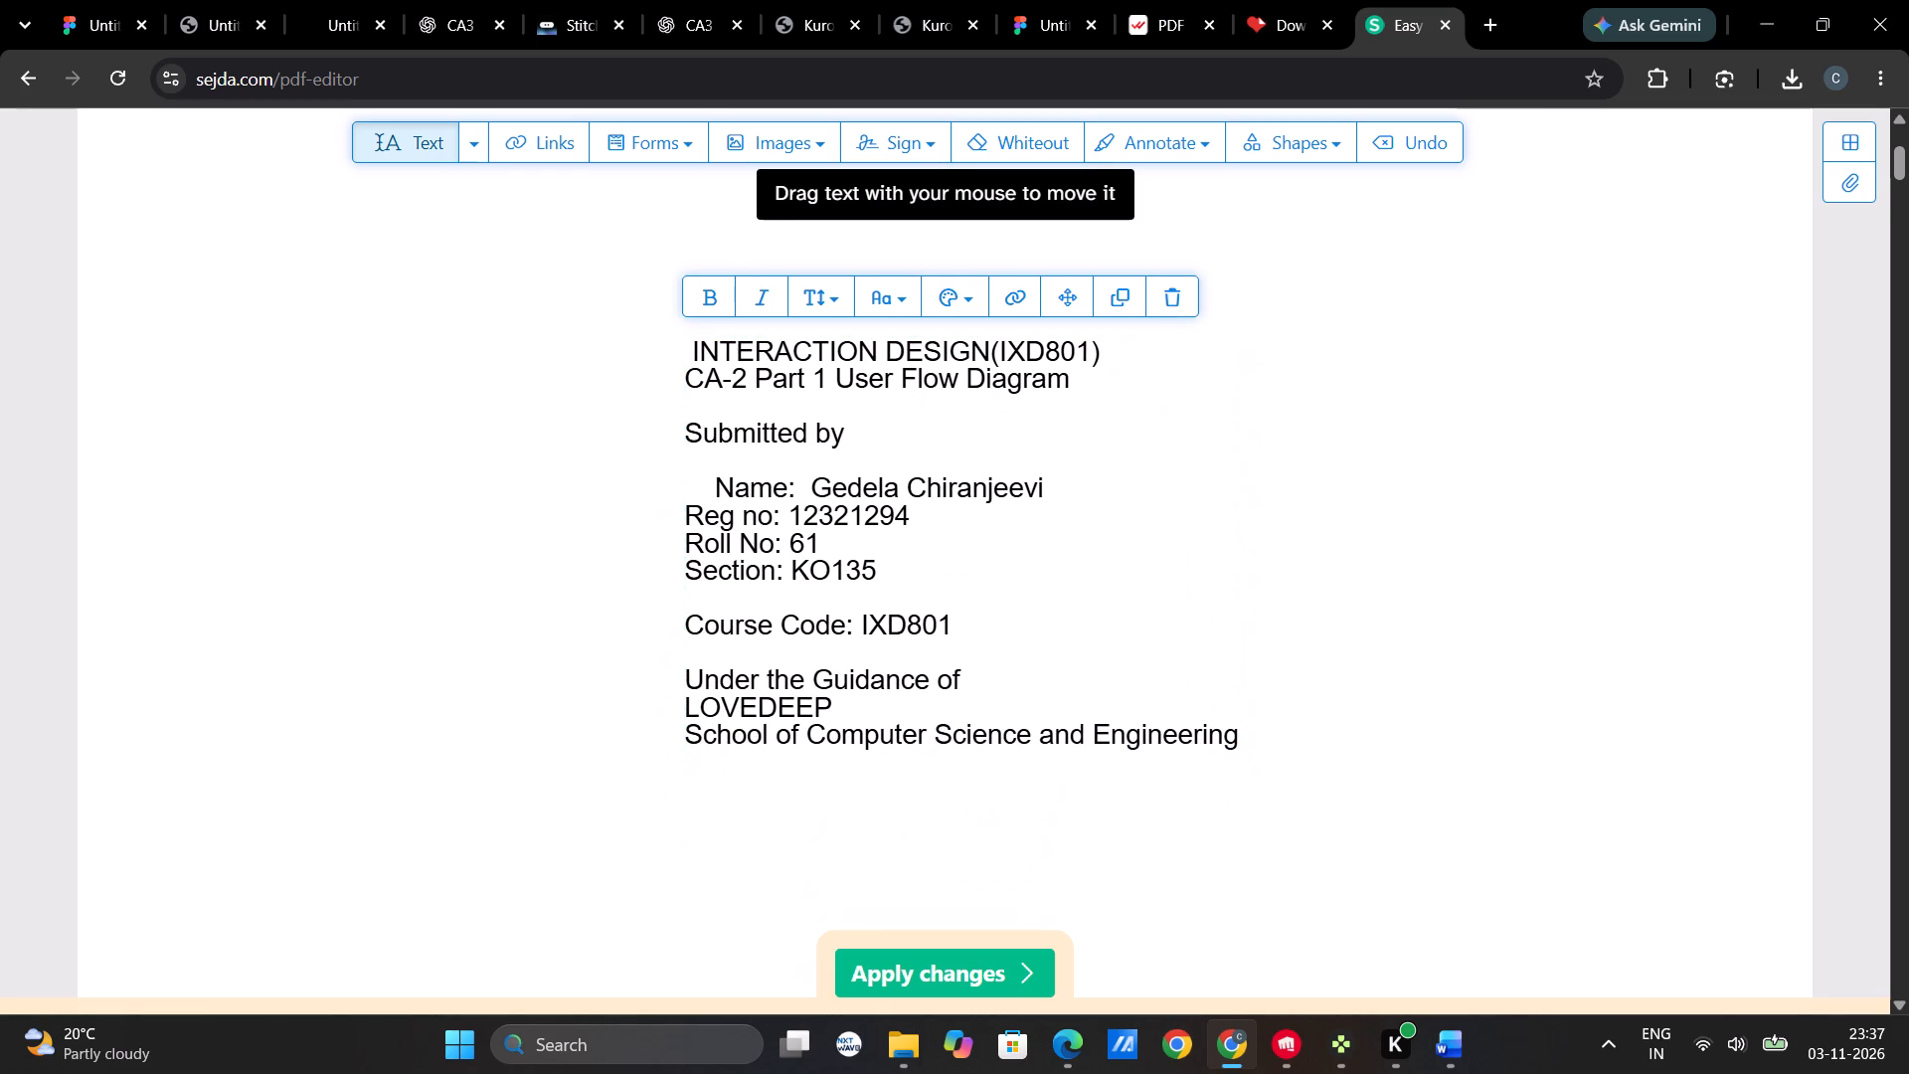
scroll(1001, 432, "right", 1)
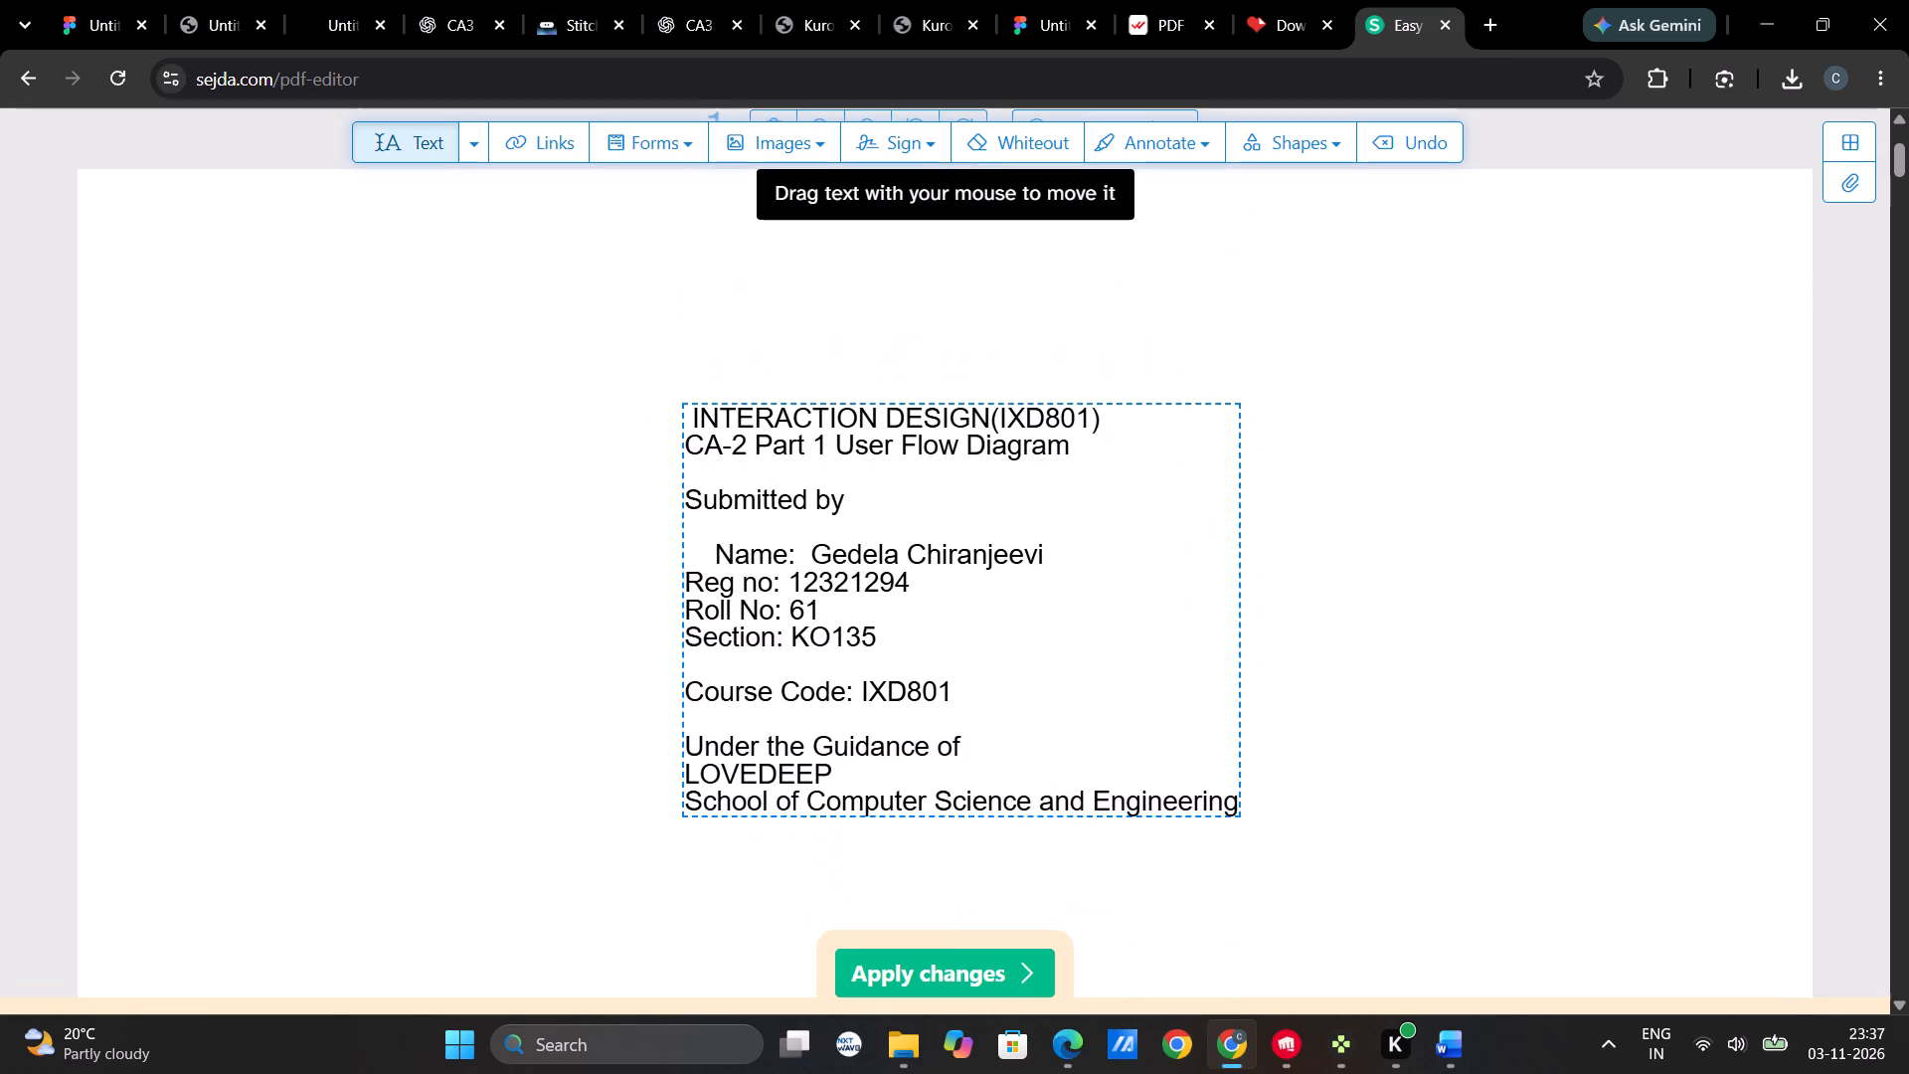
double_click(1043, 509)
left_click(1066, 352)
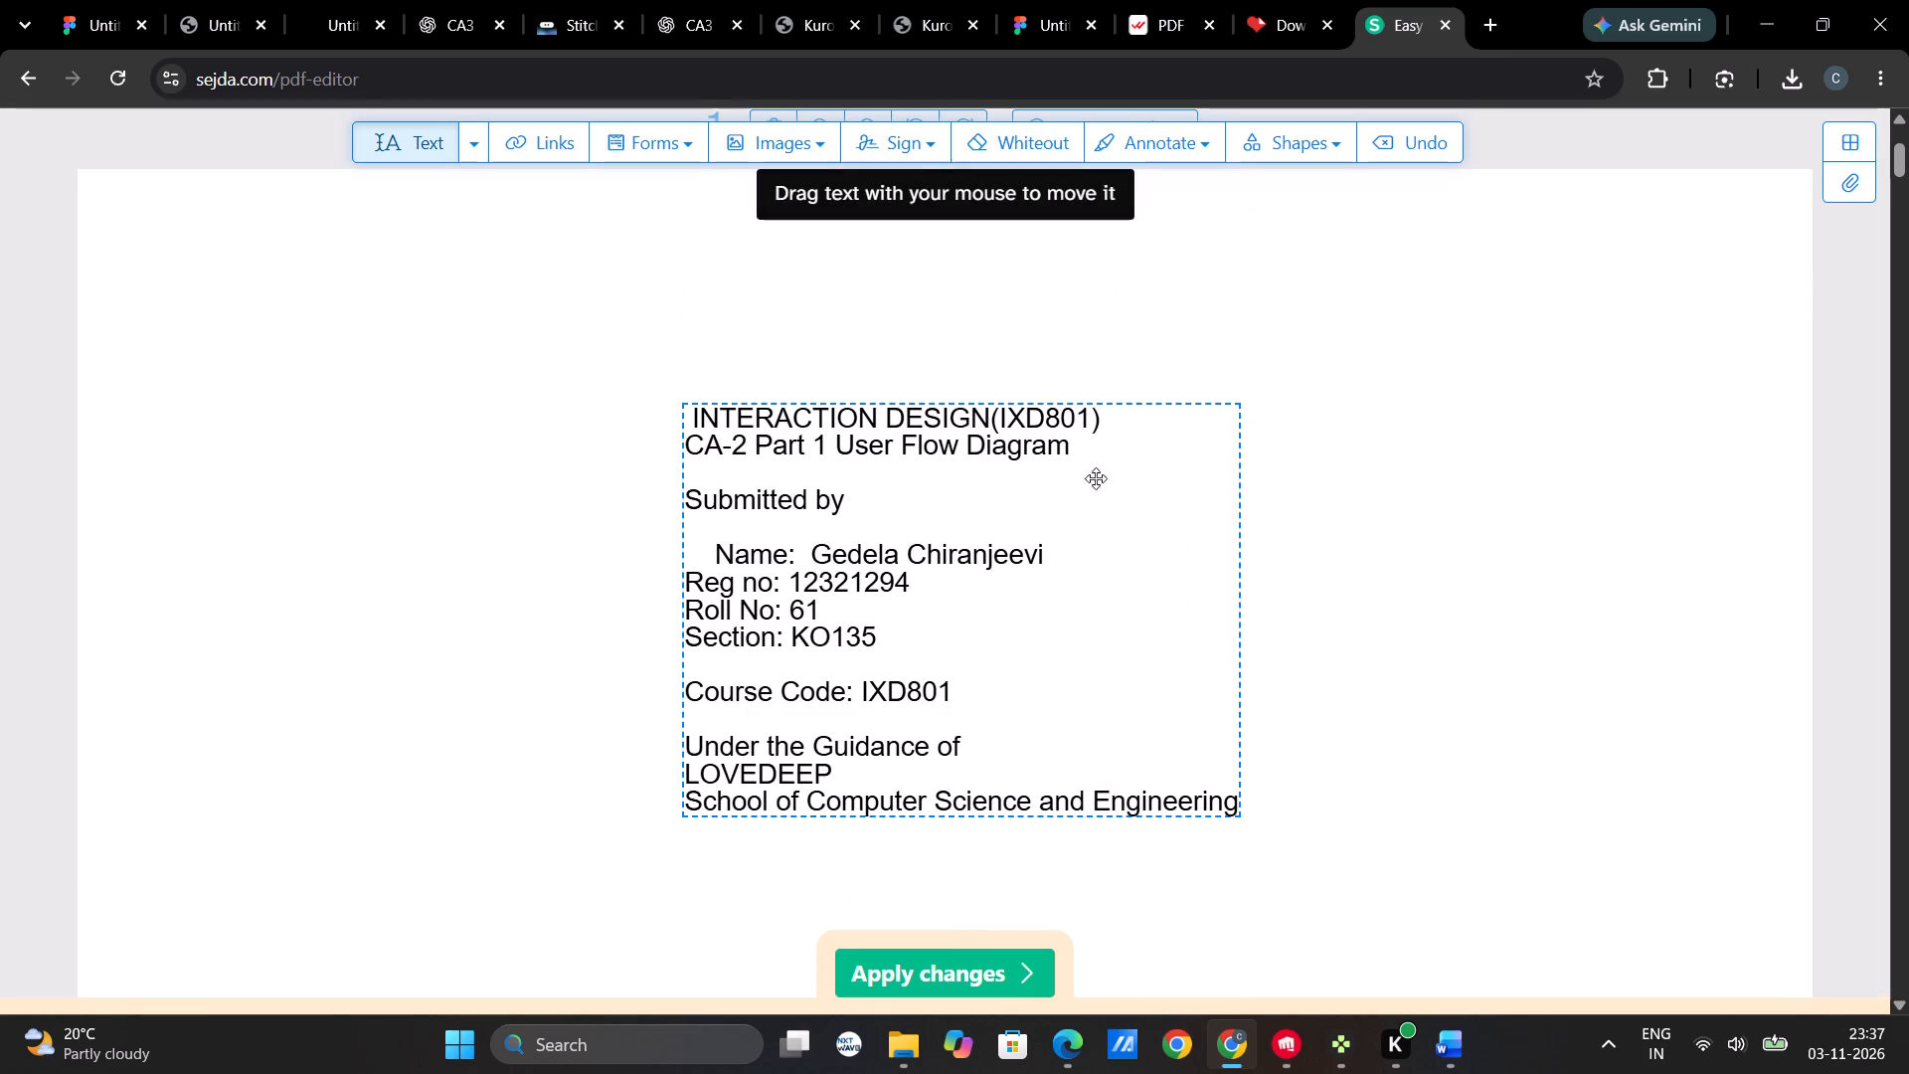
left_click_drag(1102, 500, 1104, 596)
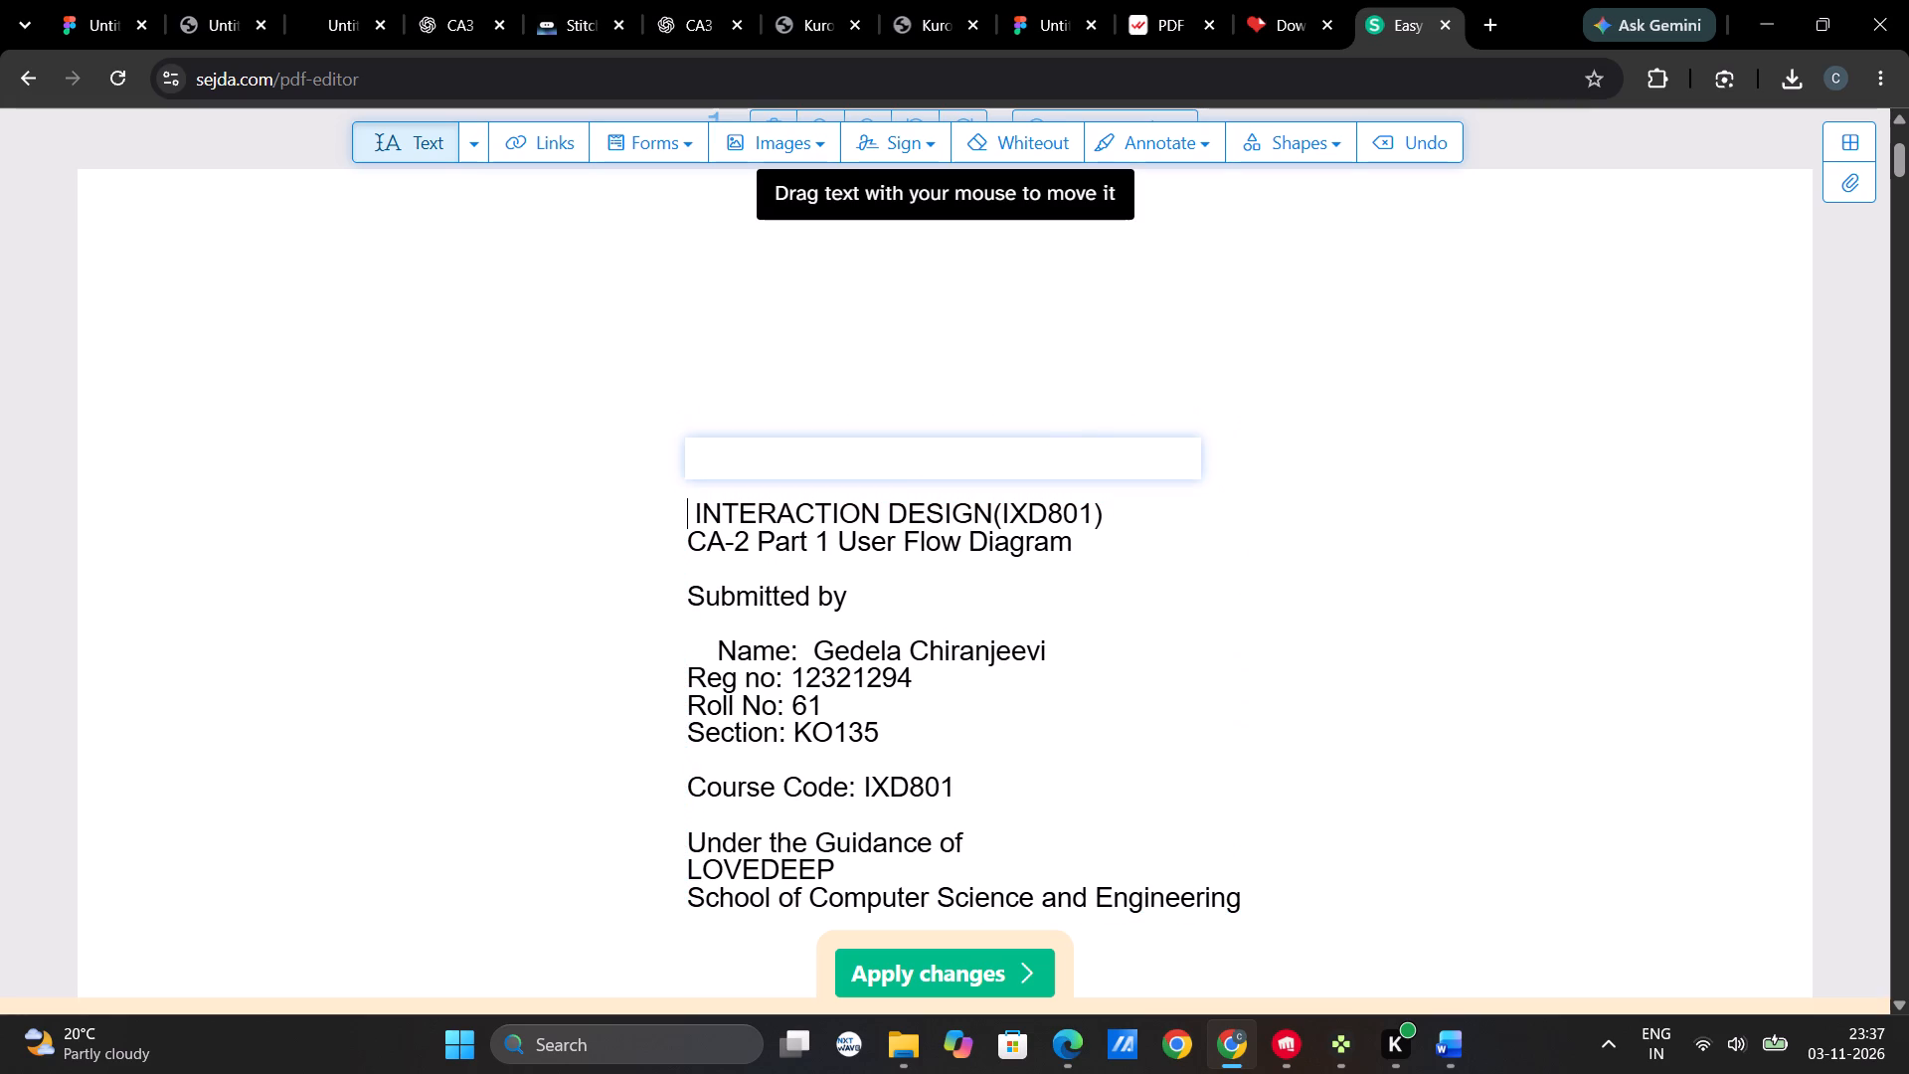
Make the cover text block bold.
left_click(699, 505)
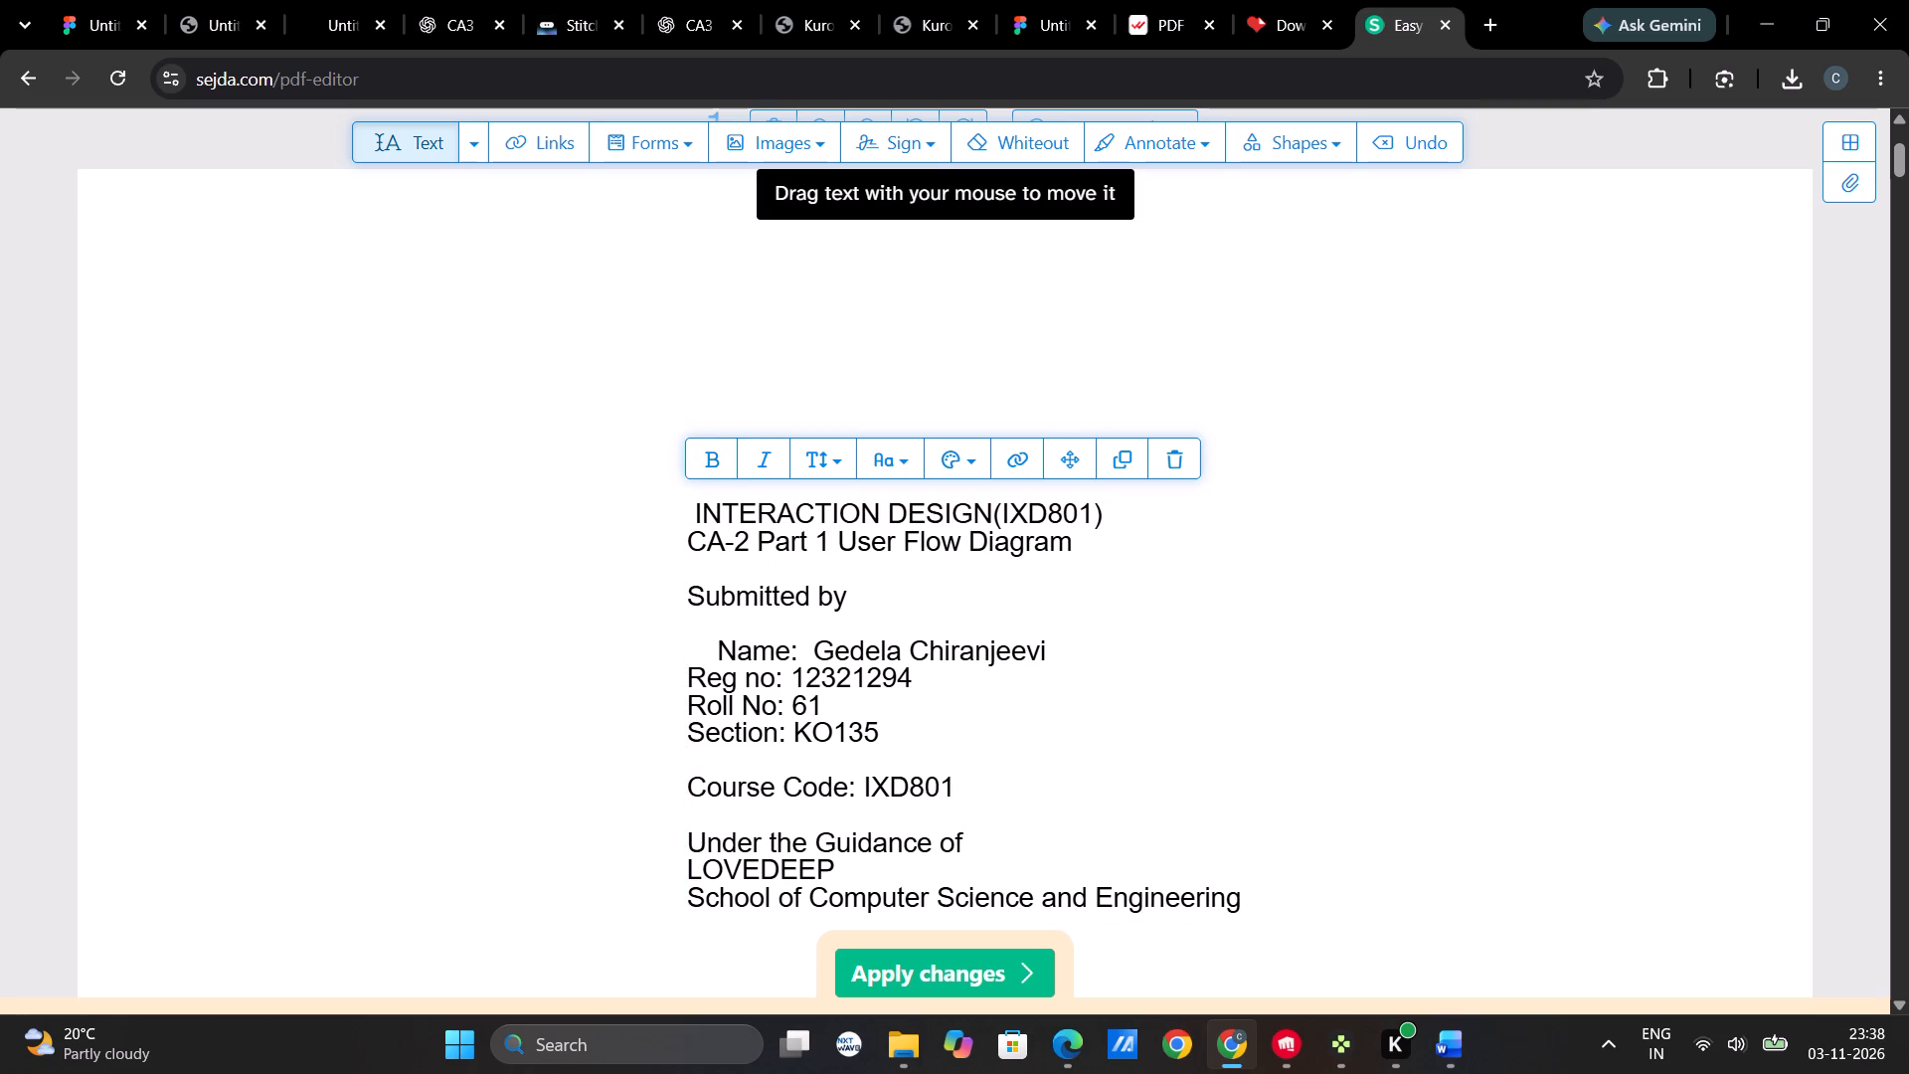
left_click_drag(692, 506, 1086, 543)
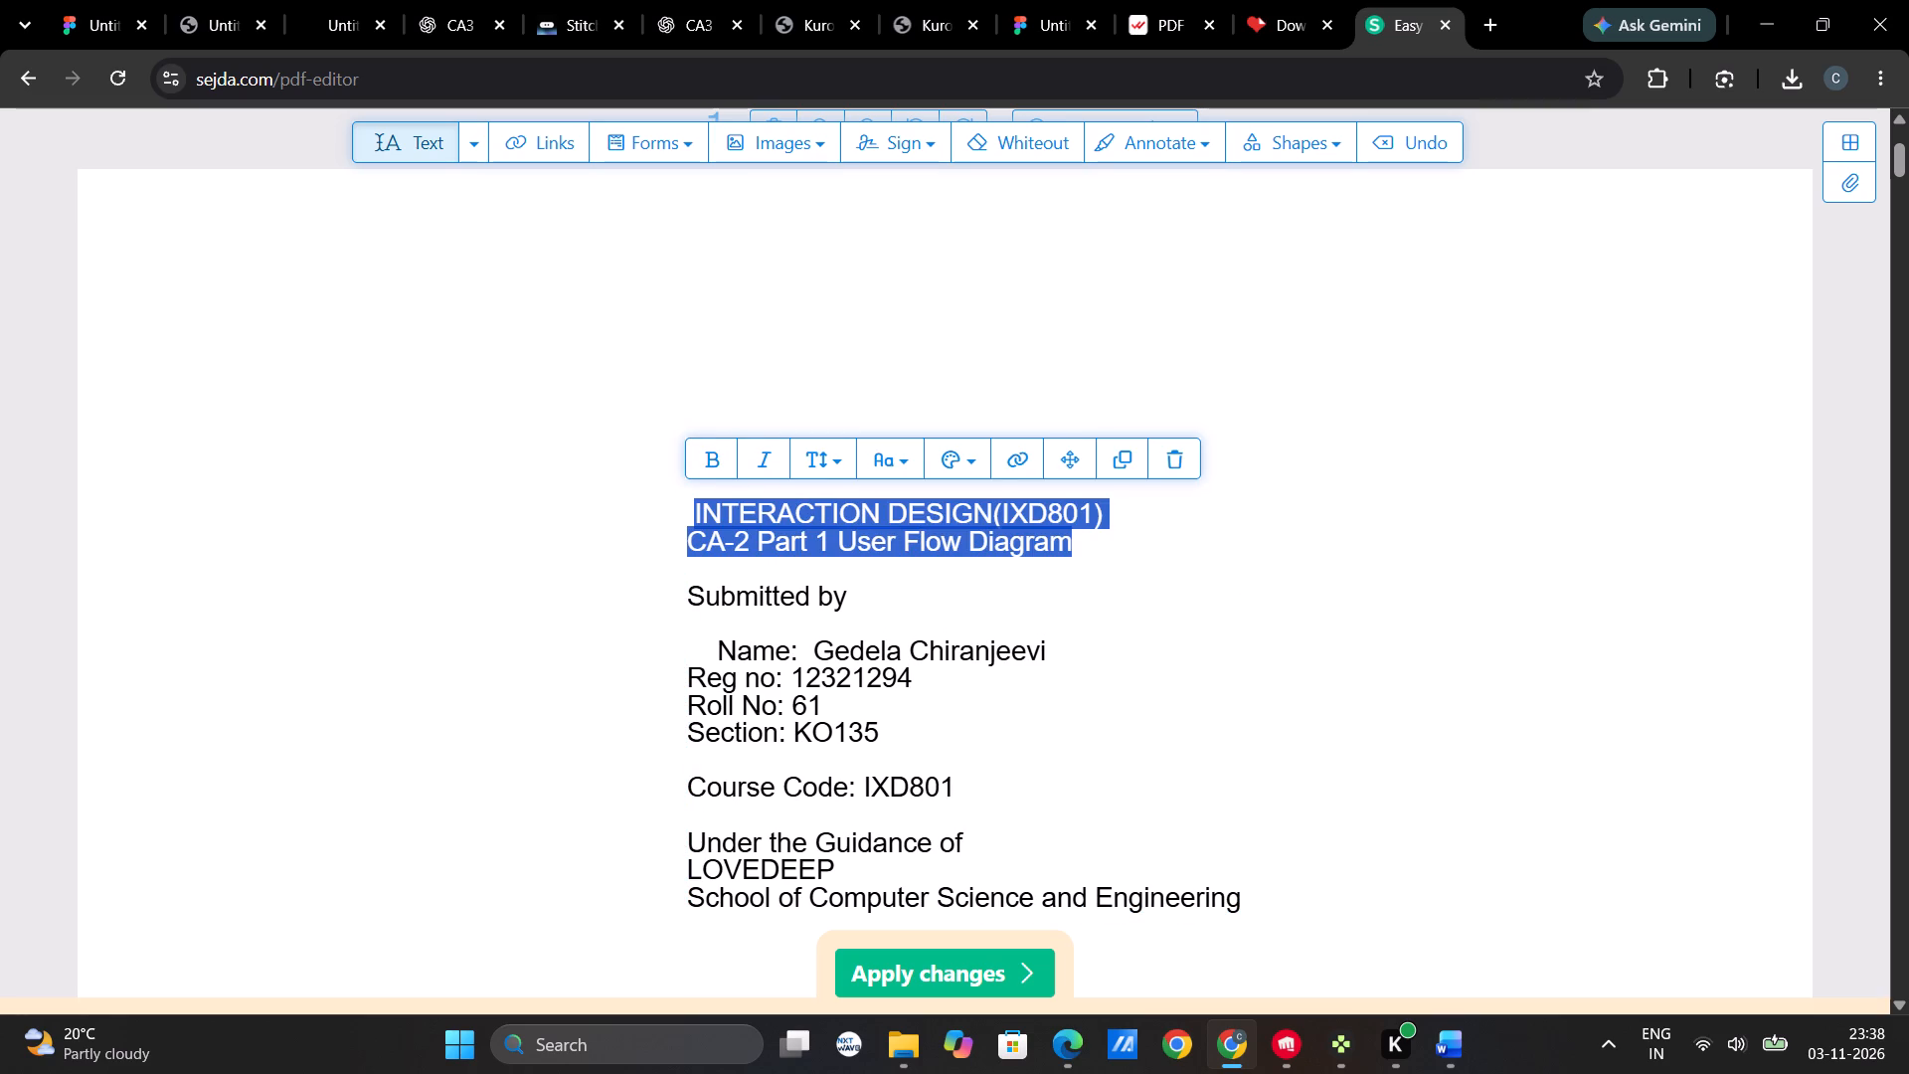
left_click(711, 460)
scroll(818, 638, "down", 1)
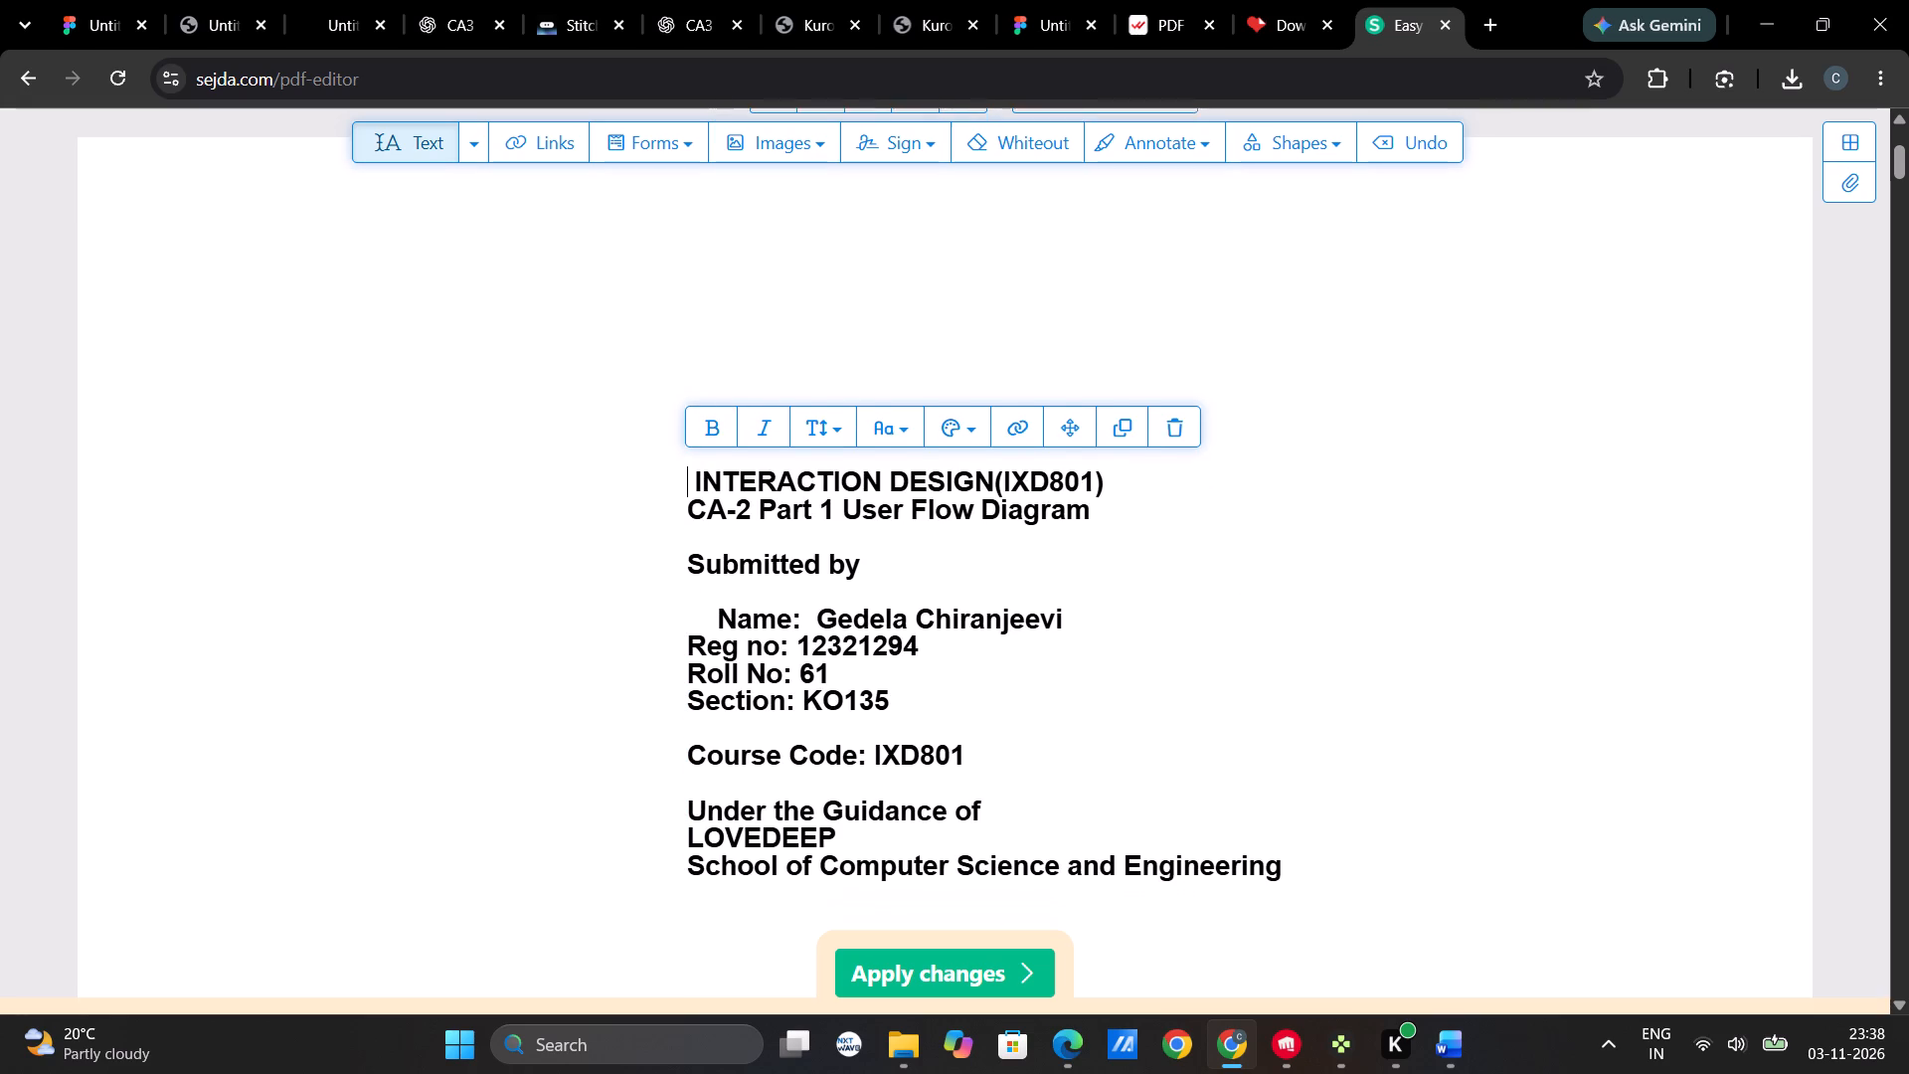
scroll(818, 638, "down", 1)
left_click(685, 557)
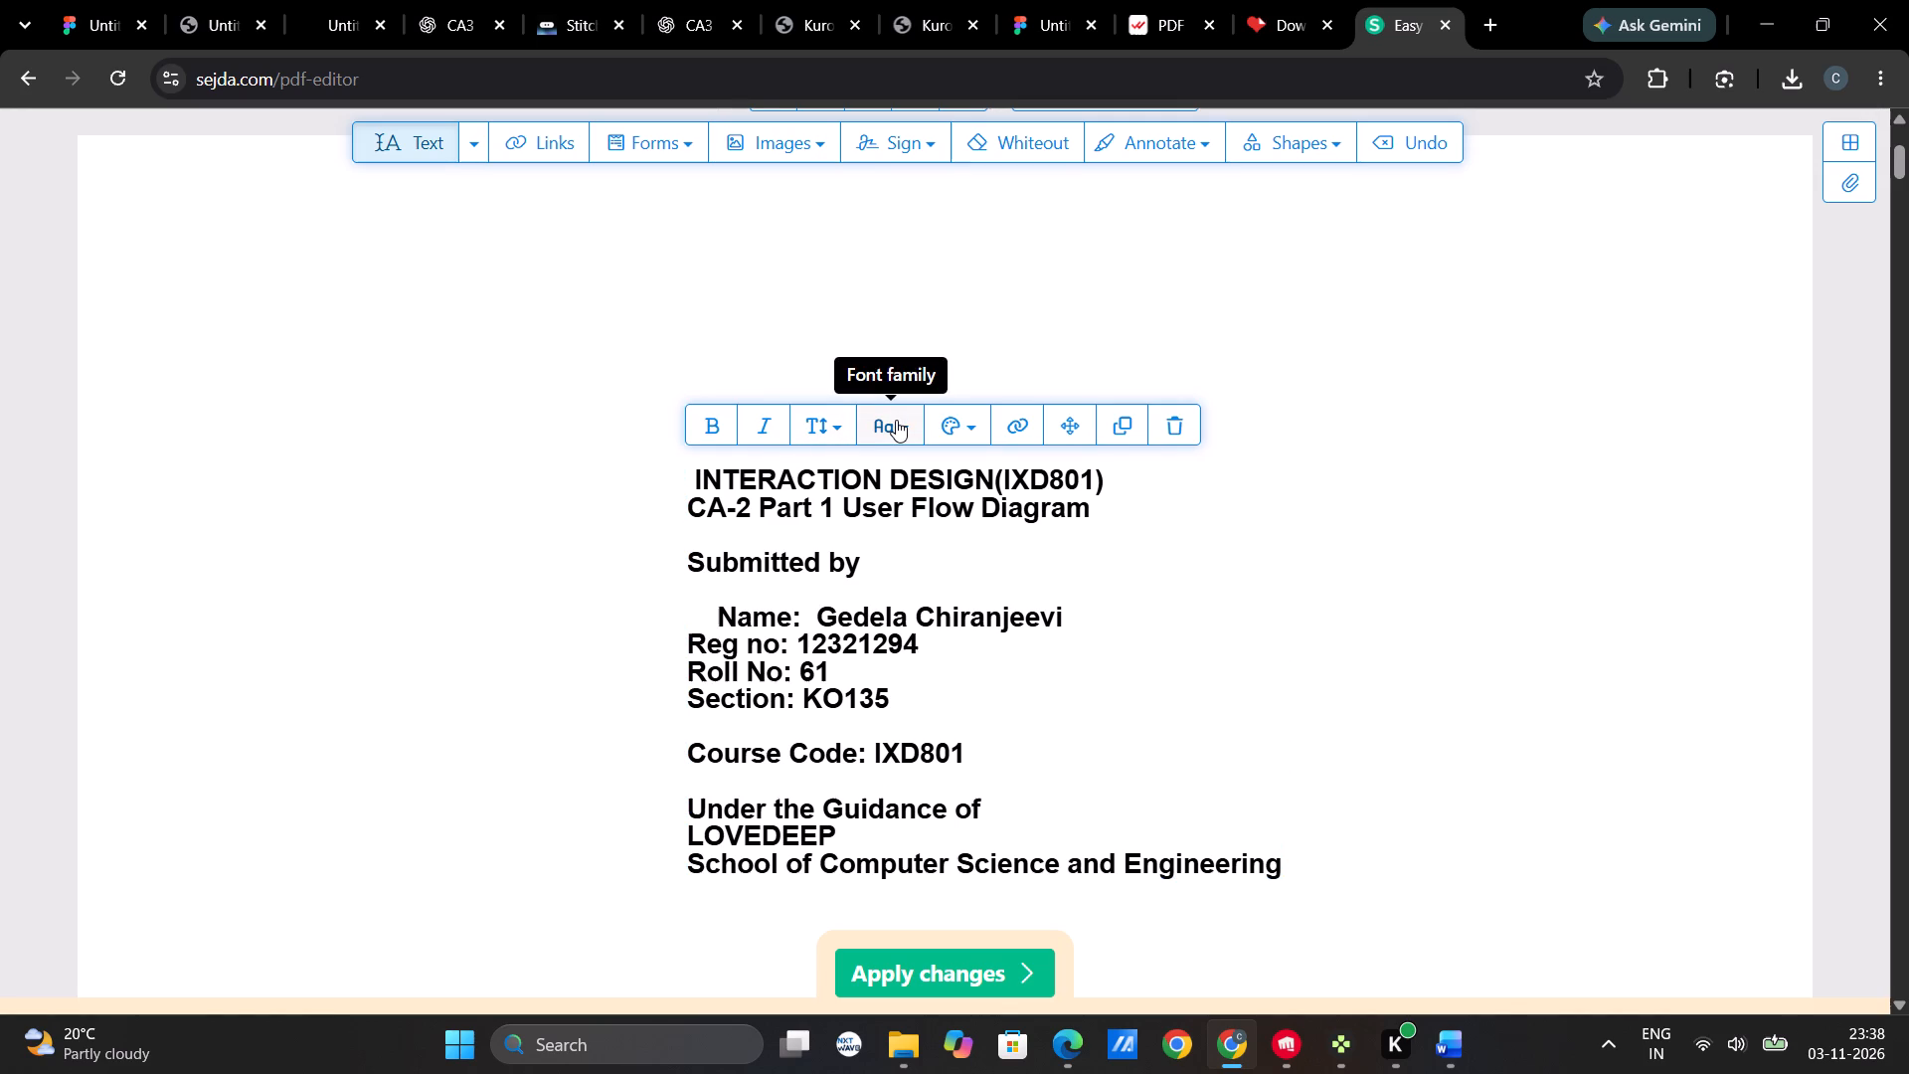
scroll(1131, 619, "up", 1)
right_click(1131, 619)
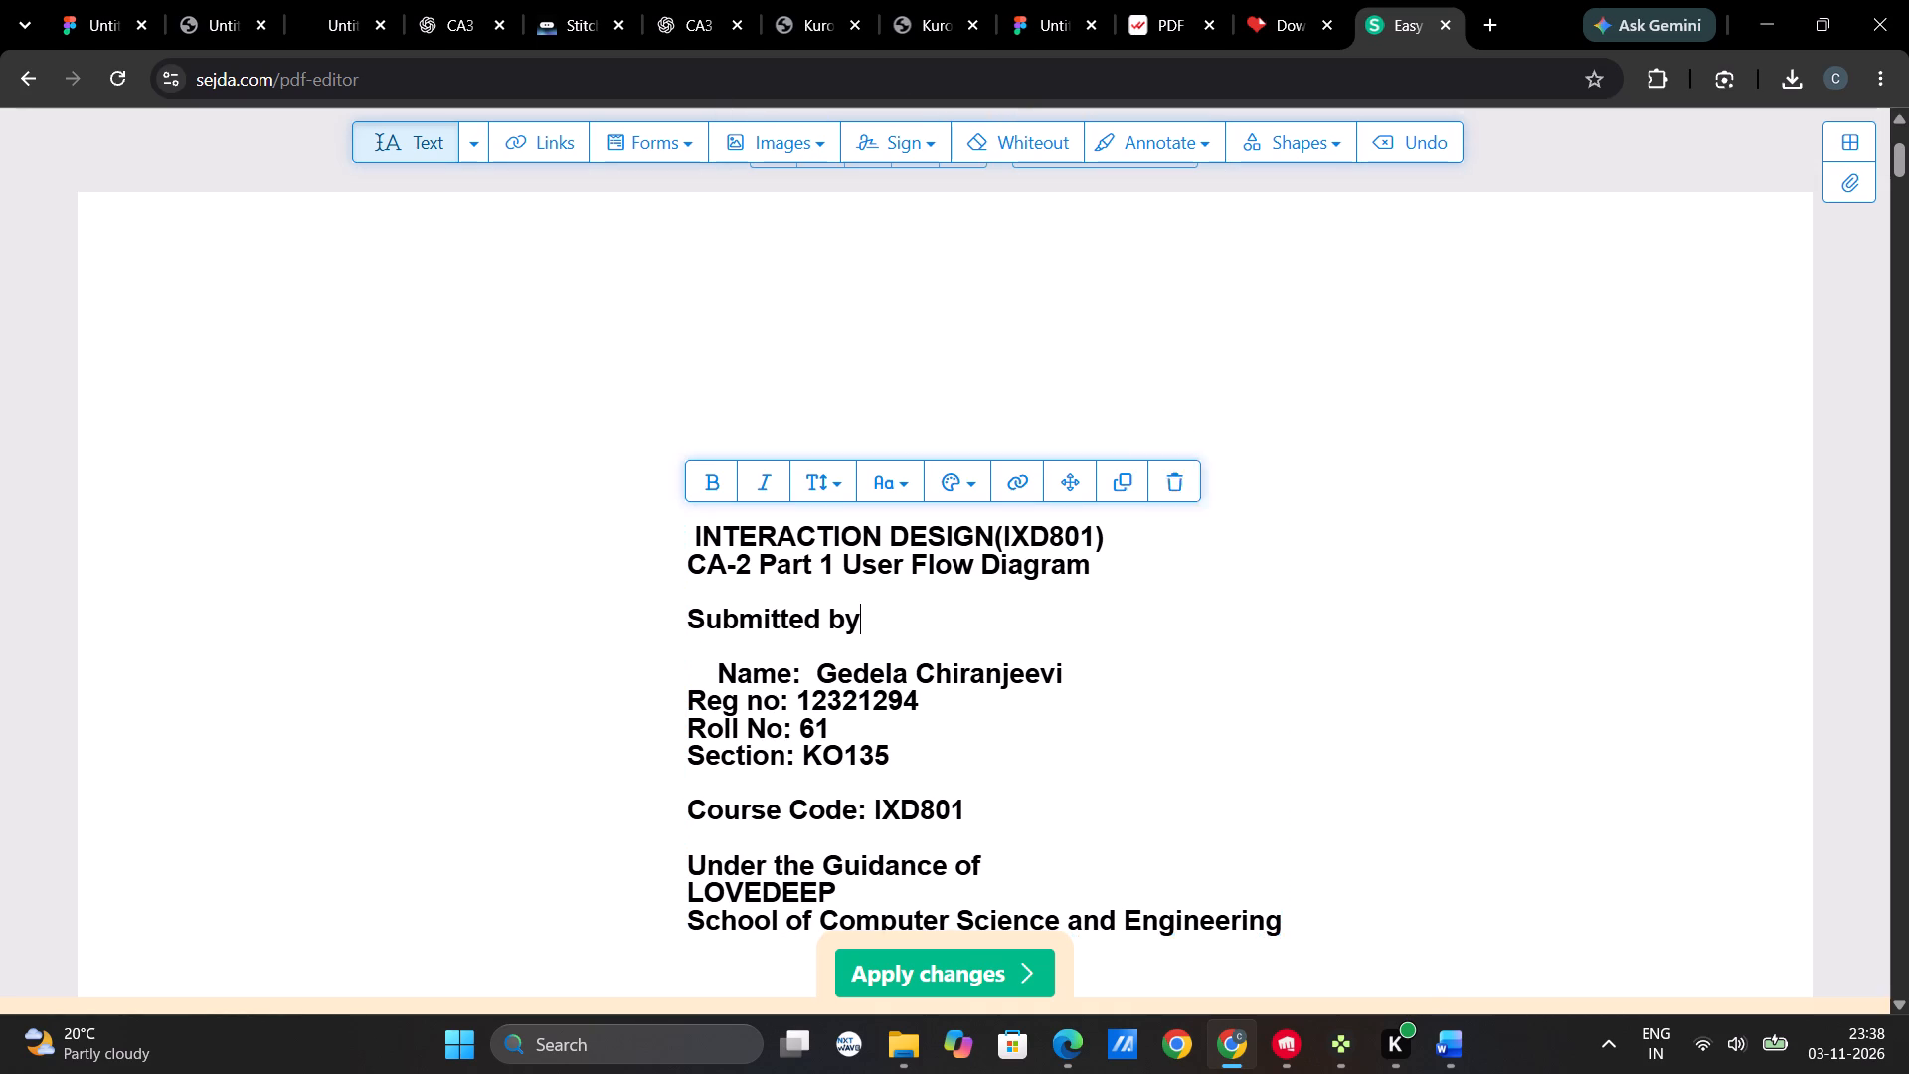
left_click(1073, 600)
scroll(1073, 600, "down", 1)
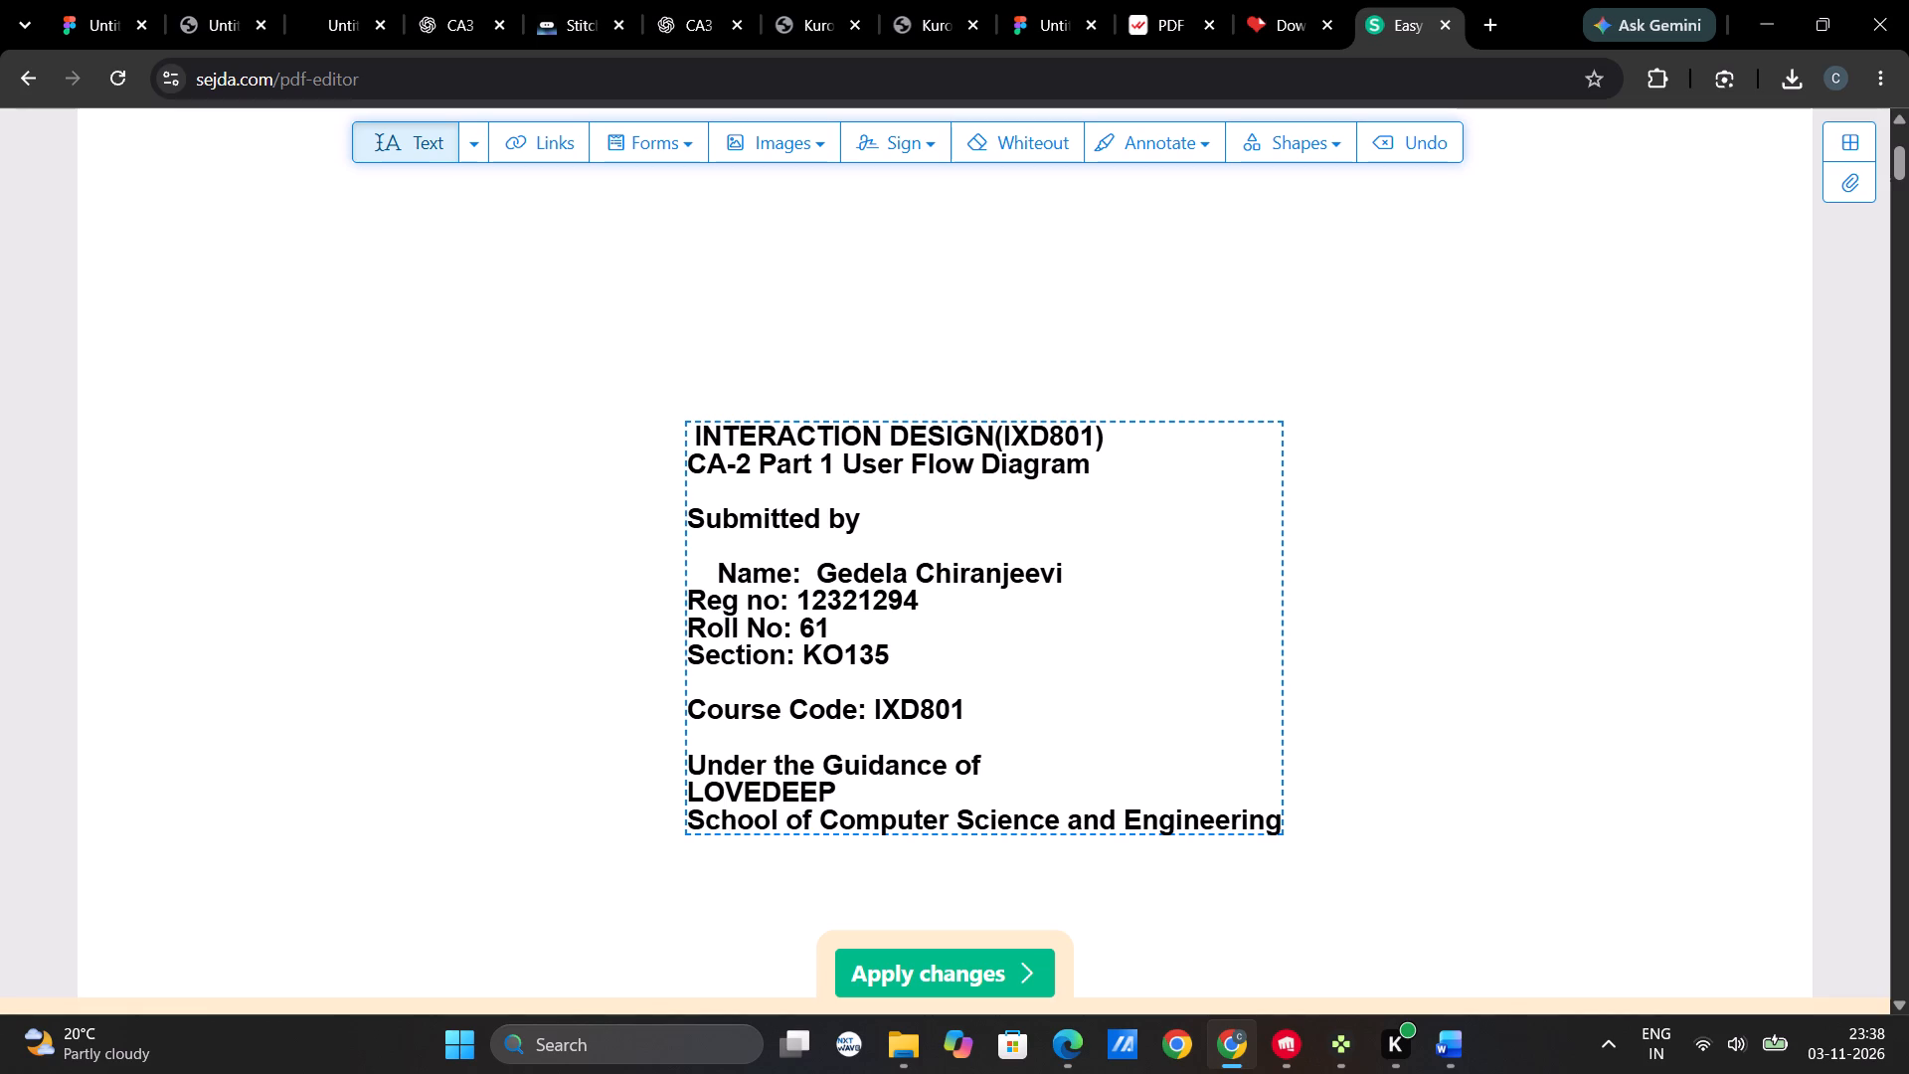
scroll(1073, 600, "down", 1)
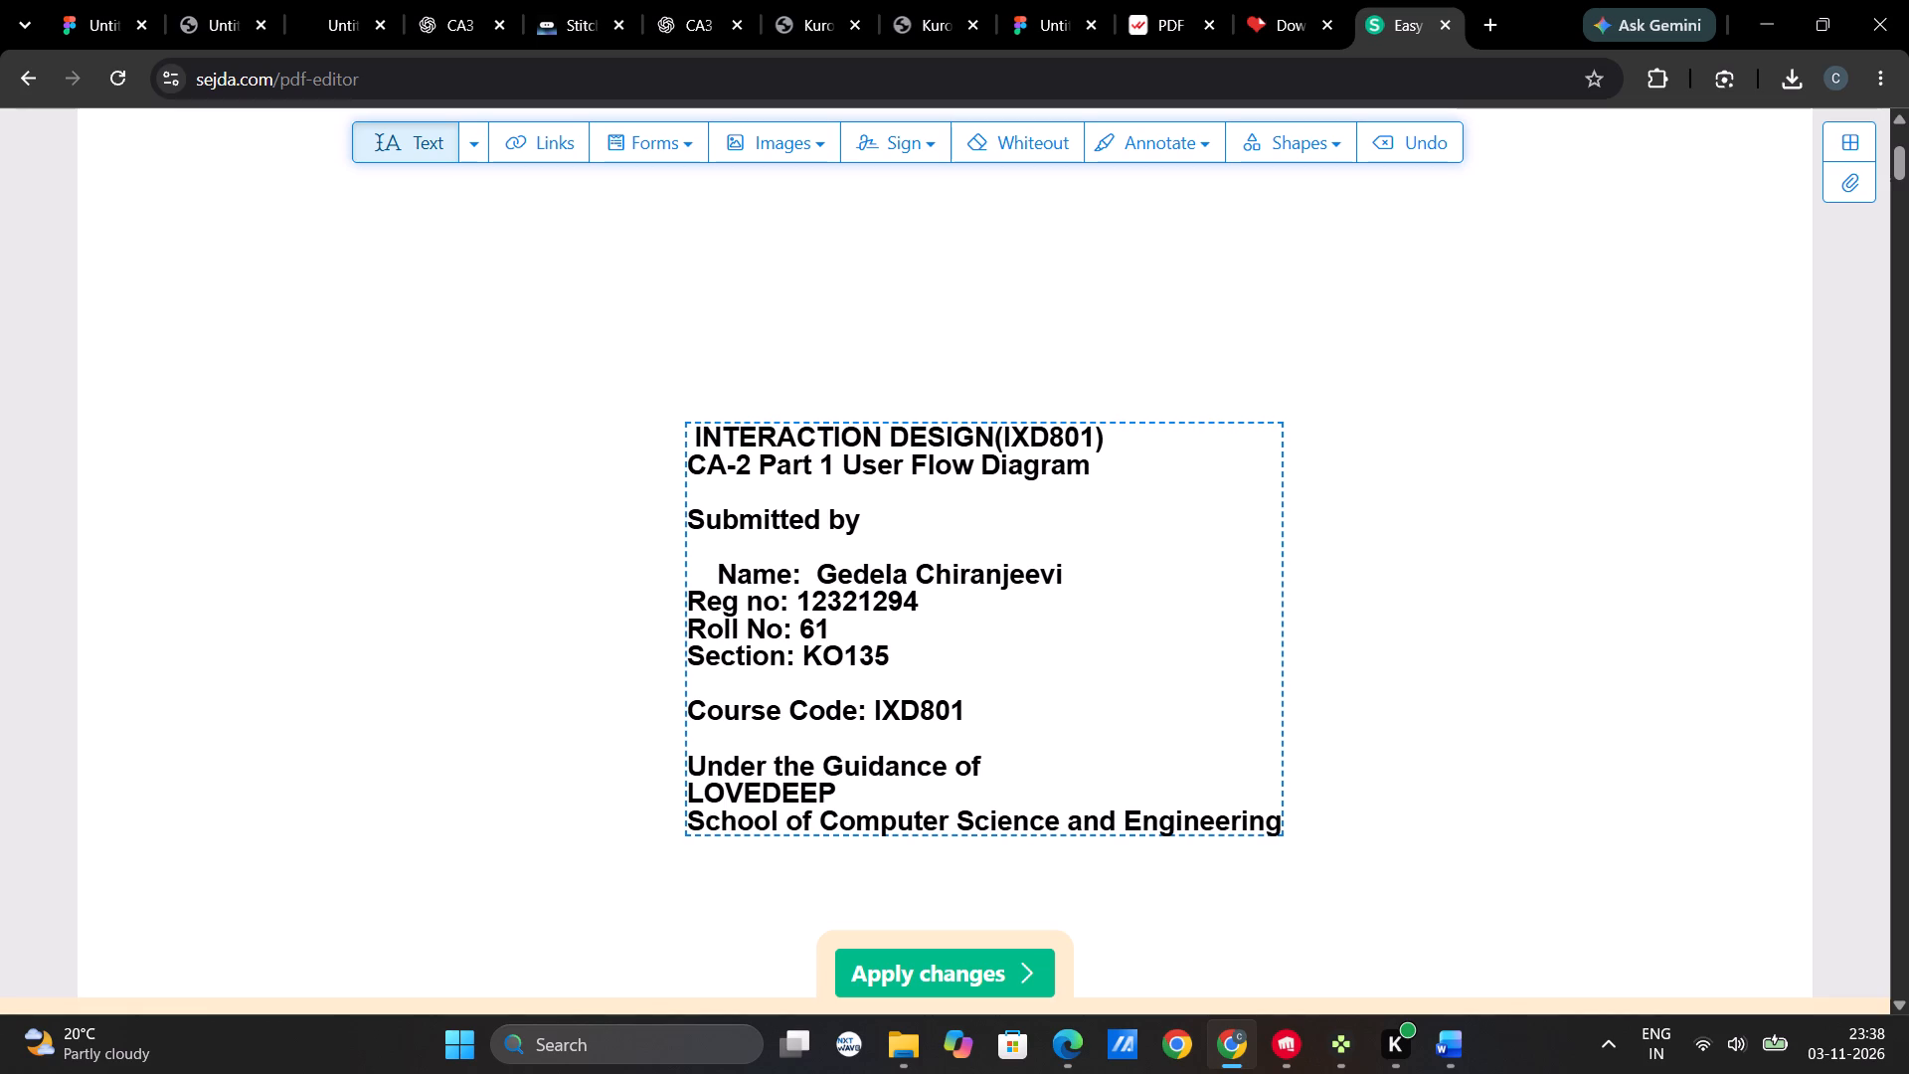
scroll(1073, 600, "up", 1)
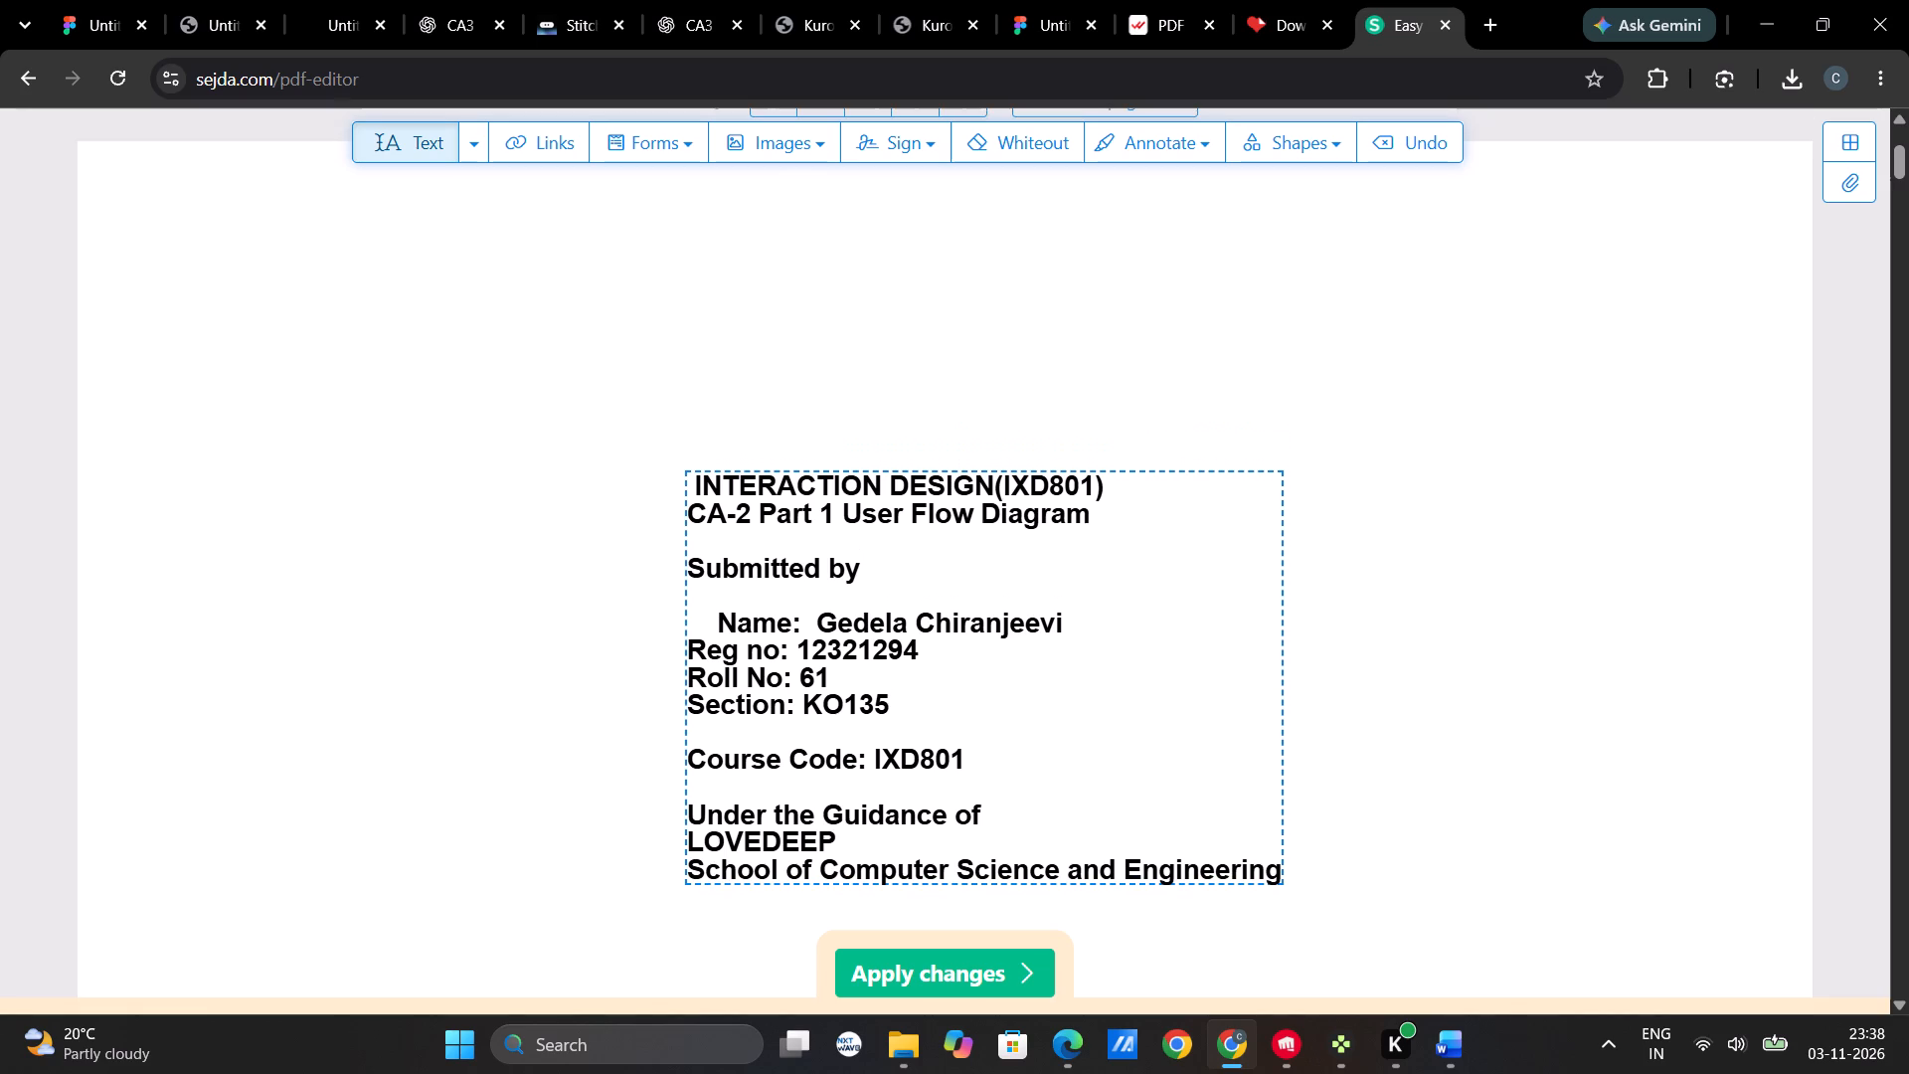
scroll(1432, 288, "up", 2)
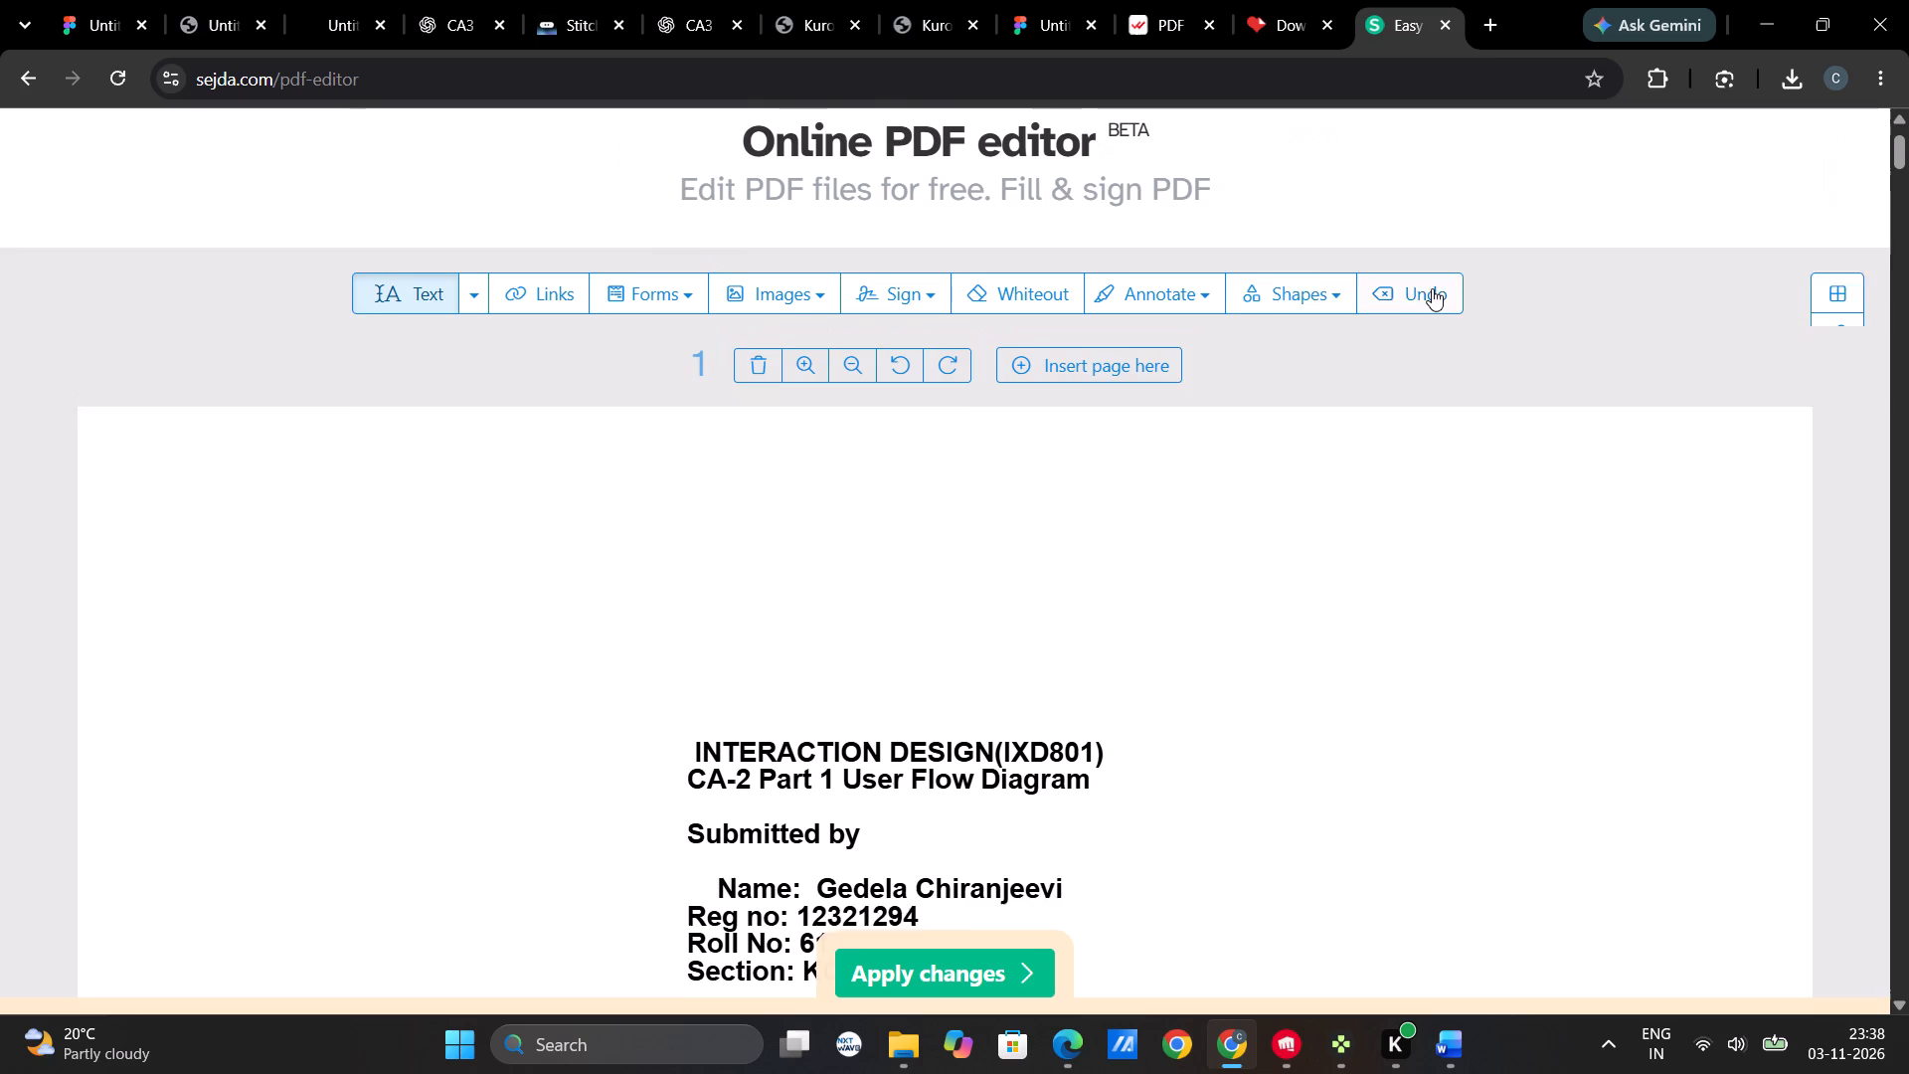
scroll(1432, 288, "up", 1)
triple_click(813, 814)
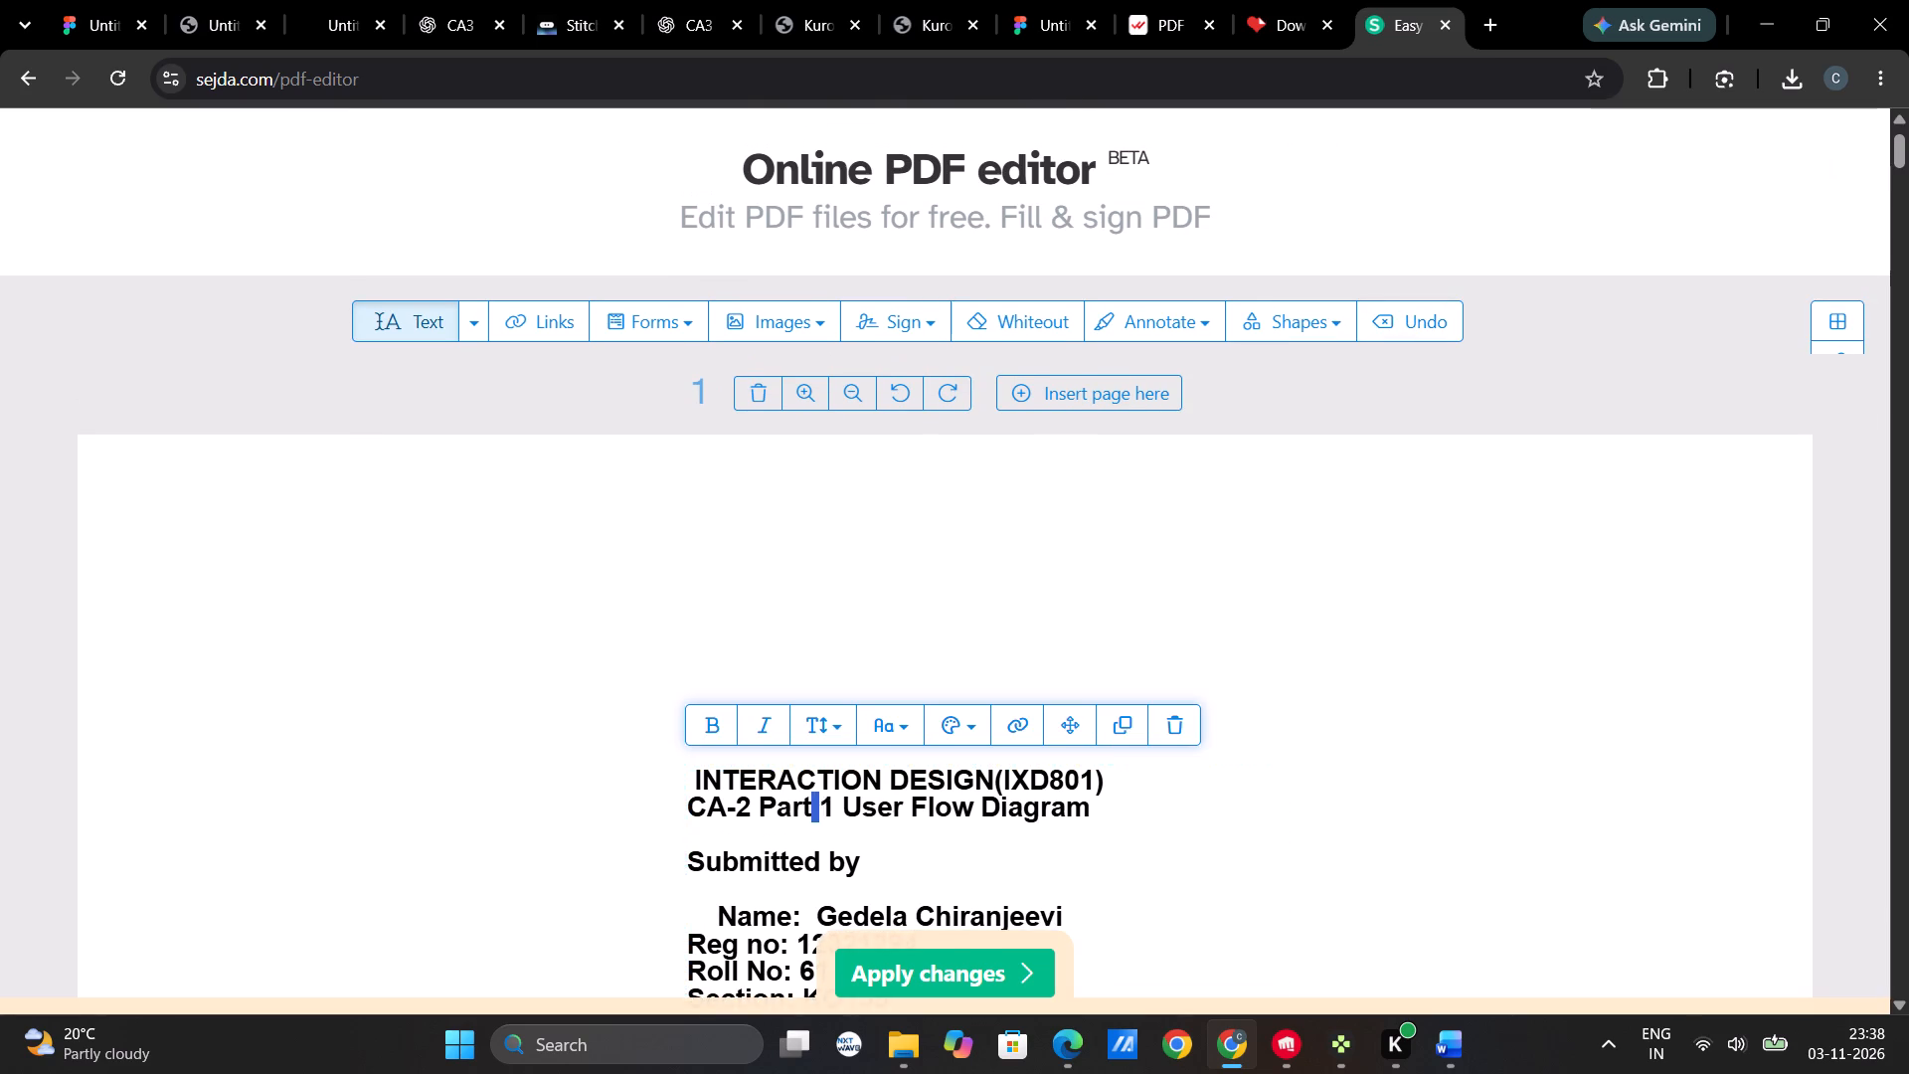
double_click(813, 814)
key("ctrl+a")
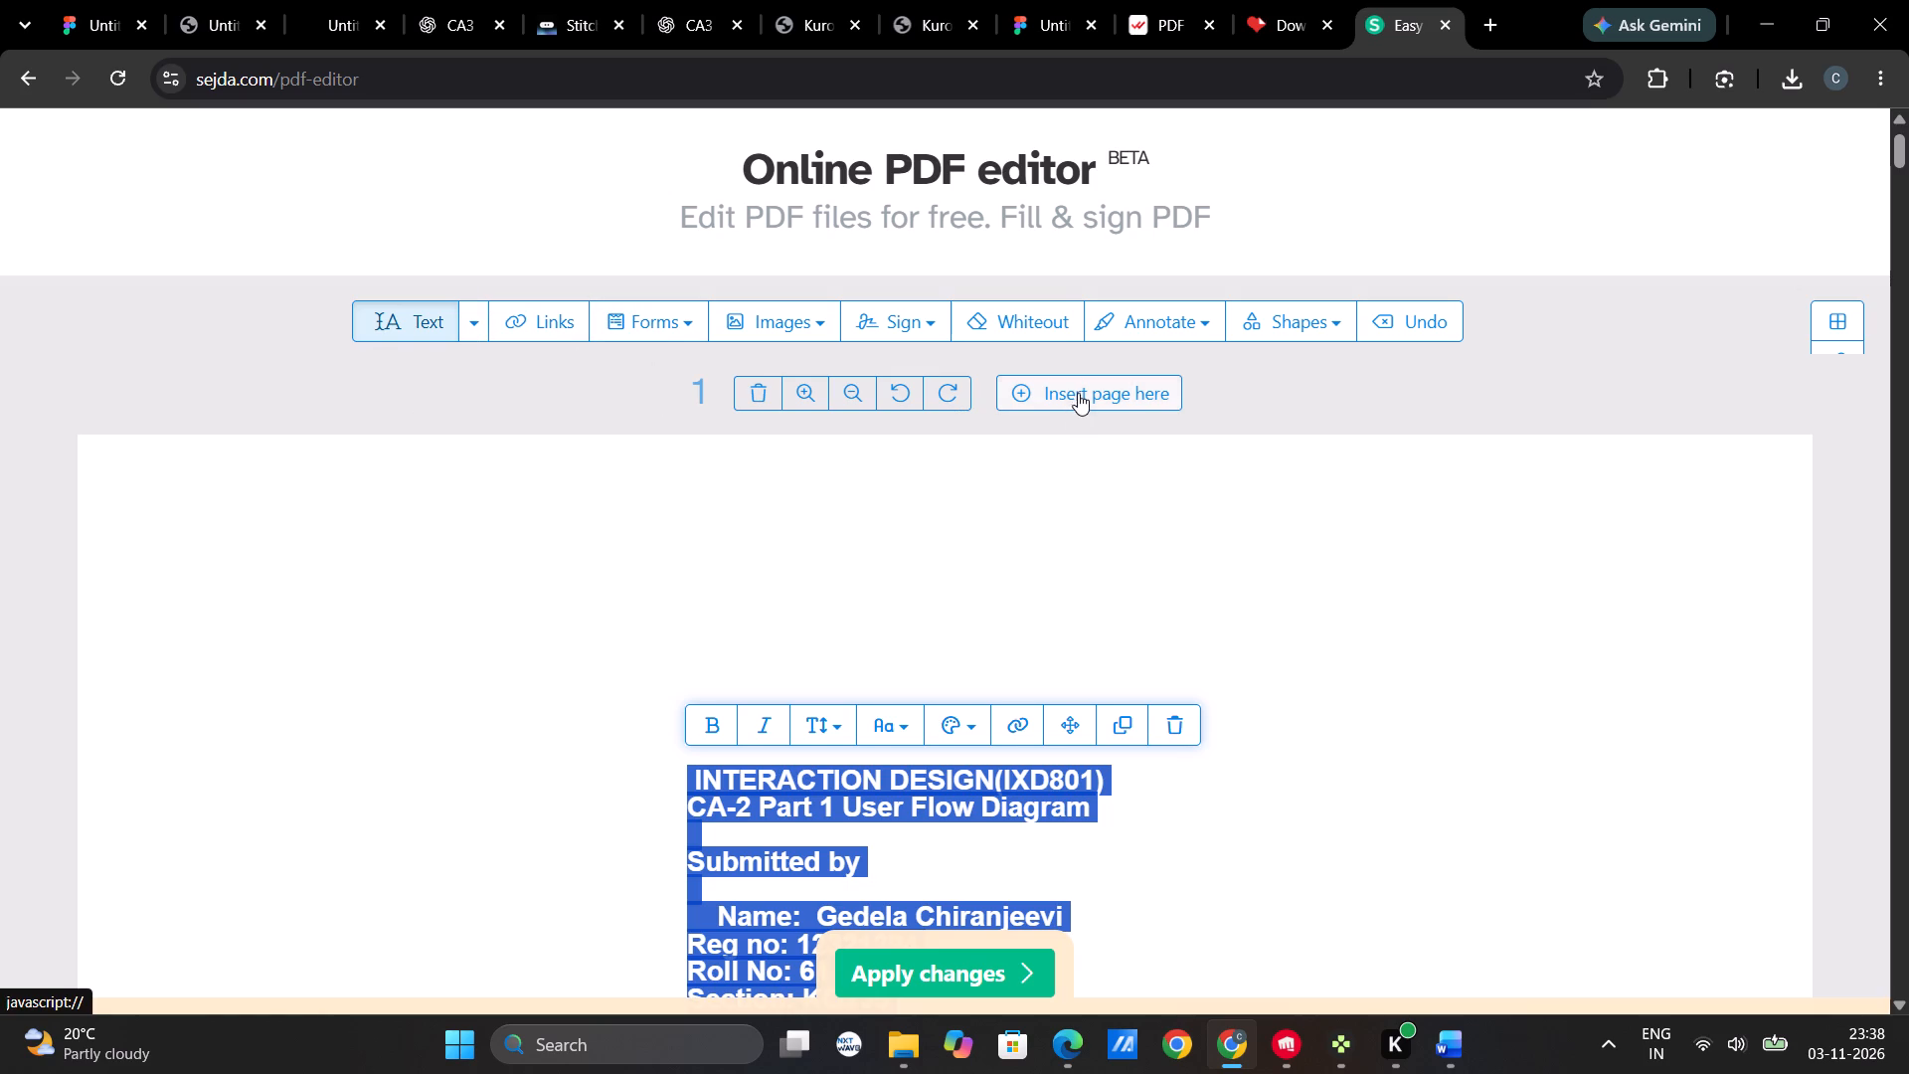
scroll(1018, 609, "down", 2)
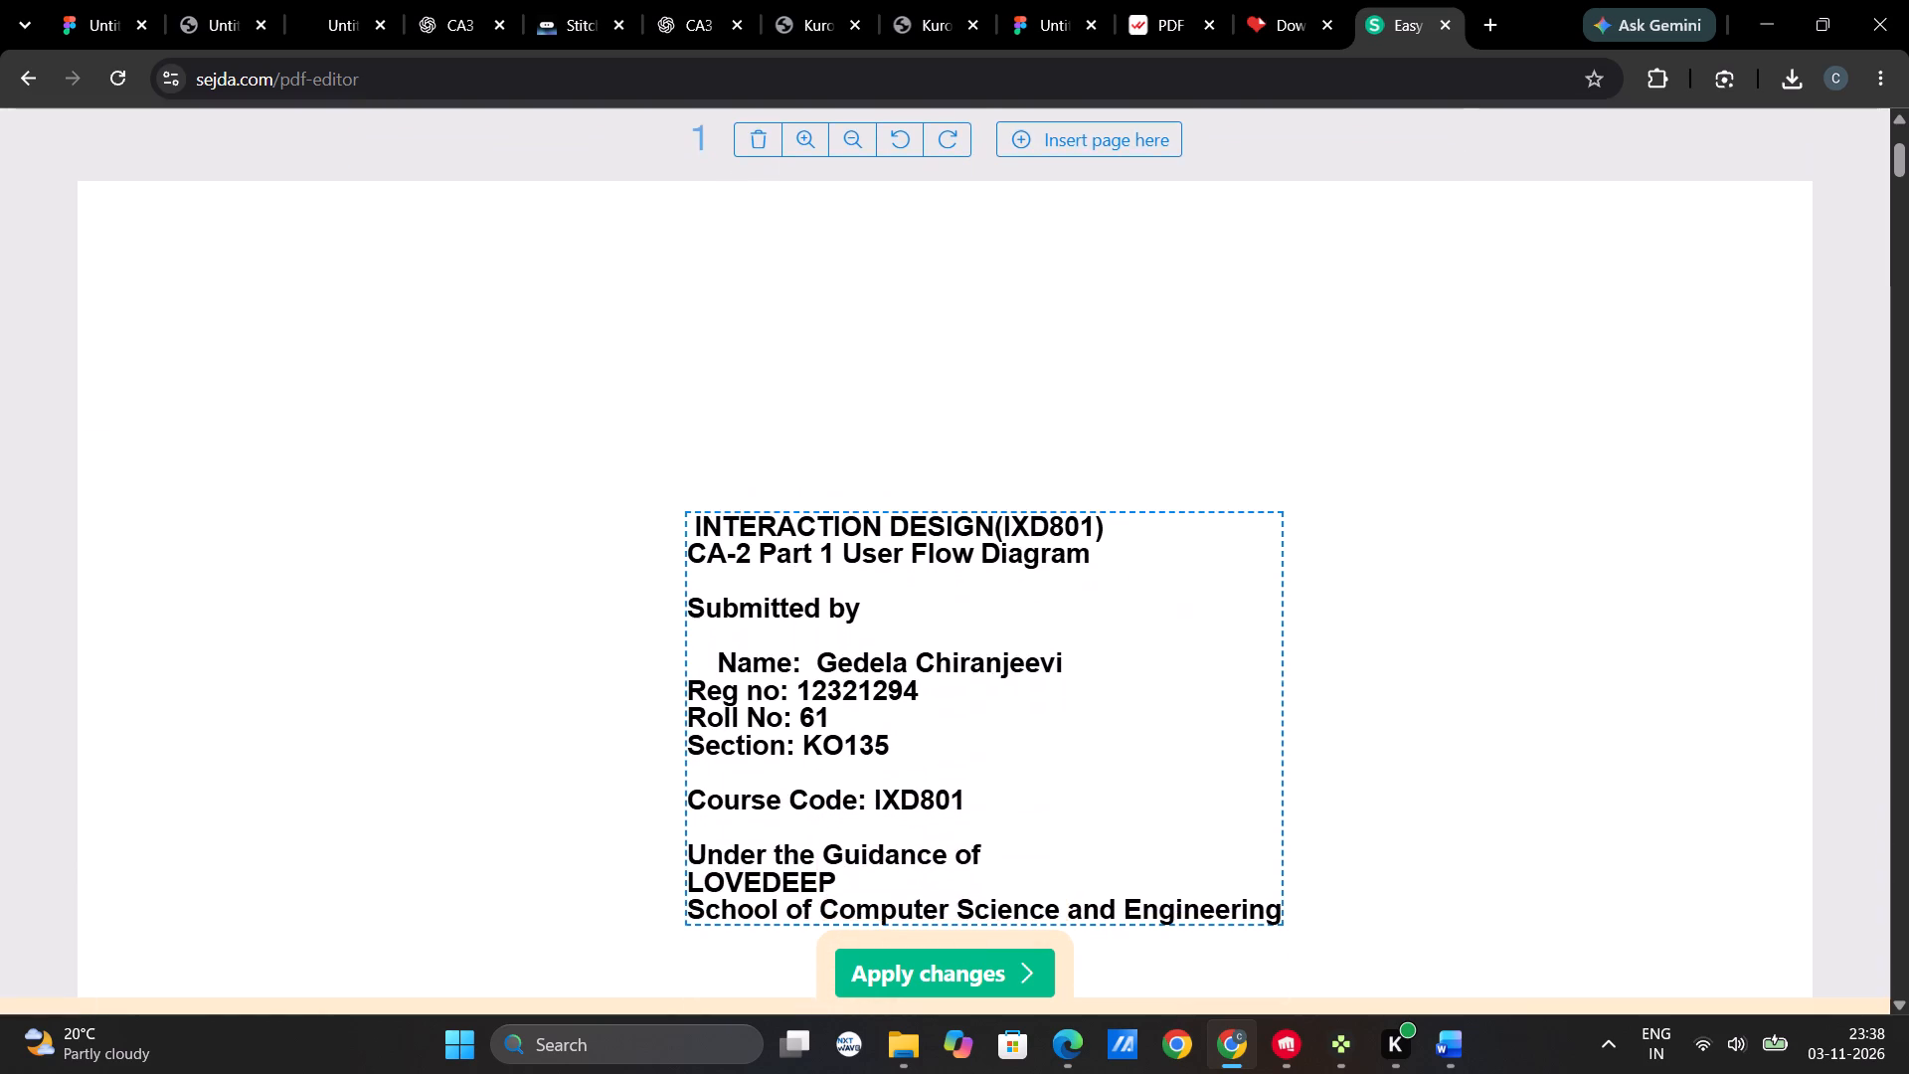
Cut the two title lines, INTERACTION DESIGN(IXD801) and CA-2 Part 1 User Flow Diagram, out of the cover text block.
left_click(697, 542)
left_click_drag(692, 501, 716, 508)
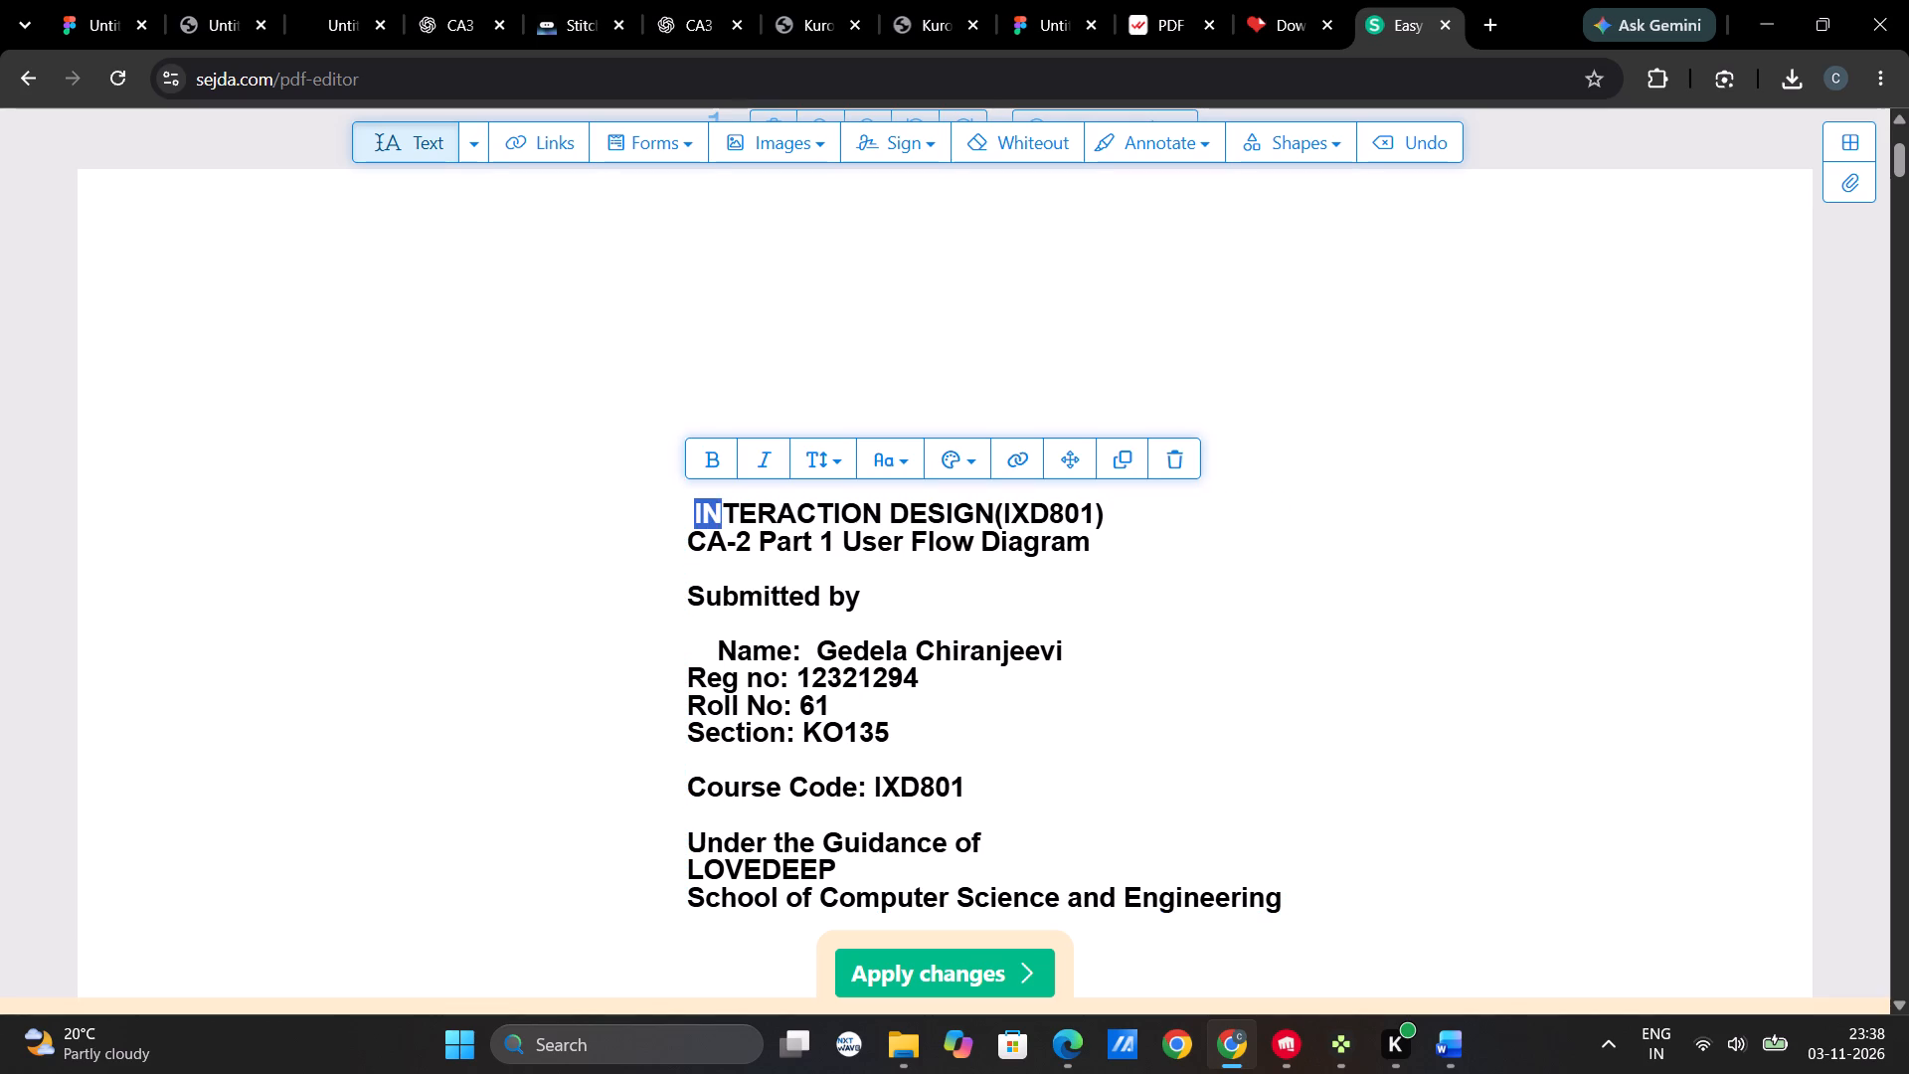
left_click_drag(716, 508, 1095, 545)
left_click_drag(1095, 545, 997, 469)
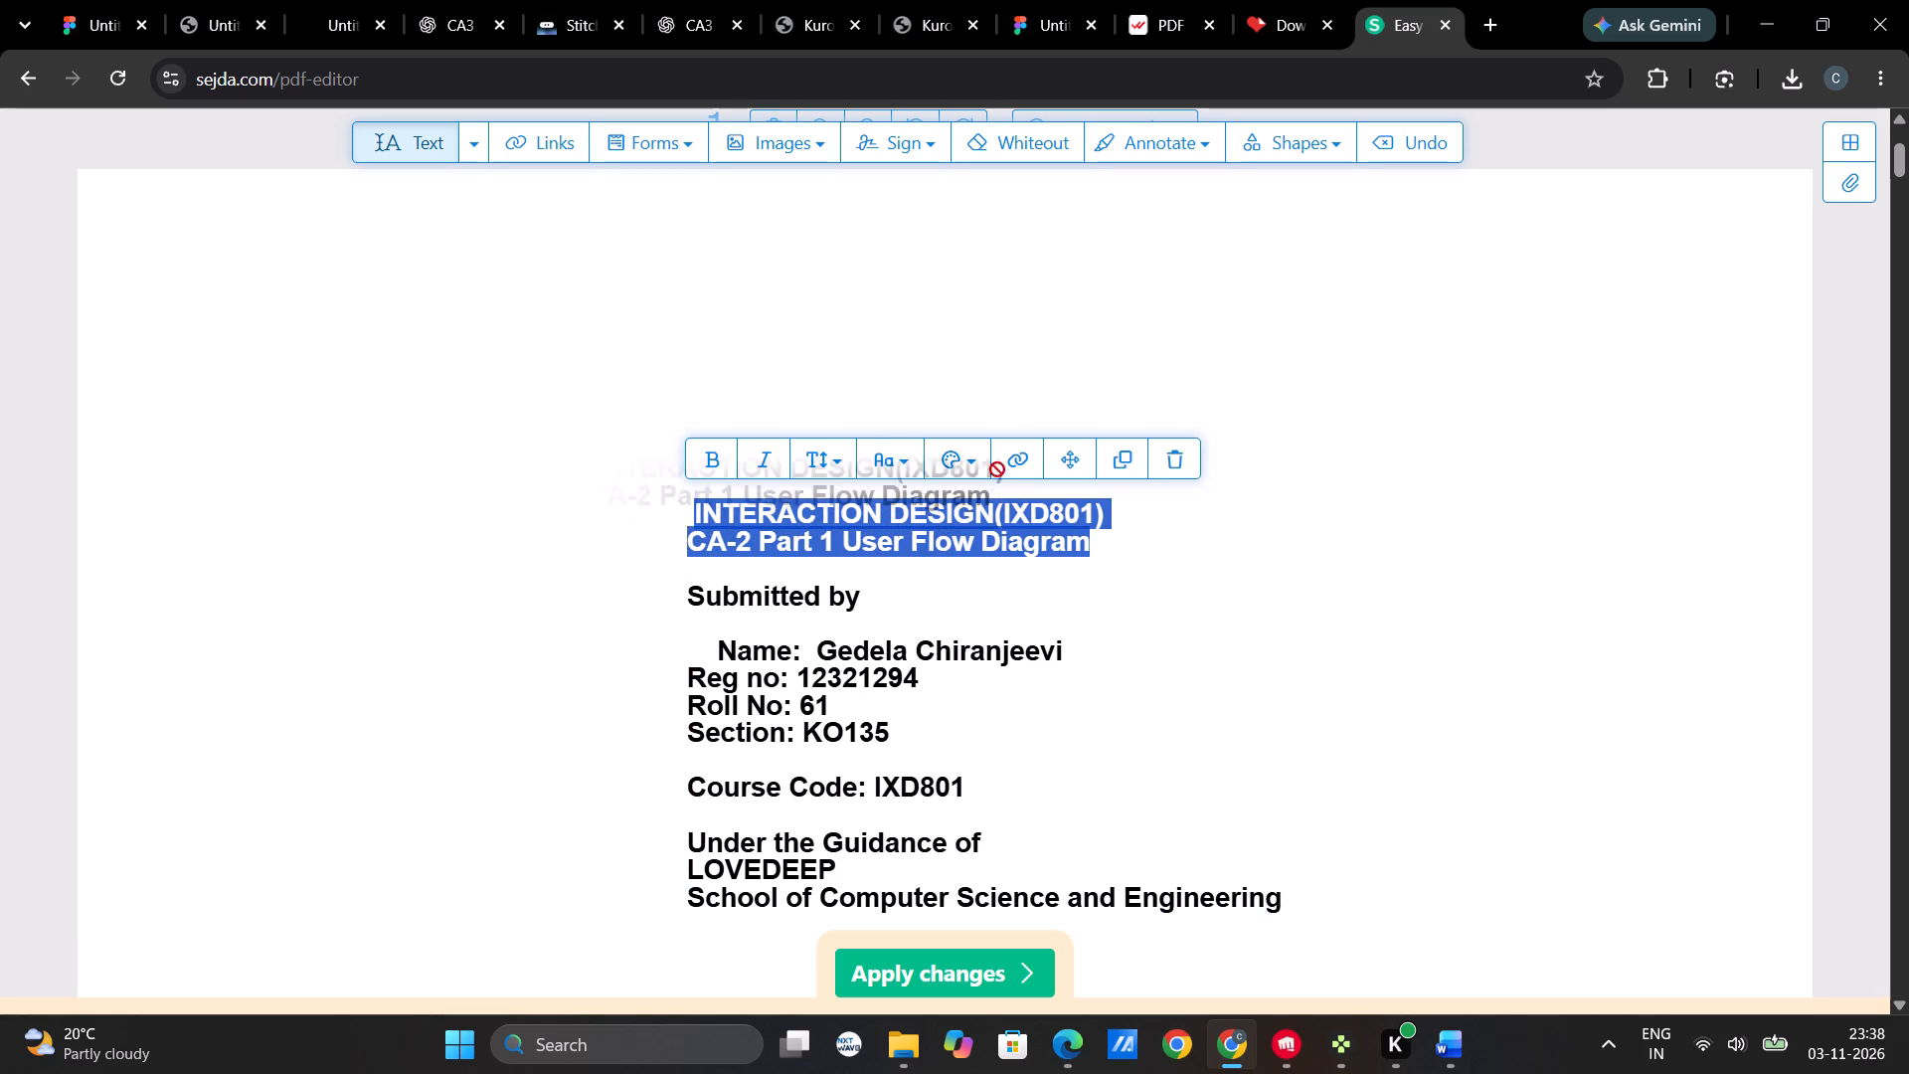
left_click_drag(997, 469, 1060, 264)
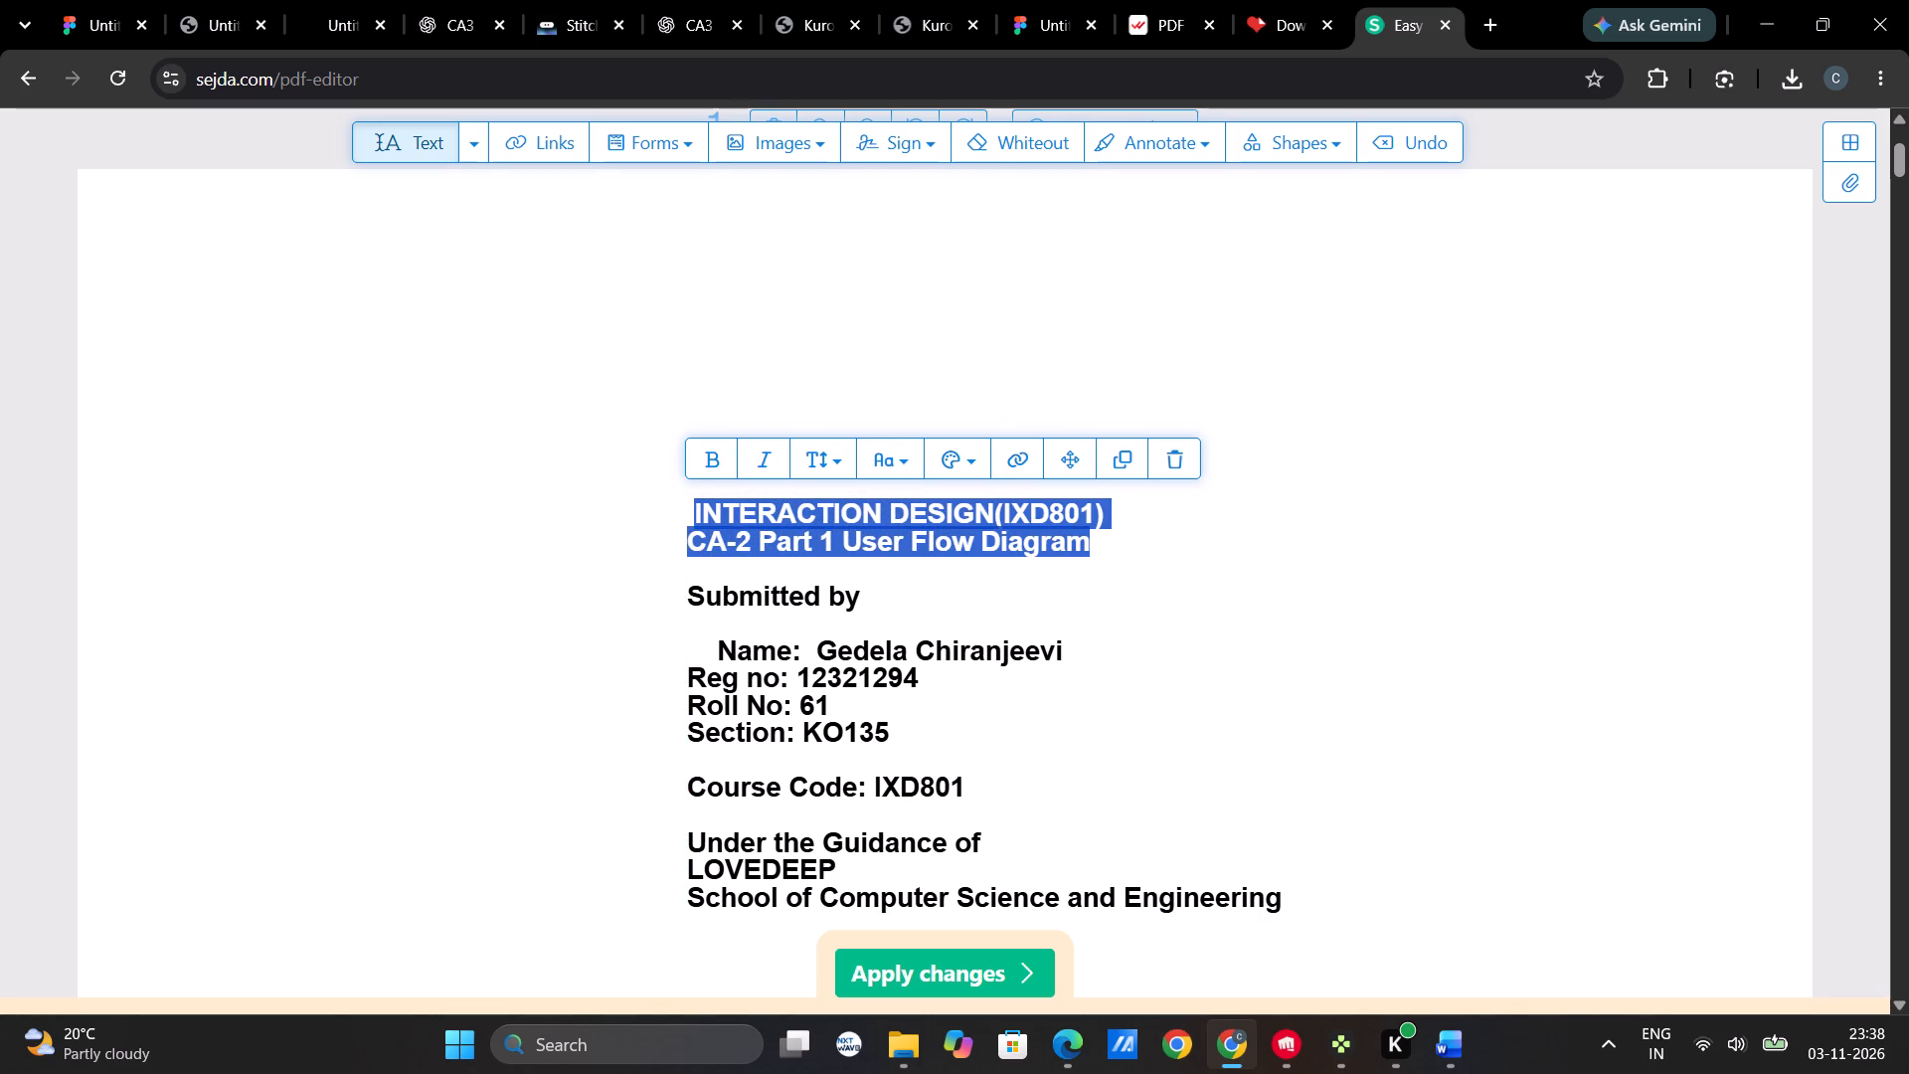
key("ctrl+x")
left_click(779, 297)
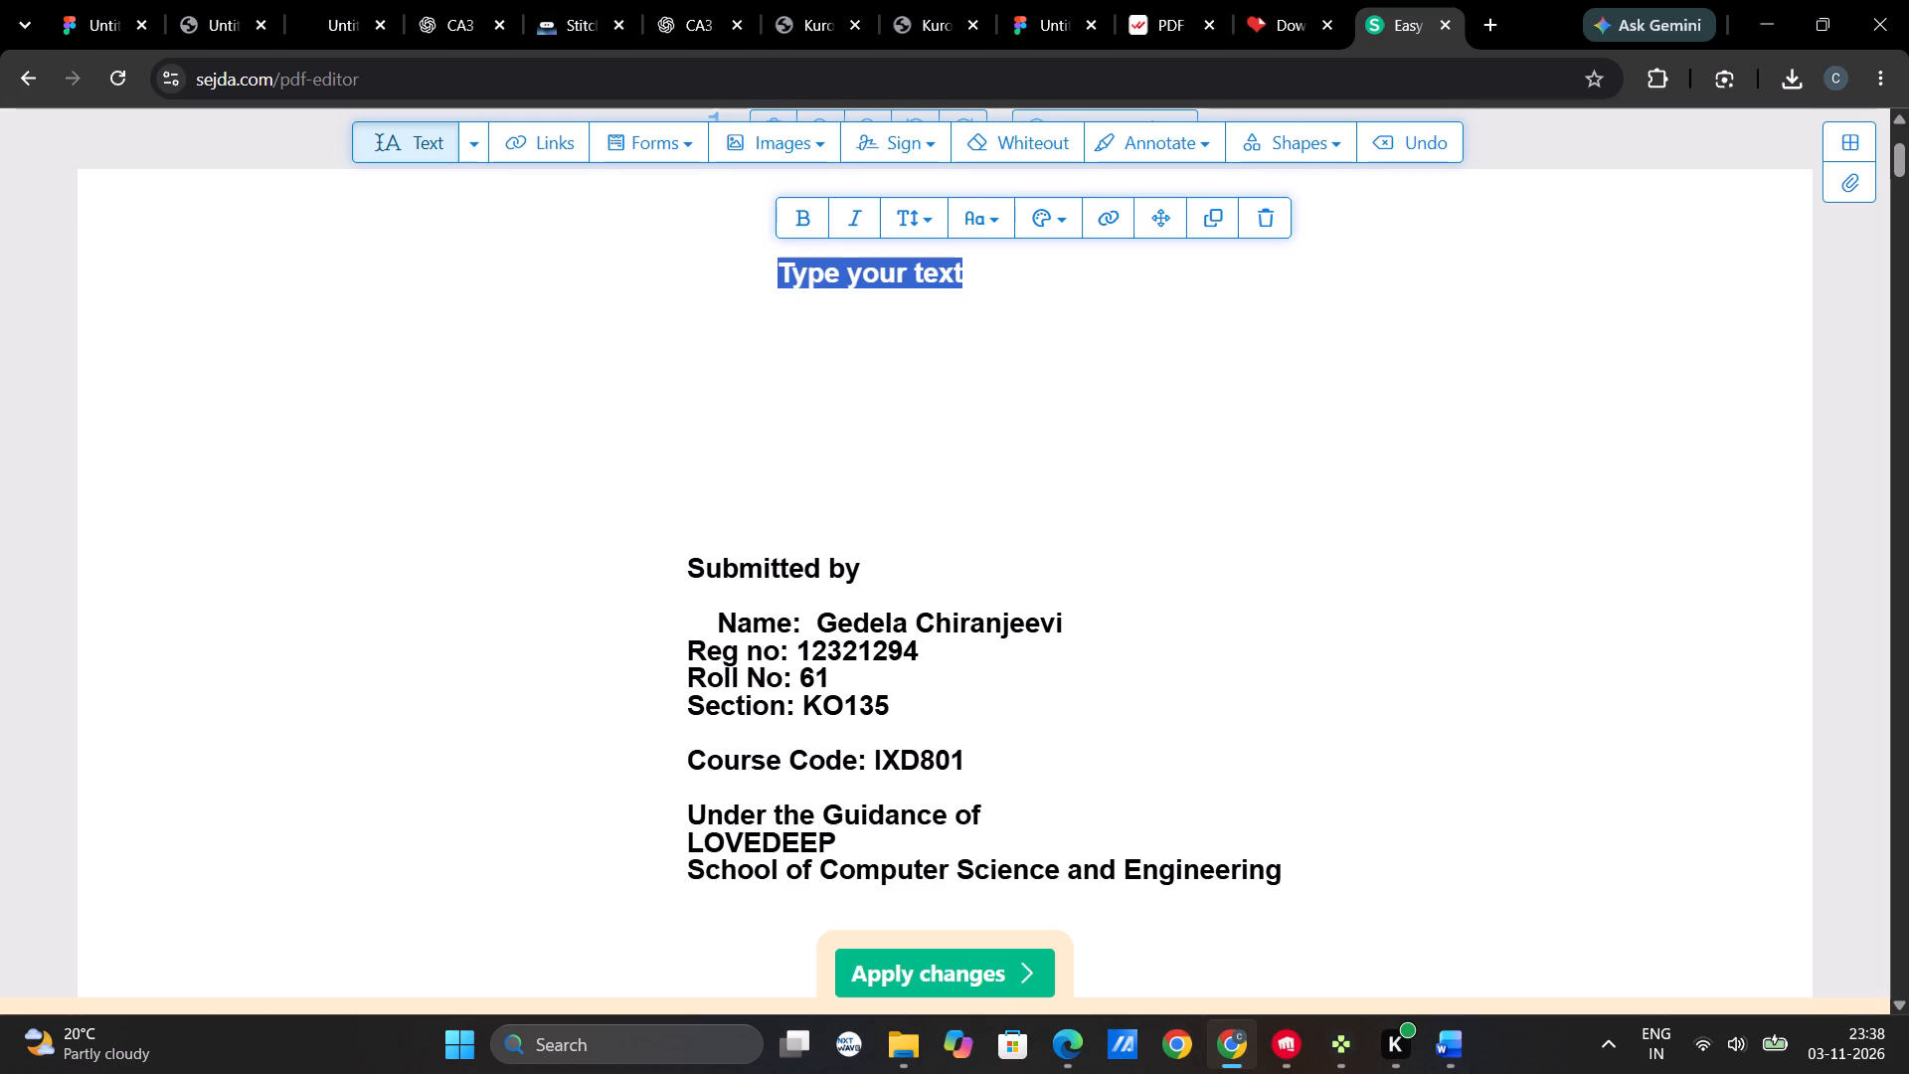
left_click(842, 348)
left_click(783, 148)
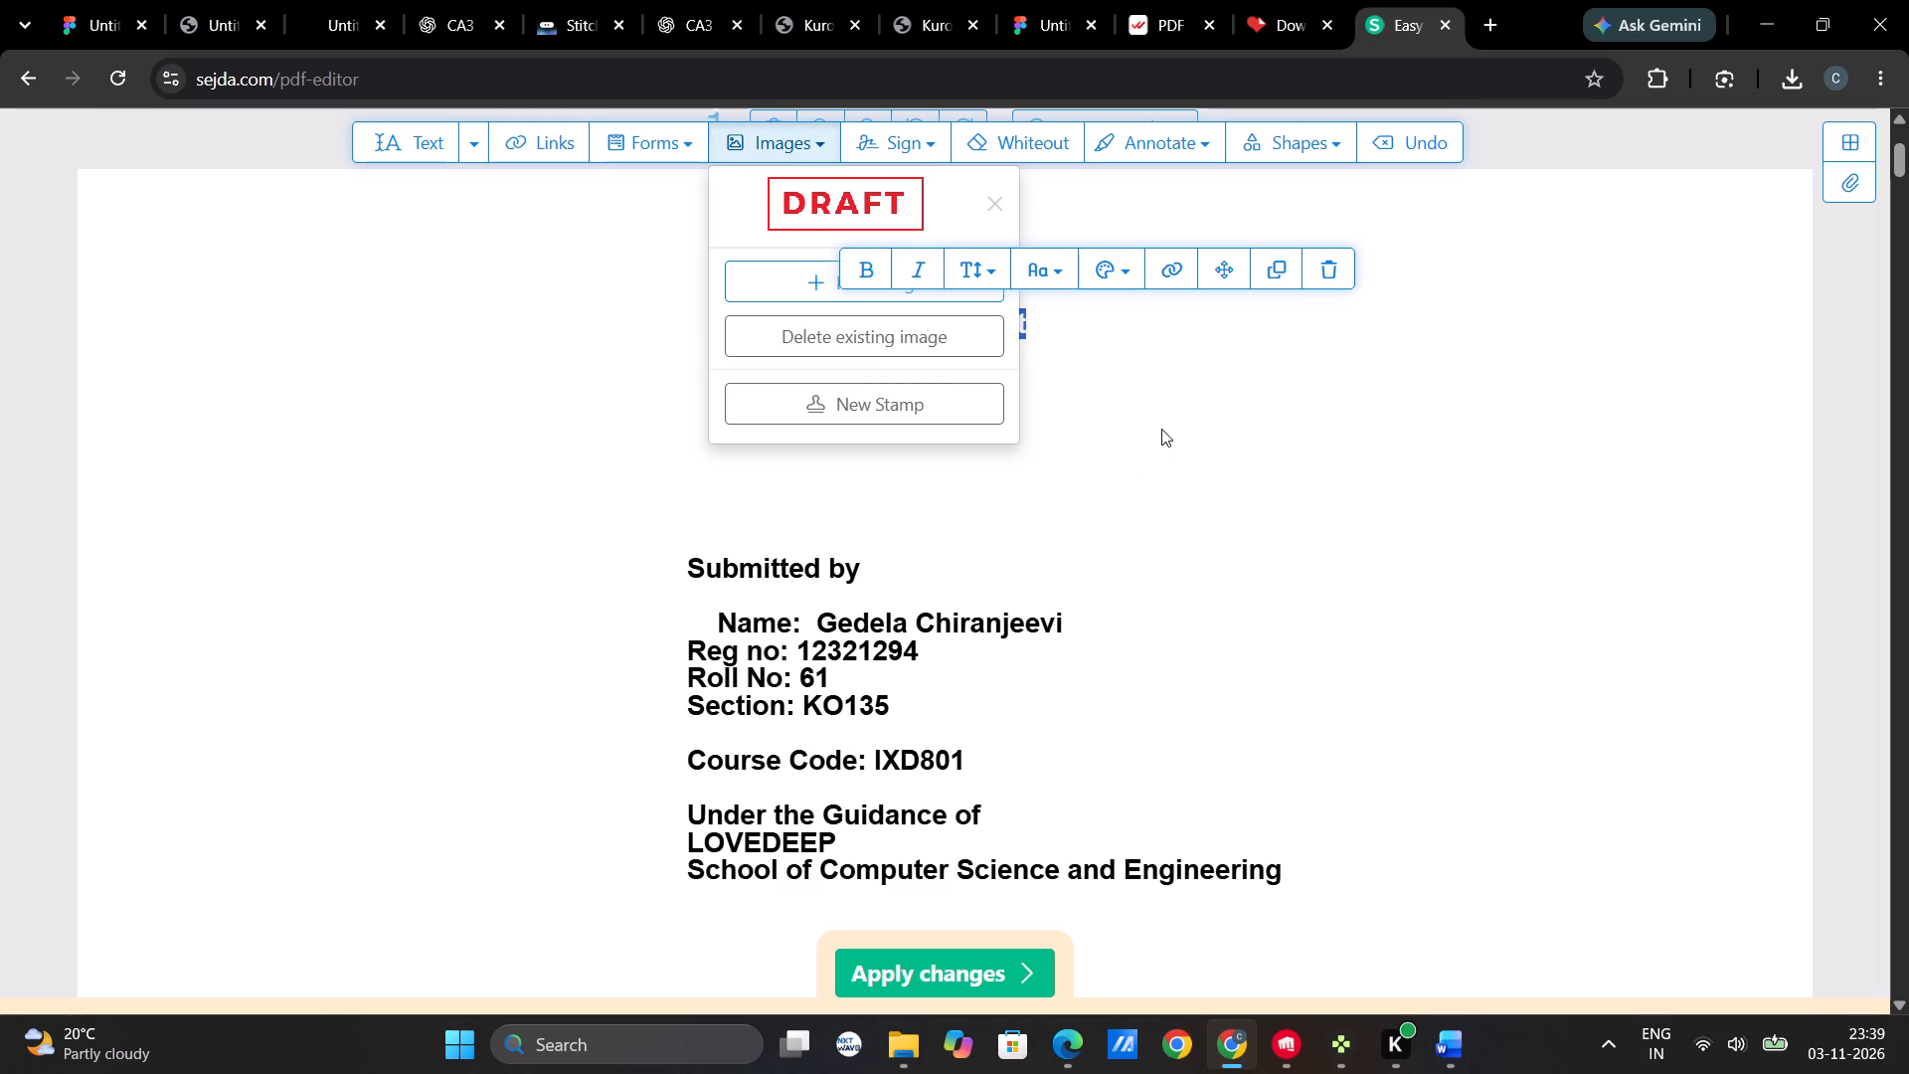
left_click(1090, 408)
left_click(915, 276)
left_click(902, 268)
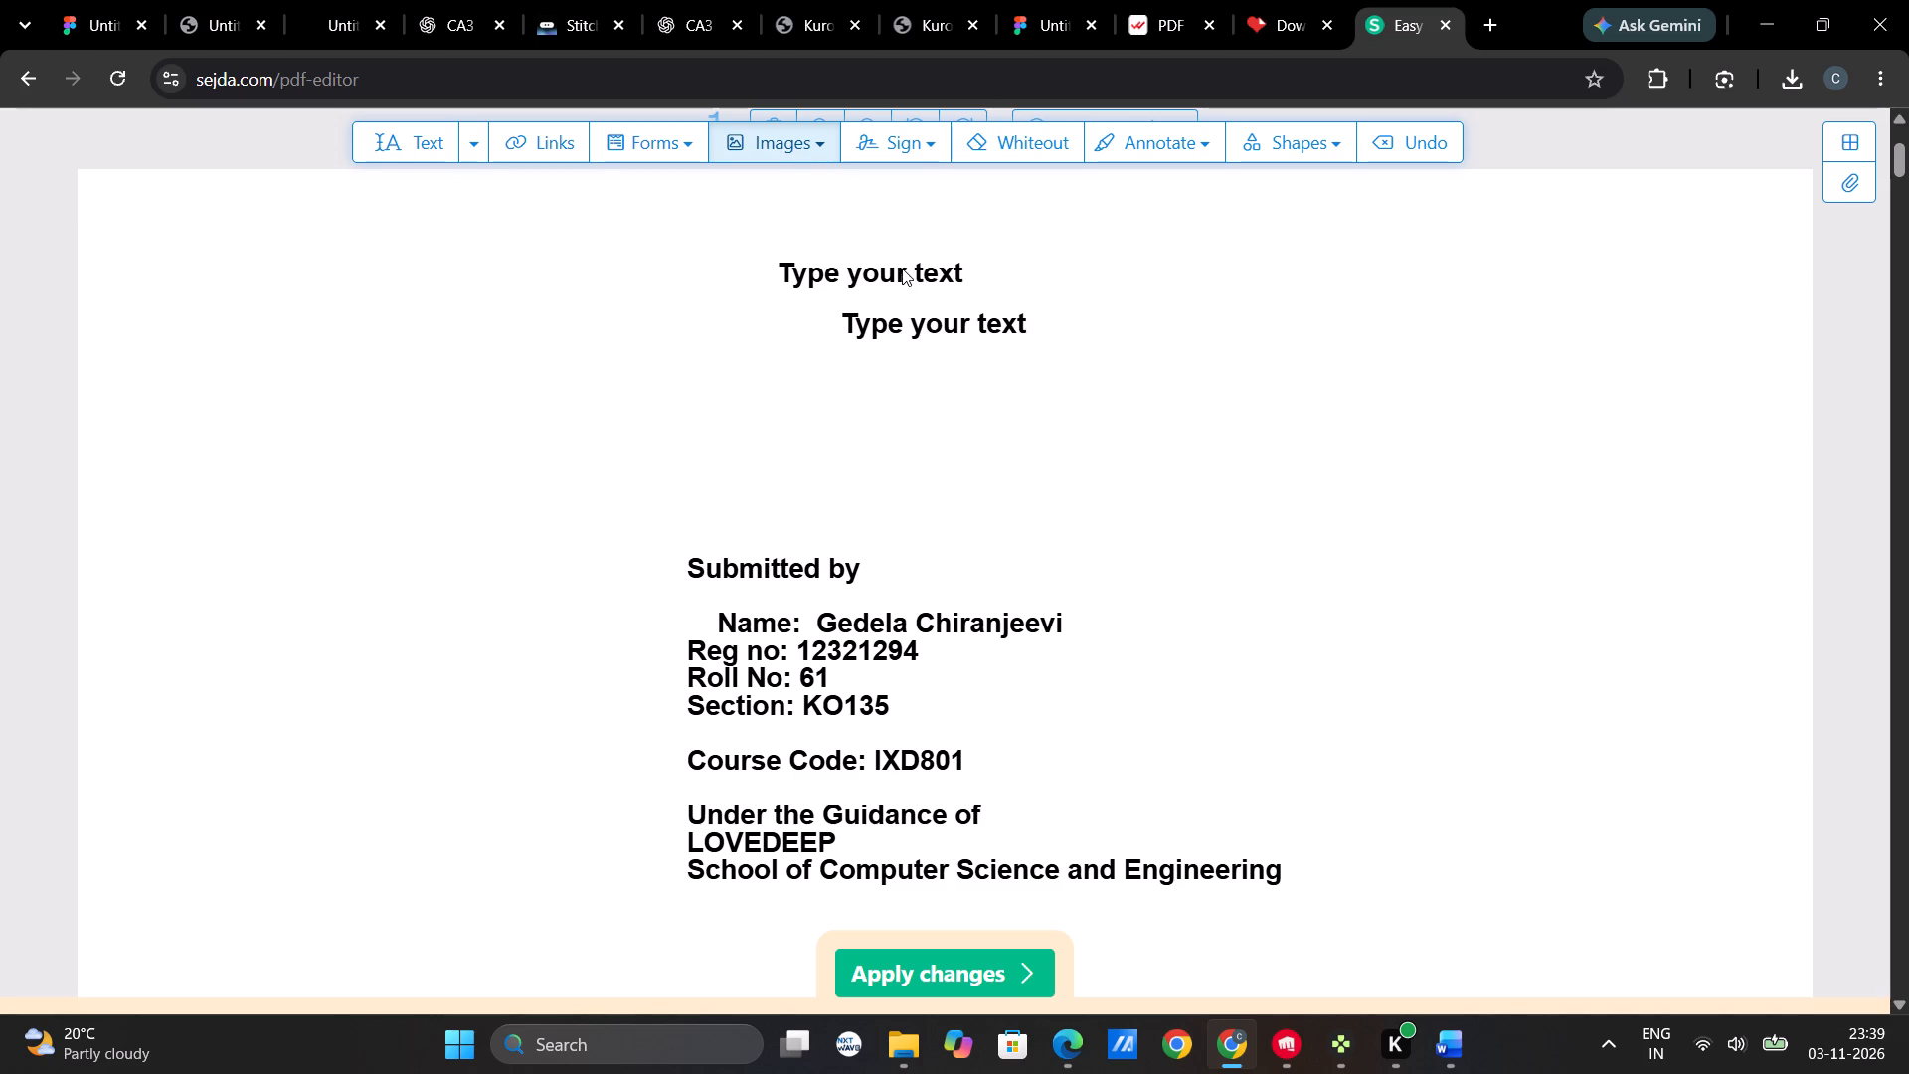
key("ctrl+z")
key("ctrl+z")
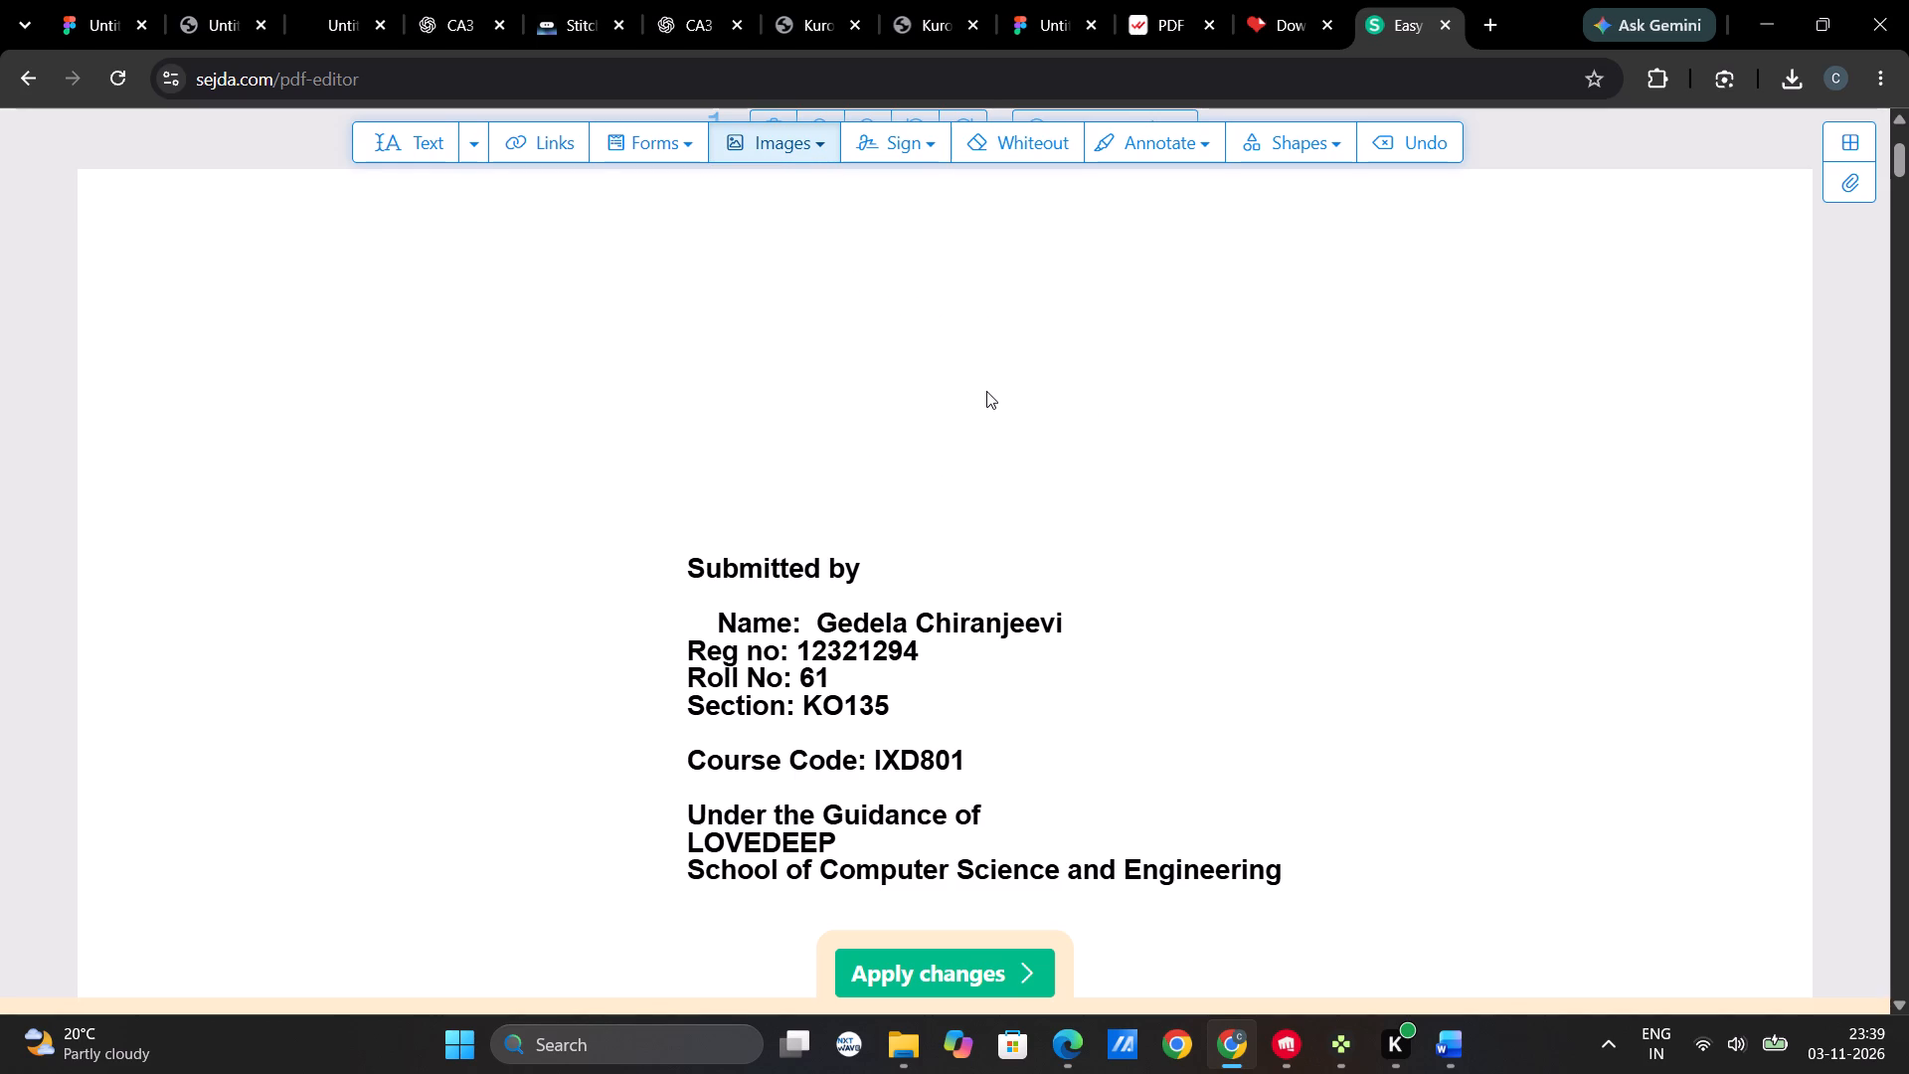
Revert the remaining cover text block starting with Submitted by, removing it from page 1.
key("ctrl+z")
left_click(1284, 196)
key("ctrl+z")
key("ctrl+z")
key("ctrl+z")
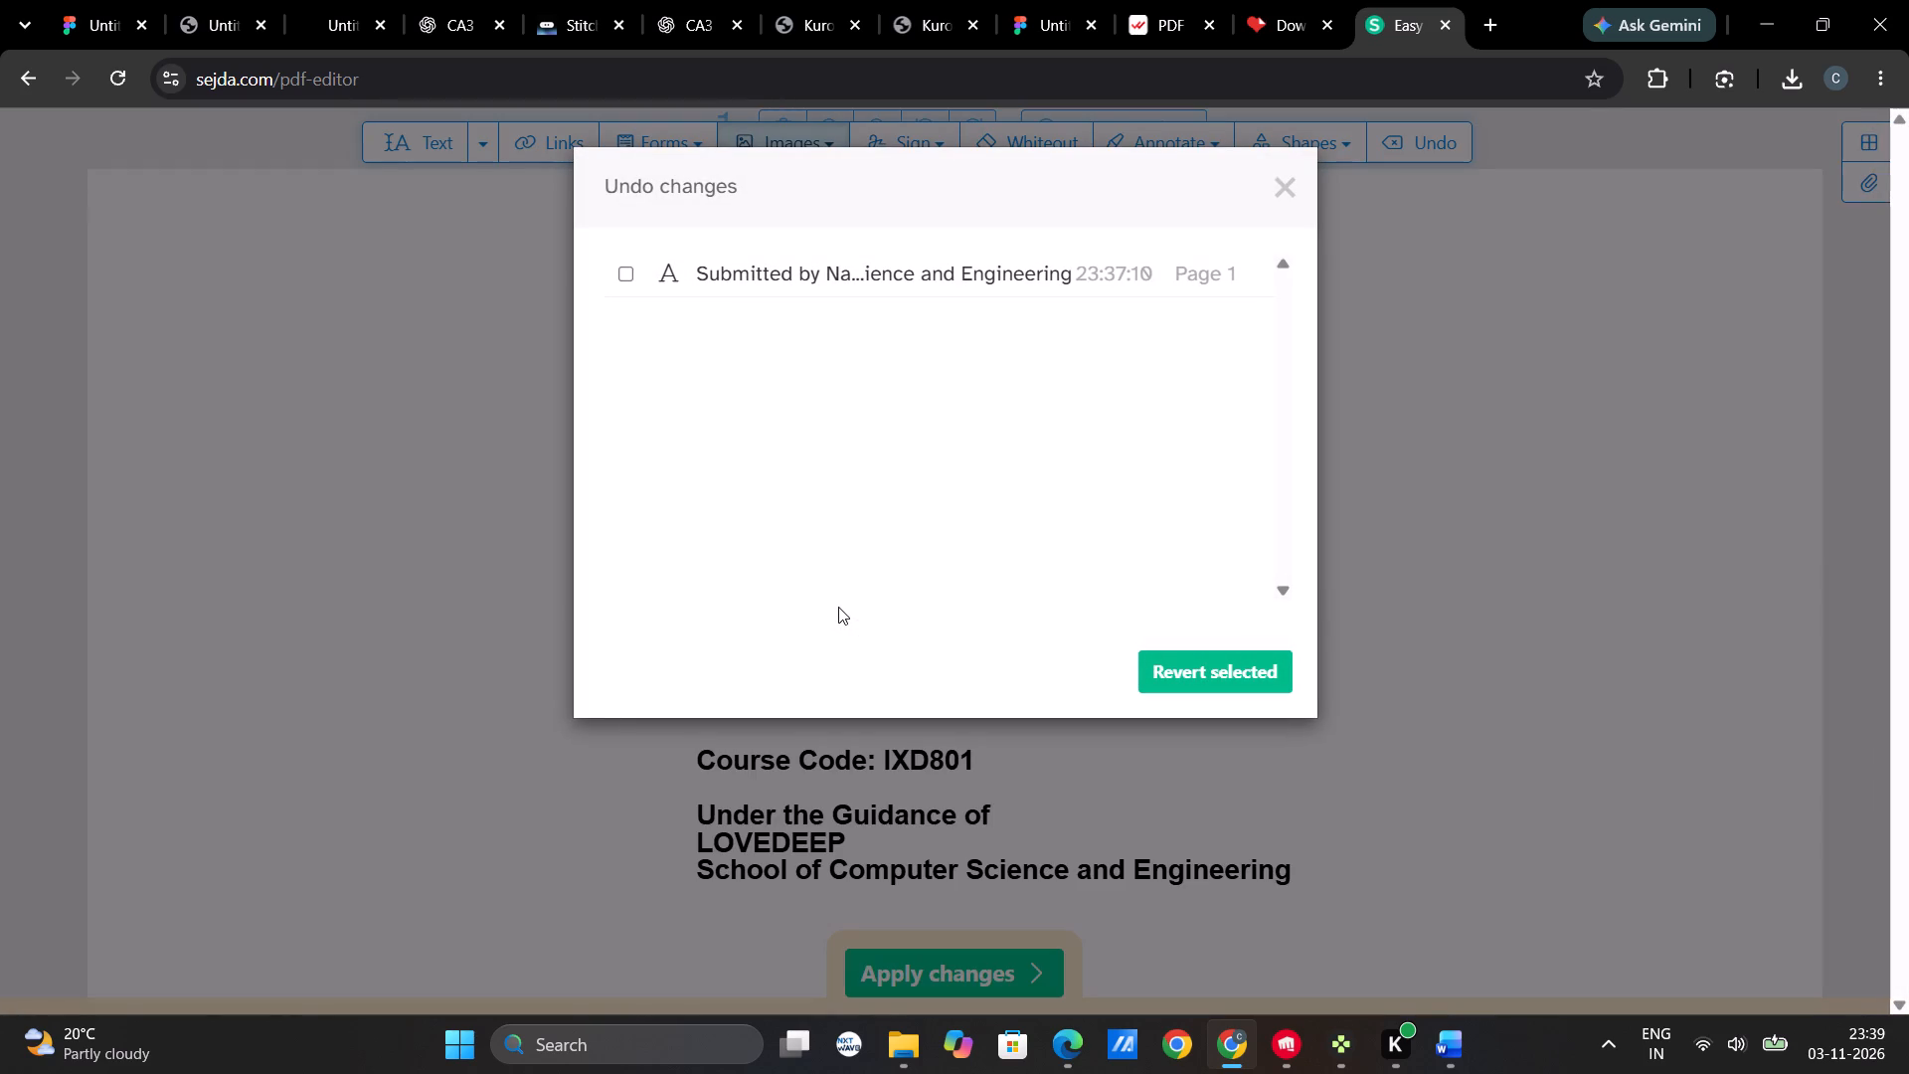
key("ctrl+z")
left_click(1176, 679, "ctrl")
key("ctrl+z")
left_click(1082, 277)
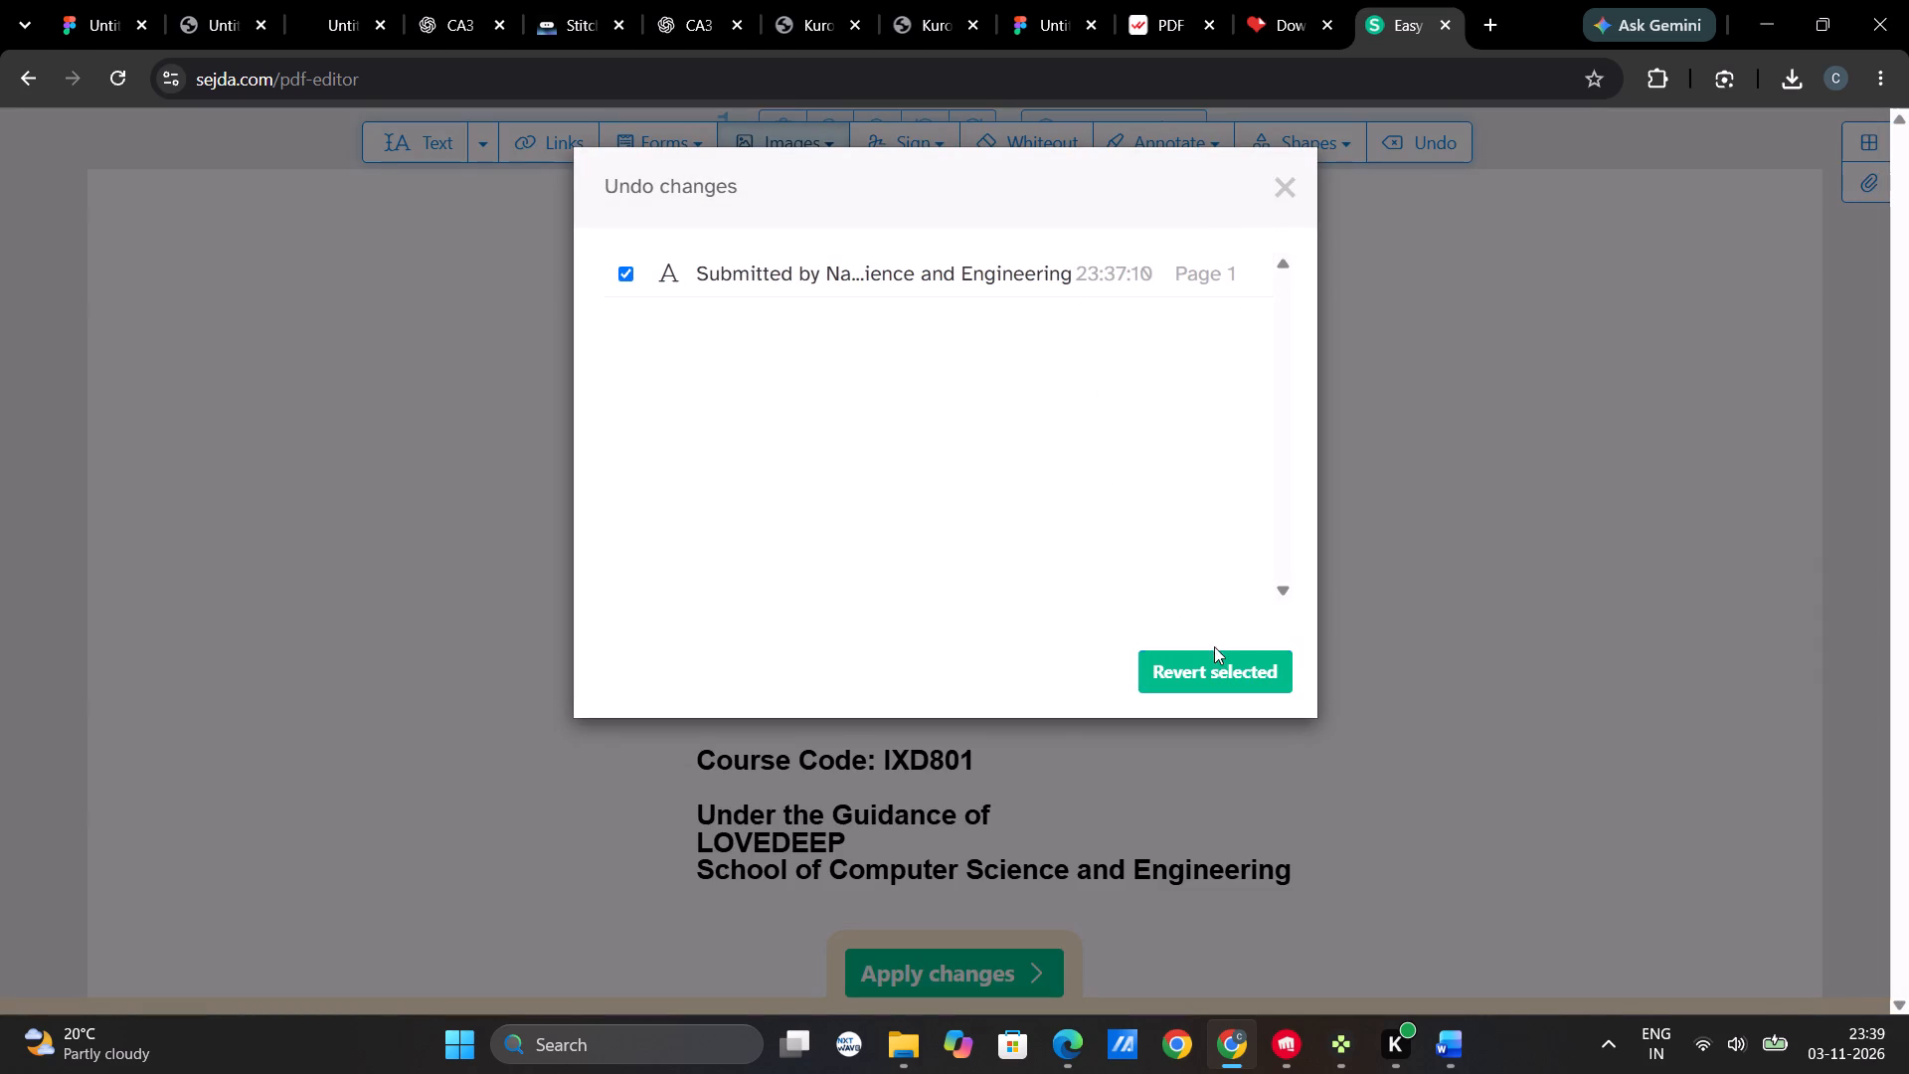
left_click(1219, 666, "ctrl")
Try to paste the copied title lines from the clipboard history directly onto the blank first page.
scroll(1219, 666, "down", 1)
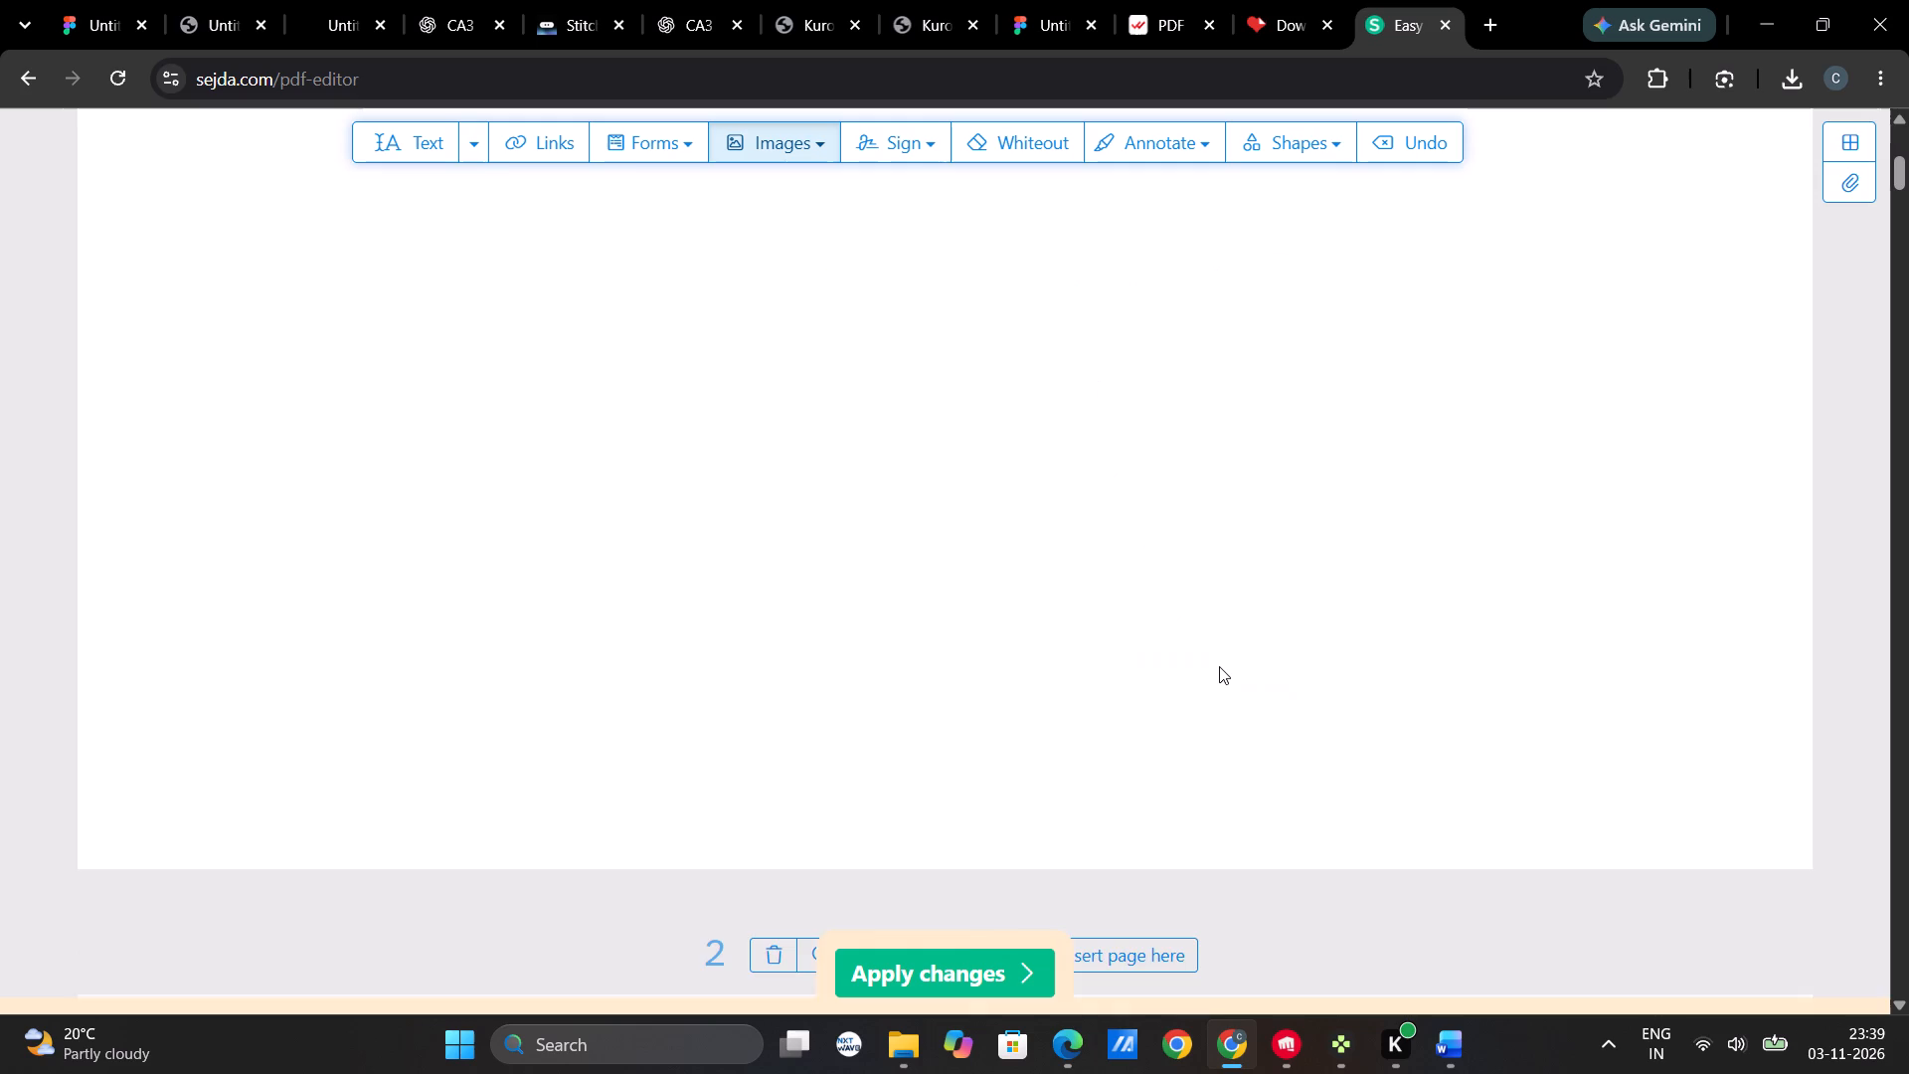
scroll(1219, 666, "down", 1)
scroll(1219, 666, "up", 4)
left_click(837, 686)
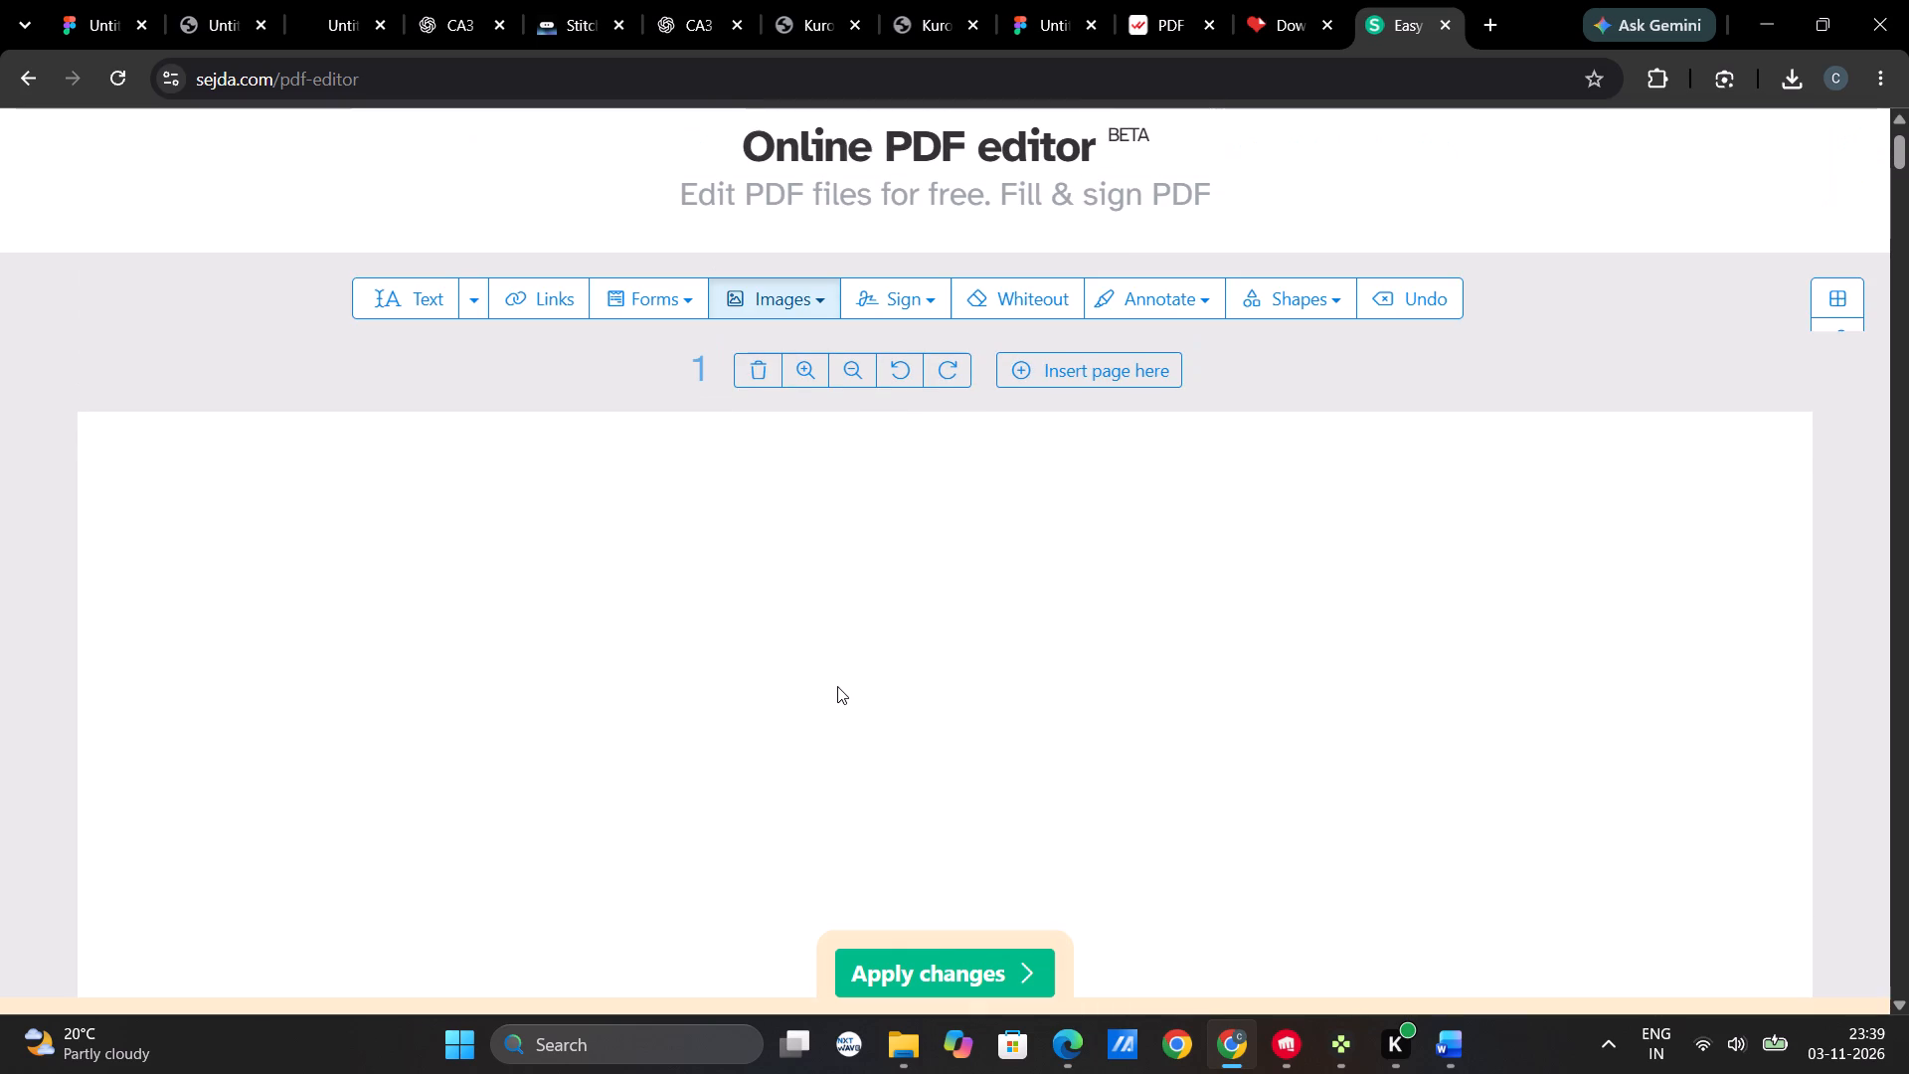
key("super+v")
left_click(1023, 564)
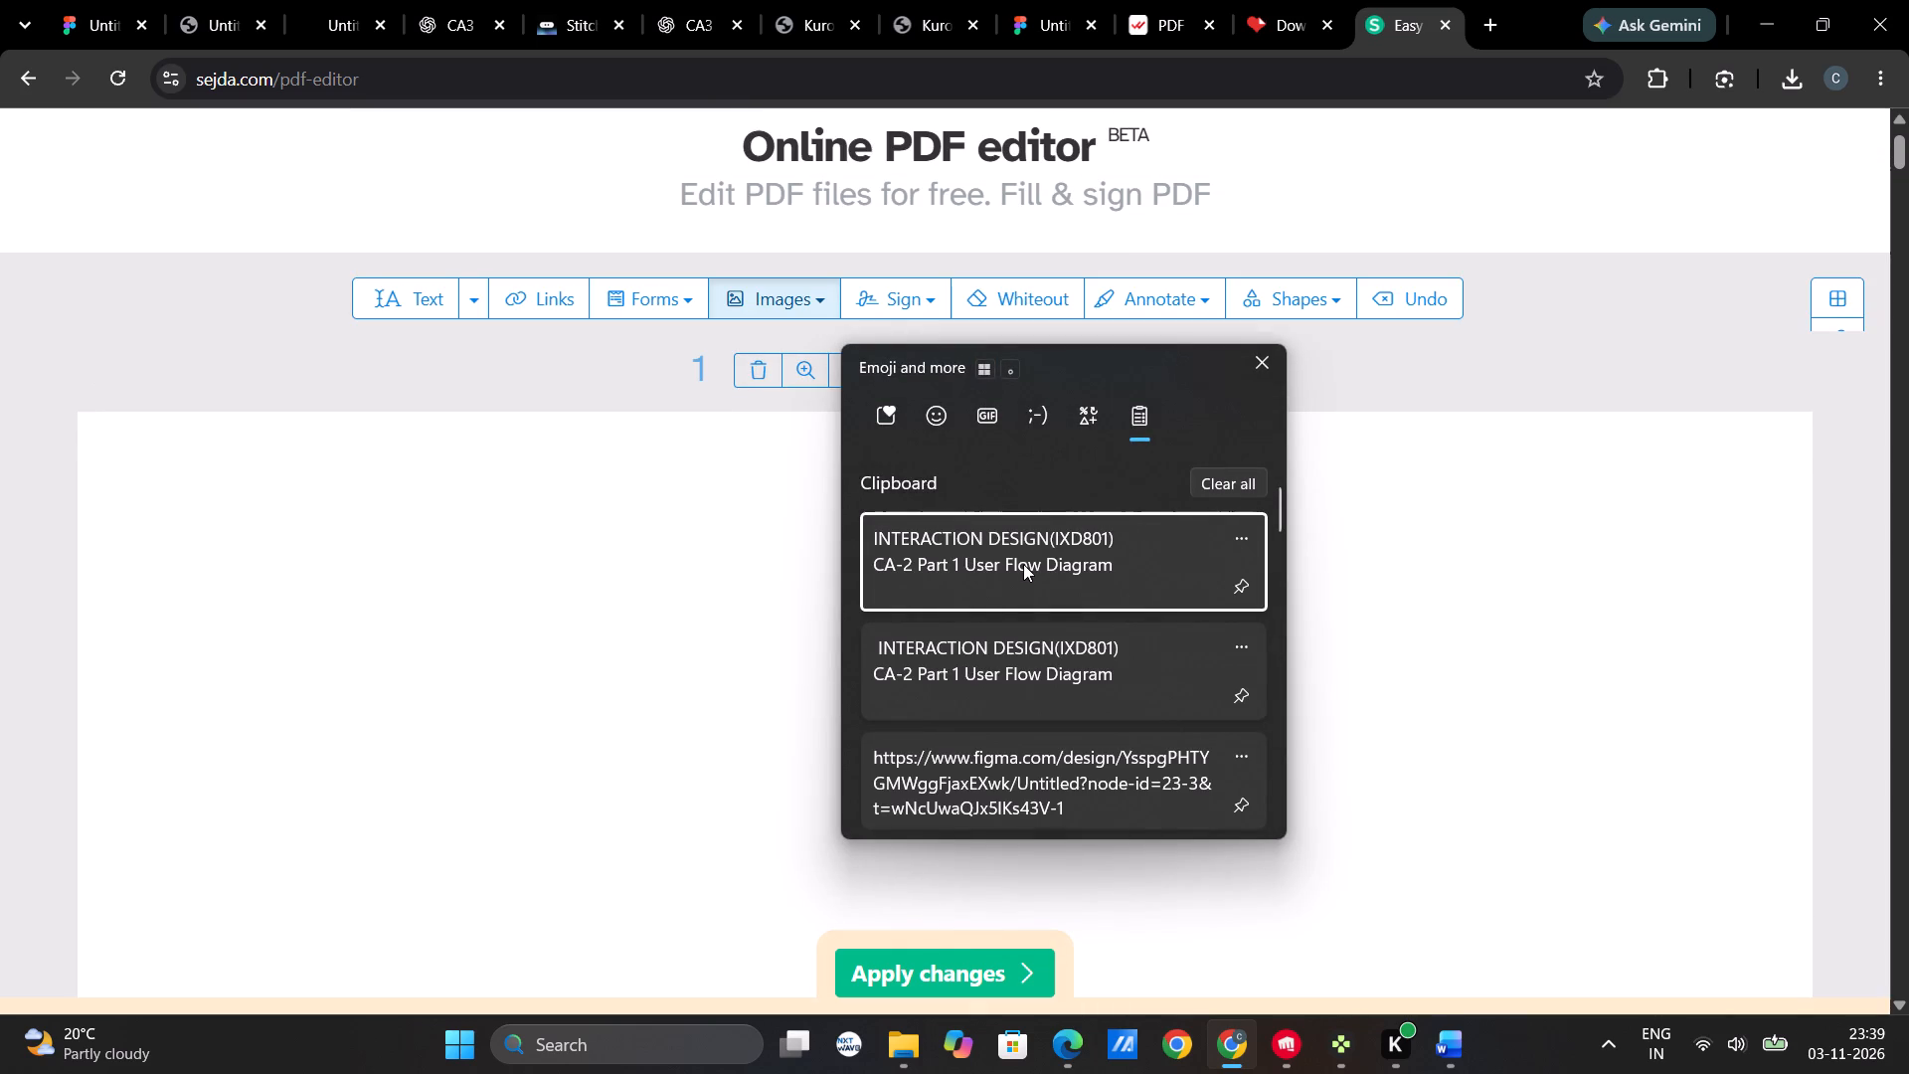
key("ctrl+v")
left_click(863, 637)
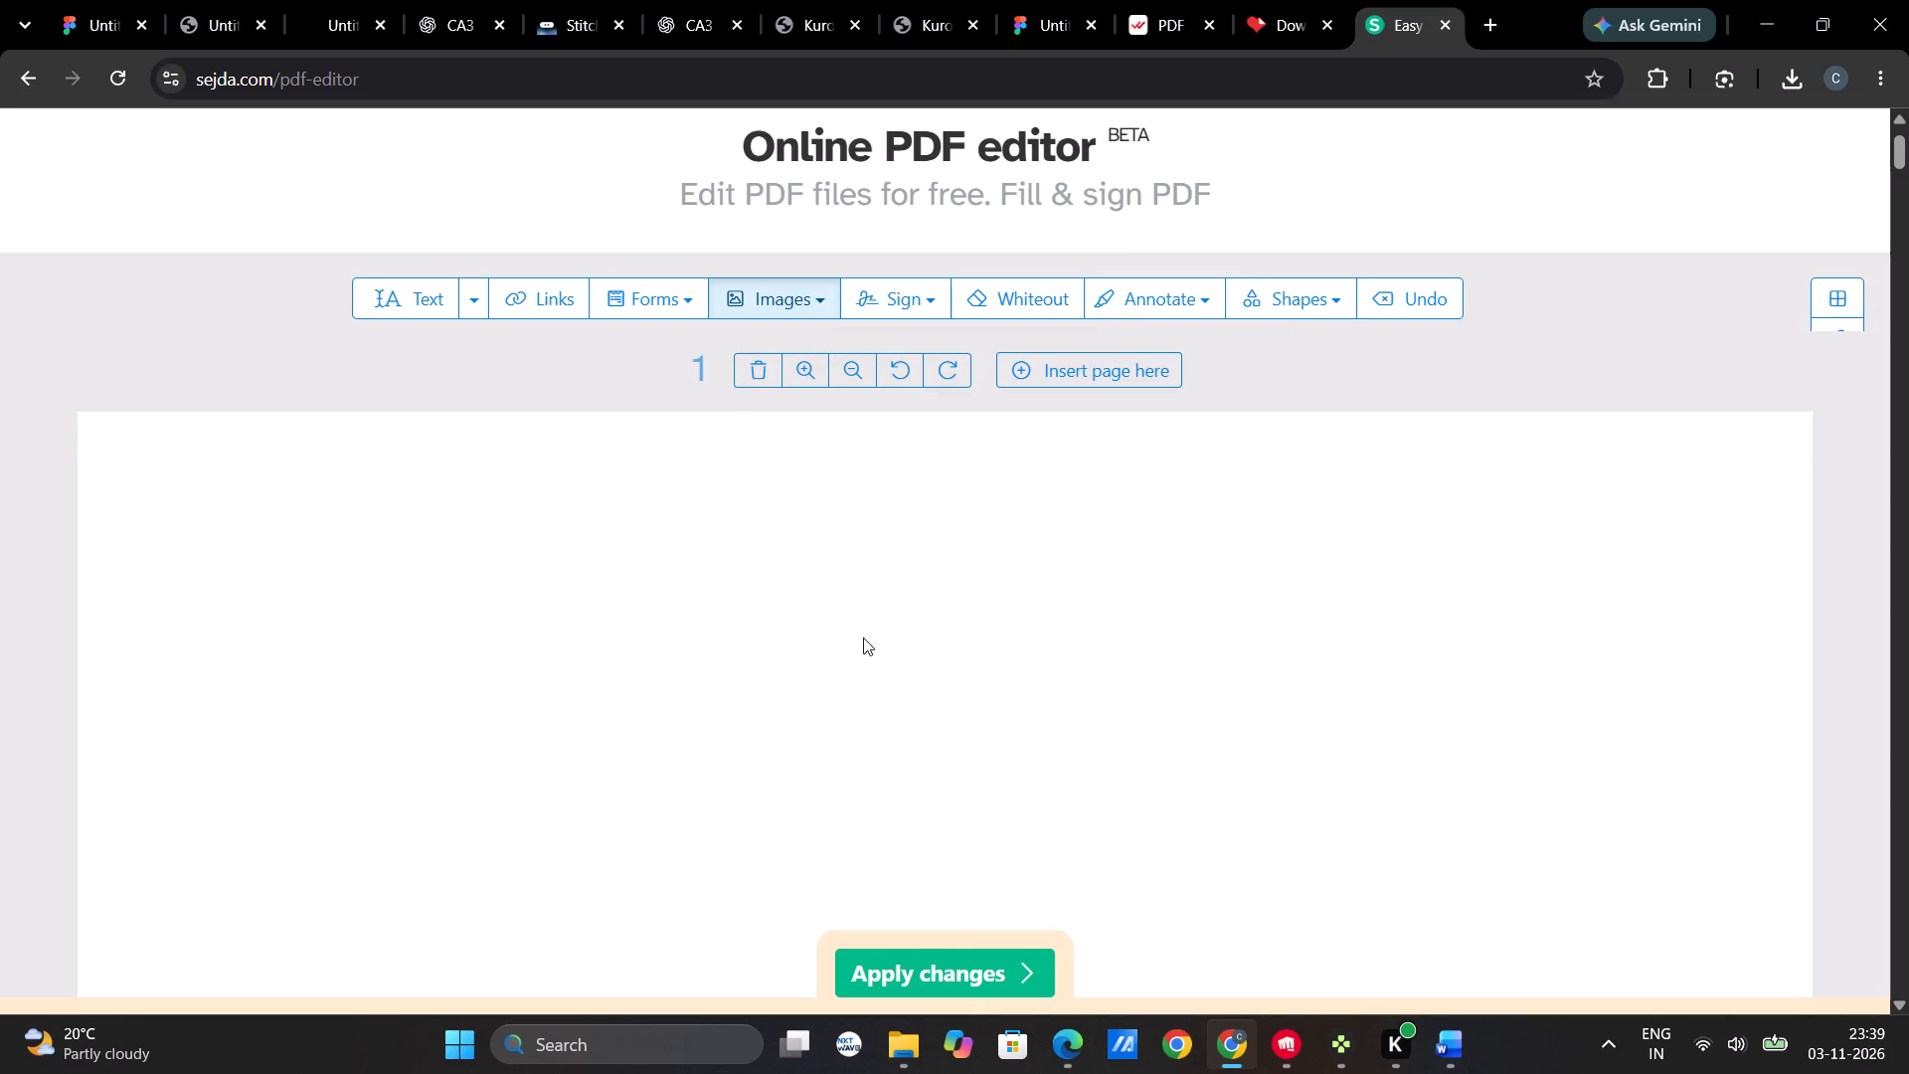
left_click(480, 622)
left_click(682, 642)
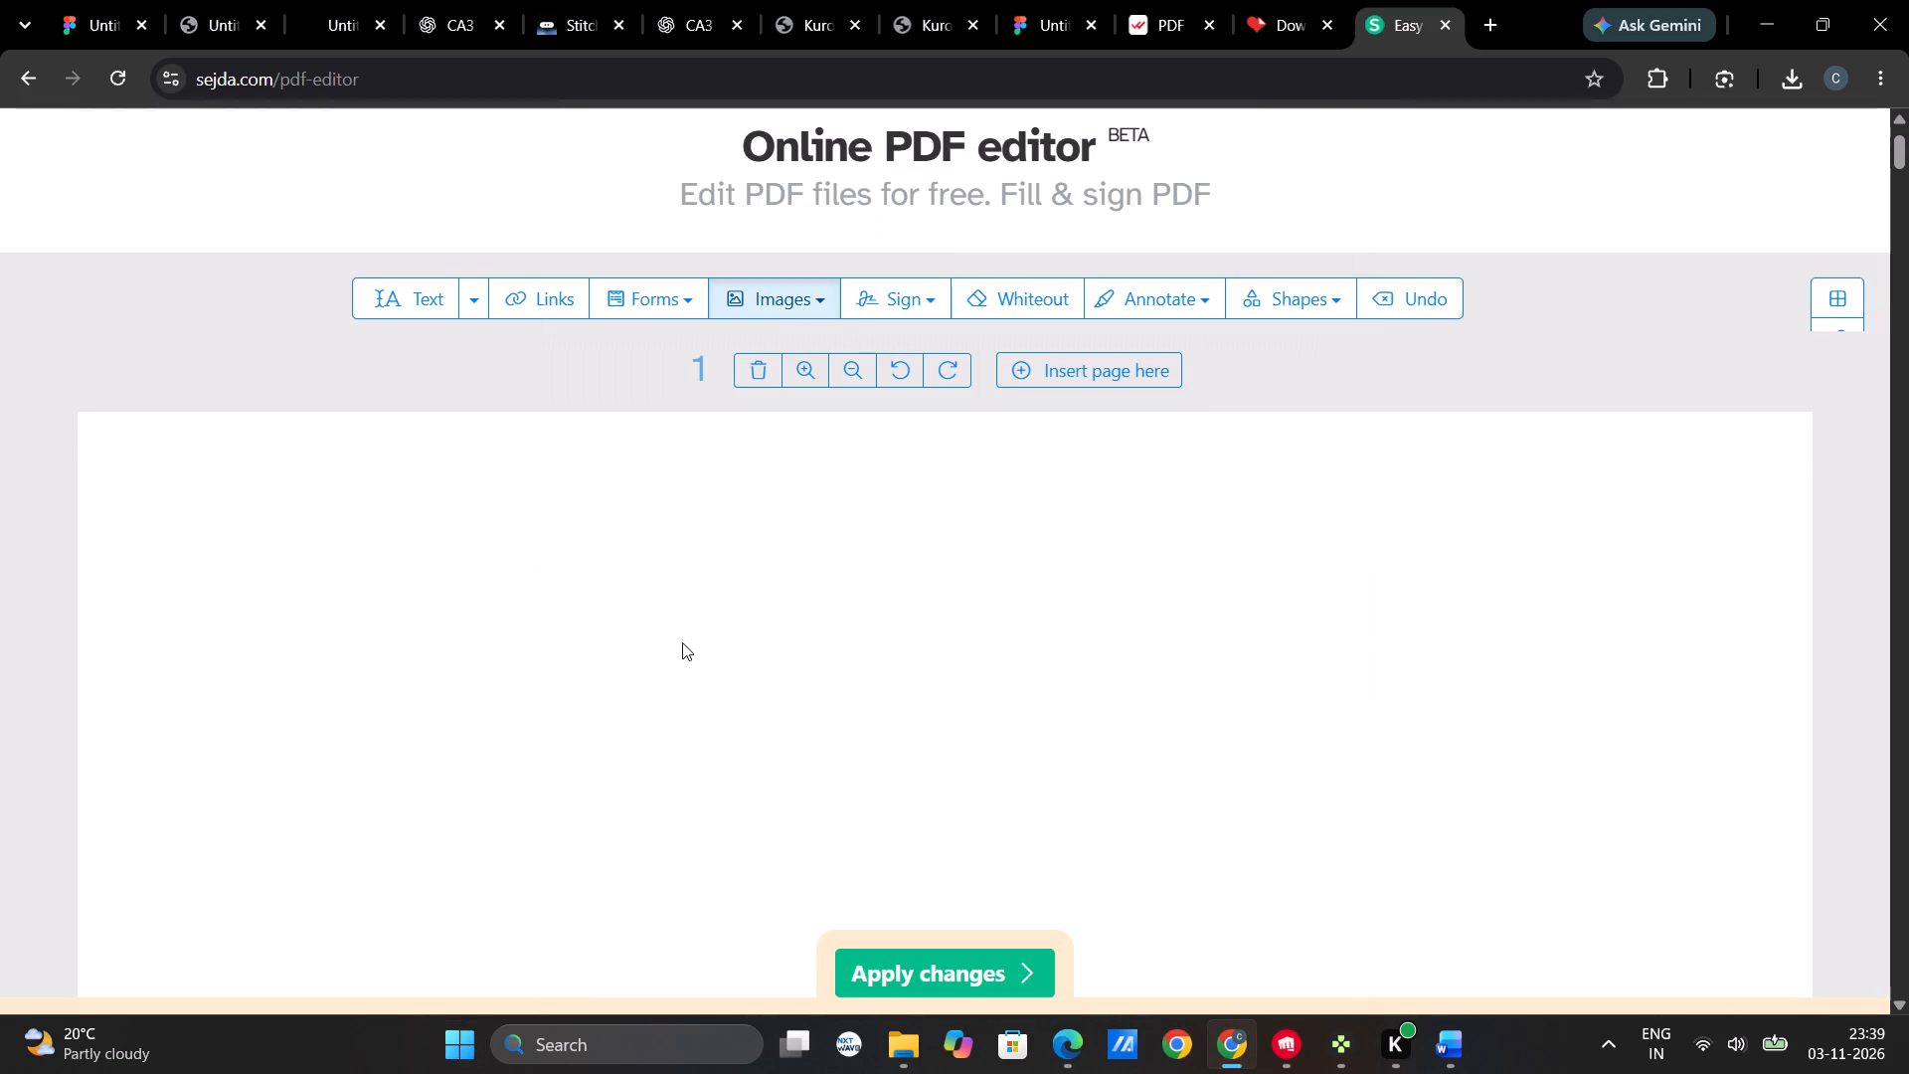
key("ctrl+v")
Add a text block near the upper middle of the first page containing the copied lines INTERACTION DESIGN(IXD801) and CA-2 Part 1 User Flow Diagram.
left_click(407, 293)
left_click(713, 667)
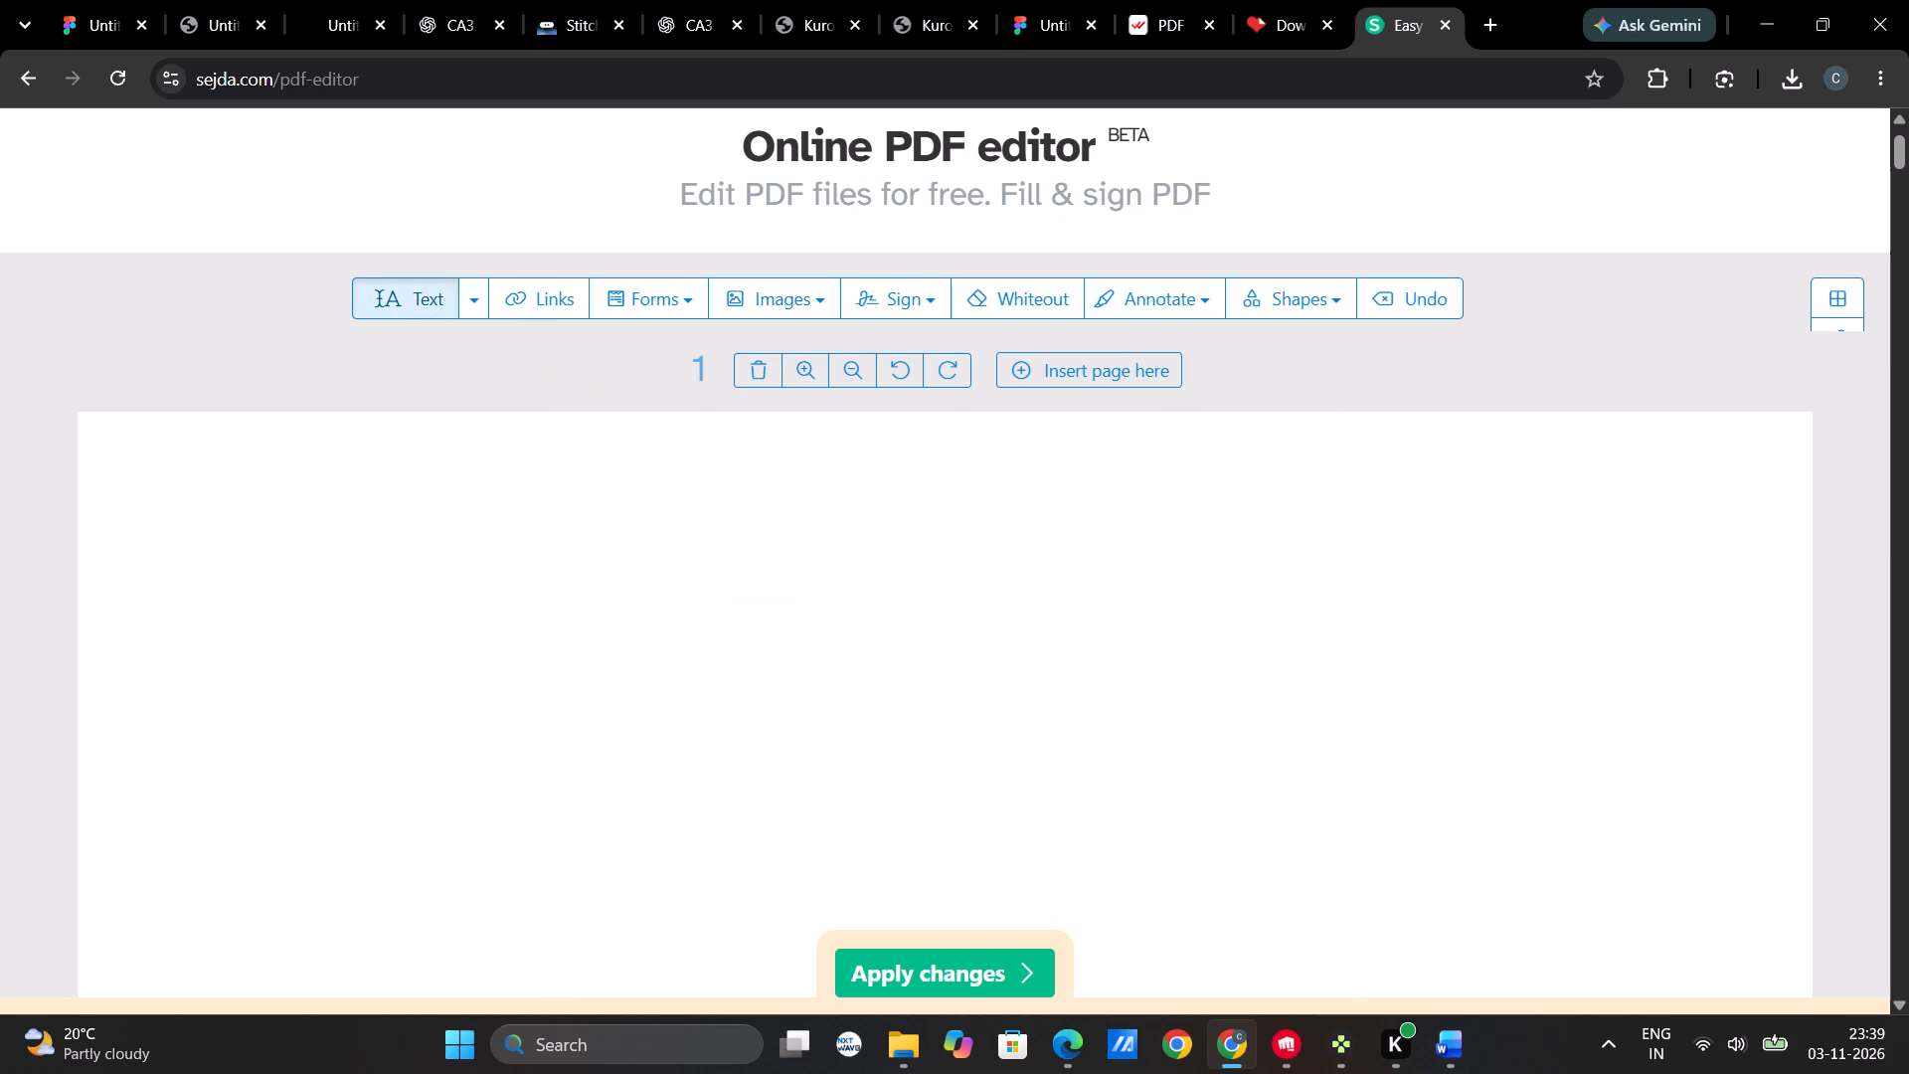
key("ctrl+v")
scroll(824, 741, "down", 1)
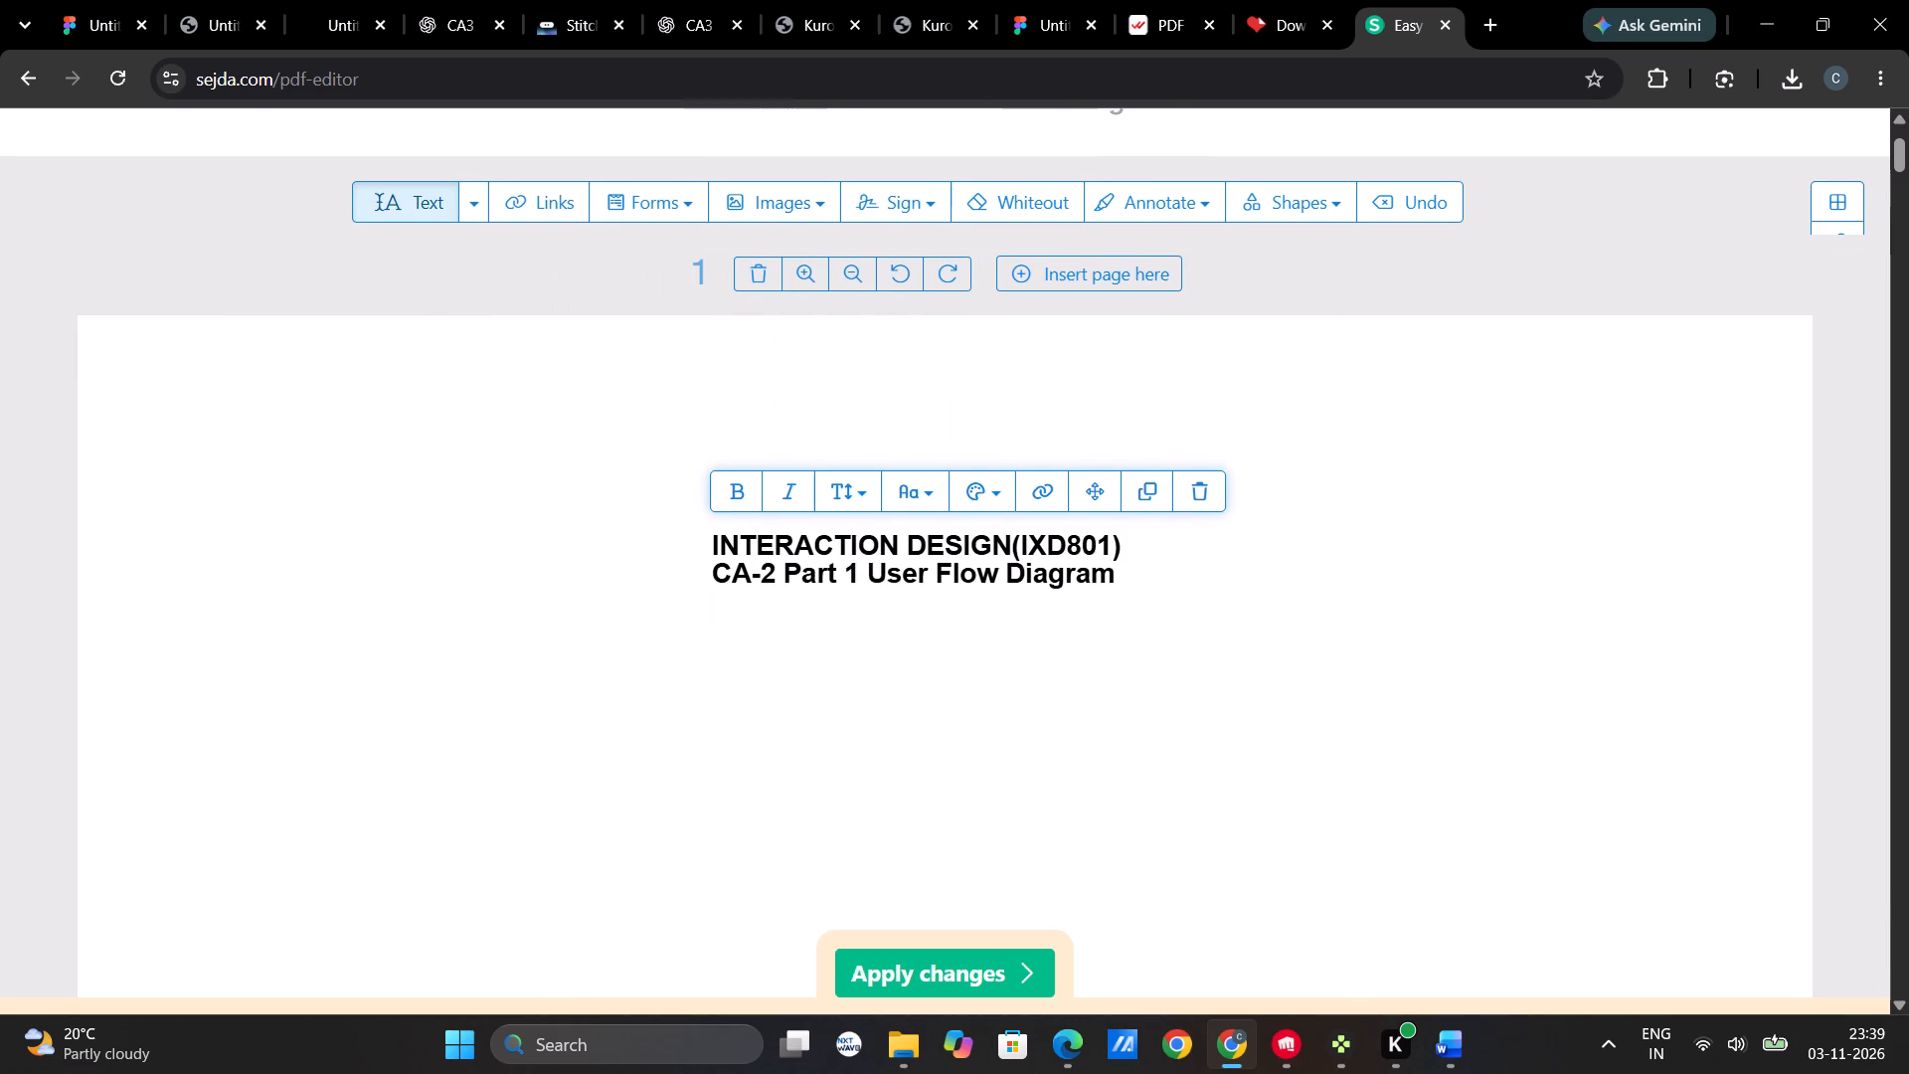
scroll(824, 741, "down", 1)
key("Return")
key("Return")
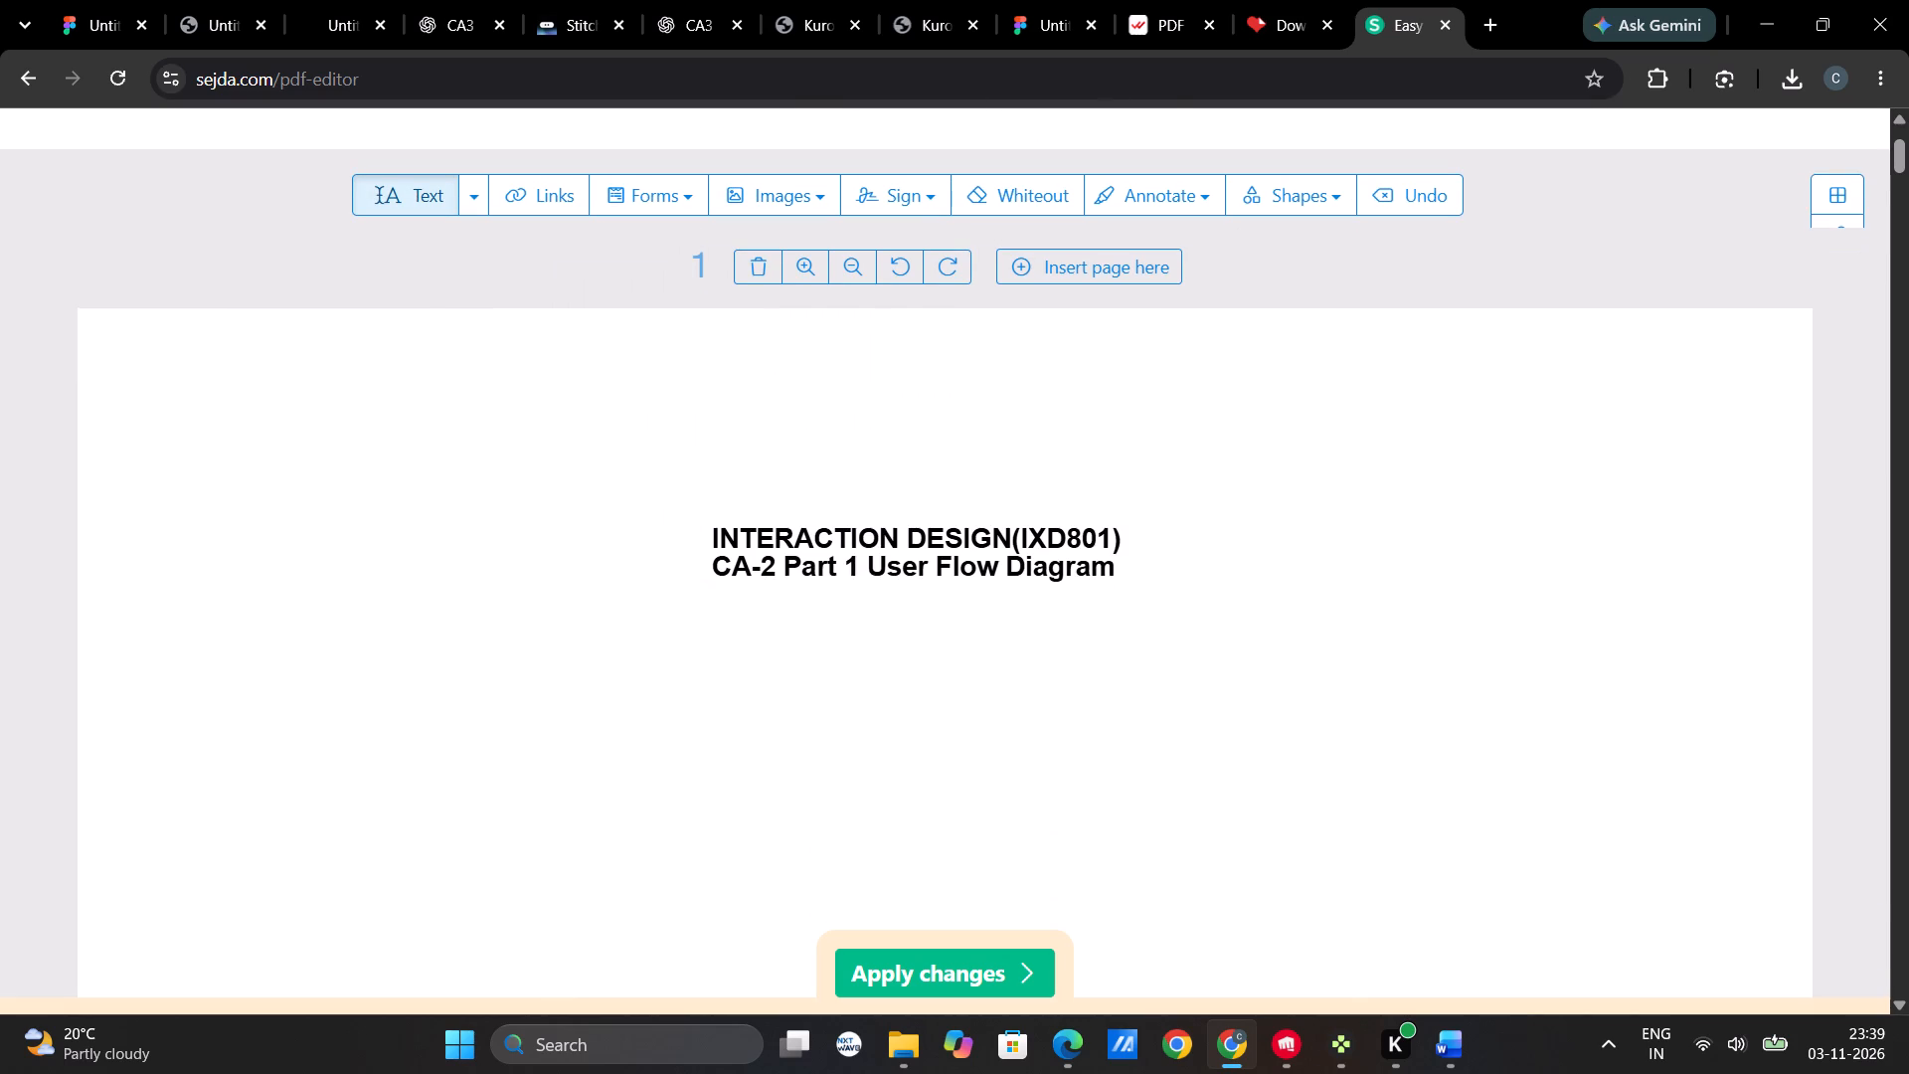
Paste the full cover text from the clipboard history into a new text box below the separate title lines.
left_click(885, 656)
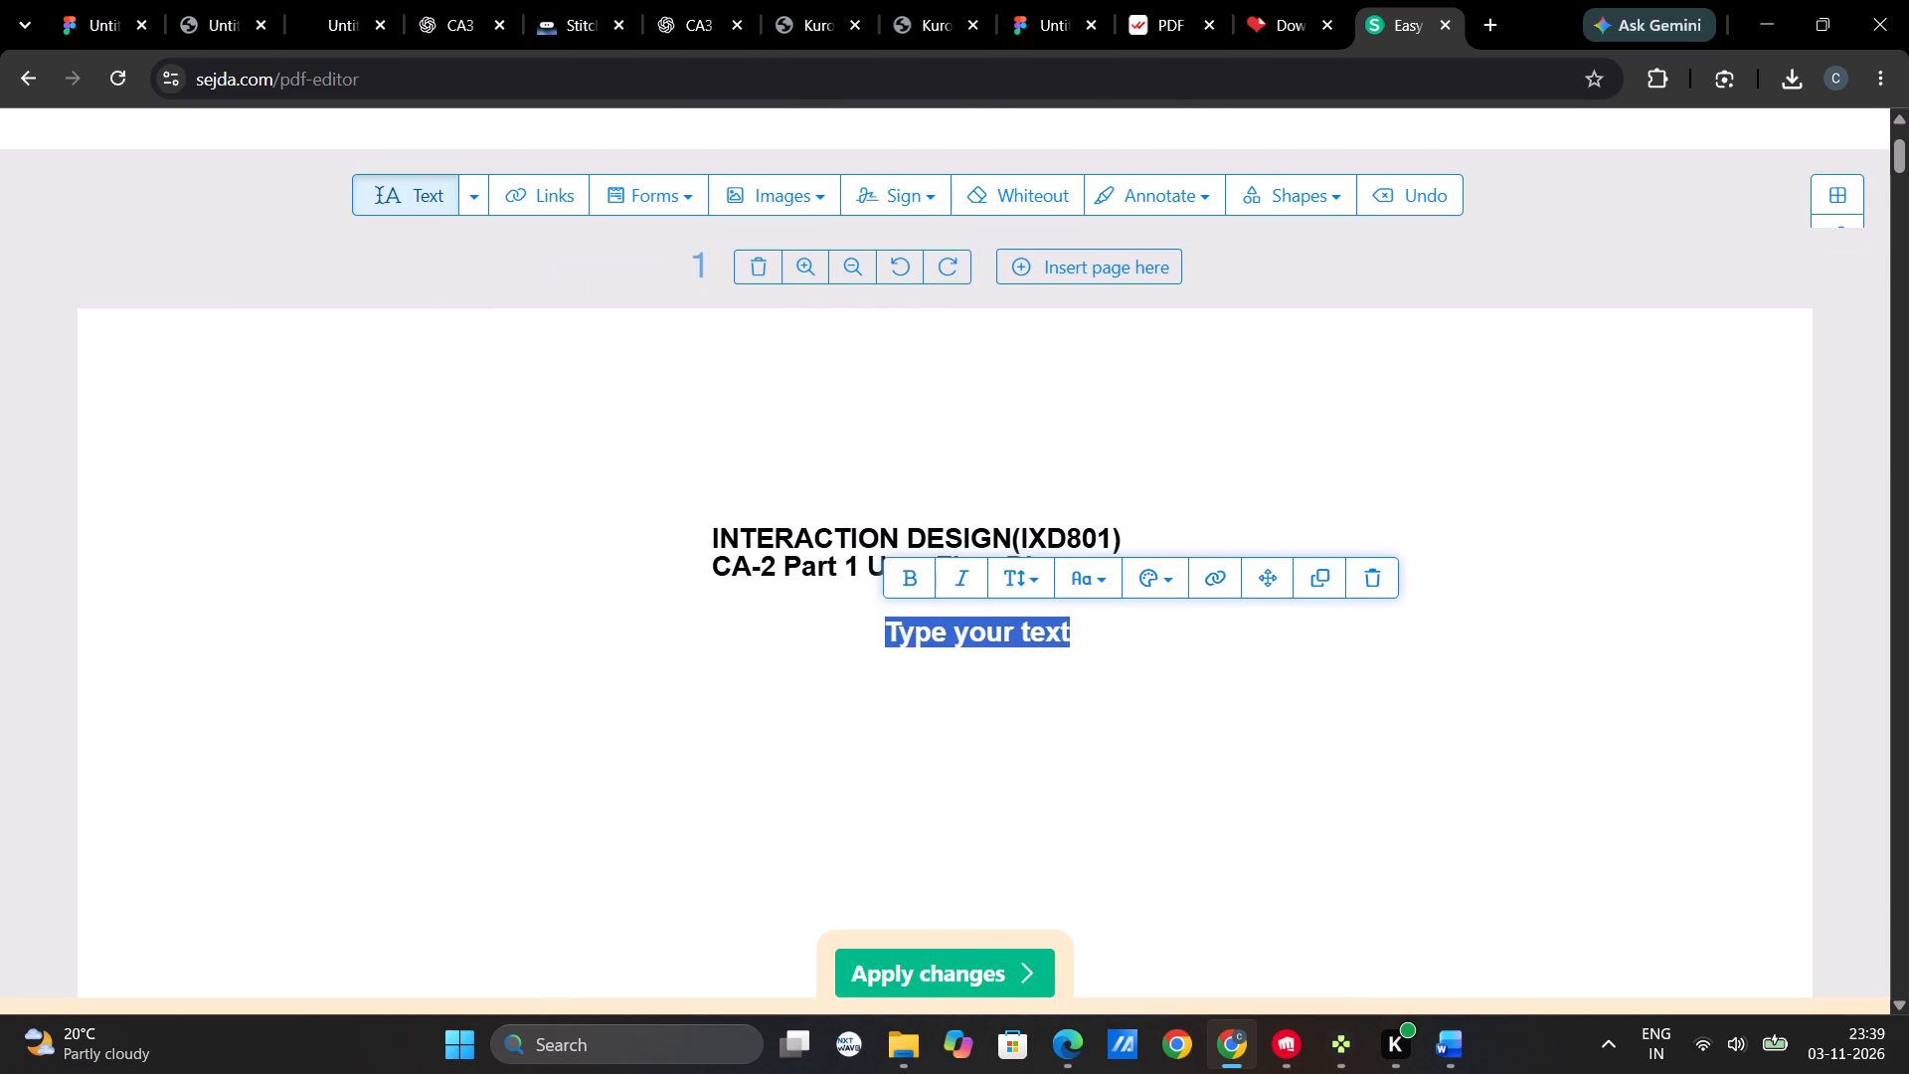
key("super+v")
left_click(1023, 449)
key("ctrl+v")
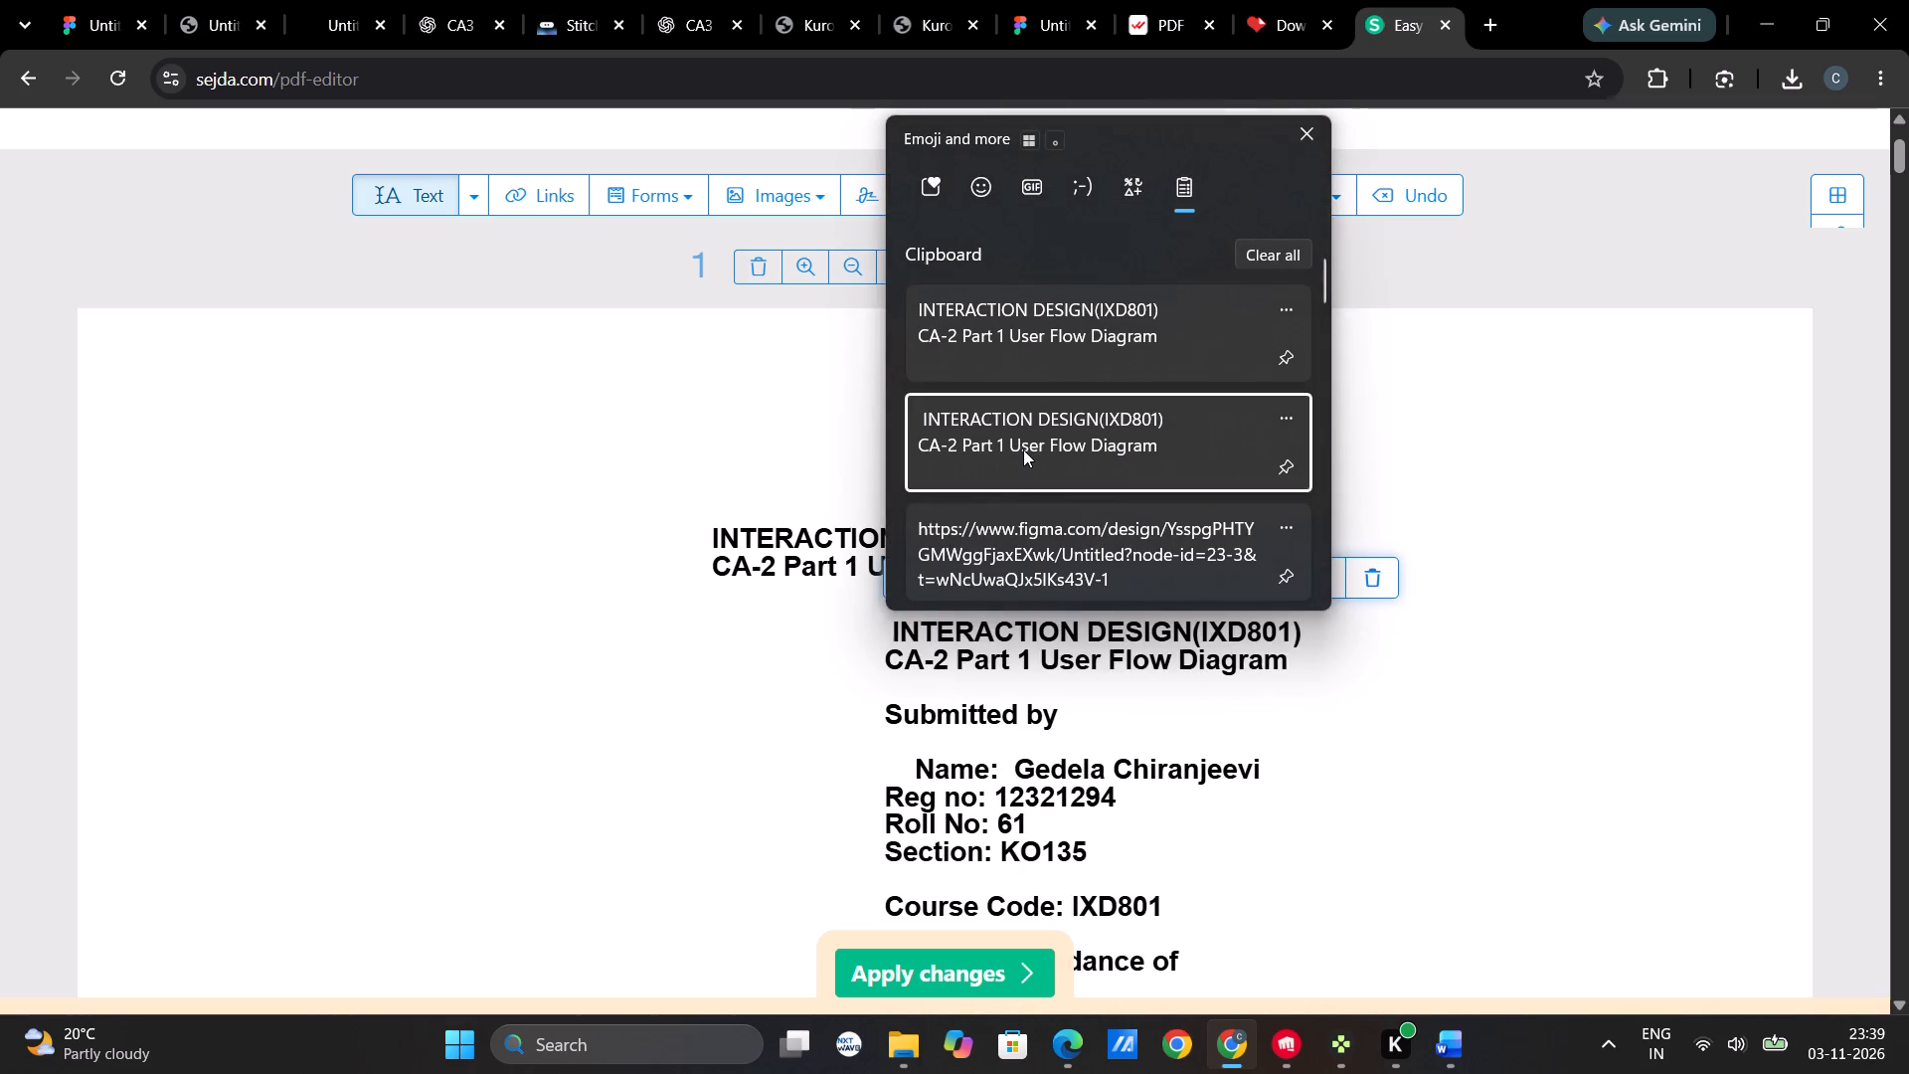
Delete the separate text box that holds only the two title lines.
left_click(1108, 545)
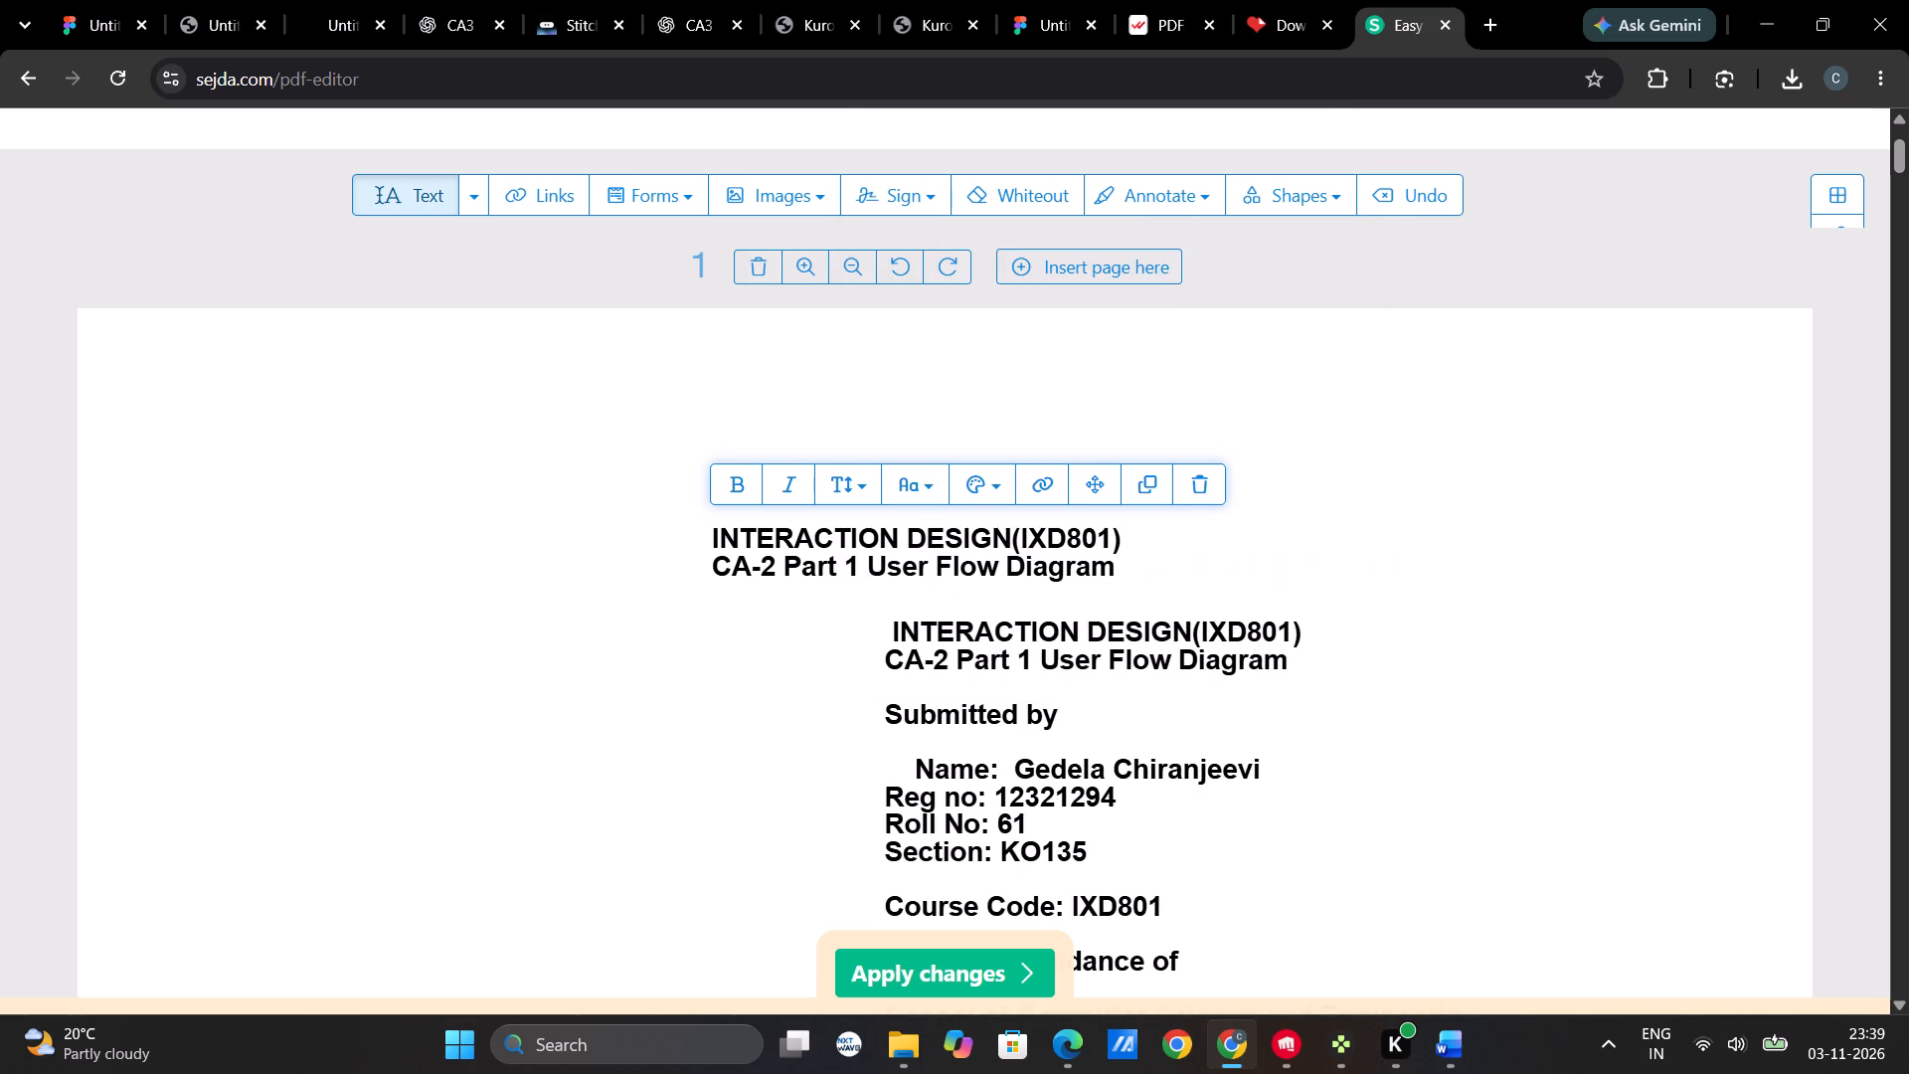
left_click(1204, 479)
Move the full cover text block to roughly the horizontal centre of the first page.
scroll(1007, 636, "down", 1)
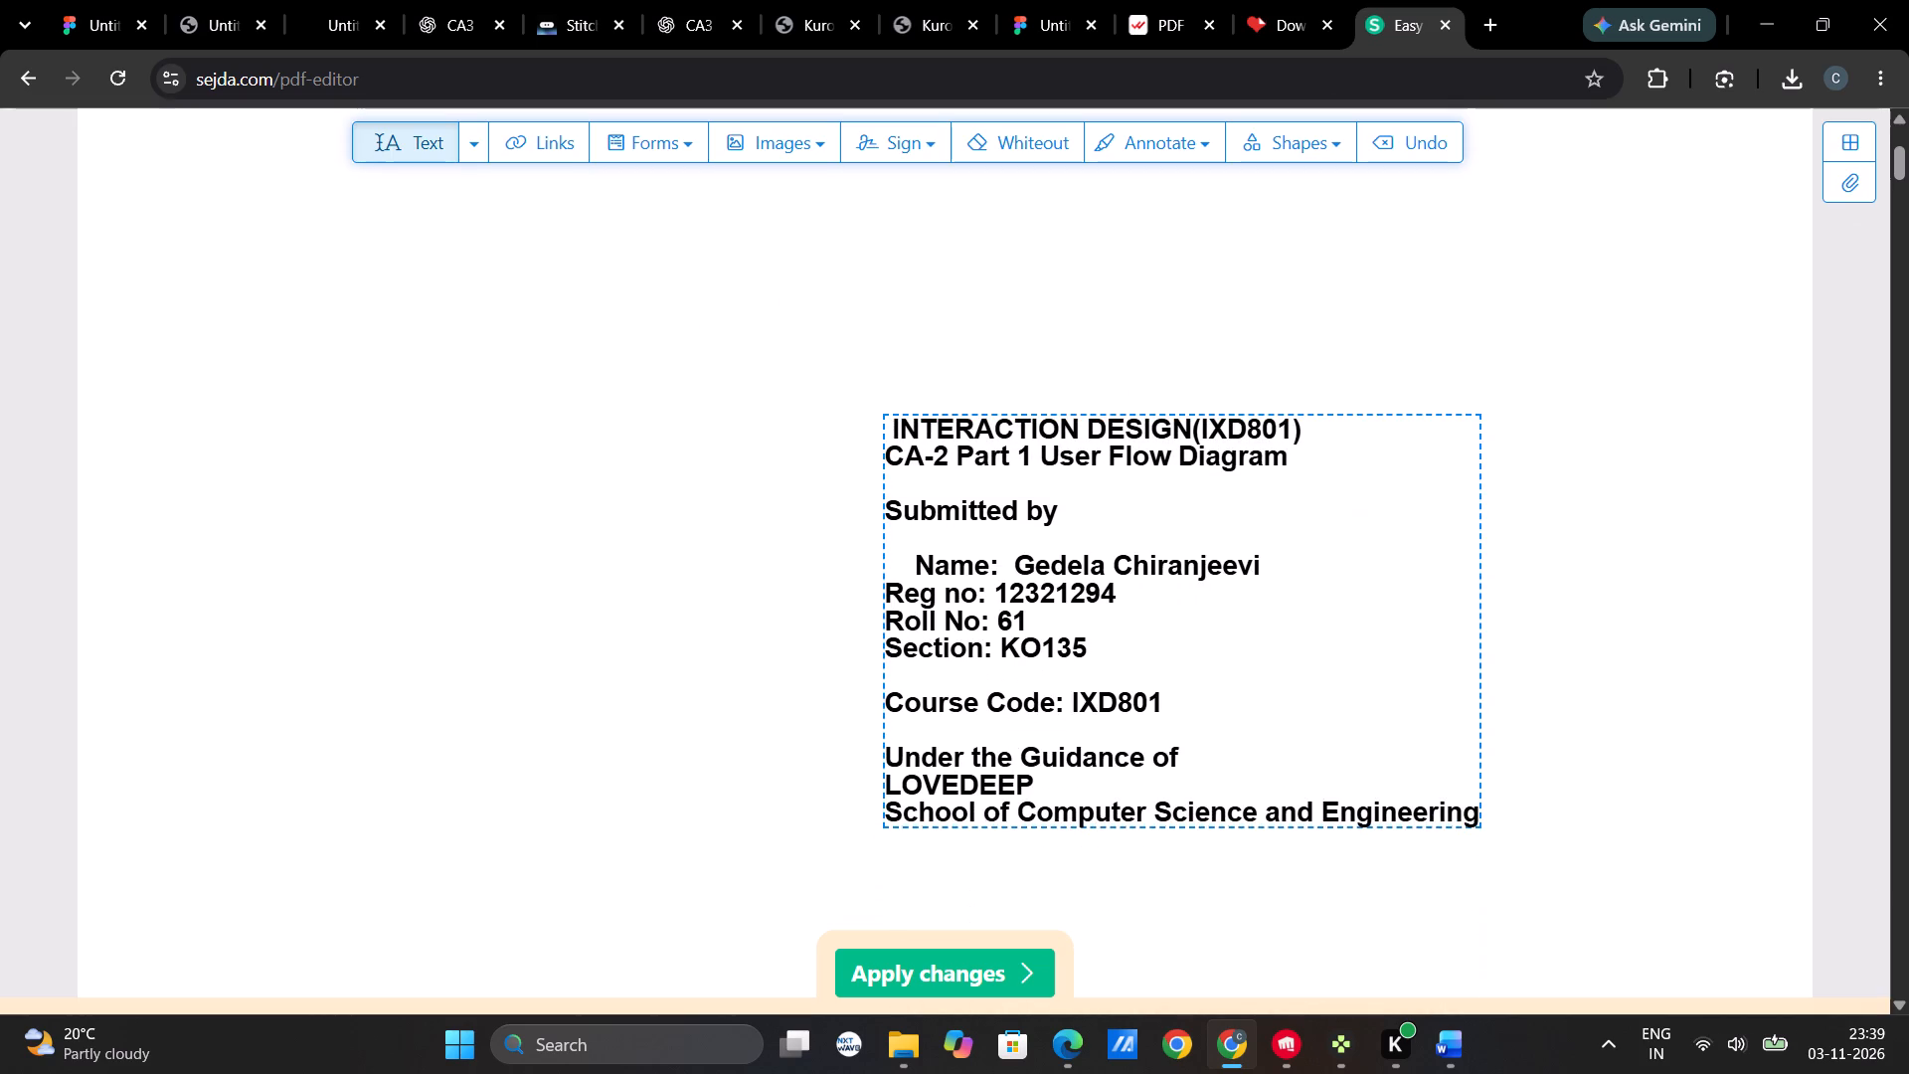
left_click(1265, 530)
left_click(1255, 392)
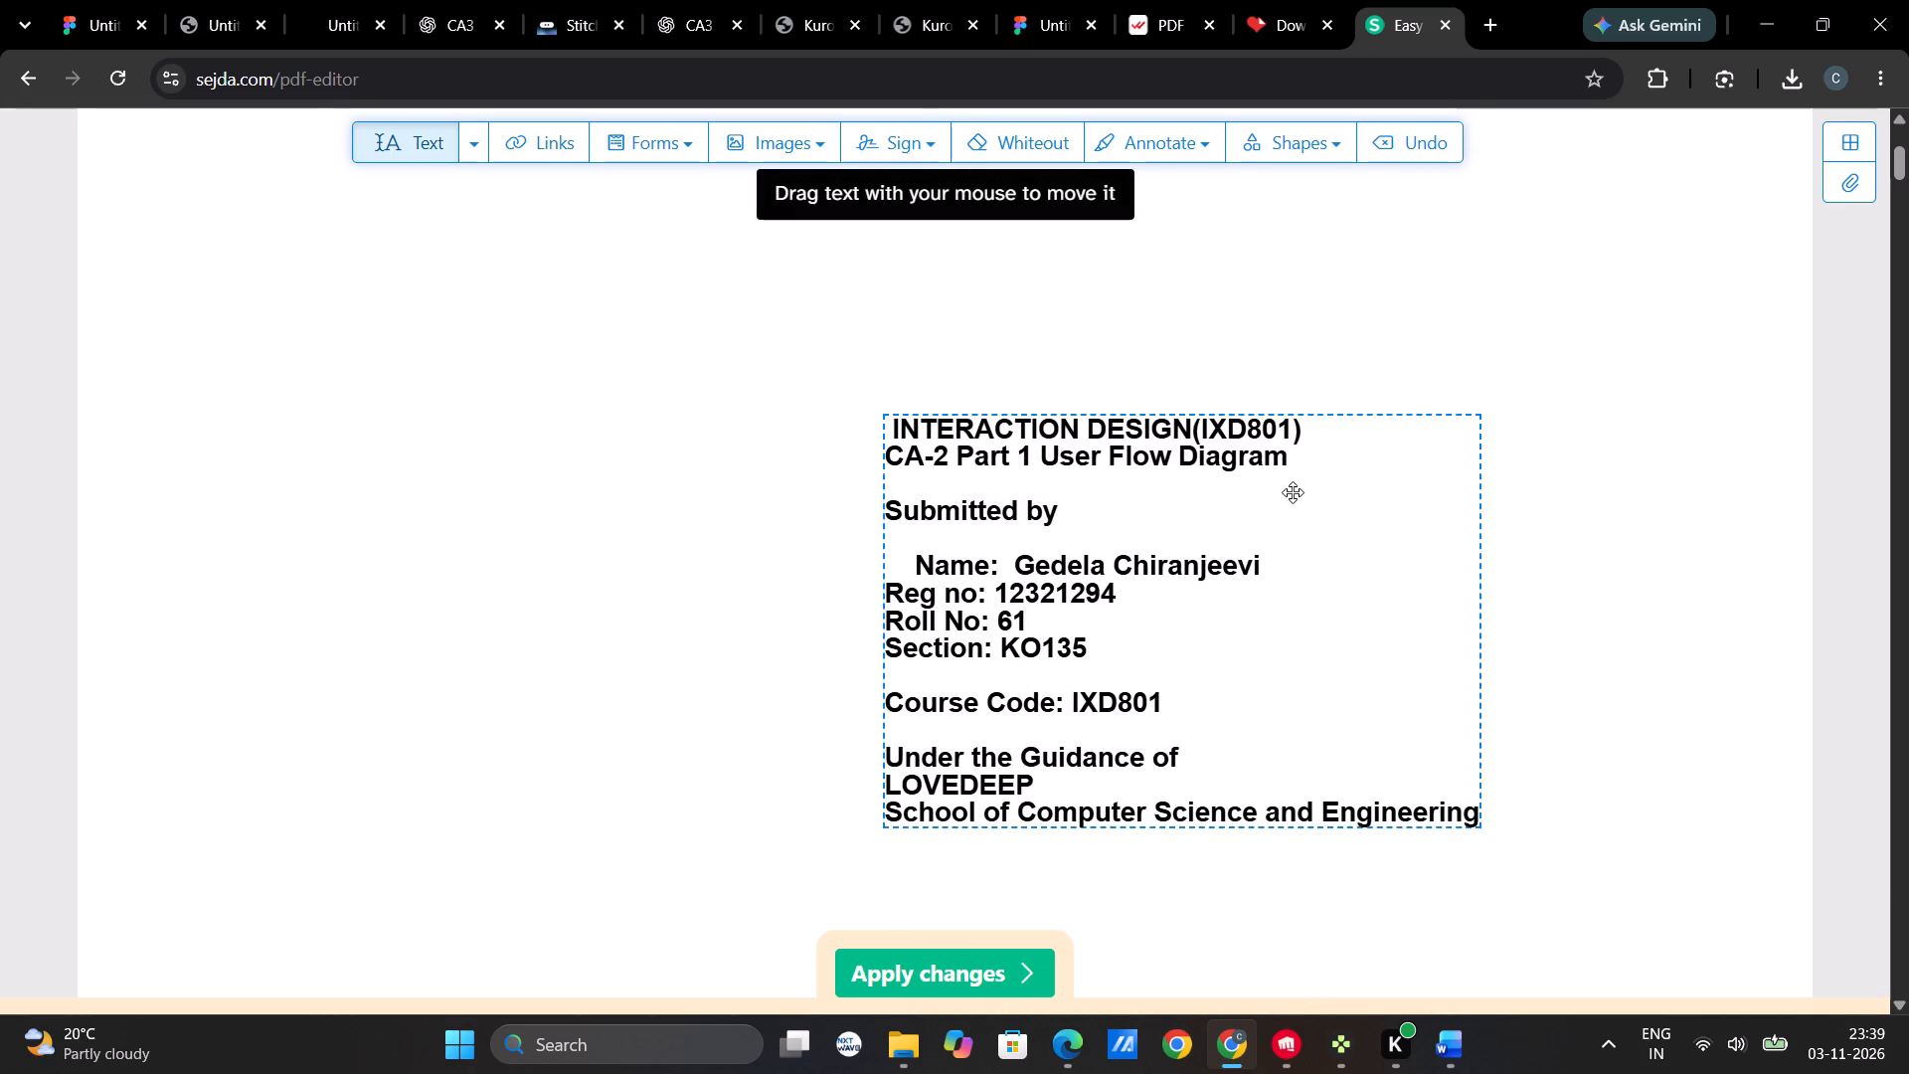
left_click_drag(1293, 492, 1069, 492)
scroll(1069, 492, "up", 2)
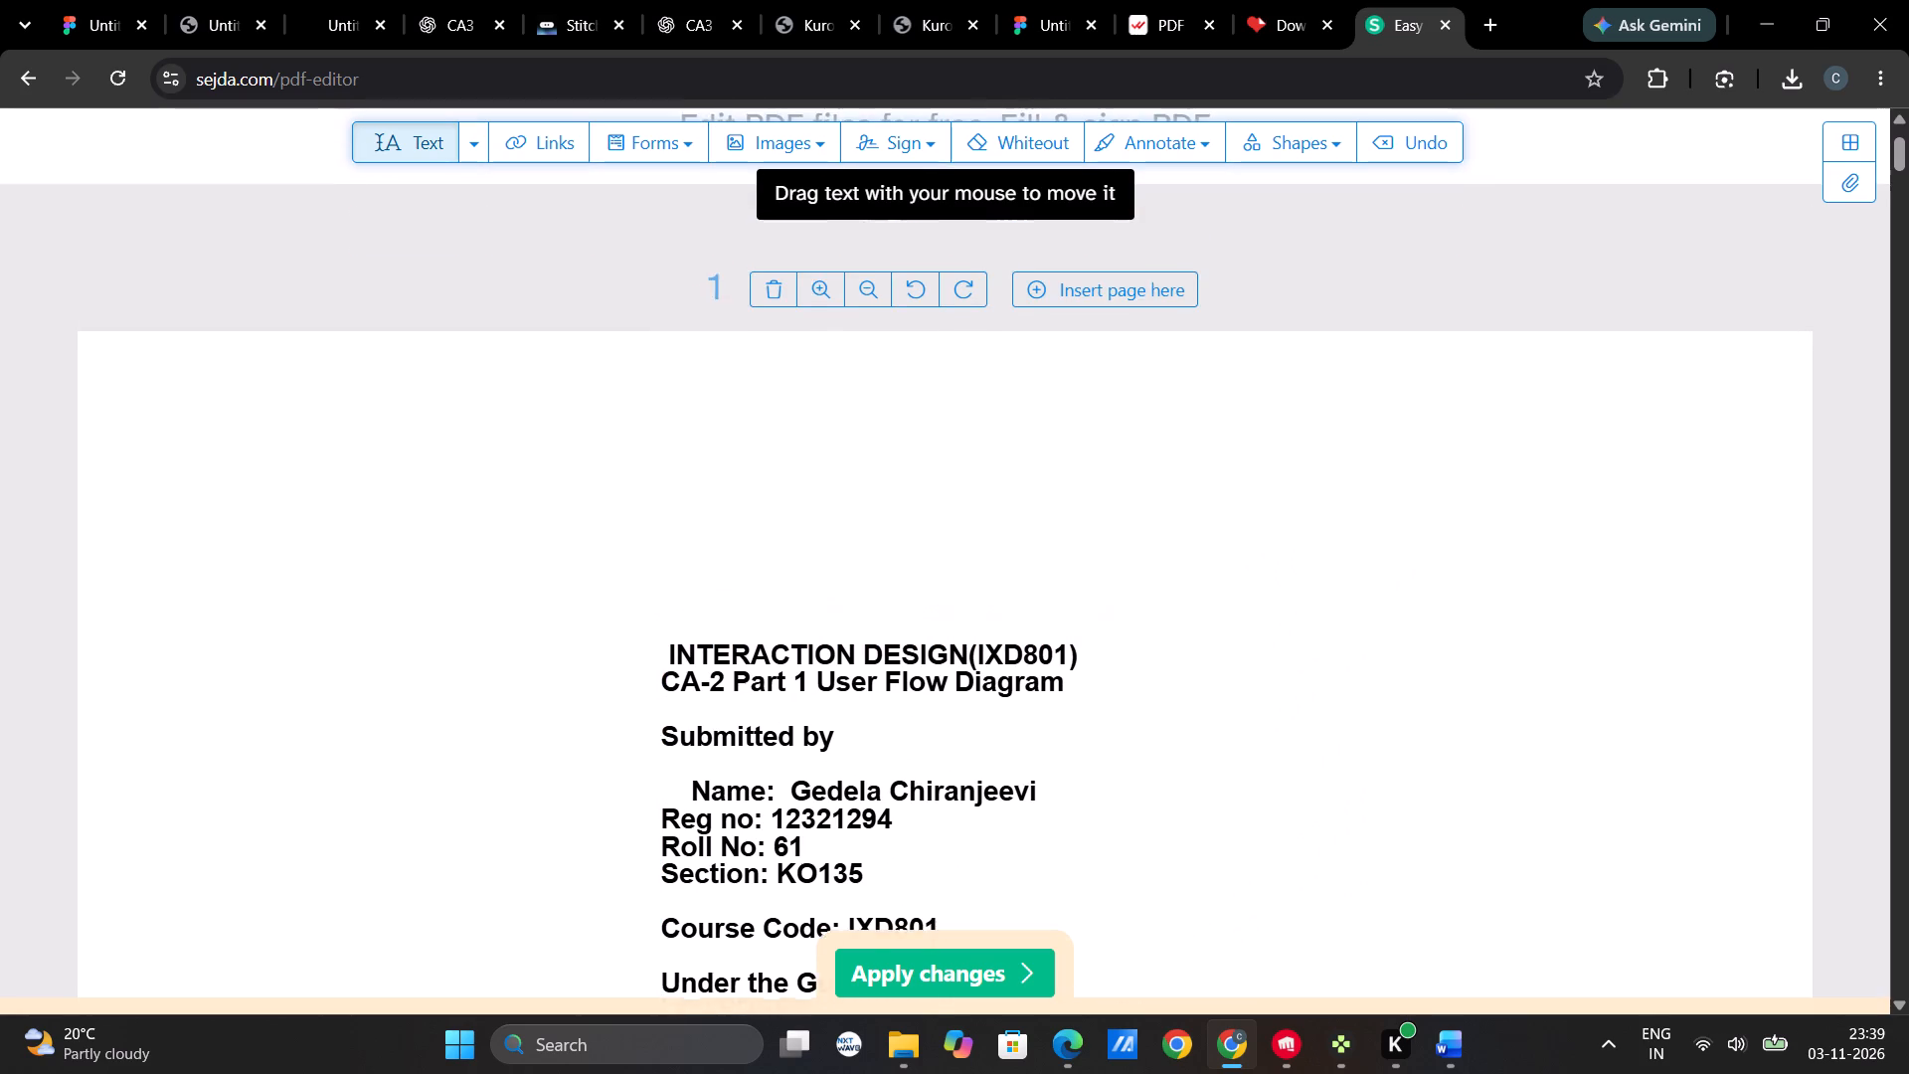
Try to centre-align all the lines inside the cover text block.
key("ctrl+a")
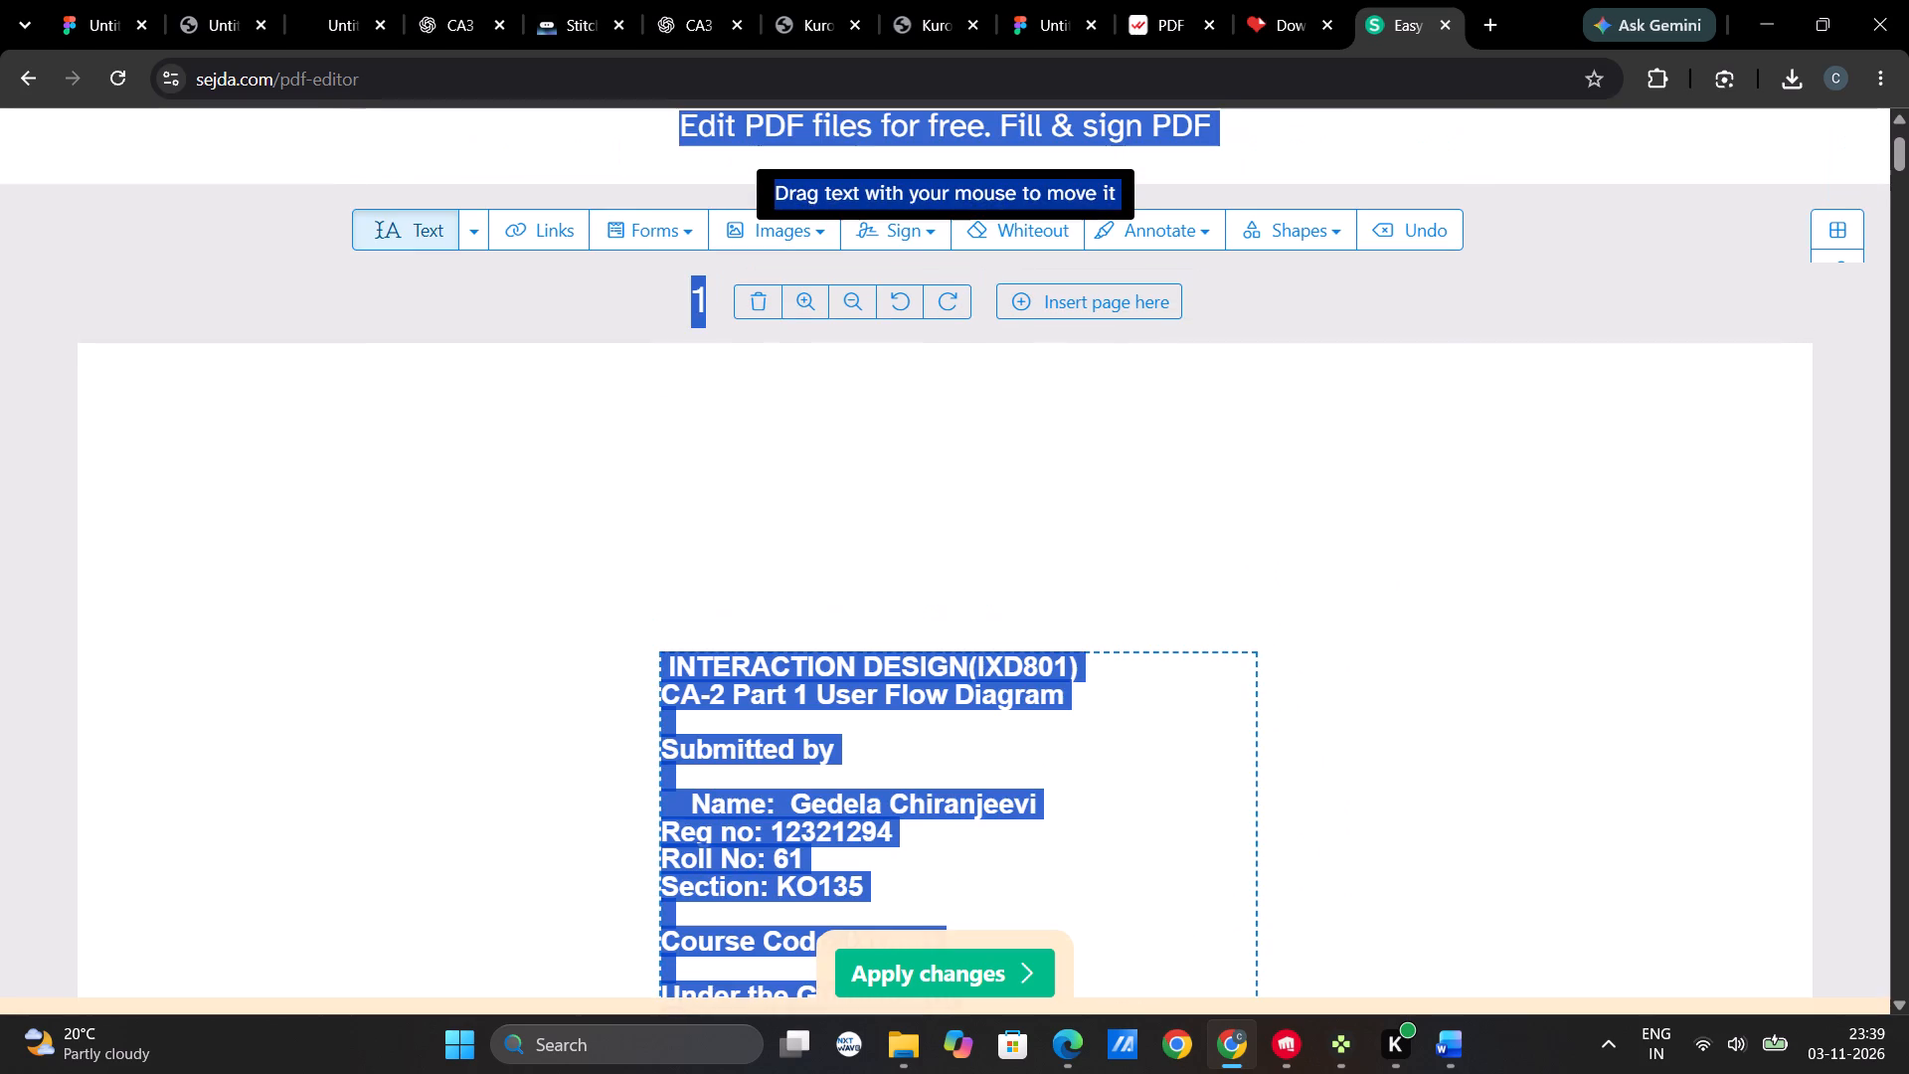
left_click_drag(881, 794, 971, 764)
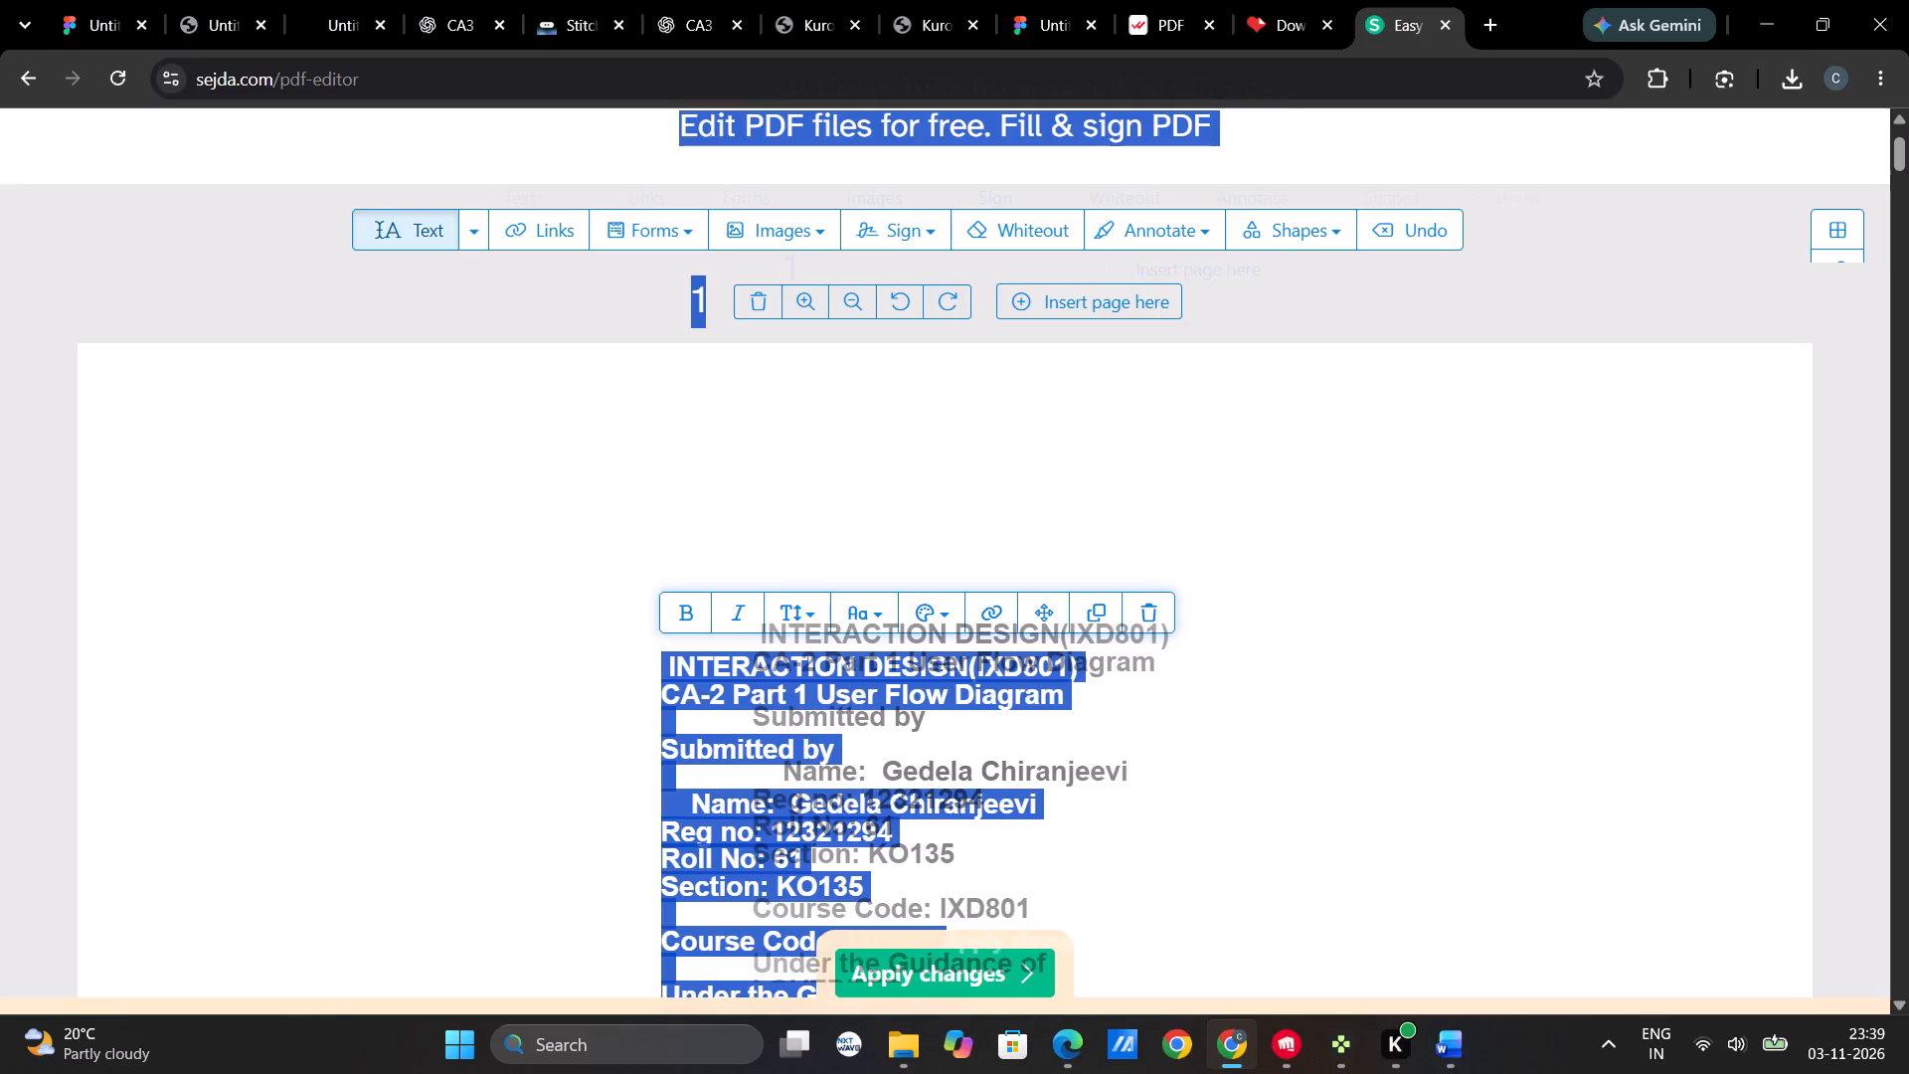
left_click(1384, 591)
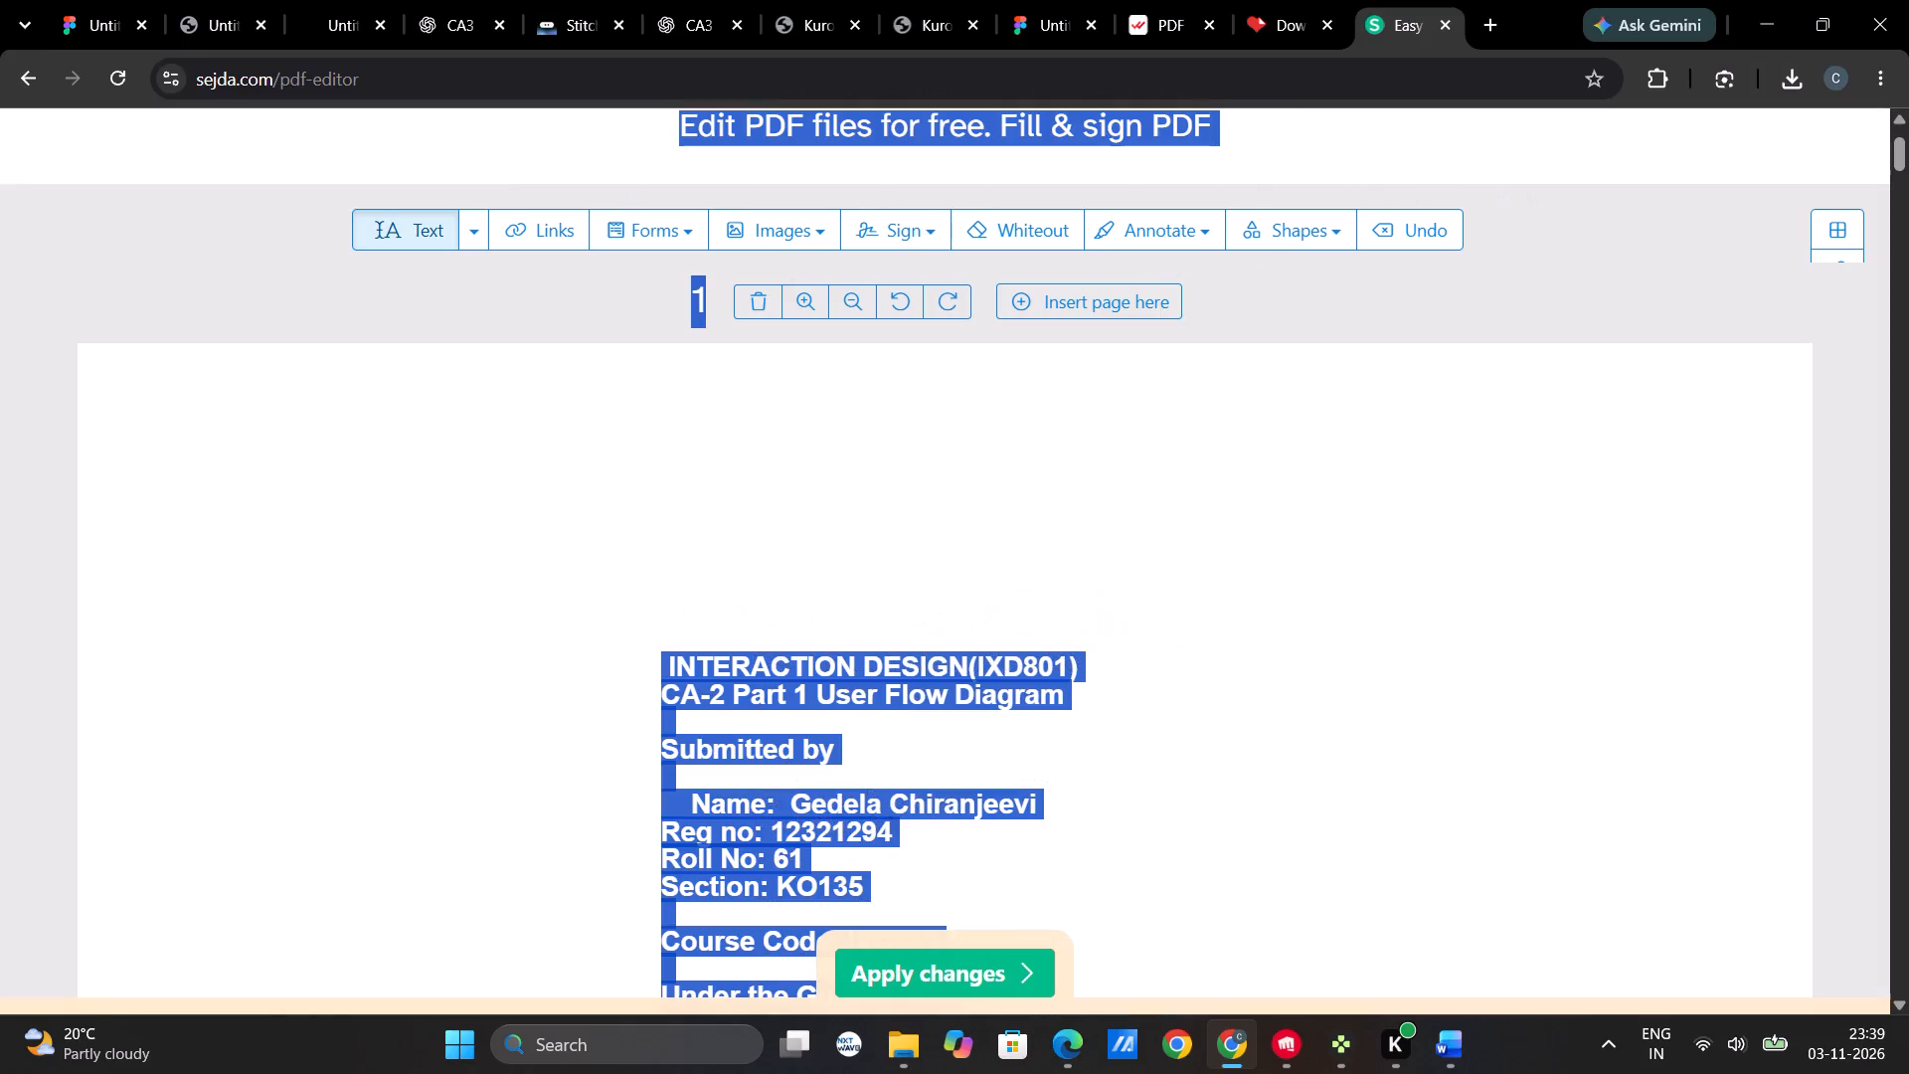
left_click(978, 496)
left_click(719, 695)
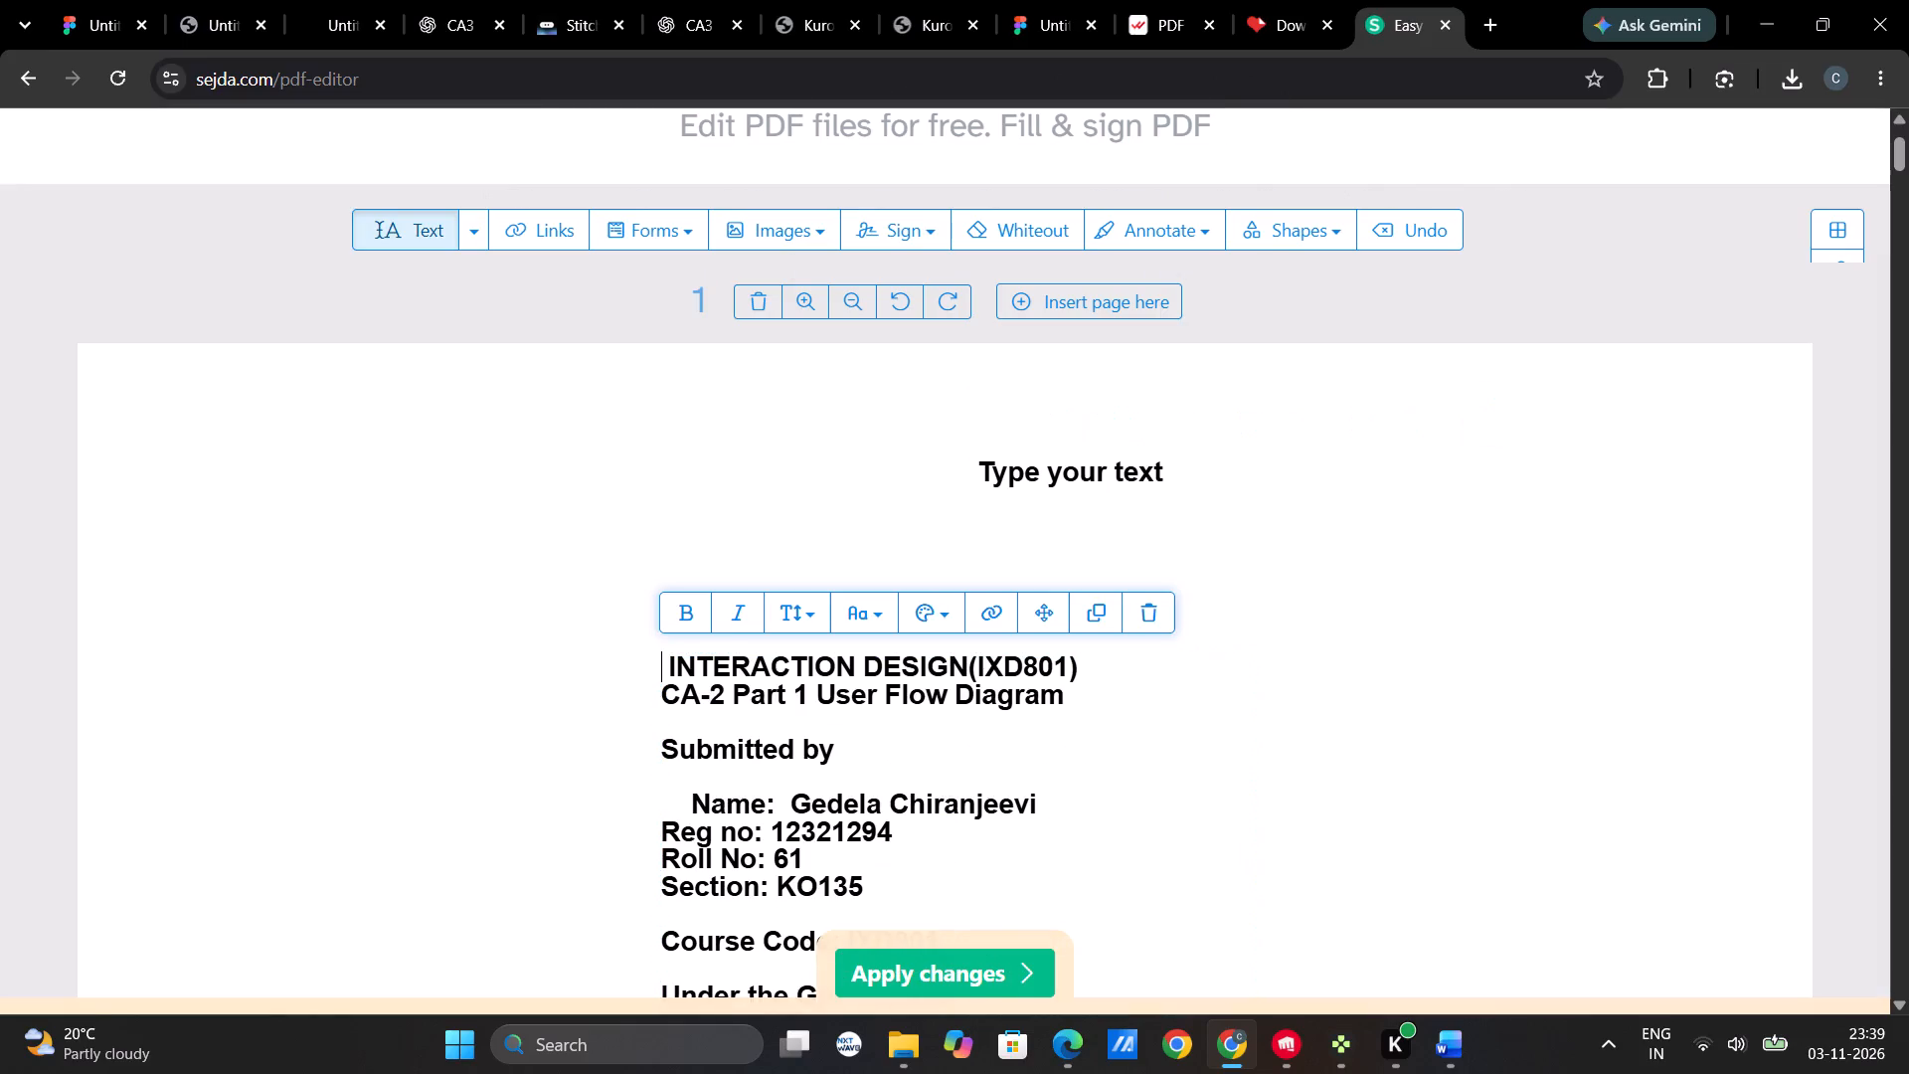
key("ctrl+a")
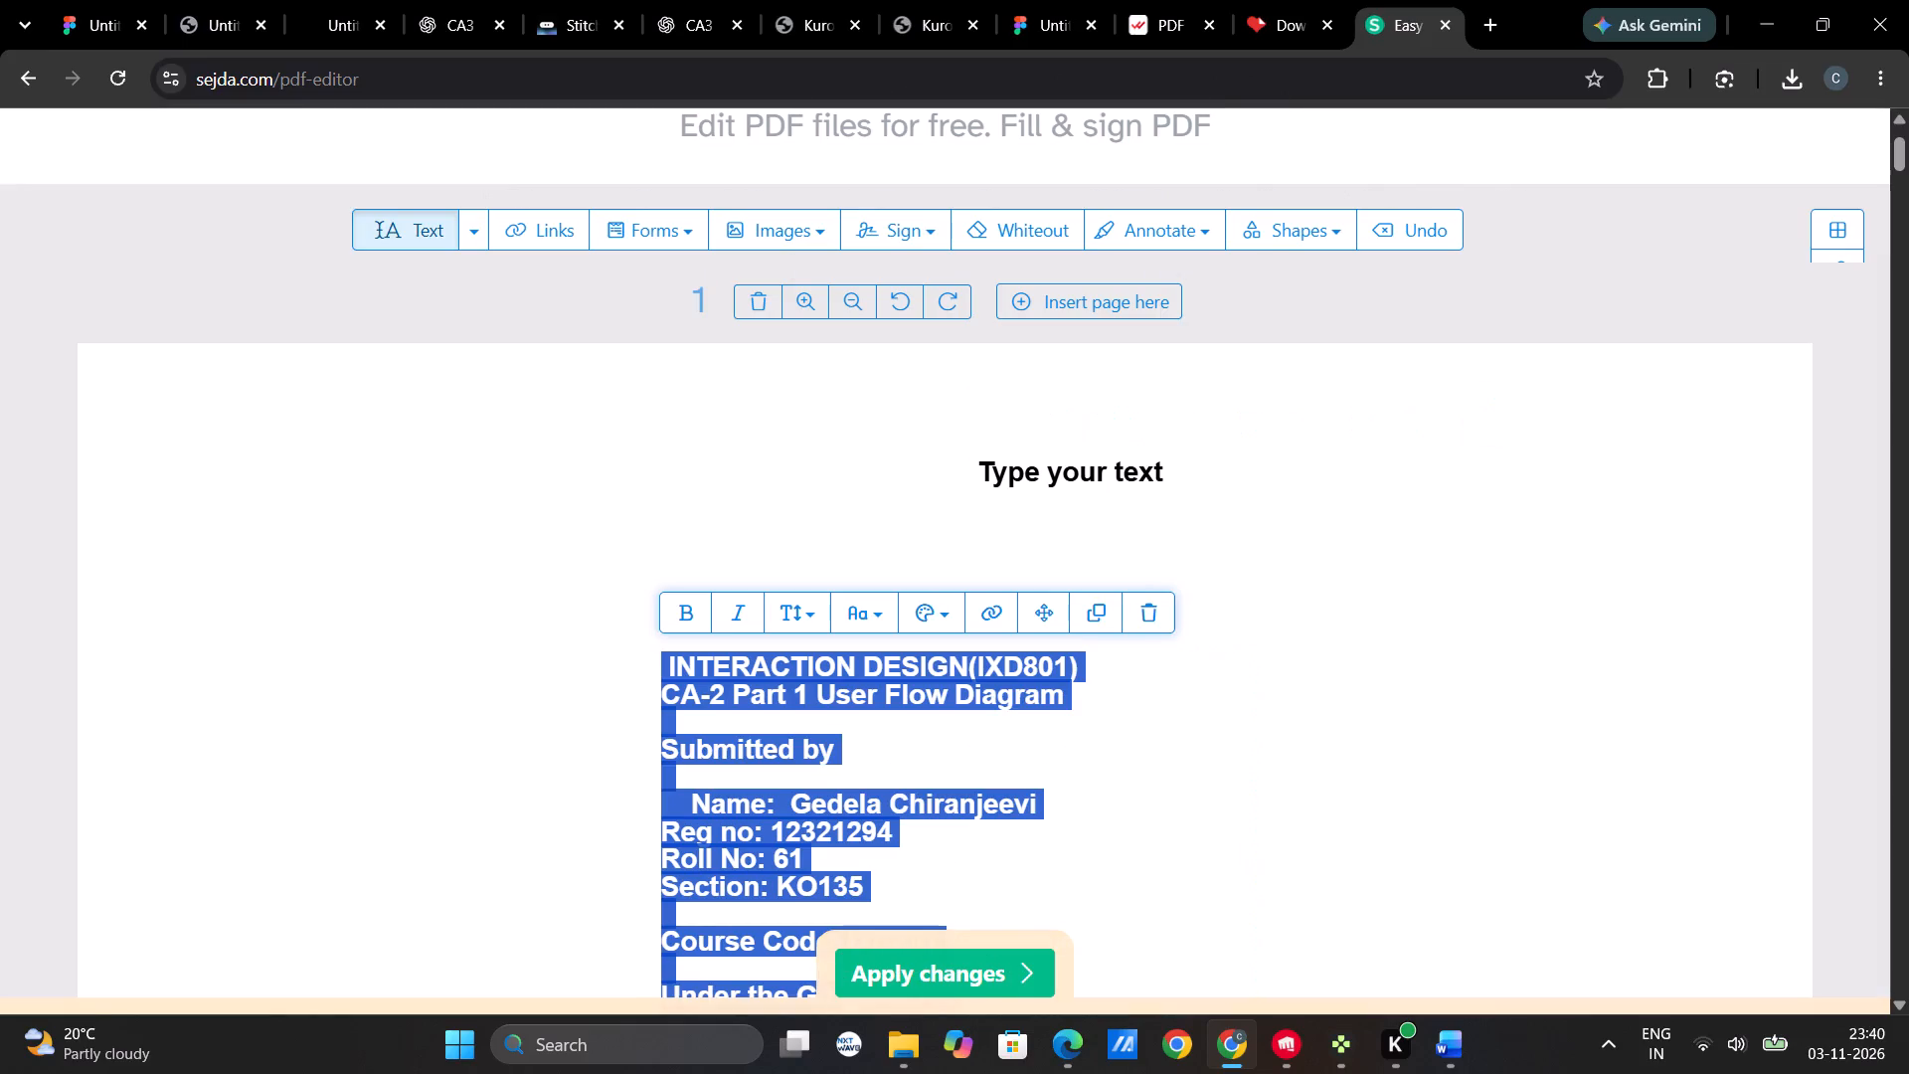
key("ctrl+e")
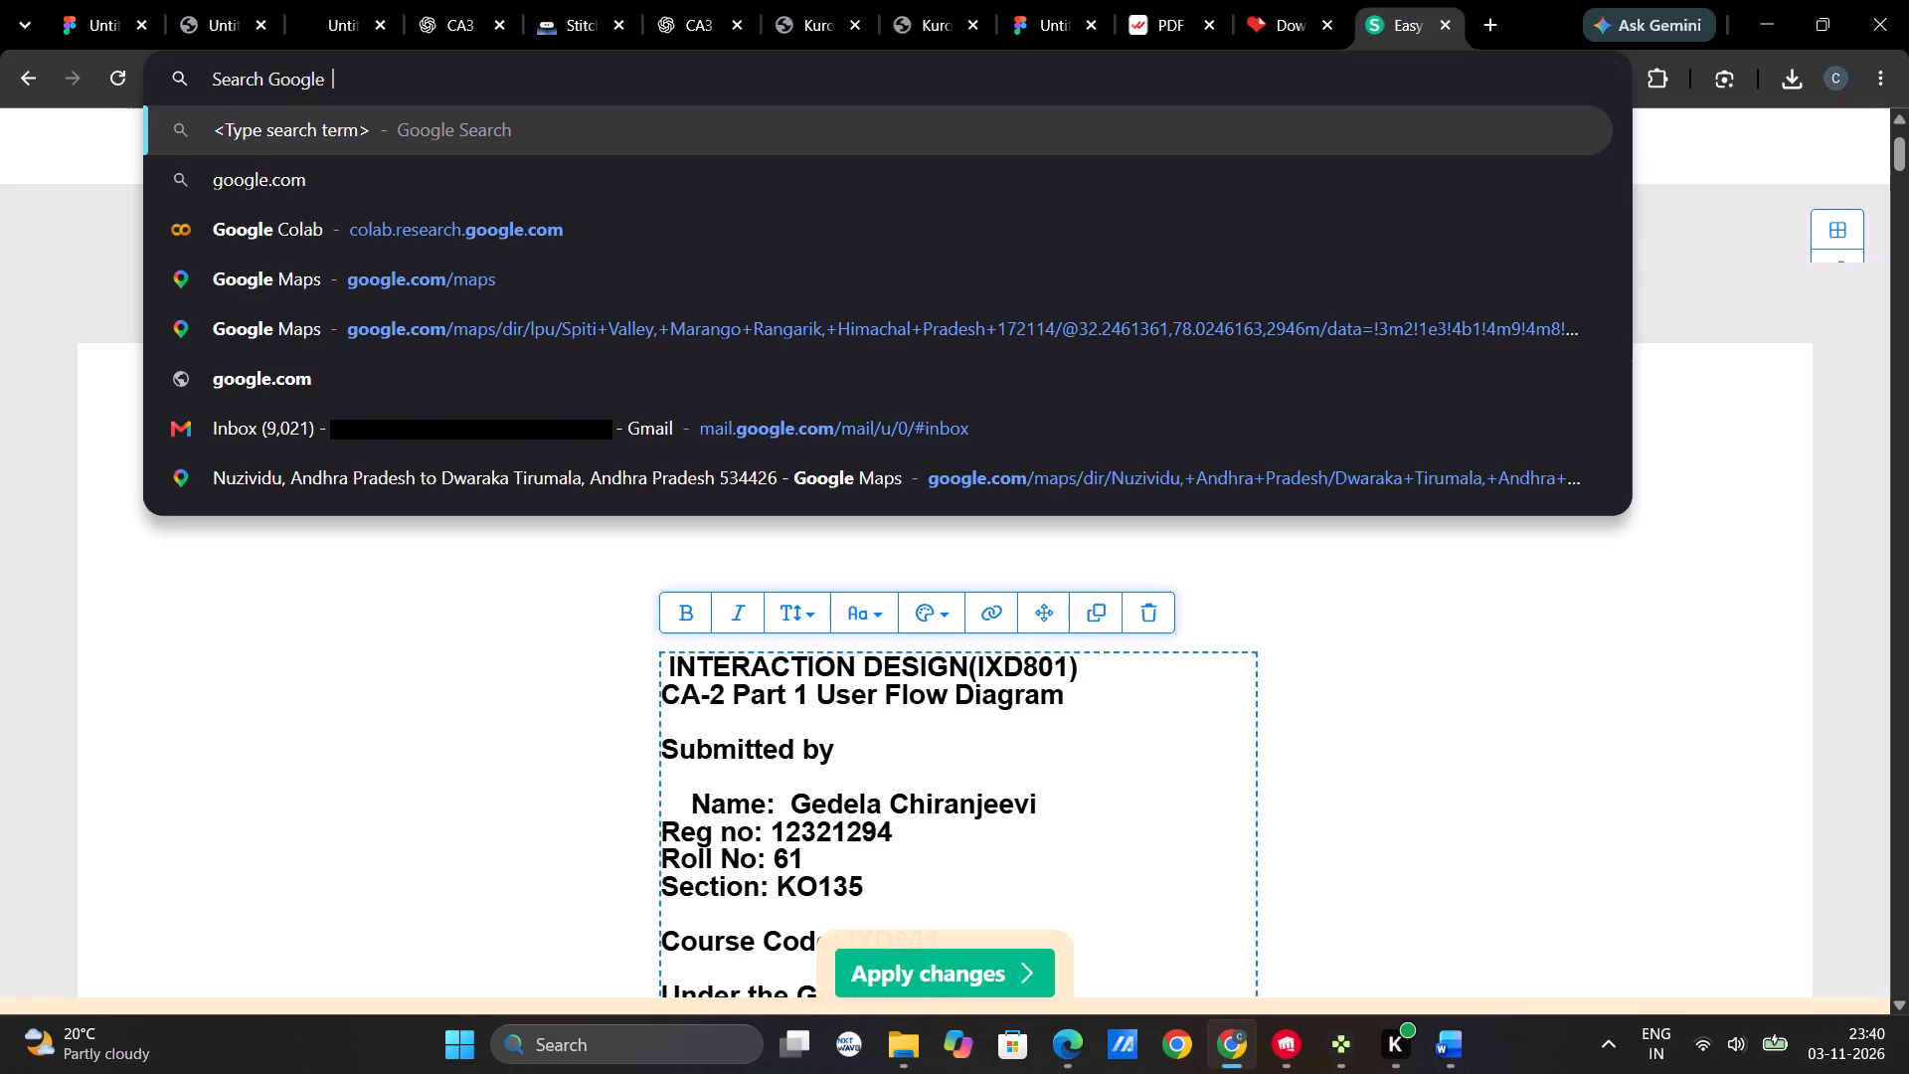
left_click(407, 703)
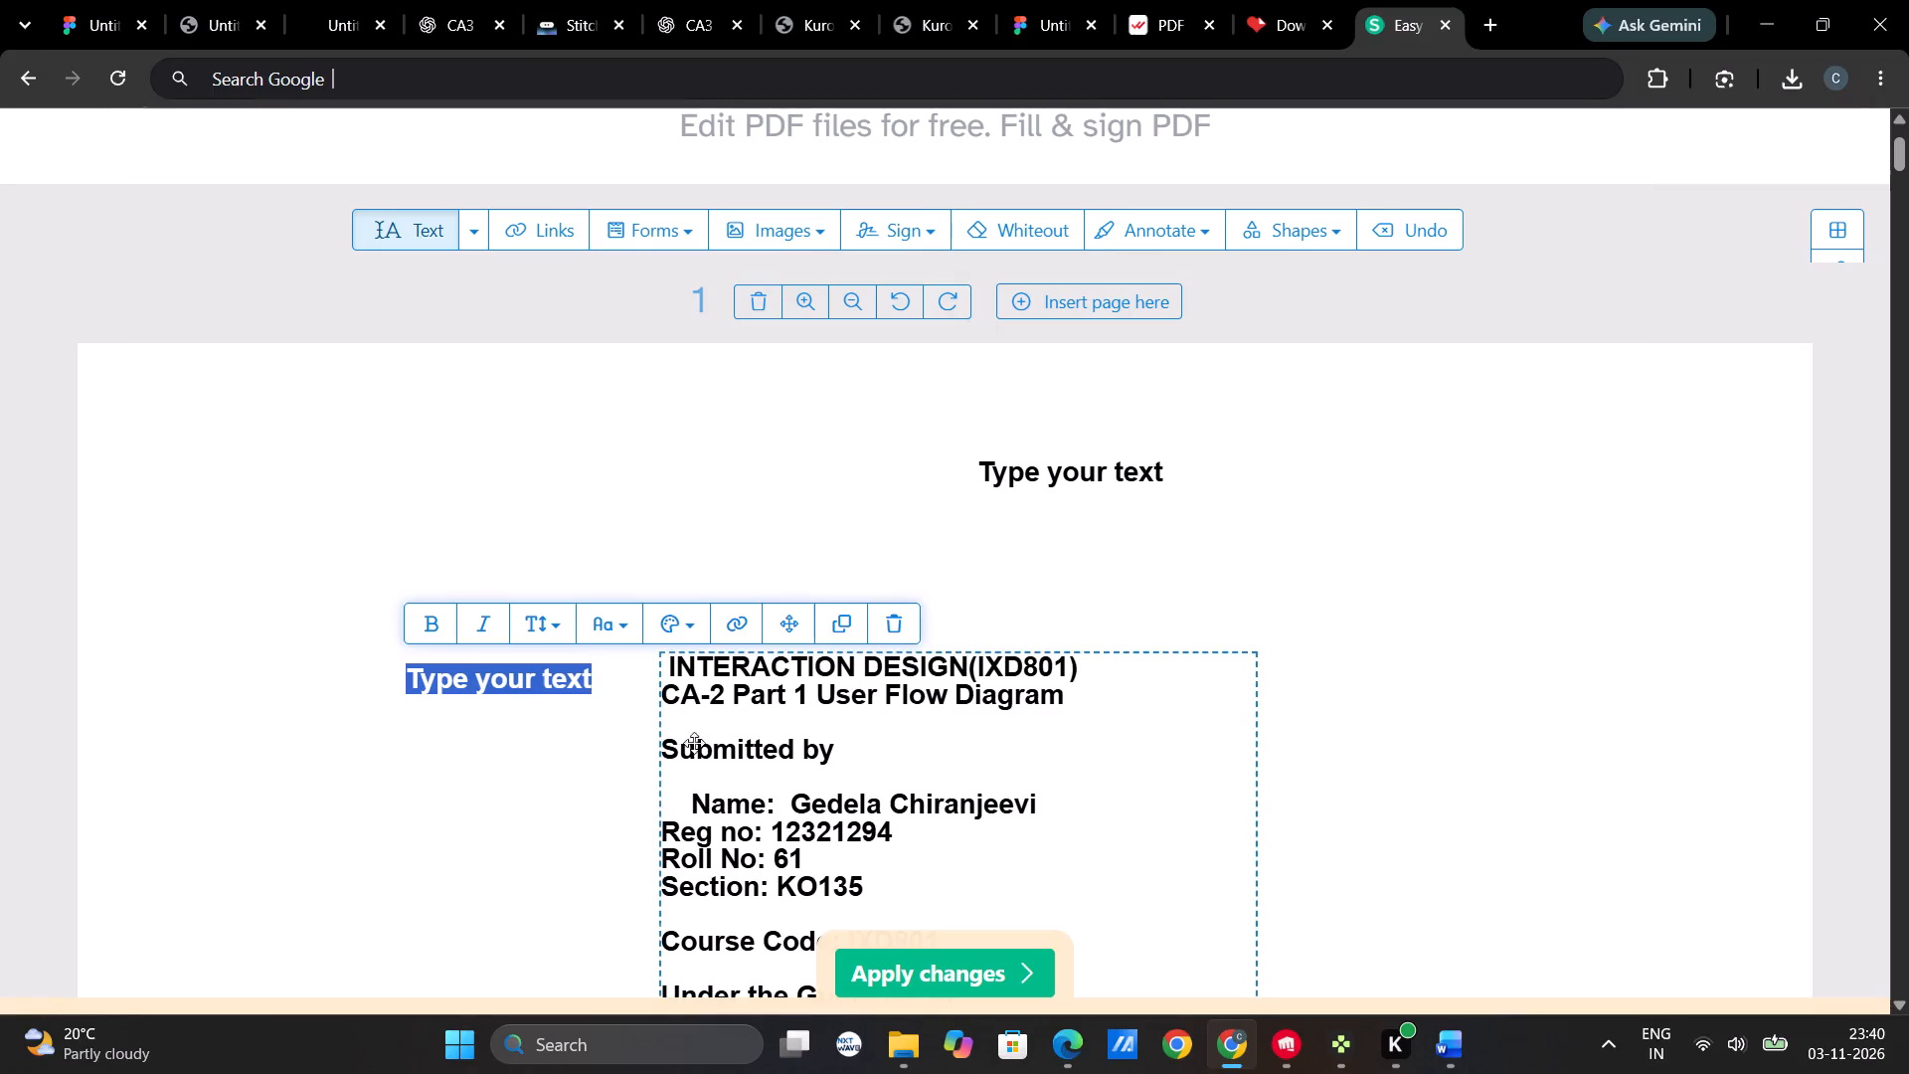
Clean up the cover page by removing the stray "Type your text" placeholders and the "Submitted by" line.
triple_click(679, 705)
left_click(884, 767)
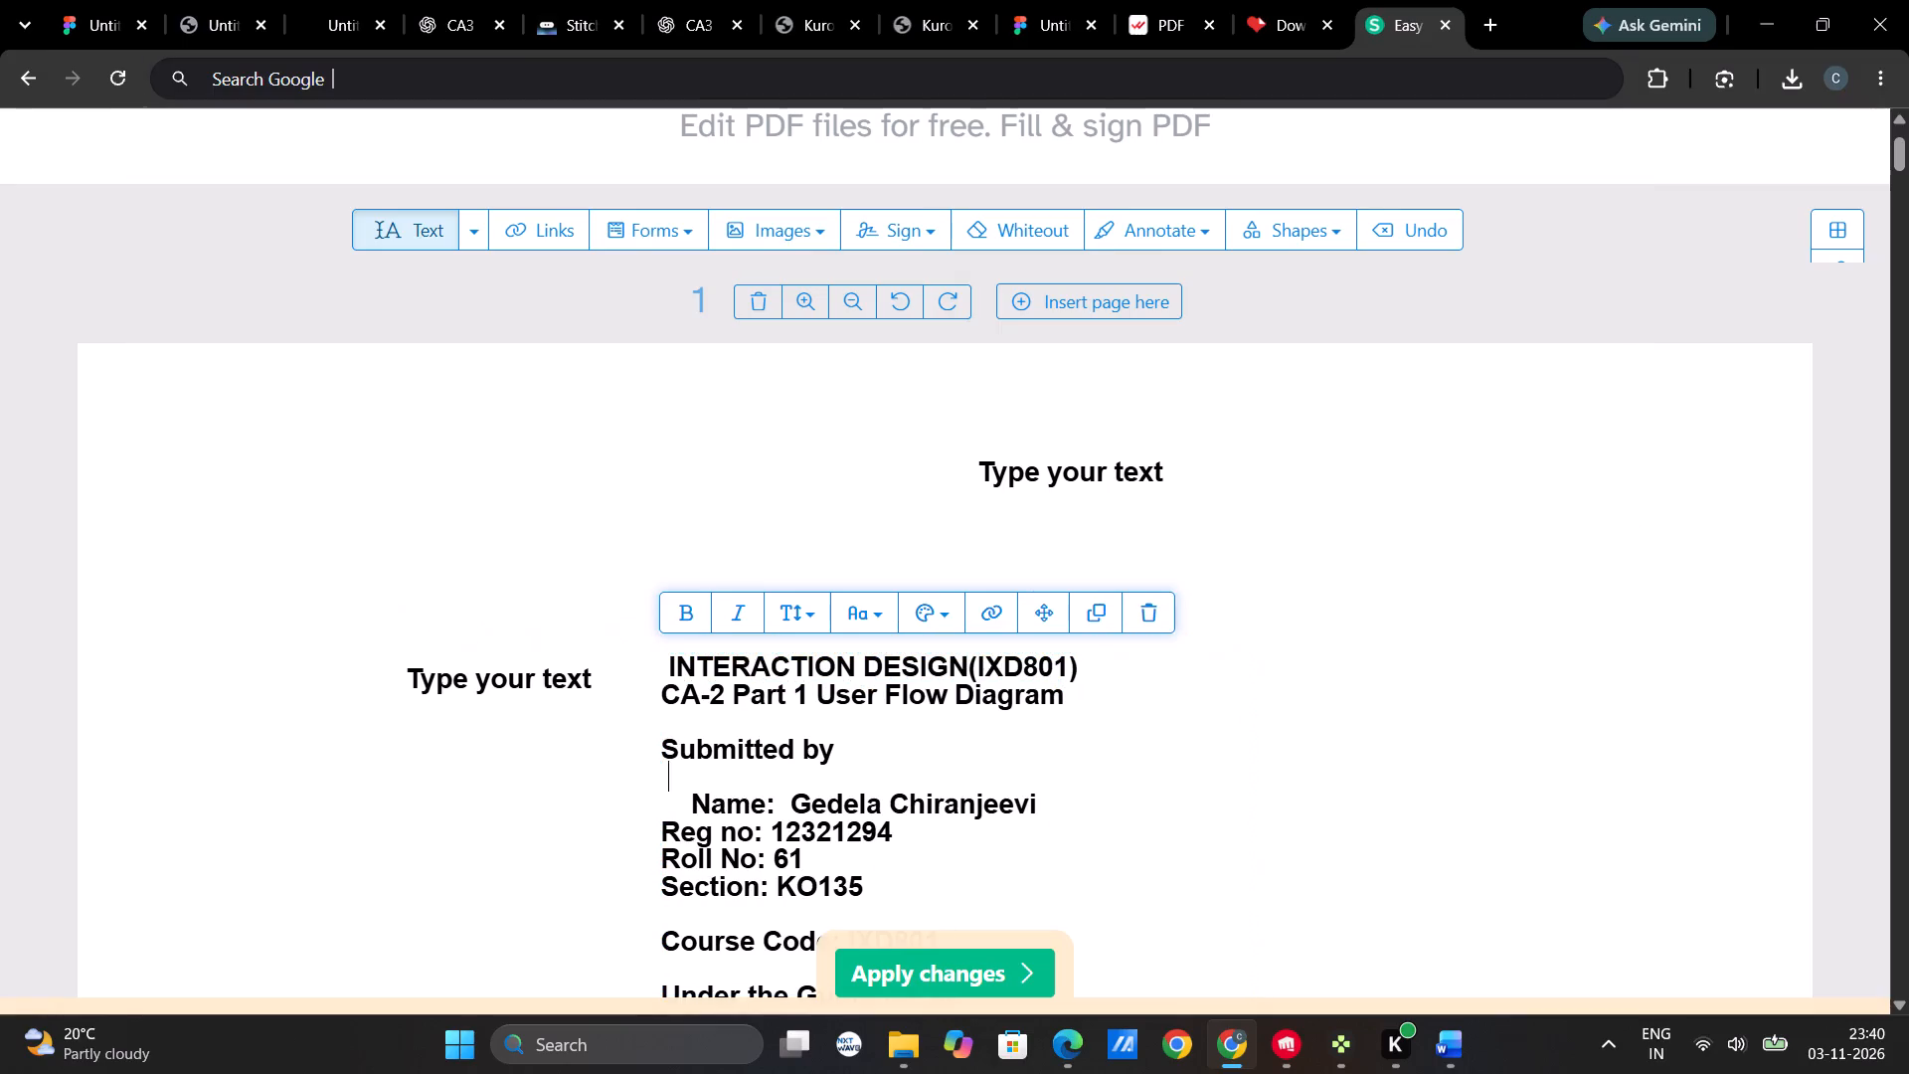
scroll(866, 801, "down", 2)
scroll(866, 801, "up", 1)
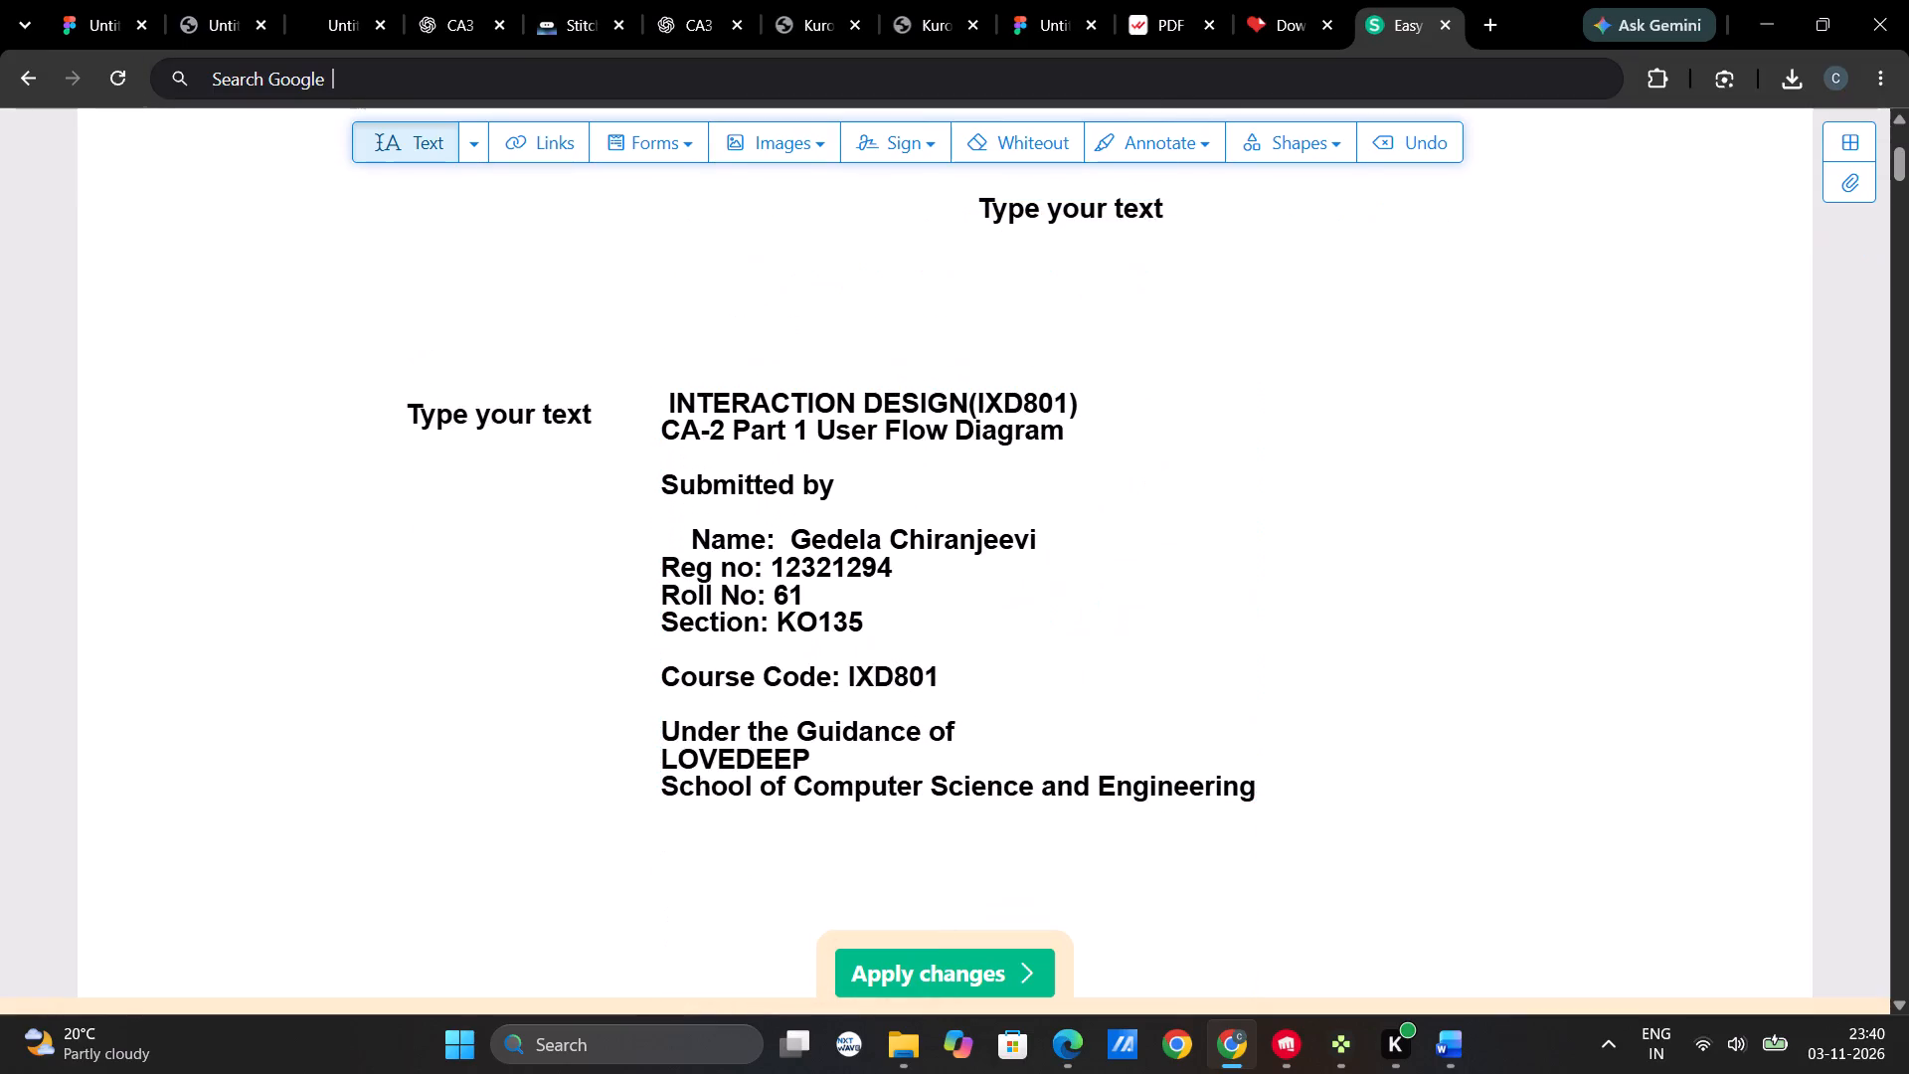
left_click(1263, 787)
double_click(1263, 787)
left_click(1349, 762)
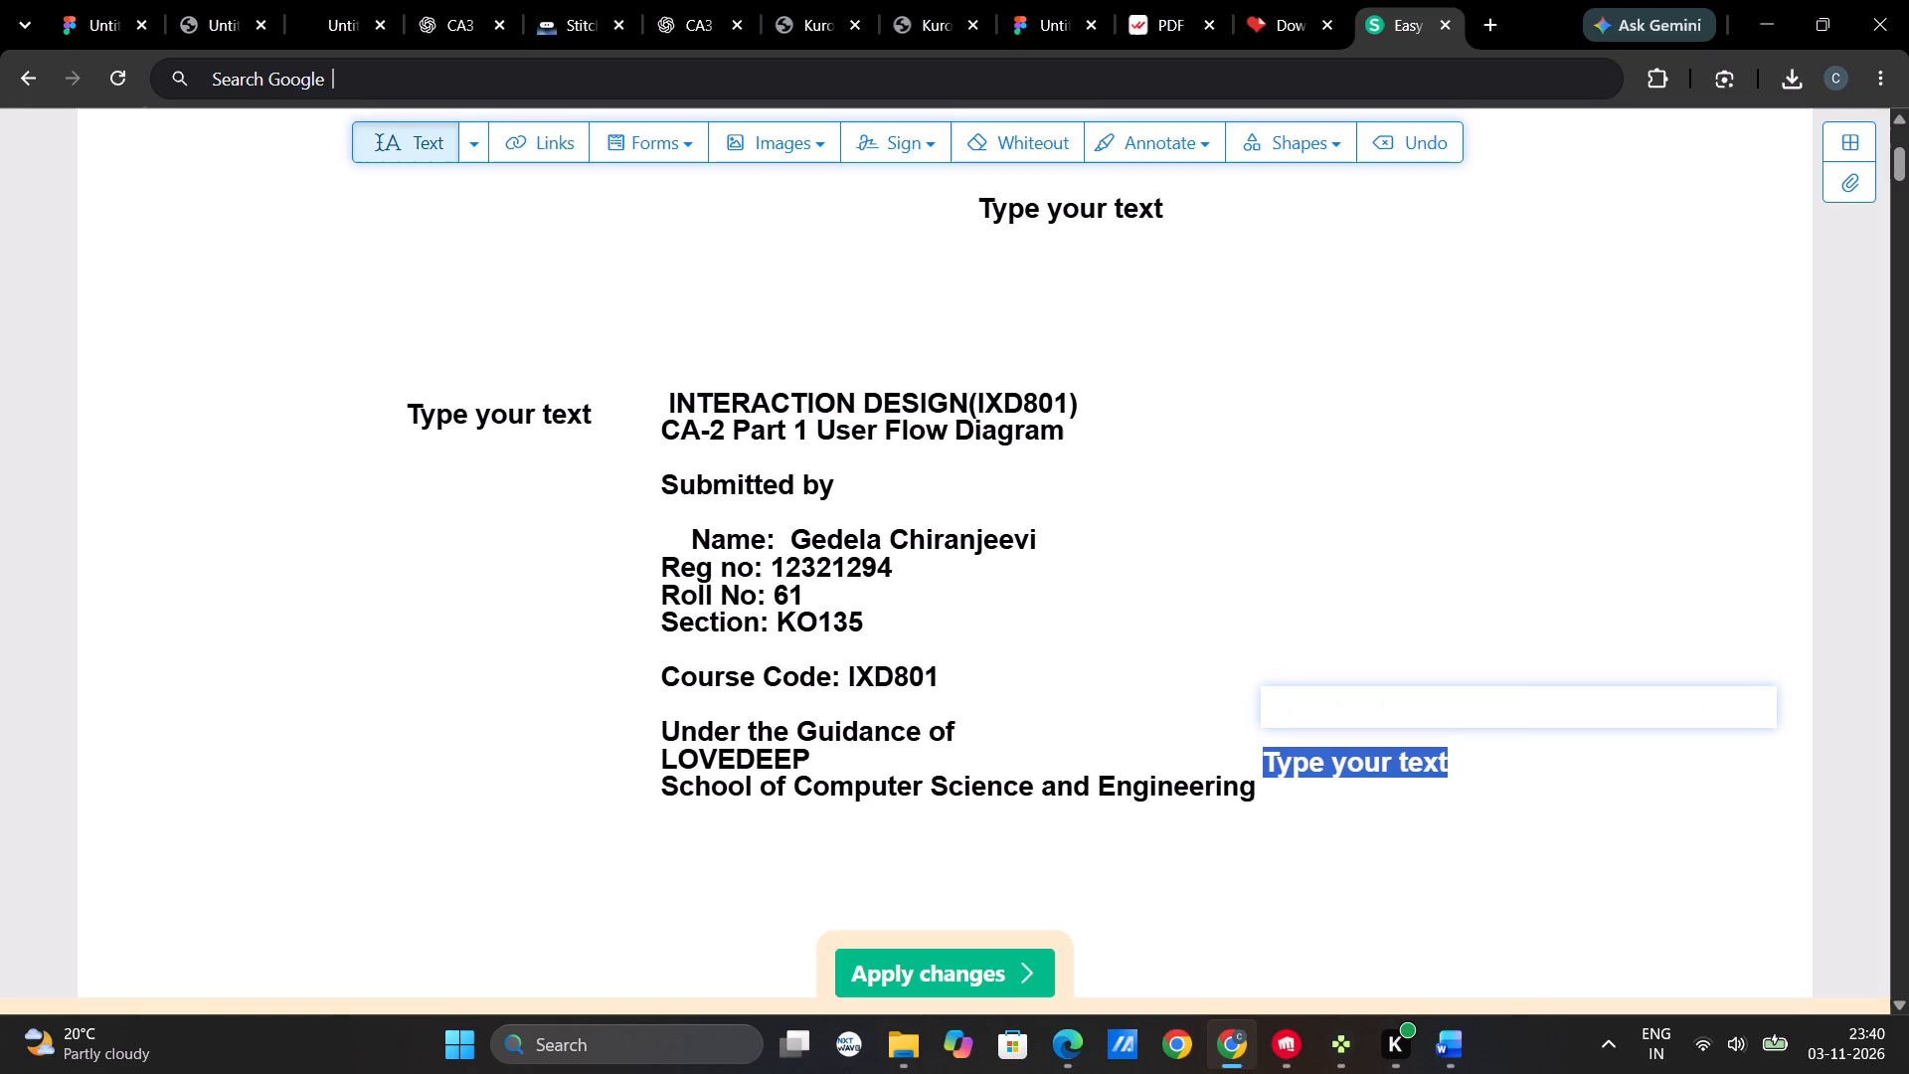
key("Delete")
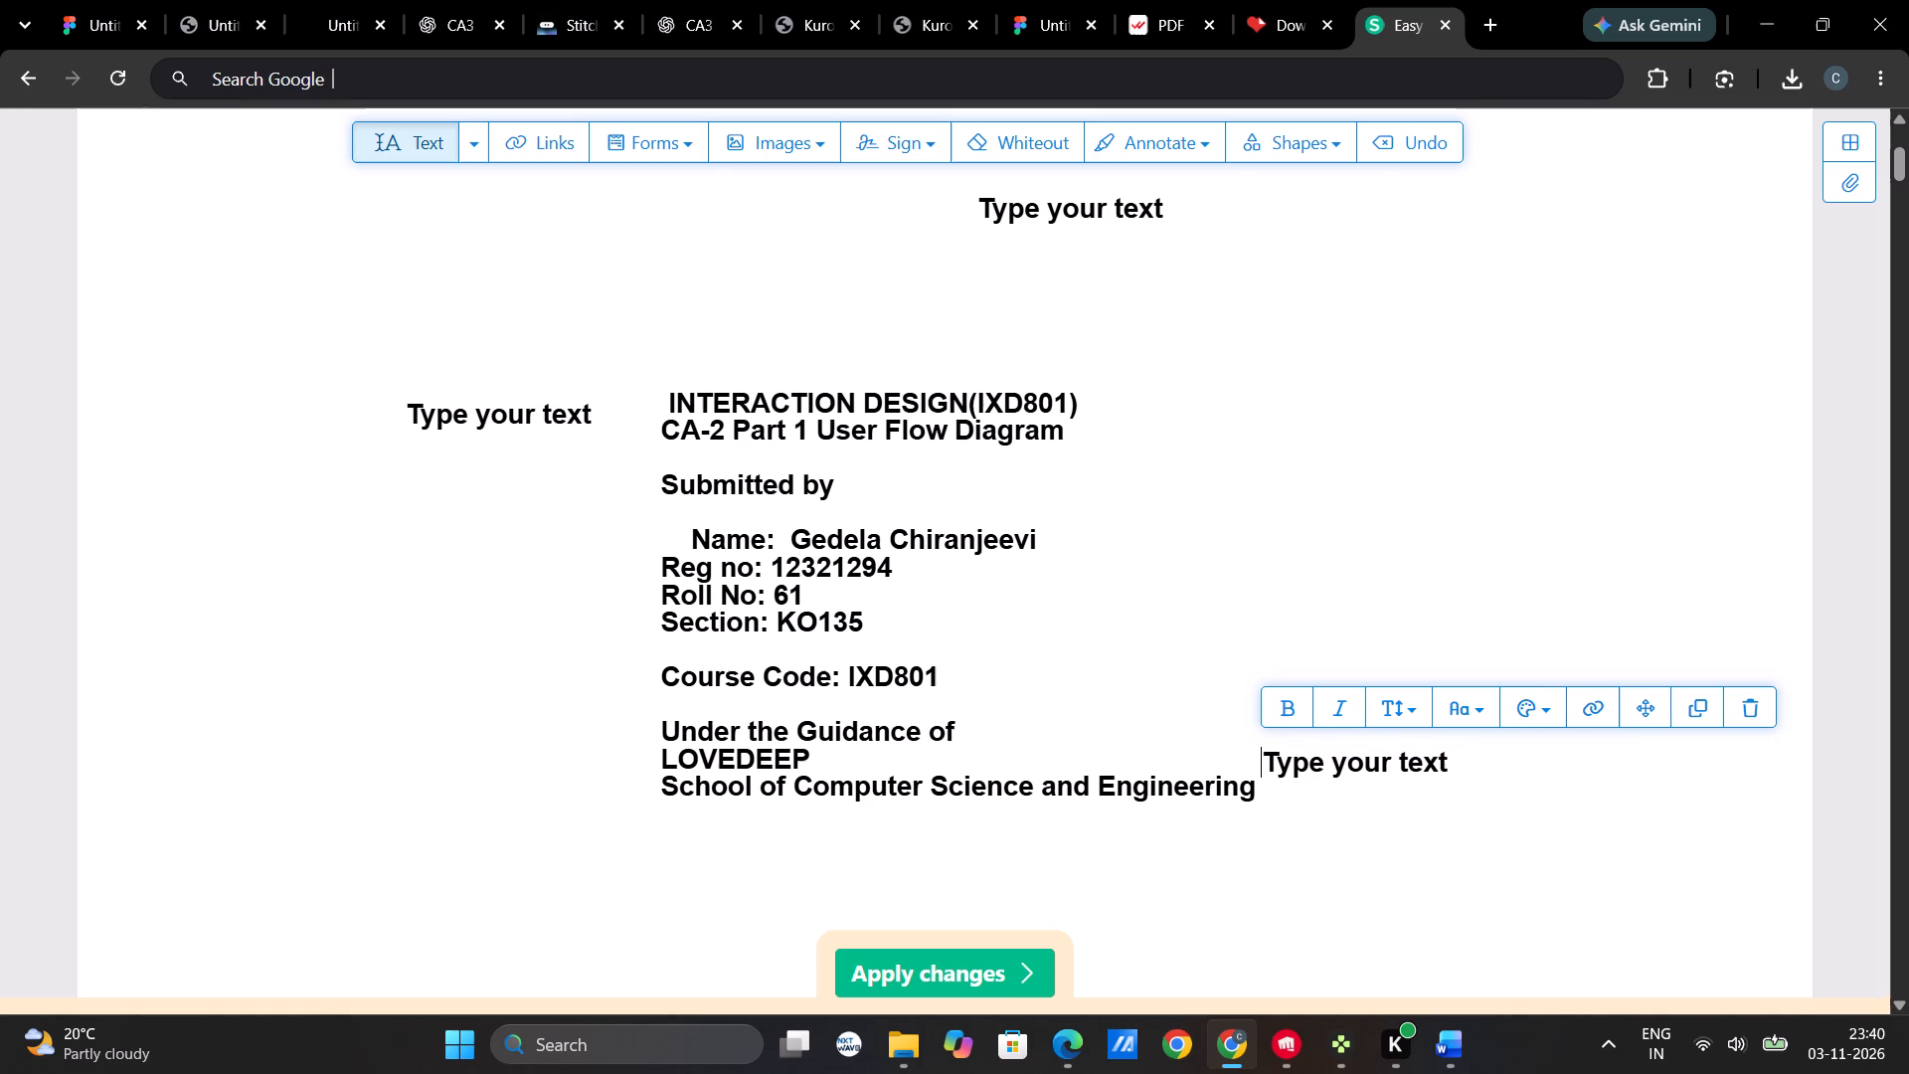
triple_click(1403, 767)
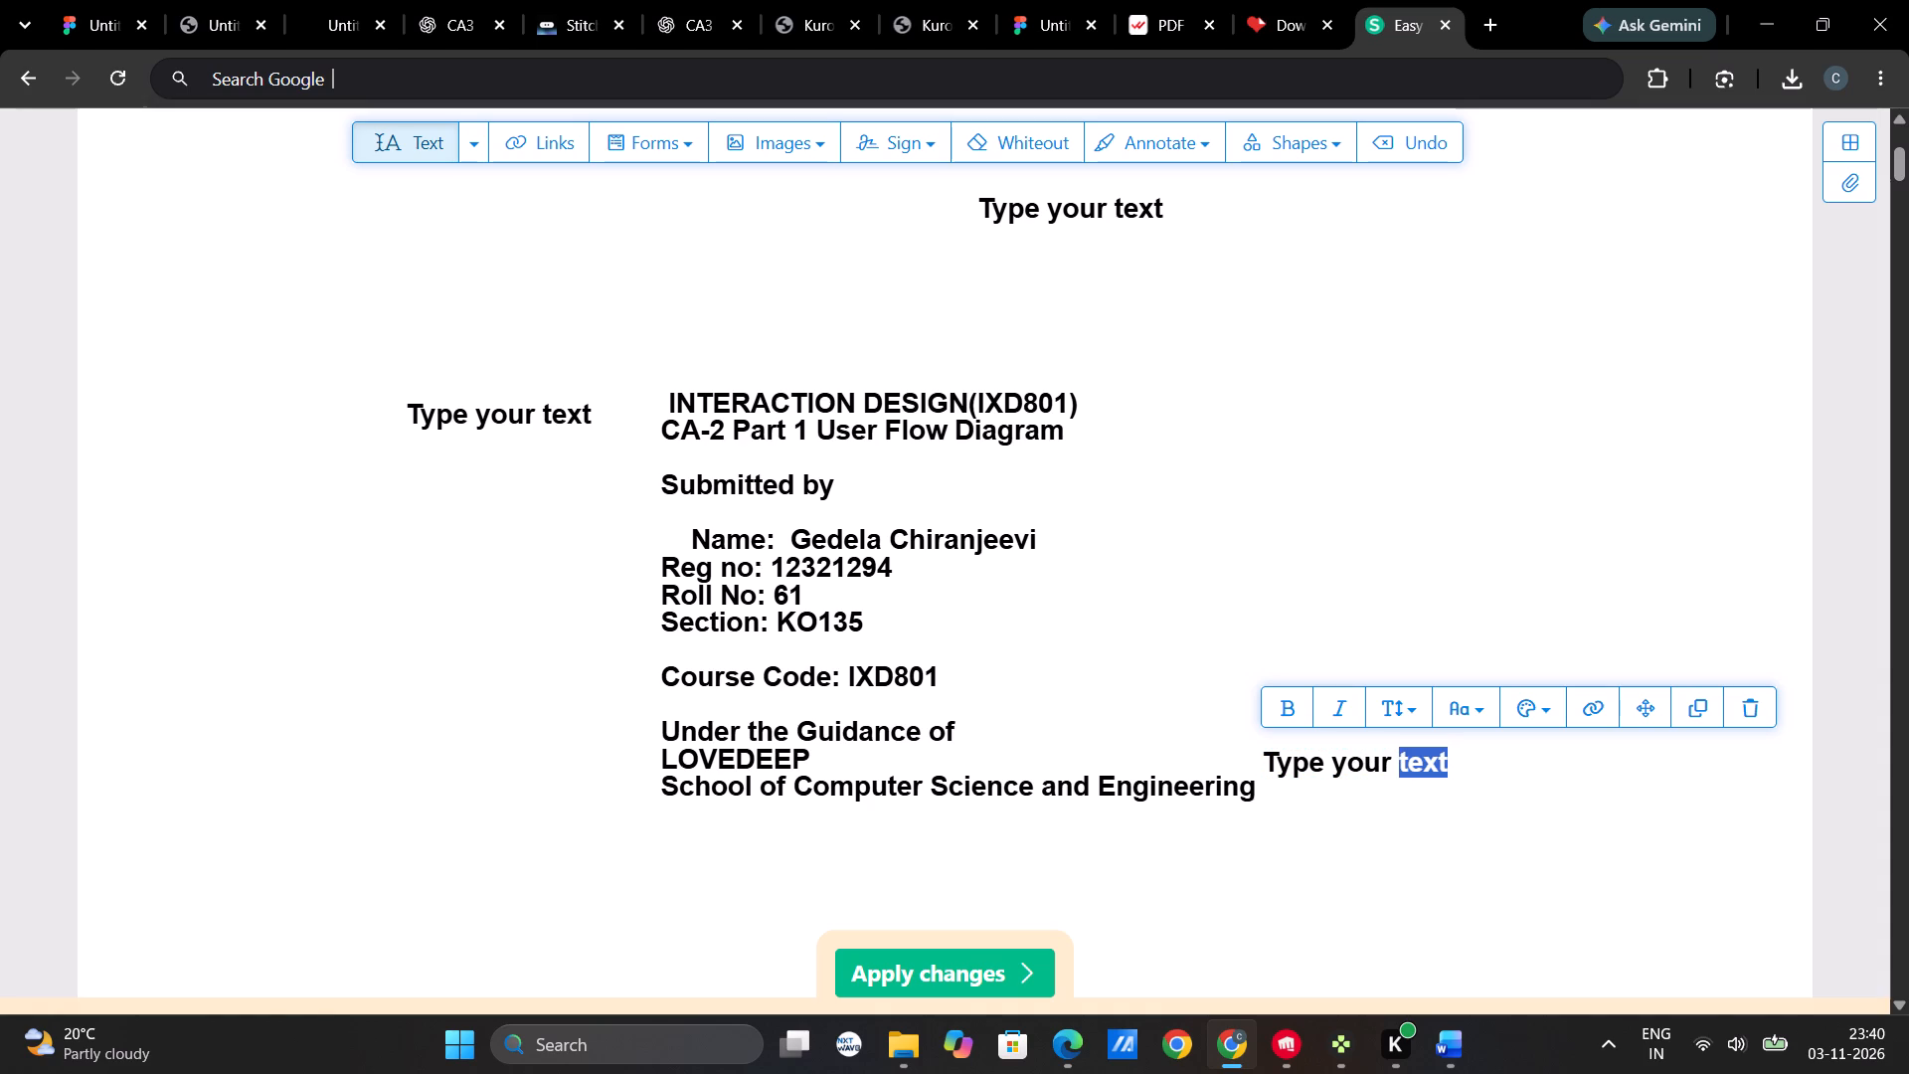
Delete the three stray "Type your text" placeholders beside and above the cover text block.
key("Delete")
scroll(1403, 767, "up", 1)
left_click(511, 531)
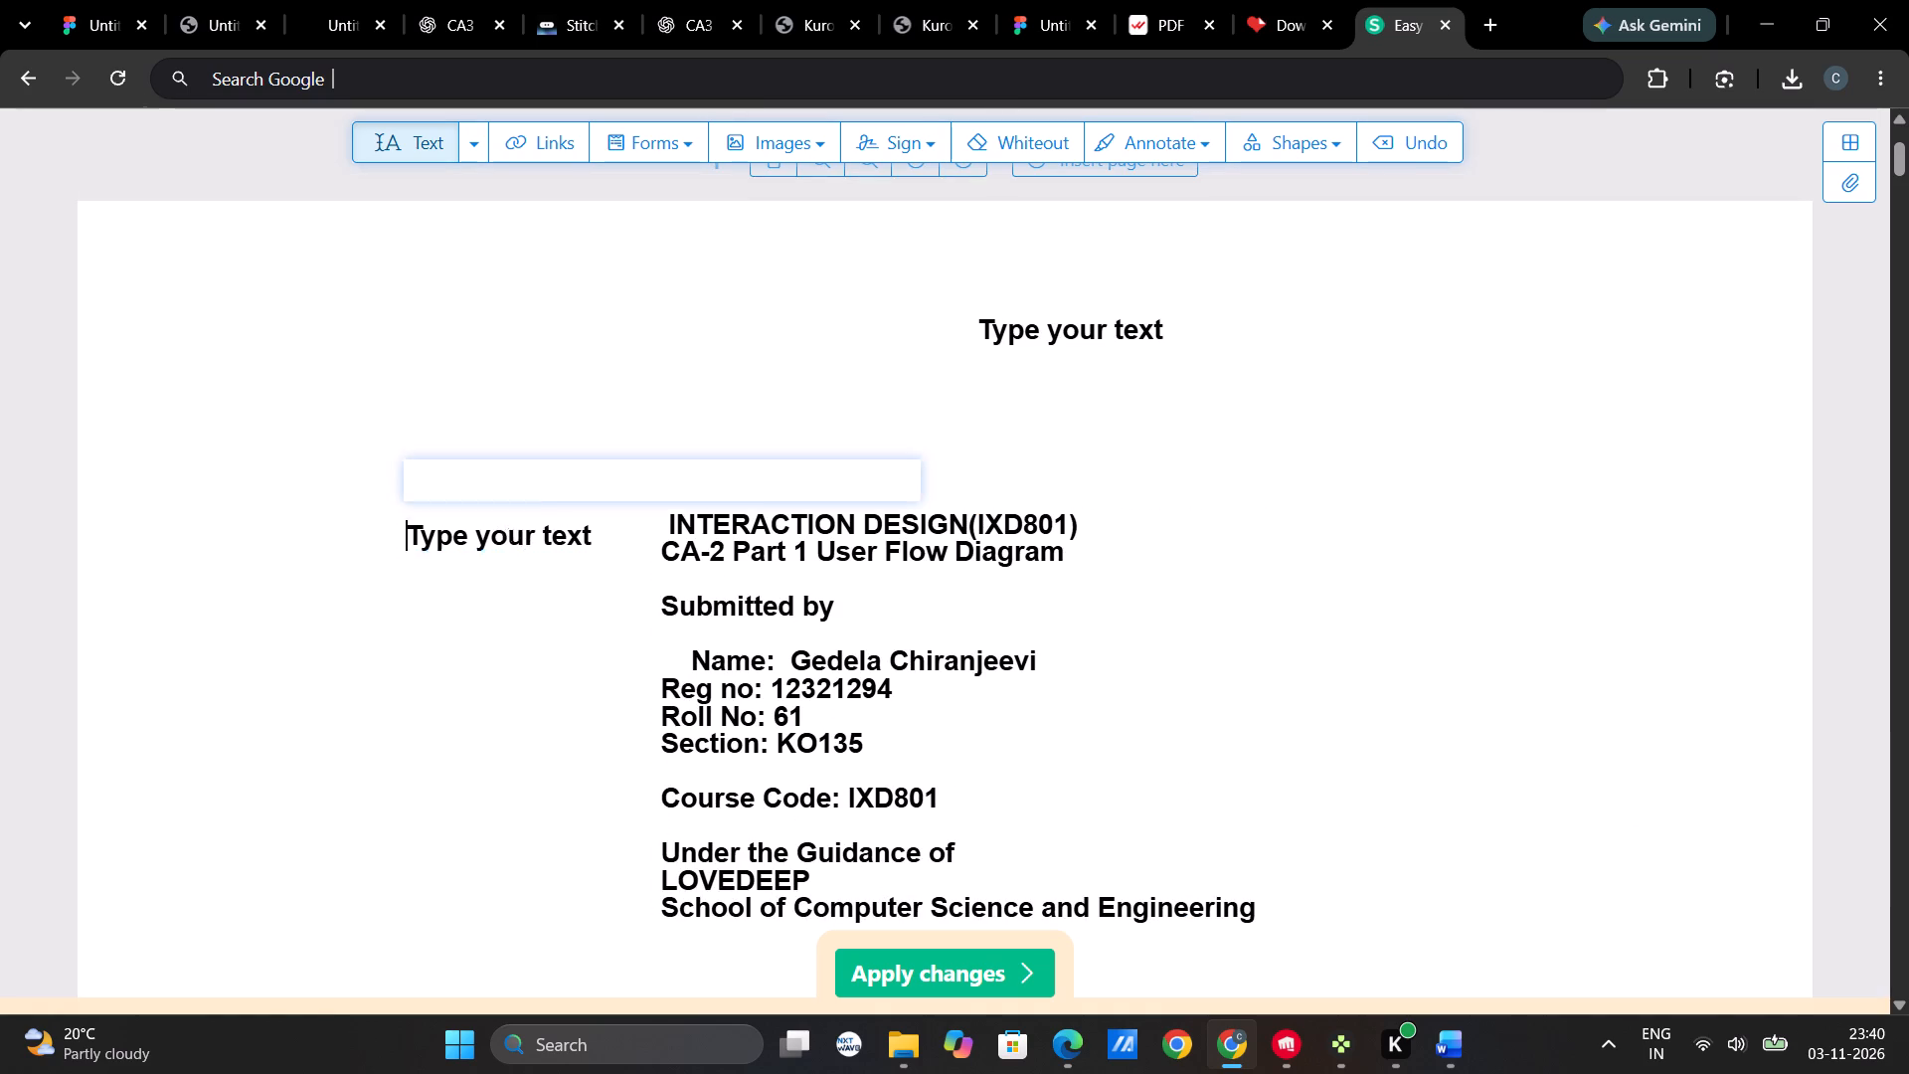
left_click(511, 531)
key("Delete")
scroll(511, 531, "up", 1)
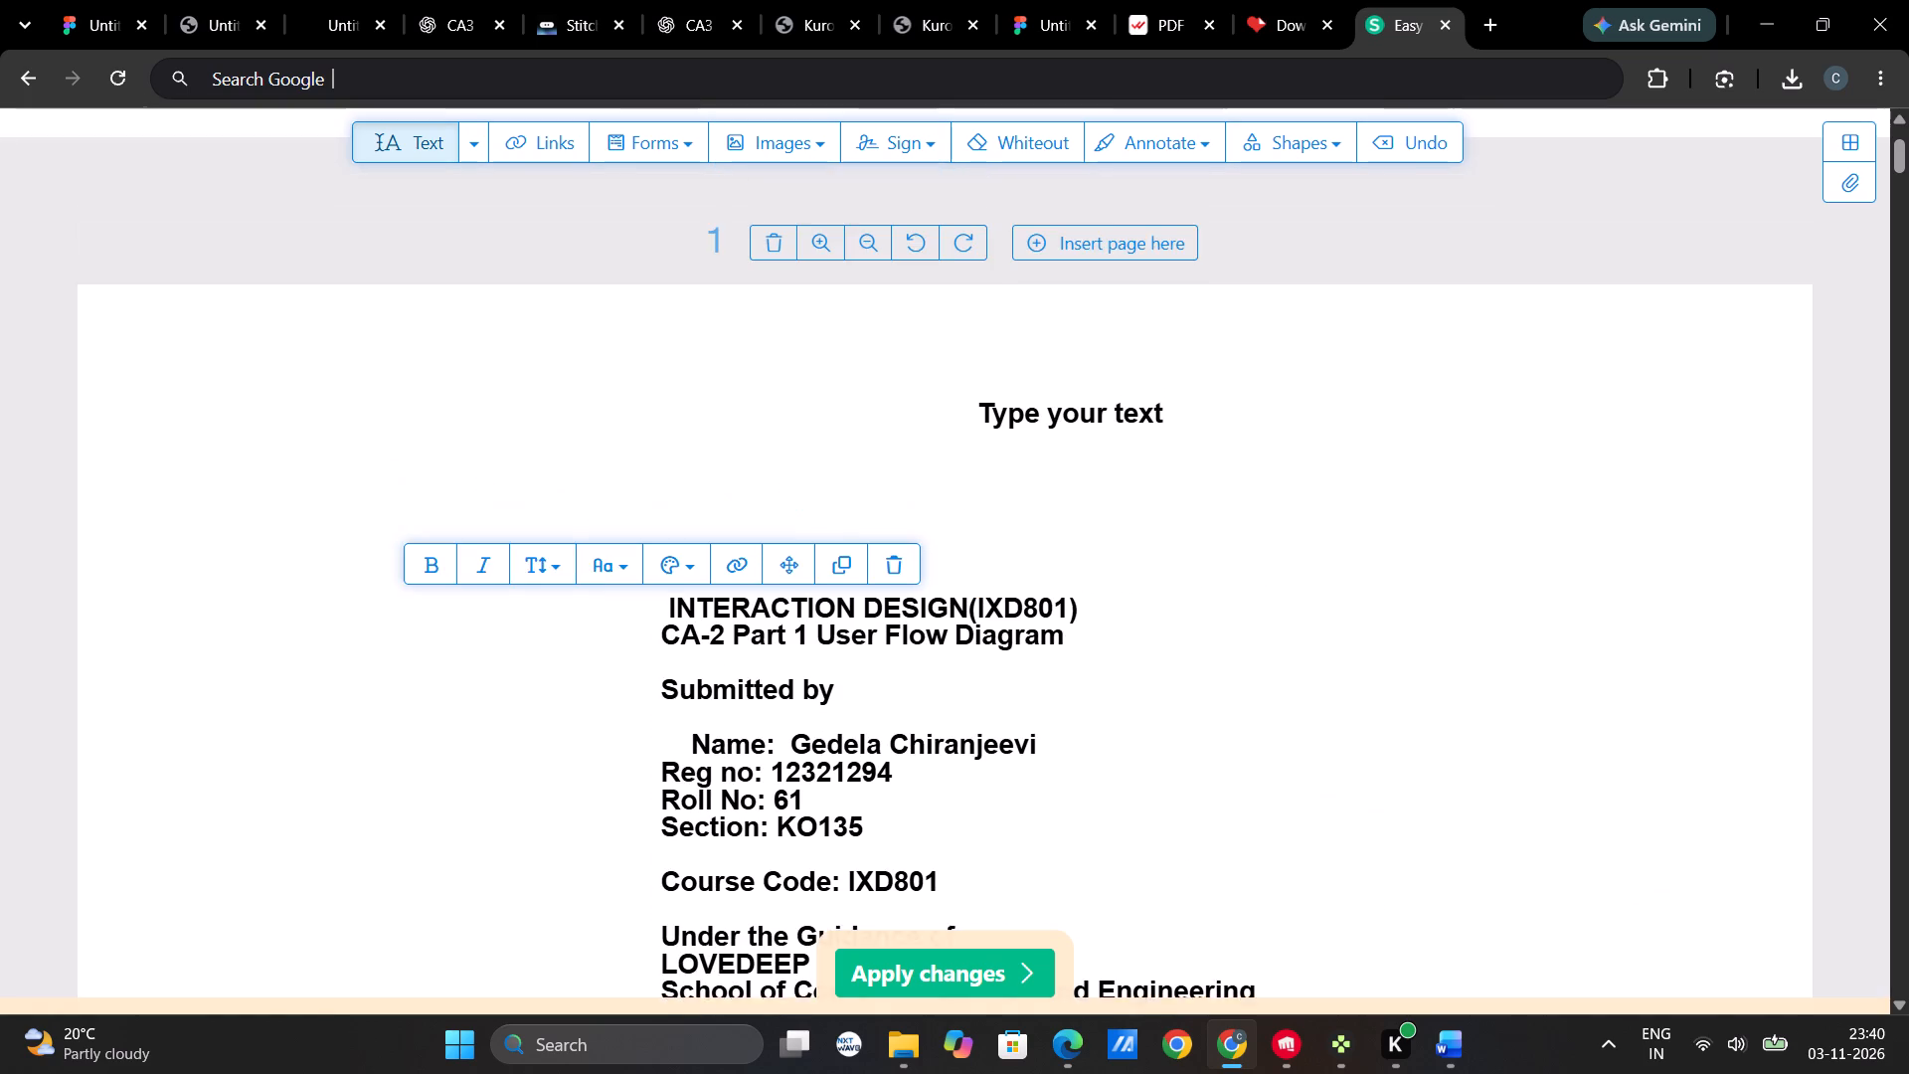
left_click(1075, 434)
key("Delete")
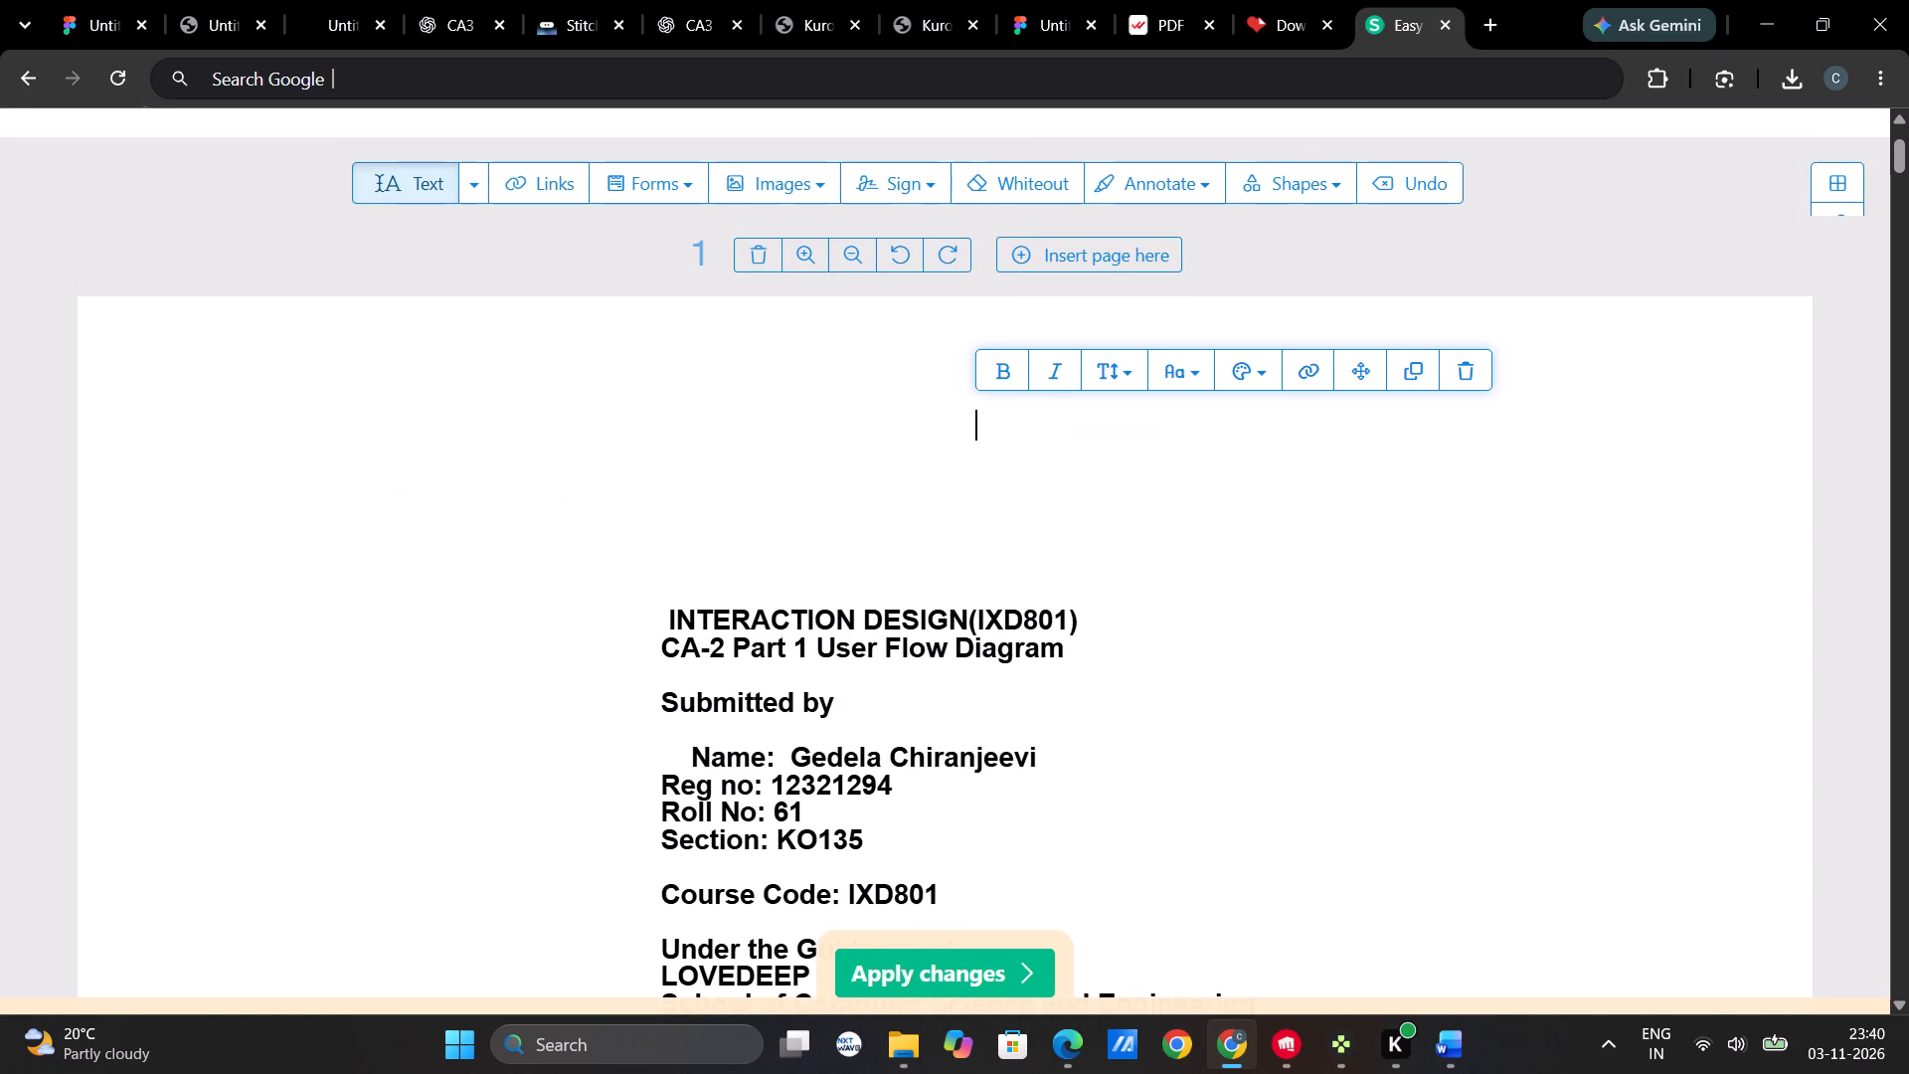
Delete the "Submitted by" wording from the cover text block, leaving no stray placeholder text over it.
scroll(1075, 434, "down", 2)
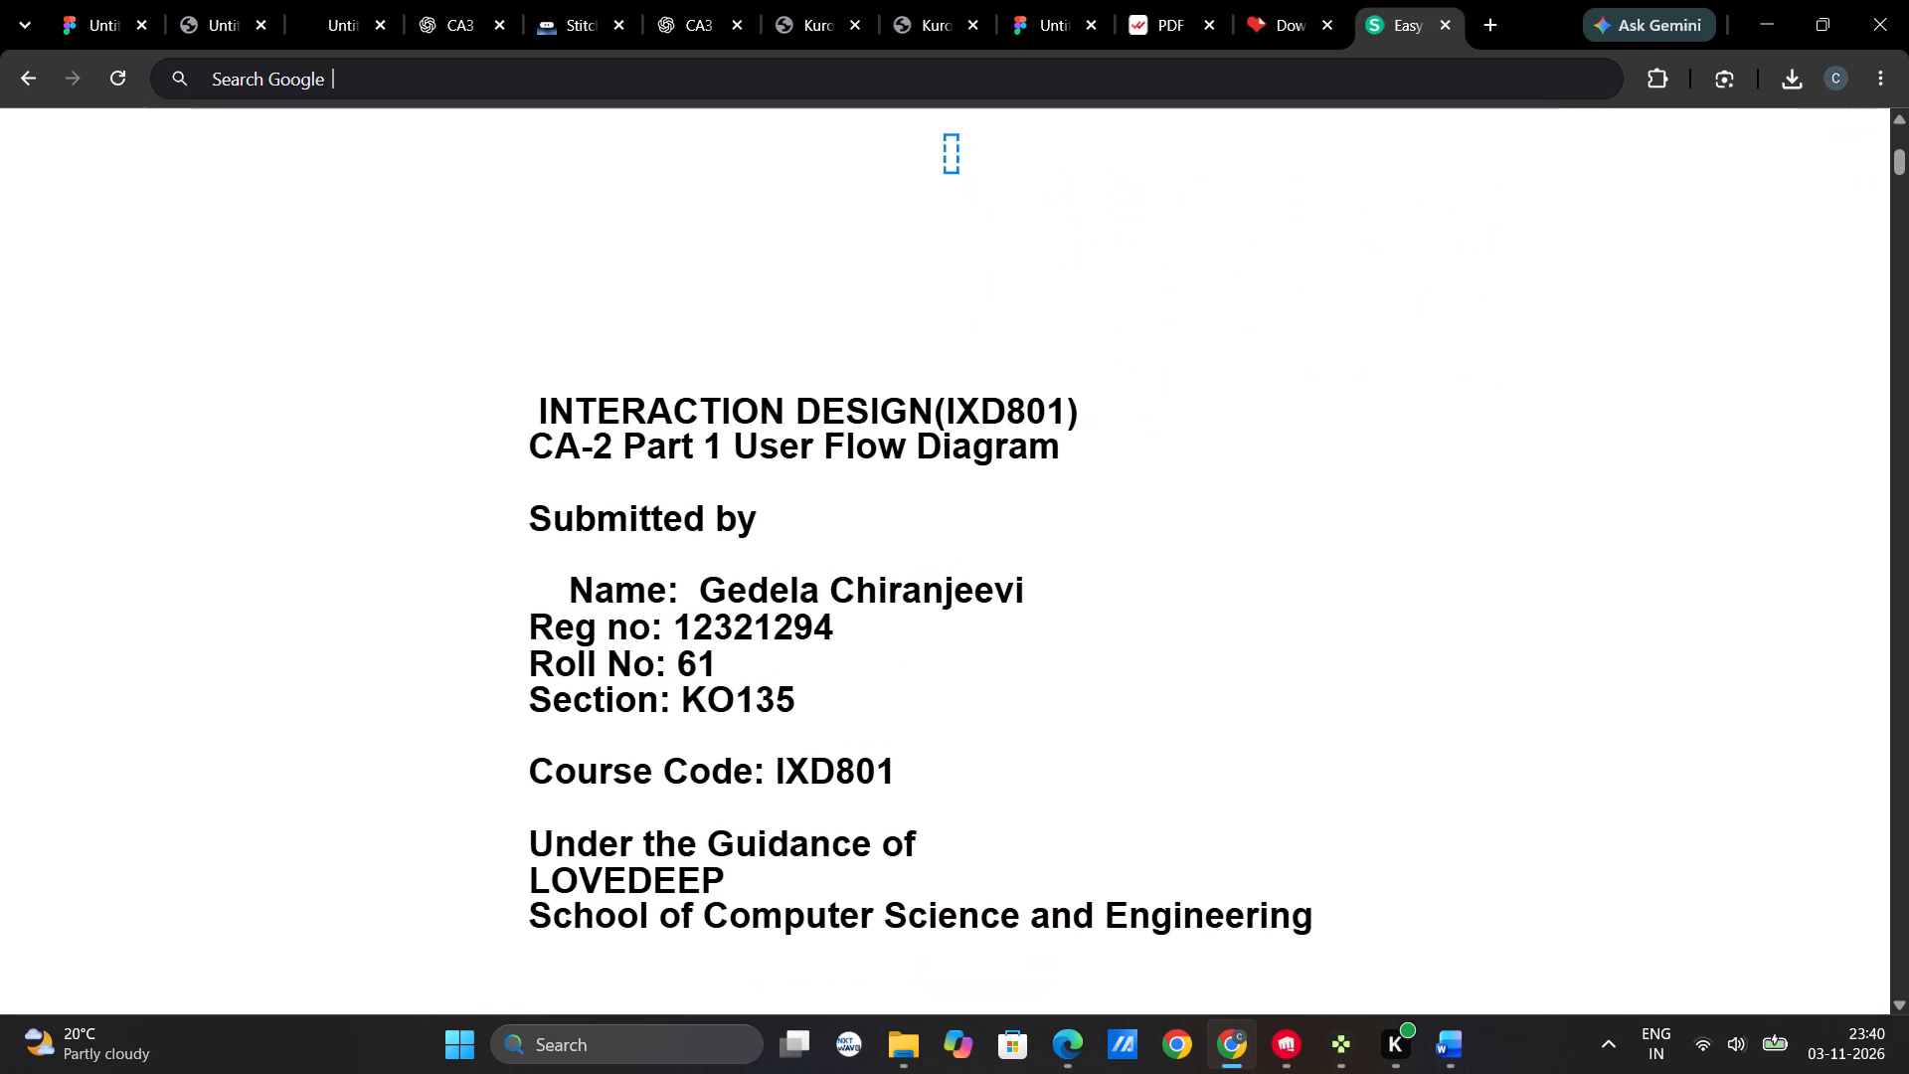
left_click(898, 486)
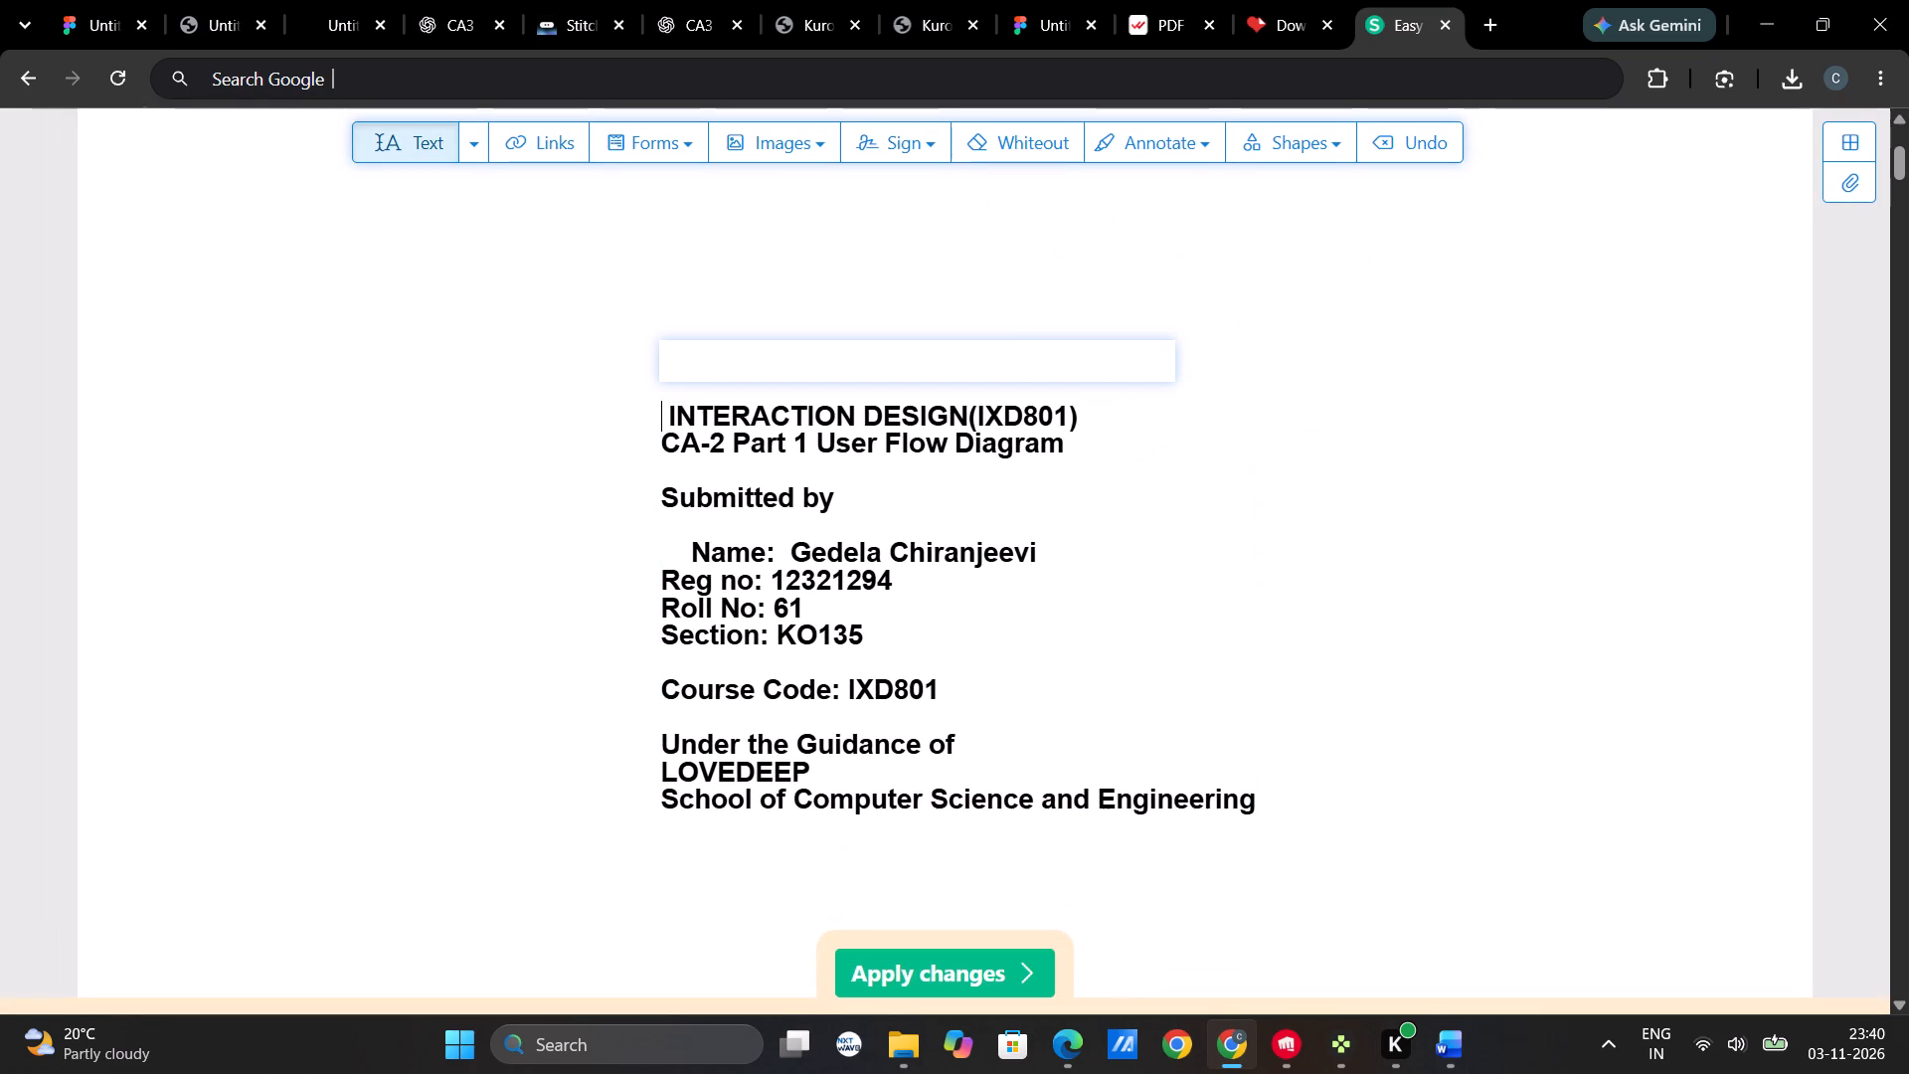
left_click(1034, 478)
left_click(957, 491)
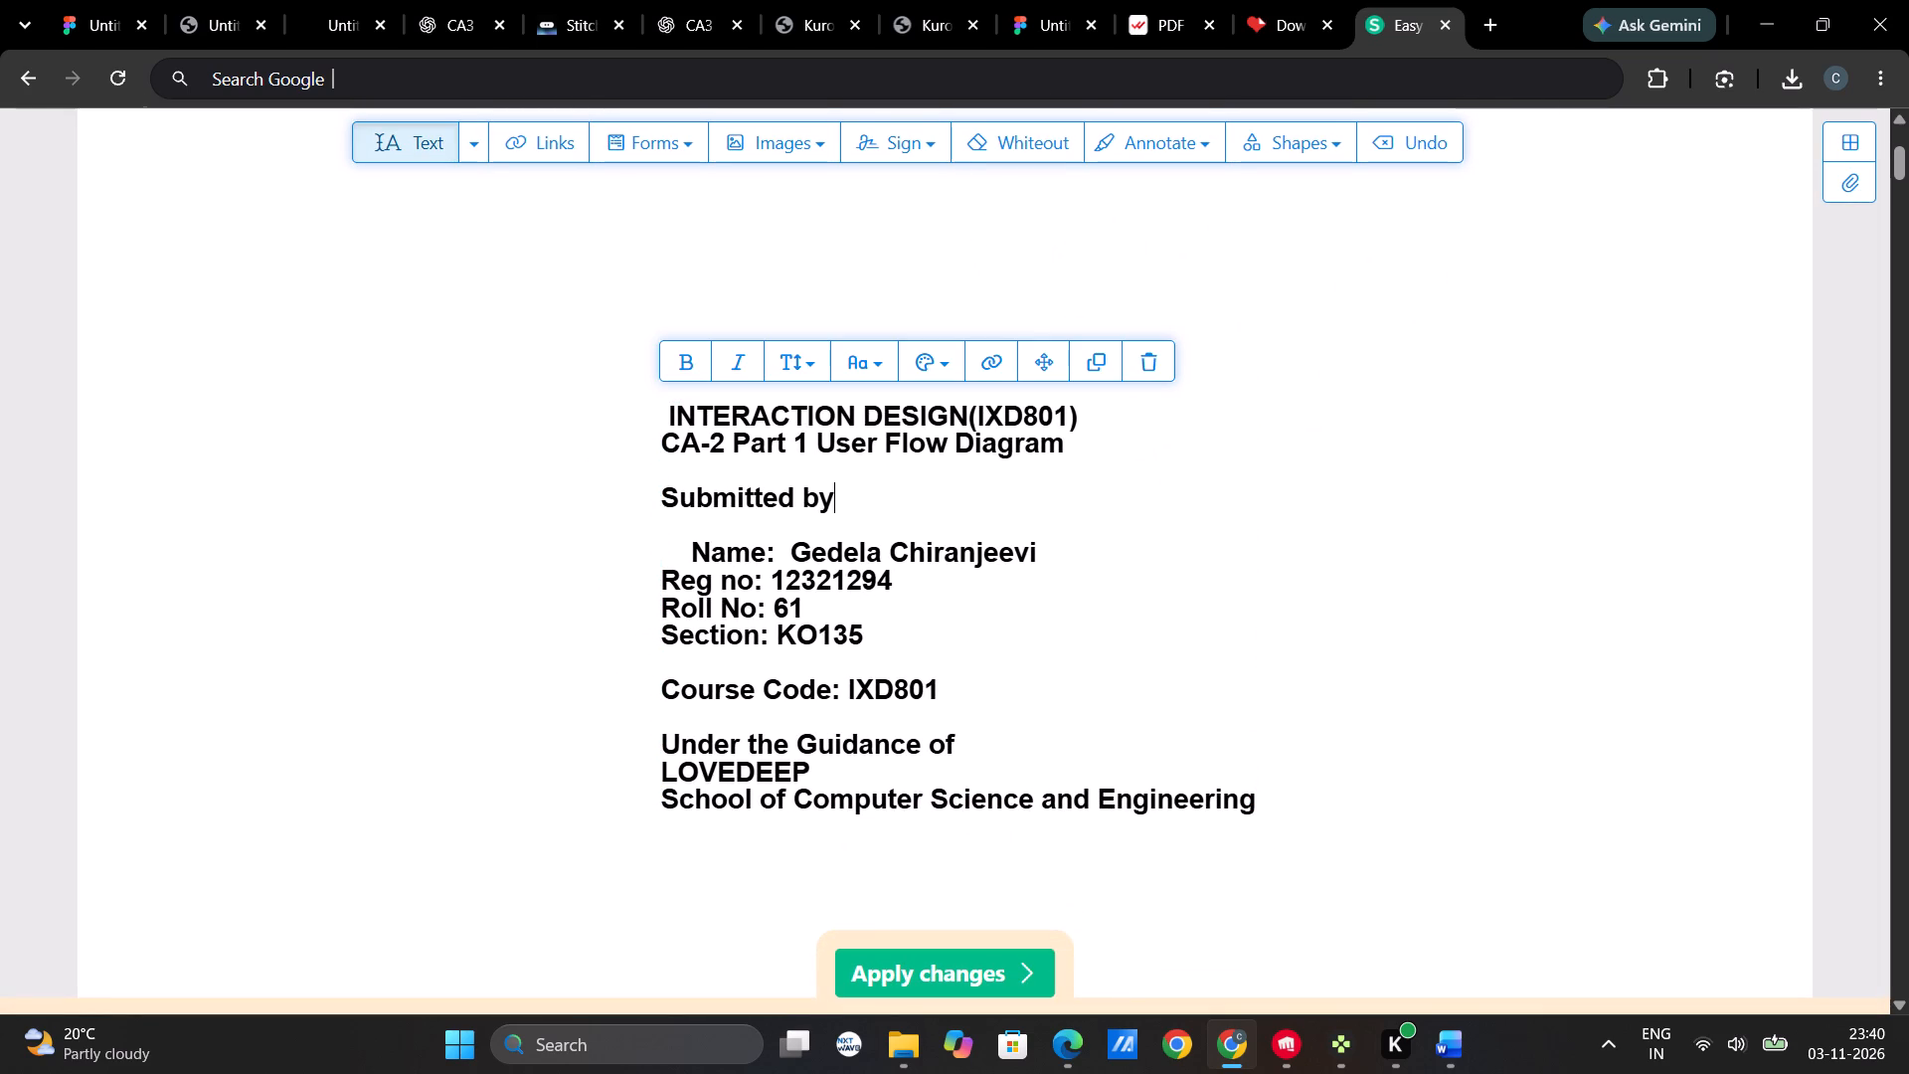
left_click(656, 489)
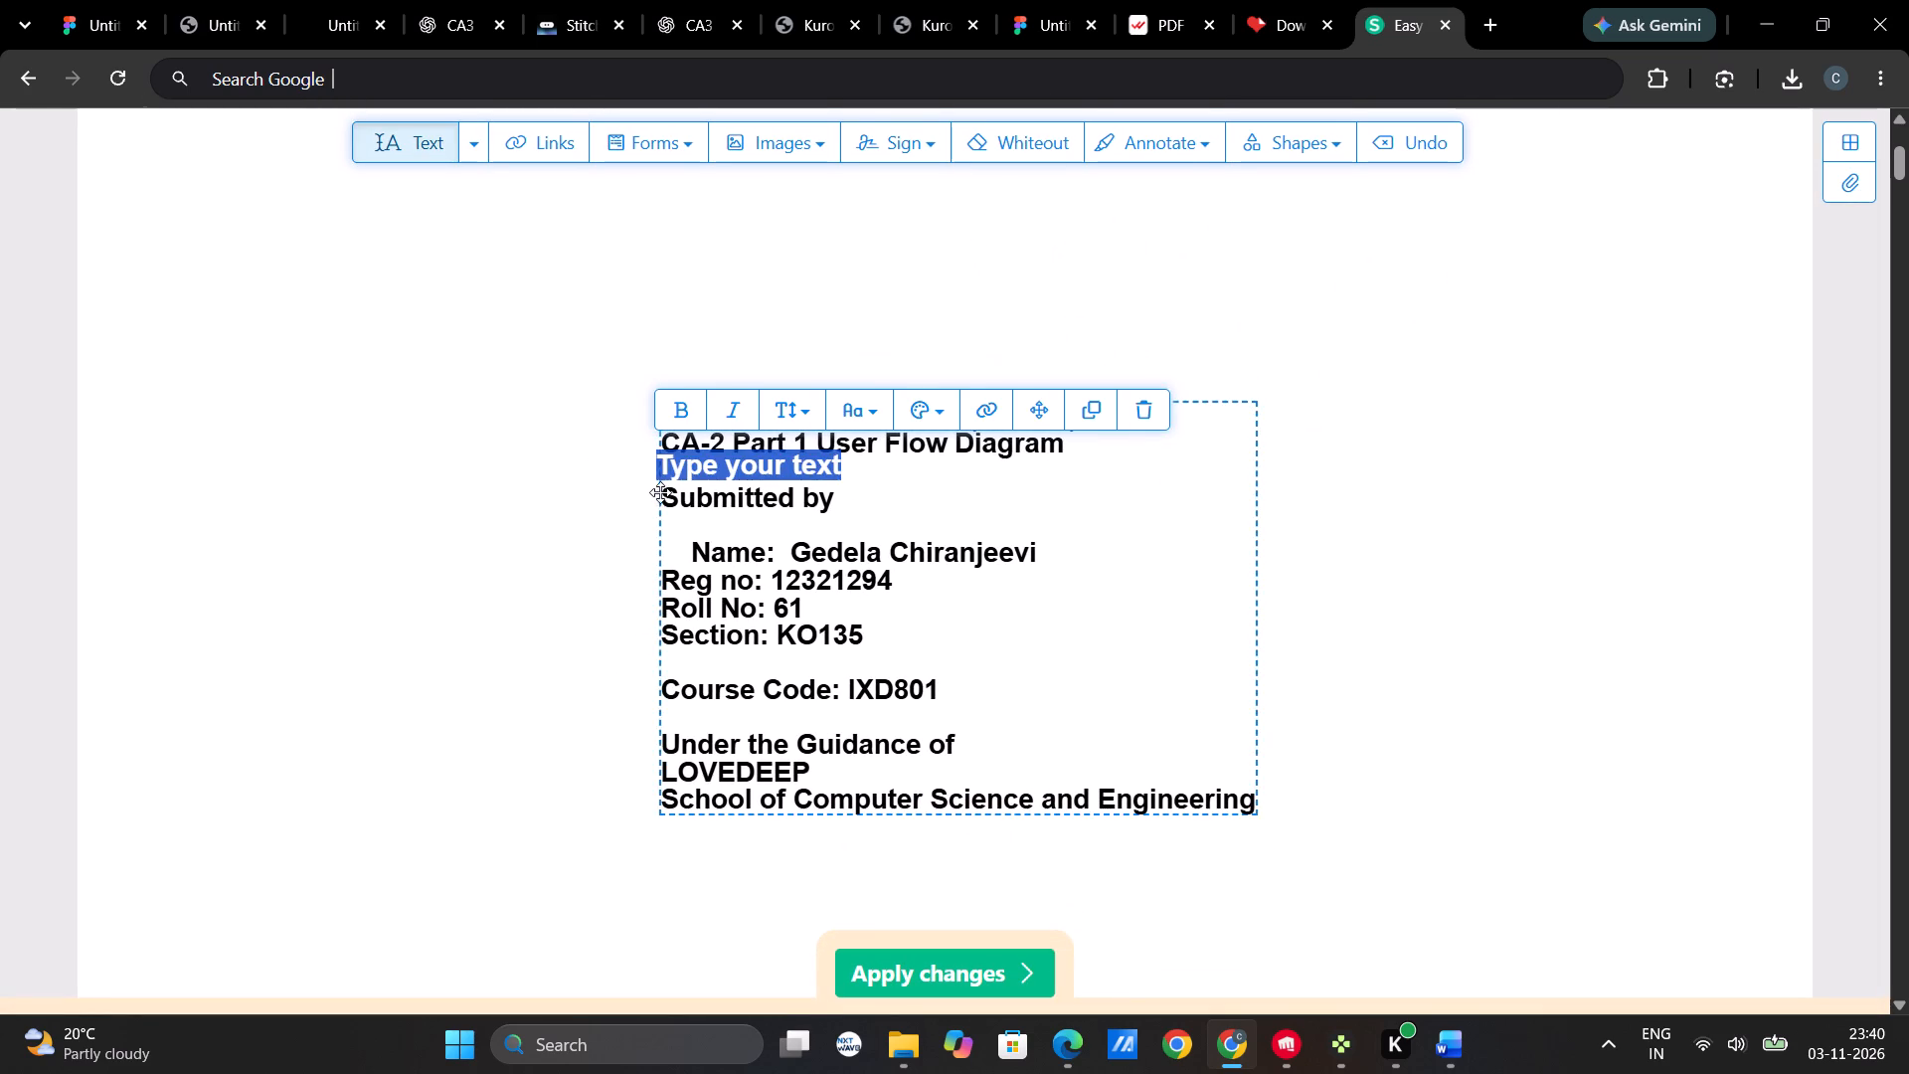
left_click(662, 493)
left_click(735, 468)
key("Delete")
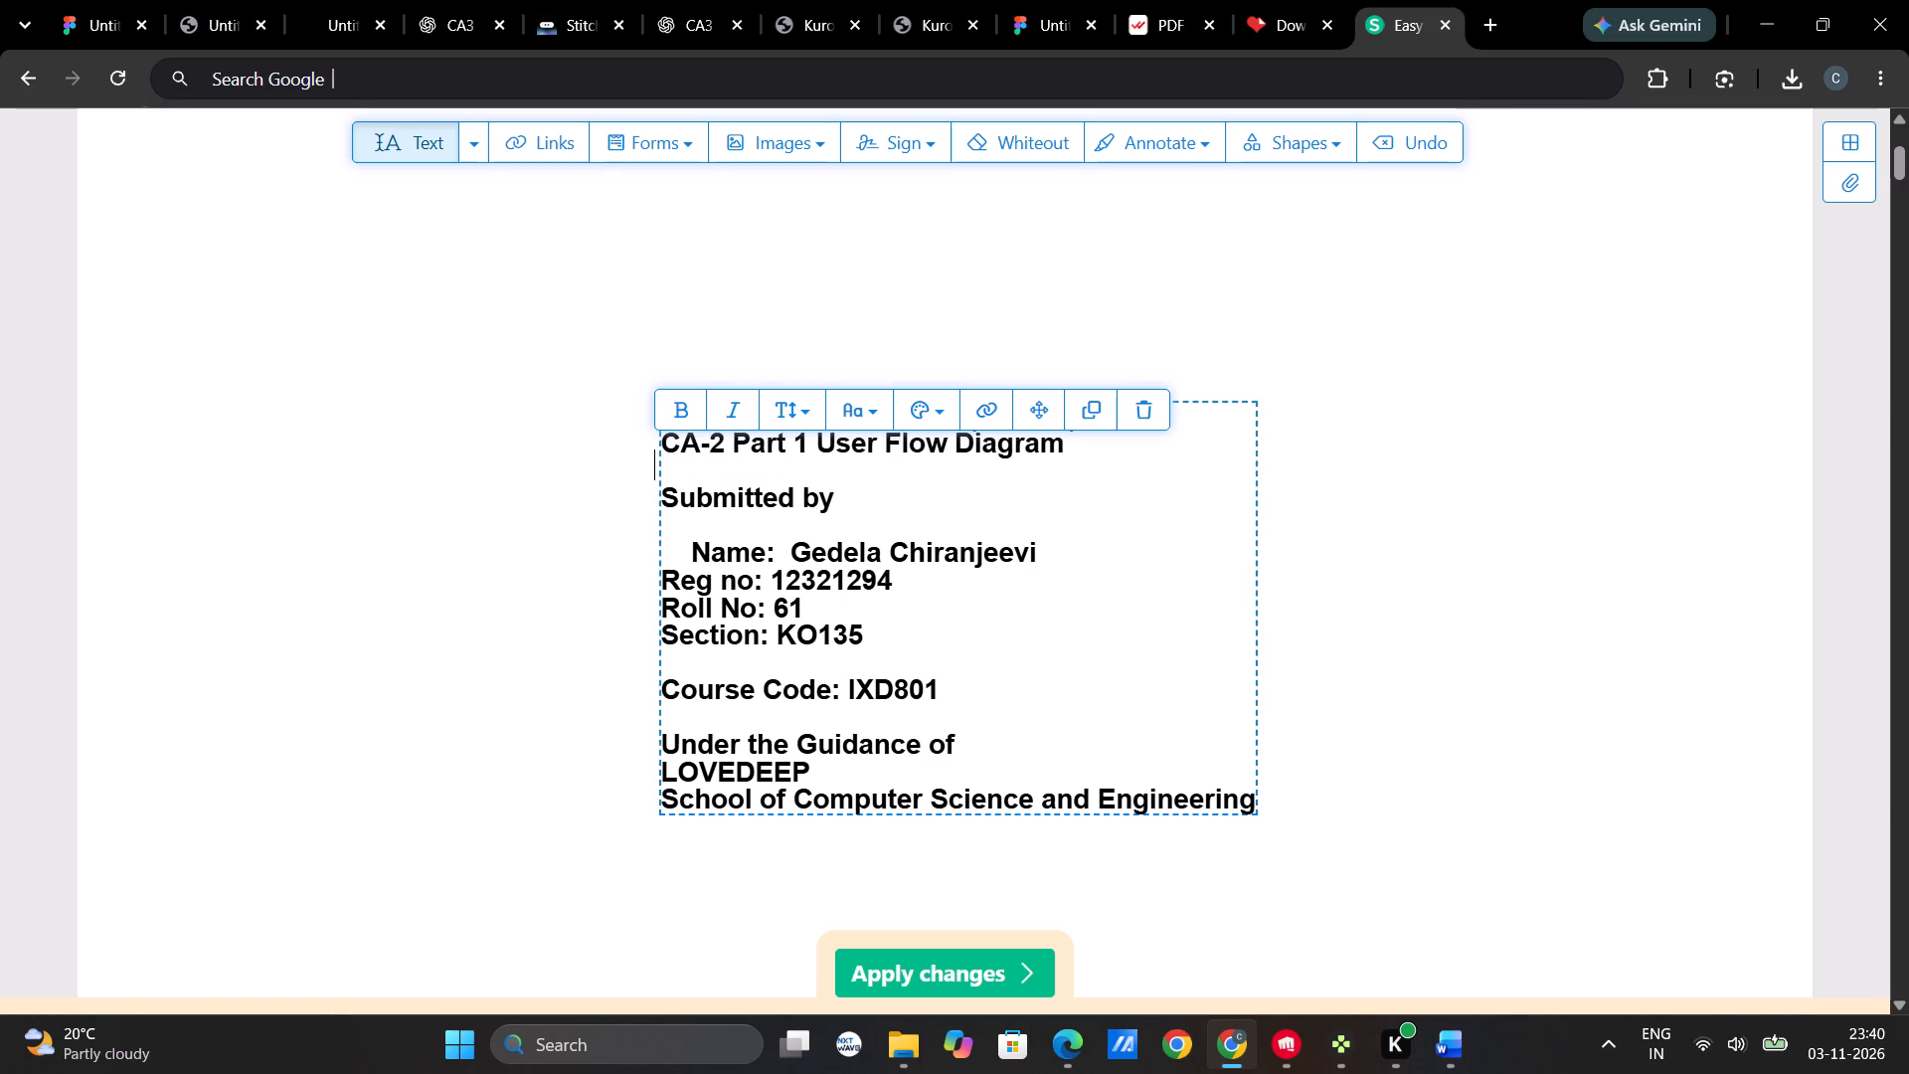
left_click_drag(865, 492, 842, 496)
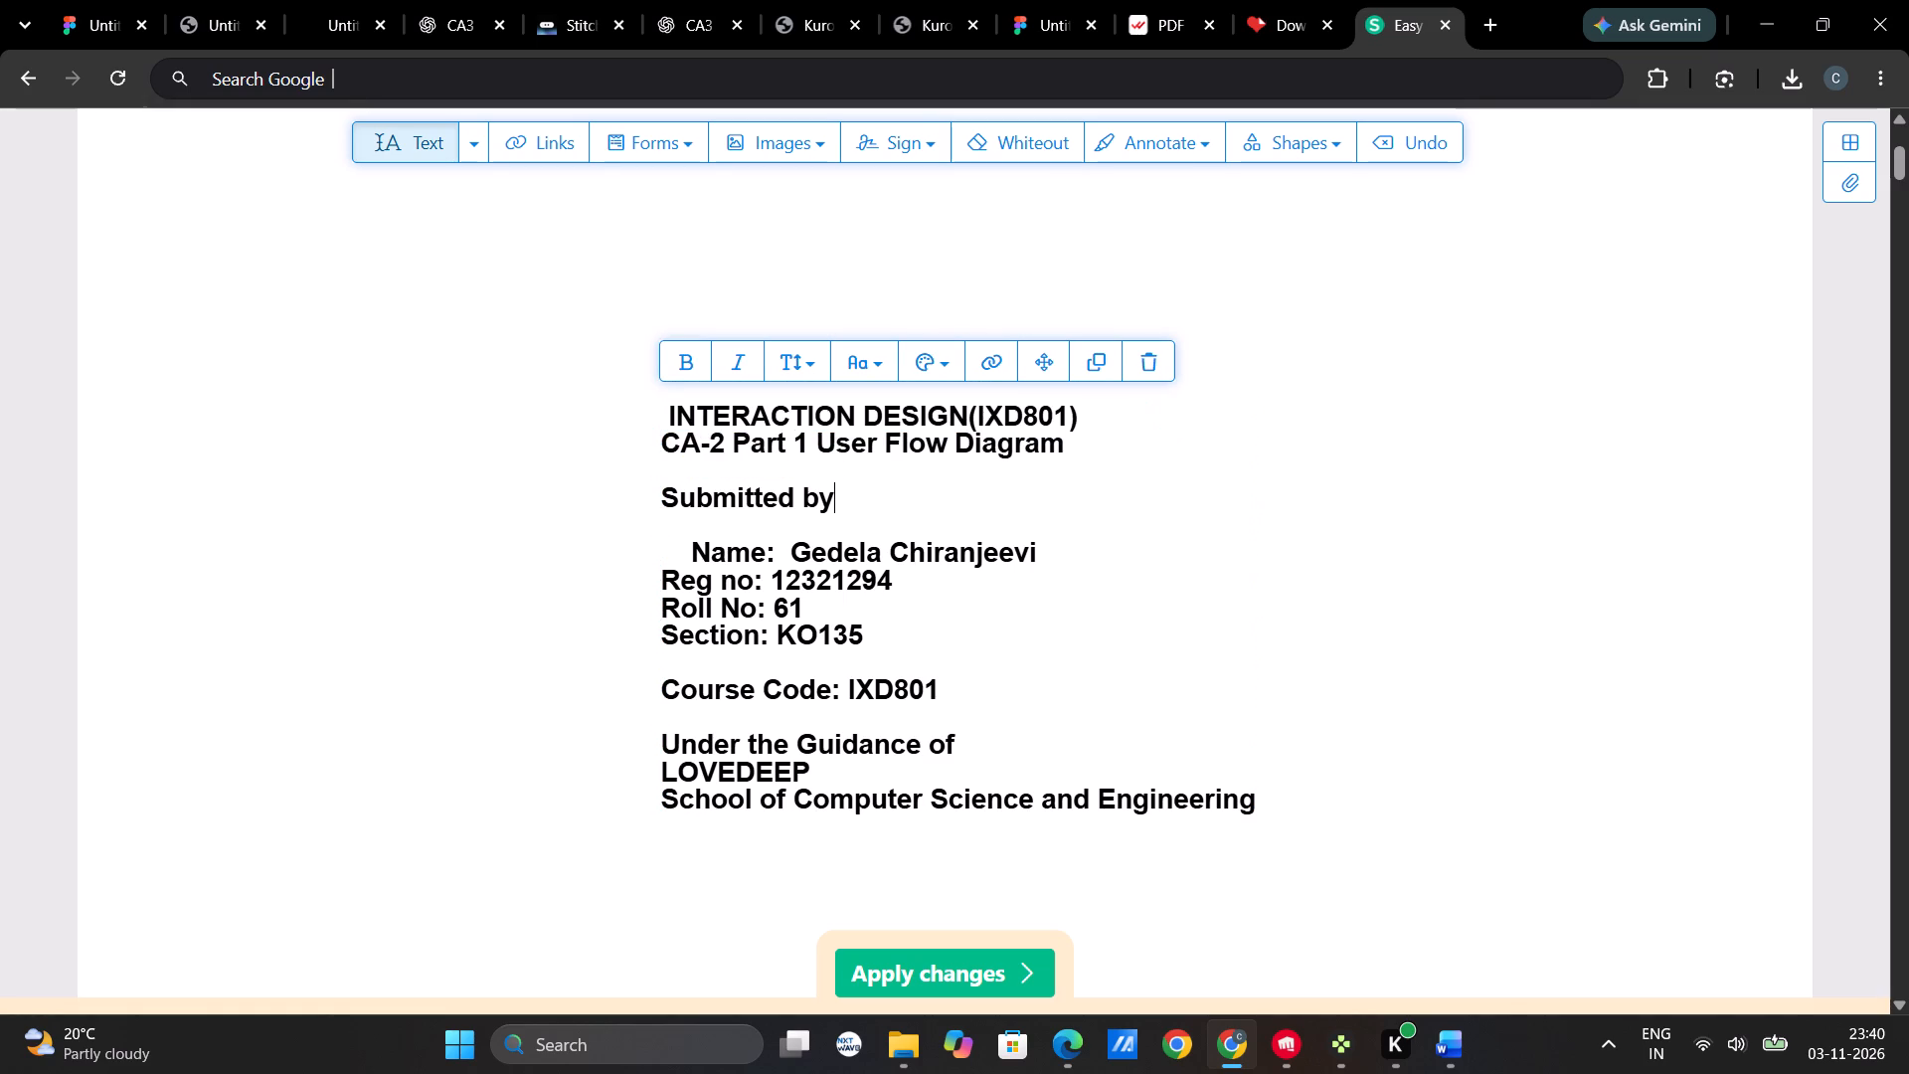
left_click_drag(842, 496, 659, 492)
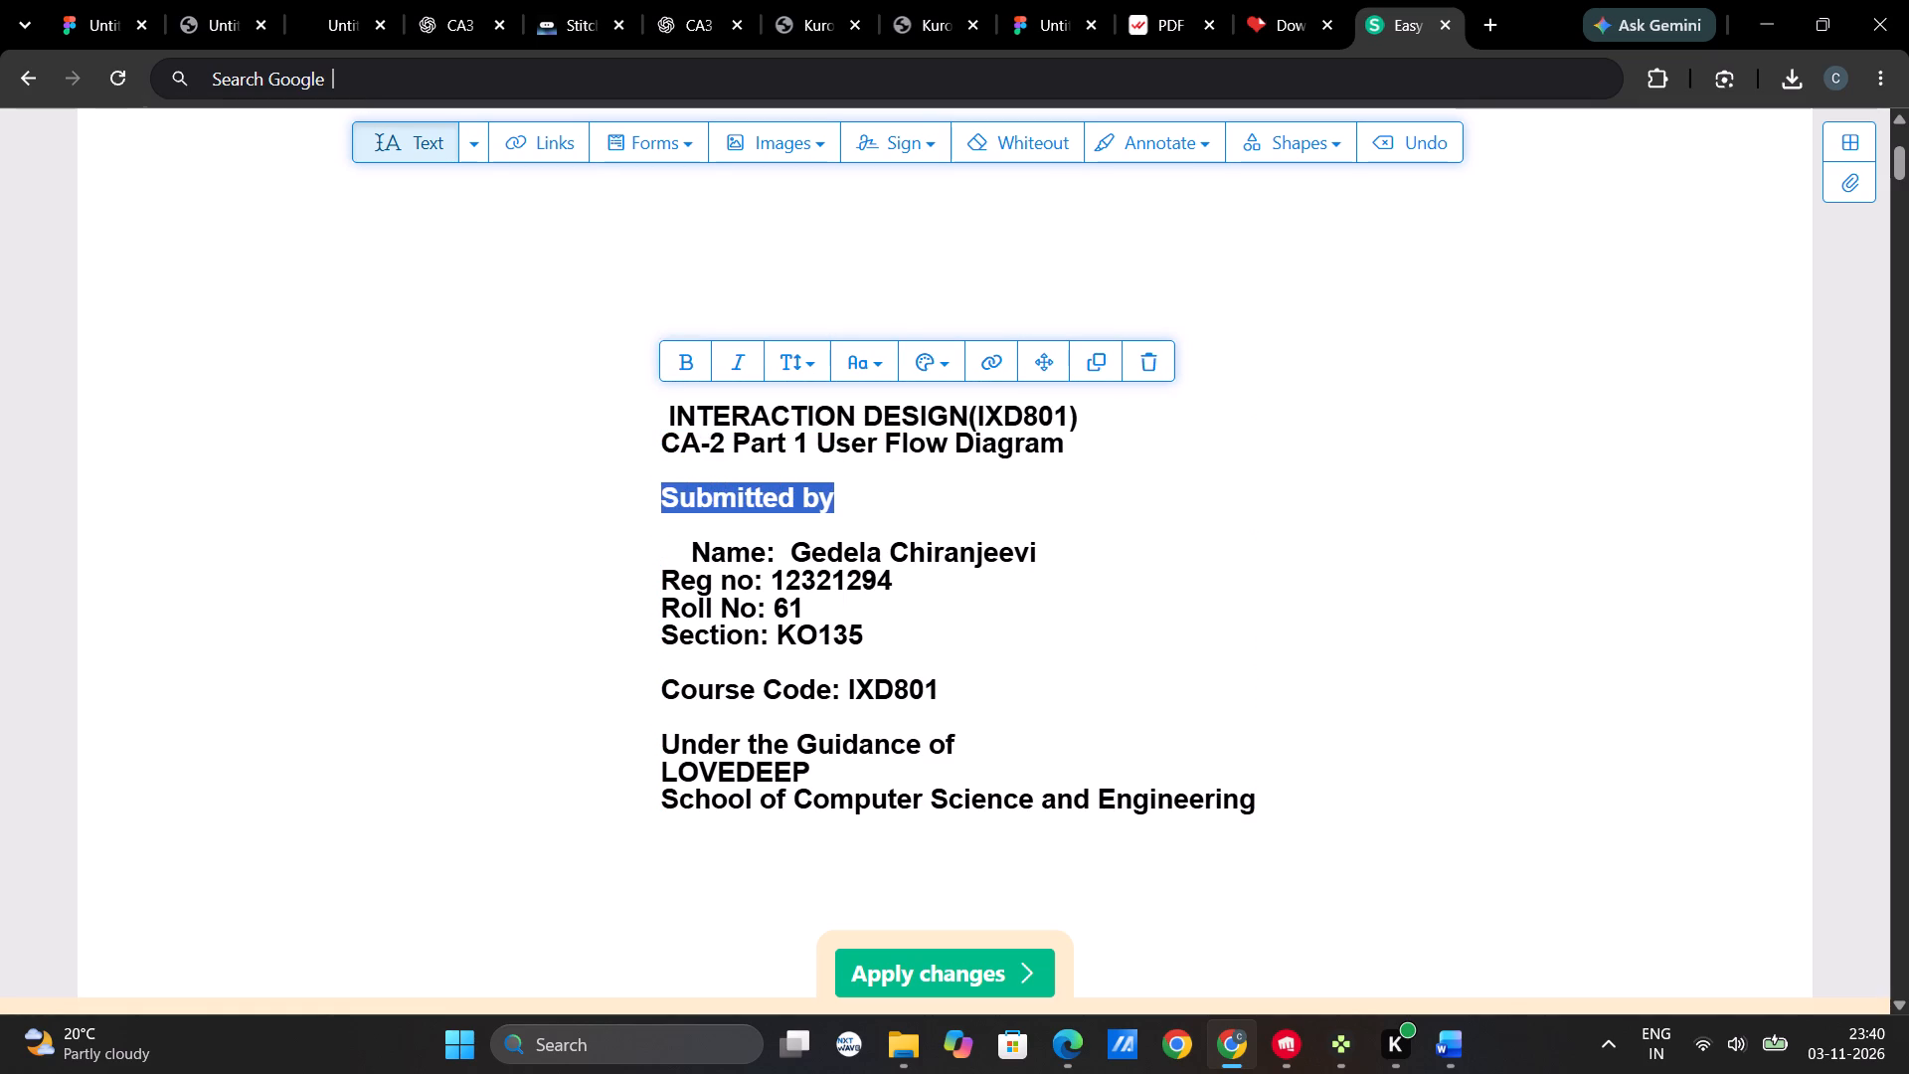
key("BackSpace")
Remove the extra leading spaces before the "Name:" line and the "INTERACTION DESIGN(IXD801)" title line.
left_click(693, 550)
key("BackSpace")
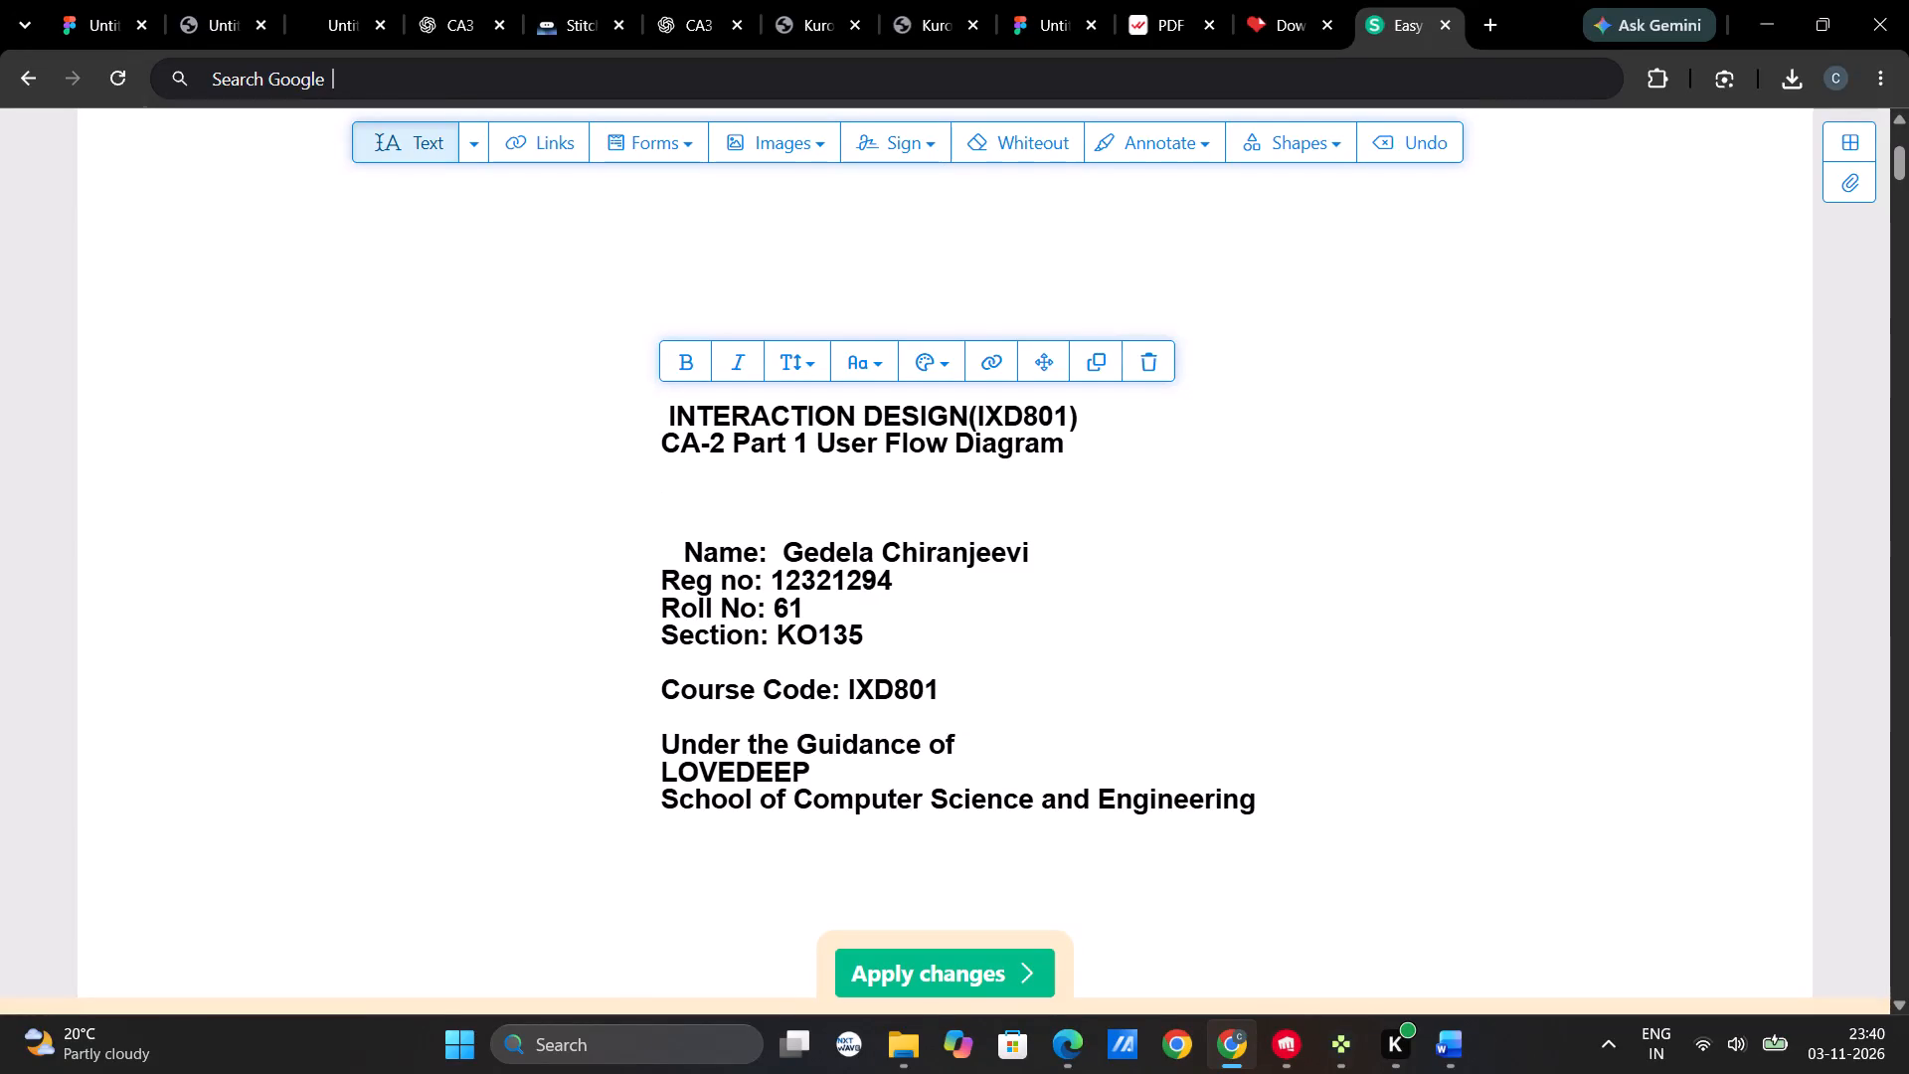
key("BackSpace")
key("BackSpace")
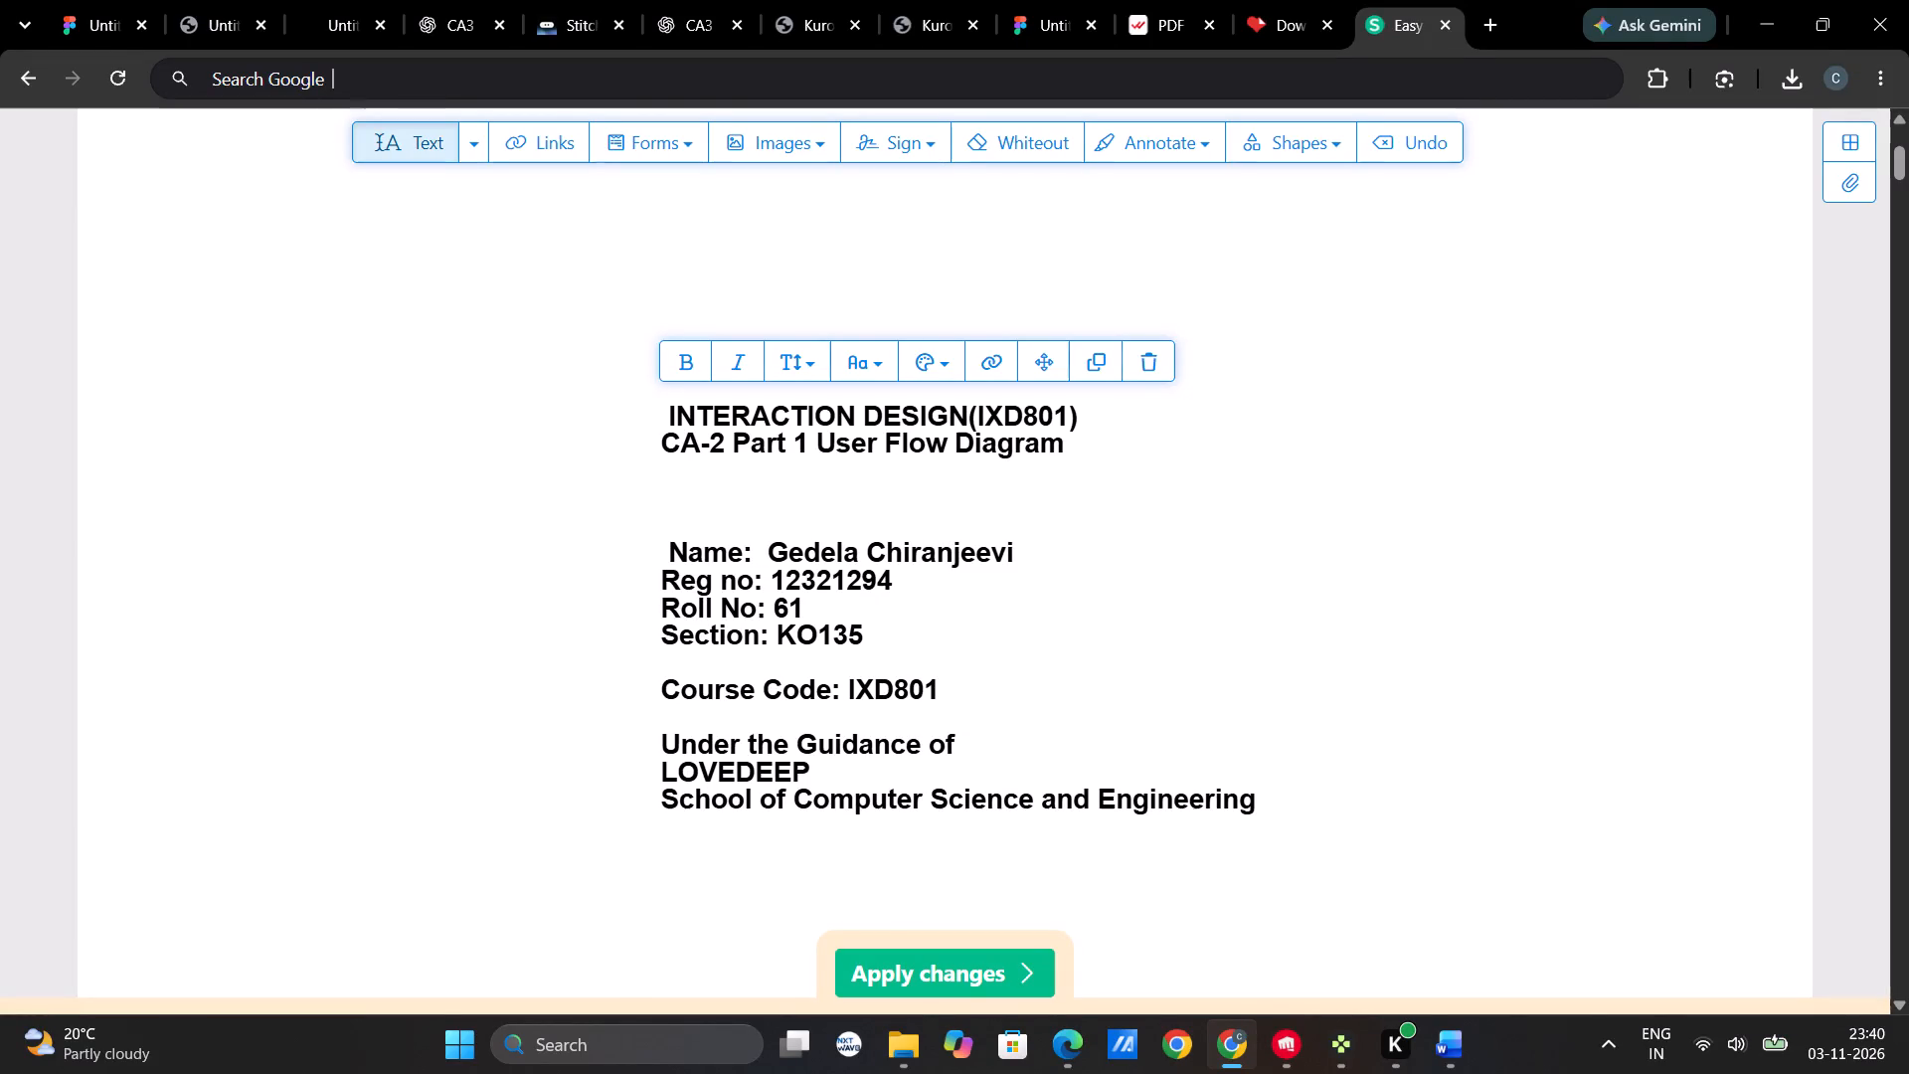
left_click(668, 416)
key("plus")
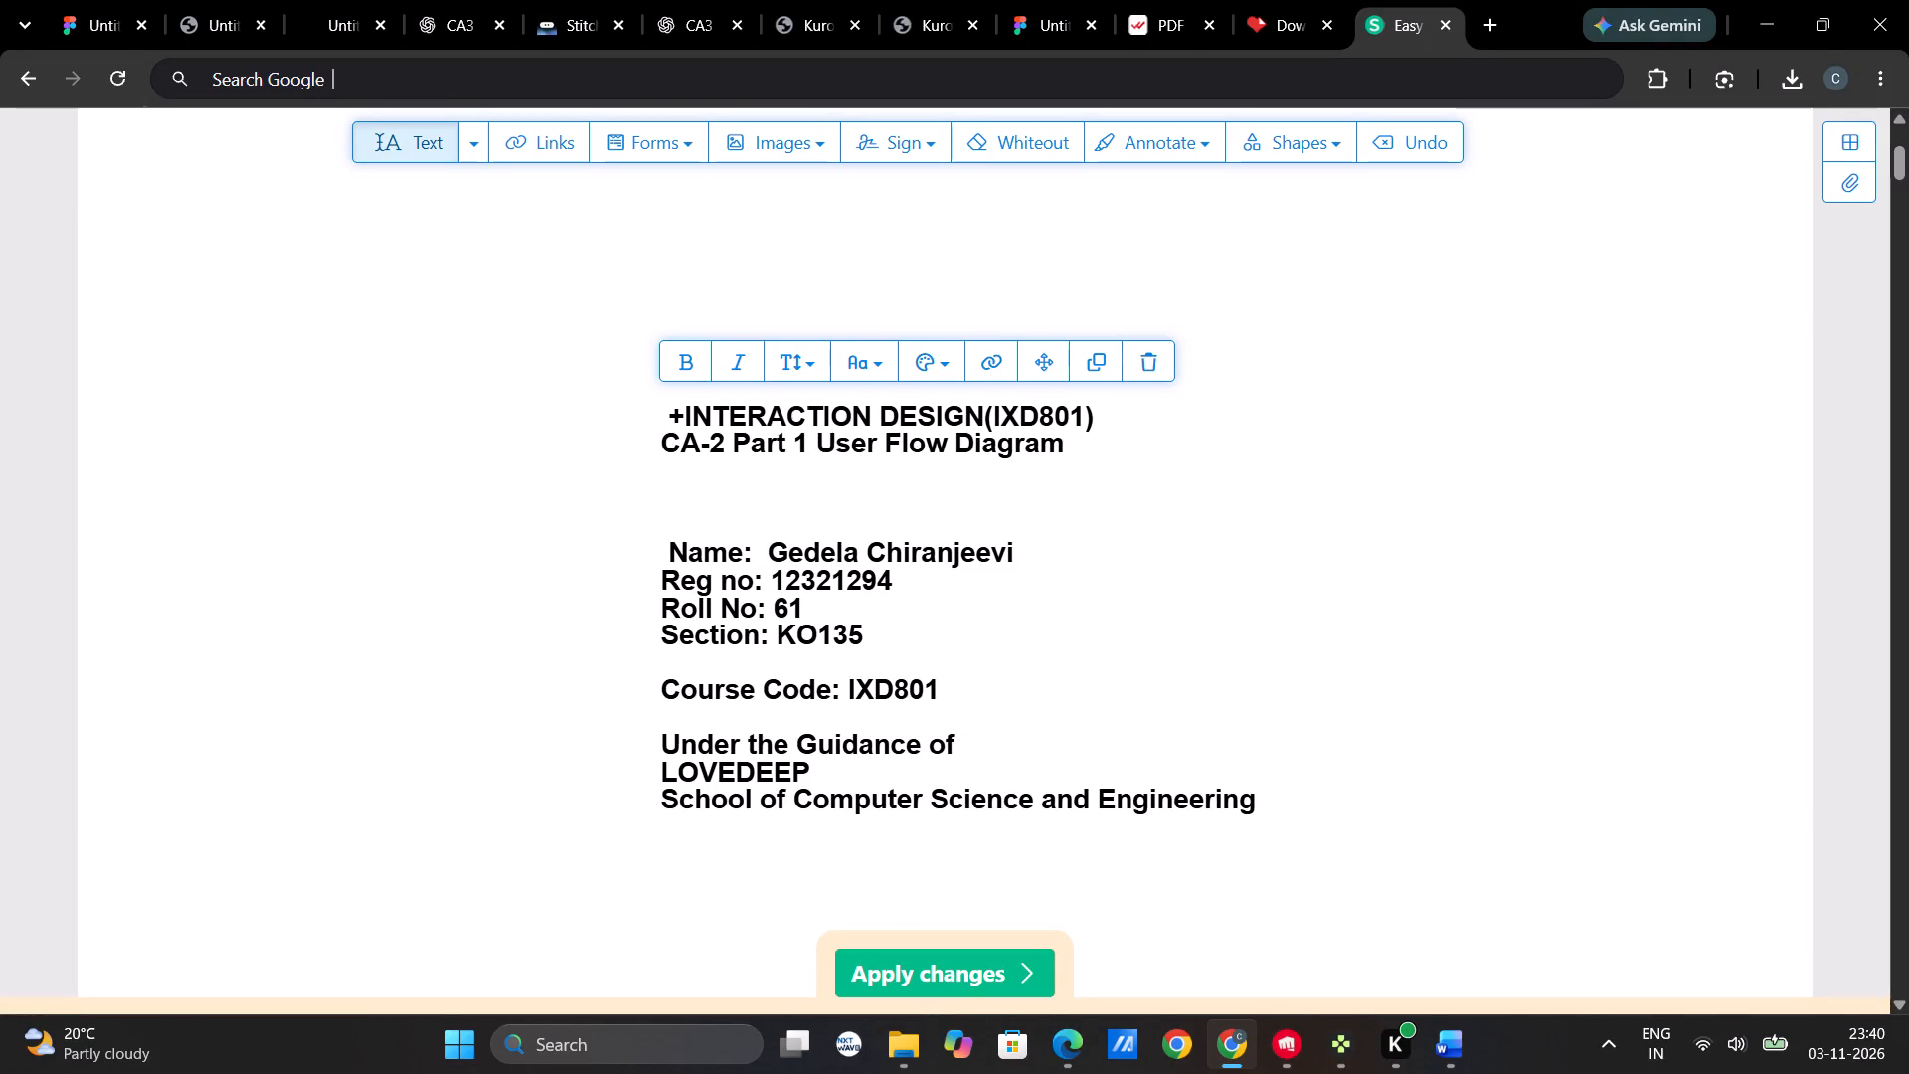
key("BackSpace")
key("BackSpace")
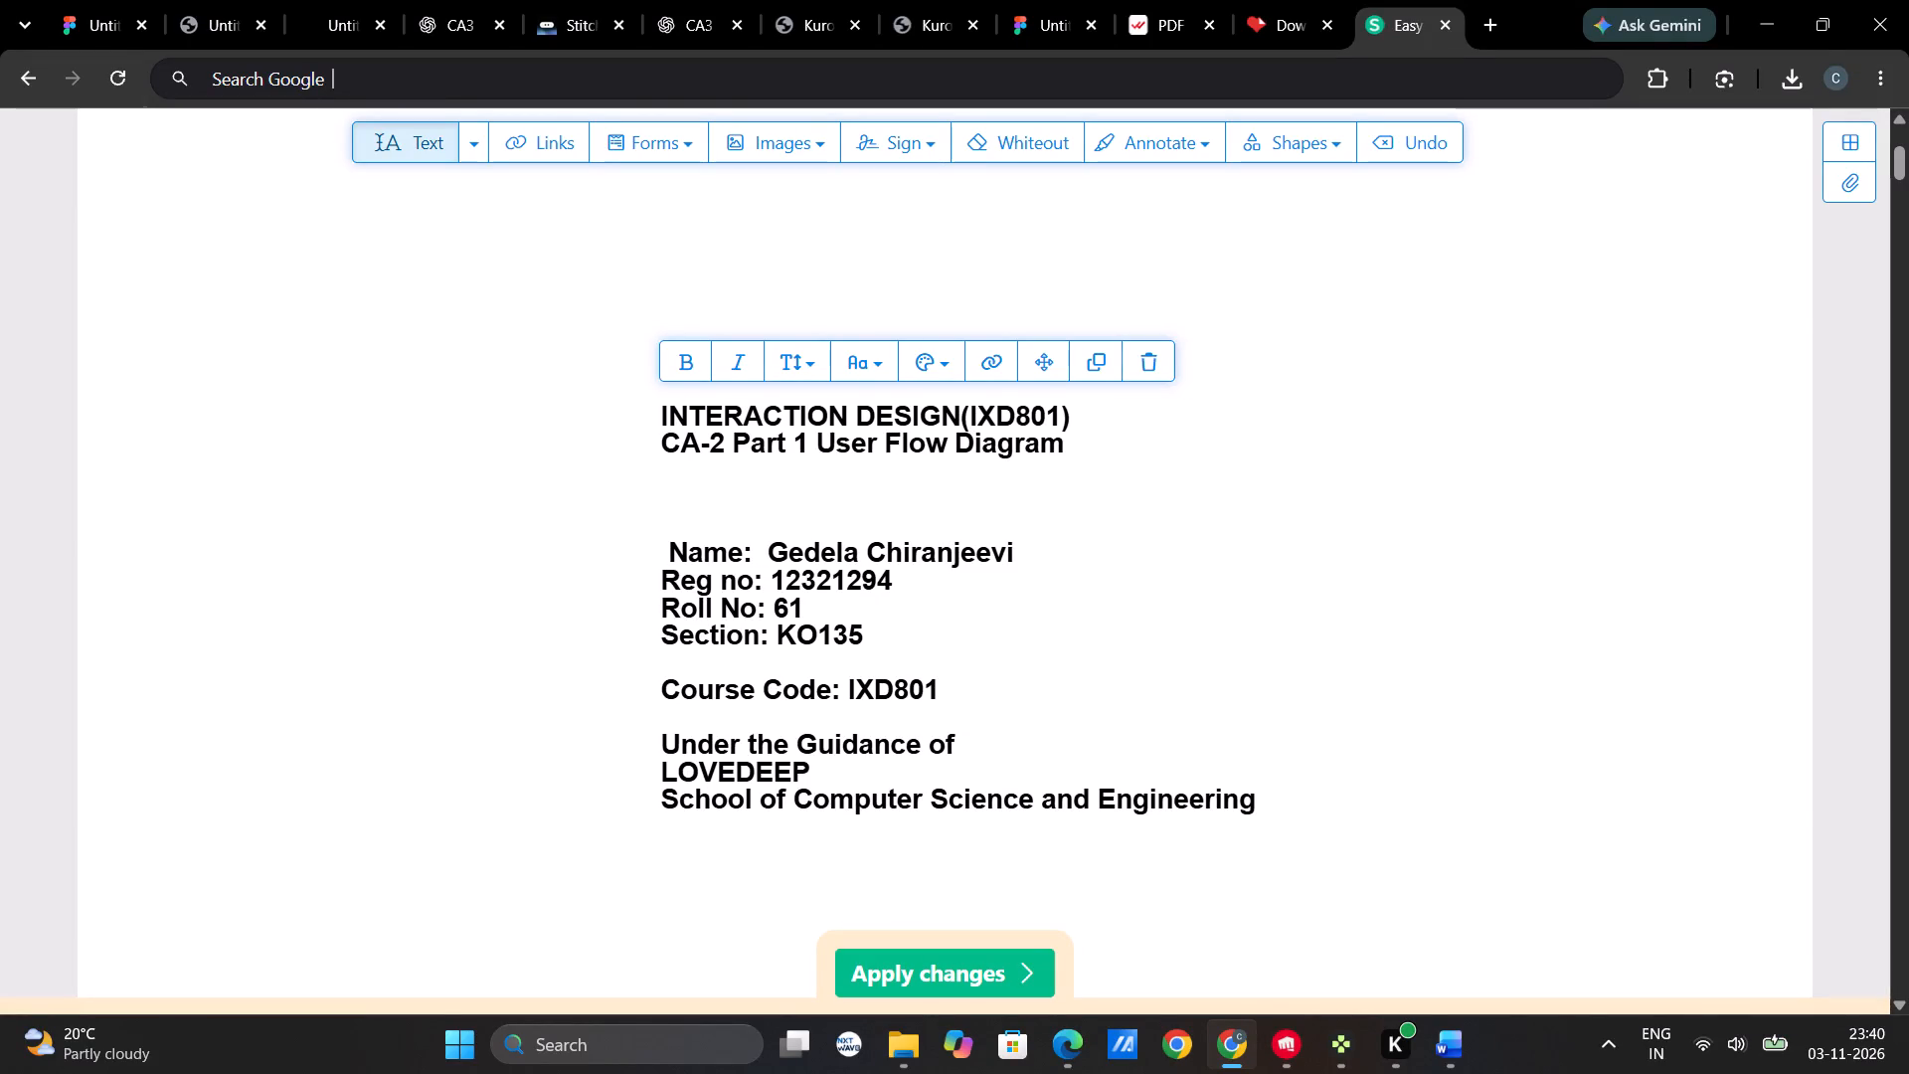
Select the "INTERACTION DESIGN(IXD801)" title text in the cover text block.
left_click_drag(960, 416, 657, 408)
left_click_drag(657, 408, 765, 407)
double_click(1061, 417)
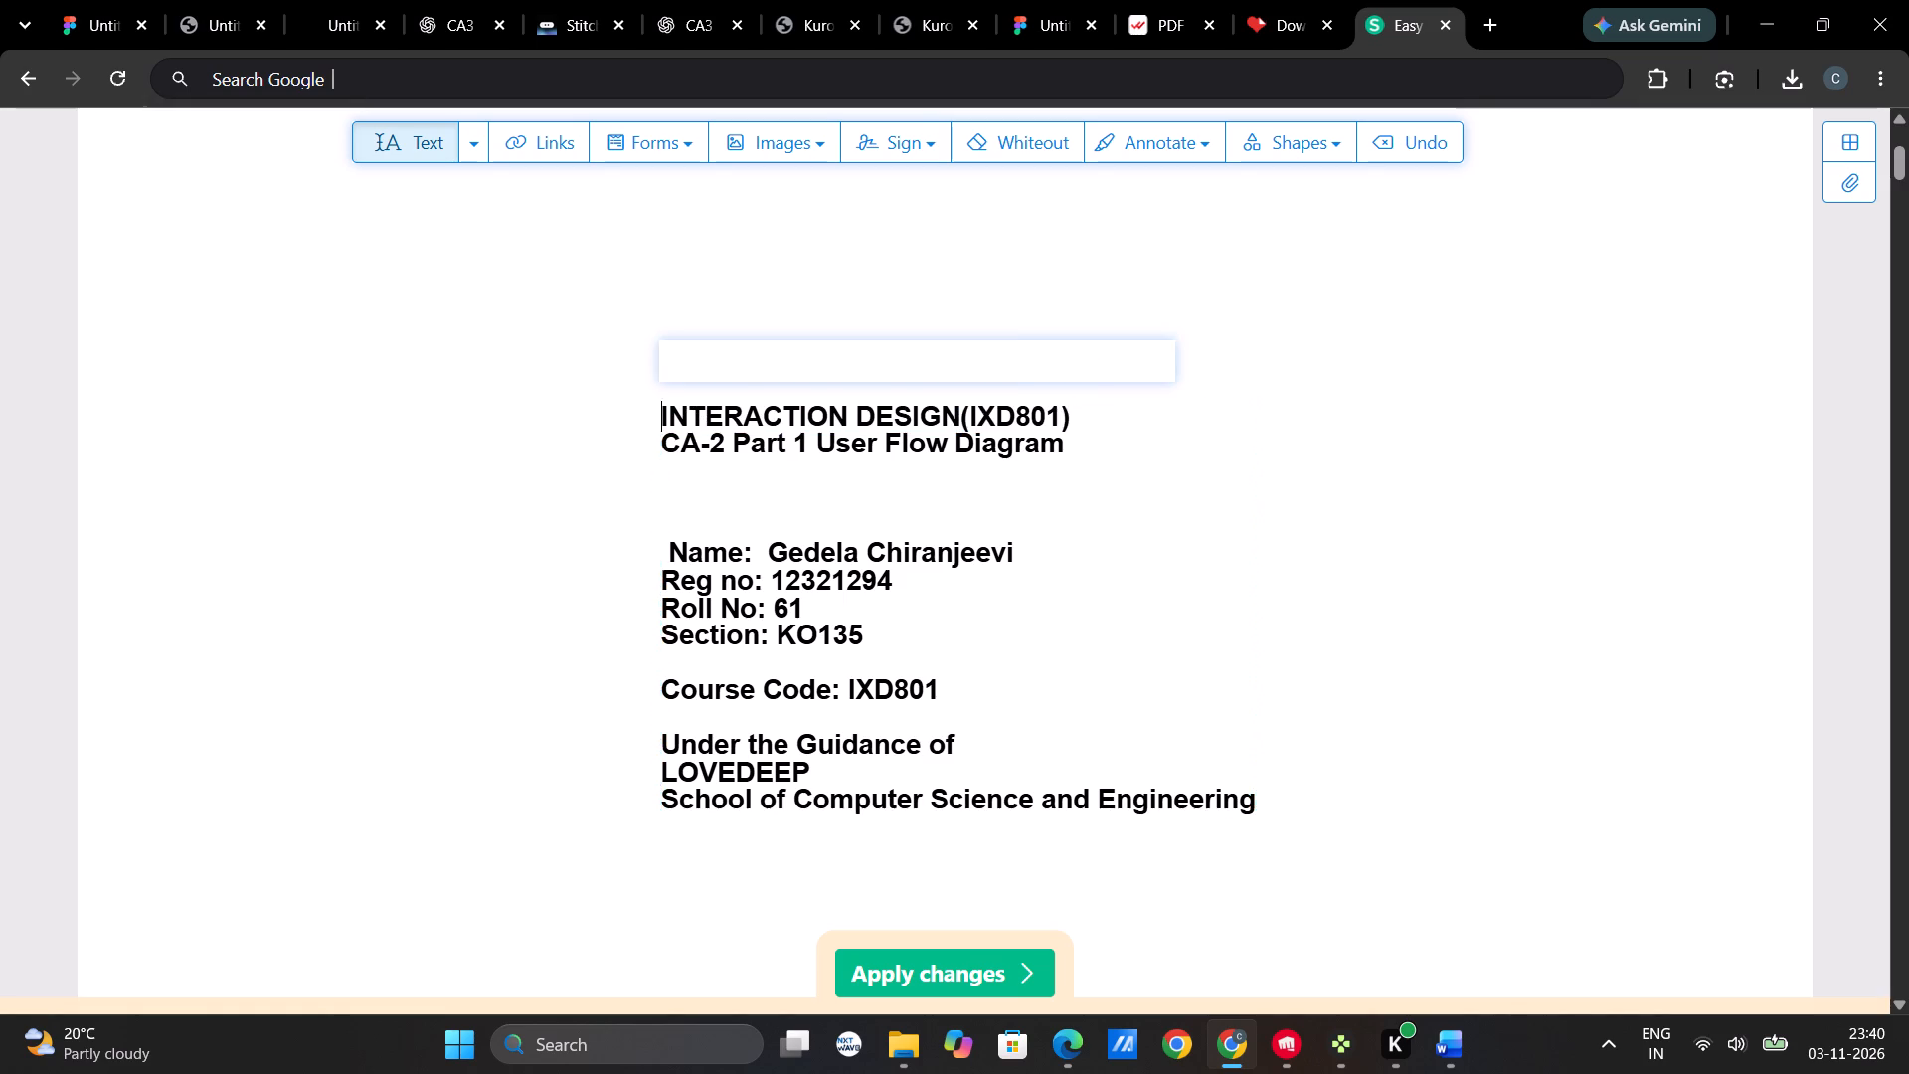
Delete the last digit of the course code in the INTERACTION DESIGN title line, leaving IXD80.
left_click(1061, 417)
key("BackSpace")
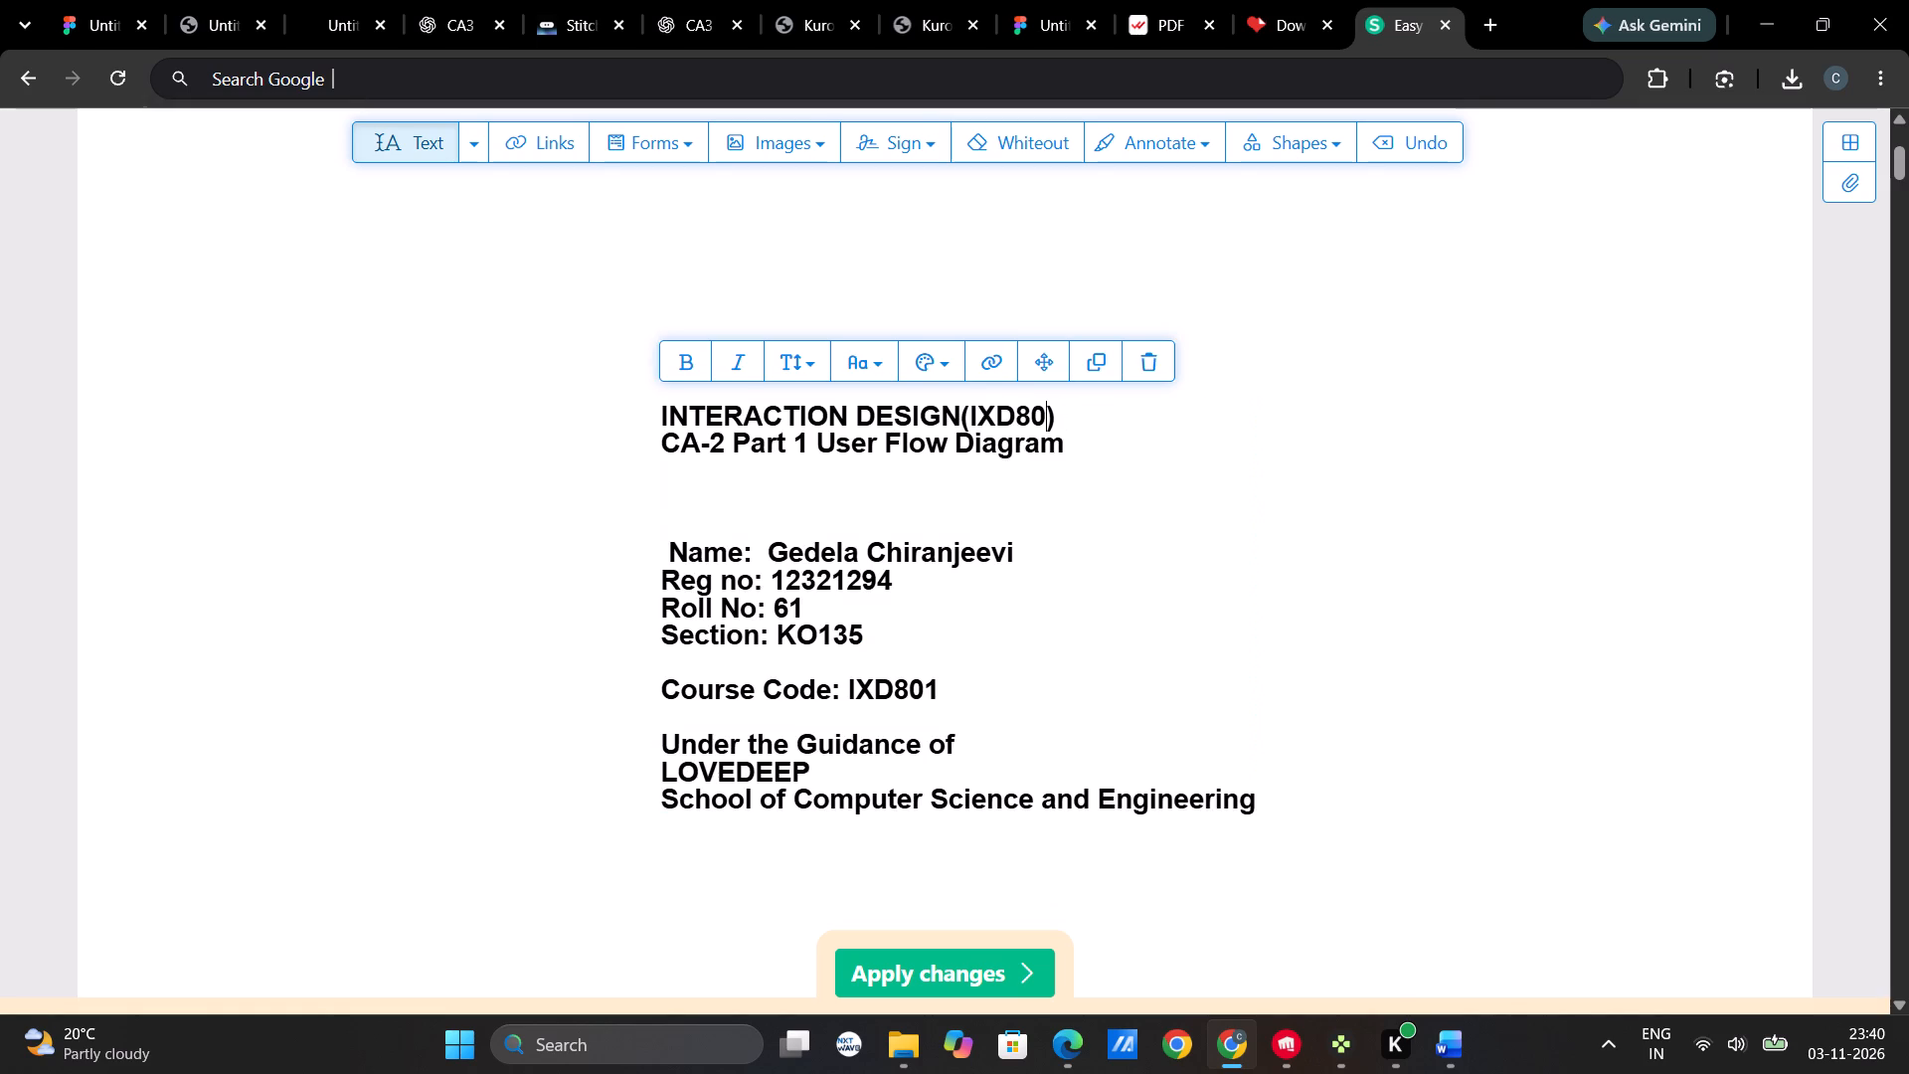
key("Page_Down")
scroll(1061, 415, "up", 3)
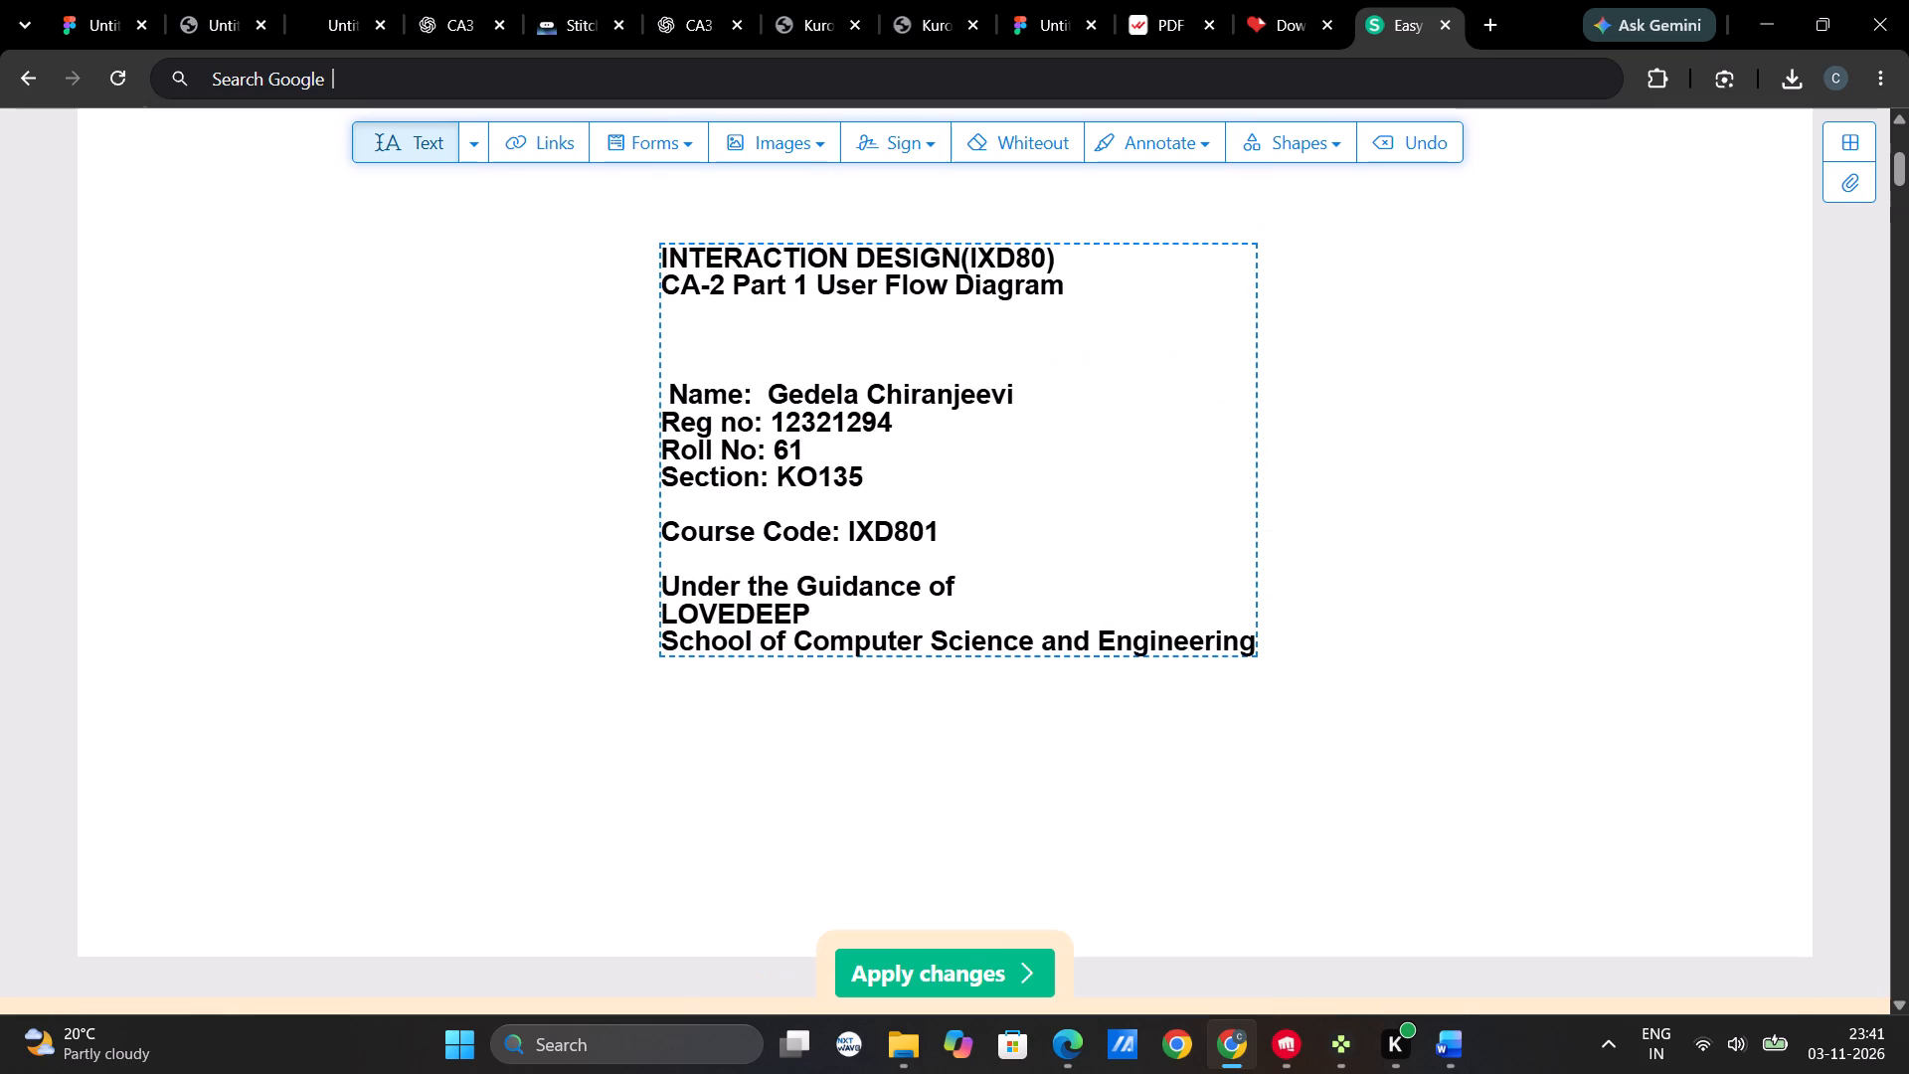
Complete the course code in the cover's INTERACTION DESIGN title line as IXD803.
left_click(1045, 262)
key("Page_Down")
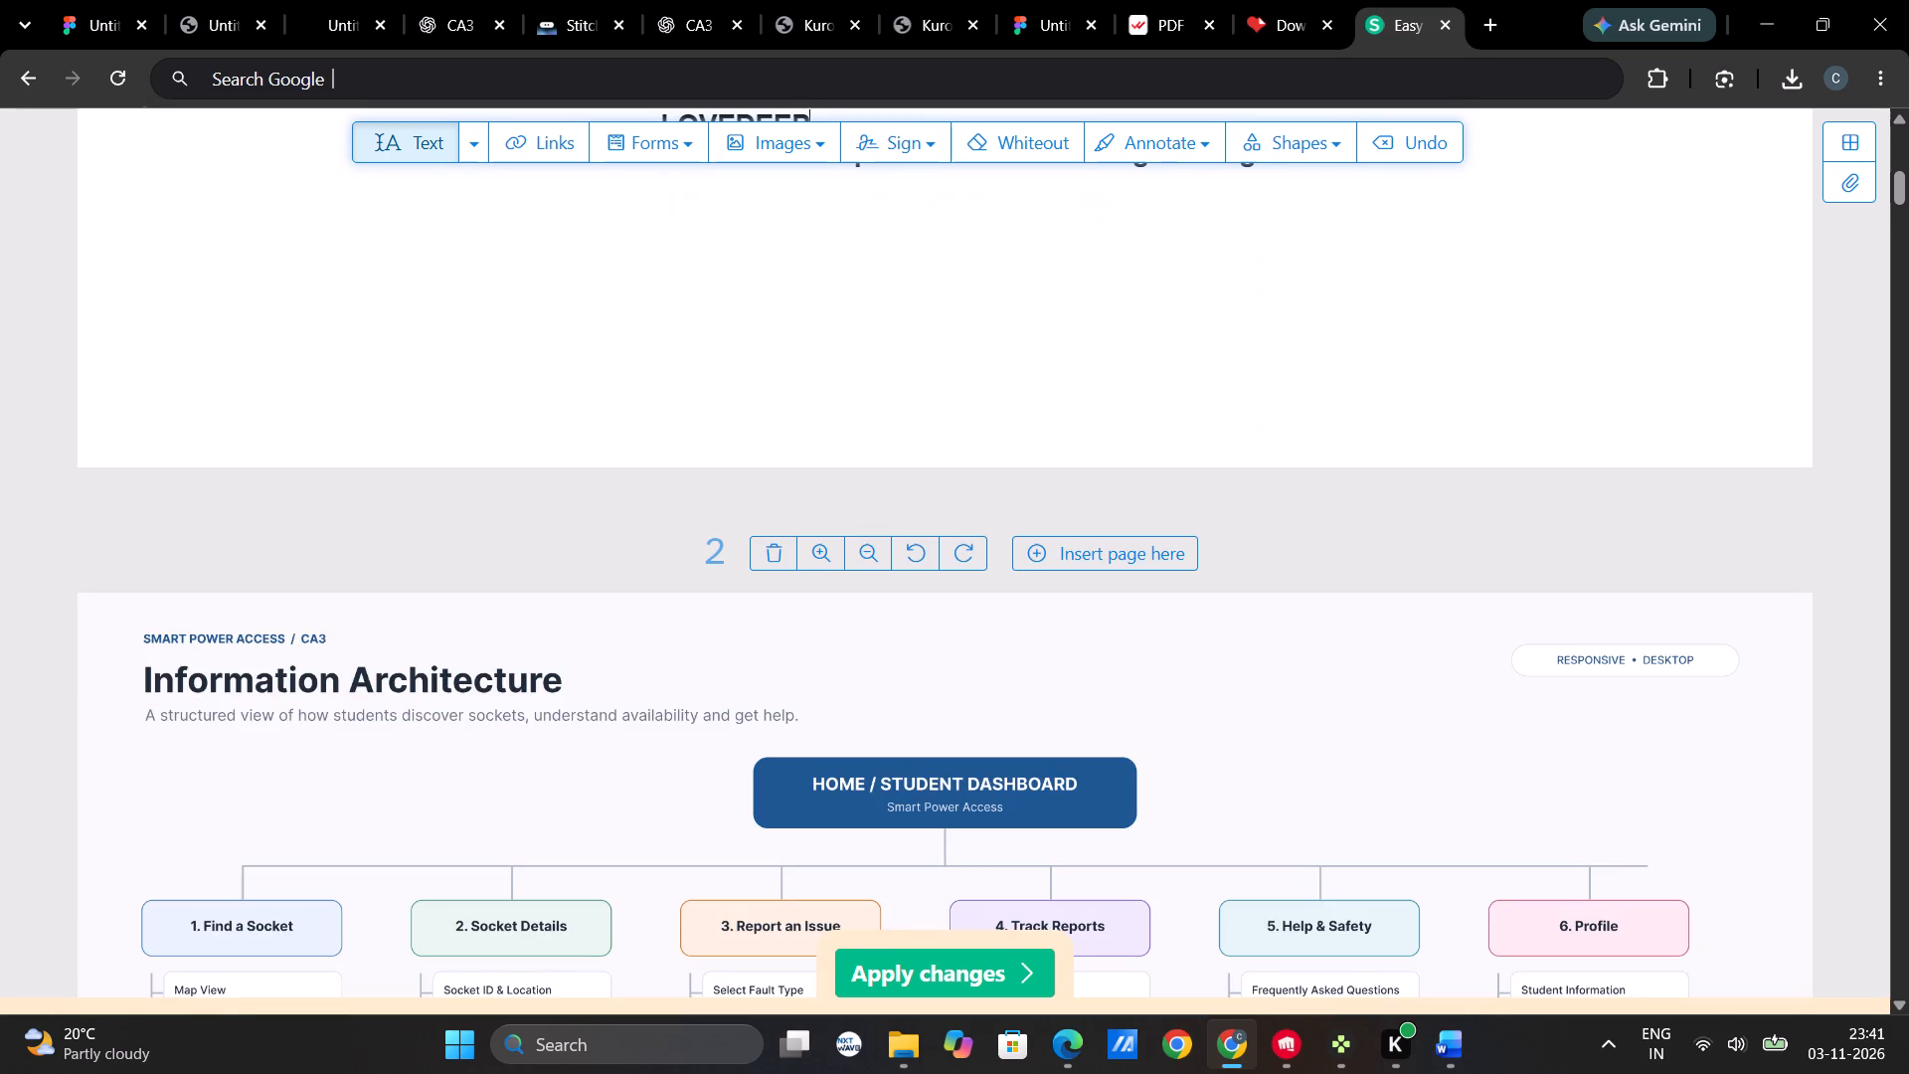
scroll(1045, 262, "up", 3)
double_click(1042, 246)
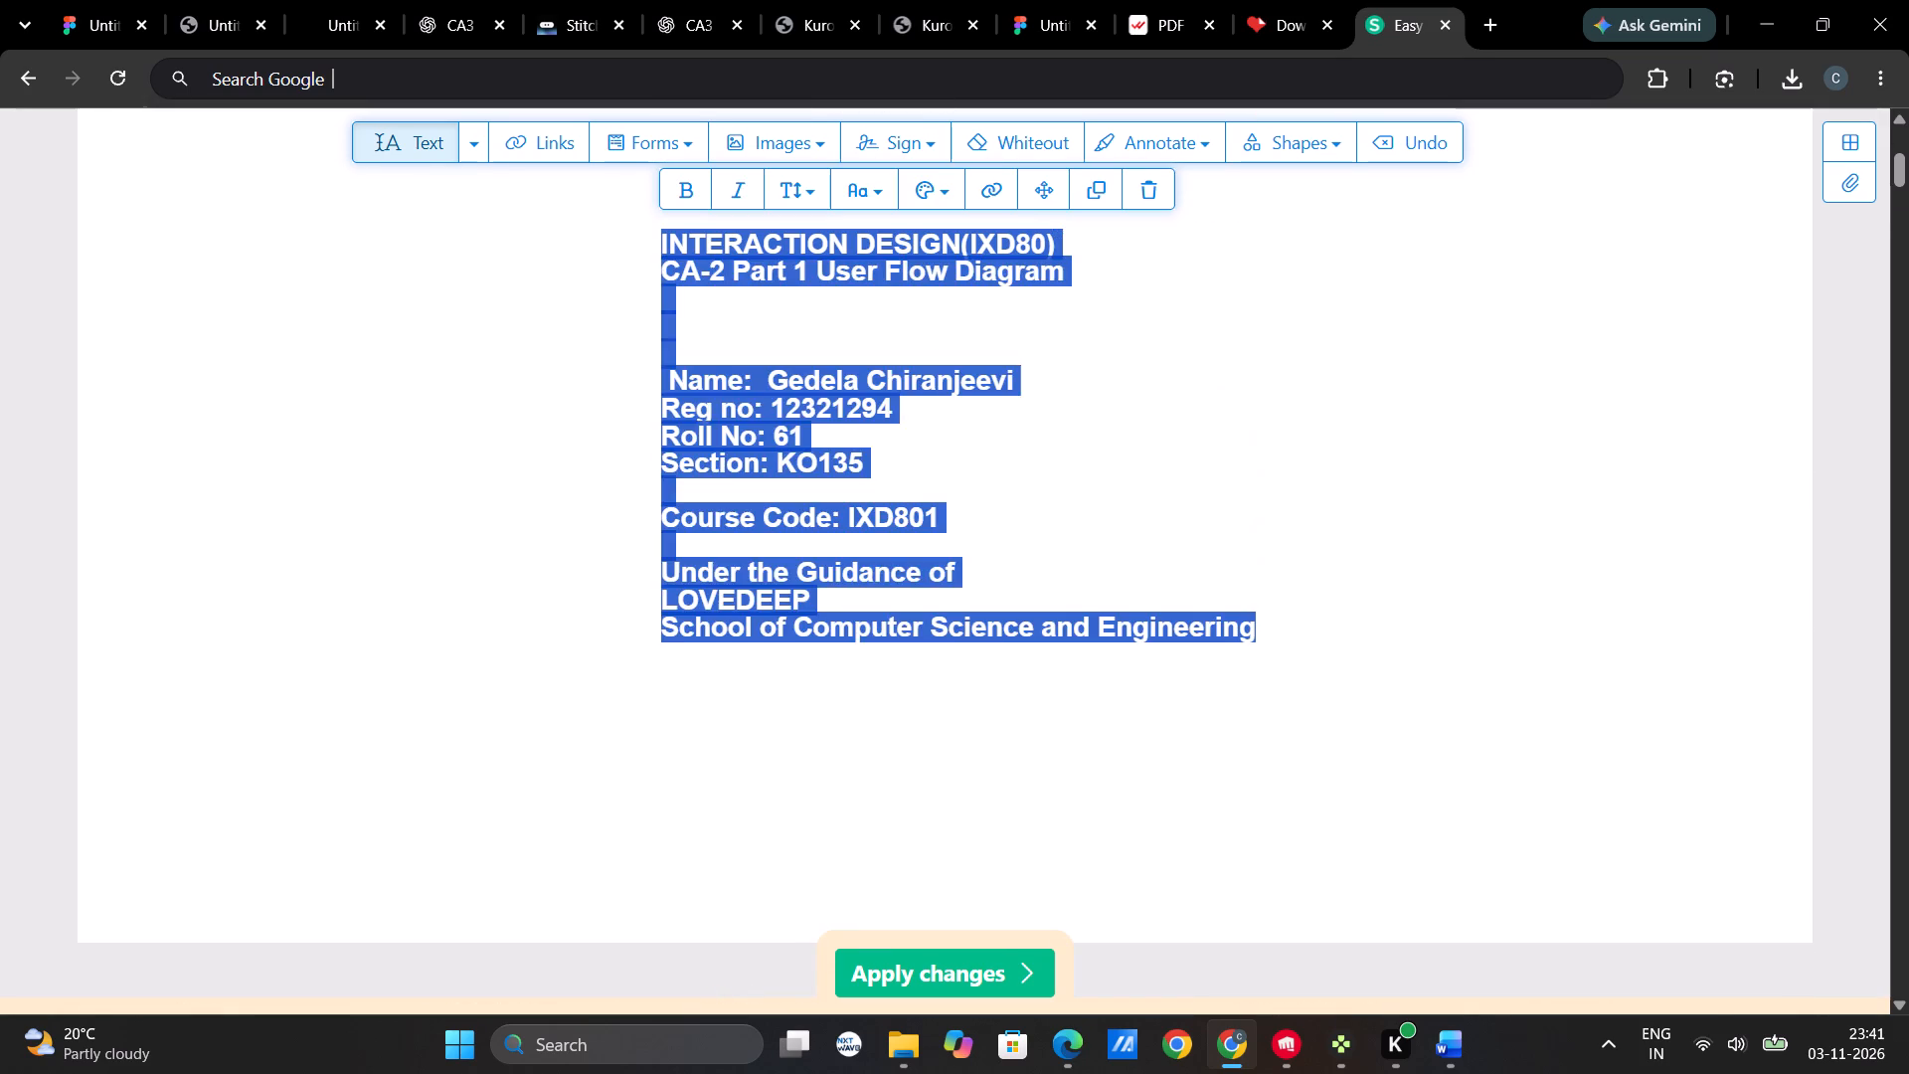
left_click(1042, 246)
left_click(1042, 246)
left_click(1048, 248)
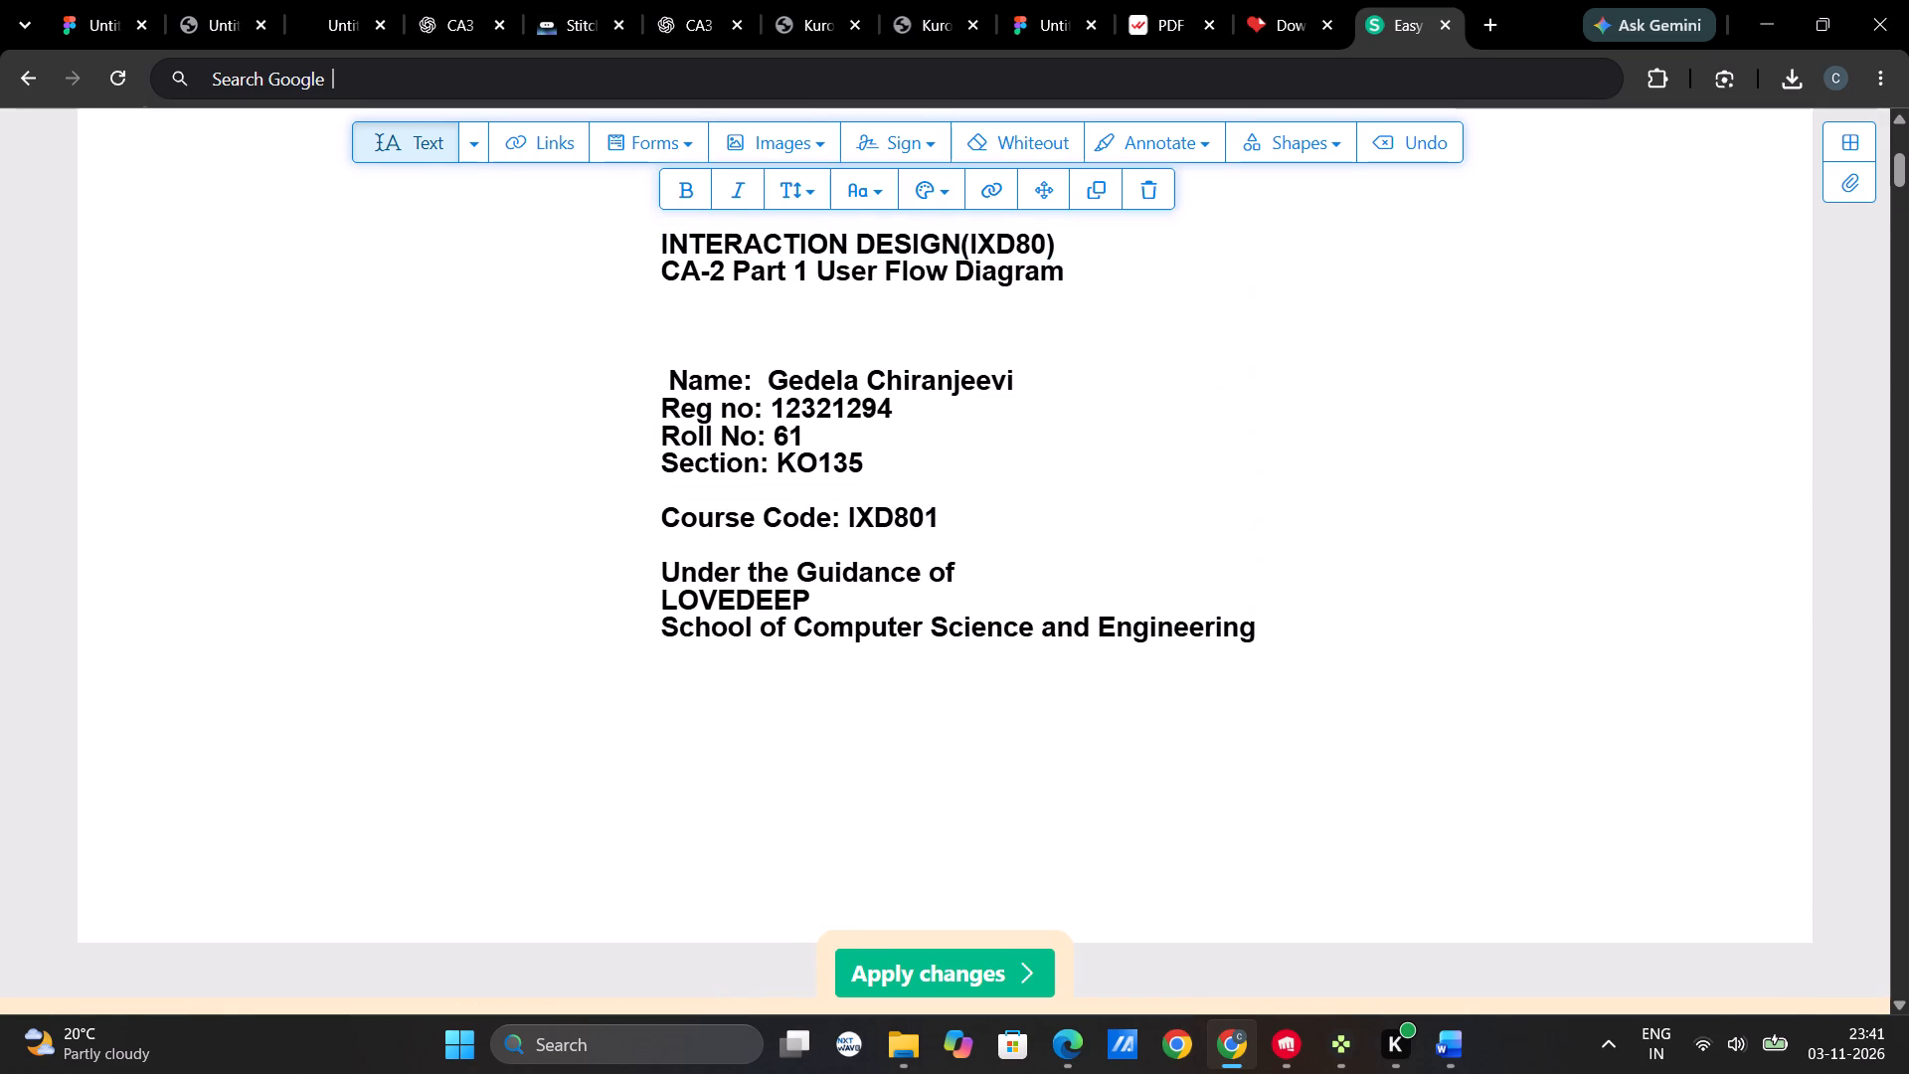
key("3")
Delete INTERACTION DESIGN from the cover's title line, leaving only the bracketed course code (IXD803).
scroll(1048, 242, "up", 1)
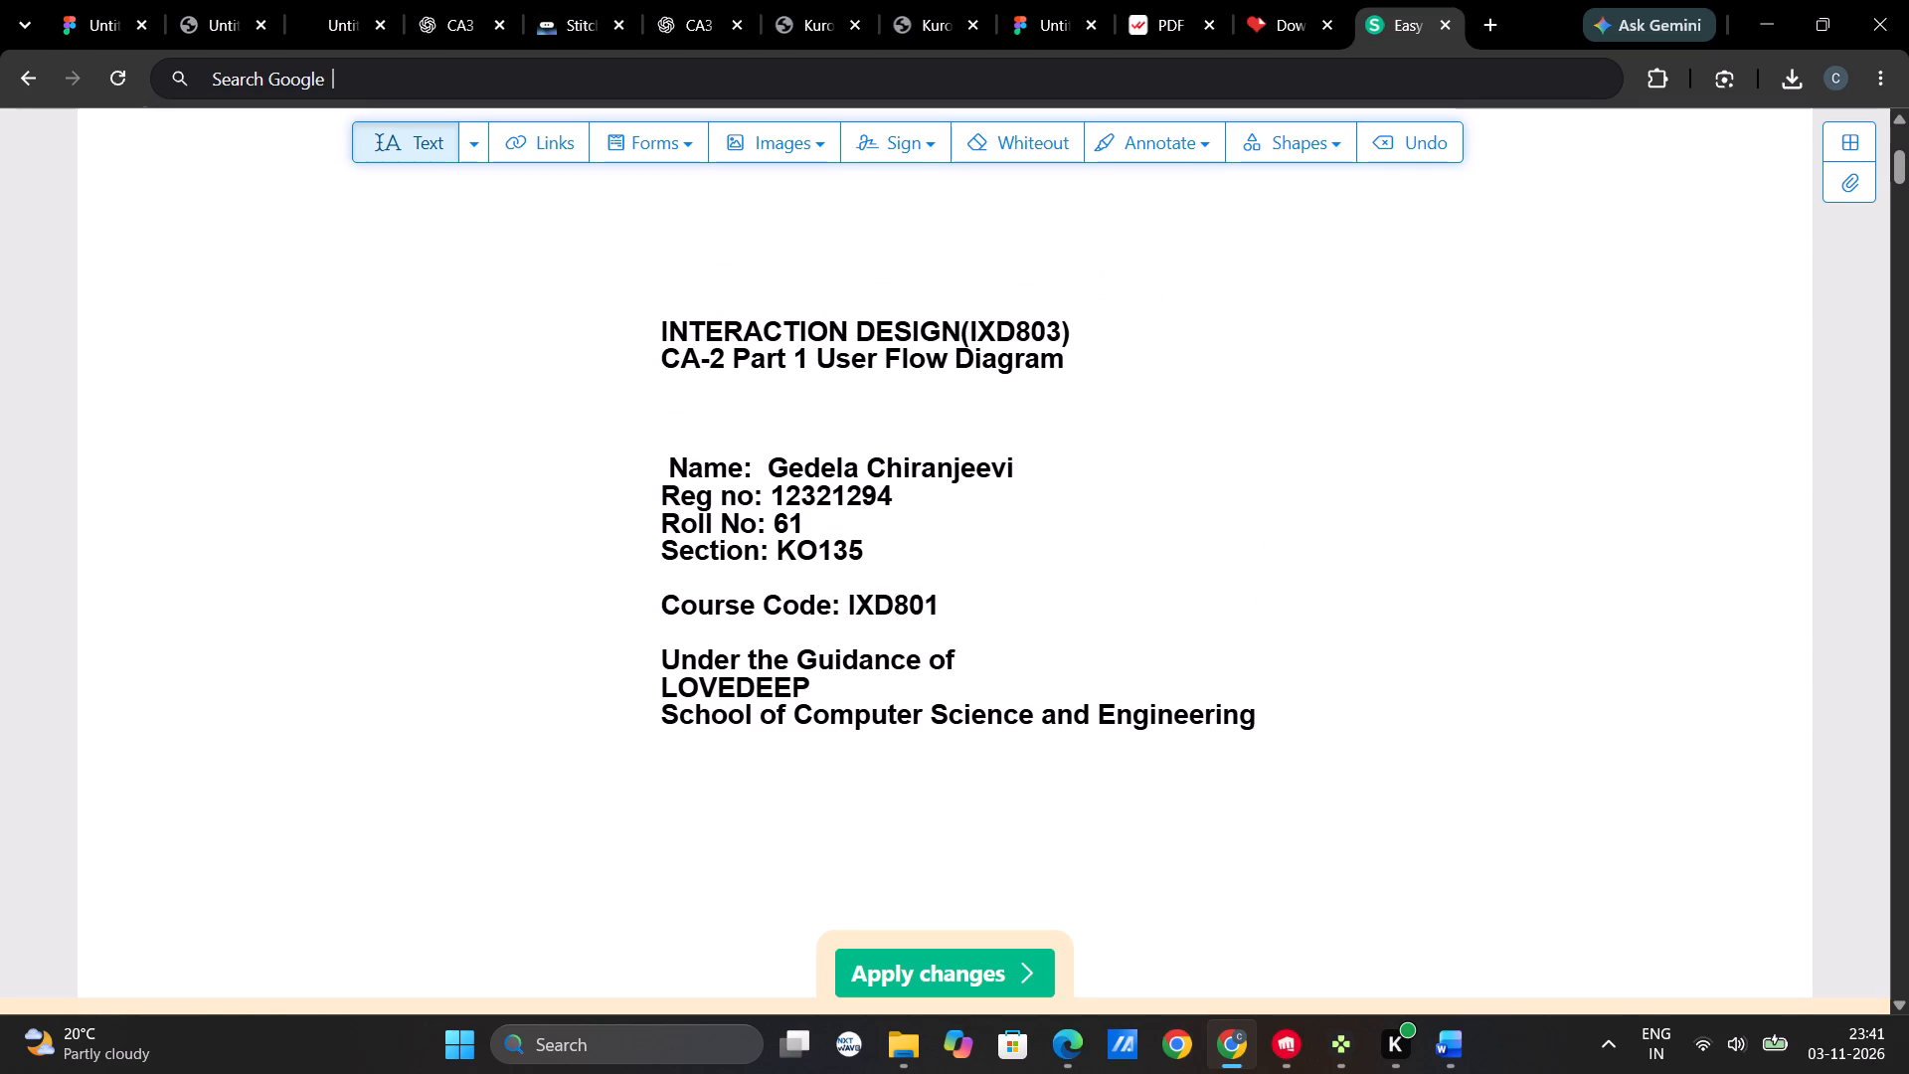
left_click(960, 330)
key("BackSpace")
key("BackSpace")
key("BackSpace")
key("BackSpace")
key("BackSpace")
key("BackSpace")
key("BackSpace")
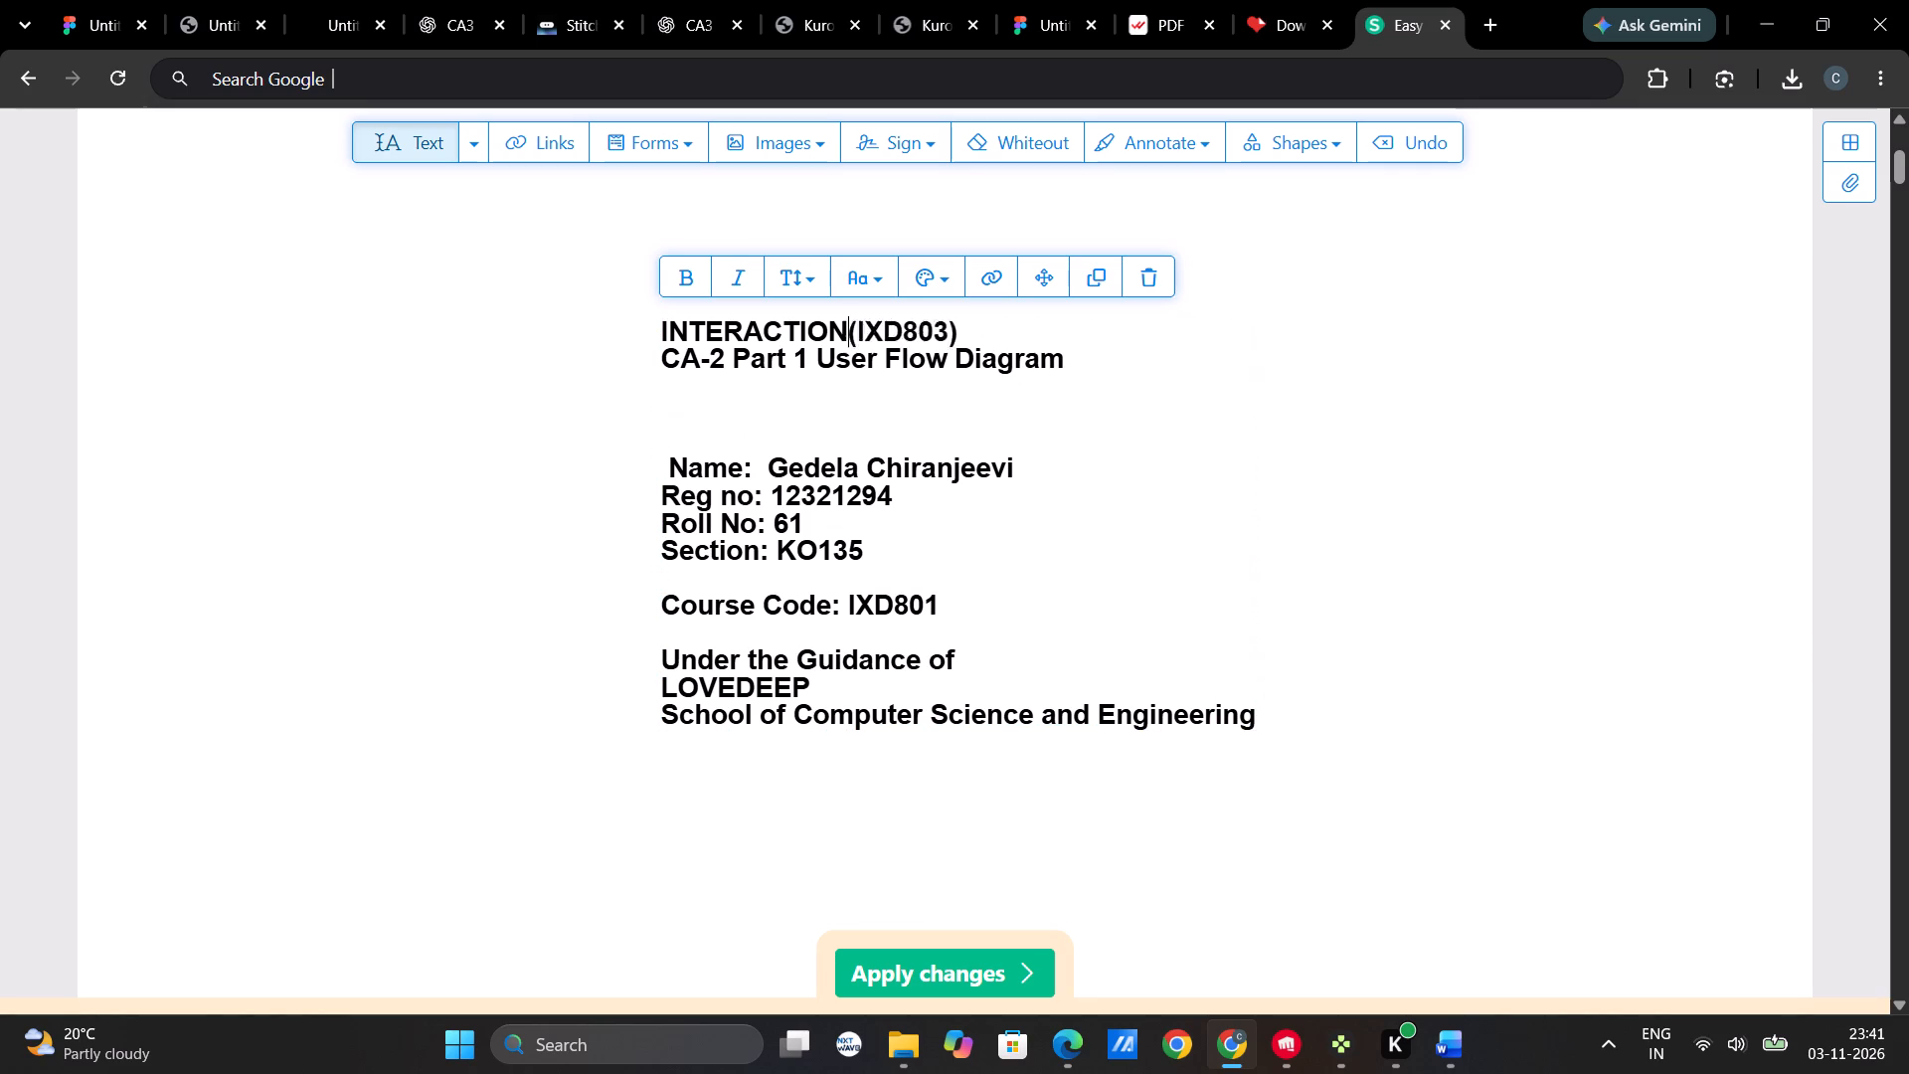
key("BackSpace")
key("BackSpace")
key("BackSpace")
key("BackSpace")
key("BackSpace")
key("BackSpace")
key("BackSpace")
key("BackSpace")
key("BackSpace")
key("BackSpace")
key("BackSpace")
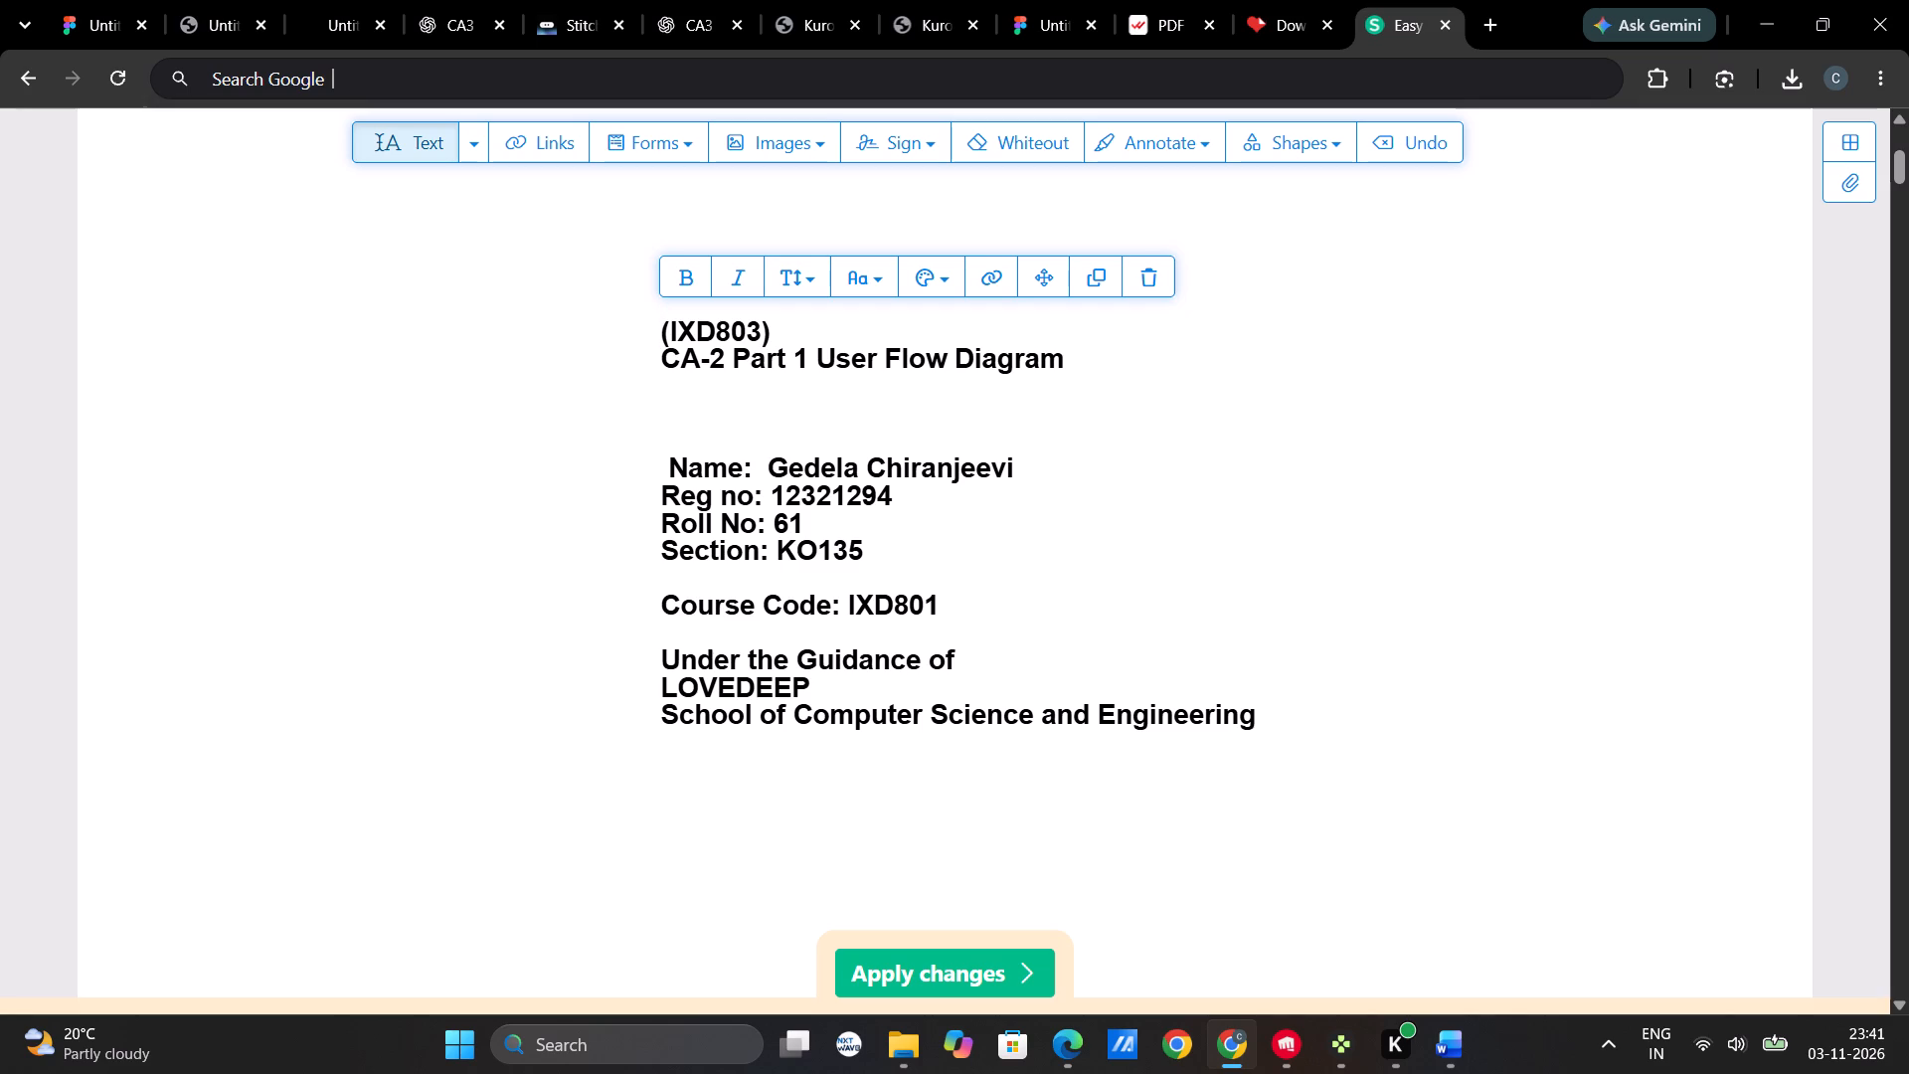
Change the assignment number in the cover's second line to 3 and delete "Part 1 User Flow Diagram", leaving CA-3.
left_click(724, 362)
key("BackSpace")
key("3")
left_click(821, 360)
key("BackSpace")
key("BackSpace")
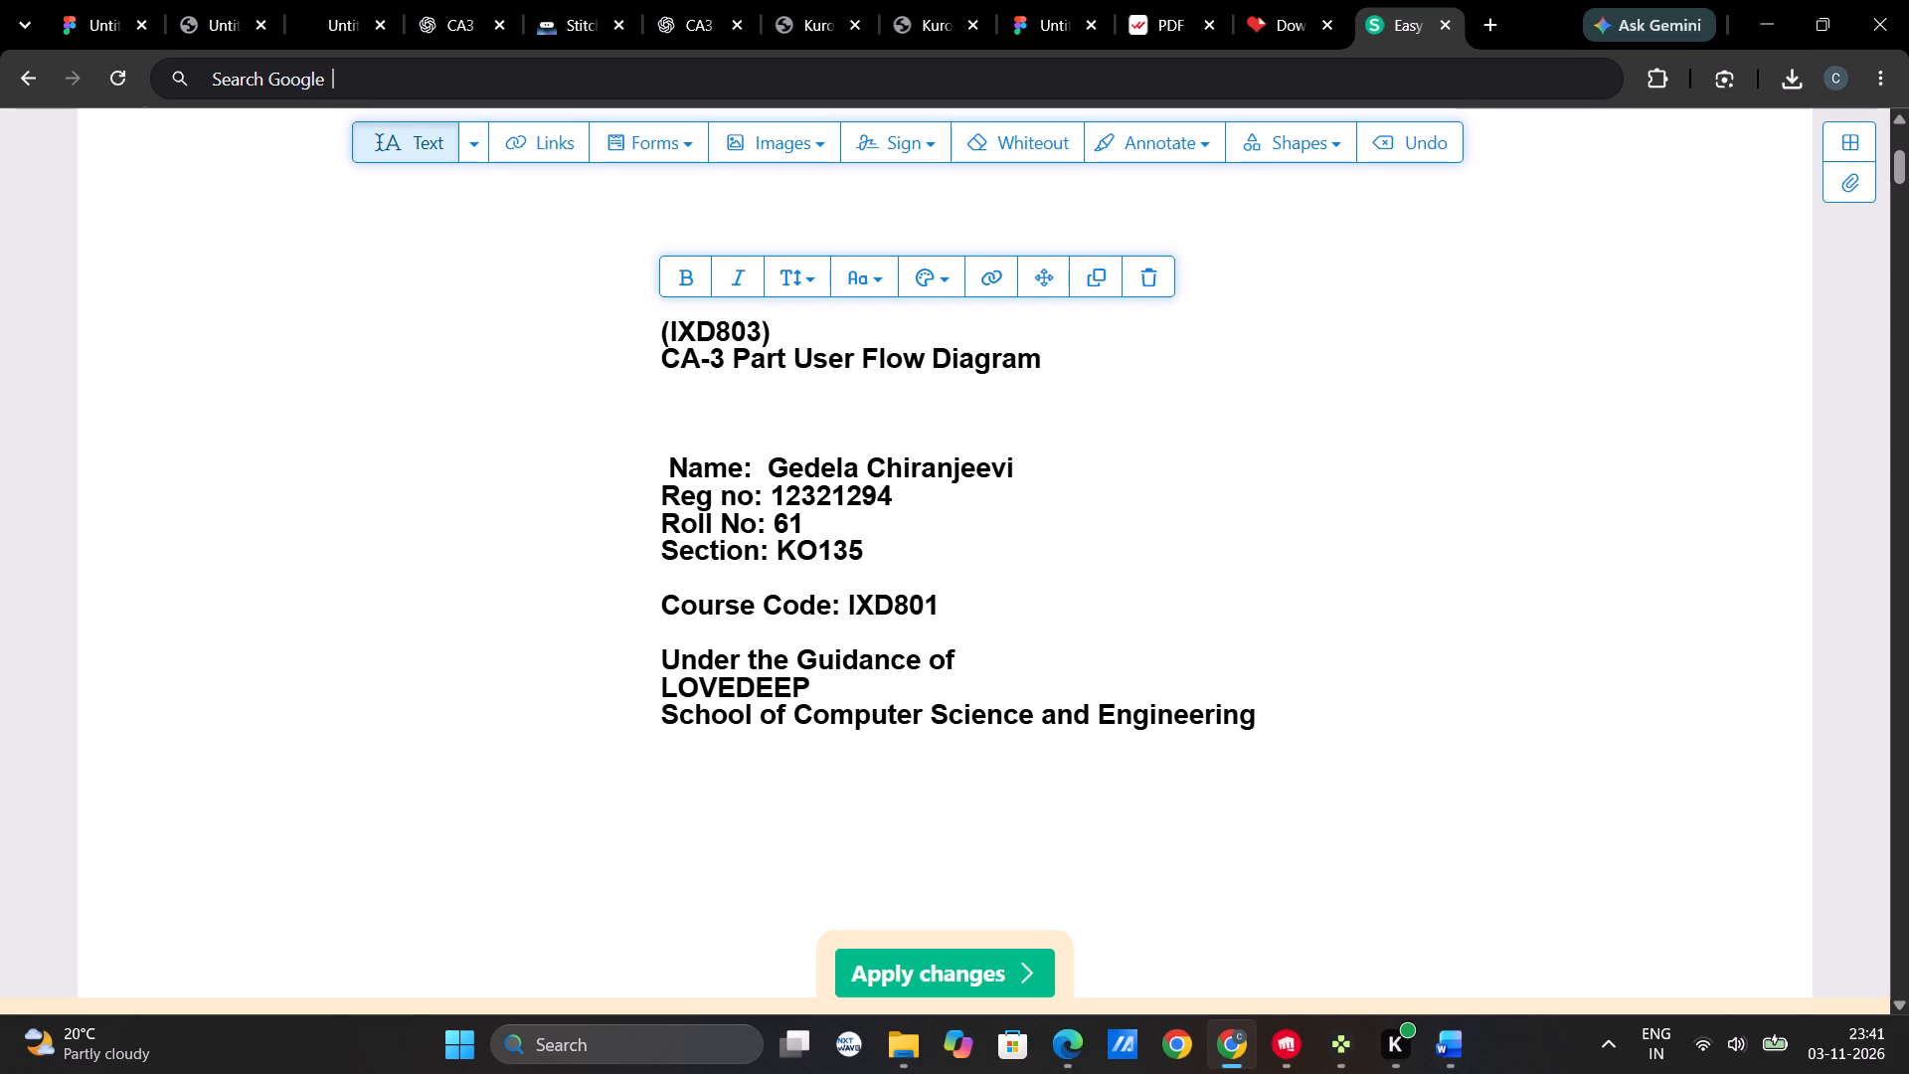
key("BackSpace")
key("BackSpace")
key("BackSpace")
key("BackSpace")
key("BackSpace")
key("BackSpace")
left_click_drag(978, 366, 917, 368)
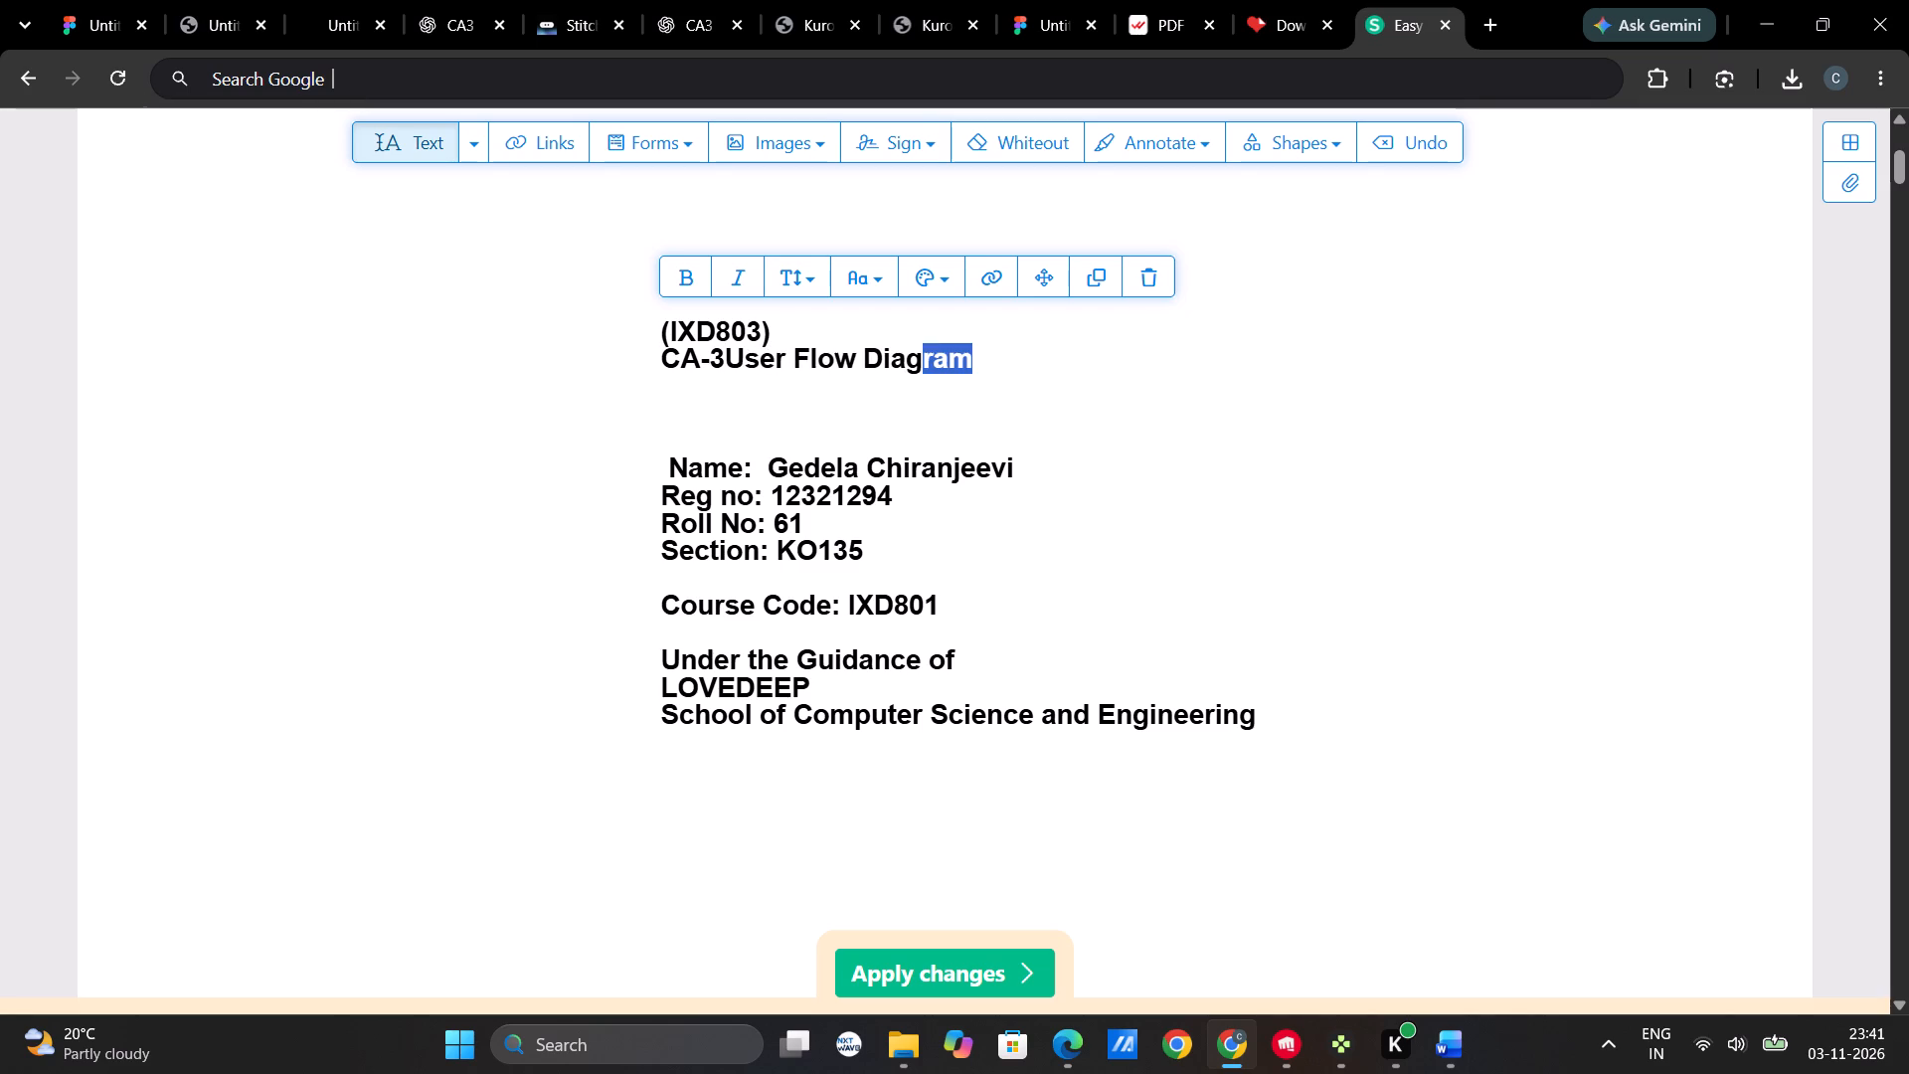
left_click_drag(917, 368, 731, 359)
key("BackSpace")
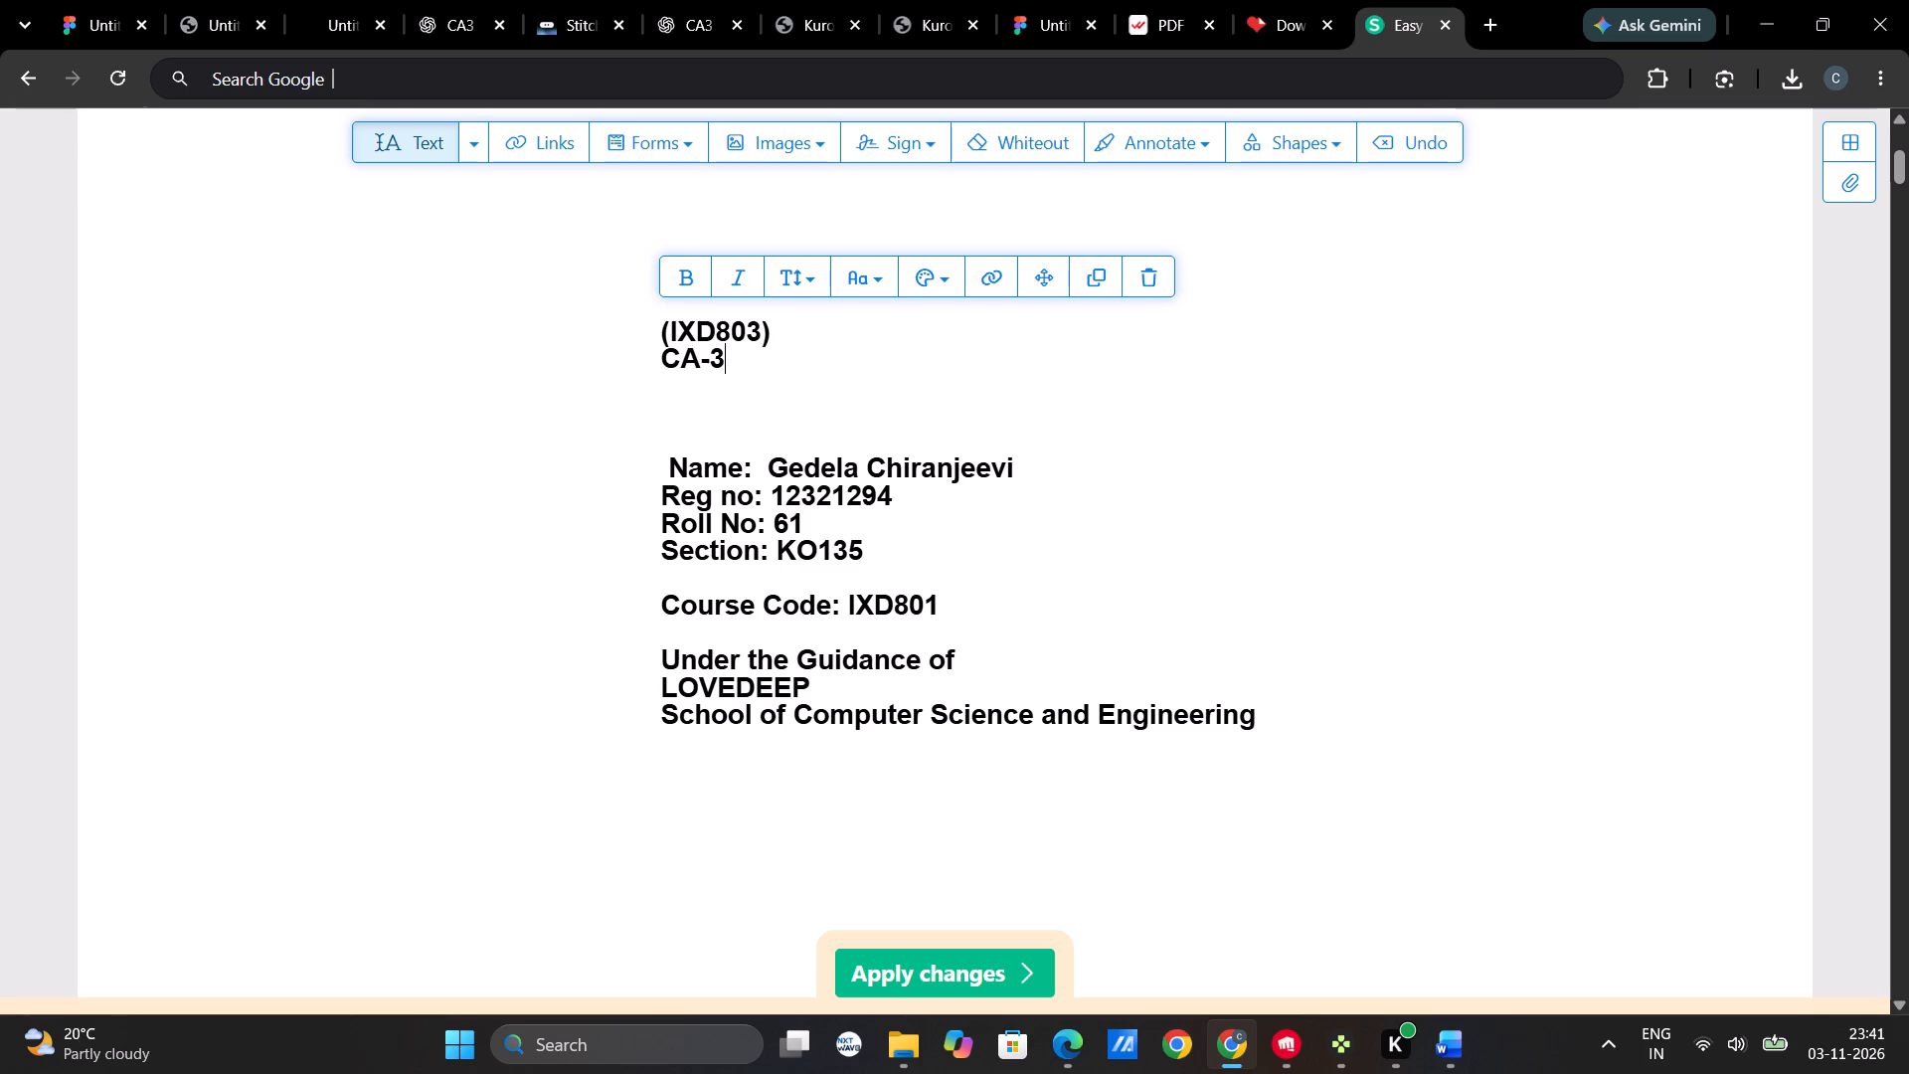
Remove the leading space before "Name:" and the surplus blank lines above it, keeping one blank line below CA-3.
key("Down")
key("Down")
key("Down")
key("Down")
key("Left")
key("Left")
key("Left")
key("BackSpace")
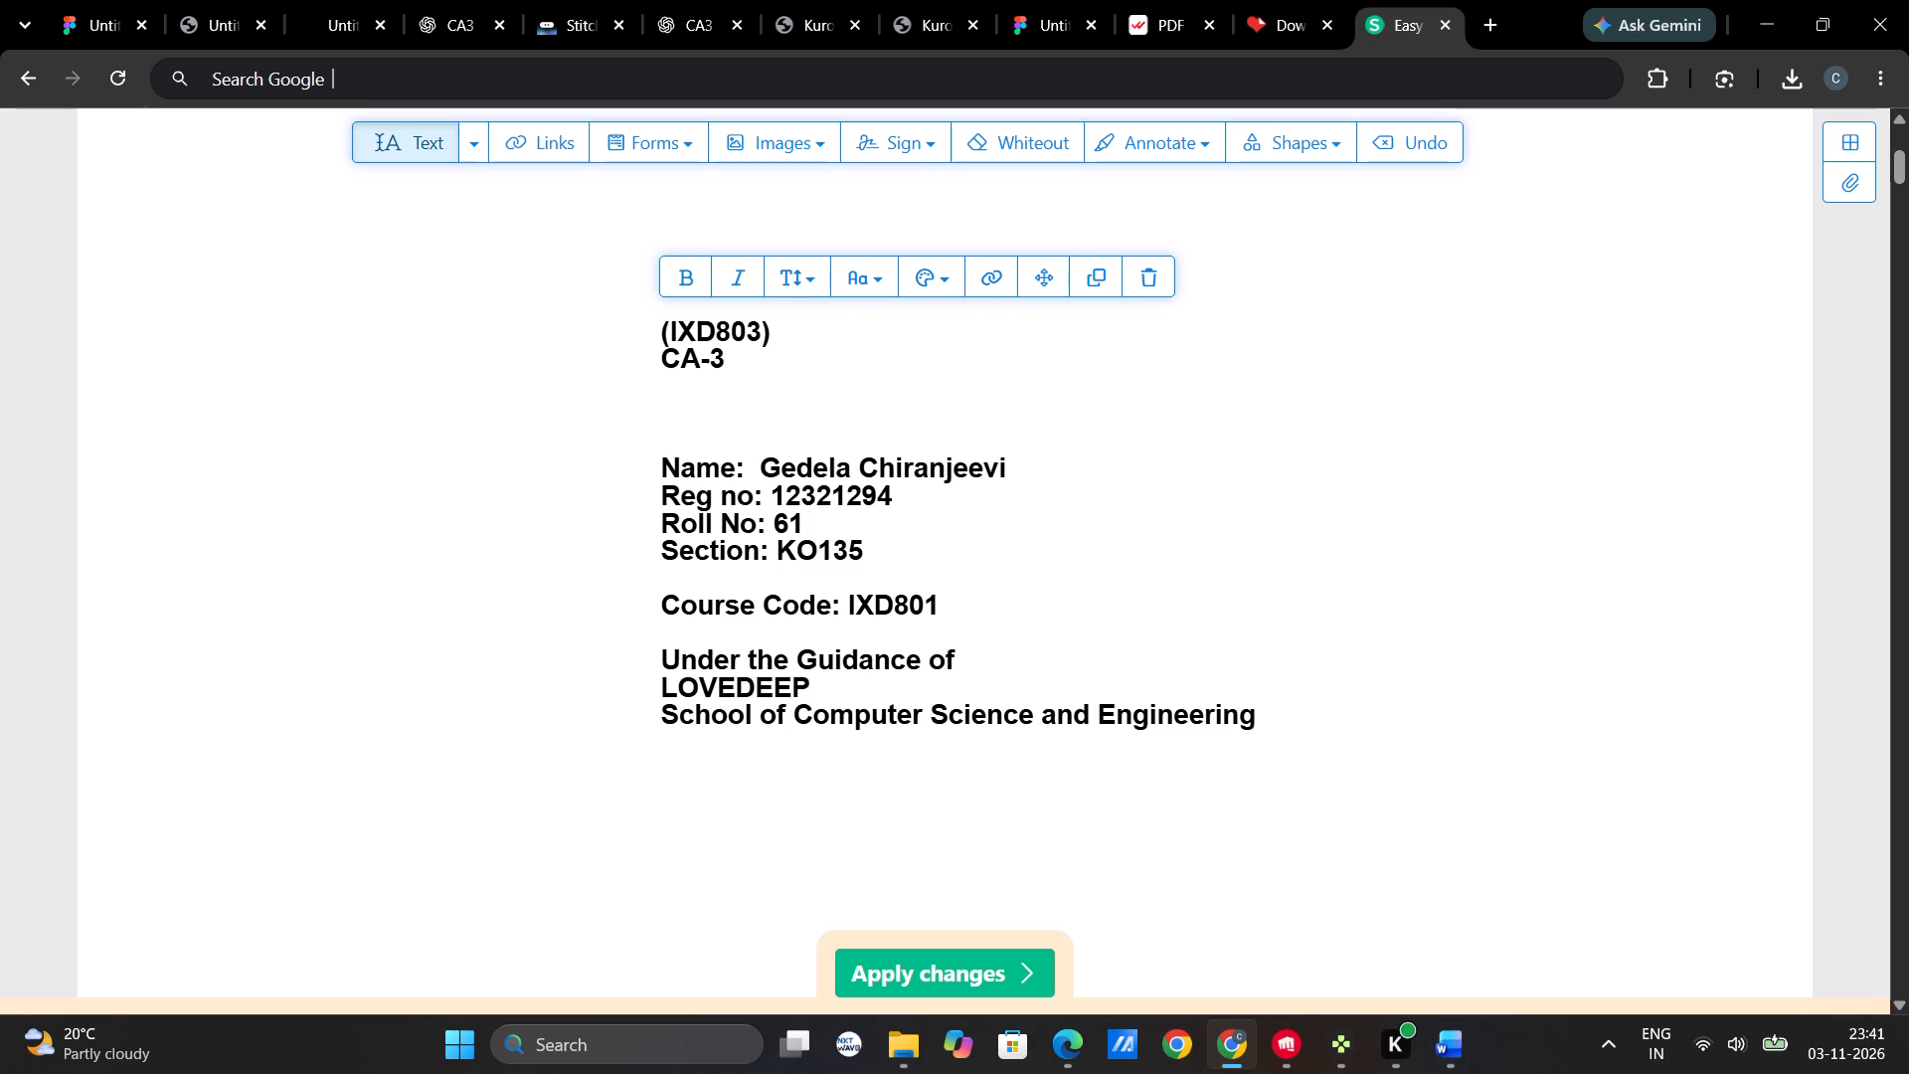
key("Up")
key("BackSpace")
key("BackSpace")
key("BackSpace")
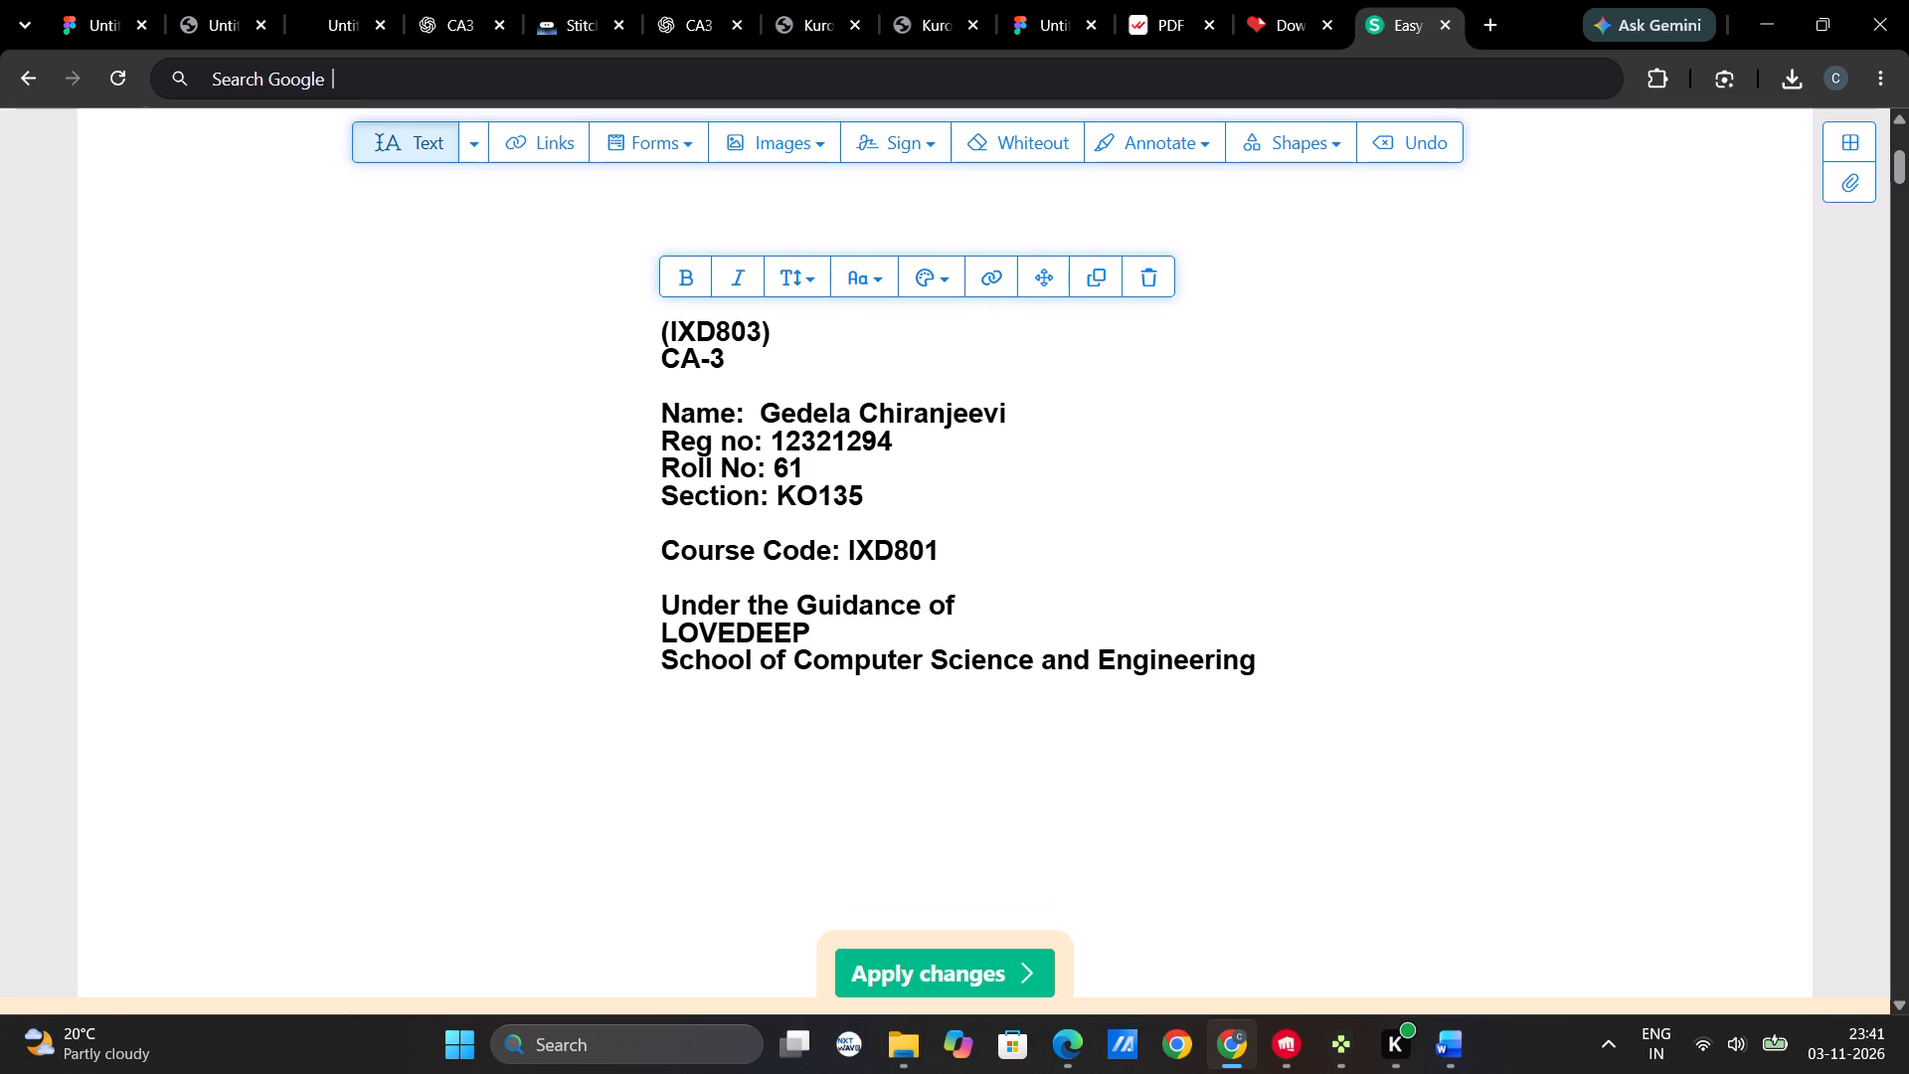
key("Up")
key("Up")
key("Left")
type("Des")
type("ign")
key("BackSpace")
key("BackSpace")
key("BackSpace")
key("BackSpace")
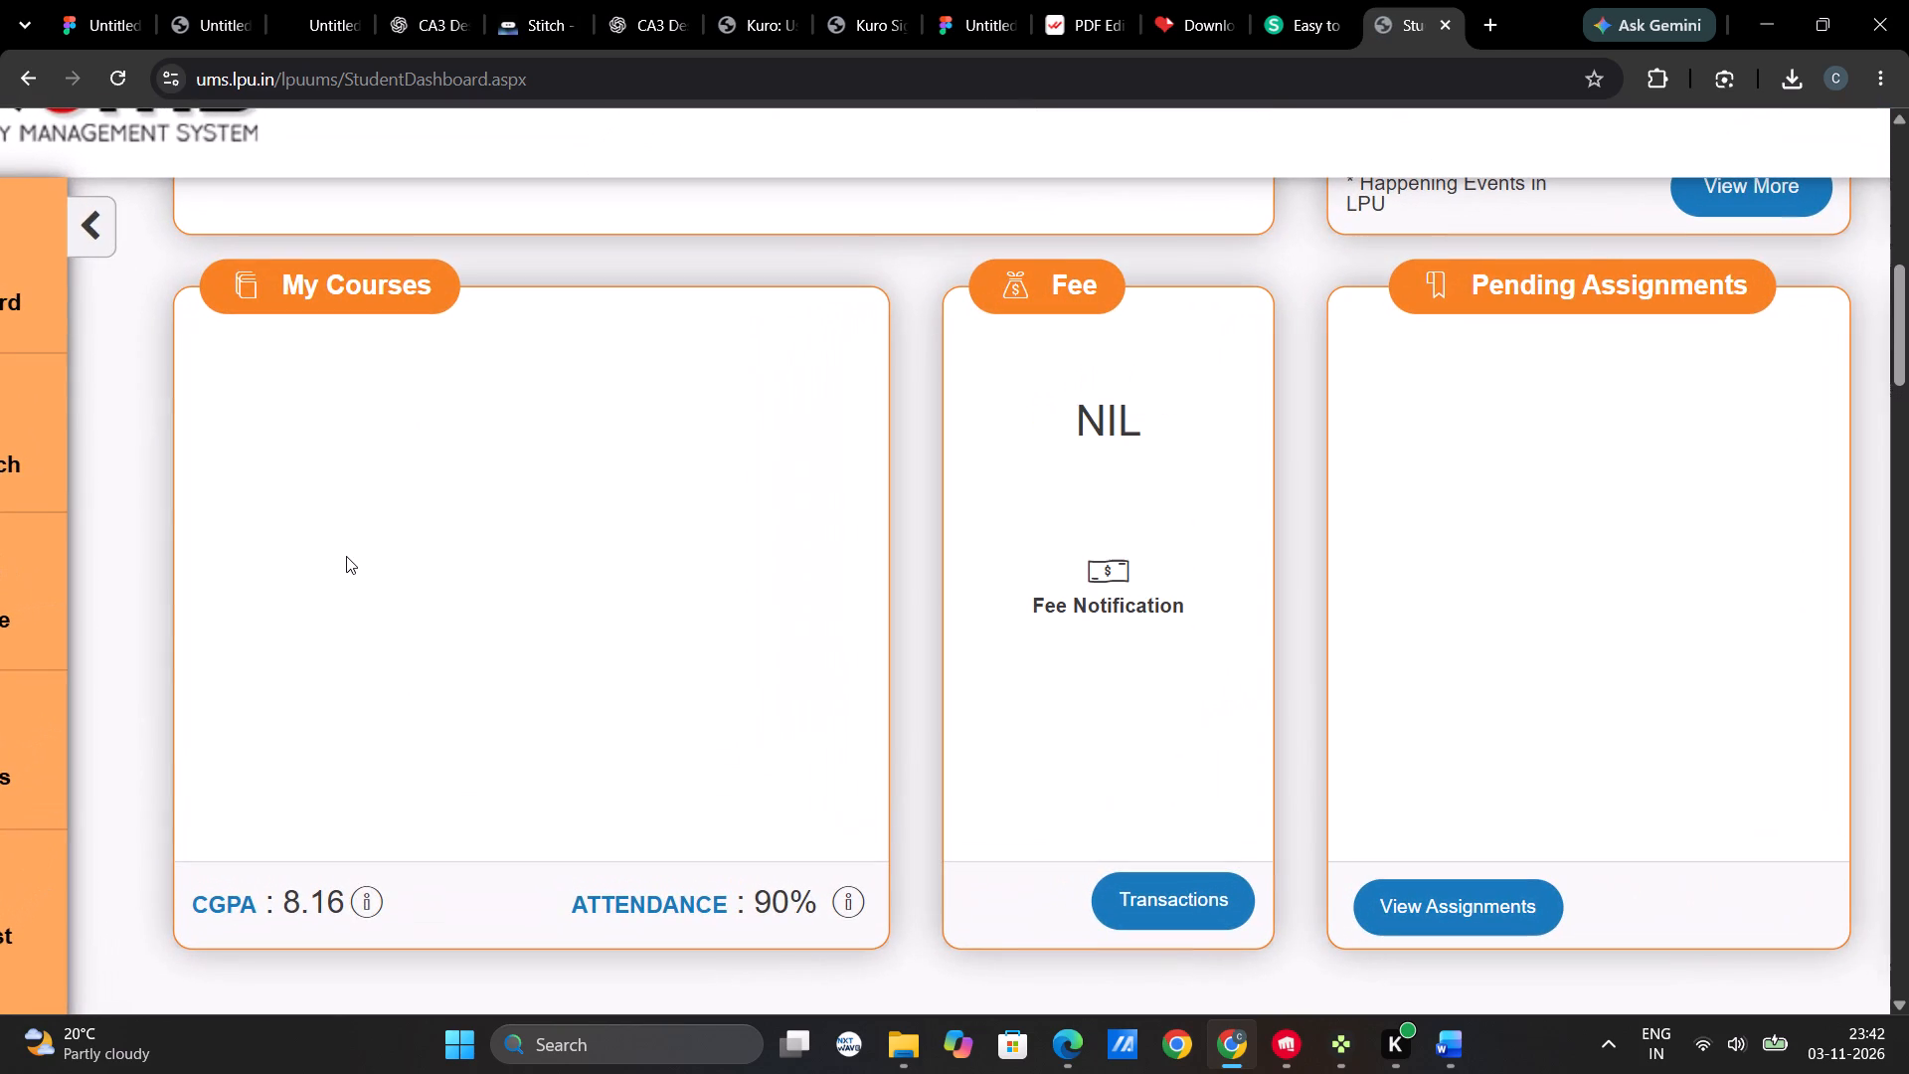
Copy IXD803's course name, DESIGN OF USER INTERFACE AND EXPERIENCE, from the UMS dashboard's My Courses list and paste it before (IXD803) on the cover.
scroll(346, 556, "down", 3)
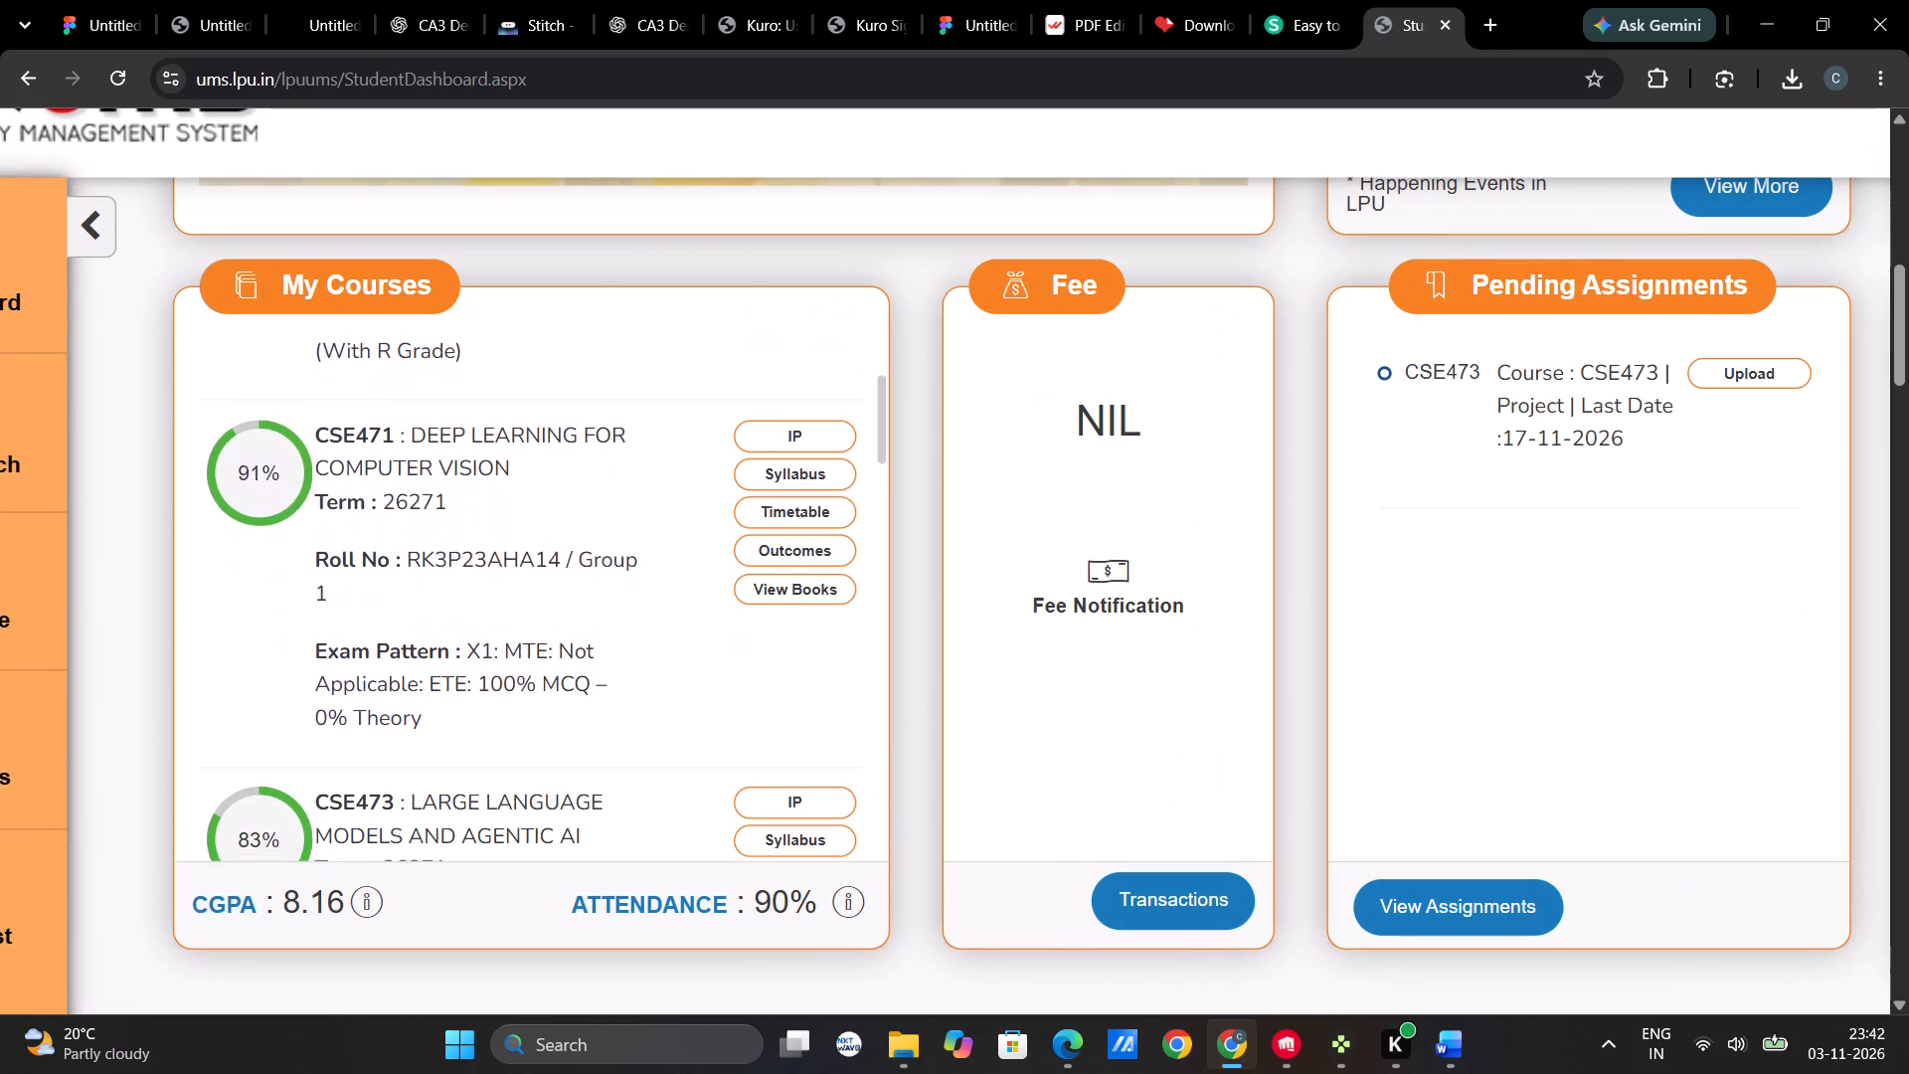
scroll(346, 556, "down", 5)
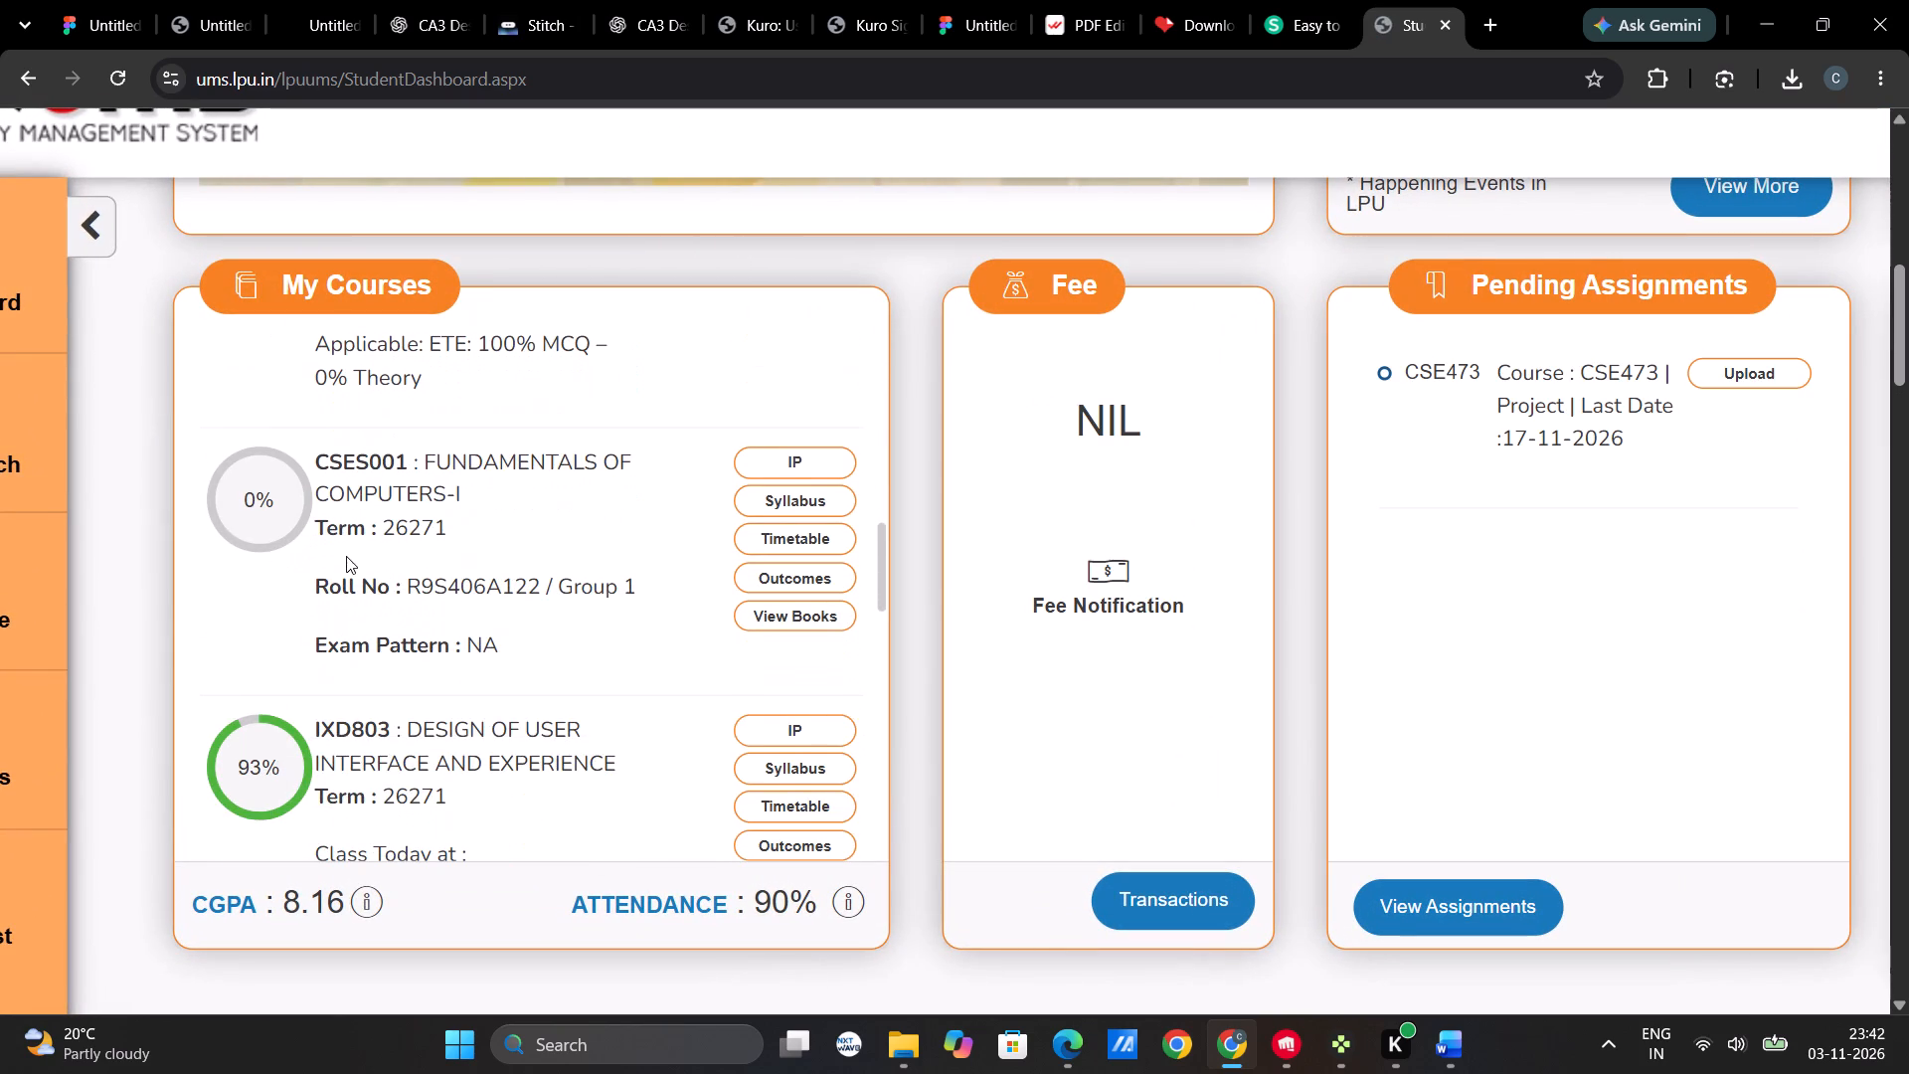
scroll(421, 457, "down", 2)
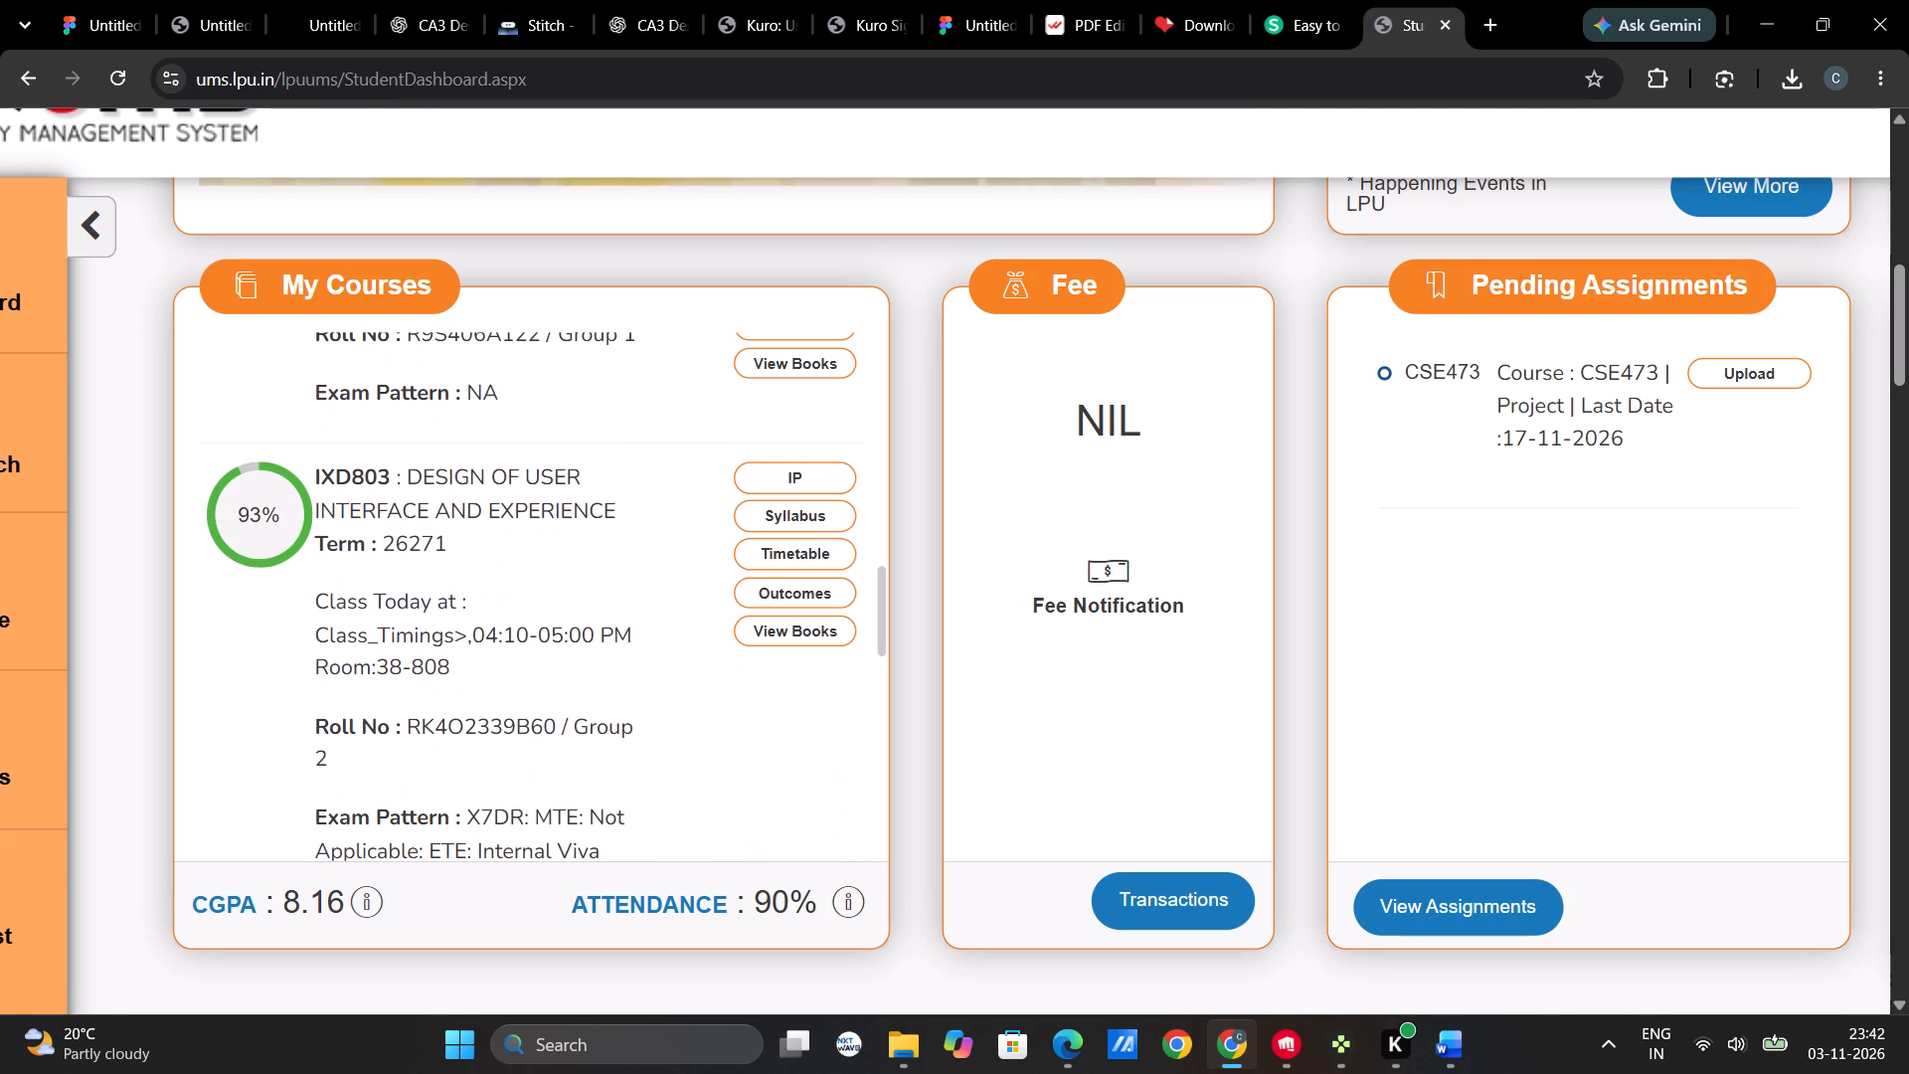
left_click_drag(405, 470, 617, 511)
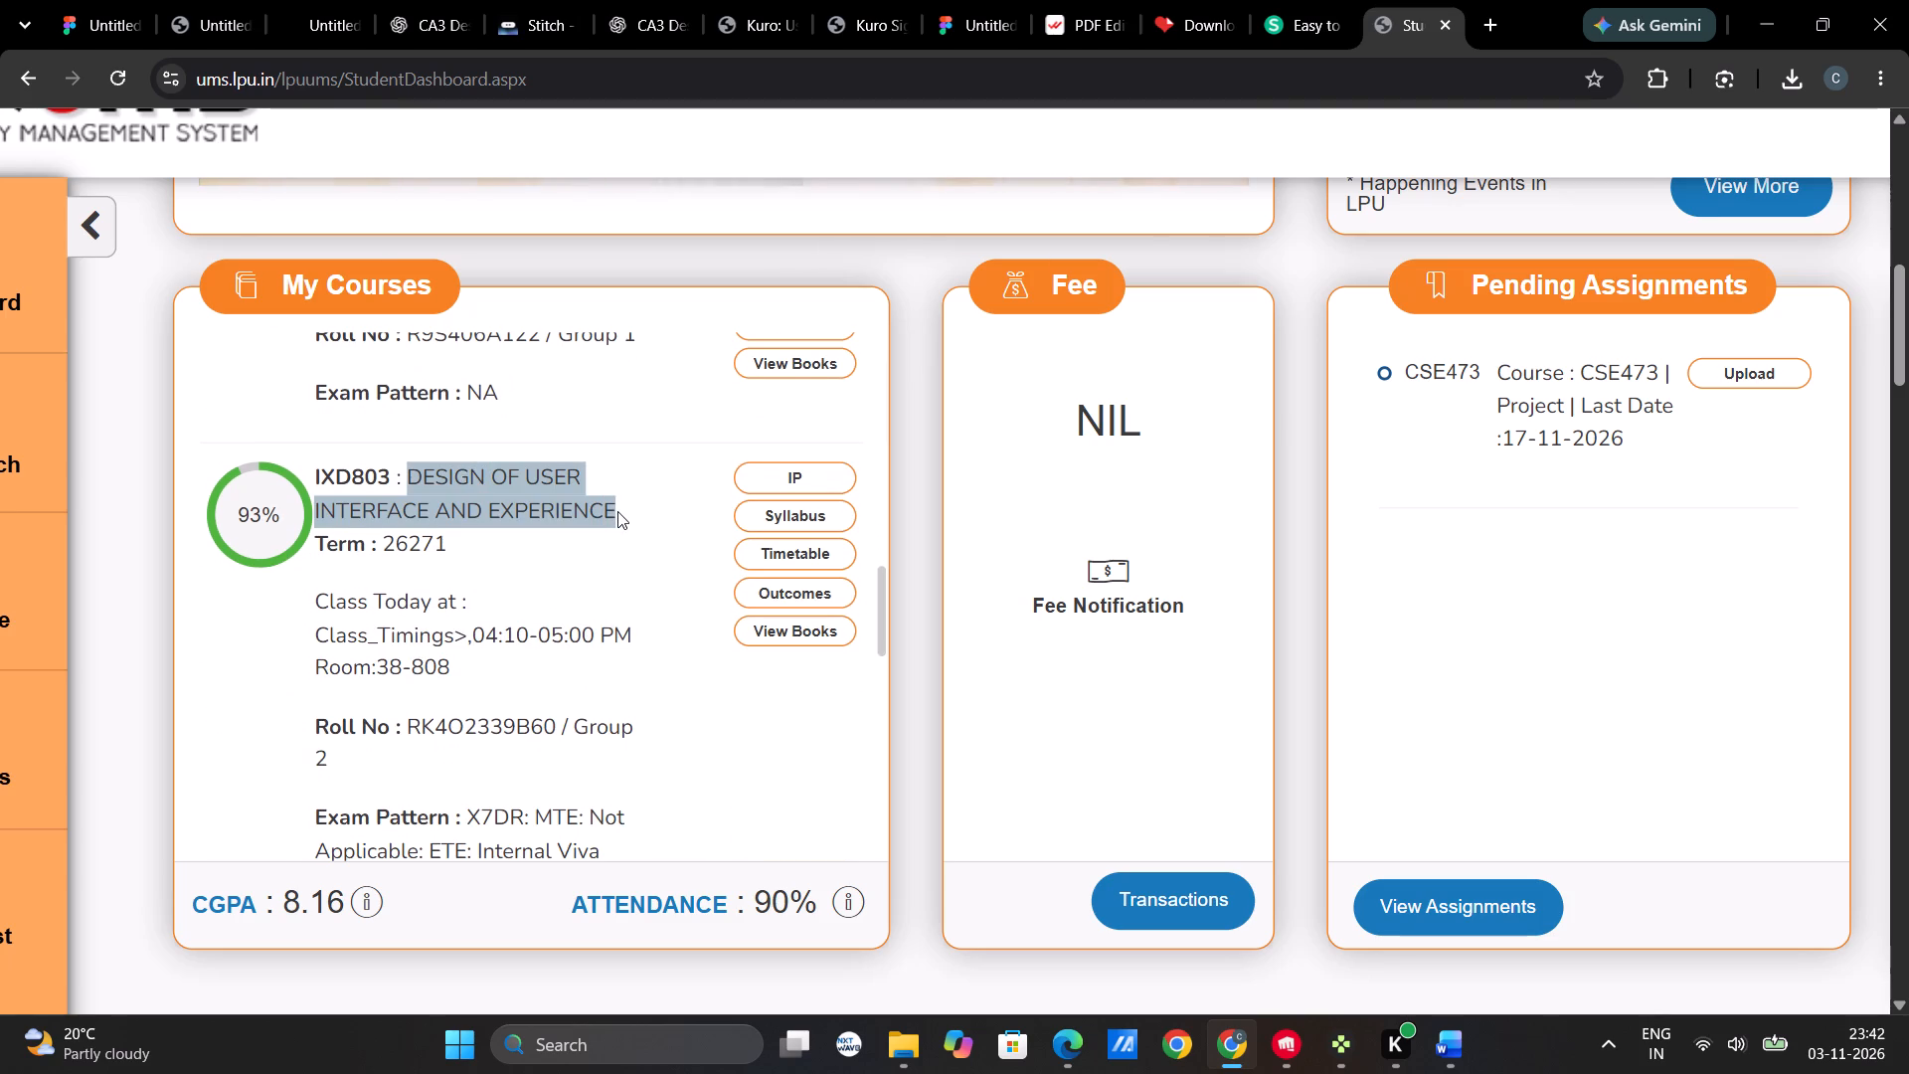
key("ctrl+c")
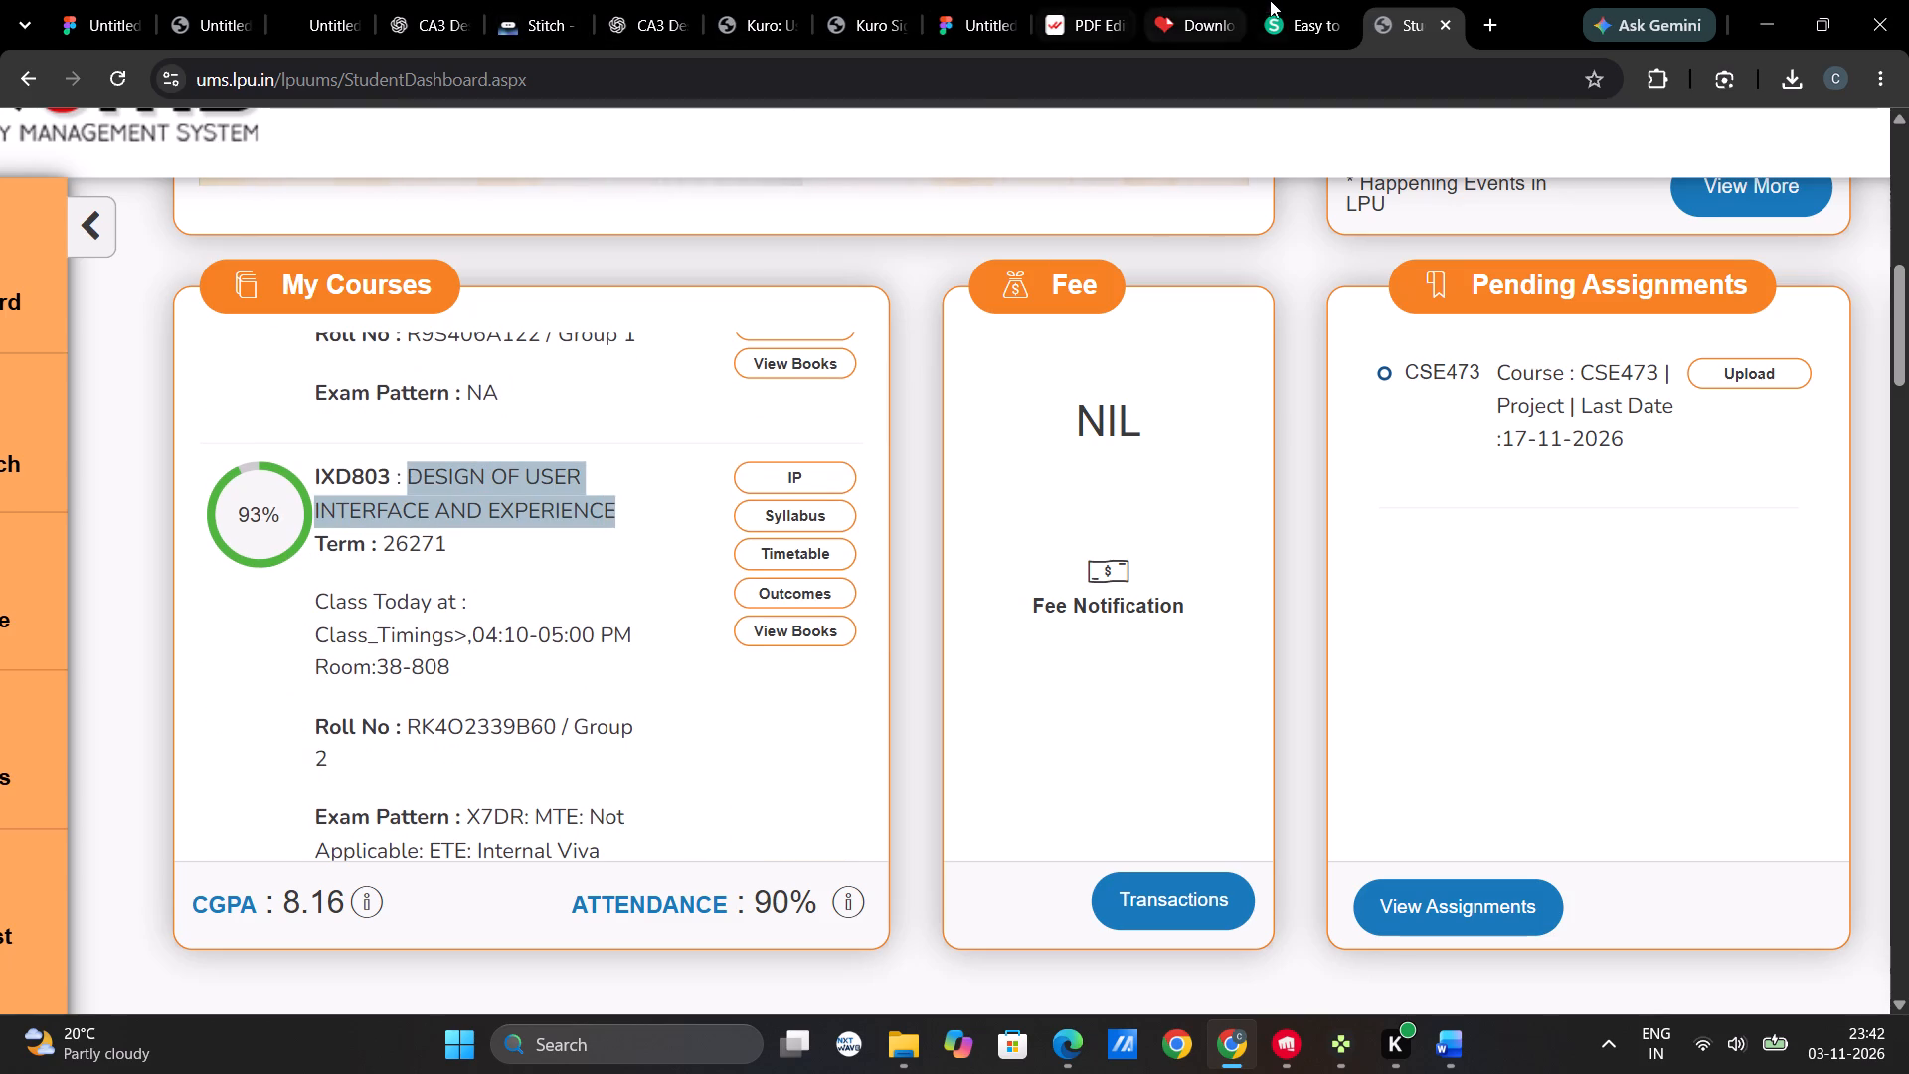
left_click(1281, 5)
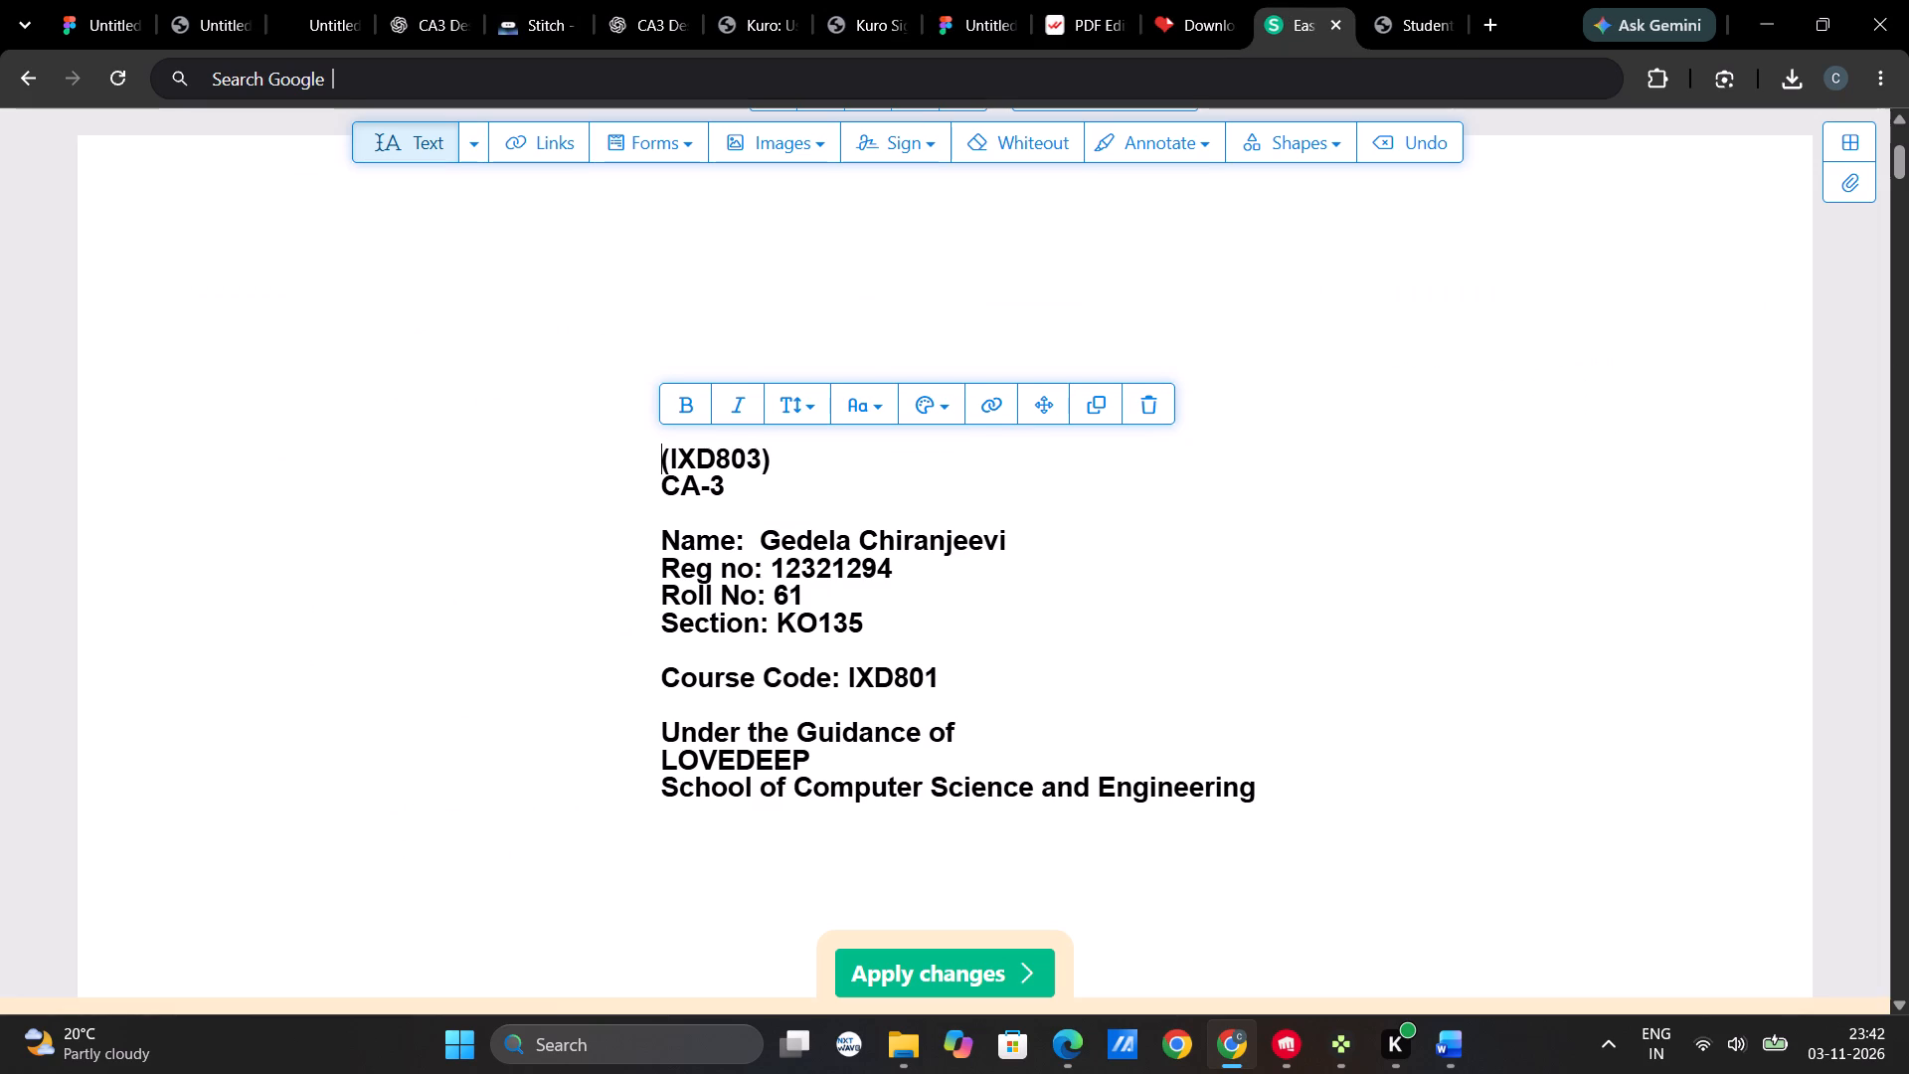
key("ctrl+v")
Add a space after CA-3, open the CA3 Information Architecture brief from the Downloads folder and copy its heading text following "CA3:".
left_click(754, 488)
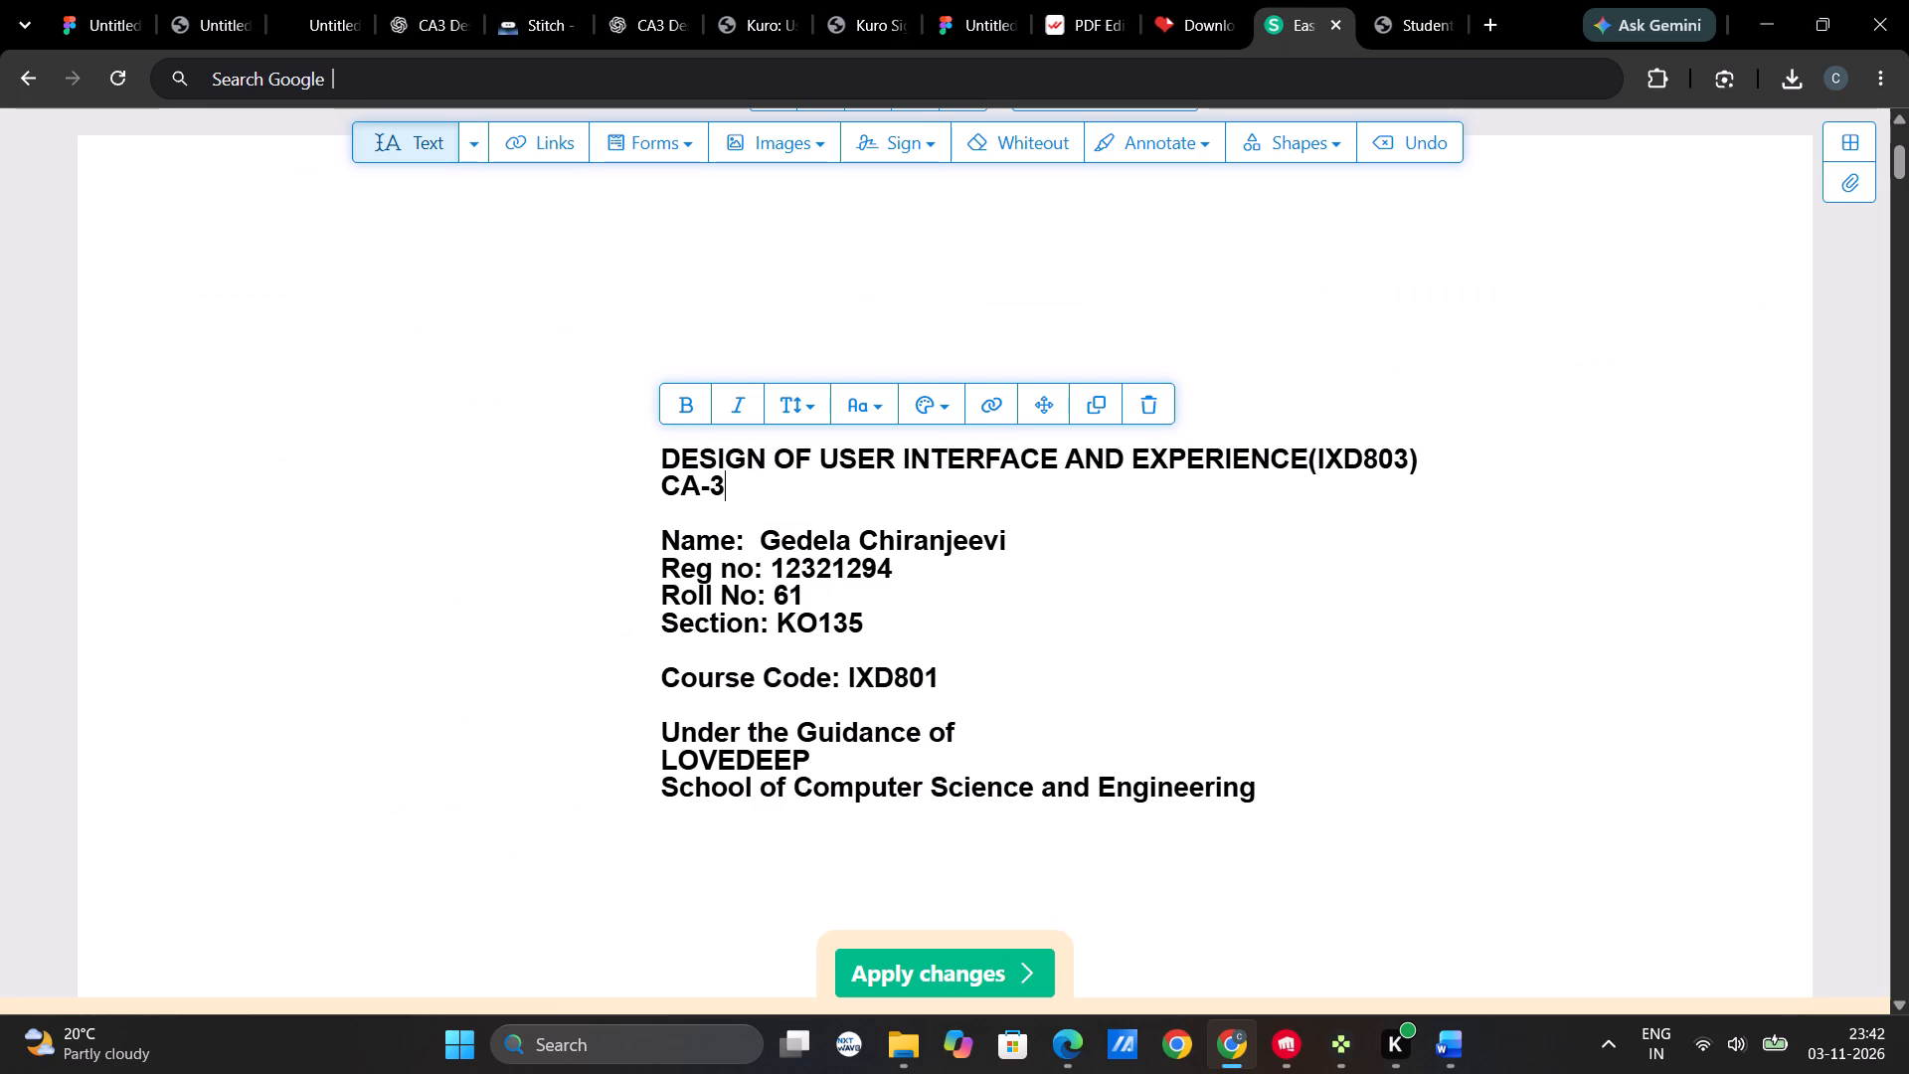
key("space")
left_click(905, 1045)
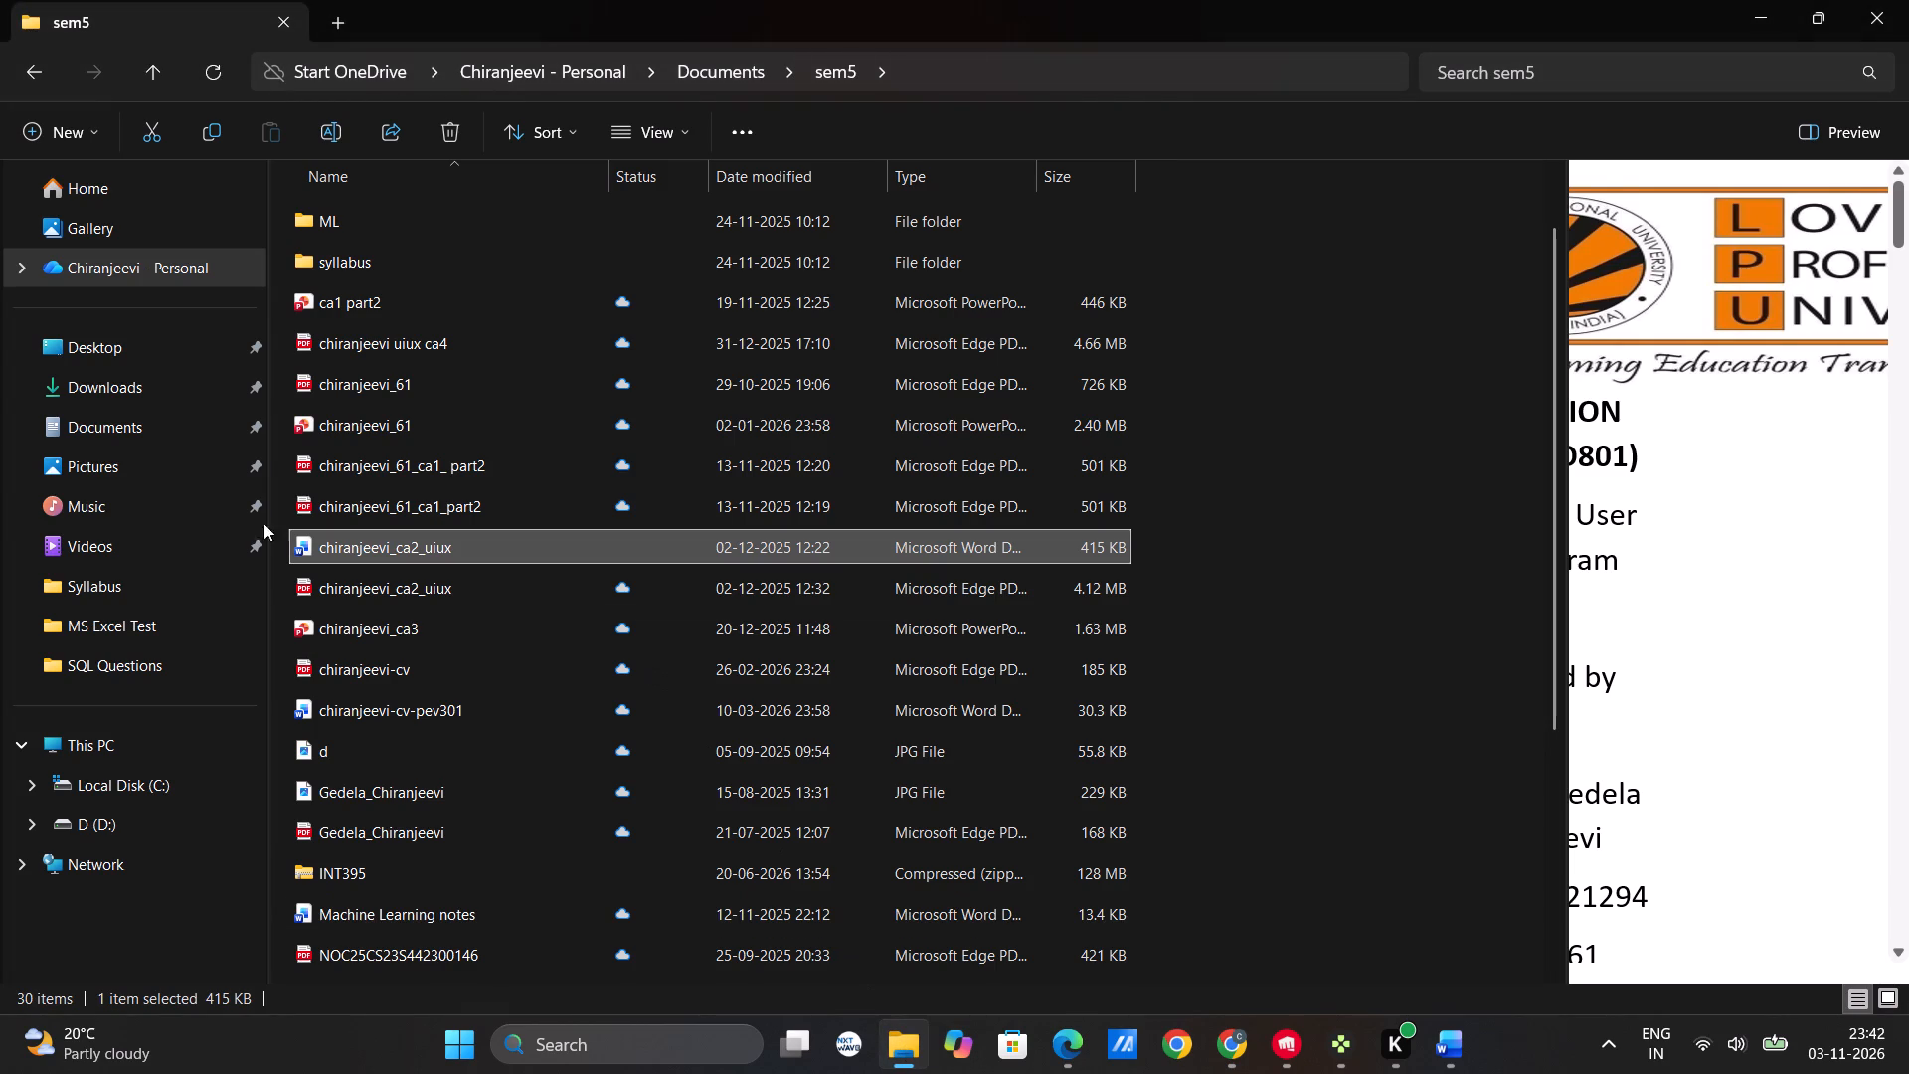
left_click(143, 387)
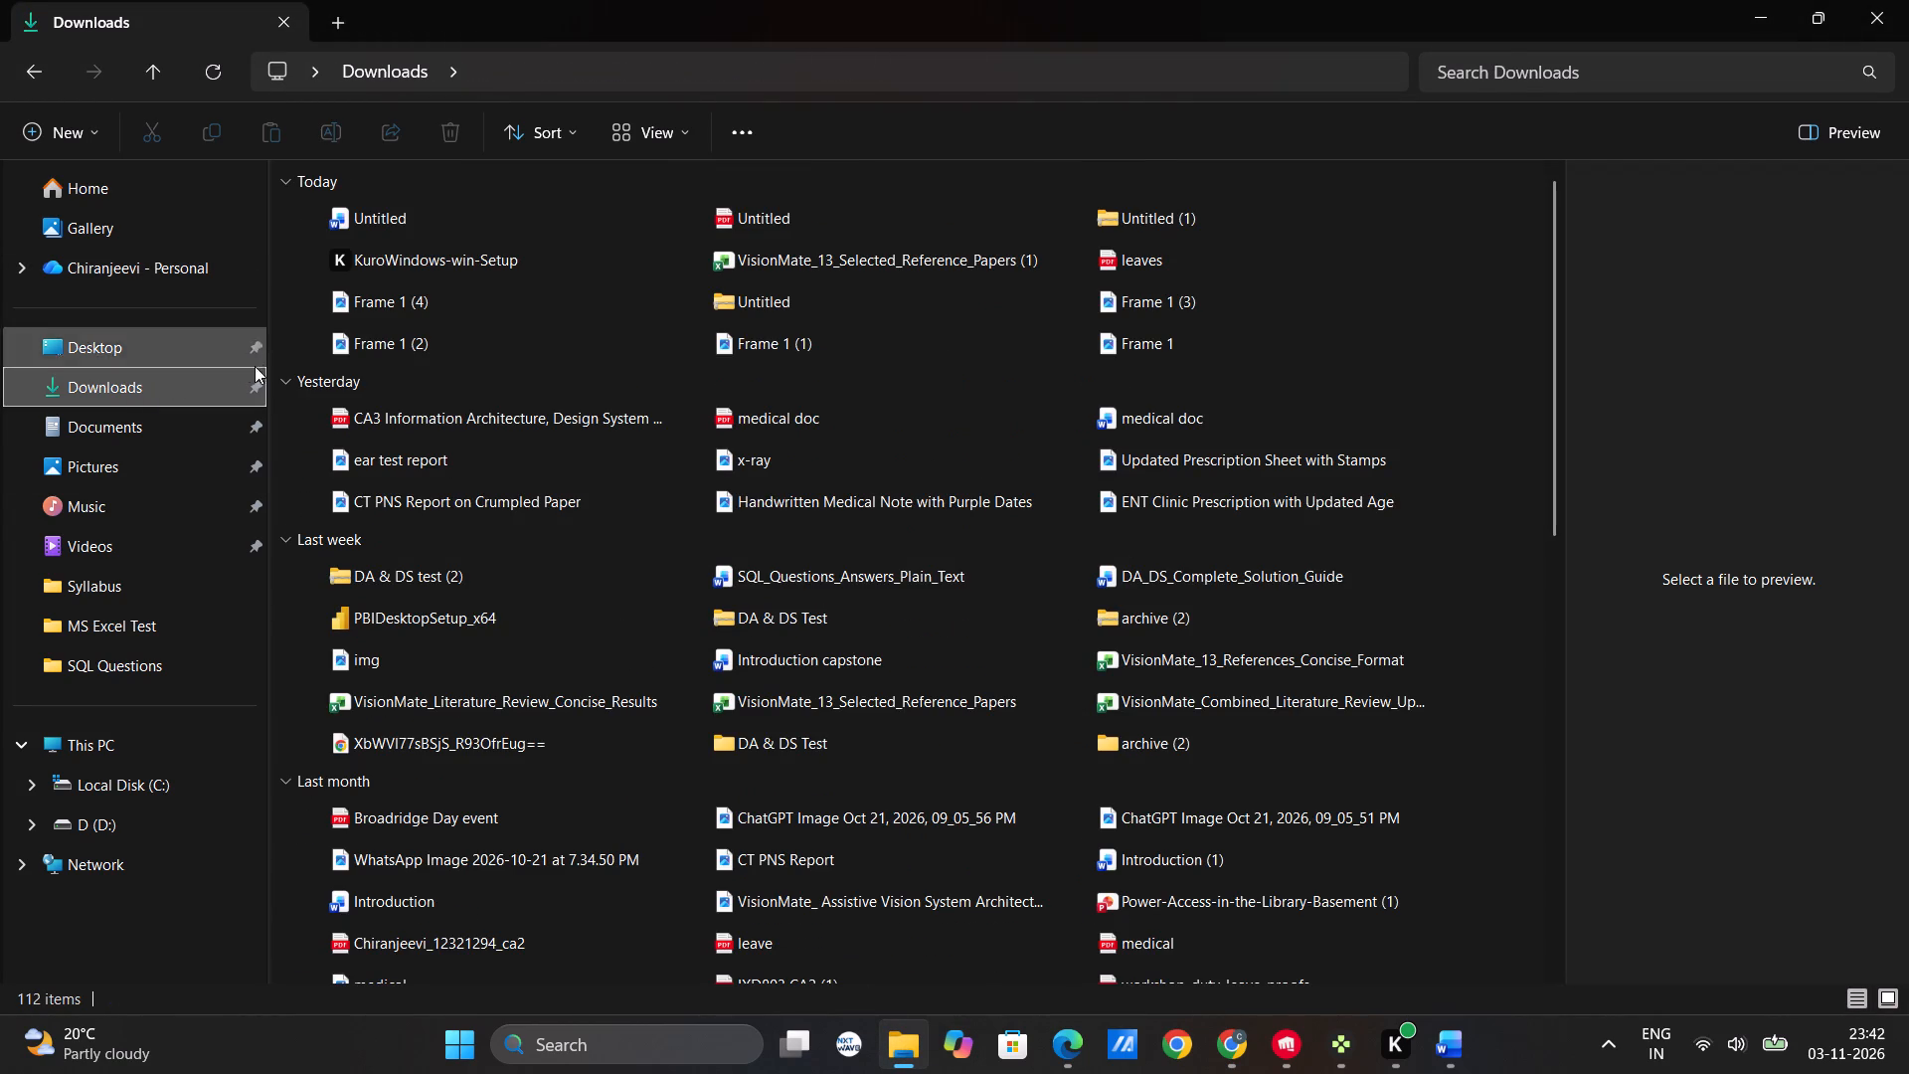
double_click(453, 418)
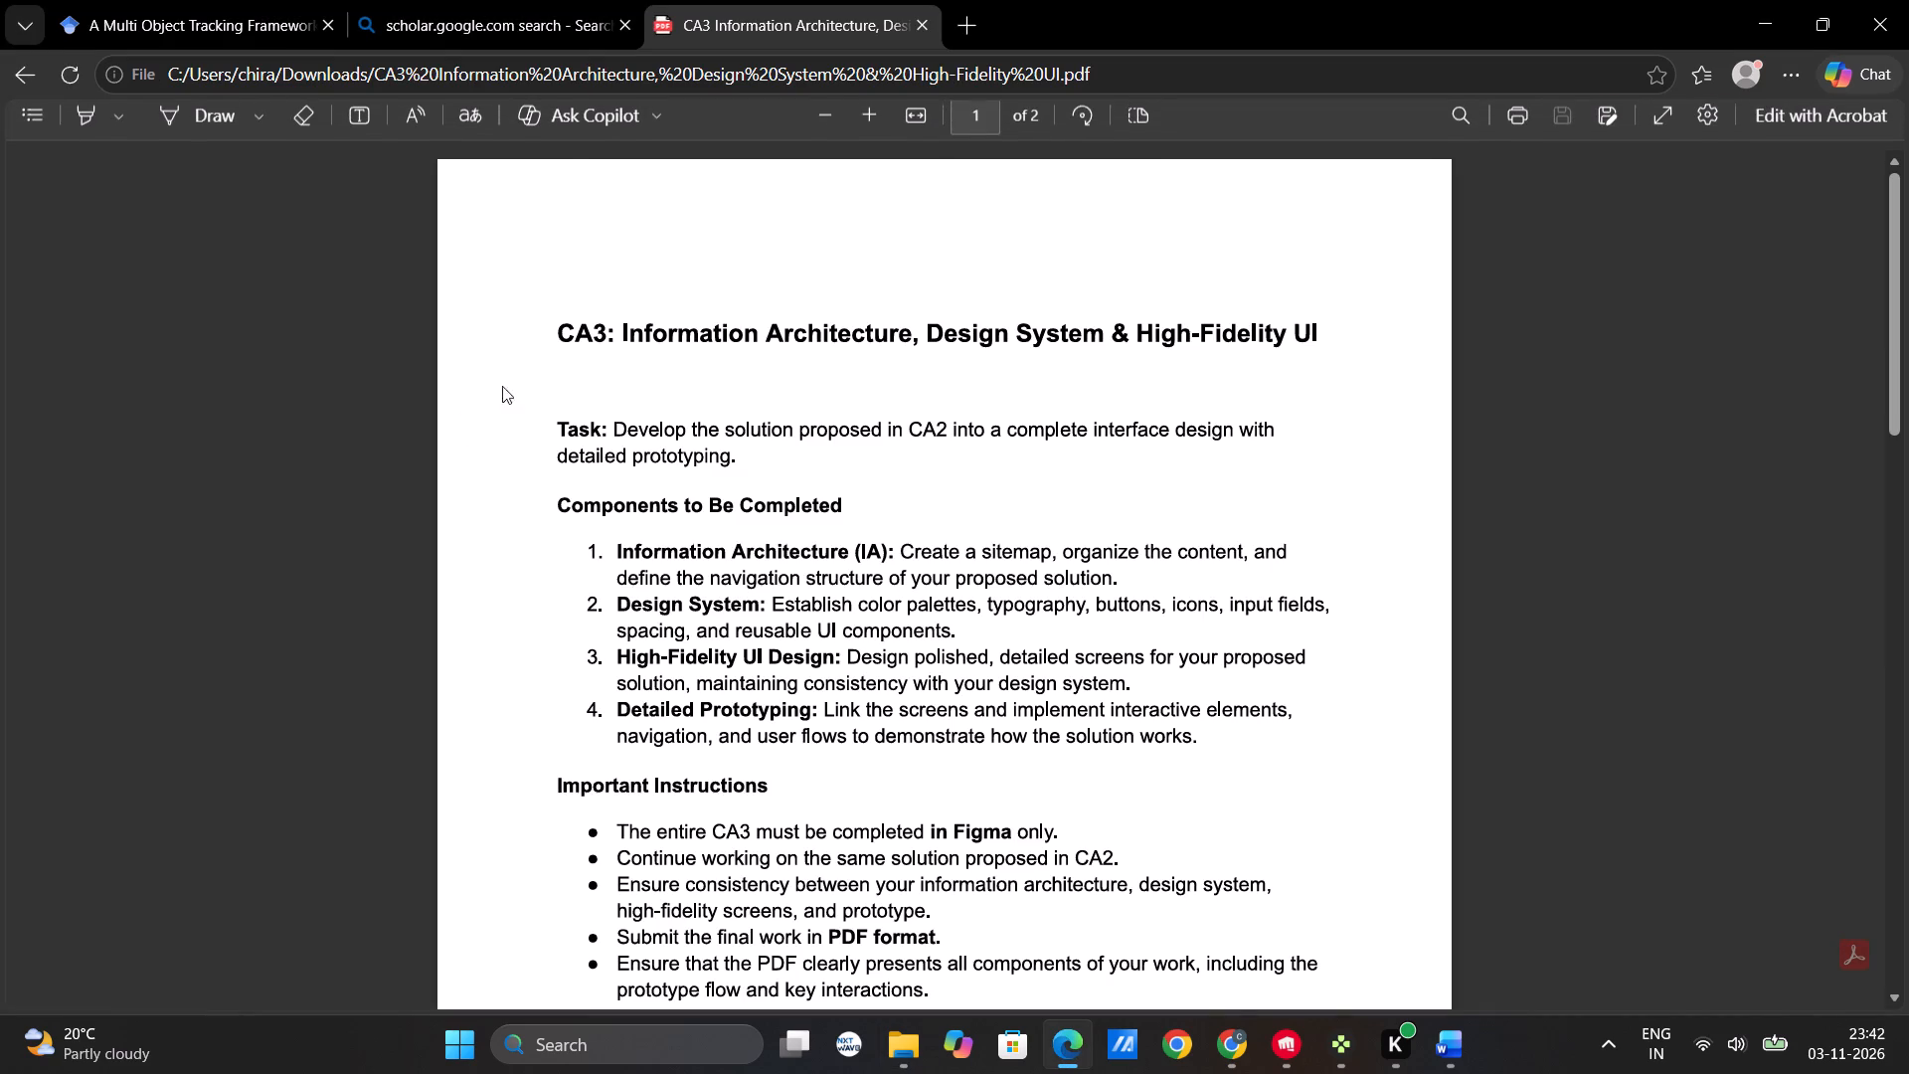
left_click_drag(616, 334, 1300, 316)
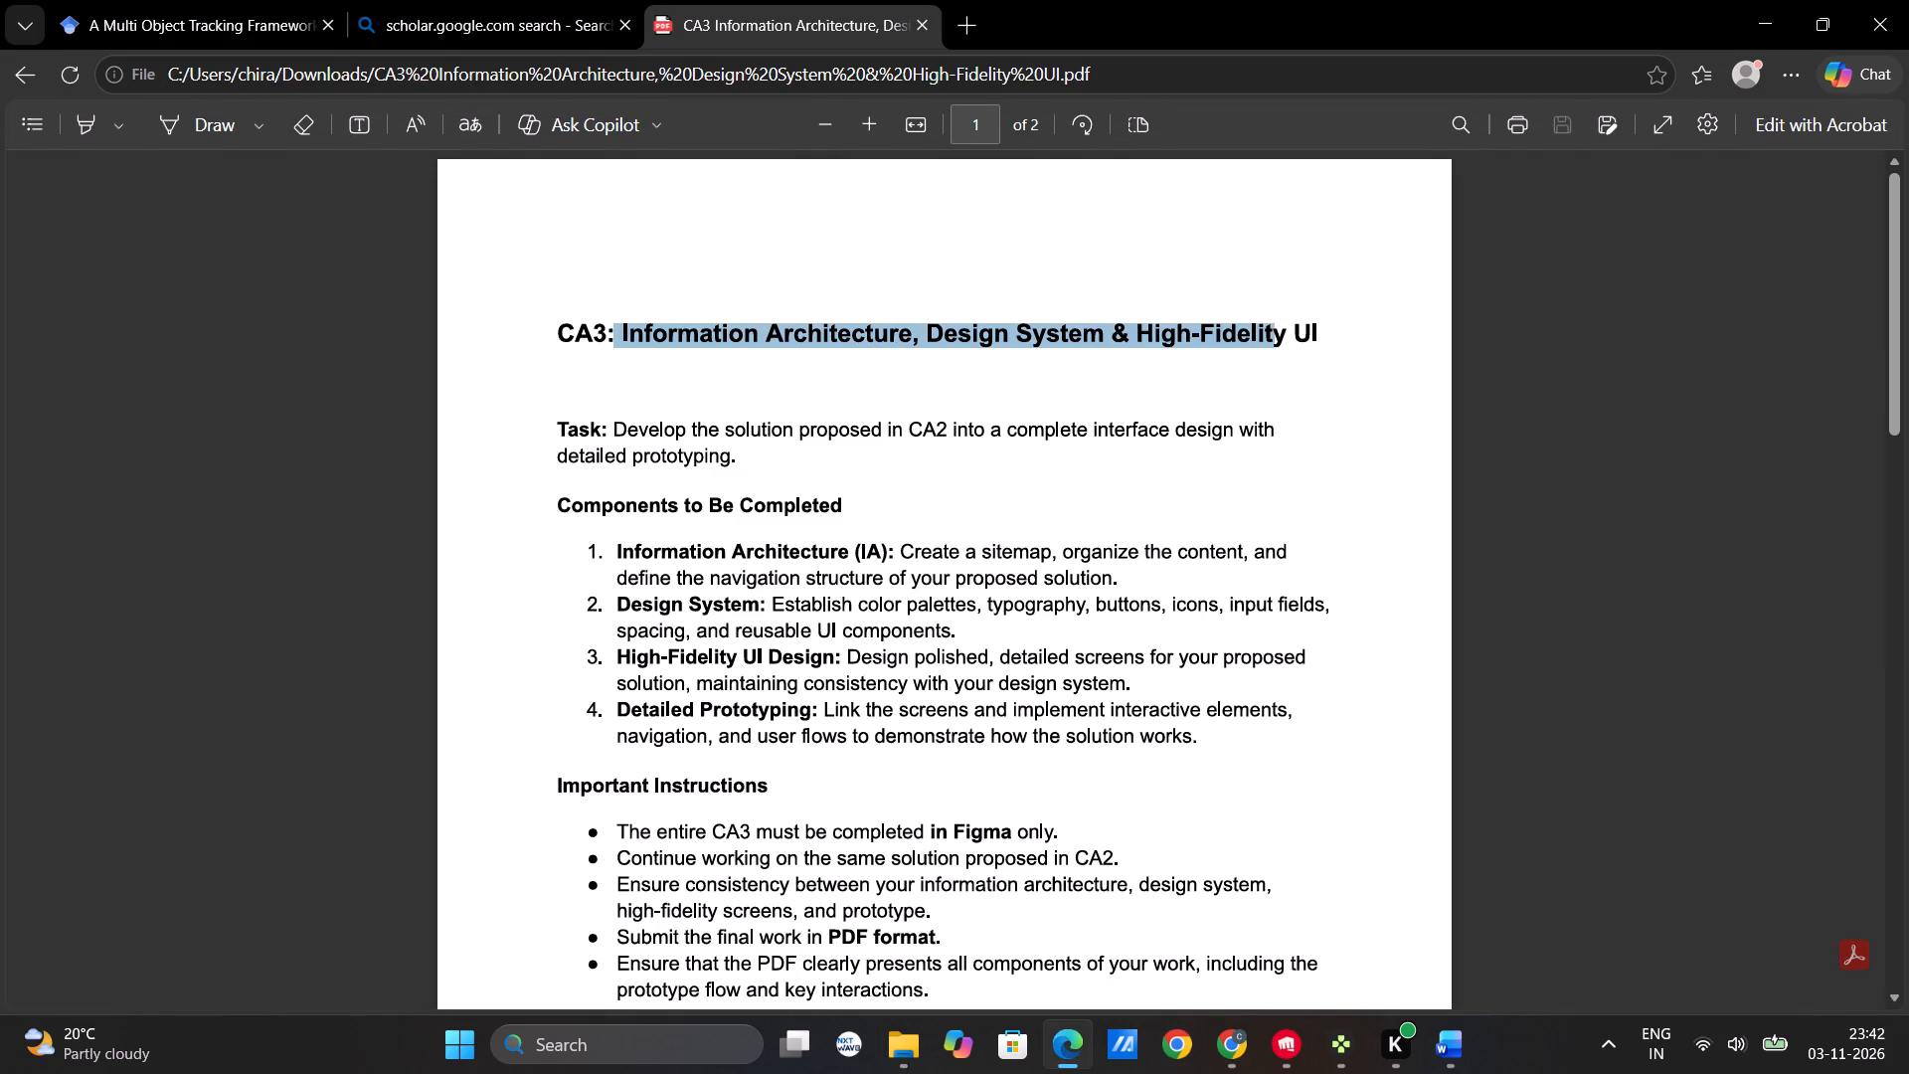
left_click_drag(1300, 316, 1322, 335)
left_click(1322, 335, "shift")
left_click_drag(1322, 335, 768, 329)
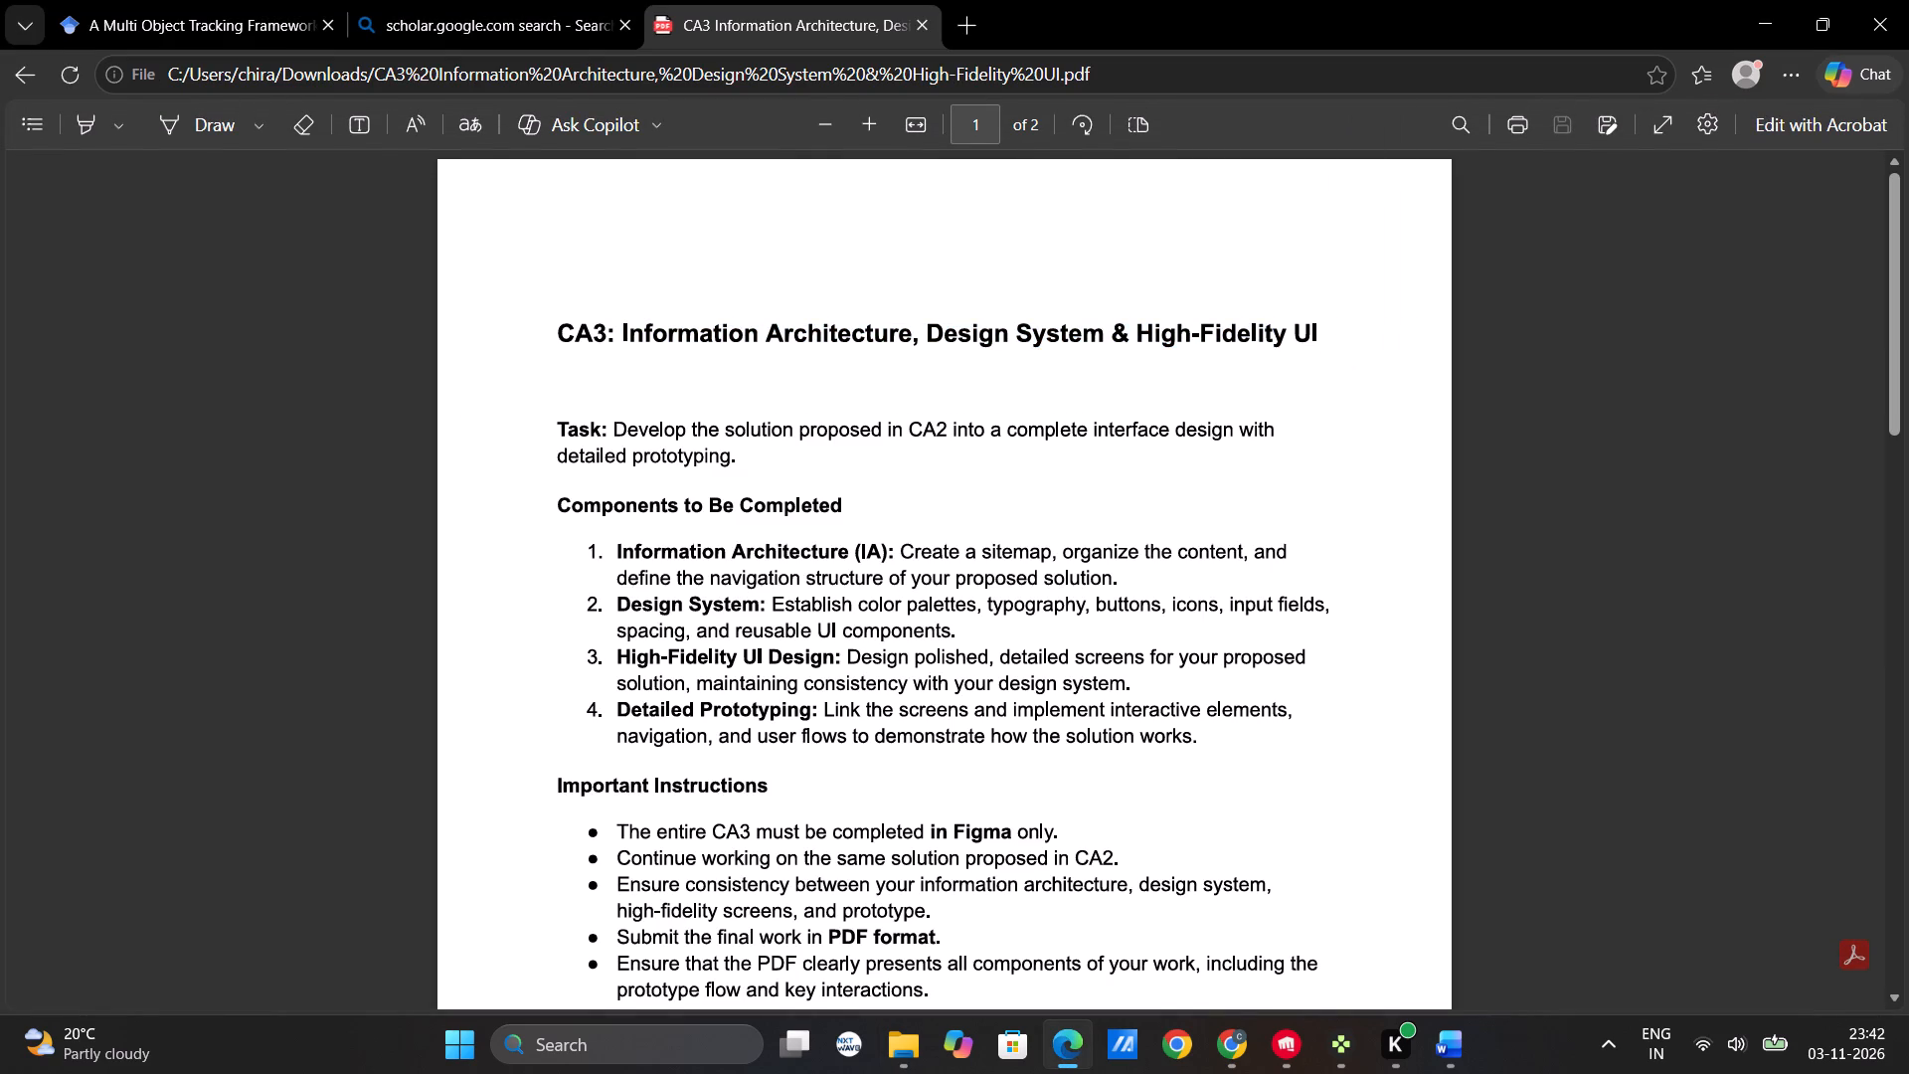
left_click_drag(768, 329, 622, 320)
left_click_drag(622, 320, 1348, 327)
key("ctrl+c")
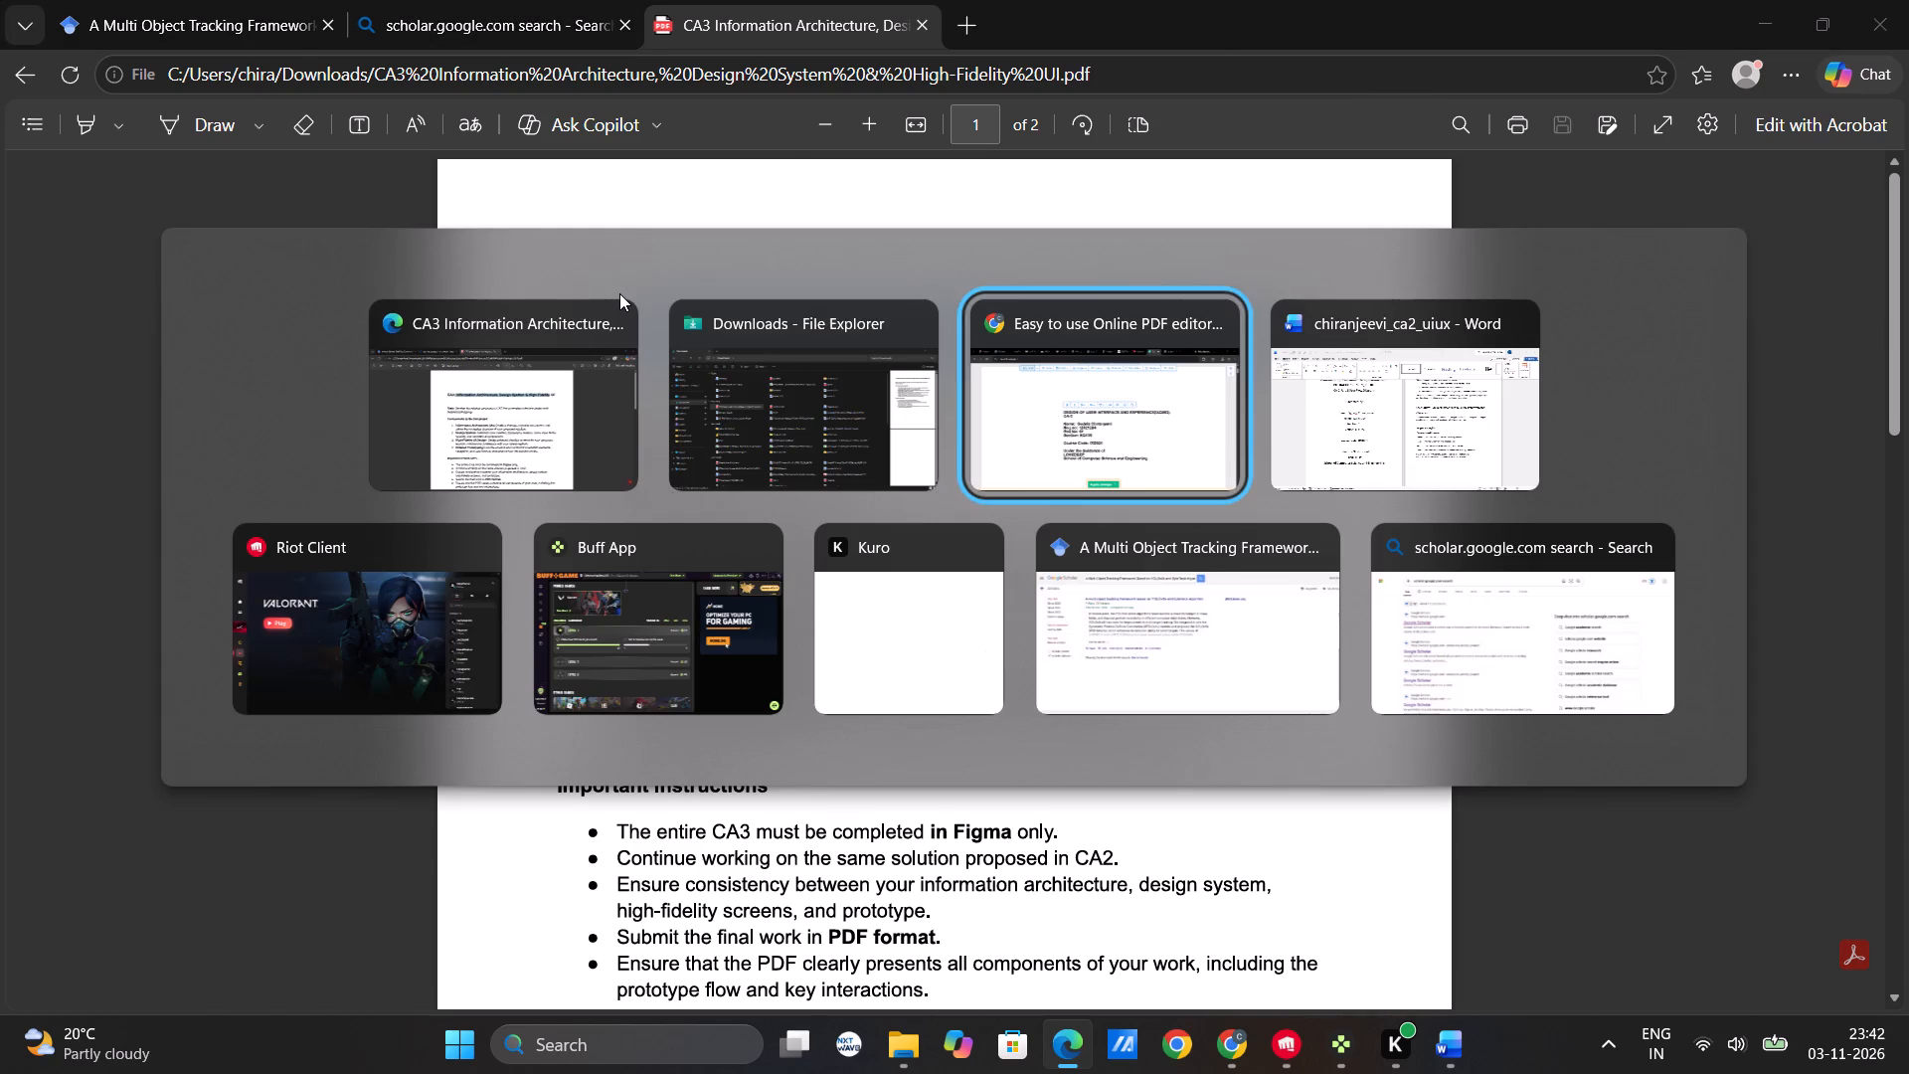
Extend the cover's CA-3 line with a colon and the copied heading so it reads "CA-3: Information Architecture, Design System & High-Fidelity".
left_click(753, 489)
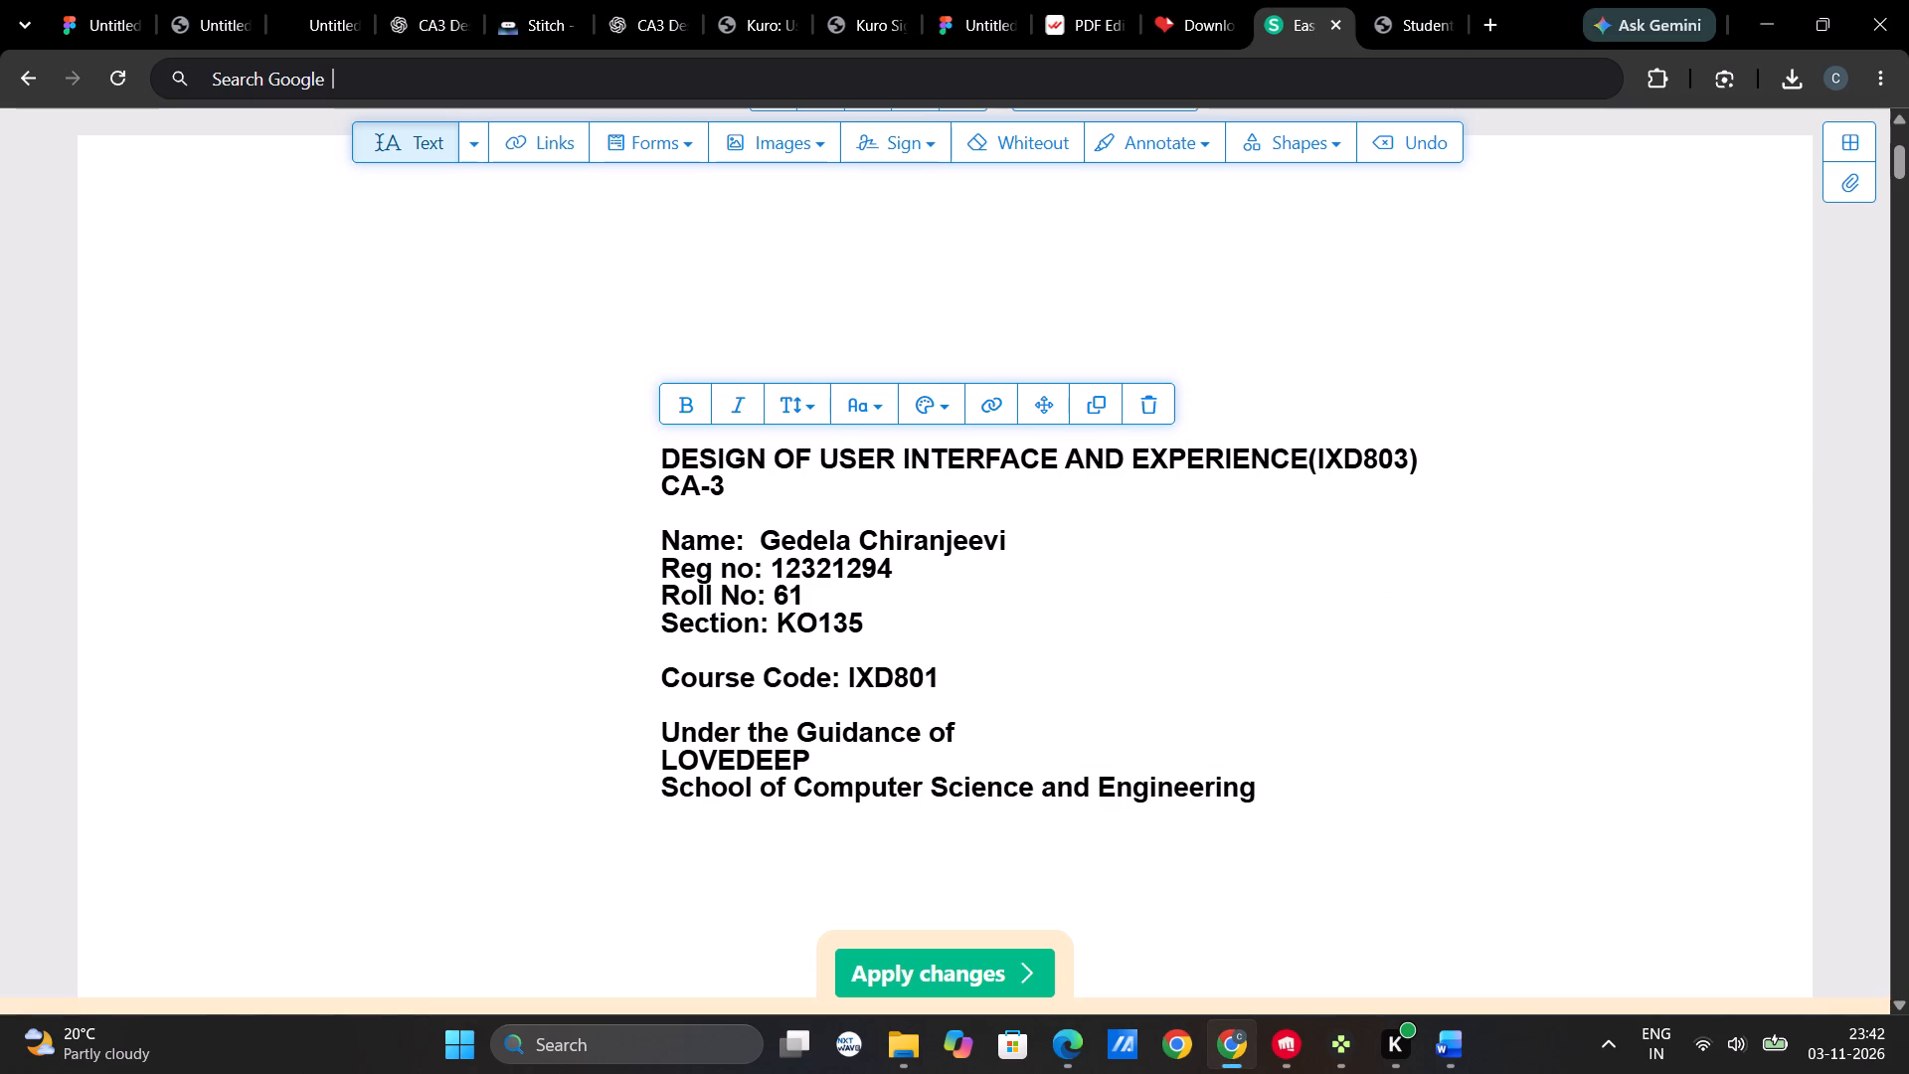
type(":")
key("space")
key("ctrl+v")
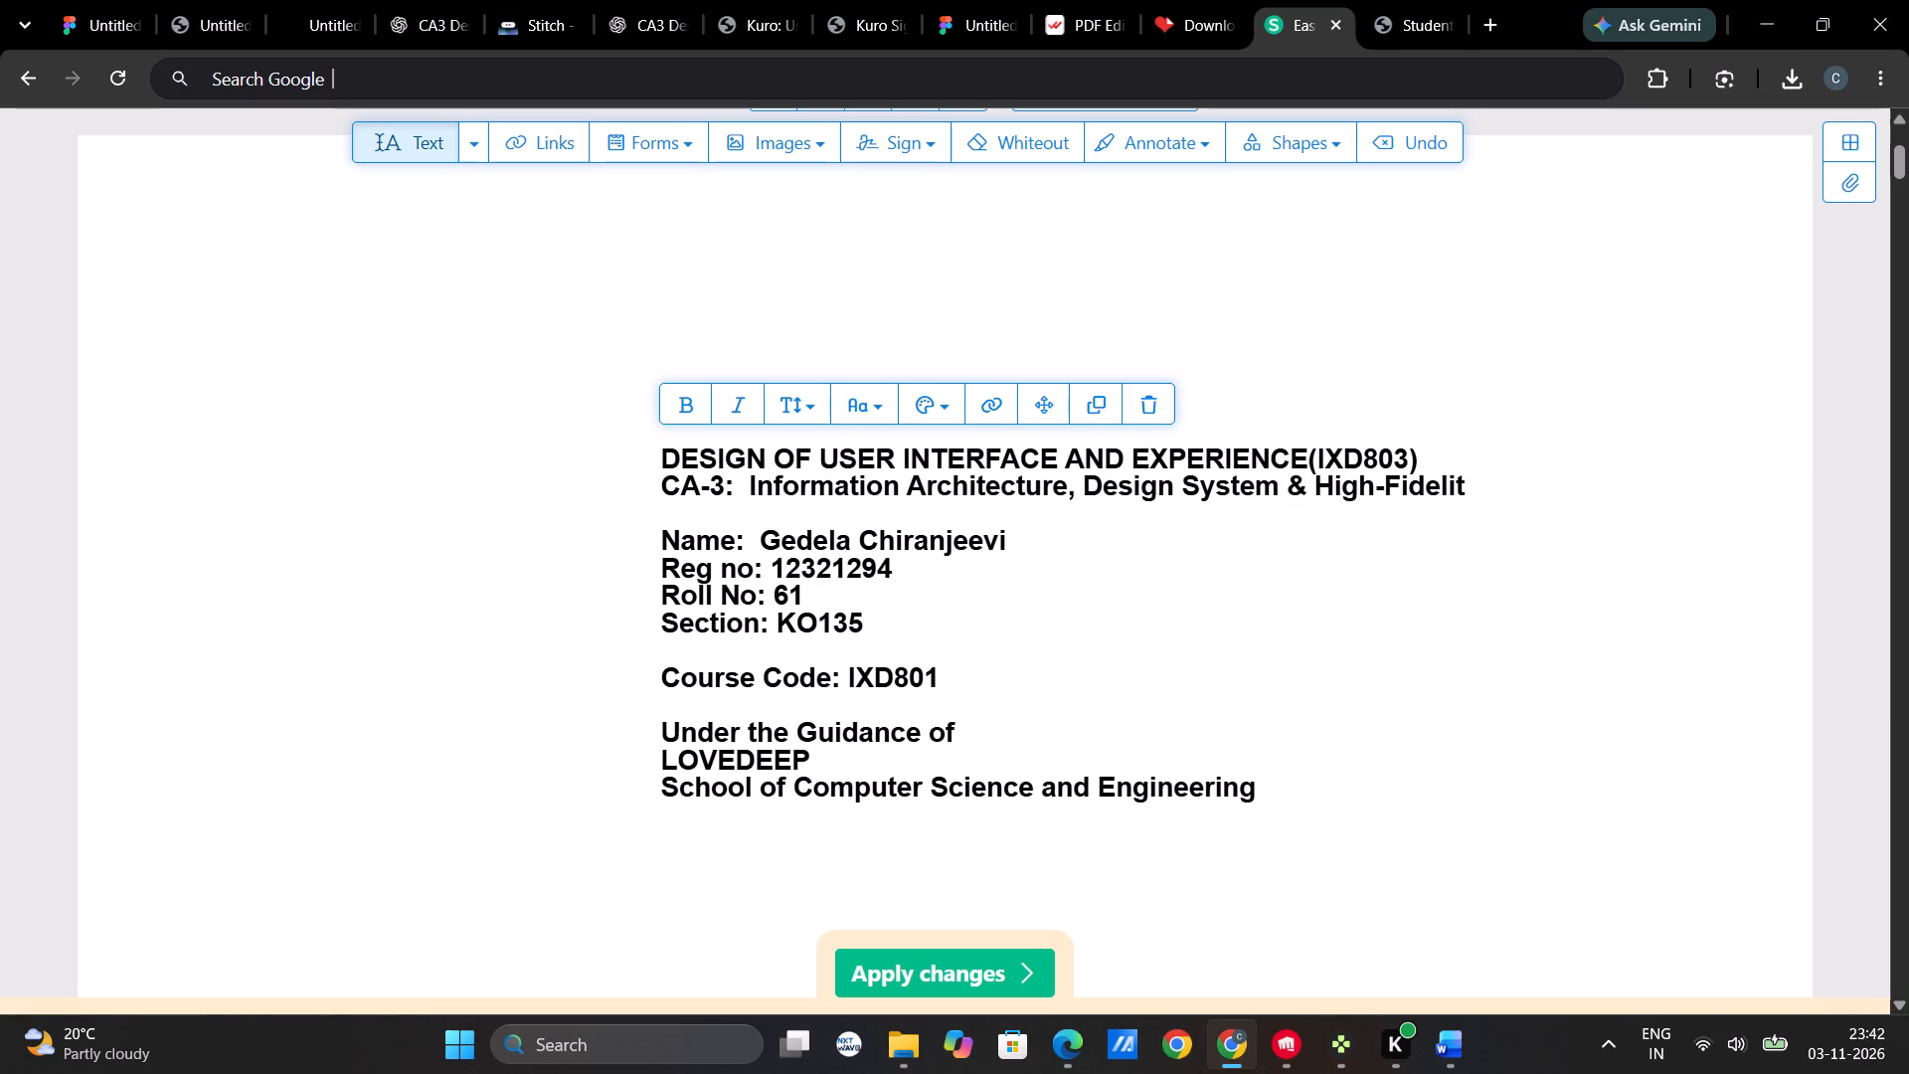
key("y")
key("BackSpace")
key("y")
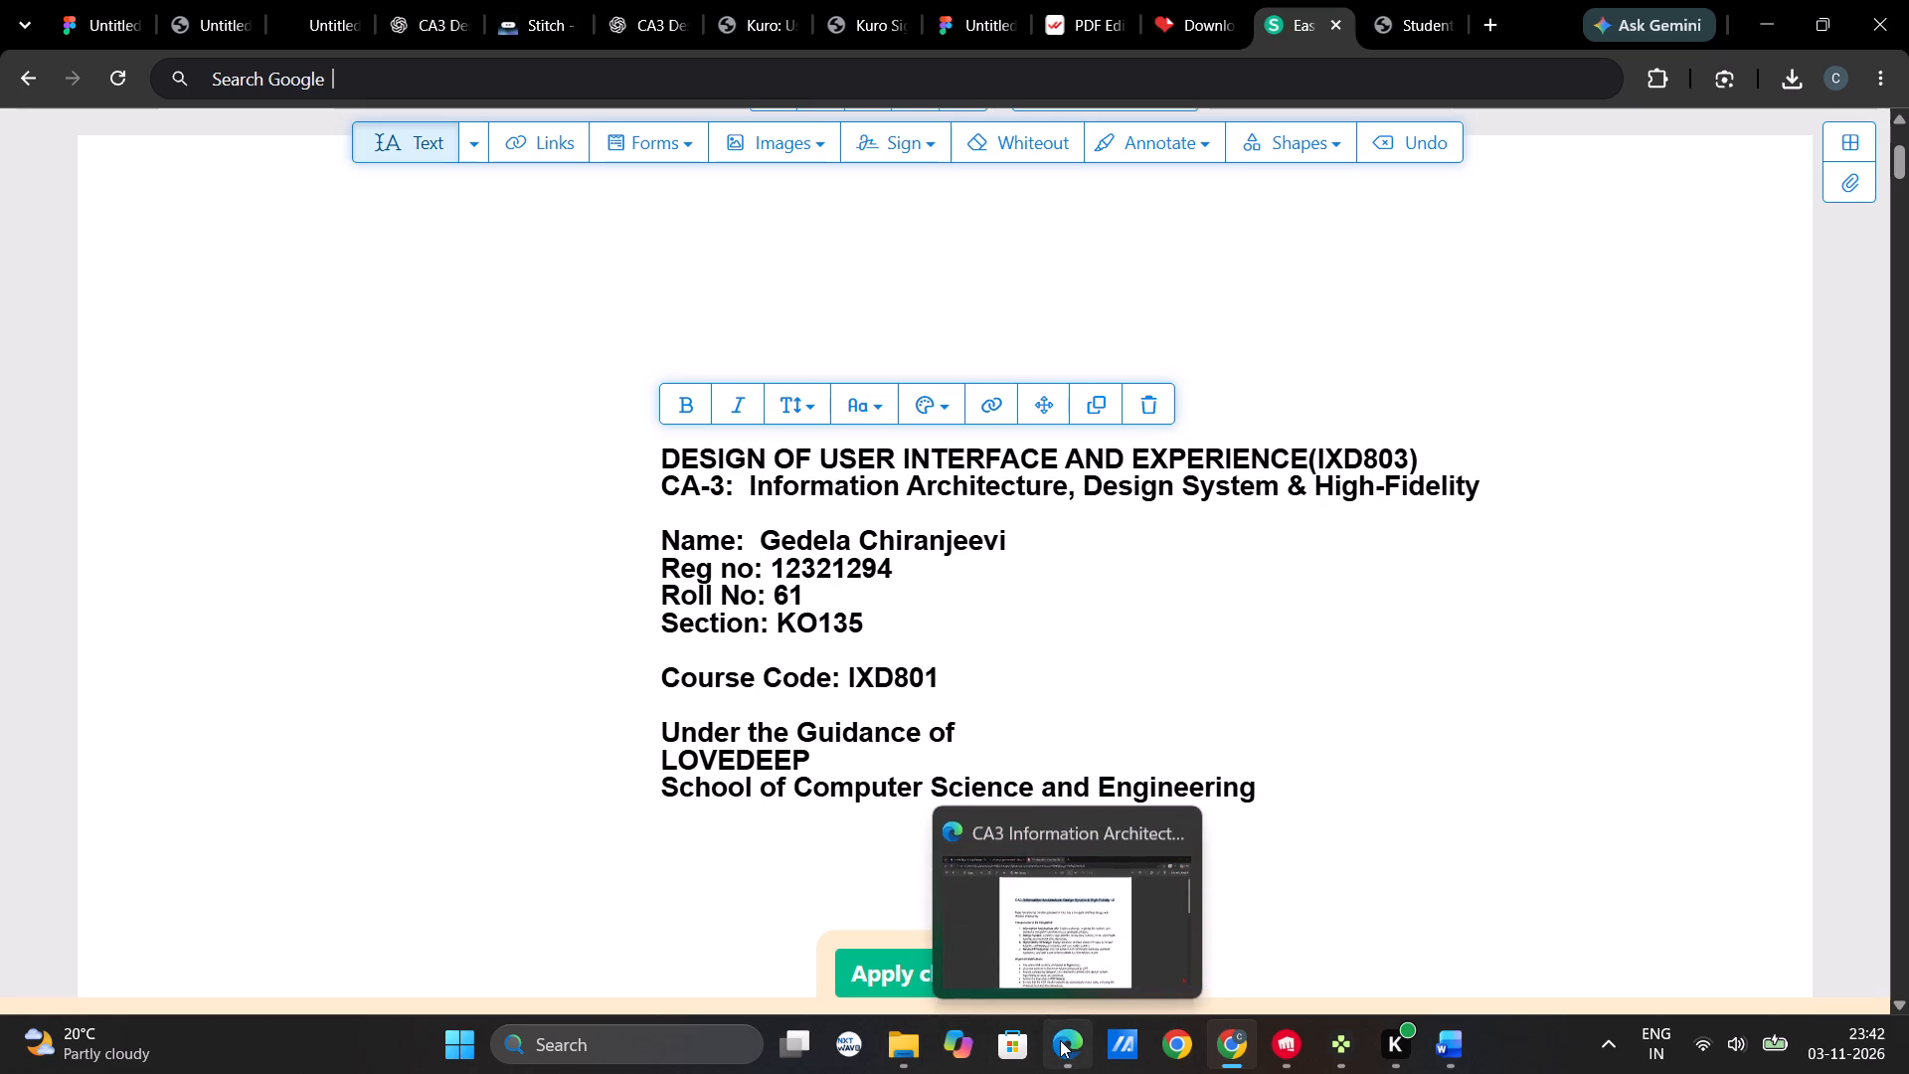
Check the remainder of the CA3 heading in the open Information Architecture brief.
left_click(1069, 1002)
left_click(1084, 939)
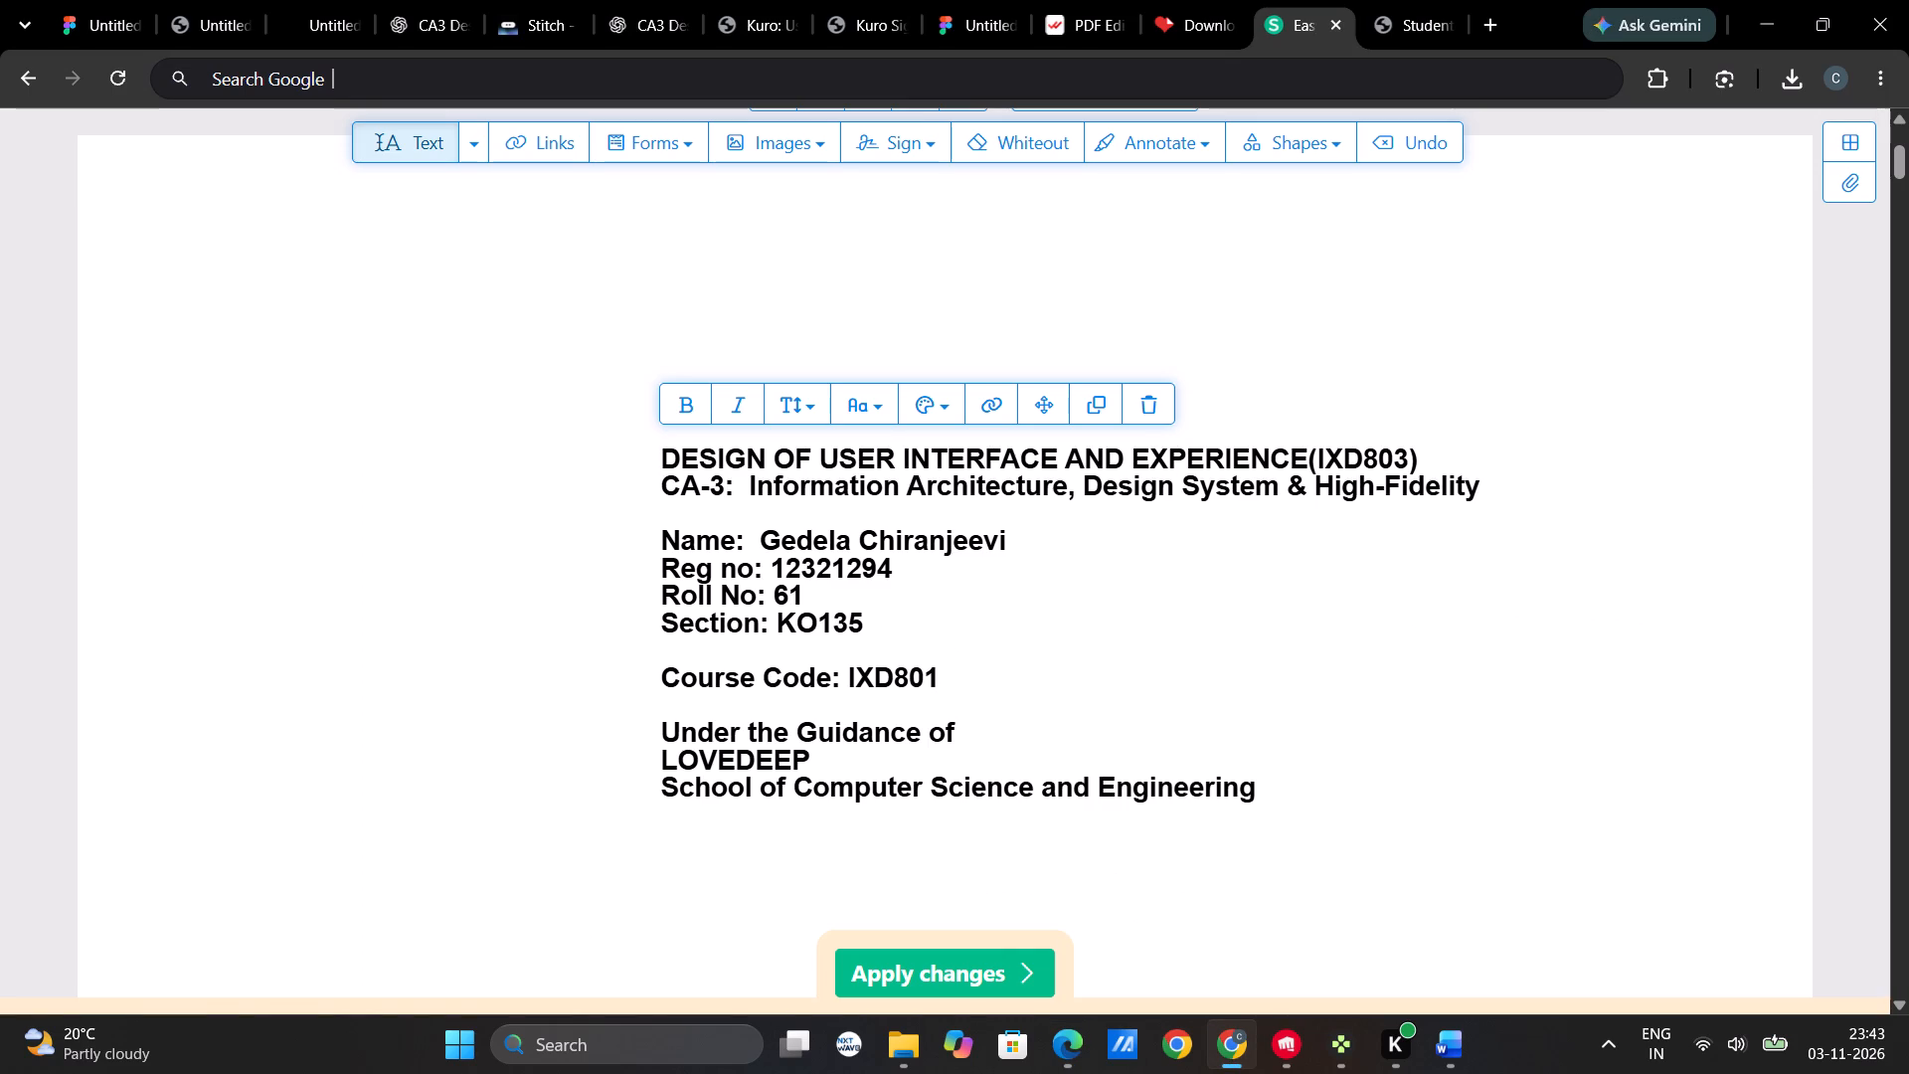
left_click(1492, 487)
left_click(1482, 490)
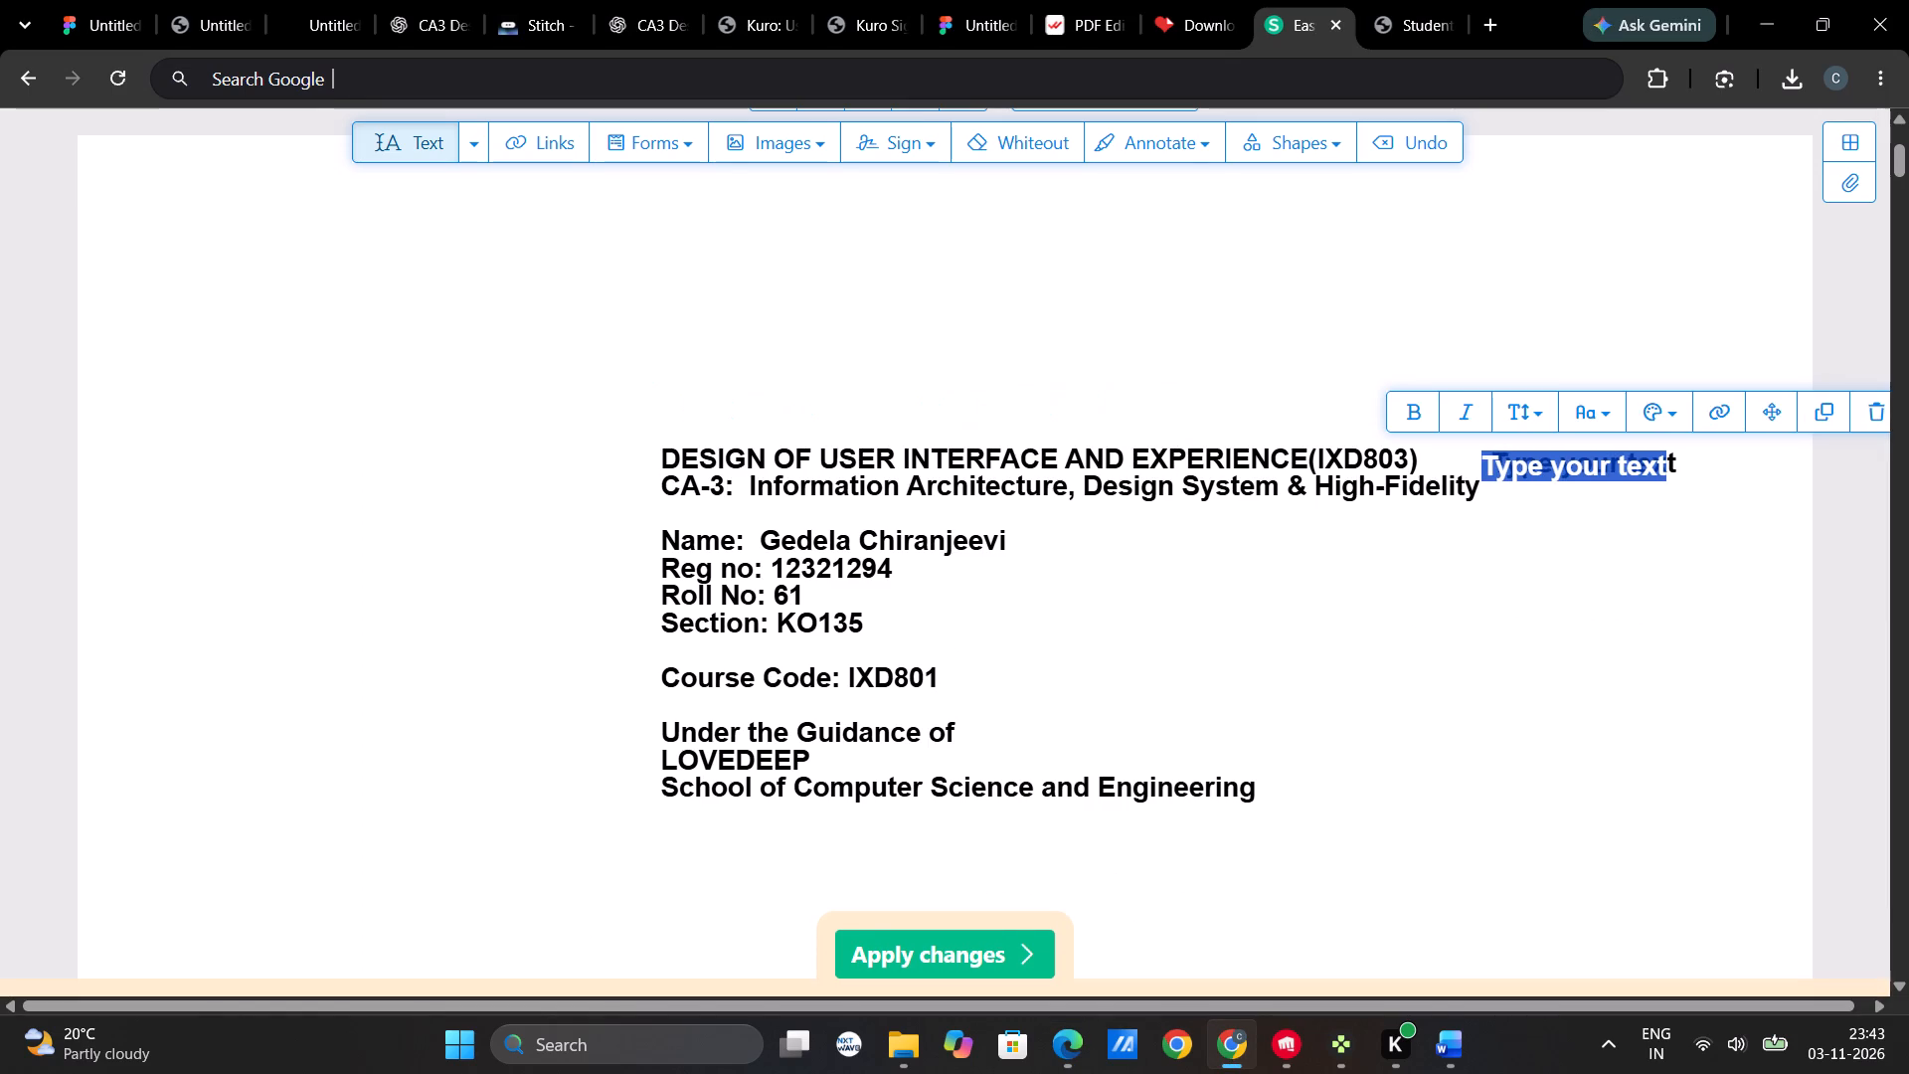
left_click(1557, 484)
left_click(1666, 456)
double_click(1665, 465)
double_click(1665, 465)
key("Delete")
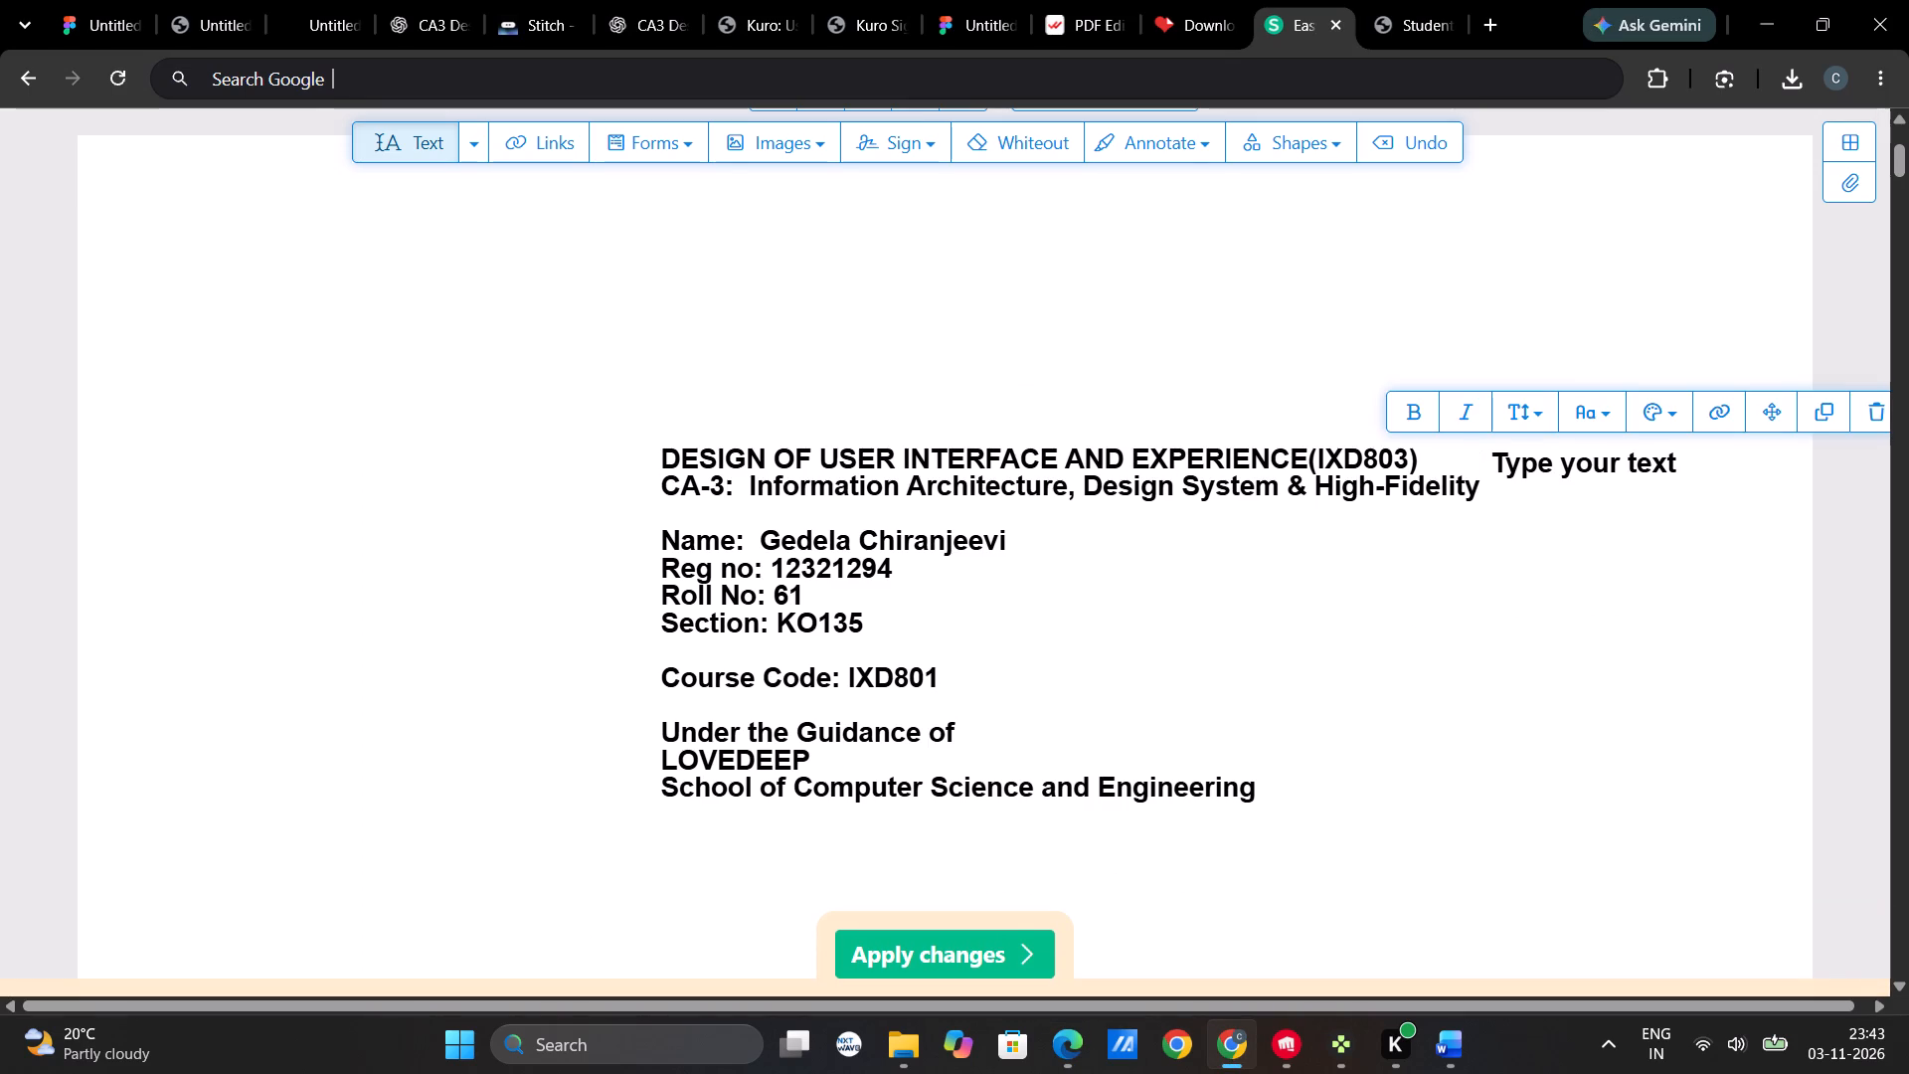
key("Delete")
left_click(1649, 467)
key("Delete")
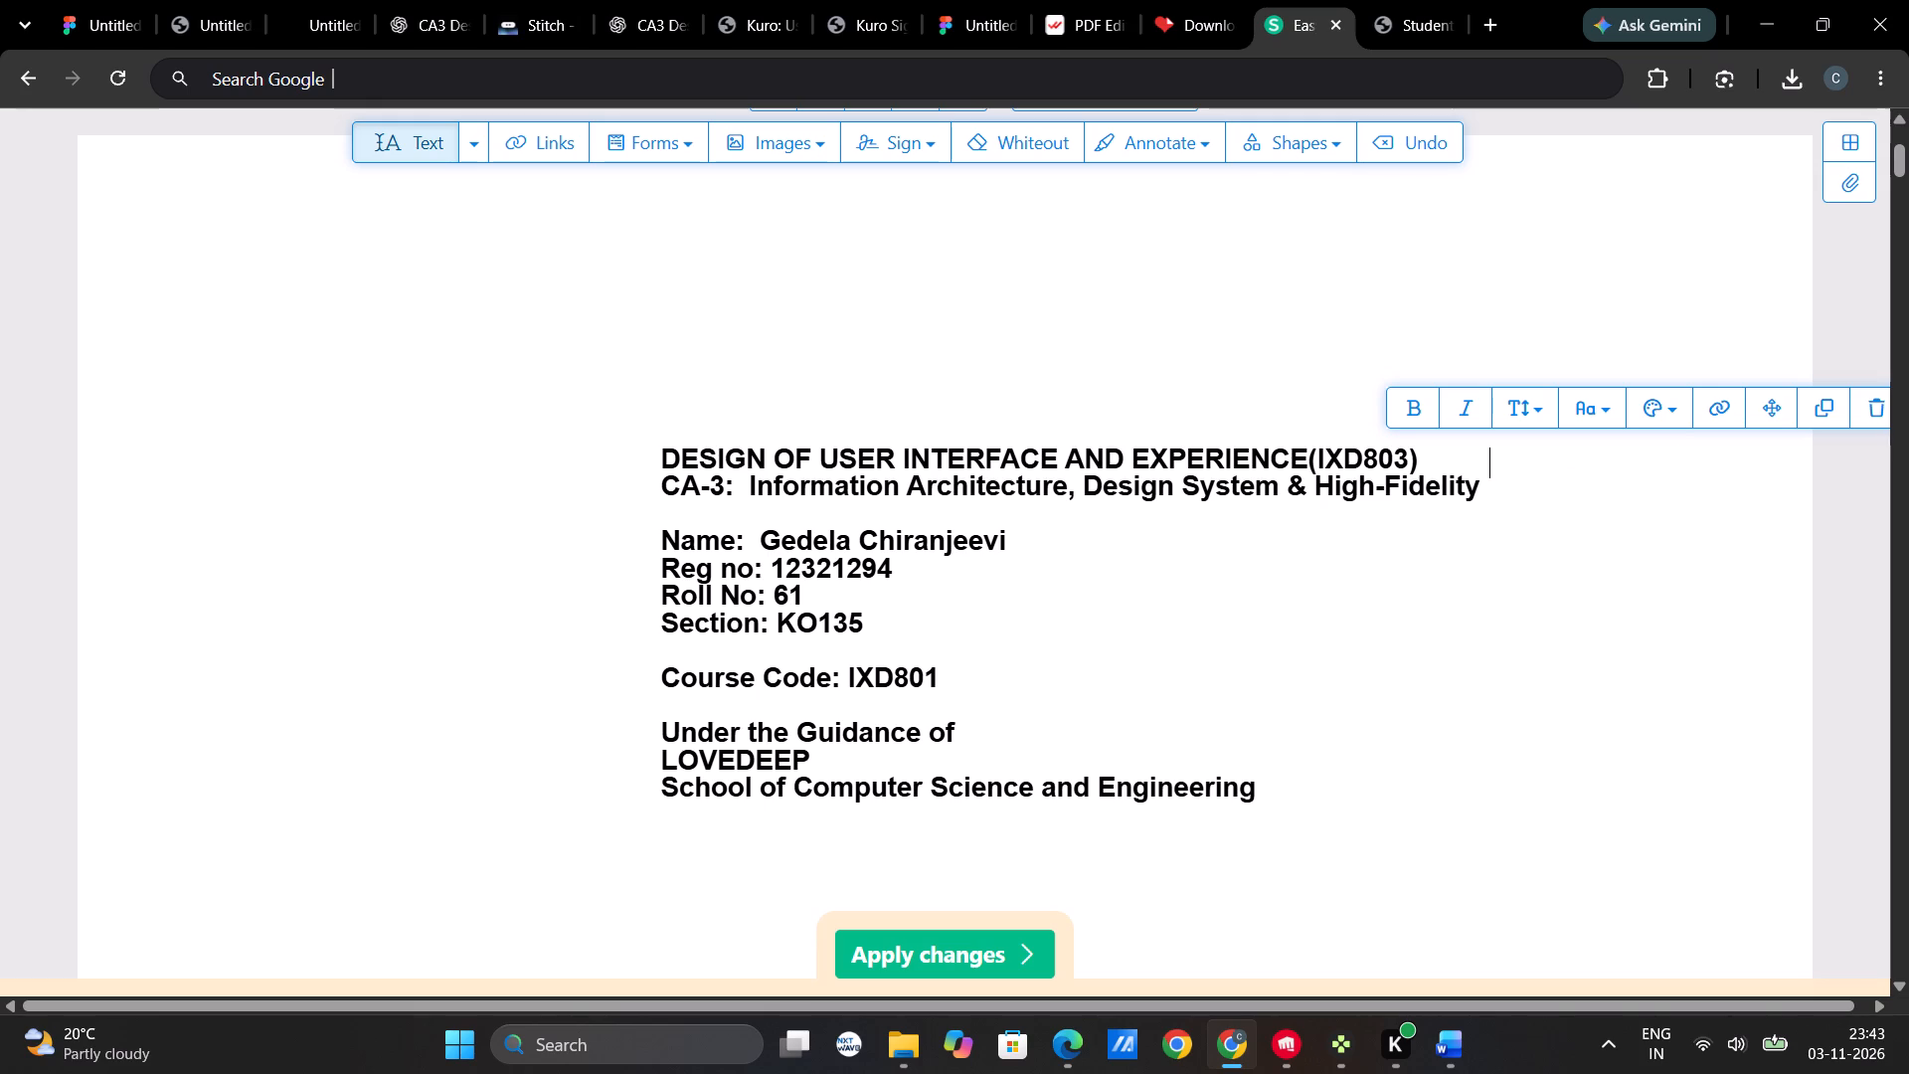
Append "UI" after a space at the end of the cover's CA-3 line, following "High-Fidelity".
left_click(1448, 488)
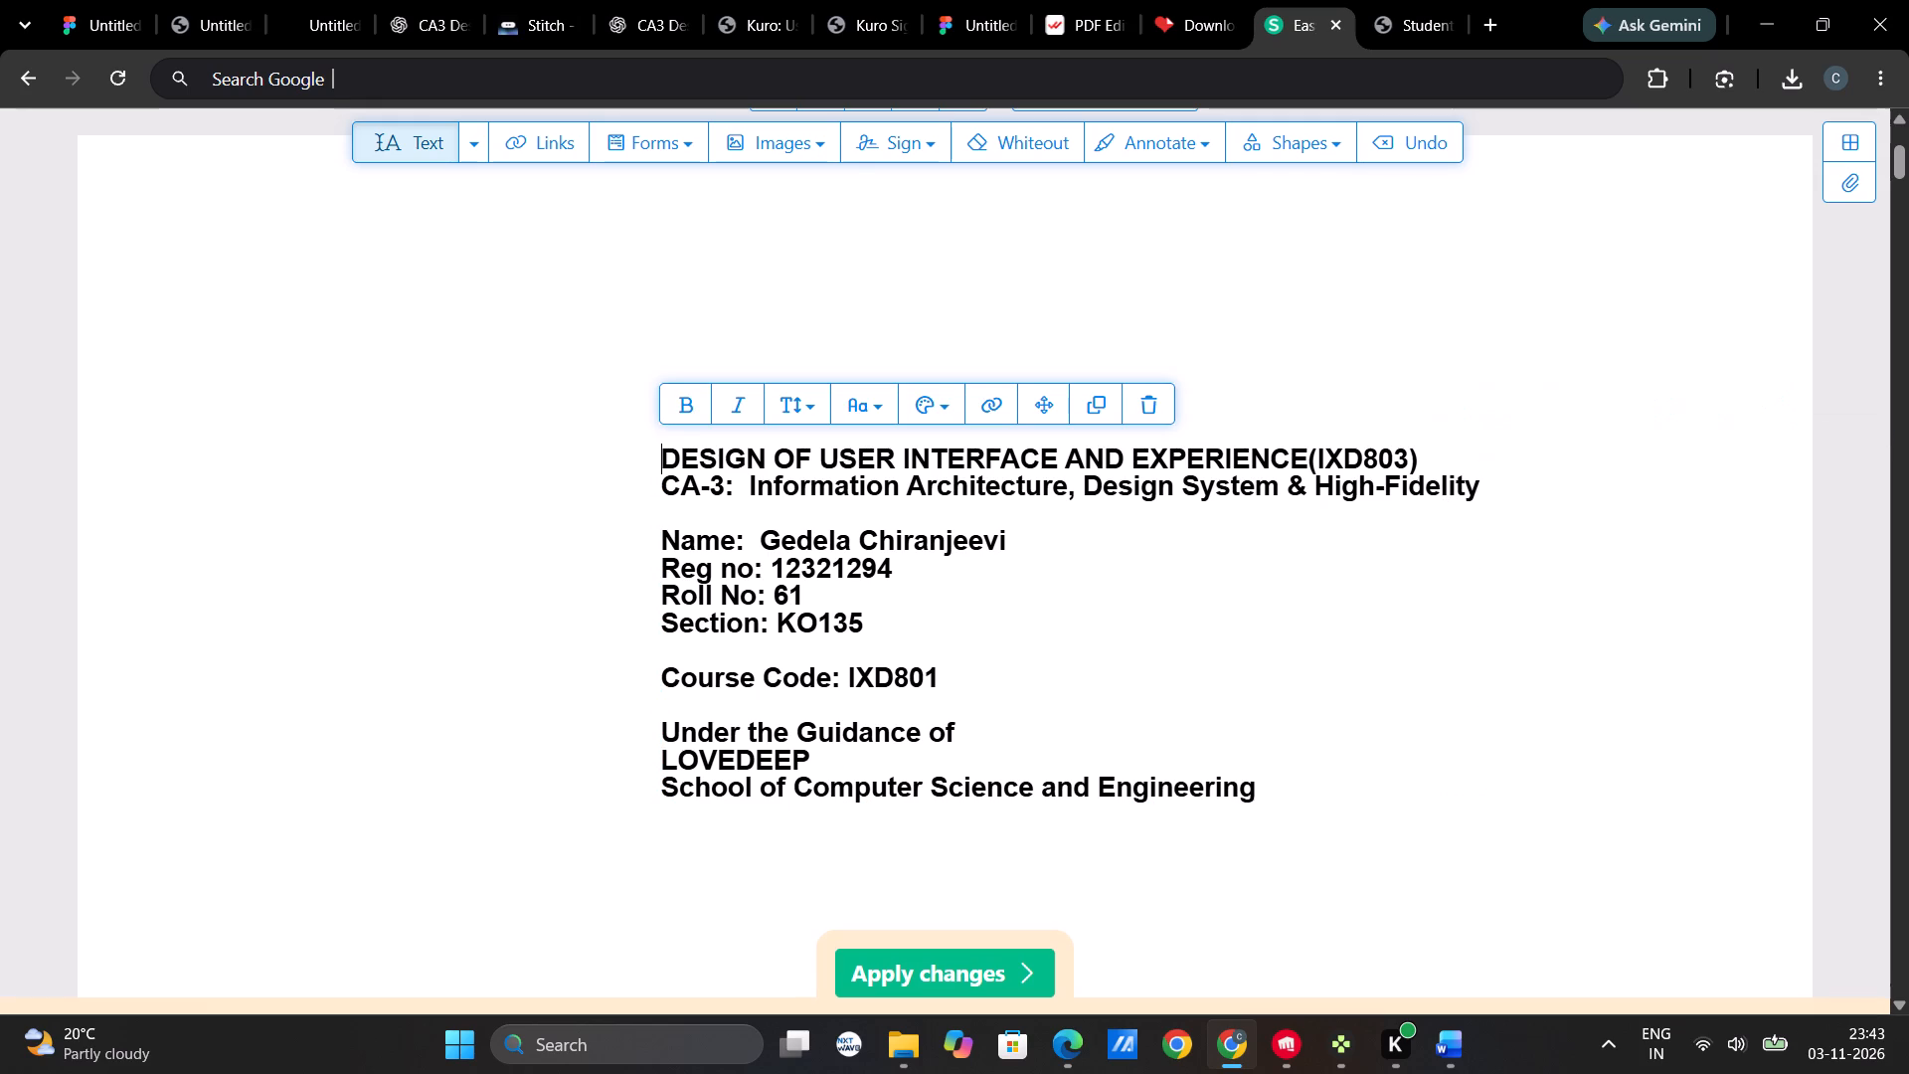
left_click(1439, 488)
key("Right")
key("Right")
key("Right")
key("Right")
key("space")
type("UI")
left_click(1669, 640)
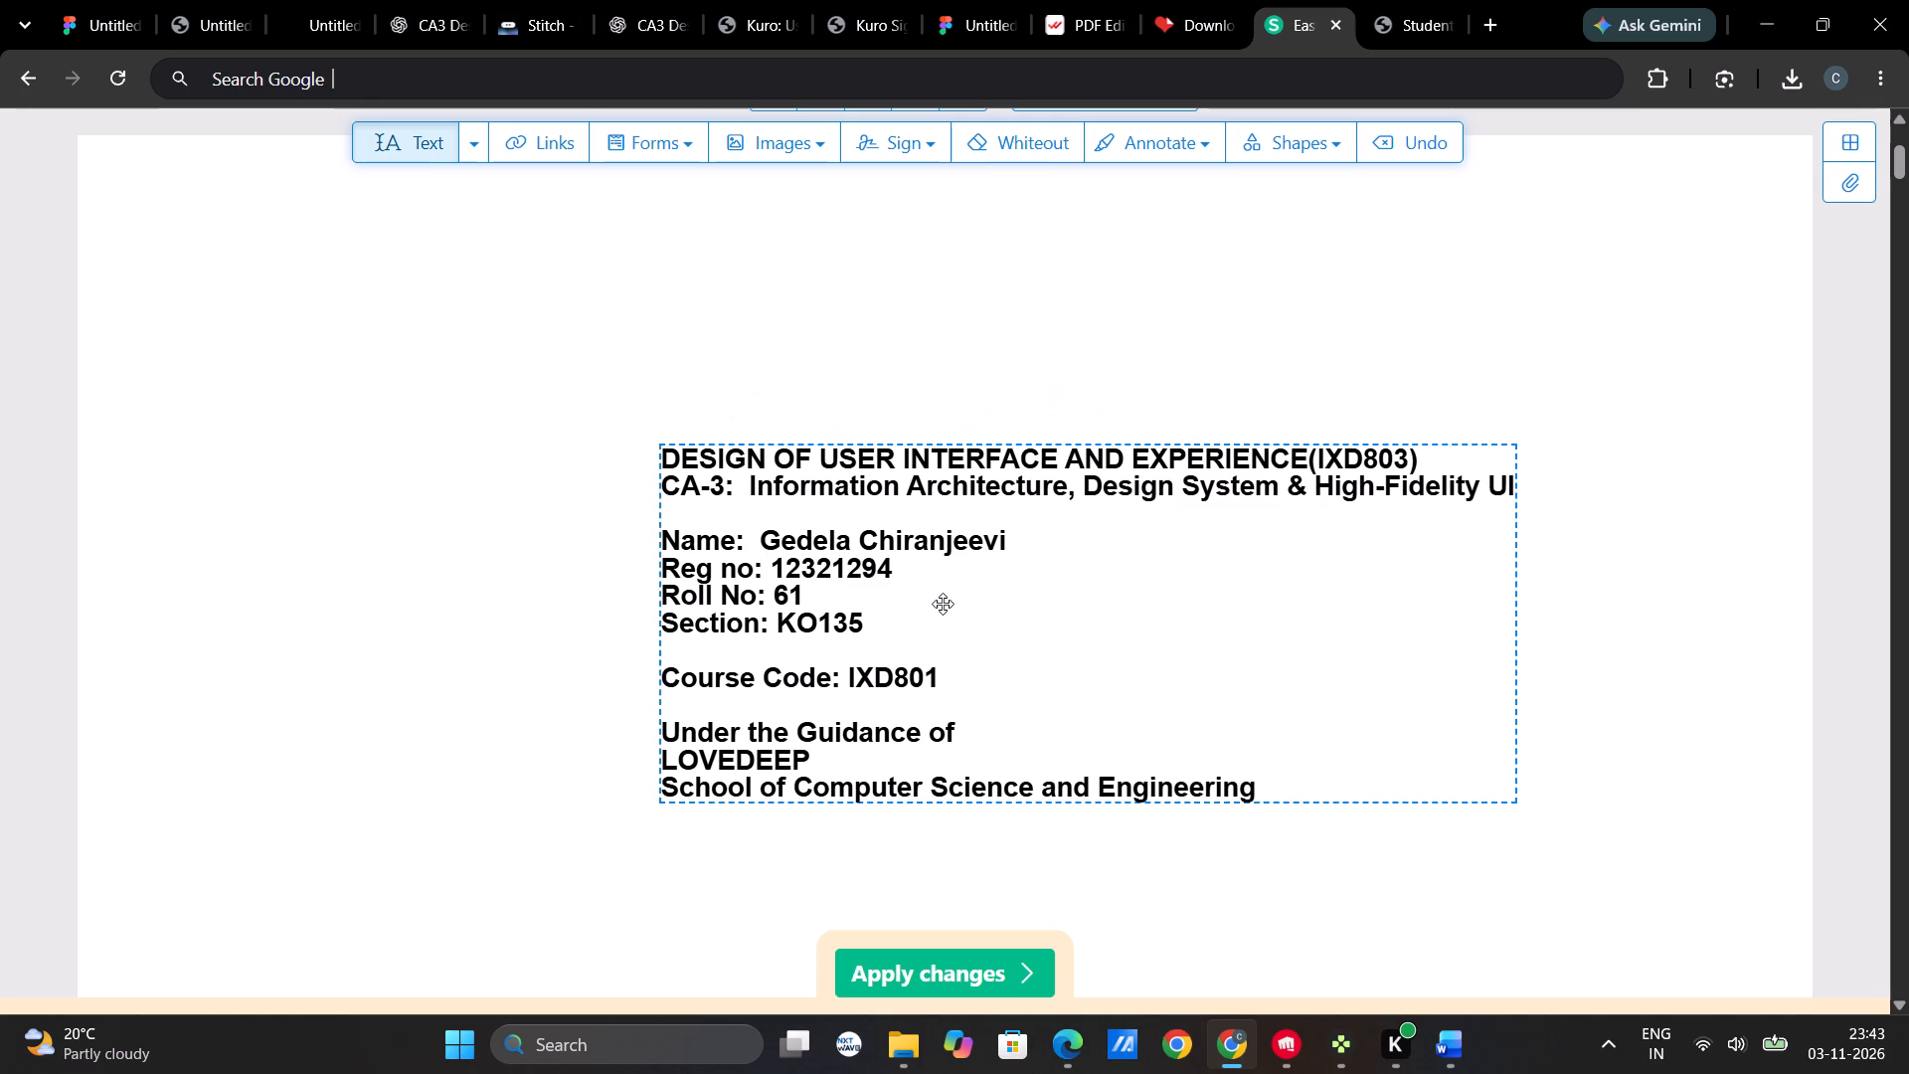
Correct the final digit of the Roll No on the cover to 0.
left_click(943, 604)
left_click_drag(943, 604, 818, 588)
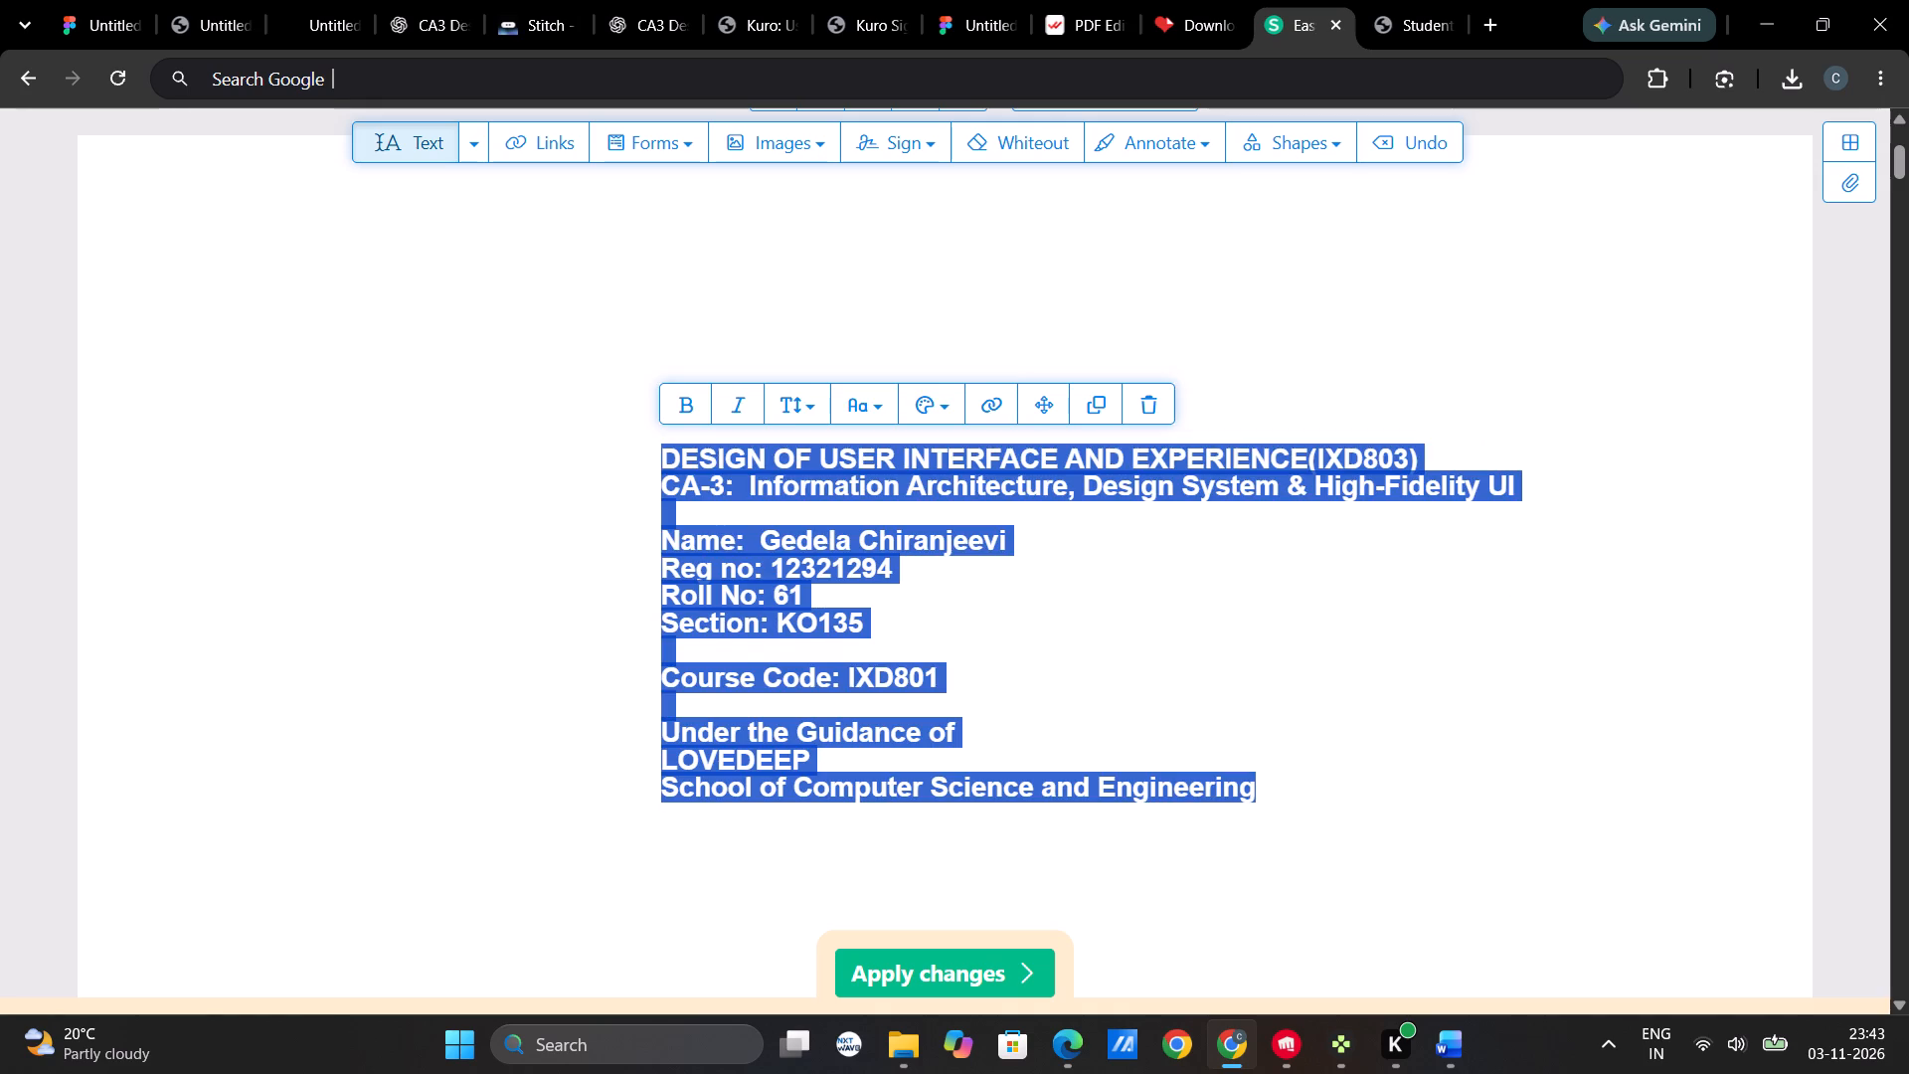
left_click(1123, 599)
key("BackSpace")
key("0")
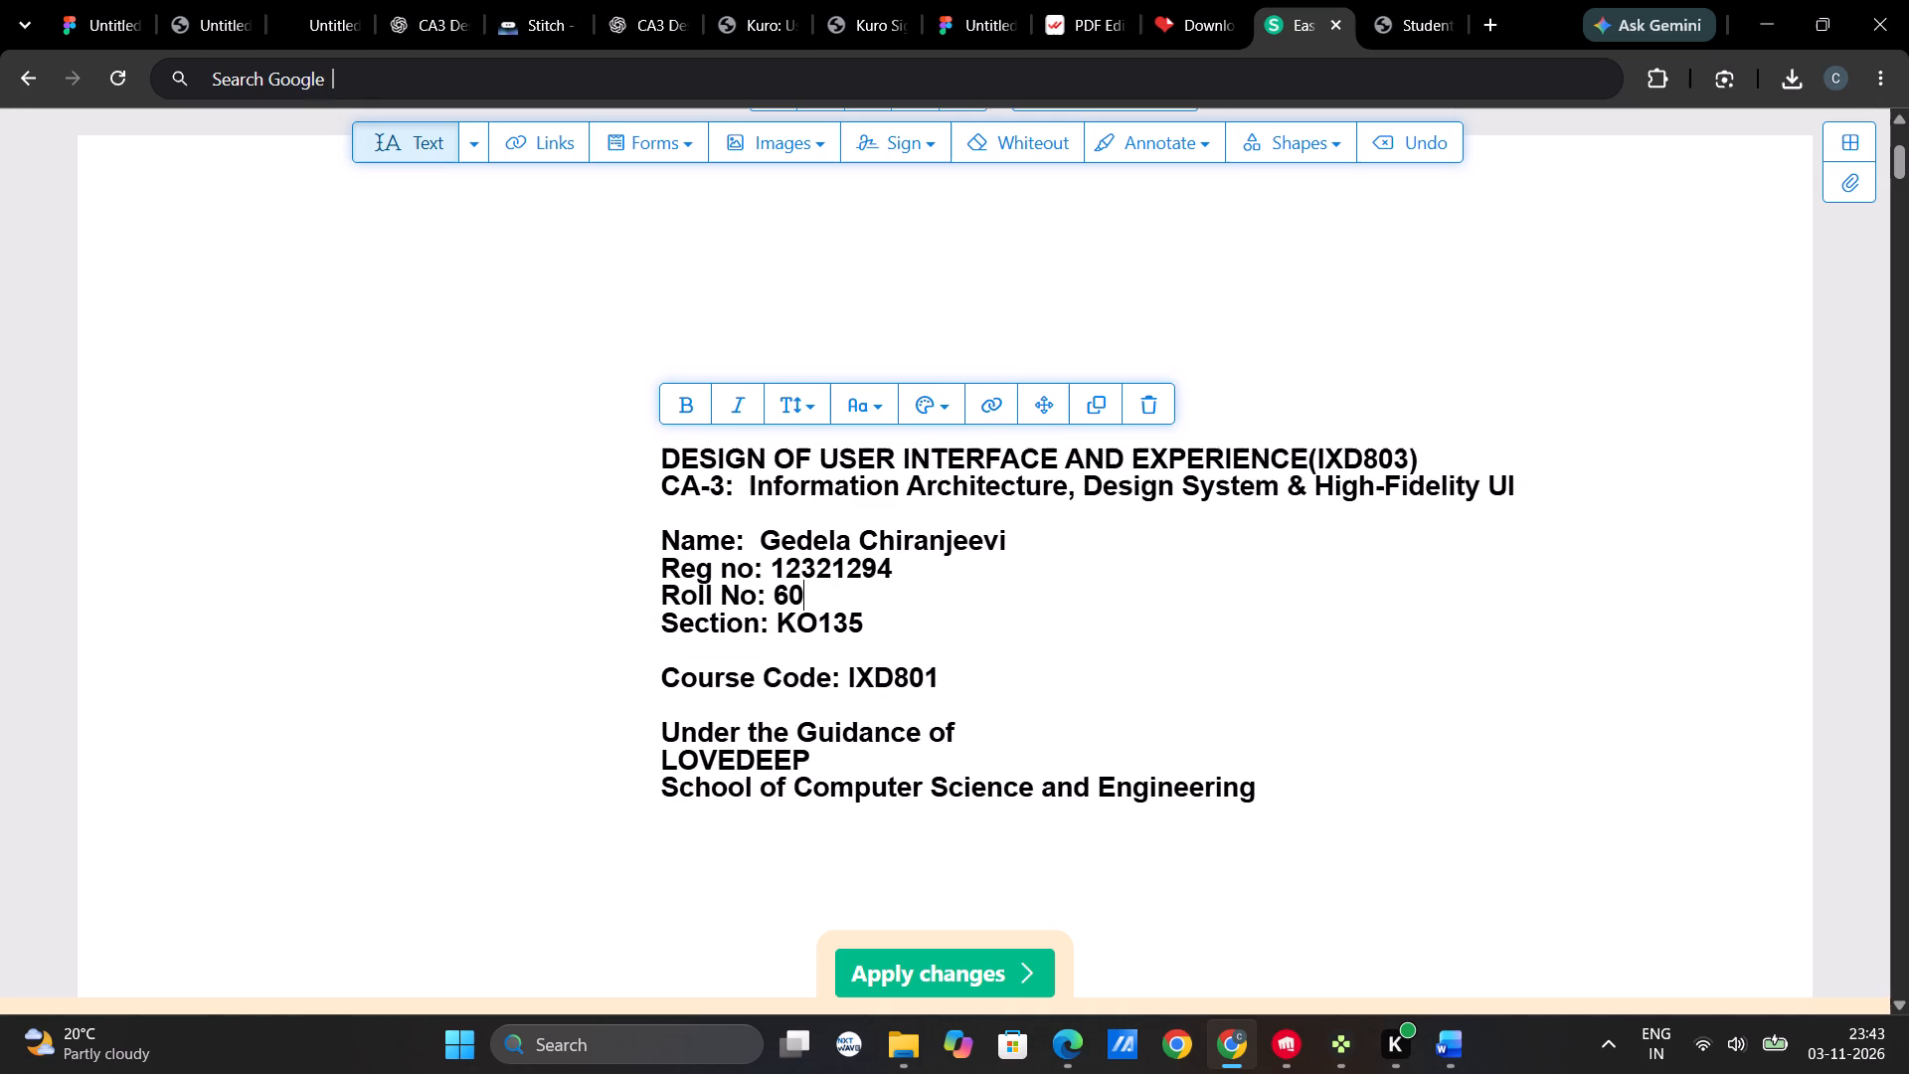
Clear the old section code after "Section:" on the cover.
left_click(873, 624)
key("BackSpace")
key("BackSpace")
key("BackSpace")
key("BackSpace")
key("BackSpace")
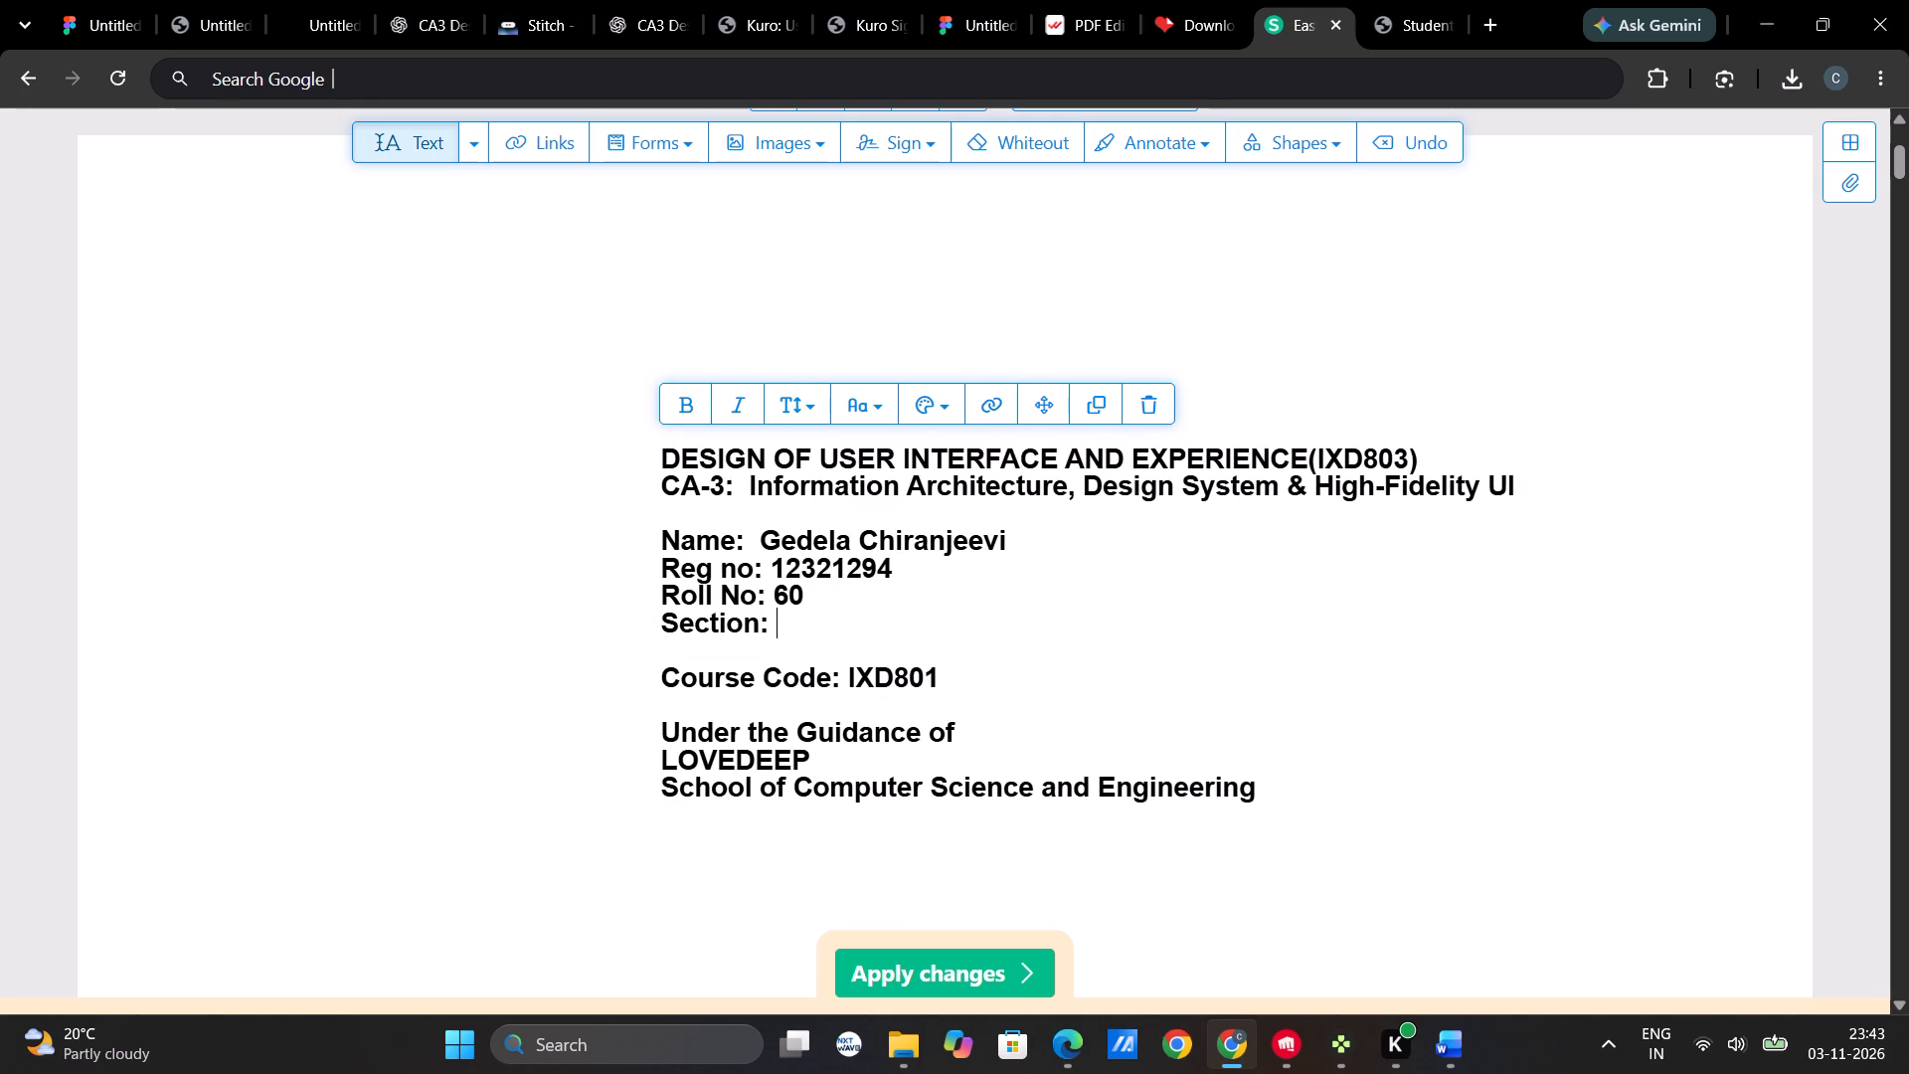
Copy the section code K4O23 from IXD803's Roll No on the UMS dashboard and paste it after "Section:" on the cover.
left_click(1444, 1)
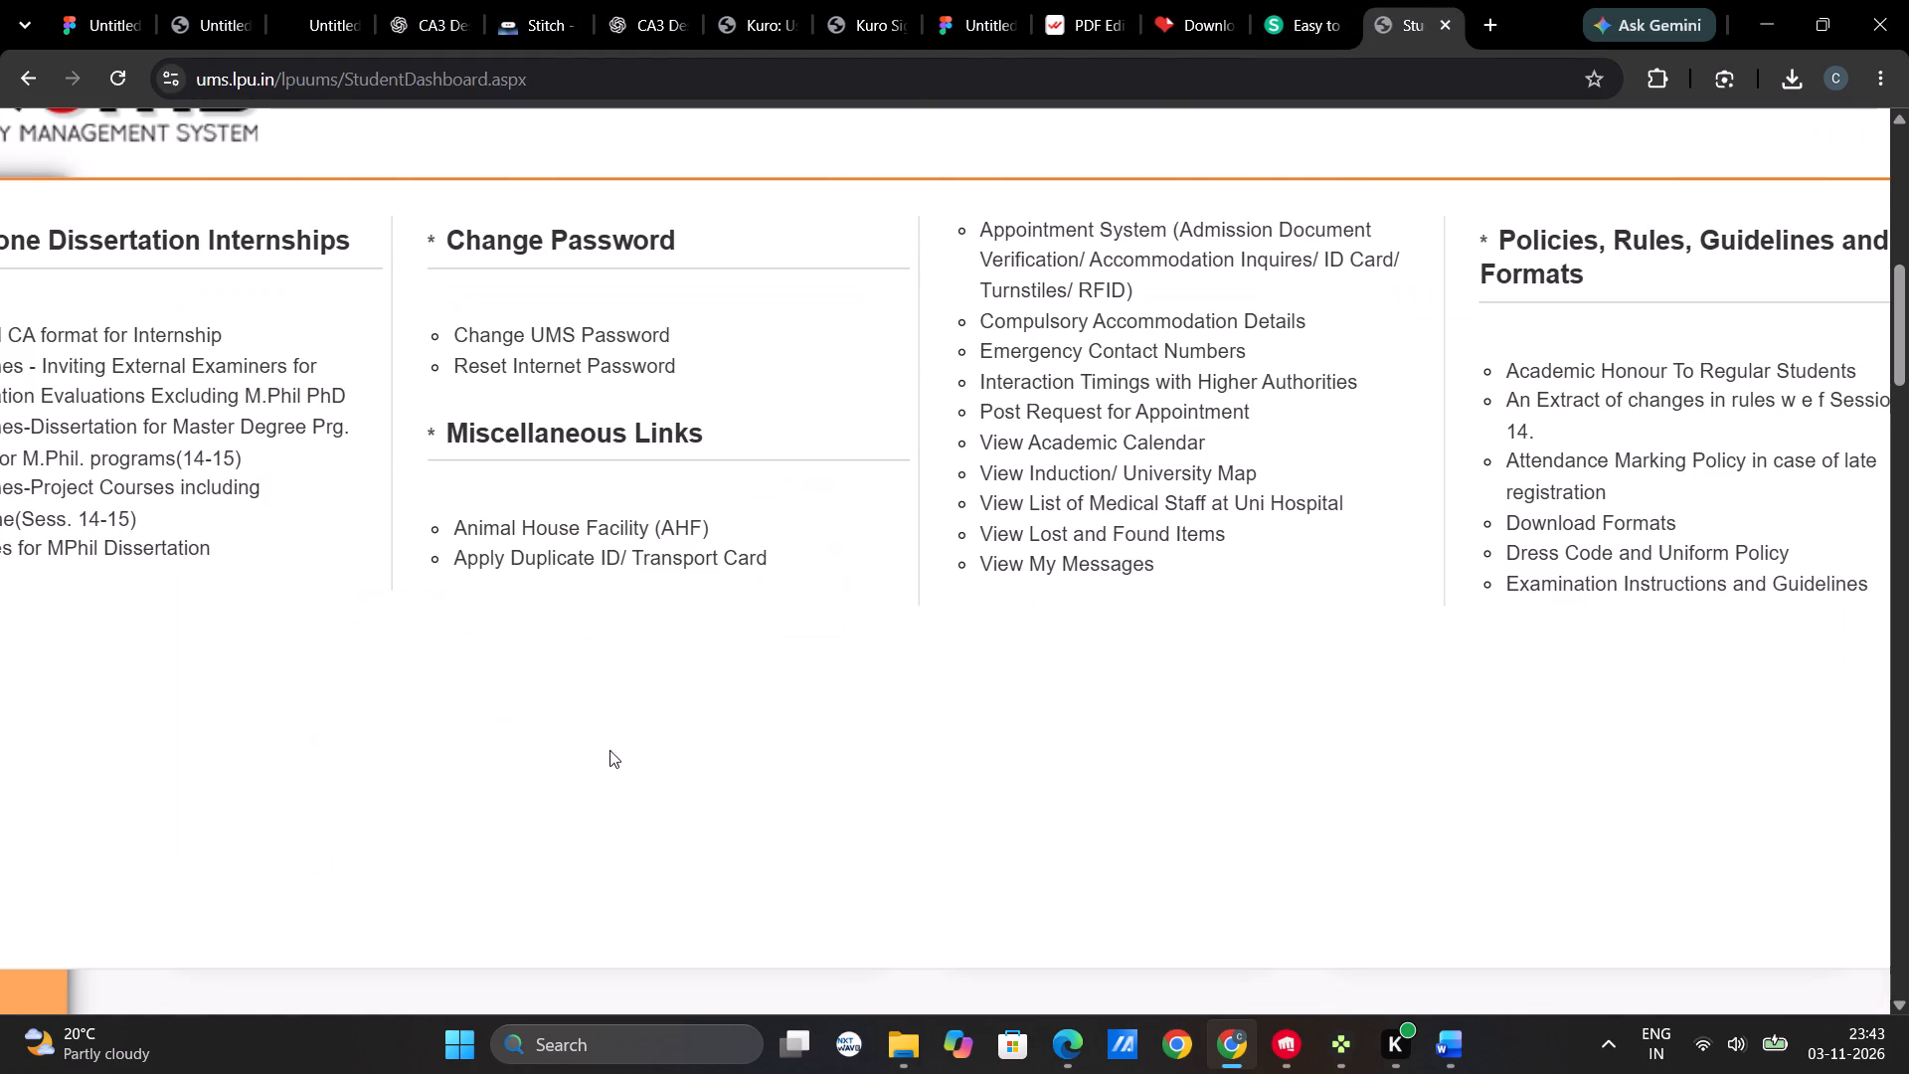
scroll(712, 692, "down", 4)
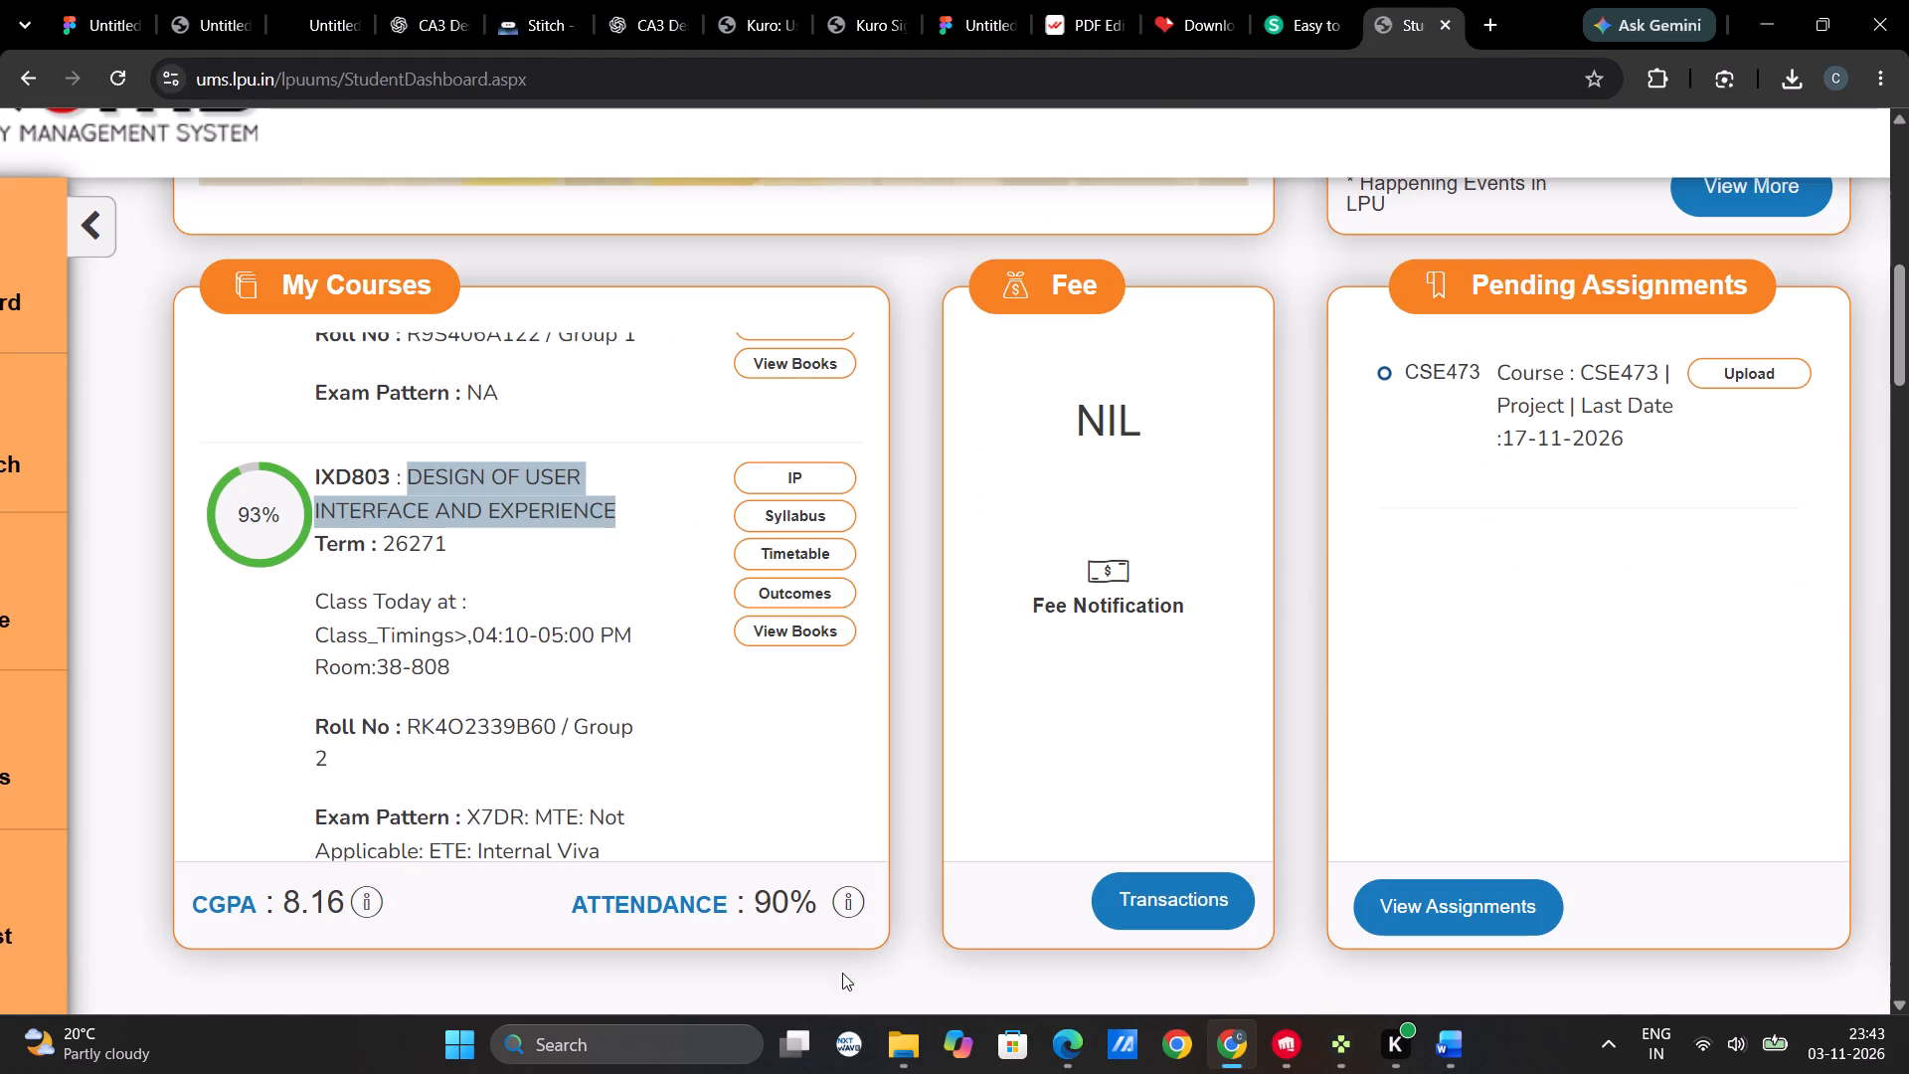
scroll(860, 936, "down", 1)
left_click(893, 906)
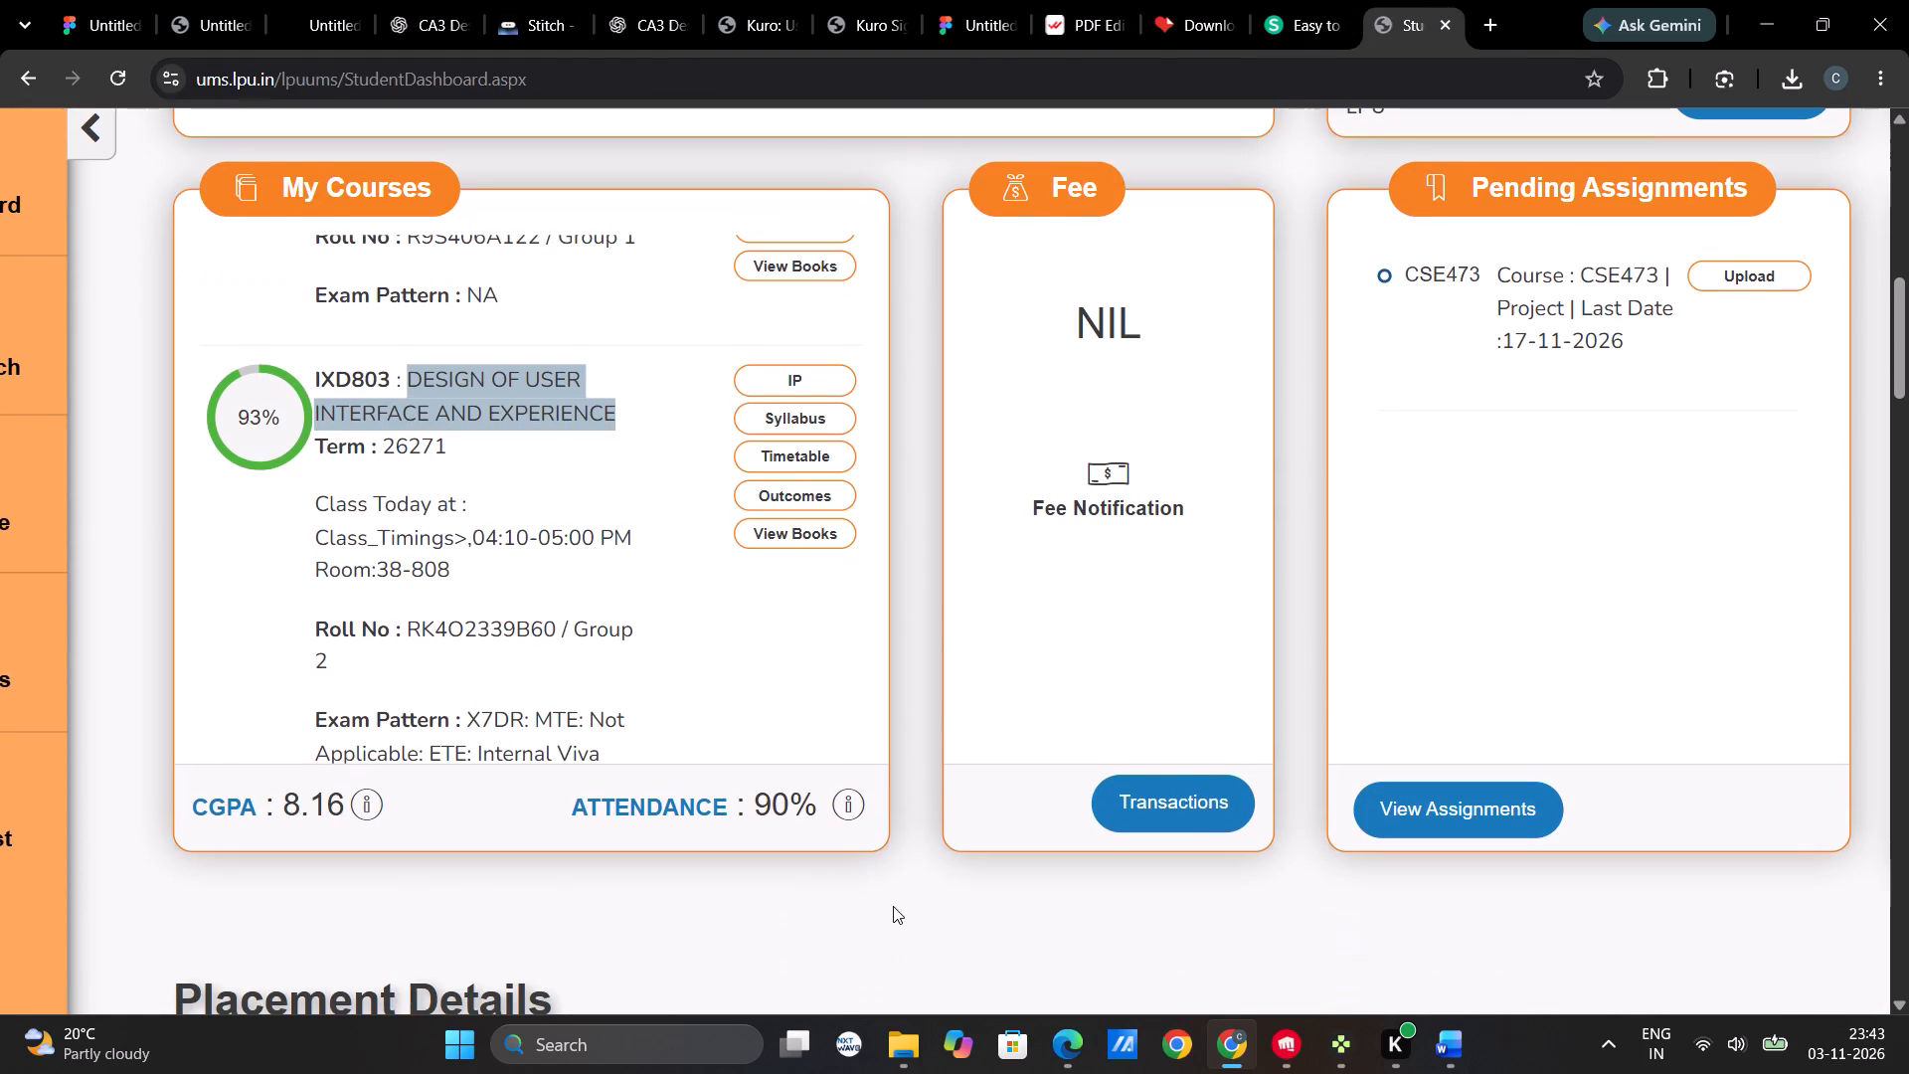
scroll(734, 720, "down", 1)
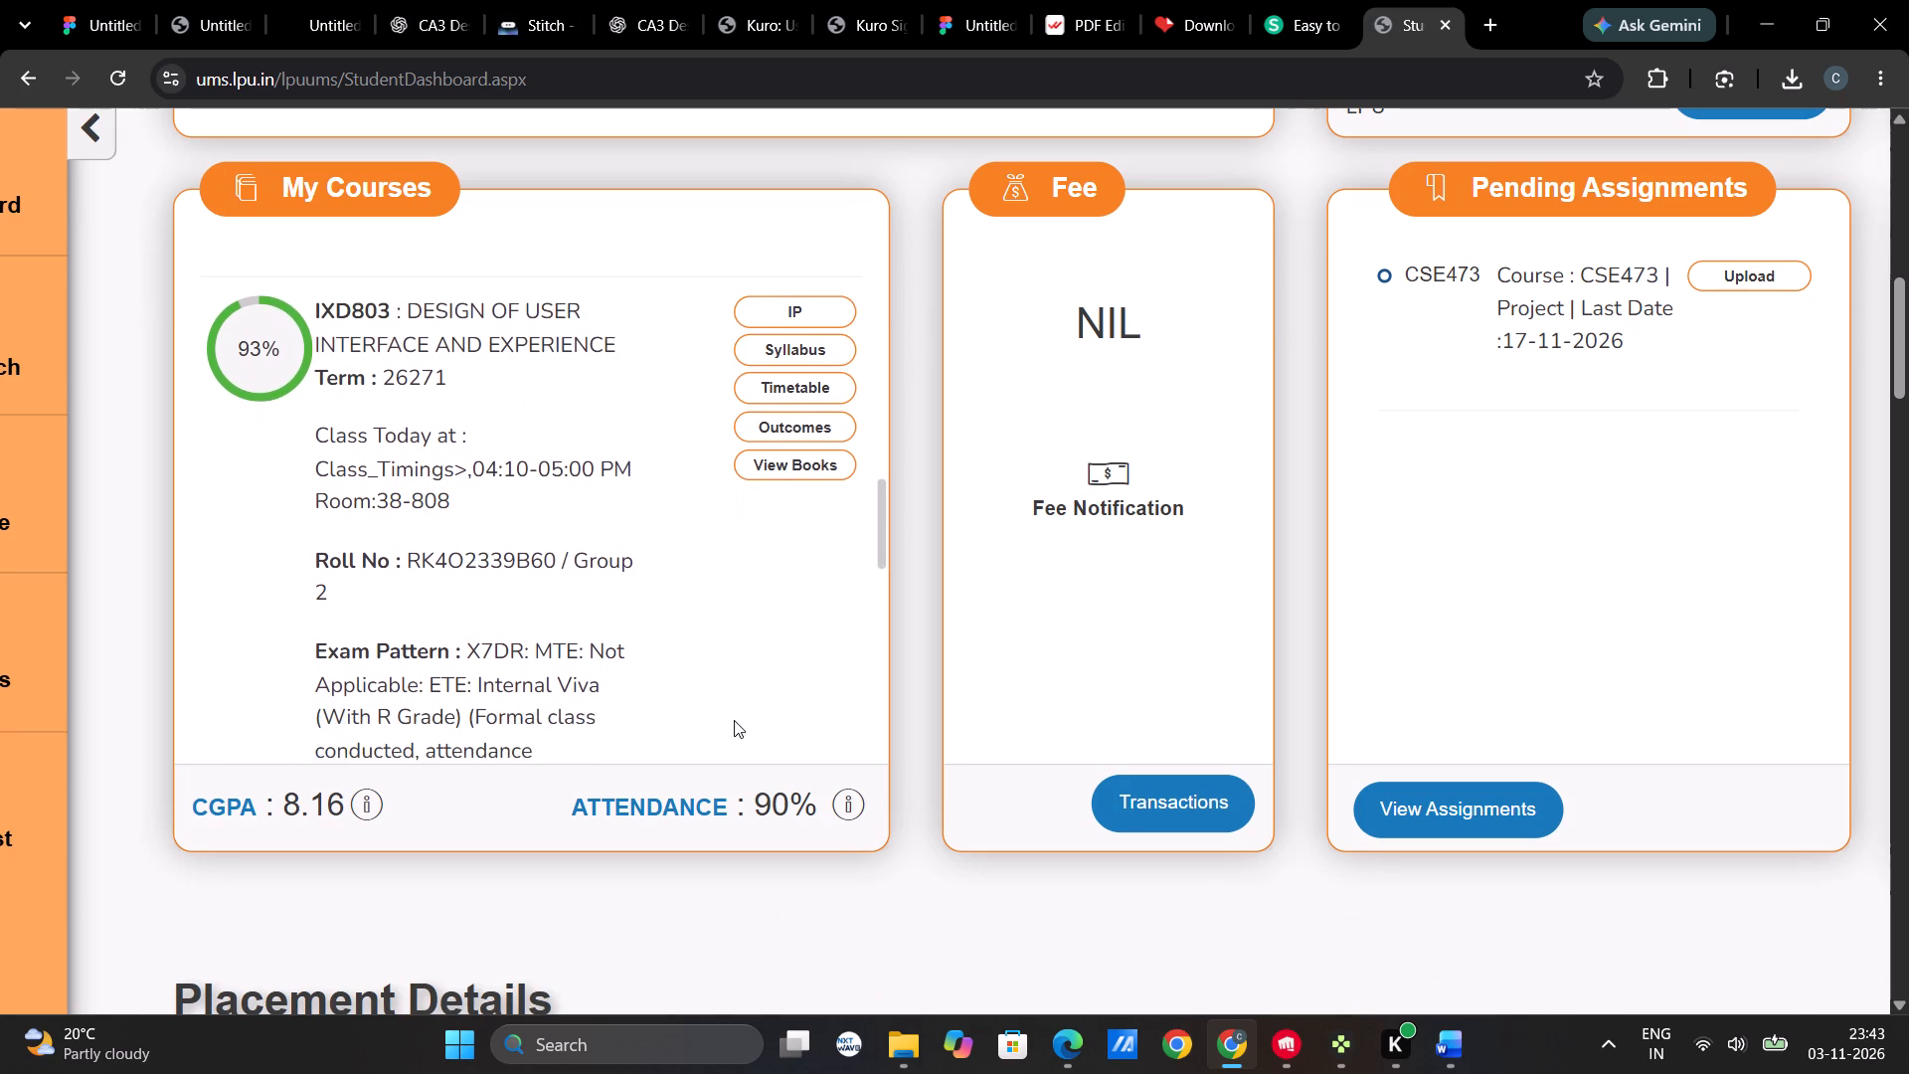
scroll(734, 720, "down", 1)
scroll(734, 720, "up", 1)
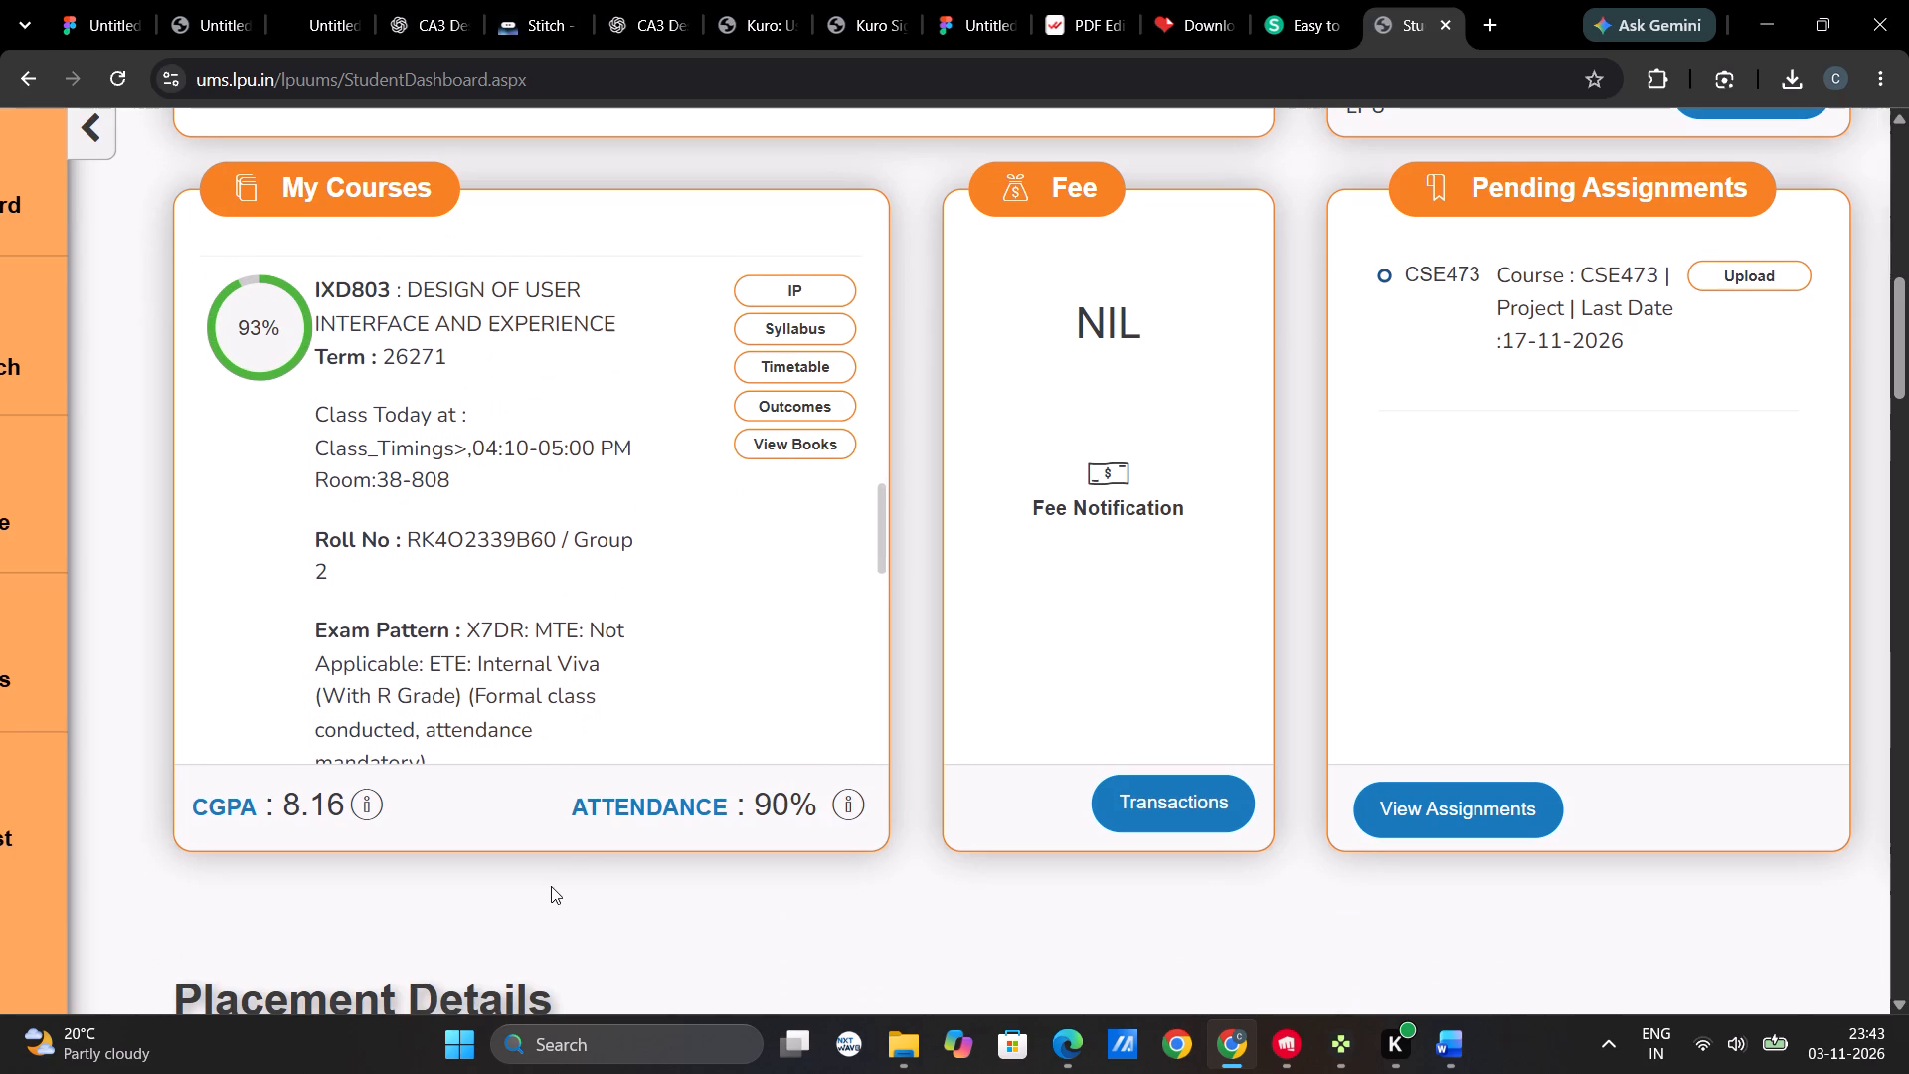
scroll(551, 886, "up", 1)
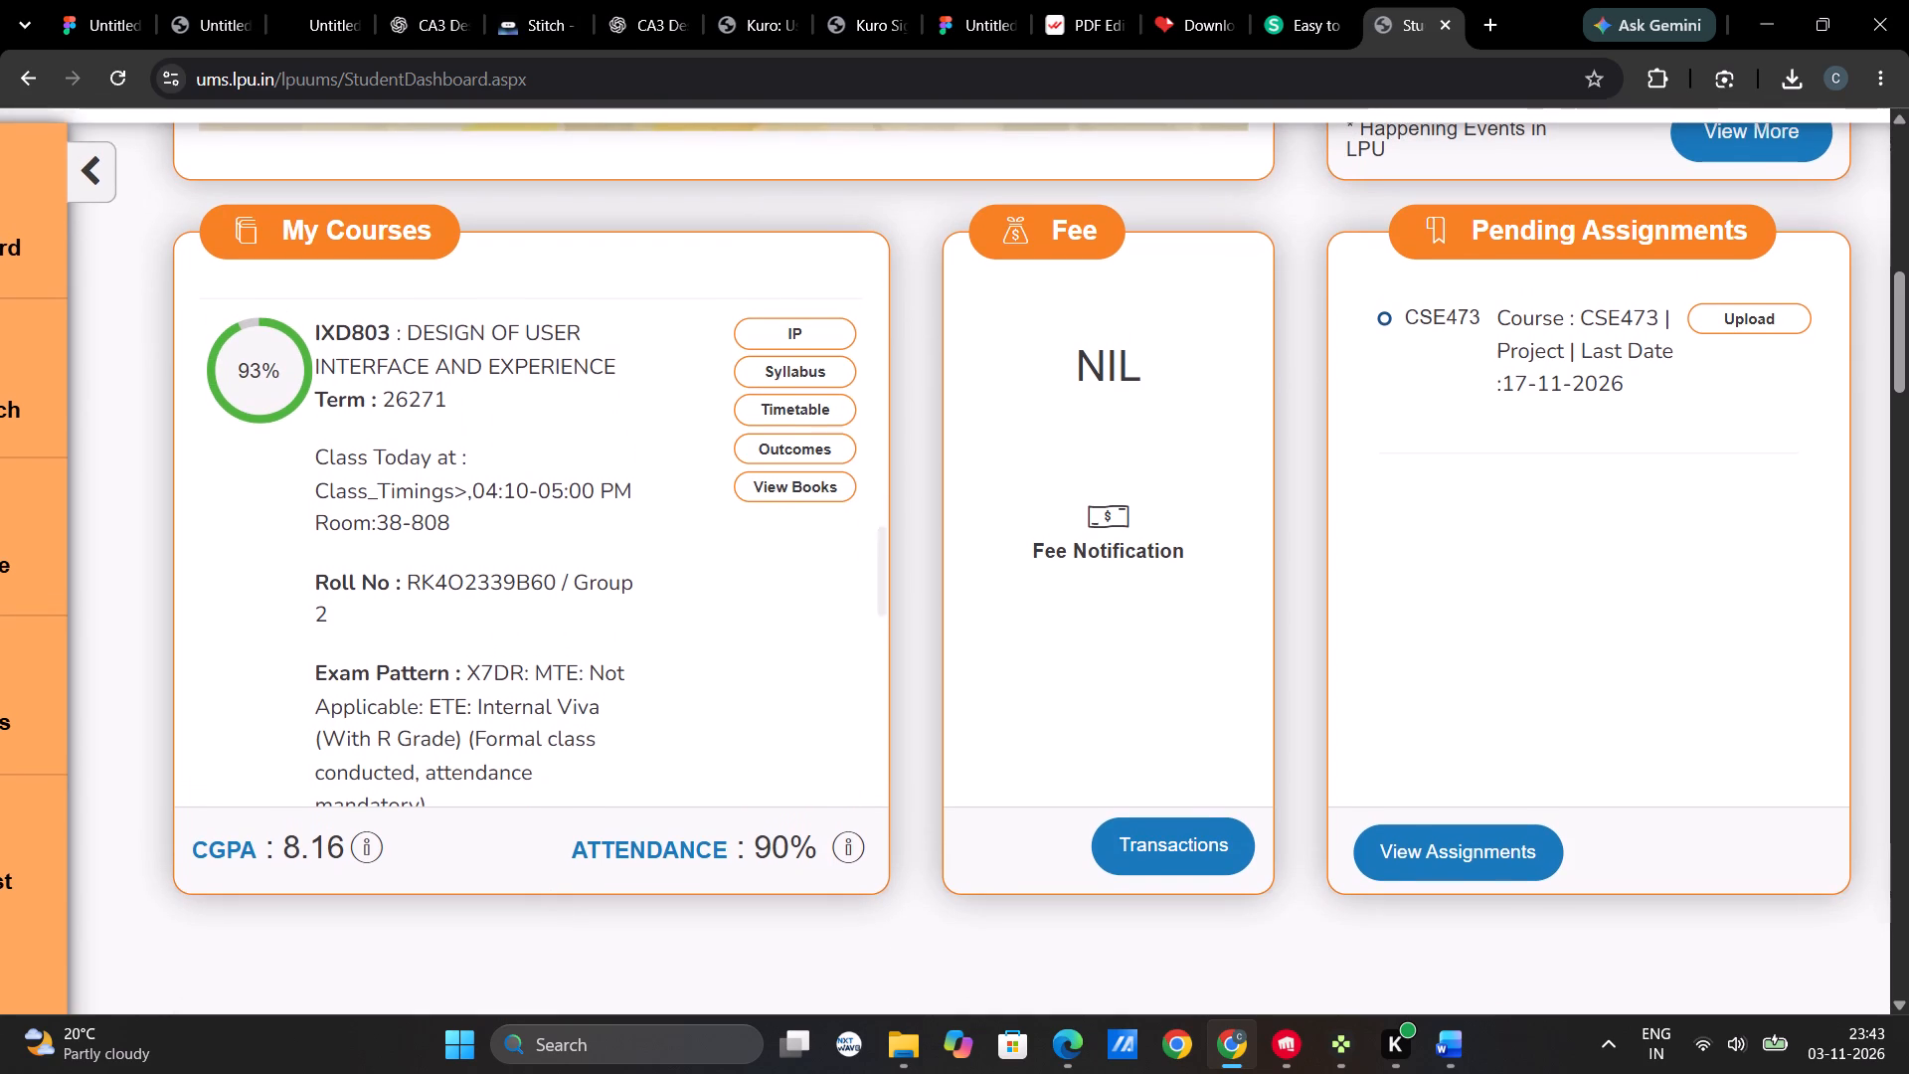
scroll(540, 674, "down", 1)
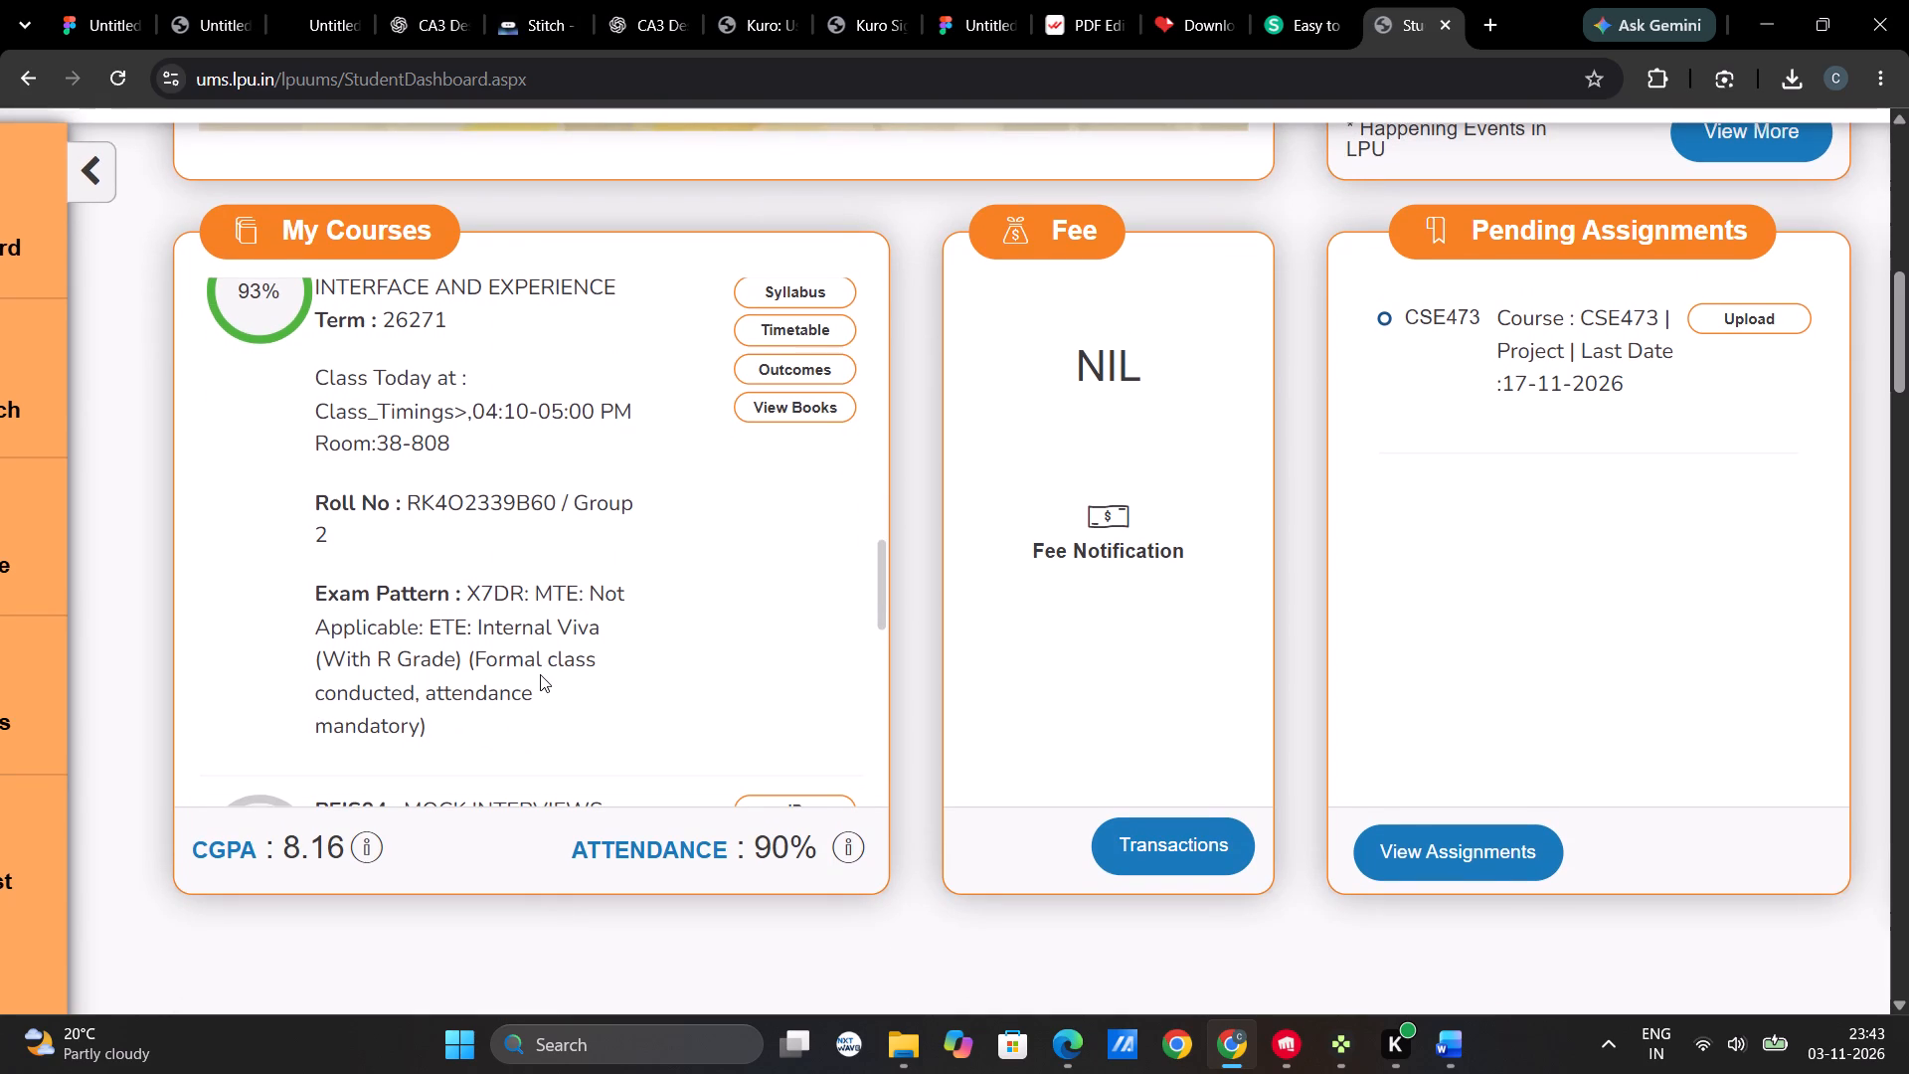
scroll(540, 674, "up", 1)
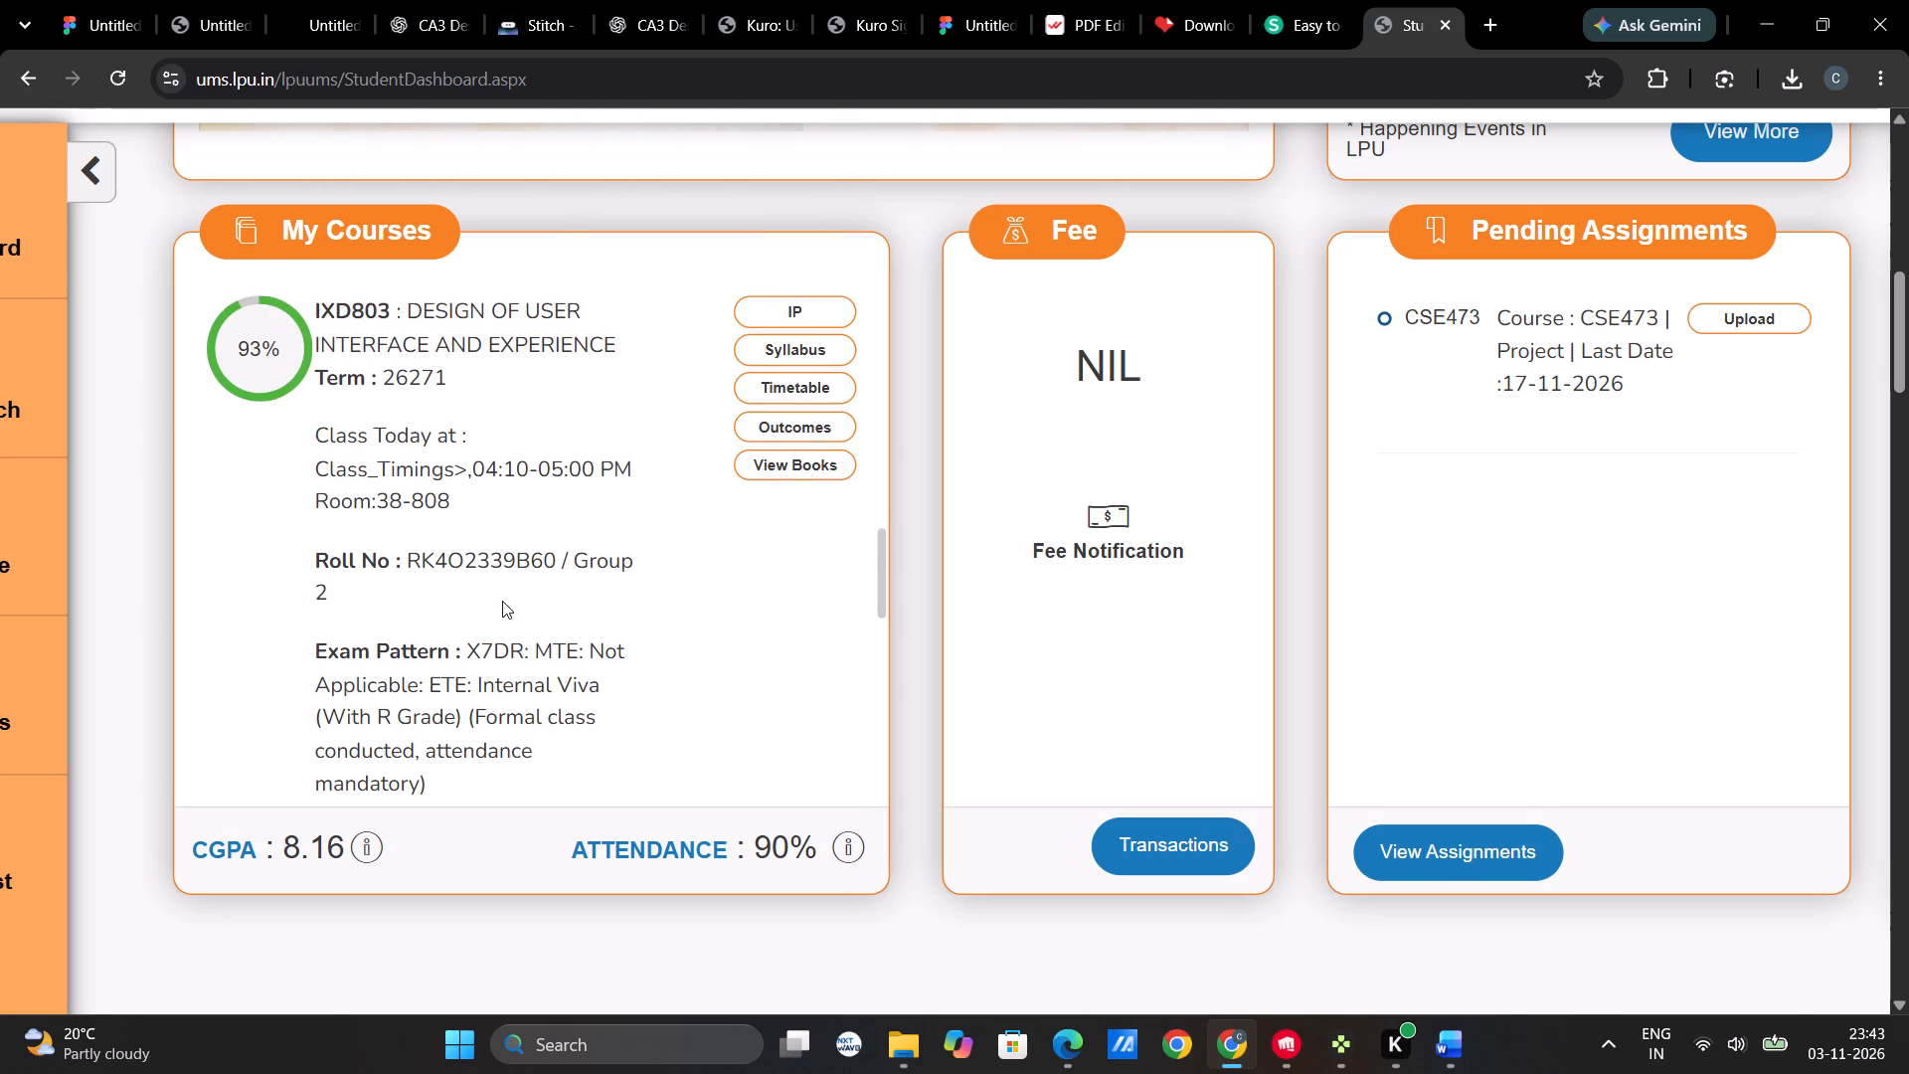
scroll(502, 601, "down", 1)
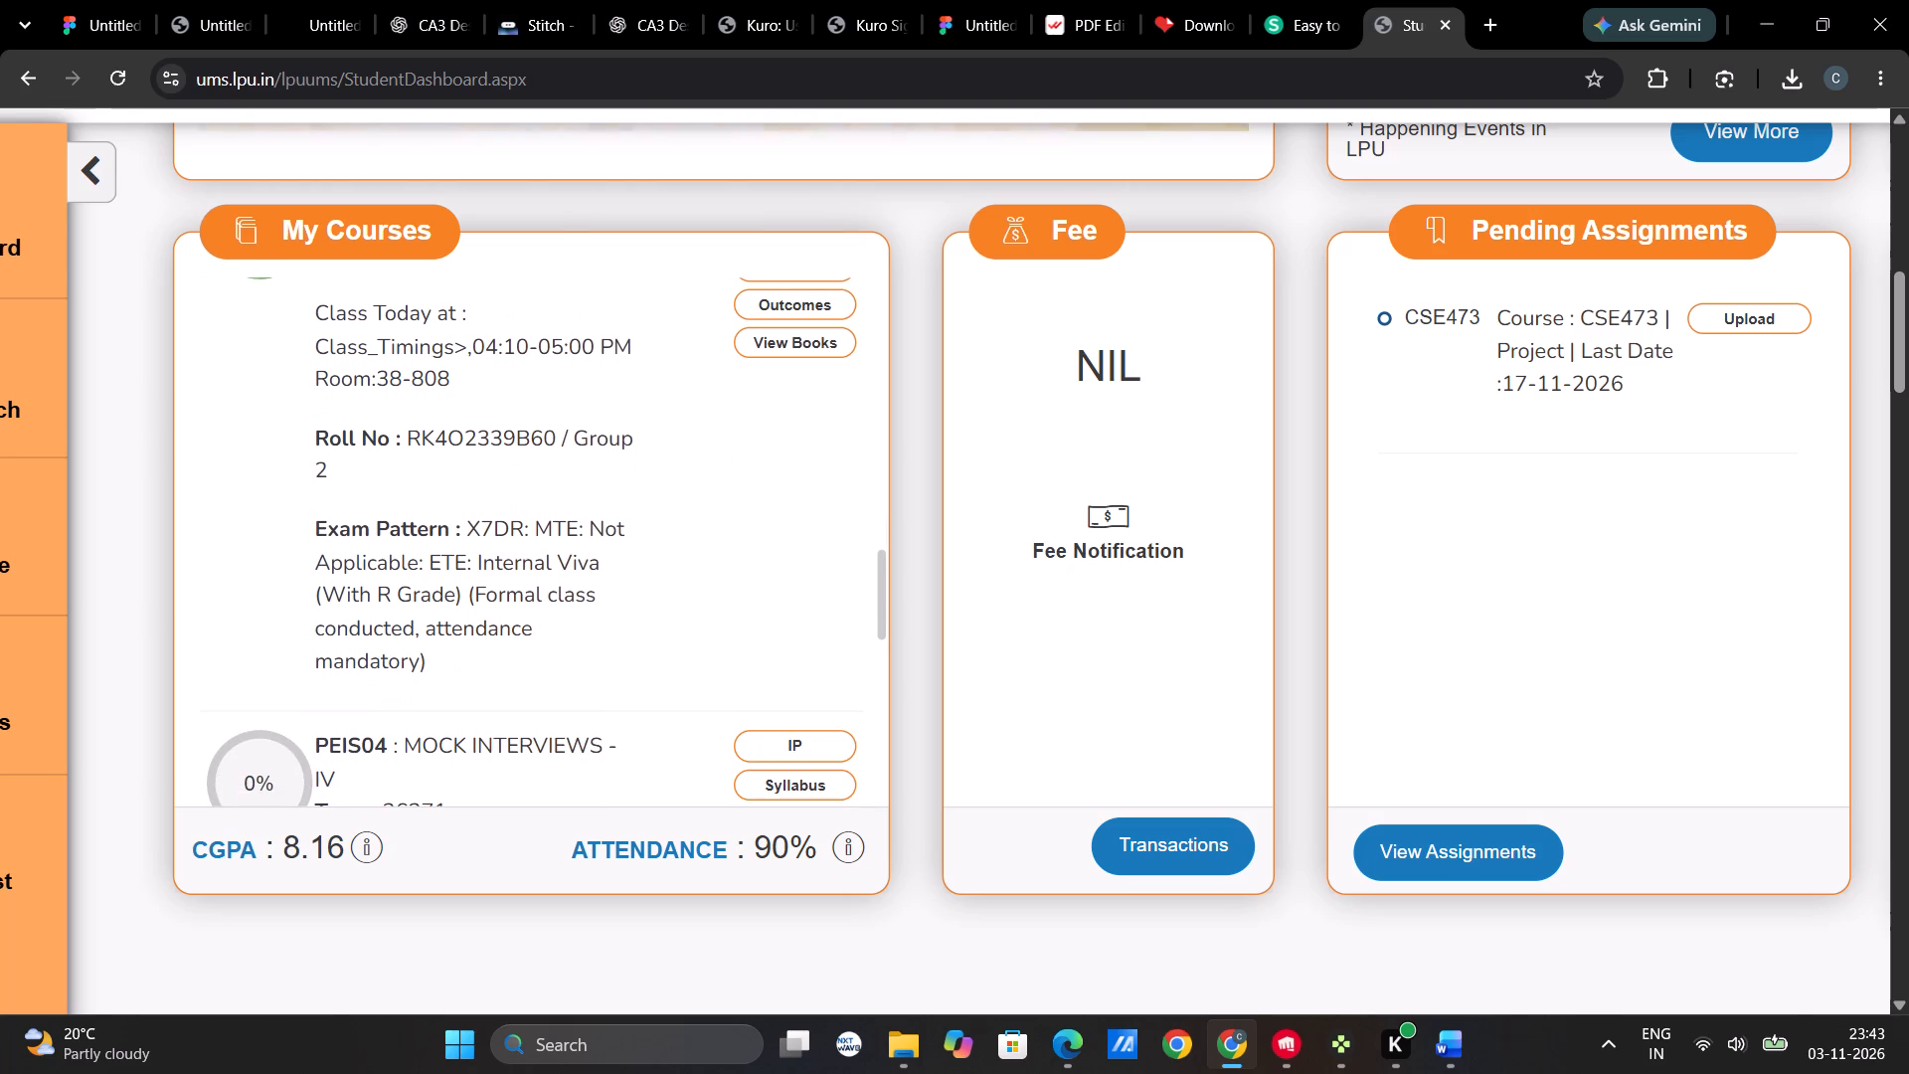
scroll(502, 601, "up", 1)
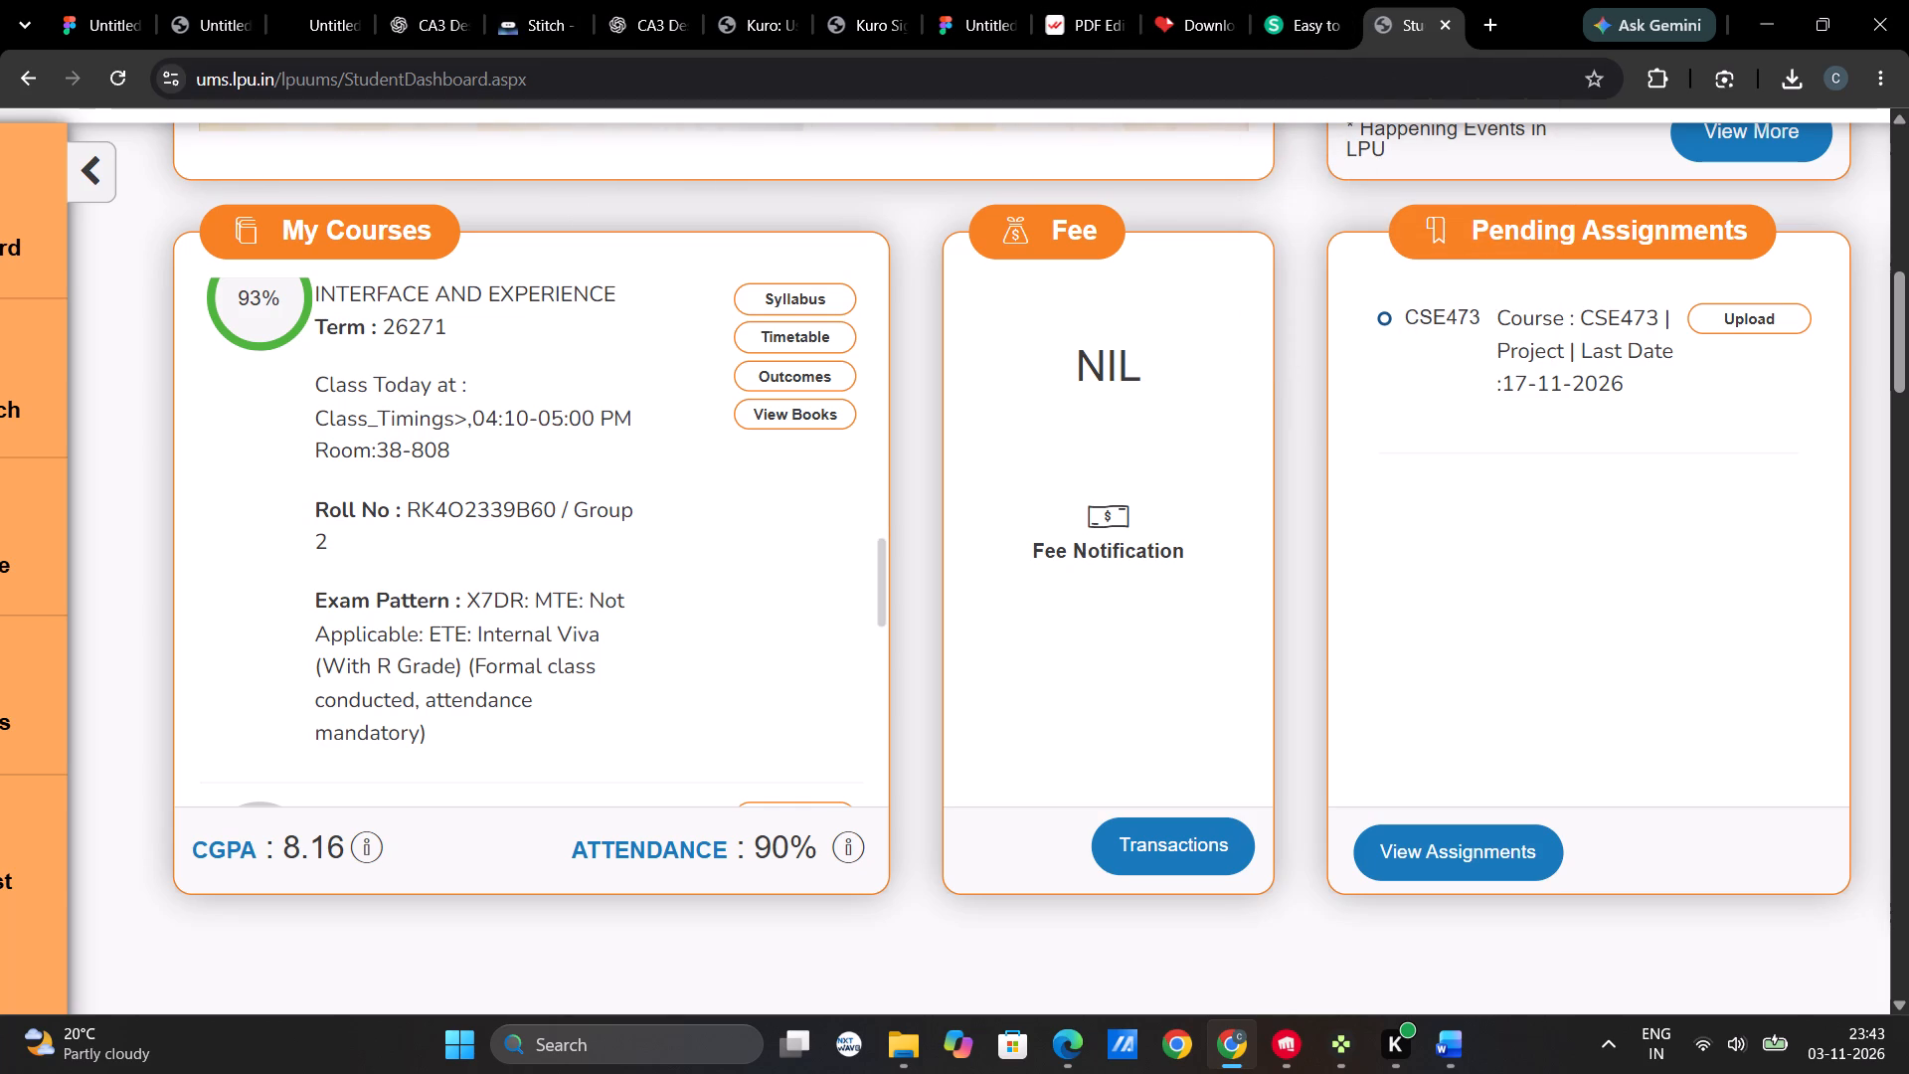
left_click_drag(420, 506, 489, 512)
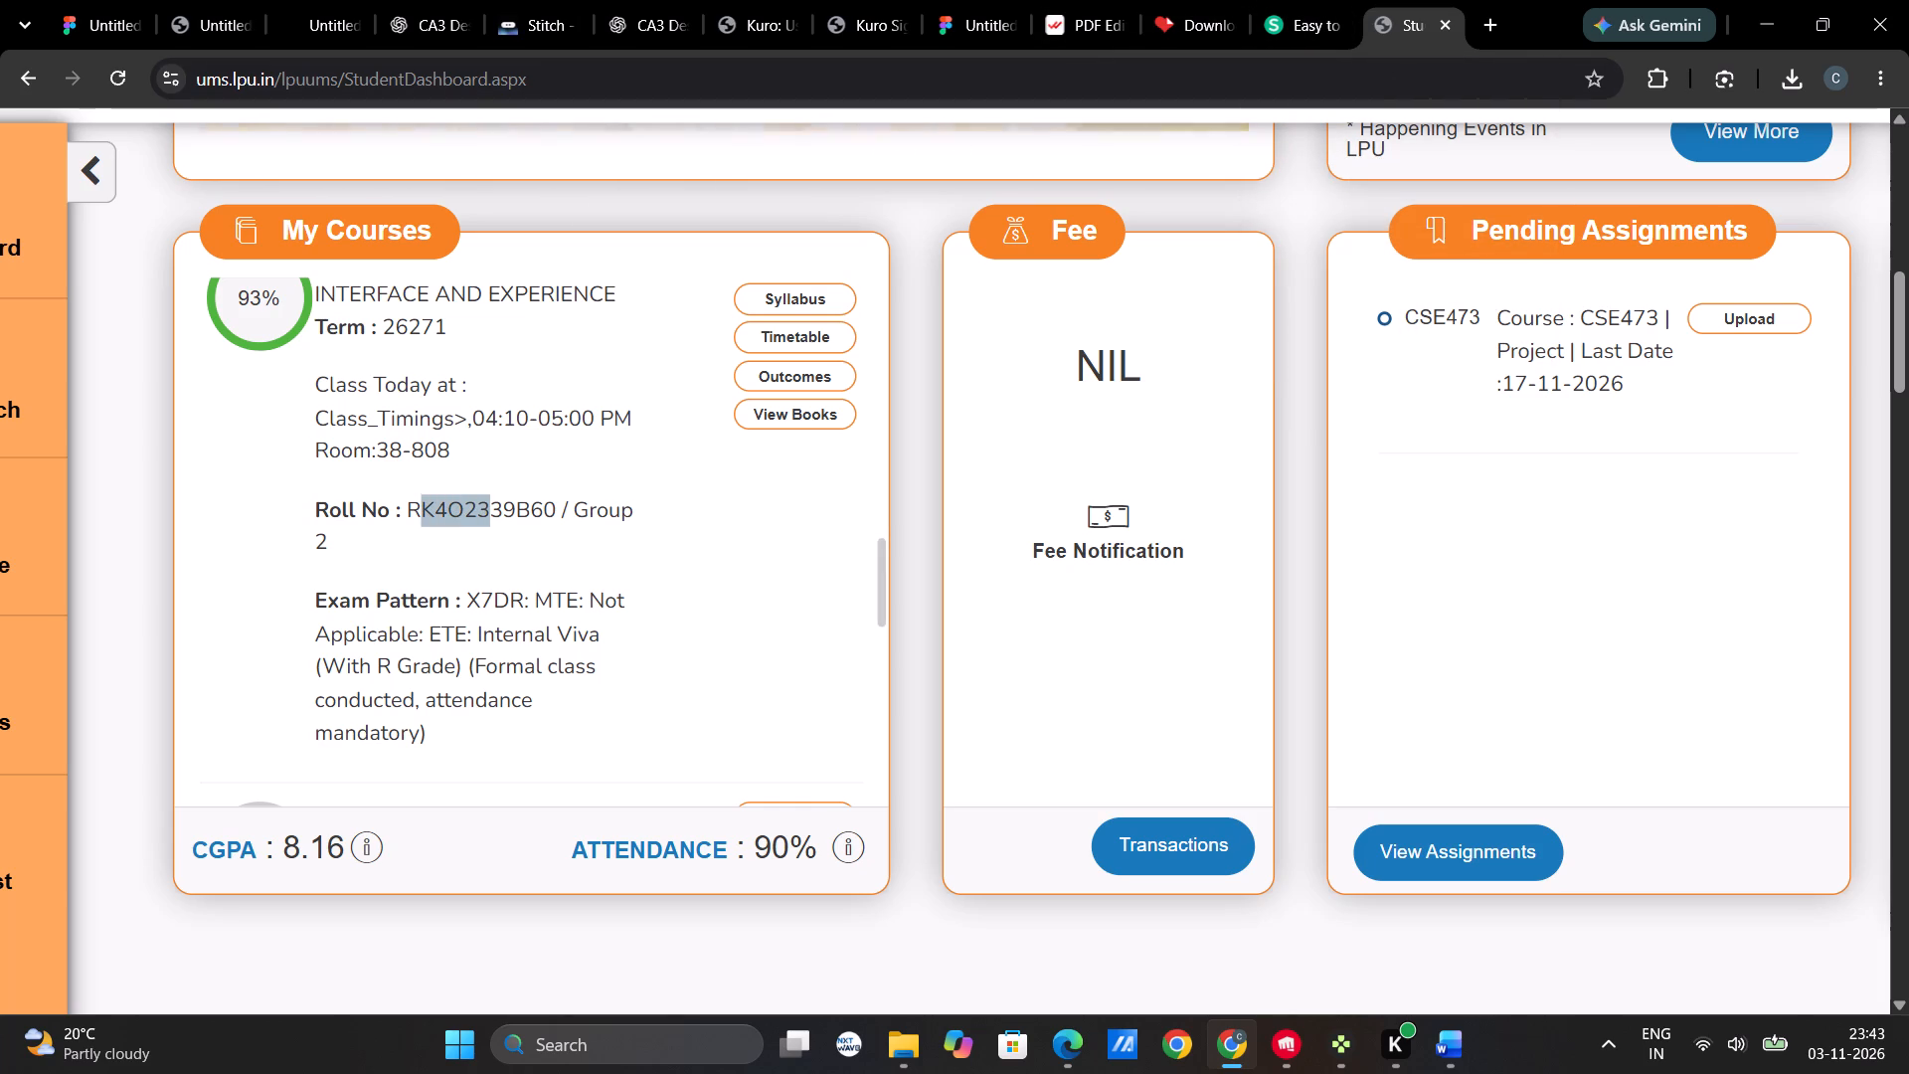
key("ctrl+c")
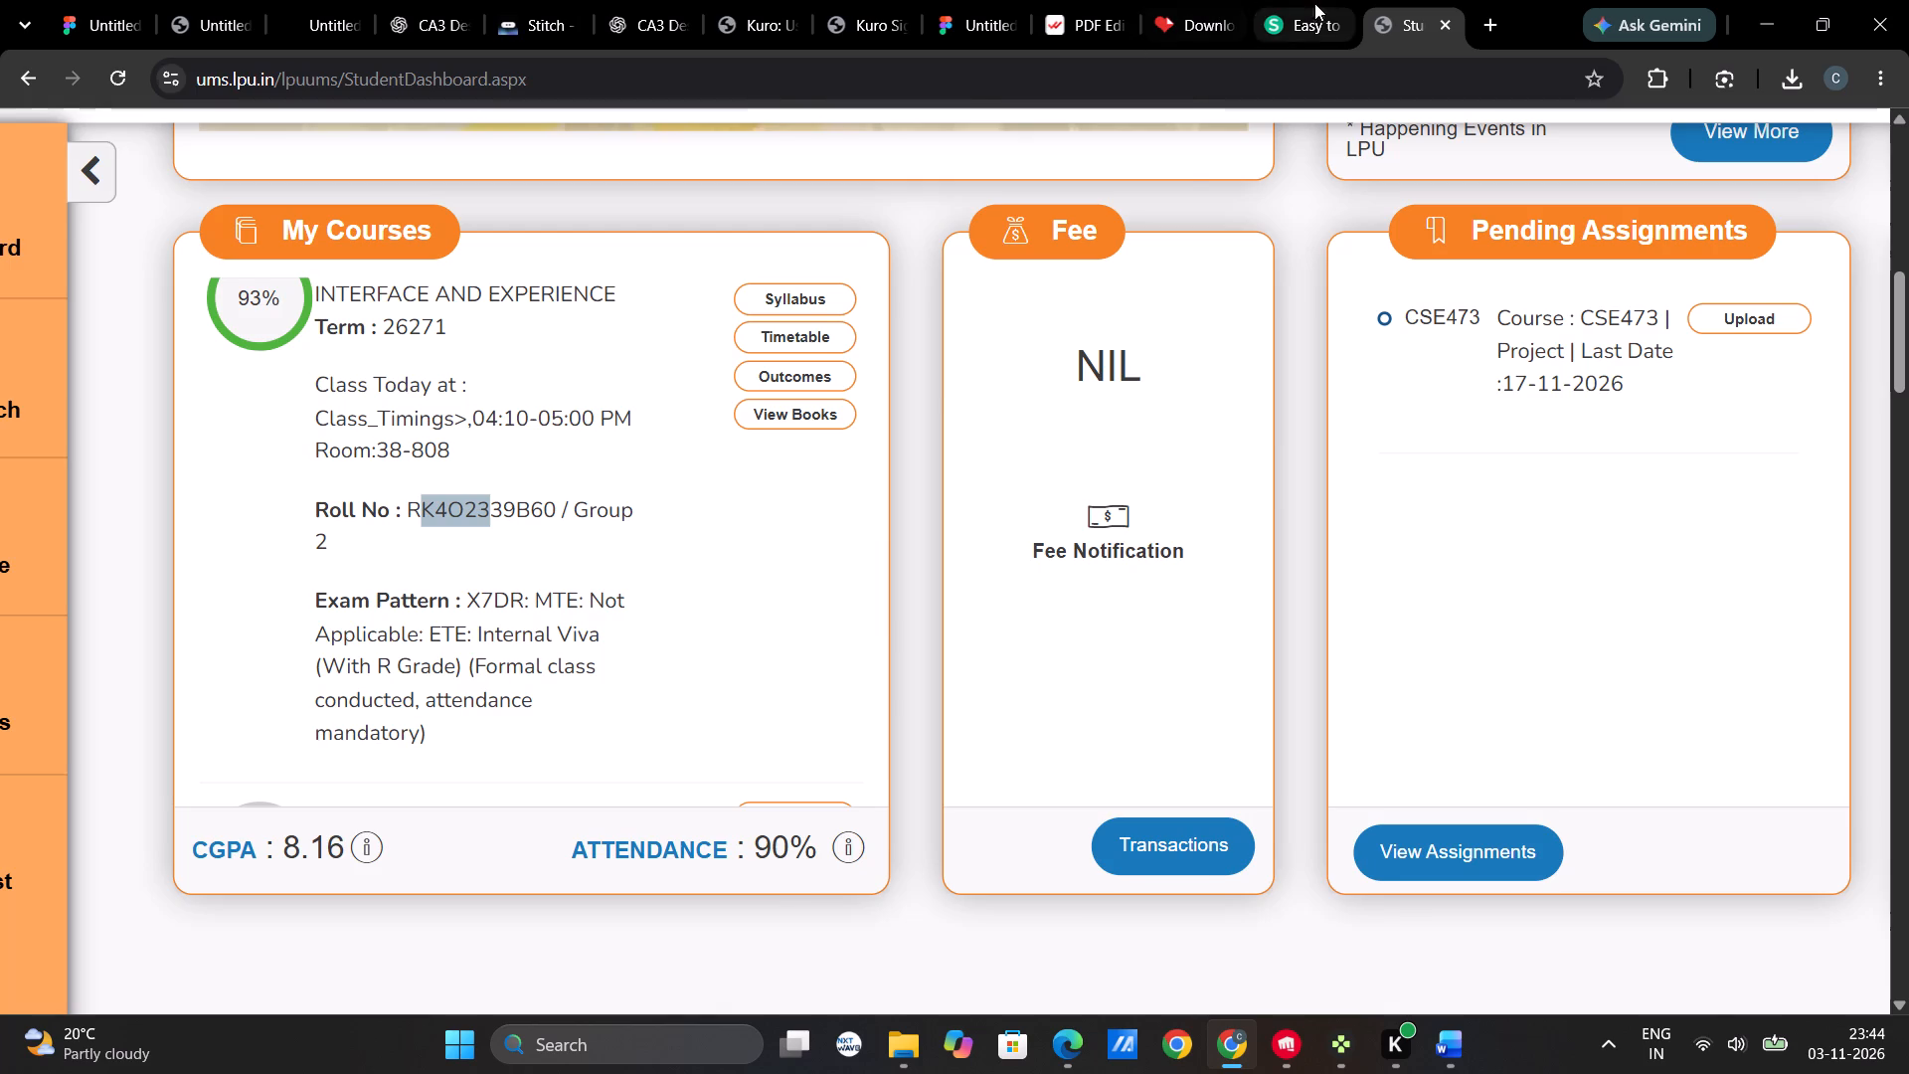
left_click(1314, 3)
left_click(811, 617)
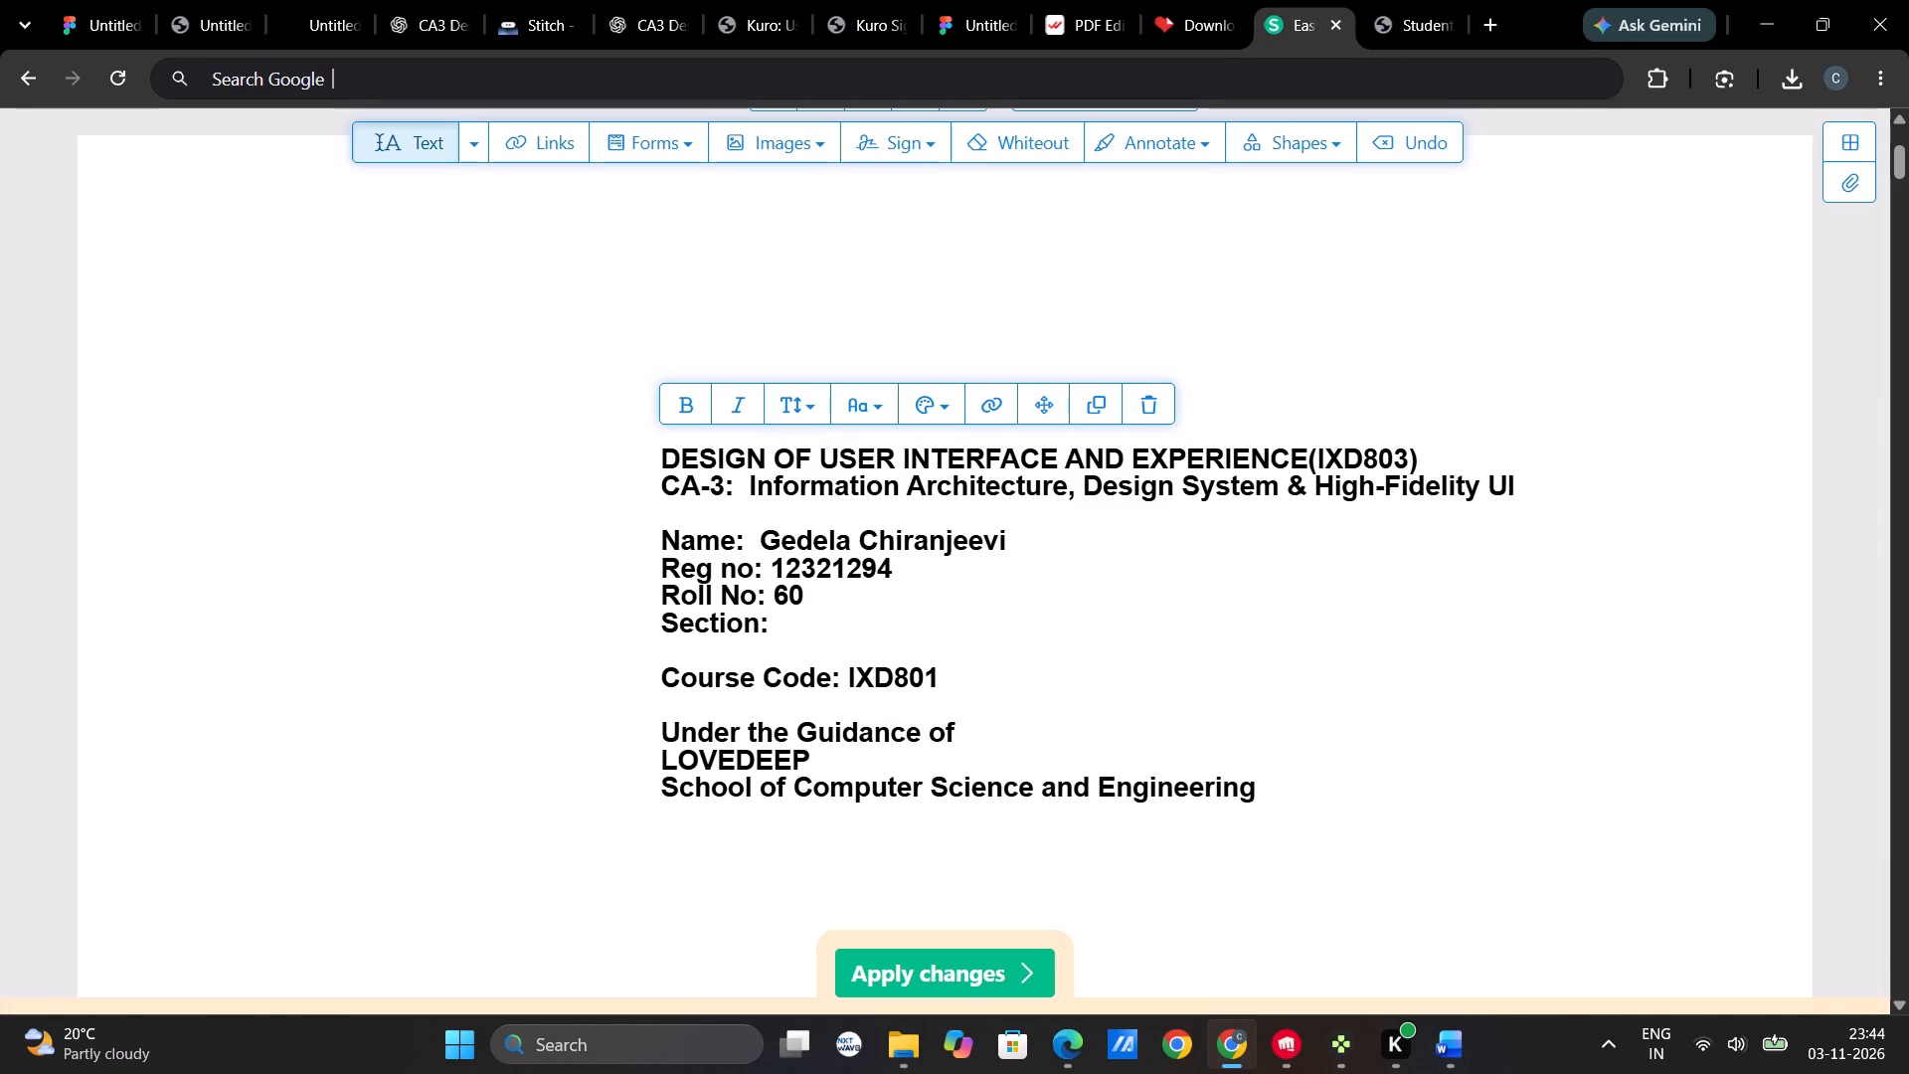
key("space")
key("ctrl+v")
Change the Course Code on the cover to IXD803.
left_click(949, 685)
key("BackSpace")
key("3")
Replace the name below "Under the Guidance of" with the IXD803 instructor's first name and surname.
scroll(949, 685, "down", 1)
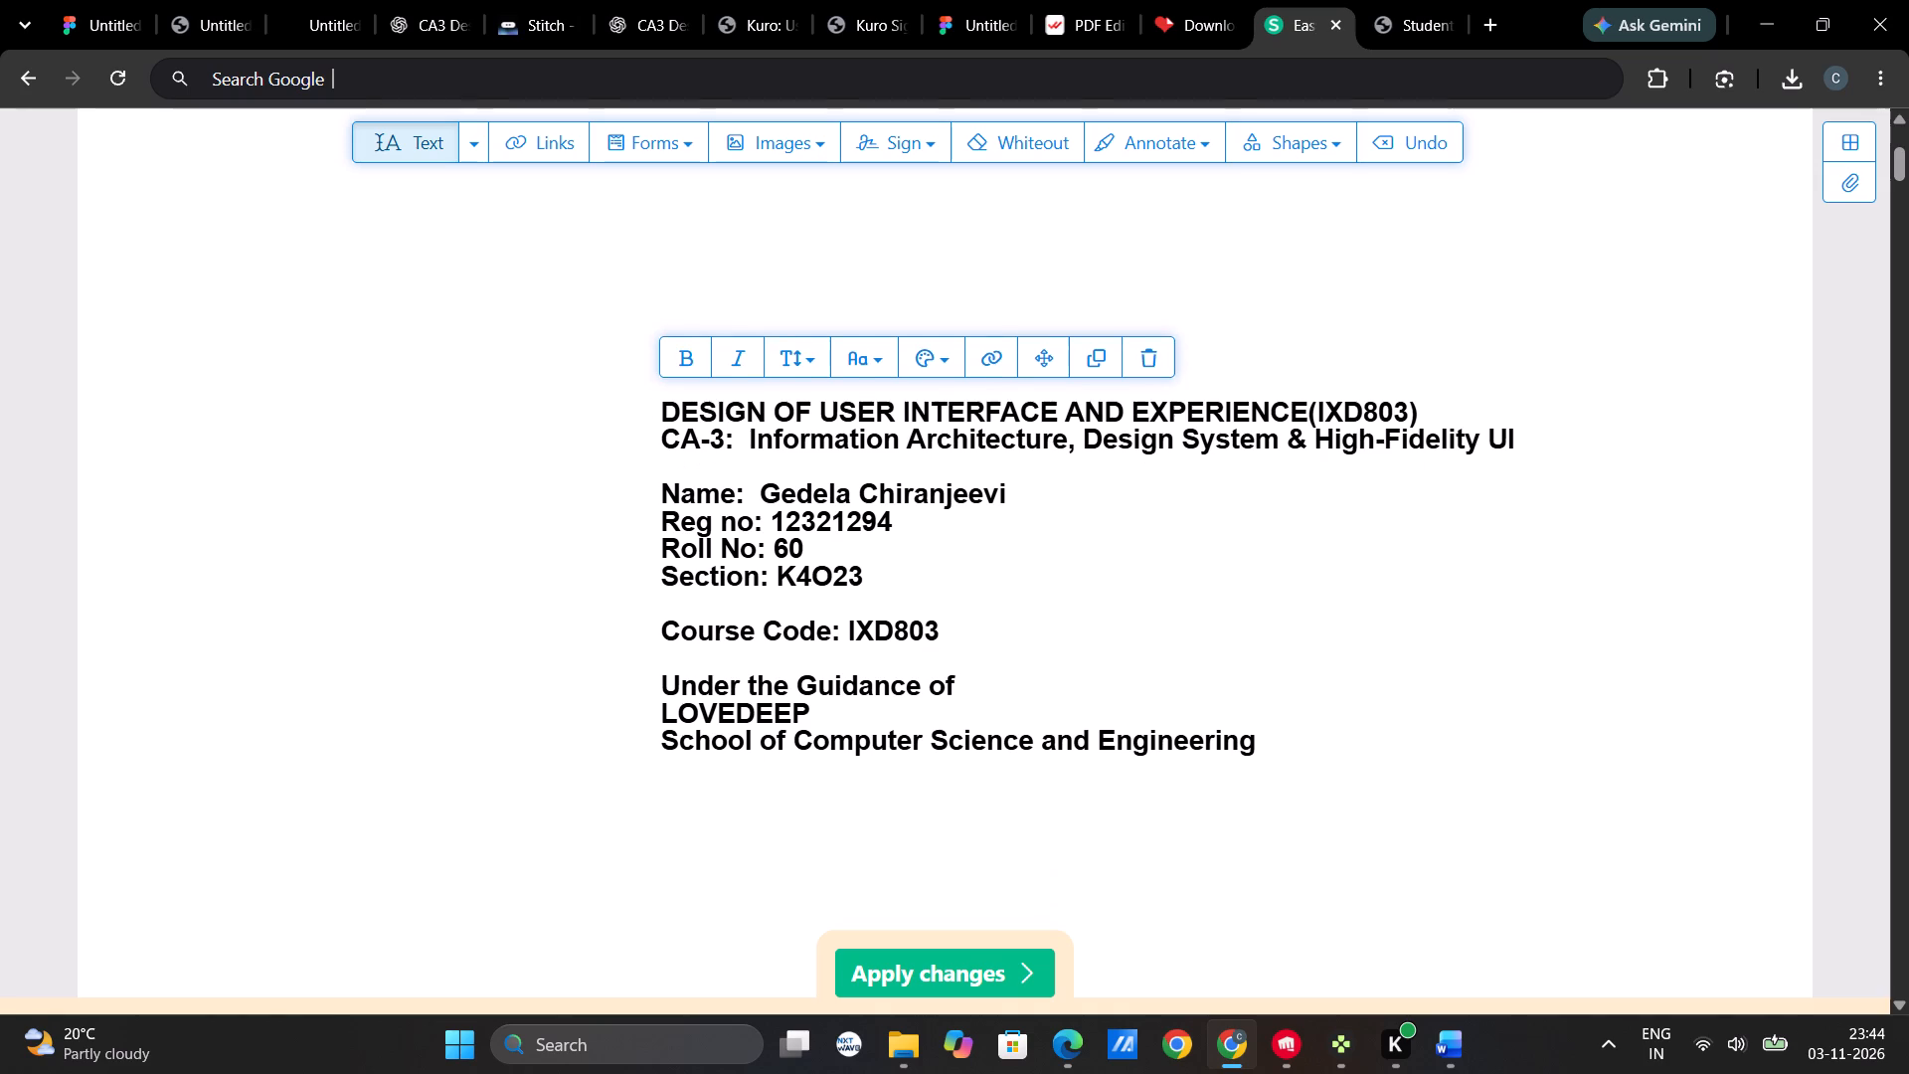
scroll(949, 685, "down", 1)
left_click(829, 708)
key("BackSpace")
key("BackSpace")
key("BackSpace")
key("BackSpace")
key("BackSpace")
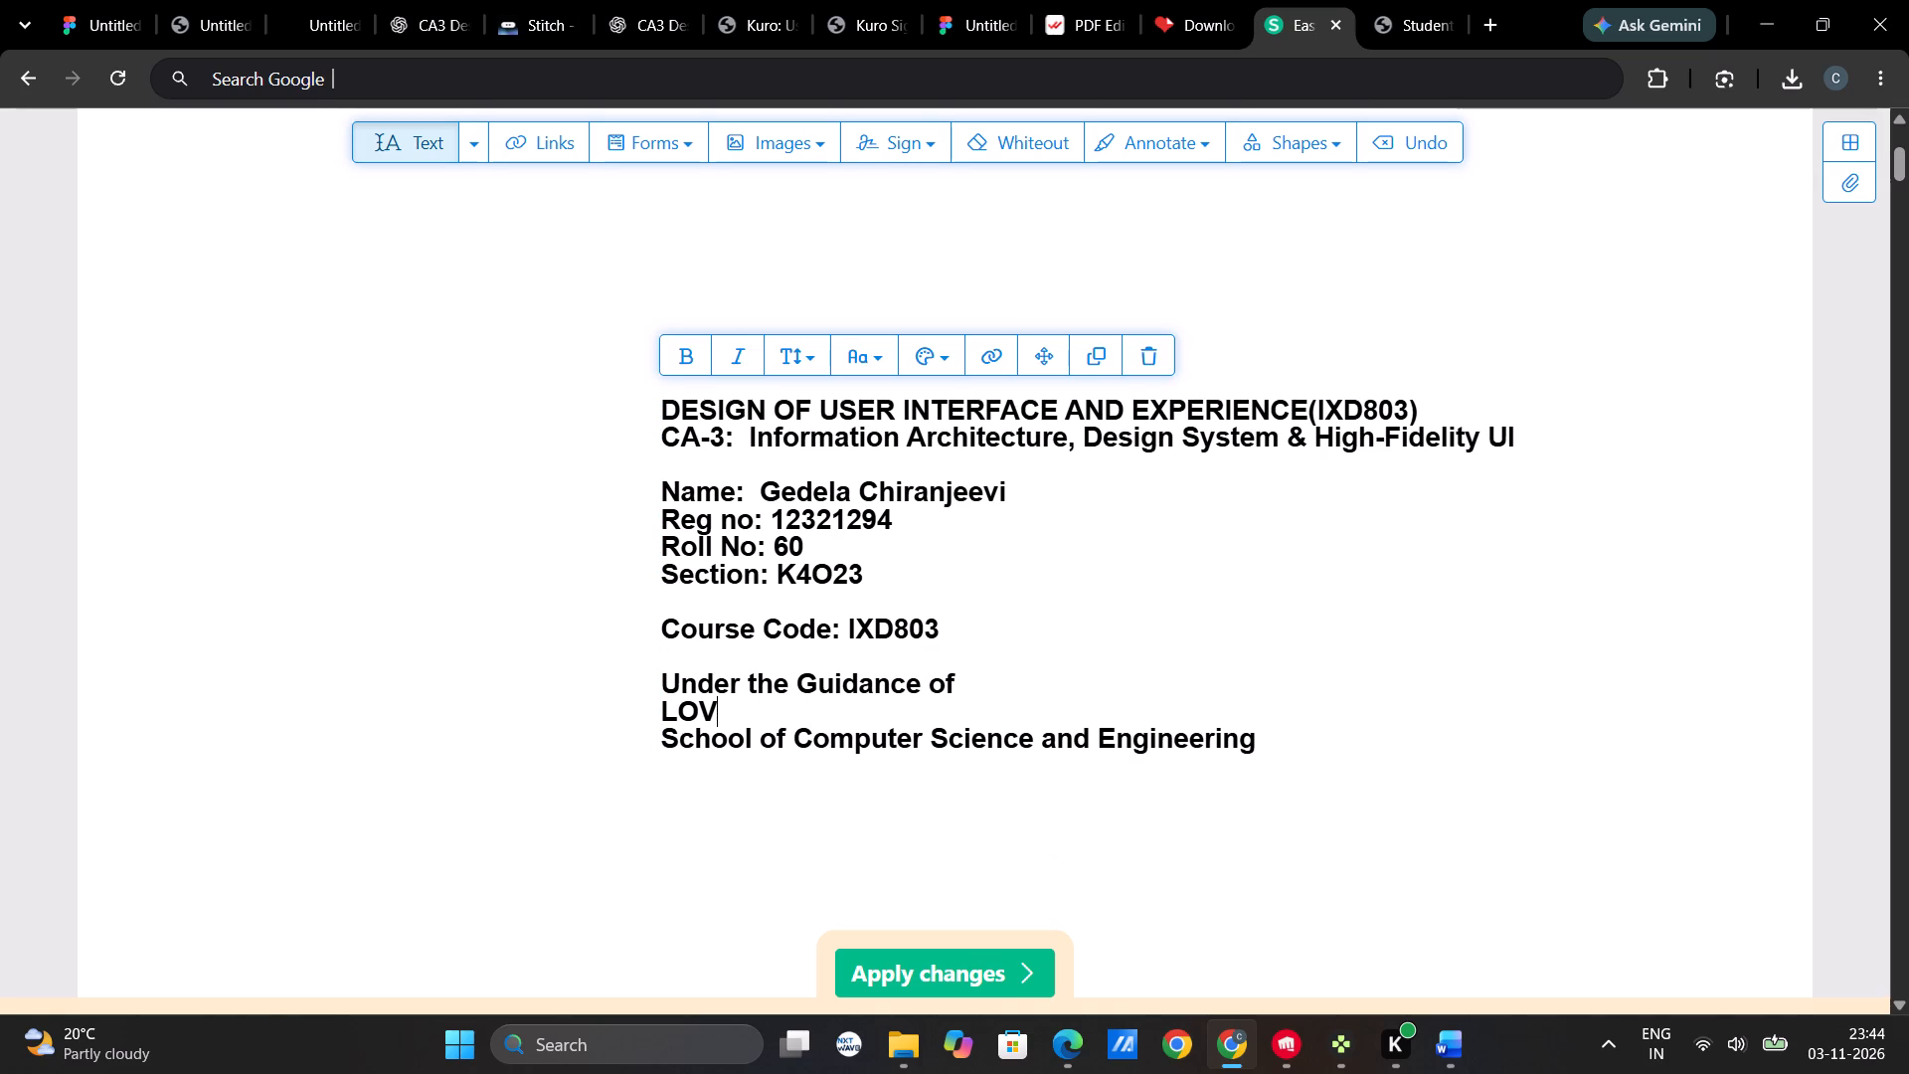
key("BackSpace")
key("BackSpace")
key("BackSpace")
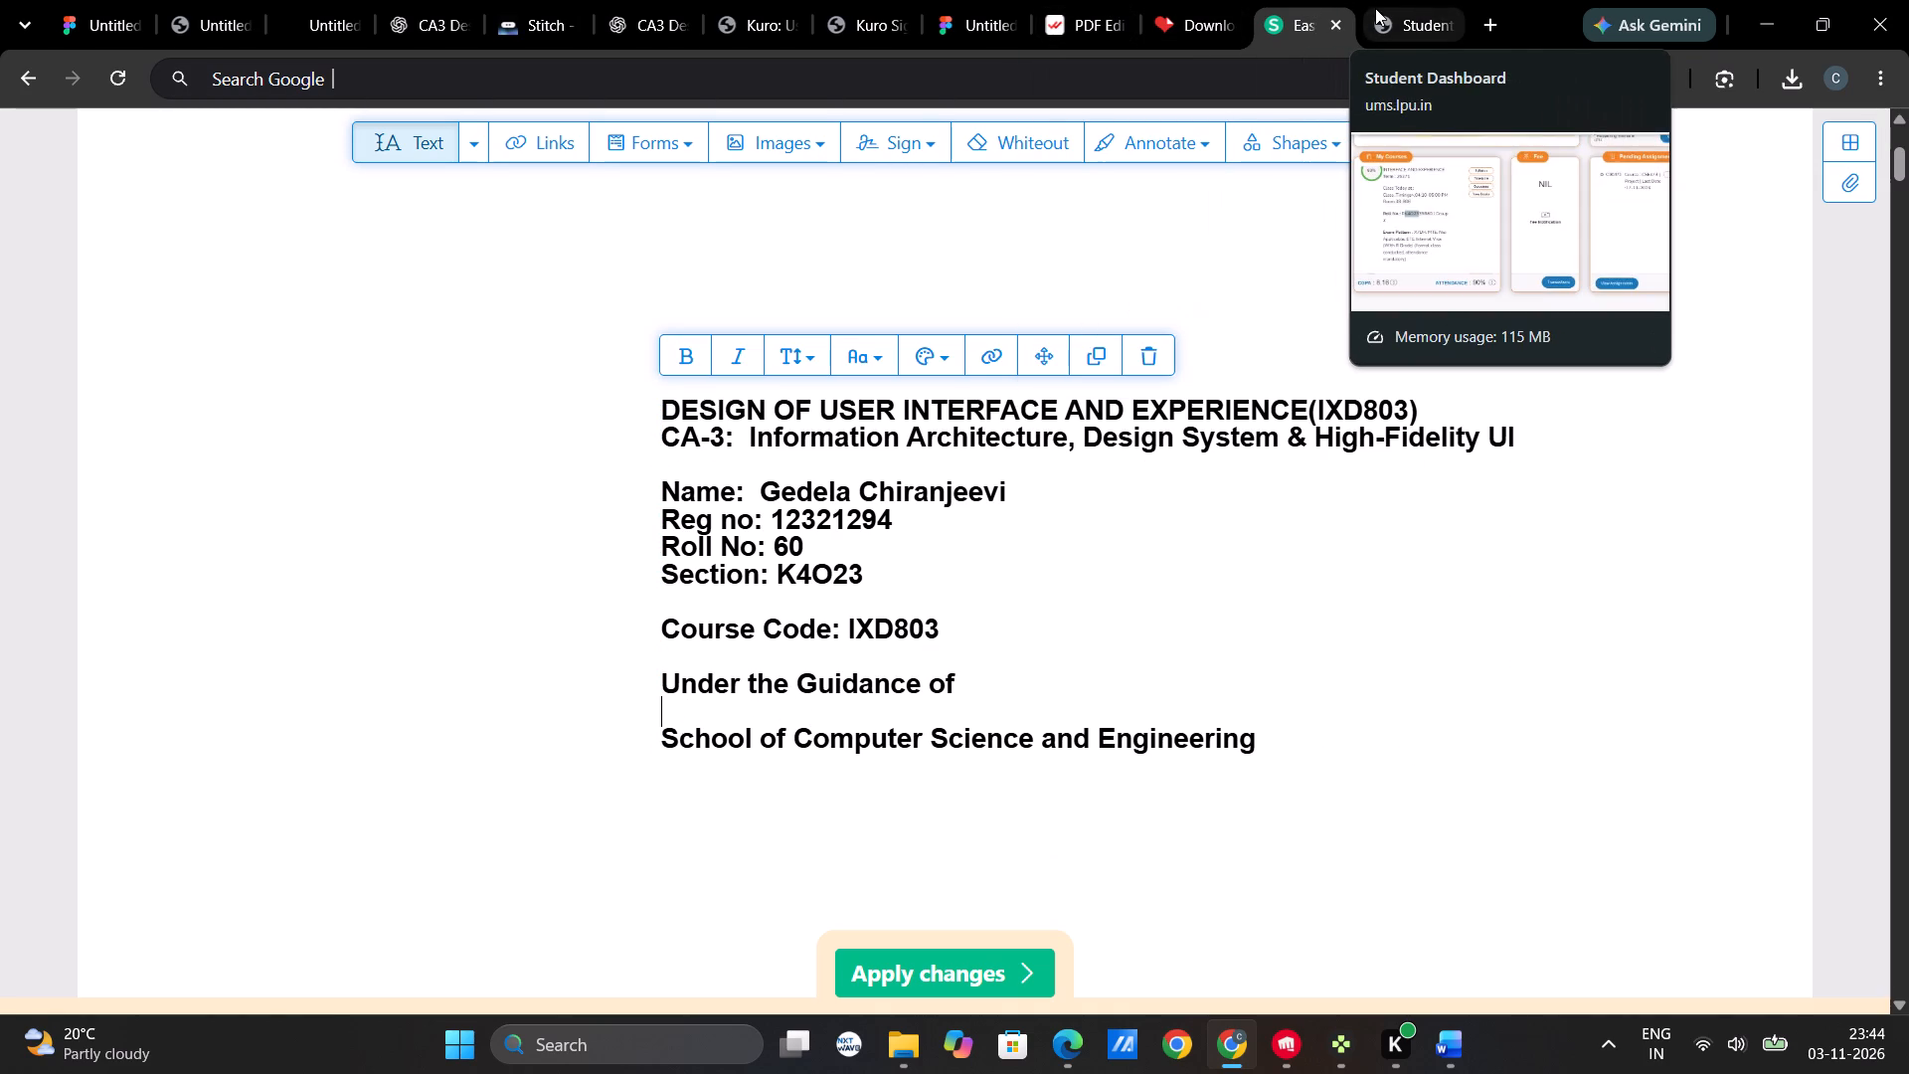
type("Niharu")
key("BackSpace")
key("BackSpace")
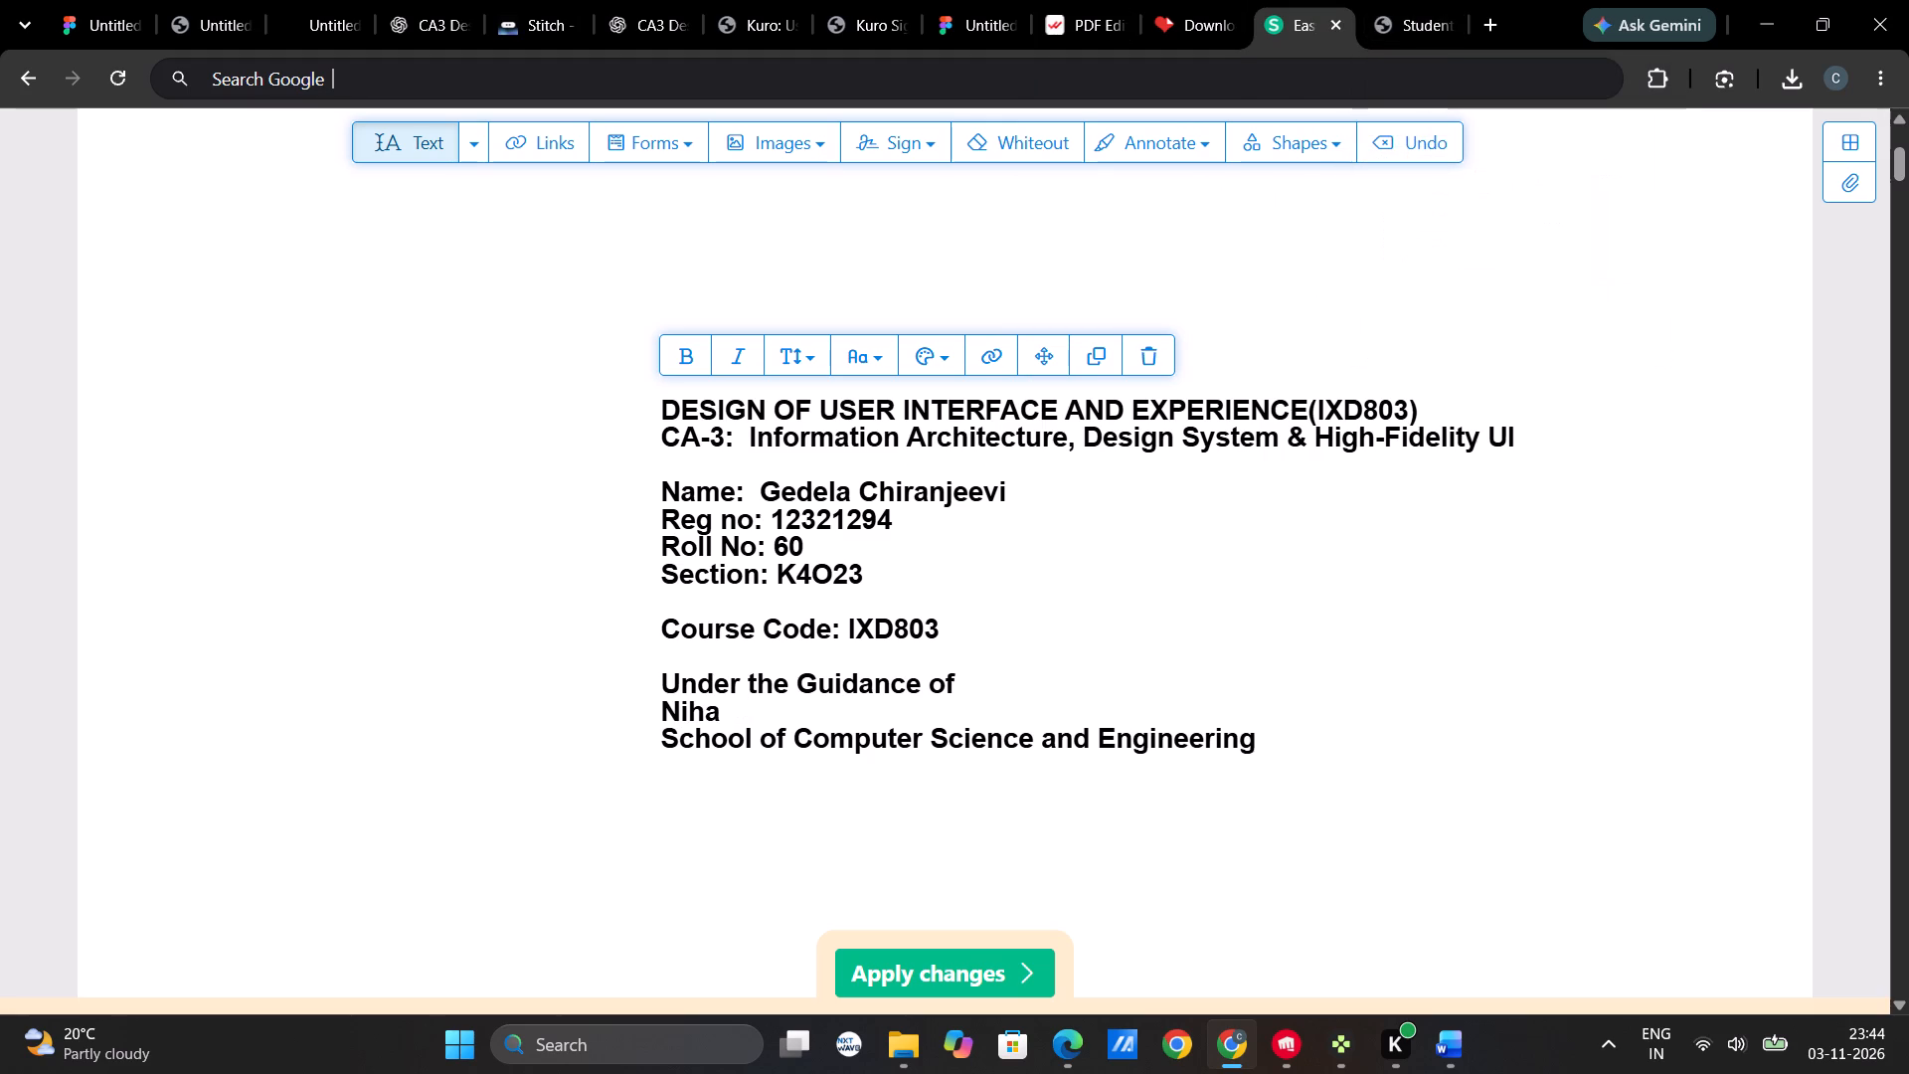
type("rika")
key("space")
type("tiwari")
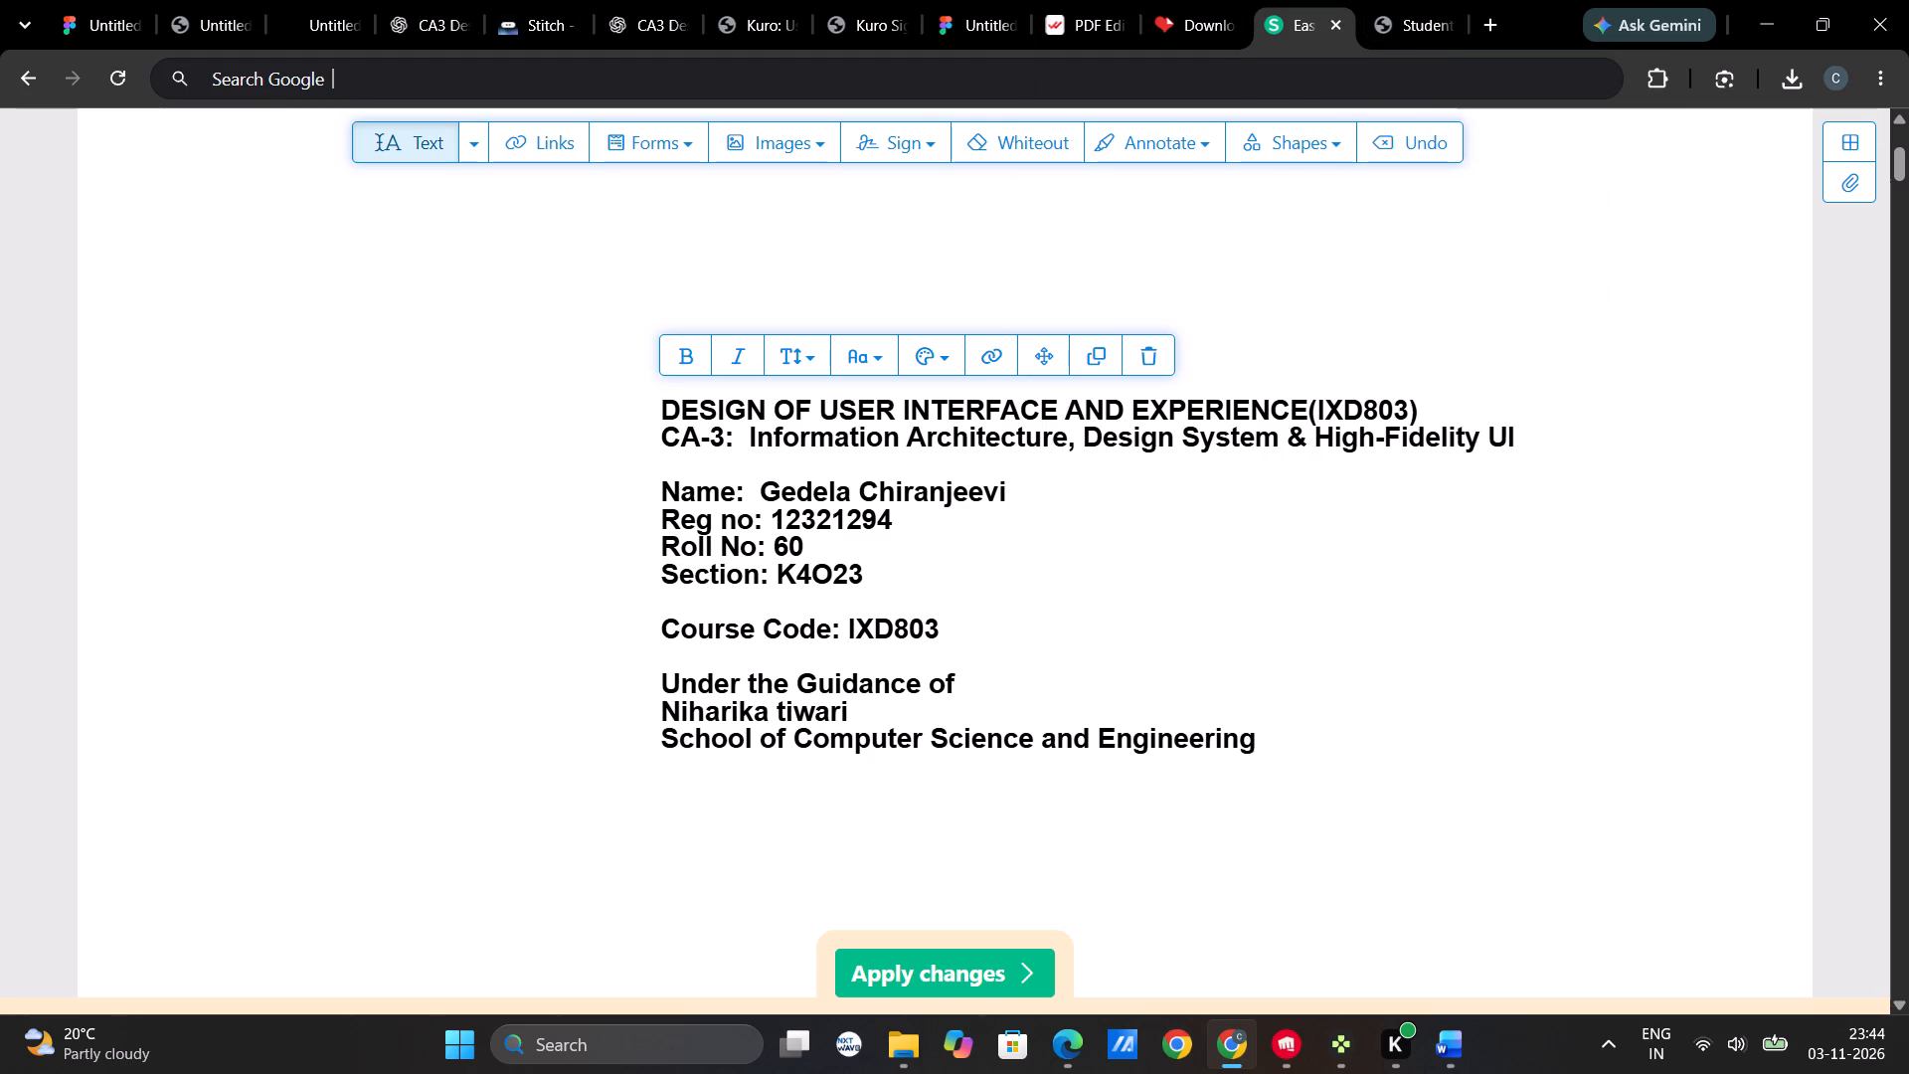
Capitalise the first letter of the instructor's surname on the cover.
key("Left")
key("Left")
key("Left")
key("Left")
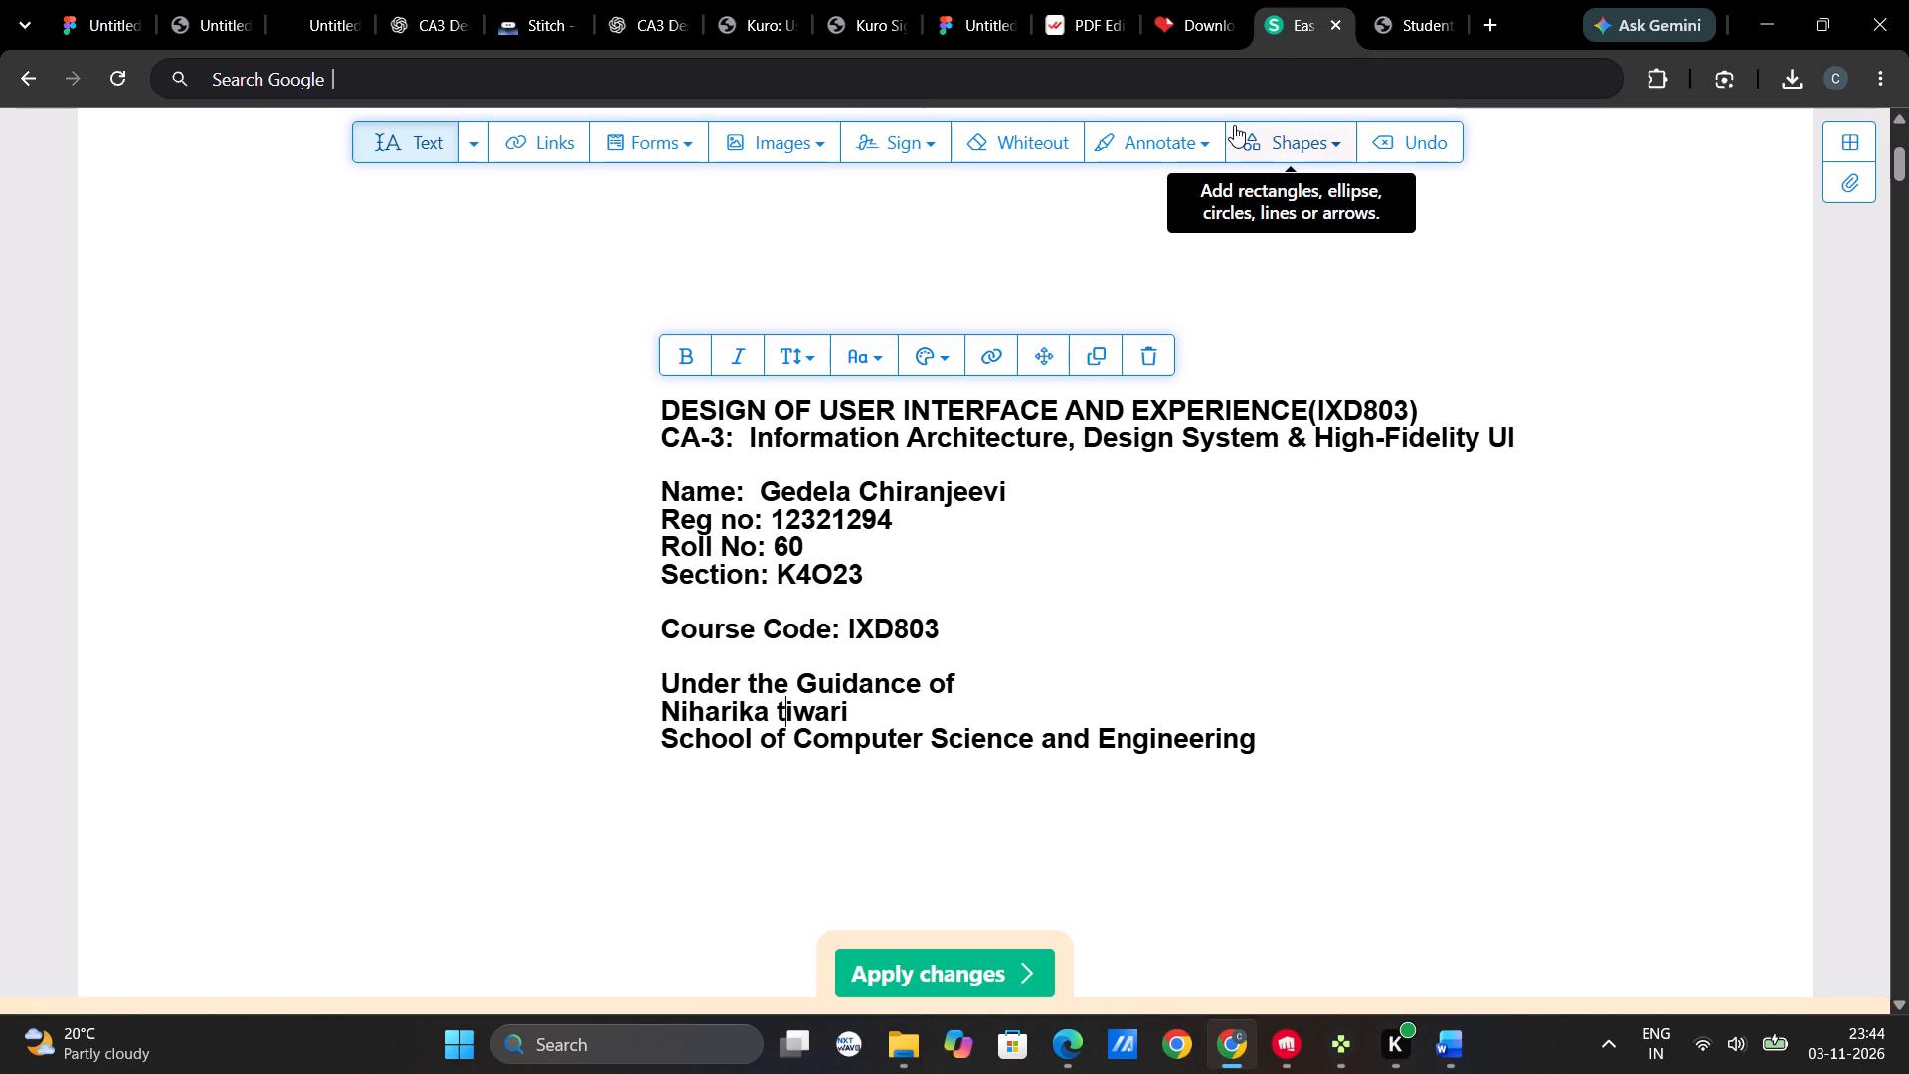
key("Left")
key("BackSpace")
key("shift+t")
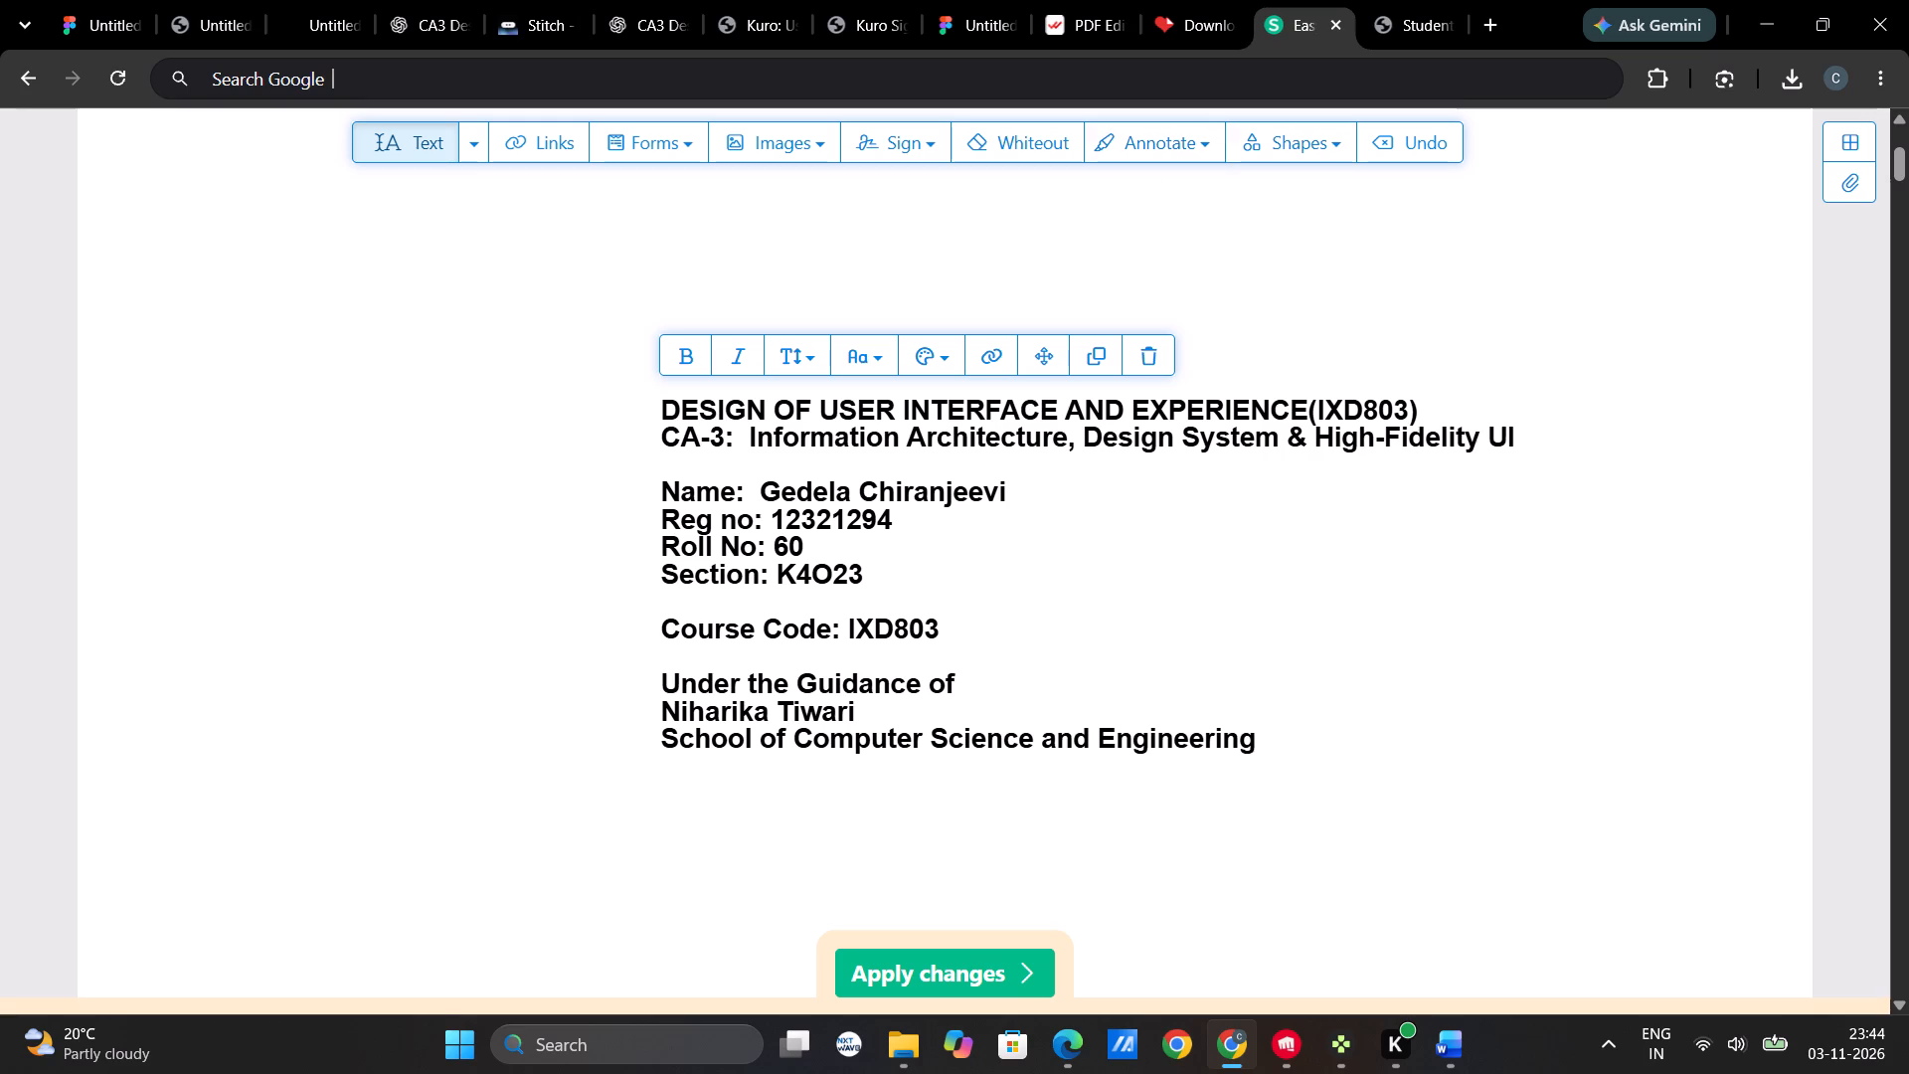
Join the instructor's name onto the "Under the Guidance of" line, separated by a spaced colon.
left_click(658, 709)
key("BackSpace")
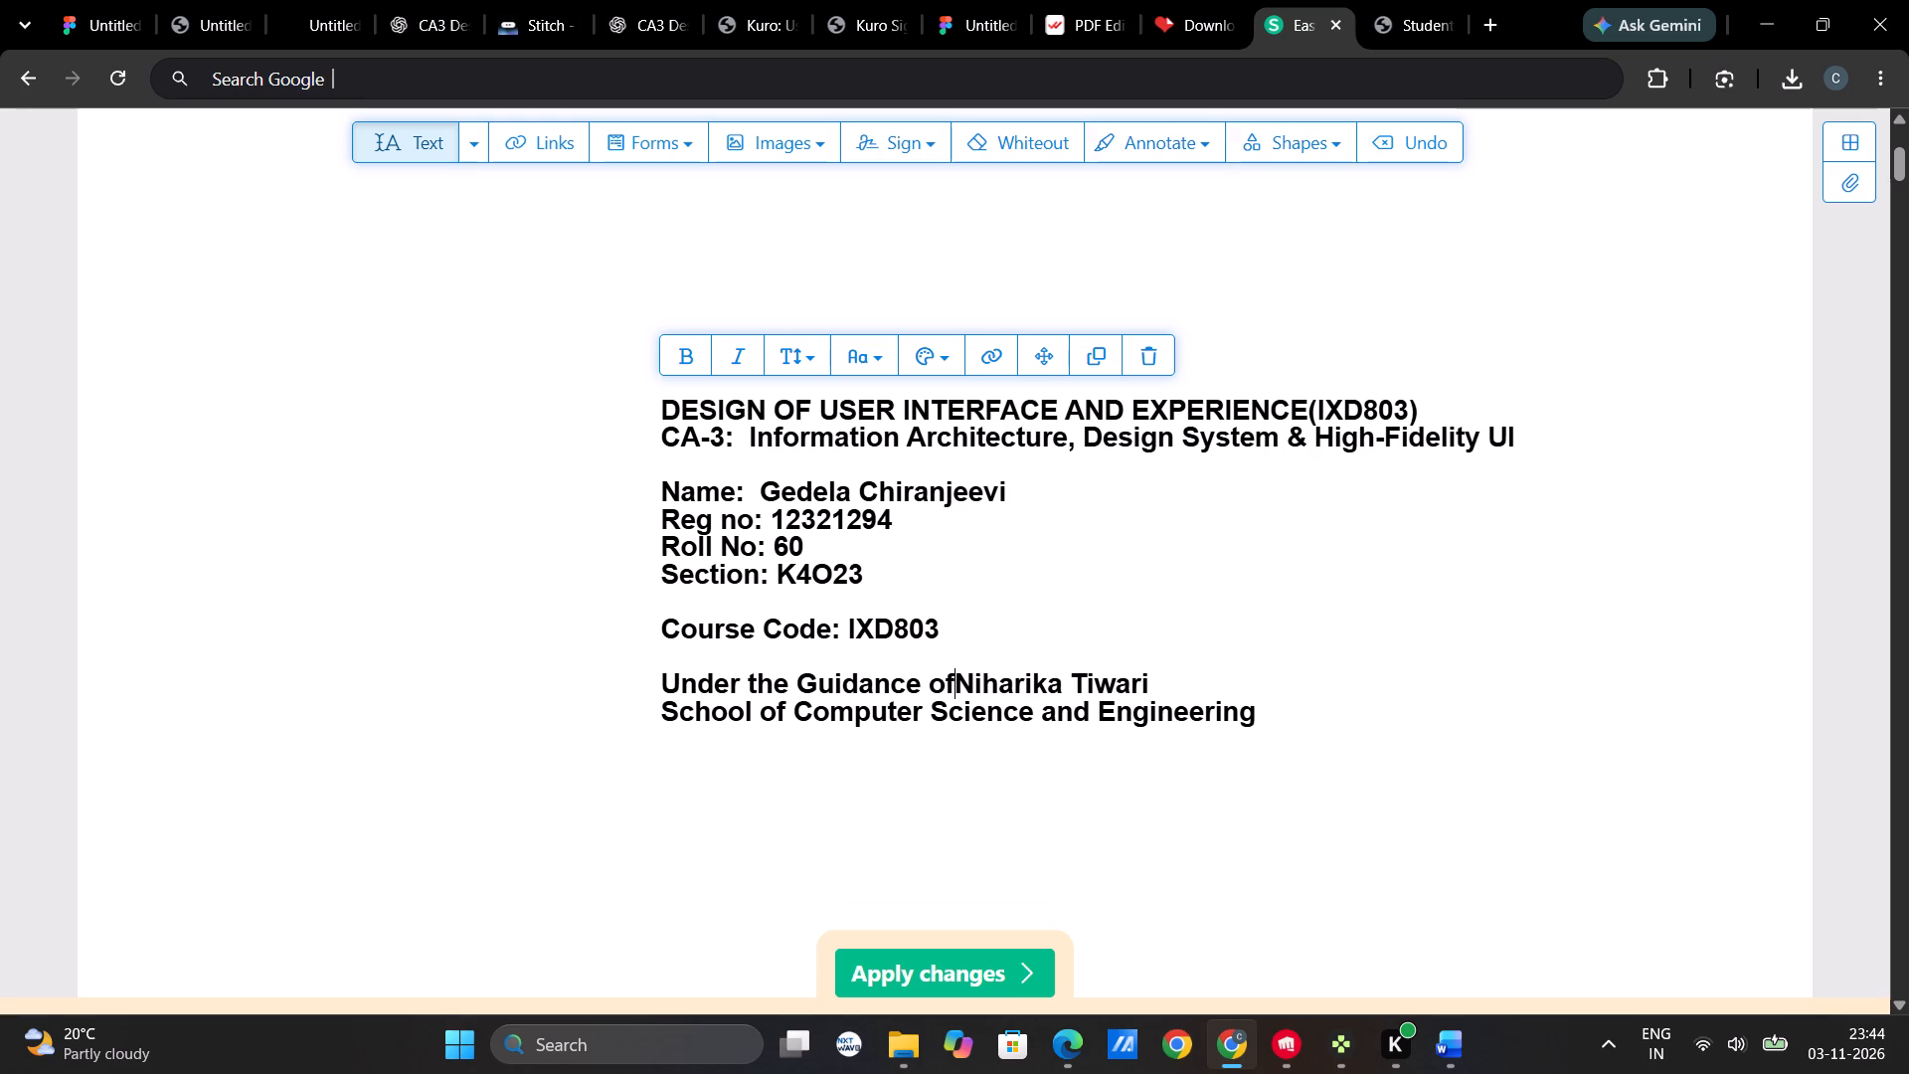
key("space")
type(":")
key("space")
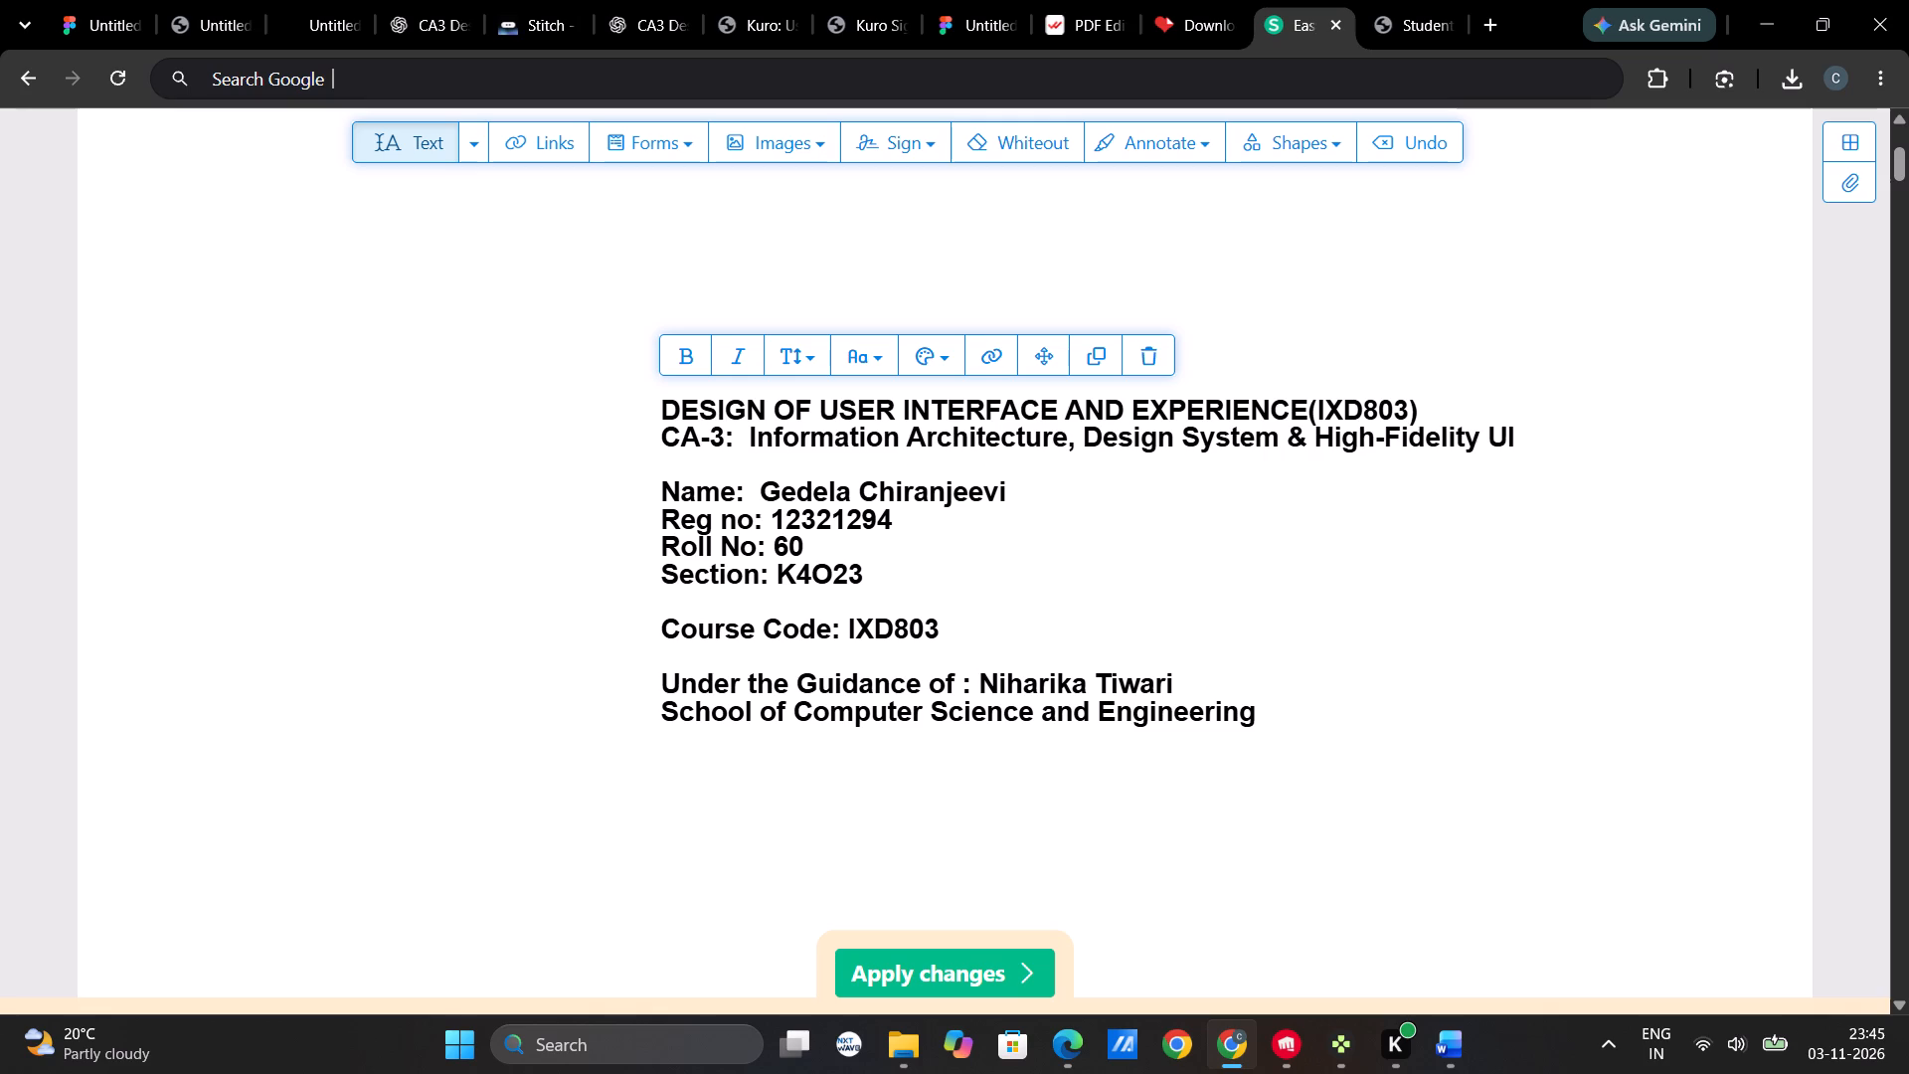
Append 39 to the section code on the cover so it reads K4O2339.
left_click(871, 569)
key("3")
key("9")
left_click(728, 608)
Switch to Word and copy the Lovely Professional University logo from the CA-2 document's cover page.
scroll(993, 493, "up", 1)
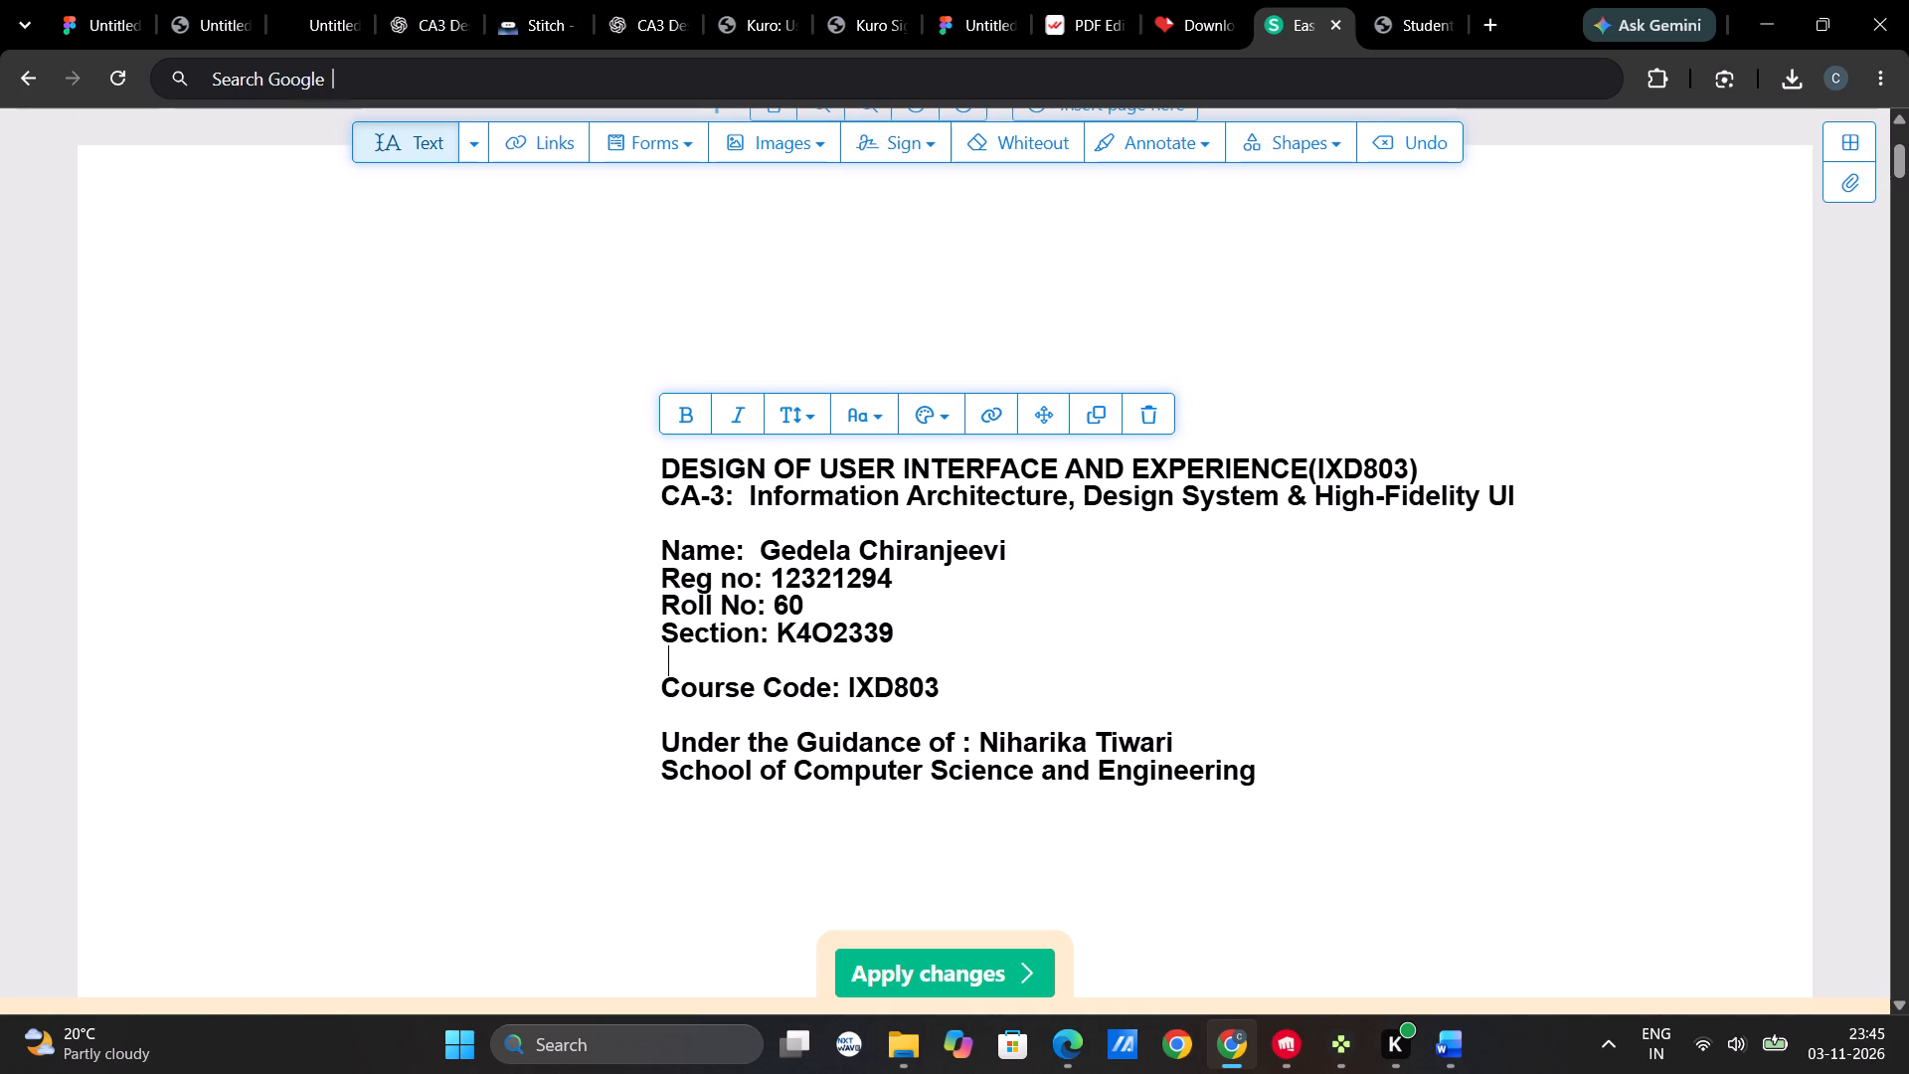
left_click(912, 299)
left_click(800, 305)
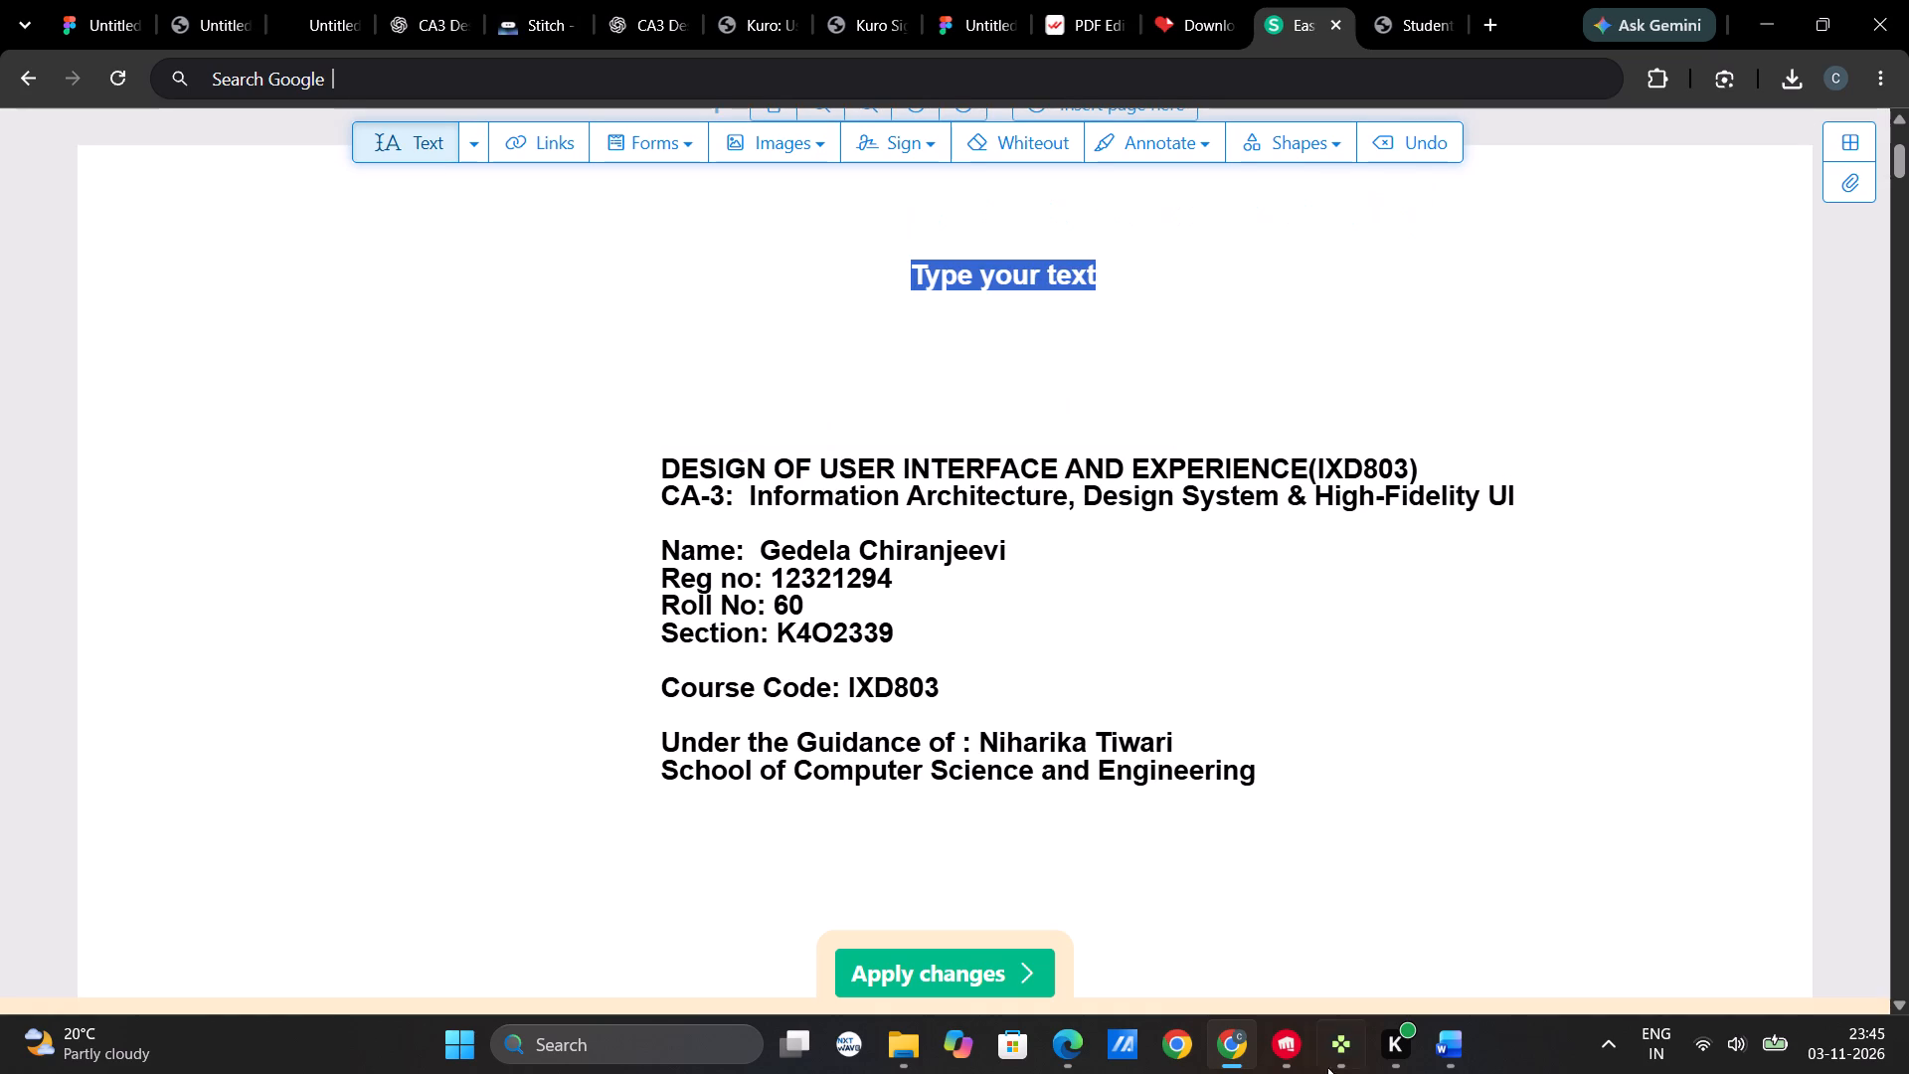
left_click(1276, 1045)
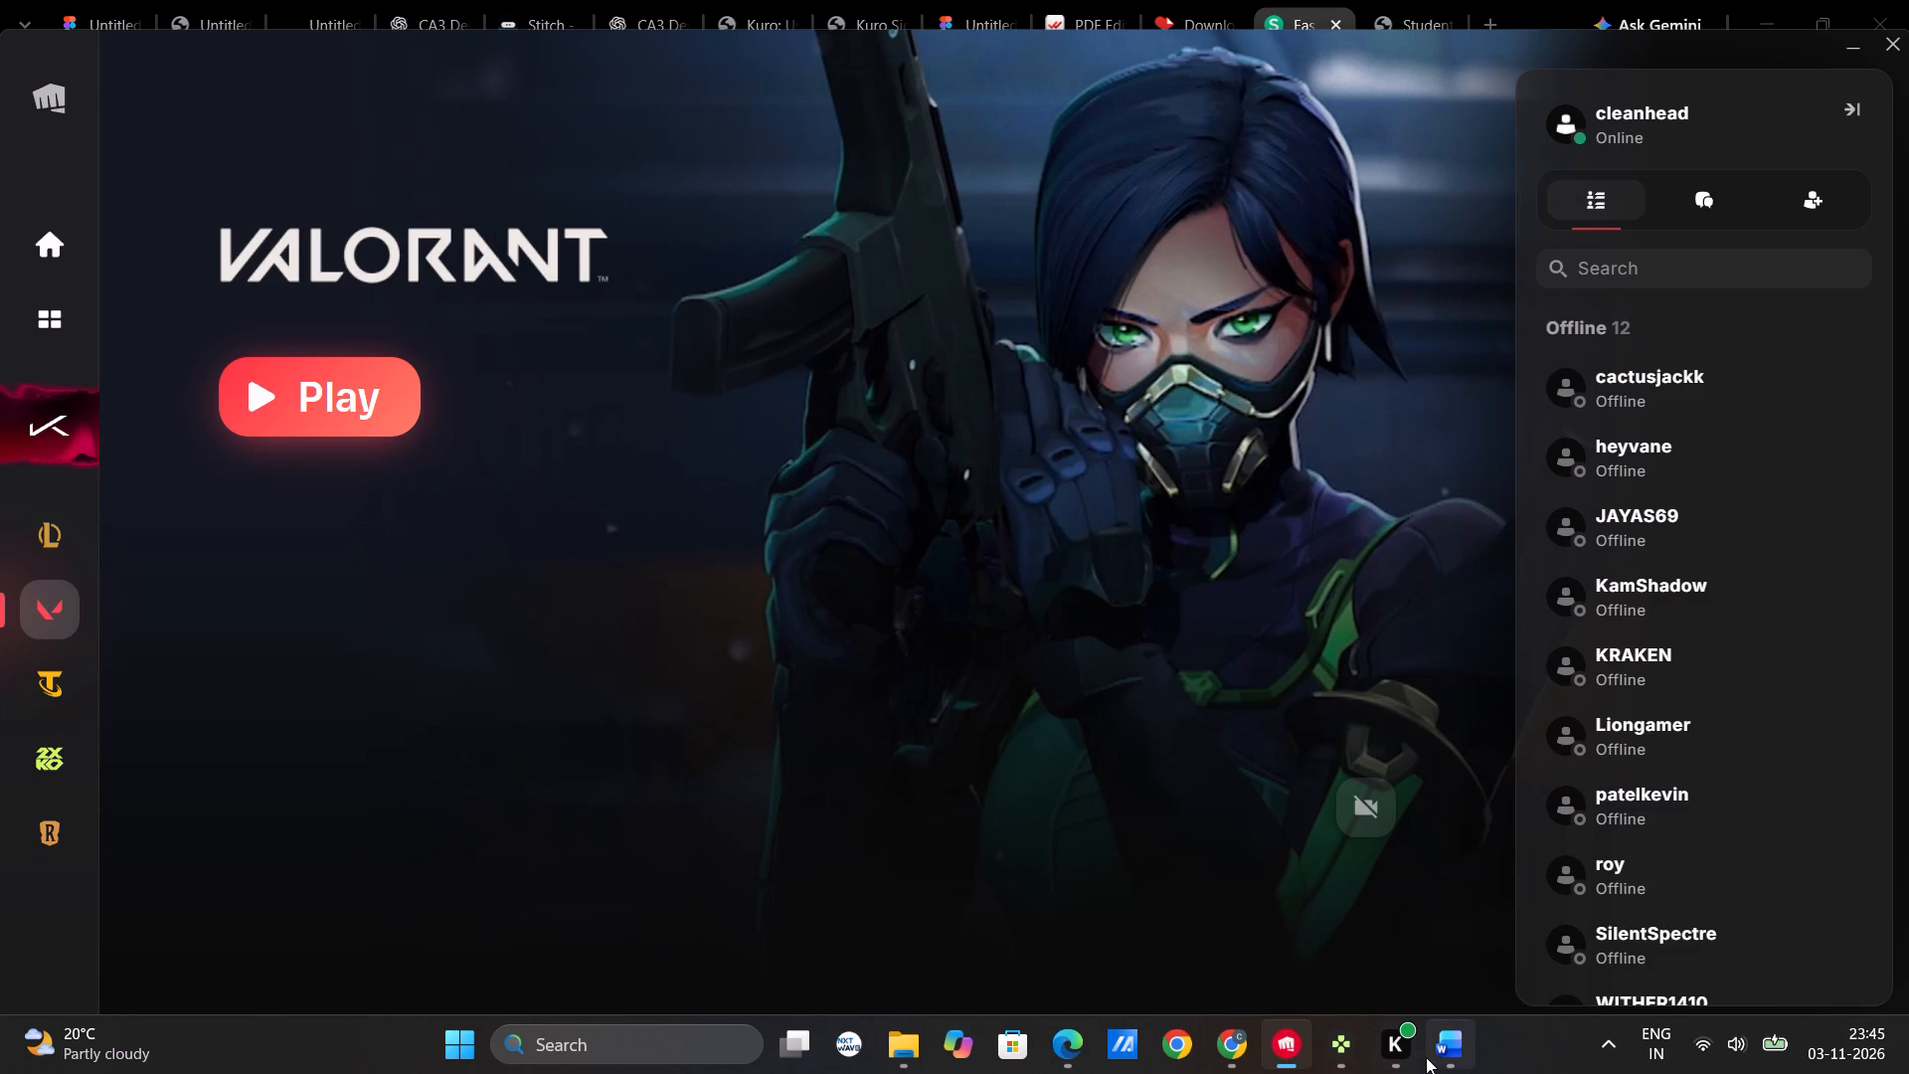
left_click(1443, 1057)
scroll(916, 740, "up", 2)
left_click(831, 687)
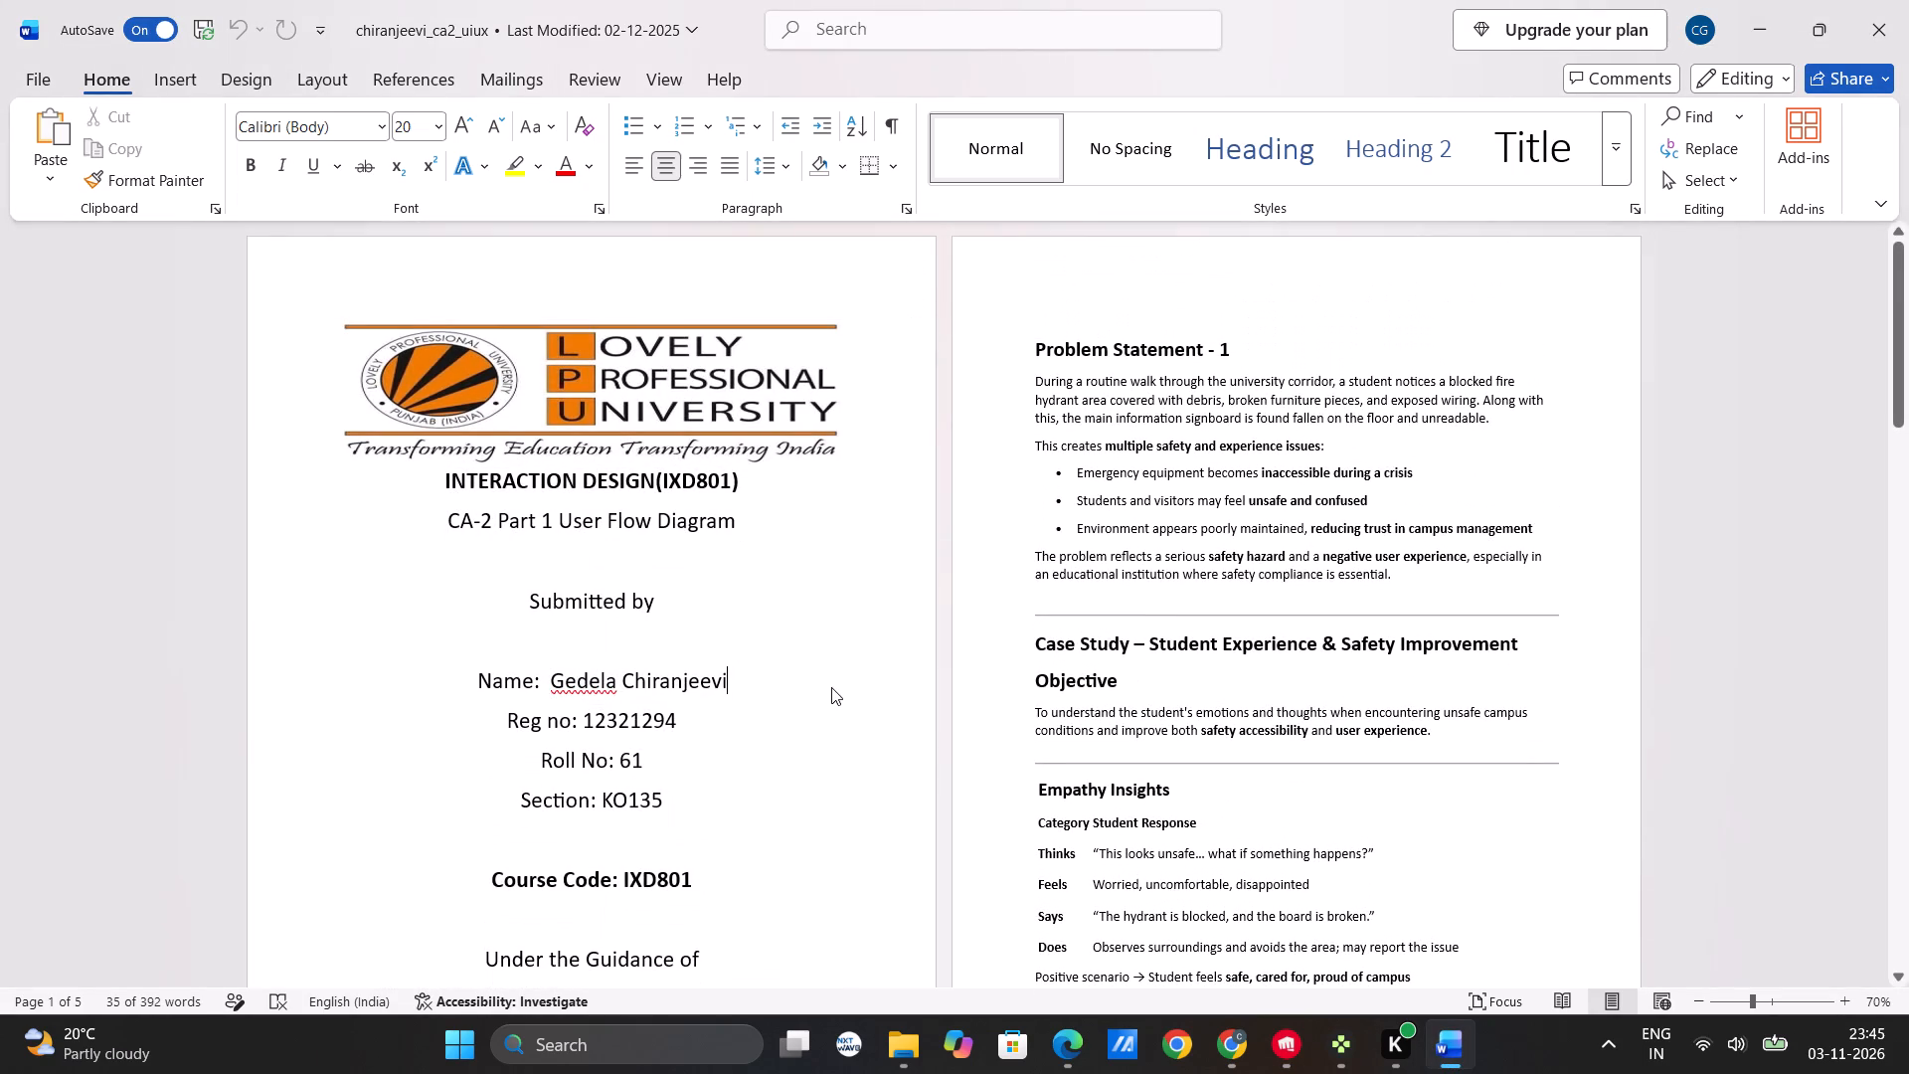
left_click(551, 381)
right_click(551, 381)
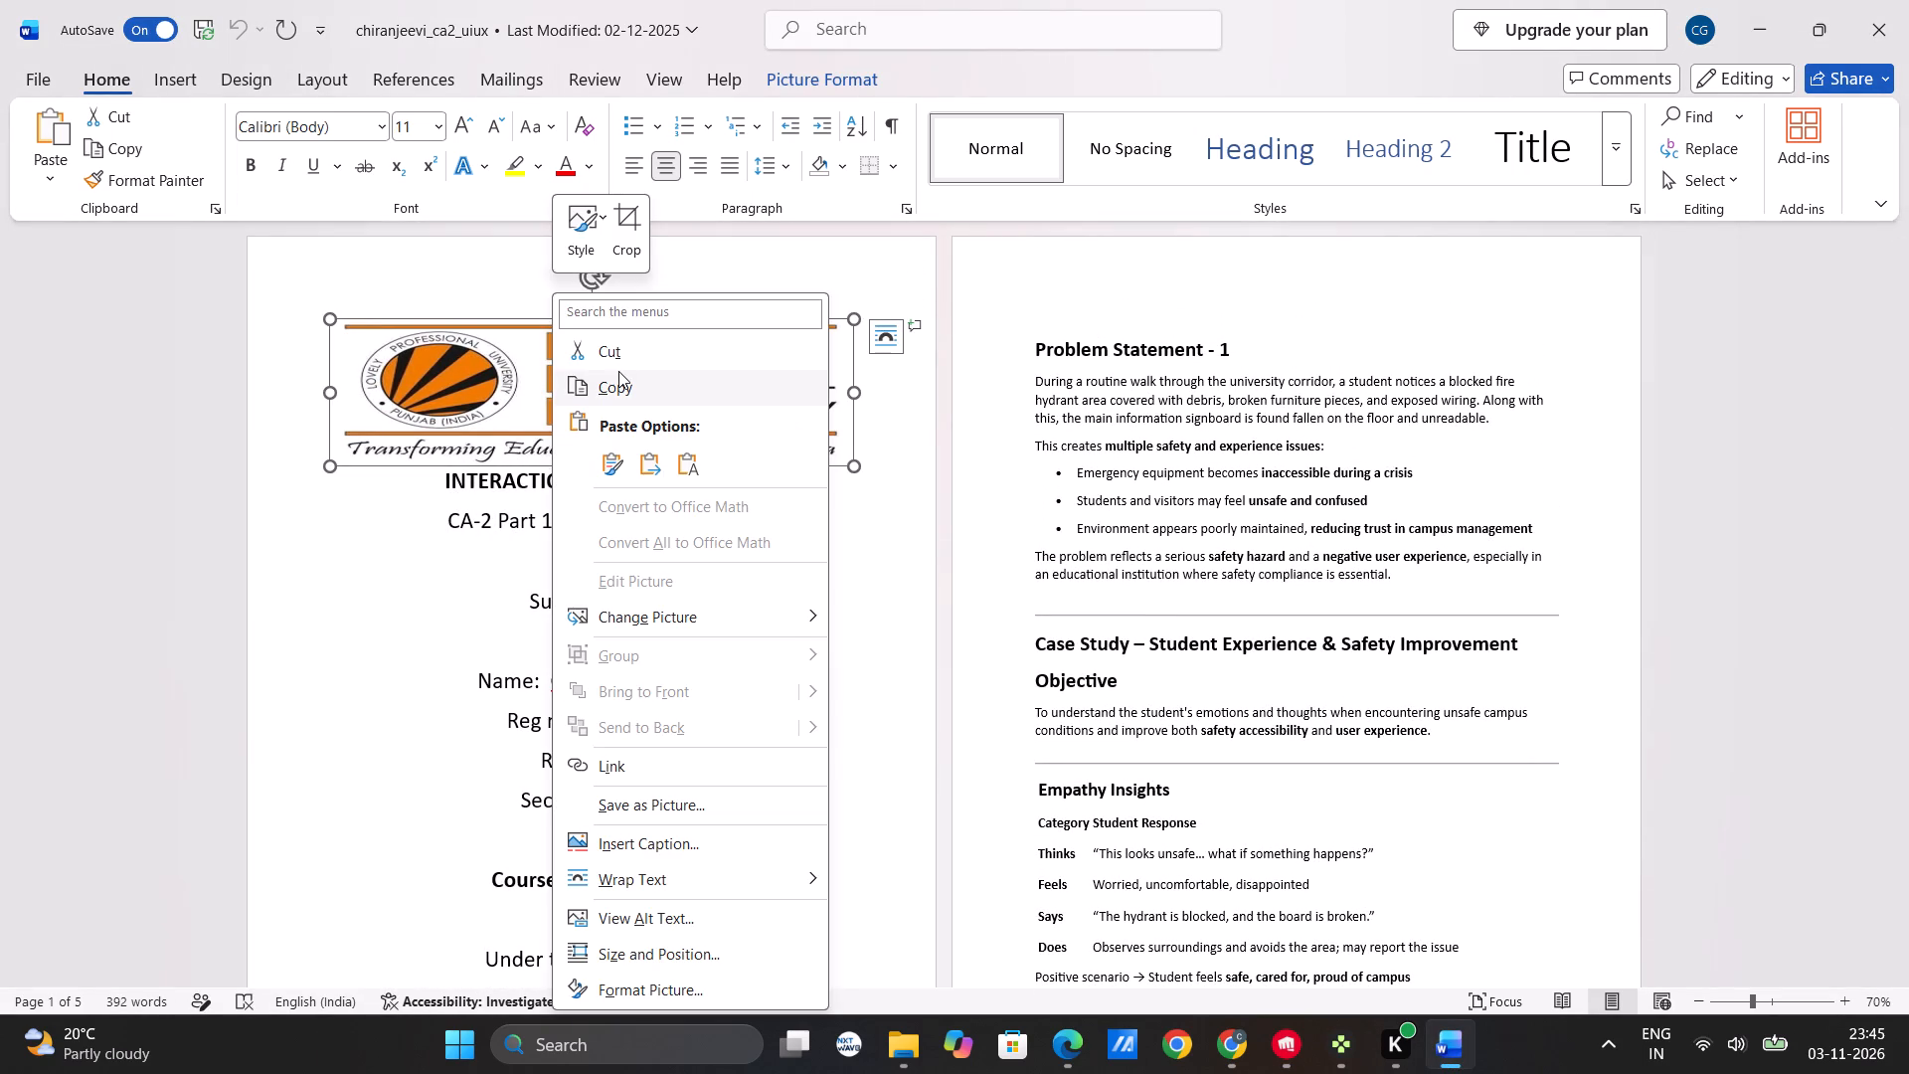
left_click(618, 371)
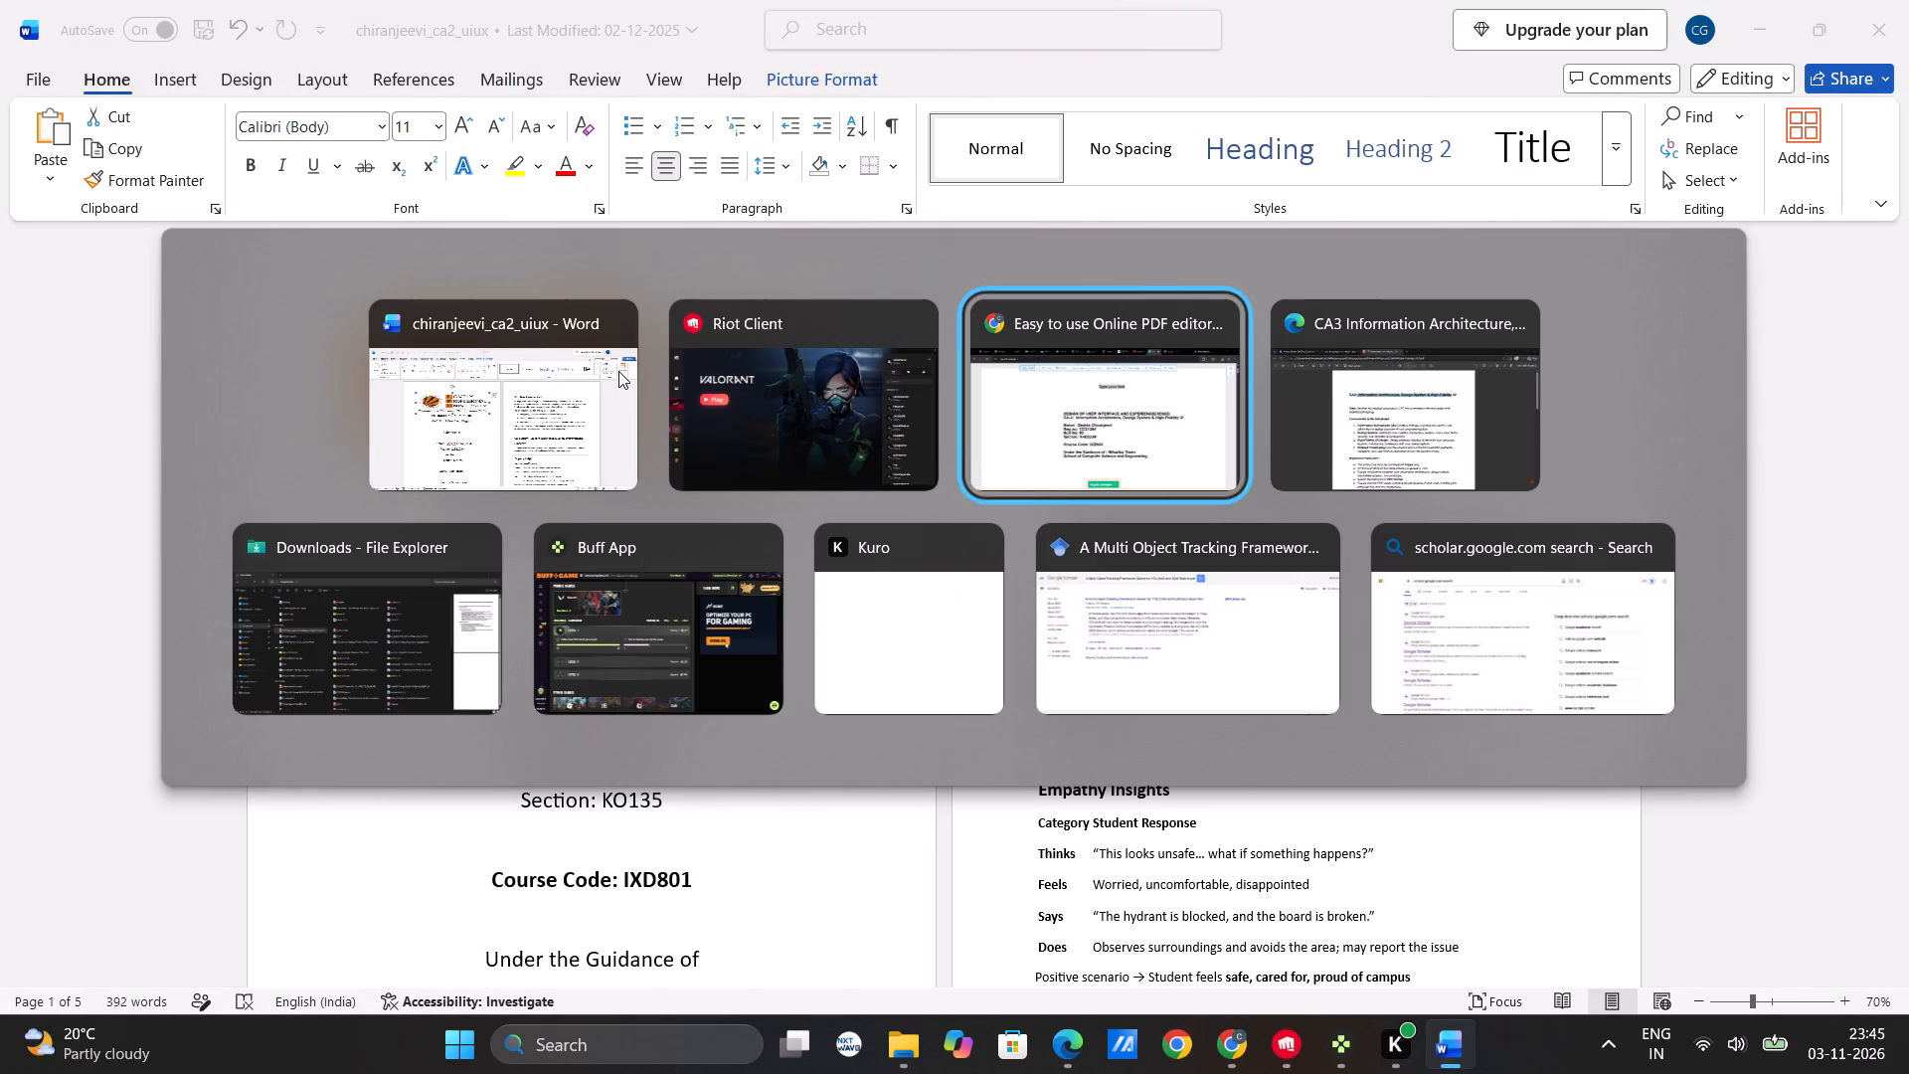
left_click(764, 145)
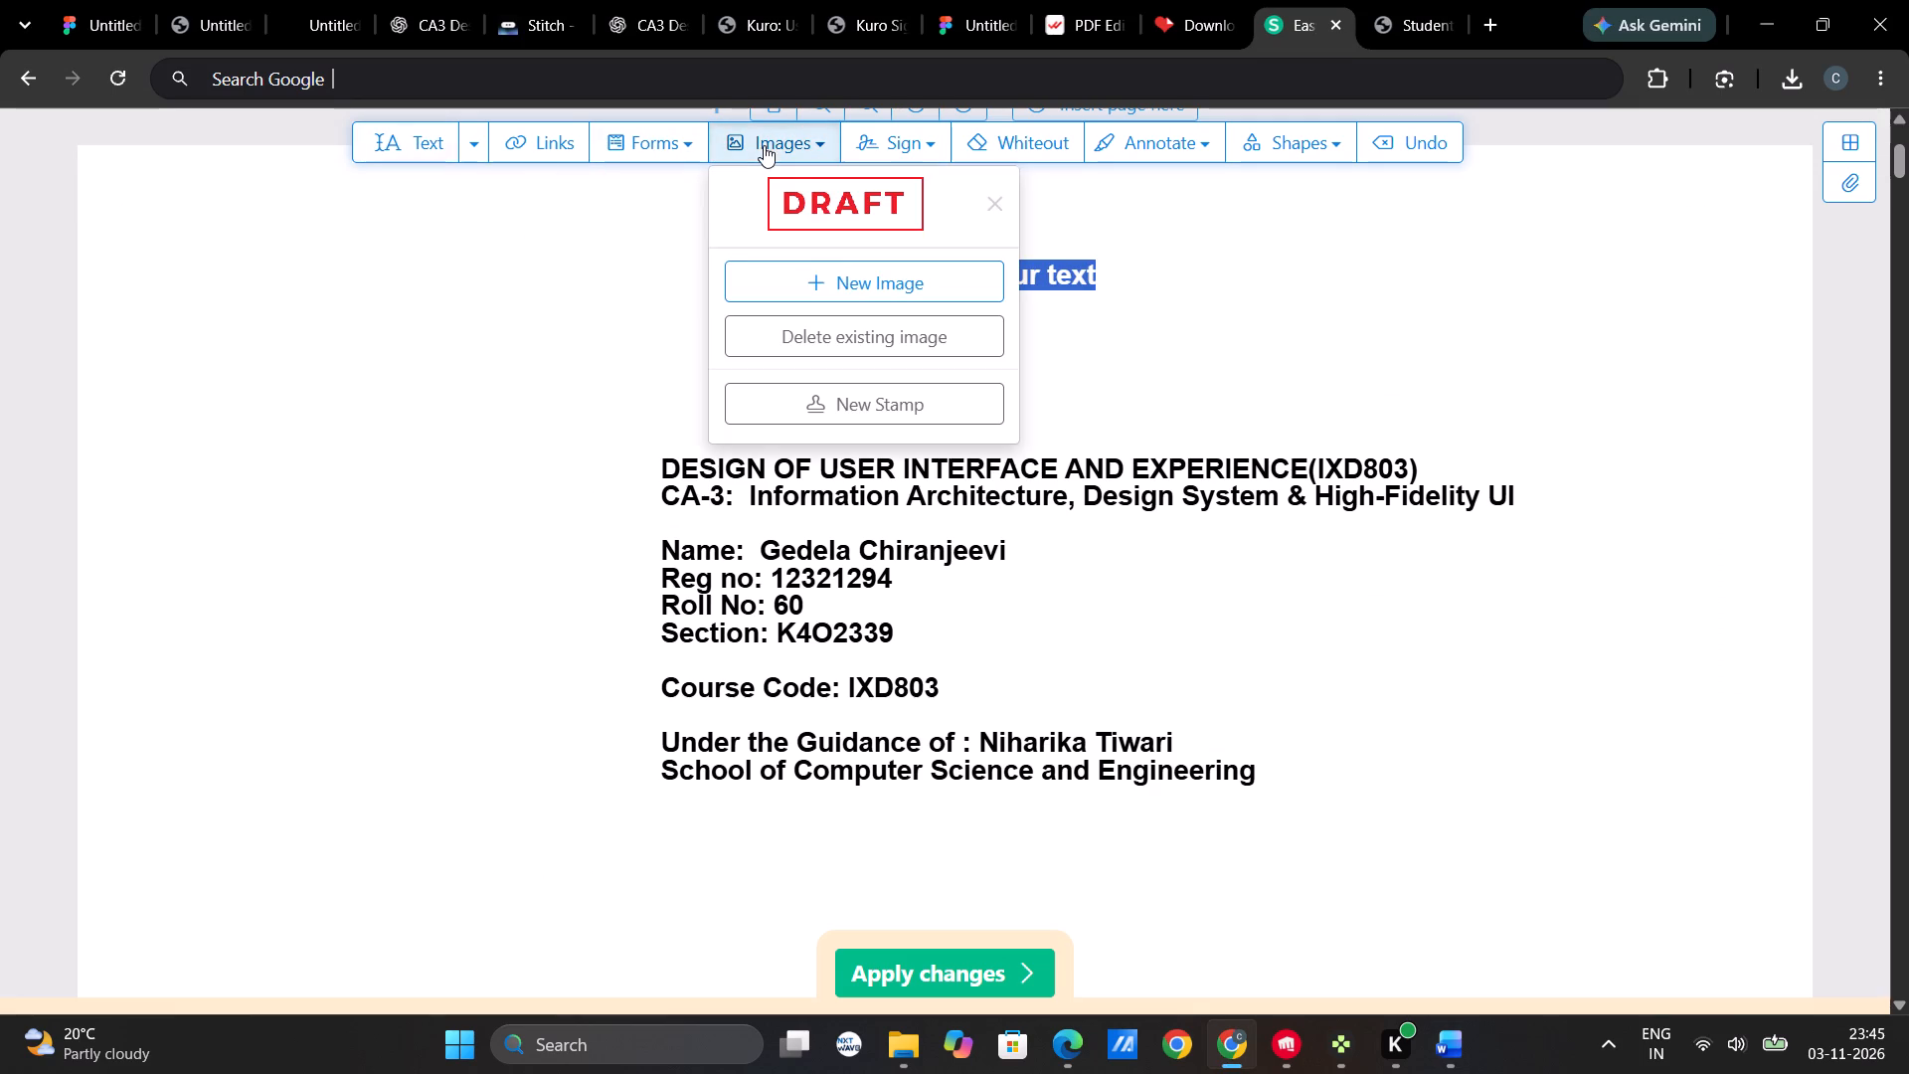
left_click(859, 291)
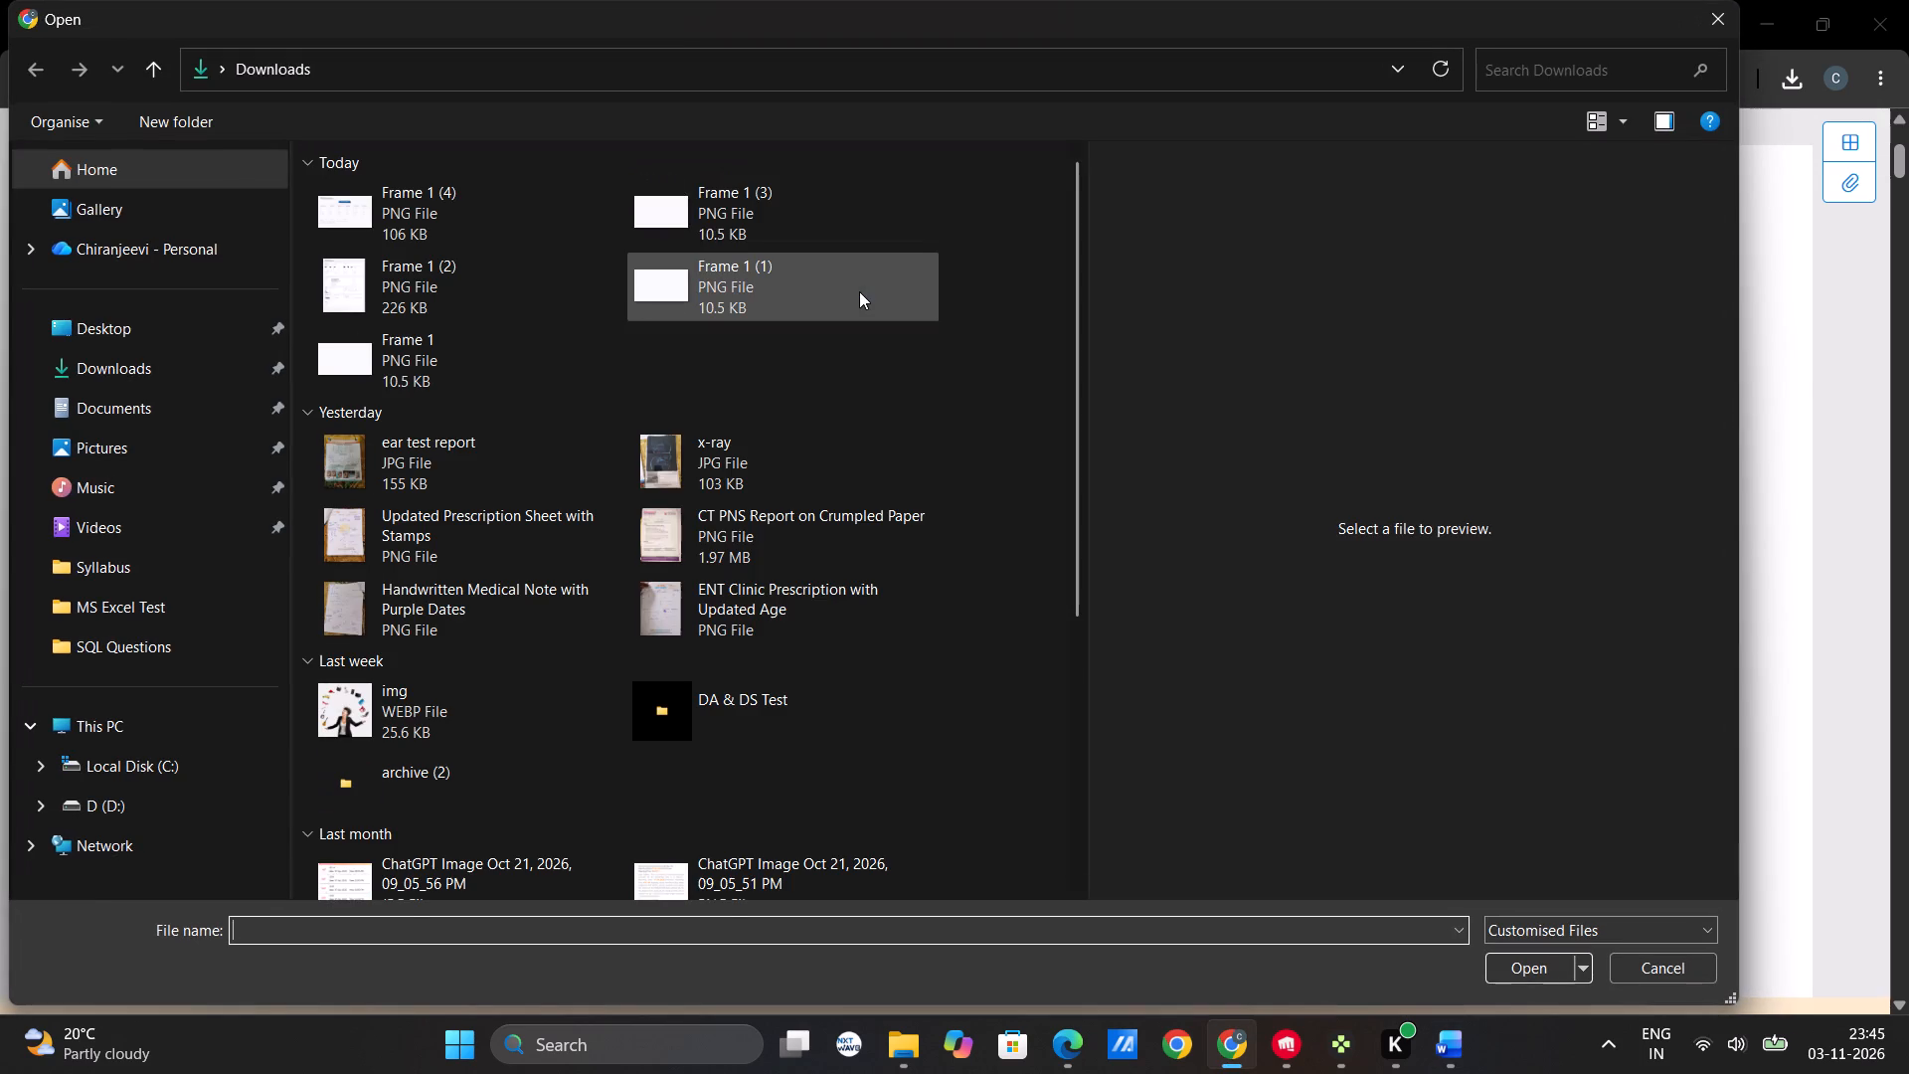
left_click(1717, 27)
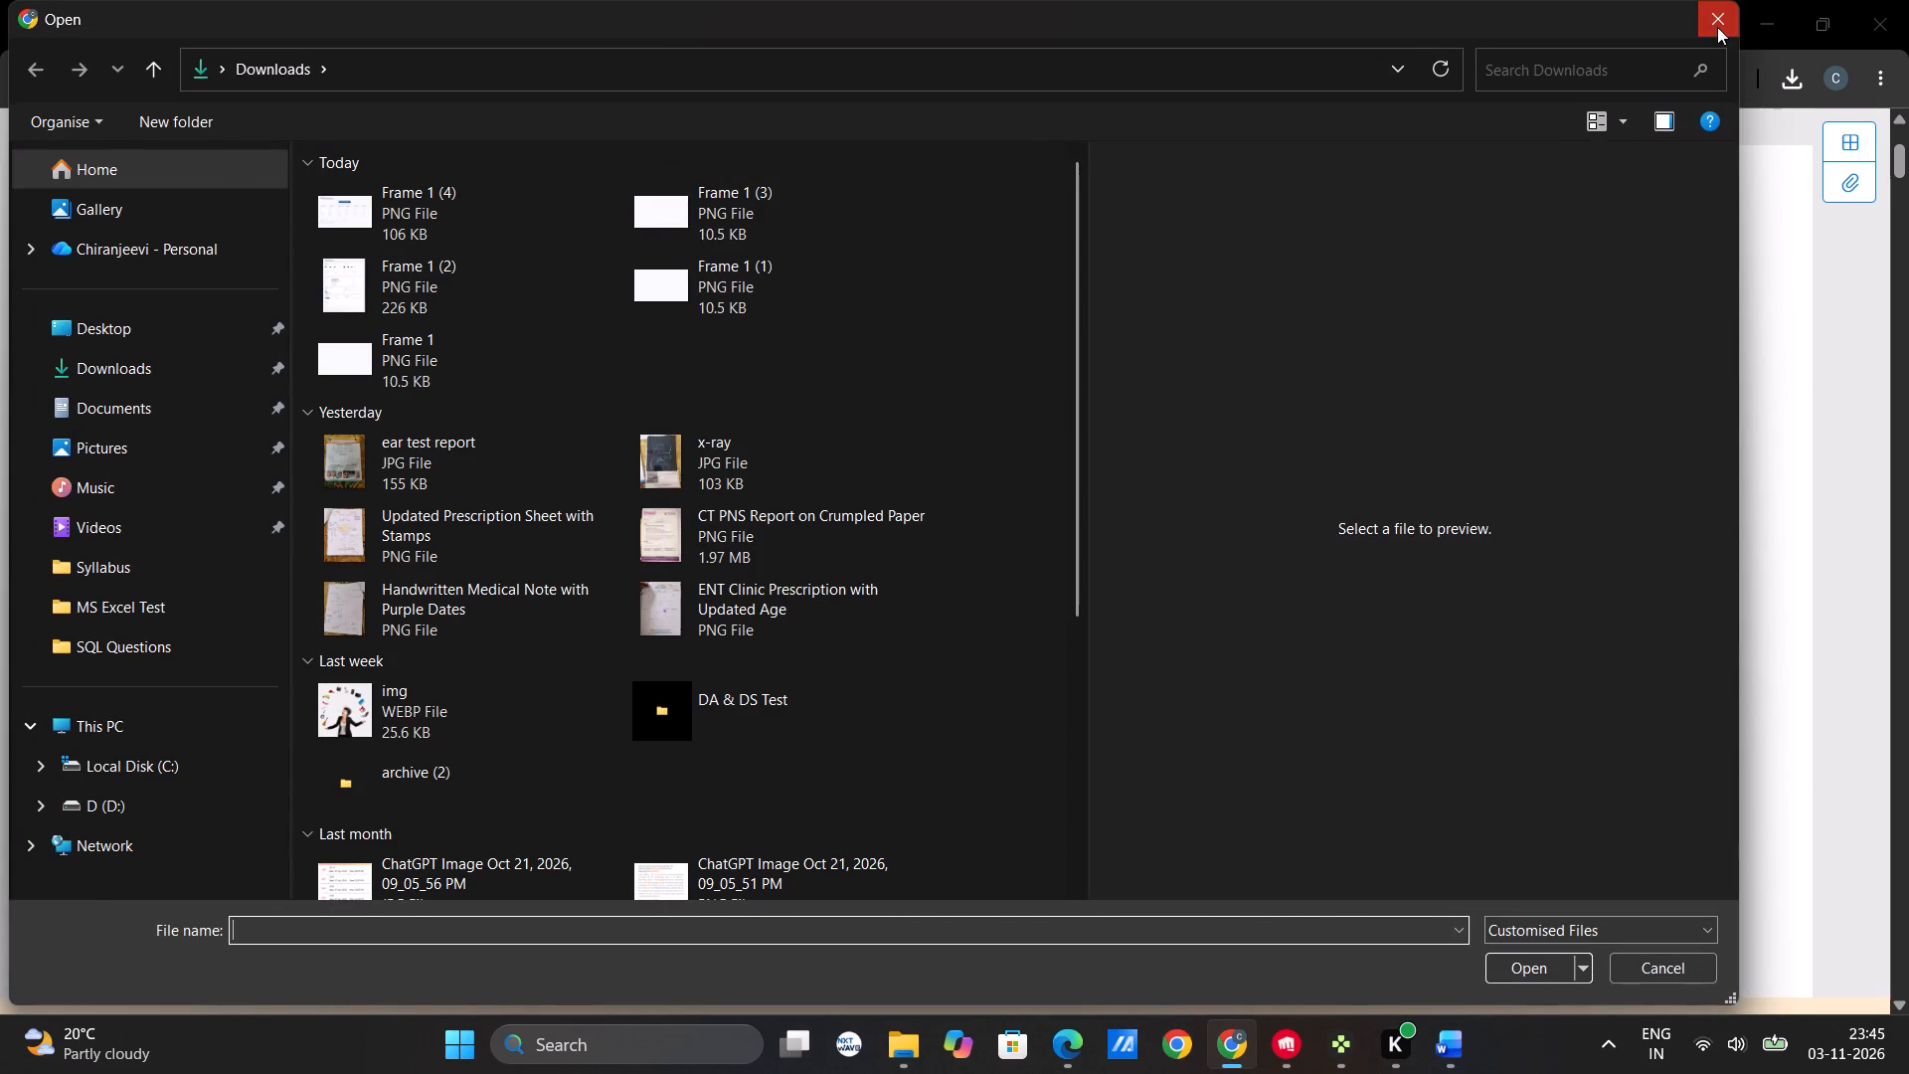
Back in the Sejda PDF editor, paste the copied university logo onto the cover page above the course title.
left_click(1053, 321)
left_click(988, 312)
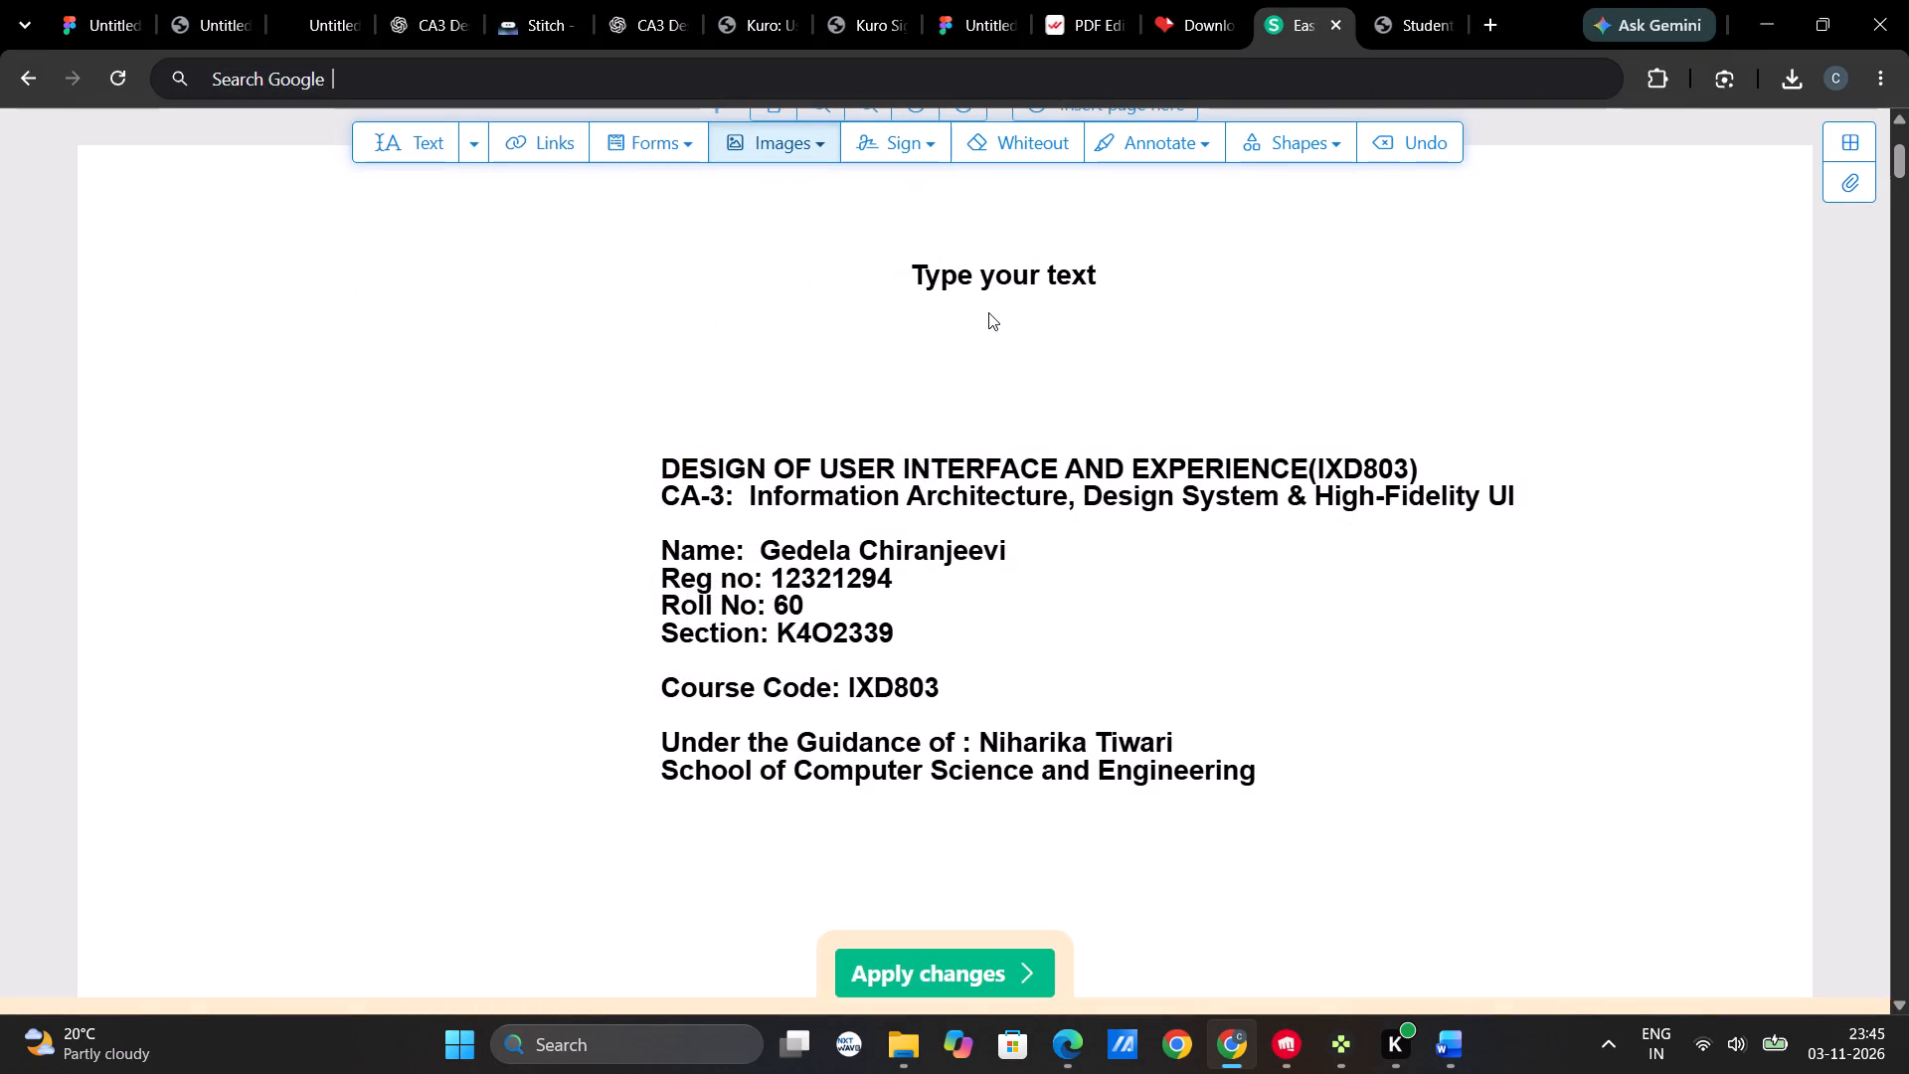
key("ctrl+v")
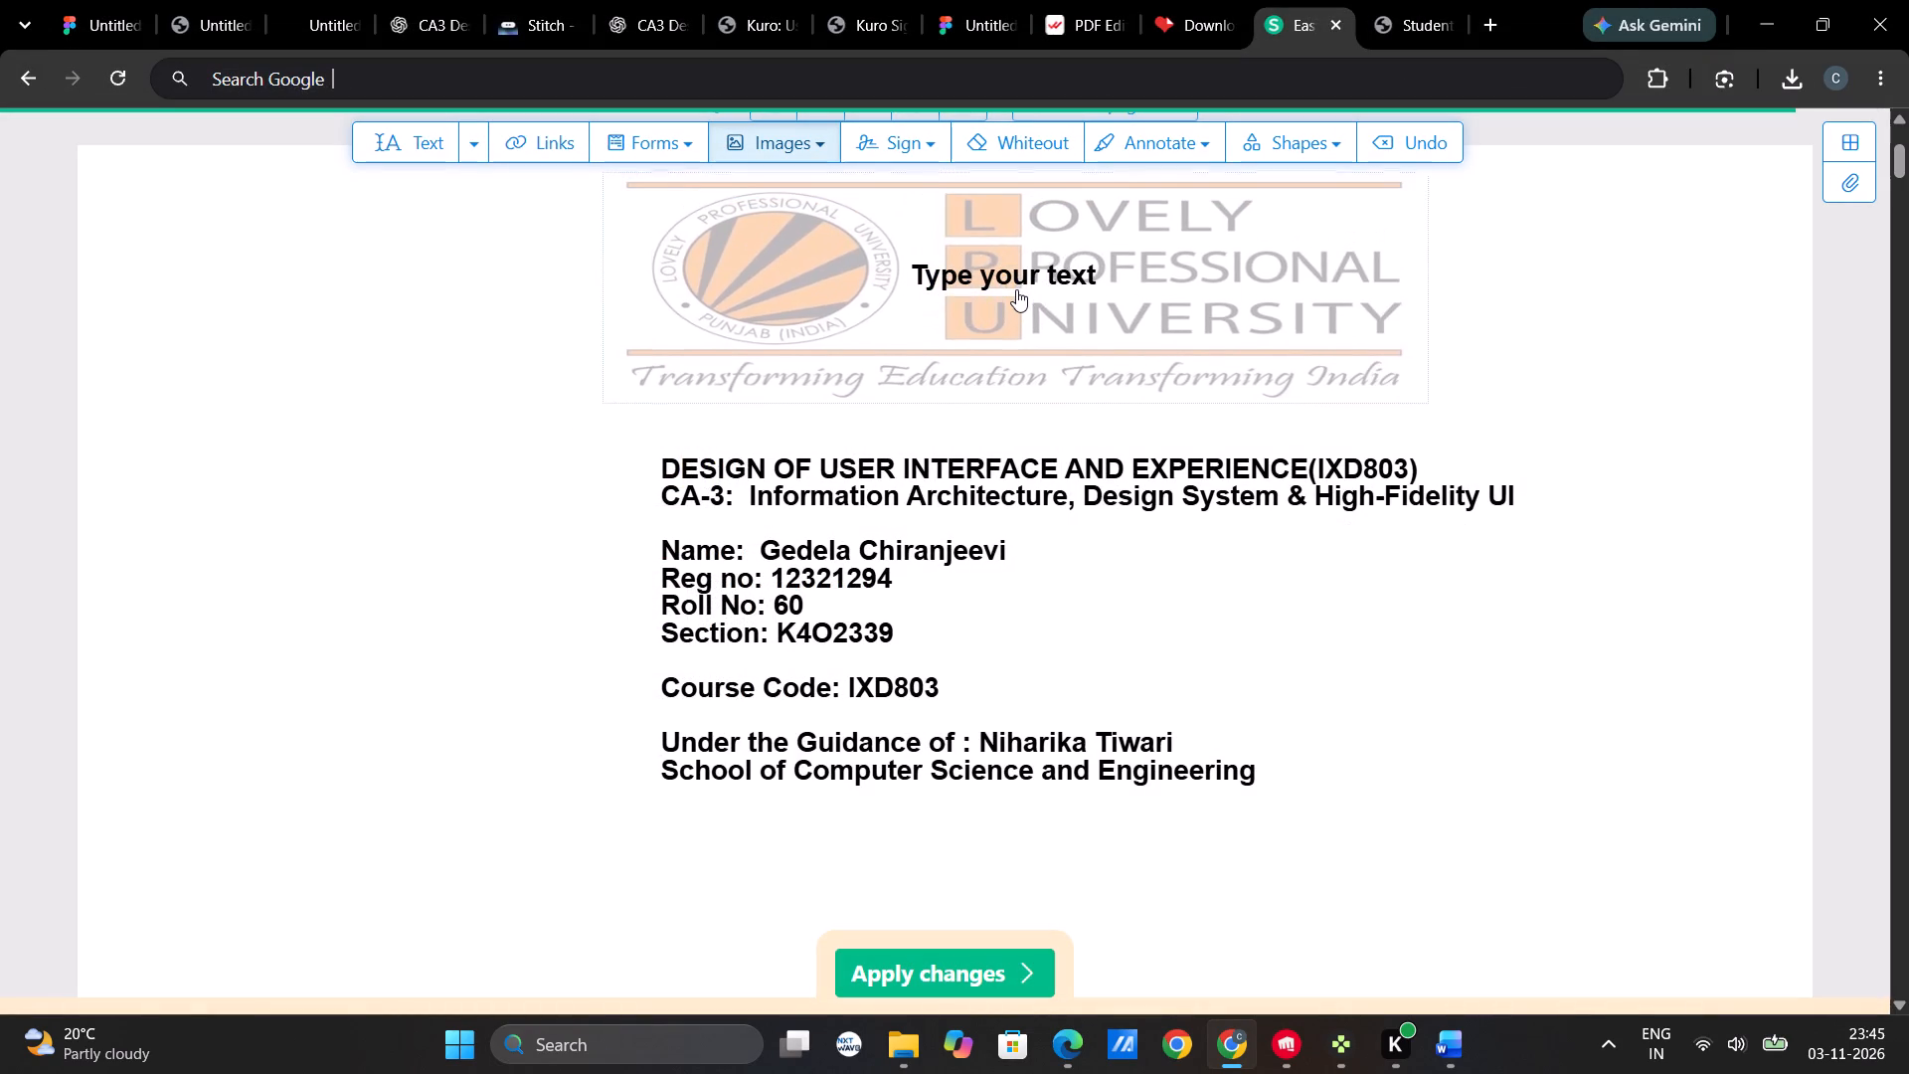
left_click(1016, 290)
left_click(1014, 272)
left_click(1014, 289)
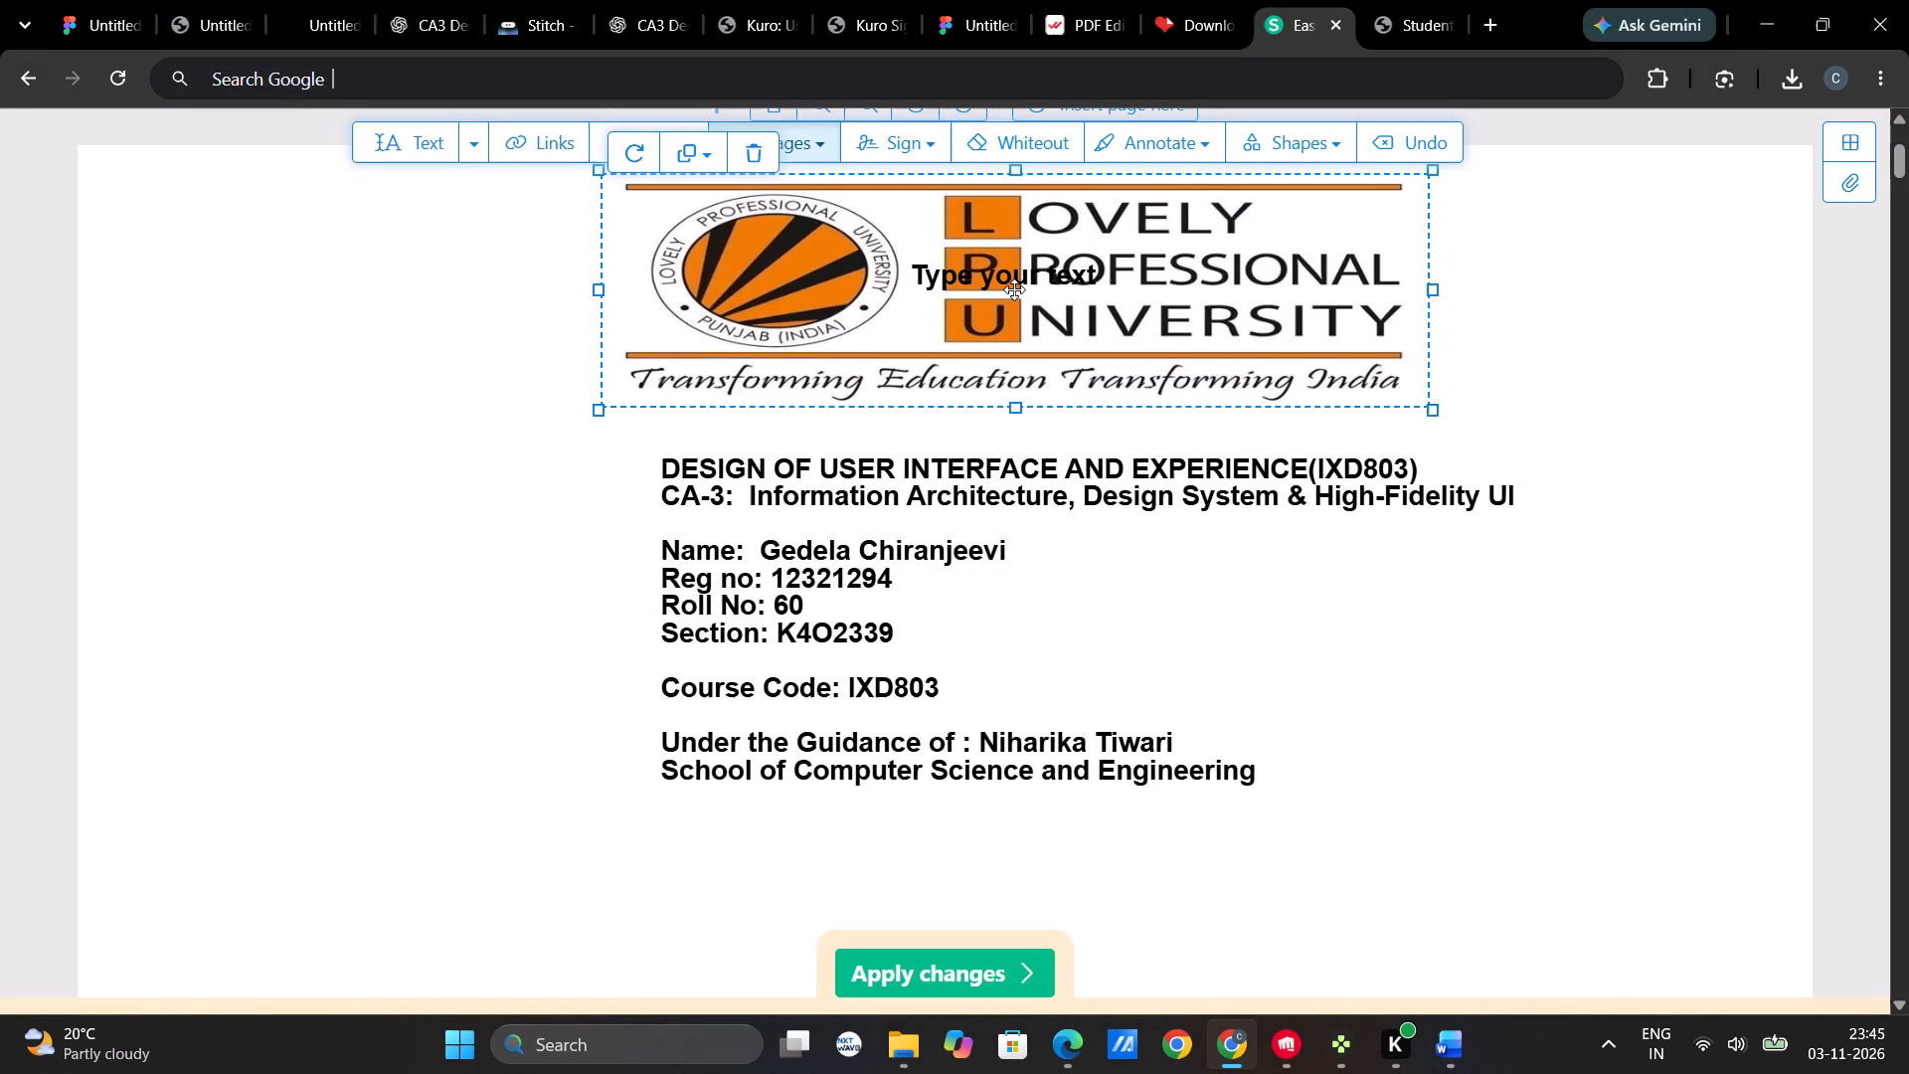
Move the logo aside and delete the stray "Type your text" placeholder above the course title.
left_click_drag(1076, 321, 713, 436)
triple_click(995, 262)
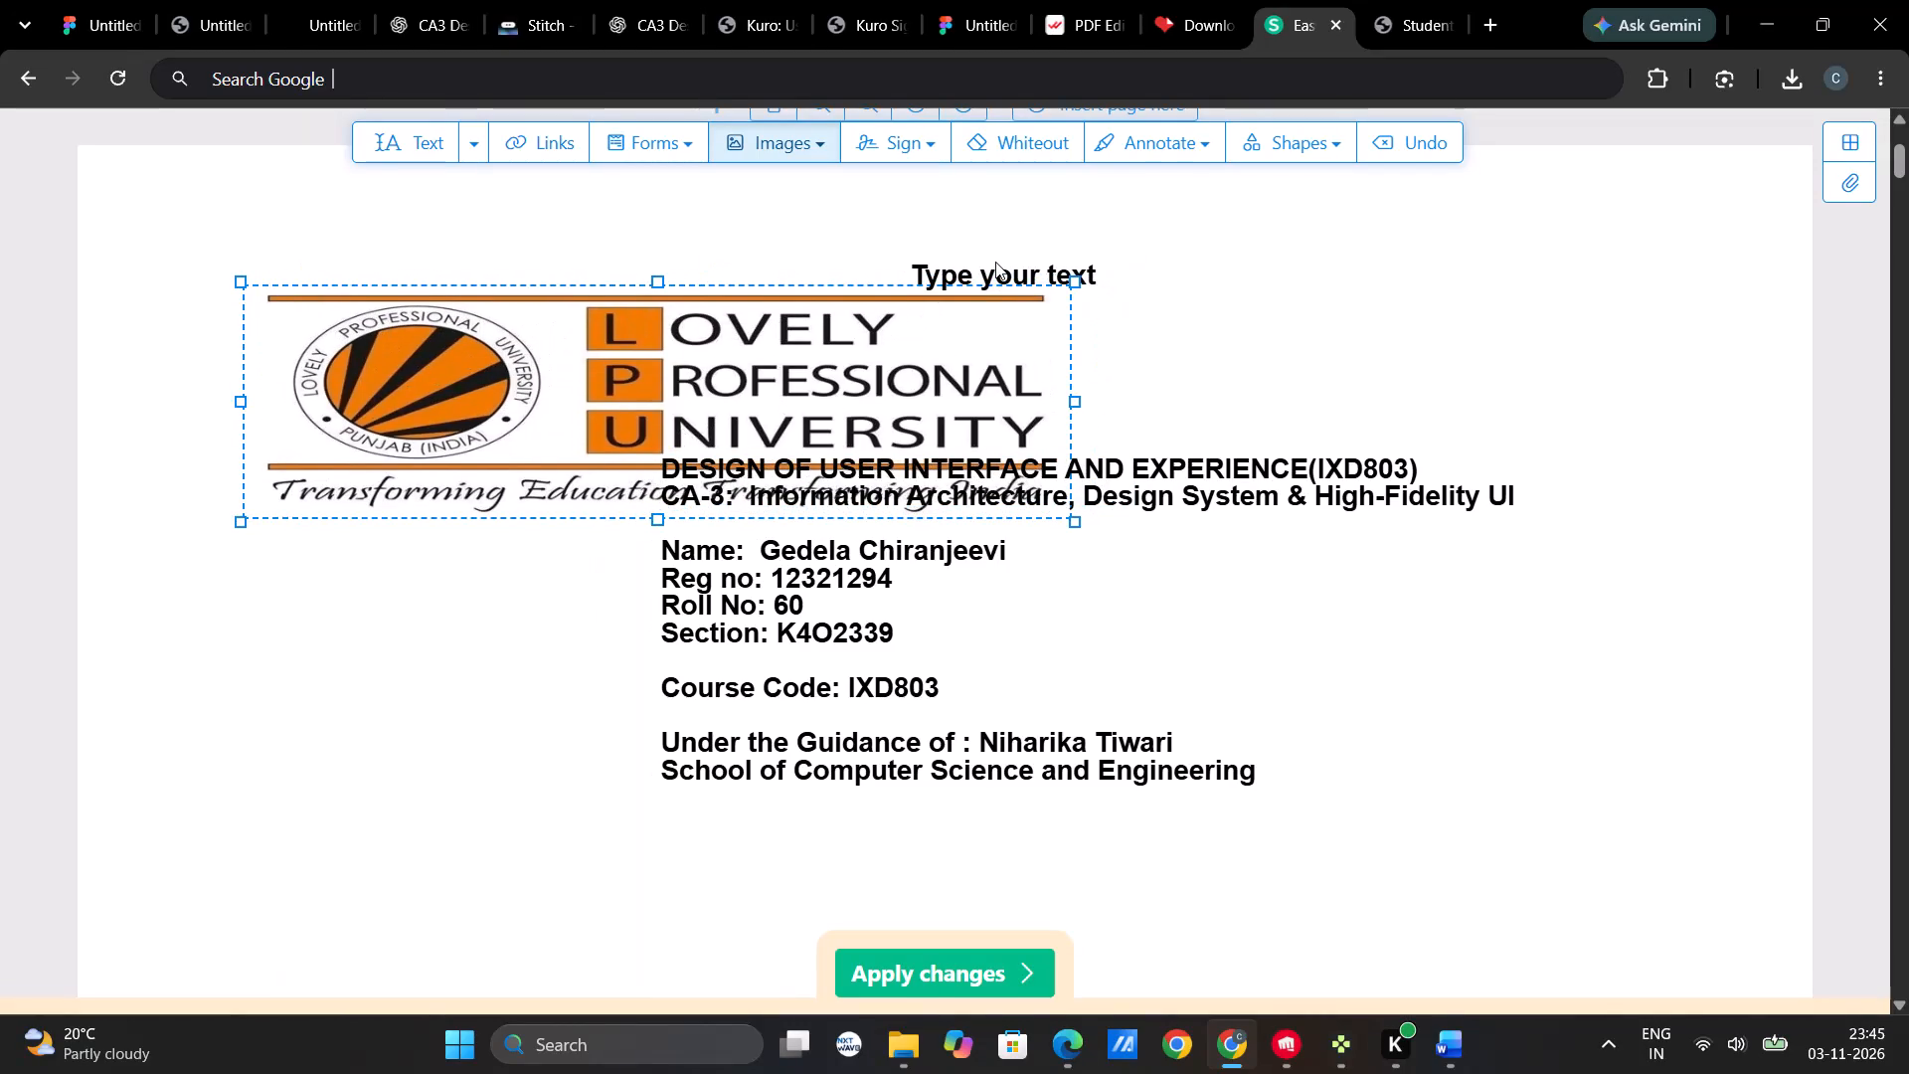
left_click(1053, 268)
triple_click(1074, 272)
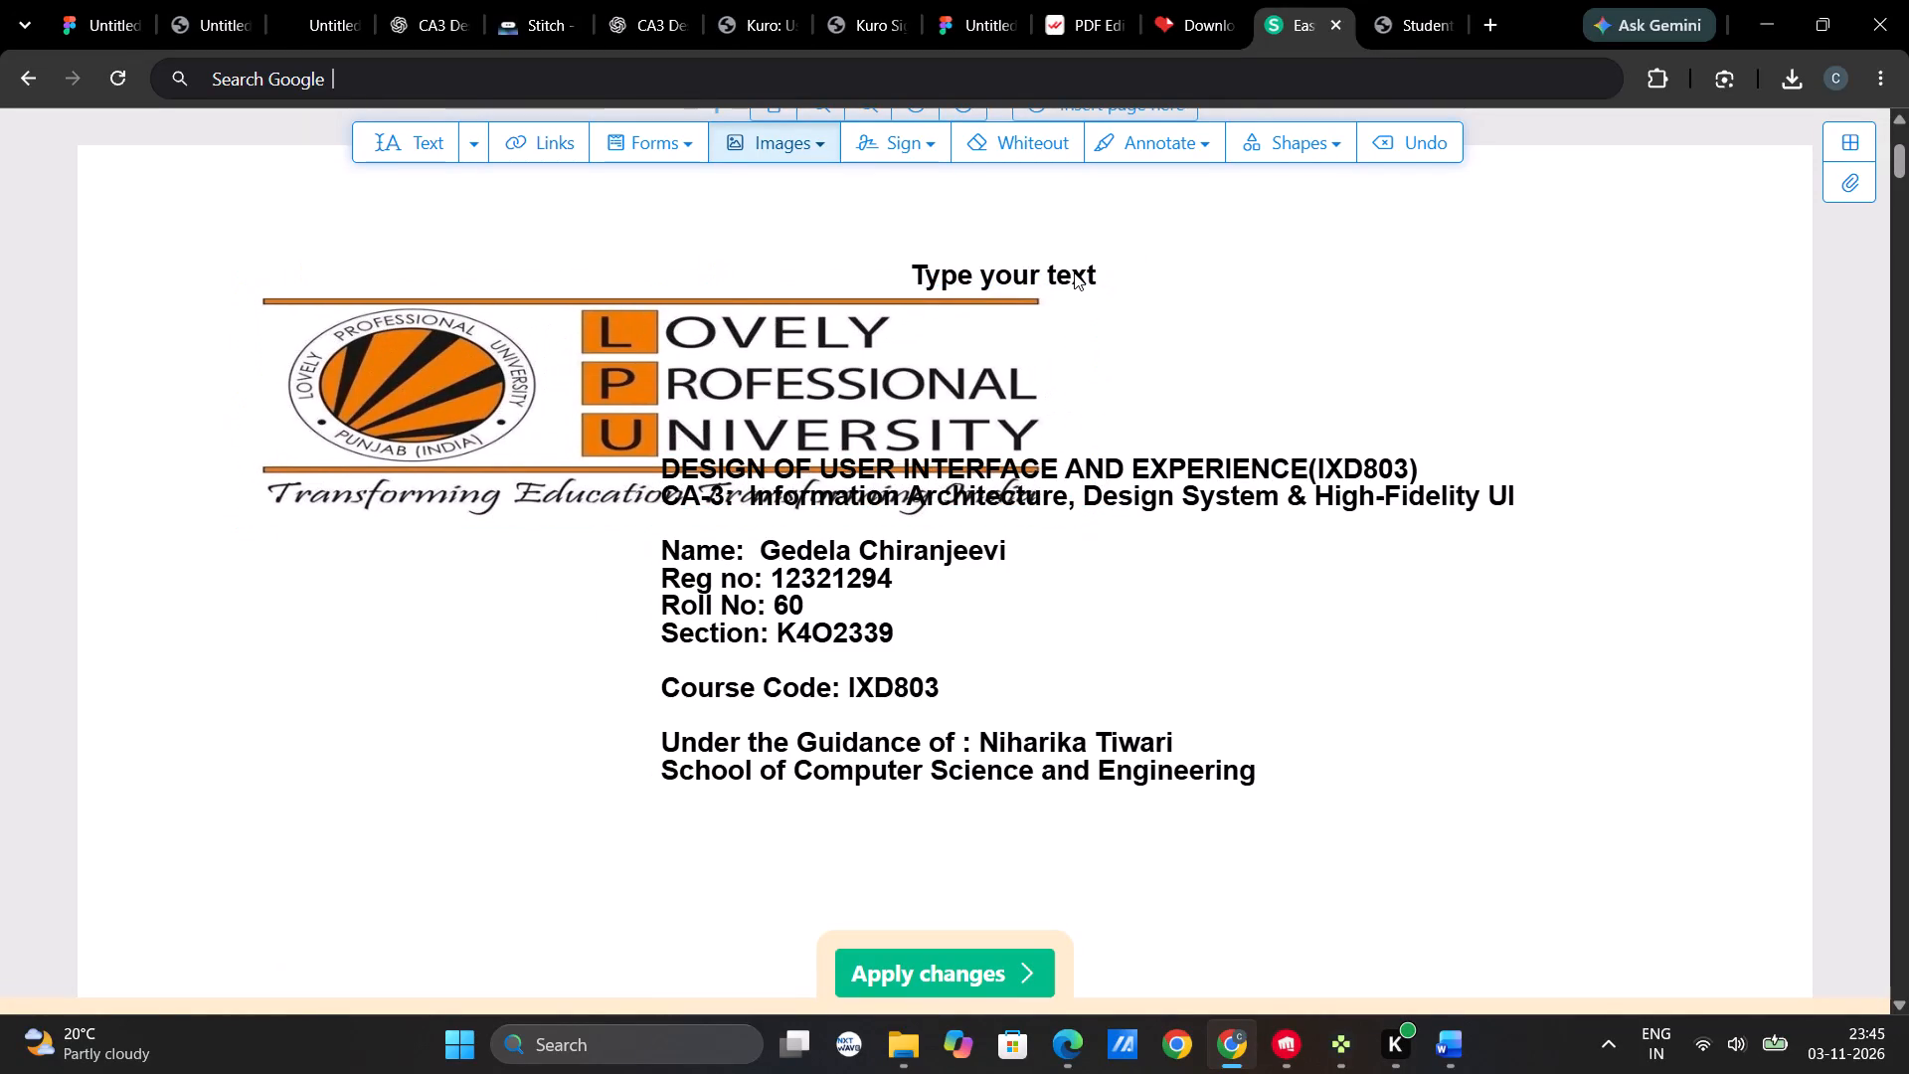
left_click(1032, 290)
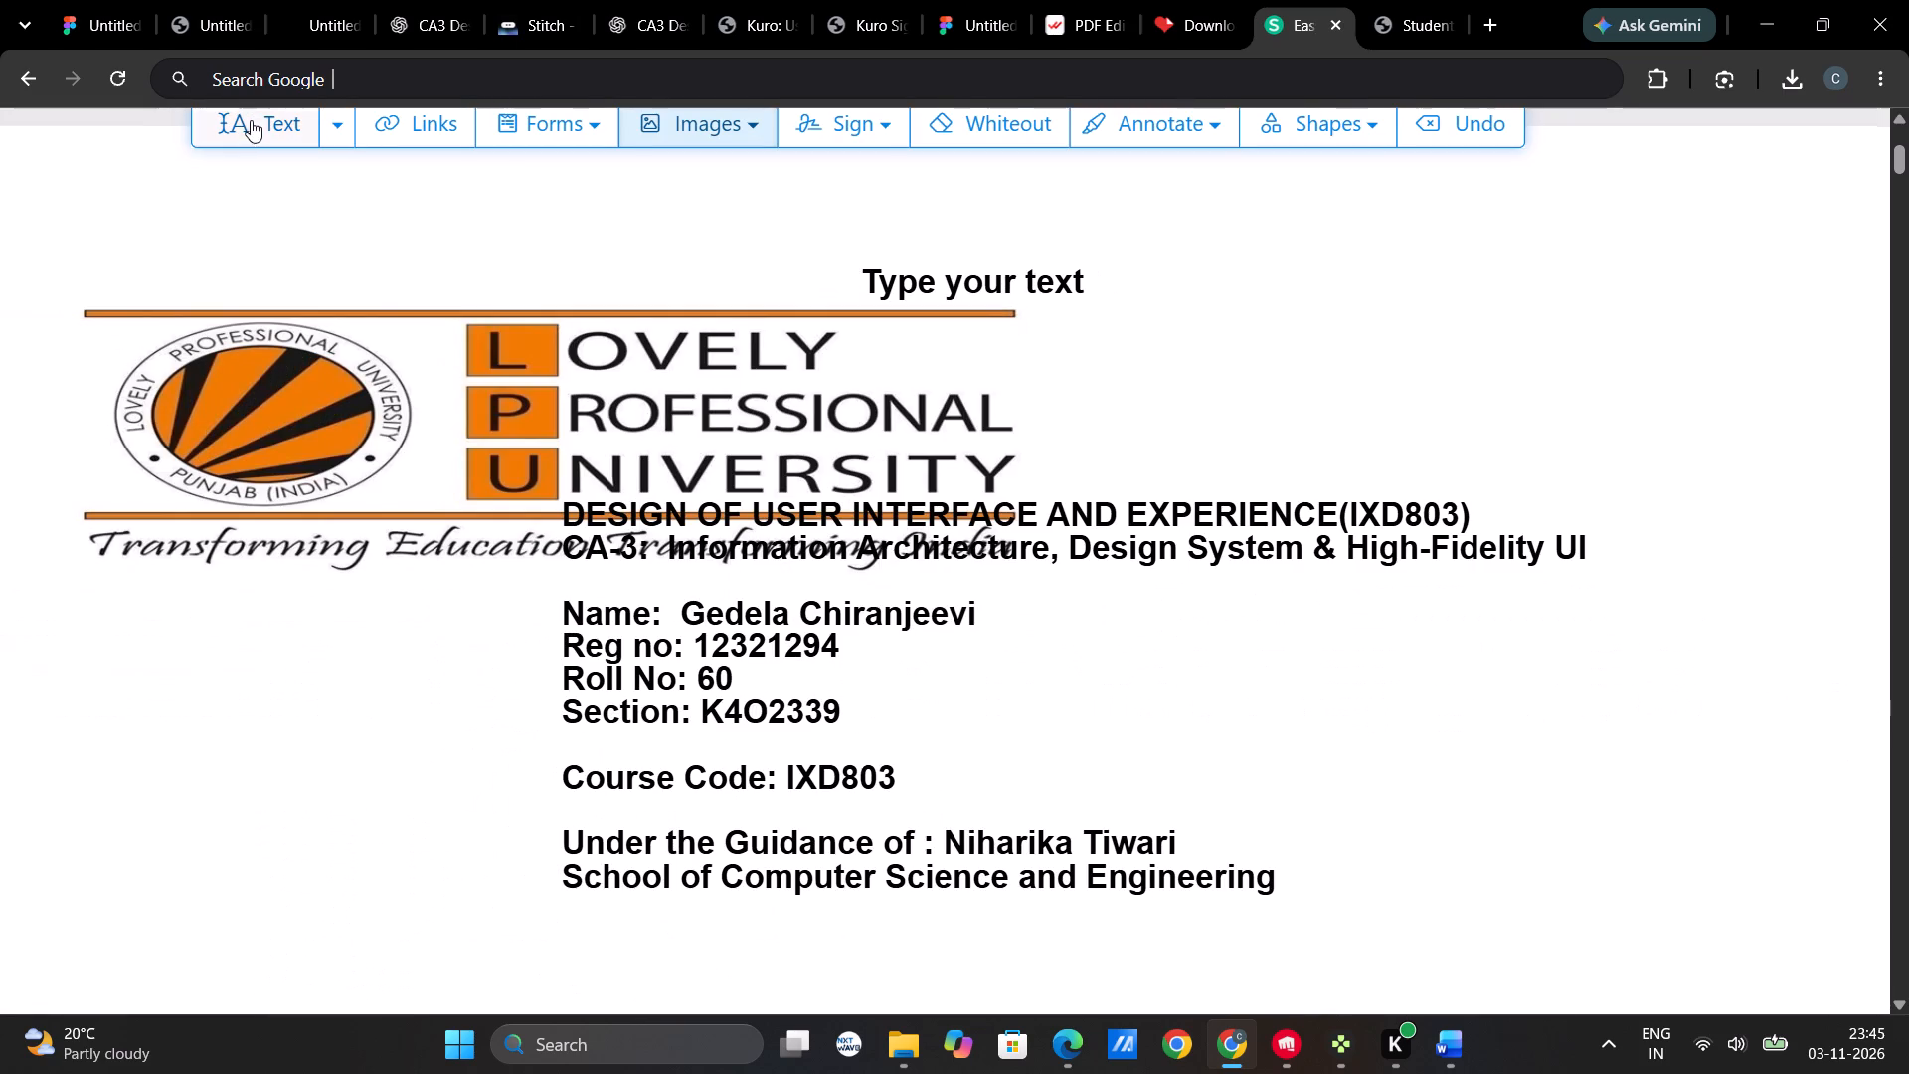
left_click(252, 122)
left_click(1057, 289)
key("Delete")
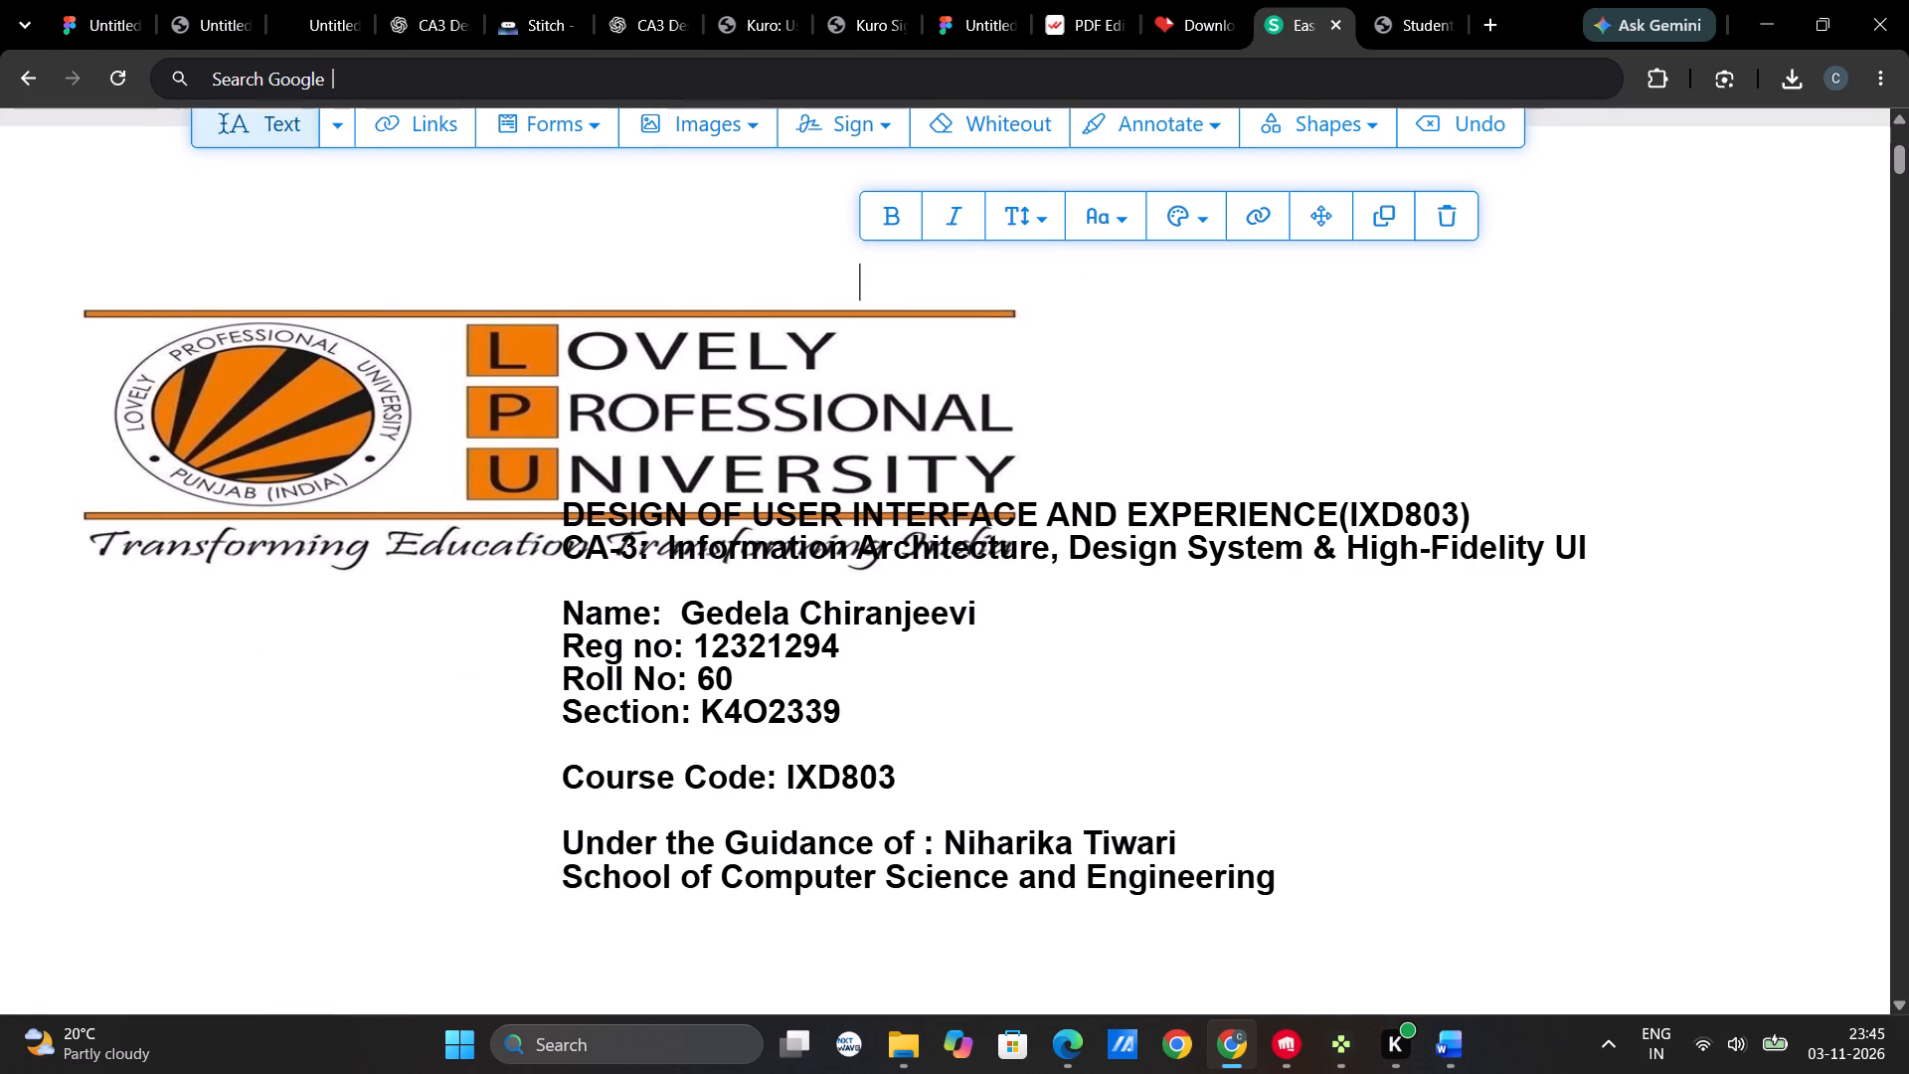
Position the university logo directly above the course title, clear of the text and roughly centred over it.
left_click(732, 411)
left_click_drag(732, 411, 910, 342)
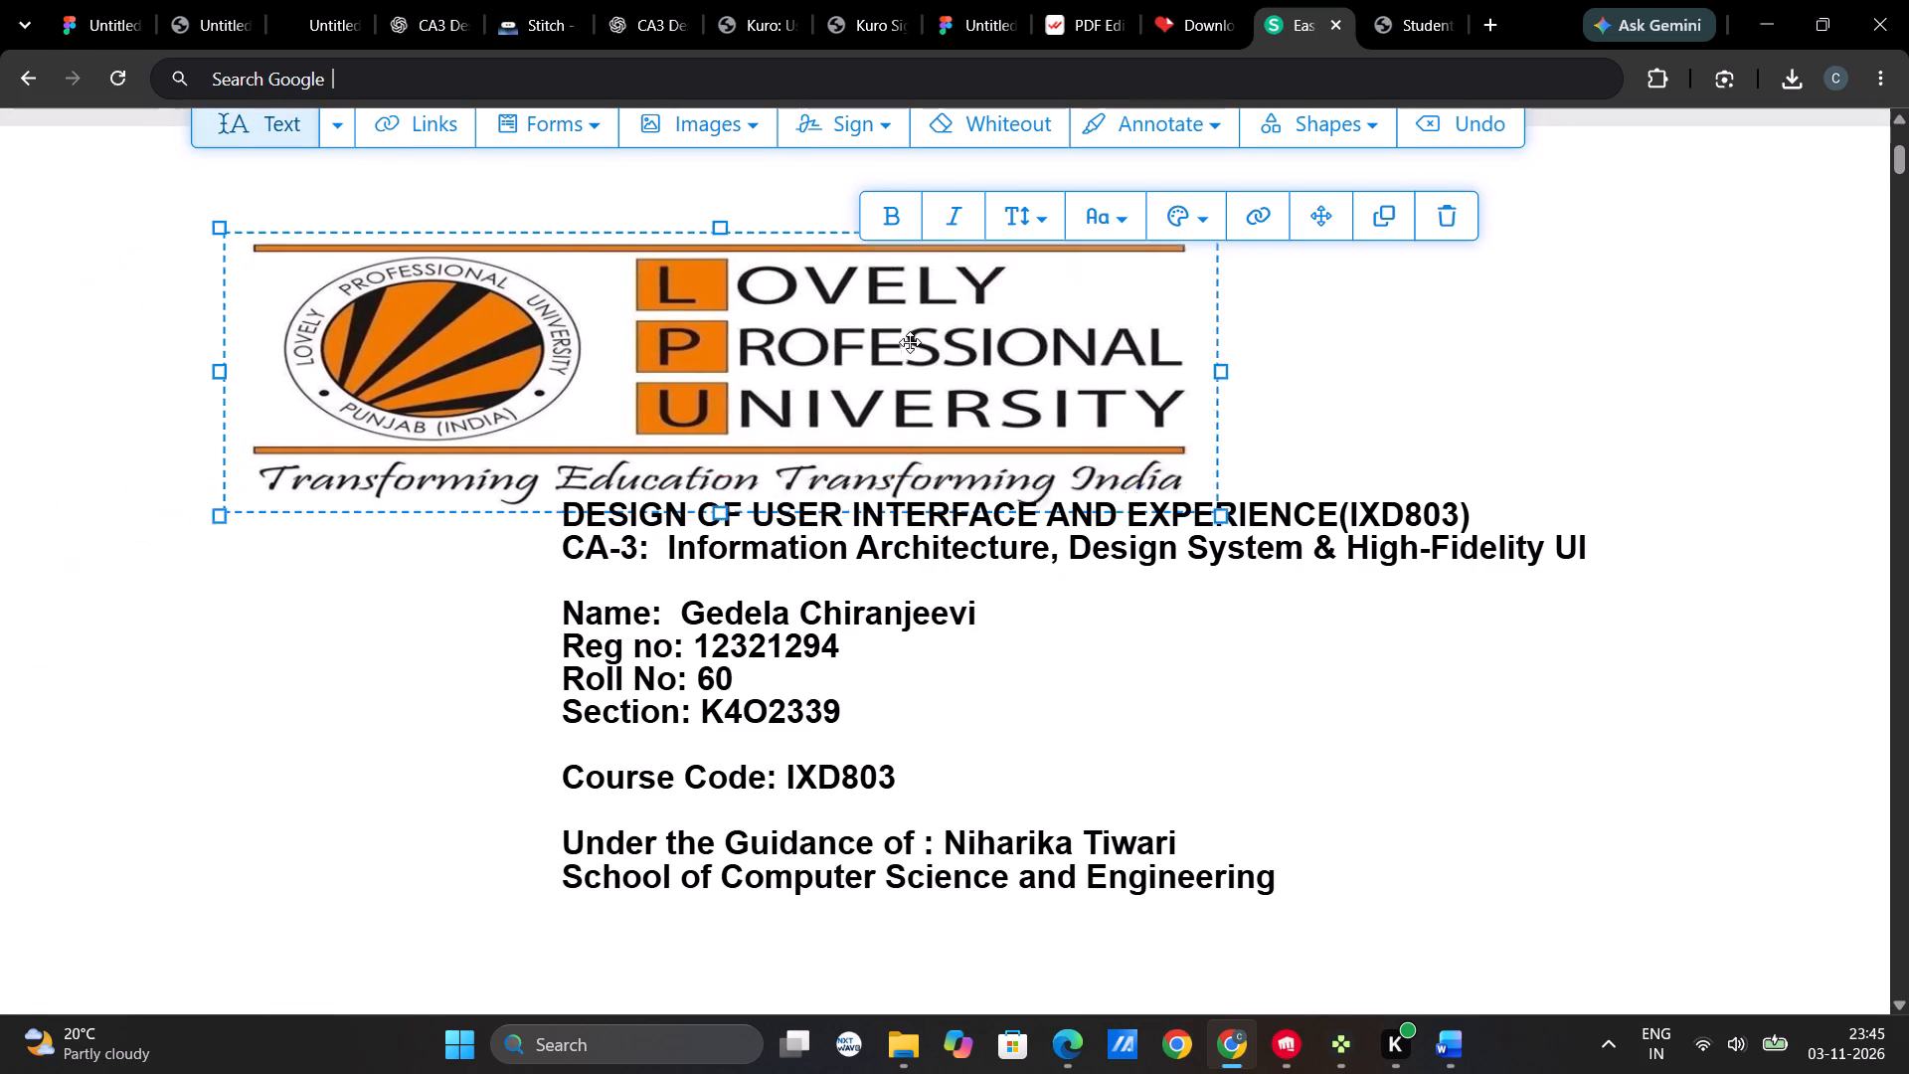
left_click_drag(910, 342, 1180, 309)
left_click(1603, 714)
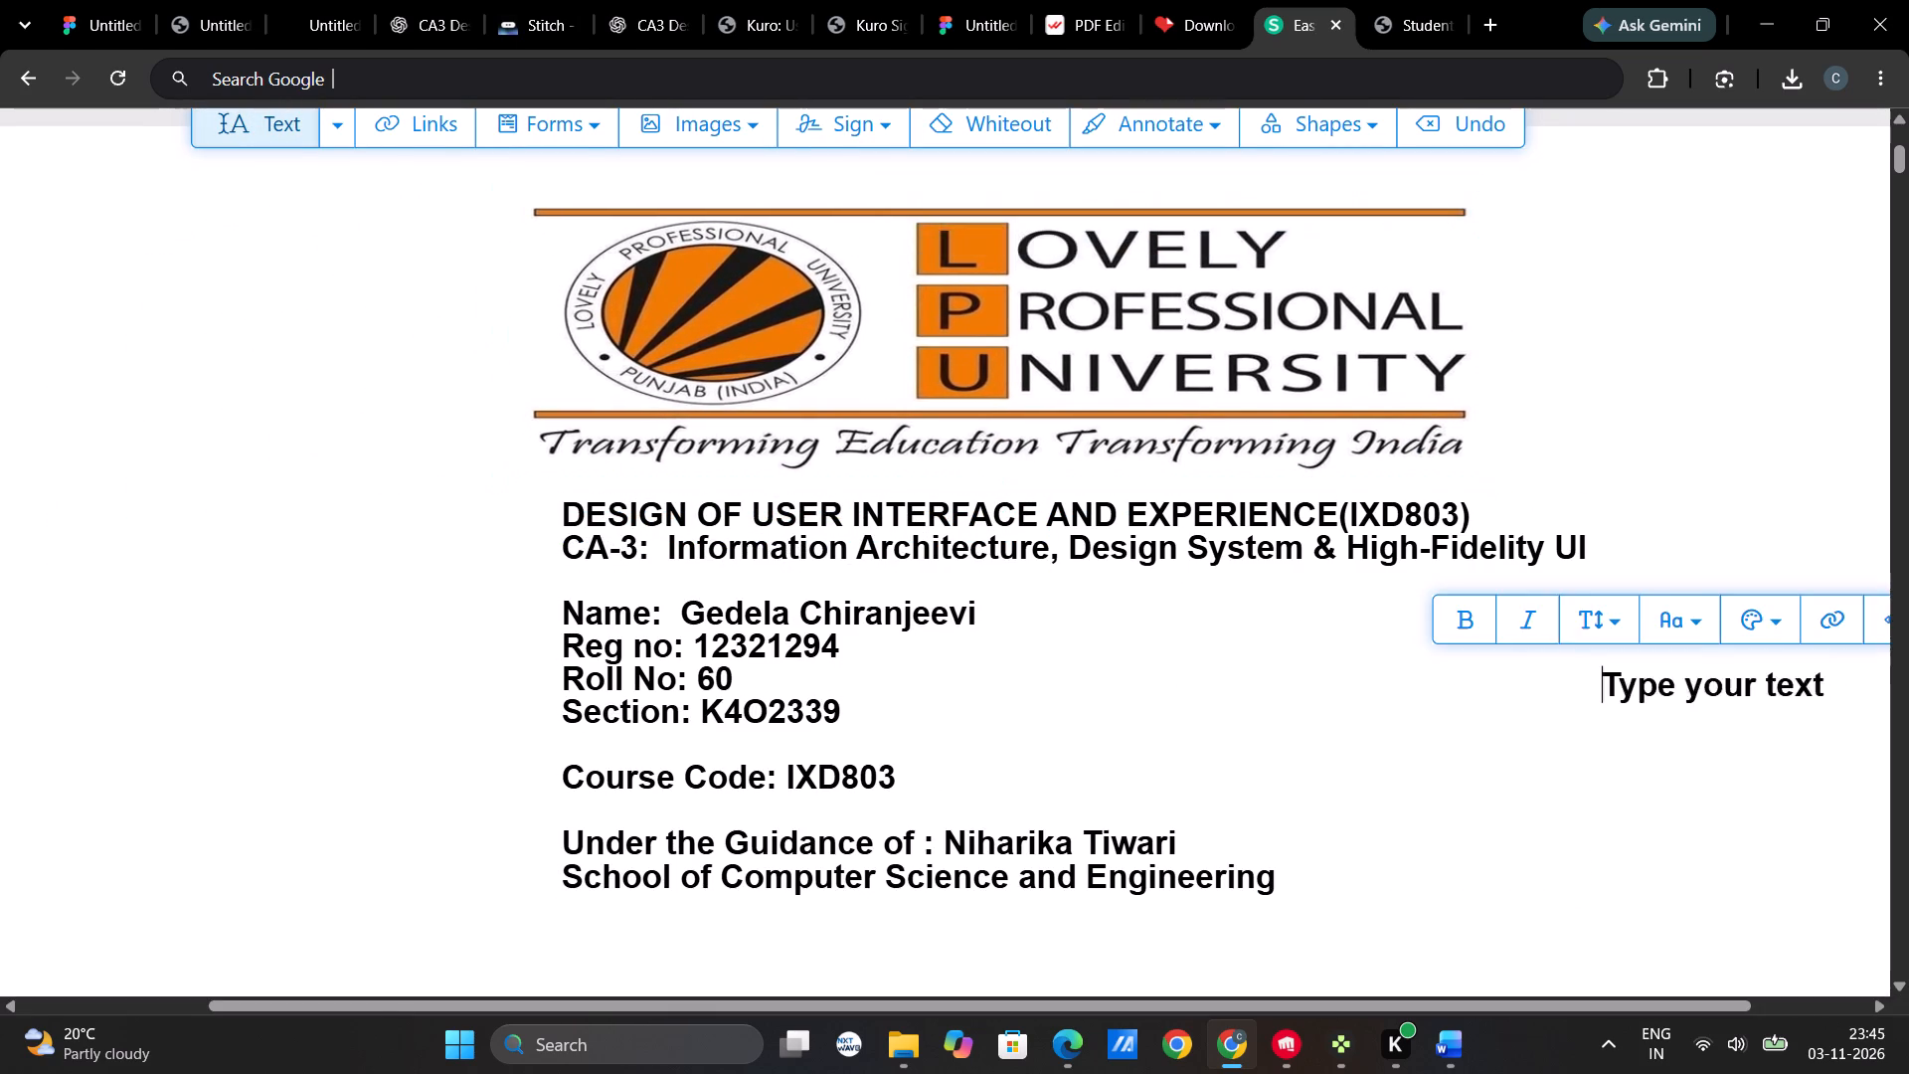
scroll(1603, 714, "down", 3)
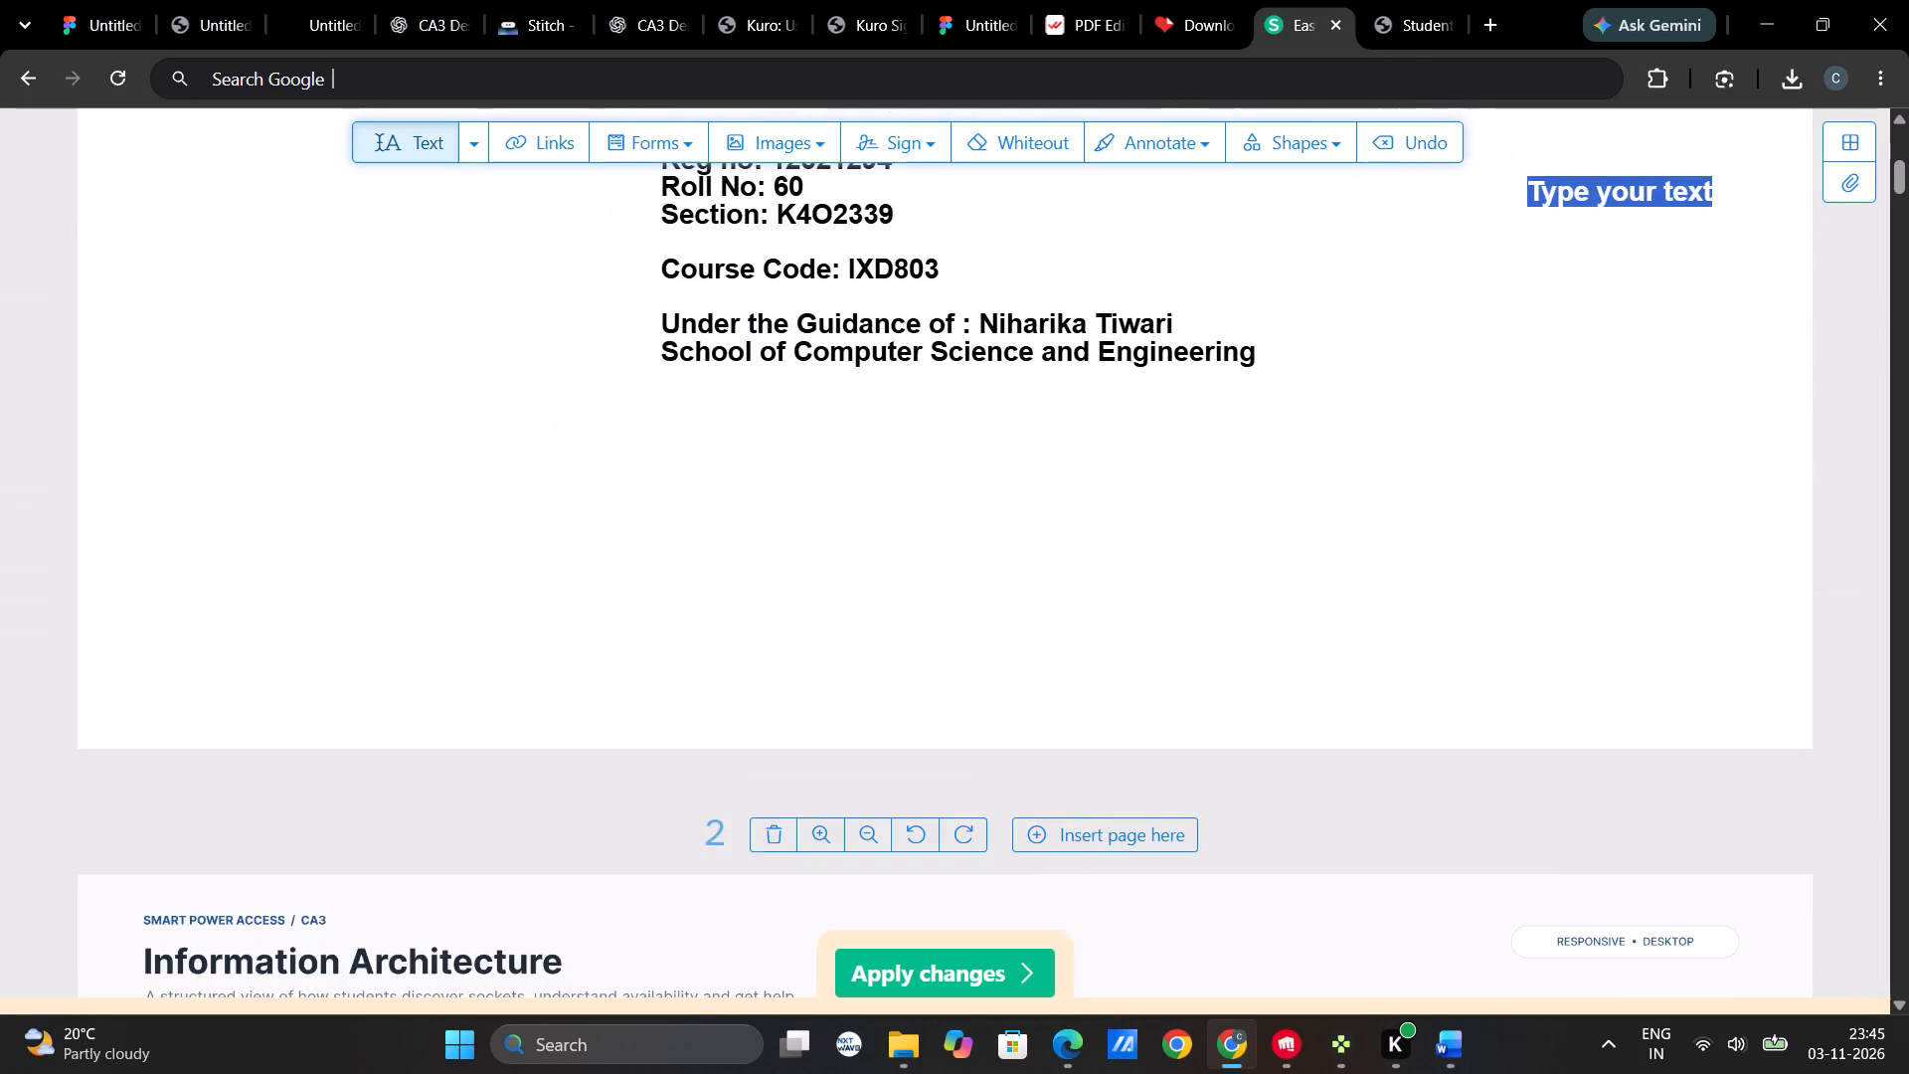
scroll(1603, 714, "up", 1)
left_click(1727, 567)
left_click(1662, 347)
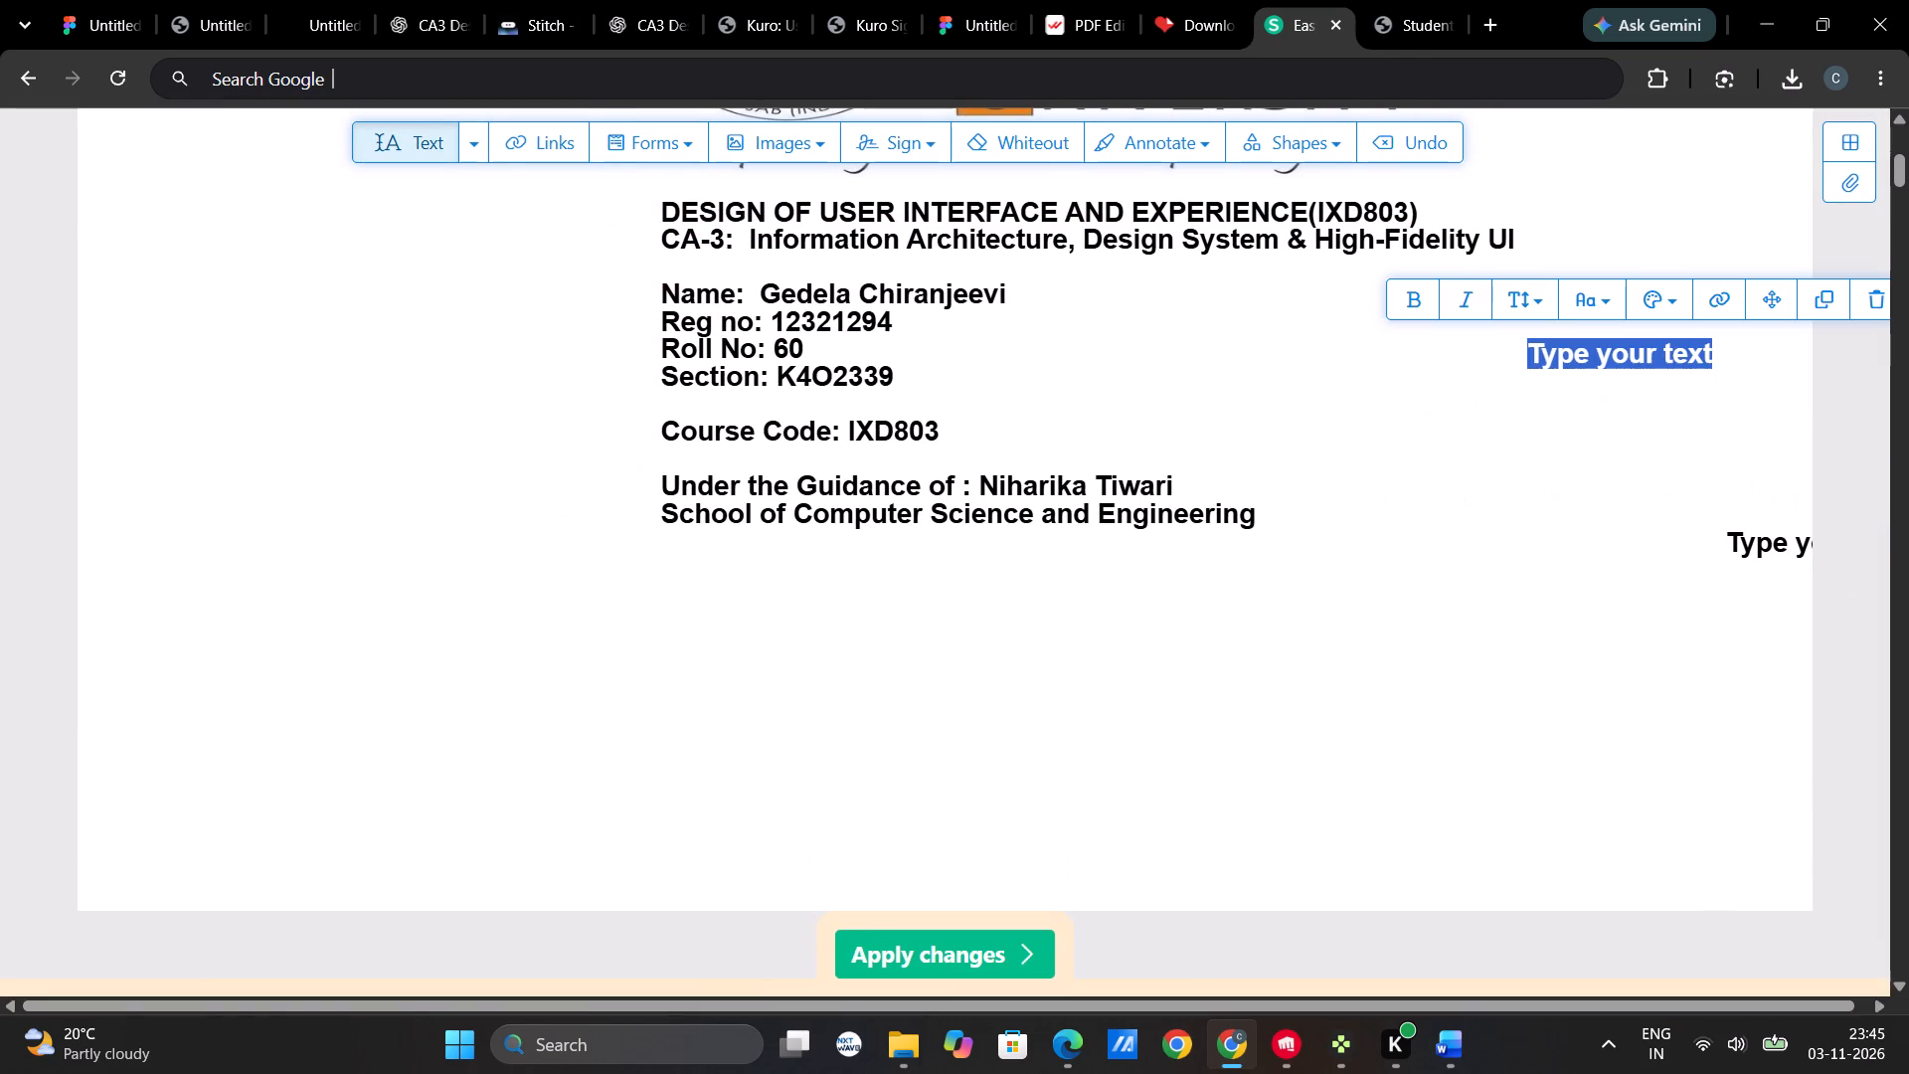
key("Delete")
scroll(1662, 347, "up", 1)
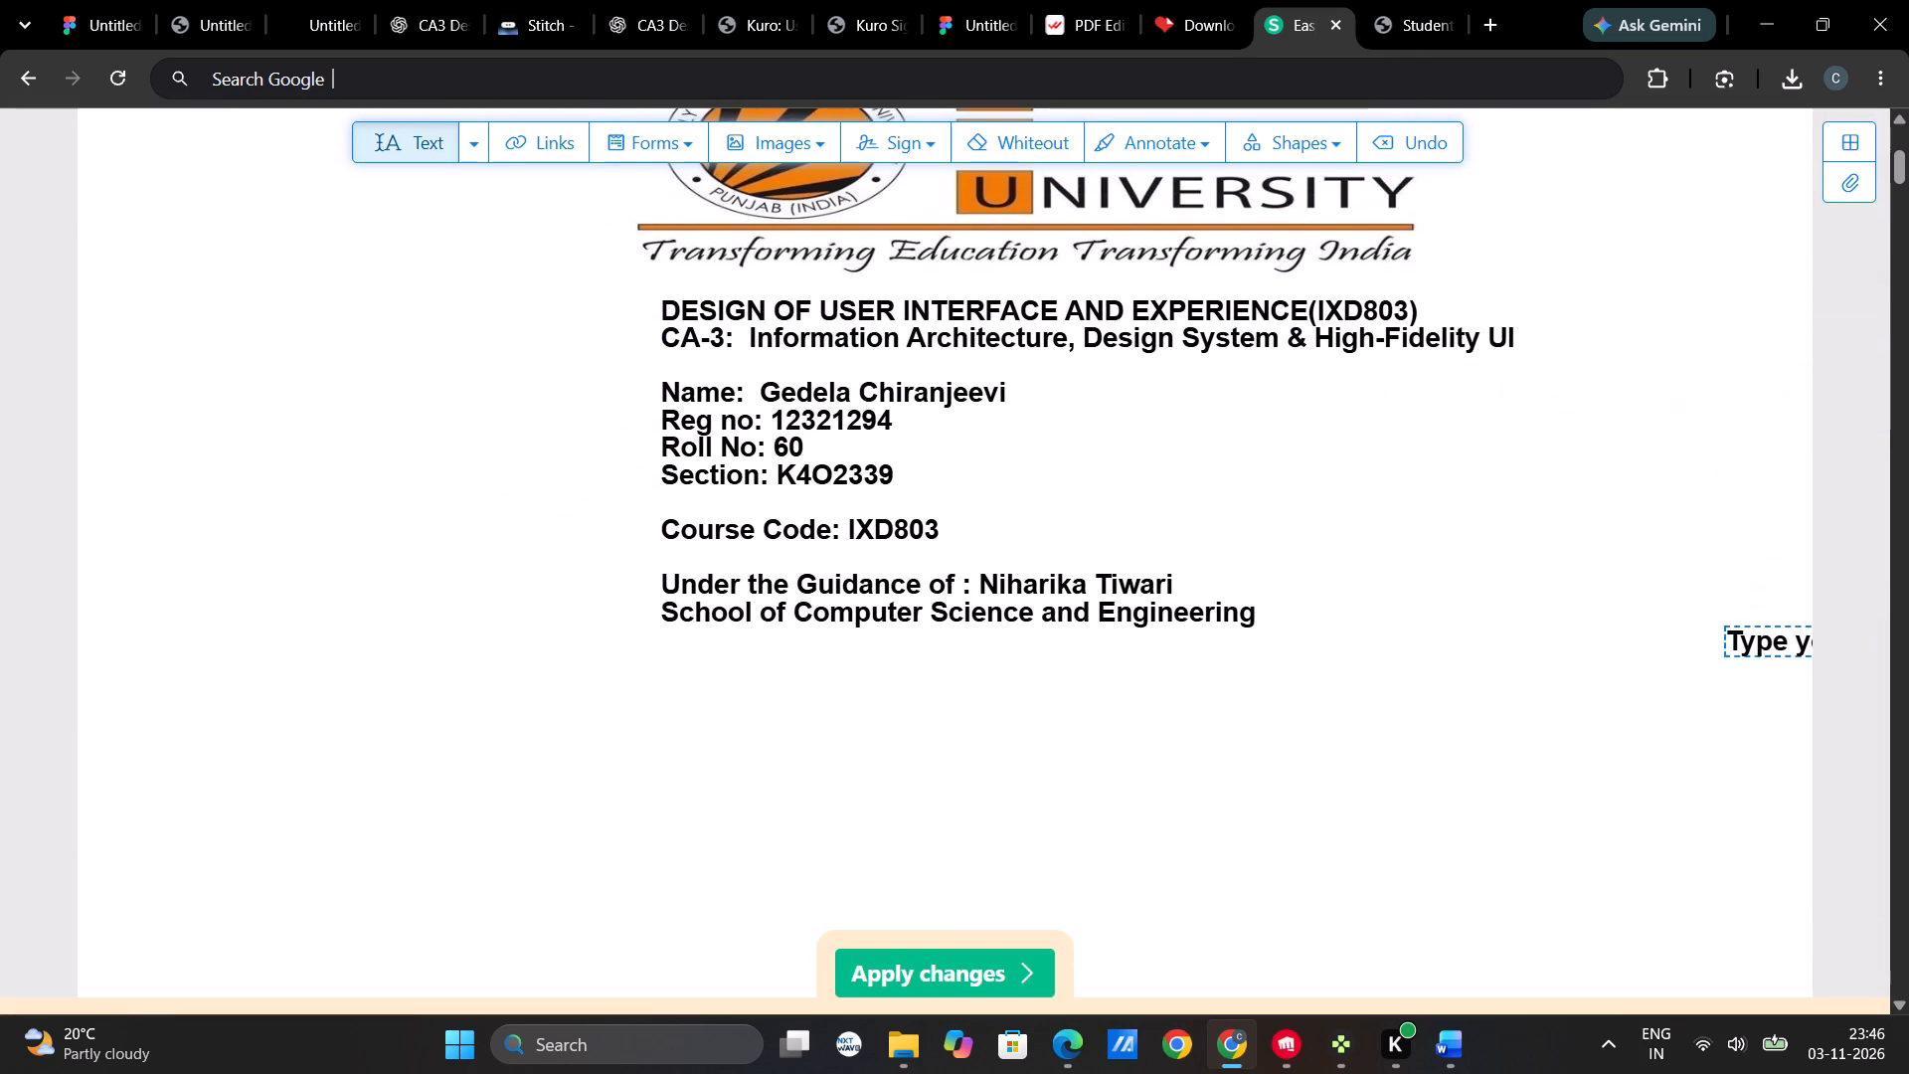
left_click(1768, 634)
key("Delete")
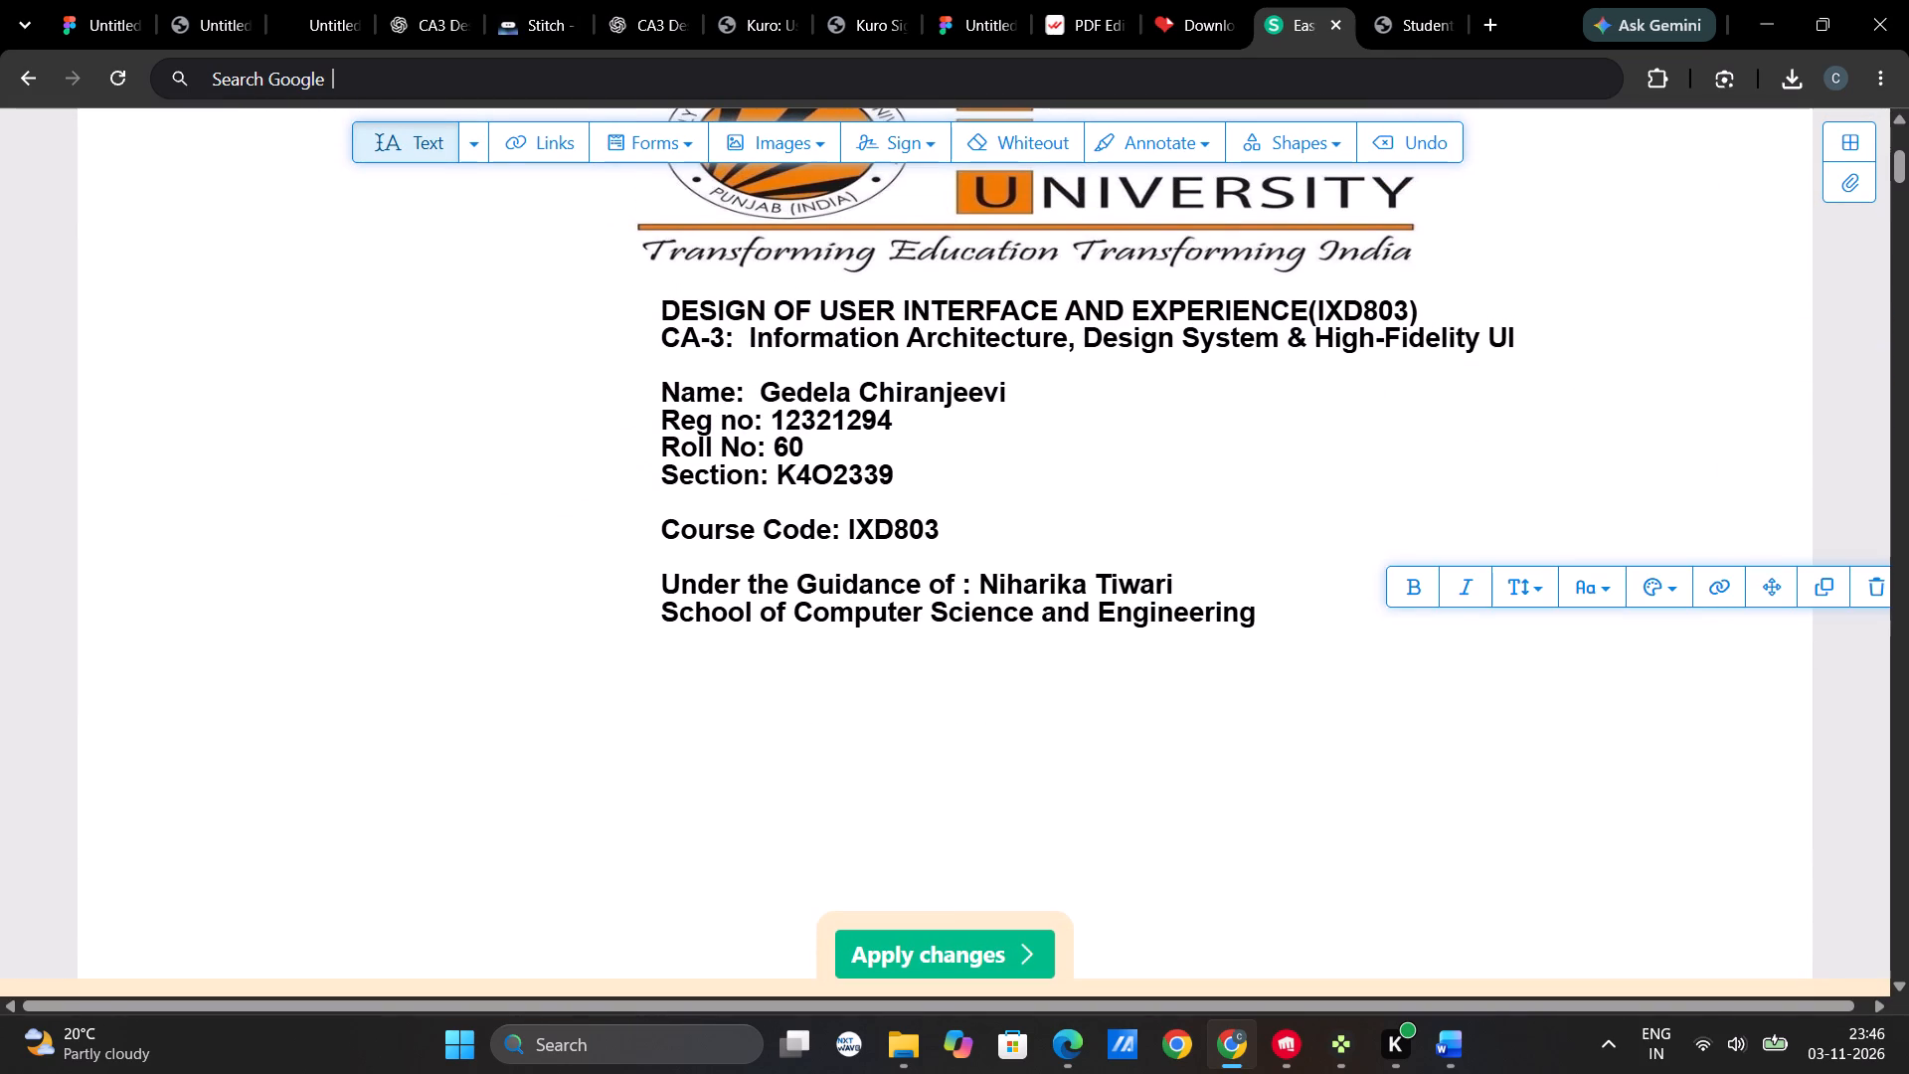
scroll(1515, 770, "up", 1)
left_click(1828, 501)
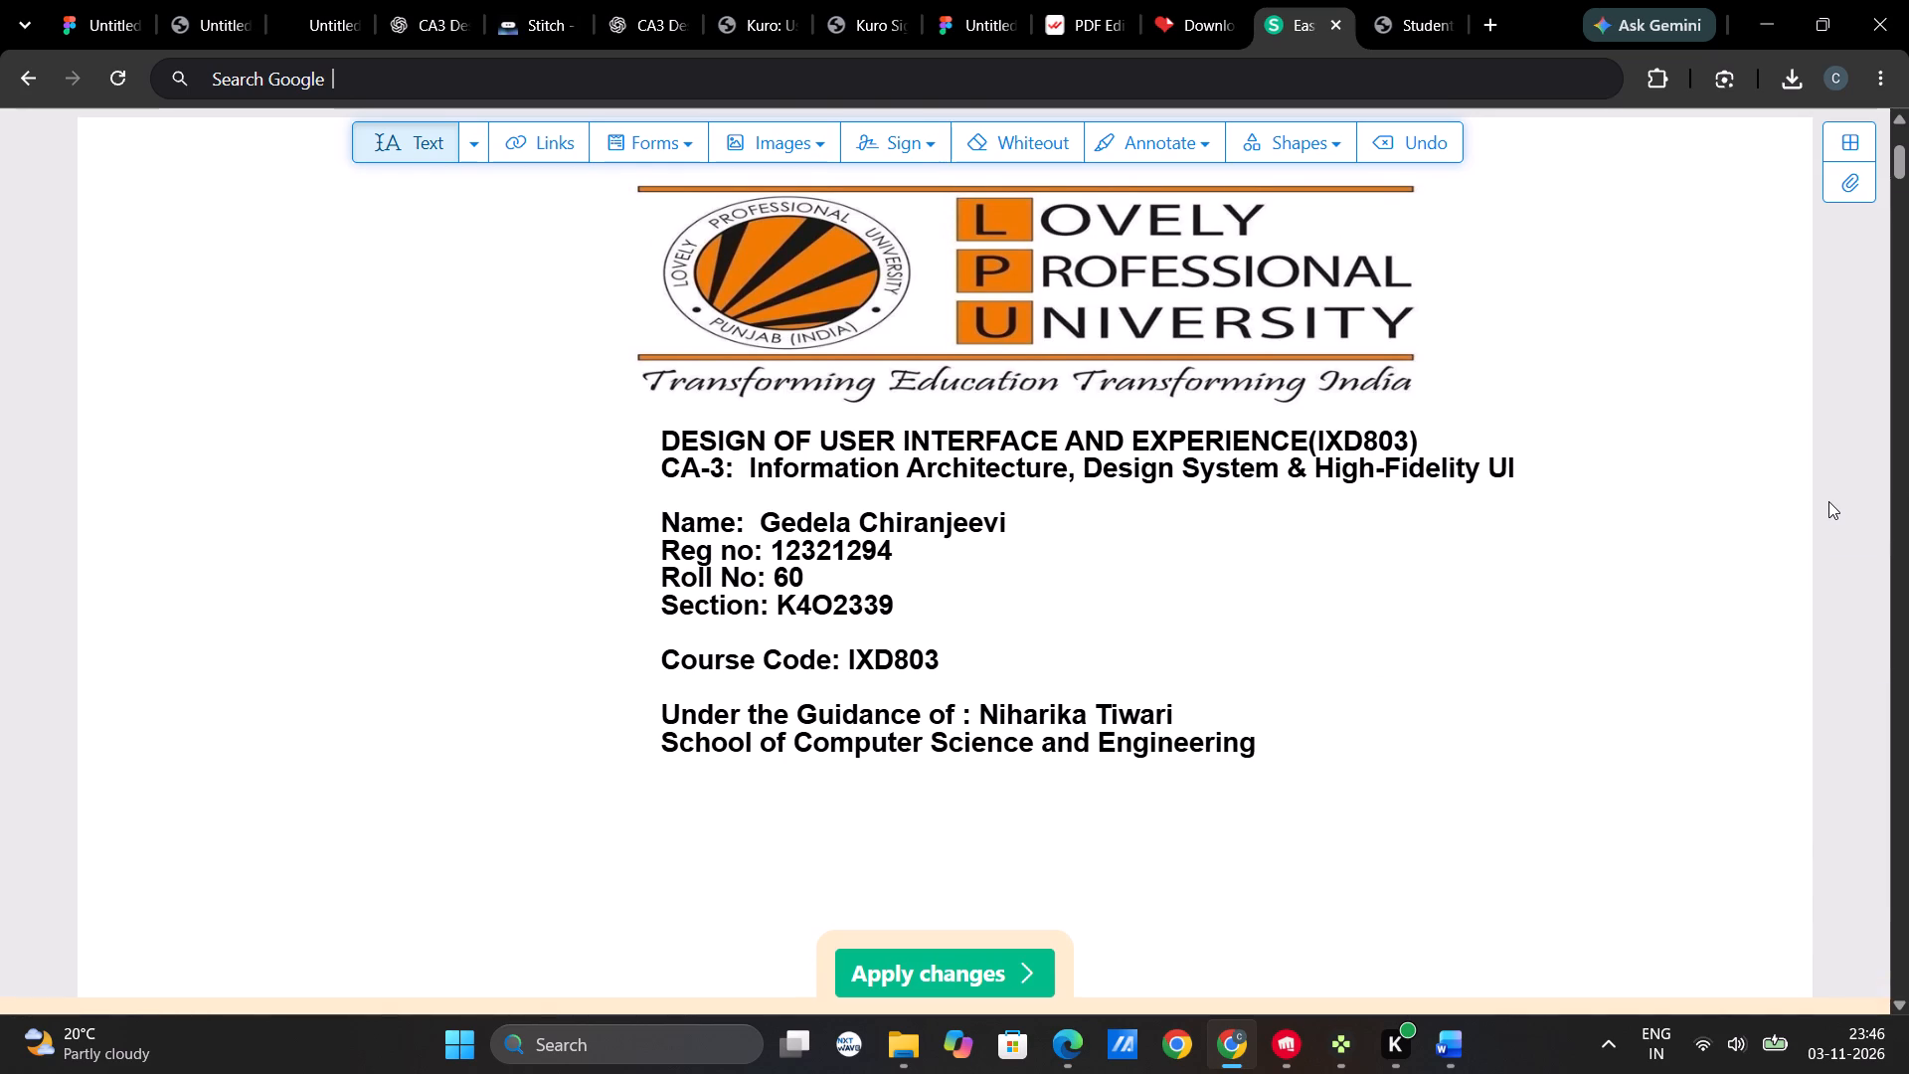
Review the finished cover page and the Information Architecture and Design foundations pages that follow it.
scroll(1828, 501, "up", 1)
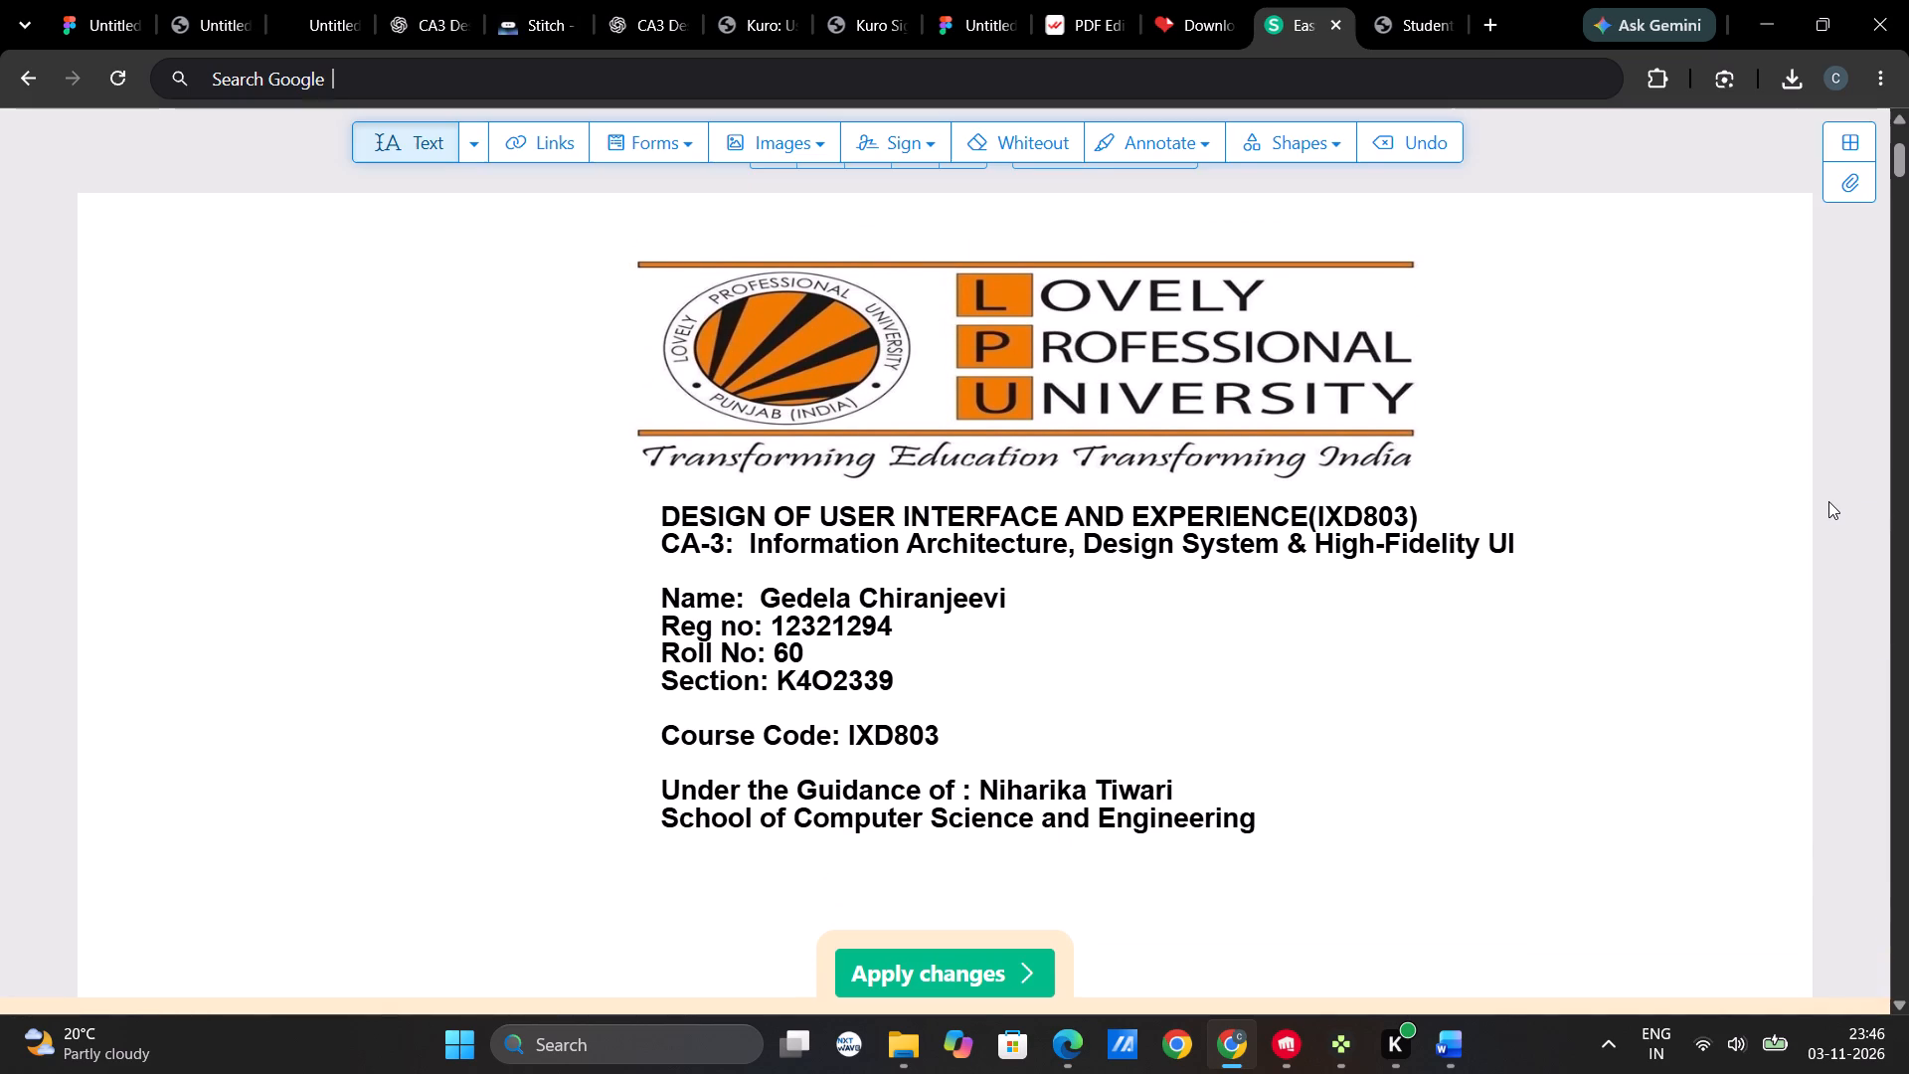
scroll(1828, 501, "down", 1)
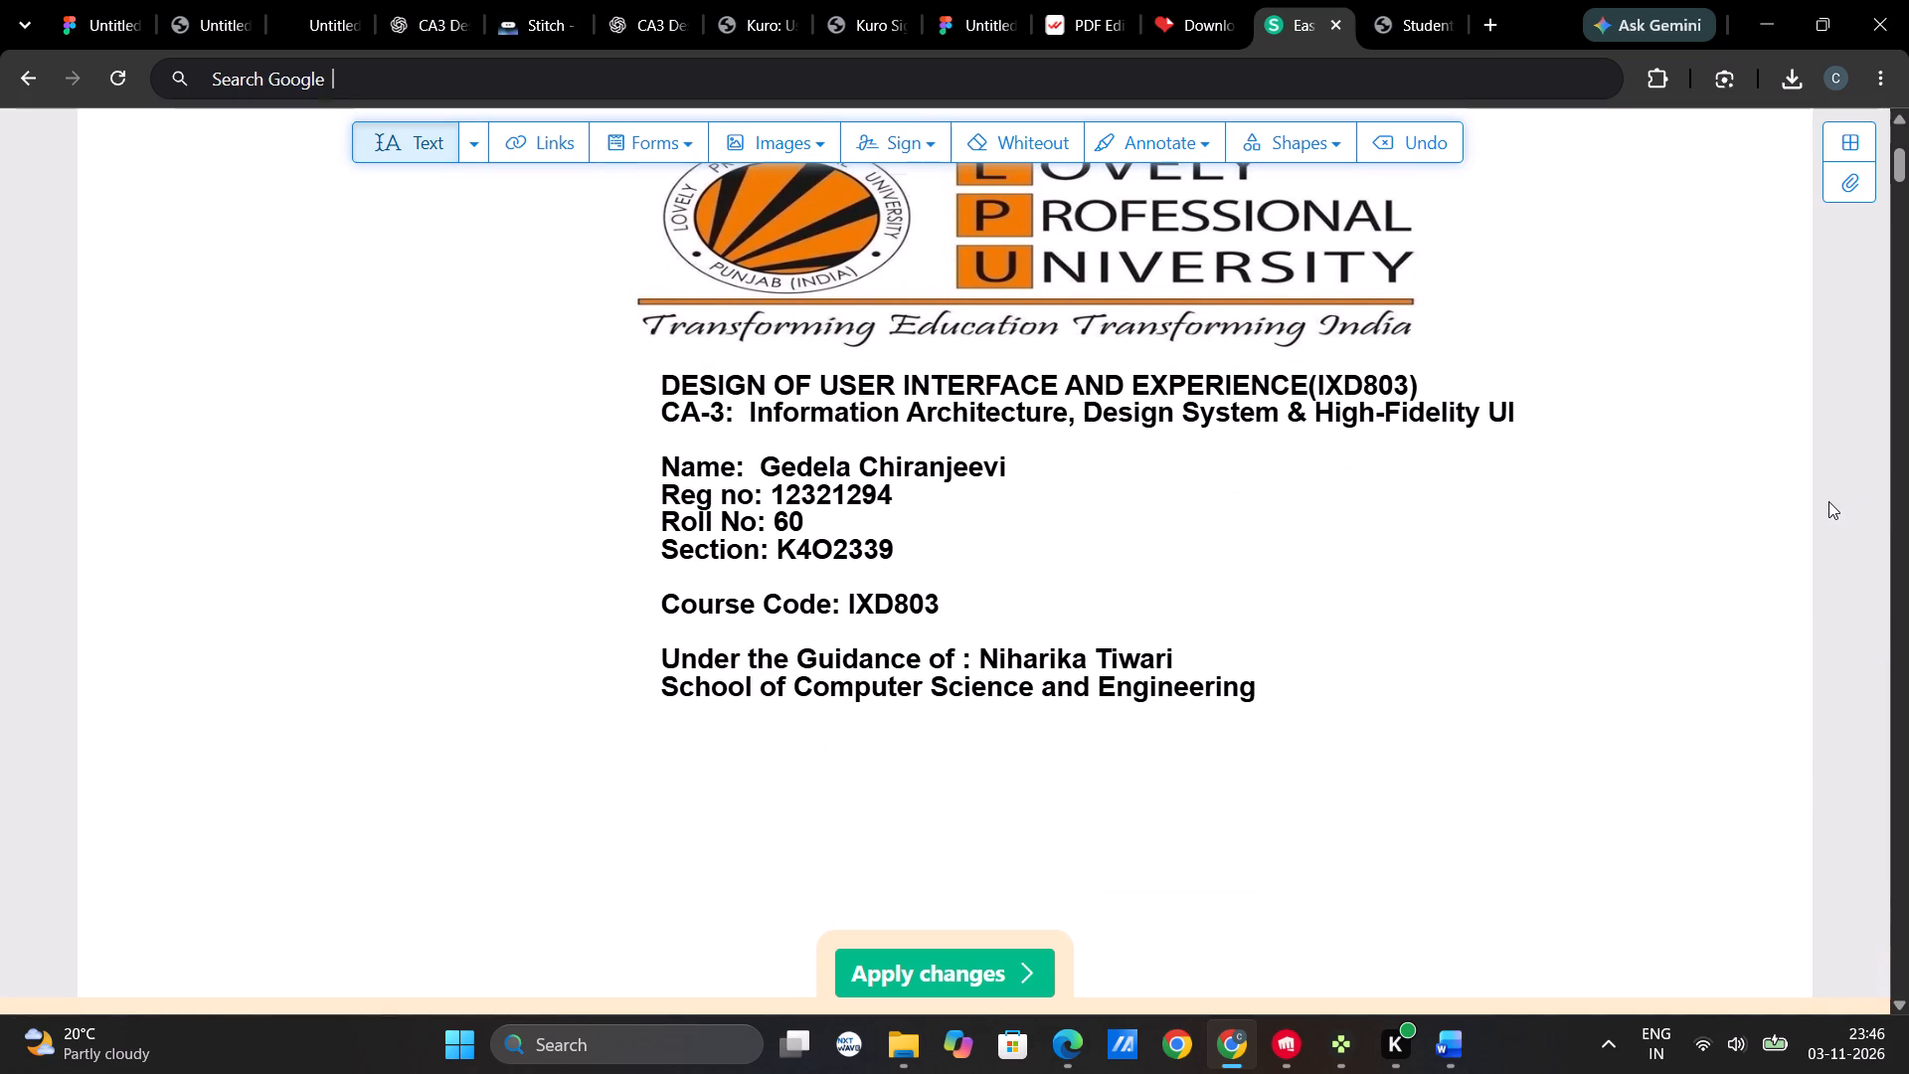
scroll(1828, 501, "down", 4)
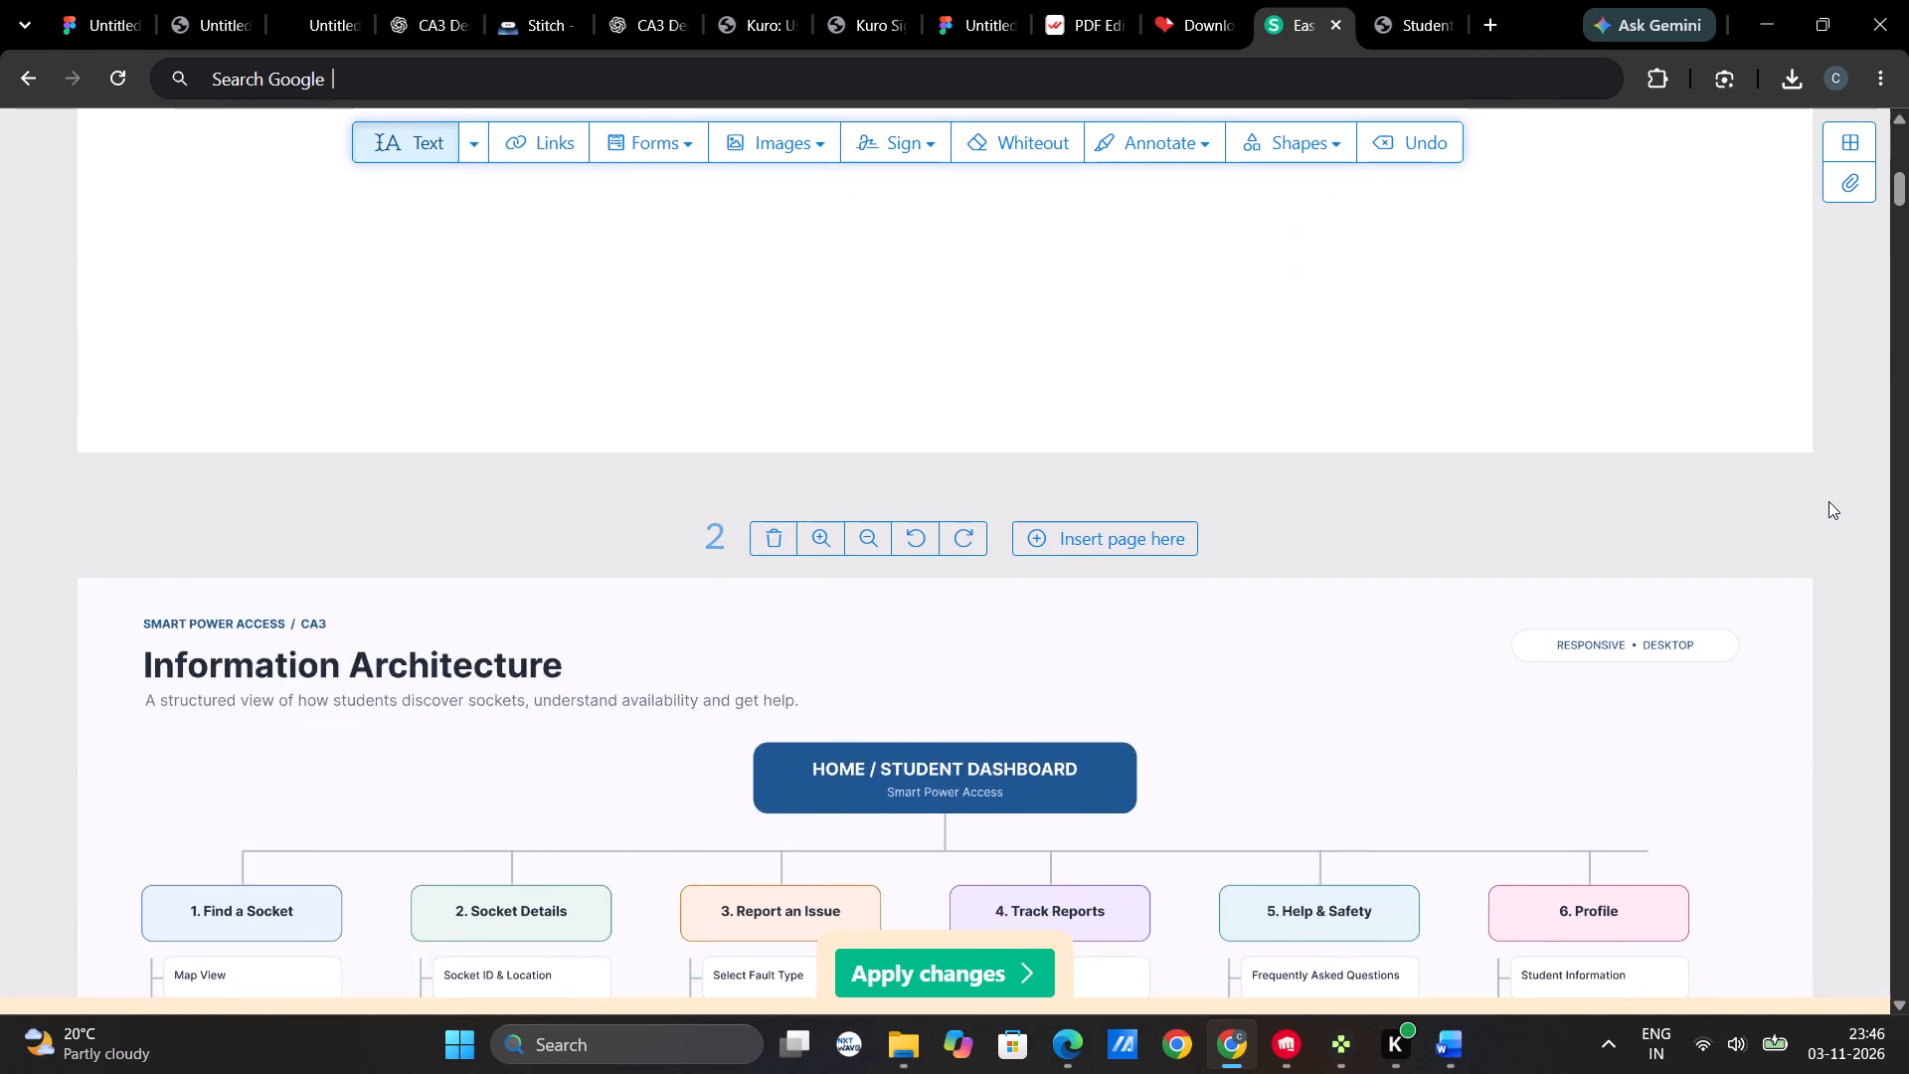
scroll(1828, 501, "down", 10)
scroll(1828, 501, "up", 5)
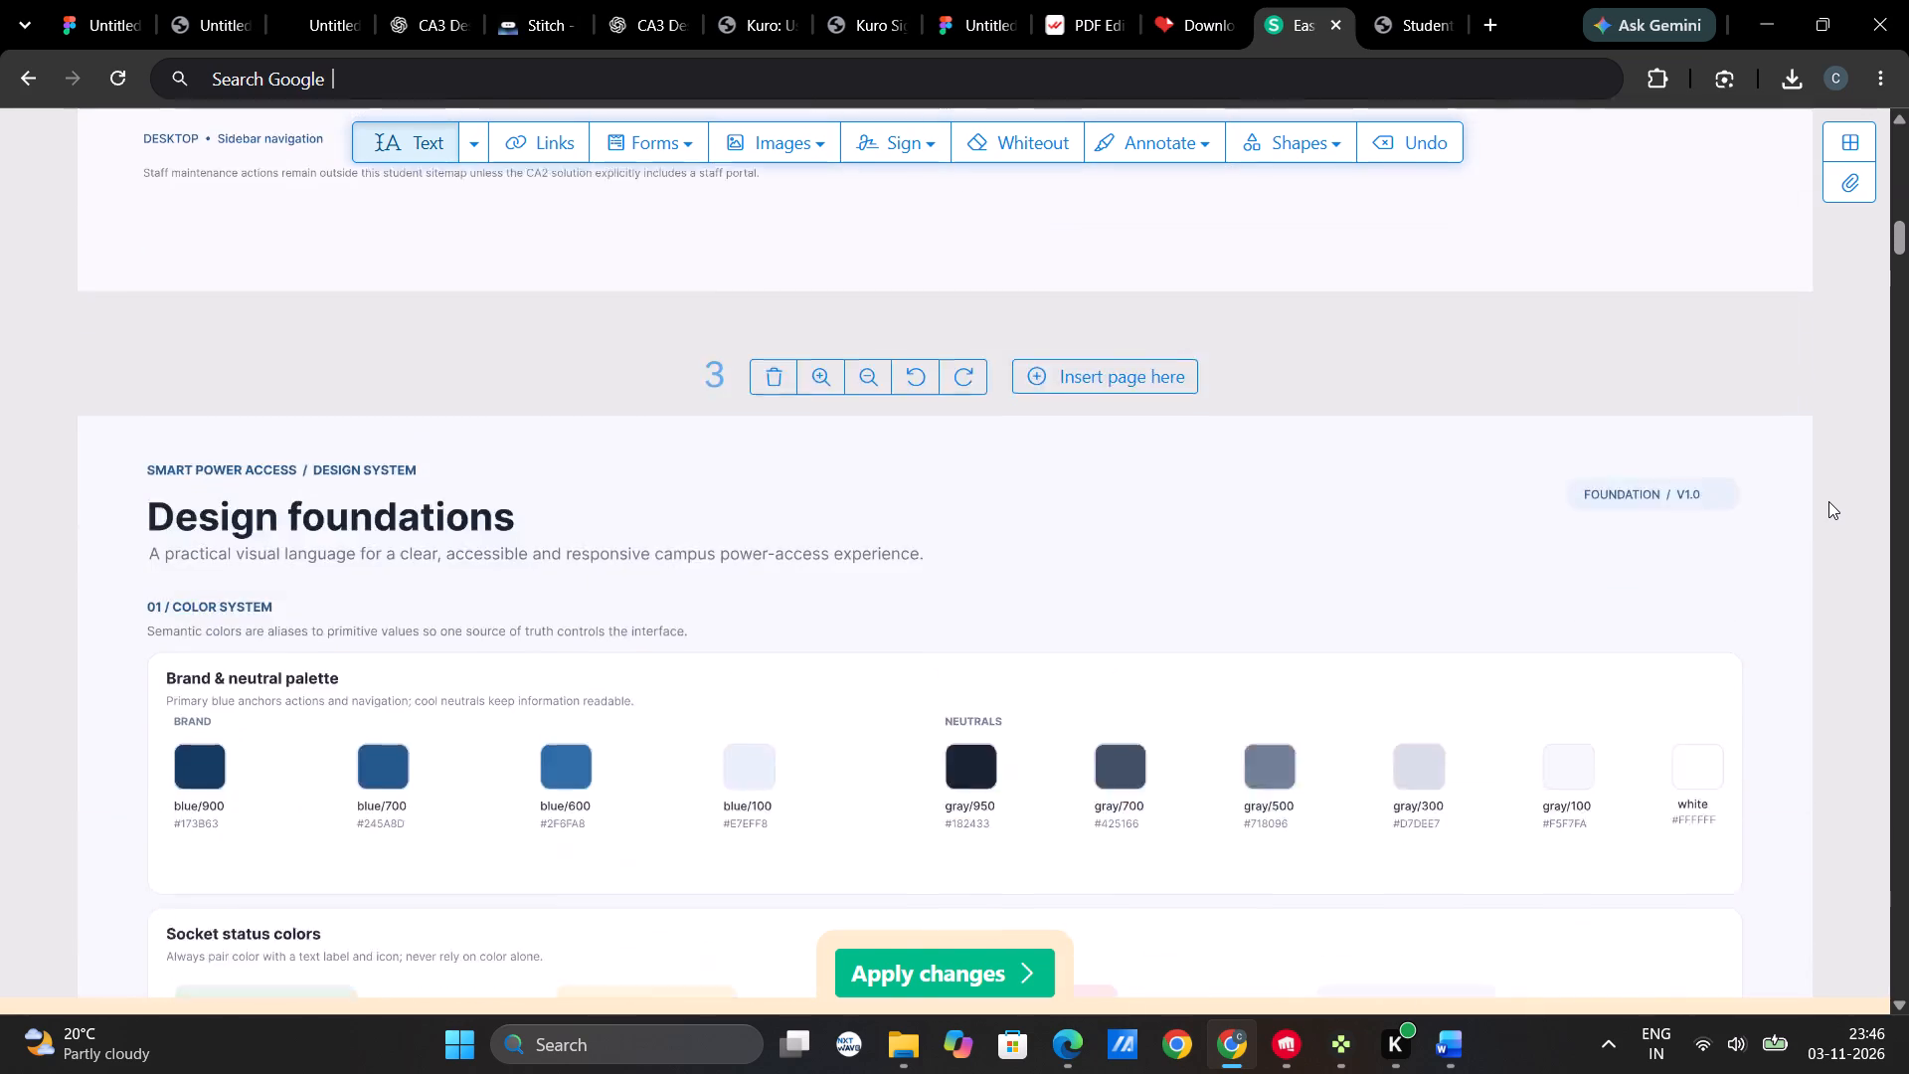
scroll(1828, 501, "up", 11)
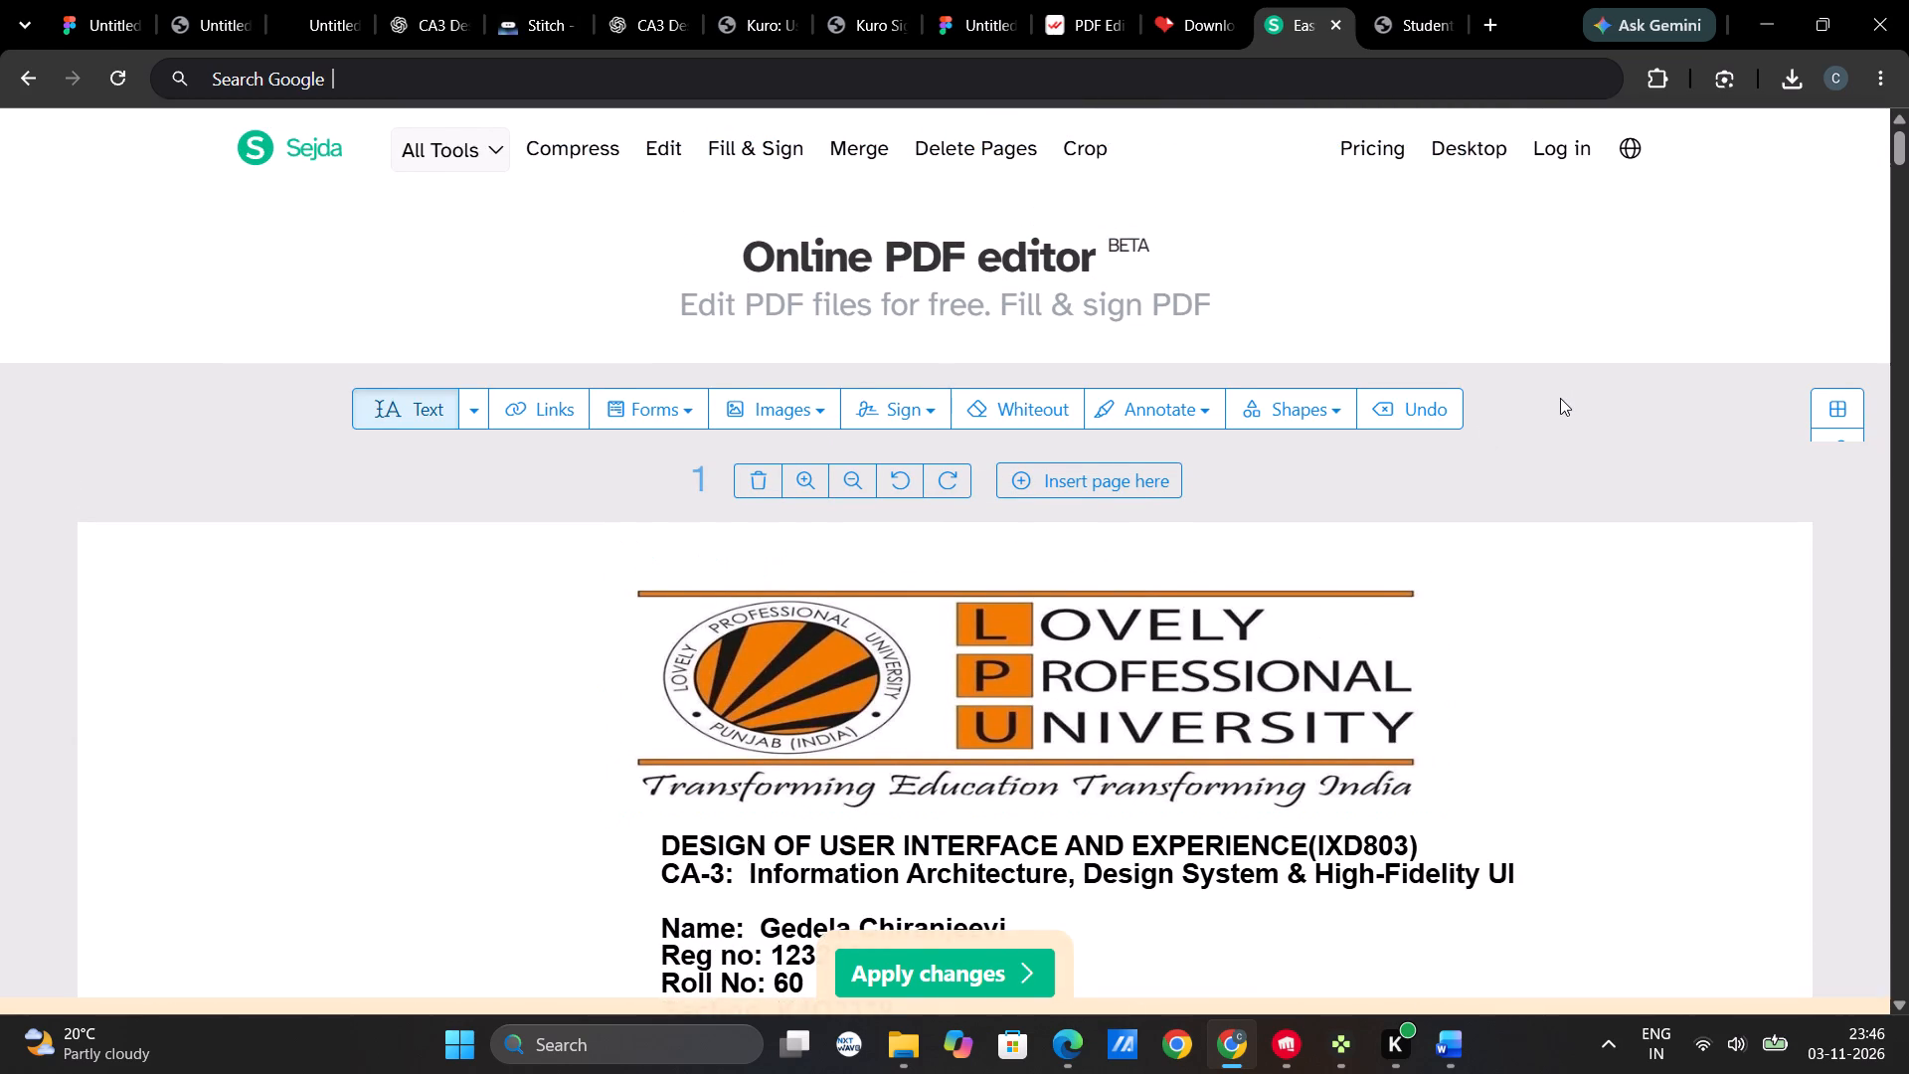
scroll(1560, 398, "up", 1)
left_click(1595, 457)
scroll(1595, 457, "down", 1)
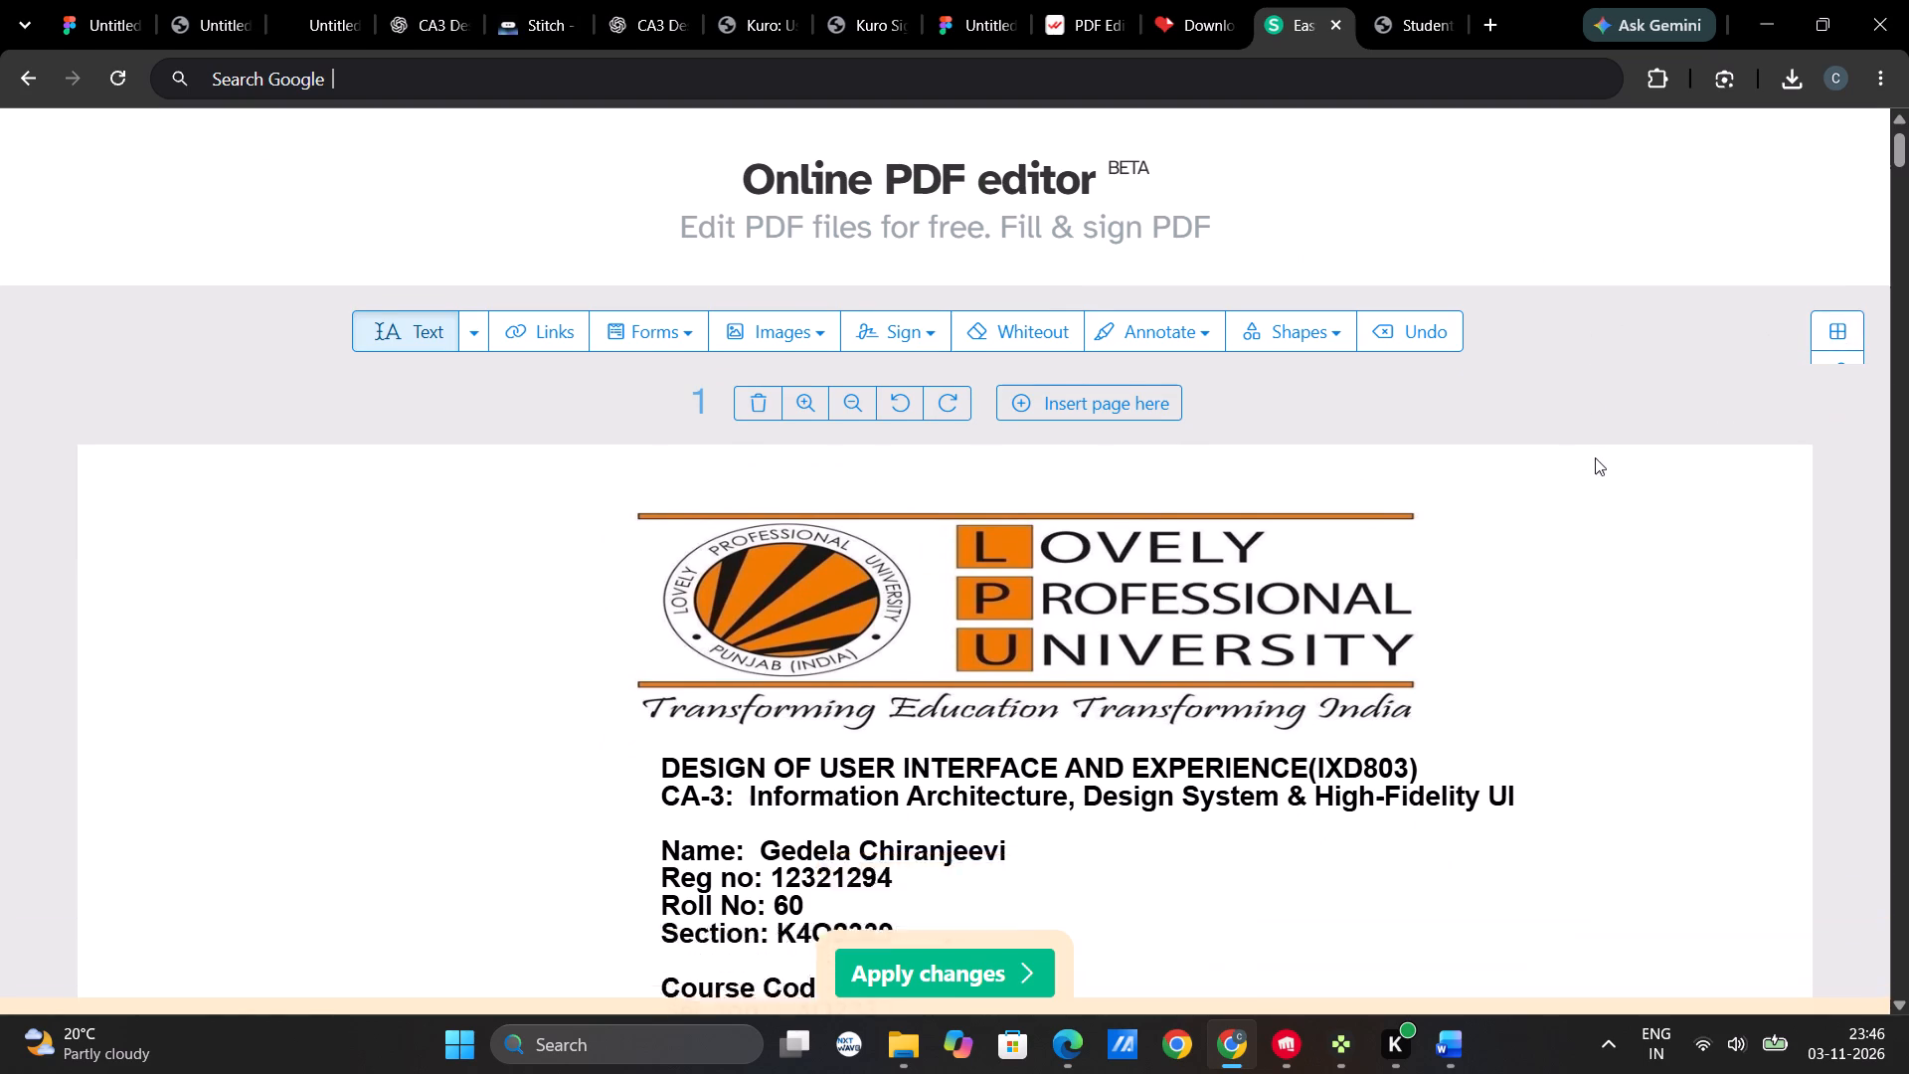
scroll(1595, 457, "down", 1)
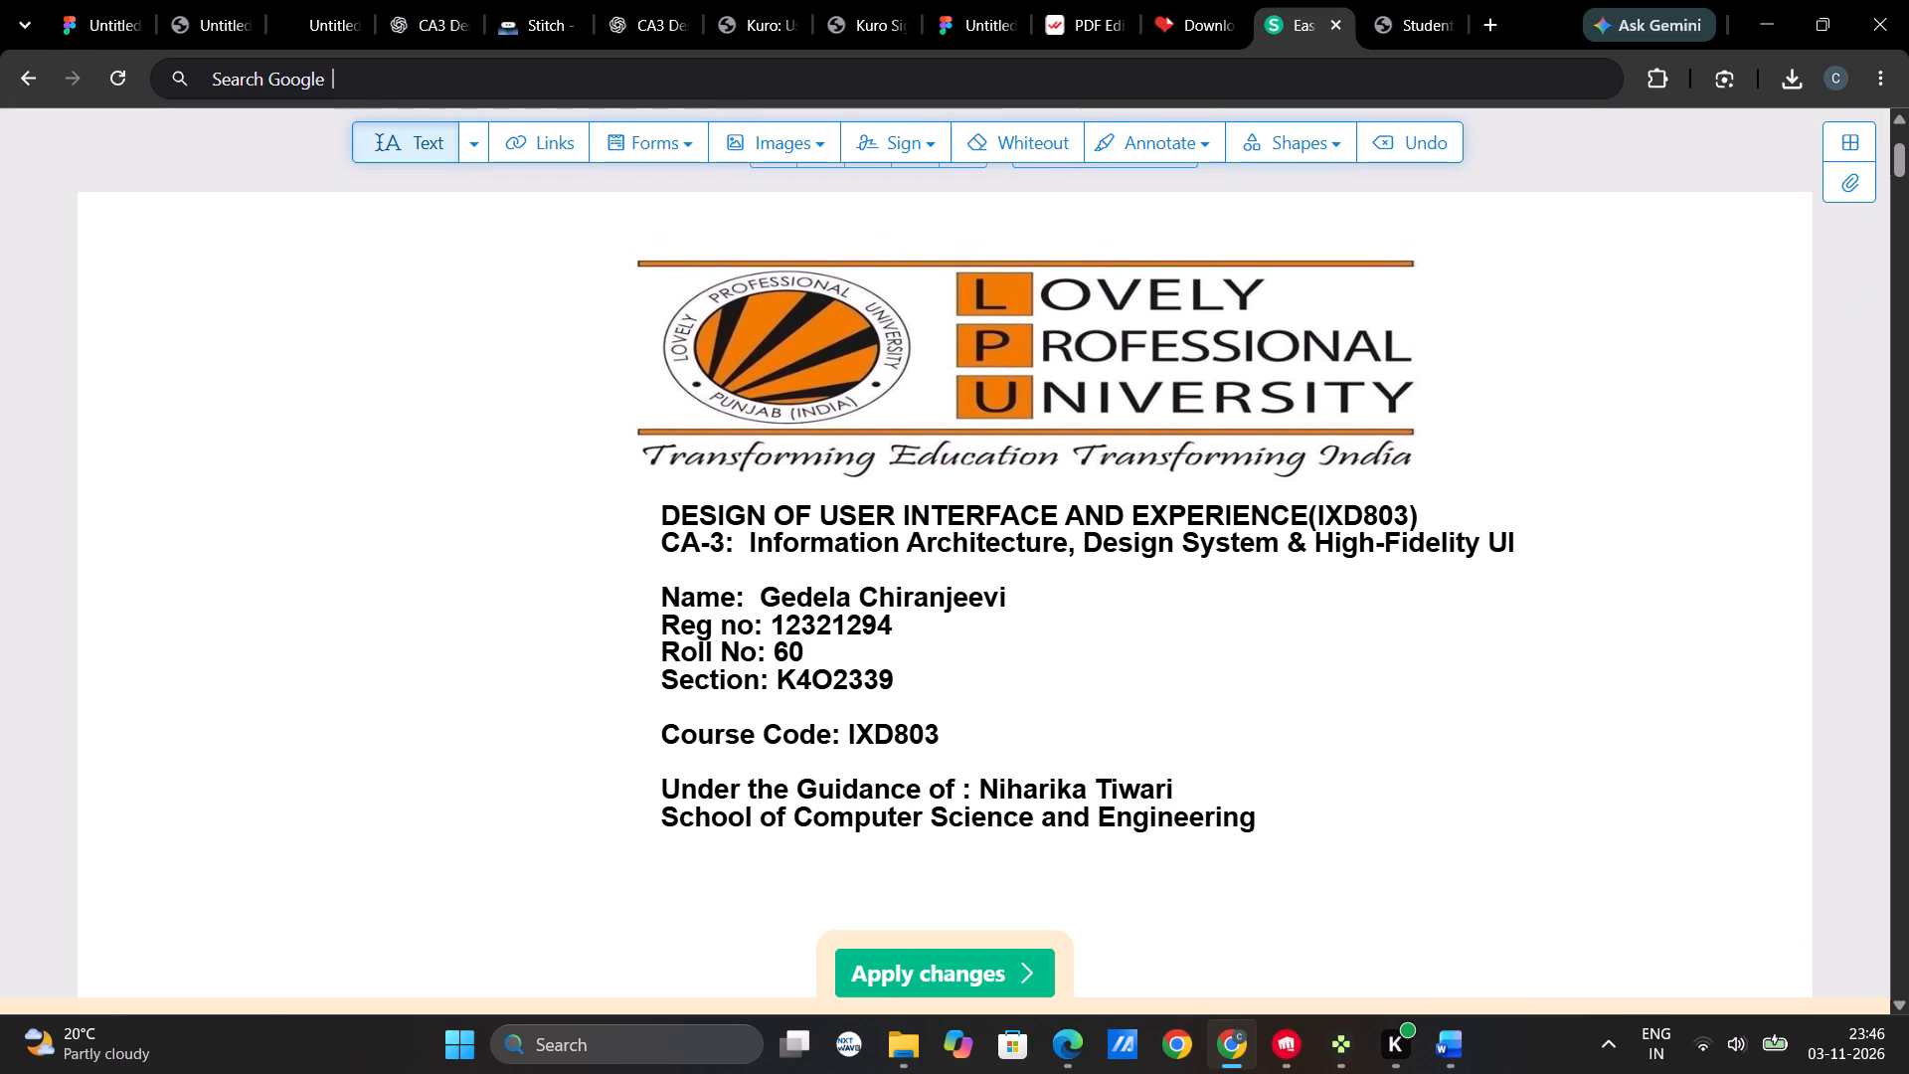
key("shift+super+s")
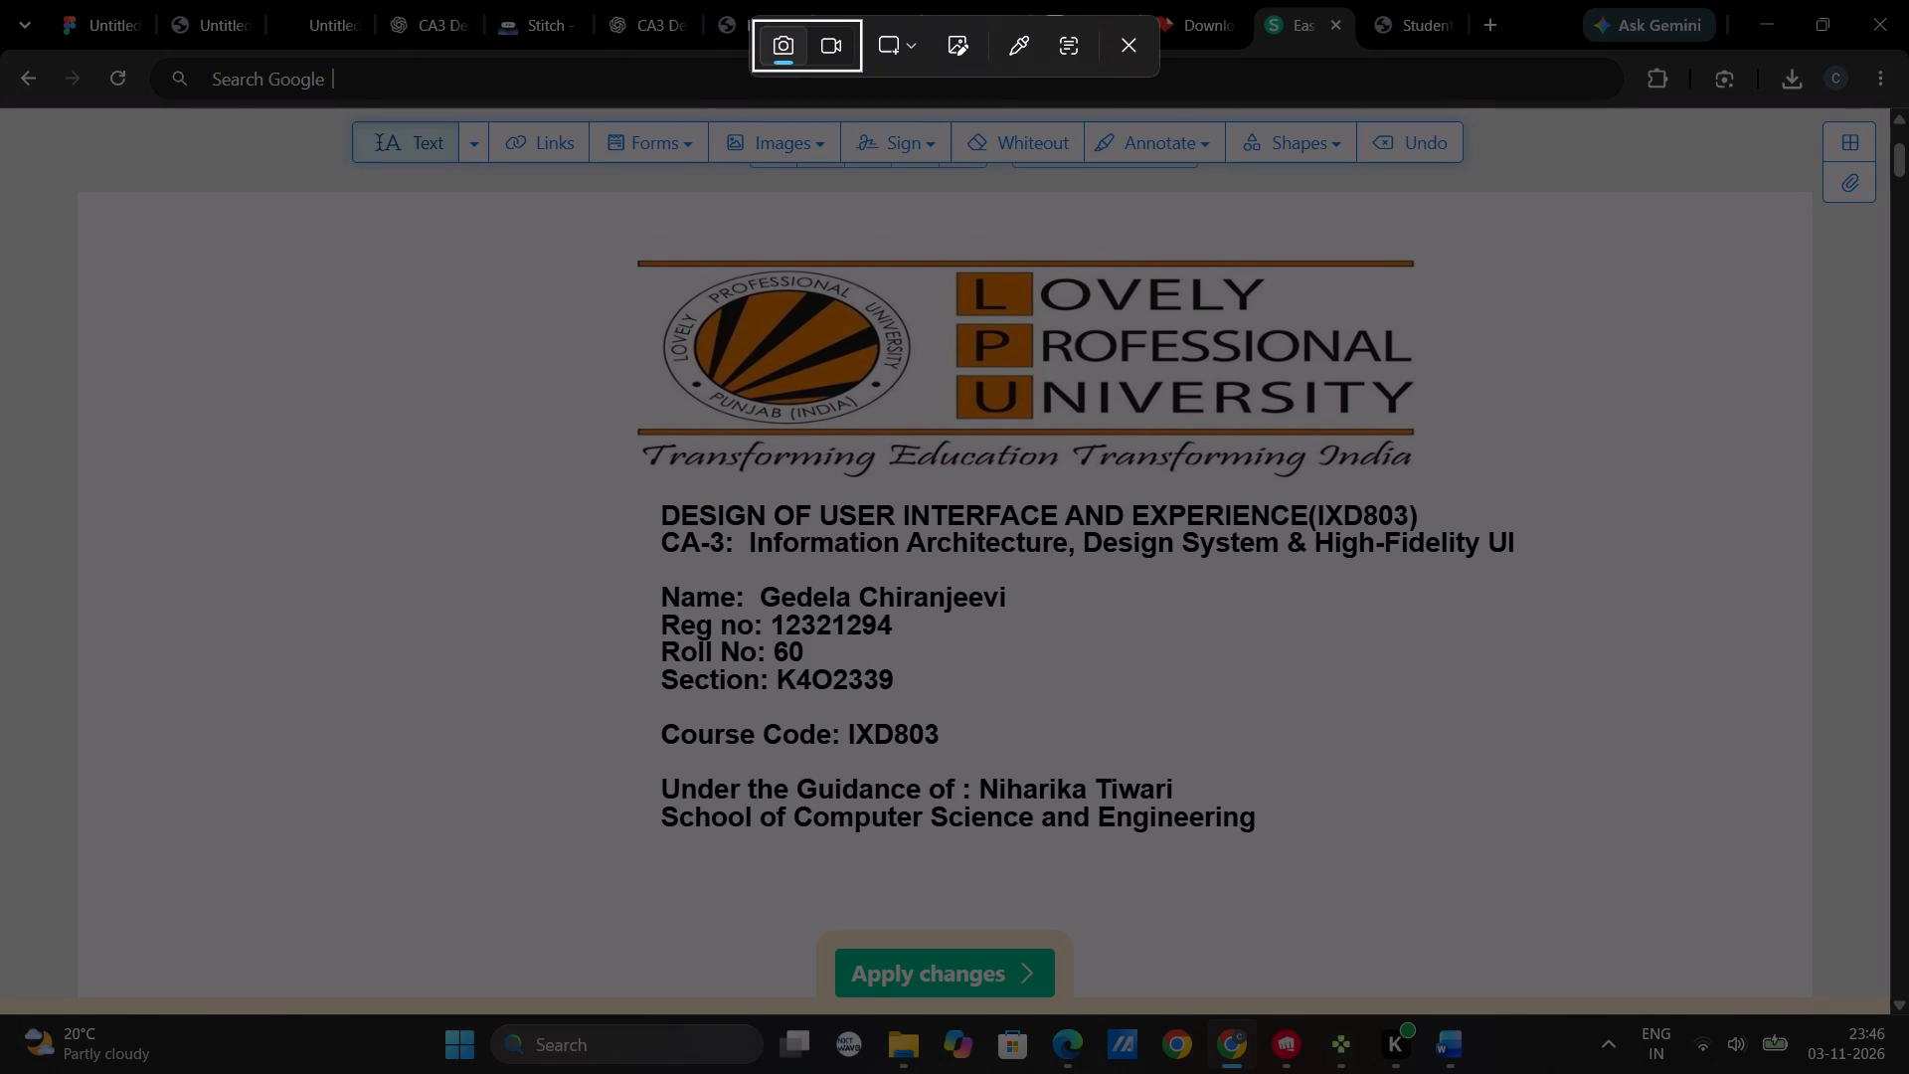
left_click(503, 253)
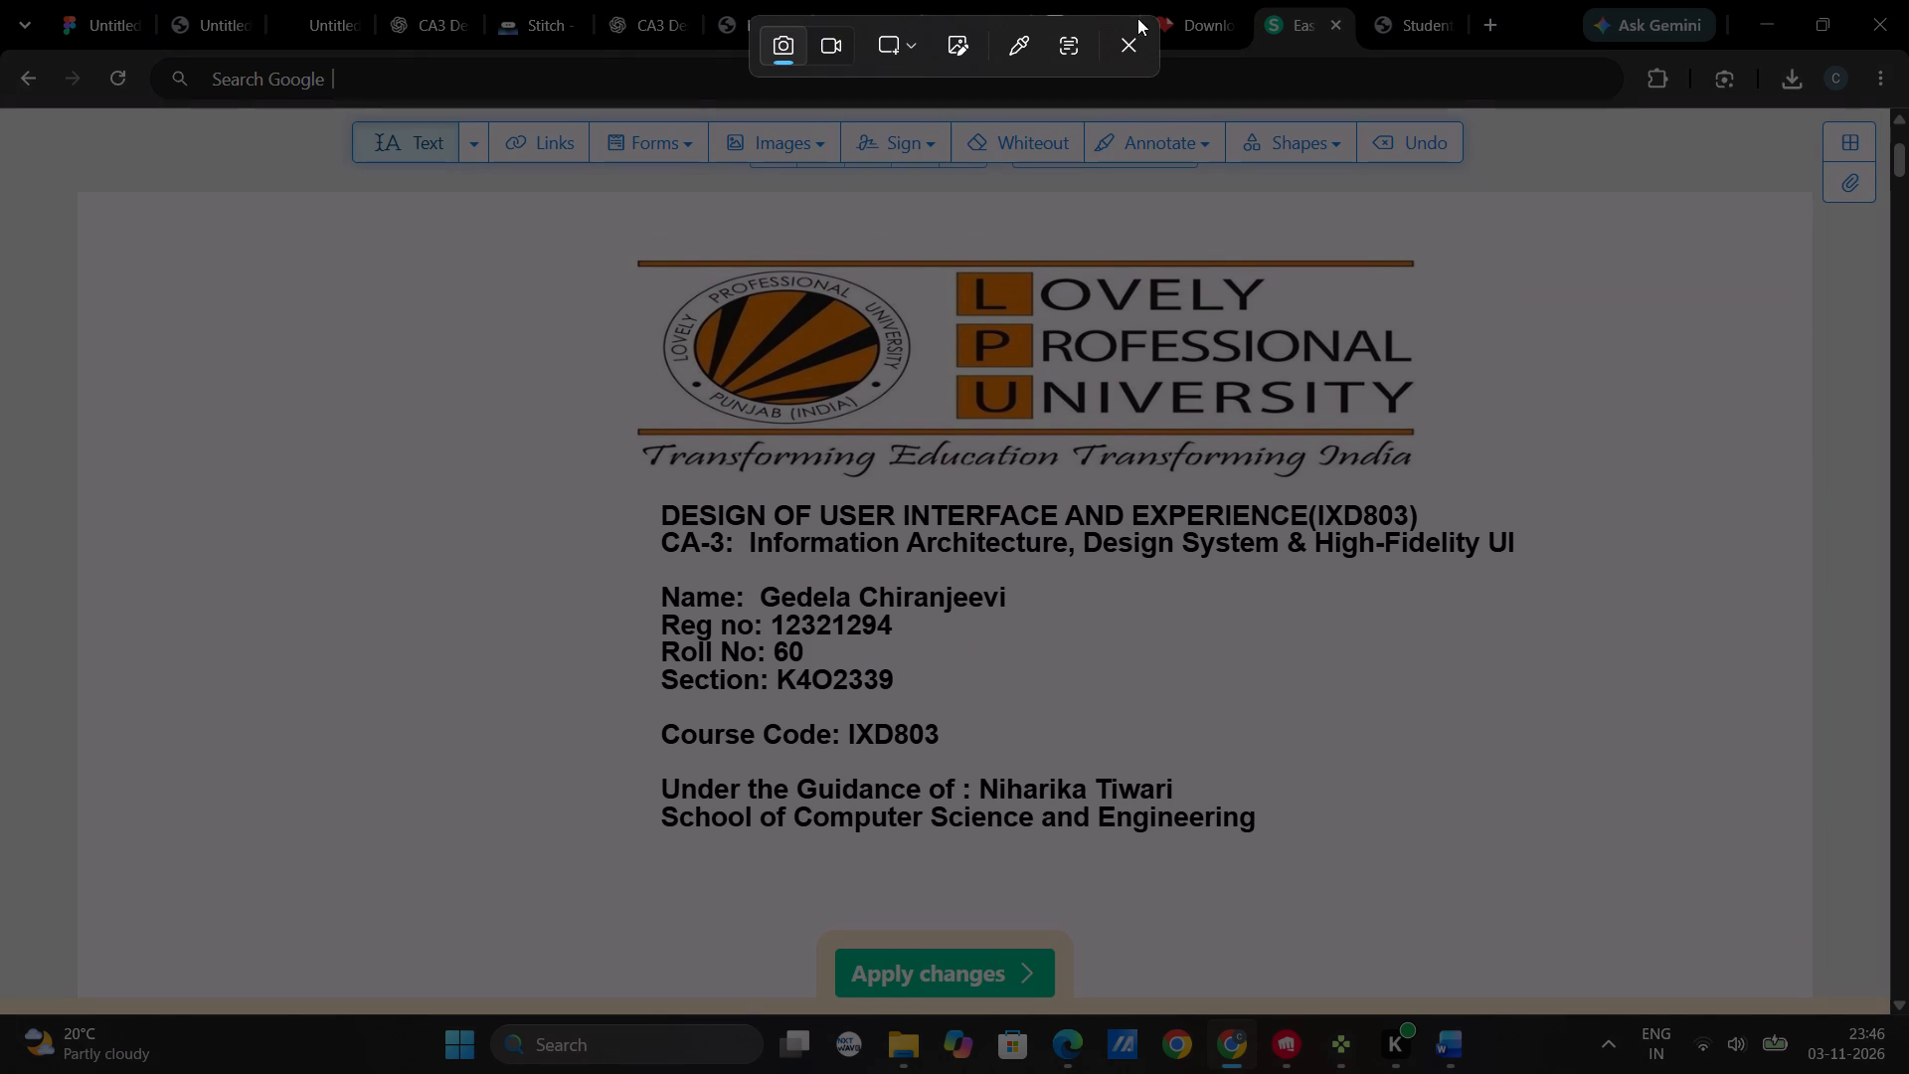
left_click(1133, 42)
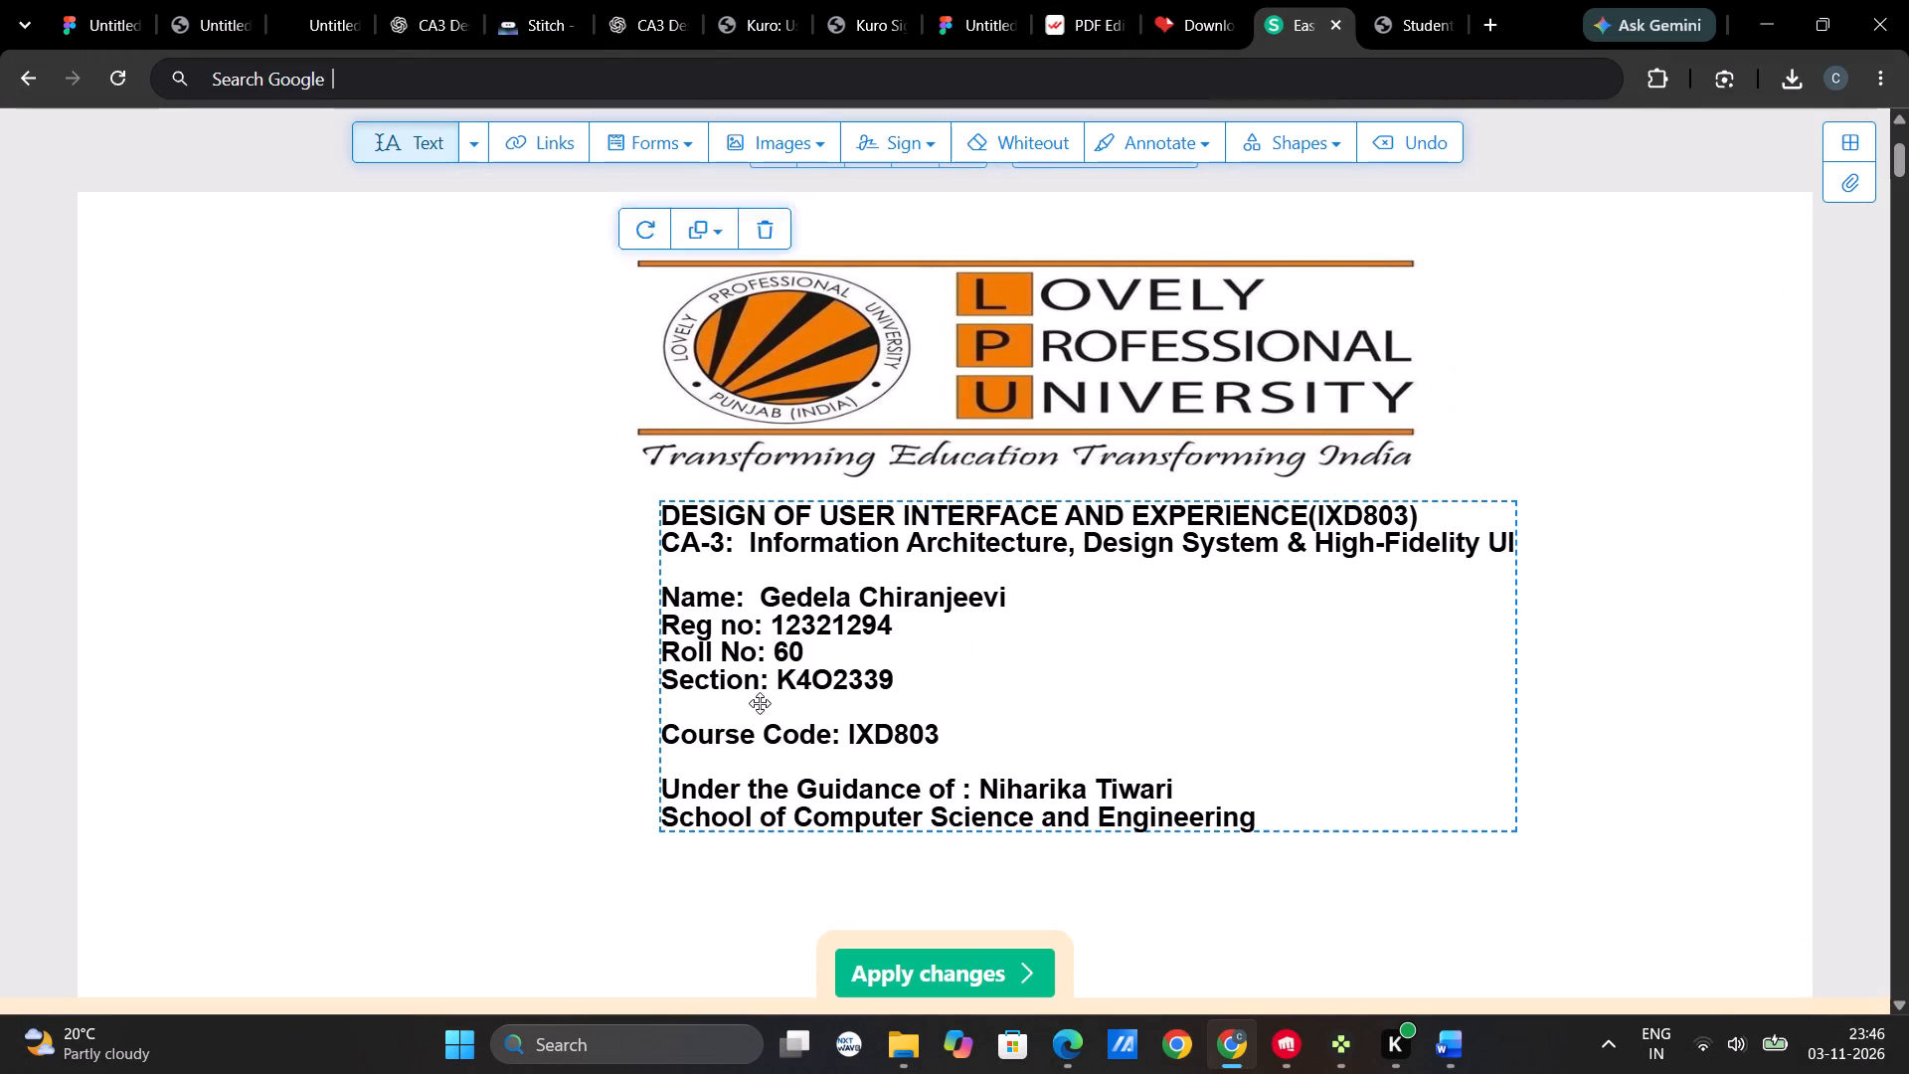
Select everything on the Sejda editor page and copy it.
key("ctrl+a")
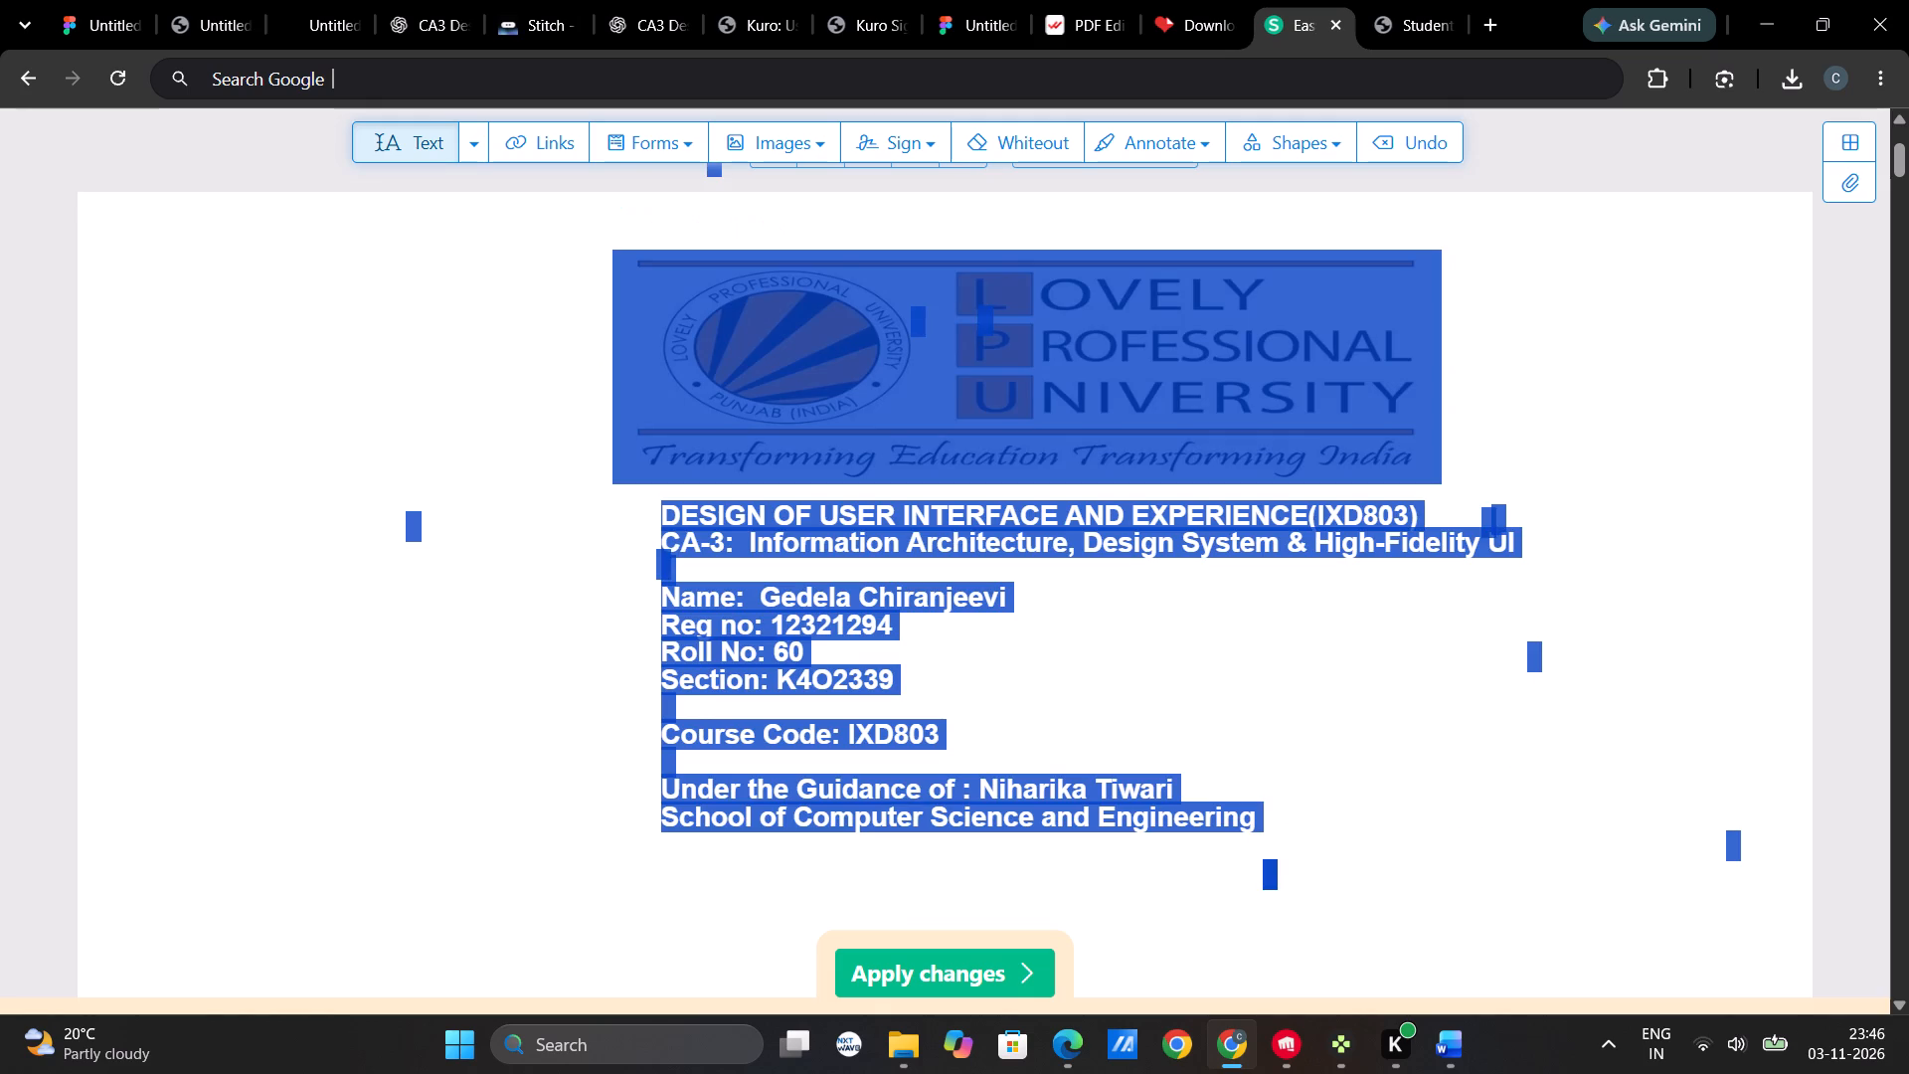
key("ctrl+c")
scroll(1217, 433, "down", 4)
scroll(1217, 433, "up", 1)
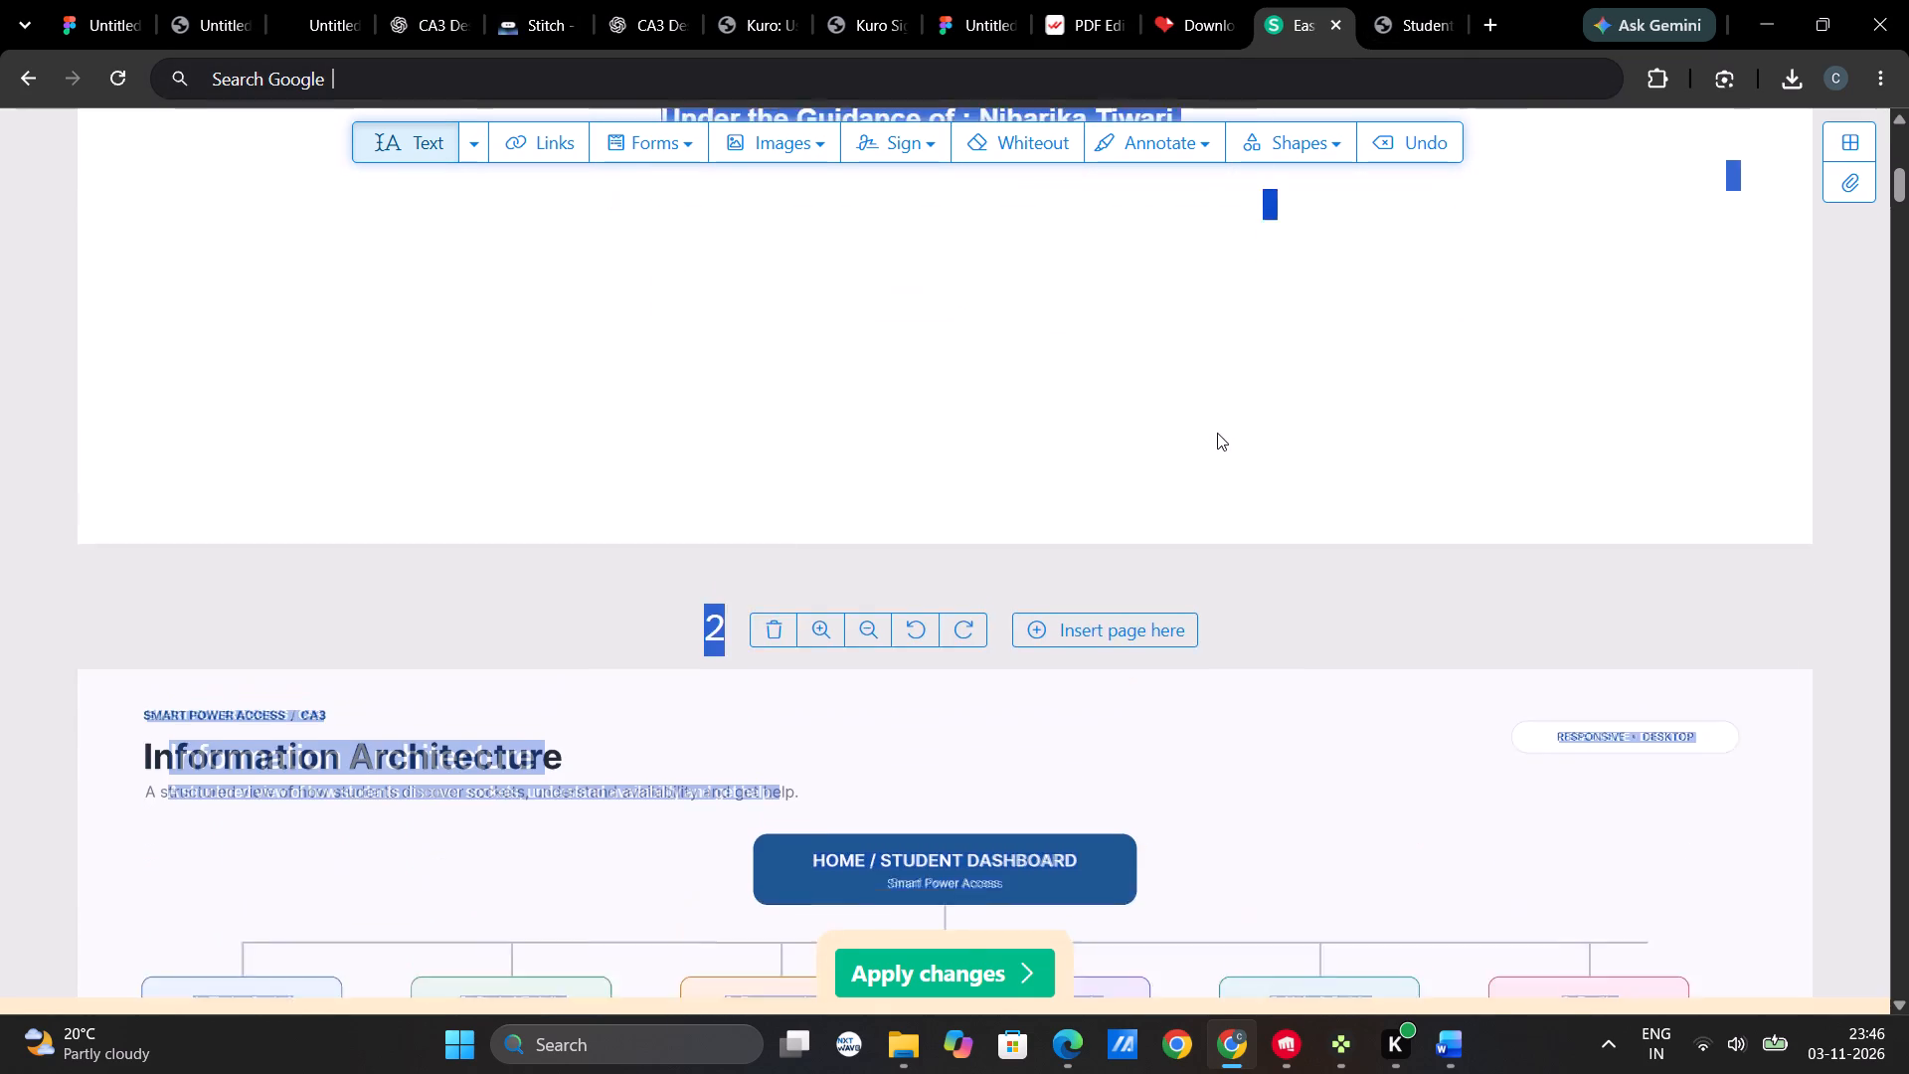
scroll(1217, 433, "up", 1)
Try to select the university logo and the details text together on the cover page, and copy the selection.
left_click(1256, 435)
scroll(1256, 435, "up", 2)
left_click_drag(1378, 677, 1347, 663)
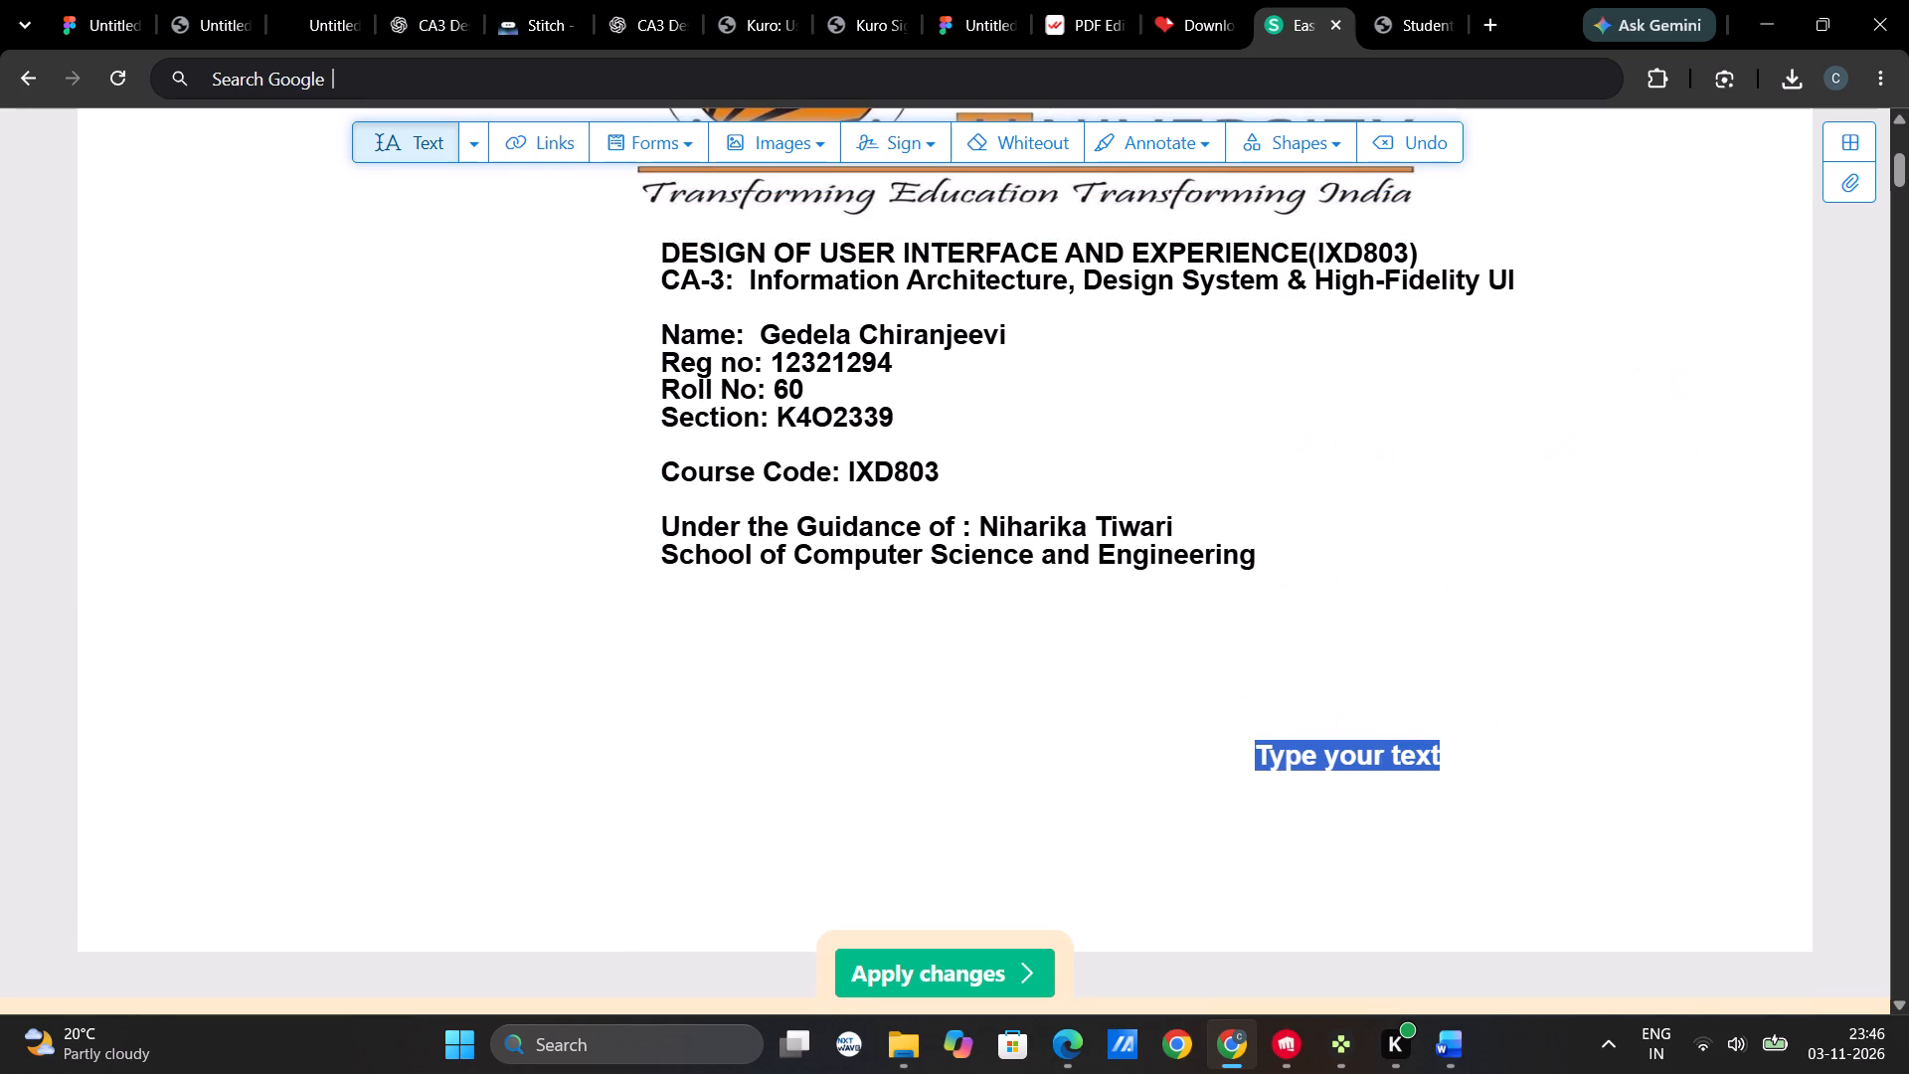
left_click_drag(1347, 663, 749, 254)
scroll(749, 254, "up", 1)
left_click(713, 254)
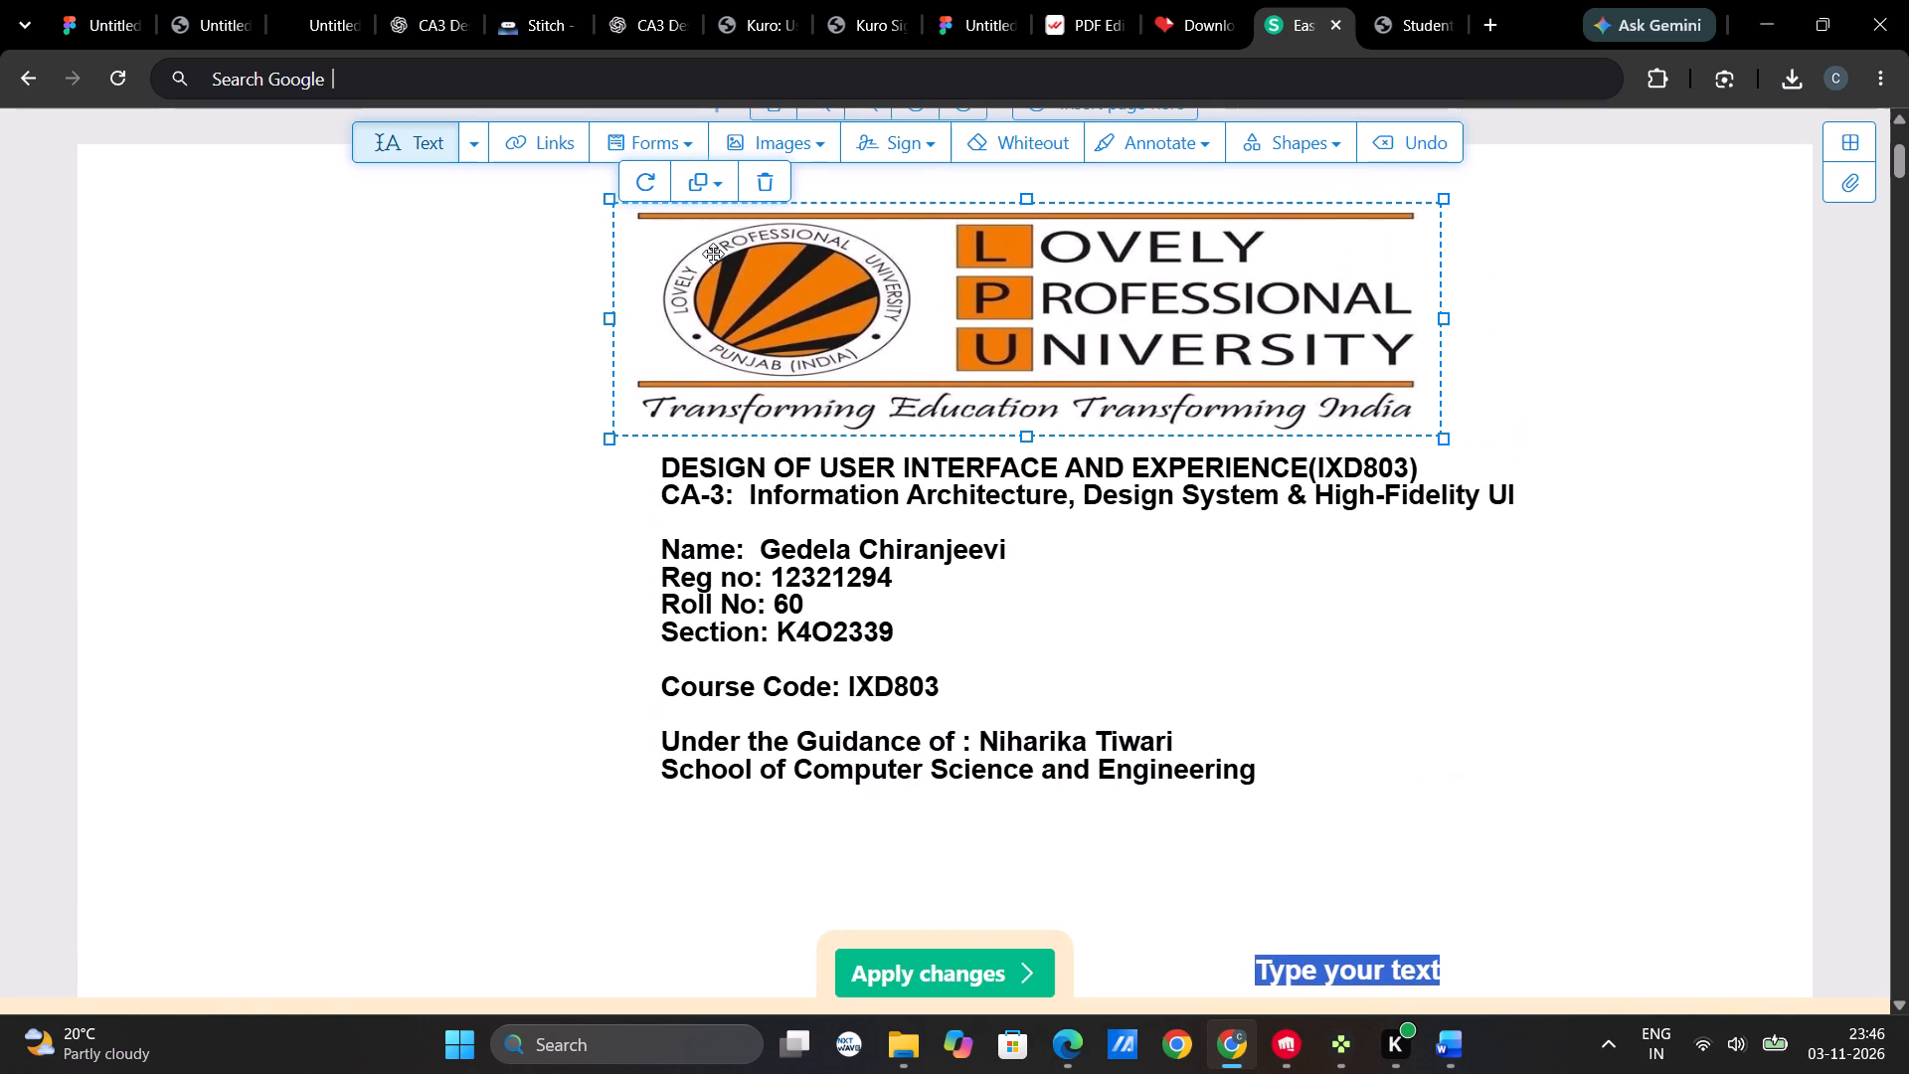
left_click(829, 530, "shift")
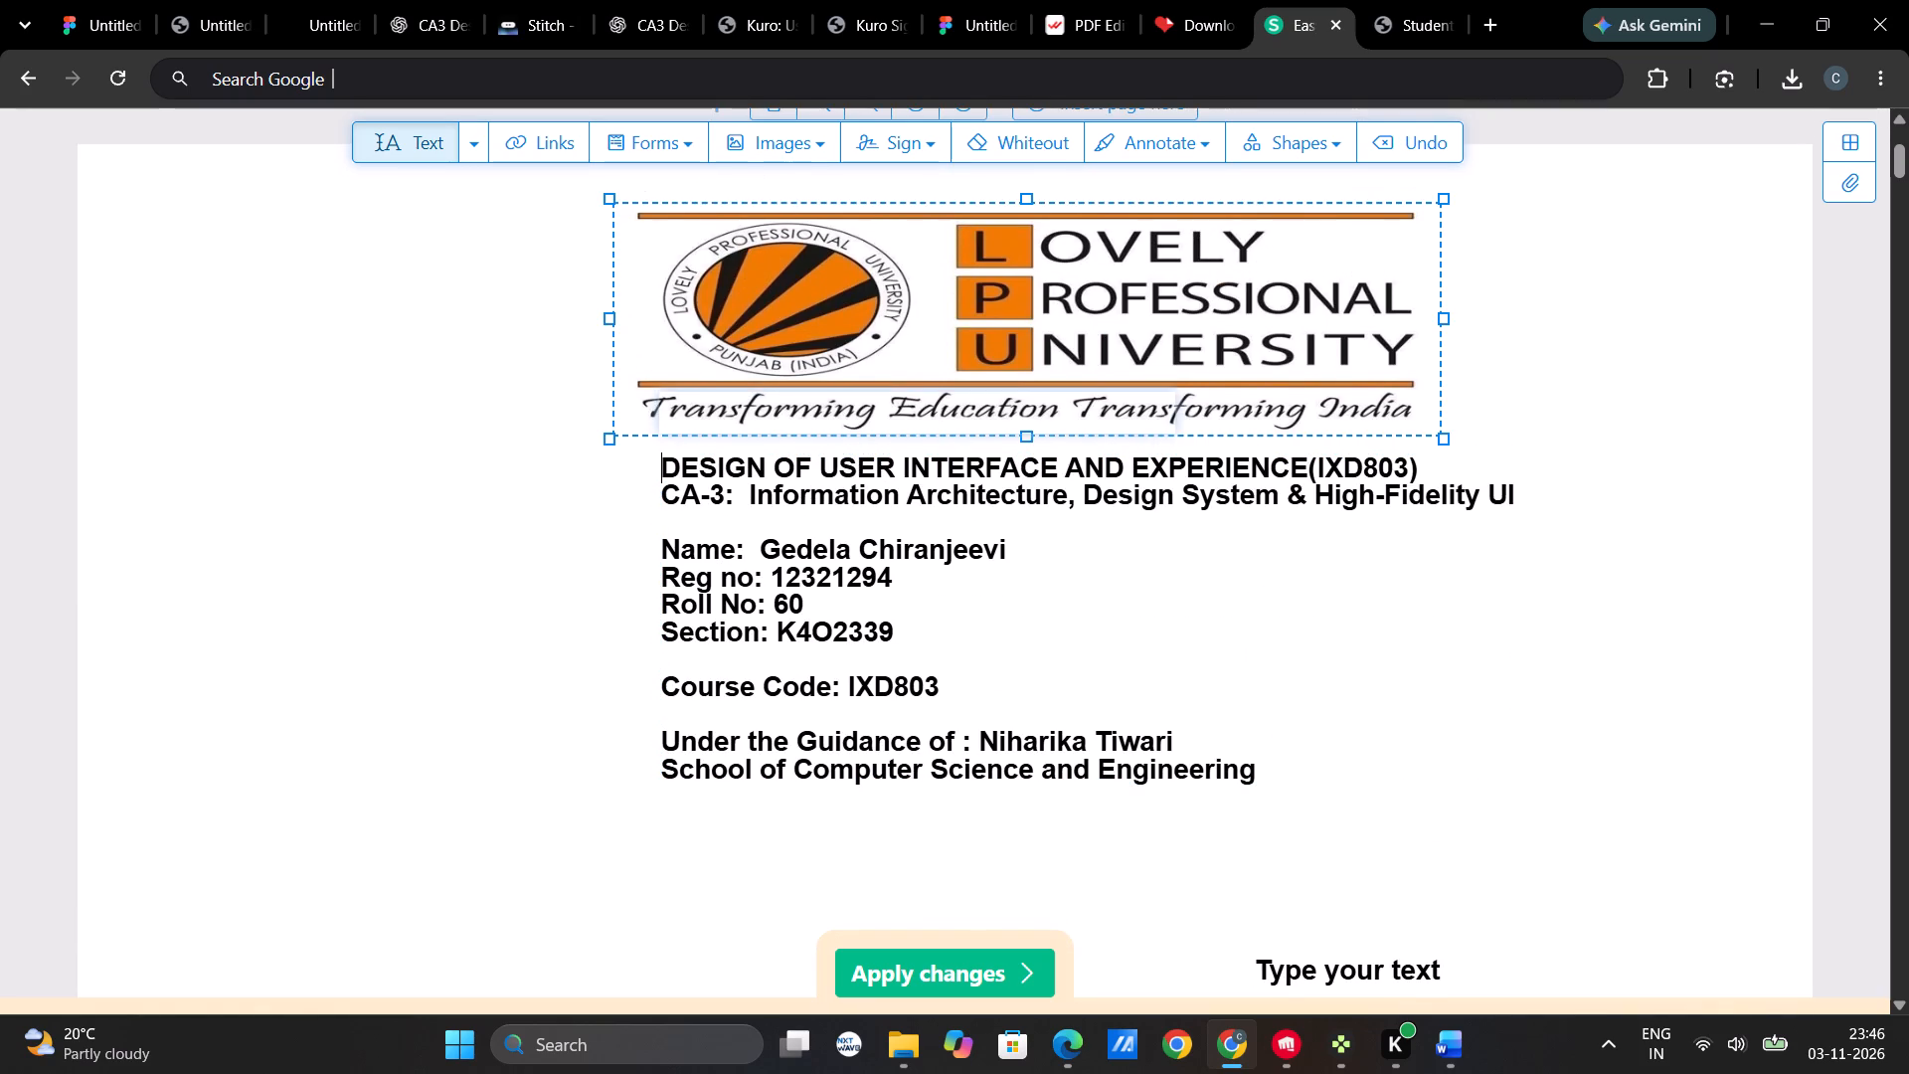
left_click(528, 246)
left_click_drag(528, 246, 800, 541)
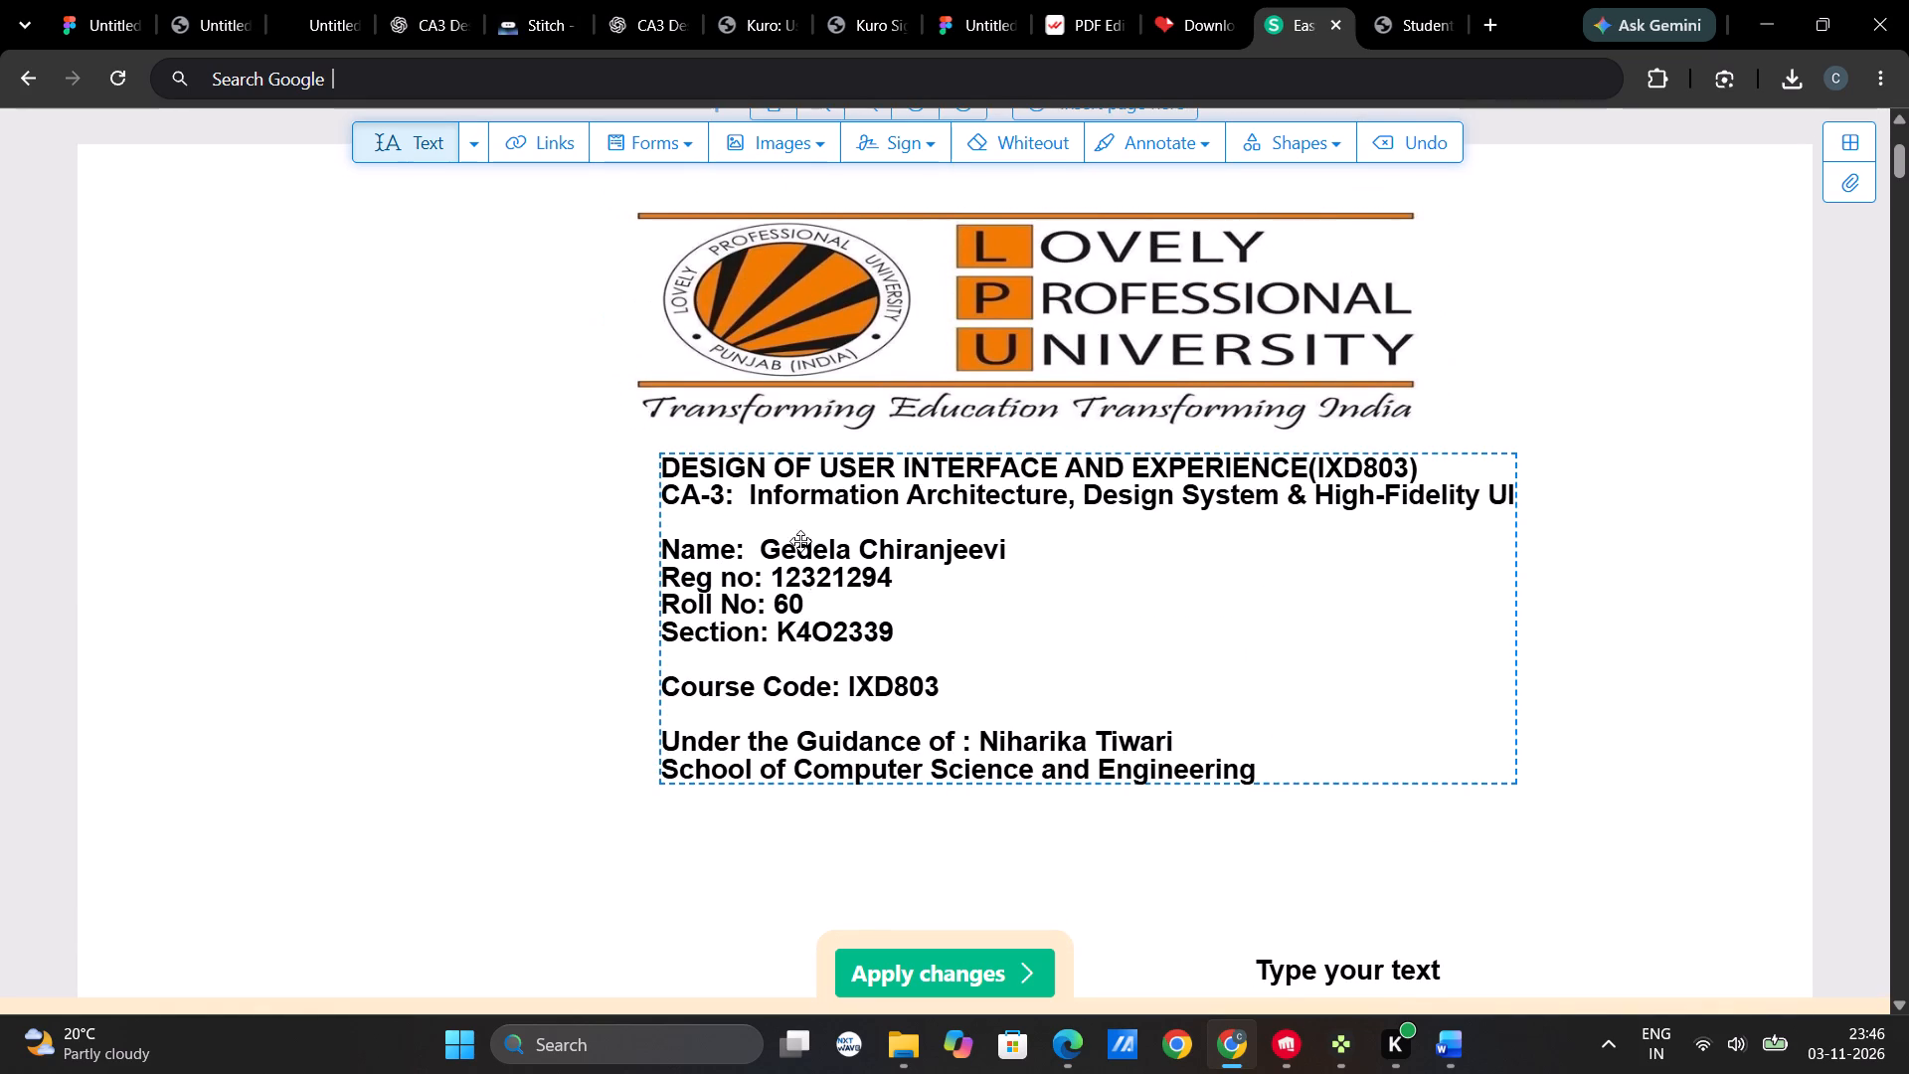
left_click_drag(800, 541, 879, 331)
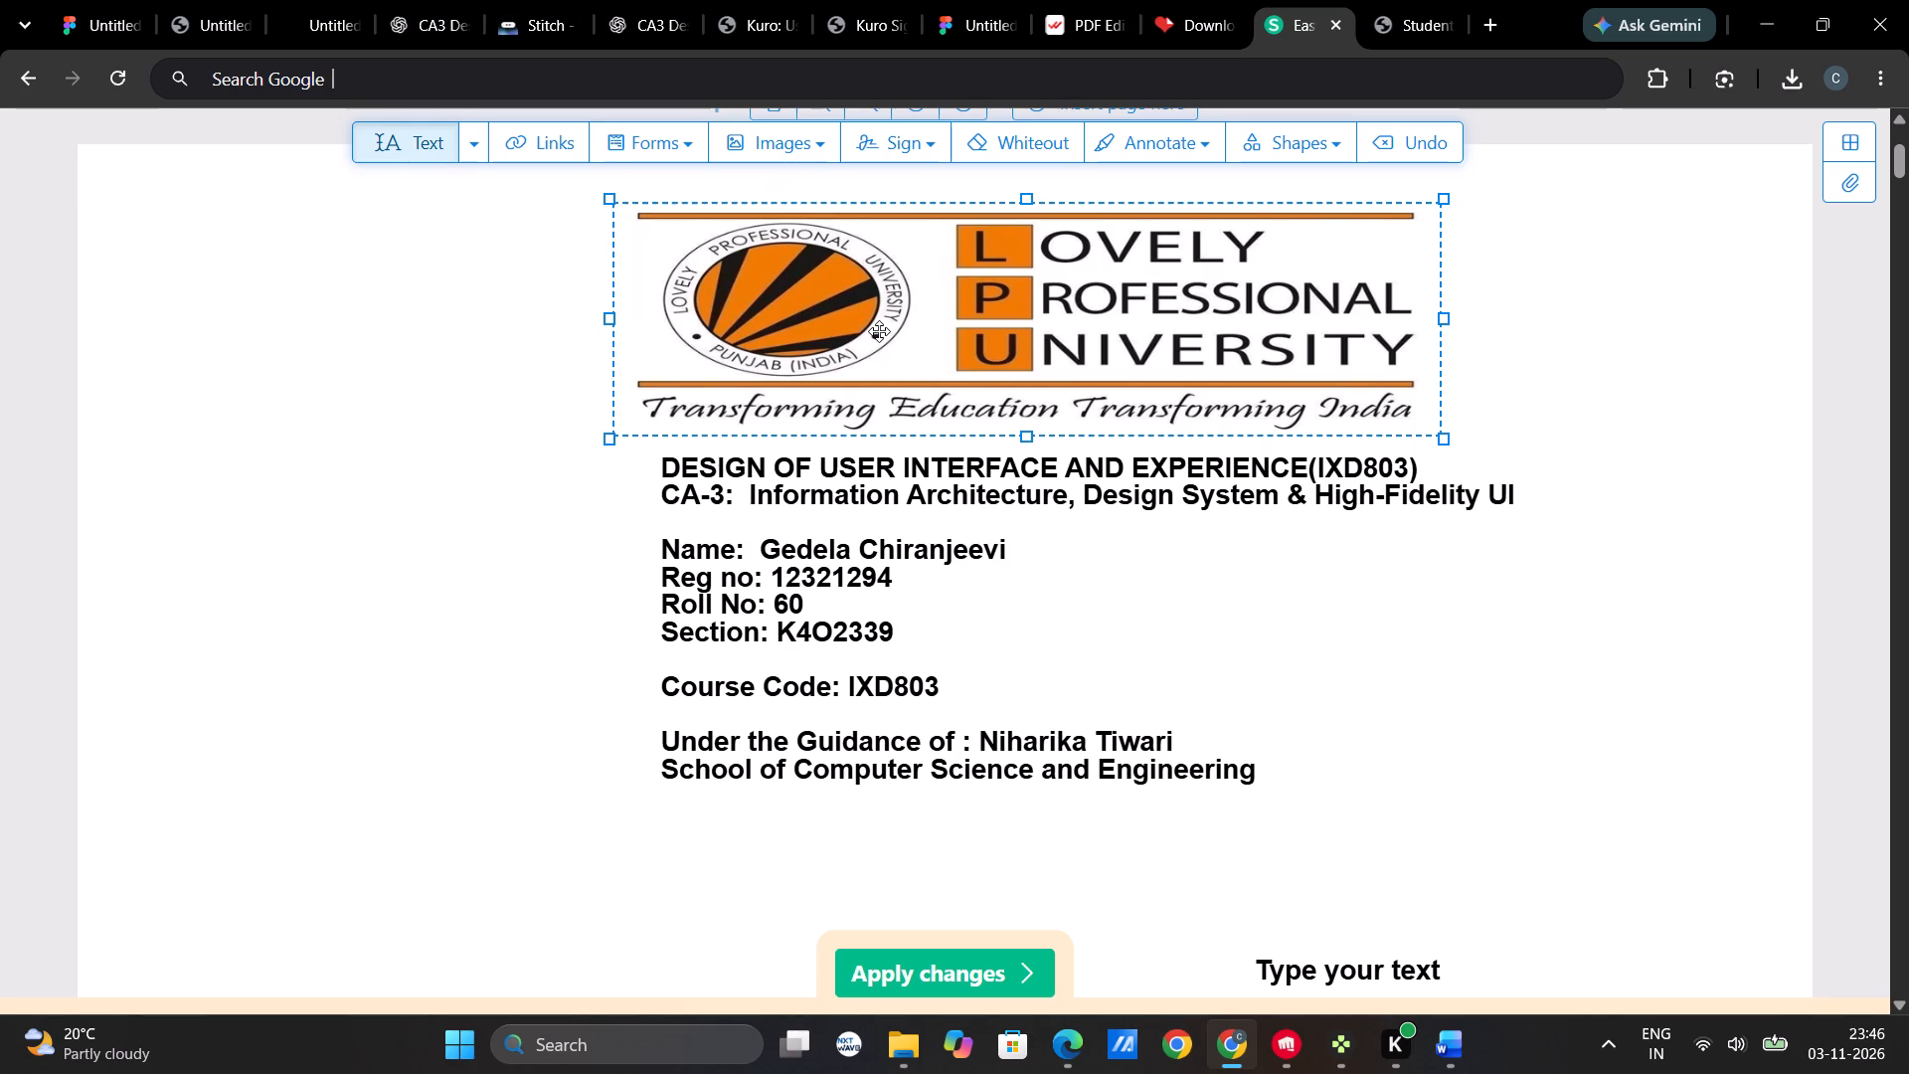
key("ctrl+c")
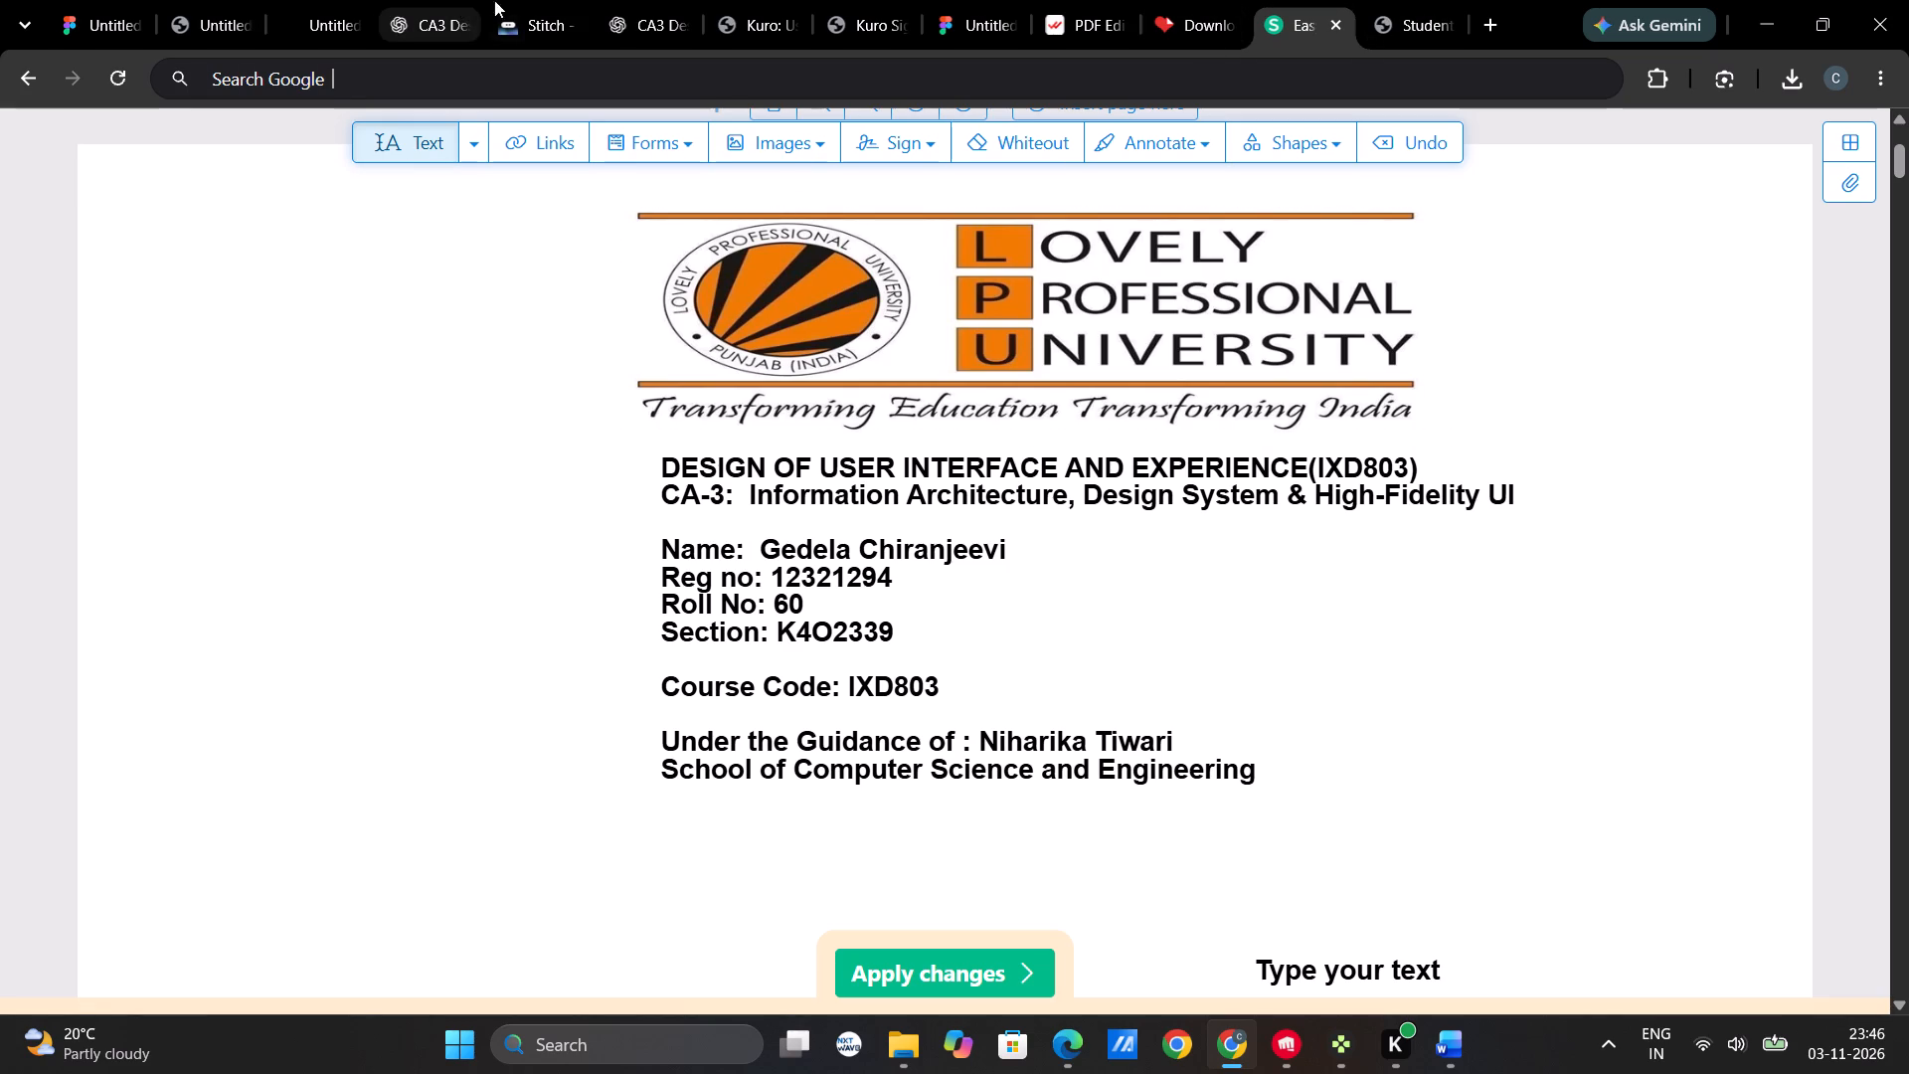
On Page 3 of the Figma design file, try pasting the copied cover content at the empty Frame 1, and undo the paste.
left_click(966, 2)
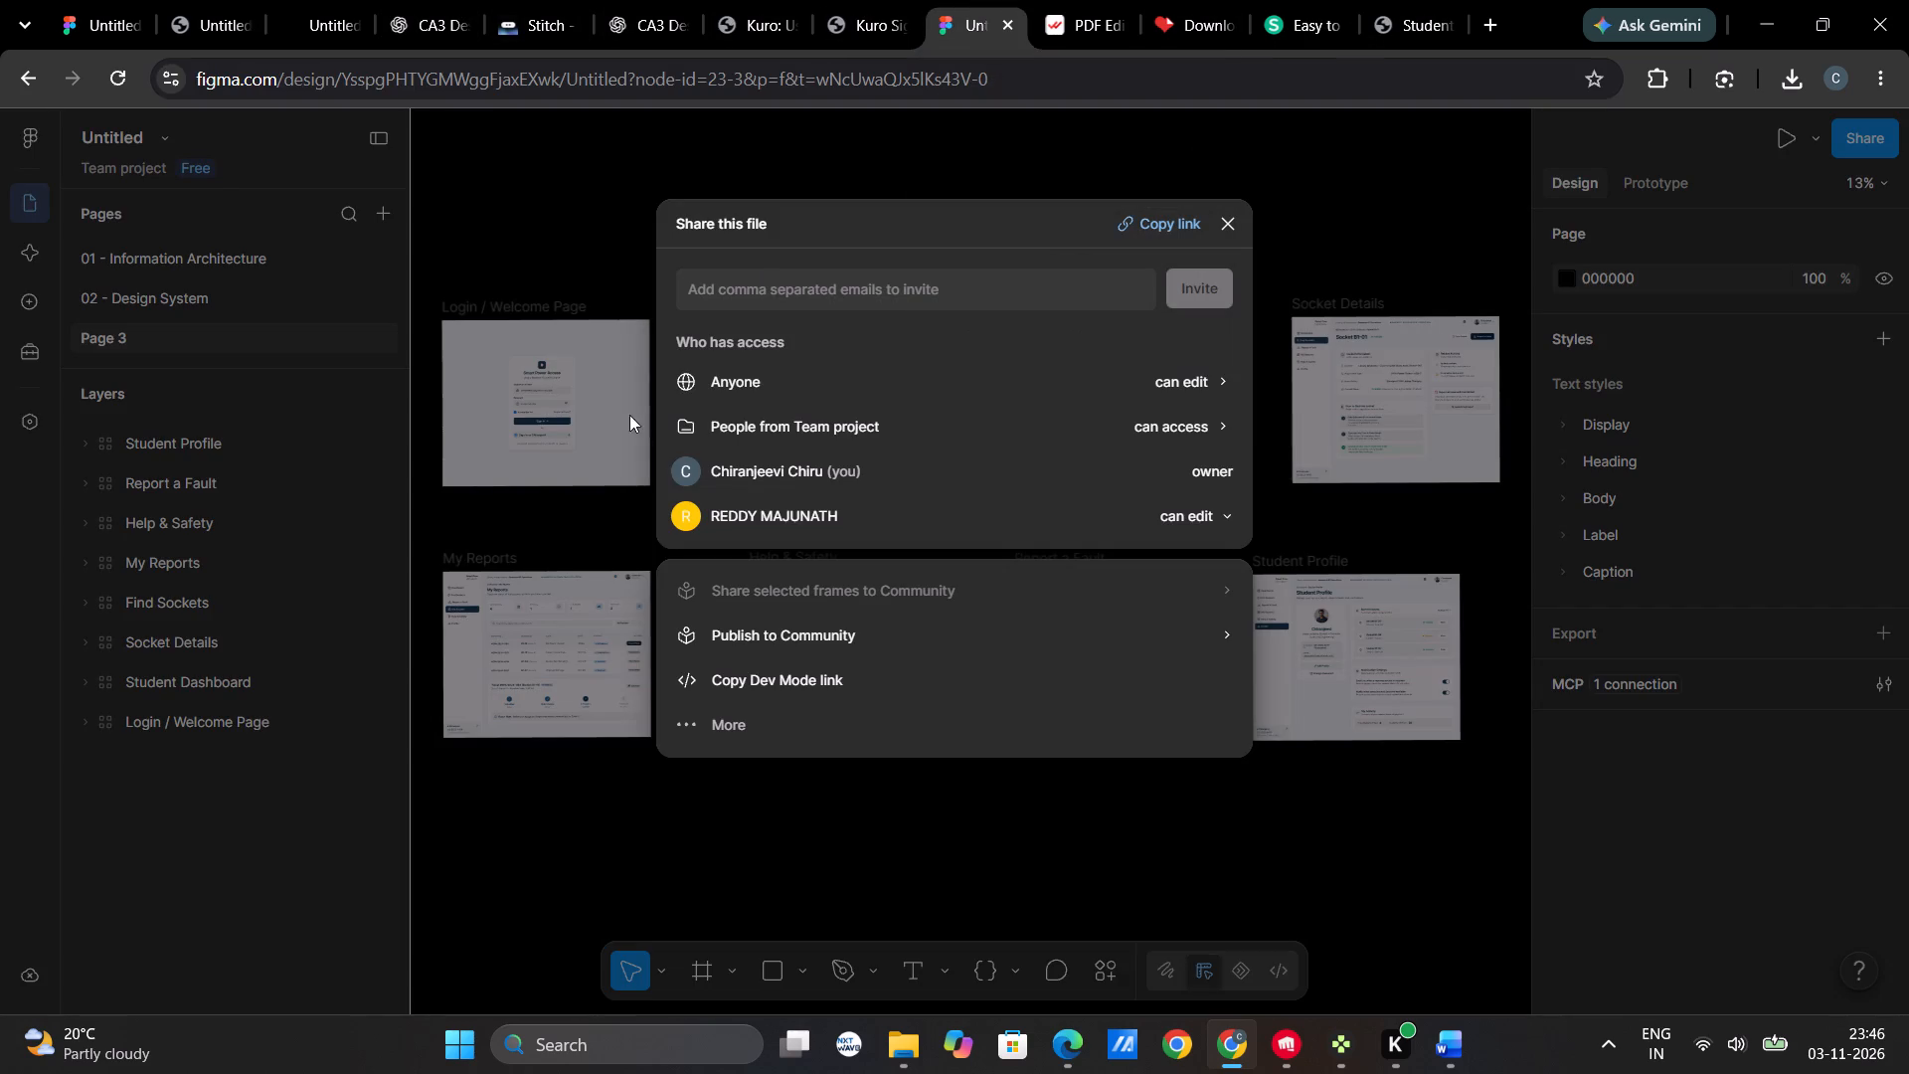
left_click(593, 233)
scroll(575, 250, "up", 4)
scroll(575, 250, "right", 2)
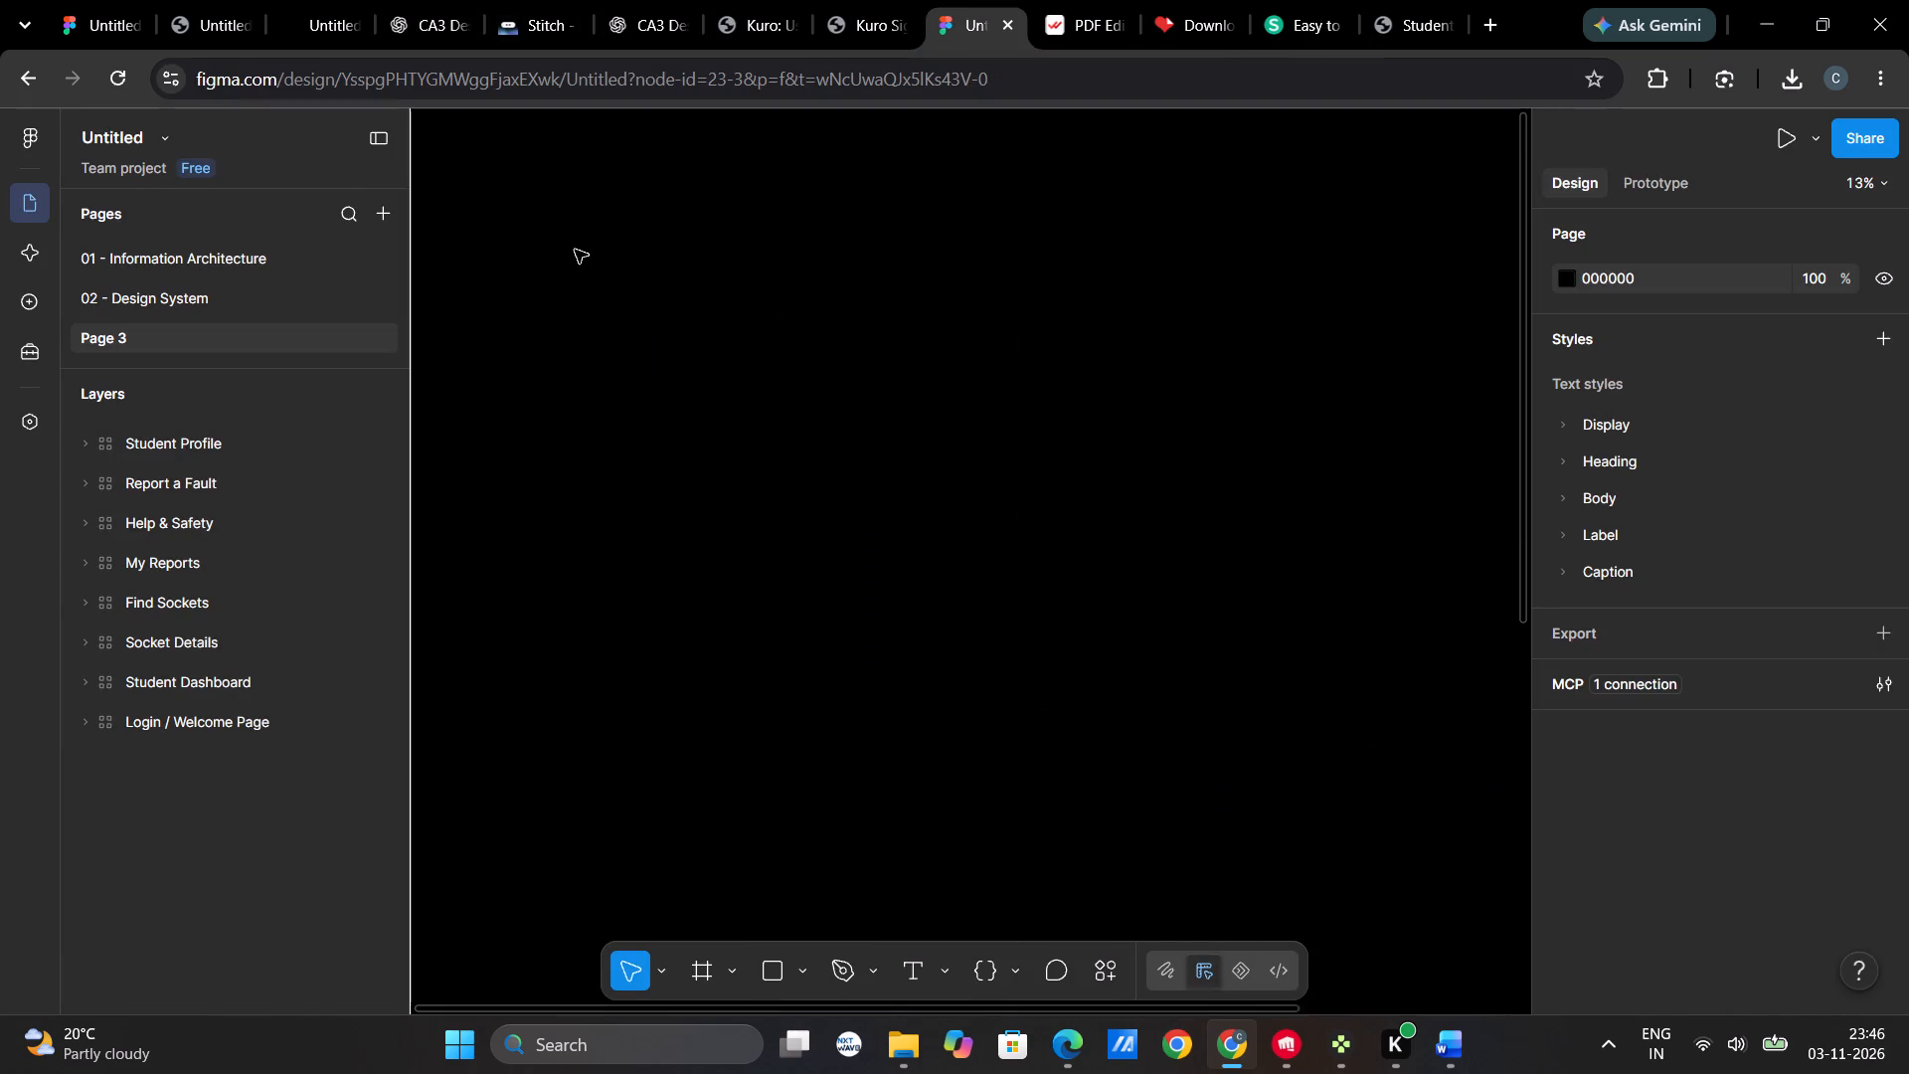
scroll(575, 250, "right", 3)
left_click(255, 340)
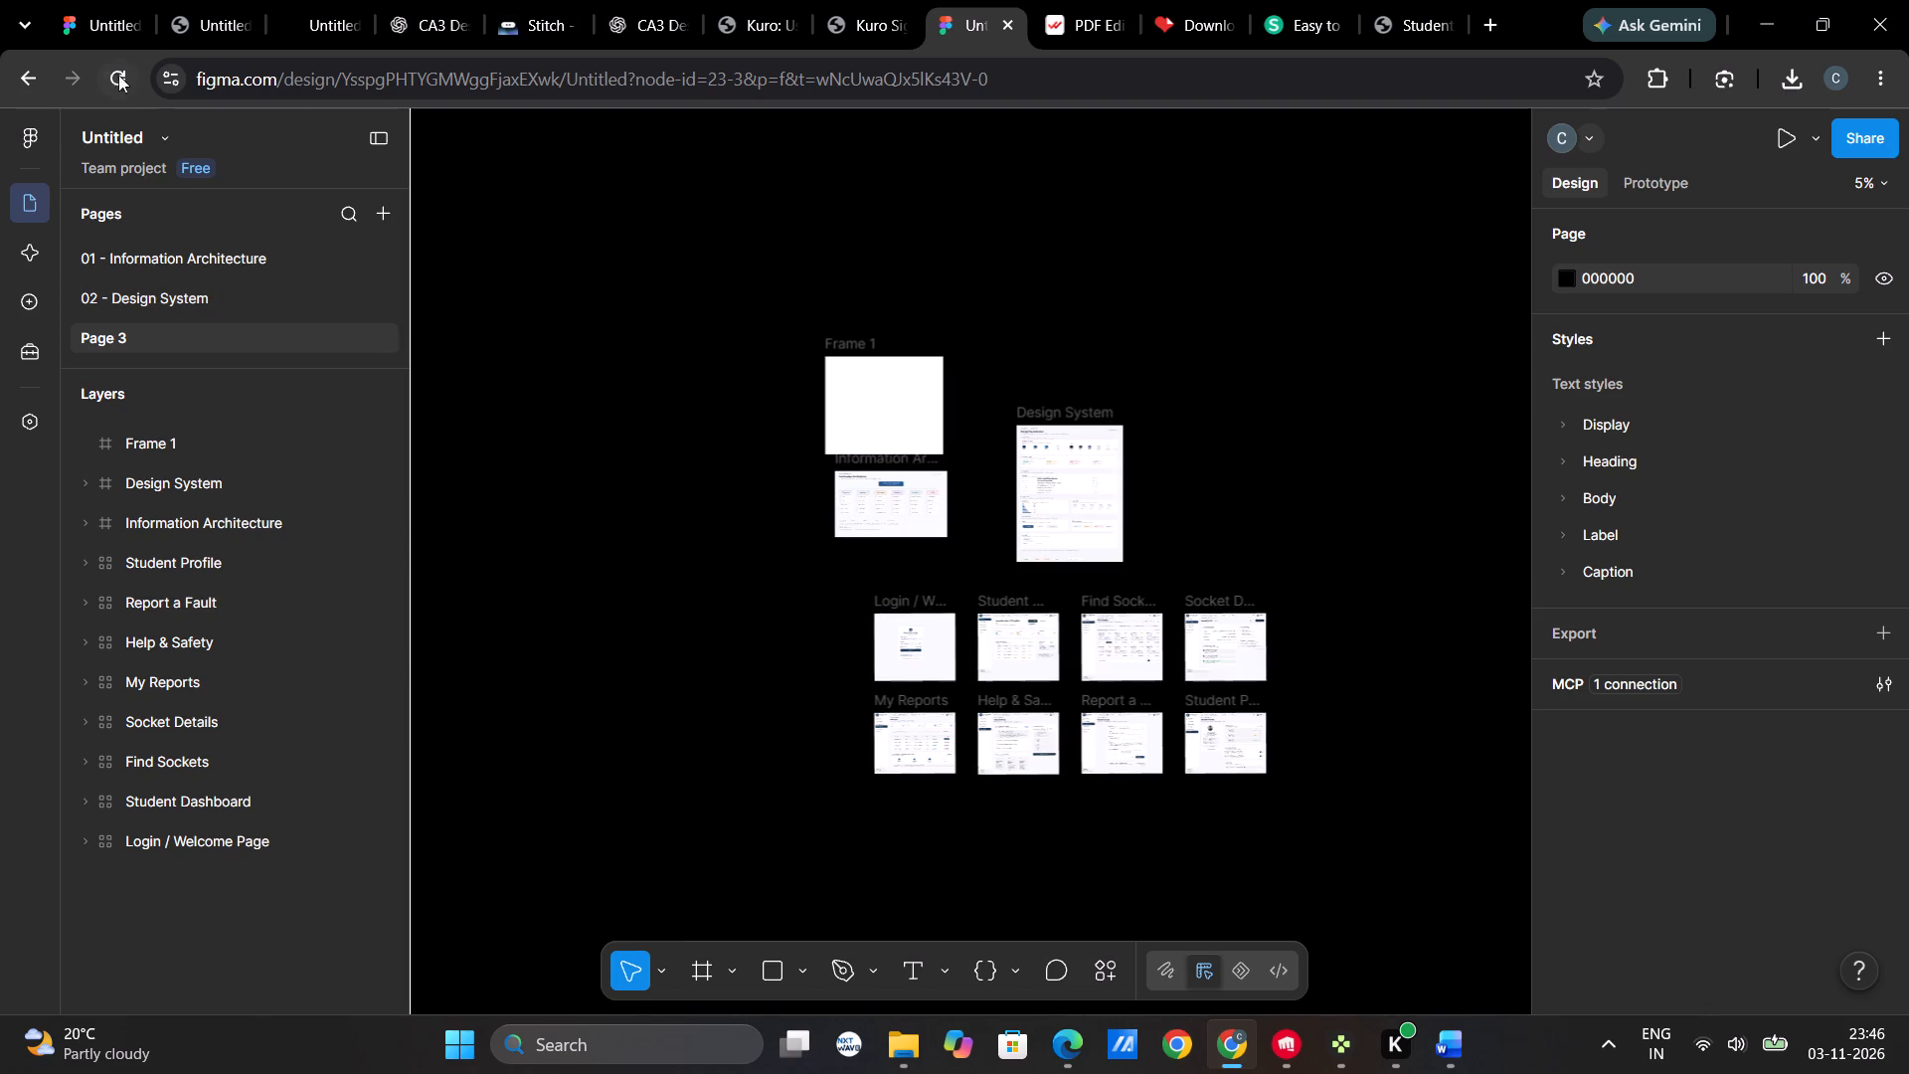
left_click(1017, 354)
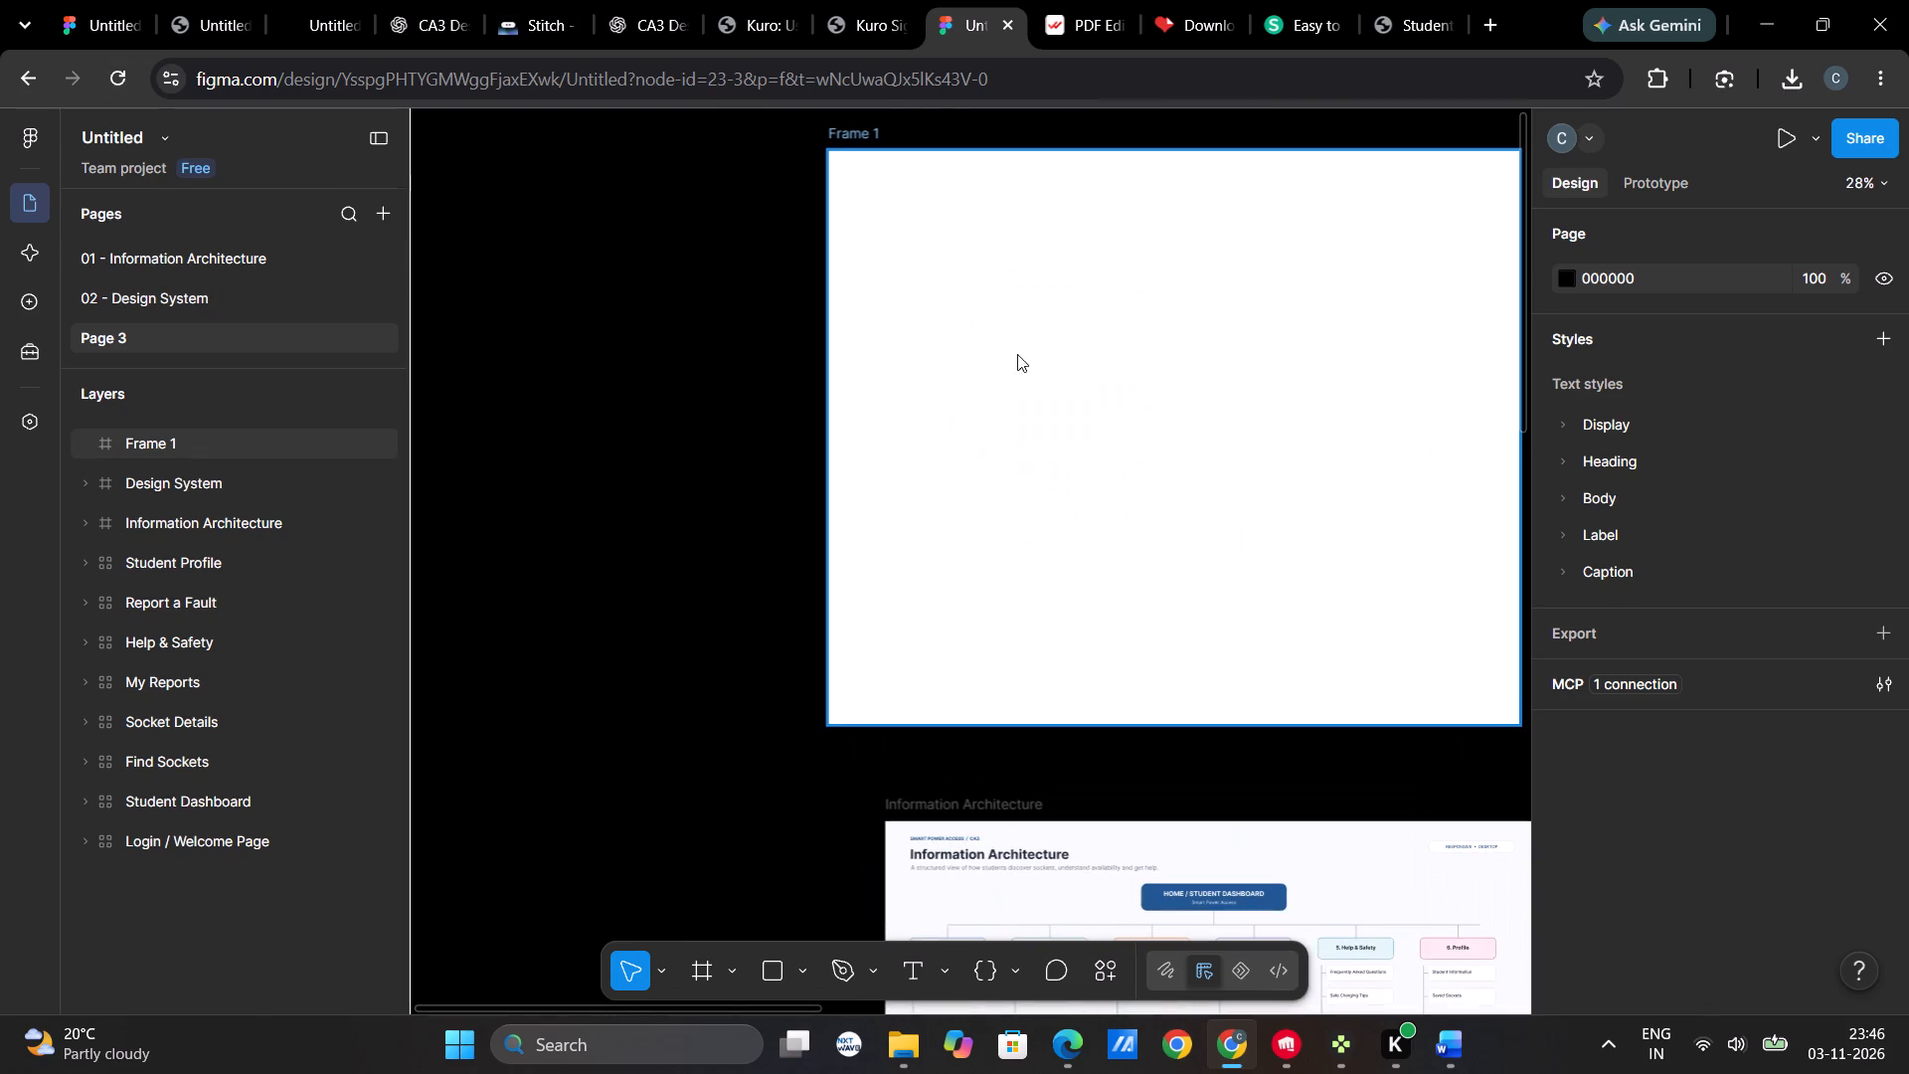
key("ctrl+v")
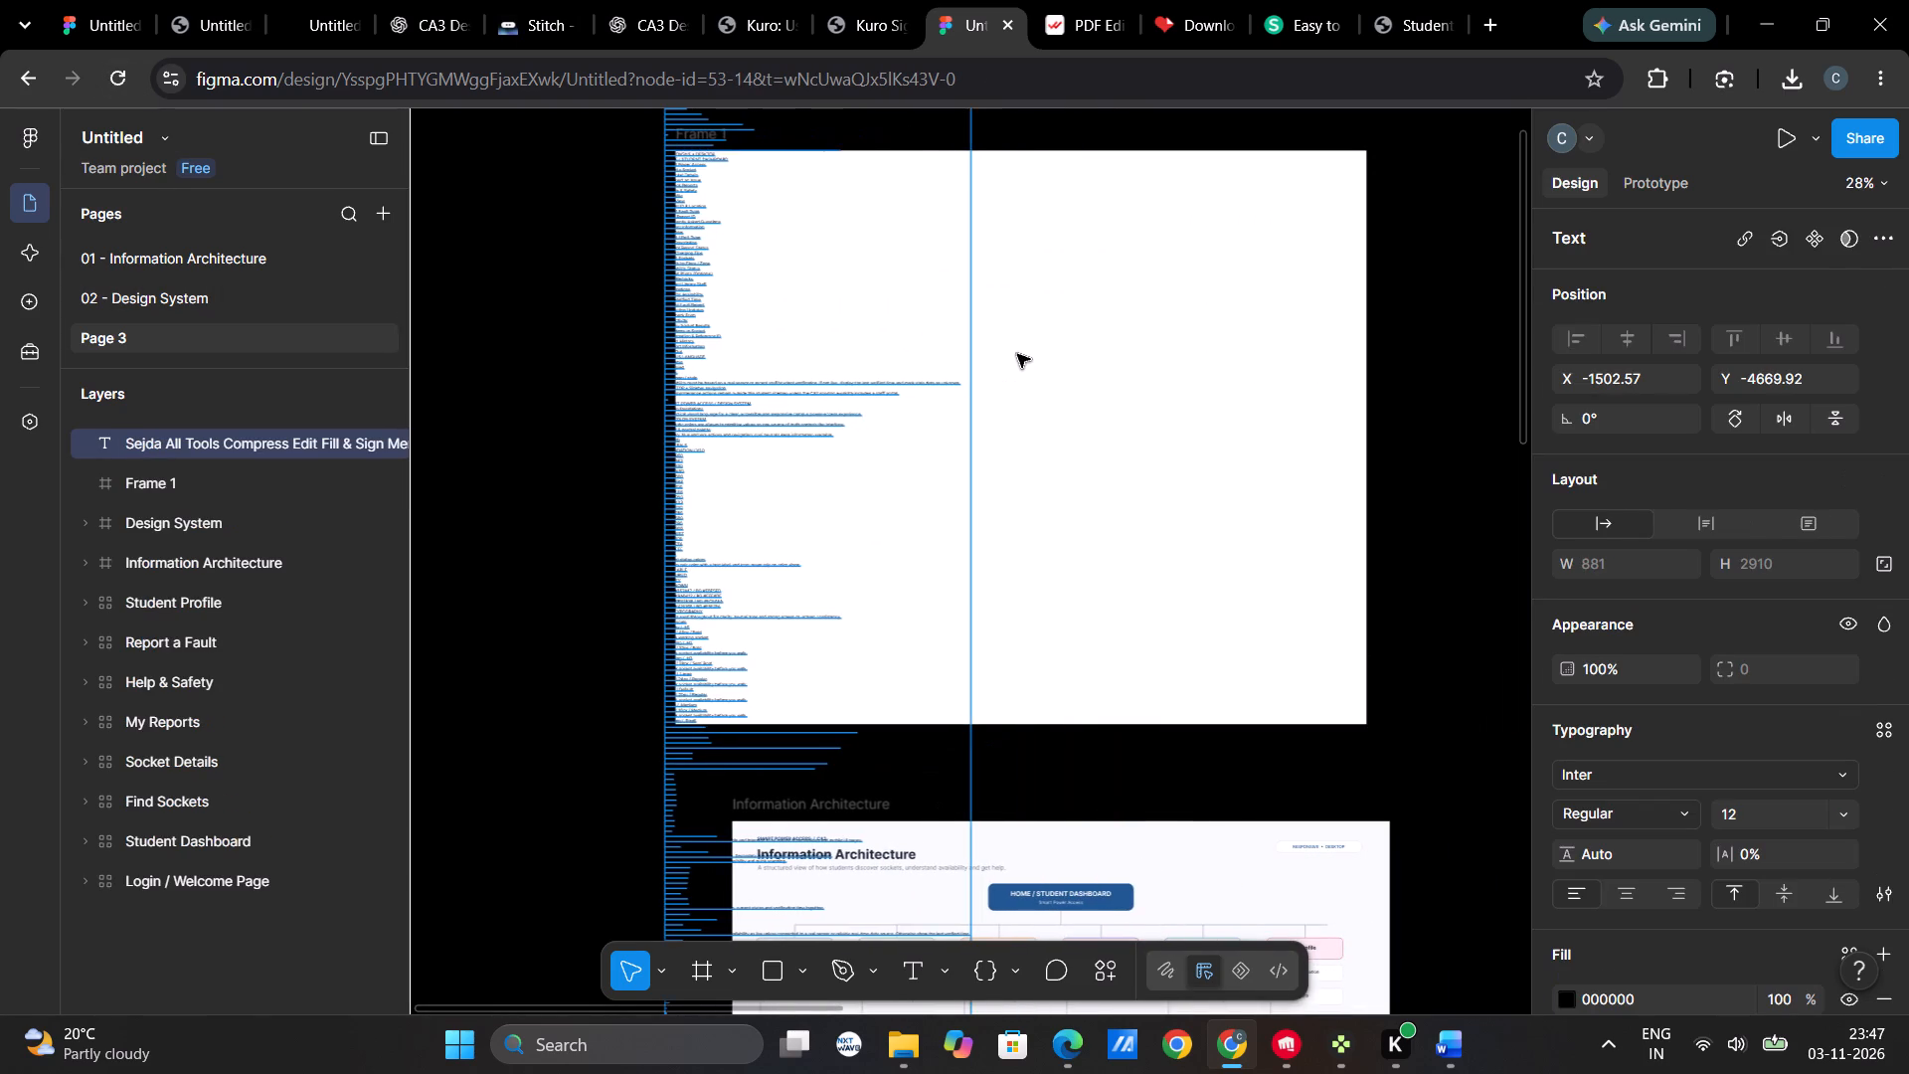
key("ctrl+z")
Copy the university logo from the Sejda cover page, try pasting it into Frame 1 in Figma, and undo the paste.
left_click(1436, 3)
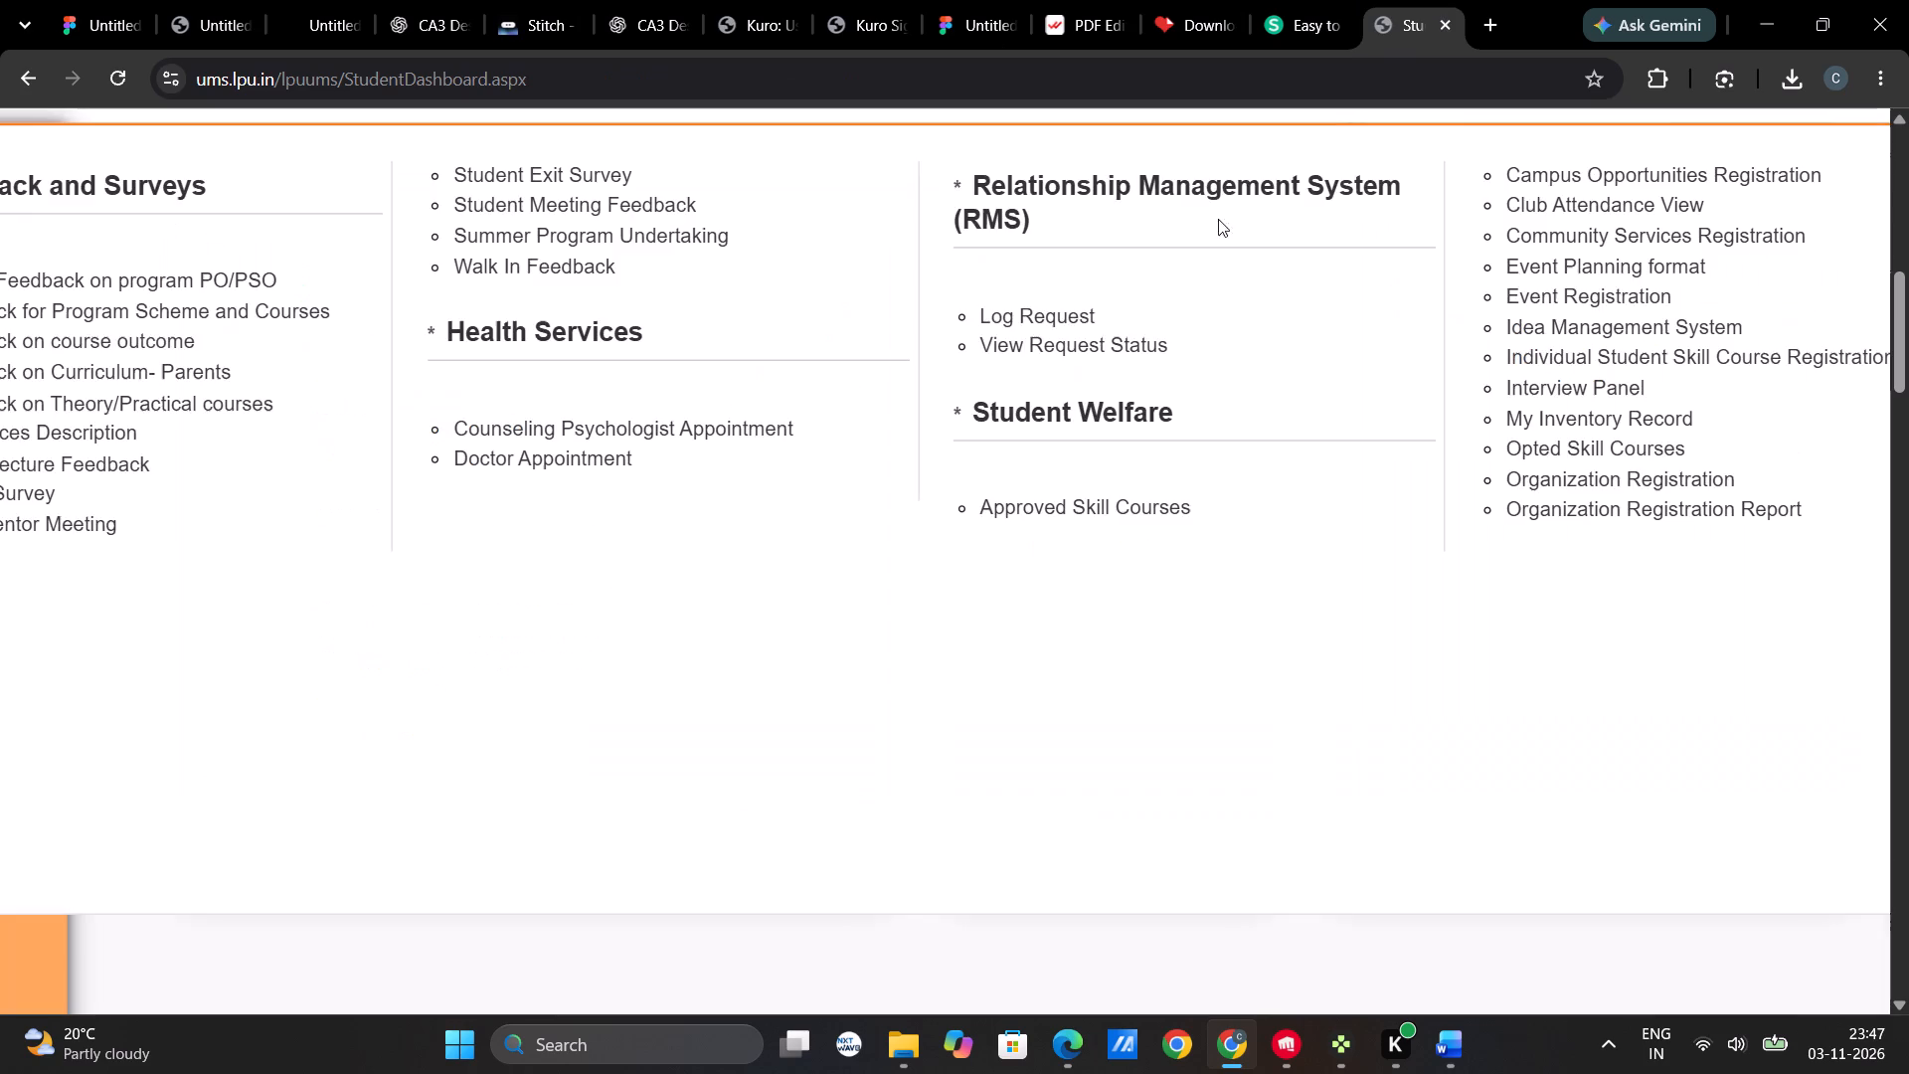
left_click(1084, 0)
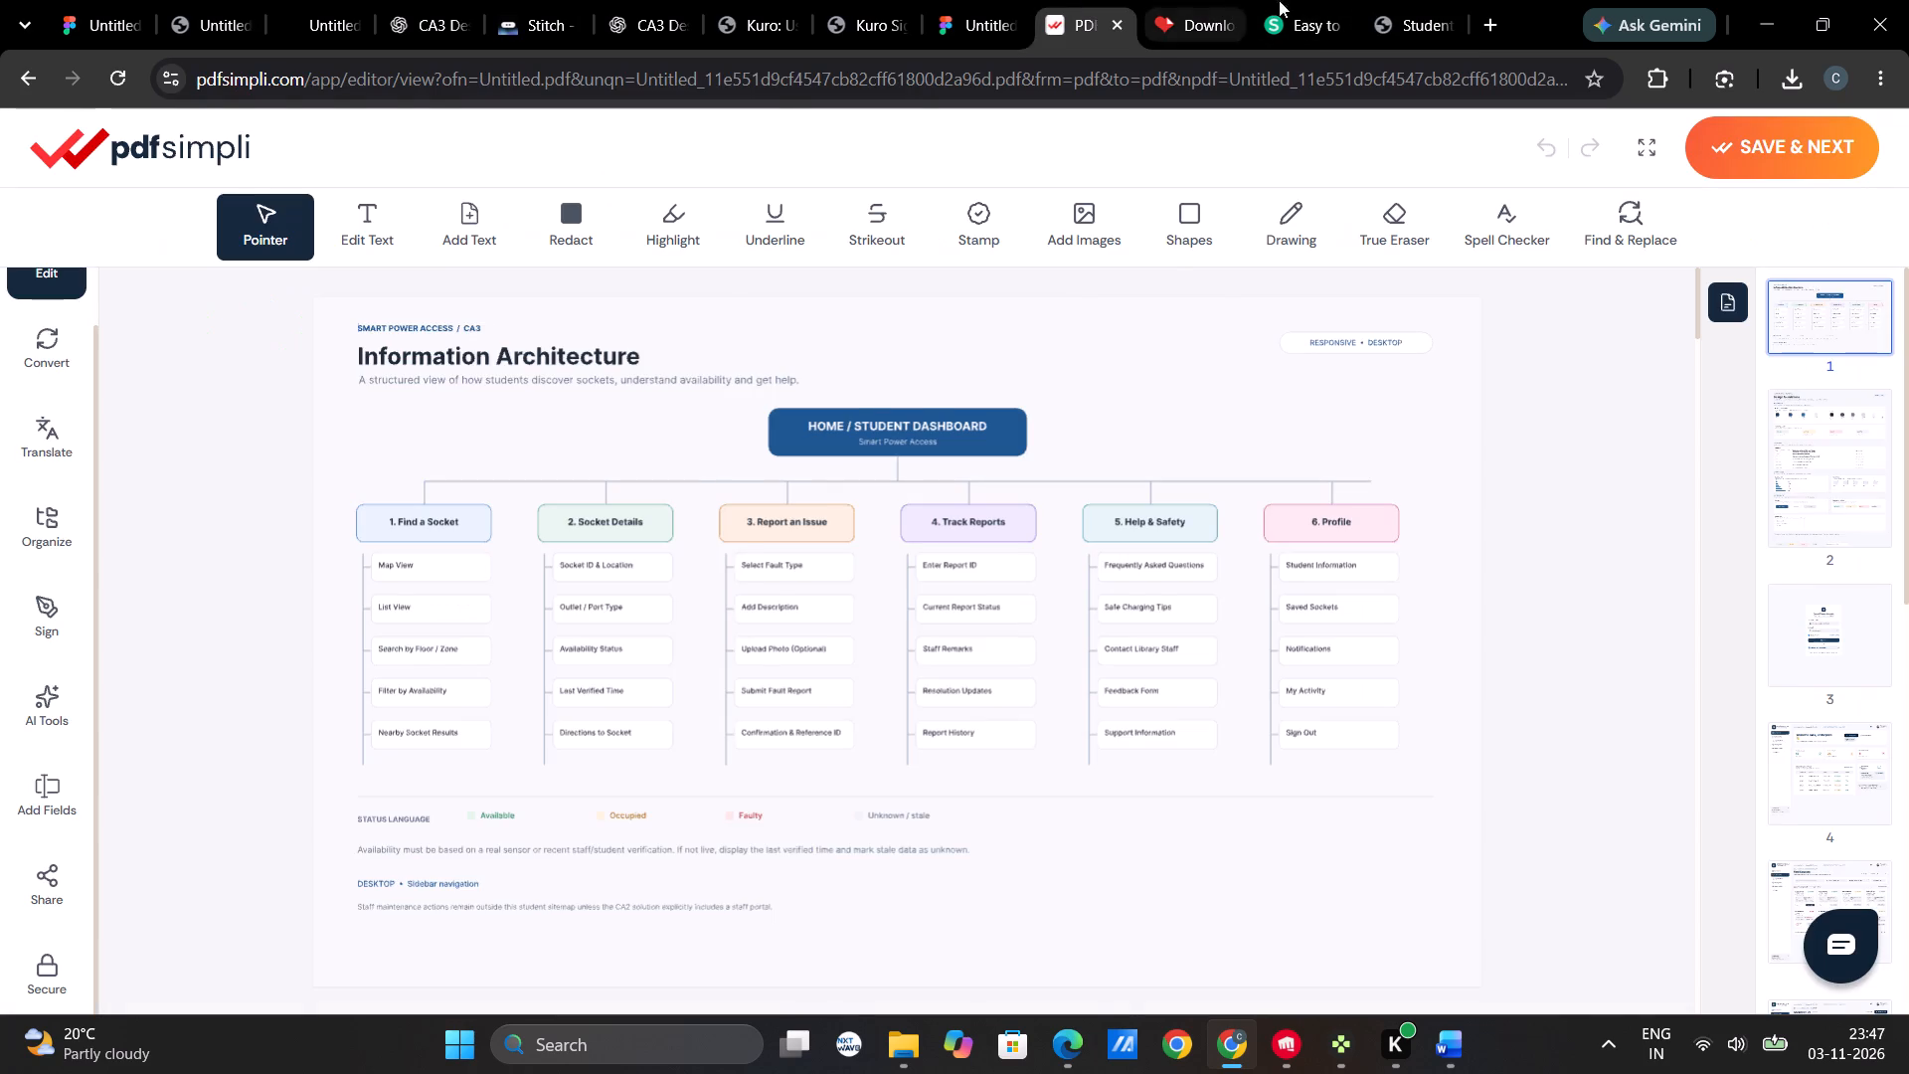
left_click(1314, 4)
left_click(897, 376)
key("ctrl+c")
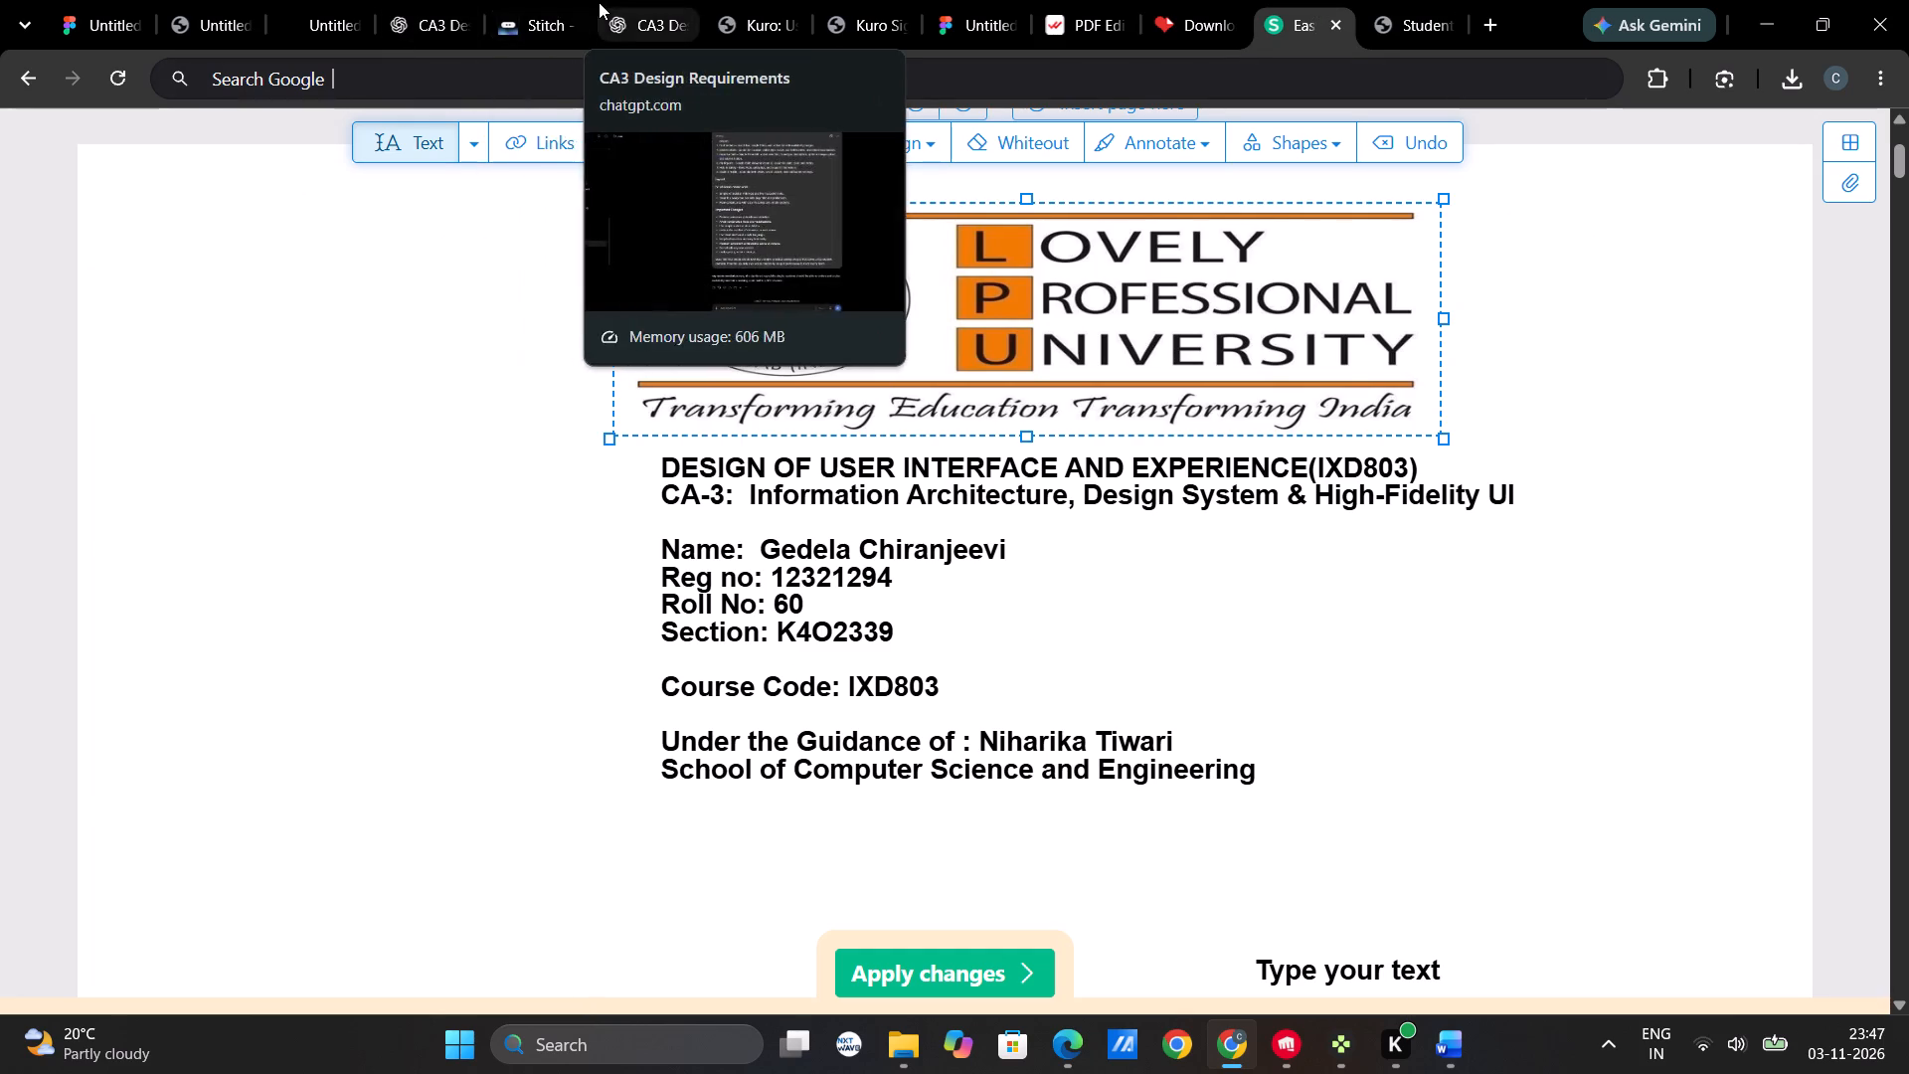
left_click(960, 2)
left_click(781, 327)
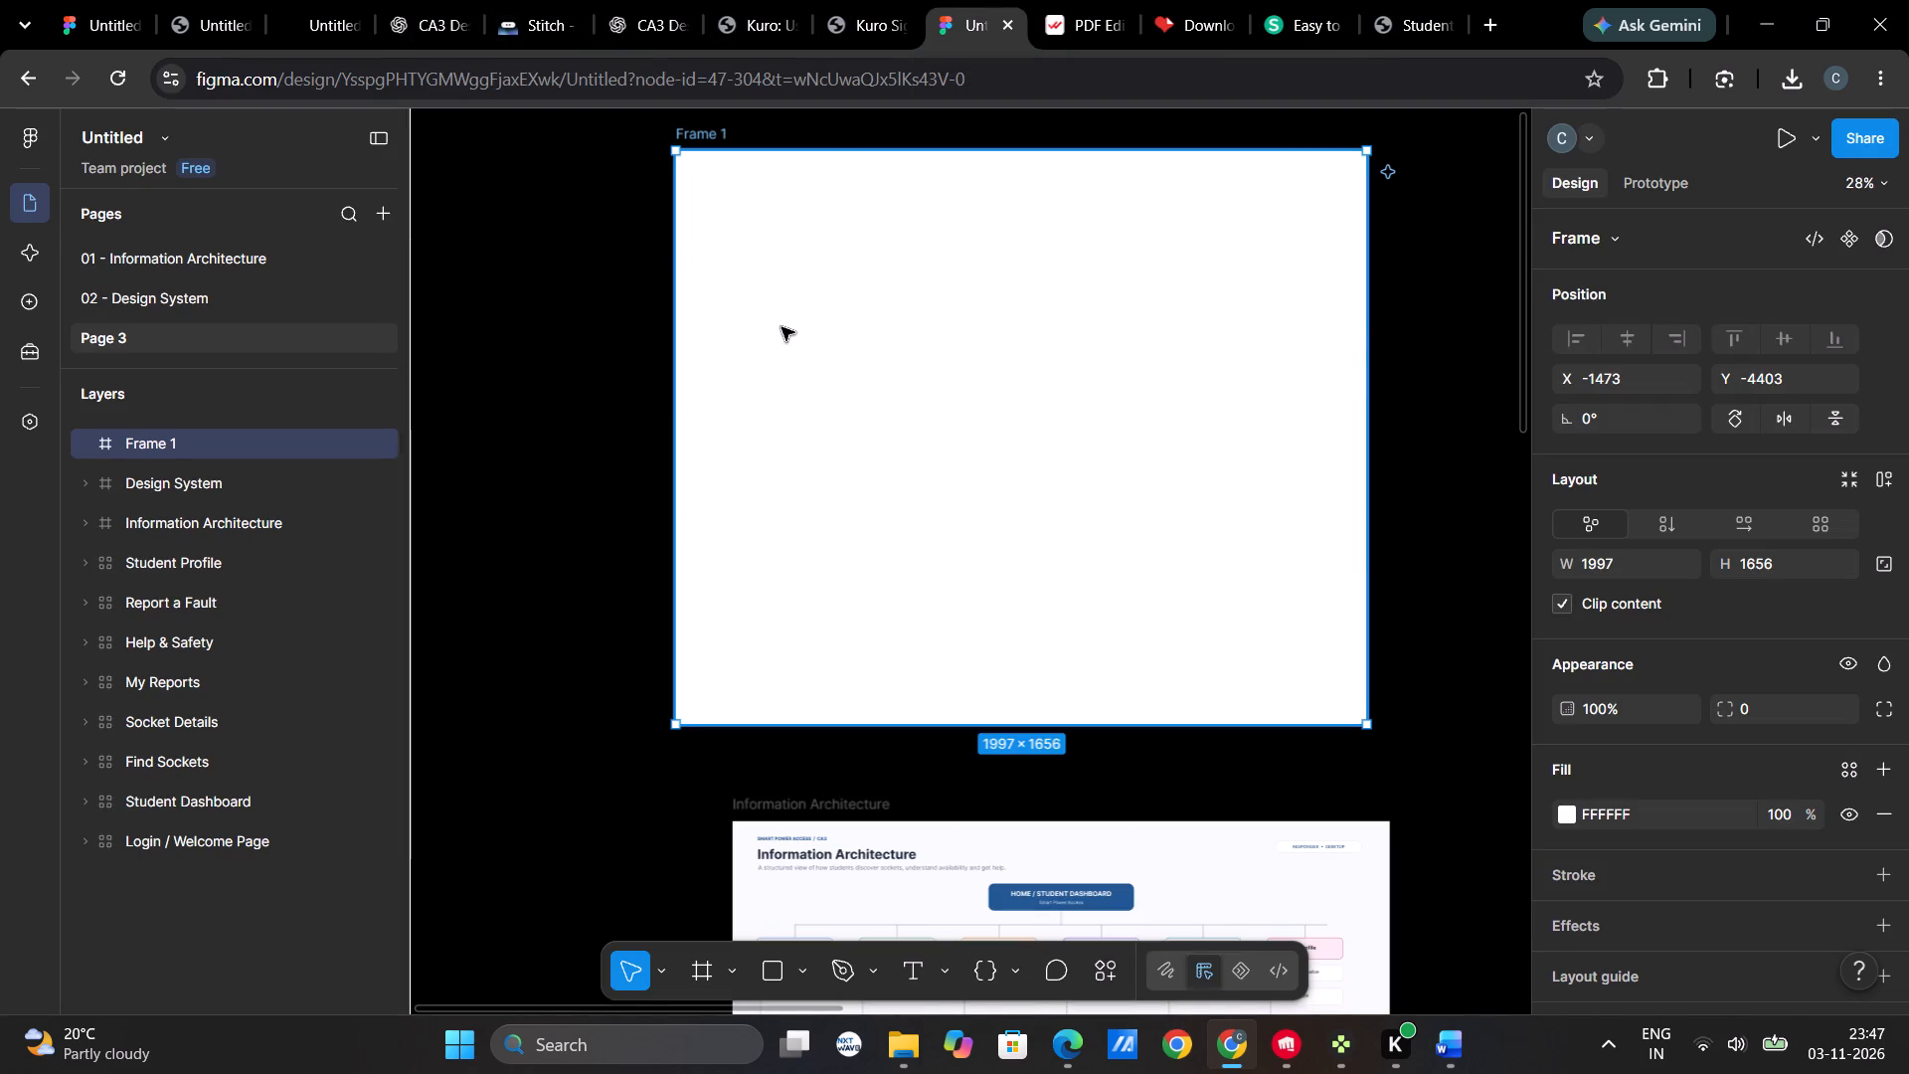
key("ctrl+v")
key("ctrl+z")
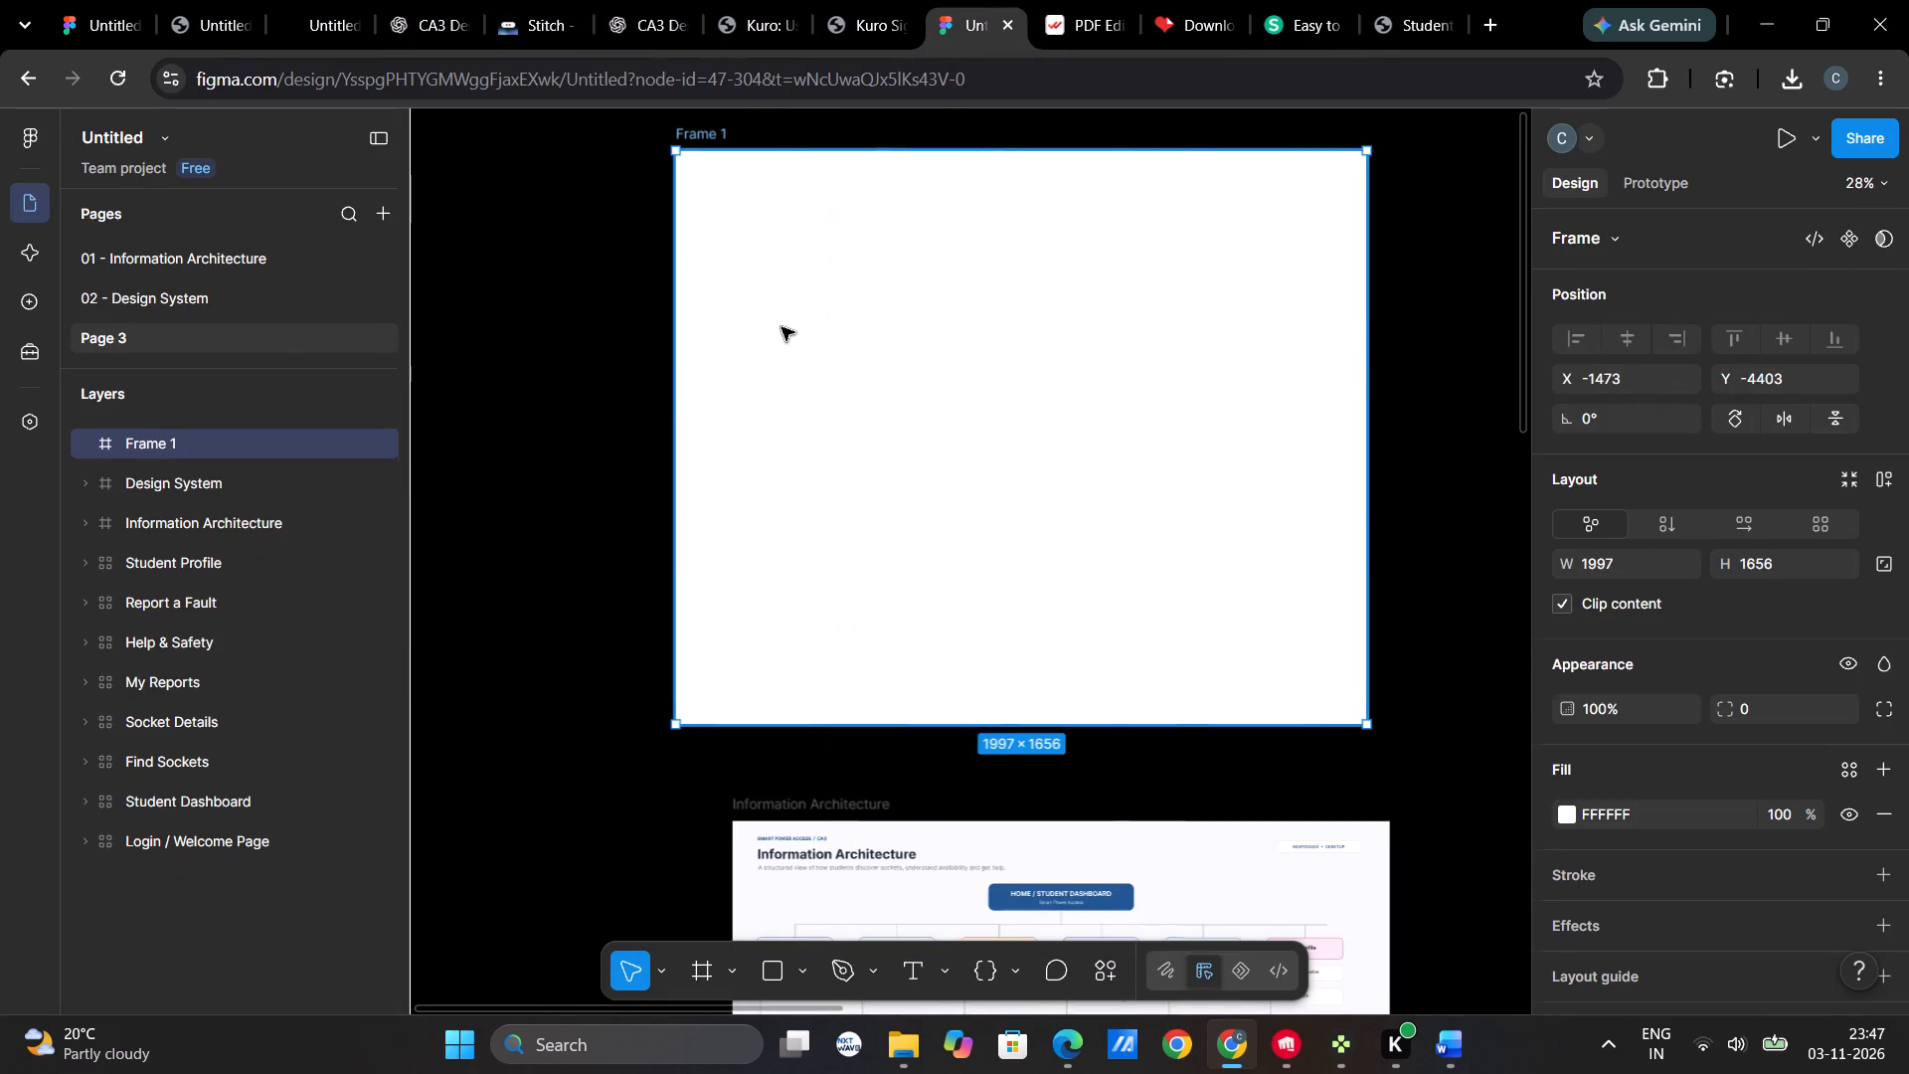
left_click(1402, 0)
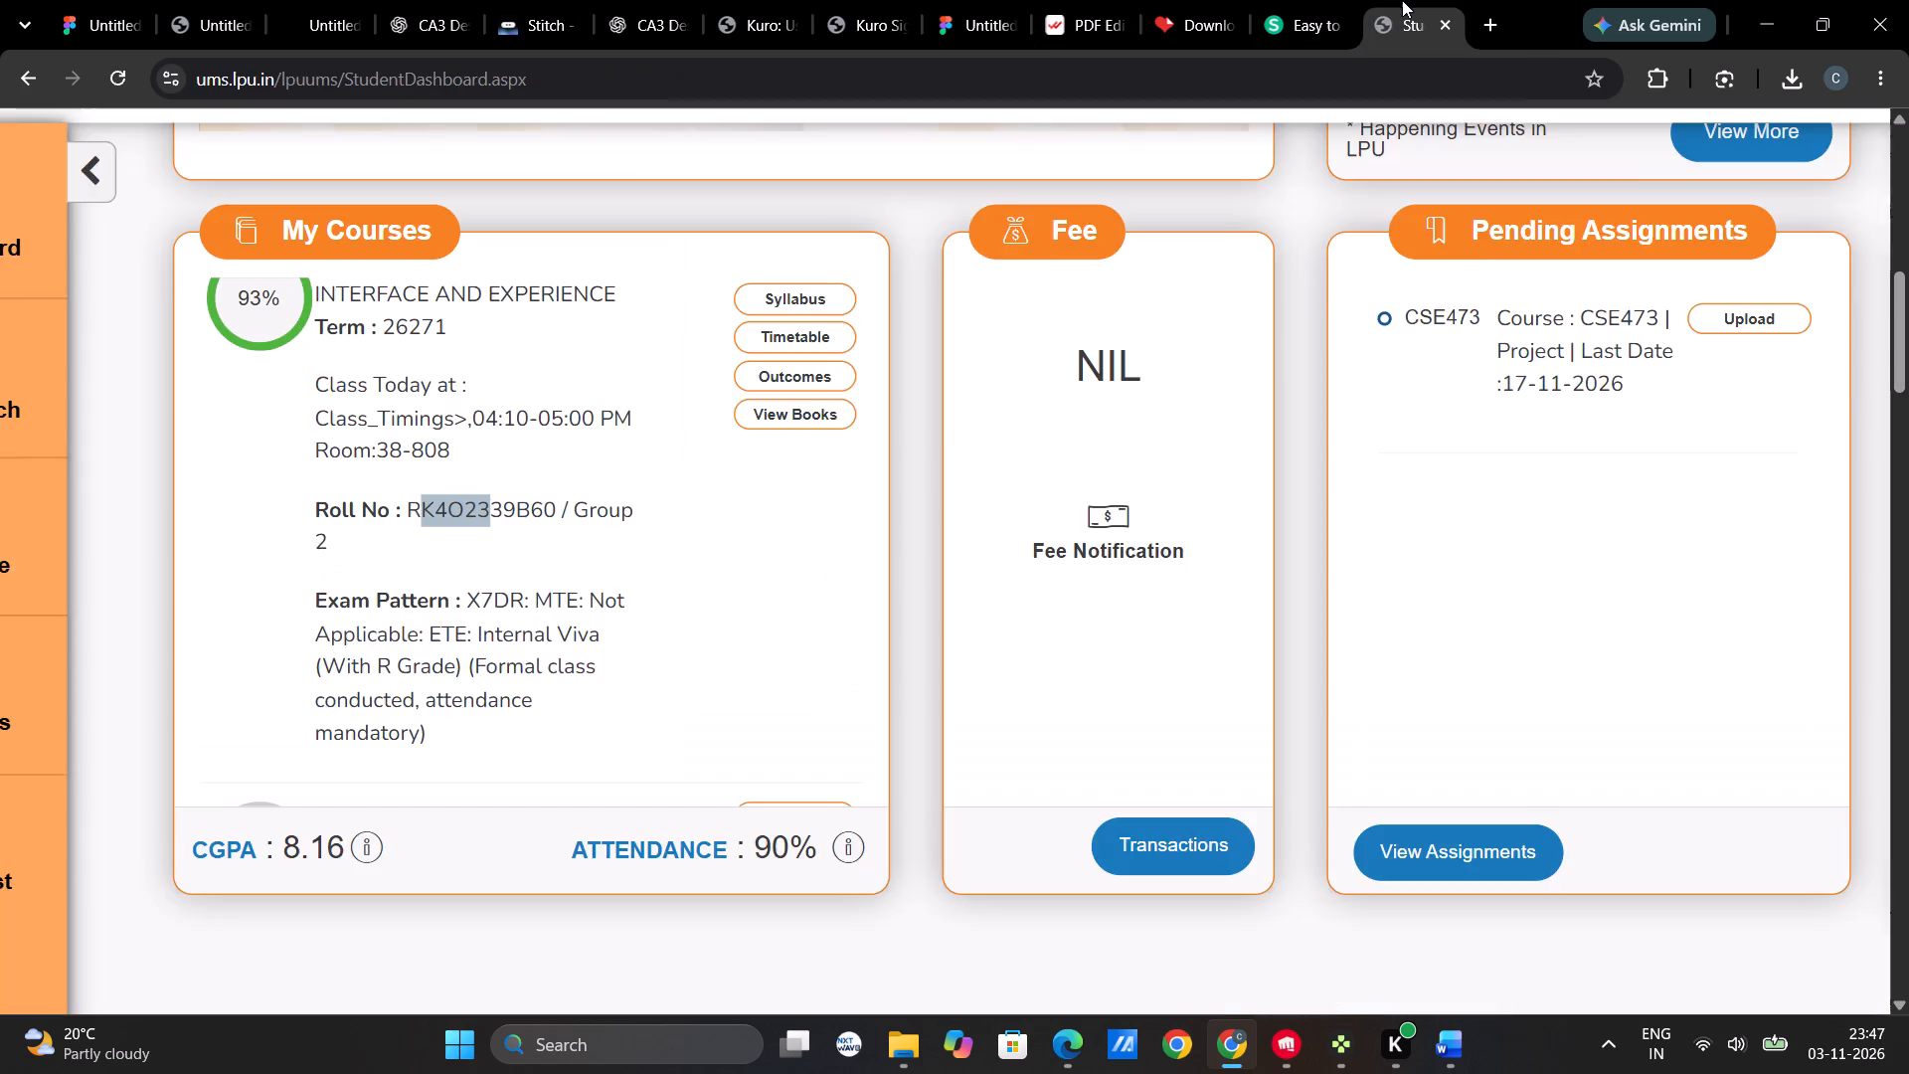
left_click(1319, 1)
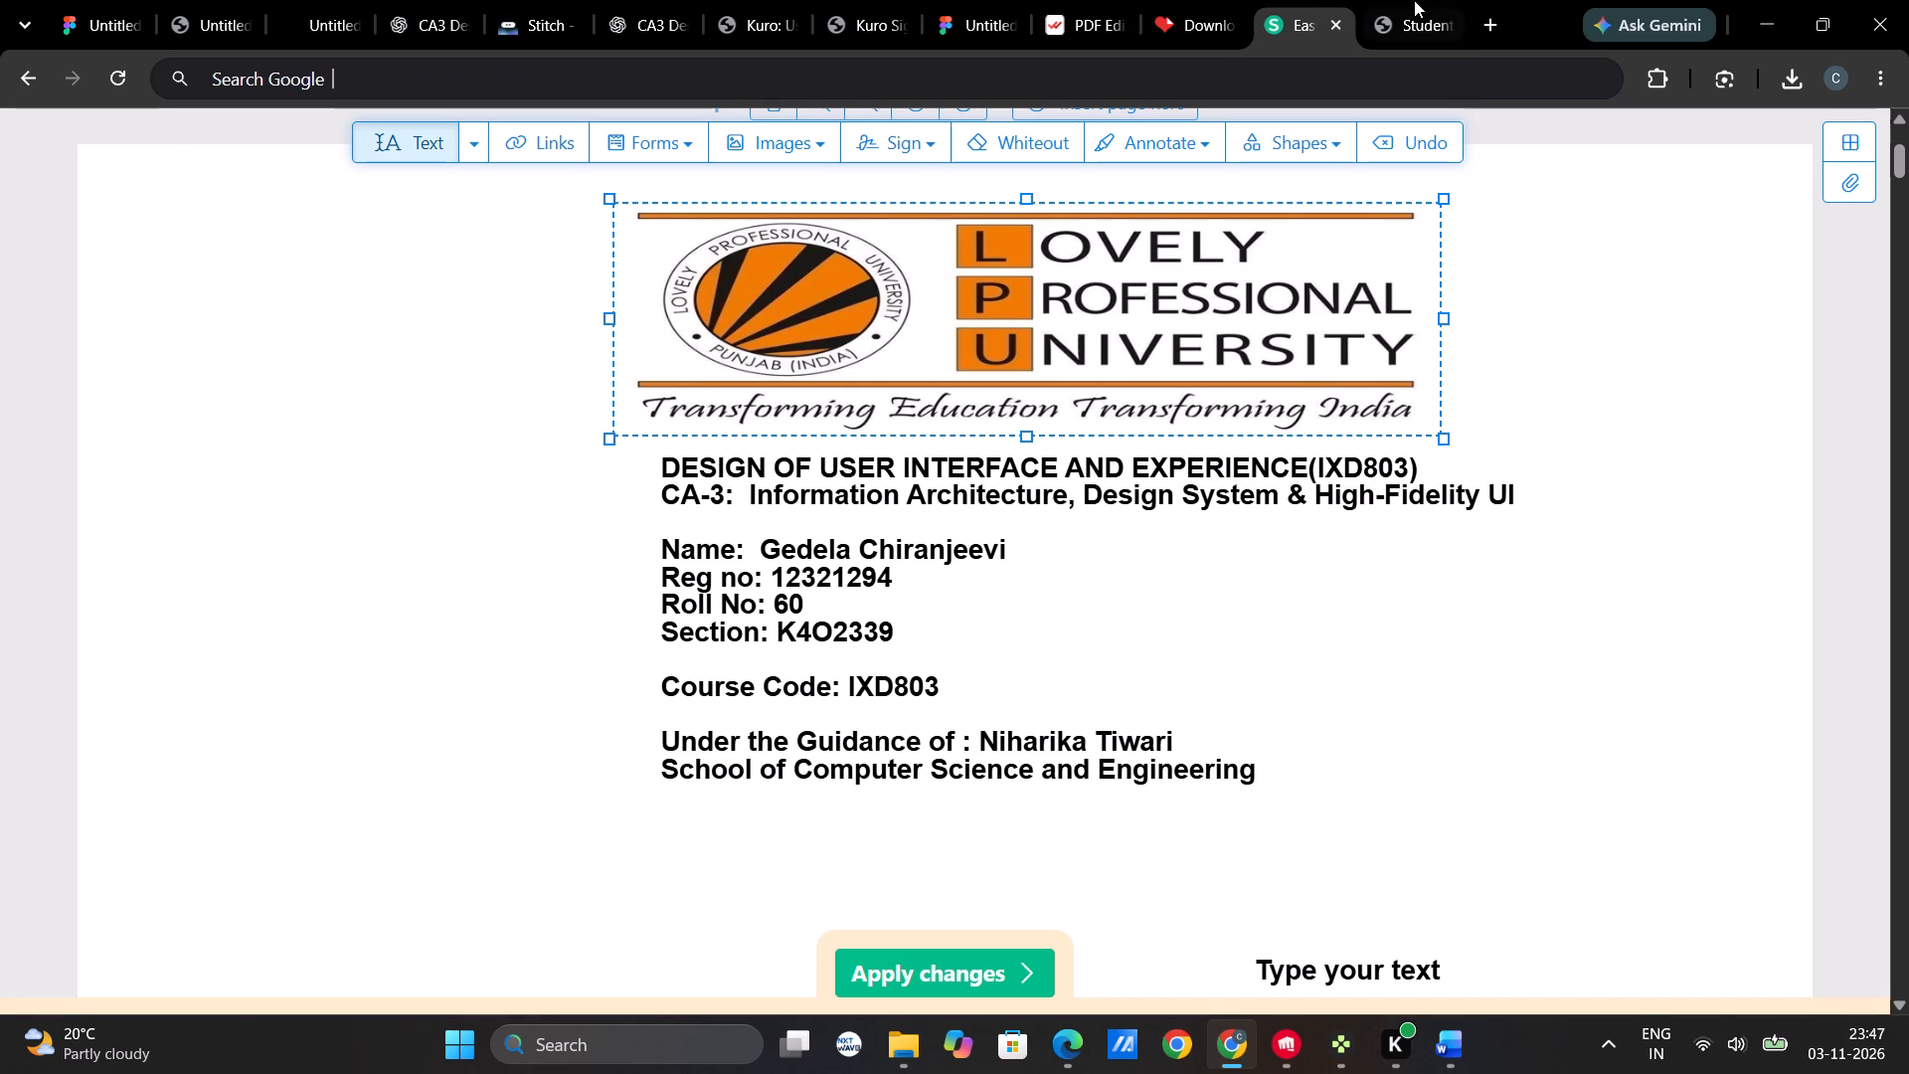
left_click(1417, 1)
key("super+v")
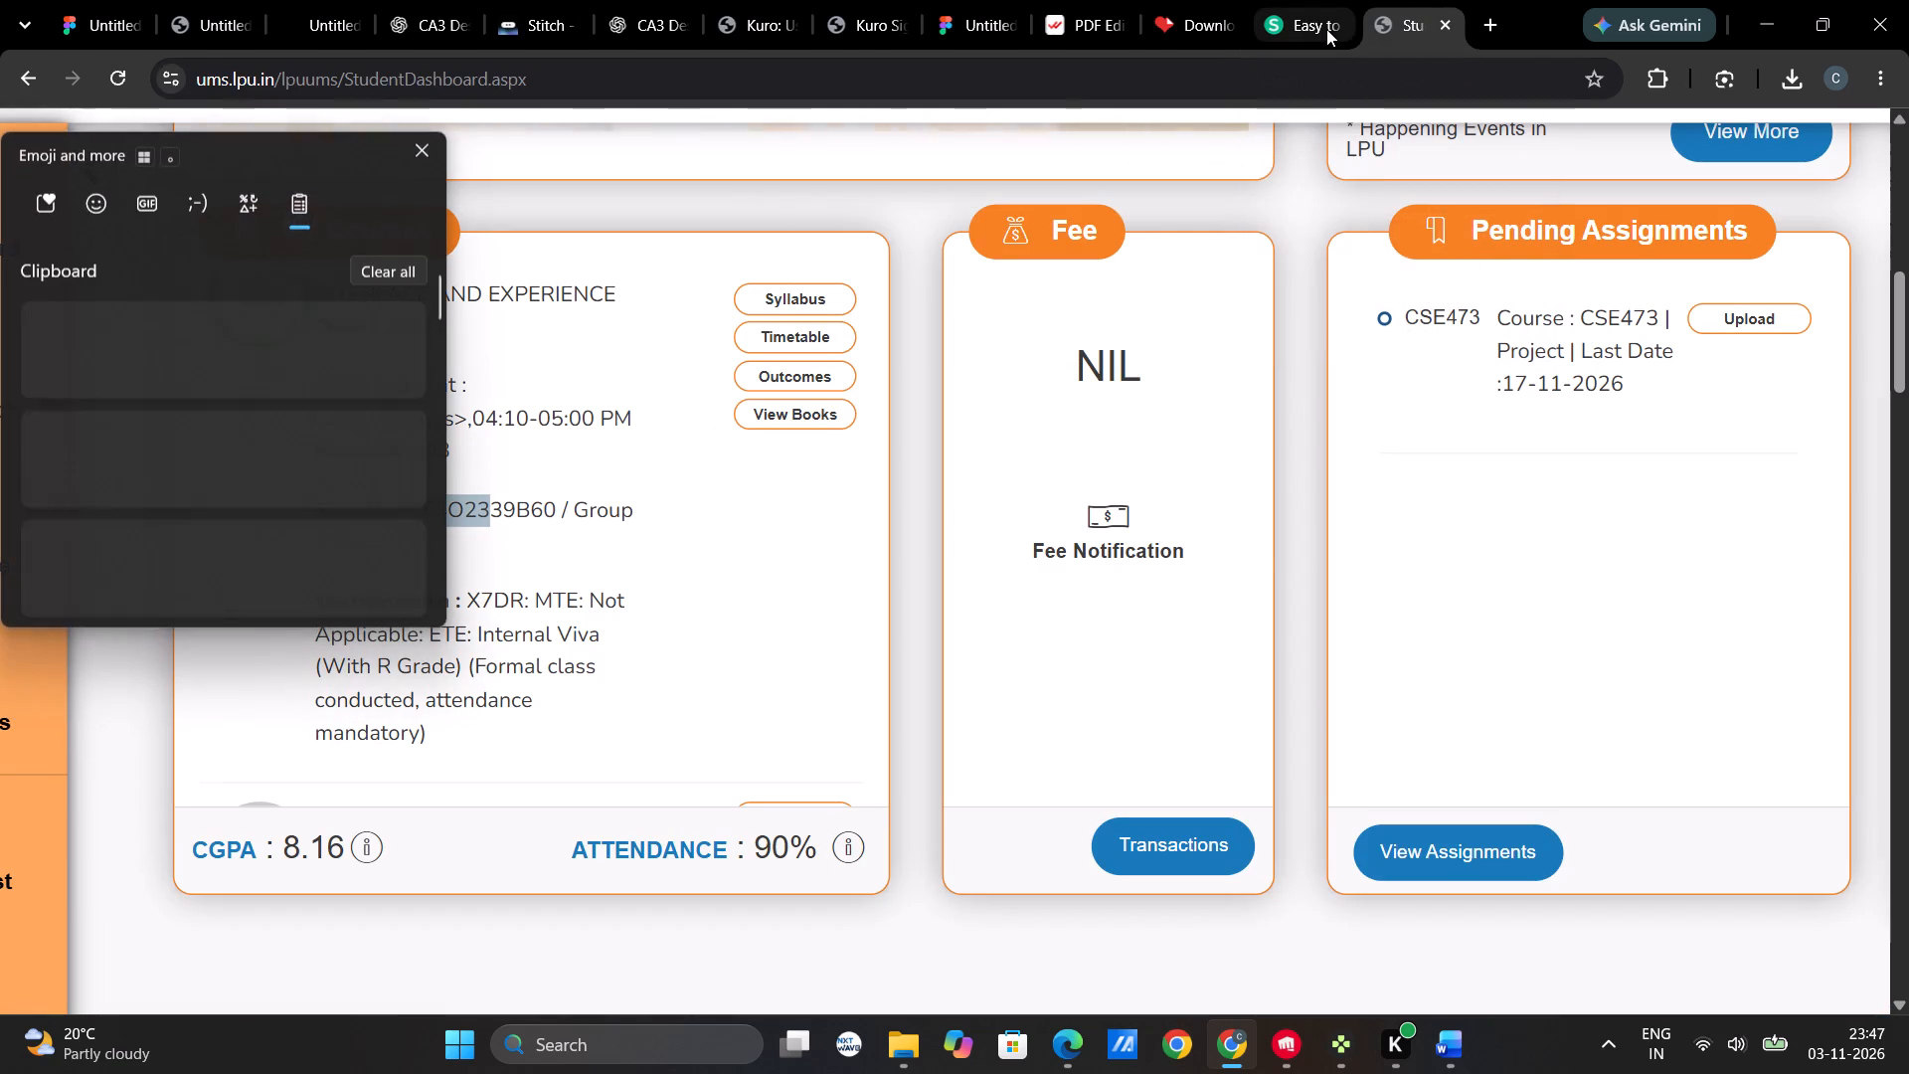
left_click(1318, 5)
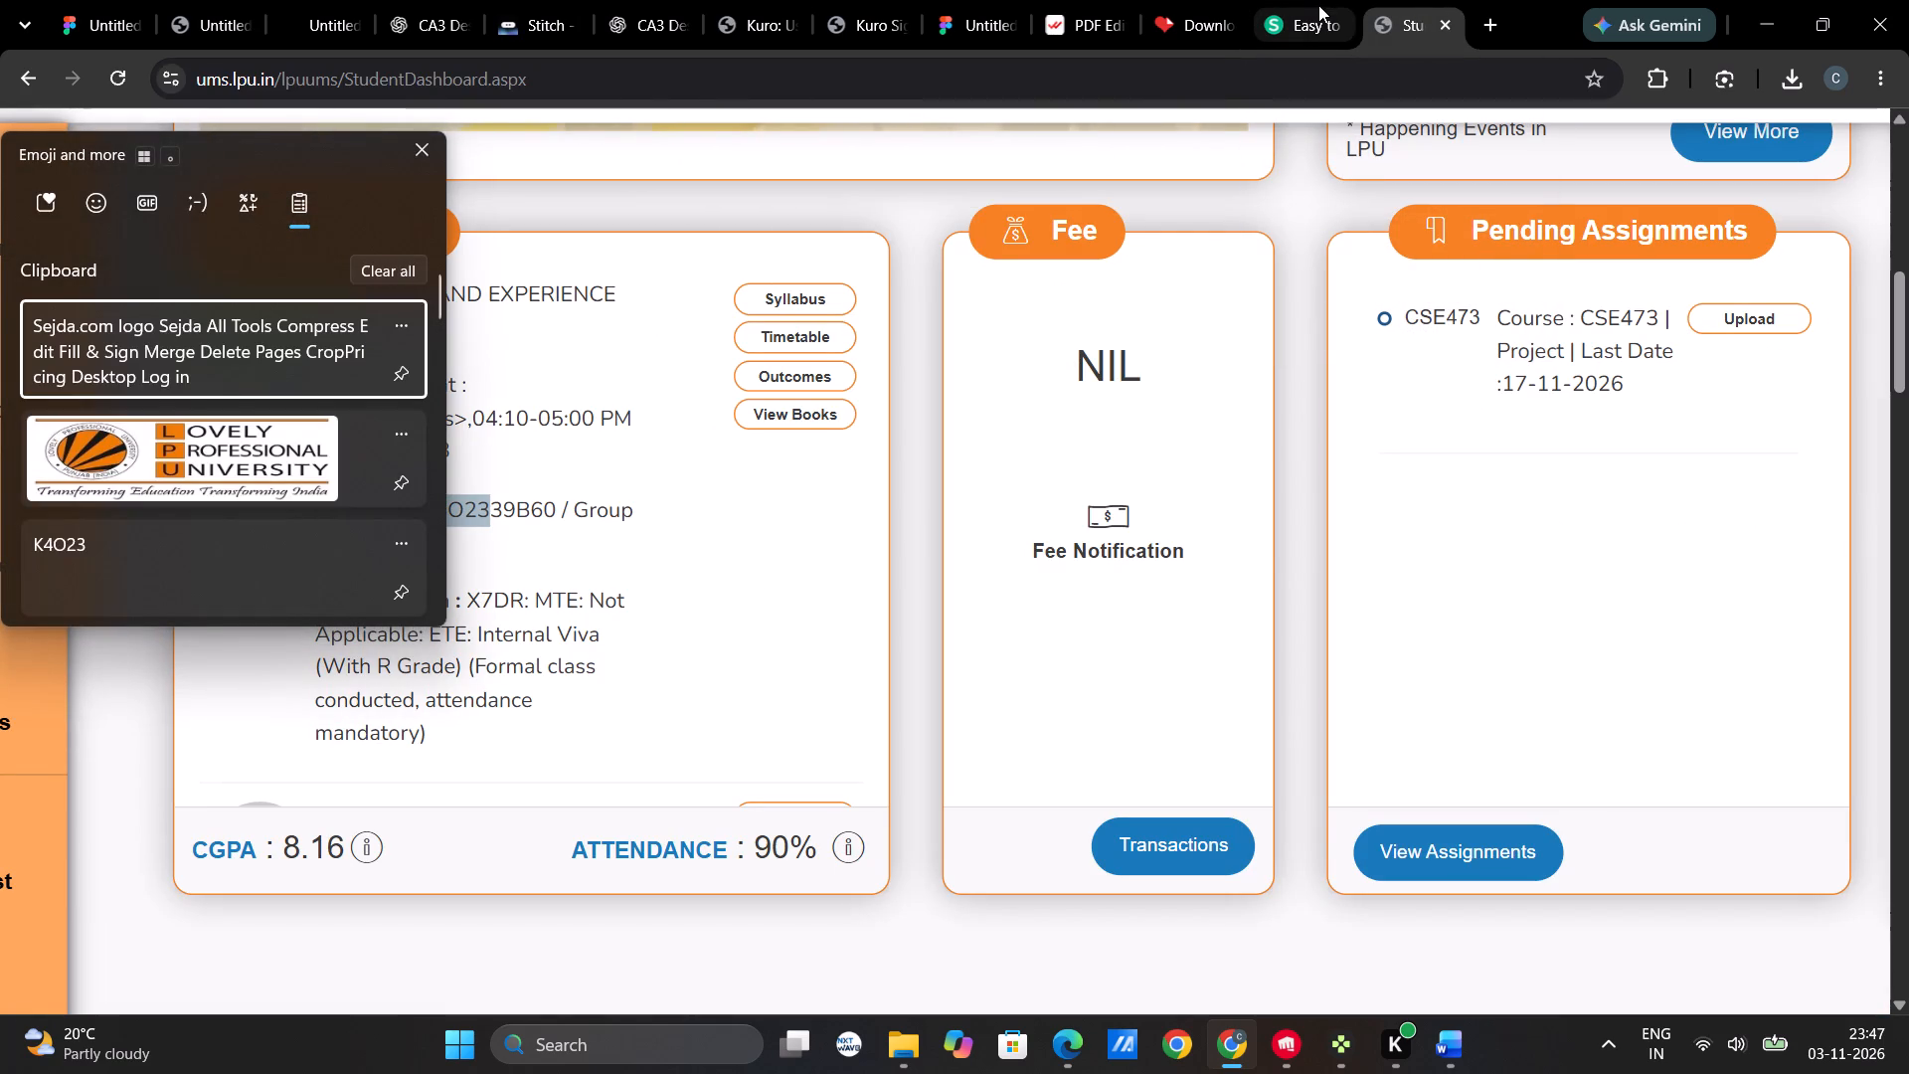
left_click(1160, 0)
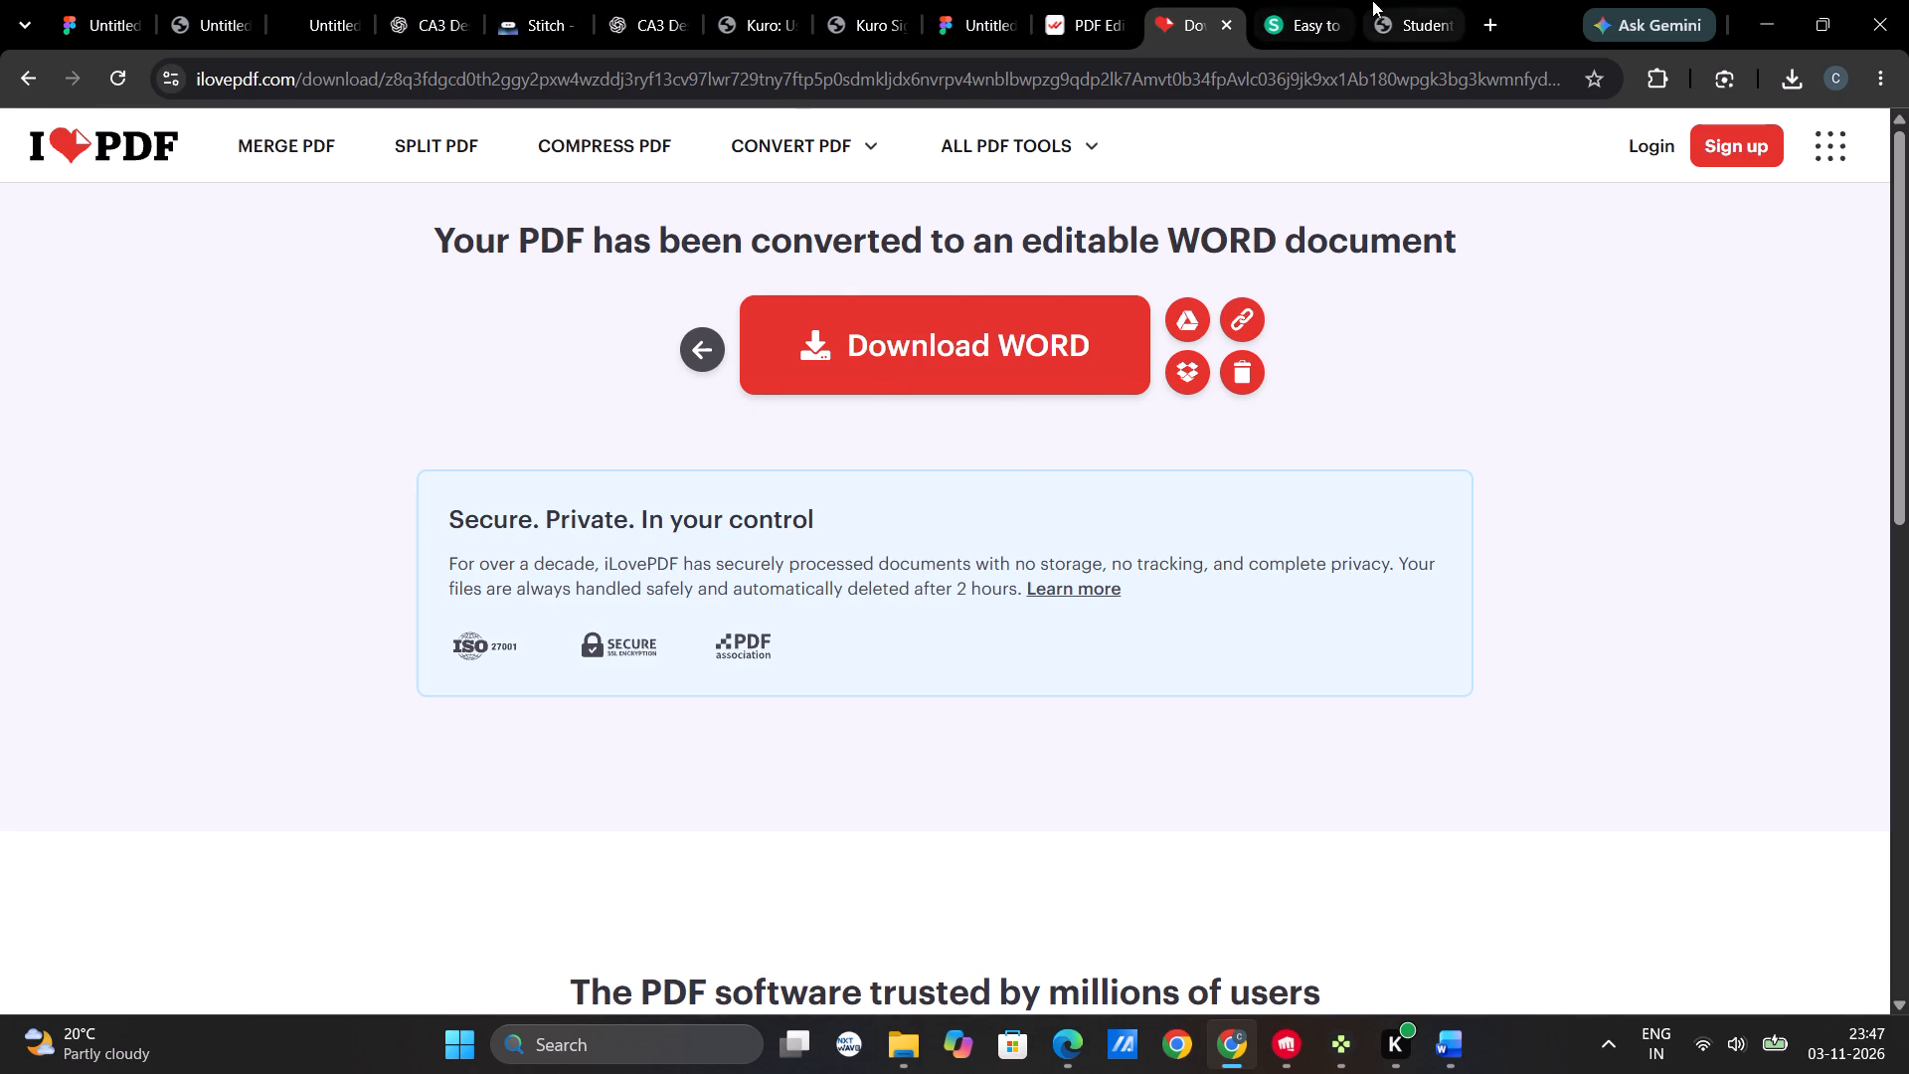
In the Sejda PDF editor, copy the whole cover text block, from the course title through the School of Computer Science and Engineering line.
left_click(1313, 0)
left_click(918, 625)
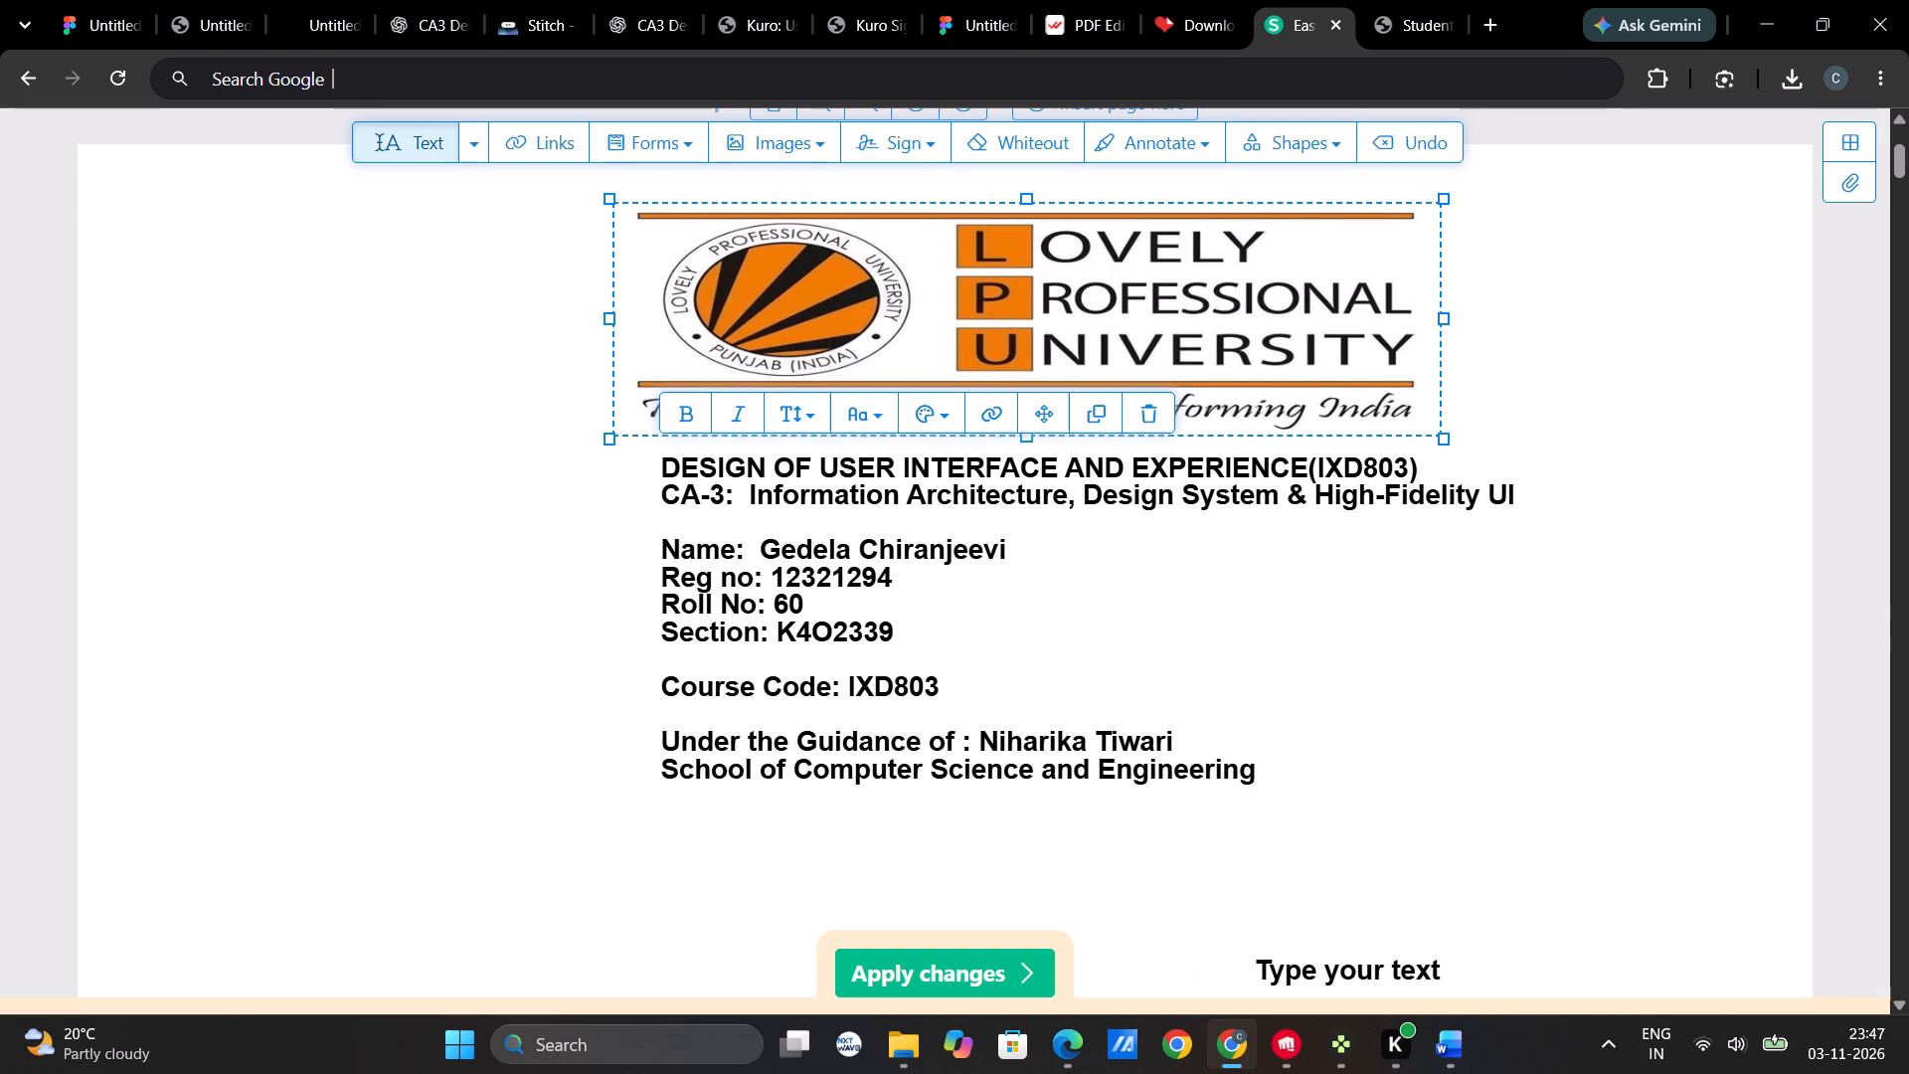
key("ctrl+c")
triple_click(686, 476)
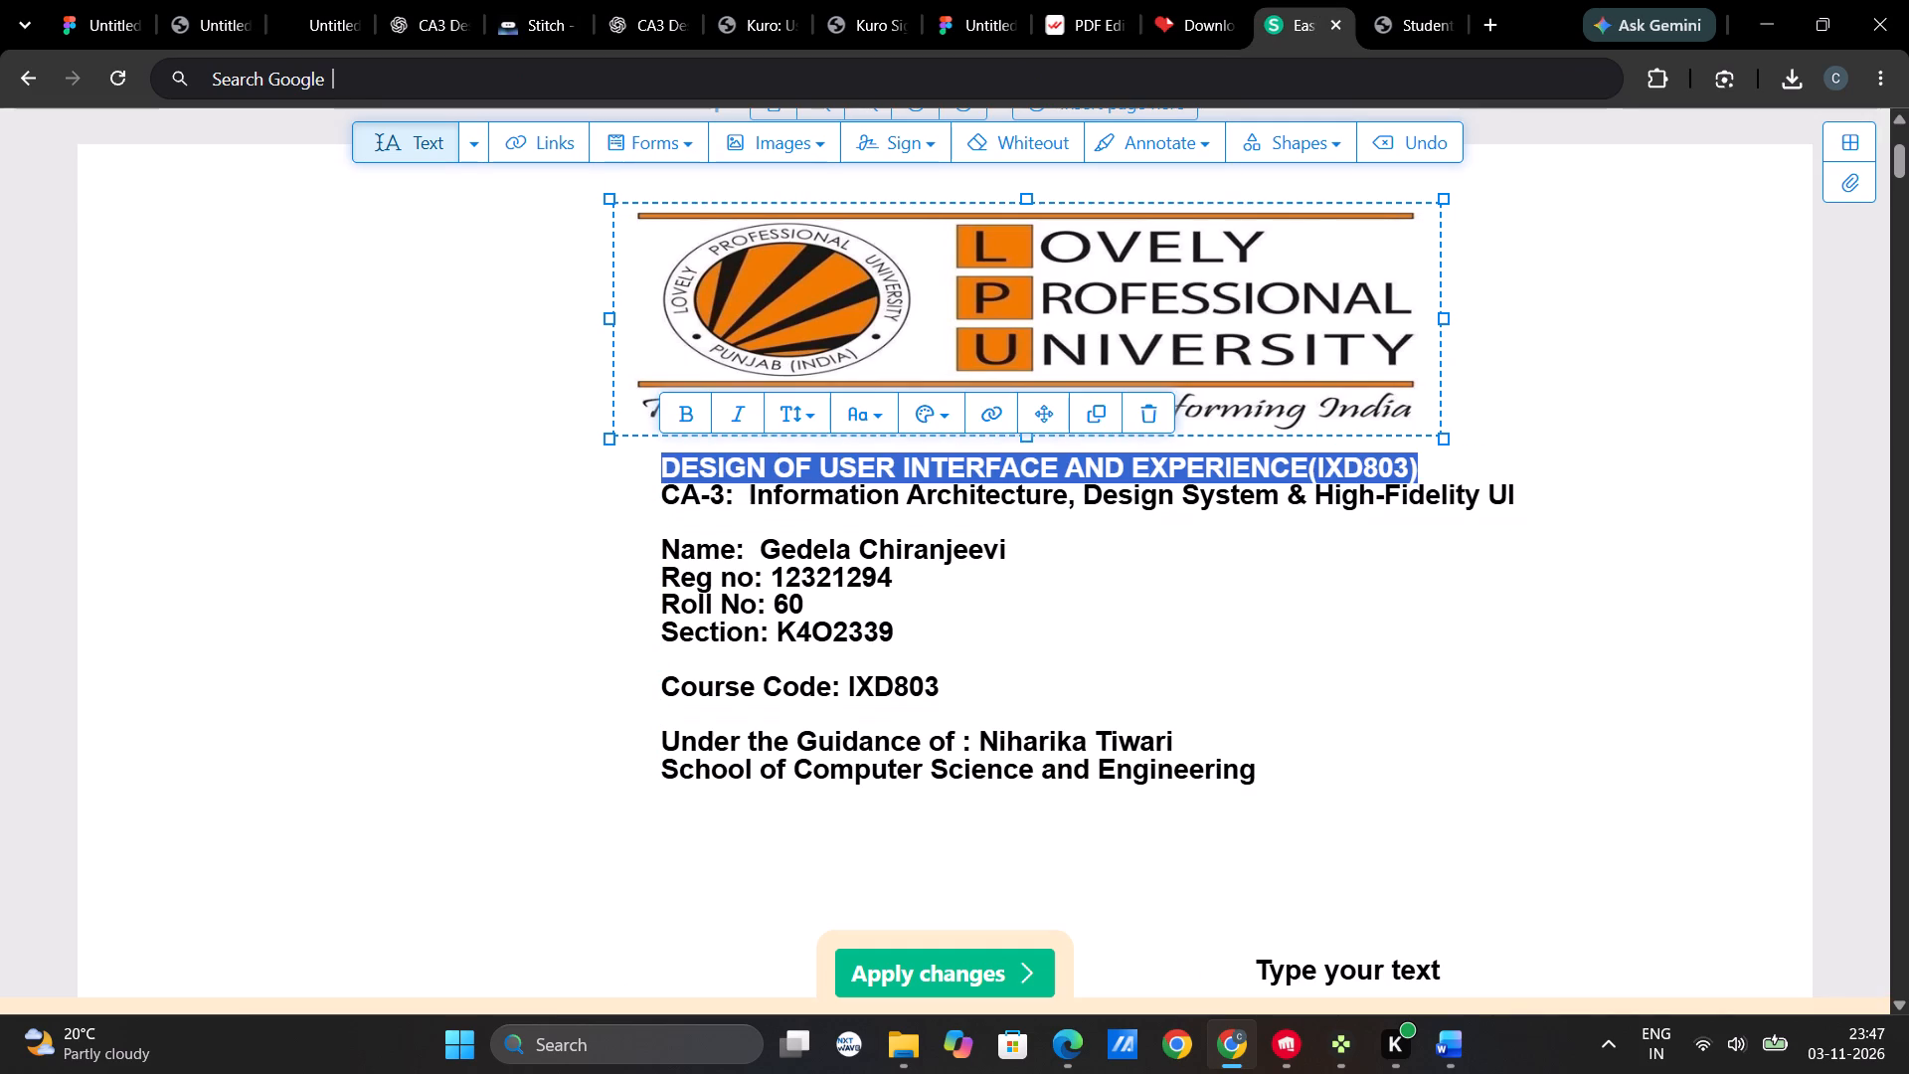
triple_click(686, 476)
left_click(691, 485)
triple_click(670, 462)
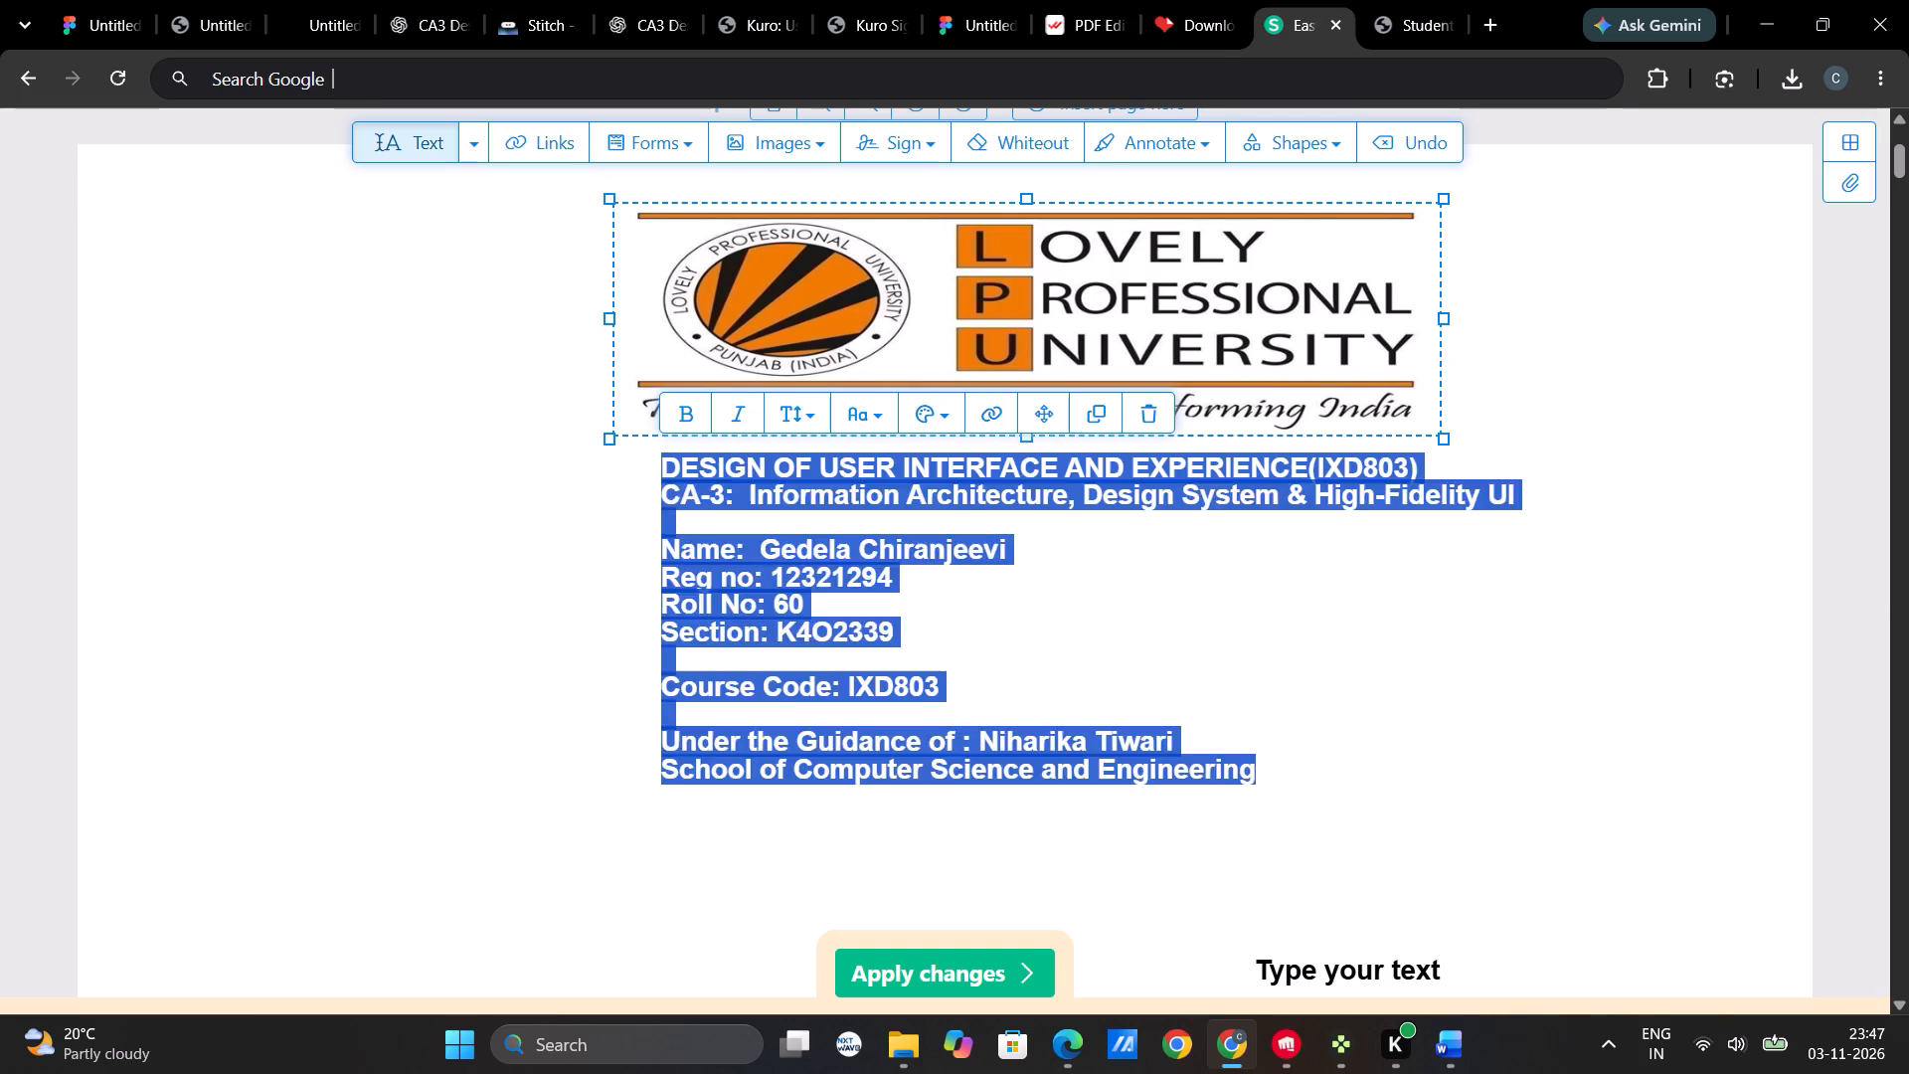
double_click(670, 462)
left_click_drag(670, 462, 1235, 733)
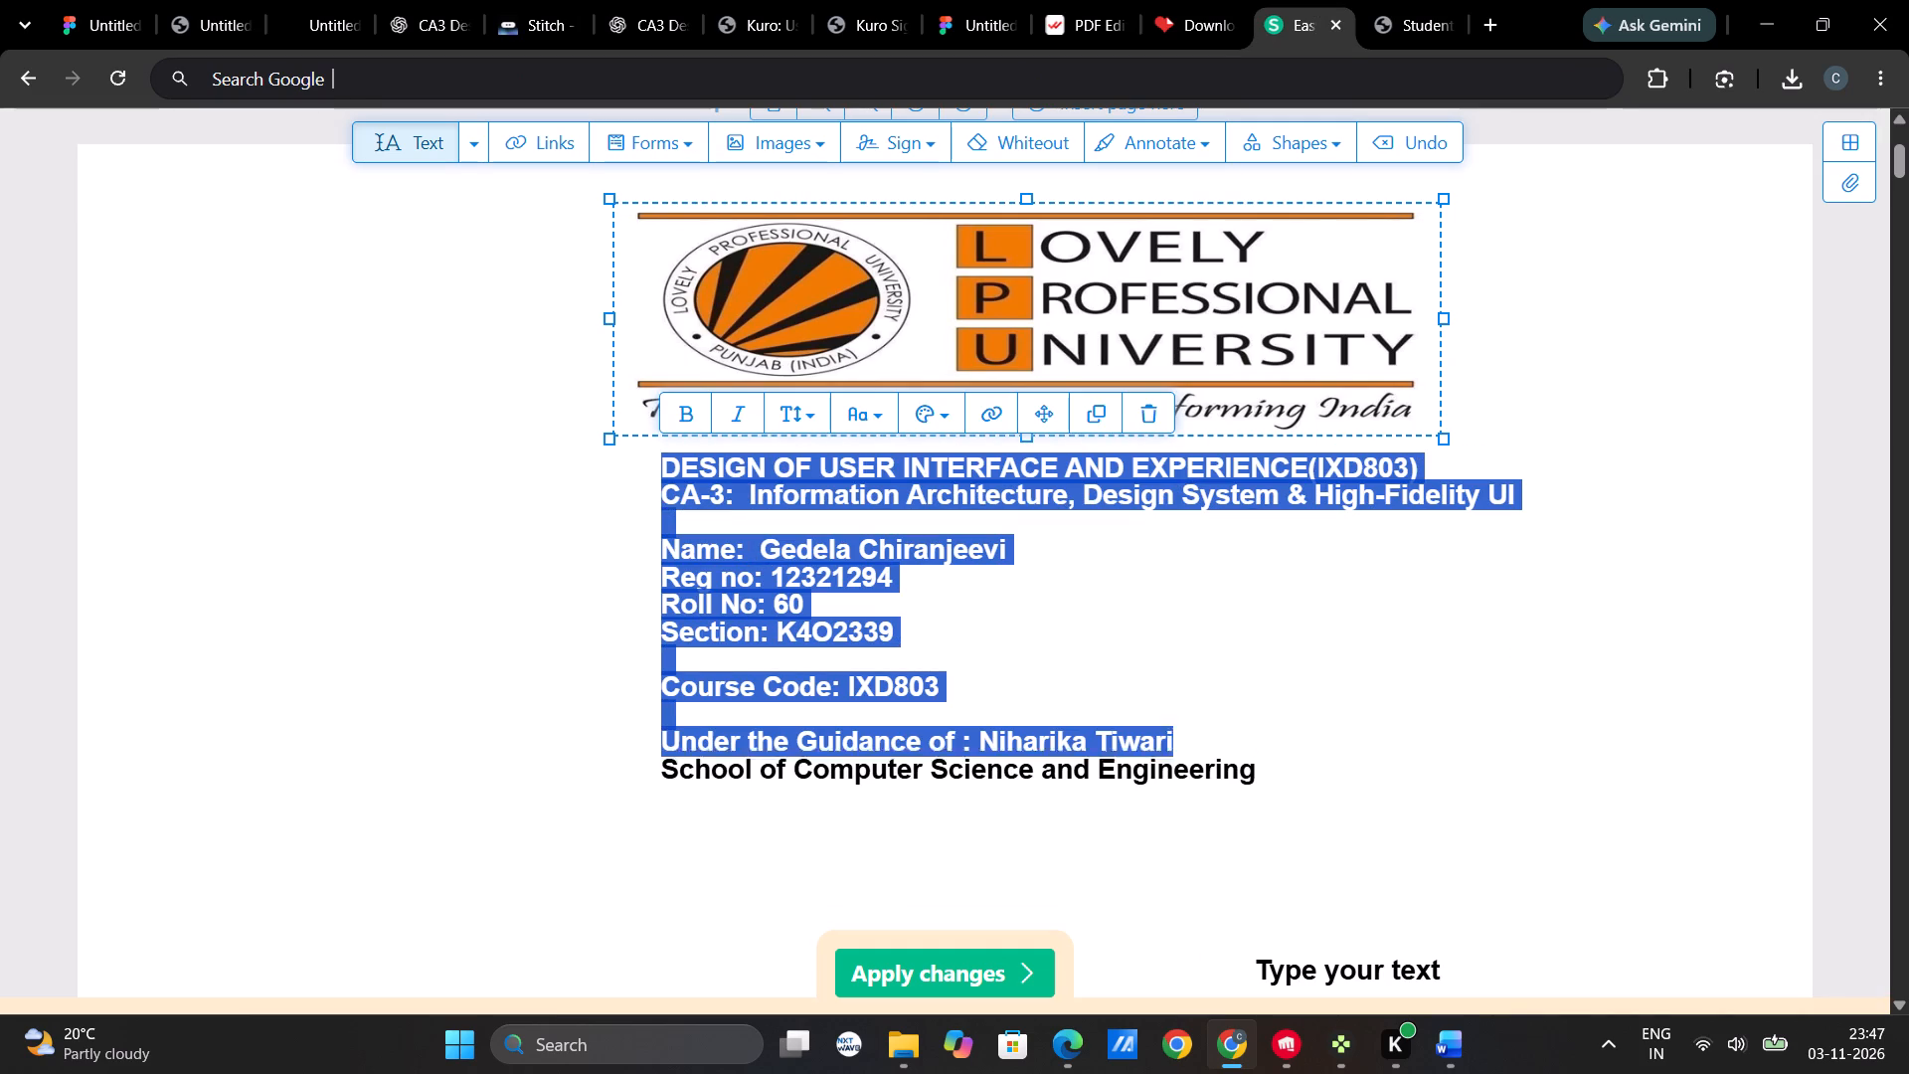
left_click_drag(1235, 733, 1279, 761)
key("ctrl+c")
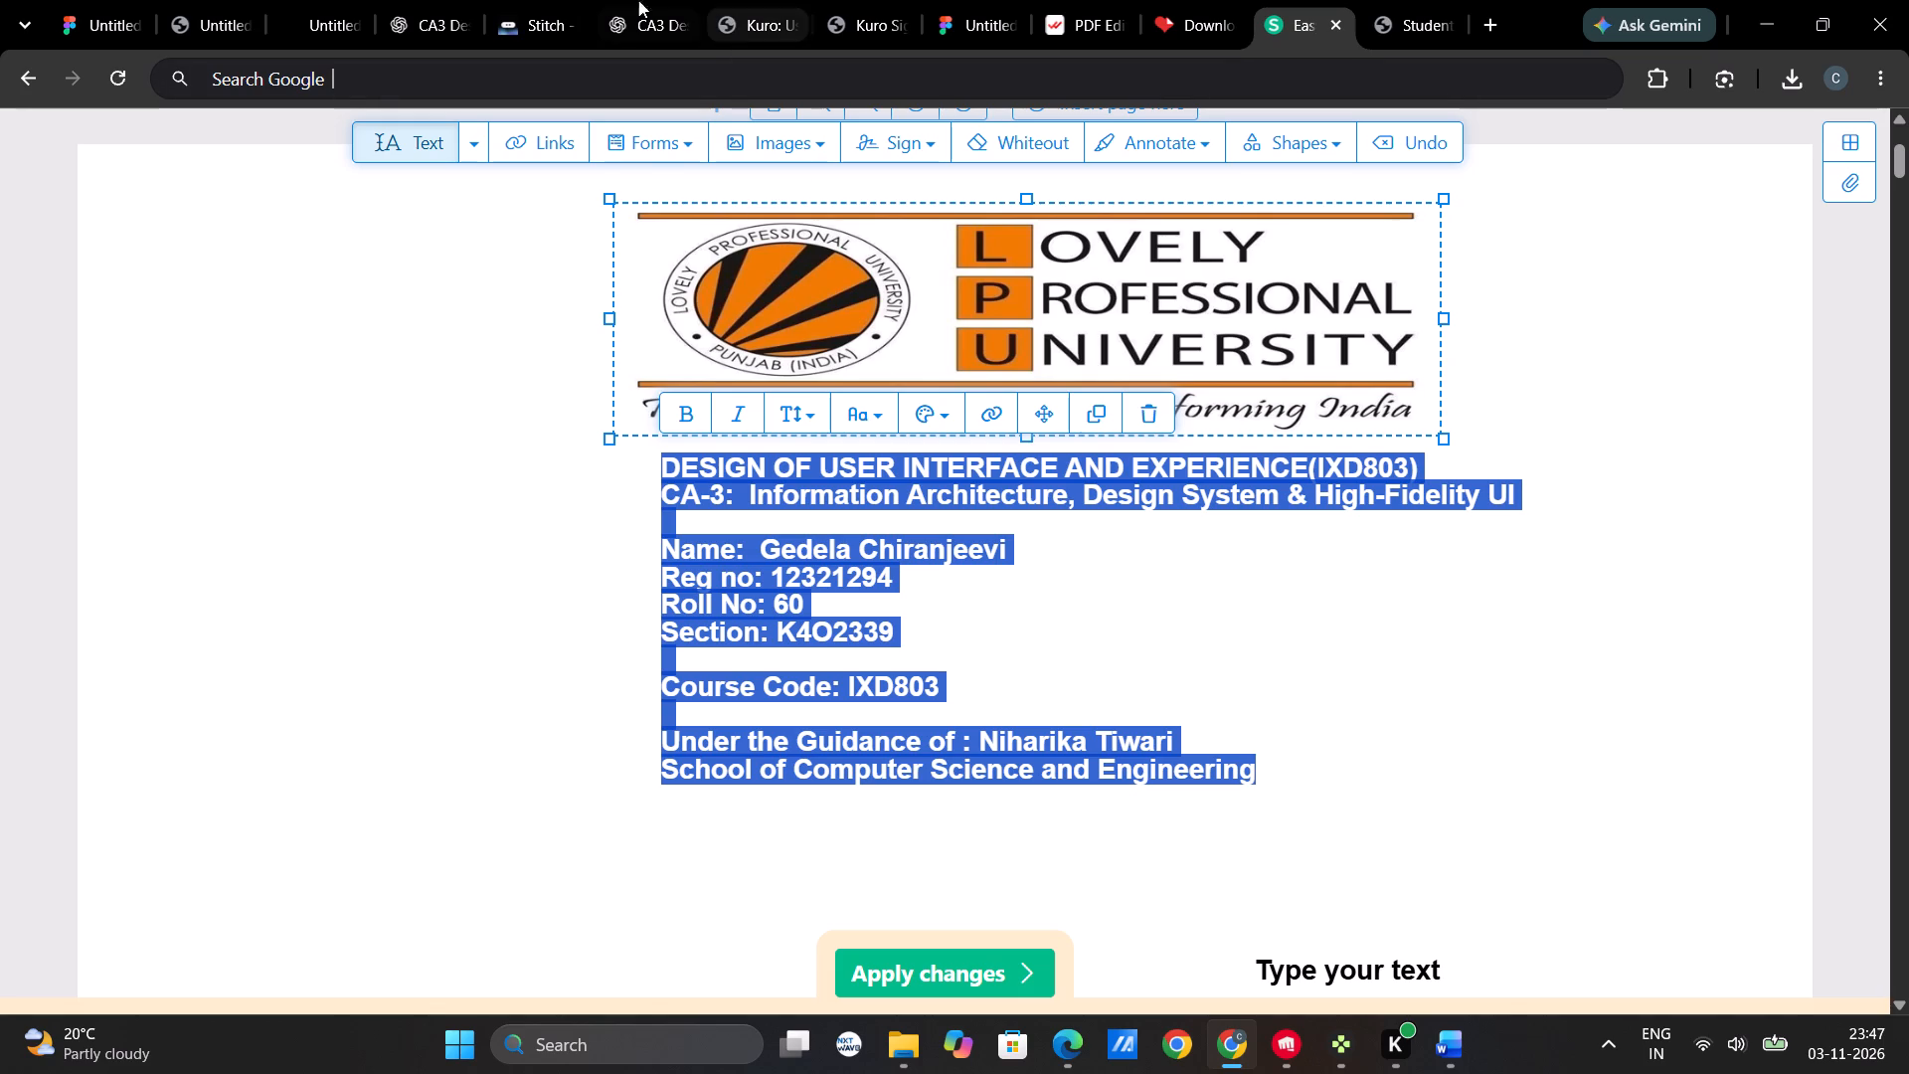
In the Figma design file, paste the copied university logo into Frame 1, place it near the frame's upper edge and enlarge it.
left_click(318, 7)
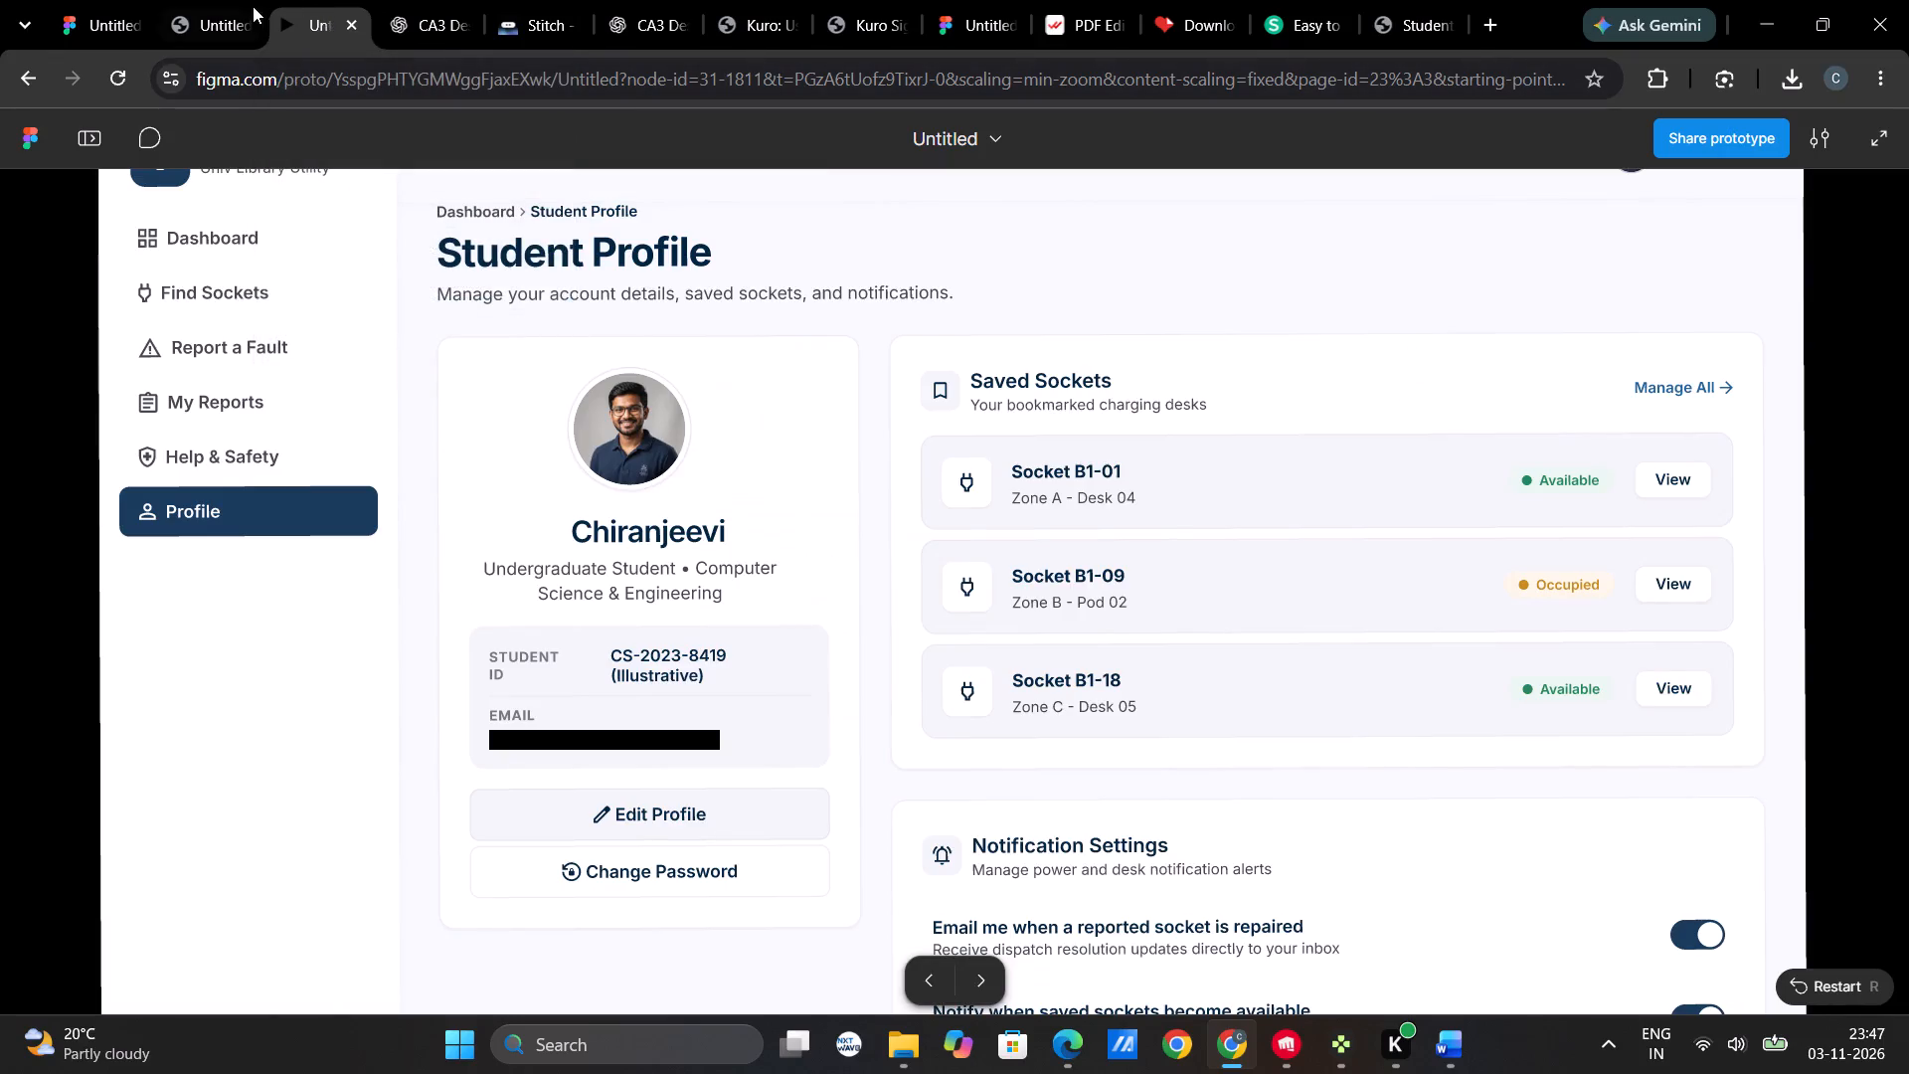
left_click(974, 1)
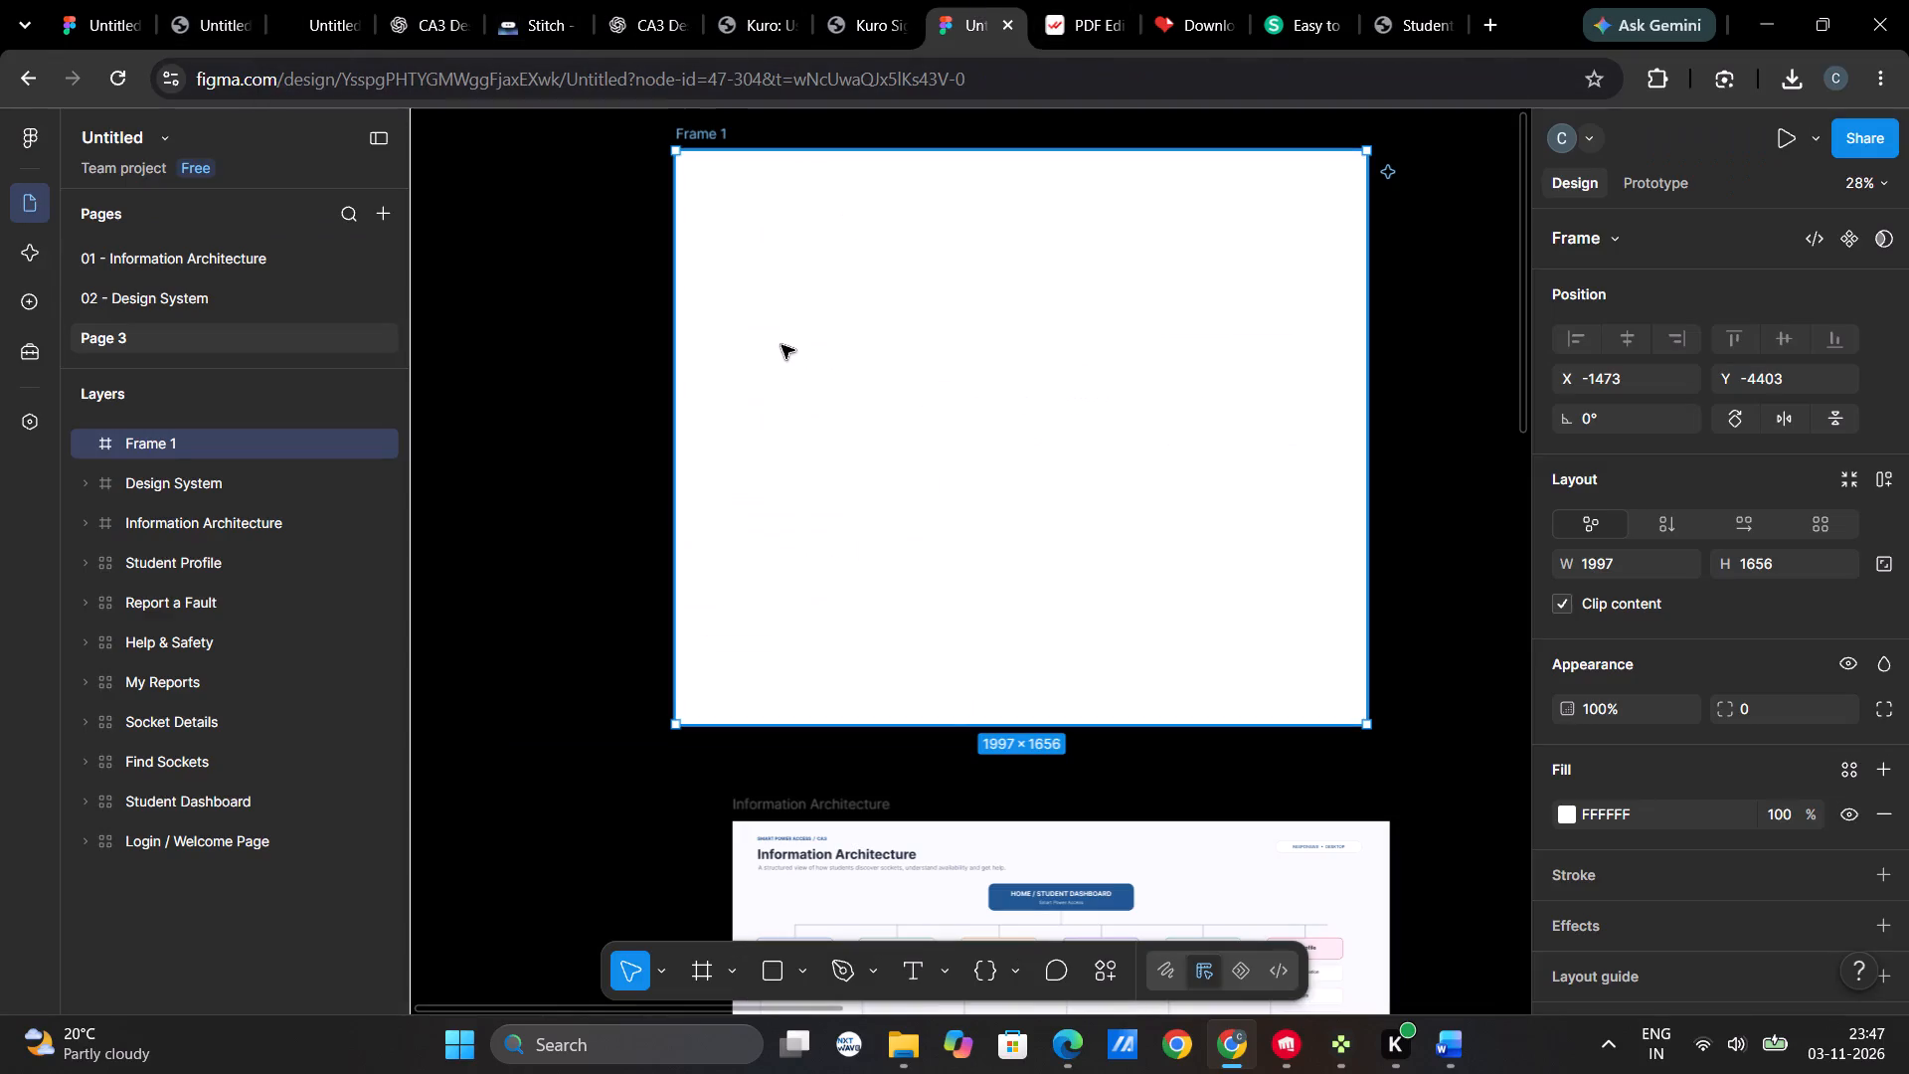
key("super+v")
left_click(853, 791)
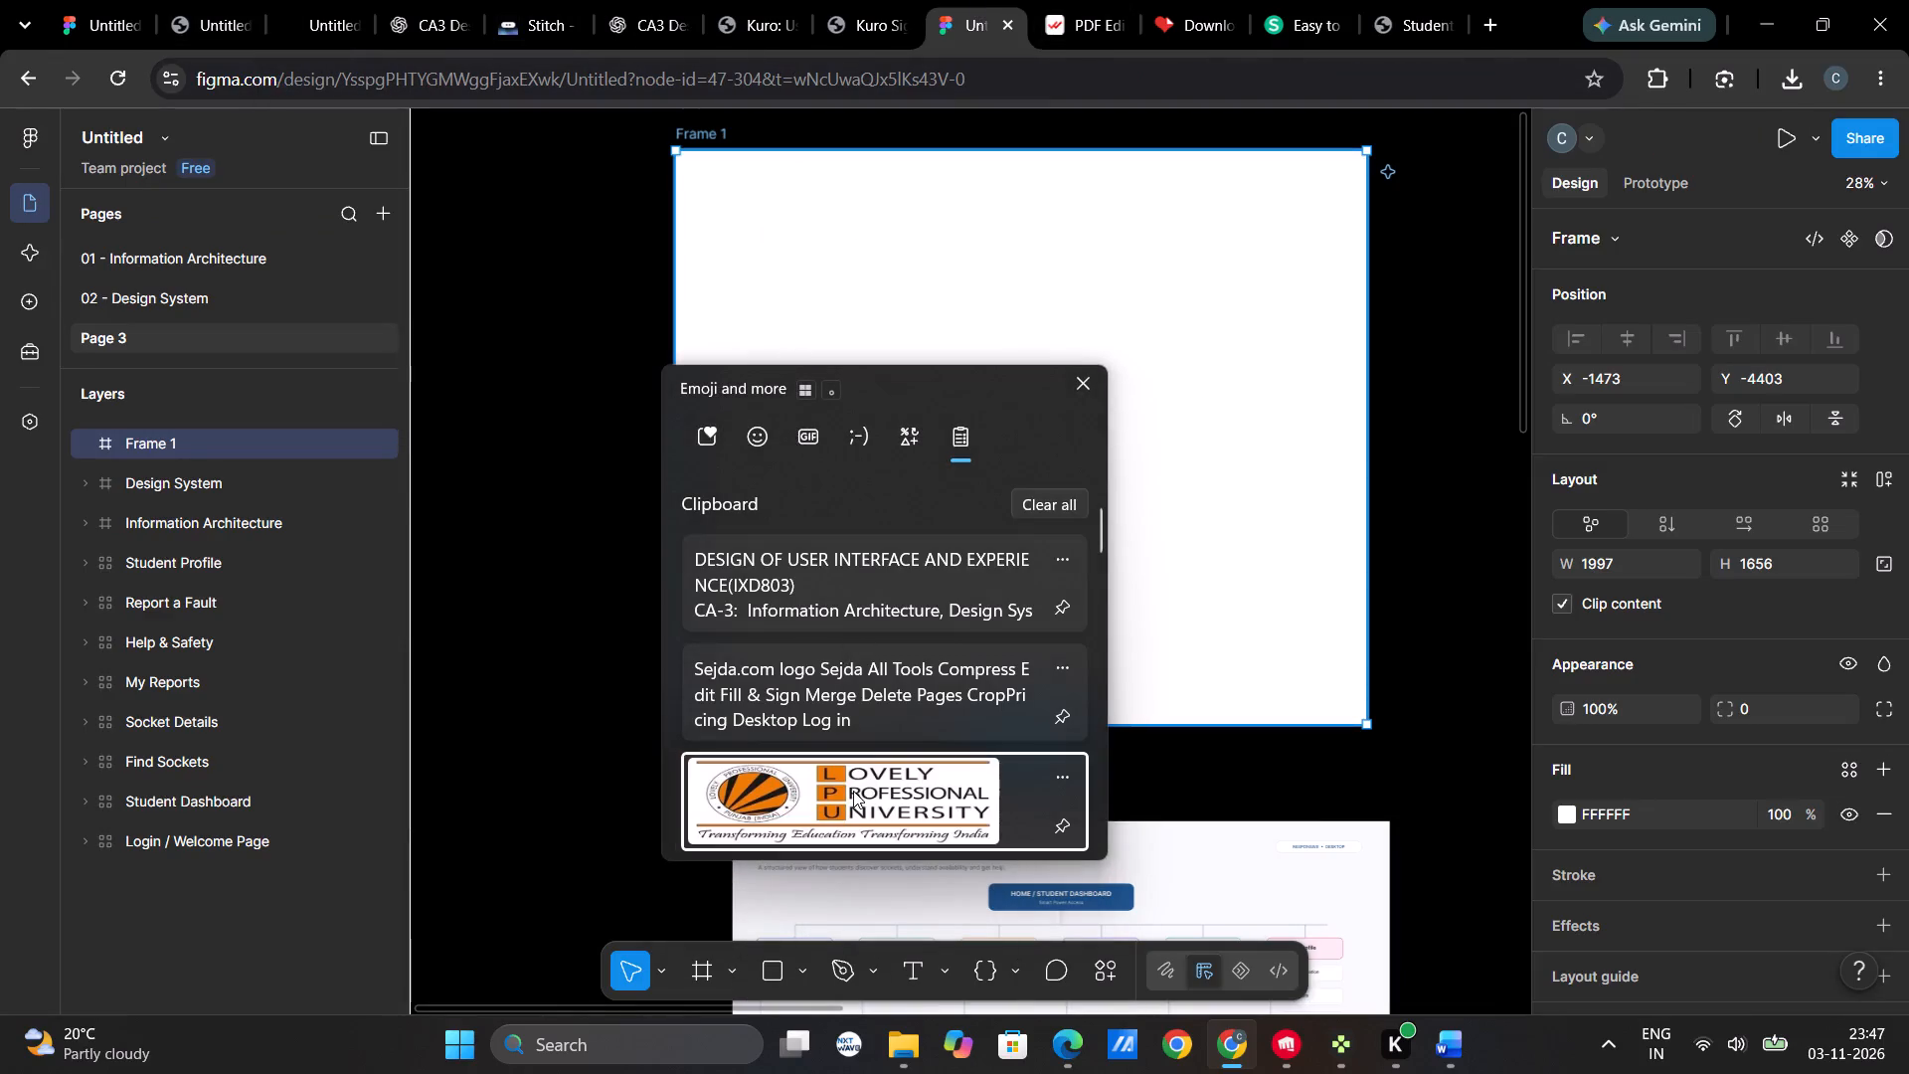
key("ctrl+v")
left_click_drag(964, 558, 930, 232)
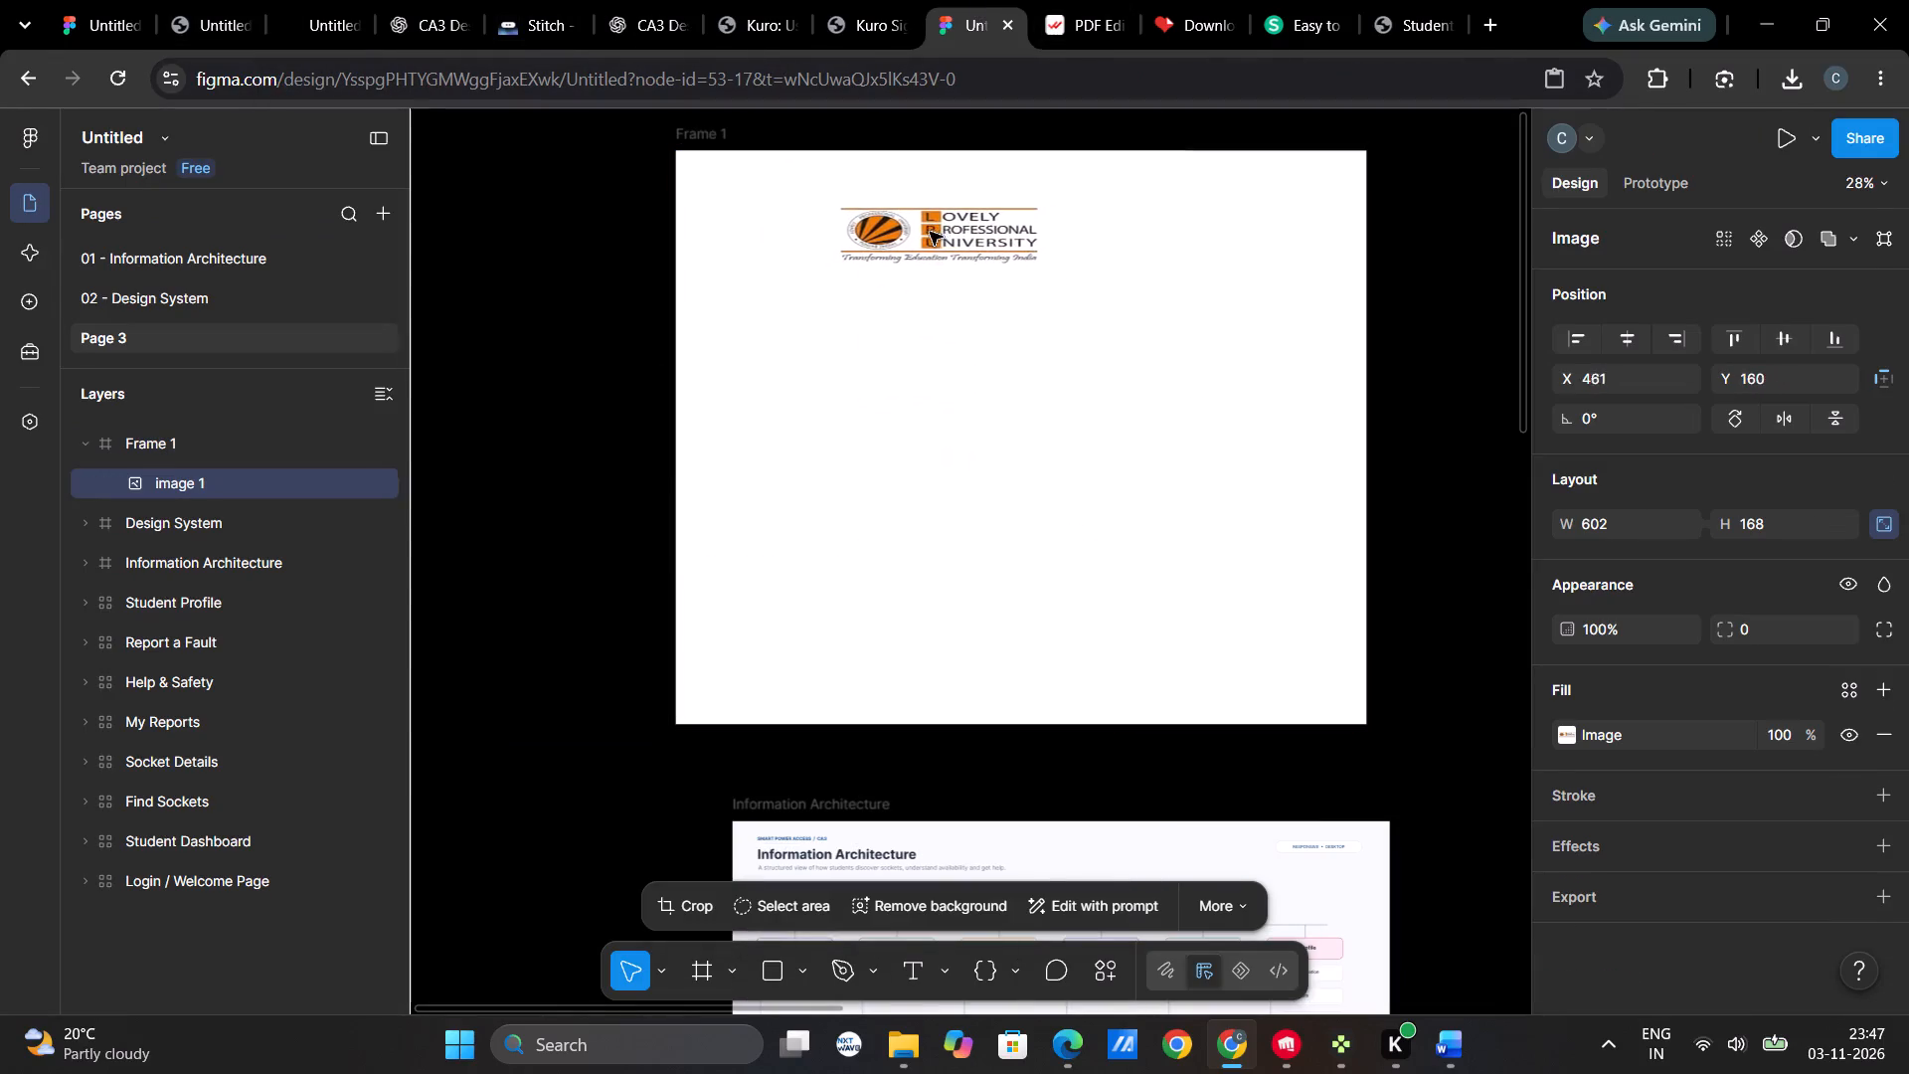
left_click_drag(930, 232, 920, 231)
left_click_drag(1033, 272, 1102, 290)
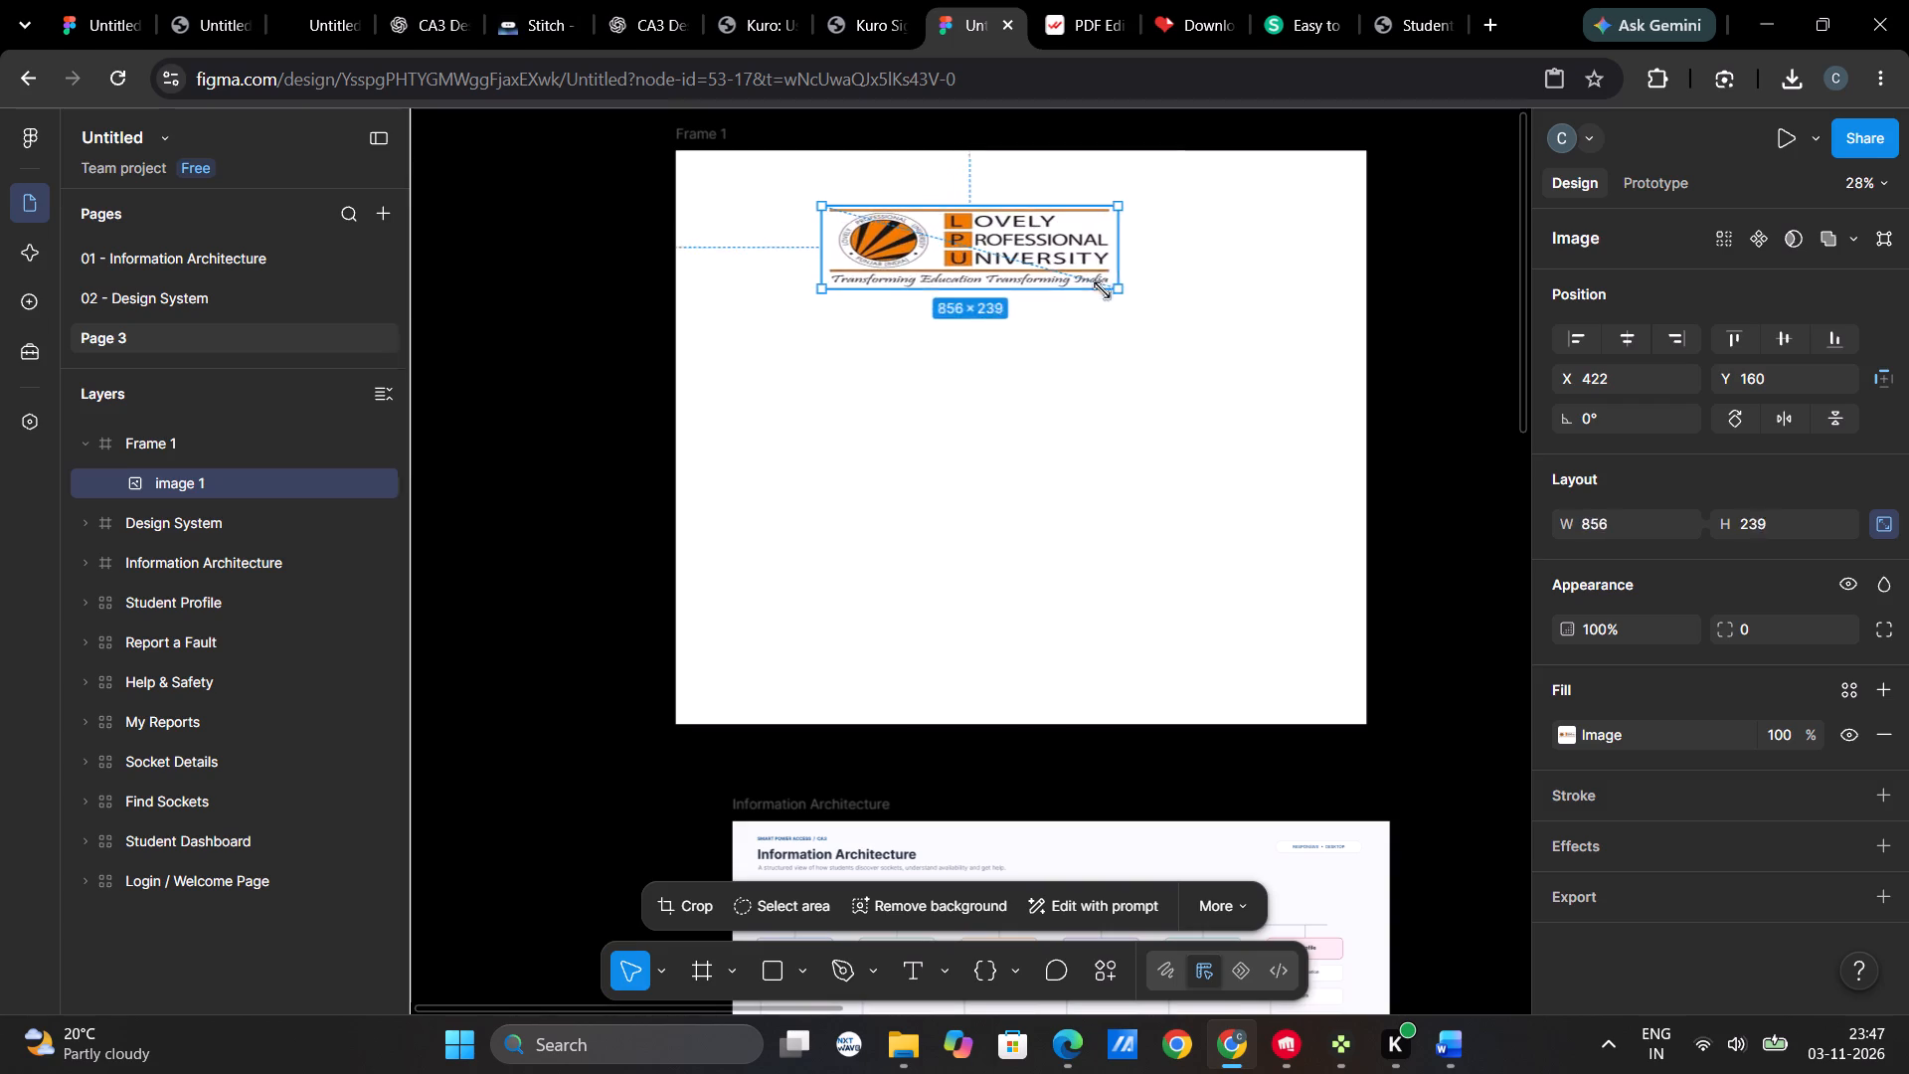
left_click_drag(1102, 290, 1174, 307)
Paste the copied cover text block, starting with the course title, from the clipboard history onto the Frame 1 area.
left_click(983, 462)
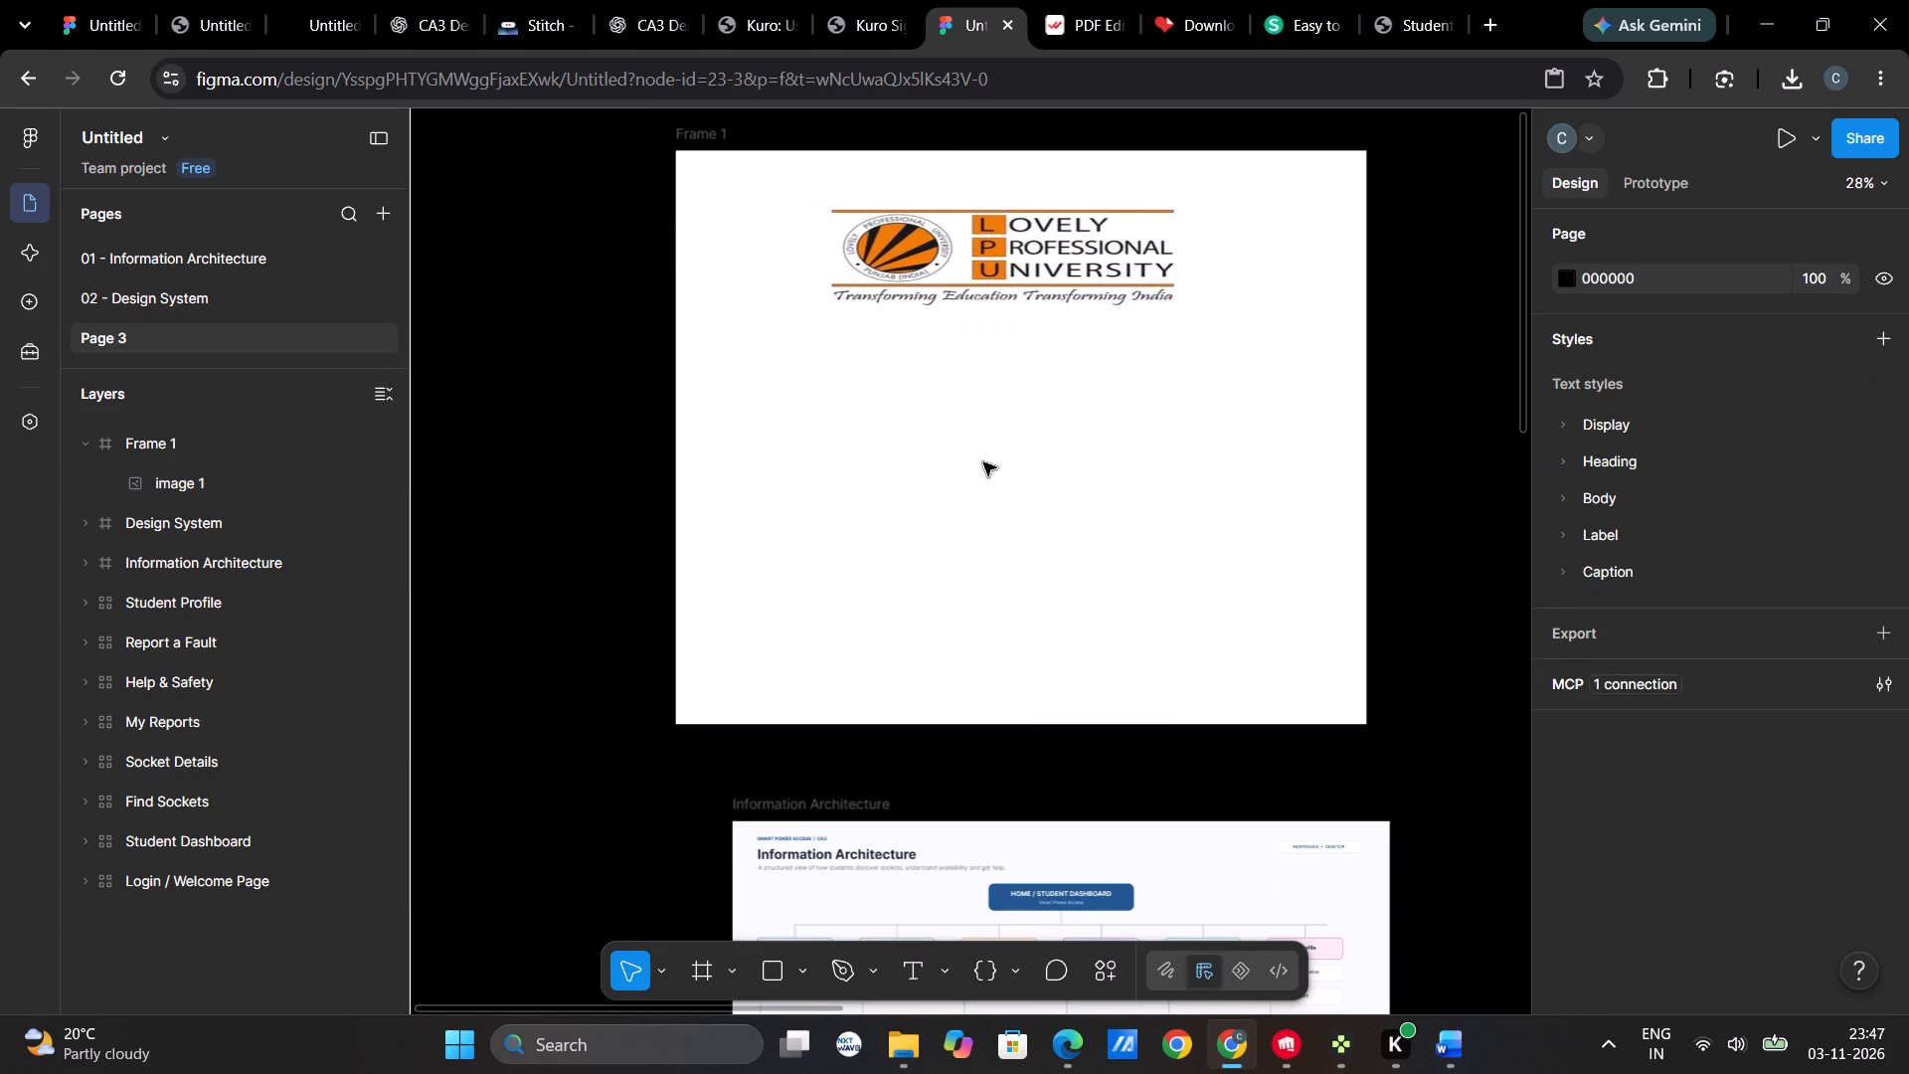
key("super+v")
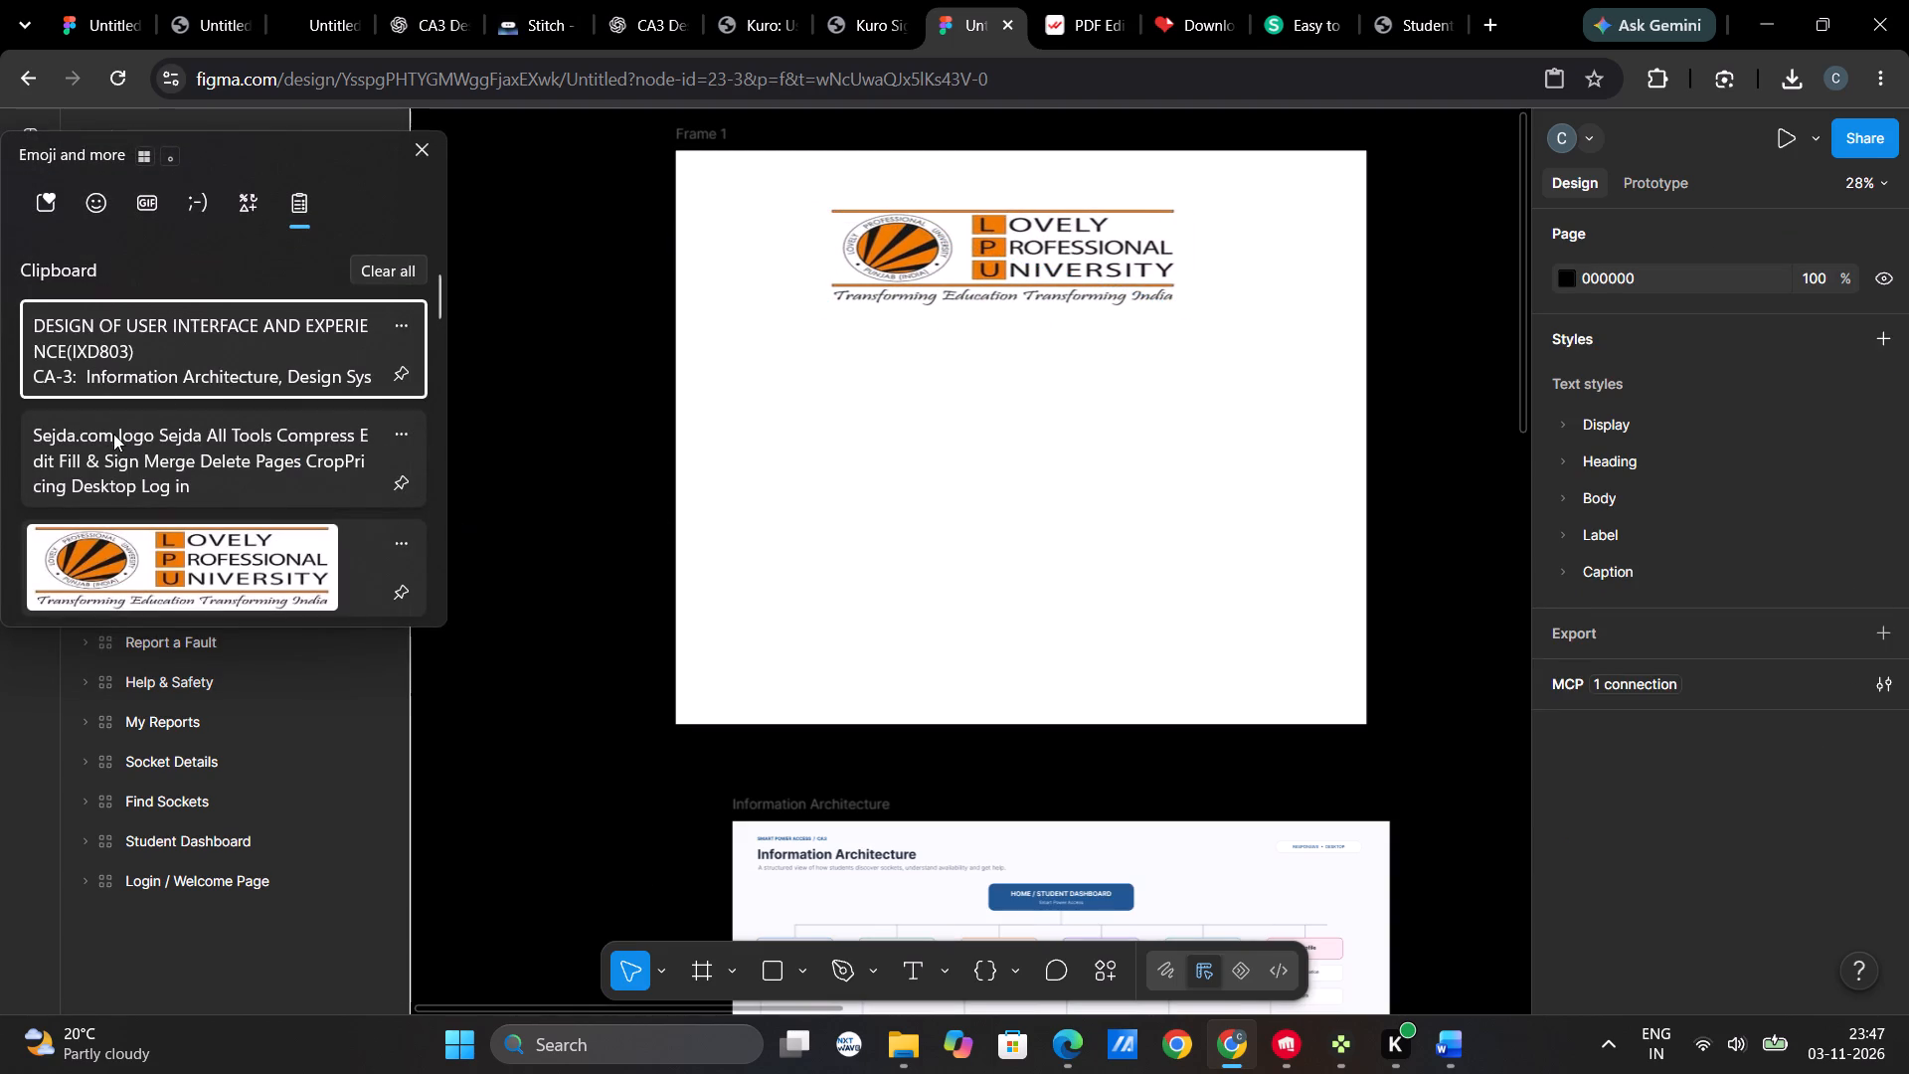
left_click(189, 364)
key("ctrl+v")
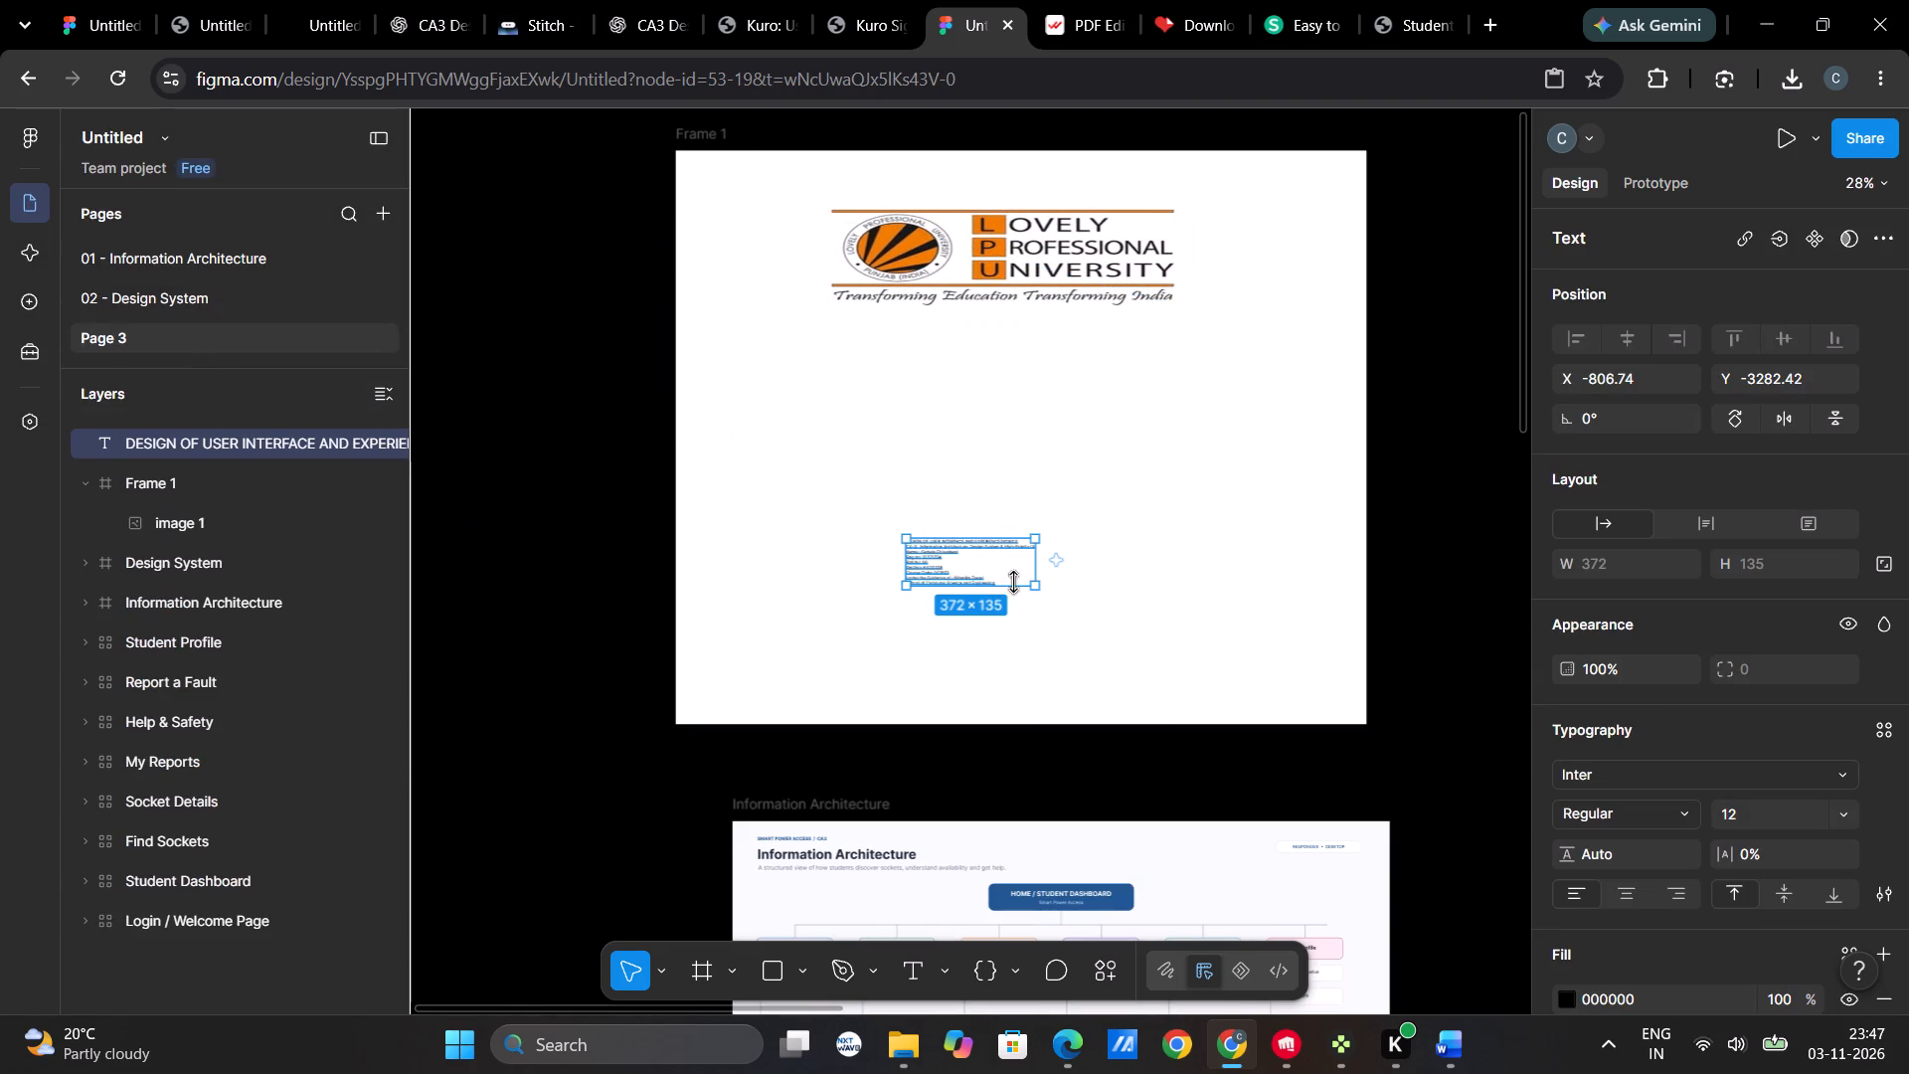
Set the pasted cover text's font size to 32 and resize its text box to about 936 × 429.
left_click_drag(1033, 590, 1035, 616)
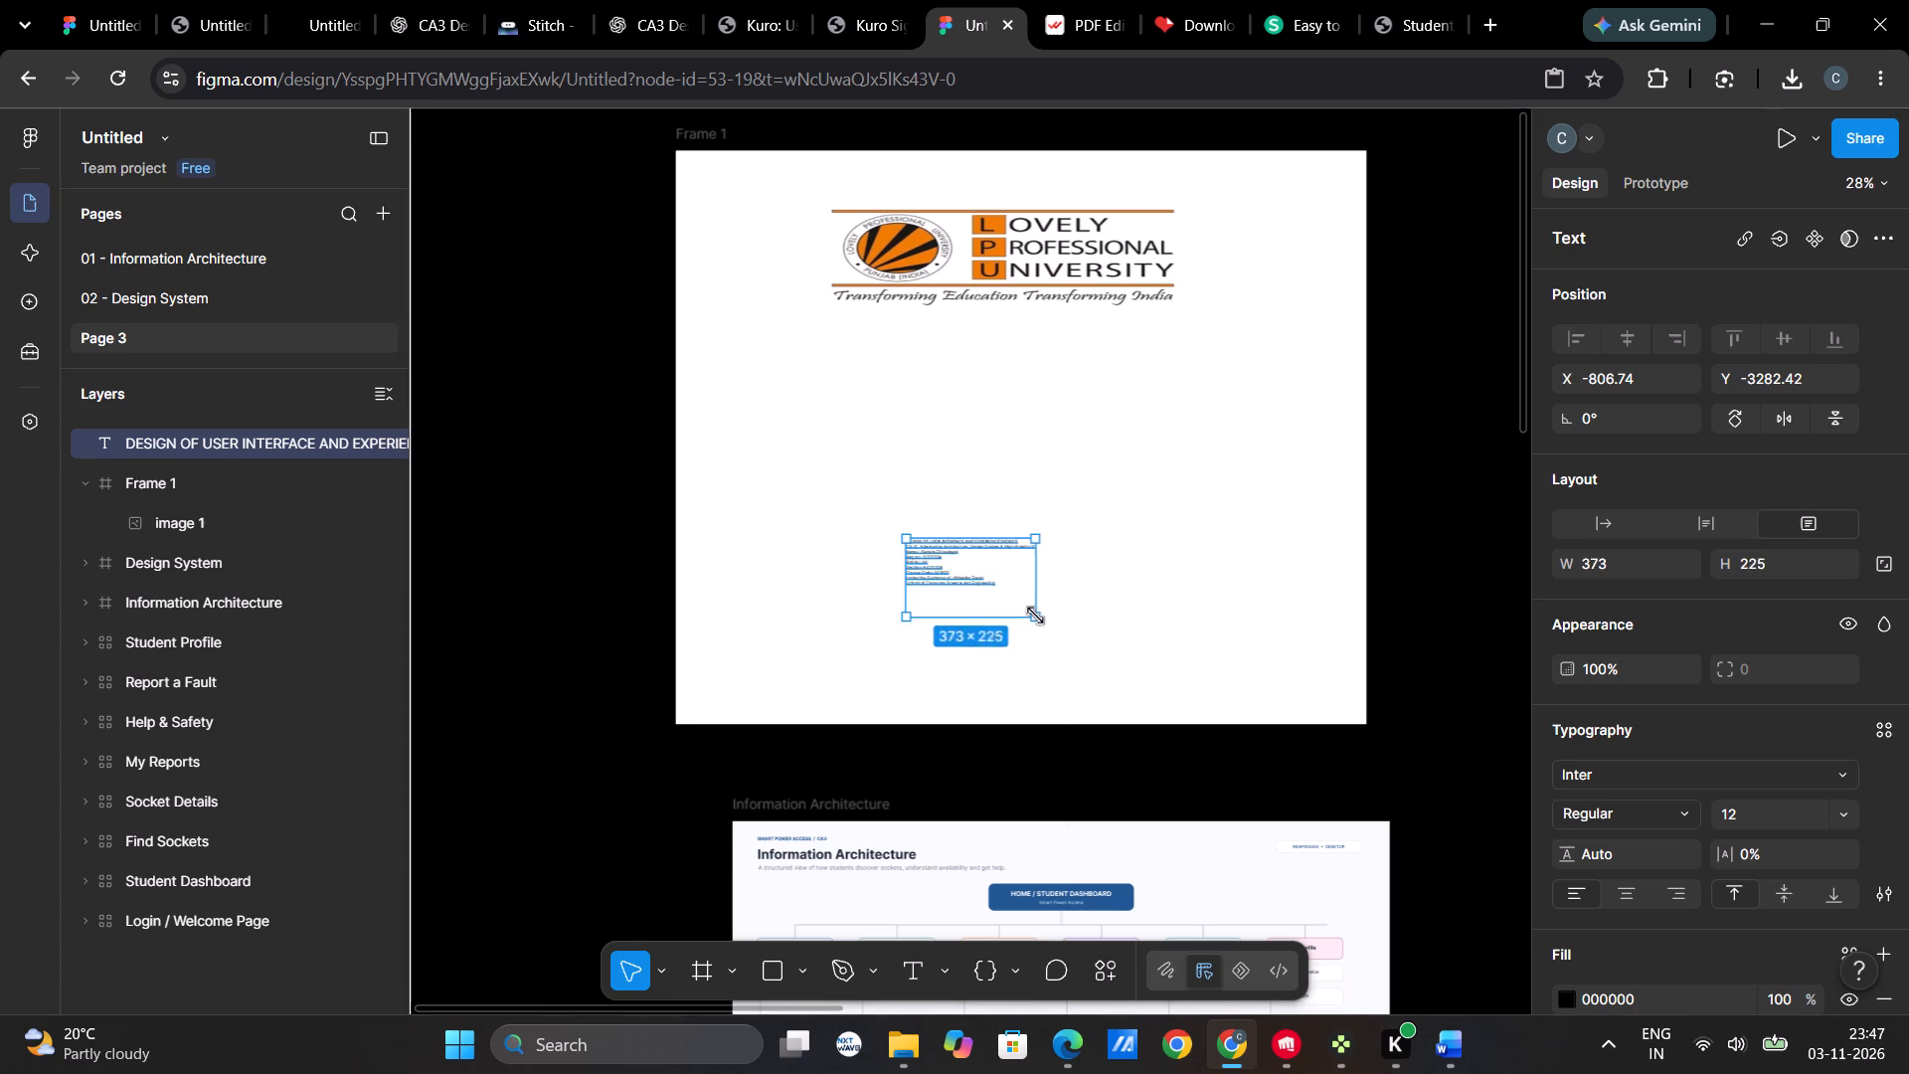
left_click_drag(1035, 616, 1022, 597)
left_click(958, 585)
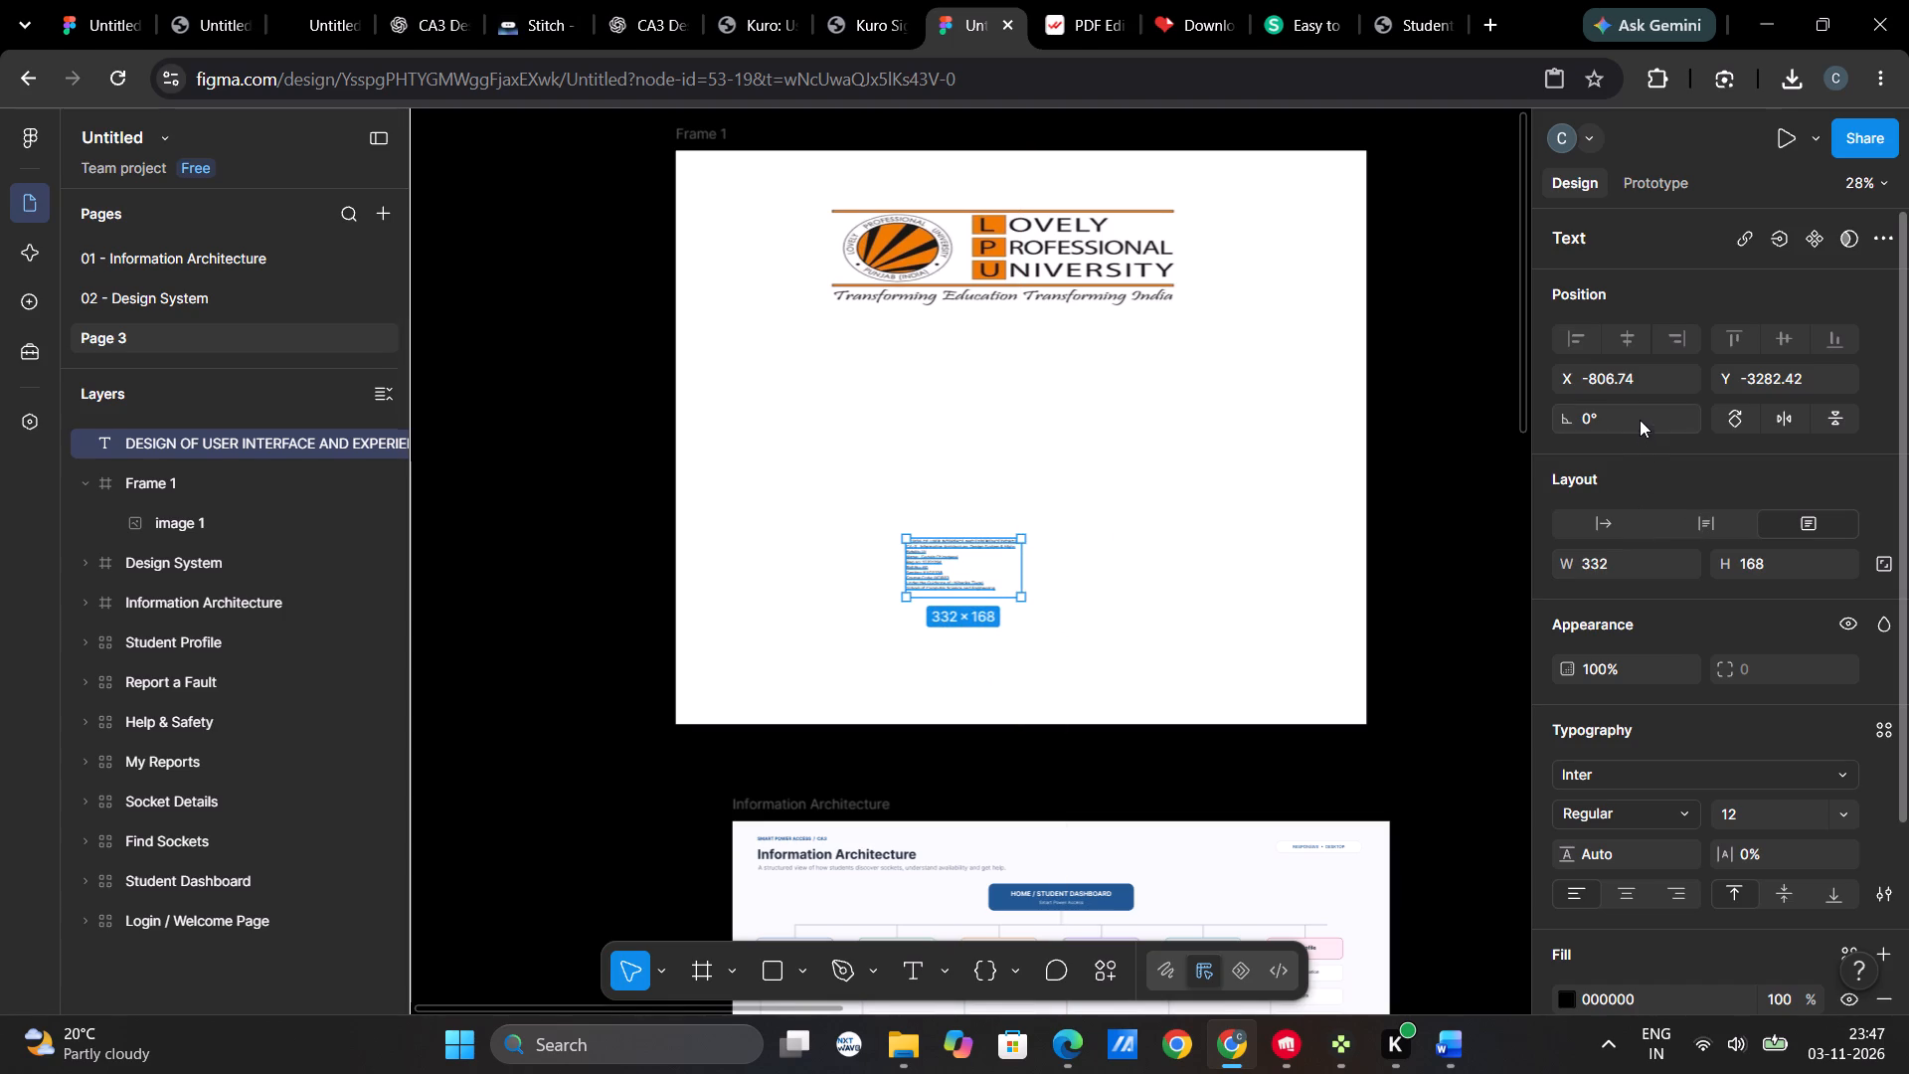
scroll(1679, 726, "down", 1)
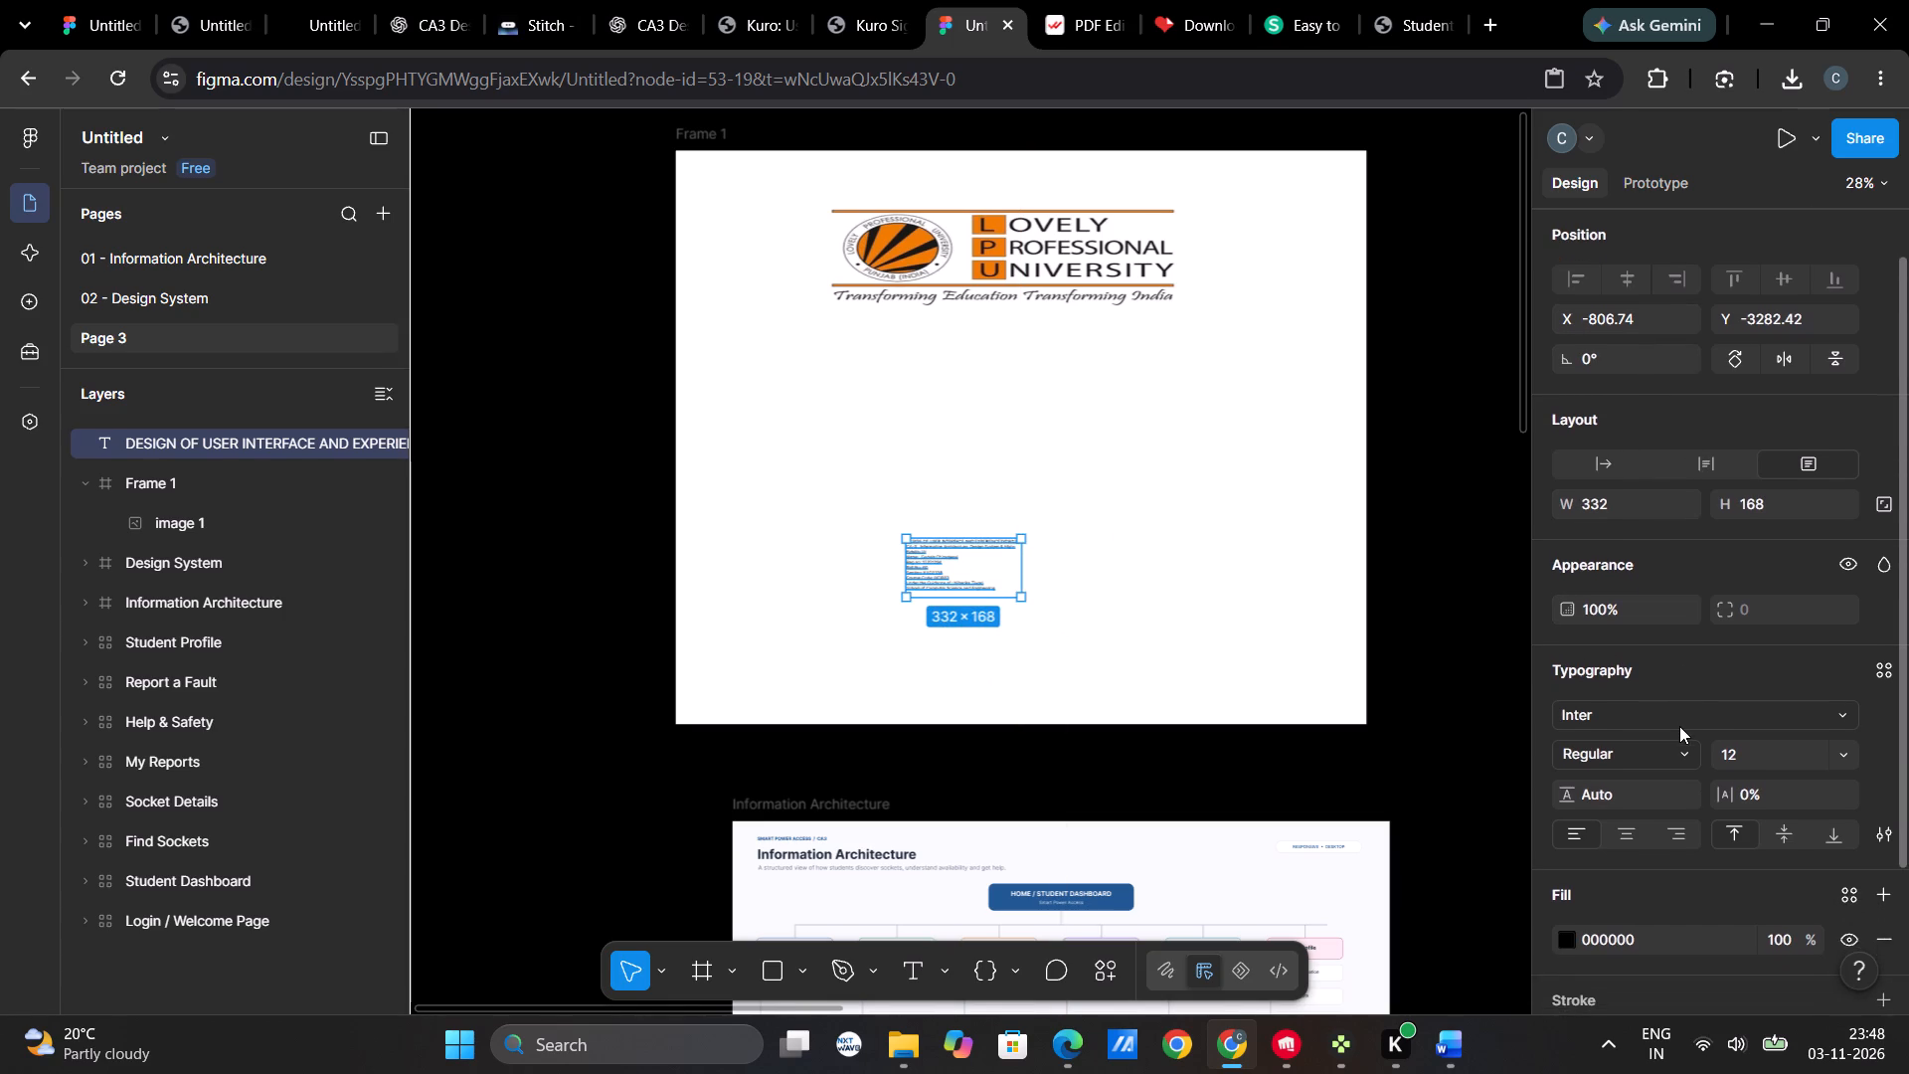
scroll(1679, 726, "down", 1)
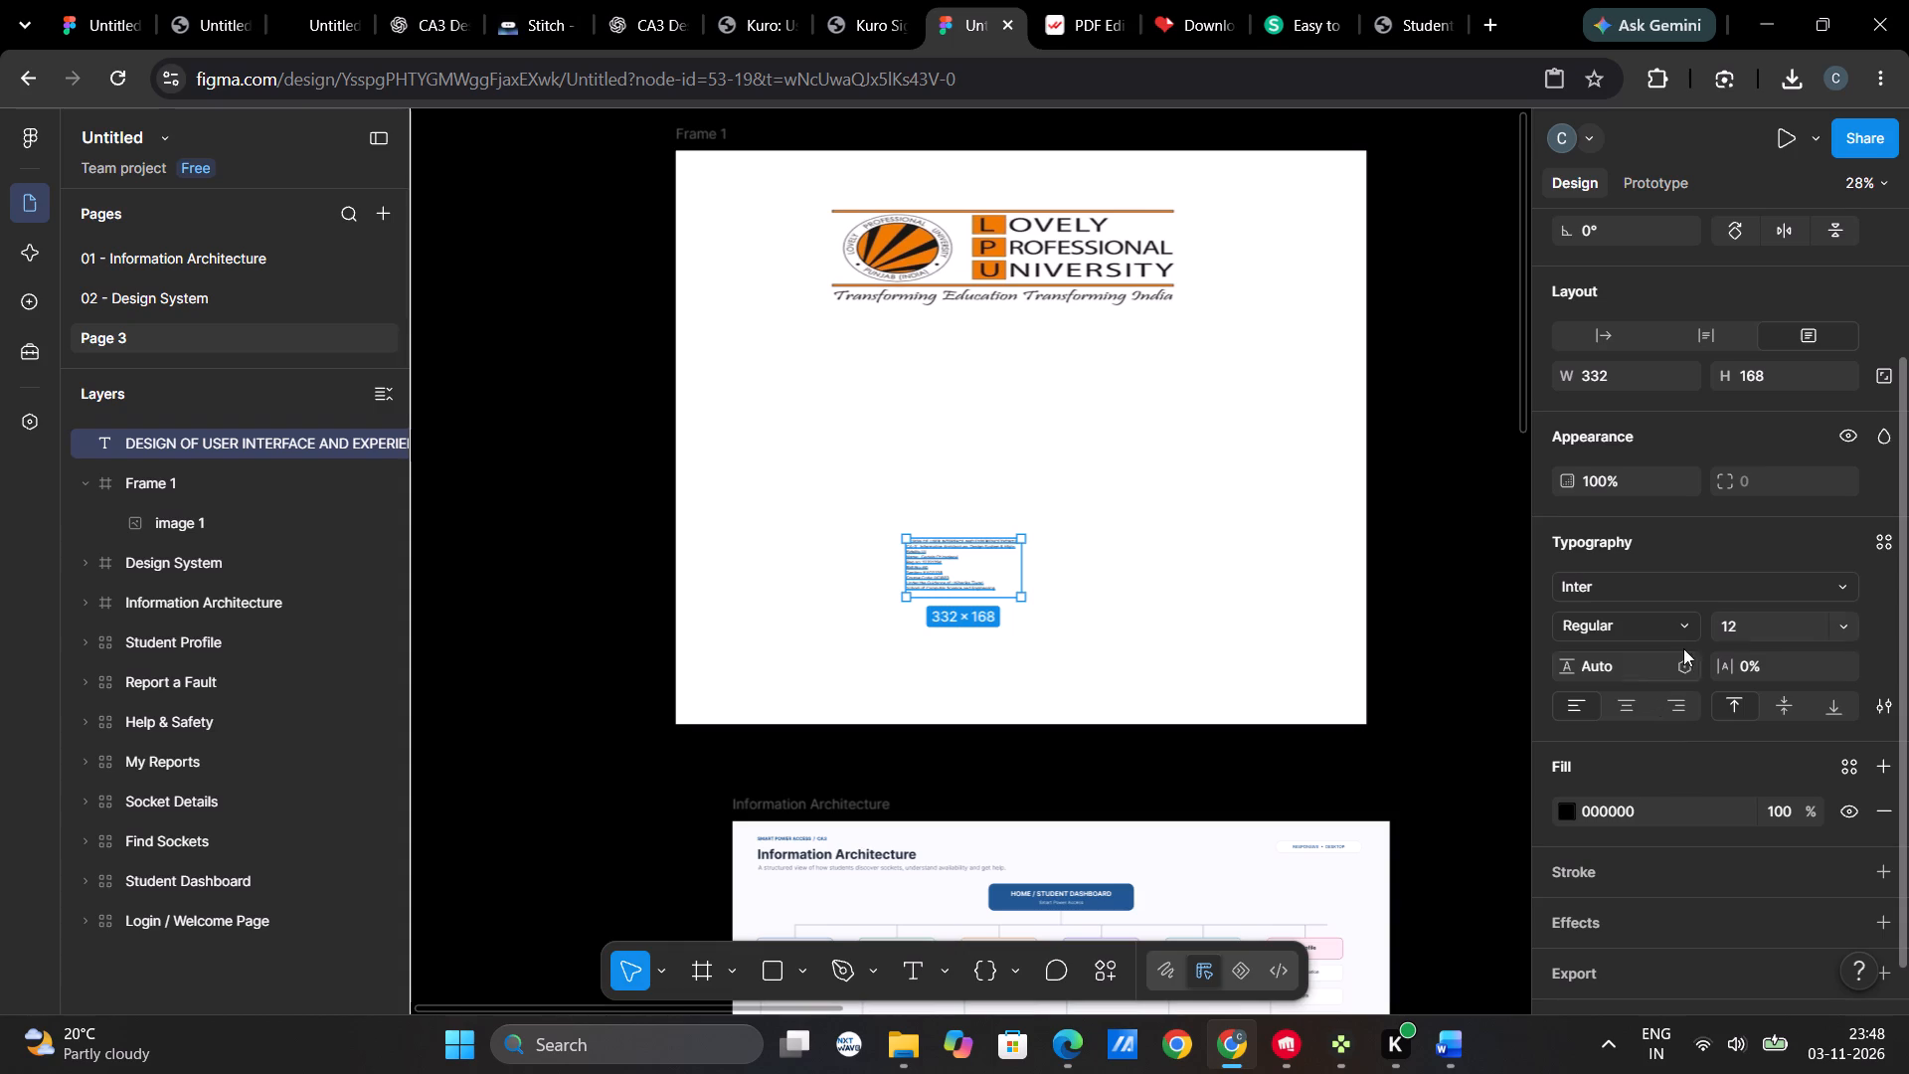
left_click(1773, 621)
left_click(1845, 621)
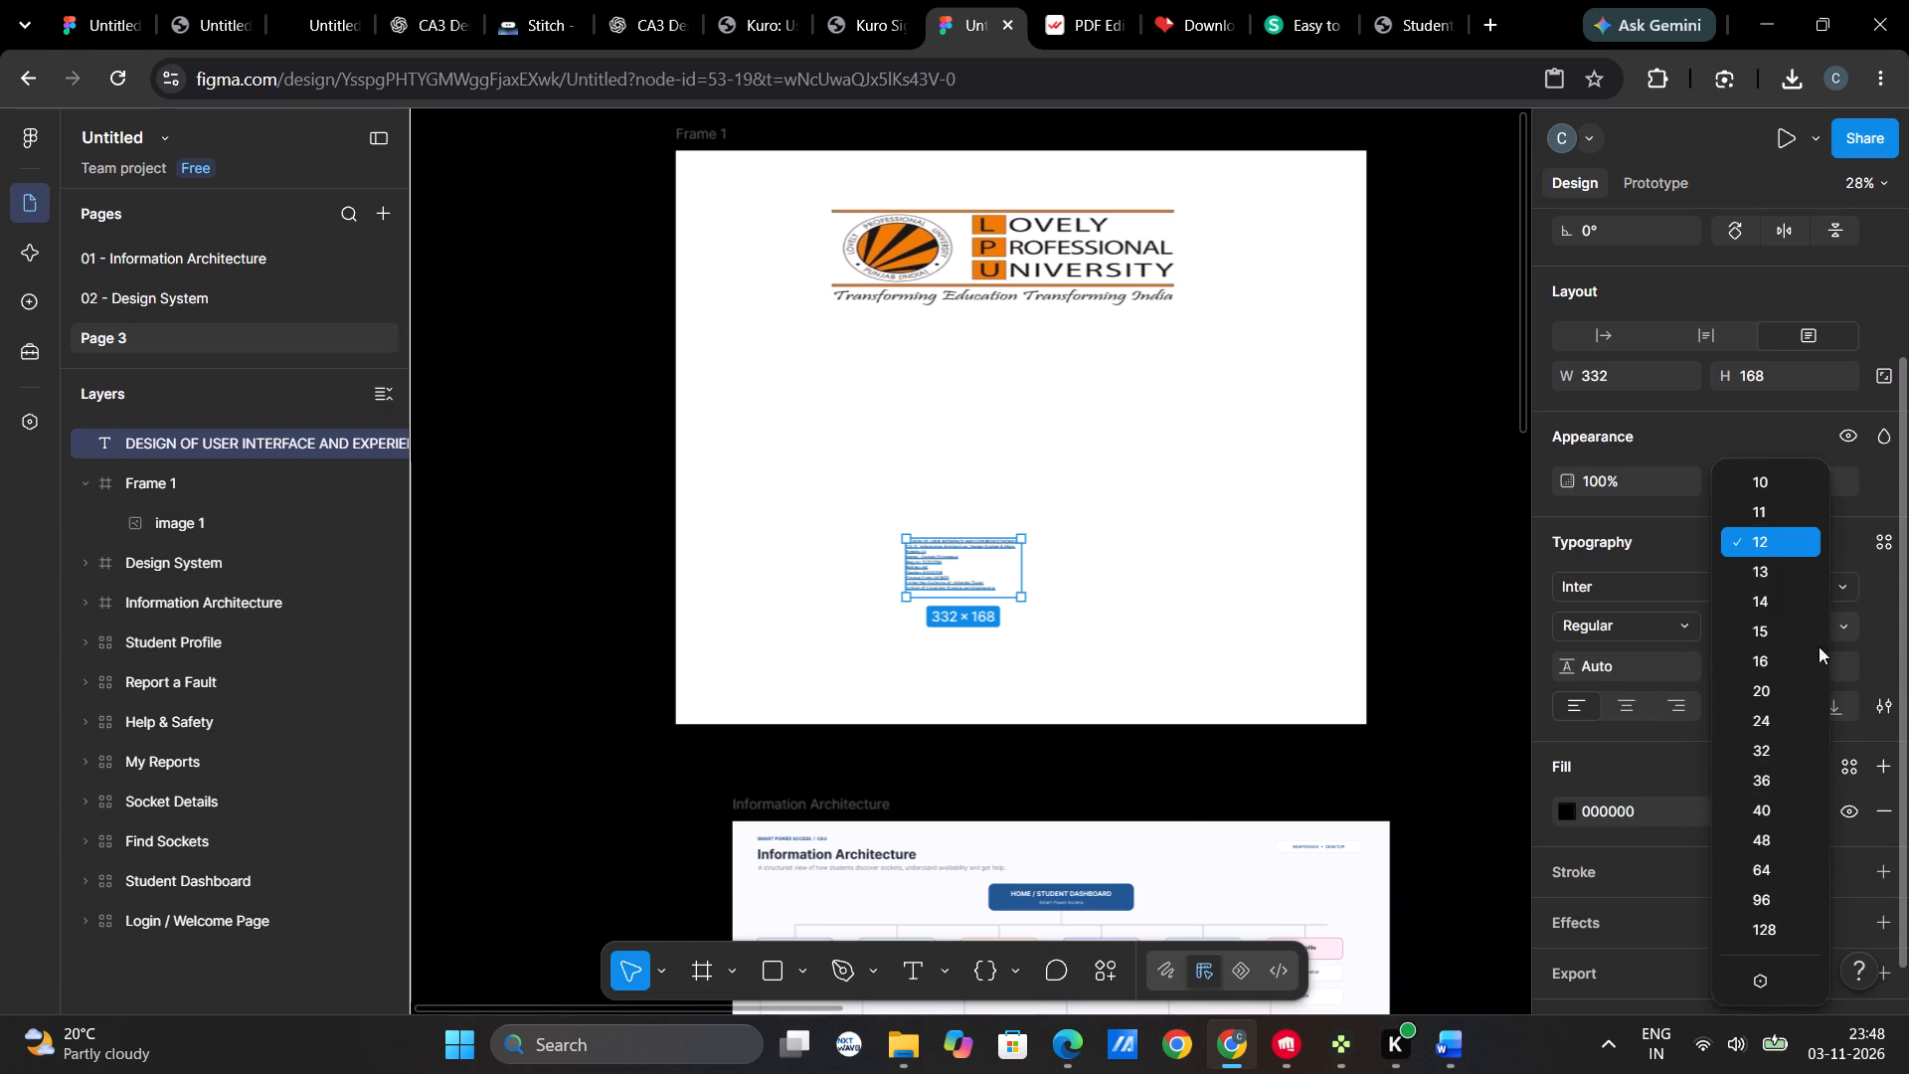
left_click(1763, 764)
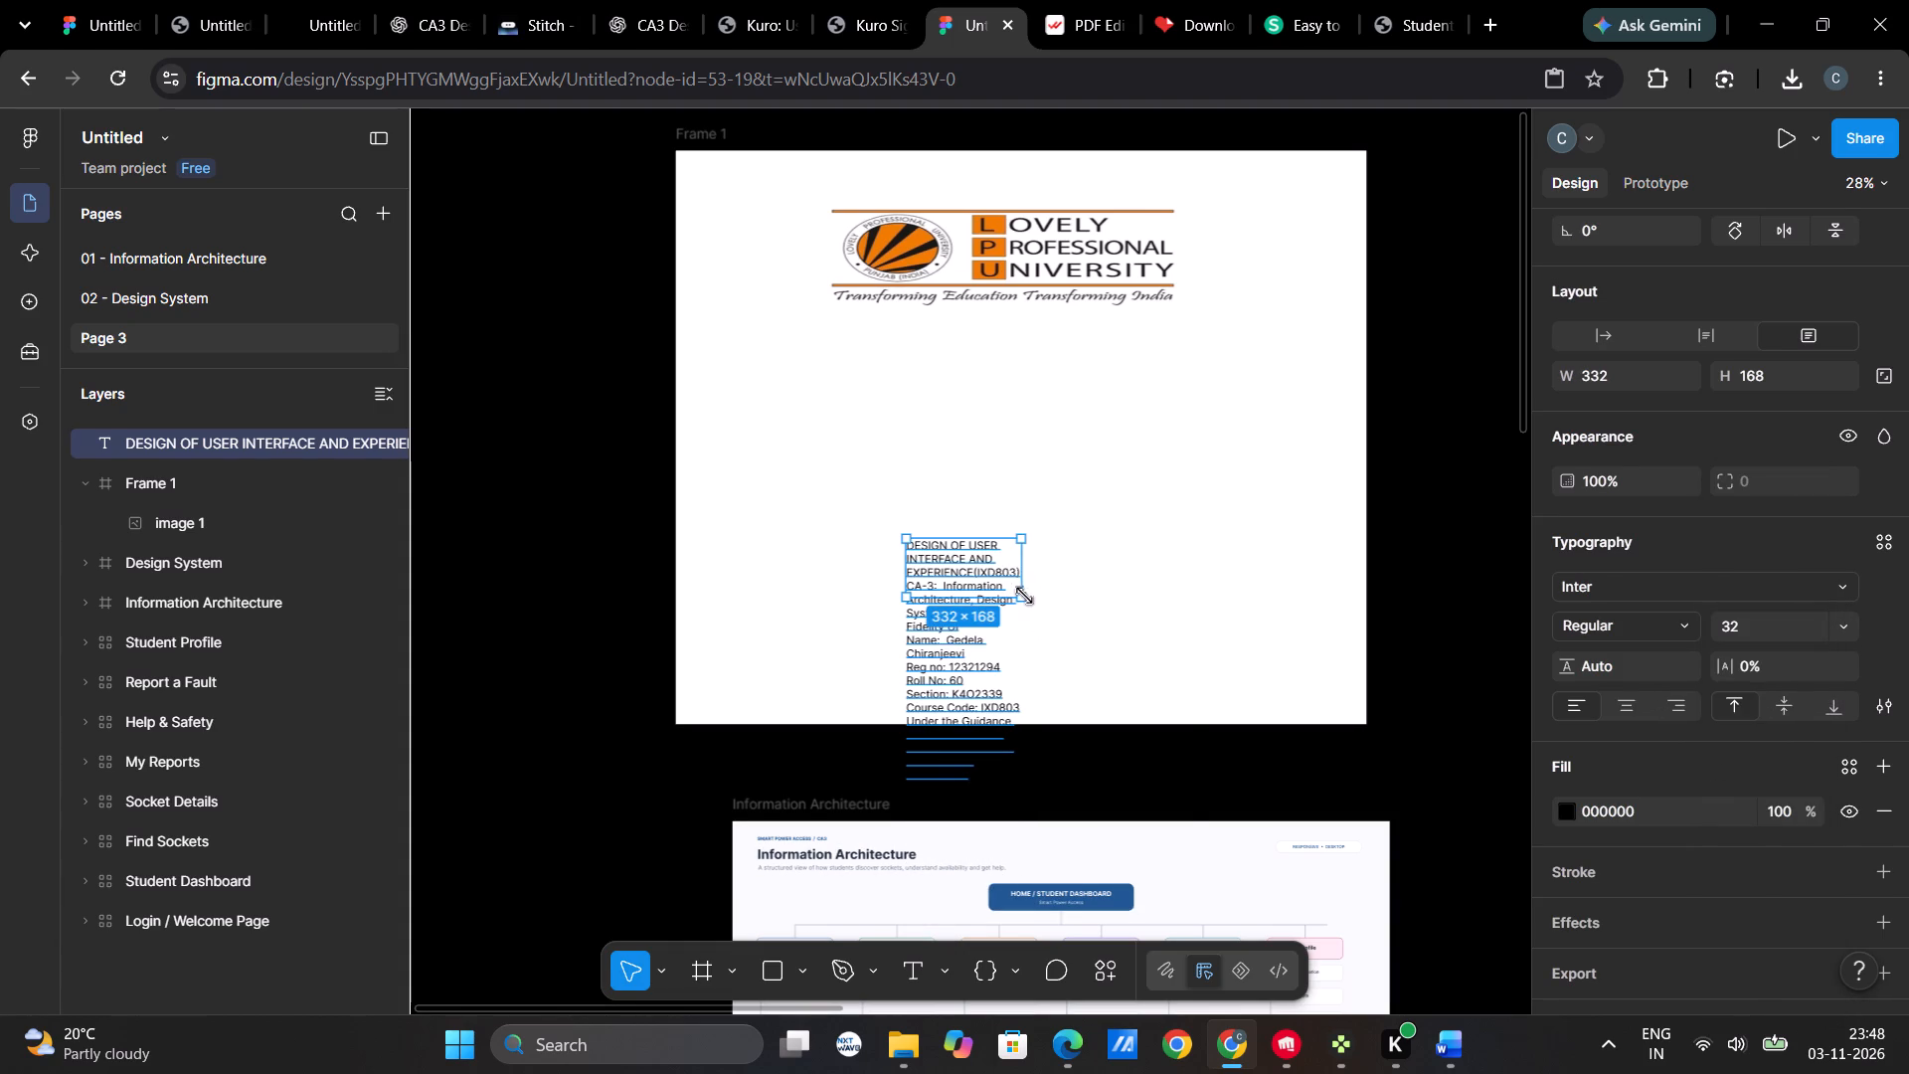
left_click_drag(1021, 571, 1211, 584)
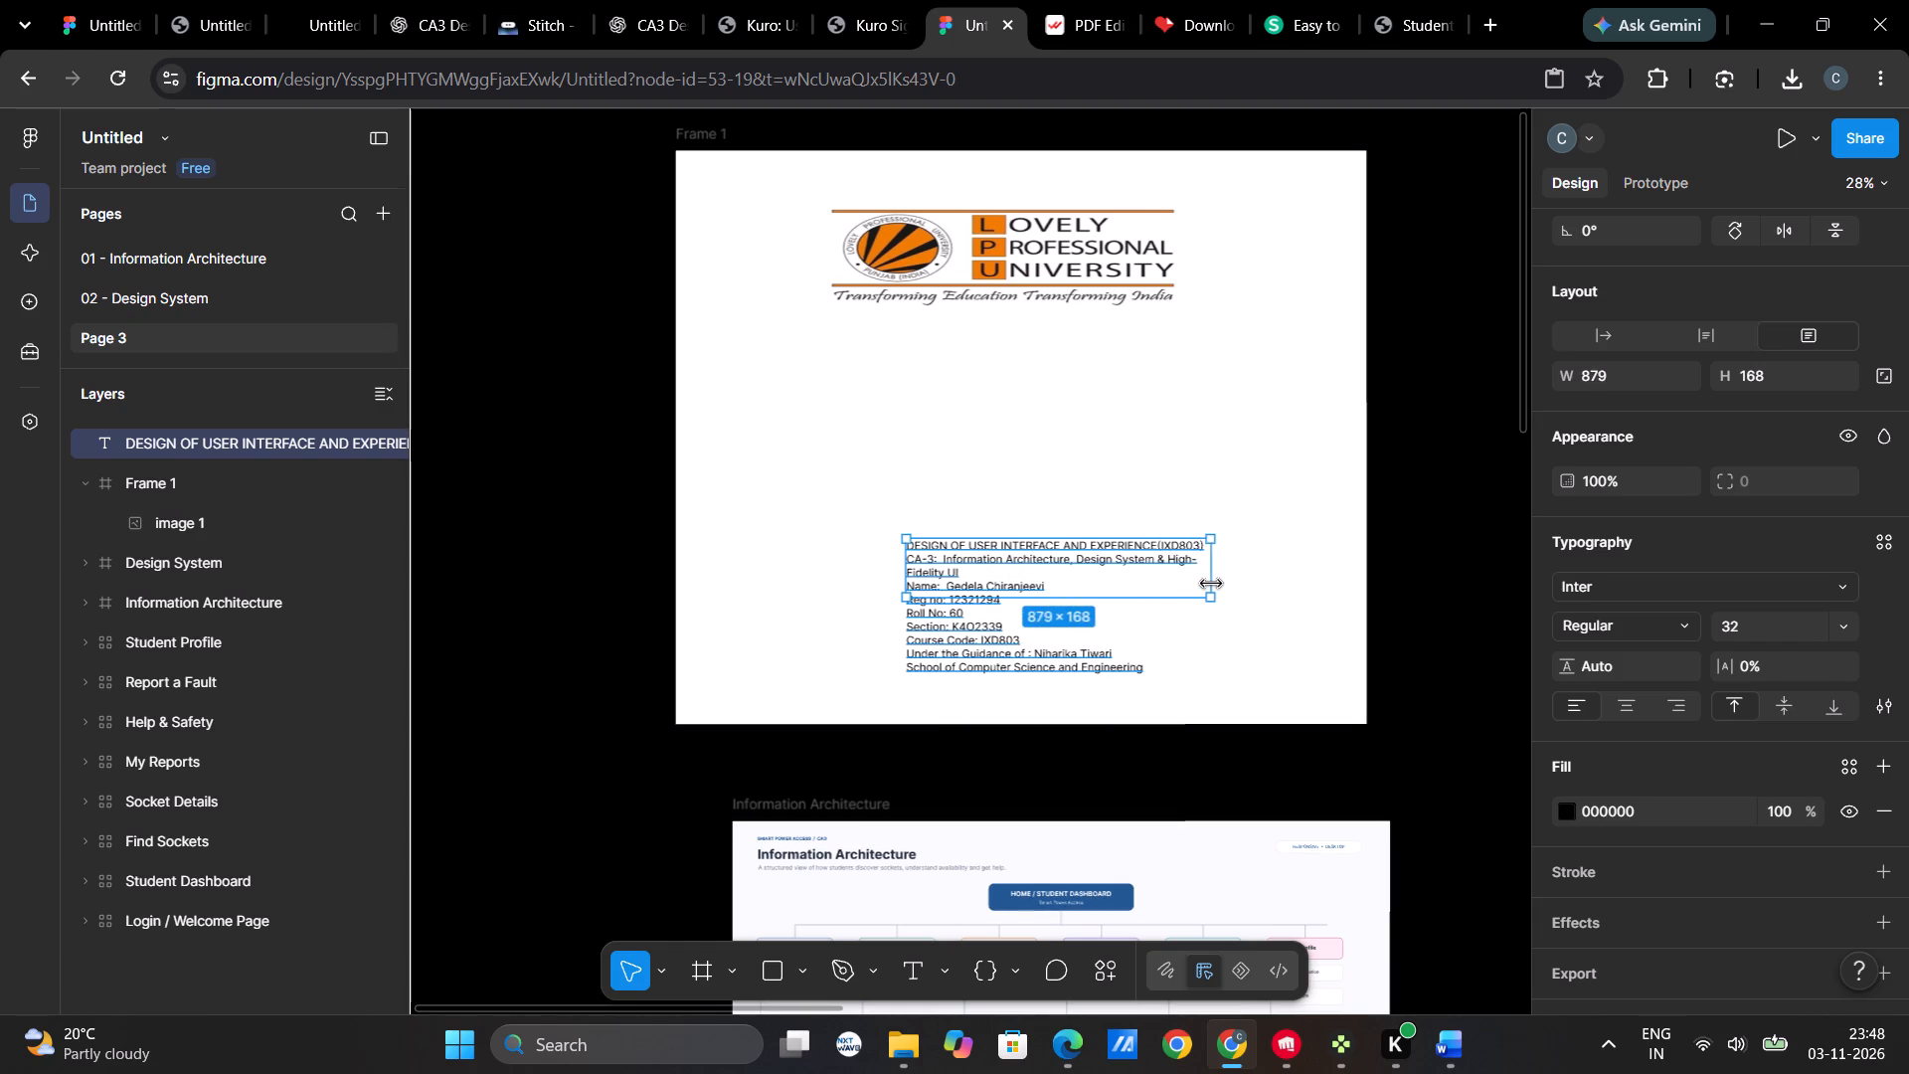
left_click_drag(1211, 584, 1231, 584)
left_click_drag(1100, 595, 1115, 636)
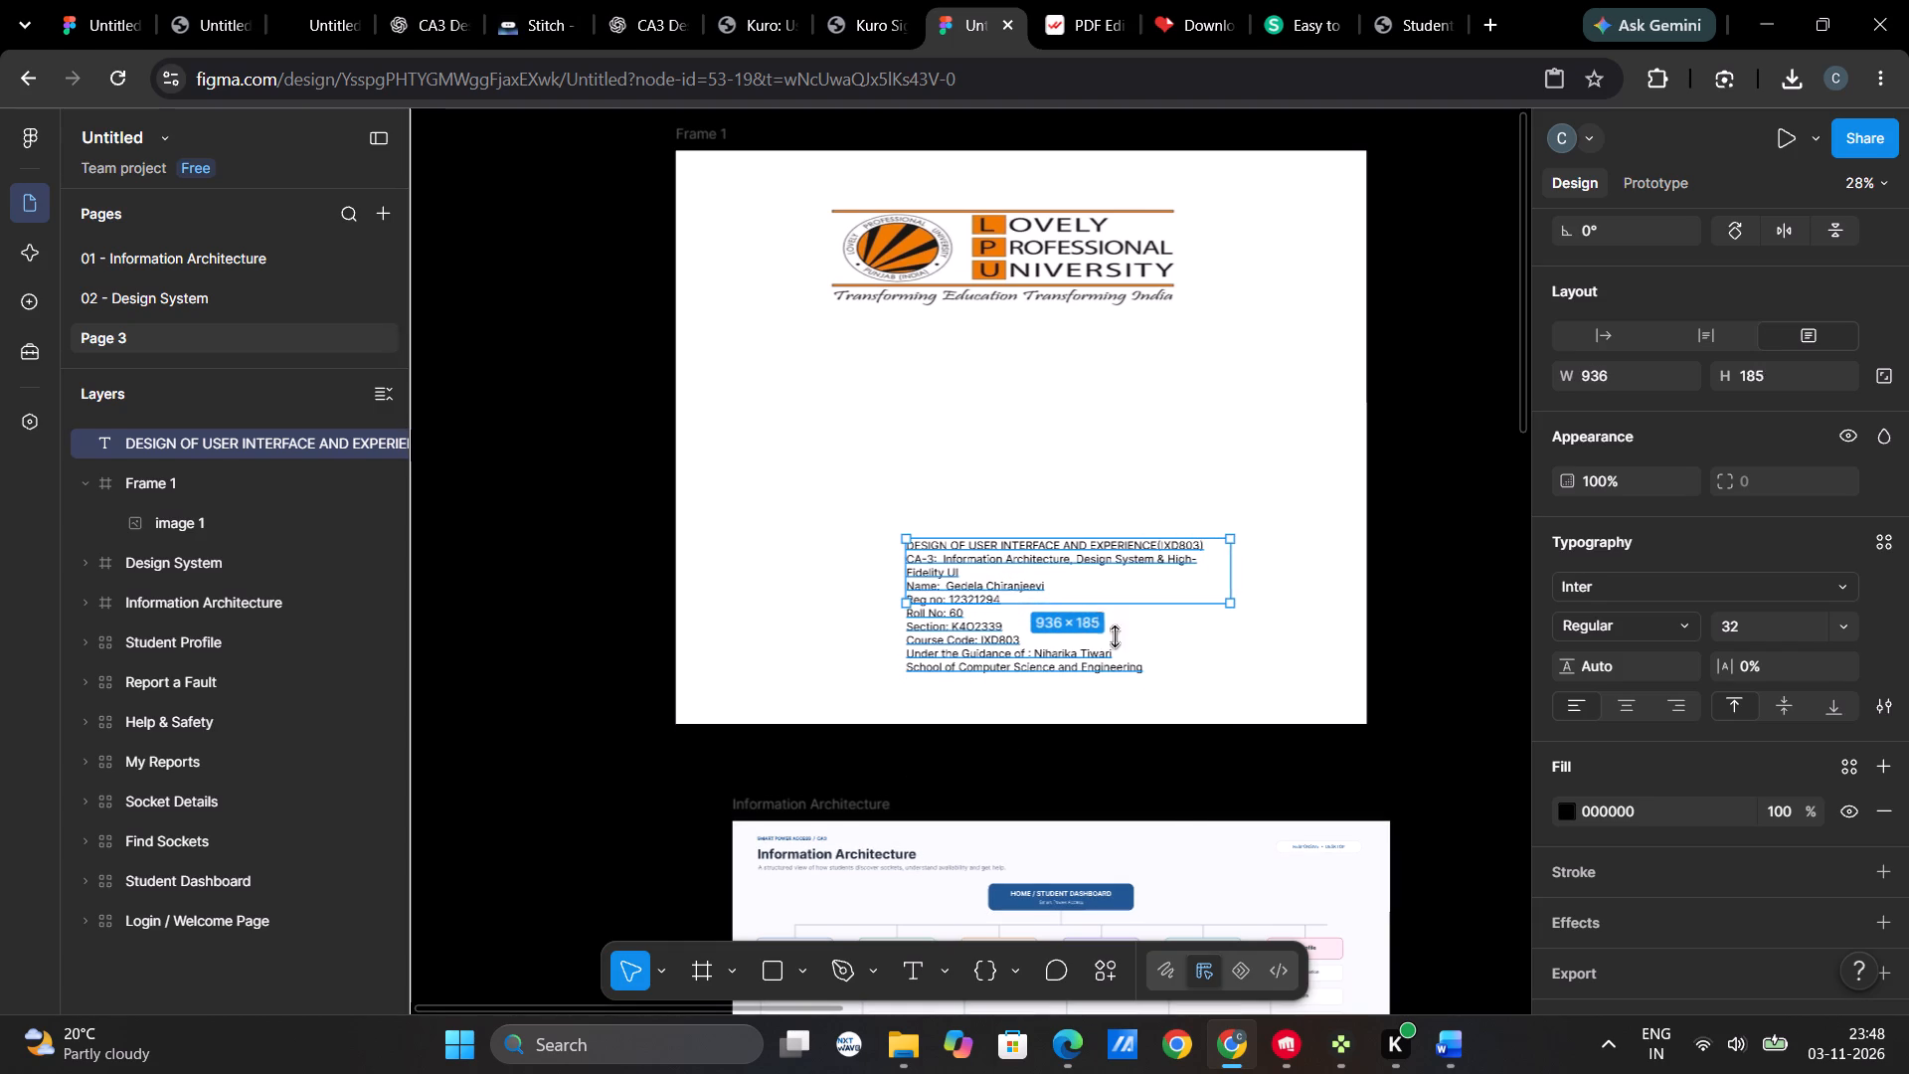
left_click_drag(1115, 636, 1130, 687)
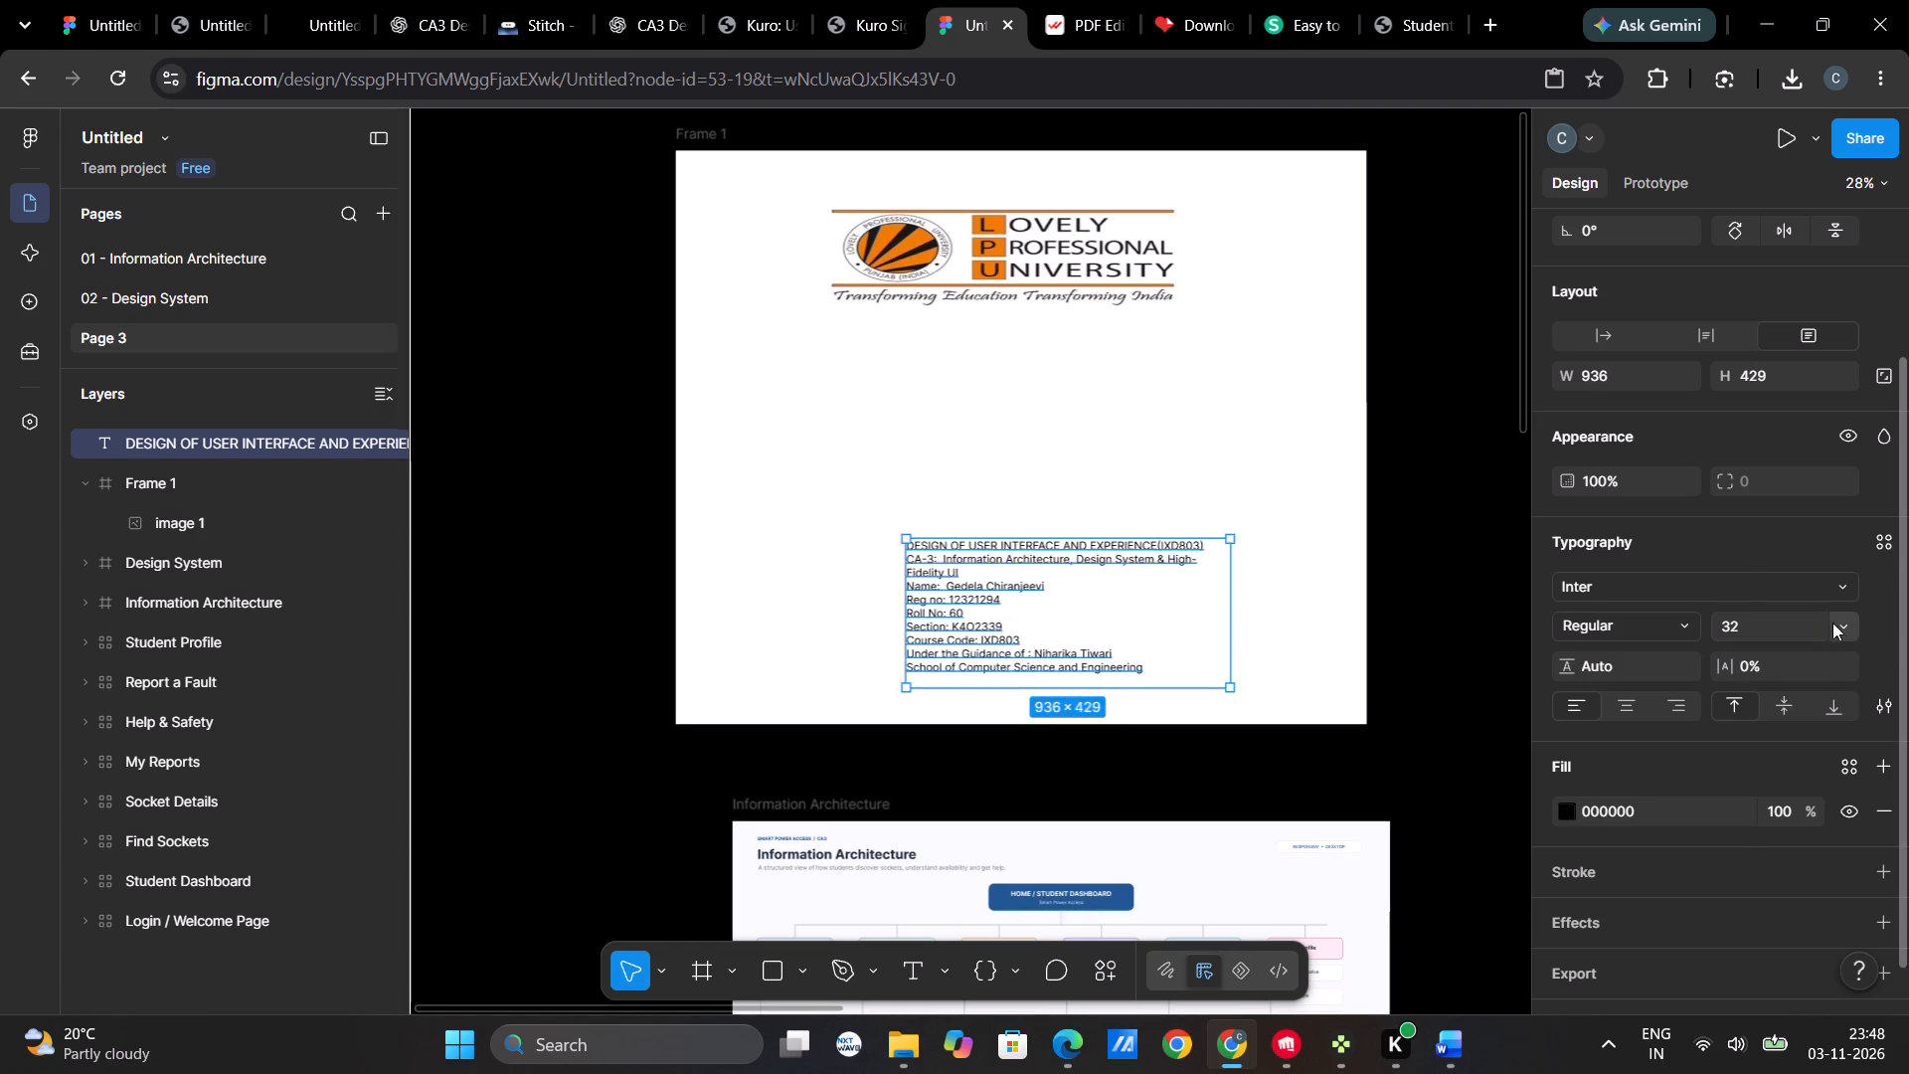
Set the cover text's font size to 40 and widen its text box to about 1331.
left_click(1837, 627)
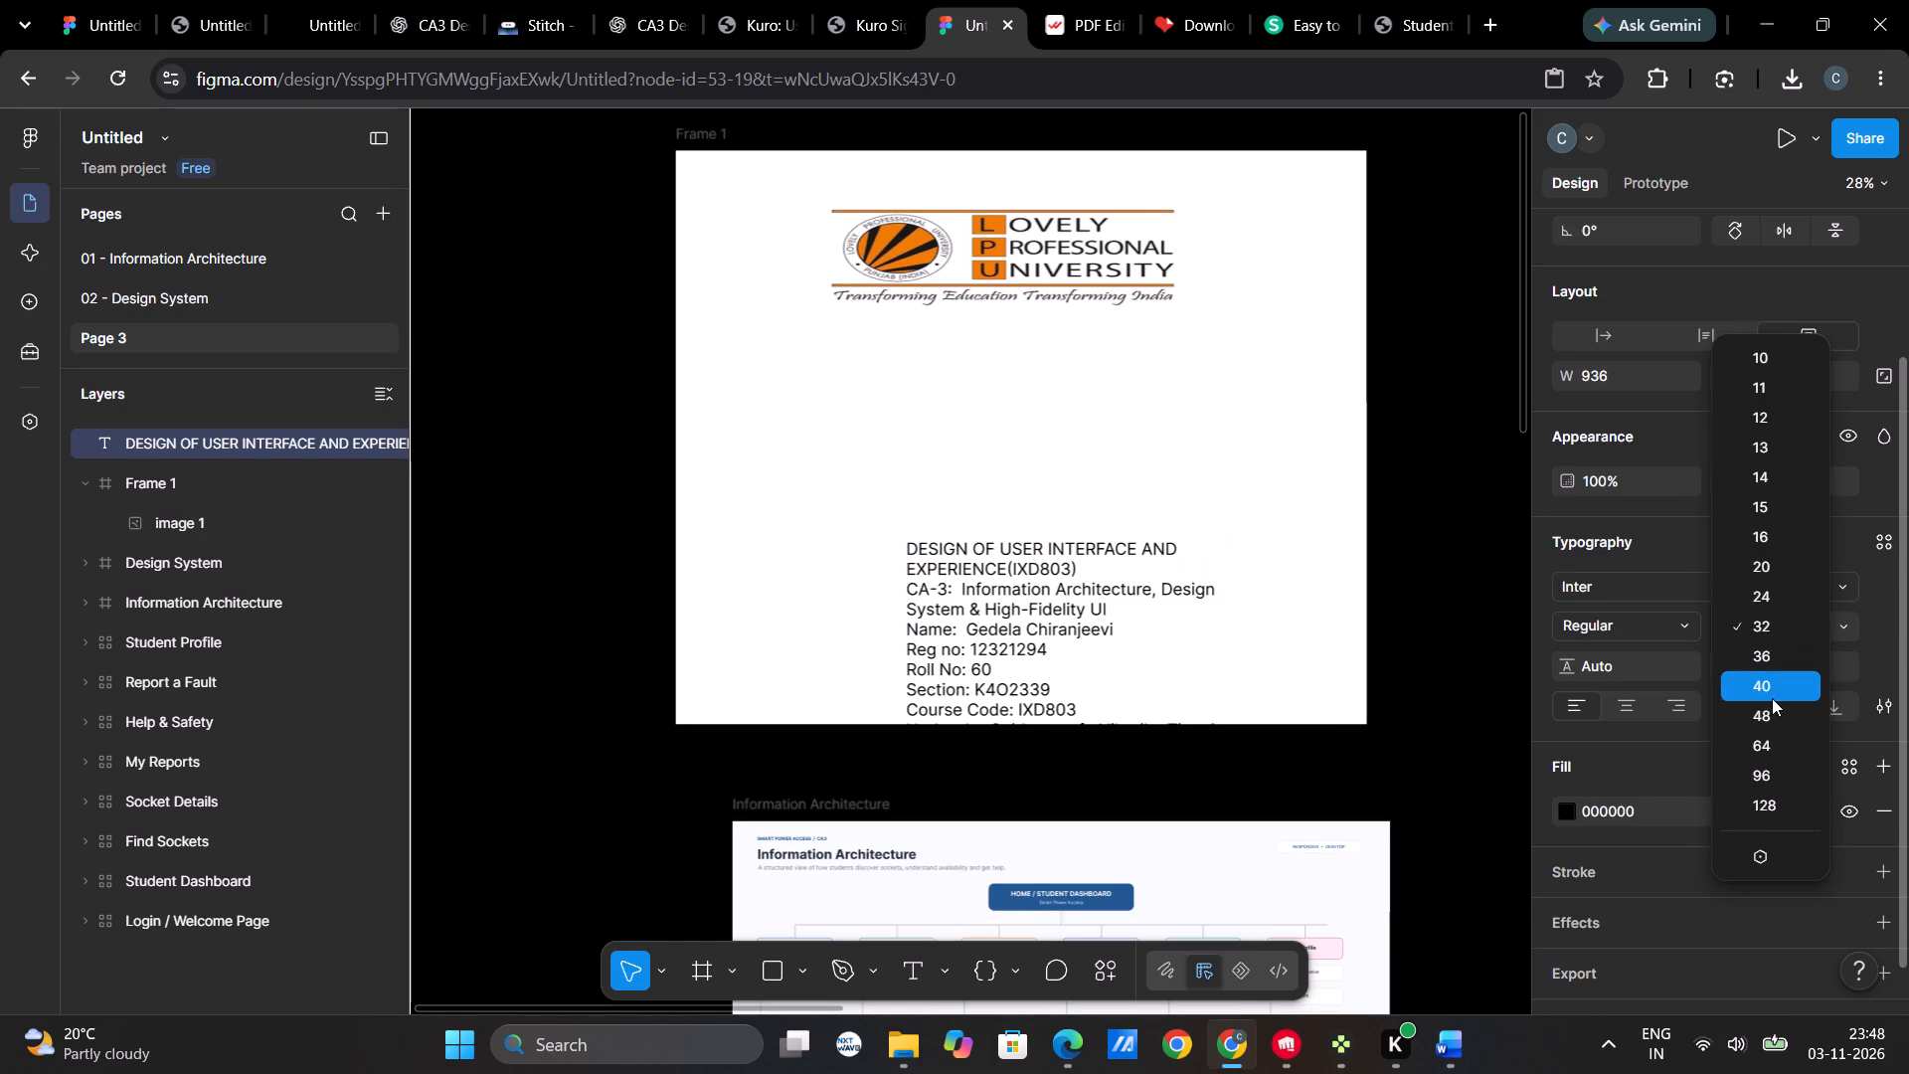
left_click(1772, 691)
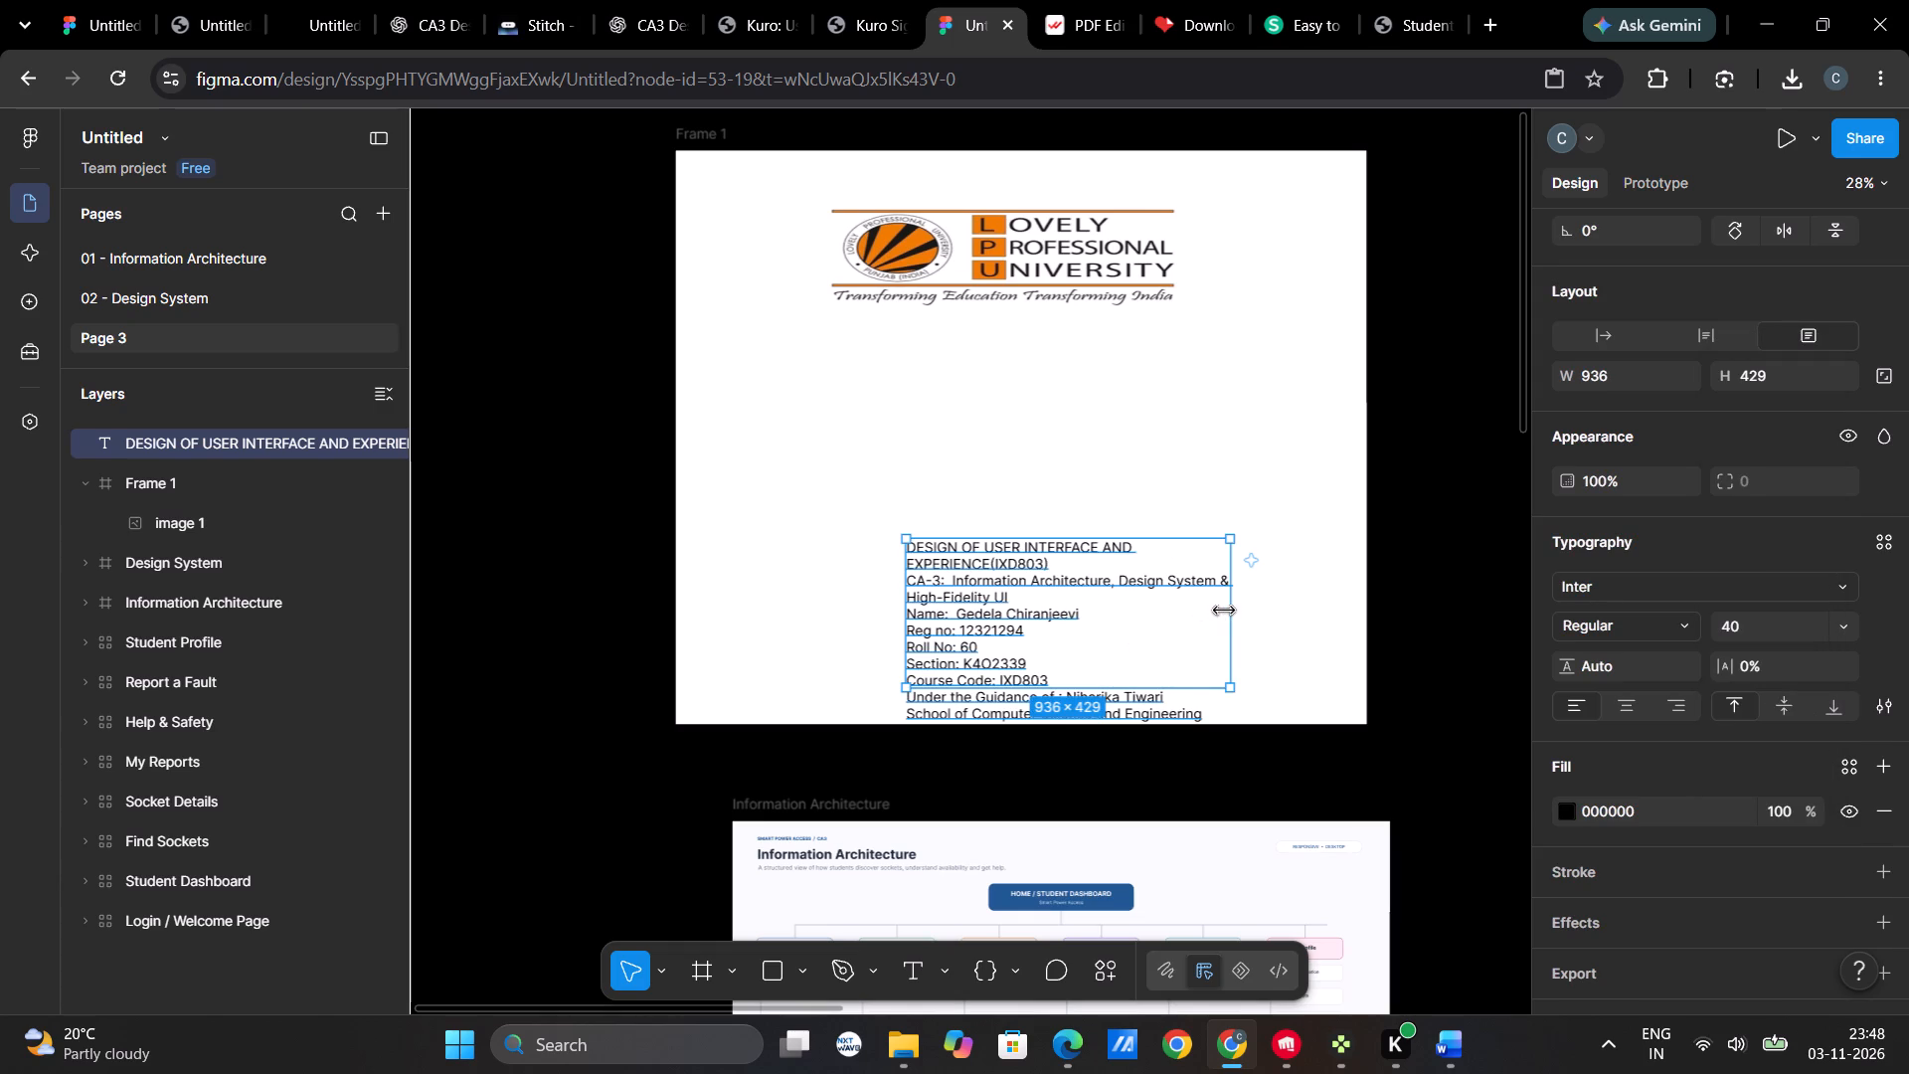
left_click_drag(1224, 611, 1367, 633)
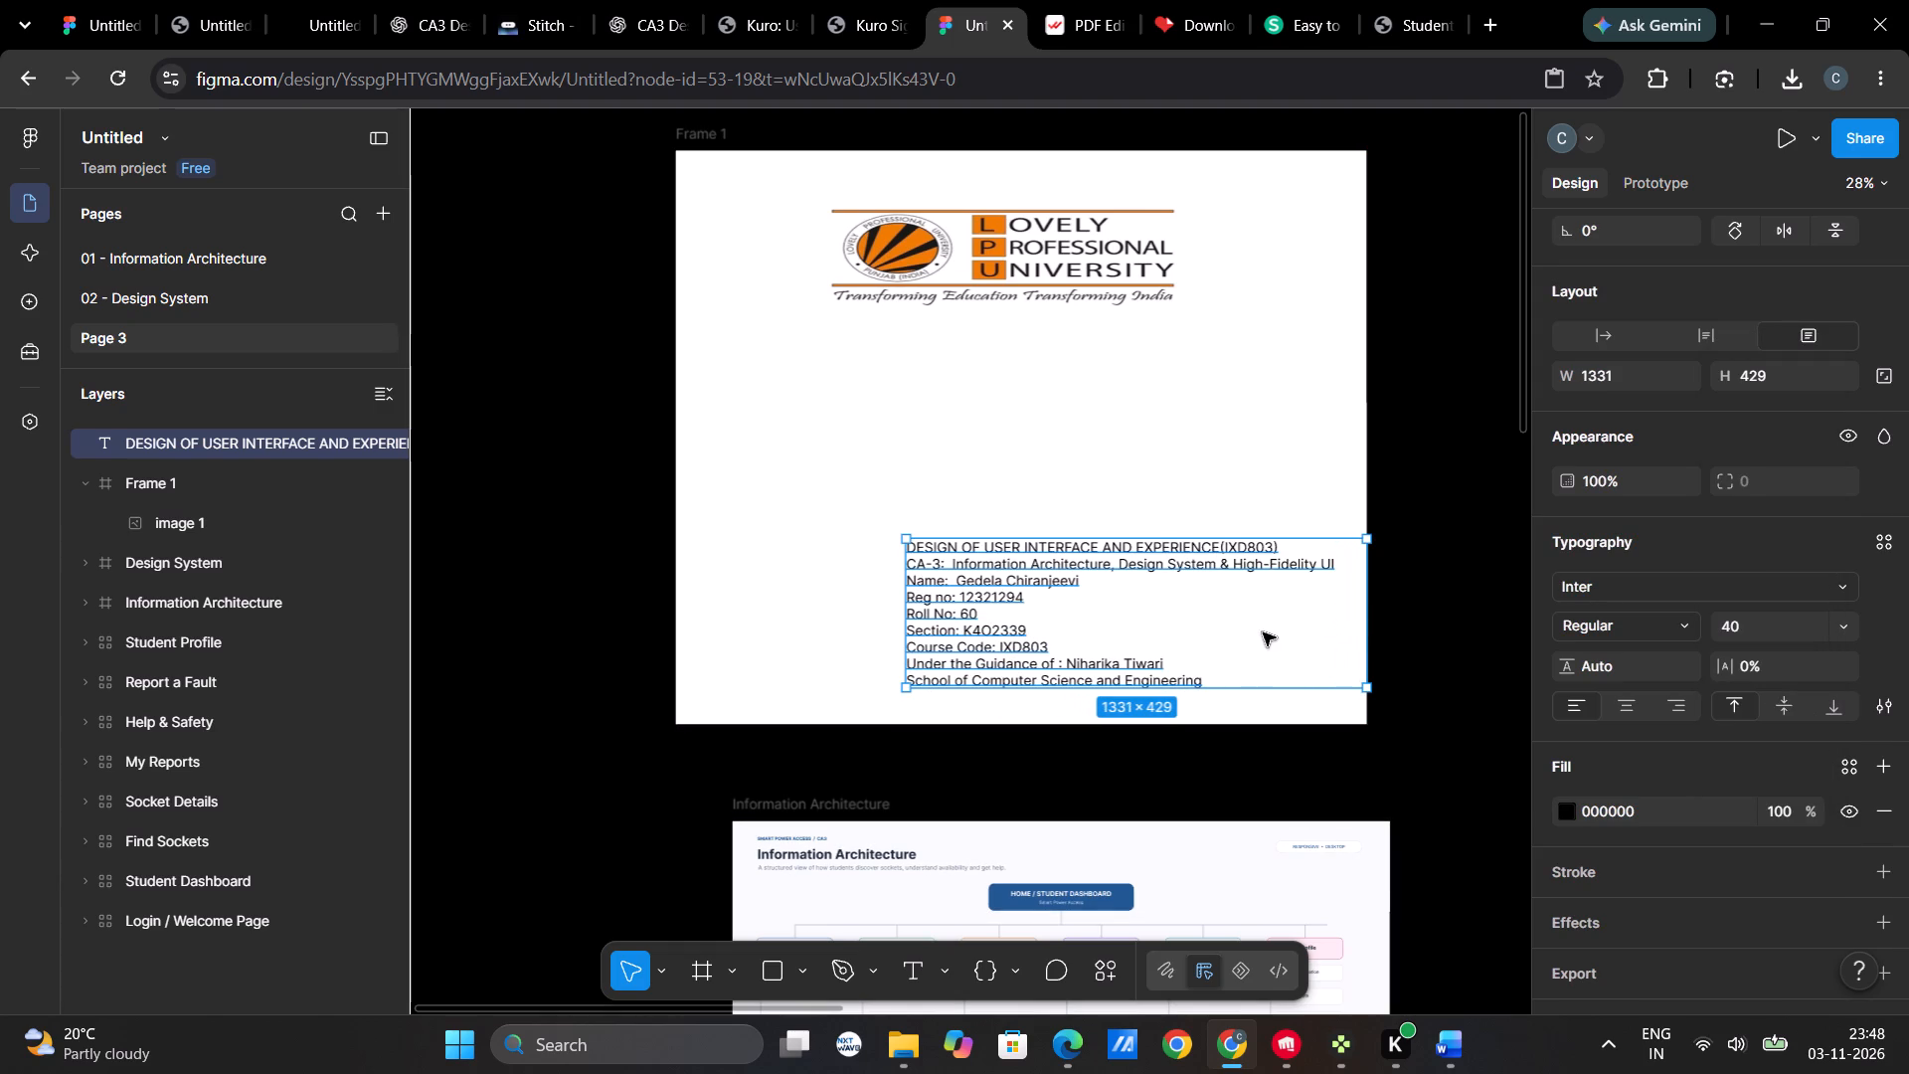
Move the cover text block up beneath the university logo and centre-align its lines.
left_click_drag(1263, 632, 1101, 453)
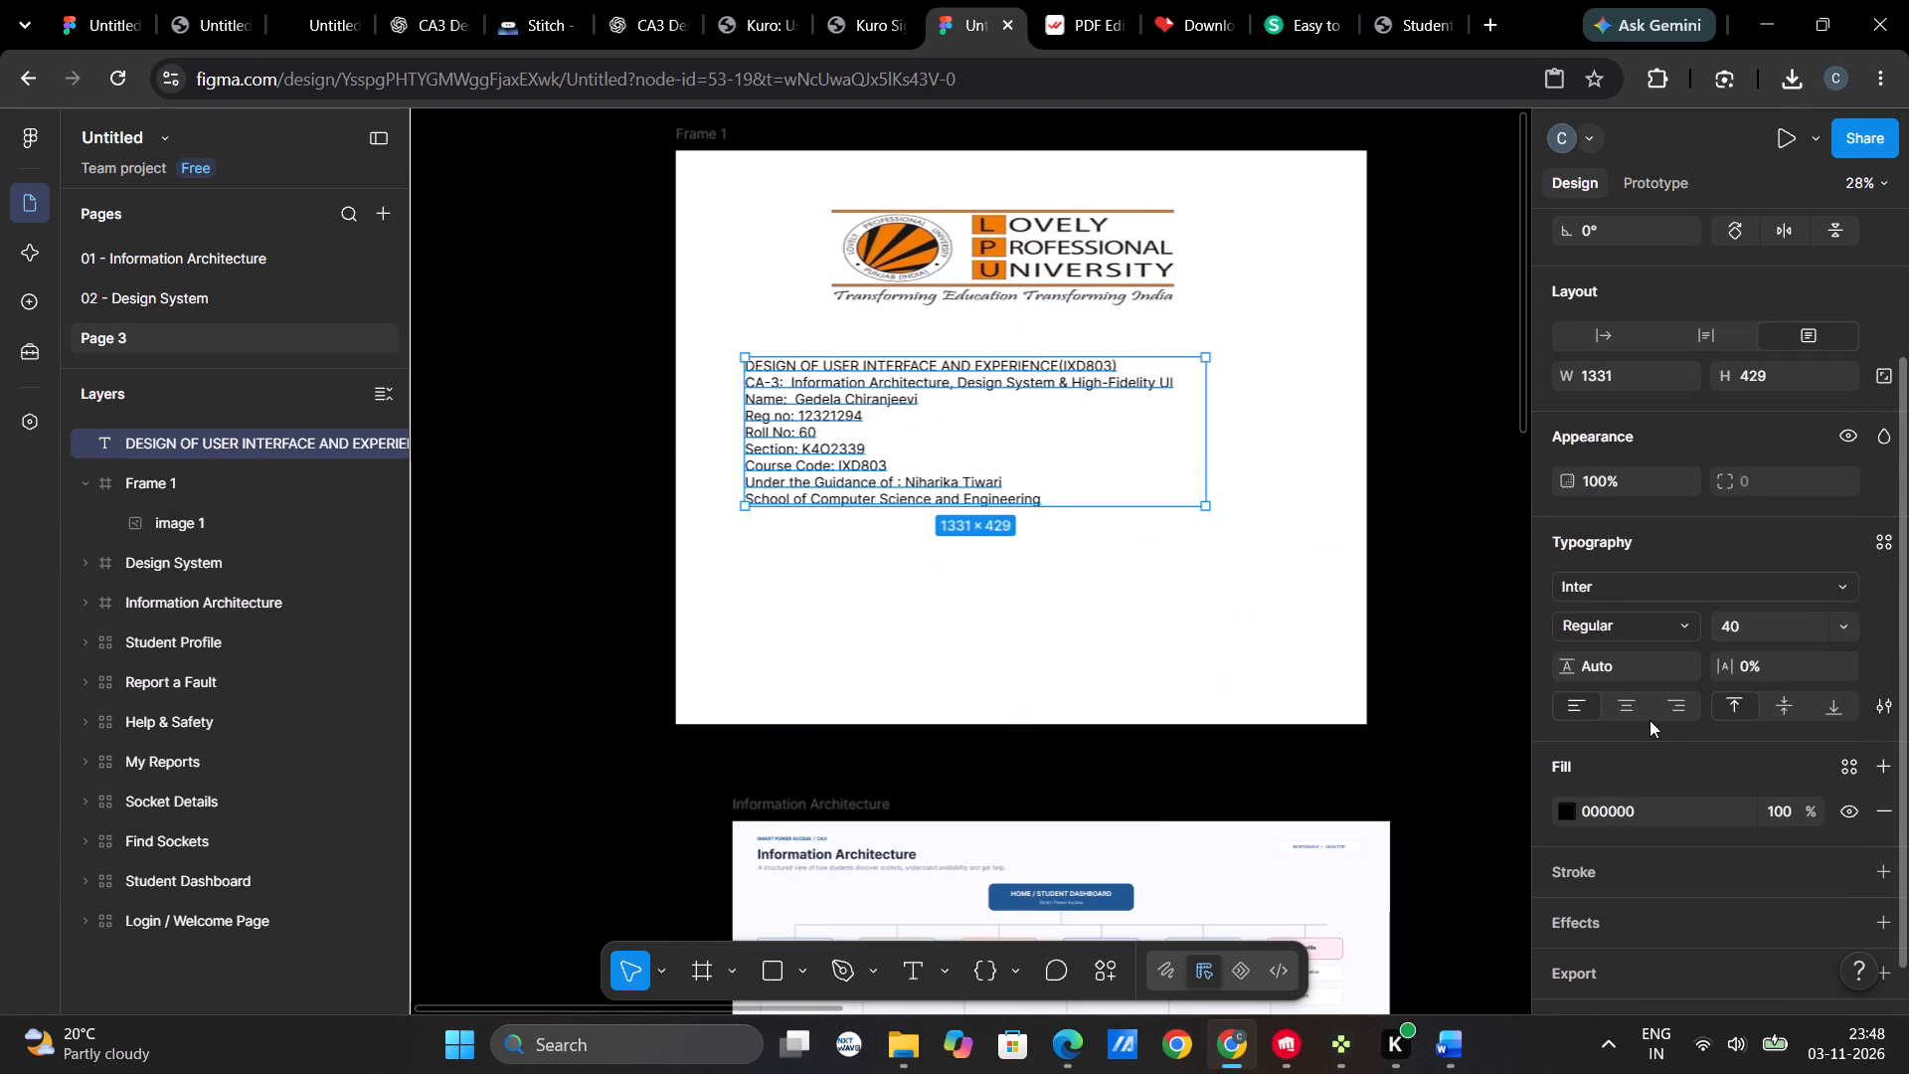
left_click(1635, 709)
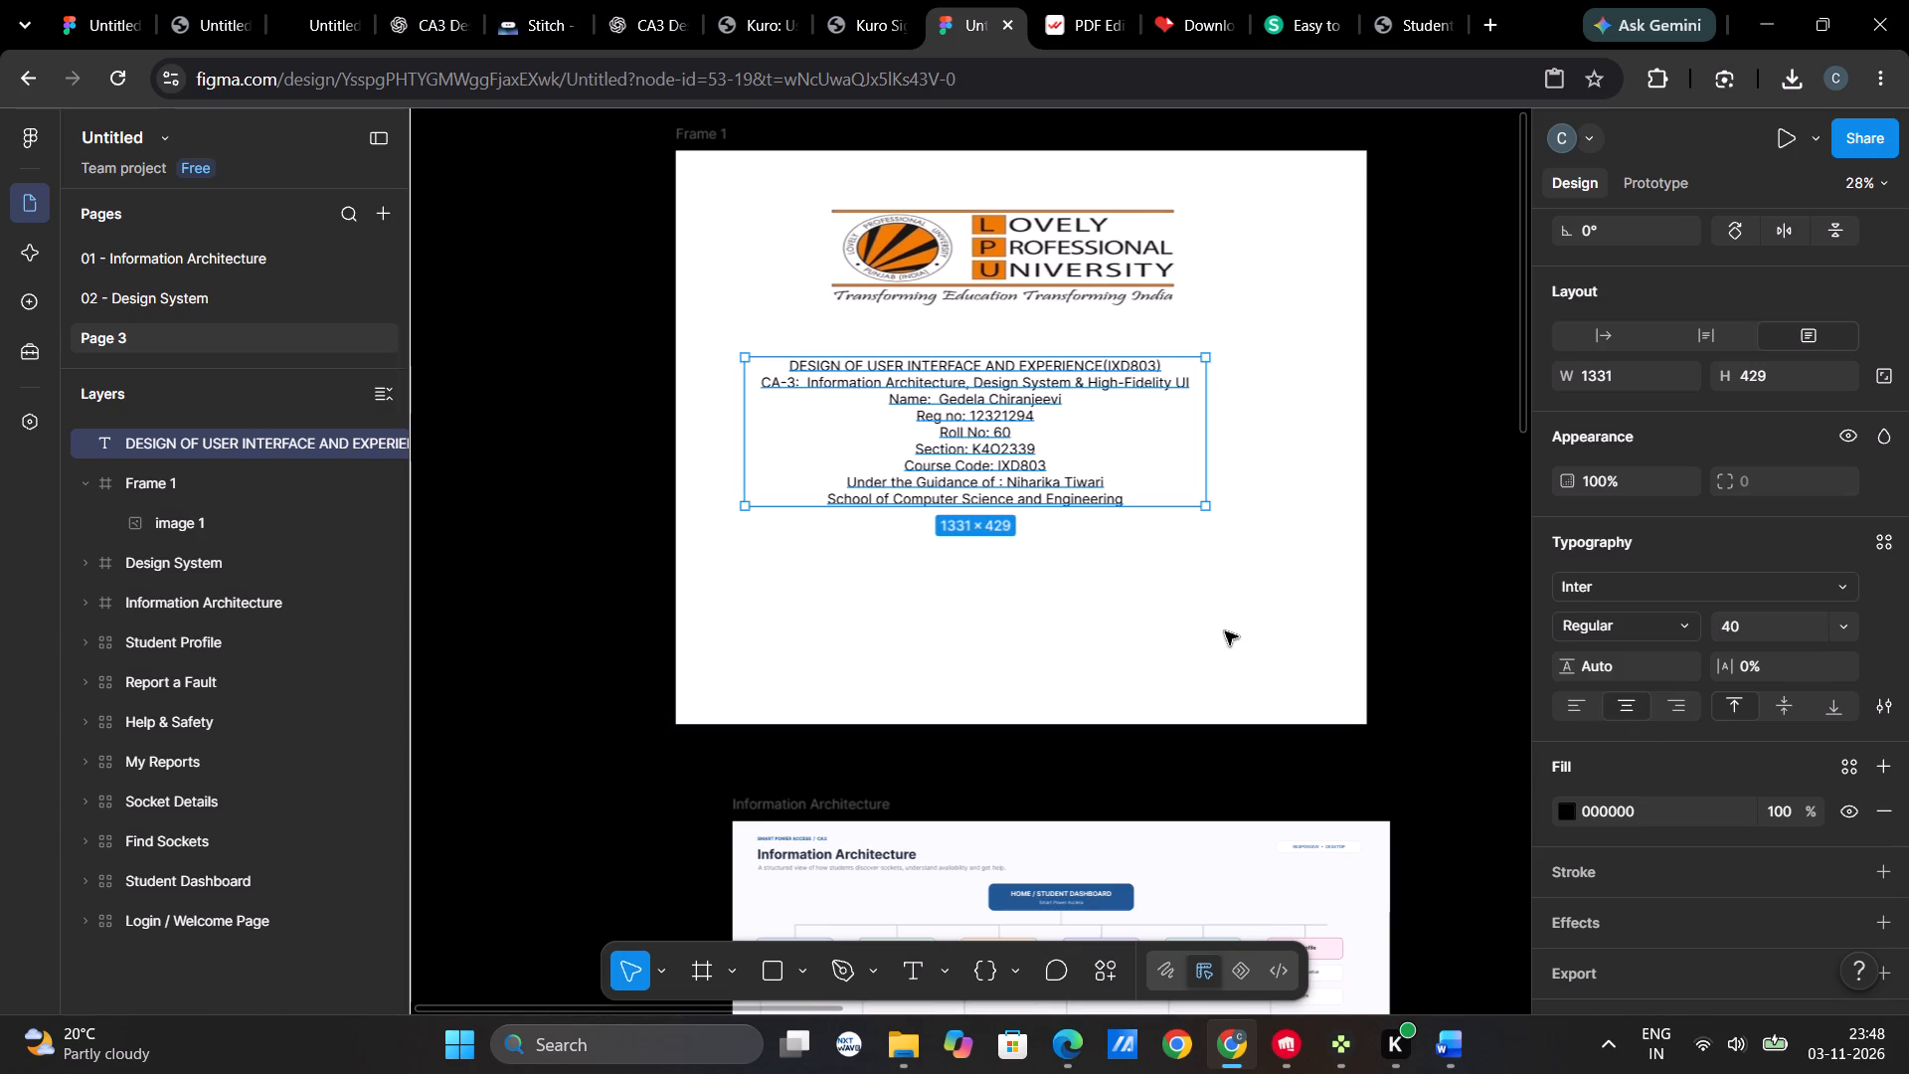
Set the cover text's font size to 64 and extend its text box to about 1646 × 670.
left_click(1225, 631)
left_click(982, 471)
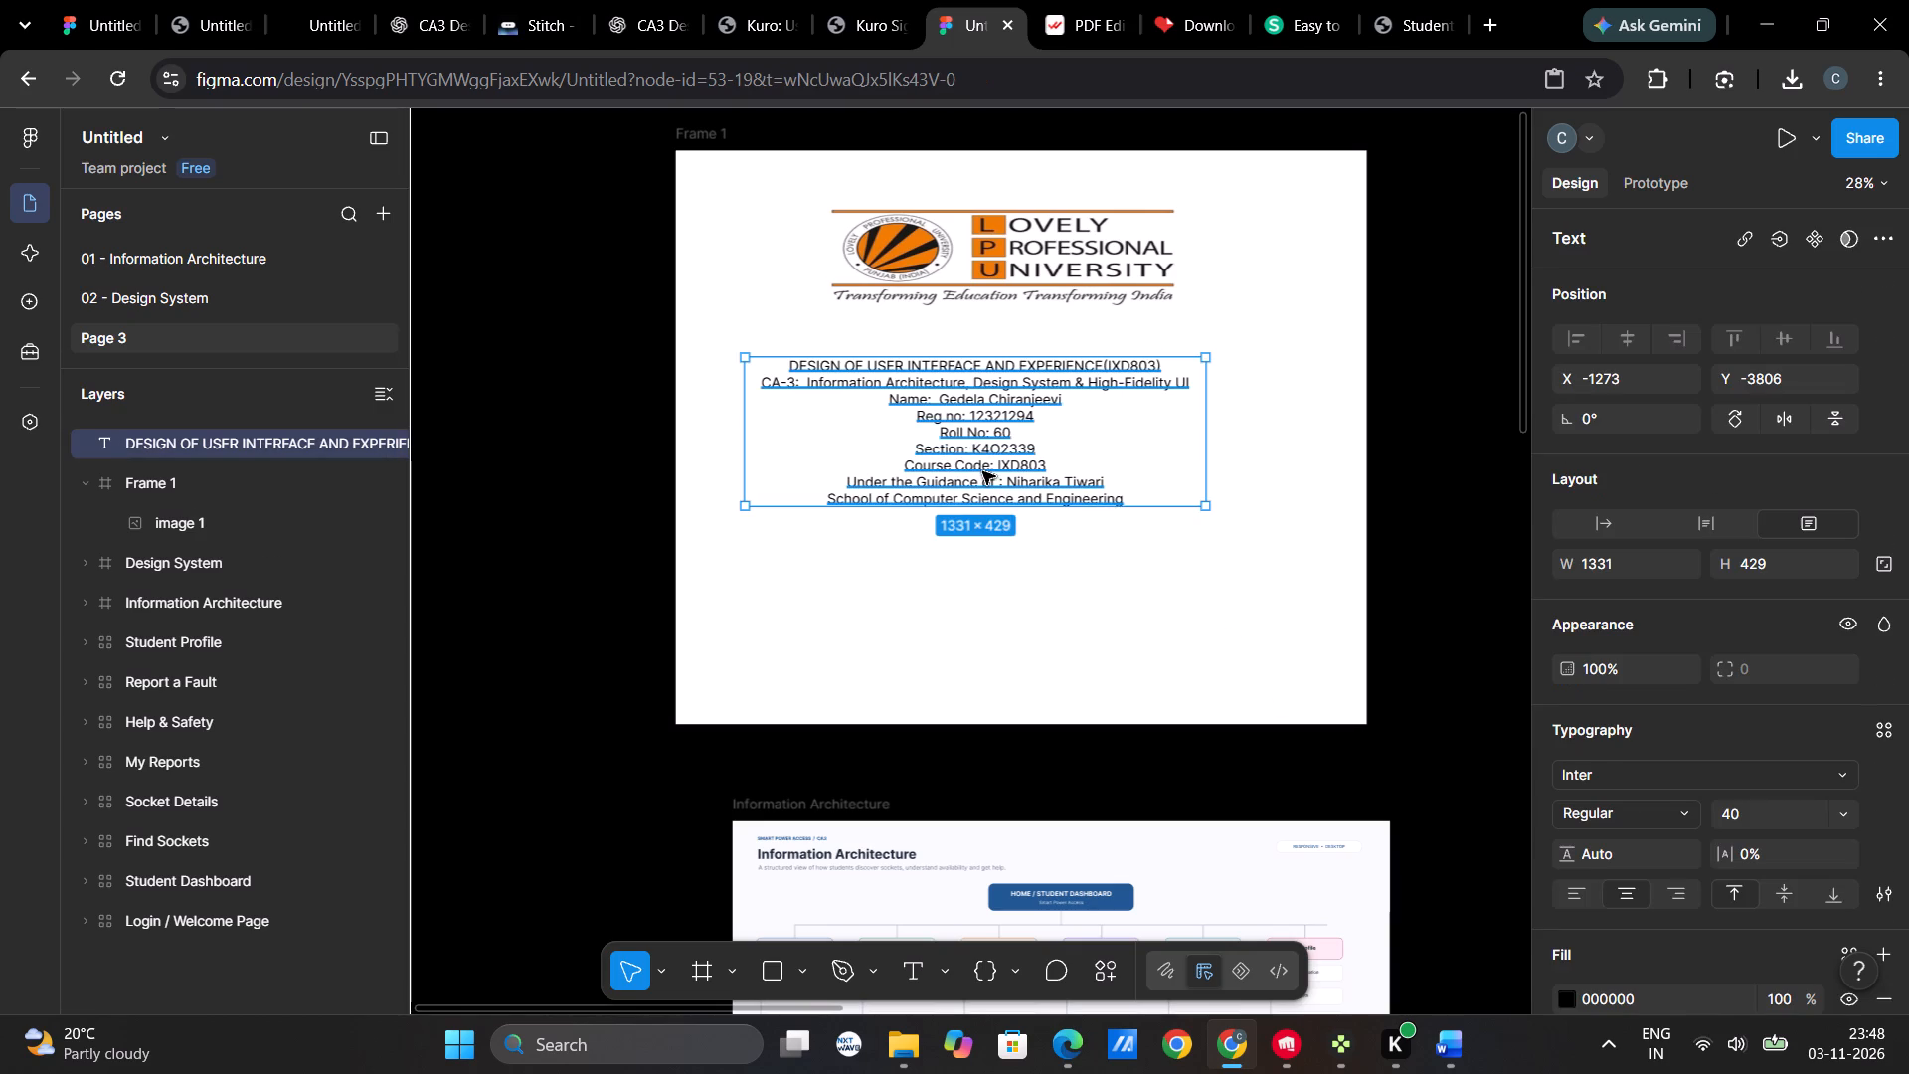
left_click_drag(1022, 506, 1071, 590)
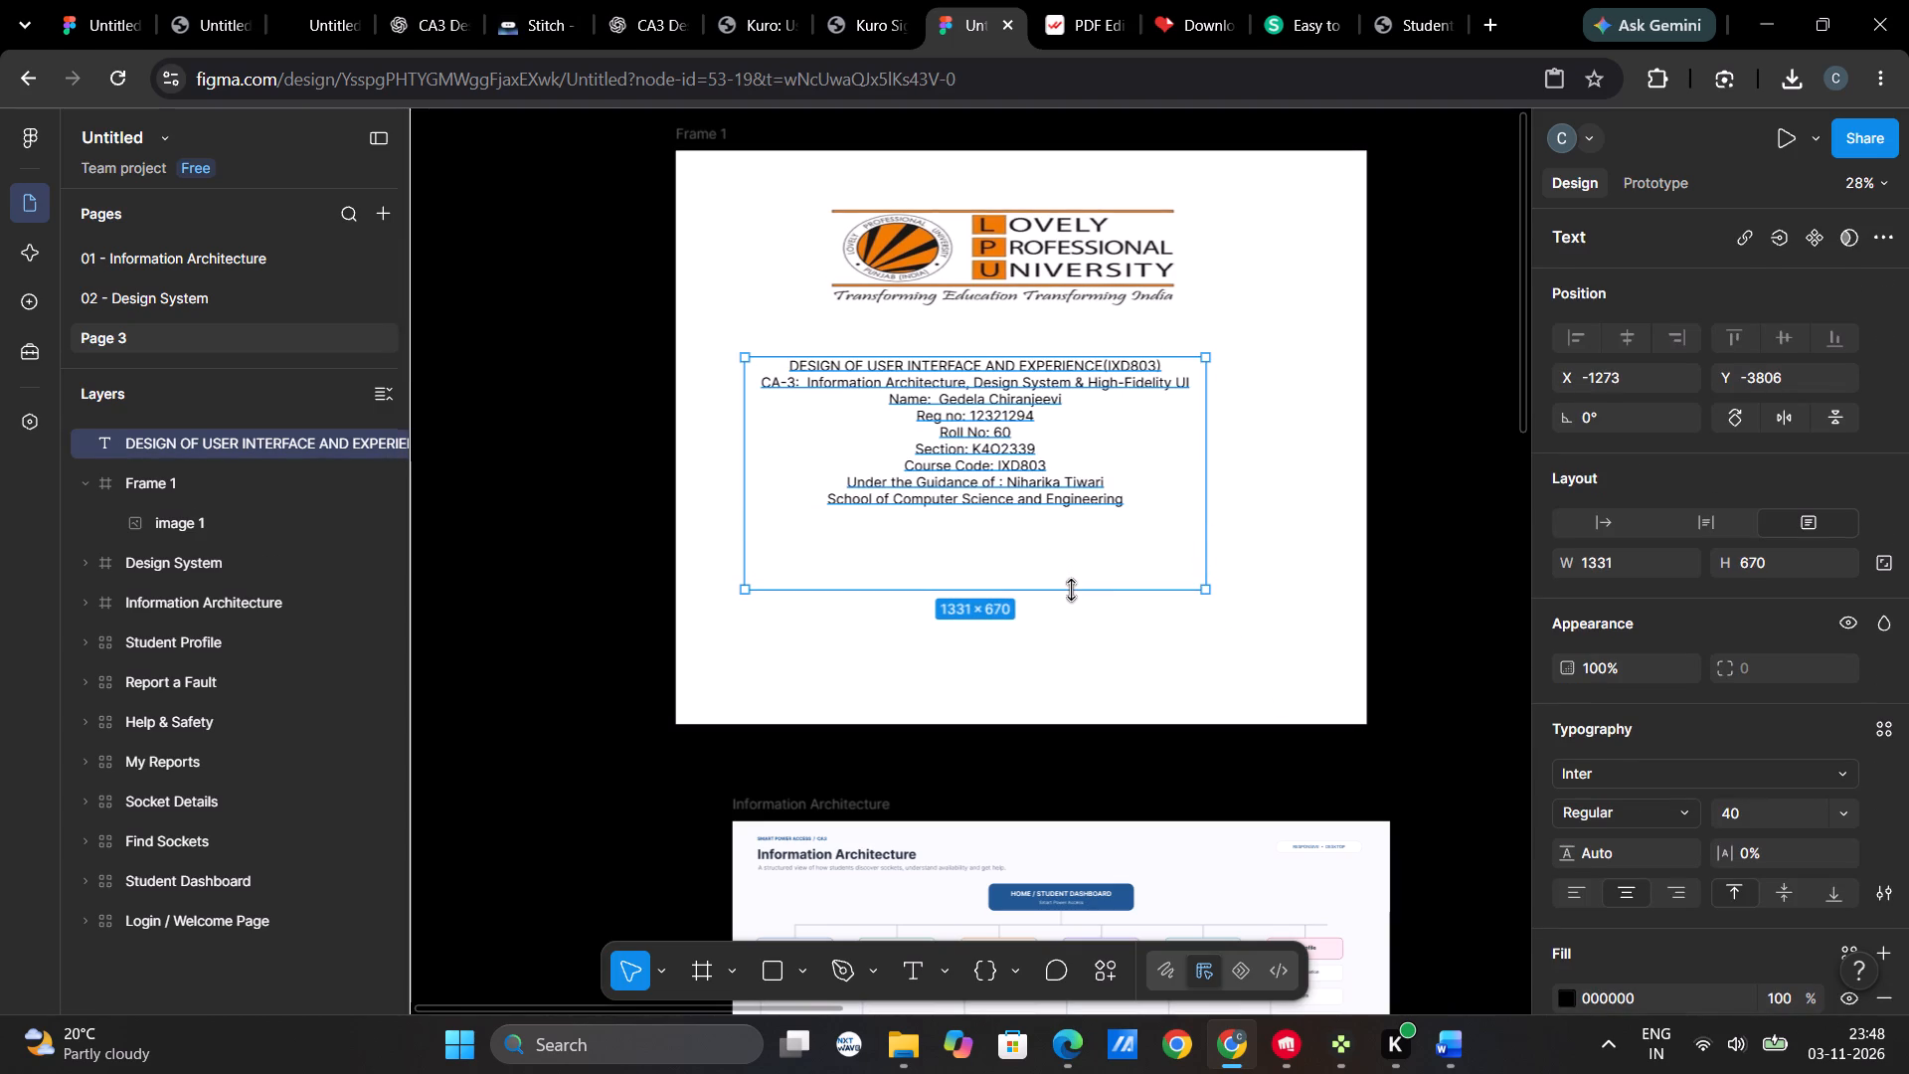
left_click(1817, 809)
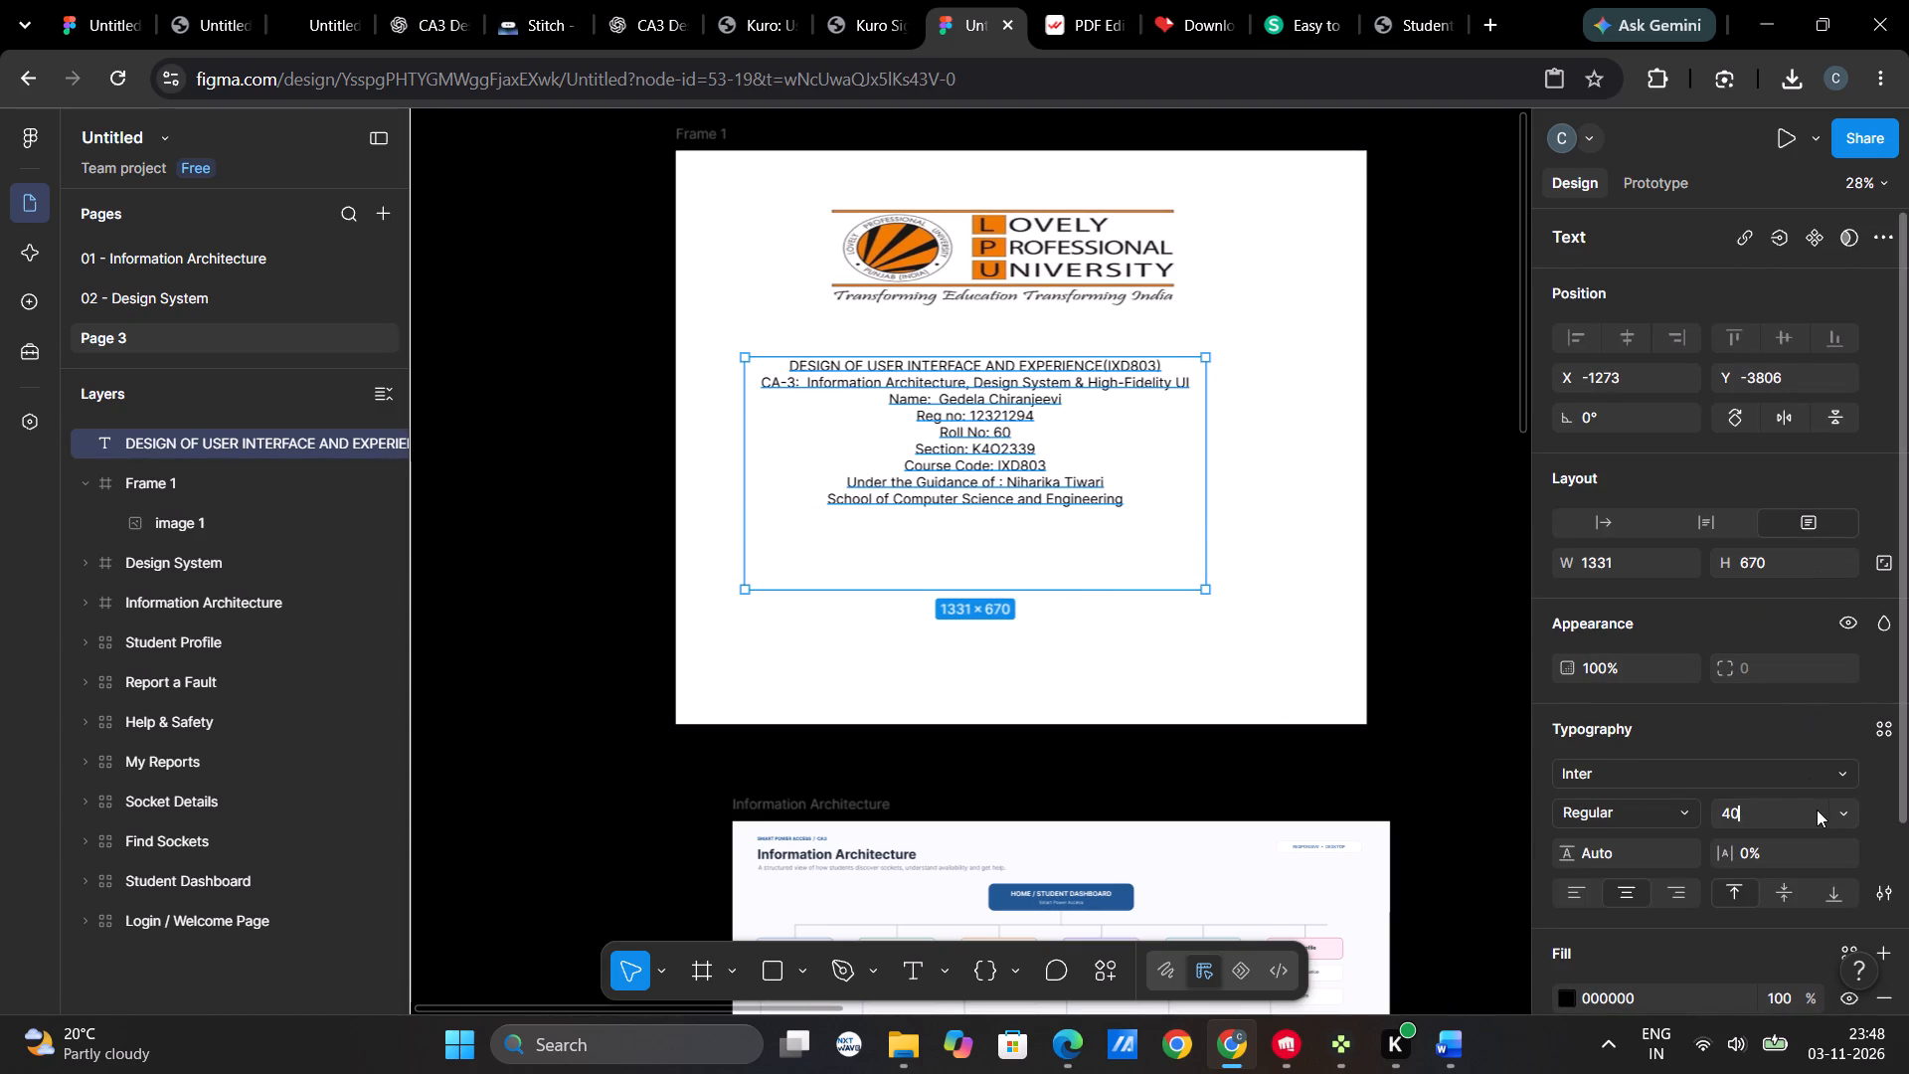
left_click(1846, 809)
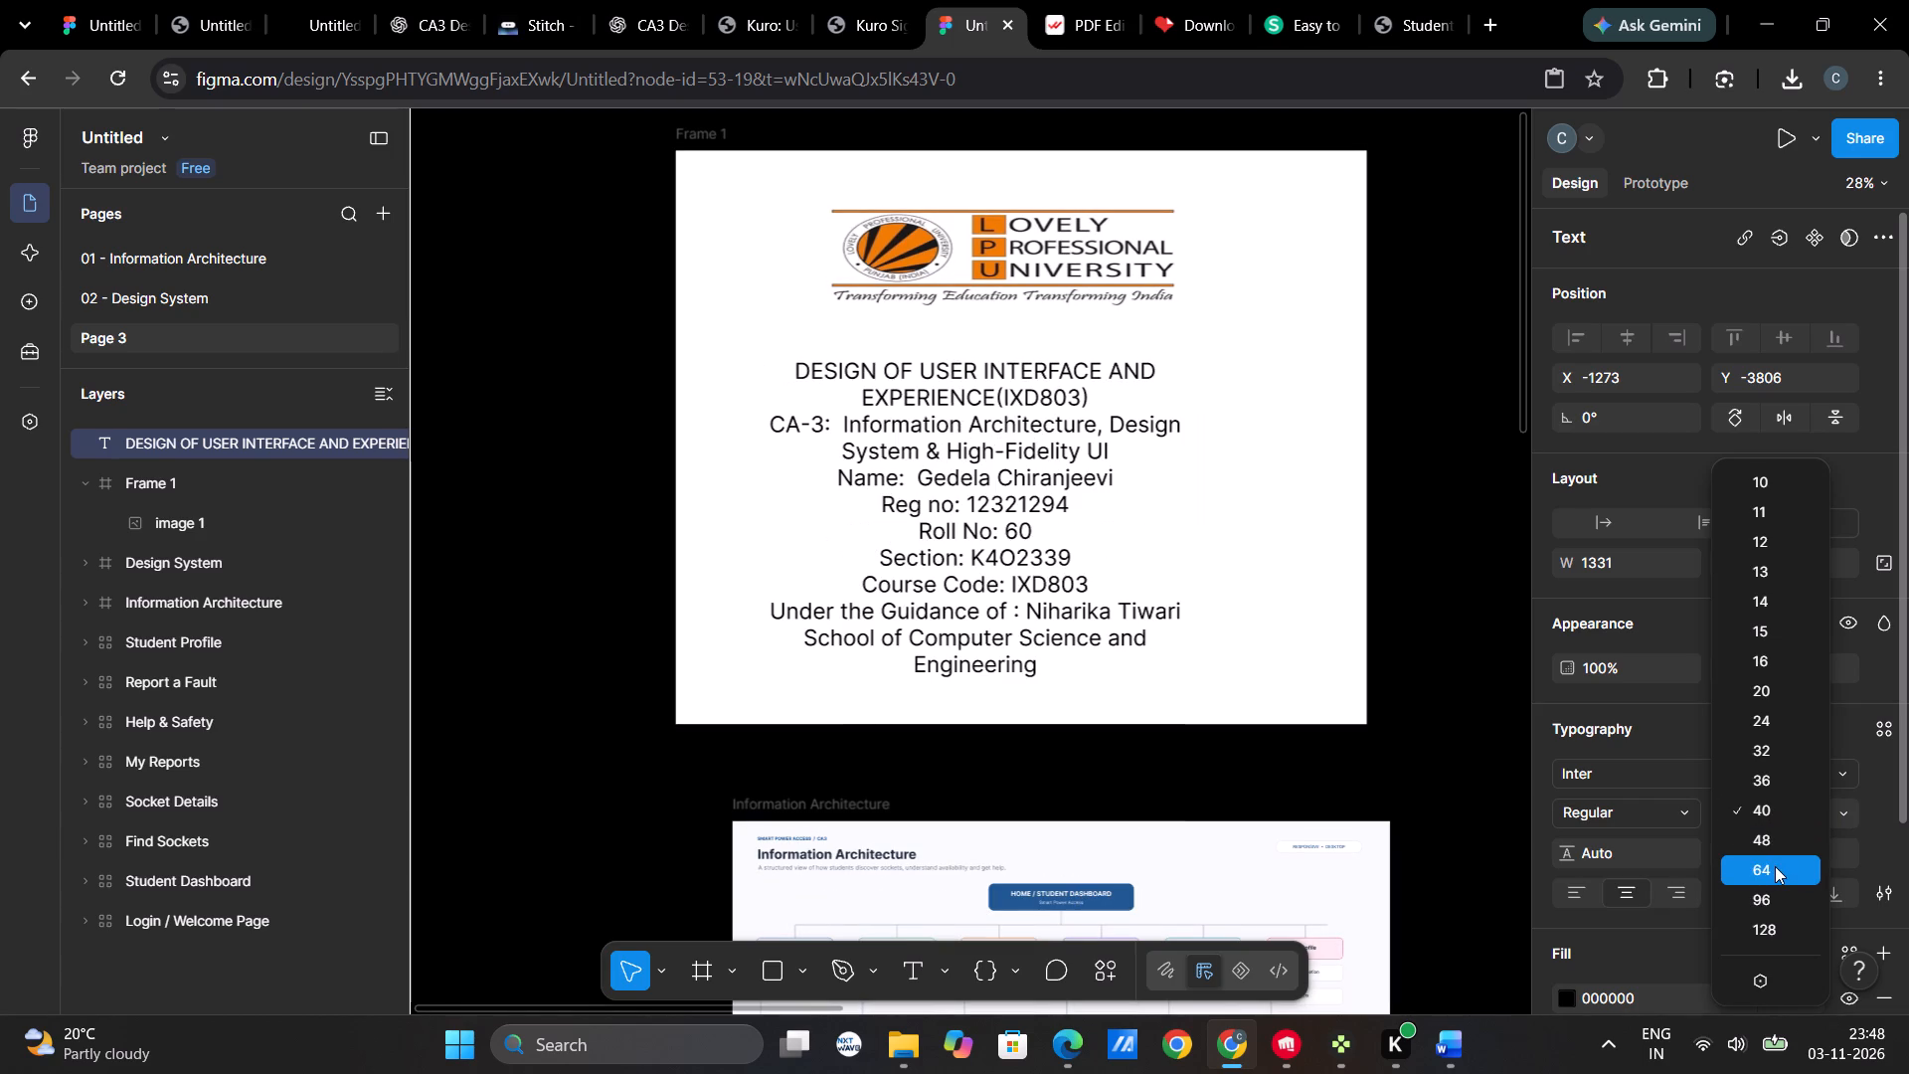
left_click(1775, 866)
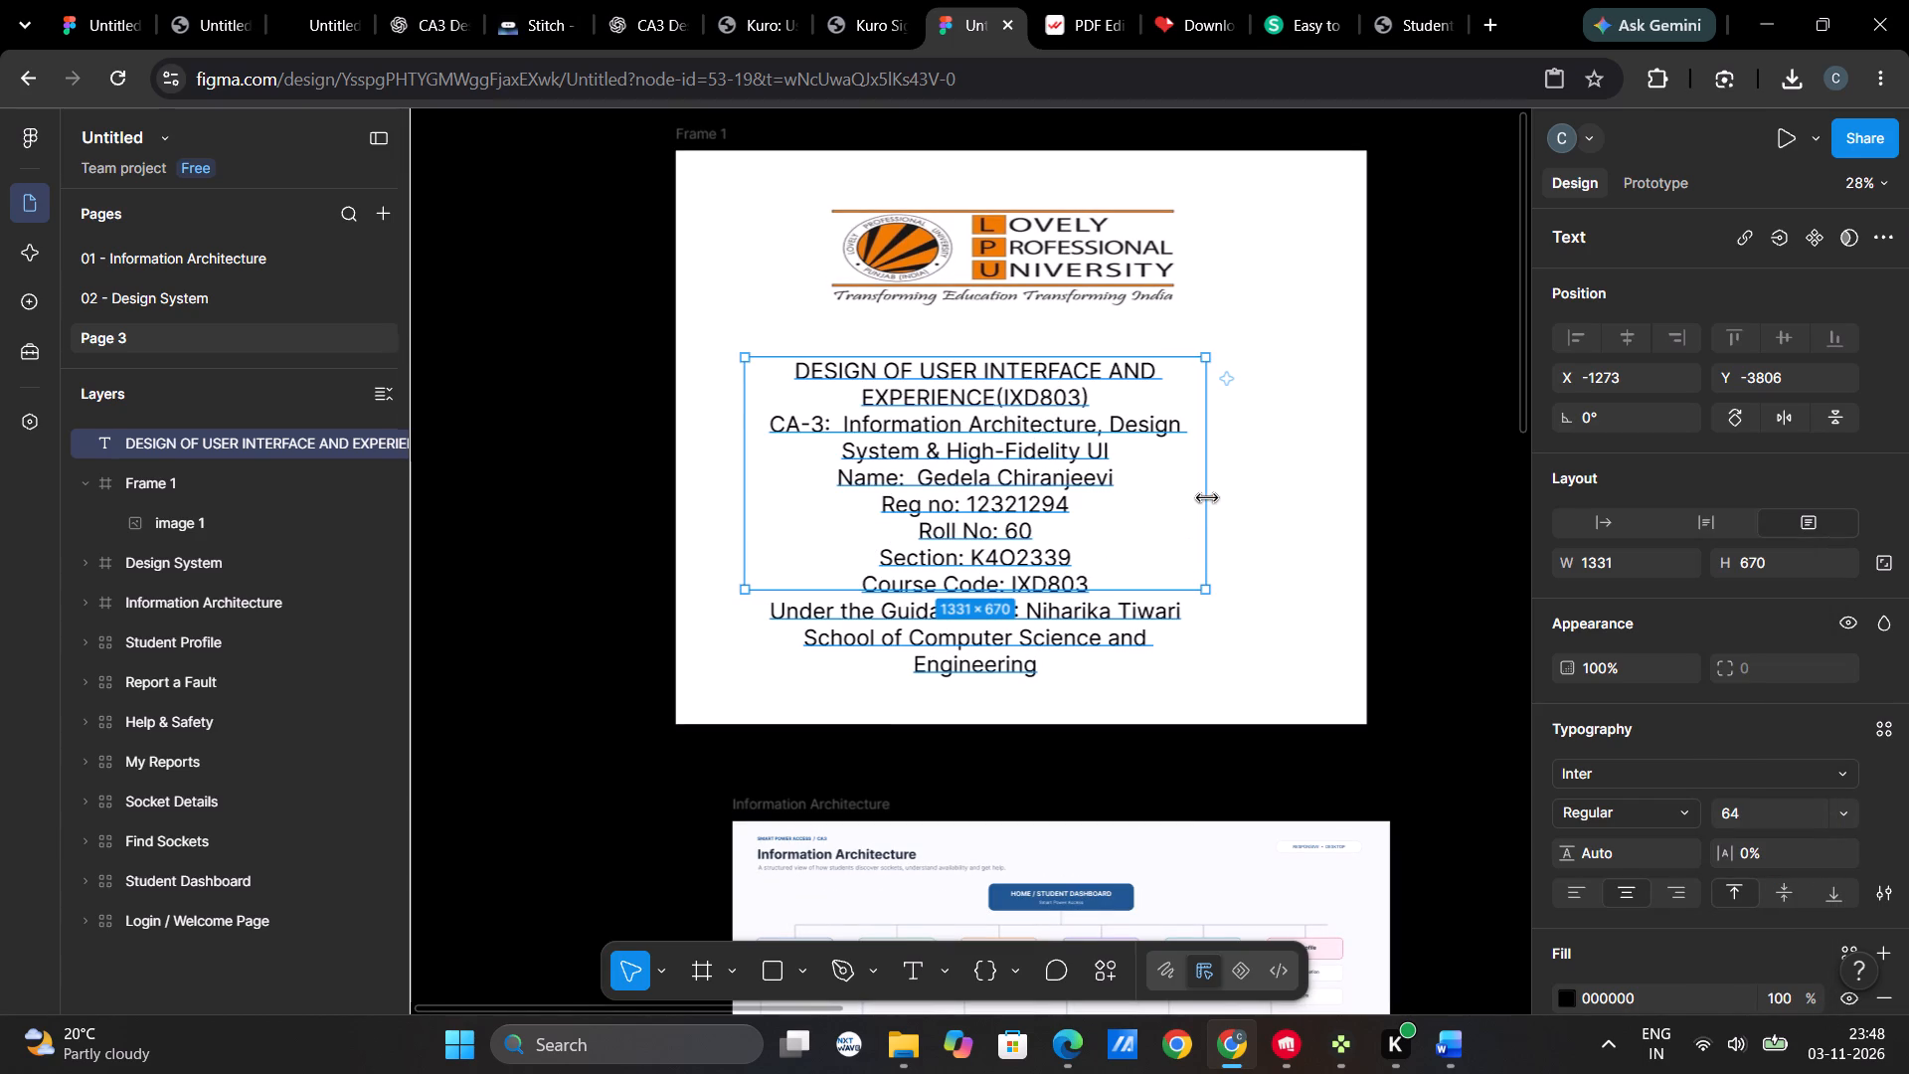
left_click_drag(1207, 498, 1314, 511)
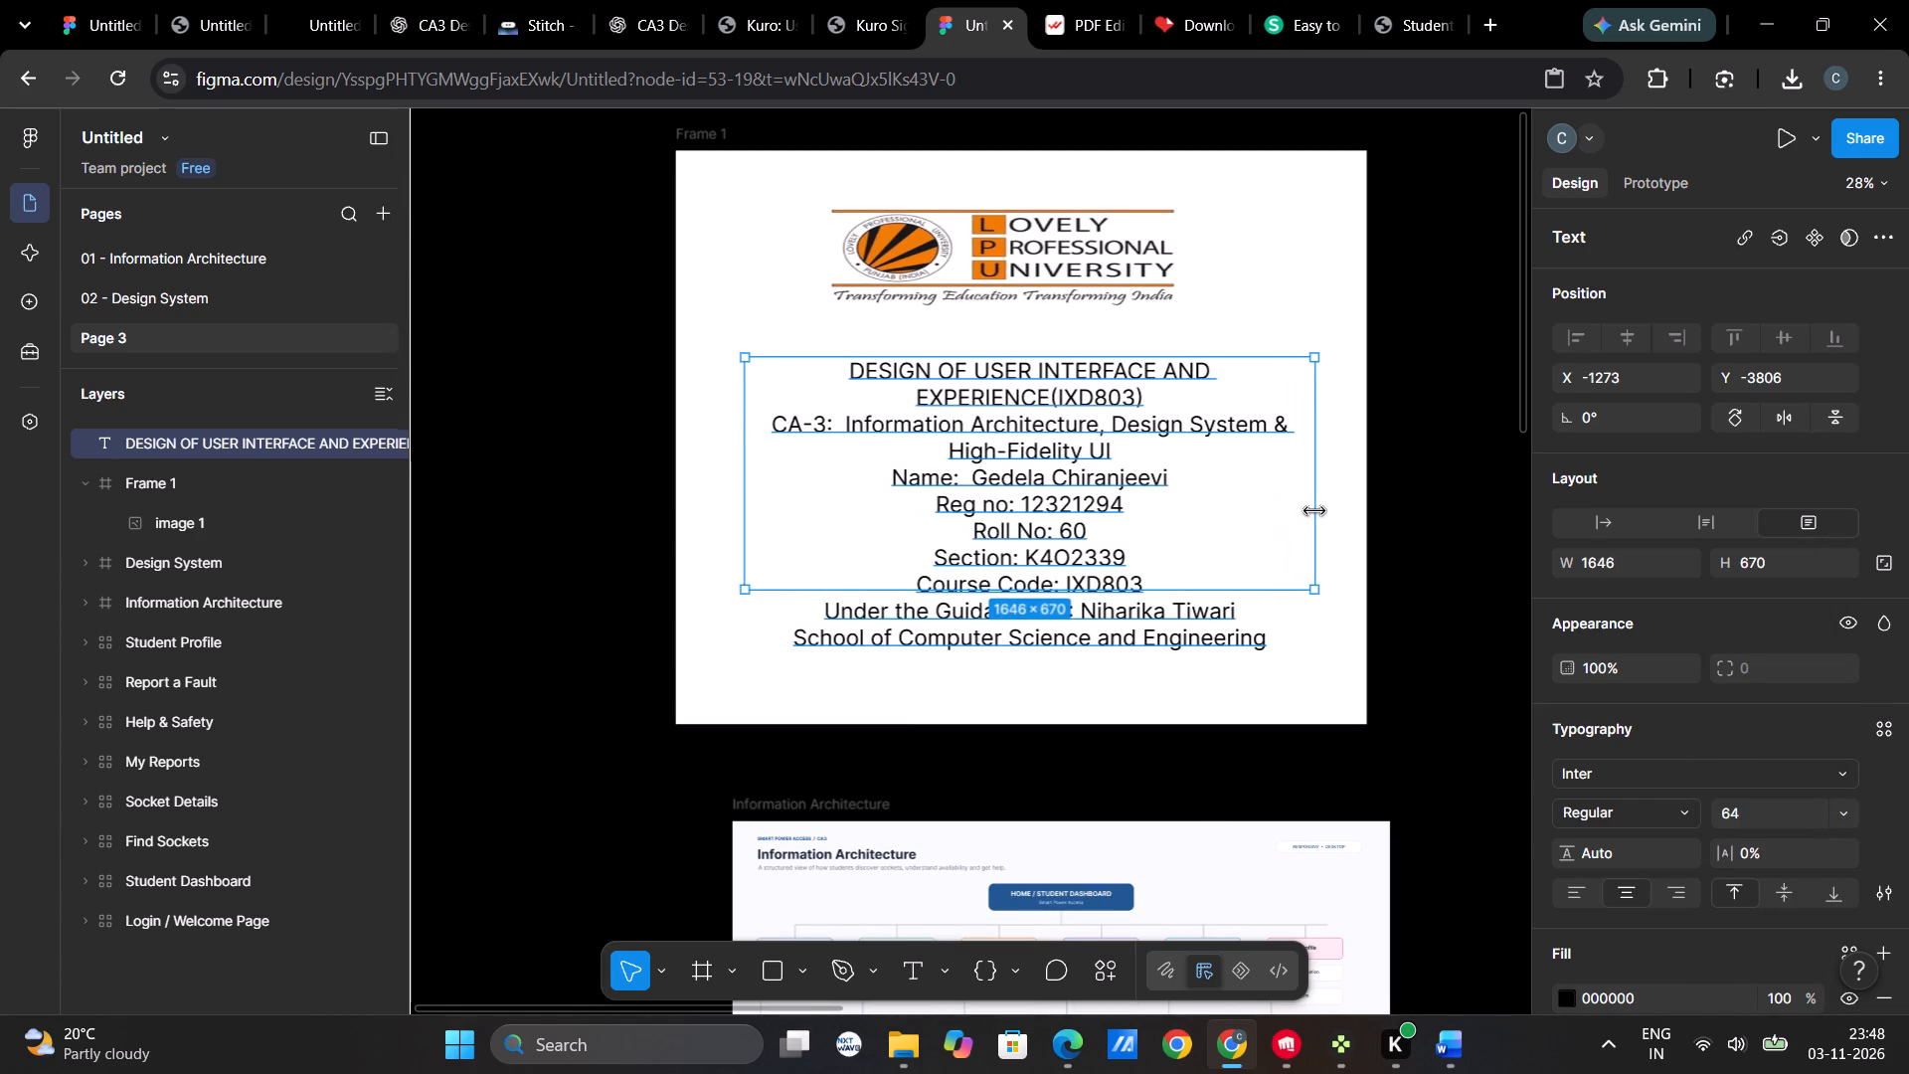
Reposition the cover text block close beneath the university logo, at about X -1309, Y -3910.
left_click_drag(1201, 509, 1187, 464)
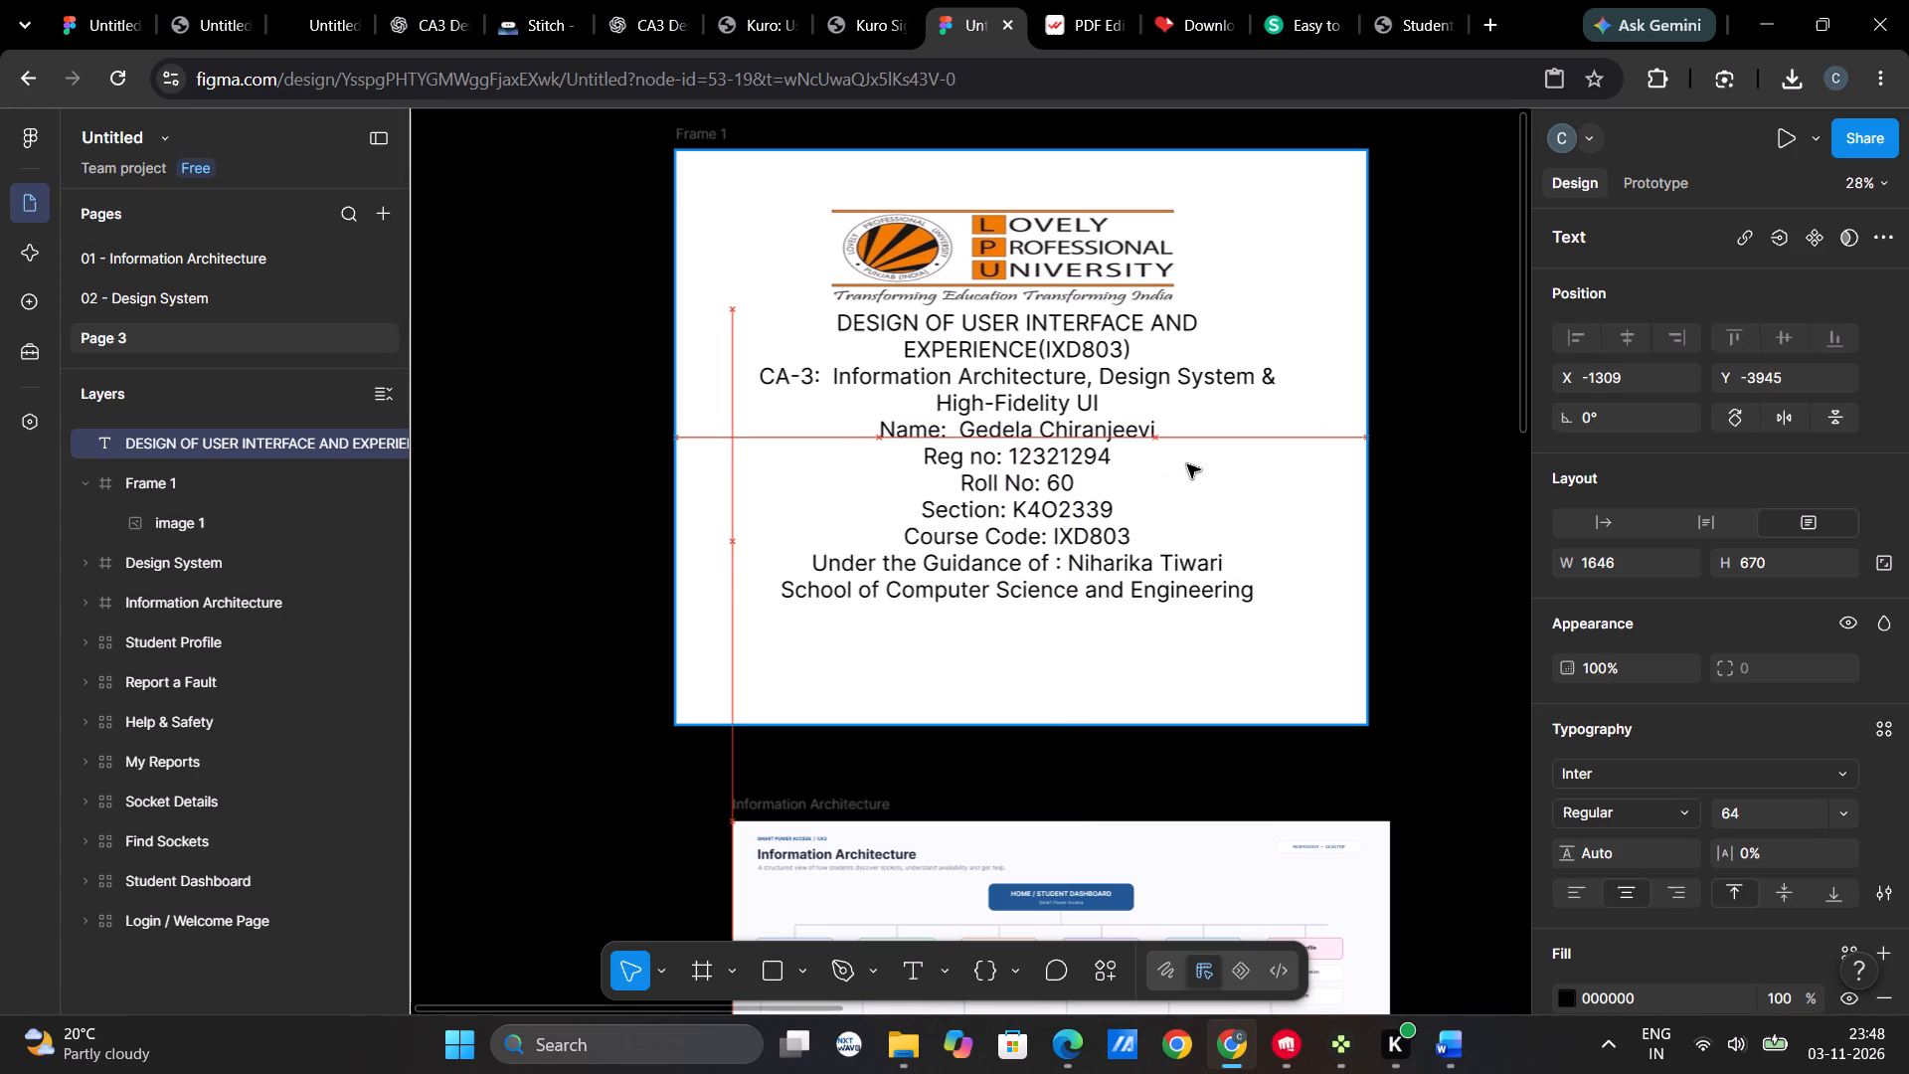
left_click_drag(1187, 464, 1184, 476)
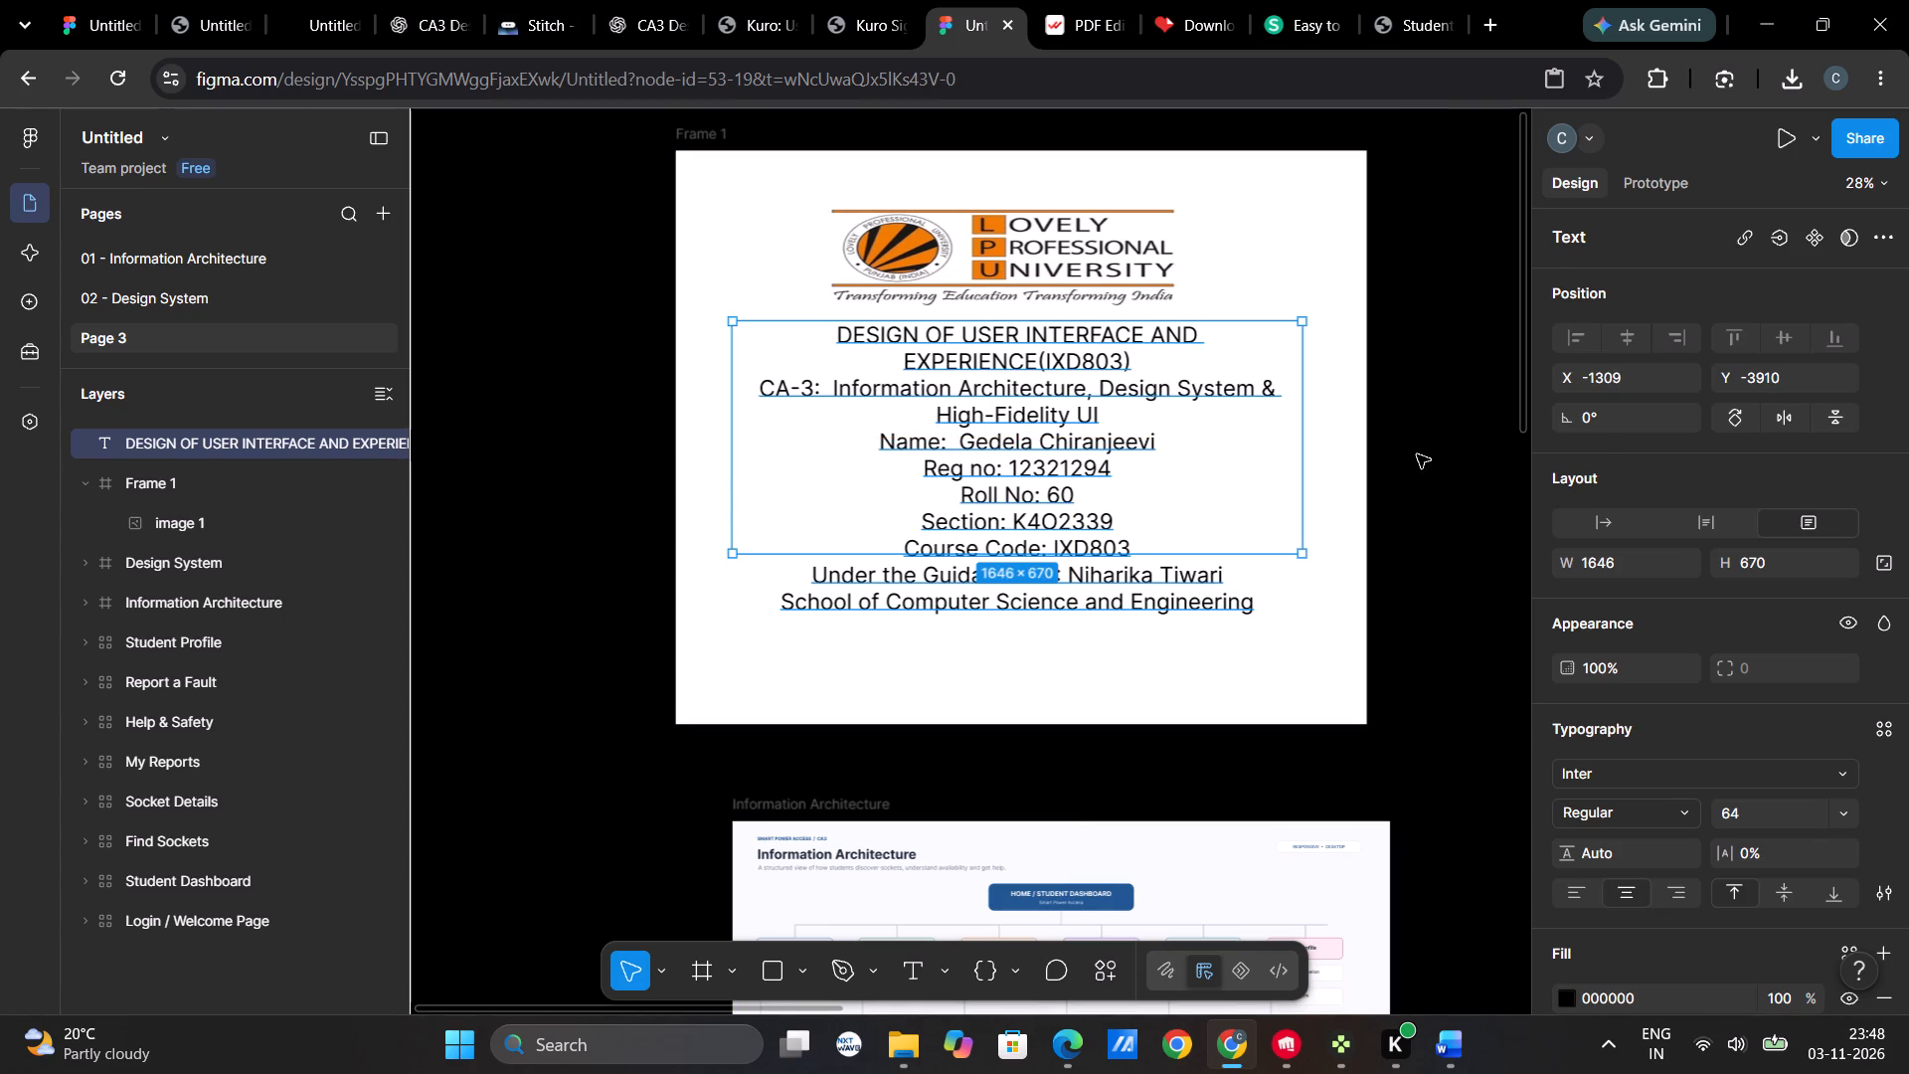
left_click(1417, 454)
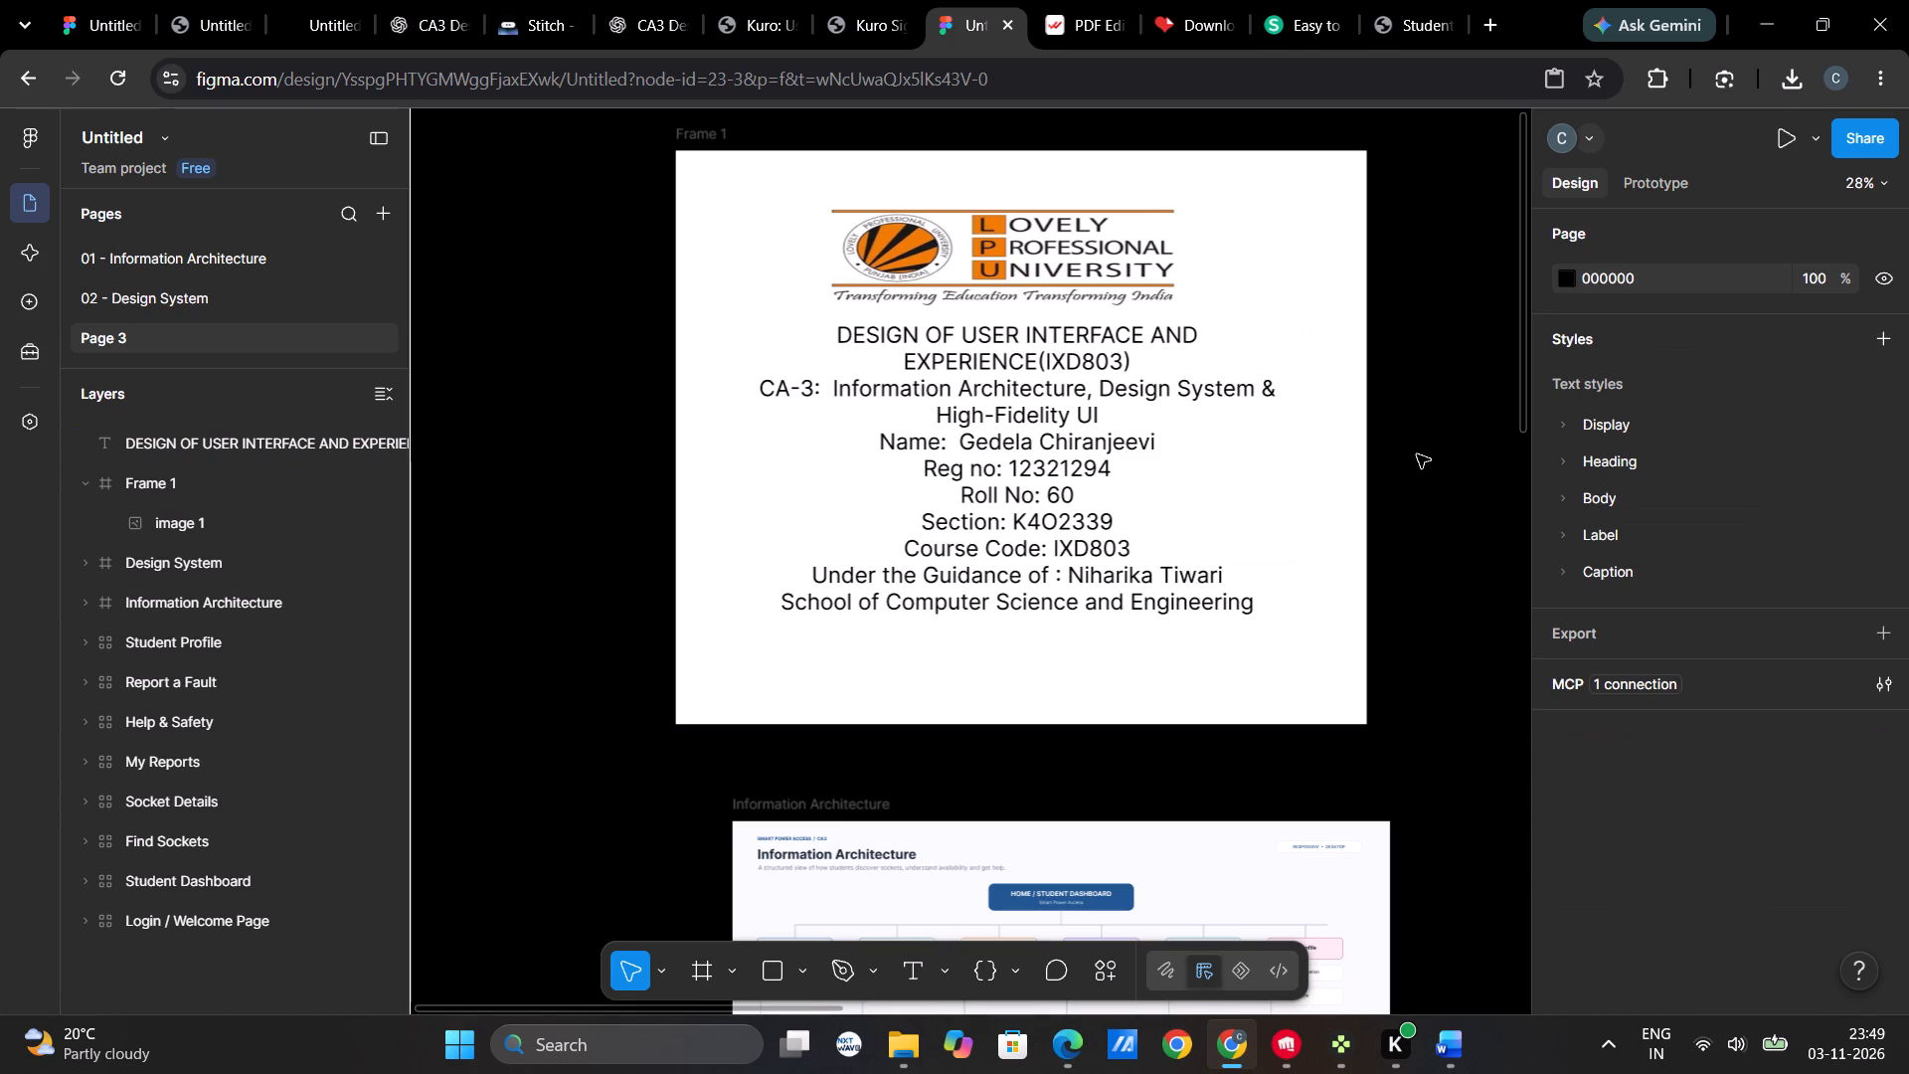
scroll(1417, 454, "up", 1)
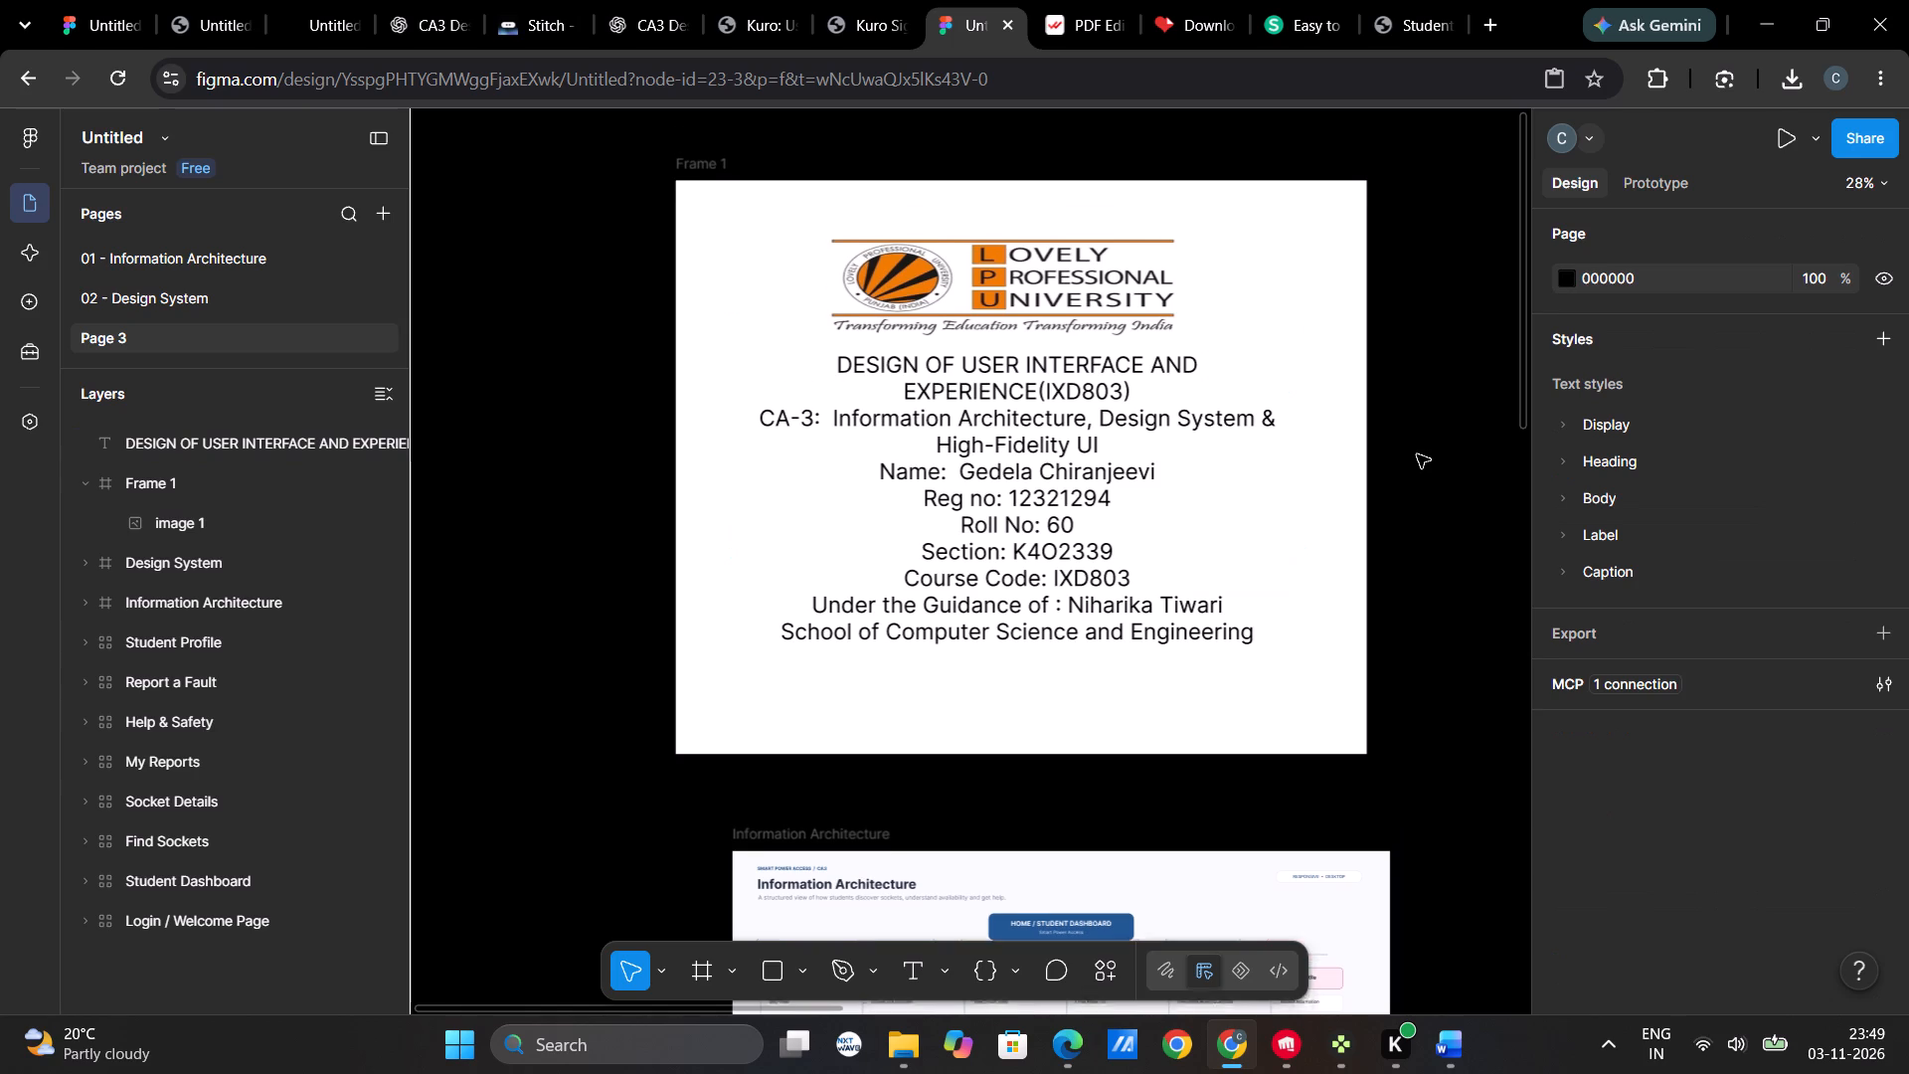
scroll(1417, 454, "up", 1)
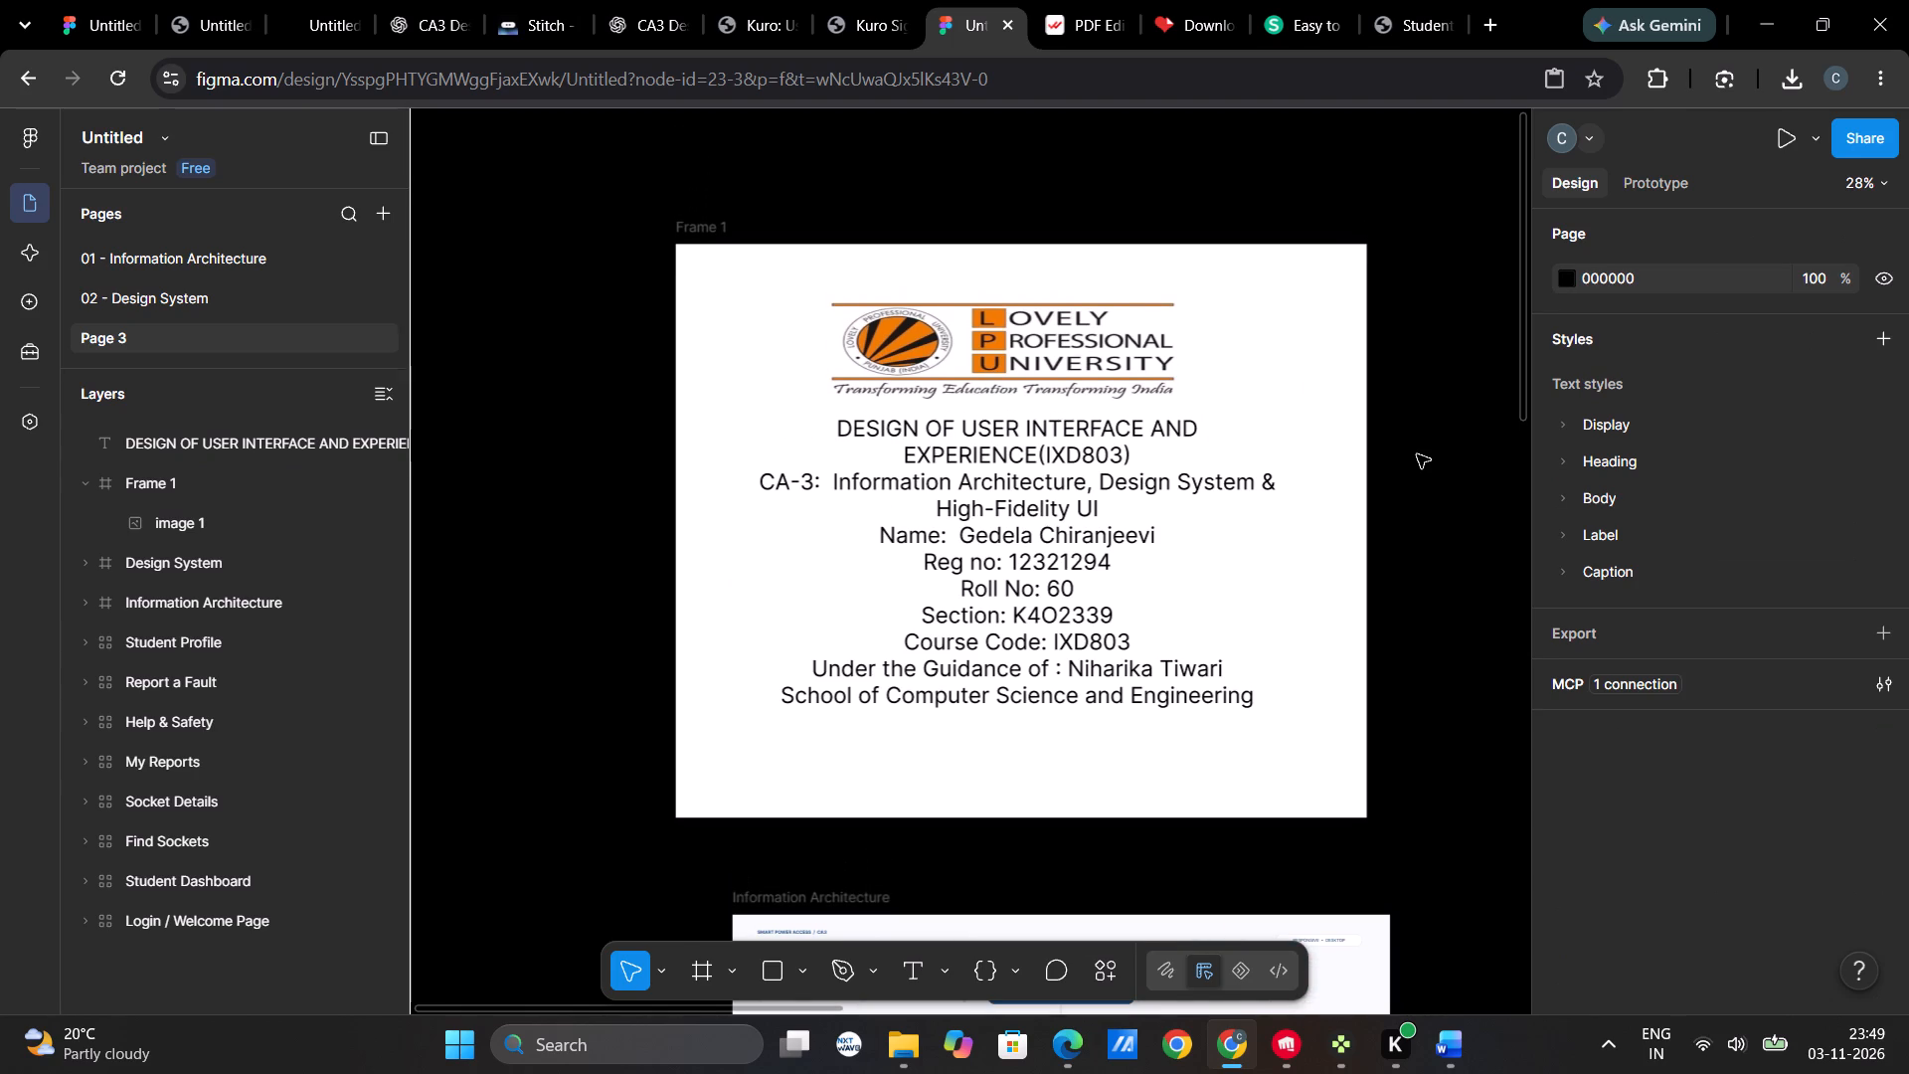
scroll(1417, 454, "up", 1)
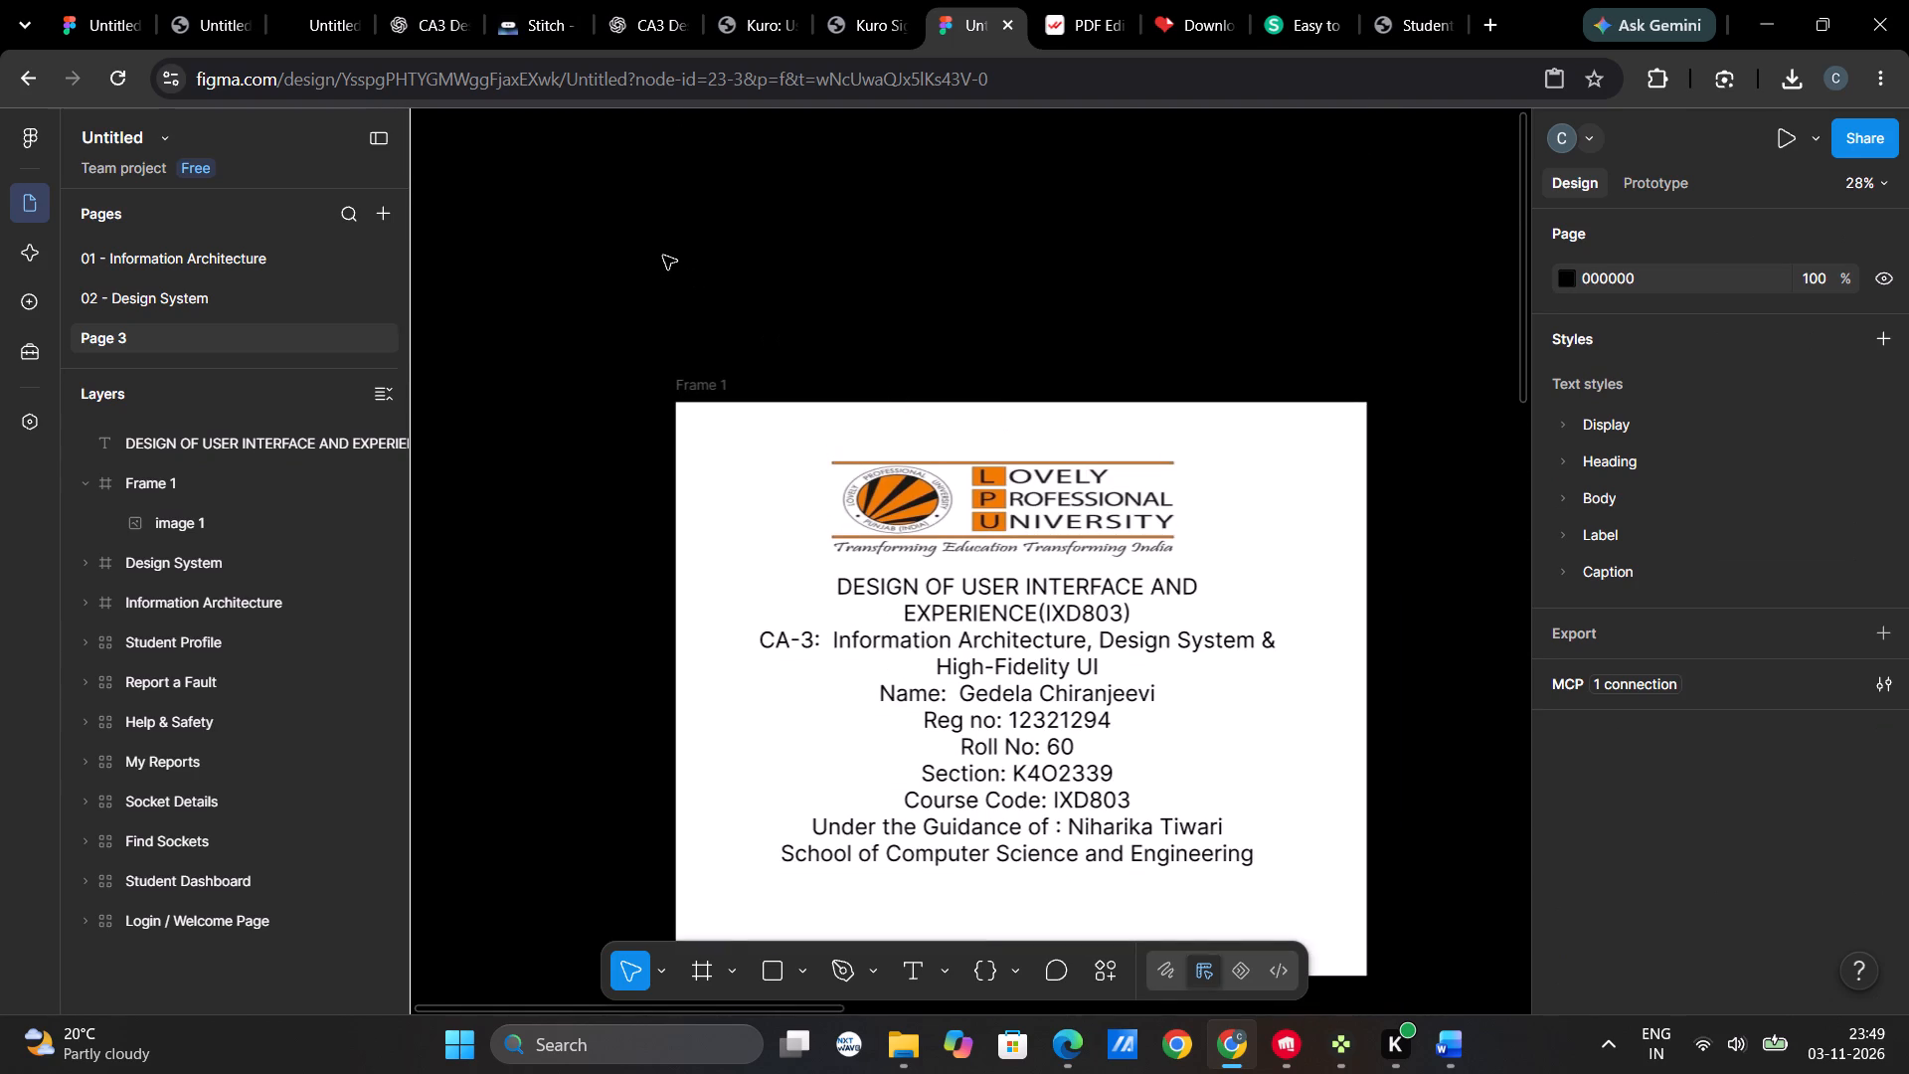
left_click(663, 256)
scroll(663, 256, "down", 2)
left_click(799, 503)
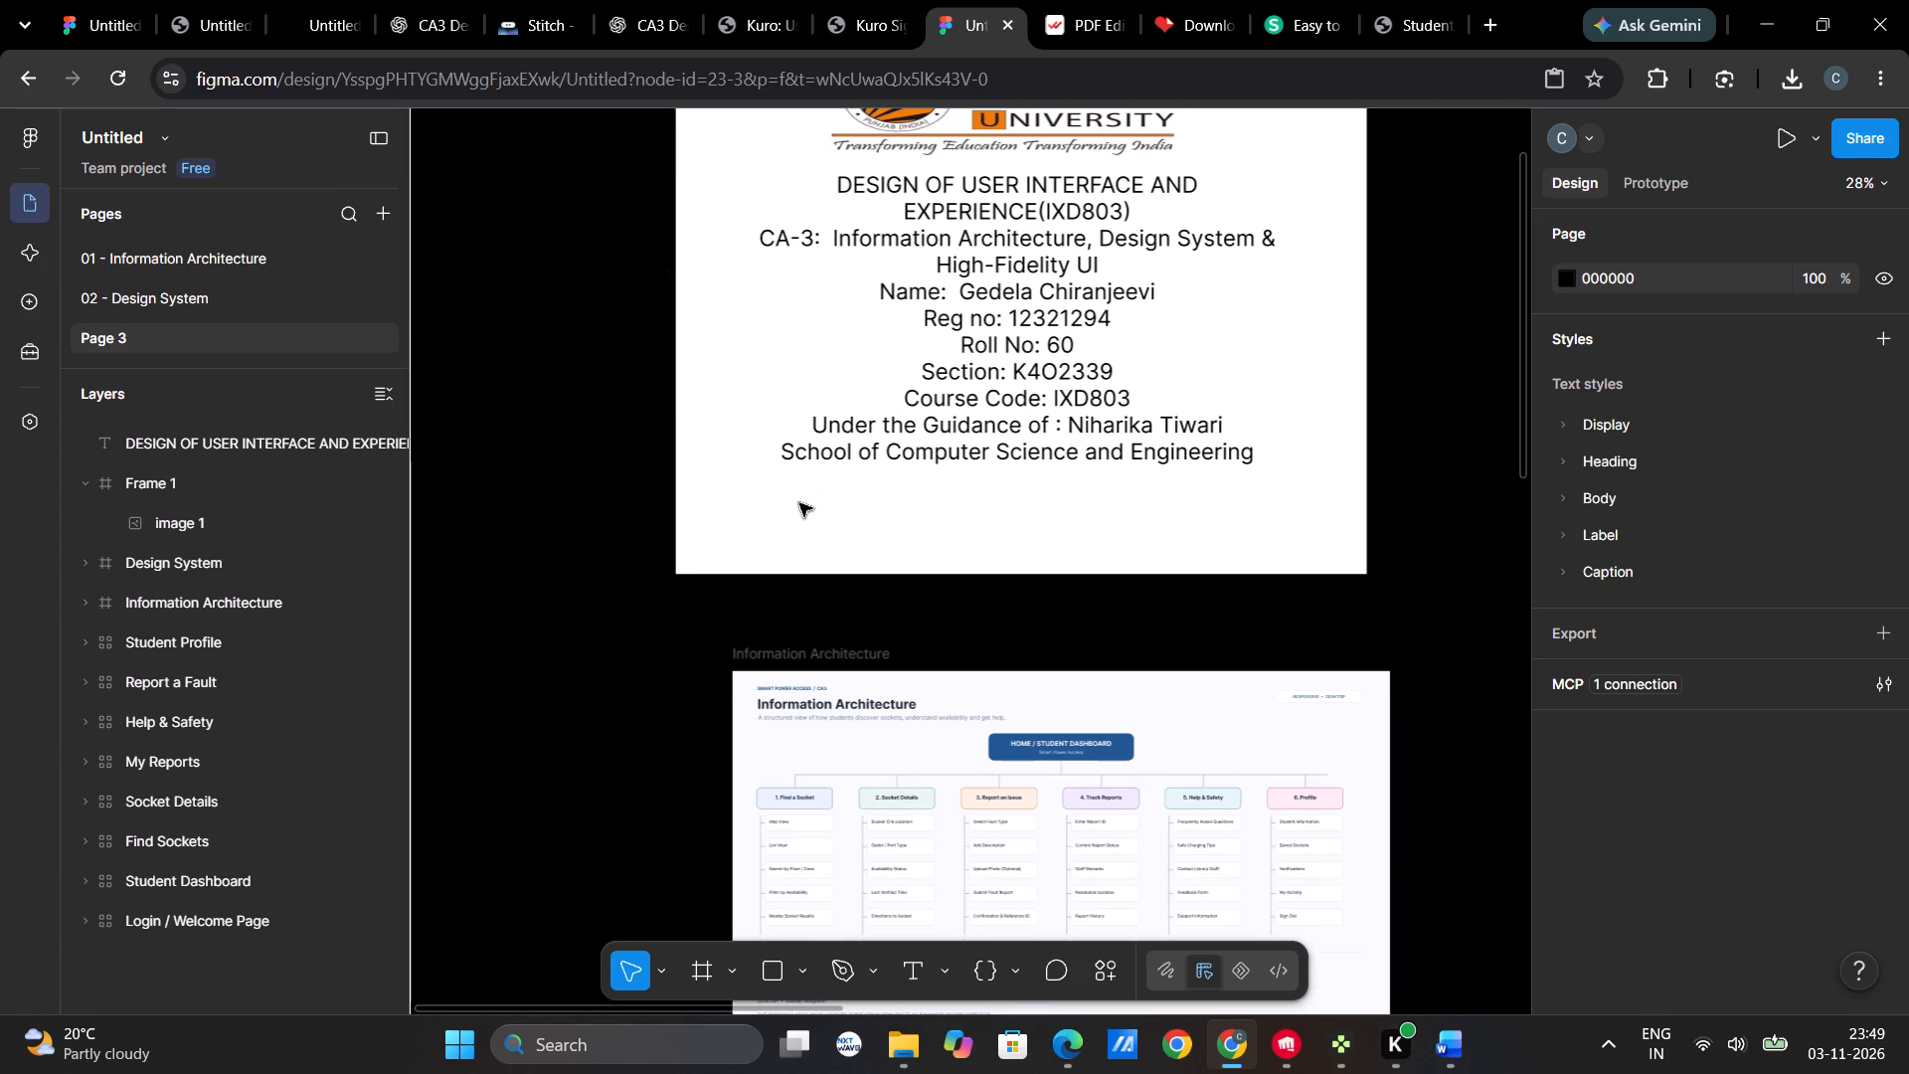
Enlarge the cover text box to about 1725 × 968.
left_click(1249, 446)
left_click(1246, 457)
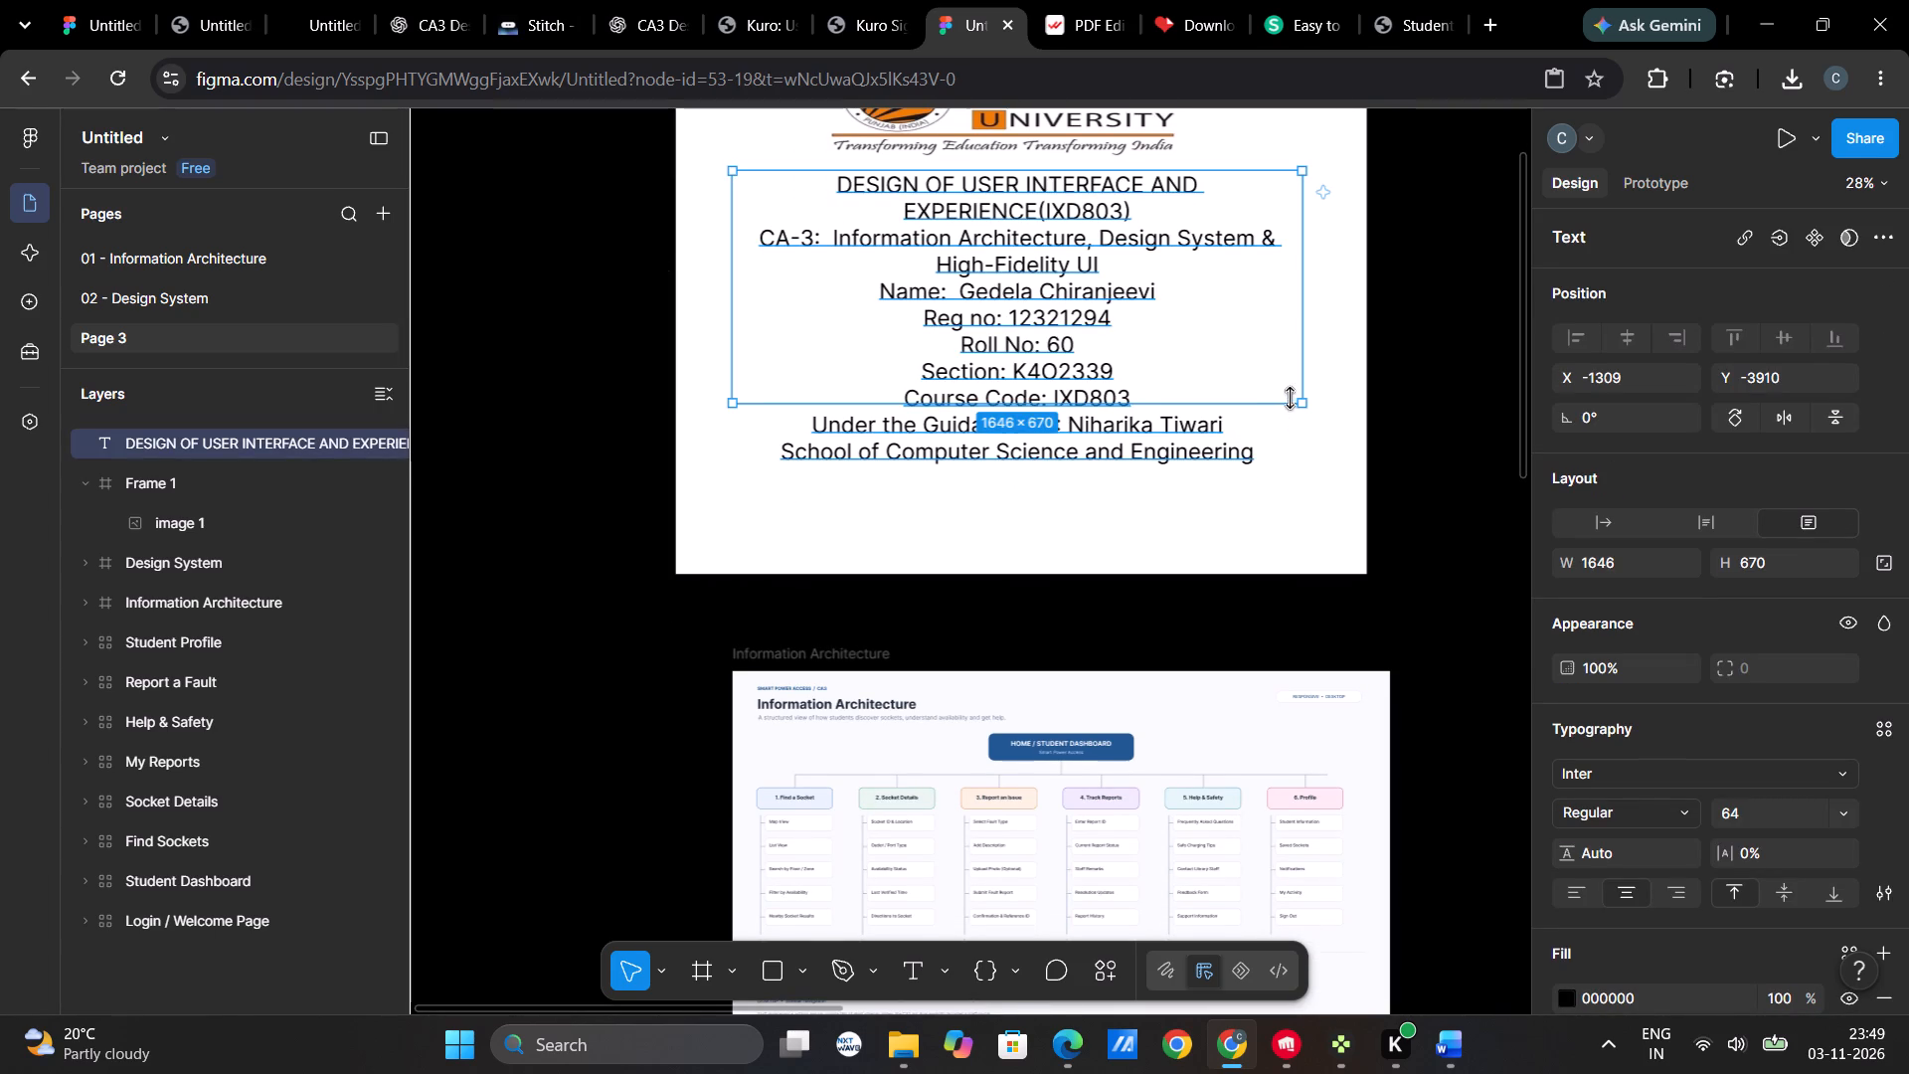
left_click_drag(1295, 402, 1330, 506)
Add a new line reading "Link :" beneath "School of Computer Science and Engineering" in the cover text.
left_click(1173, 455)
left_click(1272, 423)
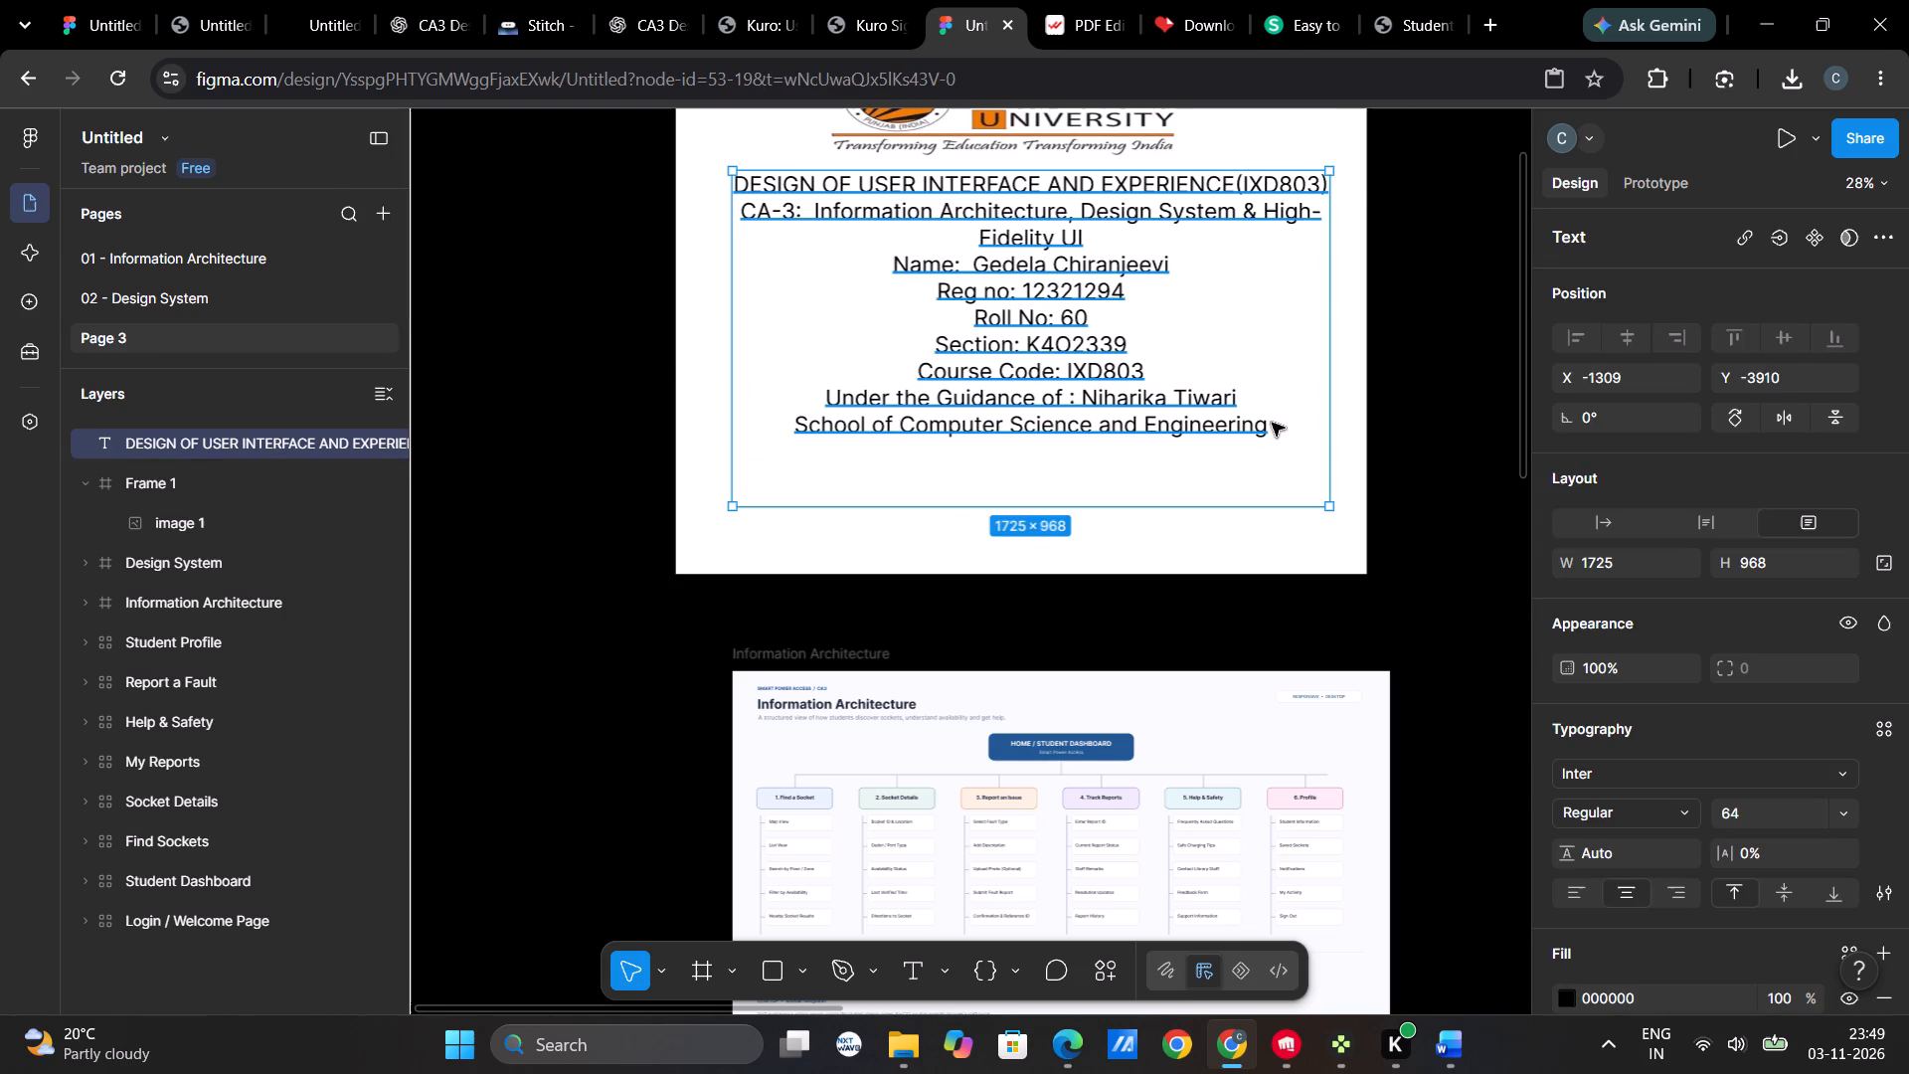
left_click(1272, 428)
triple_click(899, 465)
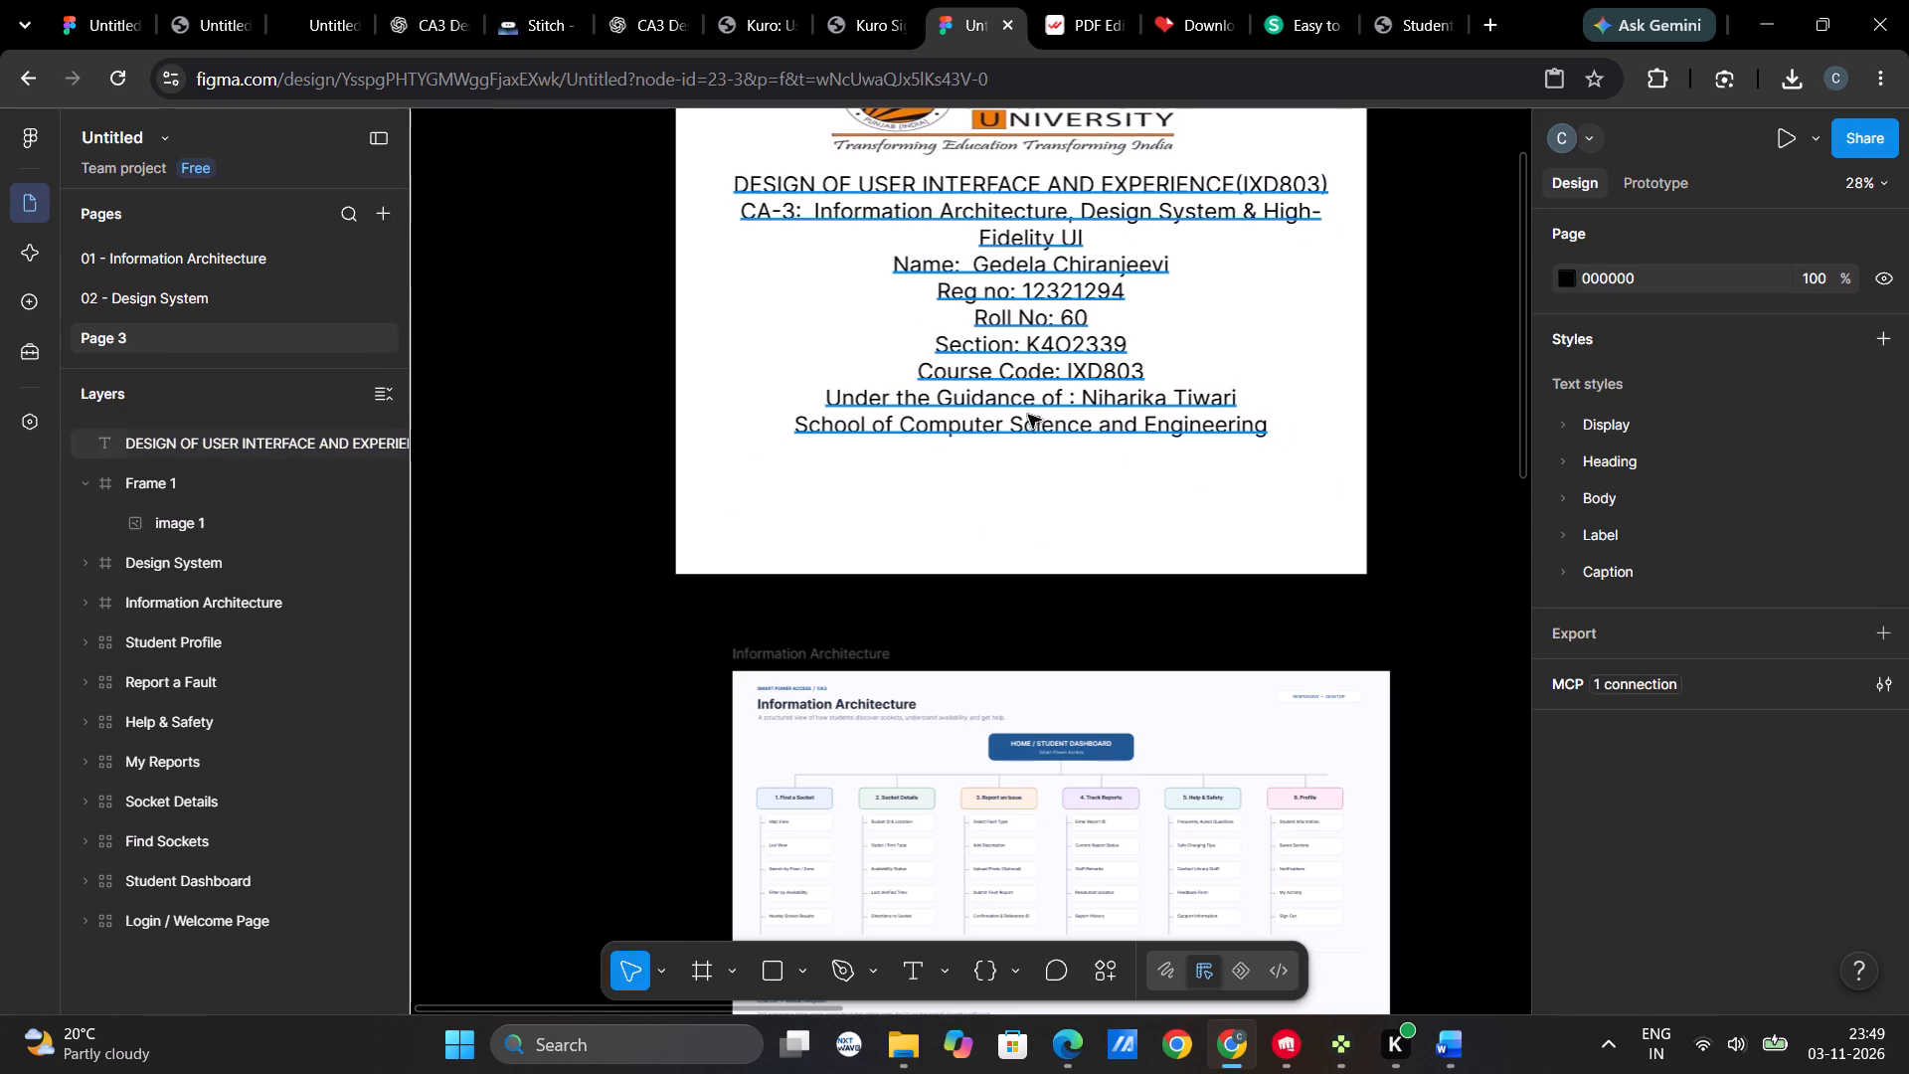
left_click(1100, 429)
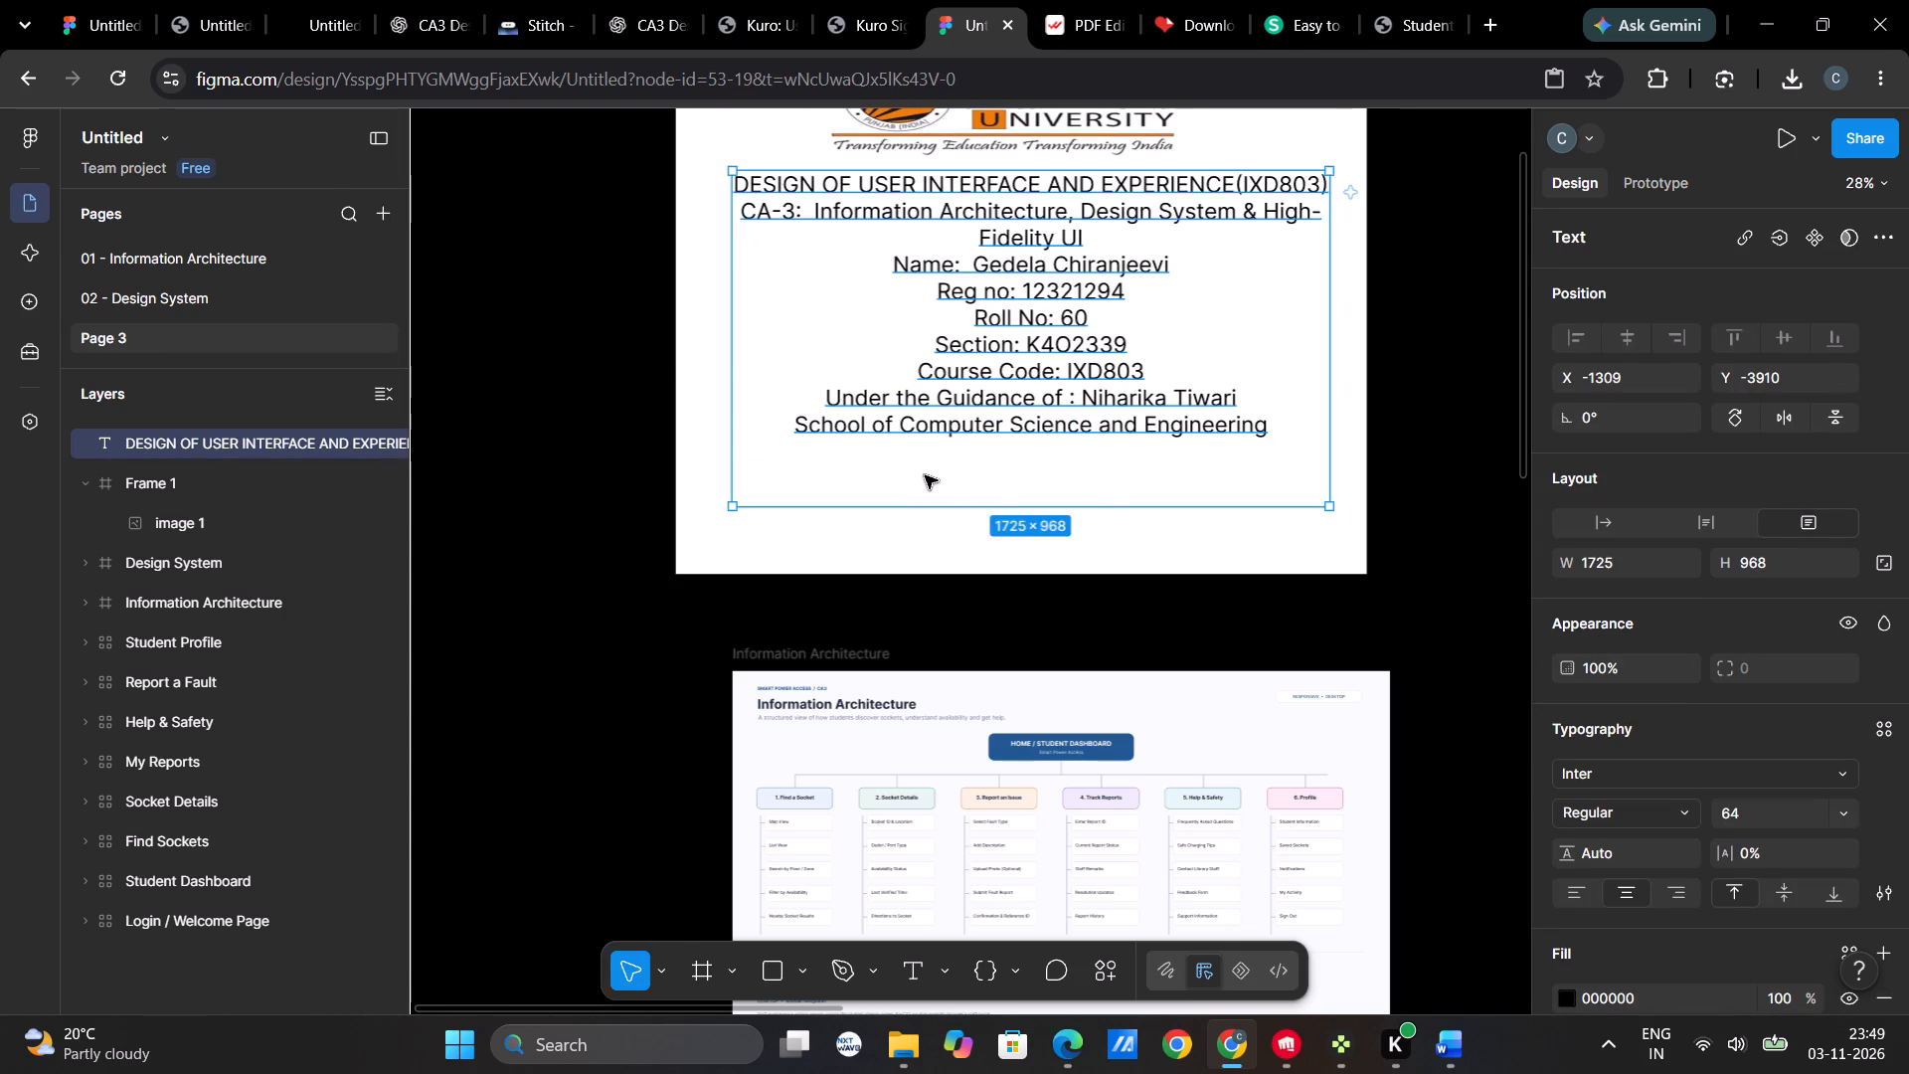
left_click(836, 457)
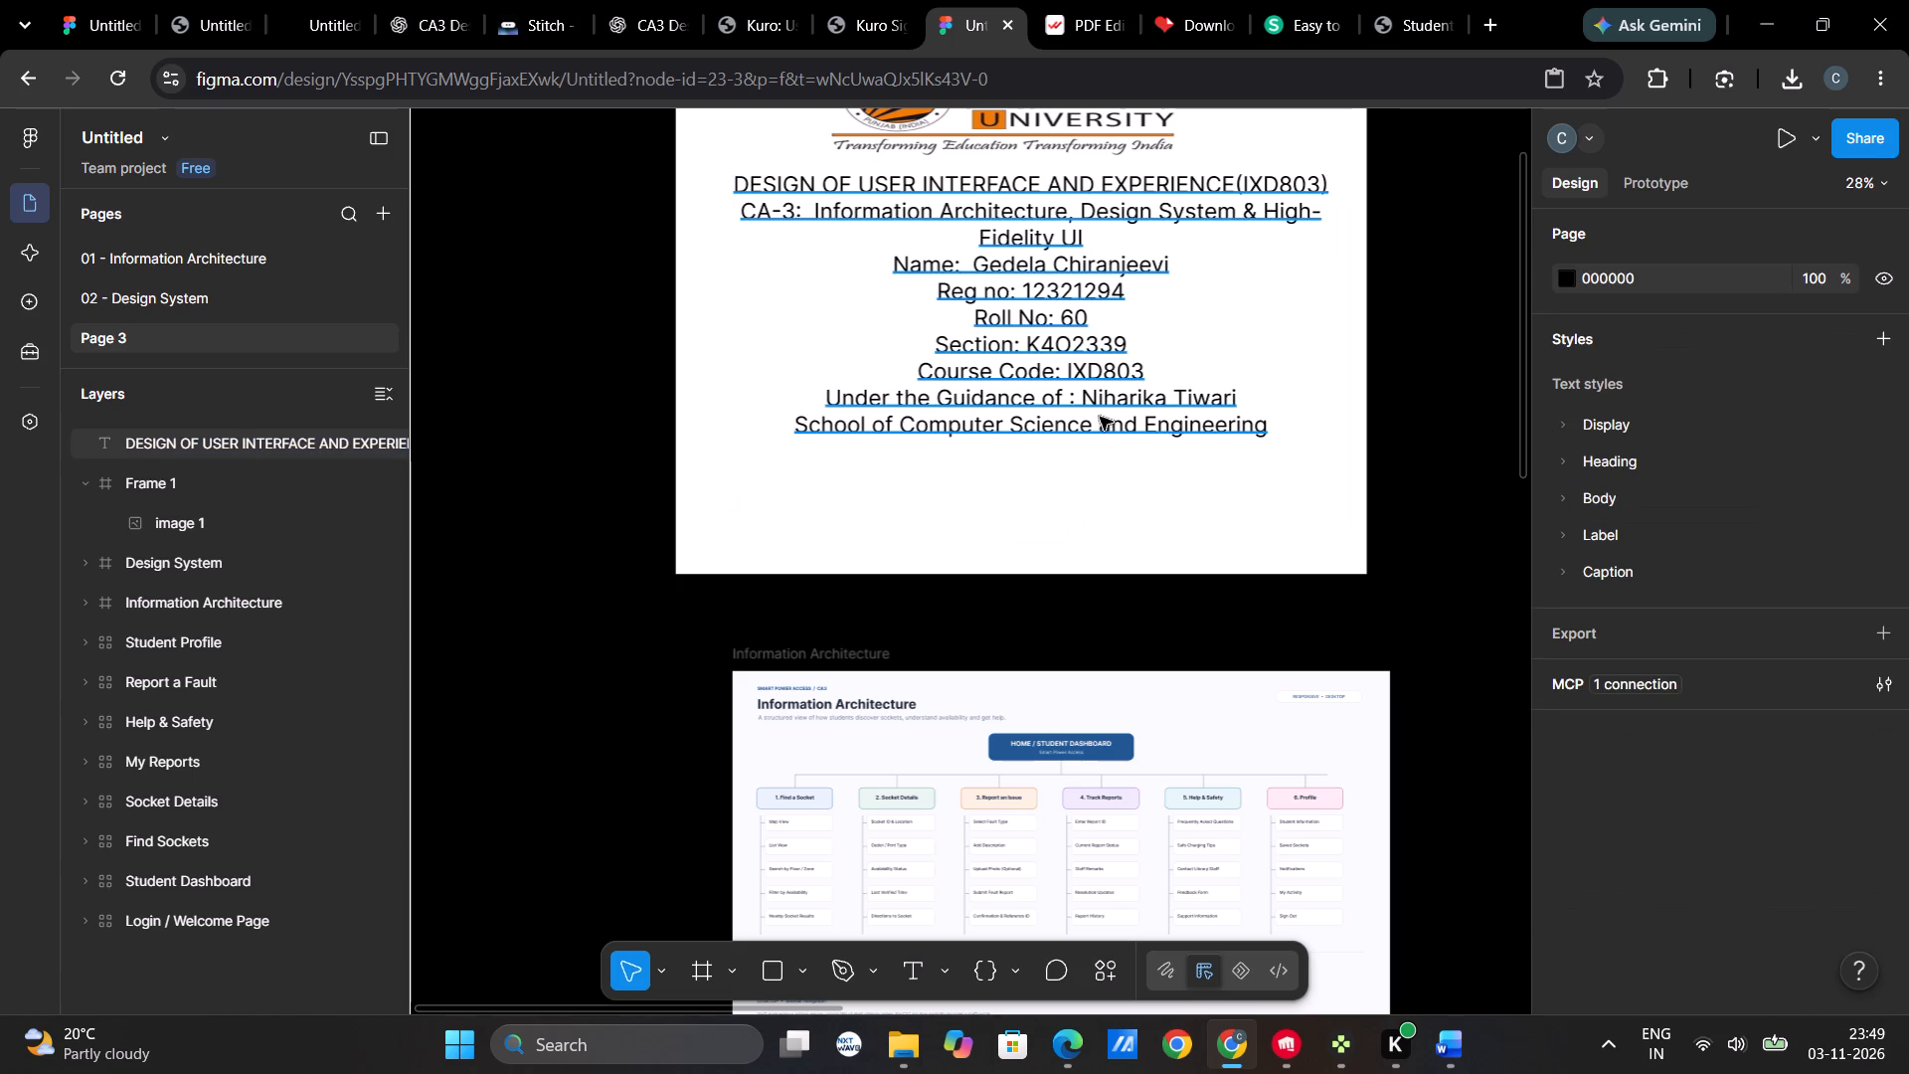
double_click(1192, 427)
left_click(1272, 426)
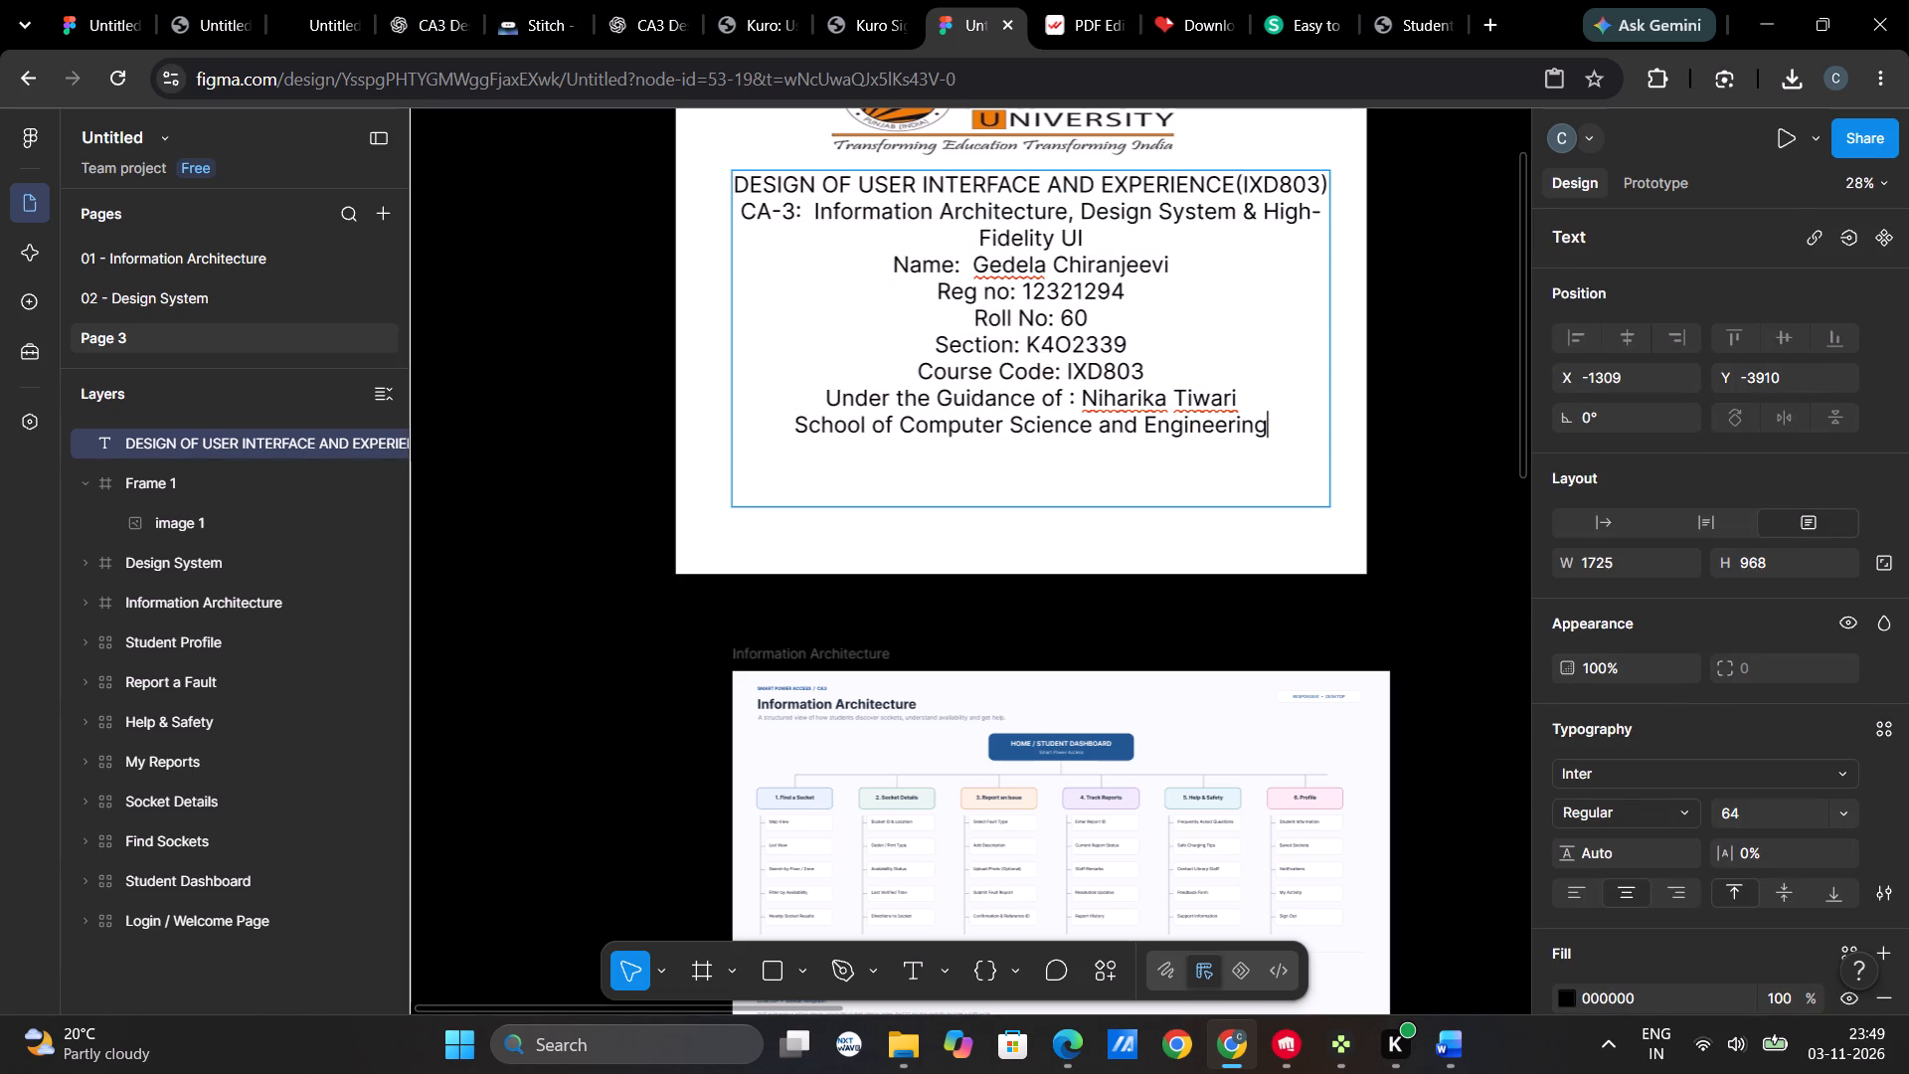
key("Return")
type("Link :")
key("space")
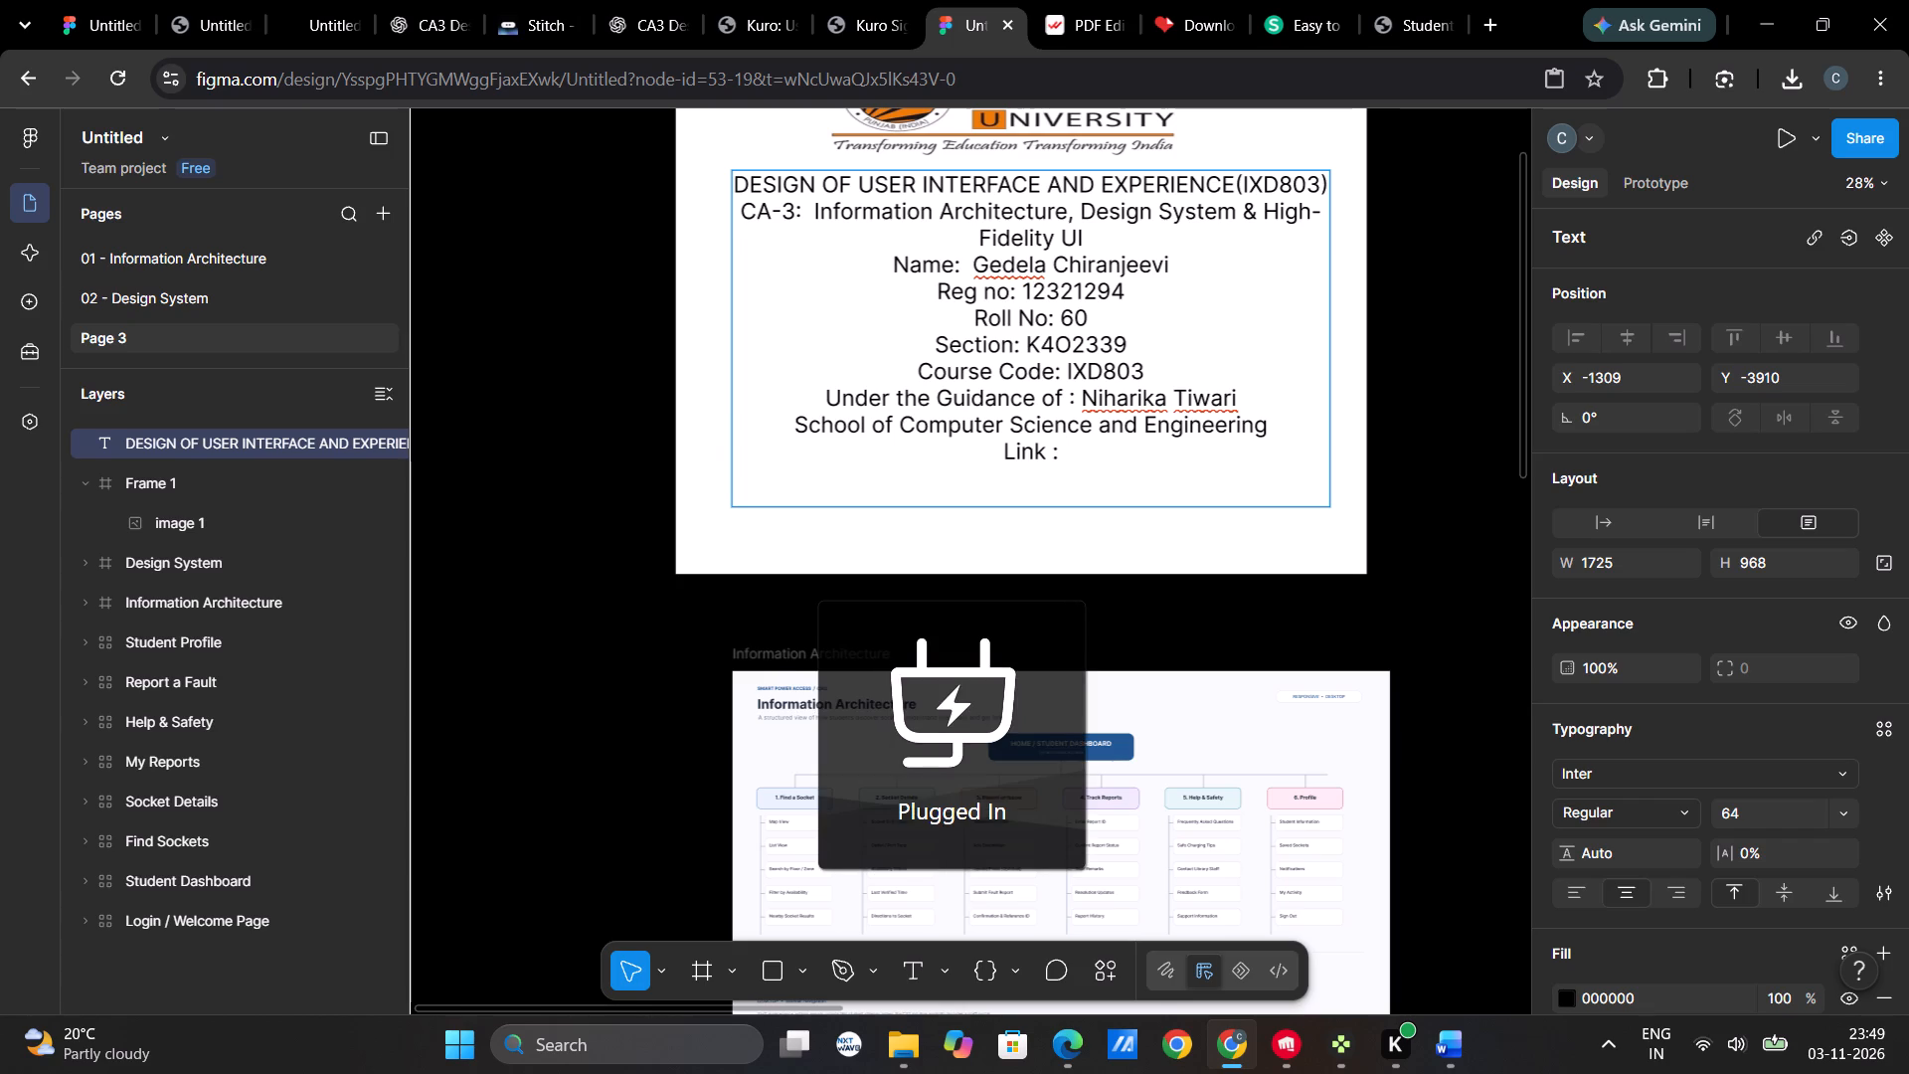
Copy the design file's web address and insert it as a hyperlink after "Link :" in the cover text.
left_click(1033, 84)
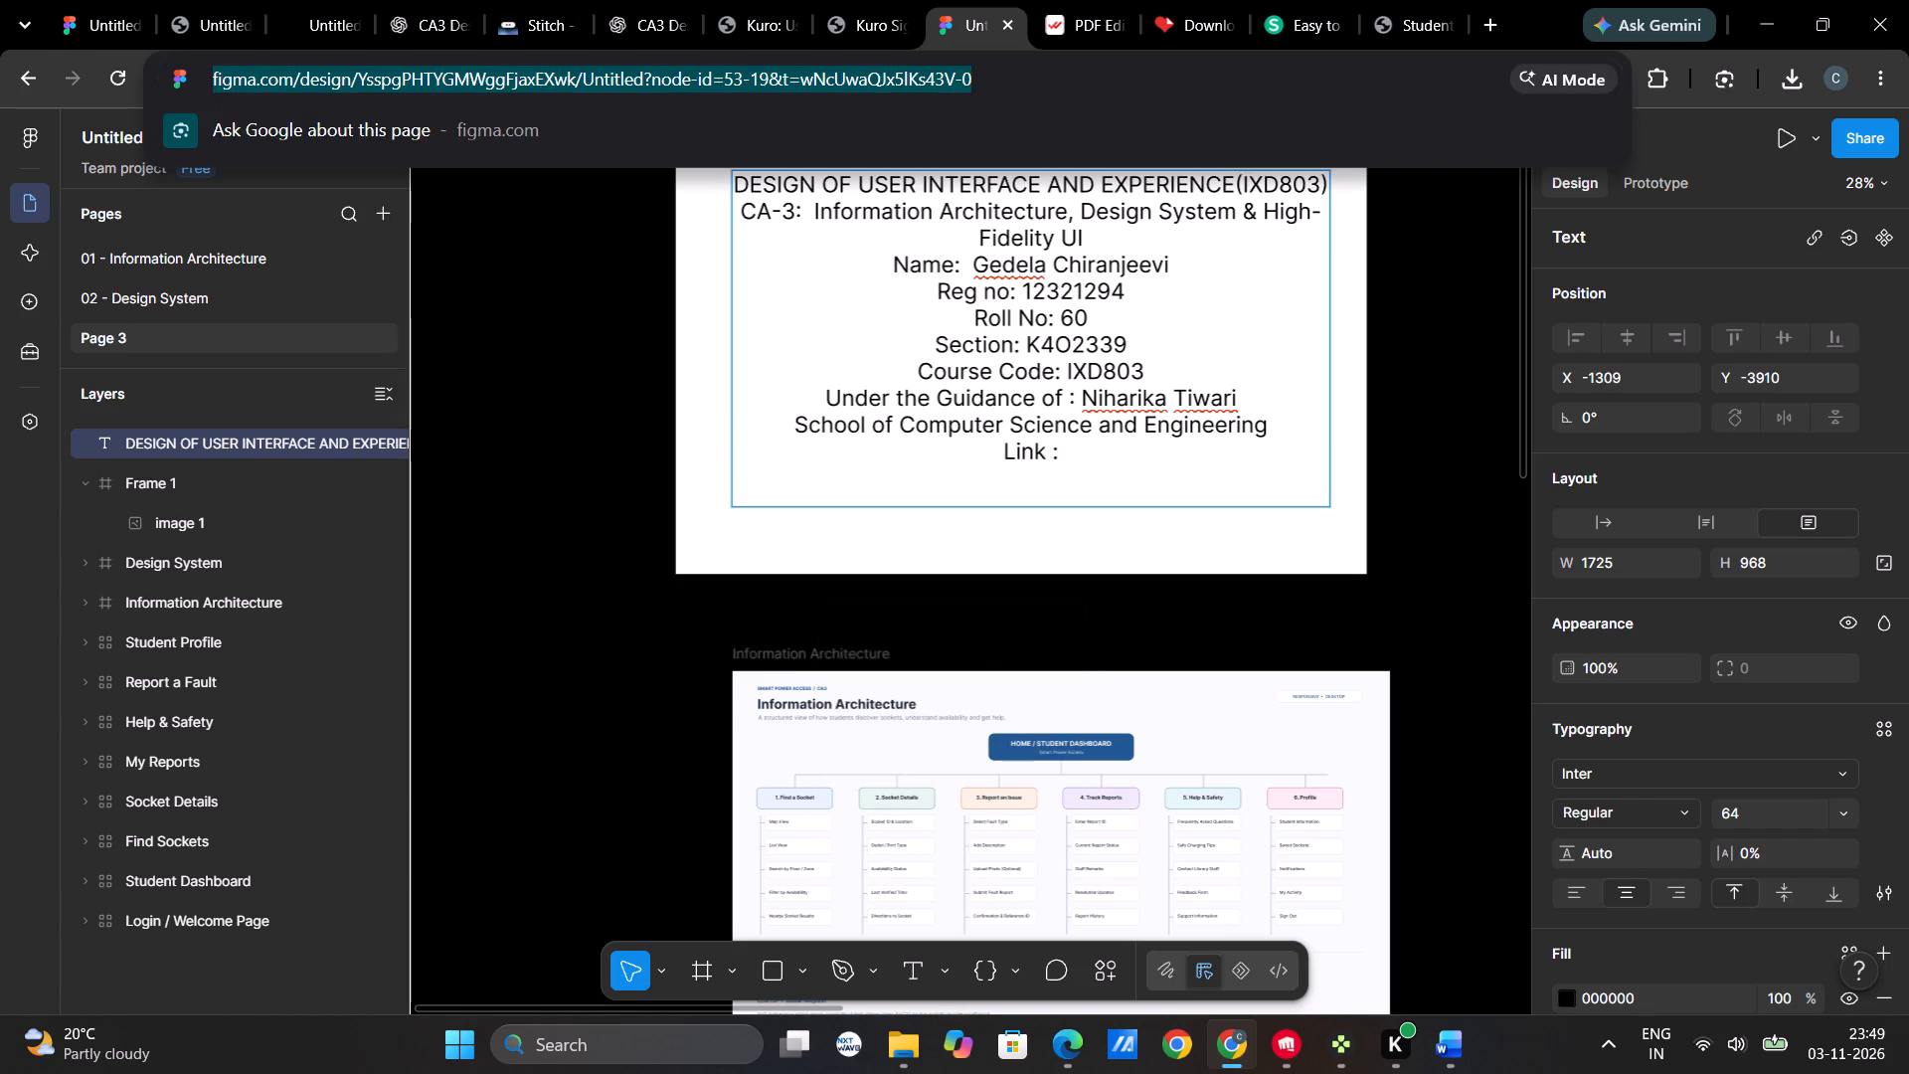
key("ctrl+c")
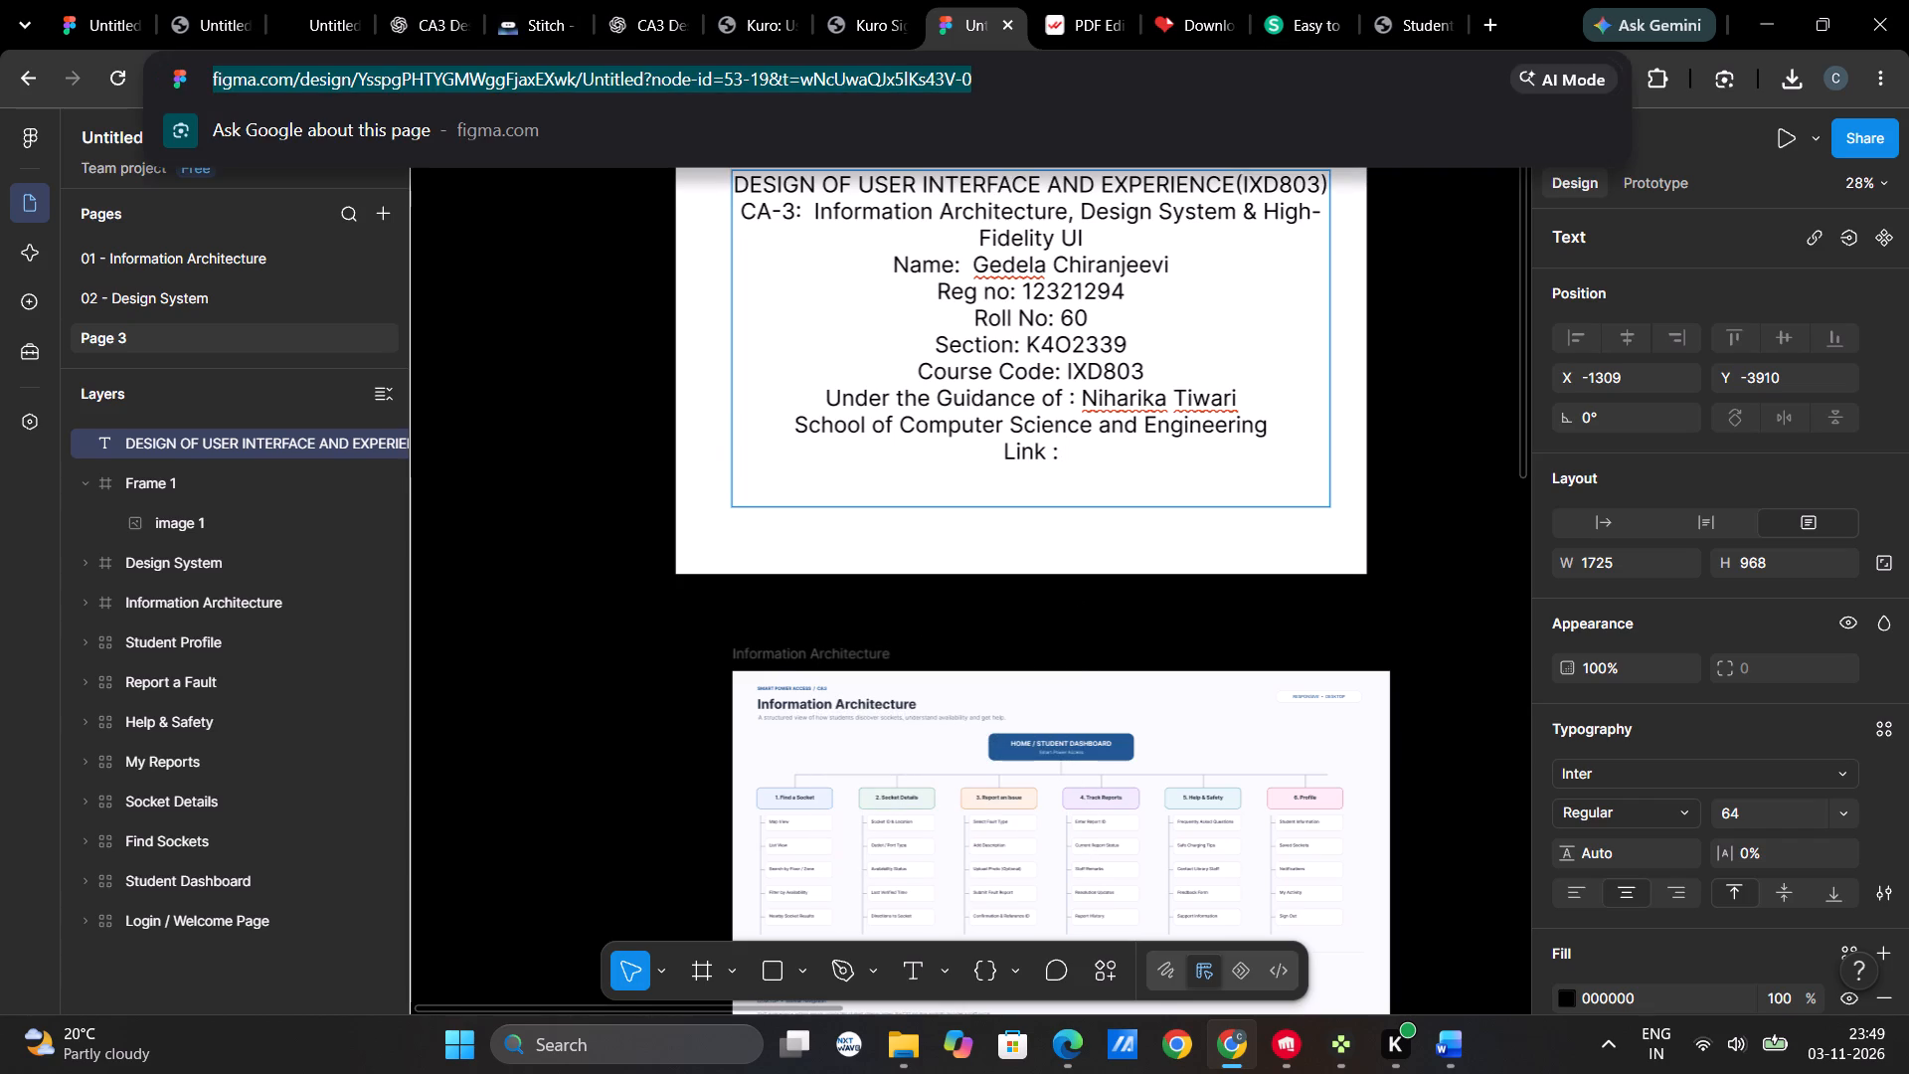
left_click(1076, 450)
scroll(1625, 879, "down", 4)
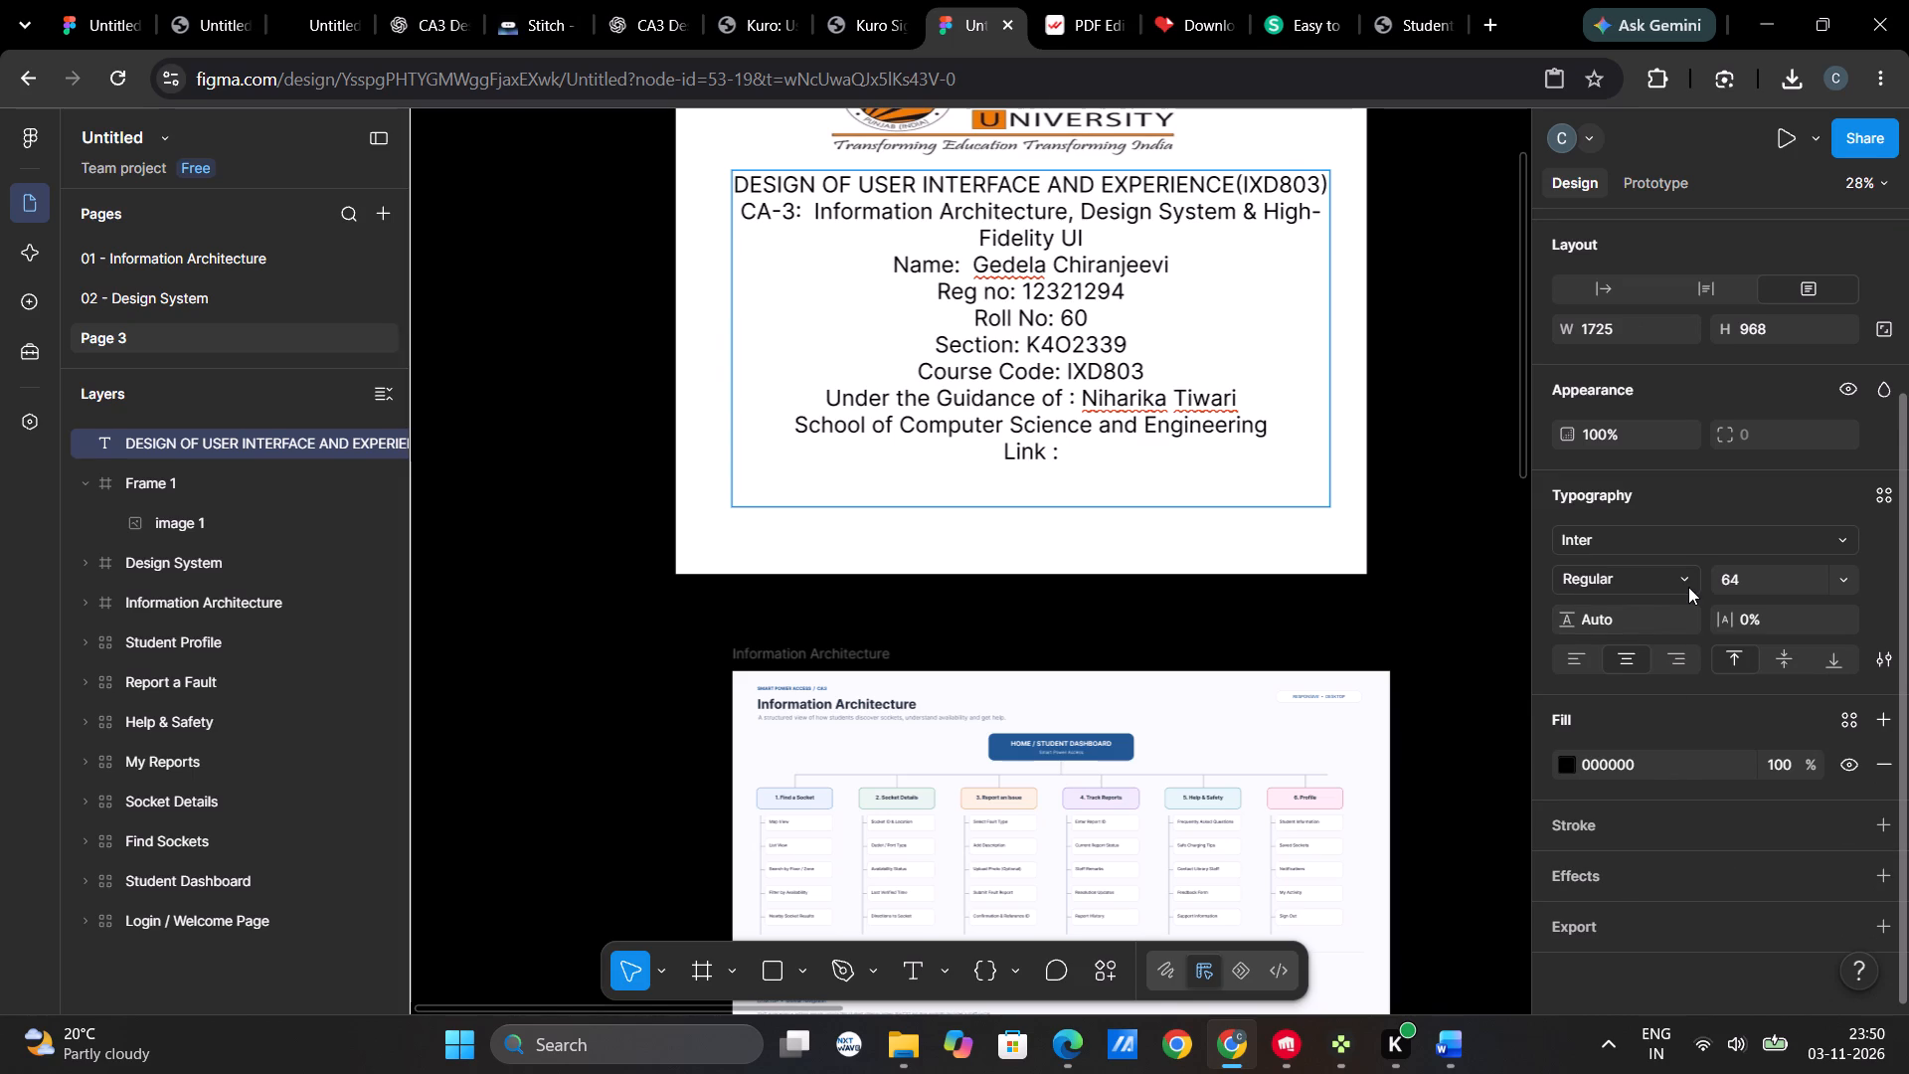
scroll(1688, 587, "up", 4)
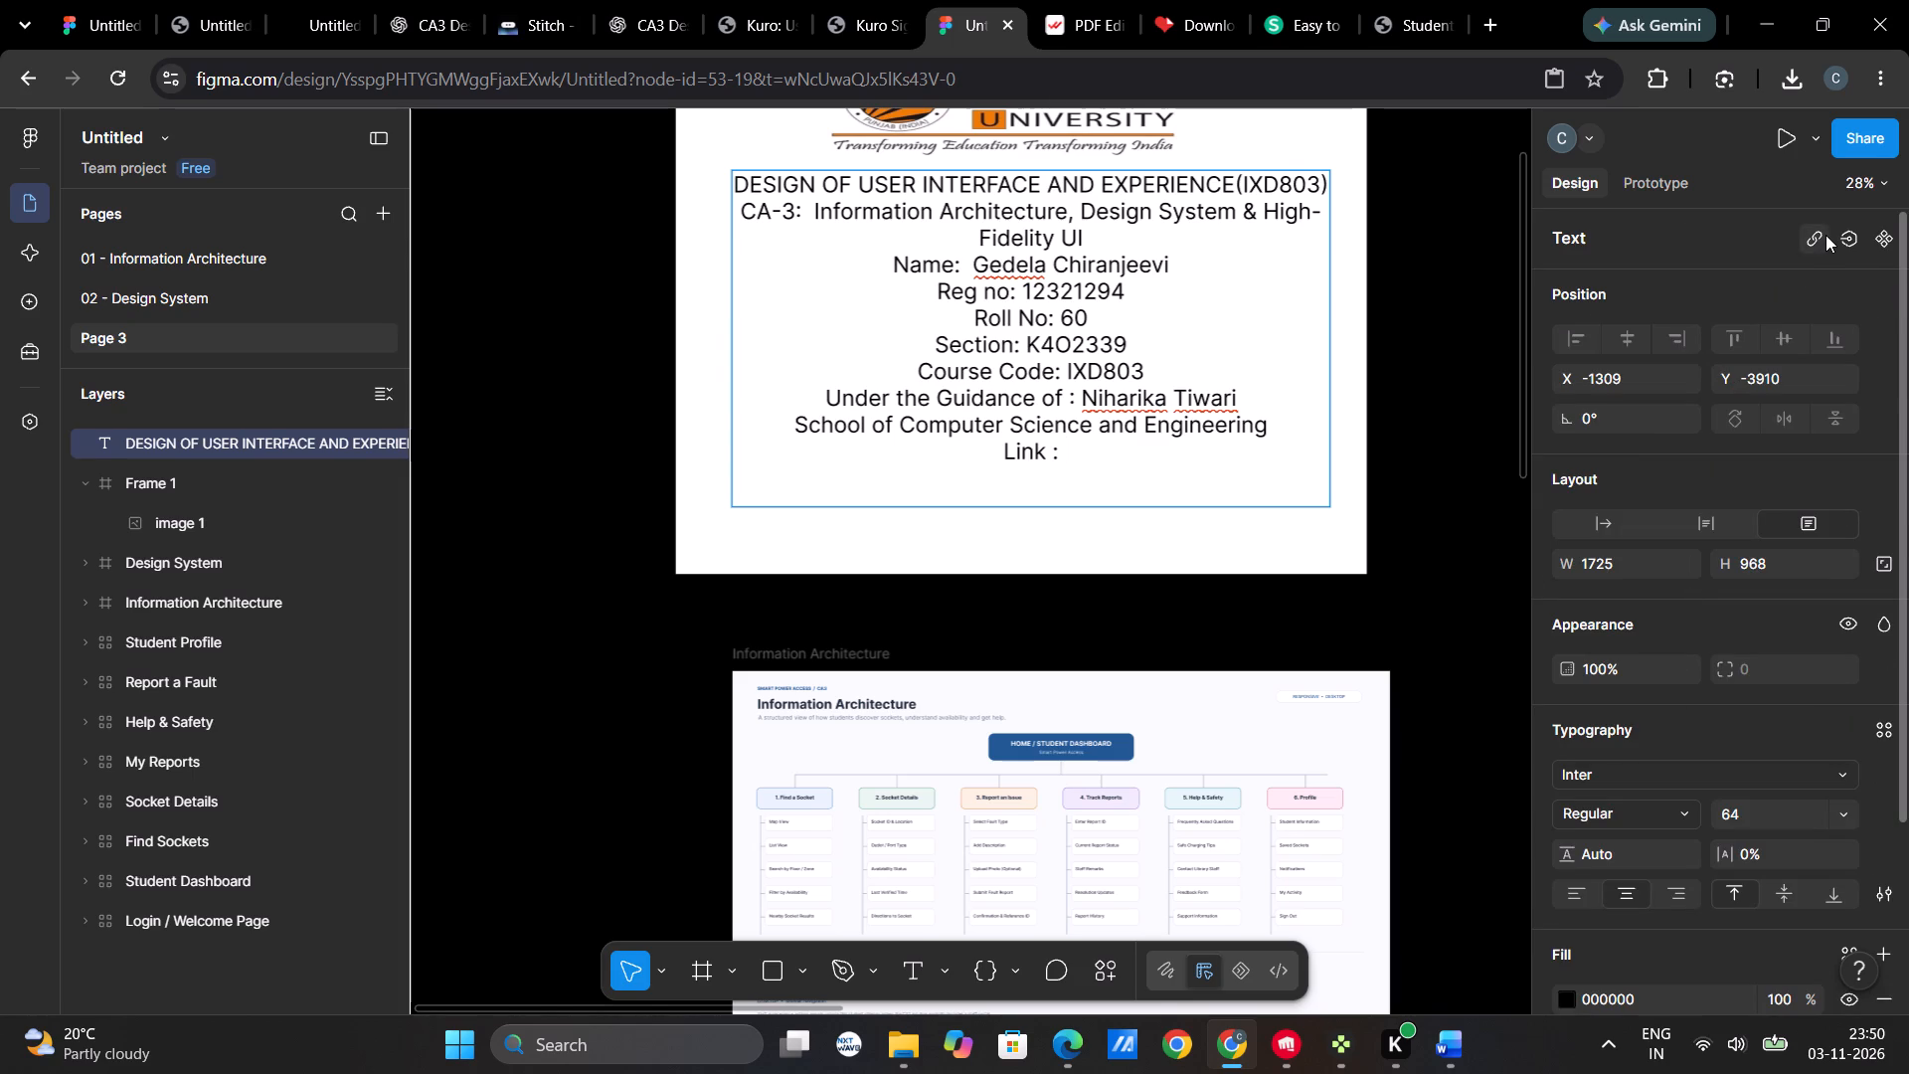
left_click(1816, 235)
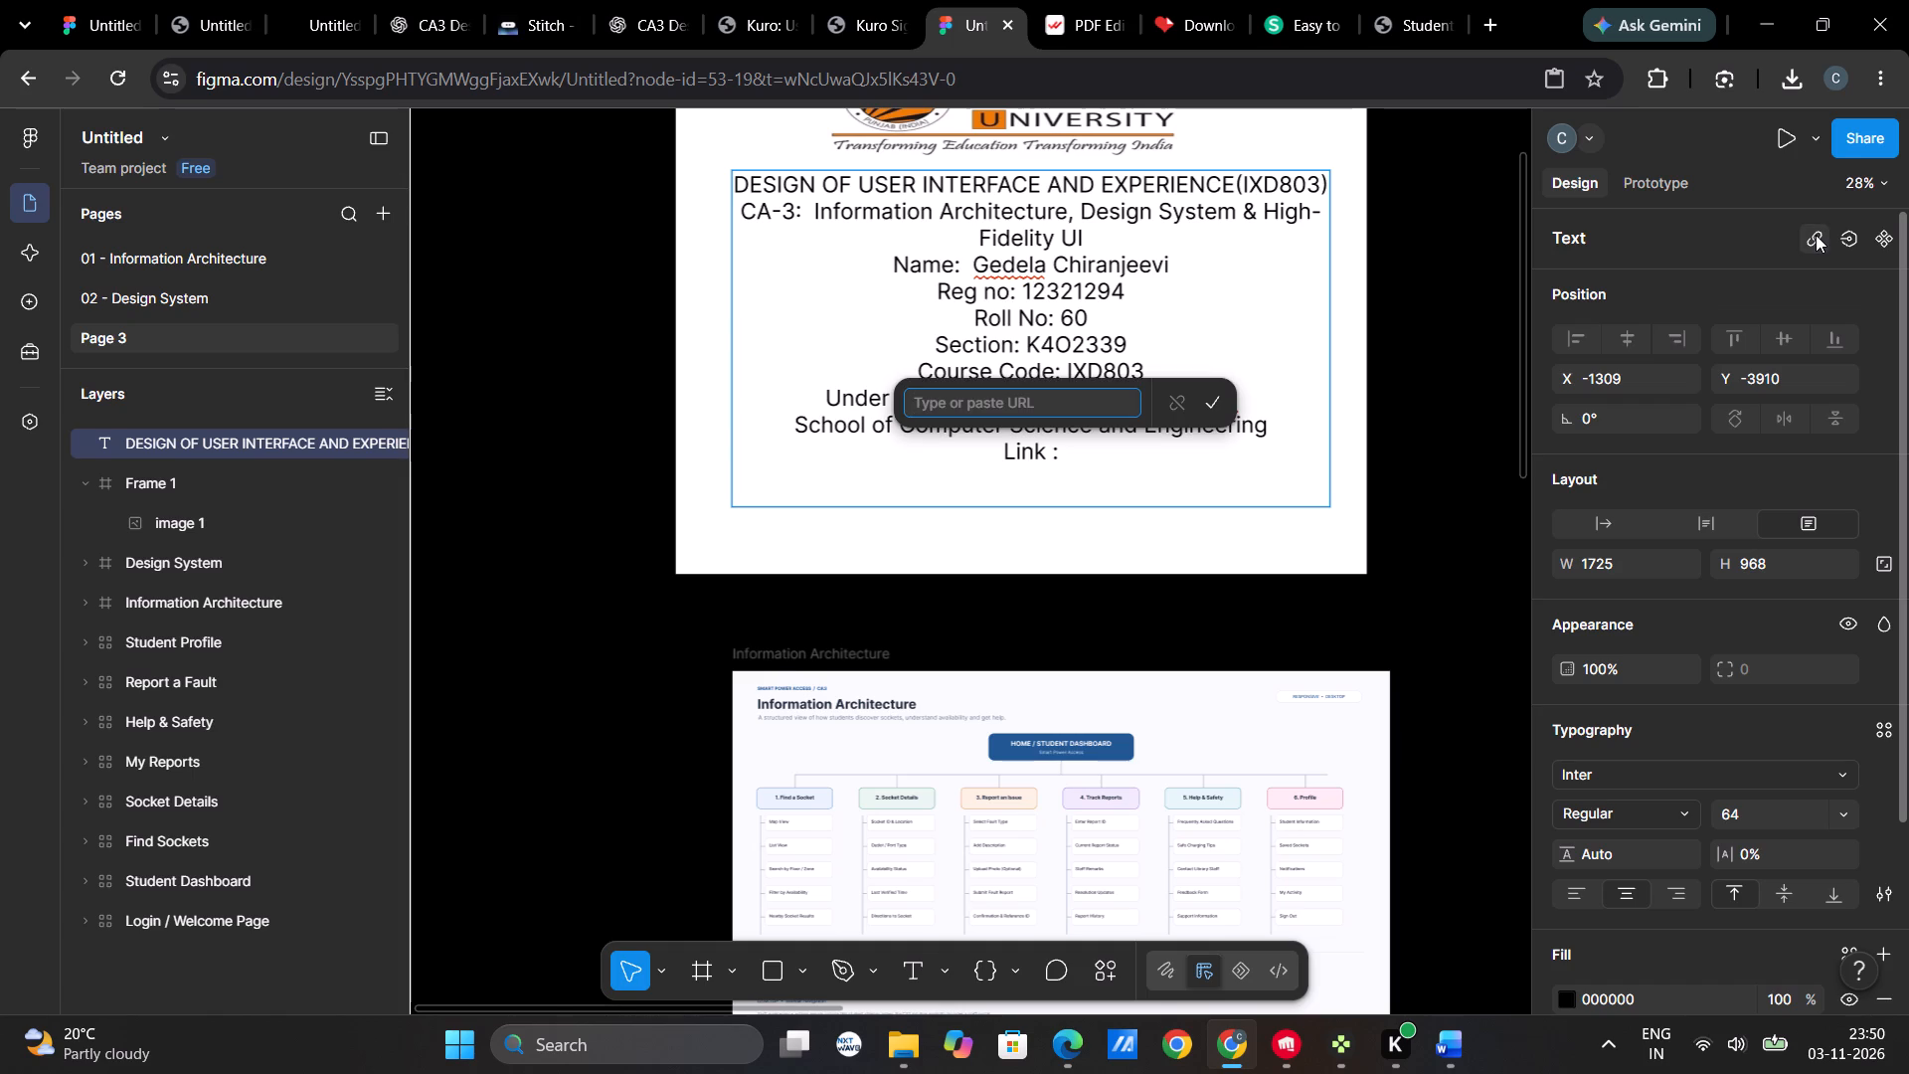
key("ctrl+v")
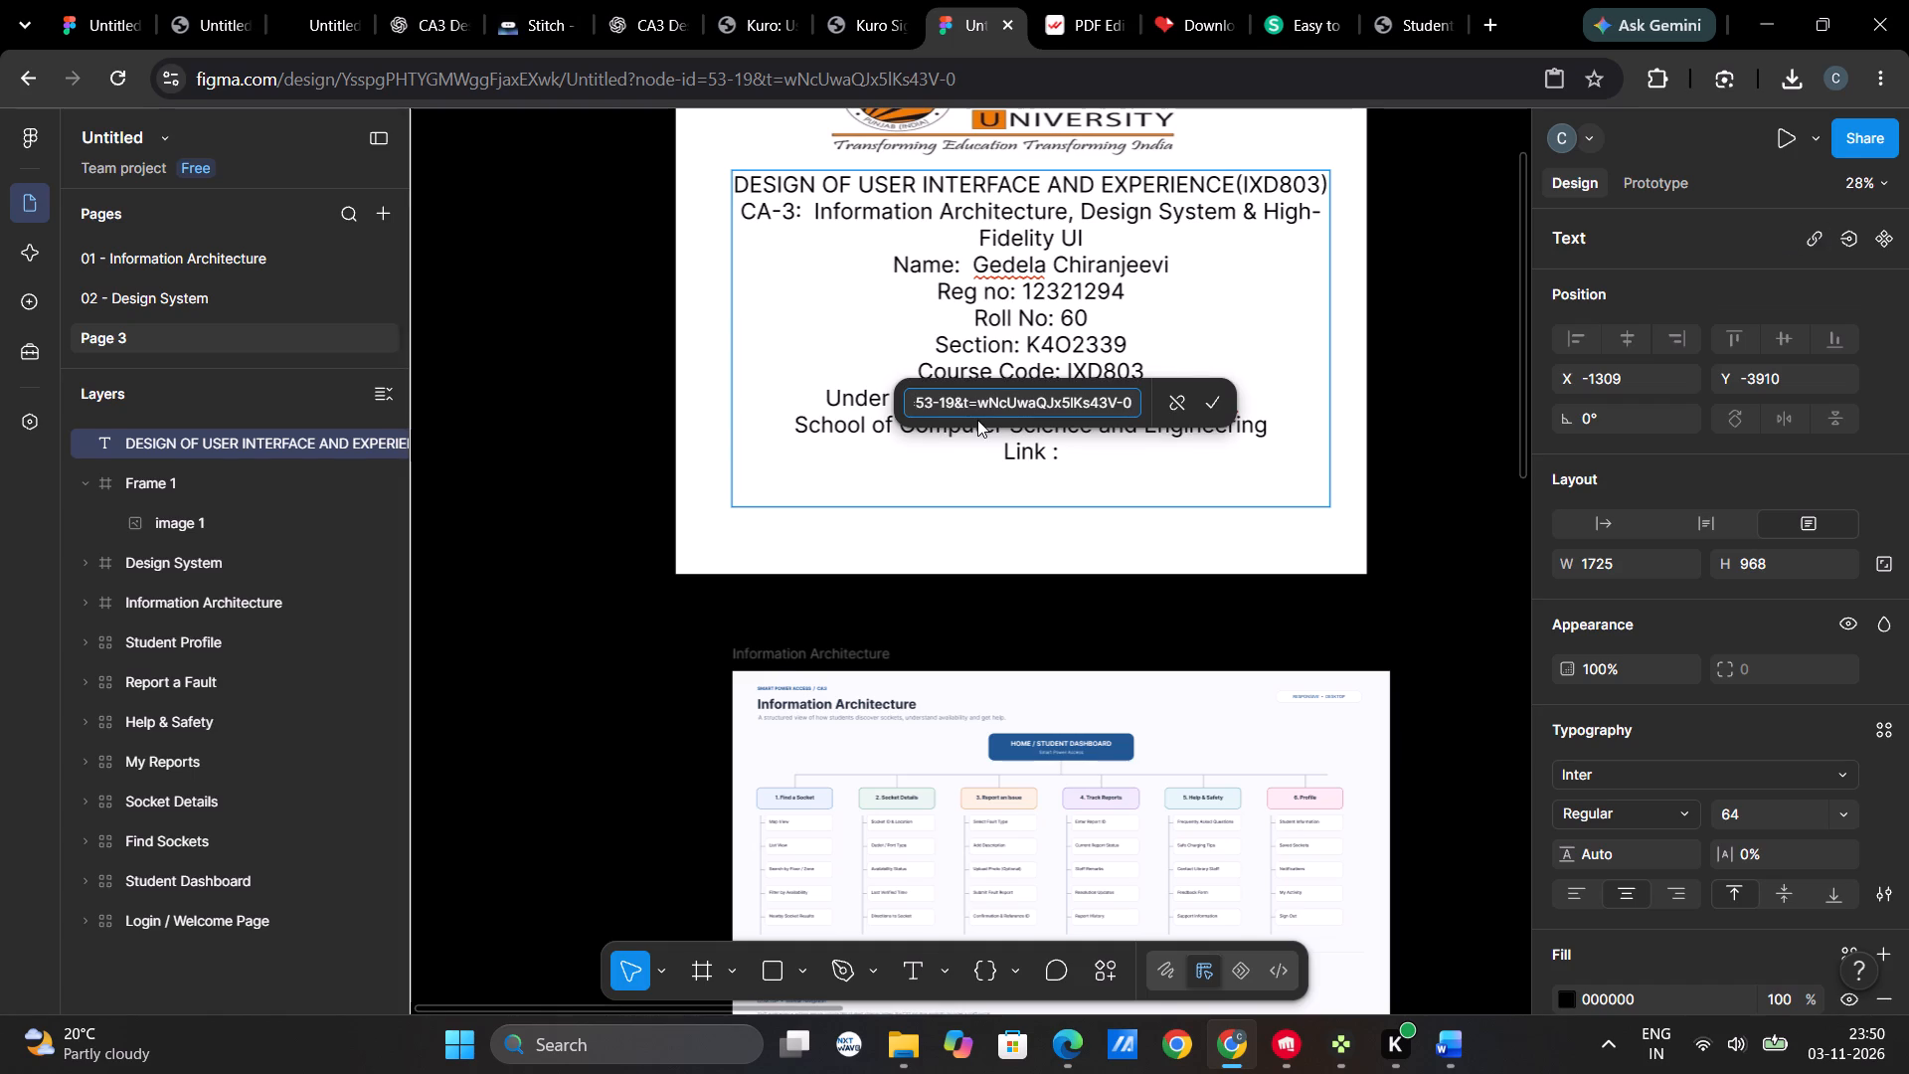
key("Return")
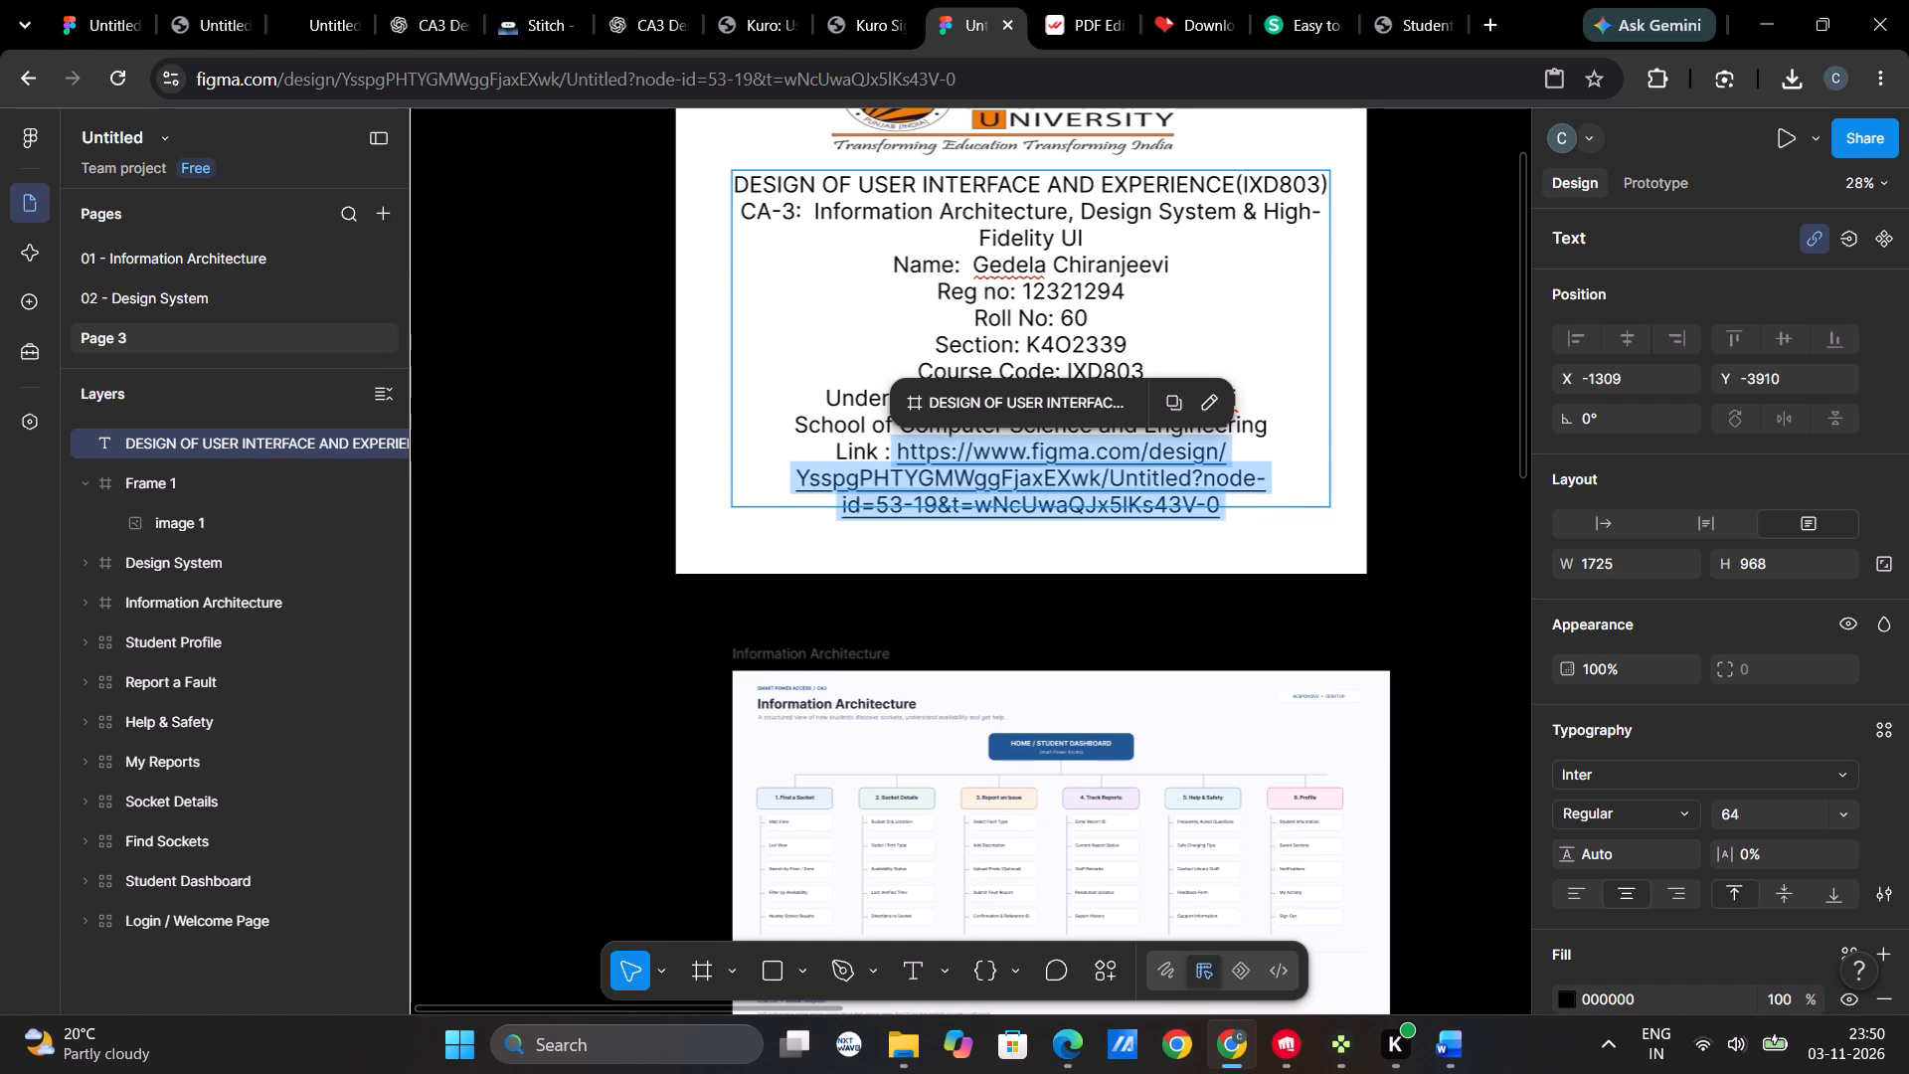
Colour the hyperlink text on the cover page blue, 0A4BF0.
left_click(893, 447)
left_click_drag(893, 447, 1213, 518)
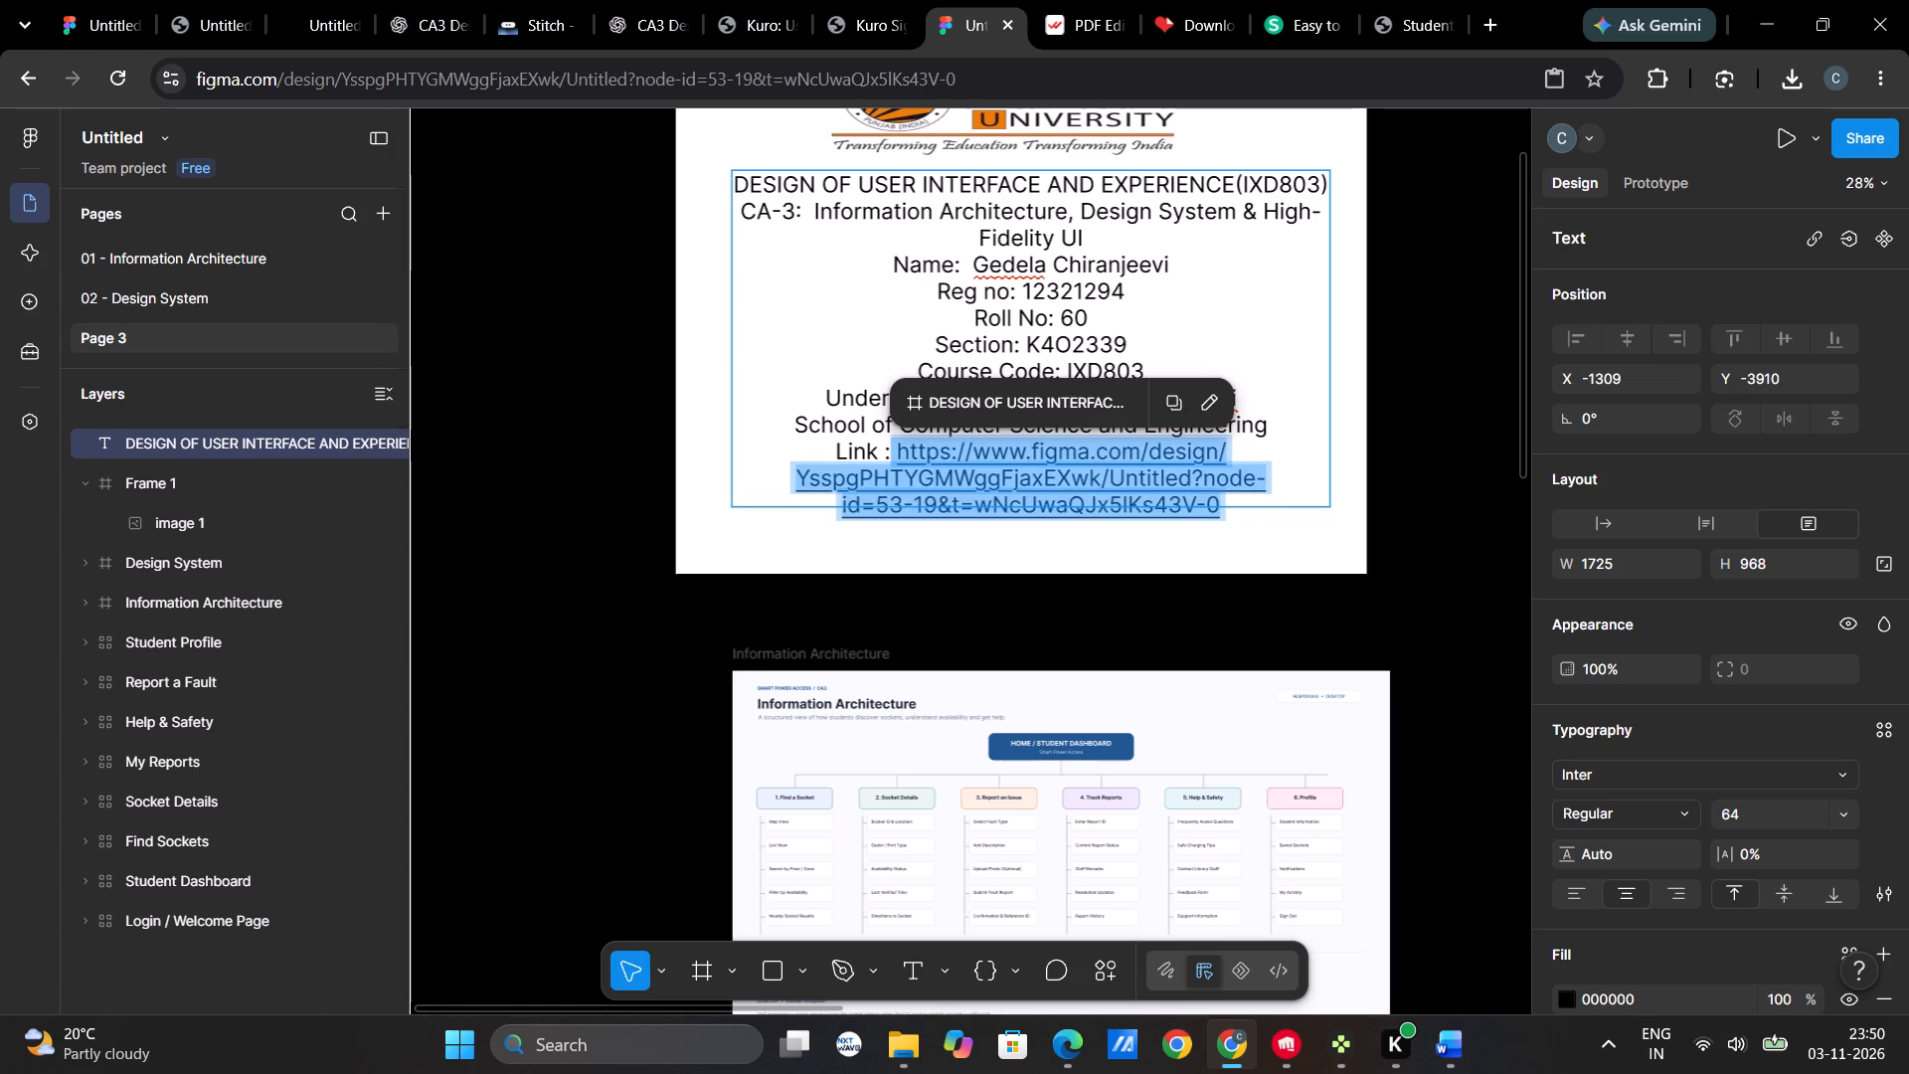
left_click_drag(1213, 518, 1216, 517)
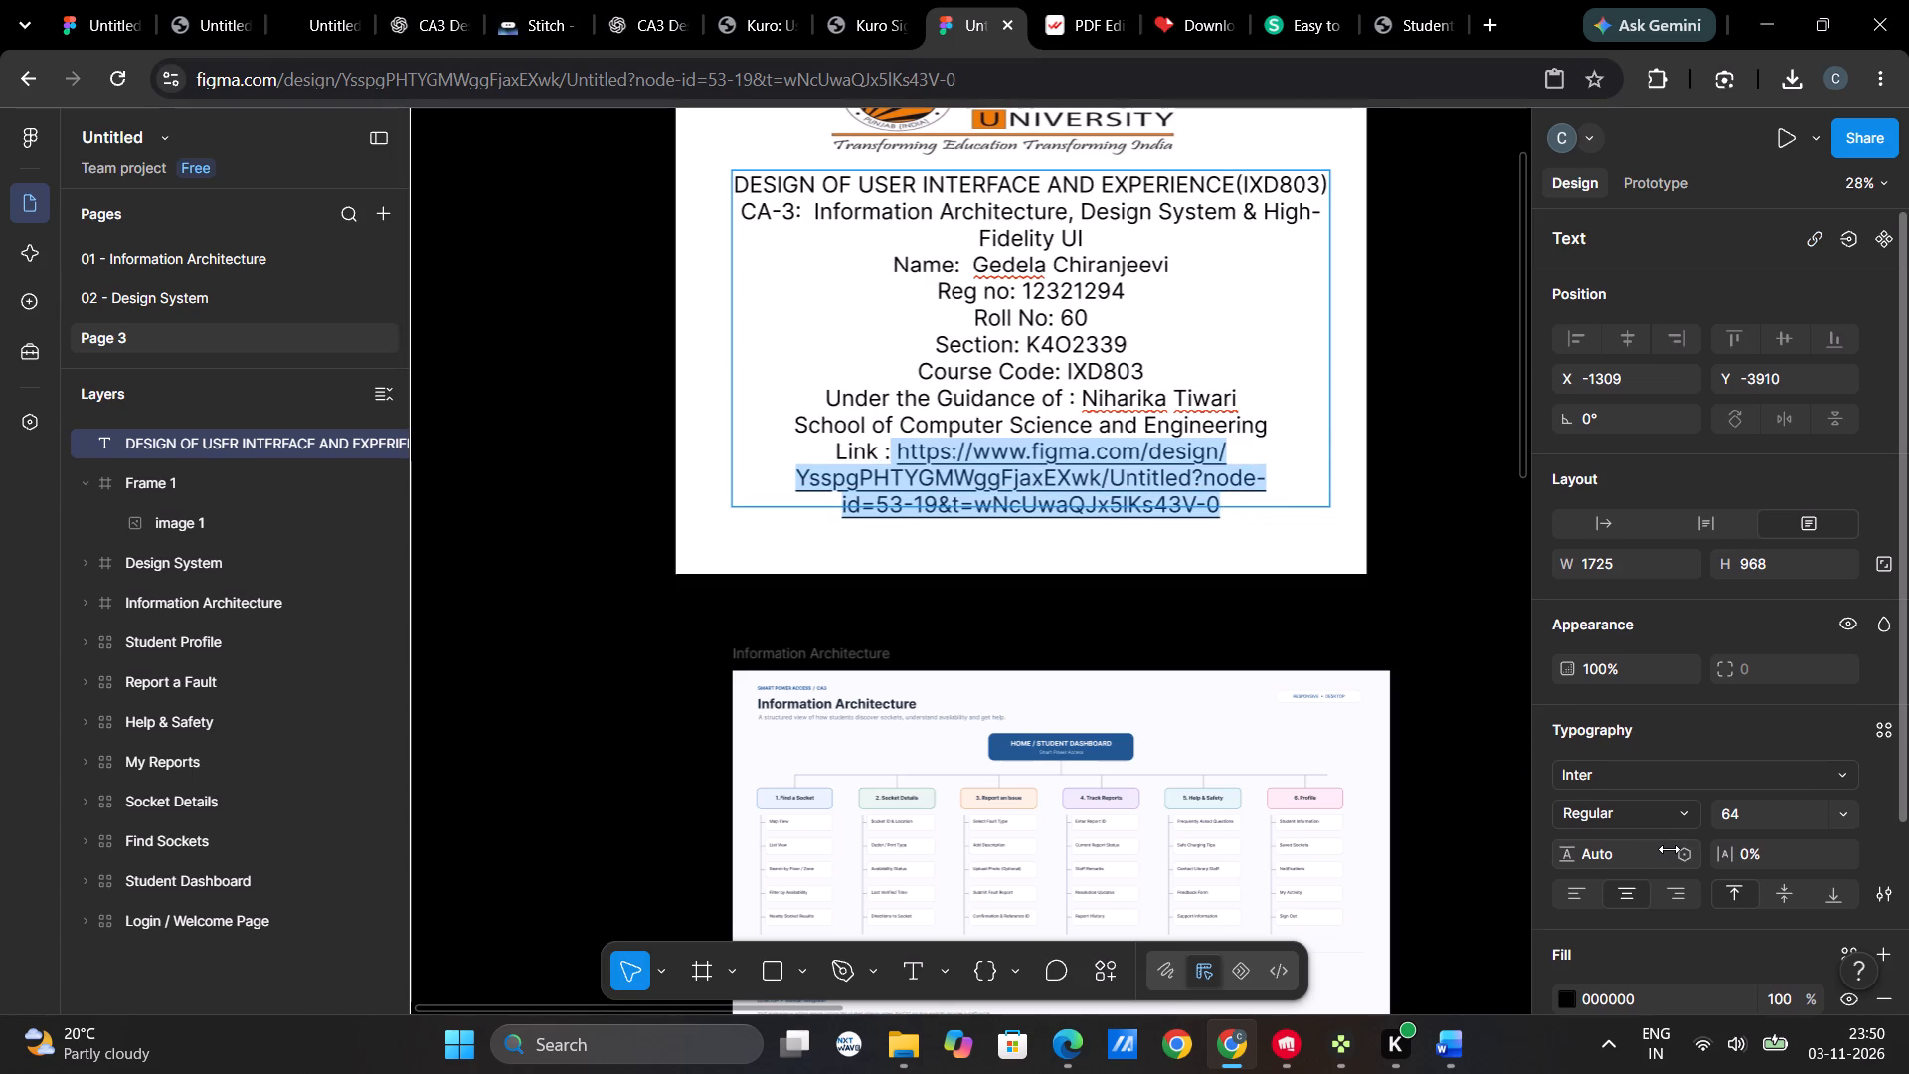
scroll(1669, 849, "down", 3)
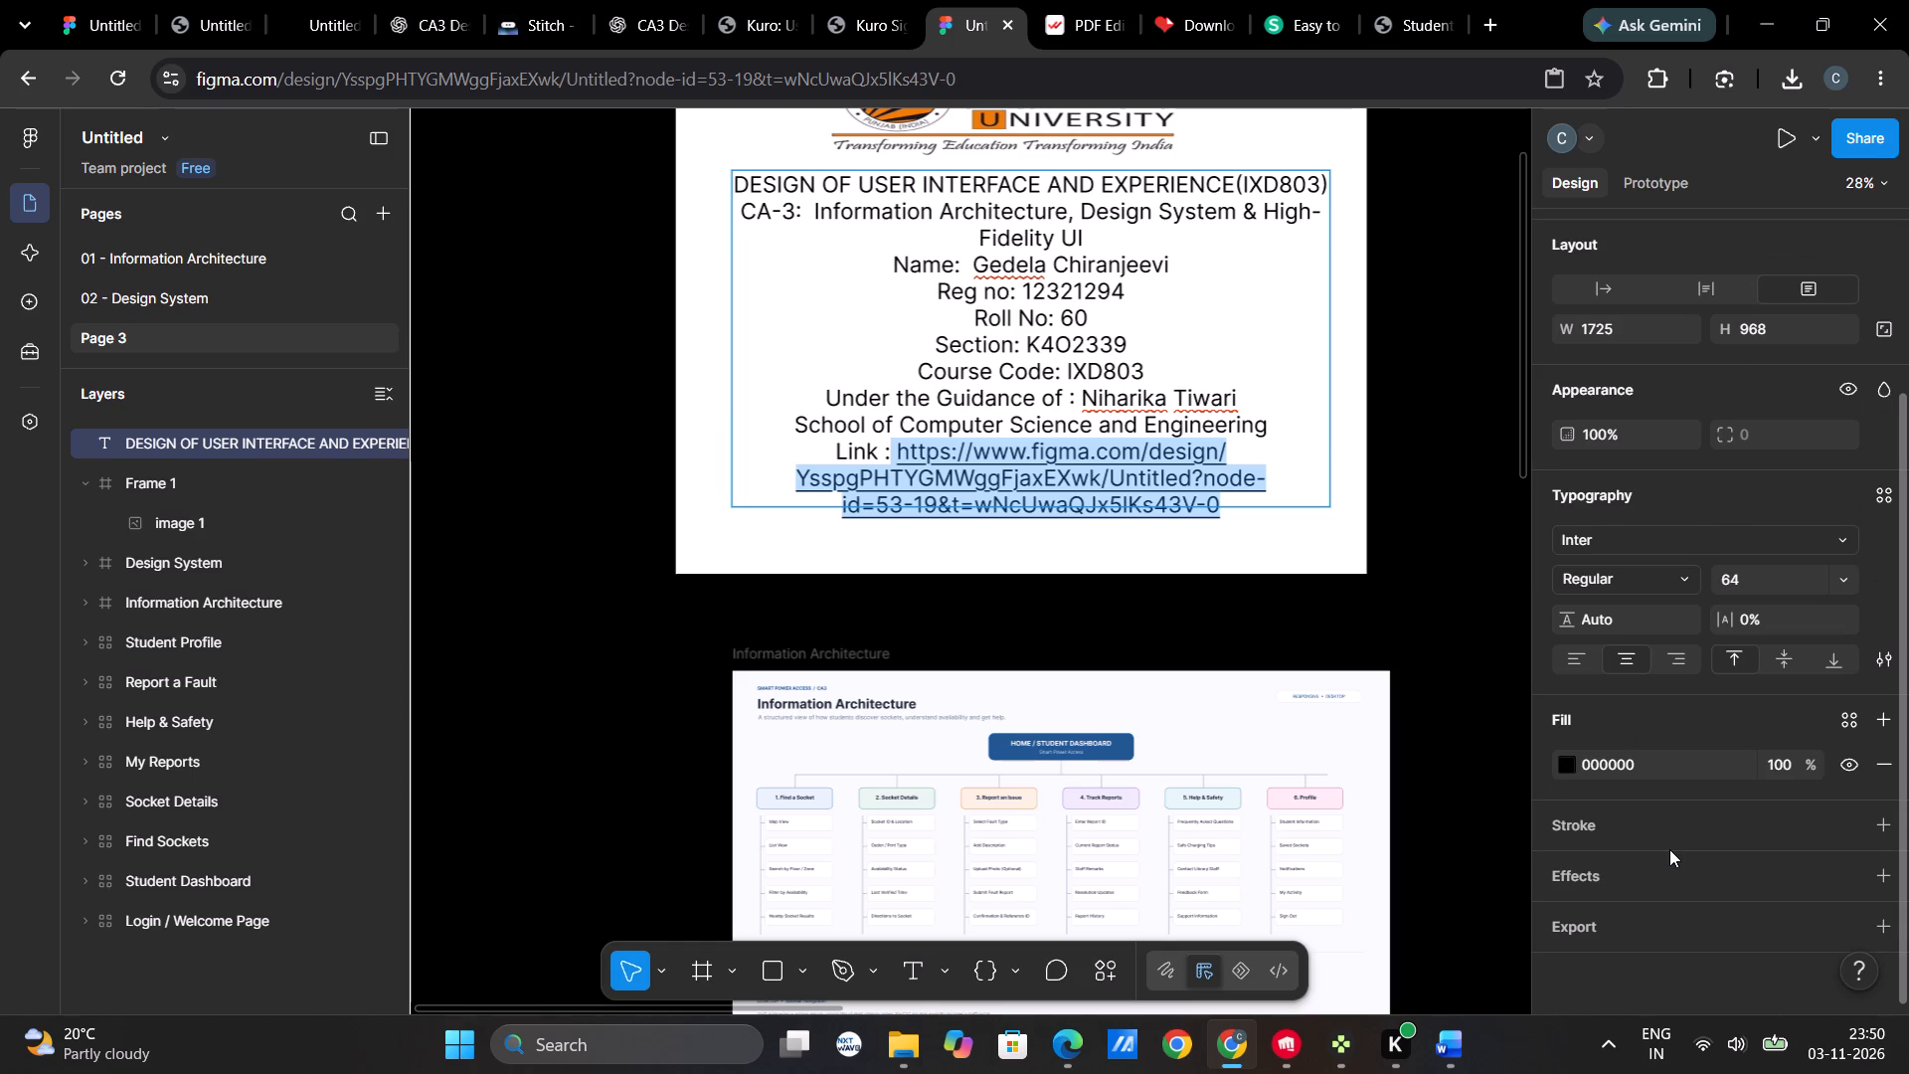
scroll(1669, 849, "up", 3)
scroll(1669, 849, "down", 2)
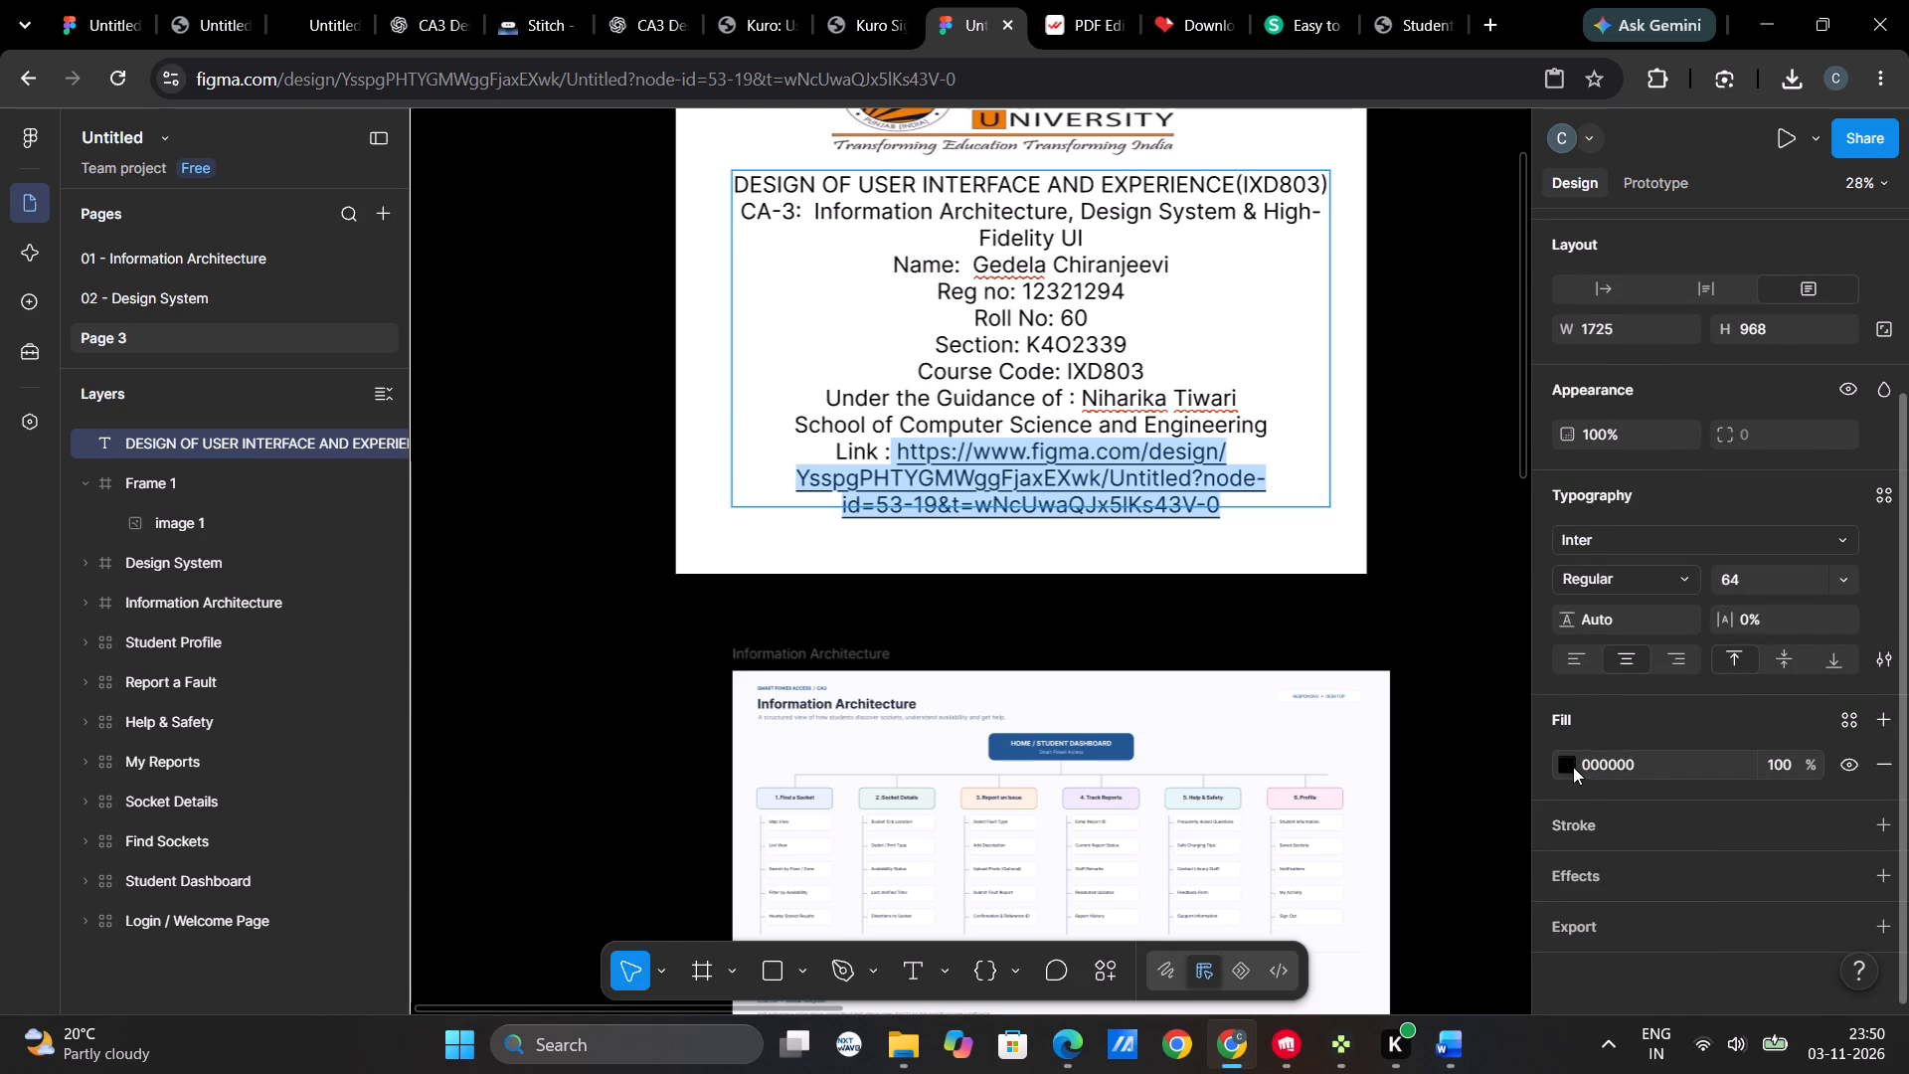
left_click(1572, 766)
left_click(1428, 734)
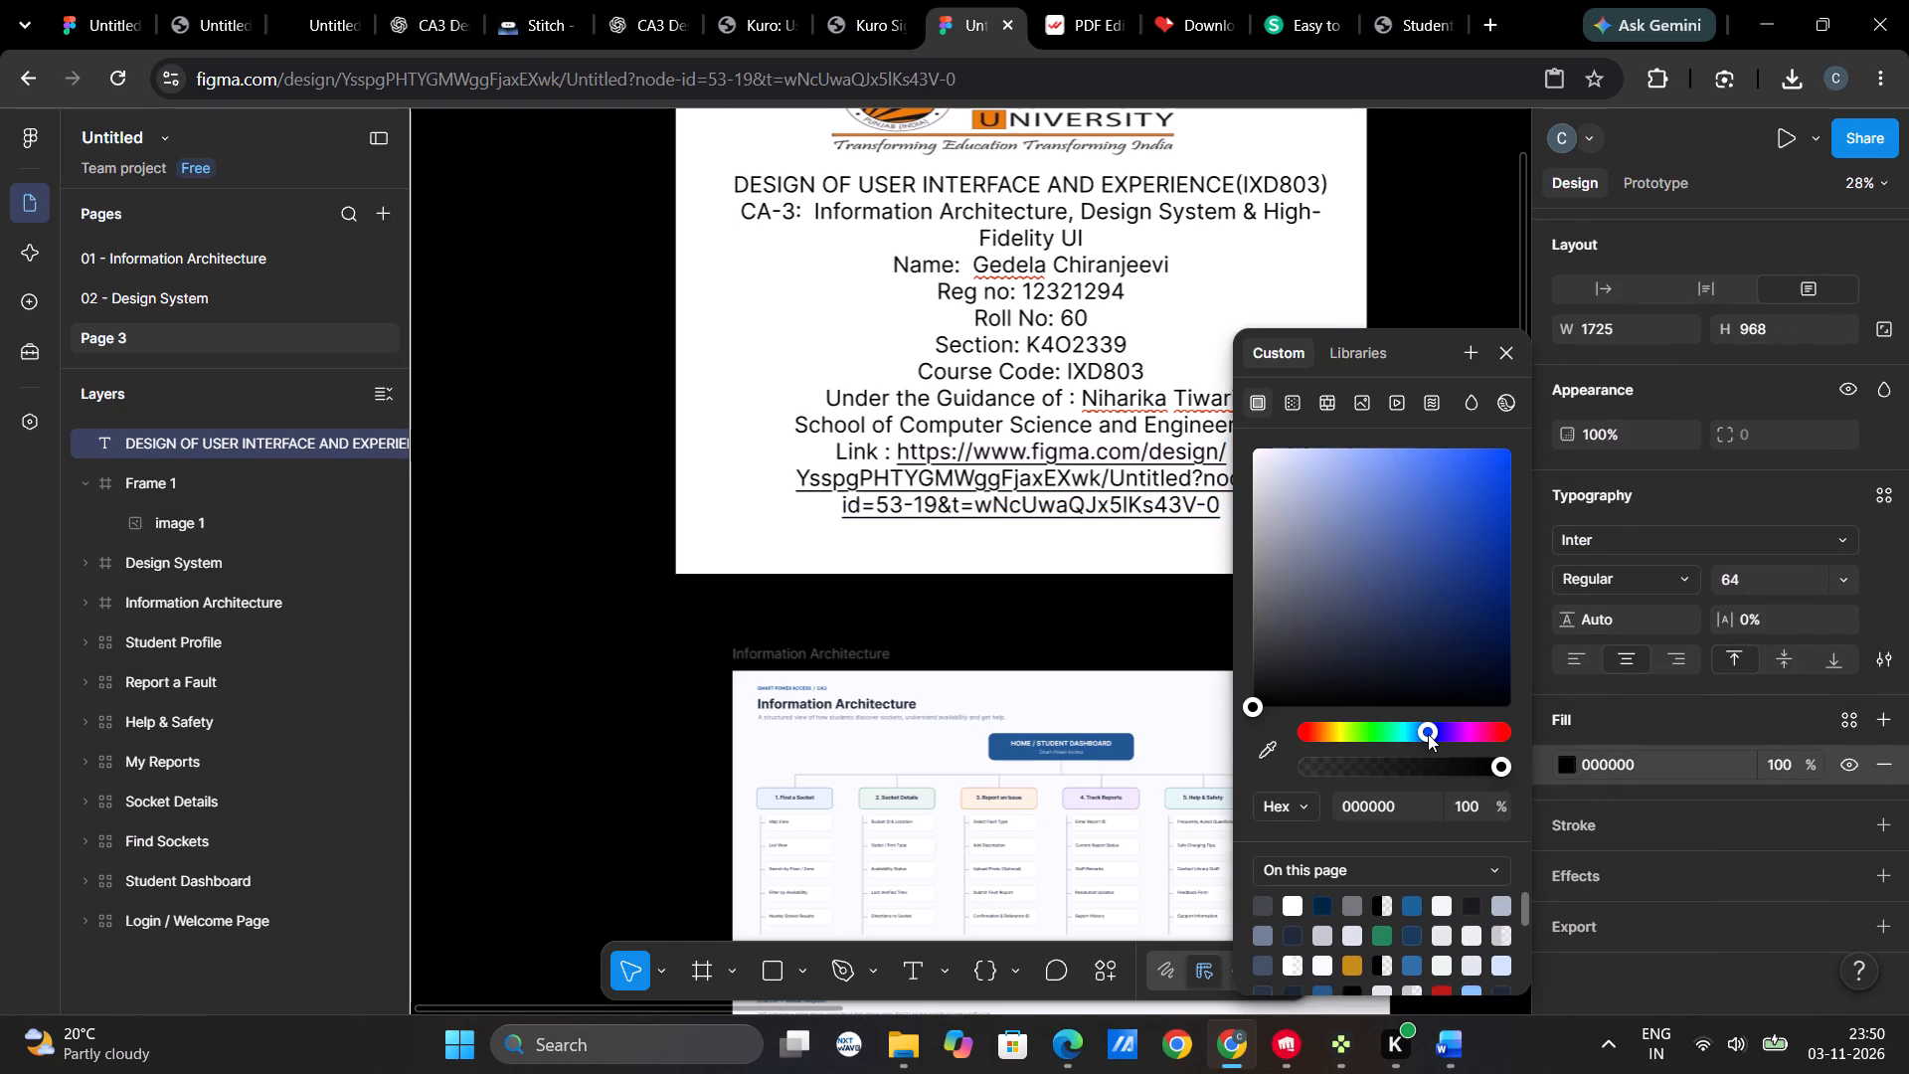
left_click(1500, 463)
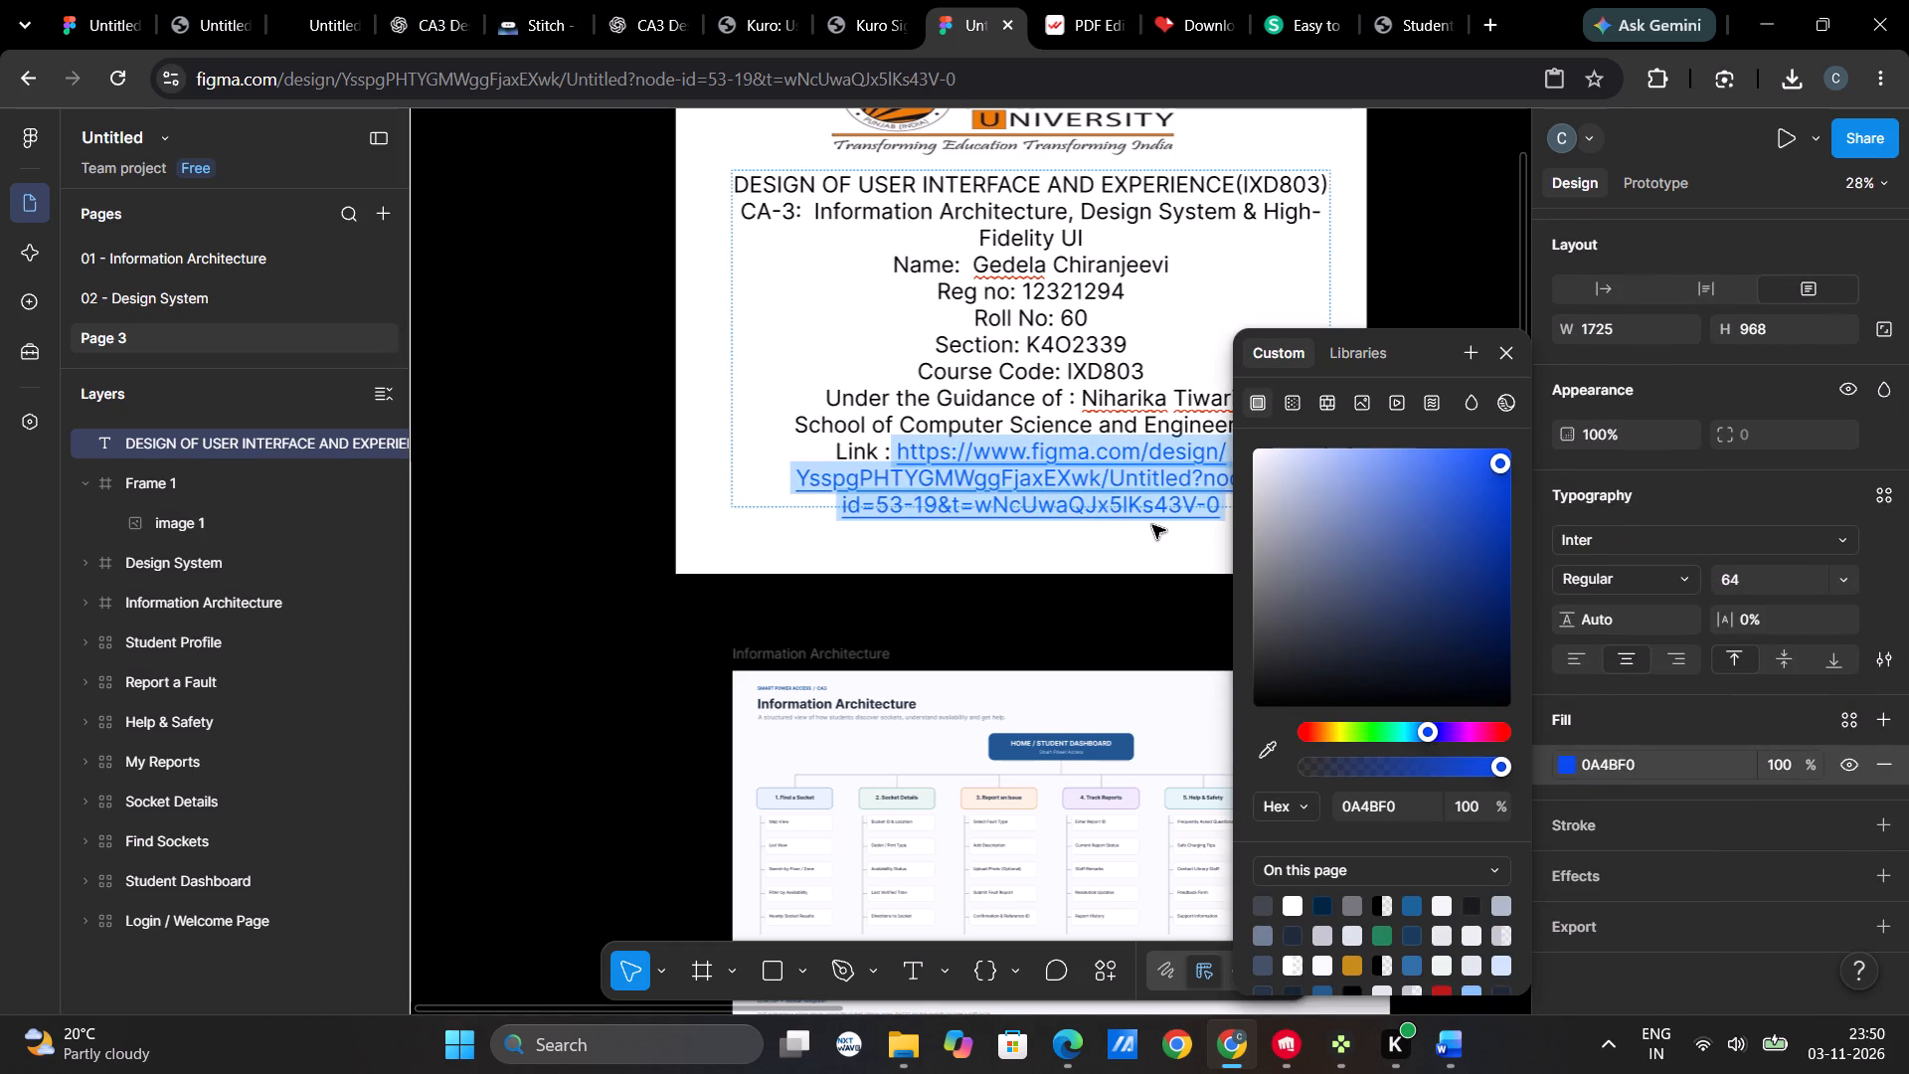
left_click(1171, 624)
Change the file's sharing access for Anyone from edit to View and copy the share link.
scroll(1171, 624, "up", 1)
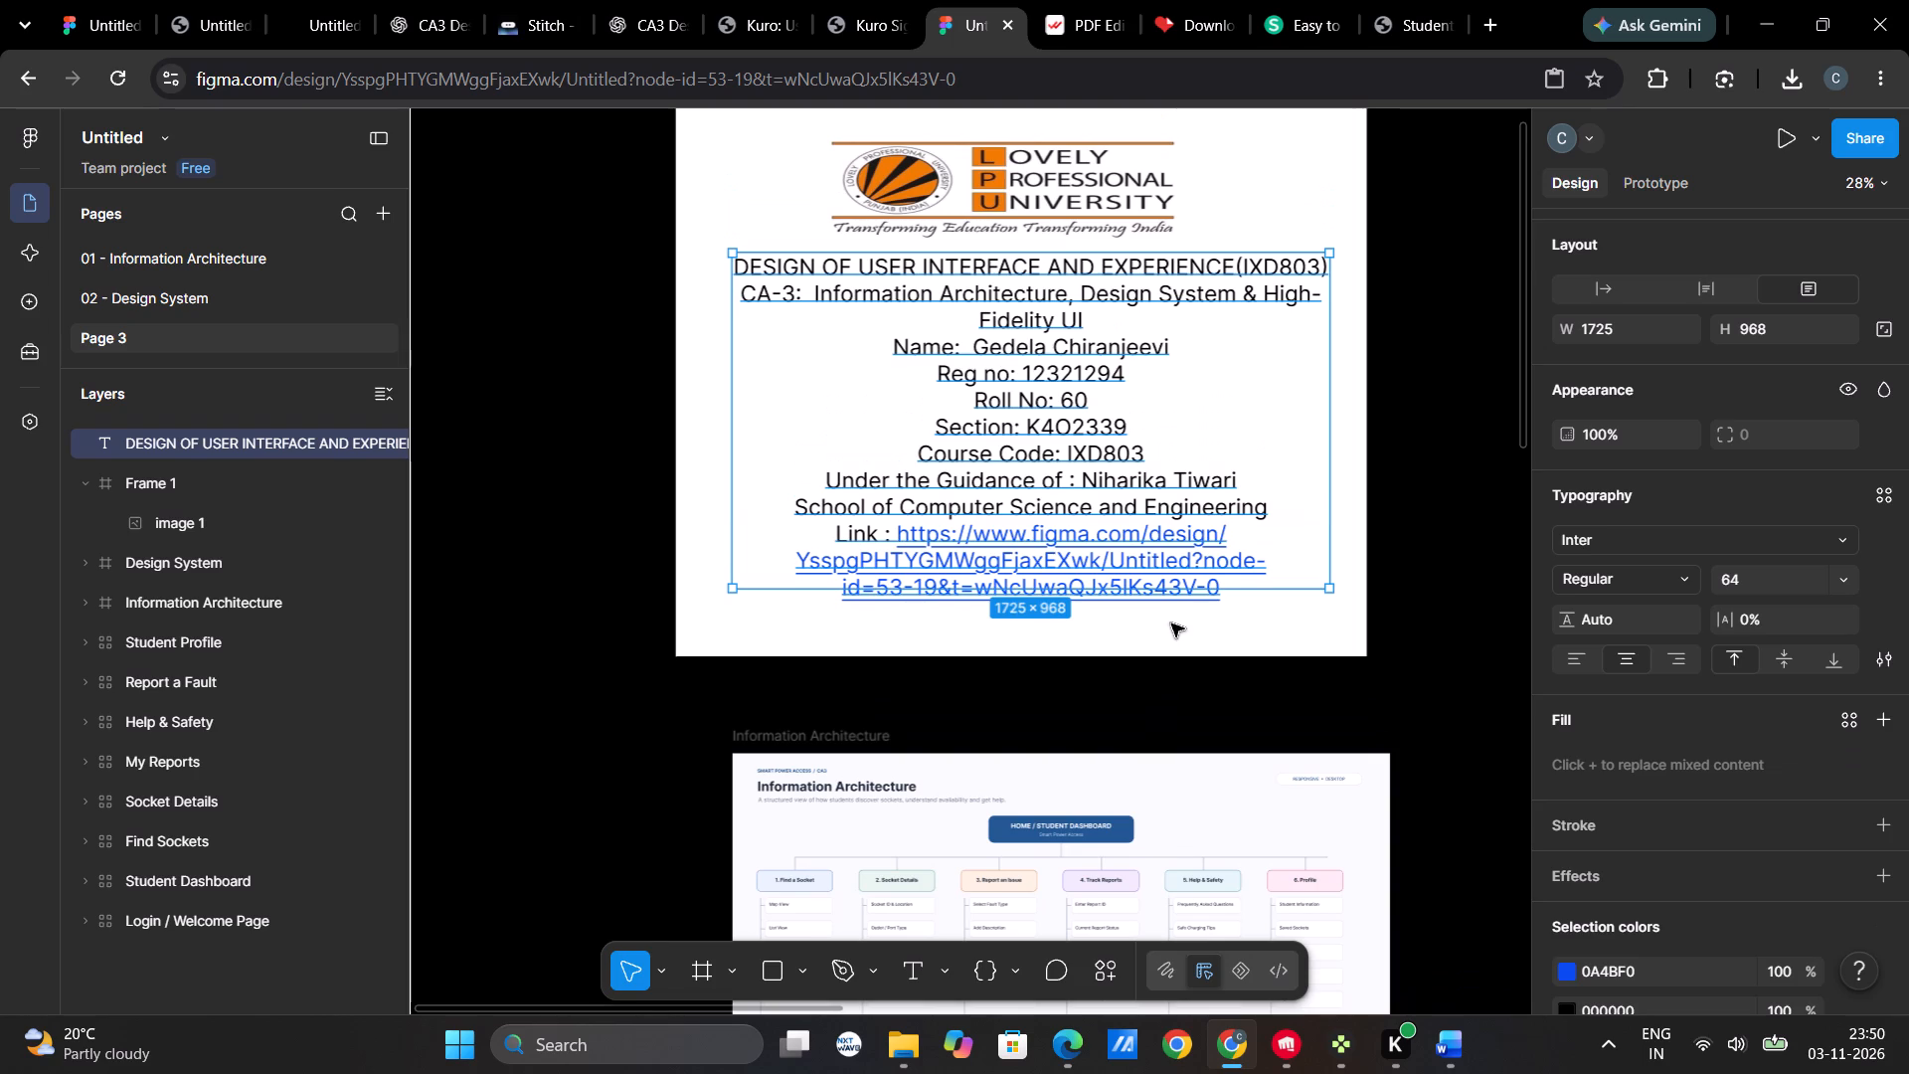
left_click(1857, 148)
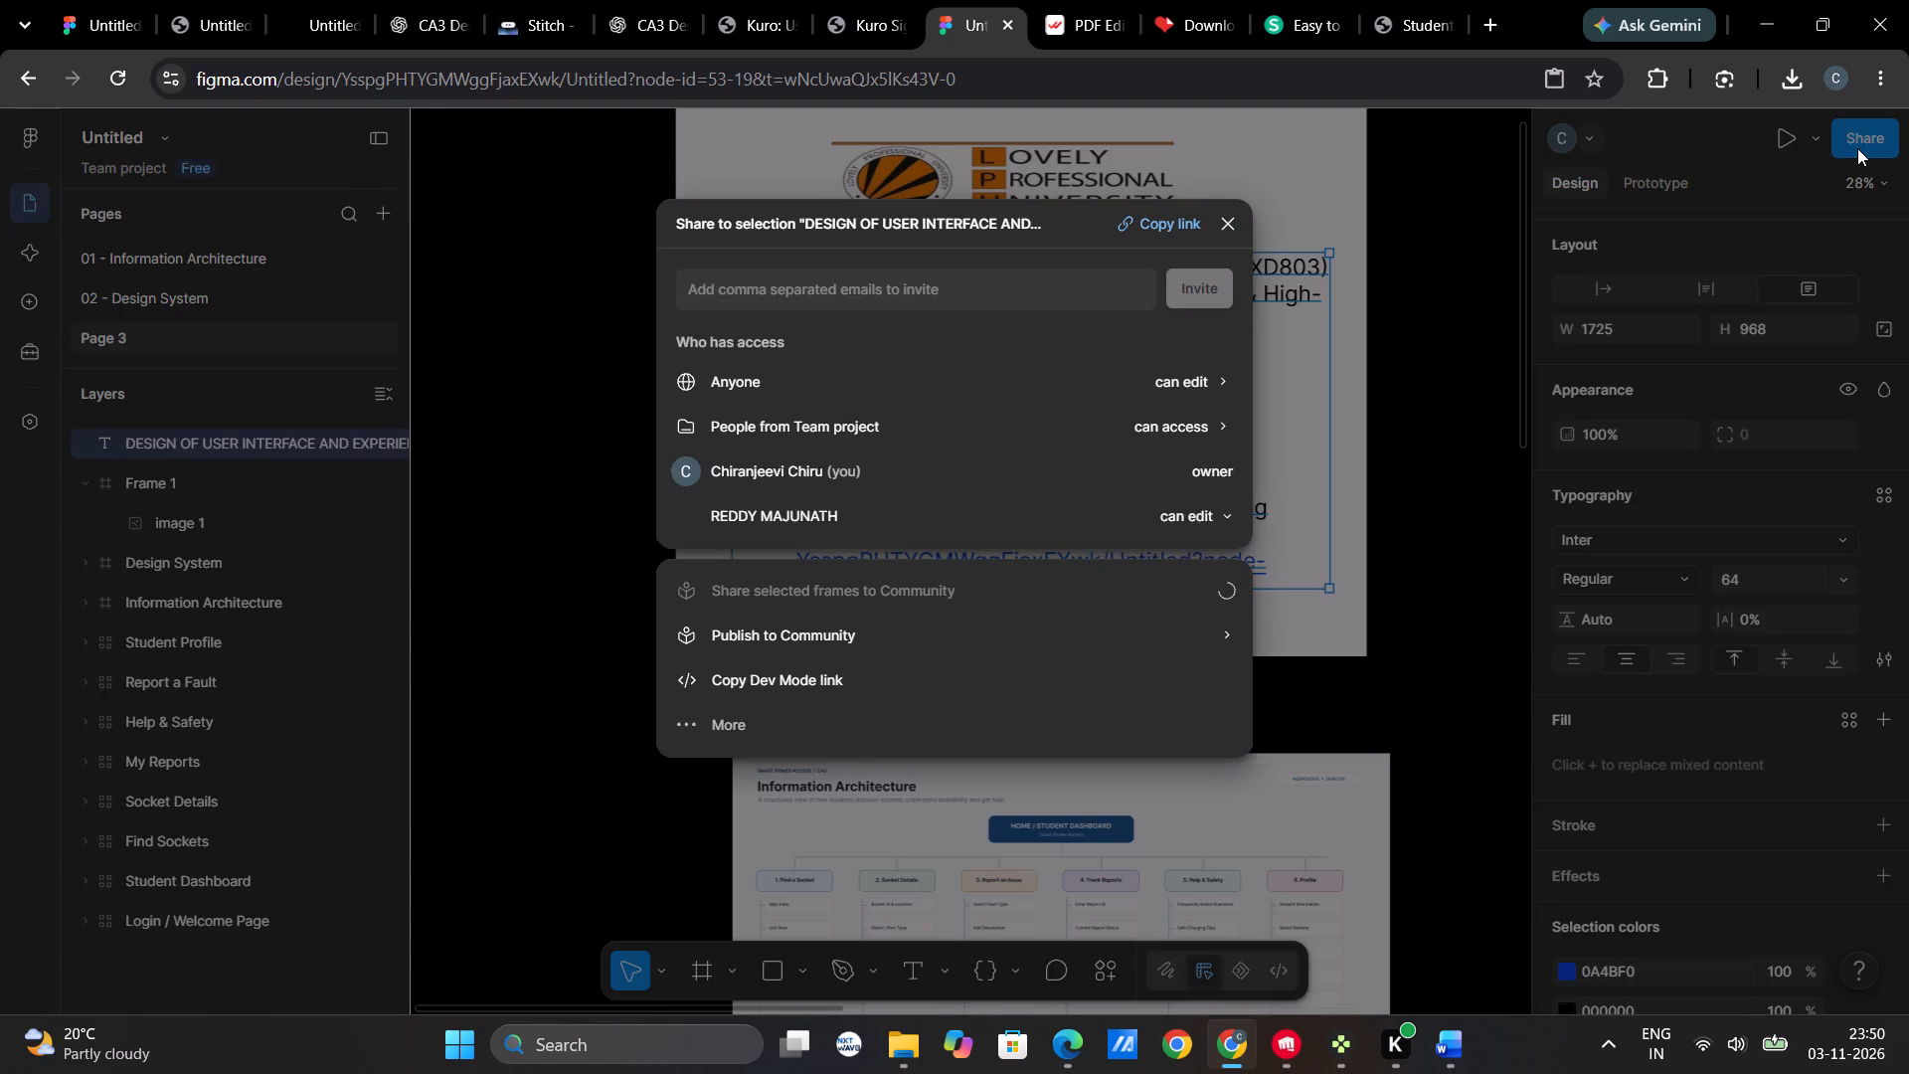
left_click(1189, 387)
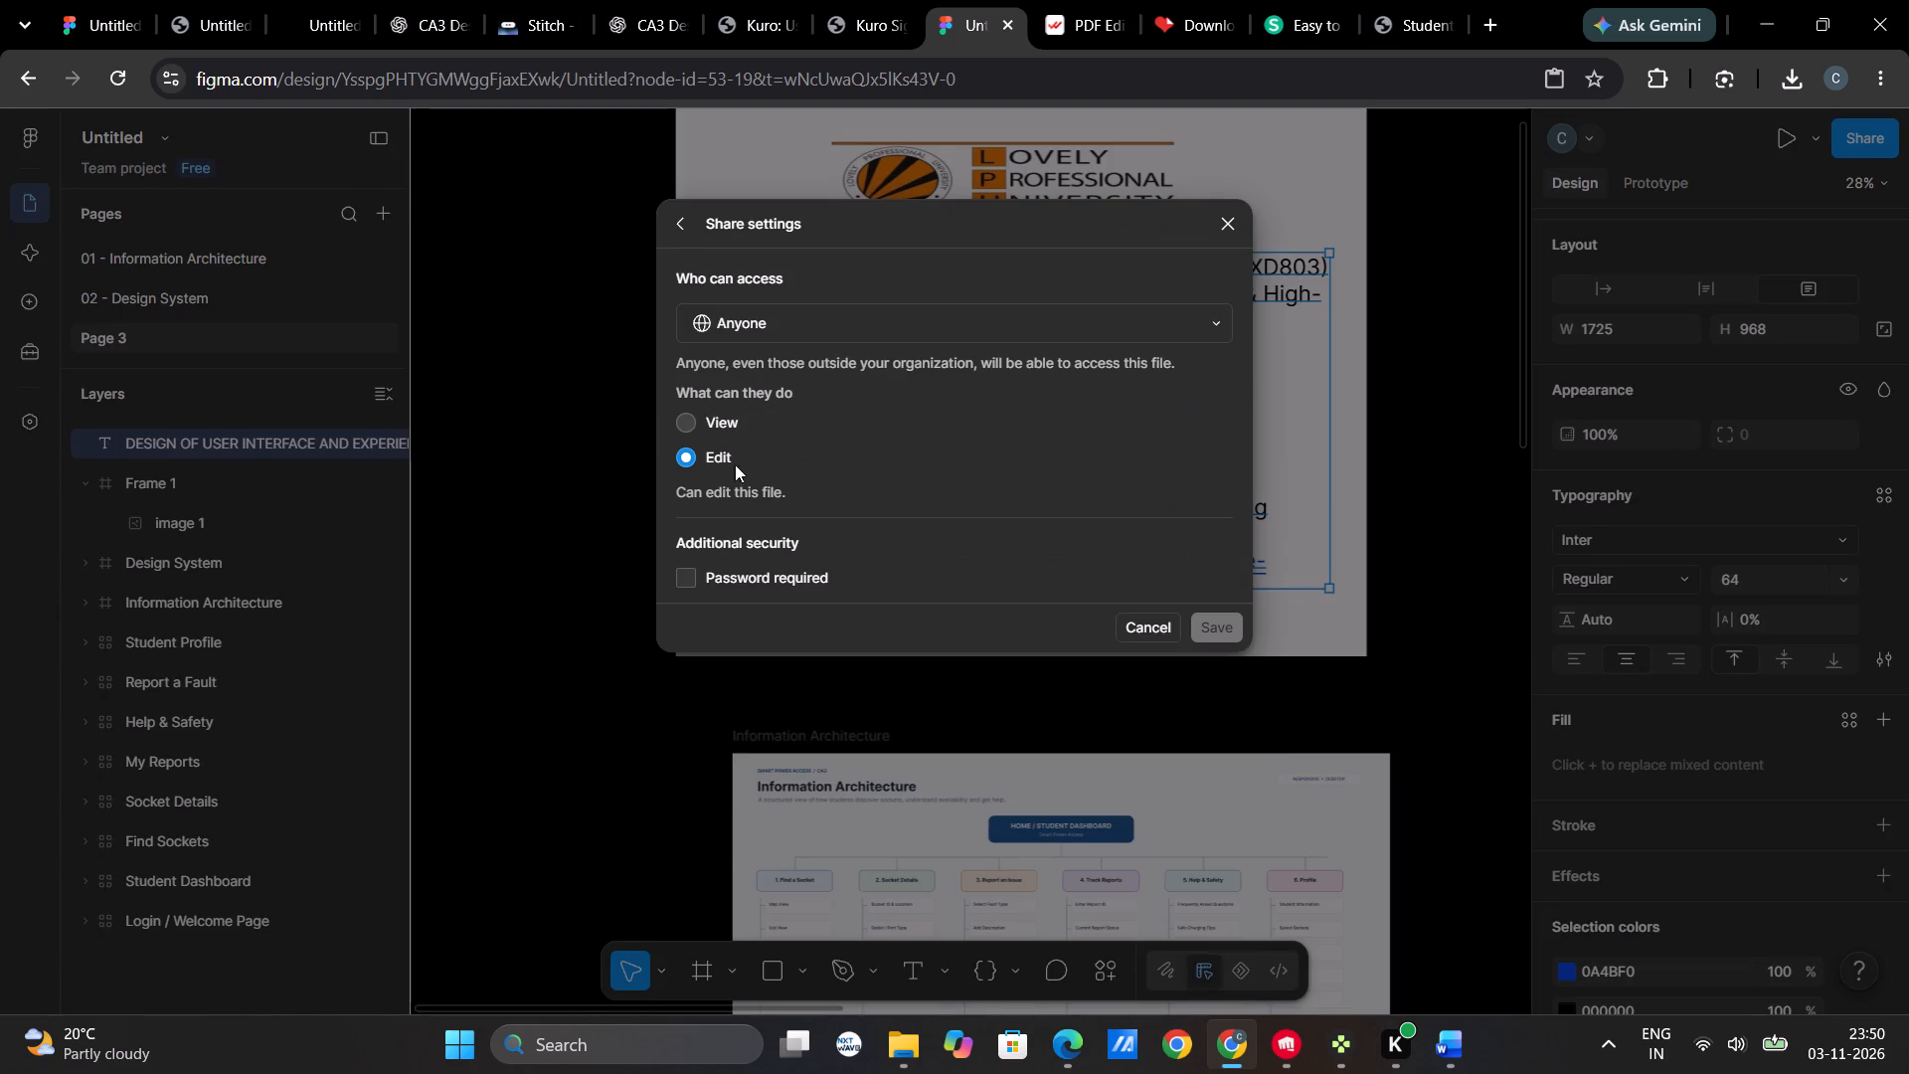
left_click(700, 418)
left_click(1224, 626)
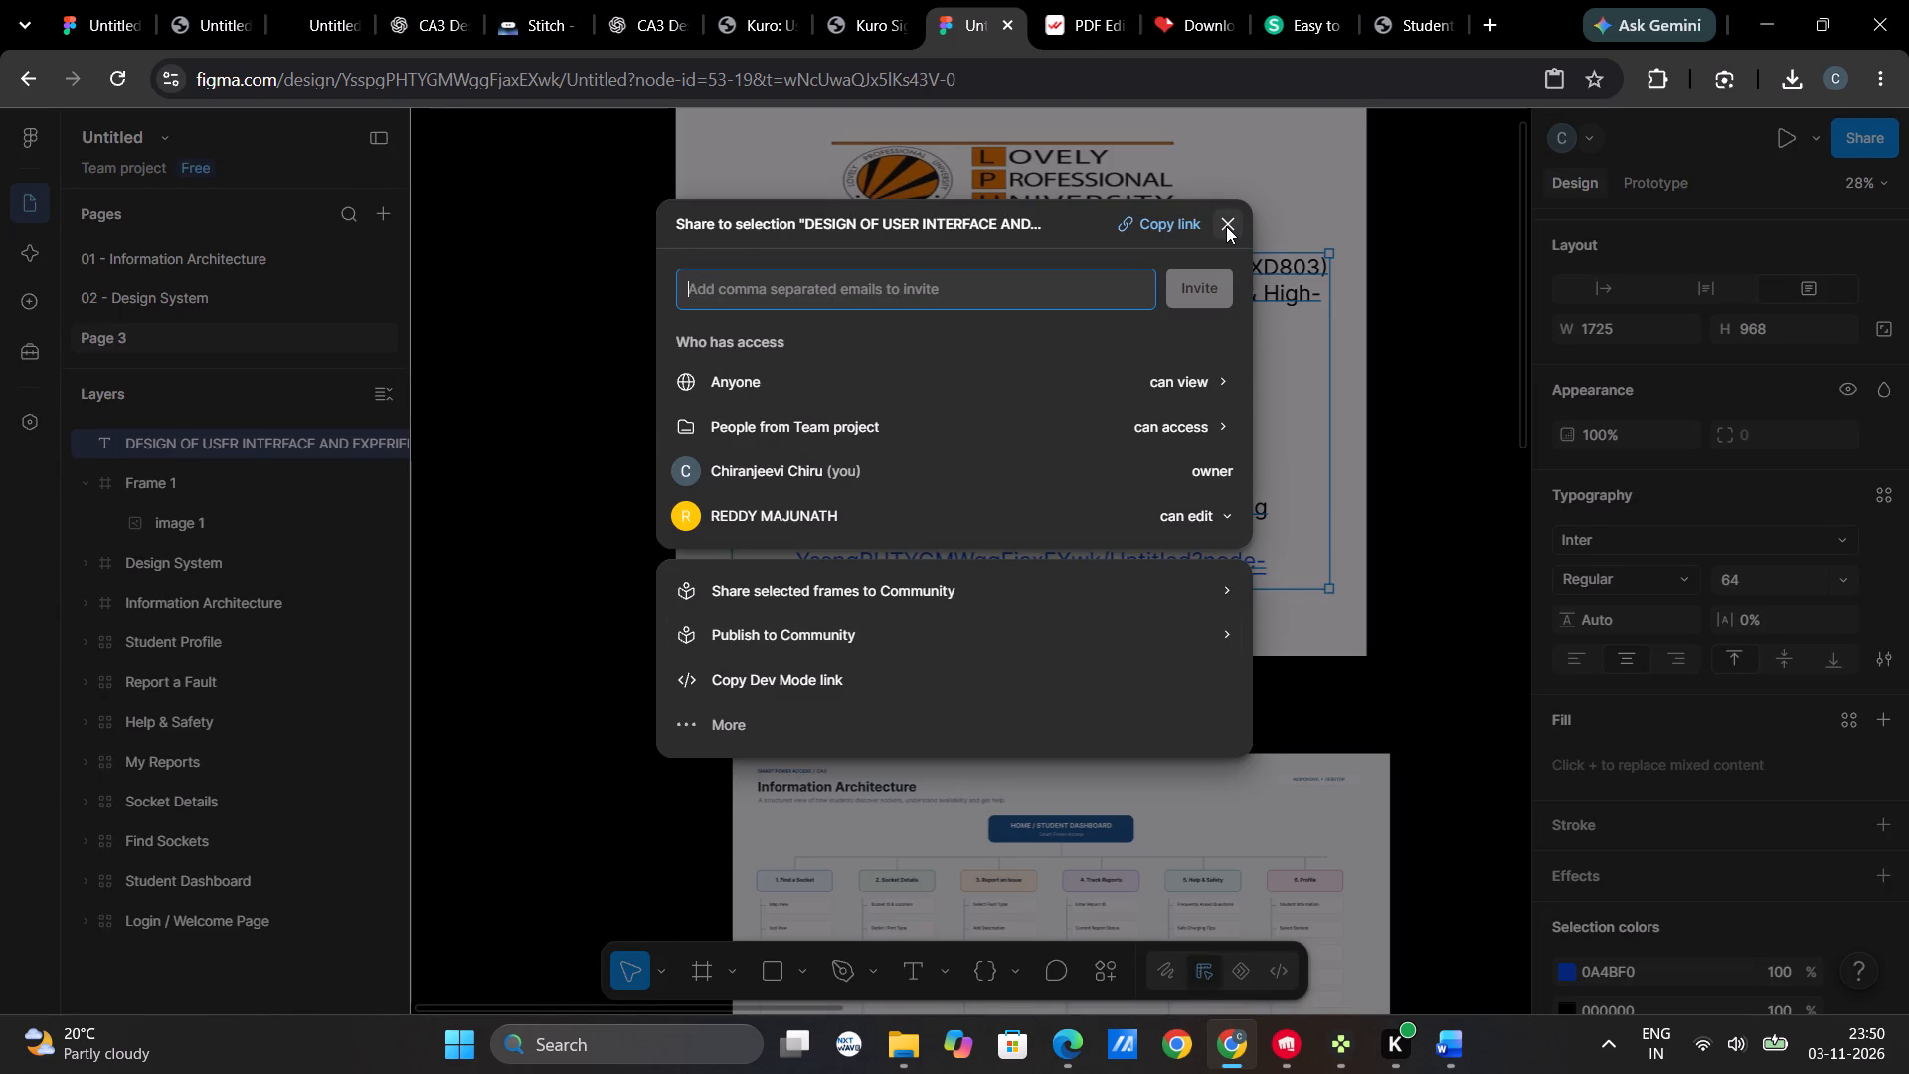
left_click(1188, 218)
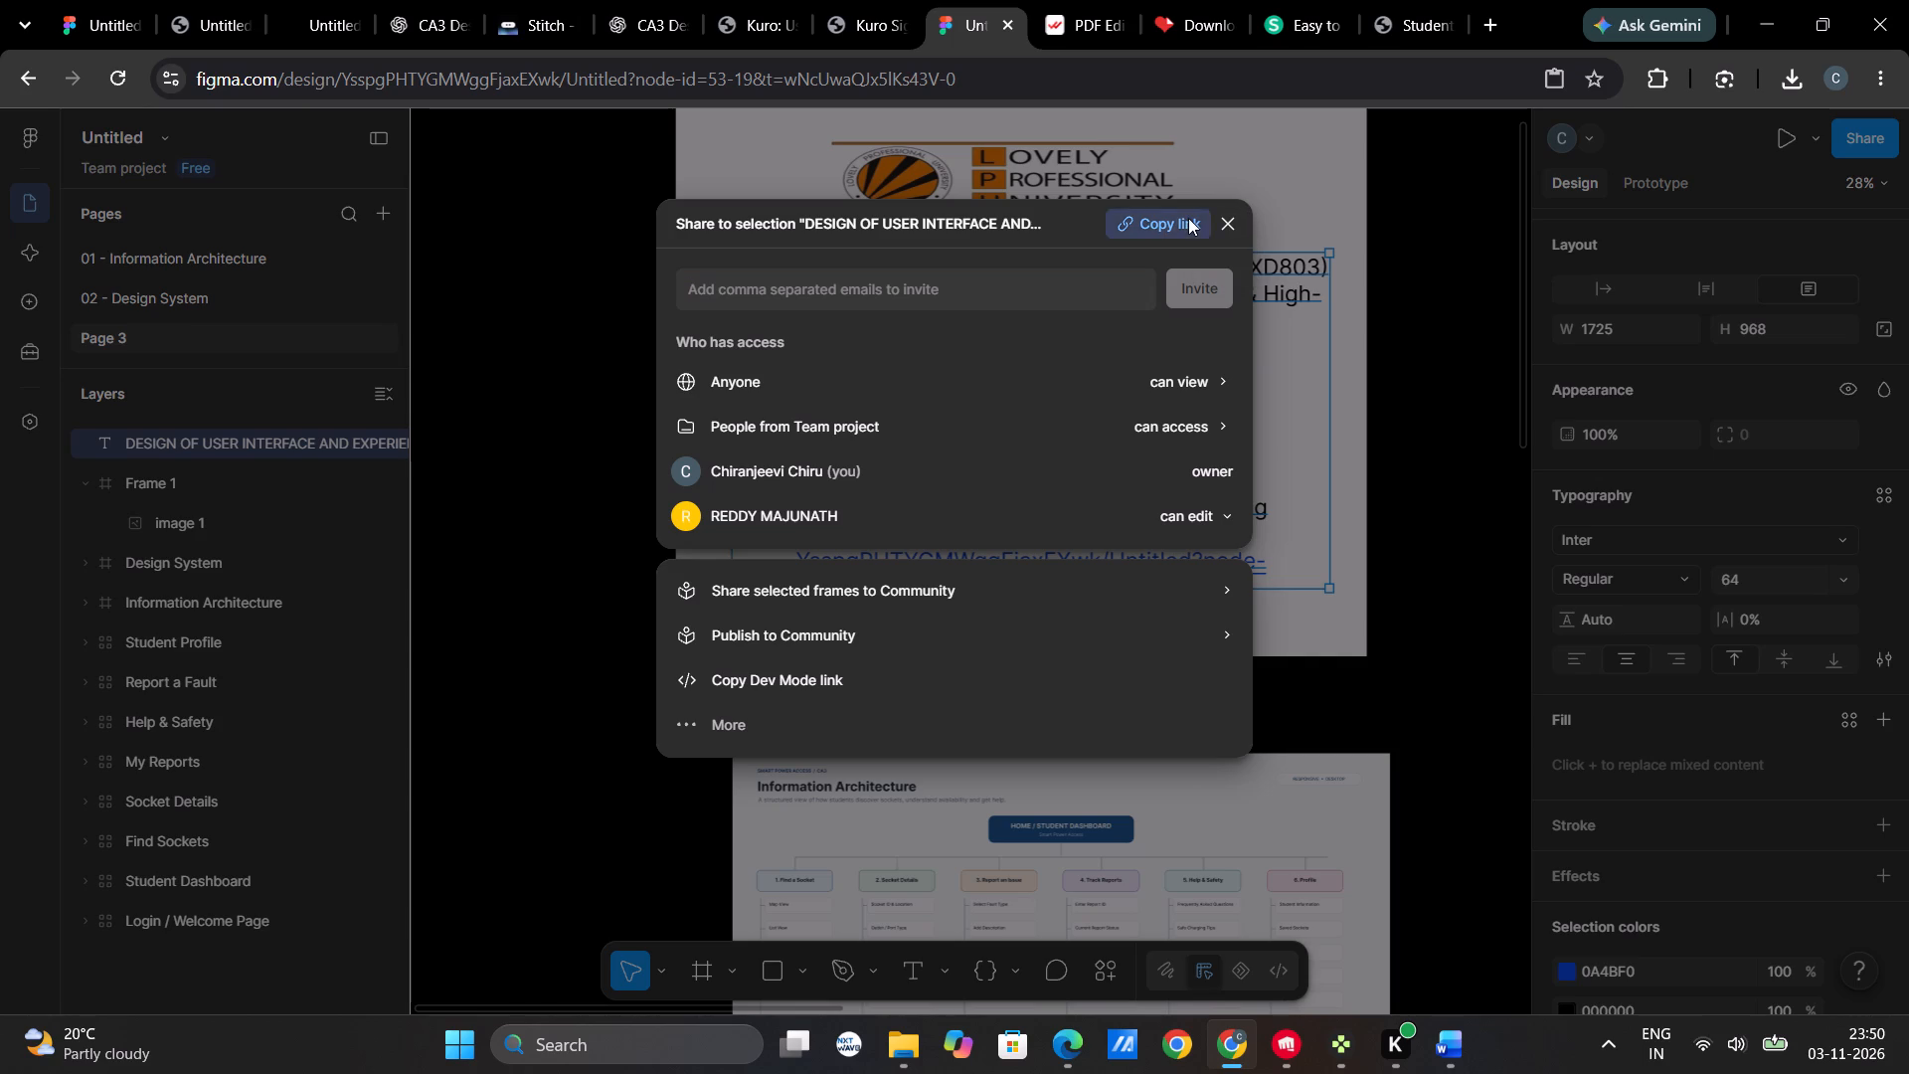
left_click(1232, 222)
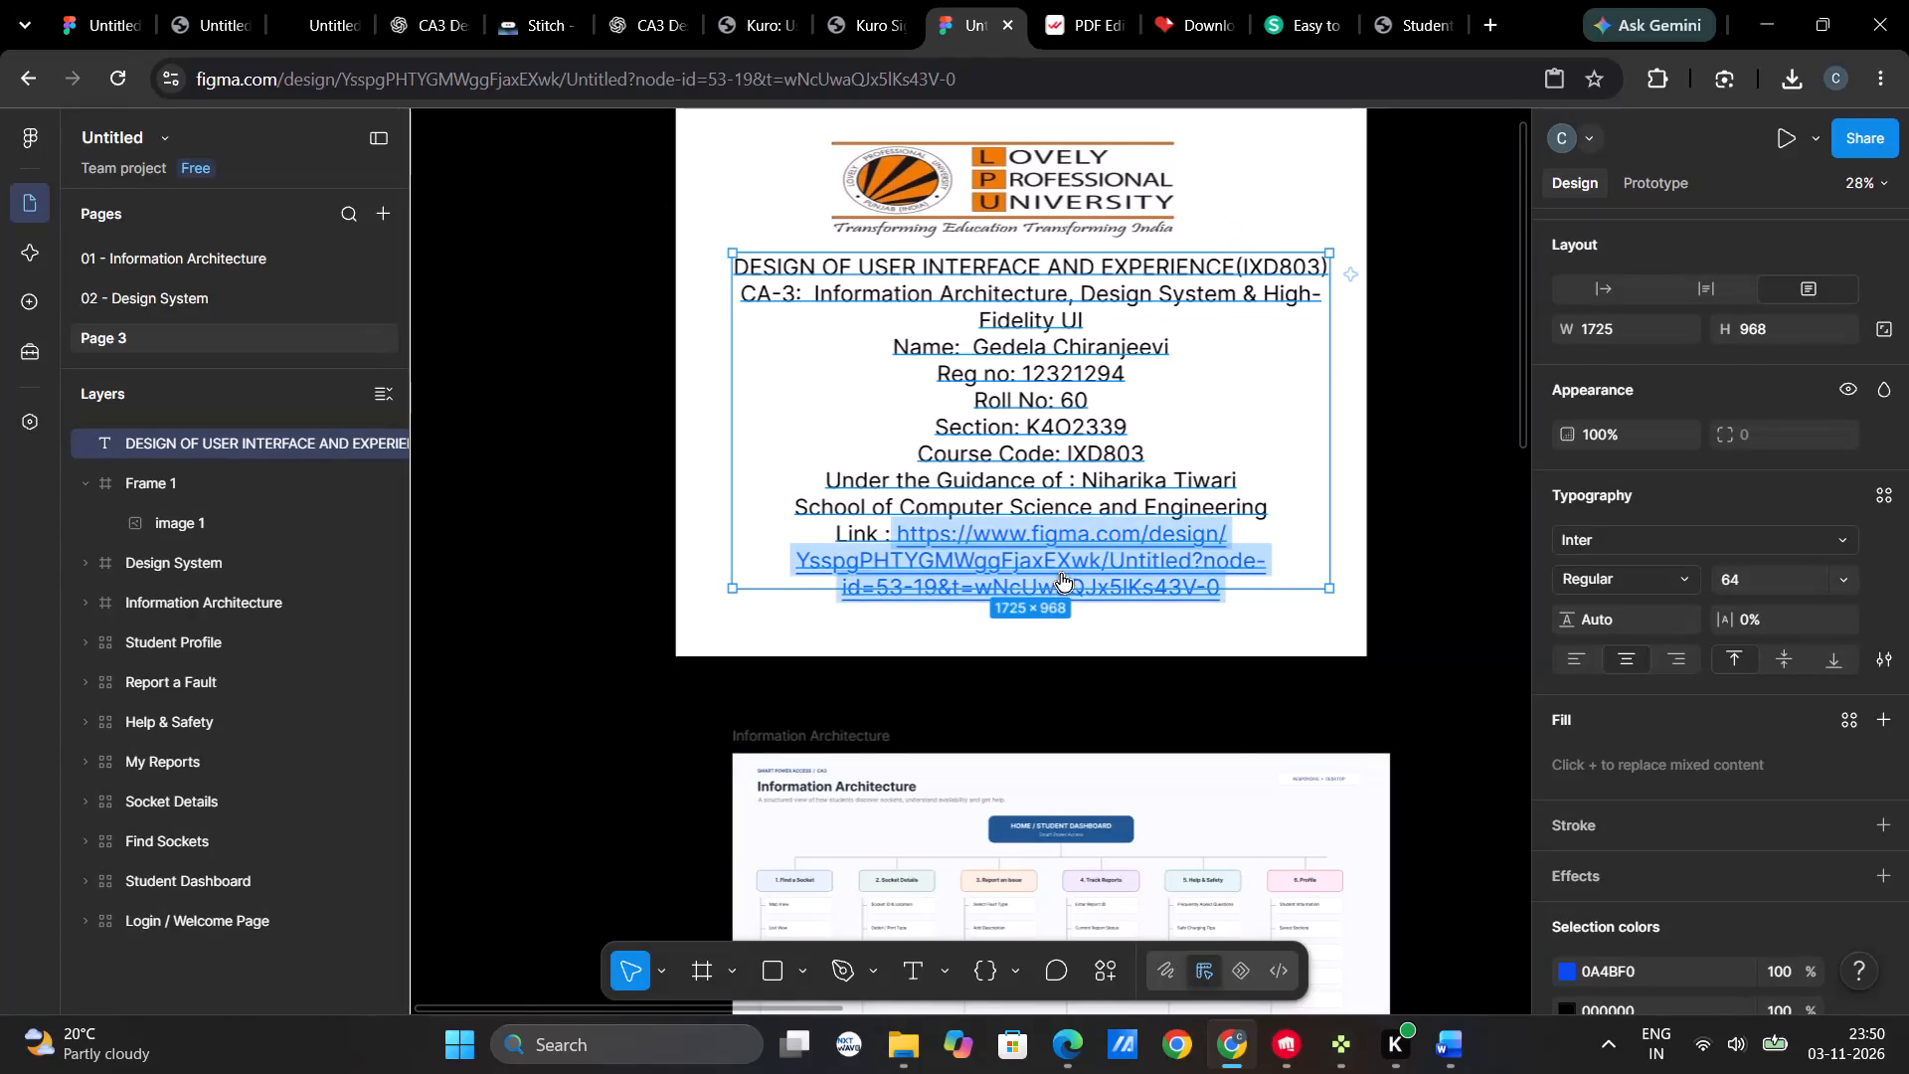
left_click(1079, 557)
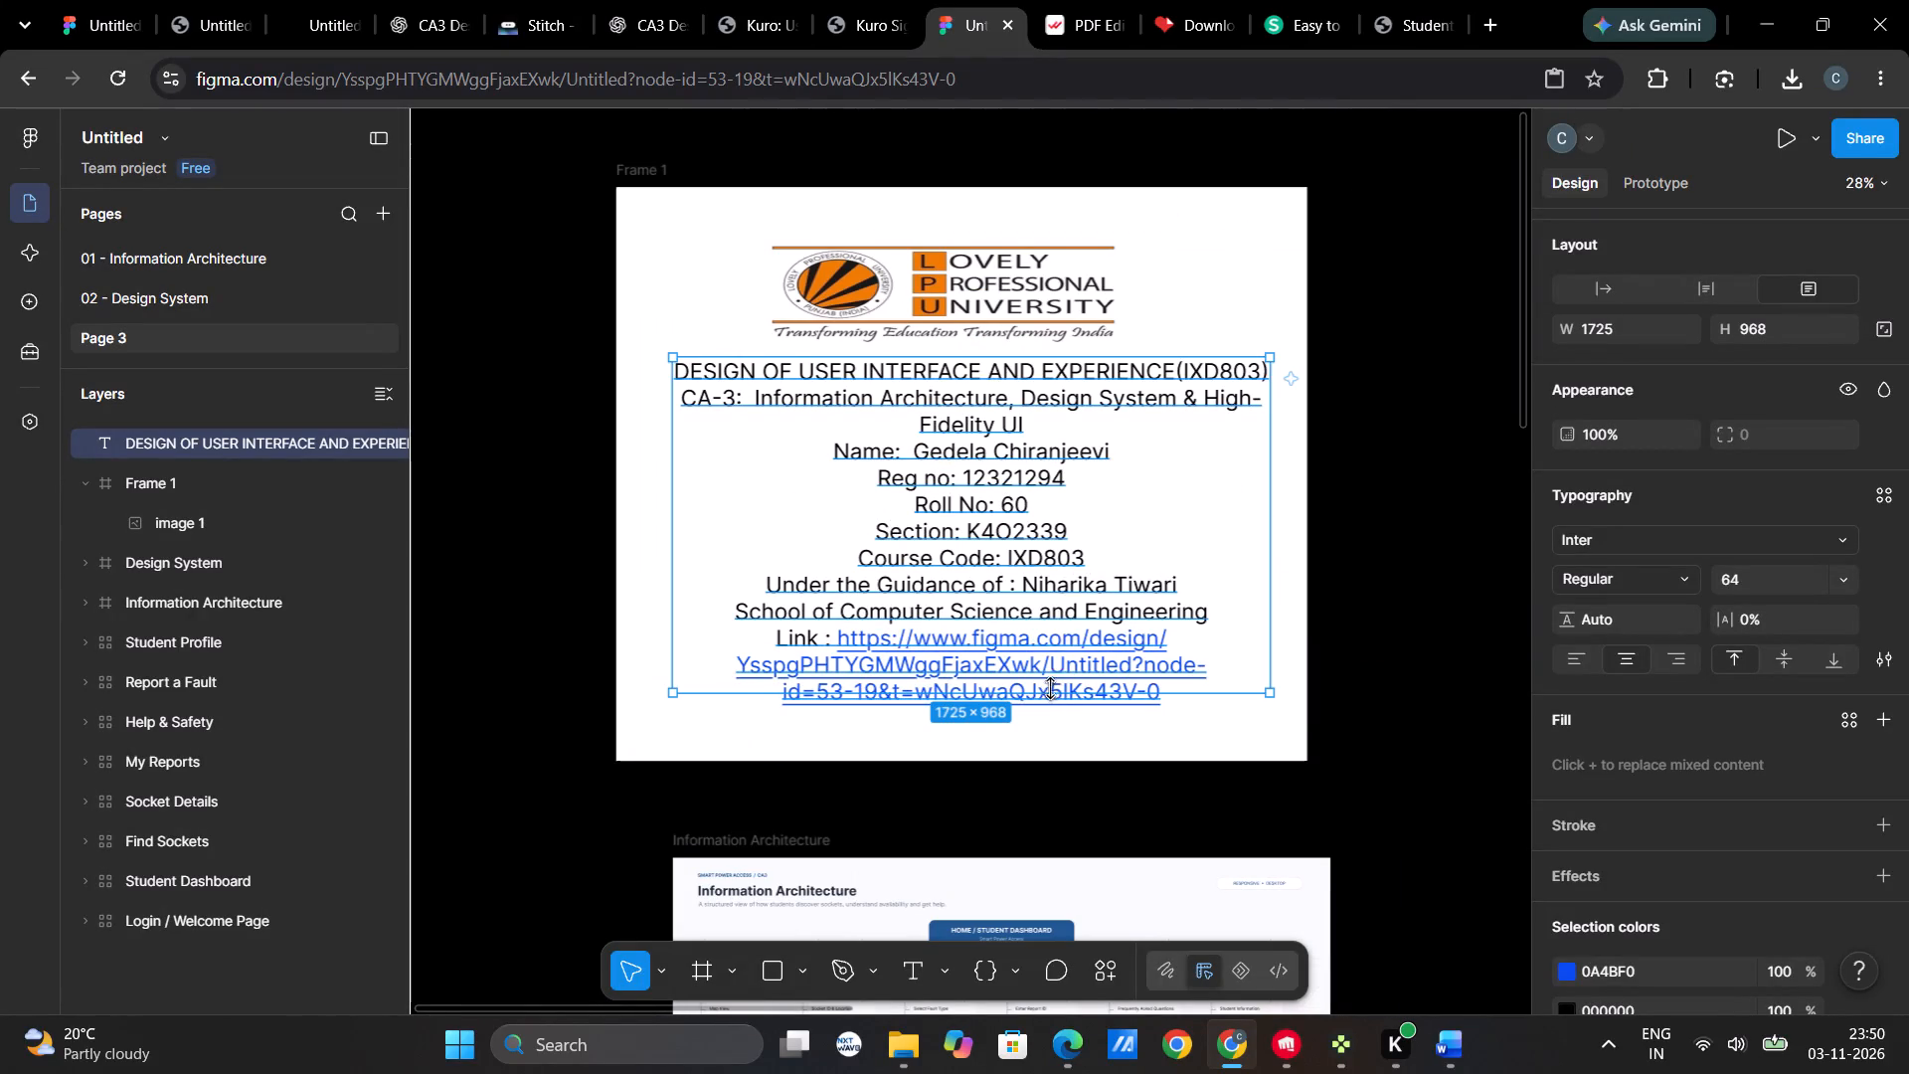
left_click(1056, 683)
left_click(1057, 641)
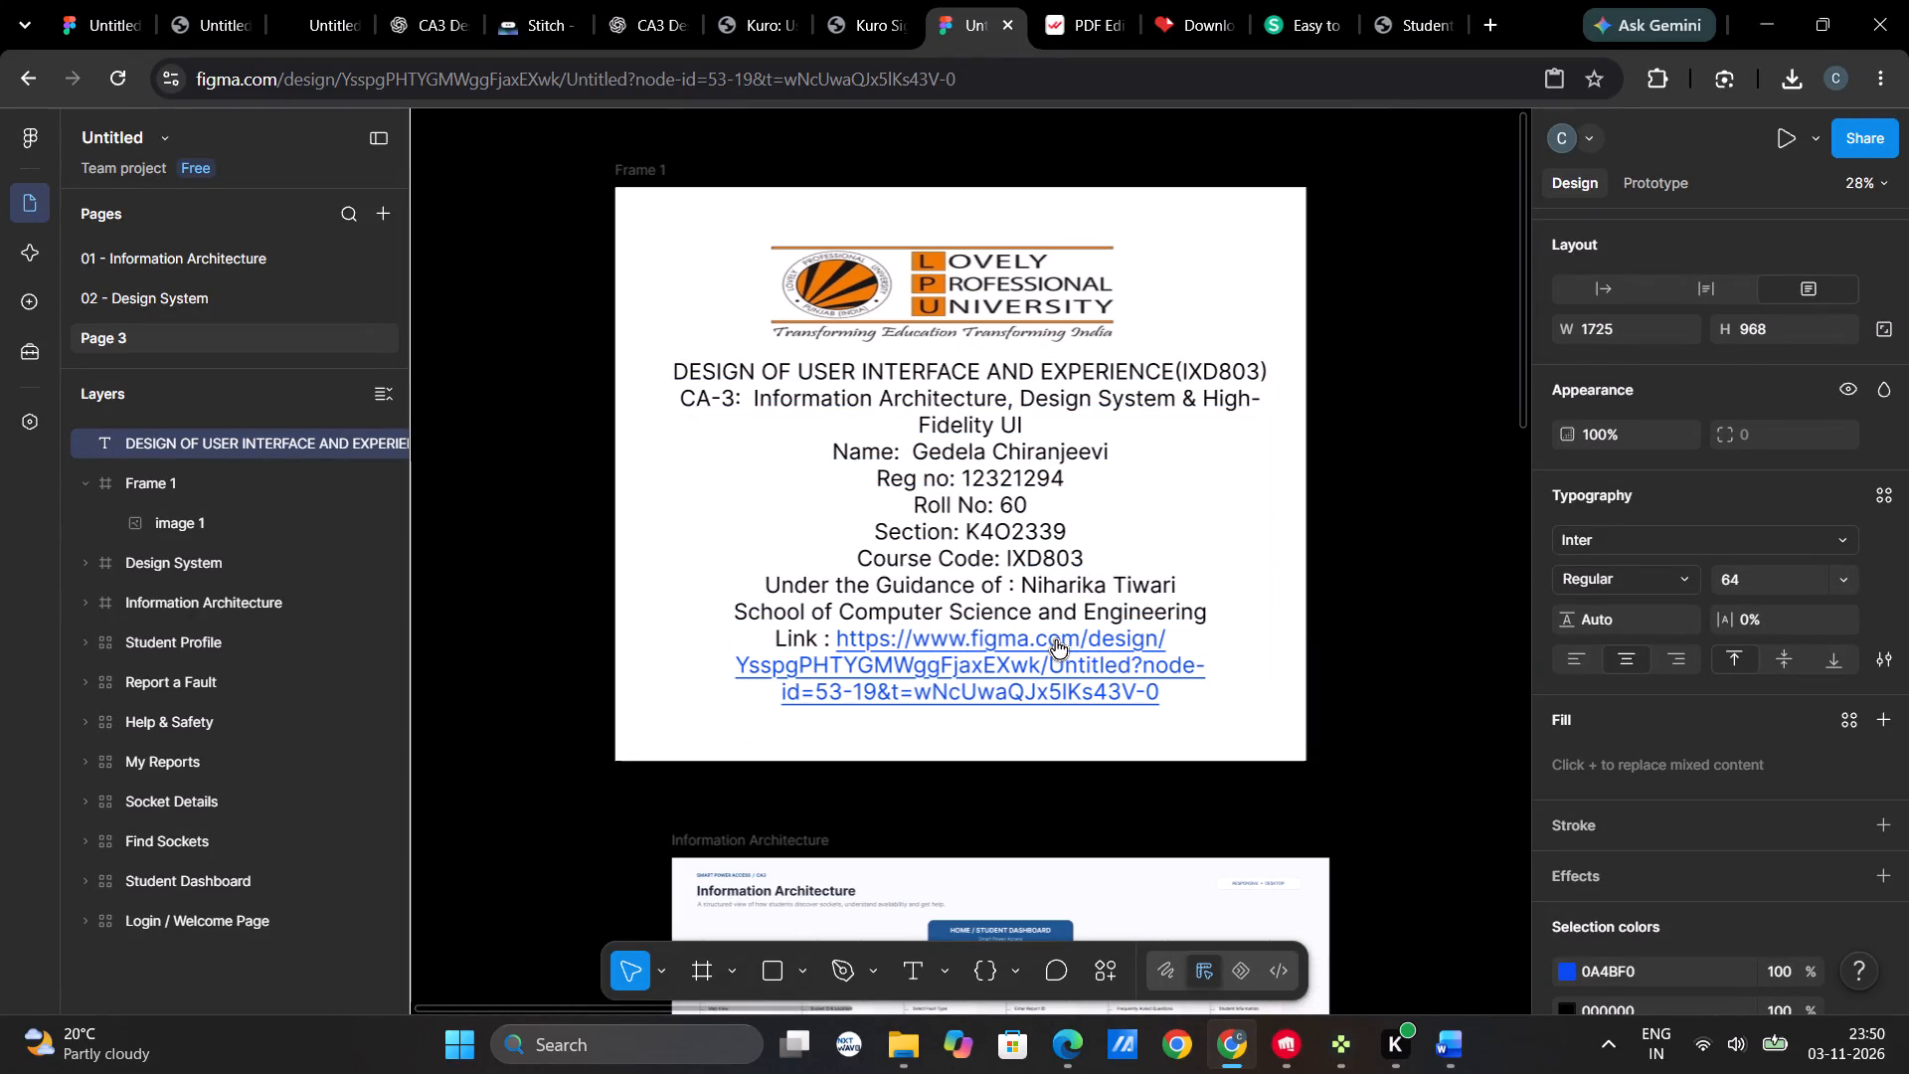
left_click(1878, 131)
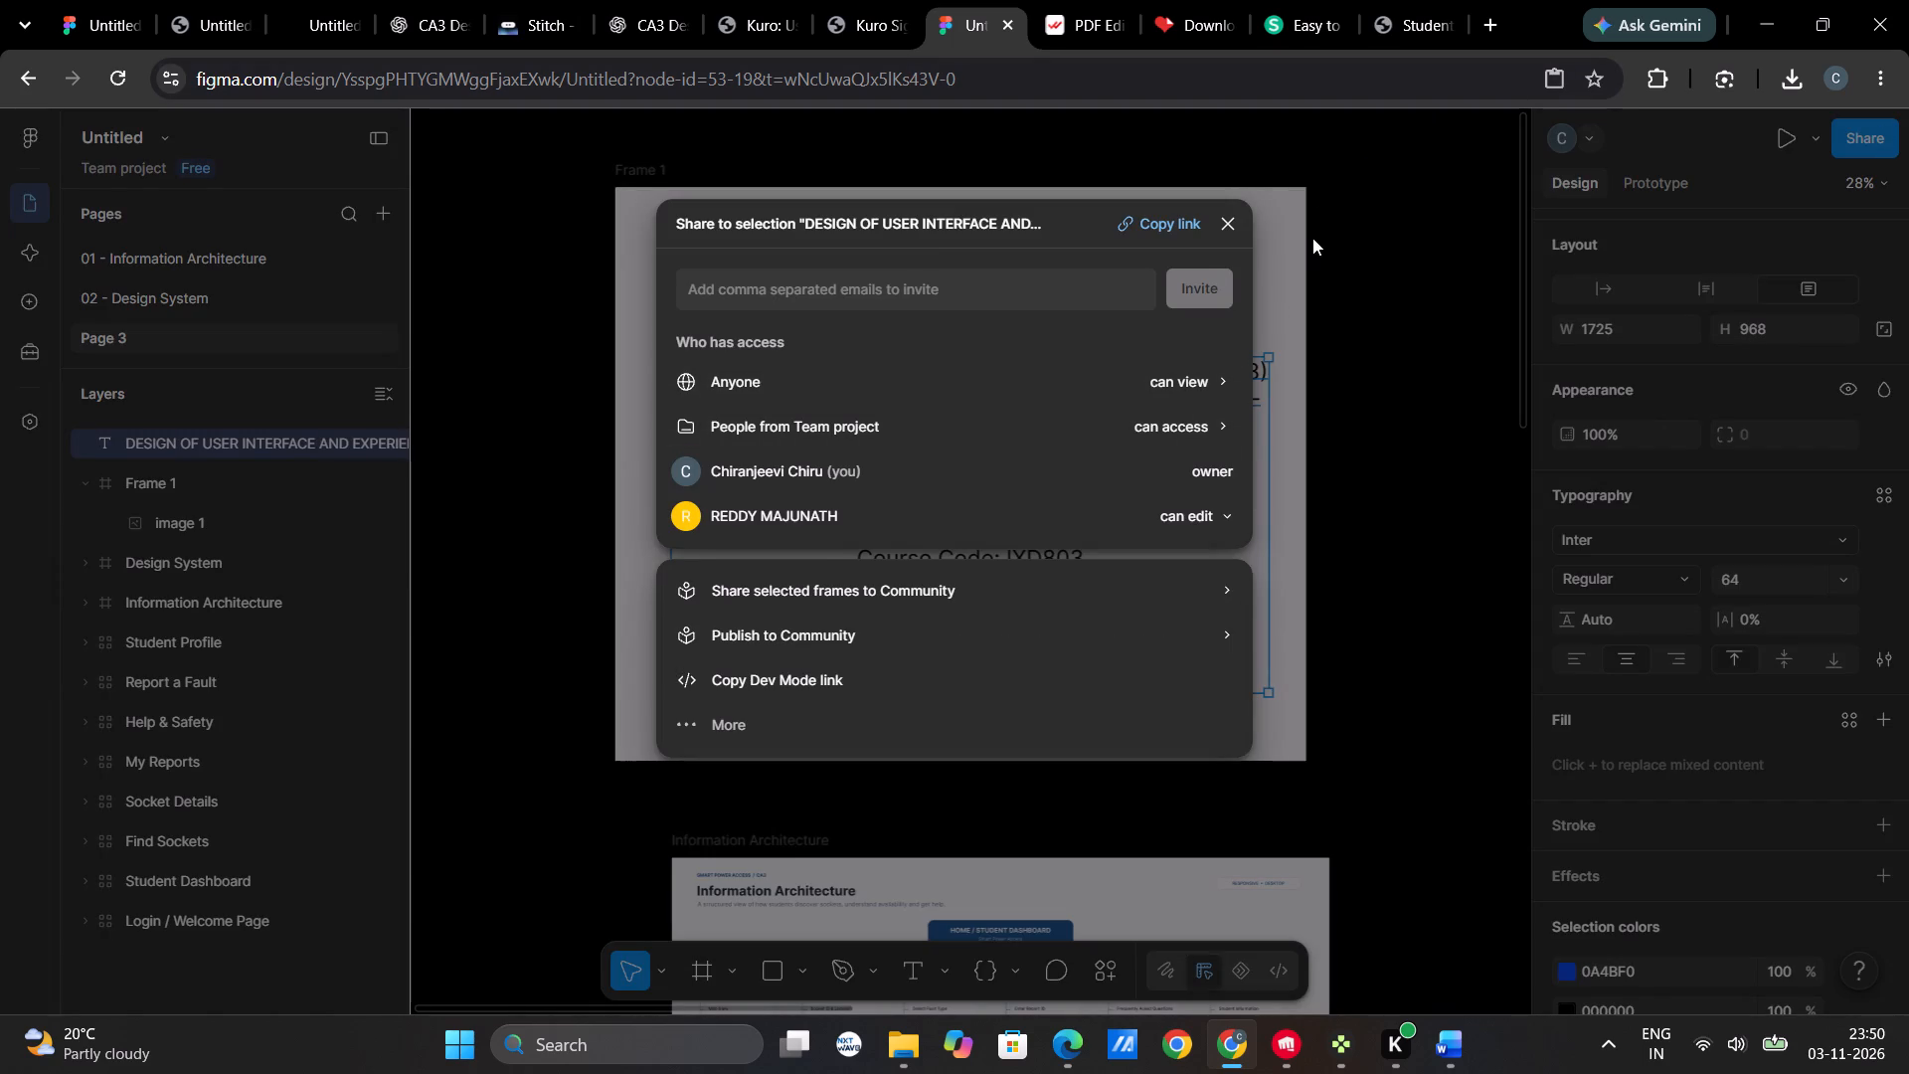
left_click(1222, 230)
Enlarge the cover text box to about 1740 × 1115 so that it encloses the whole link.
scroll(1128, 481, "up", 1)
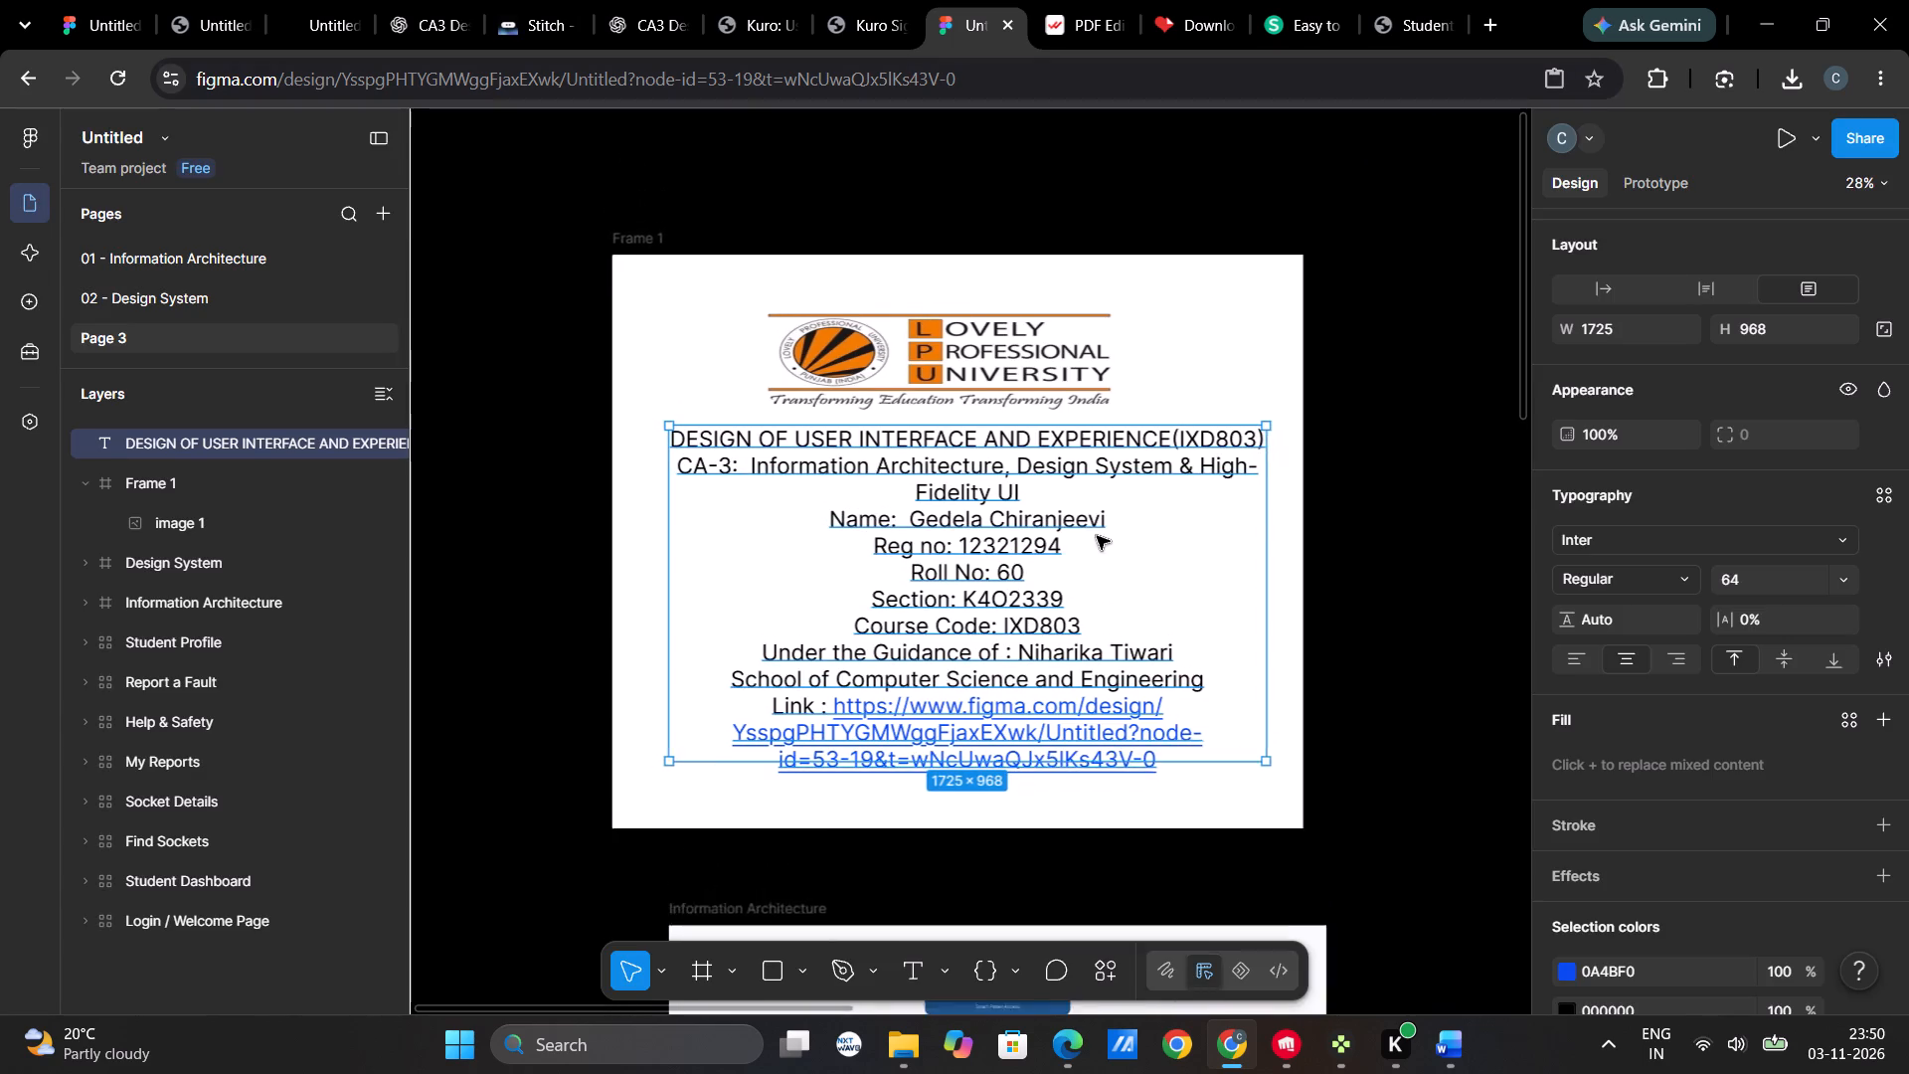
scroll(1097, 536, "up", 1)
scroll(1097, 536, "down", 1)
left_click_drag(1264, 626, 1274, 678)
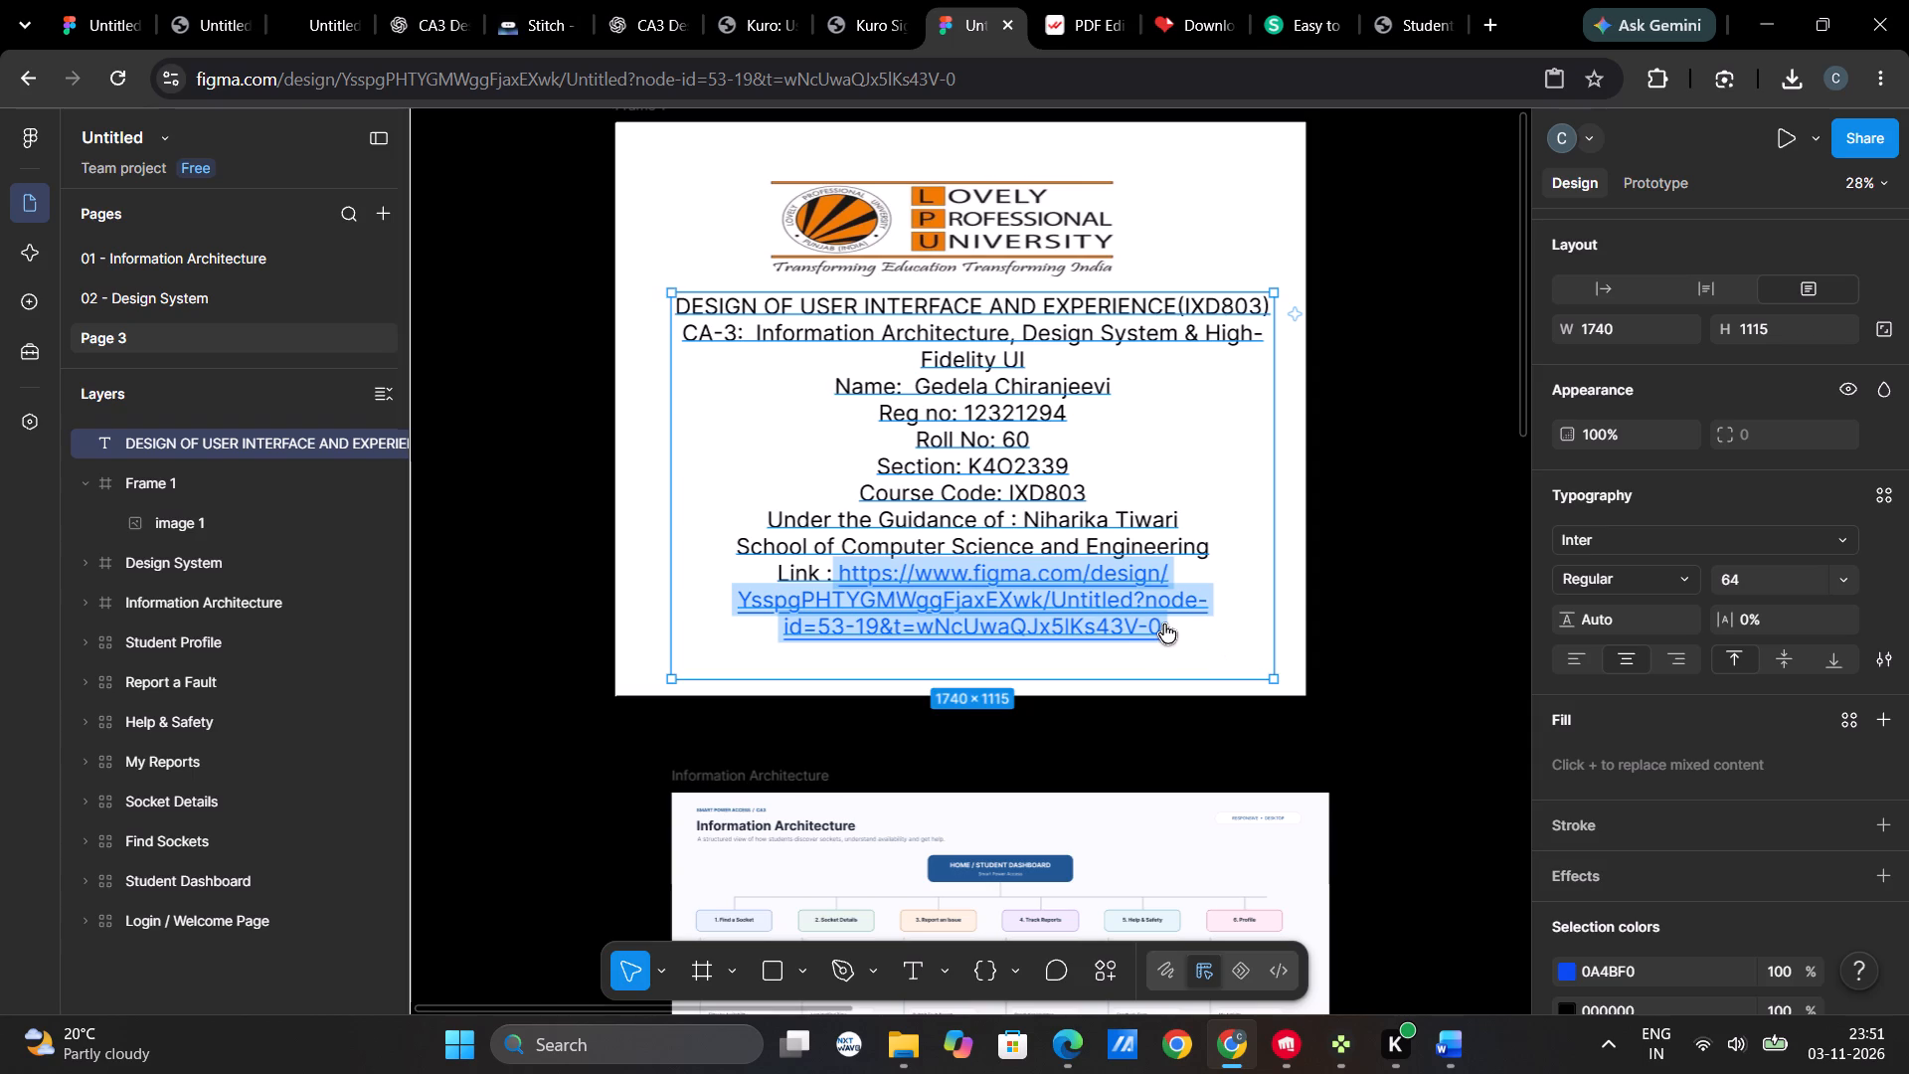
Check the clipboard history for the cover page's link, and copy the file's share link again.
left_click(1169, 627)
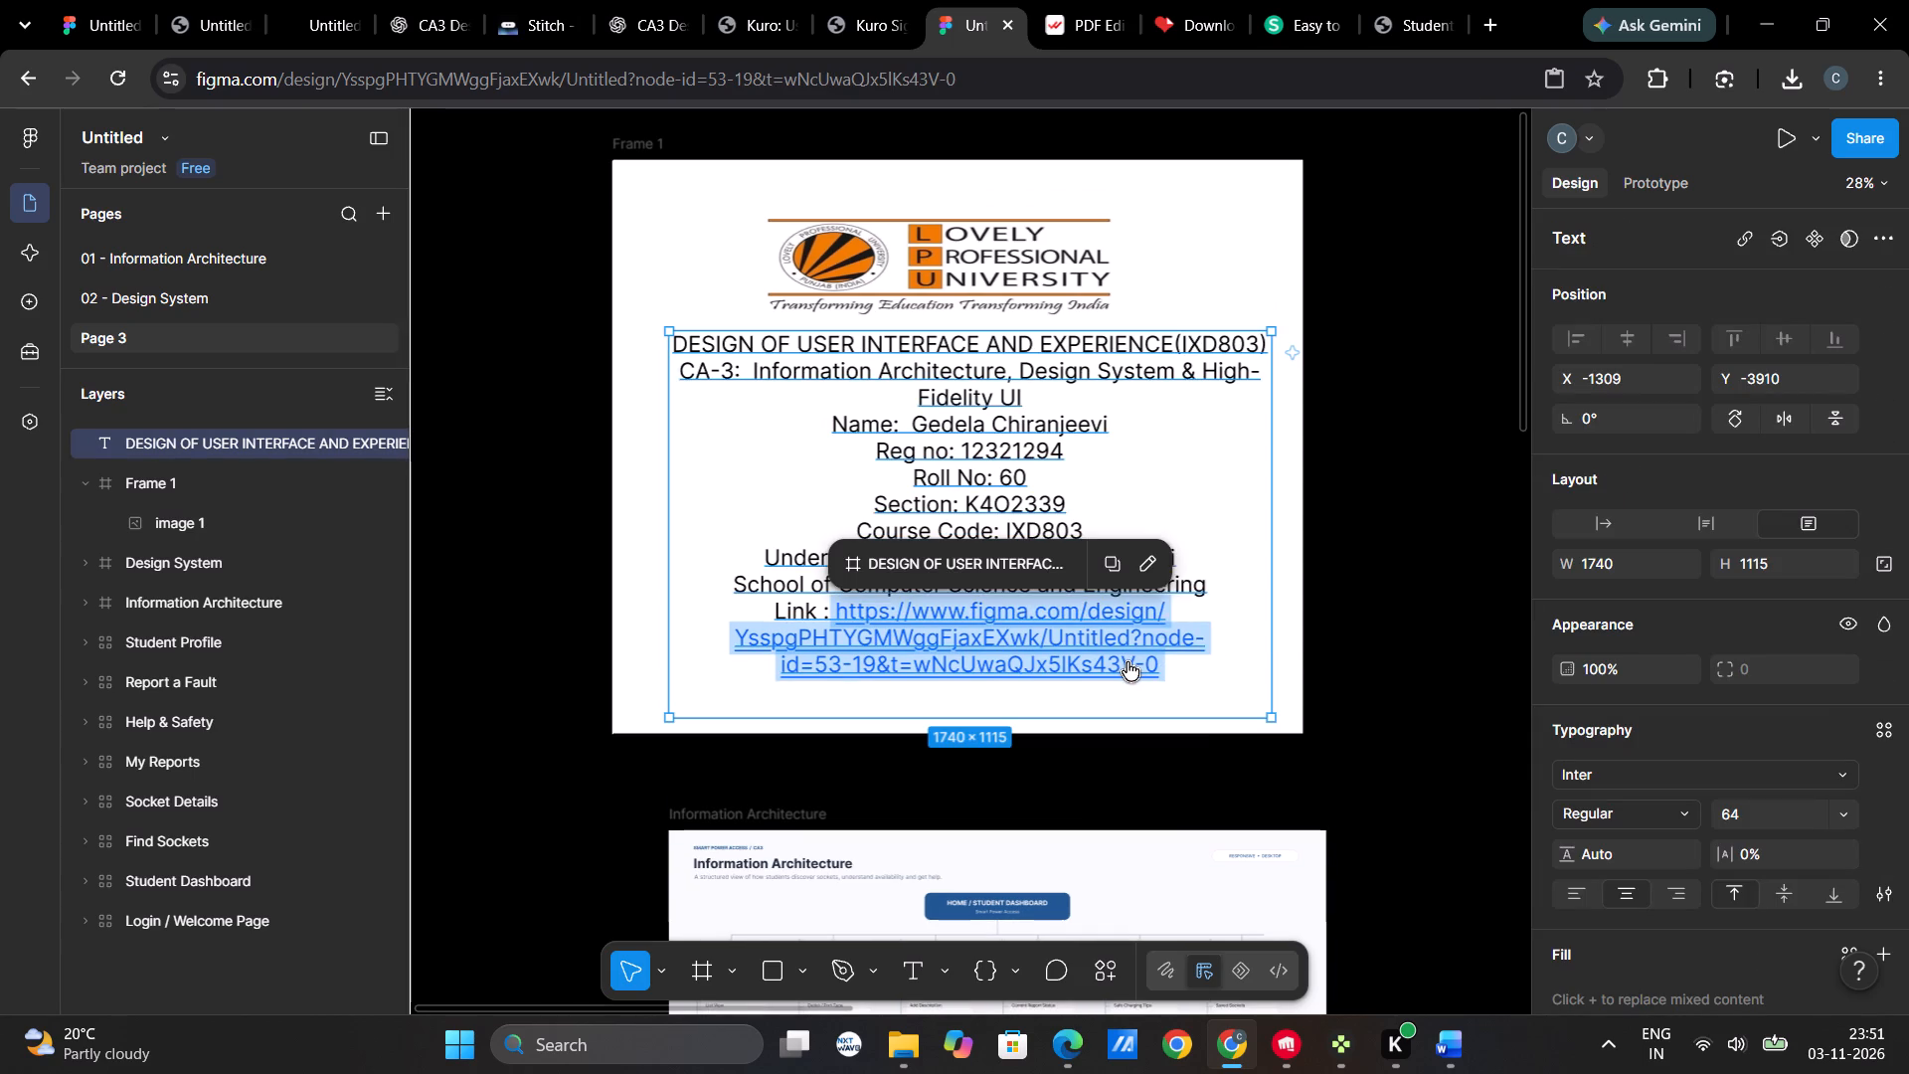
left_click(1126, 662)
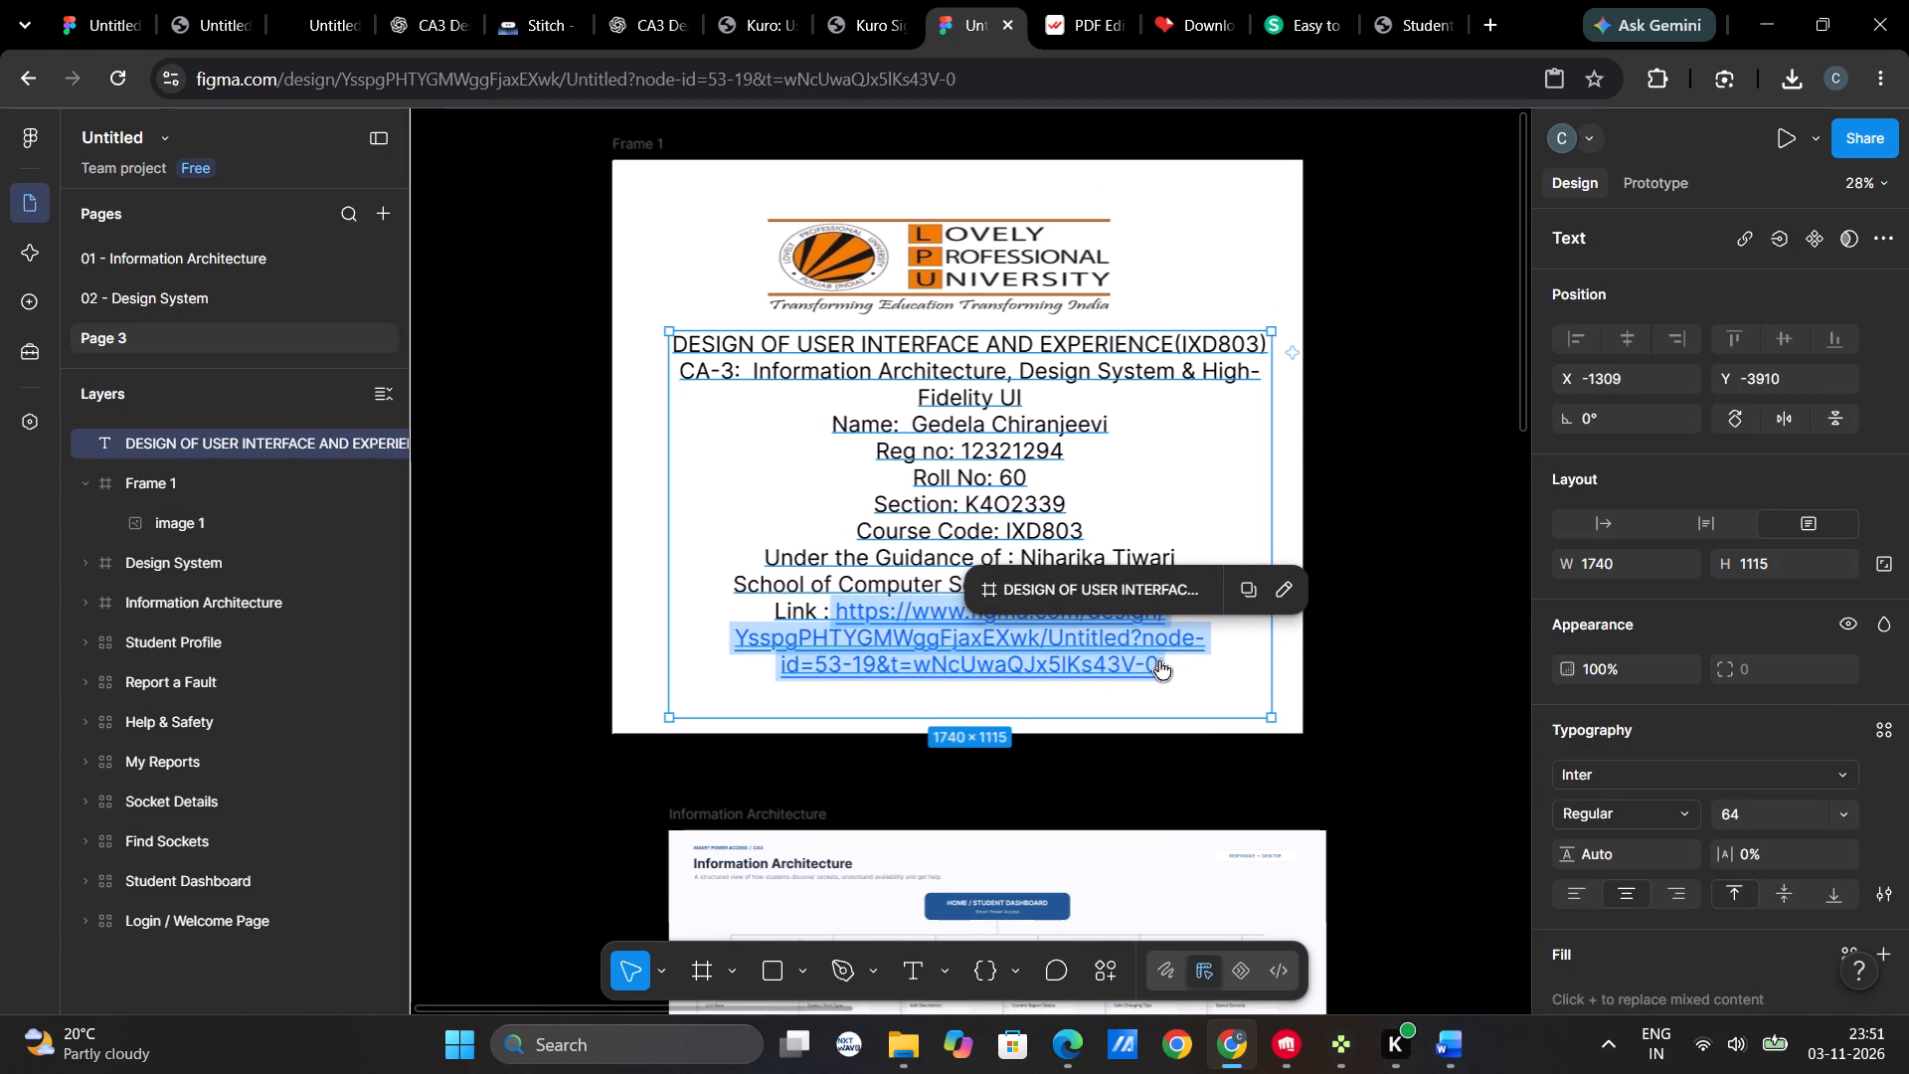
key("super+v")
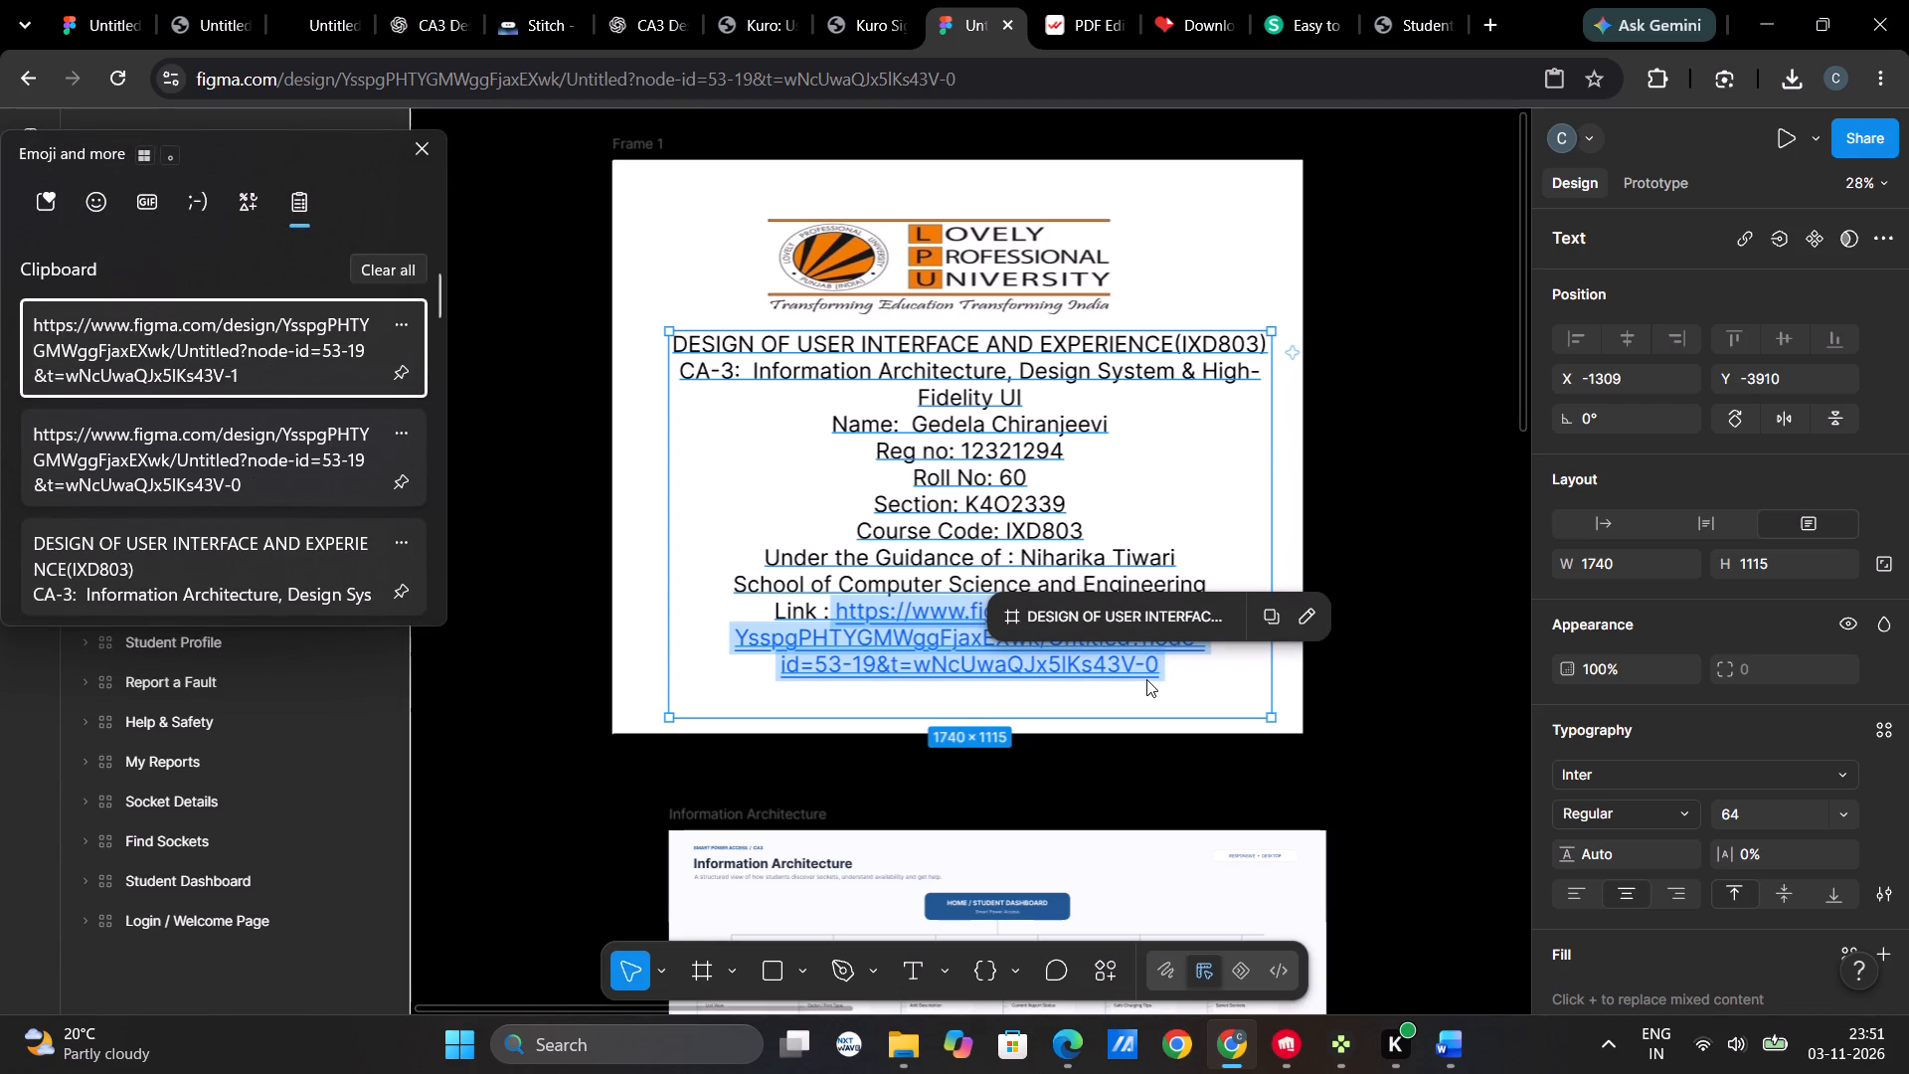
left_click(1864, 138)
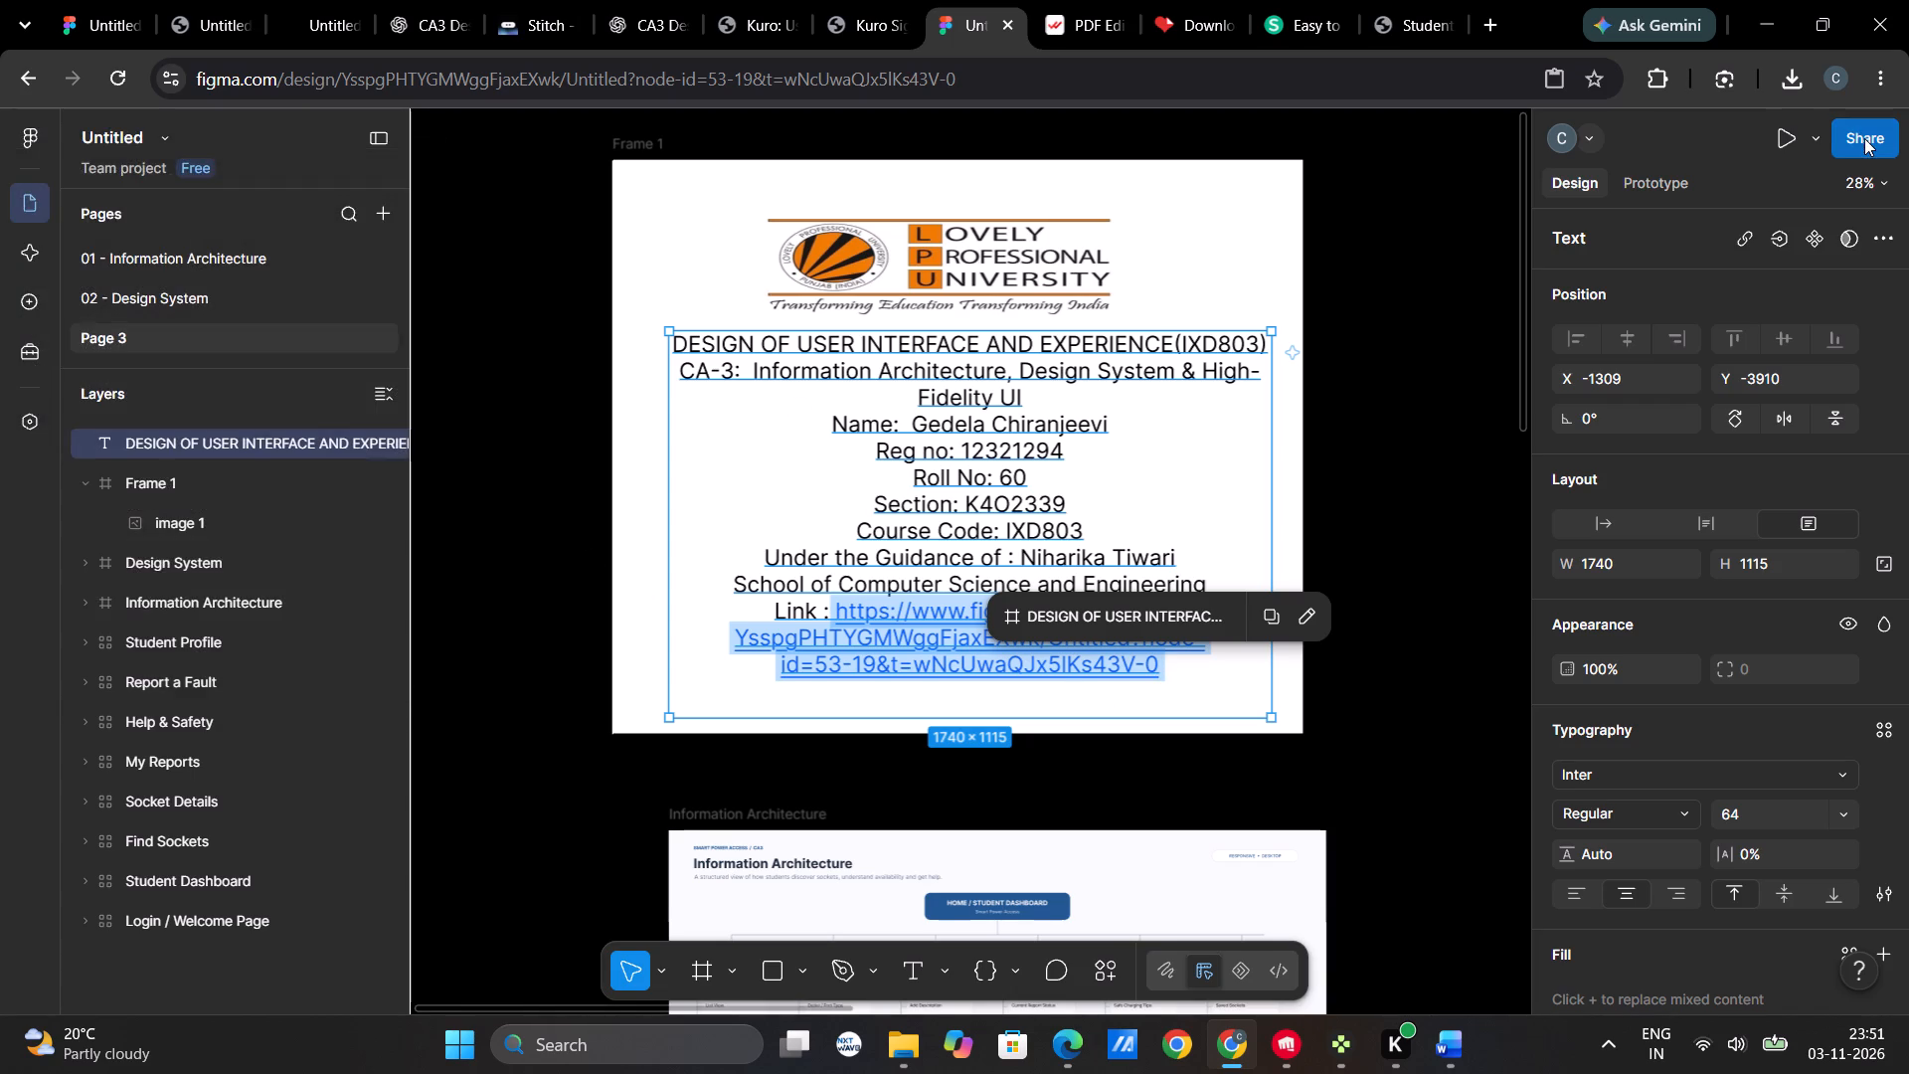
left_click(1863, 143)
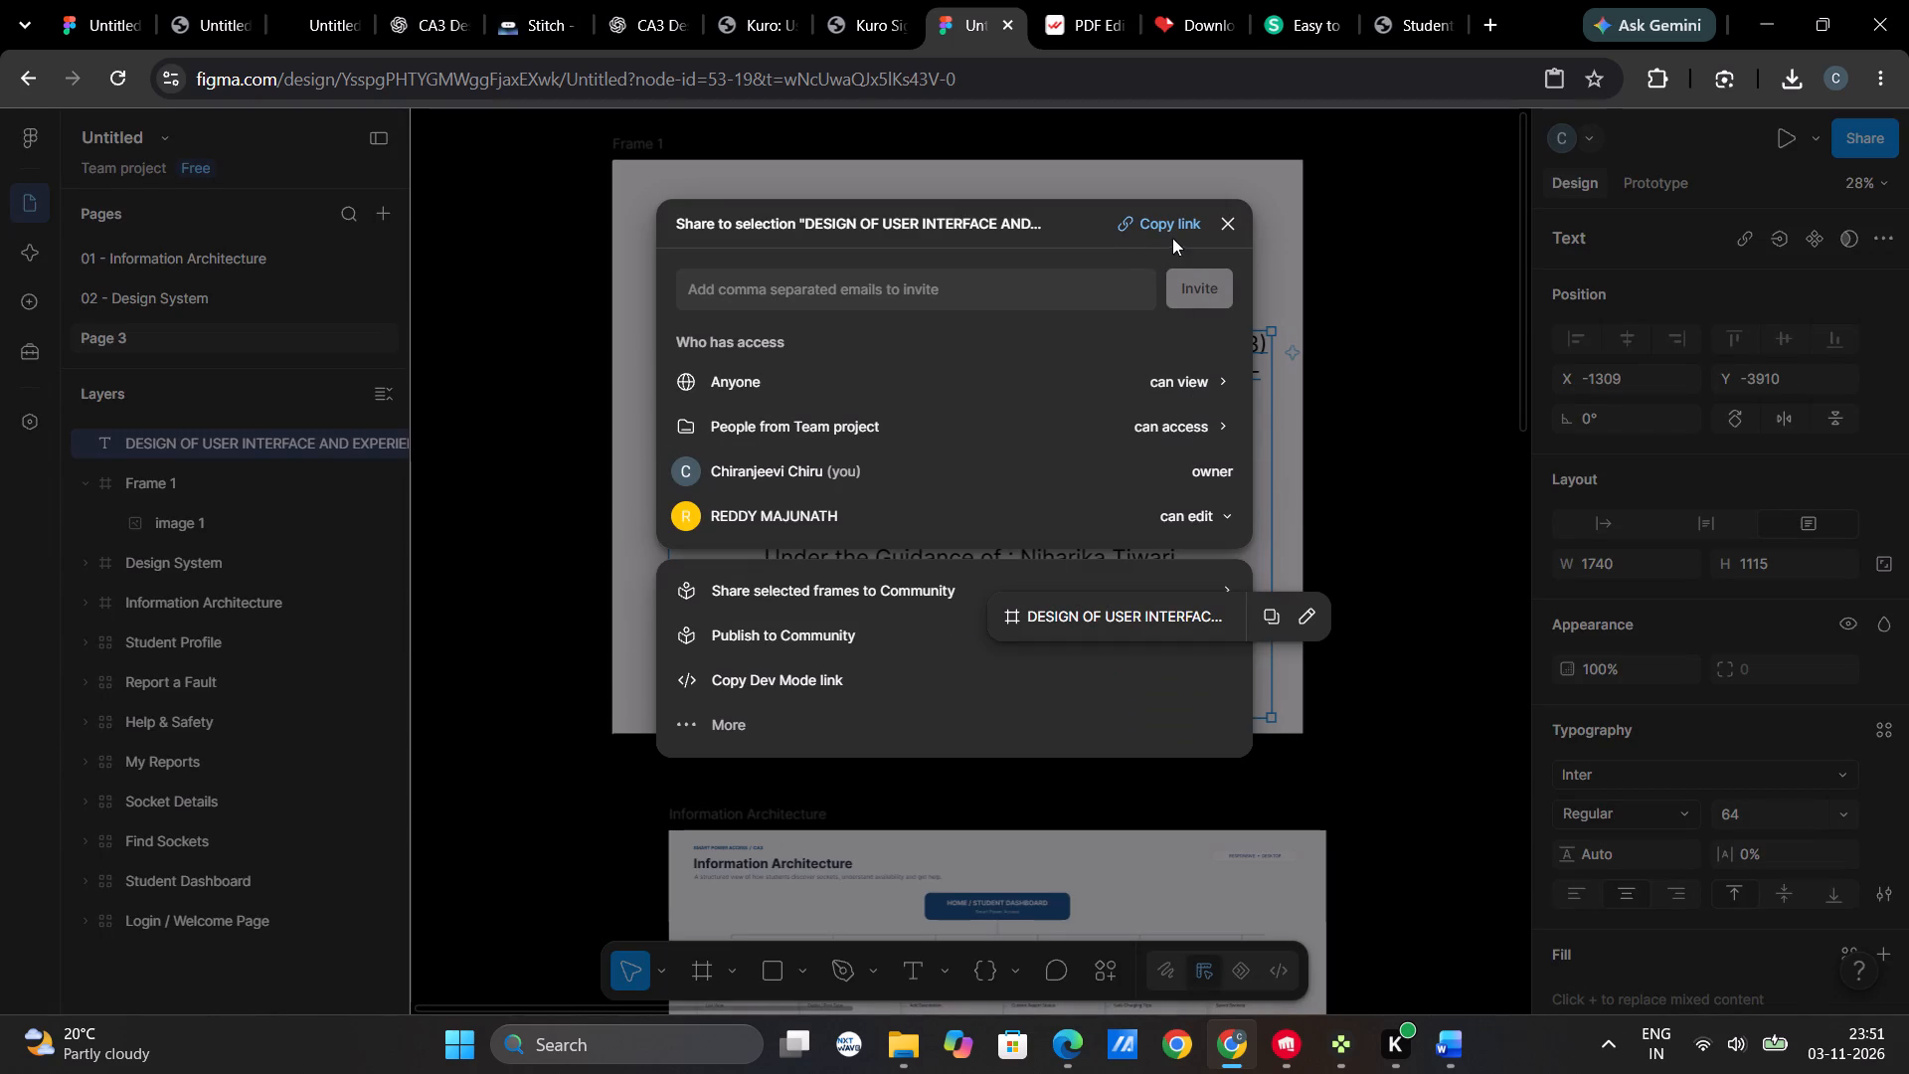
left_click(1170, 221)
left_click(1357, 514)
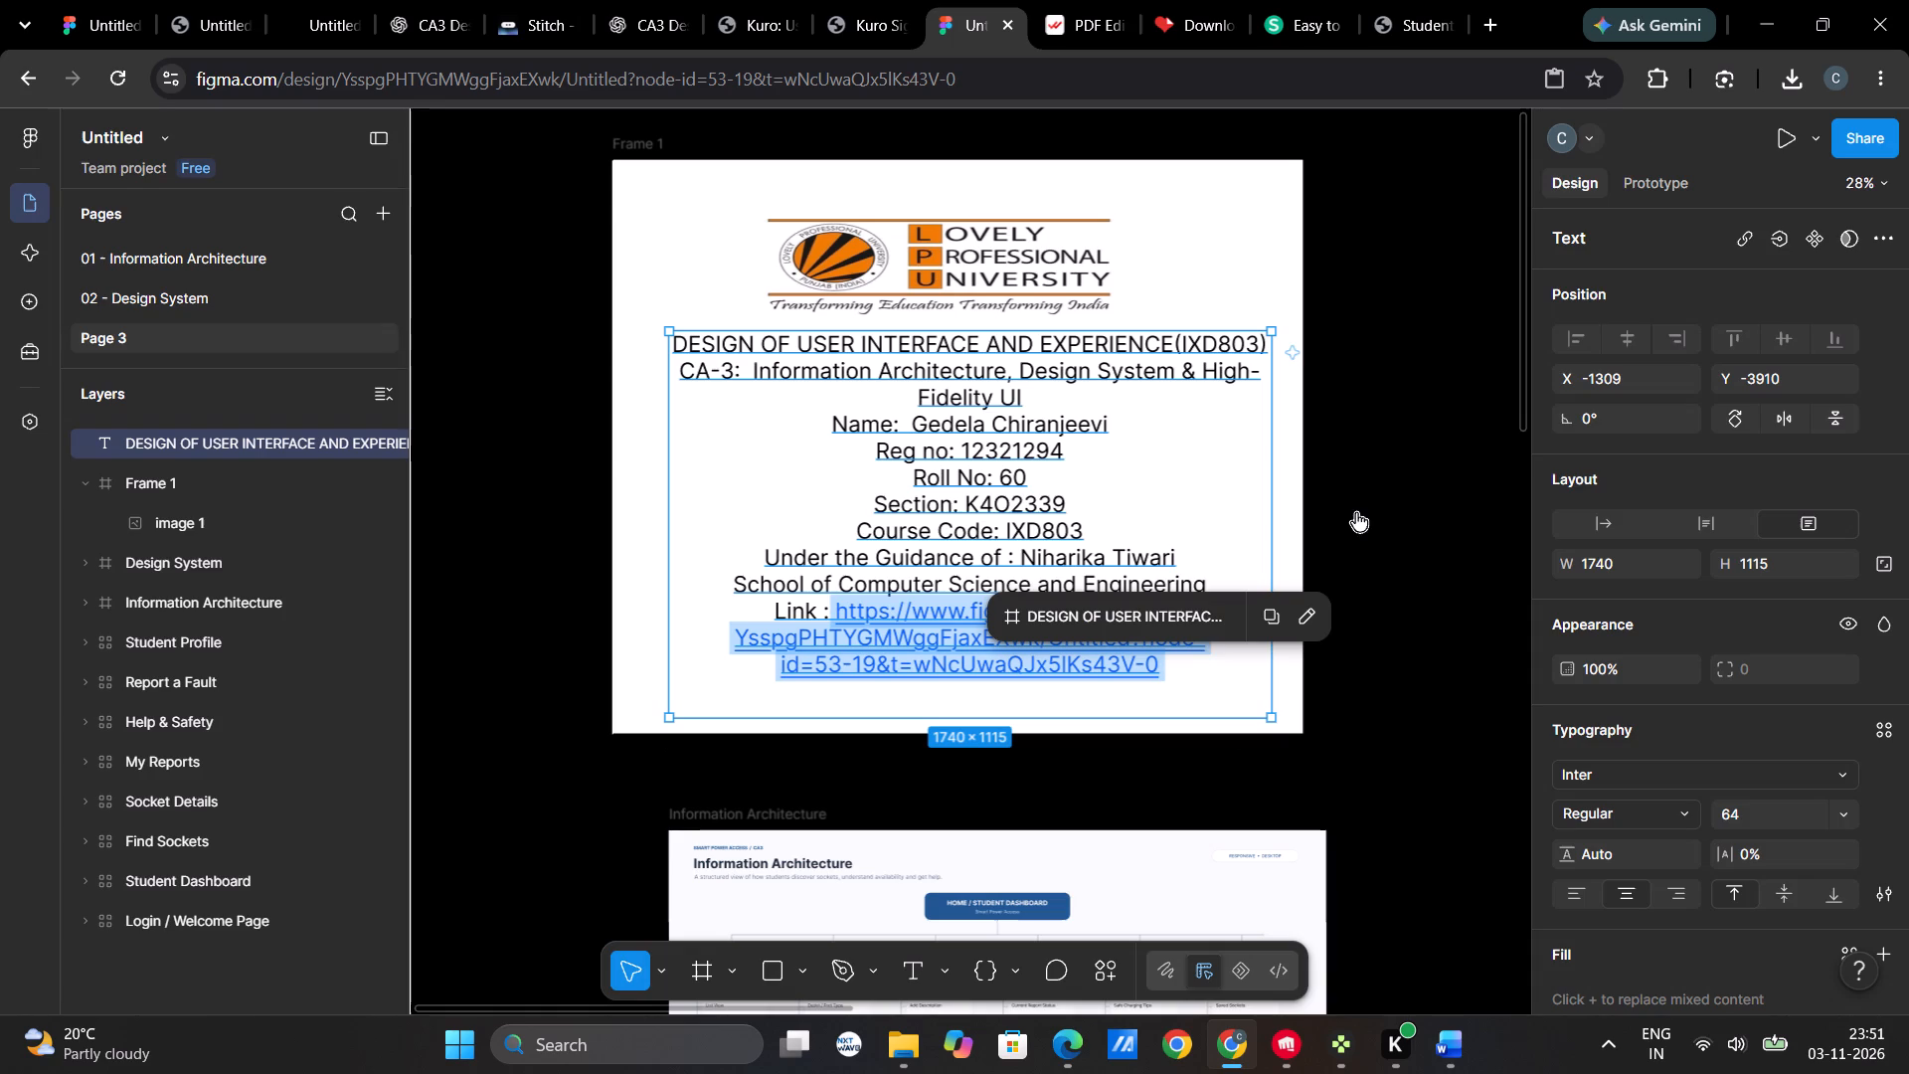
Move the cover text box slightly up and to the left, to about X -1319, Y -3945.
left_click(1173, 662)
left_click_drag(1163, 676, 1118, 662)
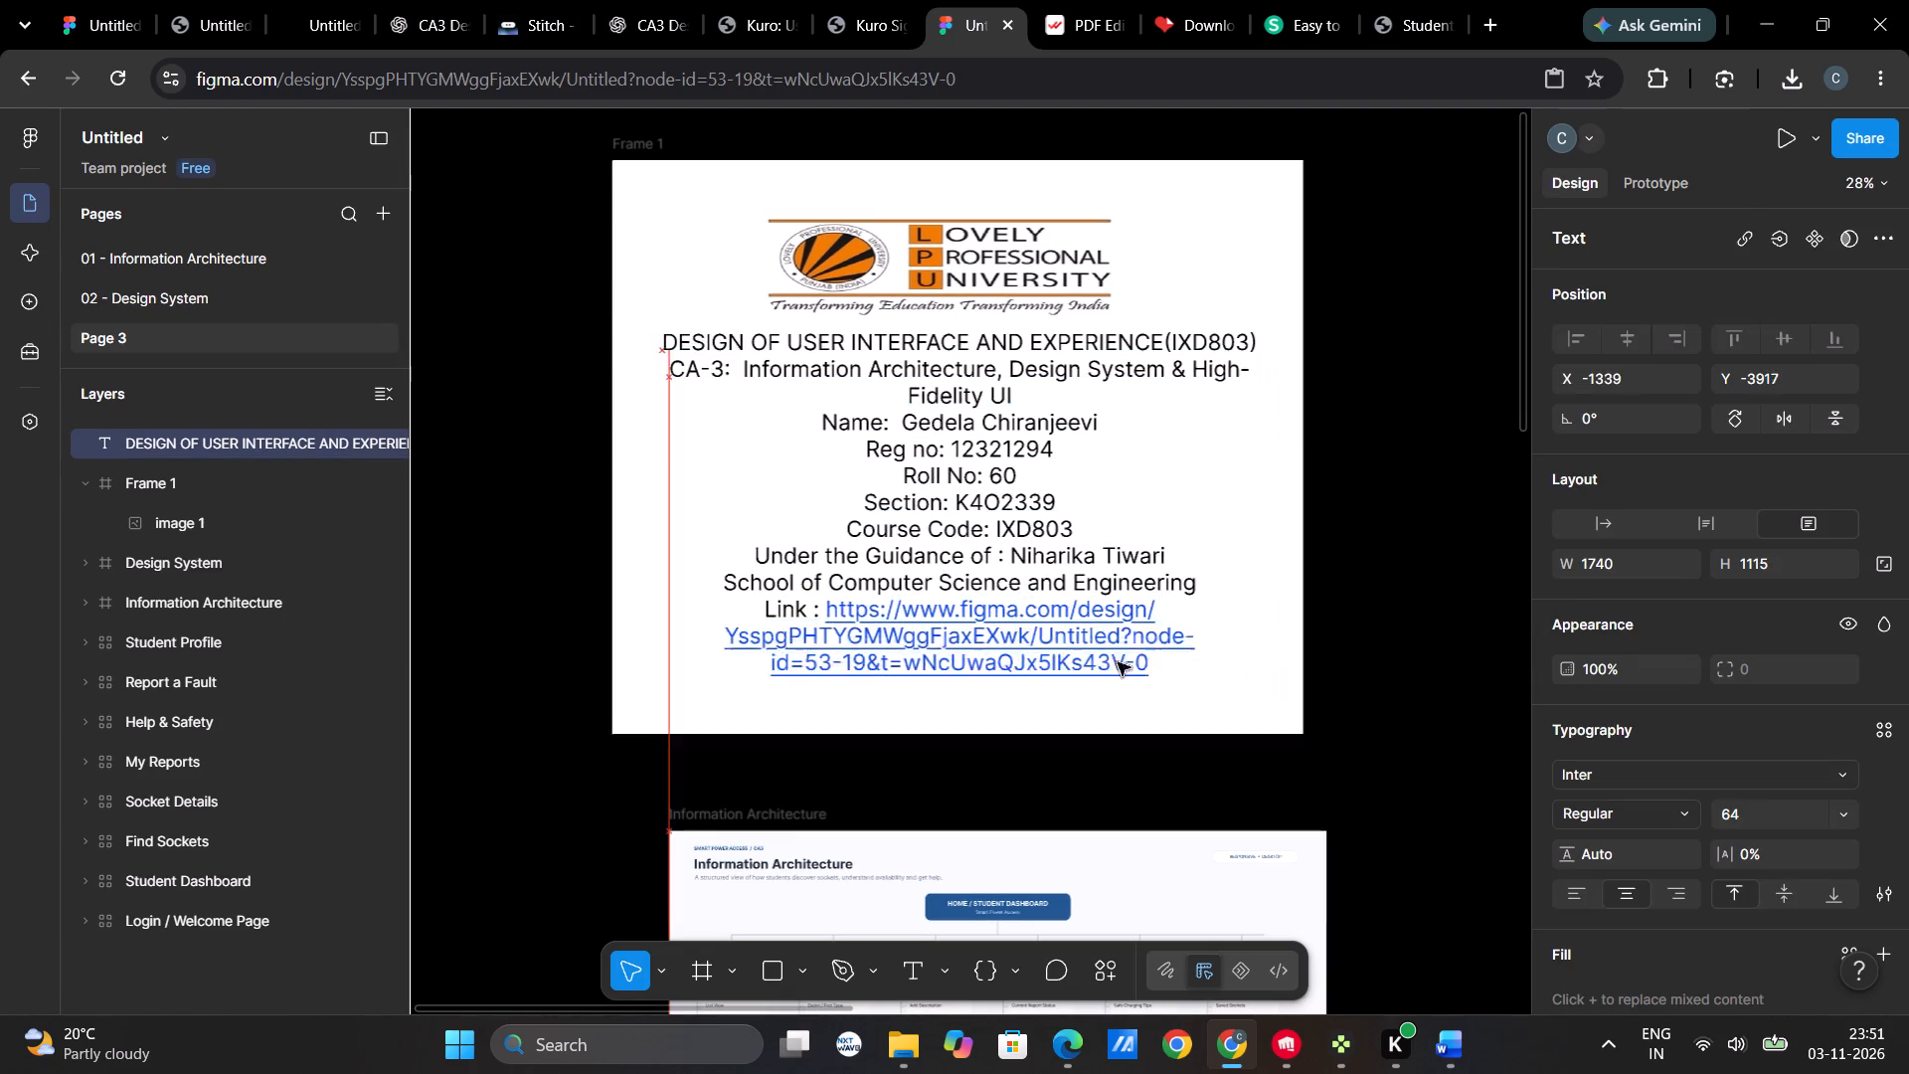
left_click_drag(1118, 662, 1161, 663)
Replace the destination of the hyperlink after "Link :" in the cover text with the copied share link.
double_click(909, 635)
left_click(909, 635)
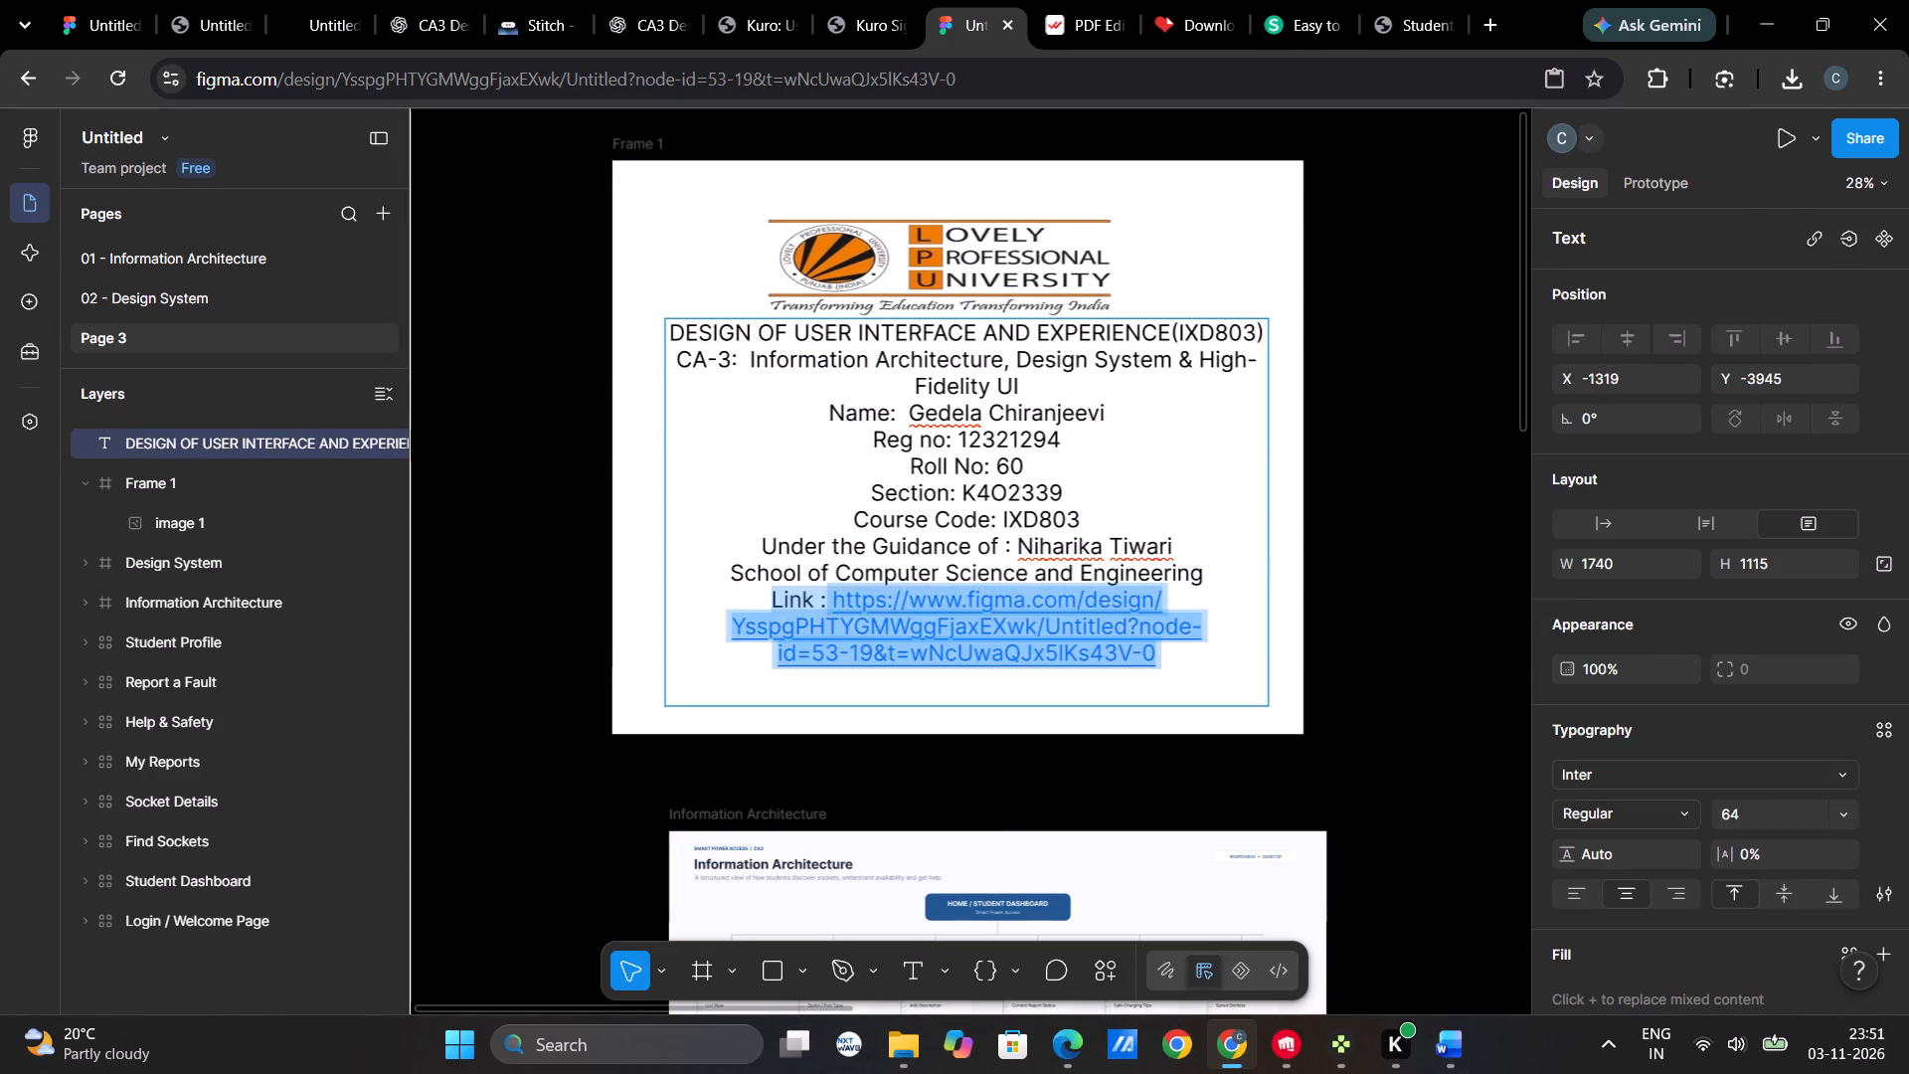
left_click(849, 621)
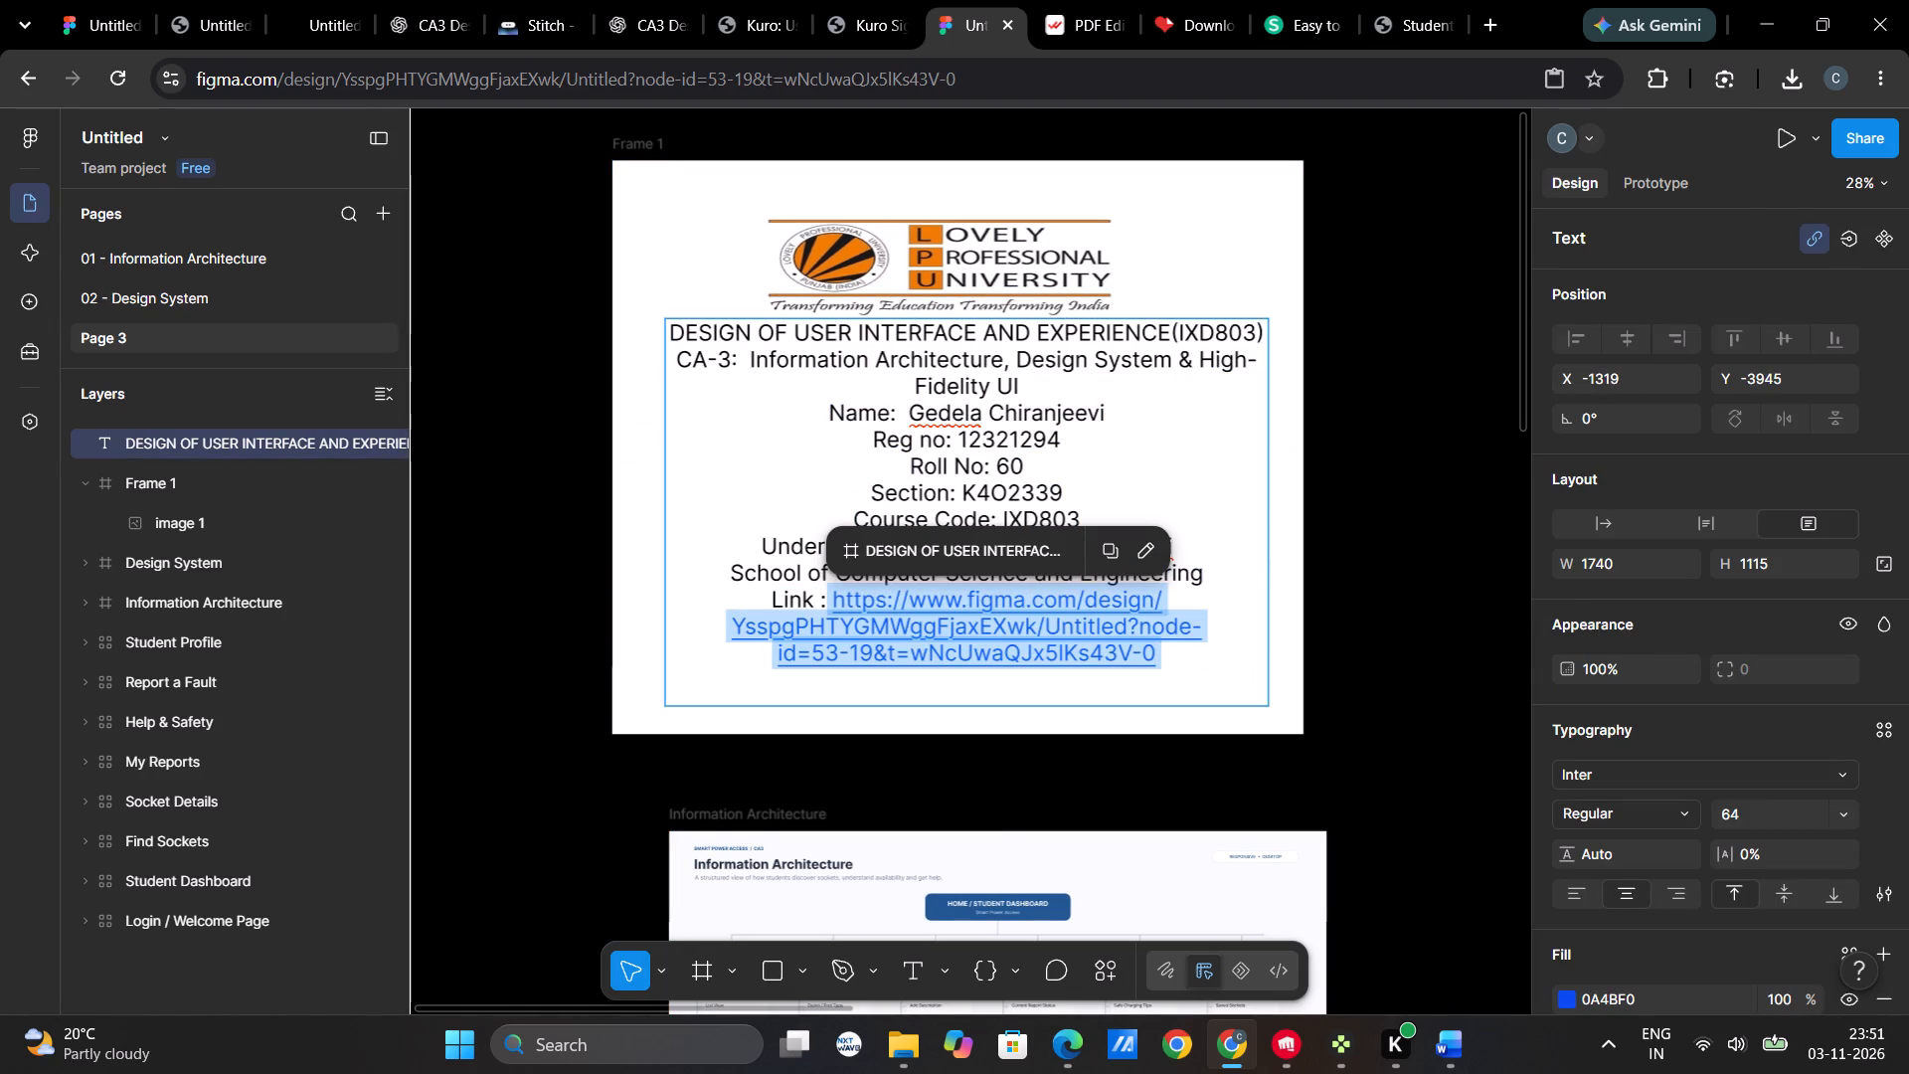
left_click(1150, 557)
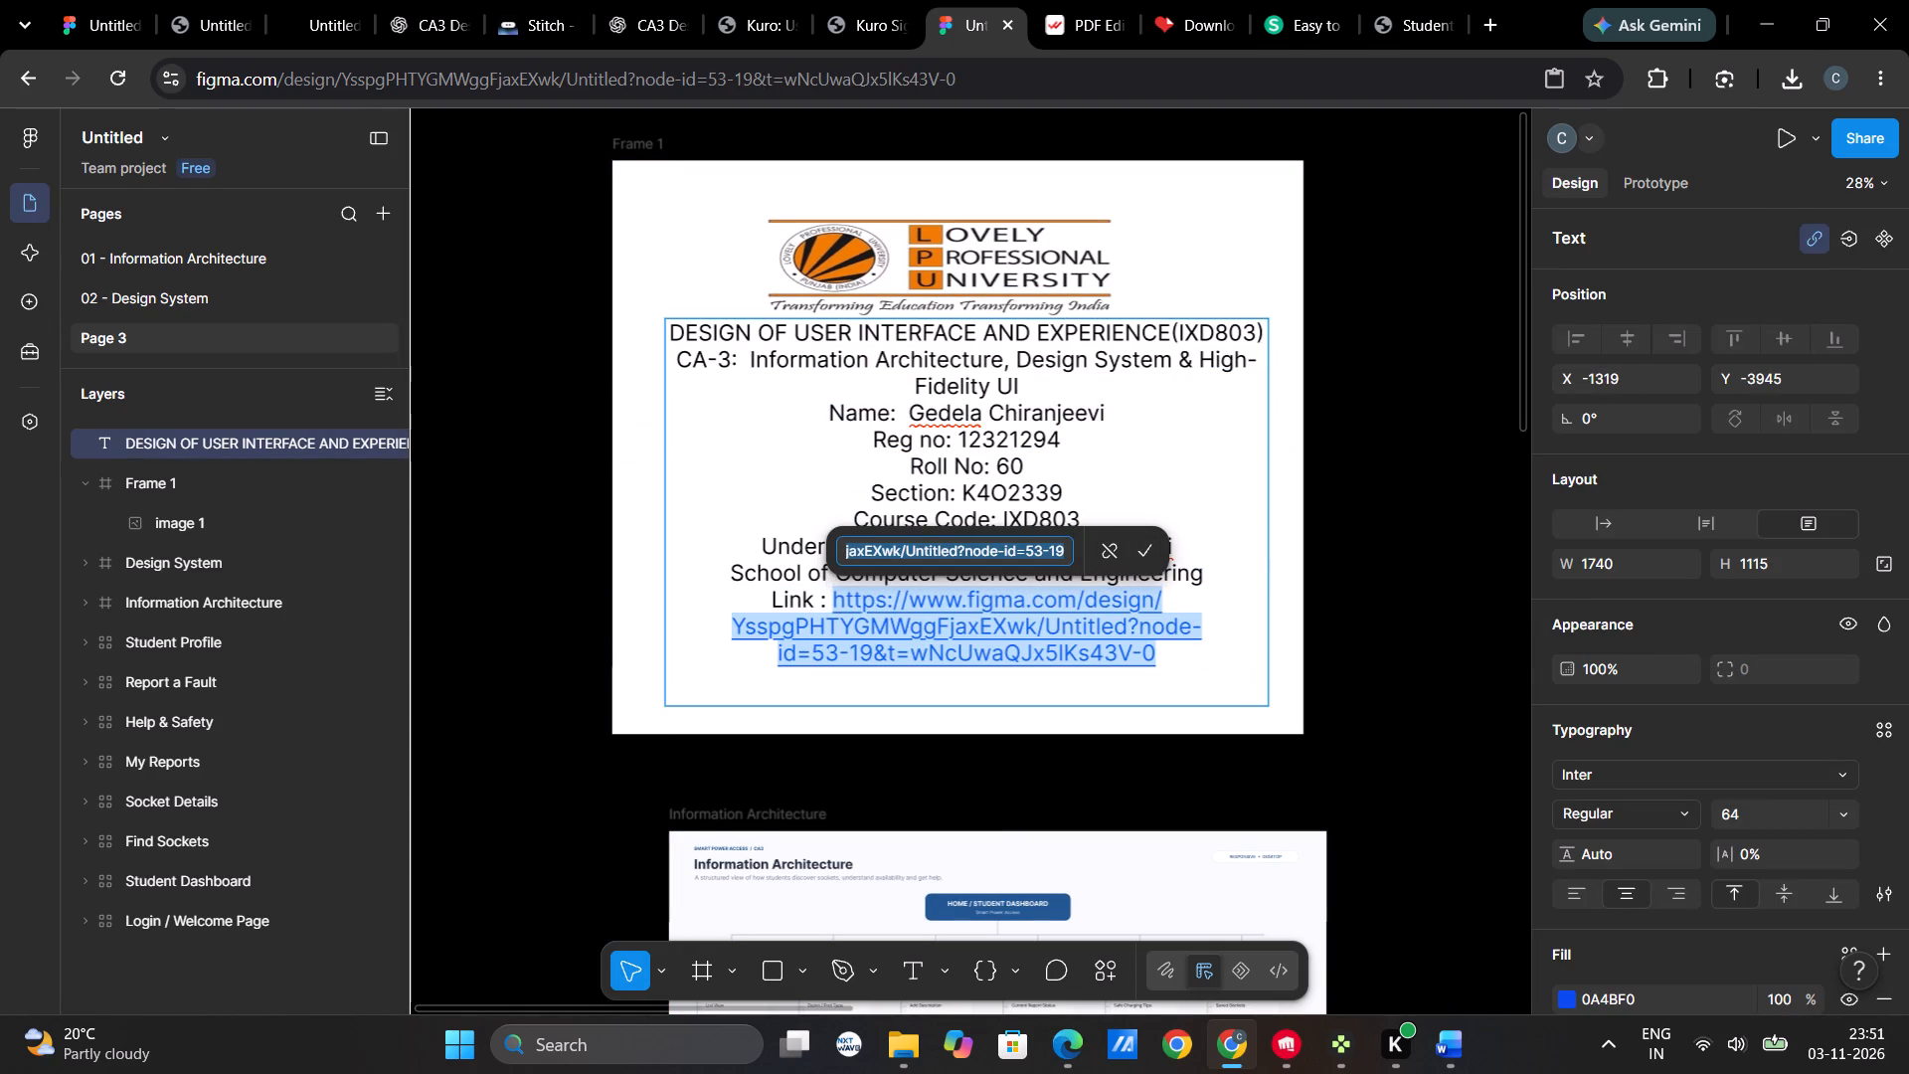
key("ctrl+v")
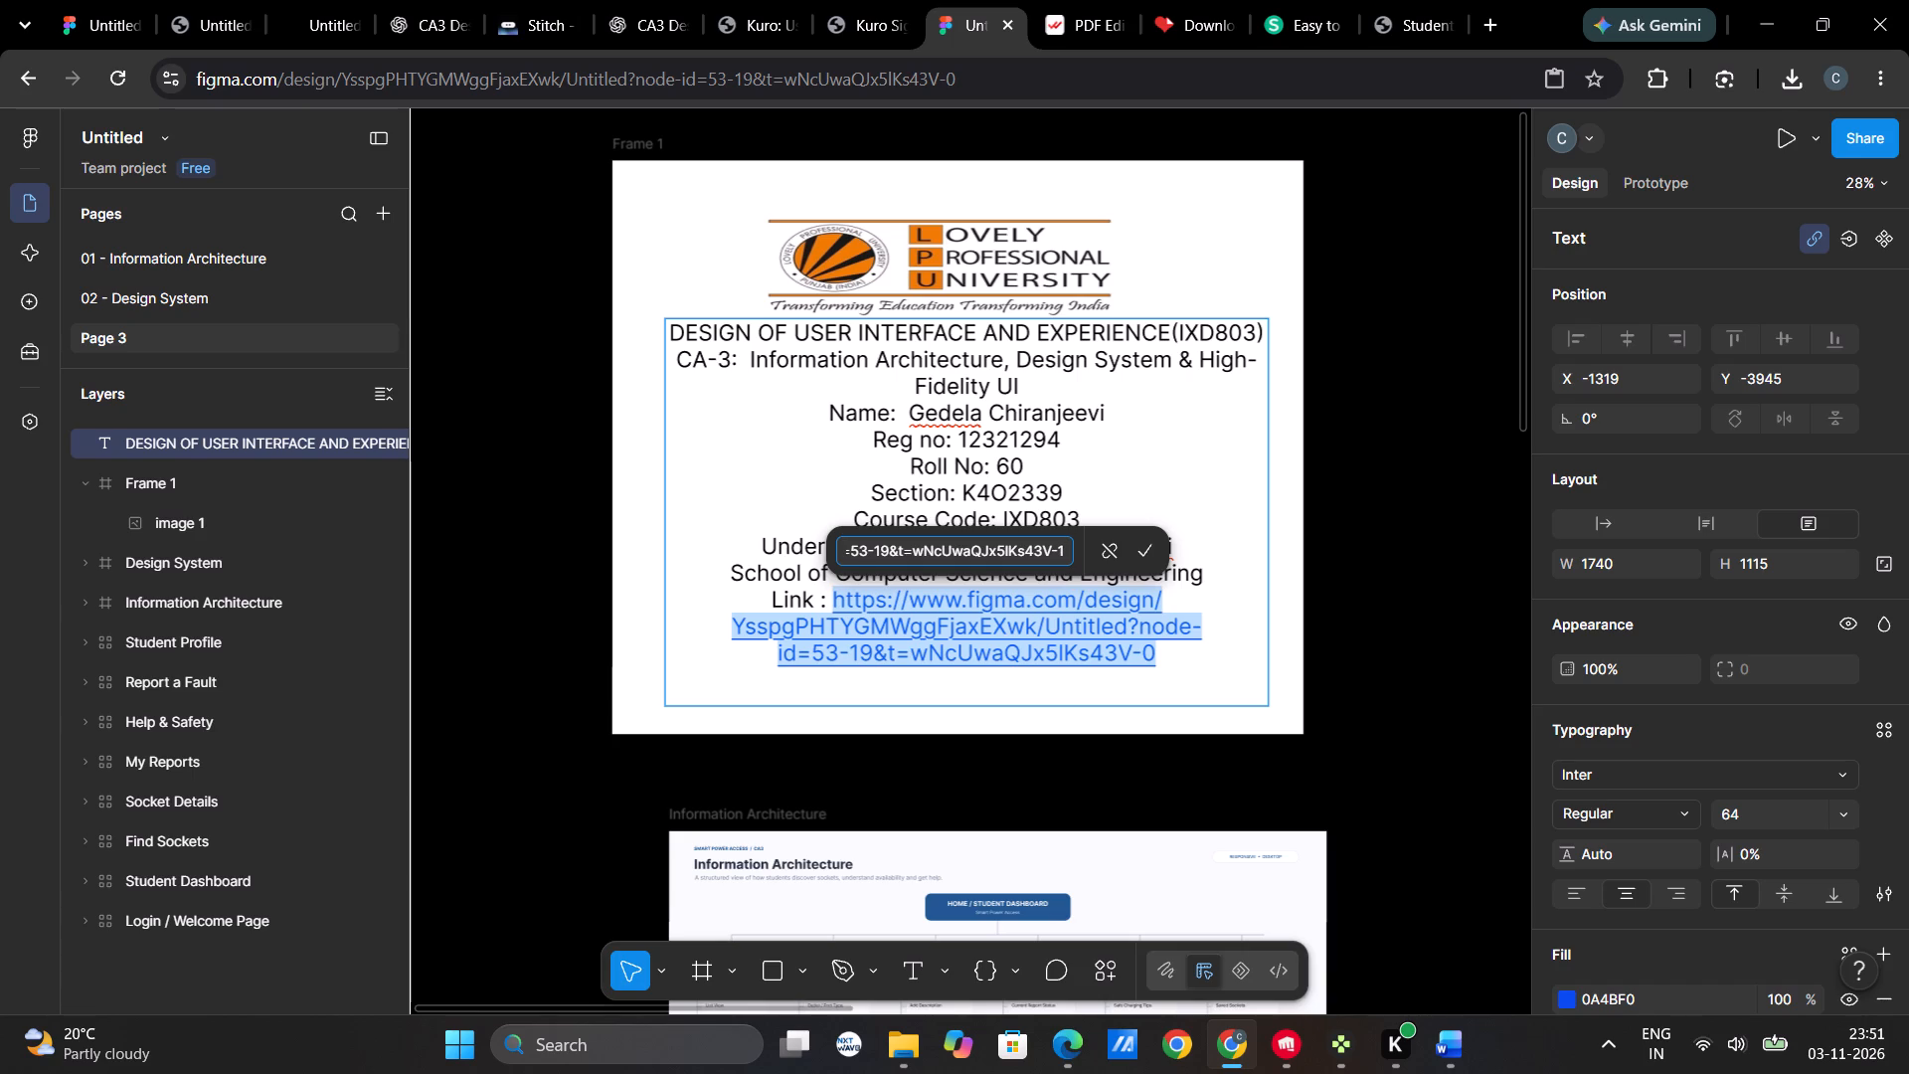
left_click(1150, 548)
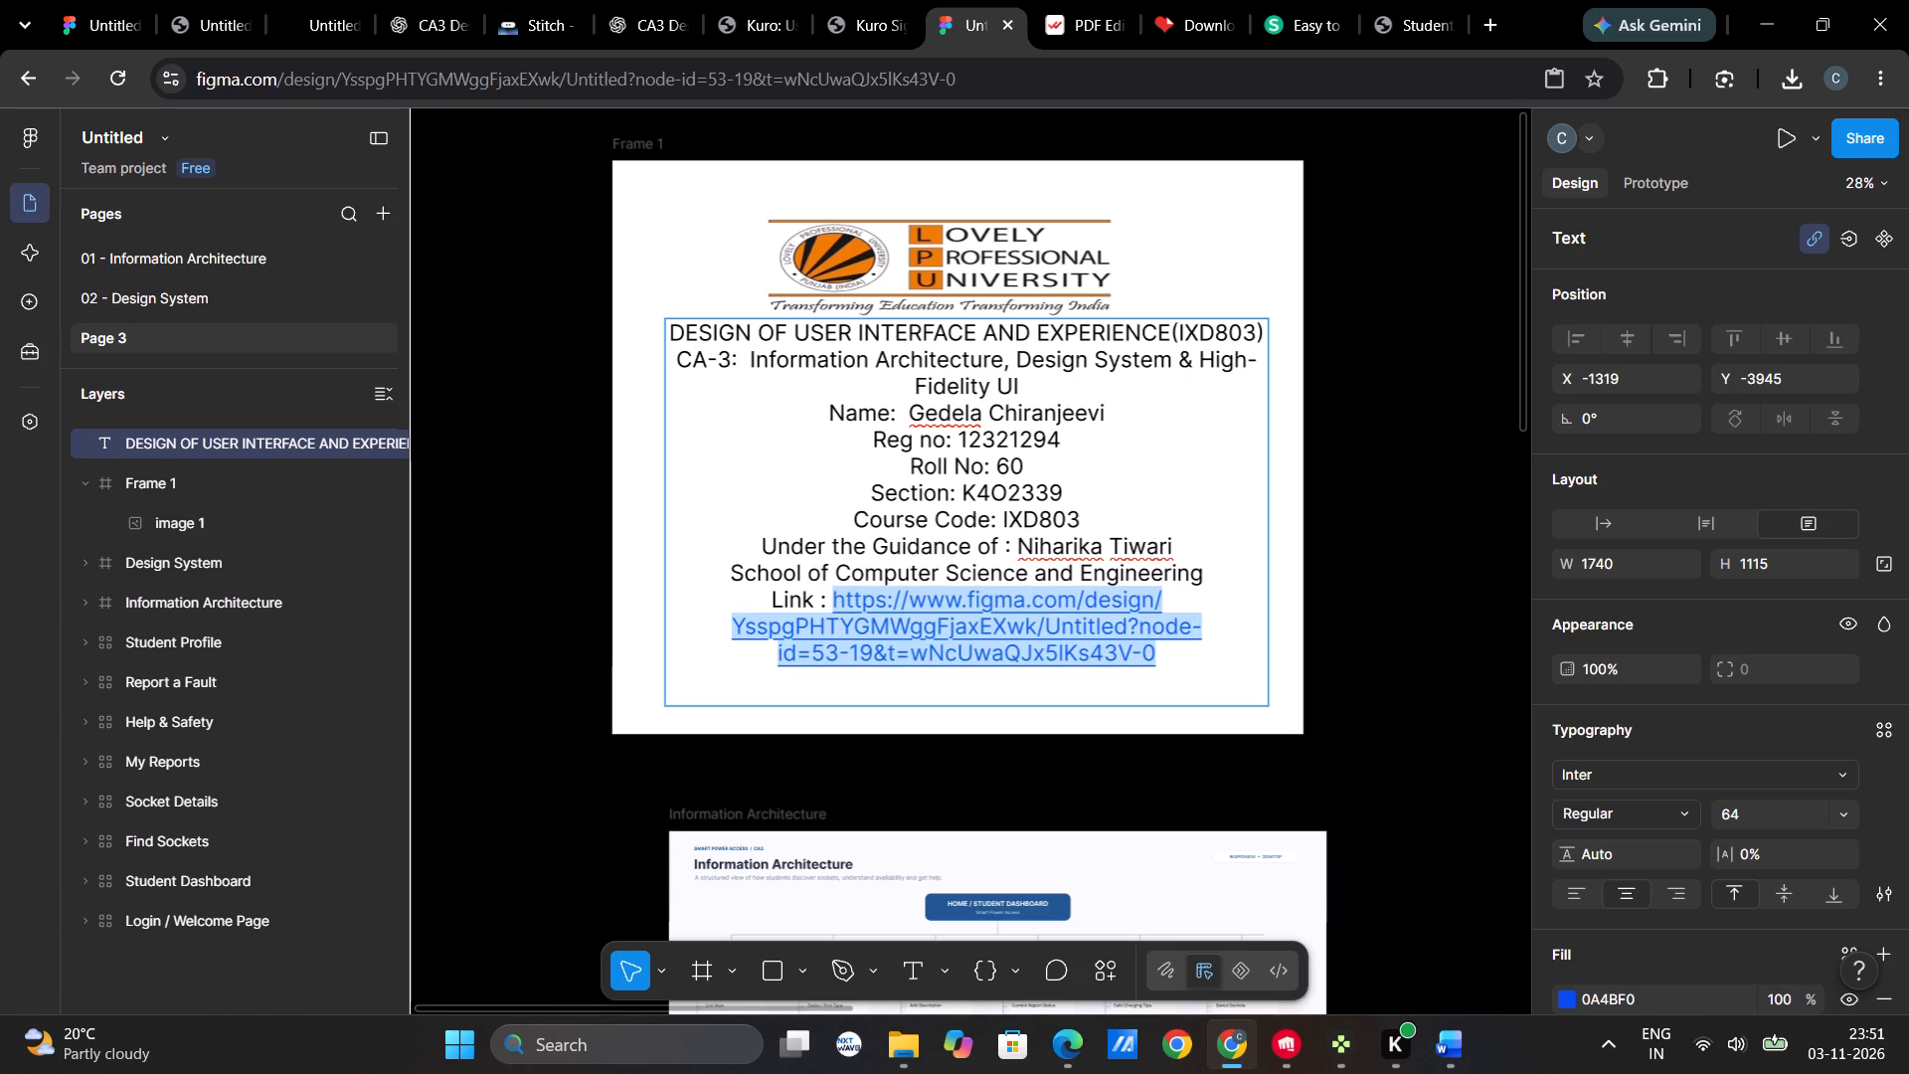
left_click(1382, 620)
Reopen the cover link's destination for editing and enter the copied share link again.
left_click(1150, 657)
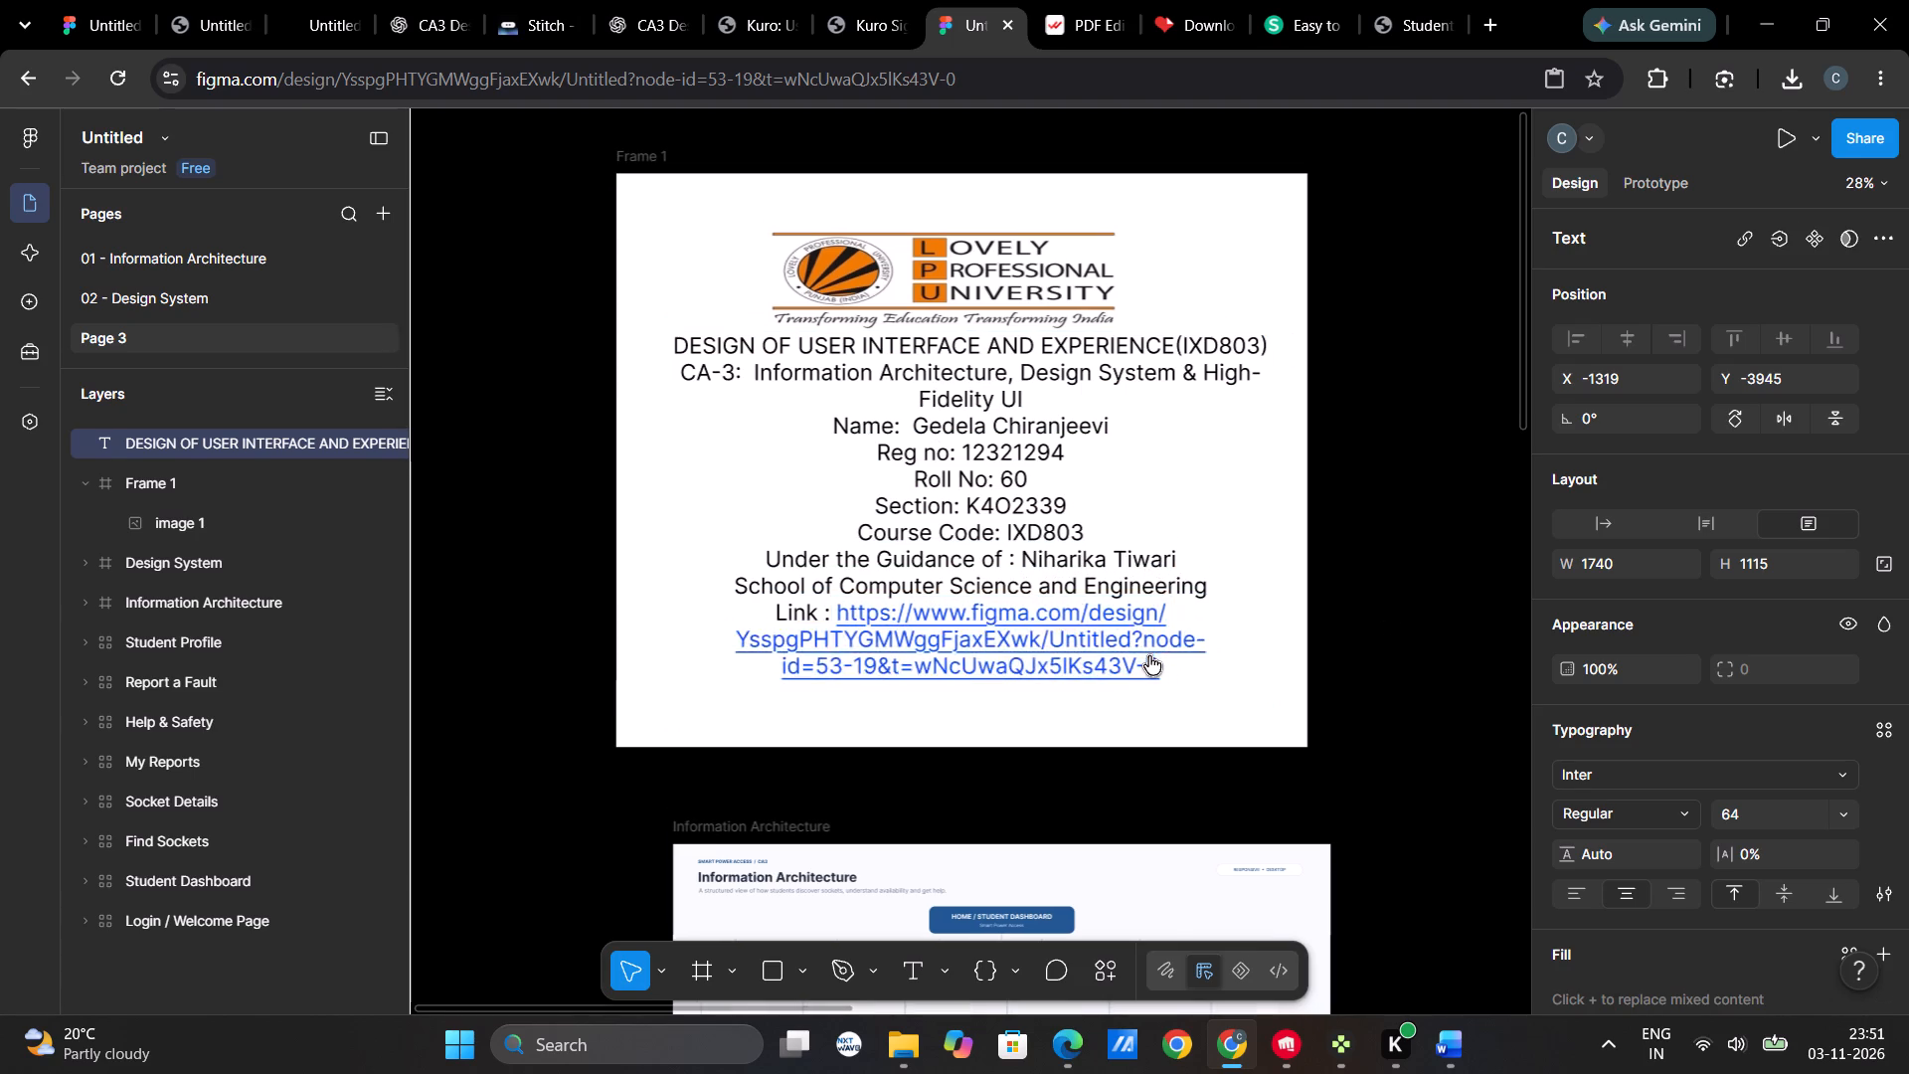
double_click(1134, 648)
left_click(1134, 648)
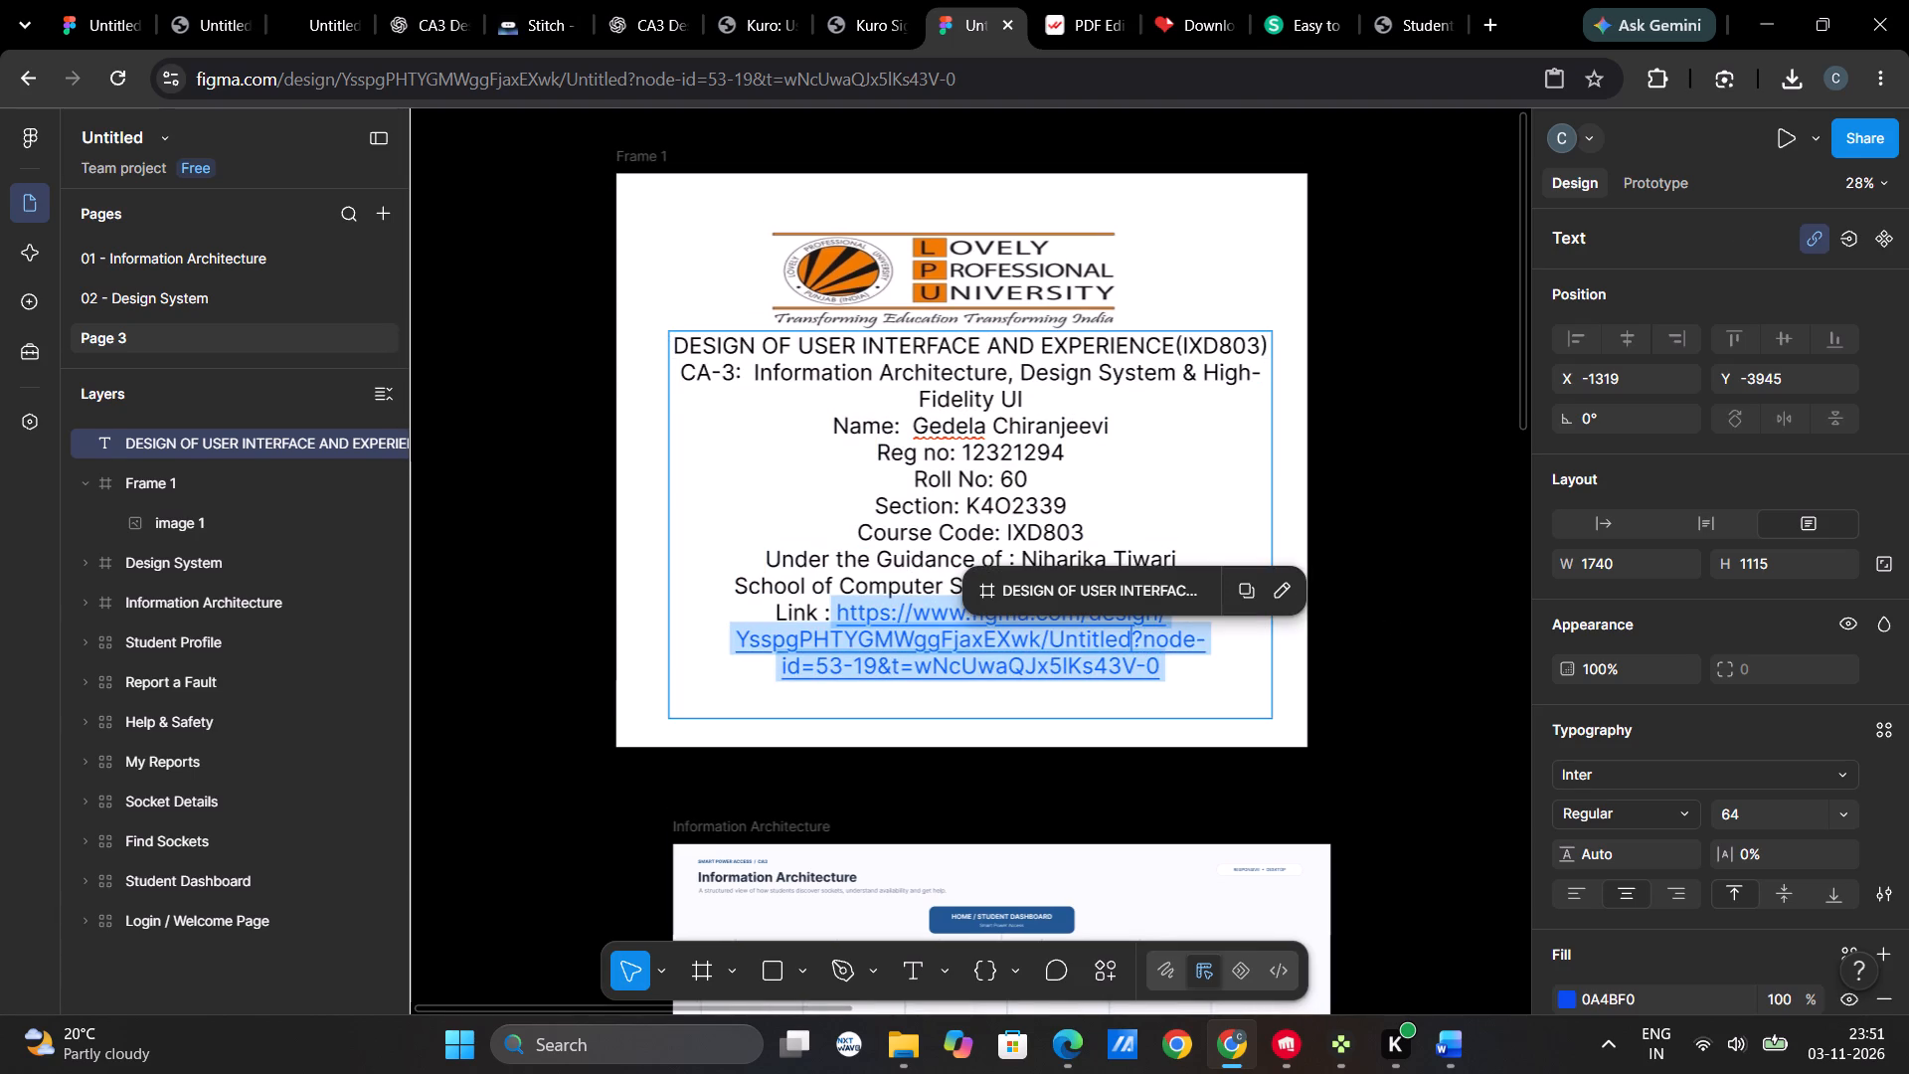
left_click(1293, 580)
left_click(1132, 641)
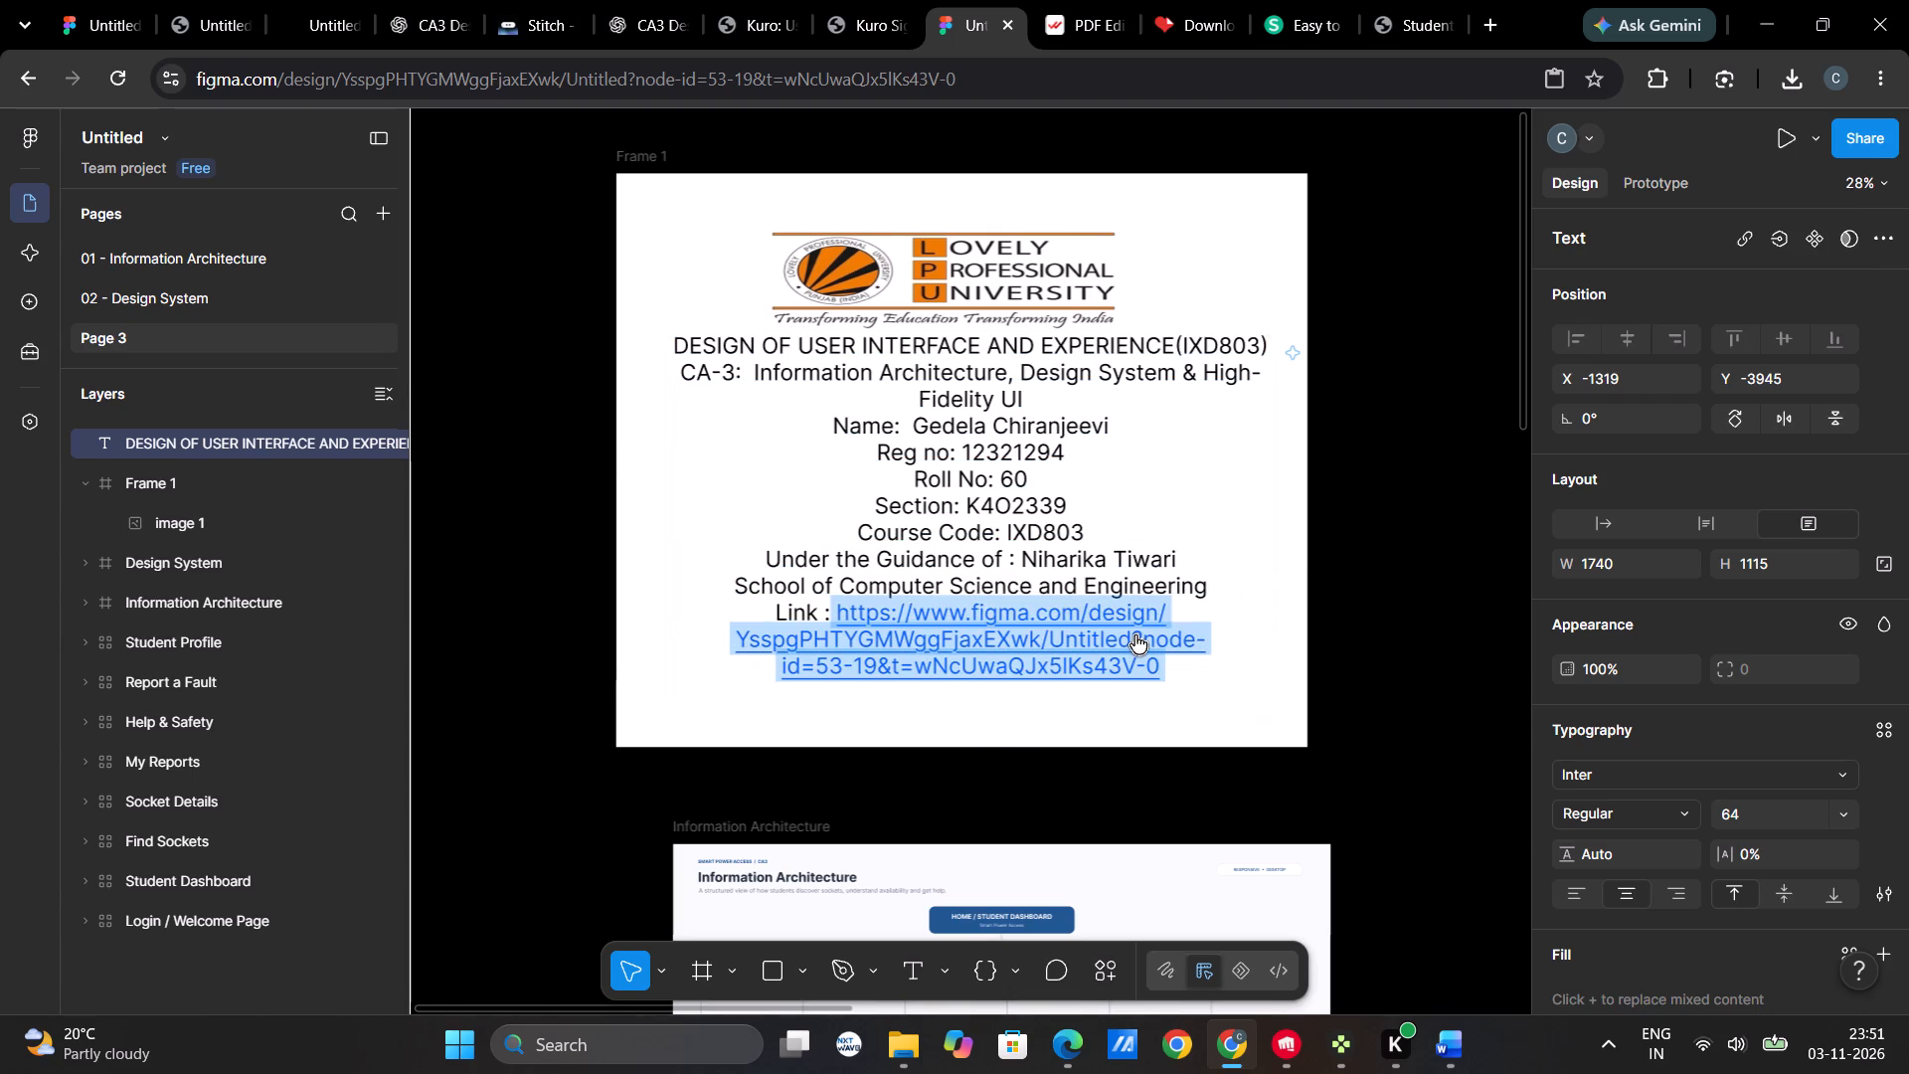
left_click(1136, 636)
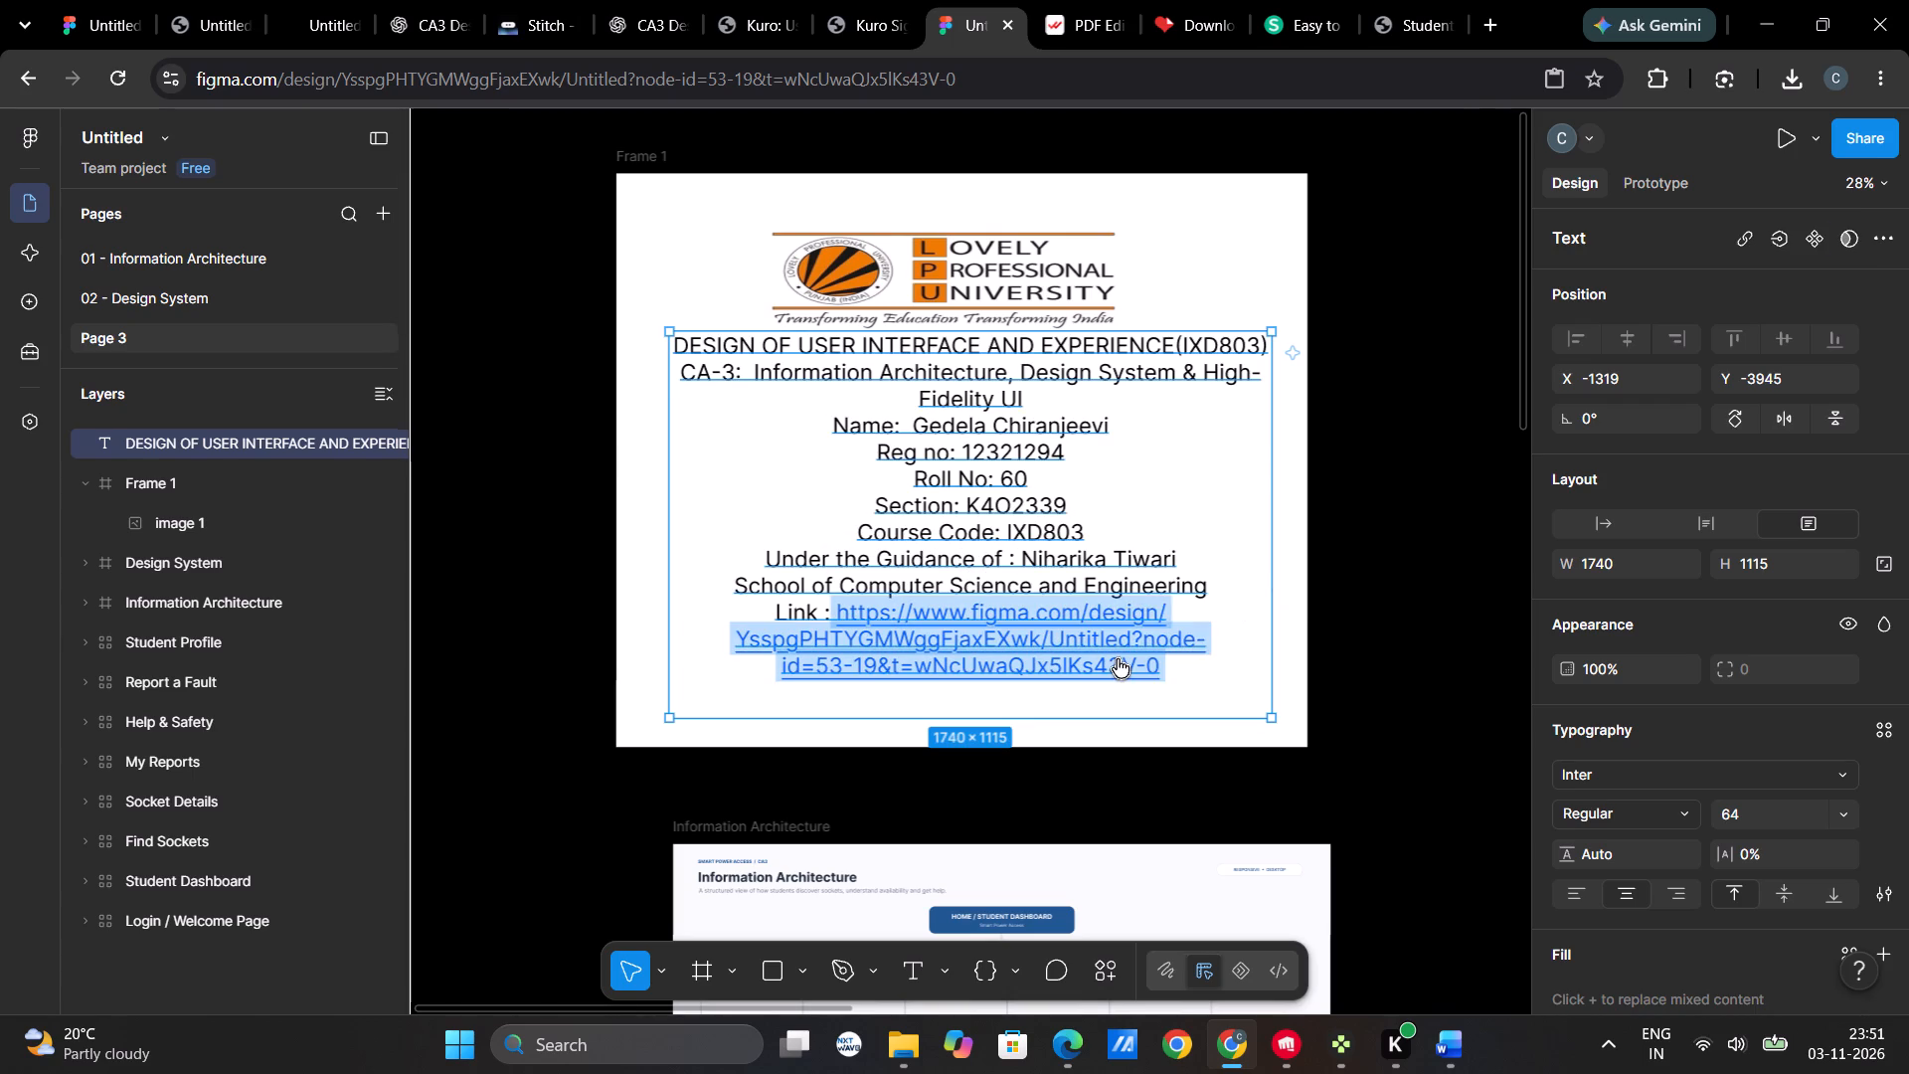
right_click(1119, 660)
left_click(1061, 645)
left_click(1276, 615)
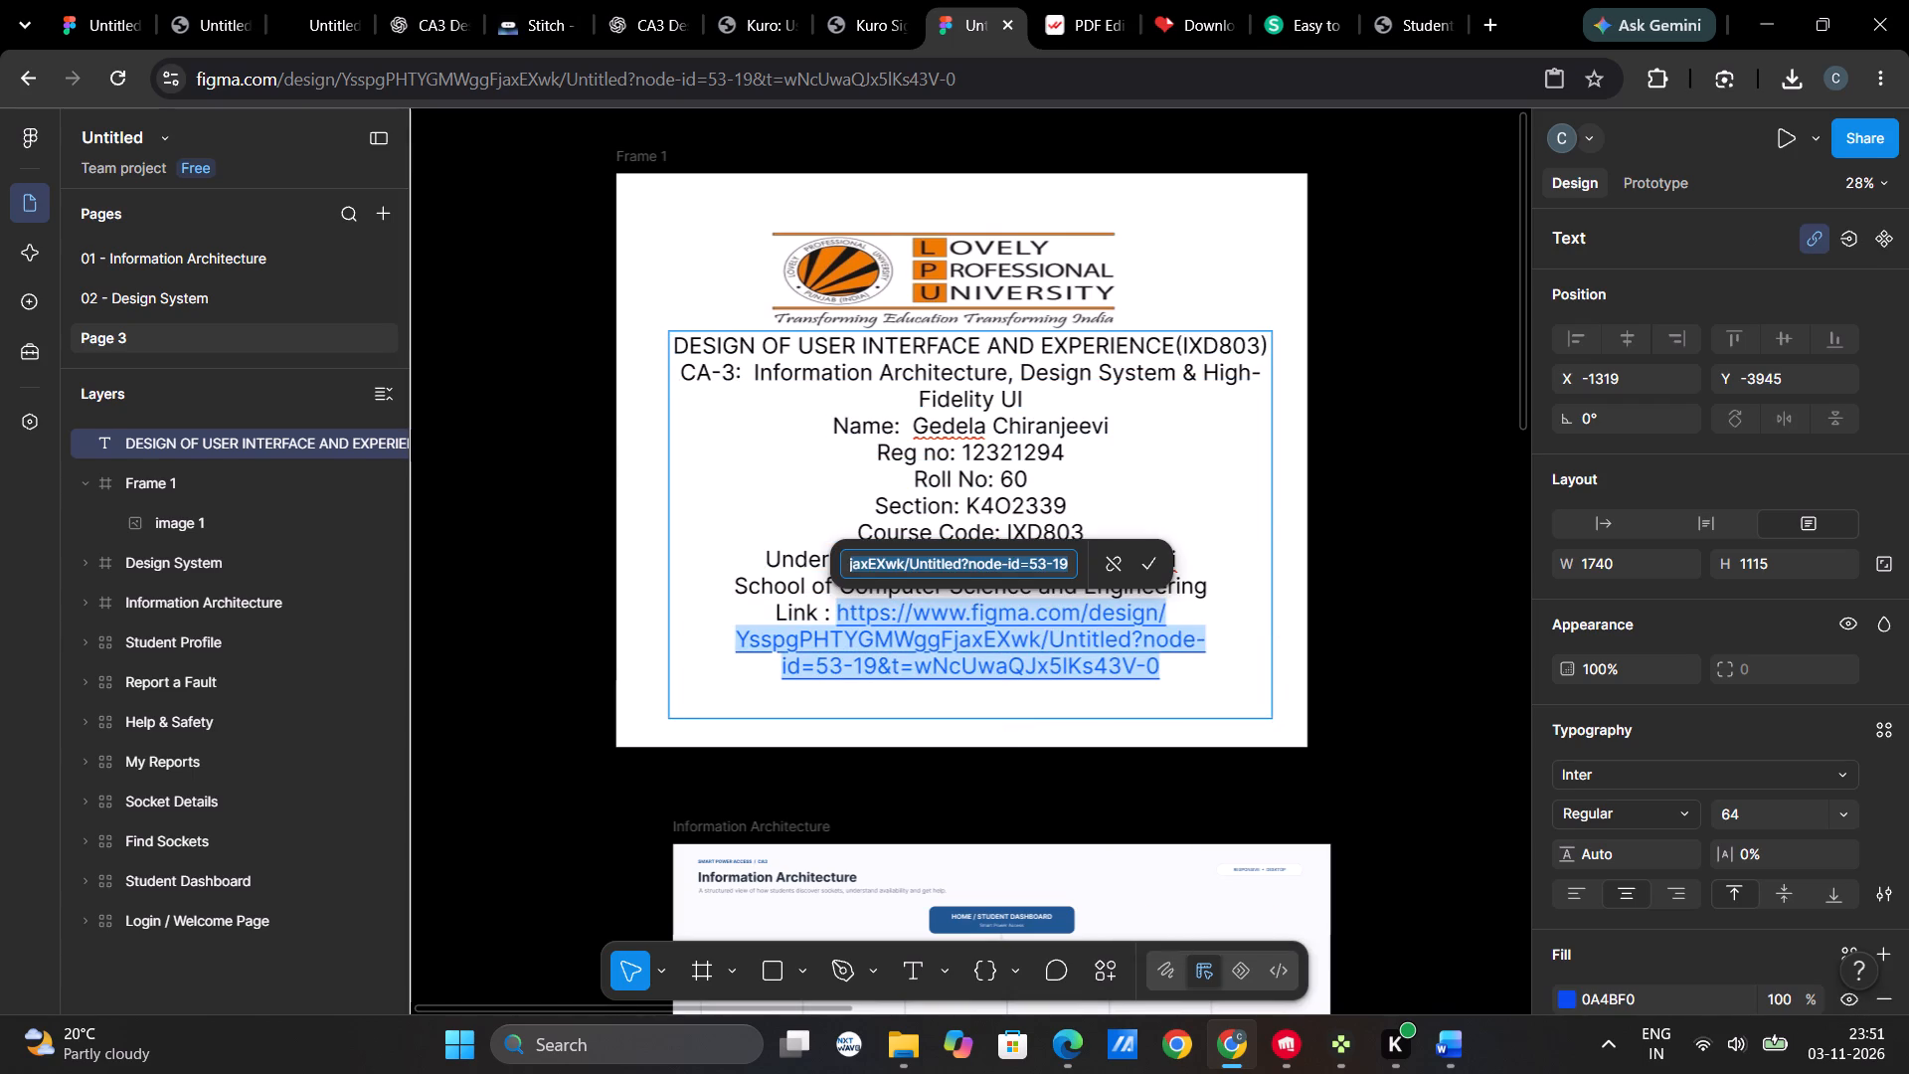
key("ctrl+v")
left_click(1150, 561)
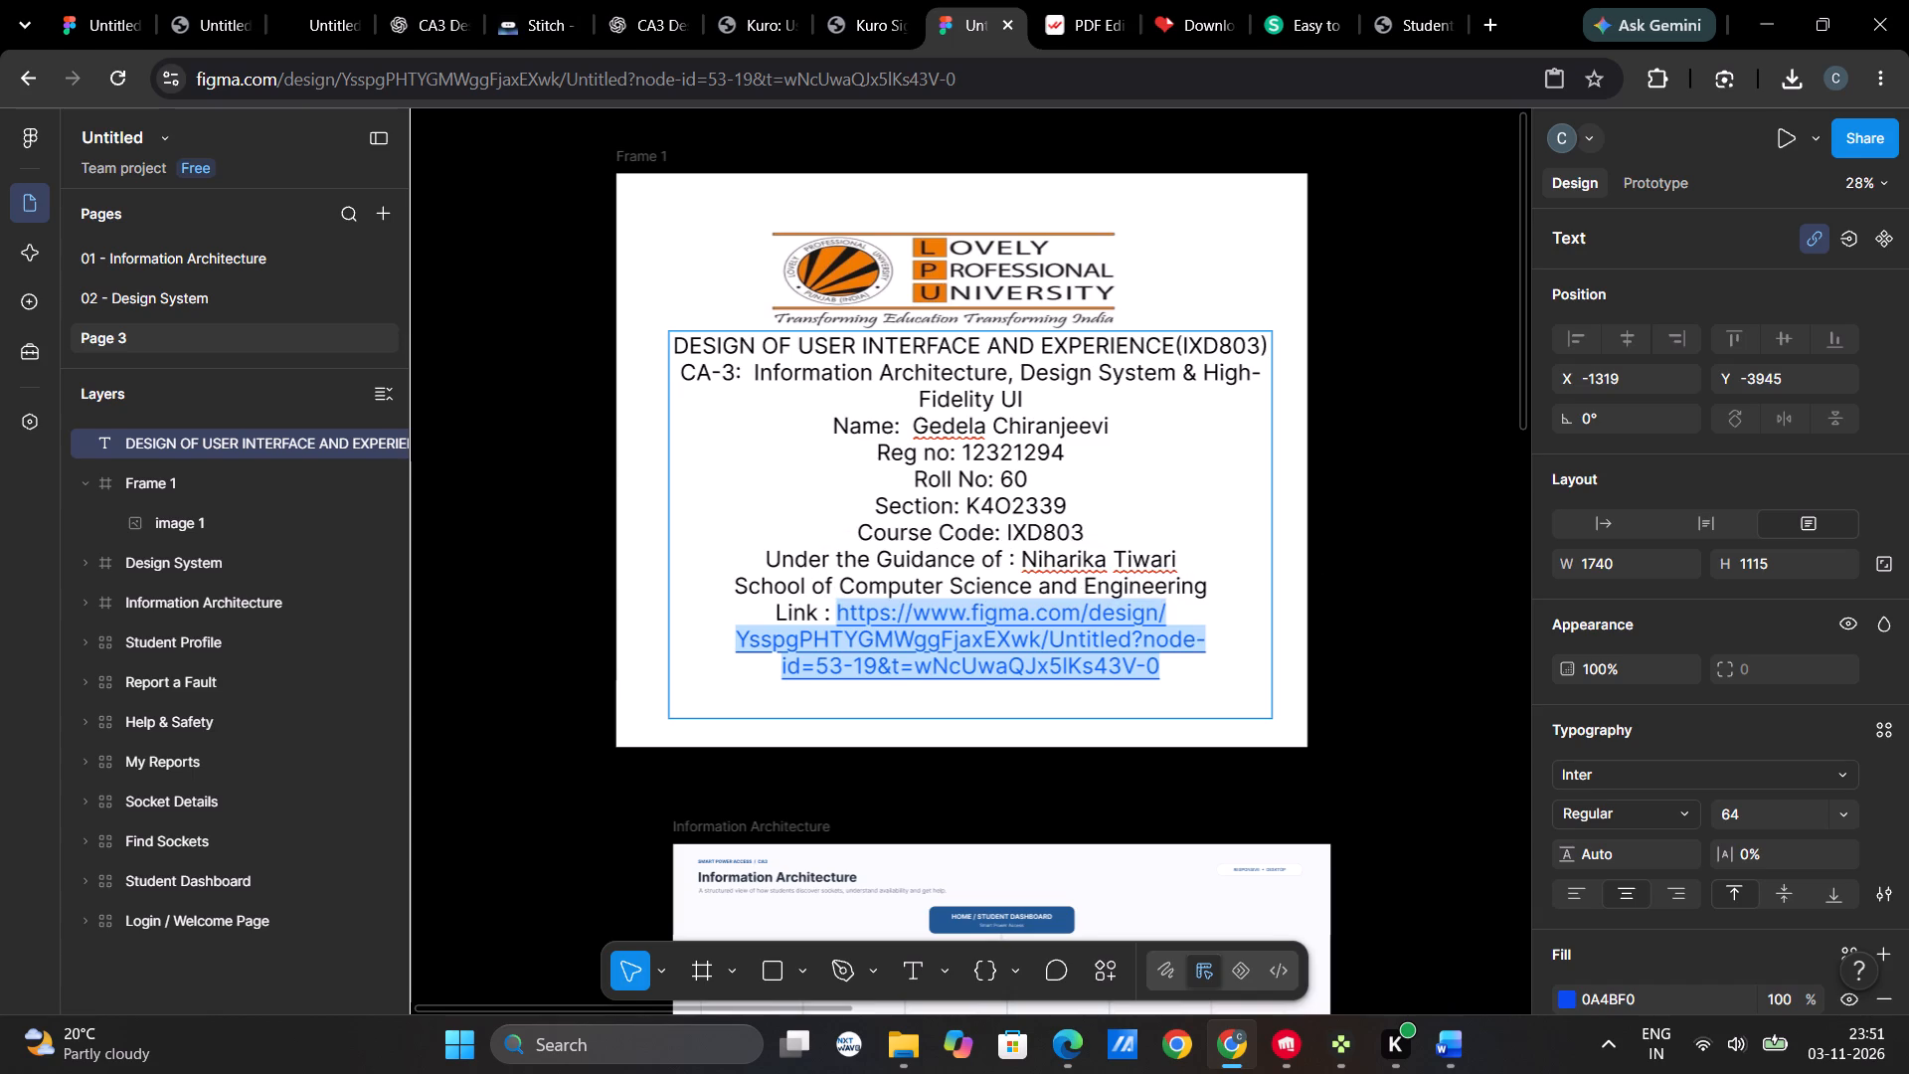
left_click(1367, 560)
left_click(1850, 139)
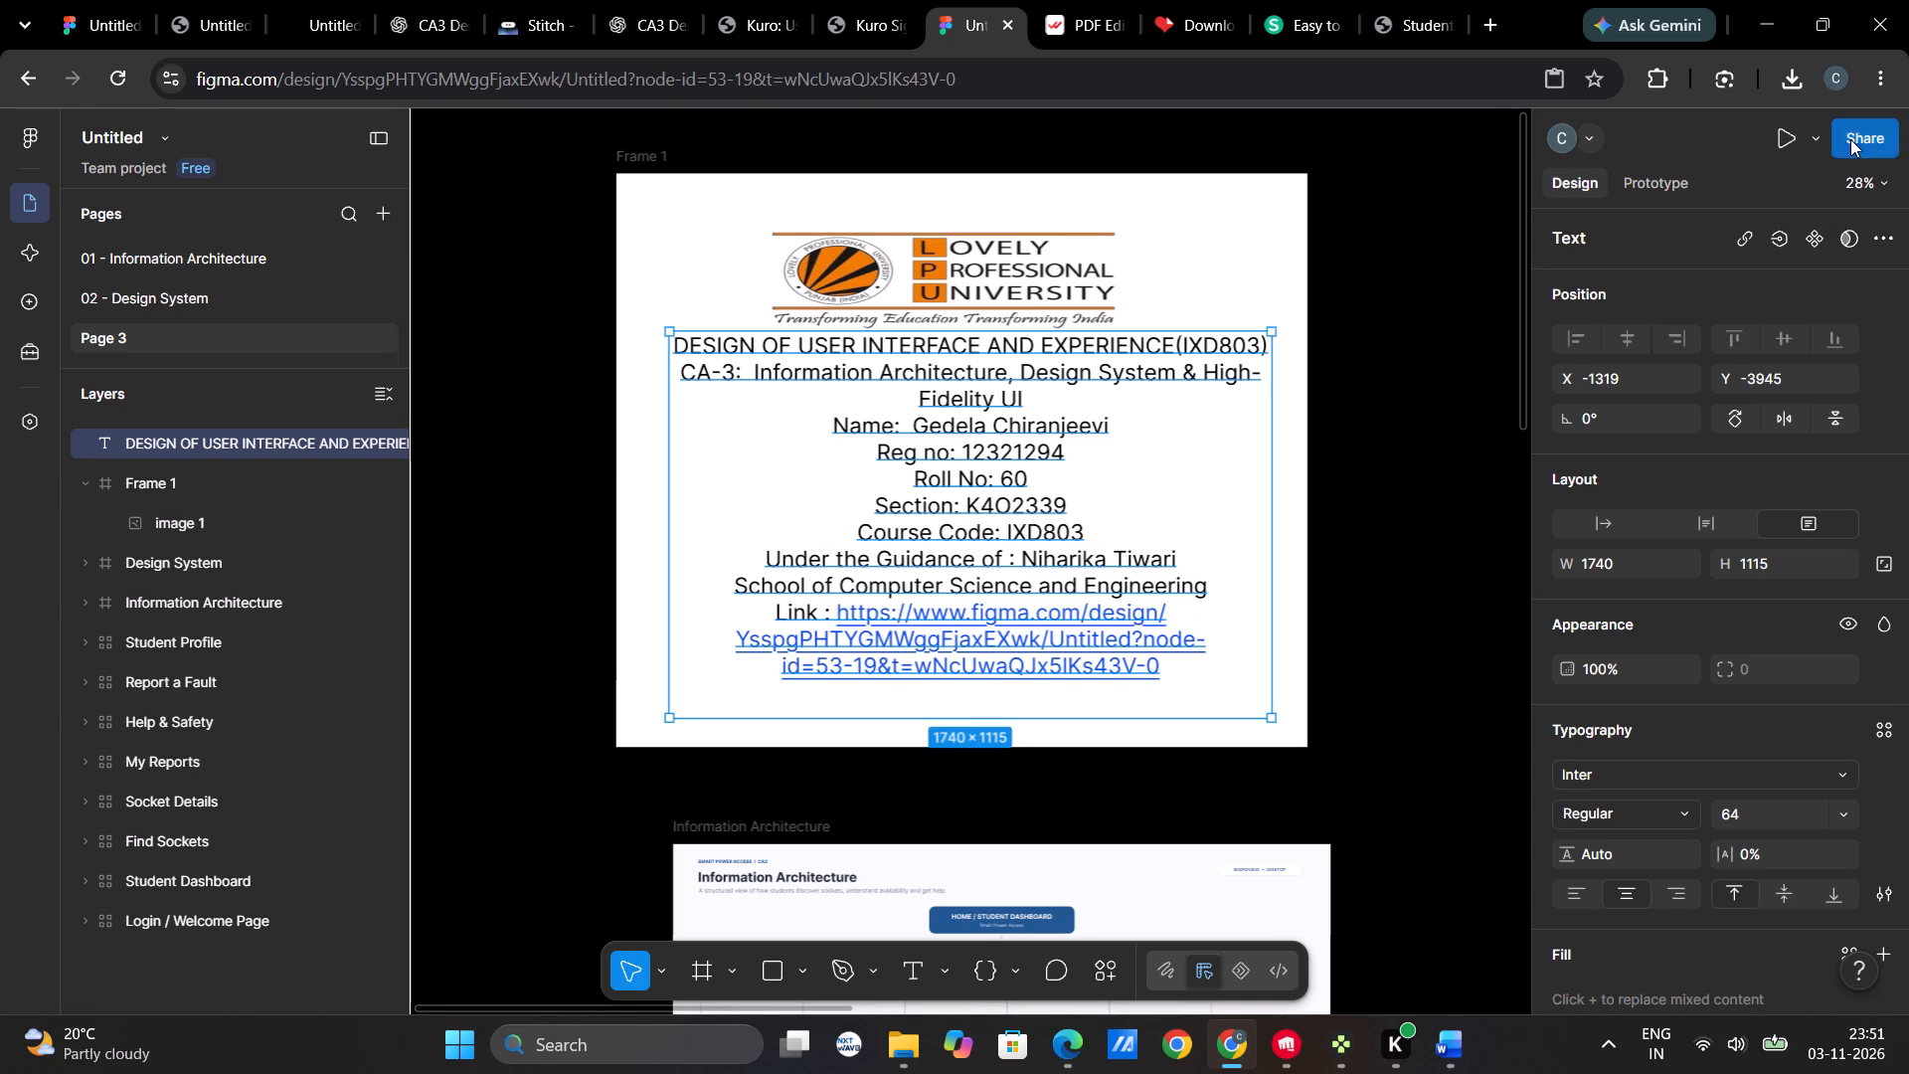
left_click(1175, 232)
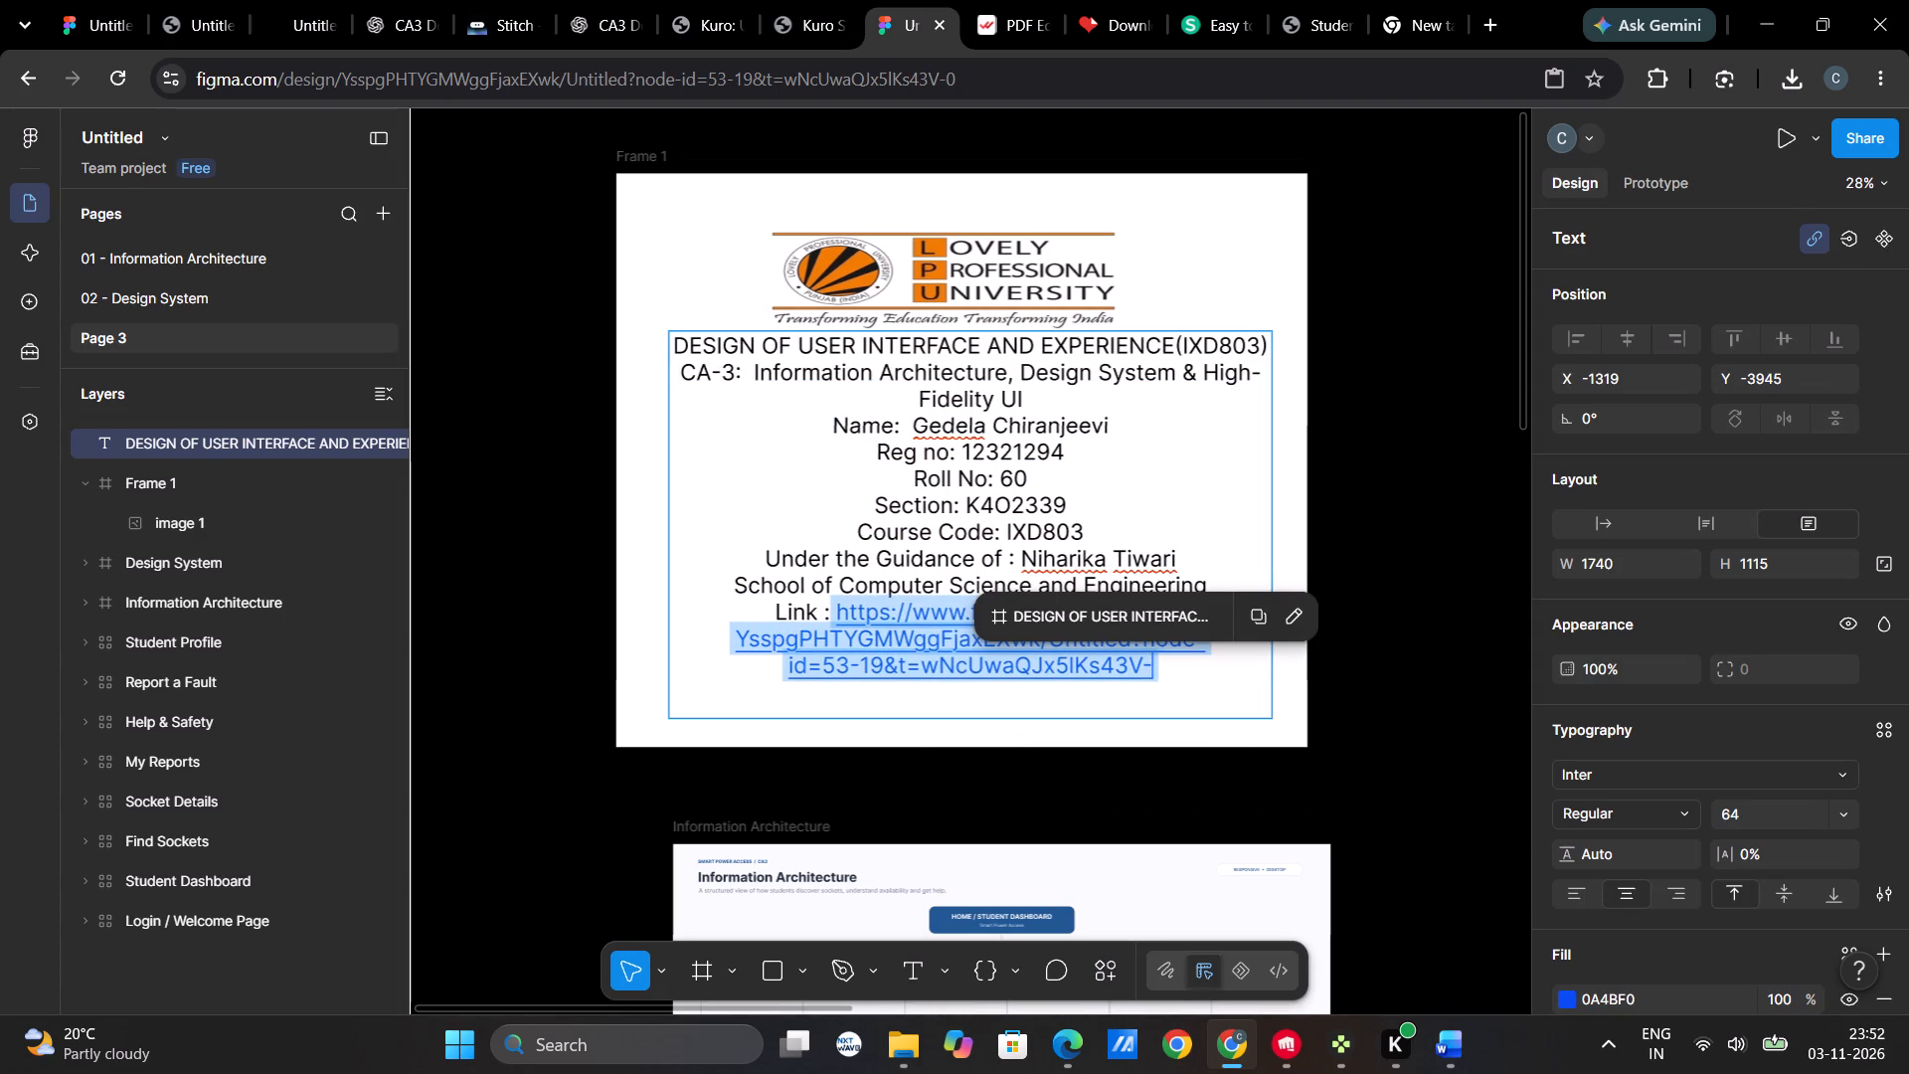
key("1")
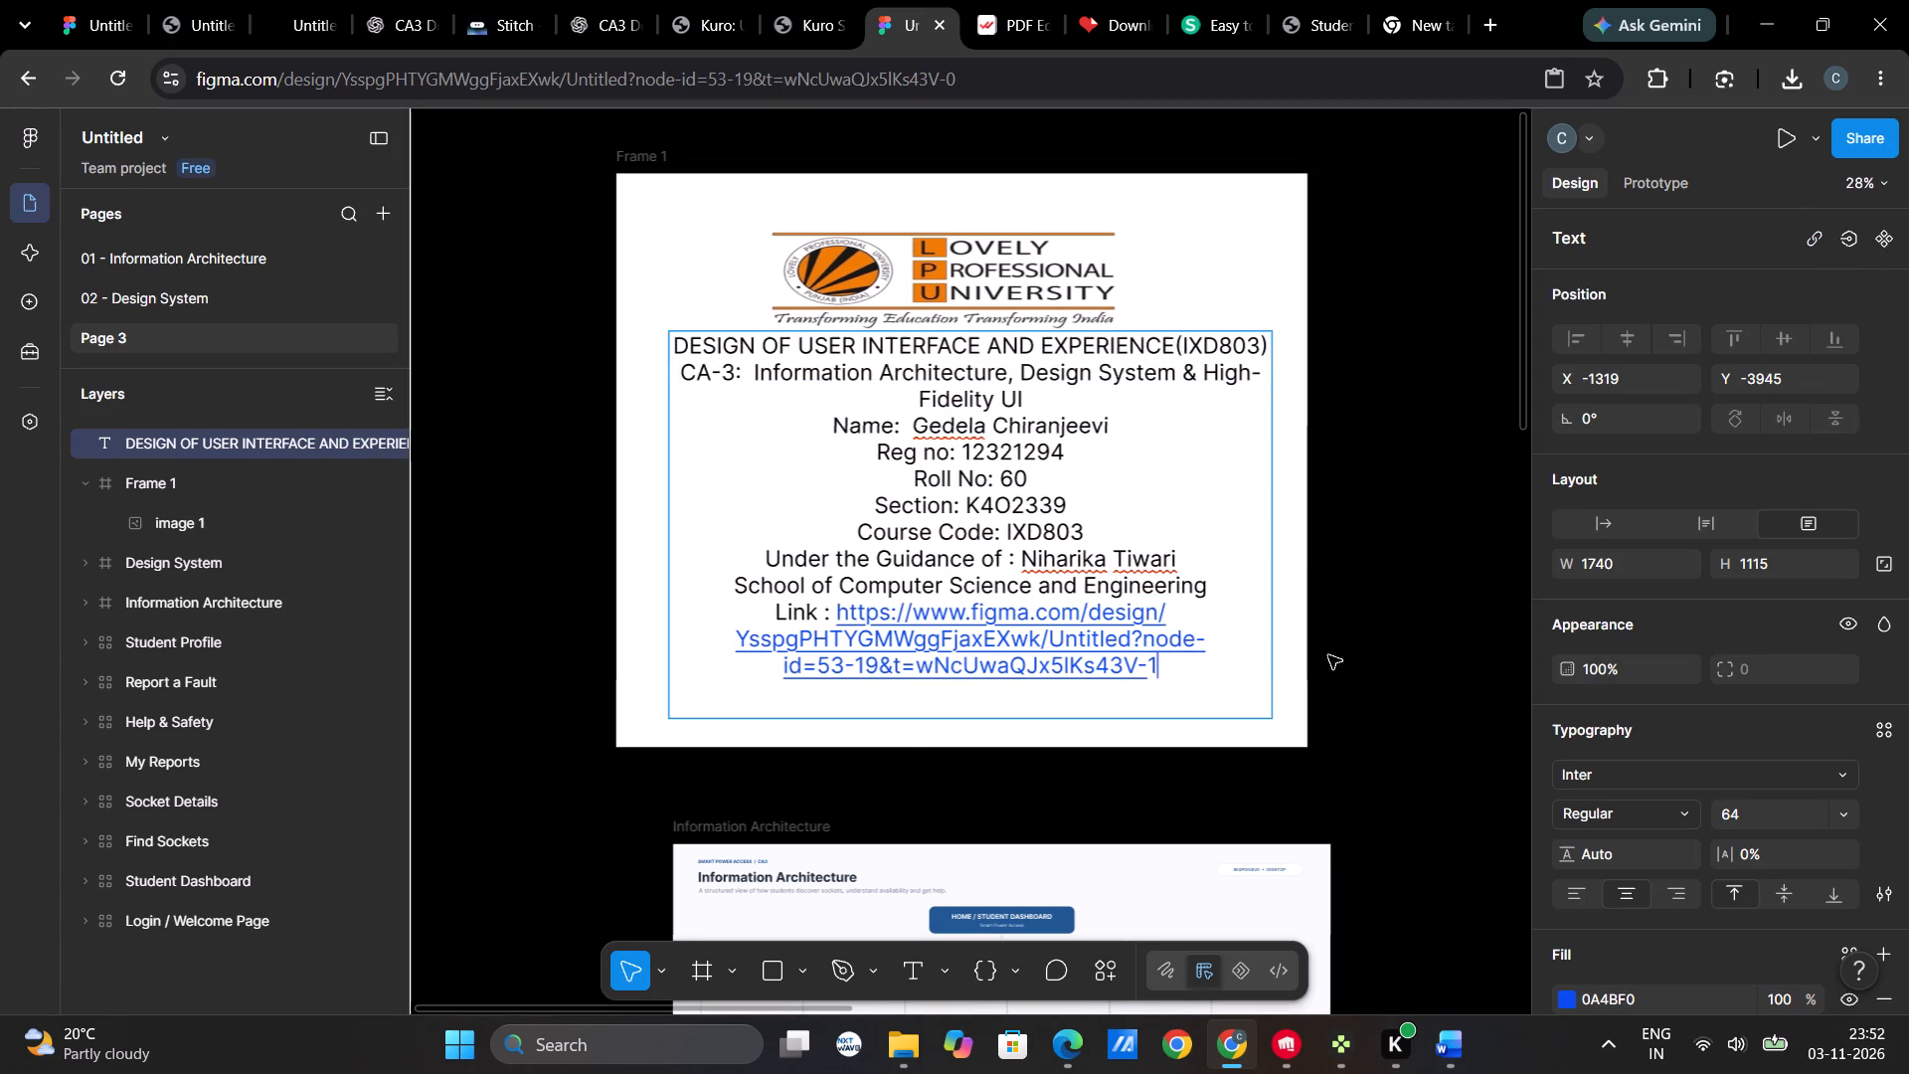
left_click(1377, 651)
Copy the full link text from the cover page and open it in a new browser tab to test it.
left_click(920, 644)
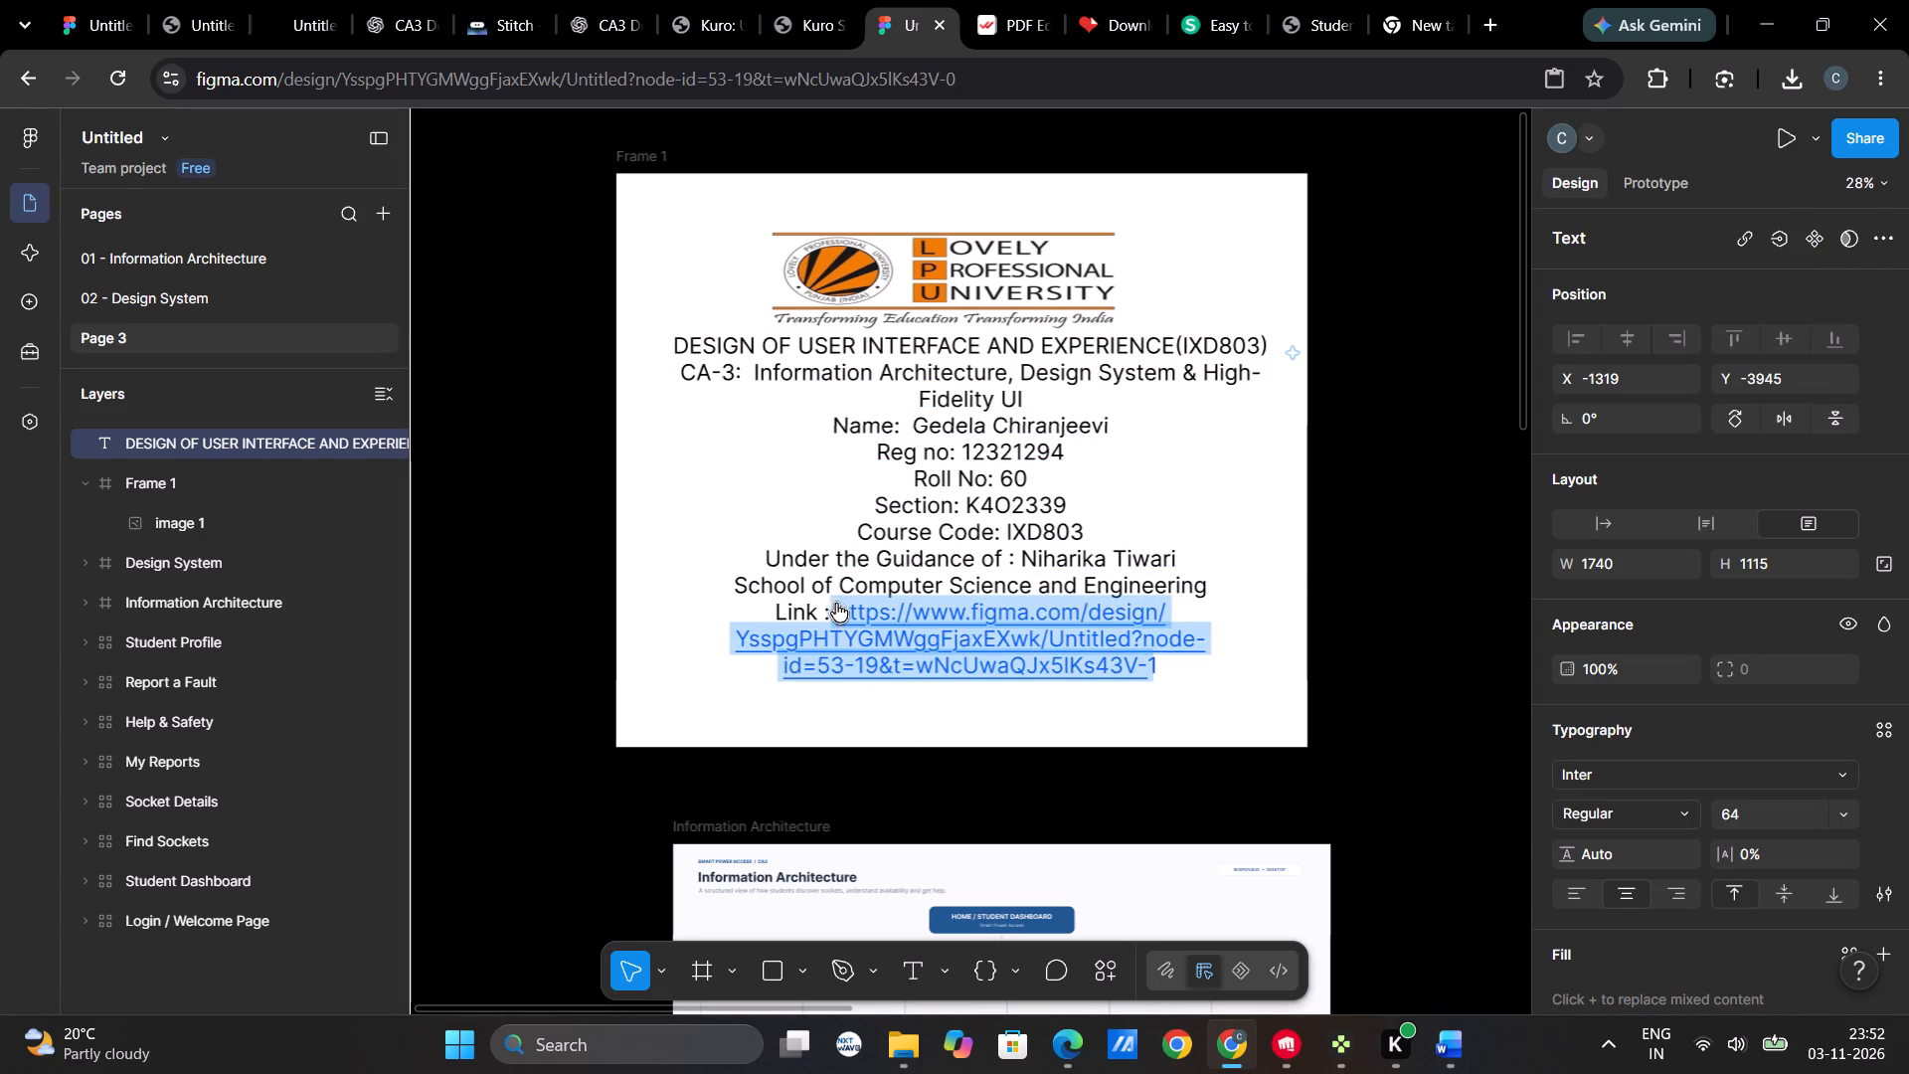
left_click(833, 603)
triple_click(846, 617)
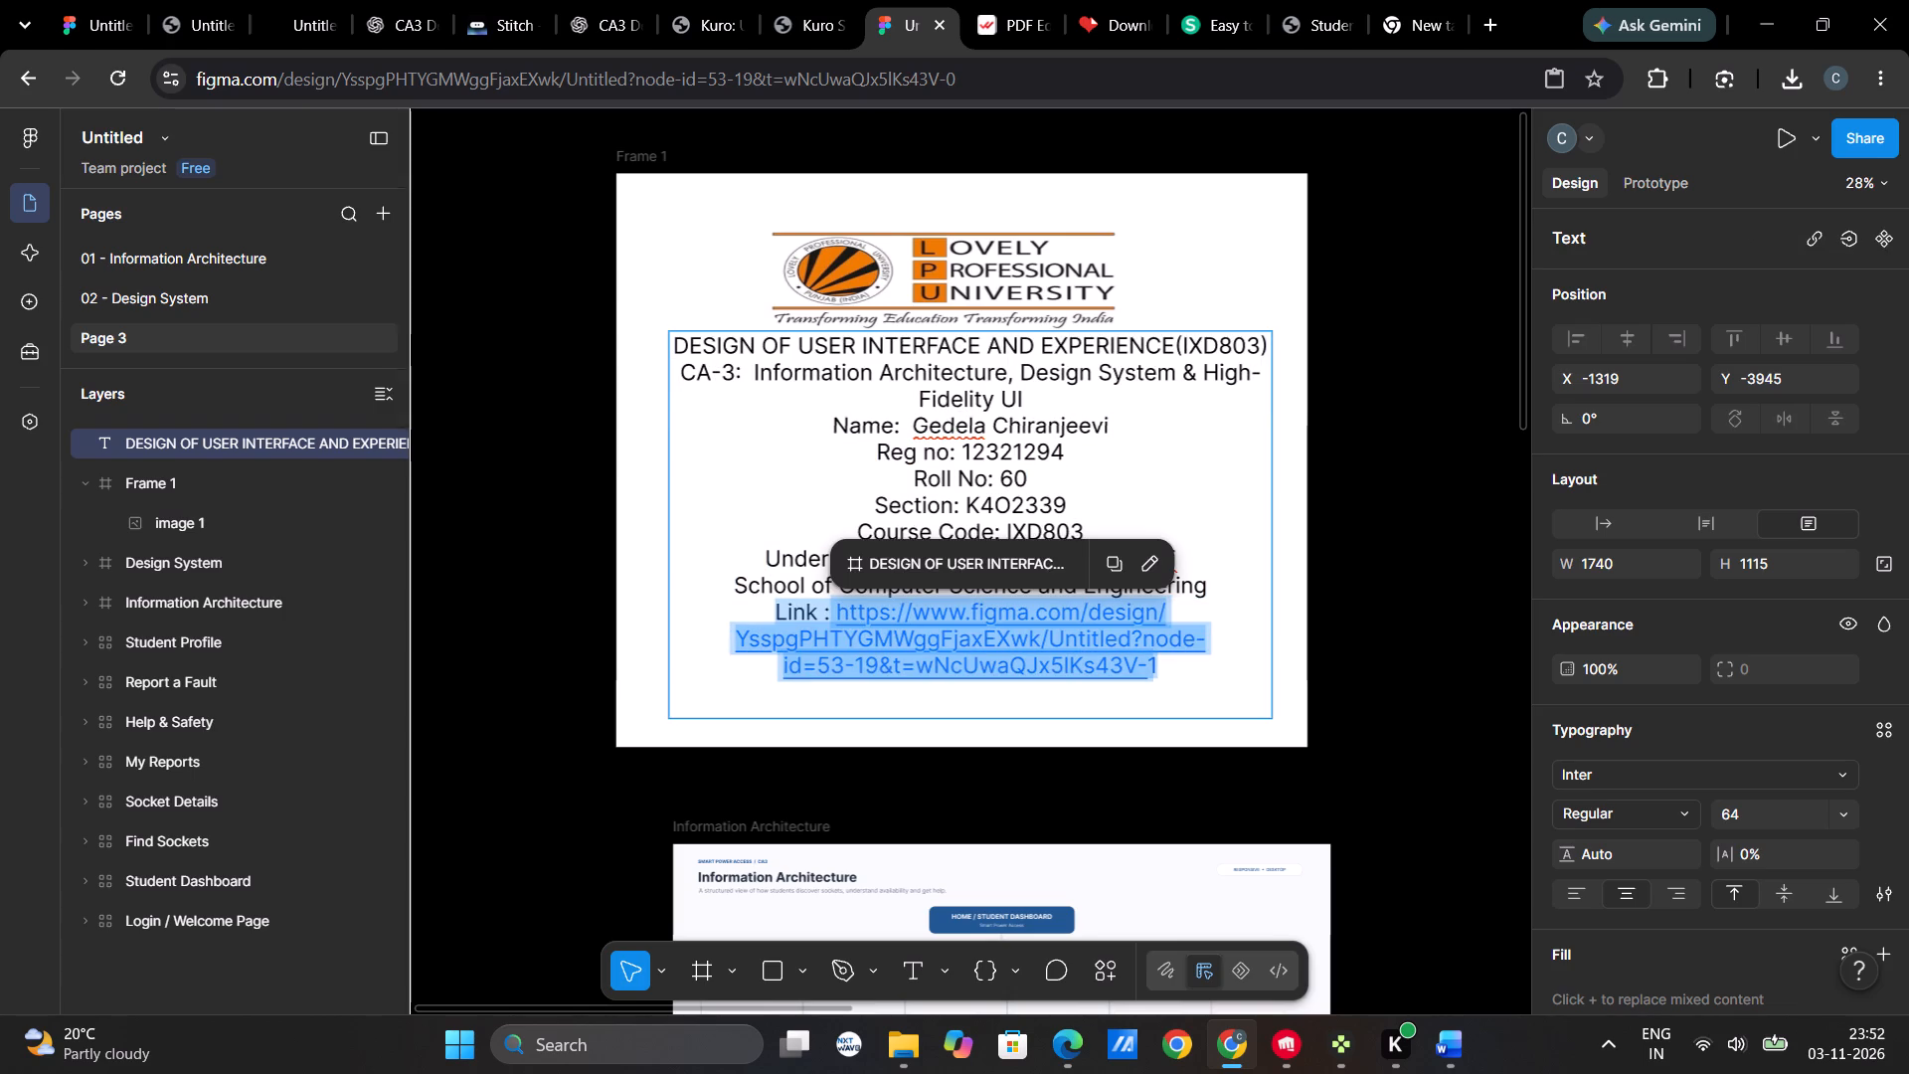
left_click_drag(828, 604, 1195, 676)
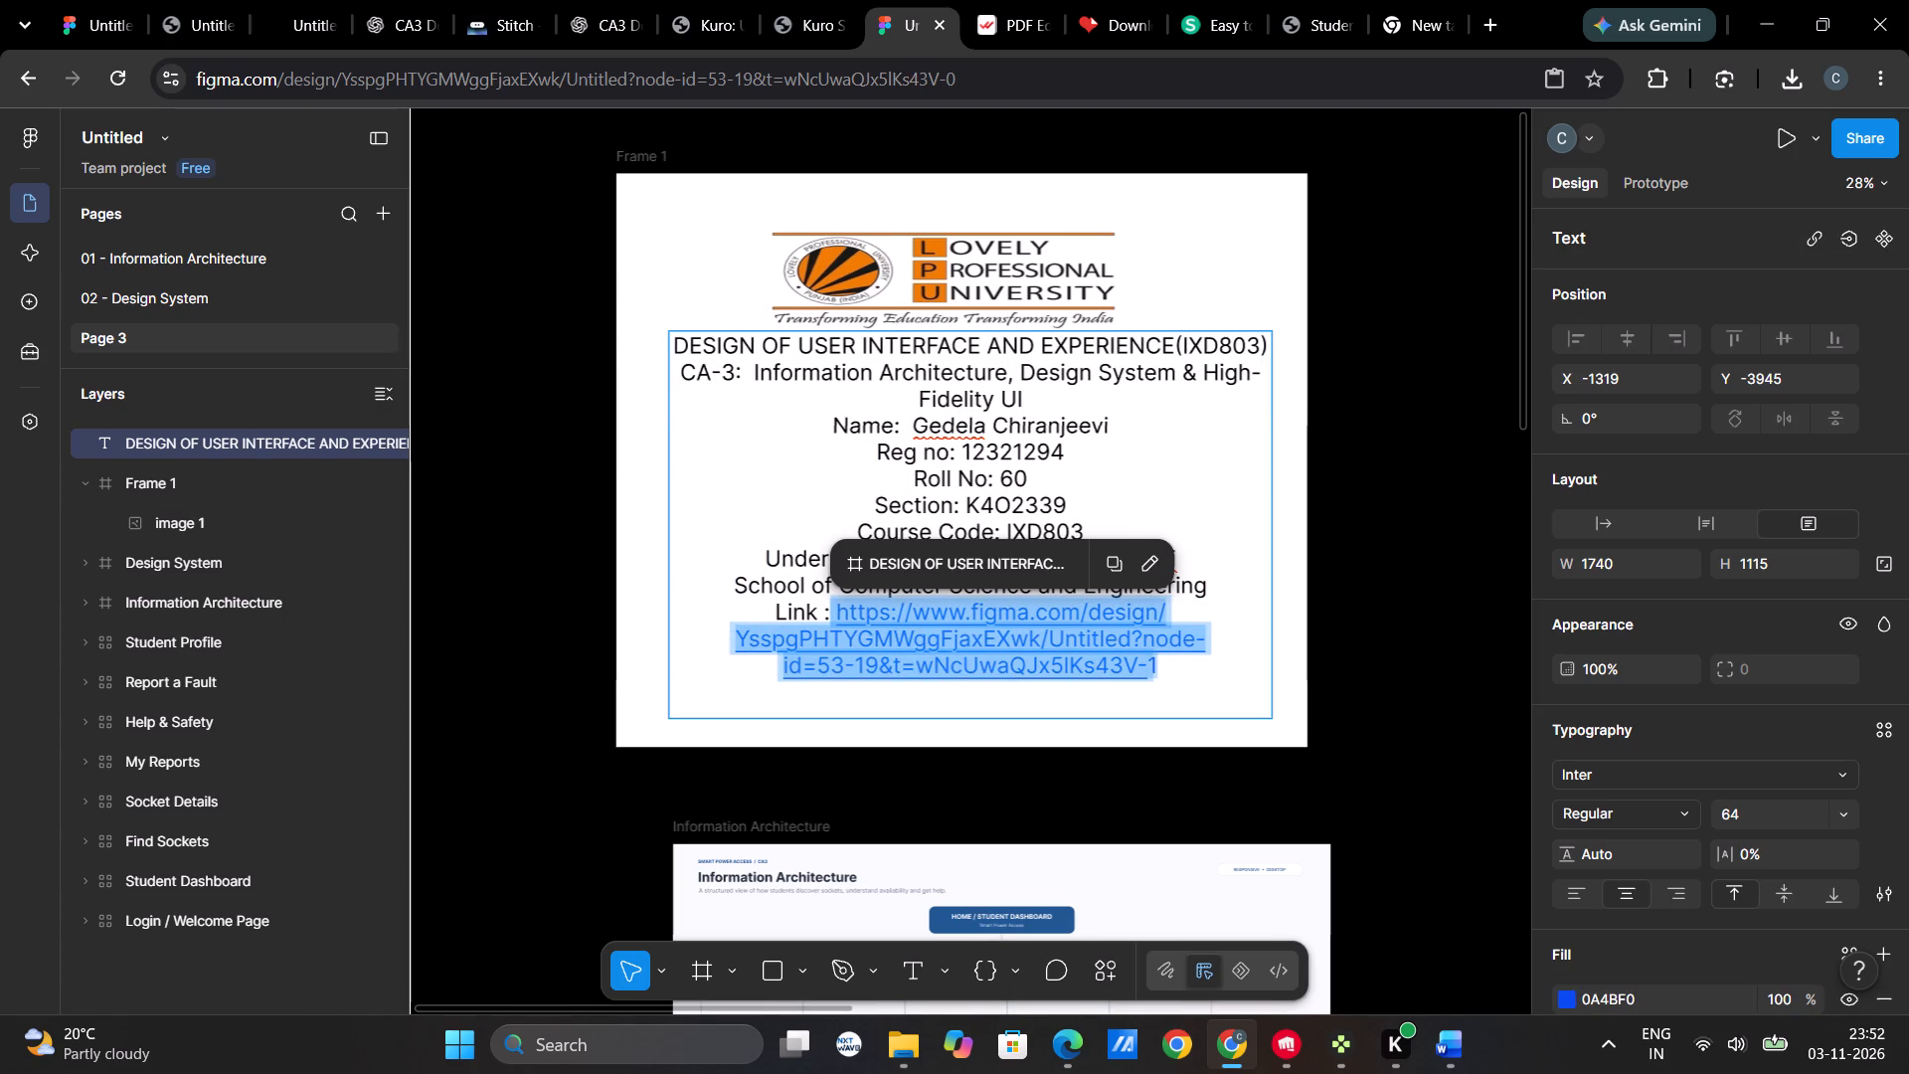
key("ctrl+c")
left_click(1493, 17)
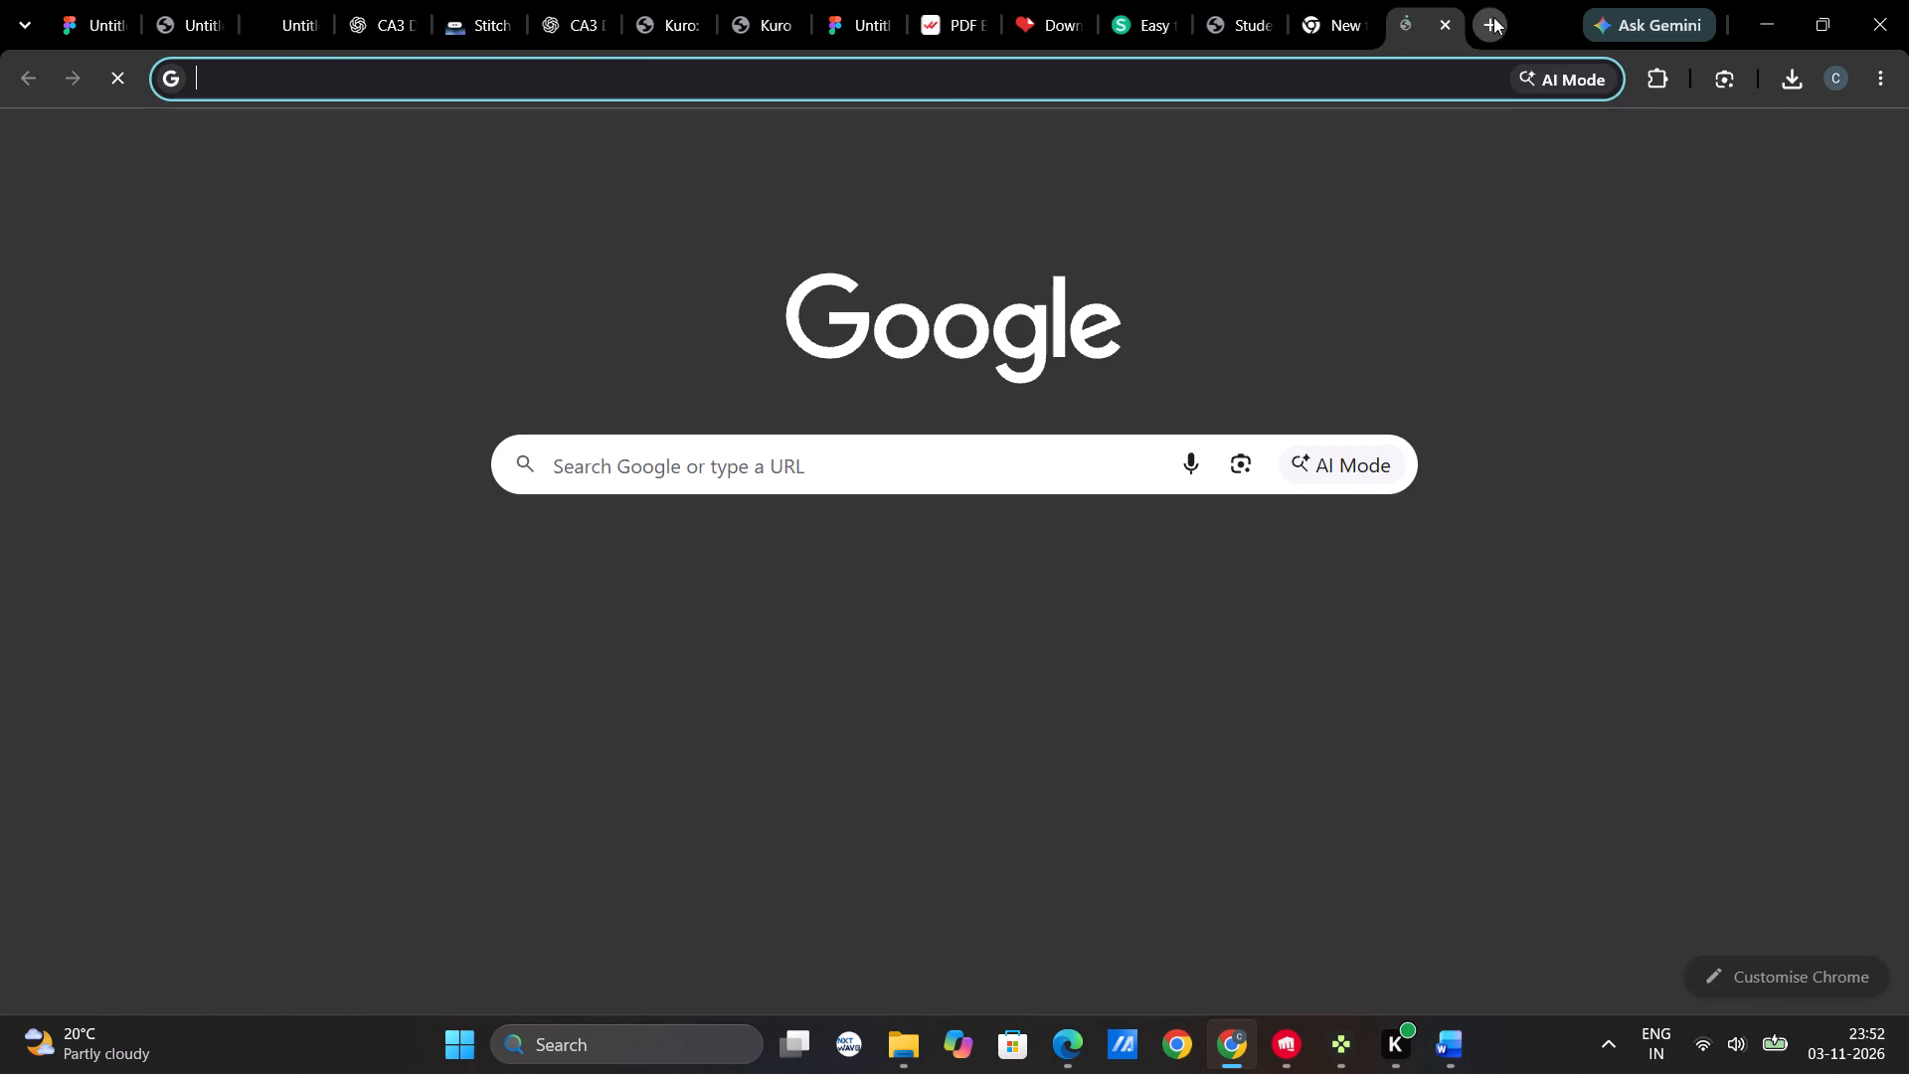
key("ctrl+v")
key("Return")
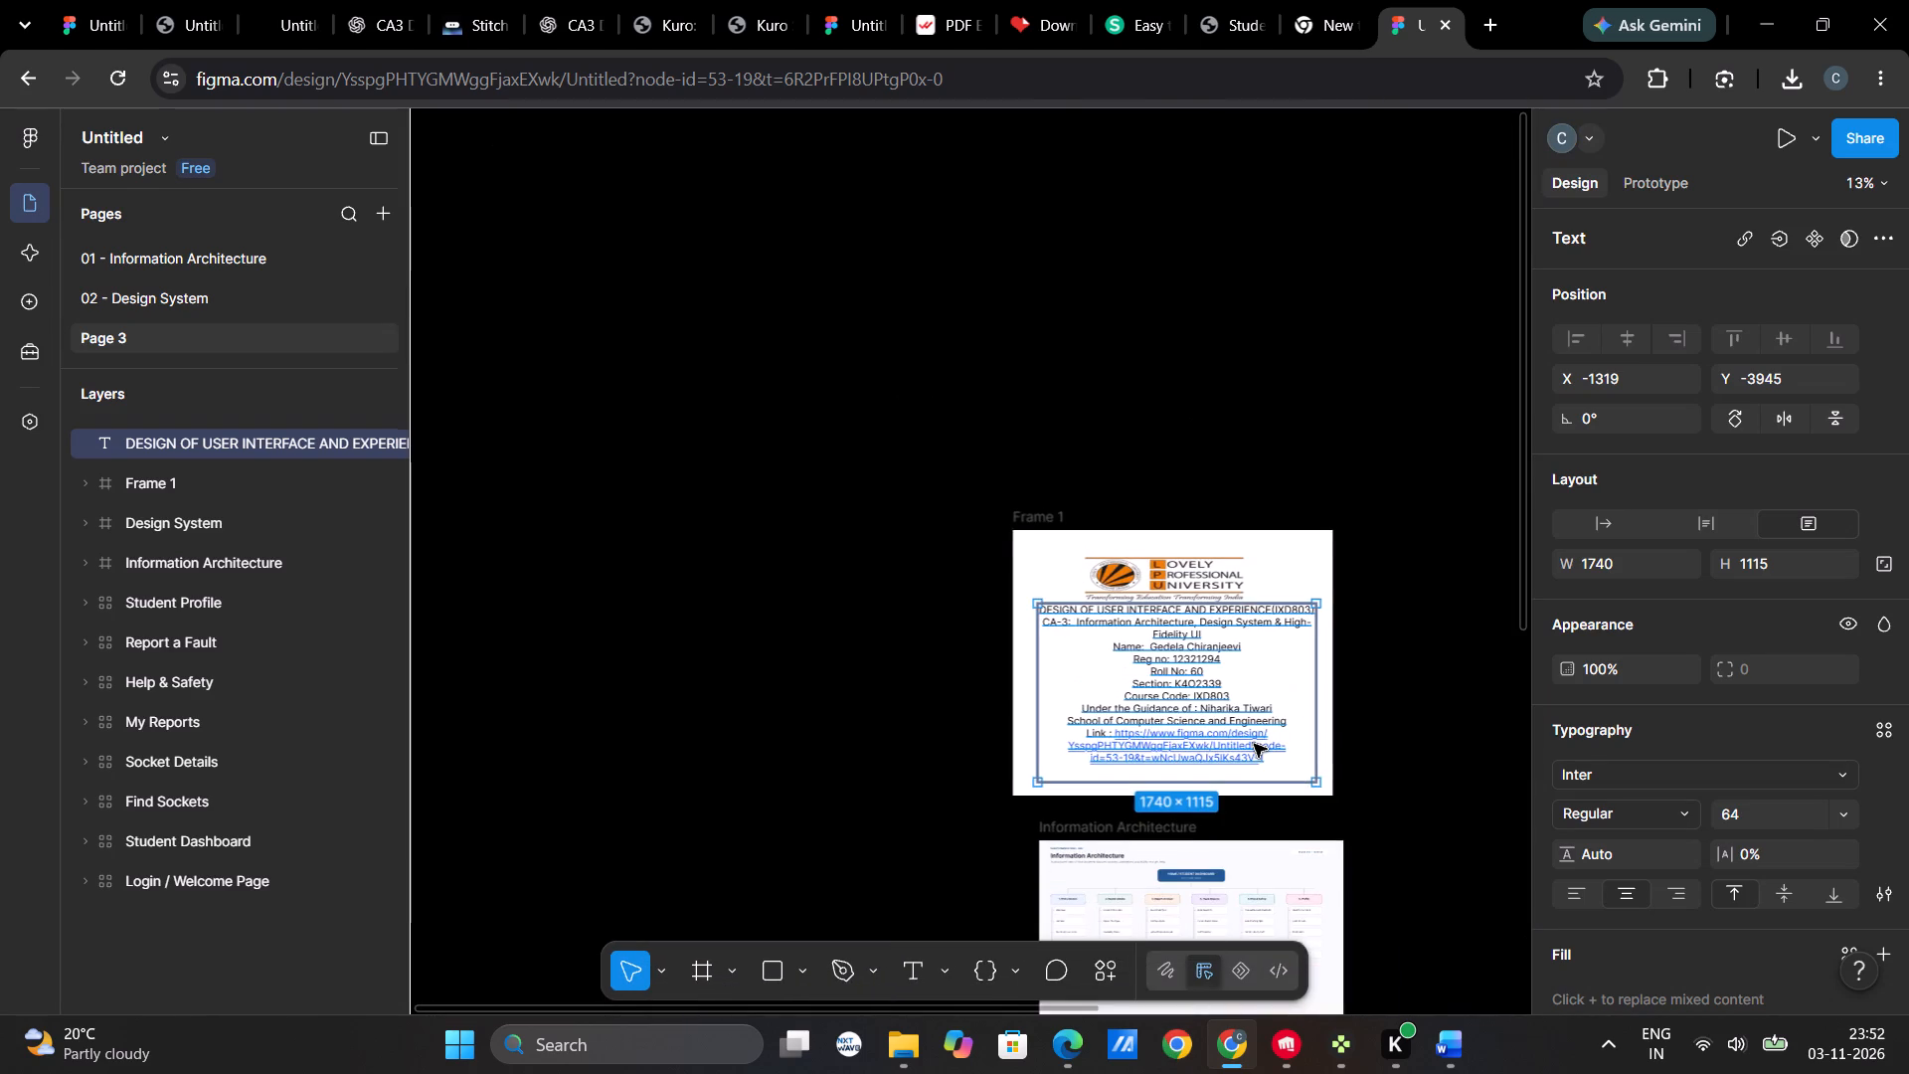
Select everything on Page 3 and export the frames to PDF with the sRGB colour profile and Medium quality.
scroll(1254, 744, "down", 2)
scroll(1254, 744, "left", 4)
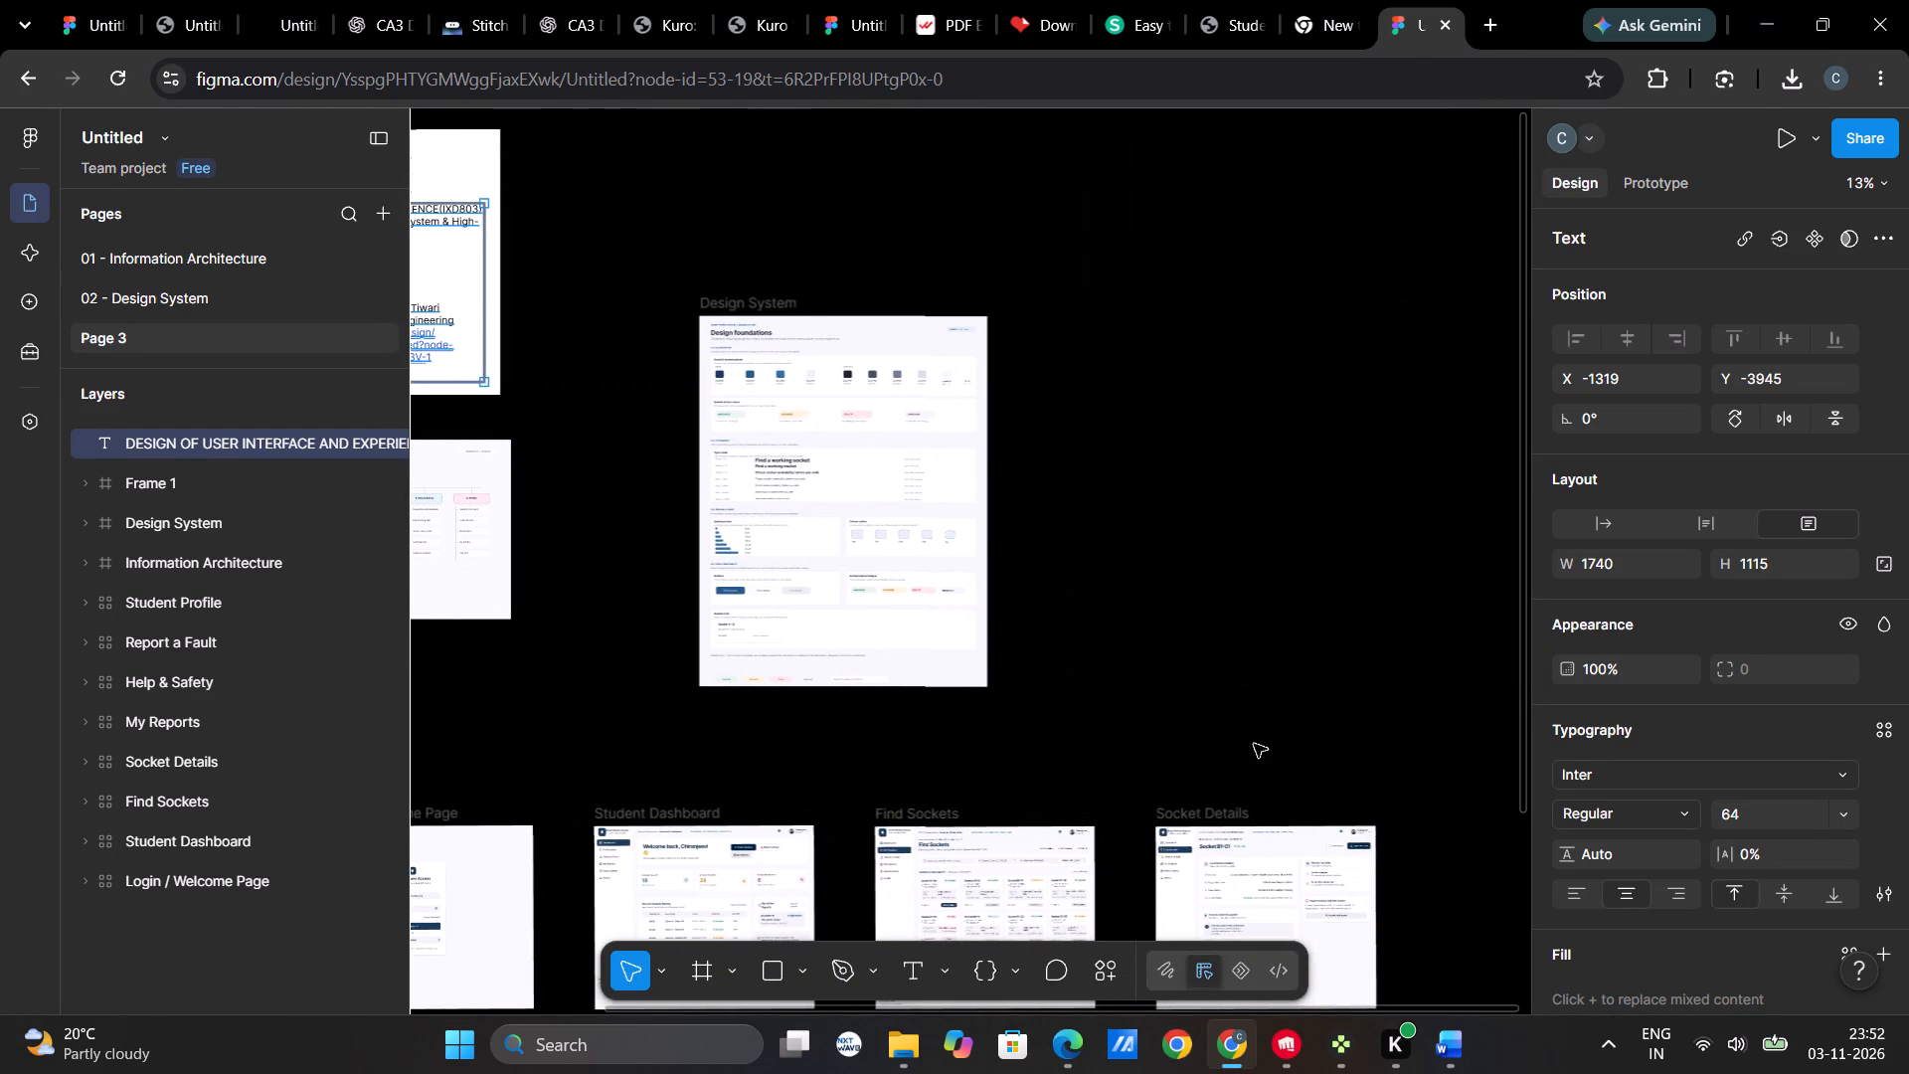
left_click(1329, 423)
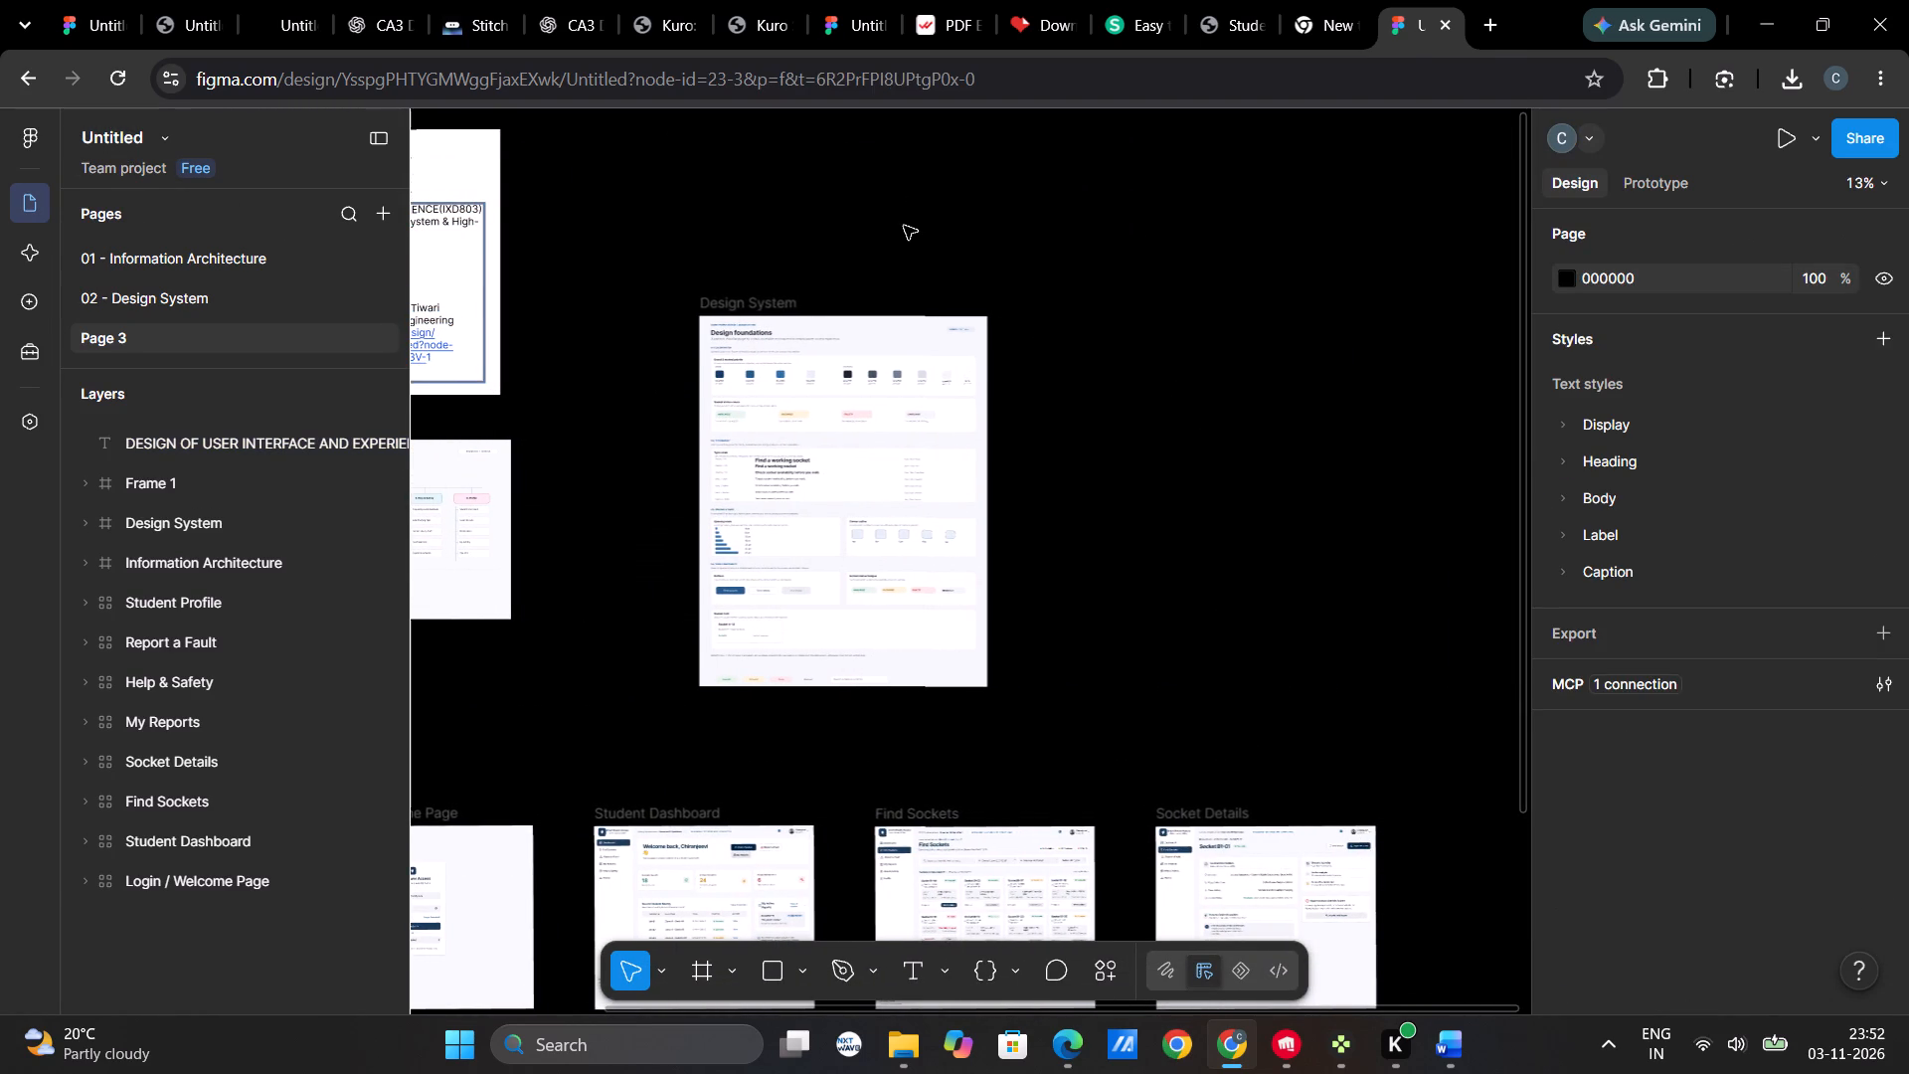
key("ctrl+a")
scroll(904, 226, "right", 4)
scroll(904, 226, "up", 1)
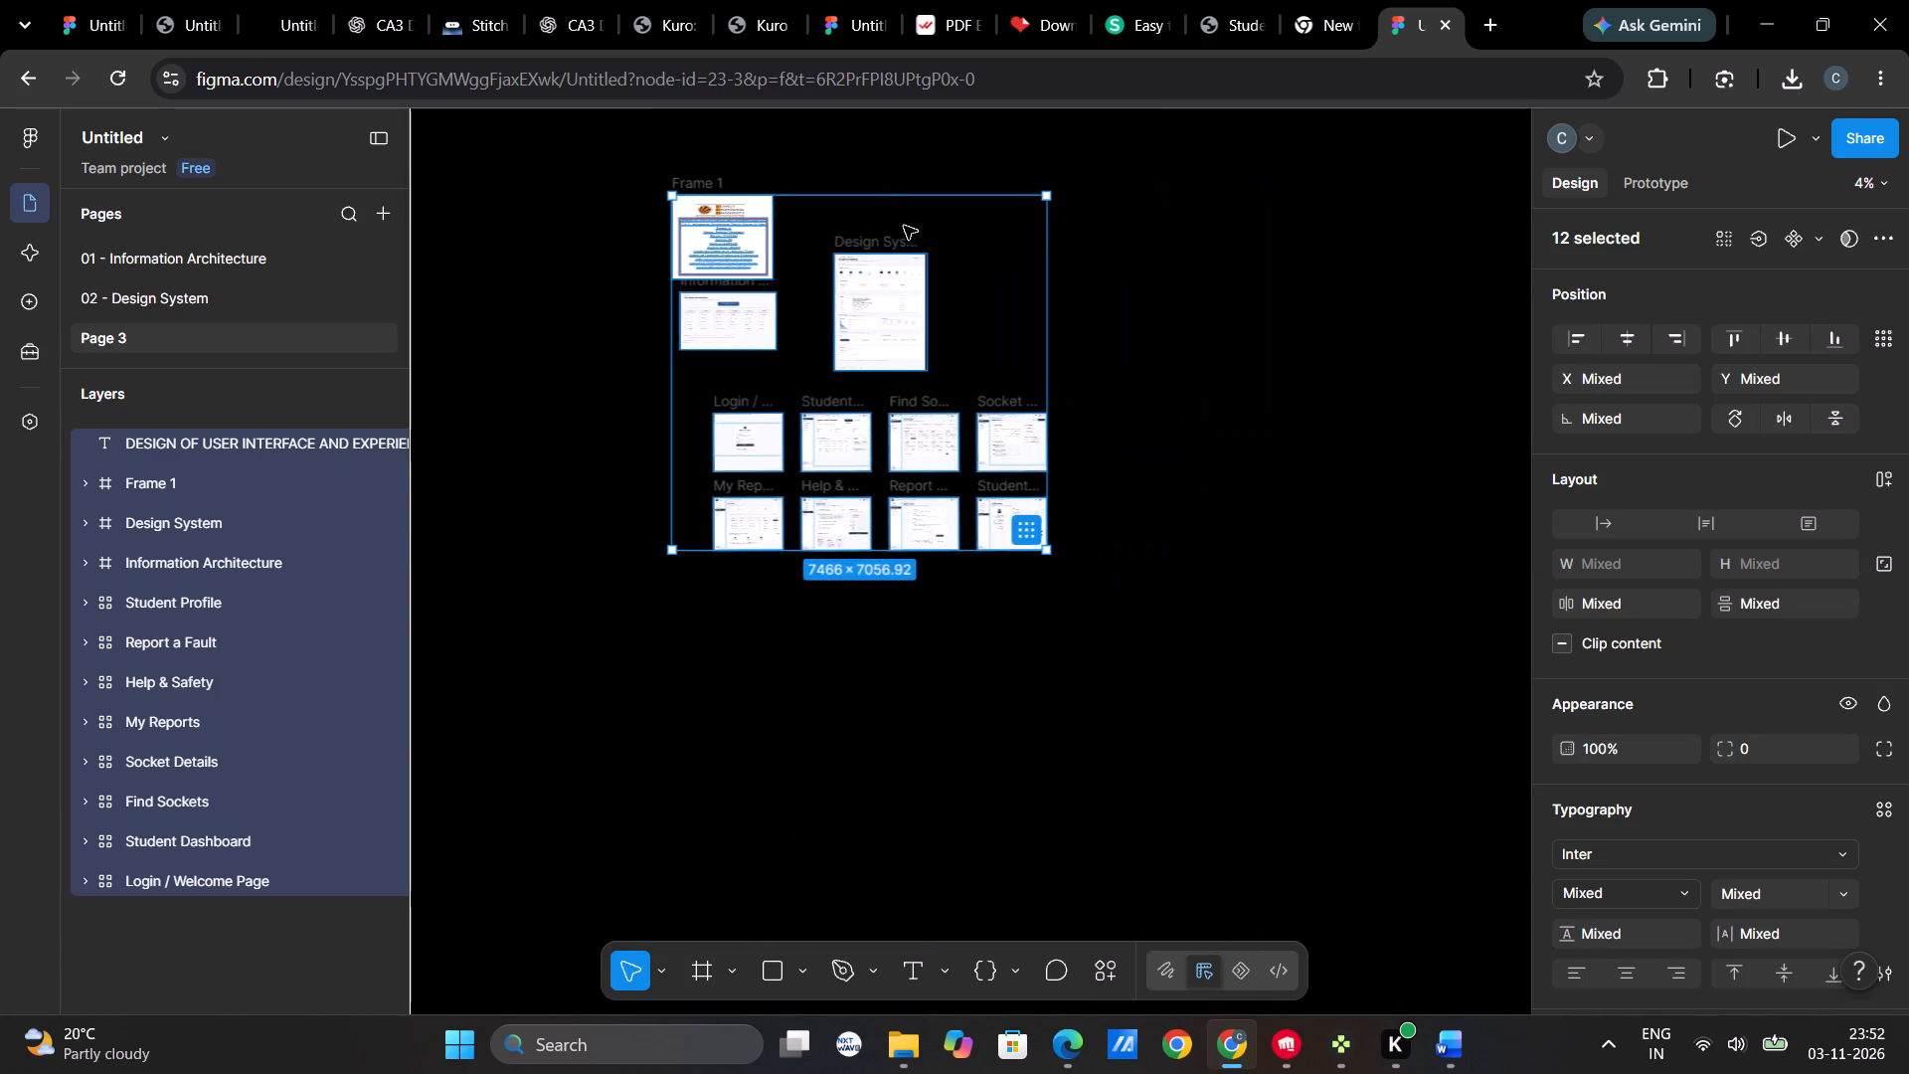
scroll(904, 226, "up", 1)
left_click(36, 142)
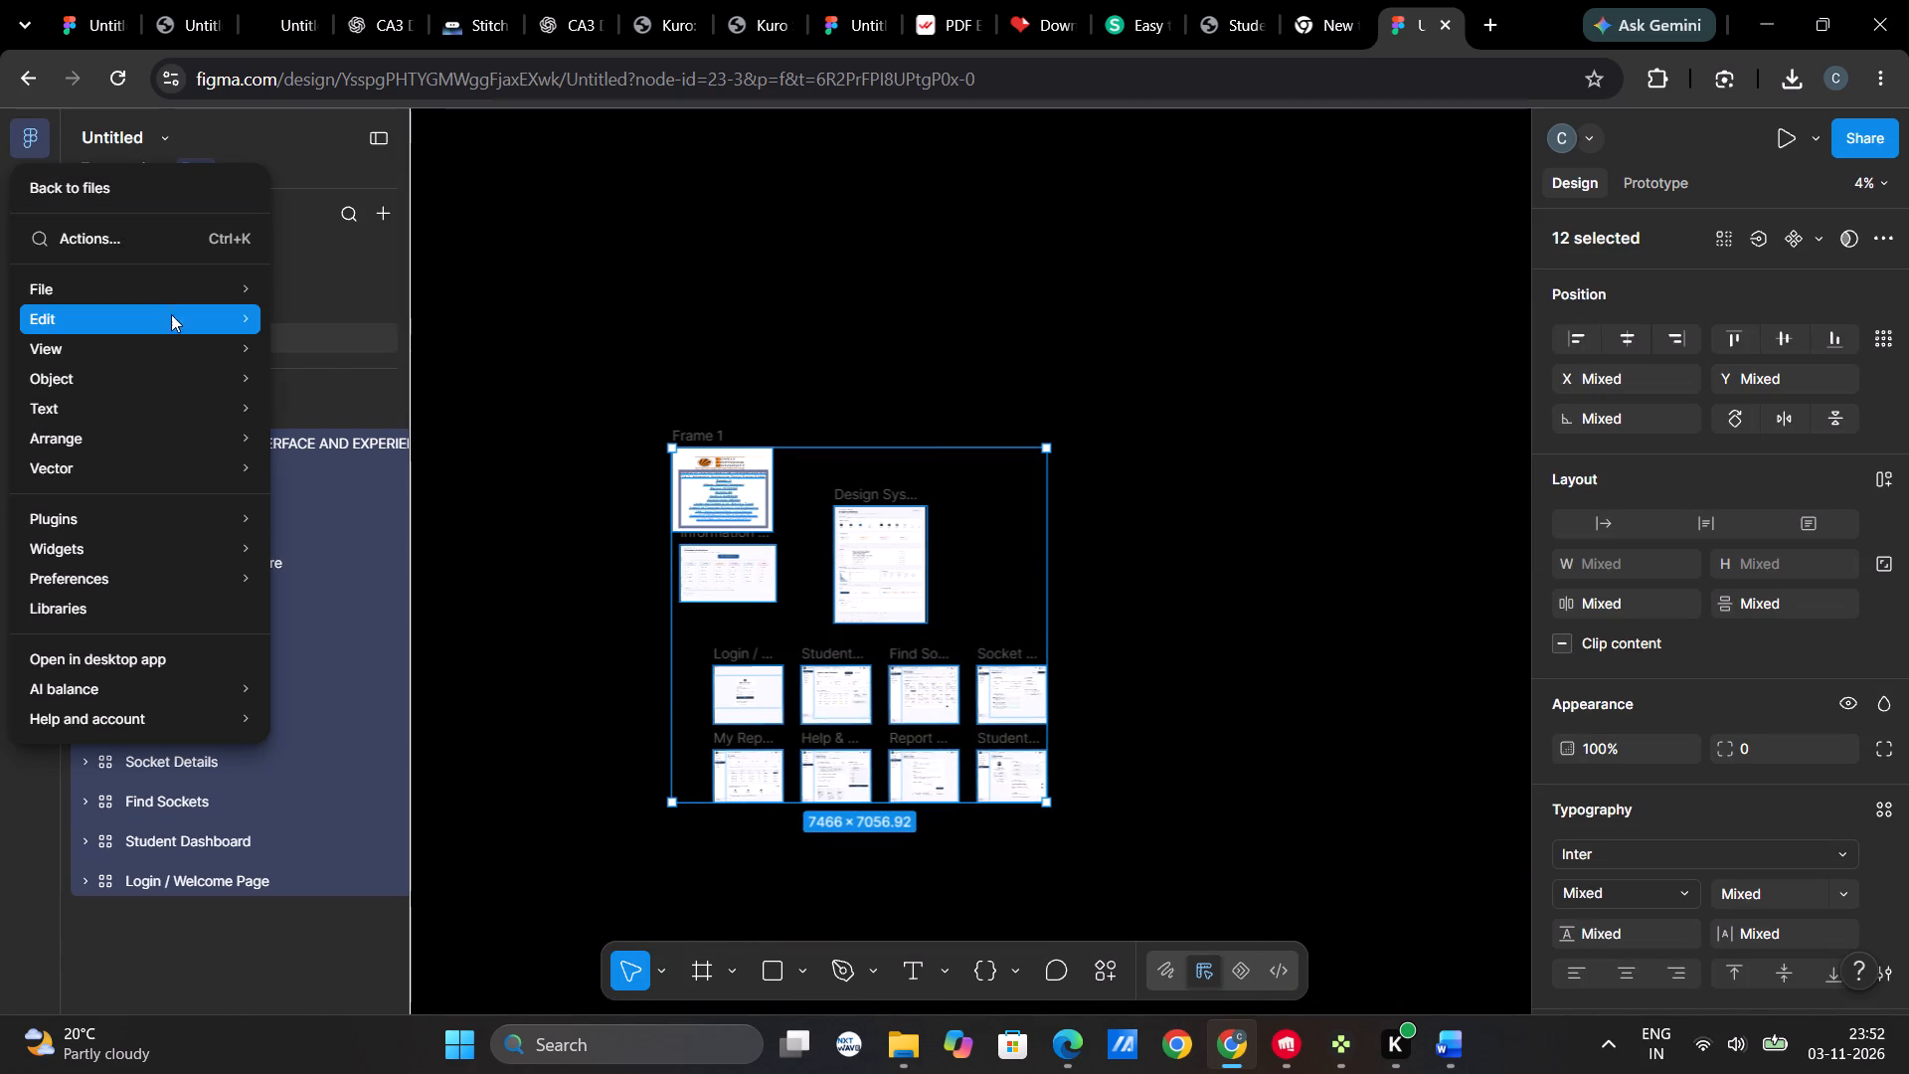
left_click(408, 579)
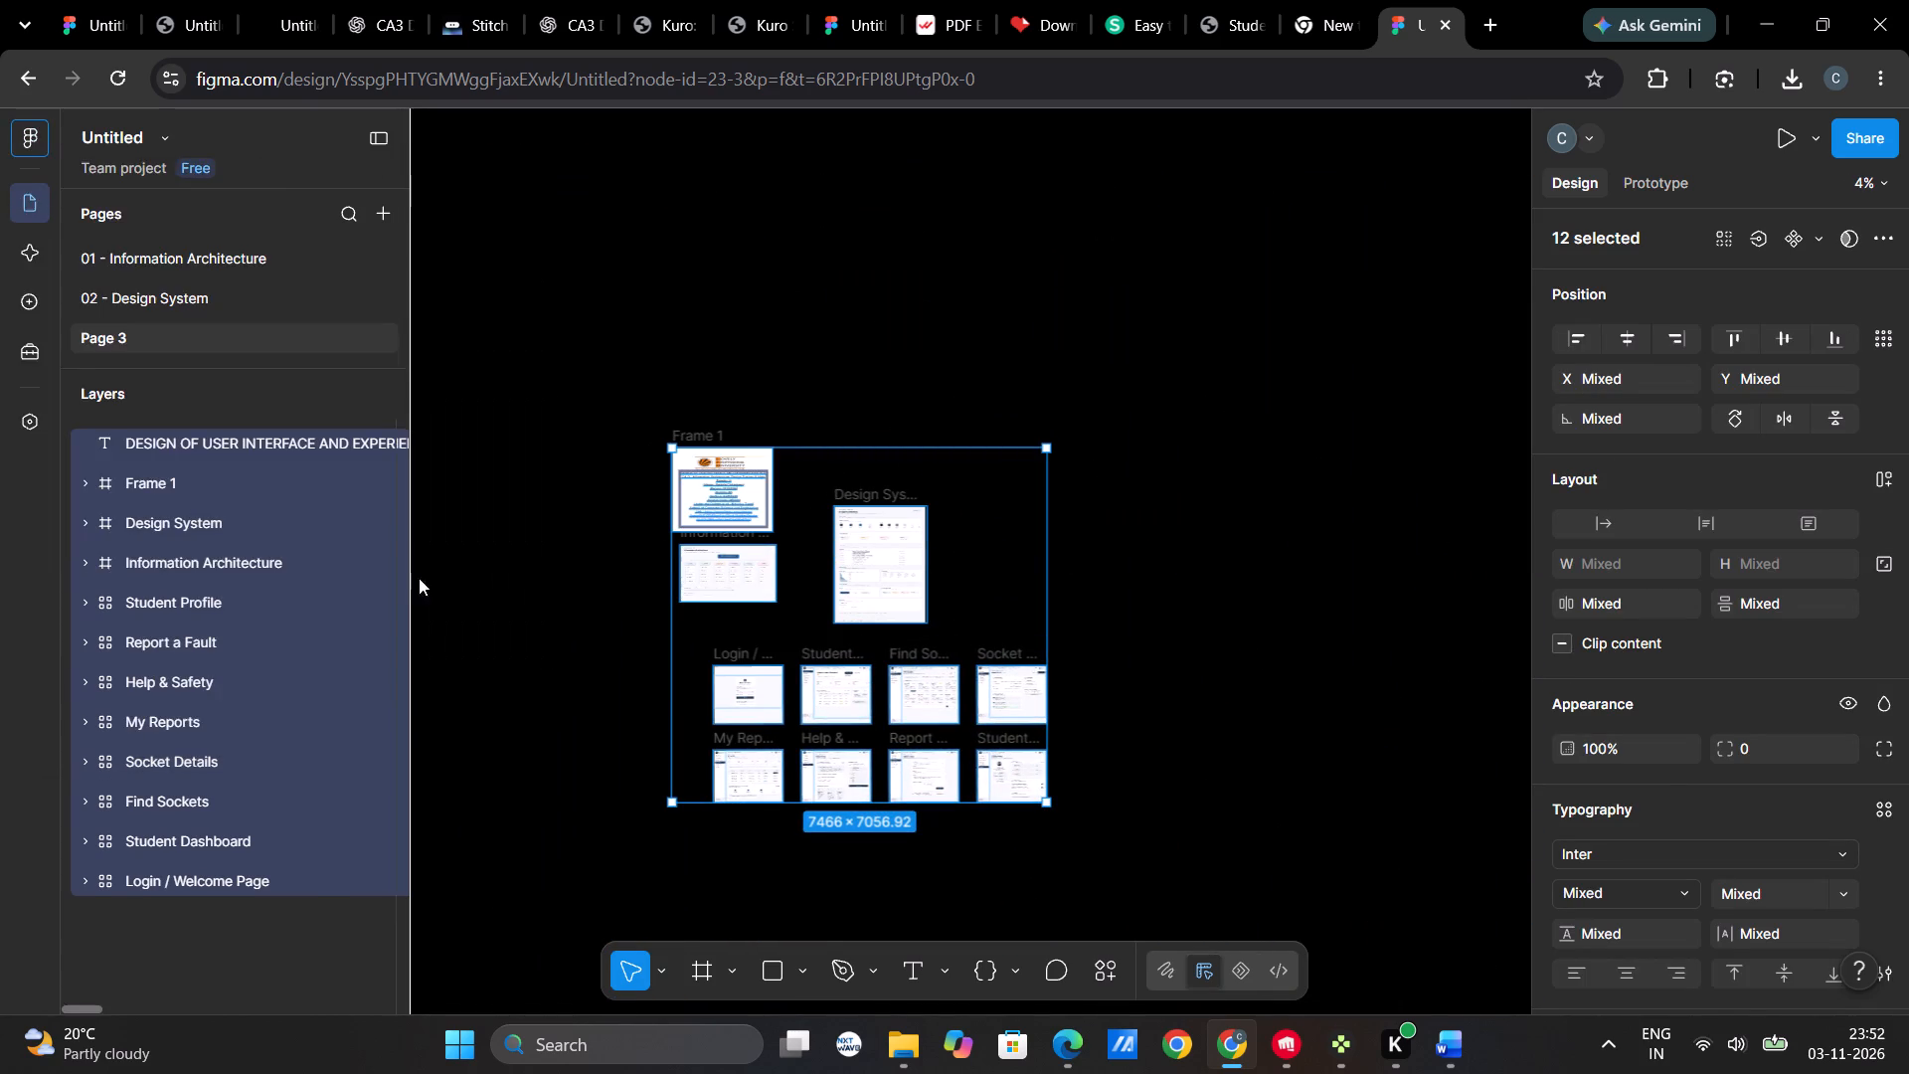
left_click(1223, 638)
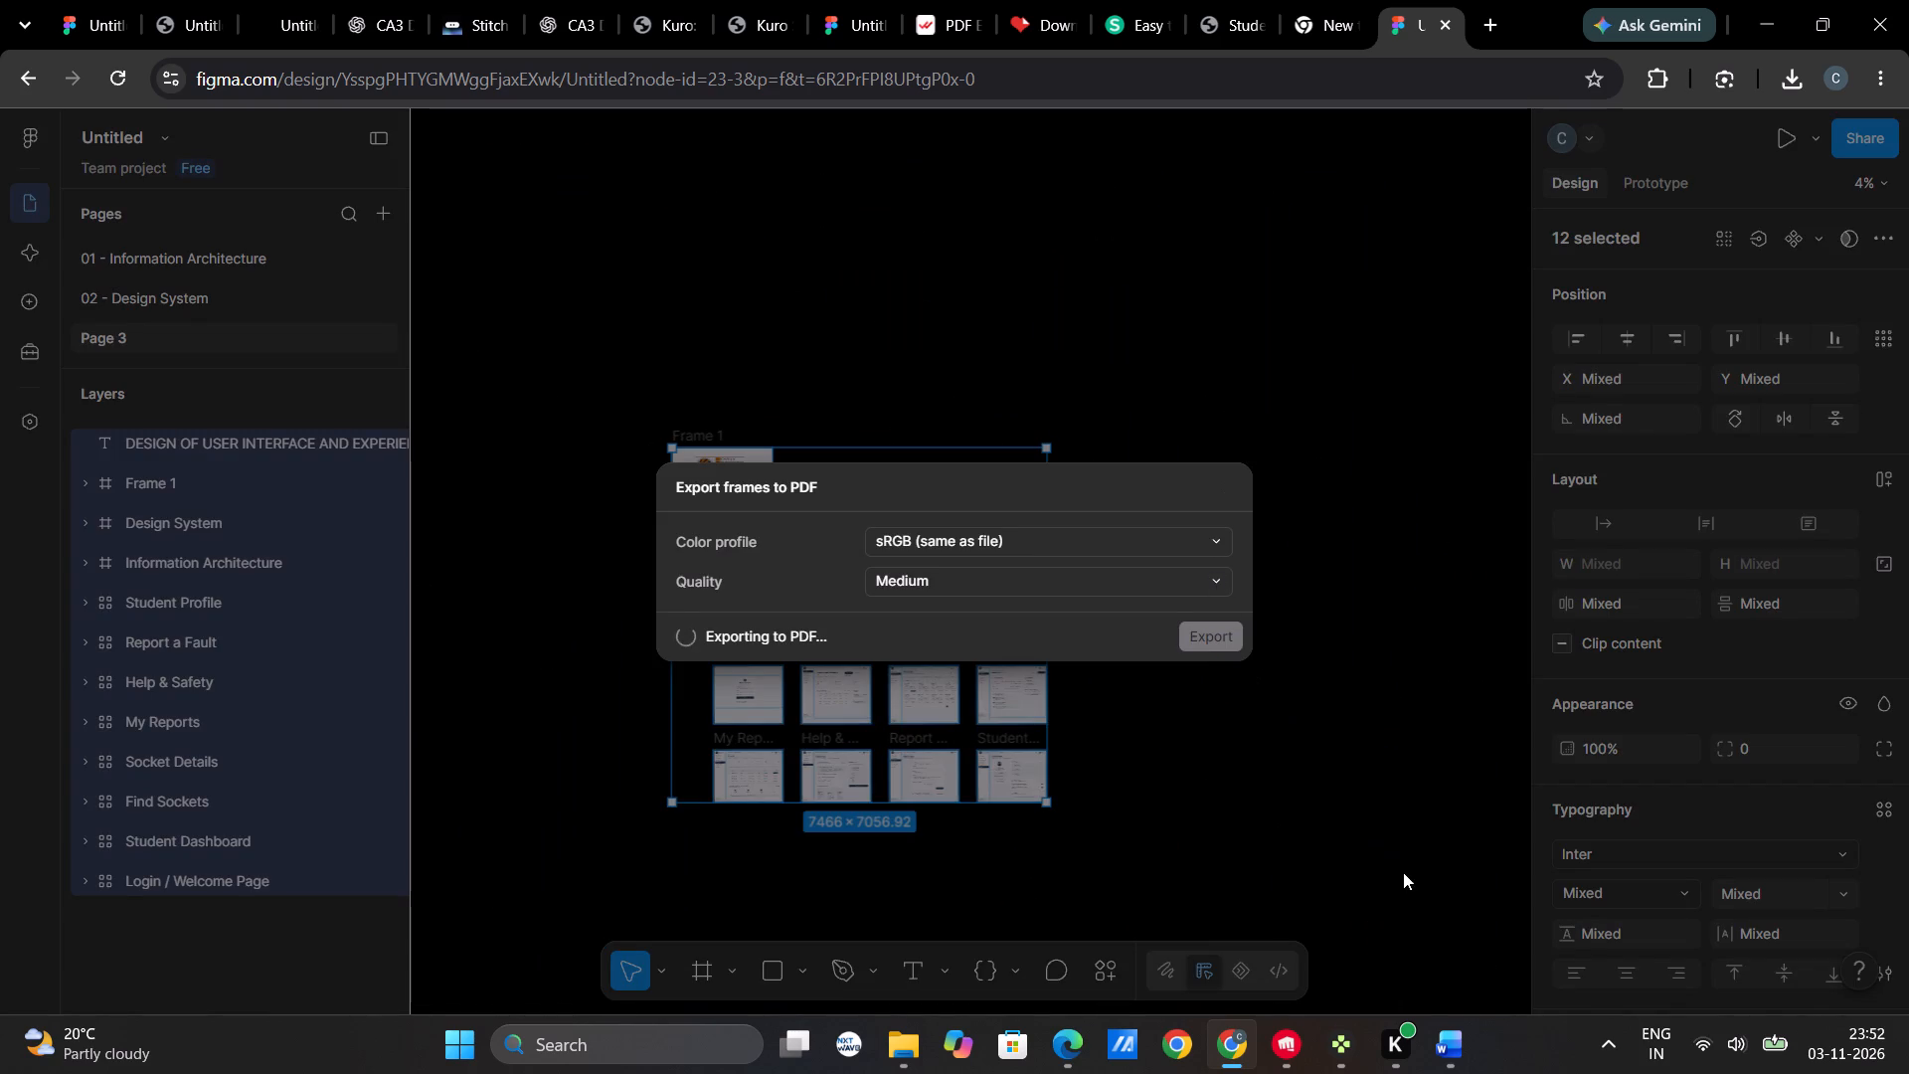
Test the copied cover link in a separate browser profile window and view the shared file's cover page.
left_click(1188, 1044)
left_click(1119, 524)
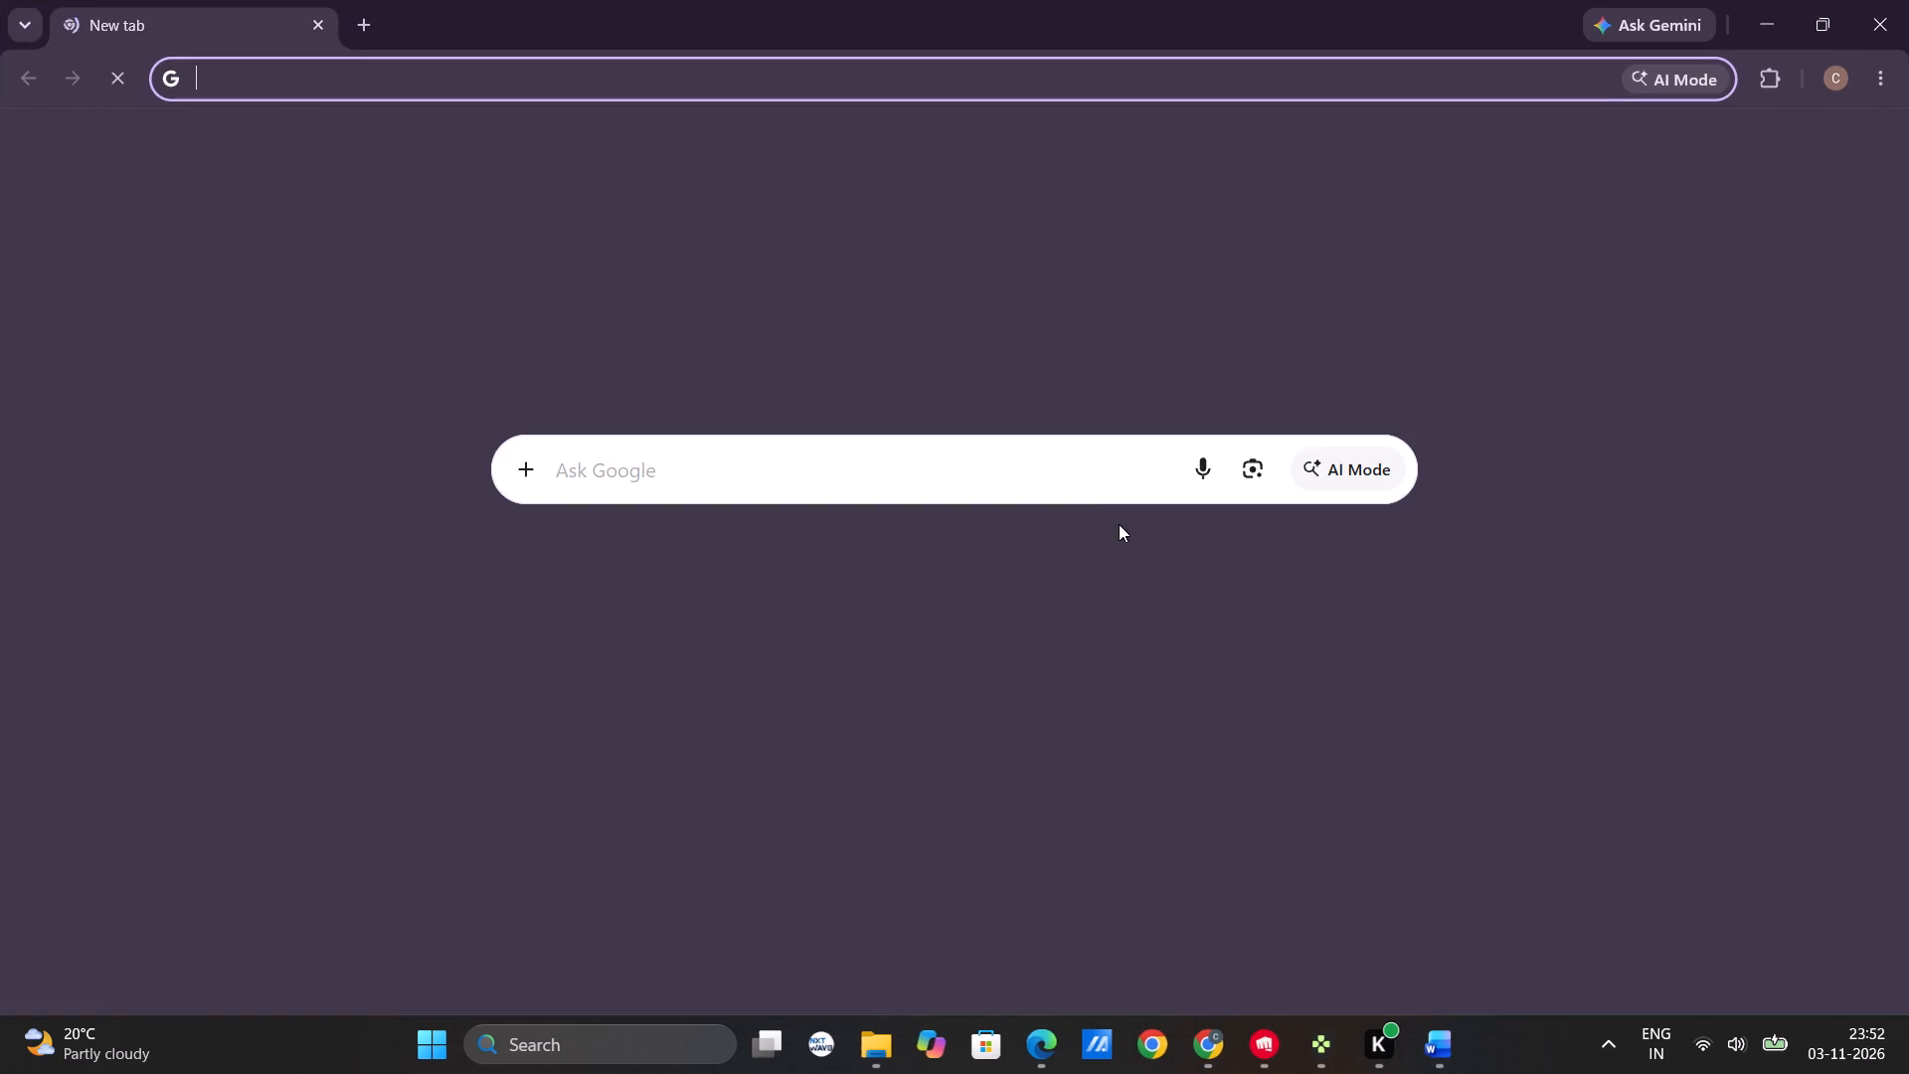
key("ctrl+v")
key("Return")
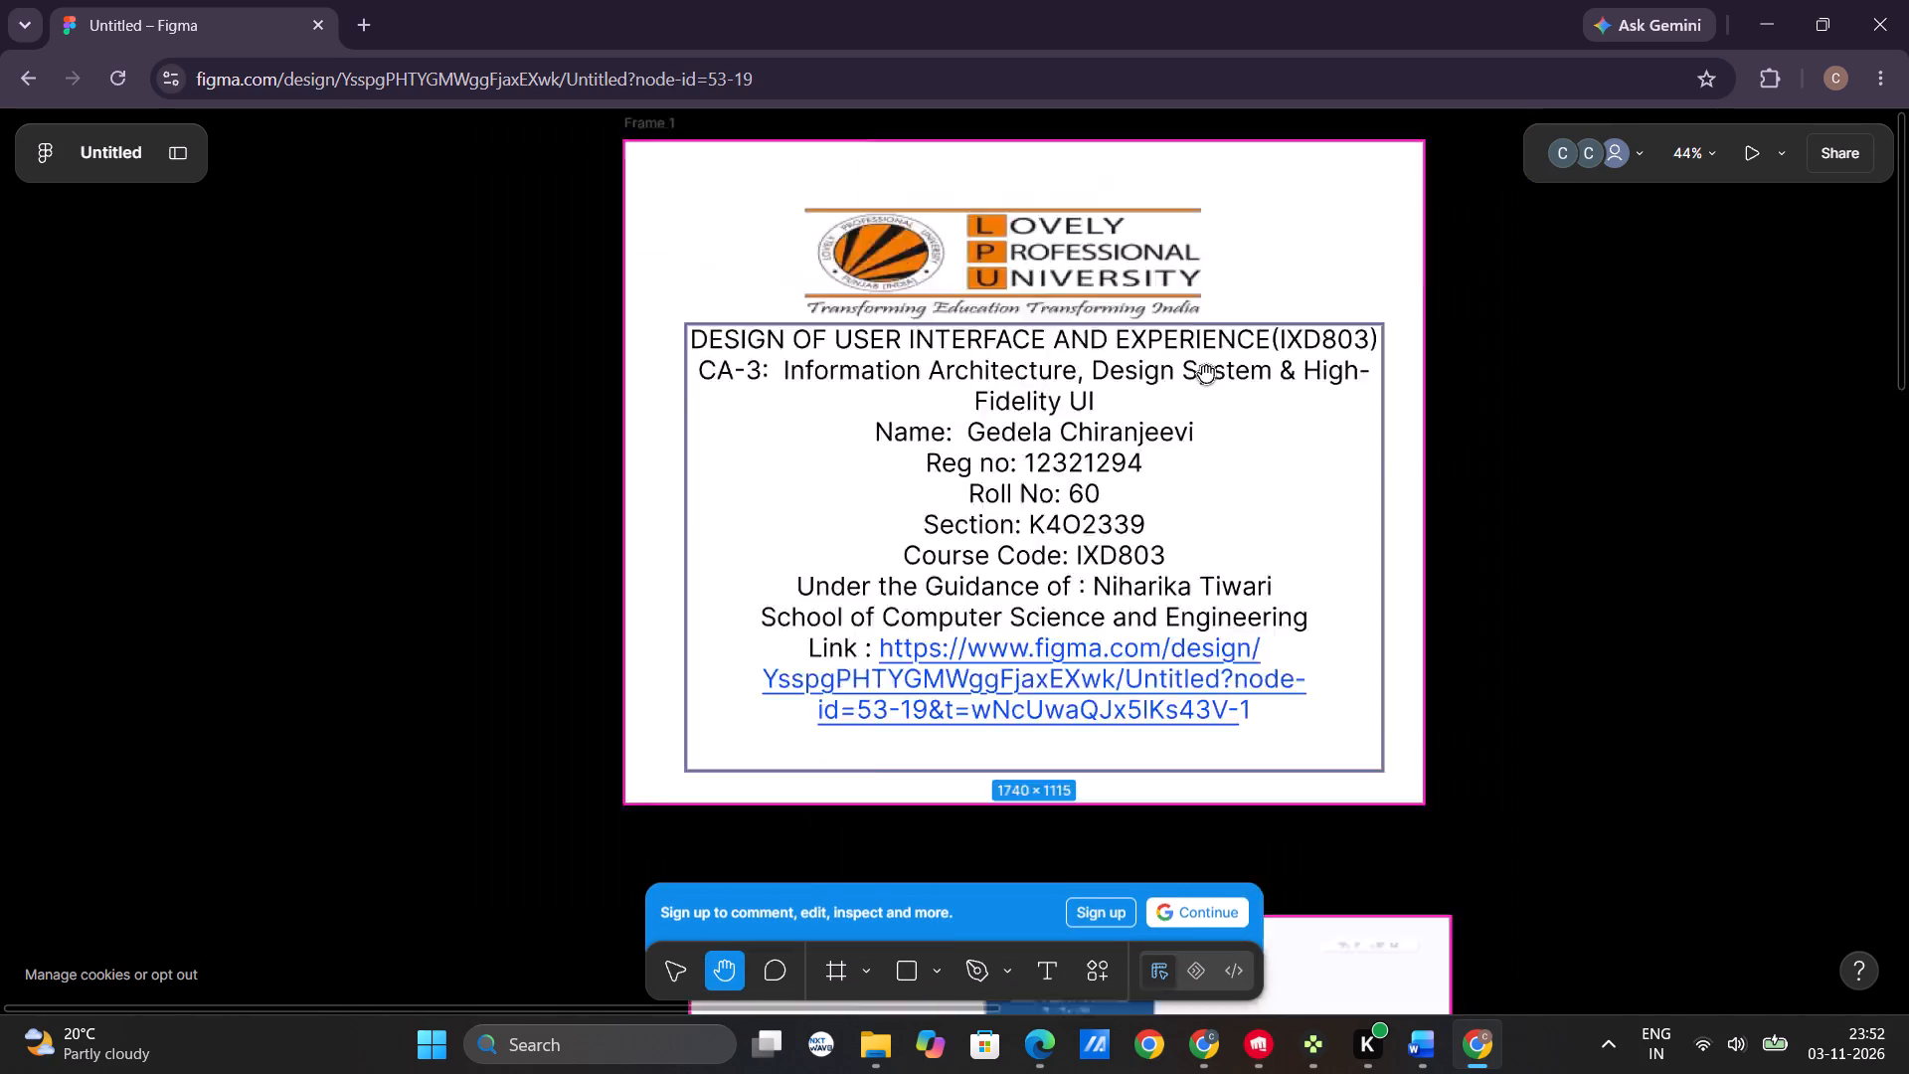
scroll(1206, 374, "left", 1)
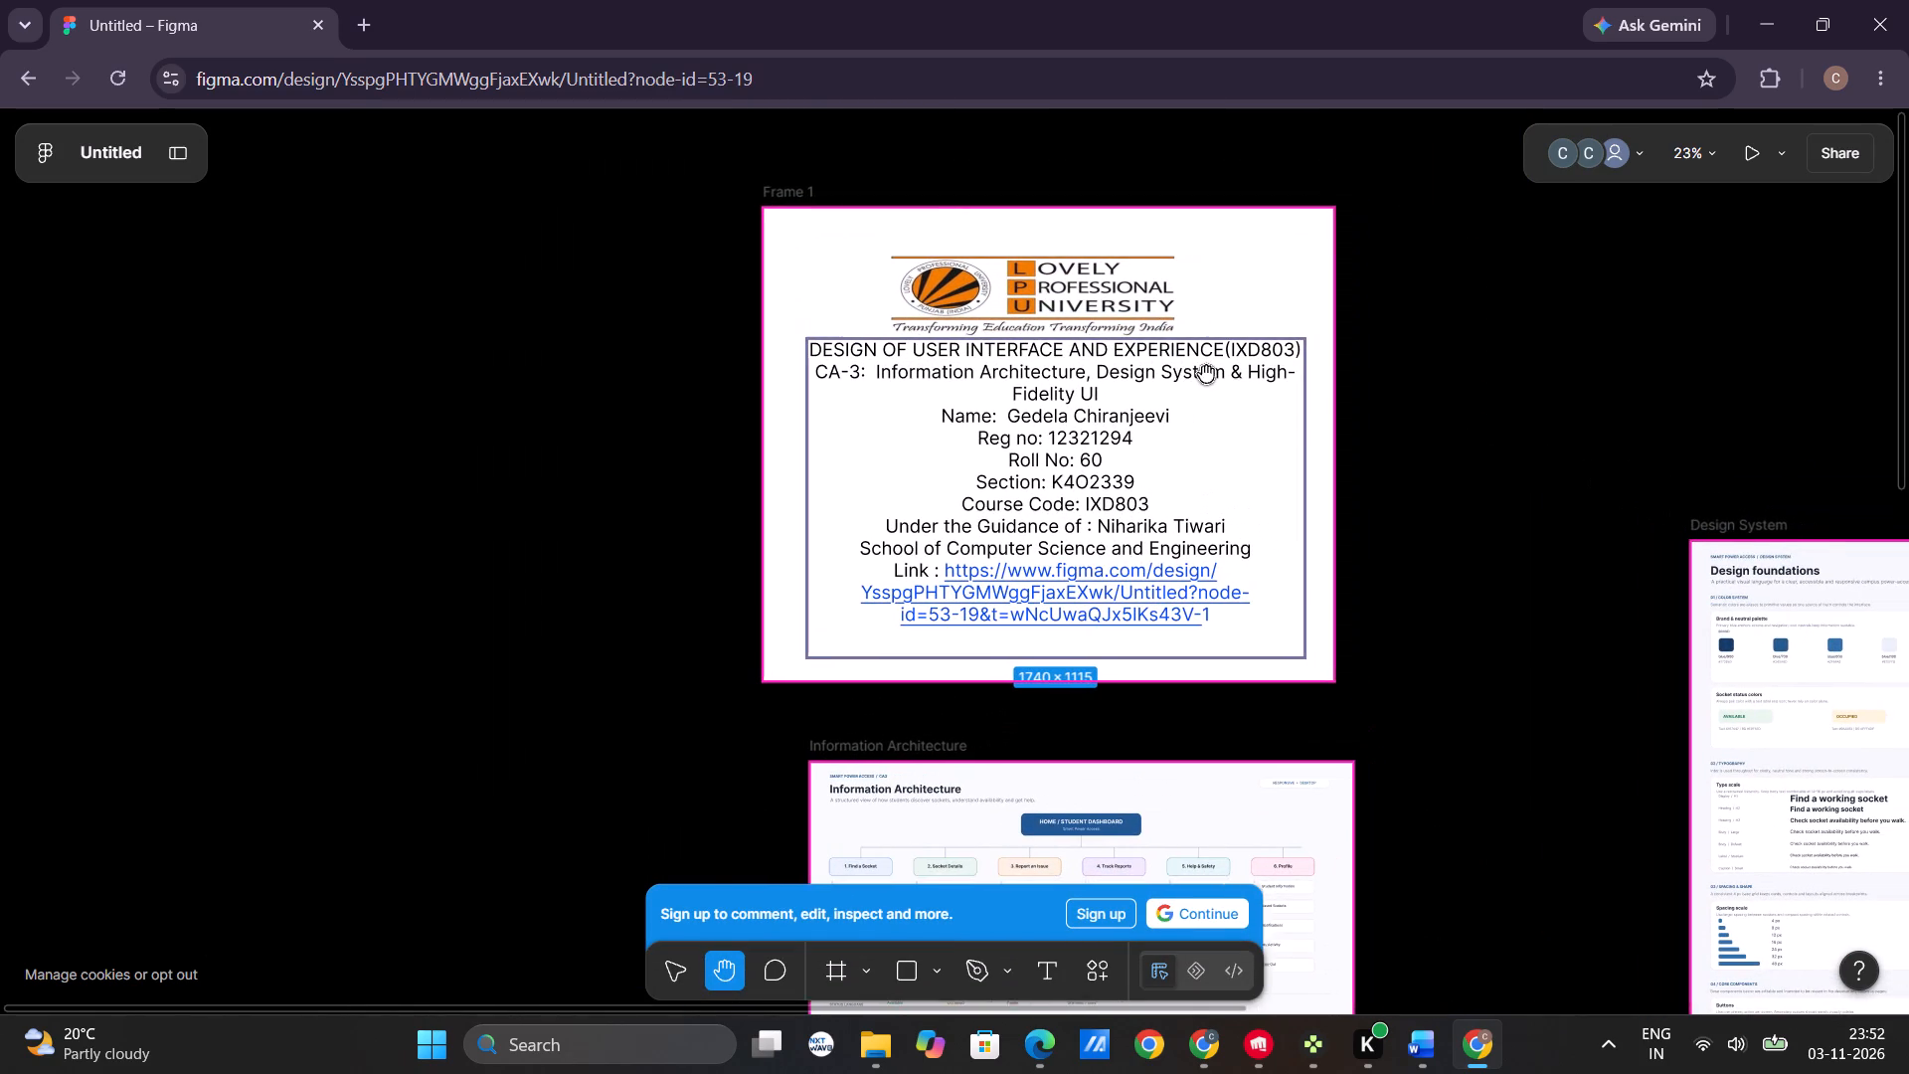
scroll(1206, 374, "left", 2)
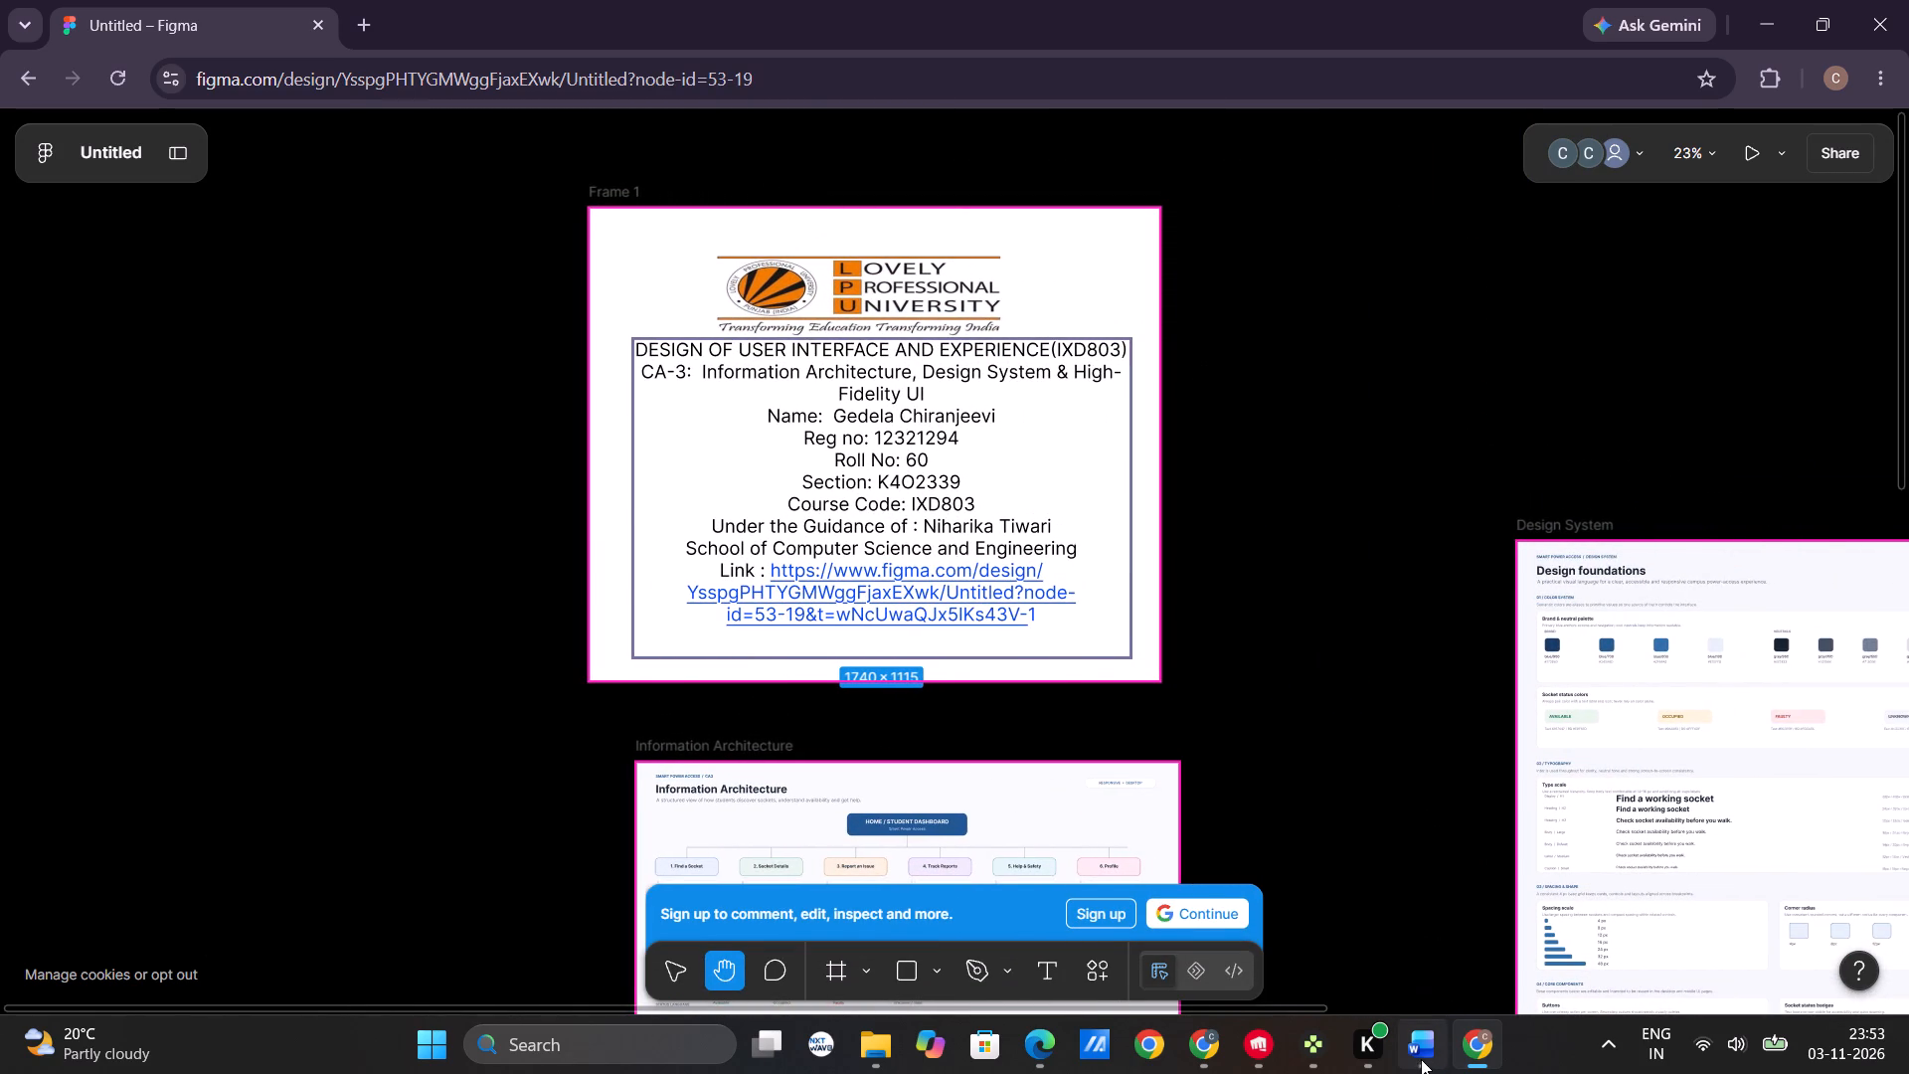
left_click(1420, 1059)
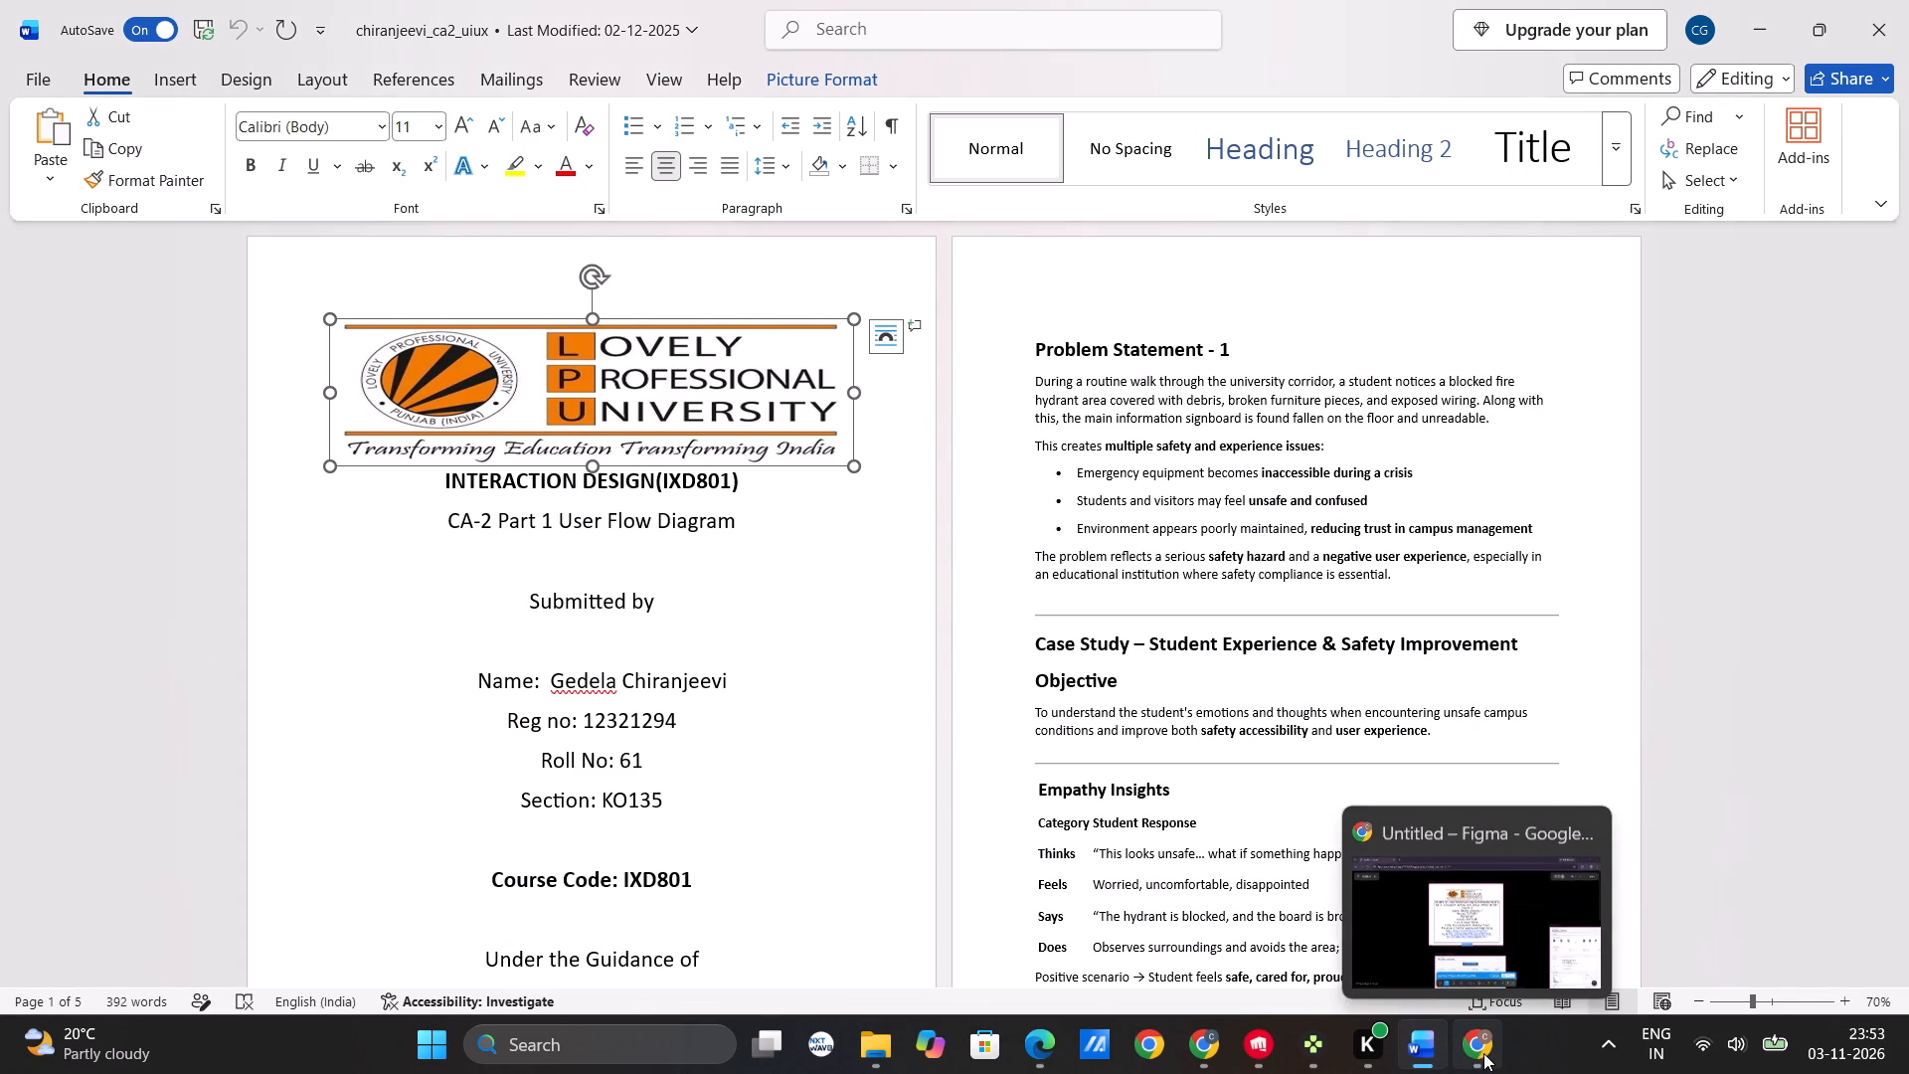
left_click(1482, 1053)
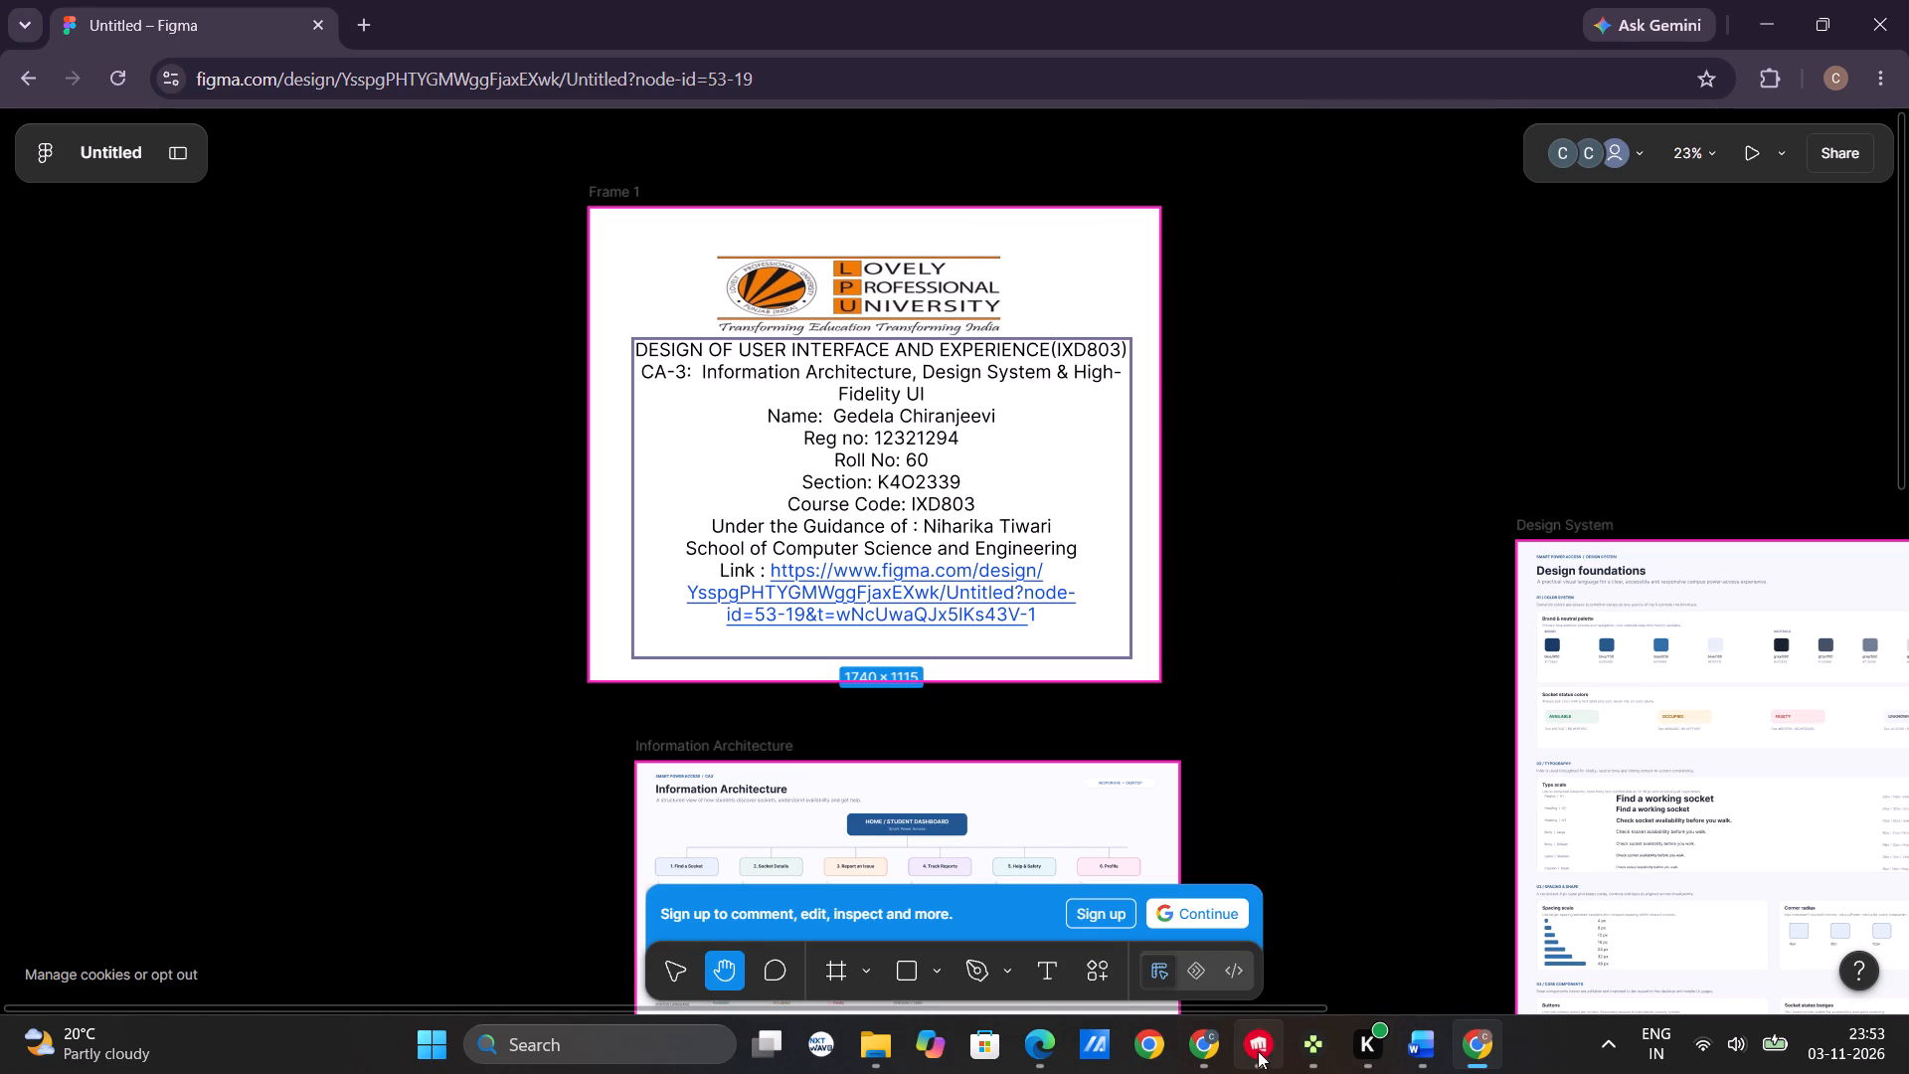
Locate the newly exported PDF in Downloads and check the uiux submission folder inside Documents > sem 7.
left_click(1206, 1043)
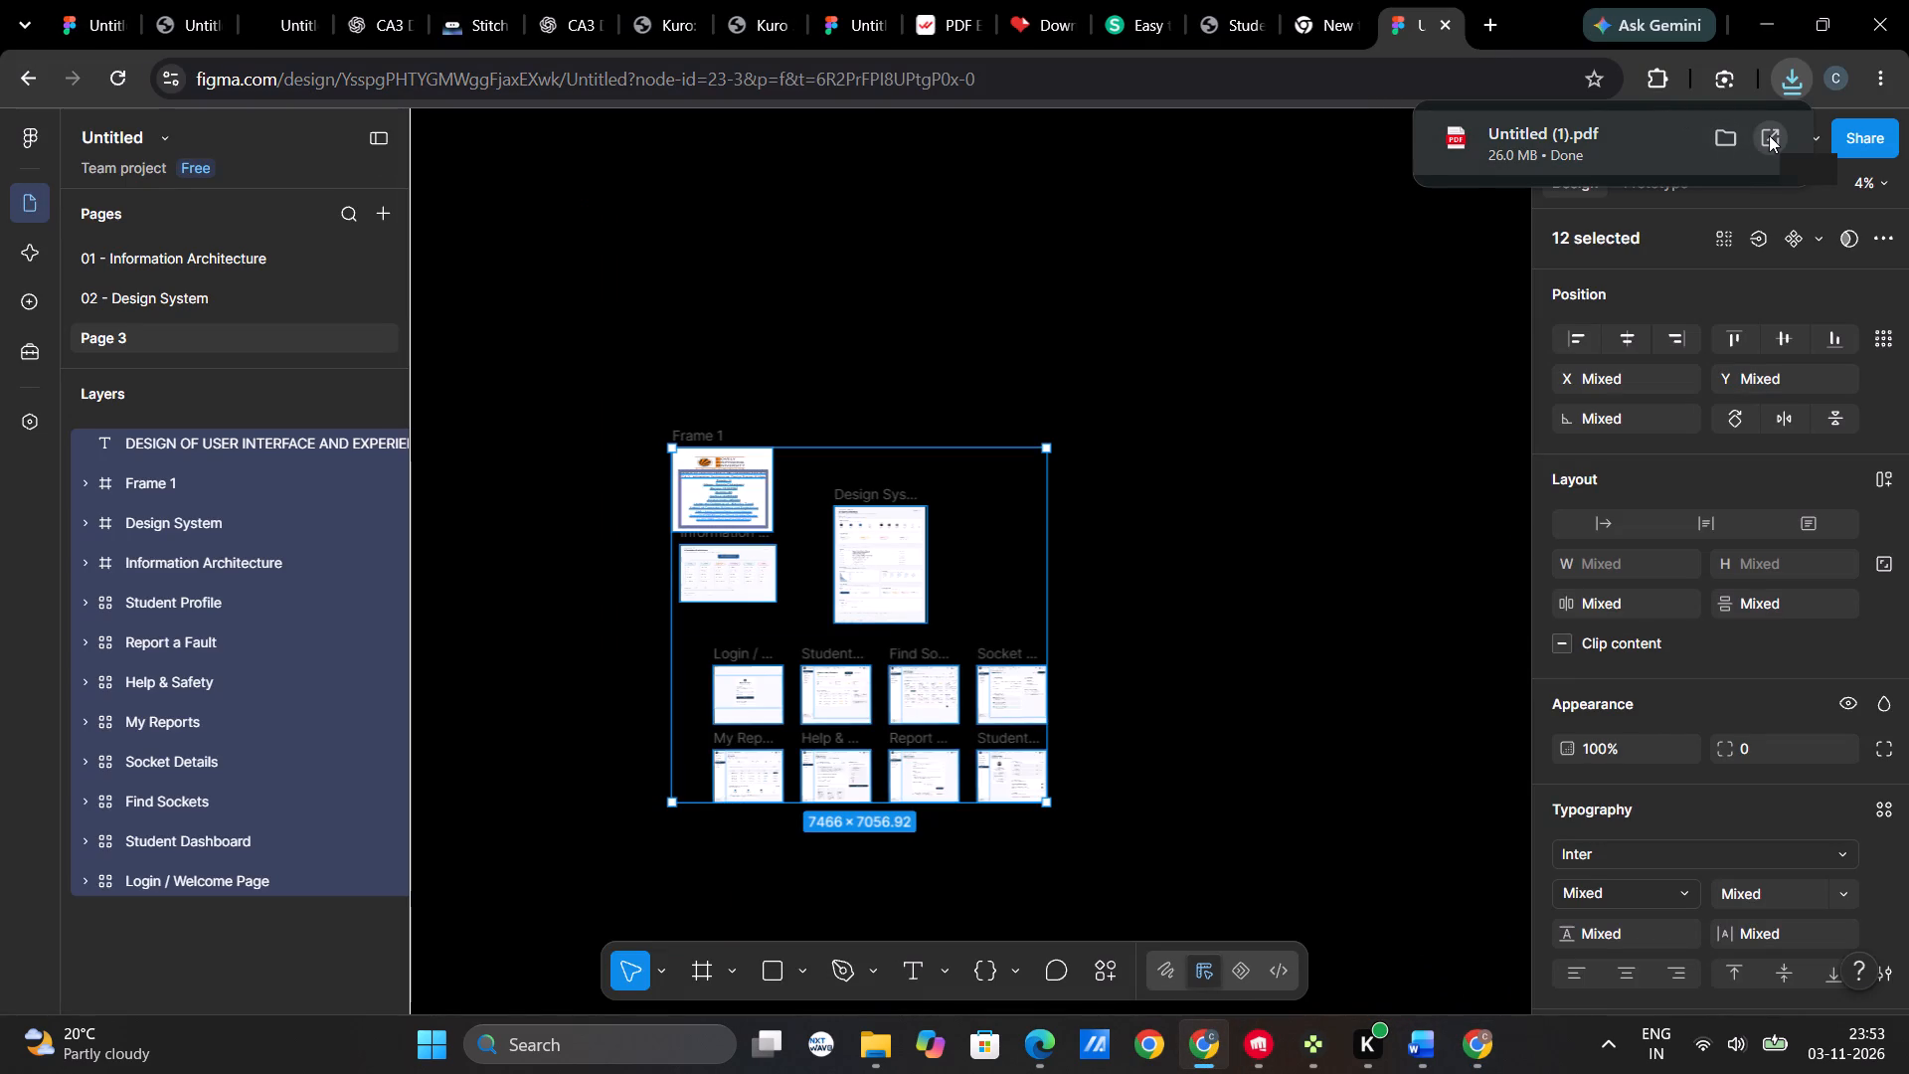
left_click(873, 1073)
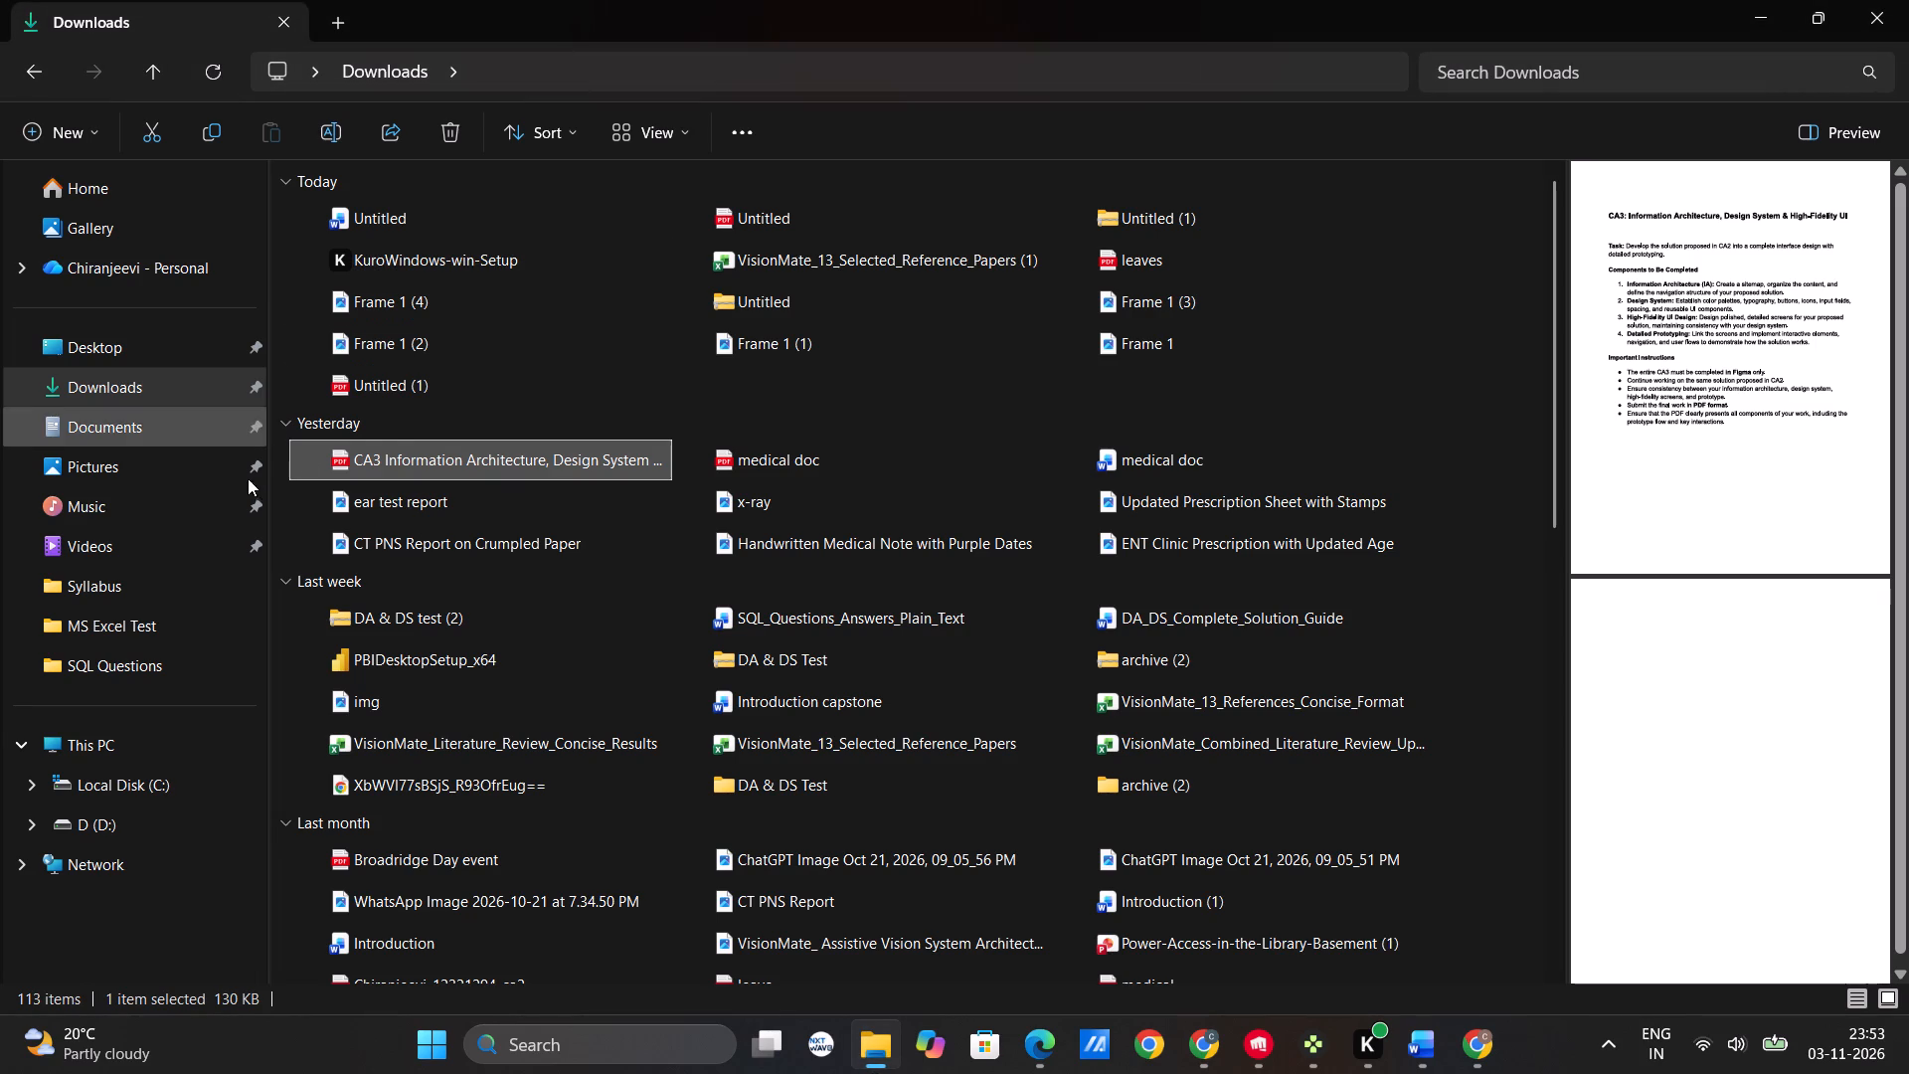
left_click(99, 385)
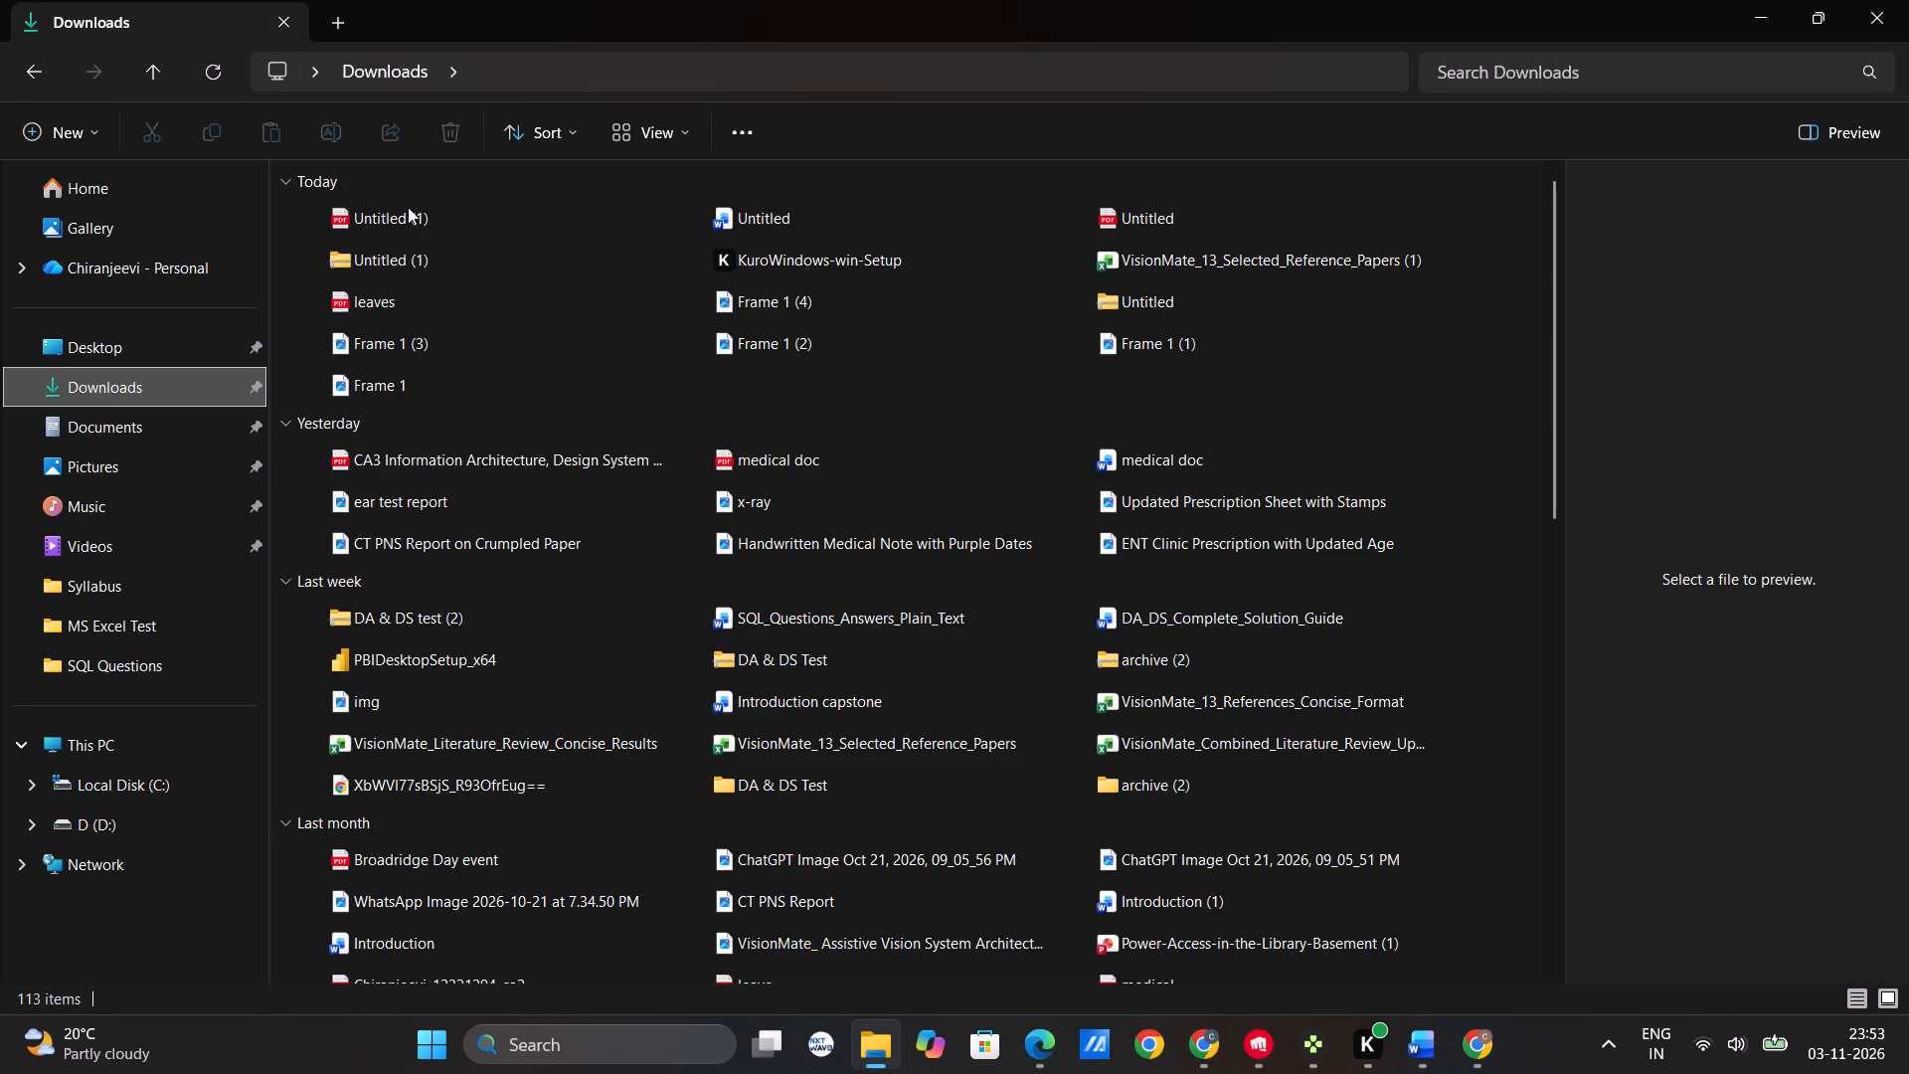
triple_click(405, 208)
left_click(416, 220)
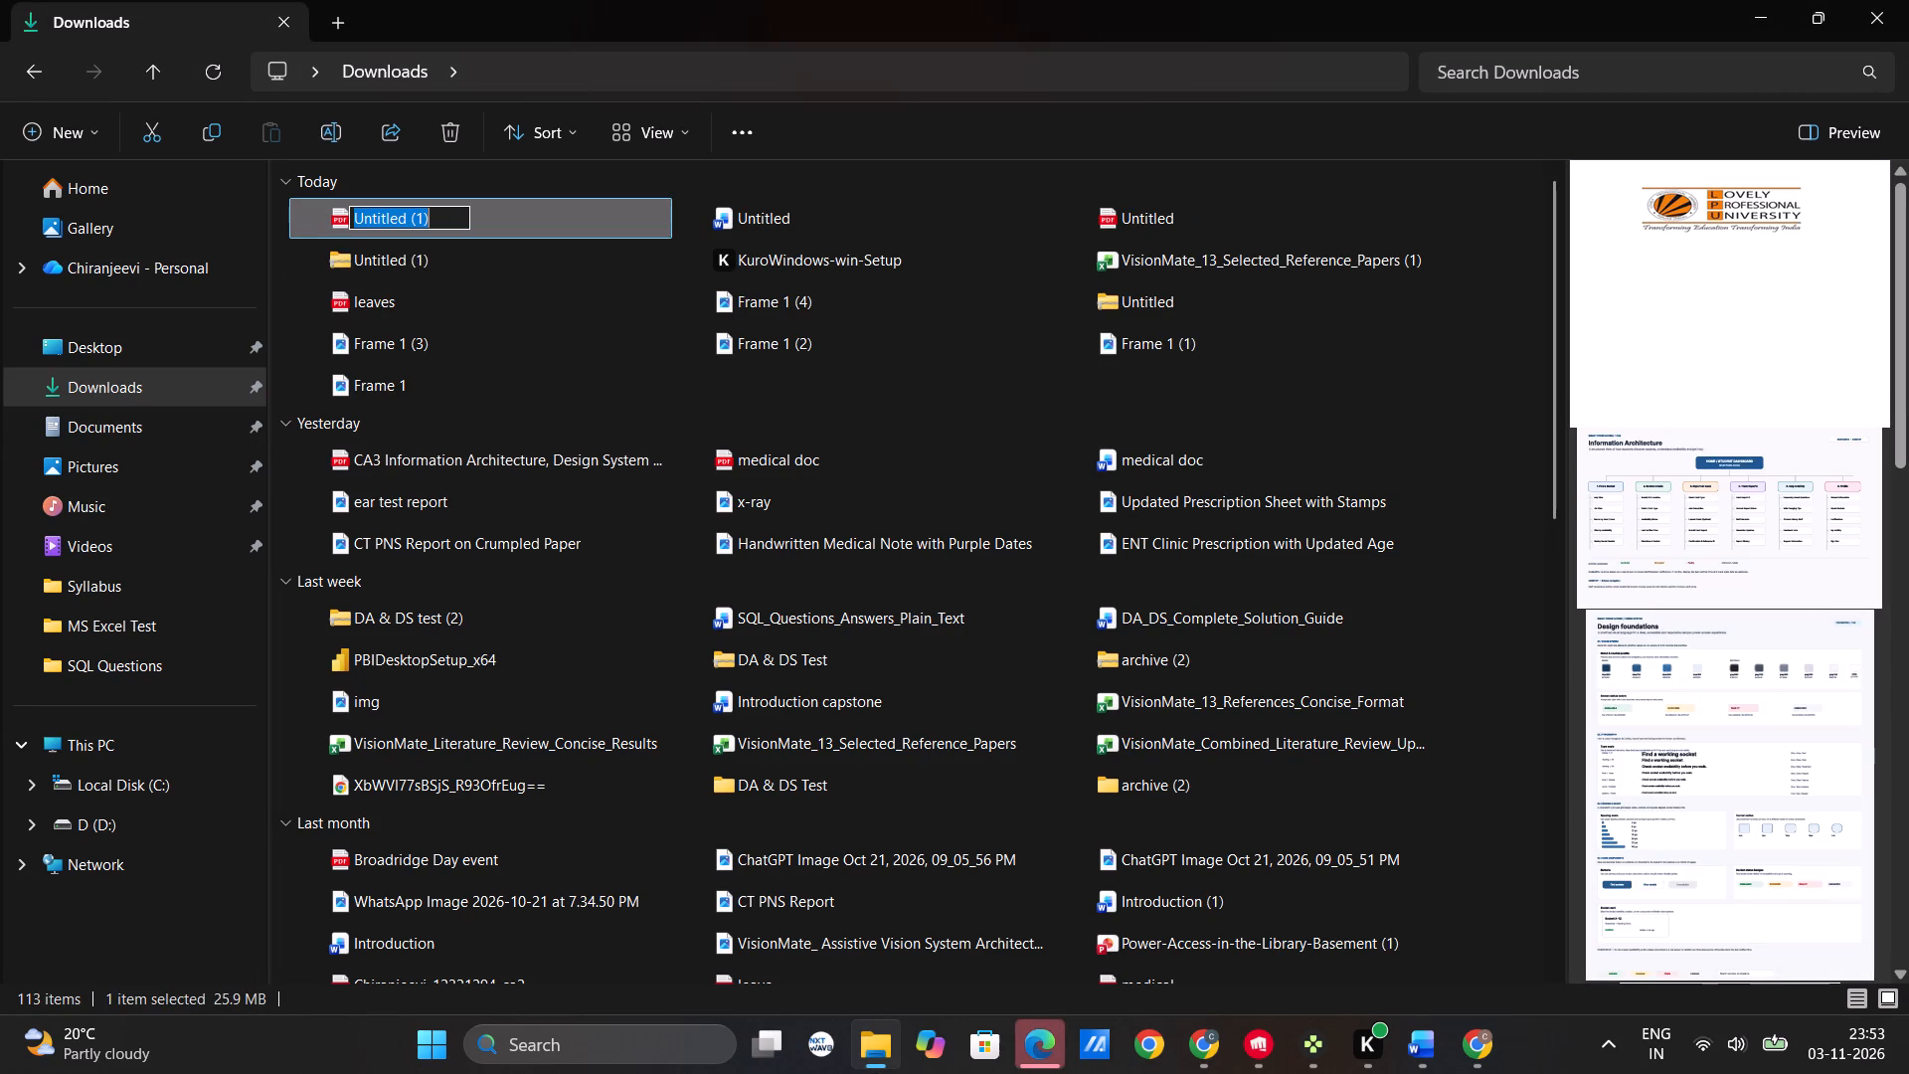
left_click(109, 432)
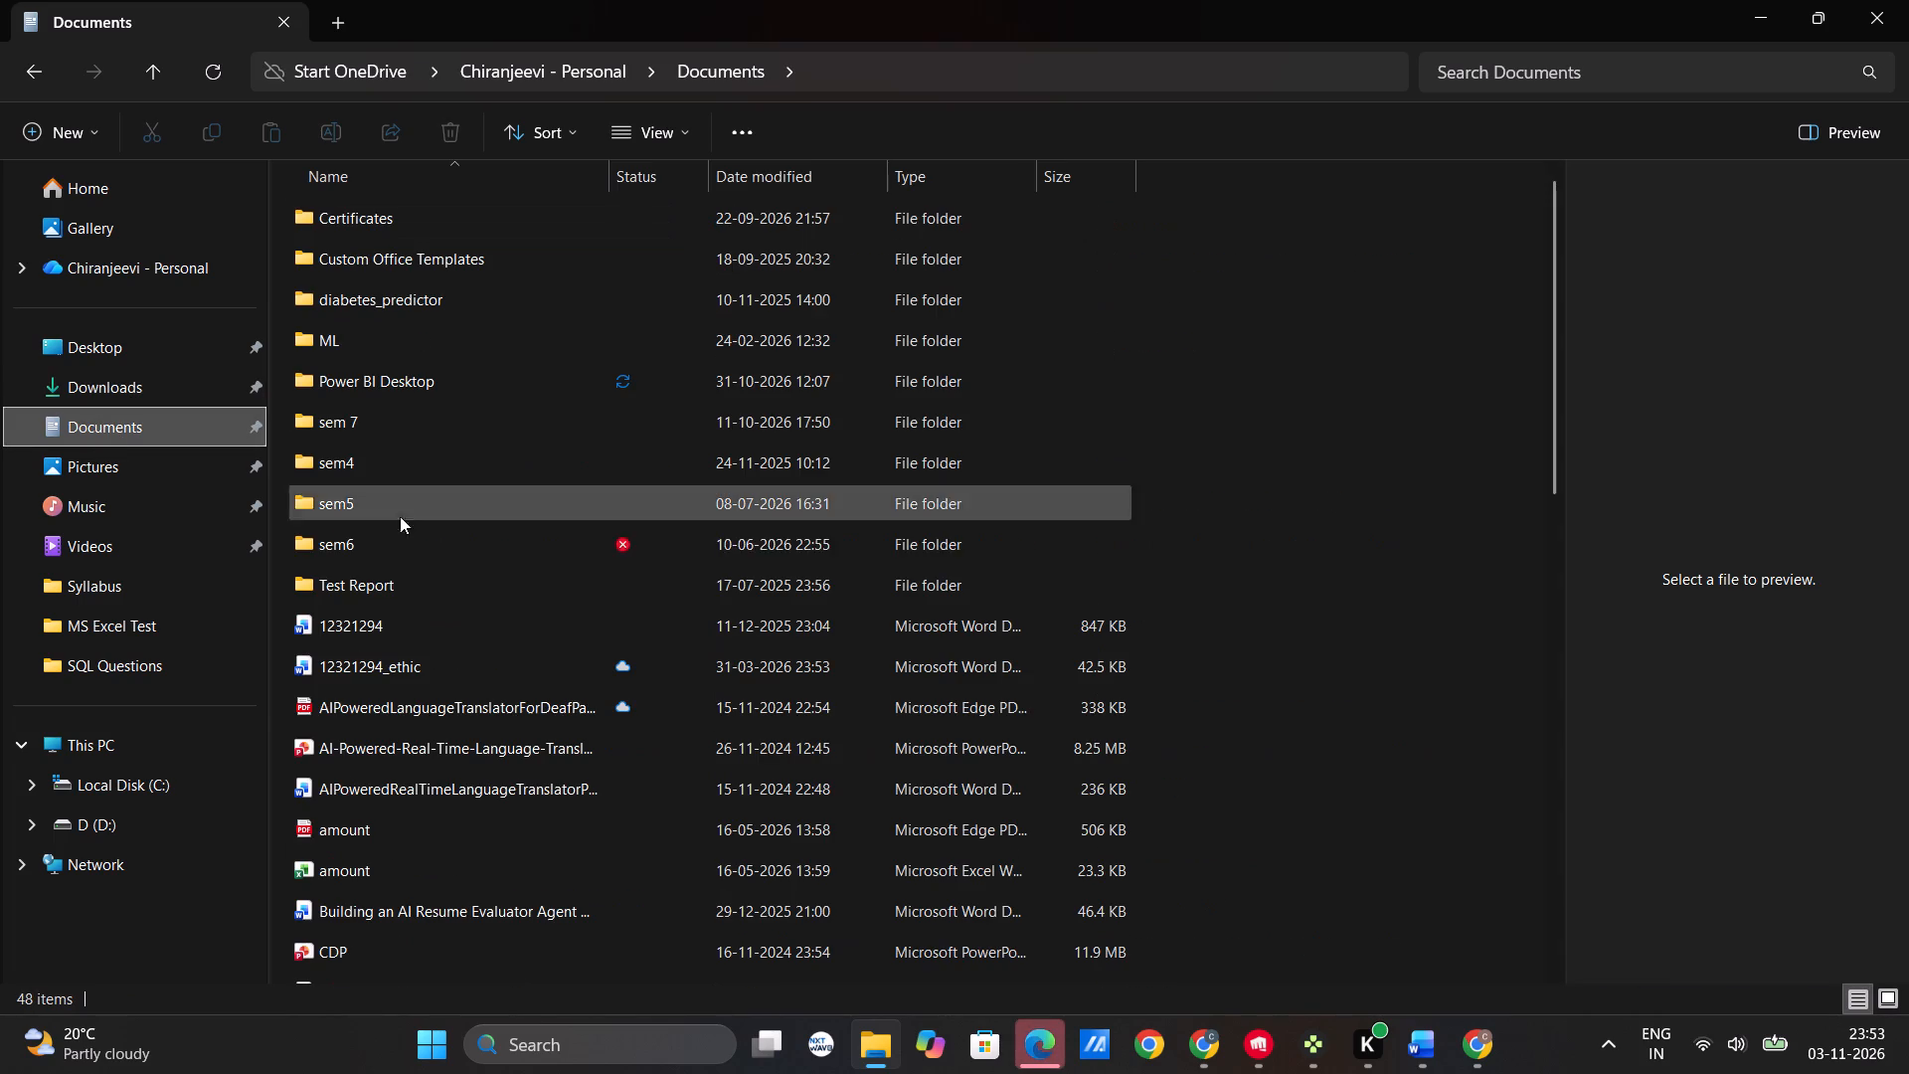
double_click(389, 429)
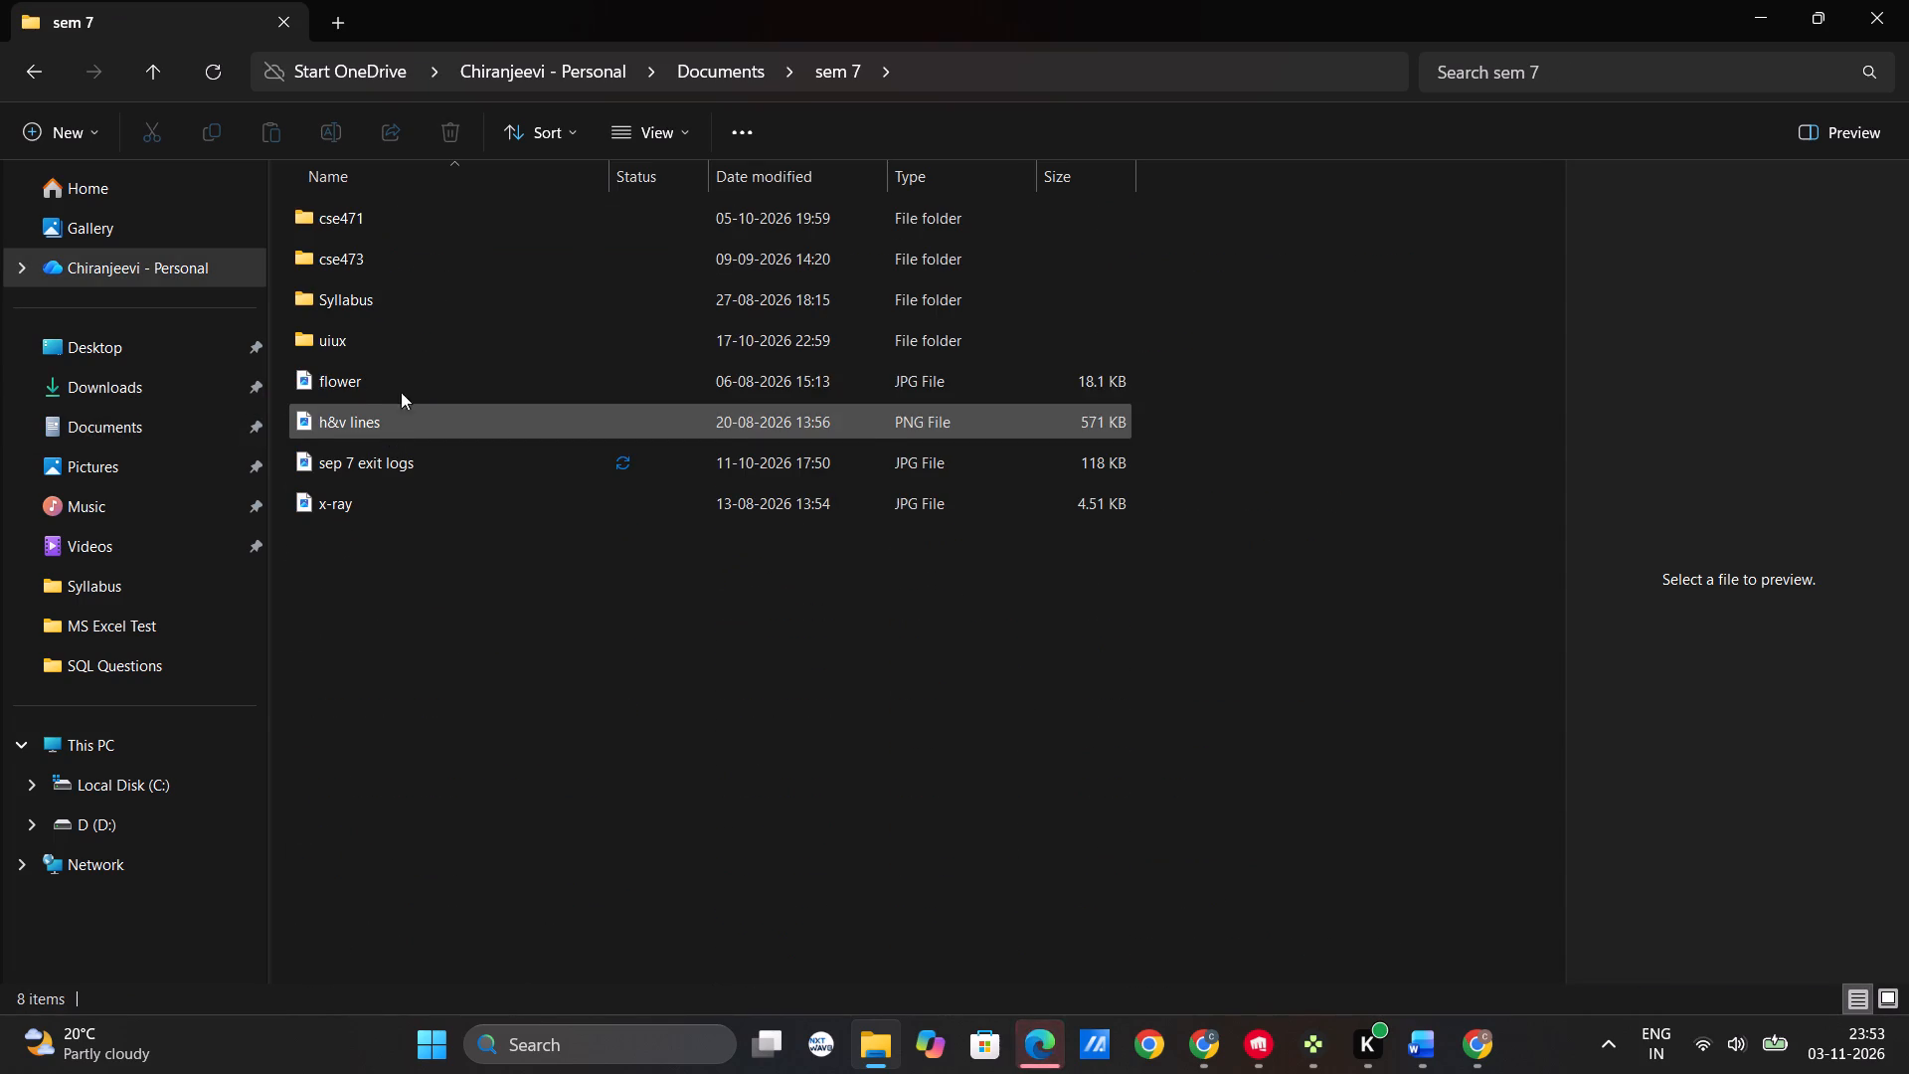
double_click(402, 345)
left_click(148, 383)
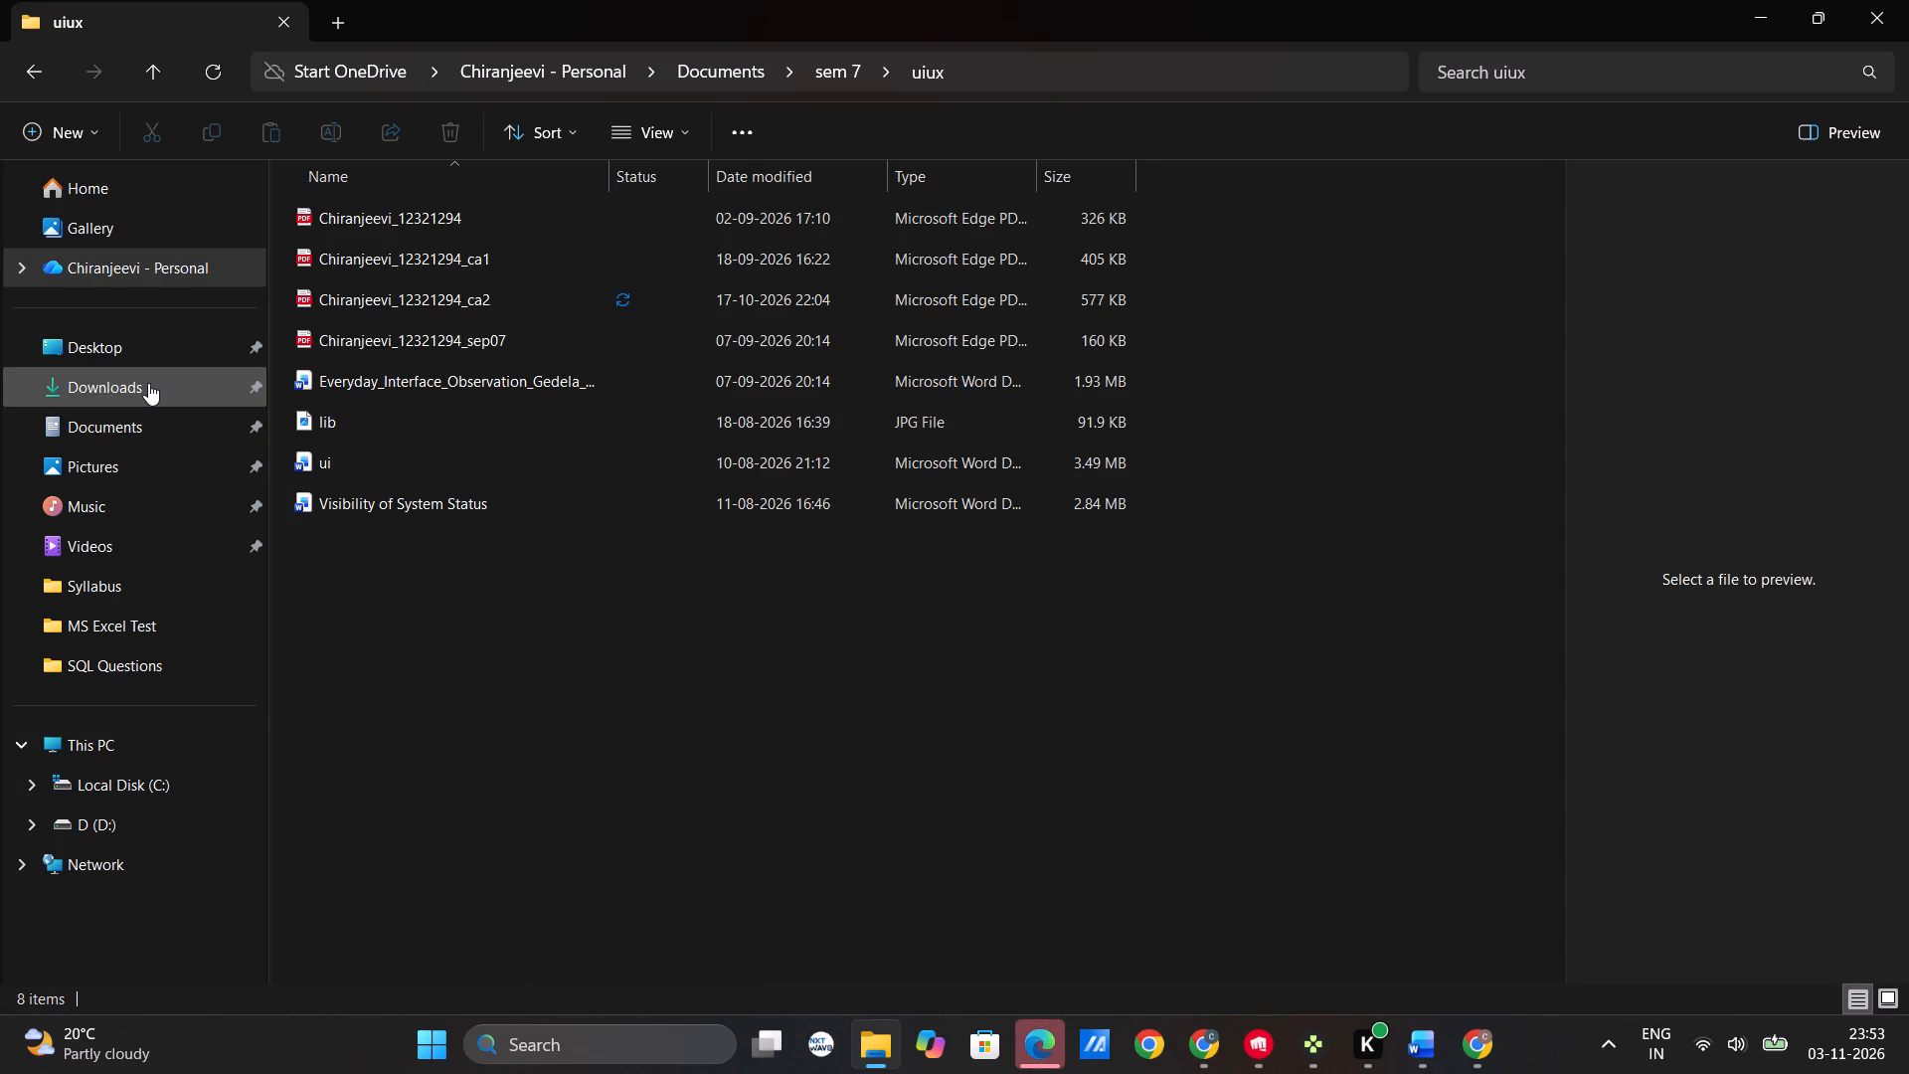
Open the exported Untitled (1) PDF and examine its cover and remaining pages, closing the duplicate copy when done.
left_click(390, 224)
left_click(390, 224)
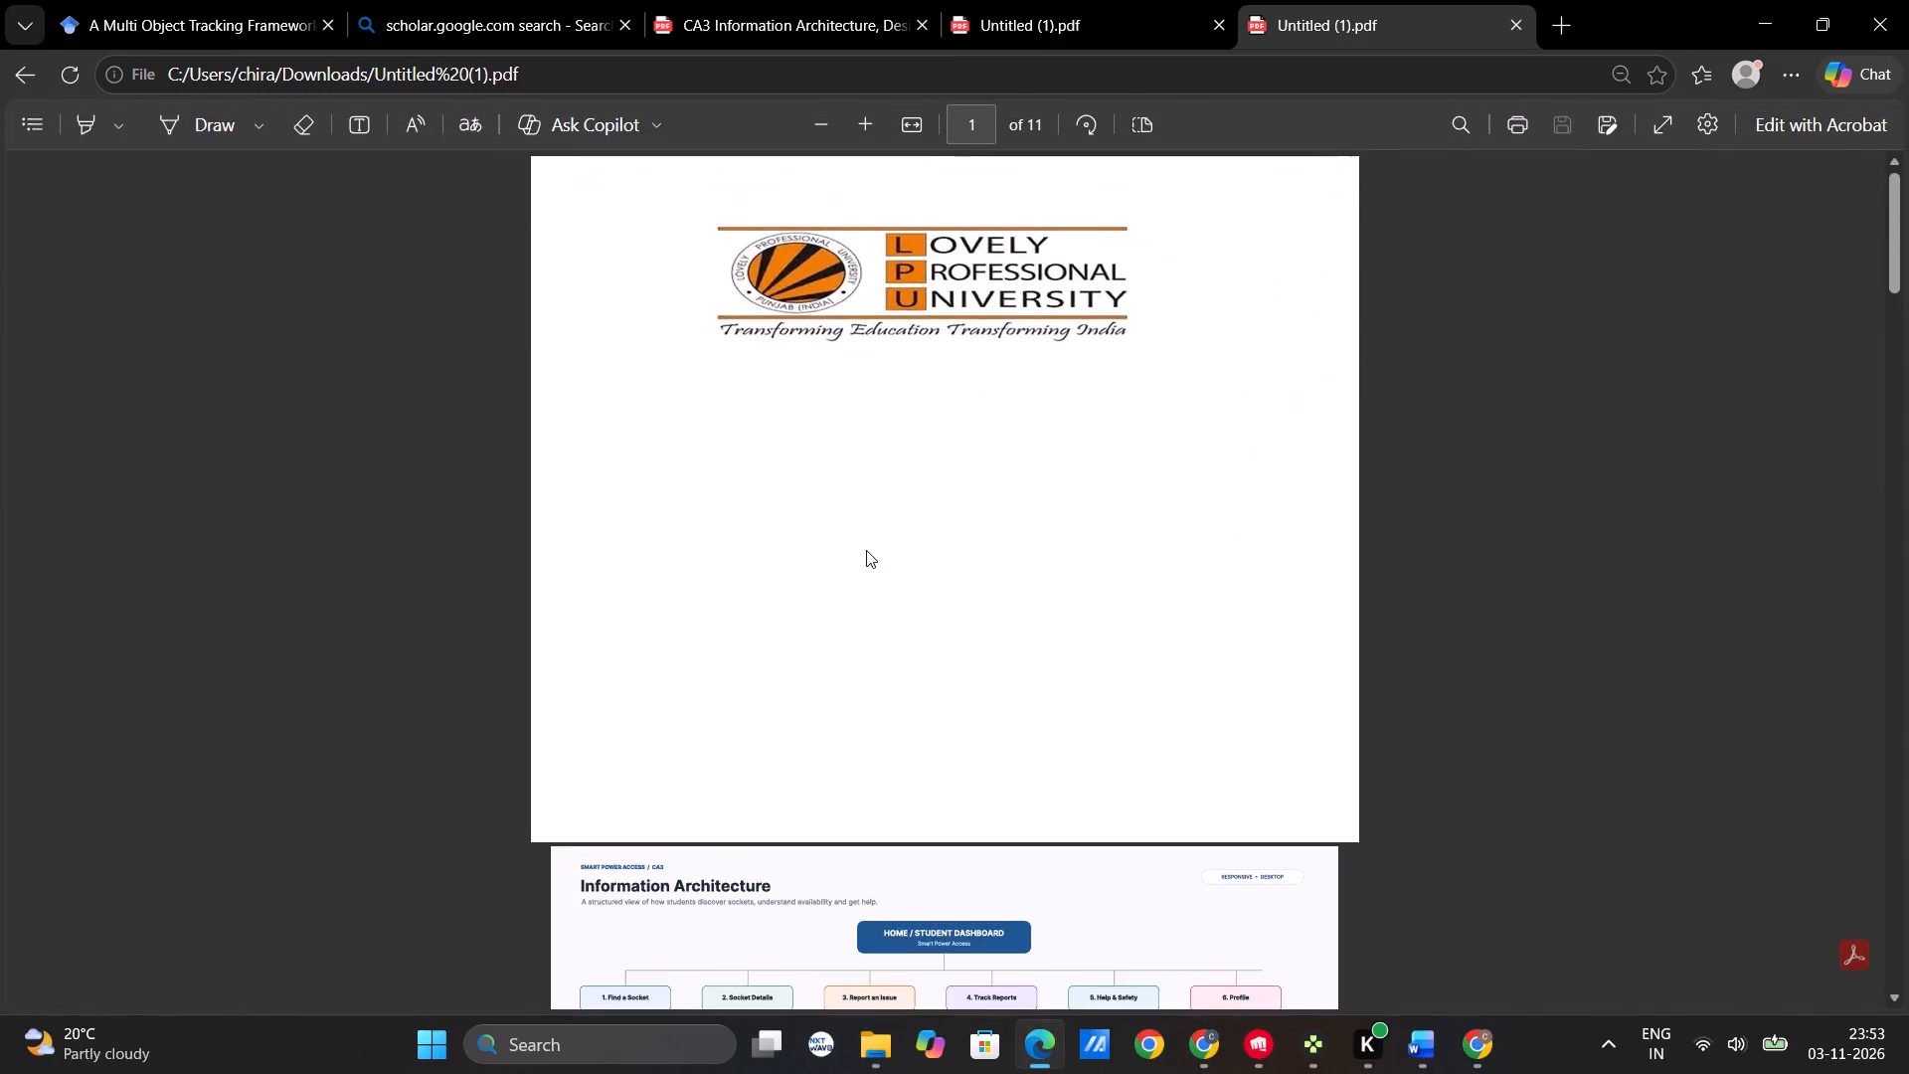
scroll(866, 550, "down", 8)
scroll(866, 550, "up", 6)
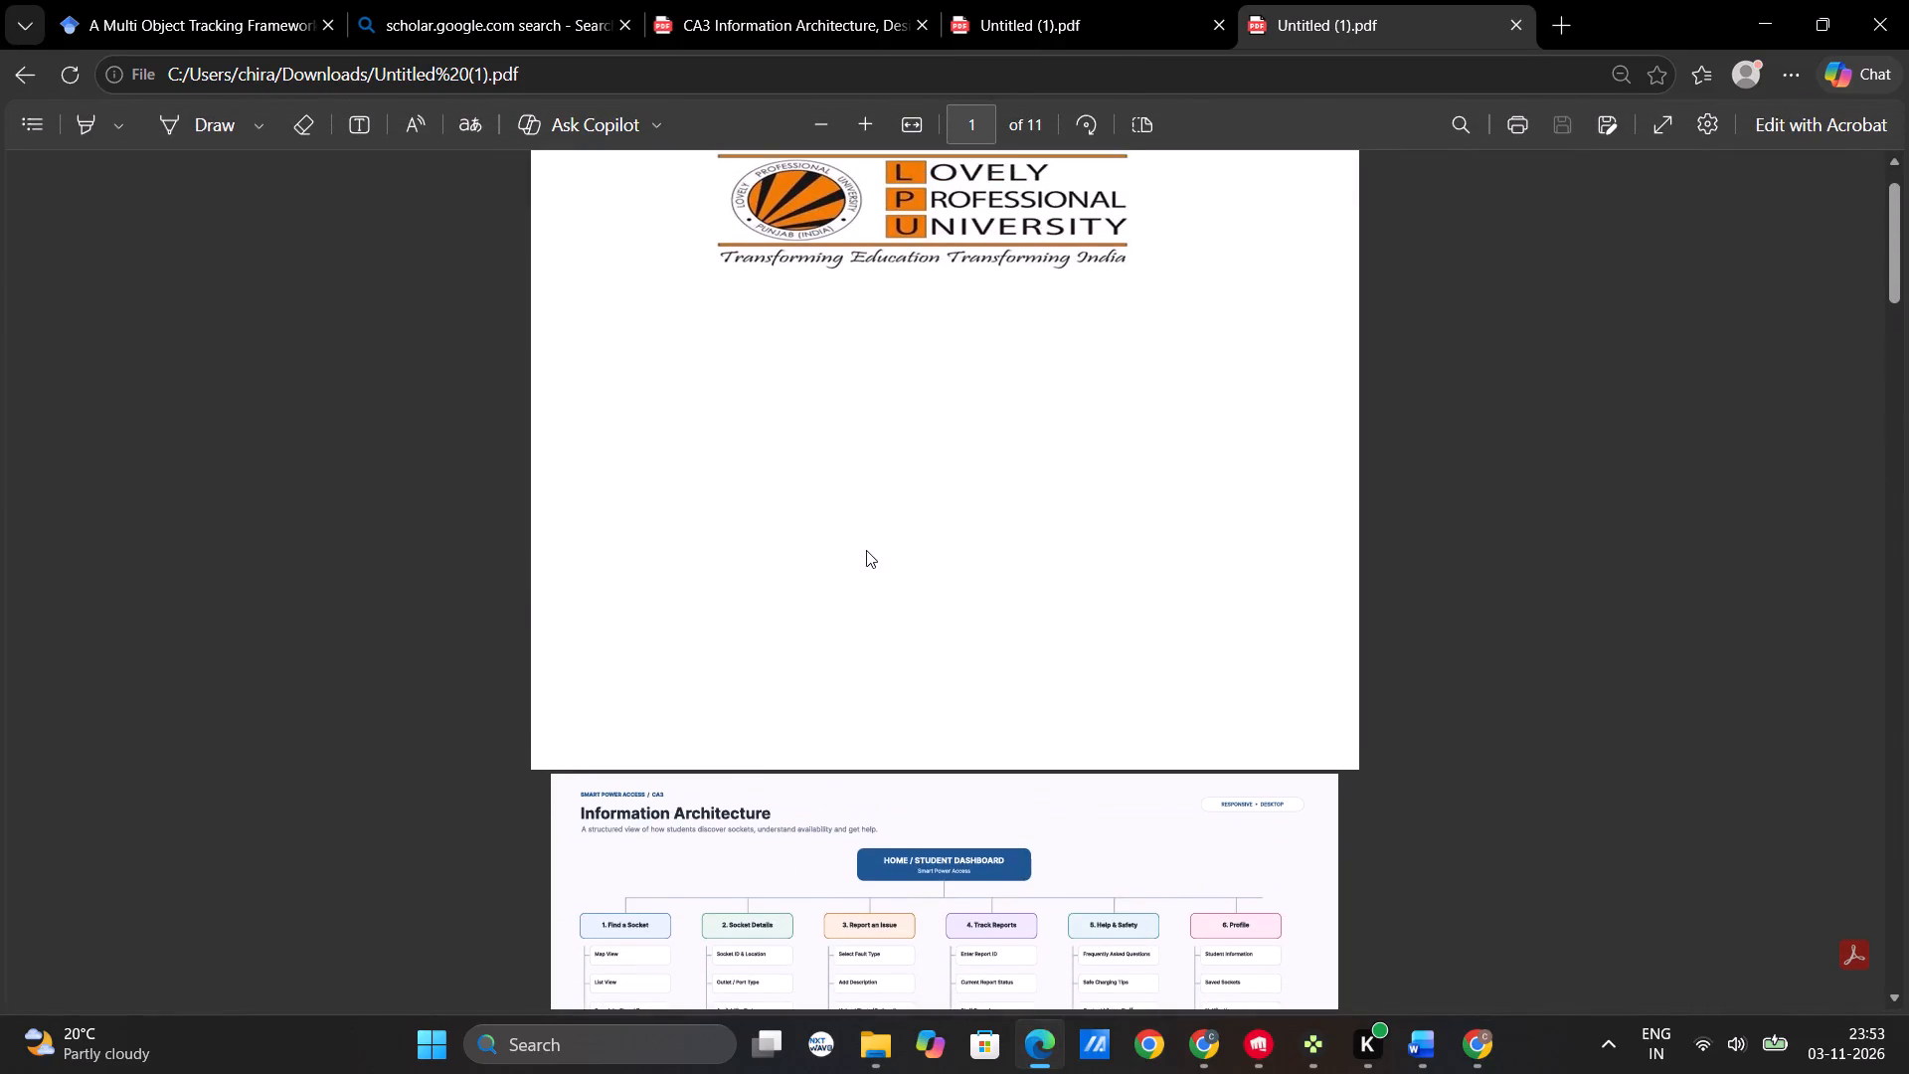
scroll(866, 550, "up", 2)
scroll(866, 550, "down", 18)
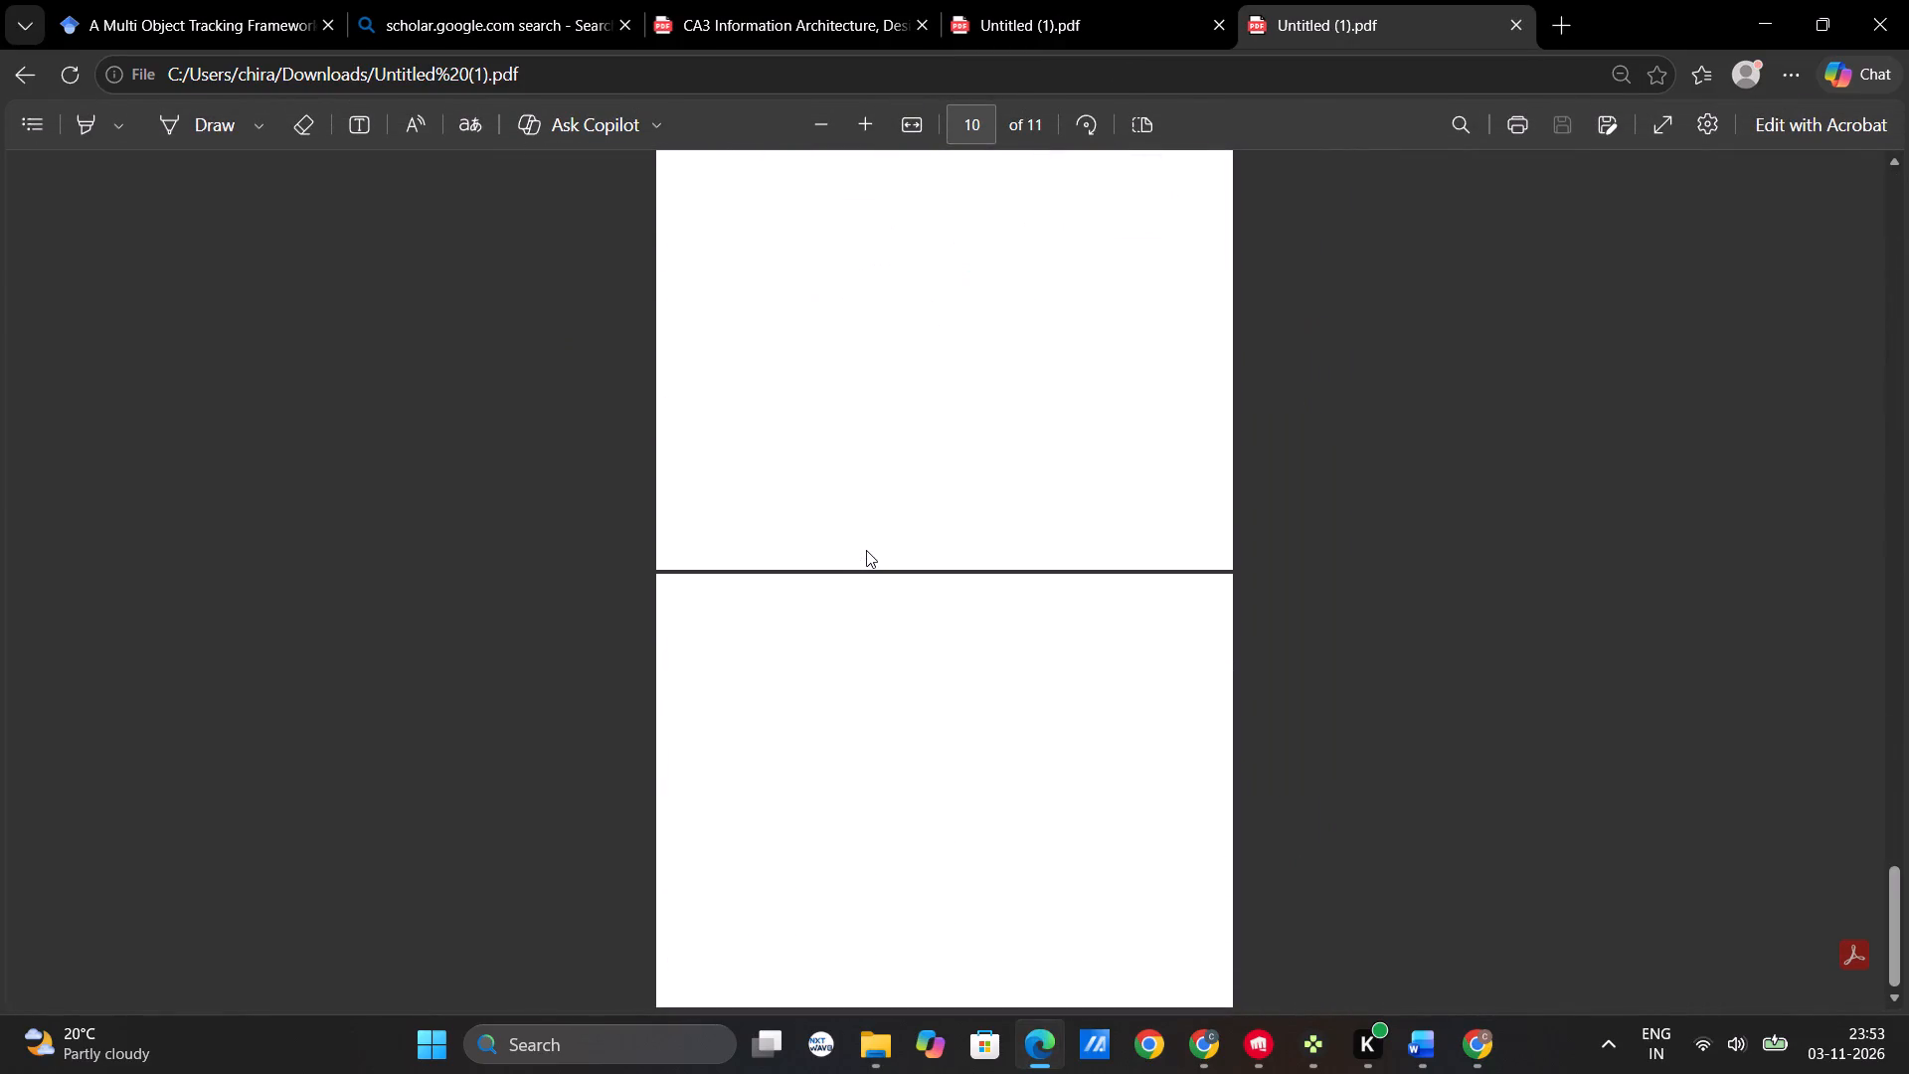
scroll(866, 550, "up", 17)
double_click(866, 550)
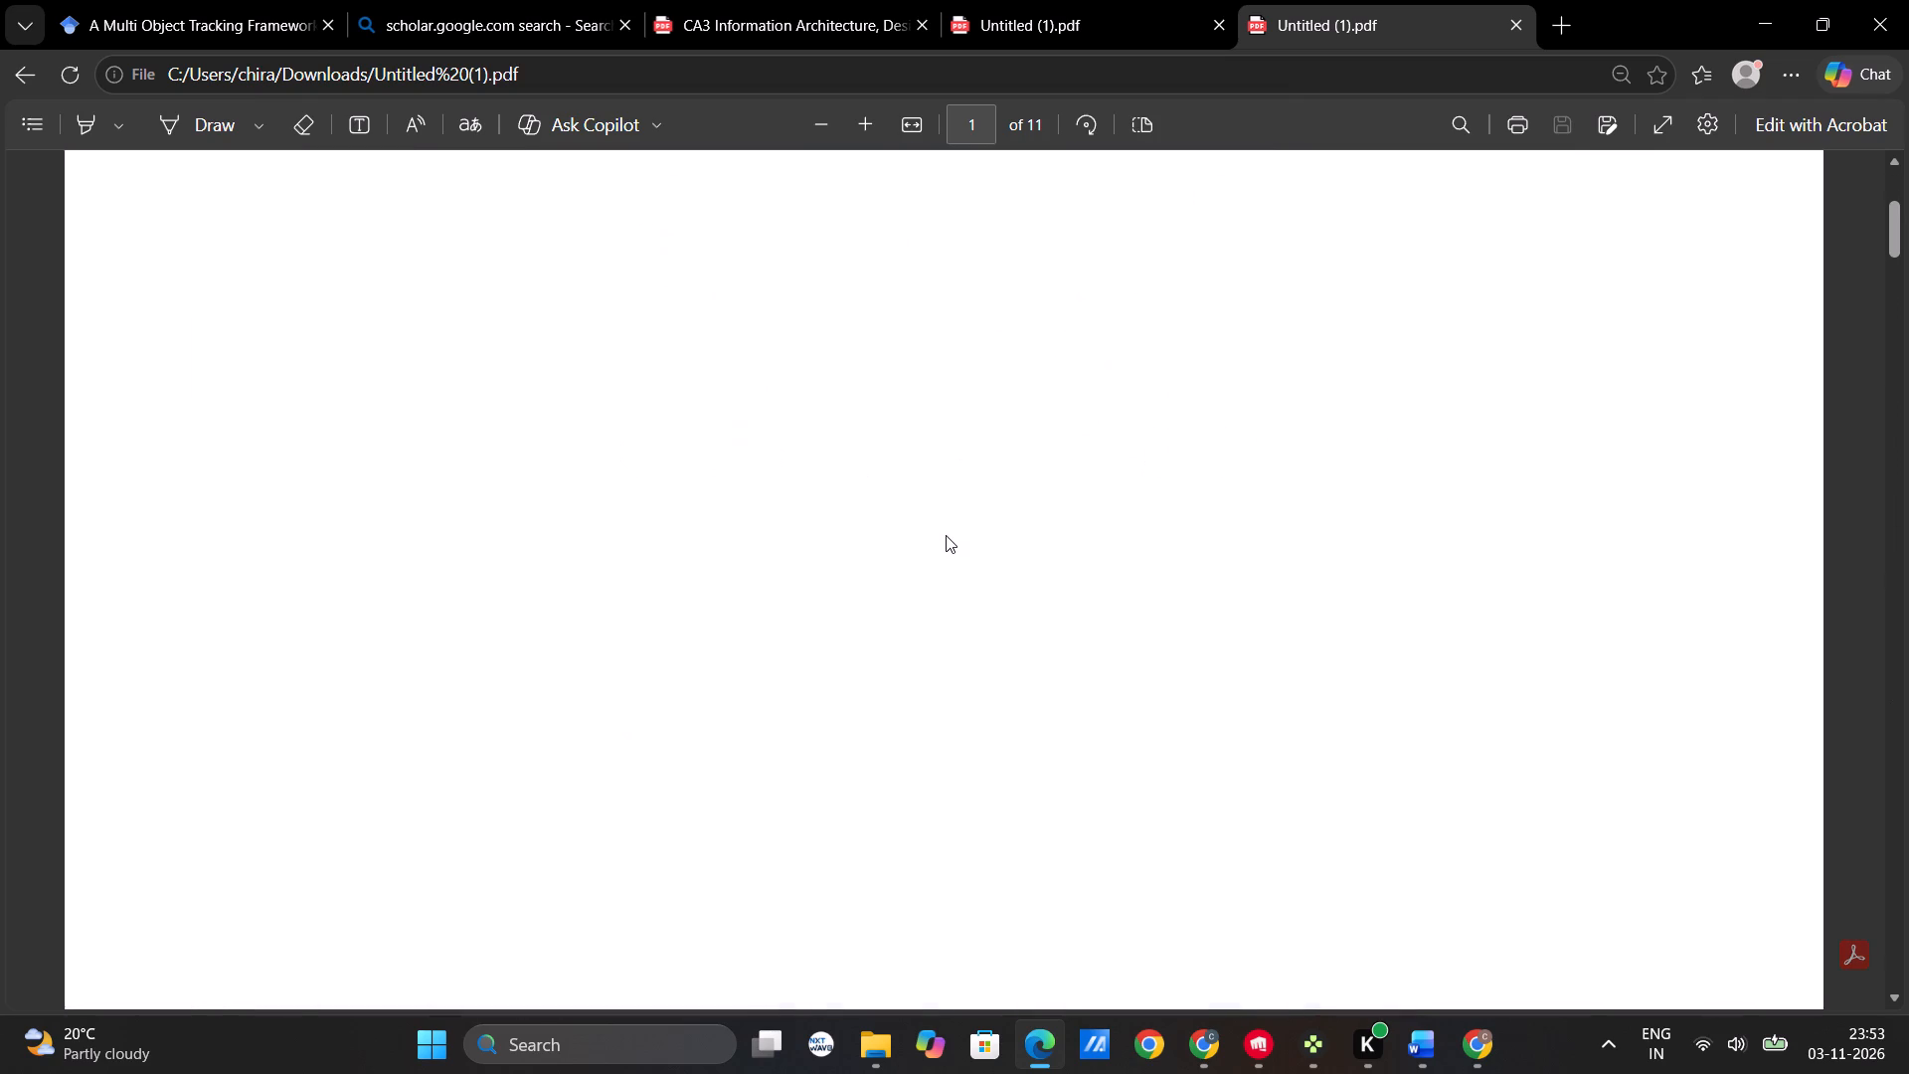
right_click(946, 535)
right_click(946, 535)
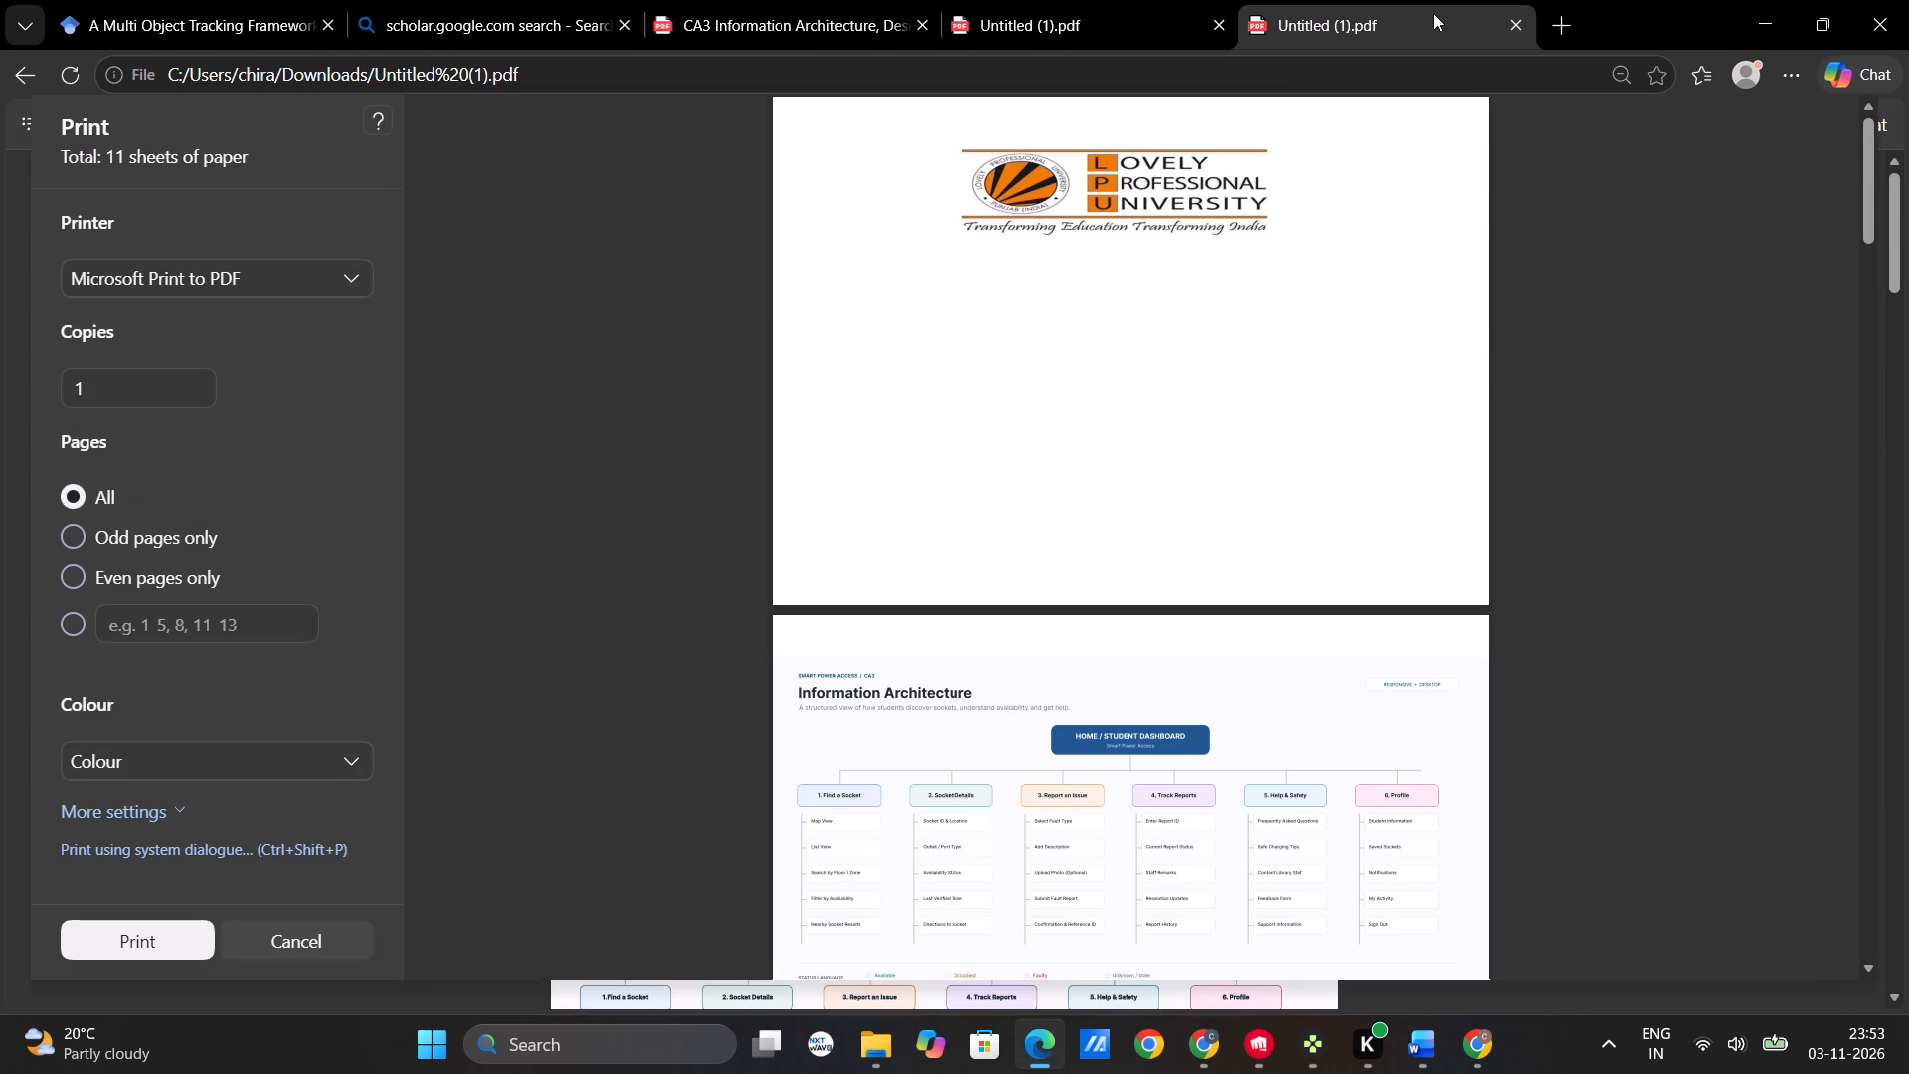
left_click(1521, 23)
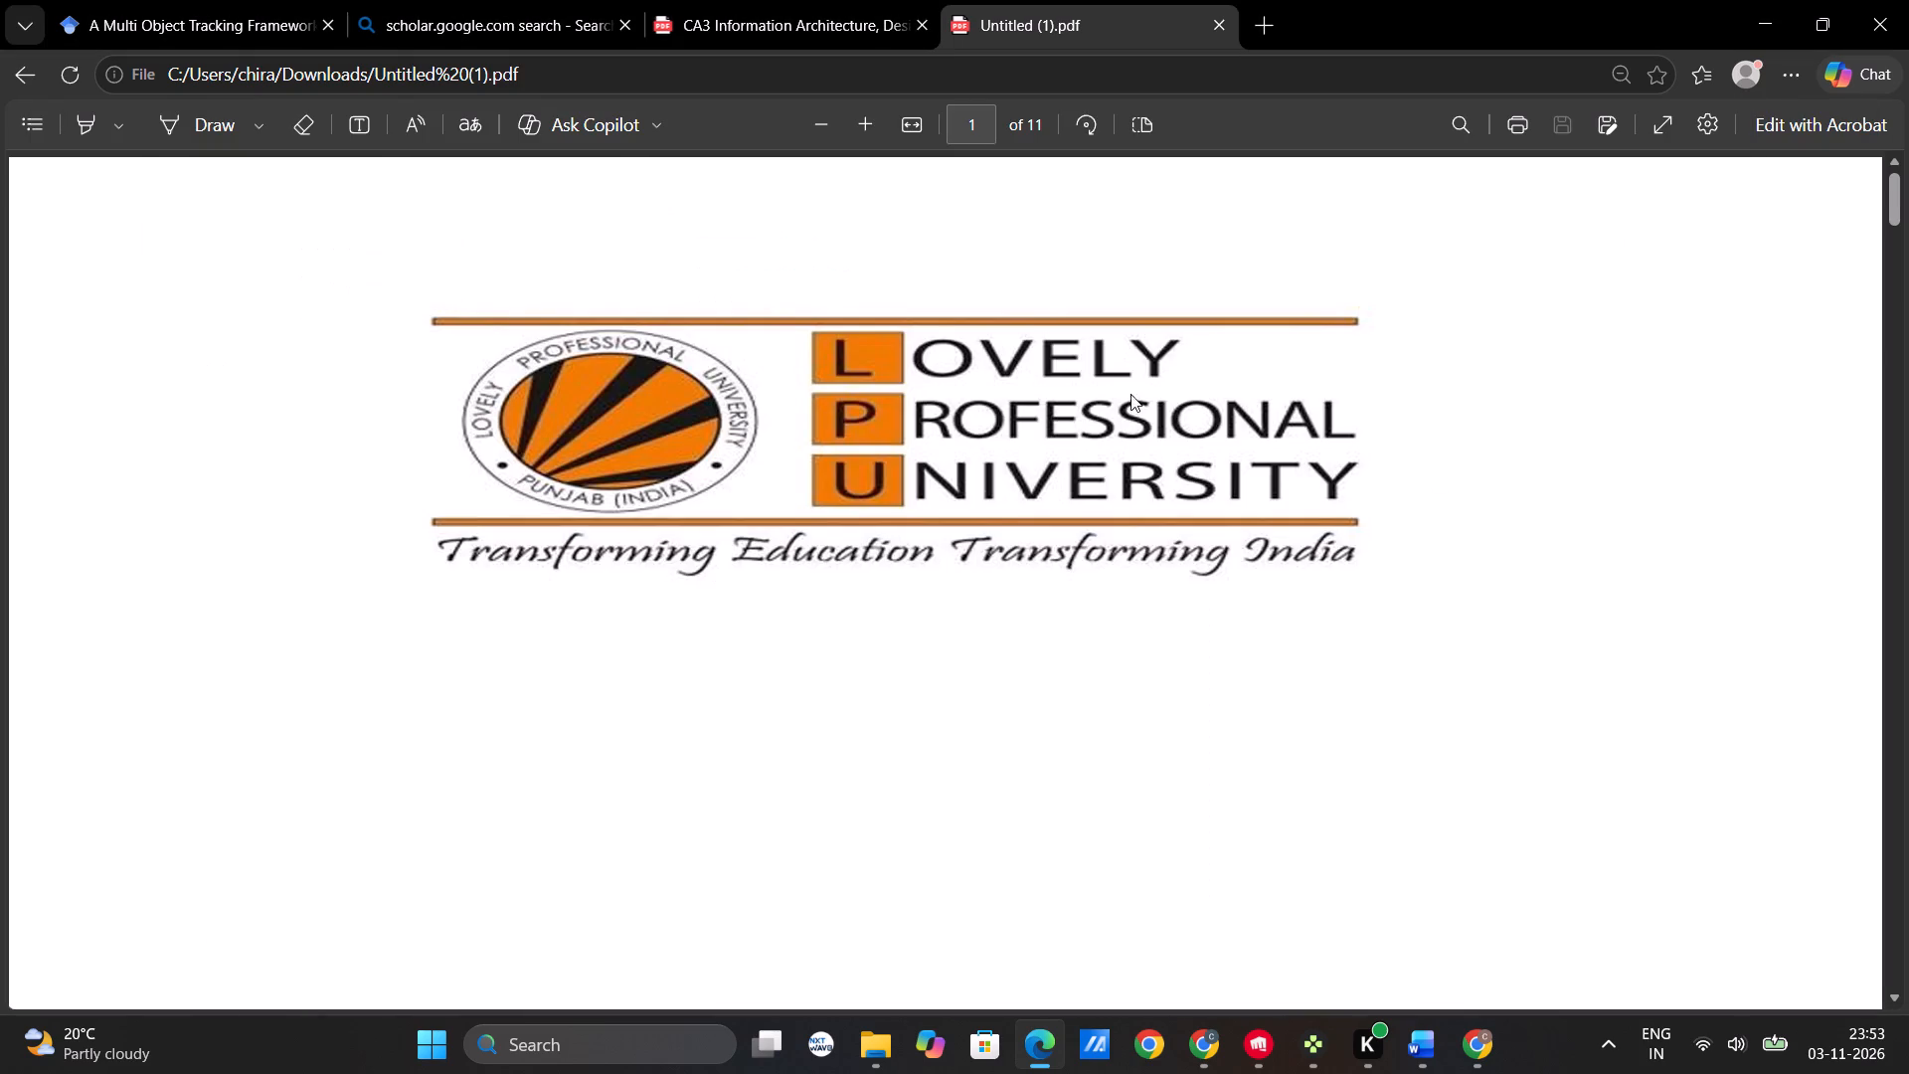
Return to the editable Figma file and expand Frame 1's layers to examine which cover elements the frame contains.
left_click(1479, 1046)
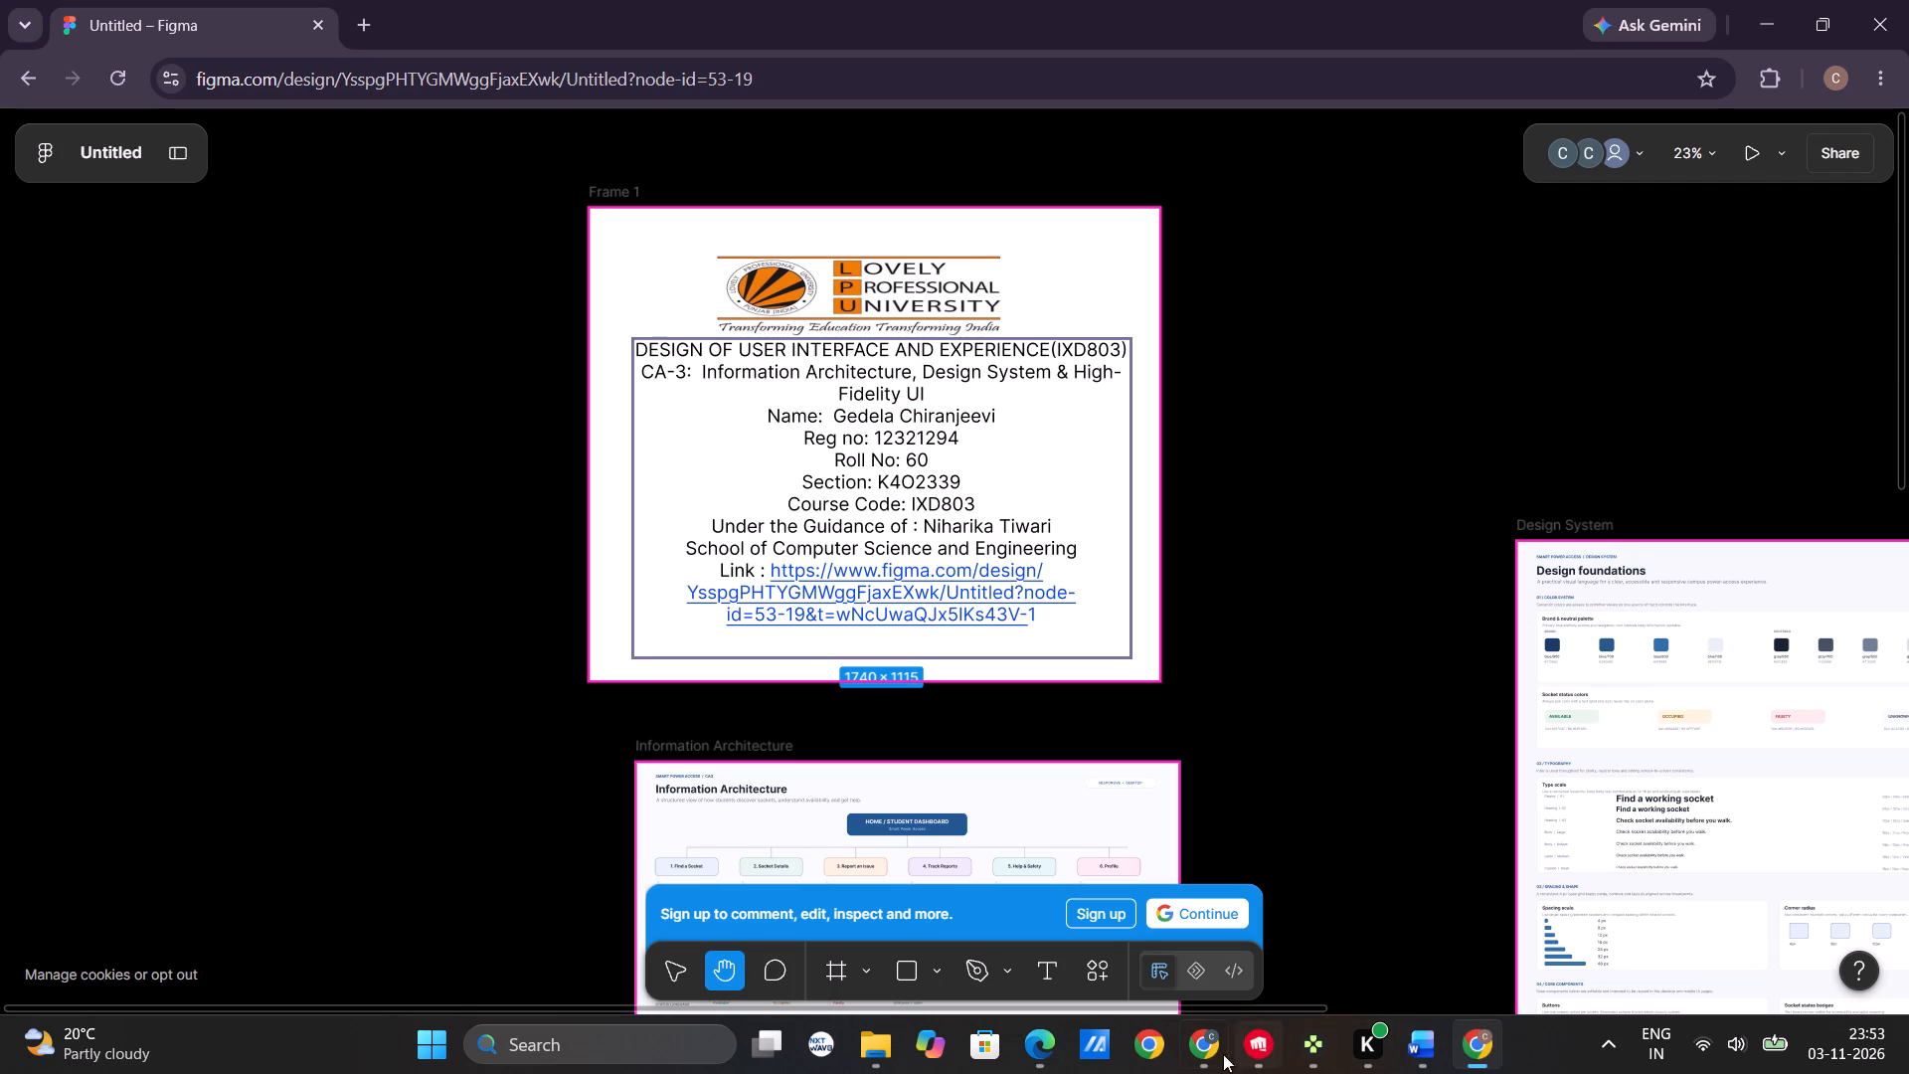
left_click(1210, 1050)
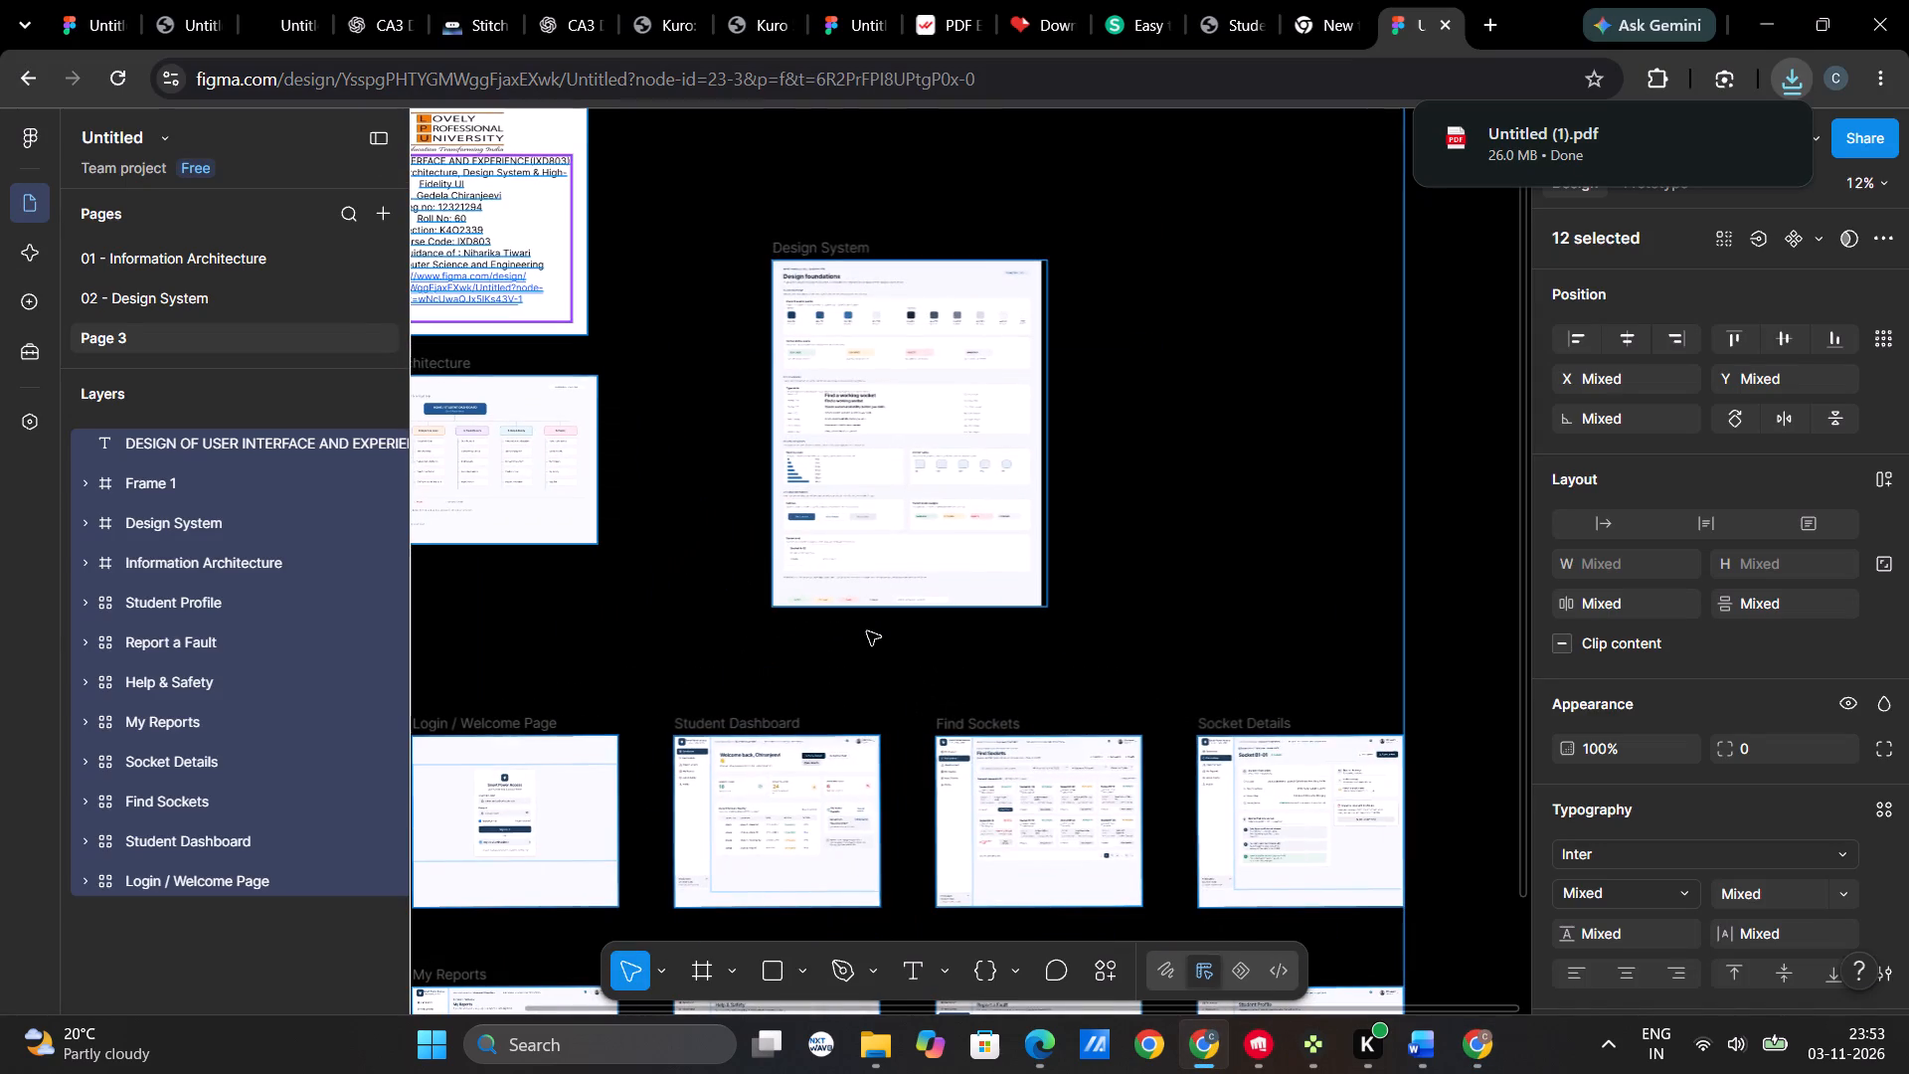
right_click(737, 620)
scroll(737, 620, "right", 3)
left_click(609, 632)
scroll(609, 632, "right", 2)
left_click(521, 543)
scroll(521, 543, "up", 2)
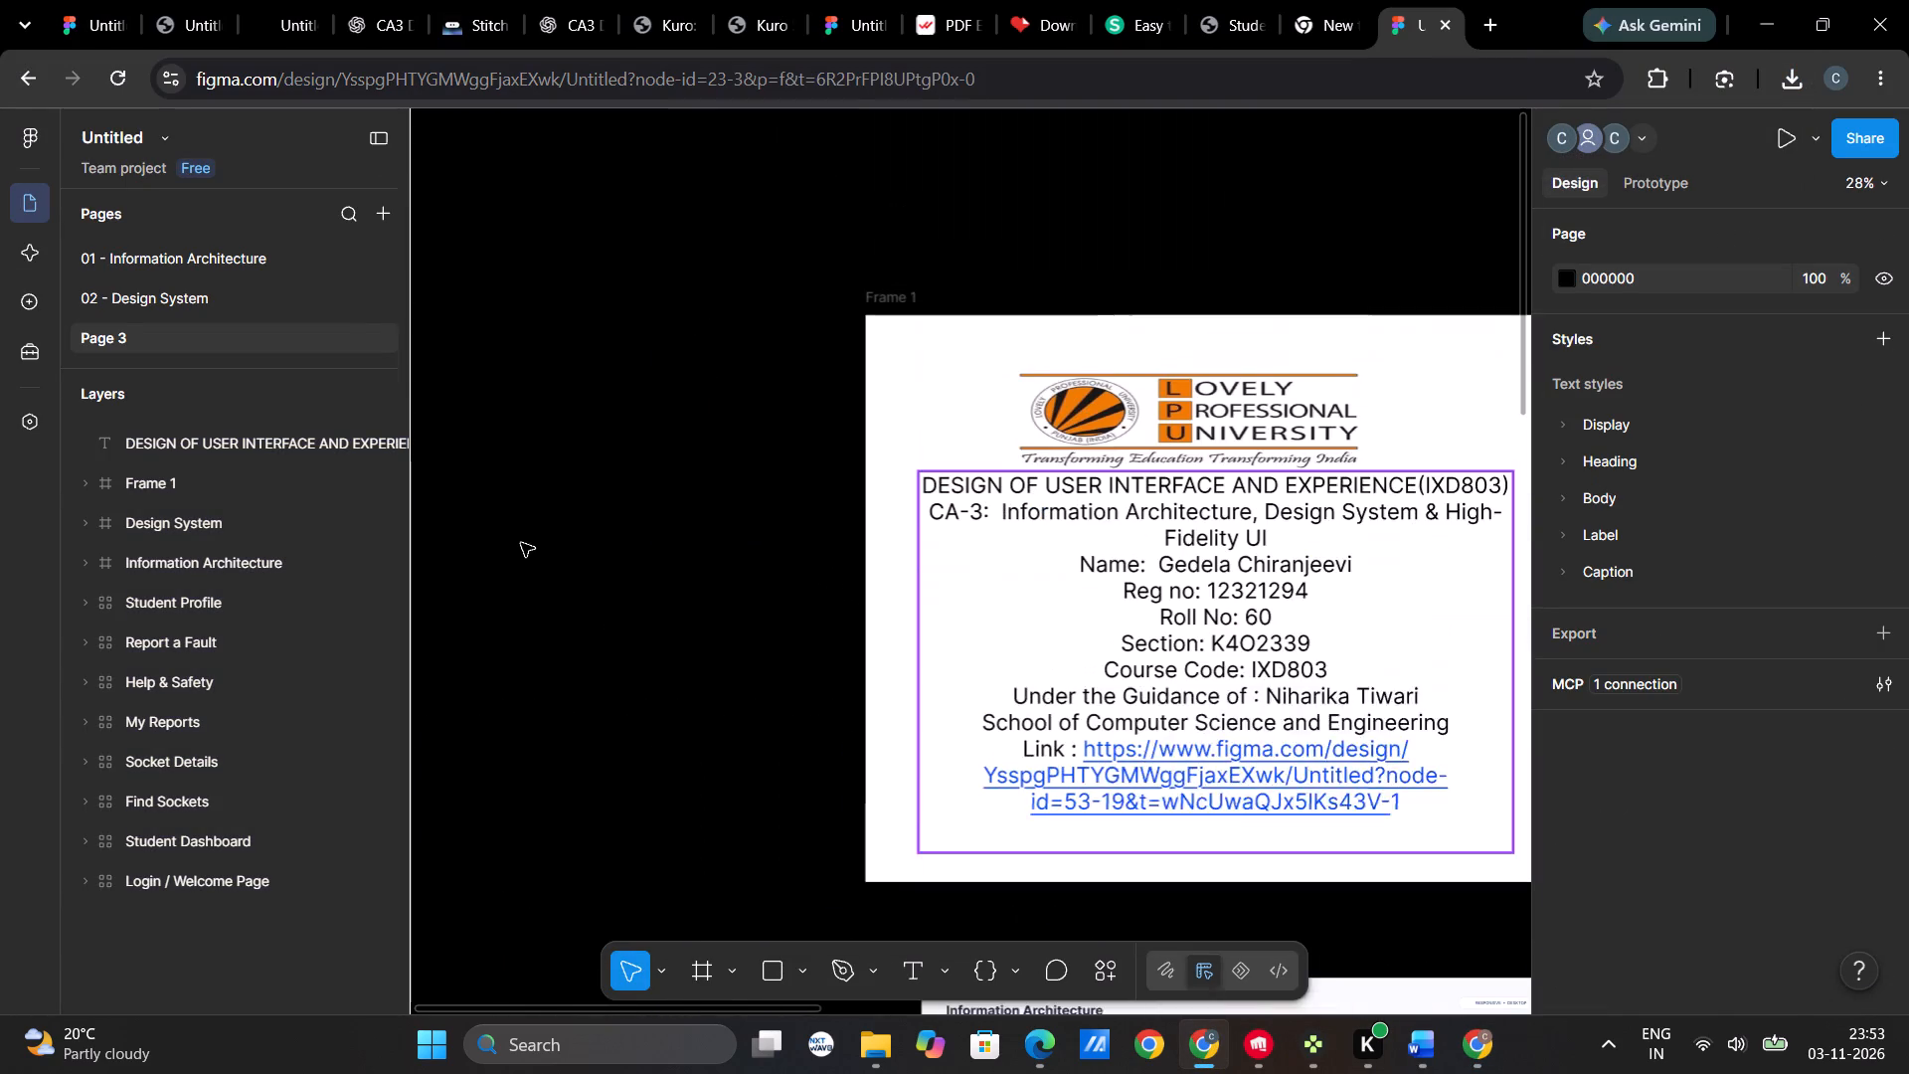
scroll(521, 543, "up", 1)
left_click(1072, 398)
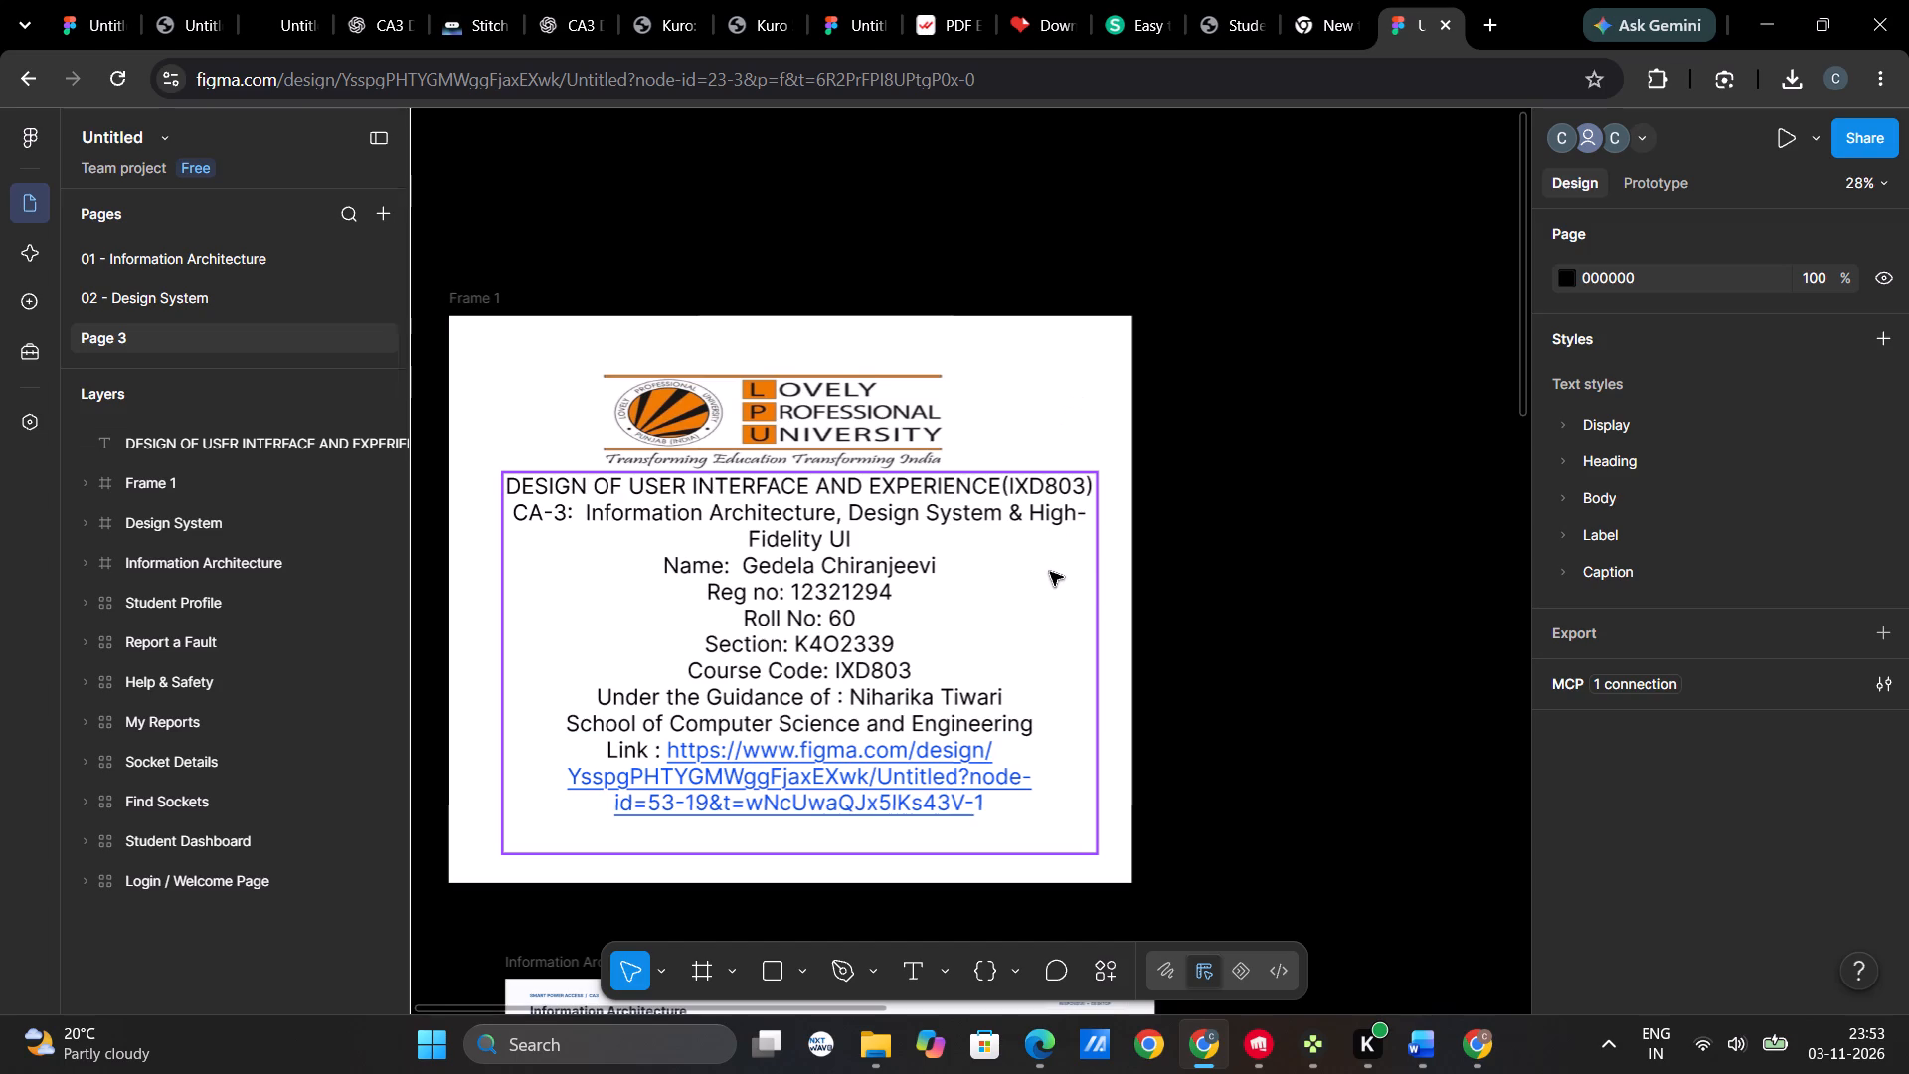
left_click(1073, 597)
left_click(471, 336)
left_click(470, 301)
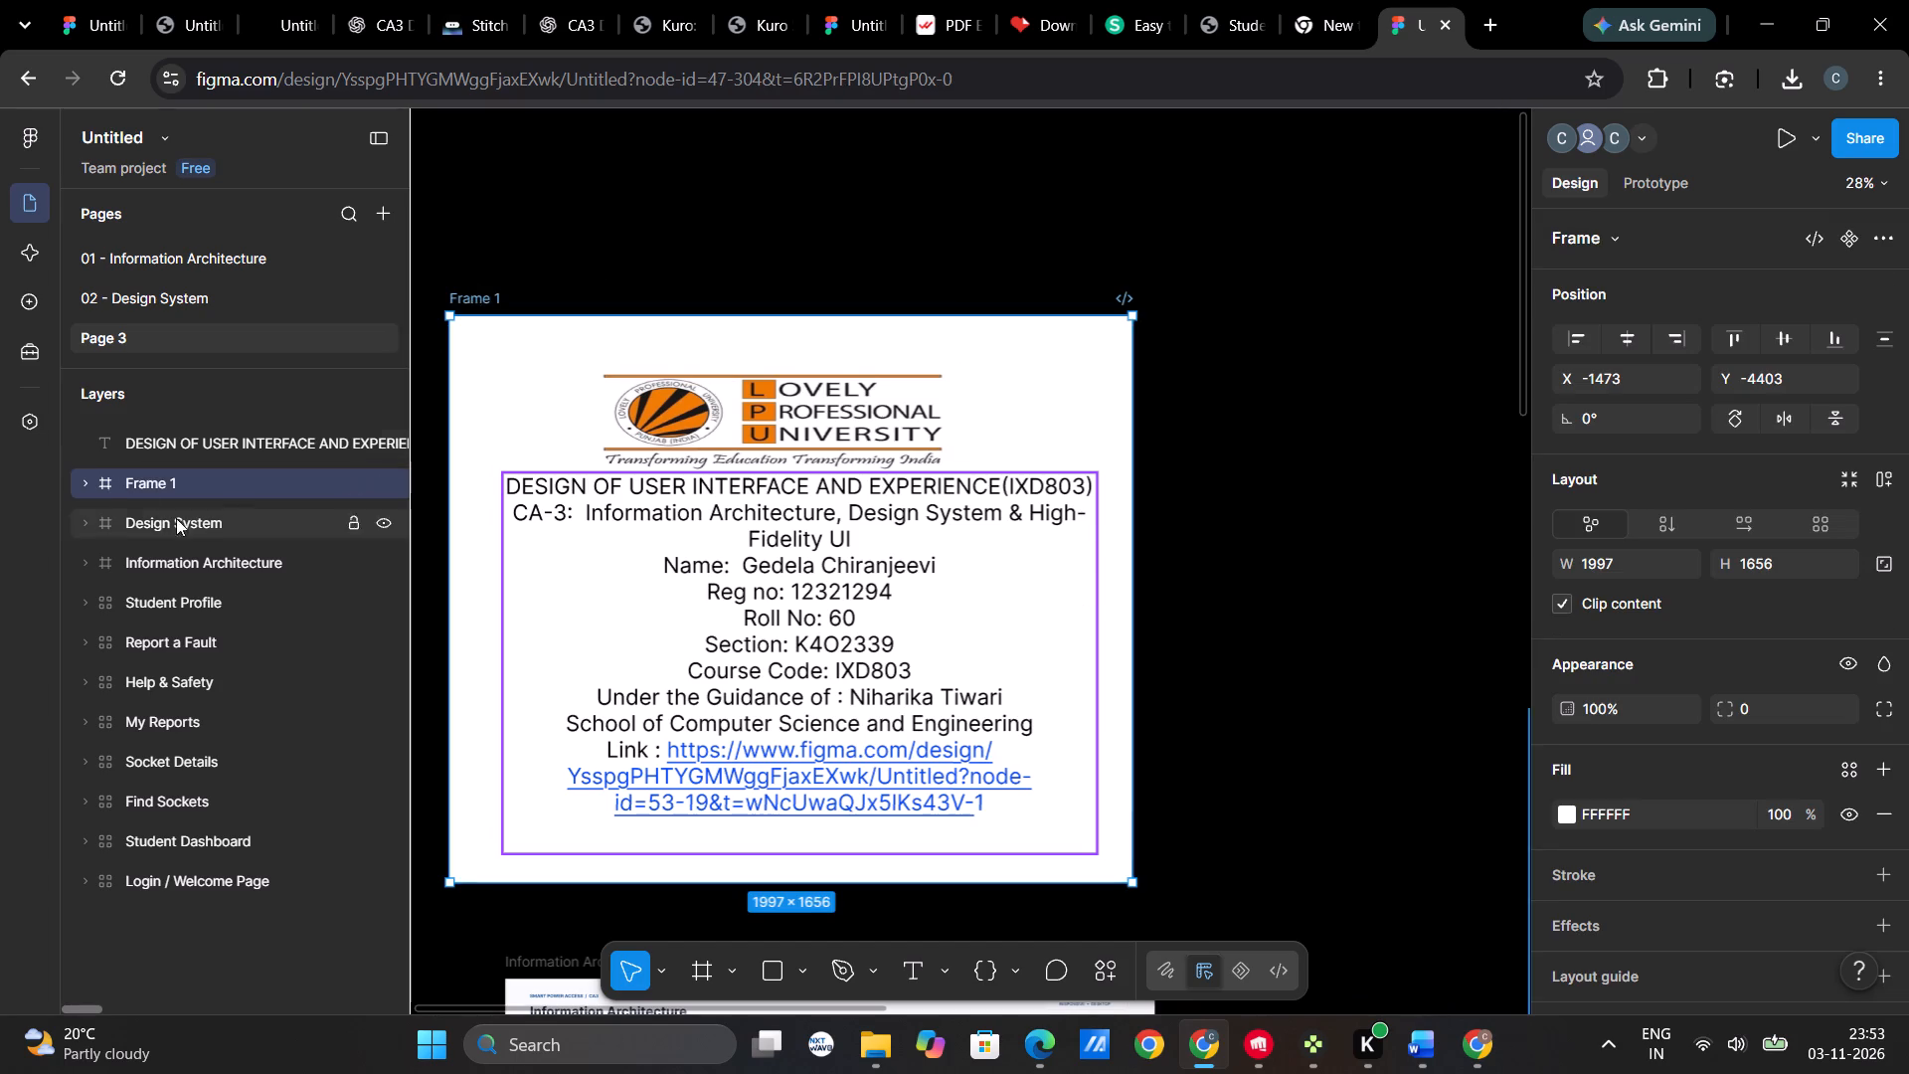
left_click(77, 479)
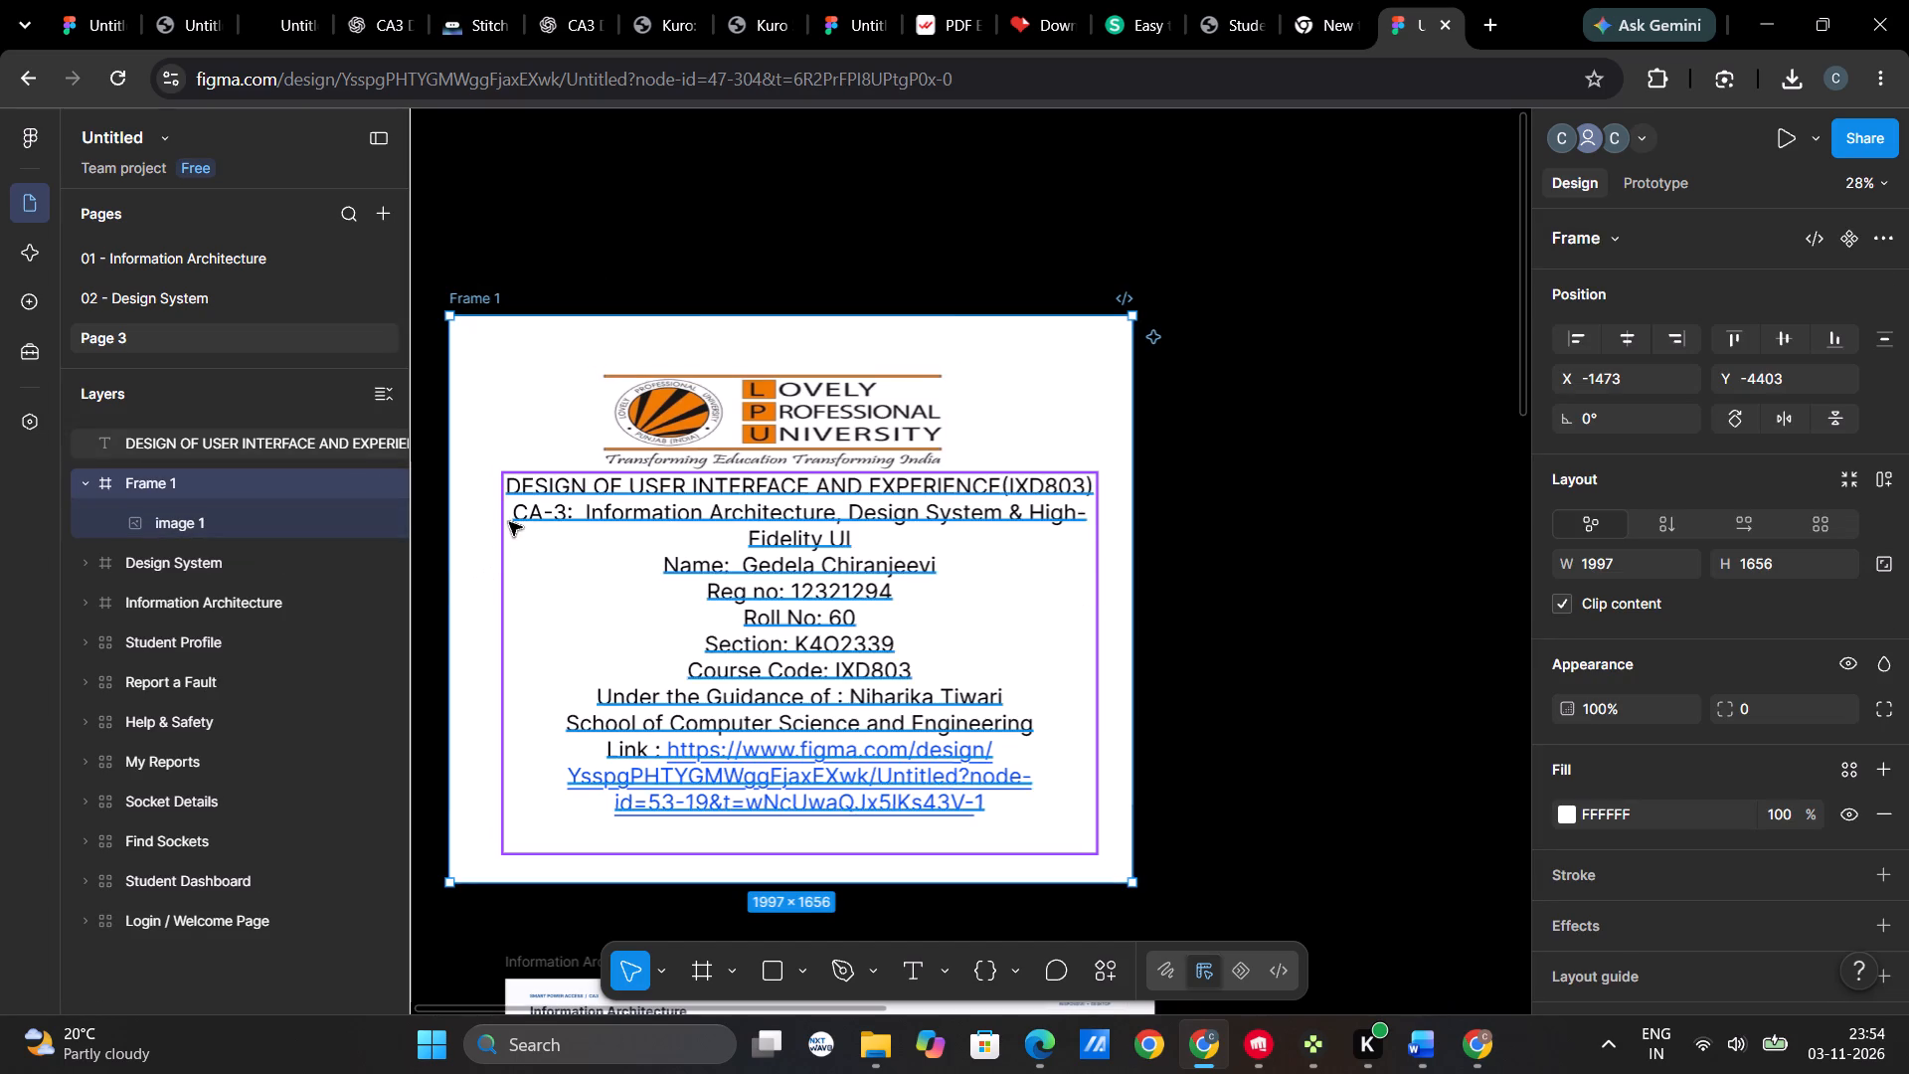
left_click(517, 565)
left_click(526, 583)
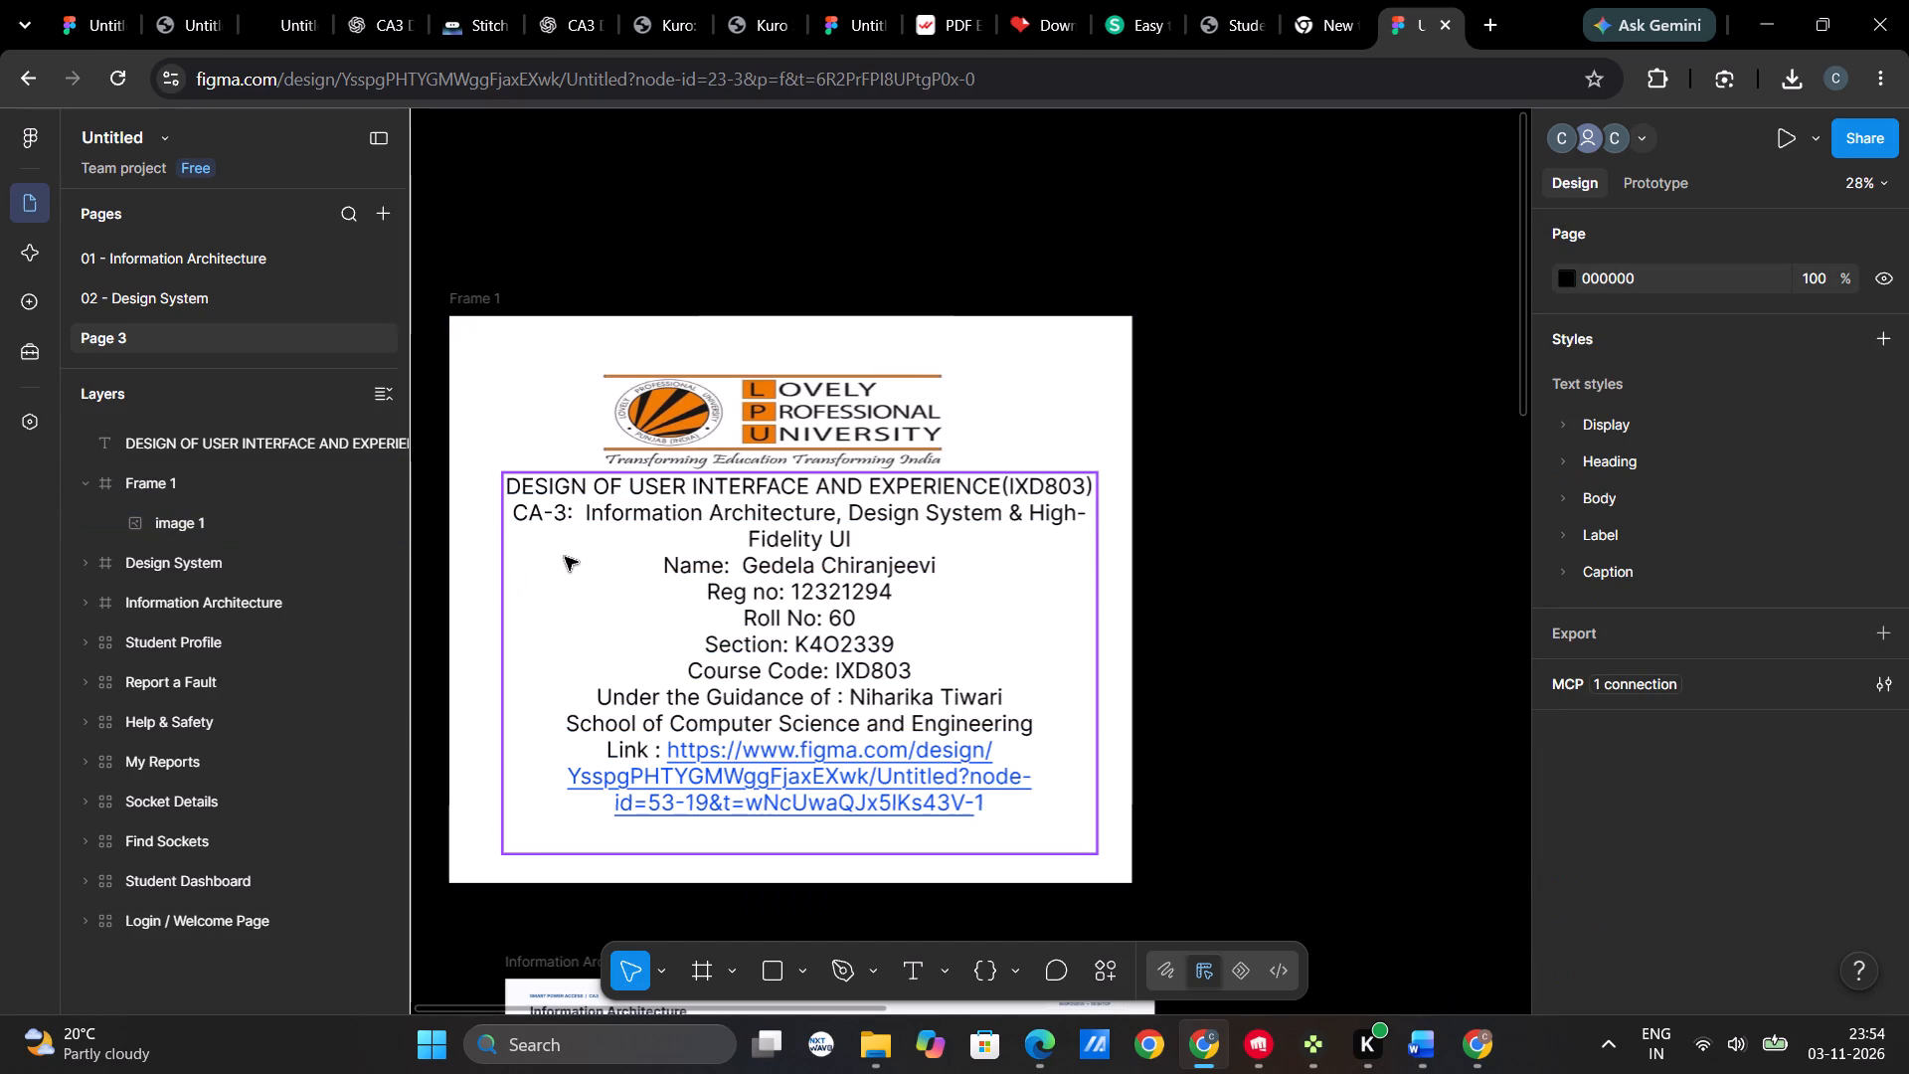
Move the cover text layer inside Frame 1 and order it below image 1.
double_click(565, 557)
left_click_drag(229, 441, 229, 445)
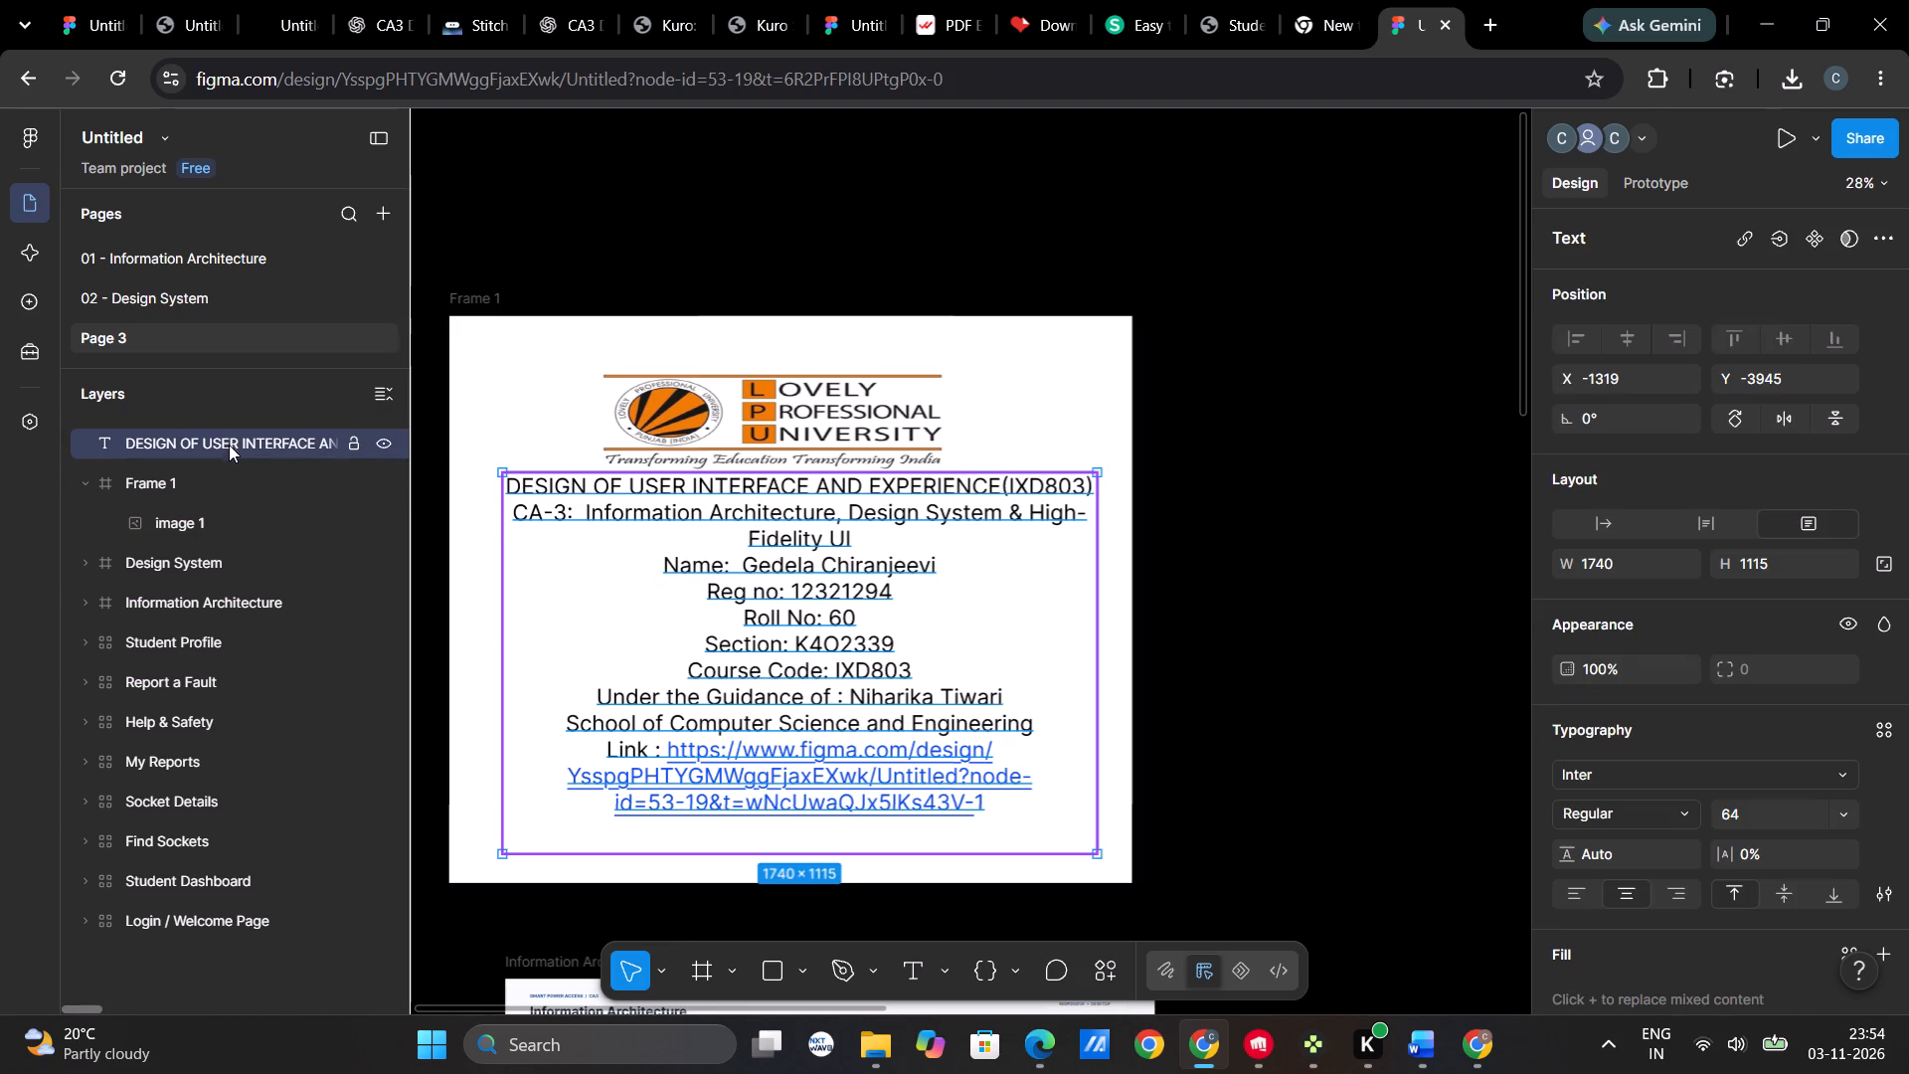
left_click_drag(229, 445, 209, 518)
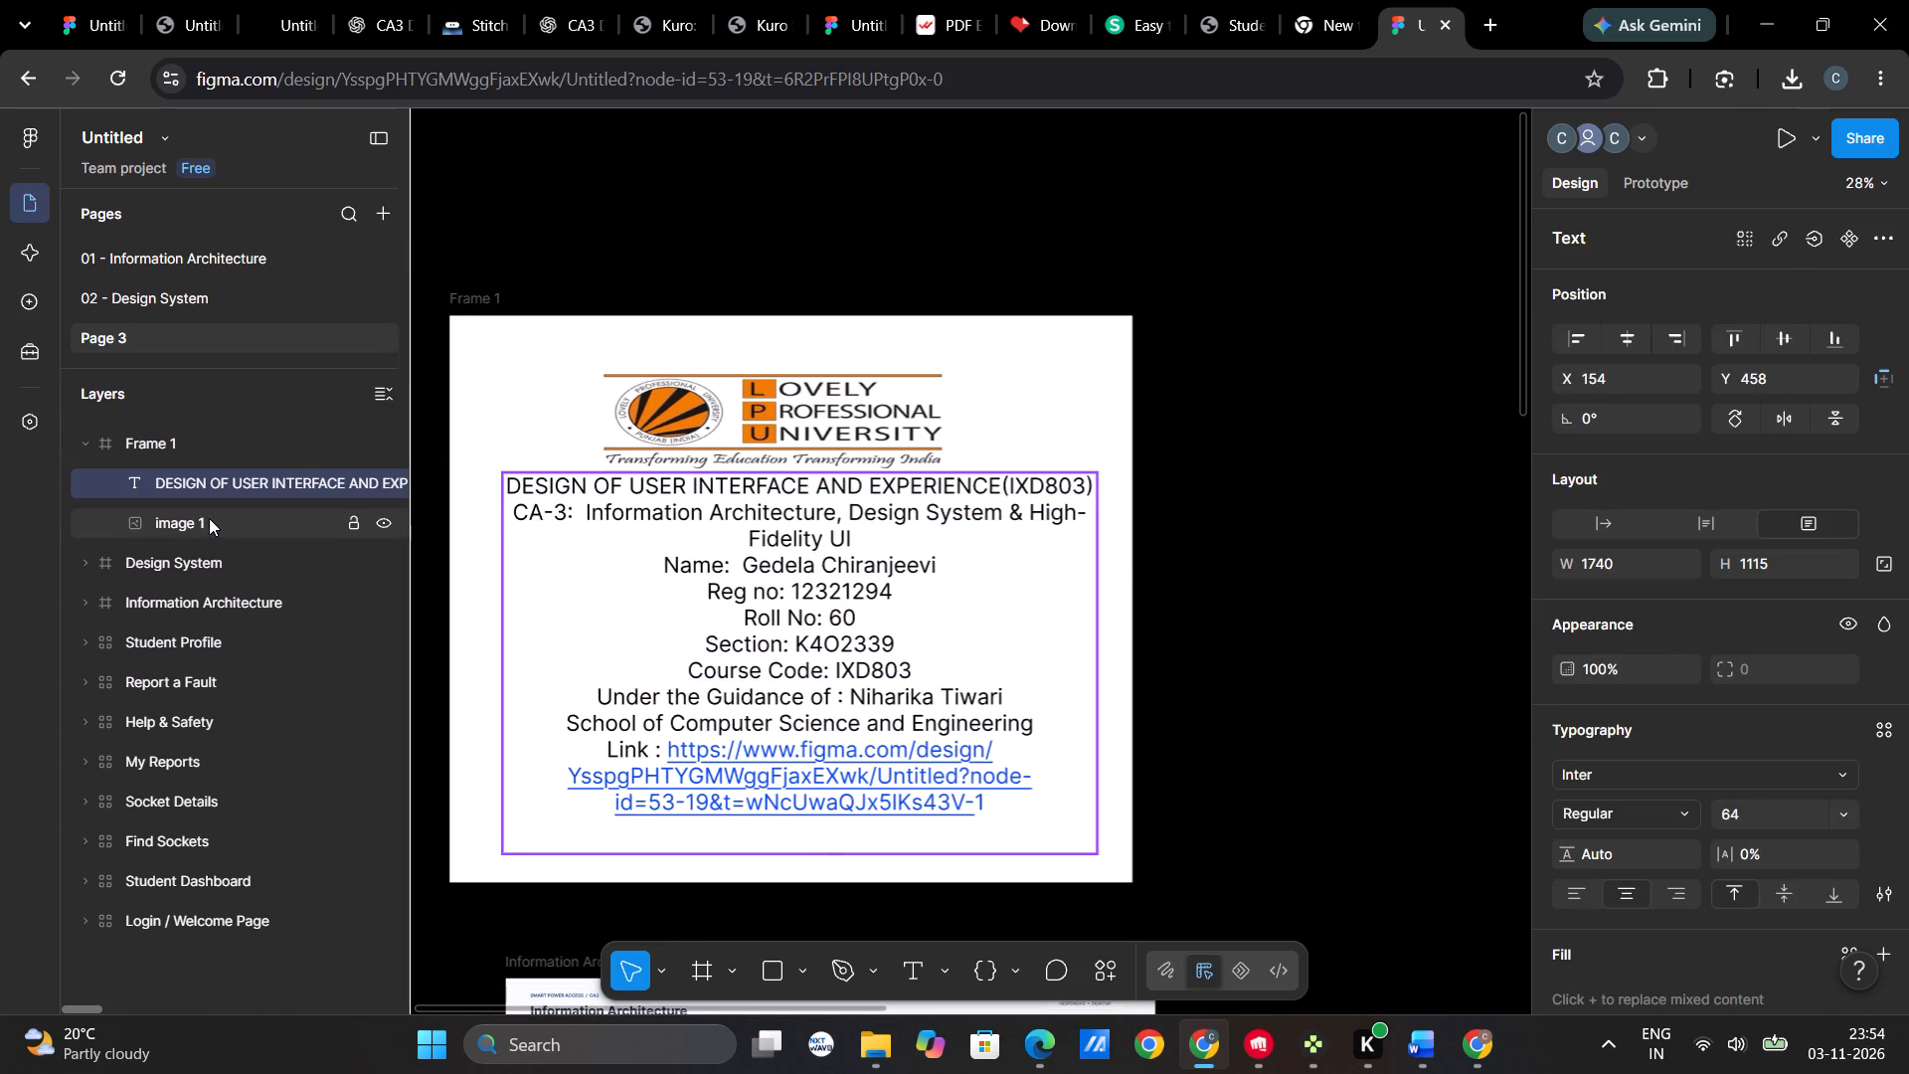
left_click_drag(267, 478, 259, 527)
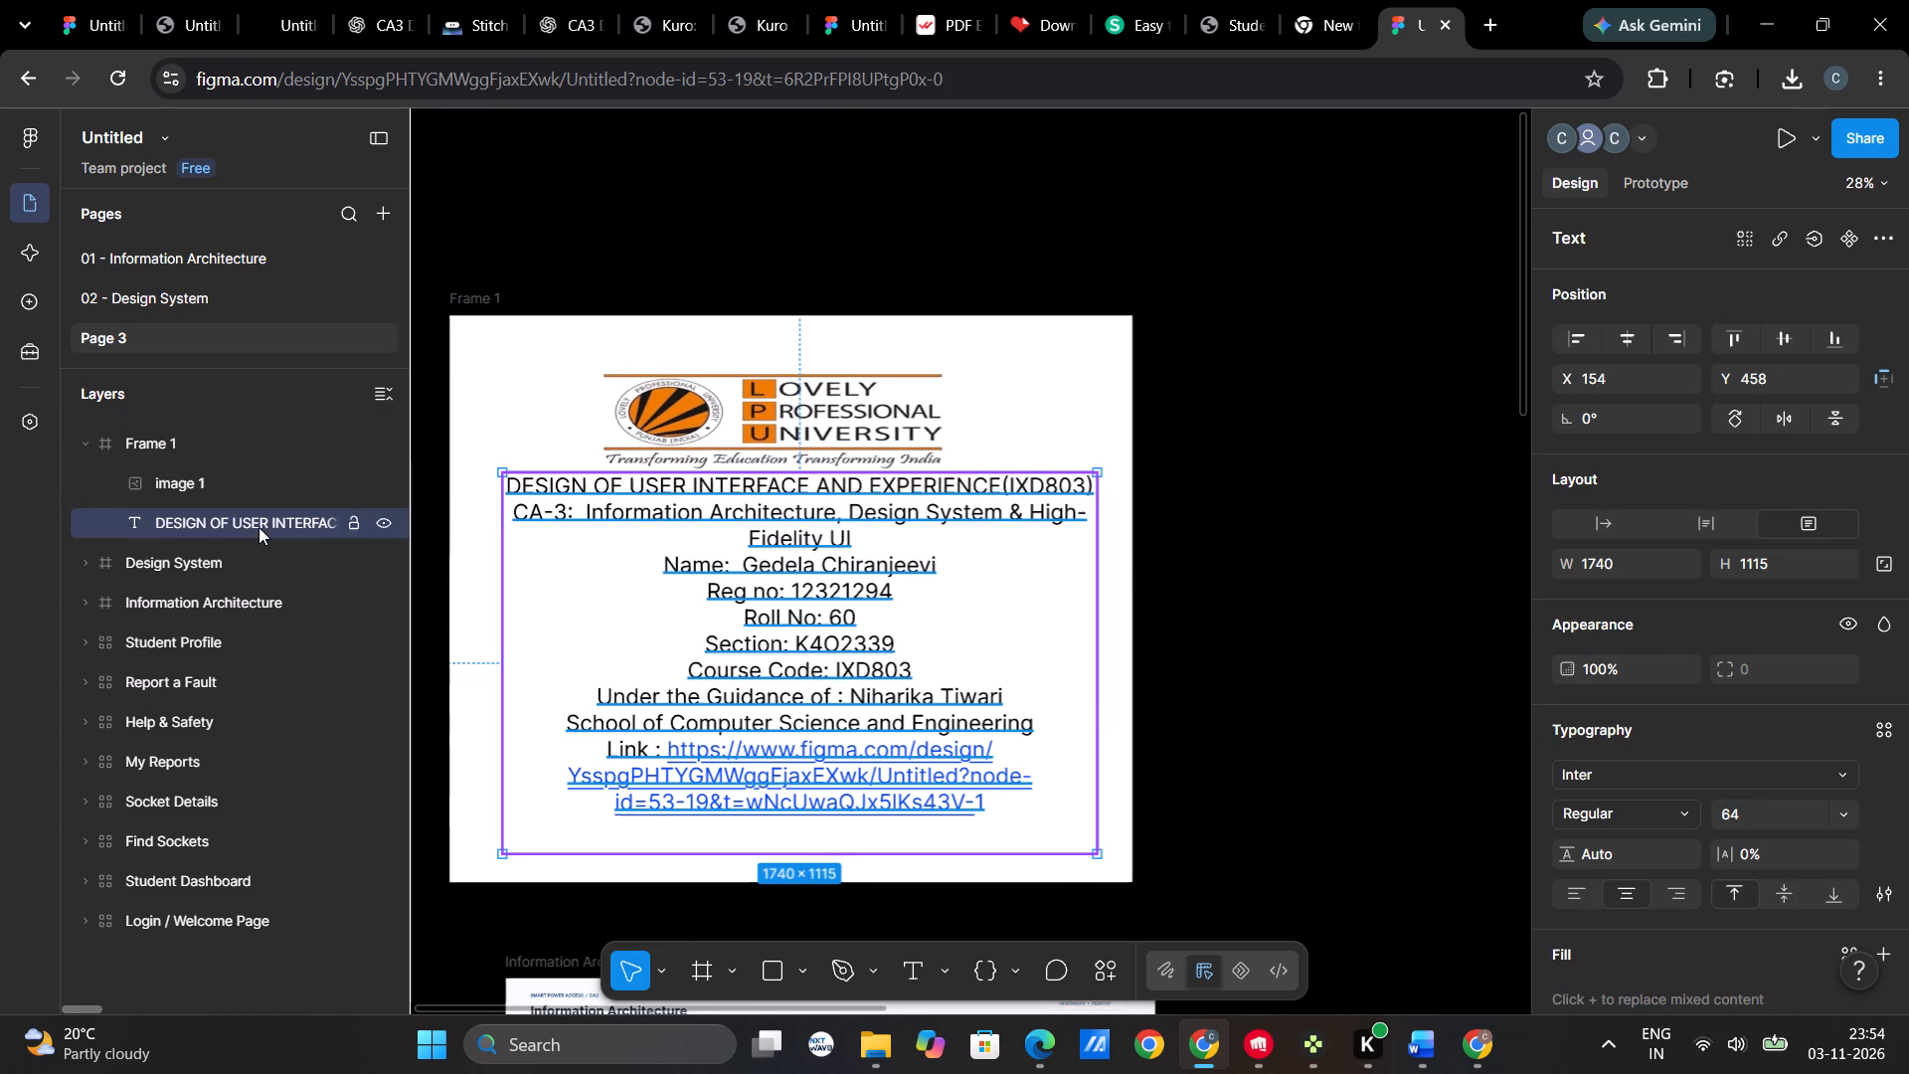
Bring the cover text layer to the front so it sits above image 1 inside Frame 1.
left_click(538, 251)
left_click(538, 251)
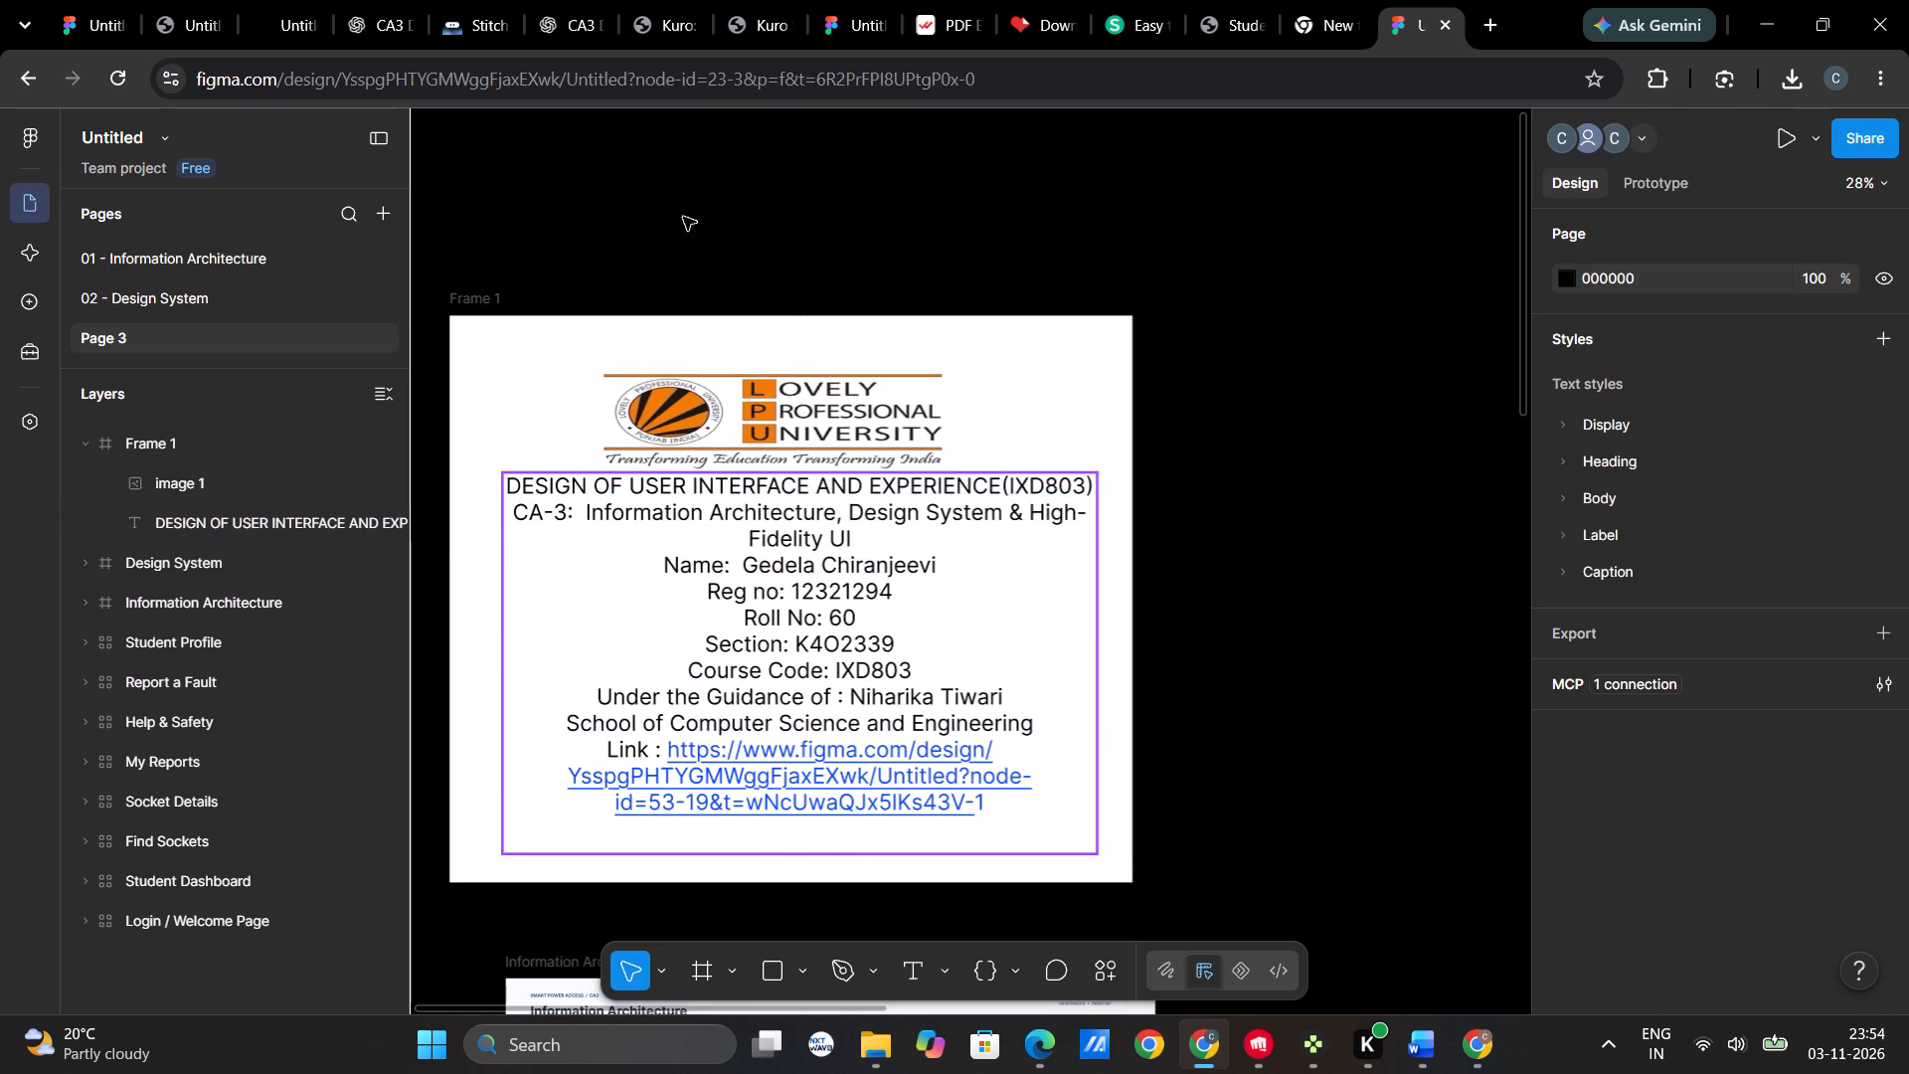
right_click(665, 598)
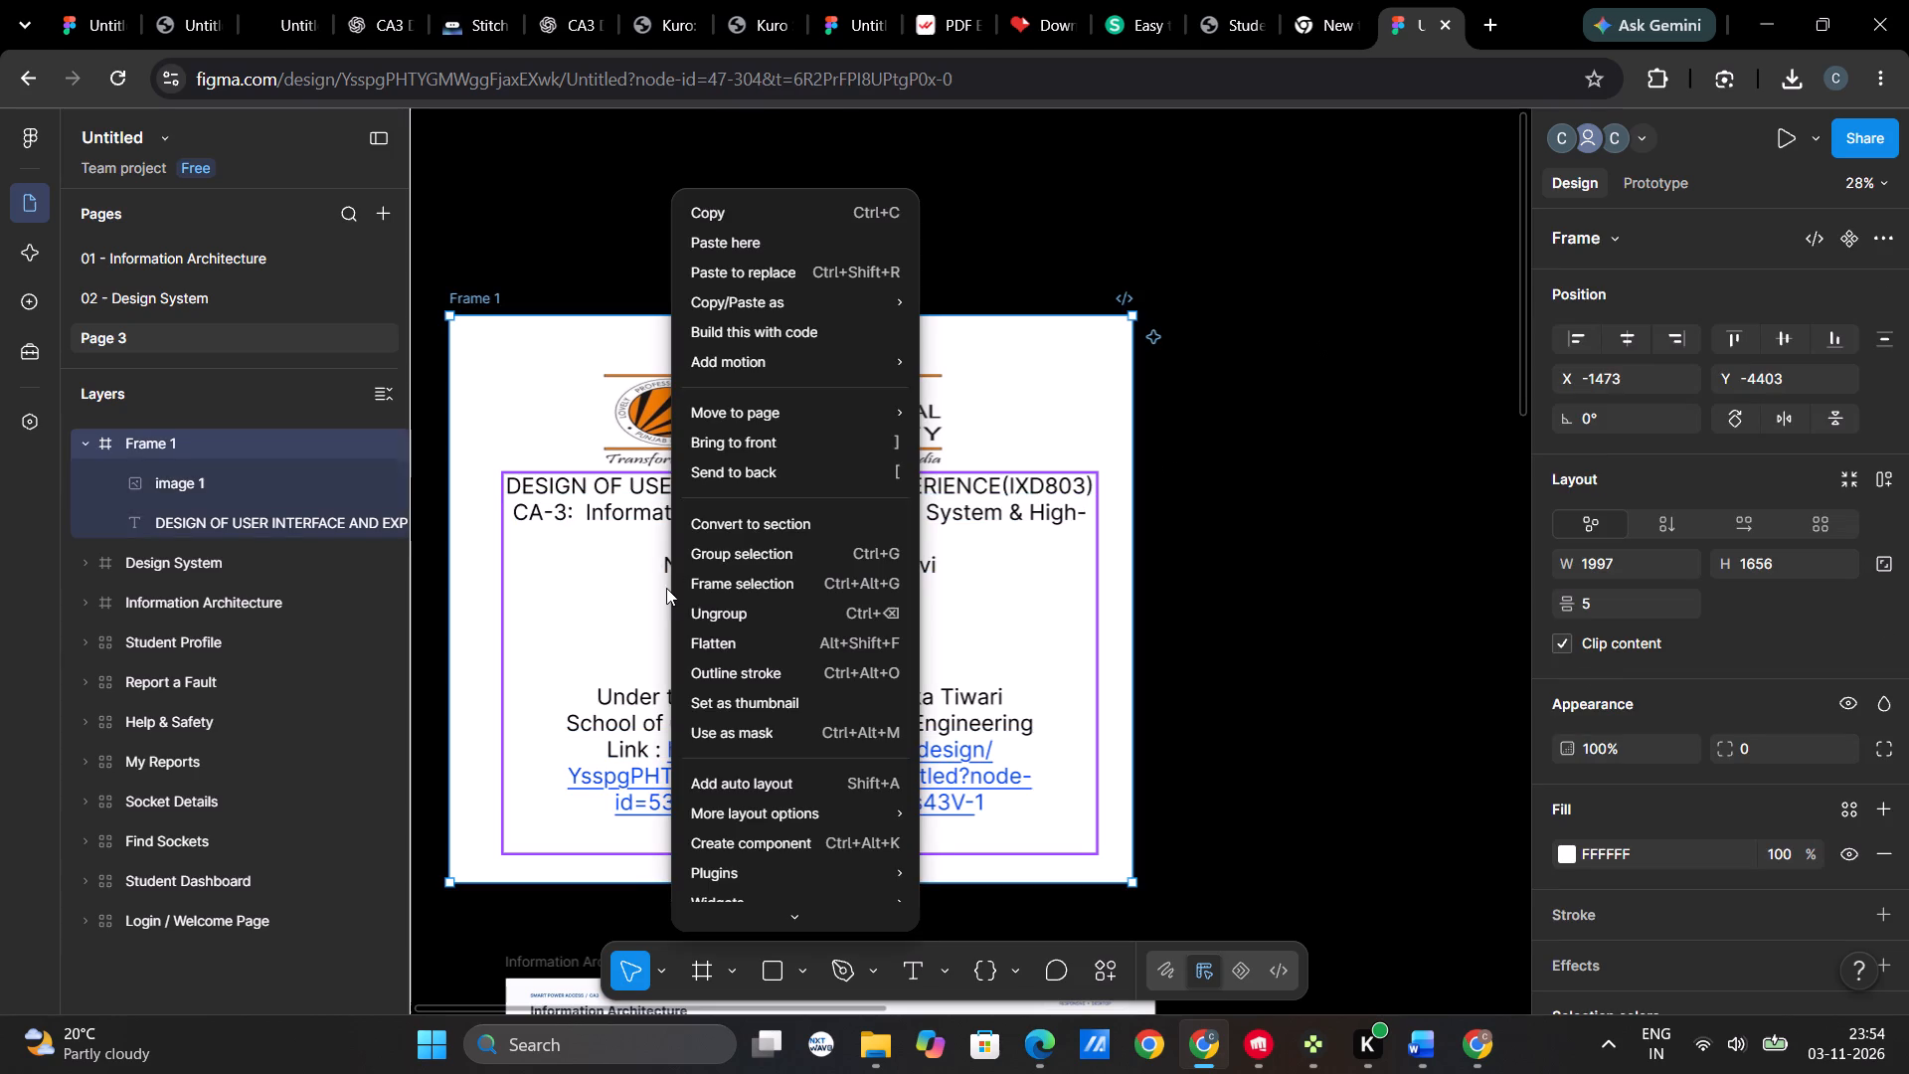
left_click(222, 518)
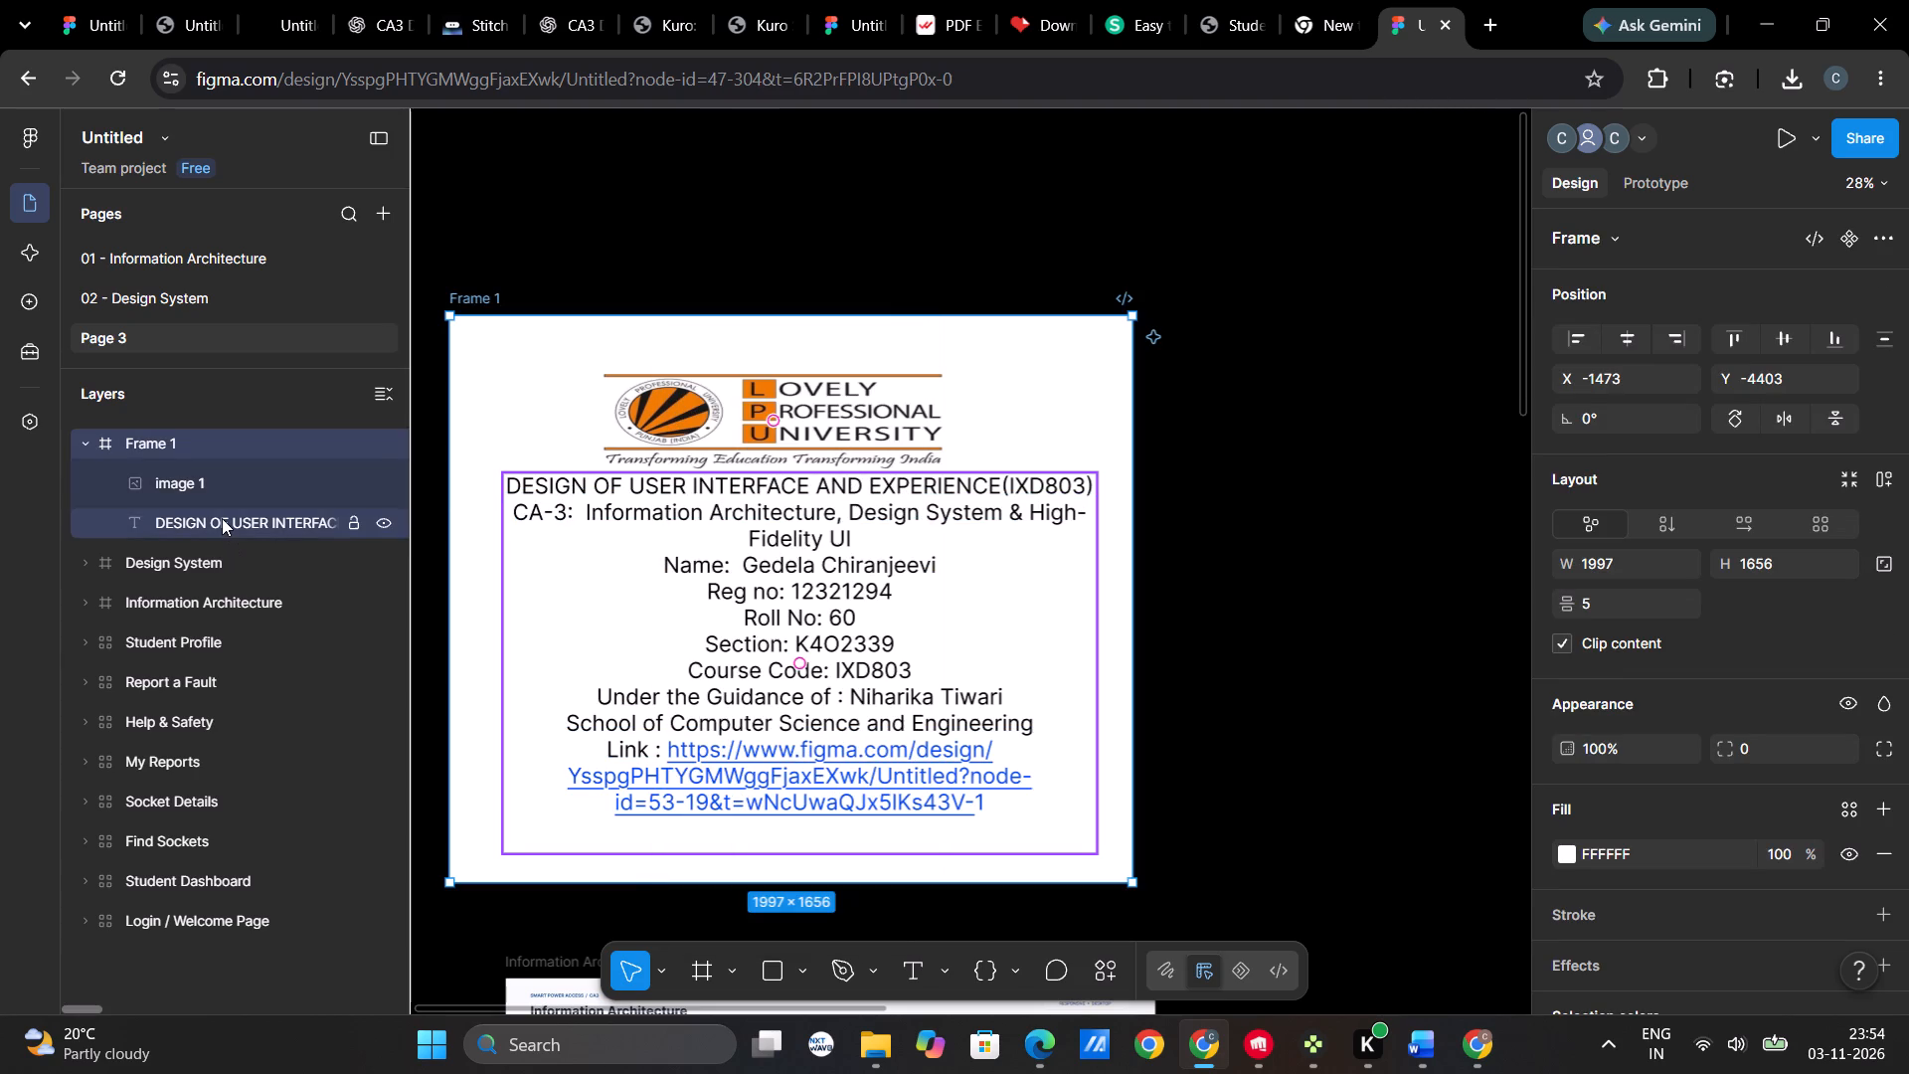
right_click(222, 518)
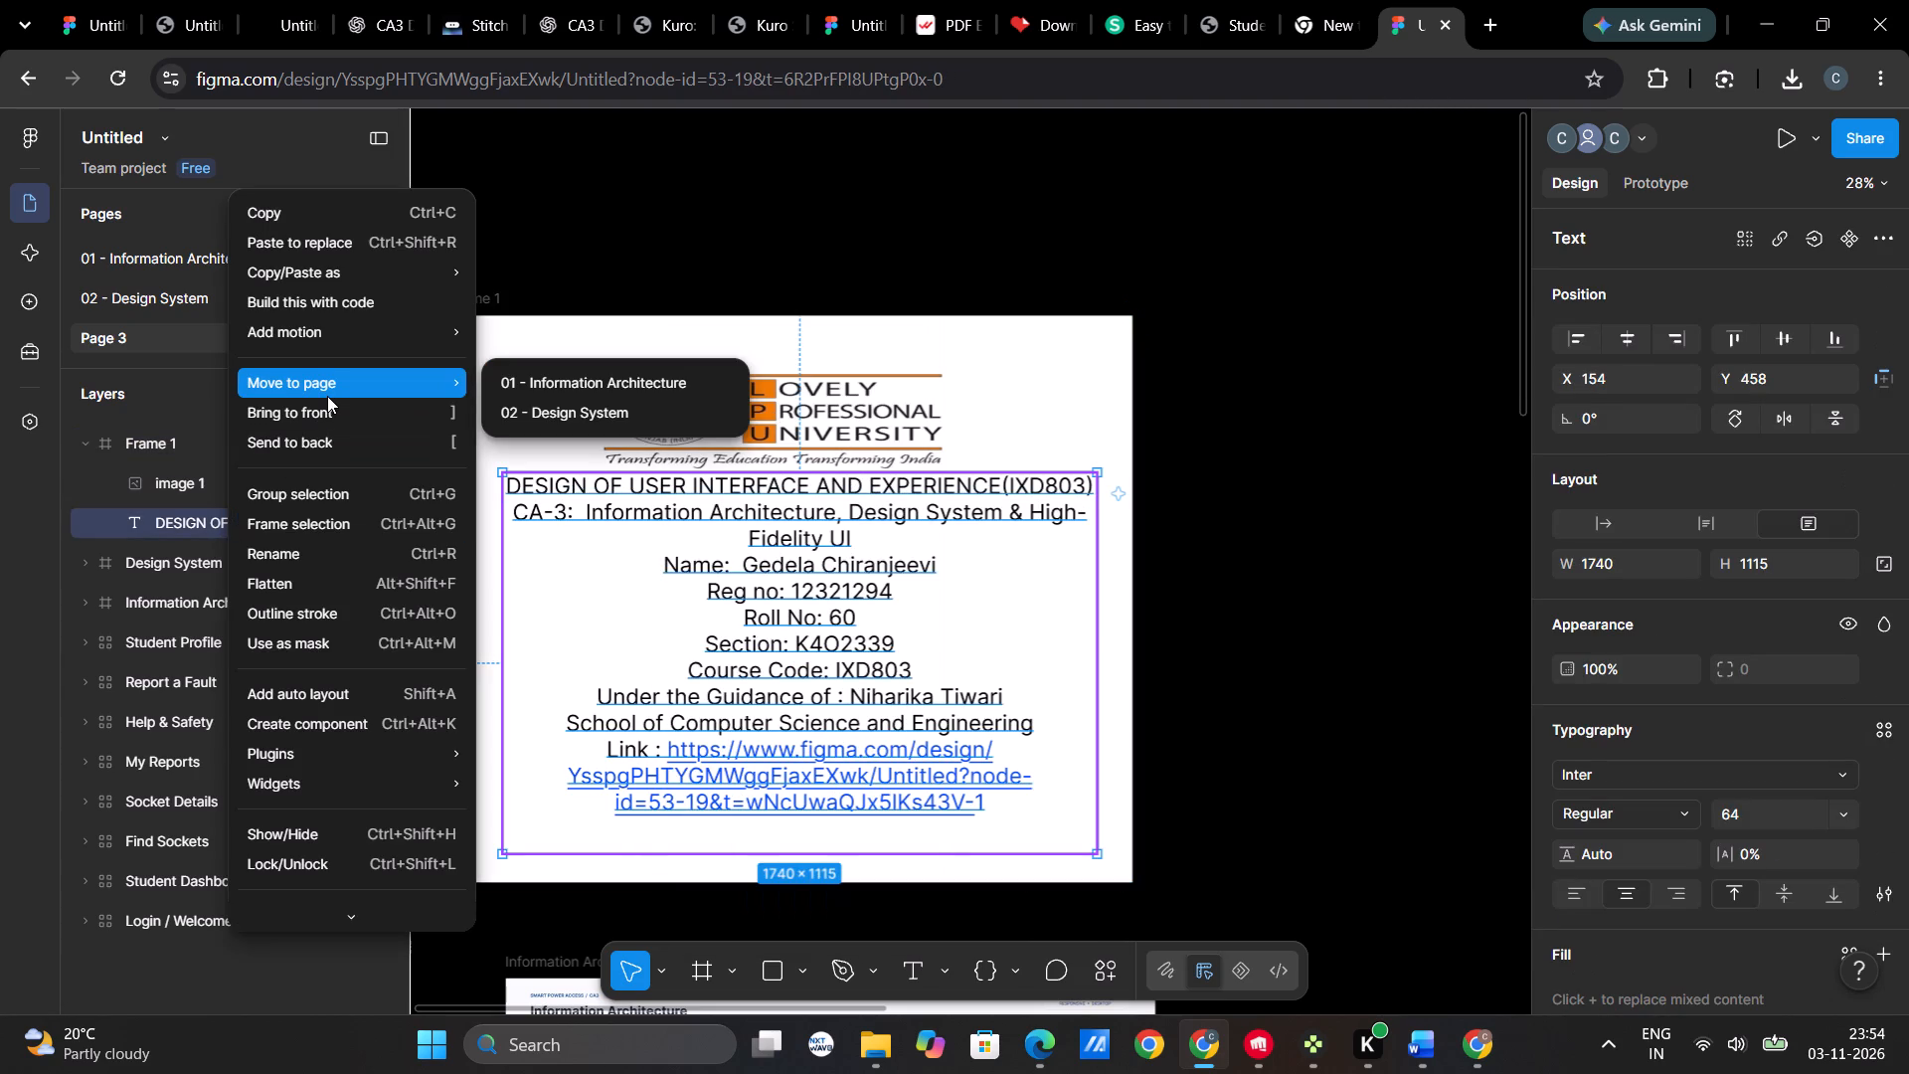
left_click(331, 412)
left_click(1347, 444)
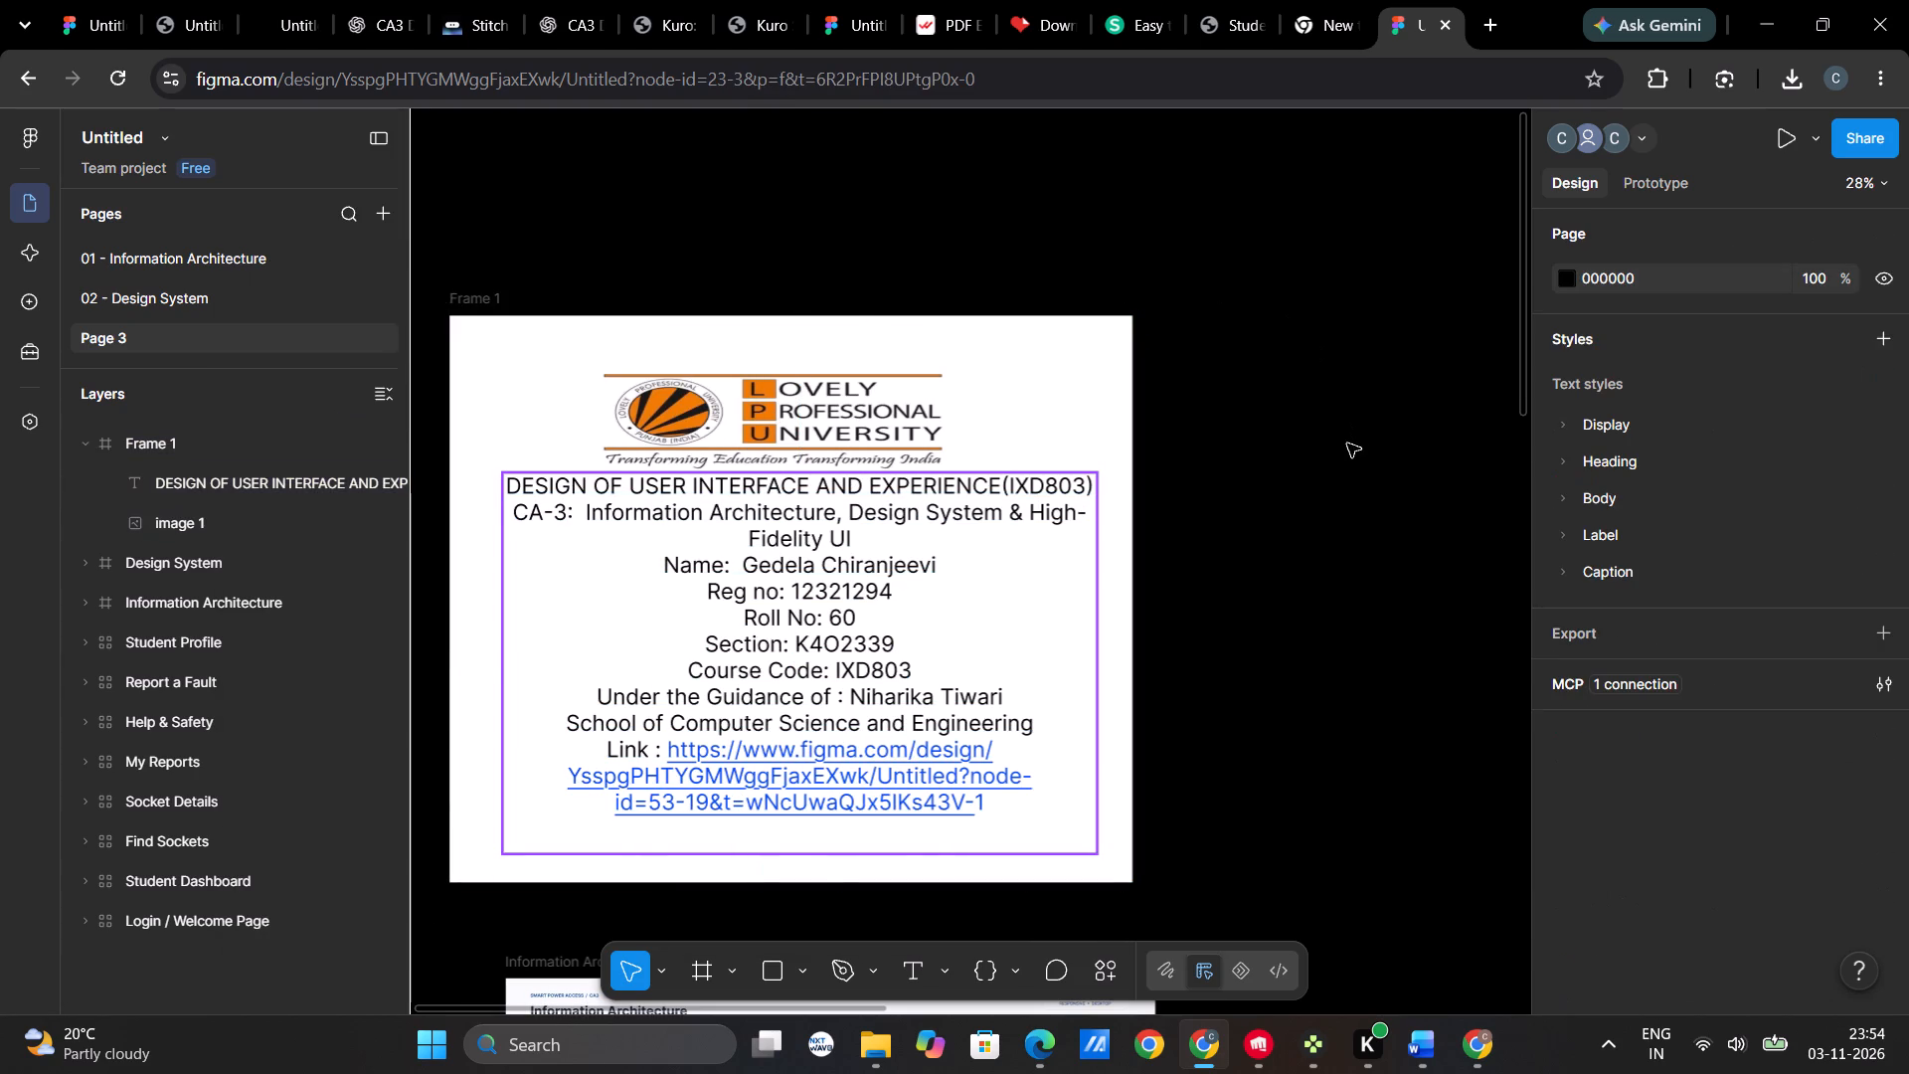
Enlarge the cover text box from its upper-left corner to about 1830 × 1093 within Frame 1.
left_click_drag(567, 571, 524, 575)
left_click_drag(502, 481, 471, 480)
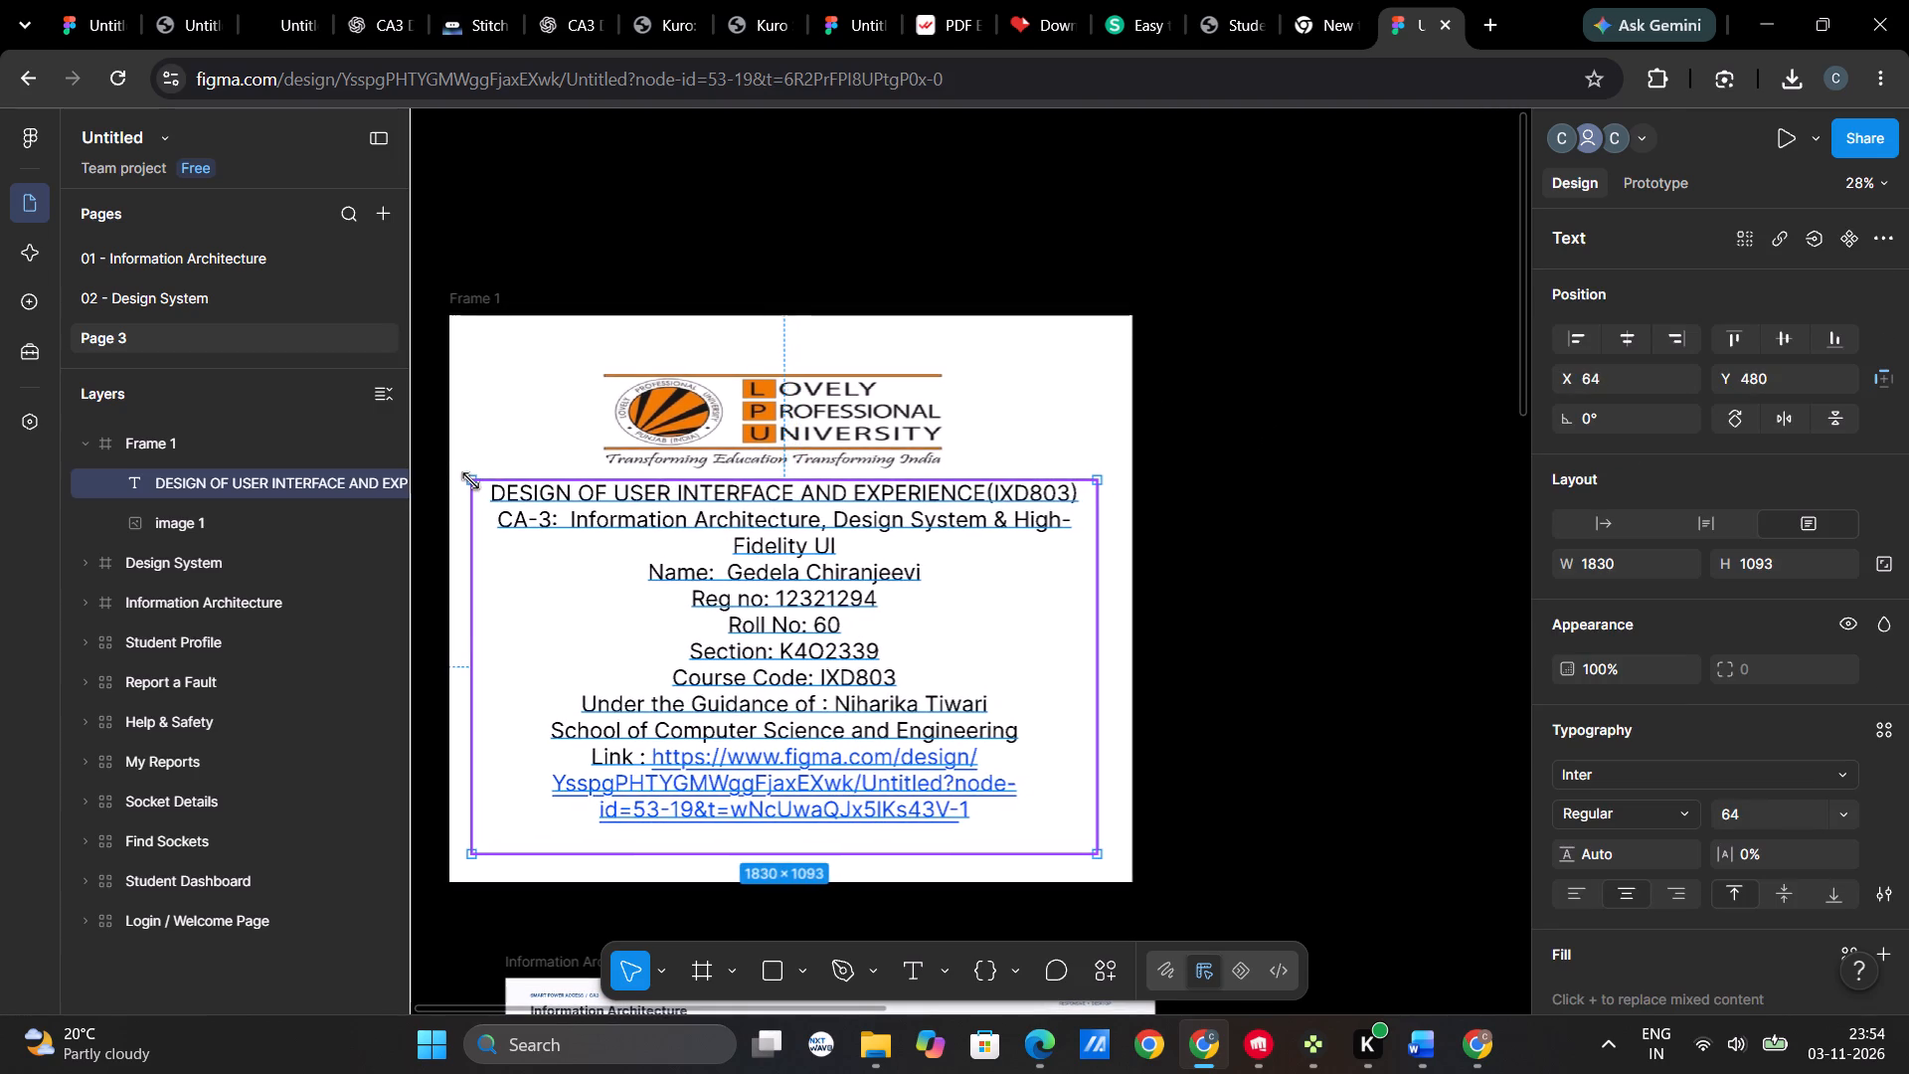
left_click_drag(471, 480, 473, 480)
left_click(1281, 394)
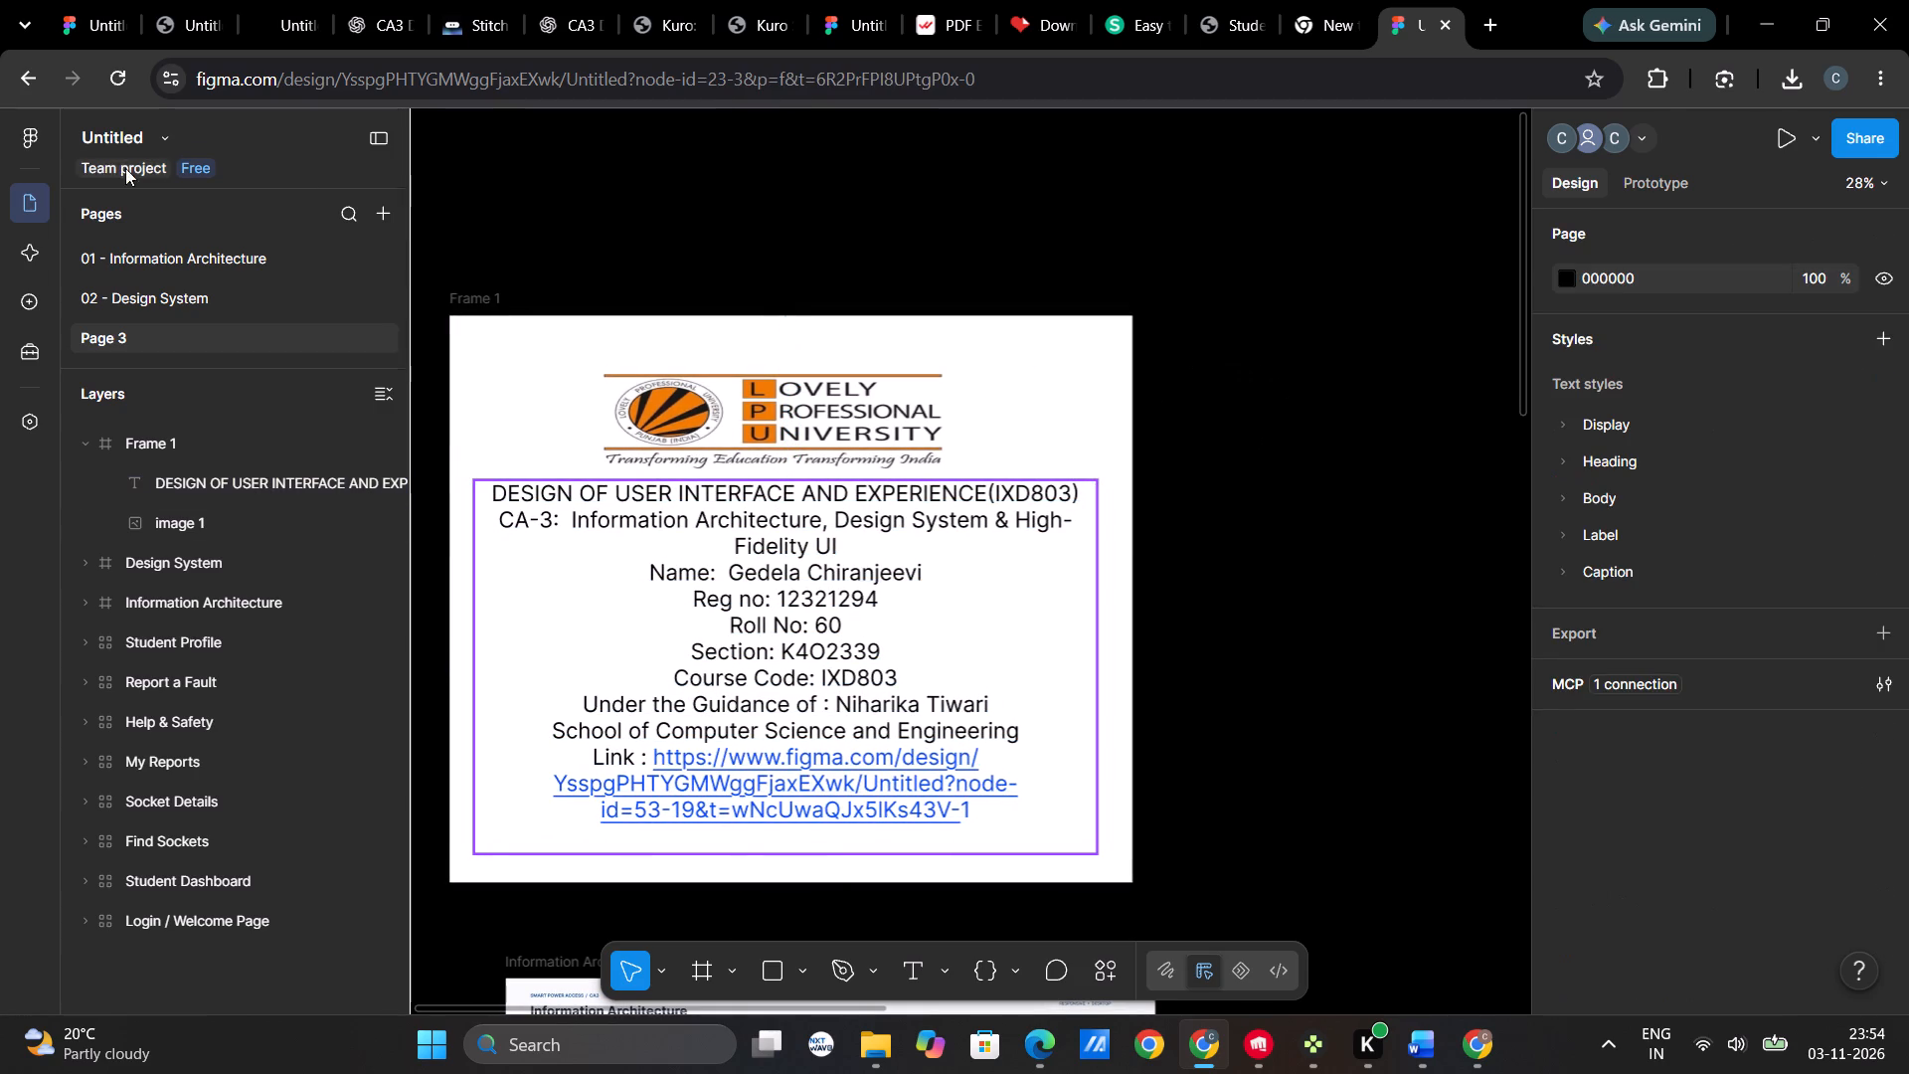
Export Page 3's frames to PDF with the sRGB (same as file) color profile and Medium quality.
left_click(35, 151)
left_click(126, 287)
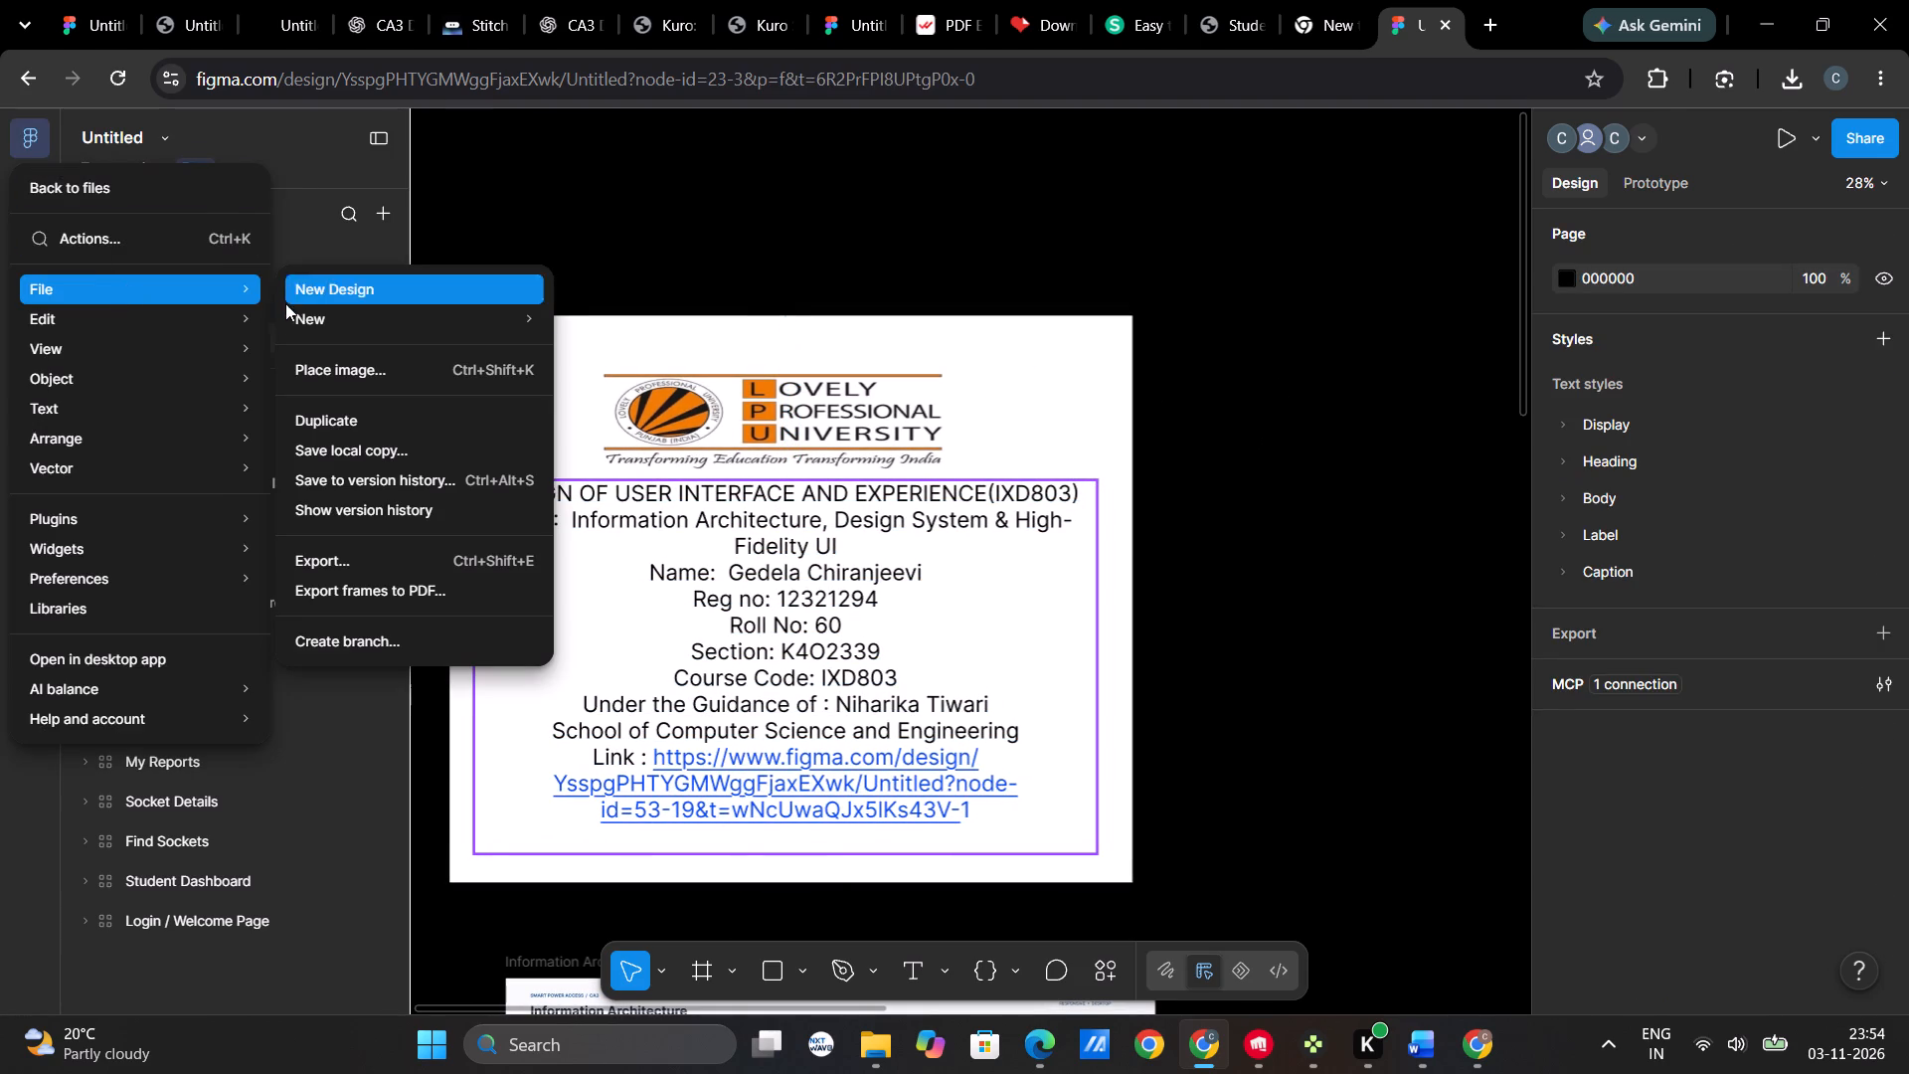
left_click(397, 583)
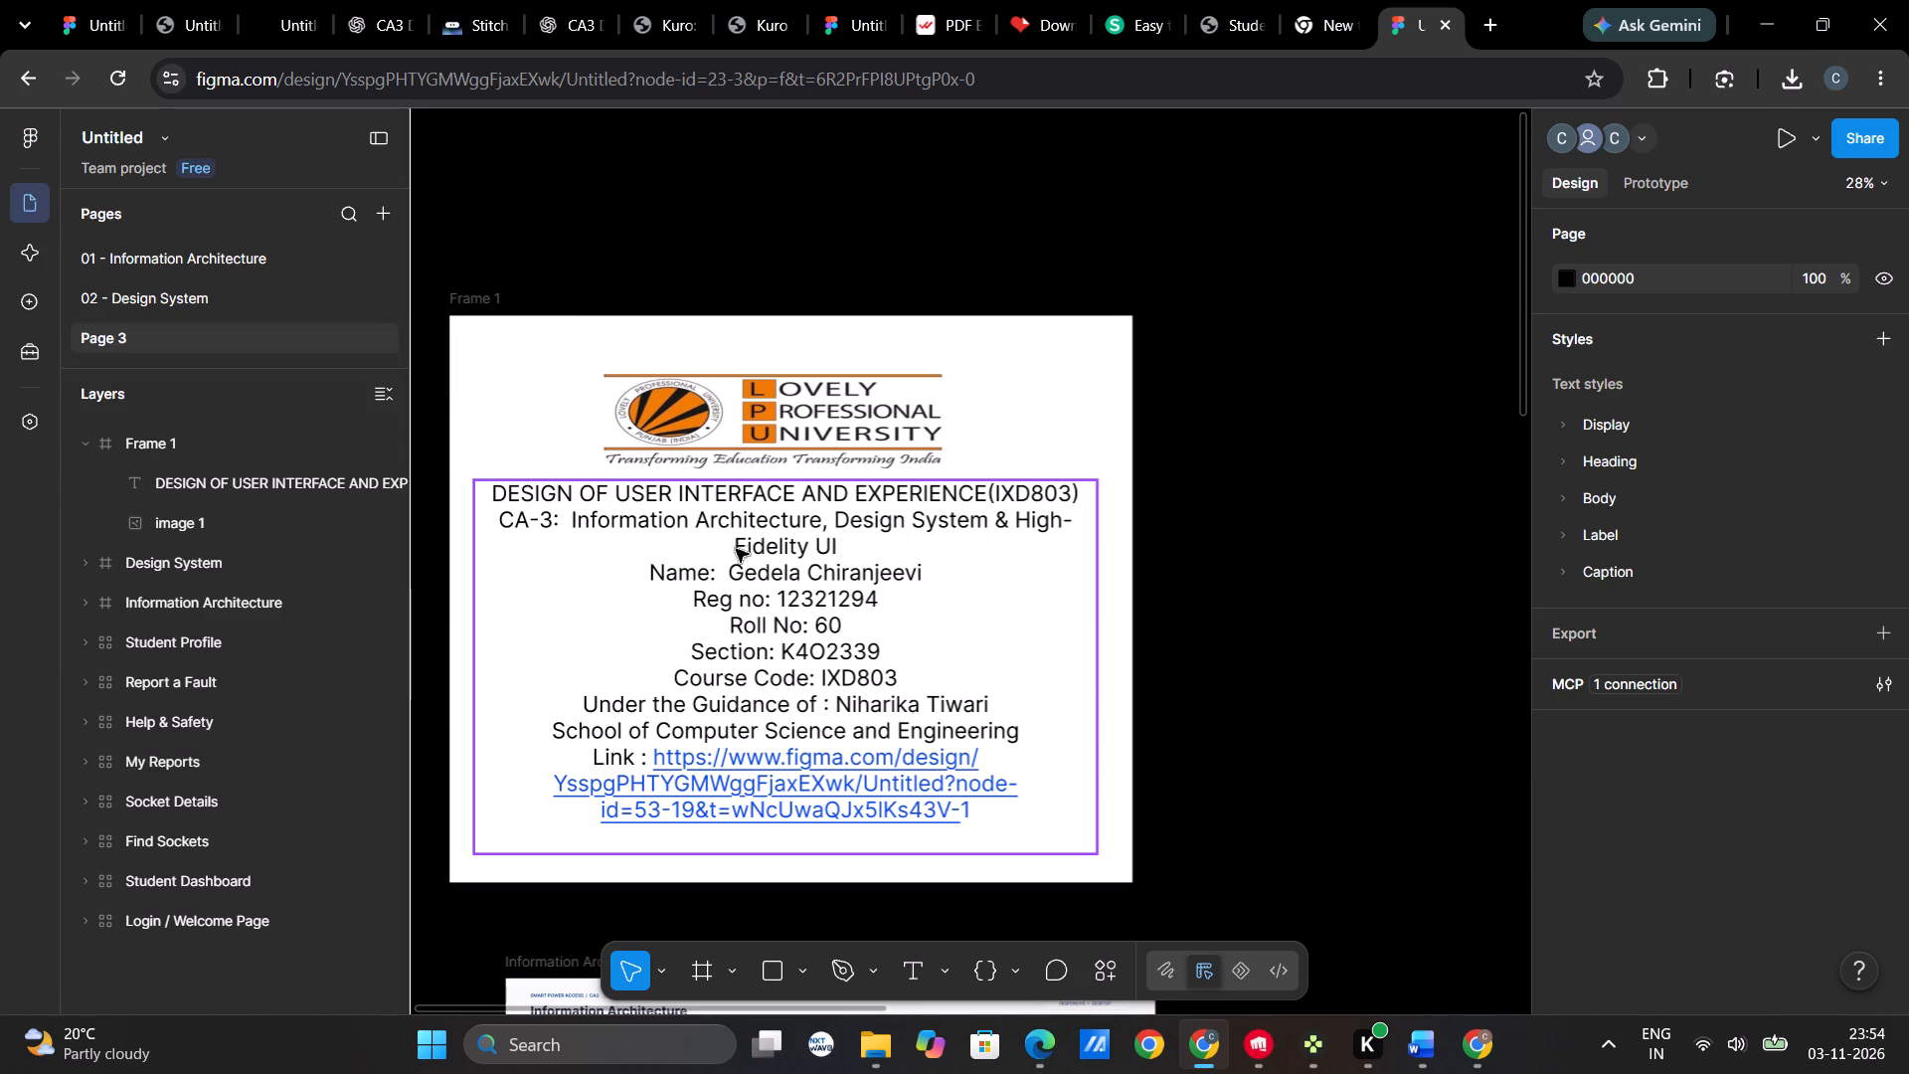
left_click(1218, 639)
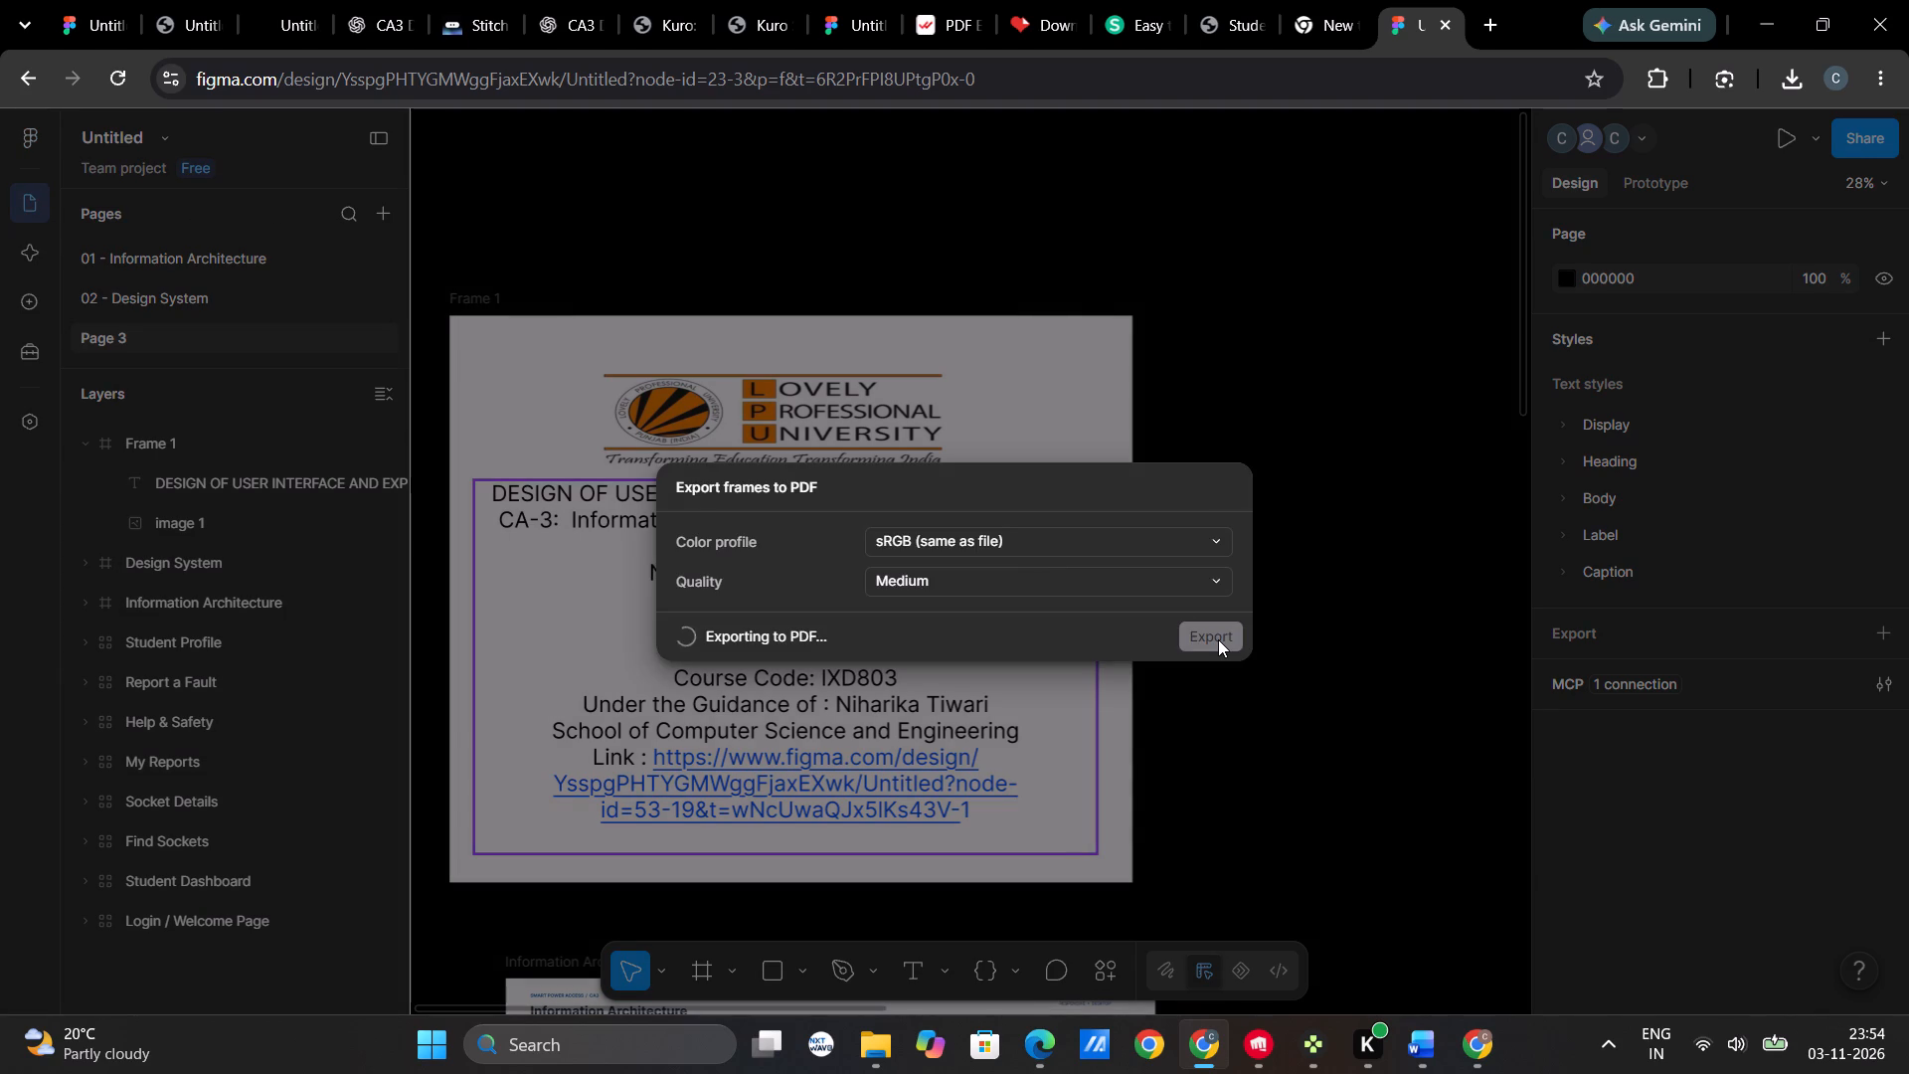